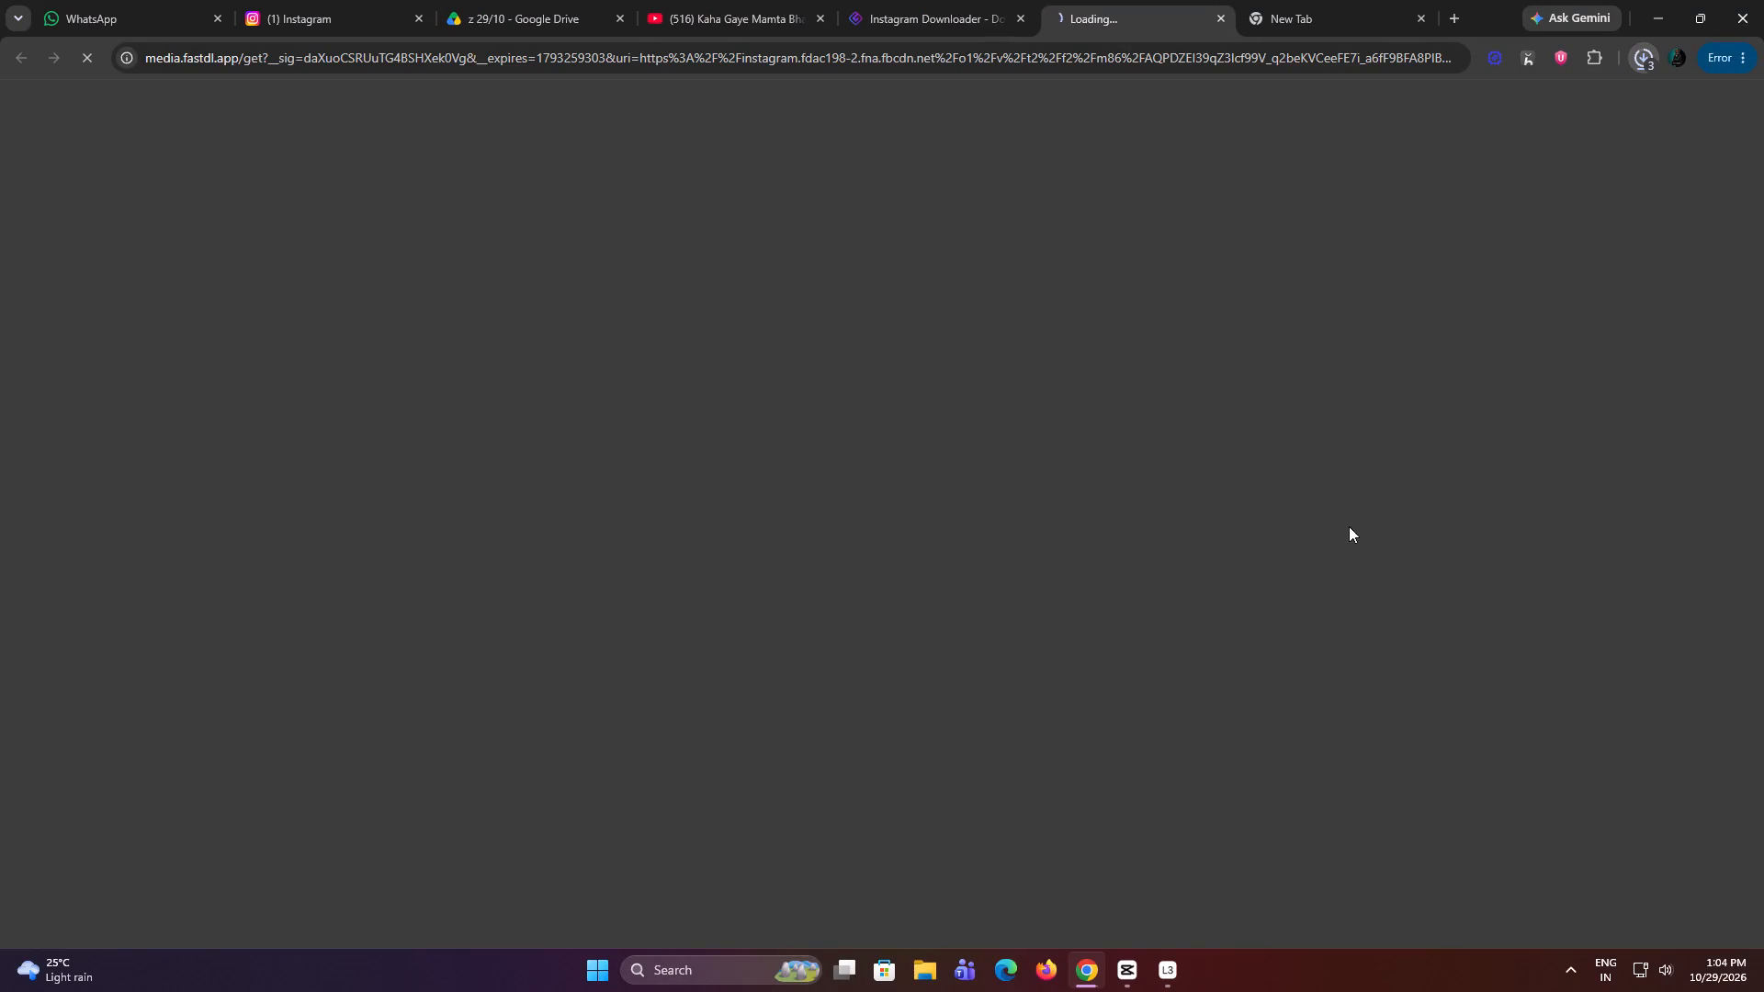
# Save the Keyaan by Kohli Tents wedding video as an MP4 in New folder on Local Disk (D:) and check the download's progress.
pyautogui.click(1648, 61)
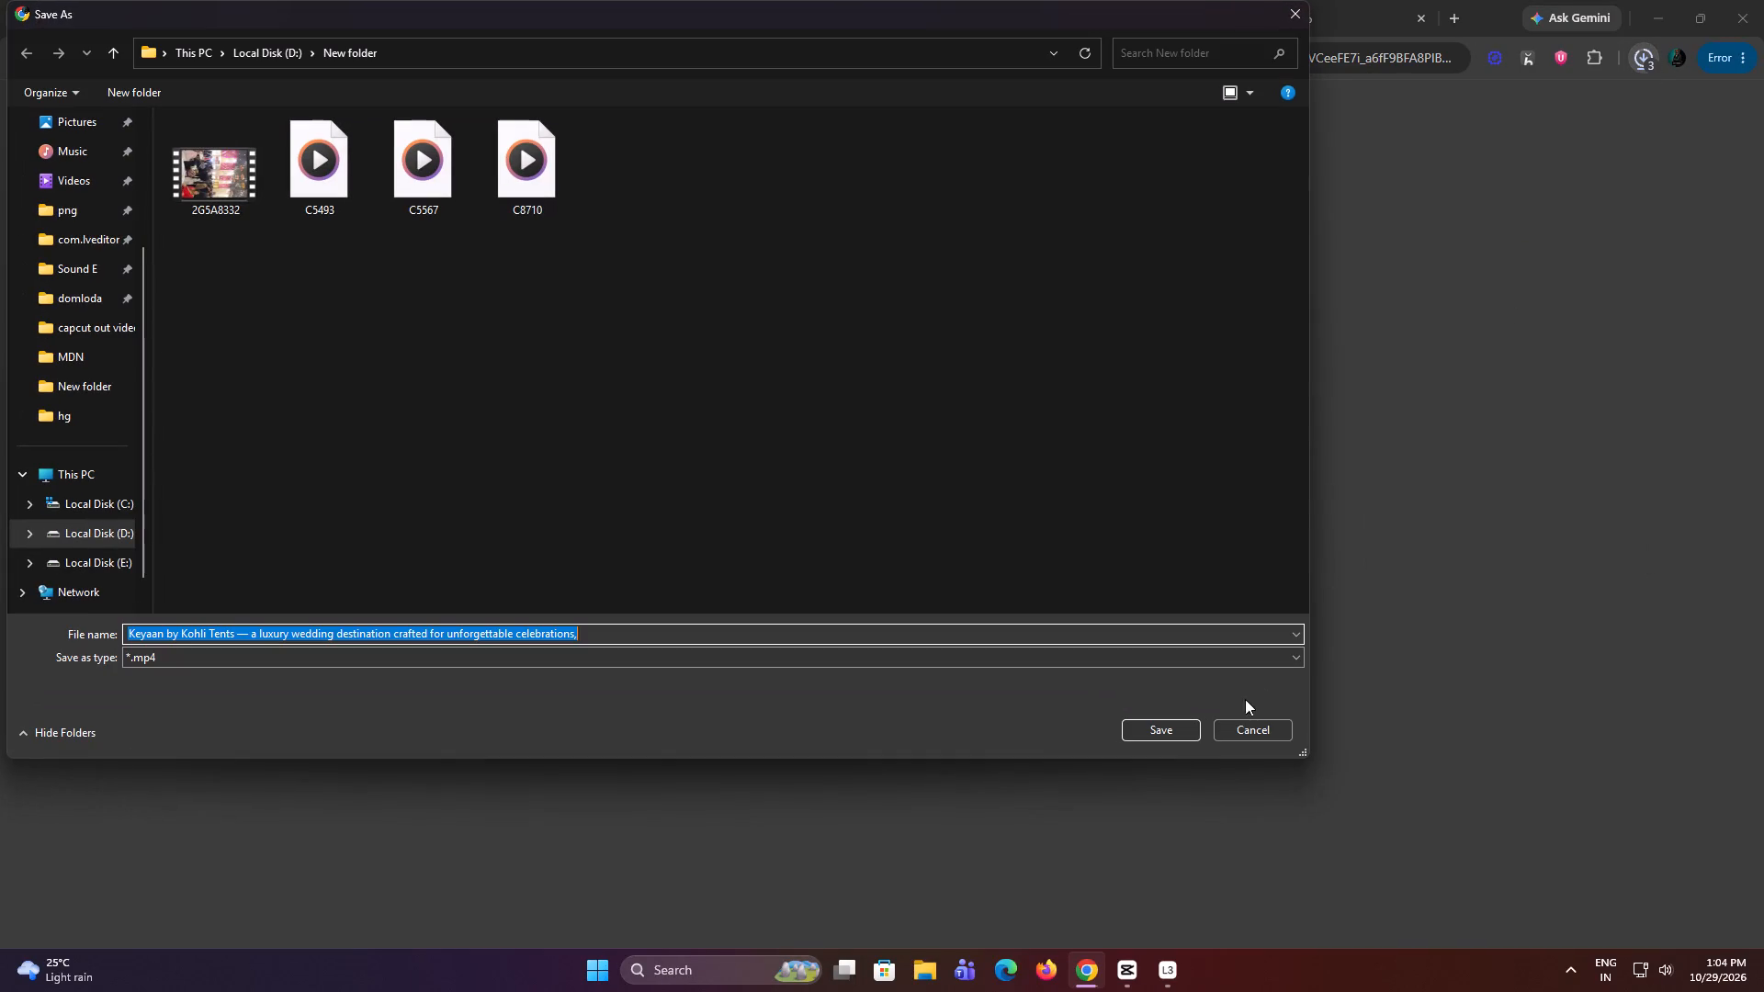
pyautogui.click(1182, 727)
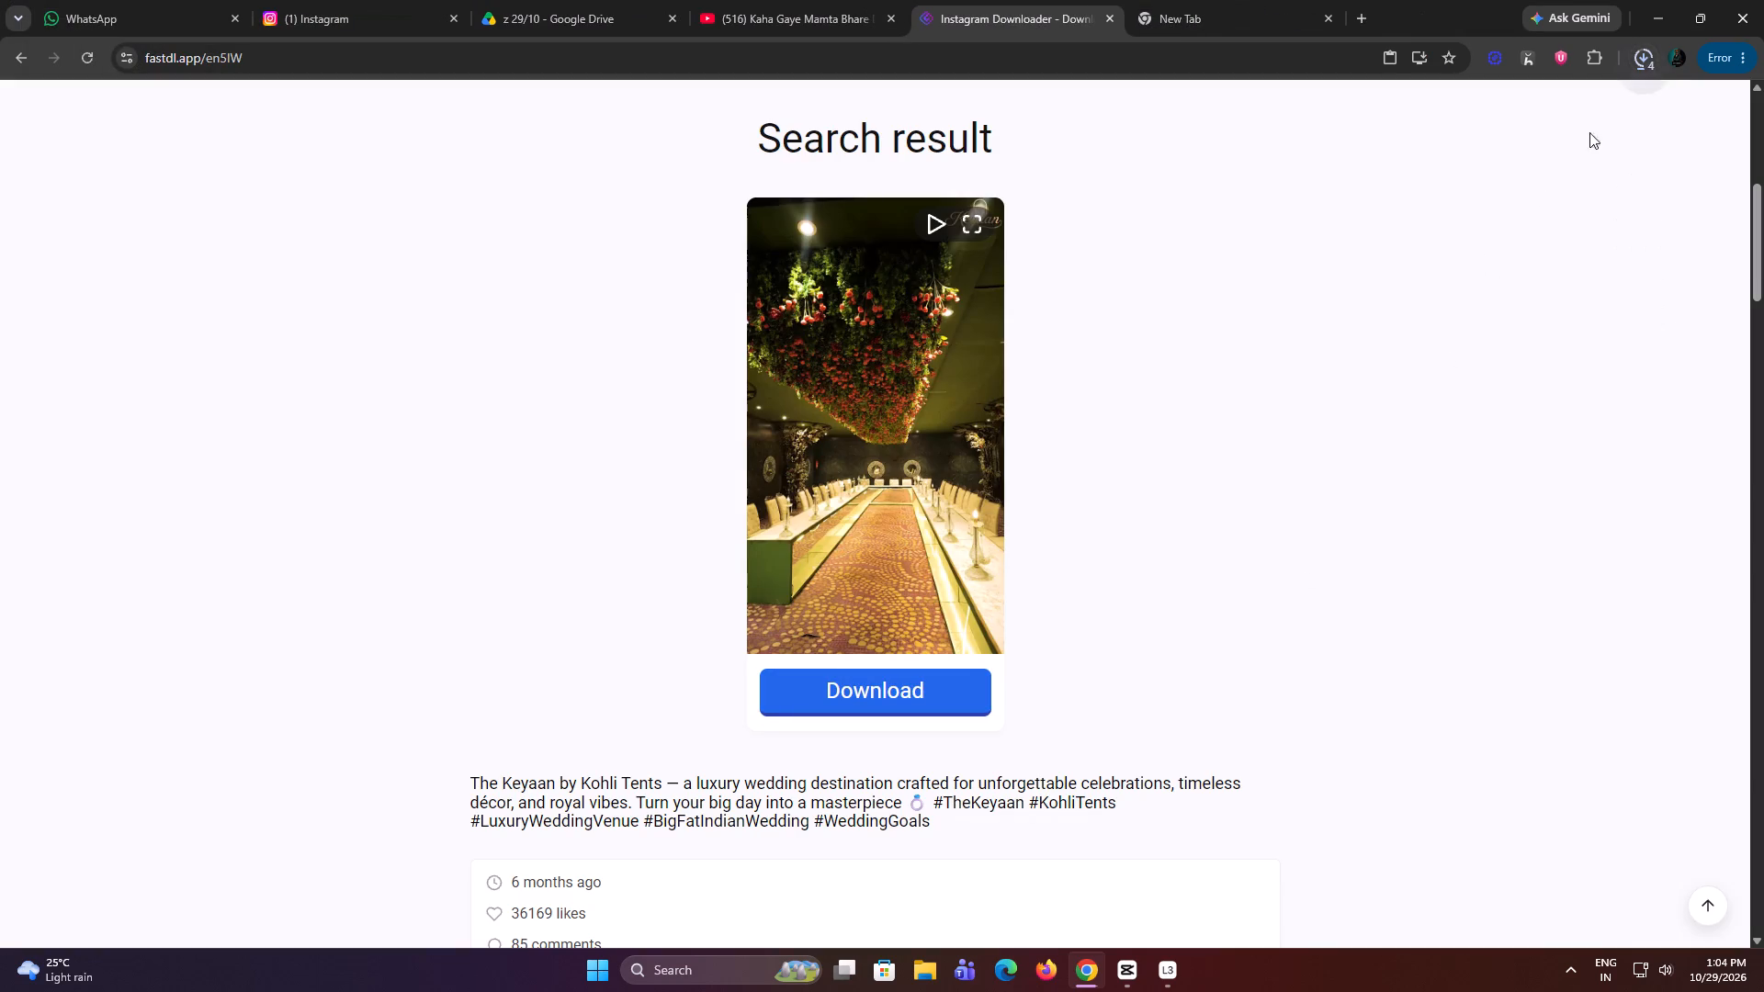
pyautogui.click(1649, 62)
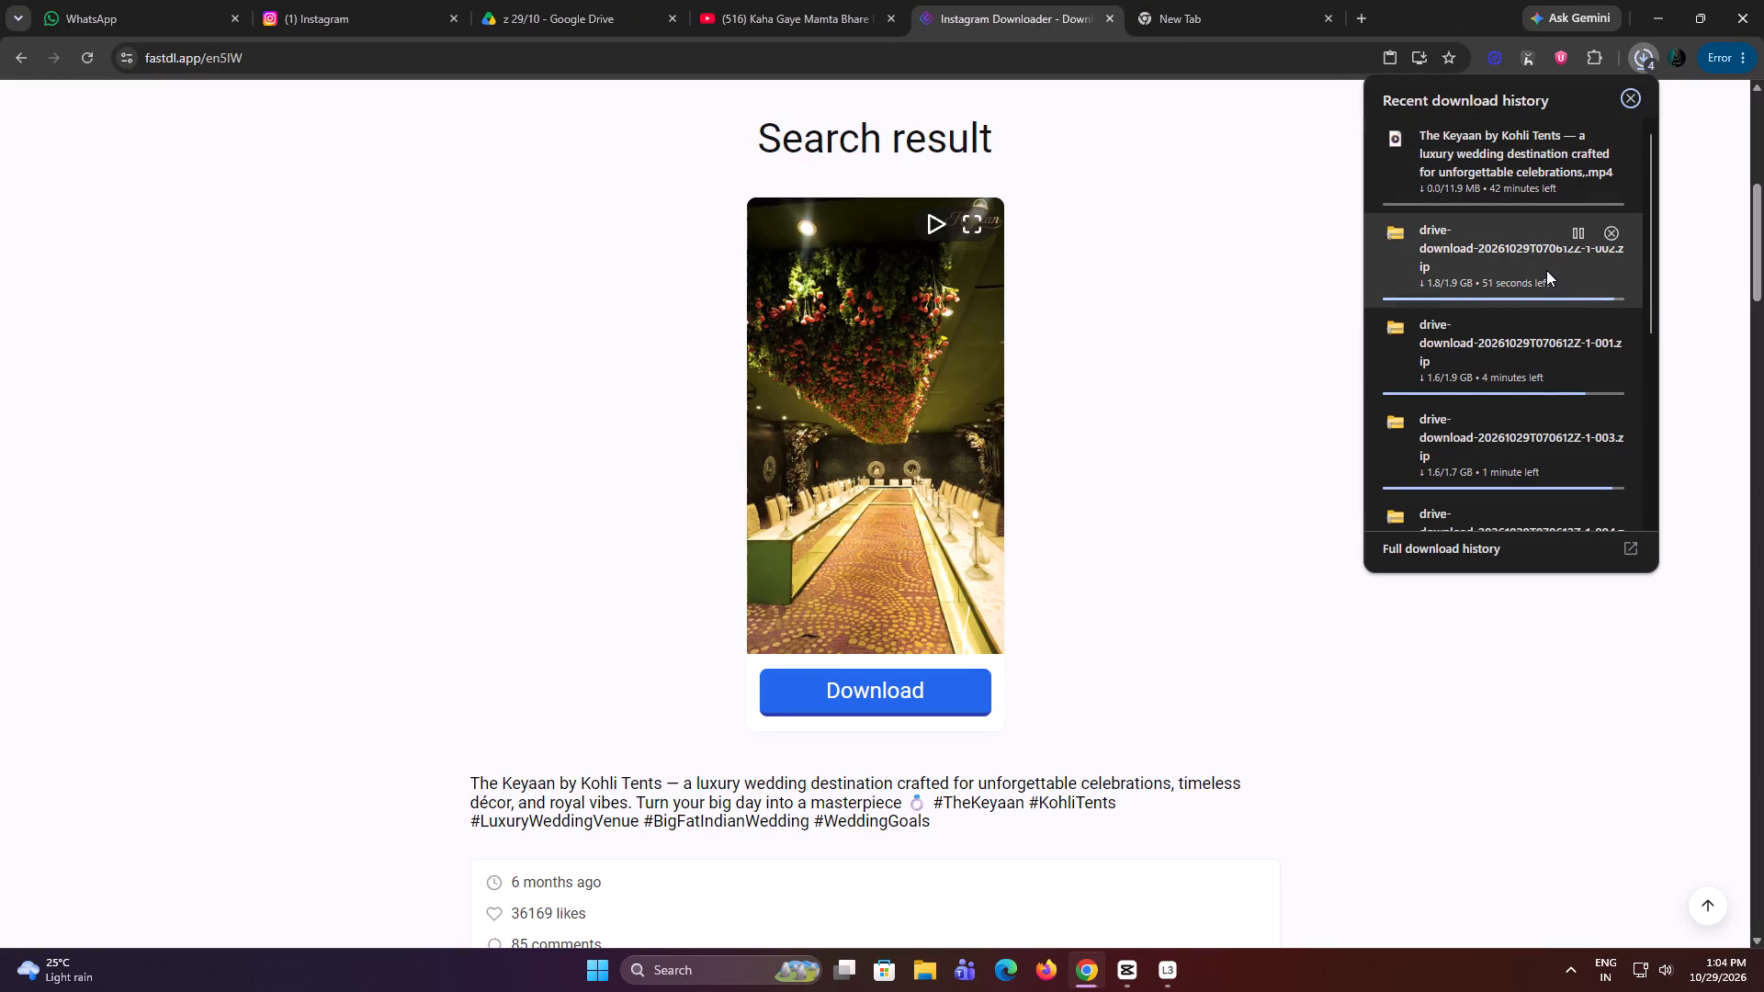
# Switch to CapCut and close it, and minimize the Chrome window to reach the desktop.
pyautogui.click(1118, 983)
pyautogui.click(1739, 18)
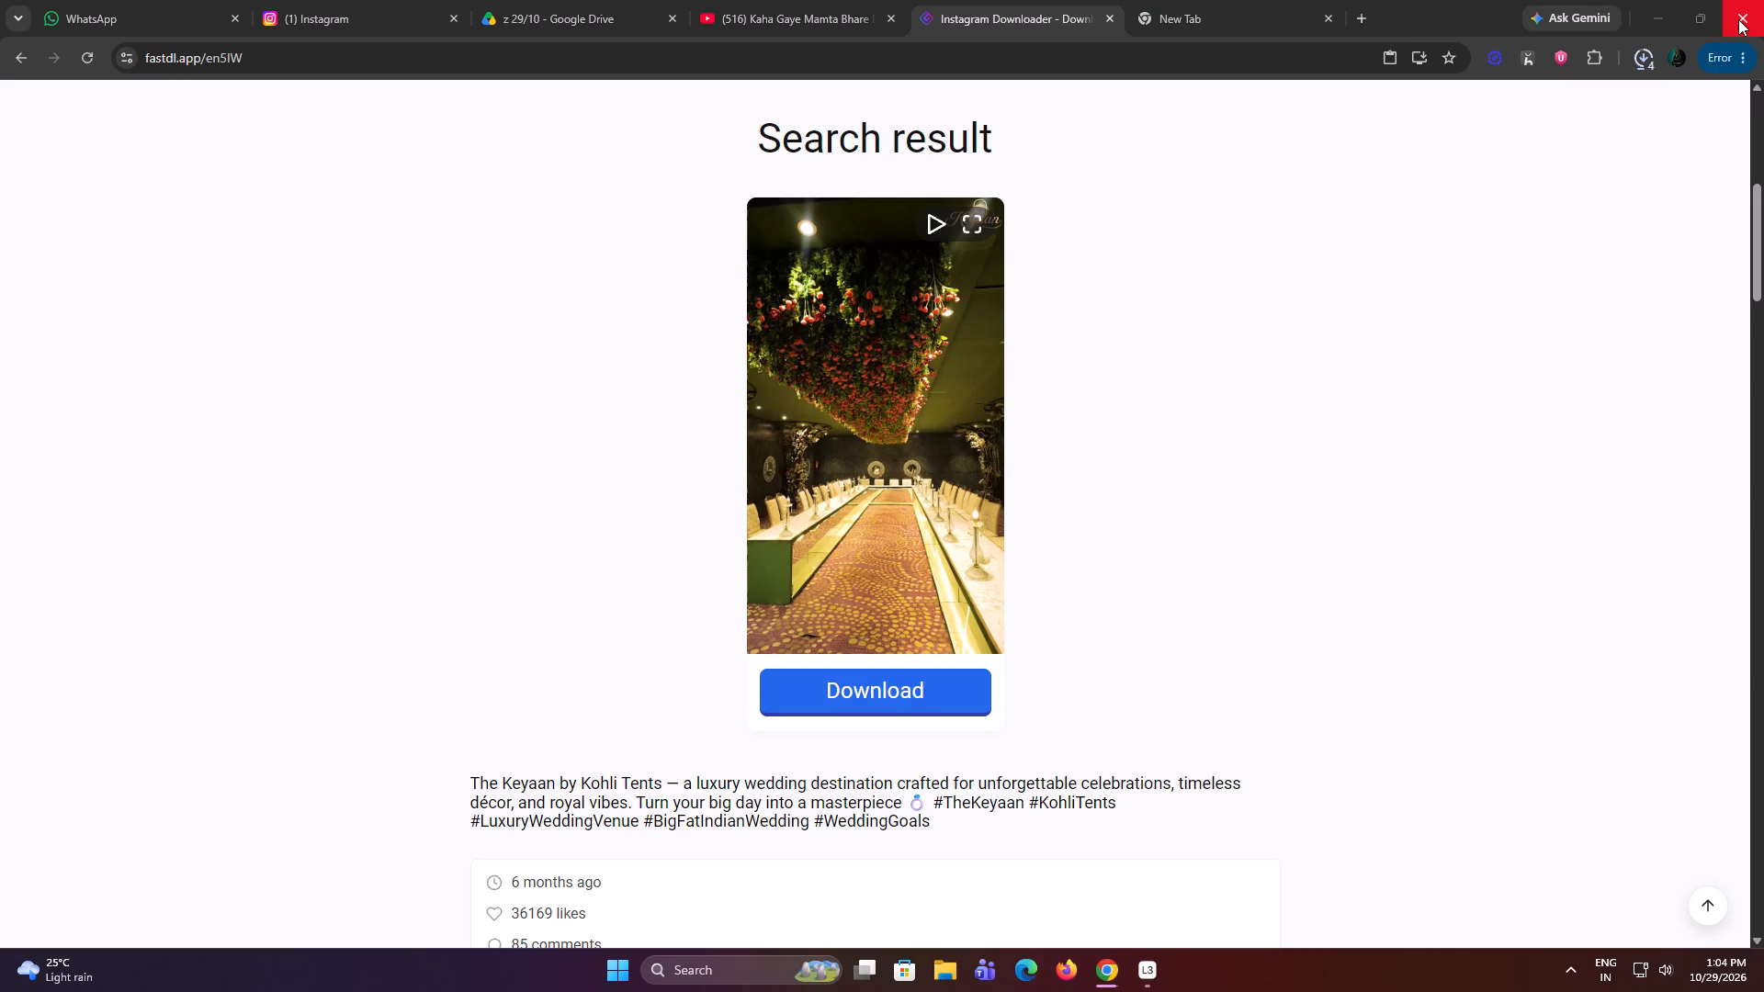
pyautogui.click(1642, 13)
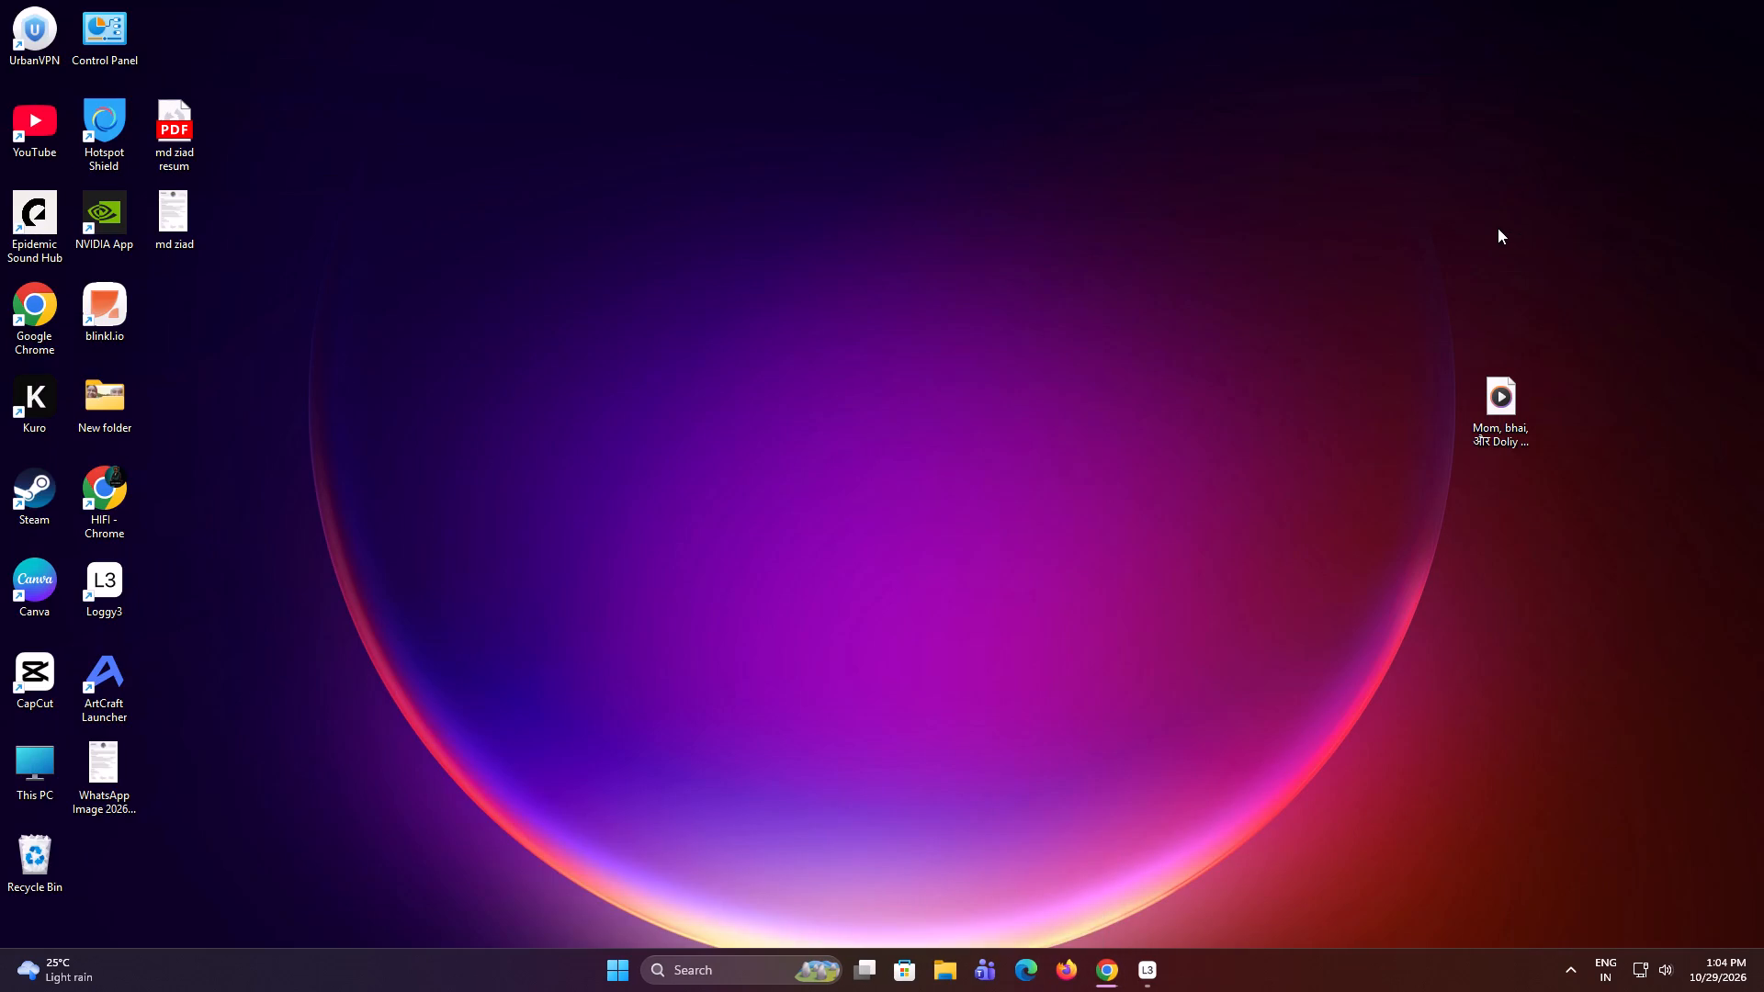
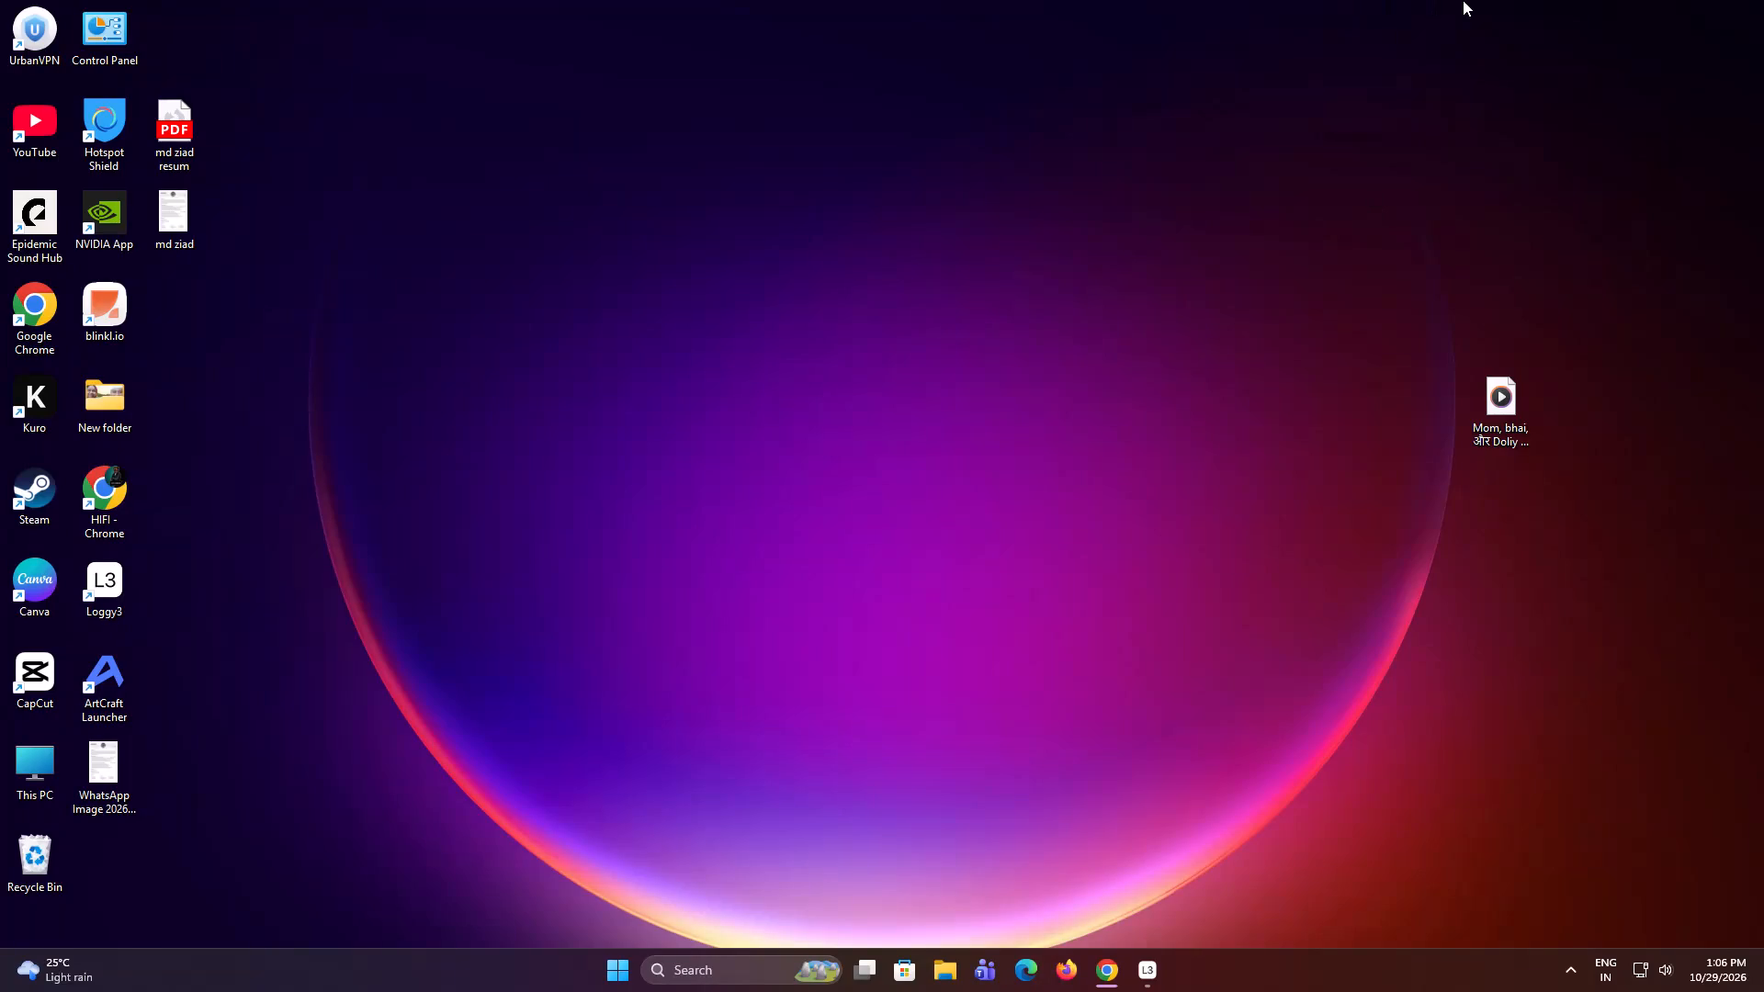
# Switch to Chrome and check the progress of the recent downloads.
pyautogui.click(1101, 959)
pyautogui.click(1656, 69)
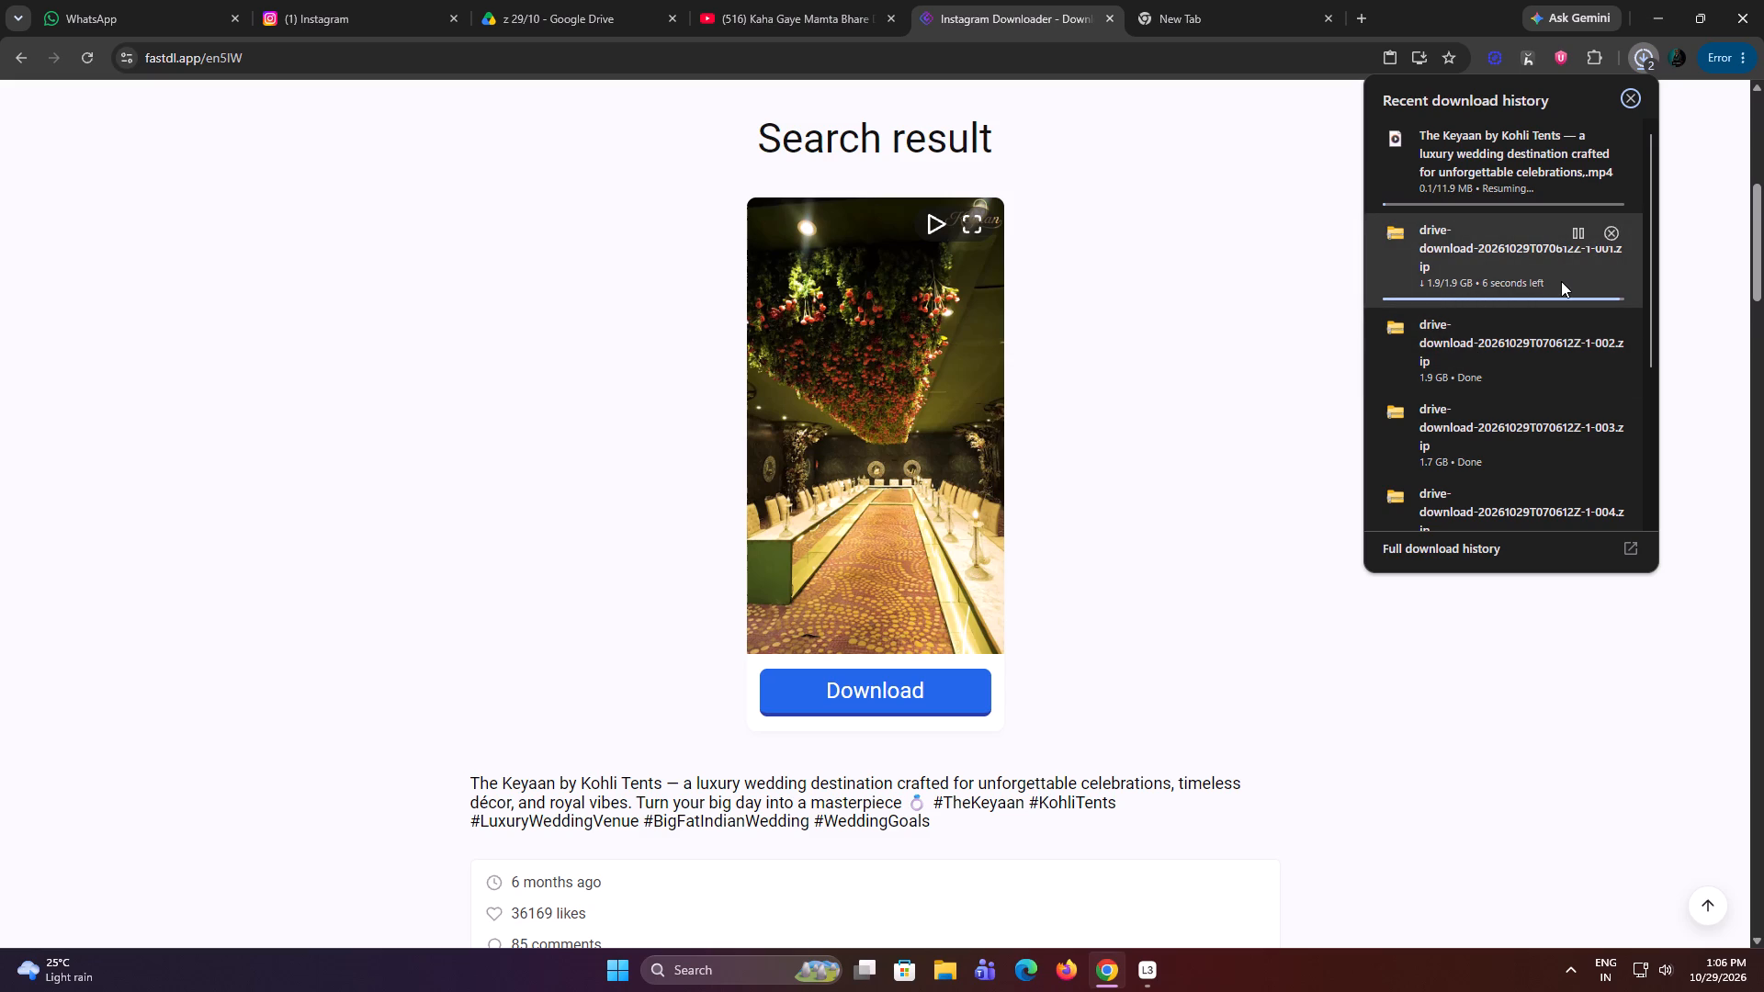
# Switch to File Explorer and open the folder named New folder on Local Disk (D:).
pyautogui.click(954, 968)
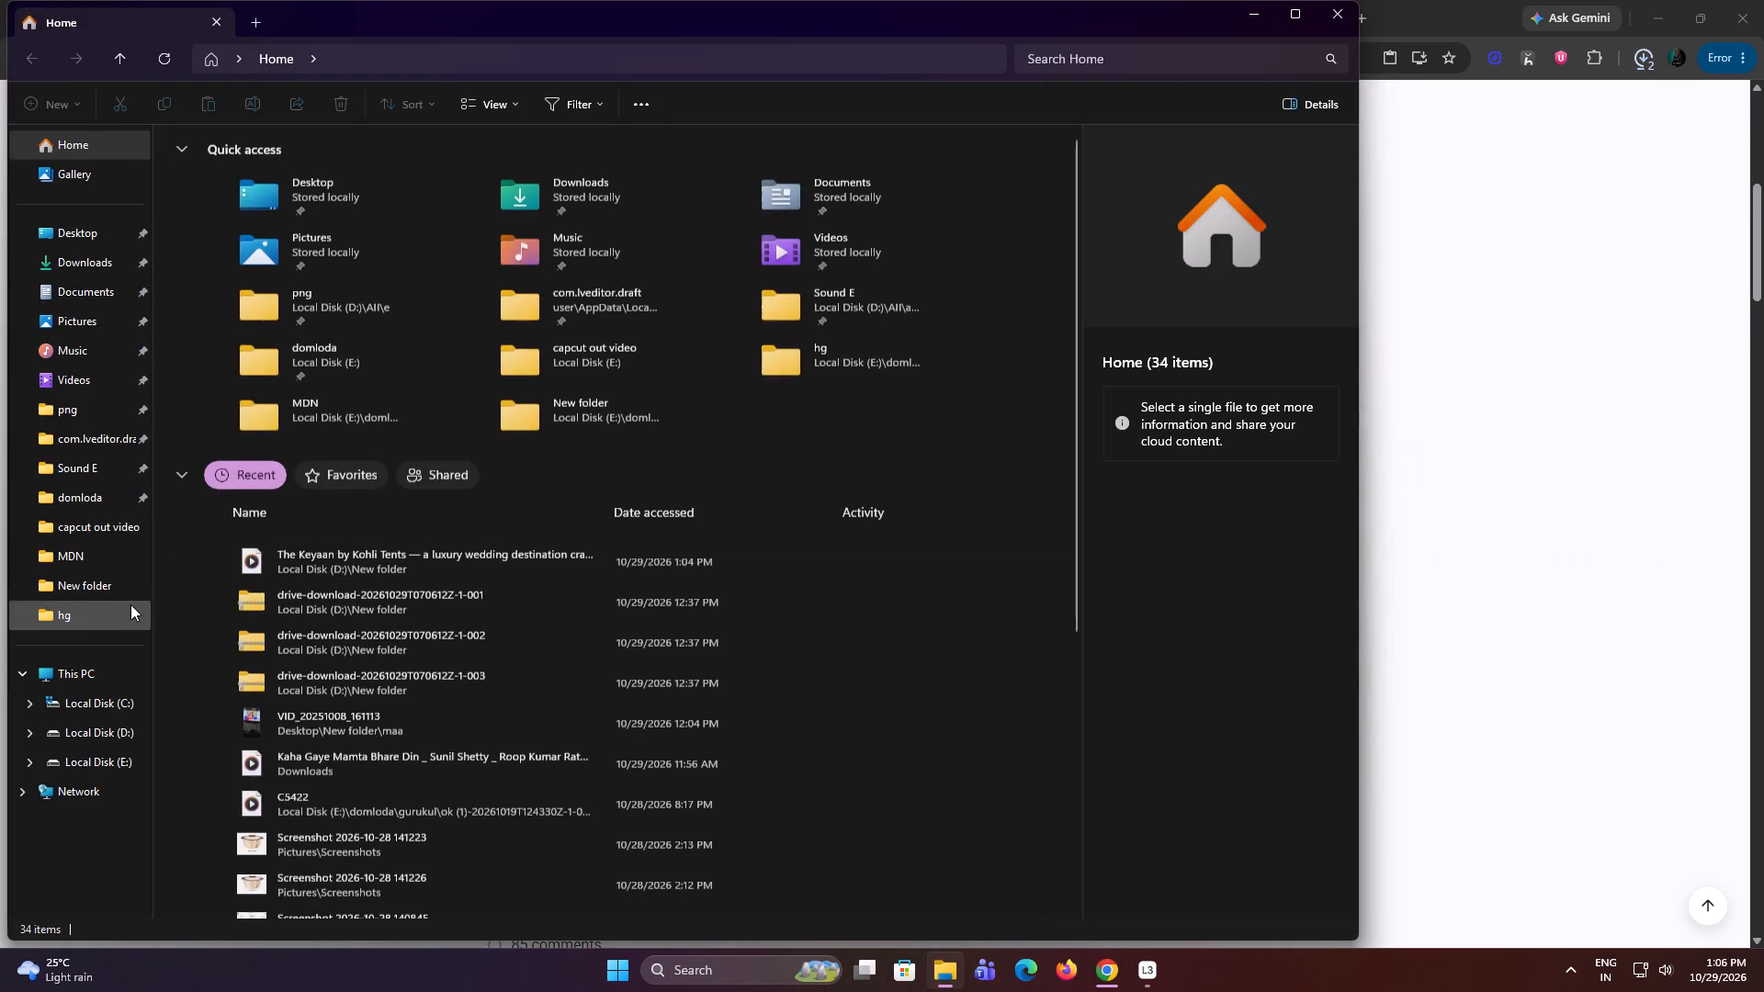
pyautogui.click(87, 588)
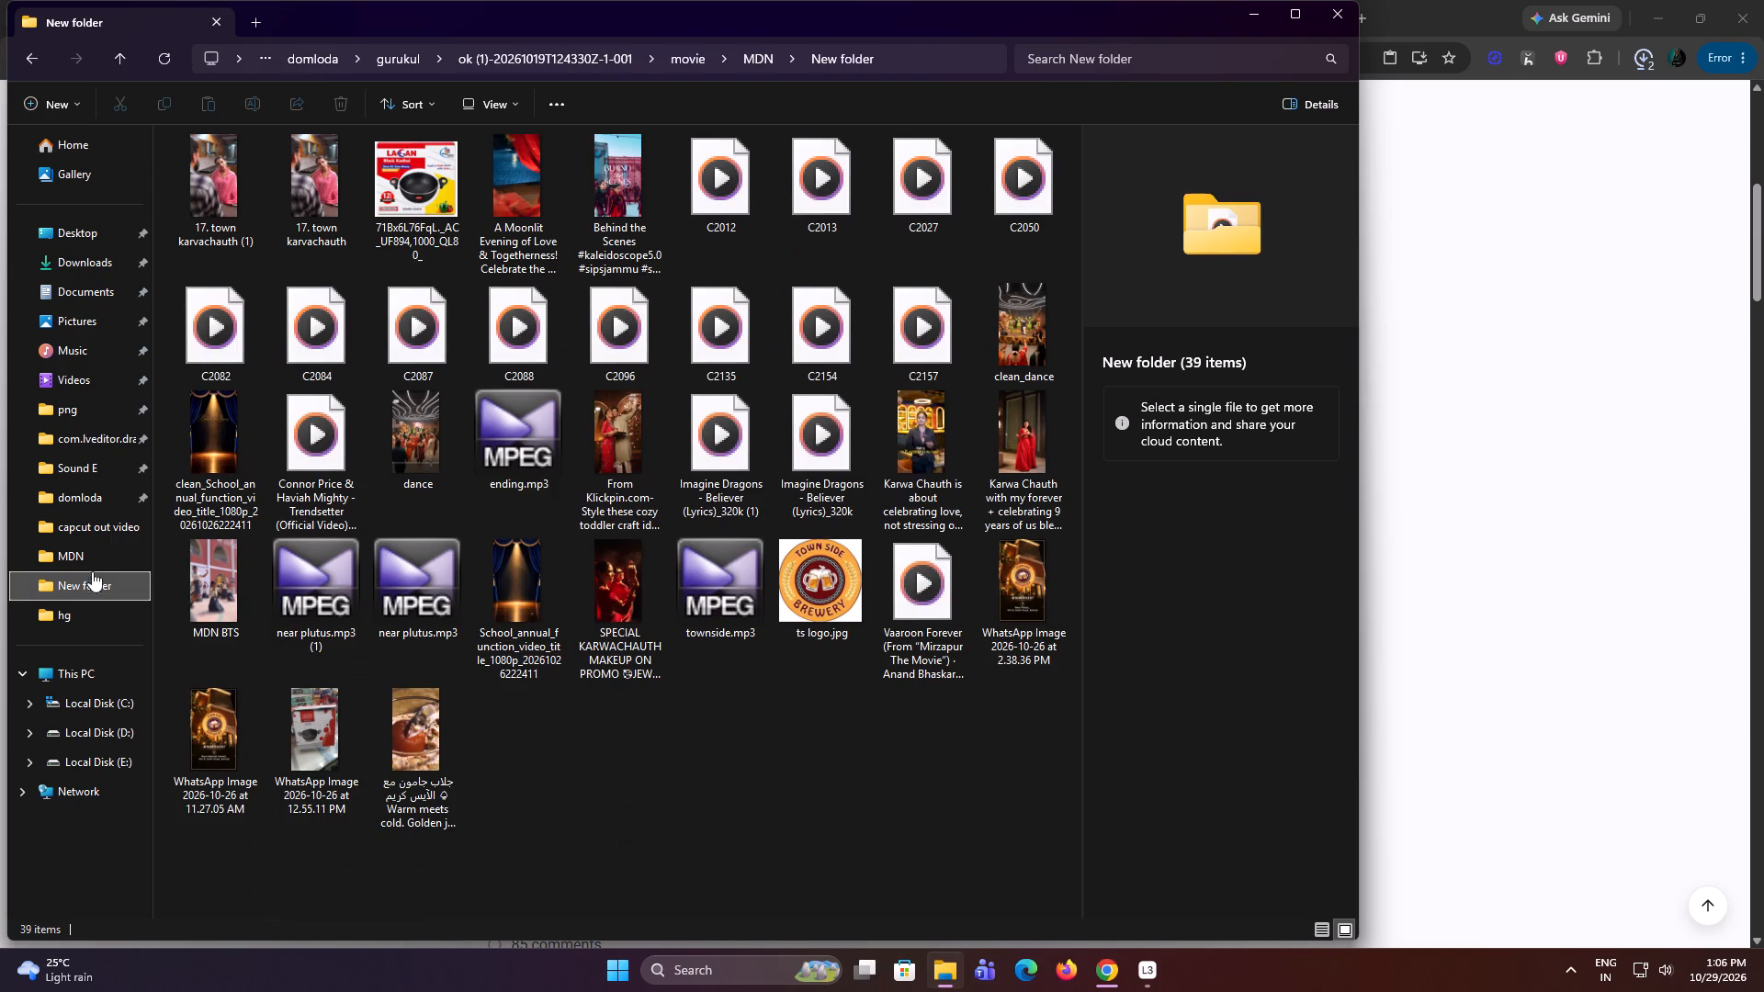
pyautogui.click(113, 731)
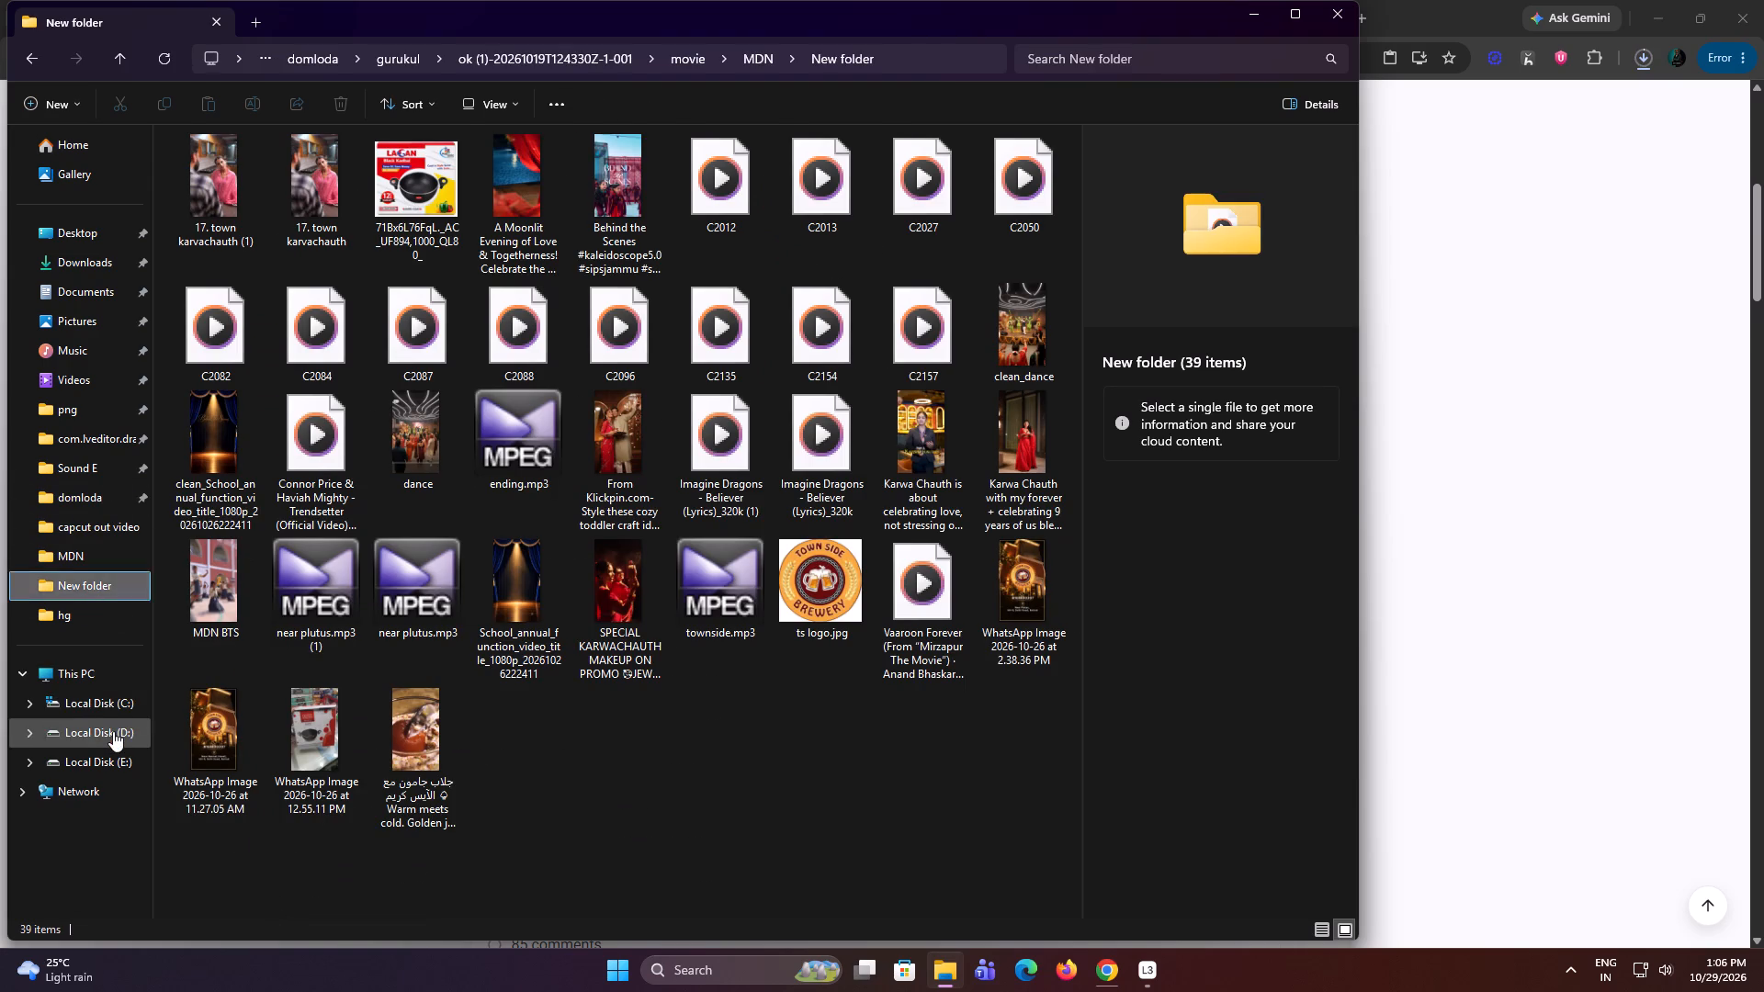
pyautogui.doubleClick(401, 173)
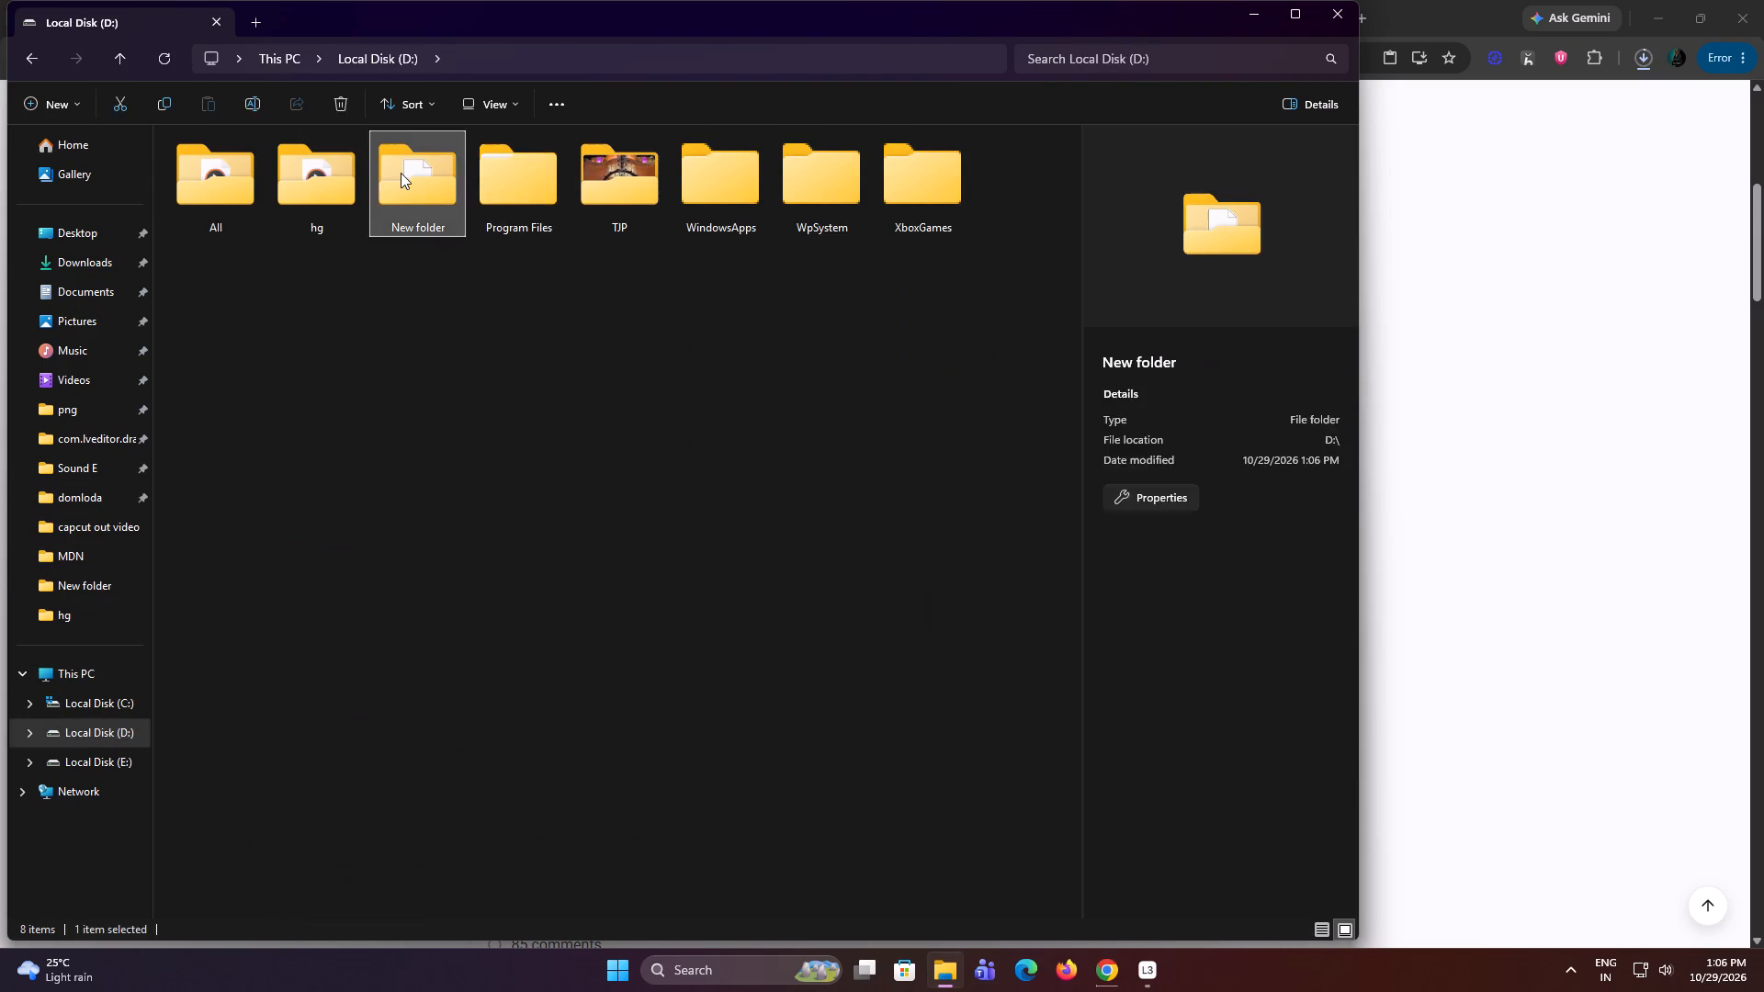
# Extract the drive-download archive ending in 001 with WinRAR into D:\New folder\drive-download-20261029T070612Z-1-001.
pyautogui.rightClick(590, 173)
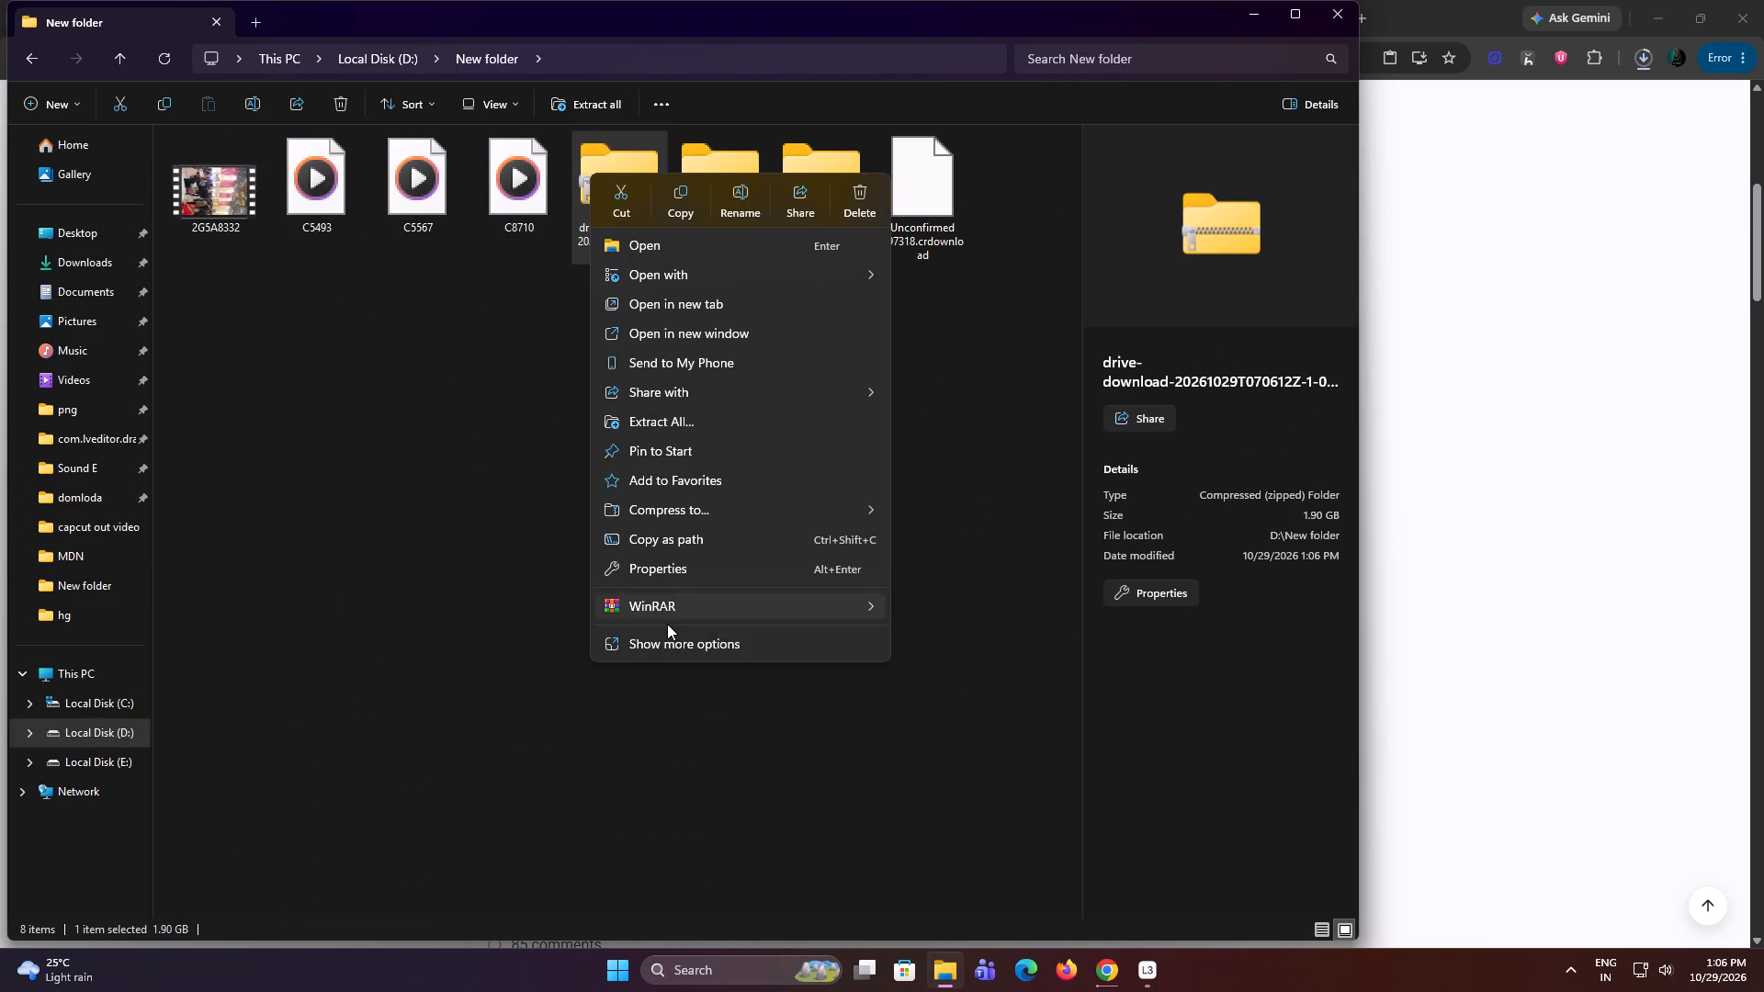
pyautogui.click(668, 614)
pyautogui.click(931, 642)
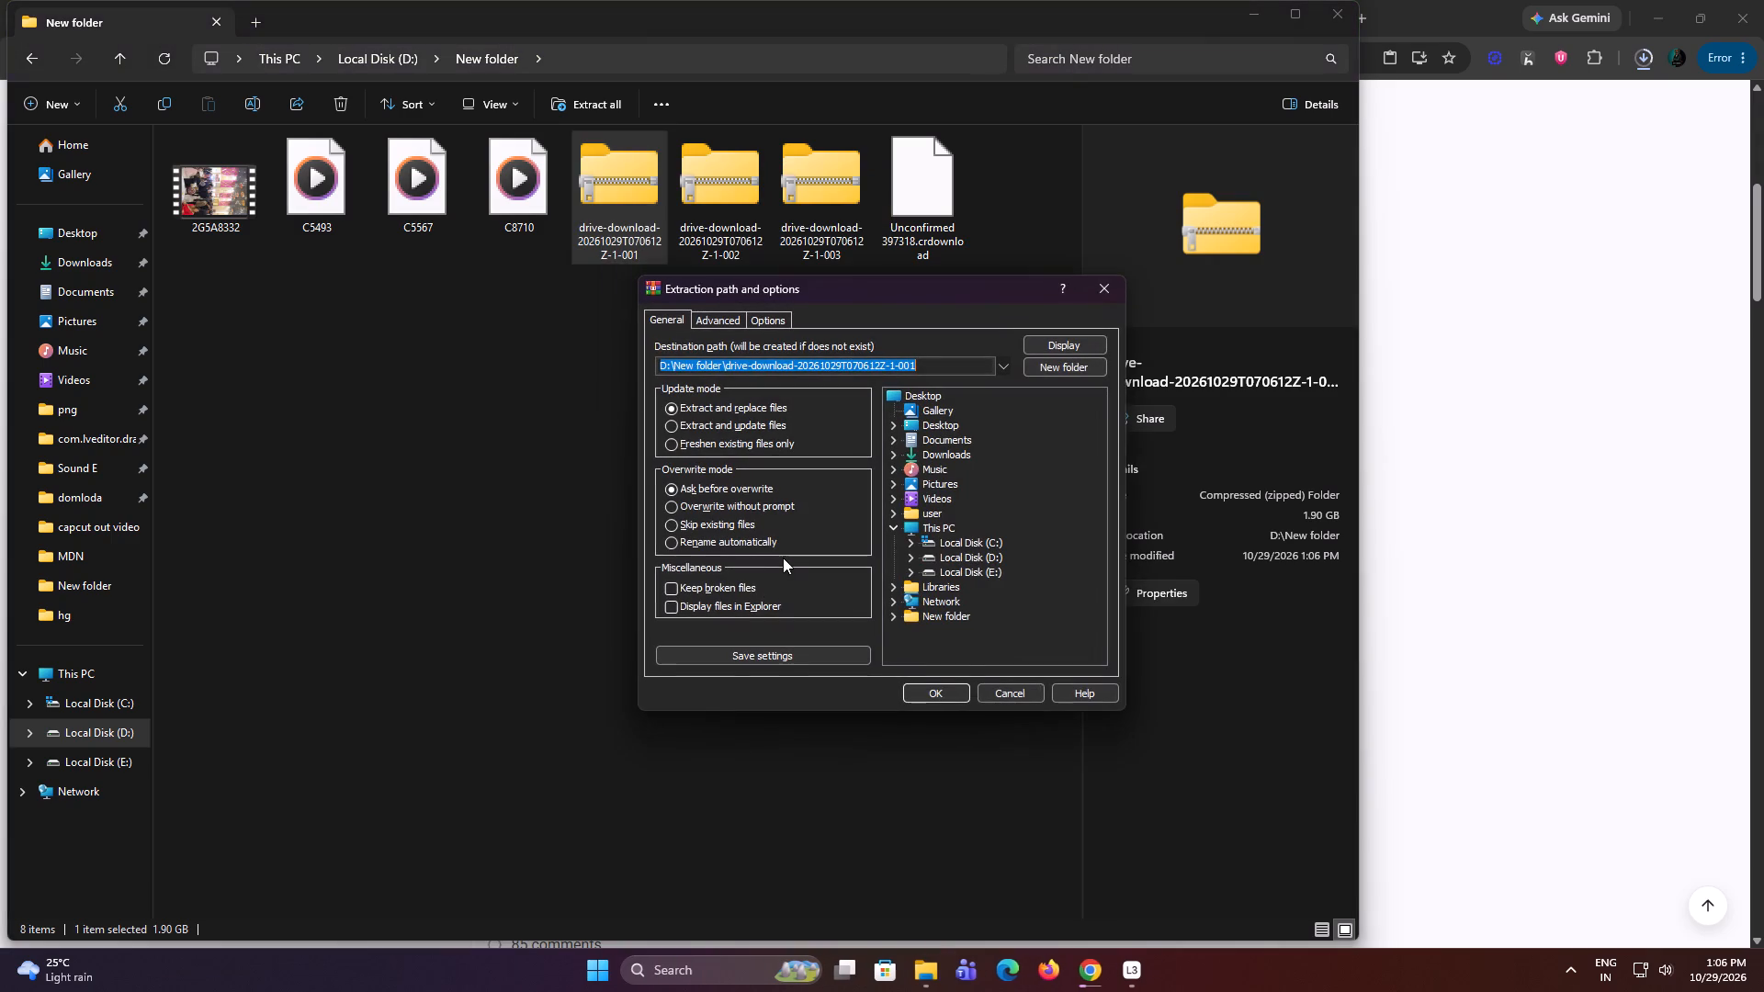
pyautogui.click(943, 693)
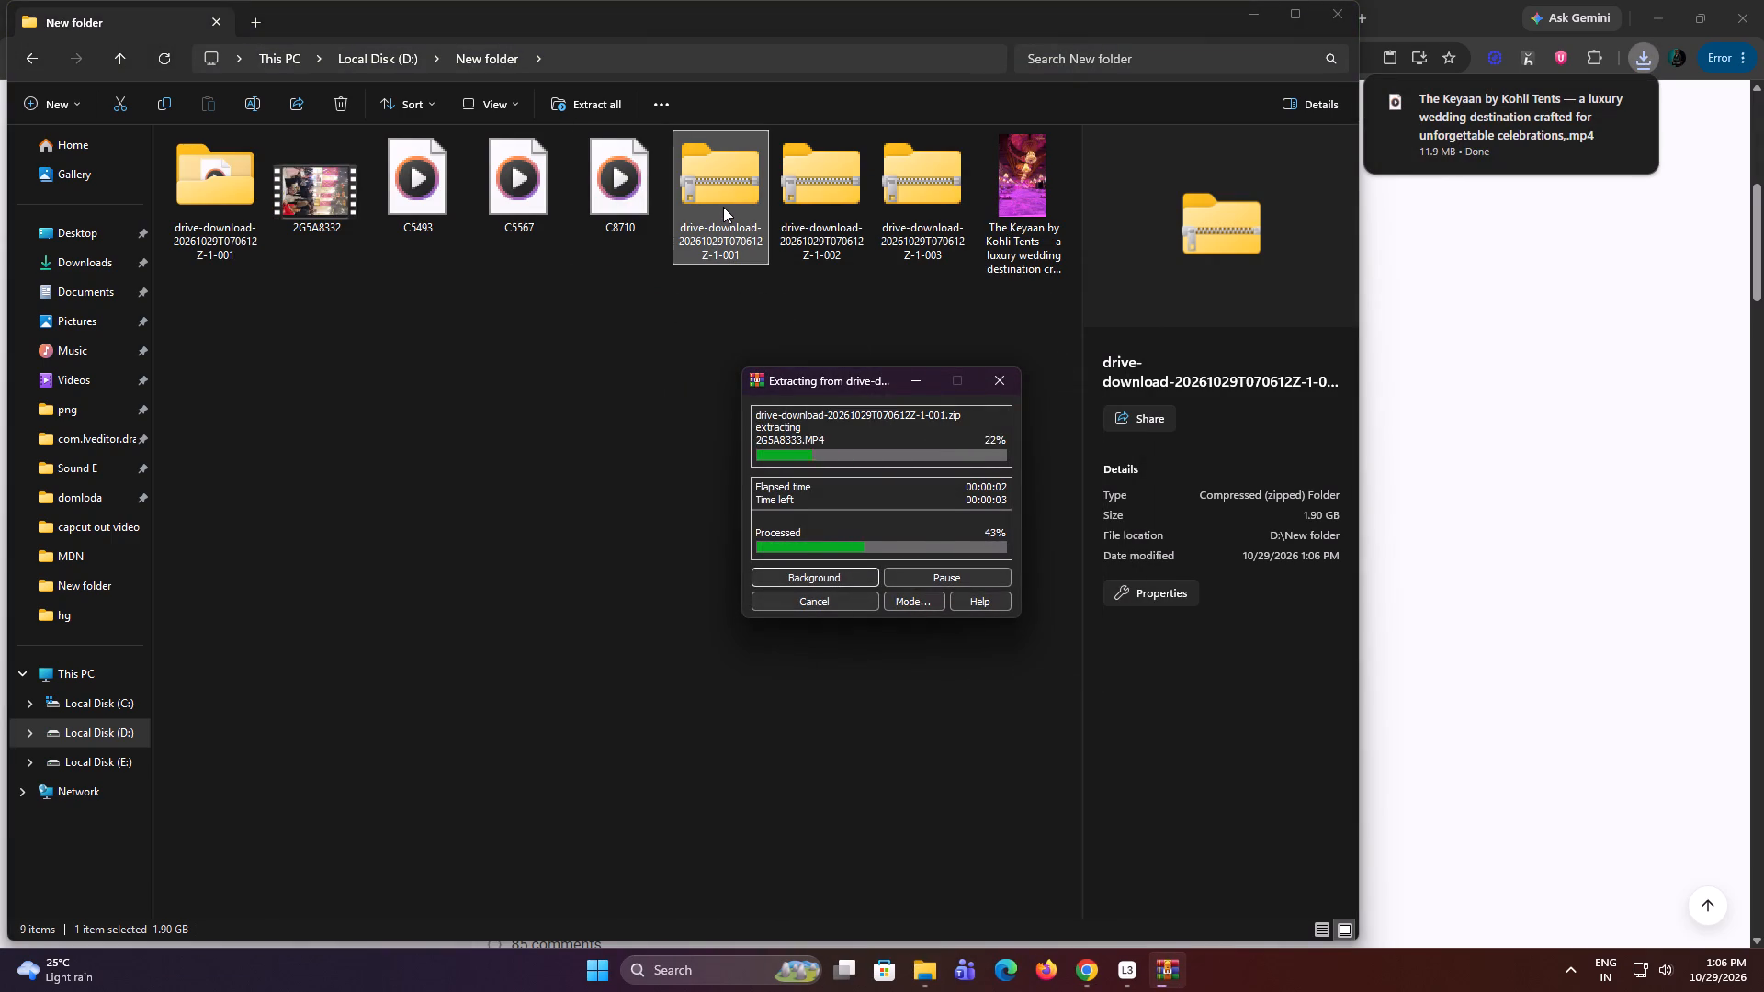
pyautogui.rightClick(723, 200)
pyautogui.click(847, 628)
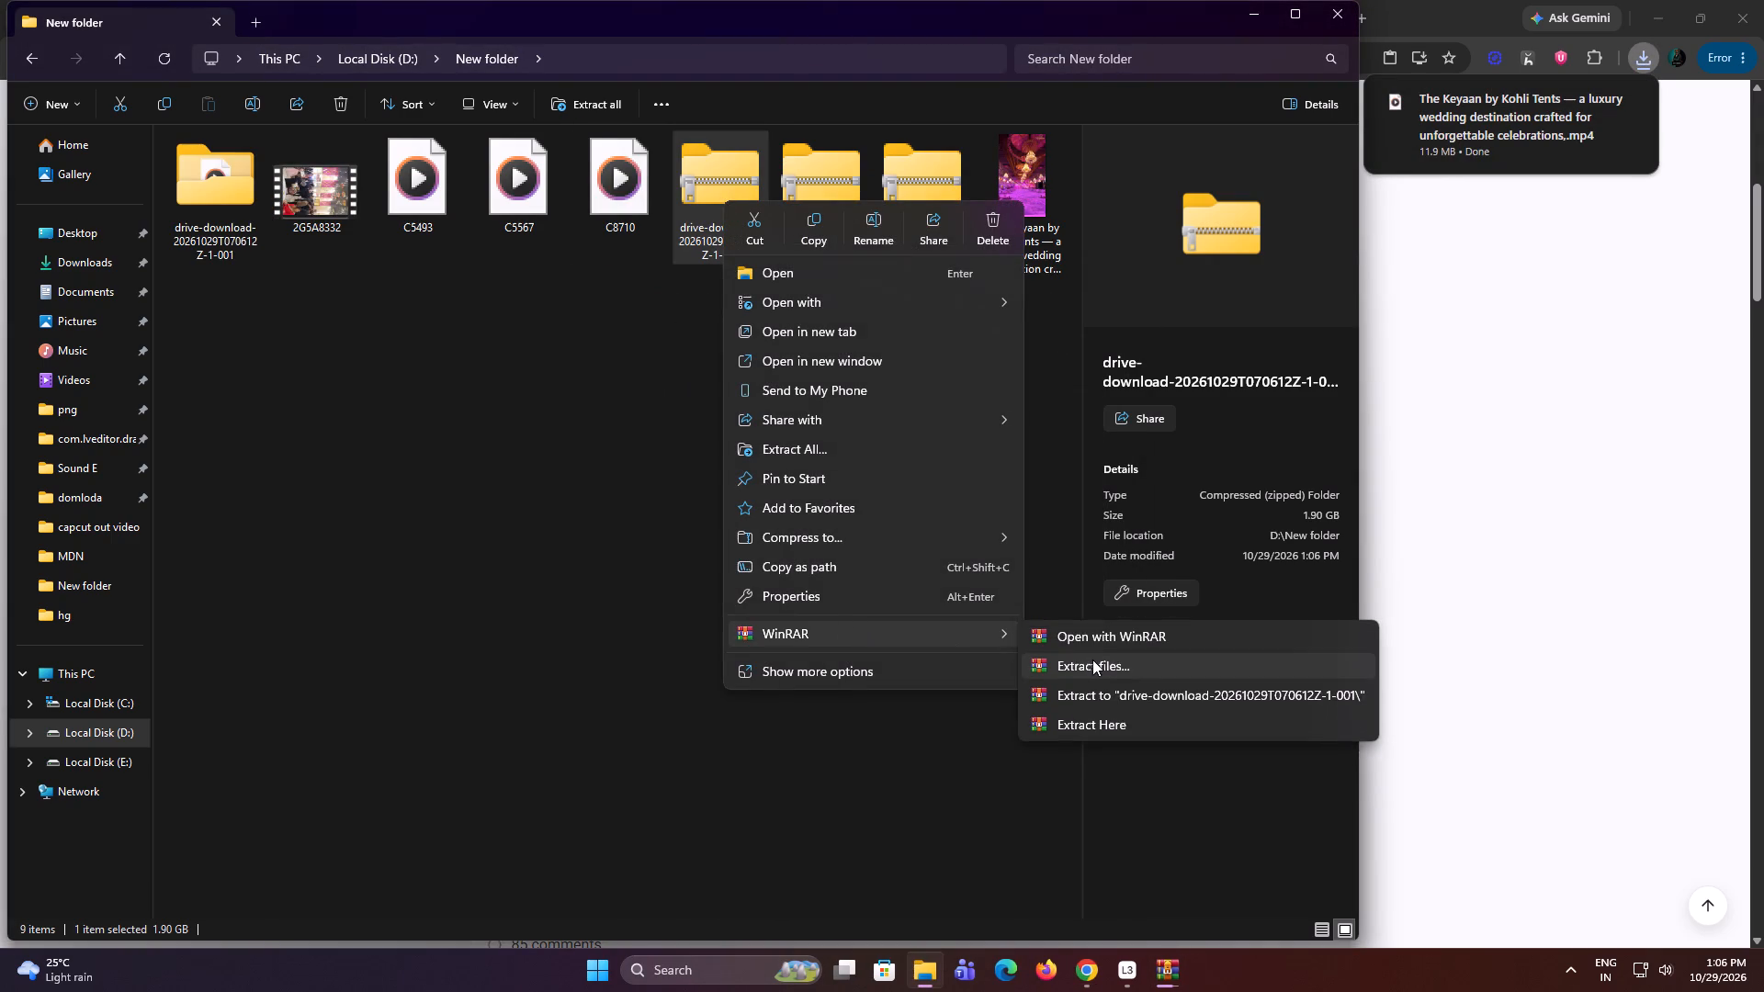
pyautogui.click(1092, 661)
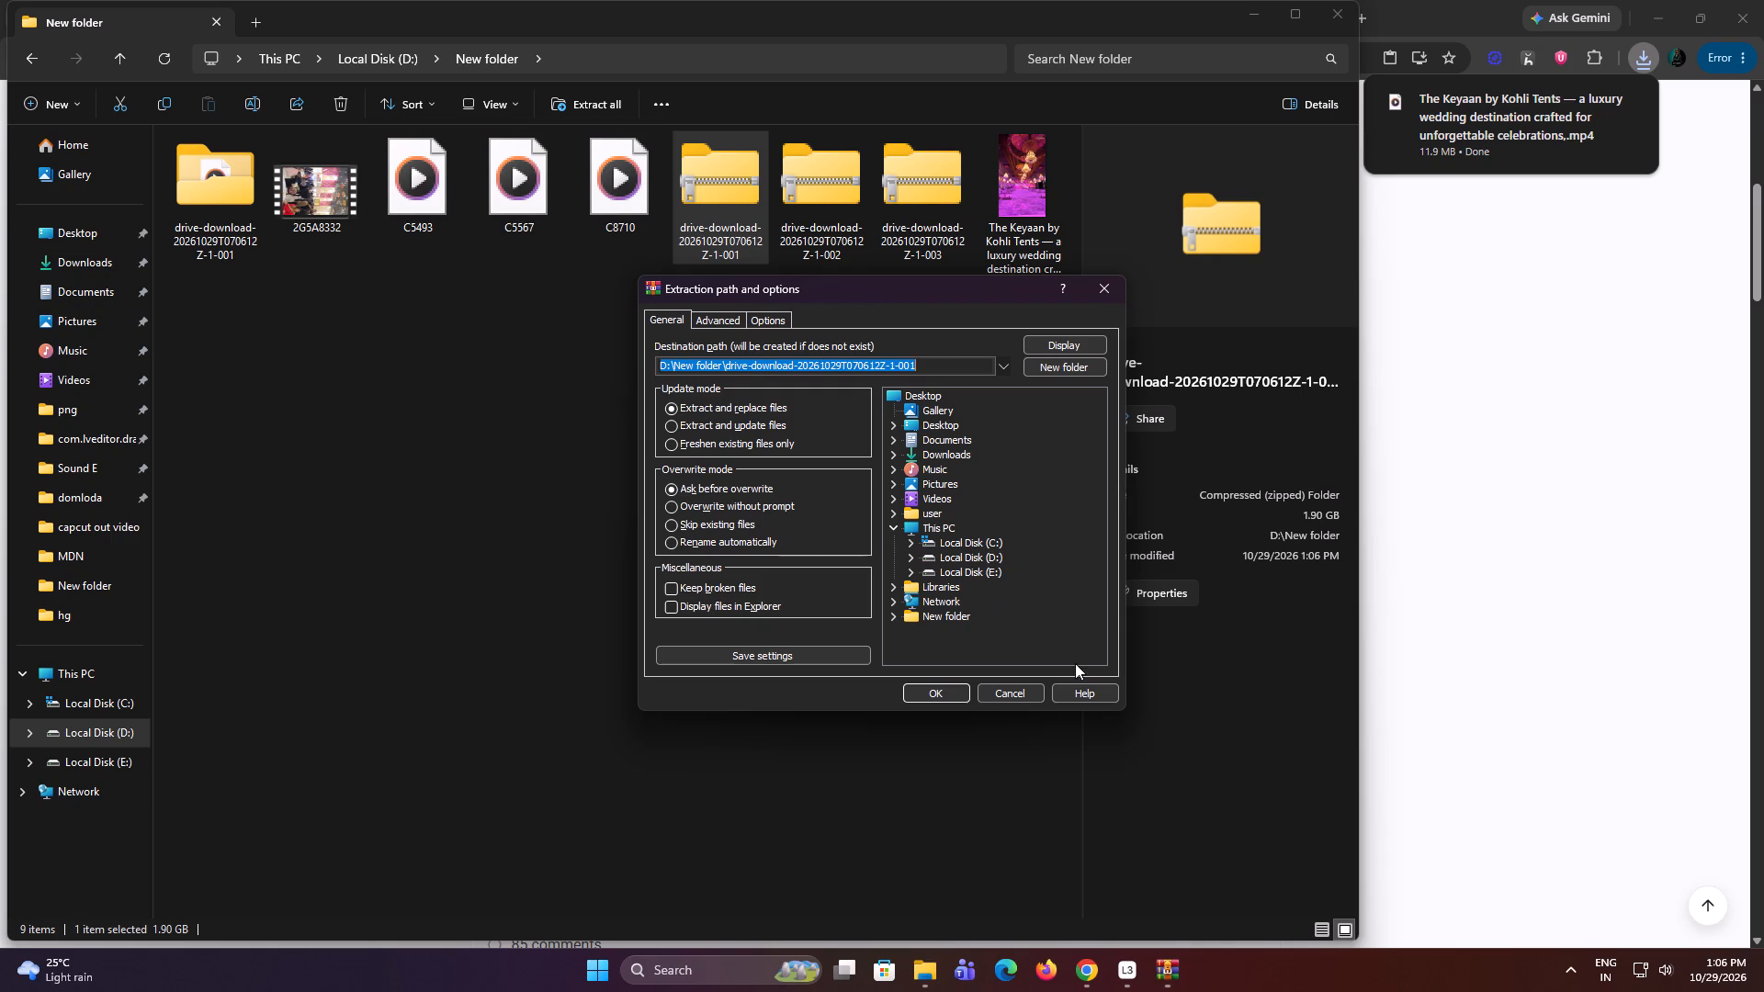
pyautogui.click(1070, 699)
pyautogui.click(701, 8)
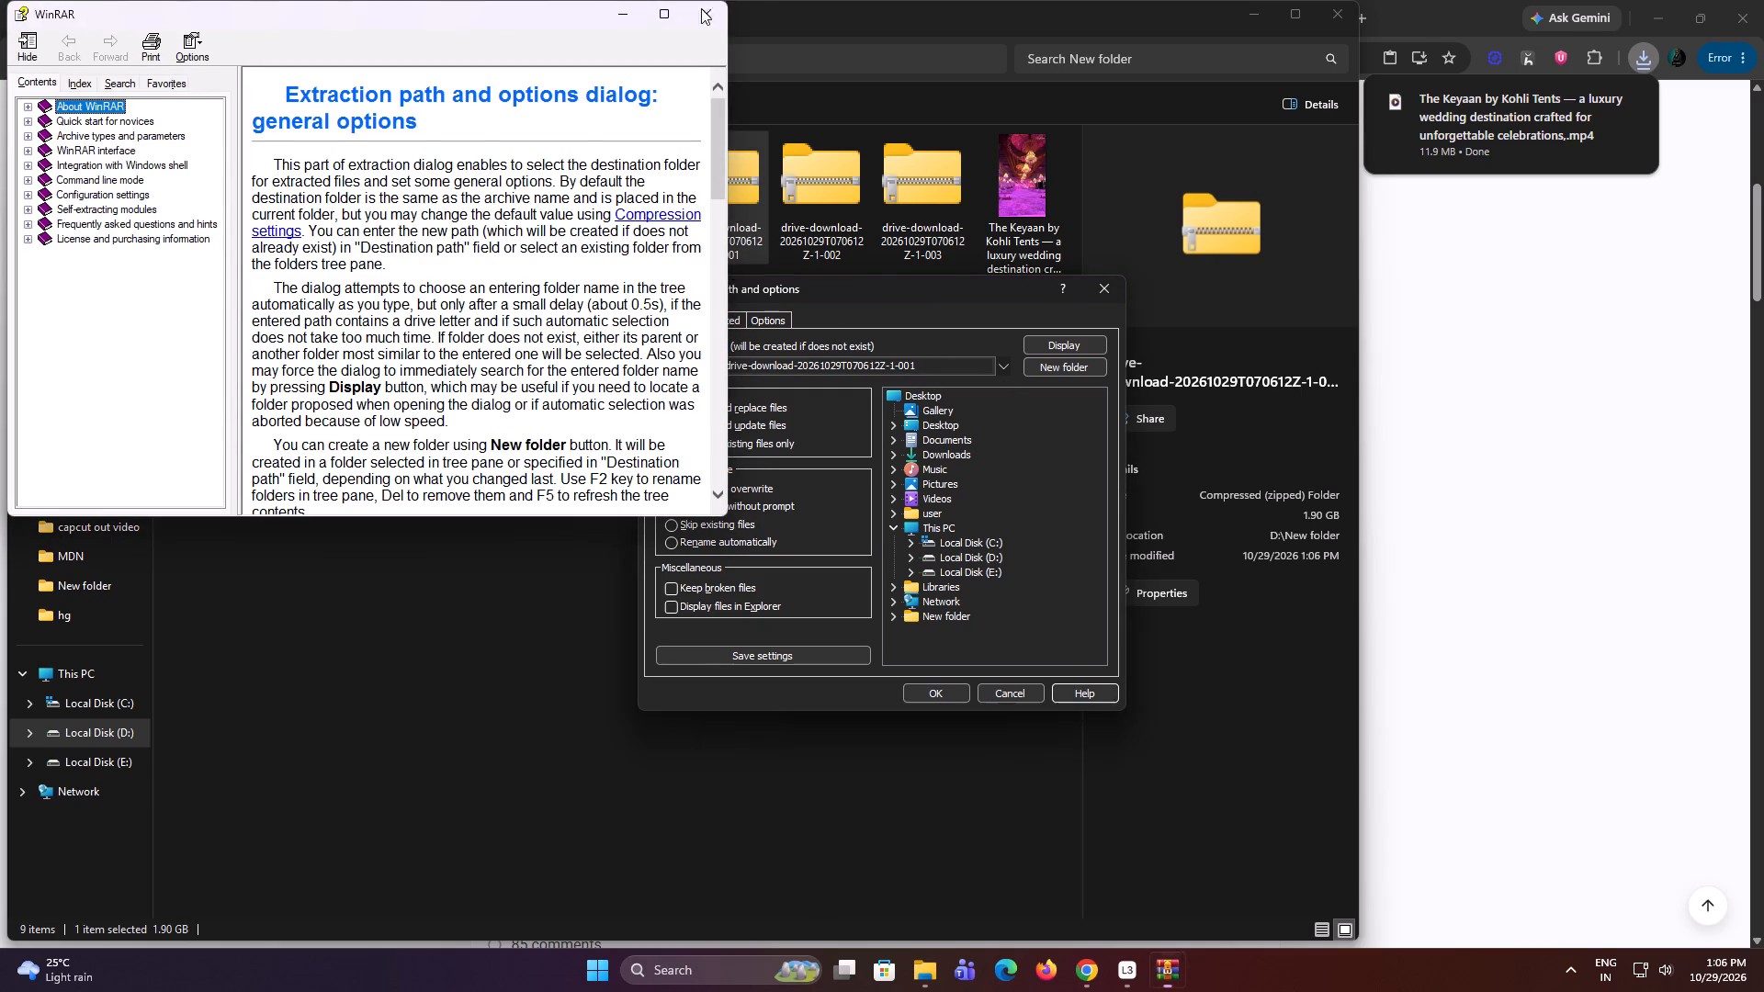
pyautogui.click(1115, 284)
# Extract the drive-download archive ending in 002 with WinRAR into D:\New folder\drive-download-20261029T070612Z-1-002.
pyautogui.rightClick(819, 197)
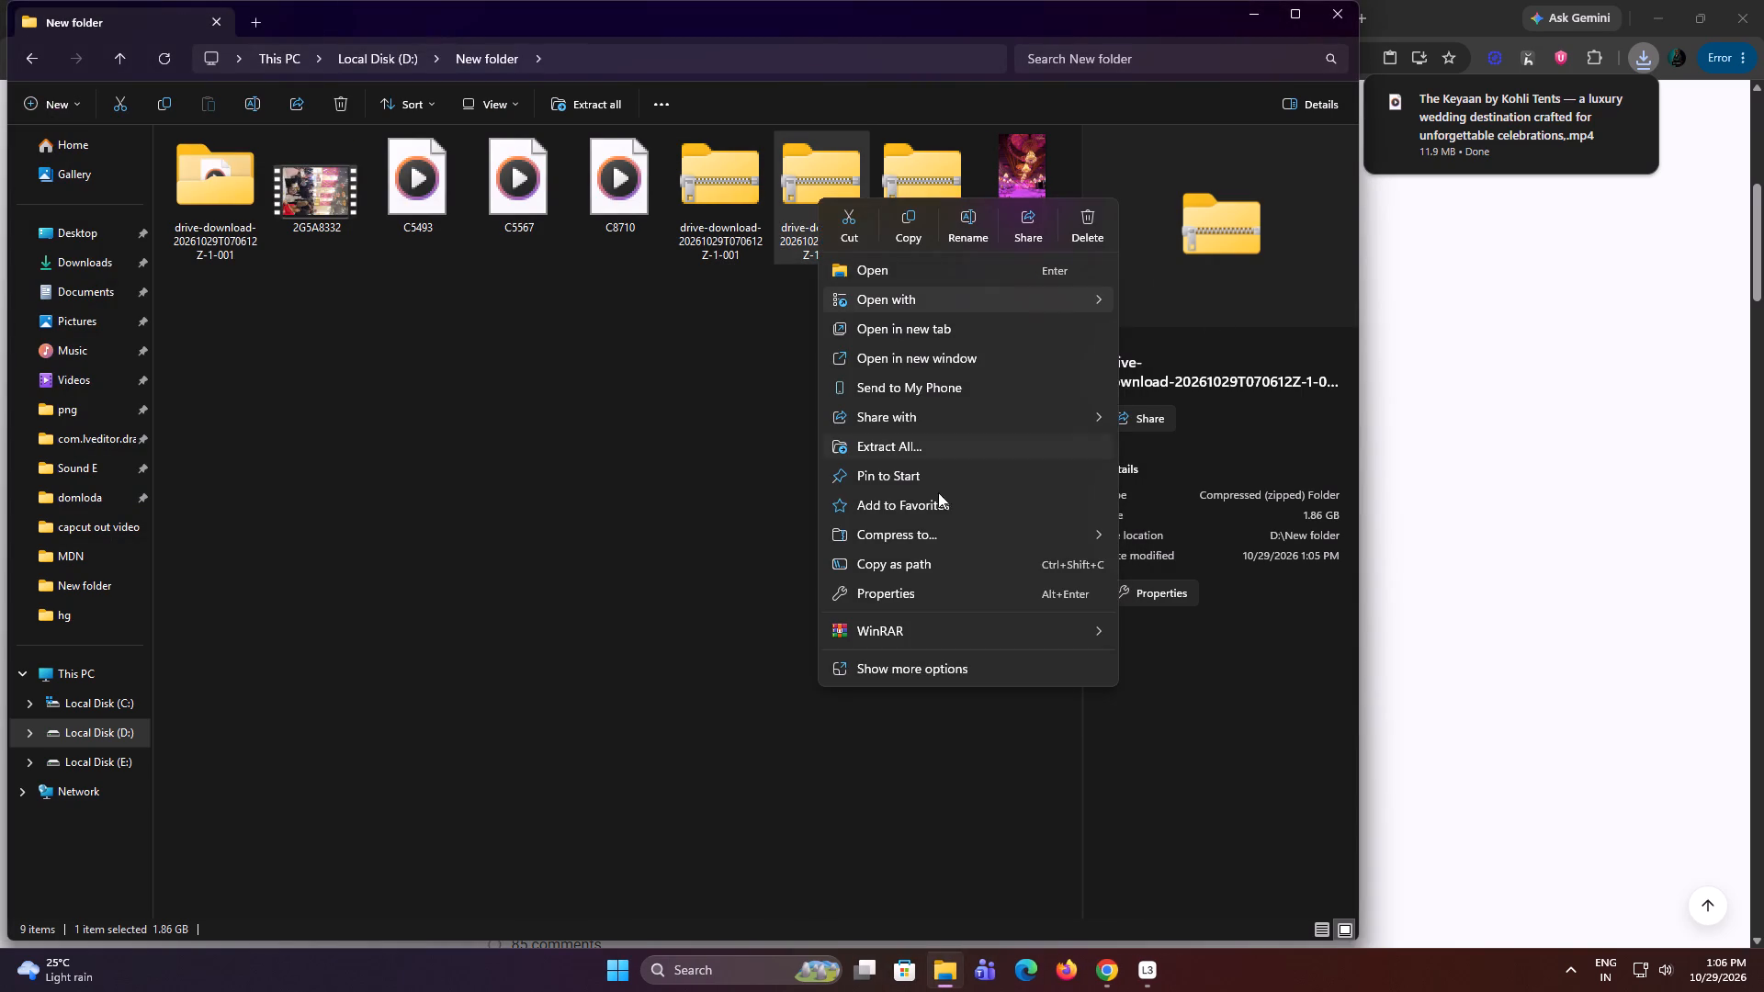
pyautogui.click(898, 622)
pyautogui.click(1192, 656)
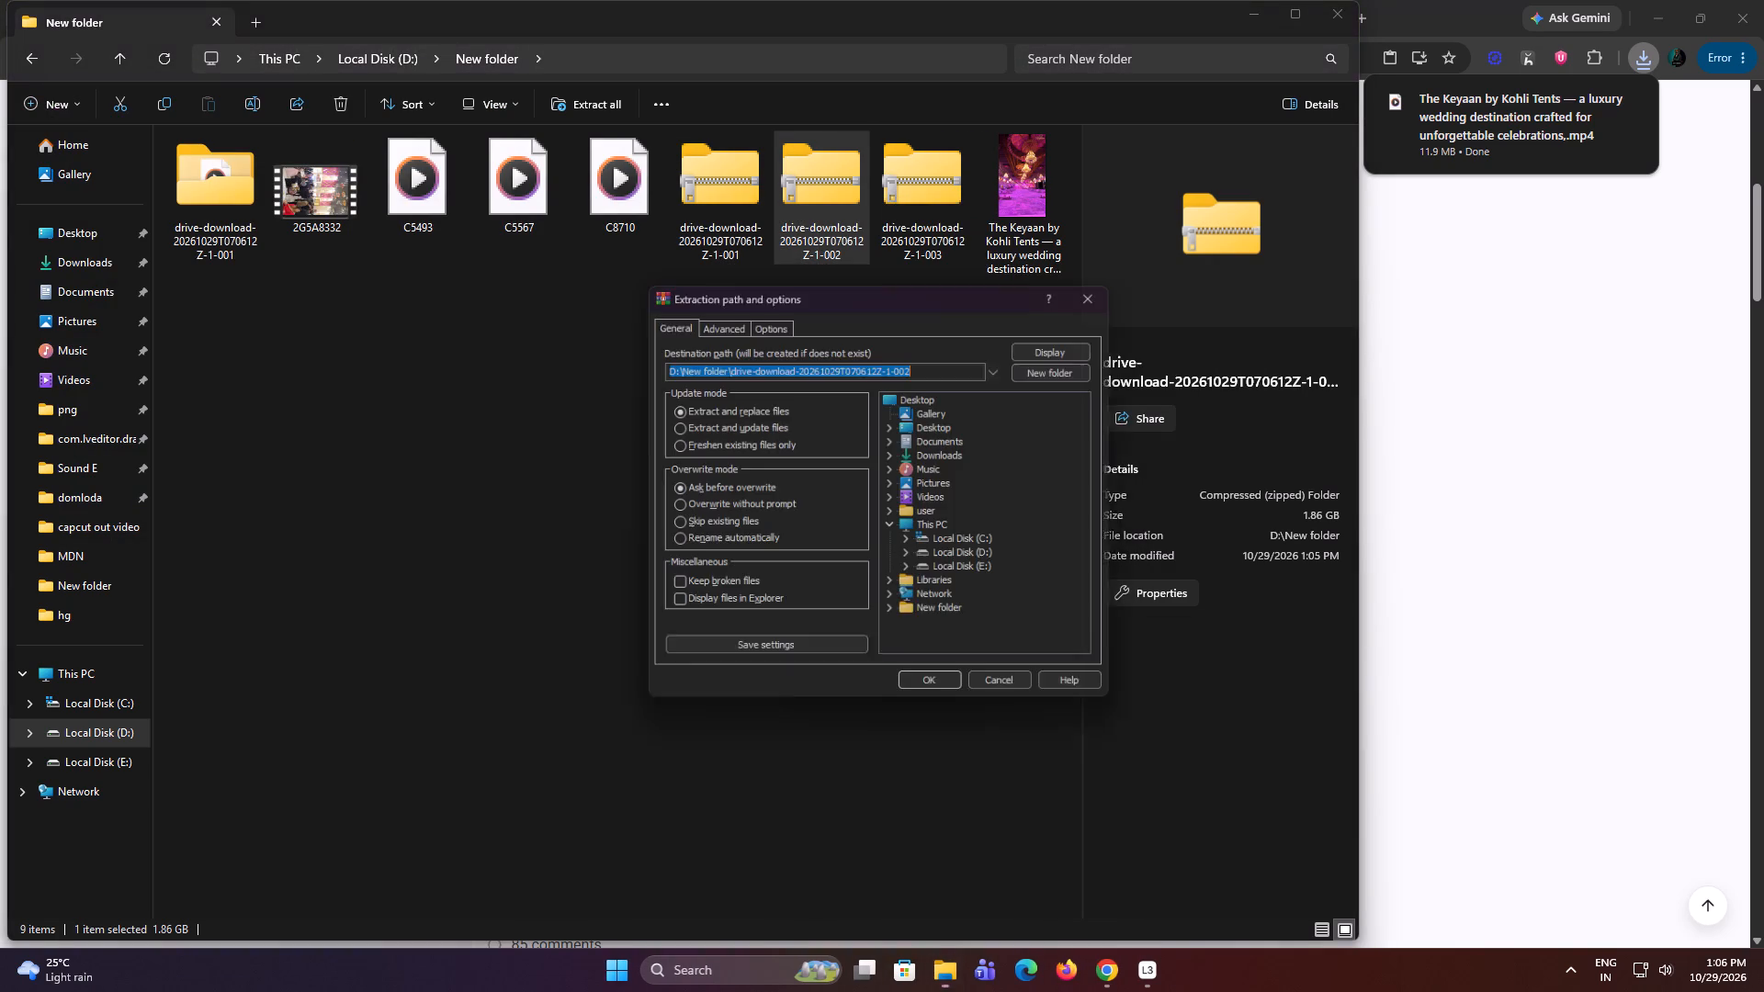
pyautogui.click(925, 685)
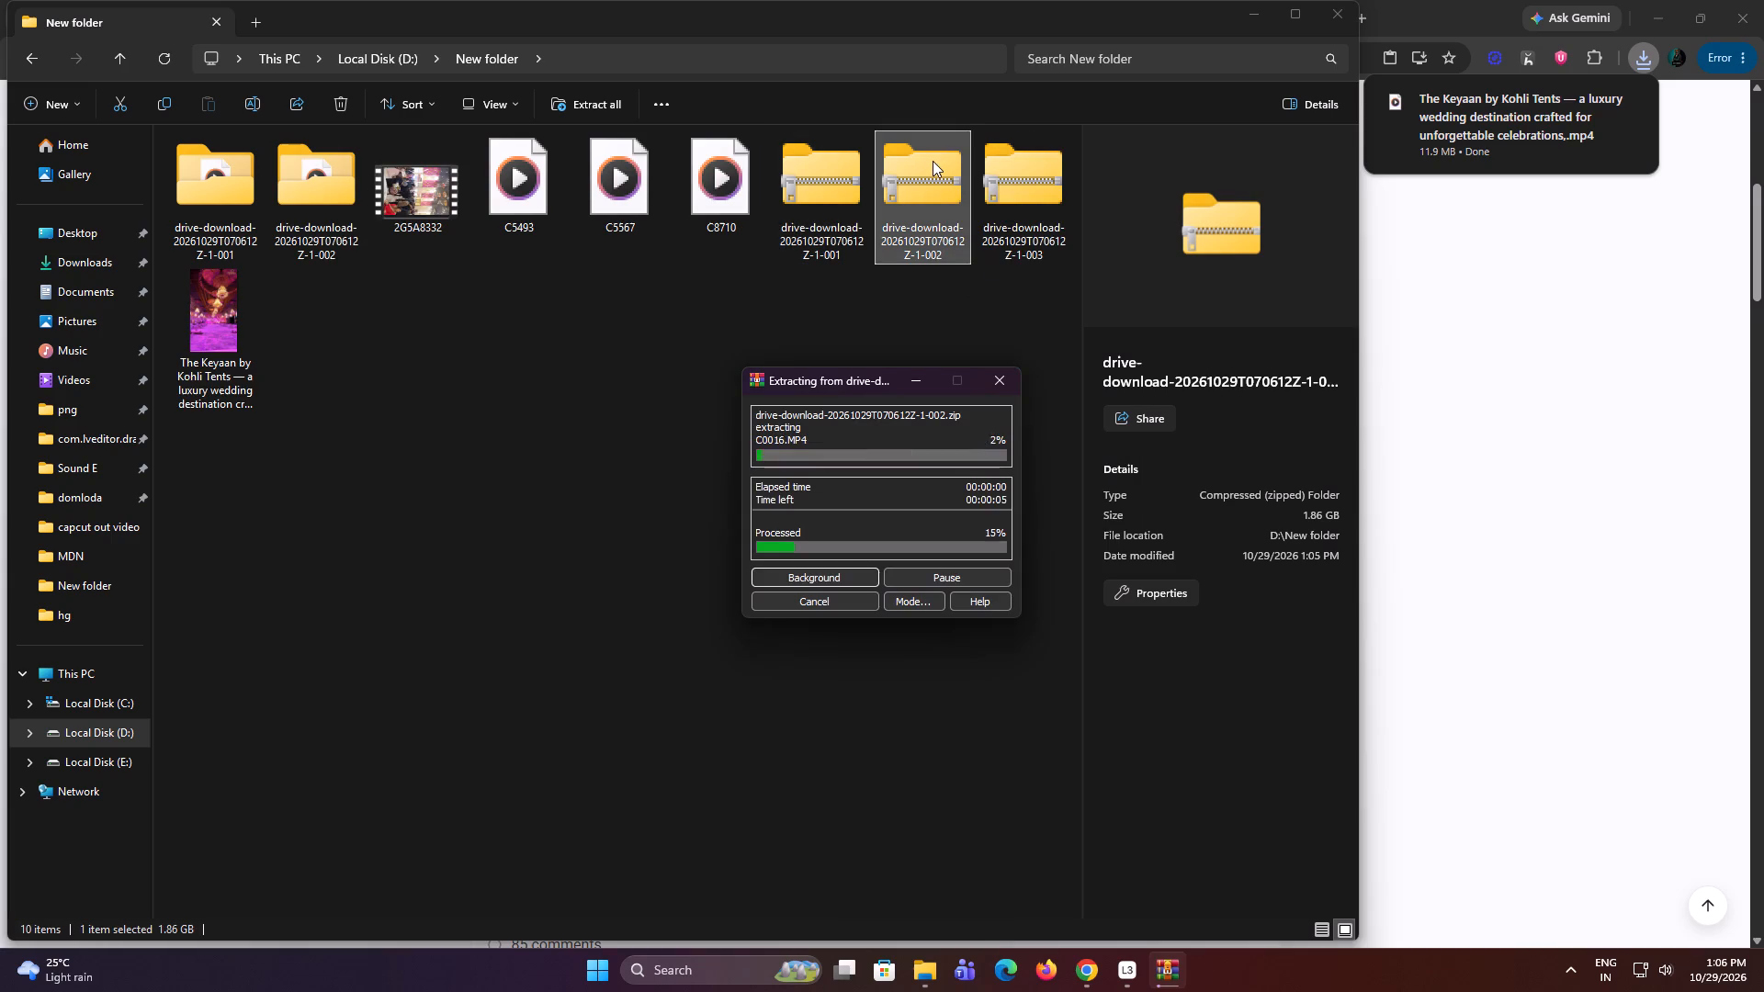
# Extract the drive-download archive ending in 003 with WinRAR into D:\New folder\drive-download-20261029T070612Z-1-003.
pyautogui.rightClick(933, 161)
pyautogui.rightClick(1023, 153)
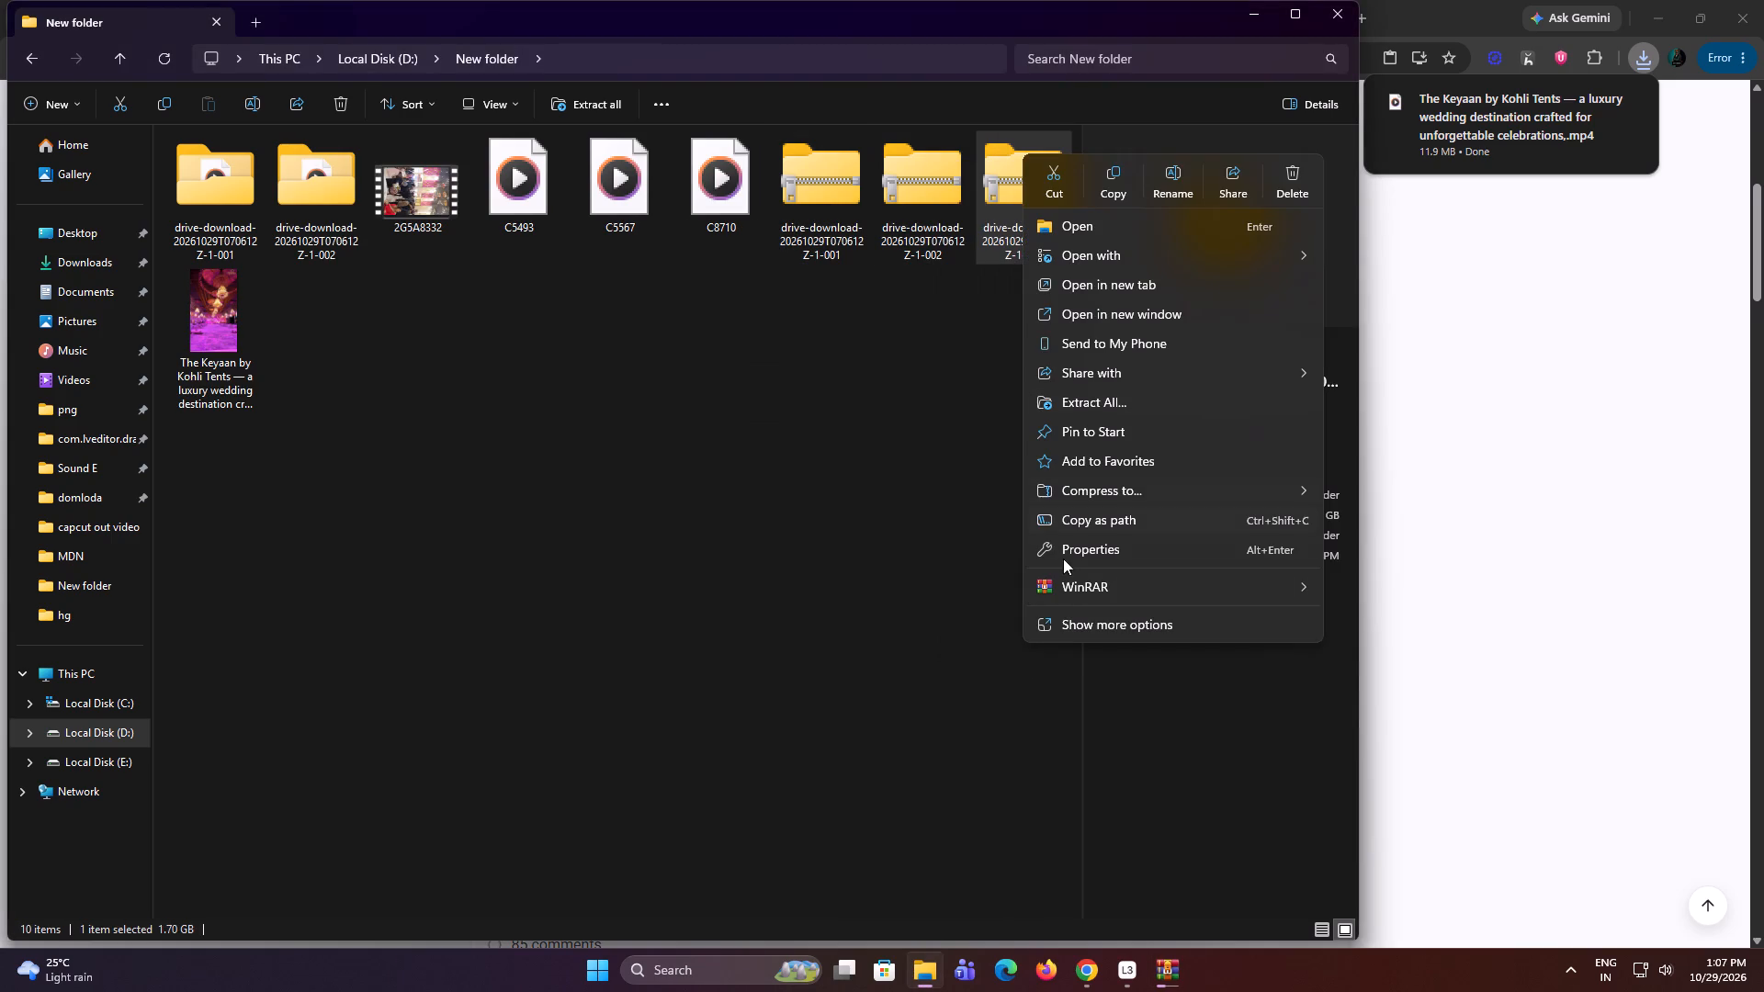
pyautogui.click(1072, 581)
pyautogui.click(1379, 614)
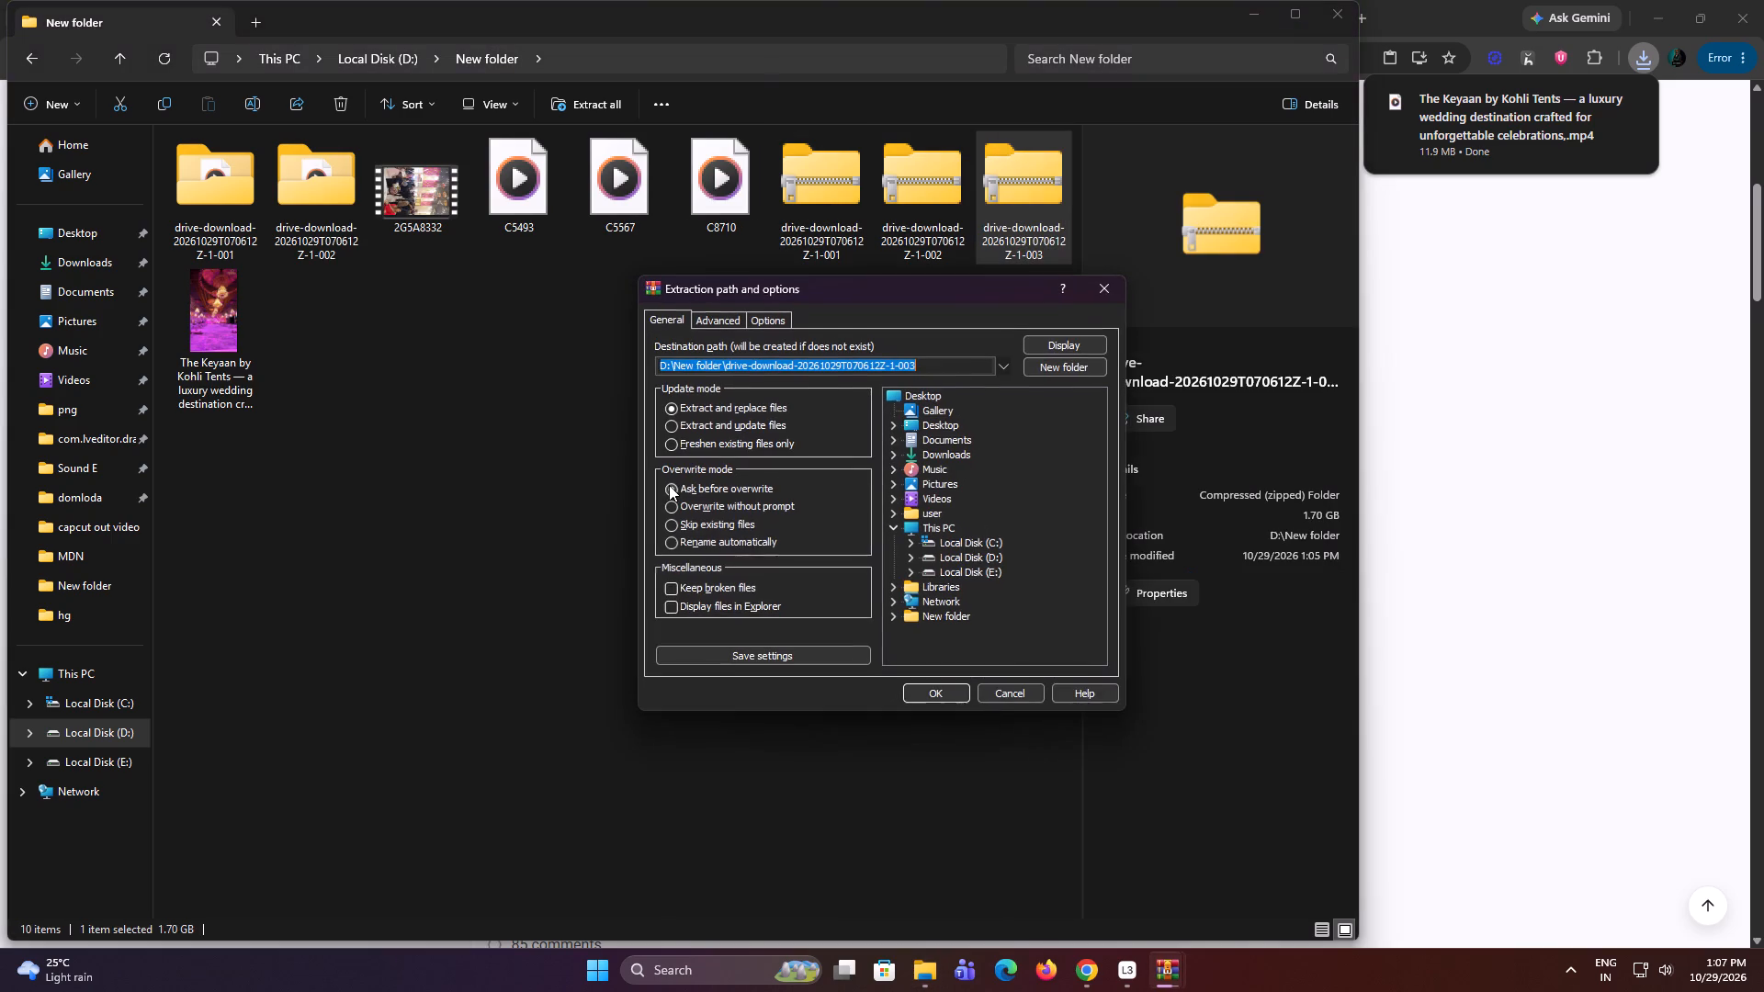
pyautogui.click(957, 696)
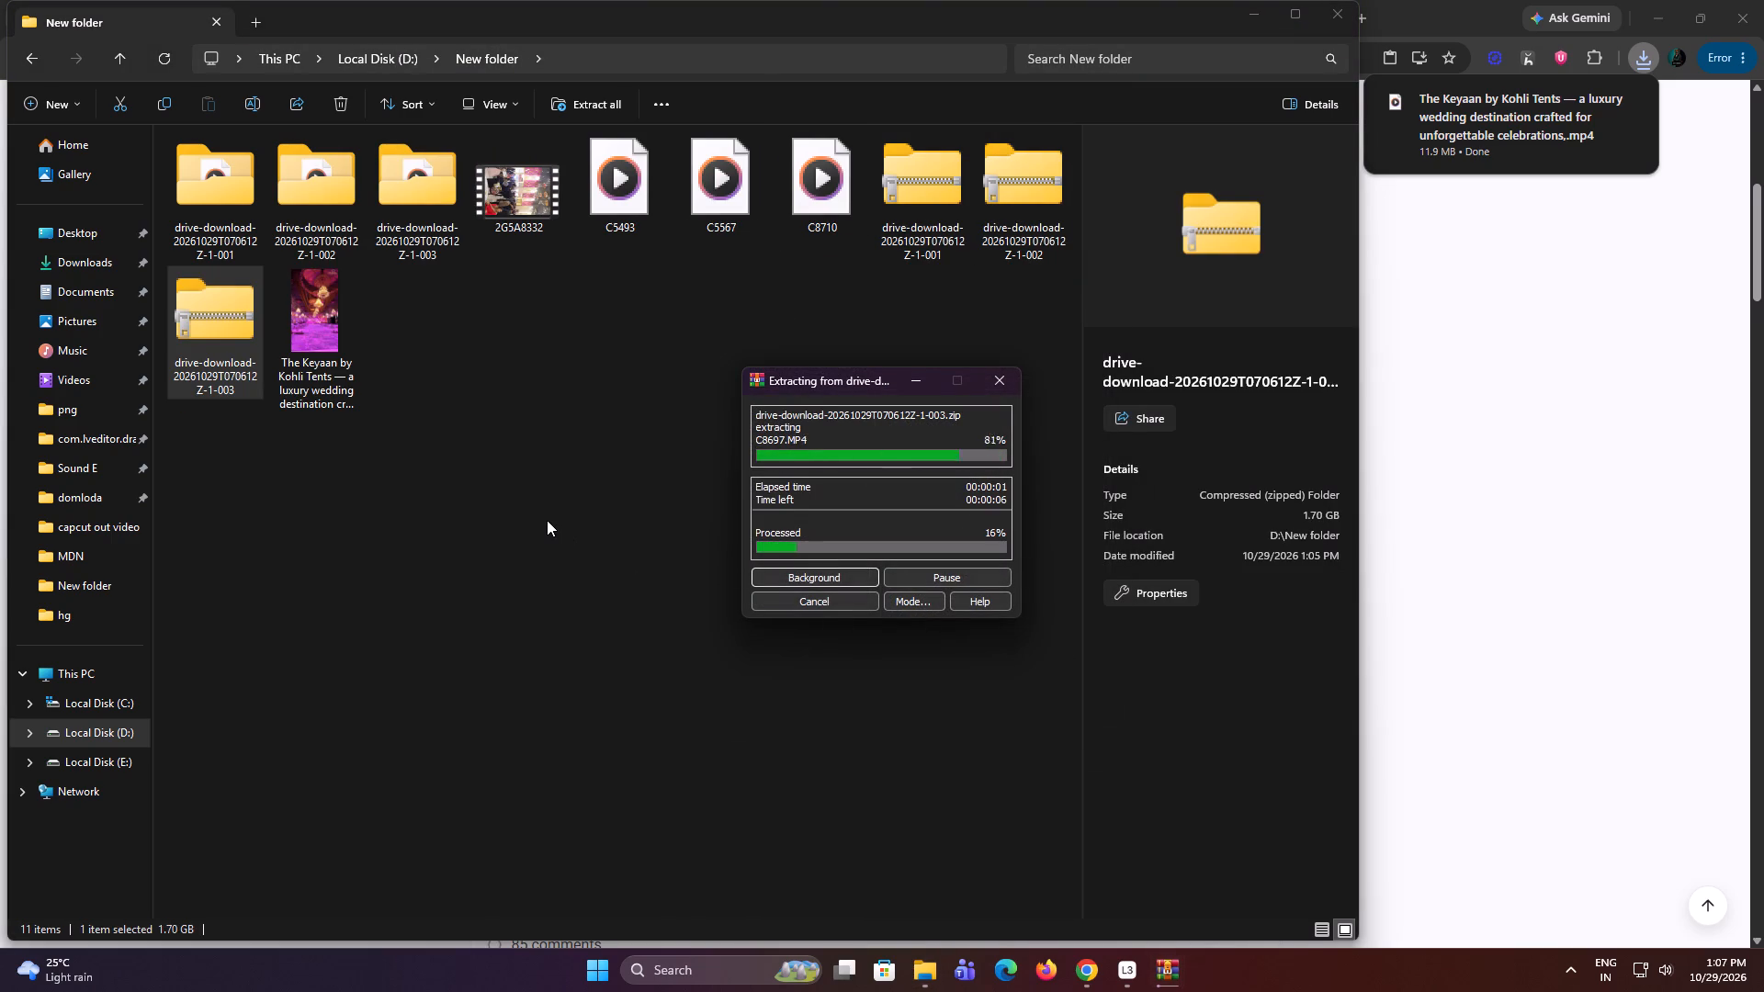
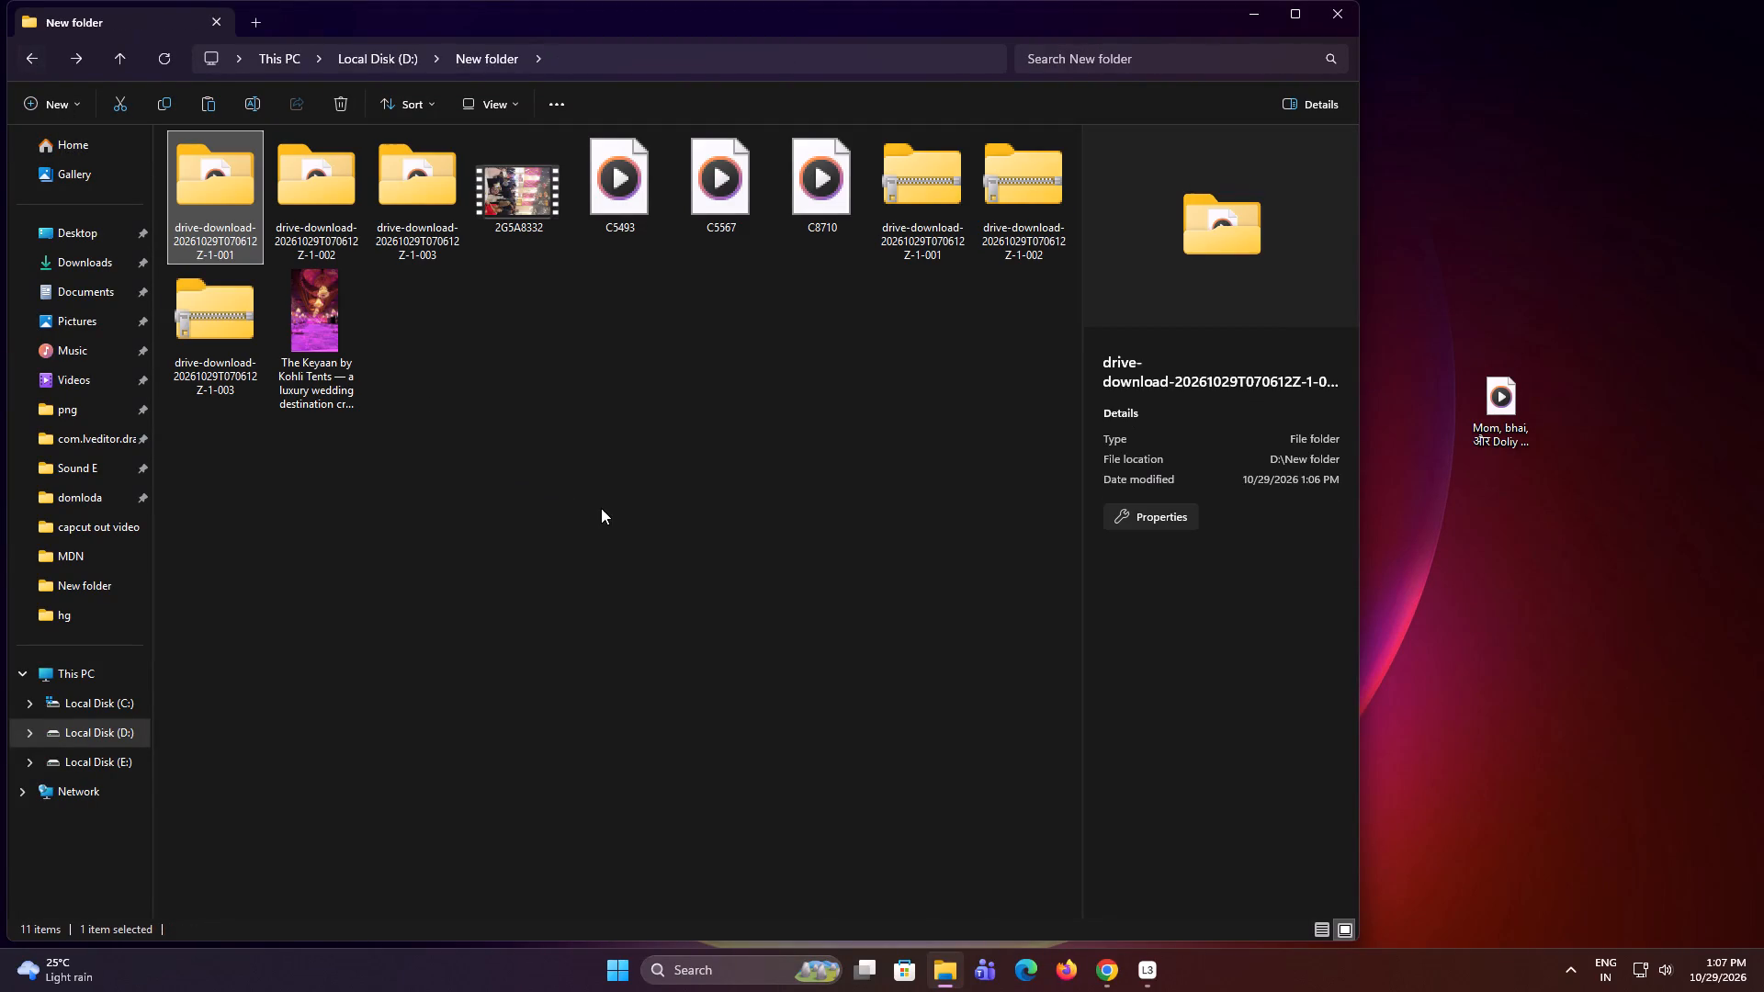
# Paste the cut video files from the 001 folder into D:\New folder, replacing the files with the same names.
pyautogui.rightClick(602, 508)
pyautogui.click(631, 522)
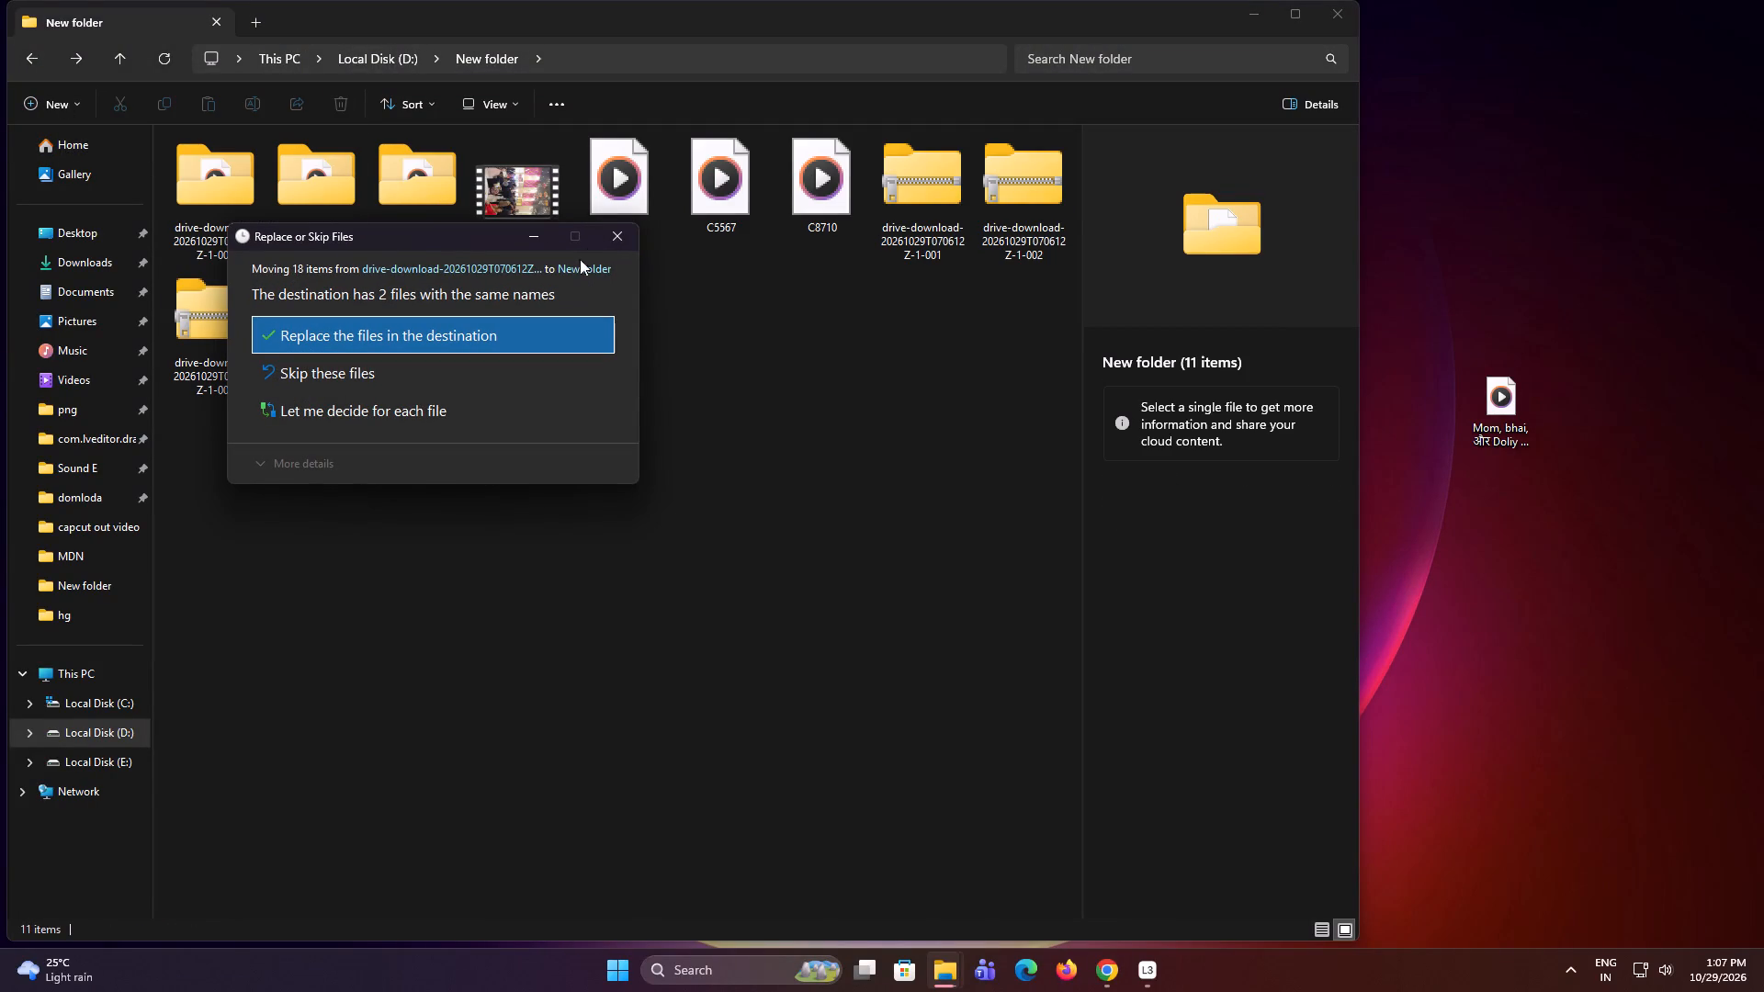
pyautogui.click(439, 335)
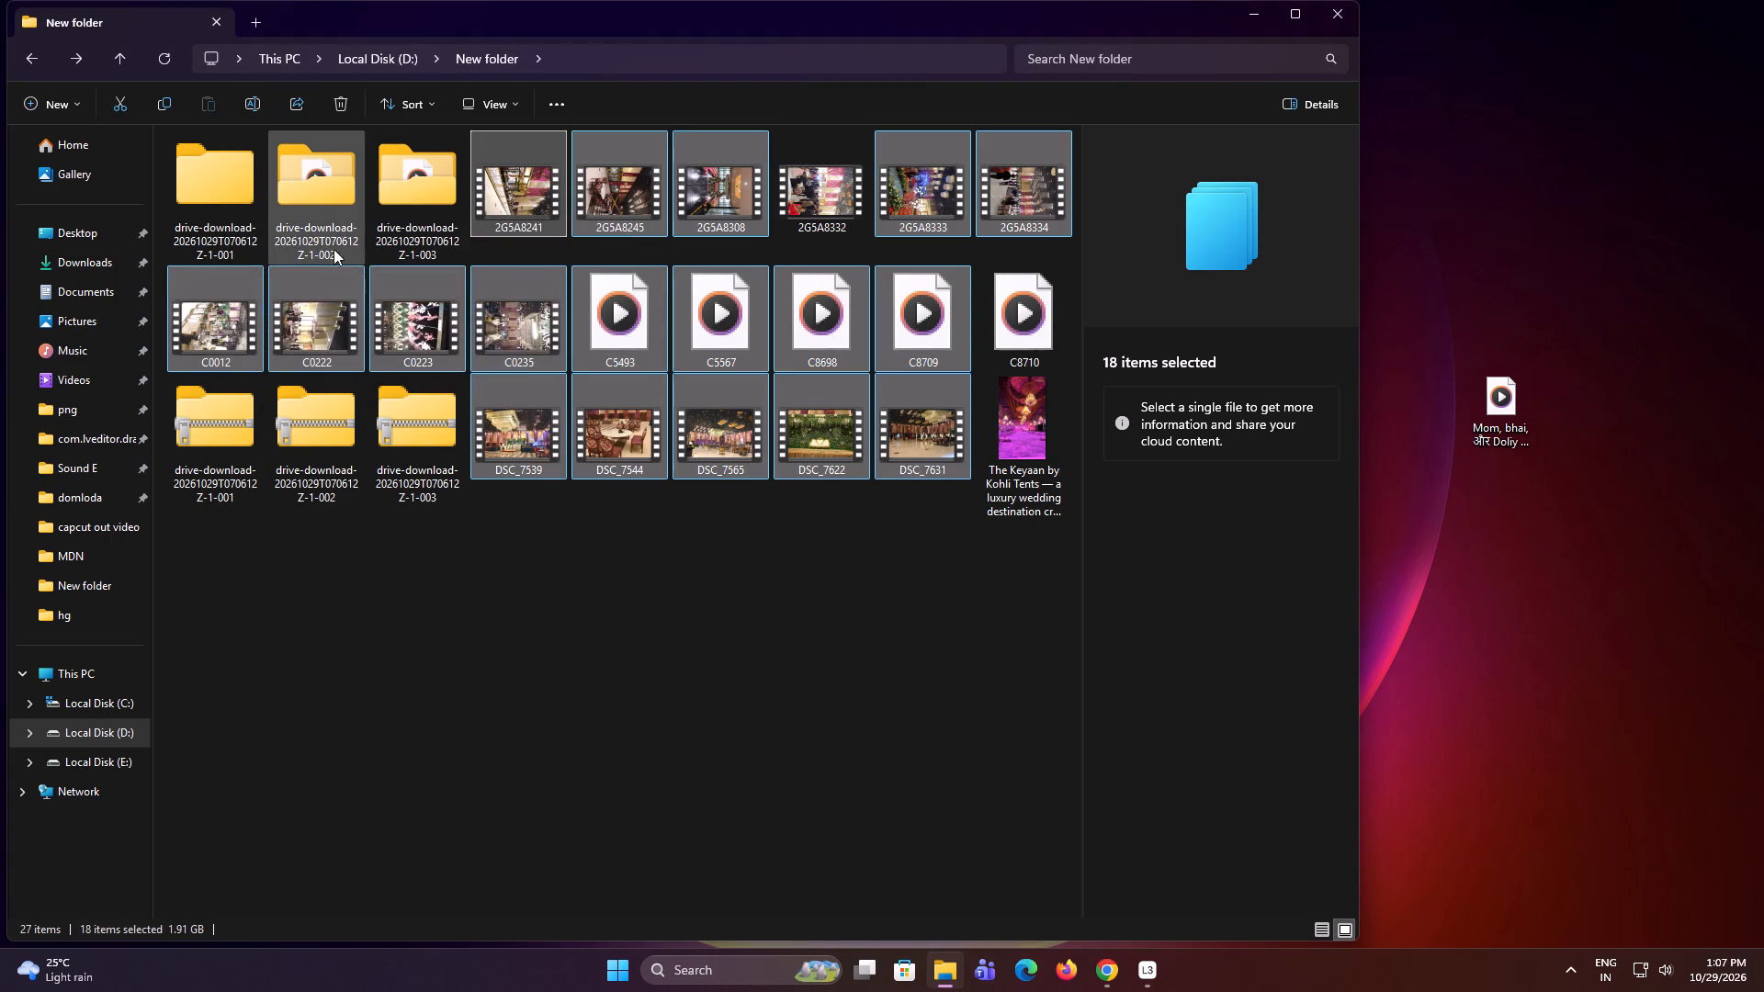
# Move all the video files from the drive-download folder ending in 002 up into D:\New folder.
pyautogui.doubleClick(334, 181)
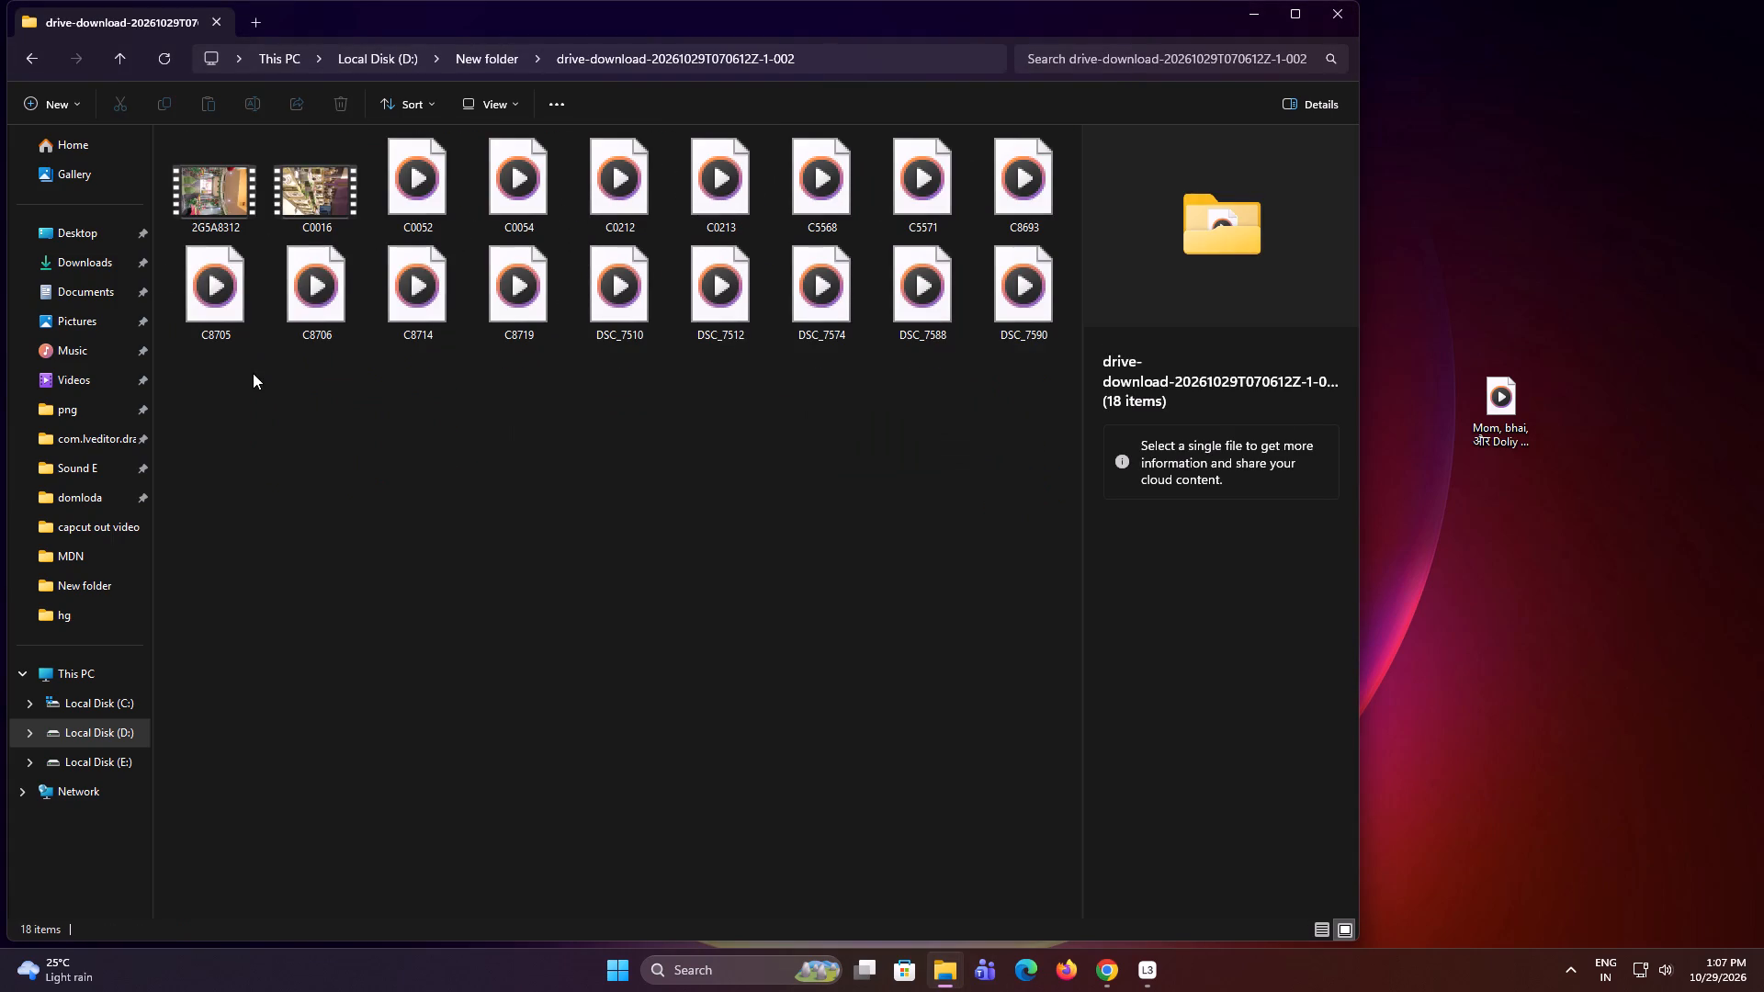
pyautogui.moveTo(232, 380); pyautogui.dragTo(1074, 197)
pyautogui.rightClick(1012, 180)
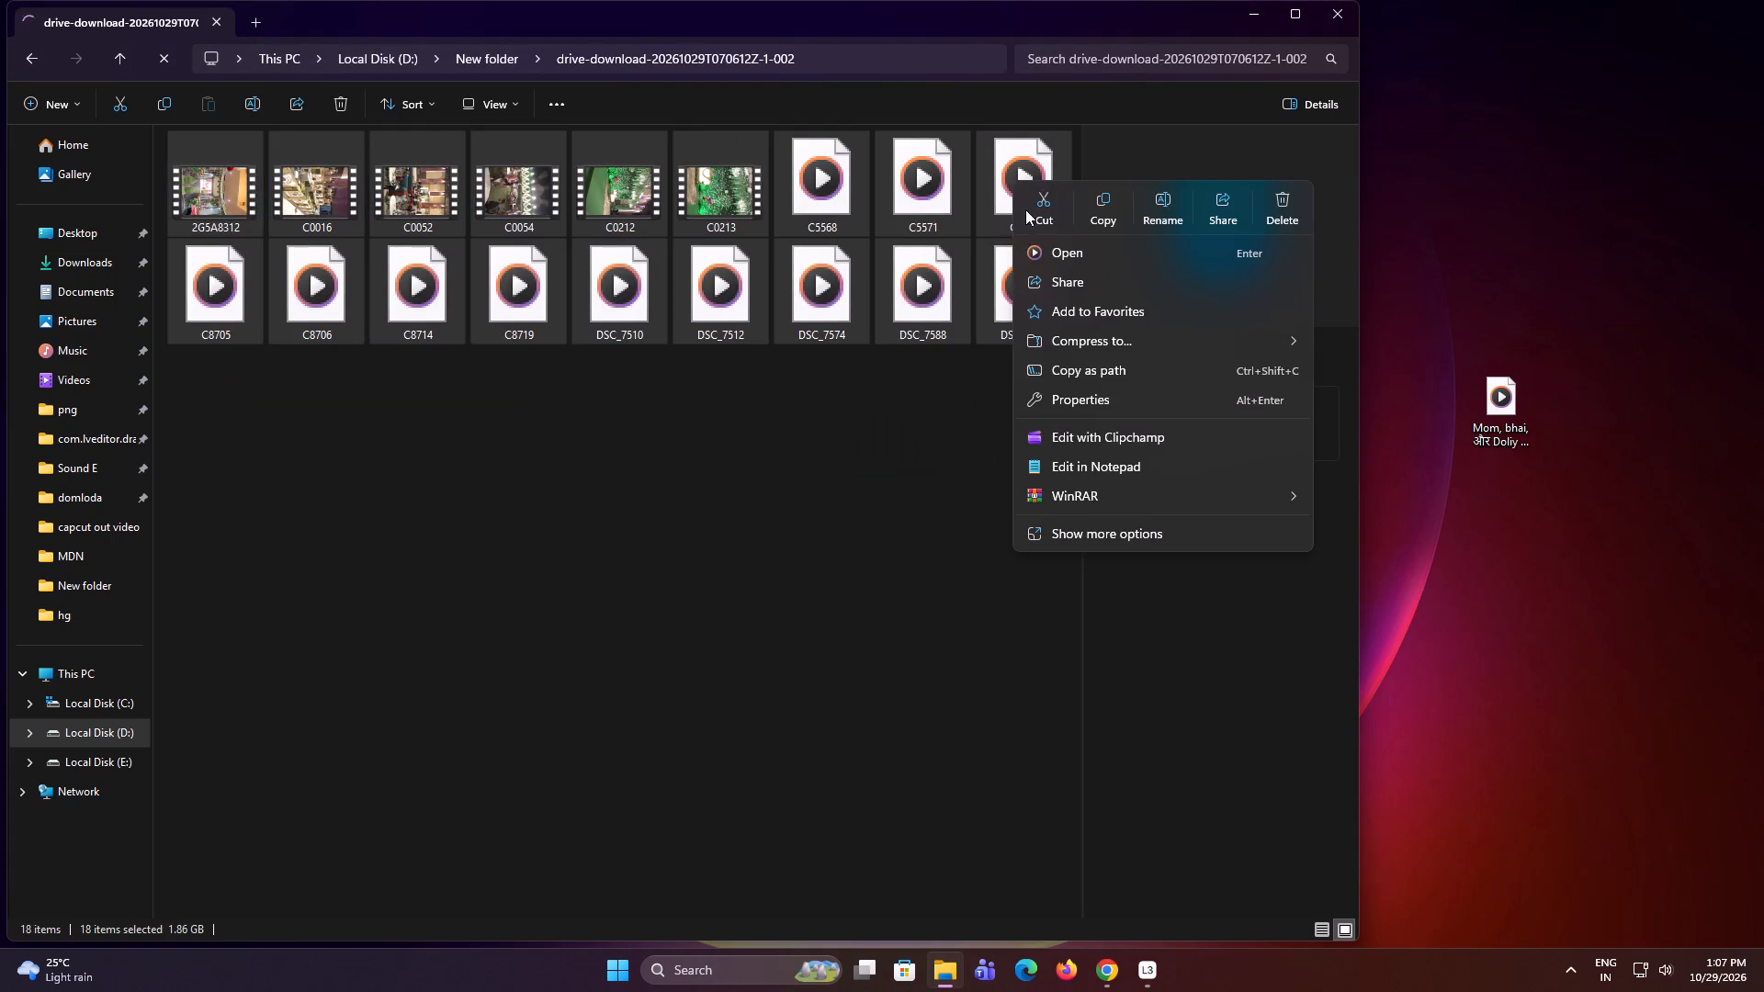
pyautogui.click(1040, 199)
pyautogui.click(26, 58)
pyautogui.rightClick(644, 584)
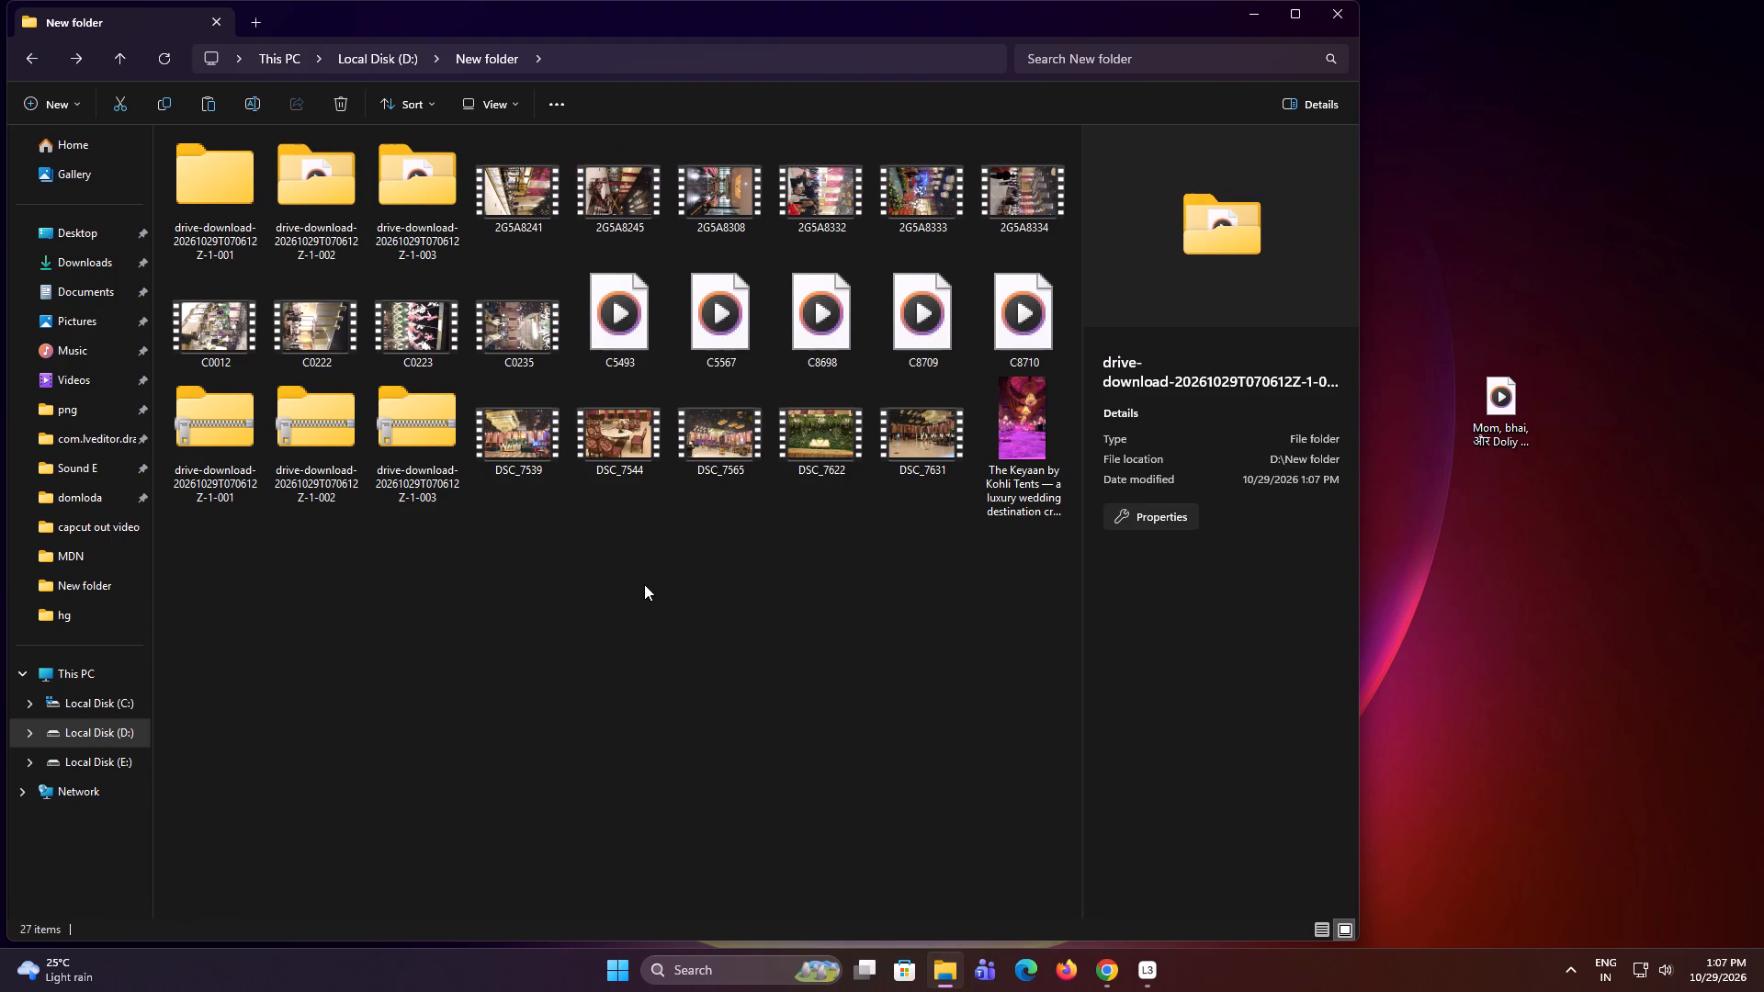
pyautogui.click(679, 613)
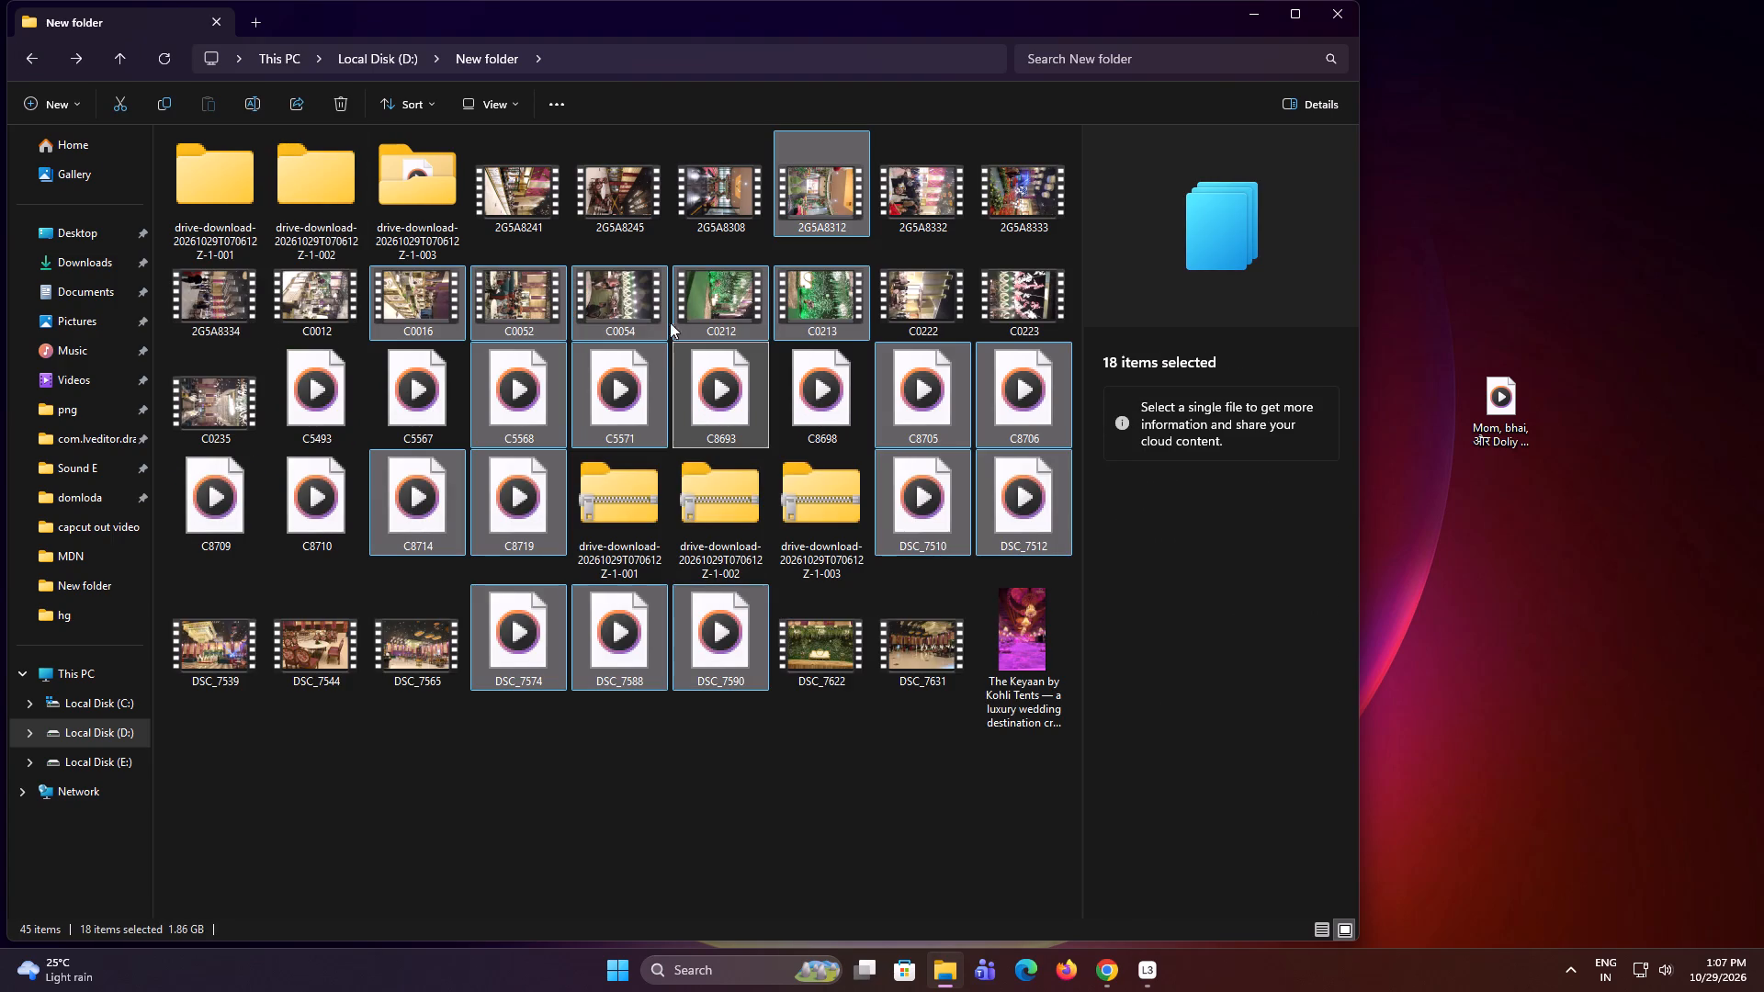
# Move all the video files from the drive-download folder ending in 003 into D:\New folder, replacing the existing C8710.MP4.
pyautogui.doubleClick(413, 188)
pyautogui.moveTo(209, 384); pyautogui.dragTo(1106, 406)
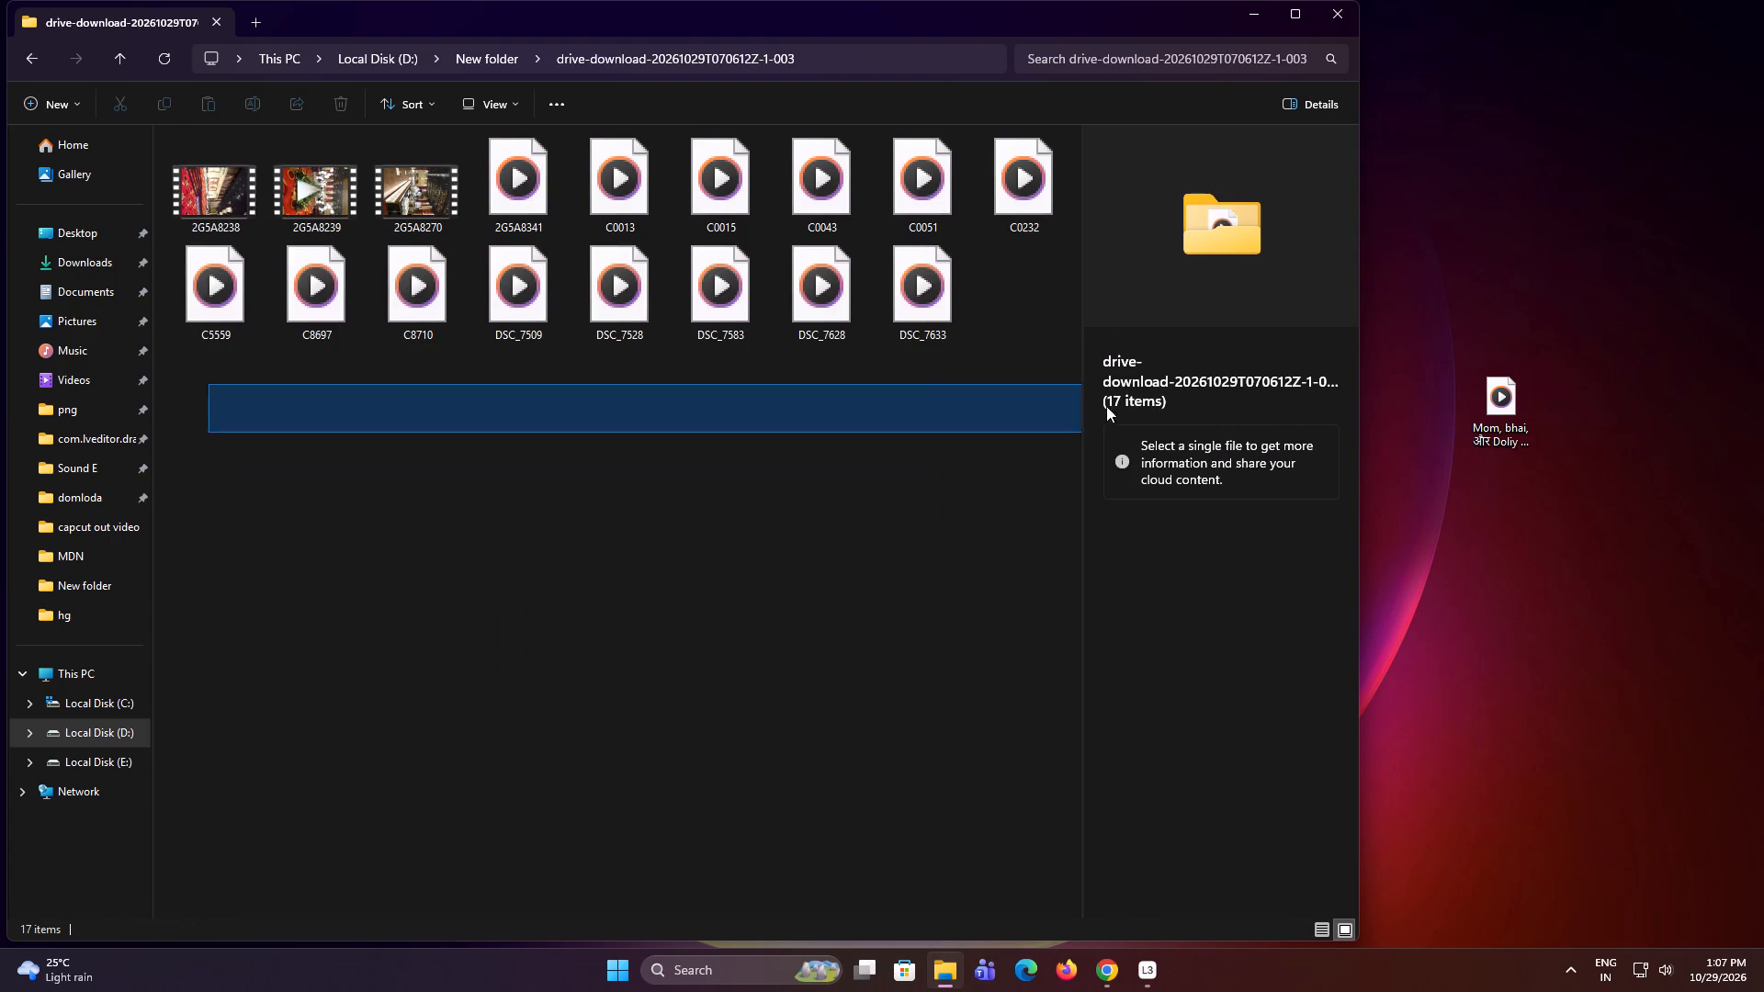
pyautogui.moveTo(1106, 406); pyautogui.dragTo(1069, 167)
pyautogui.rightClick(1053, 171)
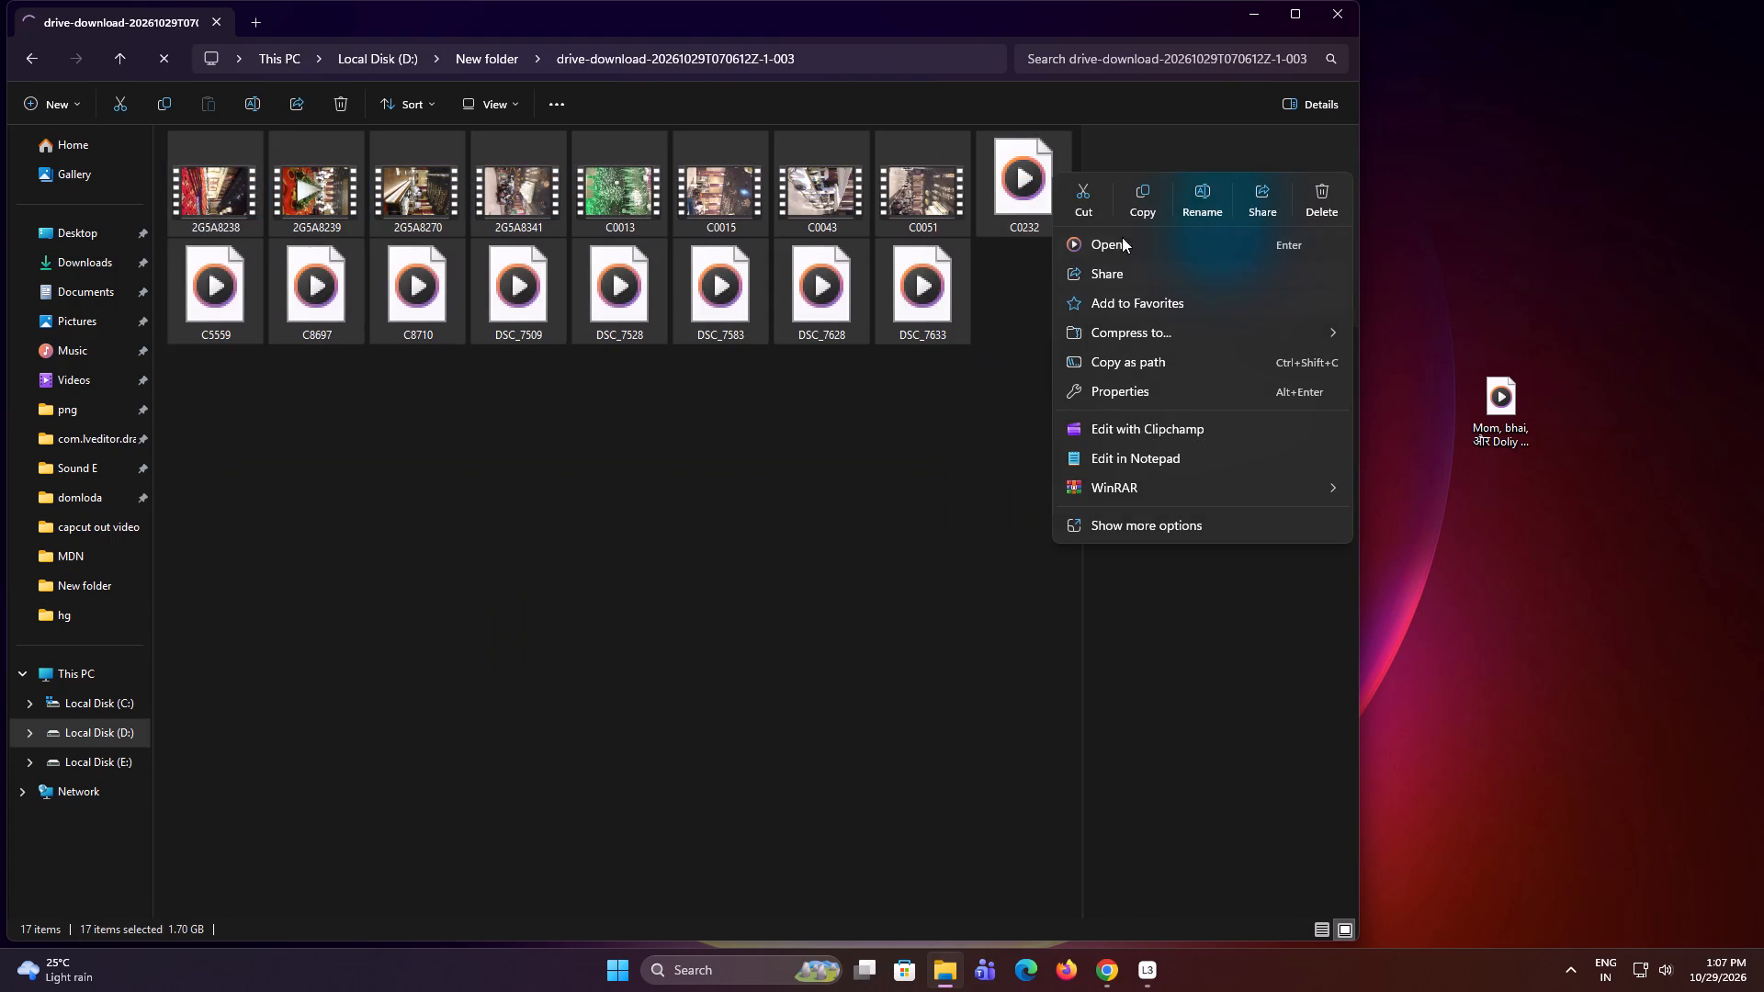
pyautogui.click(1086, 199)
pyautogui.click(14, 50)
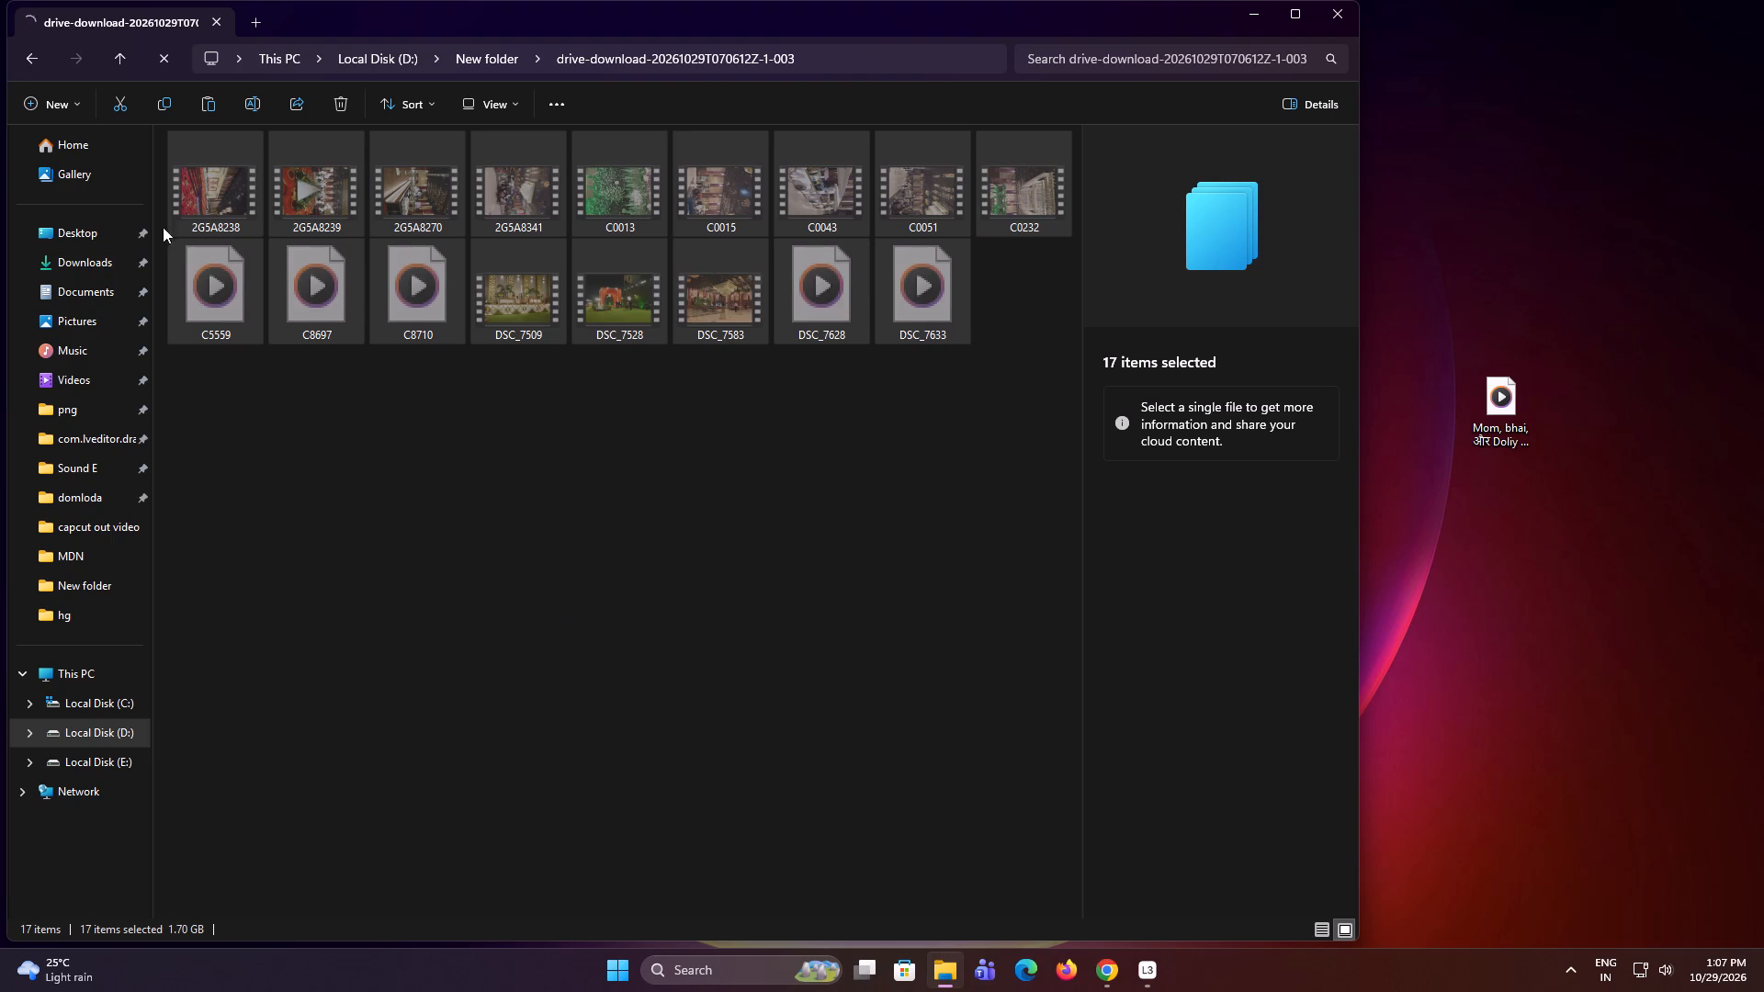
pyautogui.click(34, 60)
pyautogui.rightClick(701, 844)
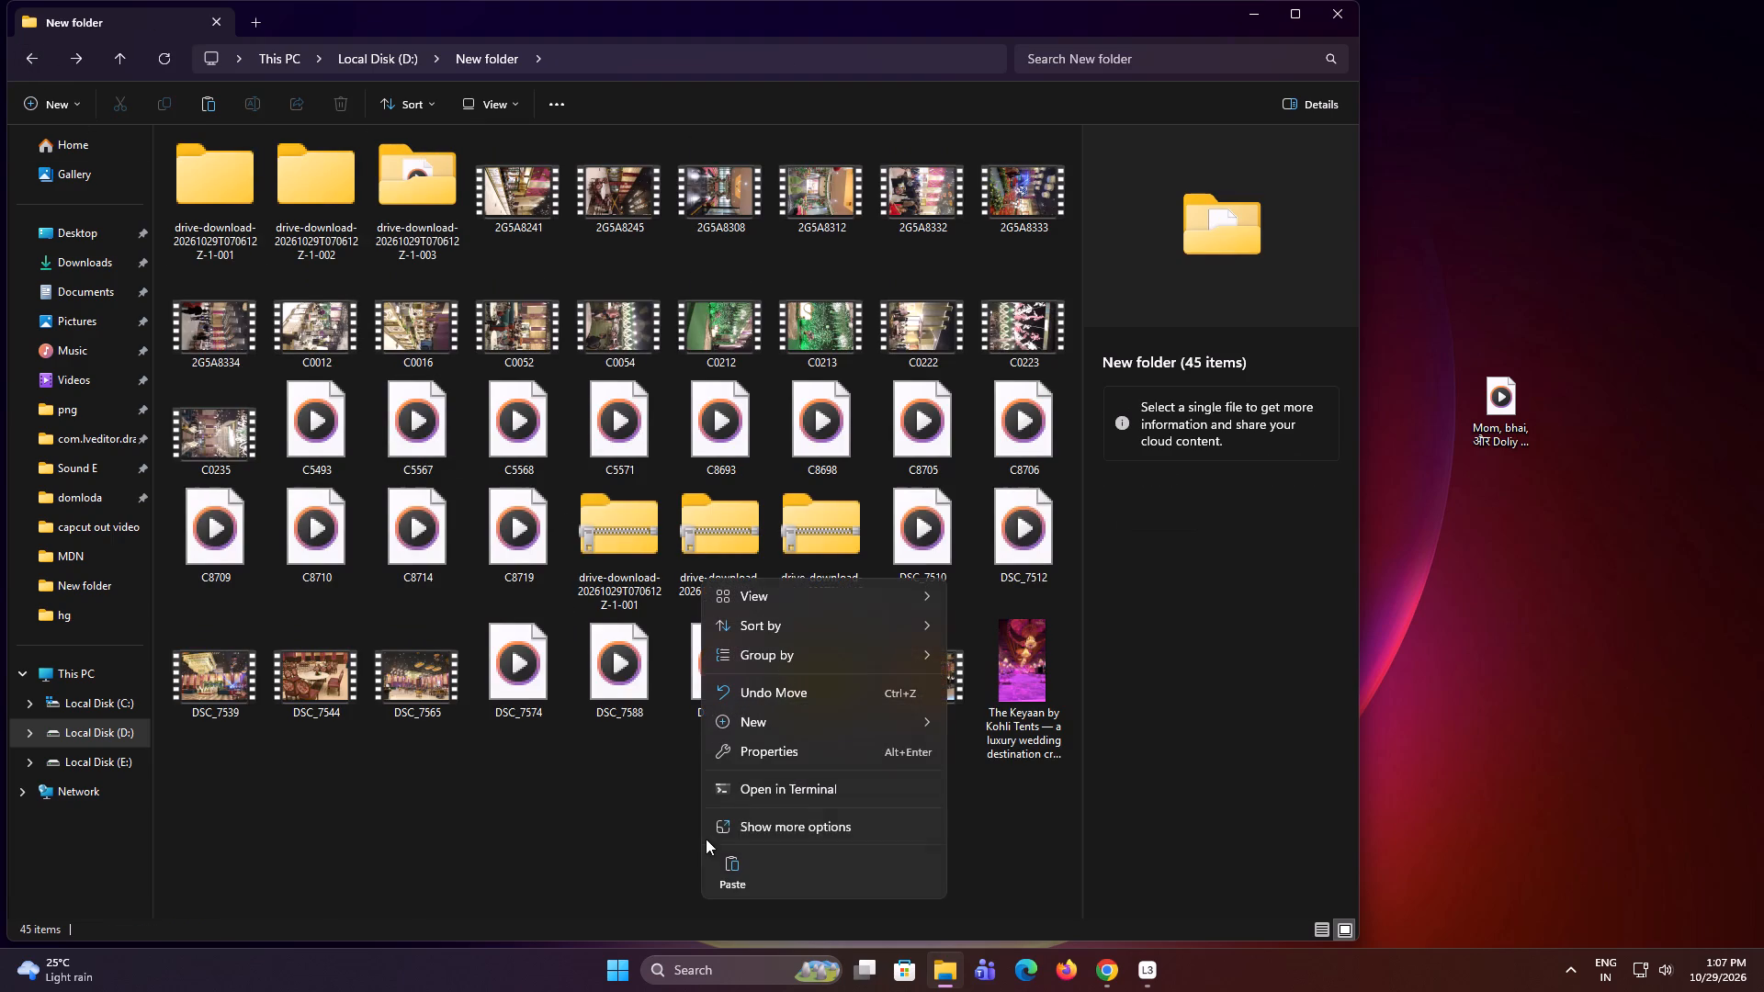
pyautogui.click(724, 867)
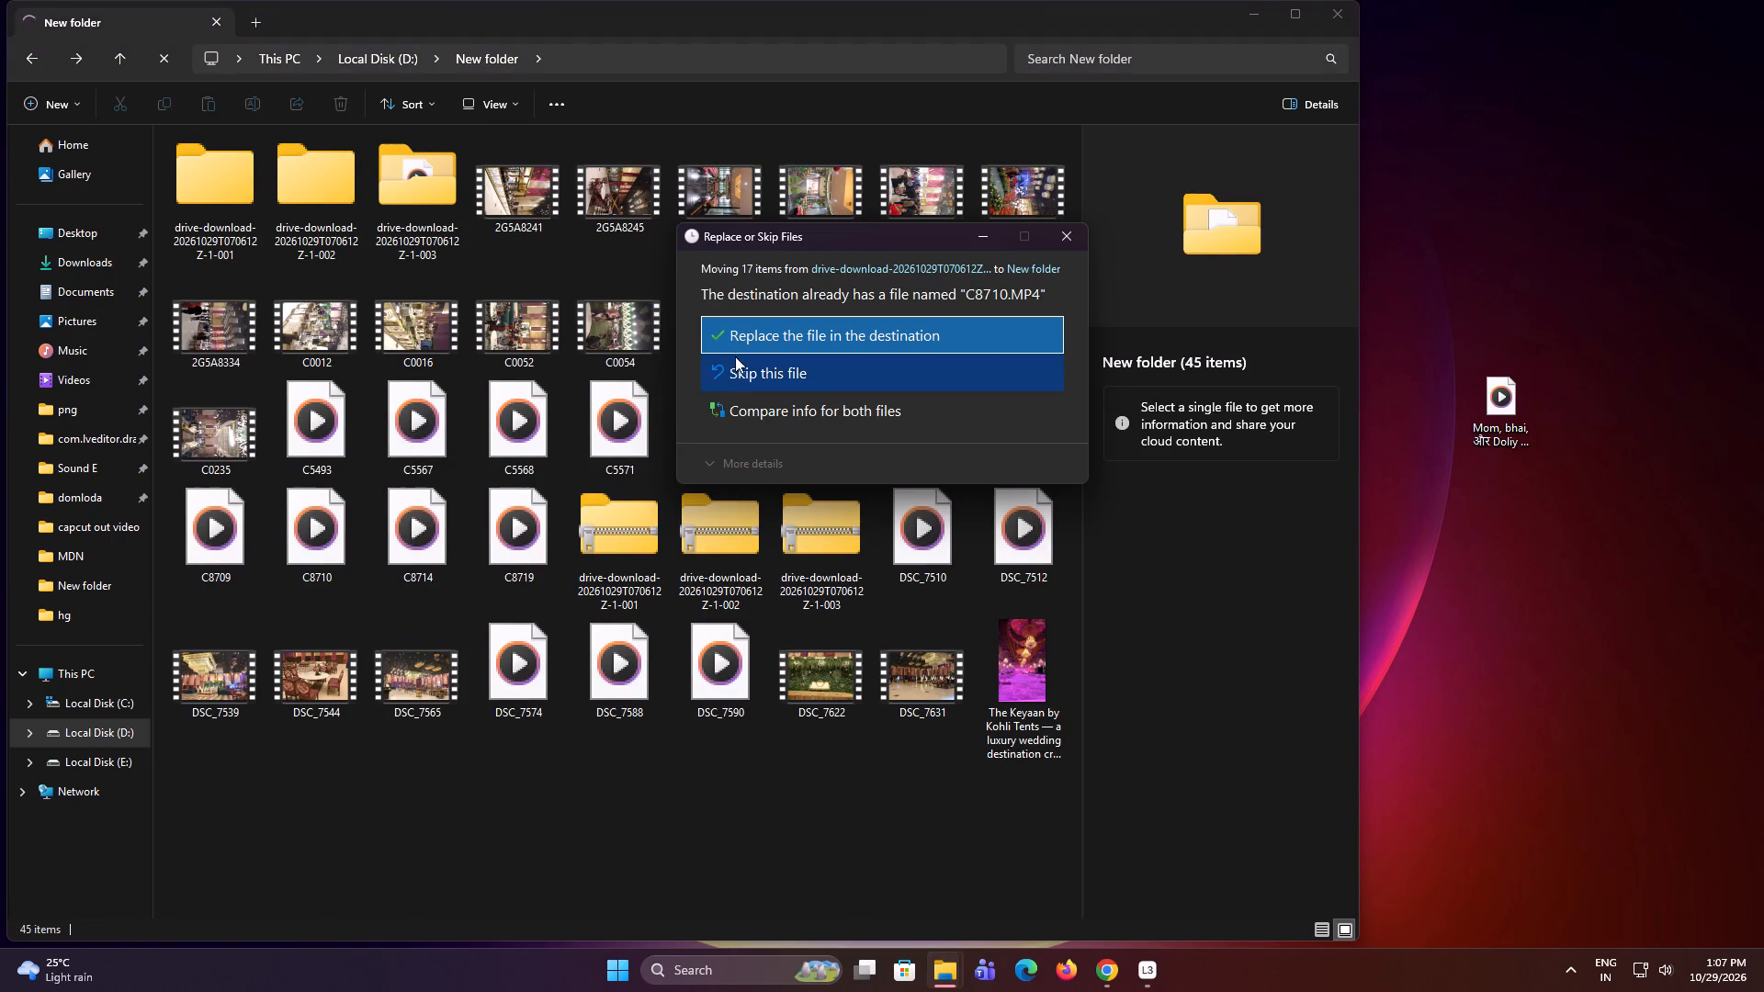
pyautogui.click(754, 331)
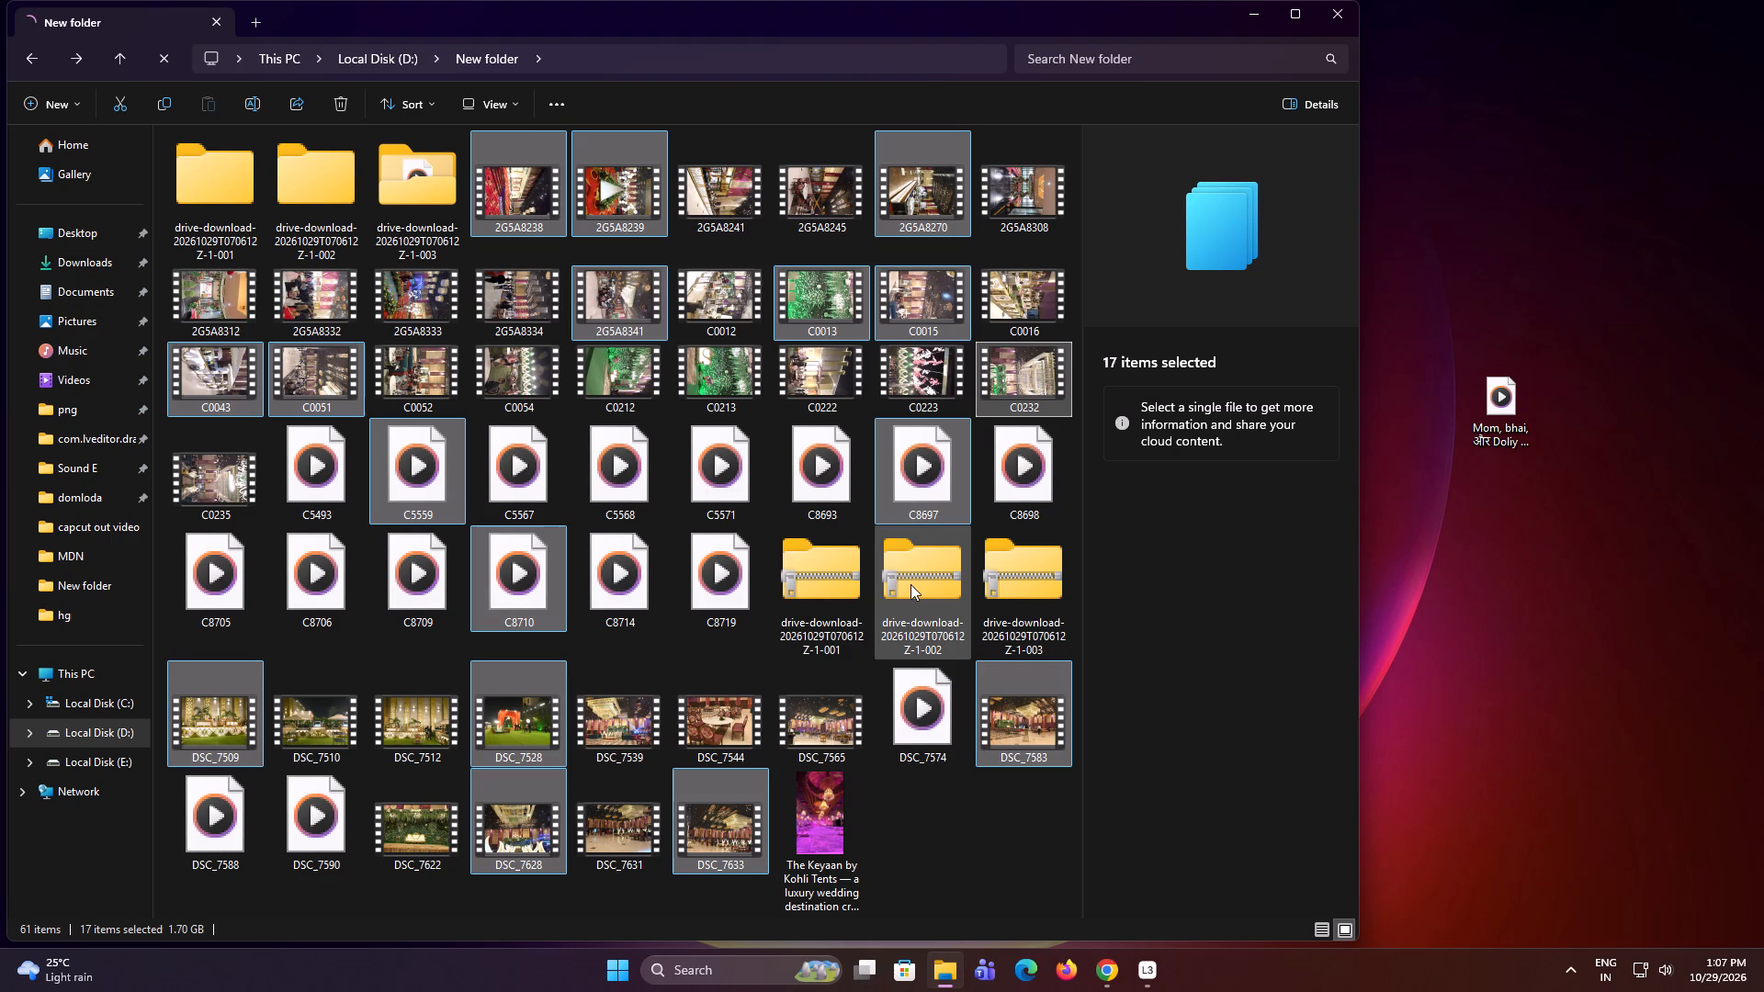
# Check the contents of the 003 folder, and delete the drive-download zip archives 001, 002 and 003 from D:\New folder.
pyautogui.click(819, 594)
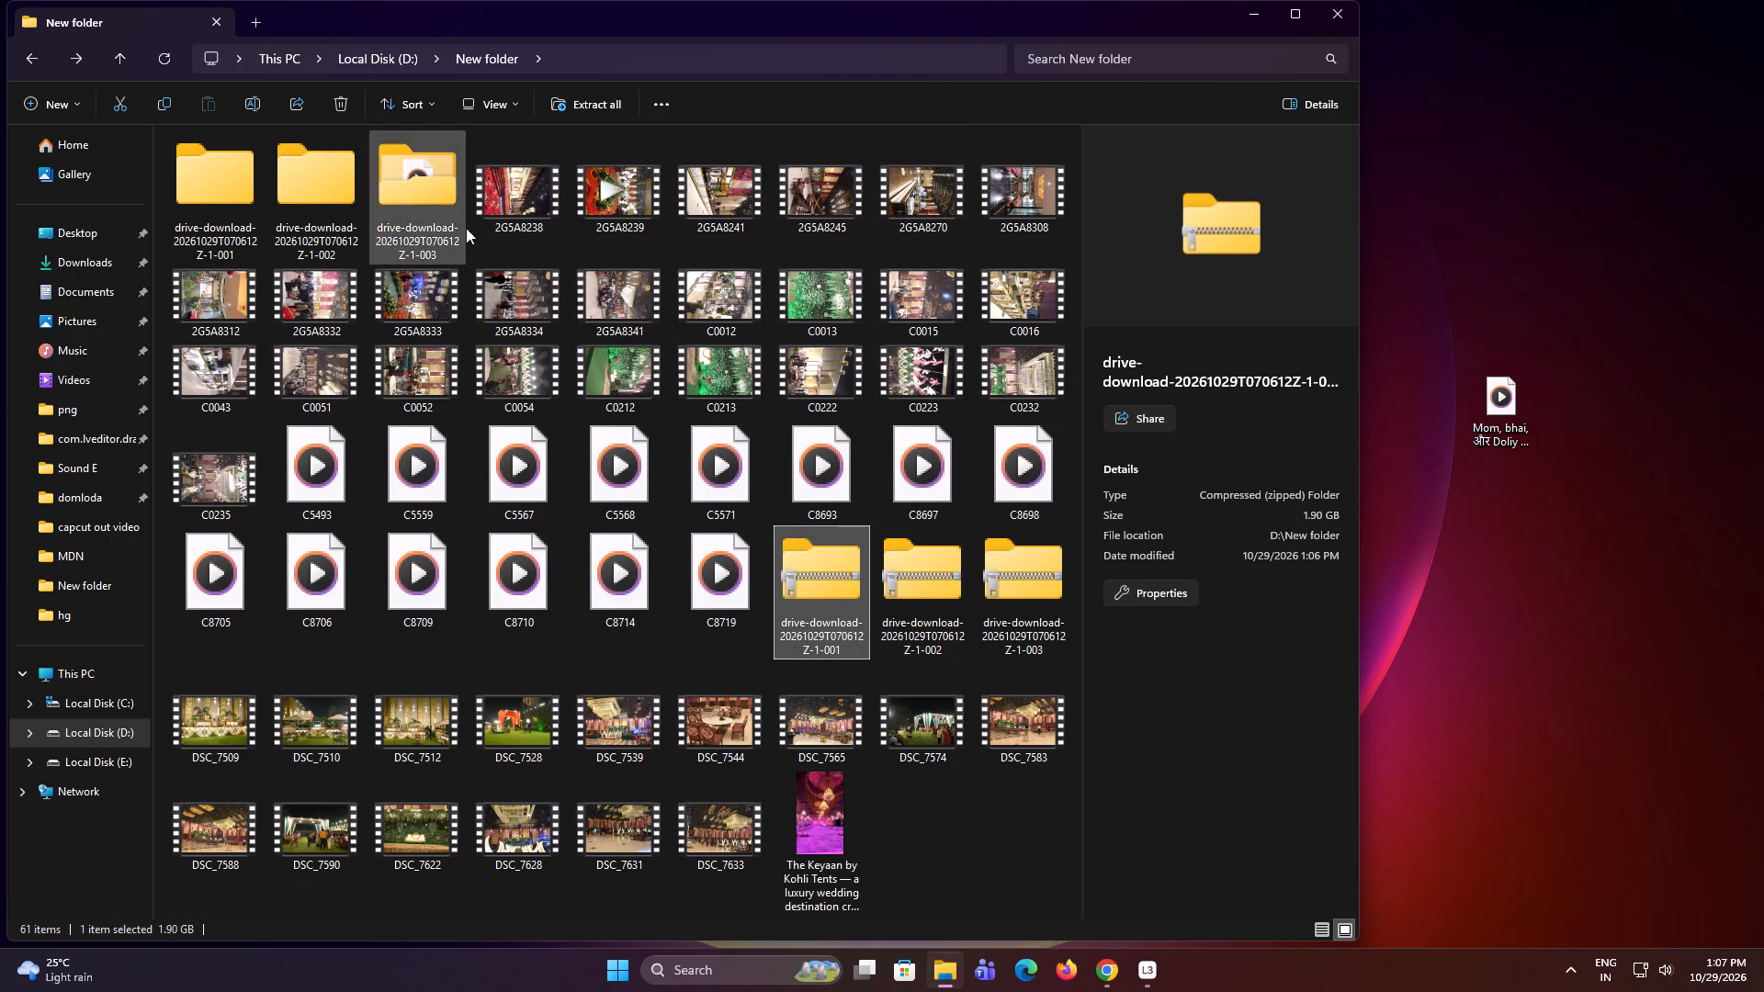
pyautogui.doubleClick(420, 176)
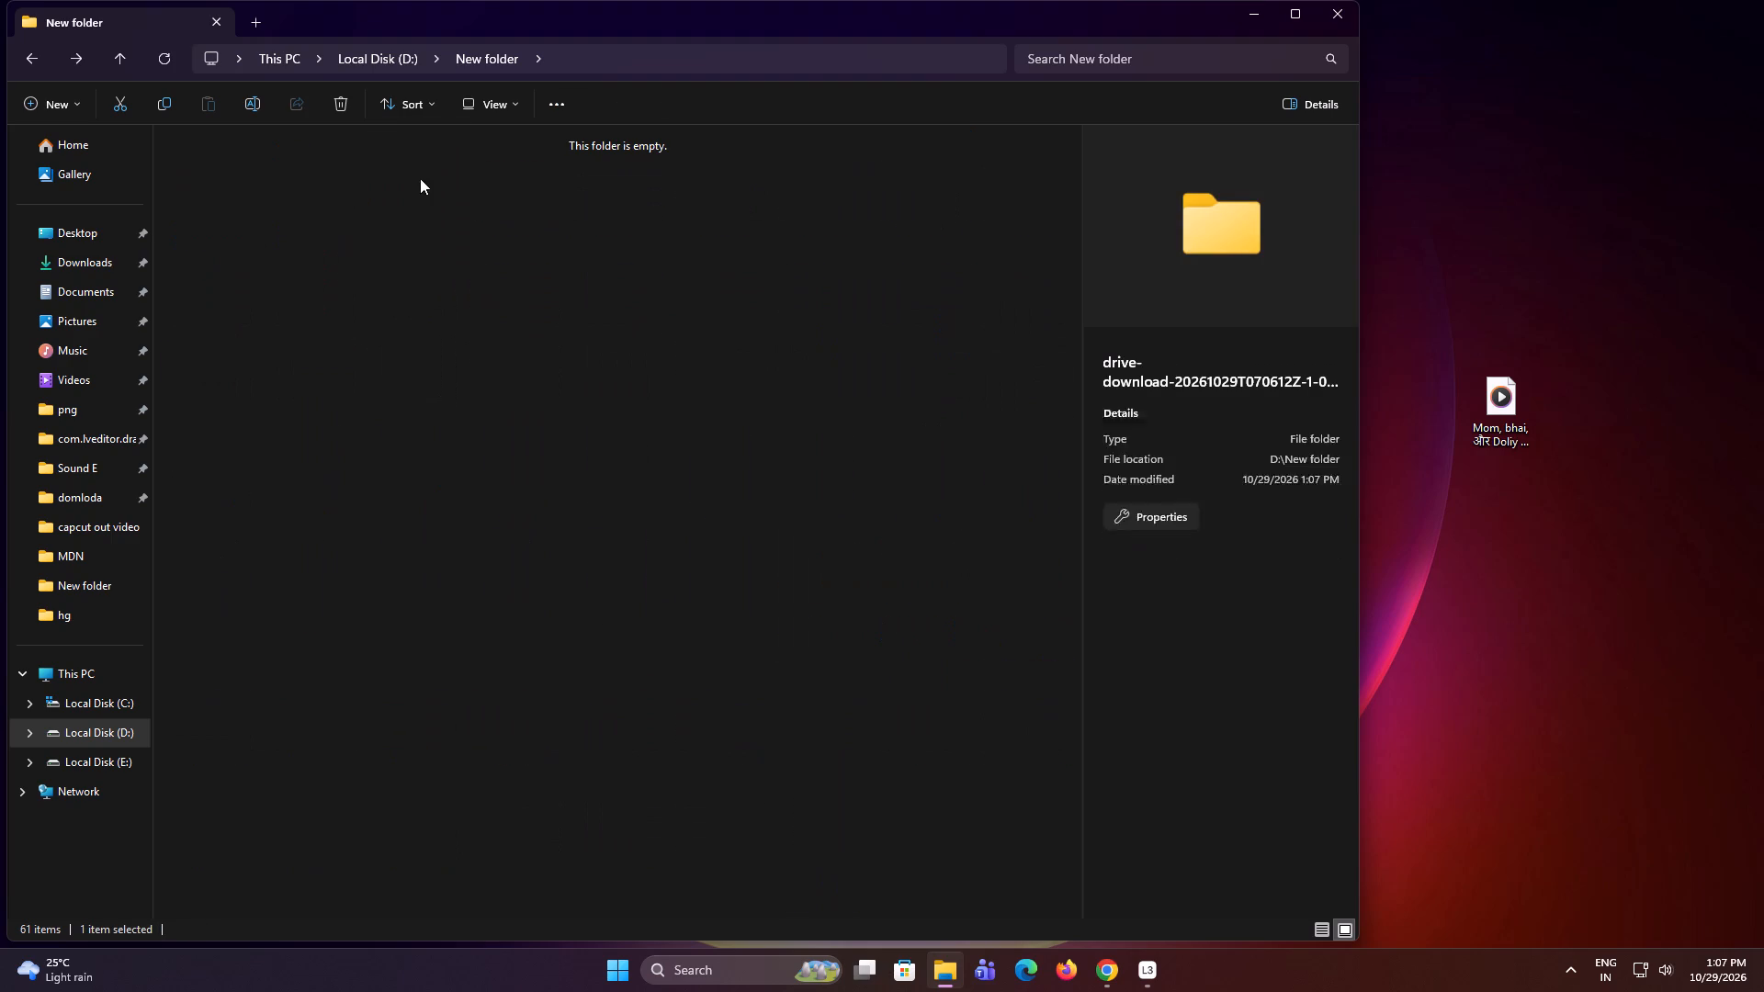
pyautogui.click(43, 64)
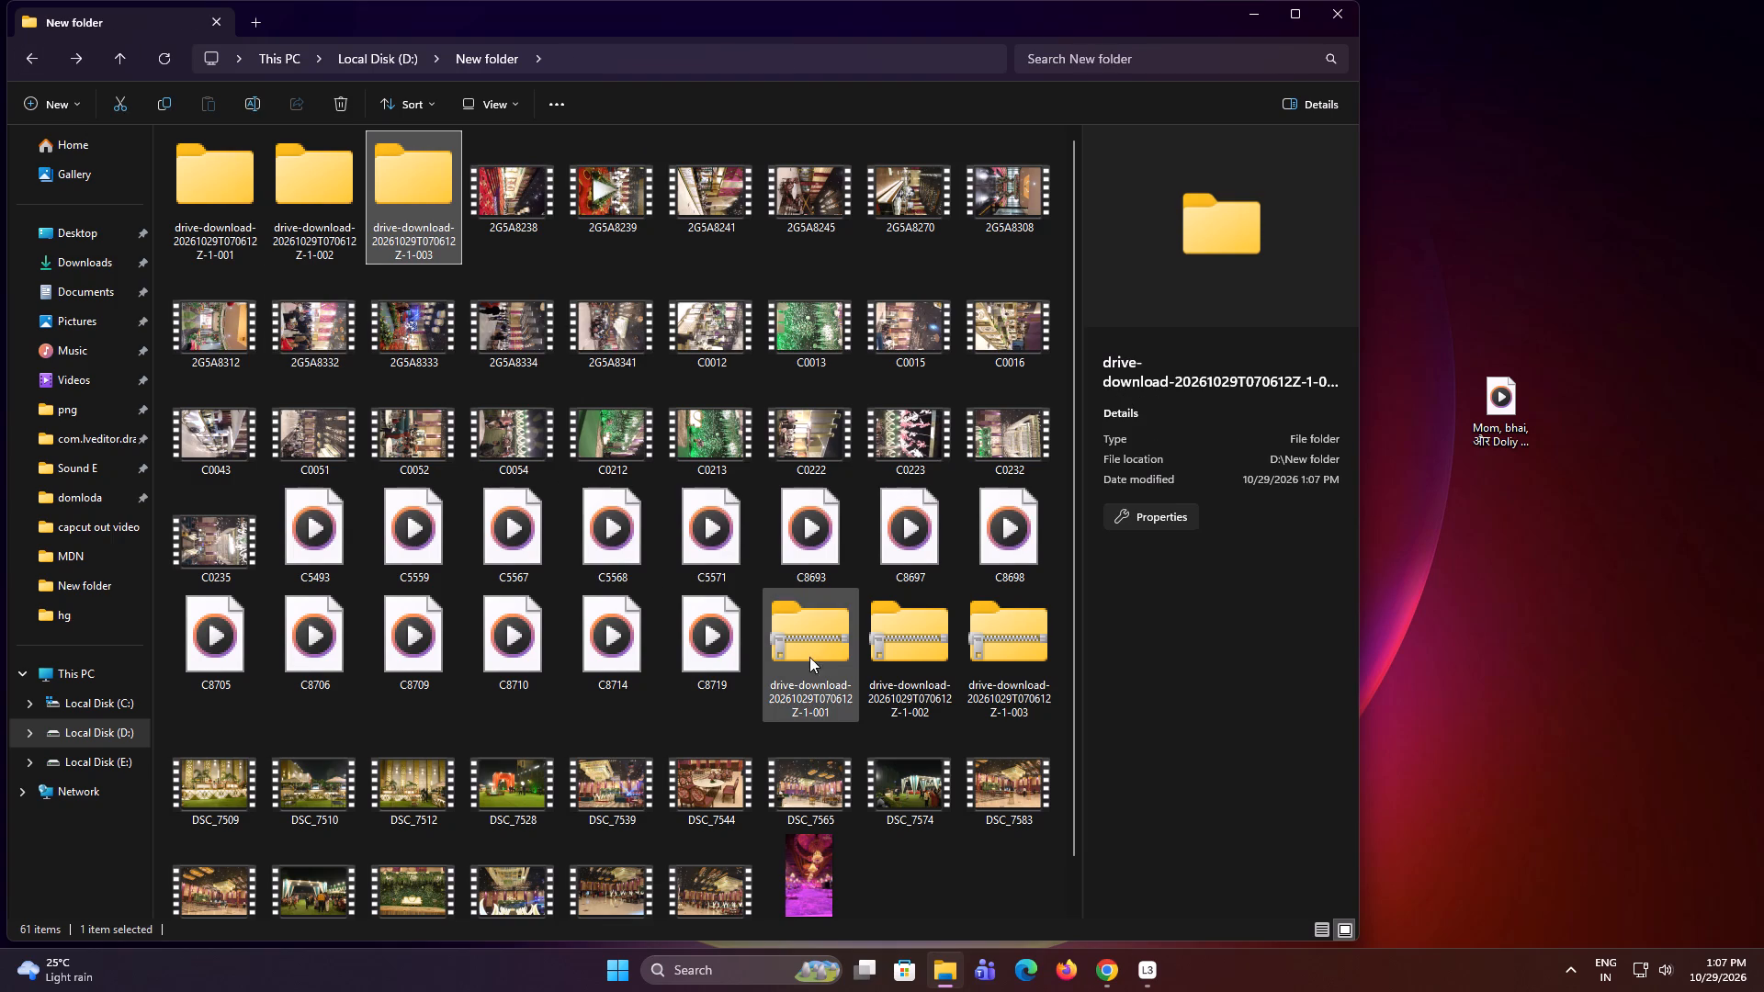
pyautogui.click(789, 639)
pyautogui.press('Delete')
pyautogui.click(816, 568)
pyautogui.press('Delete')
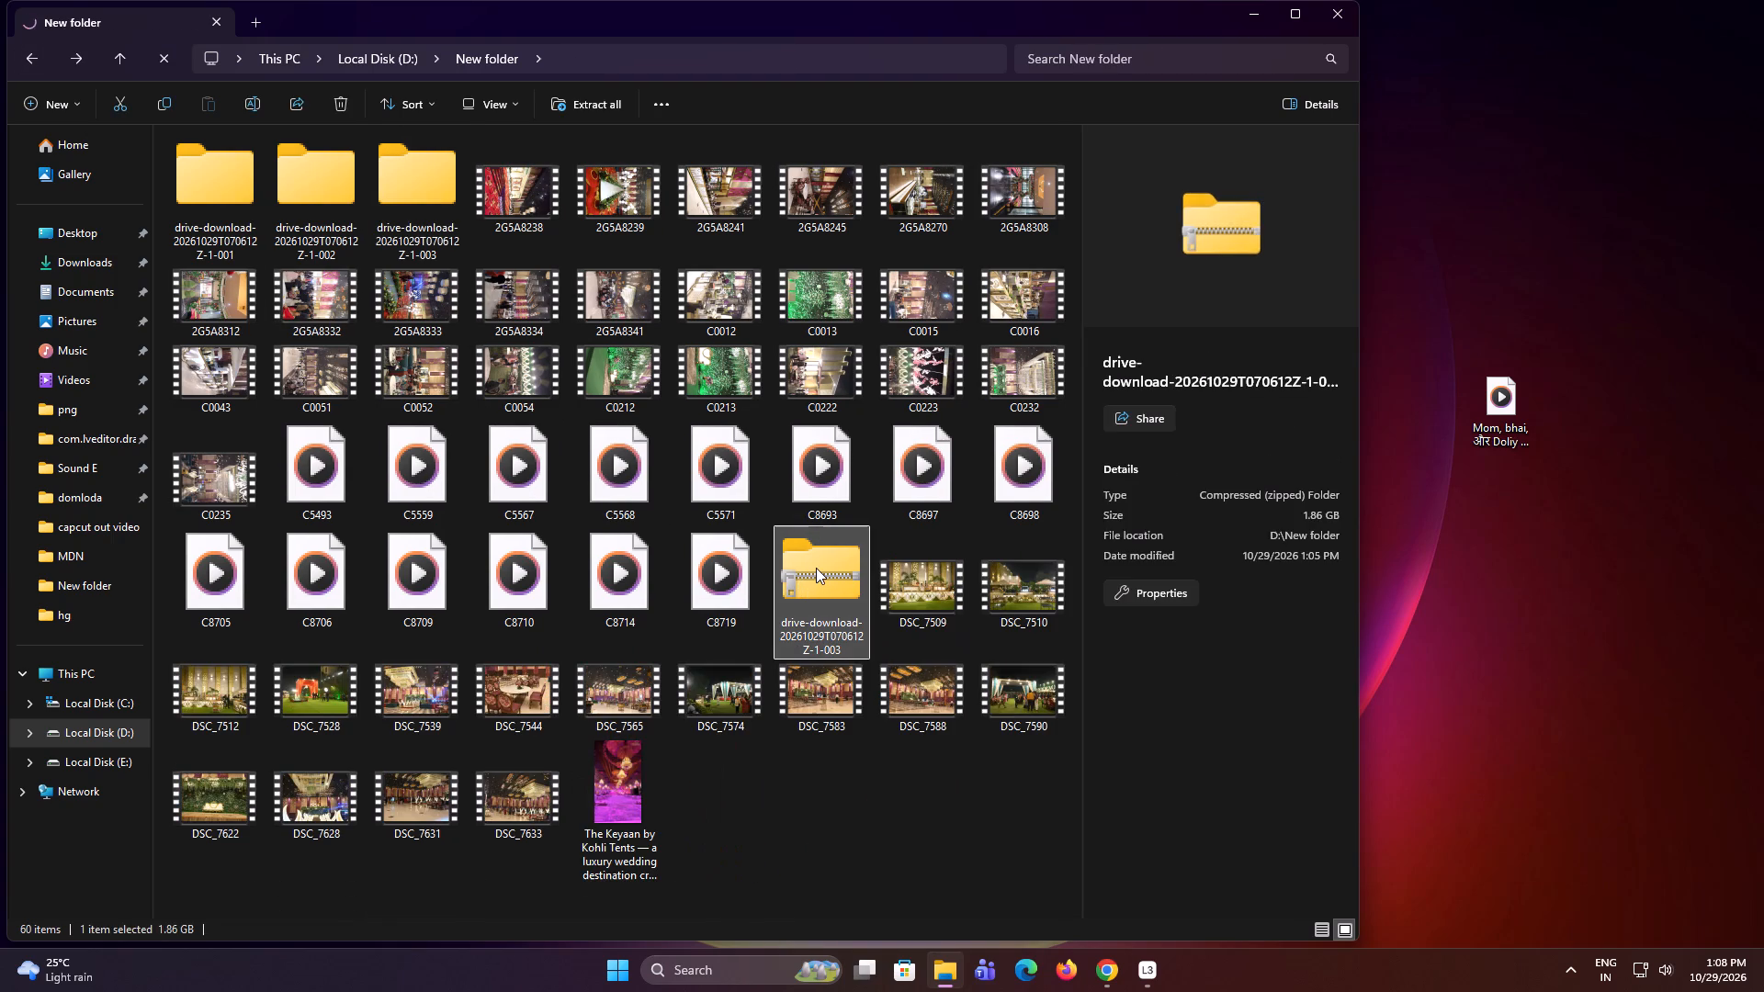
pyautogui.click(816, 568)
pyautogui.press('Delete')
# Delete the three extracted drive-download folders 003, 002 and 001 from D:\New folder.
pyautogui.click(388, 189)
pyautogui.press('Delete')
pyautogui.click(329, 186)
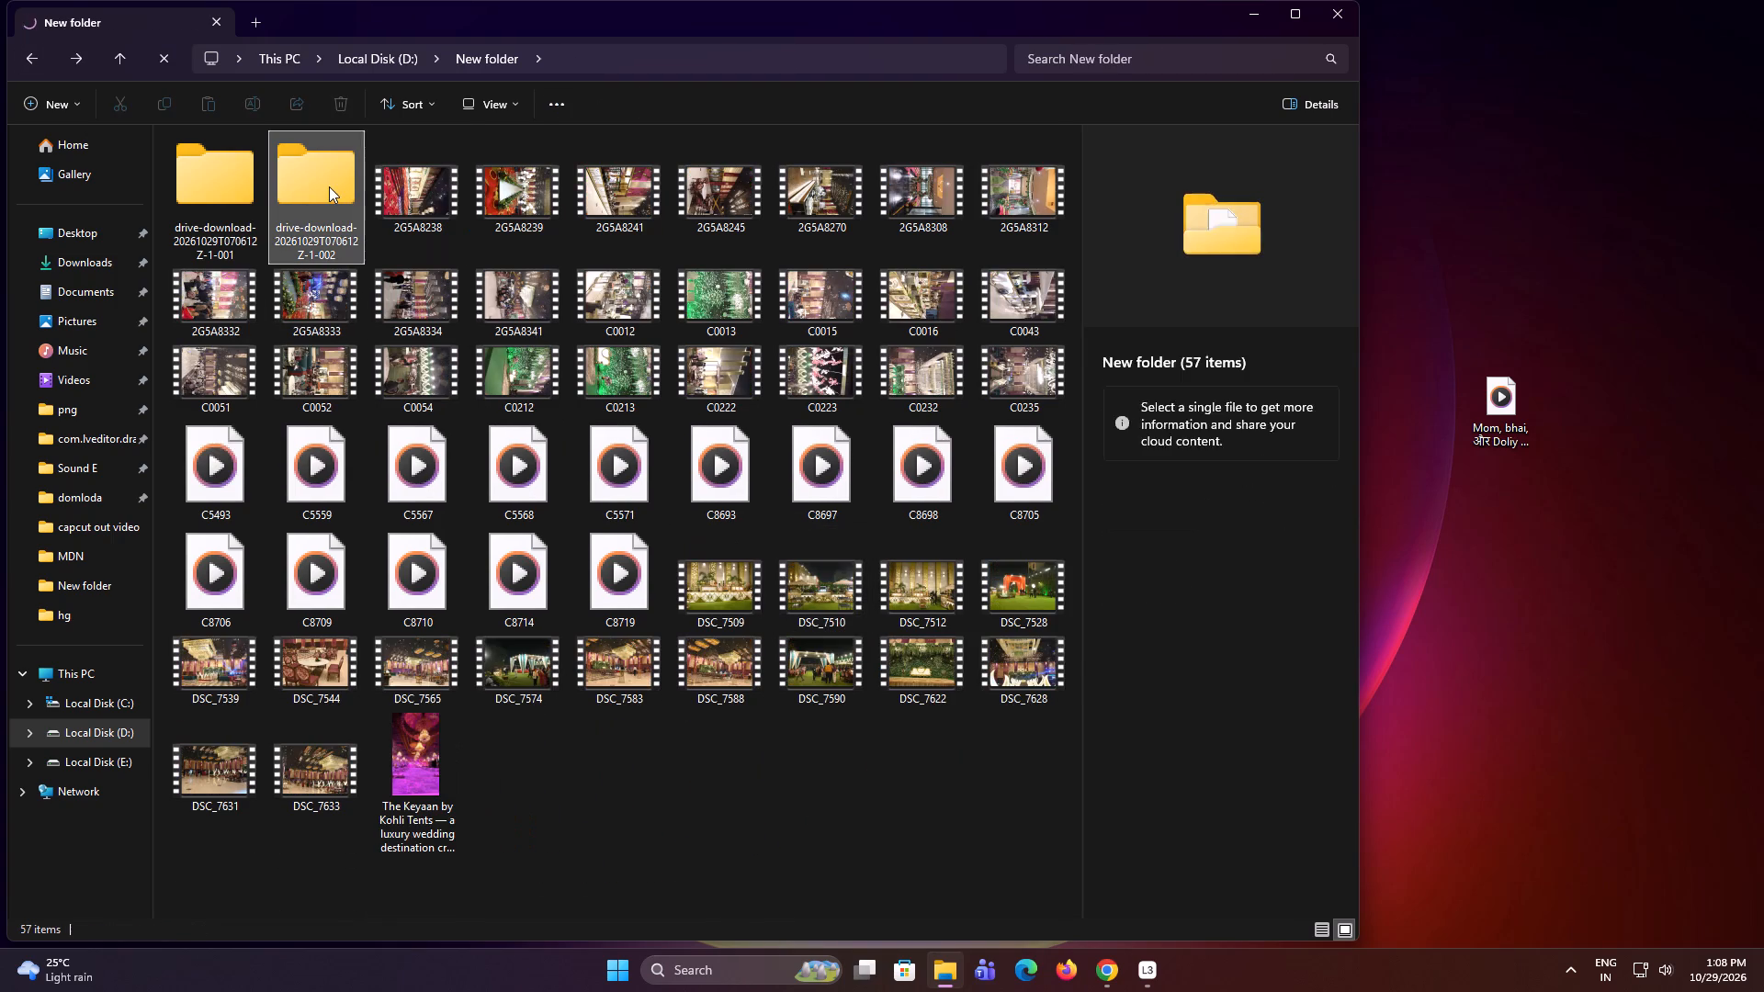
pyautogui.press('Delete')
pyautogui.click(231, 185)
pyautogui.press('Delete')
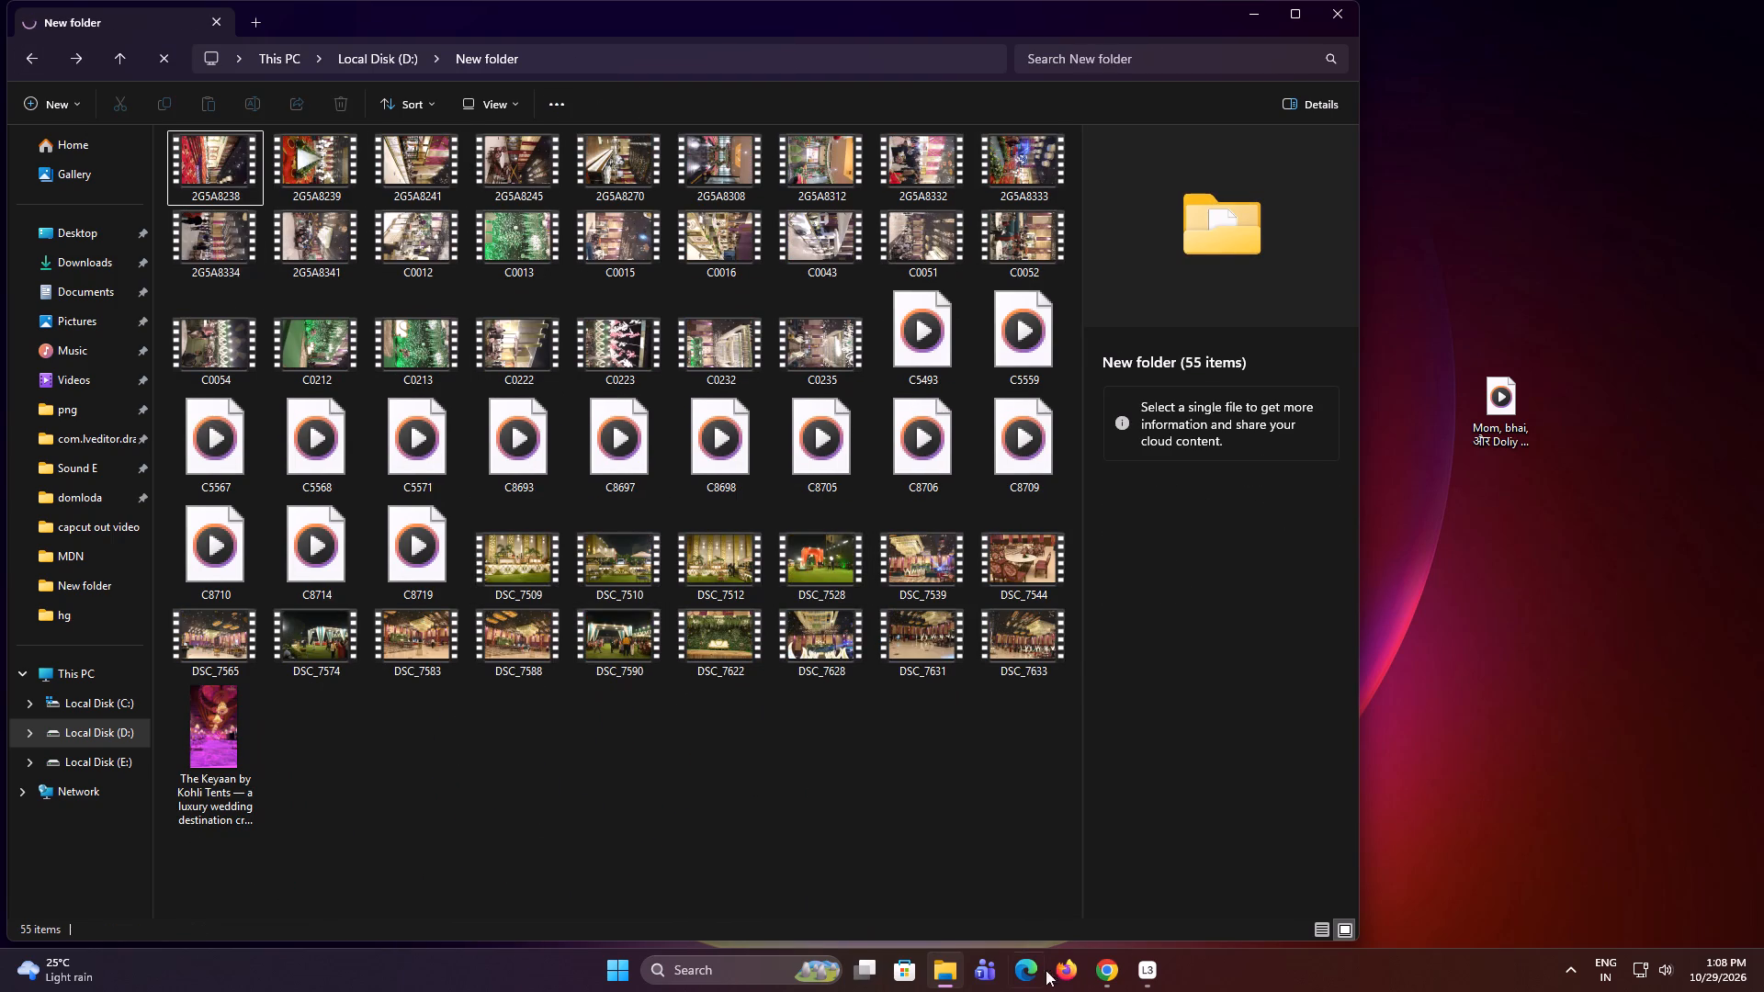
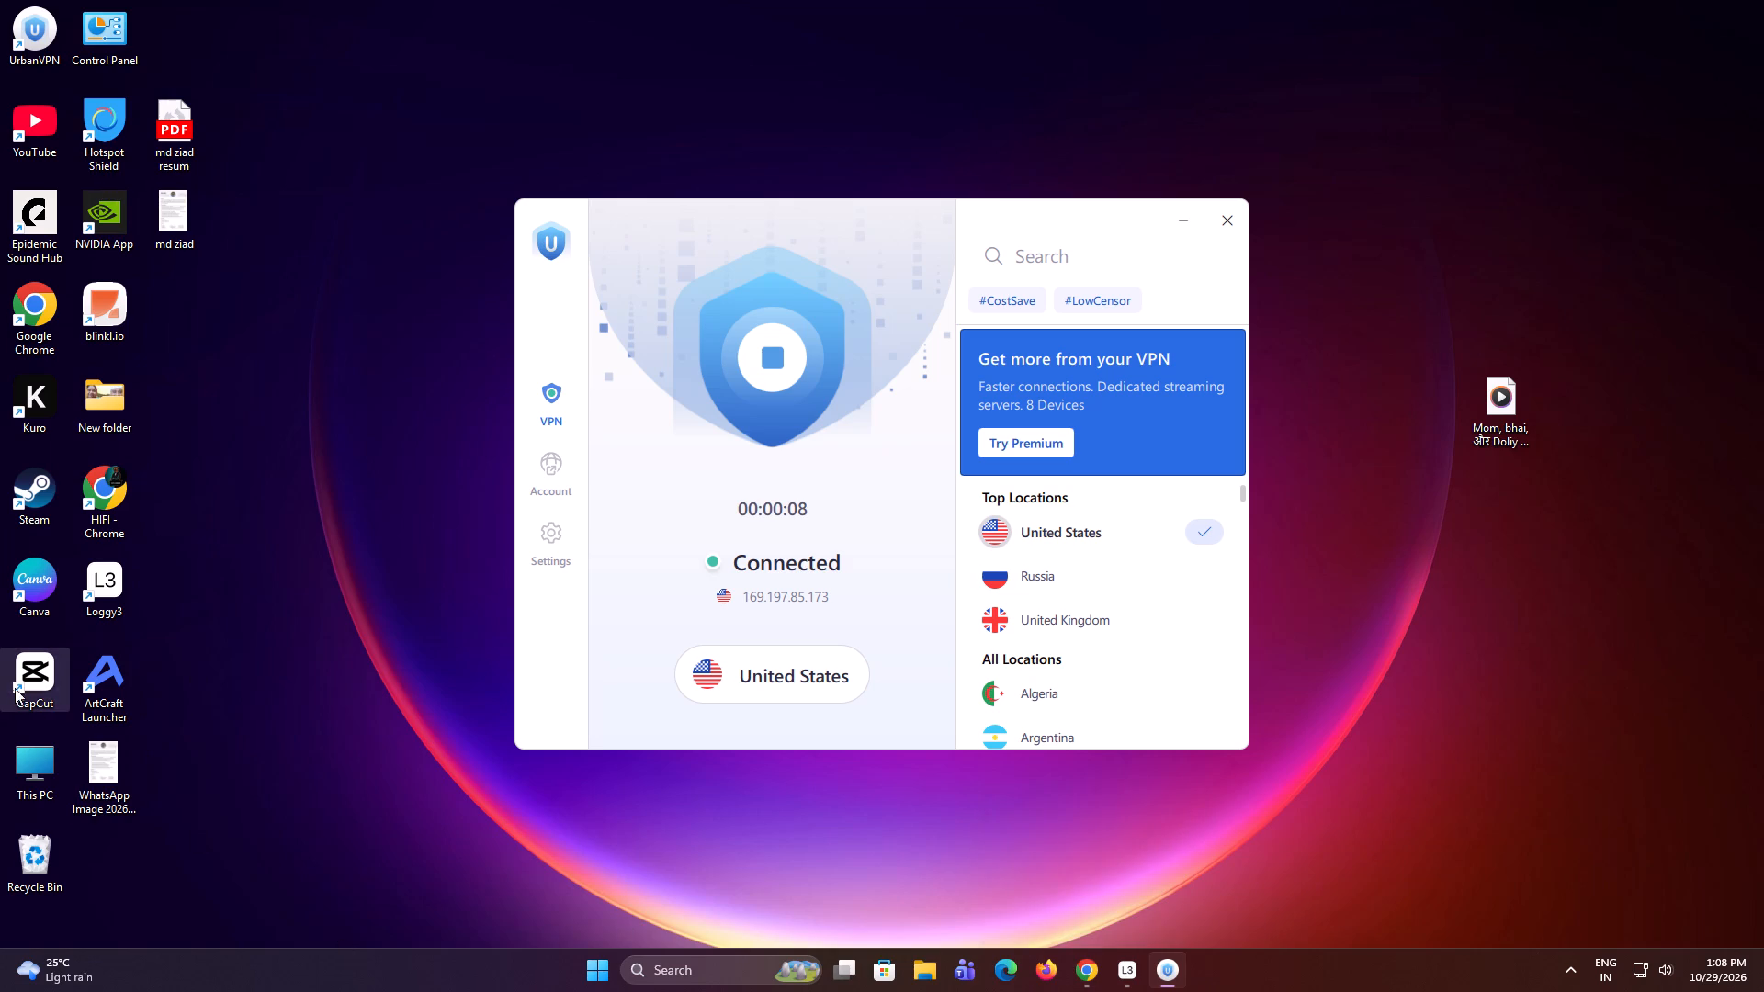
# Switch to CapCut and create a new video project, putting the VPN window out of the way.
pyautogui.doubleClick(46, 673)
pyautogui.click(1184, 215)
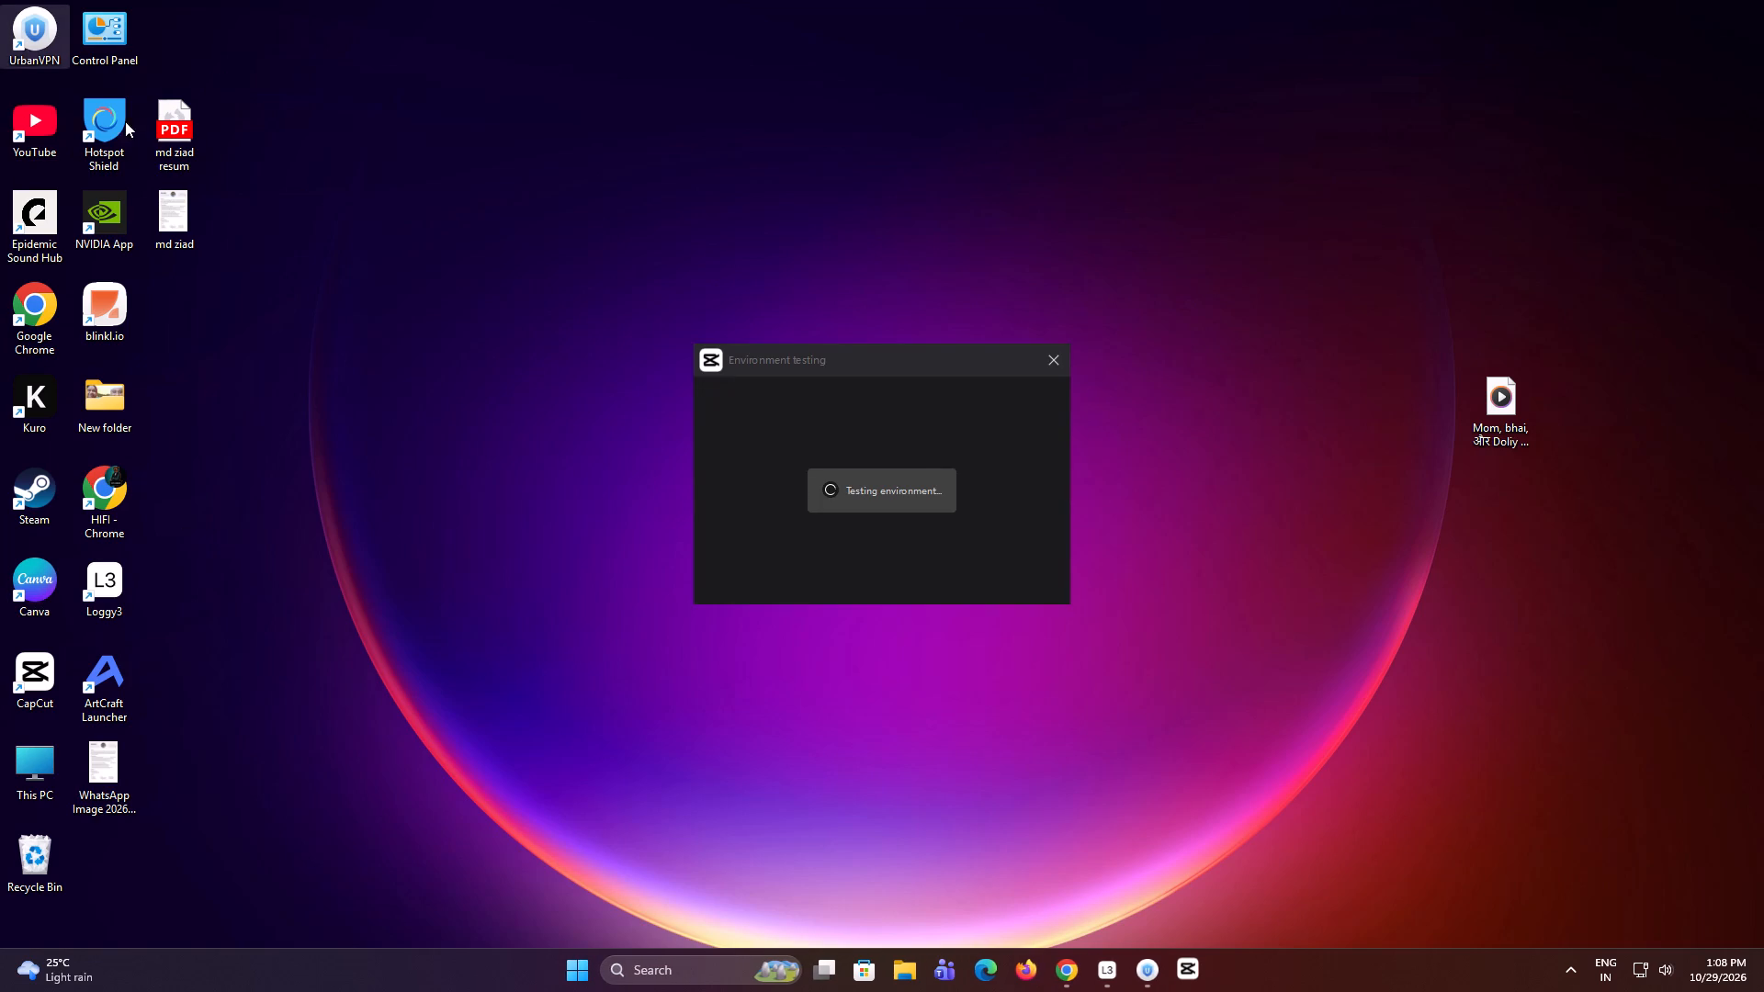
pyautogui.click(1066, 366)
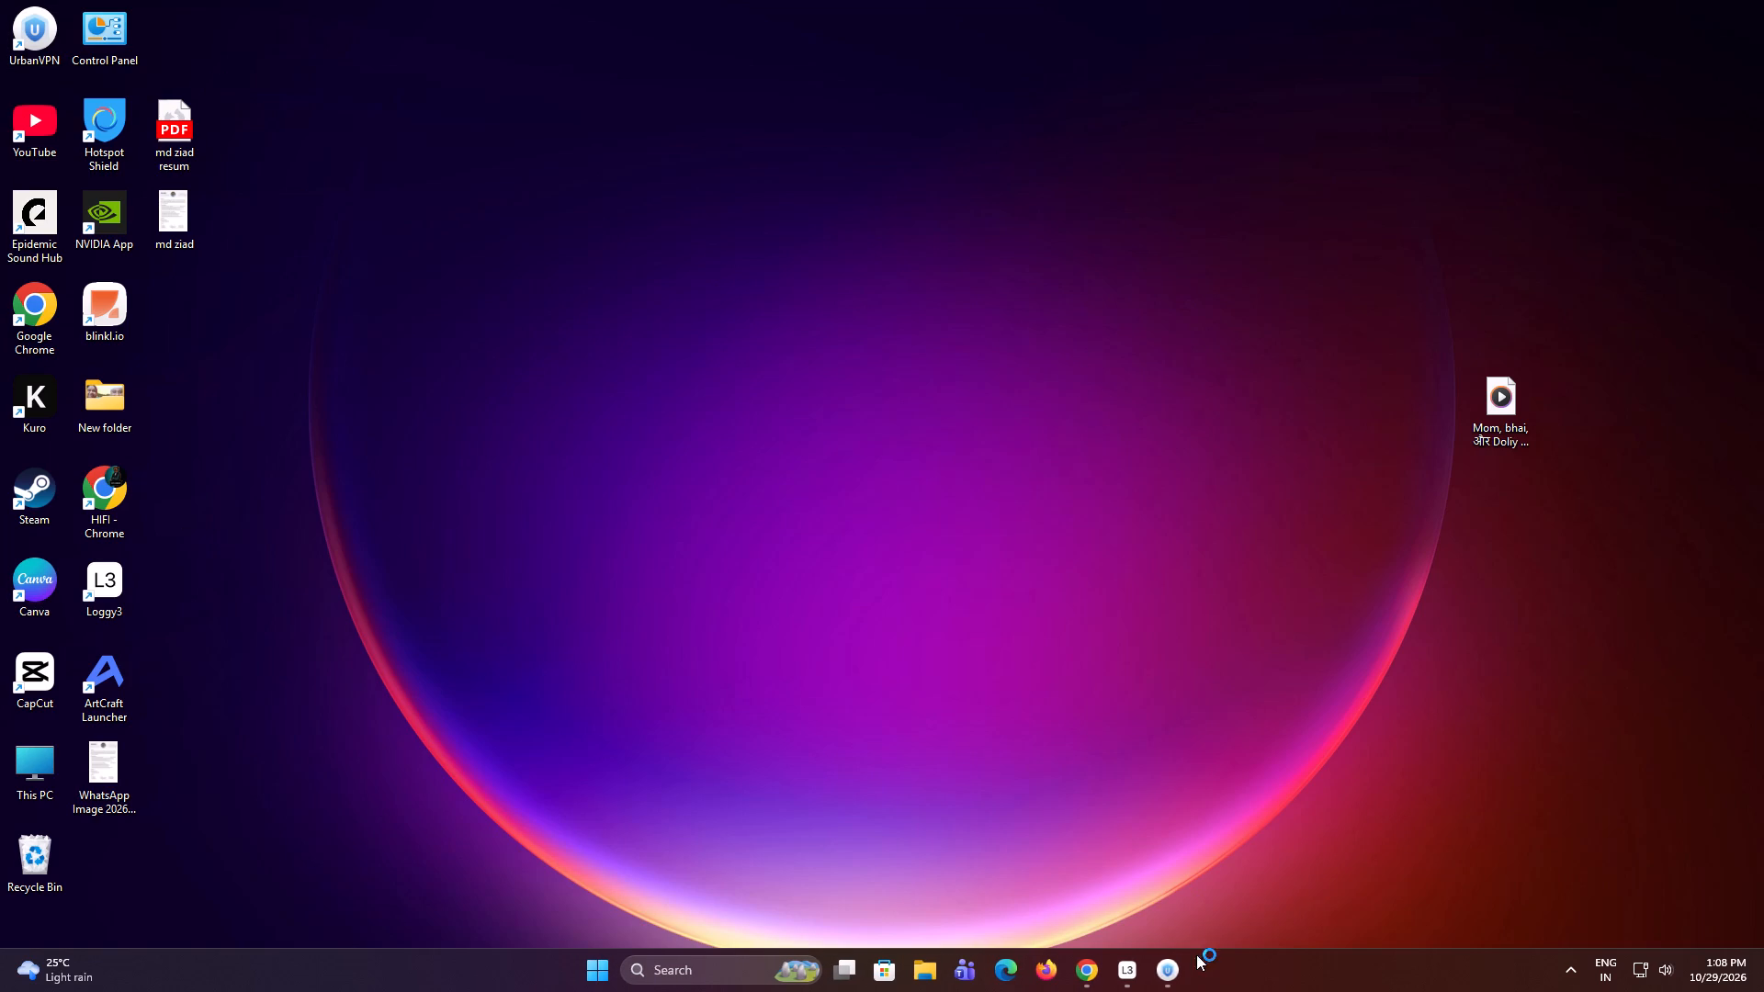
pyautogui.click(1178, 968)
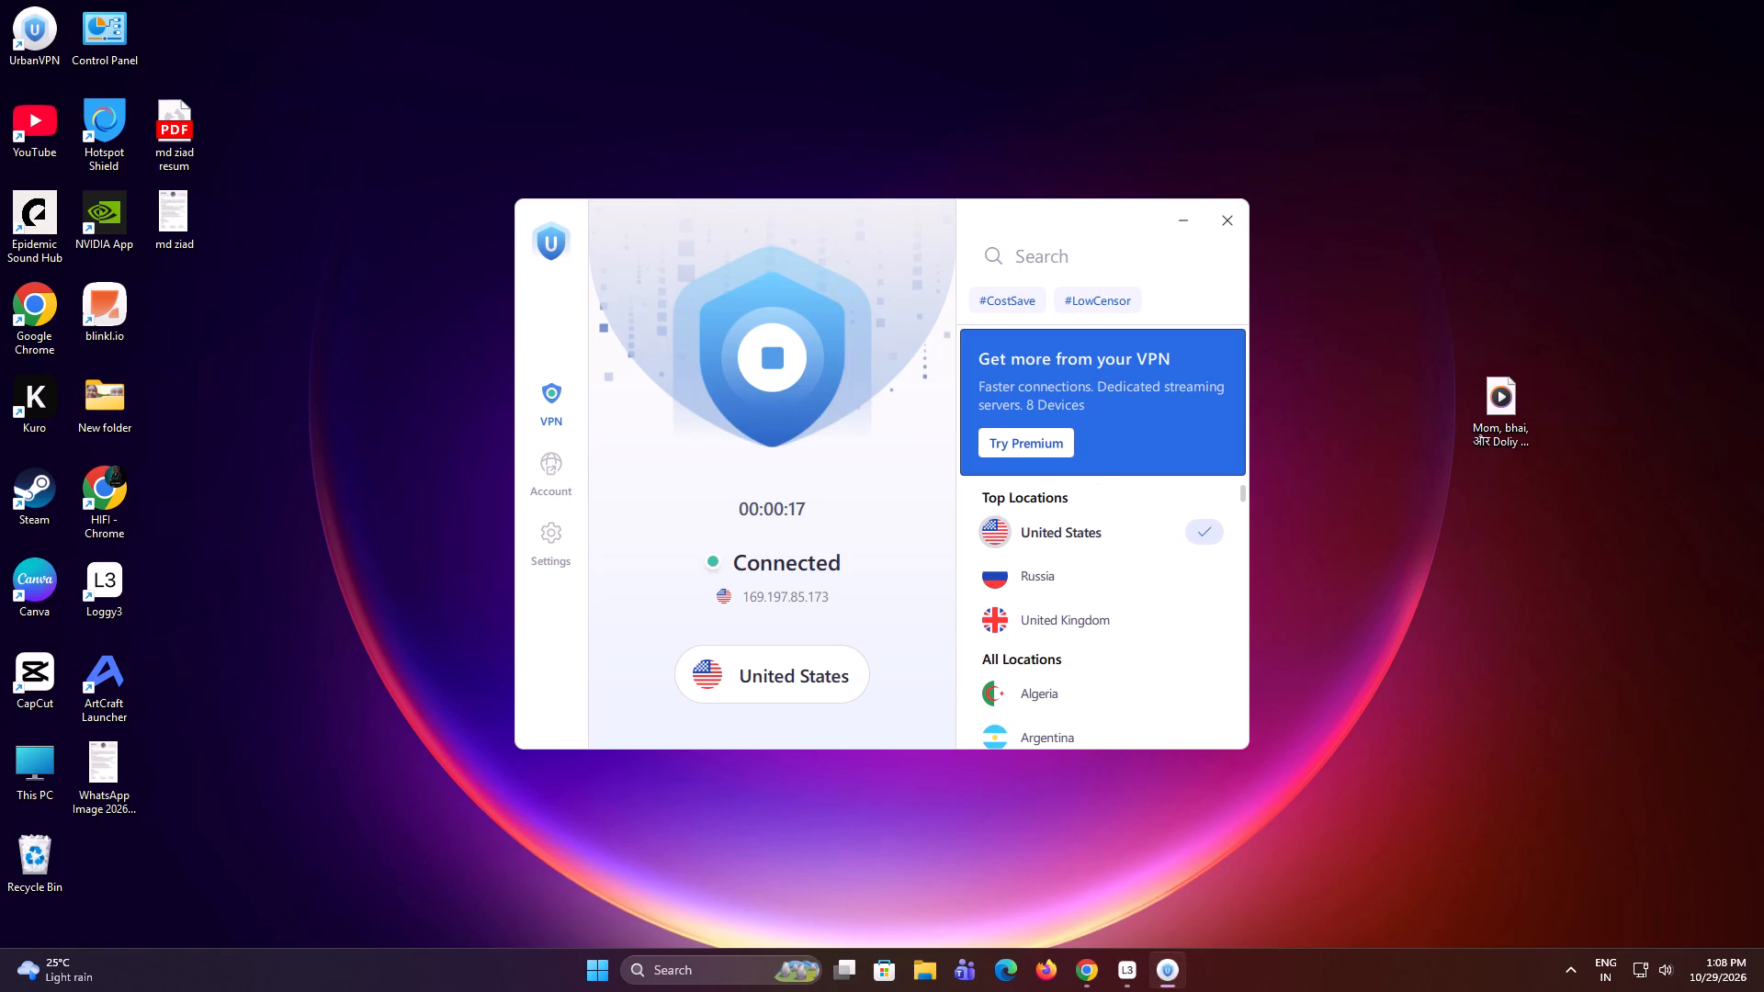
pyautogui.click(1070, 259)
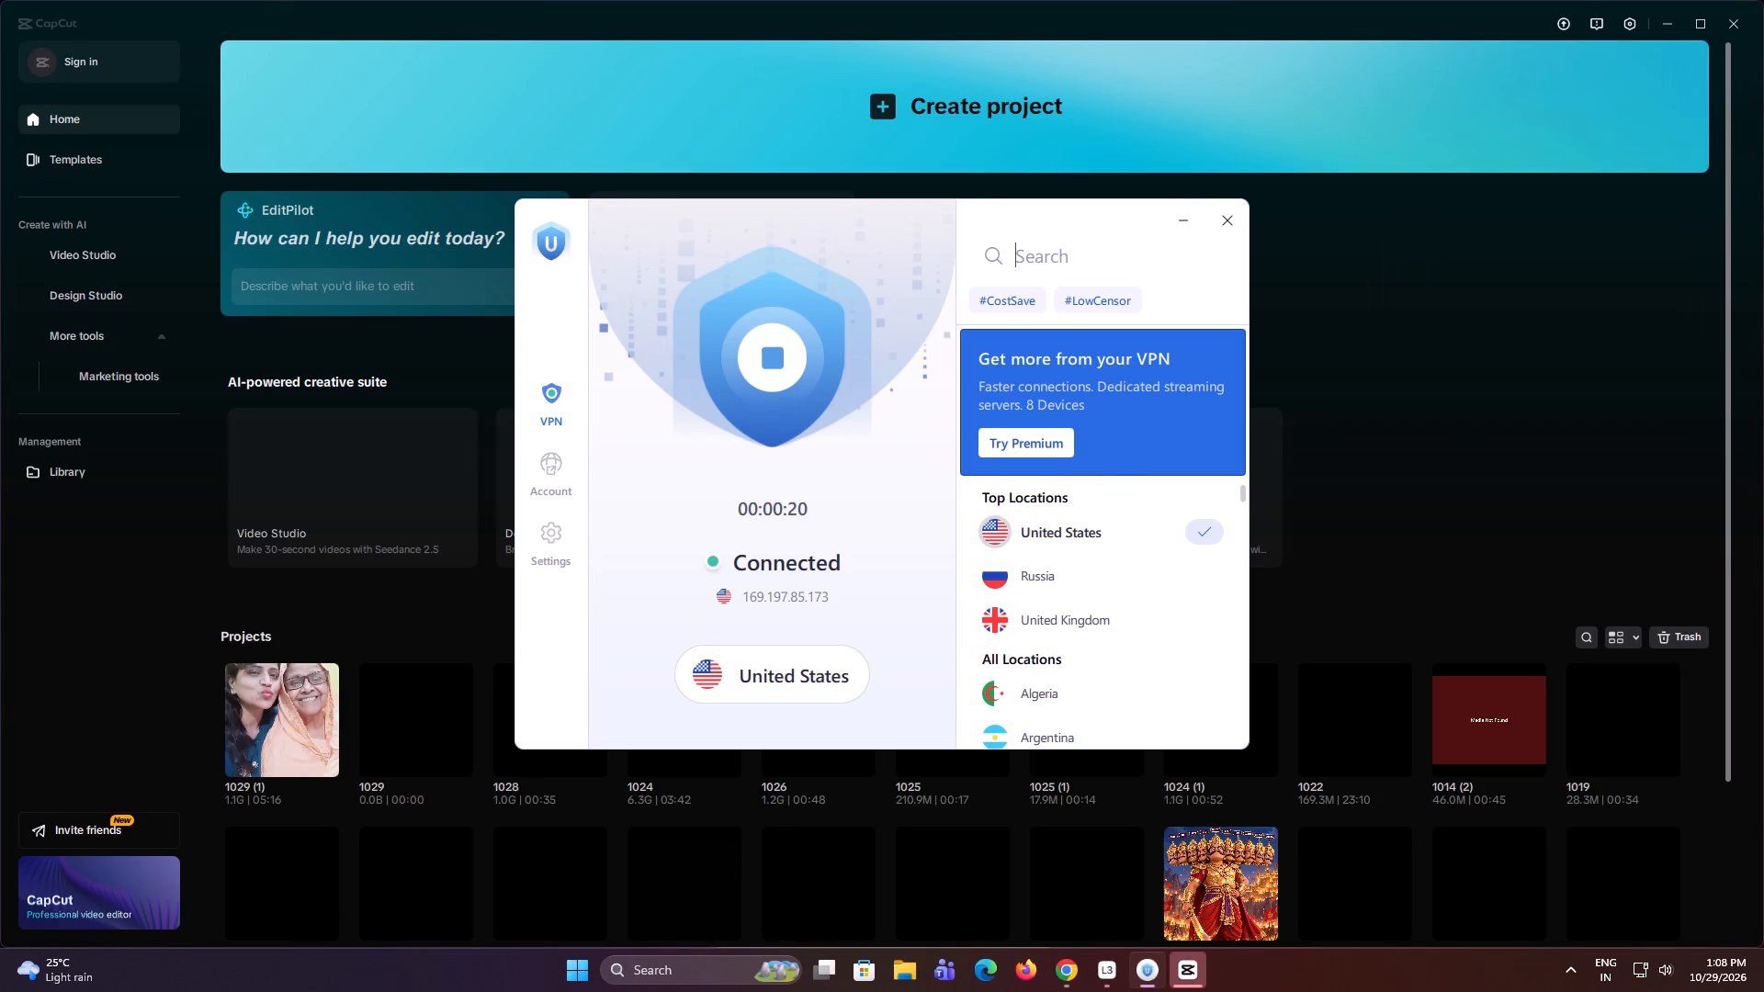
pyautogui.click(1175, 218)
pyautogui.click(586, 154)
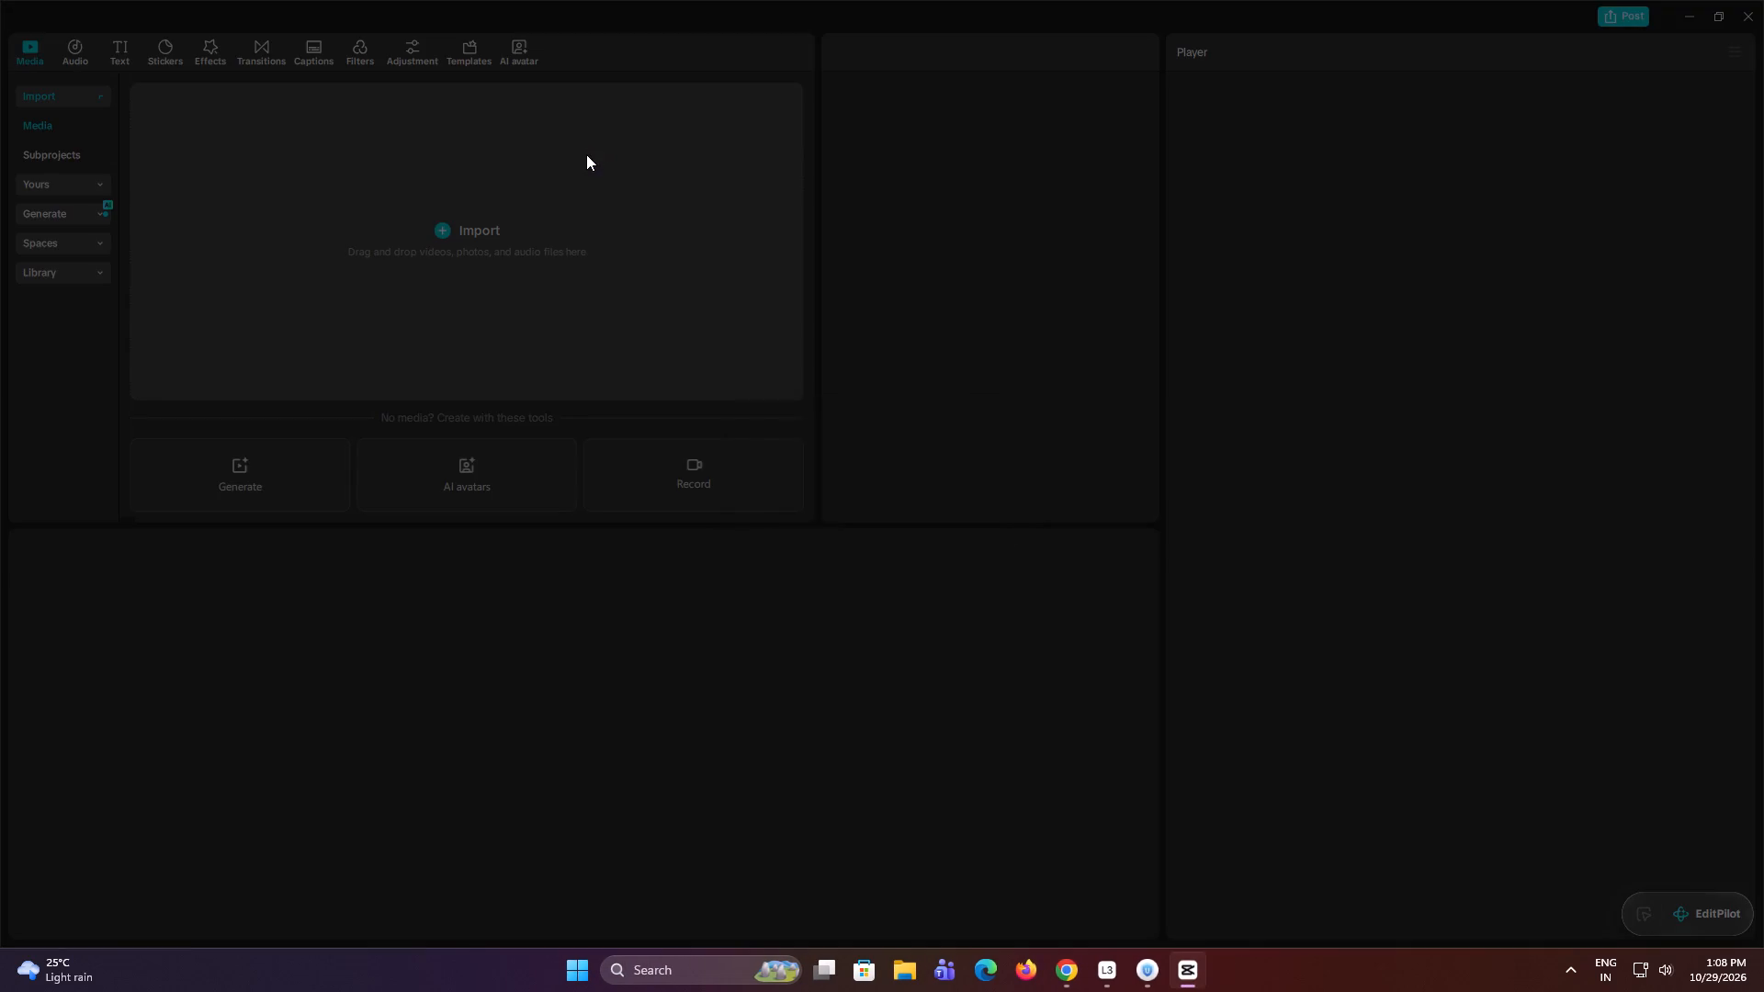
# Import all the video files from D:\New folder into the project's media.
pyautogui.click(561, 317)
pyautogui.click(483, 260)
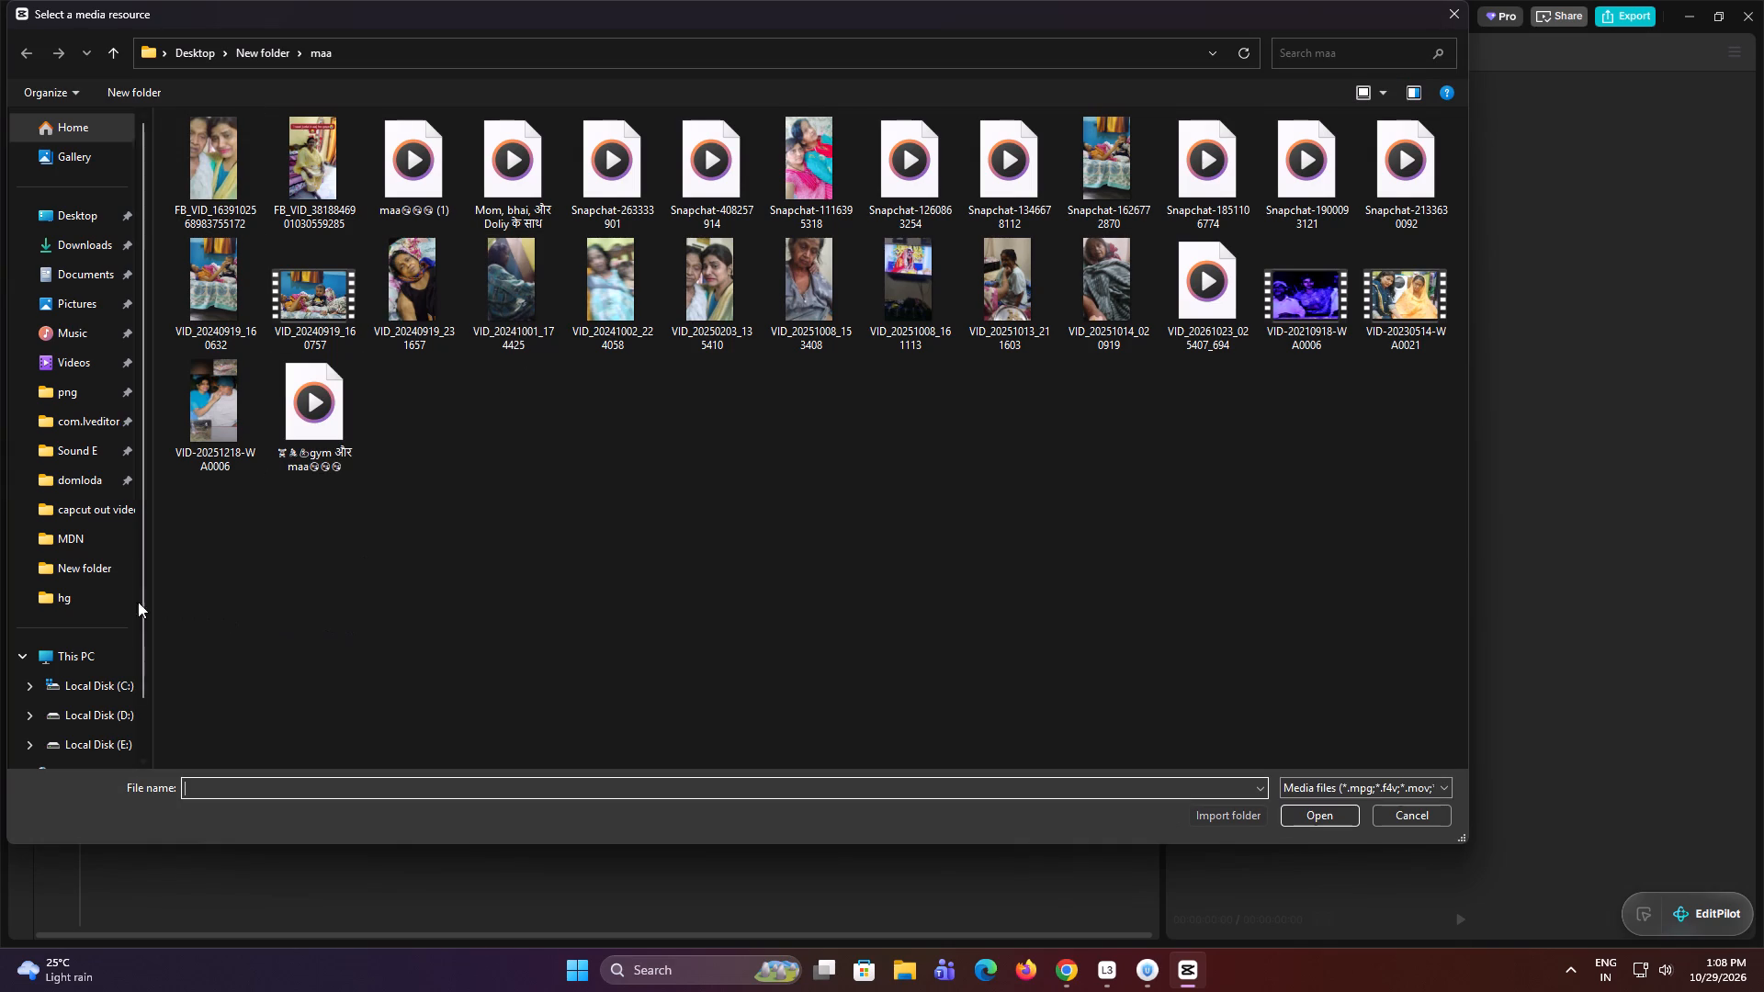
pyautogui.click(96, 572)
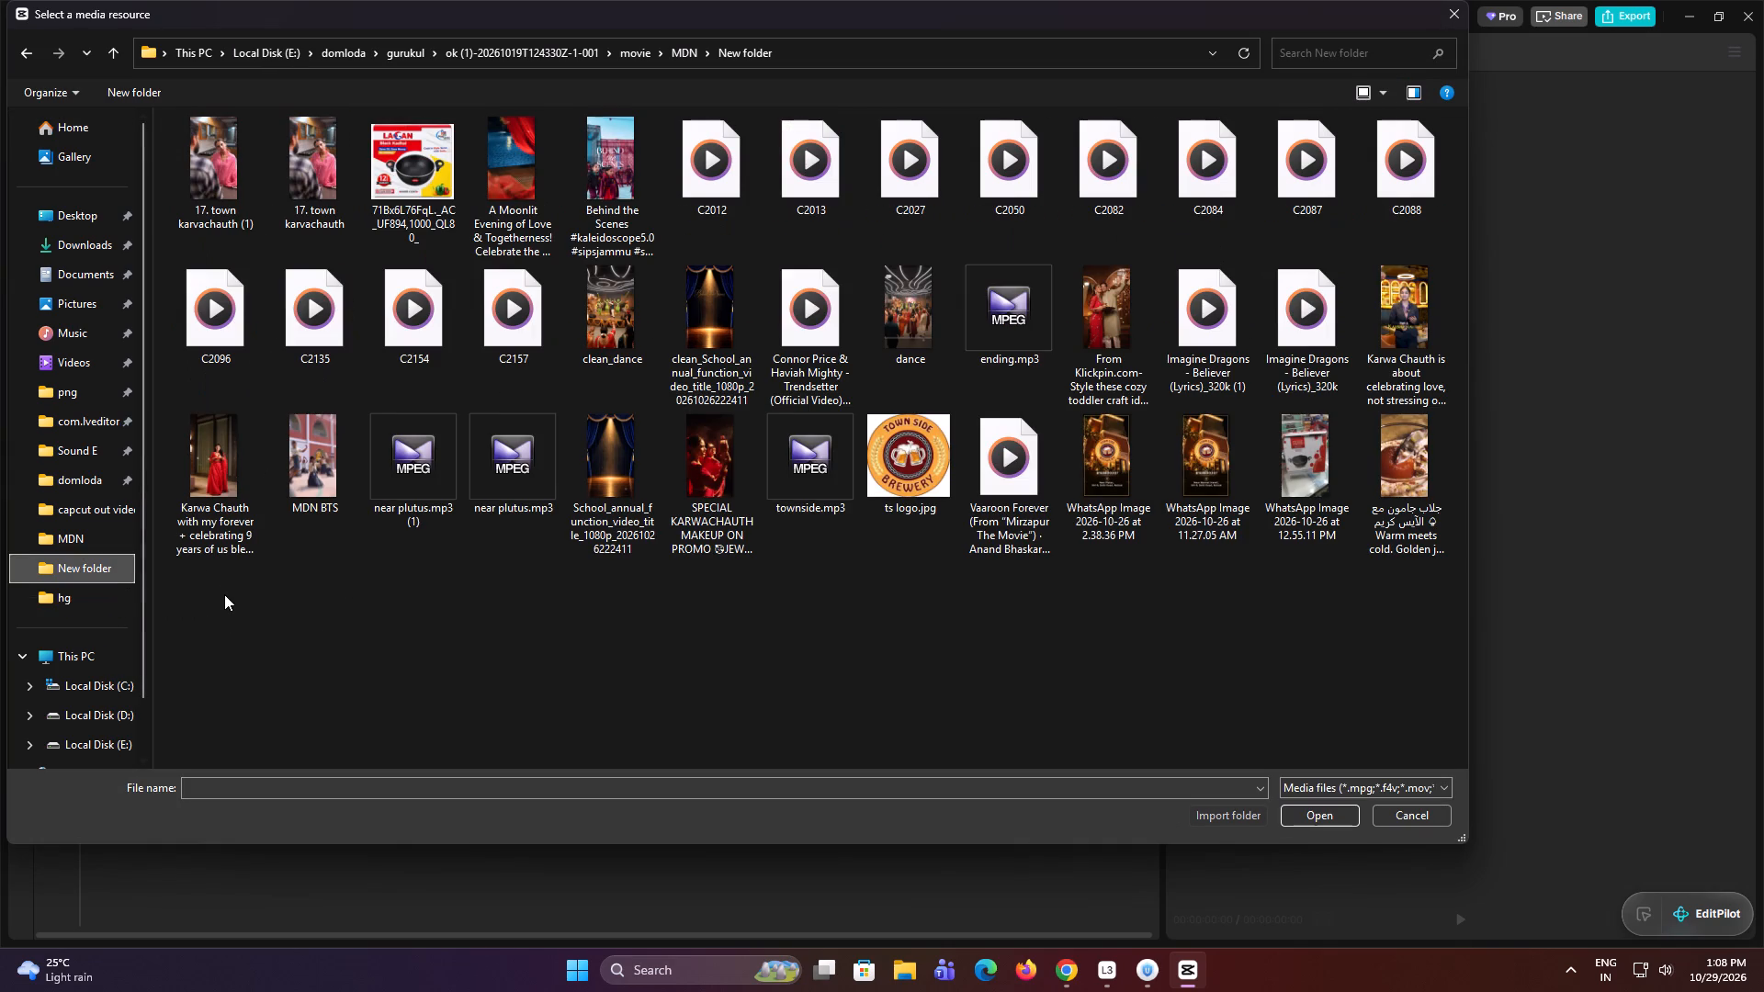
pyautogui.click(126, 739)
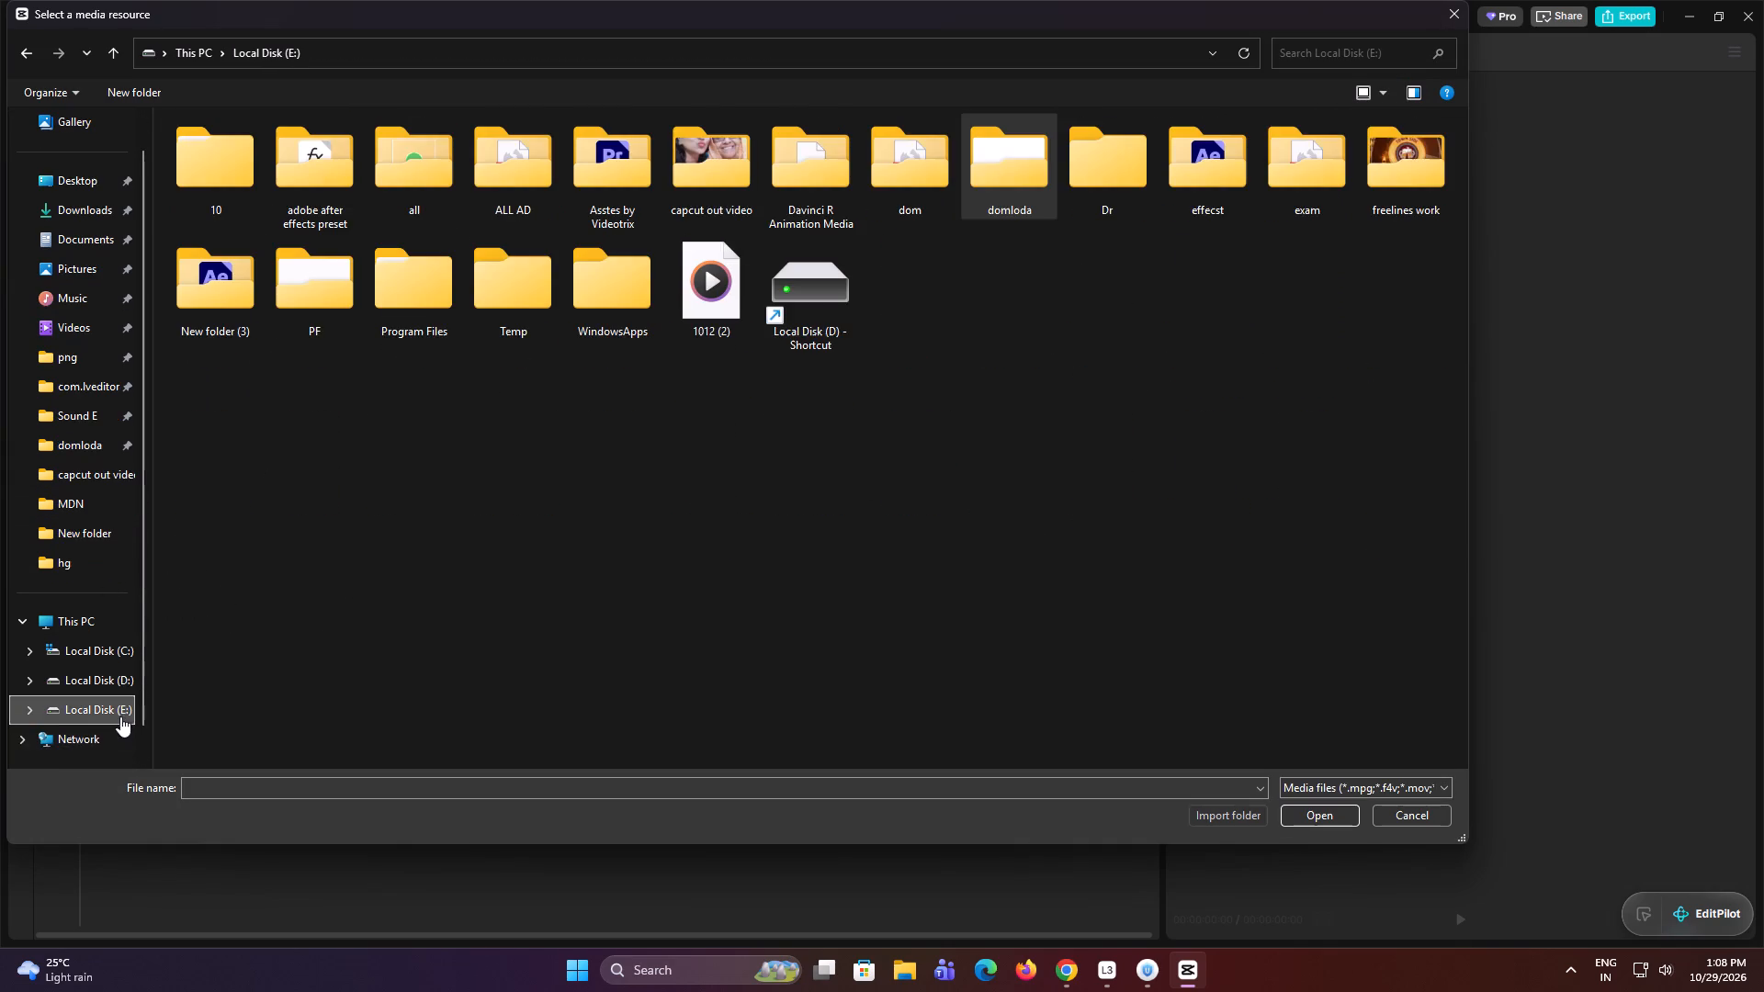
pyautogui.click(120, 681)
pyautogui.click(397, 178)
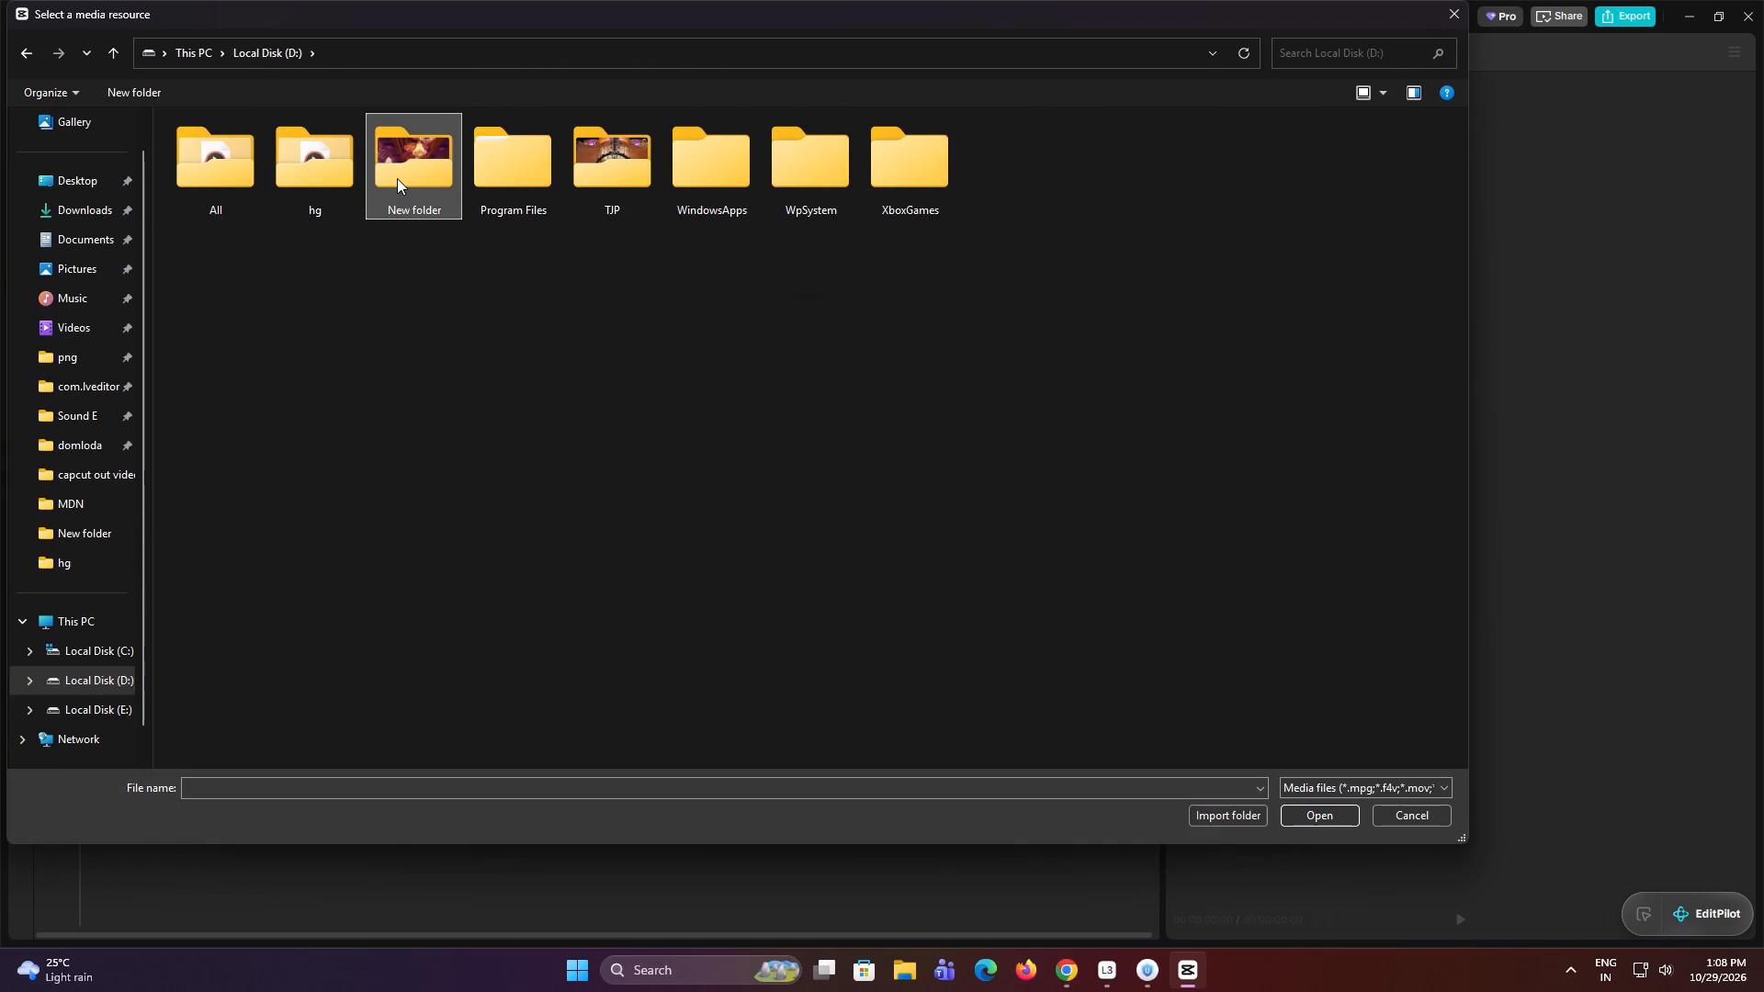
pyautogui.doubleClick(401, 176)
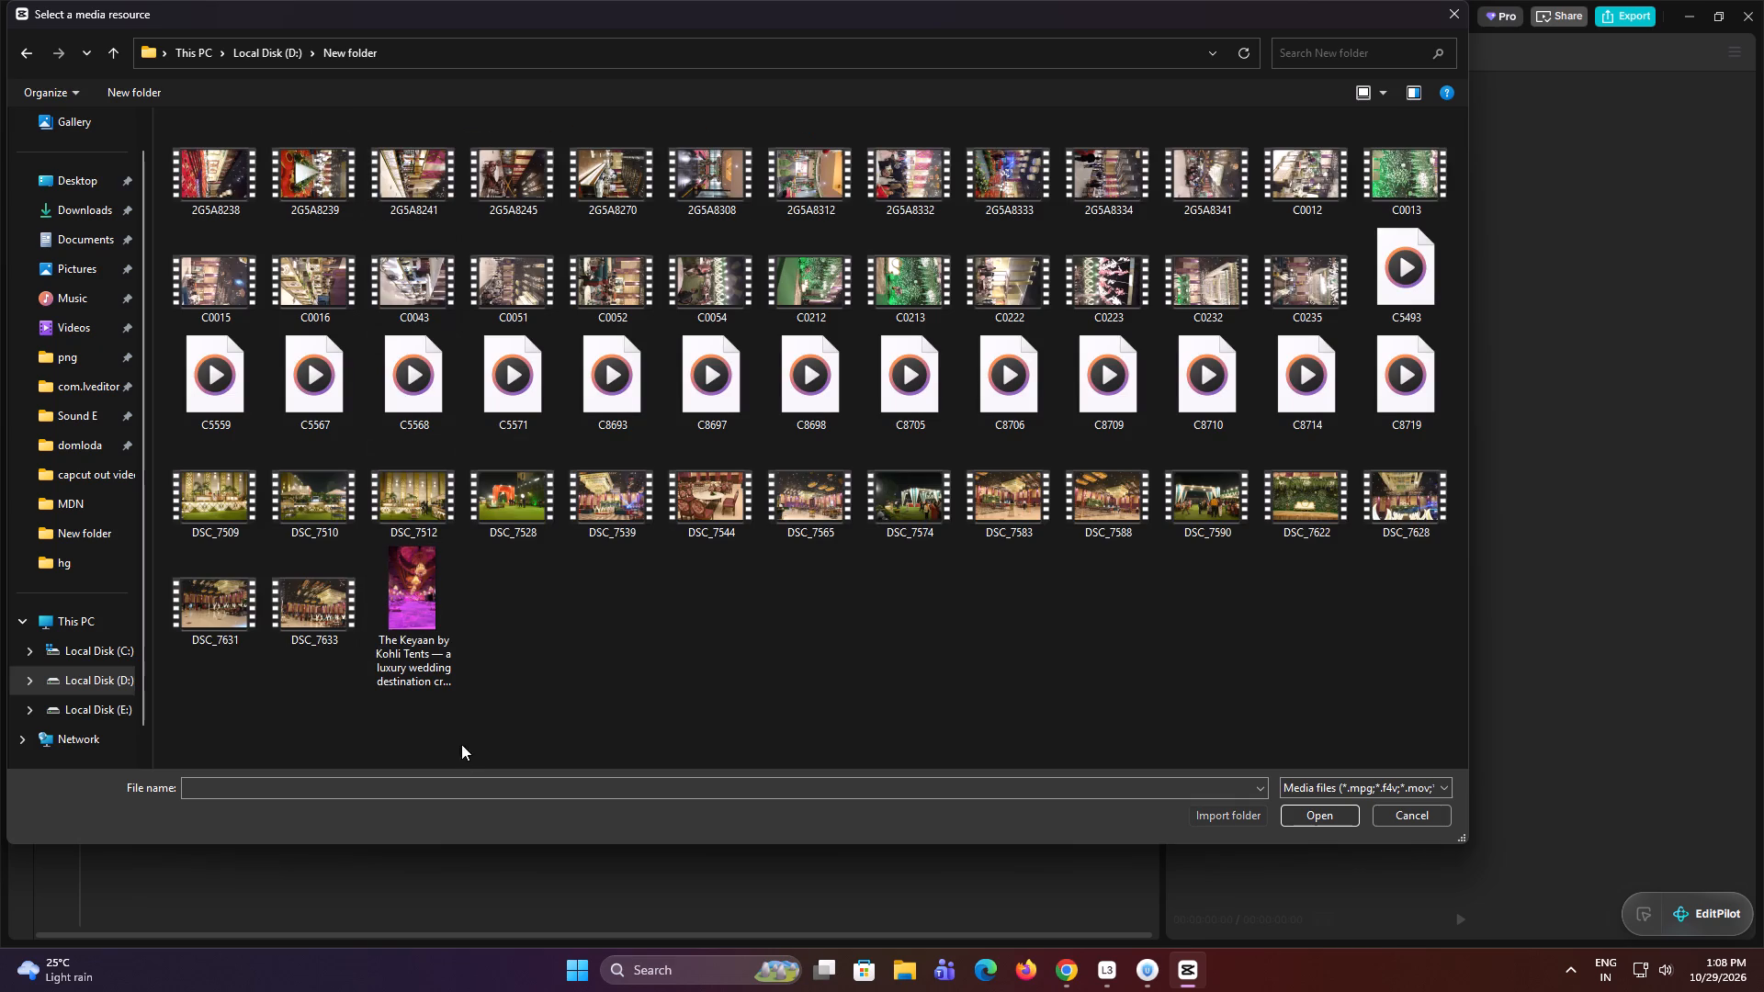
pyautogui.moveTo(236, 705); pyautogui.dragTo(1422, 157)
pyautogui.click(1297, 801)
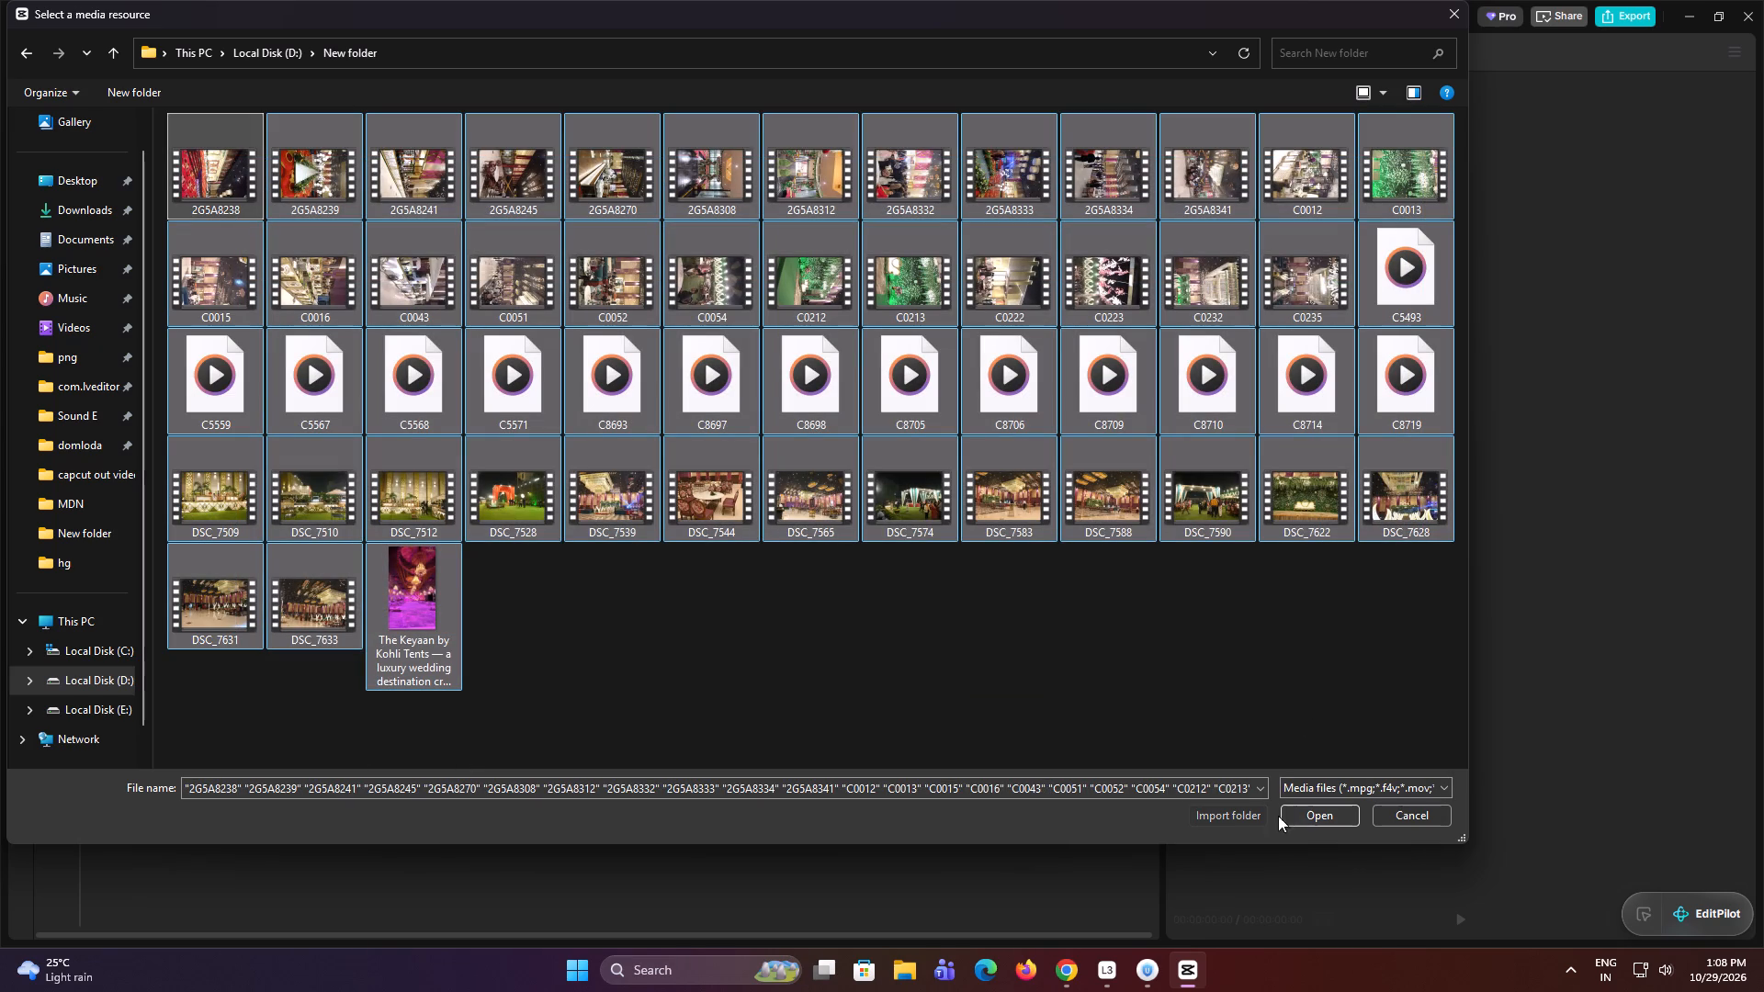
pyautogui.click(1317, 818)
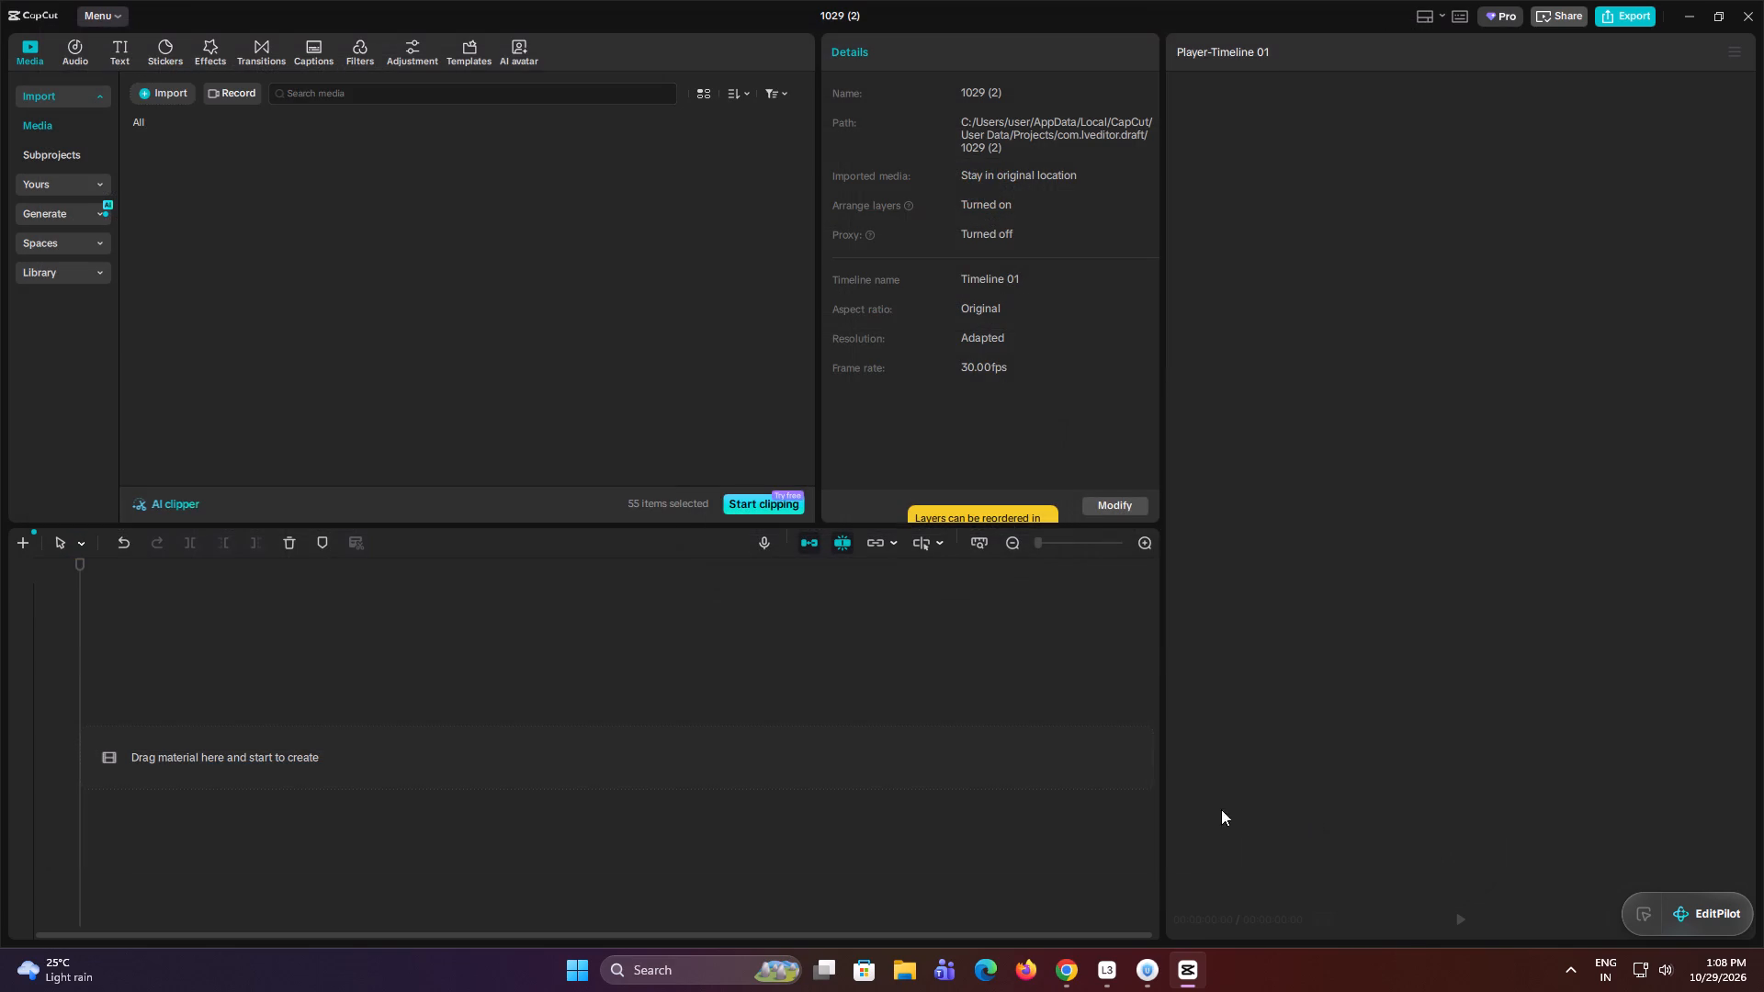
# Place the video The Keyaan by Kohli Tents at the start of the empty timeline.
pyautogui.scroll(-17, 440, 390)
pyautogui.scroll(-4, 588, 430)
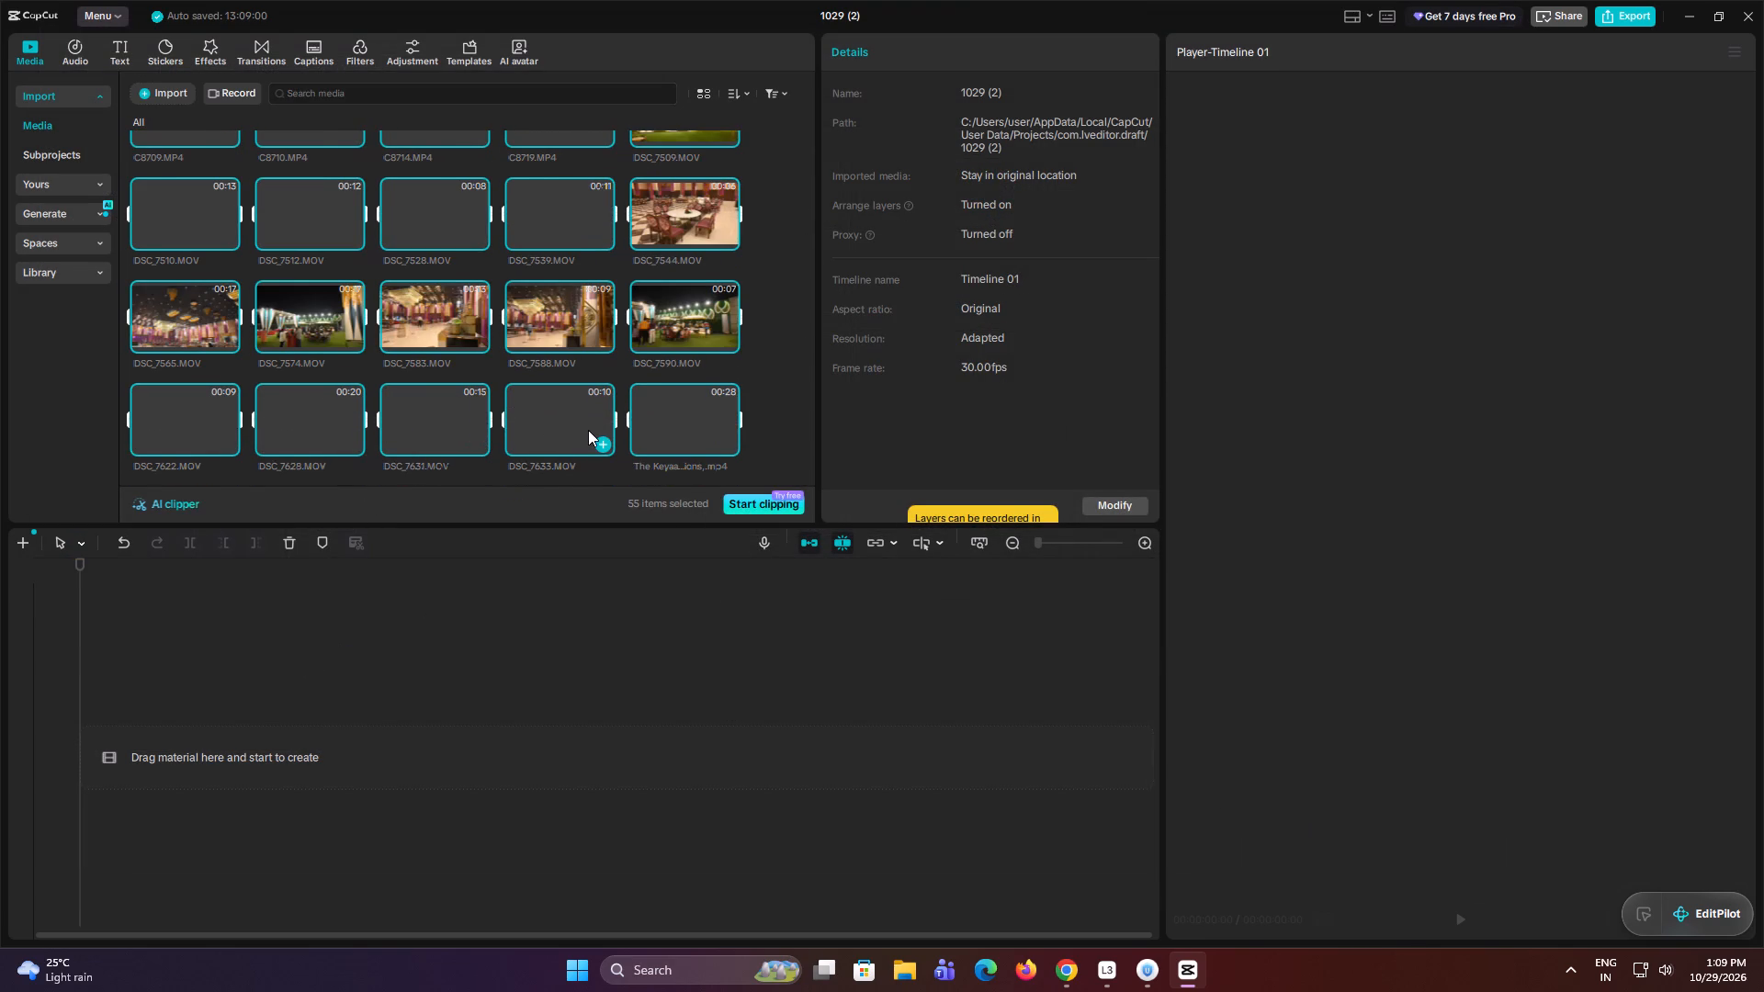
pyautogui.click(681, 421)
pyautogui.moveTo(687, 421); pyautogui.dragTo(673, 456)
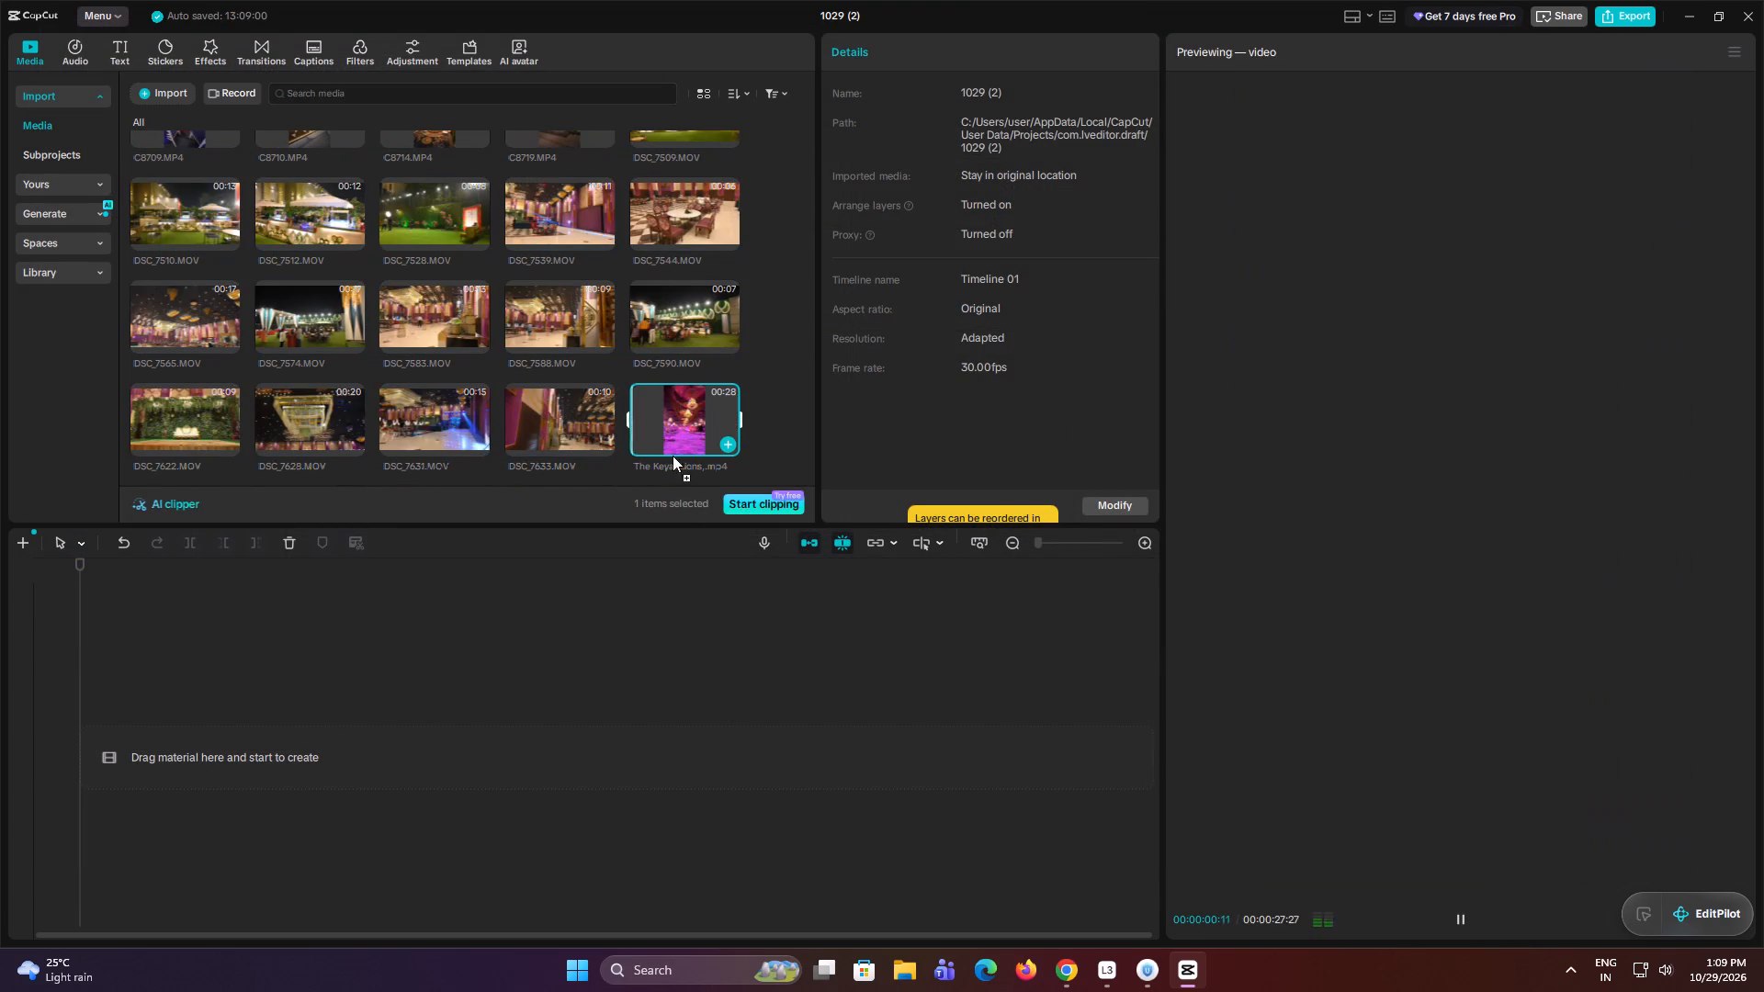
pyautogui.moveTo(673, 456); pyautogui.dragTo(46, 751)
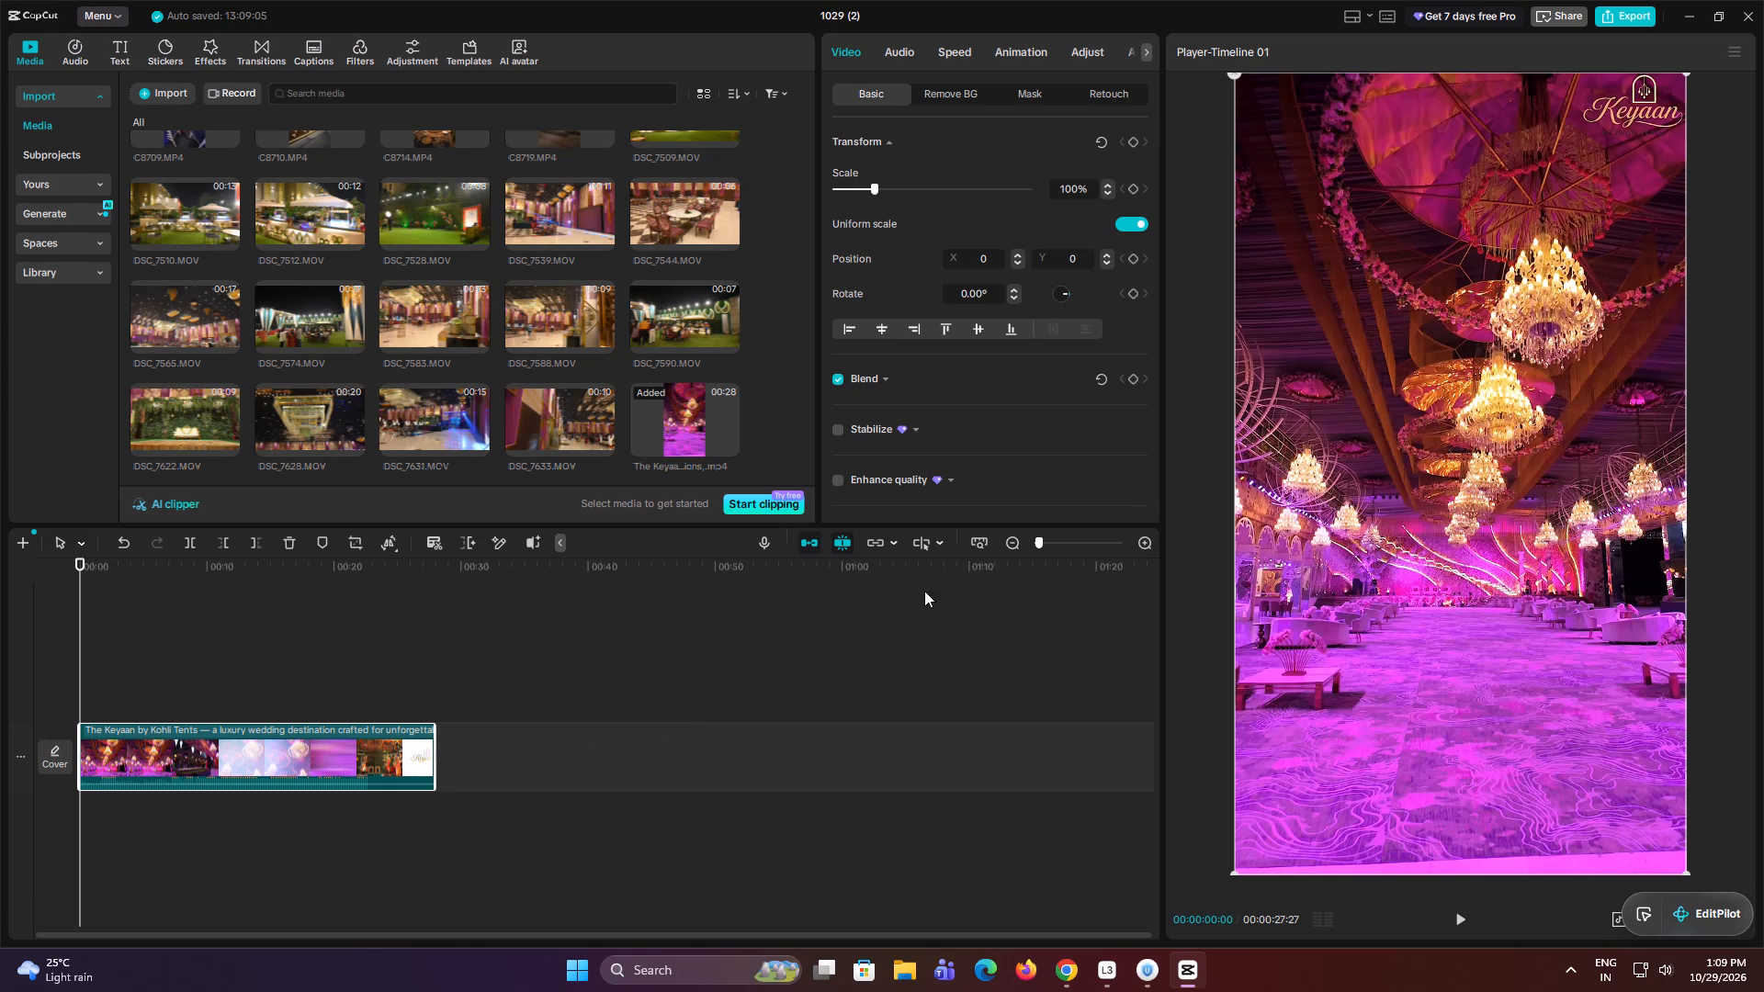
# Preview the opening of the Keyaan clip and add a timeline marker at its first shot change, 00:00:01:22.
pyautogui.click(1047, 545)
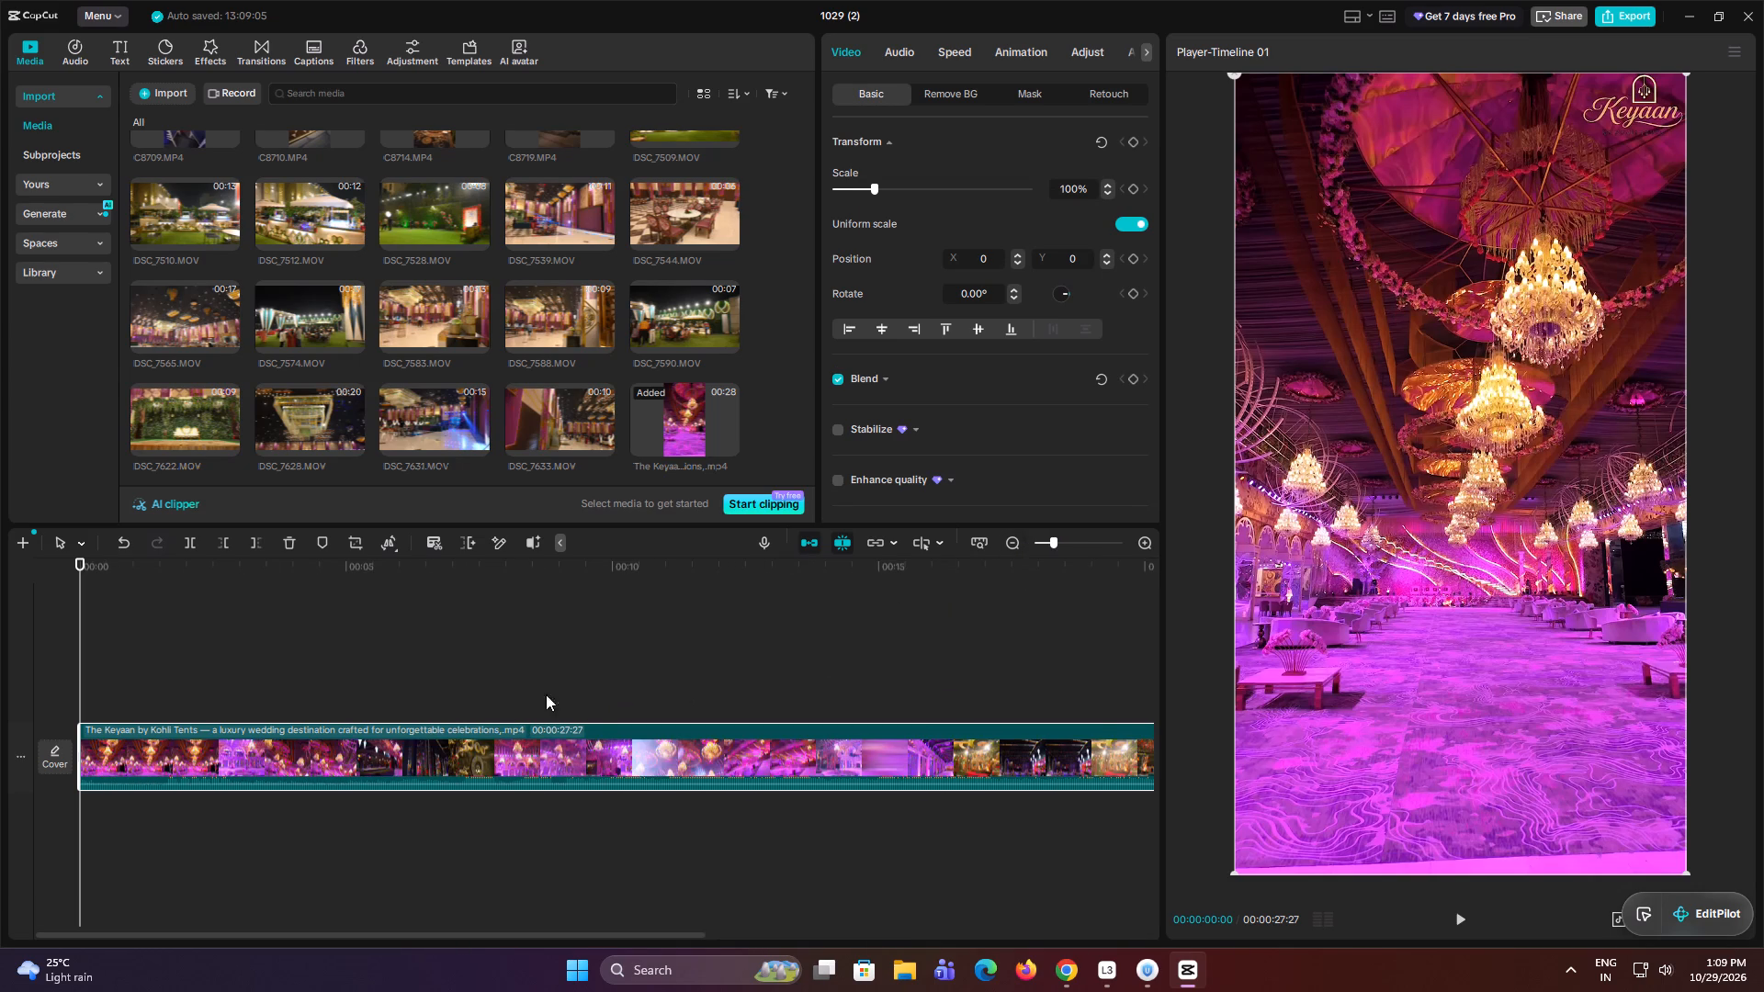
pyautogui.press('space')
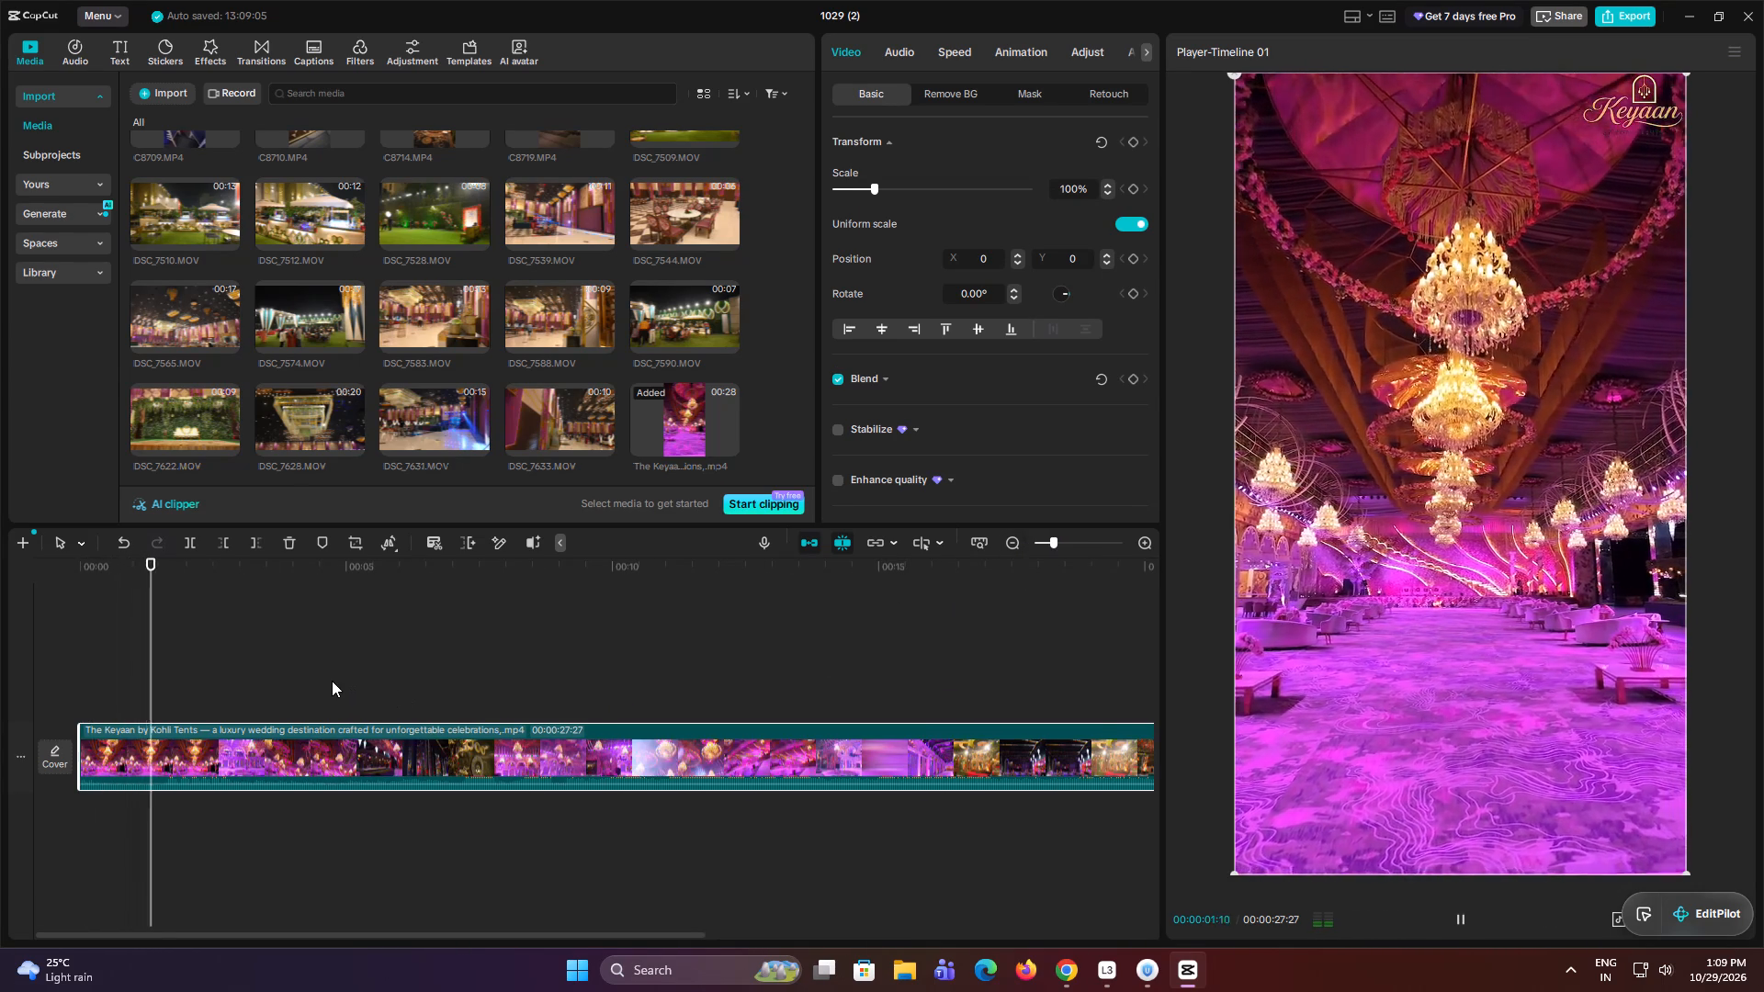
pyautogui.press('space')
pyautogui.press('space')
pyautogui.press('space')
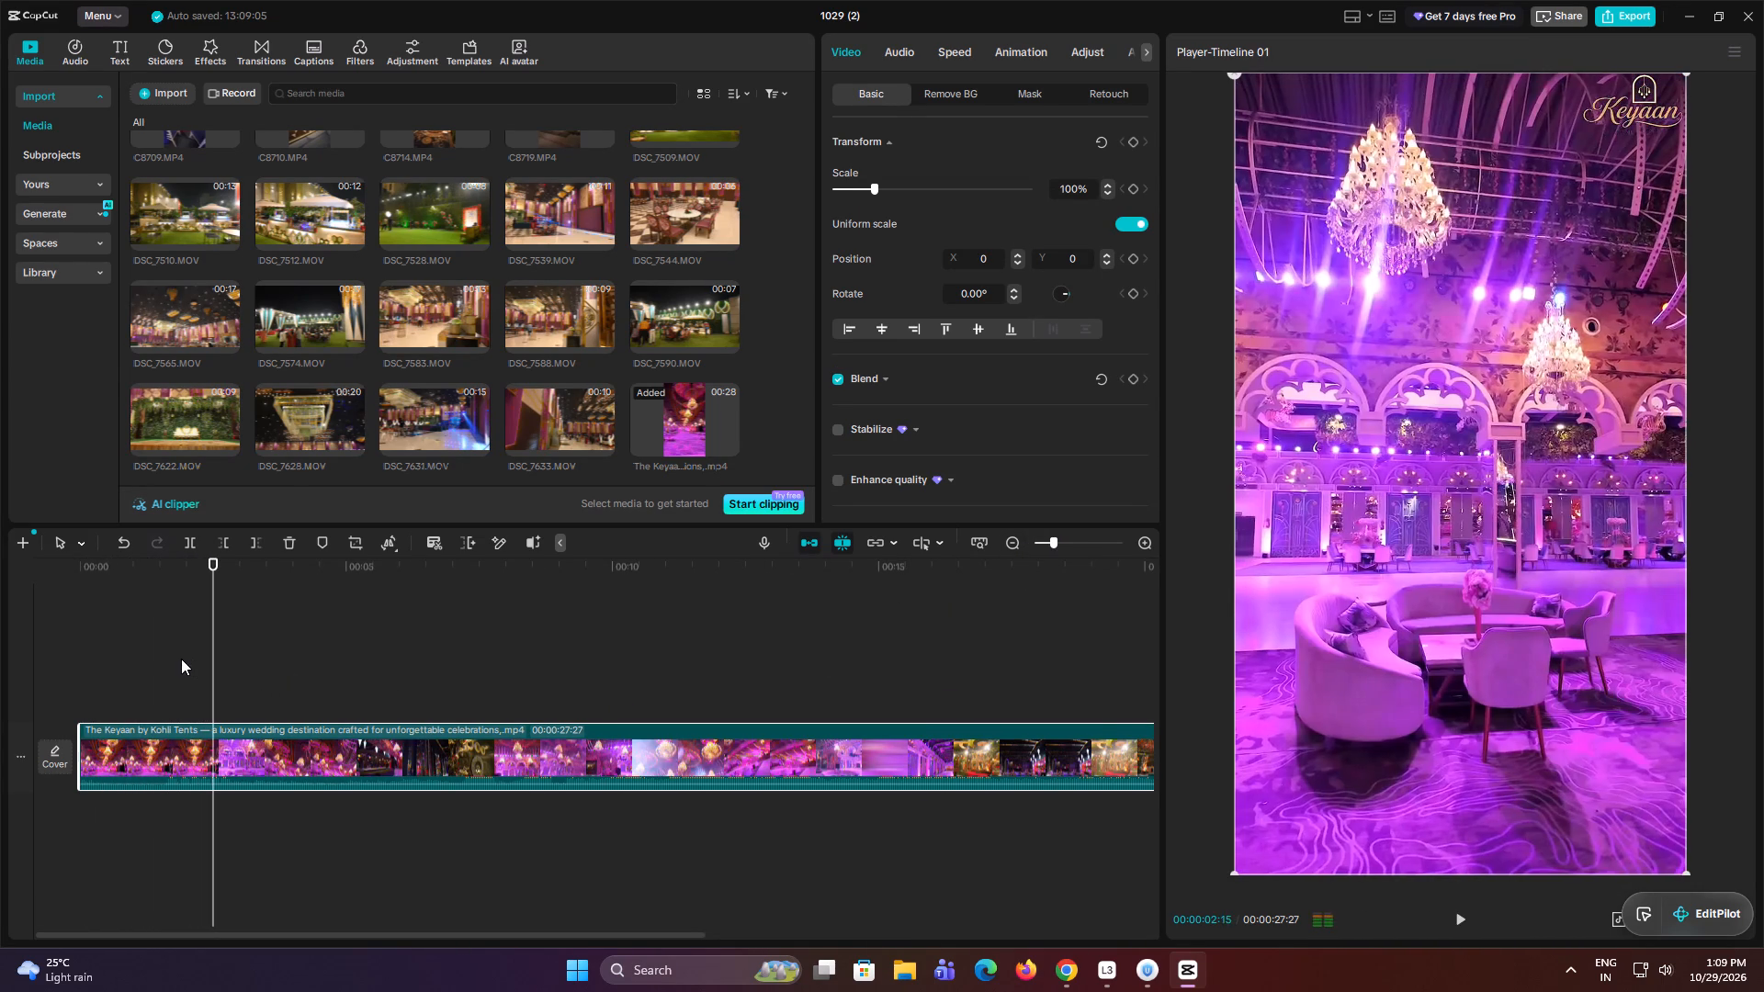
pyautogui.doubleClick(162, 657)
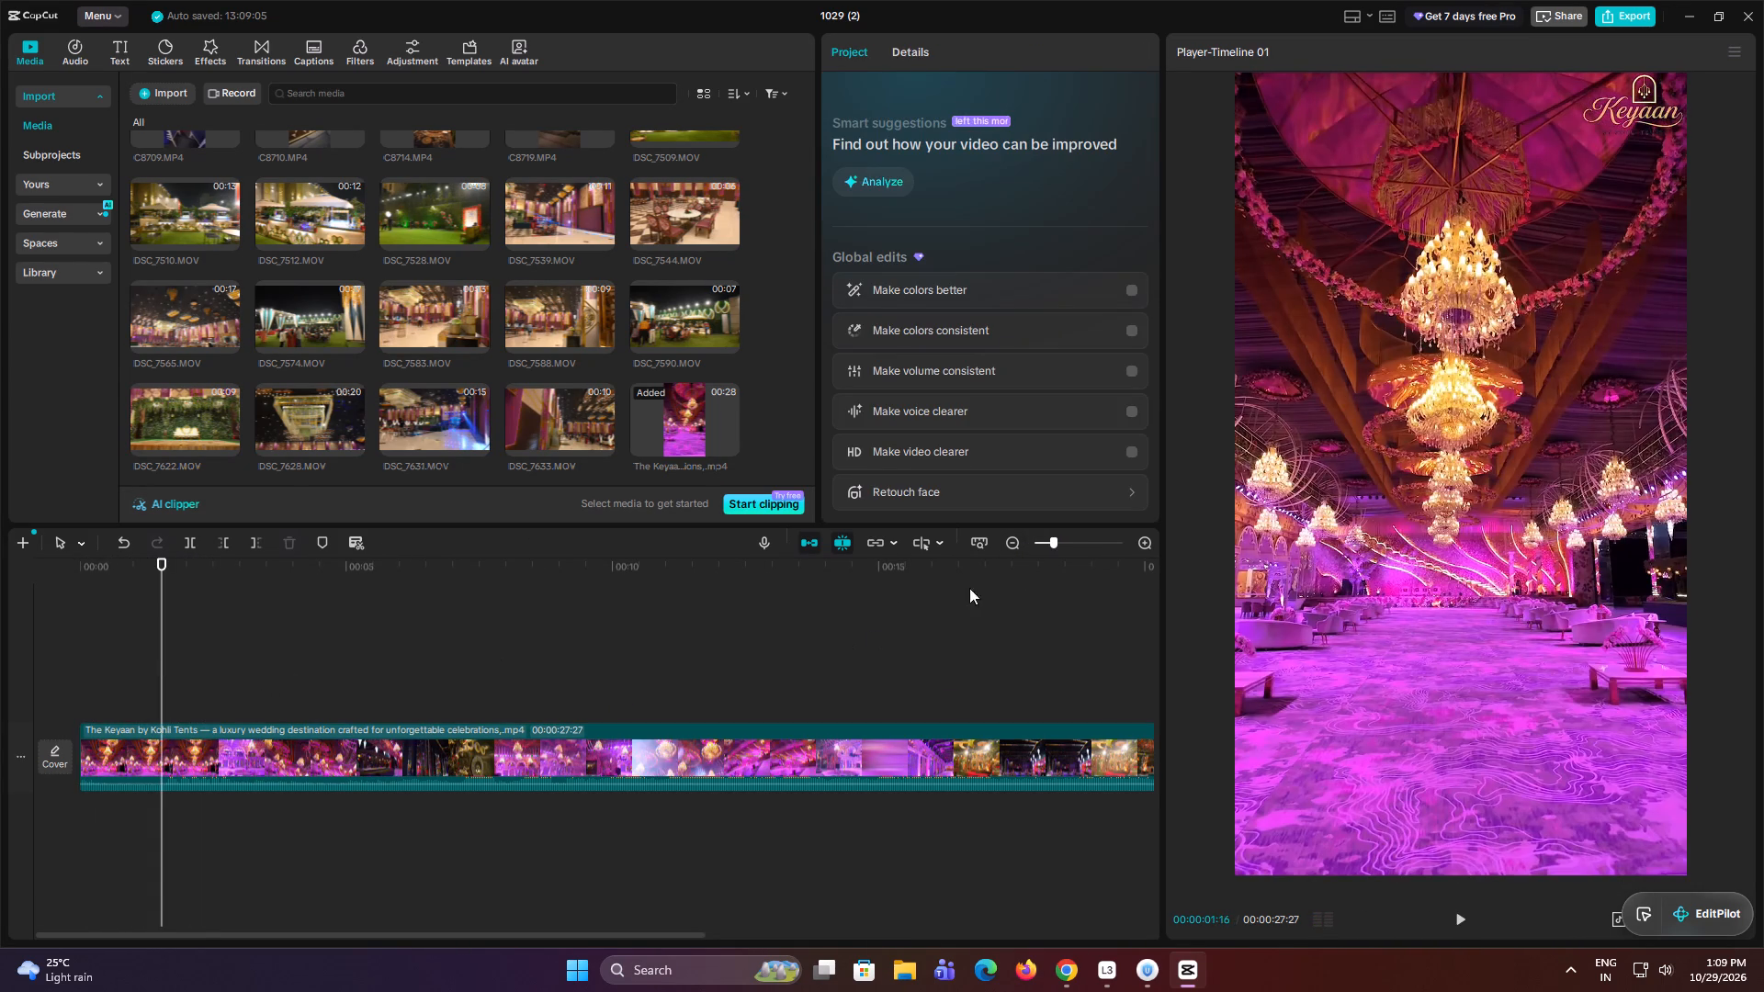
pyautogui.click(1048, 541)
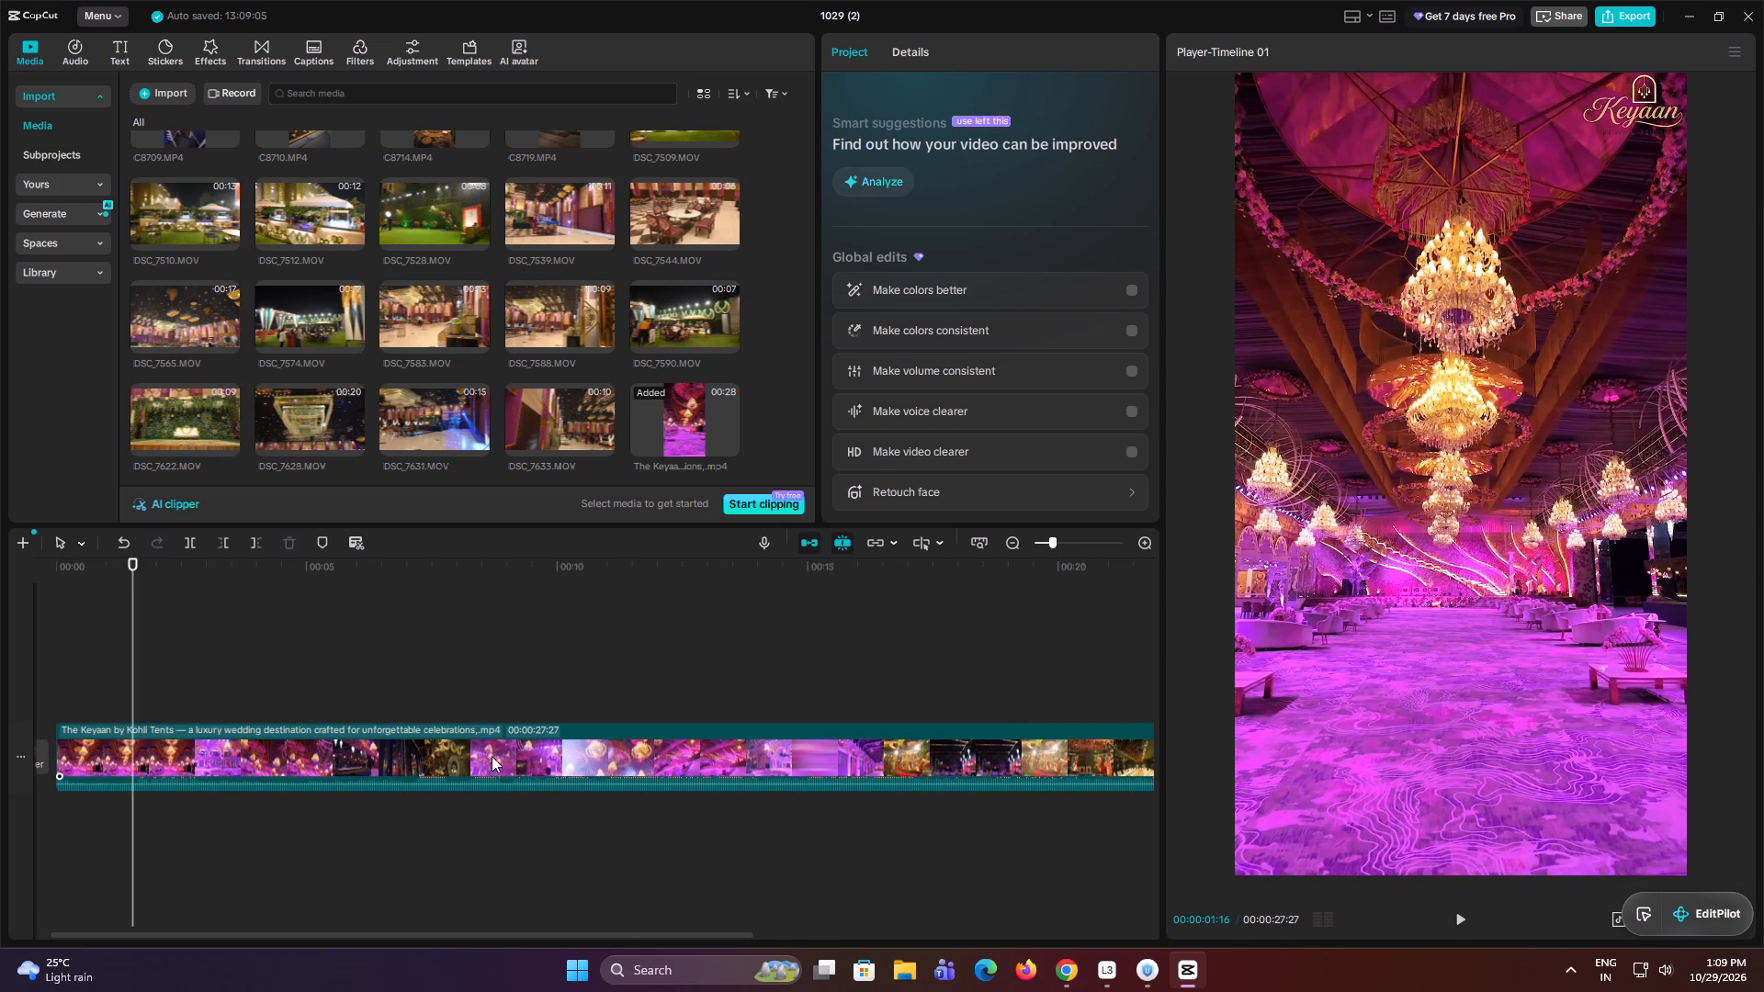
pyautogui.press('Right')
pyautogui.press('Right')
pyautogui.press('Right')
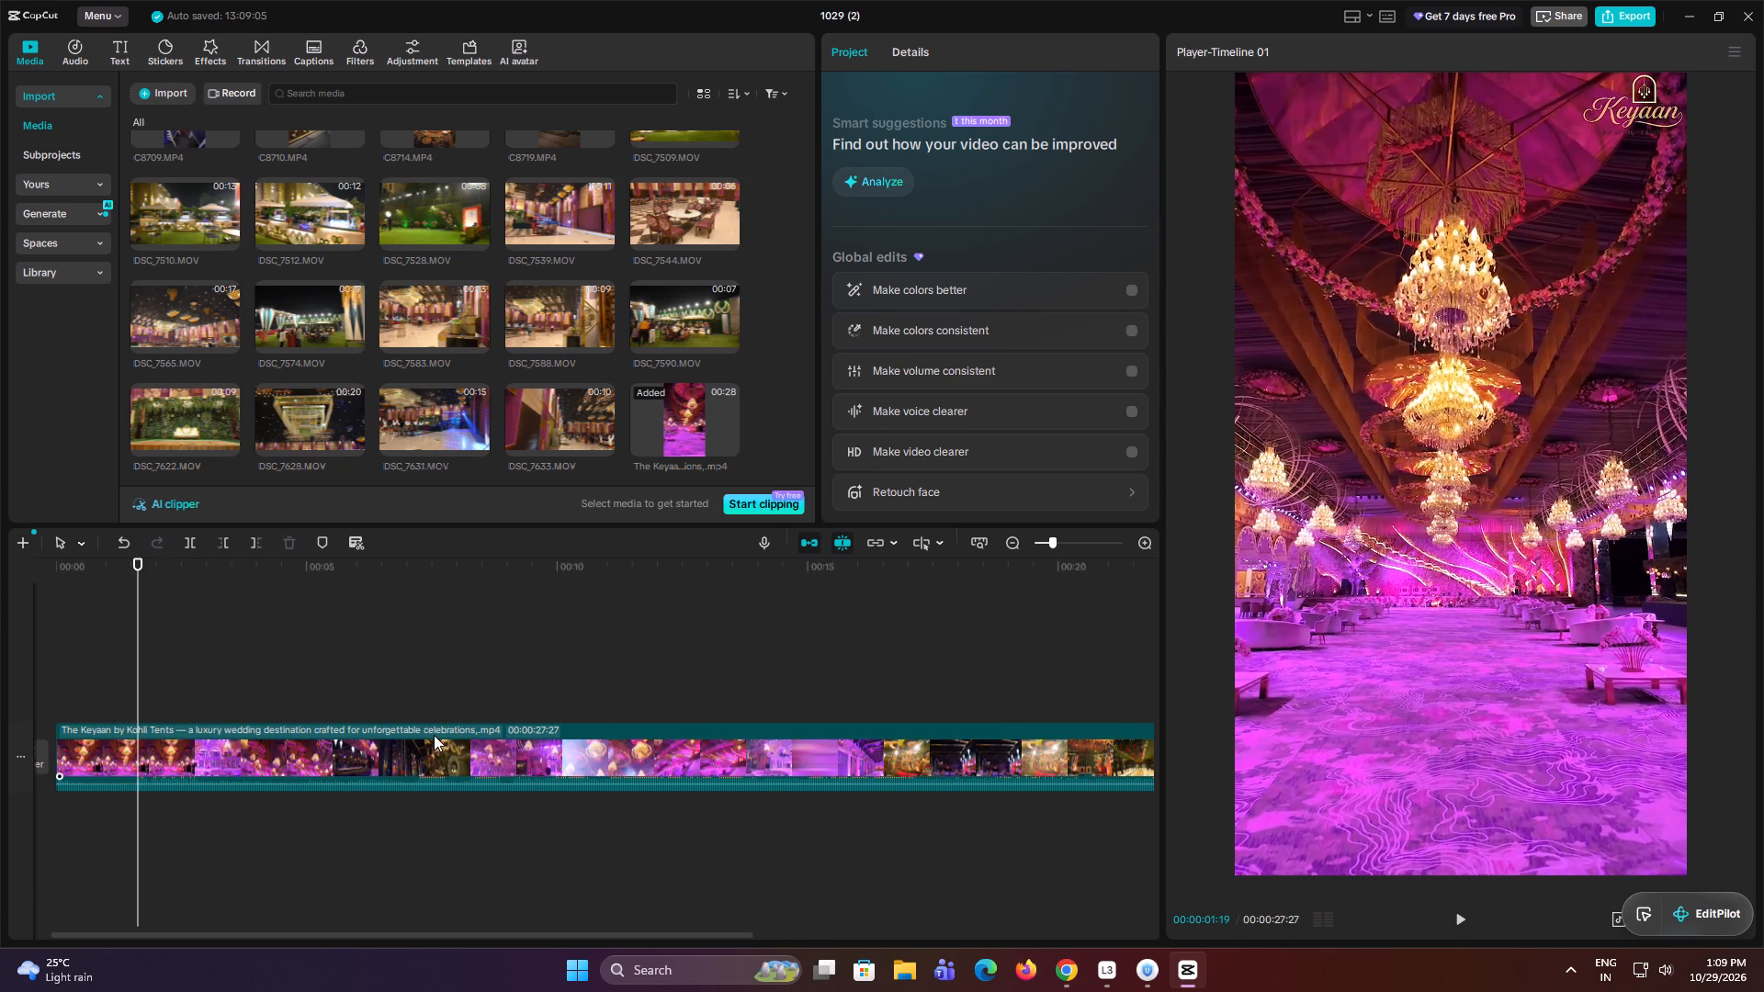
pyautogui.press('Right')
pyautogui.press('Right')
pyautogui.press('Right')
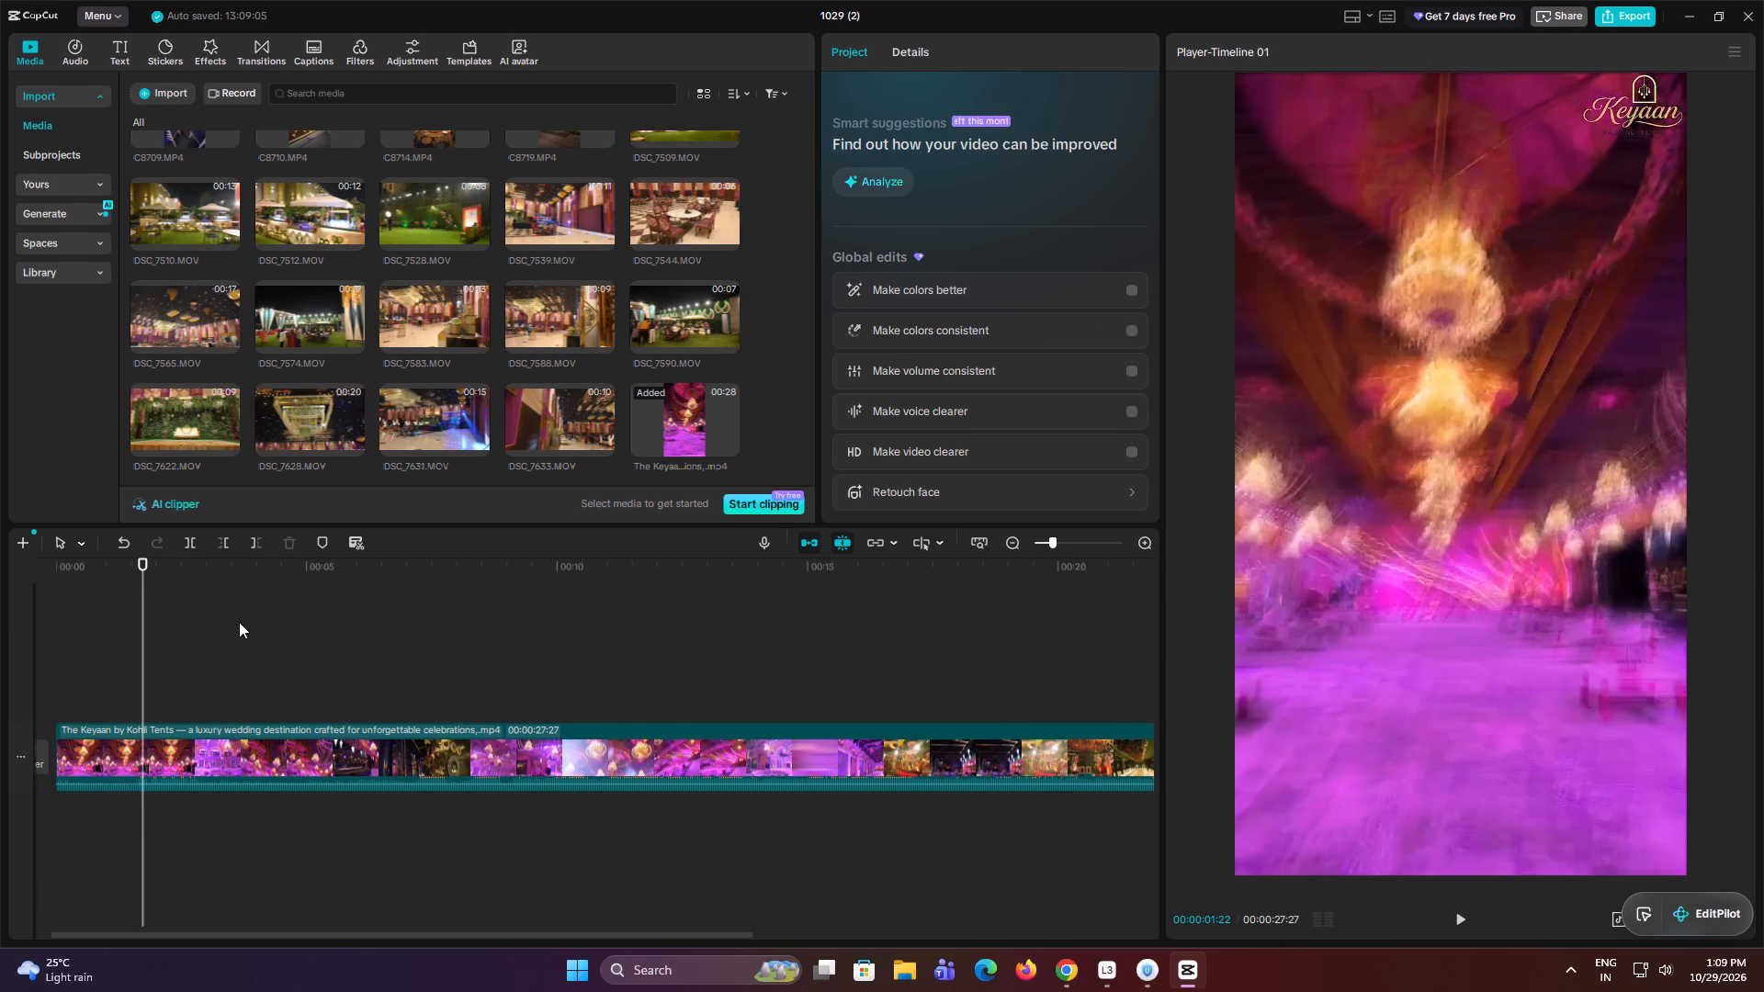
pyautogui.click(323, 542)
# Add a timeline marker at the shot change after the flower vase, at 00:00:02:02.
pyautogui.press('Right')
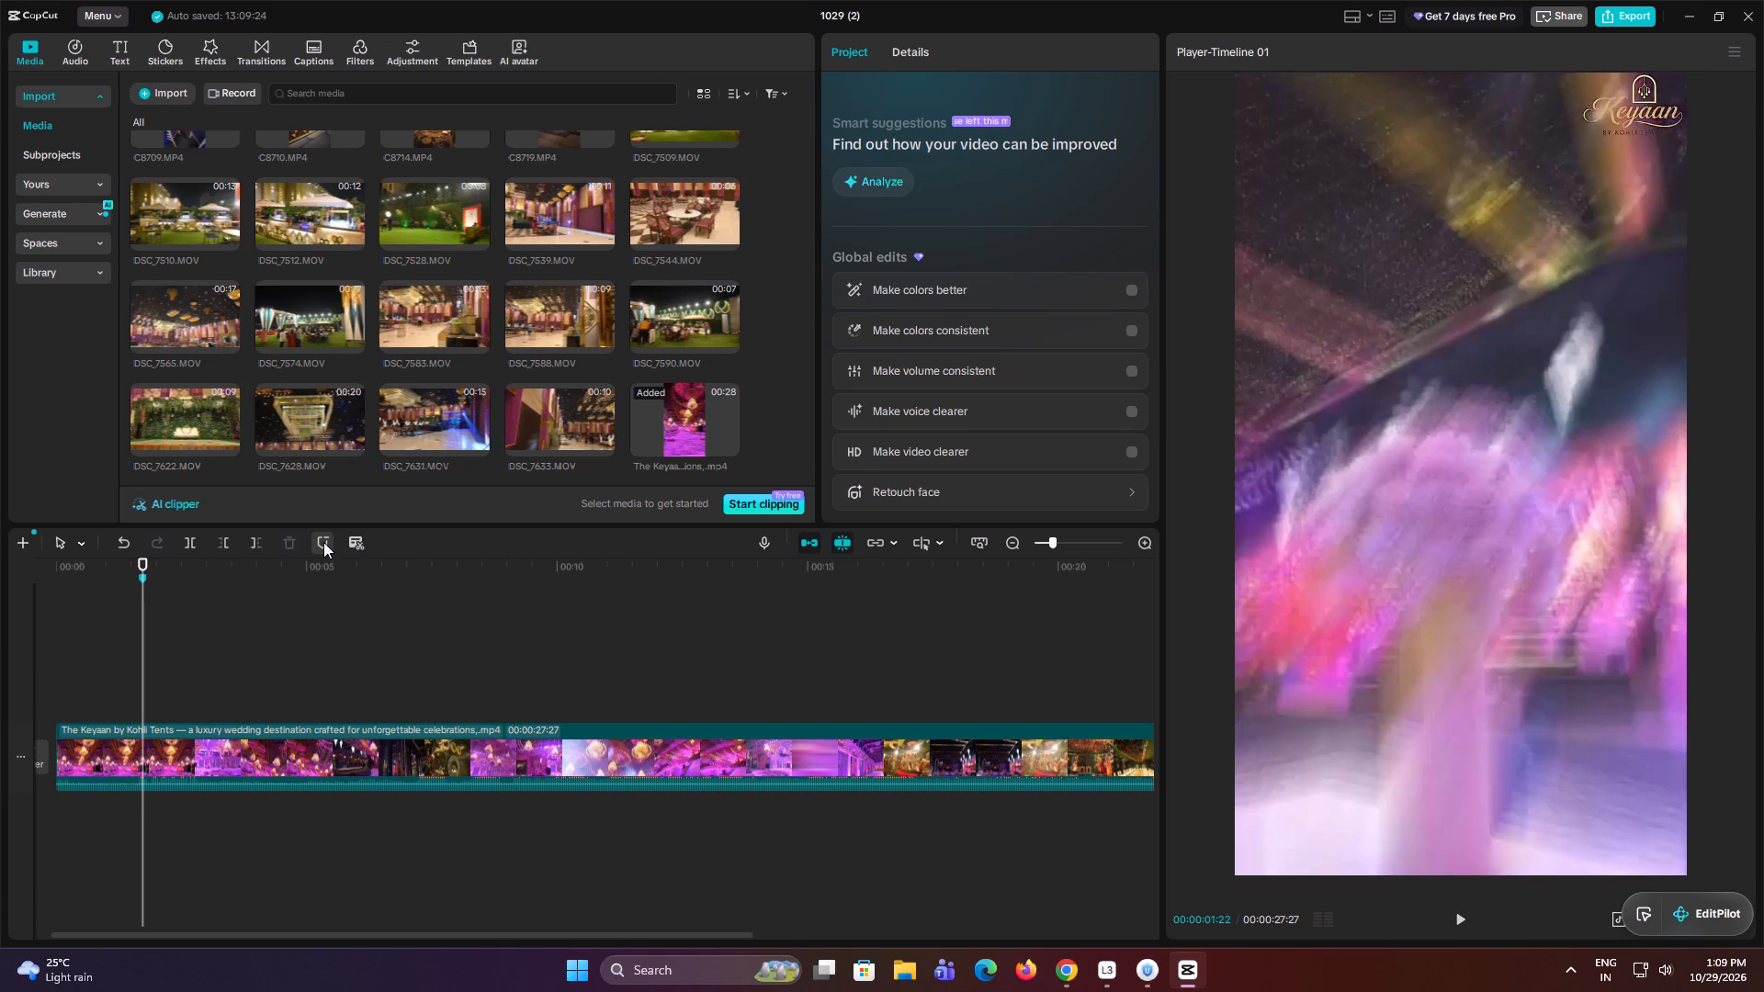
pyautogui.press('Right')
pyautogui.press('Right')
pyautogui.press('Right')
pyautogui.press('Right')
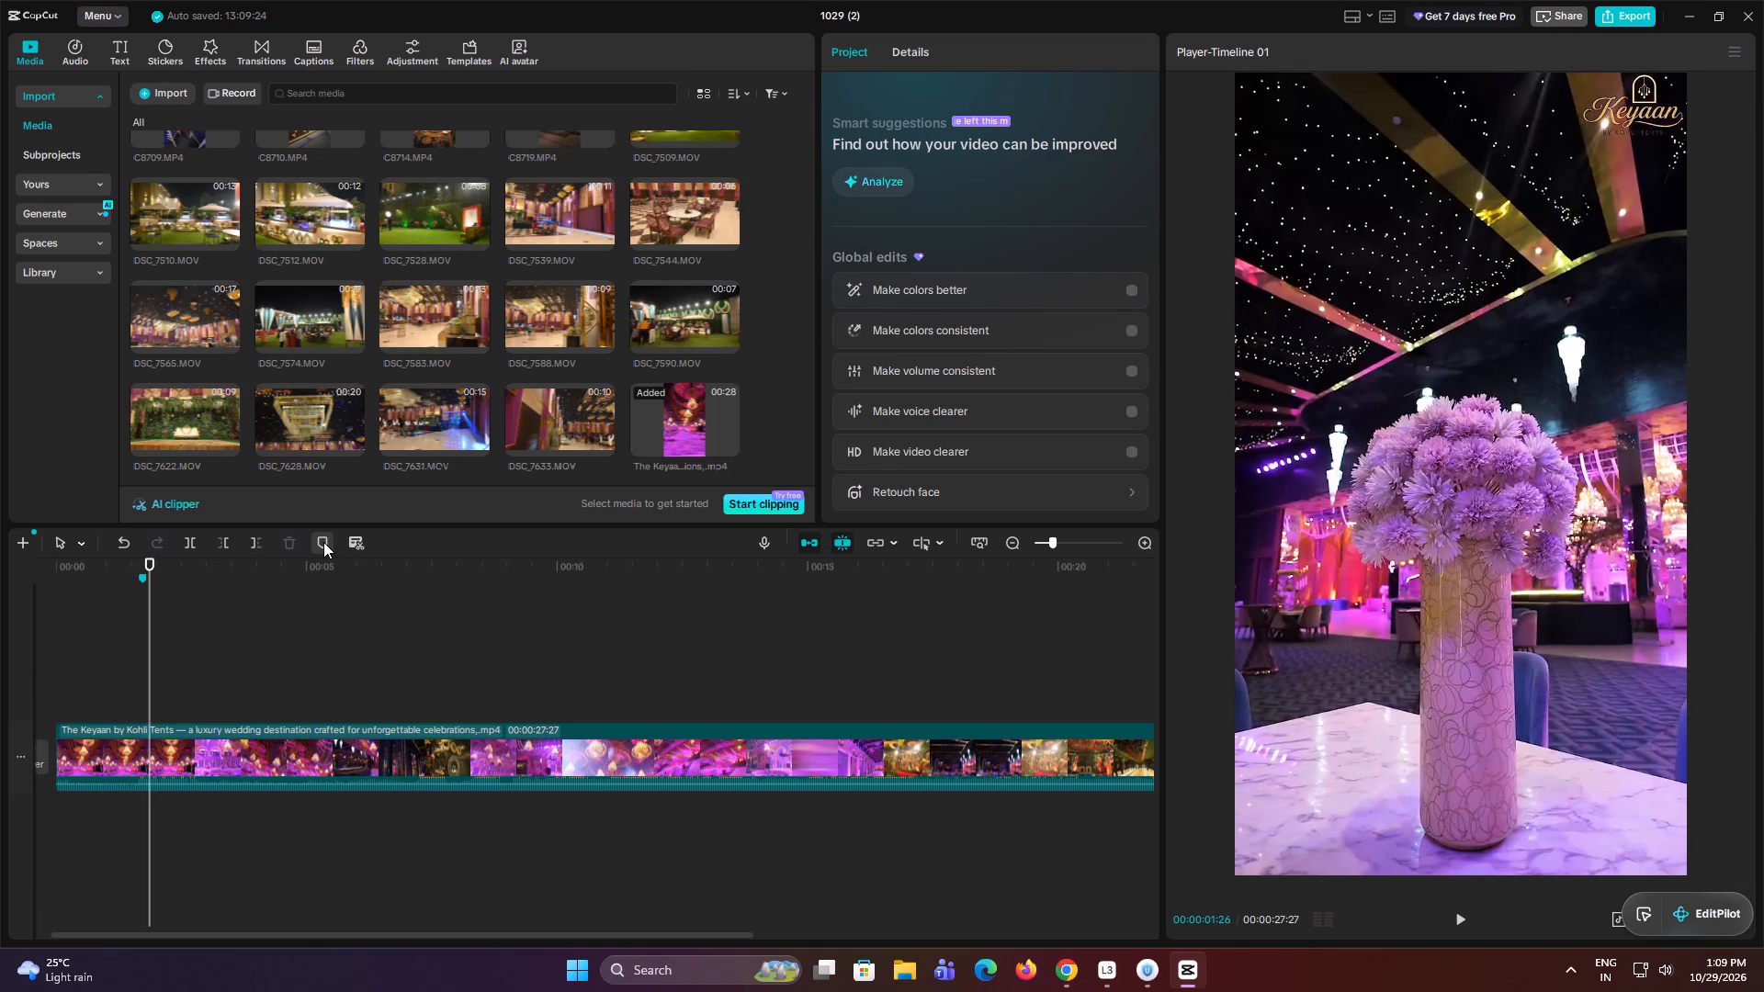
pyautogui.press('Right')
pyautogui.press('Right')
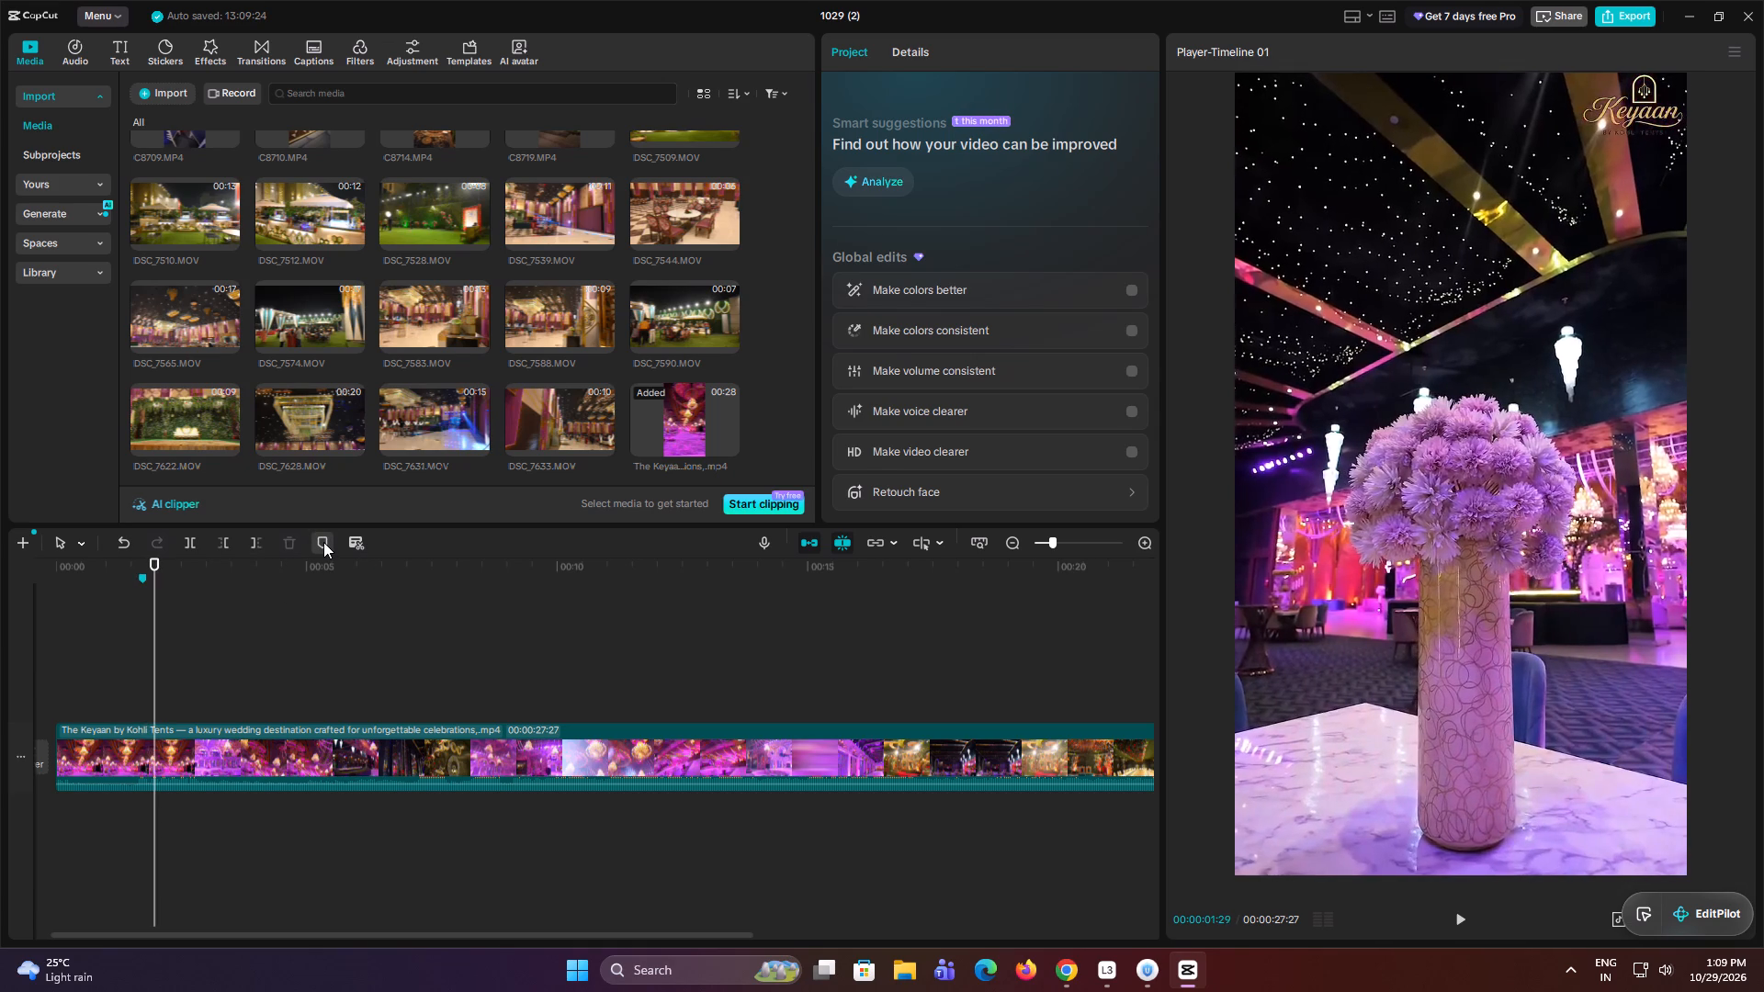
pyautogui.press('Right')
pyautogui.press('Right')
pyautogui.press('Right')
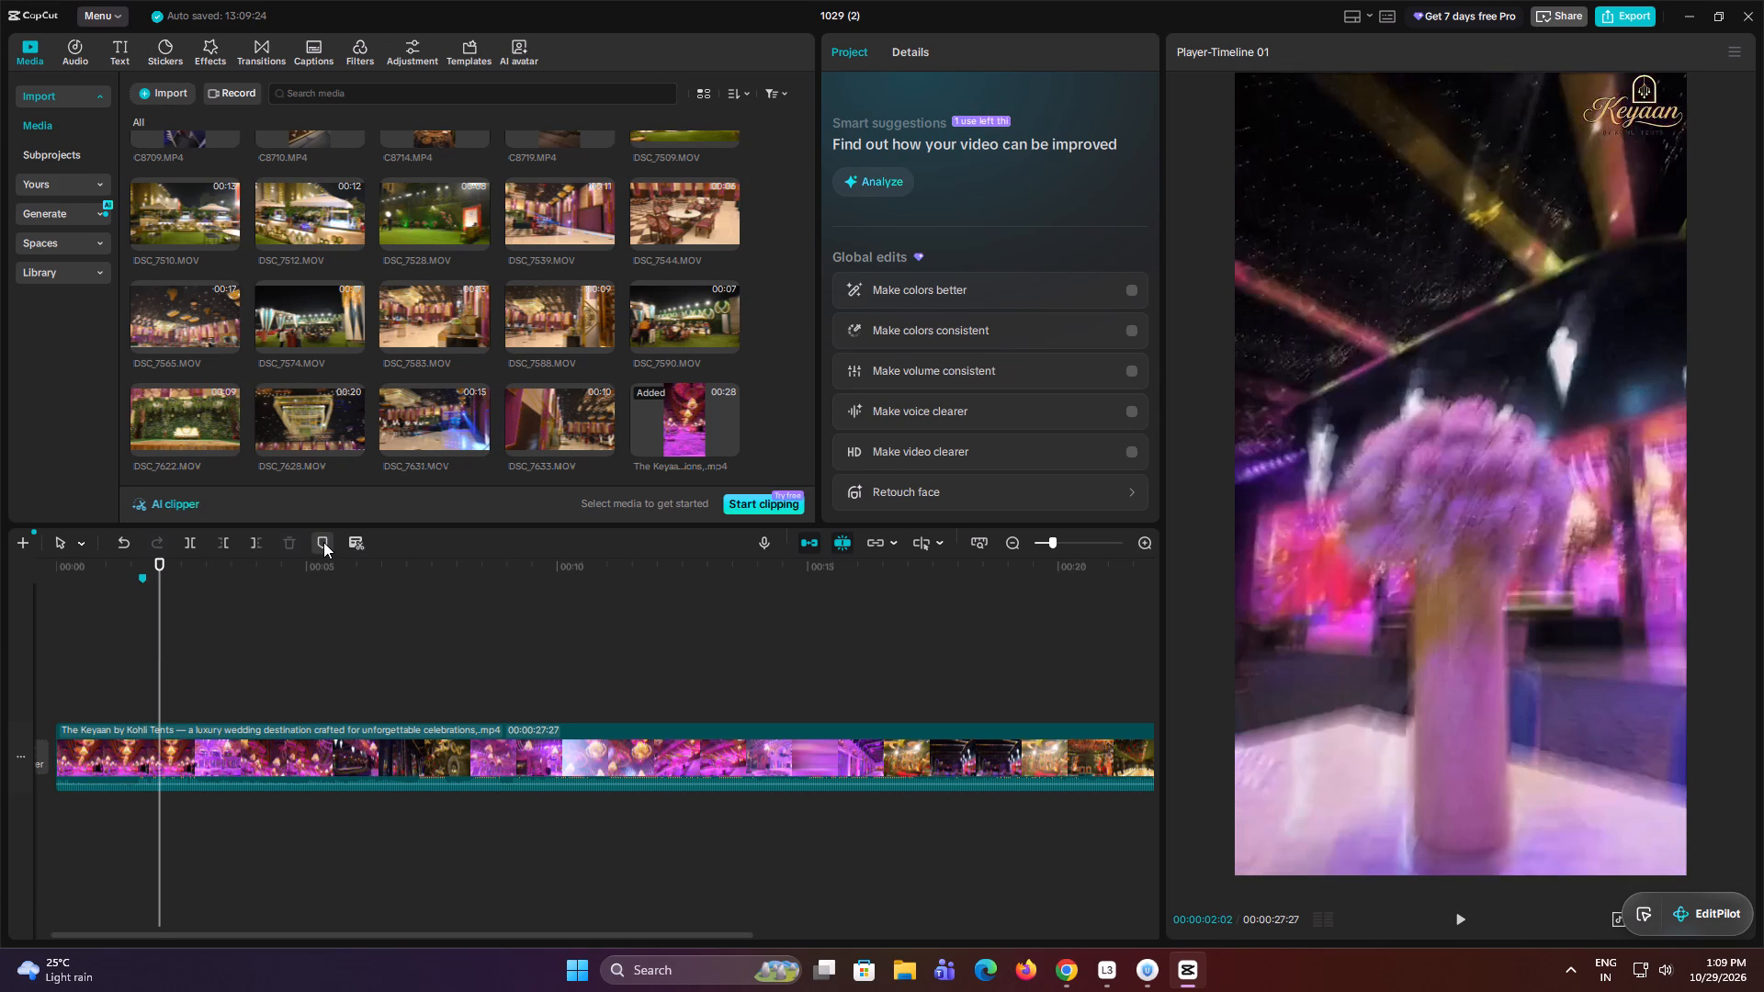
pyautogui.click(323, 542)
# Add a timeline marker at the end of the first sofa shot, at 00:00:02:11.
pyautogui.press('Right')
pyautogui.press('Right')
pyautogui.press('Right')
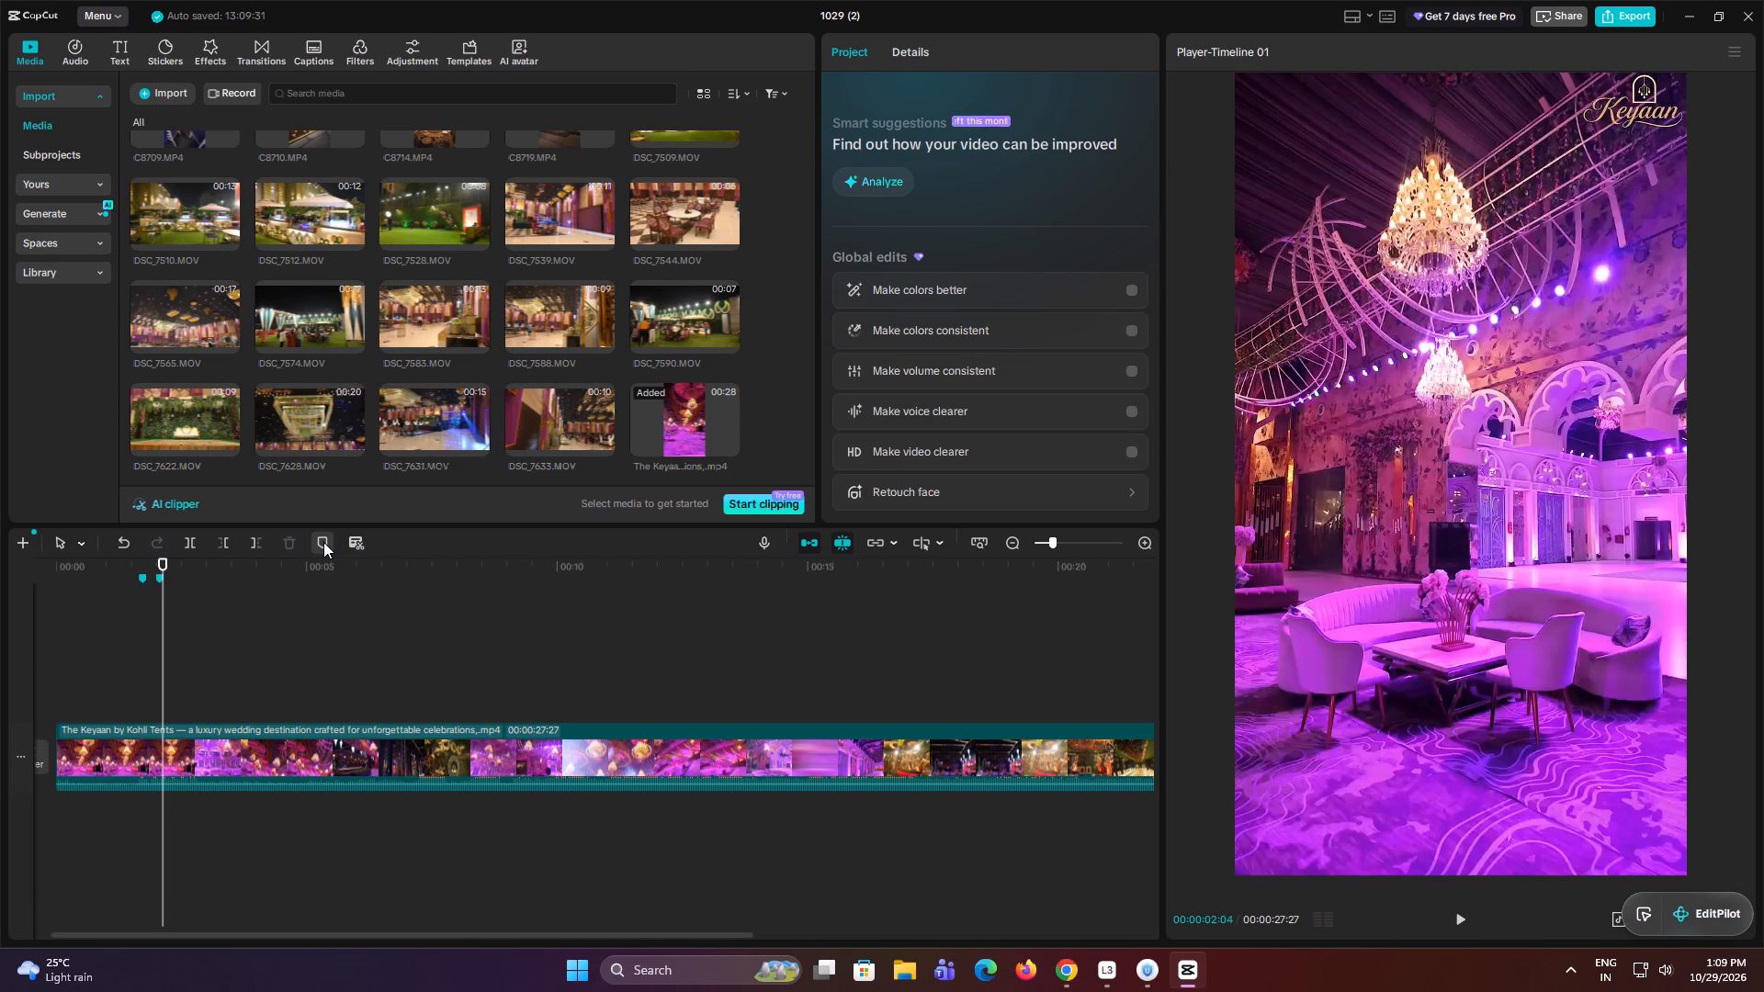
pyautogui.press('Right')
pyautogui.press('Right')
pyautogui.press('Right')
pyautogui.press('Right')
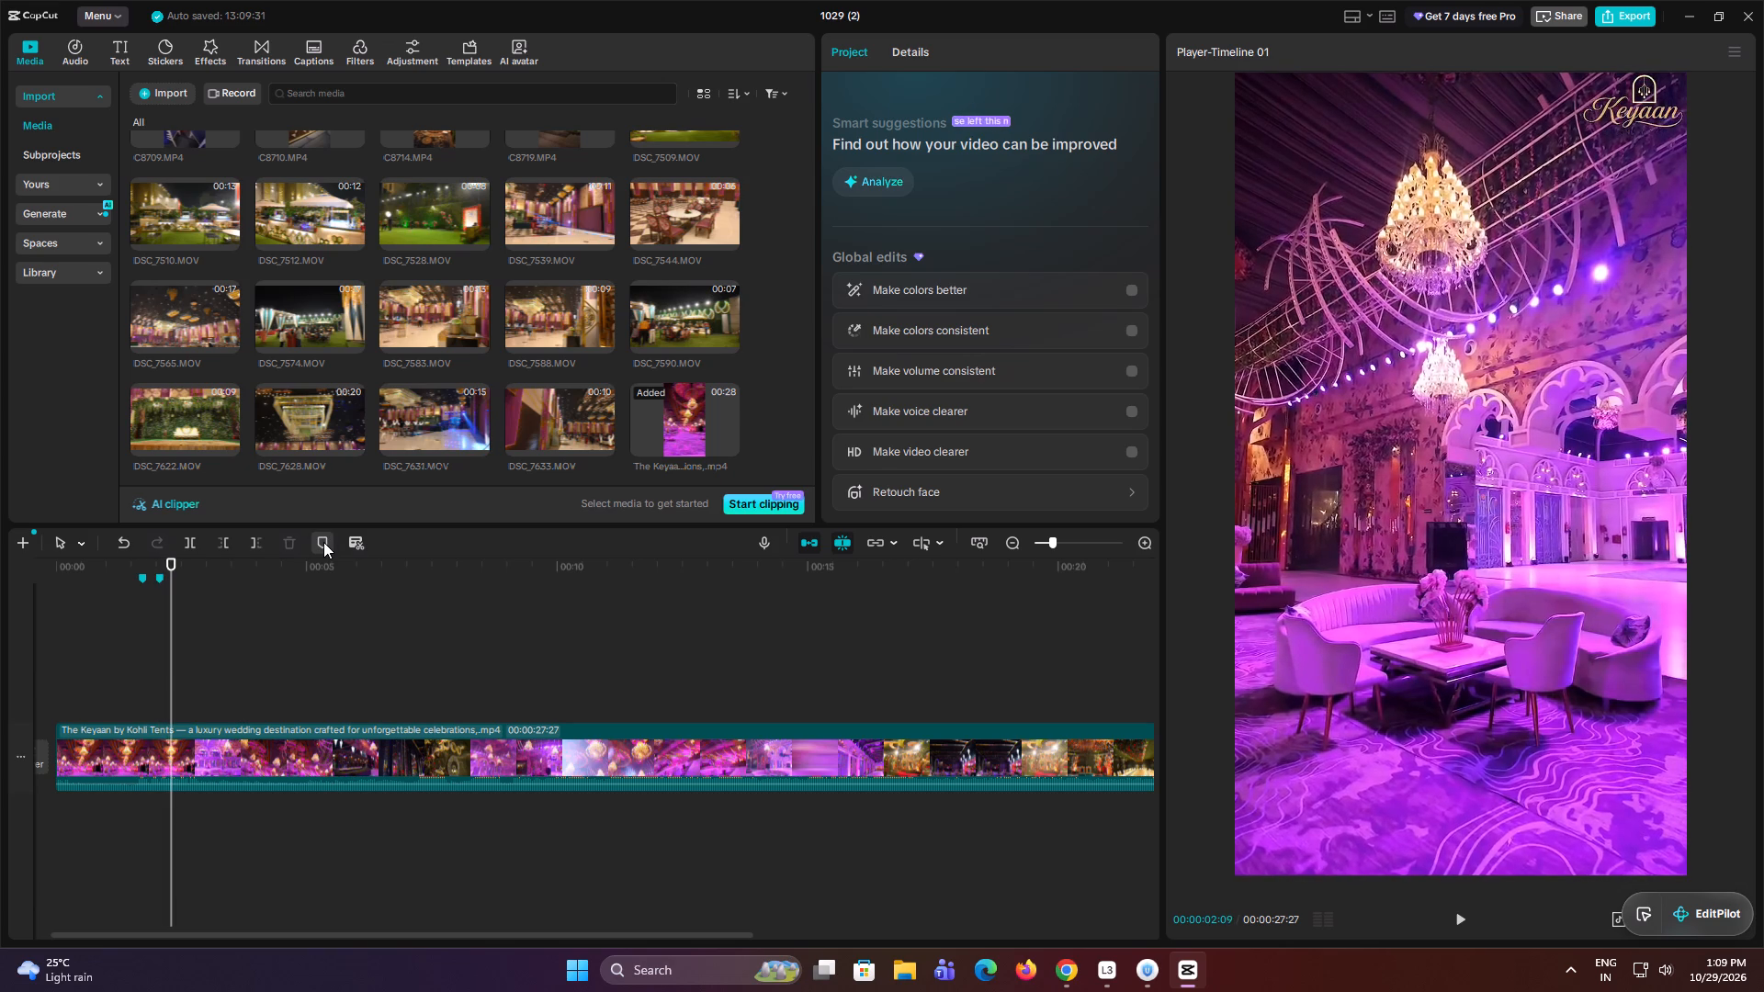
pyautogui.press('Right')
pyautogui.press('Right')
pyautogui.press('Right')
pyautogui.press('Left')
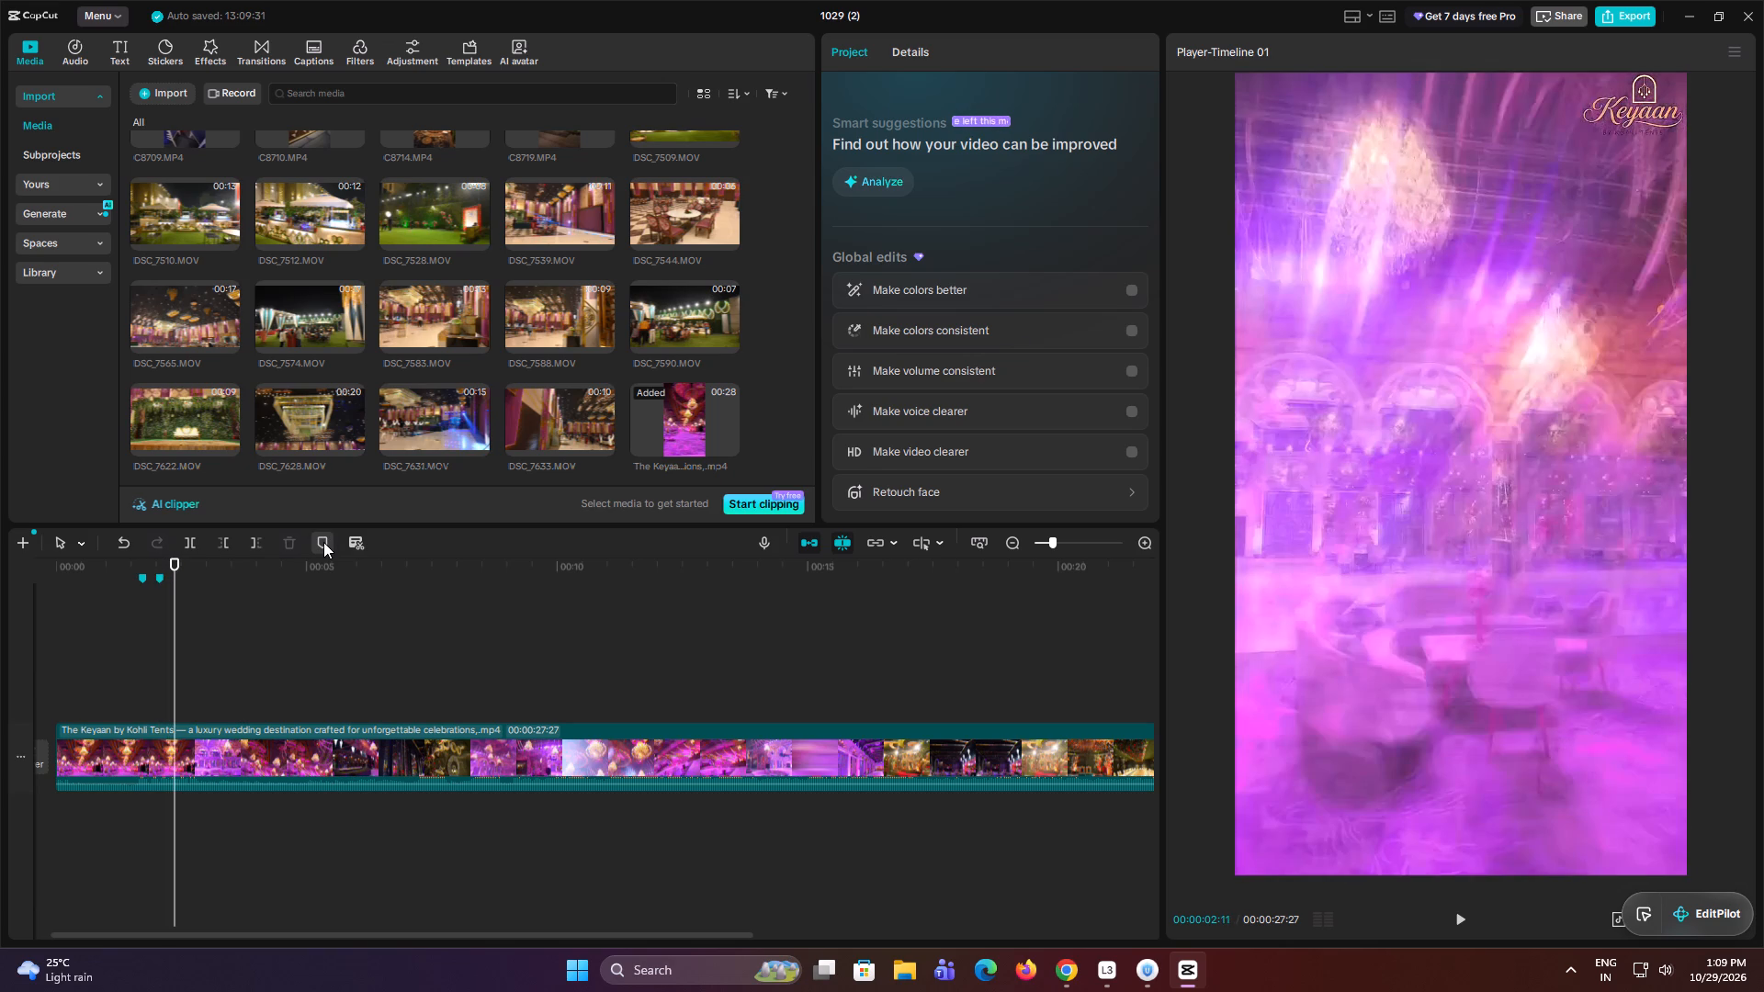
pyautogui.press('Left')
pyautogui.press('Right')
pyautogui.click(323, 542)
# Add a timeline marker at the shot change into the round chandelier view, at 00:00:02:19.
pyautogui.press('Right')
pyautogui.press('Right')
pyautogui.press('Right')
pyautogui.press('Right')
pyautogui.press('Right')
pyautogui.press('Right')
pyautogui.press('Right')
pyautogui.press('Right')
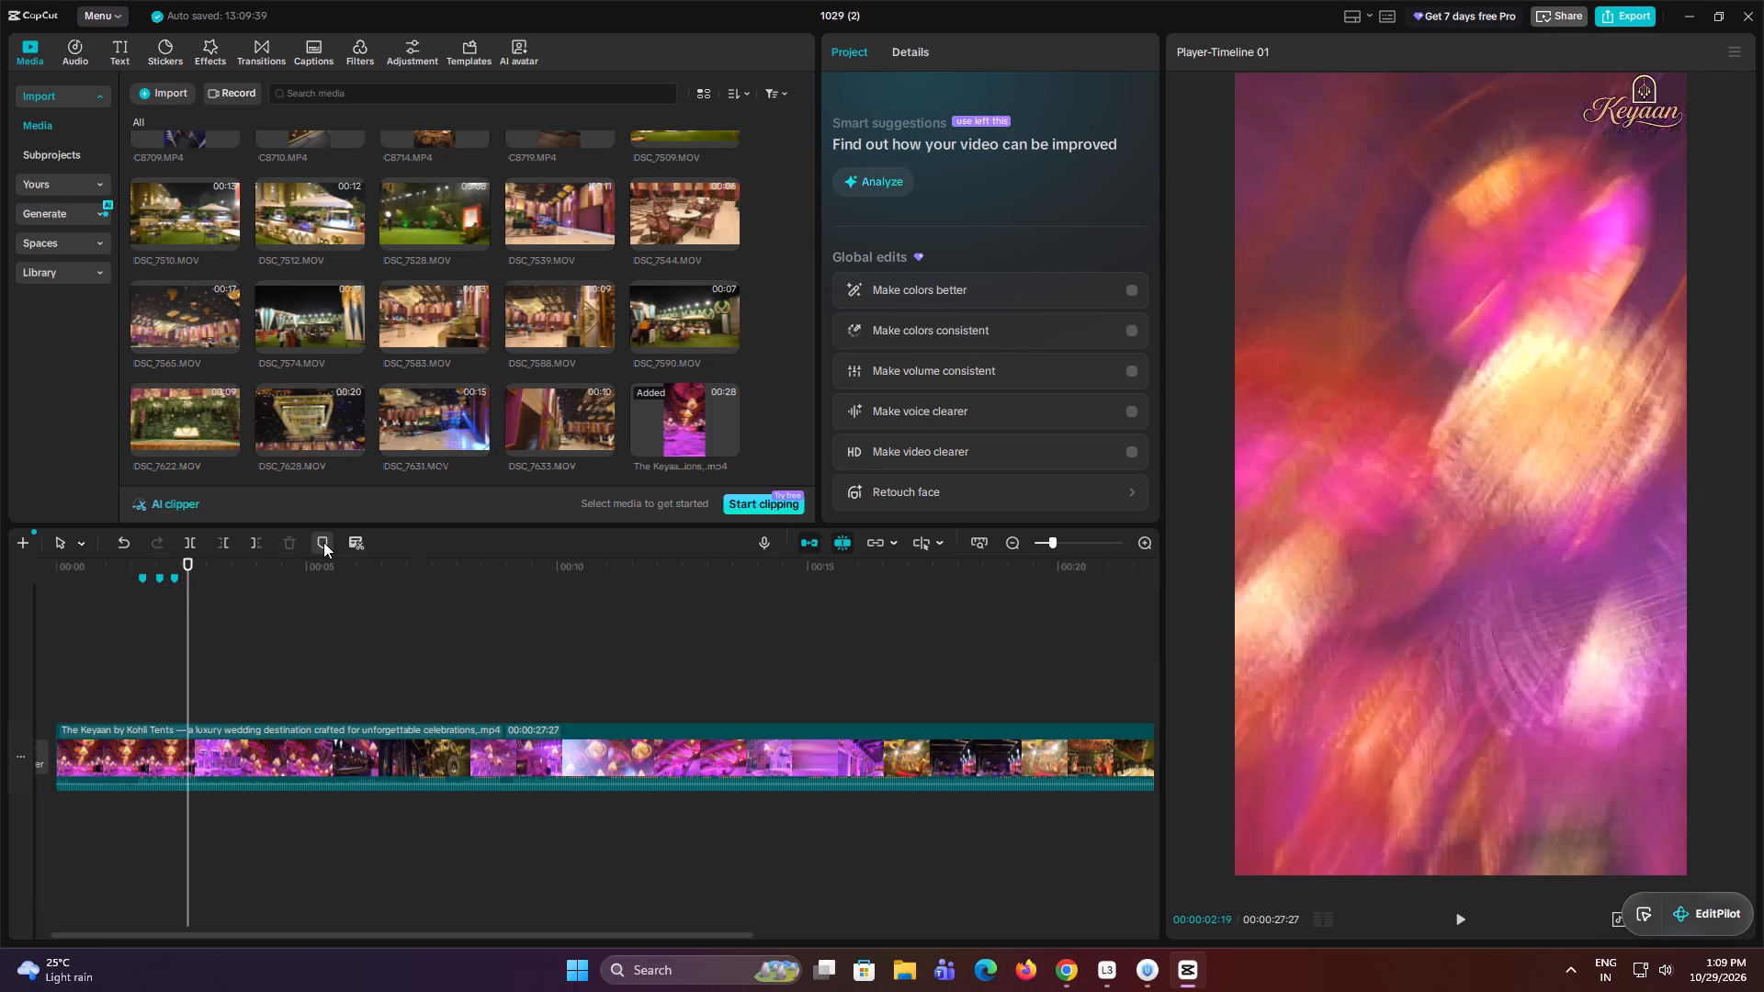
pyautogui.press('Right')
pyautogui.press('Left')
pyautogui.click(323, 542)
# Add a timeline marker at the shot change after the round chandelier view, at 00:00:02:25.
pyautogui.press('Right')
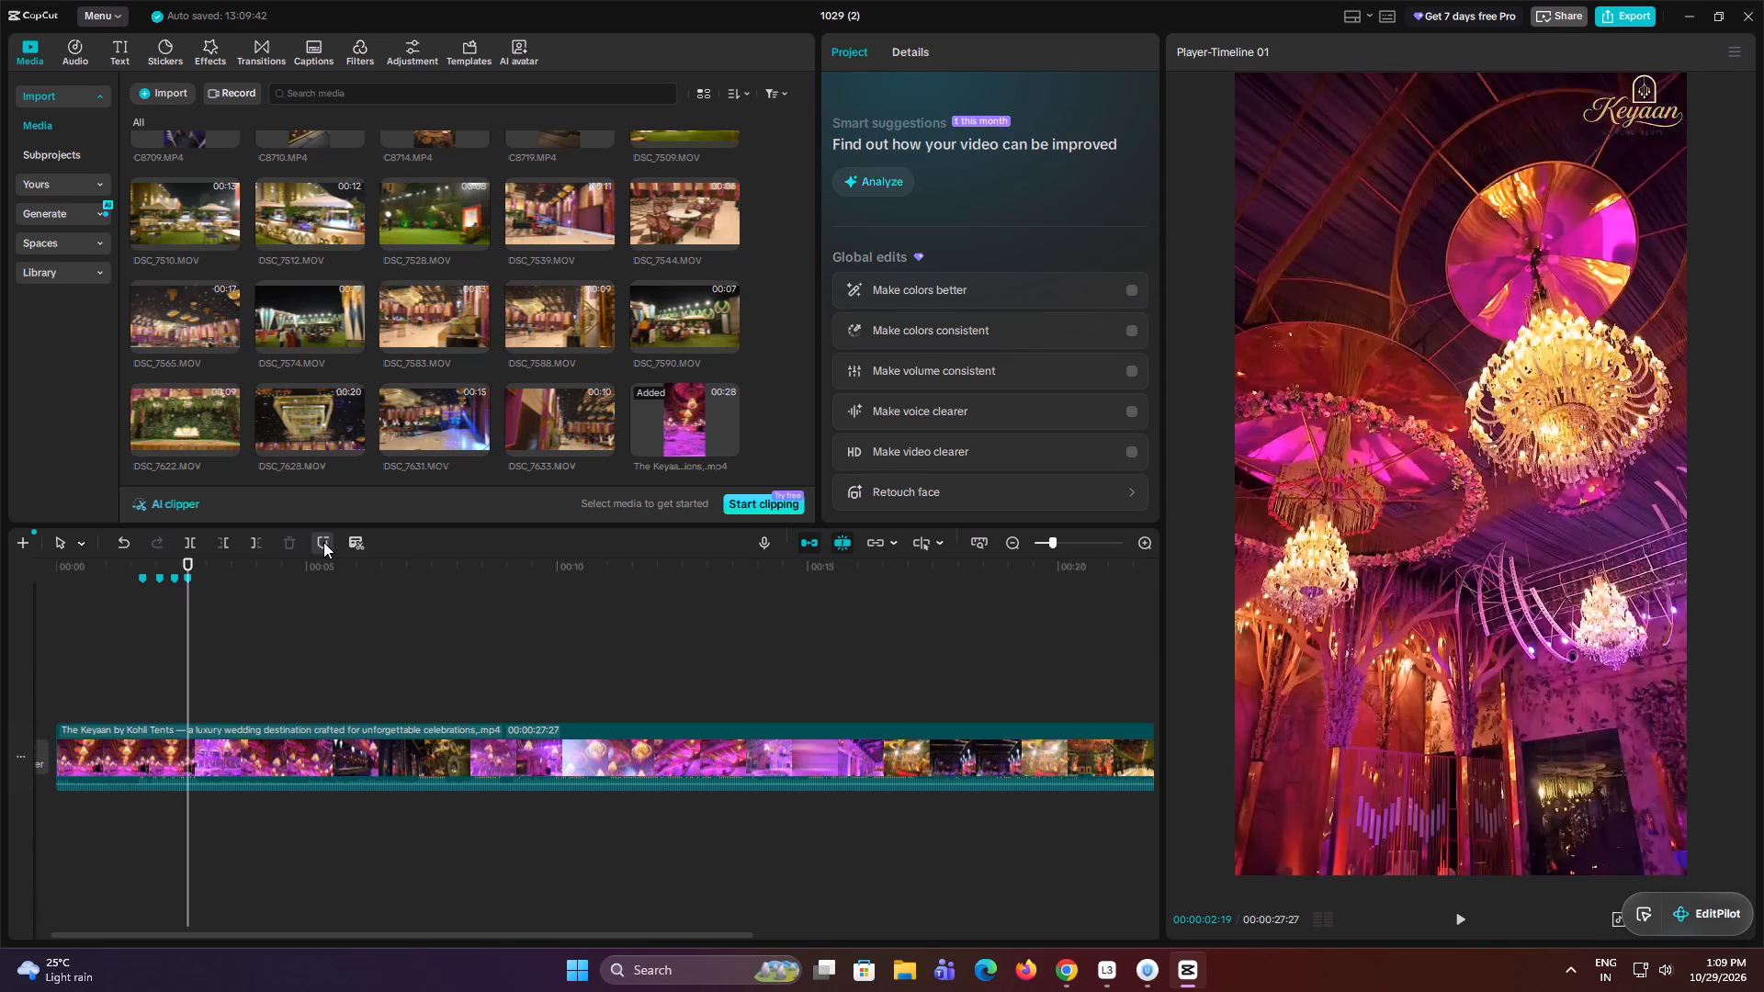
pyautogui.press('Right')
pyautogui.press('Right')
pyautogui.press('Right')
pyautogui.press('Right')
pyautogui.press('Right')
pyautogui.press('Right')
pyautogui.press('Left')
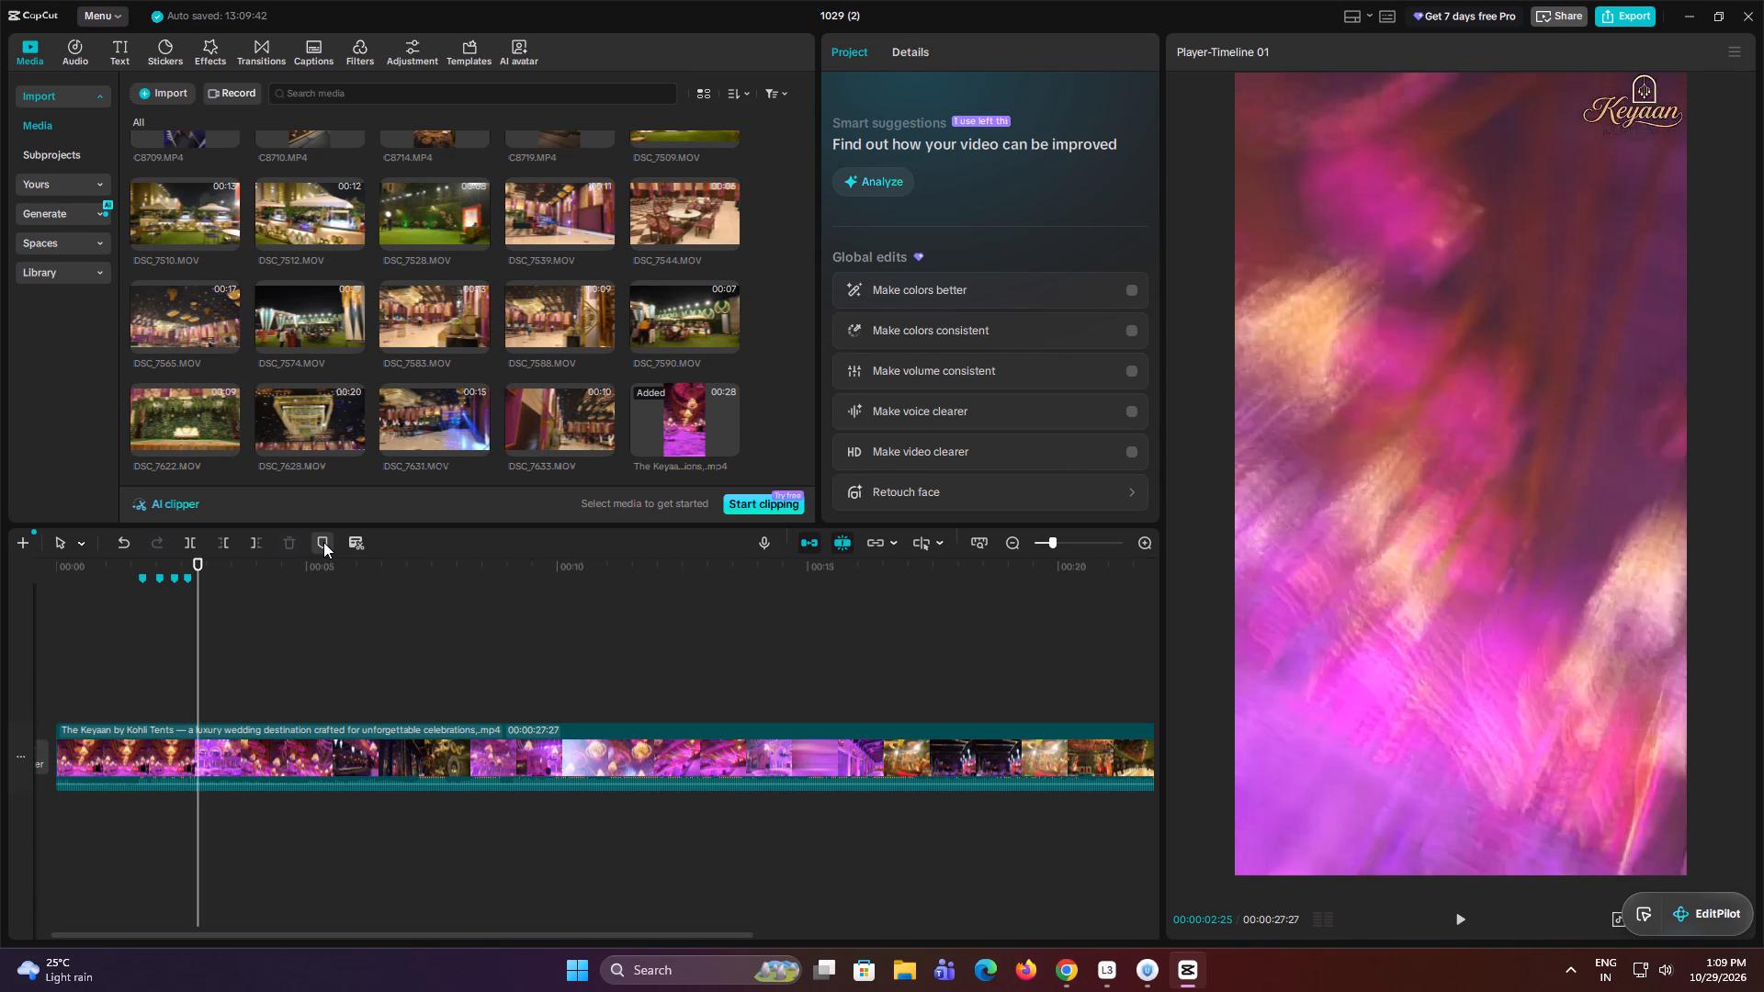
pyautogui.click(323, 542)
# Add a timeline marker at the shot change into the lantern-lit raised platform view, at 00:00:05:00.
pyautogui.press('Right')
pyautogui.press('Right')
pyautogui.press('Right')
pyautogui.press('Right')
pyautogui.press('Right')
pyautogui.press('Right')
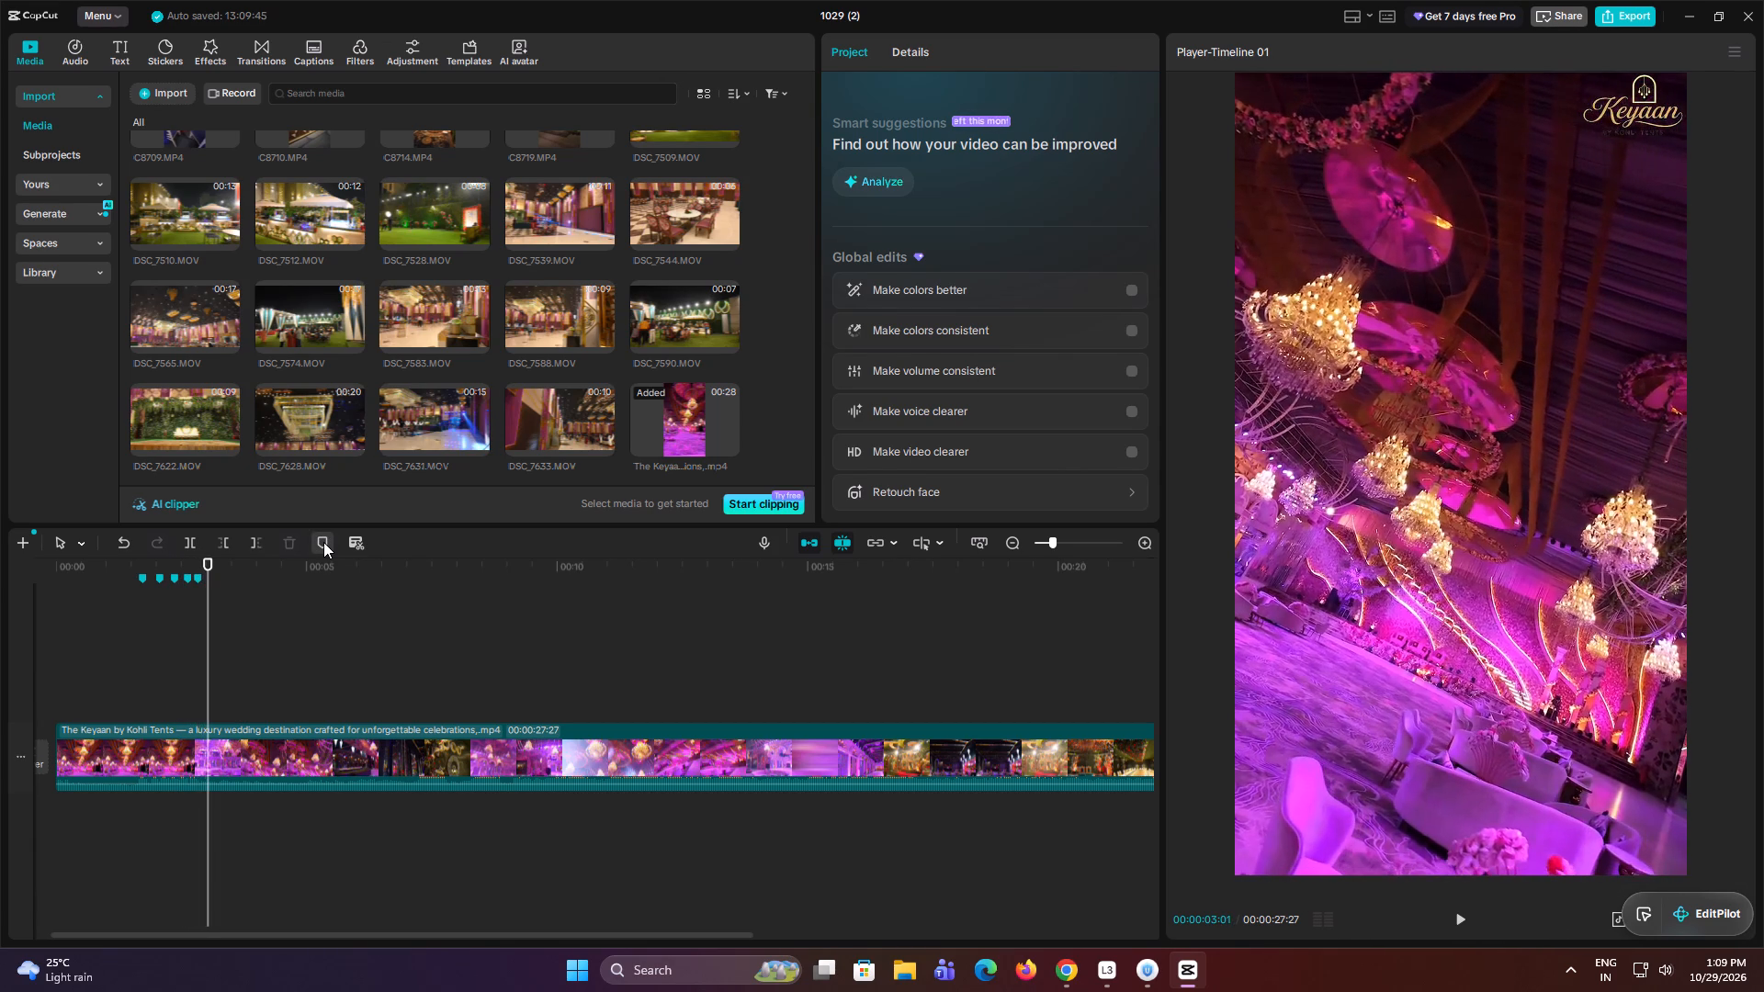
pyautogui.press('Right')
pyautogui.press('Right')
pyautogui.press('Right')
pyautogui.press('Right')
pyautogui.press('Right')
pyautogui.press('Right')
pyautogui.press('Right')
pyautogui.press('Right')
pyautogui.press('Right')
pyautogui.press('Right')
pyautogui.press('Right')
pyautogui.press('Right')
pyautogui.press('Right')
pyautogui.press('Right')
pyautogui.press('Right')
pyautogui.press('Right')
pyautogui.press('Right')
pyautogui.press('Right')
pyautogui.press('Right')
pyautogui.press('Right')
pyautogui.press('Right')
pyautogui.press('Right')
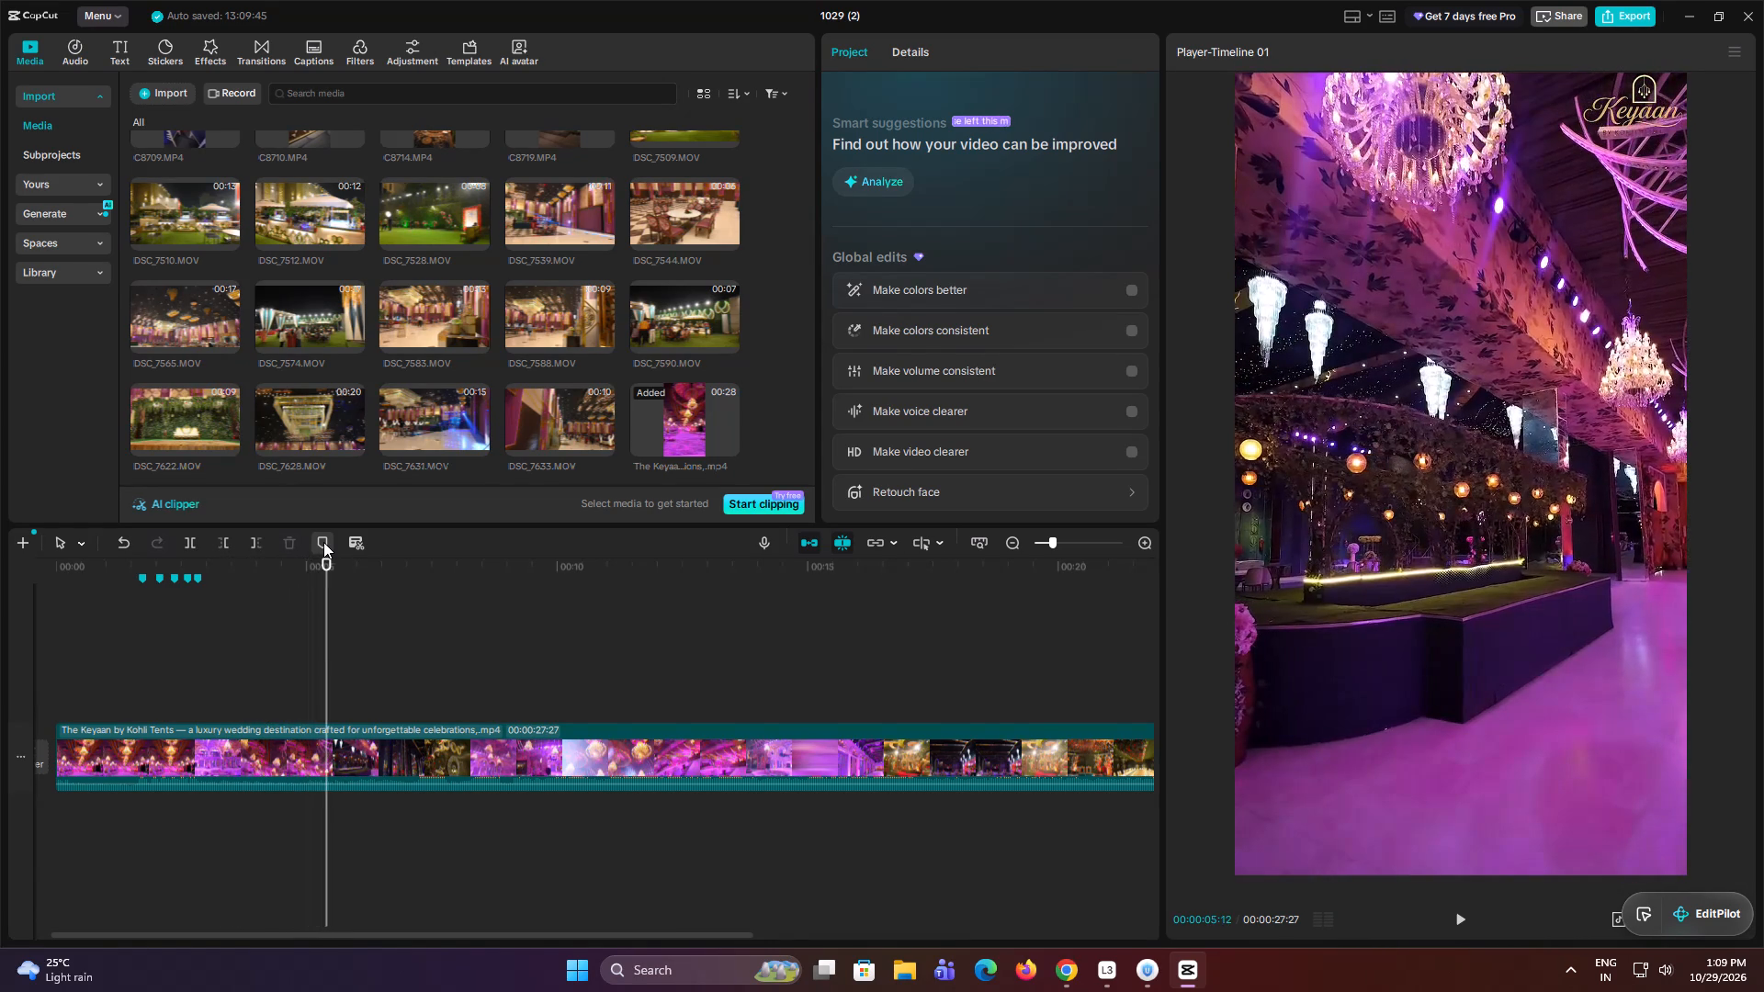
pyautogui.click(281, 578)
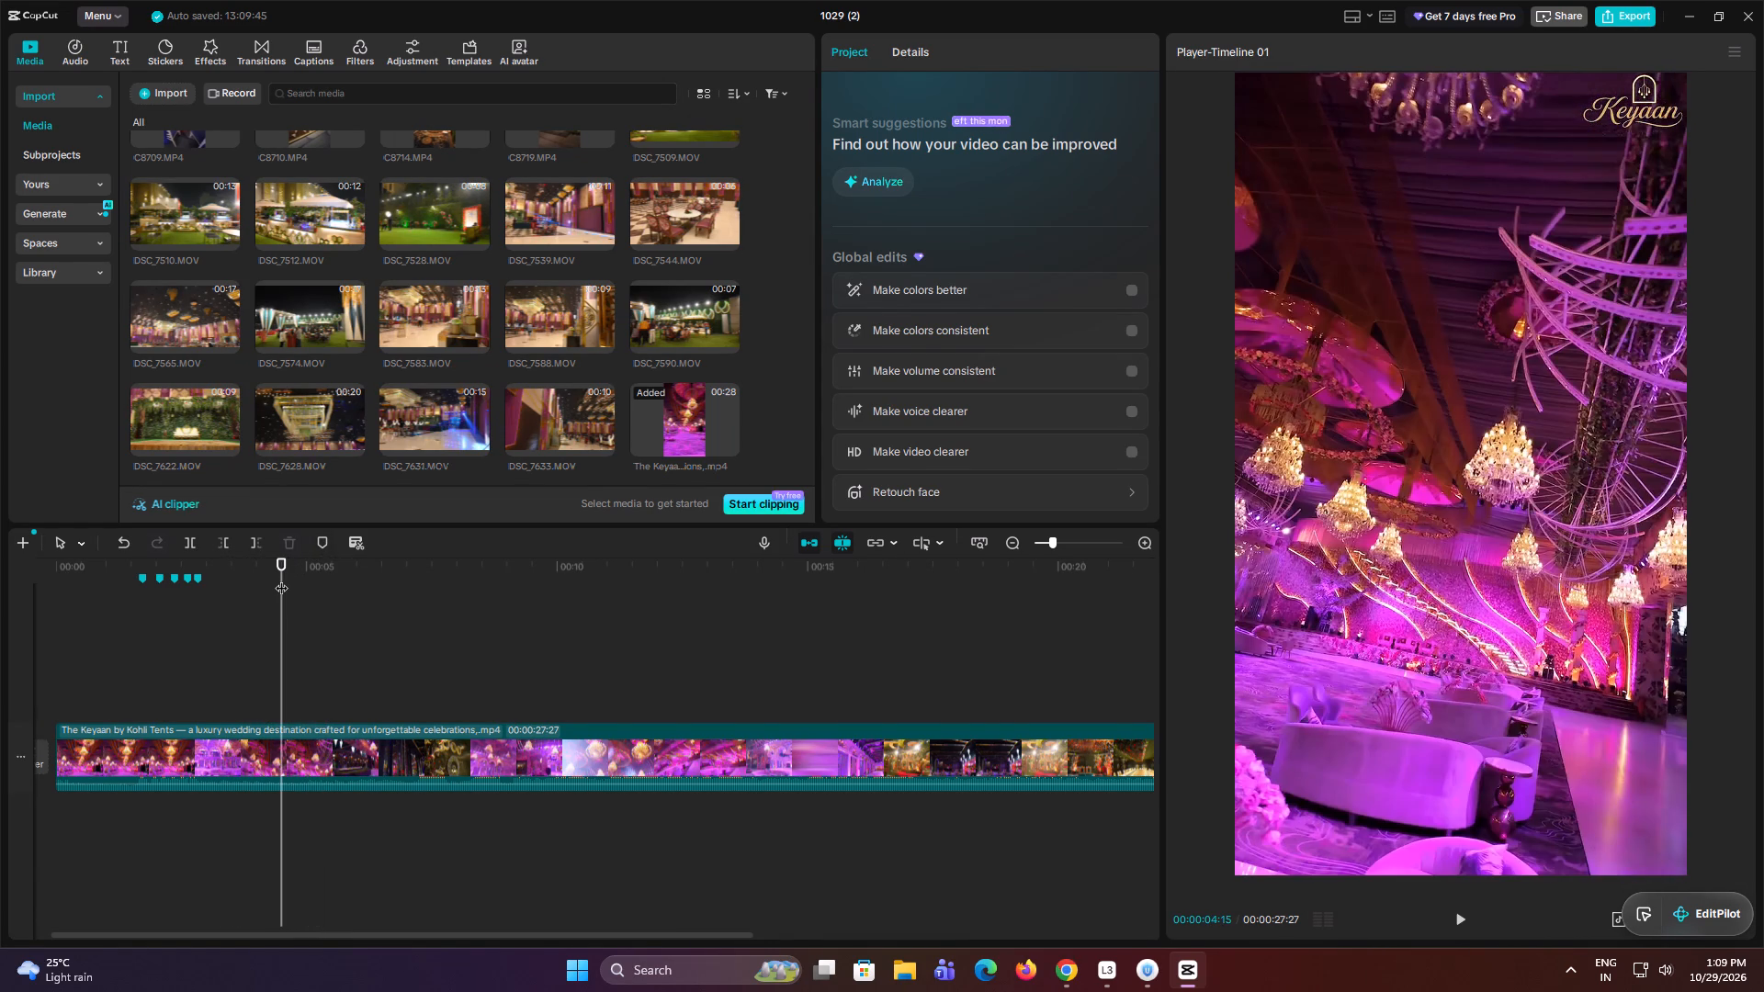
pyautogui.press('Right')
pyautogui.press('Right')
pyautogui.press('Right')
pyautogui.press('Right')
pyautogui.press('Right')
pyautogui.press('Right')
pyautogui.press('Right')
pyautogui.press('Right')
pyautogui.press('Right')
pyautogui.press('Right')
pyautogui.press('Right')
pyautogui.press('Right')
pyautogui.press('Right')
pyautogui.press('Right')
pyautogui.press('Right')
pyautogui.press('Right')
pyautogui.press('Left')
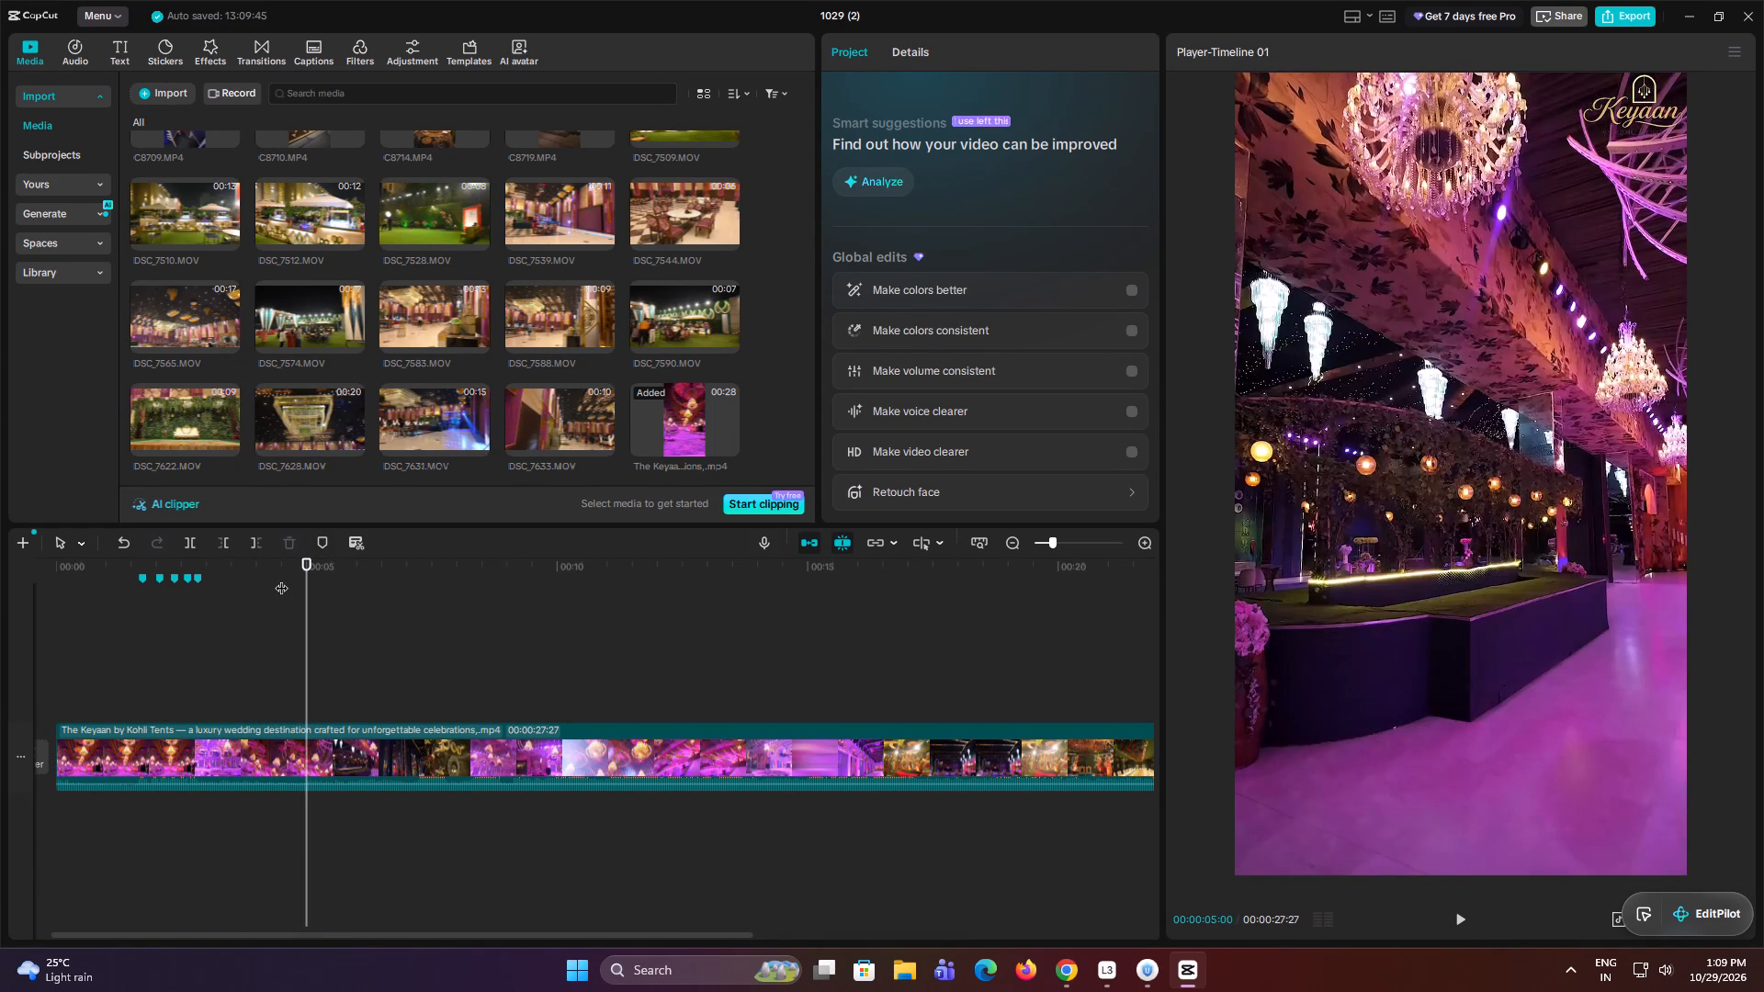
pyautogui.press('Left')
pyautogui.press('Right')
pyautogui.click(321, 536)
# Add a timeline marker at the shot change into the dark corridor with gold-patterned walls, at 00:00:05:19.
pyautogui.press('Right')
pyautogui.press('Right')
pyautogui.press('Right')
pyautogui.press('Right')
pyautogui.press('Right')
pyautogui.press('Right')
pyautogui.press('Right')
pyautogui.press('Right')
pyautogui.press('Right')
pyautogui.press('Right')
pyautogui.press('Right')
pyautogui.press('Right')
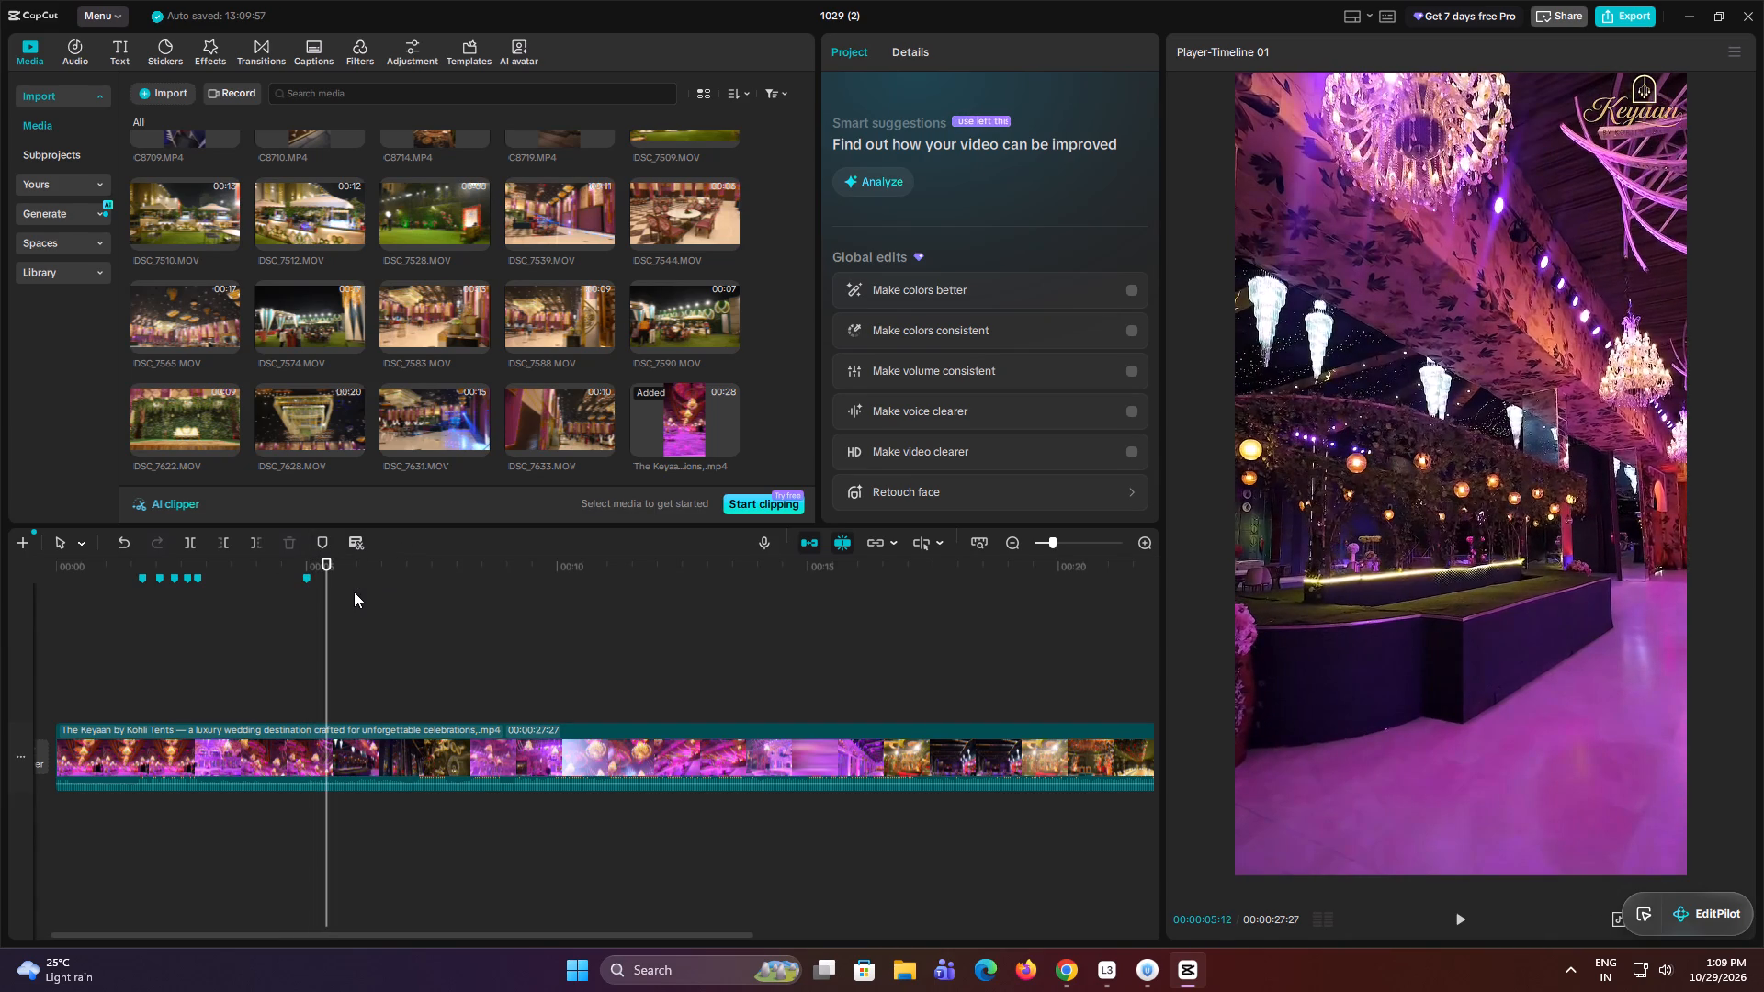
pyautogui.press('Right')
pyautogui.press('Right')
pyautogui.press('Right')
pyautogui.press('Right')
pyautogui.press('Right')
pyautogui.press('Right')
pyautogui.press('Right')
pyautogui.press('Right')
pyautogui.press('Right')
pyautogui.press('Right')
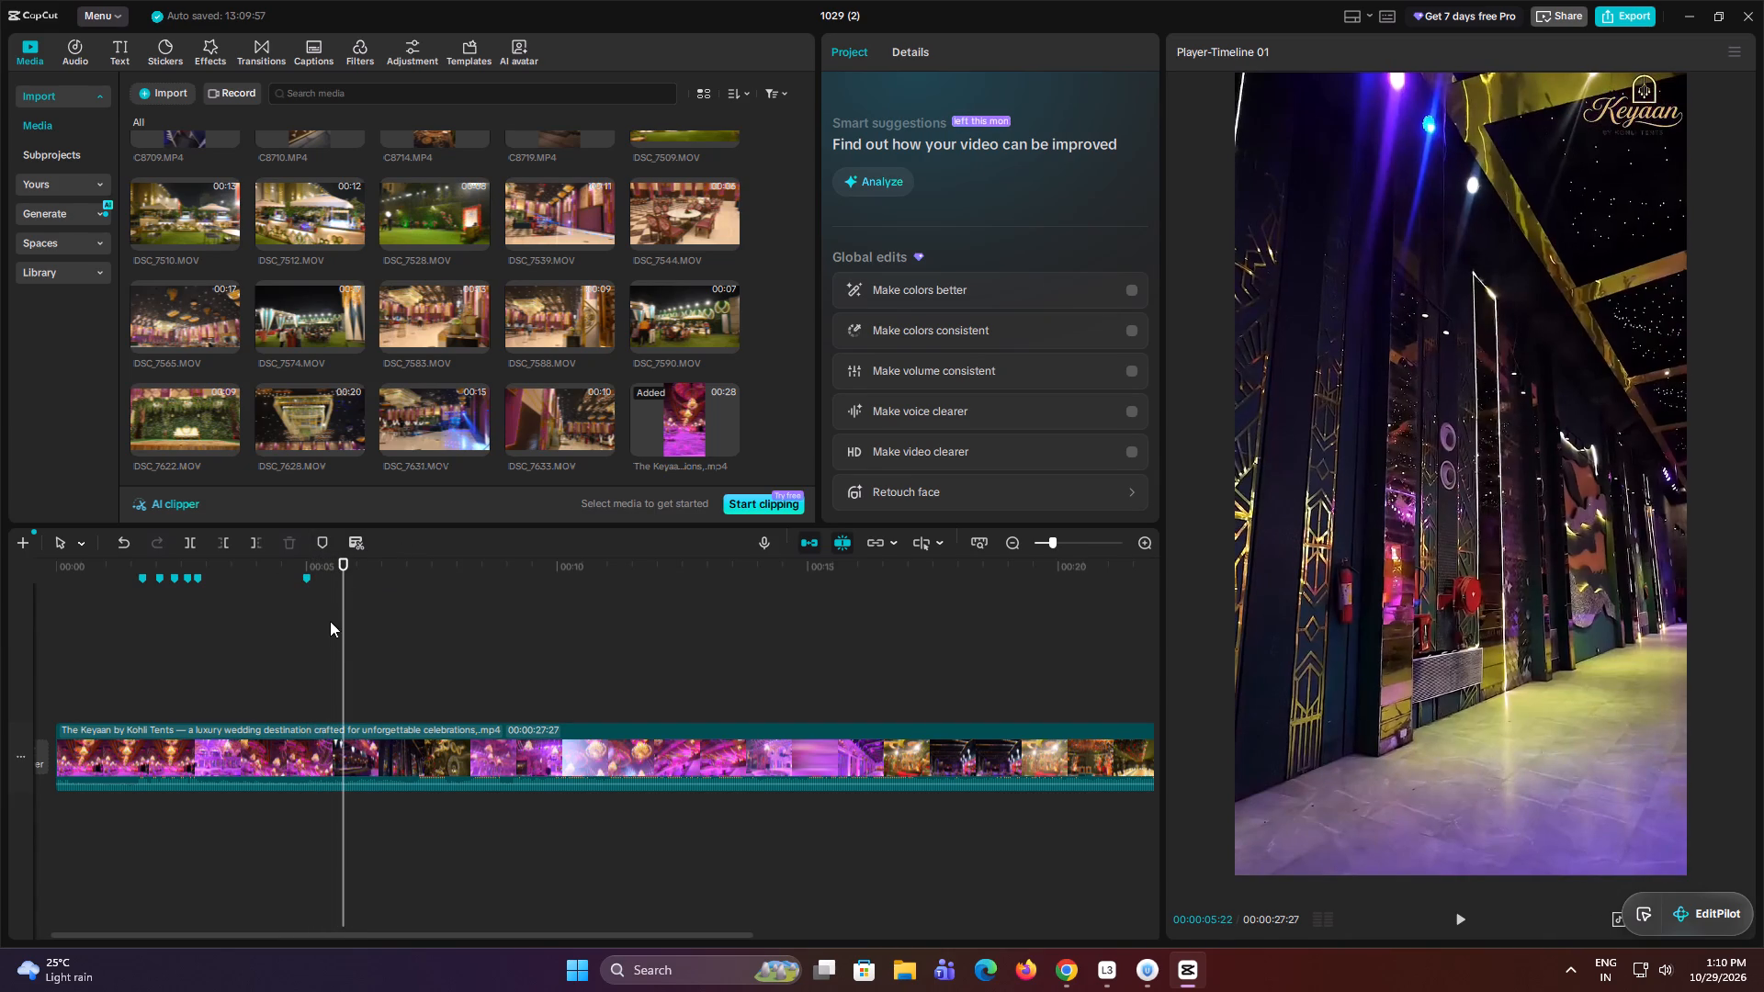
pyautogui.click(329, 634)
pyautogui.moveTo(329, 634); pyautogui.dragTo(311, 651)
pyautogui.press('Right')
pyautogui.press('Right')
pyautogui.press('Right')
pyautogui.press('Right')
pyautogui.press('Right')
pyautogui.press('Right')
pyautogui.press('Right')
pyautogui.press('Right')
pyautogui.press('Right')
pyautogui.press('Right')
pyautogui.press('Right')
pyautogui.press('Right')
pyautogui.press('Right')
pyautogui.press('Right')
pyautogui.press('Right')
pyautogui.press('Right')
pyautogui.press('Right')
pyautogui.press('Right')
pyautogui.press('Right')
pyautogui.press('Right')
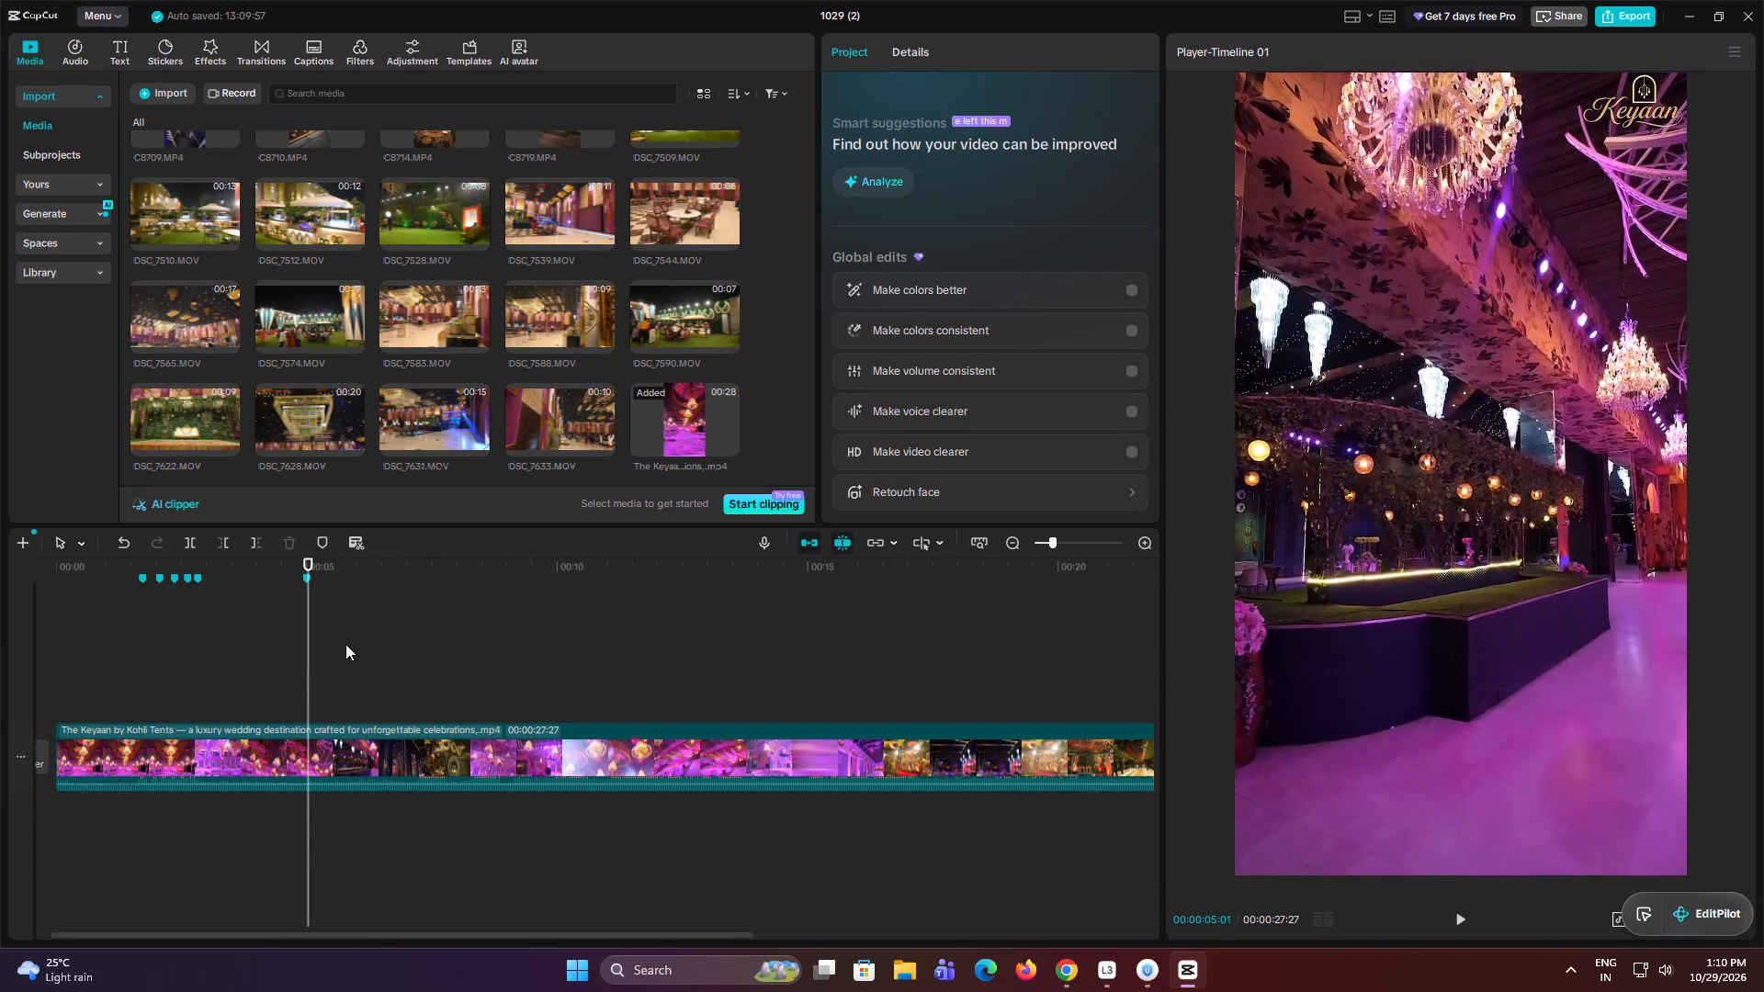
pyautogui.click(323, 643)
pyautogui.moveTo(323, 643); pyautogui.dragTo(309, 648)
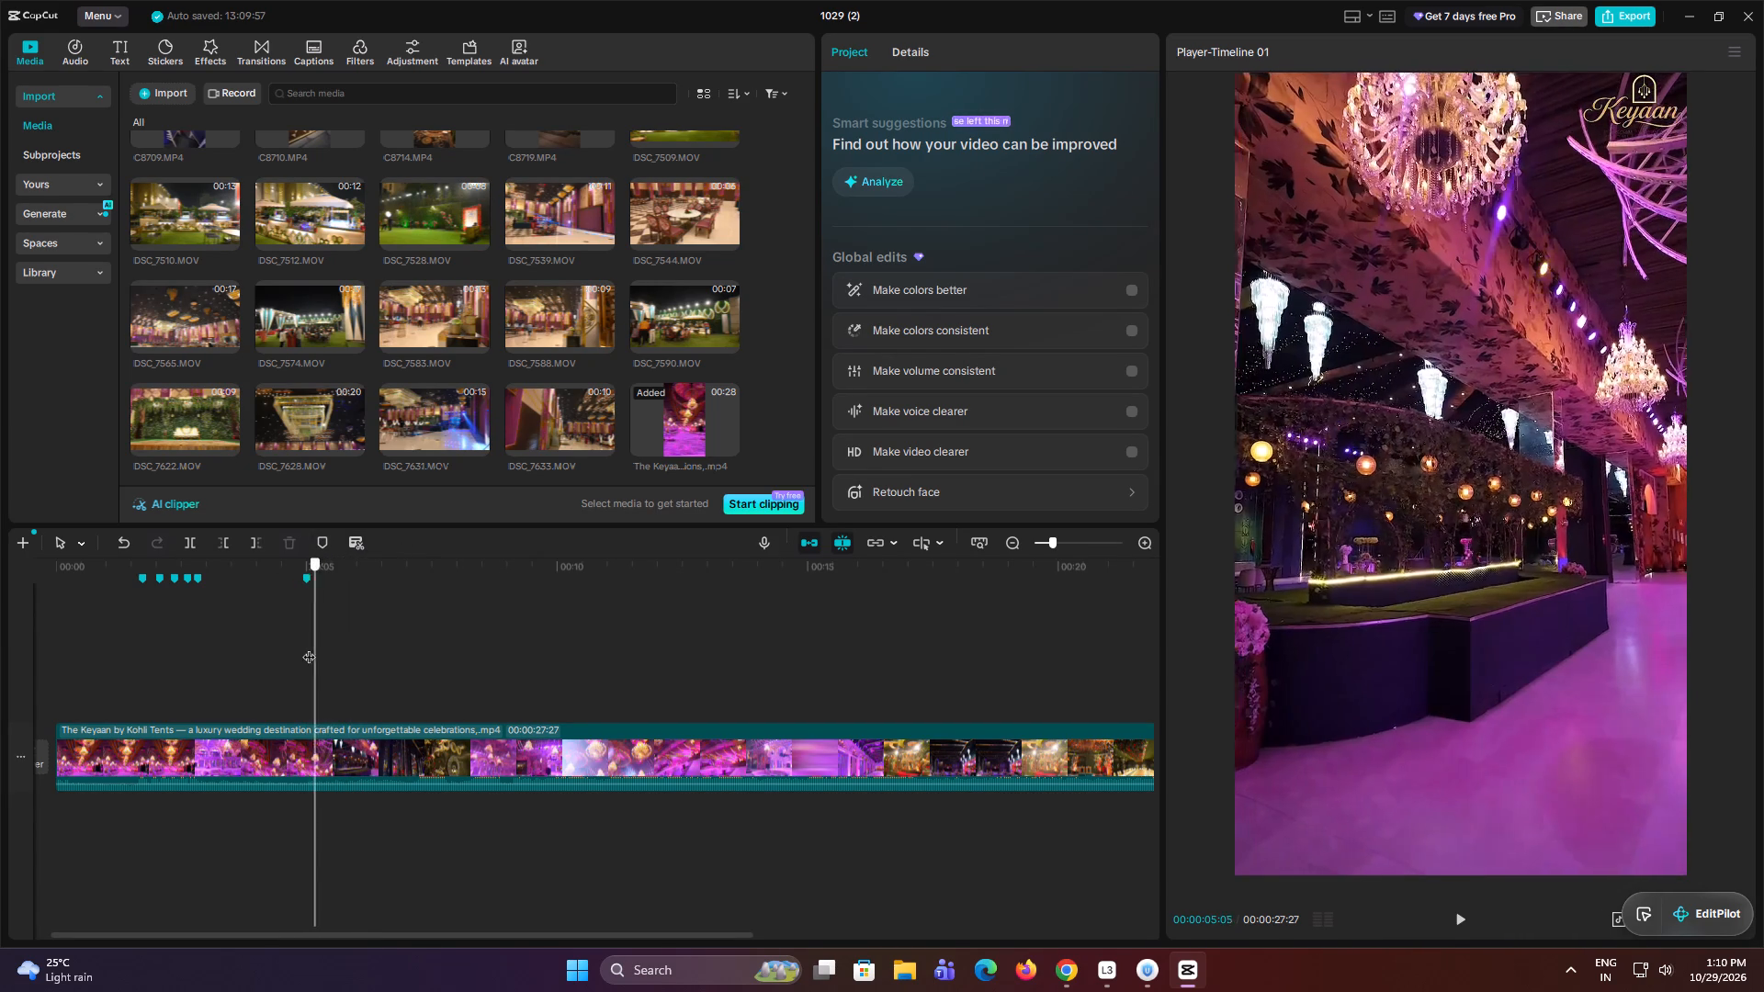
pyautogui.moveTo(309, 648); pyautogui.dragTo(343, 653)
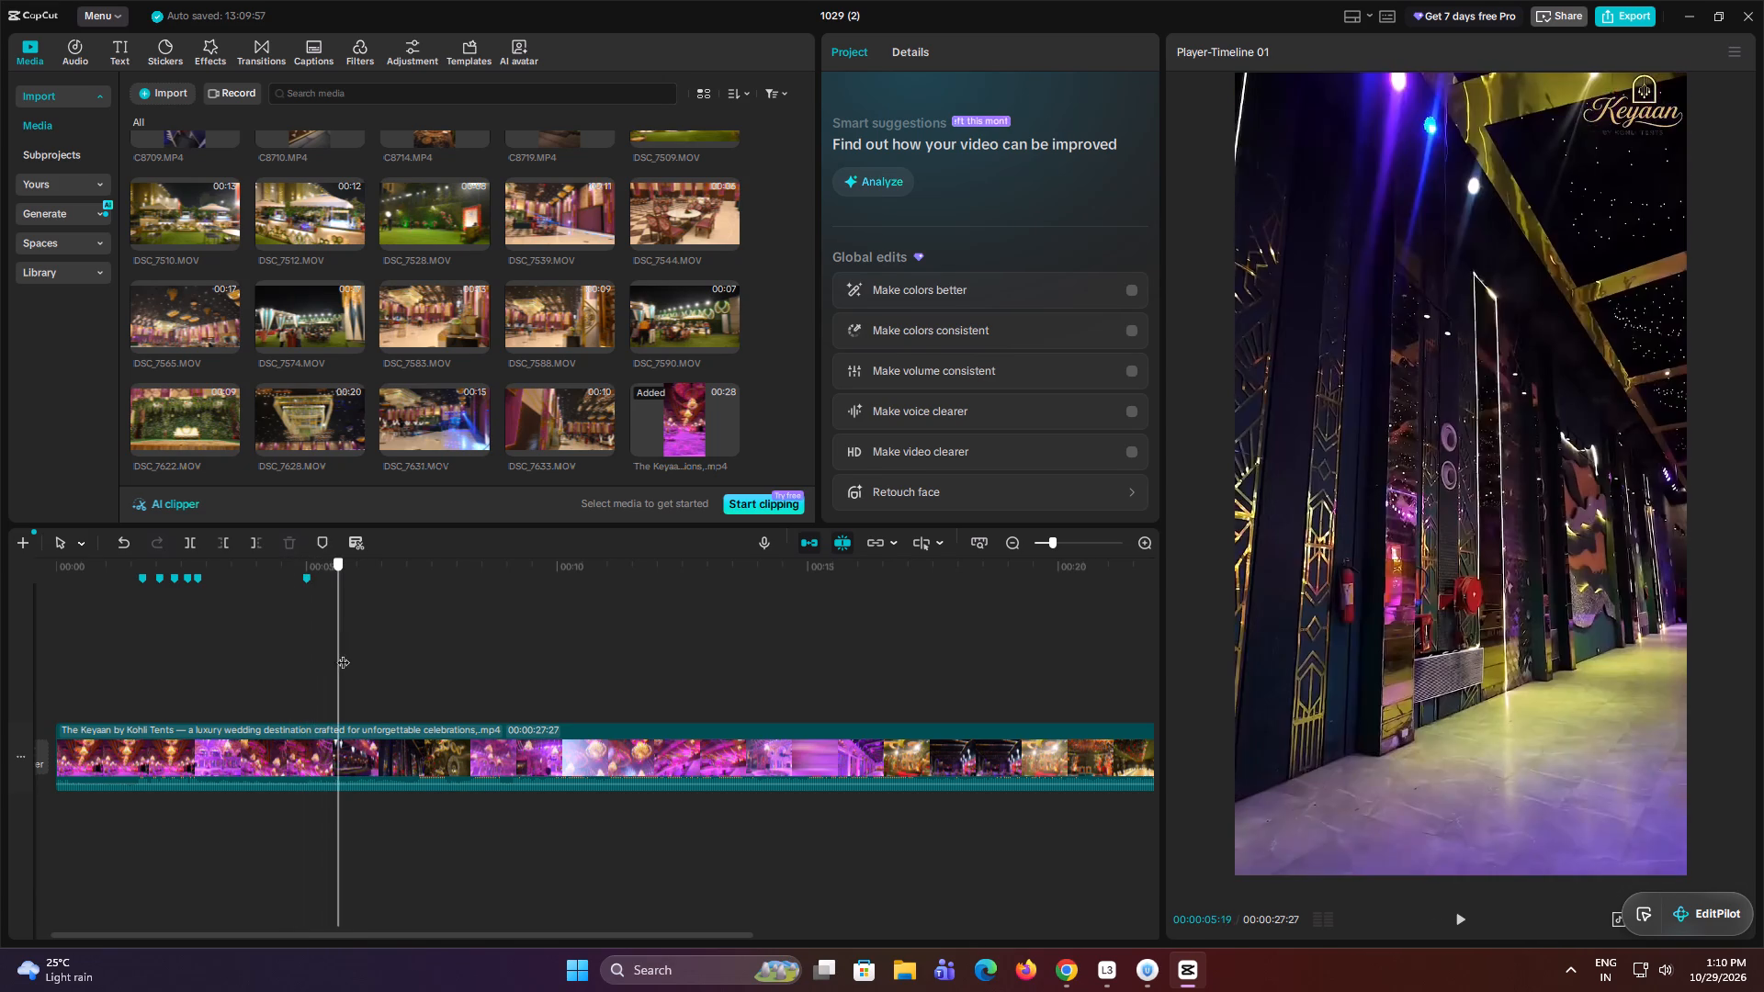
pyautogui.moveTo(343, 653); pyautogui.dragTo(339, 653)
pyautogui.press('Left')
pyautogui.press('Right')
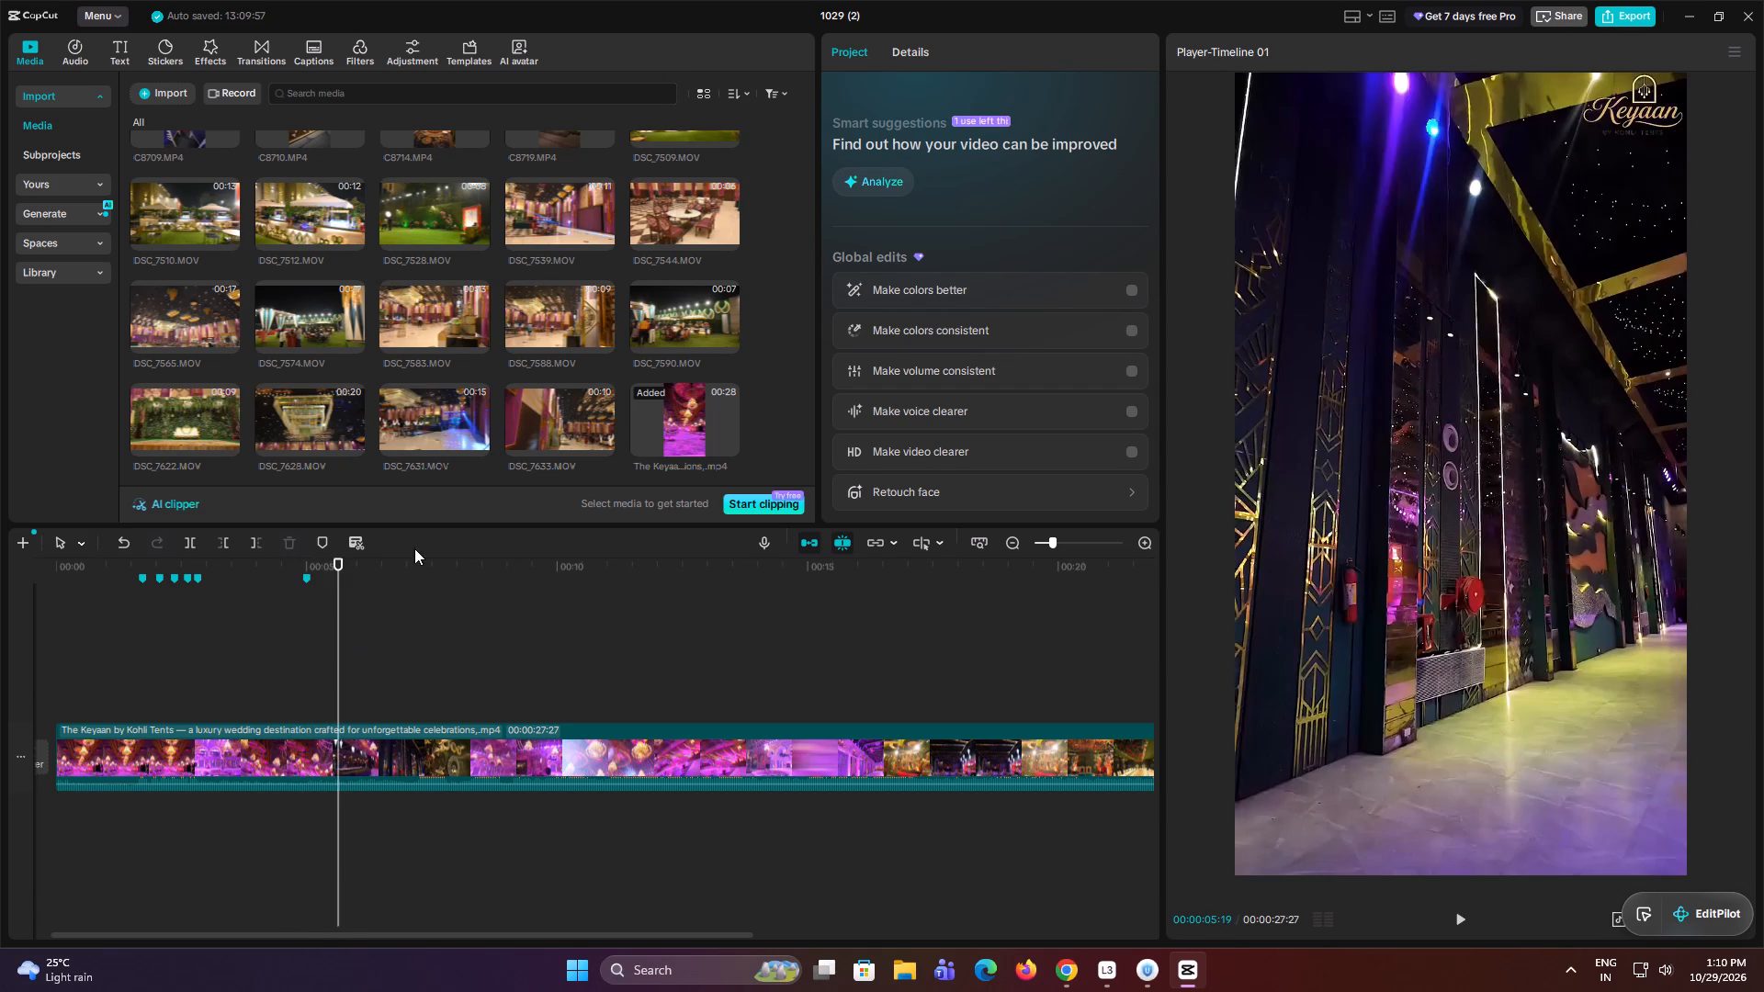
pyautogui.click(321, 541)
# Add a timeline marker at the shot change into the pink-lit dining tables view, at 00:00:06:03.
pyautogui.press('Right')
pyautogui.press('Right')
pyautogui.press('Right')
pyautogui.press('Right')
pyautogui.press('Right')
pyautogui.press('Right')
pyautogui.press('Right')
pyautogui.press('Right')
pyautogui.press('Right')
pyautogui.press('Right')
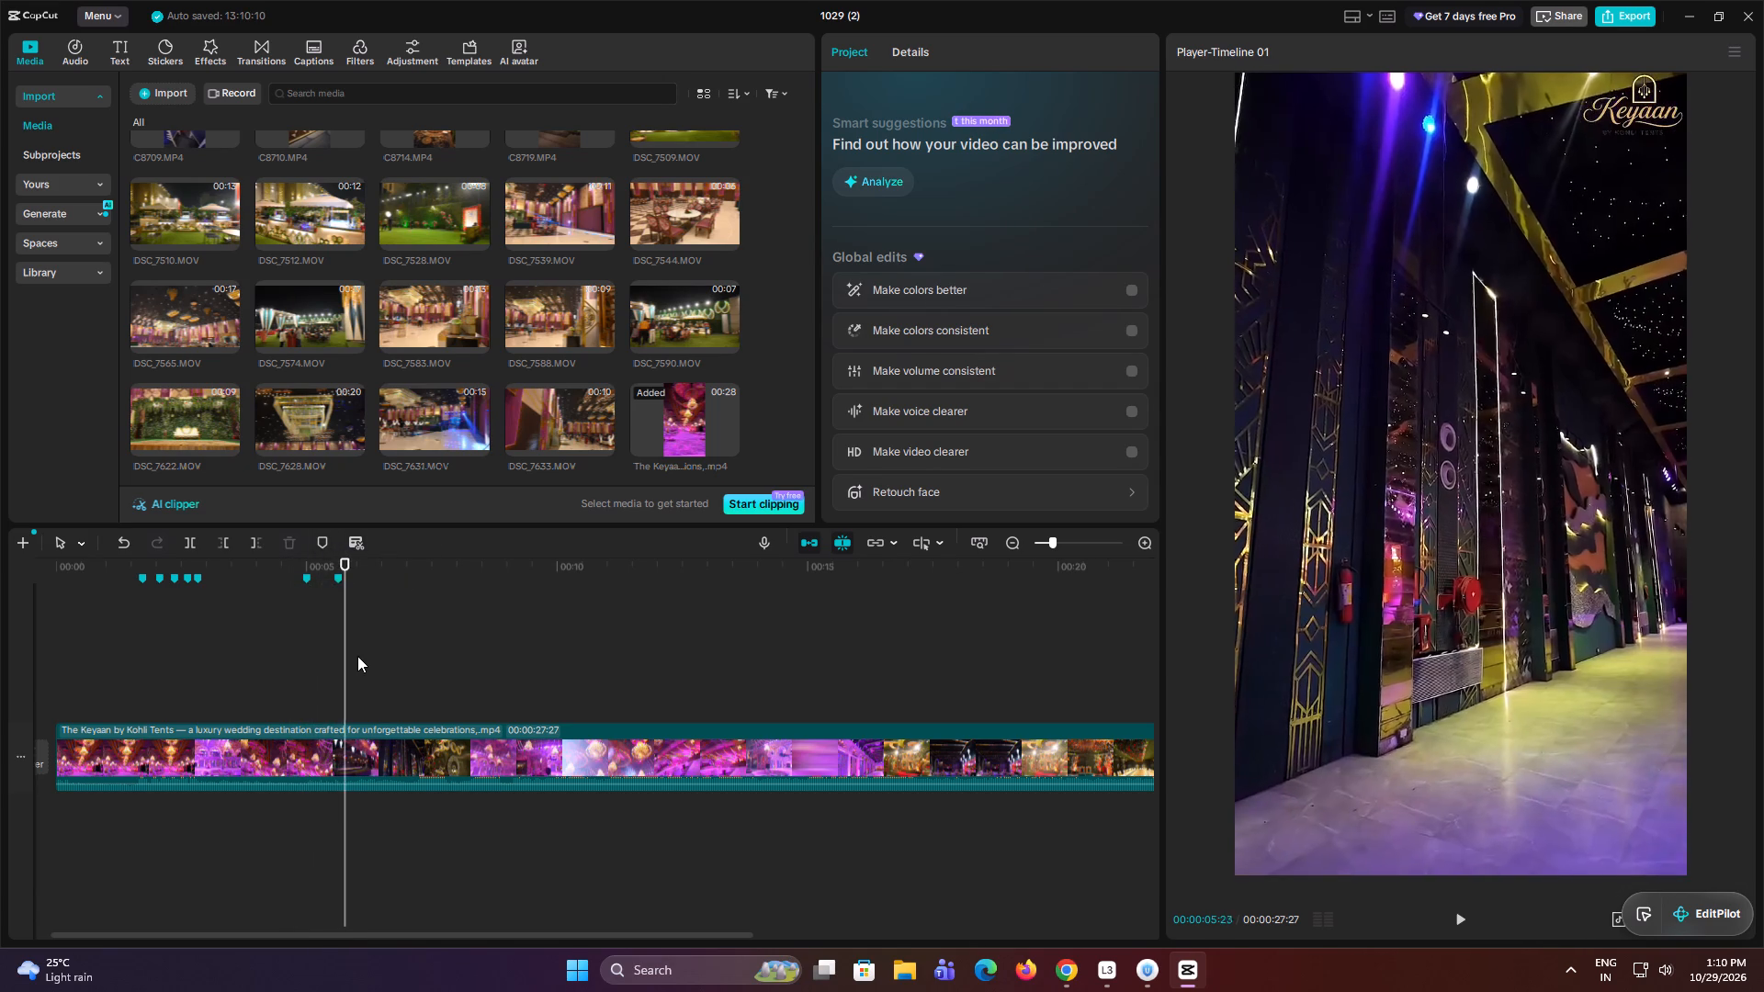
pyautogui.press('Right')
pyautogui.press('Right')
pyautogui.press('Right')
pyautogui.press('Right')
pyautogui.press('Right')
pyautogui.press('Right')
pyautogui.press('Right')
pyautogui.press('Right')
pyautogui.press('Right')
pyautogui.press('Right')
pyautogui.press('Right')
pyautogui.press('Left')
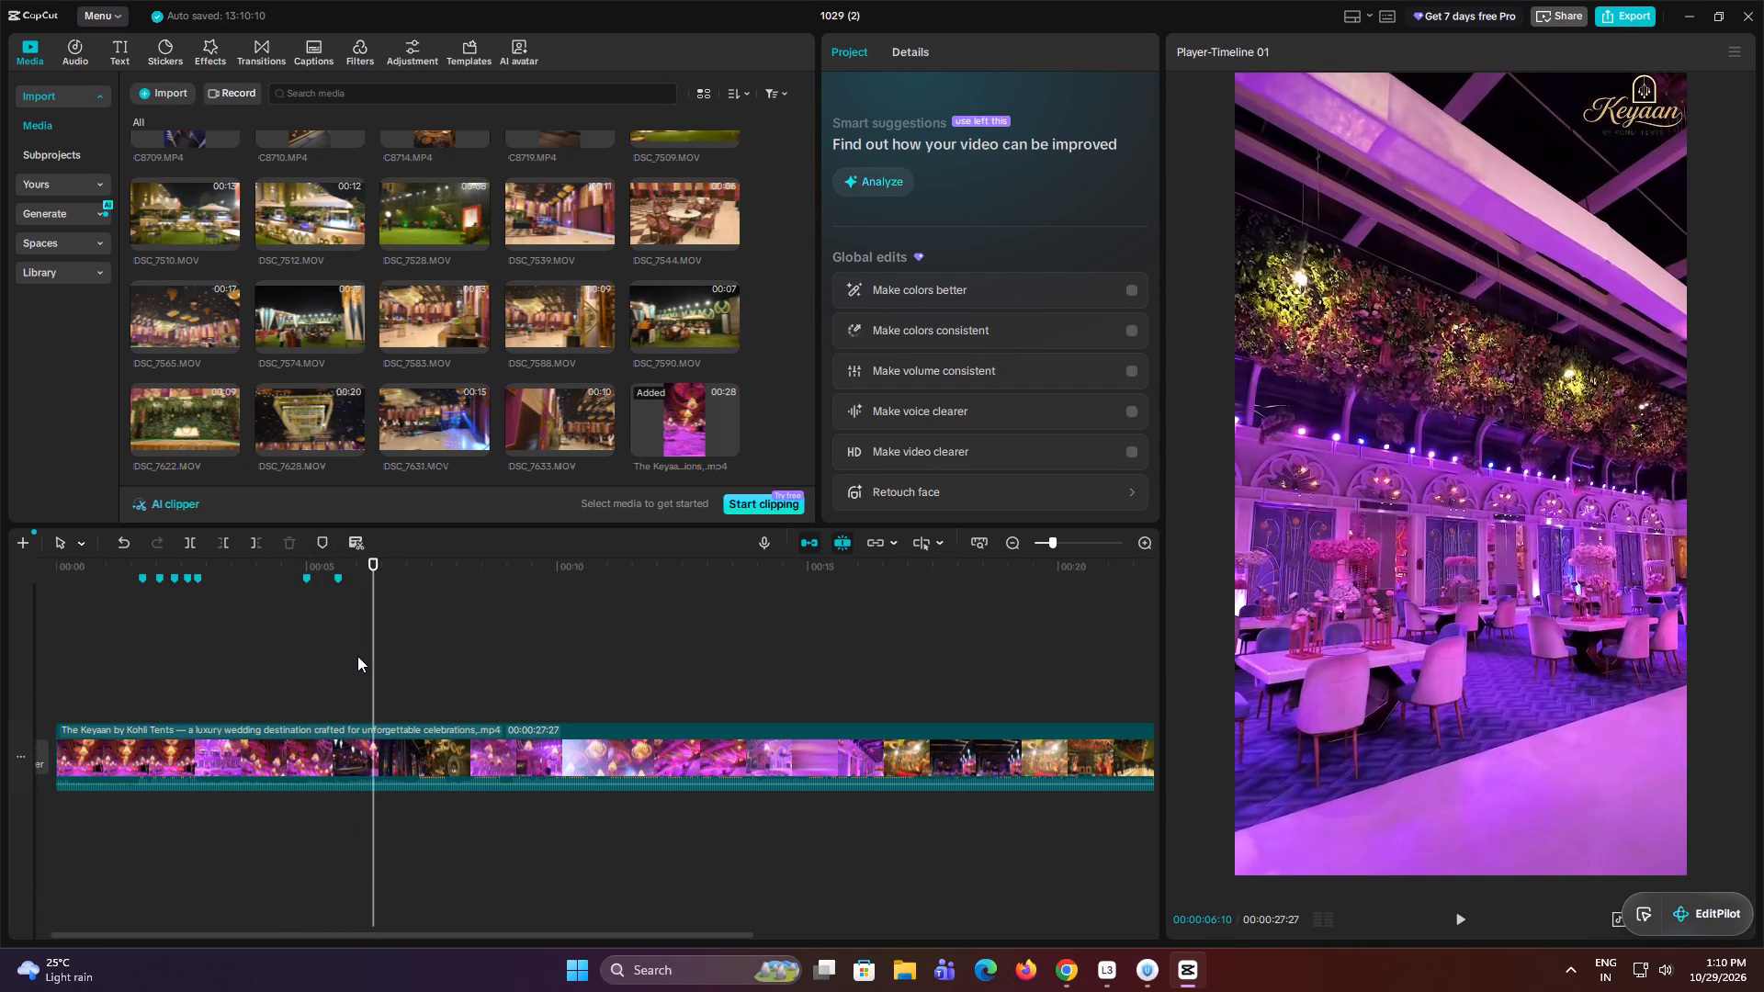
pyautogui.press('Left')
pyautogui.press('Left')
pyautogui.press('Left')
pyautogui.press('Left')
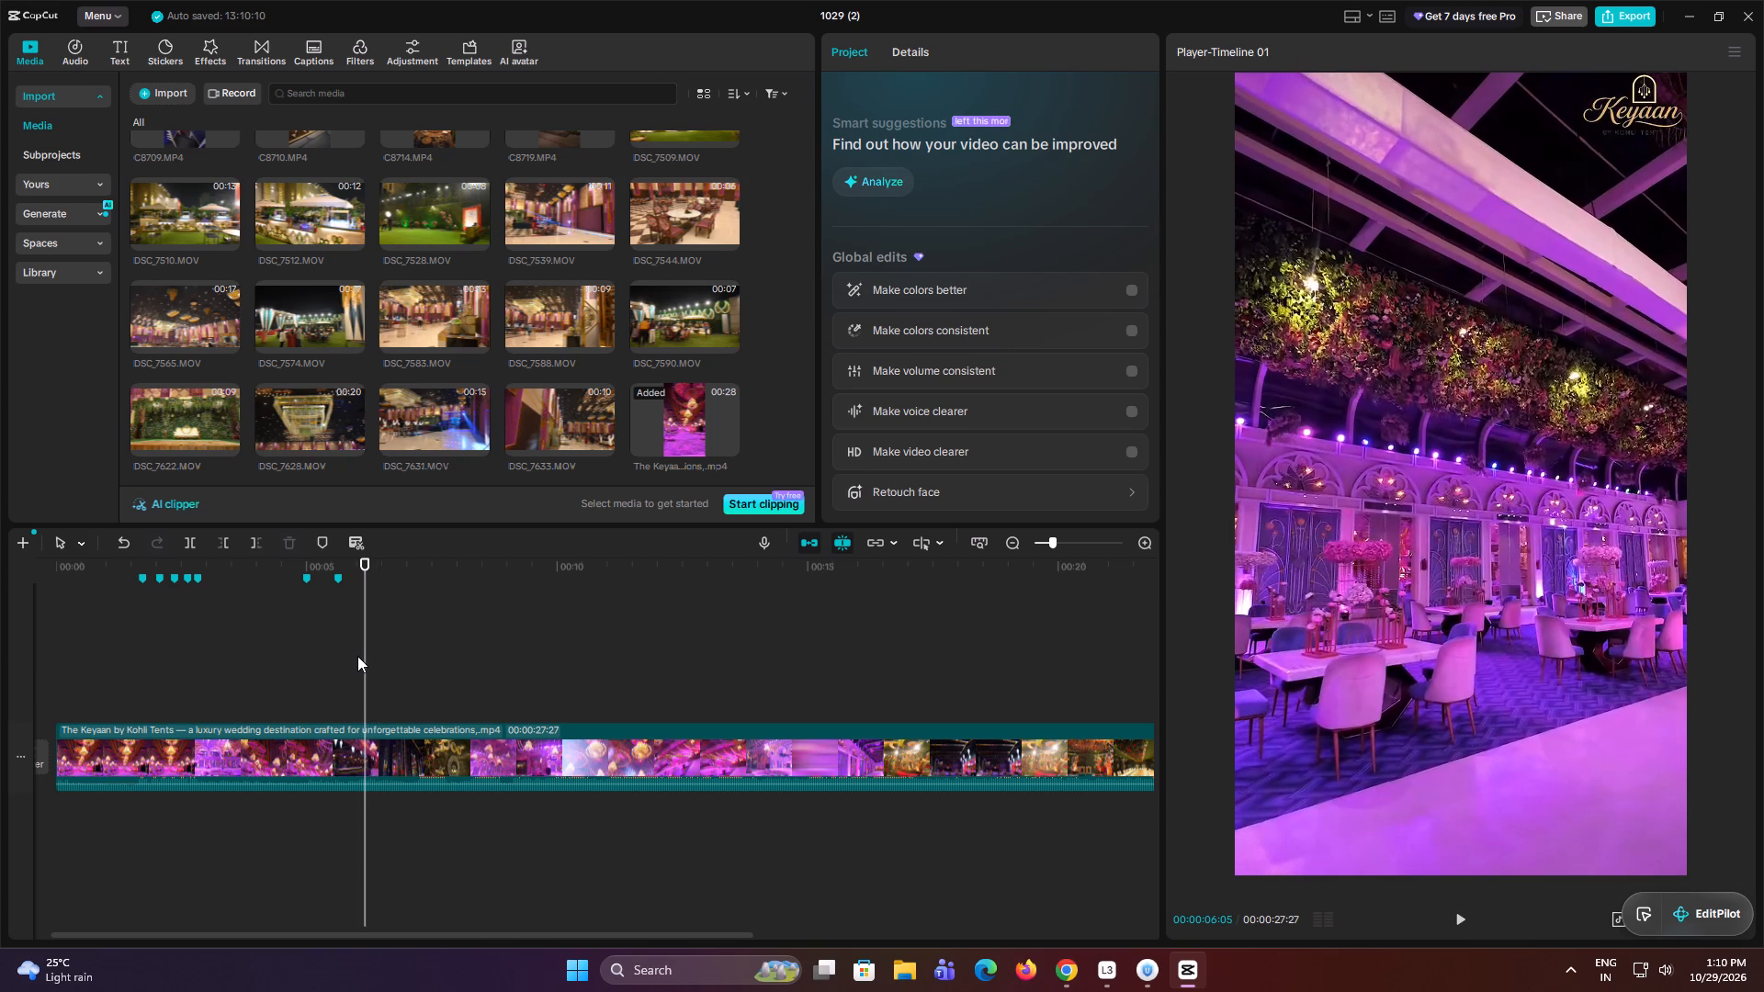
pyautogui.press('Left')
pyautogui.press('Left')
pyautogui.press('Left')
pyautogui.press('Right')
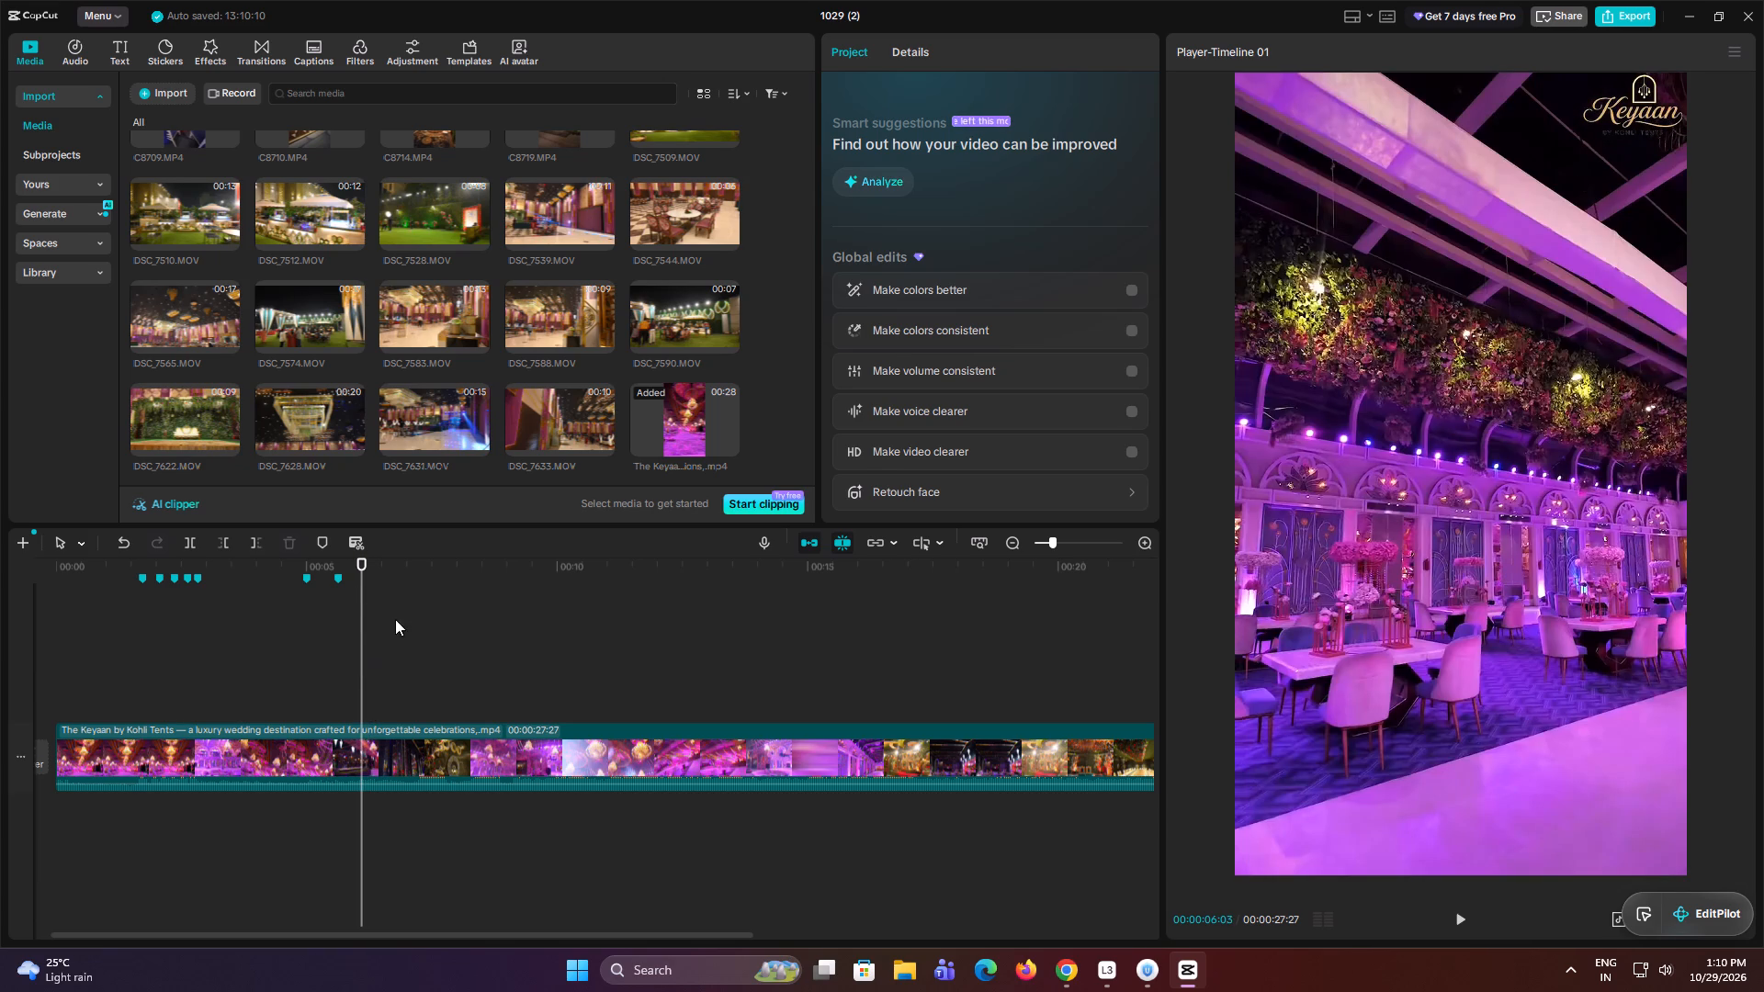
pyautogui.click(324, 546)
# Add a timeline marker at the shot change into the blossom-draped dark wall with the round mirror, at 00:00:06:11.
pyautogui.press('Right')
pyautogui.press('Right')
pyautogui.press('Right')
pyautogui.press('Right')
pyautogui.press('Right')
pyautogui.press('Right')
pyautogui.press('Right')
pyautogui.press('Right')
pyautogui.press('Right')
pyautogui.press('Right')
pyautogui.press('Right')
pyautogui.press('Right')
pyautogui.press('Right')
pyautogui.press('Right')
pyautogui.press('Right')
pyautogui.press('Right')
pyautogui.press('Right')
pyautogui.press('Right')
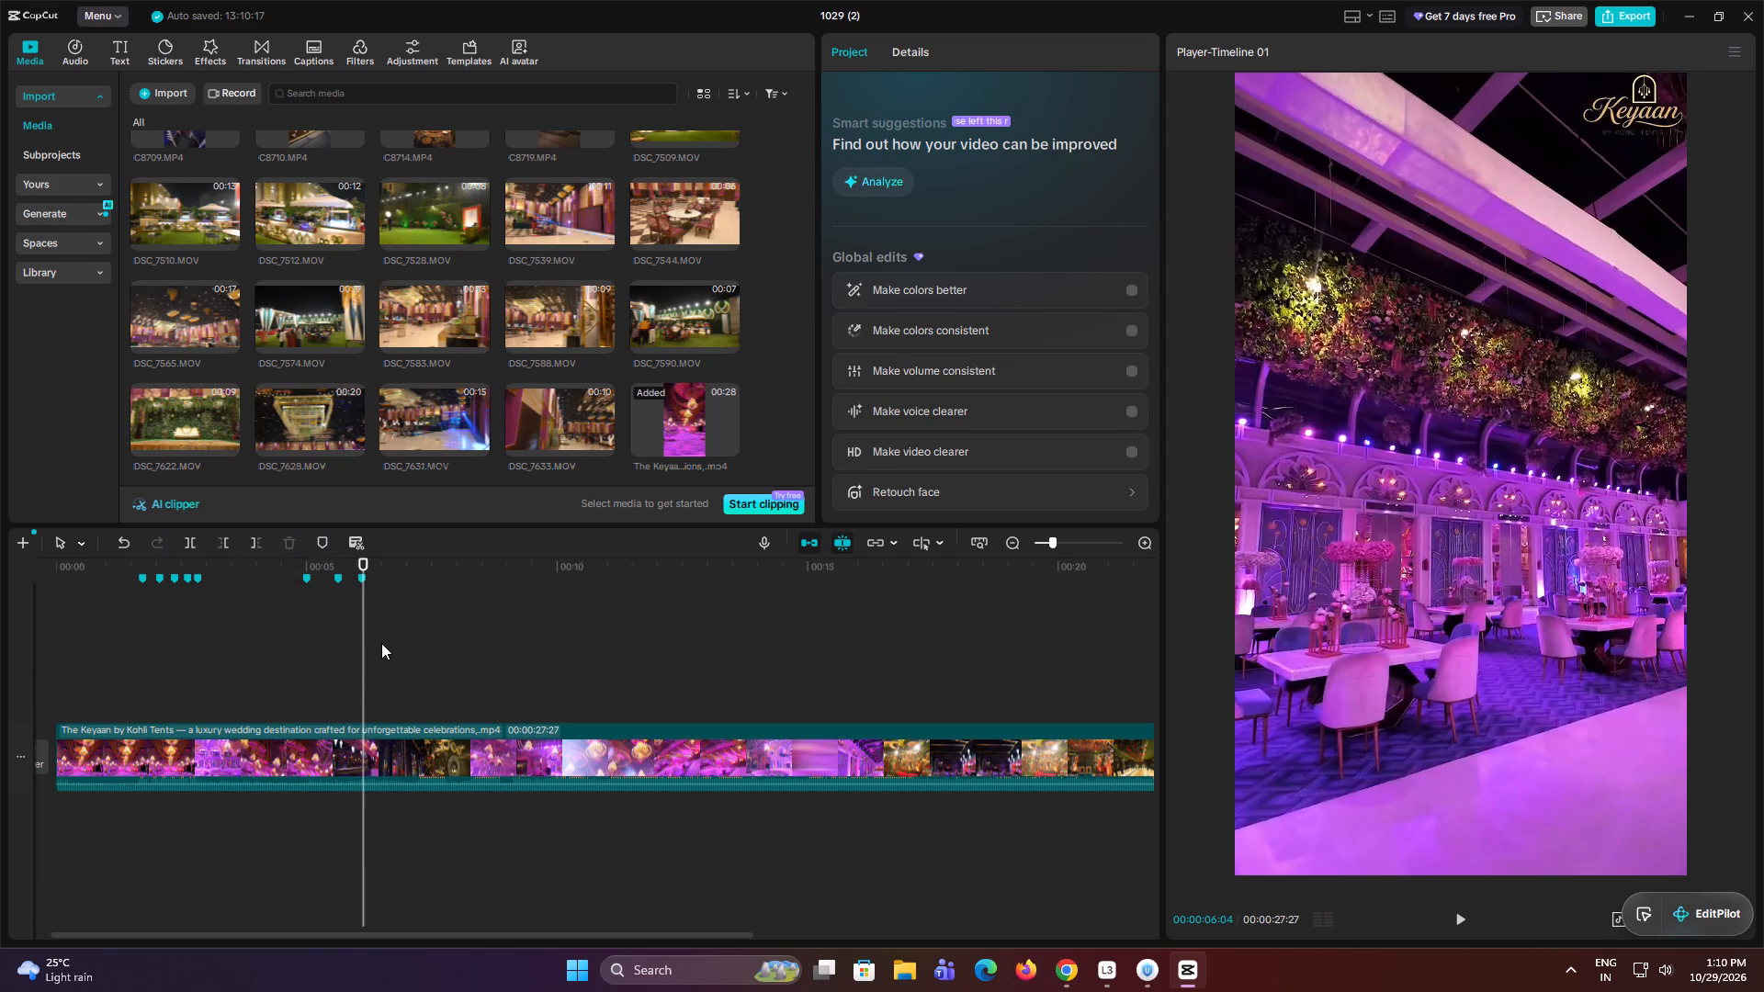
pyautogui.click(381, 644)
pyautogui.moveTo(380, 644); pyautogui.dragTo(373, 646)
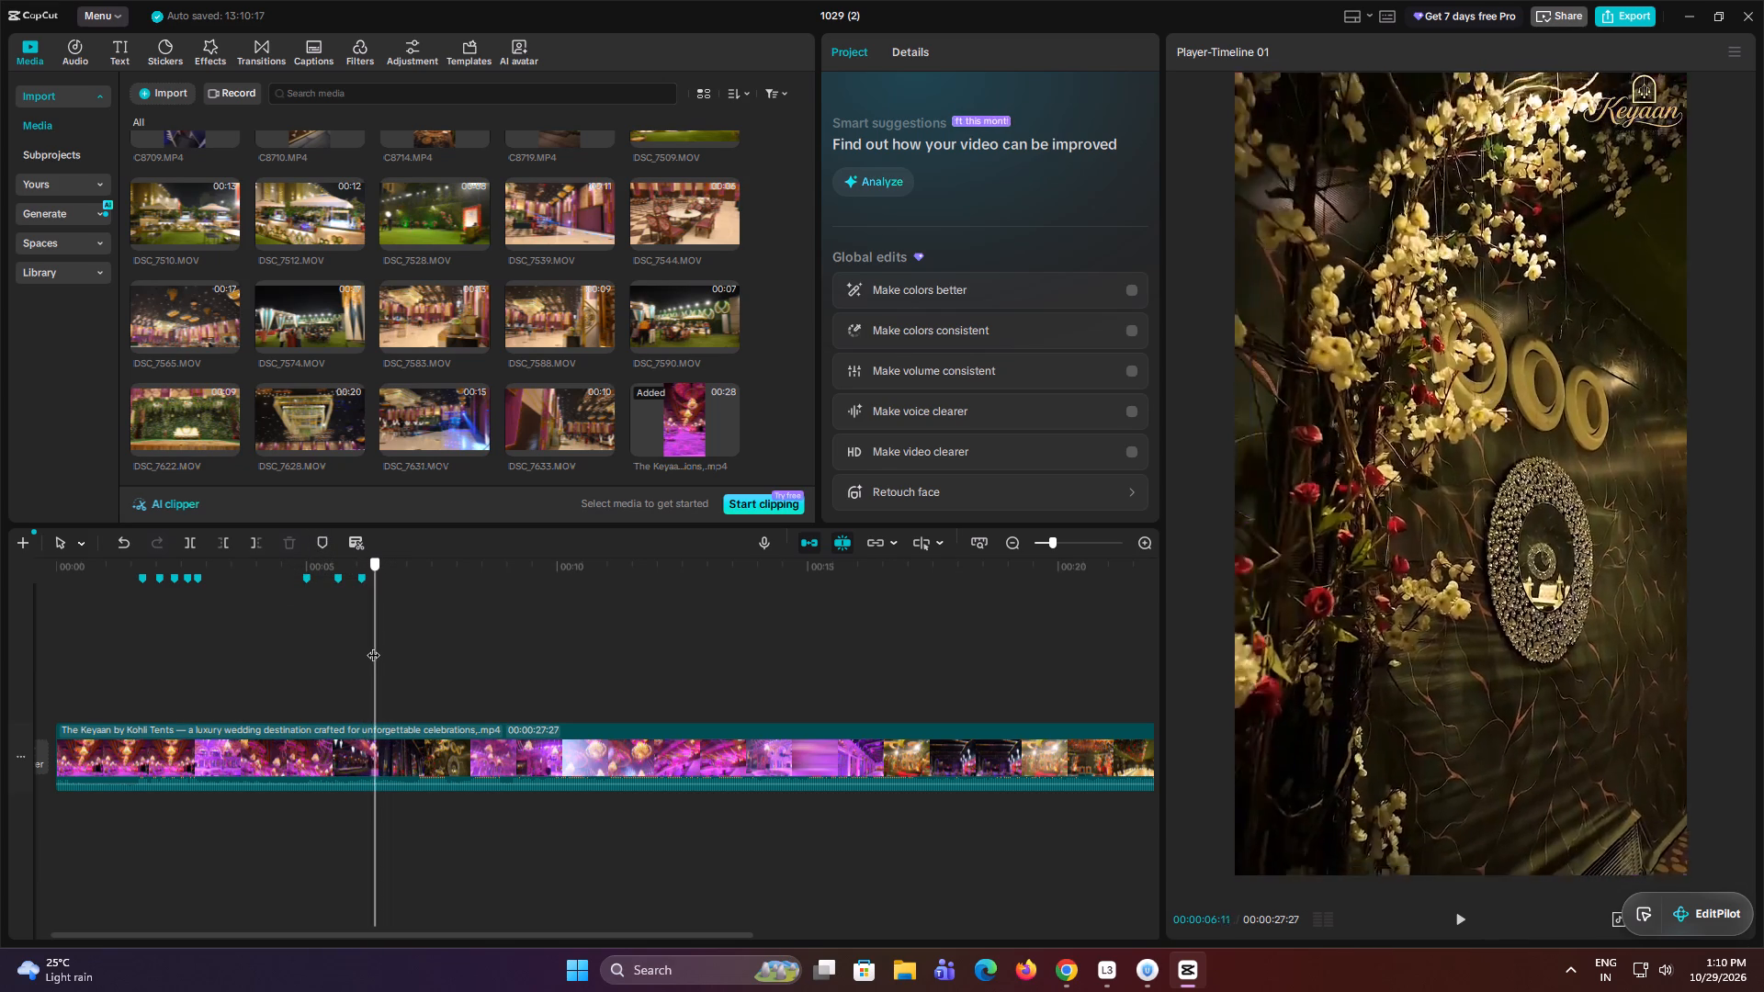
pyautogui.moveTo(373, 646); pyautogui.dragTo(372, 648)
pyautogui.press('Right')
pyautogui.press('Right')
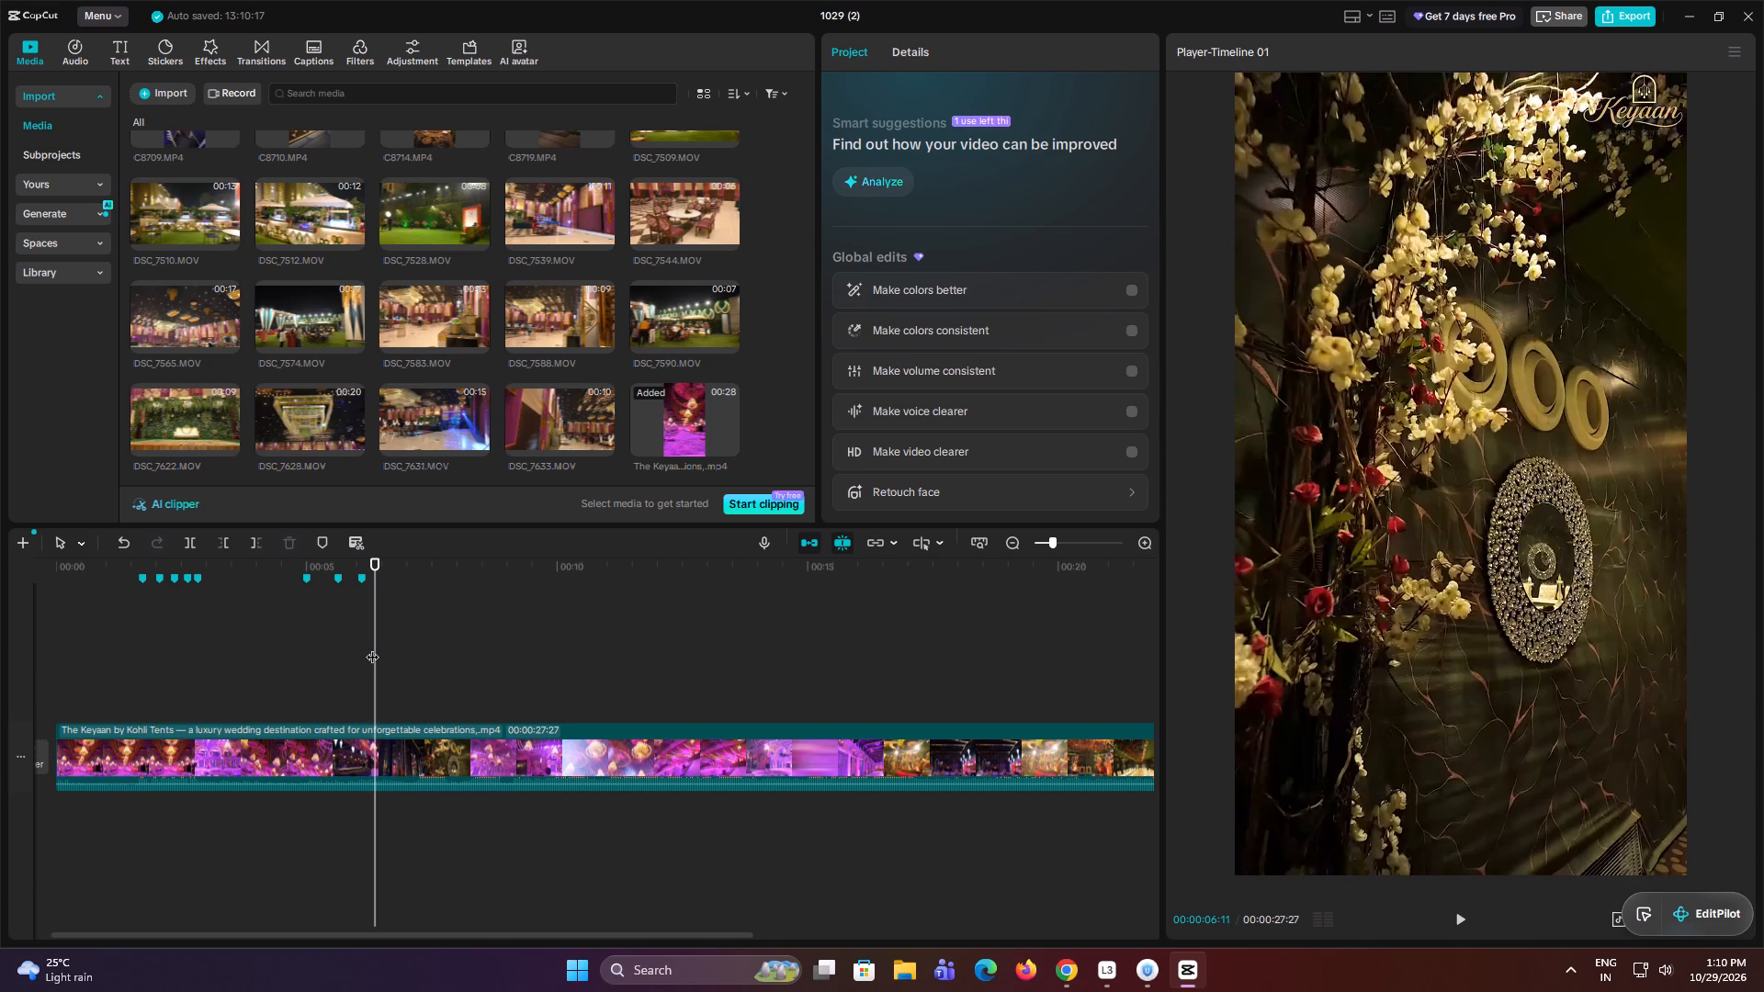
pyautogui.click(325, 545)
# Add a timeline marker at the flash shot change from the mirror wall into the chandelier hall, at about 00:00:07:14.
pyautogui.press('Right')
pyautogui.press('Right')
pyautogui.press('Right')
pyautogui.press('Right')
pyautogui.press('Right')
pyautogui.press('Right')
pyautogui.press('Right')
pyautogui.press('Right')
pyautogui.press('Right')
pyautogui.press('Right')
pyautogui.press('Right')
pyautogui.press('Right')
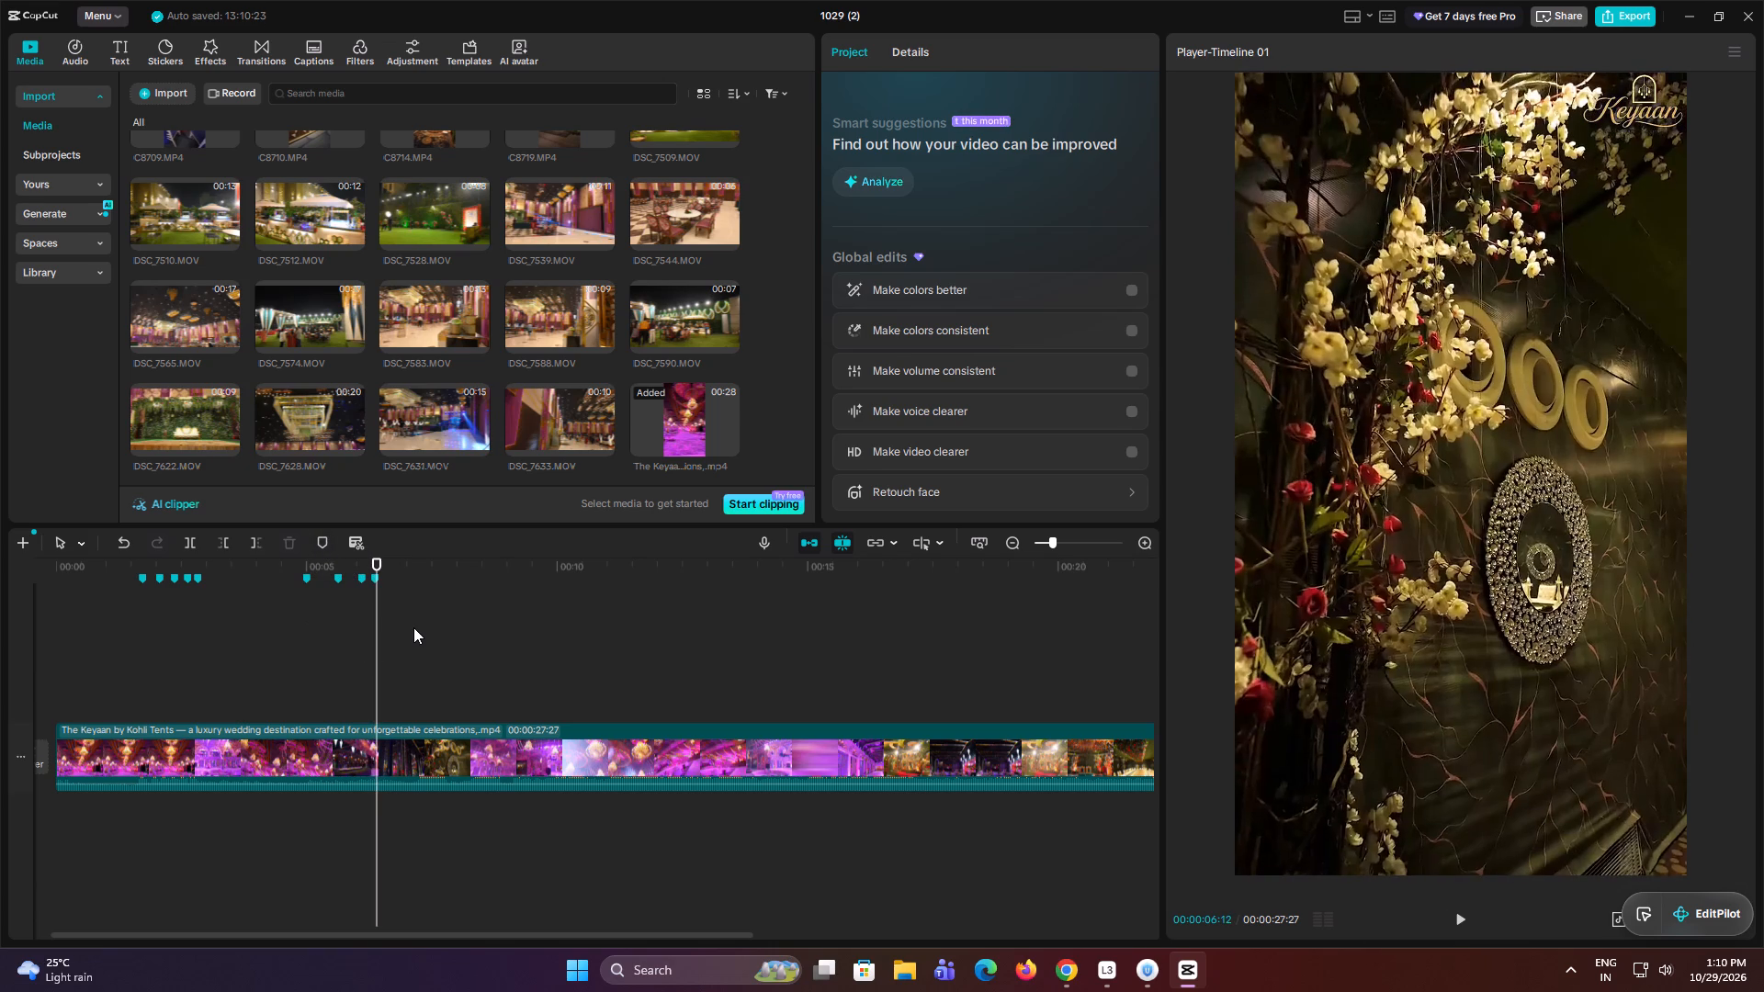
pyautogui.press('Right')
pyautogui.press('Right')
pyautogui.press('Right')
pyautogui.press('Right')
pyautogui.press('Right')
pyautogui.press('Right')
pyautogui.press('Right')
pyautogui.press('Right')
pyautogui.press('Right')
pyautogui.press('Right')
pyautogui.press('Right')
pyautogui.press('Right')
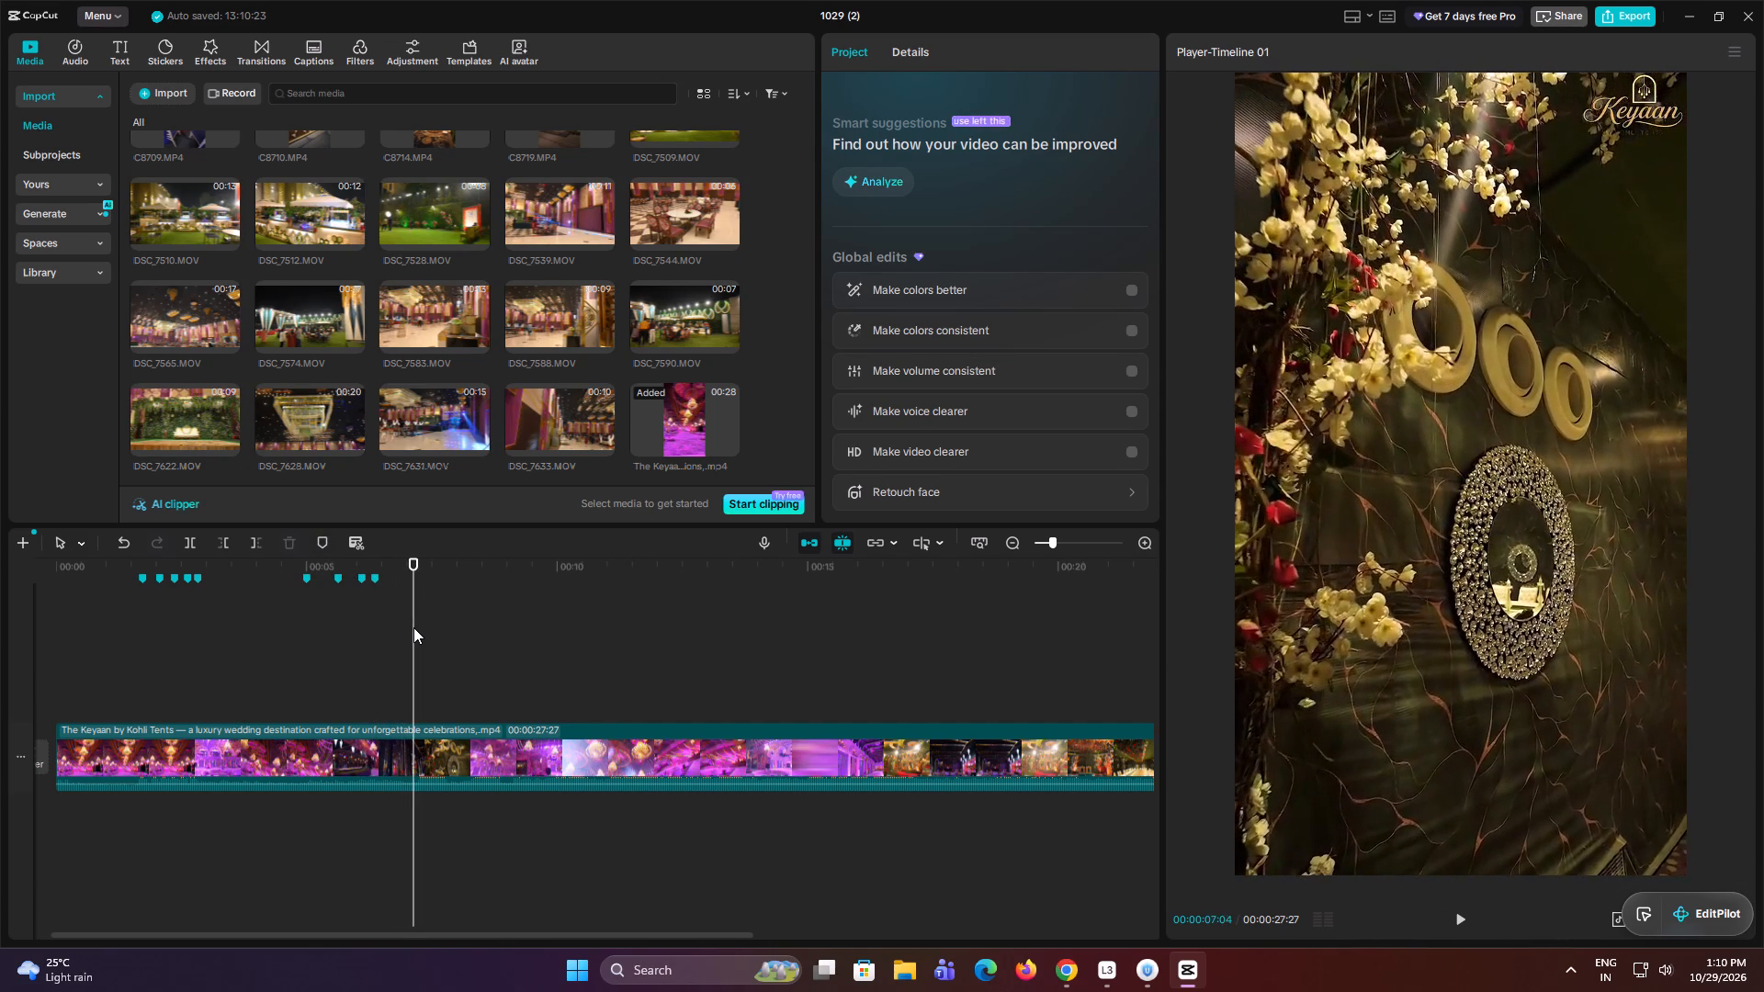
pyautogui.press('Right')
pyautogui.press('Right')
pyautogui.press('Right')
pyautogui.press('Right')
pyautogui.press('Right')
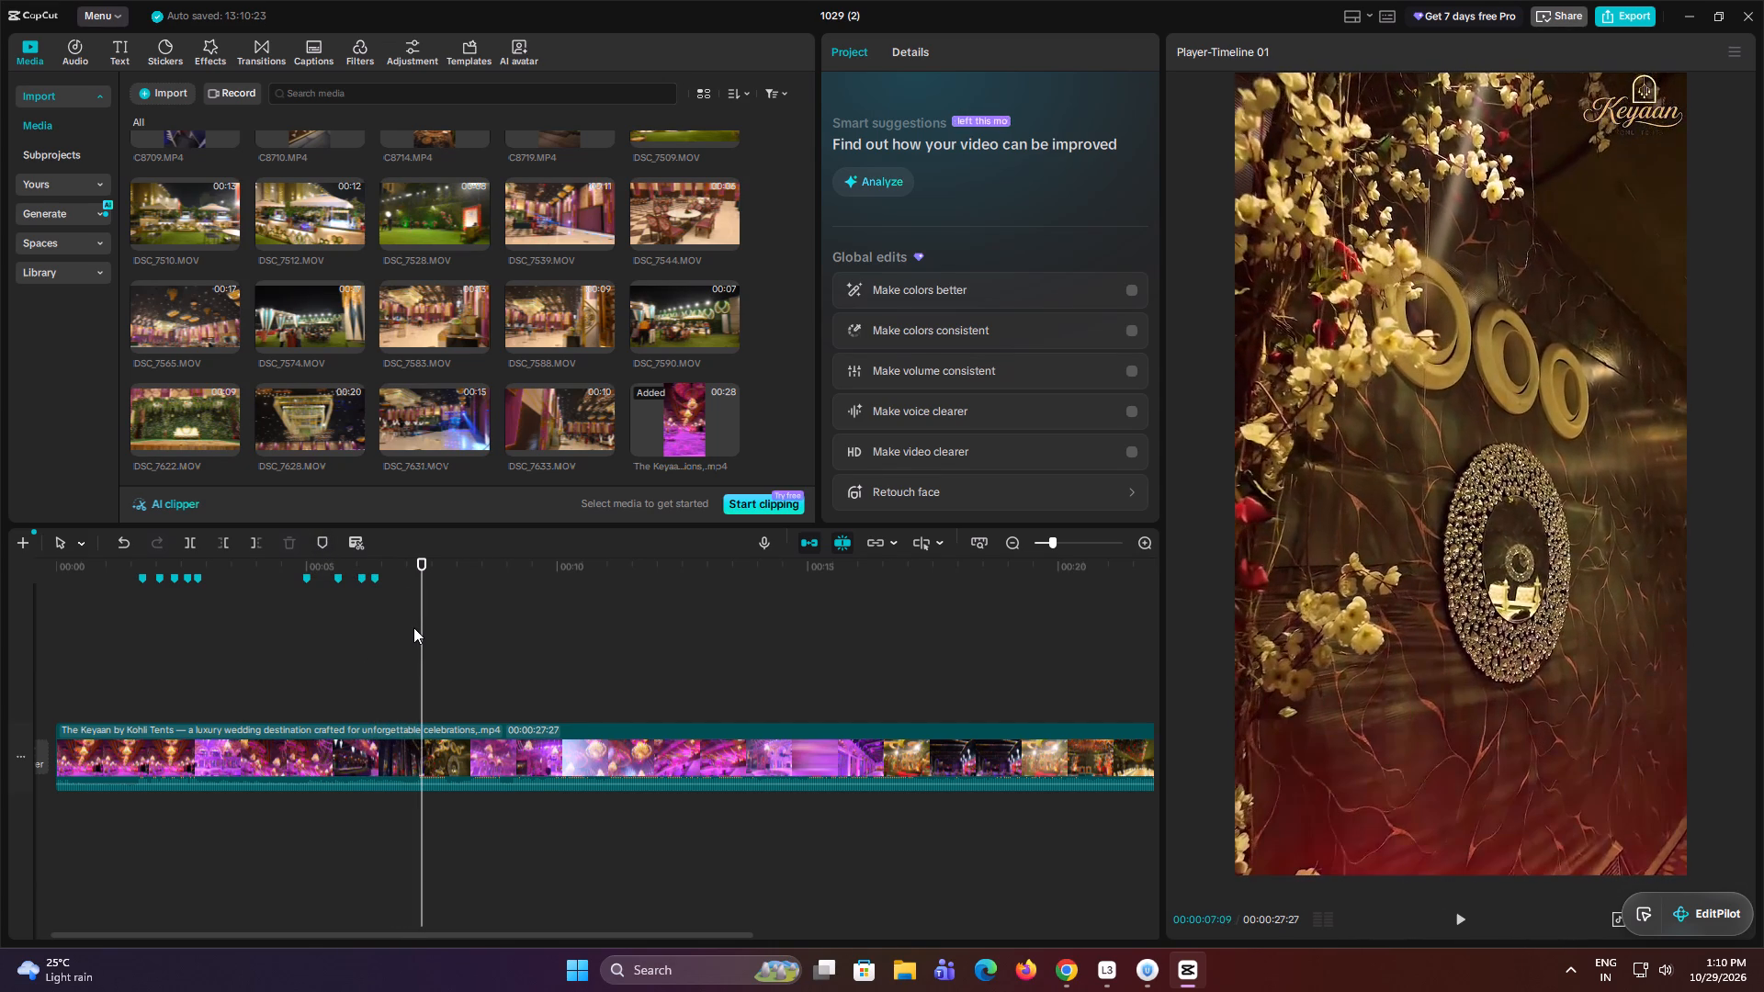
pyautogui.press('Left')
pyautogui.press('Left')
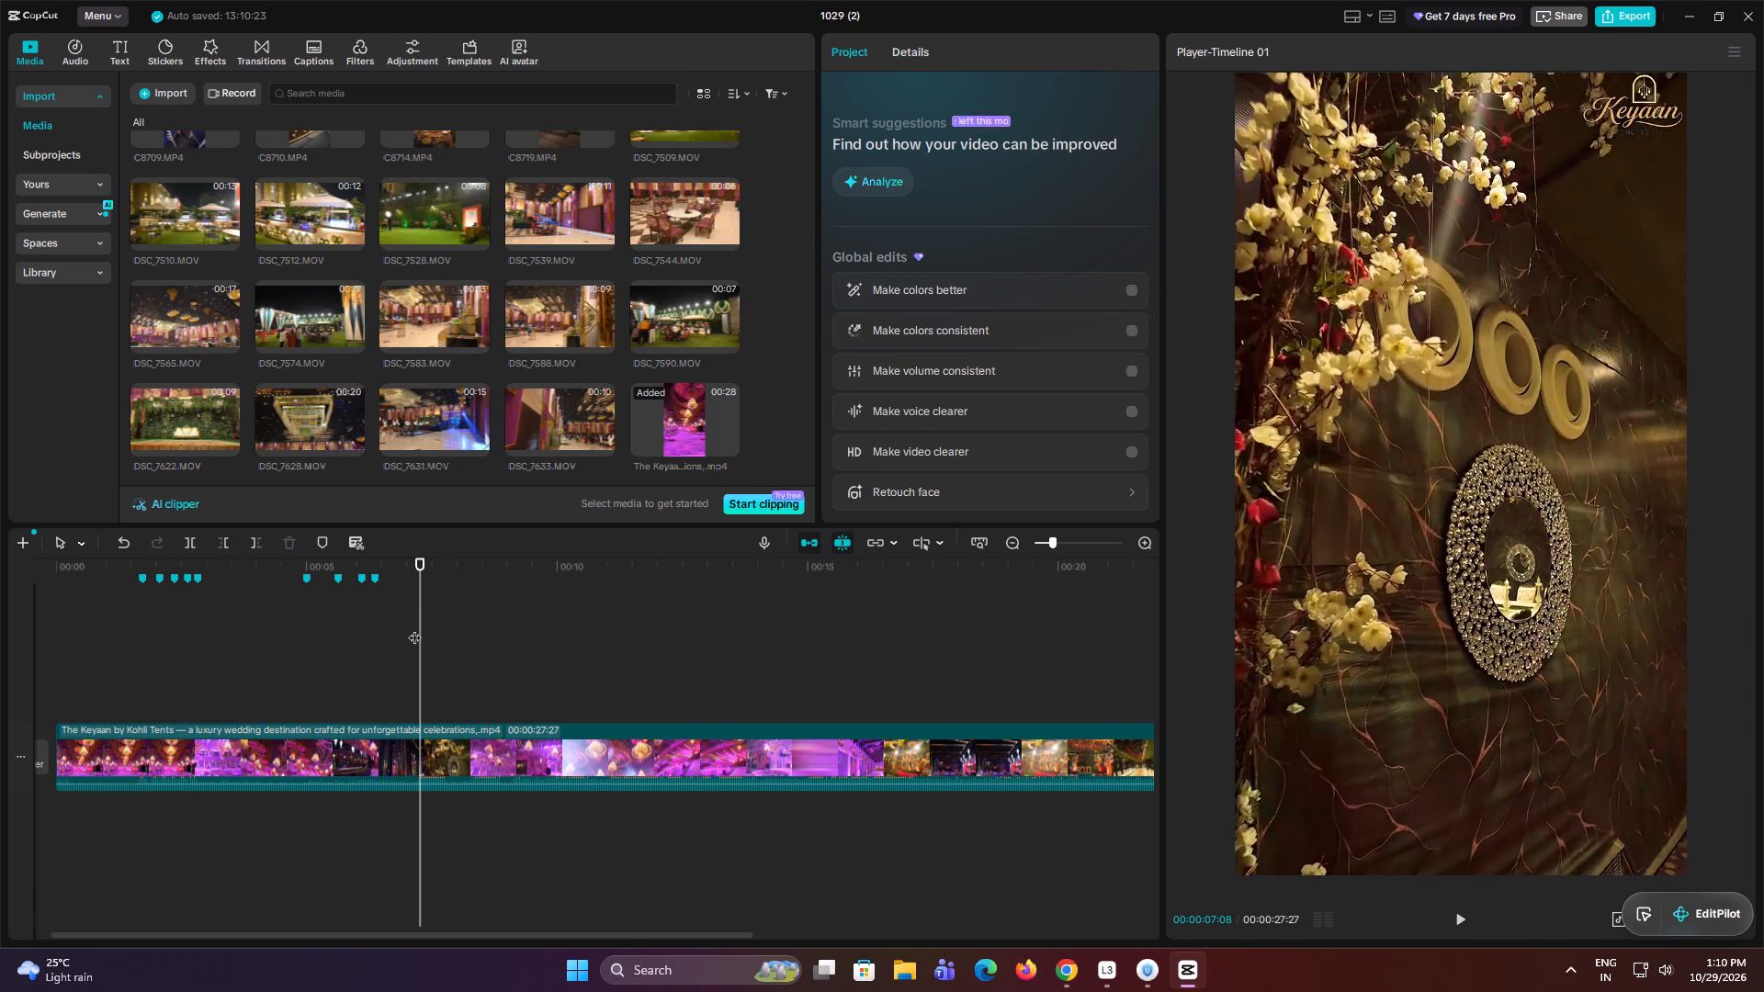
pyautogui.press('Right')
pyautogui.press('Right')
pyautogui.press('Right')
pyautogui.press('Right')
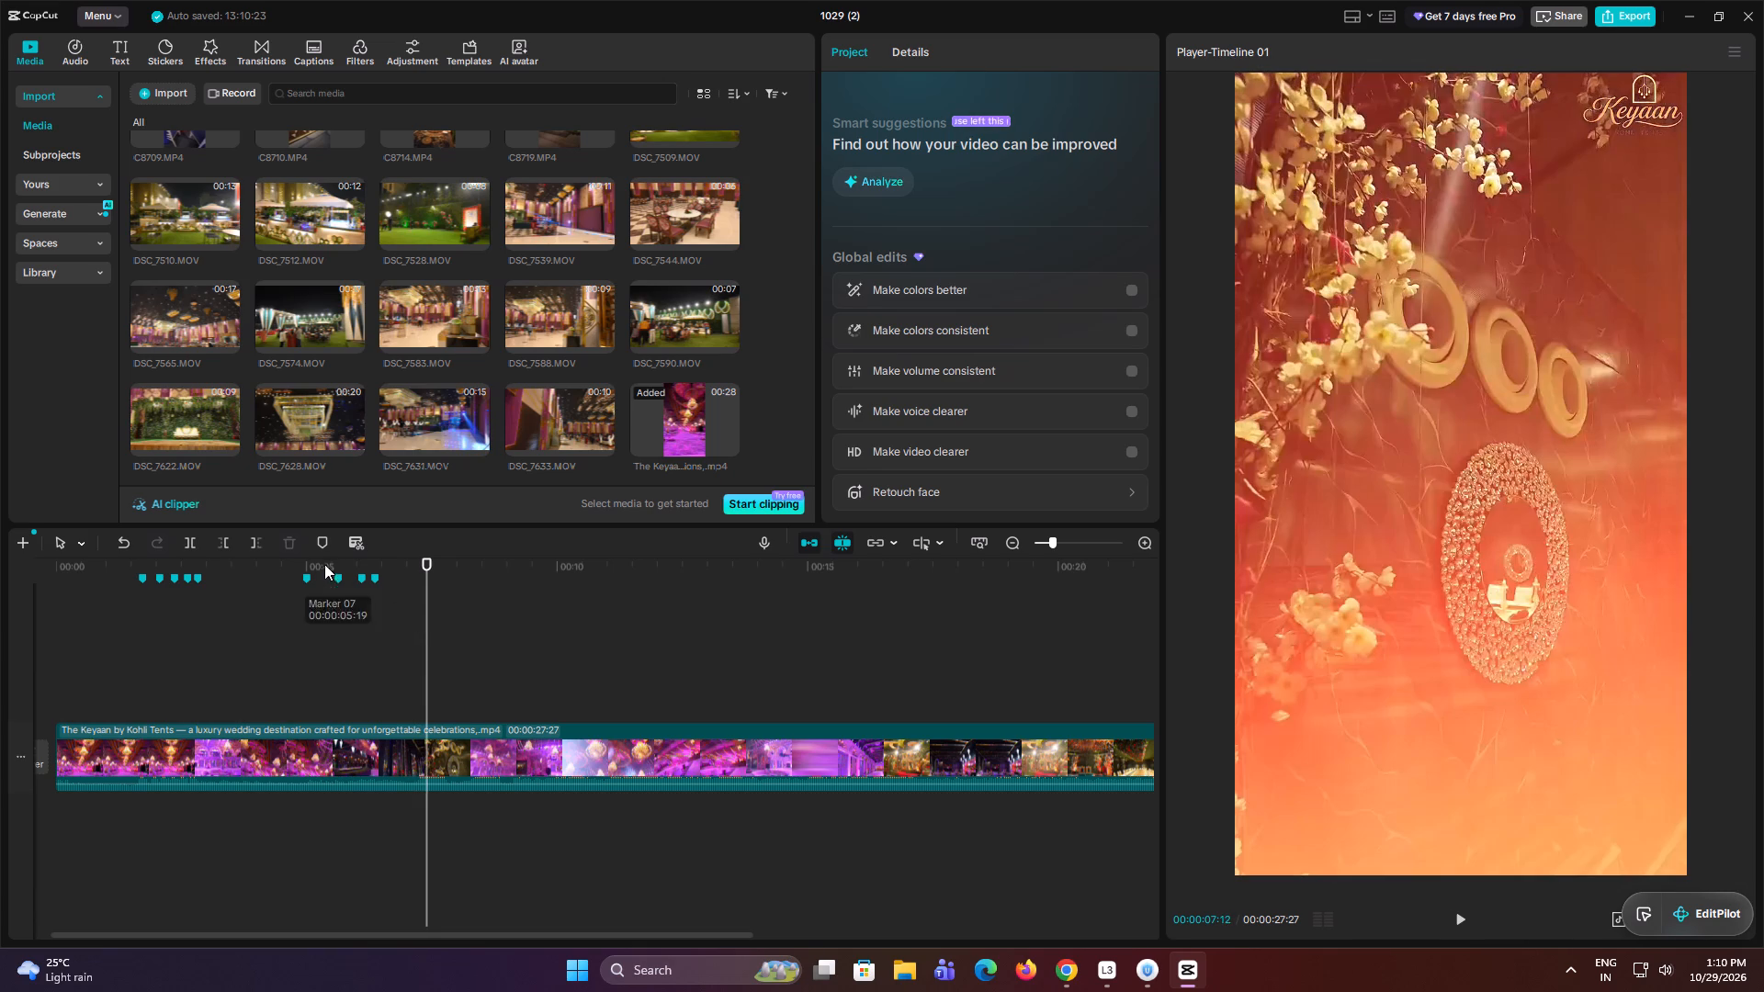
pyautogui.press('Right')
pyautogui.press('Right')
pyautogui.click(322, 549)
# Add a timeline marker at the shot change from the chandelier hall into the curved sofa lounge, at about 00:00:08:18.
pyautogui.press('Right')
pyautogui.press('Right')
pyautogui.press('Right')
pyautogui.press('Right')
pyautogui.press('Right')
pyautogui.press('Right')
pyautogui.press('Right')
pyautogui.press('Right')
pyautogui.press('Right')
pyautogui.press('Right')
pyautogui.press('Right')
pyautogui.press('Right')
pyautogui.press('Right')
pyautogui.press('Right')
pyautogui.press('Right')
pyautogui.press('Right')
pyautogui.press('Right')
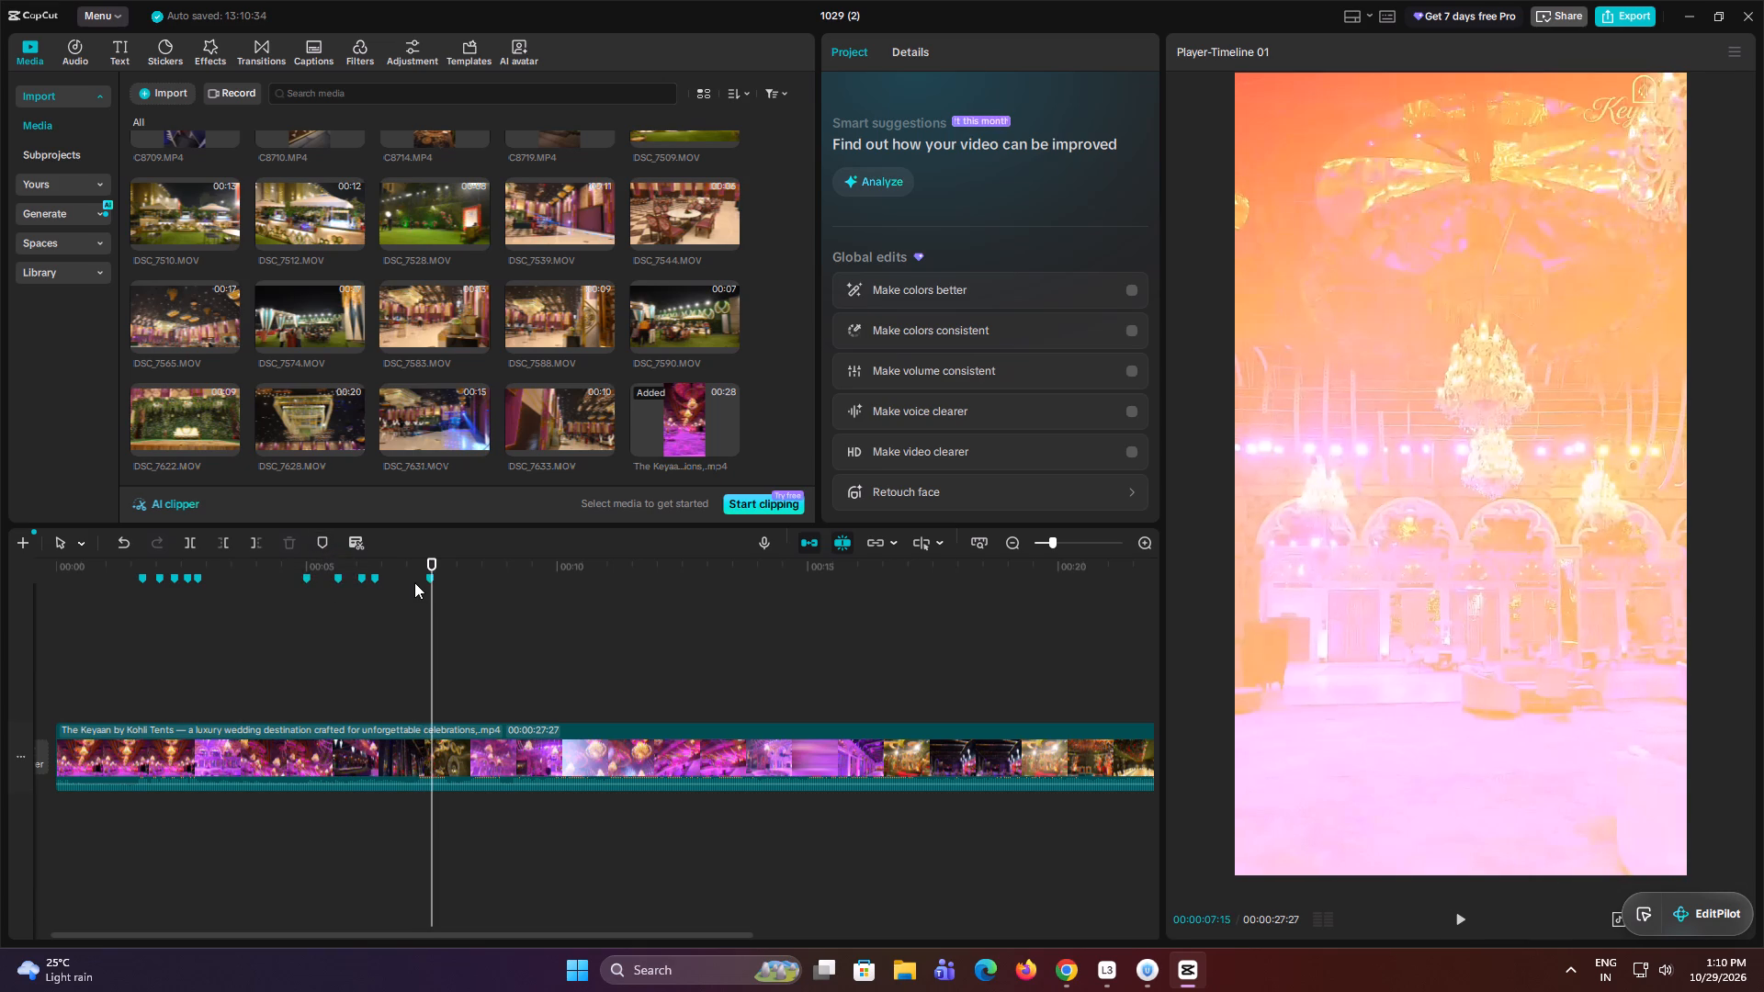
pyautogui.press('Right')
pyautogui.press('Right')
pyautogui.press('Right')
pyautogui.press('Right')
pyautogui.press('Right')
pyautogui.press('Right')
pyautogui.press('Right')
pyautogui.press('Right')
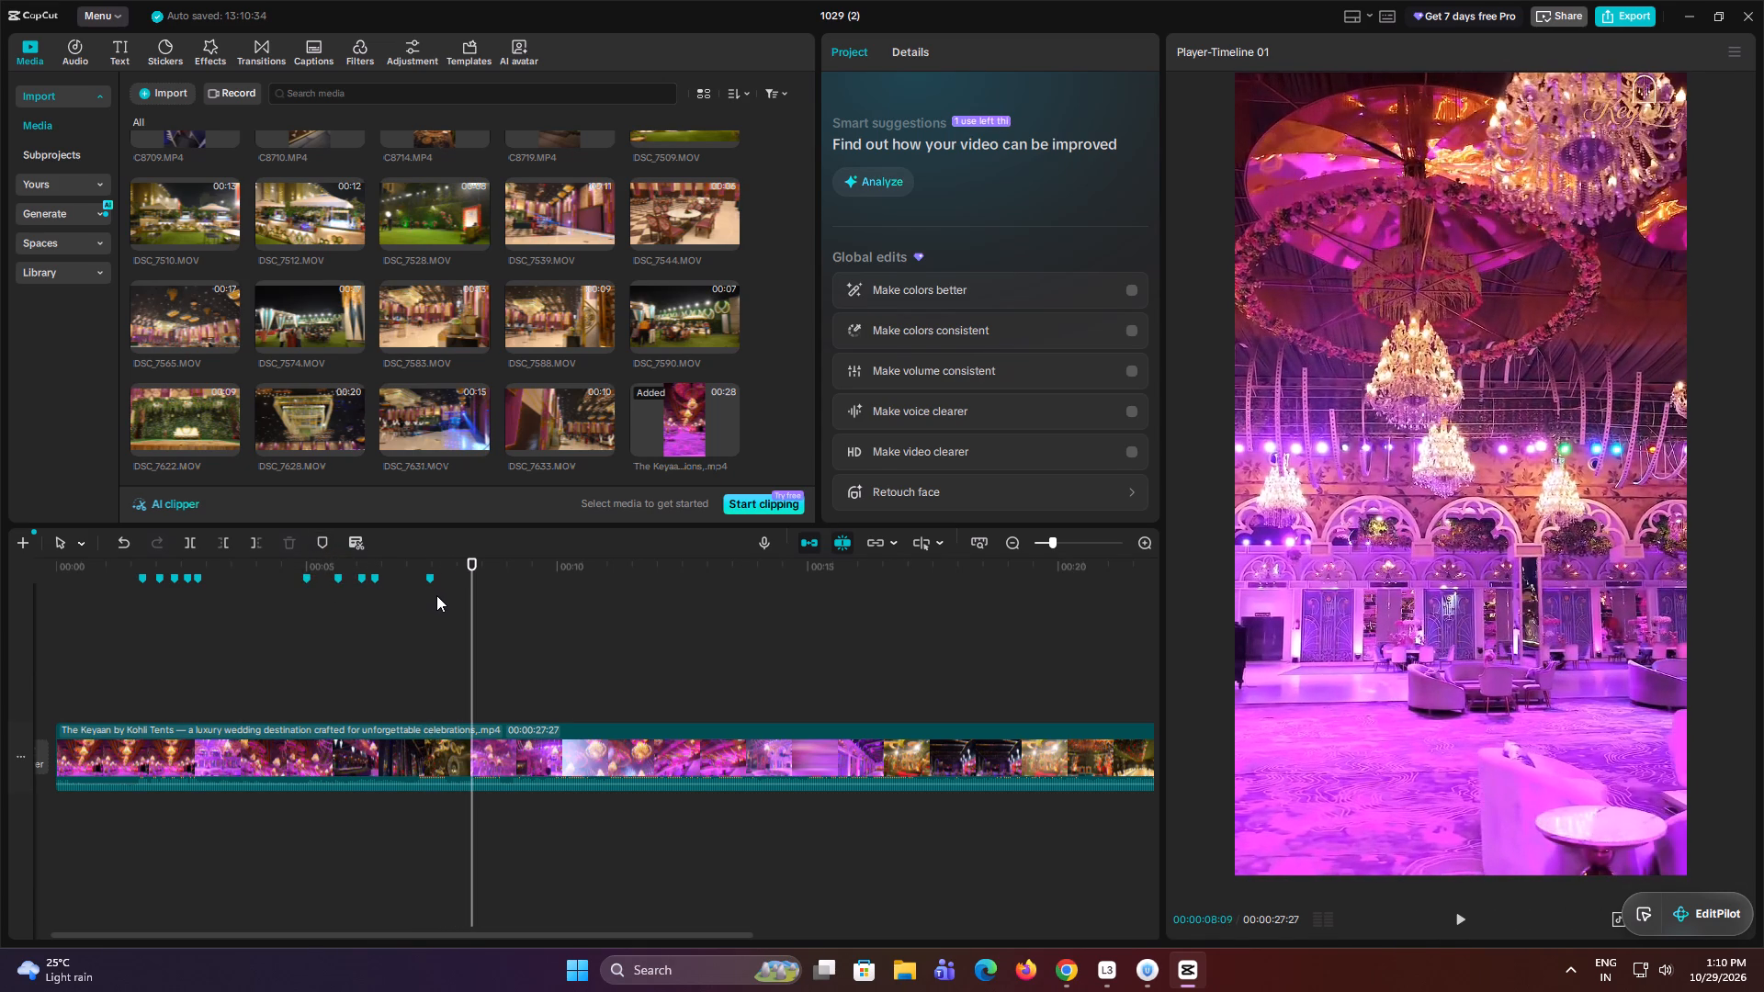
pyautogui.press('Right')
pyautogui.press('Right')
pyautogui.press('Right')
pyautogui.press('Right')
pyautogui.press('Right')
pyautogui.press('Right')
pyautogui.press('Right')
pyautogui.press('Right')
pyautogui.press('Right')
pyautogui.press('Right')
pyautogui.press('Right')
pyautogui.press('Right')
pyautogui.press('Right')
pyautogui.press('Right')
pyautogui.press('Right')
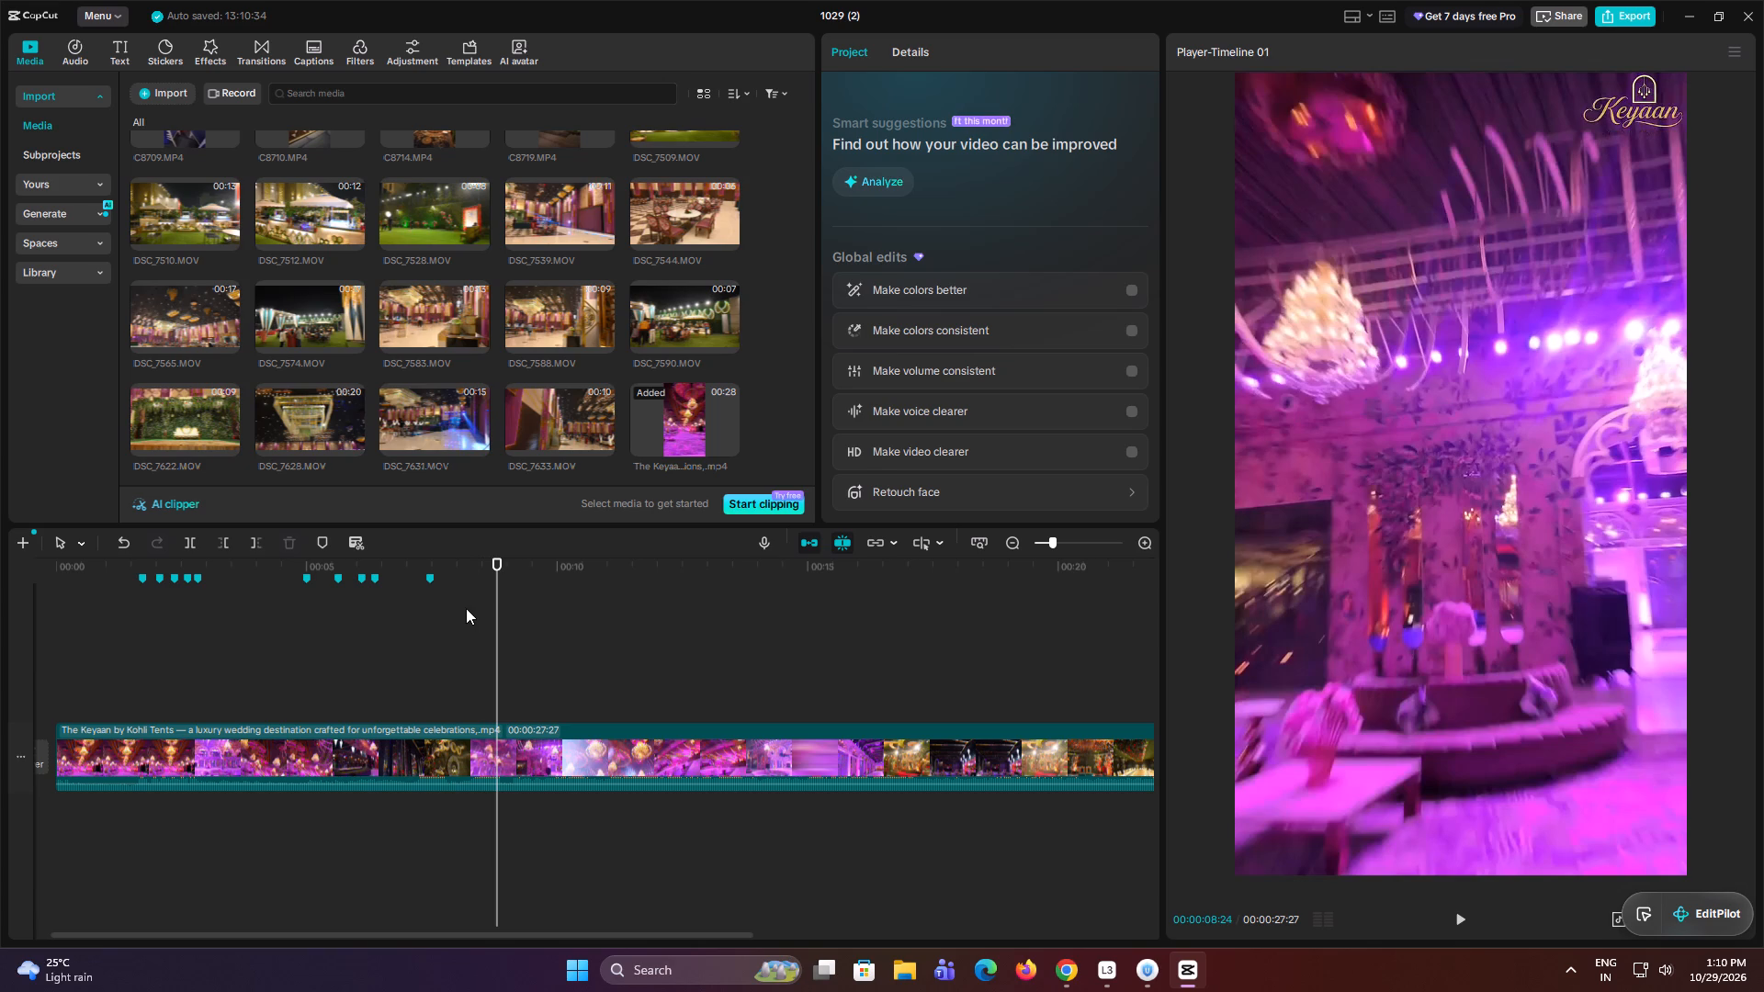
pyautogui.click(462, 616)
pyautogui.press('space')
pyautogui.press('space')
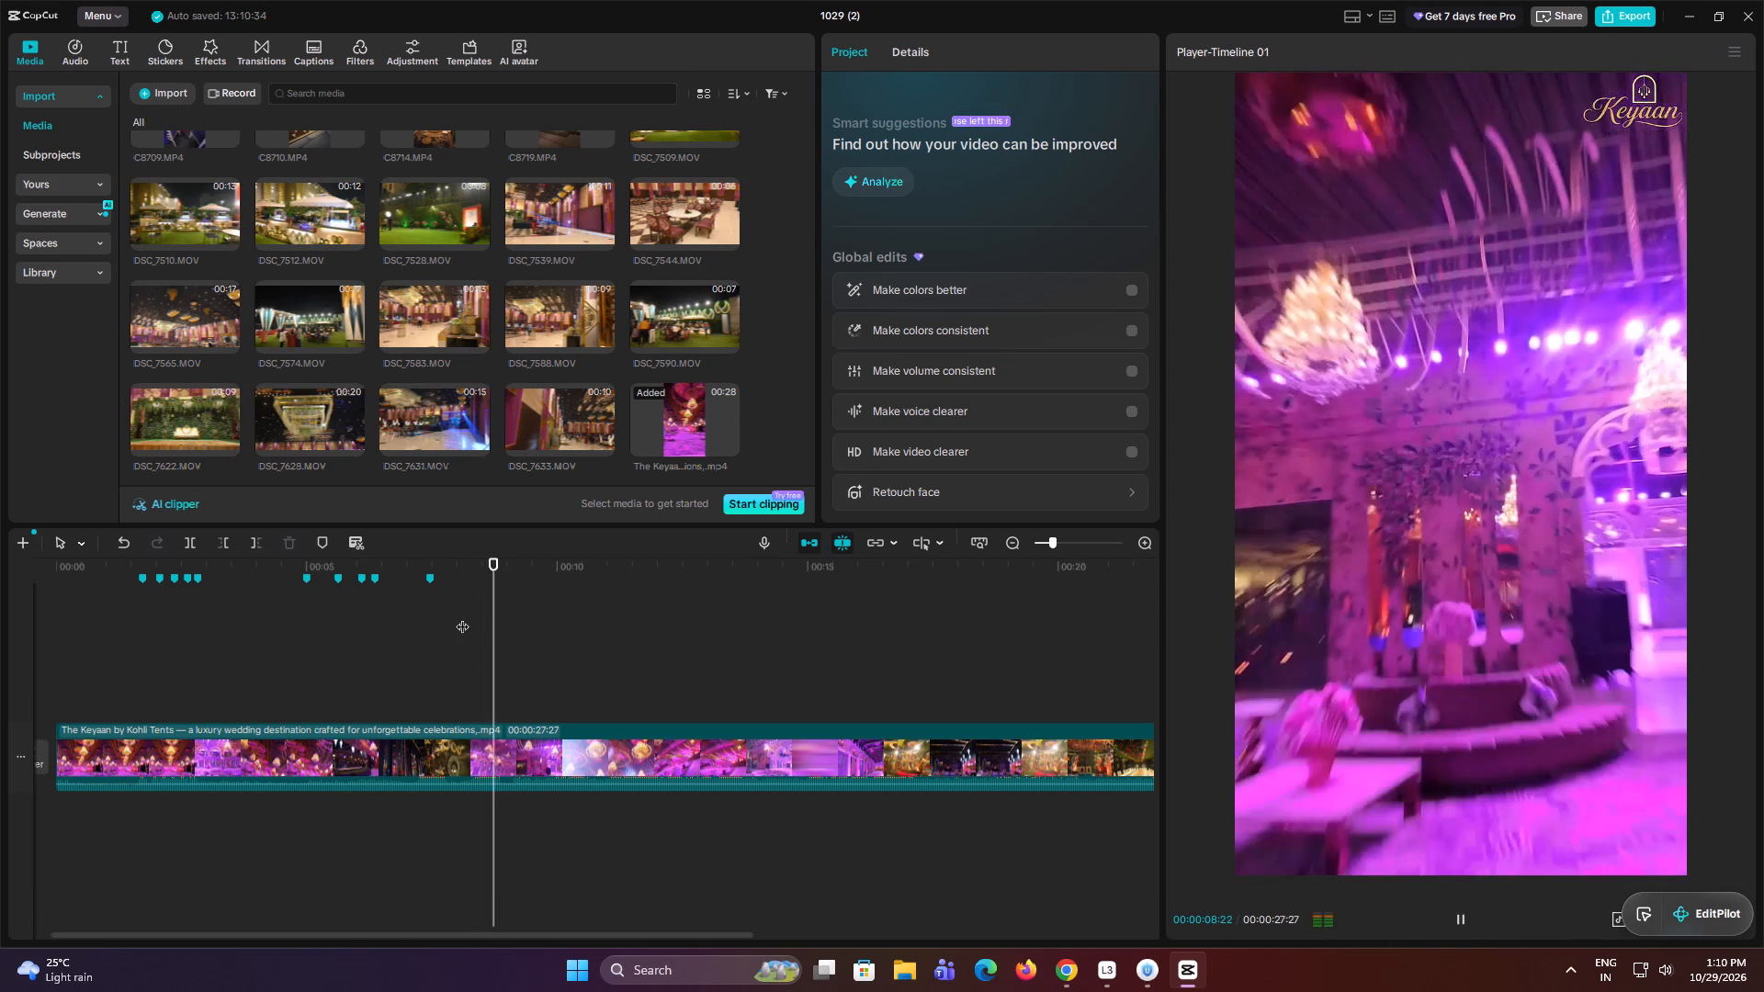
pyautogui.click(468, 620)
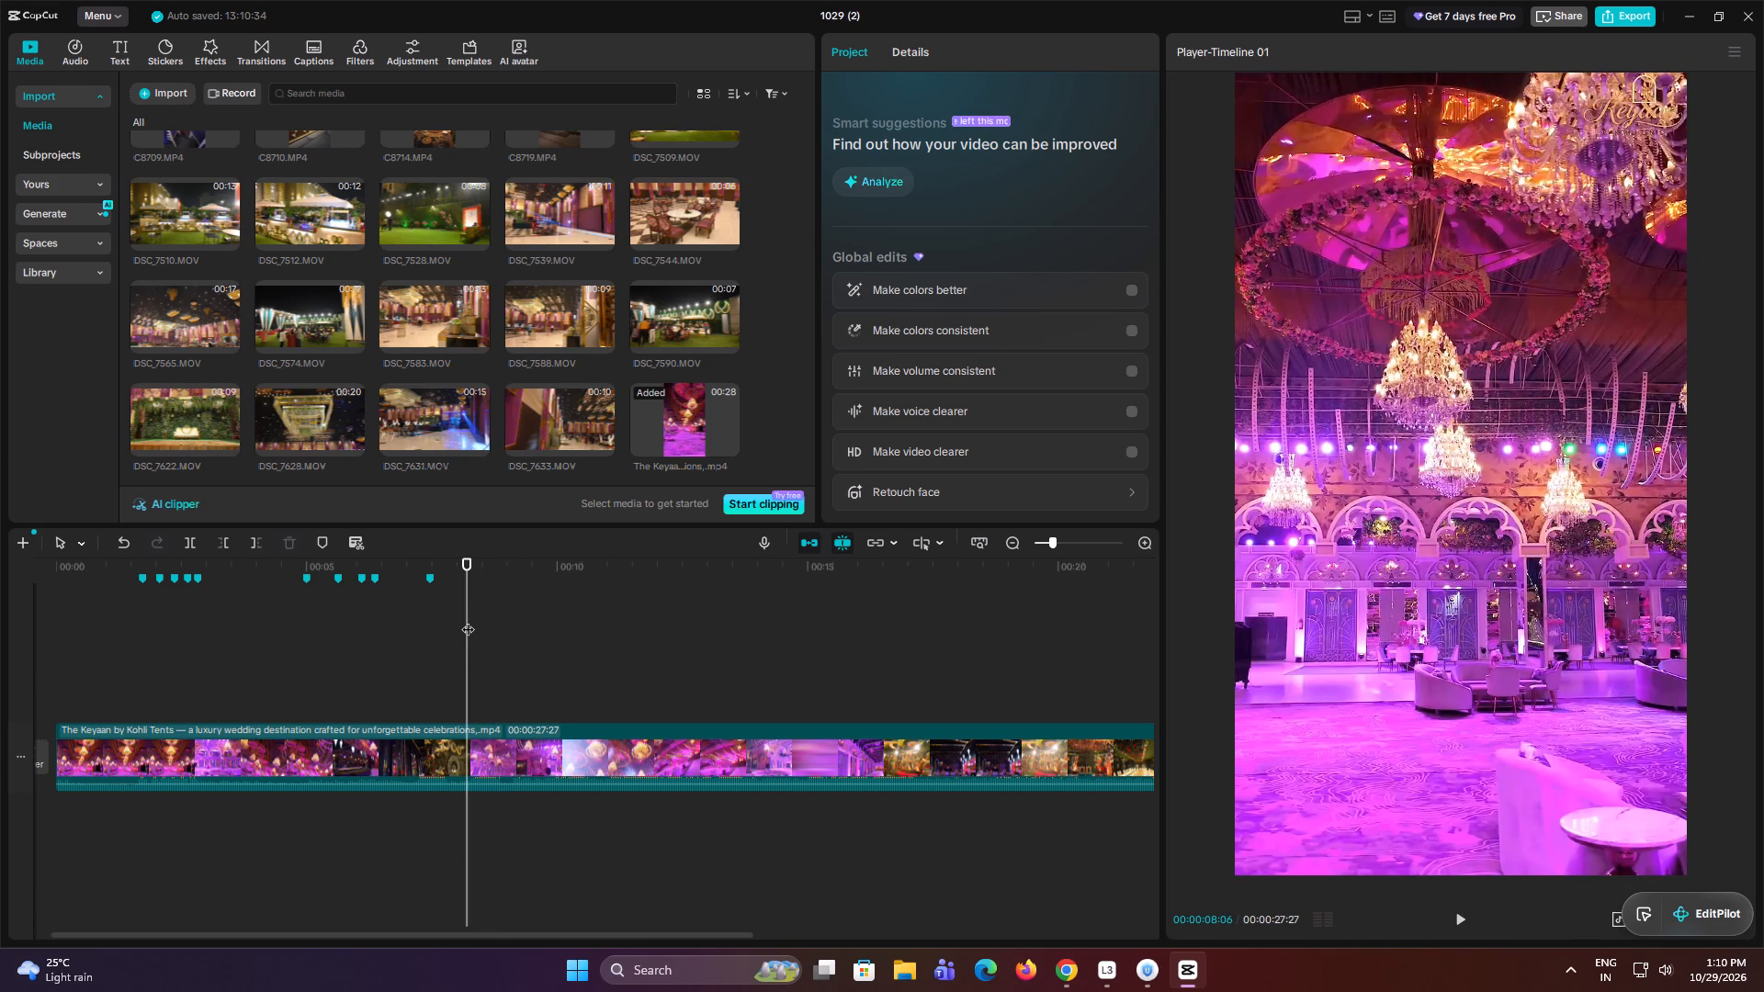
pyautogui.press('Right')
pyautogui.press('Right')
pyautogui.press('Right')
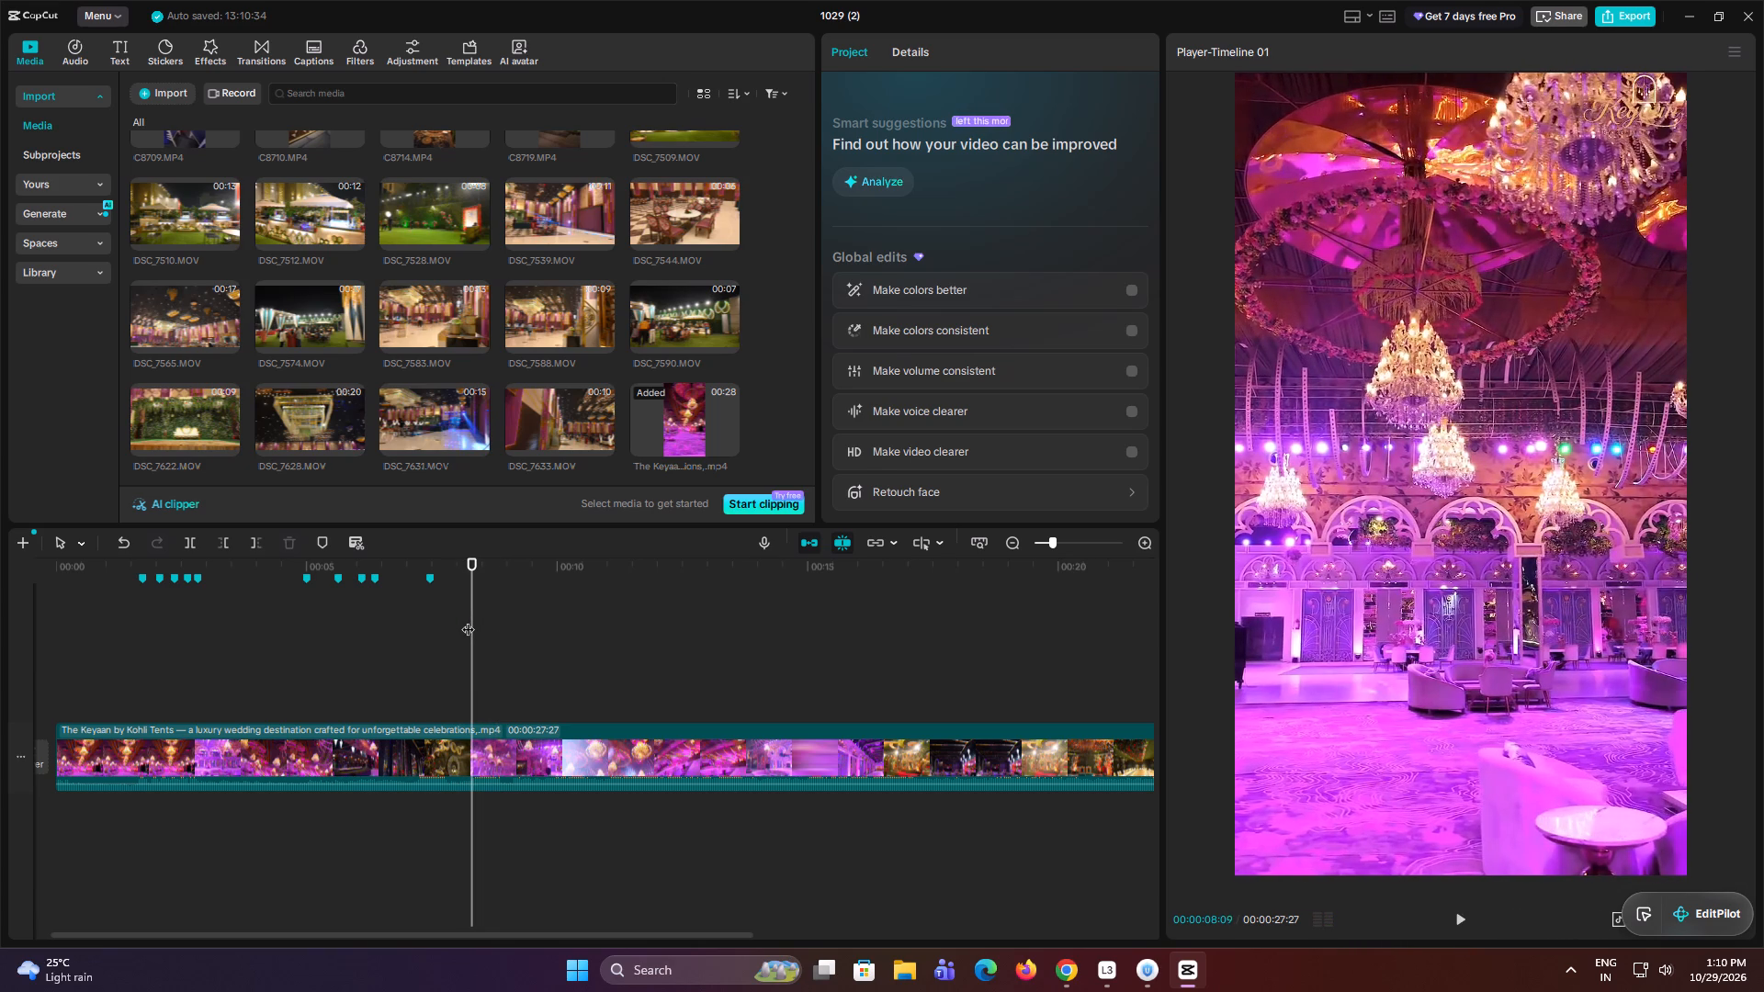
pyautogui.press('Right')
pyautogui.press('Right')
pyautogui.press('Right')
pyautogui.press('Right')
pyautogui.press('Right')
pyautogui.press('Right')
pyautogui.press('Right')
pyautogui.press('Right')
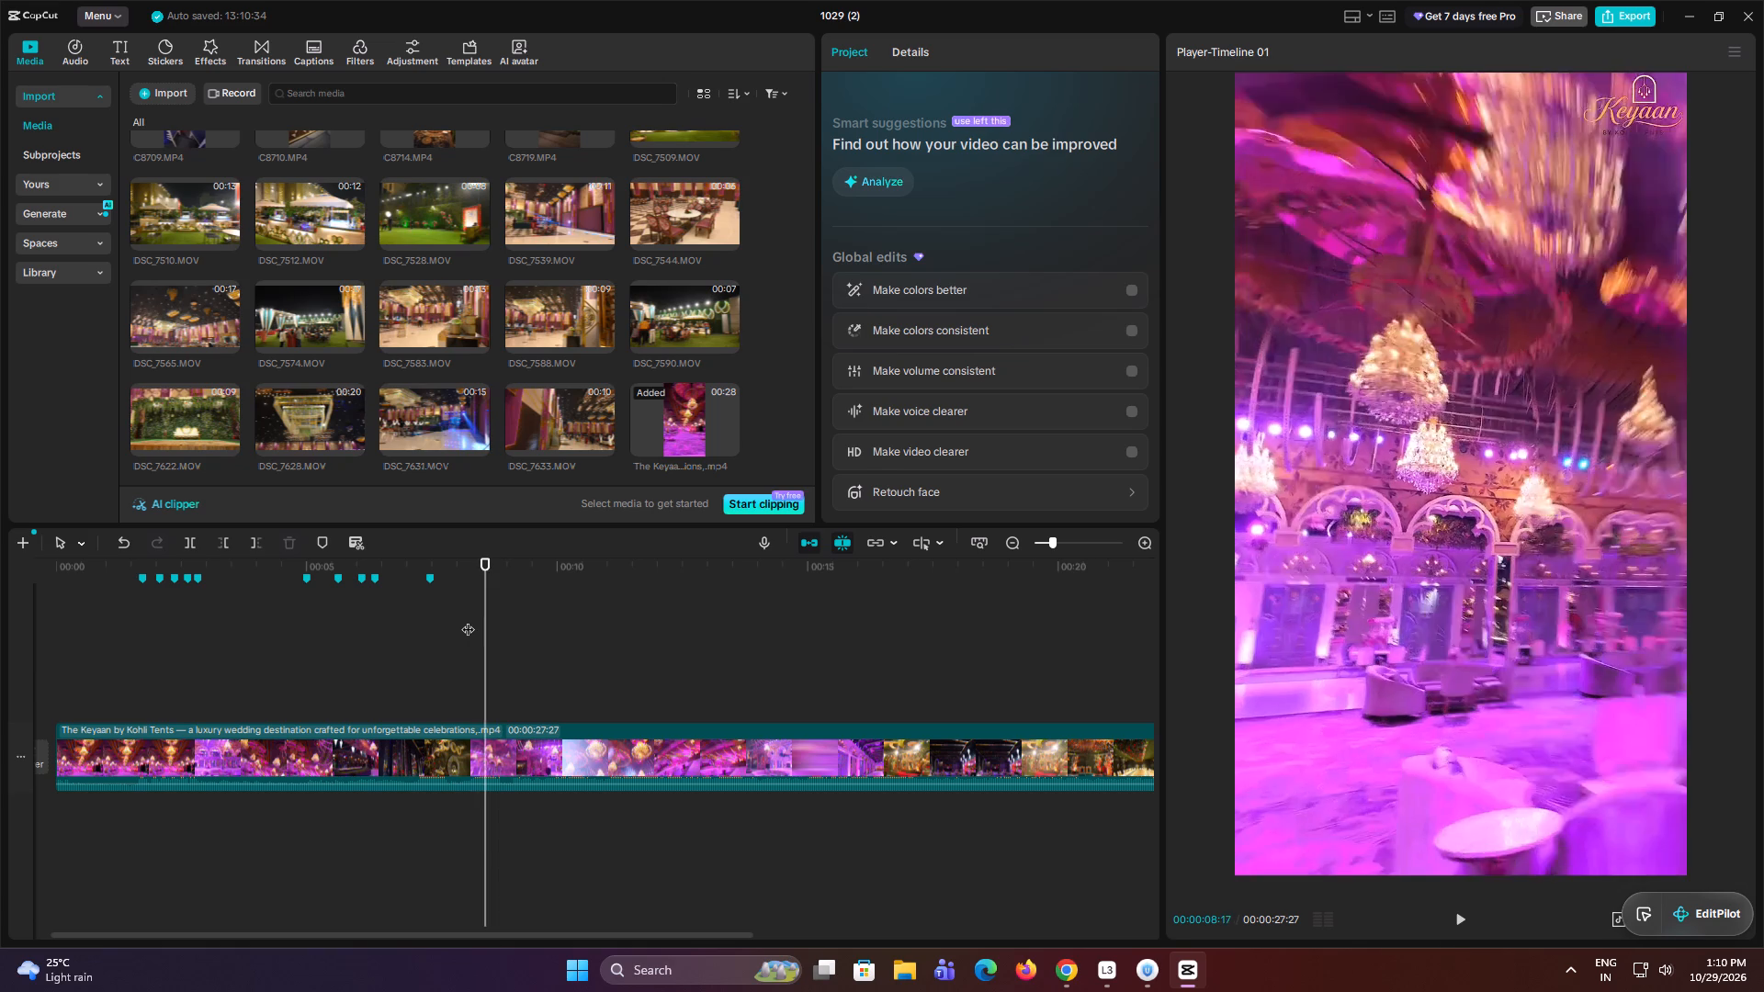
pyautogui.press('Right')
pyautogui.click(322, 540)
# Add a timeline marker at the flash shot change from the curved sofa lounge into the ceiling chandeliers view, at 00:00:09:26.
pyautogui.press('Right')
pyautogui.press('Right')
pyautogui.press('Right')
pyautogui.press('Right')
pyautogui.press('Right')
pyautogui.press('Right')
pyautogui.press('Right')
pyautogui.press('Right')
pyautogui.press('Right')
pyautogui.press('Right')
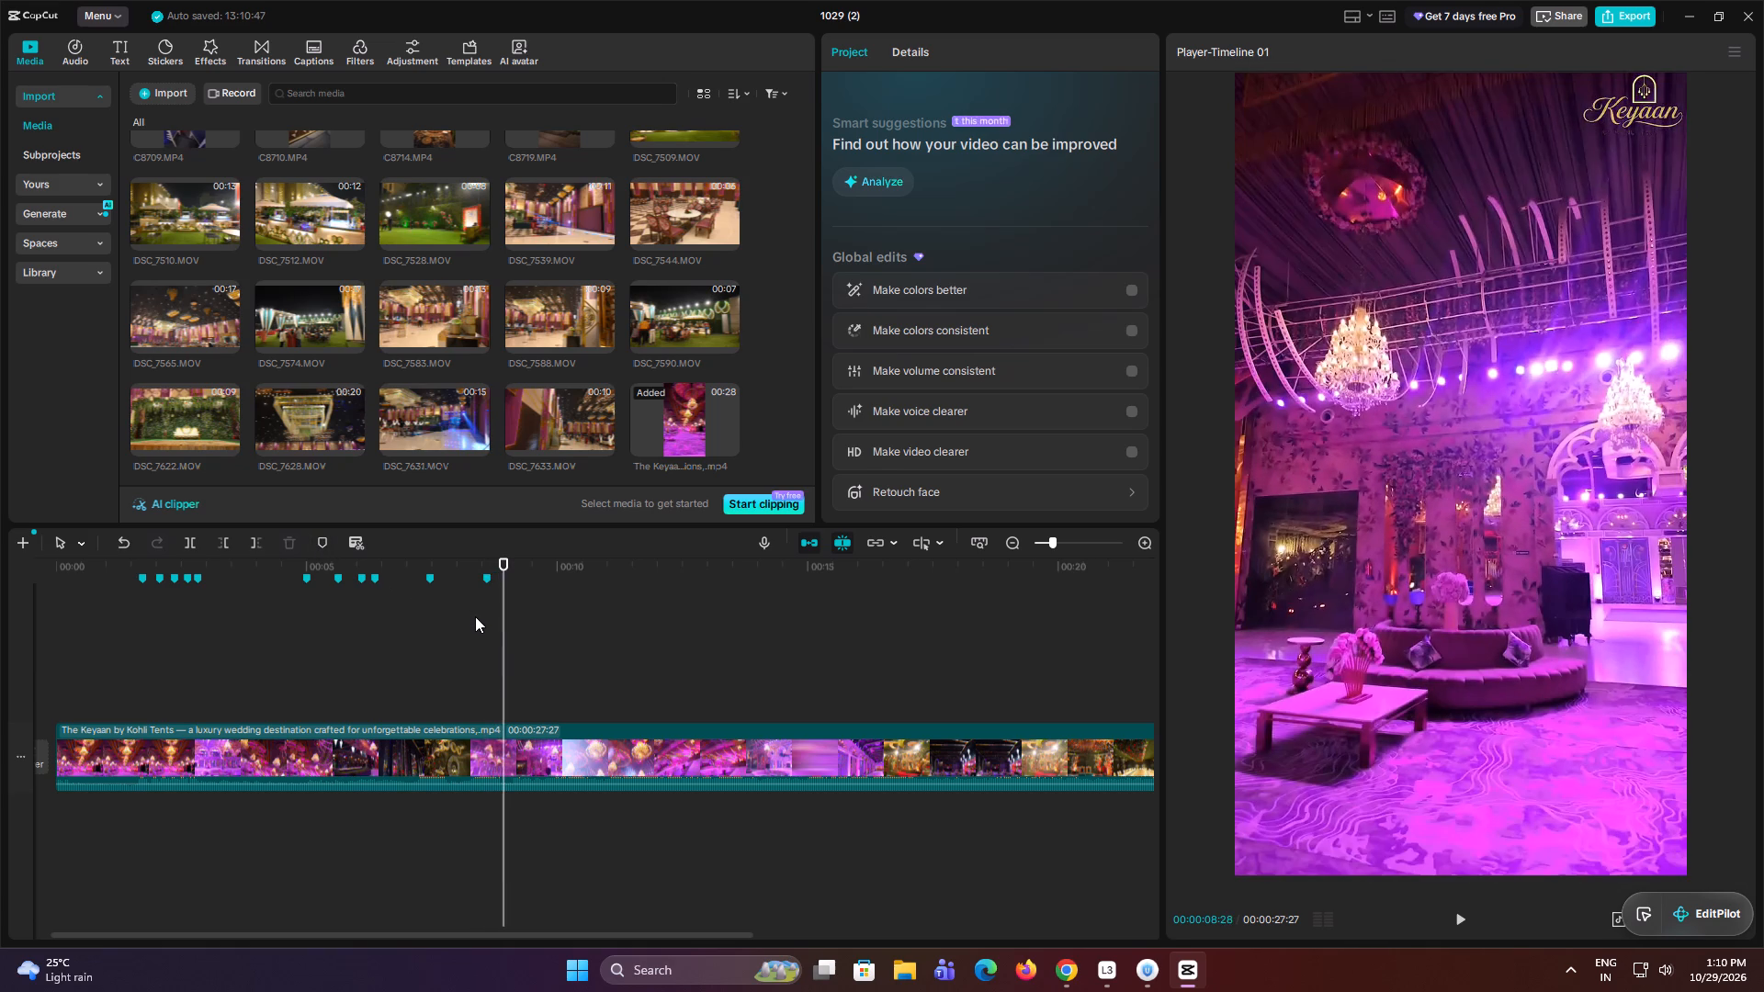
pyautogui.press('Right')
pyautogui.press('Right')
pyautogui.press('Right')
pyautogui.press('Right')
pyautogui.press('Right')
pyautogui.press('Right')
pyautogui.press('Right')
pyautogui.press('Right')
pyautogui.press('Right')
pyautogui.press('Right')
pyautogui.press('Right')
pyautogui.press('Right')
pyautogui.press('Right')
pyautogui.press('Right')
pyautogui.press('Right')
pyautogui.press('Right')
pyautogui.press('Right')
pyautogui.press('Right')
pyautogui.press('Right')
pyautogui.press('Right')
pyautogui.press('Right')
pyautogui.press('Right')
pyautogui.press('Right')
pyautogui.press('Right')
pyautogui.press('Right')
pyautogui.press('Right')
pyautogui.press('Right')
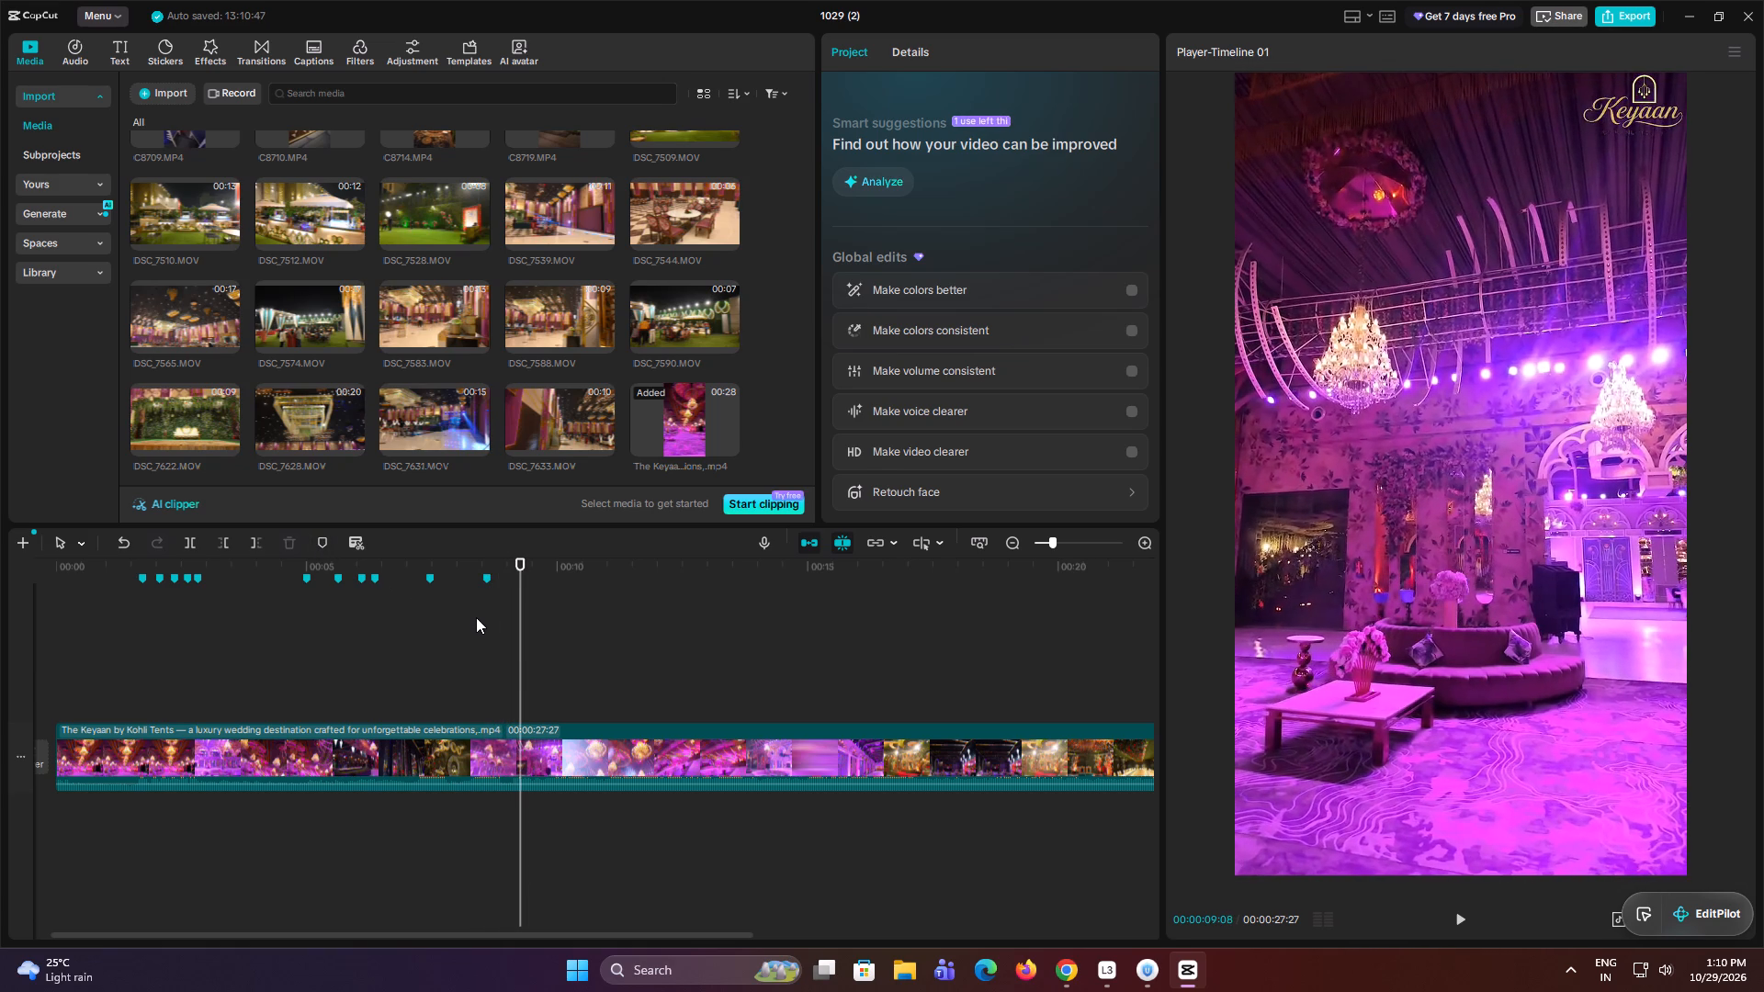
pyautogui.press('Right')
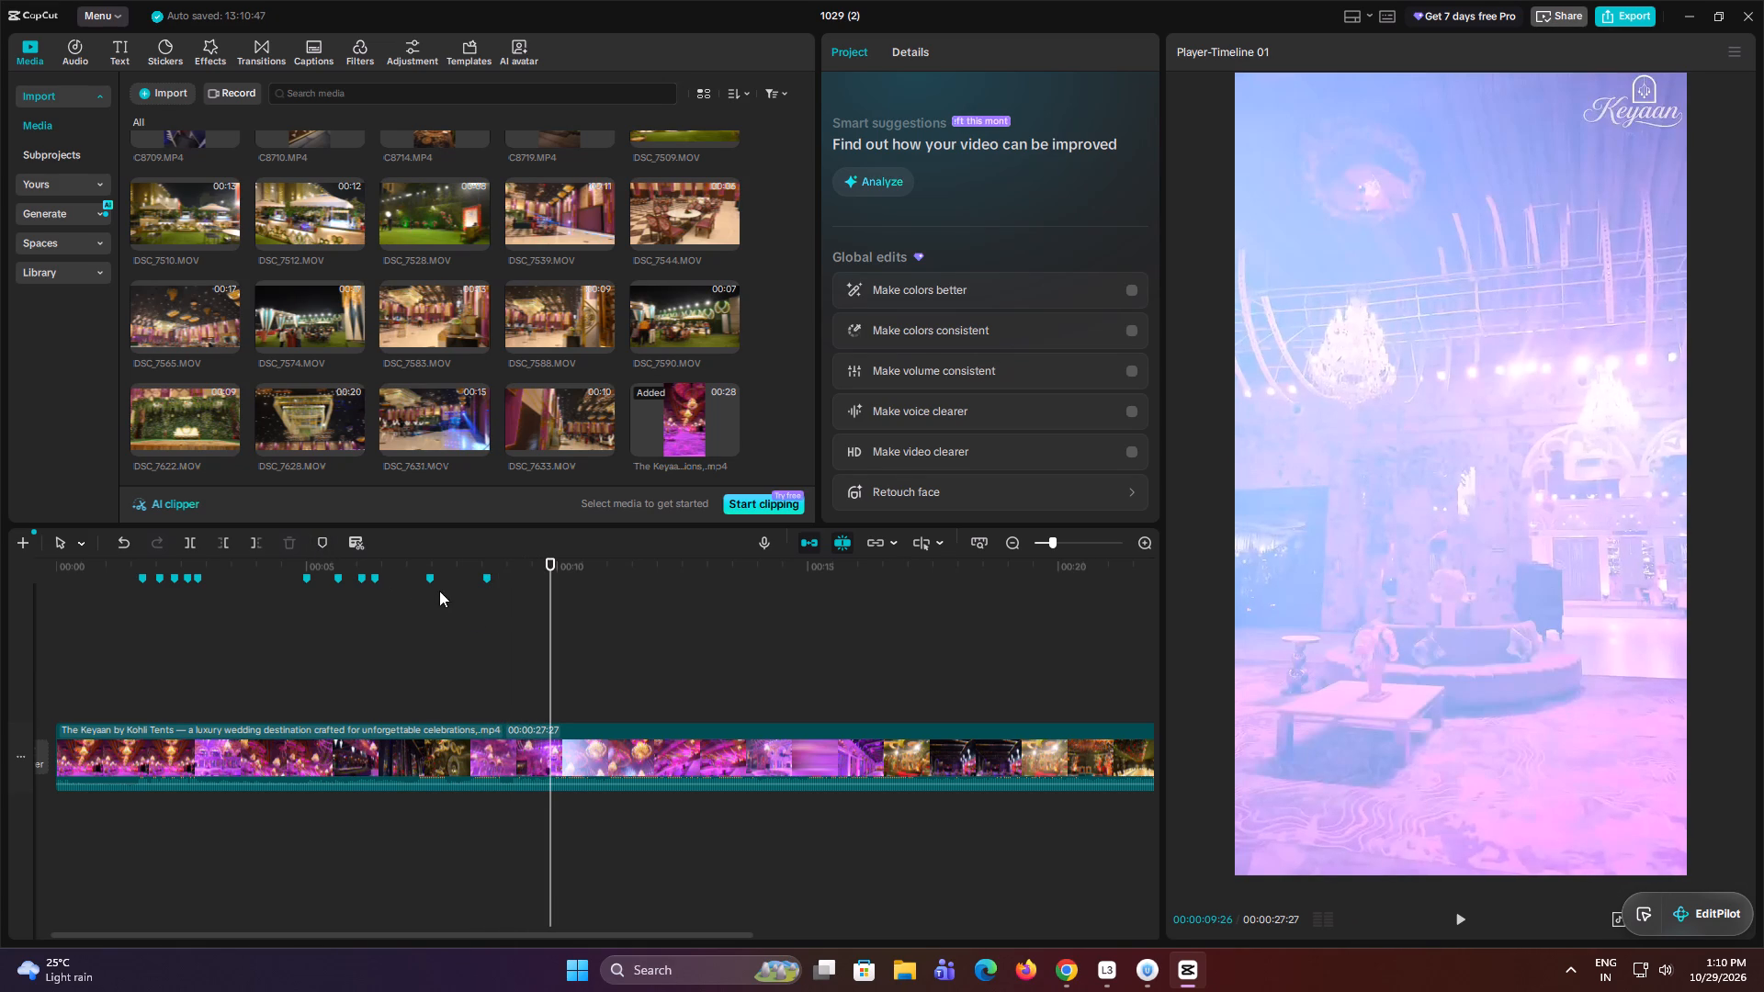
pyautogui.click(322, 547)
# Add a timeline marker at the white flash shot change from the ceiling chandeliers into the tilted white counter view, at 00:00:11:12.
pyautogui.press('Right')
pyautogui.press('Right')
pyautogui.press('Right')
pyautogui.press('Right')
pyautogui.press('Right')
pyautogui.press('Right')
pyautogui.press('Right')
pyautogui.press('Right')
pyautogui.press('Right')
pyautogui.press('Right')
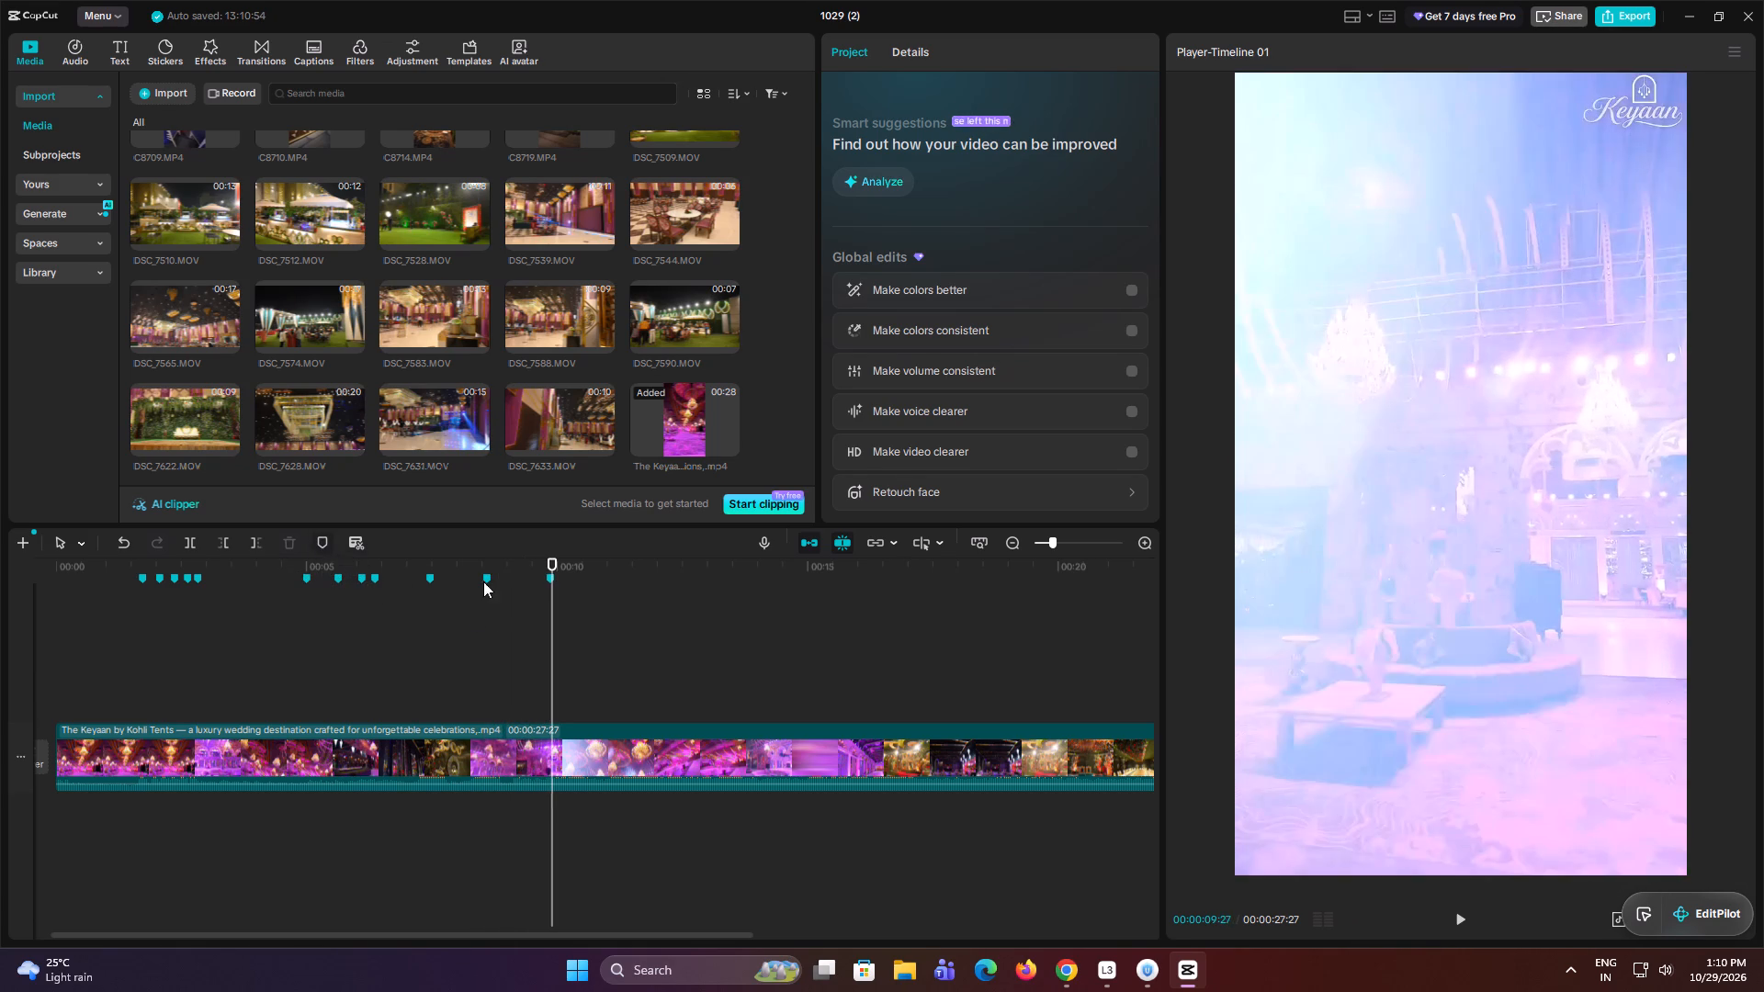
pyautogui.press('Right')
pyautogui.press('Right')
pyautogui.press('Right')
pyautogui.press('Right')
pyautogui.press('Right')
pyautogui.press('Right')
pyautogui.press('Right')
pyautogui.press('Right')
pyautogui.press('Right')
pyautogui.press('Right')
pyautogui.press('Right')
pyautogui.press('Right')
pyautogui.press('Right')
pyautogui.press('Right')
pyautogui.press('Right')
pyautogui.press('Right')
pyautogui.press('Right')
pyautogui.press('Right')
pyautogui.press('Right')
pyautogui.press('Right')
pyautogui.press('Right')
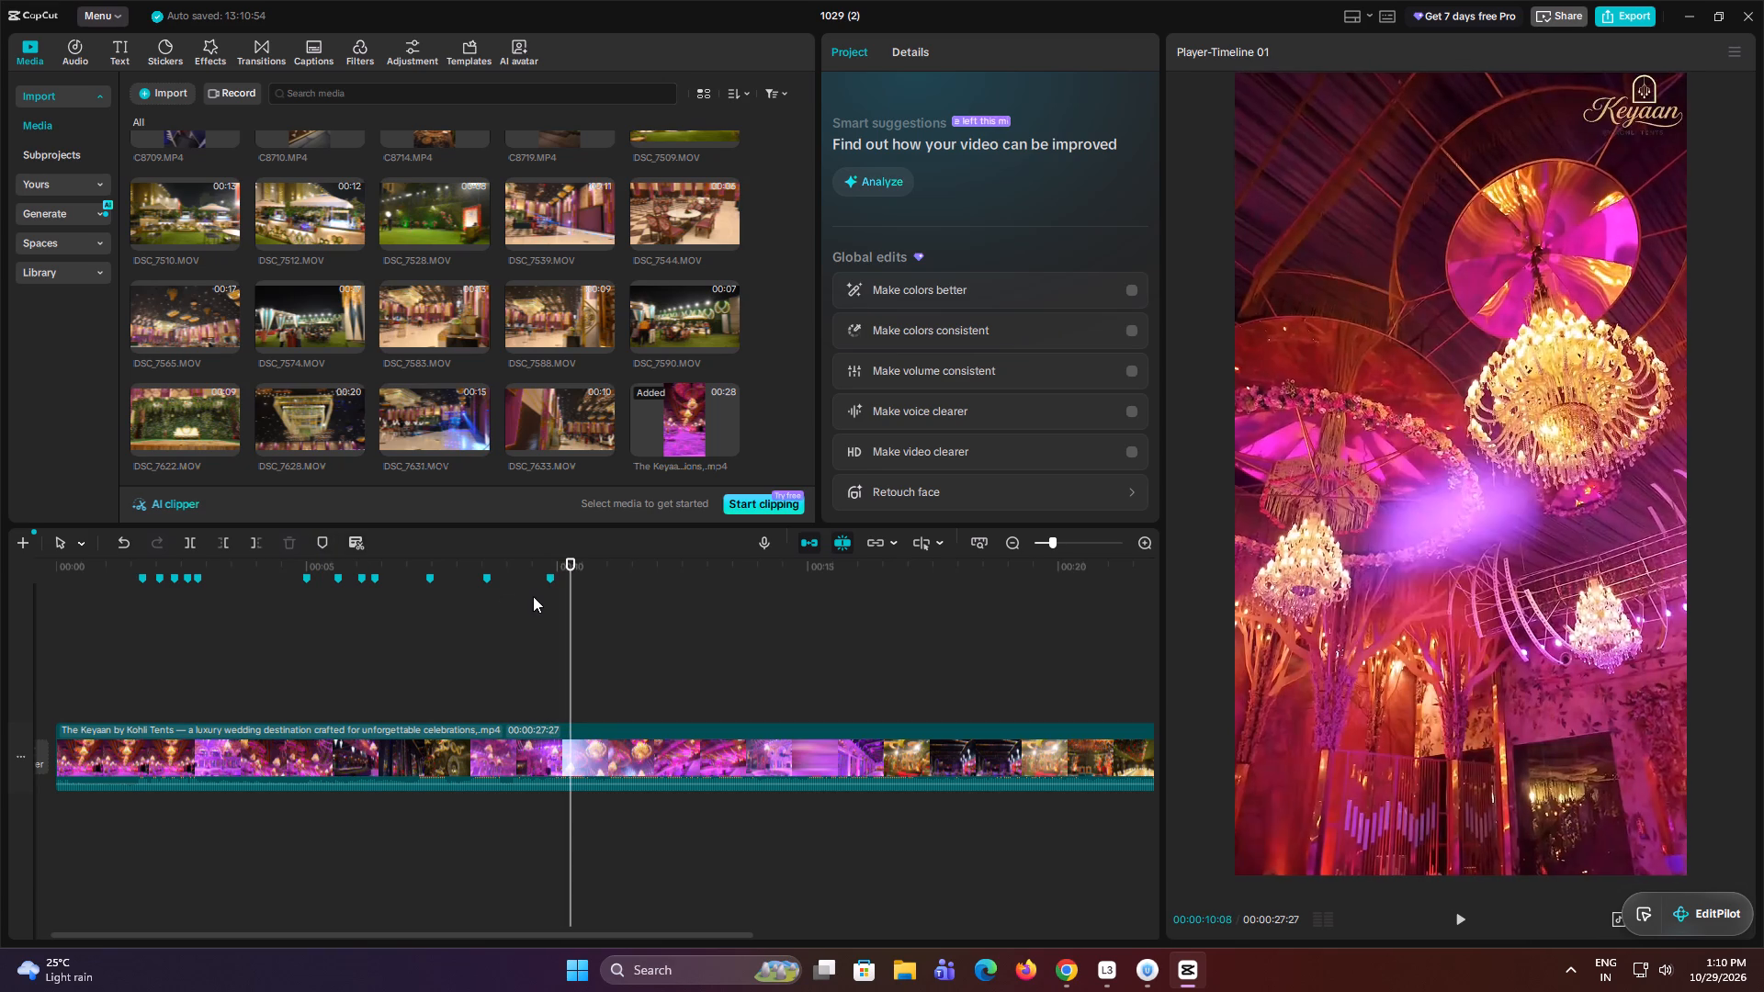
pyautogui.press('Right')
pyautogui.press('Right')
pyautogui.press('Right')
pyautogui.press('Right')
pyautogui.press('Right')
pyautogui.press('Right')
pyautogui.press('Right')
pyautogui.press('Right')
pyautogui.press('Right')
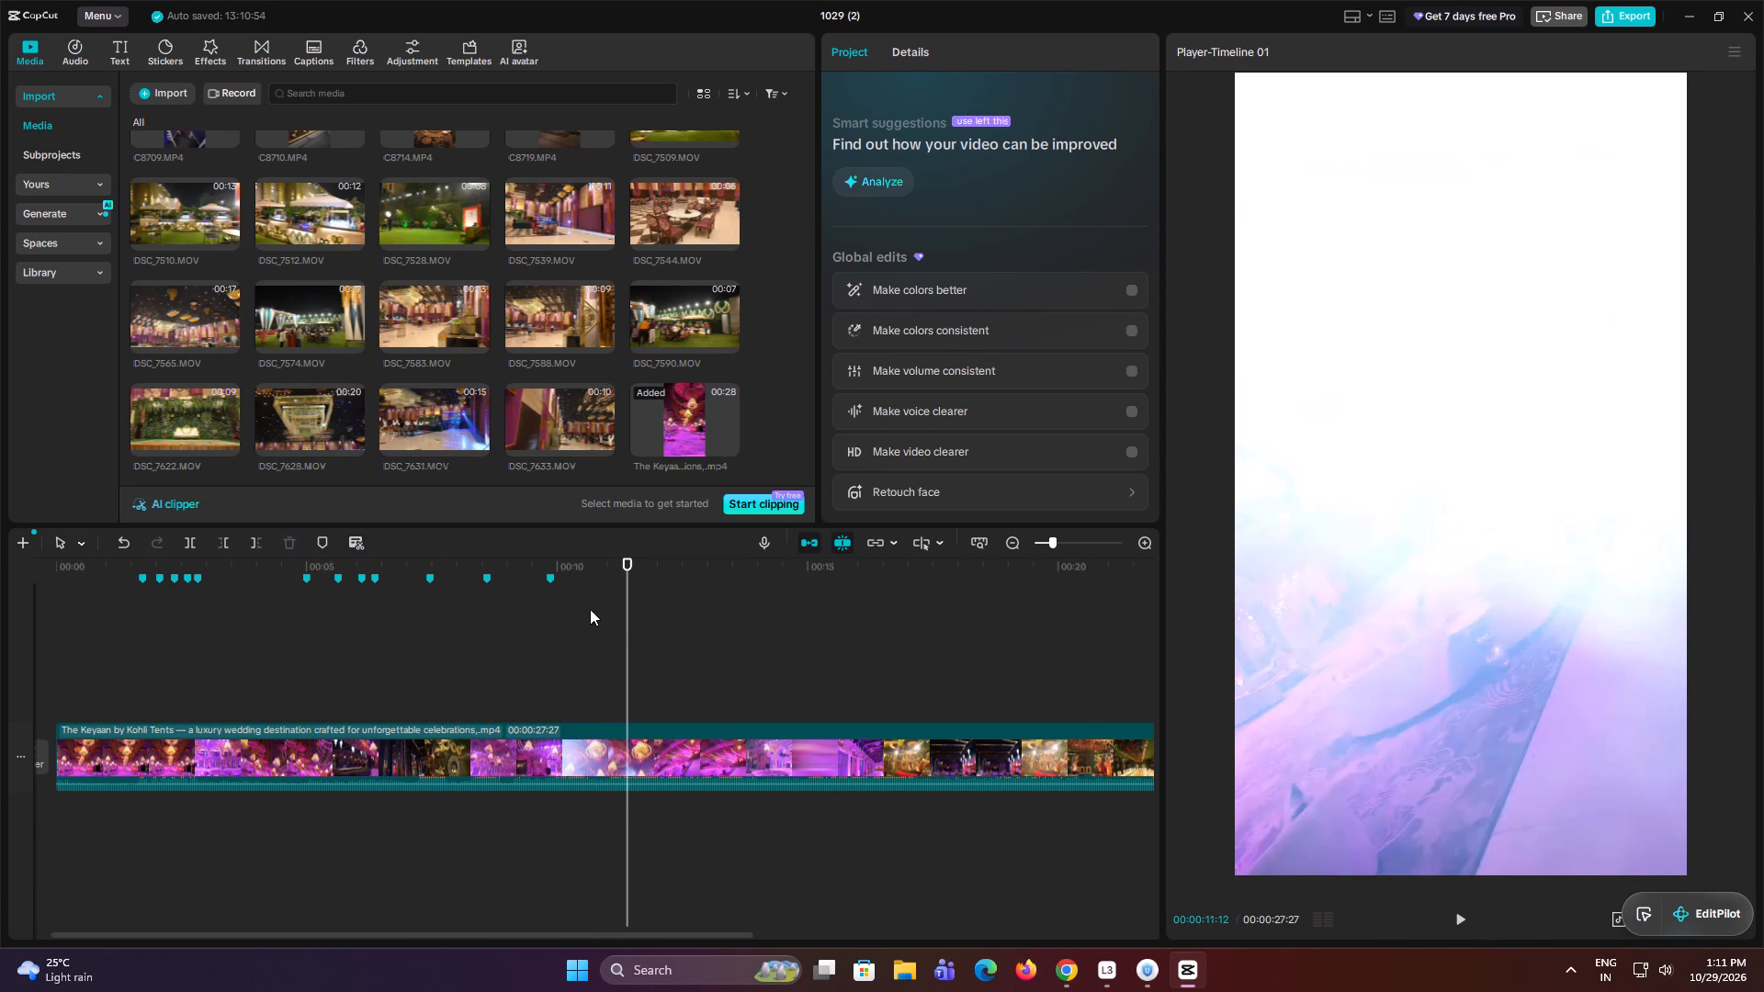
pyautogui.press('m')
# Add a timeline marker at the flash shot change from the white counter view into the pale sofa and armchairs lounge, at 00:00:13:10.
pyautogui.press('Right')
pyautogui.press('Right')
pyautogui.press('Right')
pyautogui.press('Right')
pyautogui.press('Right')
pyautogui.press('Right')
pyautogui.press('Right')
pyautogui.press('Right')
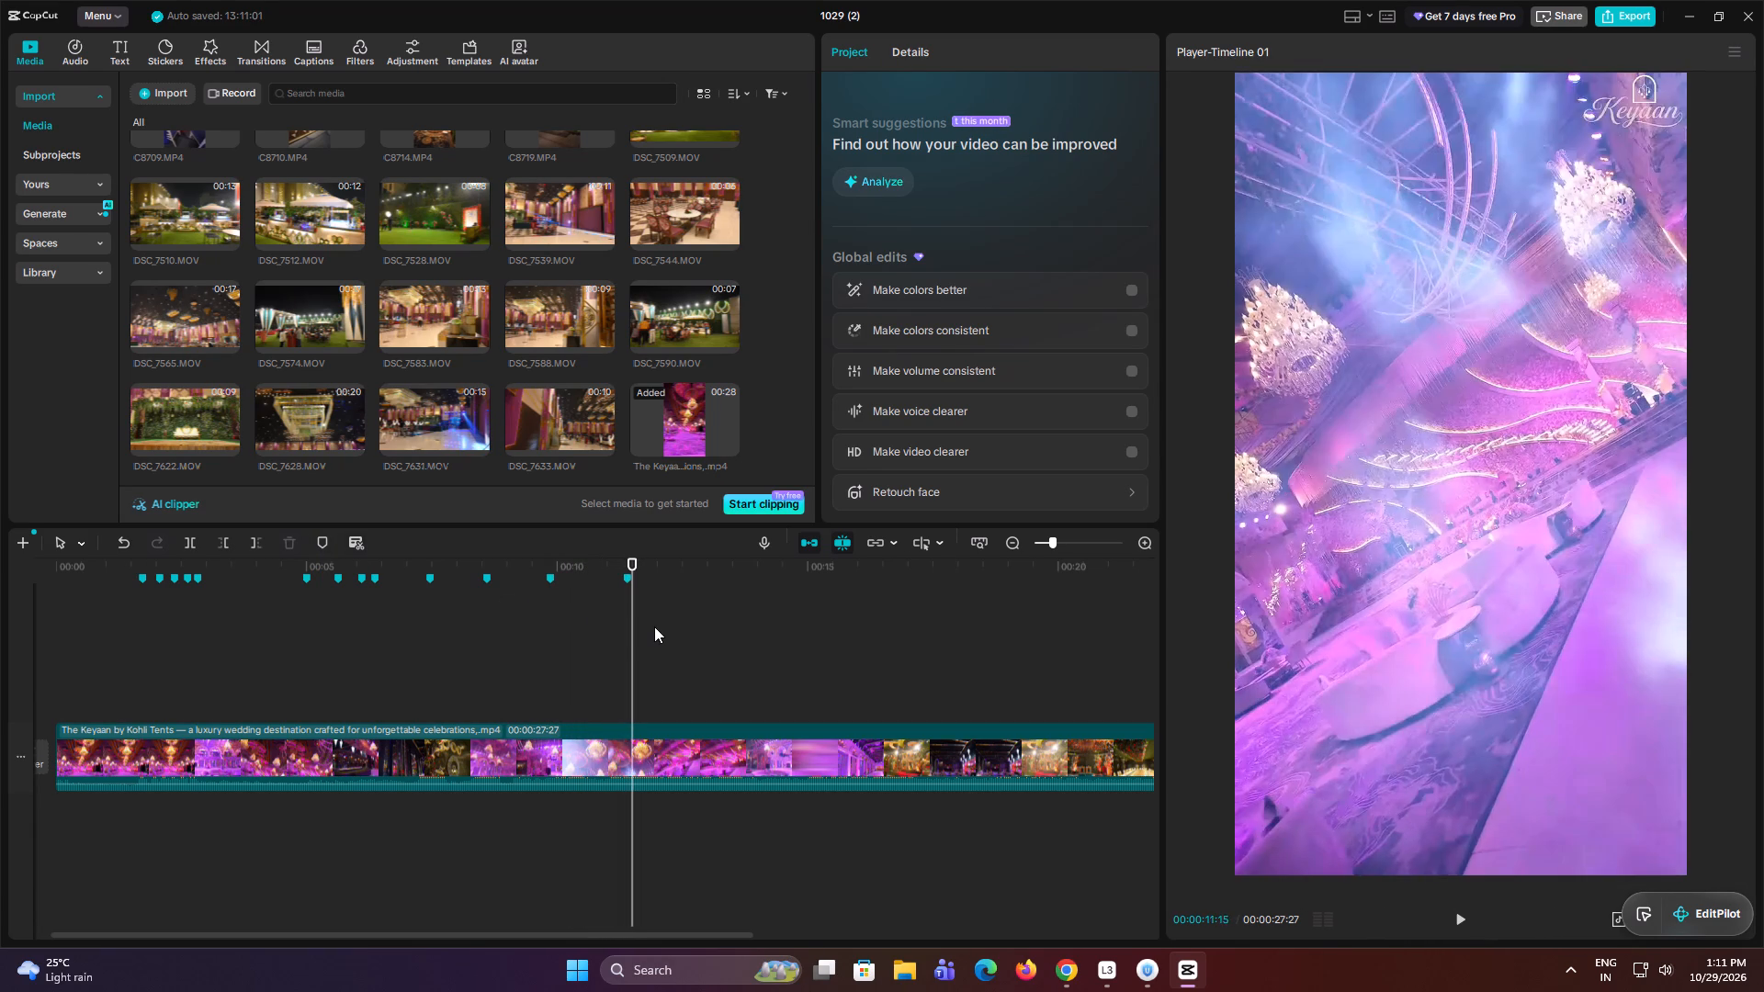
pyautogui.press('Right')
pyautogui.press('Right')
pyautogui.press('Right')
pyautogui.press('Right')
pyautogui.press('Right')
pyautogui.press('Right')
pyautogui.press('Right')
pyautogui.press('Right')
pyautogui.press('Right')
pyautogui.press('Right')
pyautogui.press('Right')
pyautogui.press('Right')
pyautogui.press('Right')
pyautogui.press('Right')
pyautogui.press('Right')
pyautogui.press('Right')
pyautogui.press('Right')
pyautogui.press('Right')
pyautogui.press('Right')
pyautogui.press('Right')
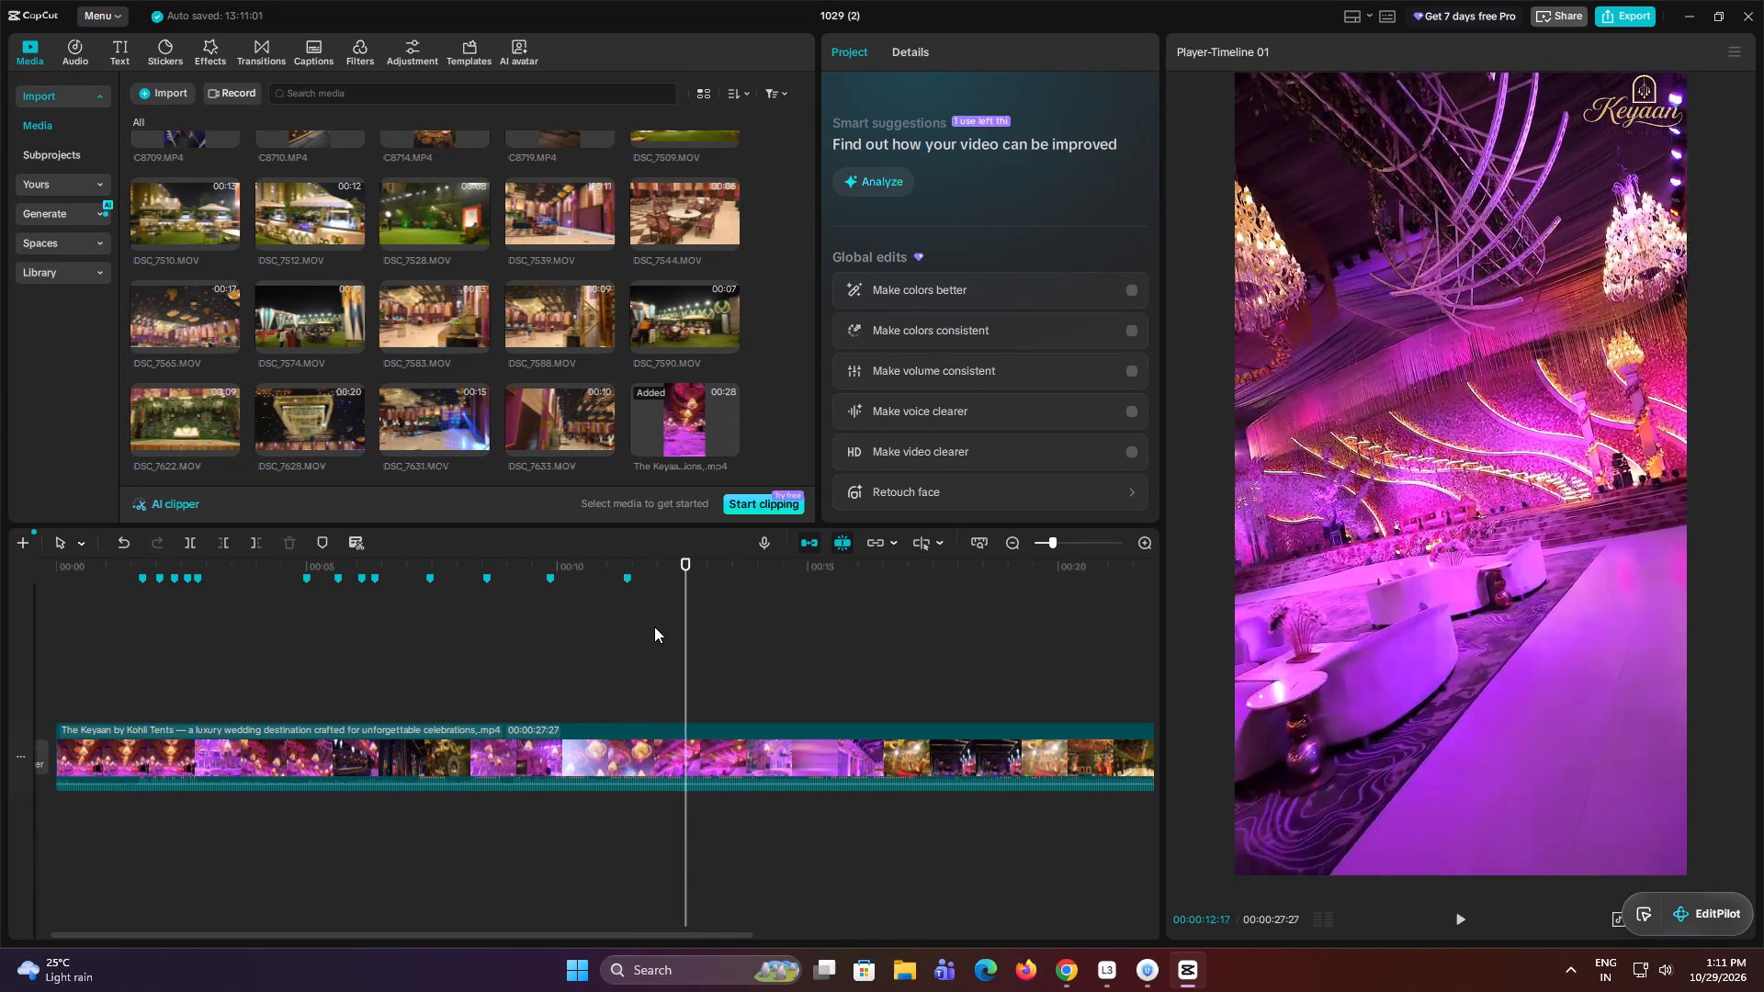
pyautogui.press('Left')
pyautogui.press('Left')
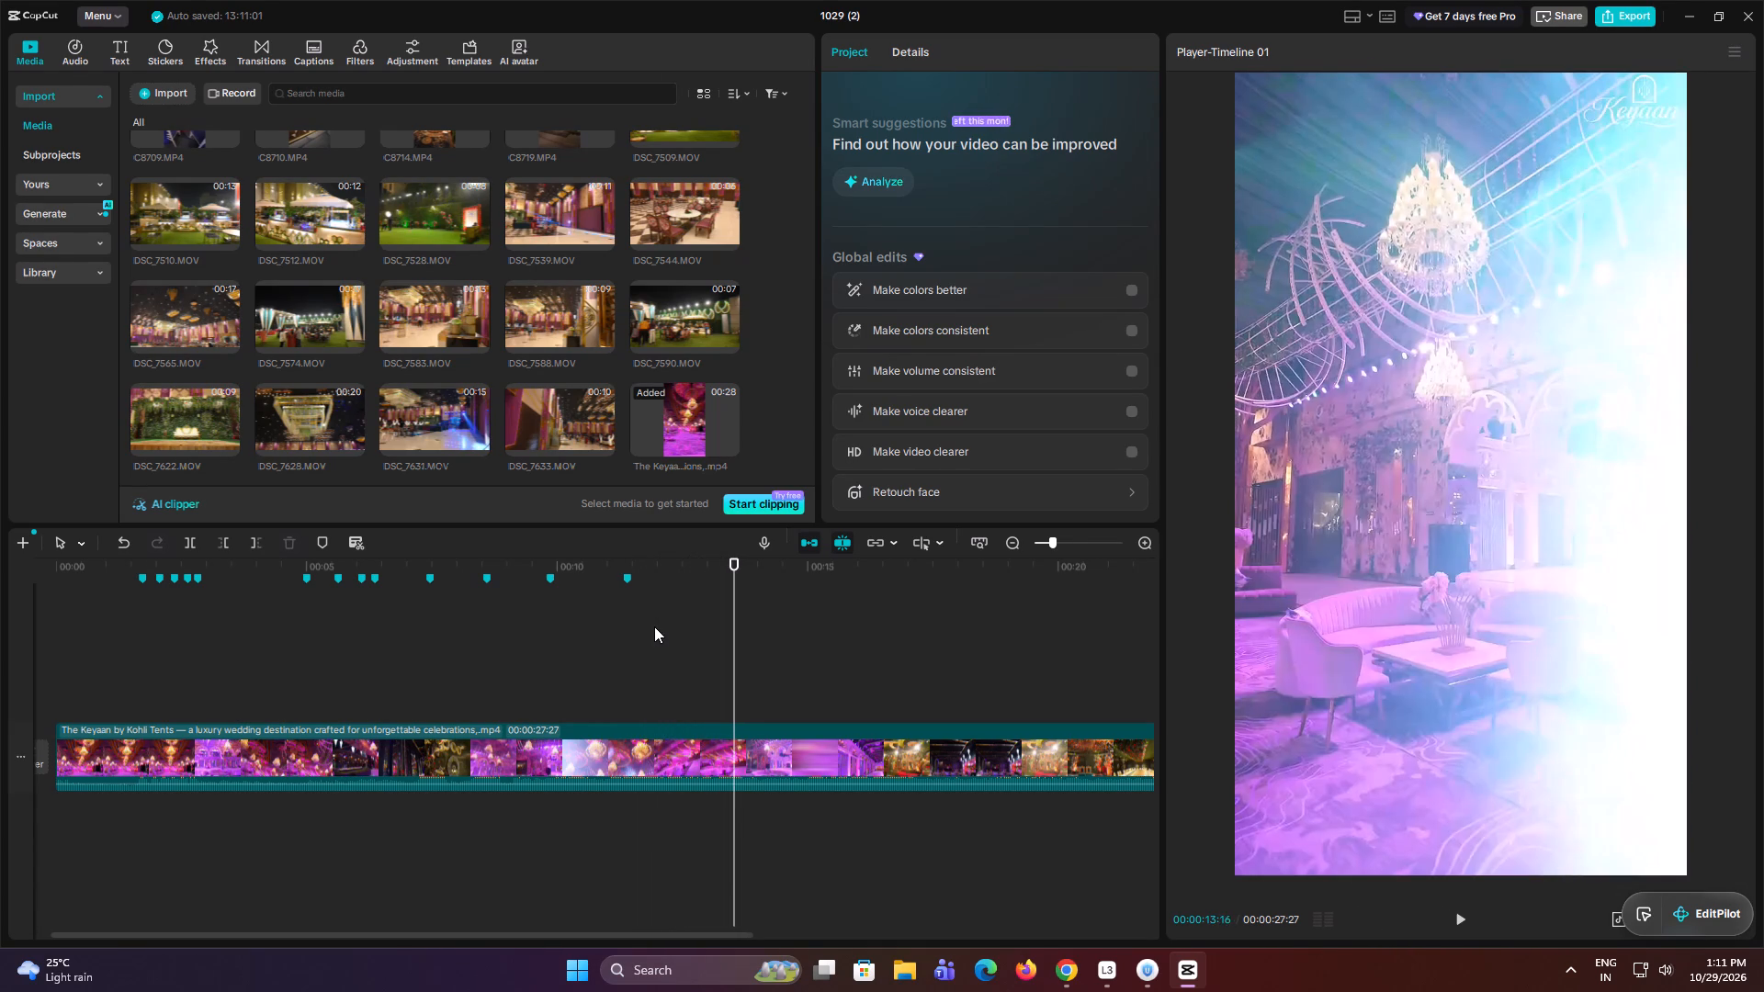
pyautogui.press('Left')
pyautogui.press('Left')
pyautogui.press('Left')
pyautogui.press('Left')
pyautogui.press('Left')
pyautogui.press('Left')
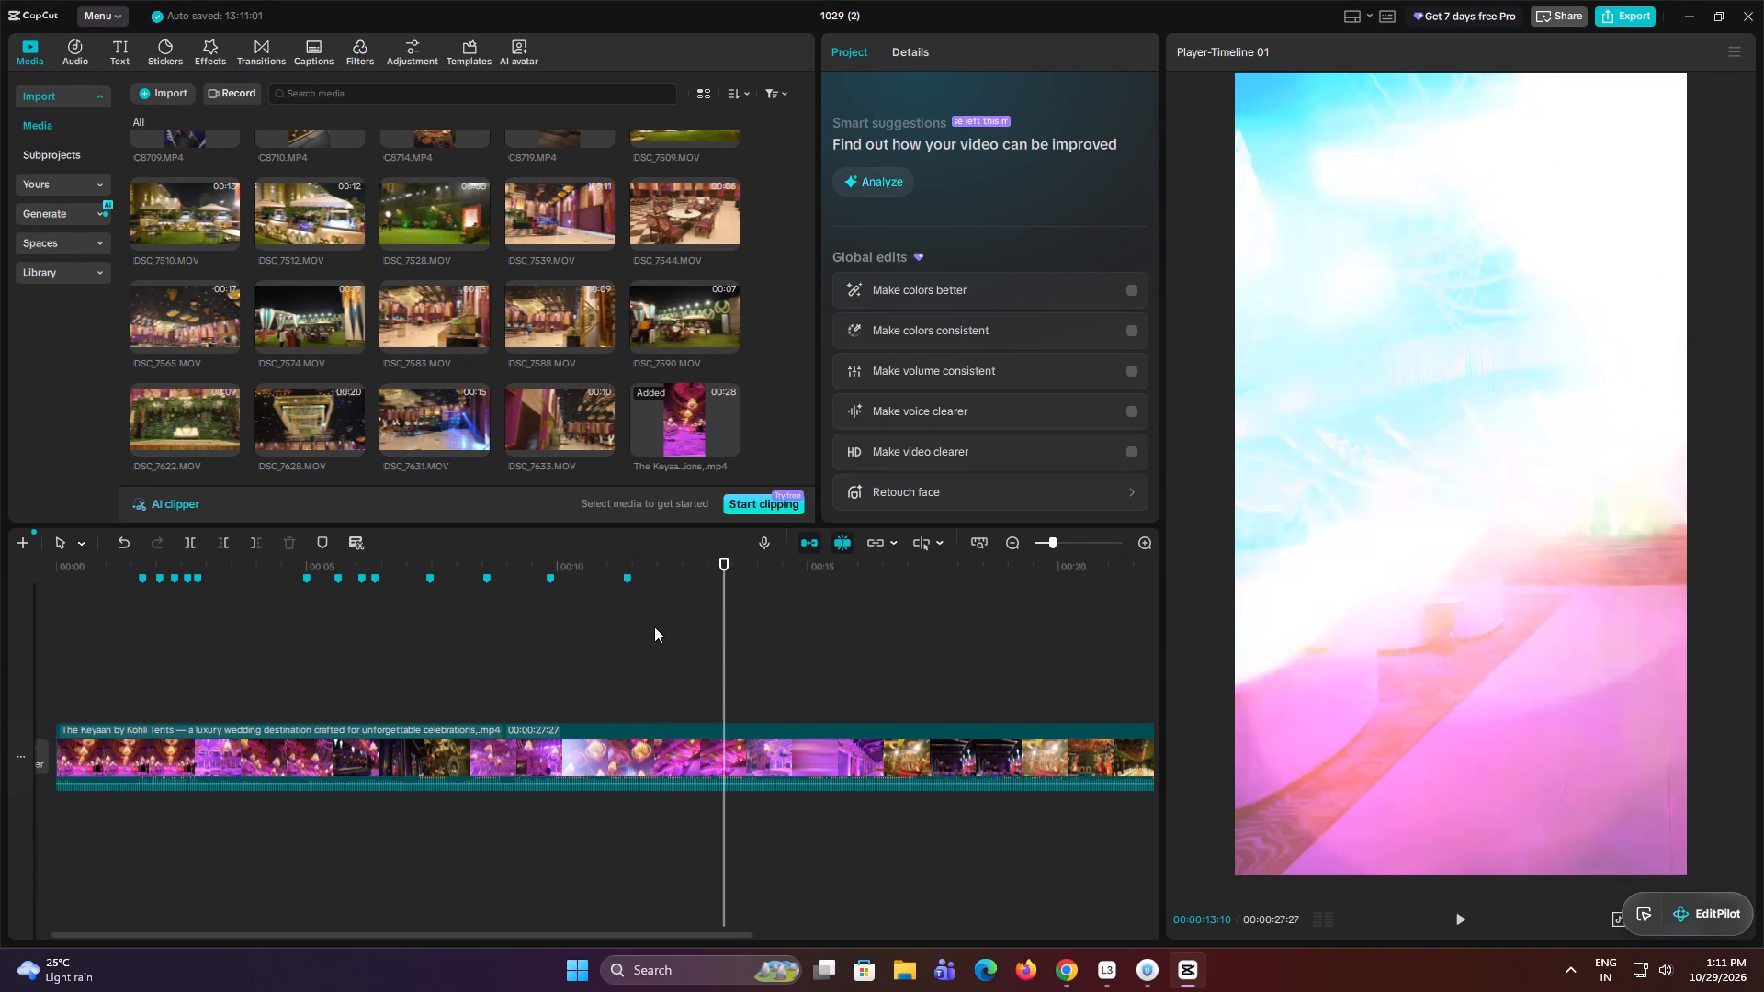
pyautogui.press('m')
# Add a timeline marker at the blurred shot change from the pale sofa and armchairs lounge into the purple-lit corridor, at 00:00:15:06.
pyautogui.press('Right')
pyautogui.press('Right')
pyautogui.press('Right')
pyautogui.press('Right')
pyautogui.press('Right')
pyautogui.press('Right')
pyautogui.press('Right')
pyautogui.press('Right')
pyautogui.press('Right')
pyautogui.press('Right')
pyautogui.press('Right')
pyautogui.press('Right')
pyautogui.press('Right')
pyautogui.press('Right')
pyautogui.press('Right')
pyautogui.press('Right')
pyautogui.press('Right')
pyautogui.press('Right')
pyautogui.press('Right')
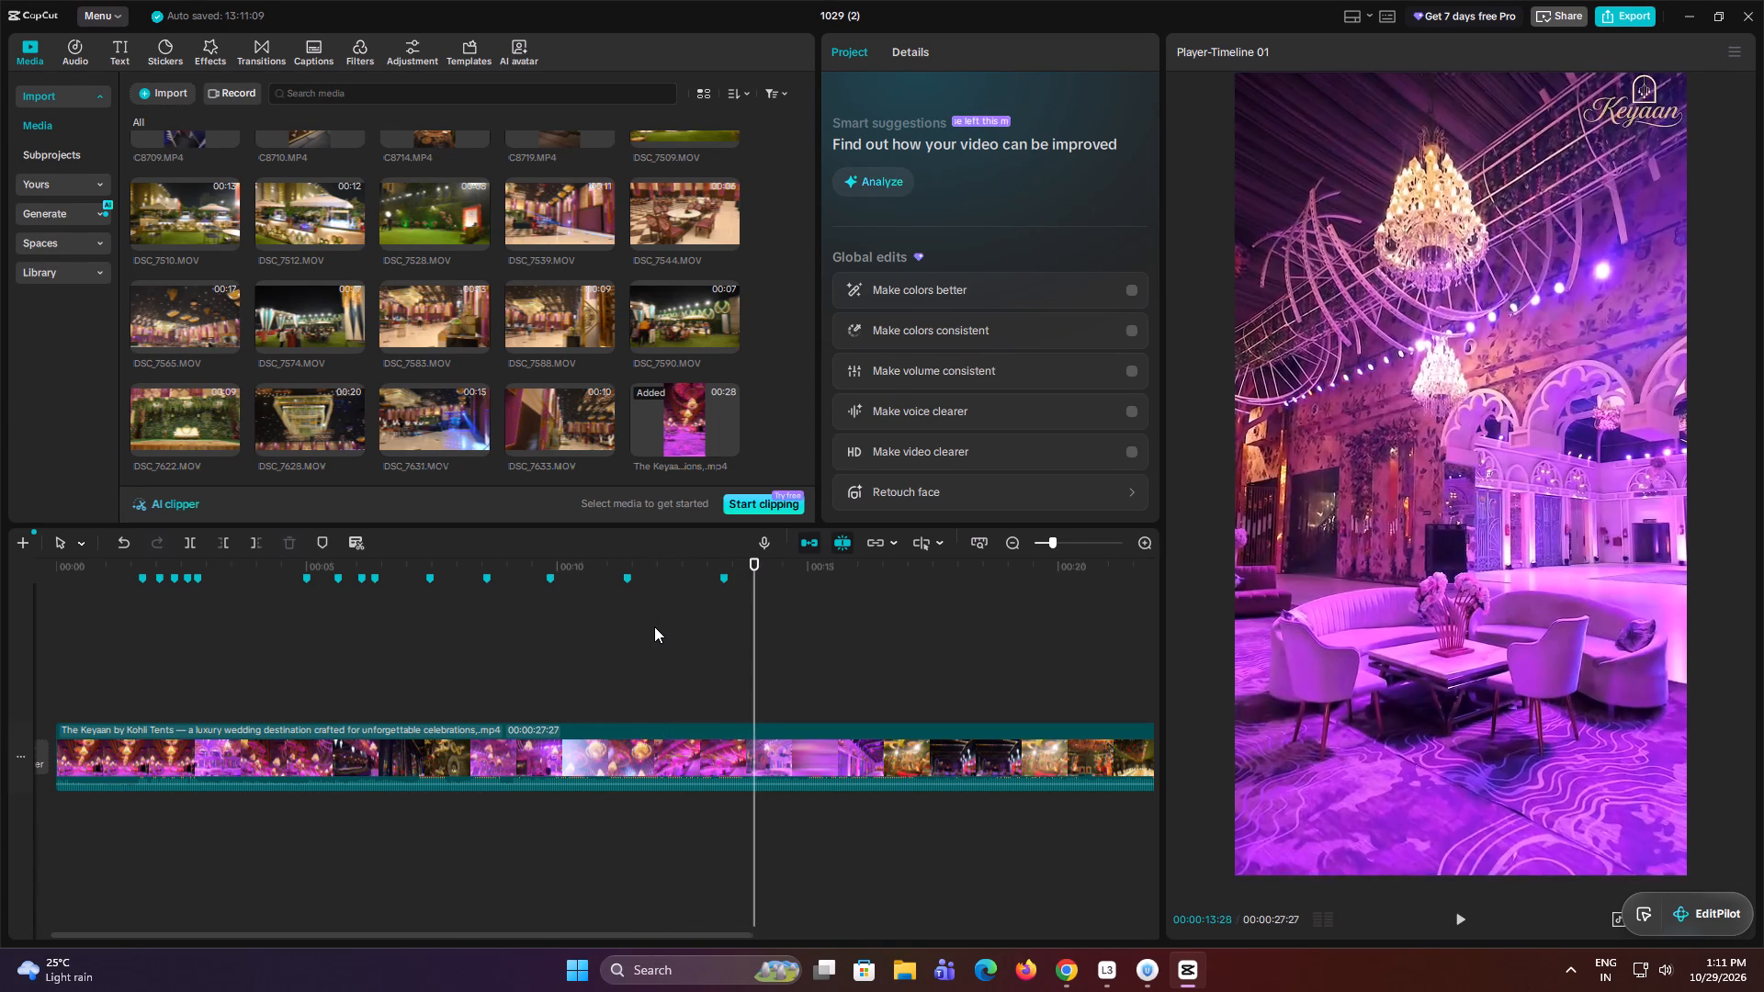
pyautogui.press('Right')
pyautogui.press('Right')
pyautogui.press('Right')
pyautogui.press('Right')
pyautogui.press('Right')
pyautogui.press('Right')
pyautogui.press('Right')
pyautogui.press('Right')
pyautogui.press('Right')
pyautogui.press('Right')
pyautogui.press('Right')
pyautogui.press('Right')
pyautogui.press('Right')
pyautogui.press('Right')
pyautogui.press('Right')
pyautogui.press('Right')
pyautogui.press('Right')
pyautogui.press('Right')
pyautogui.press('Right')
pyautogui.press('Right')
pyautogui.press('Right')
pyautogui.press('Right')
pyautogui.press('Right')
pyautogui.press('Right')
pyautogui.press('Right')
pyautogui.press('Right')
pyautogui.press('Right')
pyautogui.press('Right')
pyautogui.press('Right')
pyautogui.press('Right')
pyautogui.press('Right')
pyautogui.press('Right')
pyautogui.press('Right')
pyautogui.press('Right')
pyautogui.press('Right')
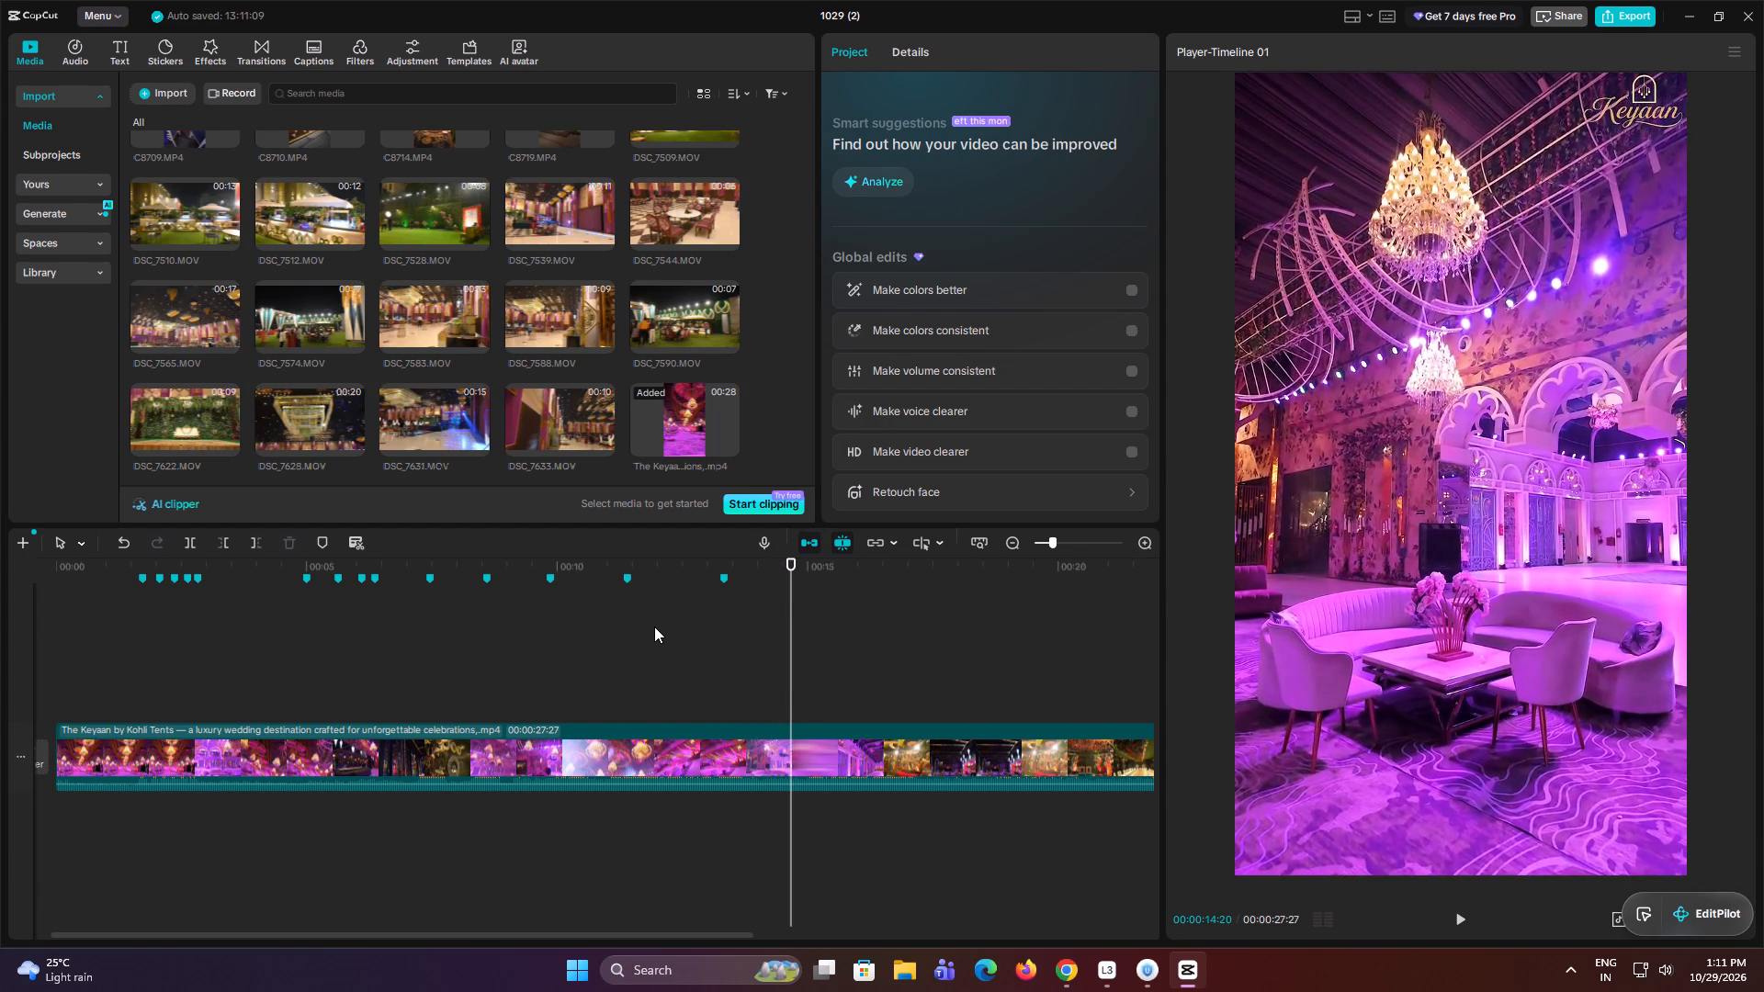
pyautogui.press('Right')
pyautogui.press('Right')
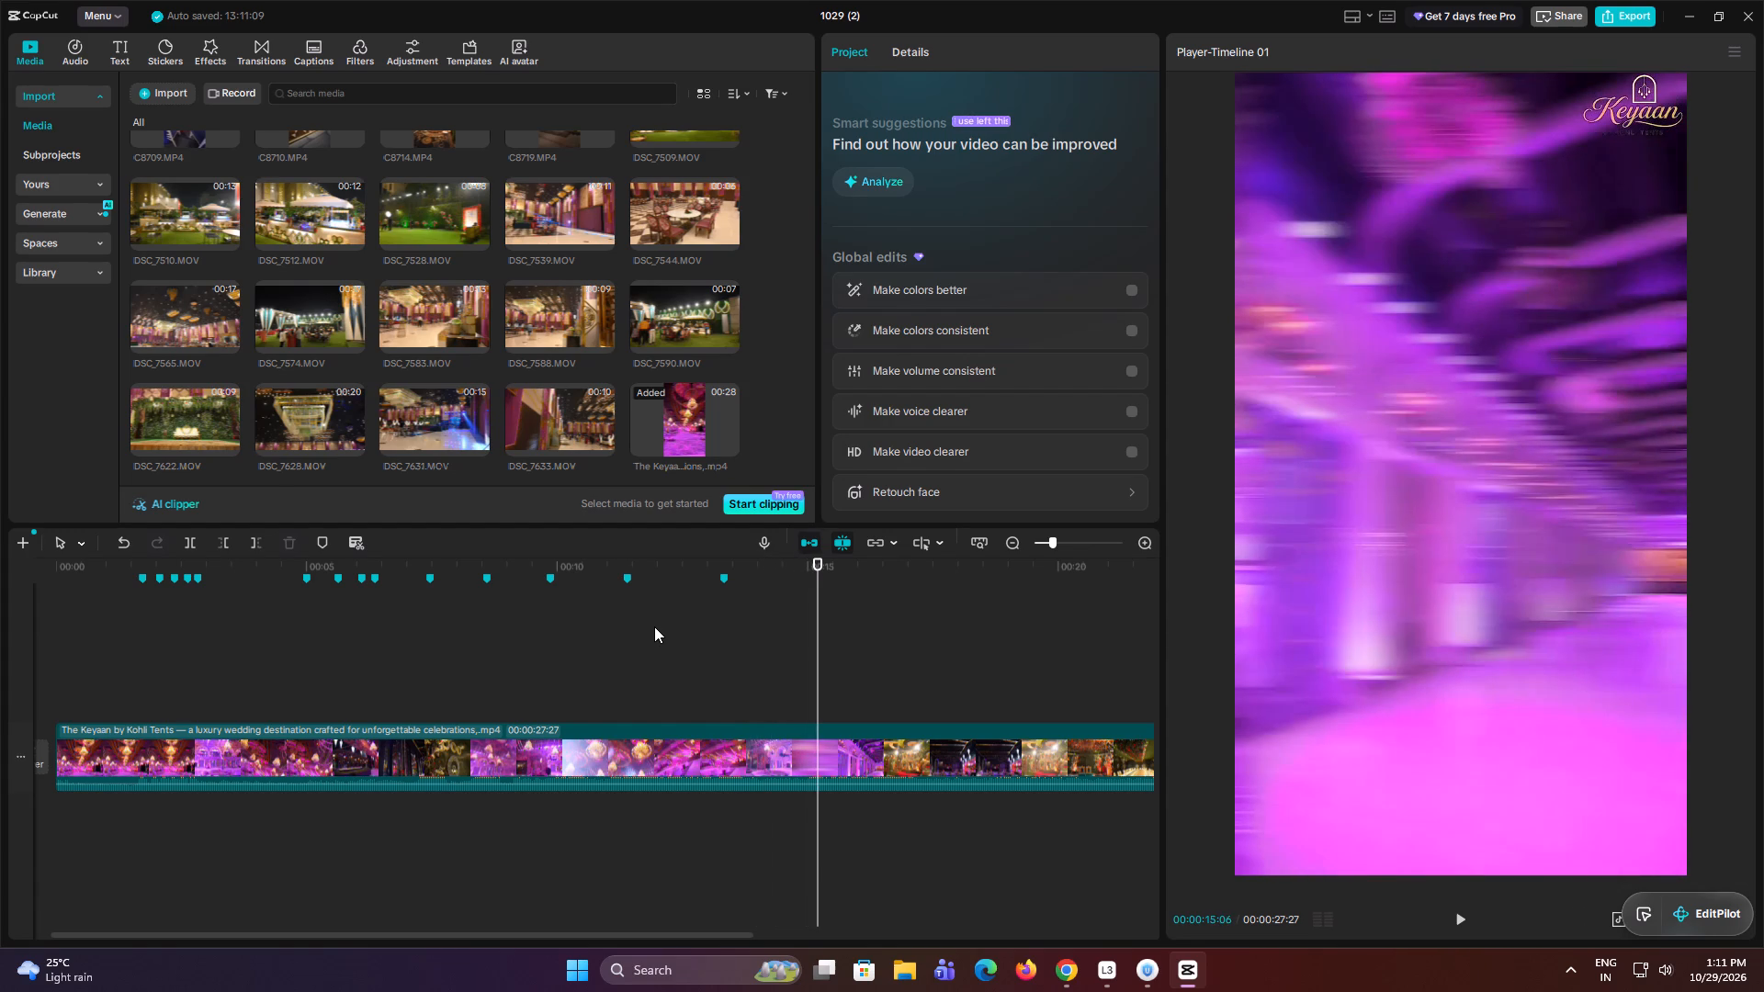
pyautogui.press('m')
# Add a timeline marker at the shot change from the purple-lit corridor into the orange floral canopy seating area, at 00:00:16:01.
pyautogui.press('Right')
pyautogui.press('Right')
pyautogui.press('Right')
pyautogui.press('Right')
pyautogui.press('Right')
pyautogui.press('Right')
pyautogui.press('Right')
pyautogui.press('Right')
pyautogui.press('Right')
pyautogui.press('Right')
pyautogui.press('Right')
pyautogui.press('Right')
pyautogui.press('Right')
pyautogui.press('Right')
pyautogui.press('Right')
pyautogui.press('Right')
pyautogui.press('Right')
pyautogui.press('Right')
pyautogui.press('Right')
pyautogui.press('Right')
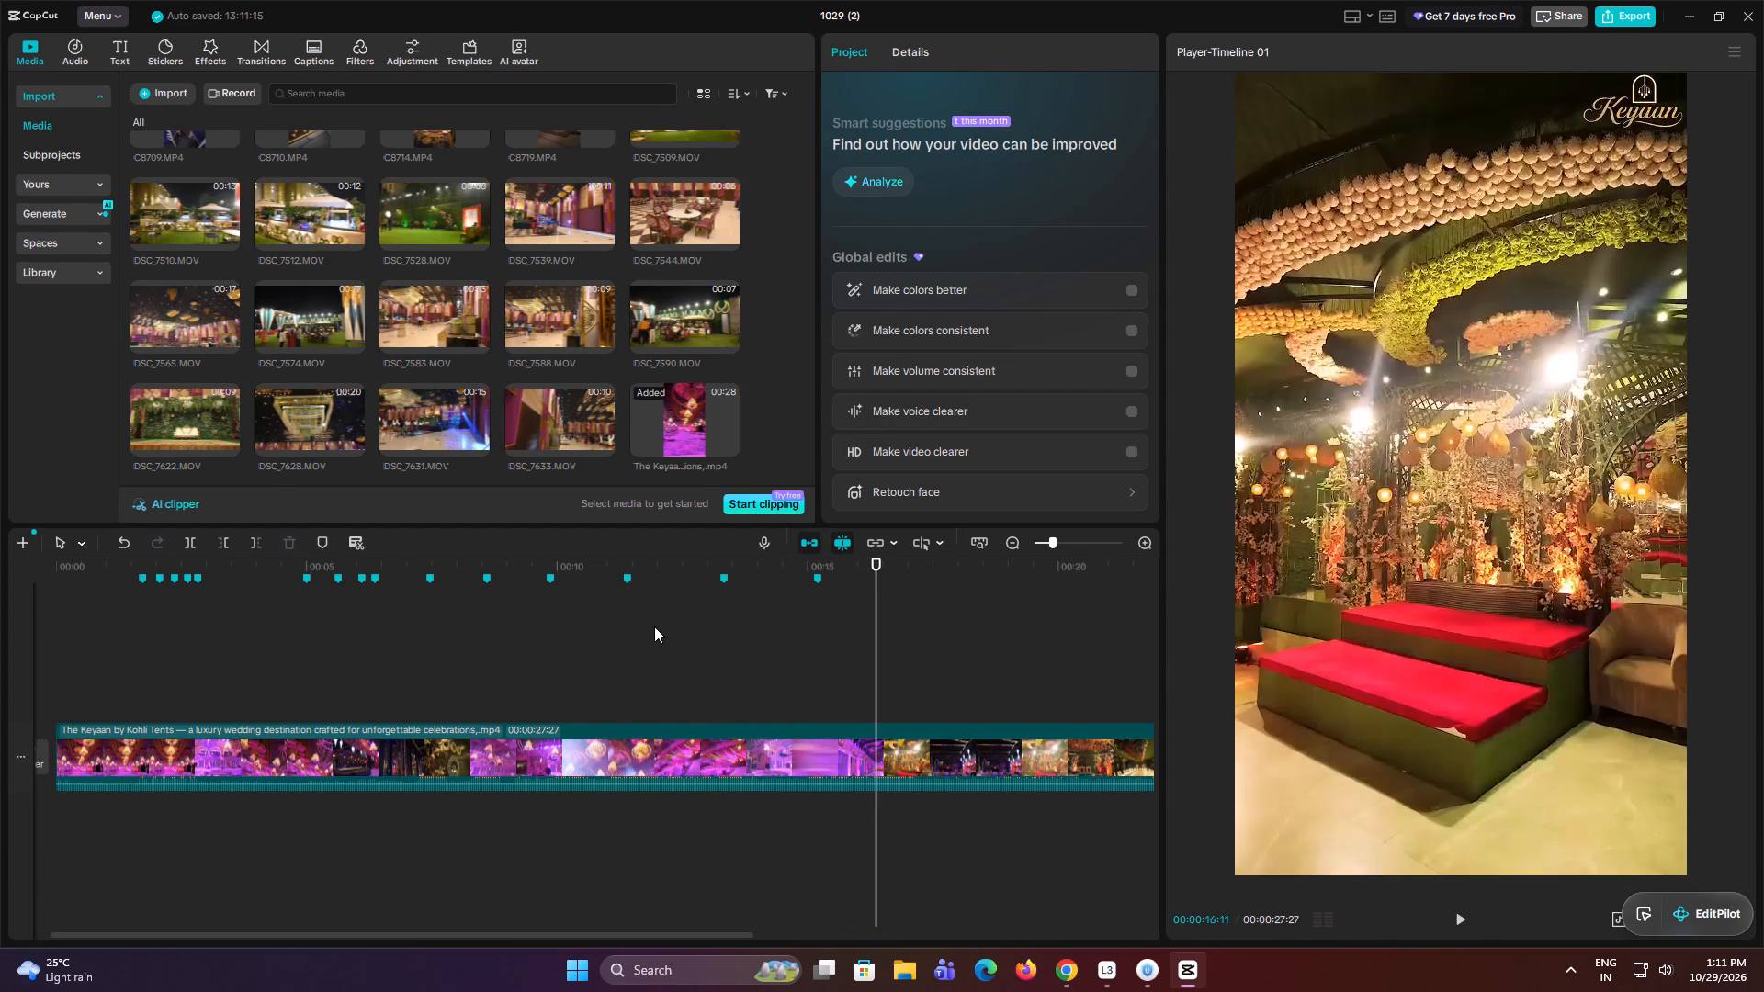
pyautogui.press('Left')
pyautogui.press('Left')
pyautogui.press('Left')
pyautogui.press('Left')
pyautogui.press('Left')
pyautogui.press('Left')
pyautogui.press('Left')
pyautogui.press('Left')
pyautogui.press('Left')
pyautogui.press('Left')
pyautogui.press('Left')
pyautogui.press('Left')
pyautogui.press('Left')
pyautogui.press('Left')
pyautogui.press('Left')
pyautogui.press('Left')
pyautogui.press('Left')
pyautogui.press('Left')
pyautogui.press('Left')
pyautogui.press('Left')
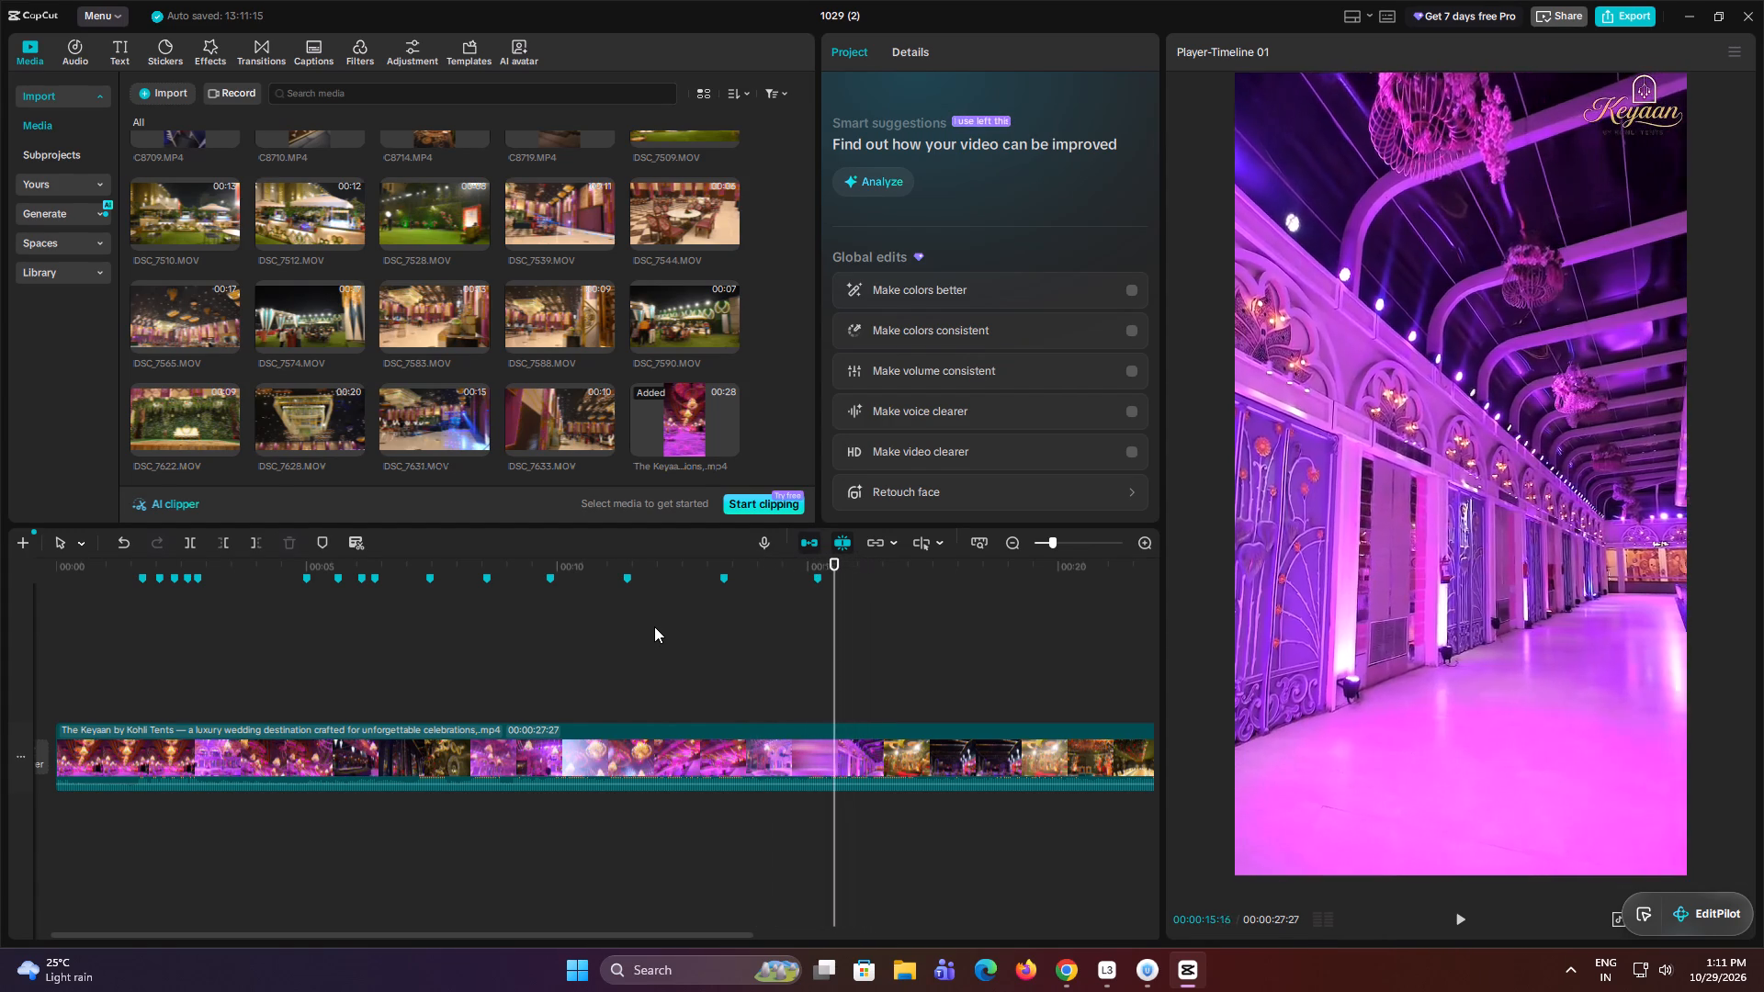
pyautogui.press('Left')
pyautogui.press('Right')
pyautogui.press('Right')
pyautogui.press('Right')
pyautogui.press('Right')
pyautogui.press('Right')
pyautogui.press('Right')
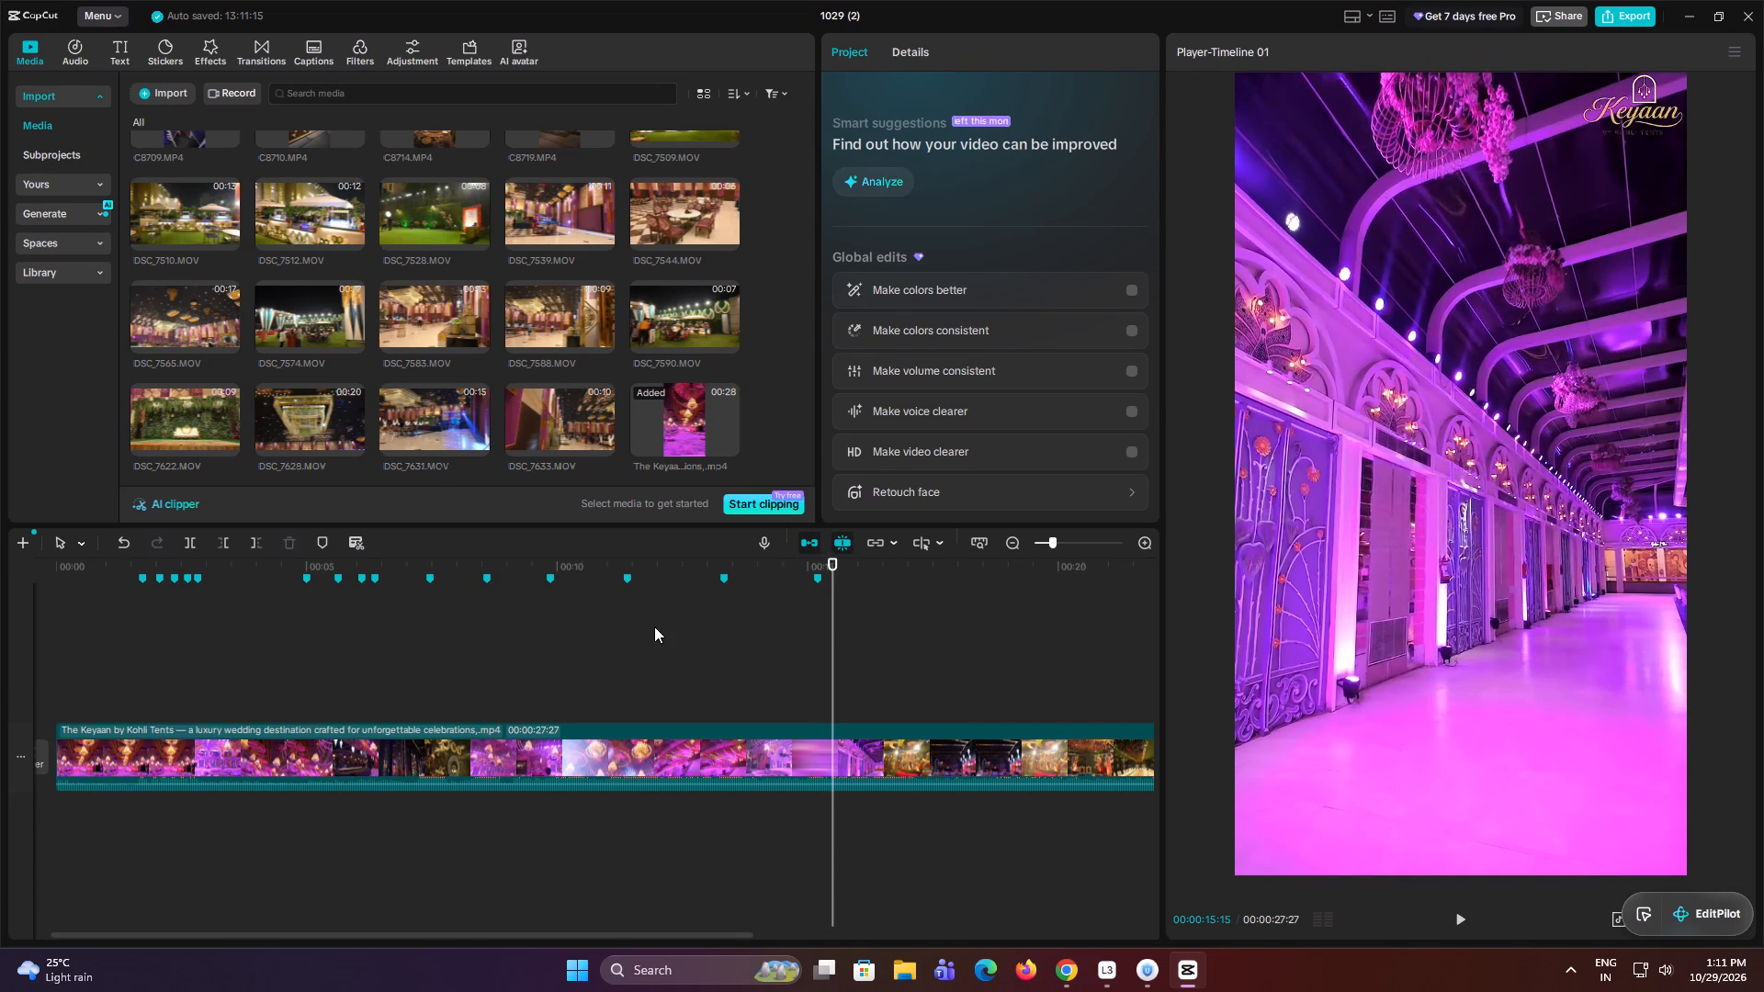
pyautogui.press('Right')
pyautogui.press('Right')
pyautogui.press('Right')
pyautogui.press('Right')
pyautogui.press('Right')
pyautogui.press('Right')
pyautogui.press('Right')
pyautogui.press('Right')
pyautogui.press('Right')
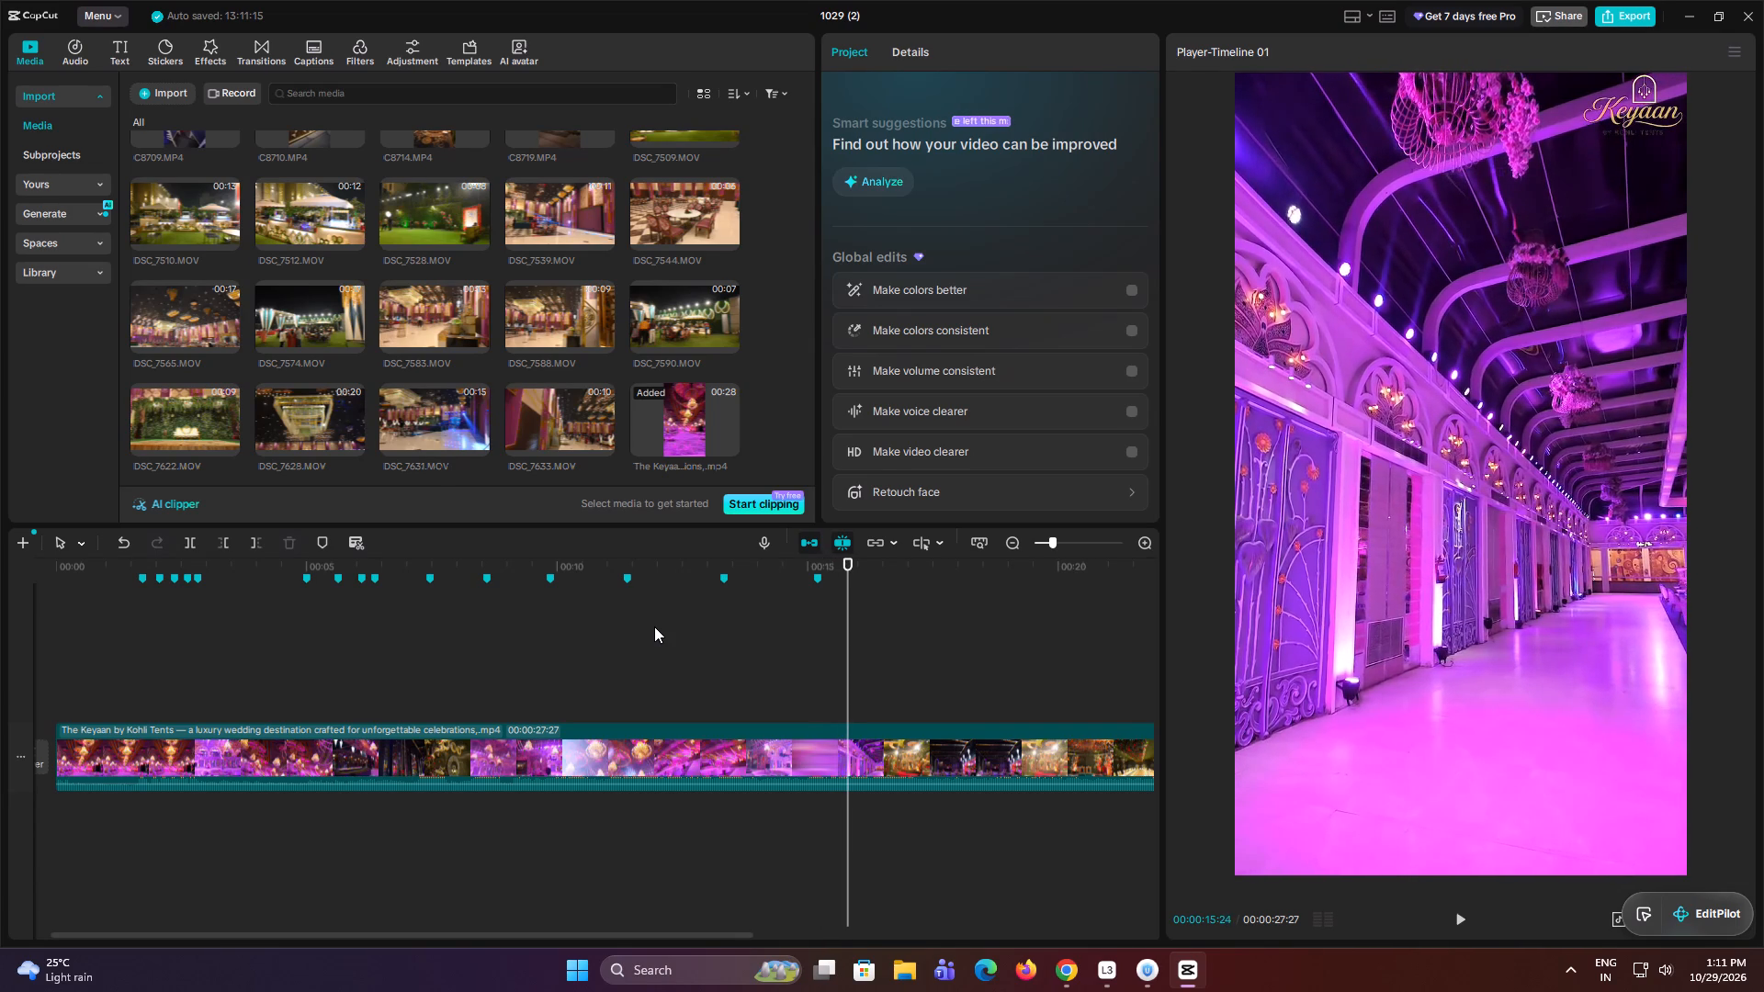
pyautogui.press('Right')
pyautogui.press('Right')
pyautogui.press('Right')
pyautogui.press('Right')
pyautogui.press('Right')
pyautogui.press('Right')
pyautogui.press('Right')
pyautogui.press('Right')
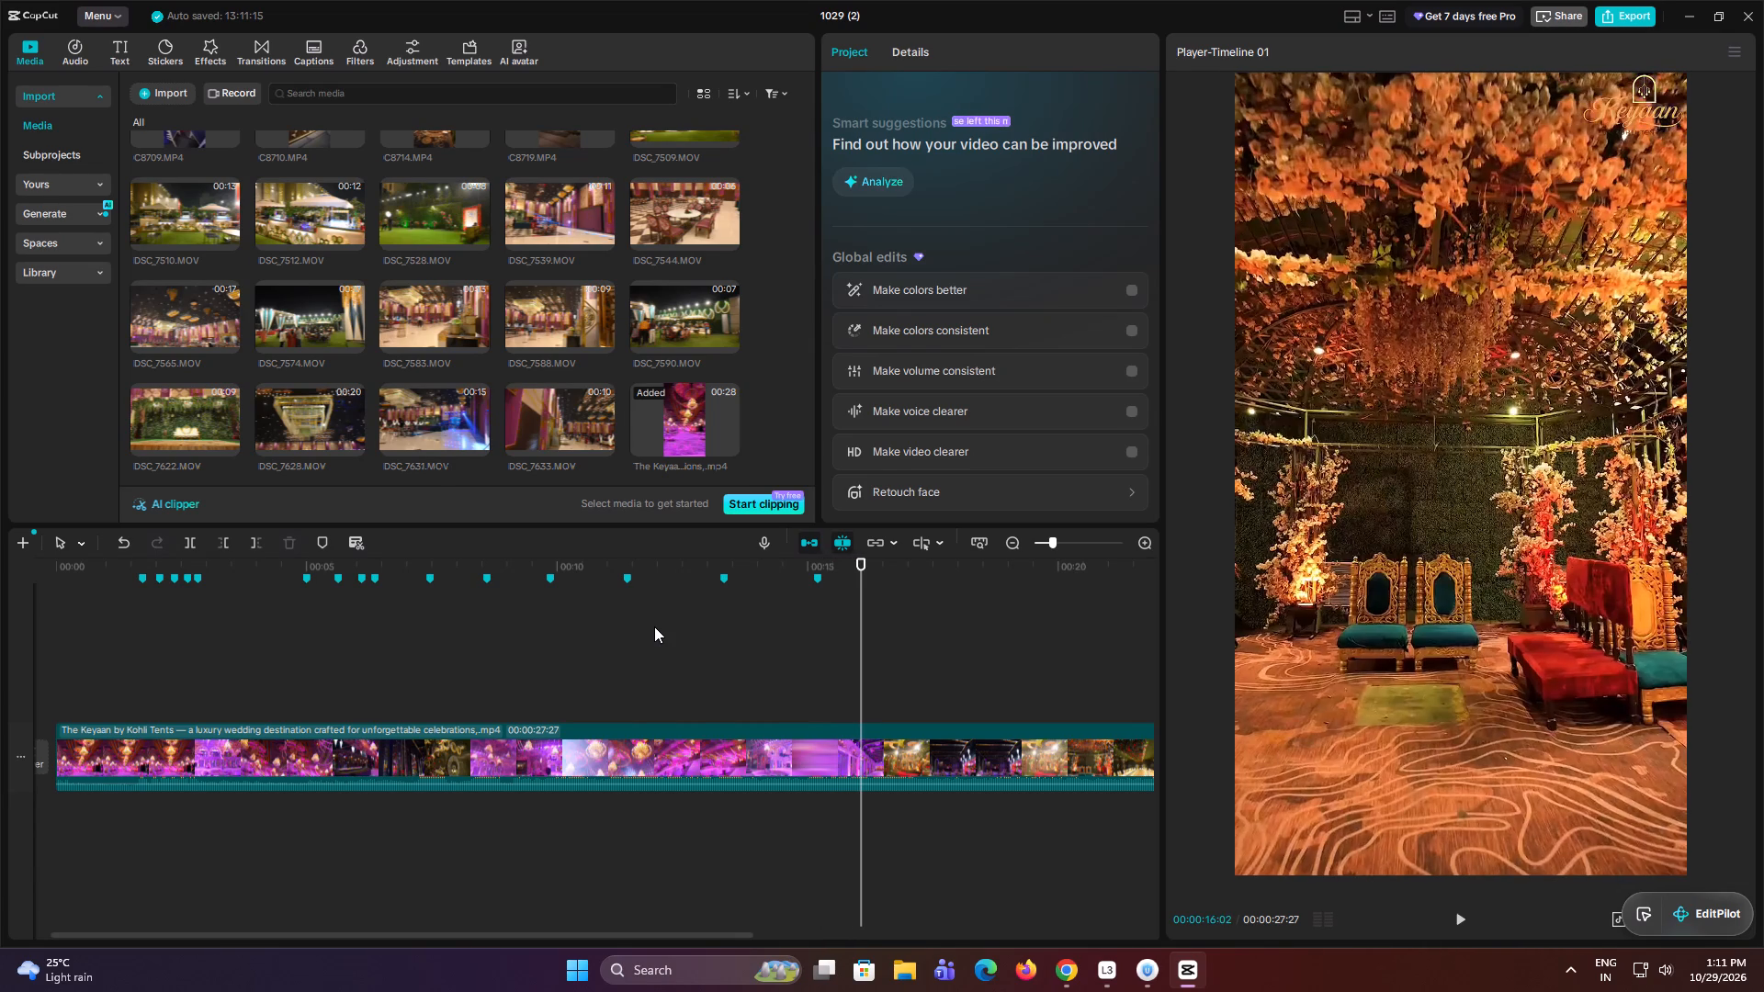
pyautogui.press('Left')
pyautogui.press('Left')
pyautogui.press('Right')
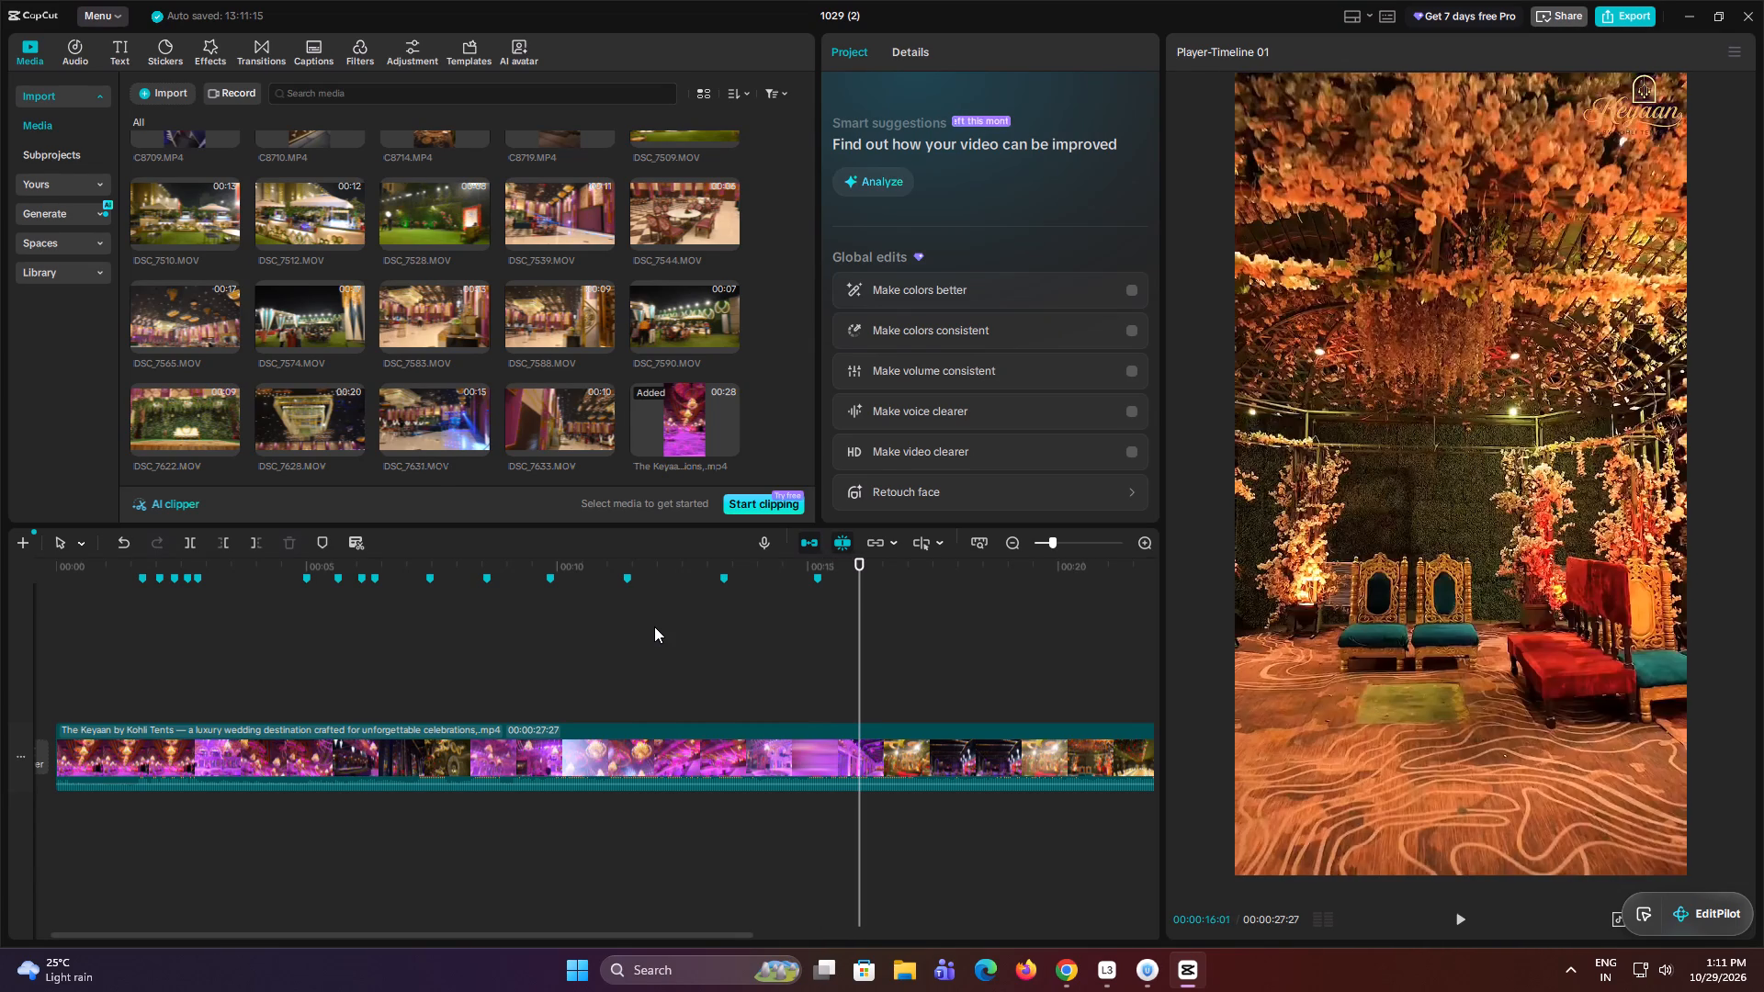
pyautogui.press('m')
# Add a timeline marker at the shot change from the floral canopy seating into the long banquet table room, at 00:00:16:05.
pyautogui.press('Right')
pyautogui.press('Right')
pyautogui.press('Right')
pyautogui.press('Right')
pyautogui.press('Right')
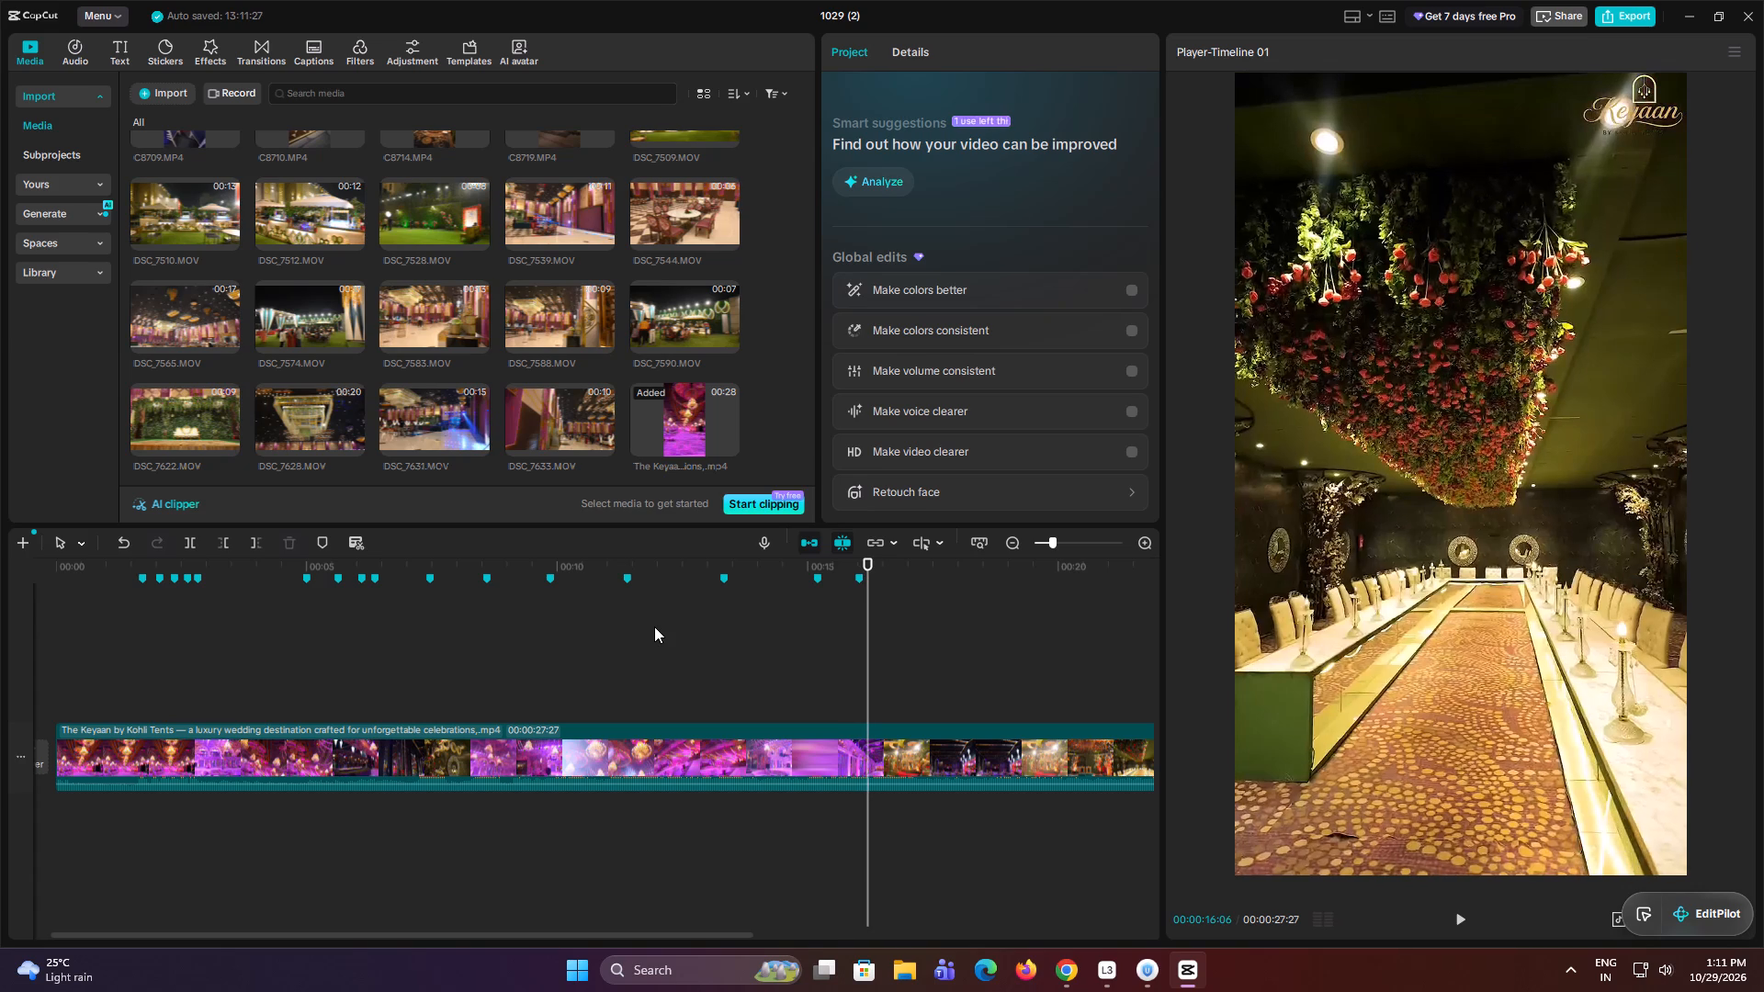
pyautogui.press('Left')
pyautogui.press('Left')
pyautogui.press('Right')
pyautogui.press('m')
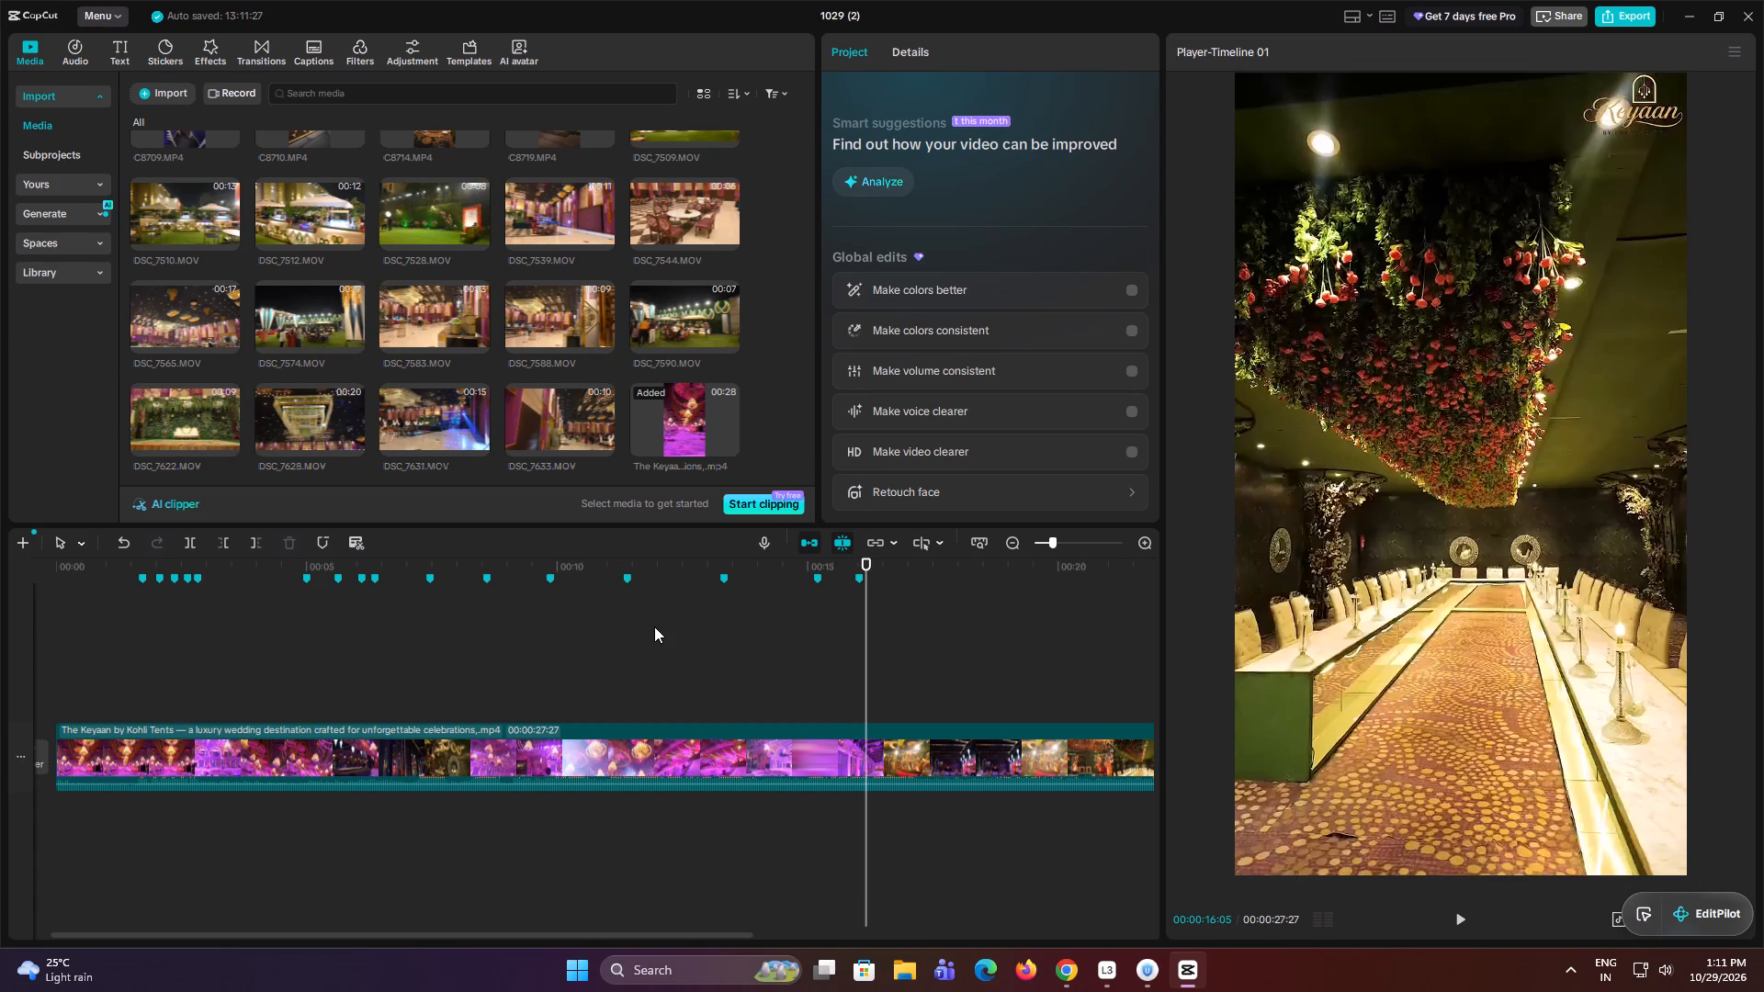
# Add a timeline marker at the shot change from the banquet table room into the red-cushioned stepped seating, at 00:00:16:09.
pyautogui.press('Right')
pyautogui.press('Right')
pyautogui.press('Right')
pyautogui.press('Right')
pyautogui.press('Right')
pyautogui.press('Left')
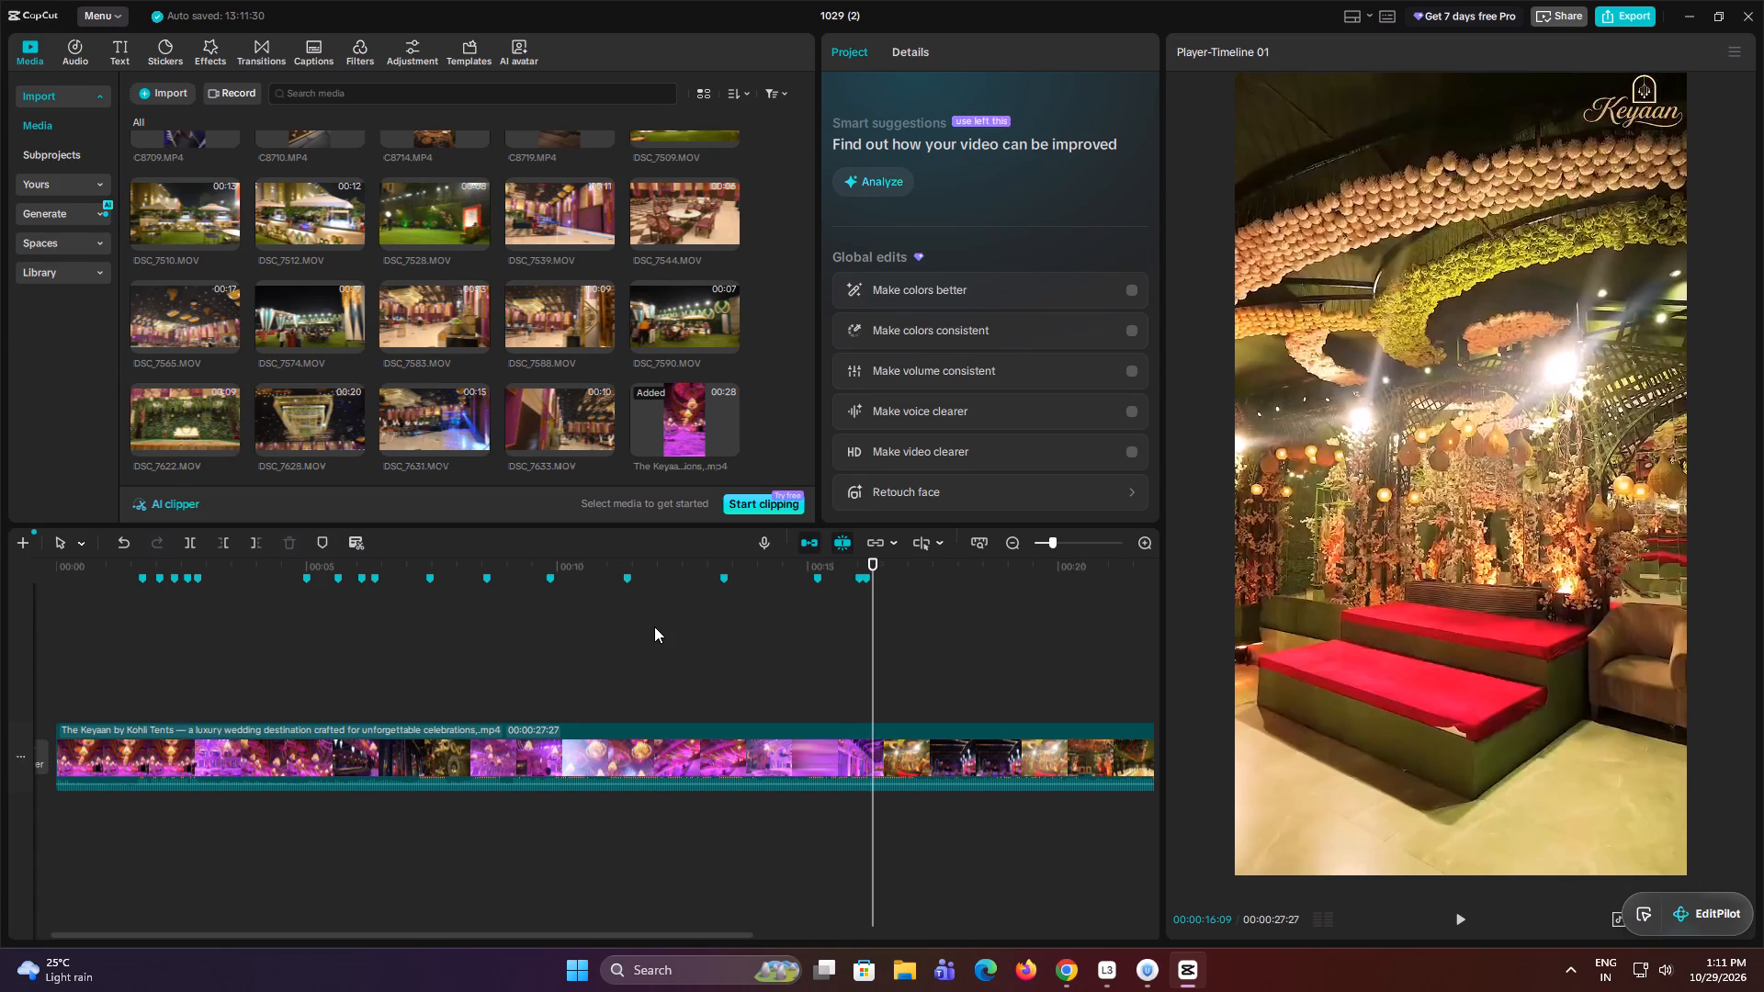
pyautogui.press('Left')
pyautogui.press('Right')
pyautogui.press('m')
# Add a timeline marker at the shot change from the red-cushioned seating into the tilted crystal light on greenery, at 00:00:16:12.
pyautogui.press('Right')
pyautogui.press('Right')
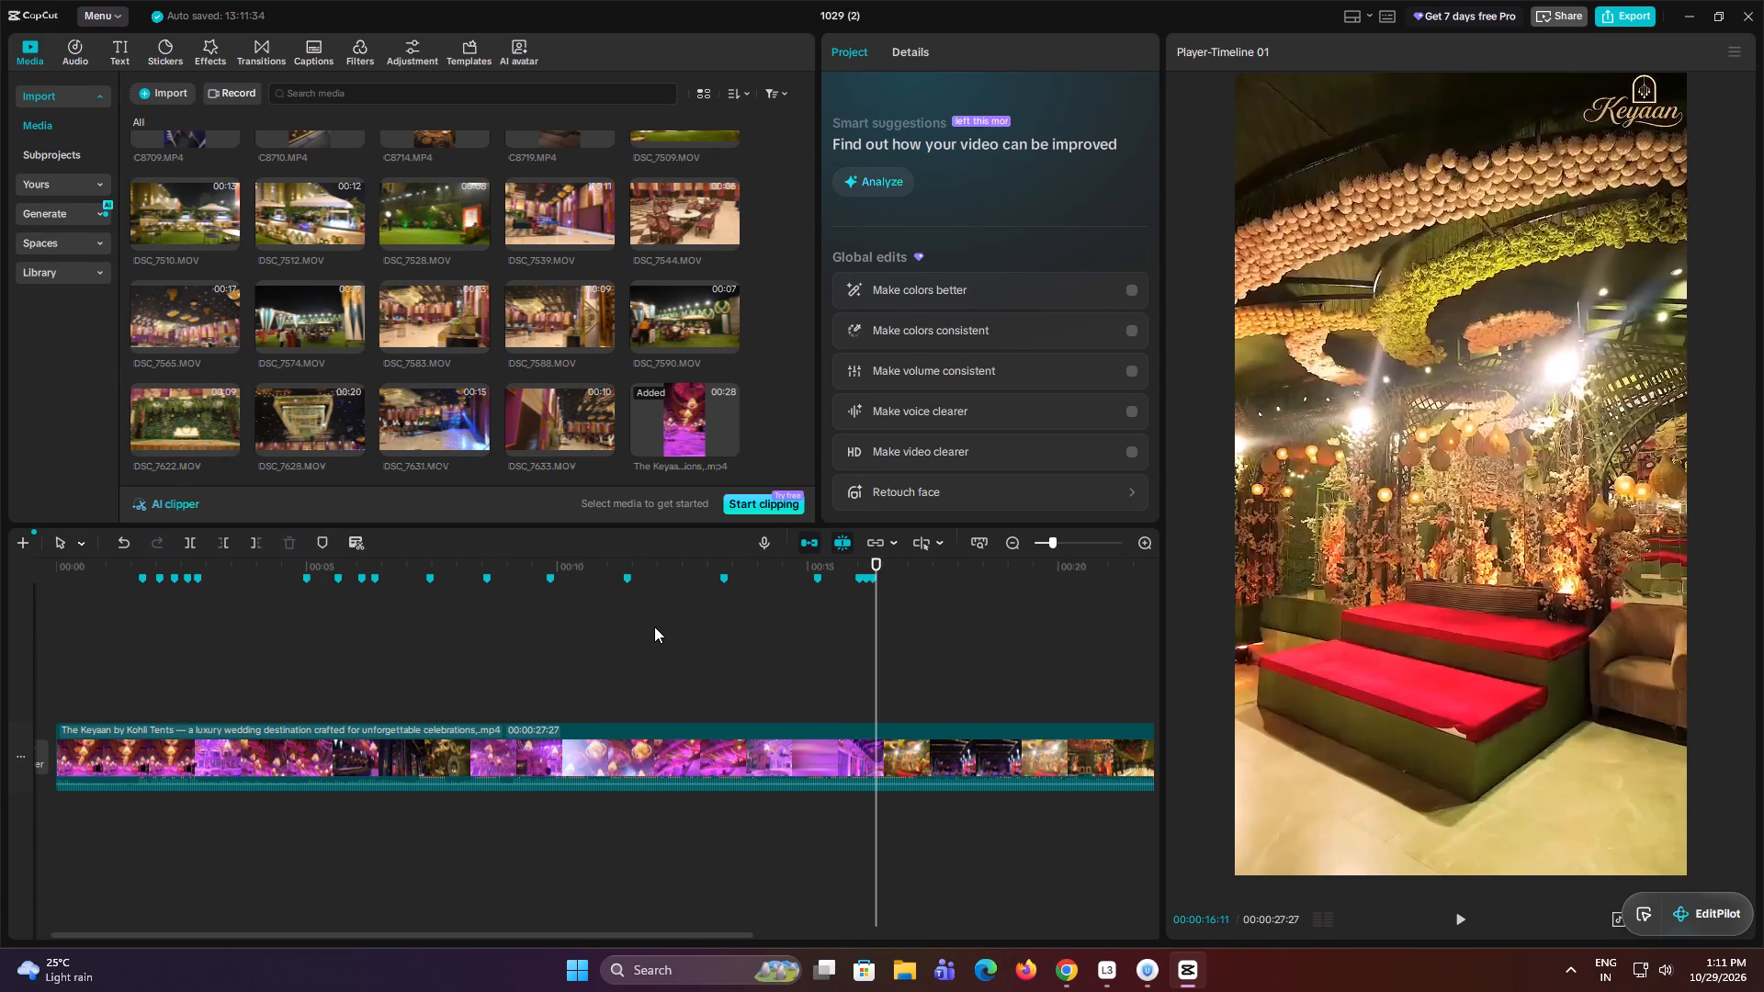
pyautogui.press('Right')
pyautogui.press('Right')
pyautogui.press('Left')
pyautogui.press('Left')
pyautogui.press('Right')
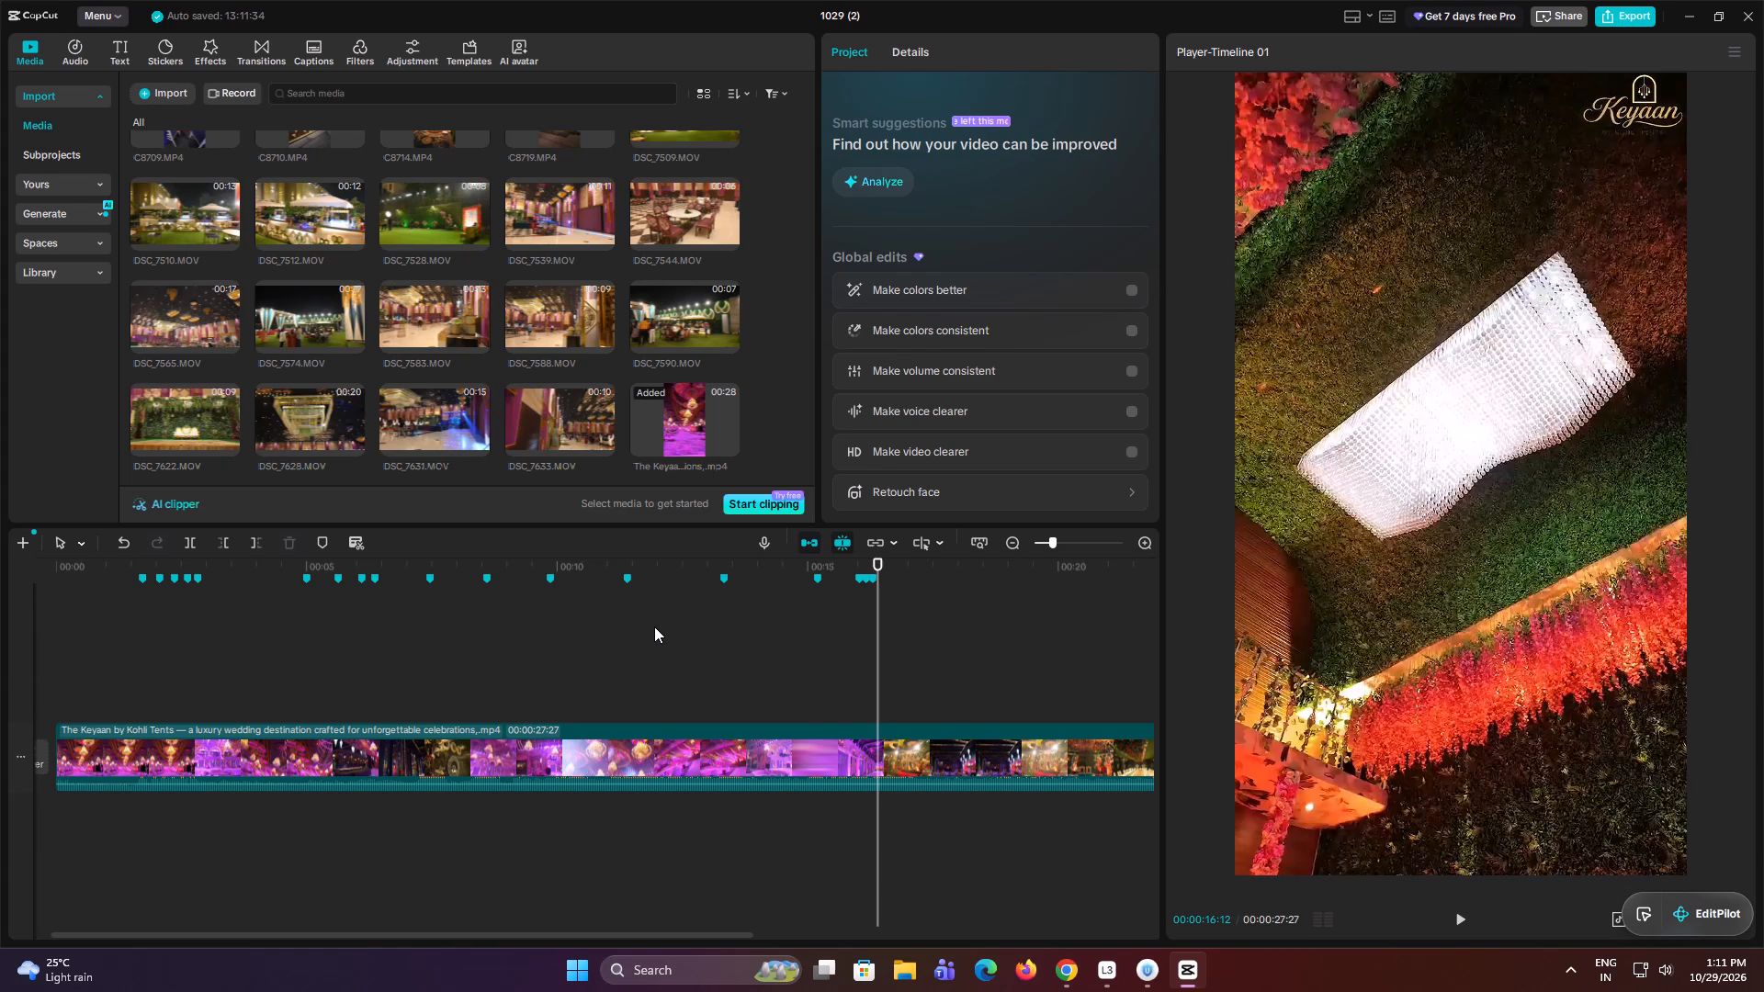
pyautogui.press('m')
# Add a timeline marker at the shot change from the tilted crystal light into the grid-ceiling lounge with maroon armchairs, at 00:00:16:16.
pyautogui.press('Right')
pyautogui.press('Right')
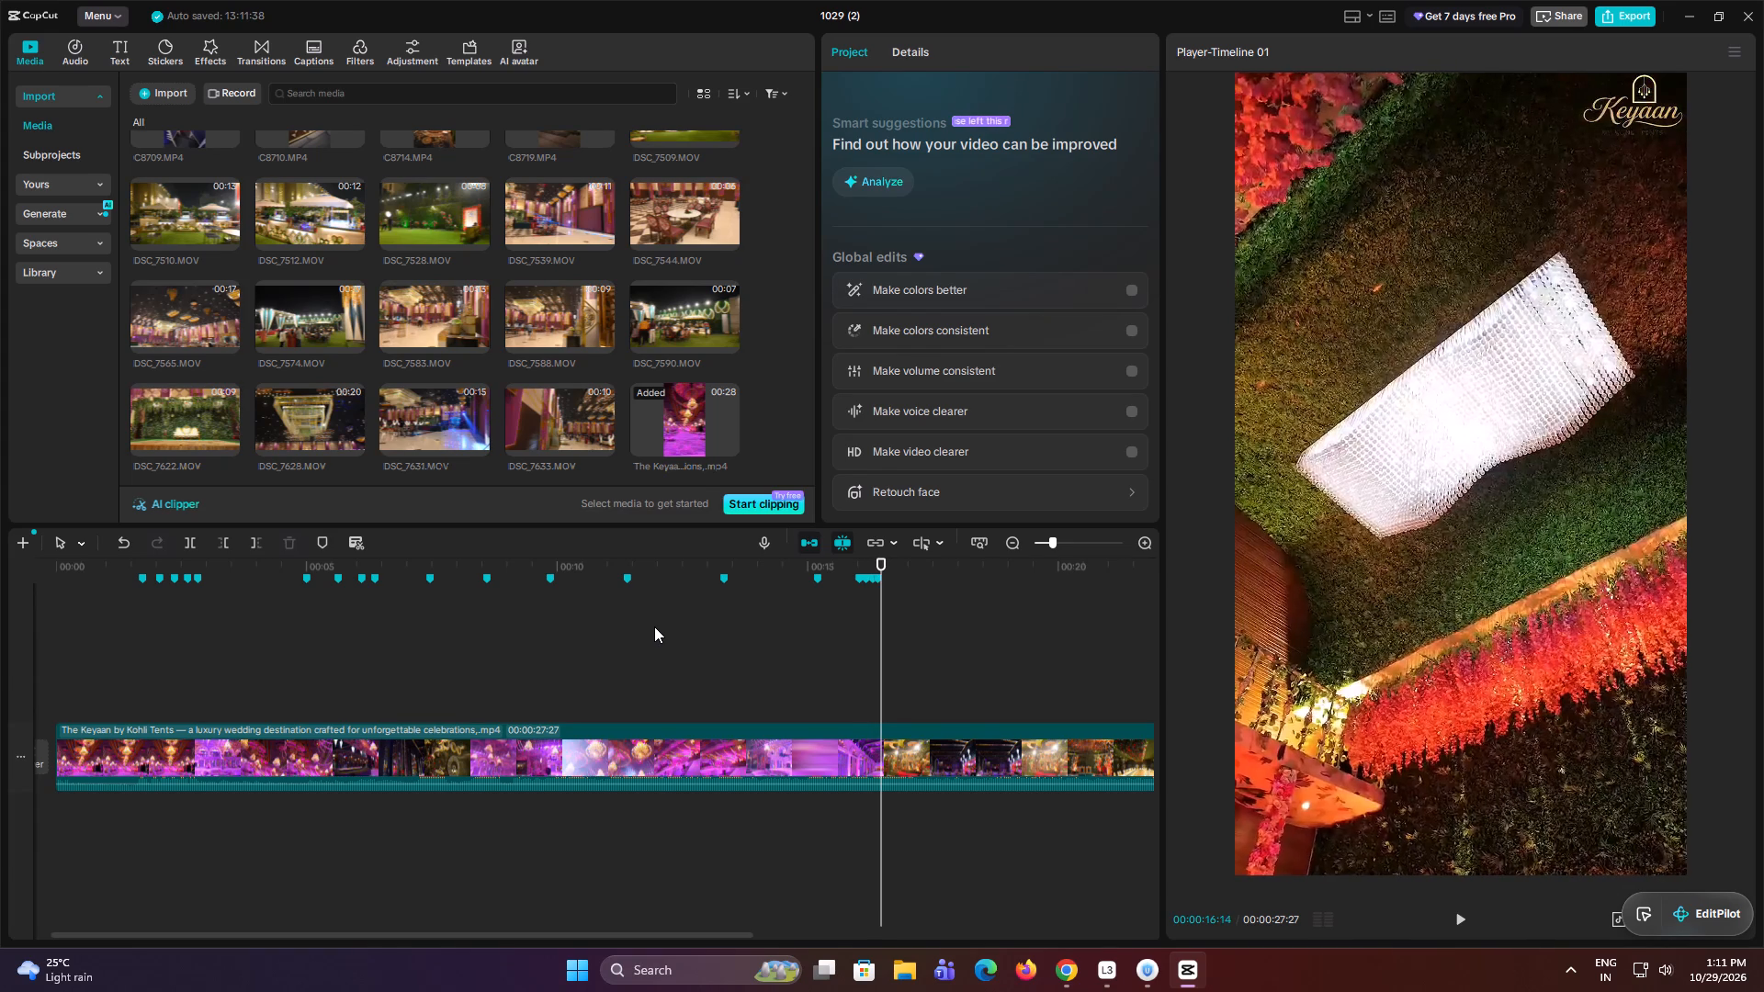
pyautogui.press('Right')
pyautogui.press('Right')
pyautogui.press('m')
# Add a timeline marker at the shot change from the maroon-armchair lounge into the golden-leaf stage, at 00:00:16:23.
pyautogui.press('Right')
pyautogui.press('Right')
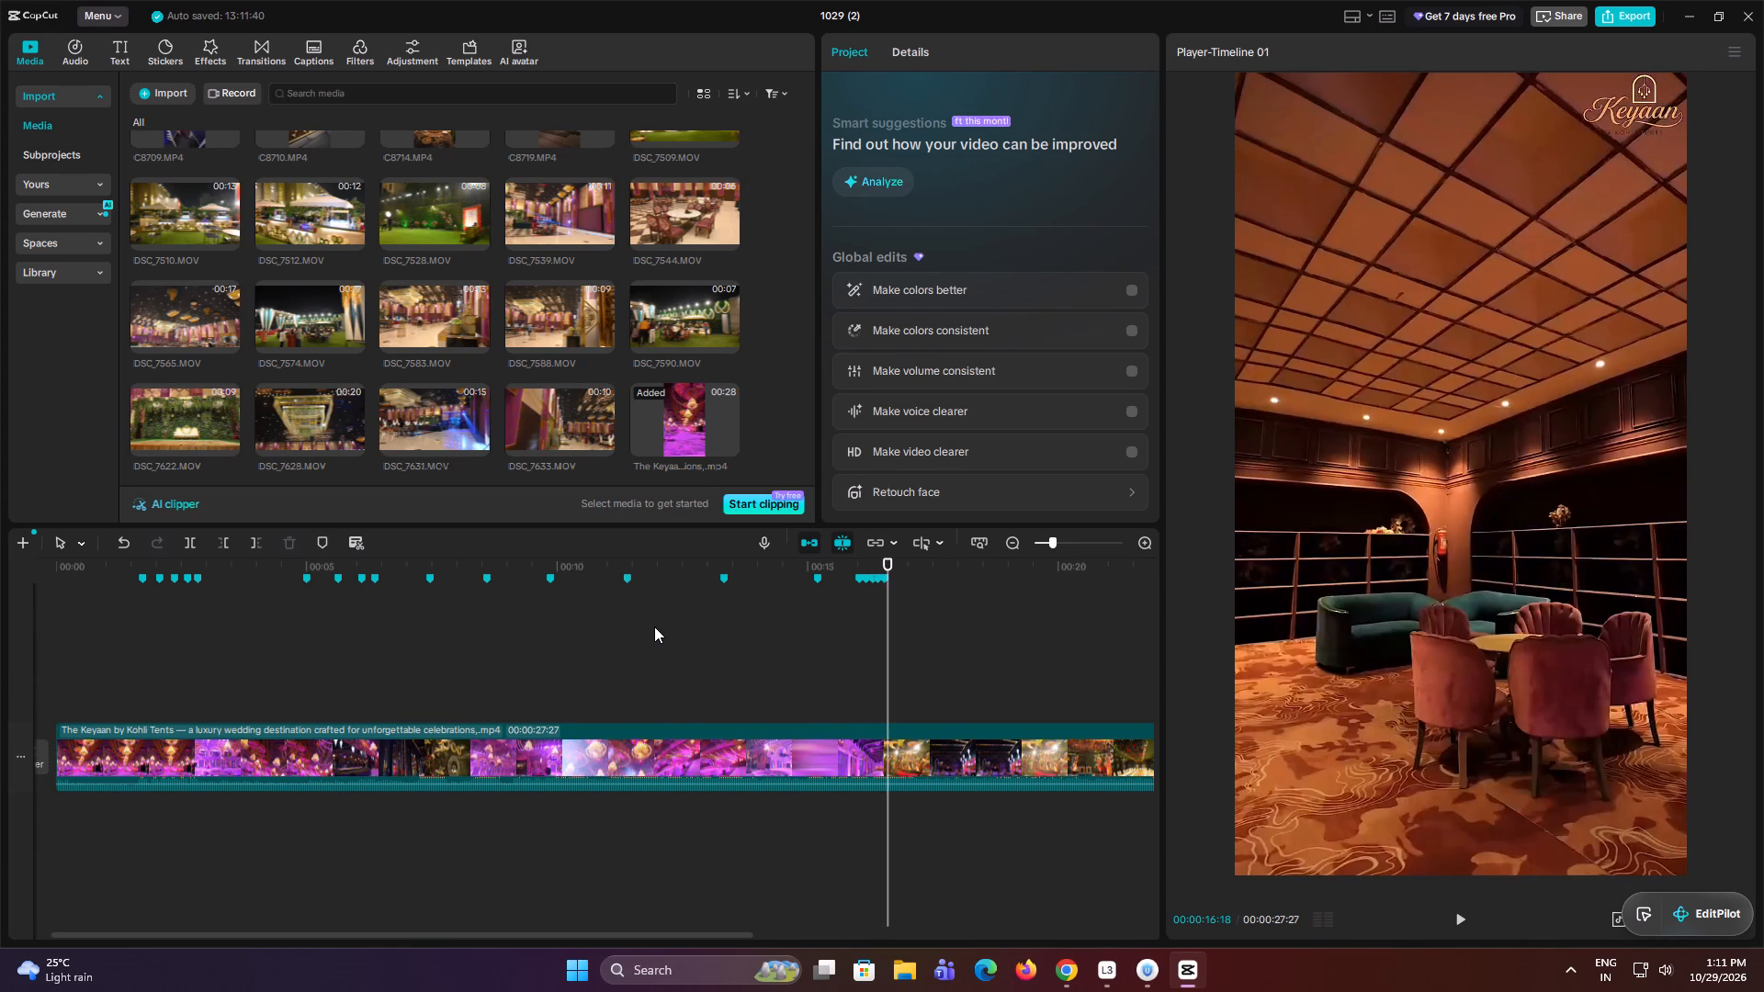
pyautogui.press('Right')
pyautogui.press('Right')
pyautogui.press('Right')
pyautogui.press('Right')
pyautogui.press('Right')
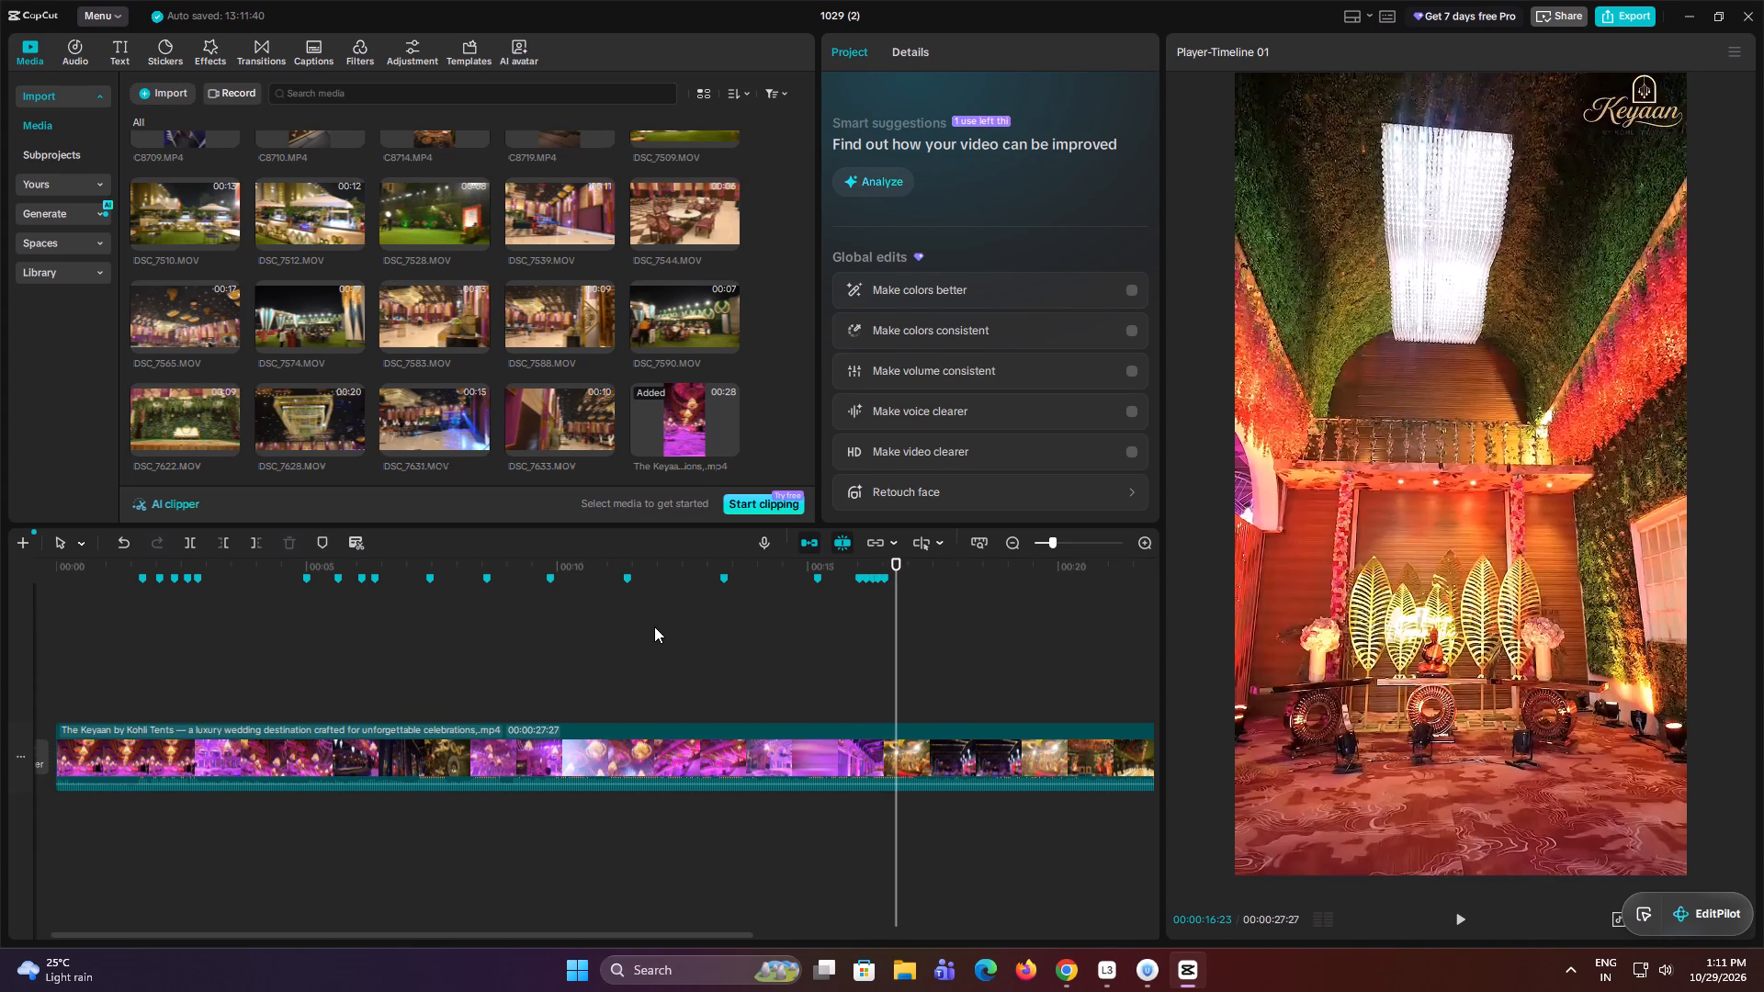
pyautogui.press('m')
# Add a timeline marker at the shot change from the golden-leaf stage into the purple-lit staircase, at 00:00:16:26.
pyautogui.press('Right')
pyautogui.press('Right')
pyautogui.press('Right')
pyautogui.press('Right')
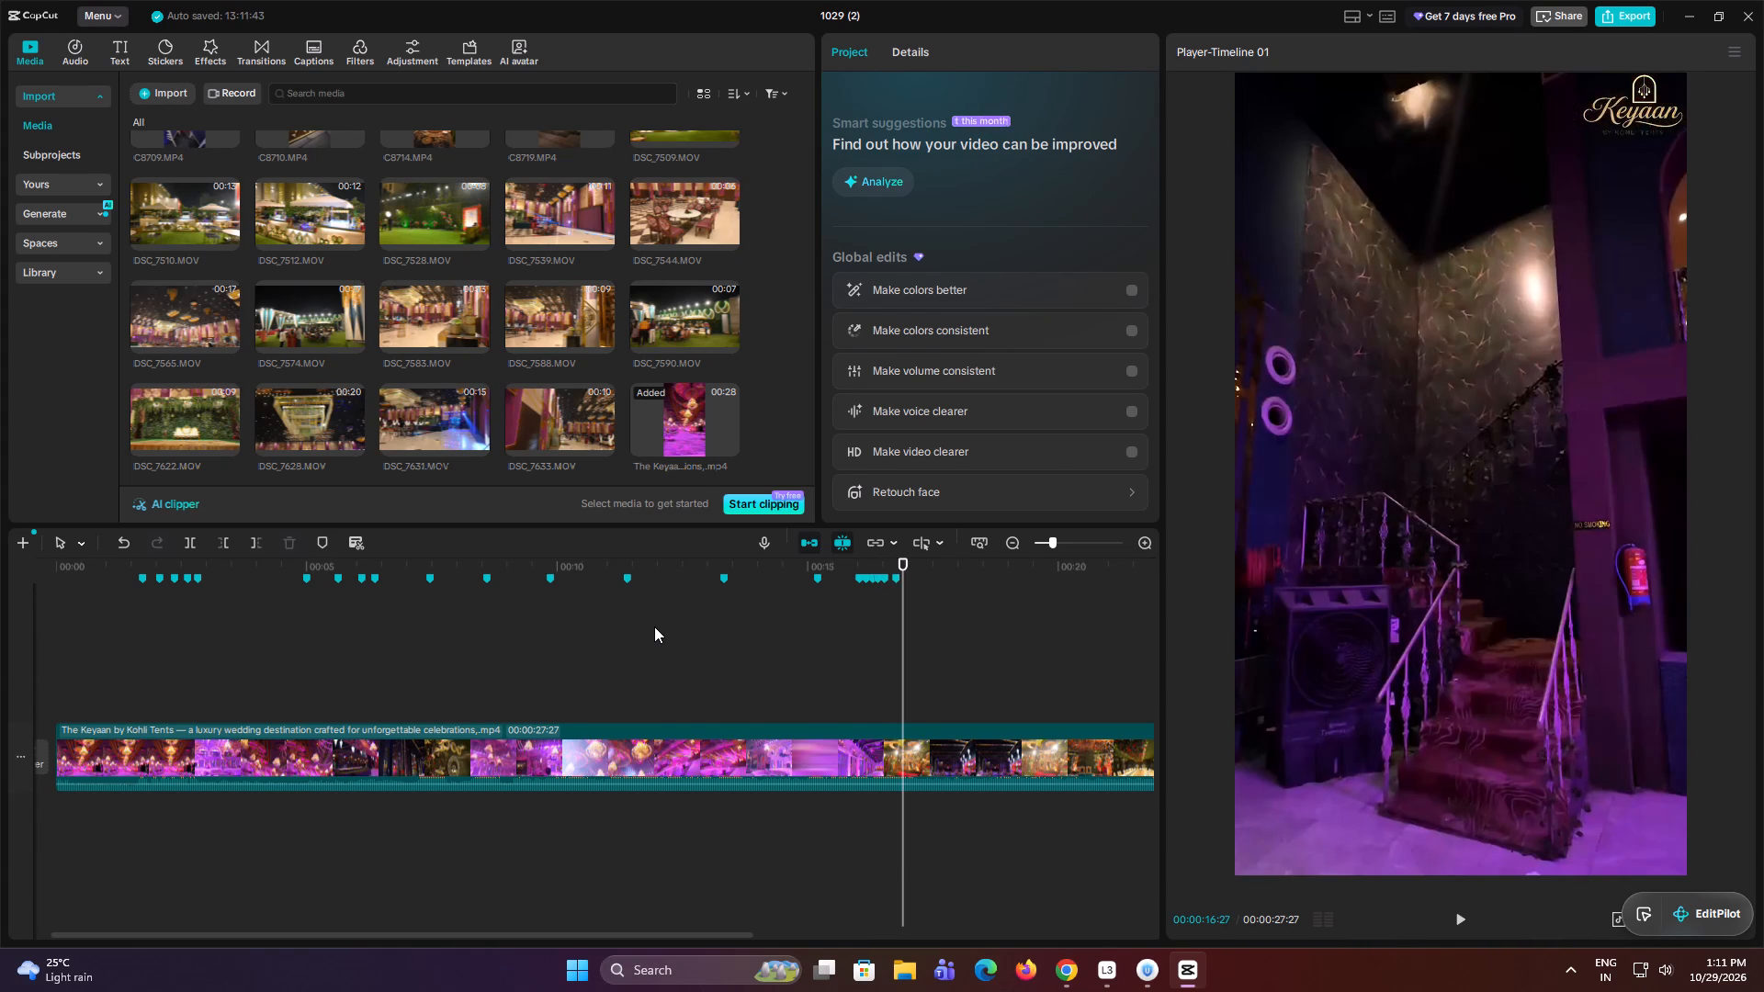
pyautogui.press('Left')
pyautogui.press('Left')
pyautogui.press('Right')
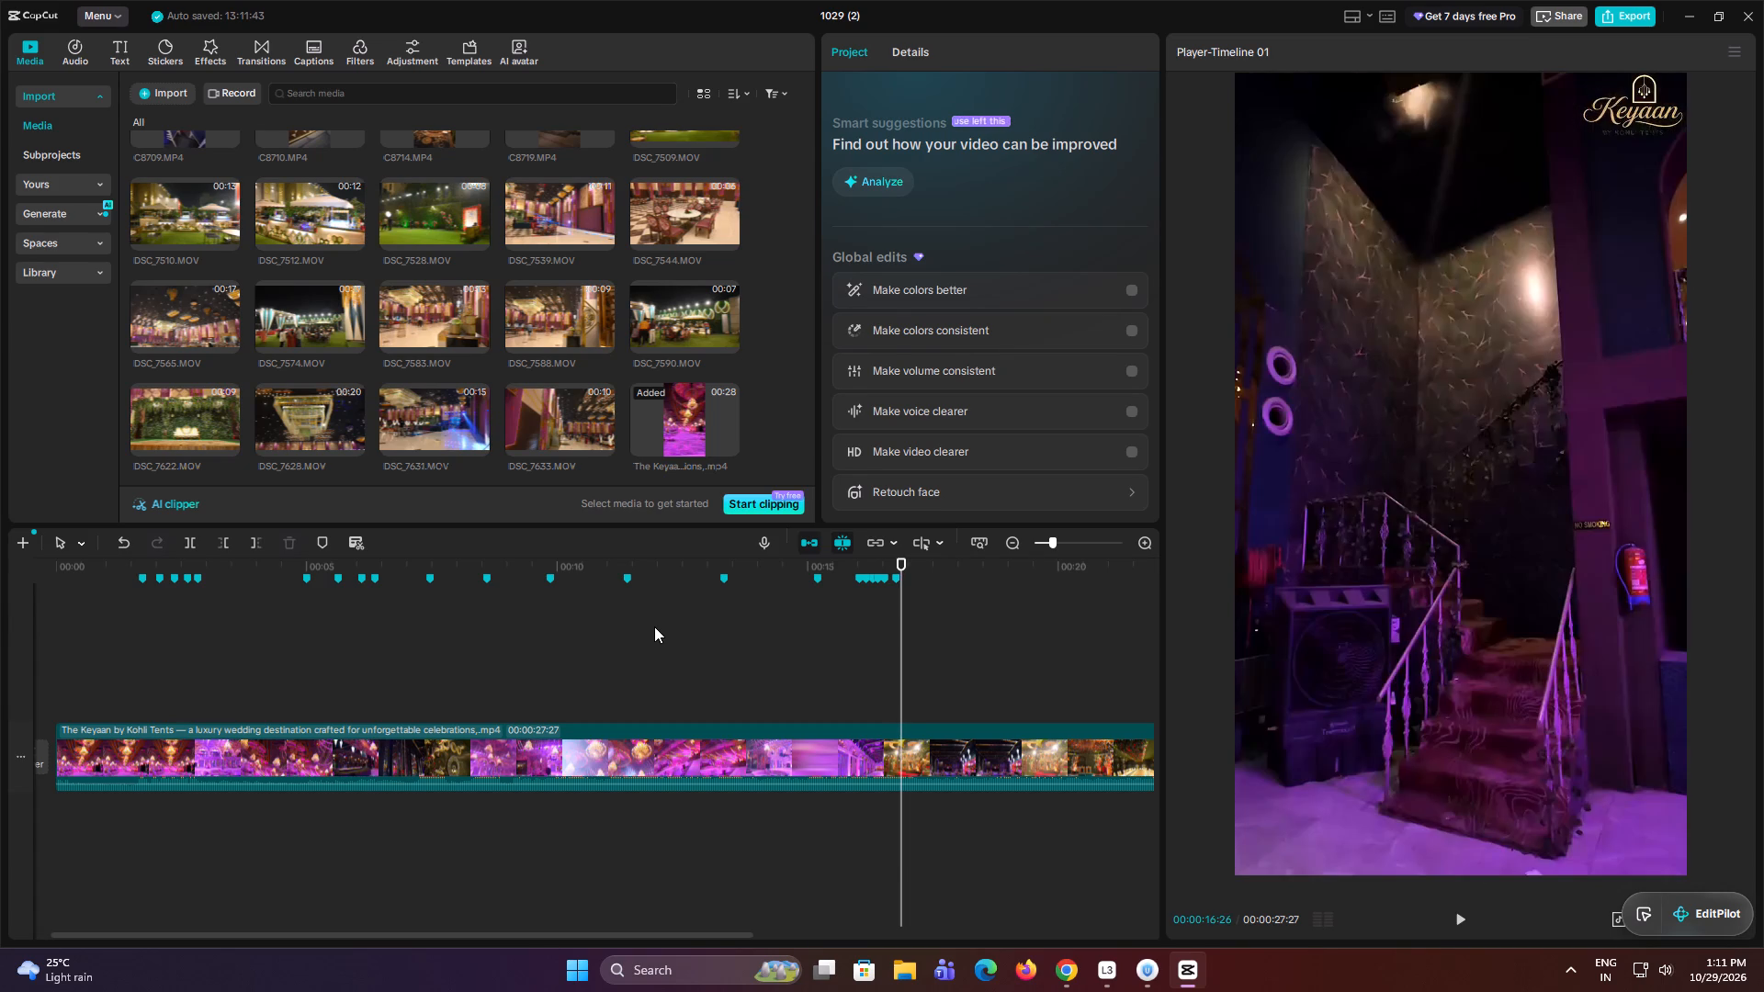
pyautogui.press('m')
# Add a timeline marker at the shot change from the purple-lit staircase into the round marble table with pink armchairs, at 00:00:17:00.
pyautogui.press('Right')
pyautogui.press('Right')
pyautogui.press('Right')
pyautogui.press('Right')
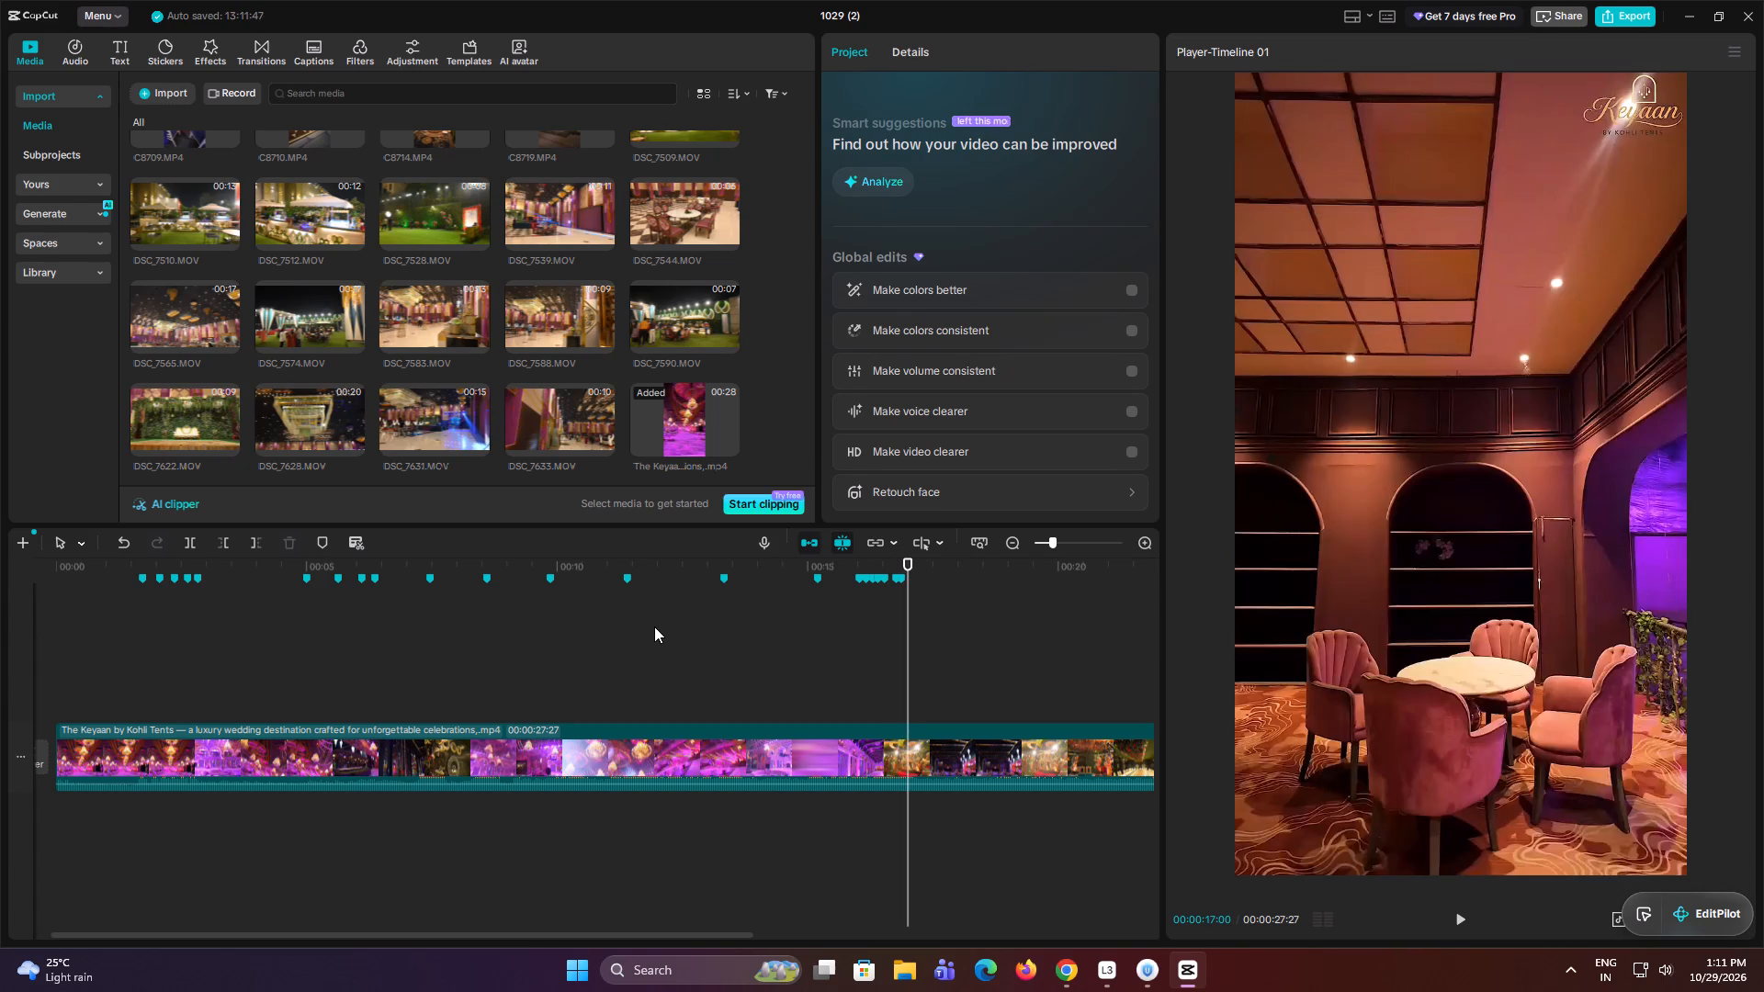
pyautogui.press('Left')
pyautogui.press('Right')
pyautogui.press('m')
# Add a timeline marker at the shot change from the pink-armchair table into the starry-ceiling purple hall, at 00:00:17:04.
pyautogui.press('Right')
pyautogui.press('Right')
pyautogui.press('Right')
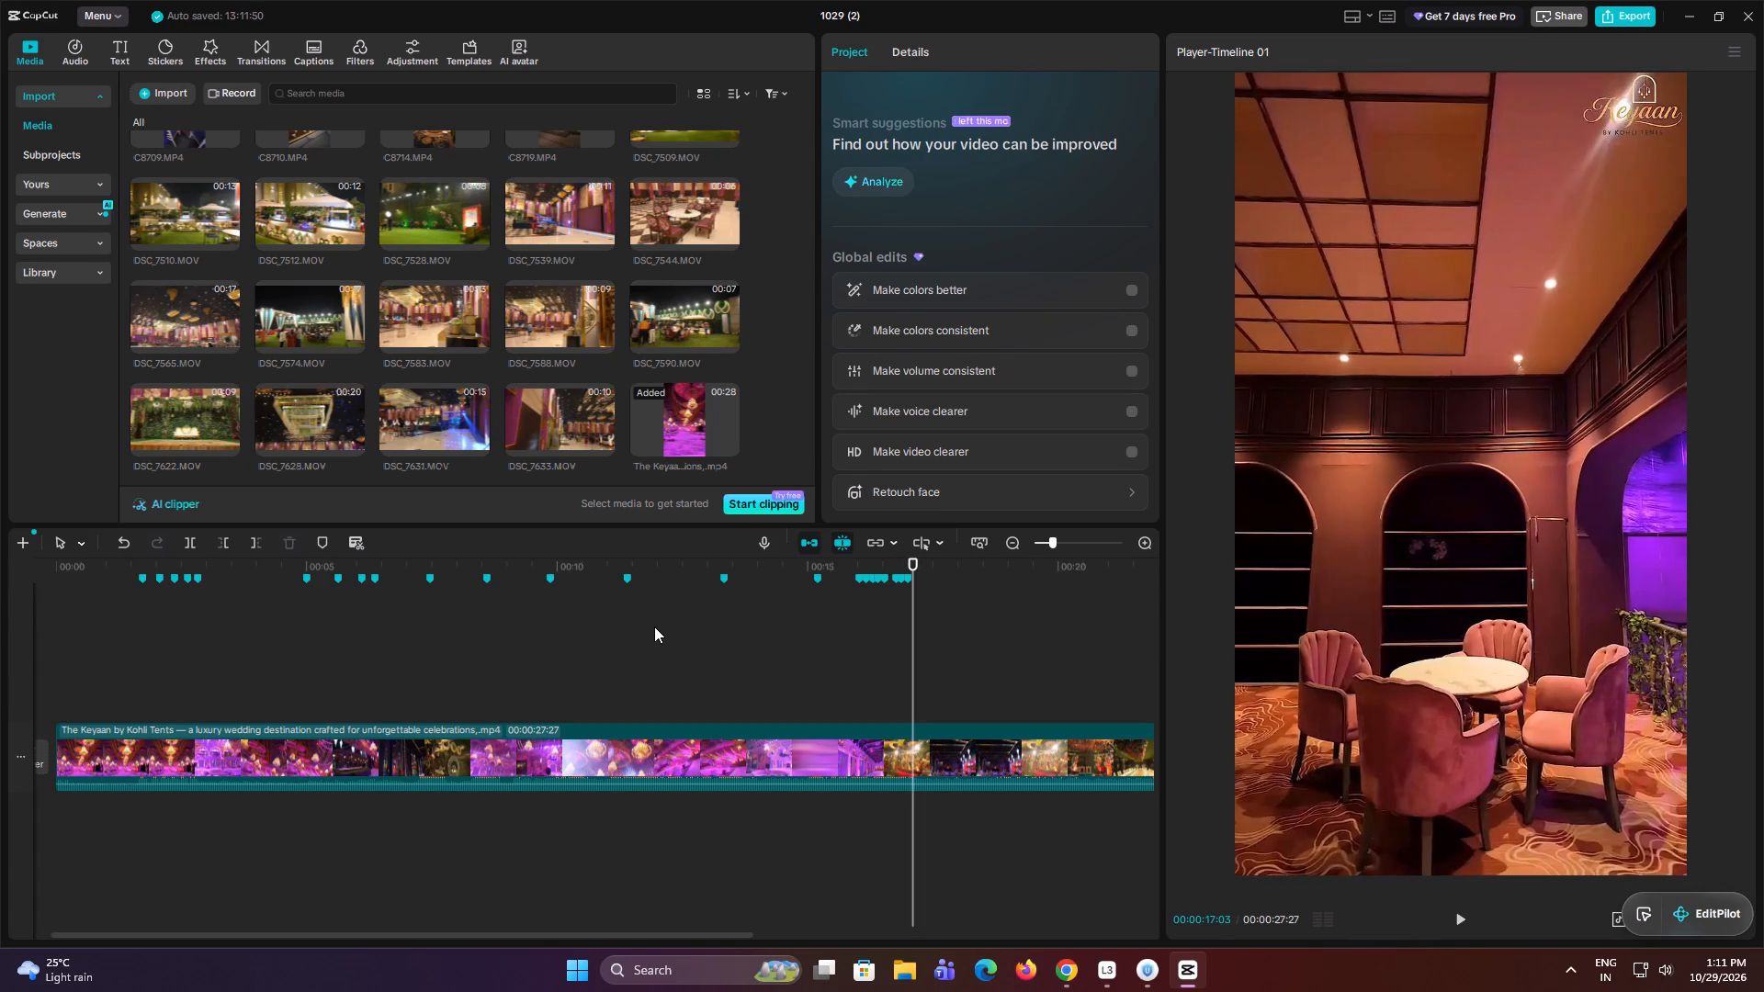
pyautogui.press('Right')
pyautogui.press('m')
# Add a timeline marker at the white-flash shot change from the starry-ceiling hall into the red-cushioned stepped seating, at 00:00:18:26.
pyautogui.press('Right')
pyautogui.press('Right')
pyautogui.press('Right')
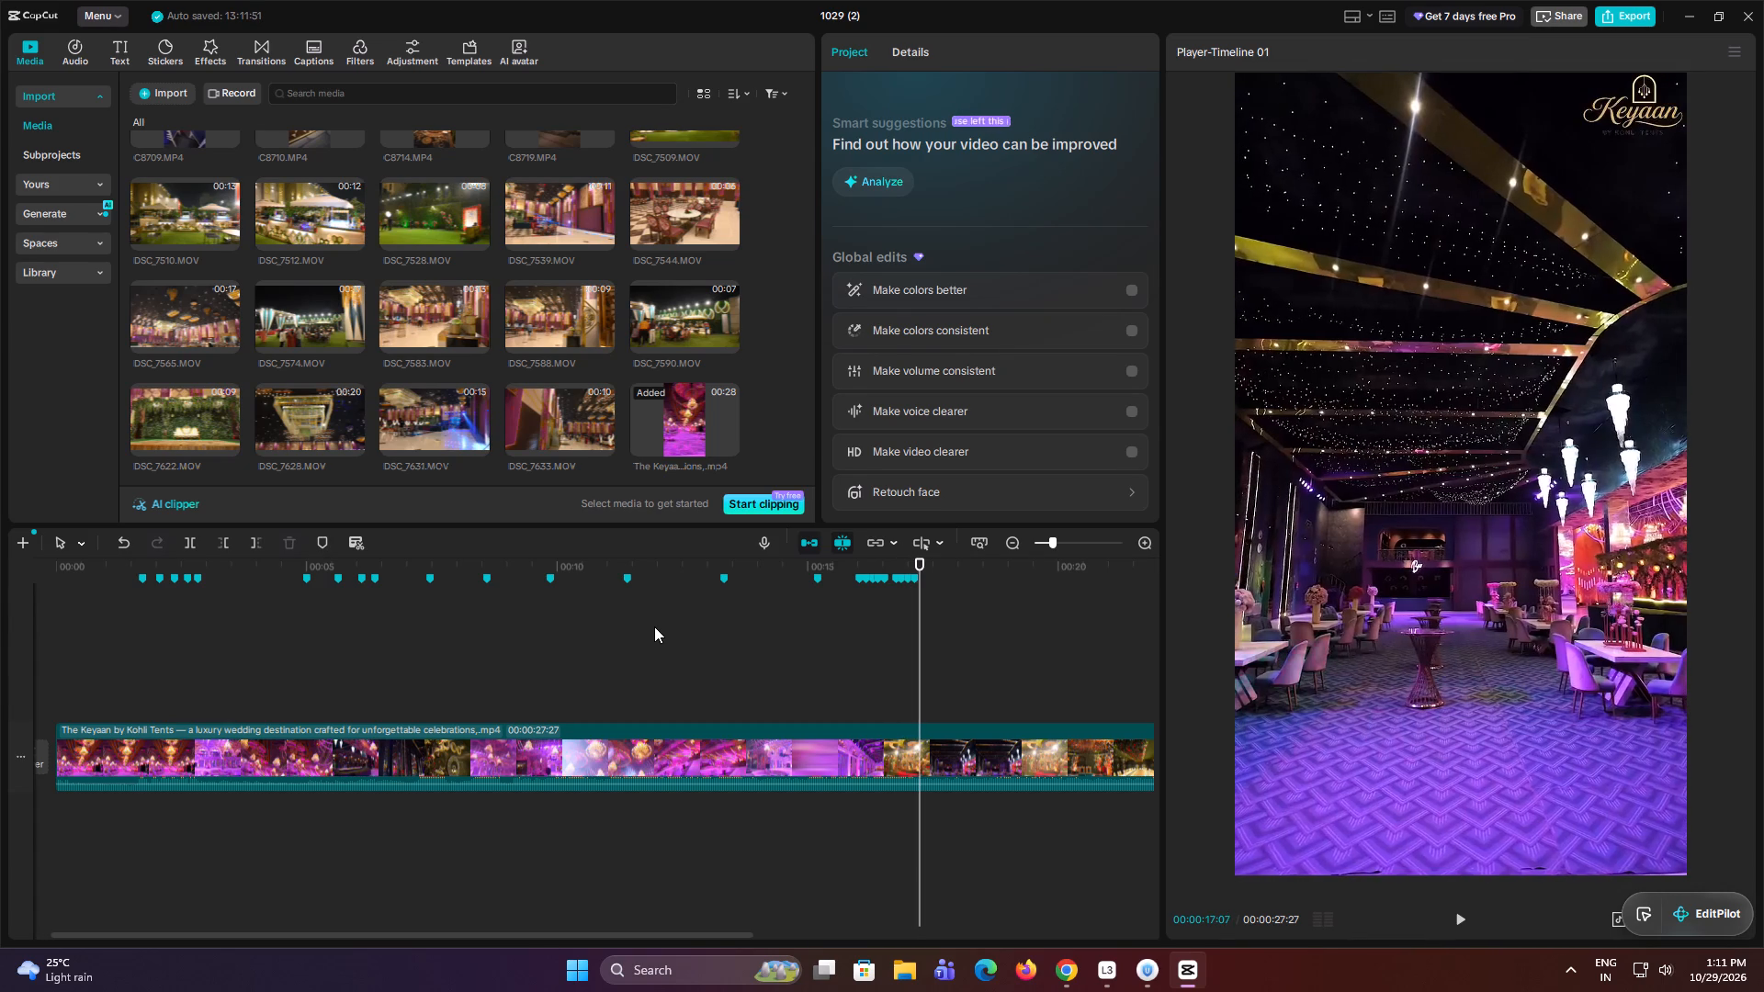
pyautogui.press('Right')
pyautogui.press('Right')
pyautogui.press('Right')
pyautogui.press('Right')
pyautogui.press('Right')
pyautogui.press('Right')
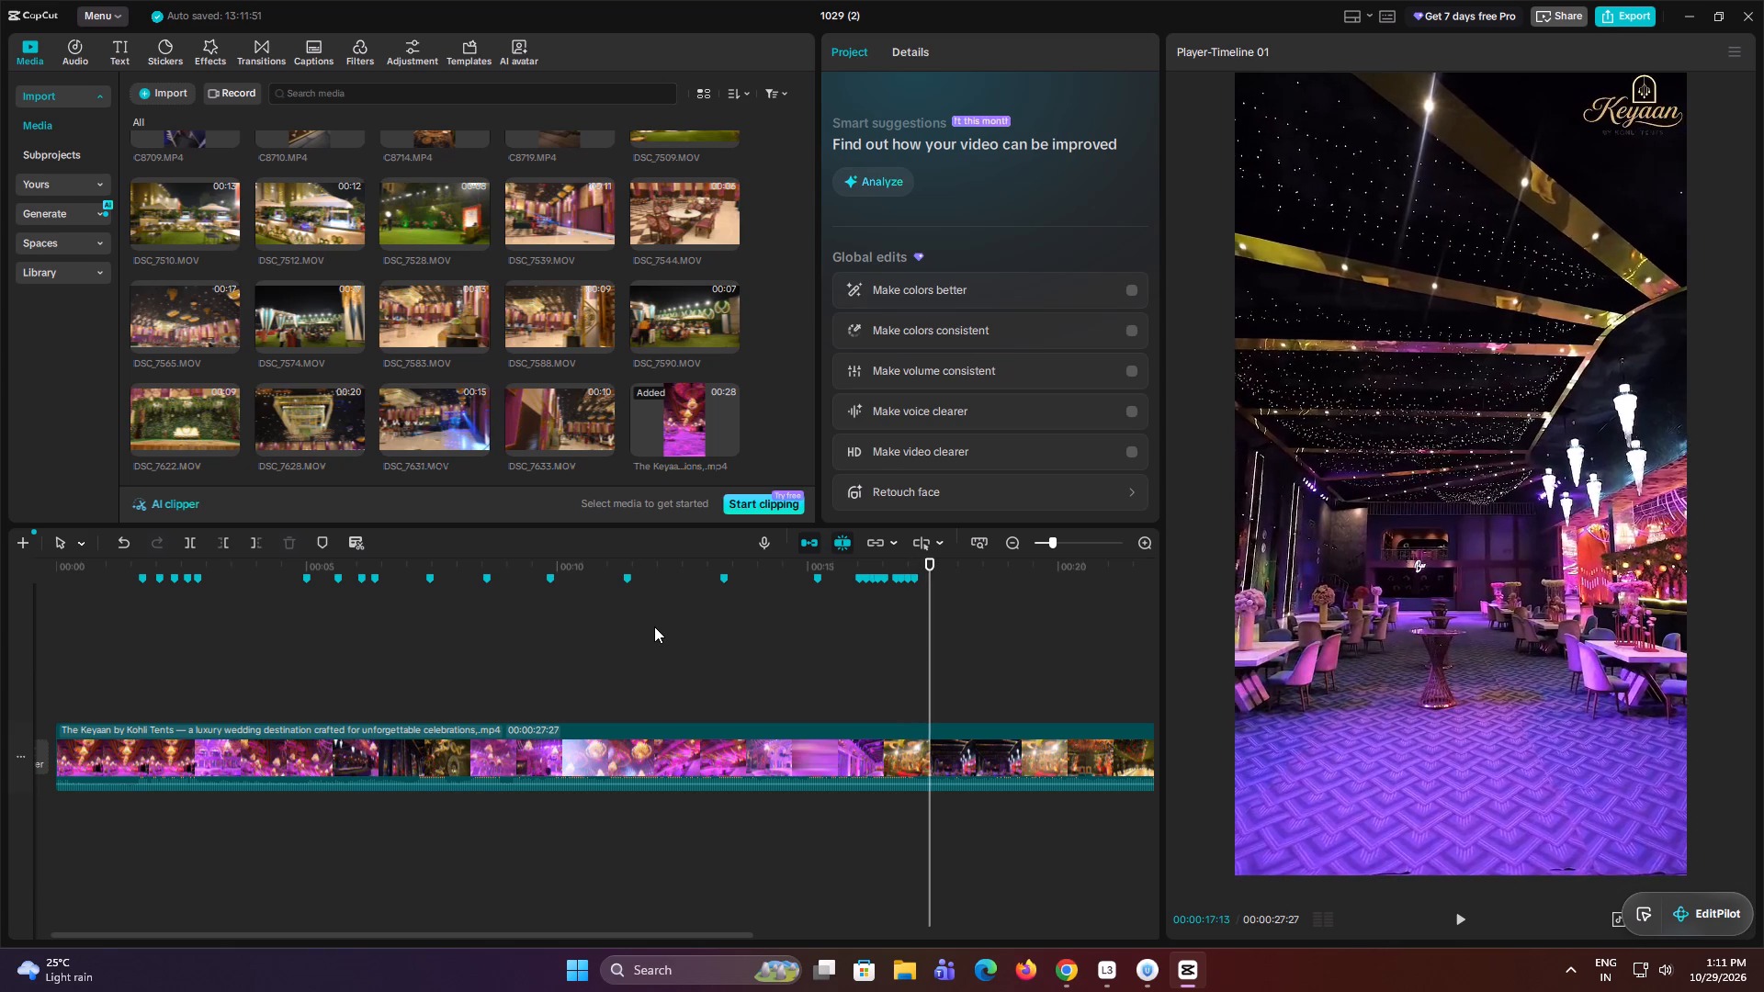
pyautogui.press('Right')
pyautogui.press('Right')
pyautogui.press('Right')
pyautogui.press('Right')
pyautogui.press('Right')
pyautogui.press('Right')
pyautogui.press('Right')
pyautogui.press('Right')
pyautogui.press('Right')
pyautogui.press('Right')
pyautogui.press('Right')
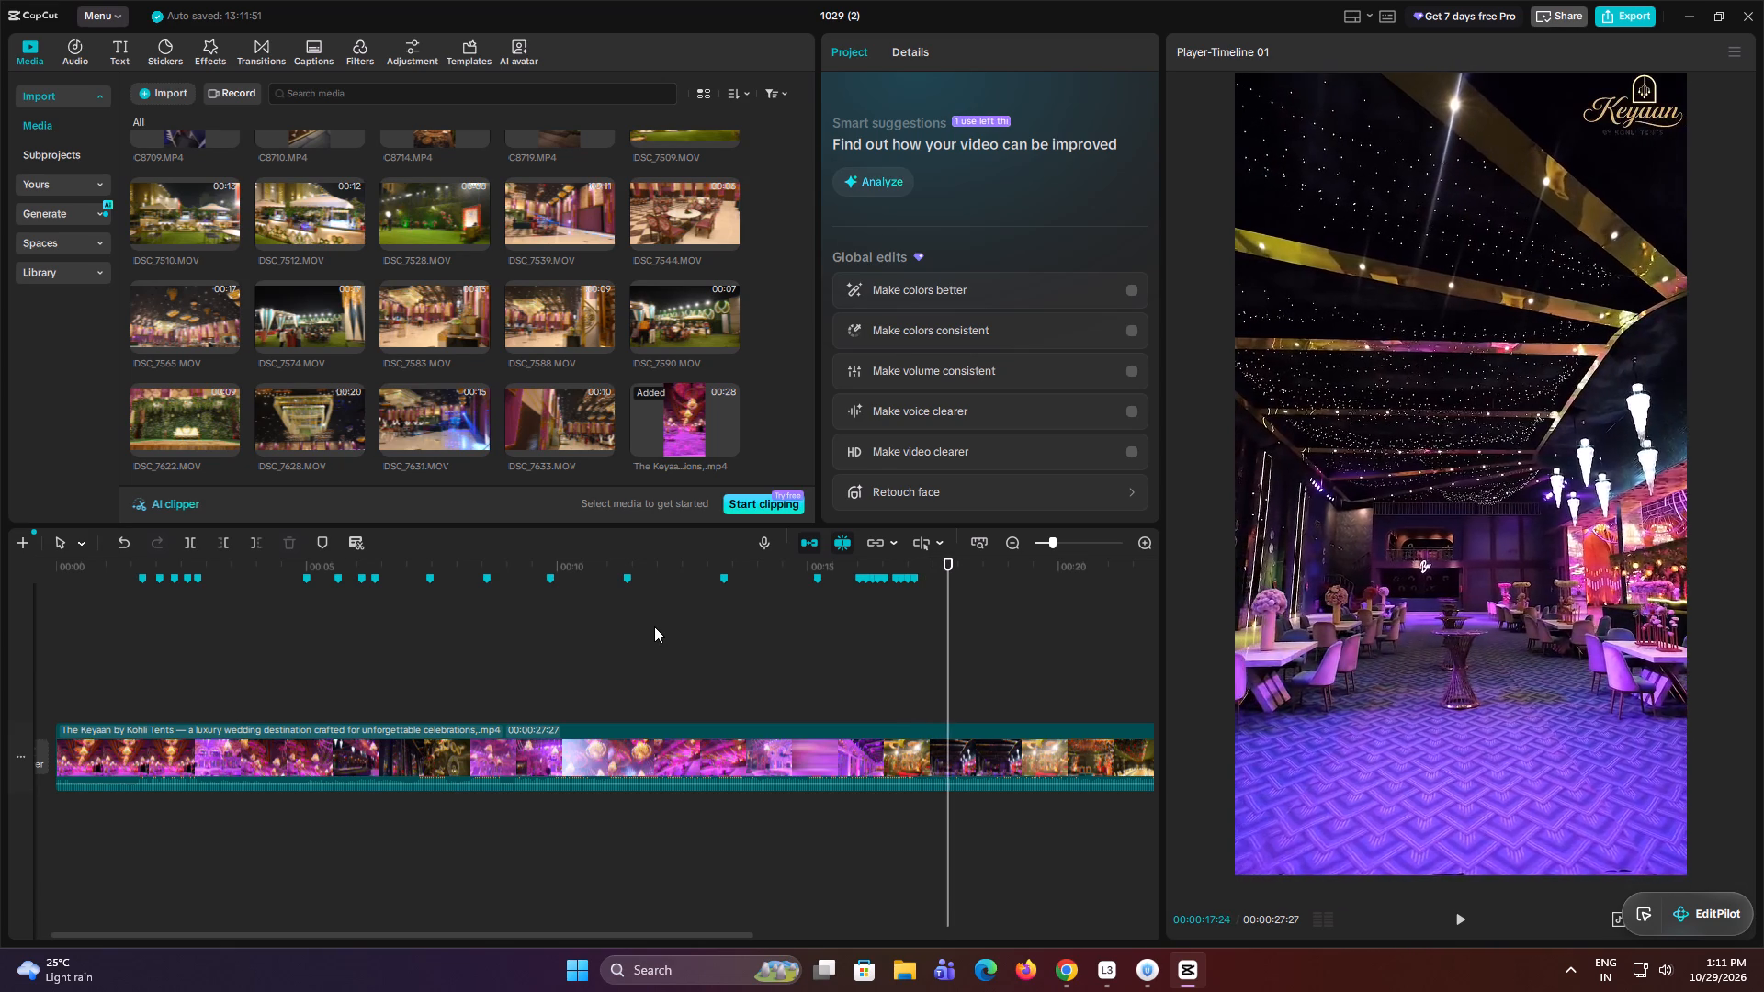
pyautogui.press('Right')
pyautogui.press('Right')
pyautogui.press('Right')
pyautogui.press('Right')
pyautogui.press('Right')
pyautogui.press('Right')
pyautogui.press('Right')
pyautogui.press('Right')
pyautogui.press('Right')
pyautogui.press('Right')
pyautogui.press('Right')
pyautogui.press('Right')
pyautogui.press('Right')
pyautogui.press('Right')
pyautogui.press('Right')
pyautogui.press('Right')
pyautogui.press('Right')
pyautogui.press('Right')
pyautogui.press('Right')
pyautogui.press('Right')
pyautogui.press('Right')
pyautogui.press('Right')
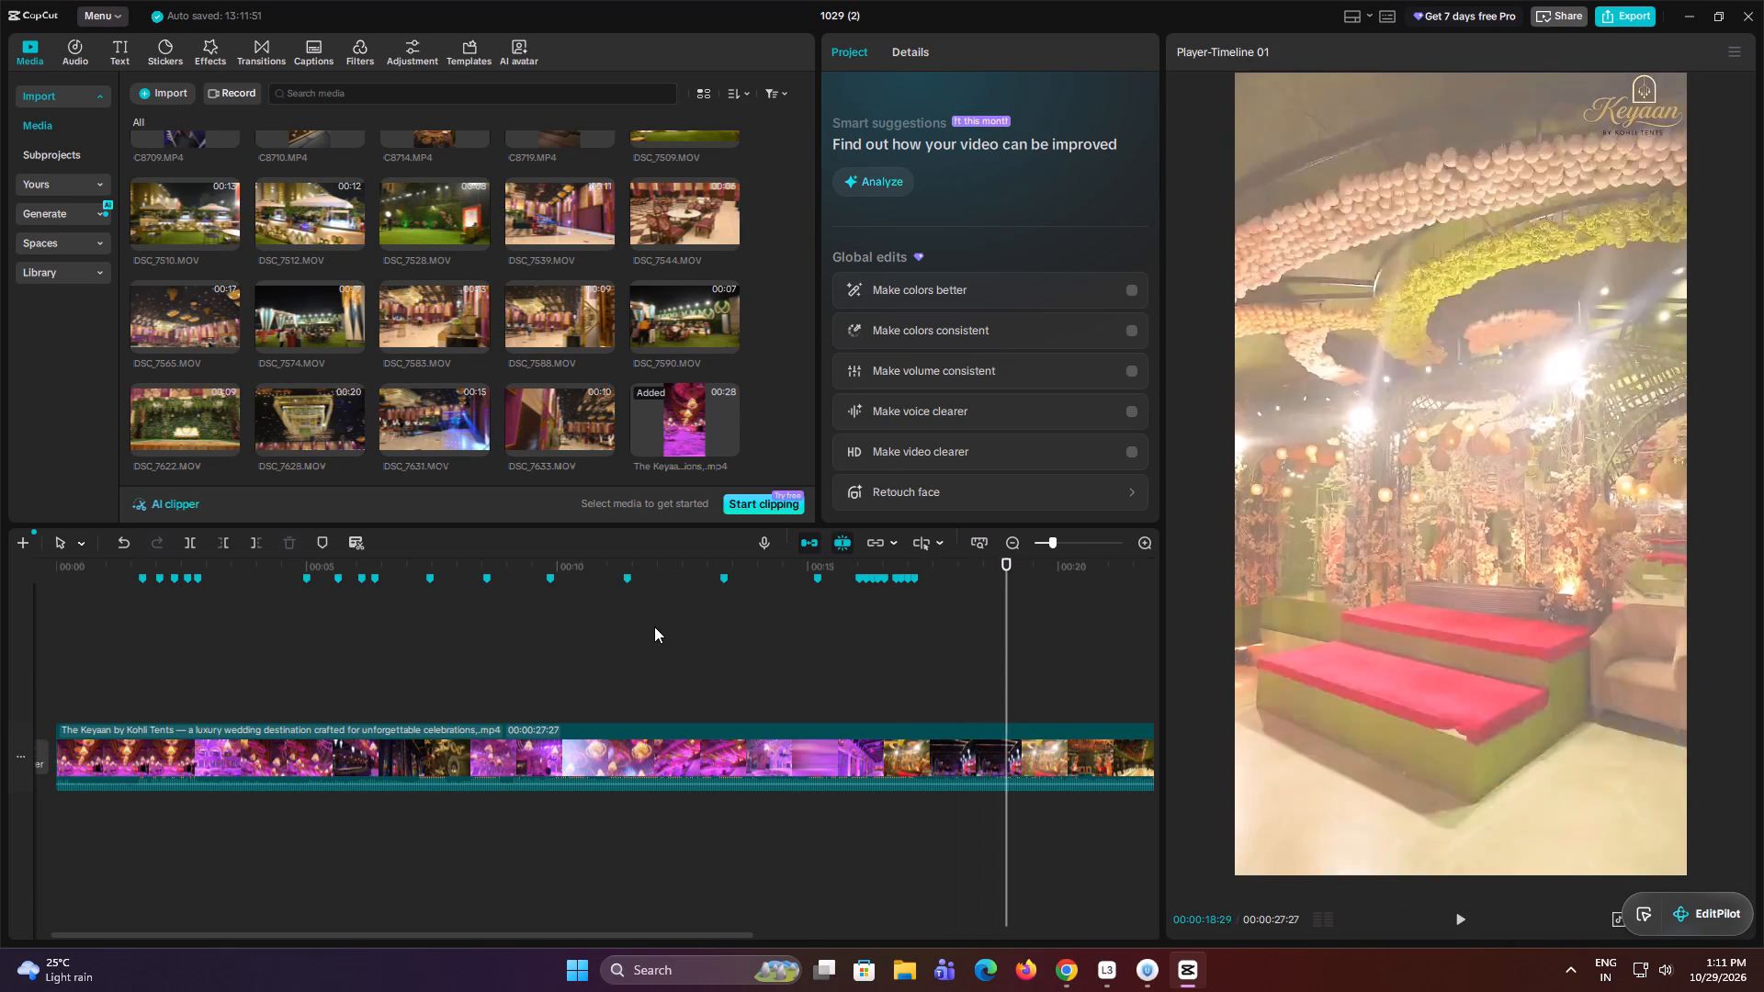
pyautogui.press('Left')
pyautogui.press('Left')
pyautogui.press('Left')
pyautogui.press('Left')
pyautogui.press('Left')
pyautogui.press('Left')
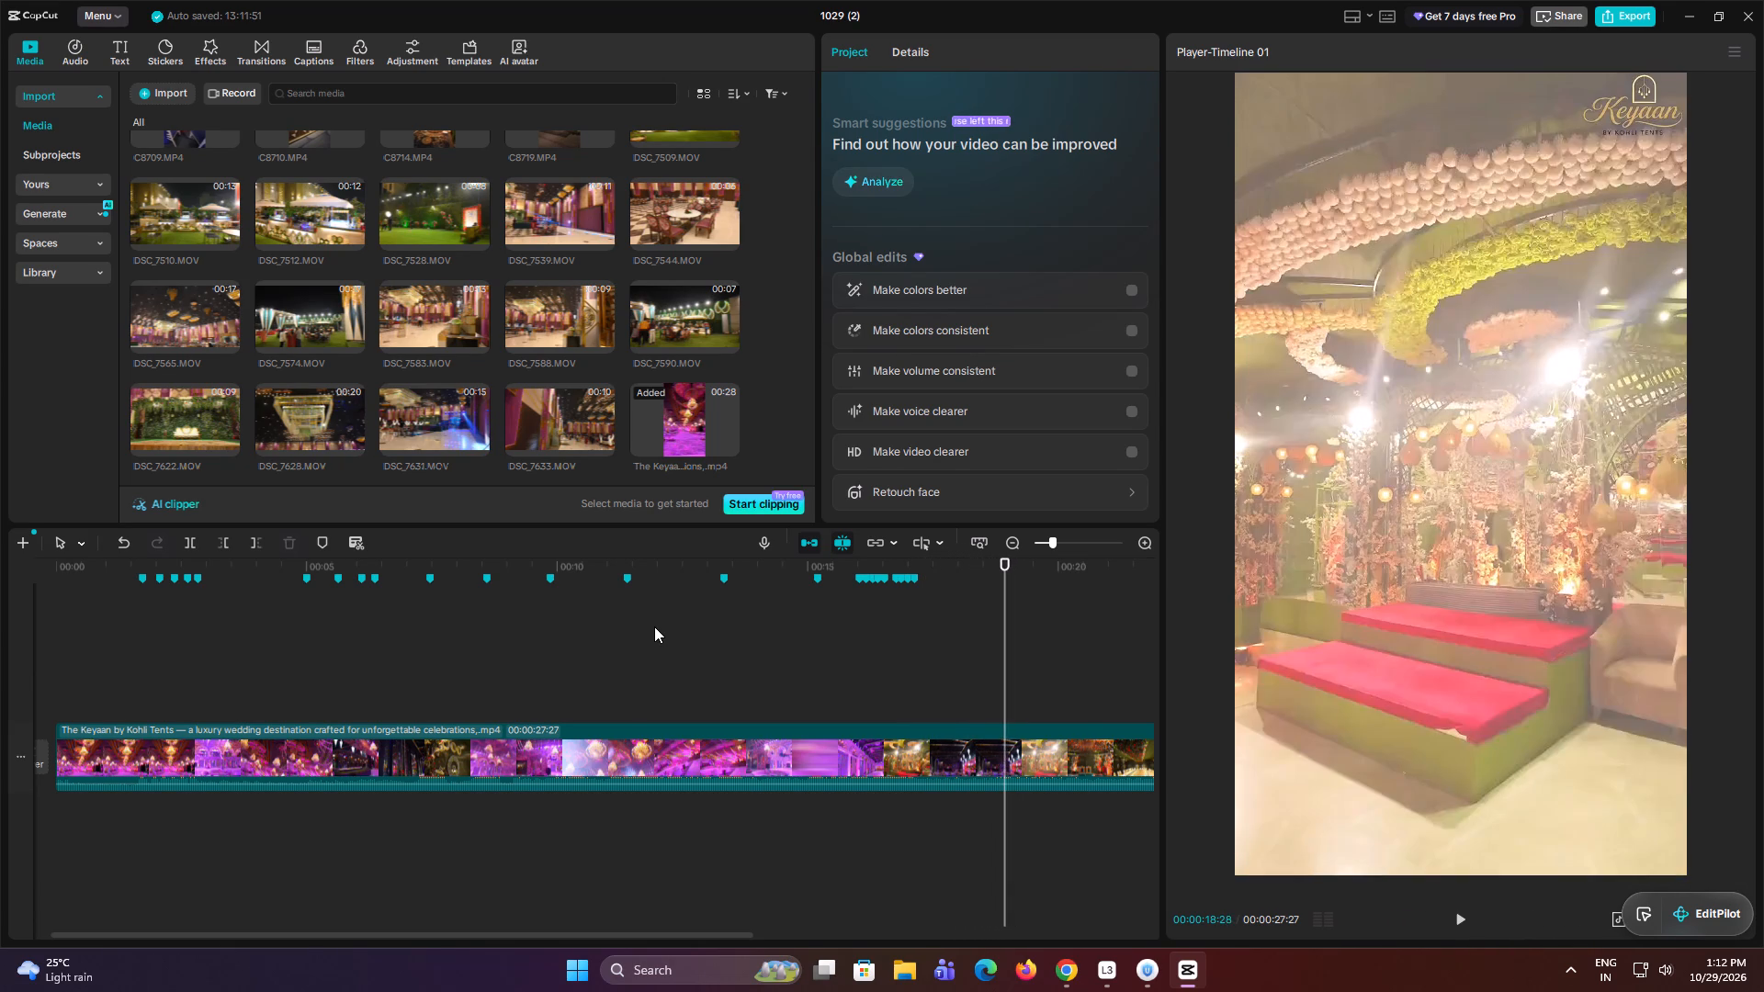
pyautogui.press('Left')
pyautogui.press('Left')
pyautogui.press('Left')
pyautogui.press('Right')
pyautogui.press('m')
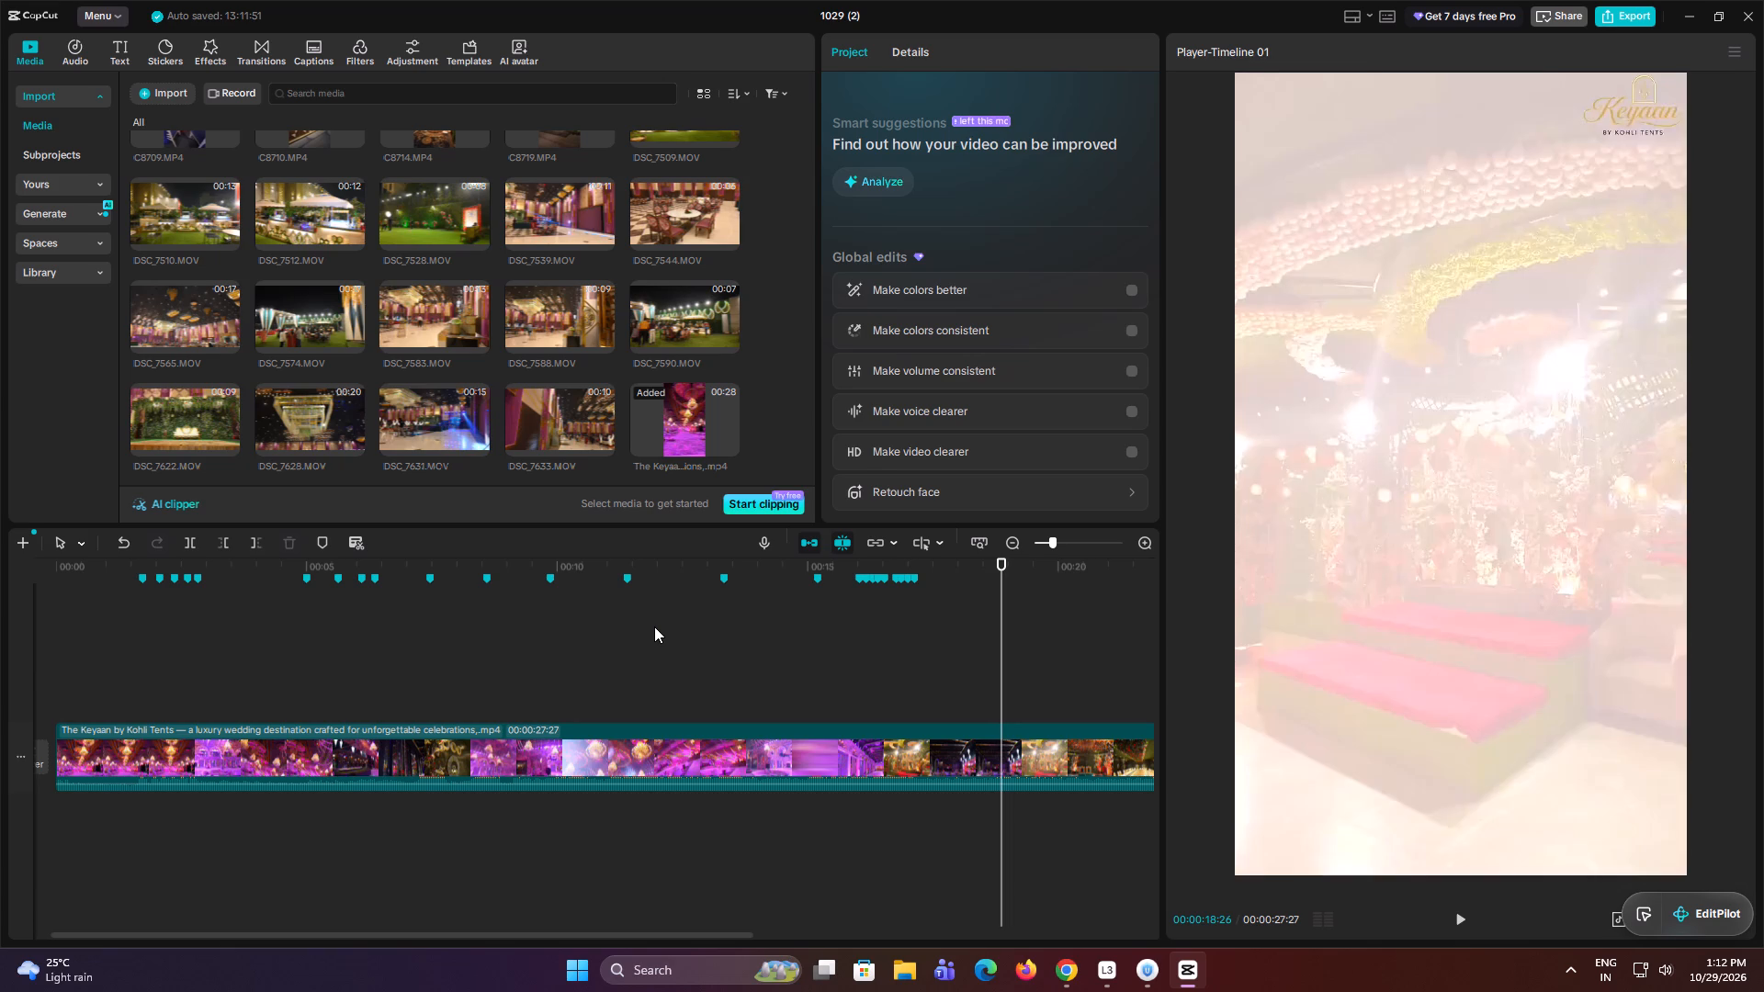
# Add a timeline marker at the white-flash shot change from the red-cushioned seating into the floral canopy seating, at 00:00:19:19.
pyautogui.press('Right')
pyautogui.press('Right')
pyautogui.press('Right')
pyautogui.press('Right')
pyautogui.press('Right')
pyautogui.press('Right')
pyautogui.press('Right')
pyautogui.press('Right')
pyautogui.press('Right')
pyautogui.press('Right')
pyautogui.press('Right')
pyautogui.press('Right')
pyautogui.press('Right')
pyautogui.press('Right')
pyautogui.press('Right')
pyautogui.press('Right')
pyautogui.press('Right')
pyautogui.press('Right')
pyautogui.press('Right')
pyautogui.press('Right')
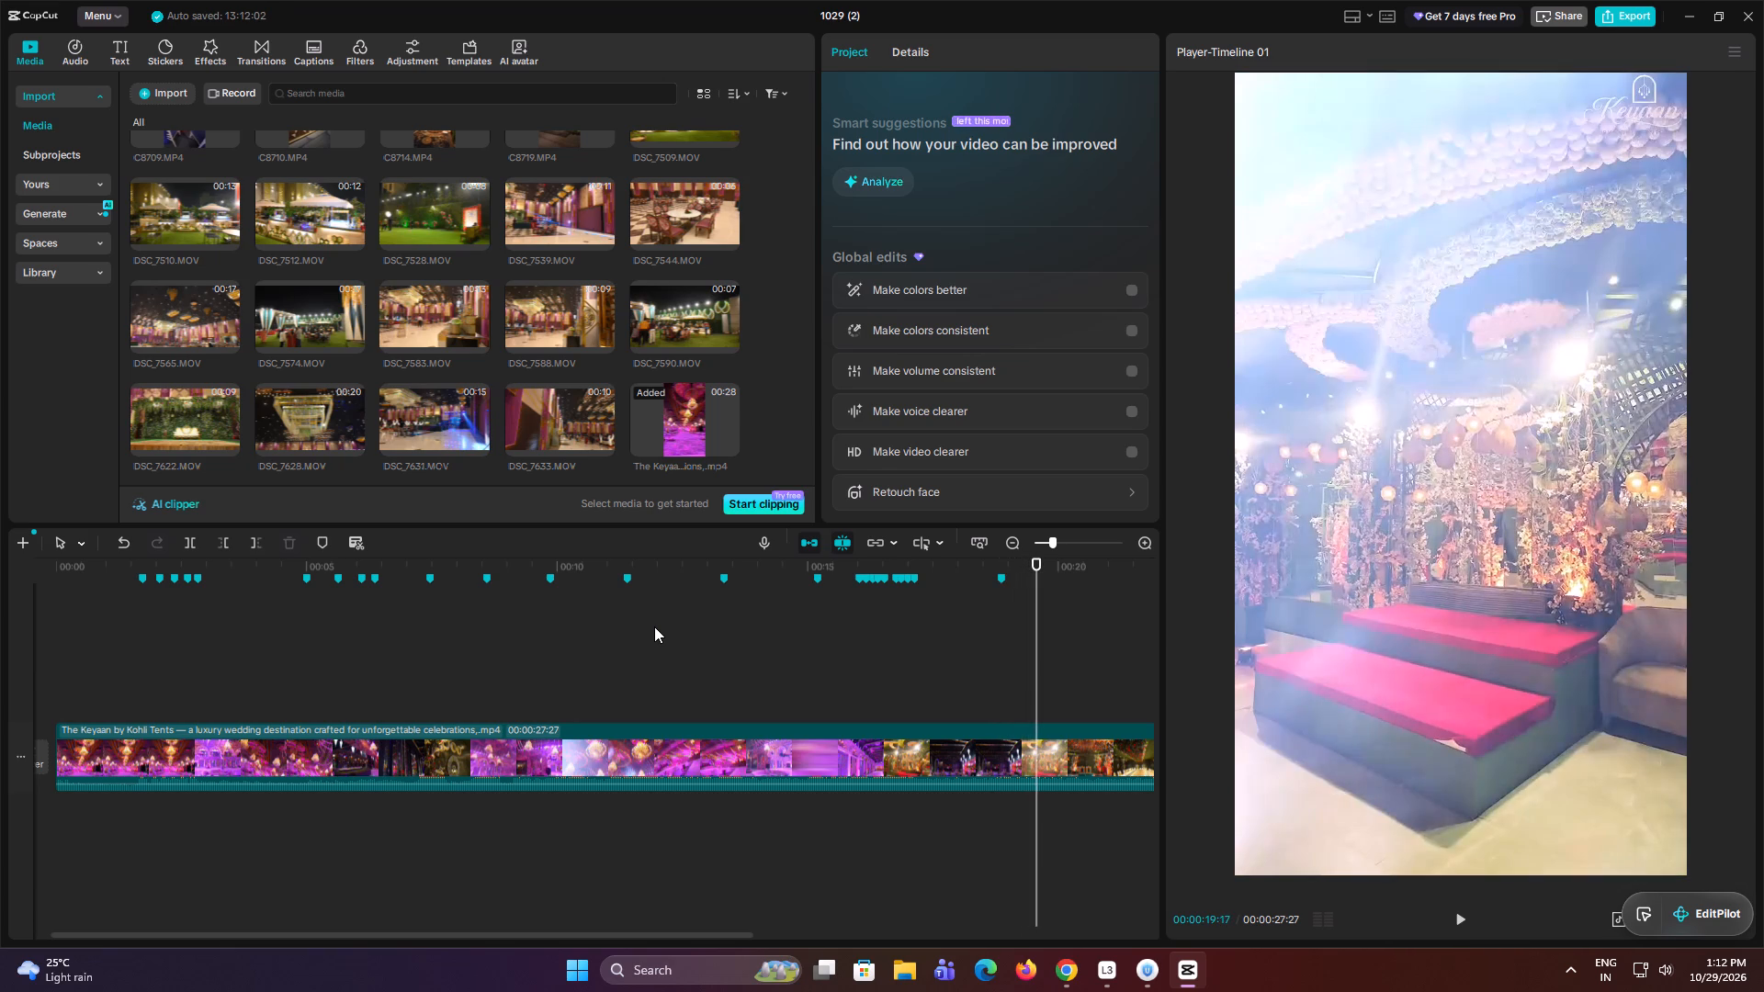
pyautogui.press('Right')
pyautogui.press('Right')
pyautogui.press('m')
# Add a timeline marker at the shot change from the floral canopy seating into the long banquet tables under hanging red flowers, at 00:00:20:12.
pyautogui.press('Right')
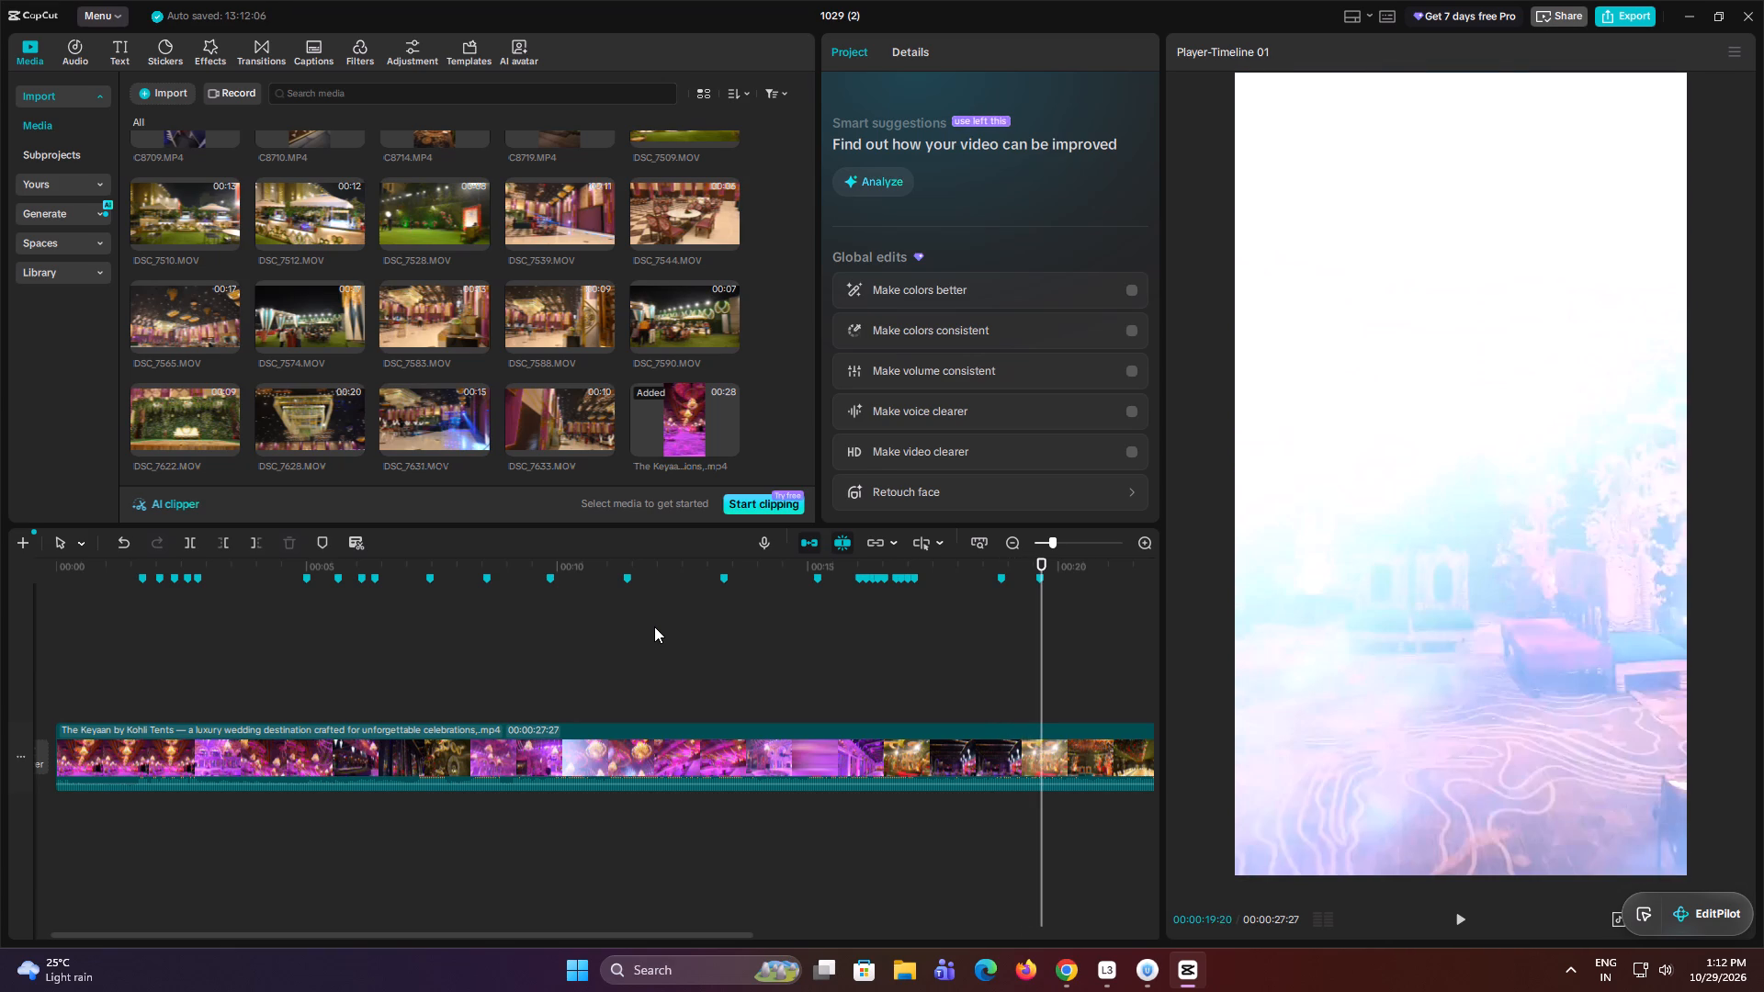
pyautogui.press('Right')
pyautogui.press('Right')
pyautogui.press('Right')
pyautogui.press('Right')
pyautogui.press('Right')
pyautogui.press('Right')
pyautogui.press('Right')
pyautogui.press('Right')
pyautogui.press('Right')
pyautogui.press('Right')
pyautogui.press('Right')
pyautogui.press('Right')
pyautogui.press('Right')
pyautogui.press('Right')
pyautogui.press('Right')
pyautogui.press('Right')
pyautogui.press('Right')
pyautogui.press('Right')
pyautogui.press('Right')
pyautogui.press('Right')
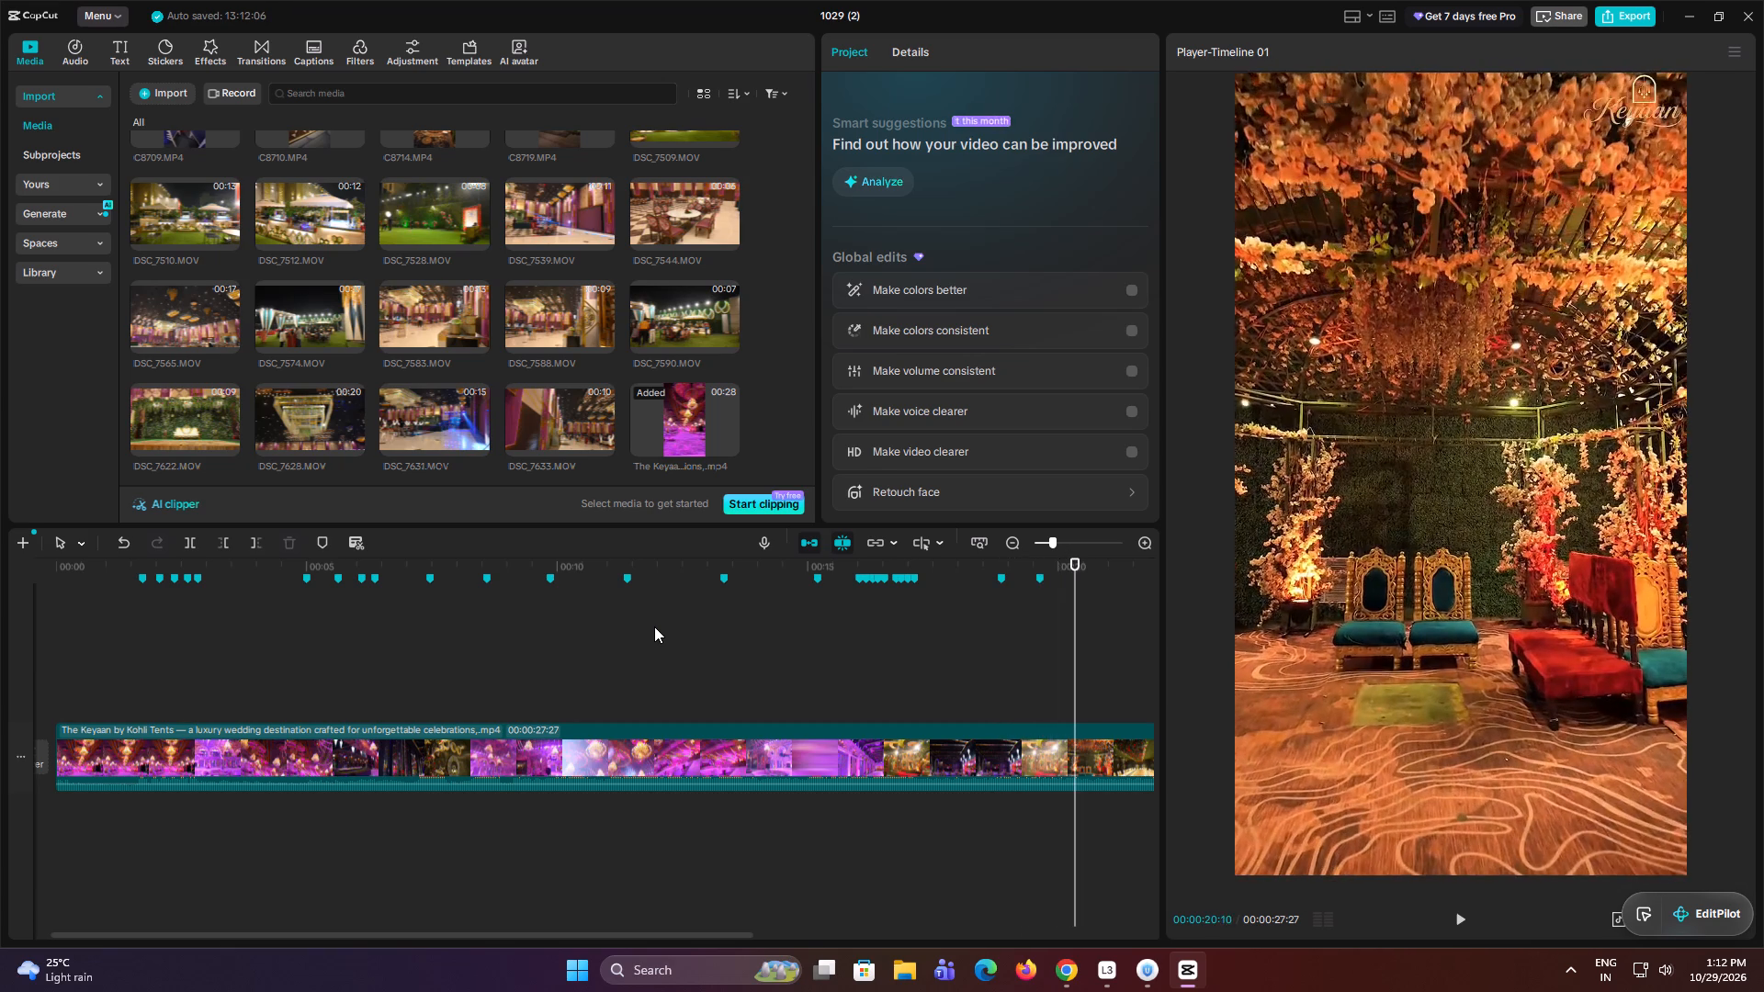
pyautogui.press('Right')
pyautogui.press('Right')
pyautogui.press('Right')
pyautogui.press('Right')
pyautogui.press('Right')
pyautogui.press('Right')
pyautogui.press('Right')
pyautogui.press('Right')
pyautogui.press('Right')
pyautogui.press('Right')
pyautogui.press('Right')
pyautogui.press('Left')
pyautogui.press('Left')
pyautogui.press('Left')
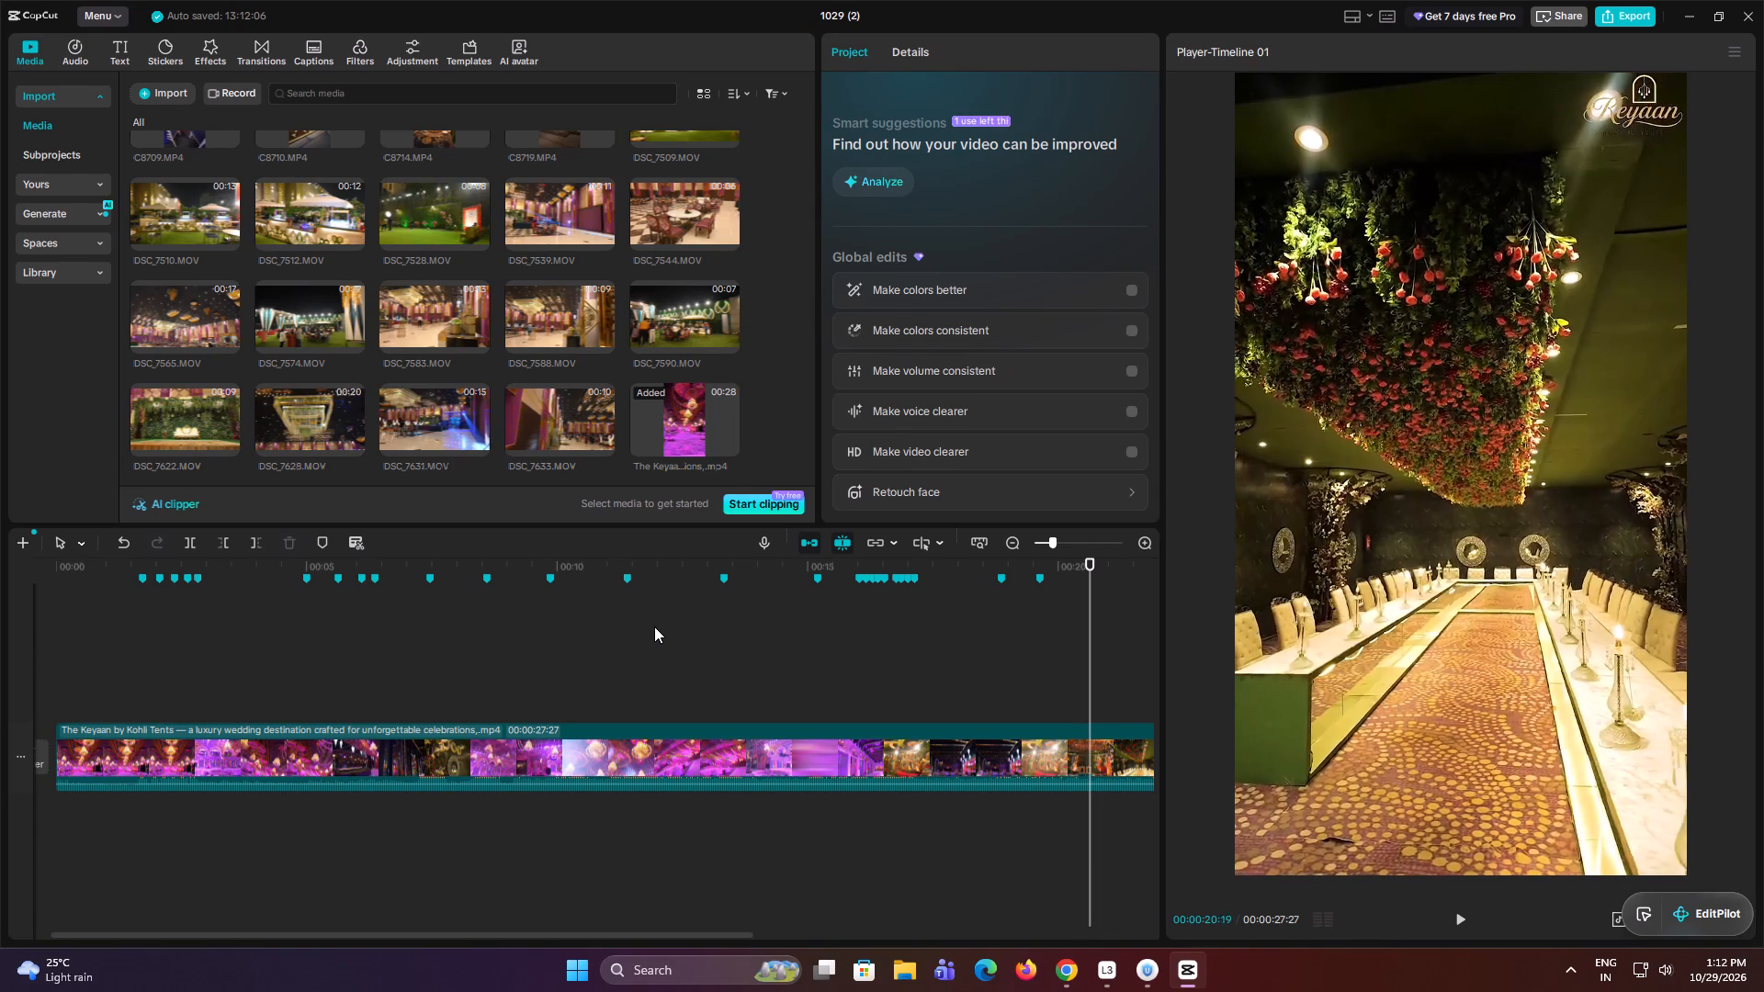
pyautogui.press('Left')
pyautogui.press('Left')
pyautogui.press('Left')
pyautogui.press('Left')
pyautogui.press('Left')
pyautogui.press('Left')
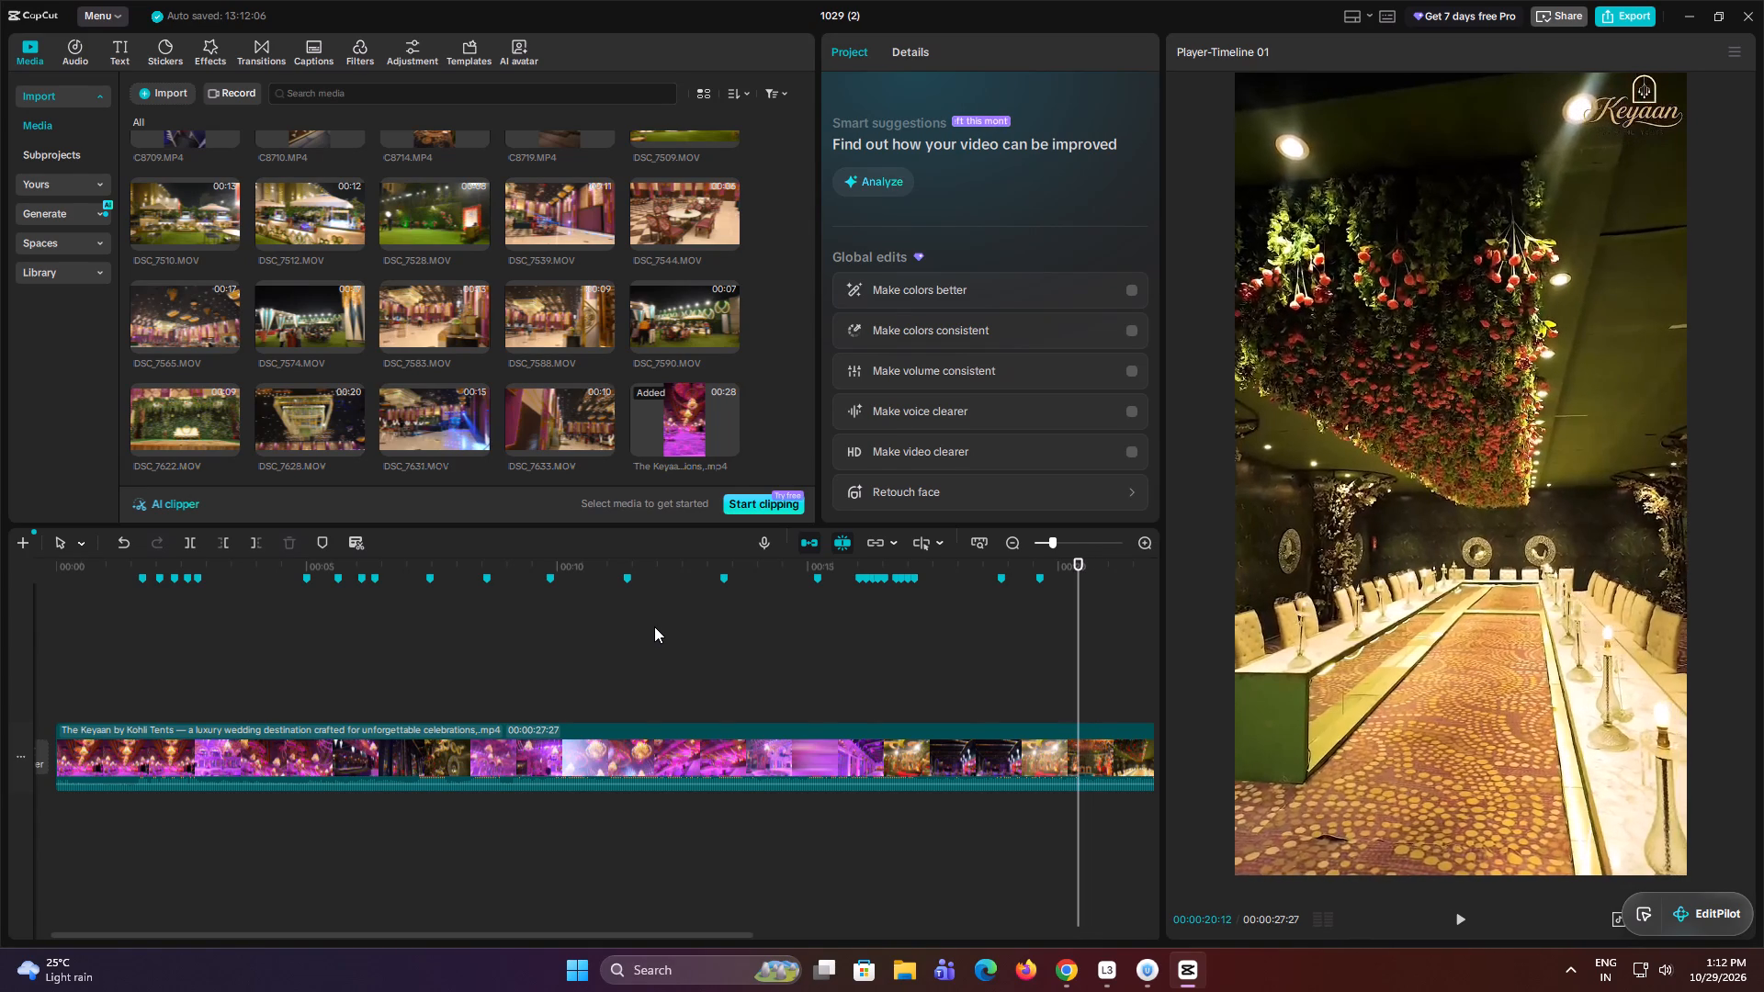
pyautogui.press('Left')
pyautogui.press('Right')
pyautogui.press('m')
# Add a timeline marker at the shot change from the long banquet tables into the tilted crystal chandelier view, at 00:00:21:04.
pyautogui.press('Right')
pyautogui.press('Right')
pyautogui.press('Right')
pyautogui.press('Right')
pyautogui.press('Right')
pyautogui.press('Right')
pyautogui.press('Right')
pyautogui.press('Right')
pyautogui.press('Right')
pyautogui.press('Right')
pyautogui.press('Right')
pyautogui.press('Right')
pyautogui.press('Right')
pyautogui.press('Right')
pyautogui.press('Right')
pyautogui.press('Right')
pyautogui.press('Right')
pyautogui.press('Right')
pyautogui.press('Right')
pyautogui.press('Right')
pyautogui.press('Right')
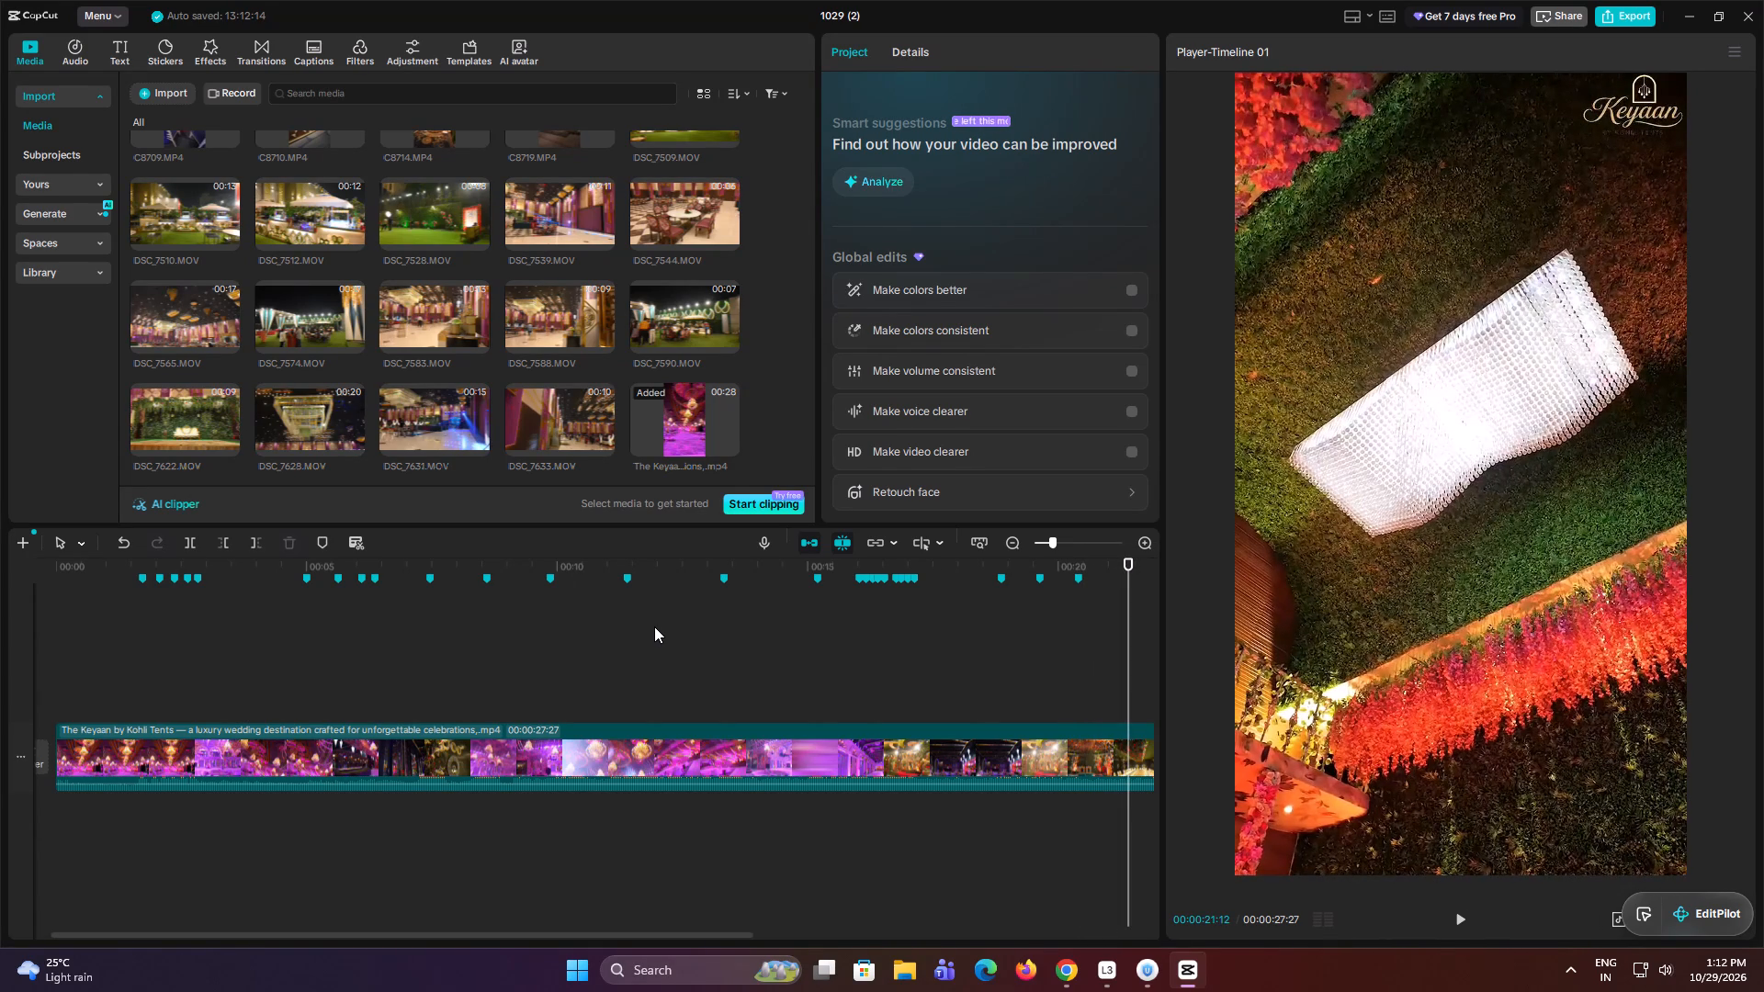
pyautogui.press('Left')
pyautogui.press('Left')
pyautogui.press('Left')
pyautogui.press('Left')
pyautogui.press('Left')
pyautogui.press('Left')
pyautogui.press('Left')
pyautogui.press('Left')
pyautogui.press('Left')
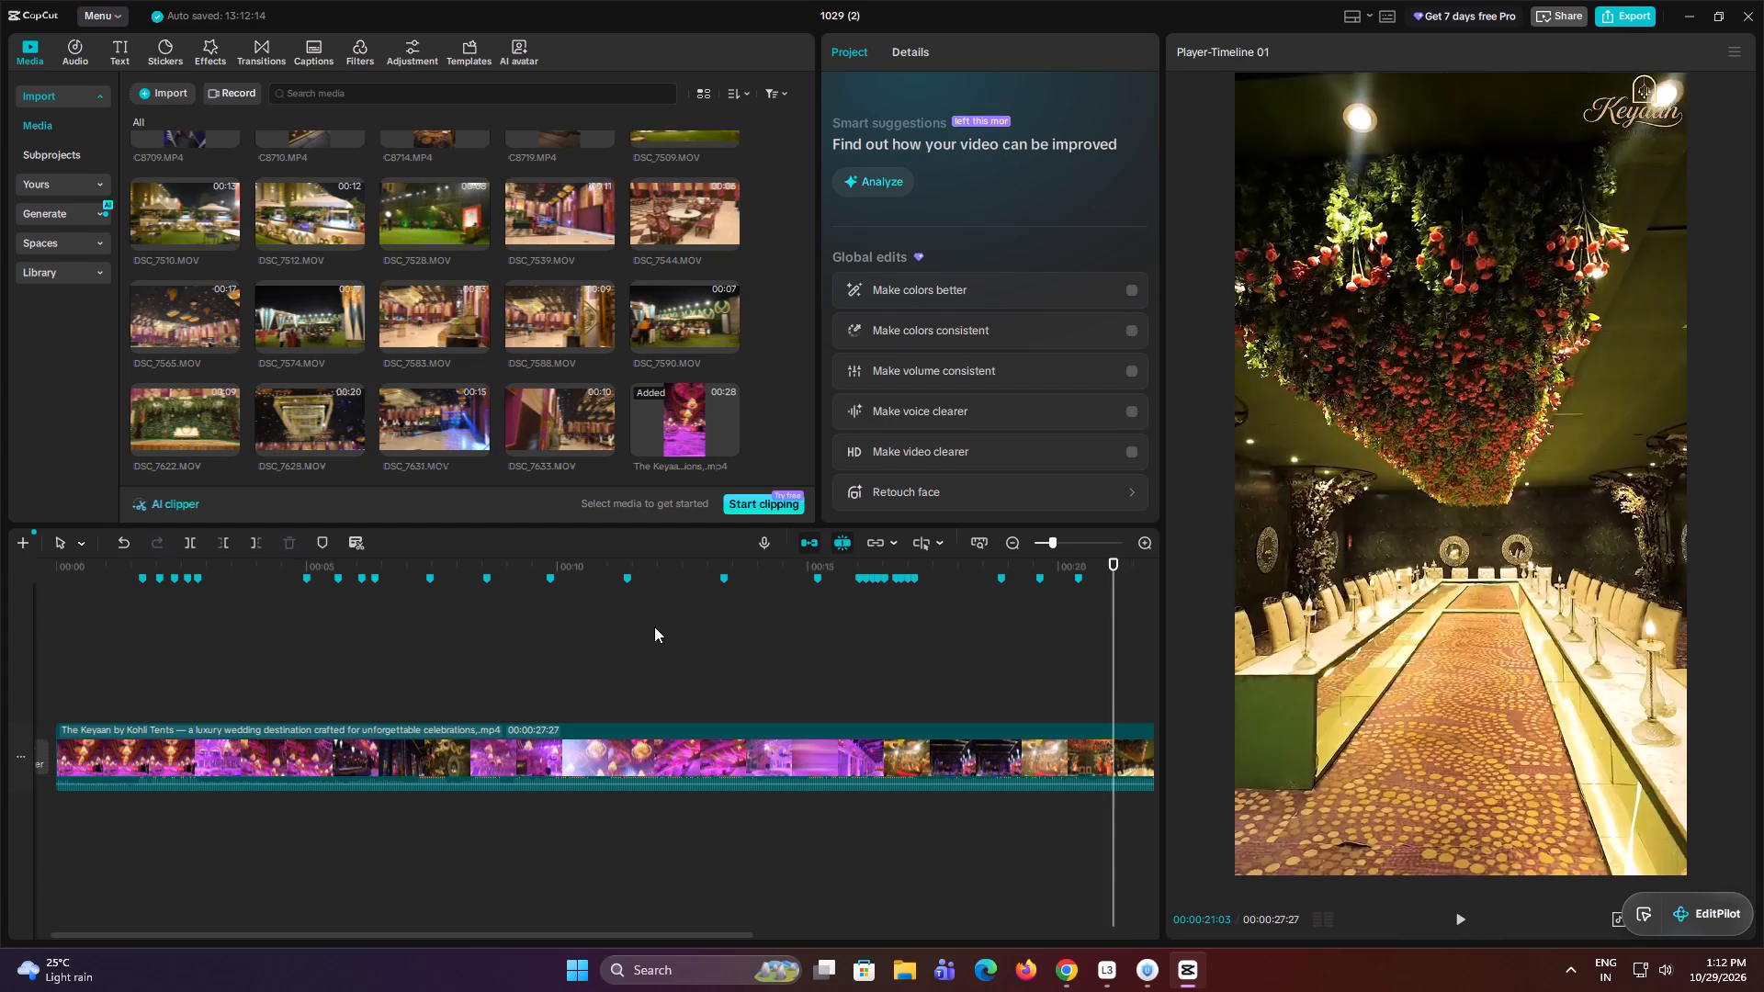
pyautogui.press('Left')
pyautogui.press('Right')
pyautogui.press('Right')
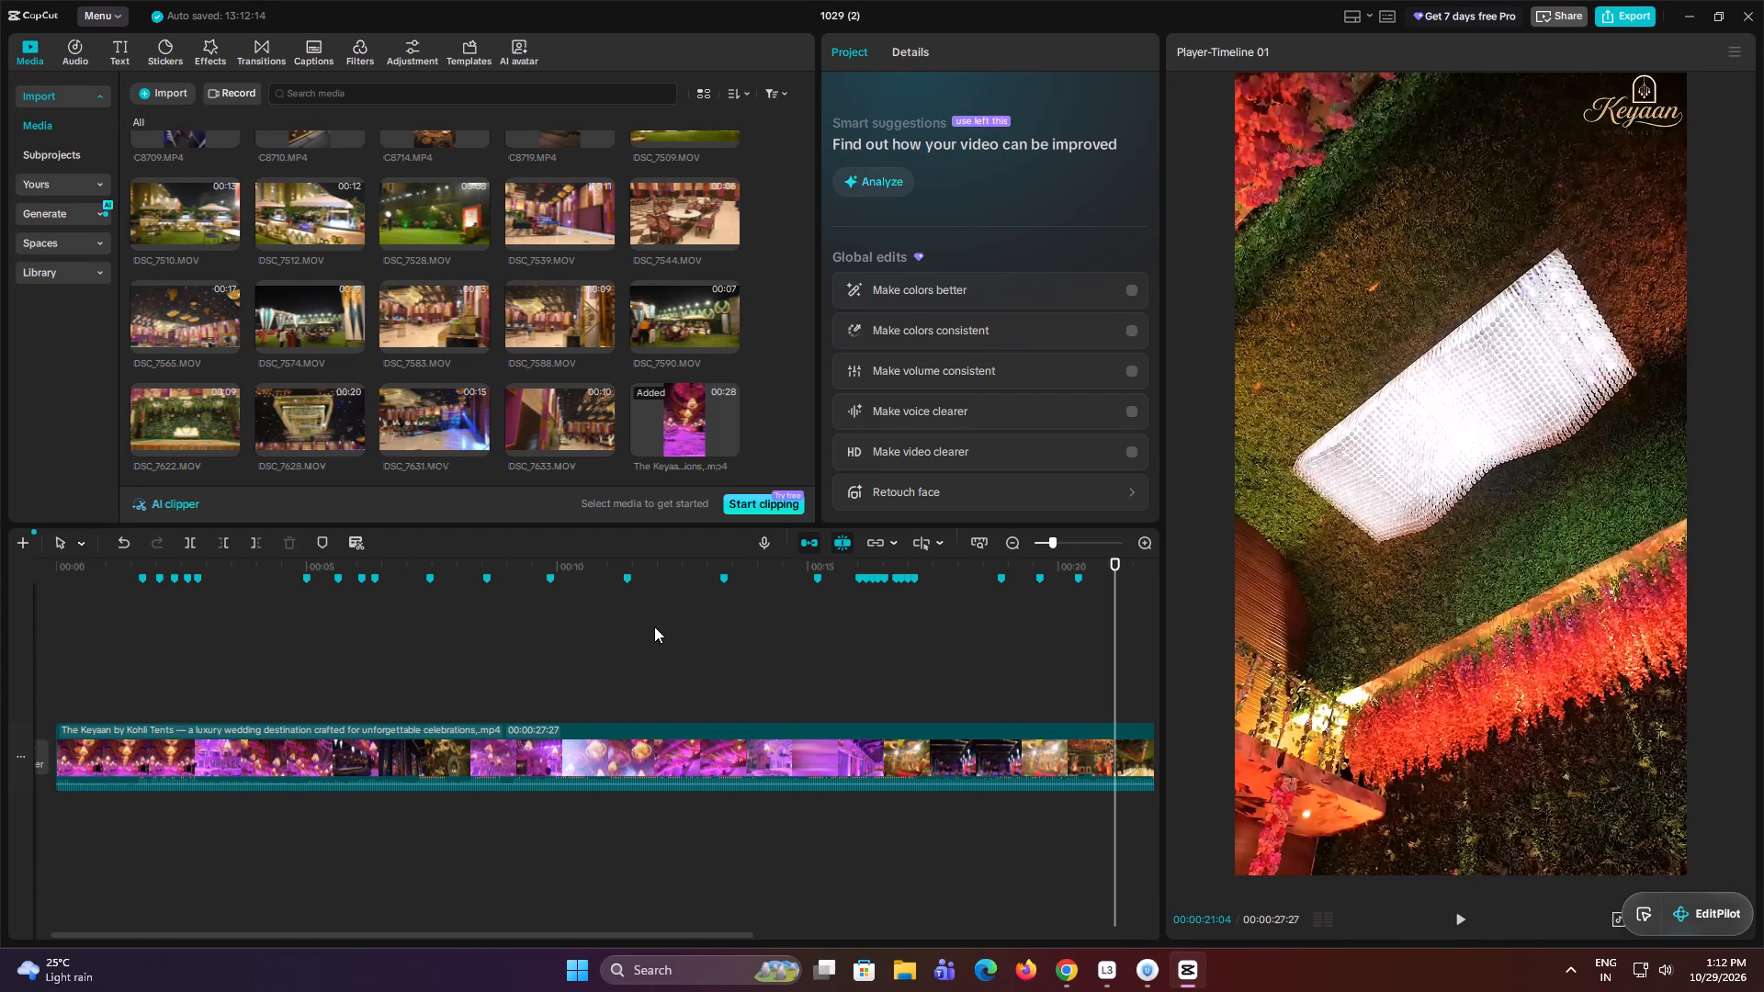
pyautogui.press('m')
# Add a timeline marker at the shot change from the tilted chandelier view into the upright gold-leaf stage, at 00:00:21:28.
pyautogui.press('Right')
pyautogui.press('Right')
pyautogui.press('Right')
pyautogui.press('Right')
pyautogui.press('Right')
pyautogui.press('Right')
pyautogui.press('Right')
pyautogui.press('Right')
pyautogui.press('Right')
pyautogui.press('Right')
pyautogui.press('Right')
pyautogui.press('Right')
pyautogui.press('Right')
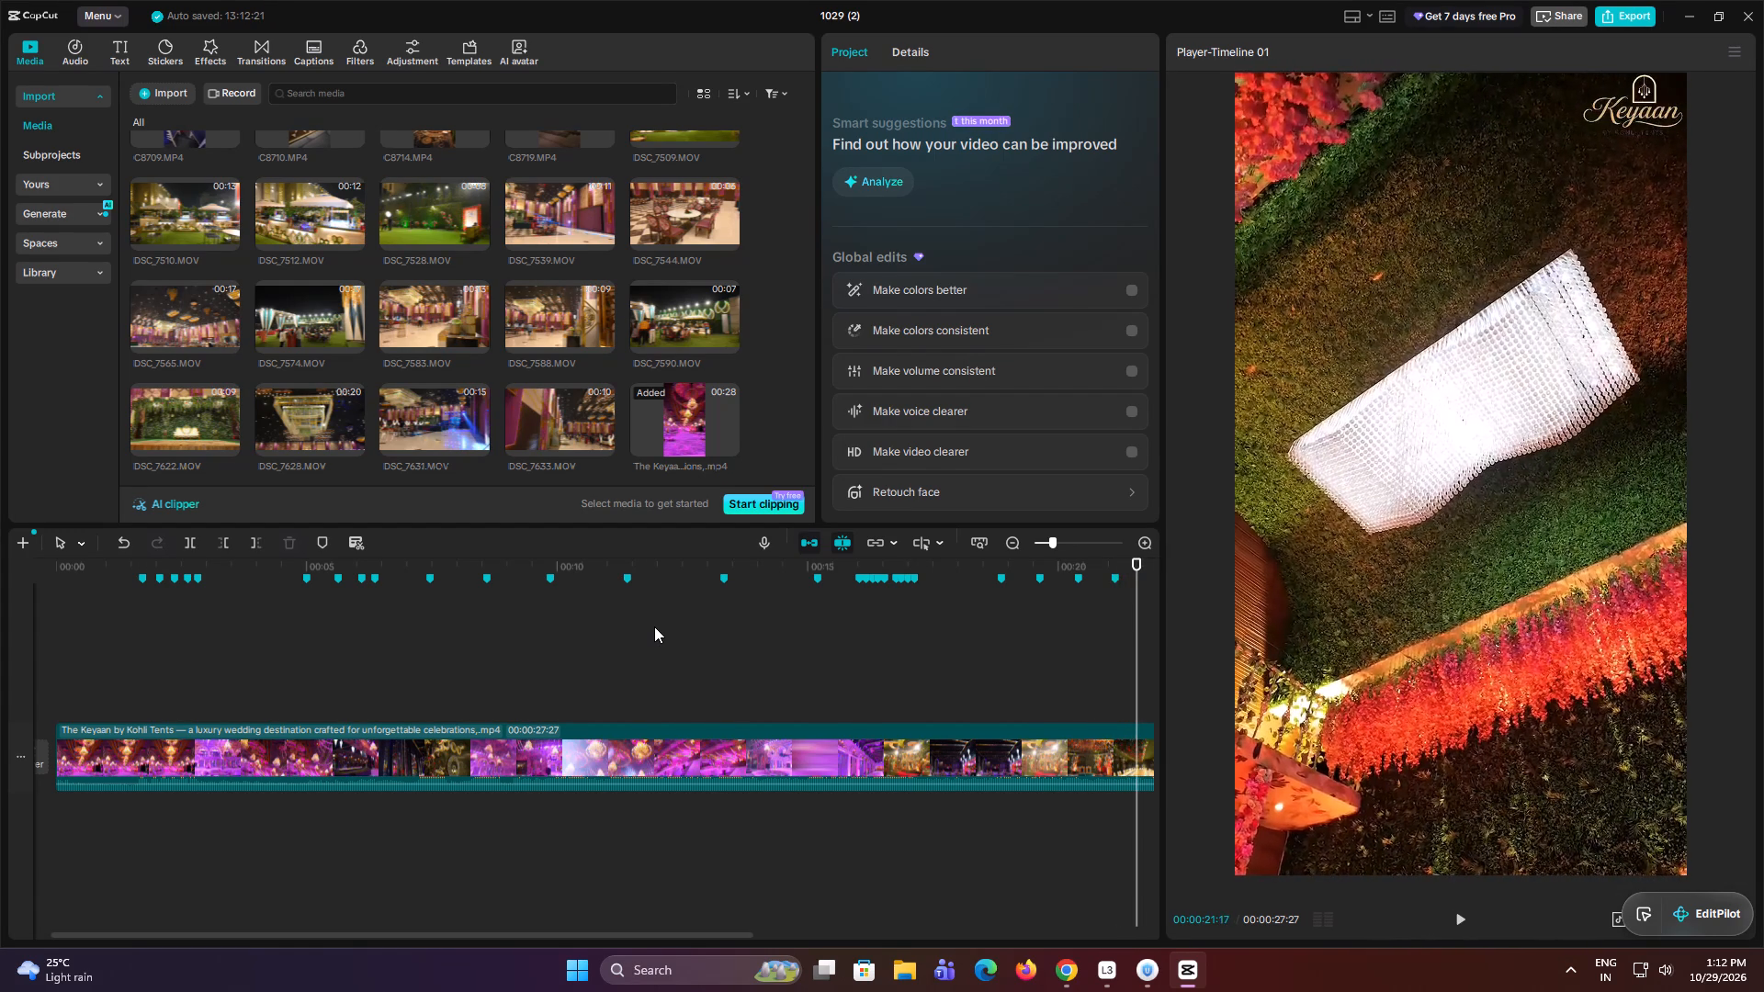
pyautogui.press('Right')
pyautogui.press('Right')
pyautogui.press('Right')
pyautogui.press('Right')
pyautogui.press('Right')
pyautogui.press('Right')
pyautogui.press('Right')
pyautogui.press('Right')
pyautogui.press('Right')
pyautogui.press('Right')
pyautogui.press('Right')
pyautogui.press('Right')
pyautogui.press('Right')
pyautogui.press('Right')
pyautogui.press('Right')
pyautogui.press('Right')
pyautogui.press('Right')
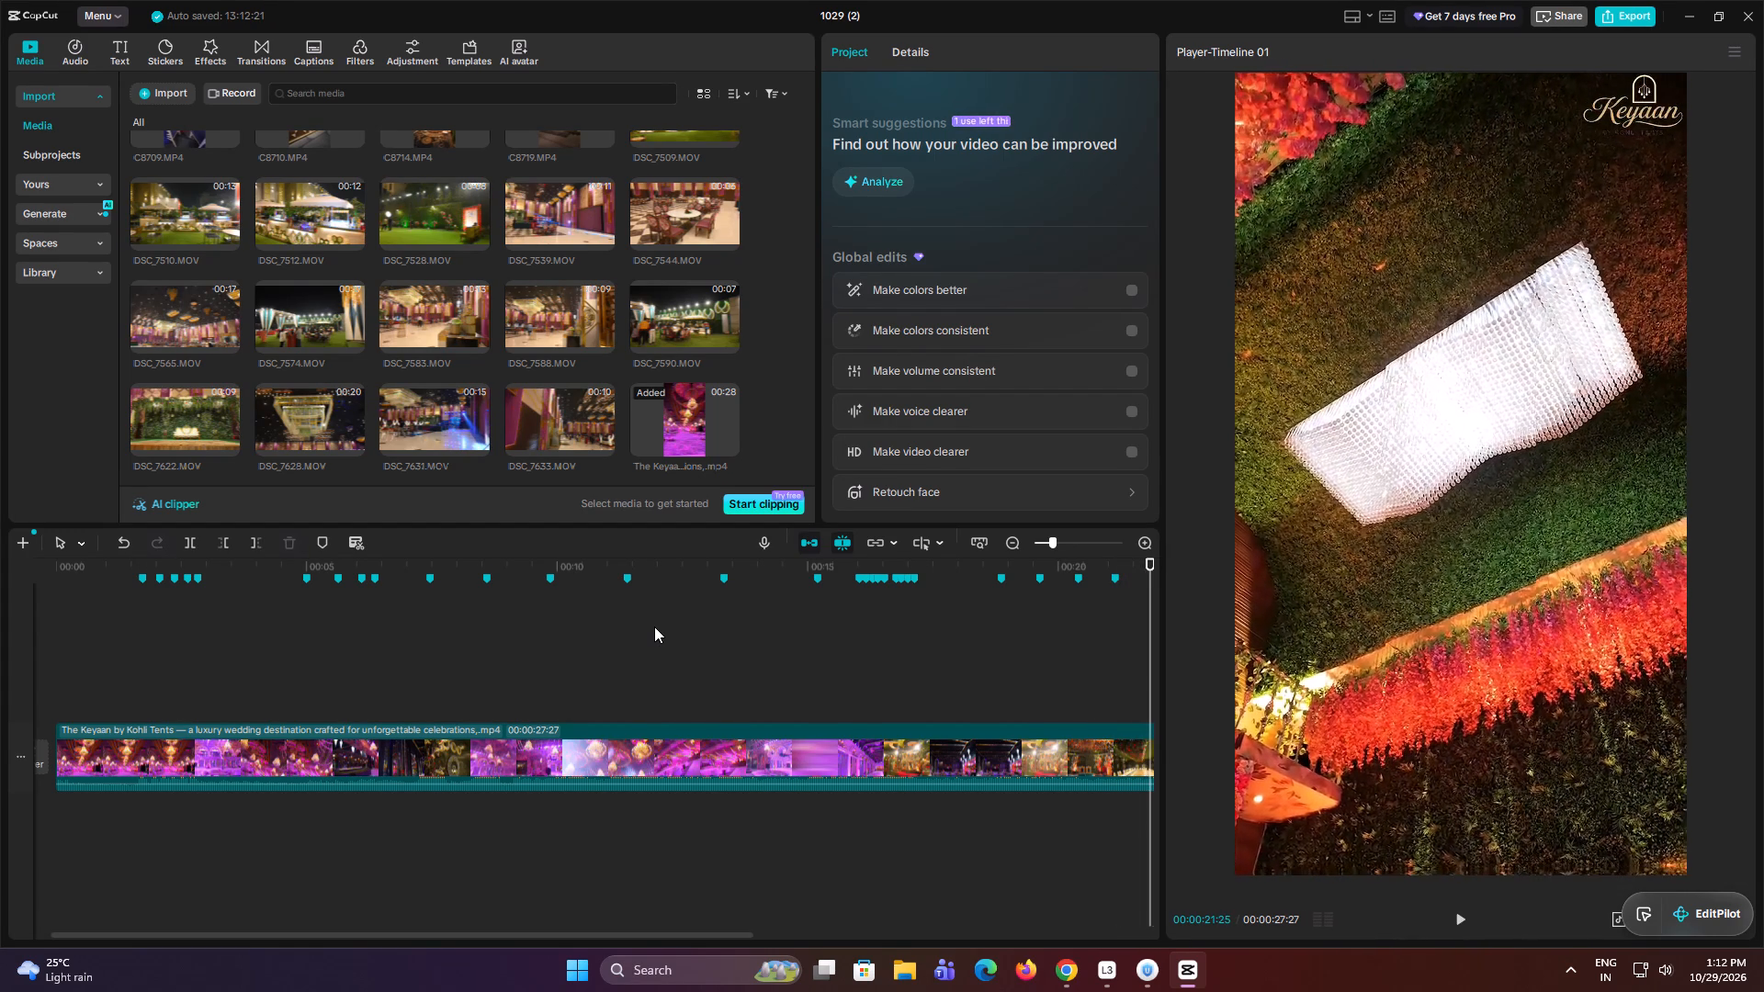
pyautogui.press('Left')
pyautogui.press('Left')
pyautogui.press('Left')
pyautogui.press('Left')
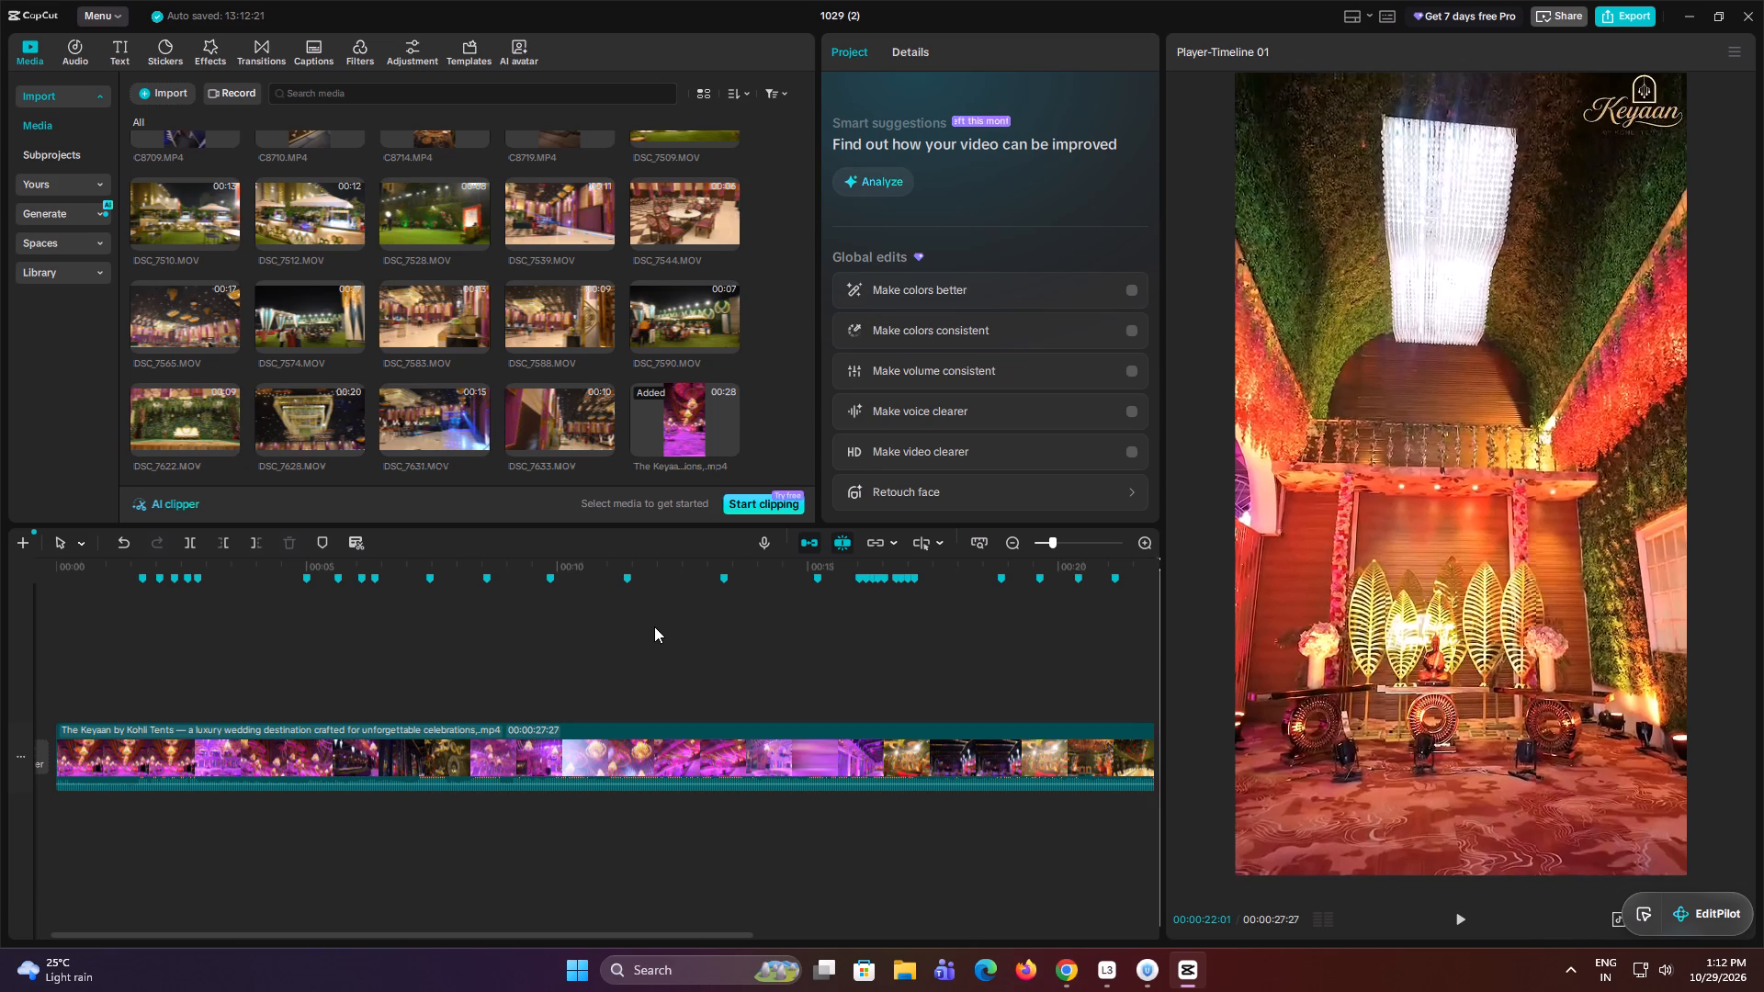
pyautogui.press('Left')
pyautogui.press('Left')
pyautogui.press('Left')
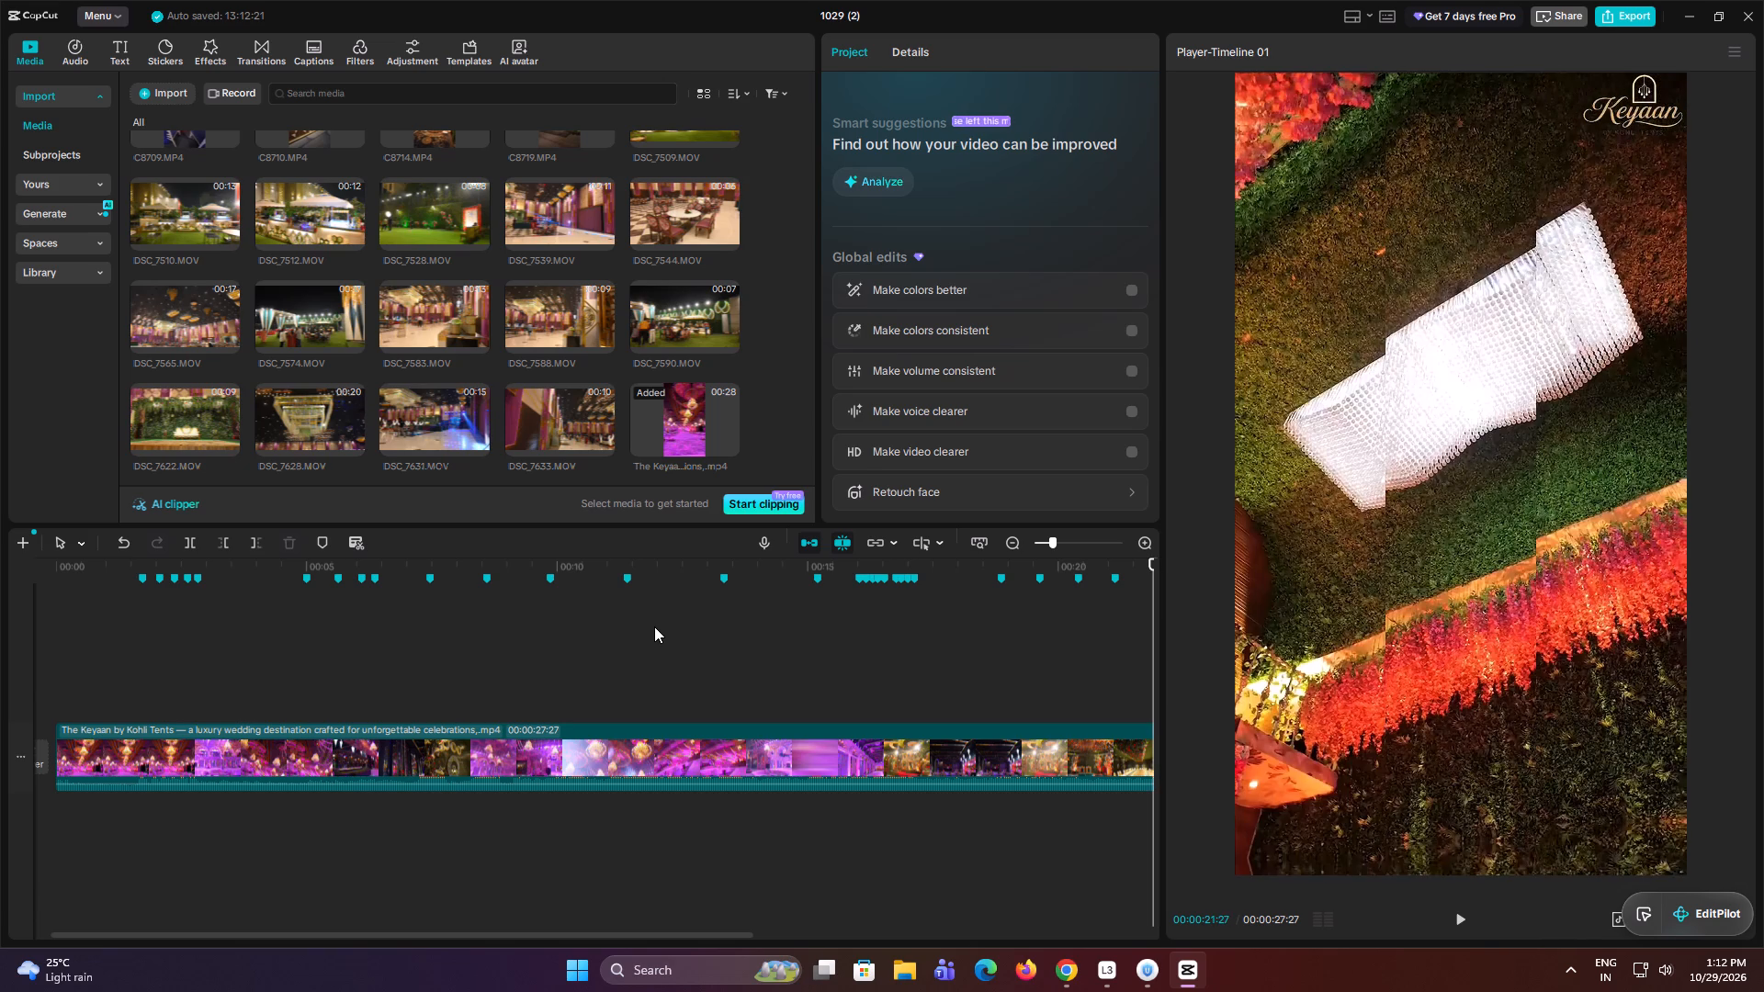
pyautogui.press('Right')
pyautogui.press('m')
# Add a timeline marker where the gold-leaf stage shot fades to white before the closing logo, at about 00:00:23:13.
pyautogui.press('Right')
pyautogui.press('Right')
pyautogui.press('Right')
pyautogui.press('Right')
pyautogui.press('Right')
pyautogui.press('Right')
pyautogui.press('Right')
pyautogui.press('Right')
pyautogui.press('Right')
pyautogui.press('Right')
pyautogui.press('Right')
pyautogui.press('Right')
pyautogui.press('Right')
pyautogui.press('Right')
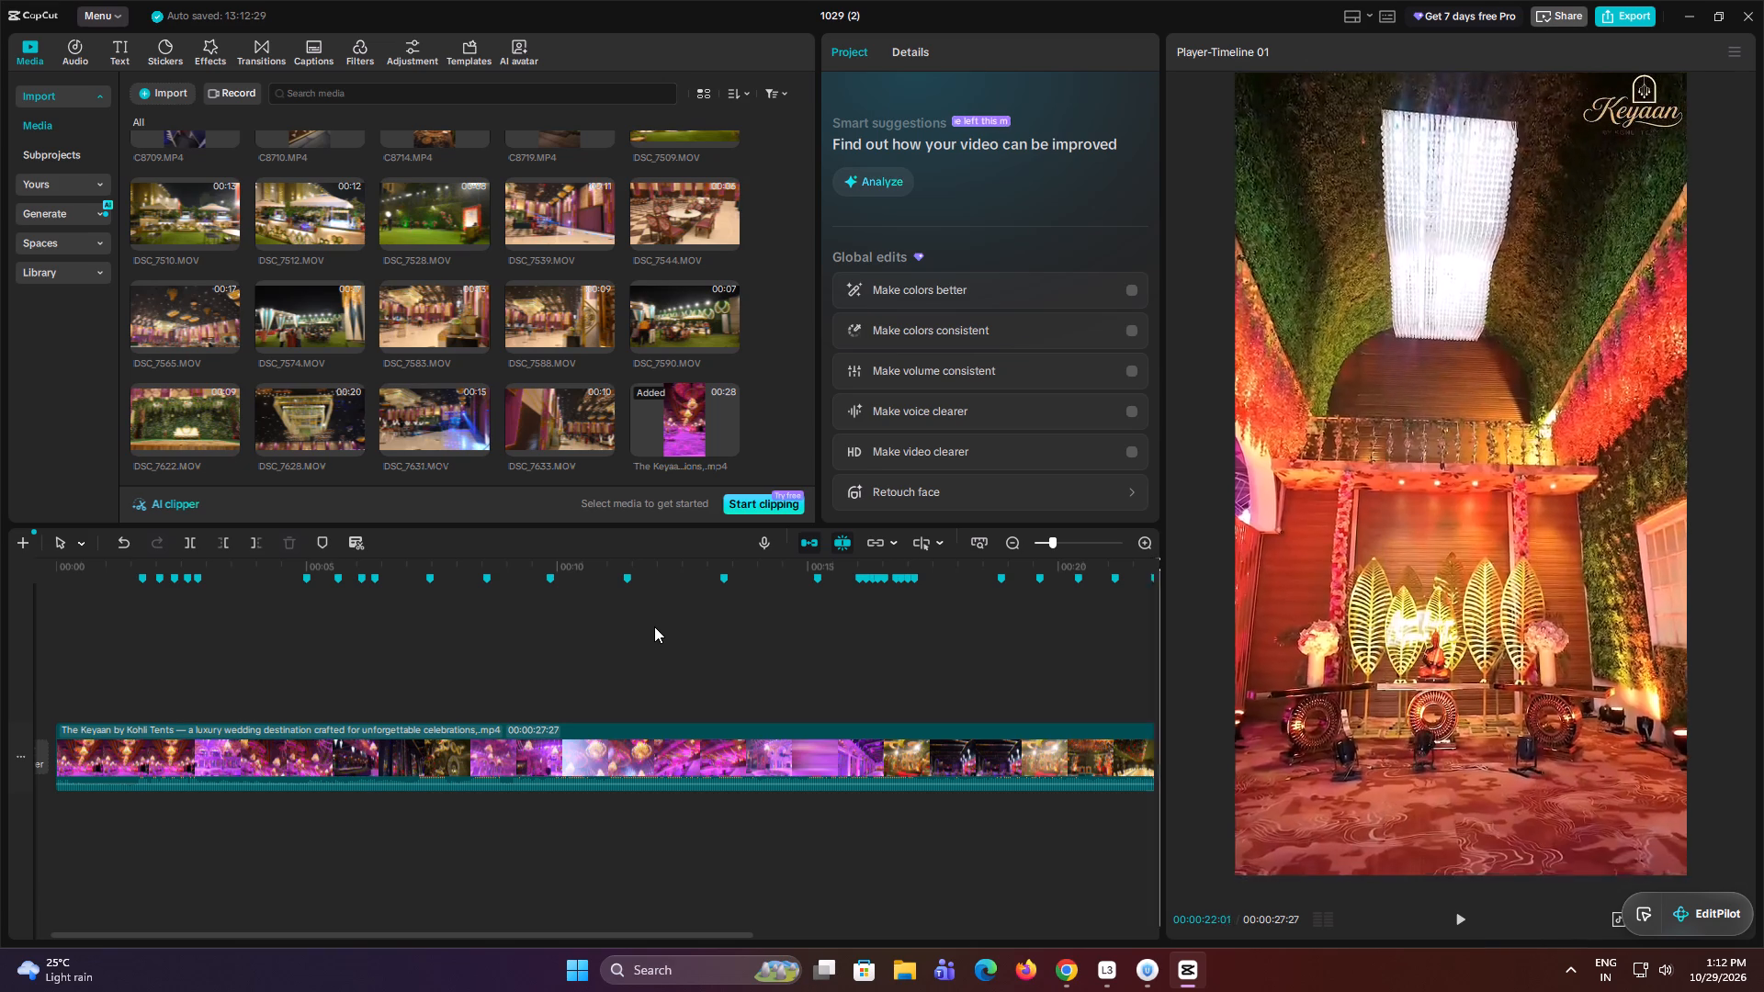
pyautogui.press('Right')
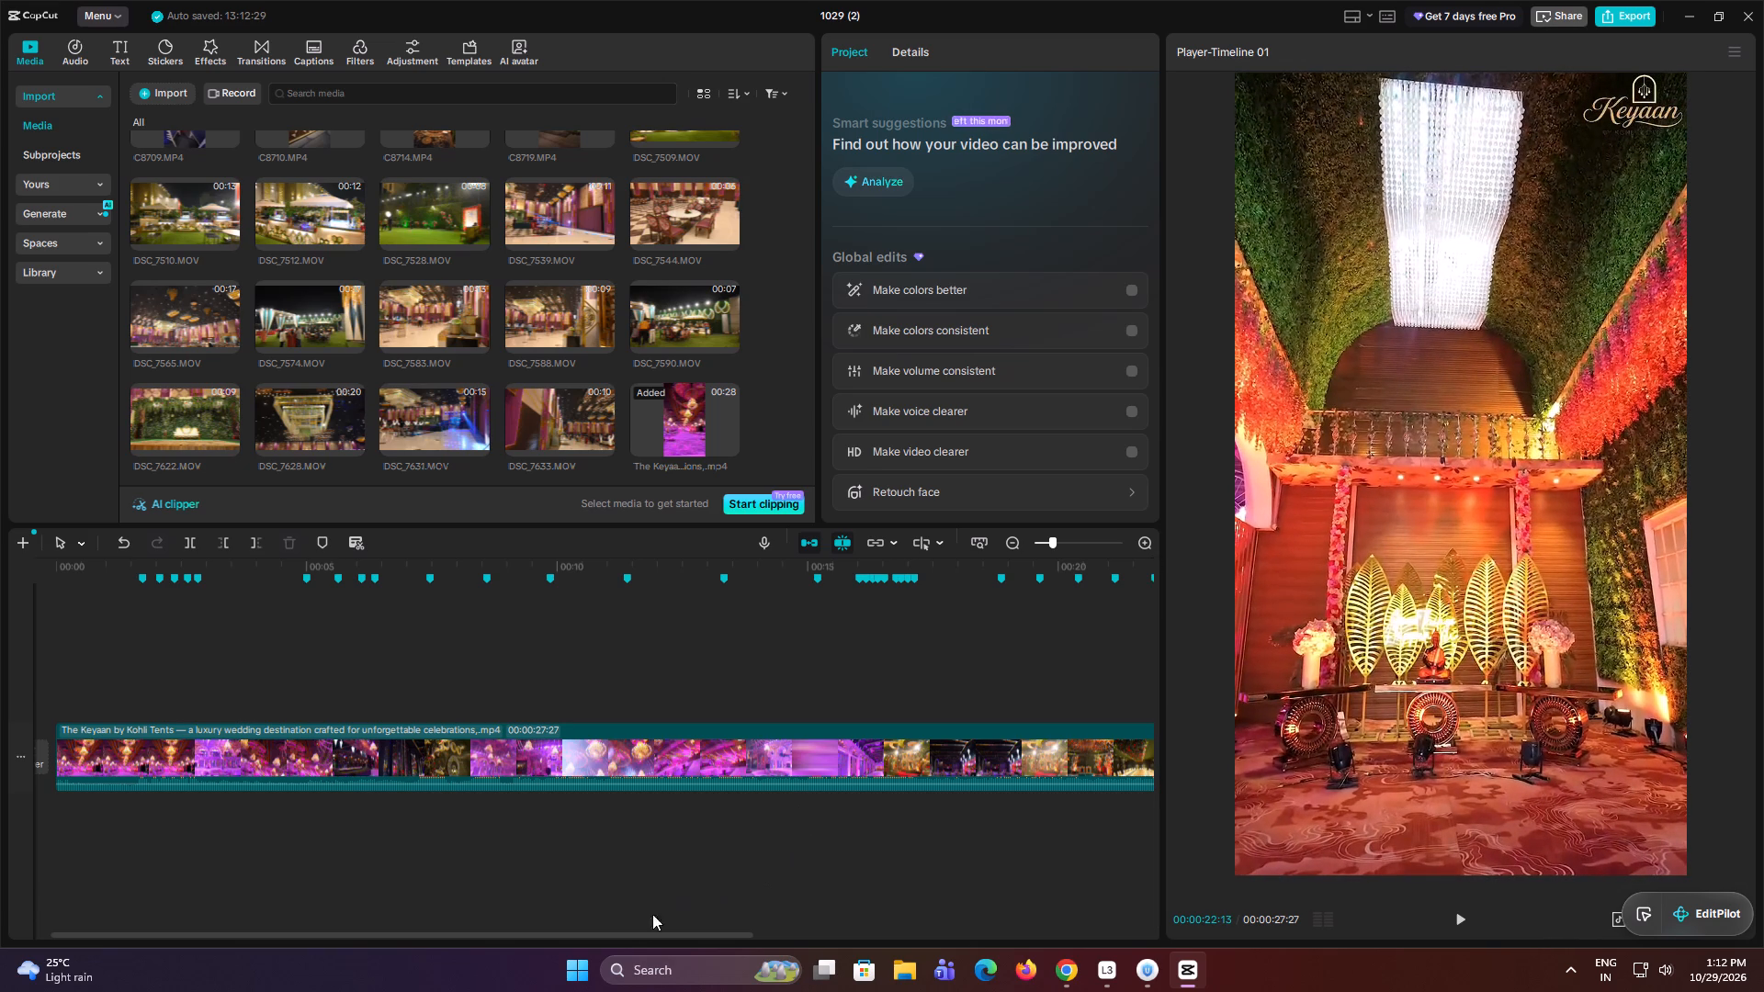
pyautogui.moveTo(618, 935); pyautogui.dragTo(865, 941)
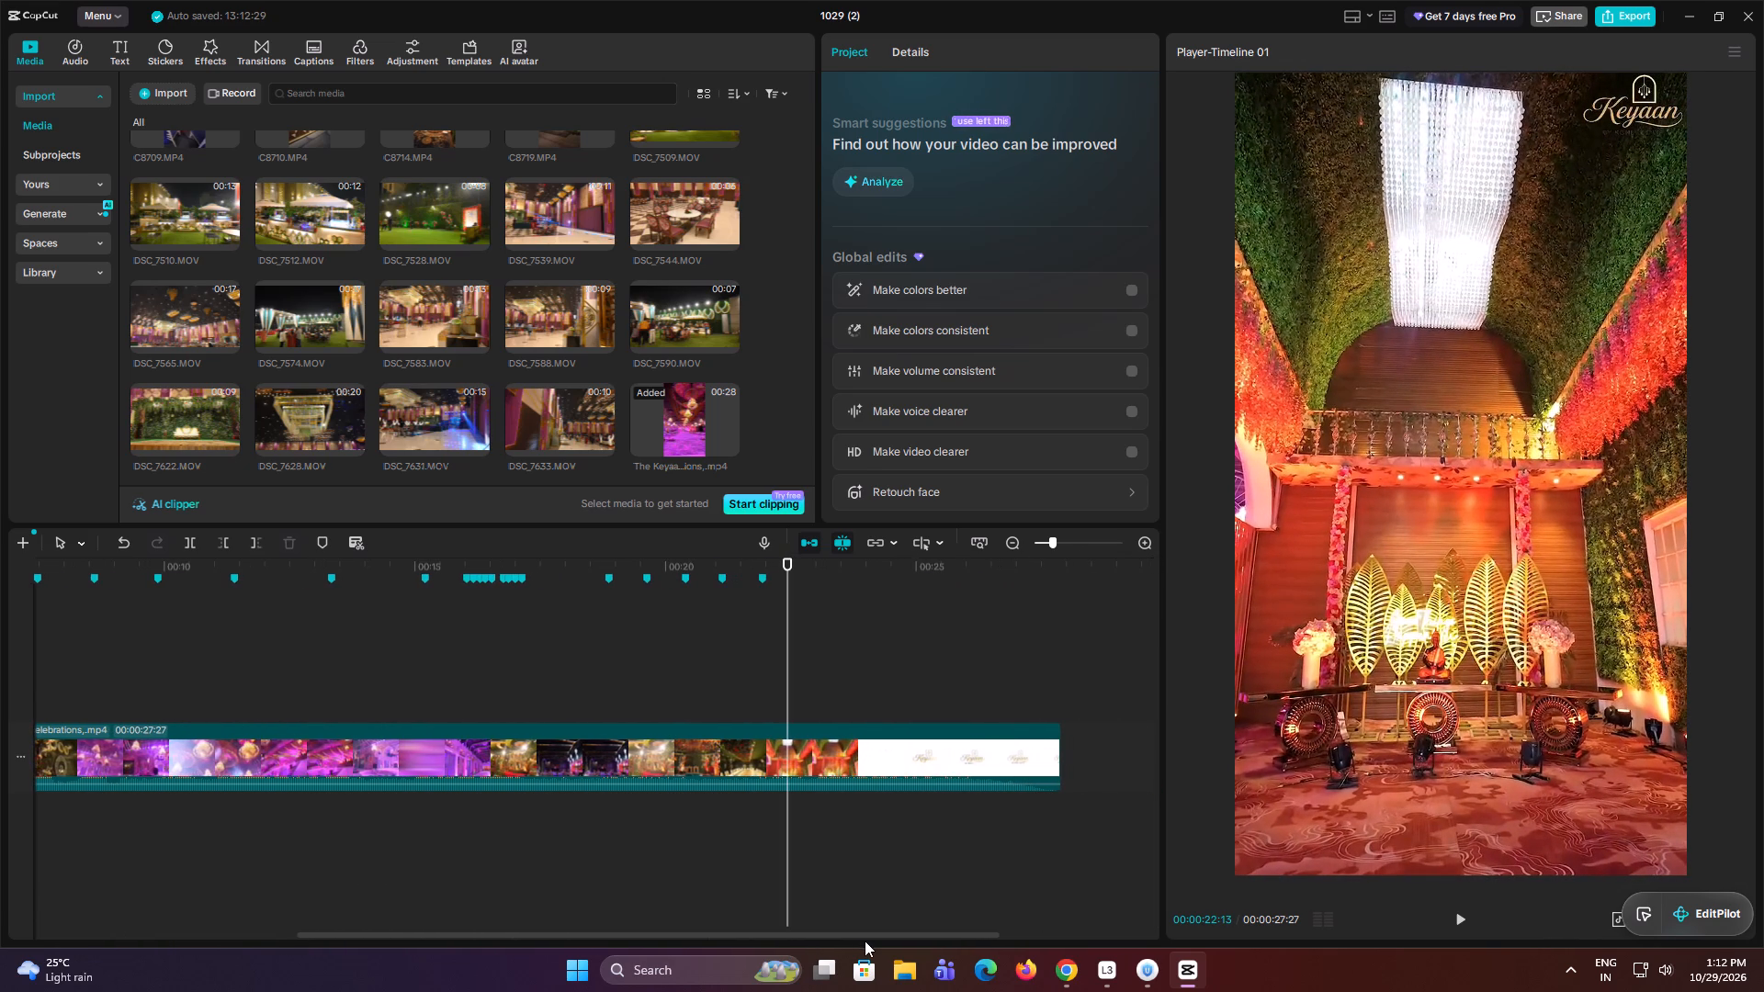
pyautogui.press('Right')
pyautogui.press('Right')
pyautogui.press('Right')
pyautogui.press('Right')
pyautogui.press('Right')
pyautogui.press('Right')
pyautogui.press('Right')
pyautogui.press('Right')
pyautogui.press('Right')
pyautogui.press('Right')
pyautogui.press('Right')
pyautogui.press('Right')
pyautogui.press('Right')
pyautogui.press('Right')
pyautogui.press('Right')
pyautogui.press('Right')
pyautogui.press('Right')
pyautogui.press('Right')
pyautogui.press('Right')
pyautogui.press('Right')
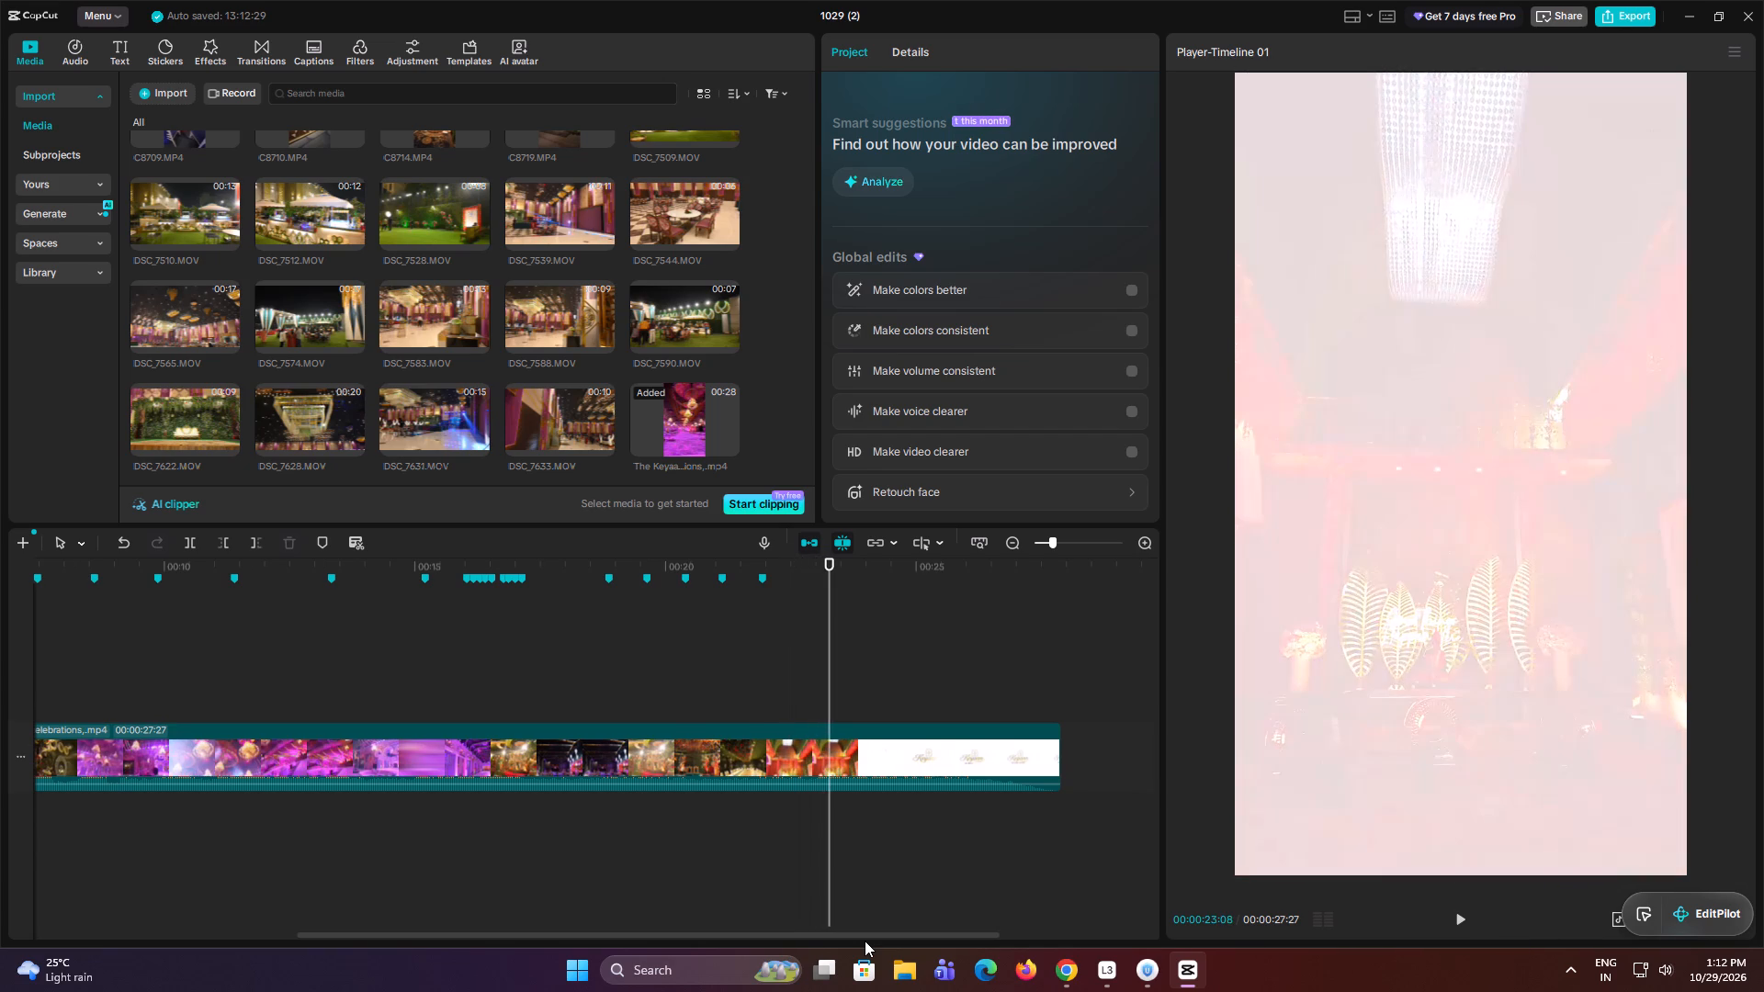
pyautogui.press('Right')
pyautogui.press('Right')
pyautogui.press('Right')
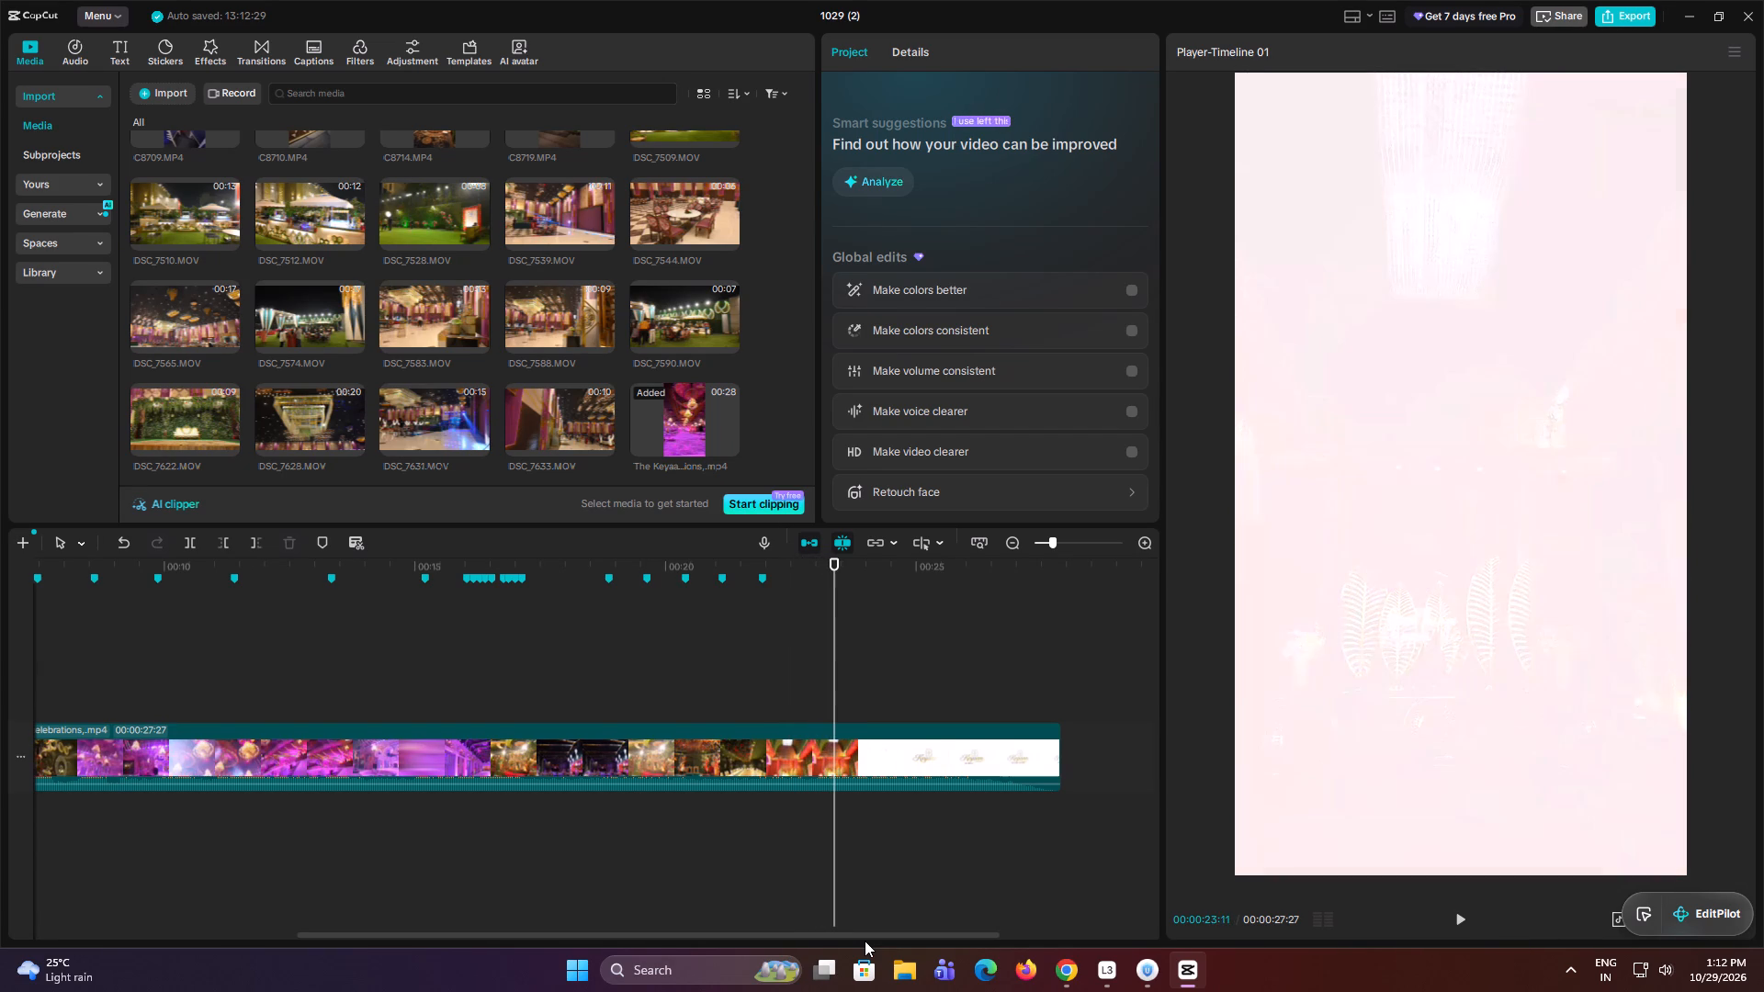
pyautogui.press('Right')
pyautogui.press('Right')
pyautogui.press('m')
# Examine the closing white logo section of the reference video for further shot changes.
pyautogui.press('Right')
pyautogui.press('Right')
pyautogui.press('Right')
pyautogui.press('Right')
pyautogui.press('Right')
pyautogui.press('Right')
pyautogui.press('Right')
pyautogui.press('Right')
pyautogui.press('Right')
pyautogui.press('Right')
pyautogui.press('Right')
pyautogui.press('Right')
pyautogui.press('Right')
pyautogui.press('Right')
pyautogui.press('Right')
pyautogui.press('Right')
pyautogui.press('Right')
pyautogui.press('Right')
pyautogui.press('Right')
pyautogui.press('Right')
pyautogui.press('Right')
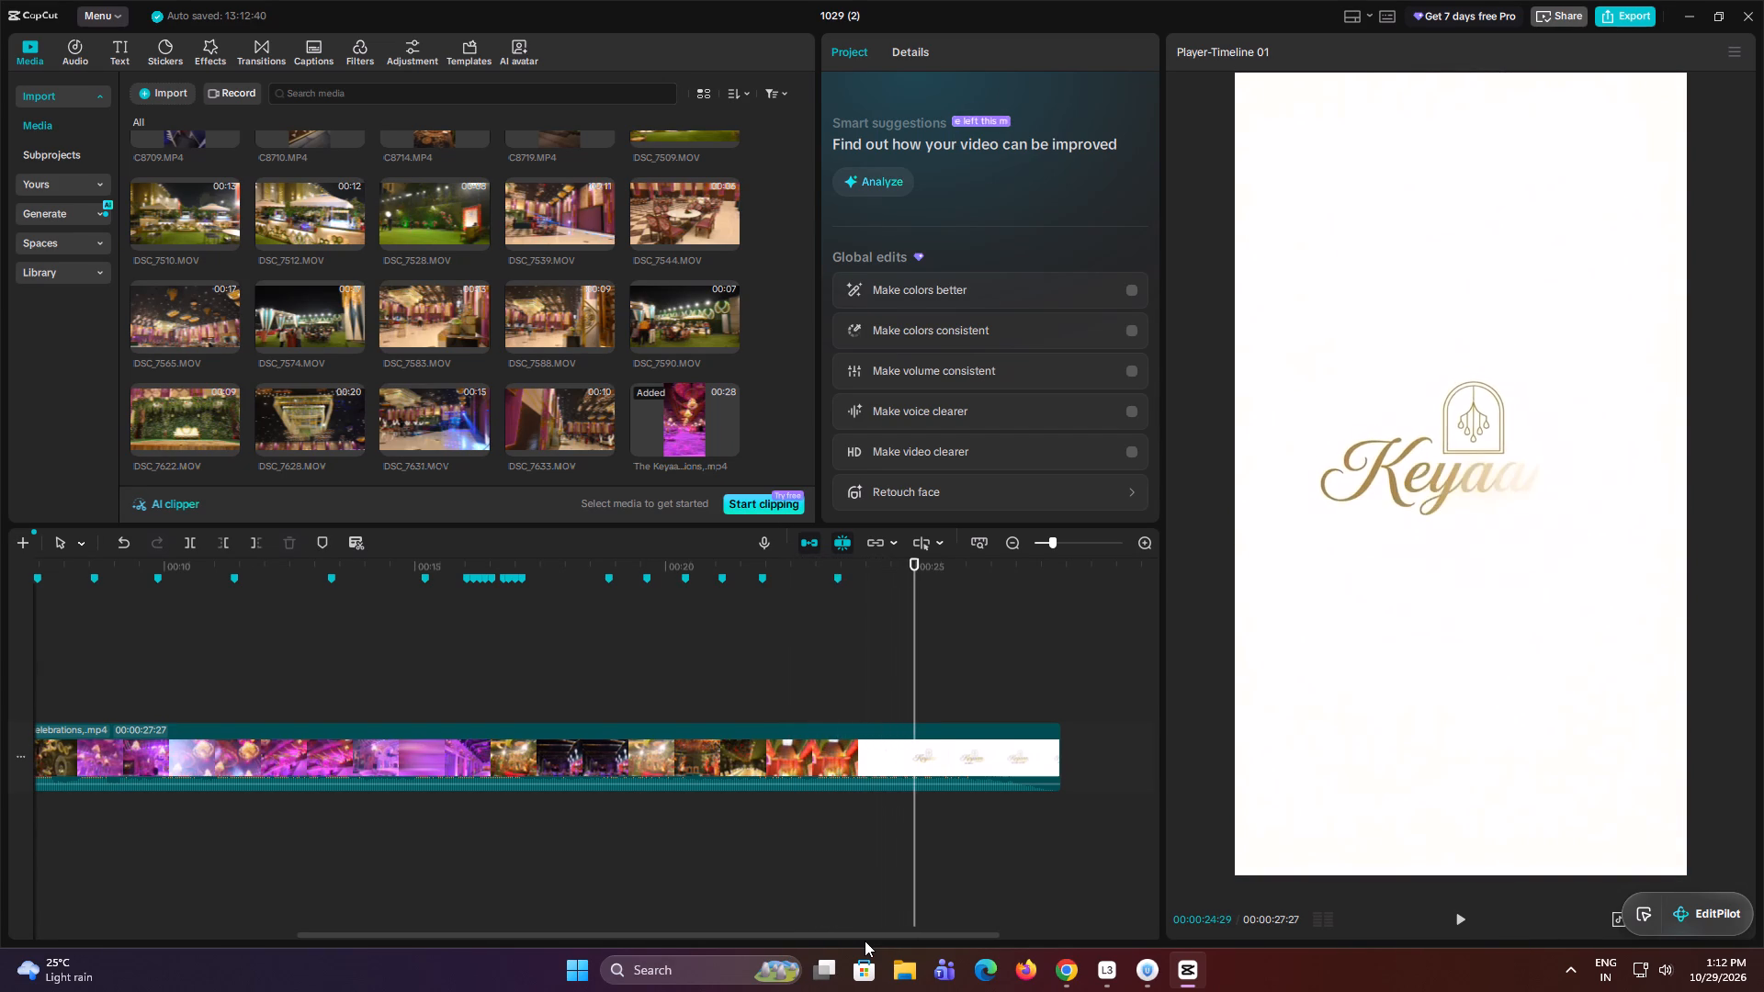
# Review the reference video's opening shot and preview venue clips DSC_7631.MOV and C5567.MP4 to choose a matching opening shot.
pyautogui.click(504, 669)
pyautogui.moveTo(504, 669); pyautogui.dragTo(0, 924)
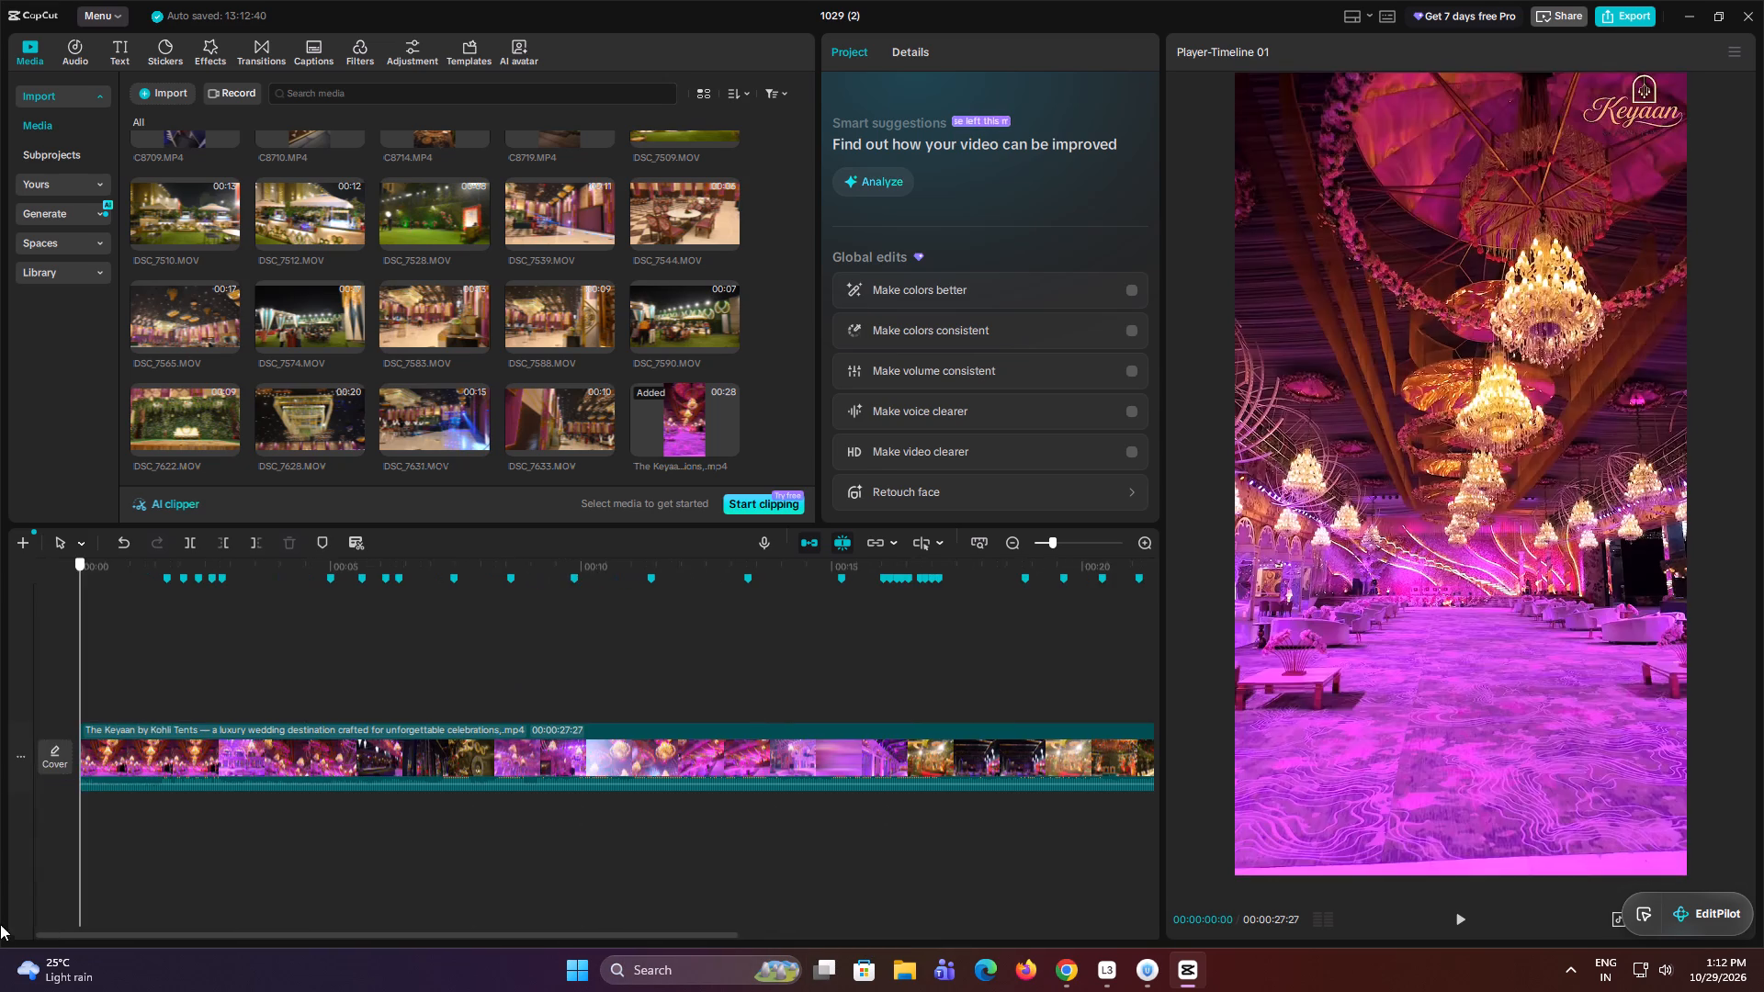
pyautogui.moveTo(0, 924); pyautogui.dragTo(0, 923)
pyautogui.press('space')
pyautogui.press('space')
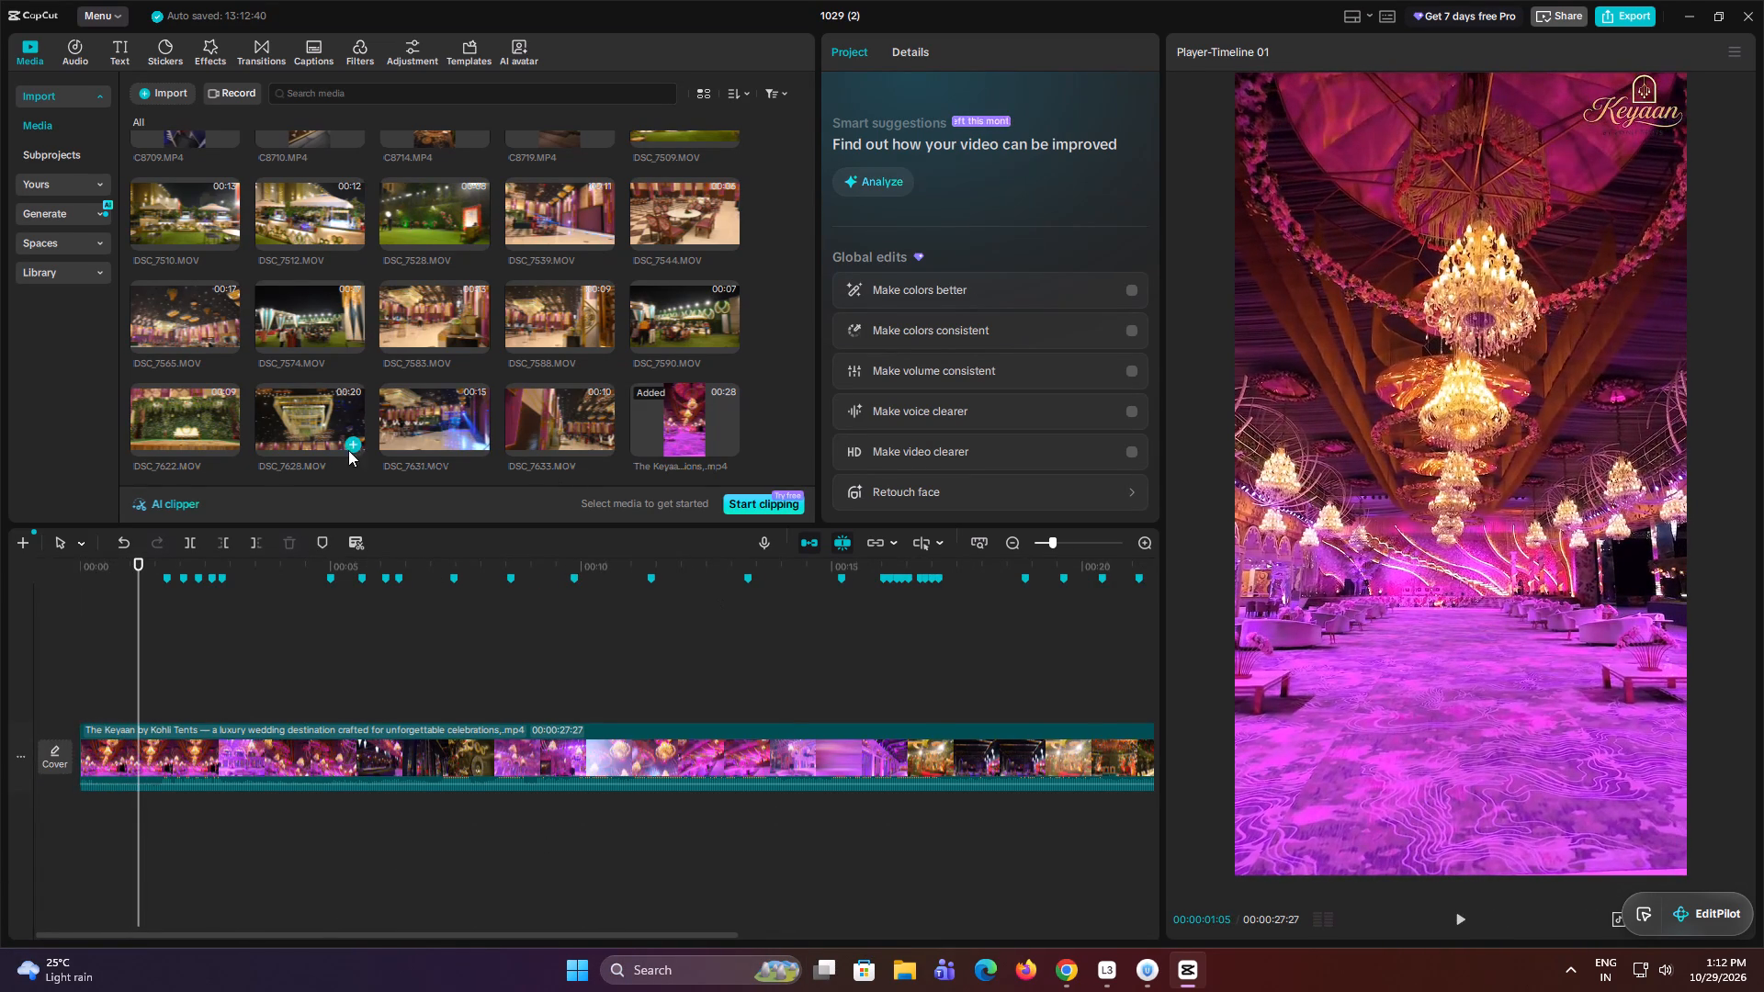
pyautogui.click(400, 411)
pyautogui.click(356, 411)
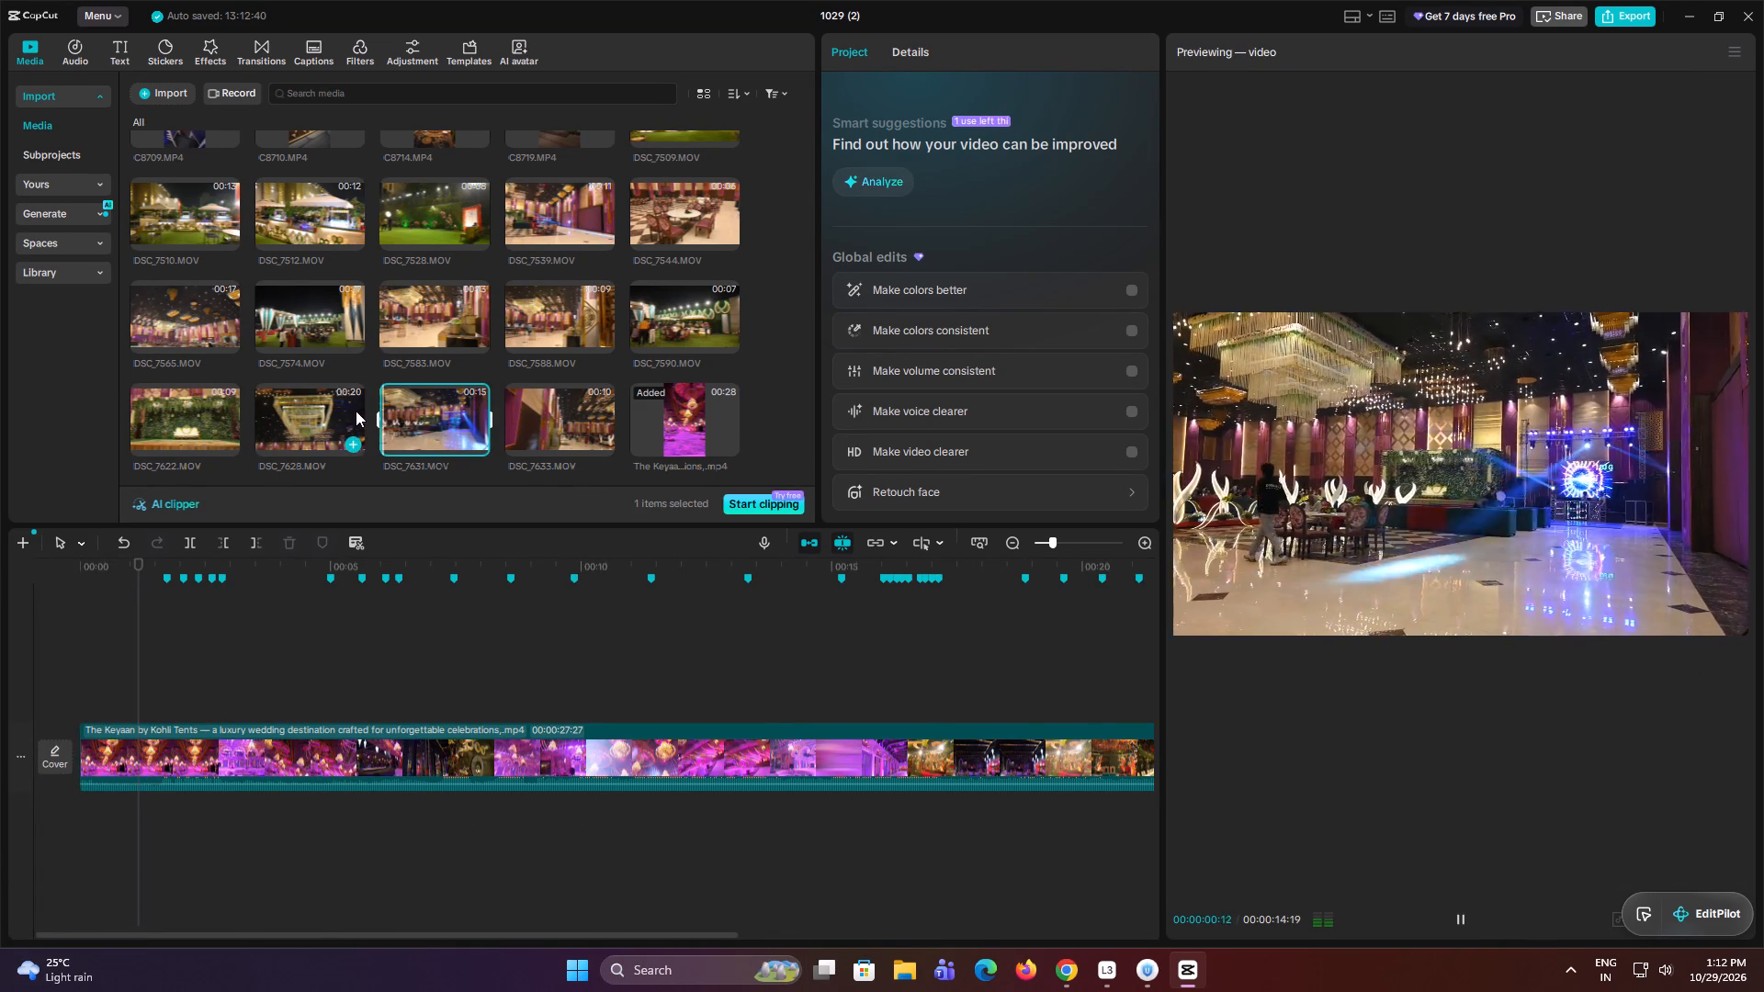
pyautogui.click(382, 684)
pyautogui.scroll(4, 371, 209)
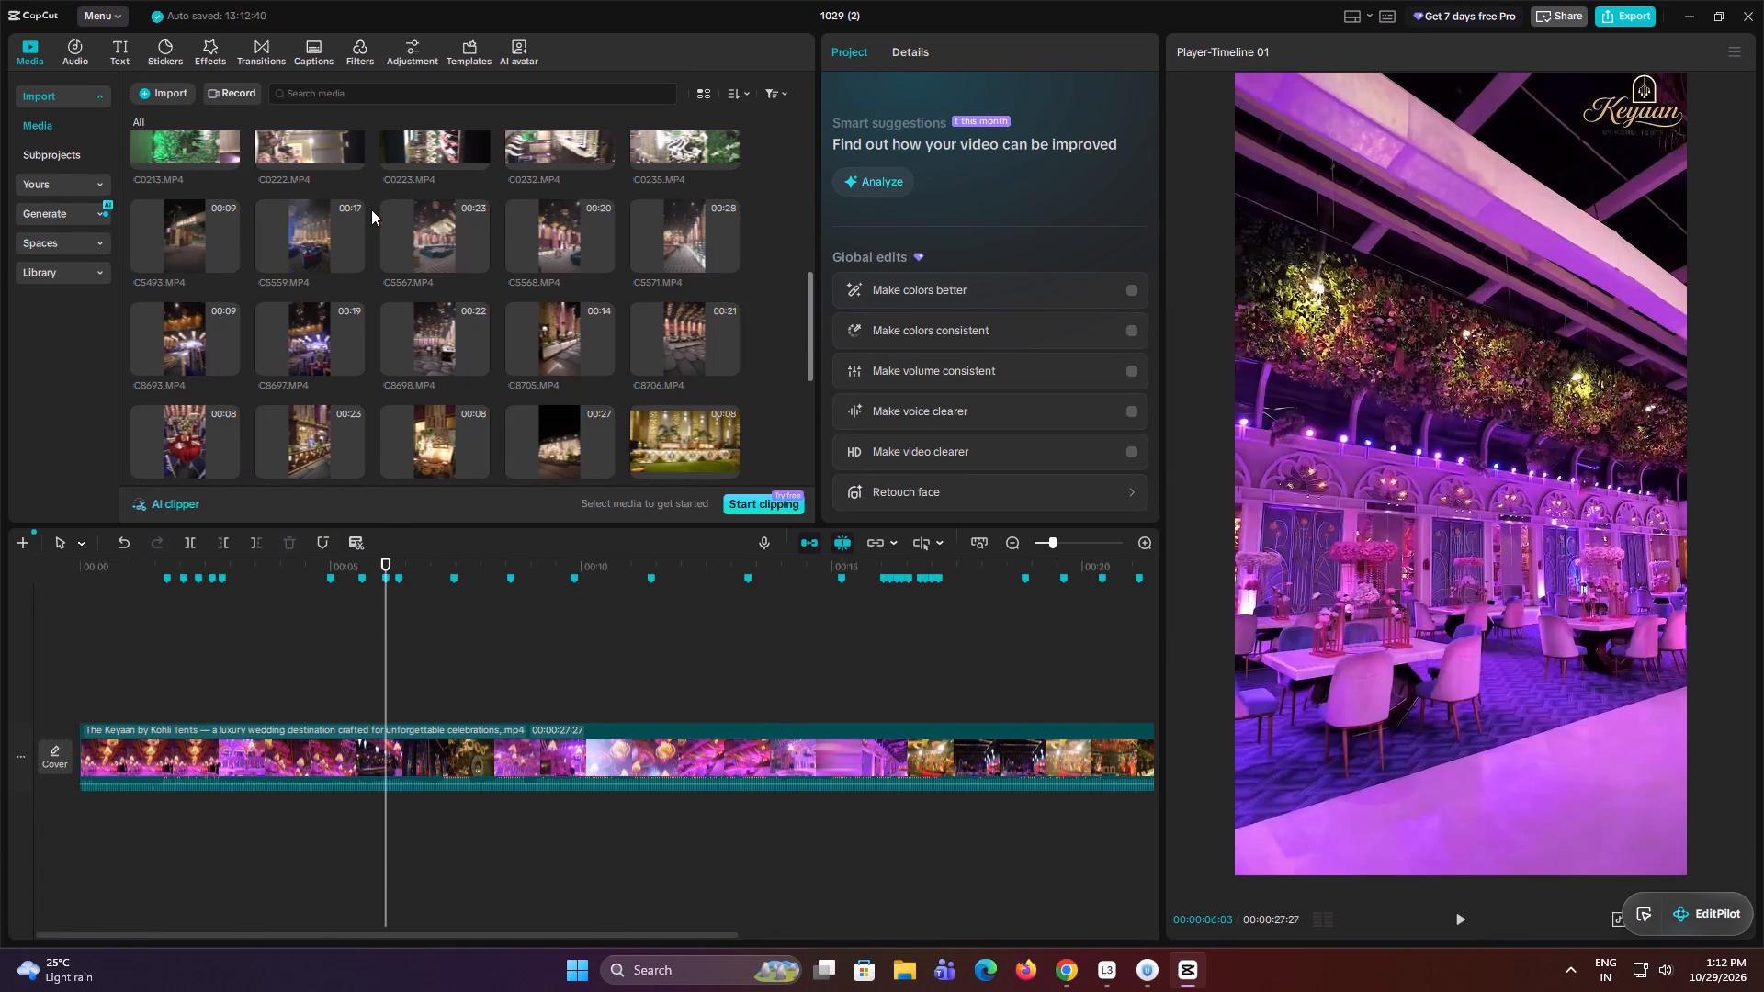
pyautogui.click(424, 243)
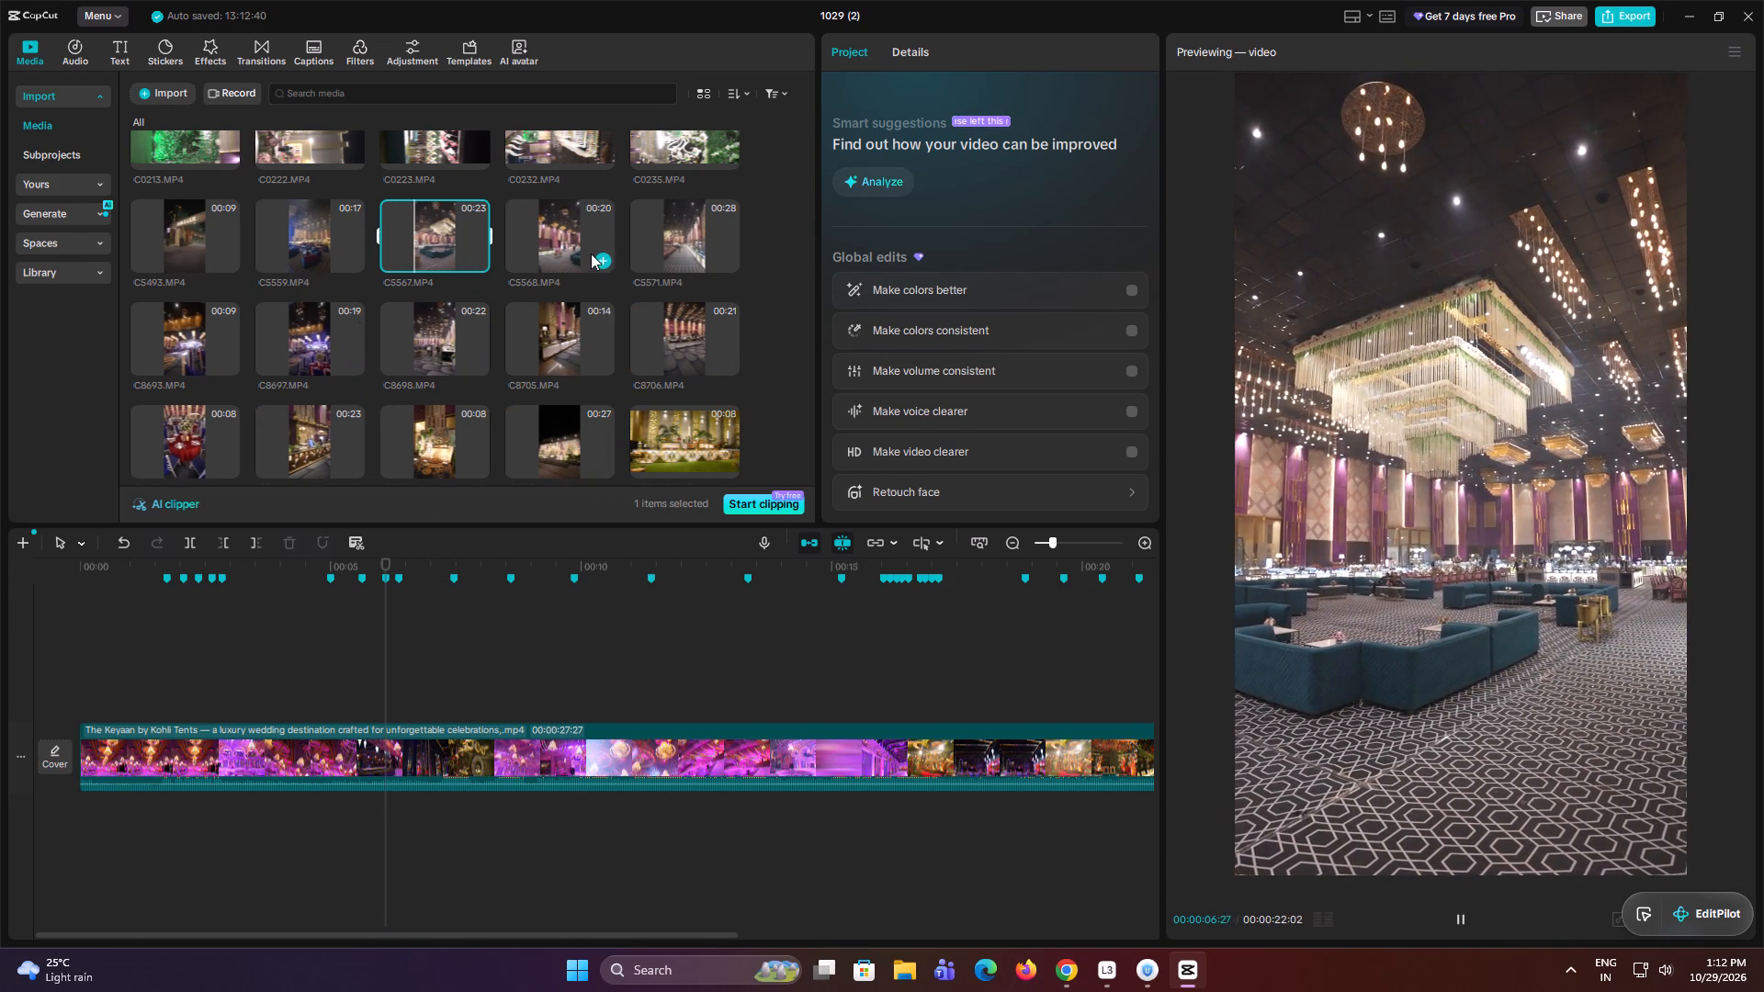
pyautogui.click(179, 648)
pyautogui.press('space')
pyautogui.moveTo(179, 648); pyautogui.dragTo(246, 638)
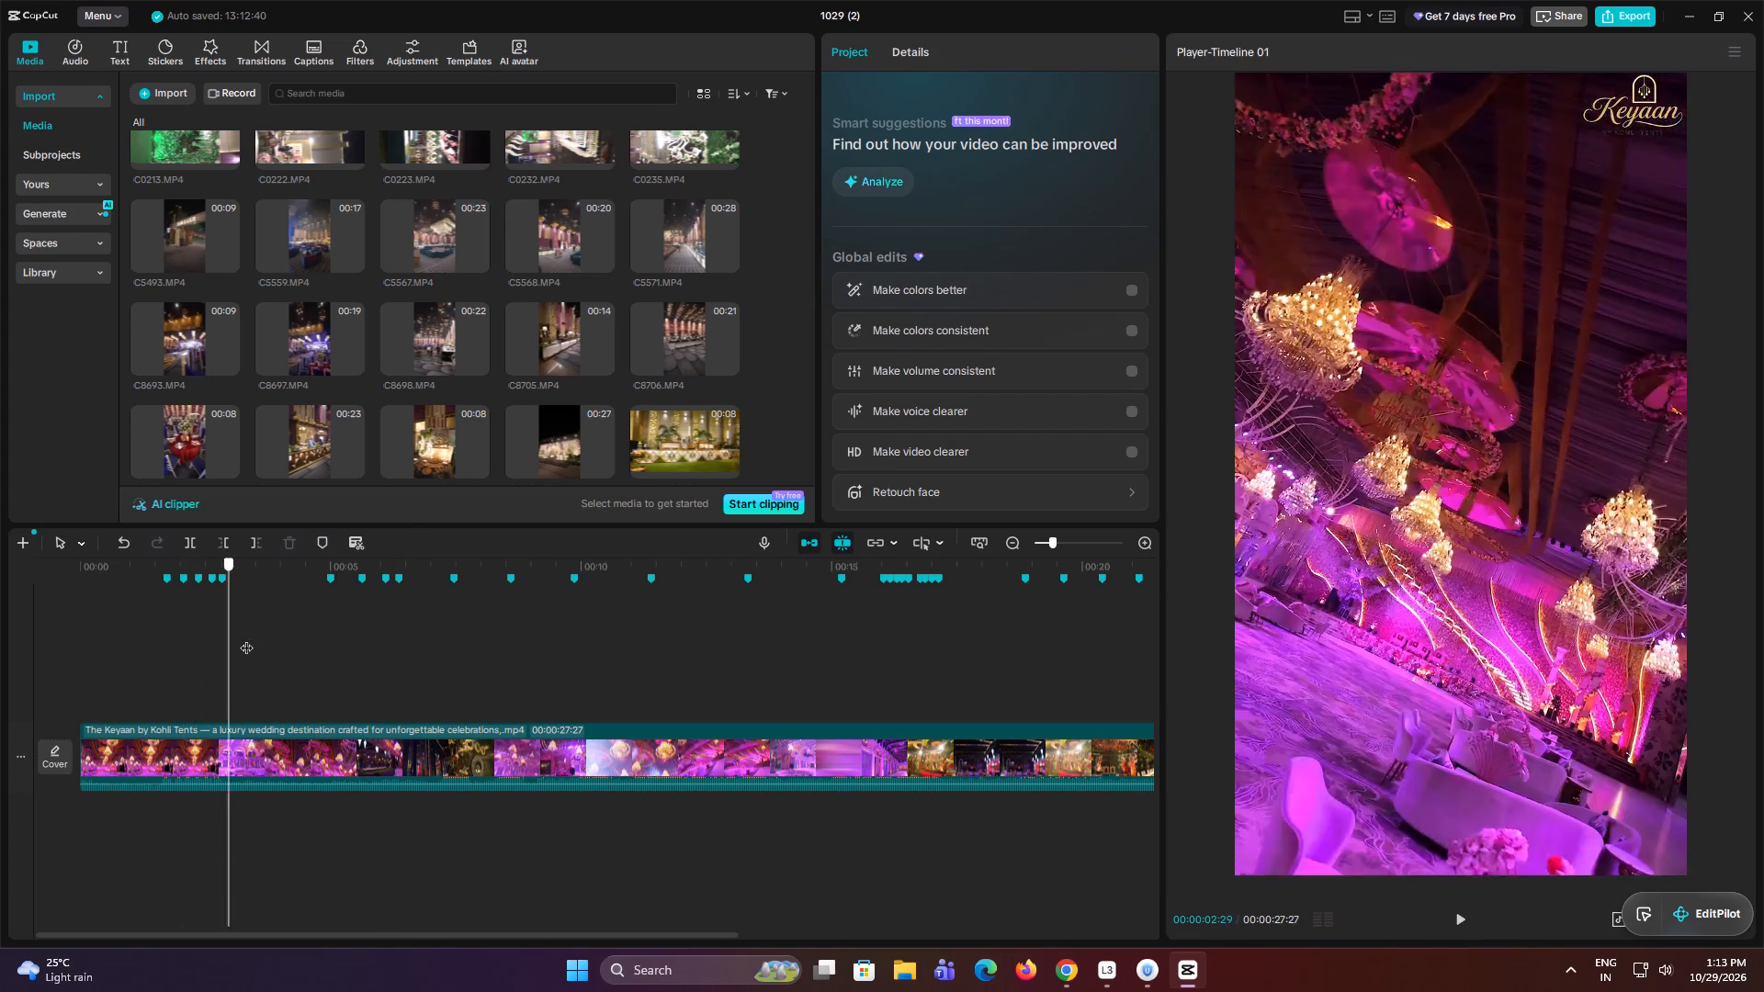
pyautogui.moveTo(246, 638); pyautogui.dragTo(56, 644)
pyautogui.press('space')
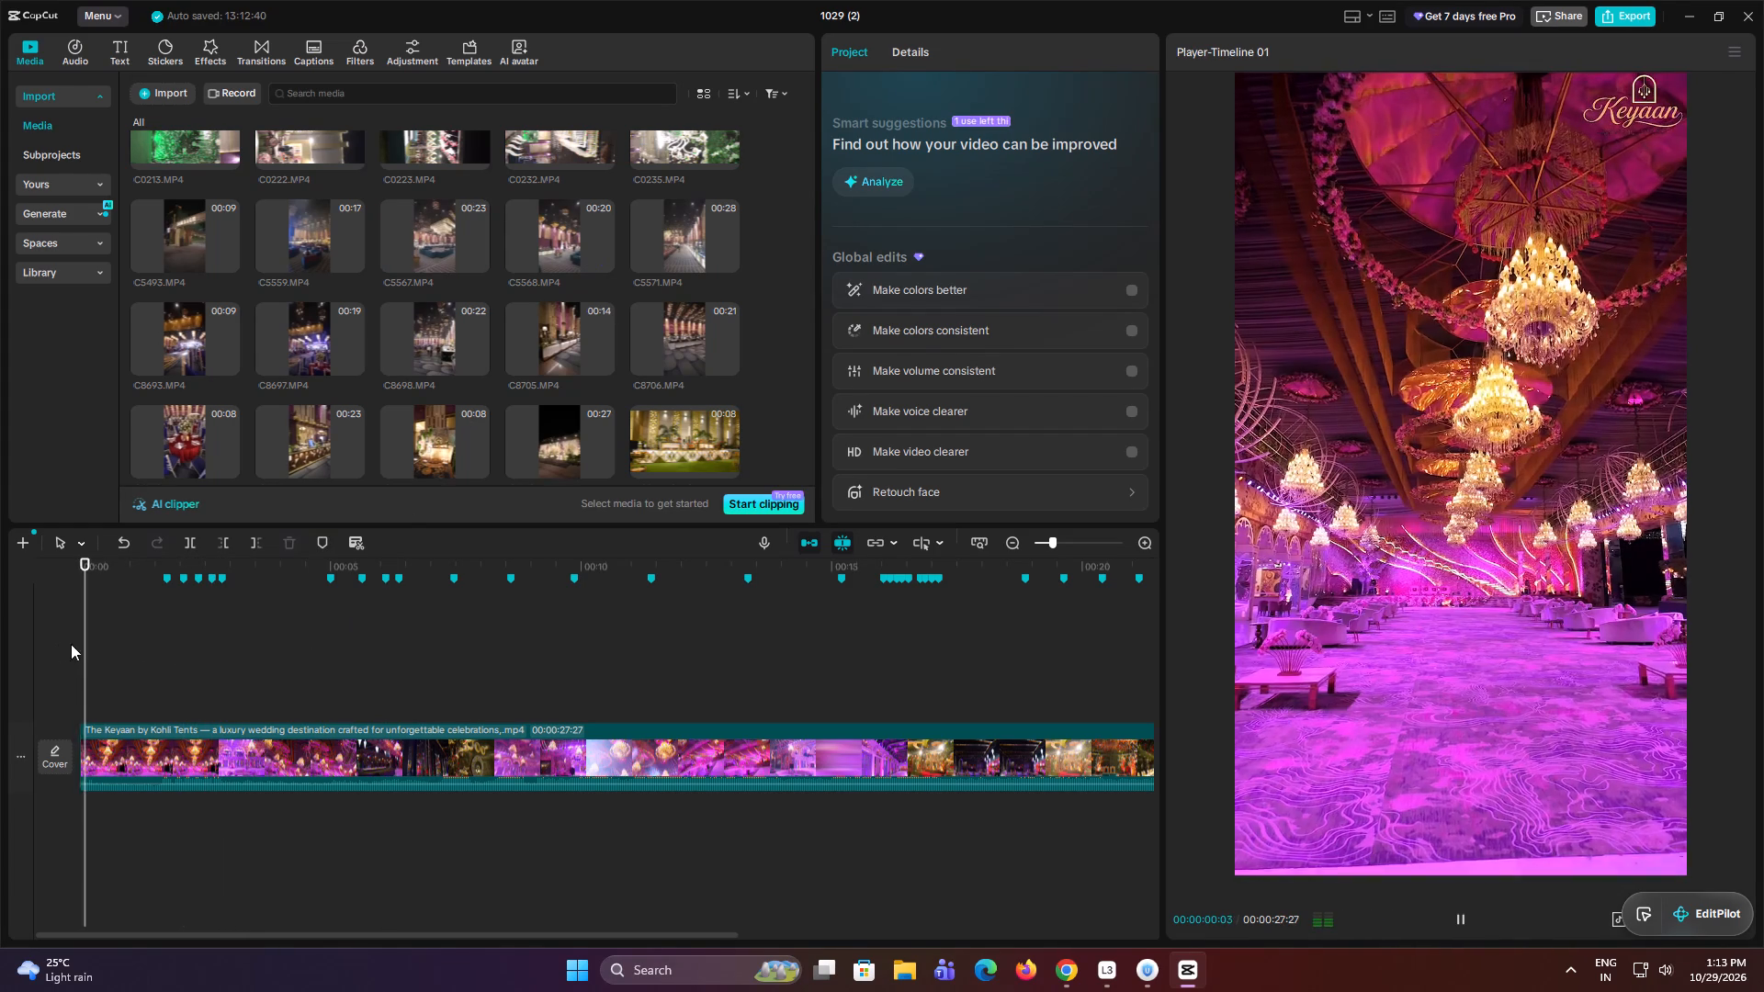
pyautogui.press('space')
pyautogui.scroll(2, 292, 283)
# Place the Zorbagh entrance clip C5493.MP4 on a new track above the reference video, starting at 00:00.
pyautogui.click(175, 412)
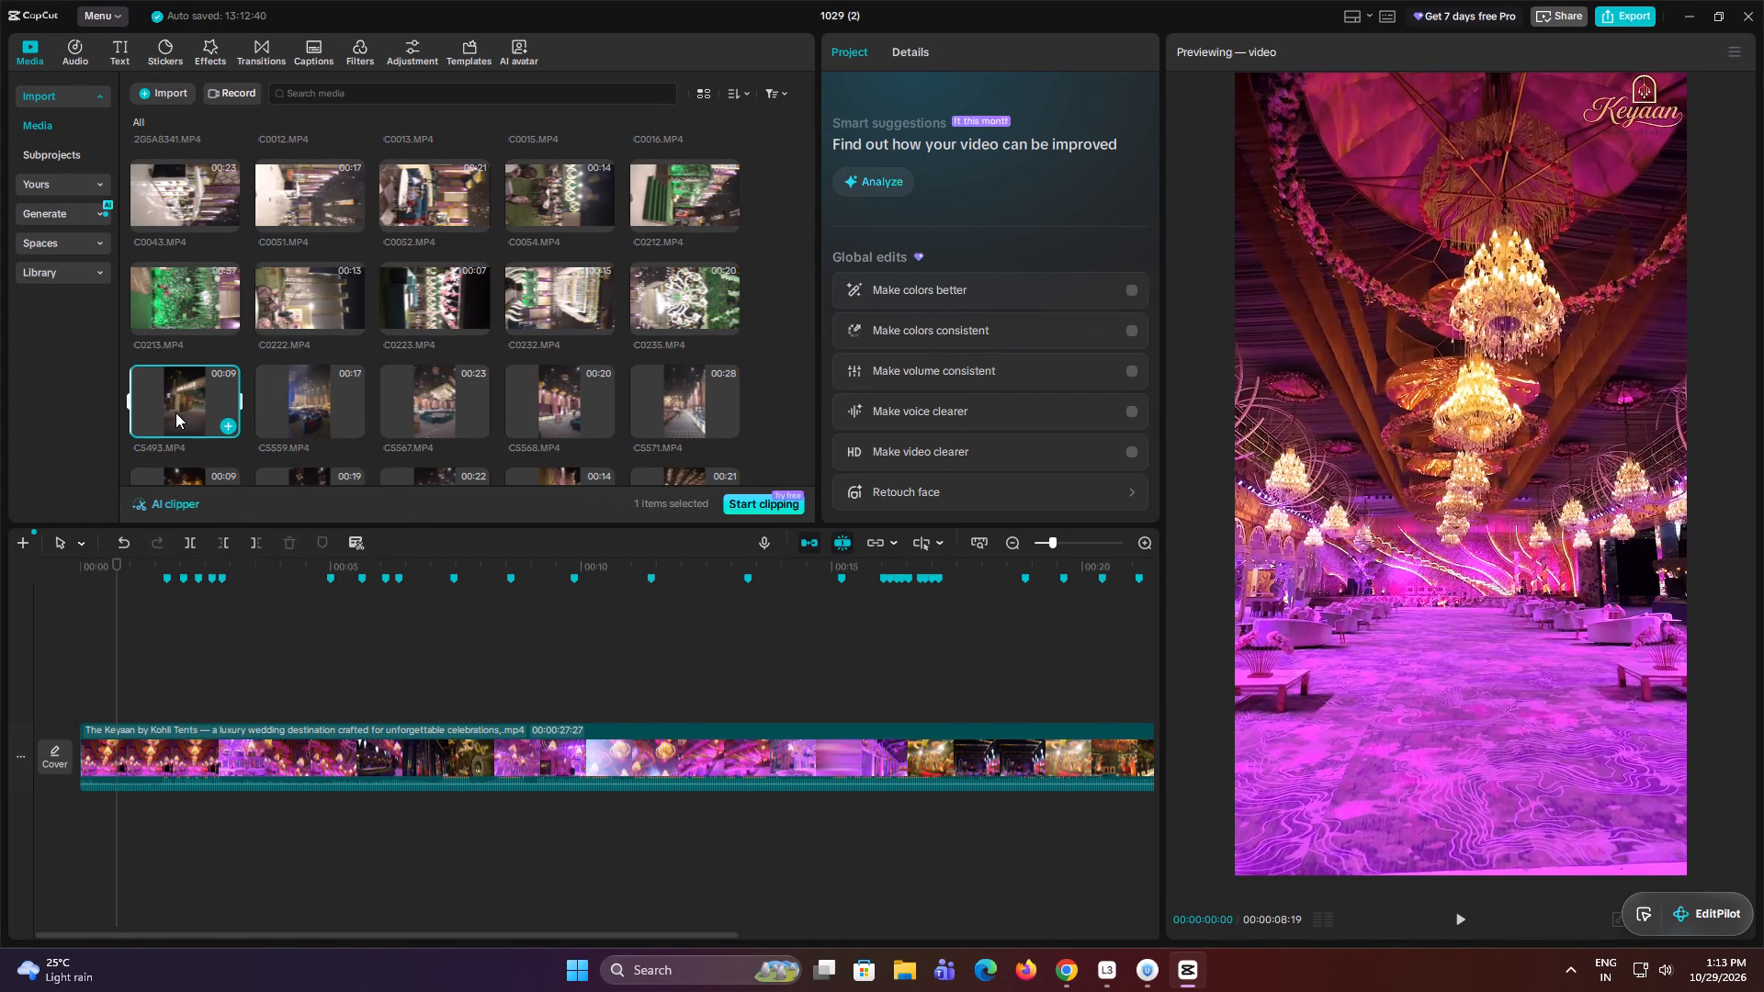
pyautogui.press('space')
pyautogui.moveTo(191, 390); pyautogui.dragTo(98, 667)
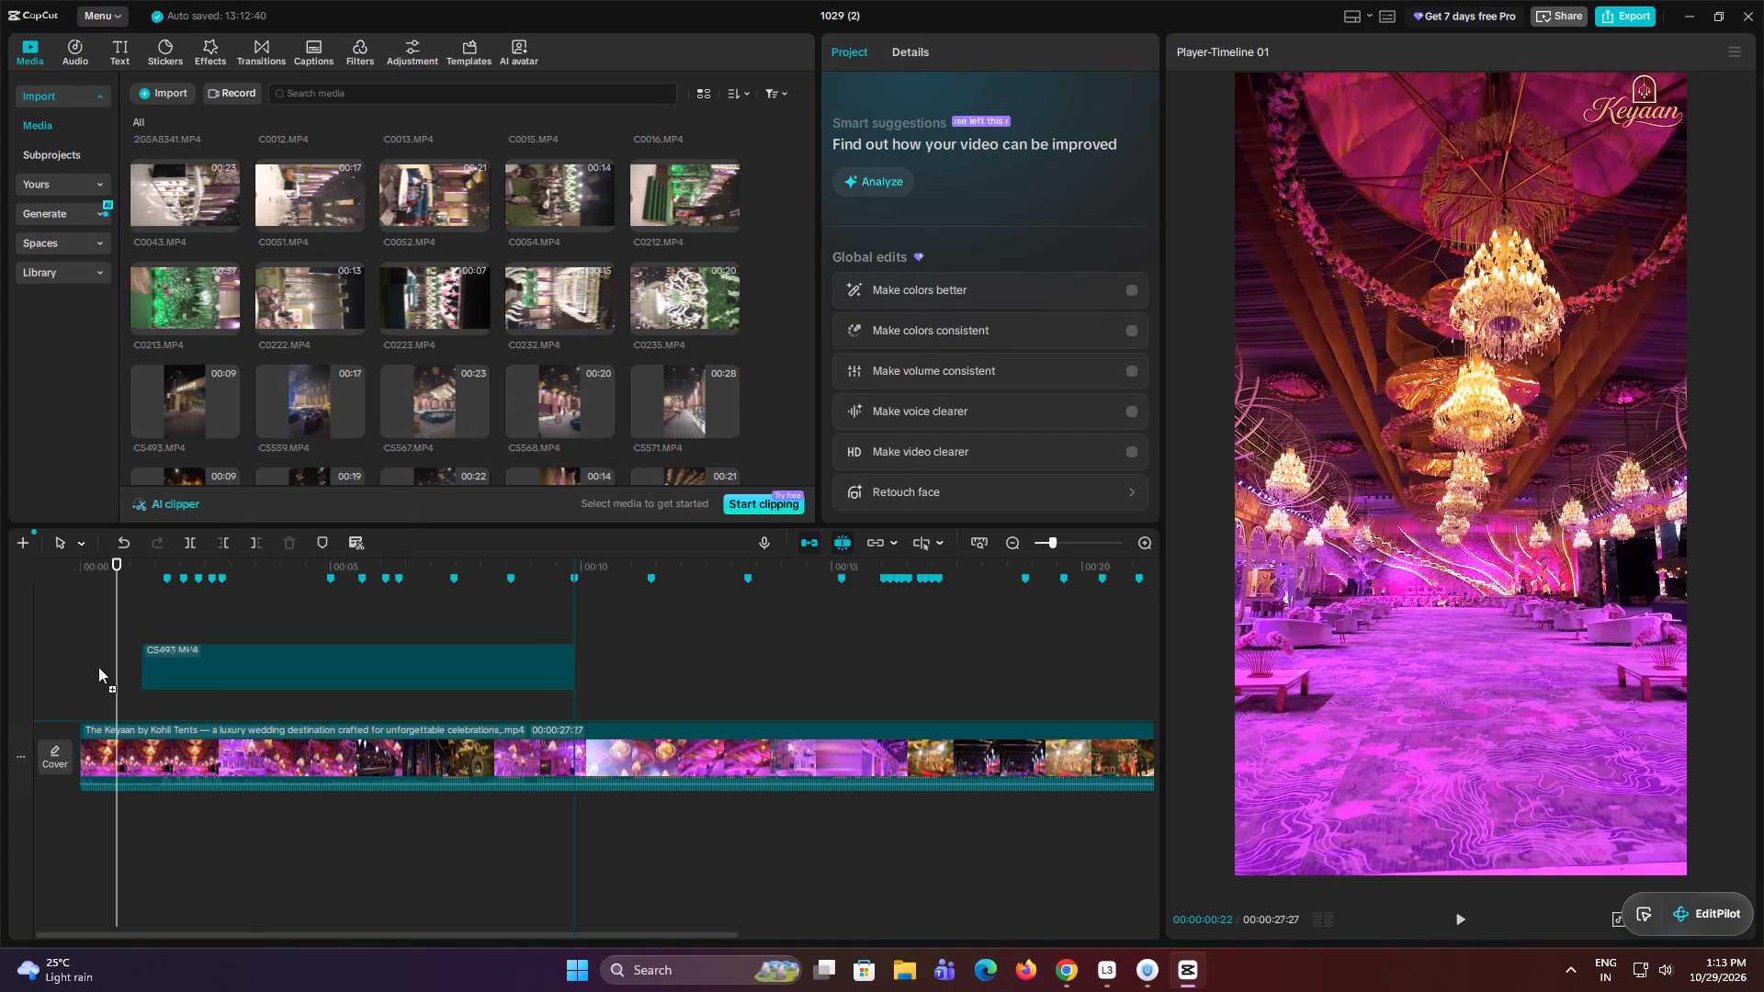
pyautogui.moveTo(98, 667); pyautogui.dragTo(60, 673)
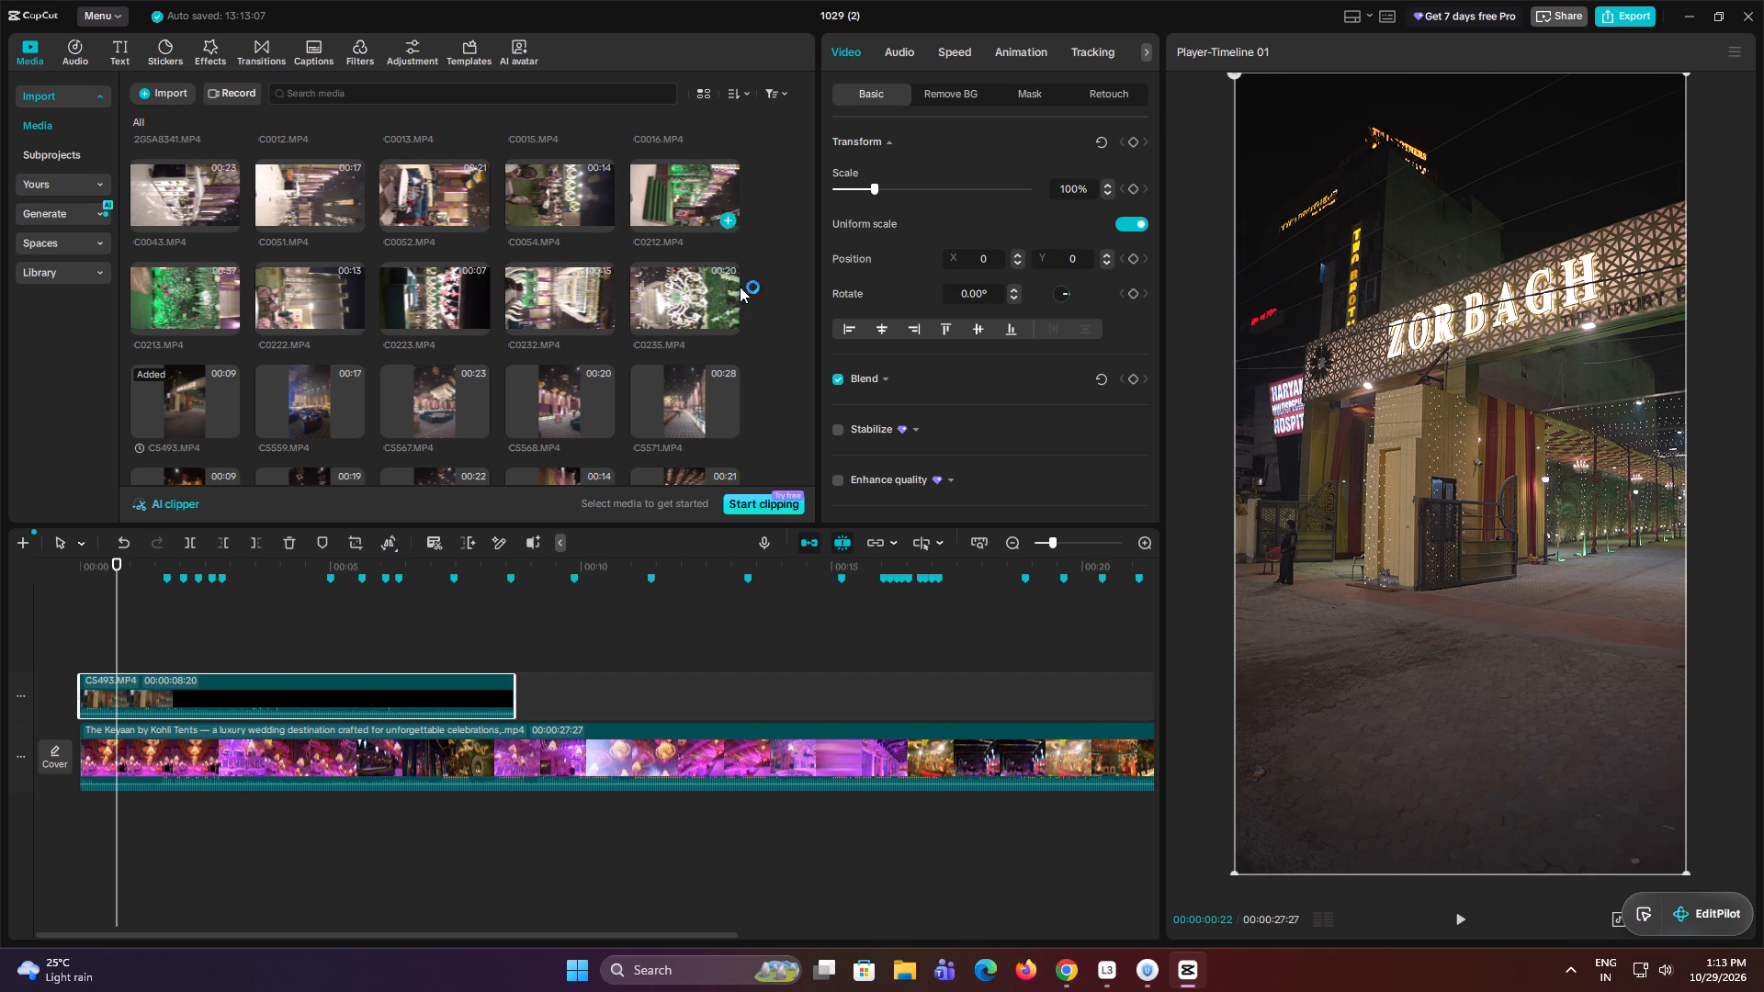
# Scale the C5493.MP4 entrance clip up to 162%.
pyautogui.moveTo(1241, 869); pyautogui.dragTo(1218, 890)
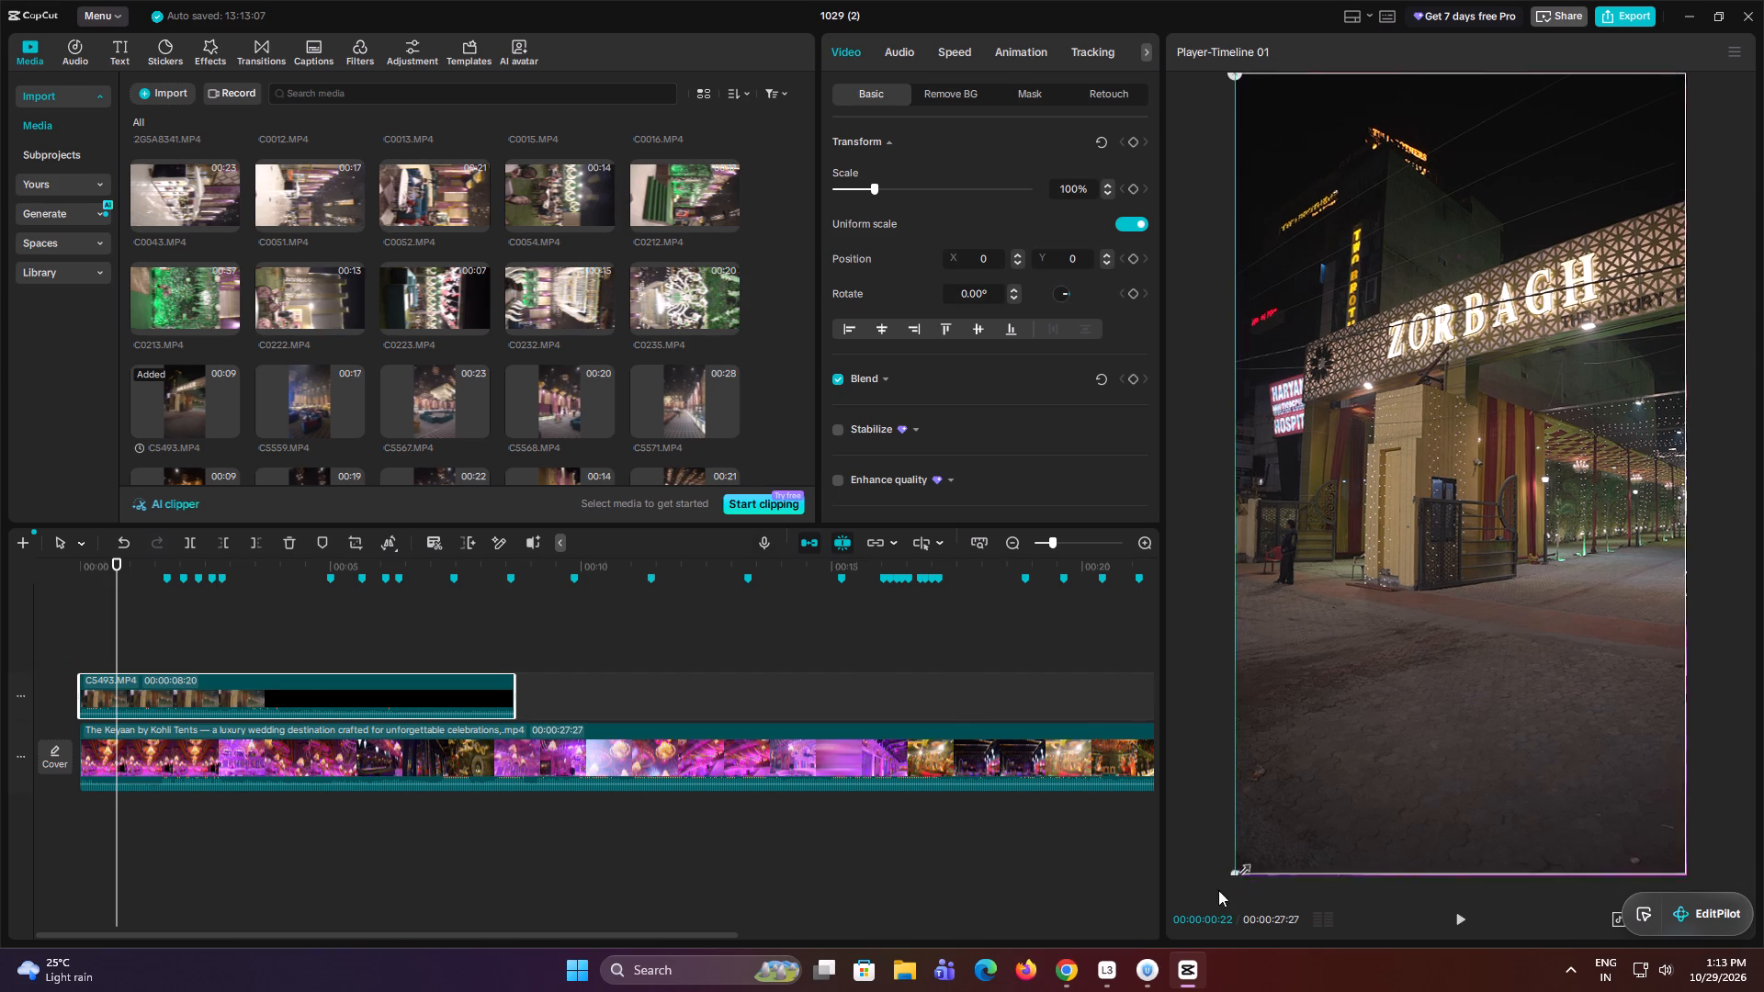
pyautogui.moveTo(1218, 890); pyautogui.dragTo(671, 991)
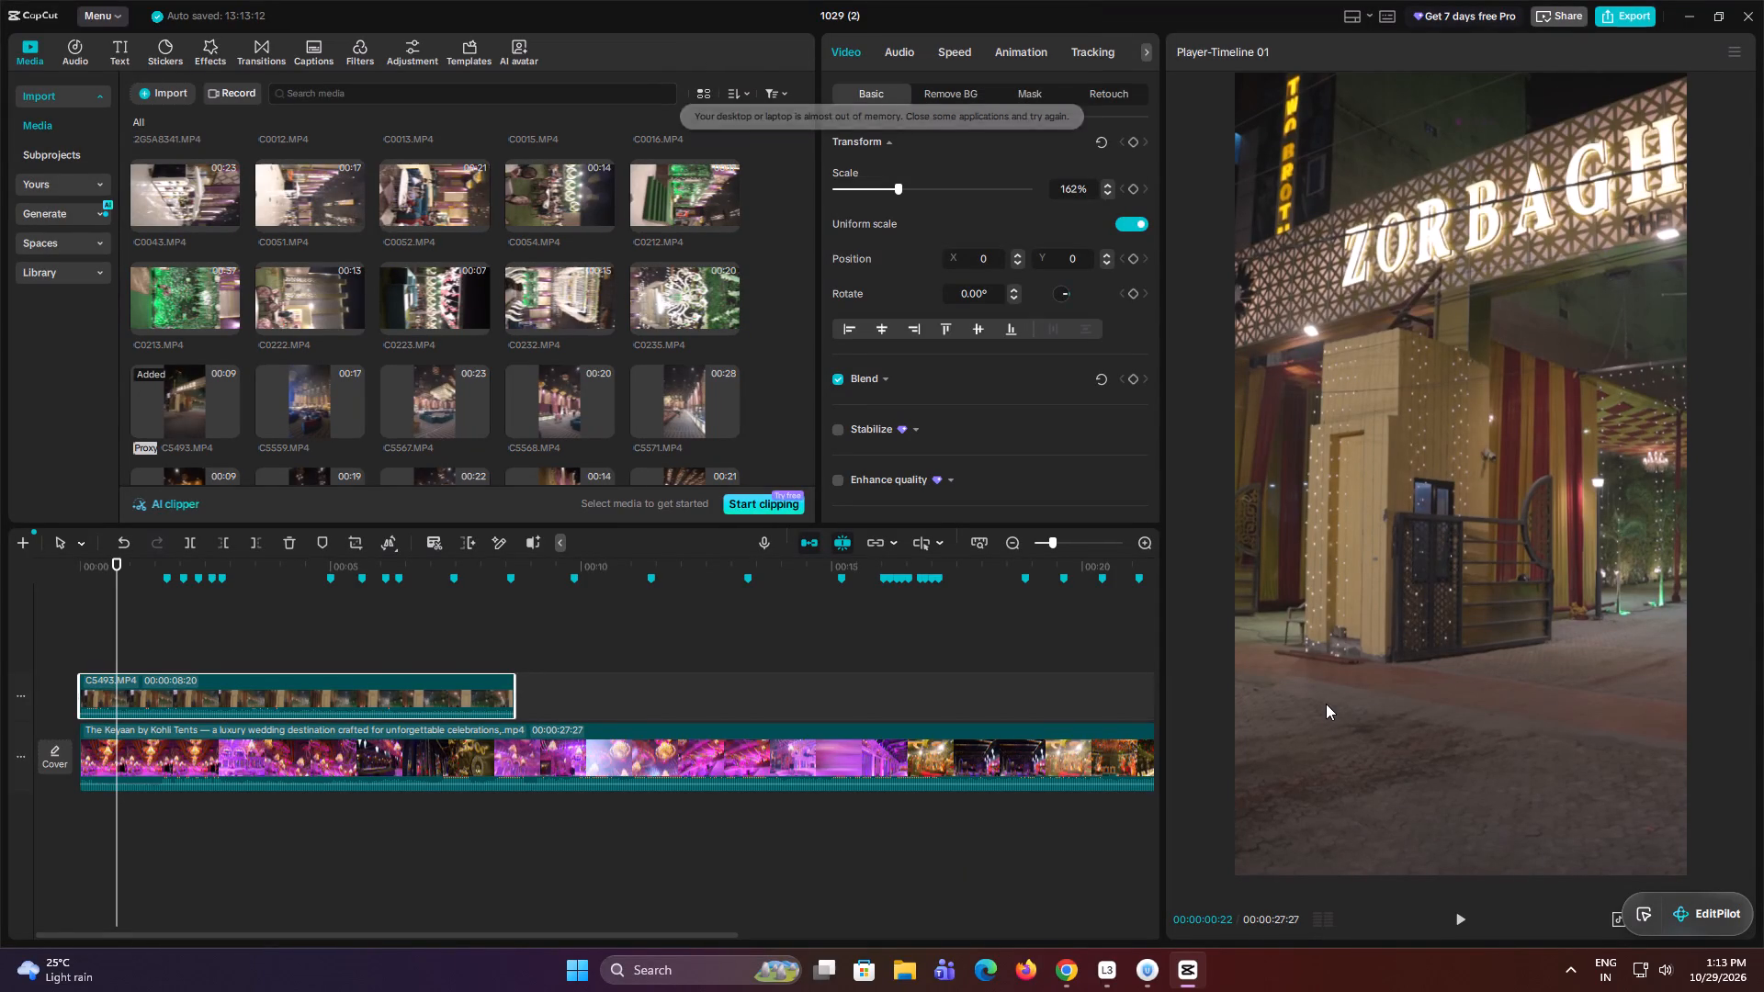
# Find the Clear II filter with the recent filter search "2" and add it above C5493.MP4 at the timeline start.
pyautogui.click(363, 44)
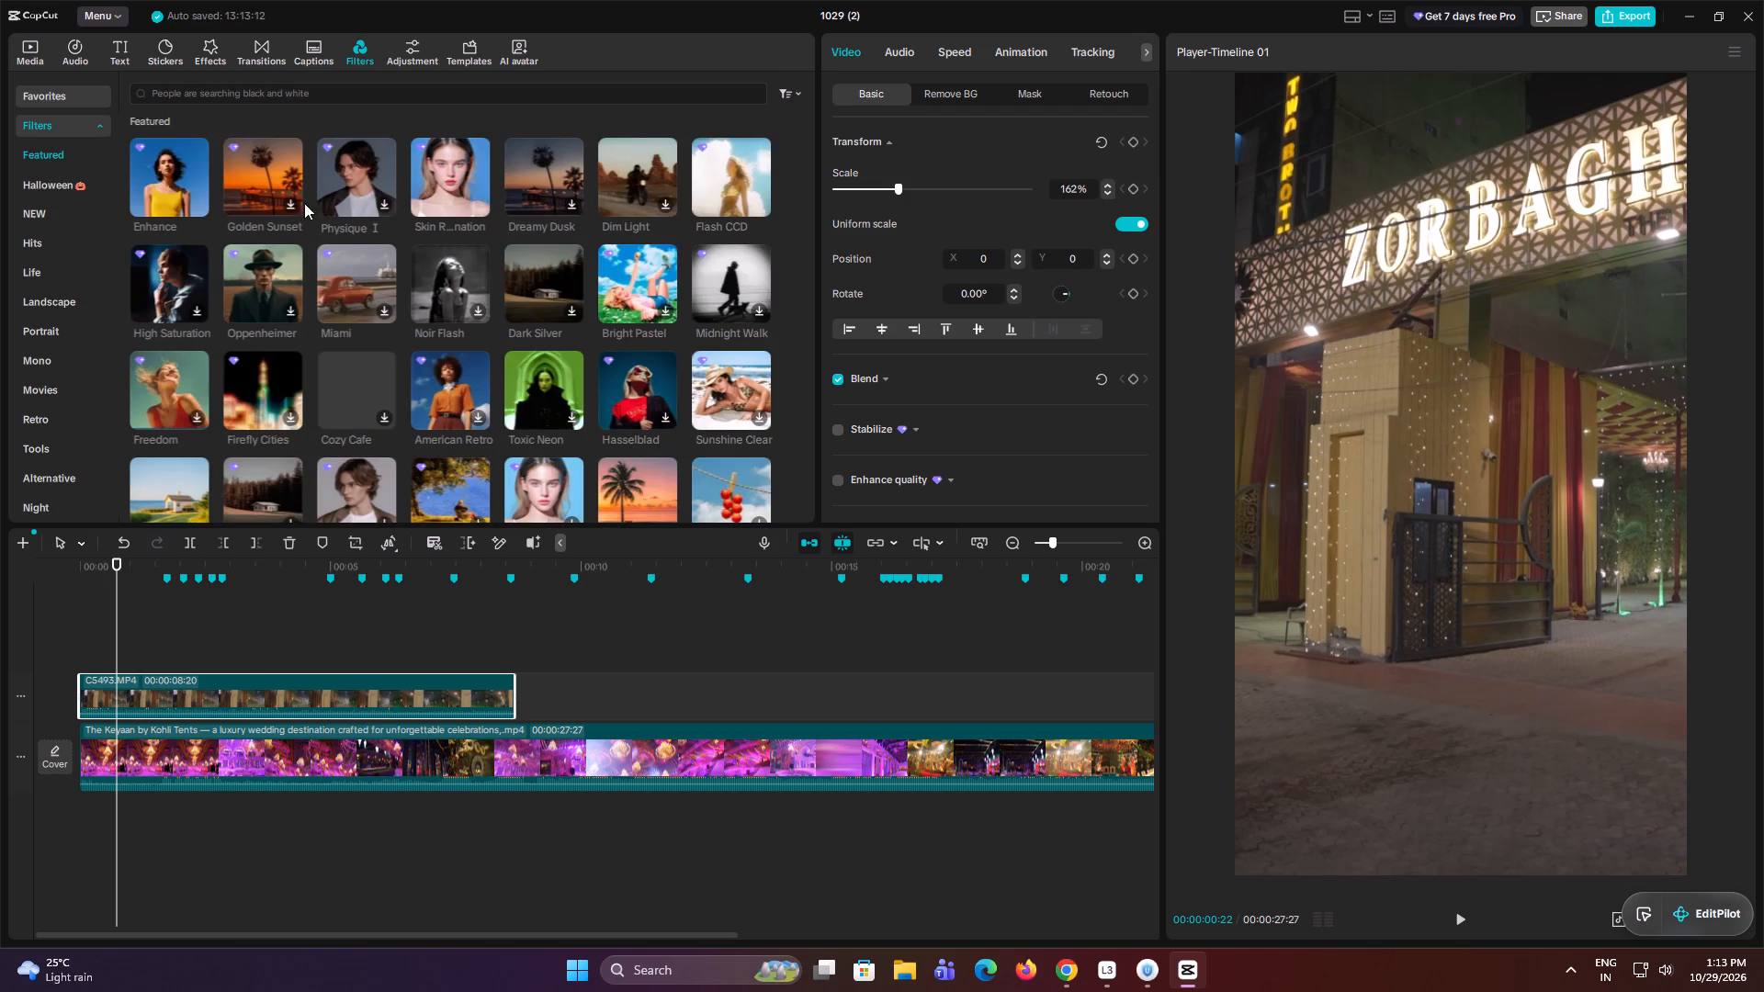
pyautogui.click(355, 95)
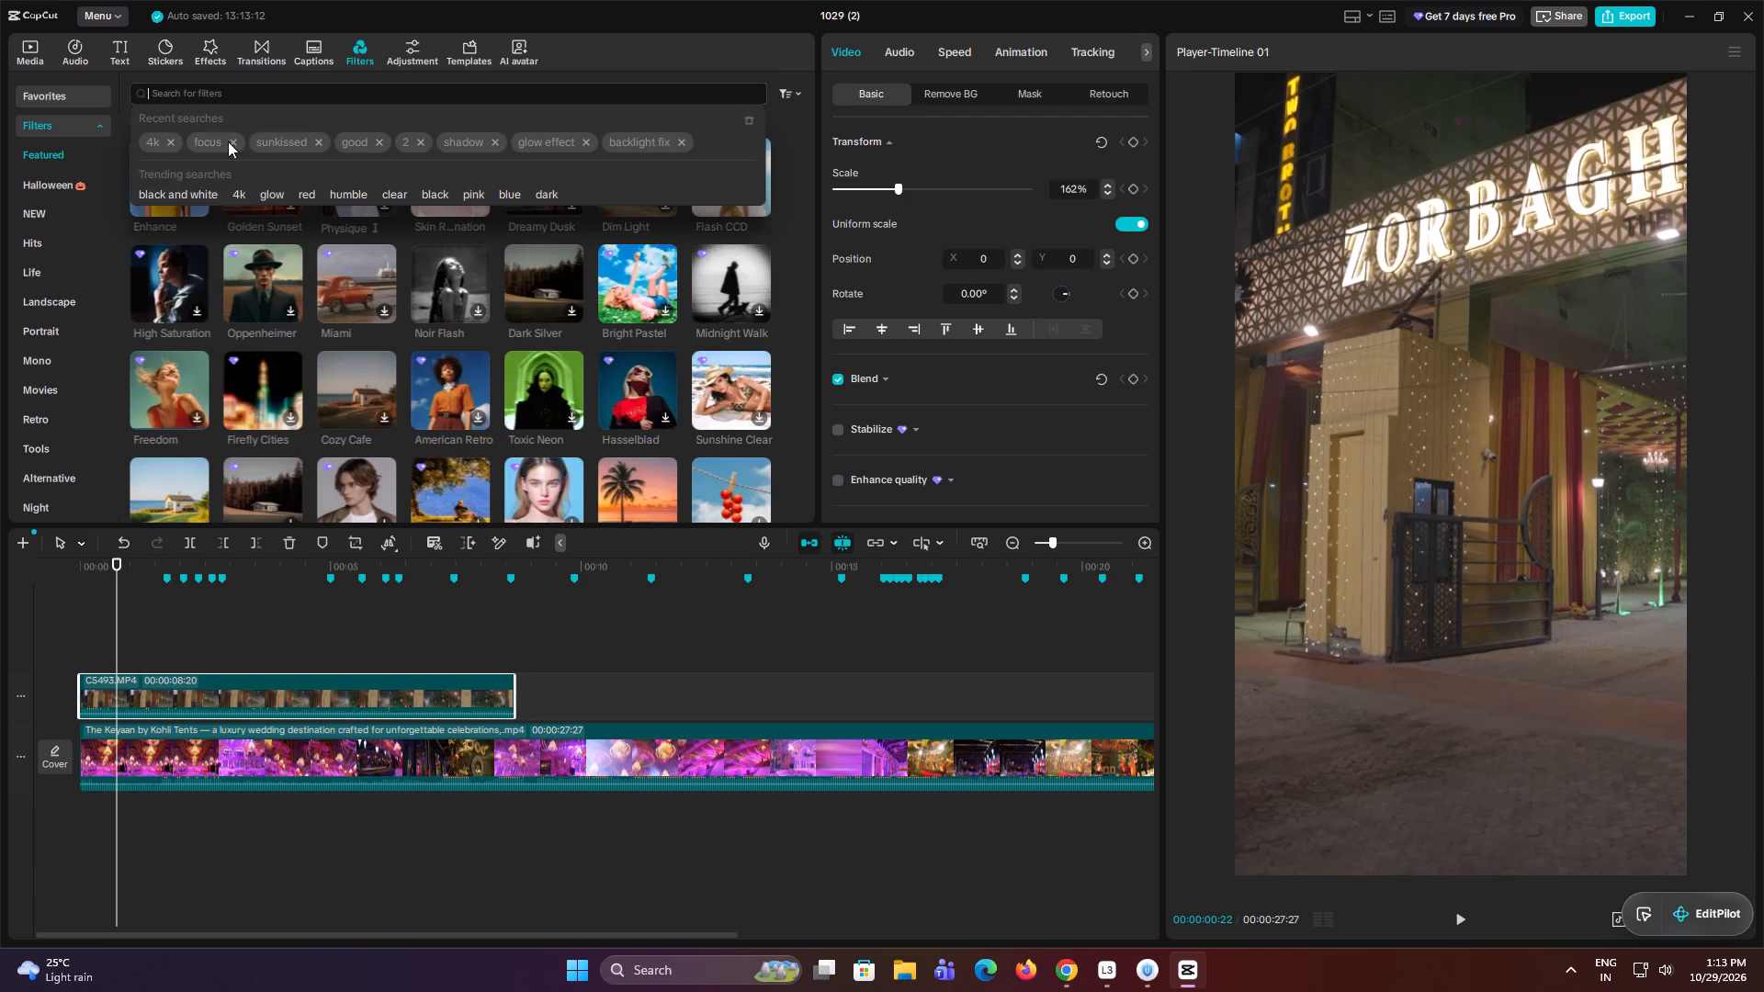
pyautogui.click(407, 146)
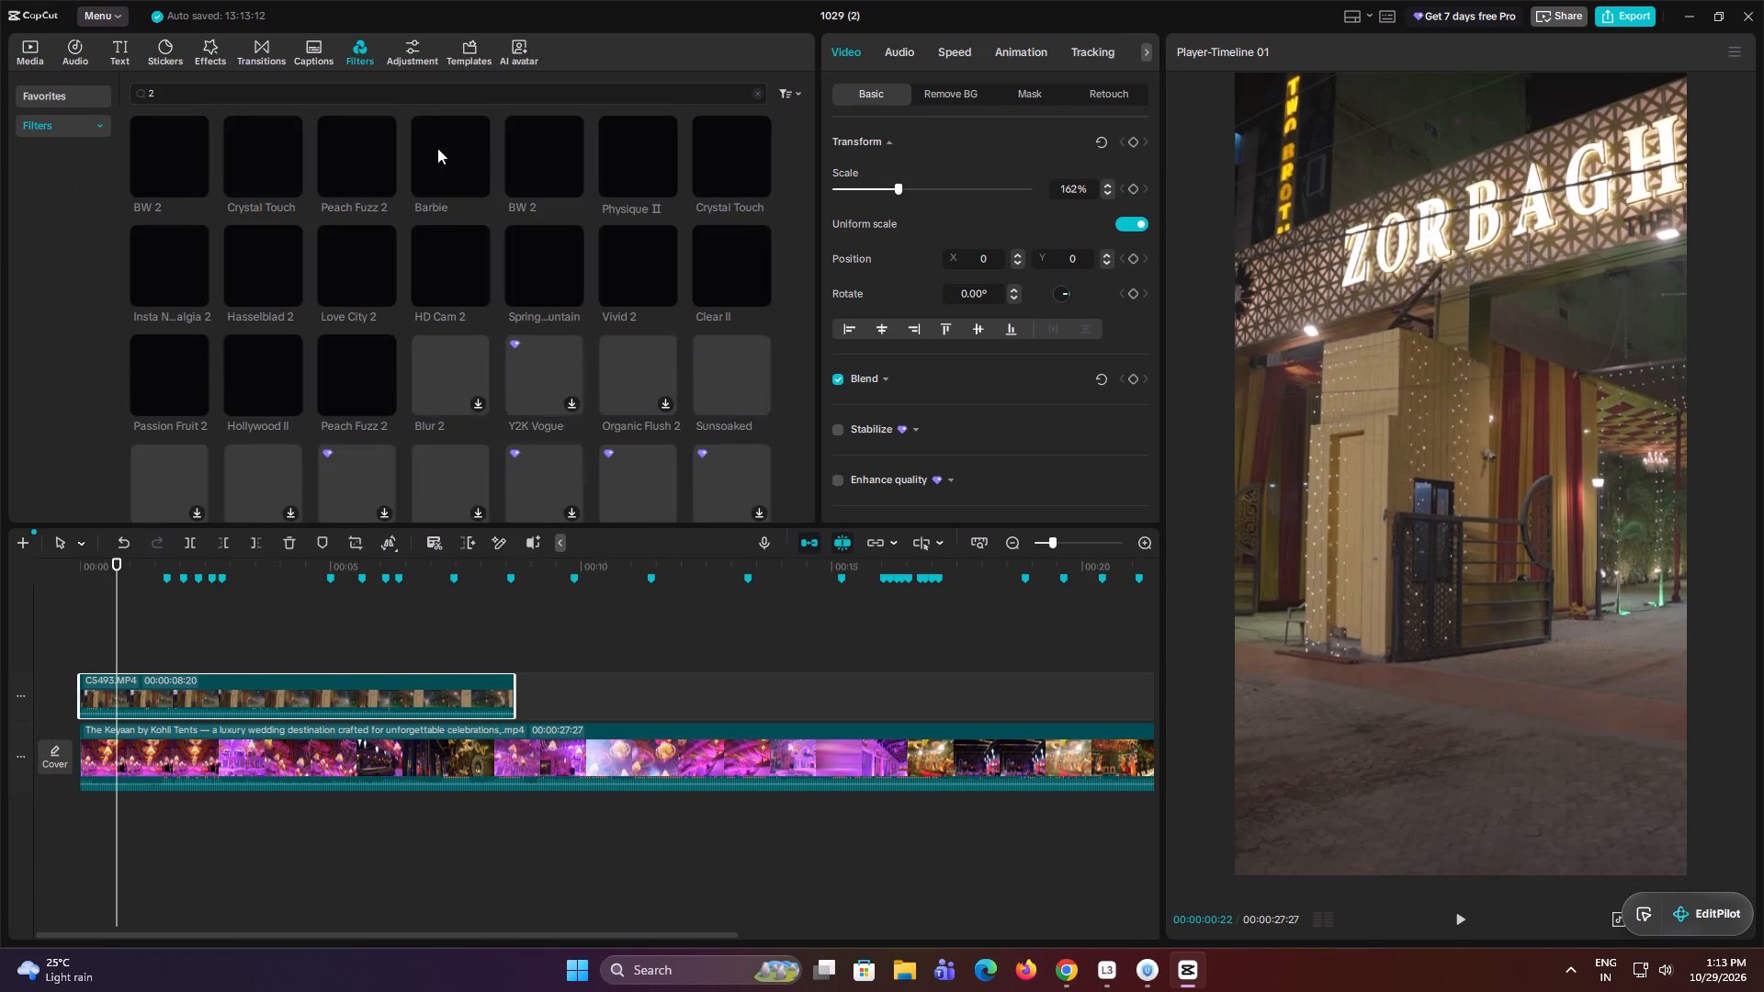
pyautogui.click(738, 286)
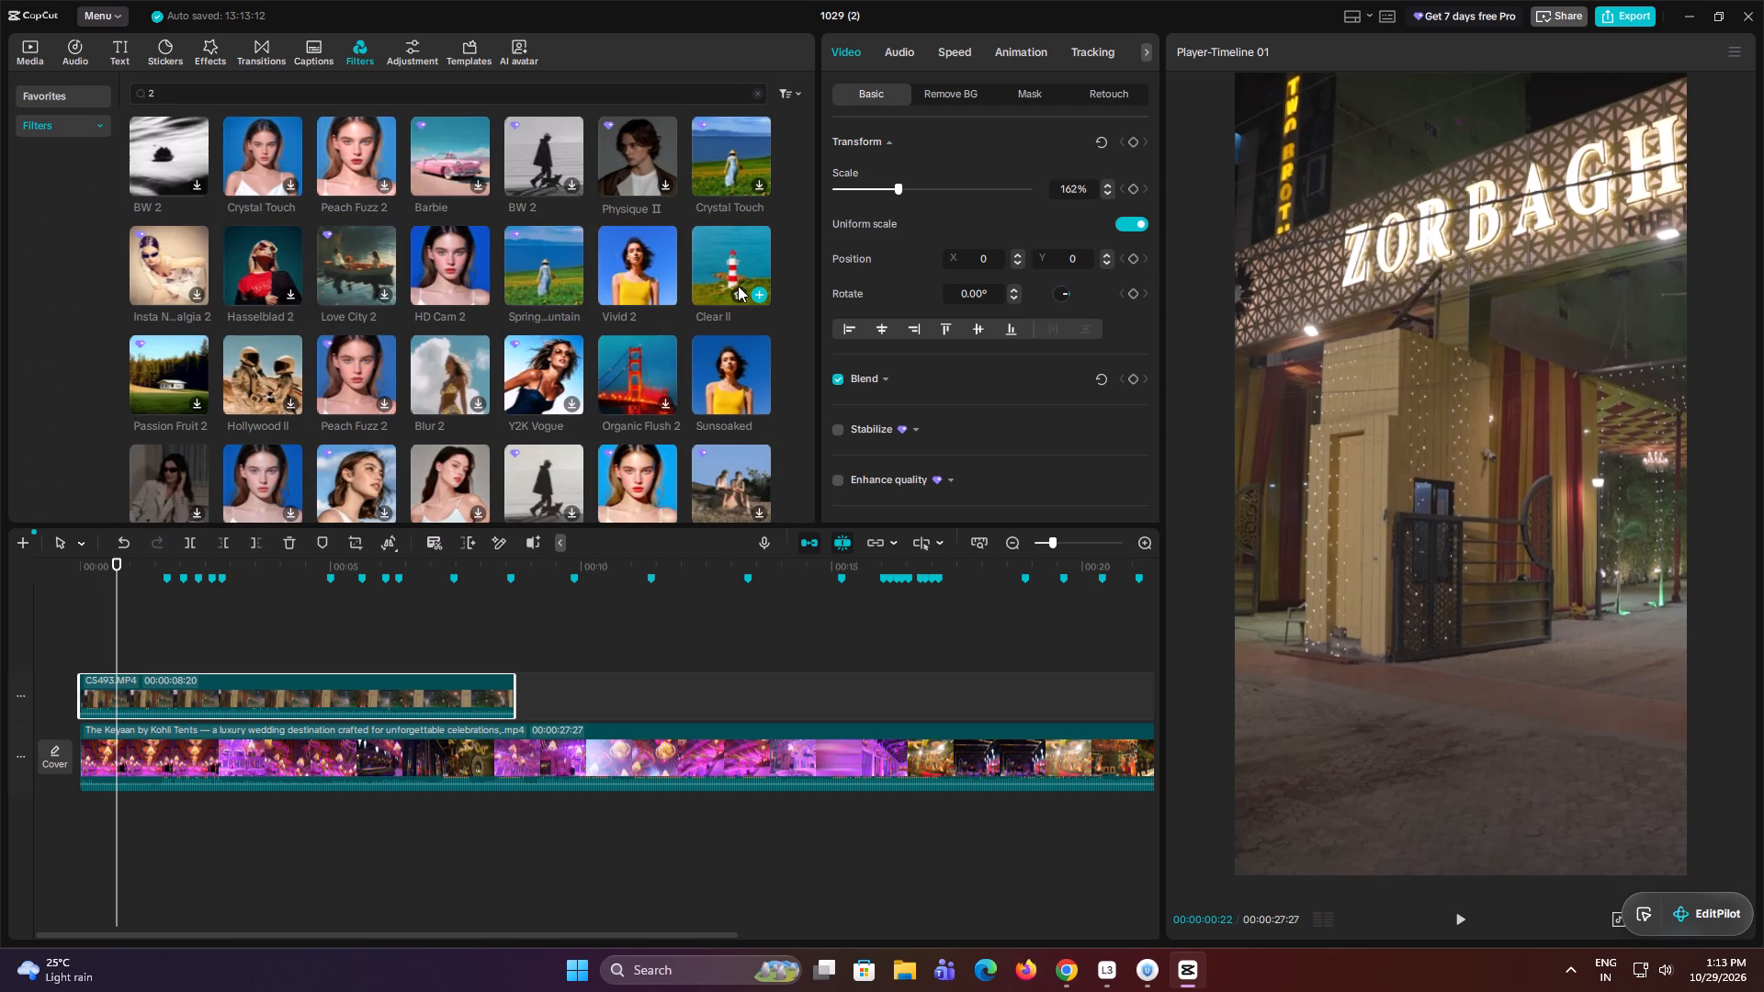
pyautogui.moveTo(742, 245); pyautogui.dragTo(39, 618)
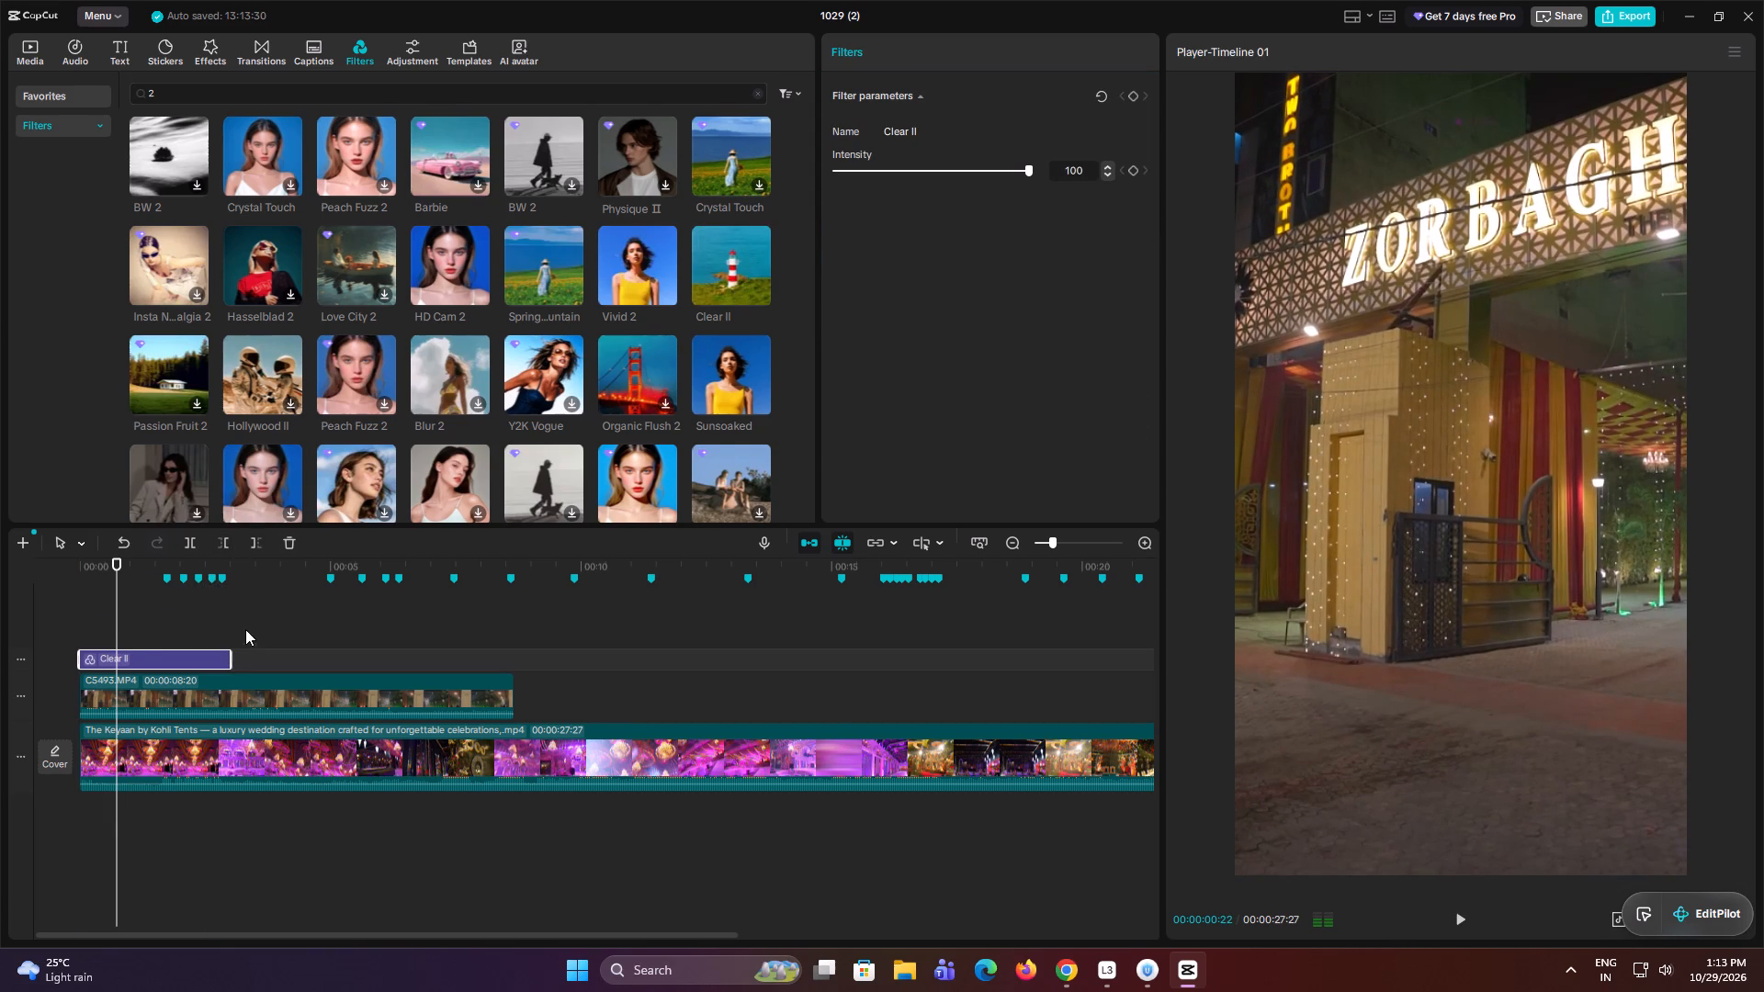
# Add the Vivid 2 filter on a track above Clear II at the timeline start and play back the look.
pyautogui.click(641, 277)
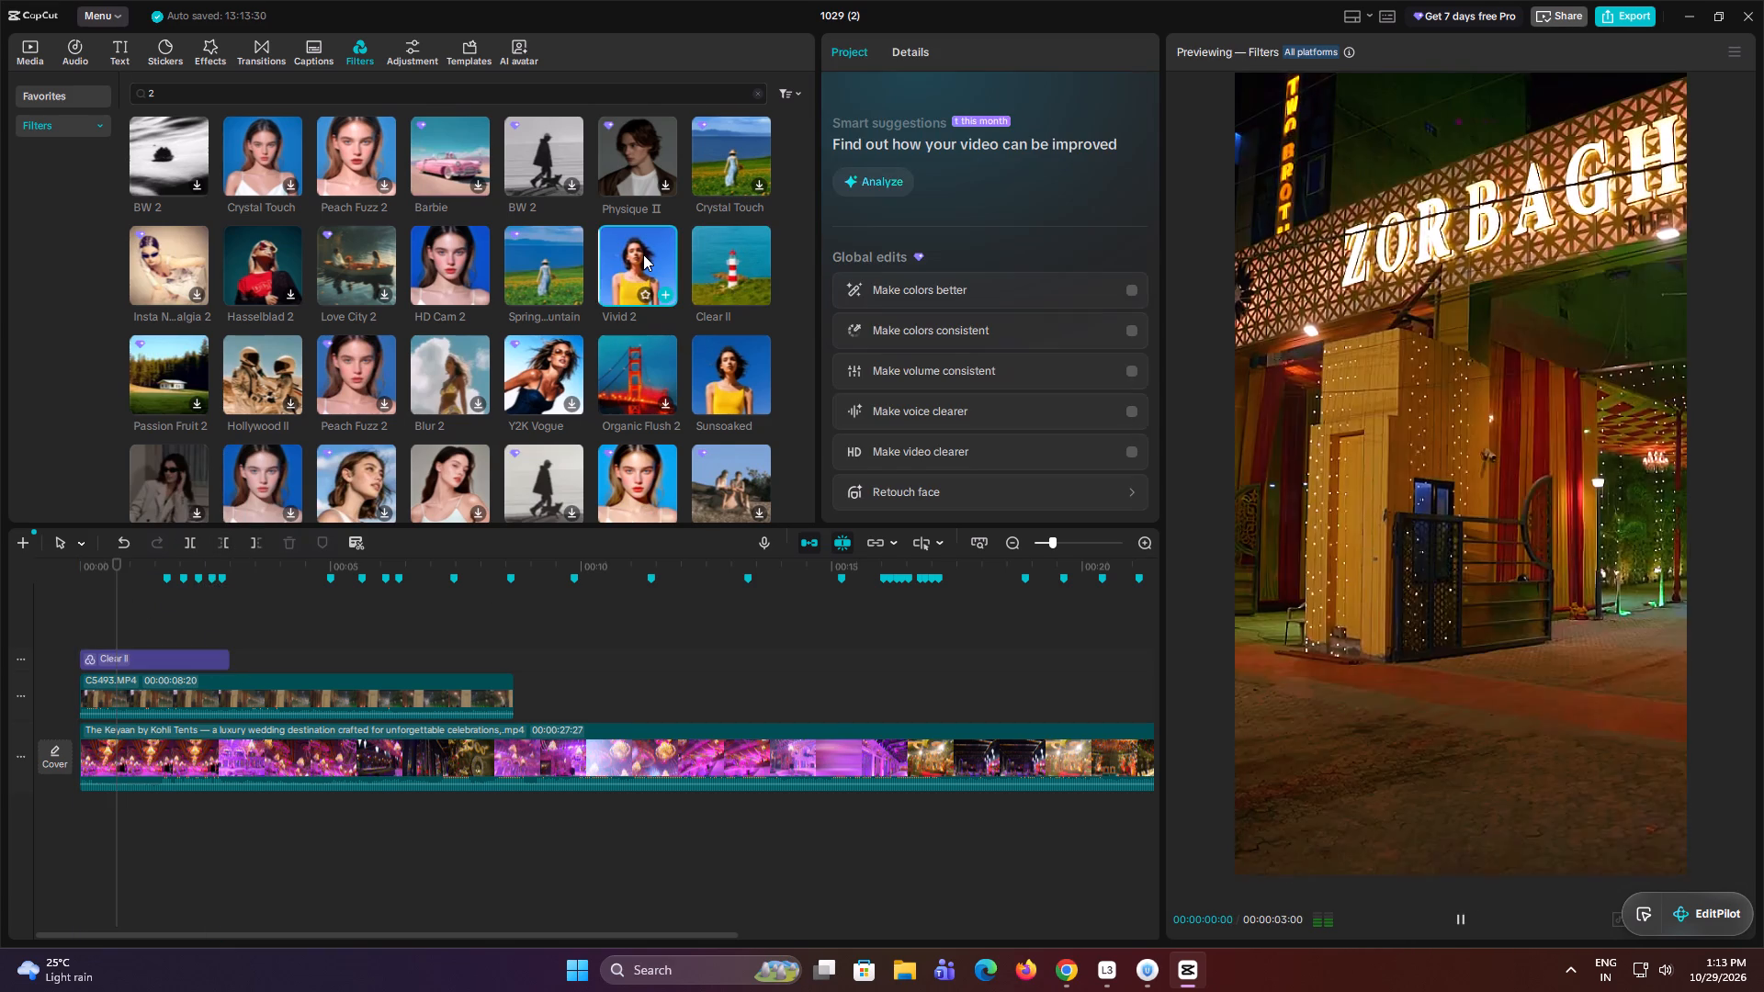
pyautogui.moveTo(647, 253); pyautogui.dragTo(137, 589)
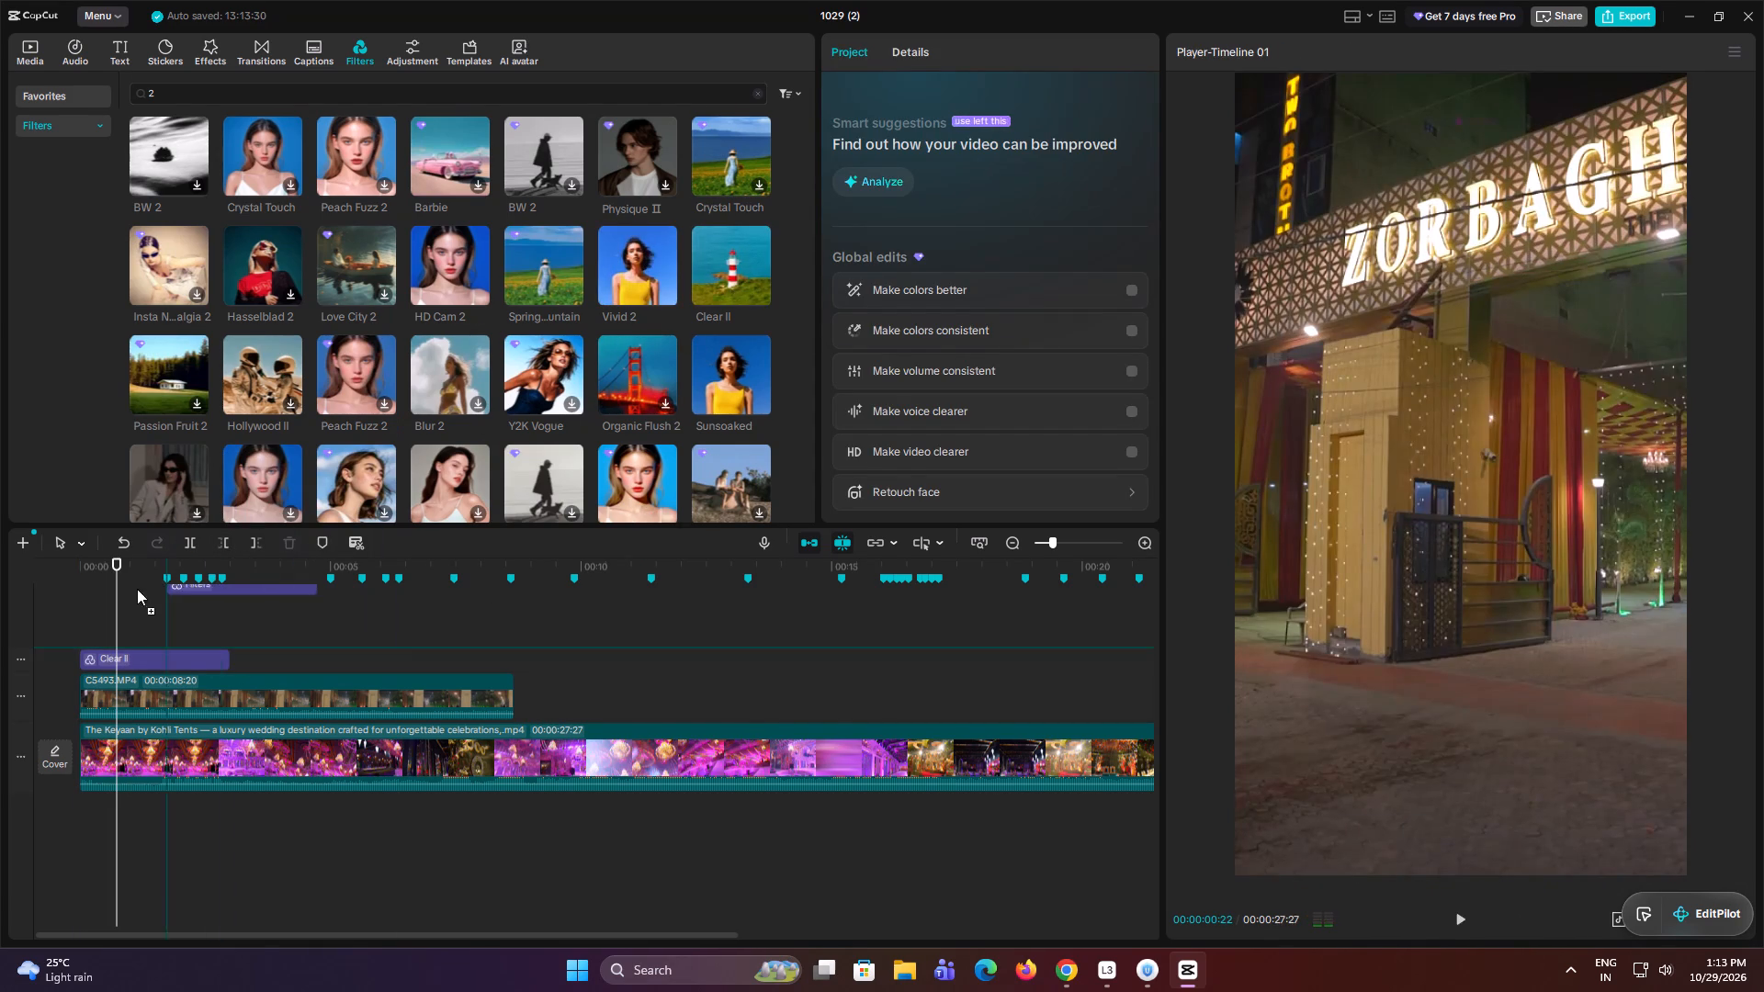
pyautogui.moveTo(137, 589); pyautogui.dragTo(52, 624)
pyautogui.press('space')
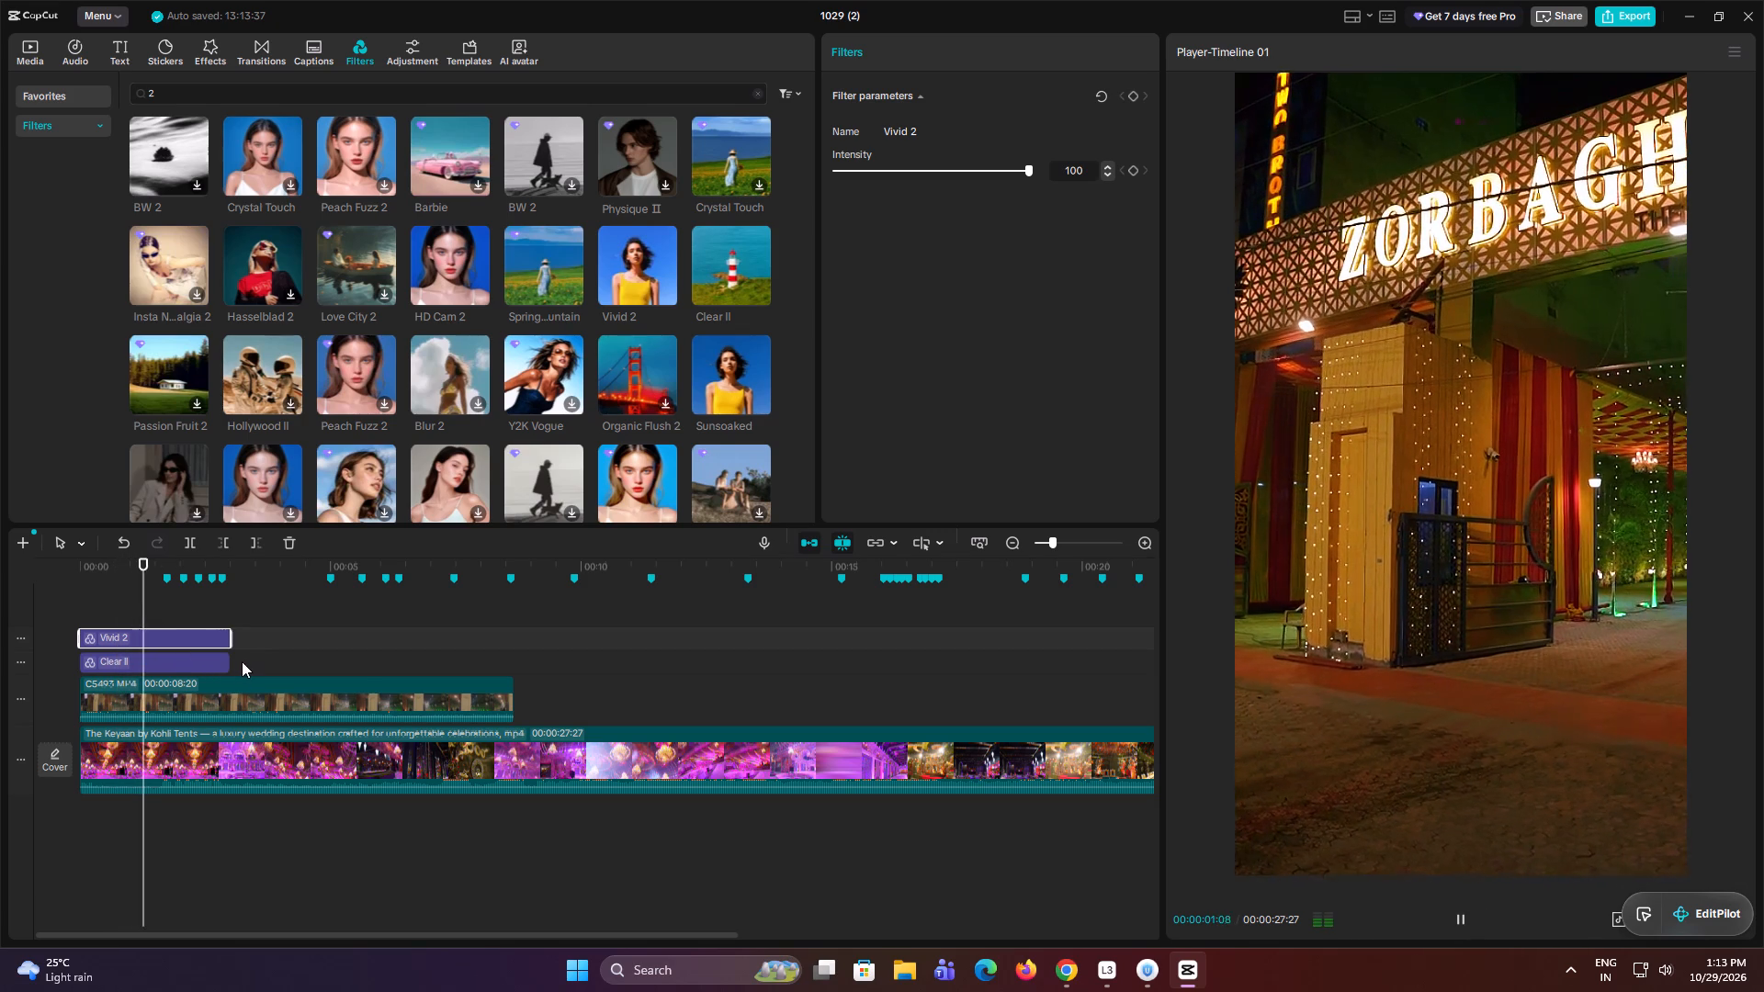
pyautogui.press('space')
# Reposition the C5493.MP4 entrance clip within the frame to about X -307, Y -272.
pyautogui.click(273, 702)
pyautogui.moveTo(1389, 581); pyautogui.dragTo(1358, 637)
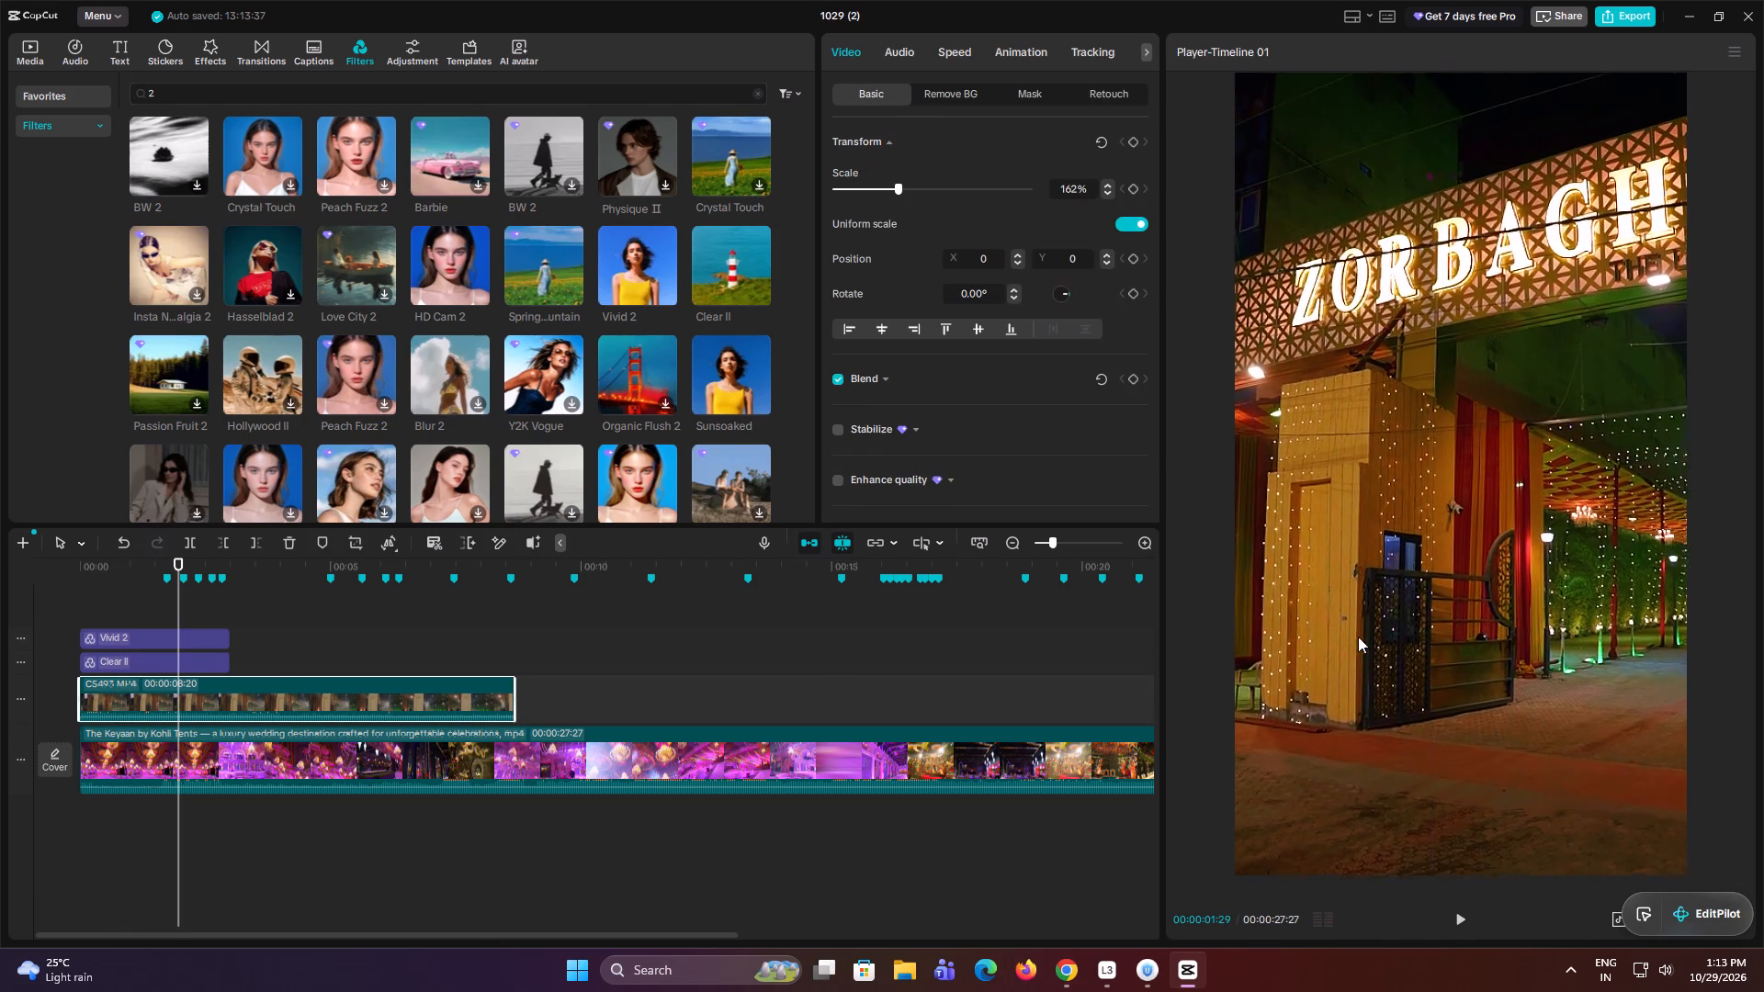
pyautogui.moveTo(1358, 637); pyautogui.dragTo(1325, 637)
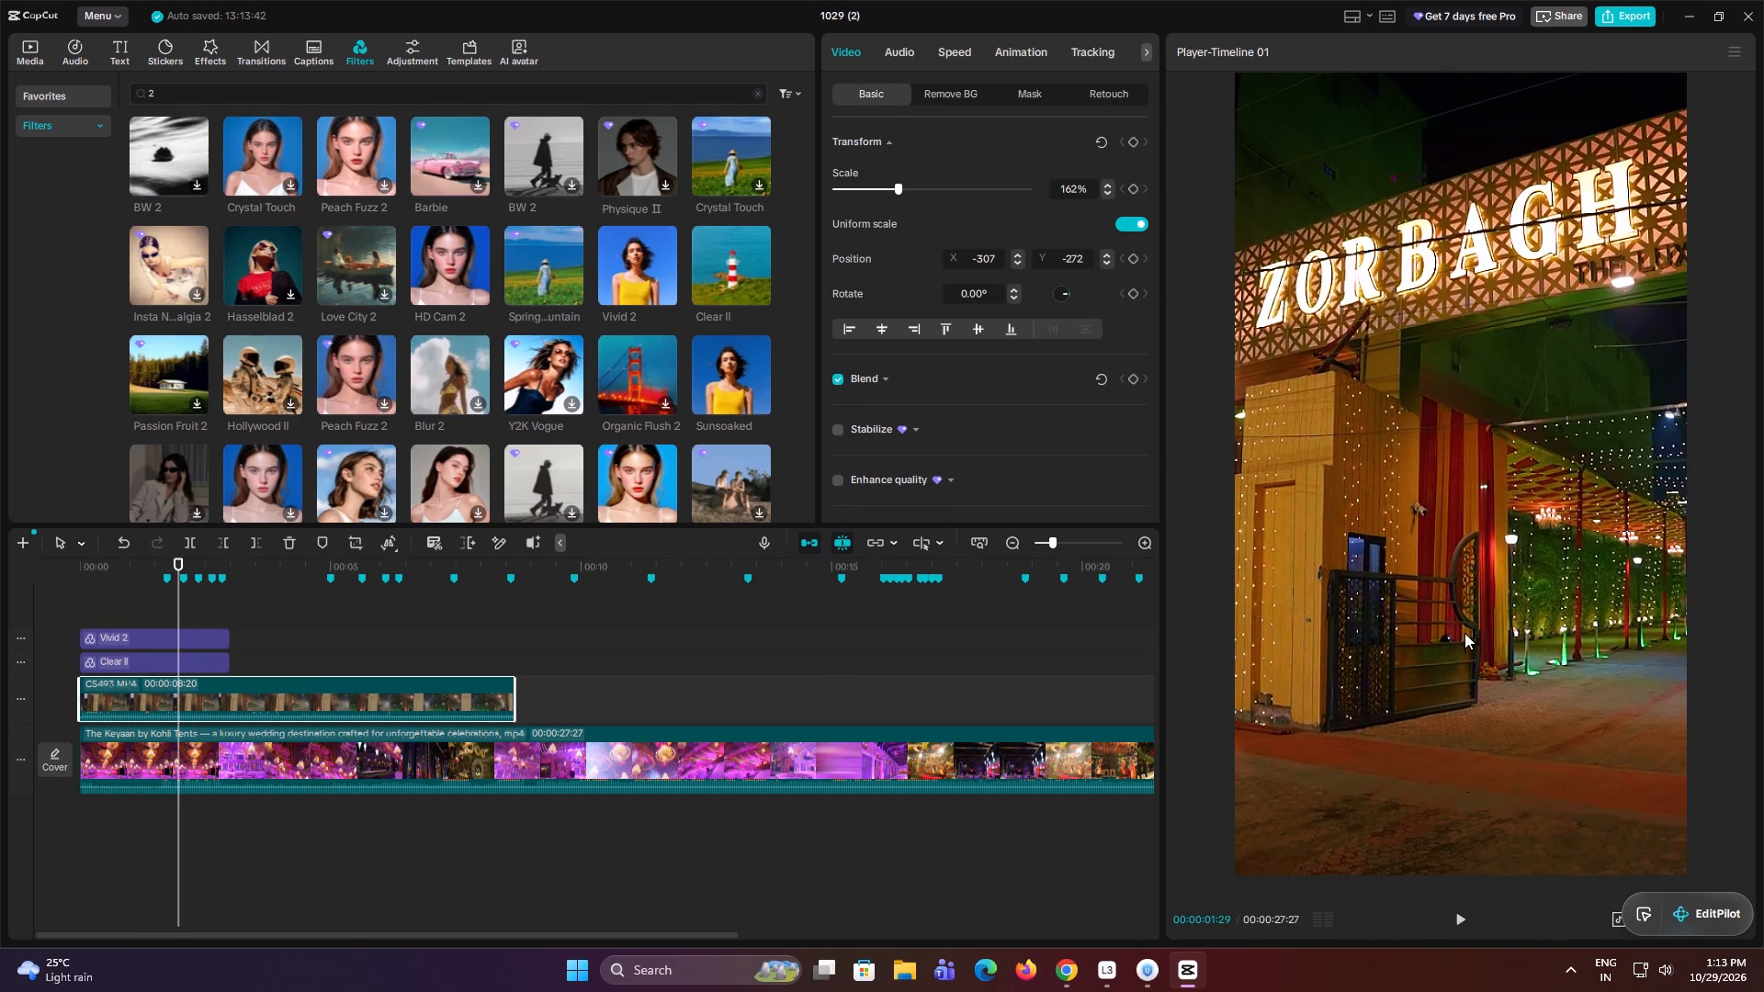
# Trim away the start of C5493.MP4 up to 00:00:00:26 and keep the remaining clip starting at 00:00.
pyautogui.click(292, 635)
pyautogui.moveTo(292, 634); pyautogui.dragTo(205, 659)
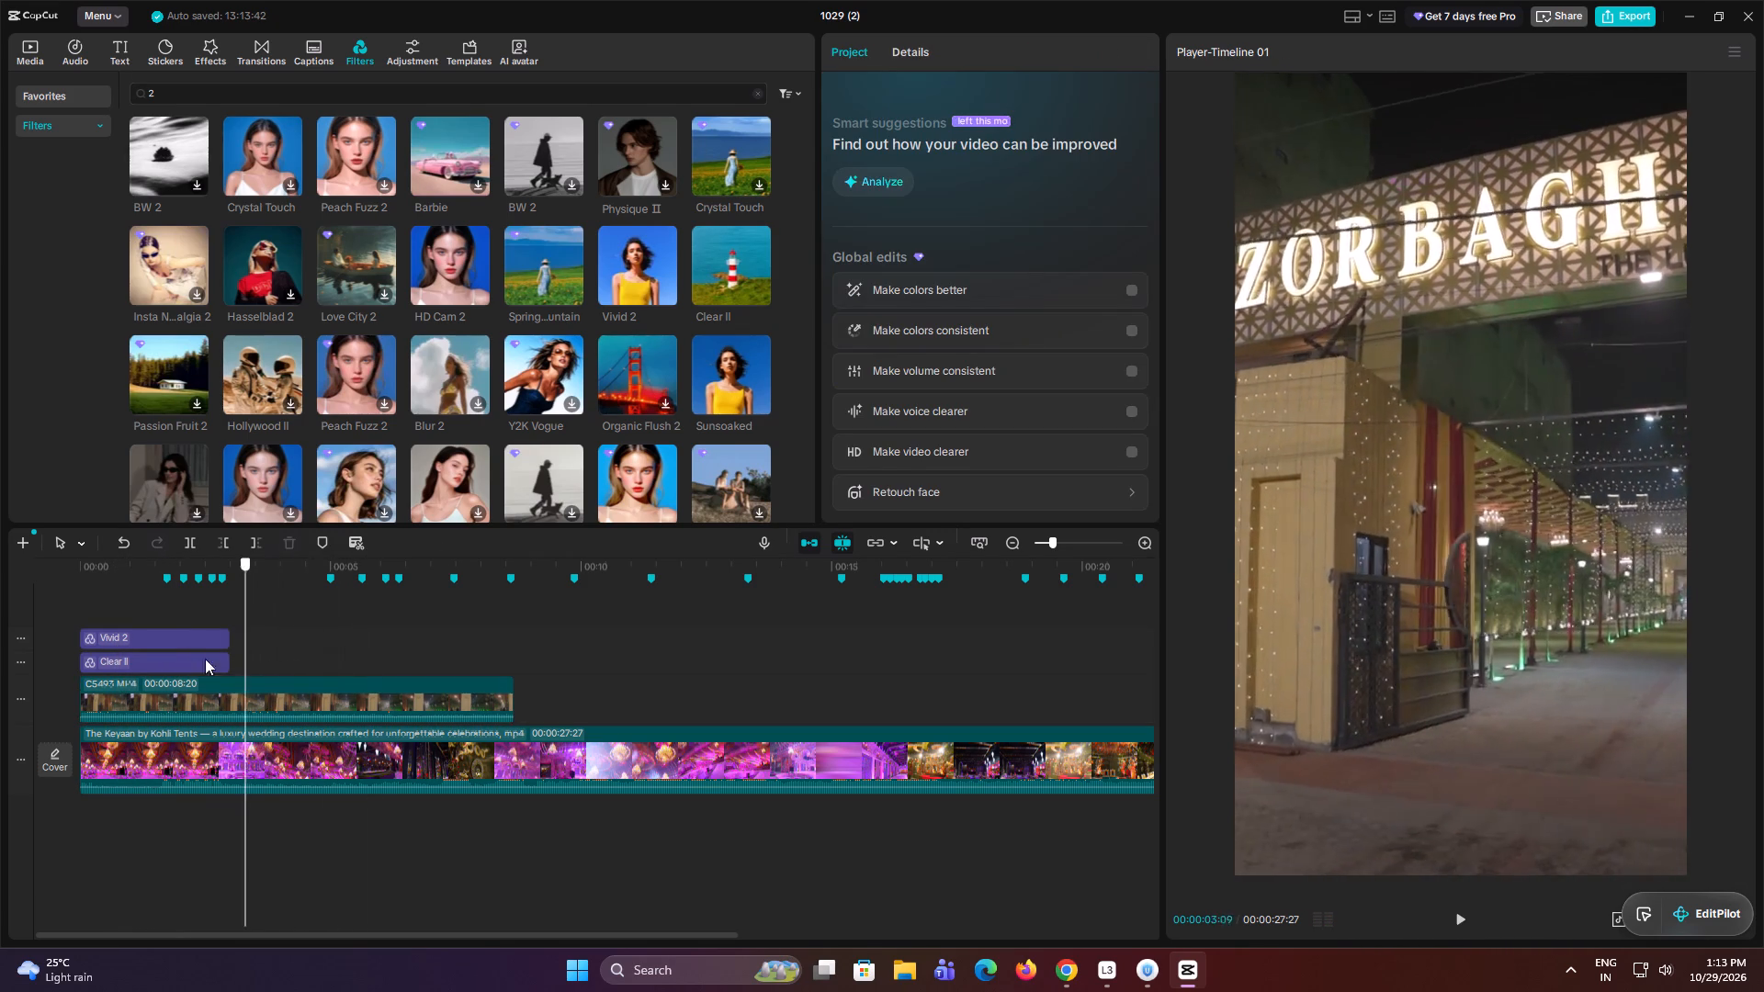
pyautogui.moveTo(205, 659); pyautogui.dragTo(124, 657)
pyautogui.click(136, 698)
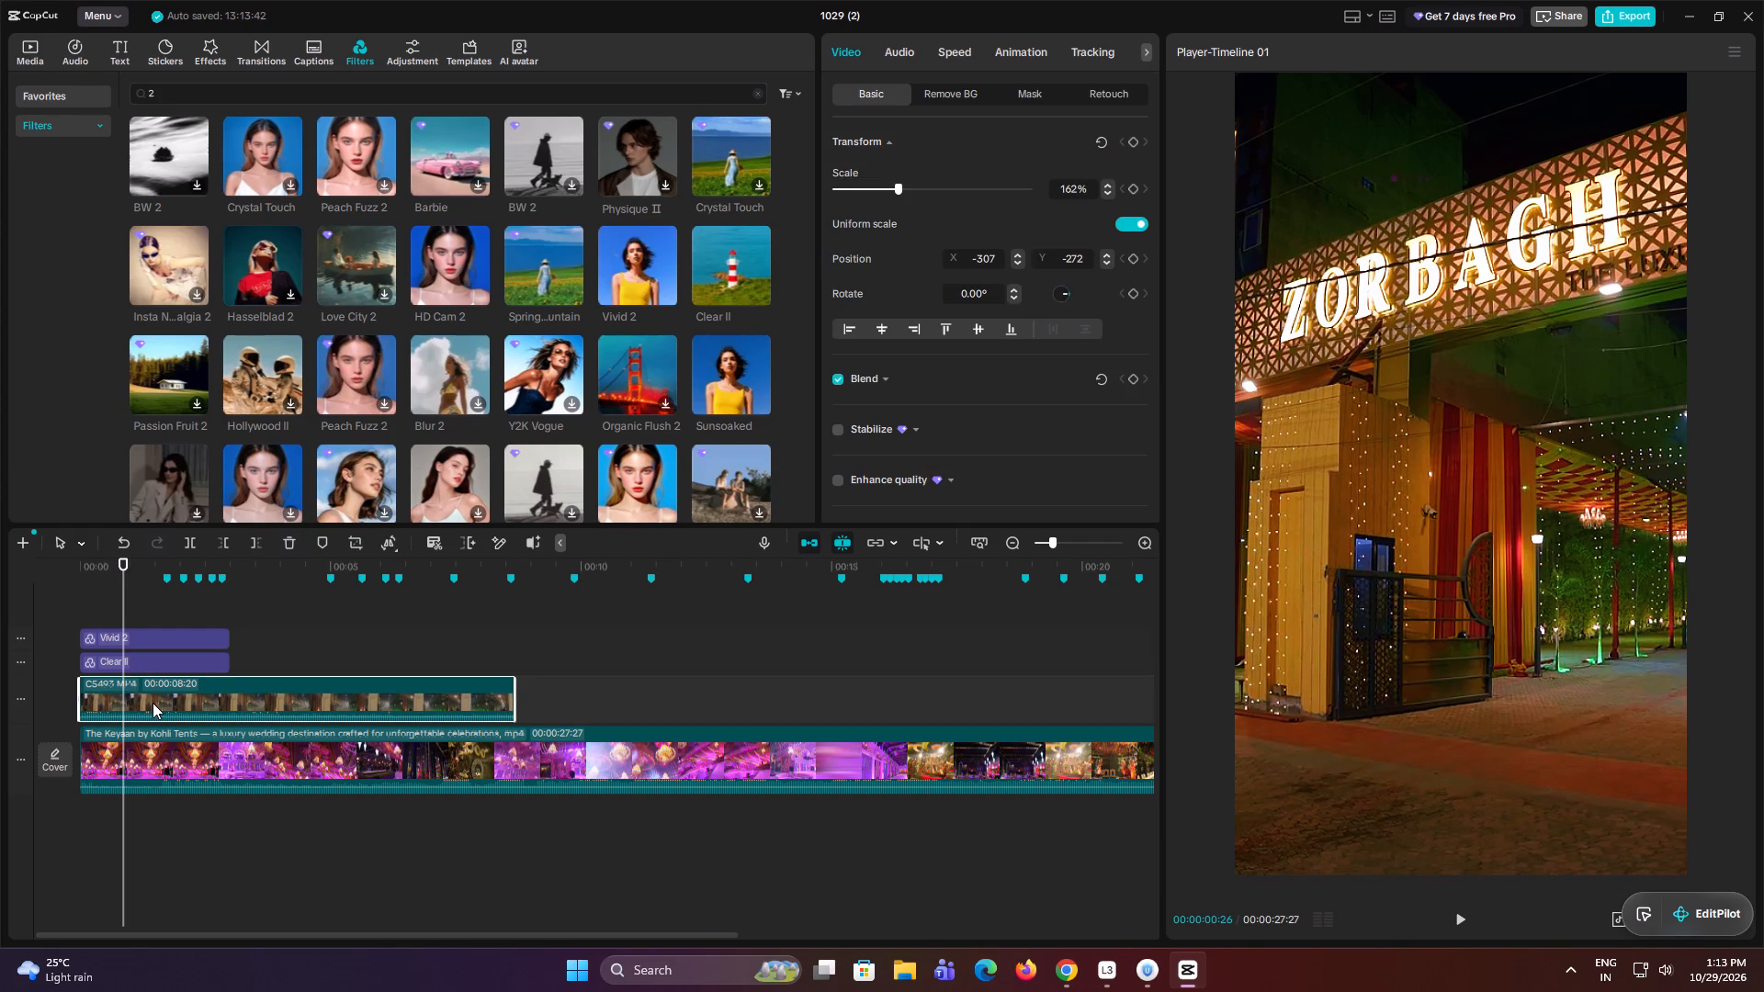
pyautogui.press('q')
pyautogui.moveTo(153, 703); pyautogui.dragTo(79, 700)
# Trim the end of C5493.MP4 to the first timeline marker at 00:00:01:22.
pyautogui.click(120, 613)
pyautogui.moveTo(125, 611); pyautogui.dragTo(154, 608)
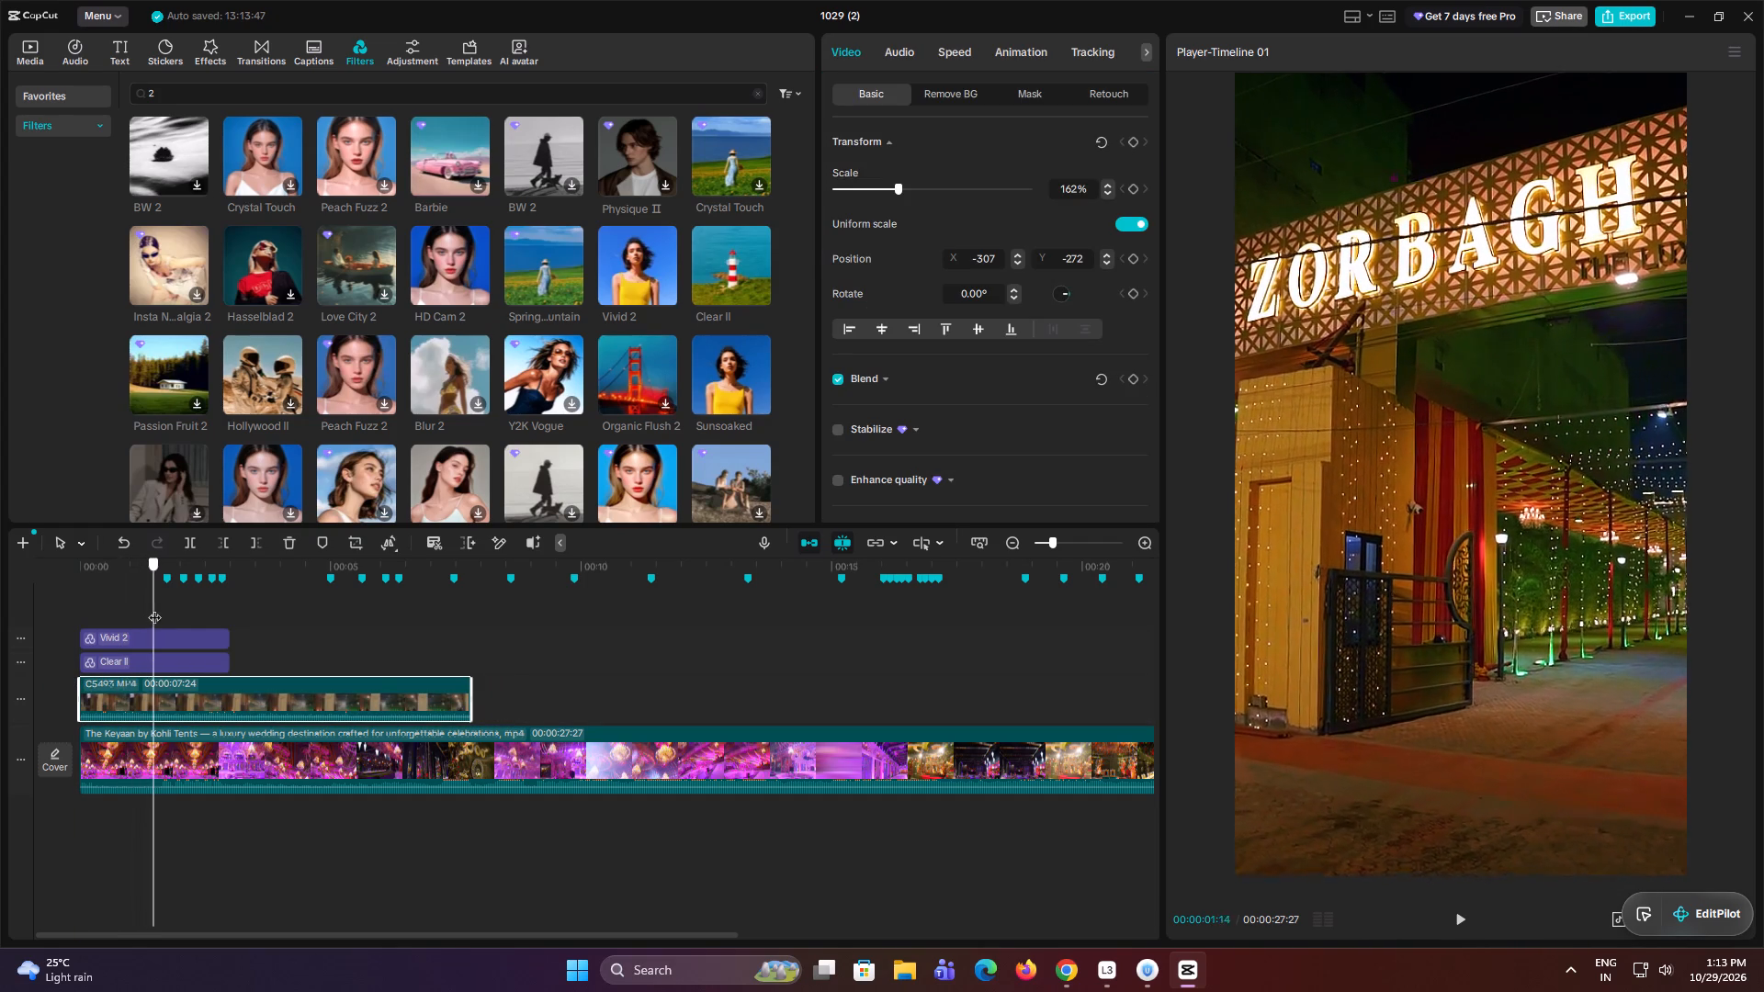
pyautogui.moveTo(154, 608); pyautogui.dragTo(165, 607)
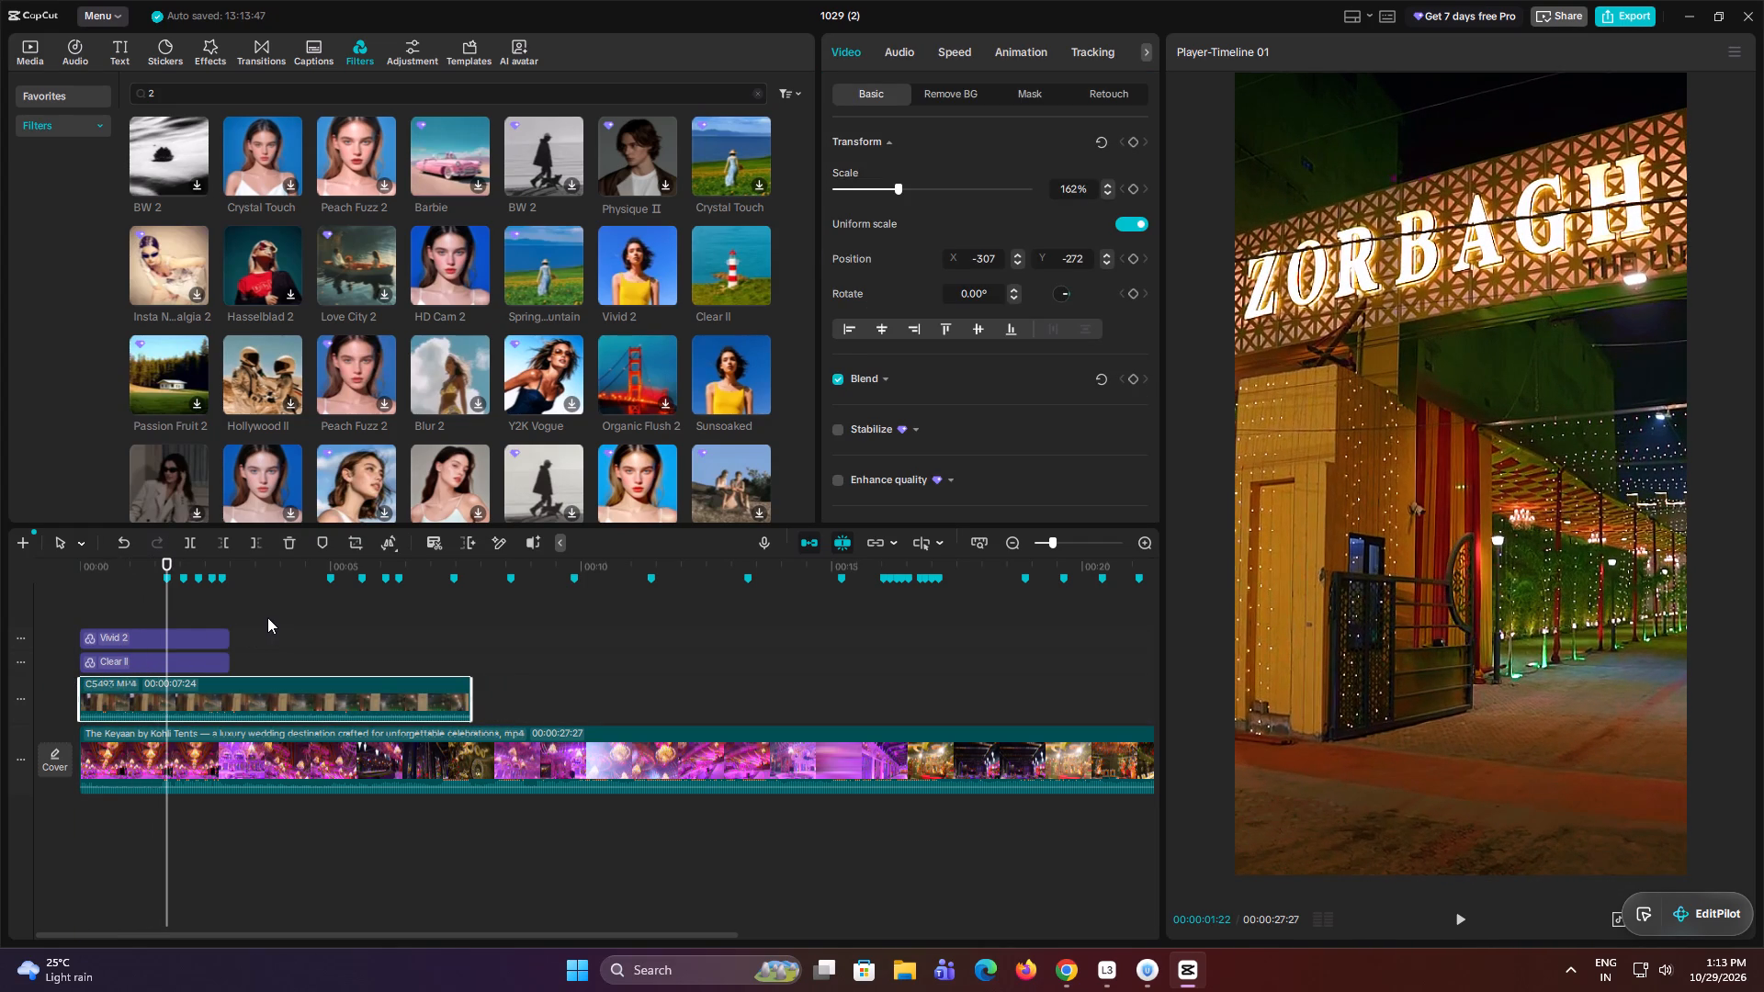
pyautogui.click(255, 702)
pyautogui.press('w')
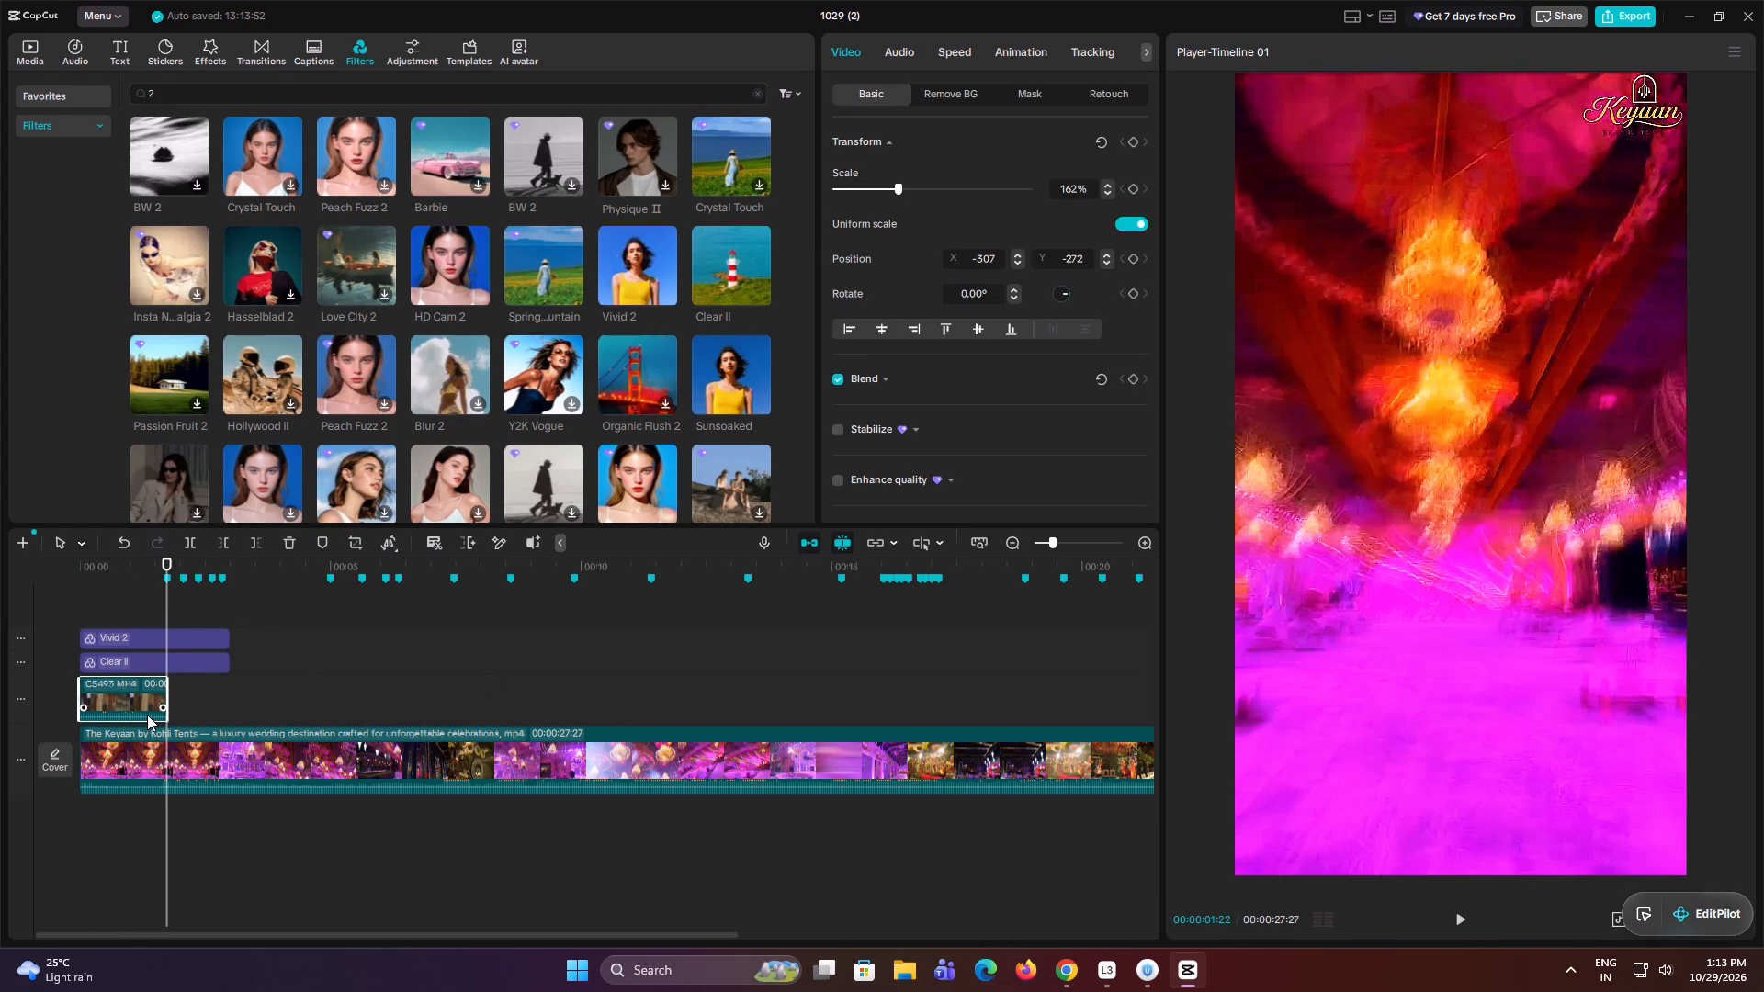
pyautogui.moveTo(147, 716); pyautogui.dragTo(144, 742)
# Extend the Vivid 2 and Clear II filters together past the end of the reference video, to about 00:00:29:21.
pyautogui.moveTo(281, 618); pyautogui.dragTo(210, 674)
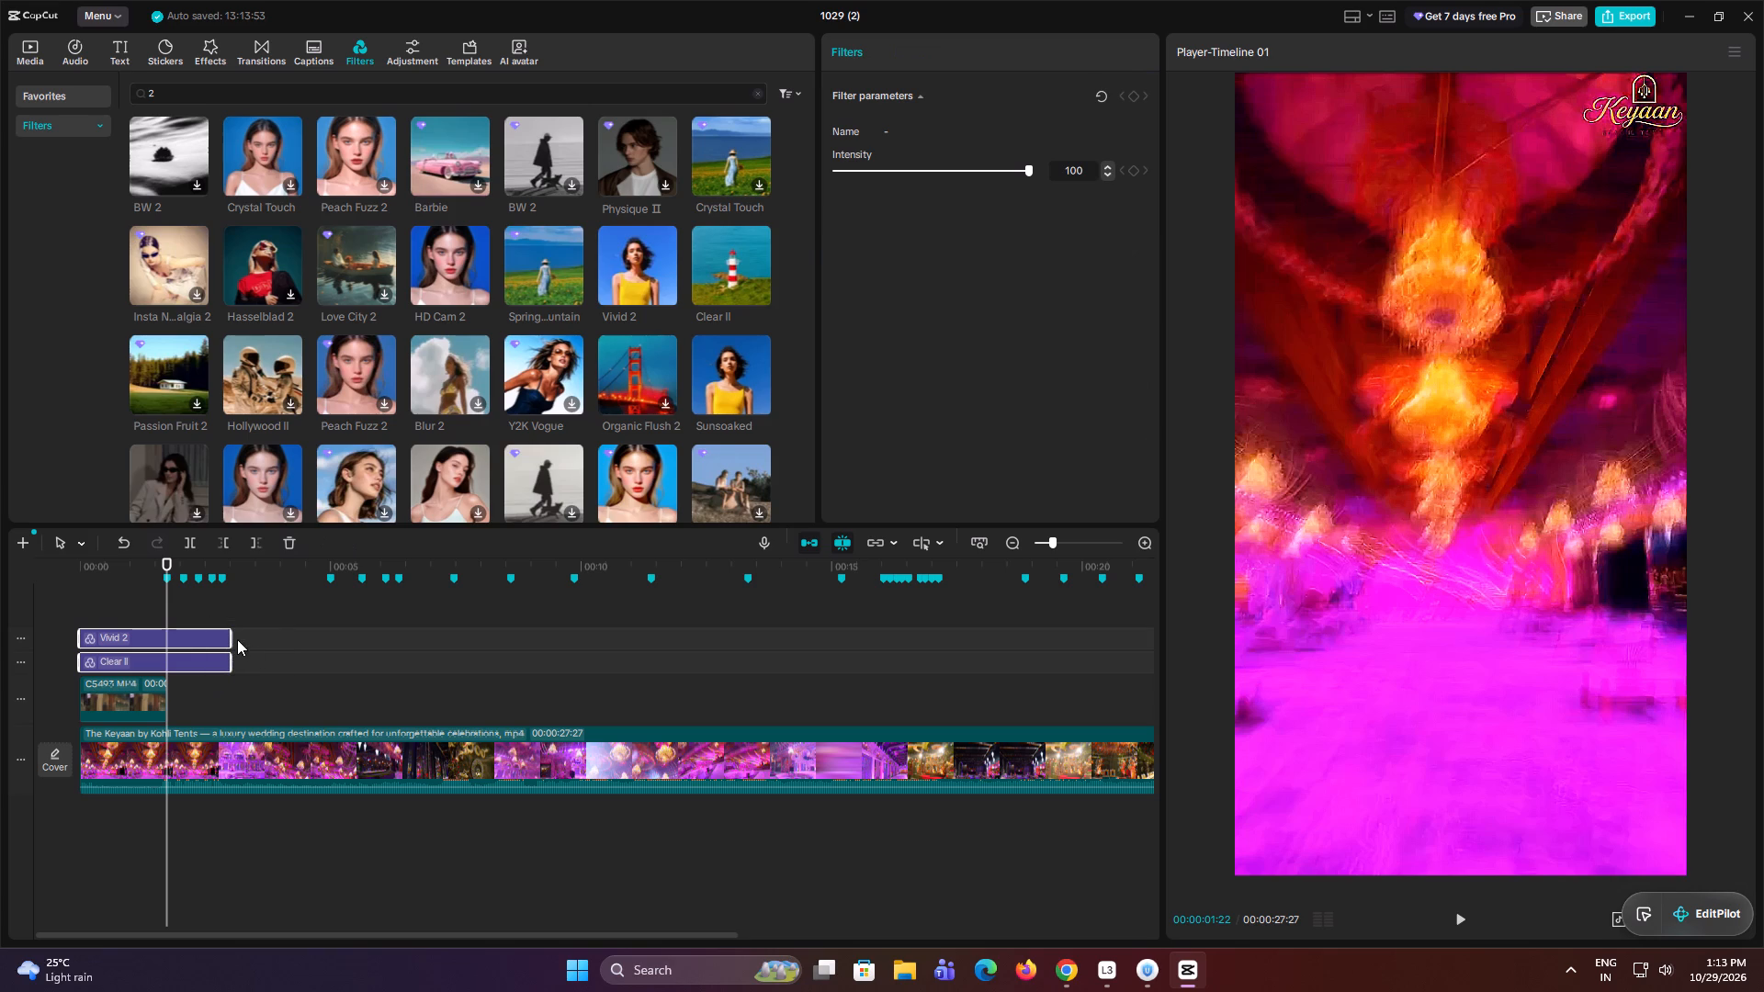
pyautogui.moveTo(232, 637); pyautogui.dragTo(1151, 637)
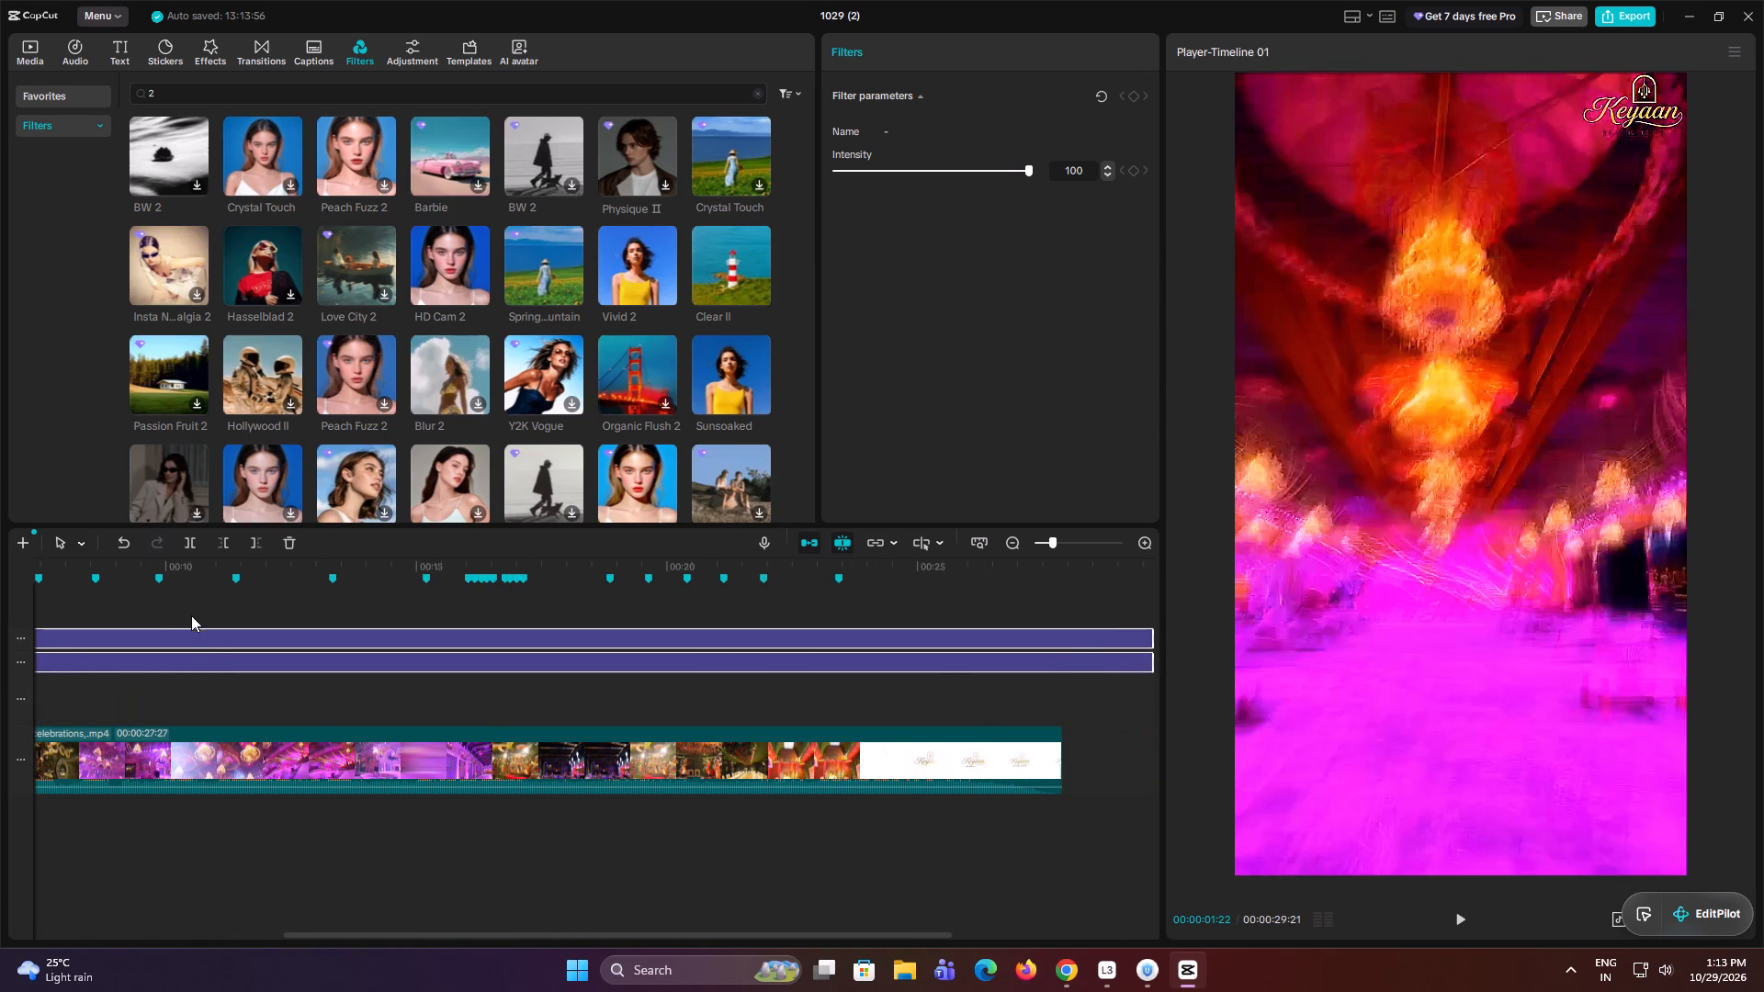
# Play the timeline from the start to review the C5493.MP4 opening and the reference shots that follow it.
pyautogui.click(190, 612)
pyautogui.moveTo(190, 612); pyautogui.dragTo(0, 685)
pyautogui.press('space')
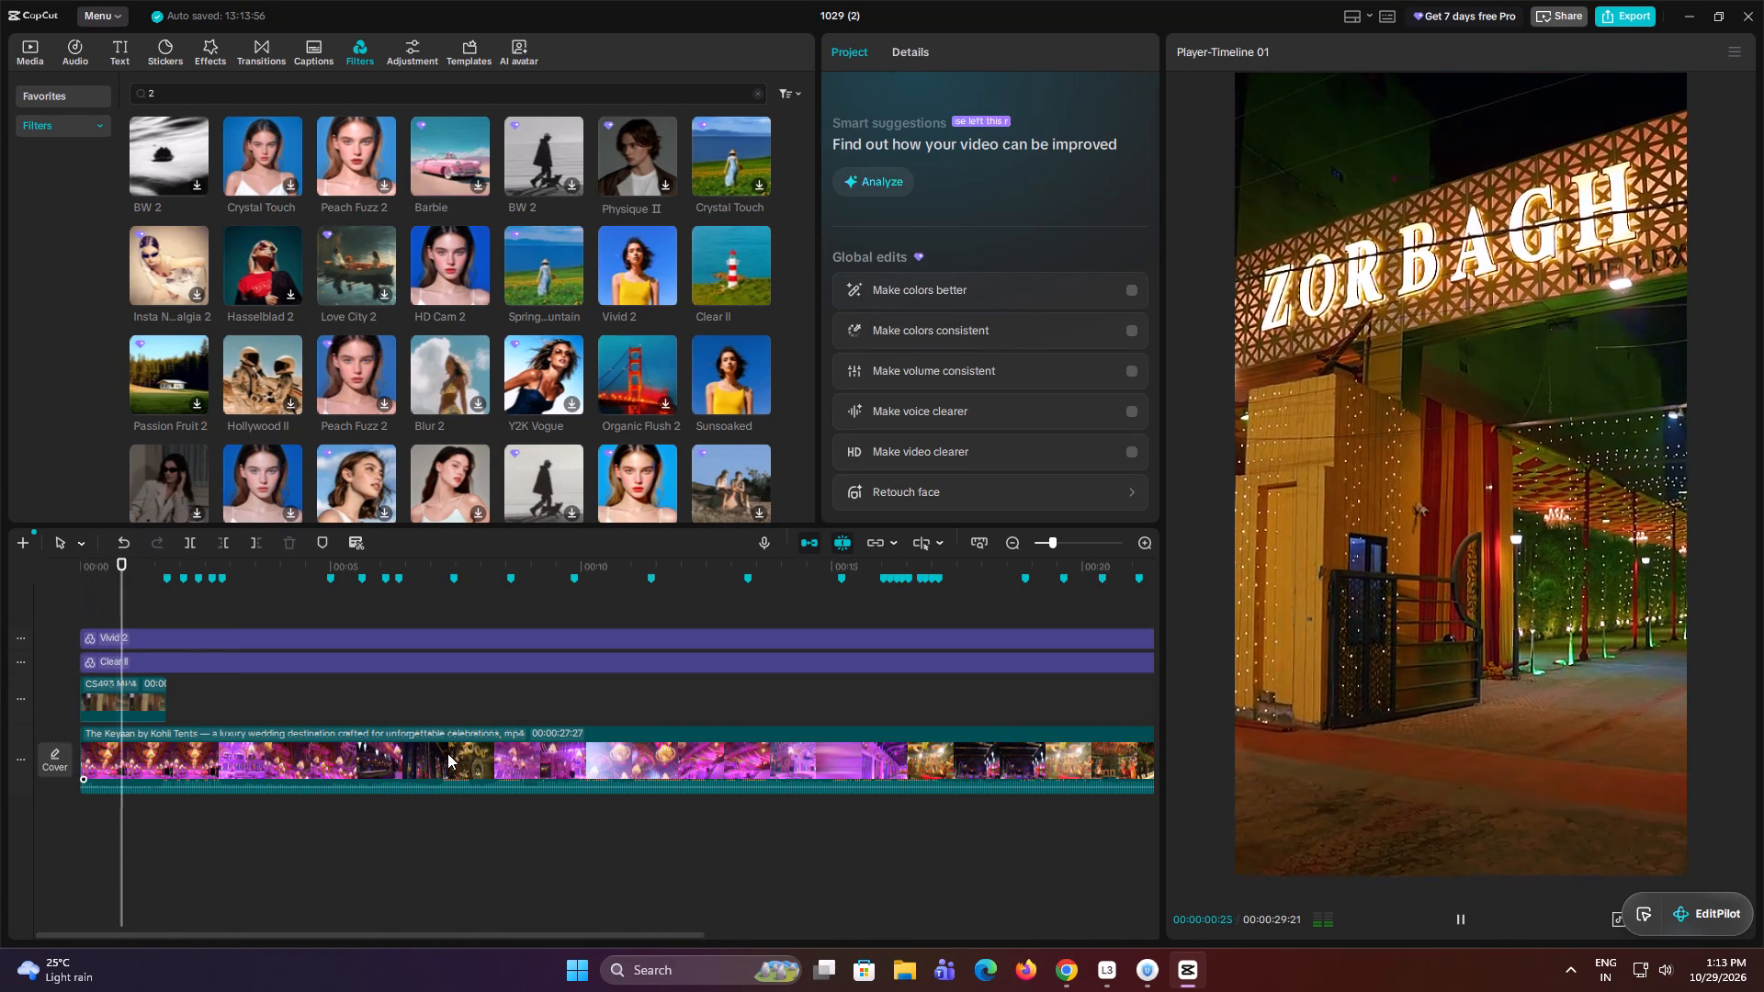
pyautogui.press('space')
pyautogui.press('space')
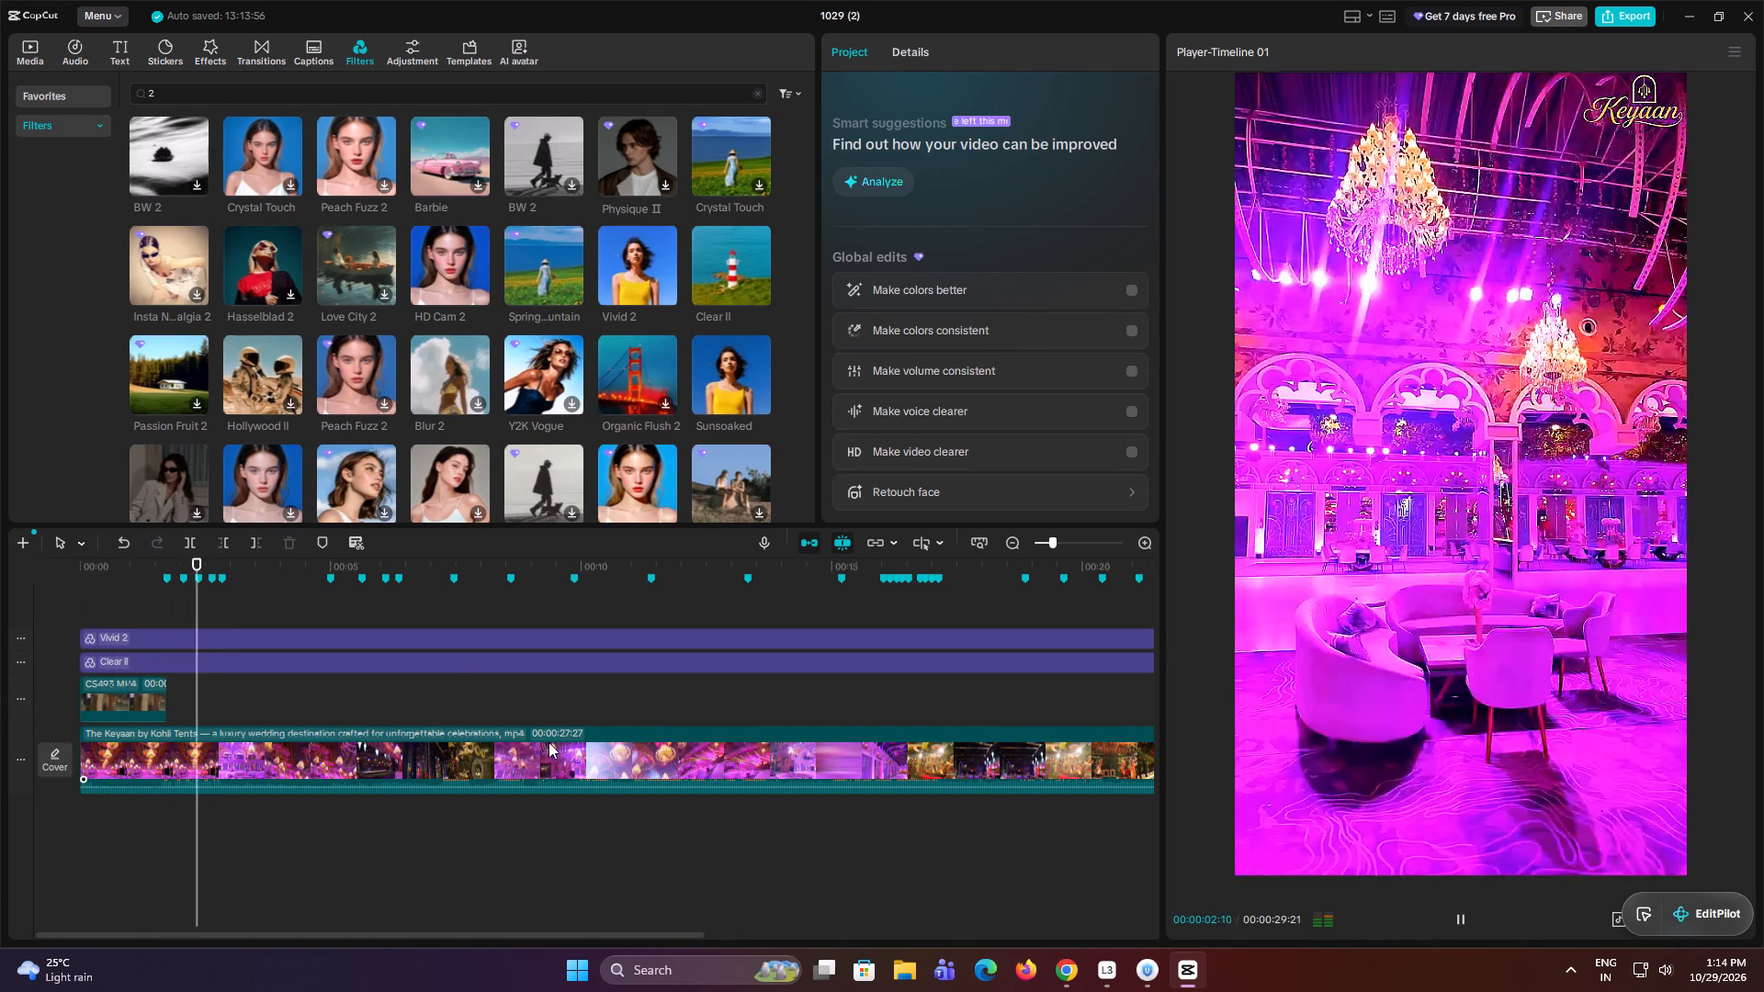
pyautogui.press('space')
pyautogui.press('space')
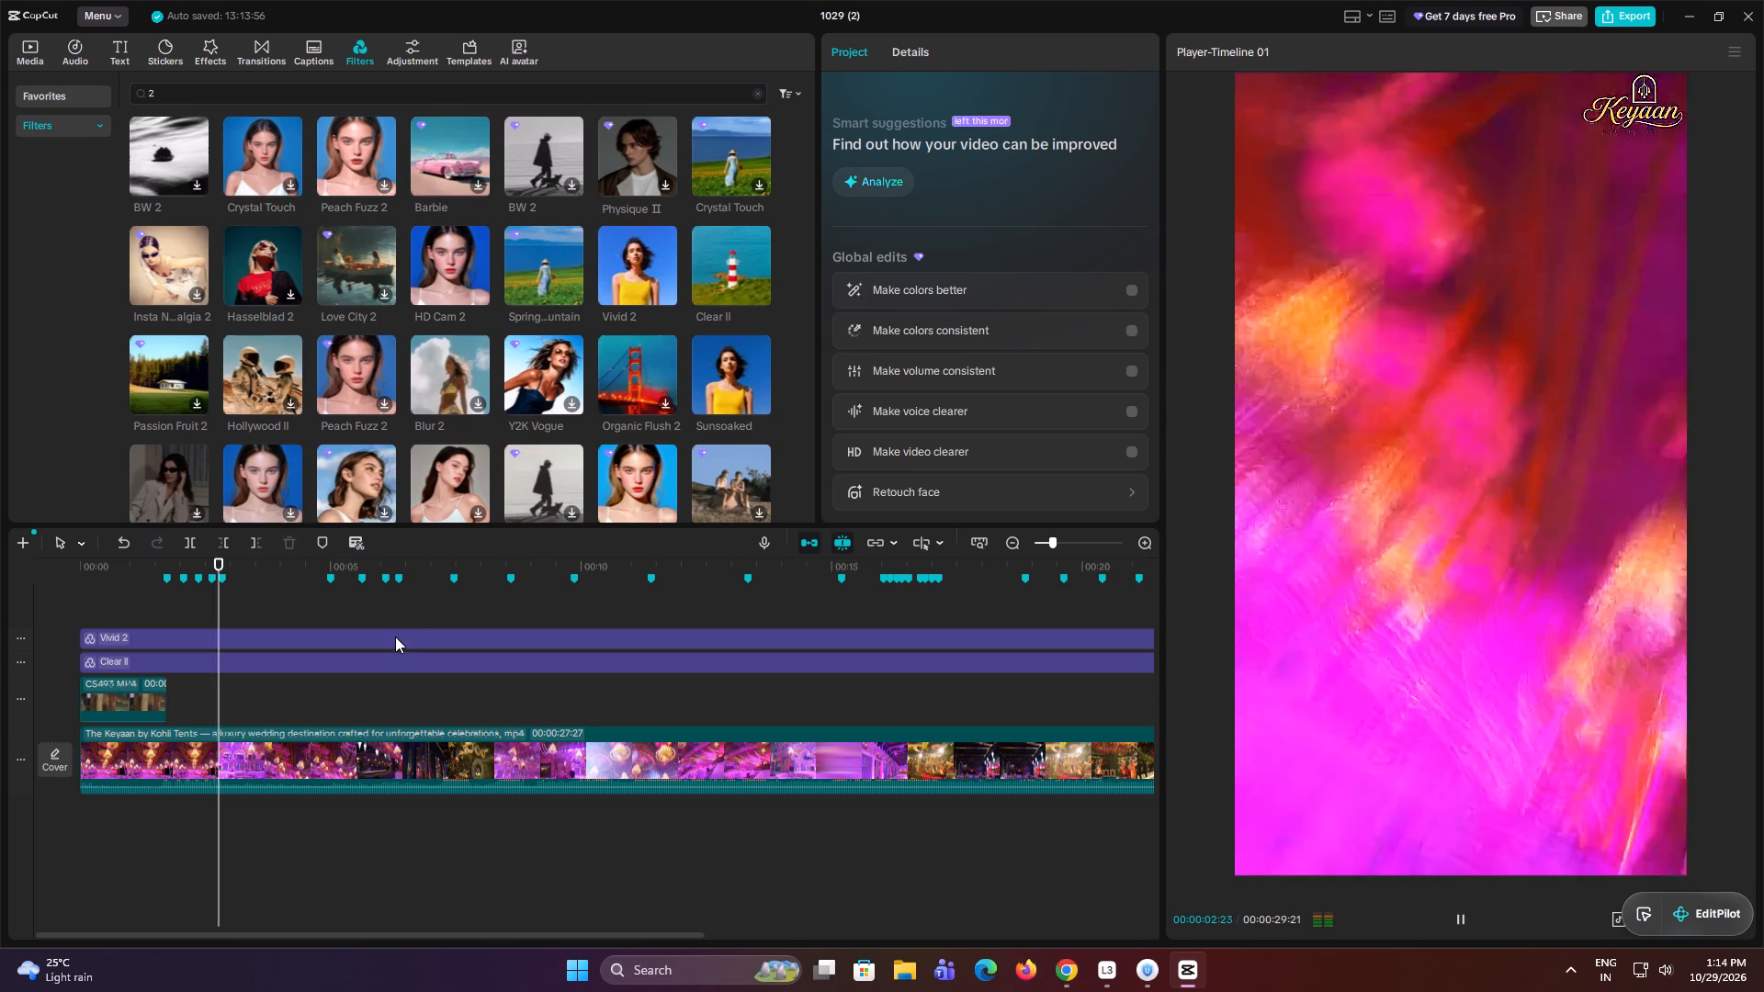
pyautogui.press('space')
# Browse the imported footage for the next shot, previewing C0232.MP4, C8719.MP4, DSC_7574.MOV and C8705.MP4.
pyautogui.click(24, 47)
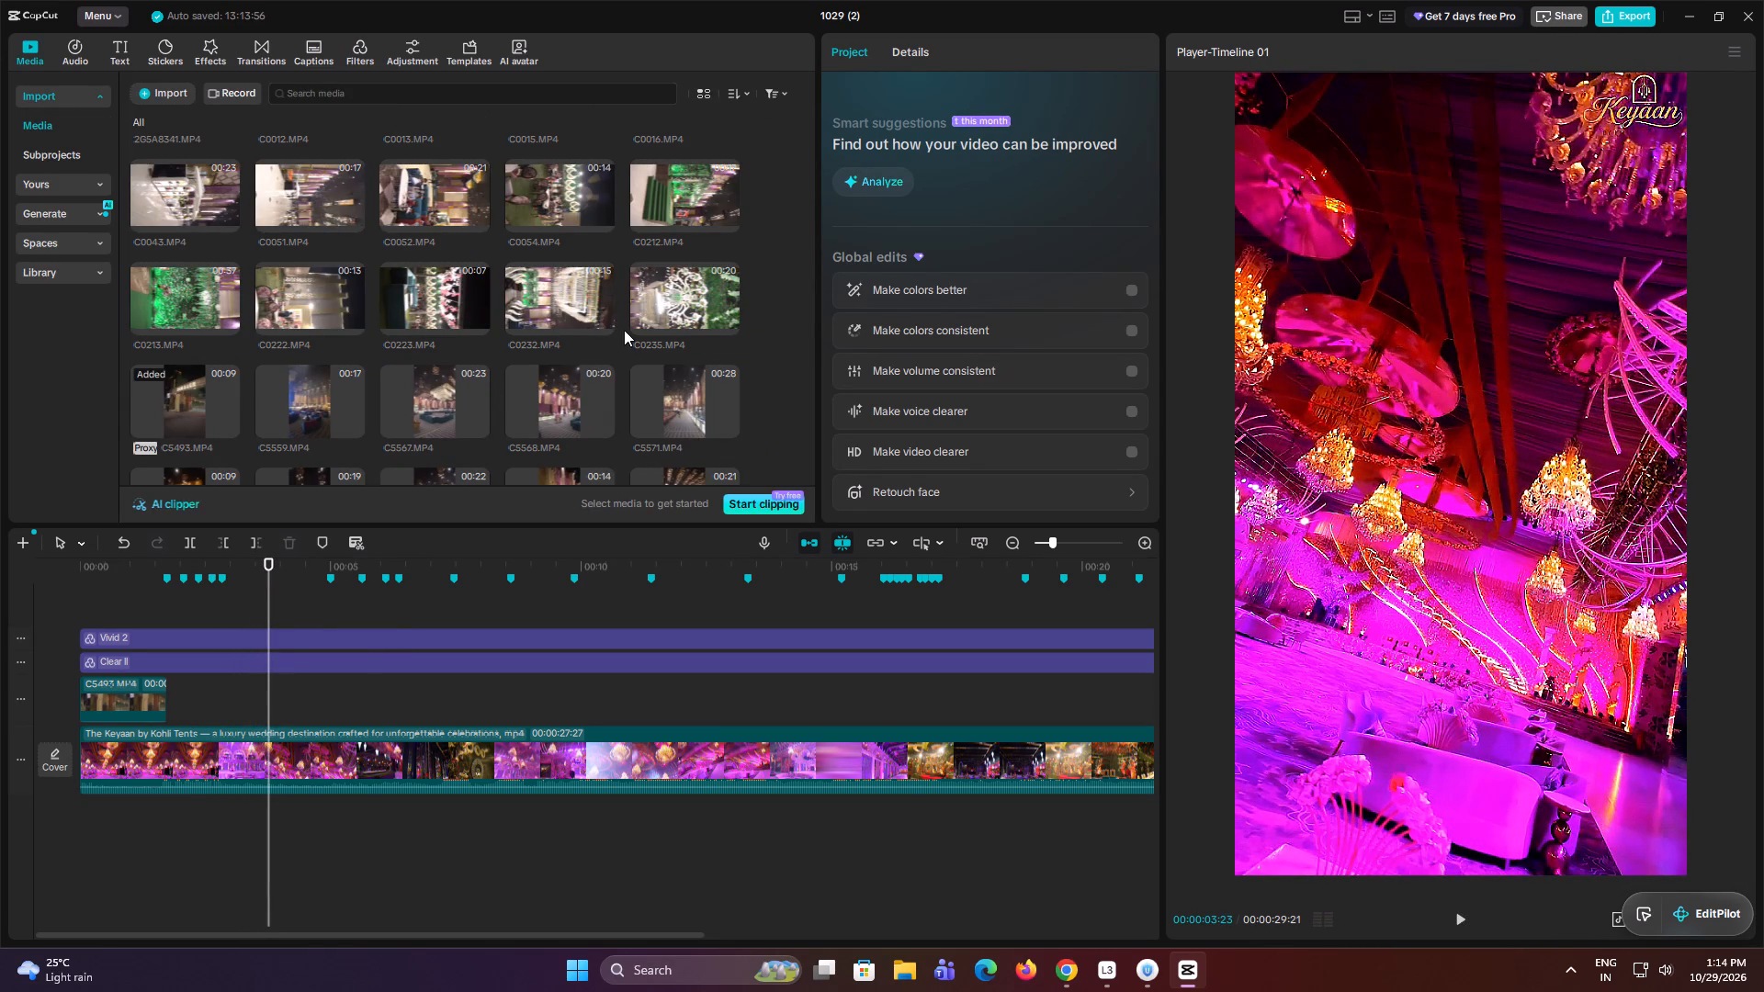
pyautogui.click(564, 293)
pyautogui.scroll(-3, 543, 324)
pyautogui.click(572, 377)
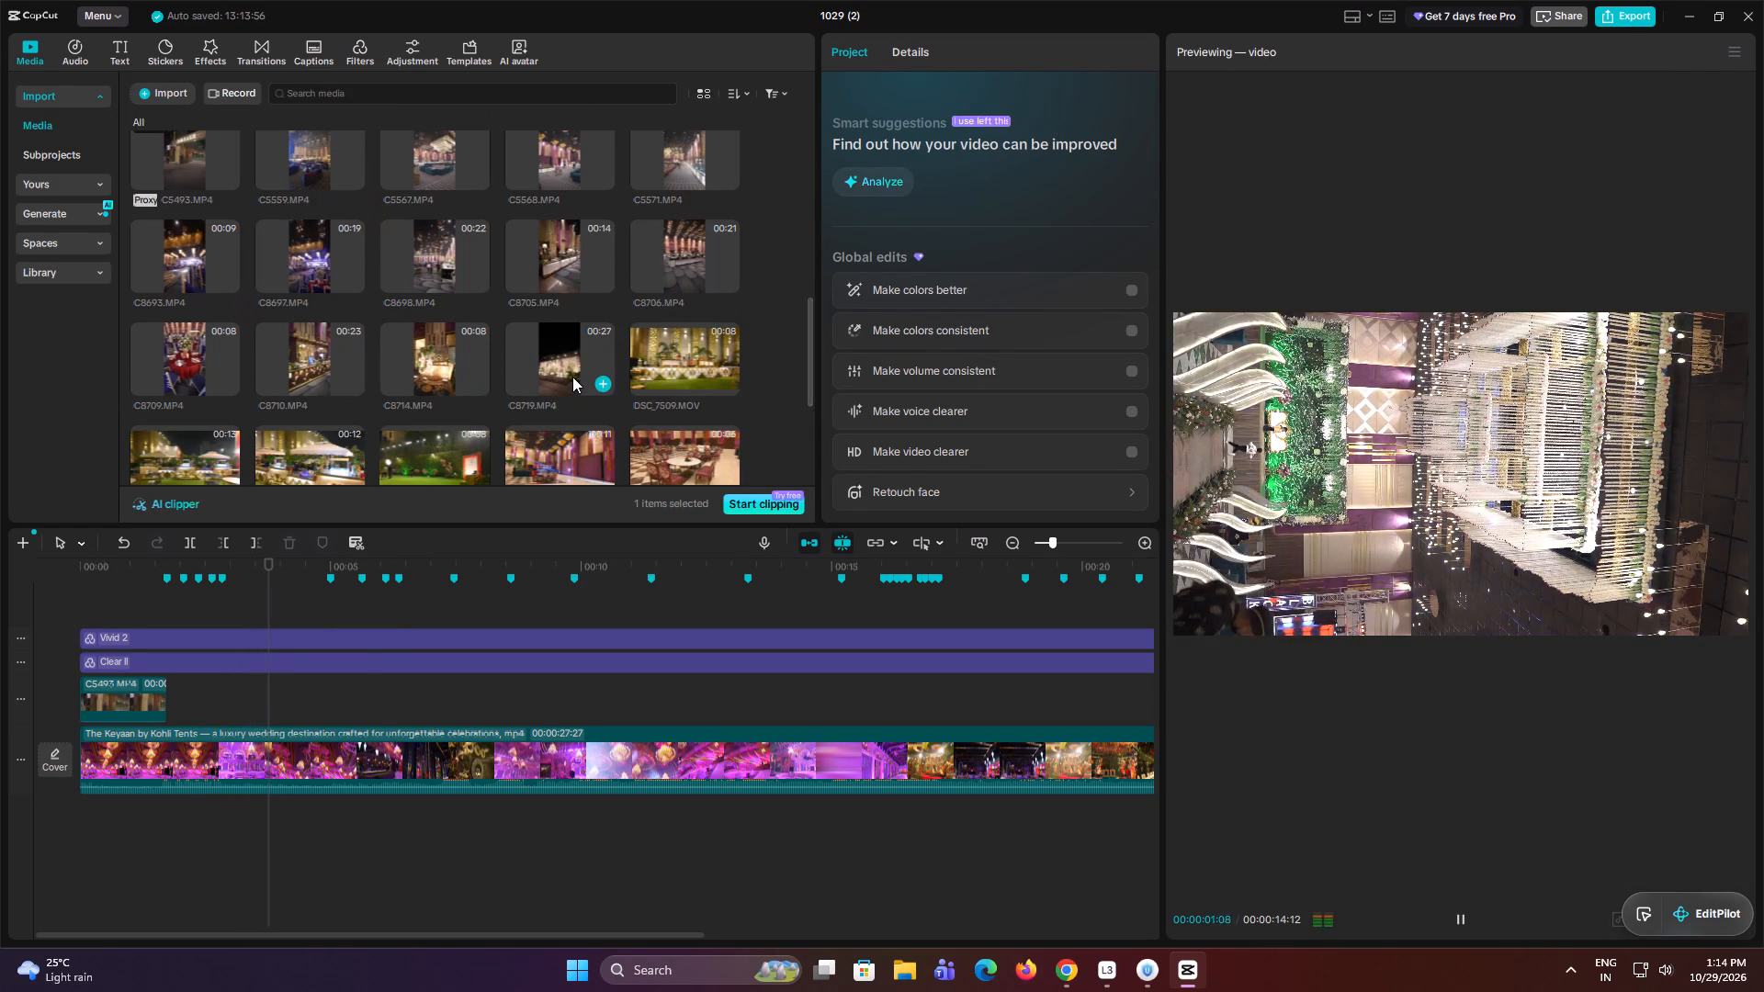
pyautogui.scroll(-1, 572, 377)
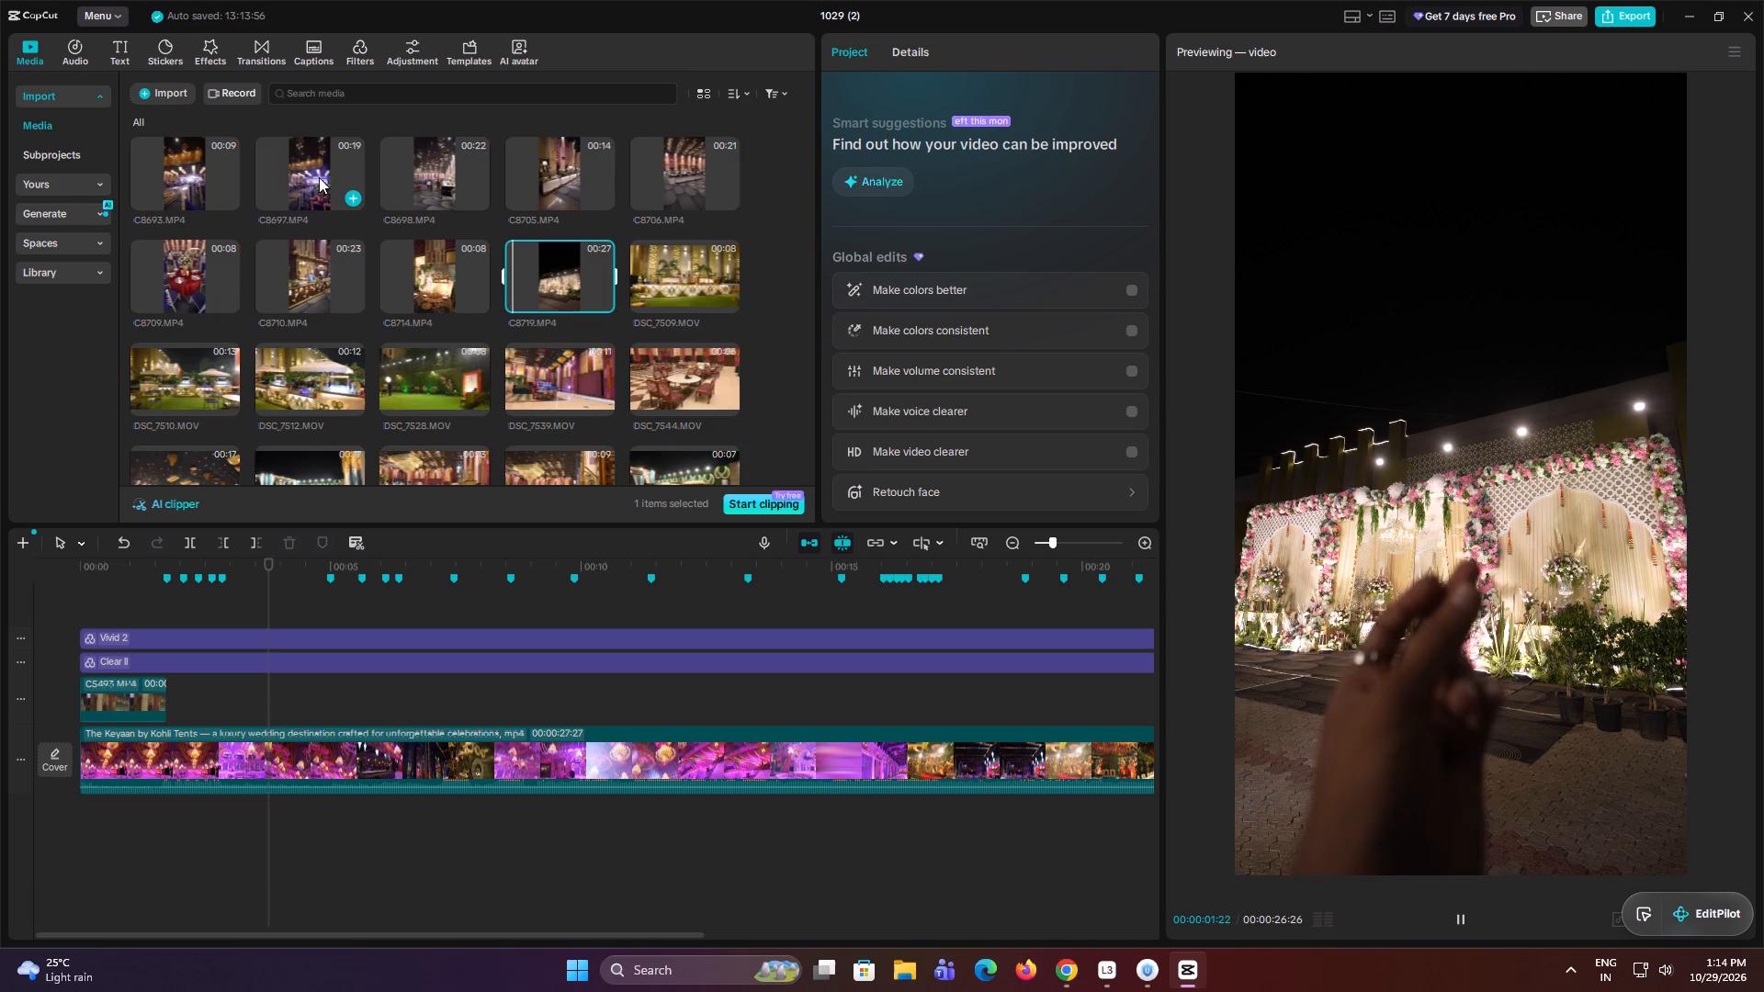
pyautogui.scroll(-2, 511, 268)
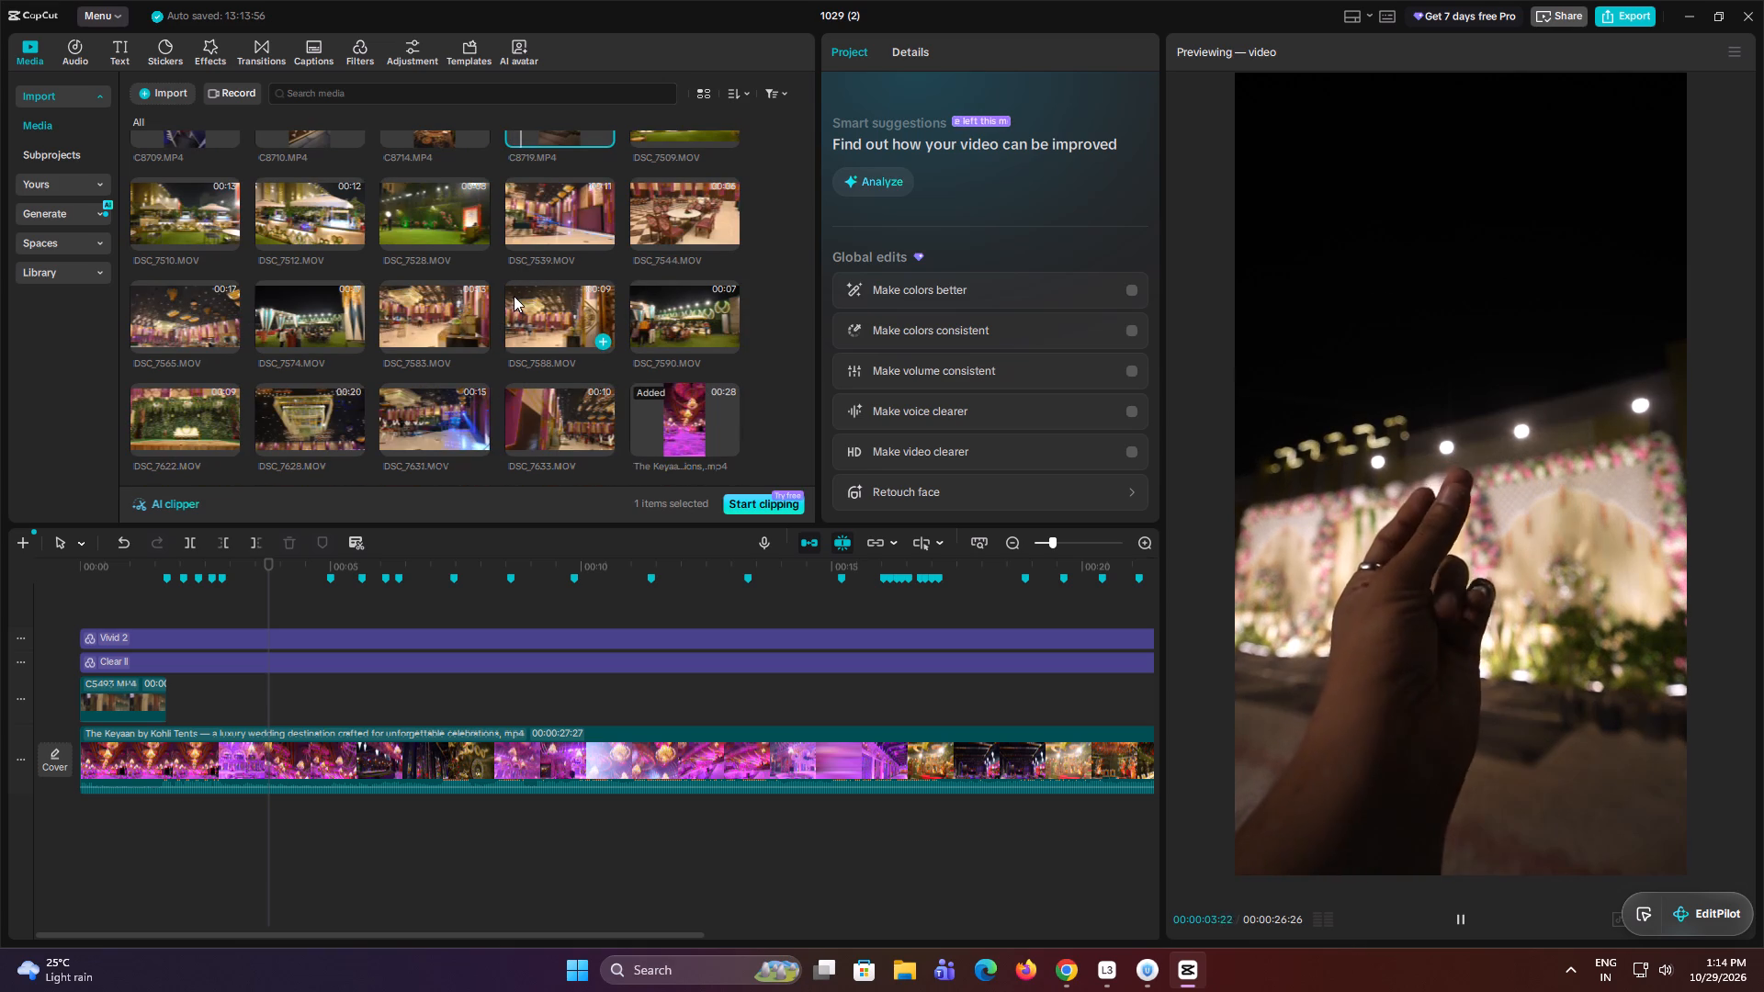
pyautogui.scroll(-4, 537, 346)
pyautogui.scroll(1, 292, 425)
pyautogui.click(298, 423)
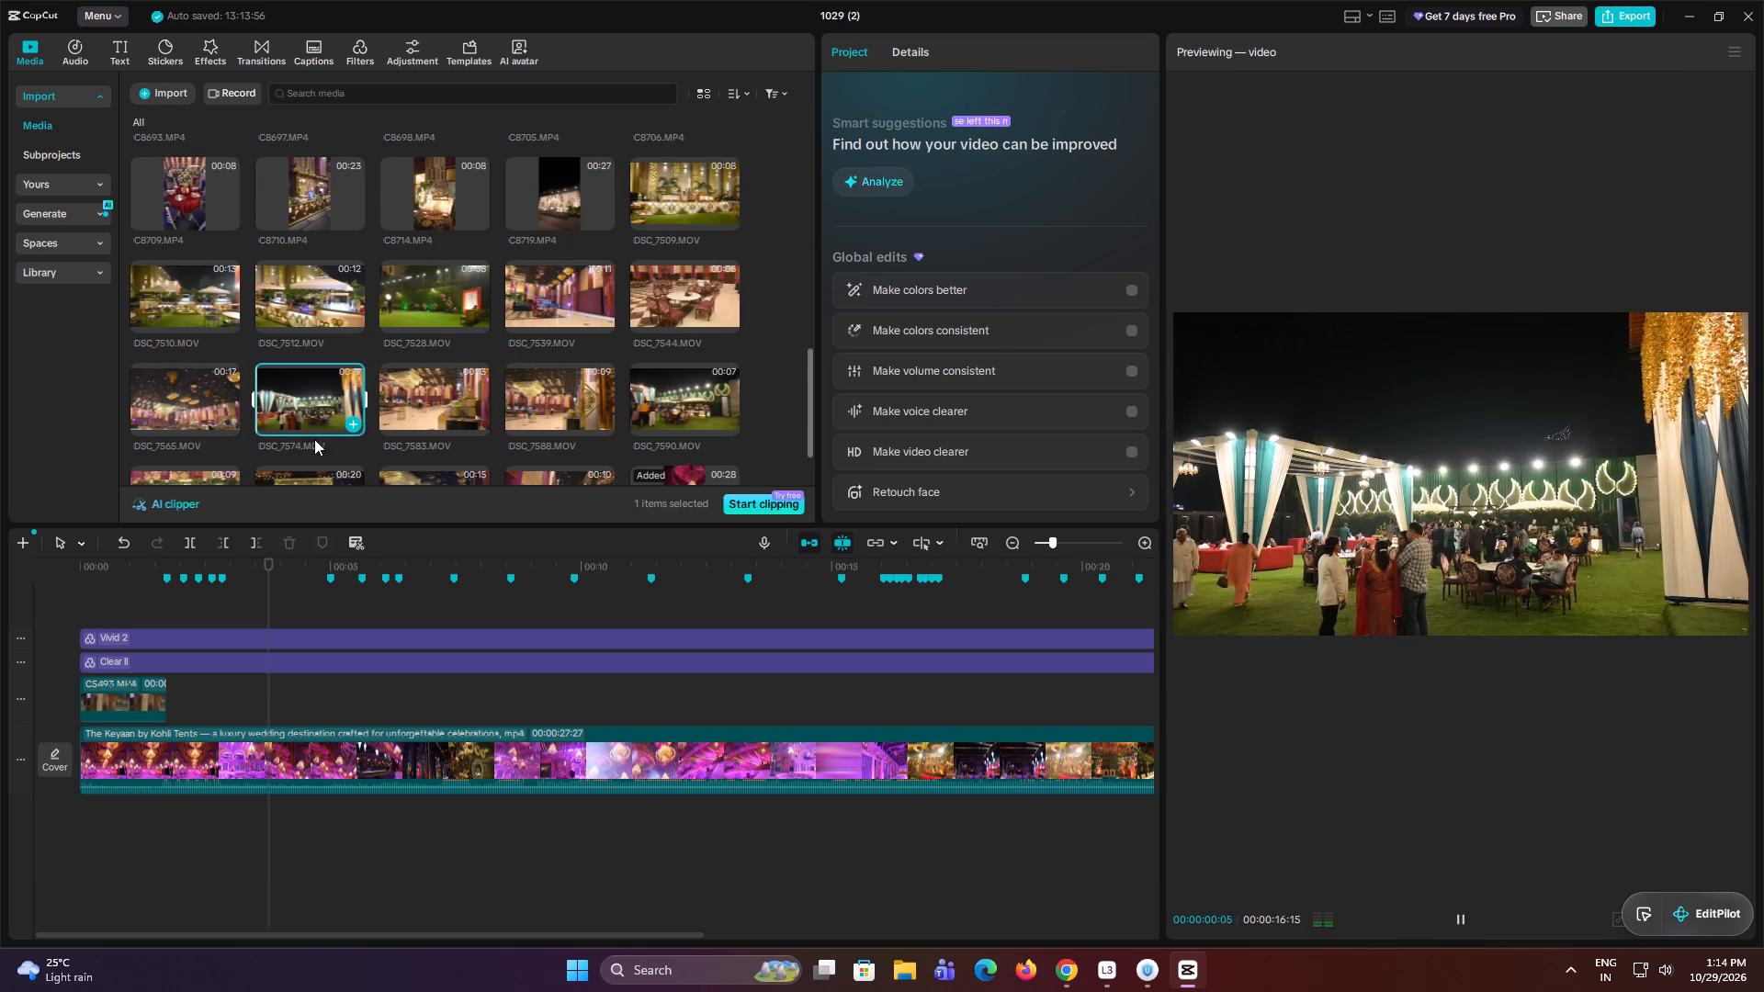
pyautogui.scroll(3, 413, 425)
pyautogui.click(555, 335)
# Place C5567.MP4 on the clip track above the reference video, starting at the fifth timeline marker.
pyautogui.click(451, 238)
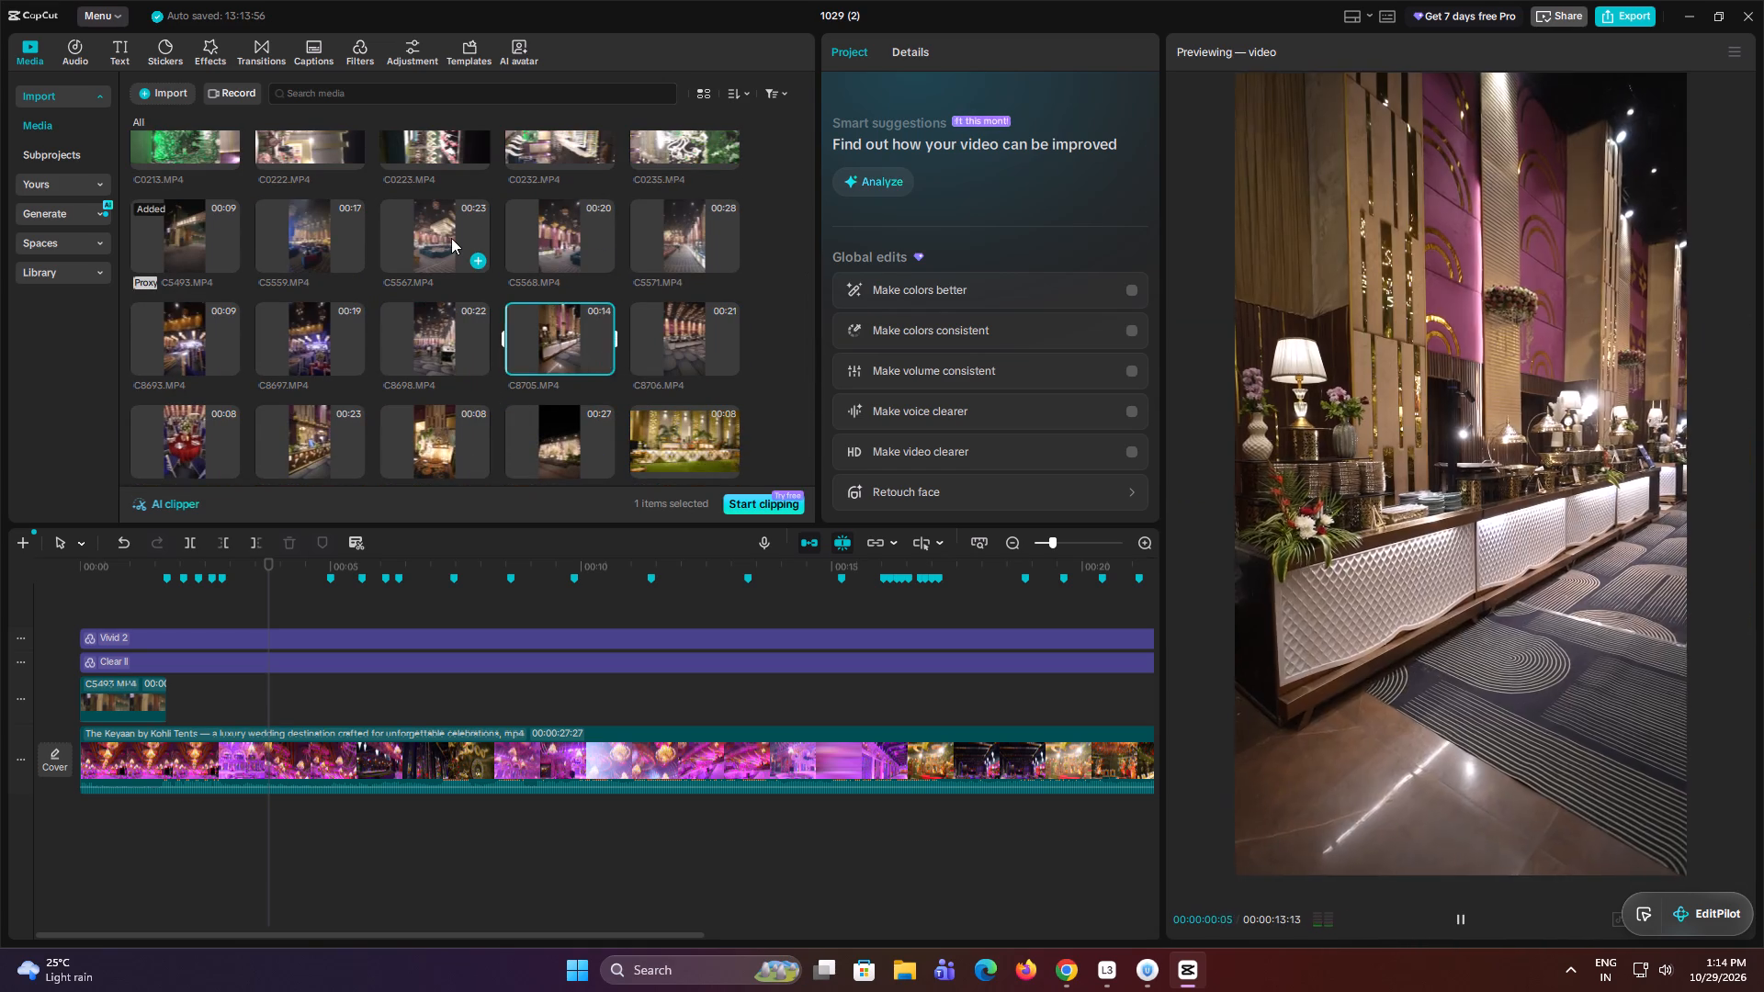
pyautogui.moveTo(443, 232); pyautogui.dragTo(262, 692)
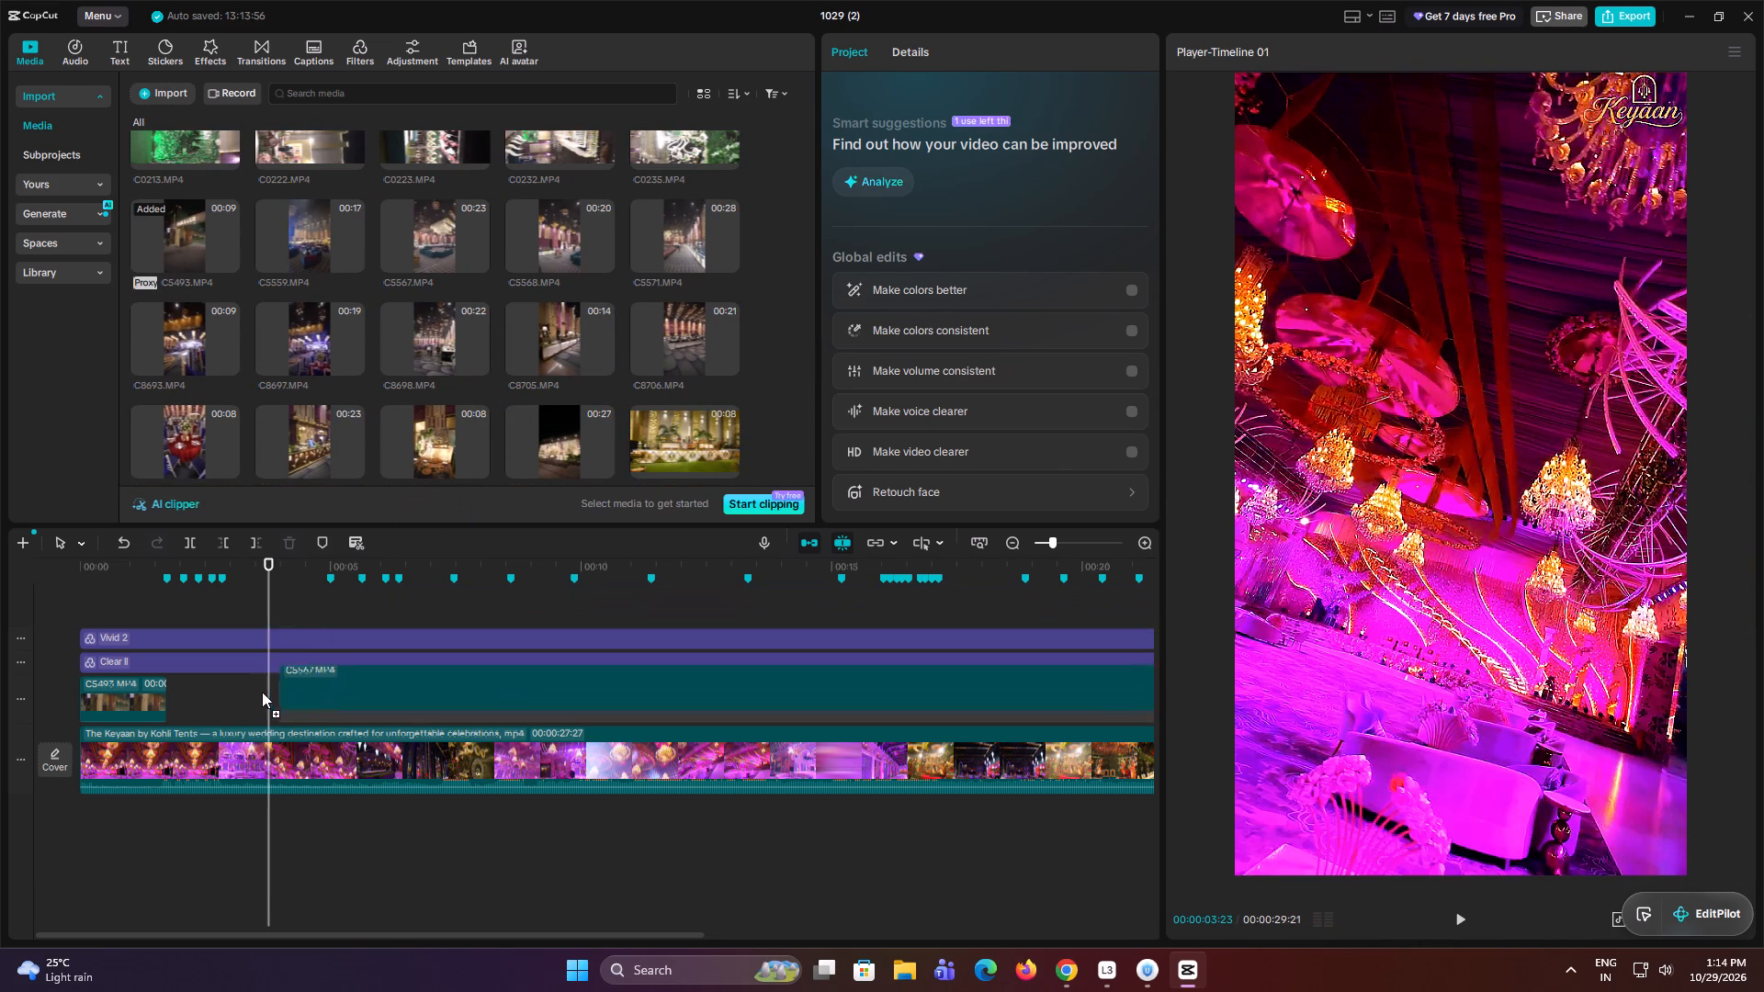
pyautogui.moveTo(262, 692); pyautogui.dragTo(220, 696)
# Trim away the start of C5567.MP4 until 00:00:19:04 remains, keeping the clip starting at the fifth marker.
pyautogui.moveTo(224, 688); pyautogui.dragTo(278, 688)
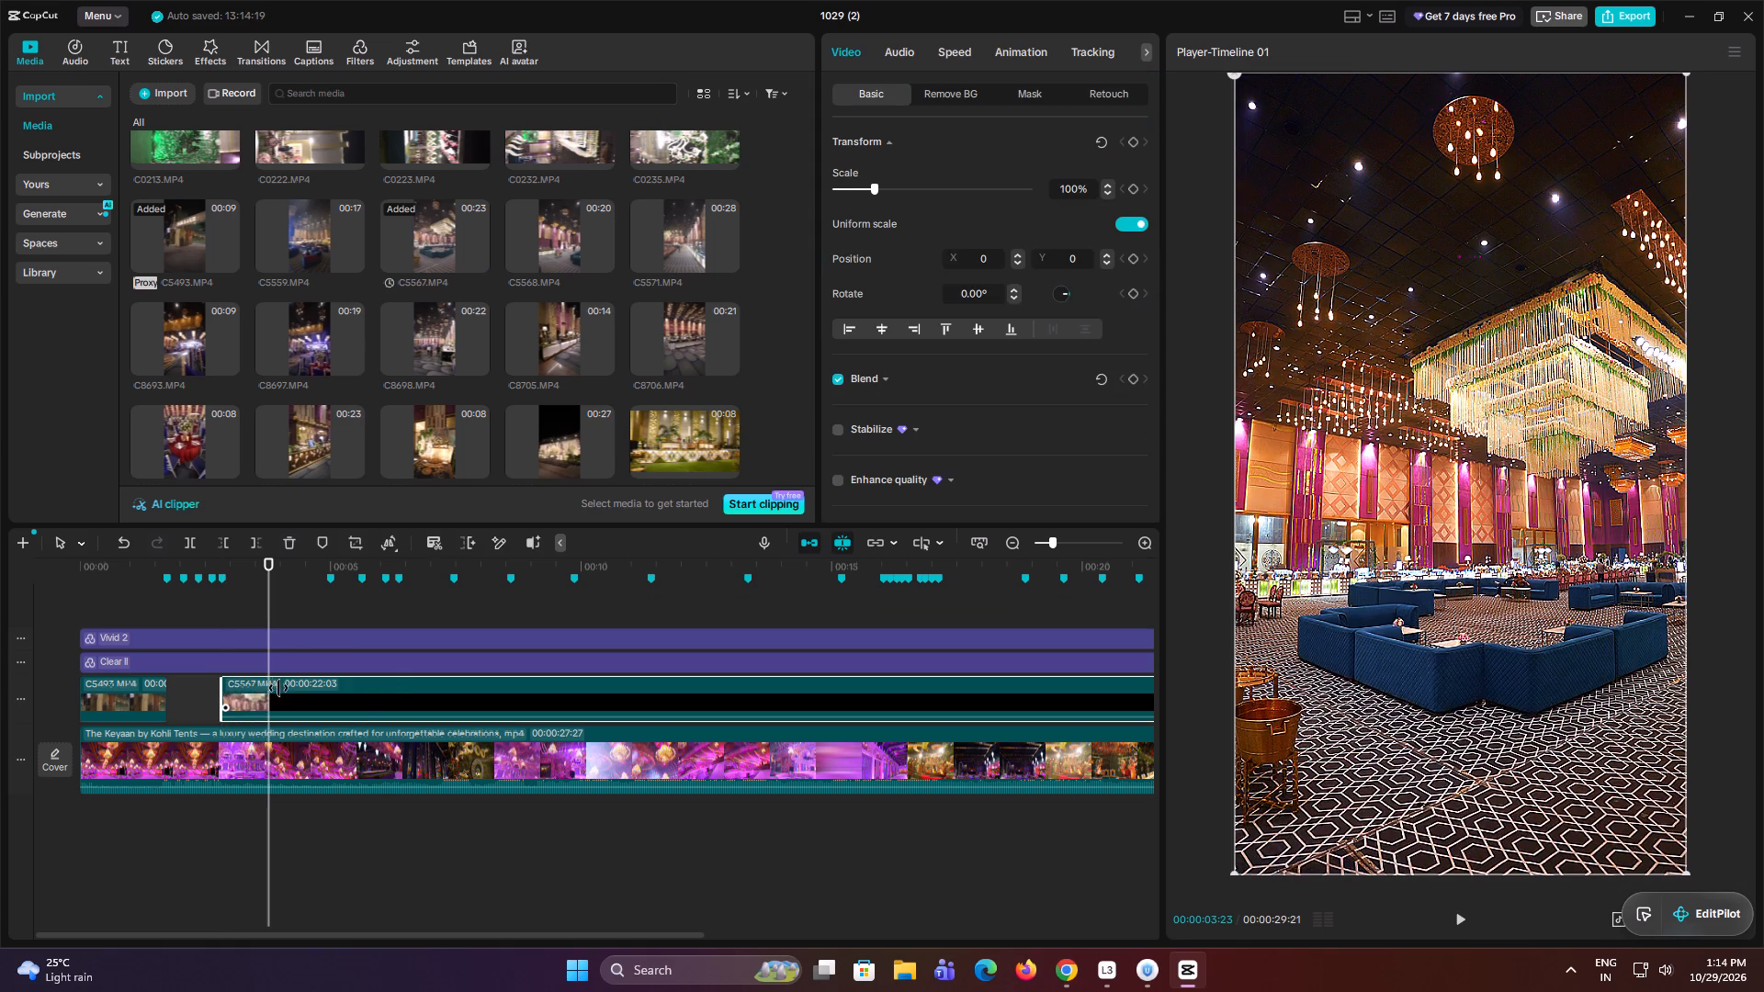
pyautogui.moveTo(278, 688); pyautogui.dragTo(287, 688)
pyautogui.moveTo(354, 692); pyautogui.dragTo(294, 692)
pyautogui.click(244, 609)
pyautogui.moveTo(244, 609); pyautogui.dragTo(225, 614)
pyautogui.press('space')
pyautogui.press('space')
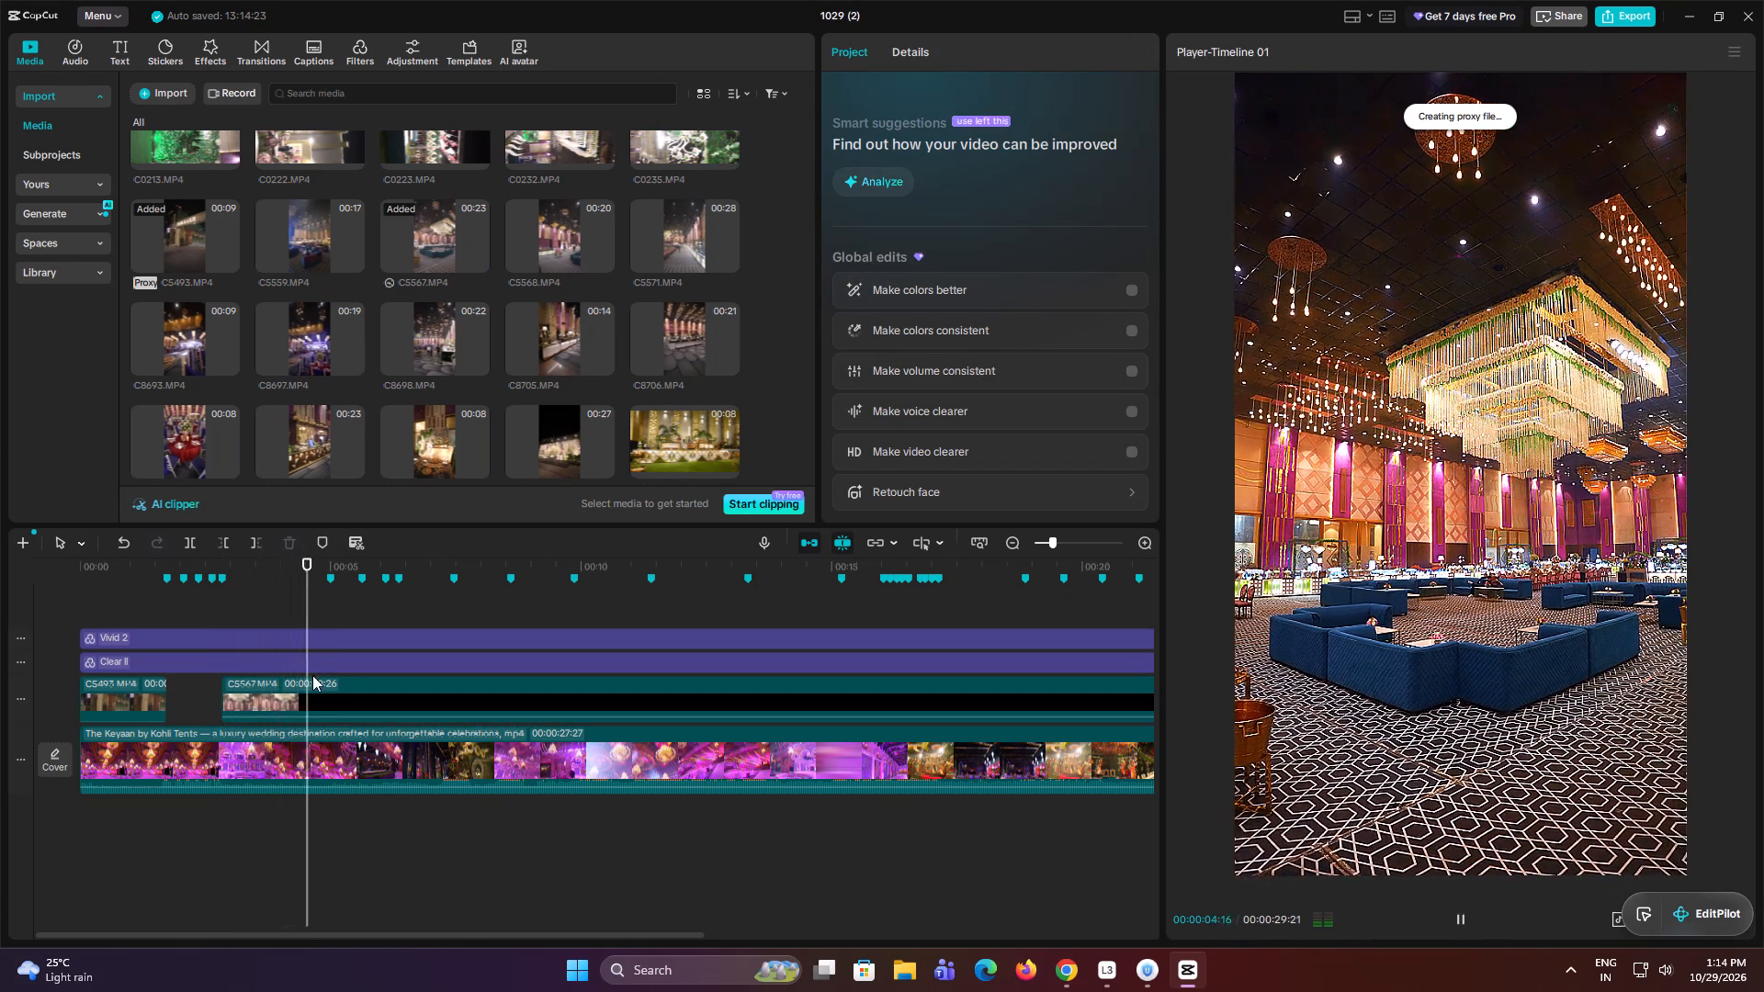
pyautogui.click(314, 709)
pyautogui.press('q')
pyautogui.moveTo(328, 709); pyautogui.dragTo(246, 706)
# Play C5567.MP4 from its start and set its speed to 1.18x.
pyautogui.click(227, 606)
pyautogui.press('space')
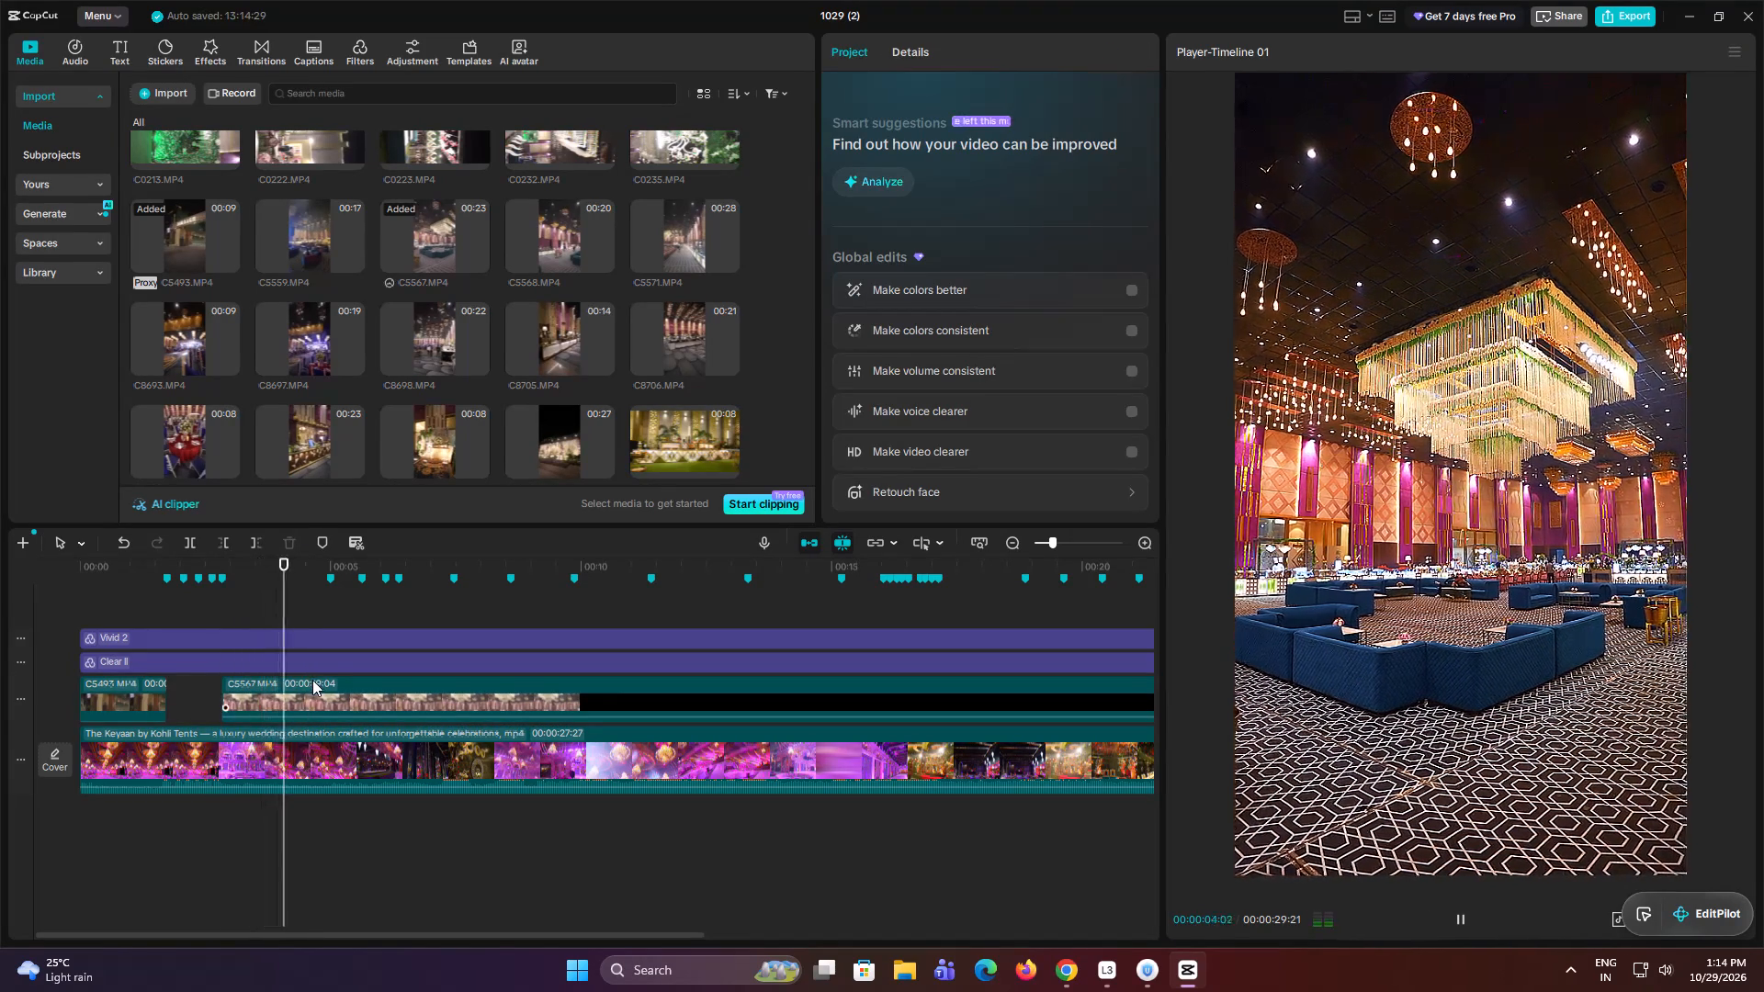
pyautogui.press('space')
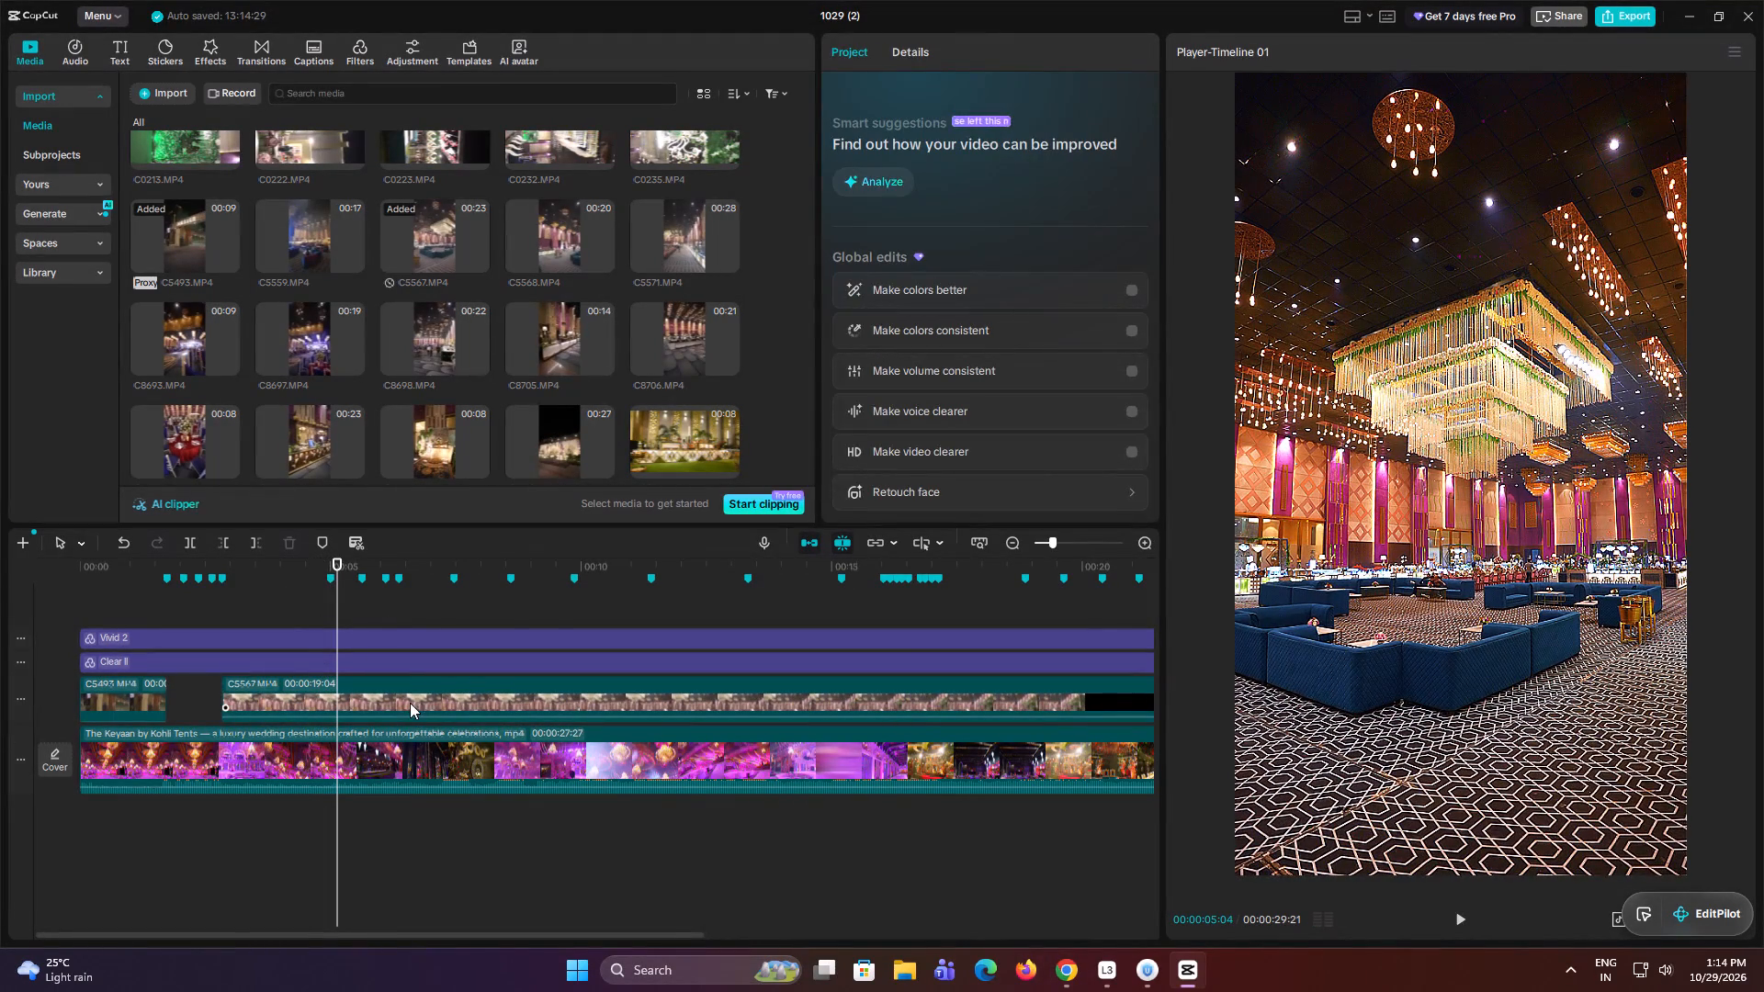
pyautogui.click(410, 703)
pyautogui.click(945, 46)
pyautogui.click(887, 165)
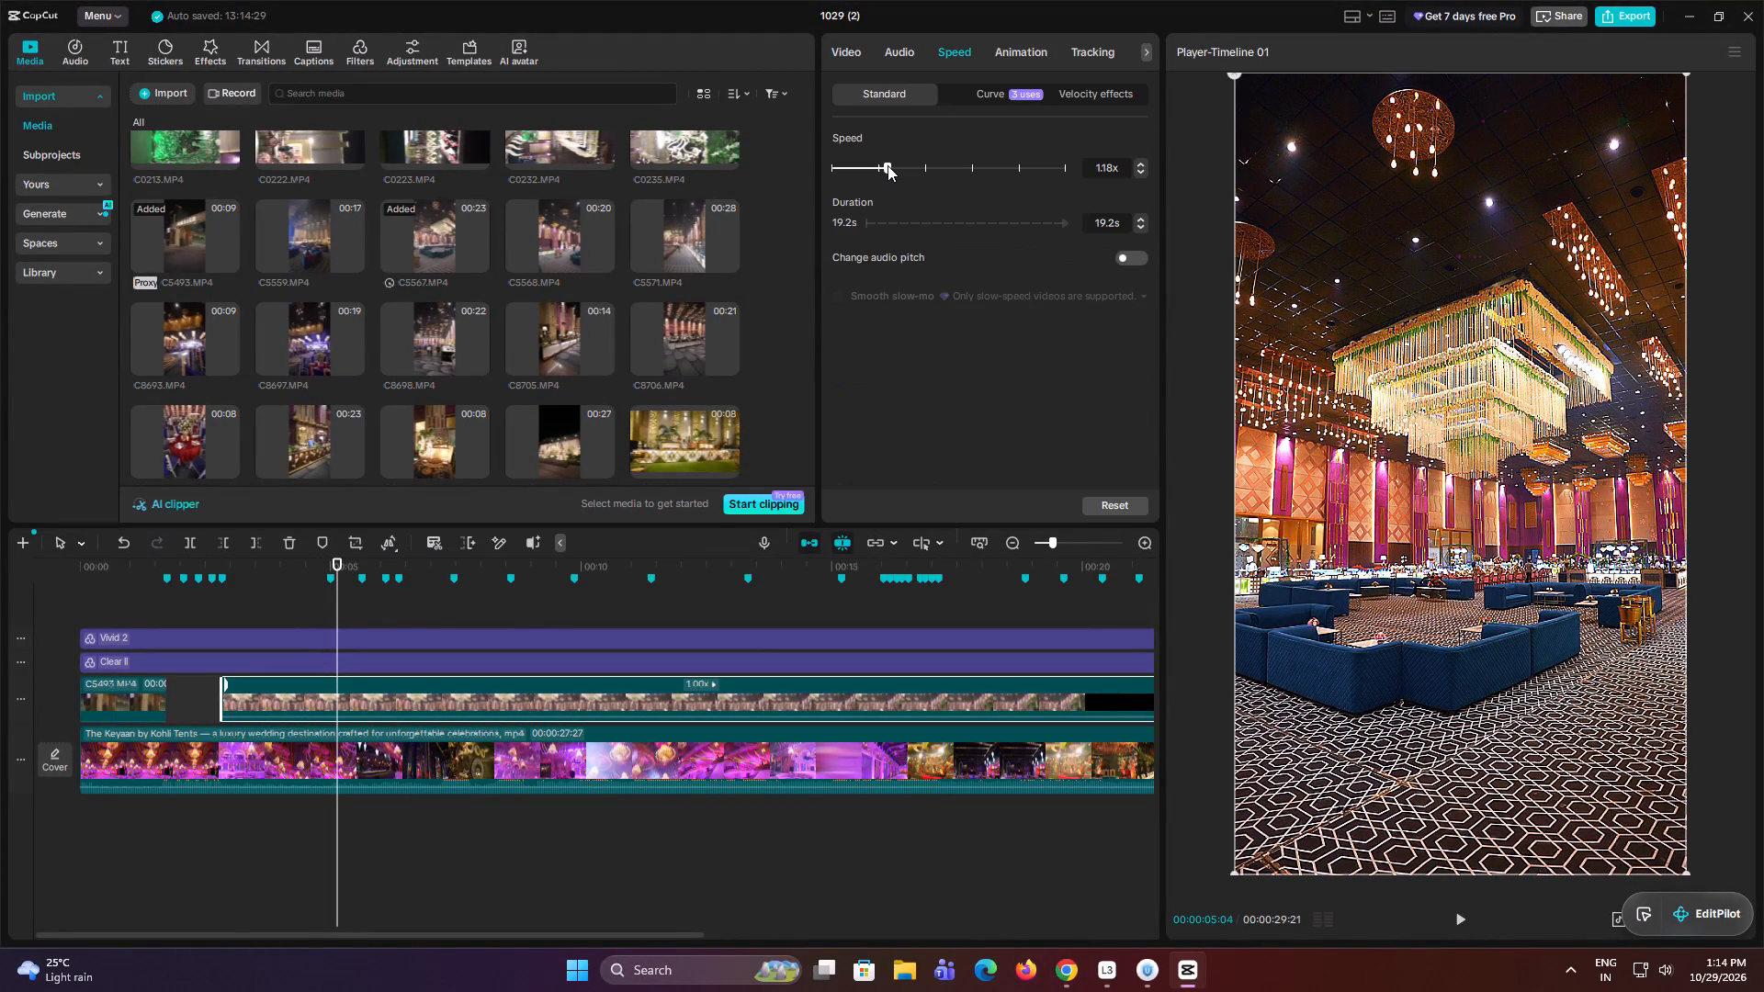
# Trim the end of C5567.MP4 to the timeline marker at 00:00:05:00.
pyautogui.doubleClick(334, 613)
pyautogui.click(355, 697)
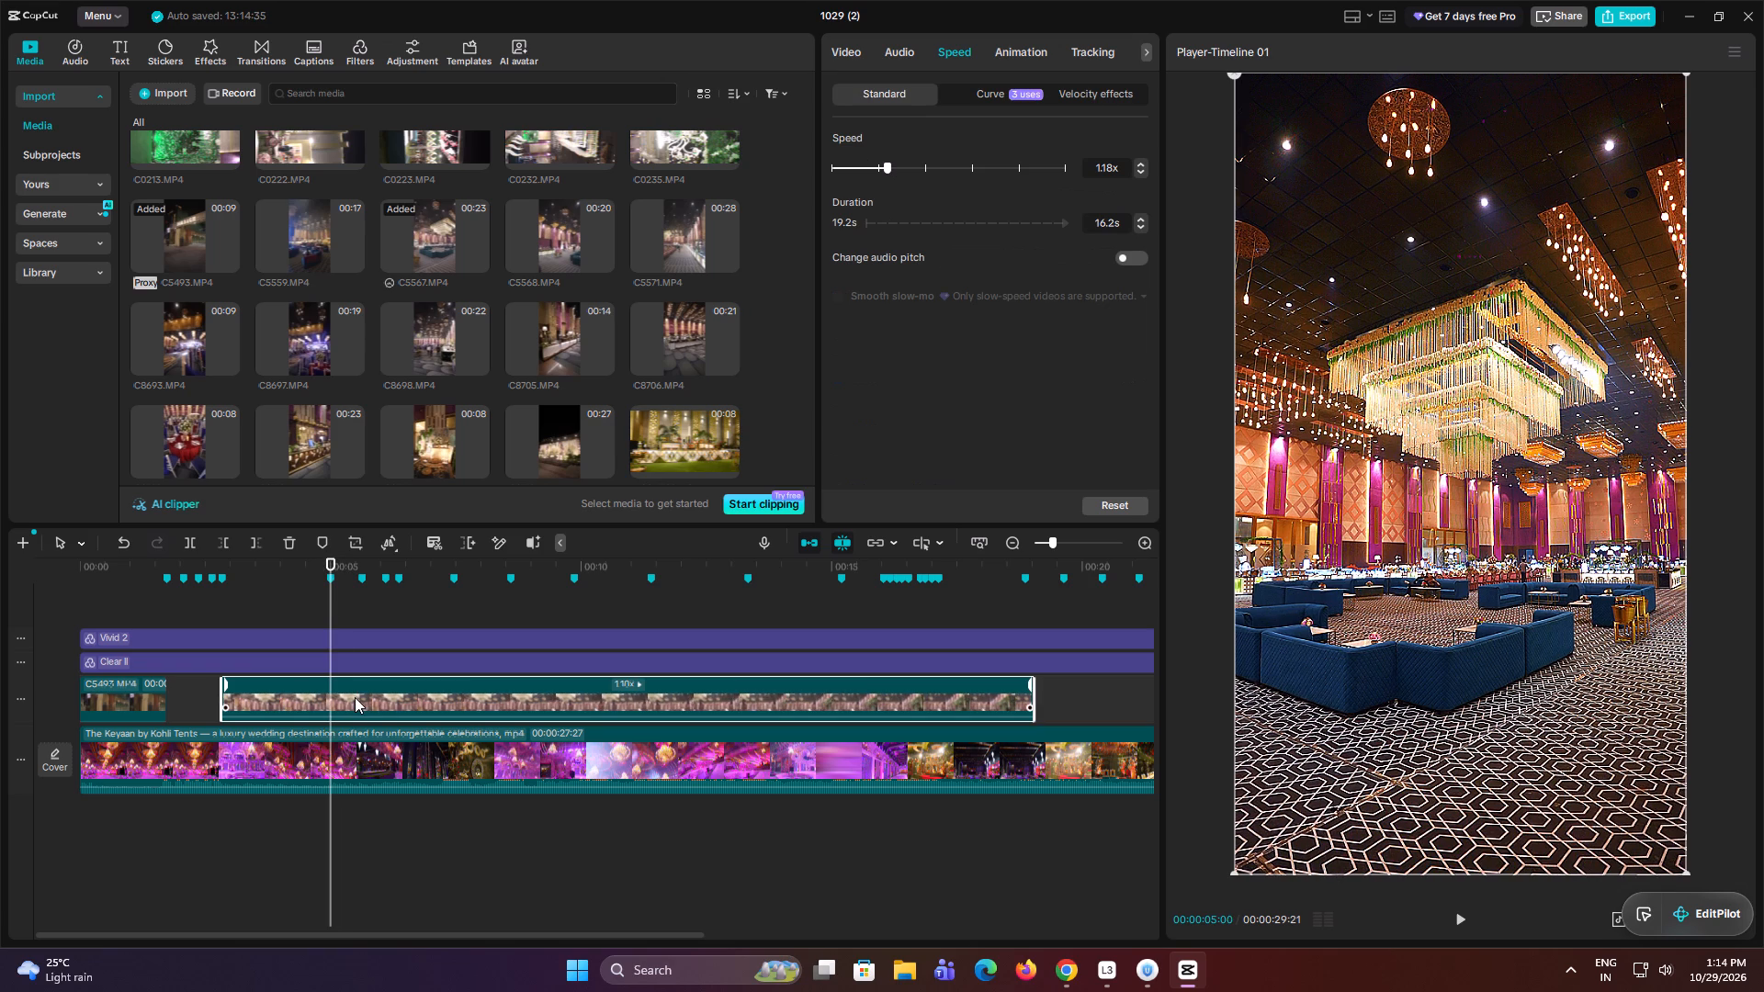
pyautogui.press('w')
# Lower the audio volume of the C5567.MP4 clip.
pyautogui.moveTo(312, 726); pyautogui.dragTo(314, 734)
pyautogui.moveTo(275, 716); pyautogui.dragTo(274, 733)
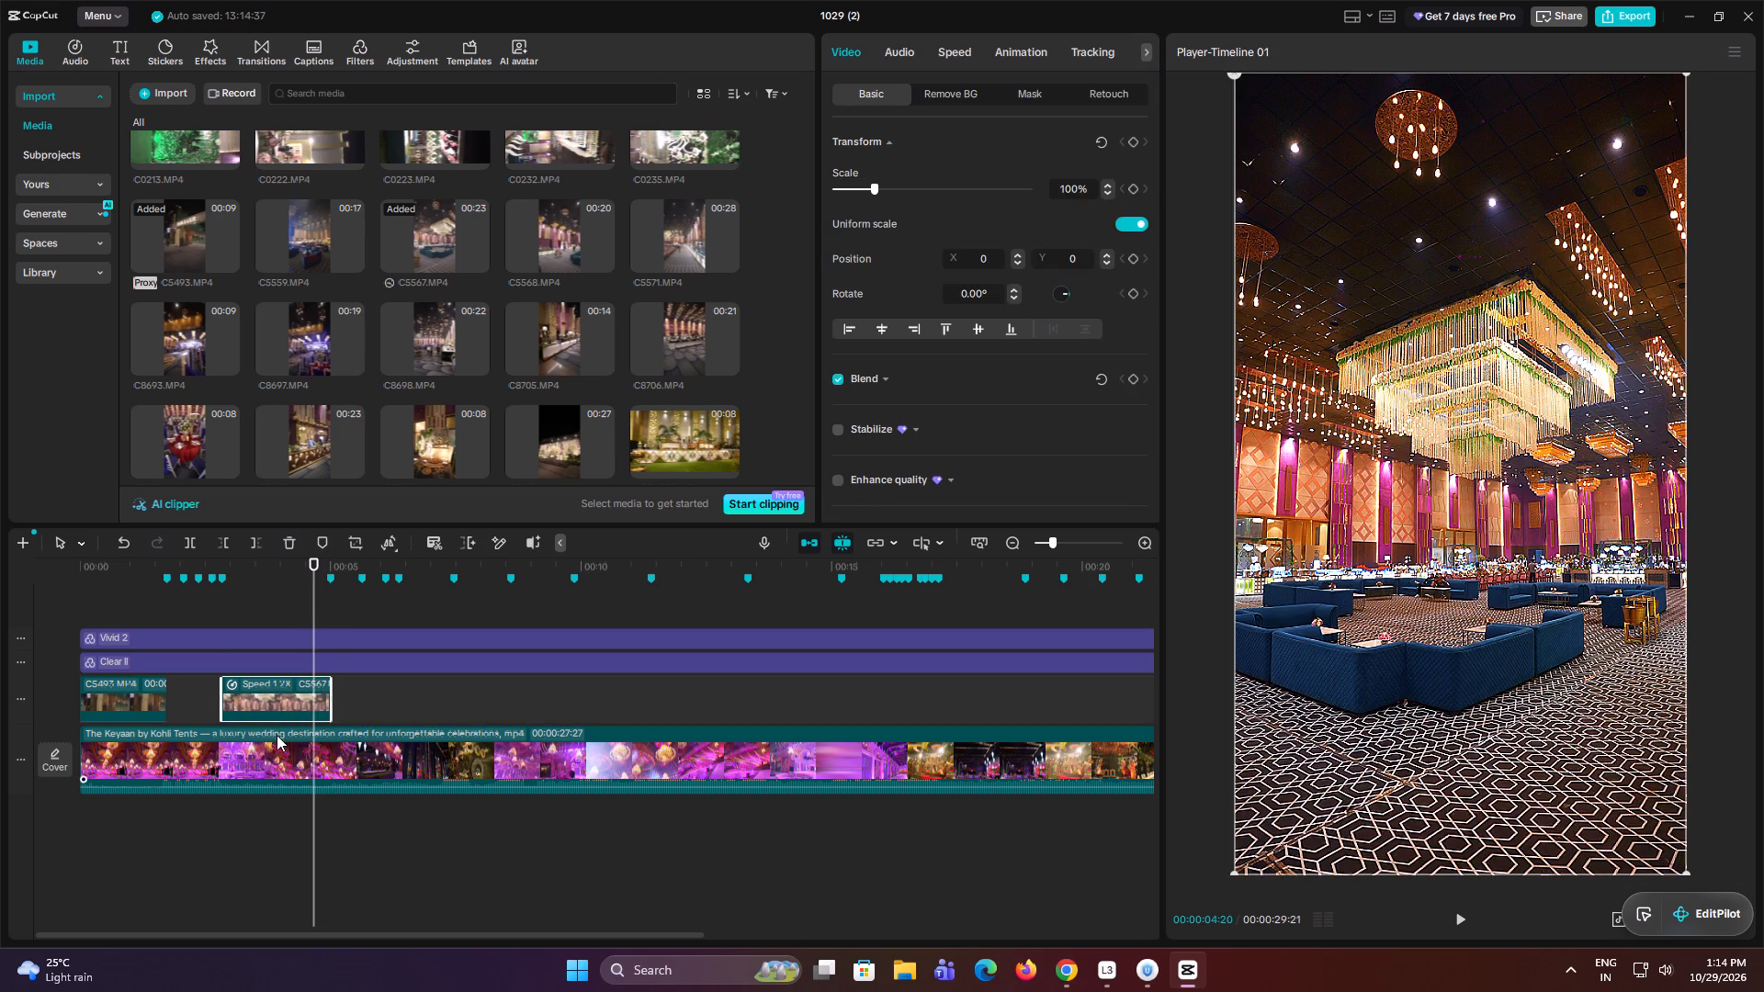
# Review the placed clips and the reference shots up to about 00:00:07:10, replaying the sequence from the start.
pyautogui.press('space')
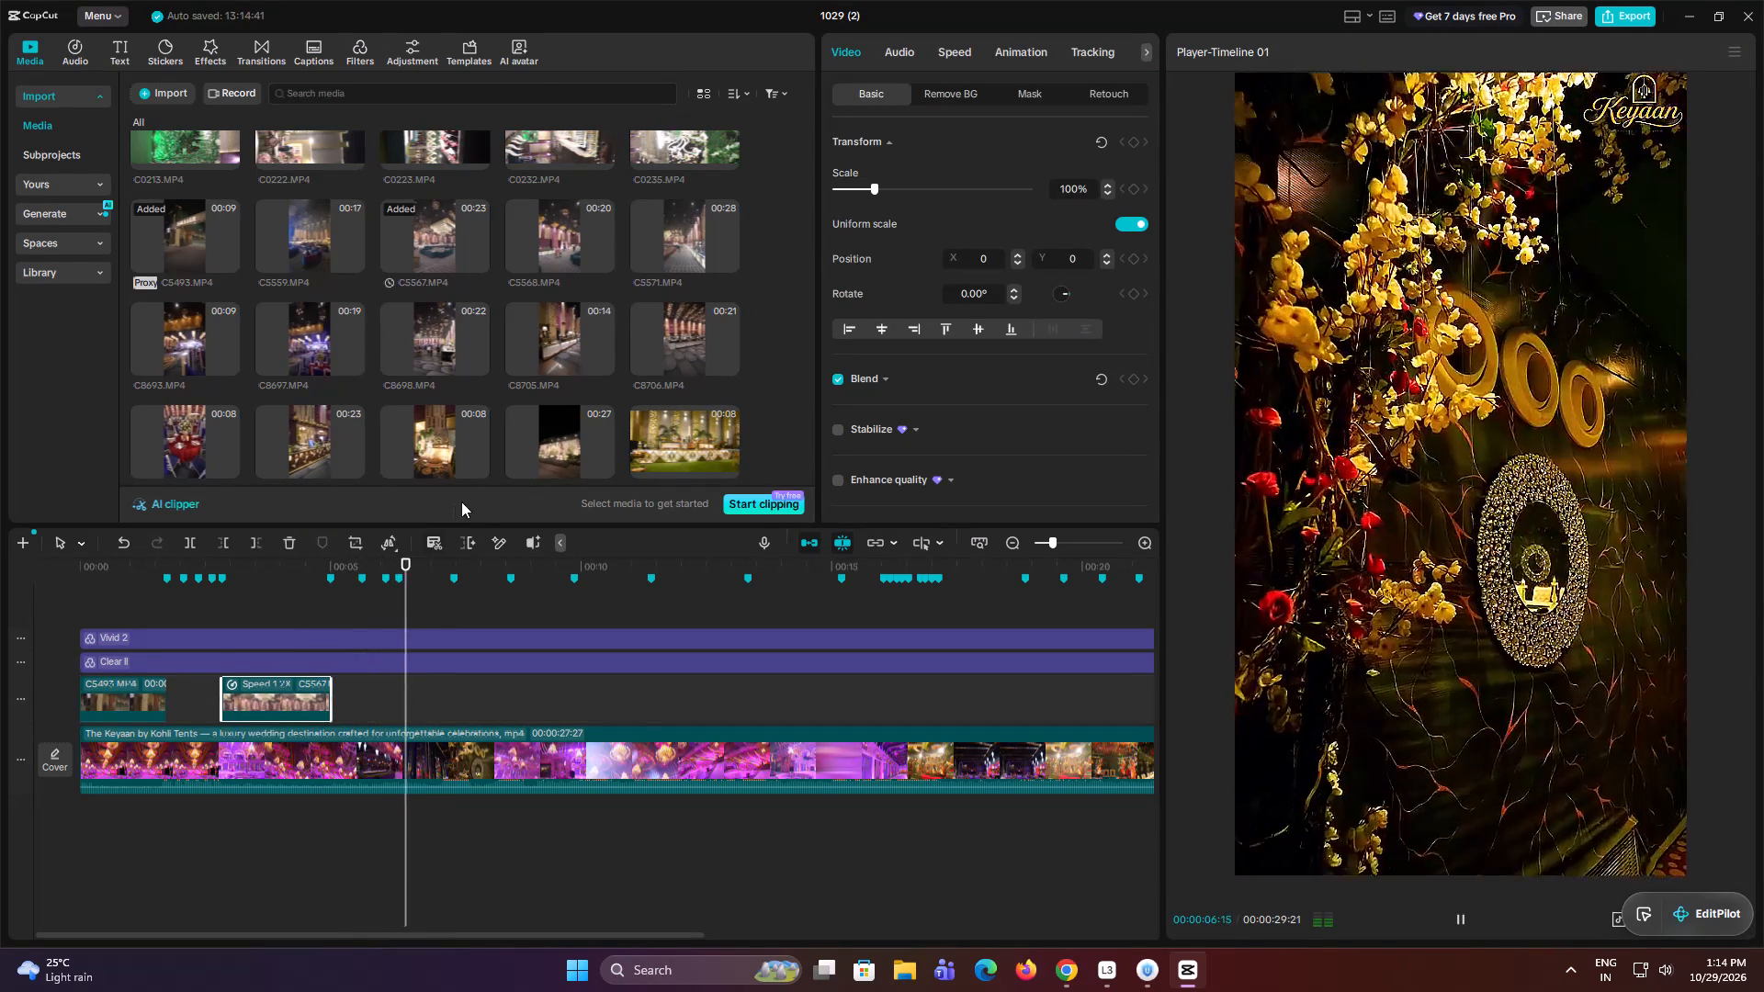
pyautogui.press('space')
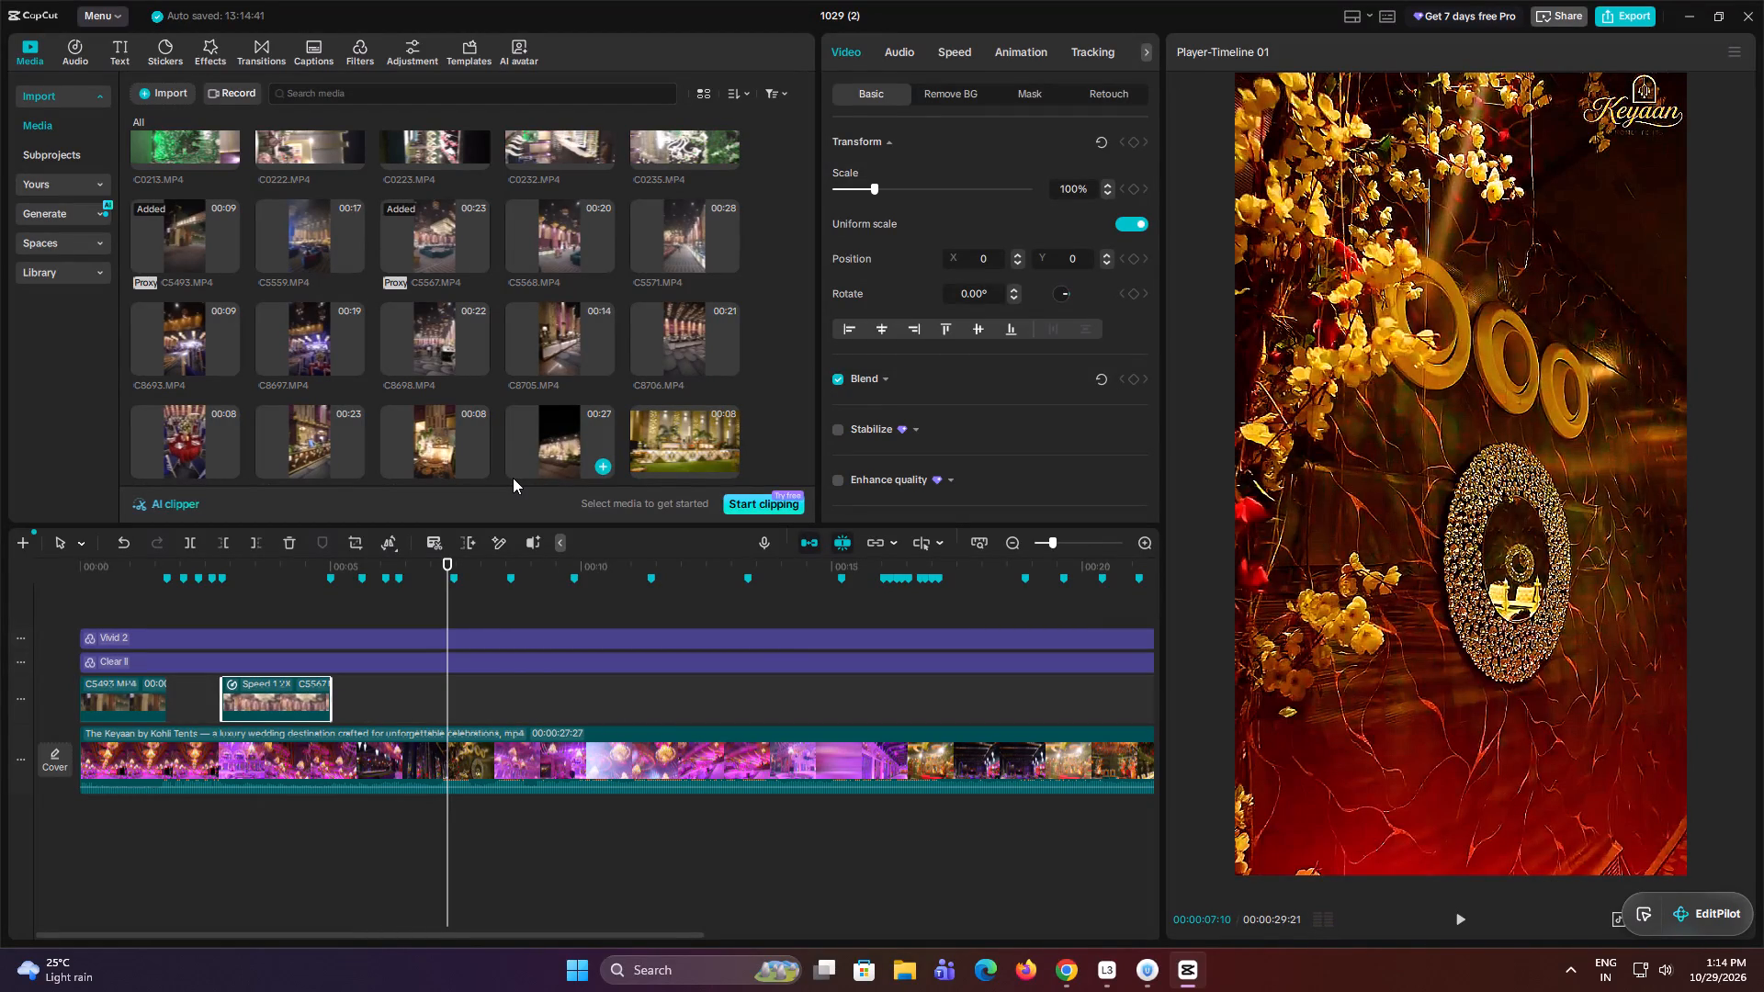
pyautogui.click(253, 589)
pyautogui.moveTo(252, 589); pyautogui.dragTo(167, 620)
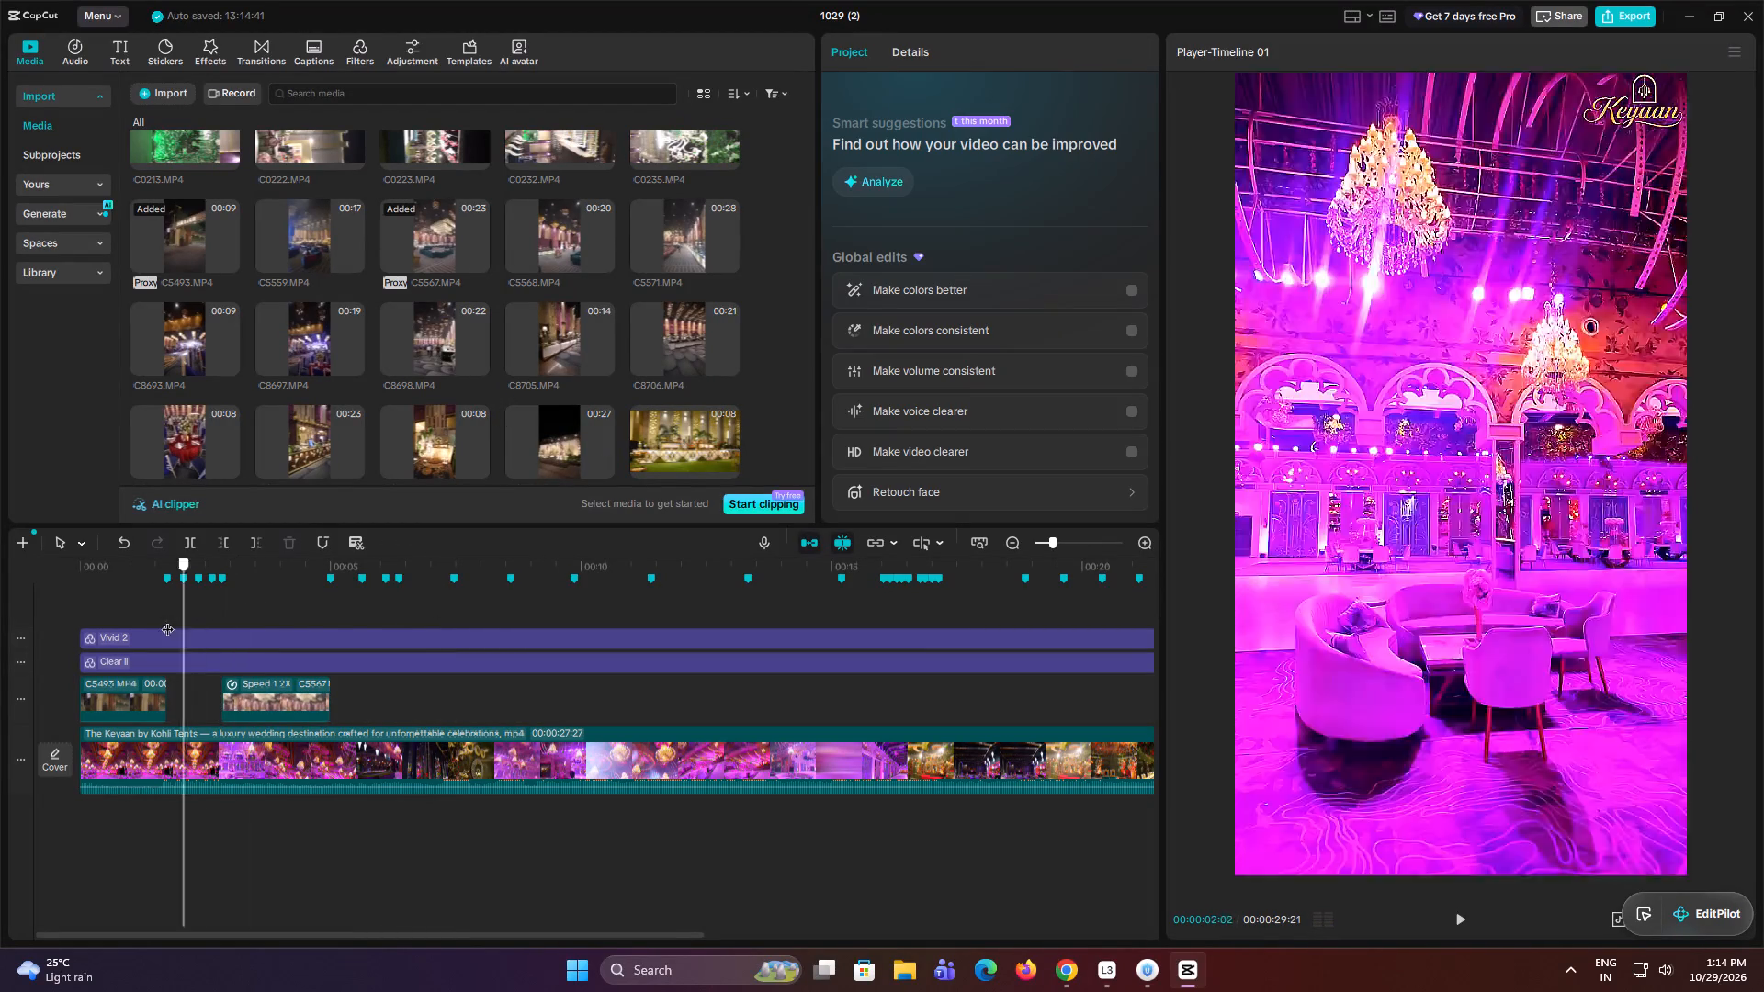
pyautogui.moveTo(167, 620); pyautogui.dragTo(51, 626)
pyautogui.press('space')
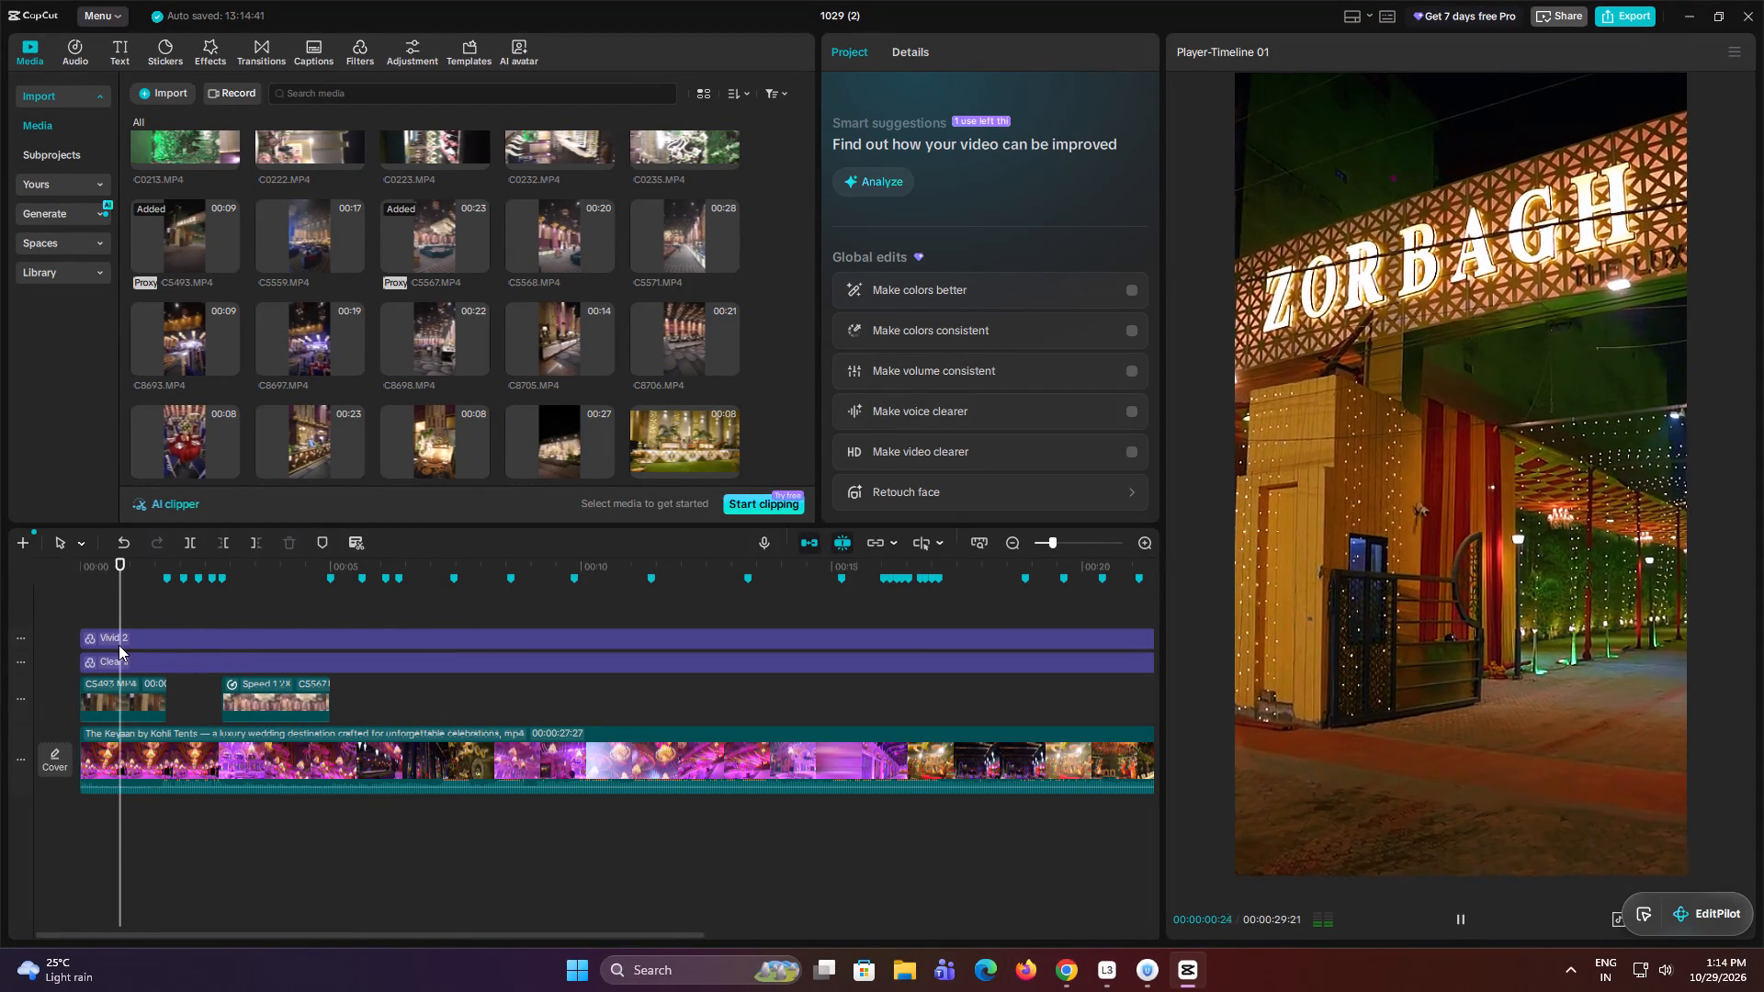
pyautogui.press('space')
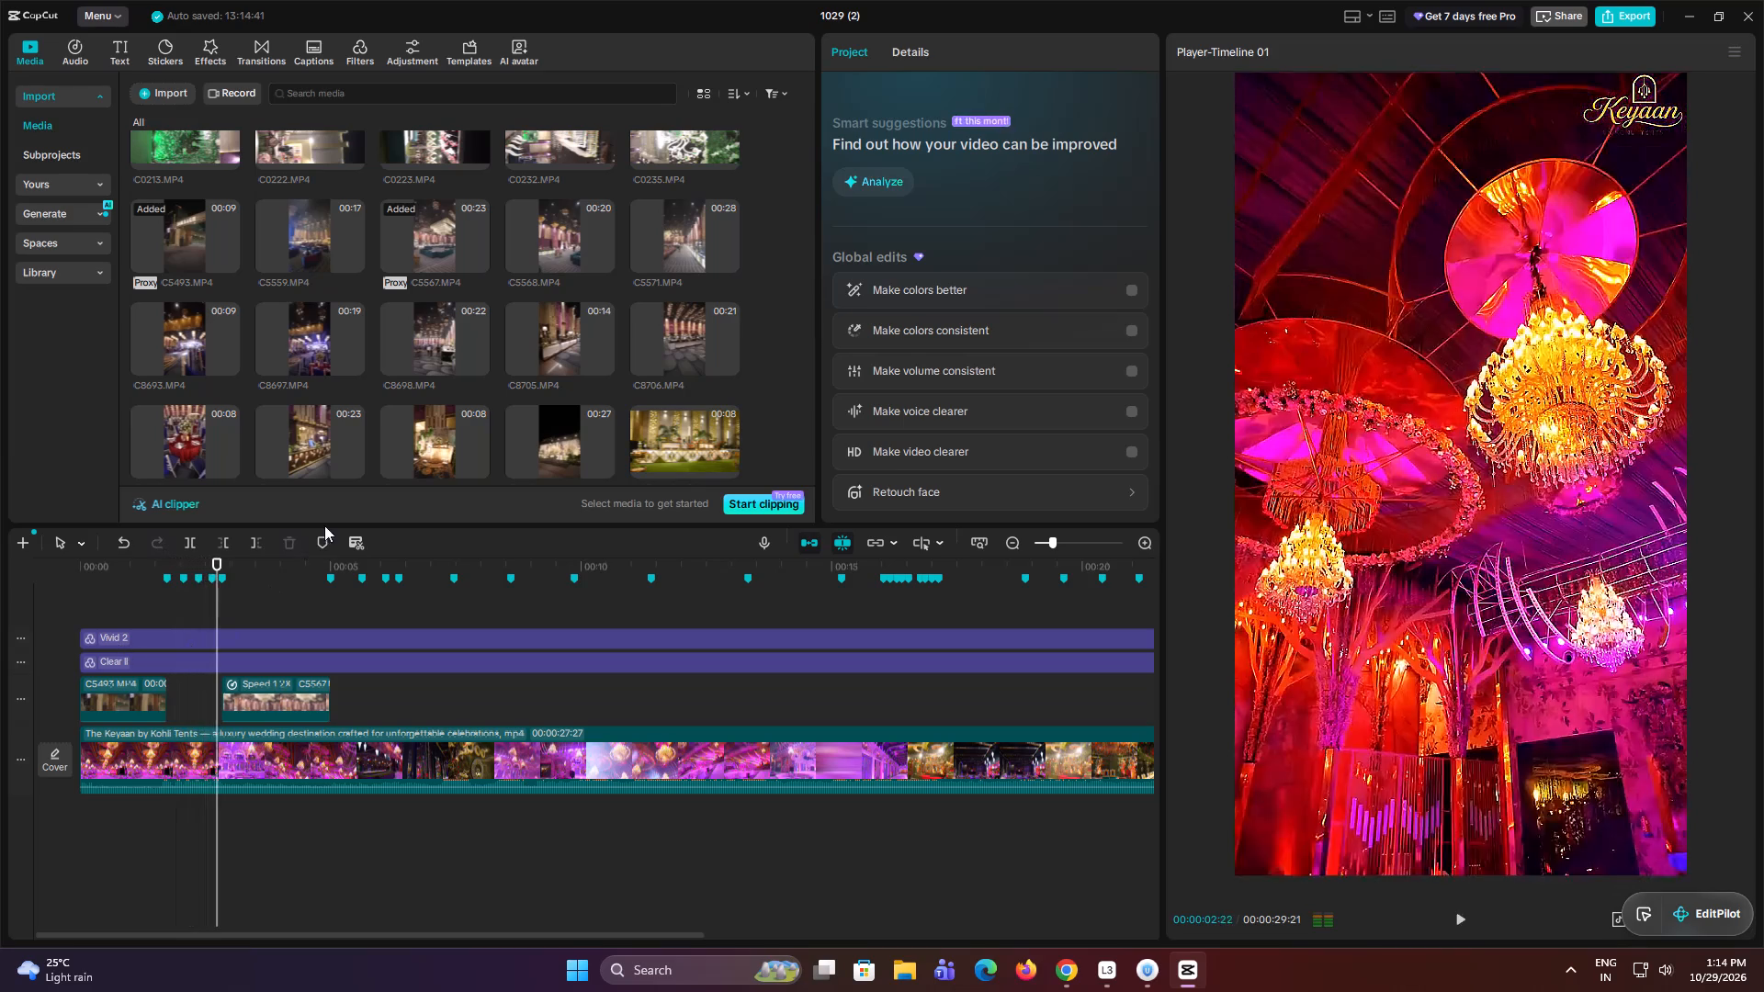
pyautogui.press('space')
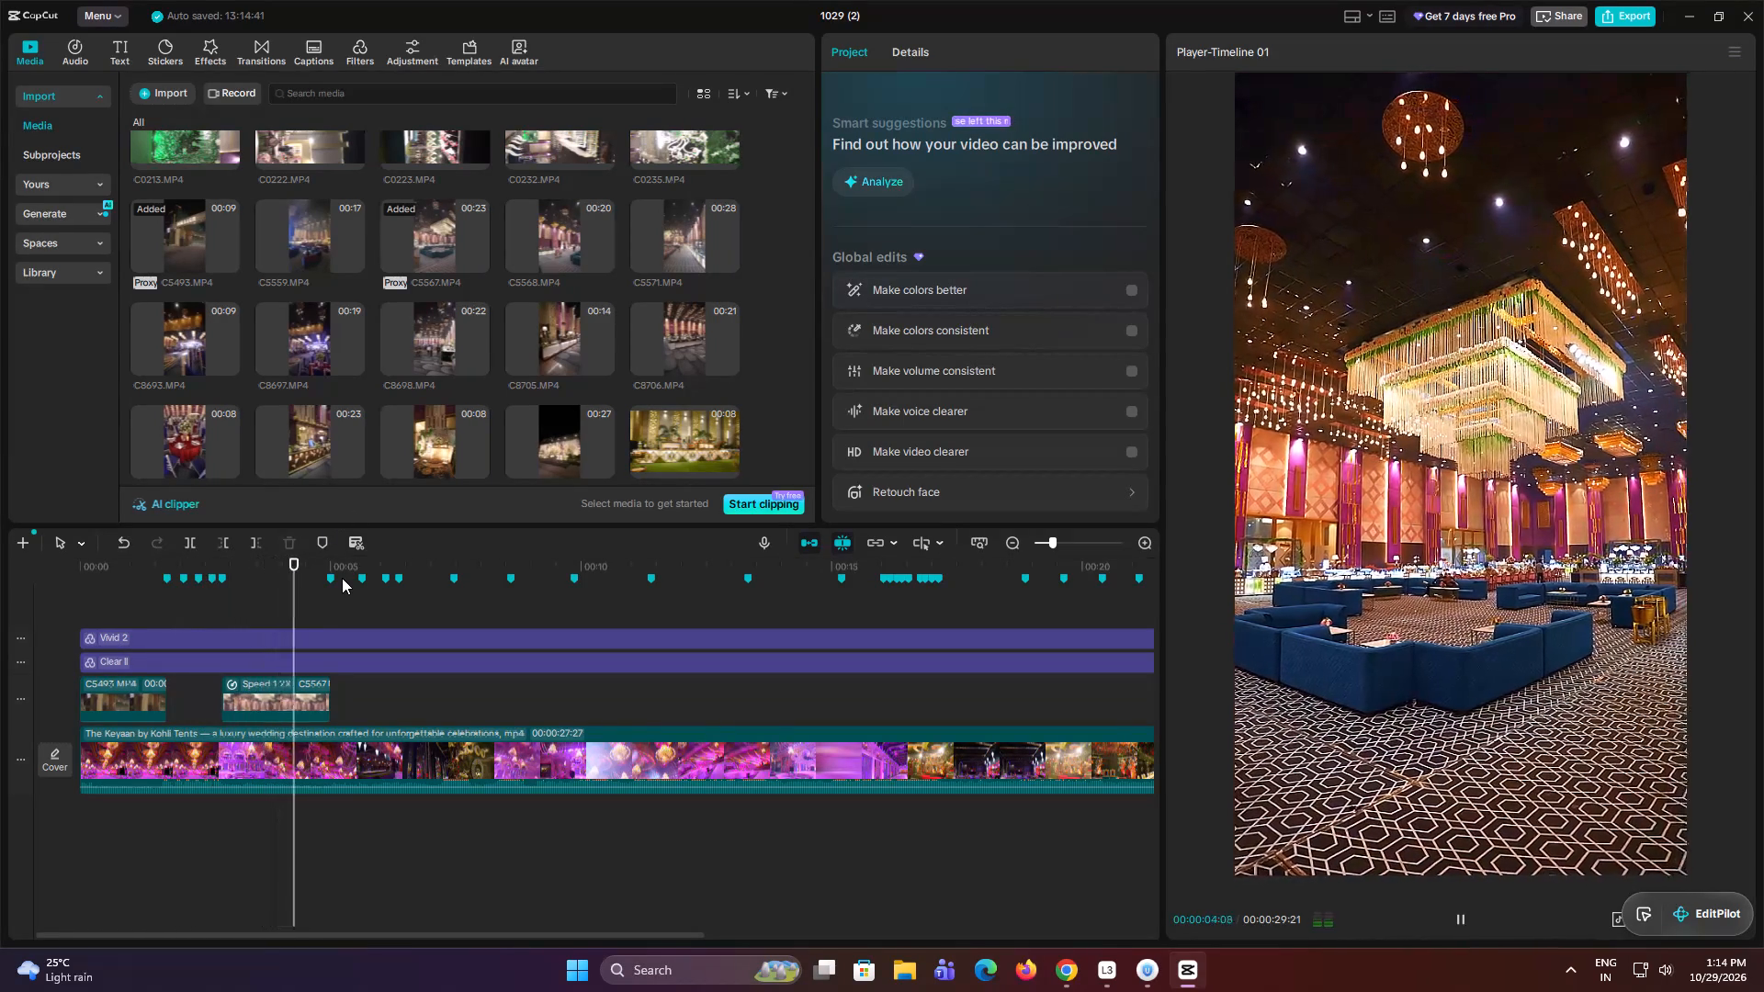
pyautogui.press('space')
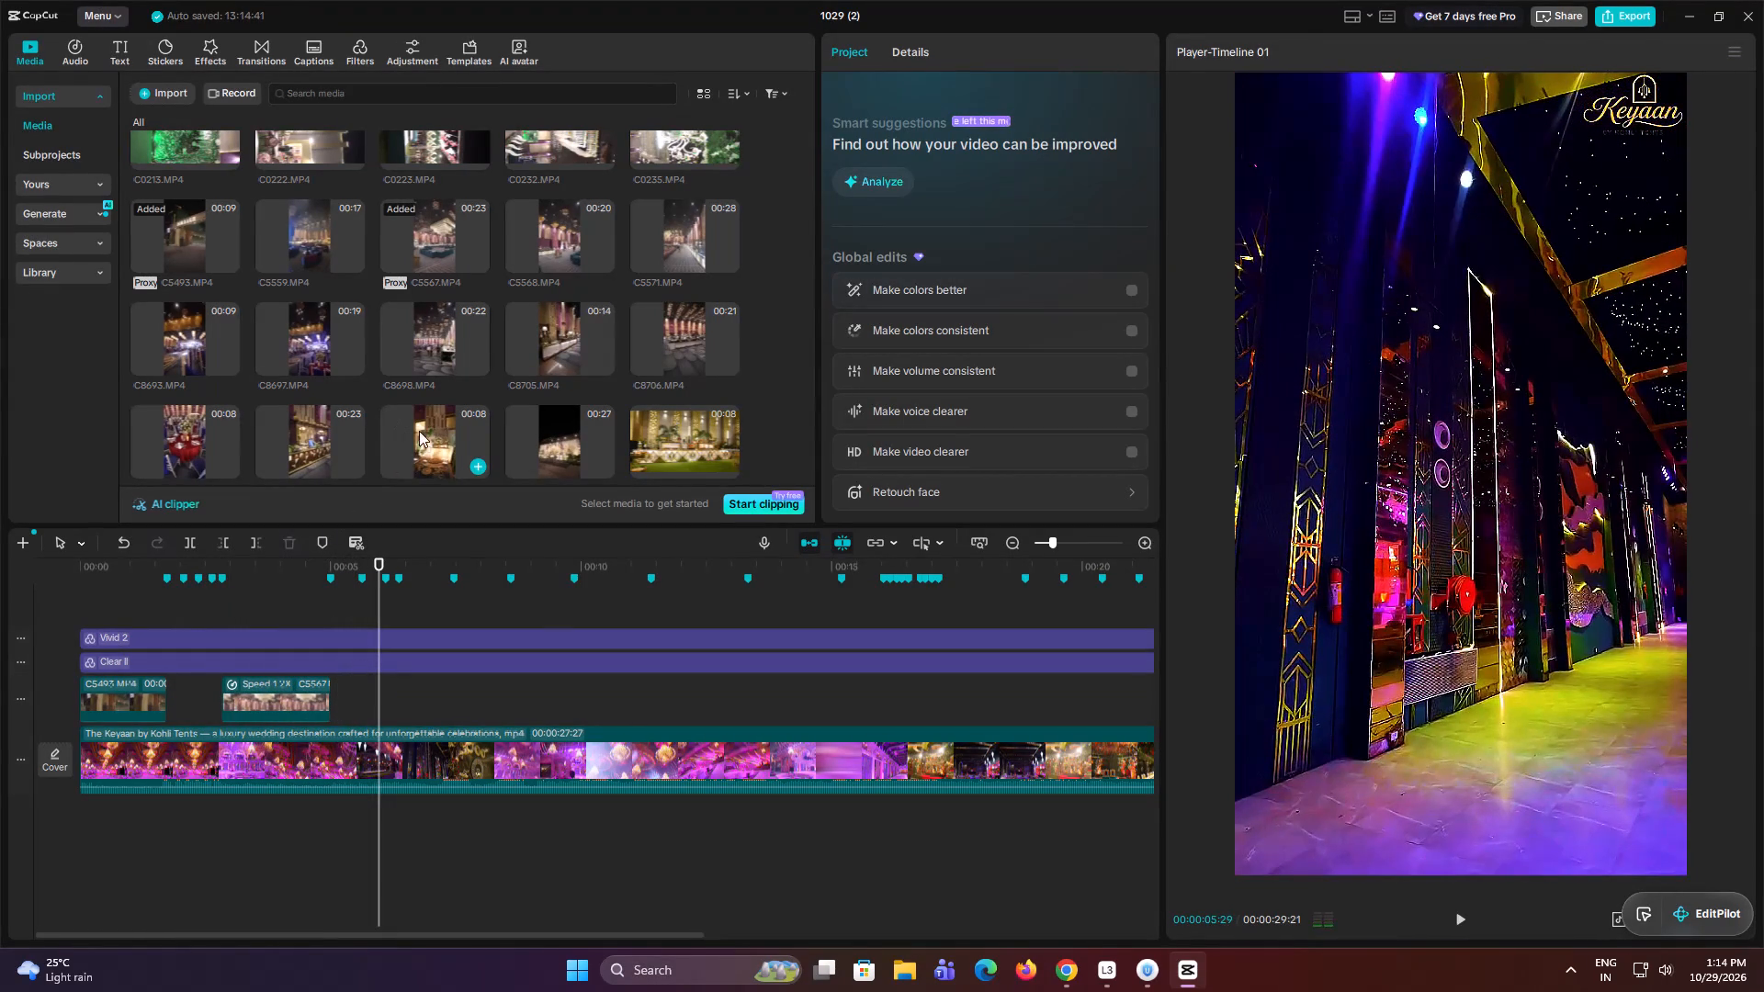
# Preview C8714.MP4, C8710.MP4 and C8693.MP4, and watch the reference video up to about 00:00:14:19 for matching shots.
pyautogui.click(434, 433)
pyautogui.click(317, 457)
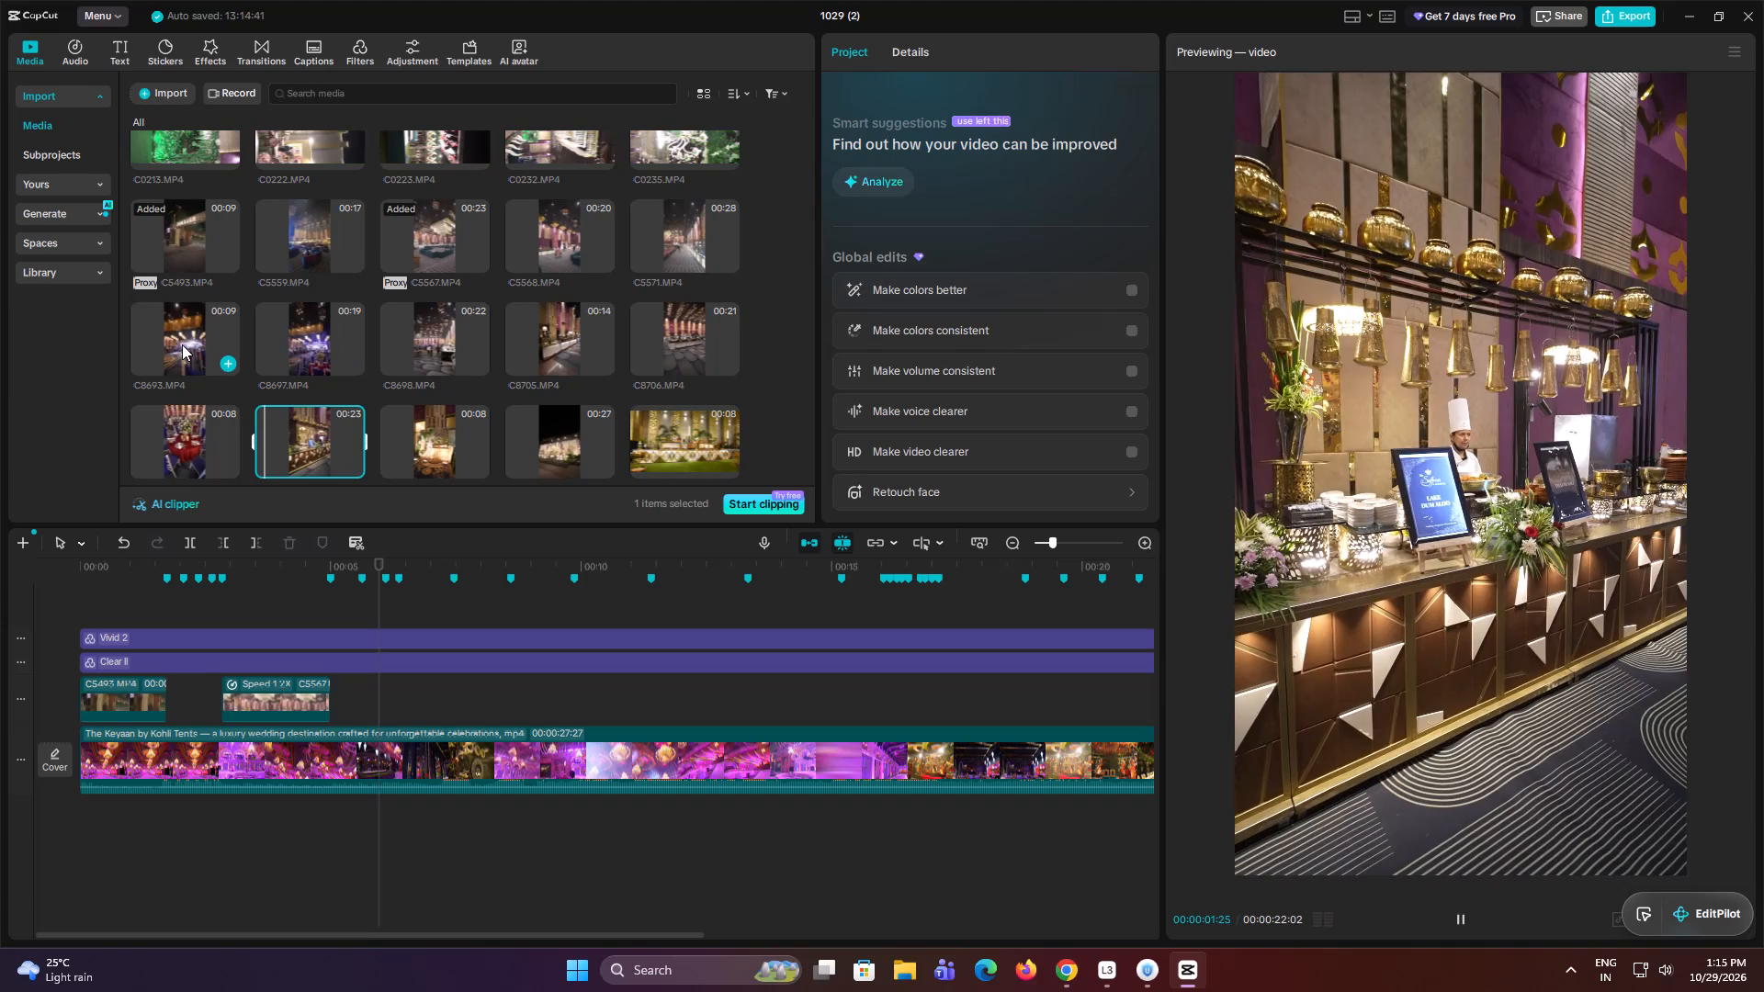
pyautogui.click(182, 344)
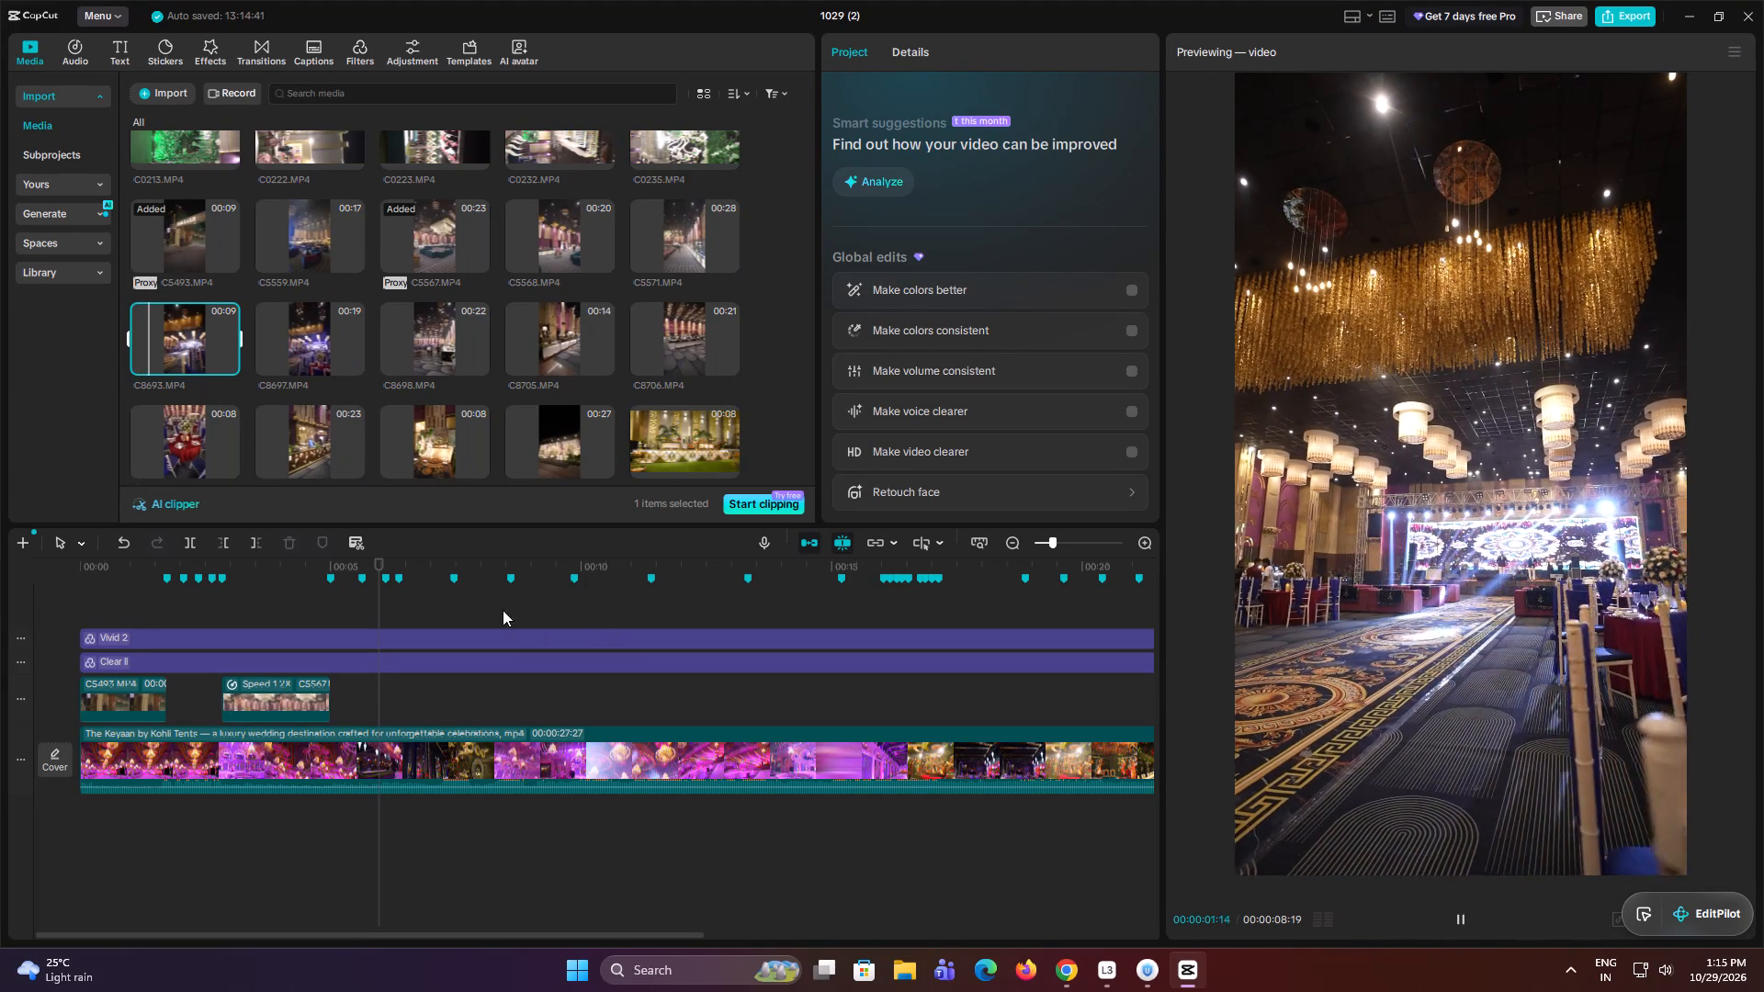
pyautogui.click(449, 603)
pyautogui.press('space')
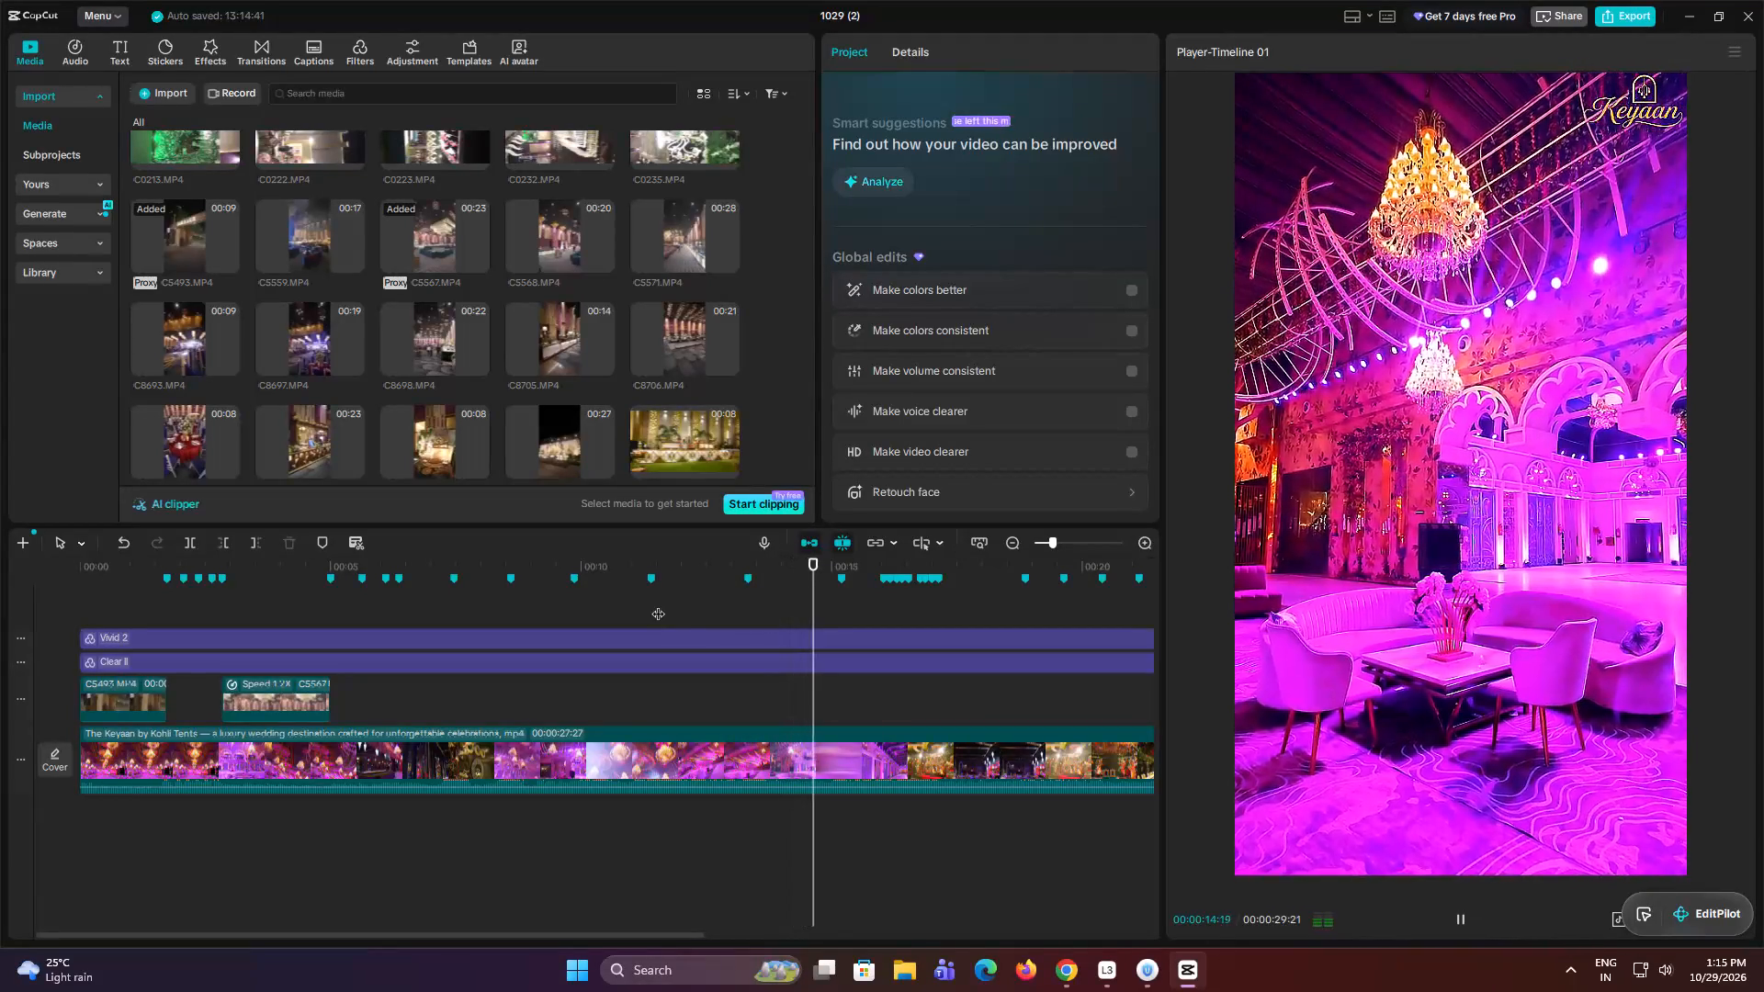
pyautogui.press('space')
# Place C8693.MP4 on the clip track and trim its start to the marker at 00:00:11:12.
pyautogui.doubleClick(660, 594)
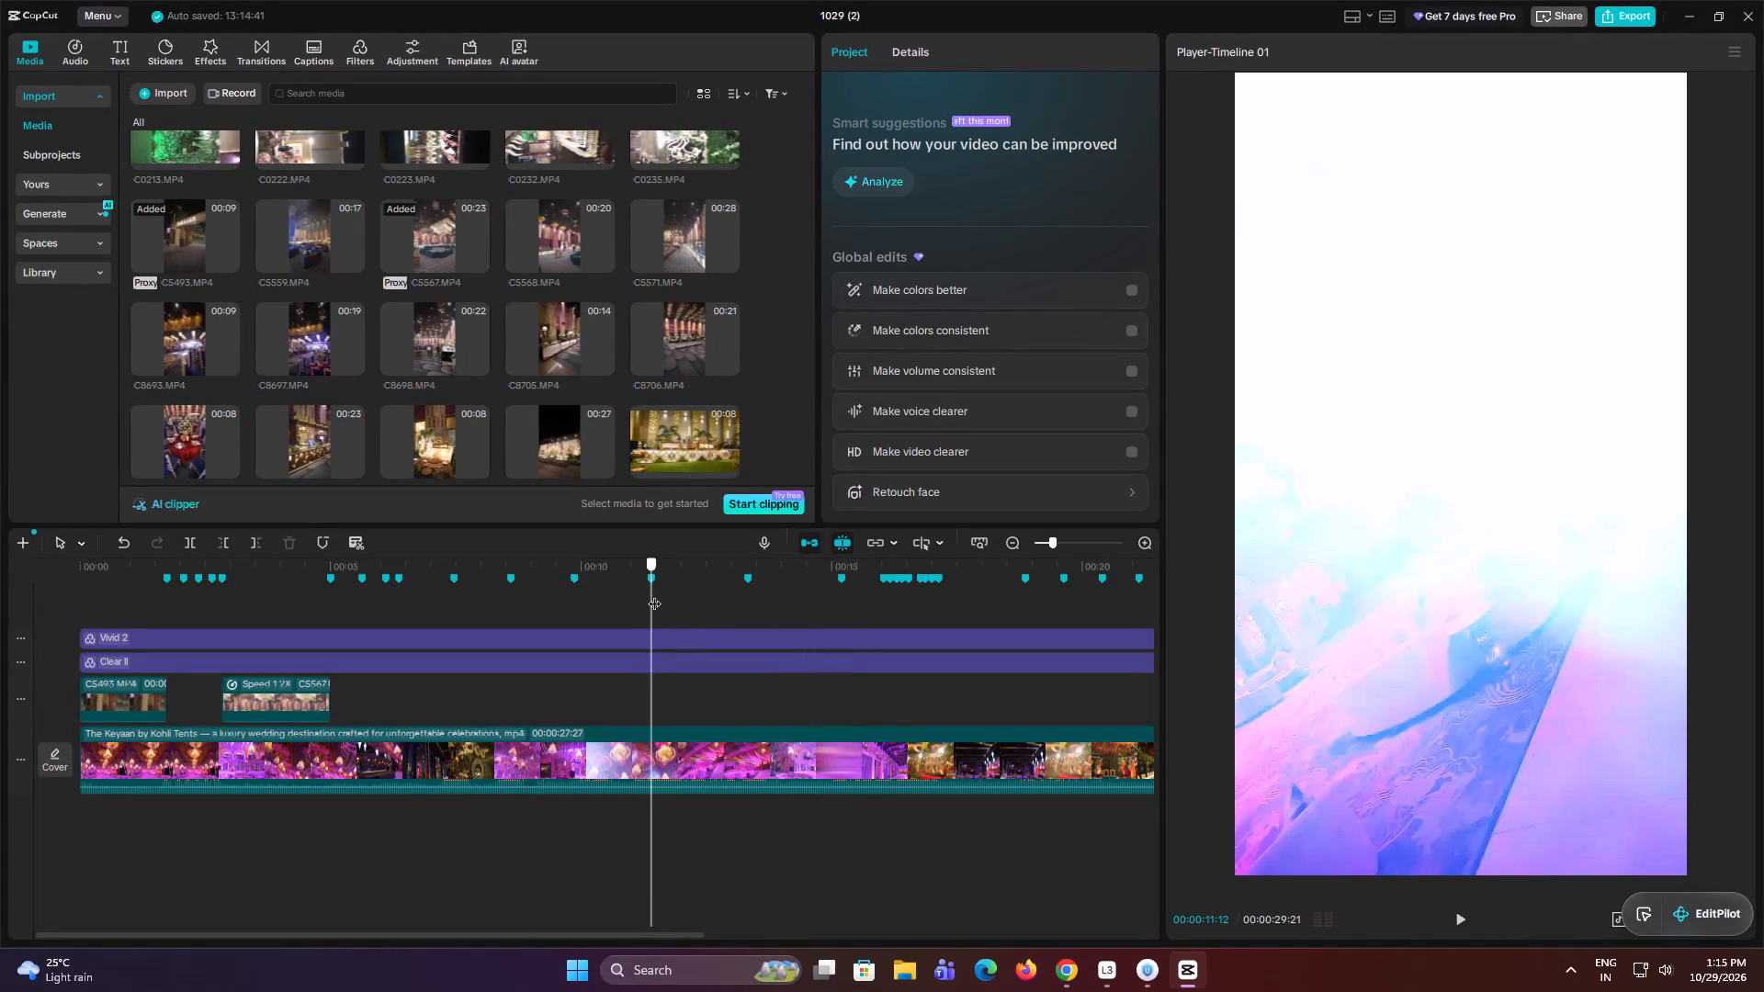
pyautogui.moveTo(191, 341); pyautogui.dragTo(713, 706)
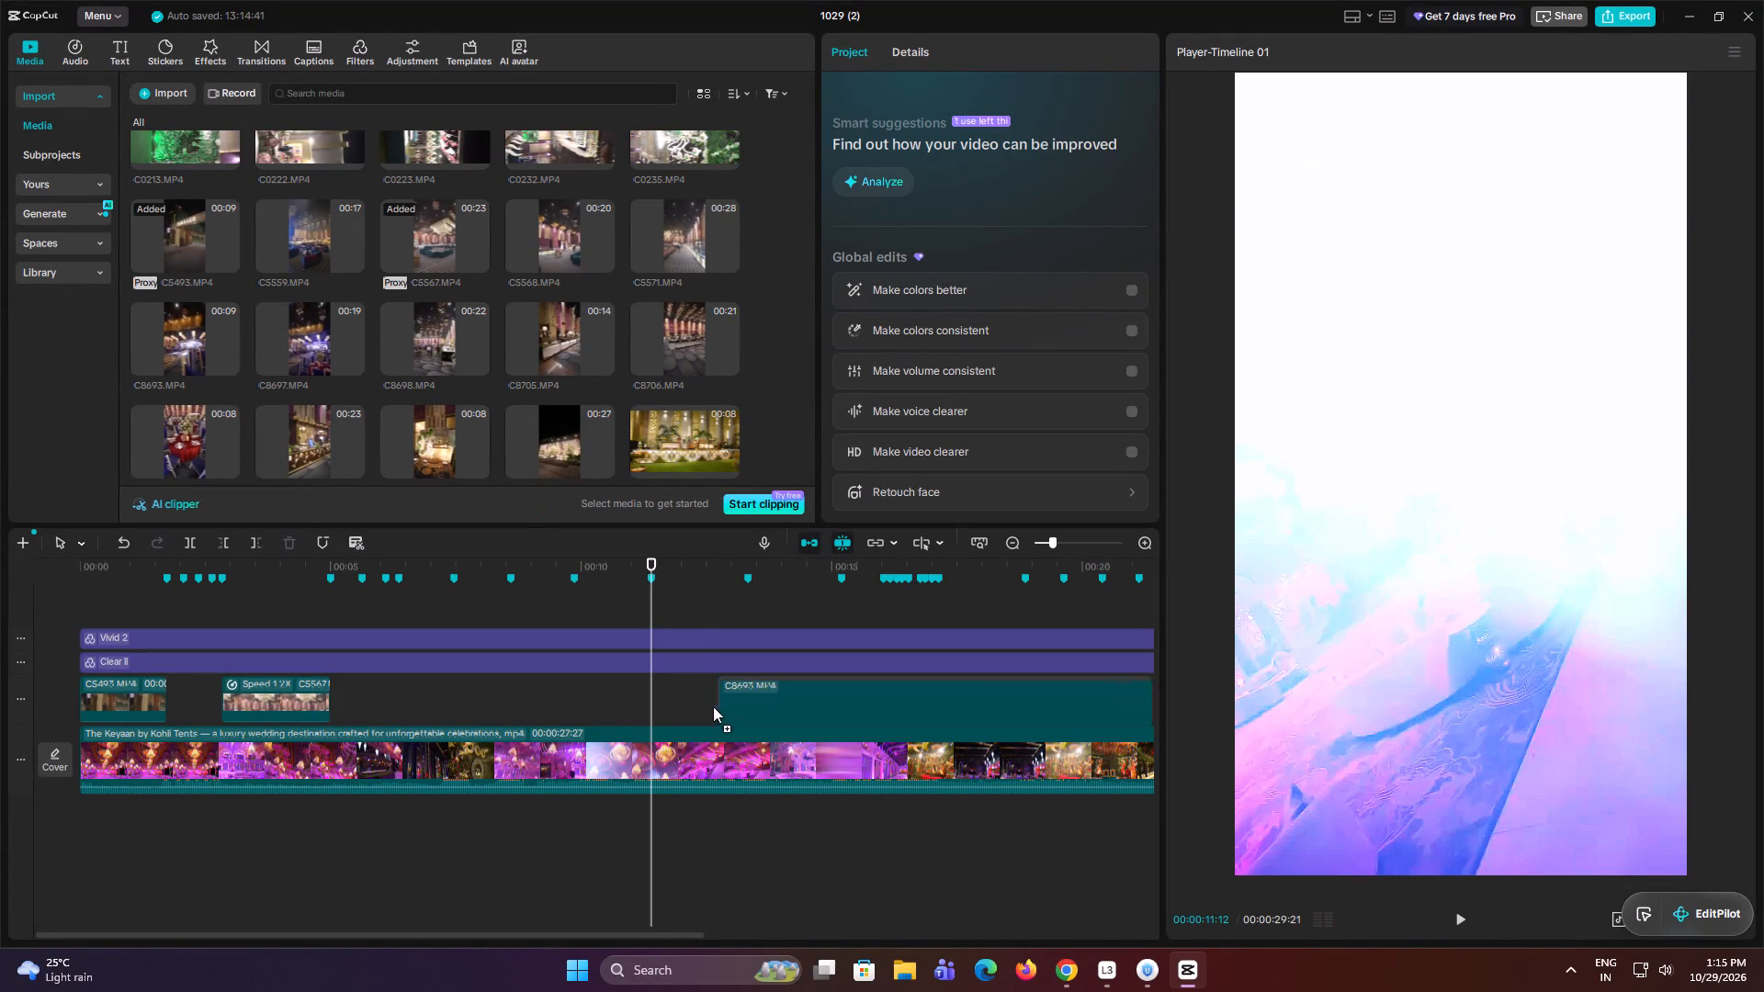
pyautogui.moveTo(713, 706); pyautogui.dragTo(616, 699)
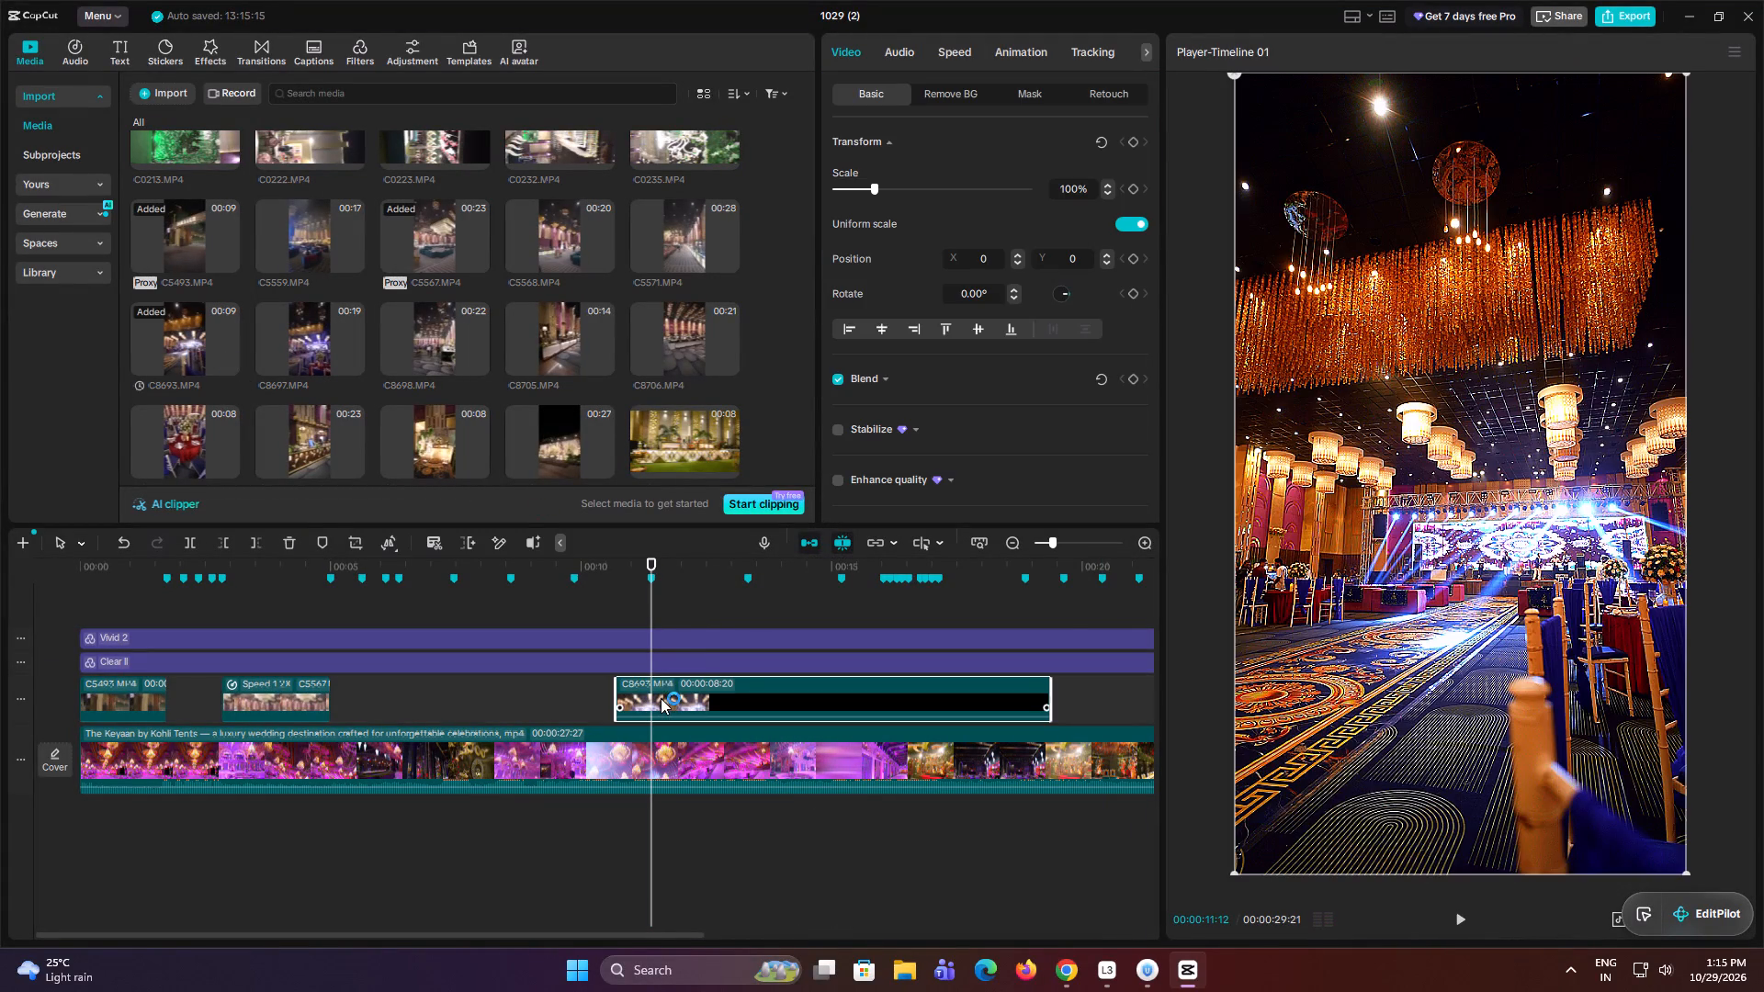
pyautogui.click(663, 697)
pyautogui.press('q')
# Lower the audio volume of the C8693.MP4 clip.
pyautogui.moveTo(678, 716); pyautogui.dragTo(678, 727)
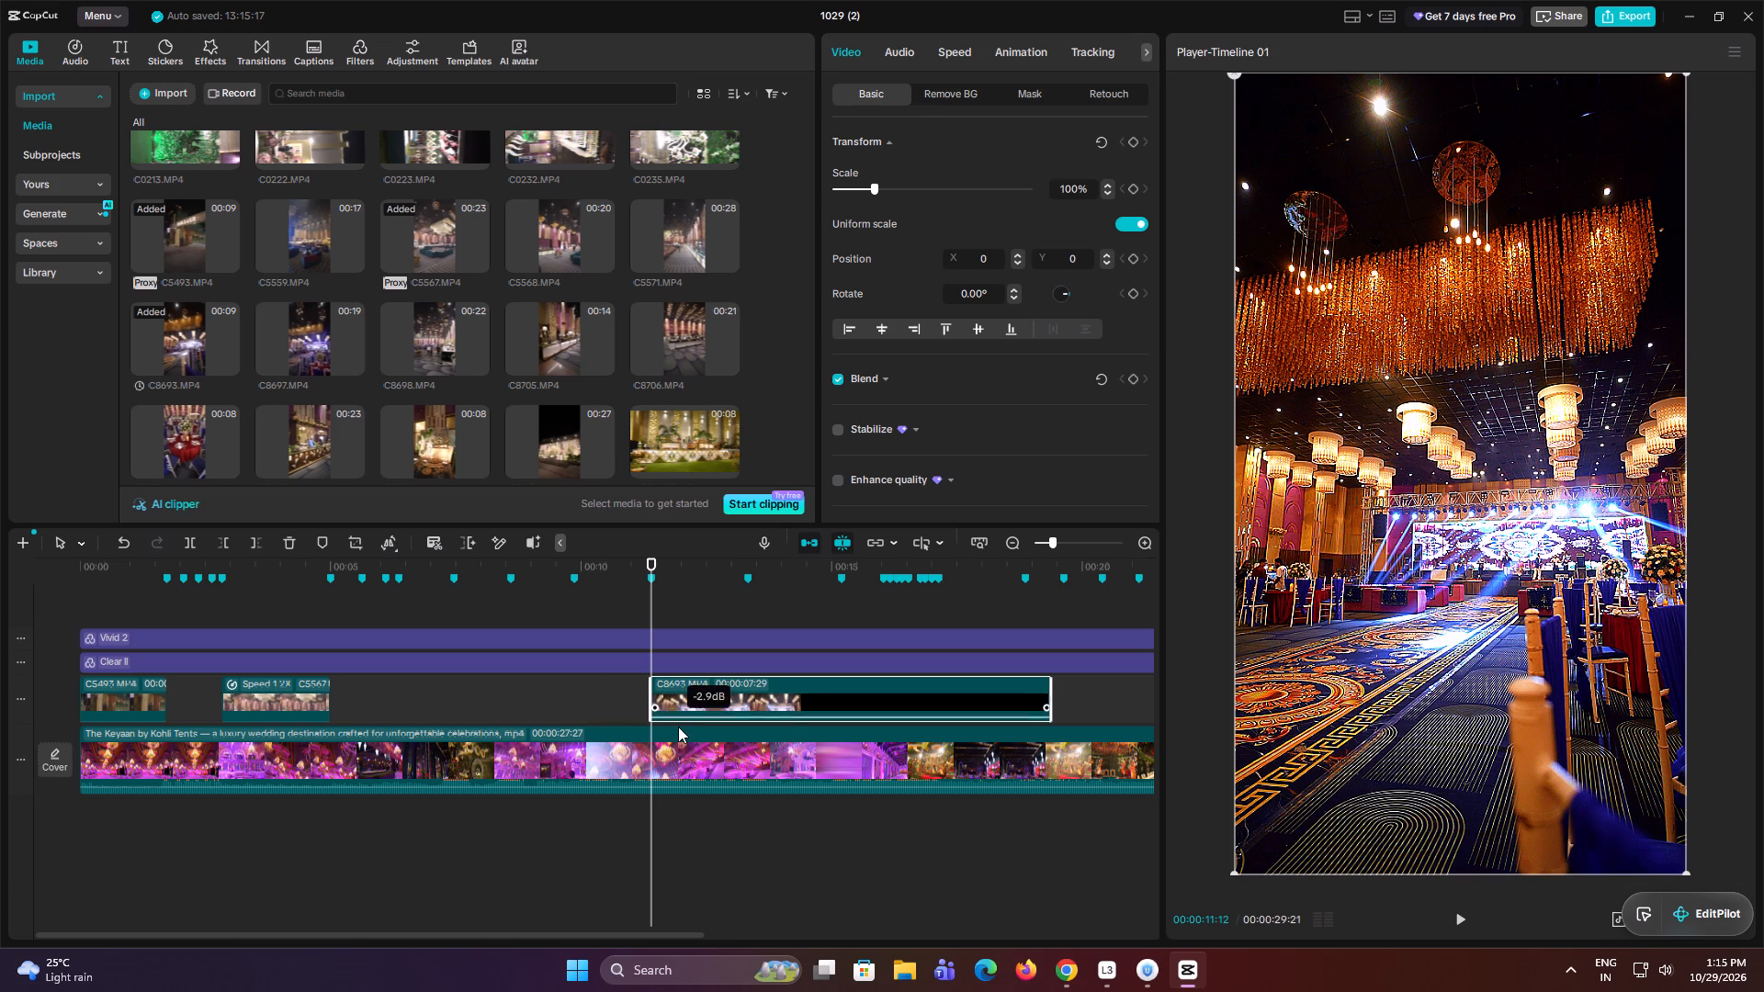
pyautogui.moveTo(678, 727); pyautogui.dragTo(678, 736)
# Play C8693.MP4 and trim its end to the timeline marker at 00:00:13:10.
pyautogui.press('space')
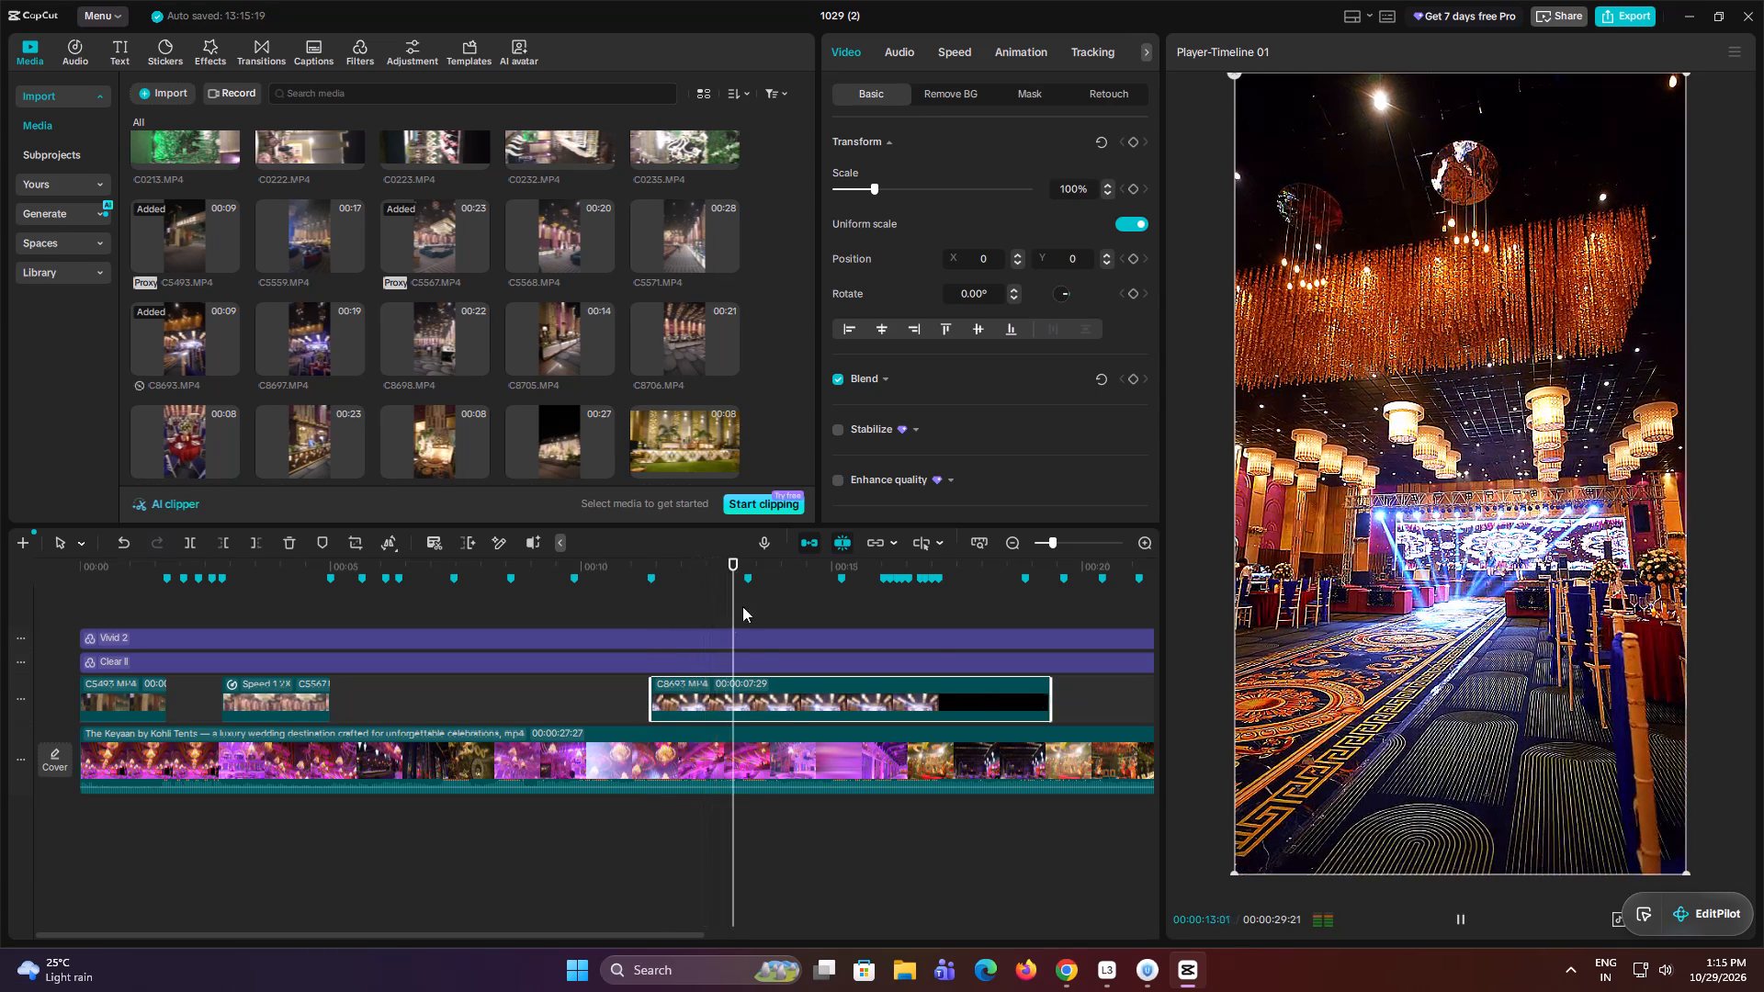
pyautogui.press('space')
pyautogui.click(752, 600)
pyautogui.click(768, 699)
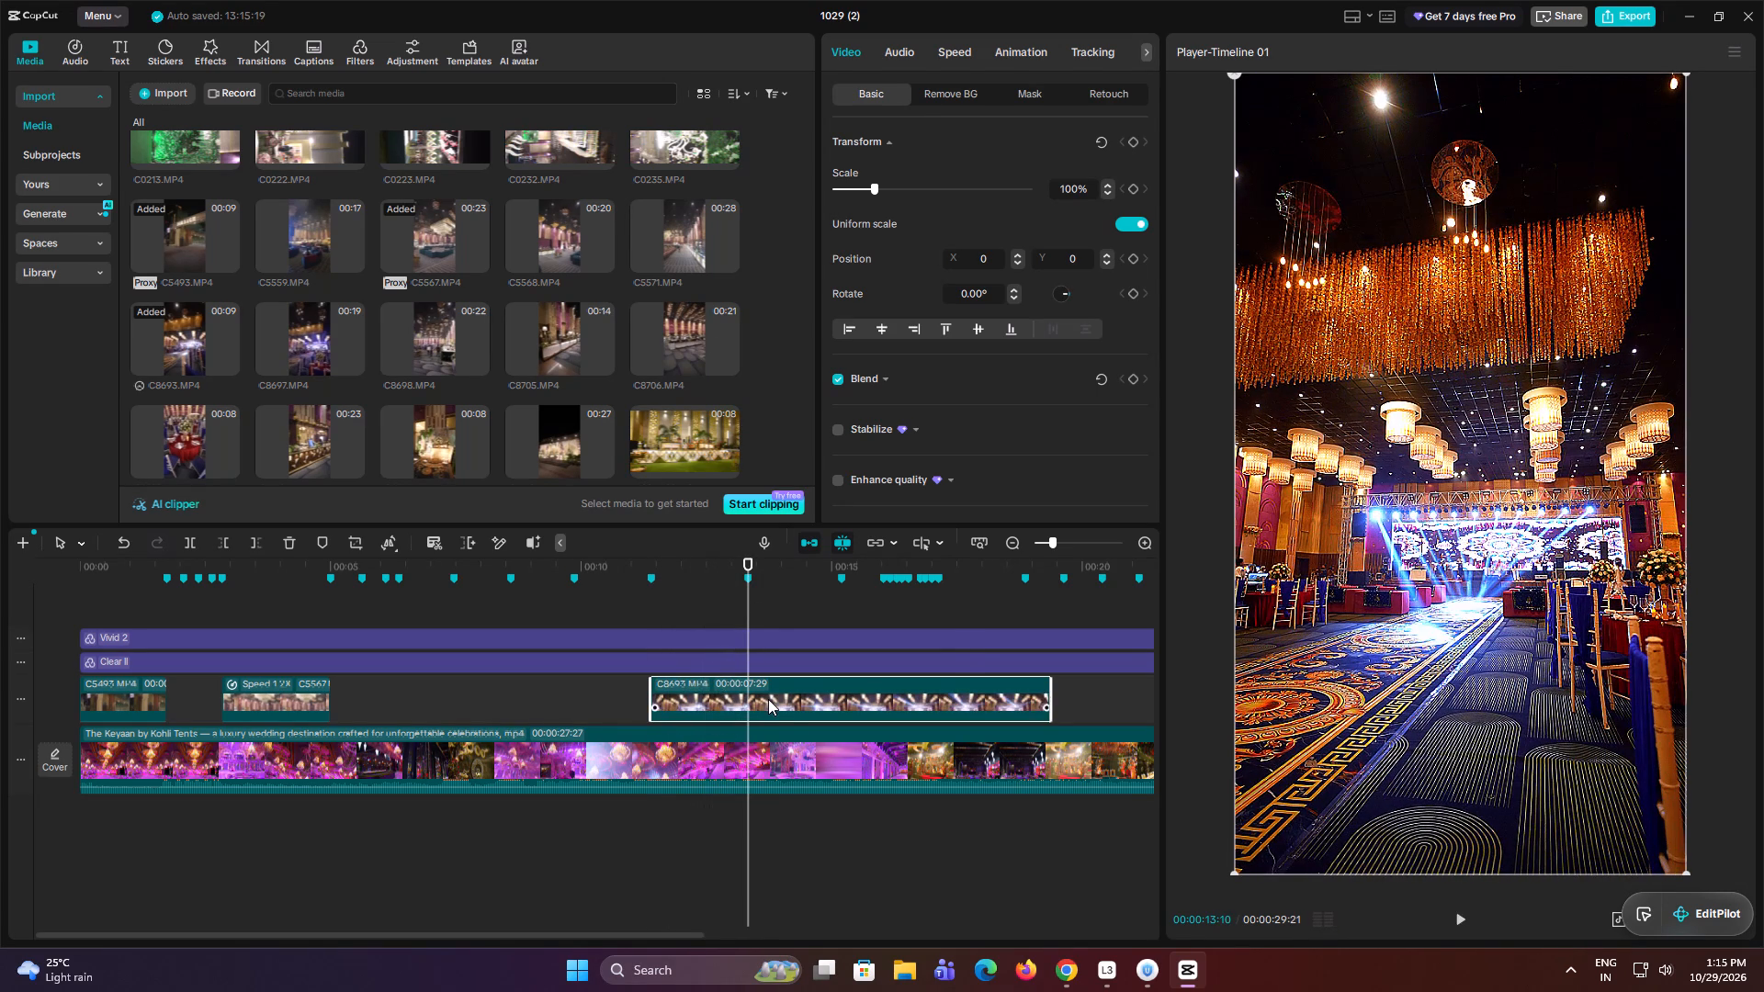
pyautogui.press('w')
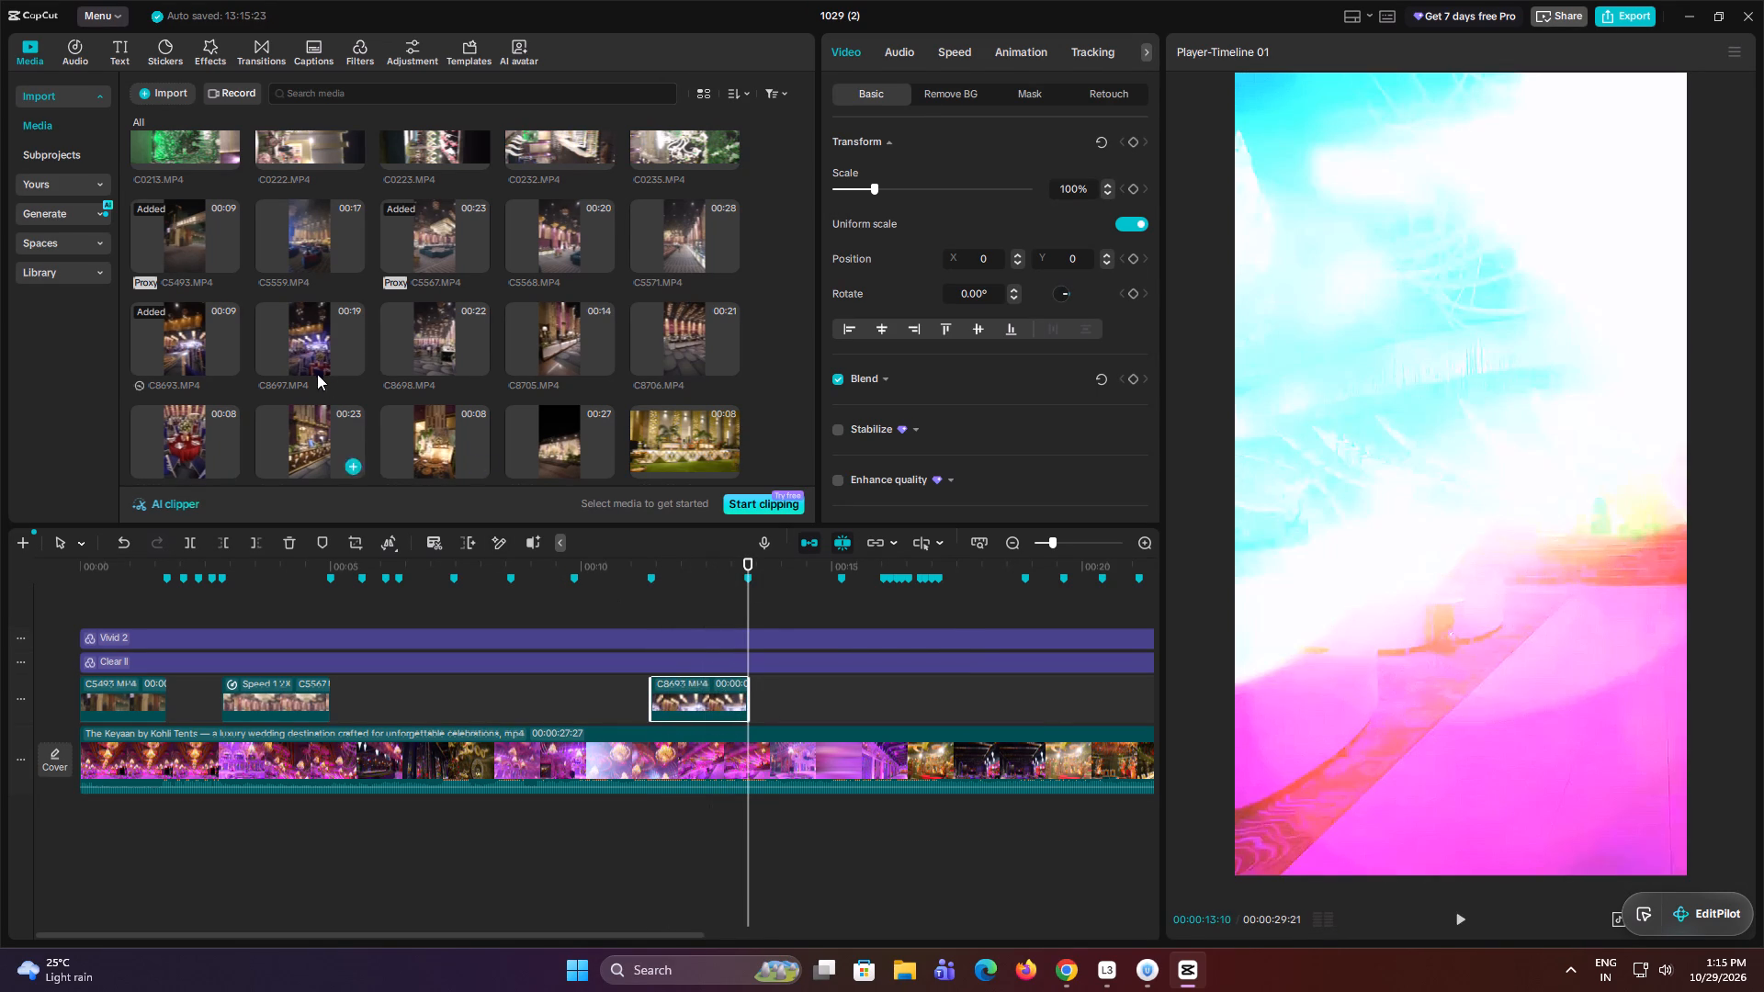
# Preview C8698.MP4, C5559.MP4, C0223.MP4, C0222.MP4 and the 2G5A clips 8312, 8308, 8241, 8239 and 8238 for the next matching shot.
pyautogui.click(448, 338)
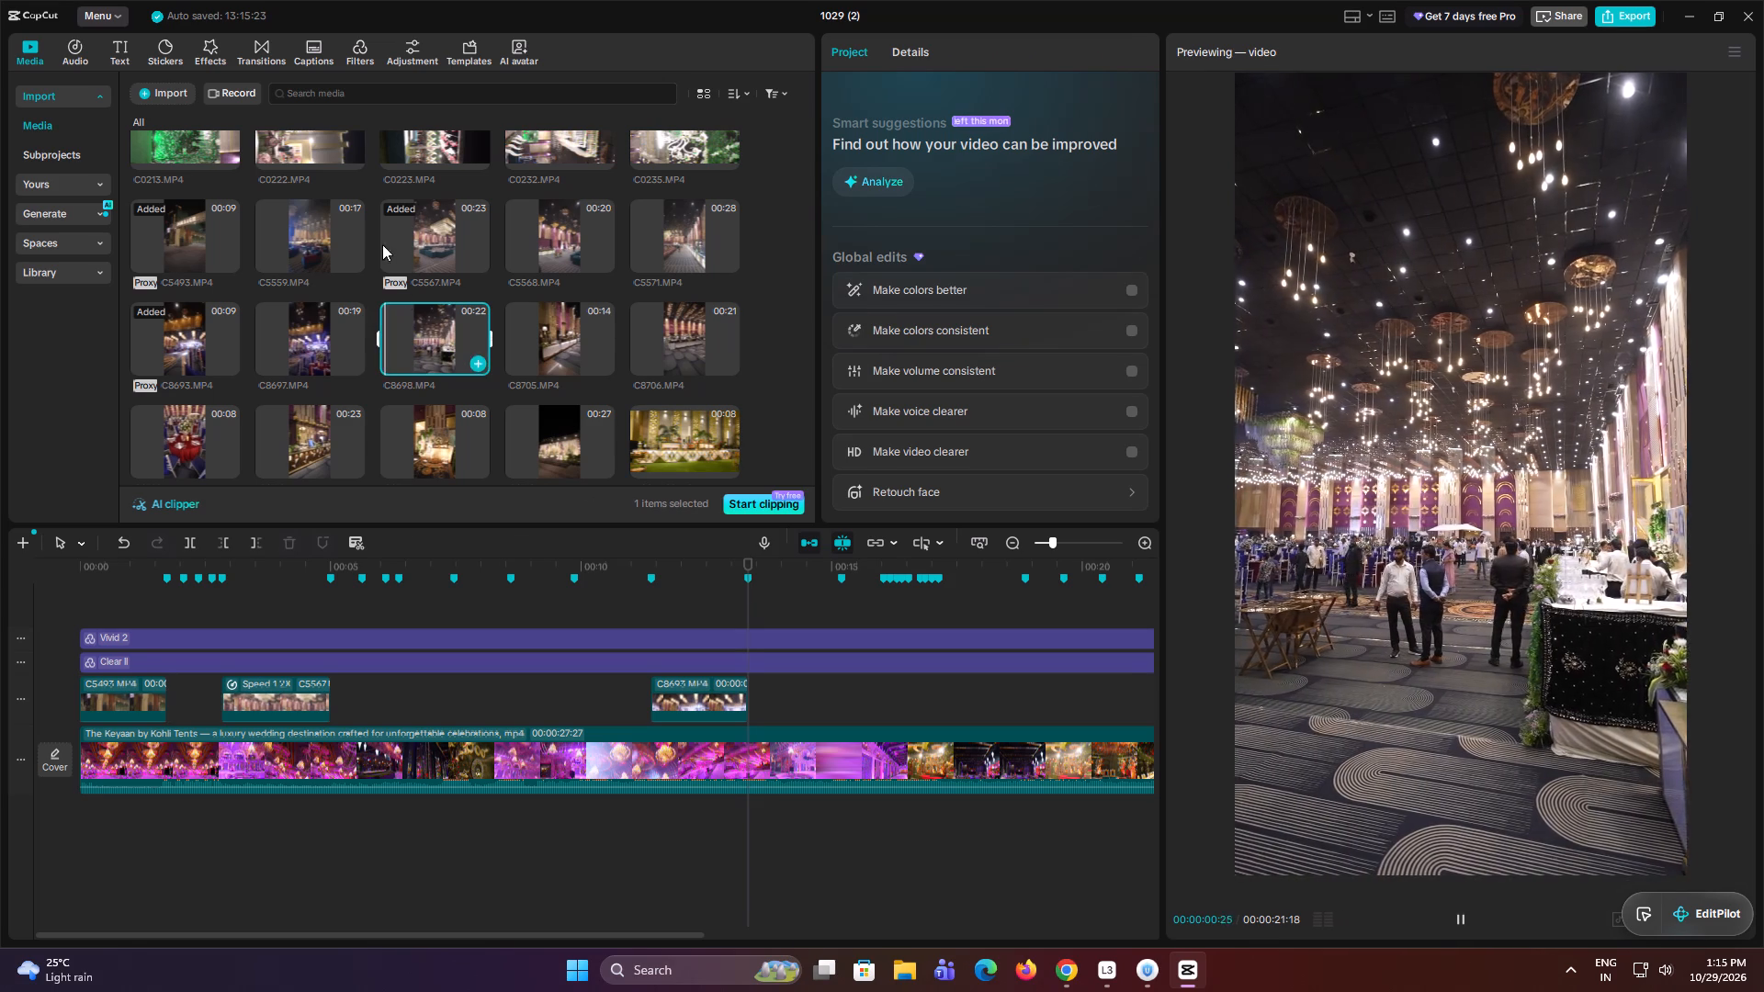
pyautogui.scroll(2, 279, 267)
pyautogui.click(322, 411)
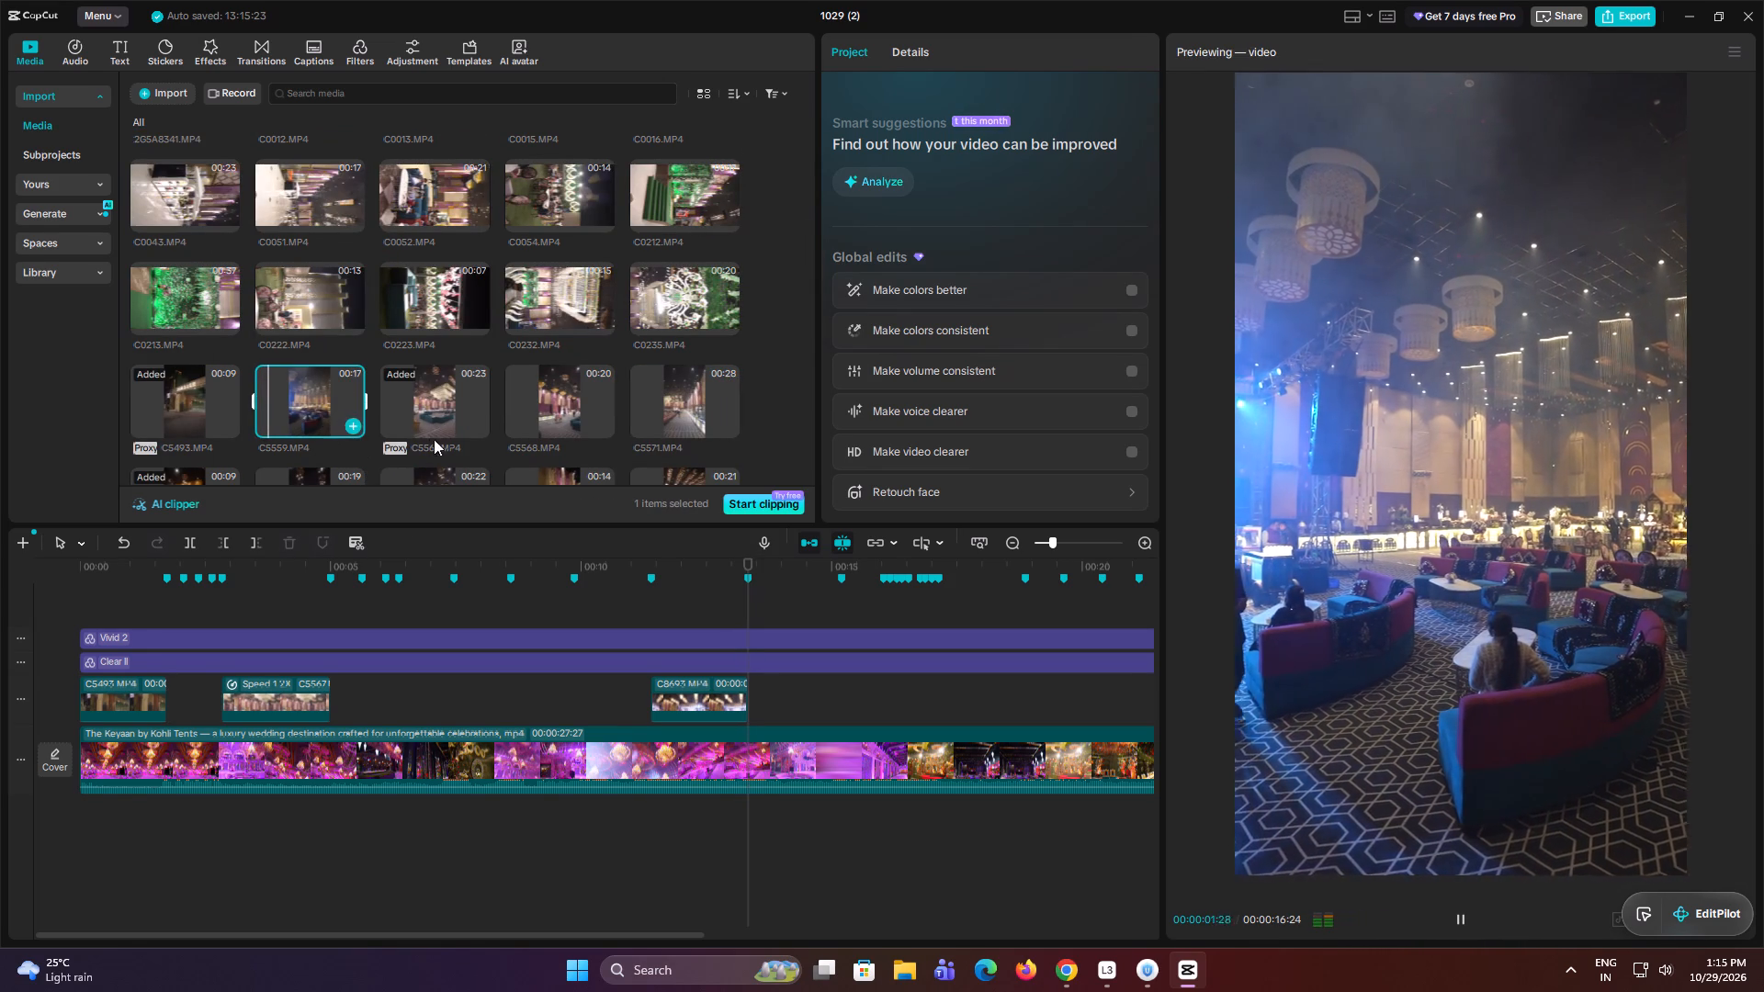
pyautogui.click(439, 603)
pyautogui.click(426, 294)
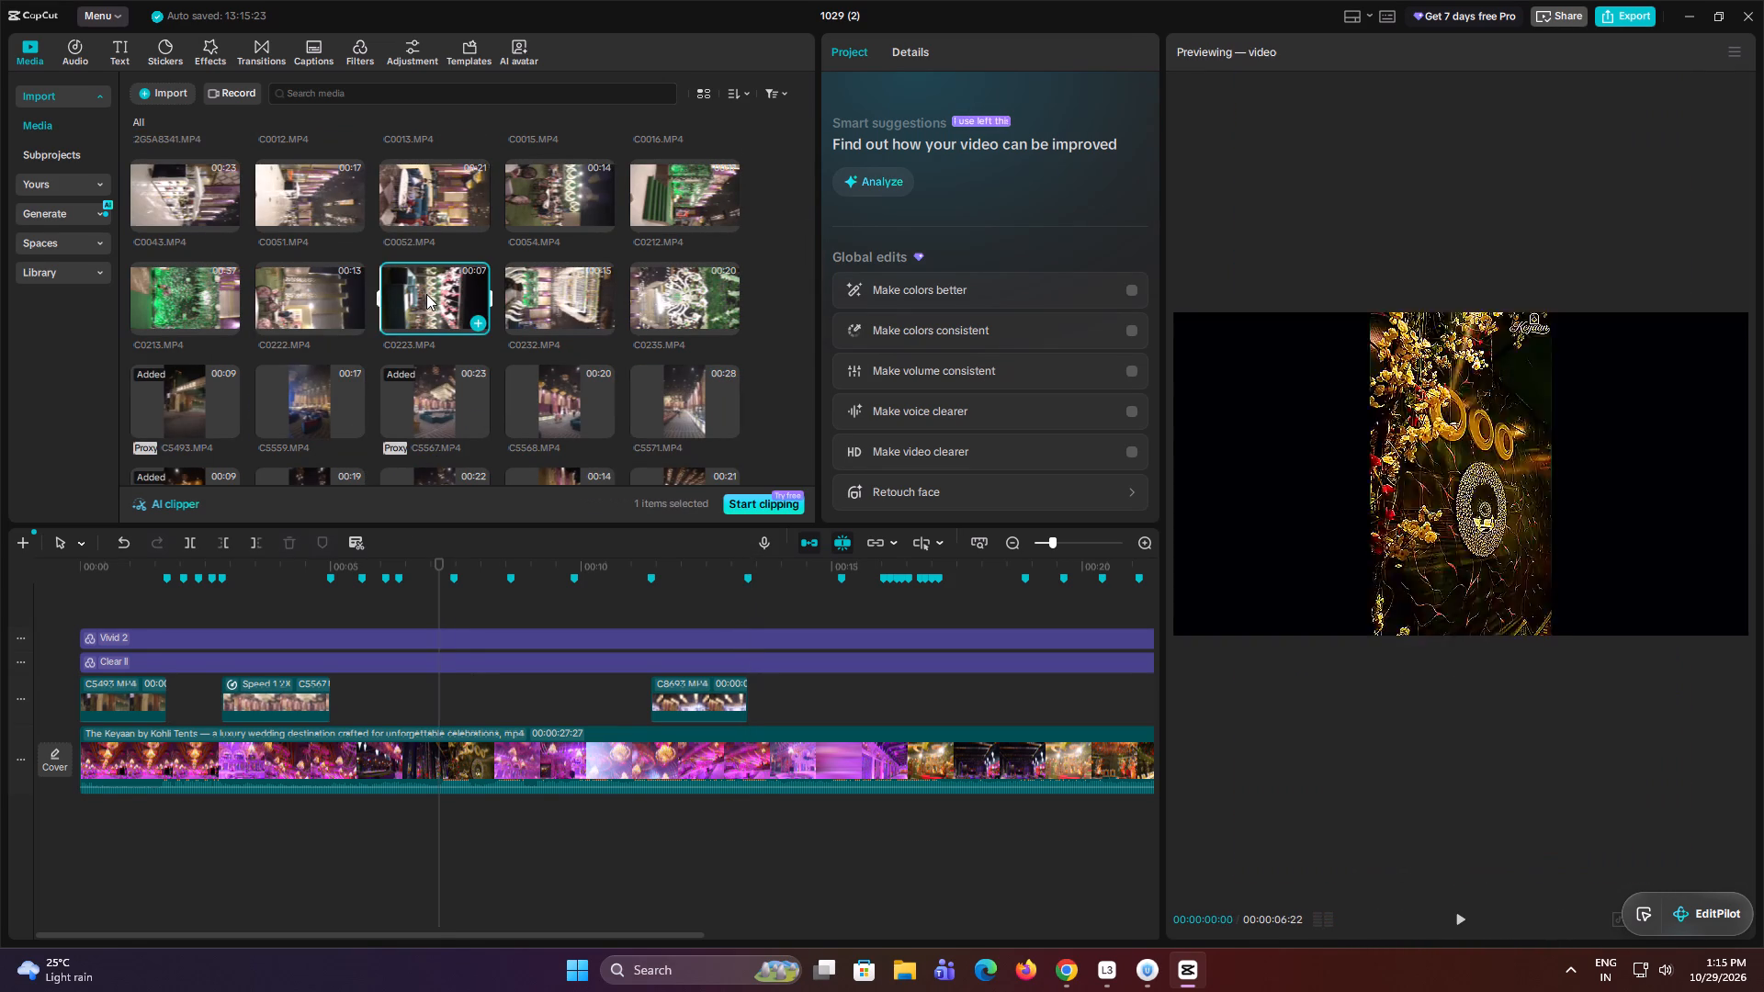
pyautogui.click(325, 292)
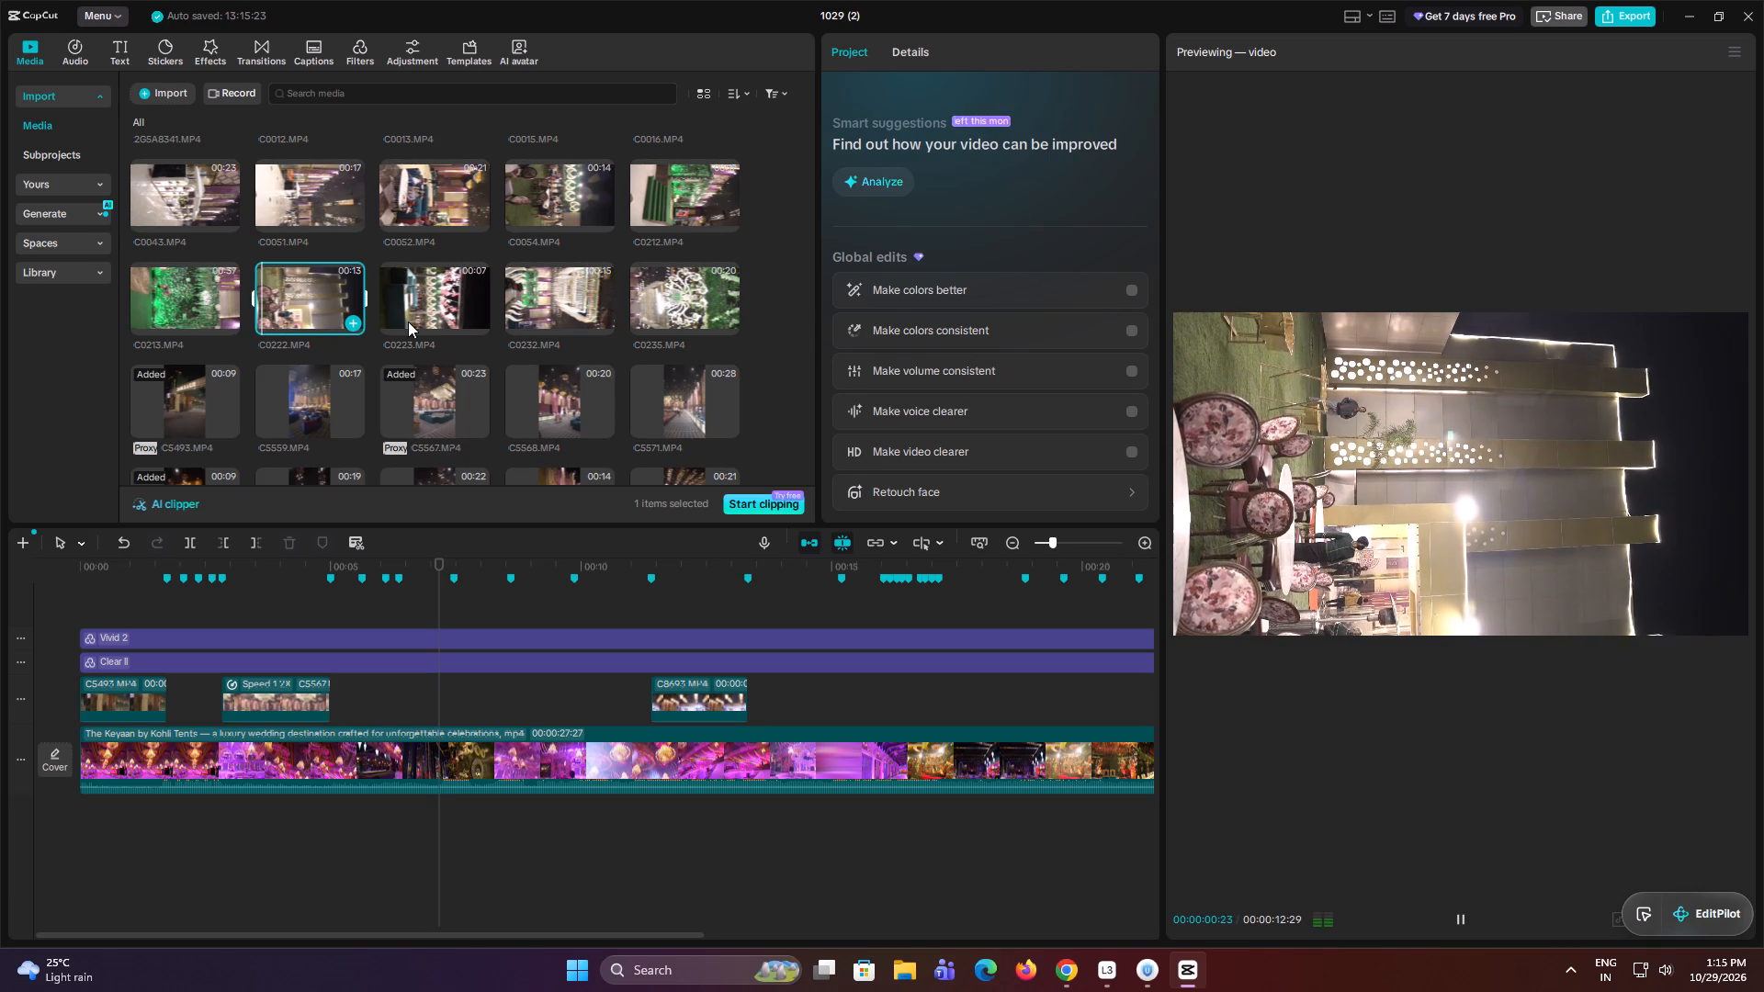
pyautogui.scroll(2, 425, 326)
pyautogui.click(311, 157)
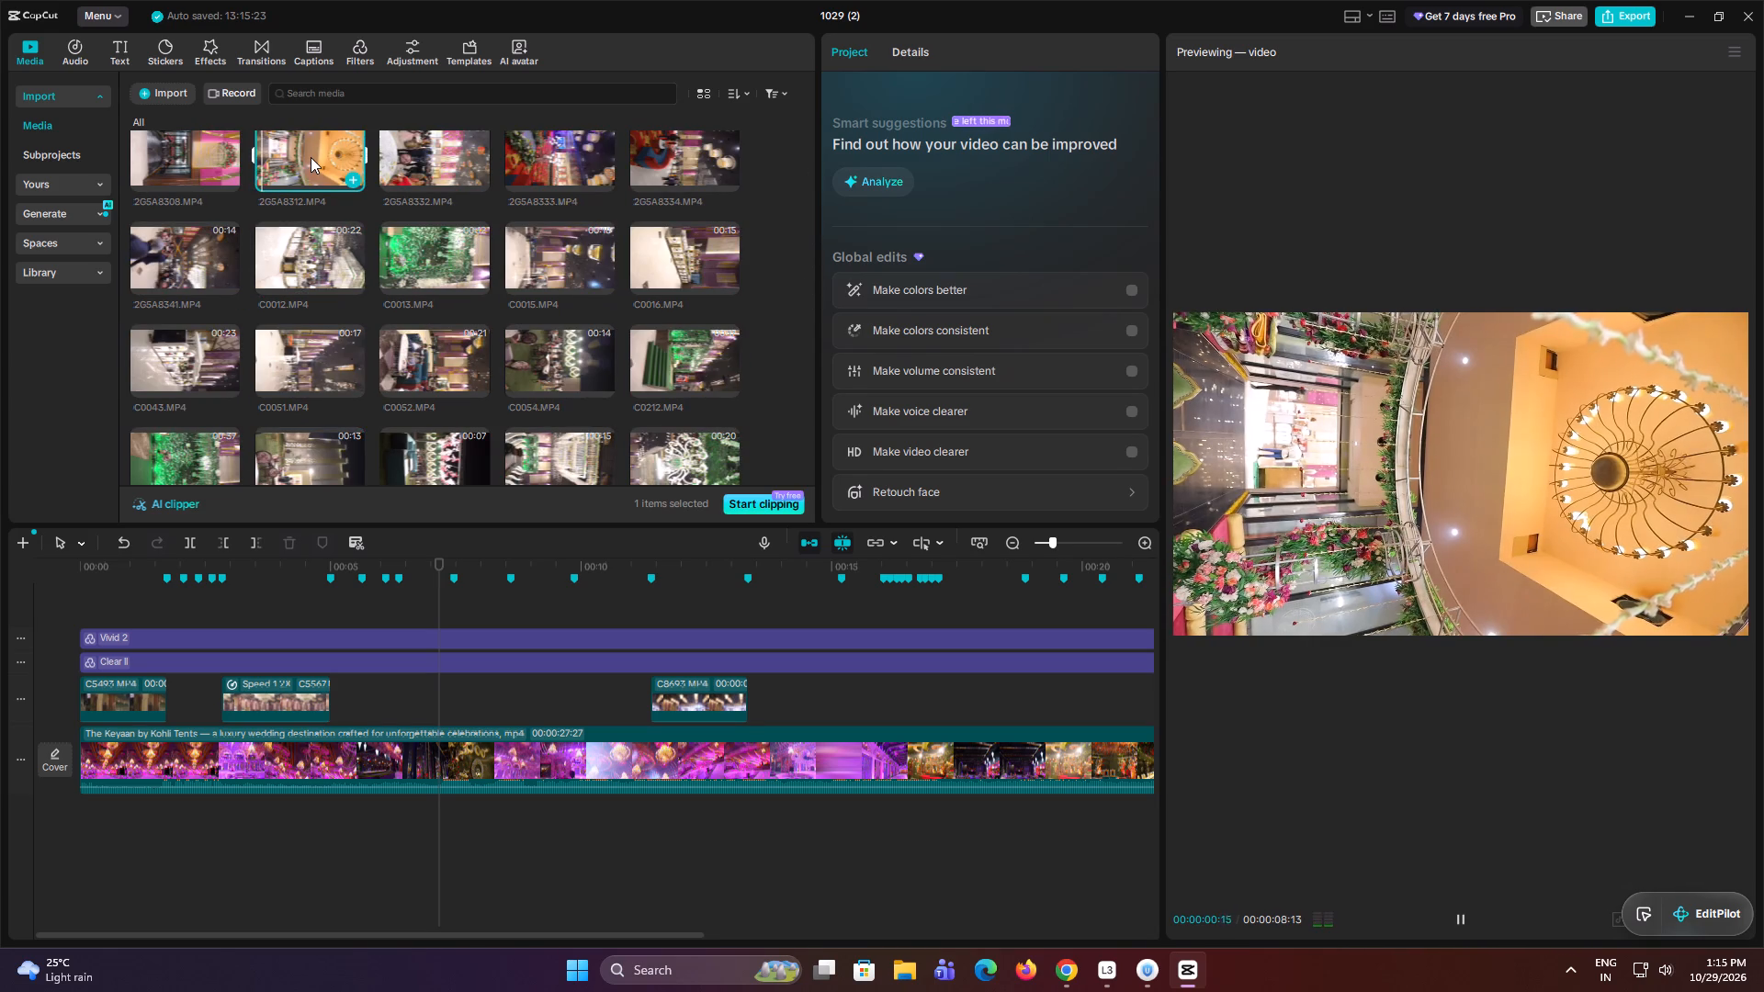
pyautogui.click(187, 170)
pyautogui.scroll(2, 530, 393)
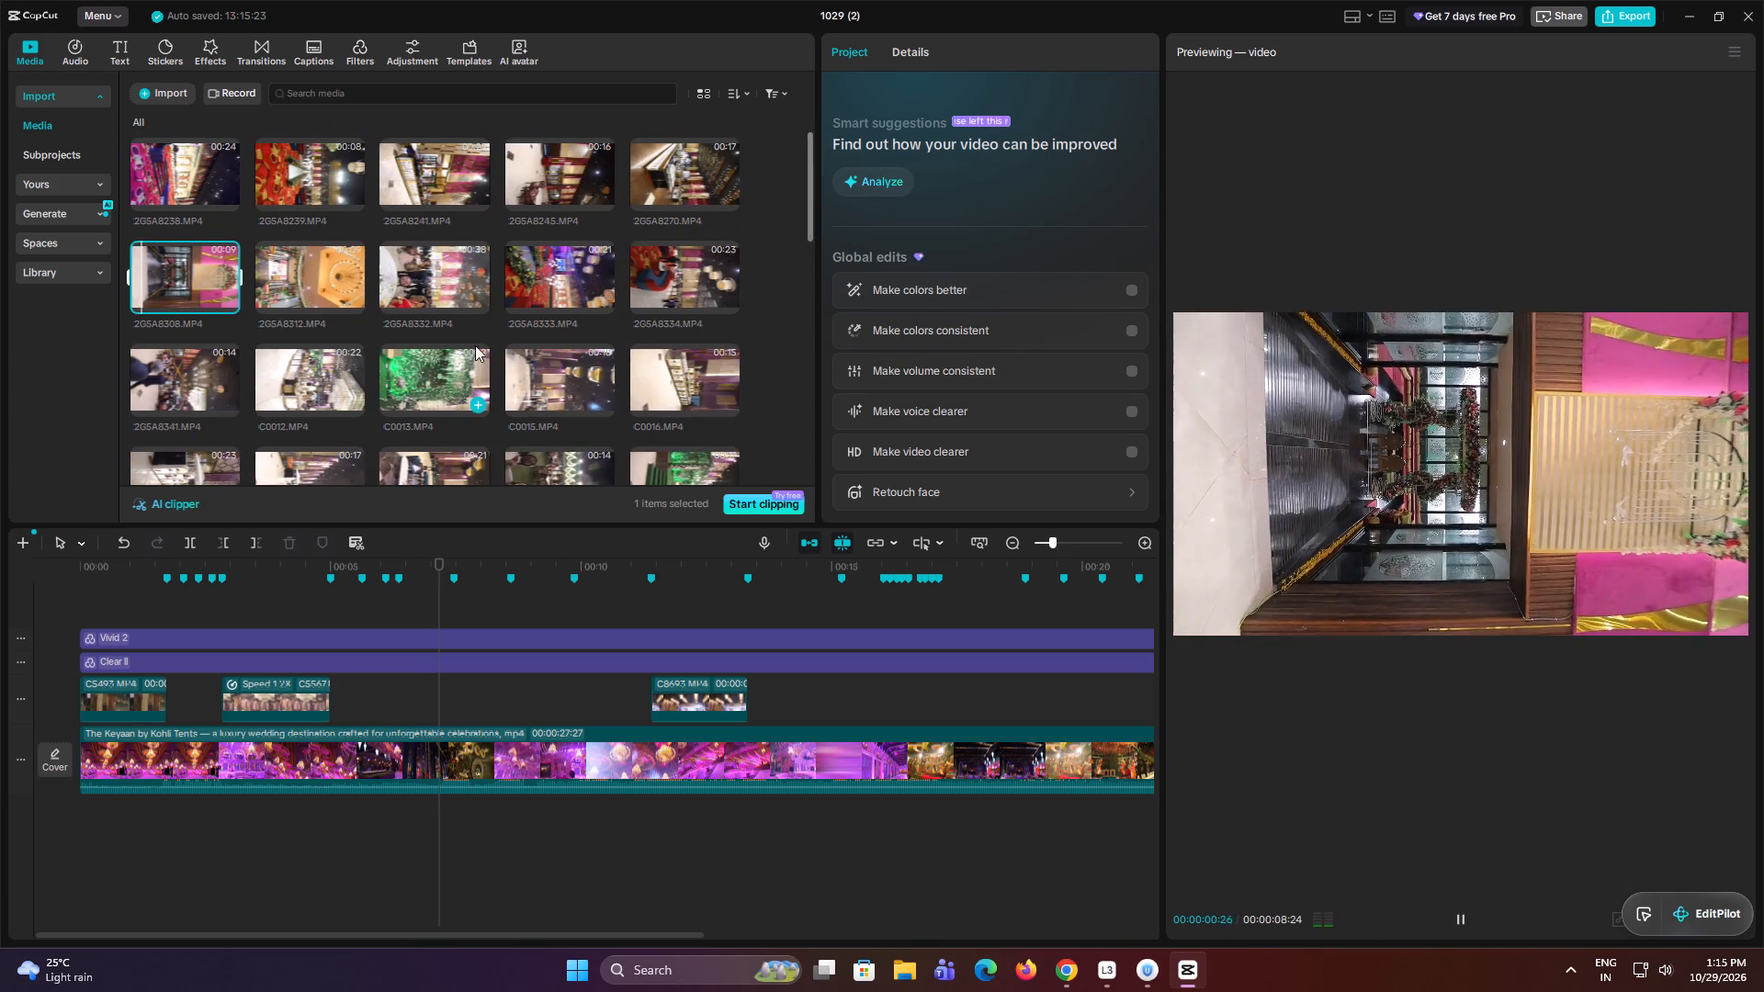
pyautogui.click(414, 177)
pyautogui.scroll(2, 426, 237)
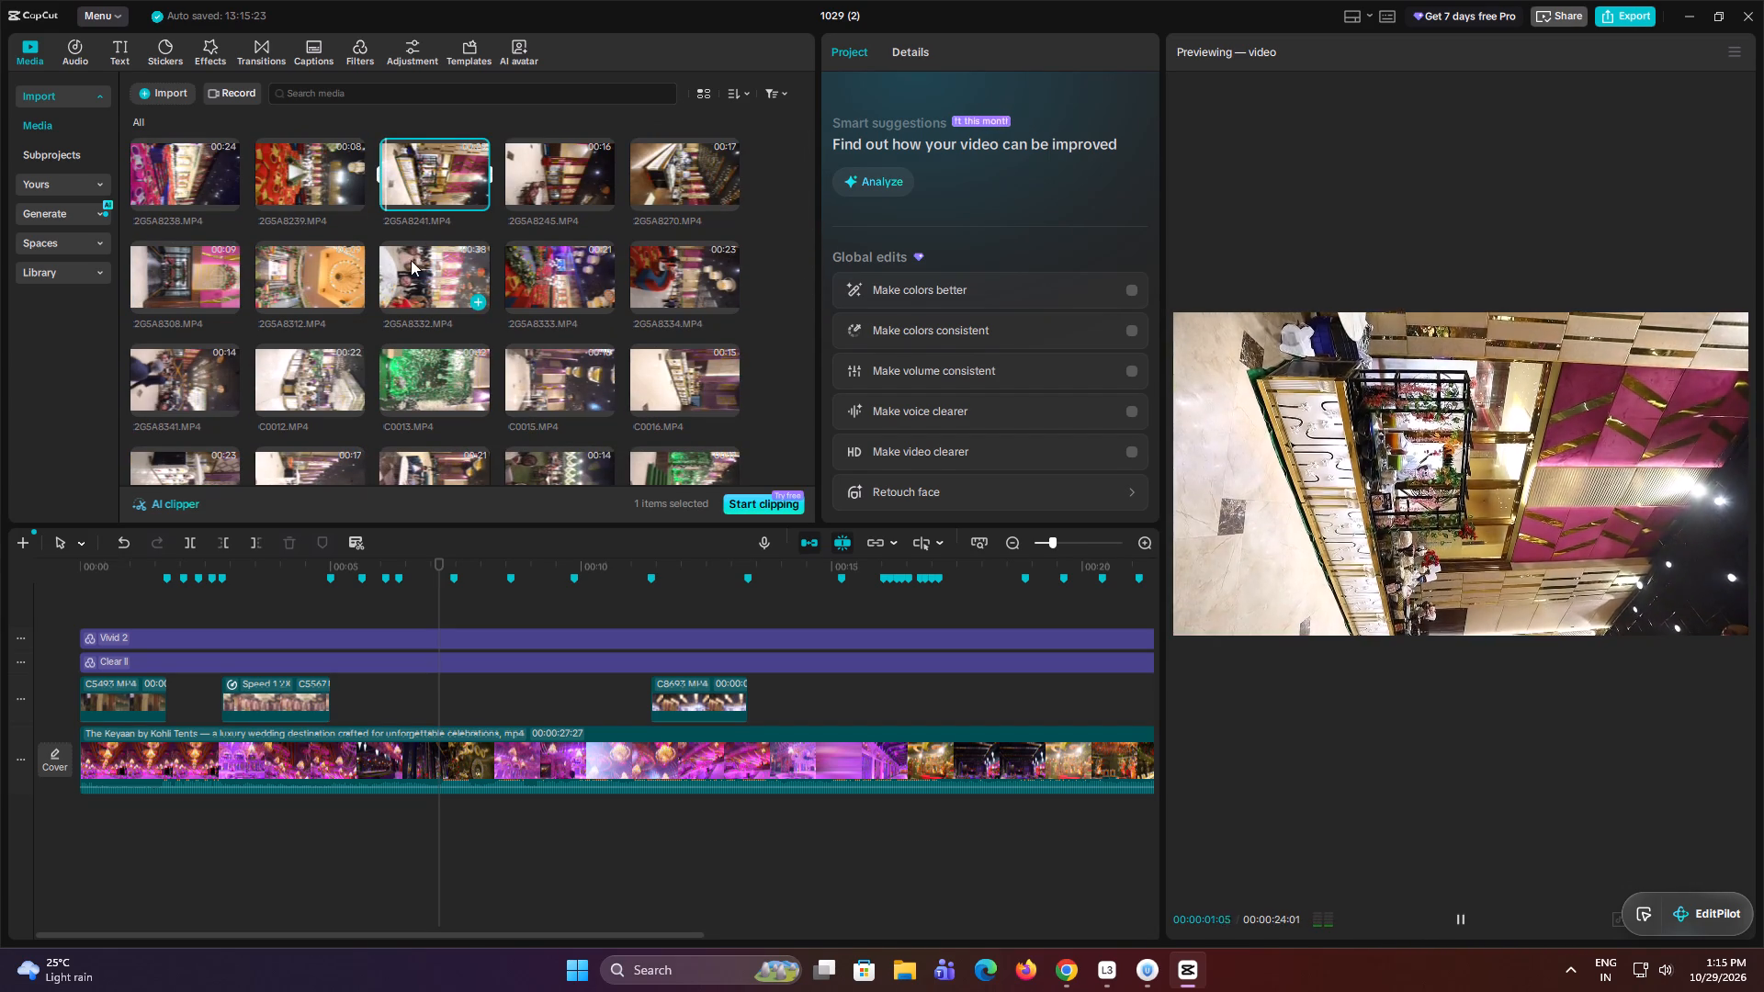
pyautogui.click(300, 176)
pyautogui.click(170, 178)
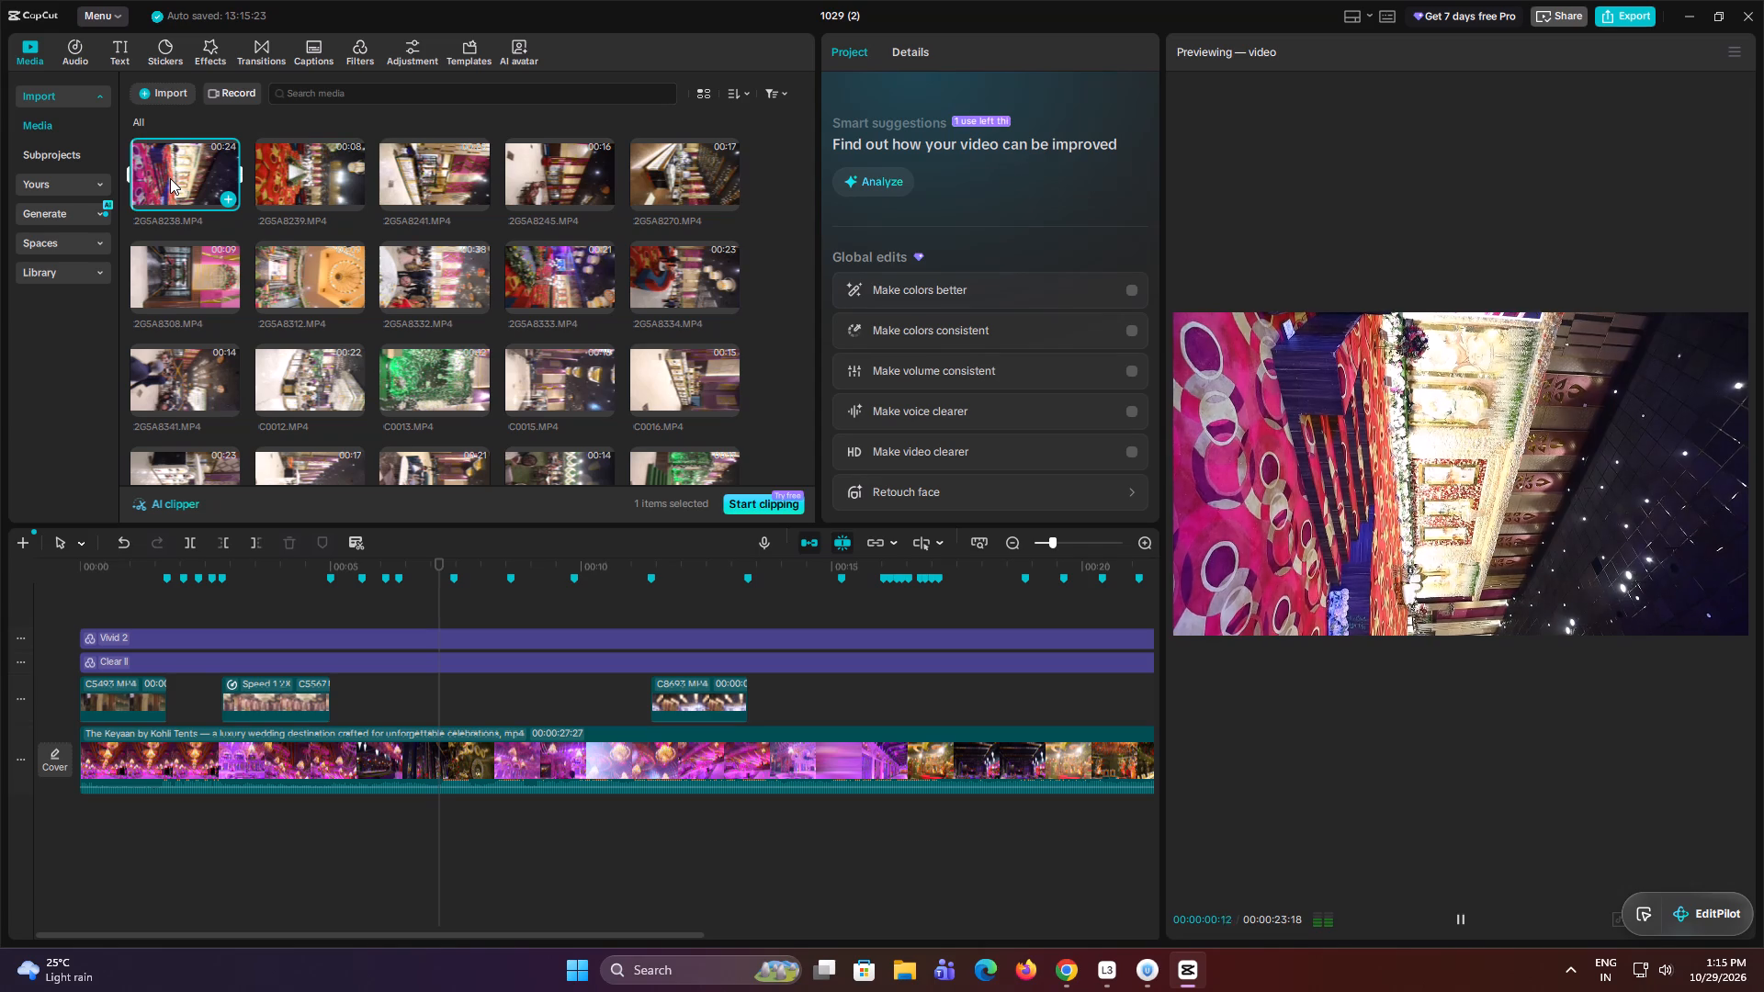
# Preview C5568.MP4, C5571.MP4, C5559.MP4, C8697.MP4, C8698.MP4, C8705.MP4 and C8706.MP4 for a shot to fill the gap.
pyautogui.scroll(-3, 490, 393)
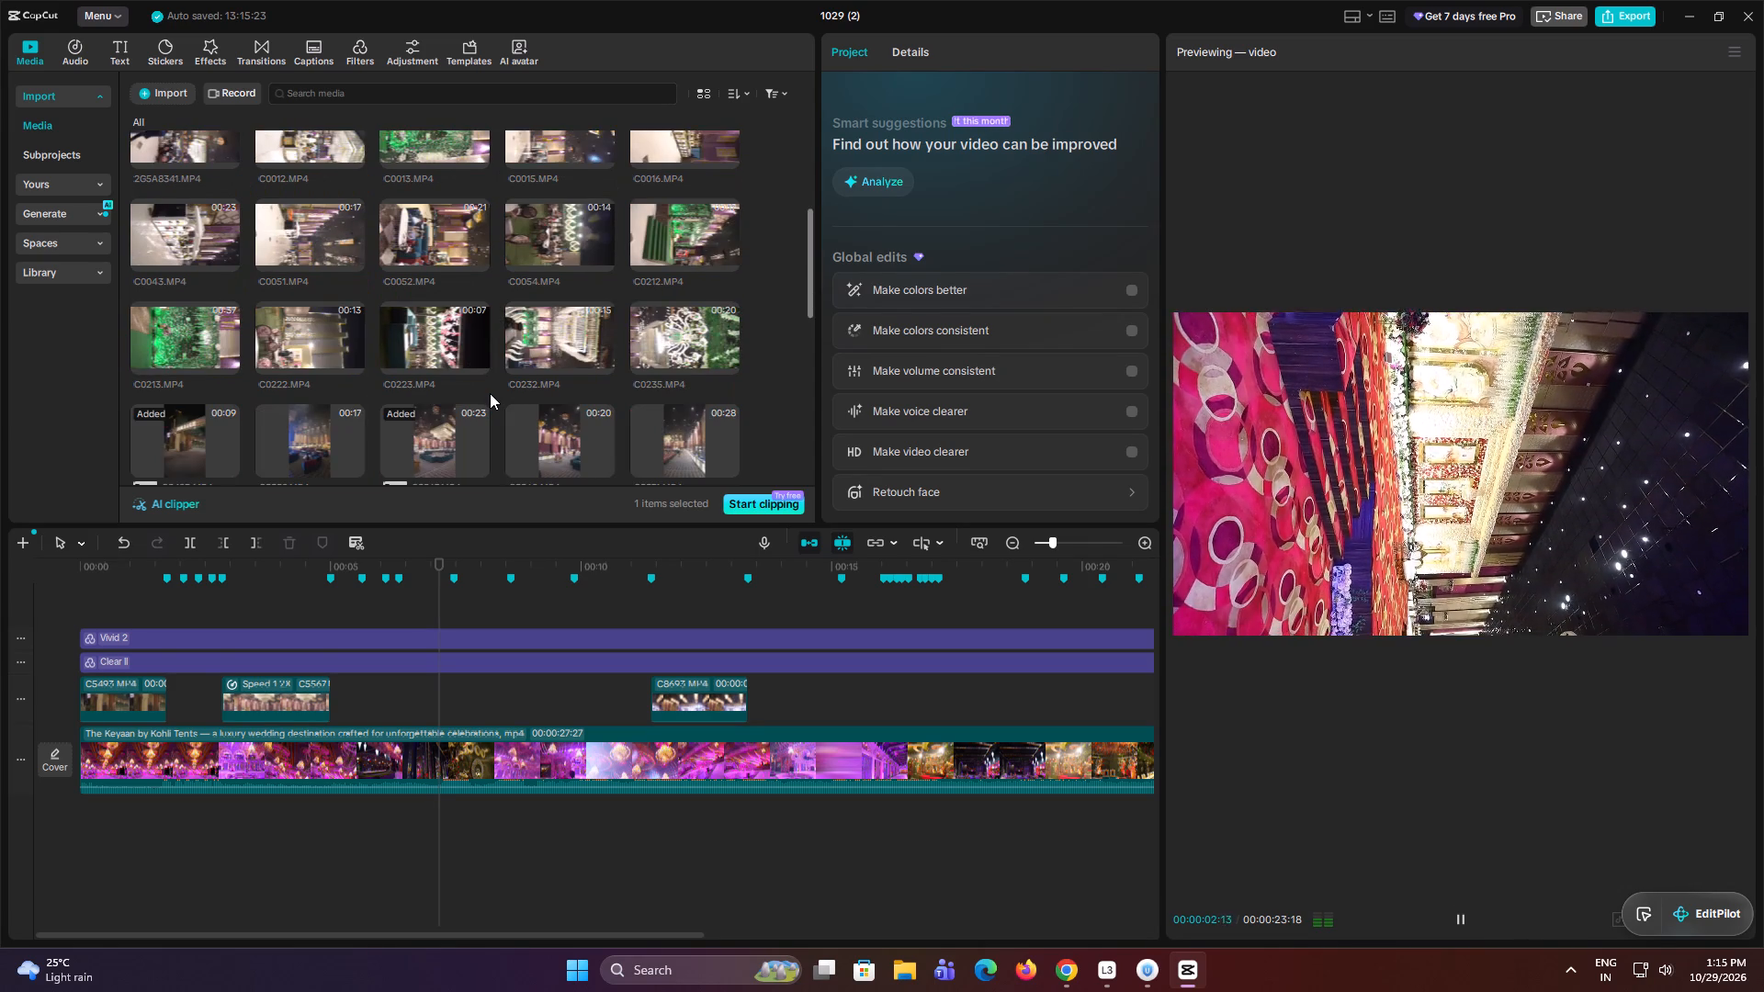
pyautogui.scroll(-1, 490, 393)
pyautogui.click(561, 365)
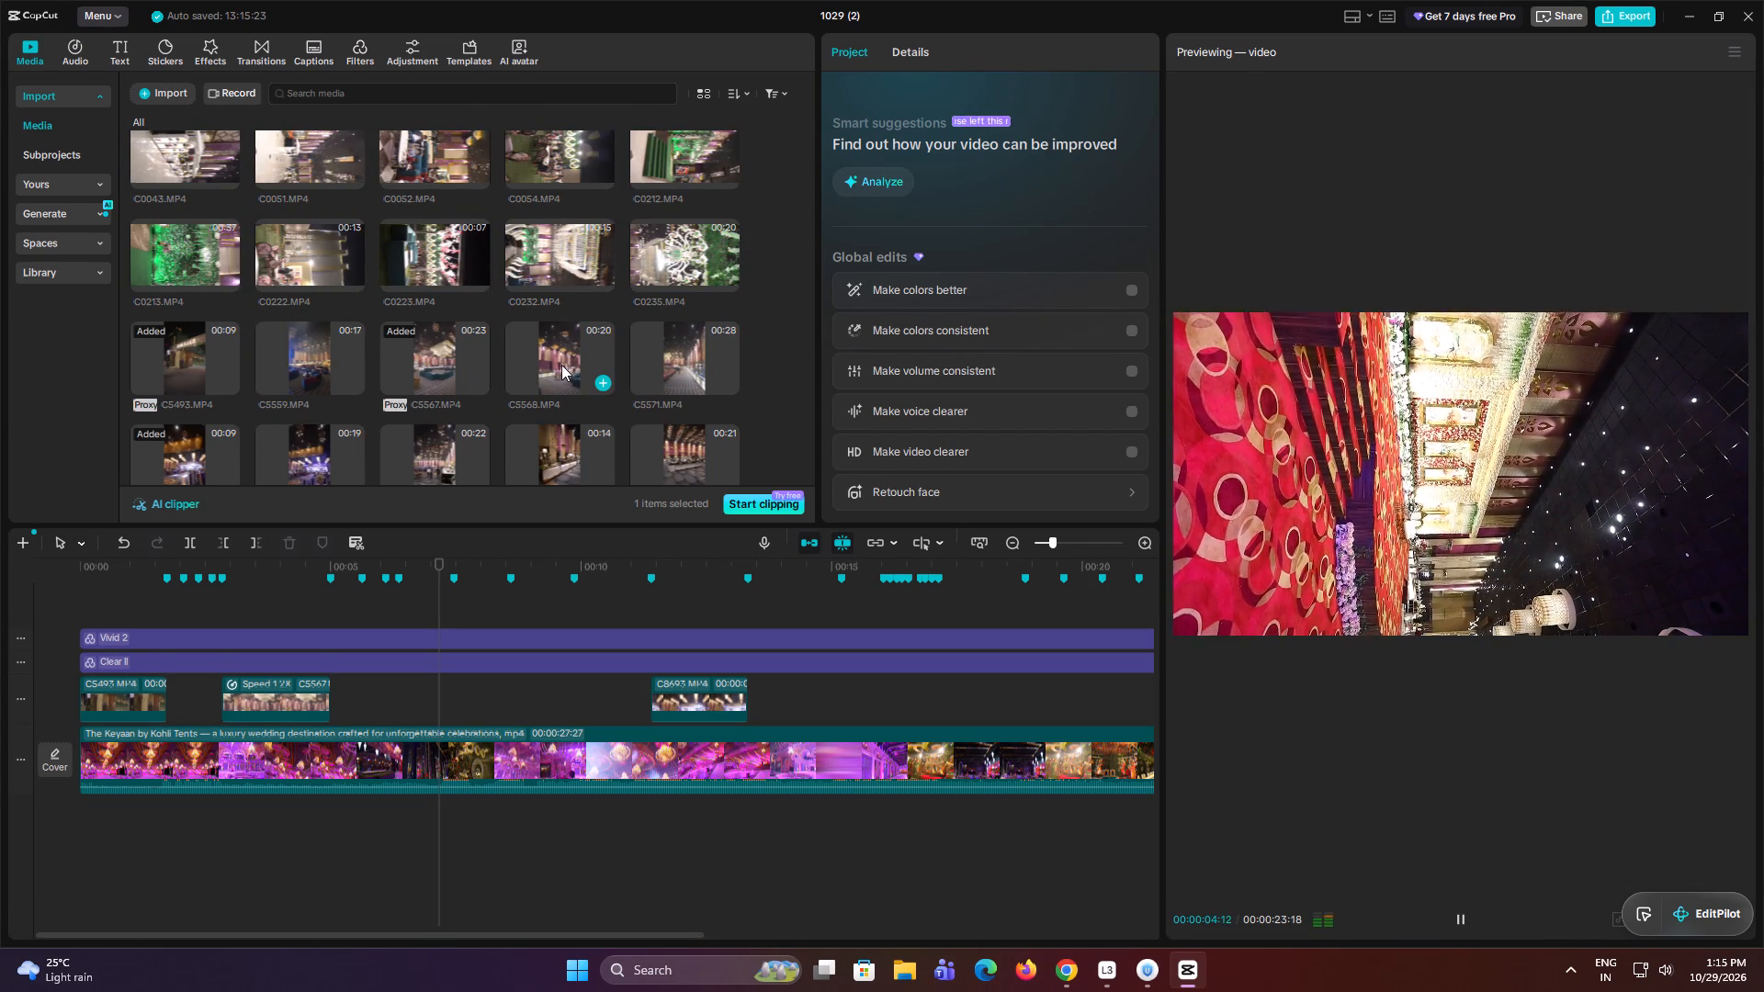
pyautogui.click(688, 367)
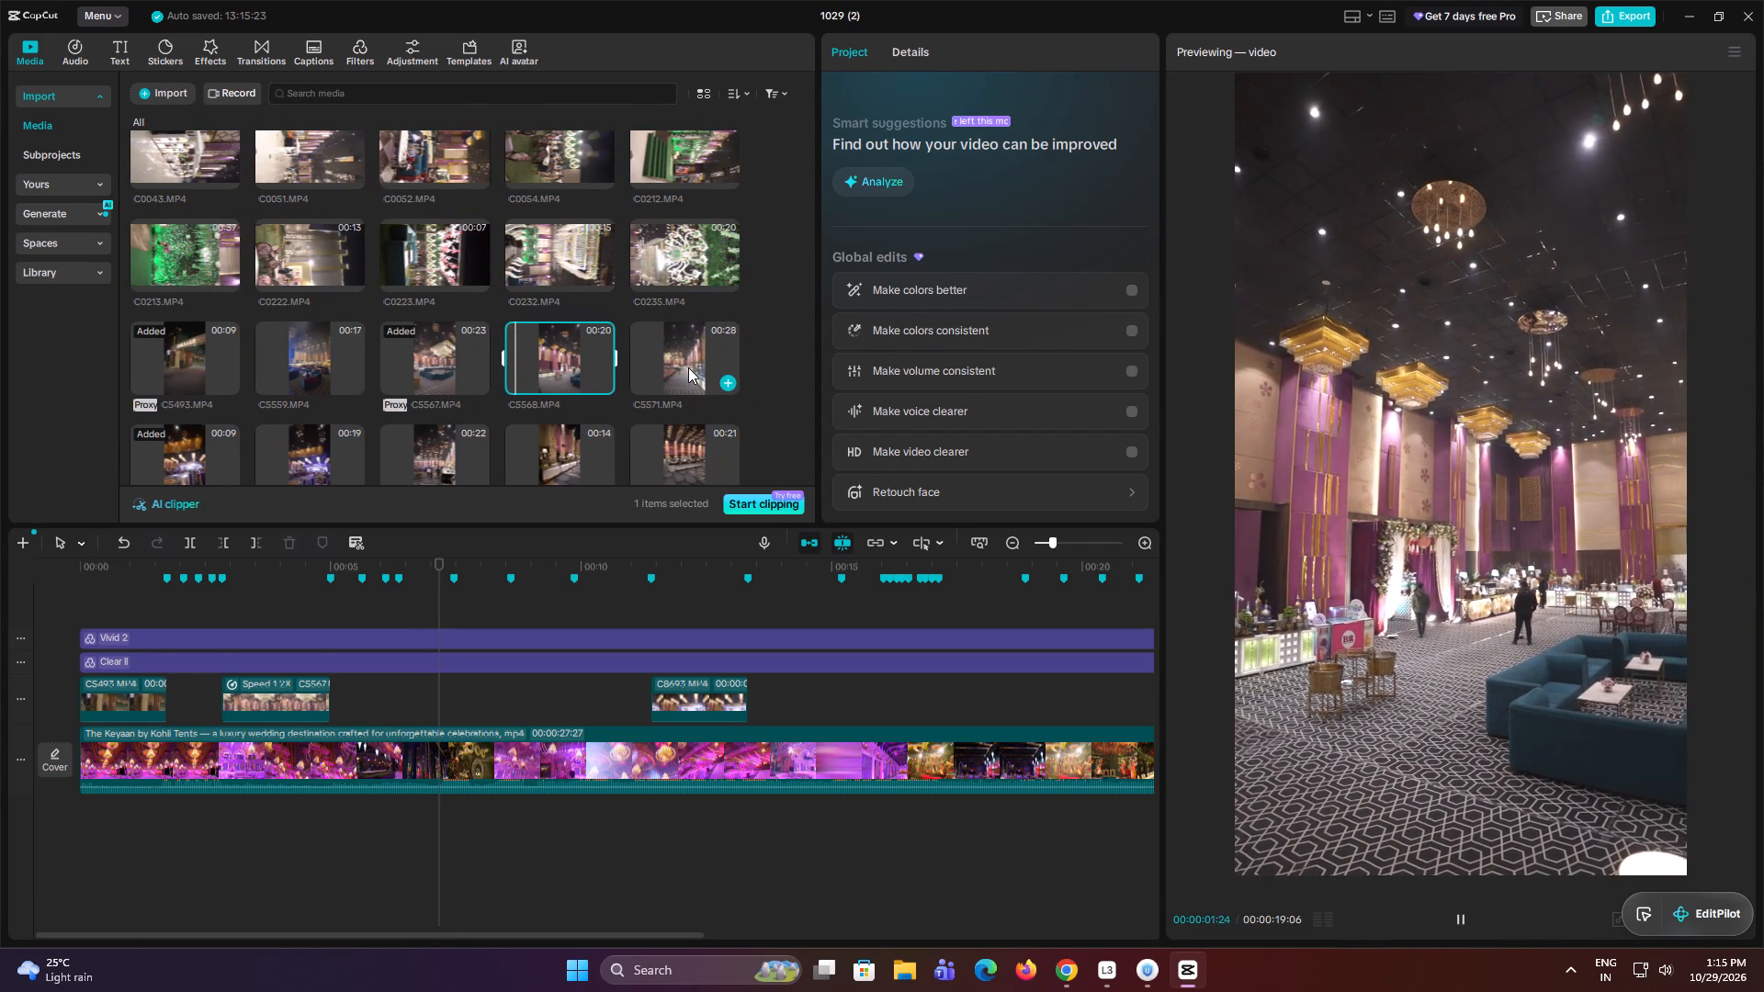
pyautogui.click(306, 339)
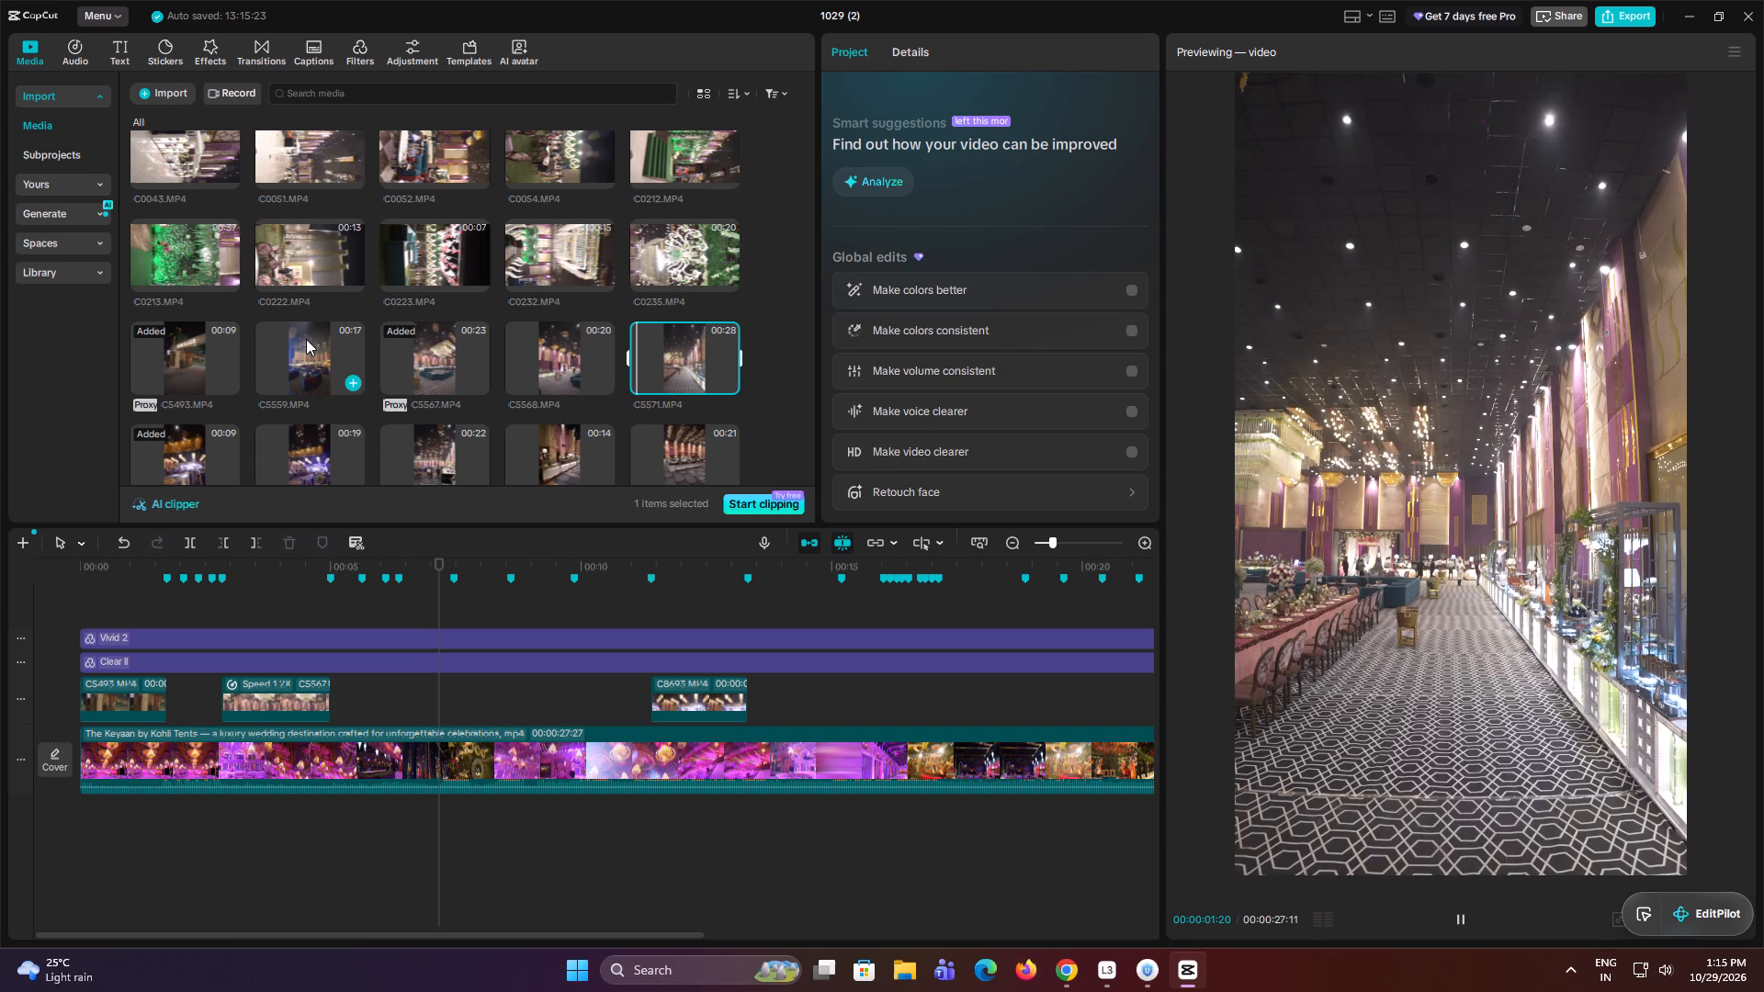
pyautogui.scroll(-1, 288, 367)
pyautogui.click(299, 389)
pyautogui.click(439, 378)
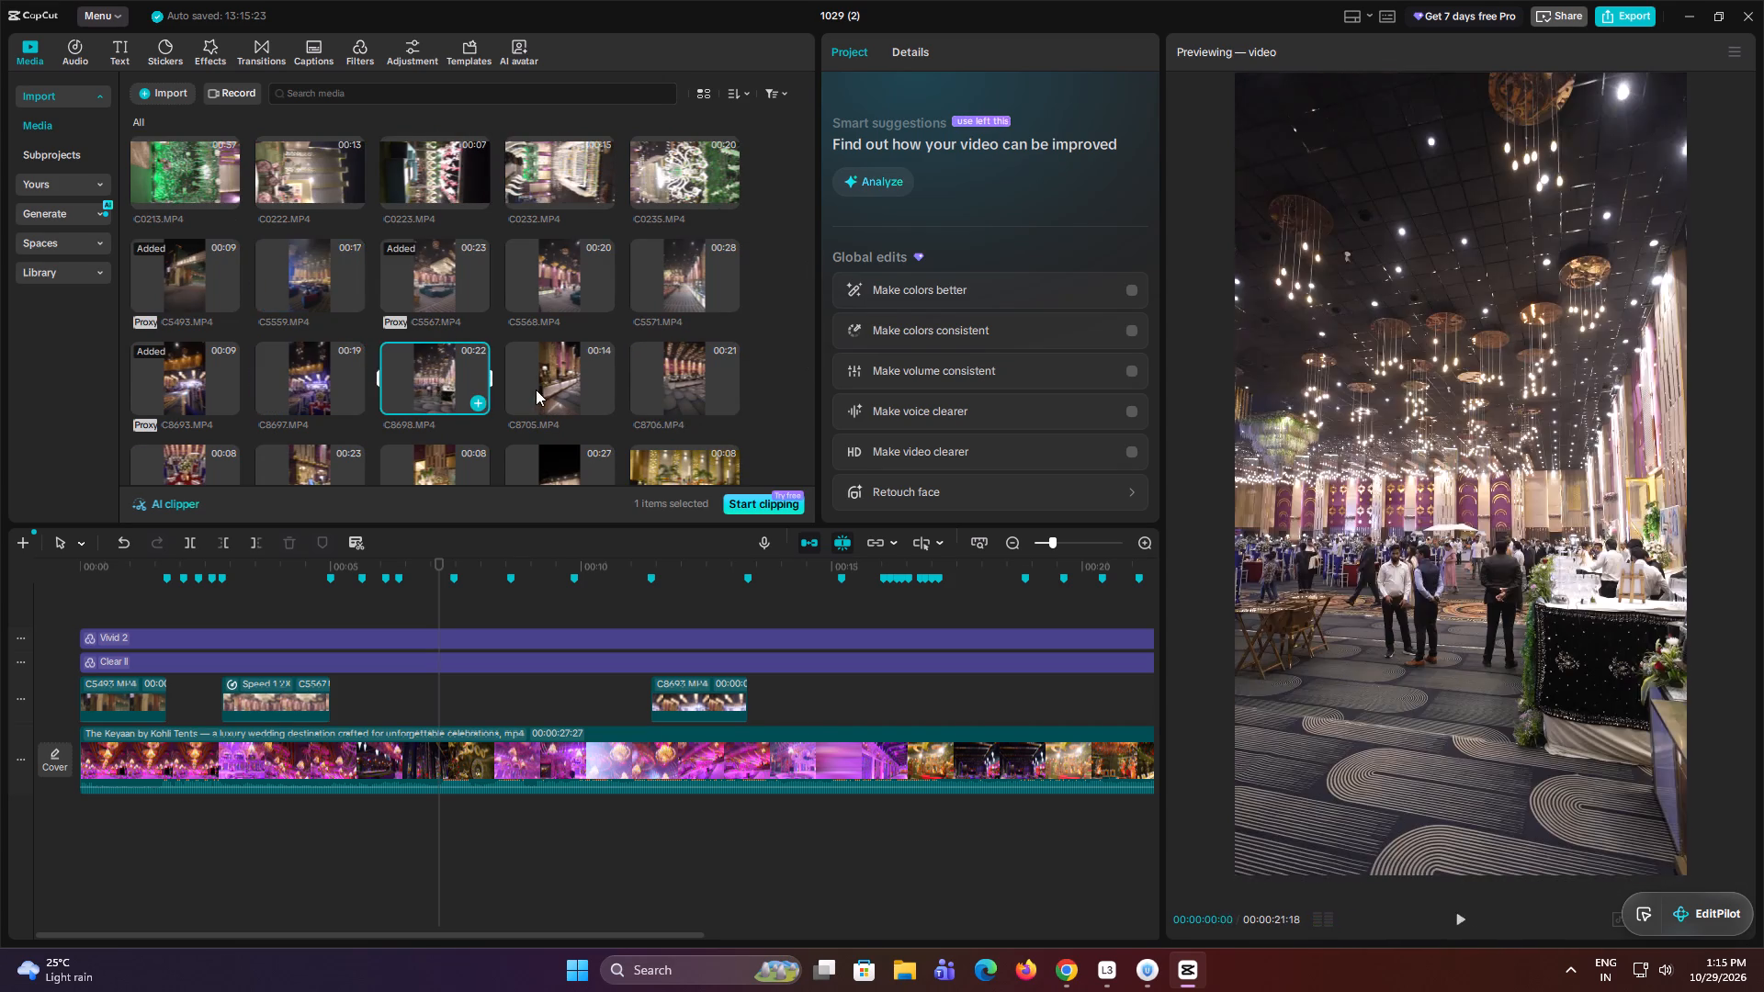
pyautogui.click(563, 390)
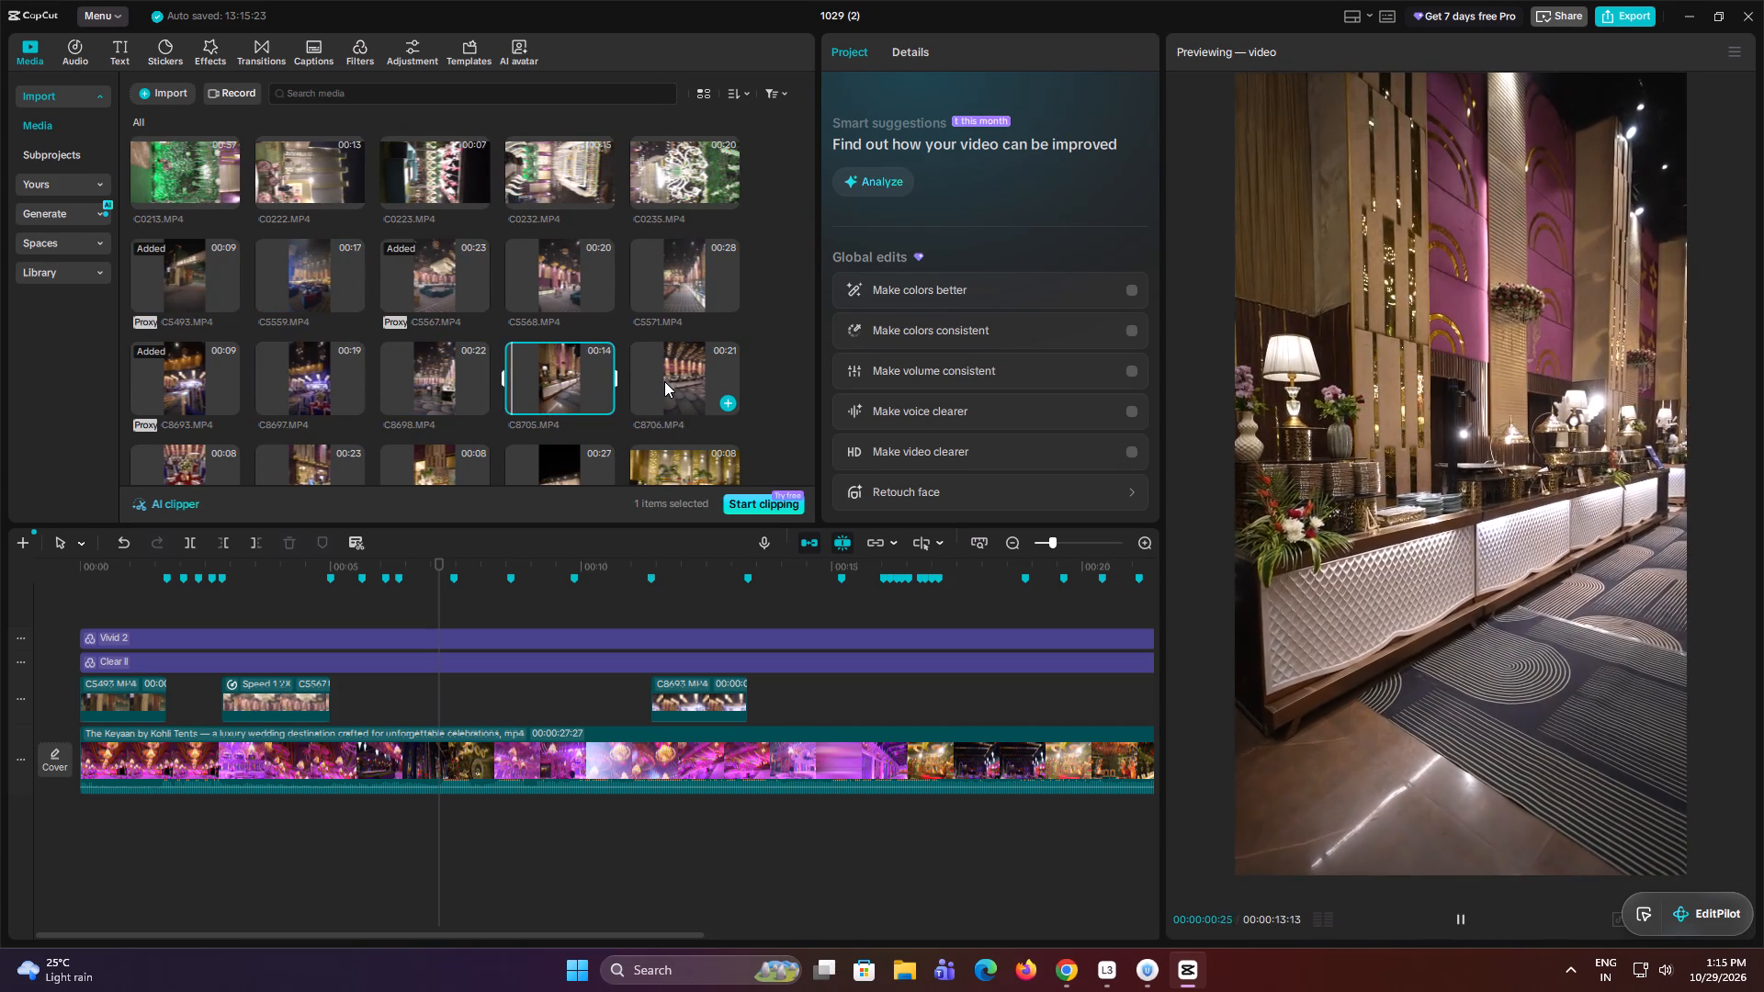
pyautogui.click(664, 381)
pyautogui.scroll(-1, 577, 399)
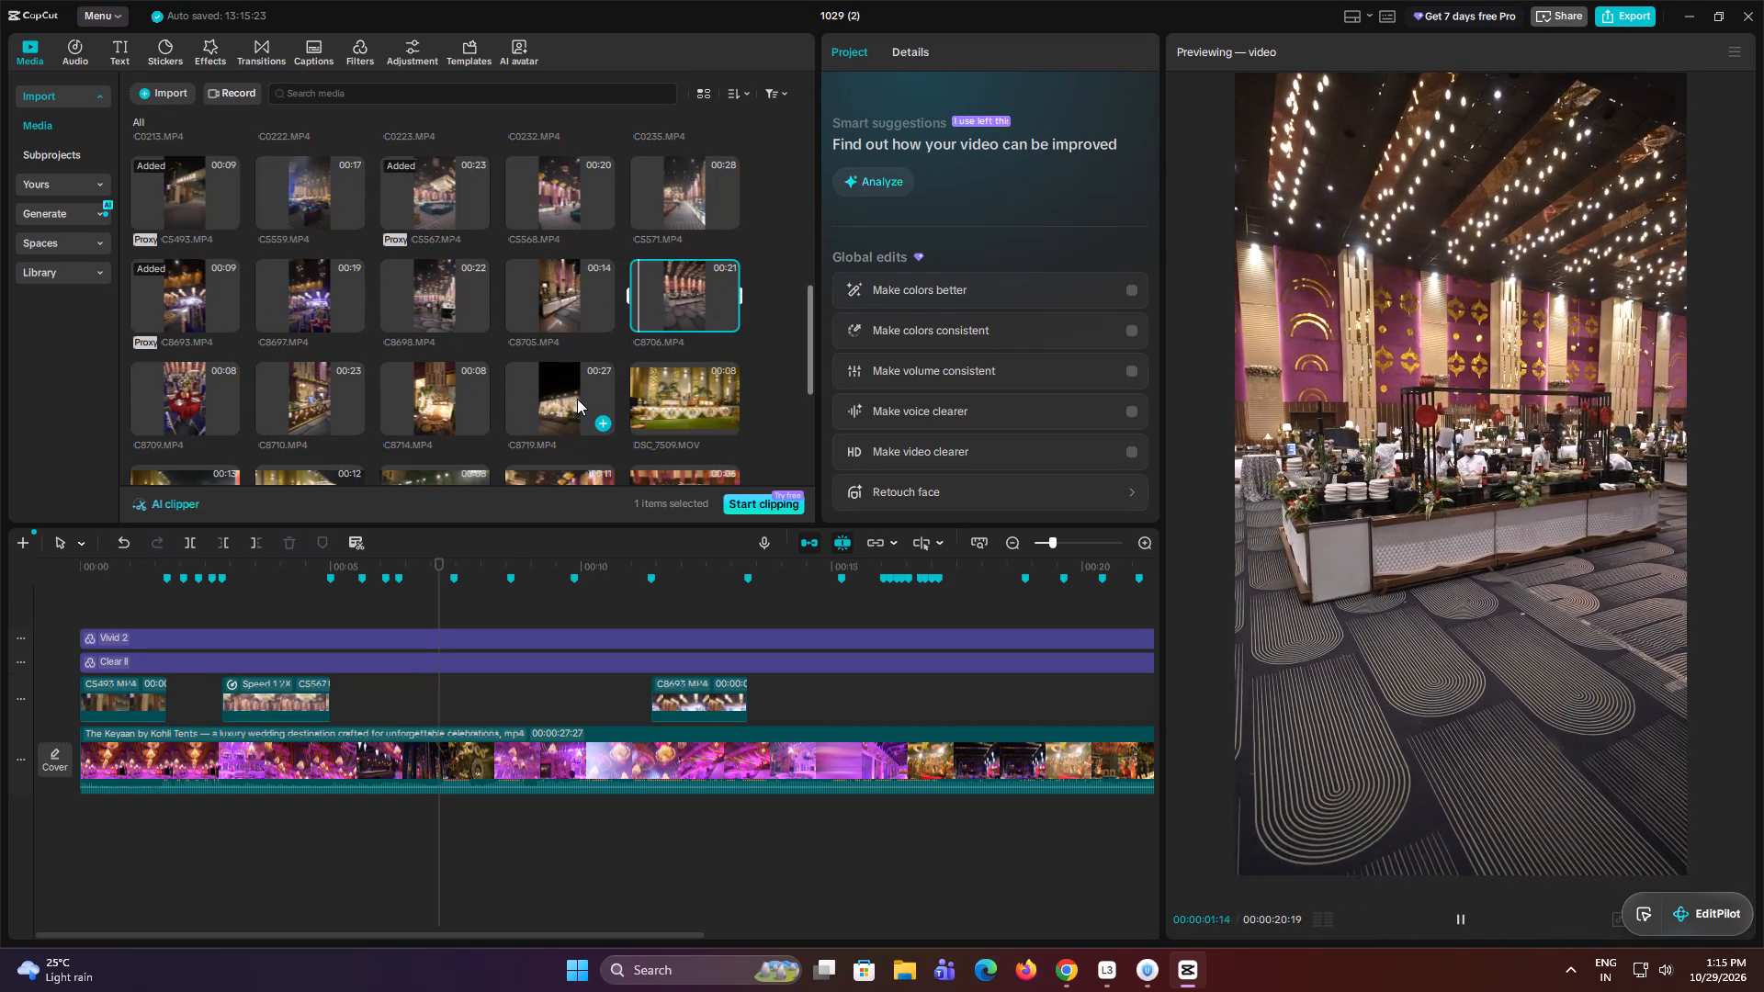
# Place C8714.MP4 on a track above the clips, trim its start to 00:00:08:06, and move it back to the marker just after six seconds.
pyautogui.click(426, 403)
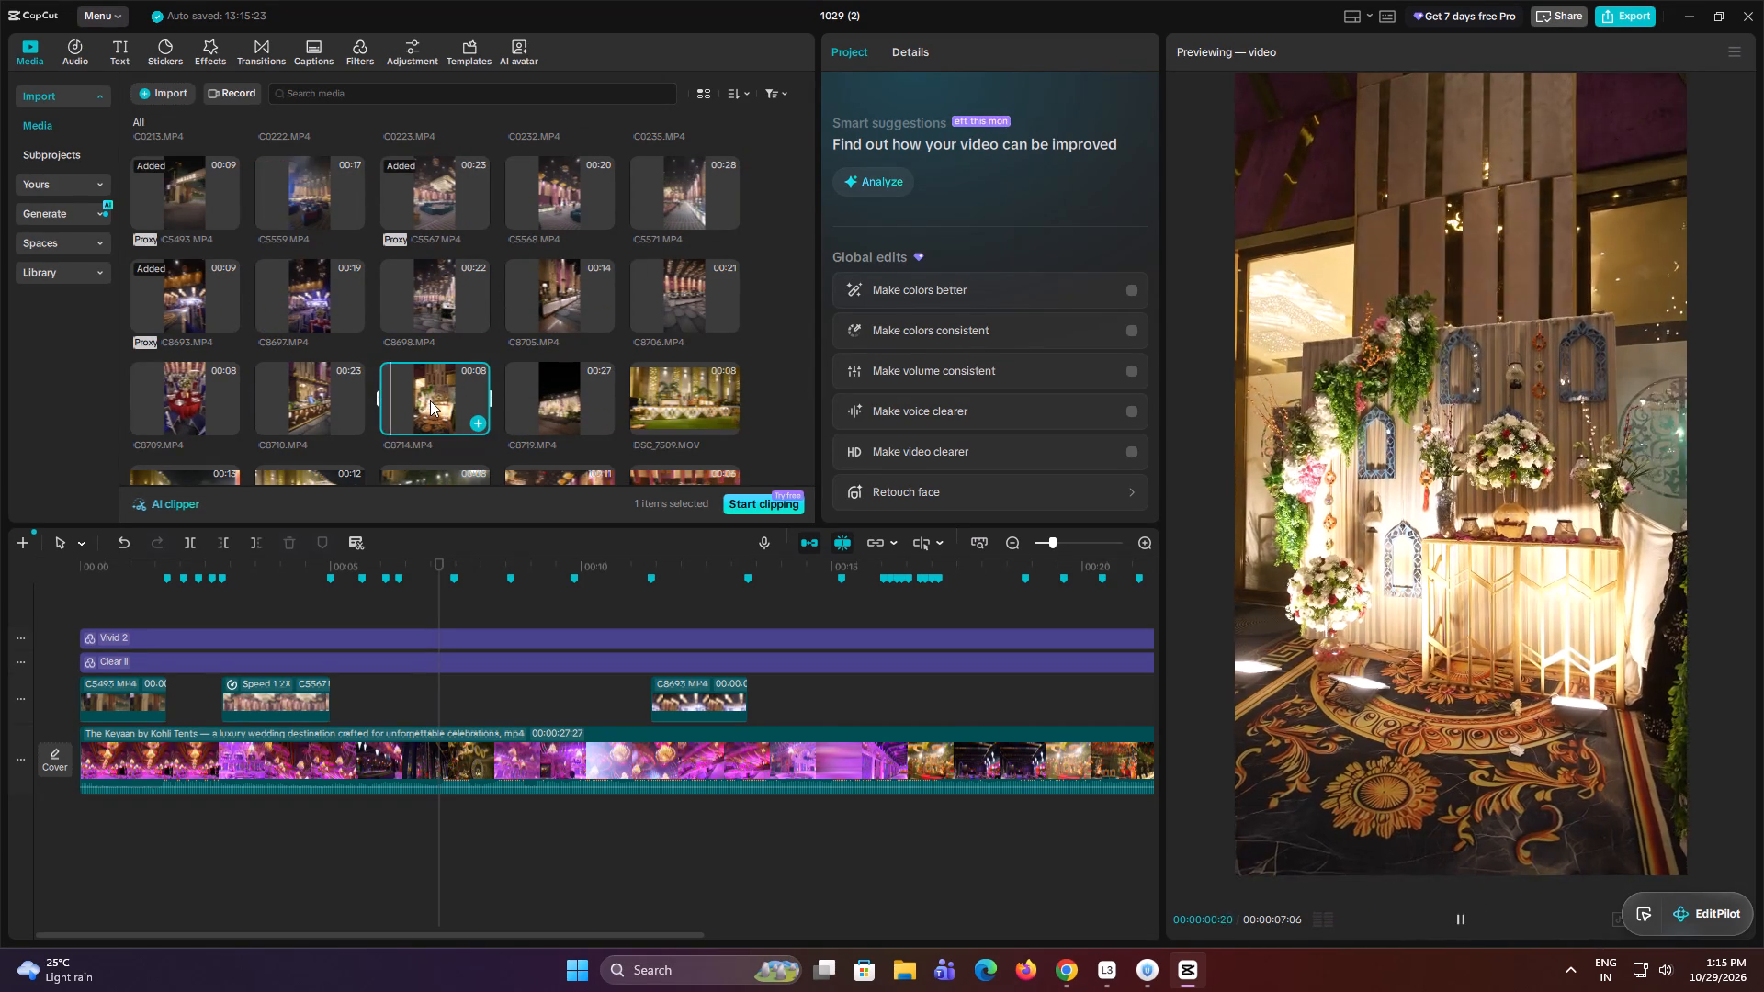
pyautogui.moveTo(435, 400); pyautogui.dragTo(407, 682)
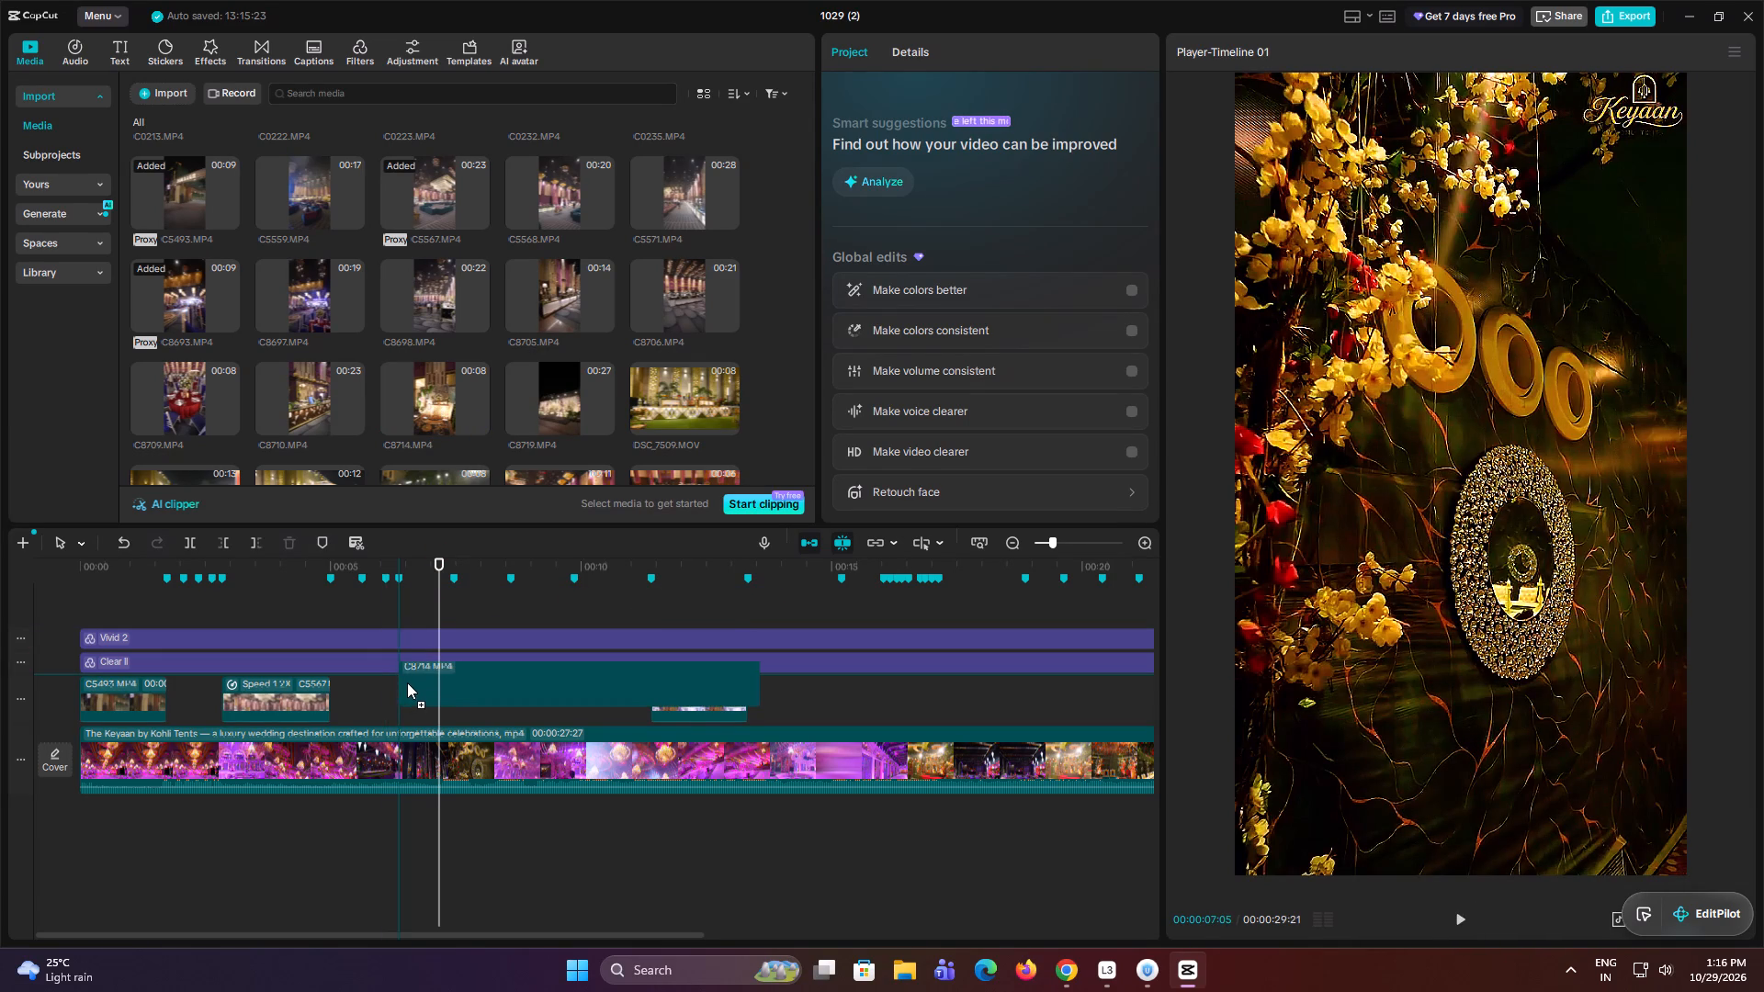
pyautogui.moveTo(407, 682); pyautogui.dragTo(401, 686)
pyautogui.click(401, 602)
pyautogui.moveTo(401, 602); pyautogui.dragTo(492, 616)
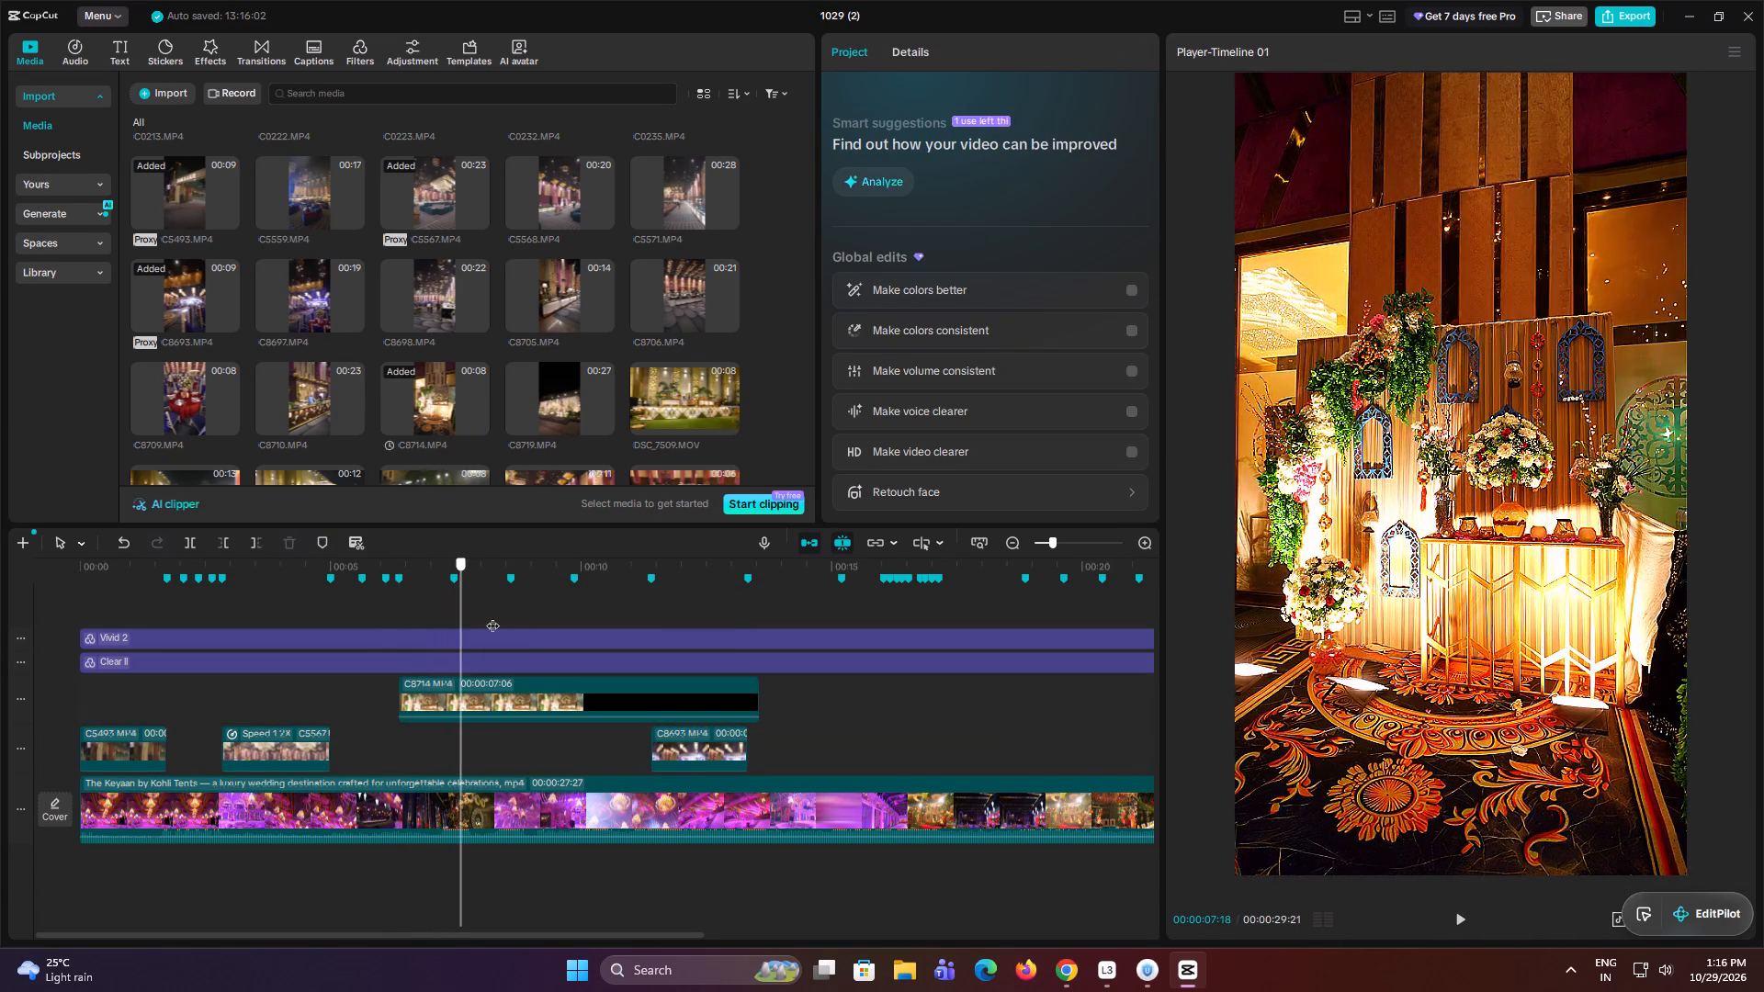
pyautogui.moveTo(492, 616); pyautogui.dragTo(492, 636)
pyautogui.click(506, 693)
pyautogui.press('q')
pyautogui.moveTo(513, 699); pyautogui.dragTo(440, 693)
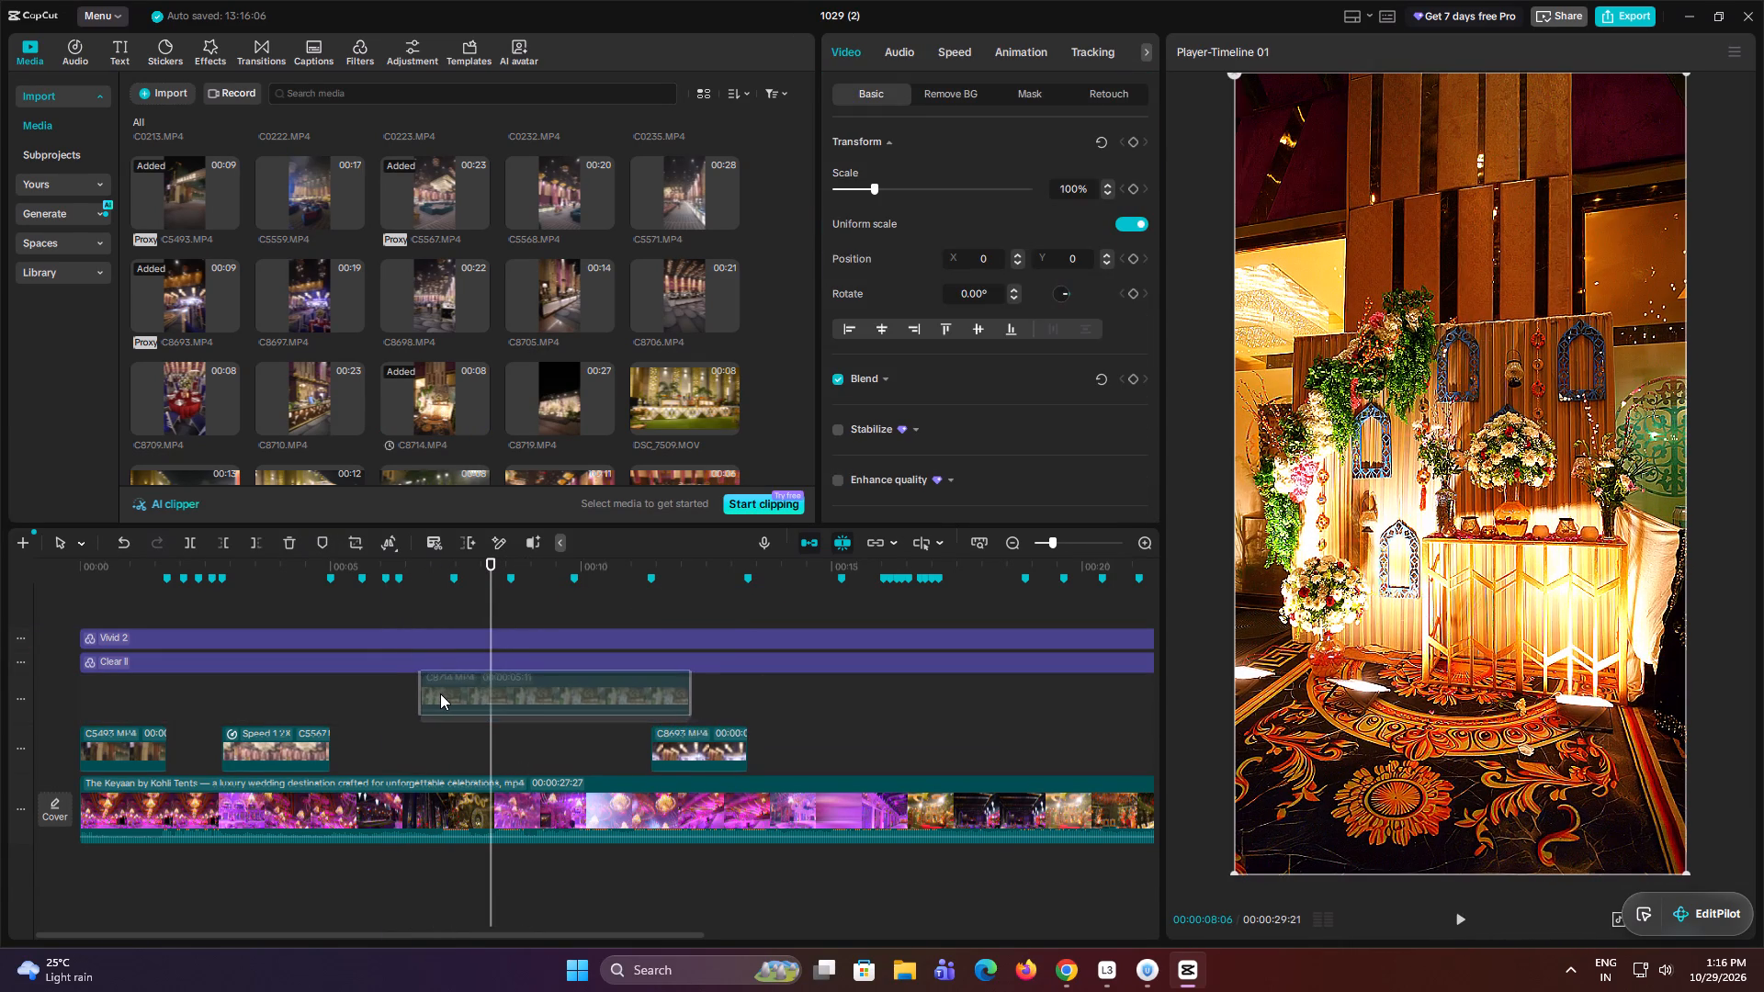
pyautogui.moveTo(440, 693); pyautogui.dragTo(423, 696)
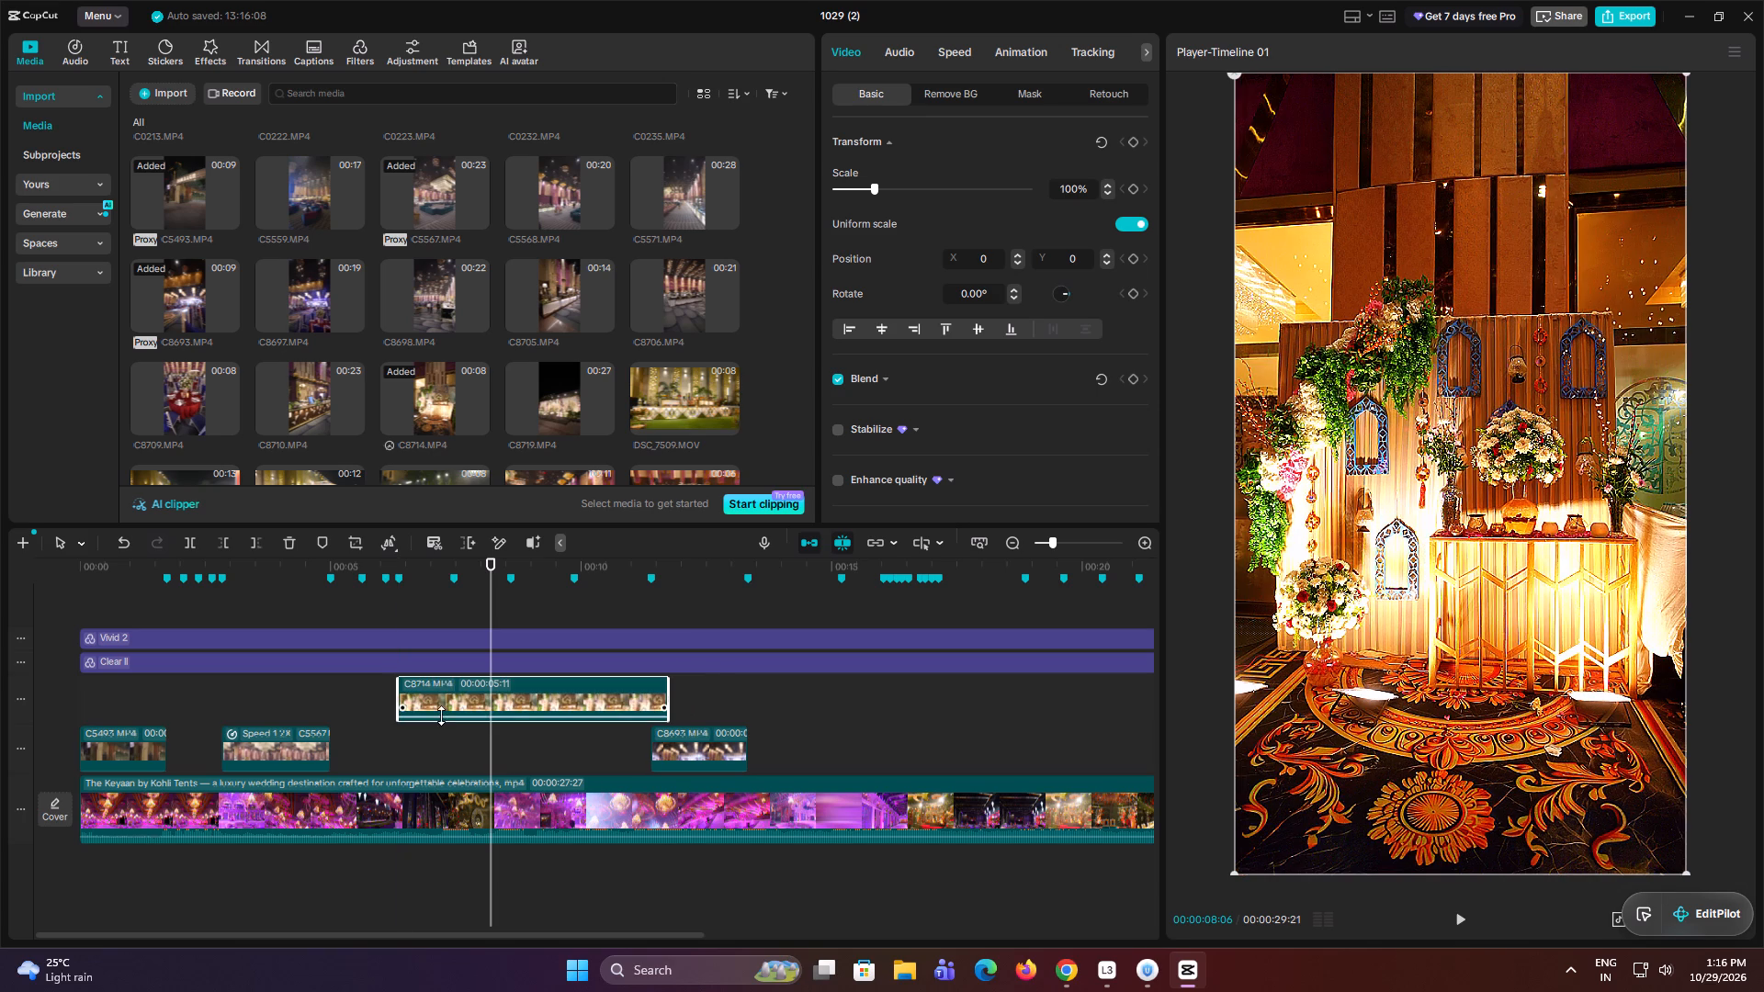
# Lower the audio volume of the C8714.MP4 clip.
pyautogui.moveTo(441, 716); pyautogui.dragTo(435, 733)
# Trim the end of C8714.MP4 to the marker at 00:00:07:14 and move the clip down onto the main clip track.
pyautogui.click(469, 585)
pyautogui.moveTo(469, 584); pyautogui.dragTo(452, 592)
pyautogui.click(487, 686)
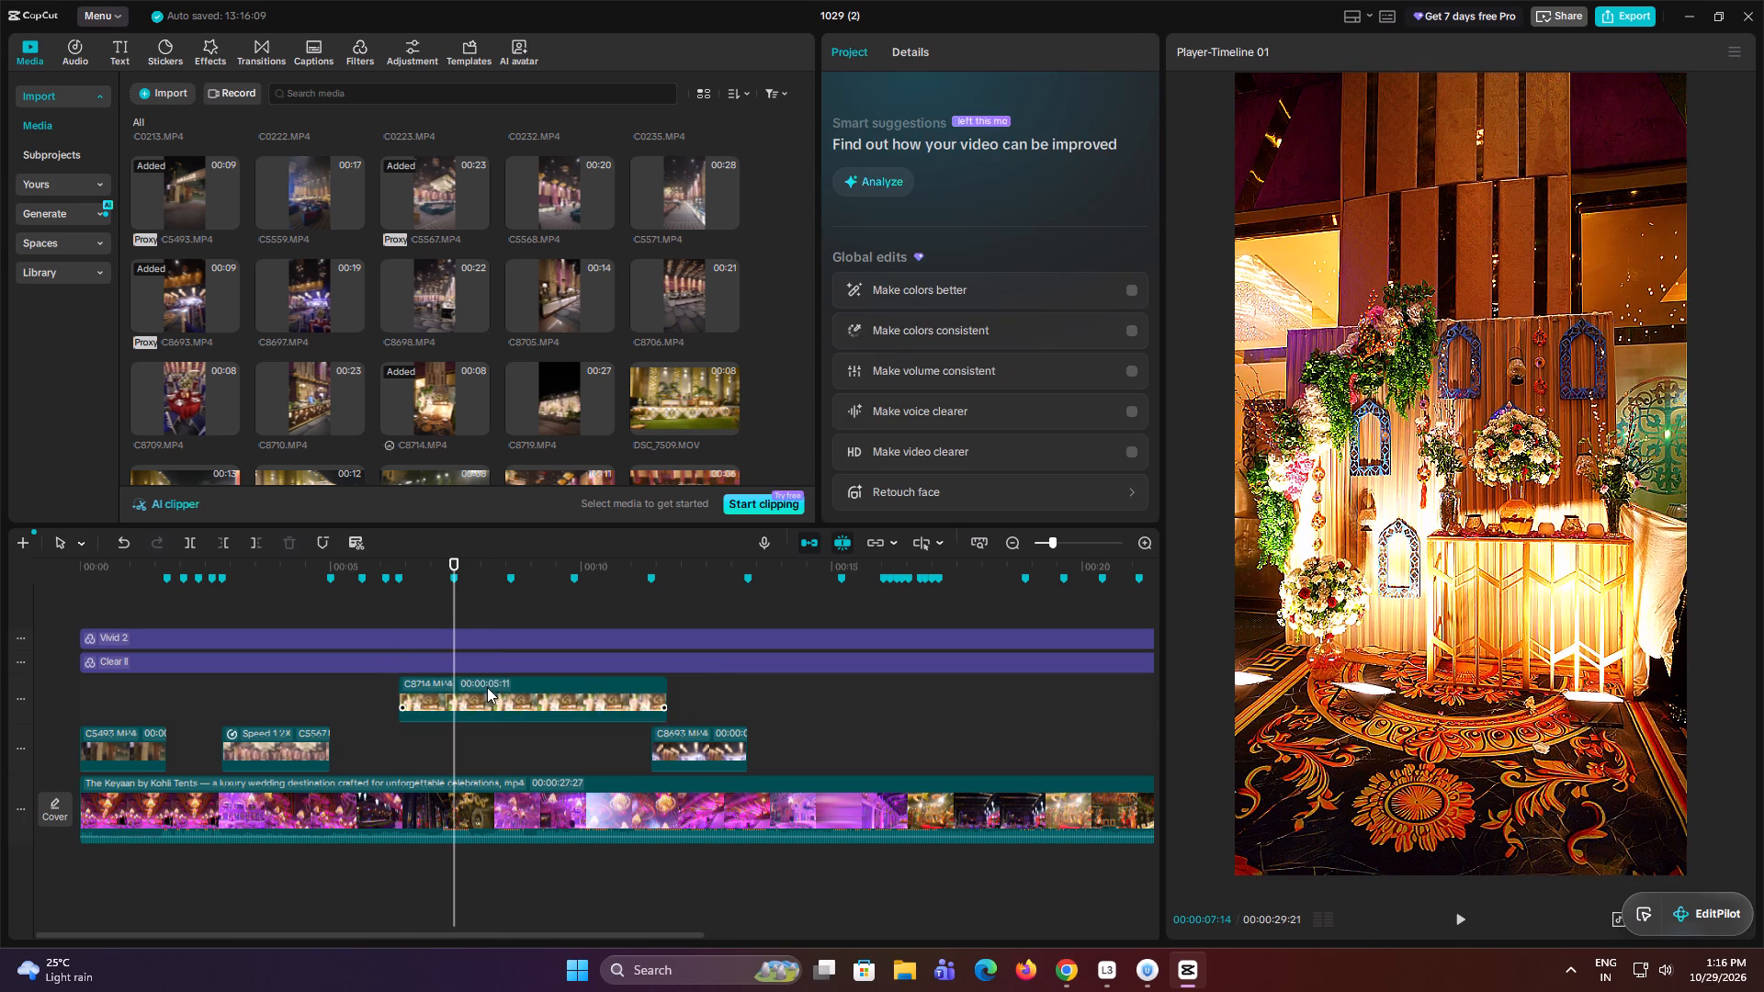
pyautogui.press('w')
pyautogui.moveTo(438, 692); pyautogui.dragTo(437, 738)
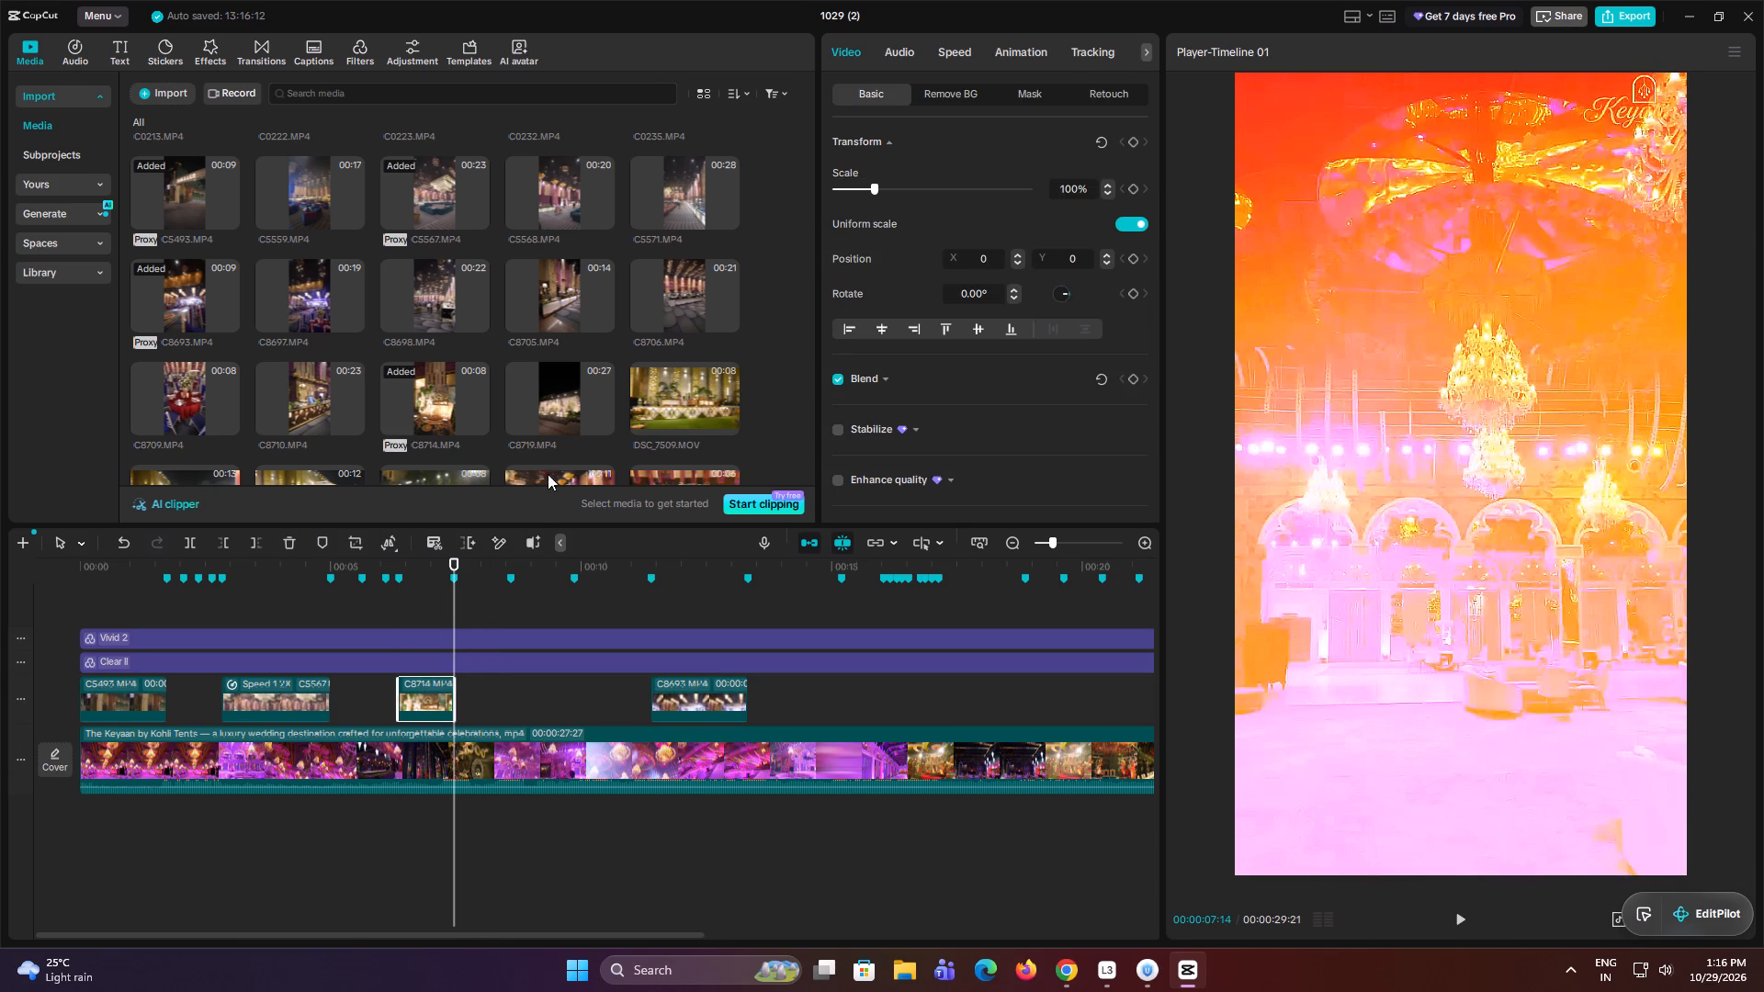
# Preview C8719.MP4, C8710.MP4, C8714.MP4, C8709.MP4, C8706.MP4 and C8698.MP4 for the shot preceding C8714.MP4.
pyautogui.click(568, 403)
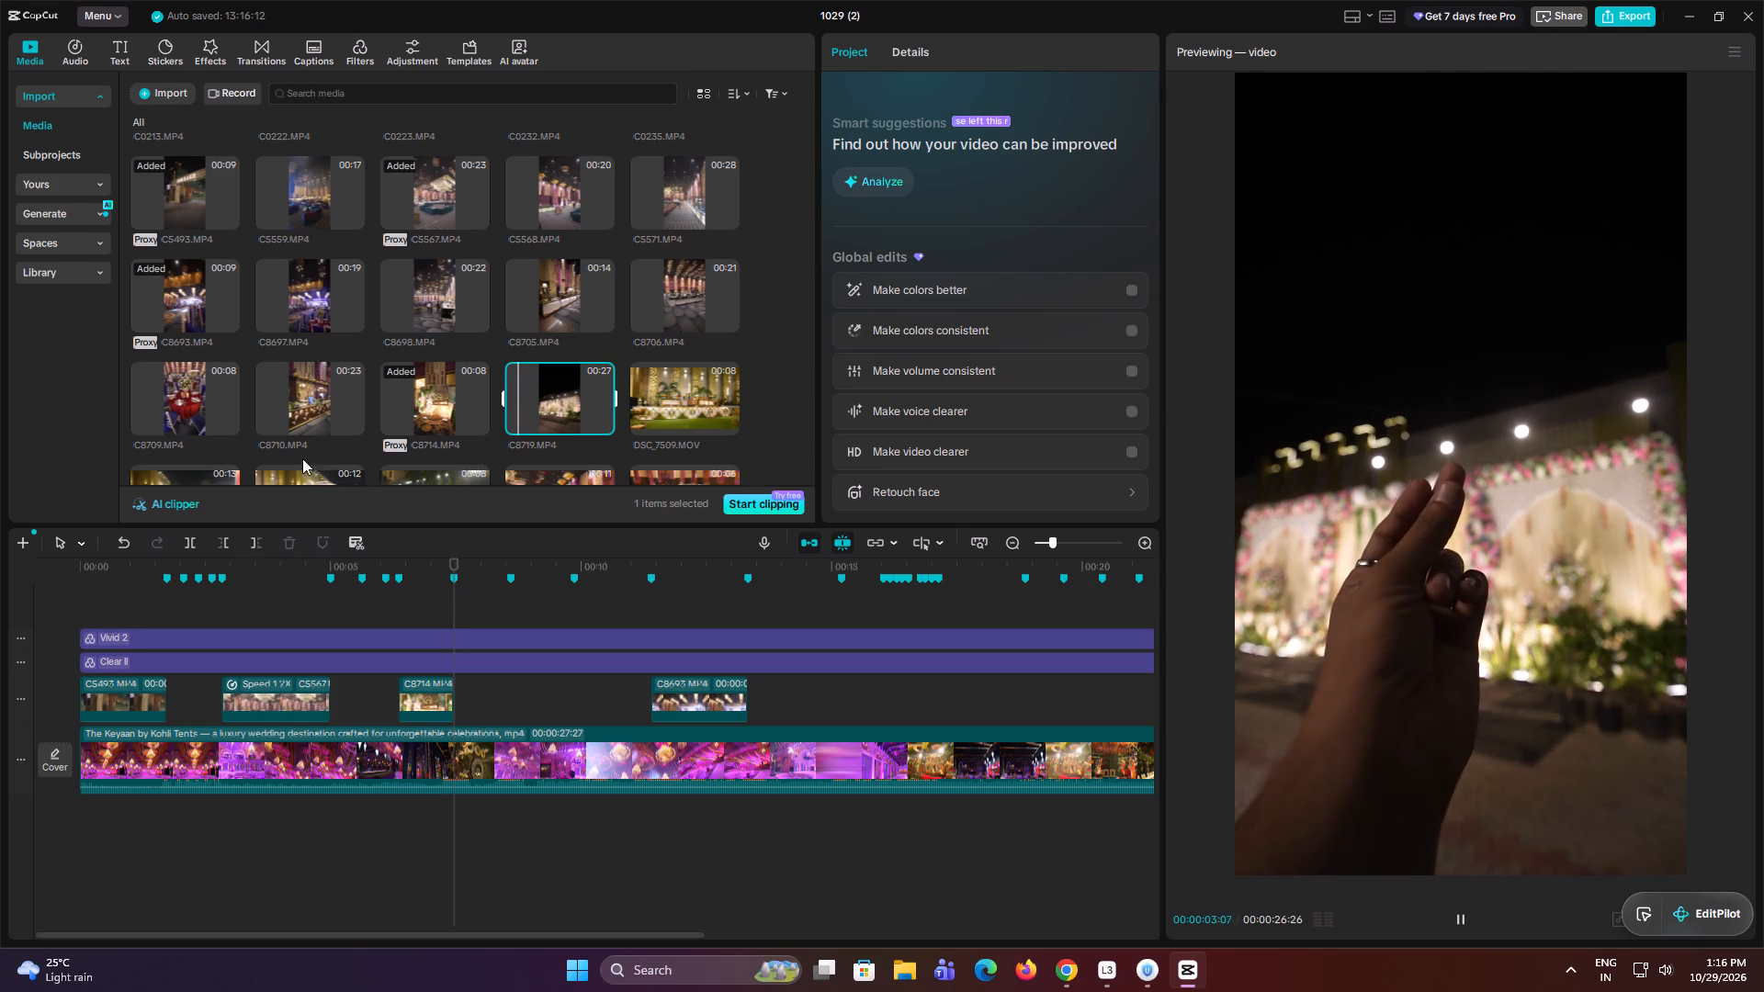
pyautogui.click(300, 413)
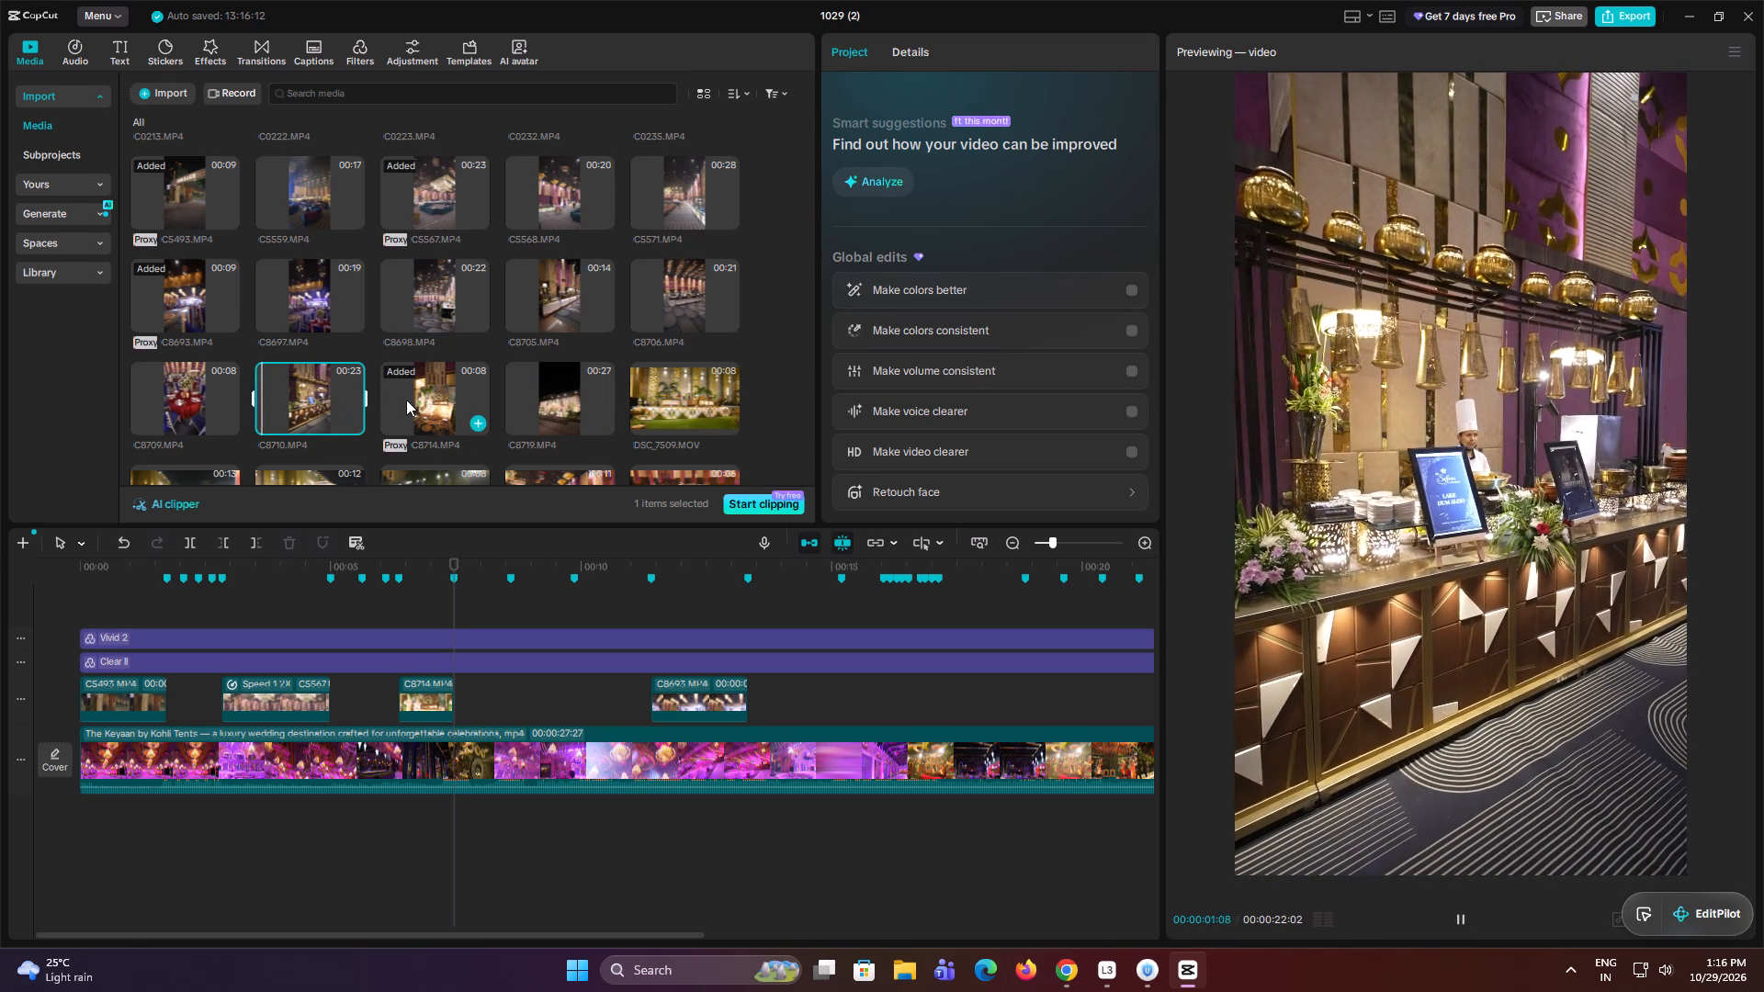
pyautogui.click(428, 405)
pyautogui.click(196, 405)
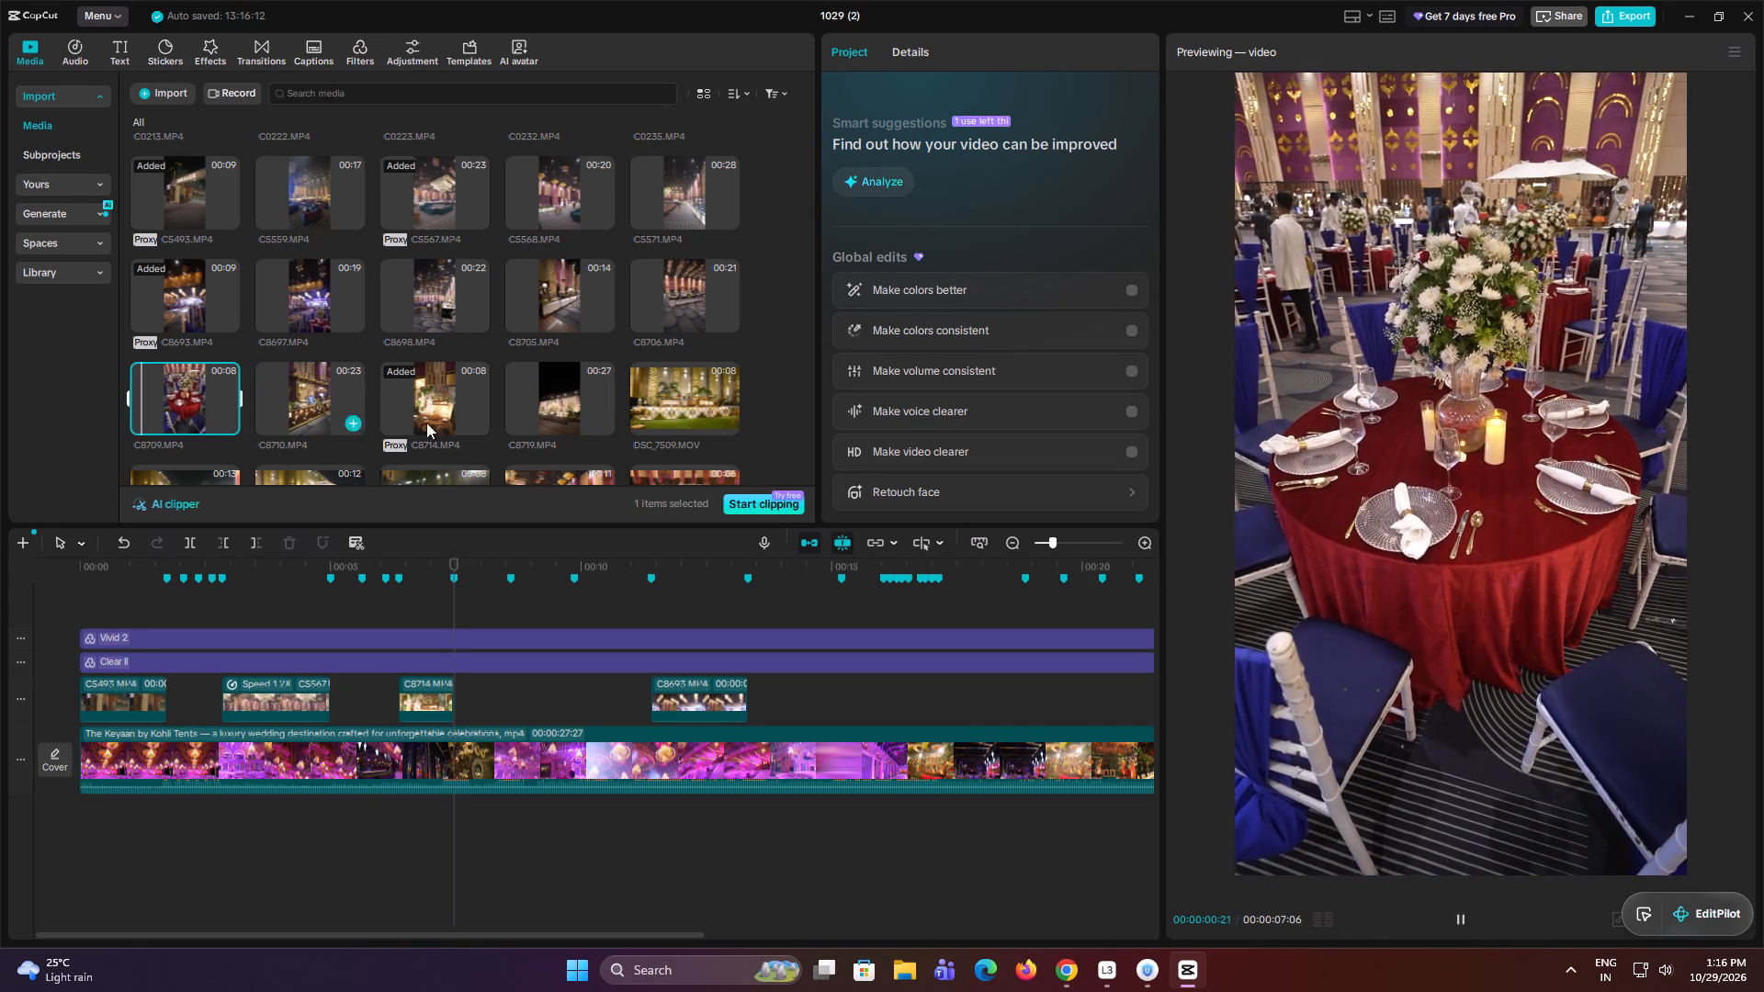
pyautogui.click(560, 408)
pyautogui.click(678, 295)
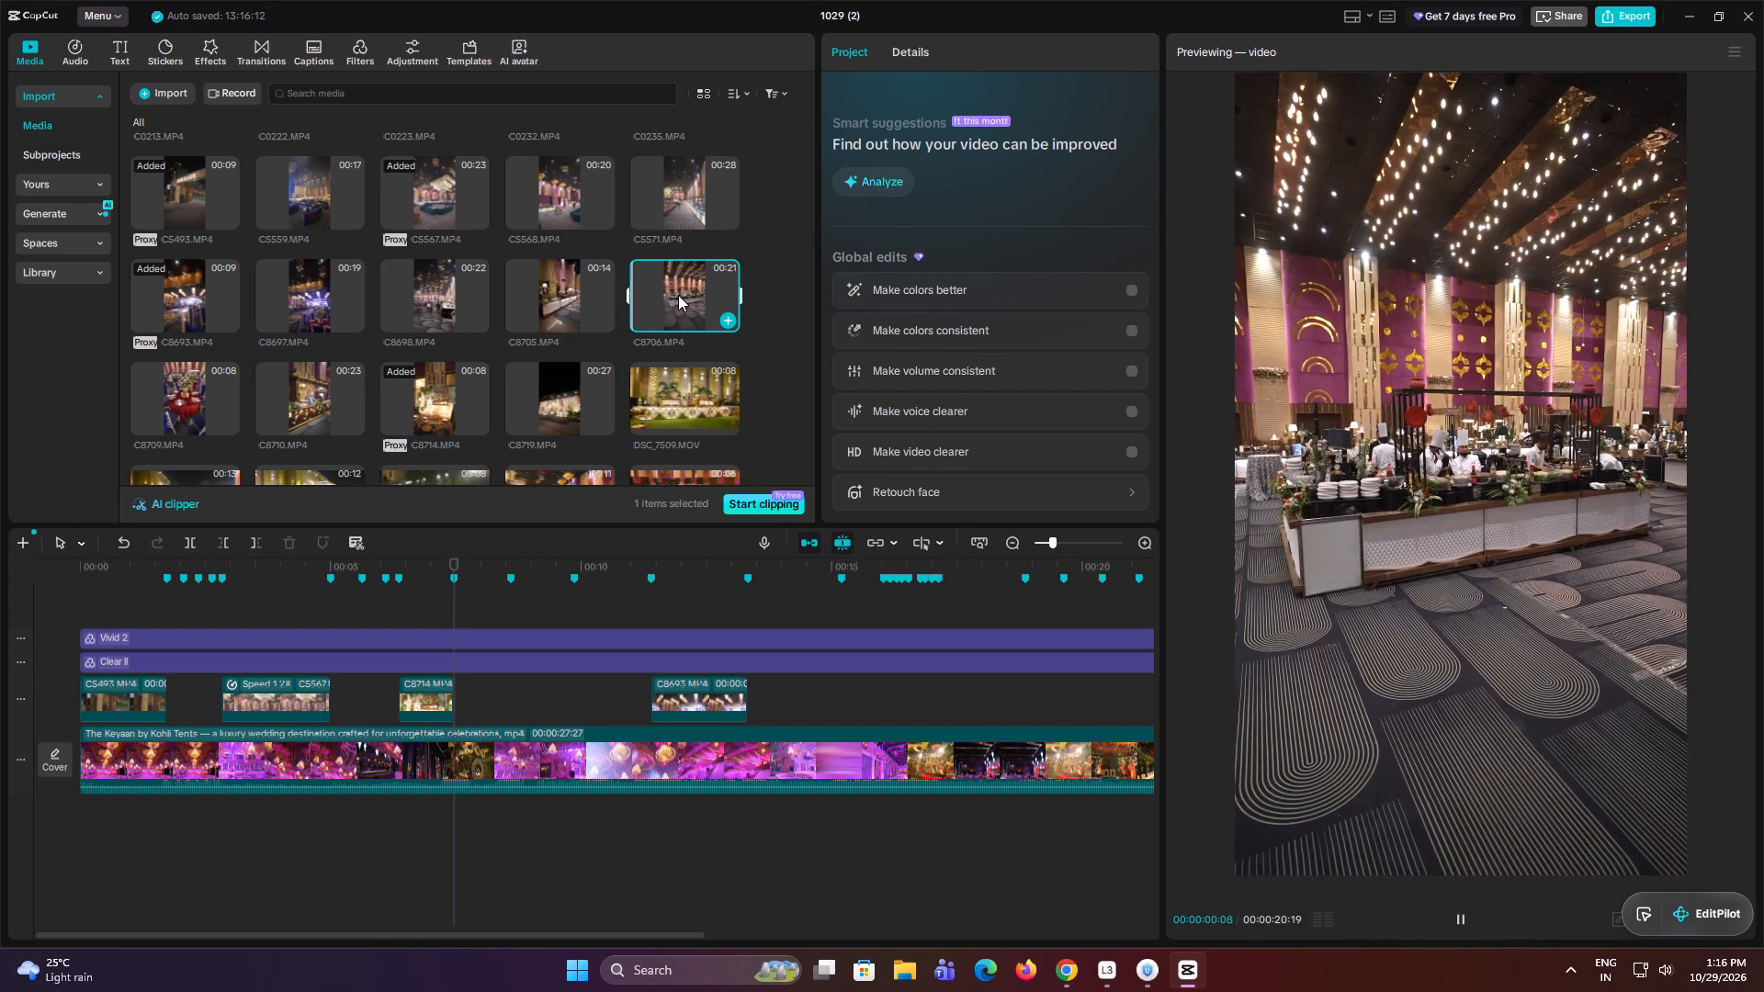
pyautogui.click(412, 286)
# Place C8710.MP4 on a track above the clips, starting at the marker at 00:00:05:19, and scrub through its footage.
pyautogui.click(312, 406)
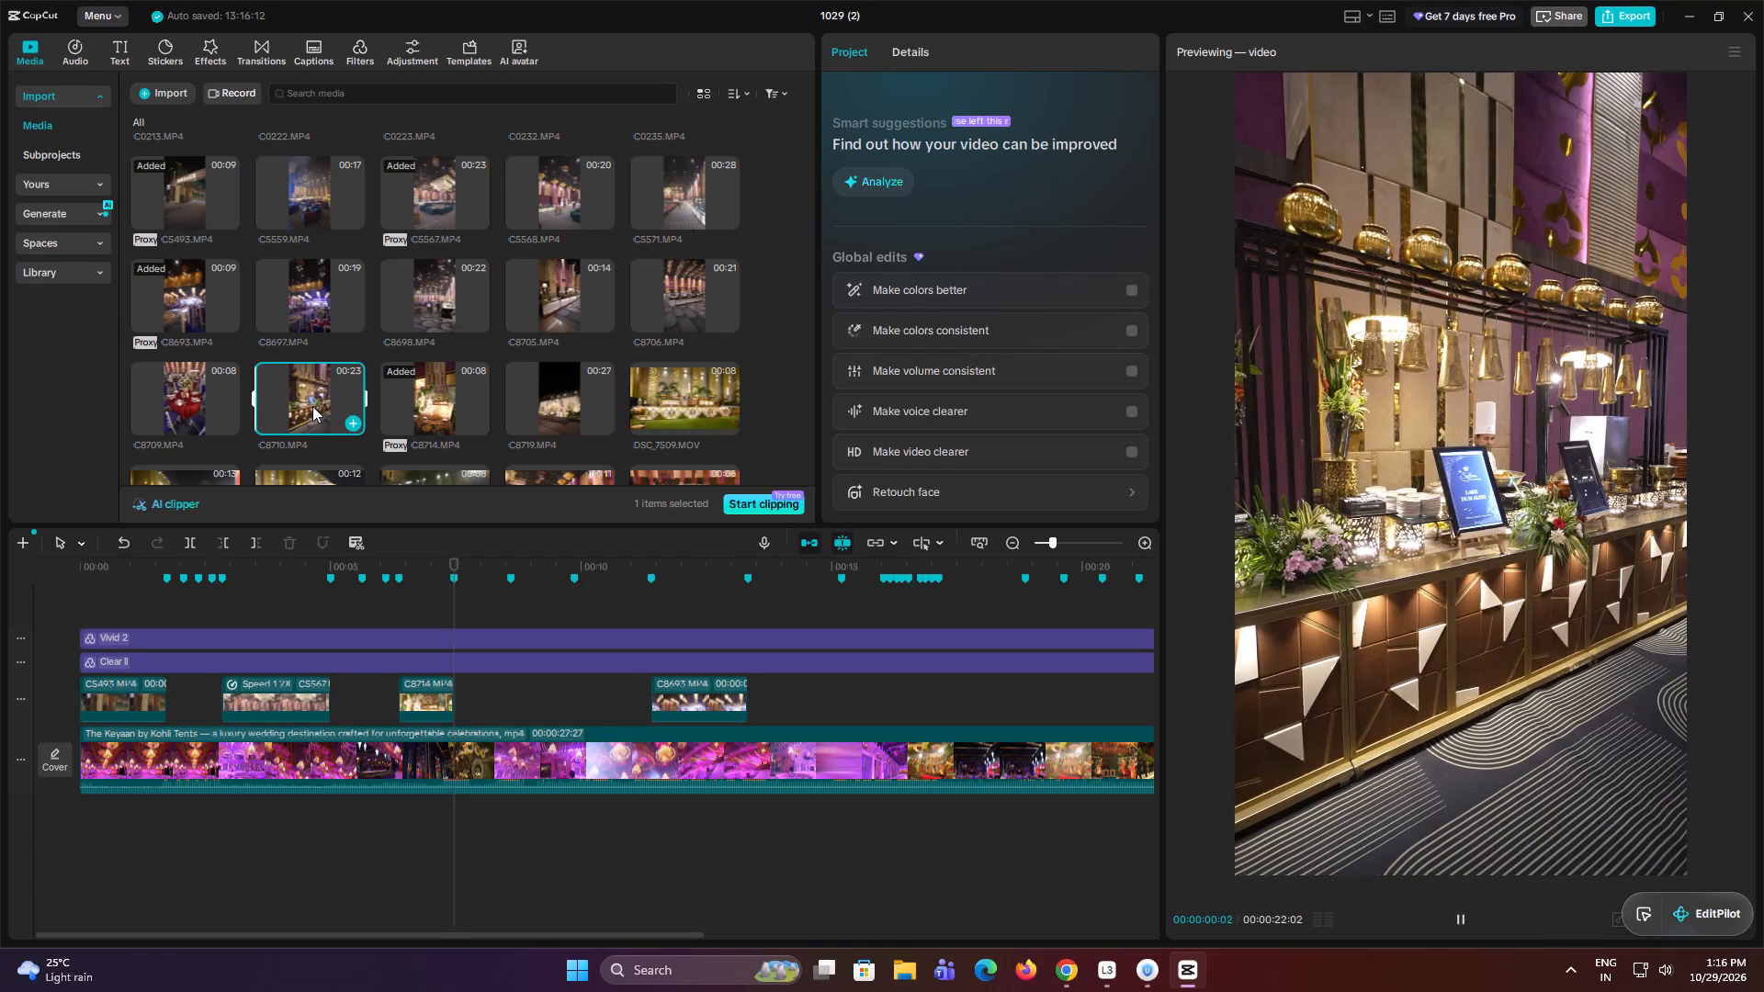
pyautogui.moveTo(315, 400); pyautogui.dragTo(382, 671)
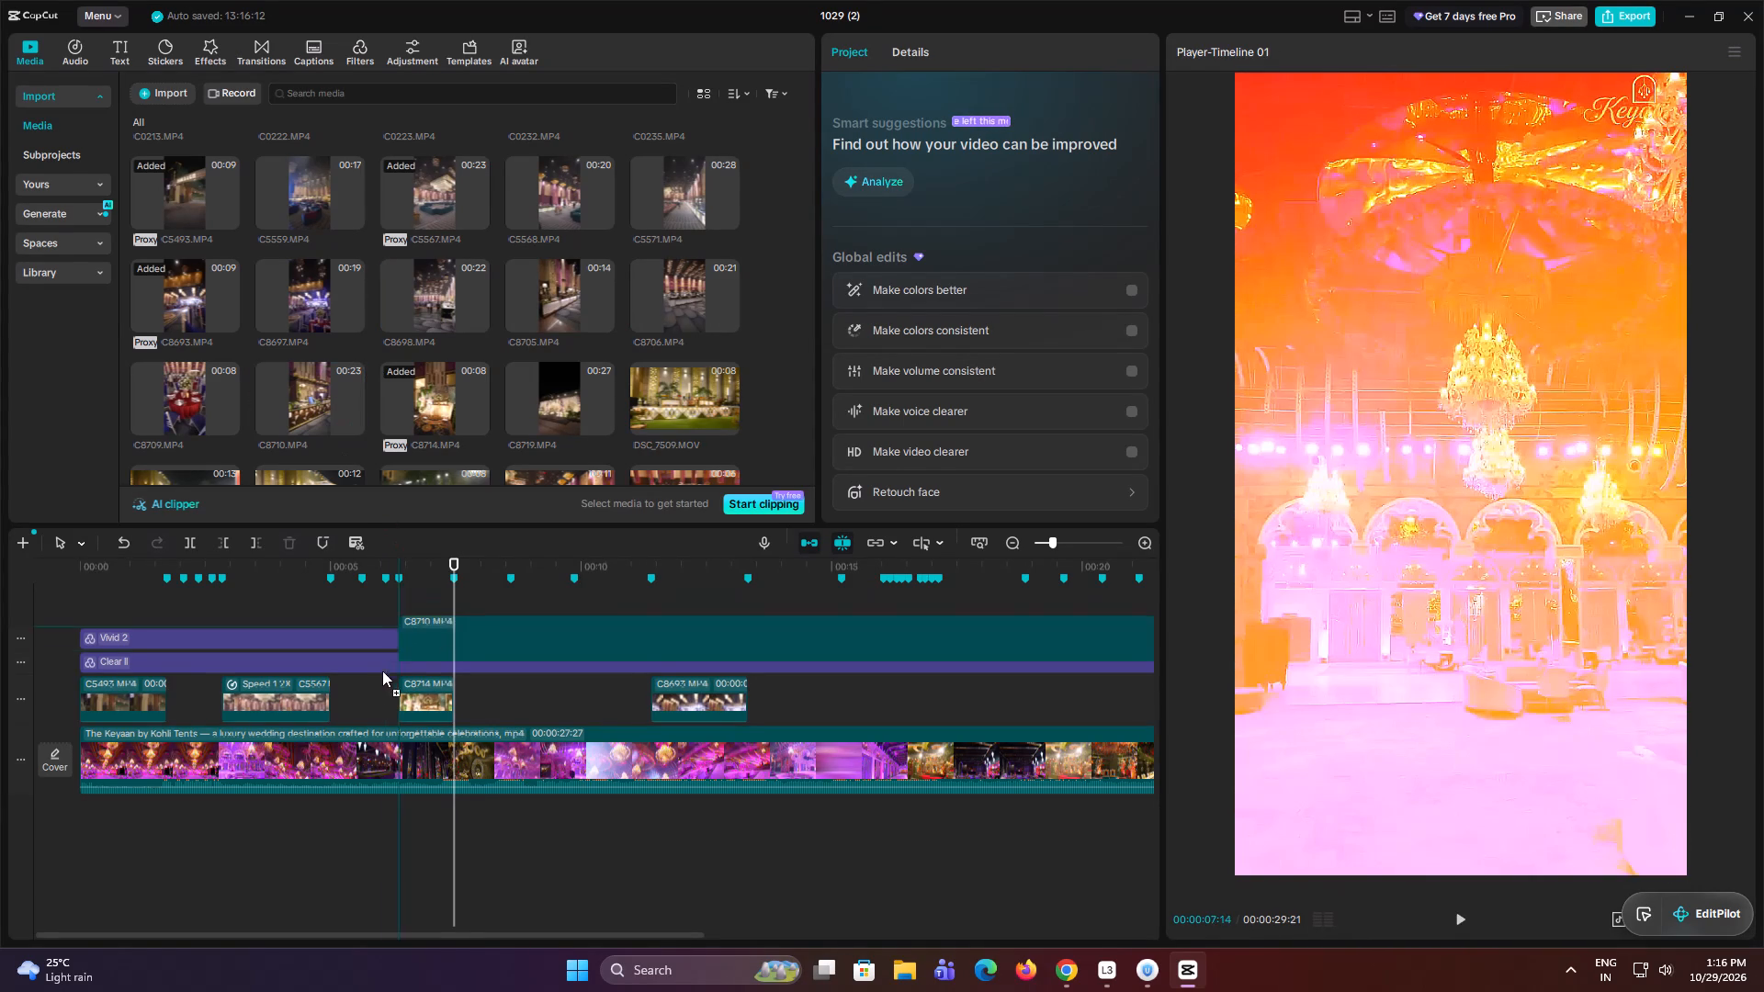
pyautogui.moveTo(382, 671); pyautogui.dragTo(364, 685)
pyautogui.click(364, 601)
pyautogui.moveTo(364, 601); pyautogui.dragTo(438, 618)
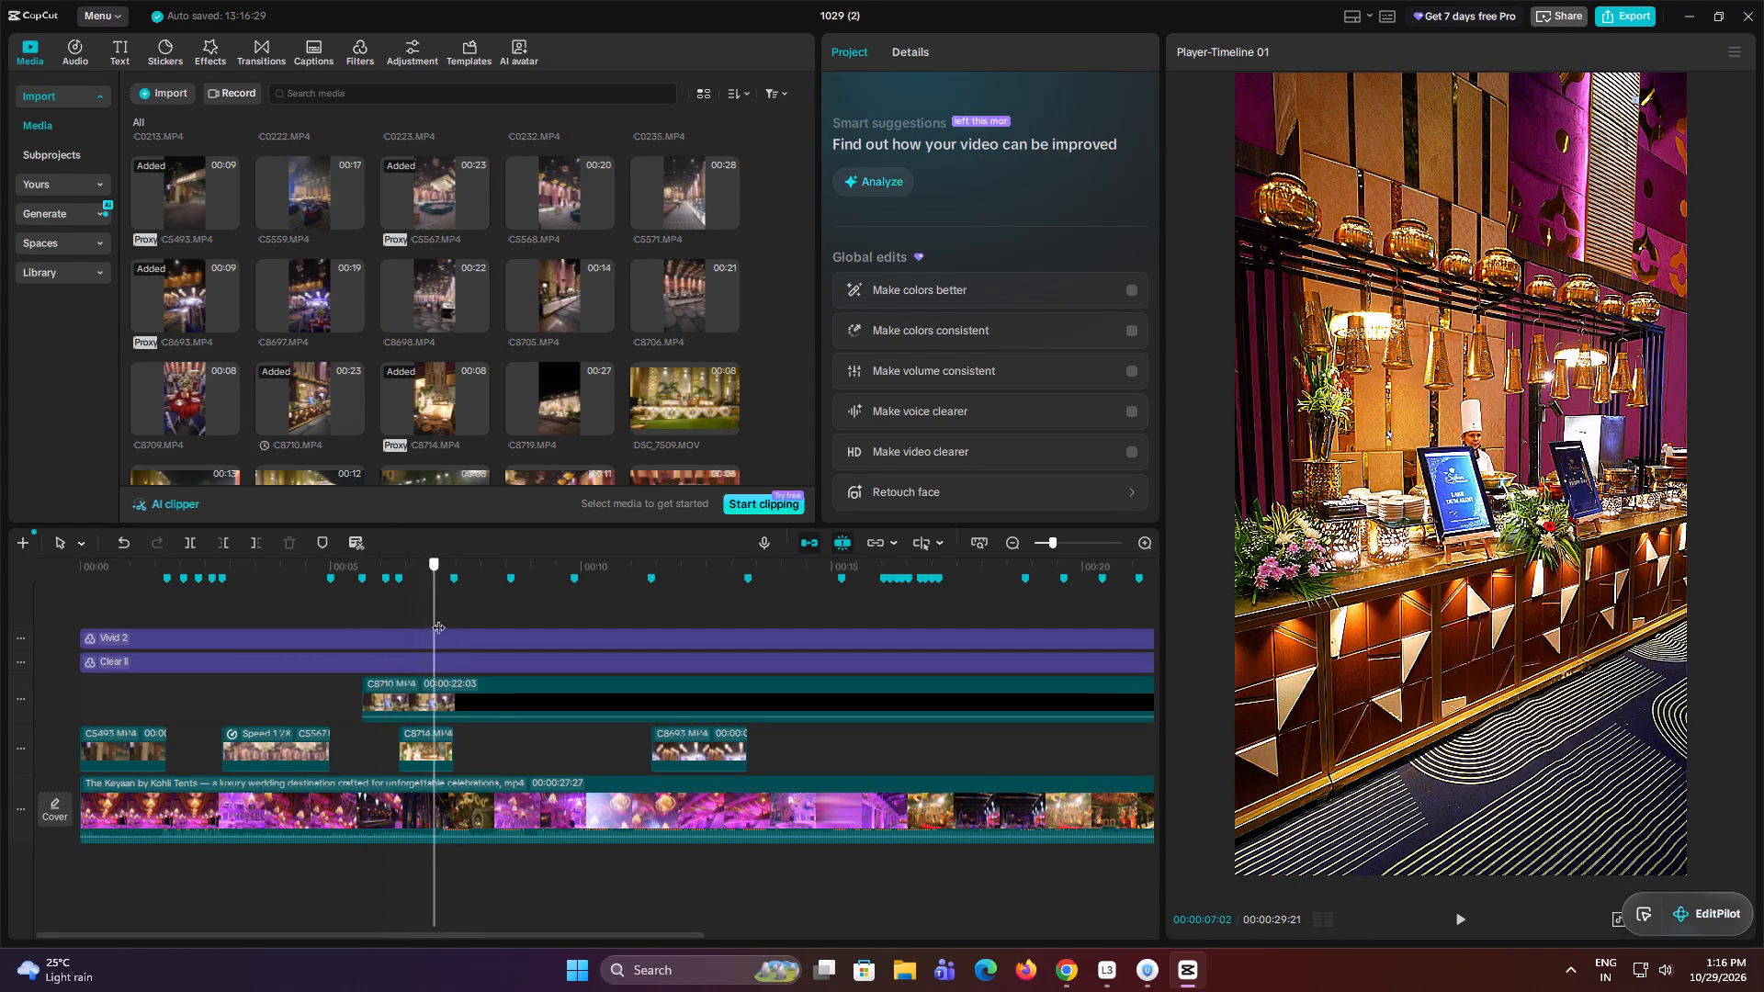
pyautogui.moveTo(438, 618); pyautogui.dragTo(661, 660)
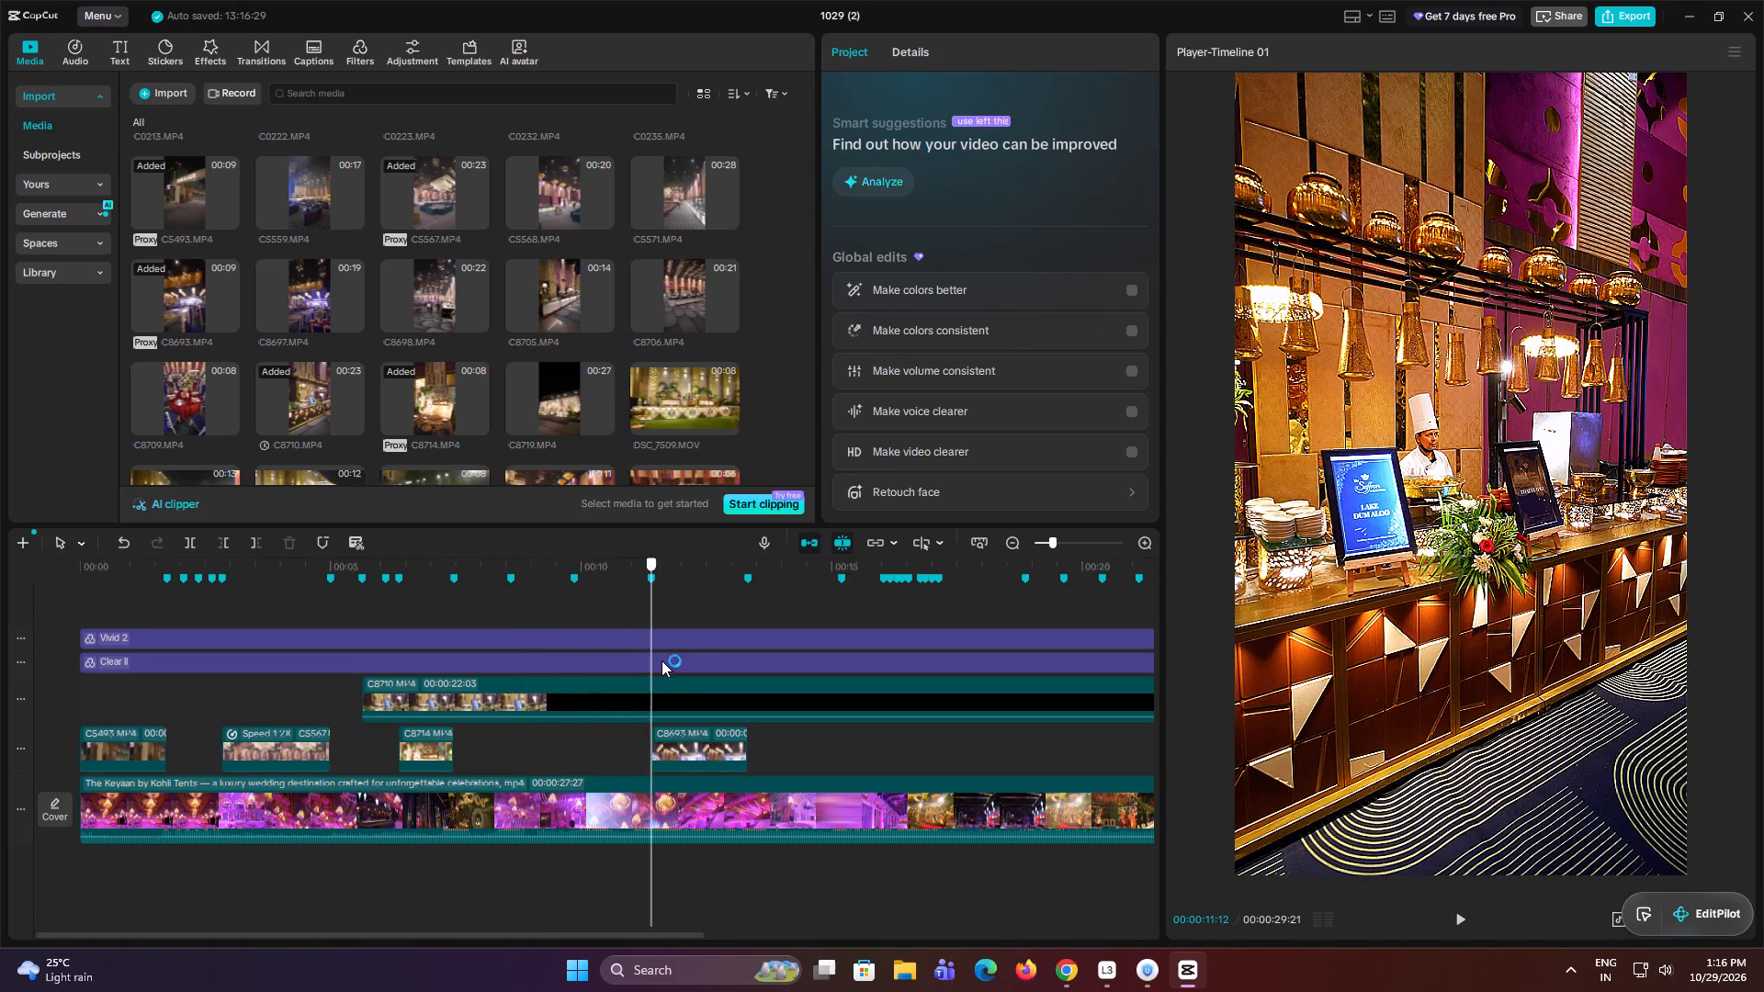
pyautogui.moveTo(661, 660); pyautogui.dragTo(365, 644)
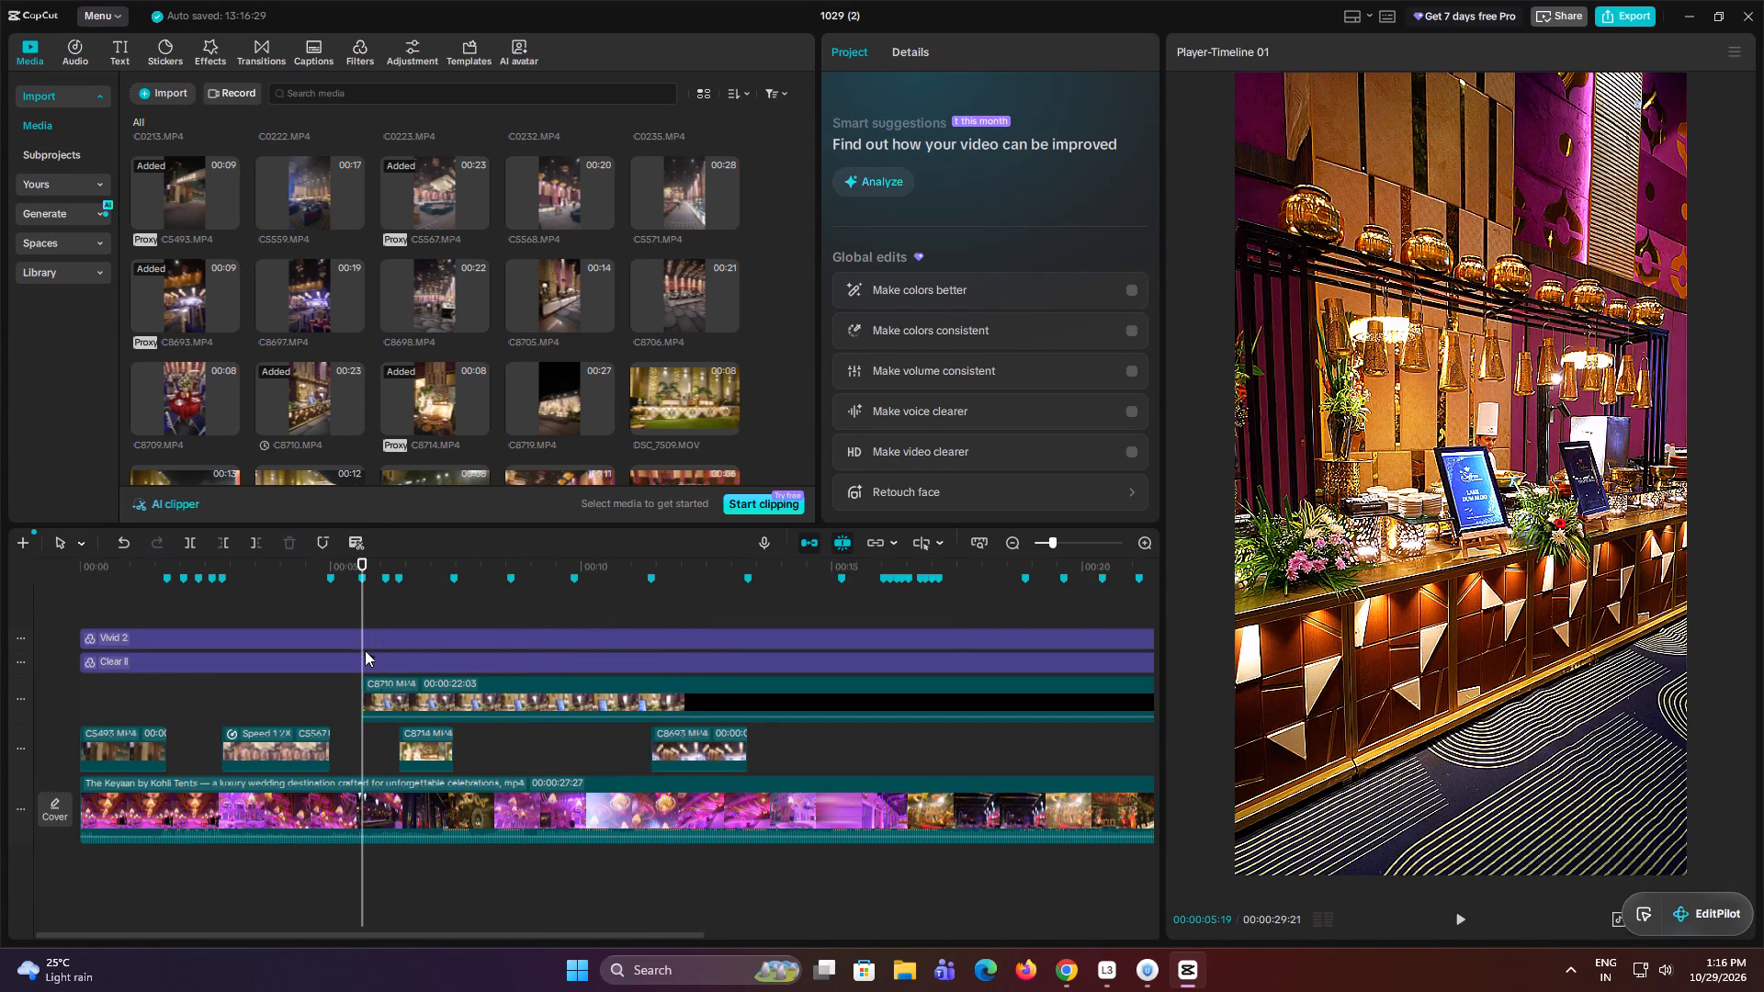
# Lower the audio volume of the C8710.MP4 clip to −∞ dB.
pyautogui.moveTo(406, 716); pyautogui.dragTo(406, 728)
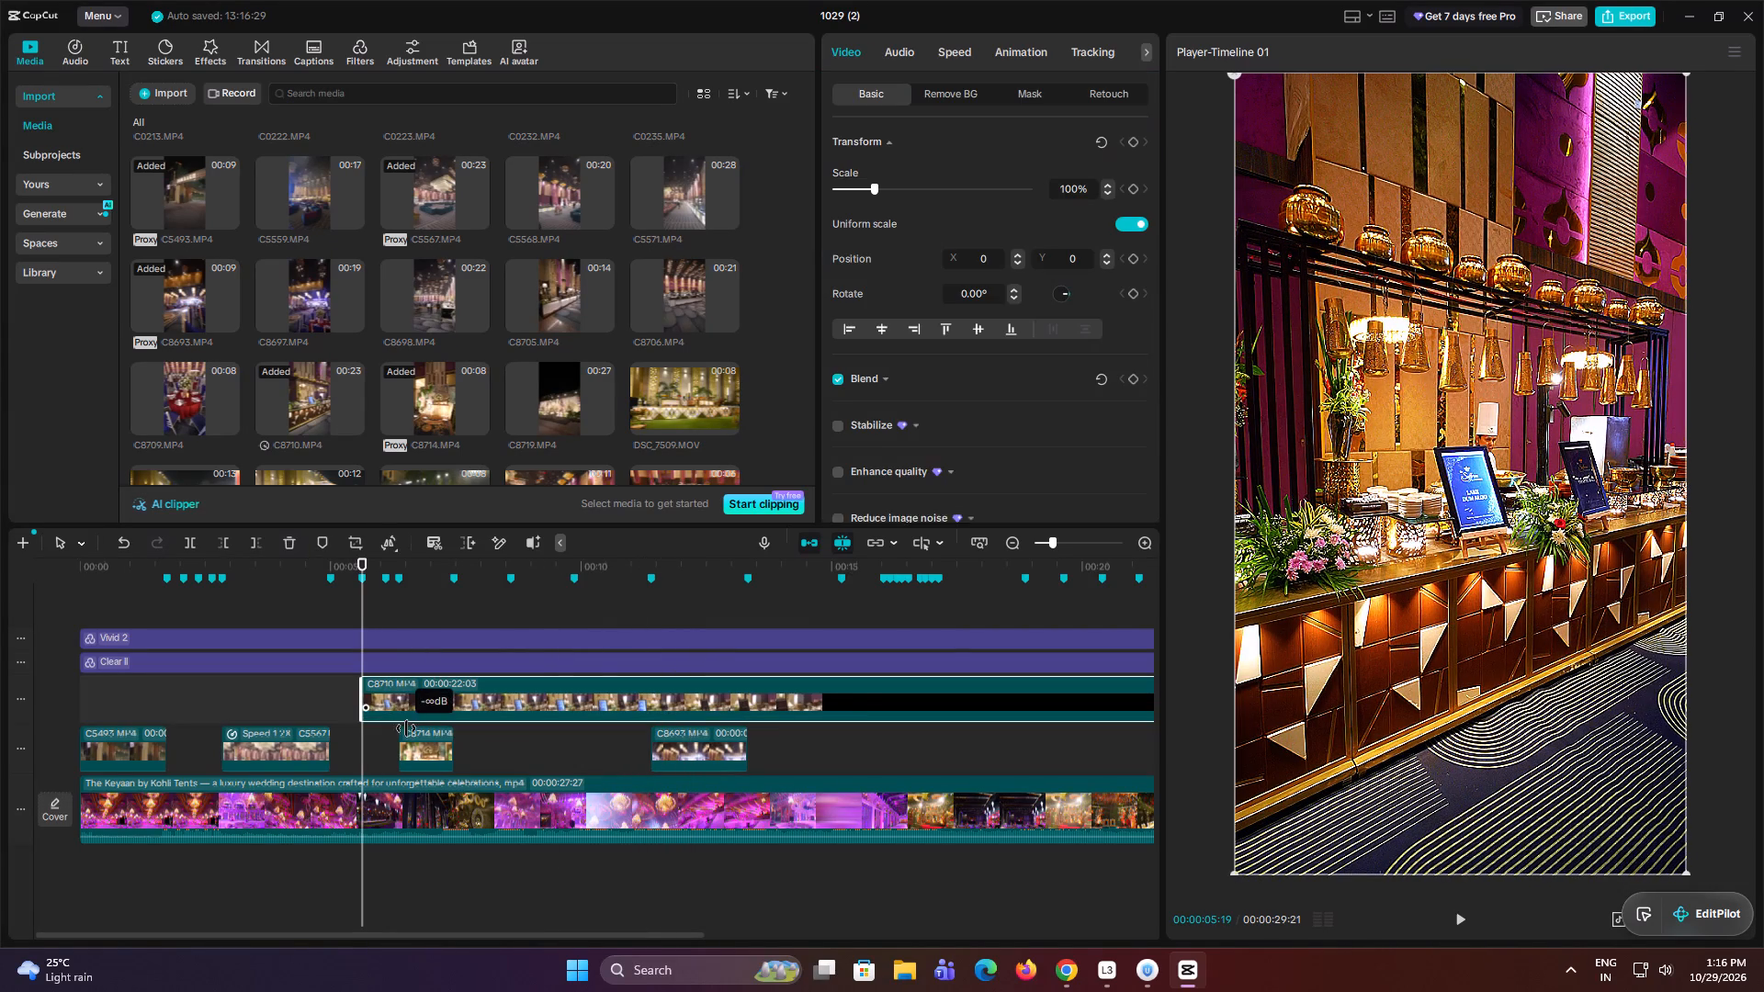
pyautogui.moveTo(406, 728); pyautogui.dragTo(406, 730)
# Play C8710.MP4, trim its end to the marker at 00:00:06:03, and play back the section leading into C8714.MP4.
pyautogui.press('space')
pyautogui.press('space')
pyautogui.click(385, 636)
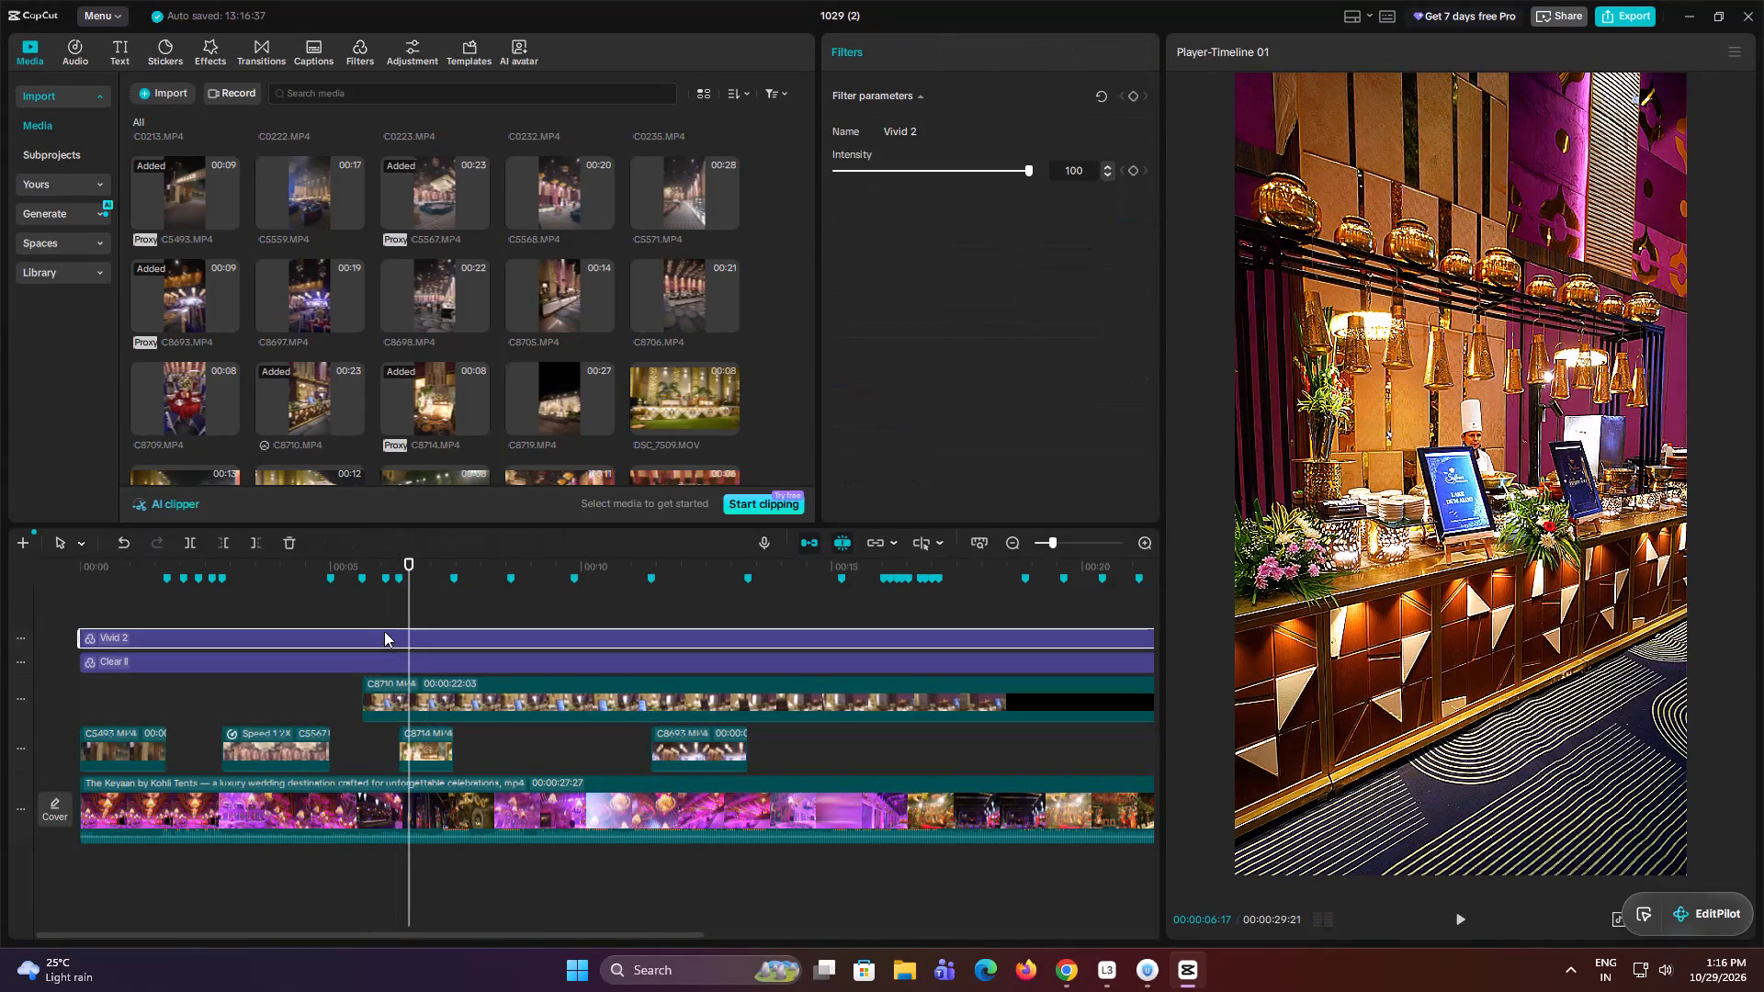
pyautogui.doubleClick(380, 608)
pyautogui.click(402, 700)
pyautogui.press('w')
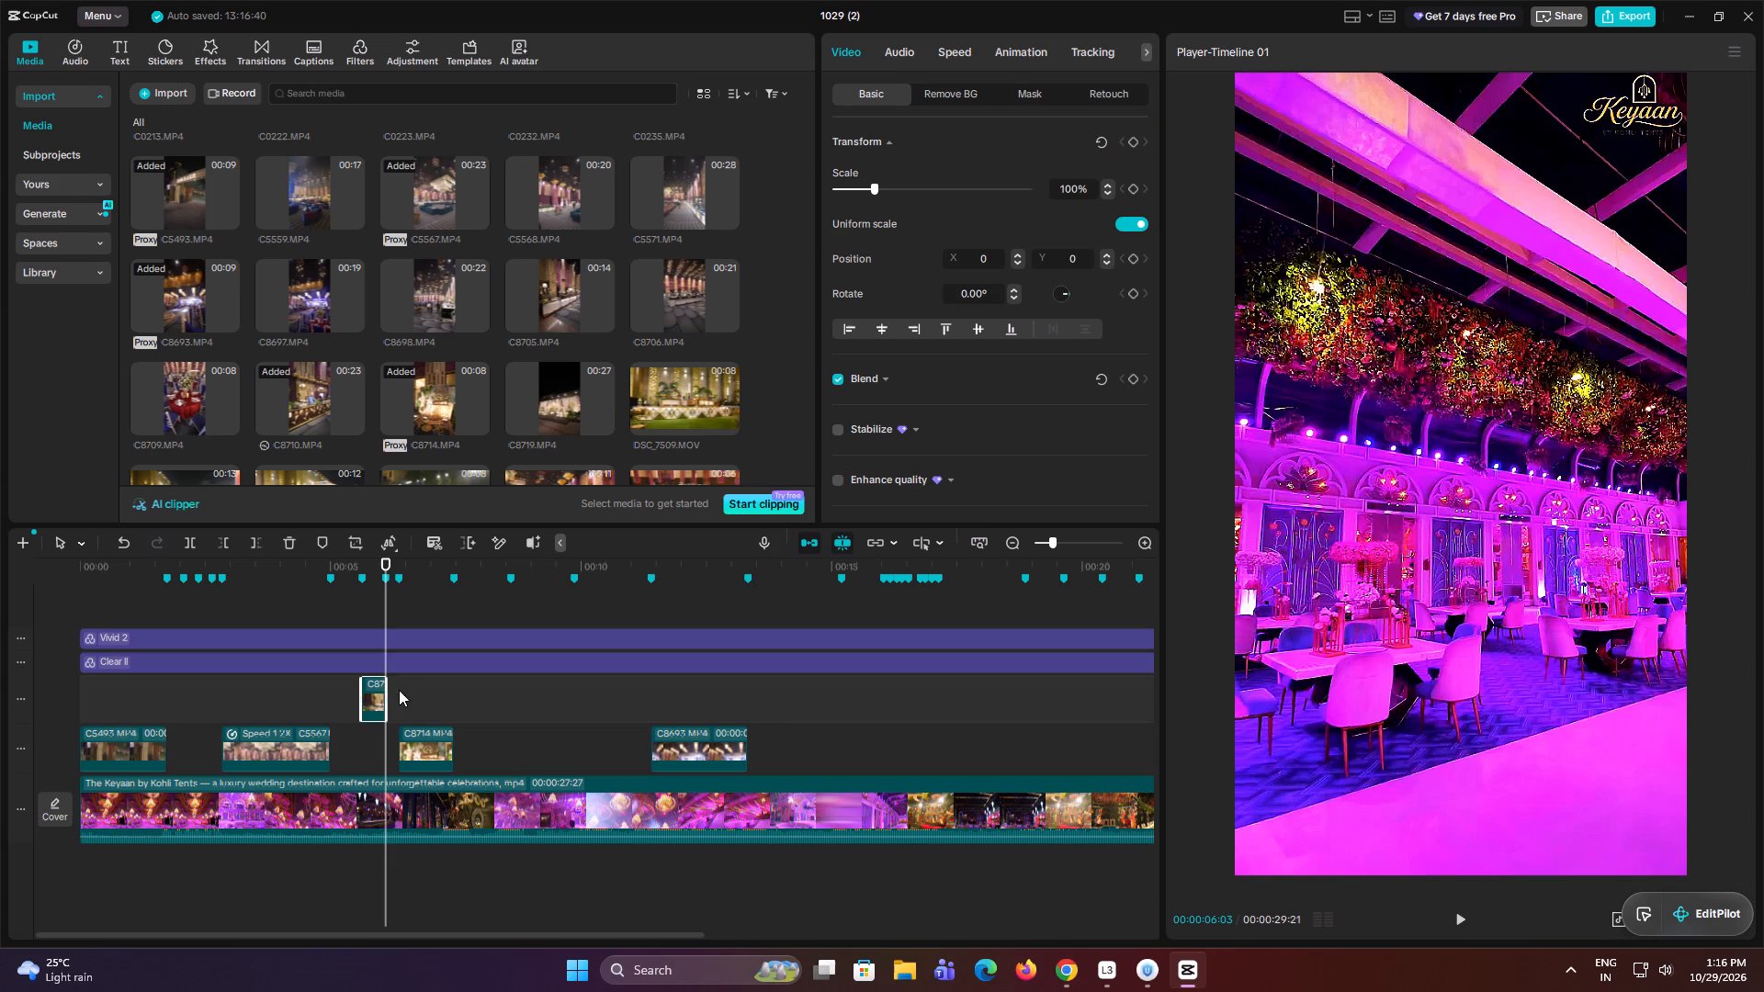
pyautogui.click(371, 604)
pyautogui.press('space')
pyautogui.press('space')
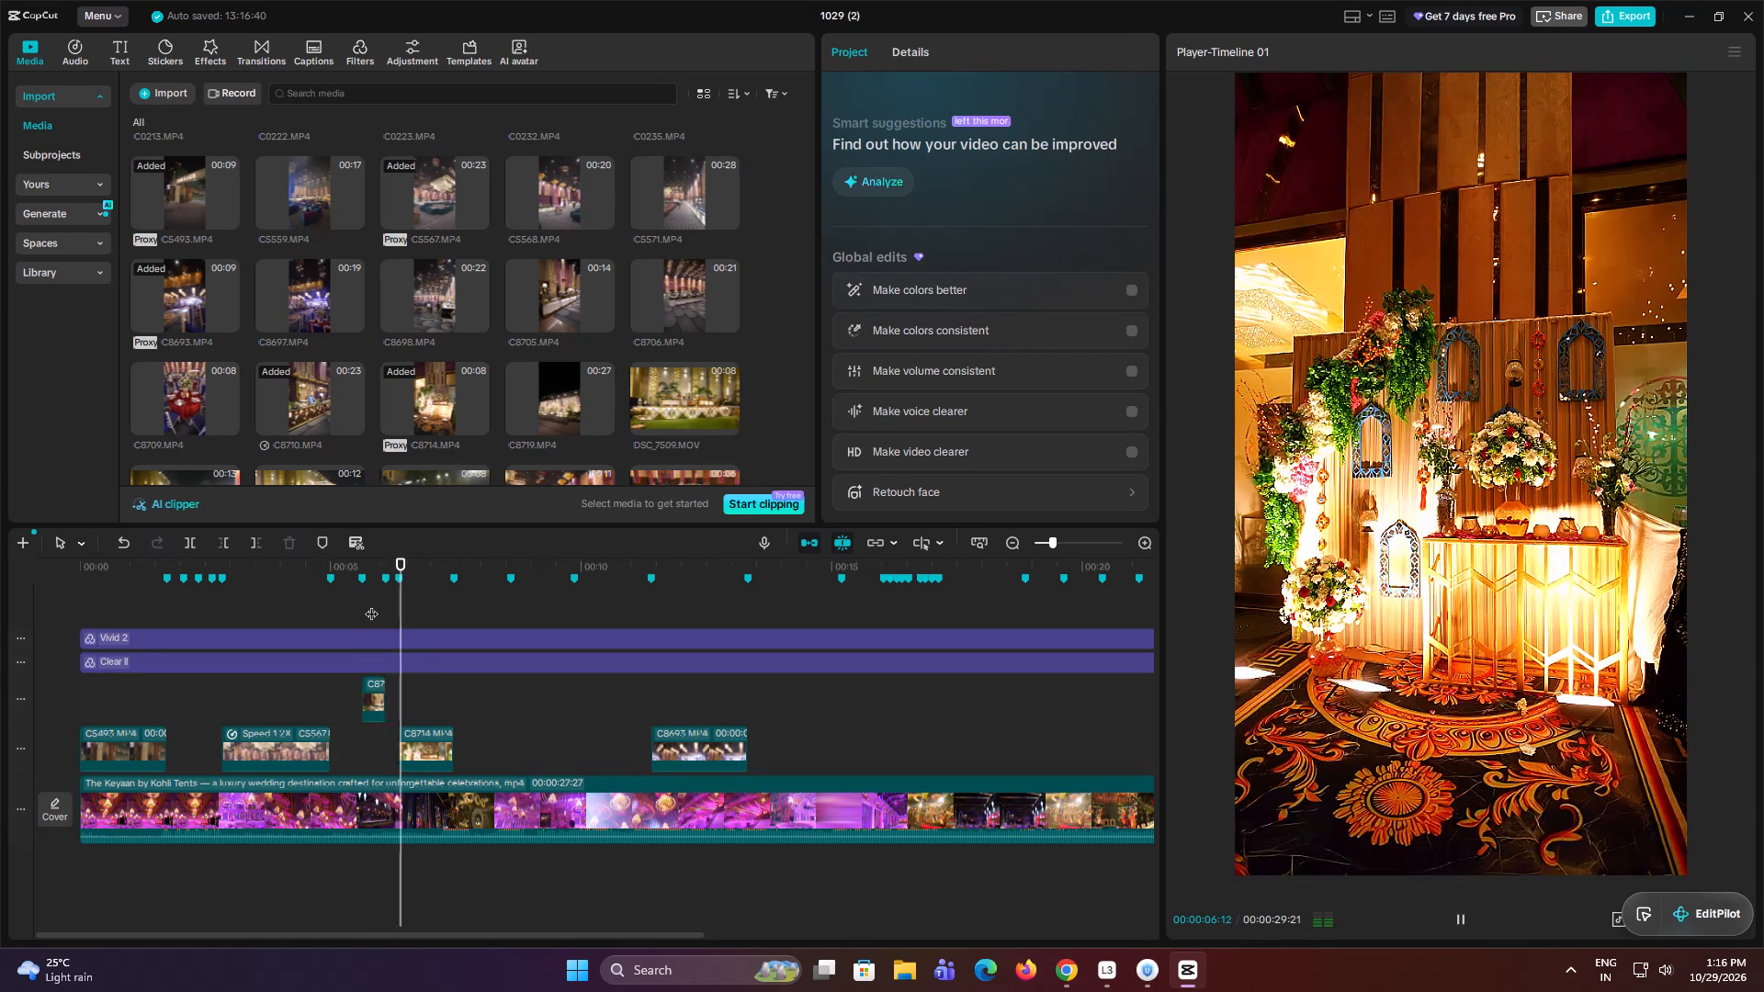
# Play back the section around C8710.MP4 and scrub between the markers at 00:00:06:03 and 00:00:05:19.
pyautogui.press('space')
pyautogui.press('space')
pyautogui.click(385, 601)
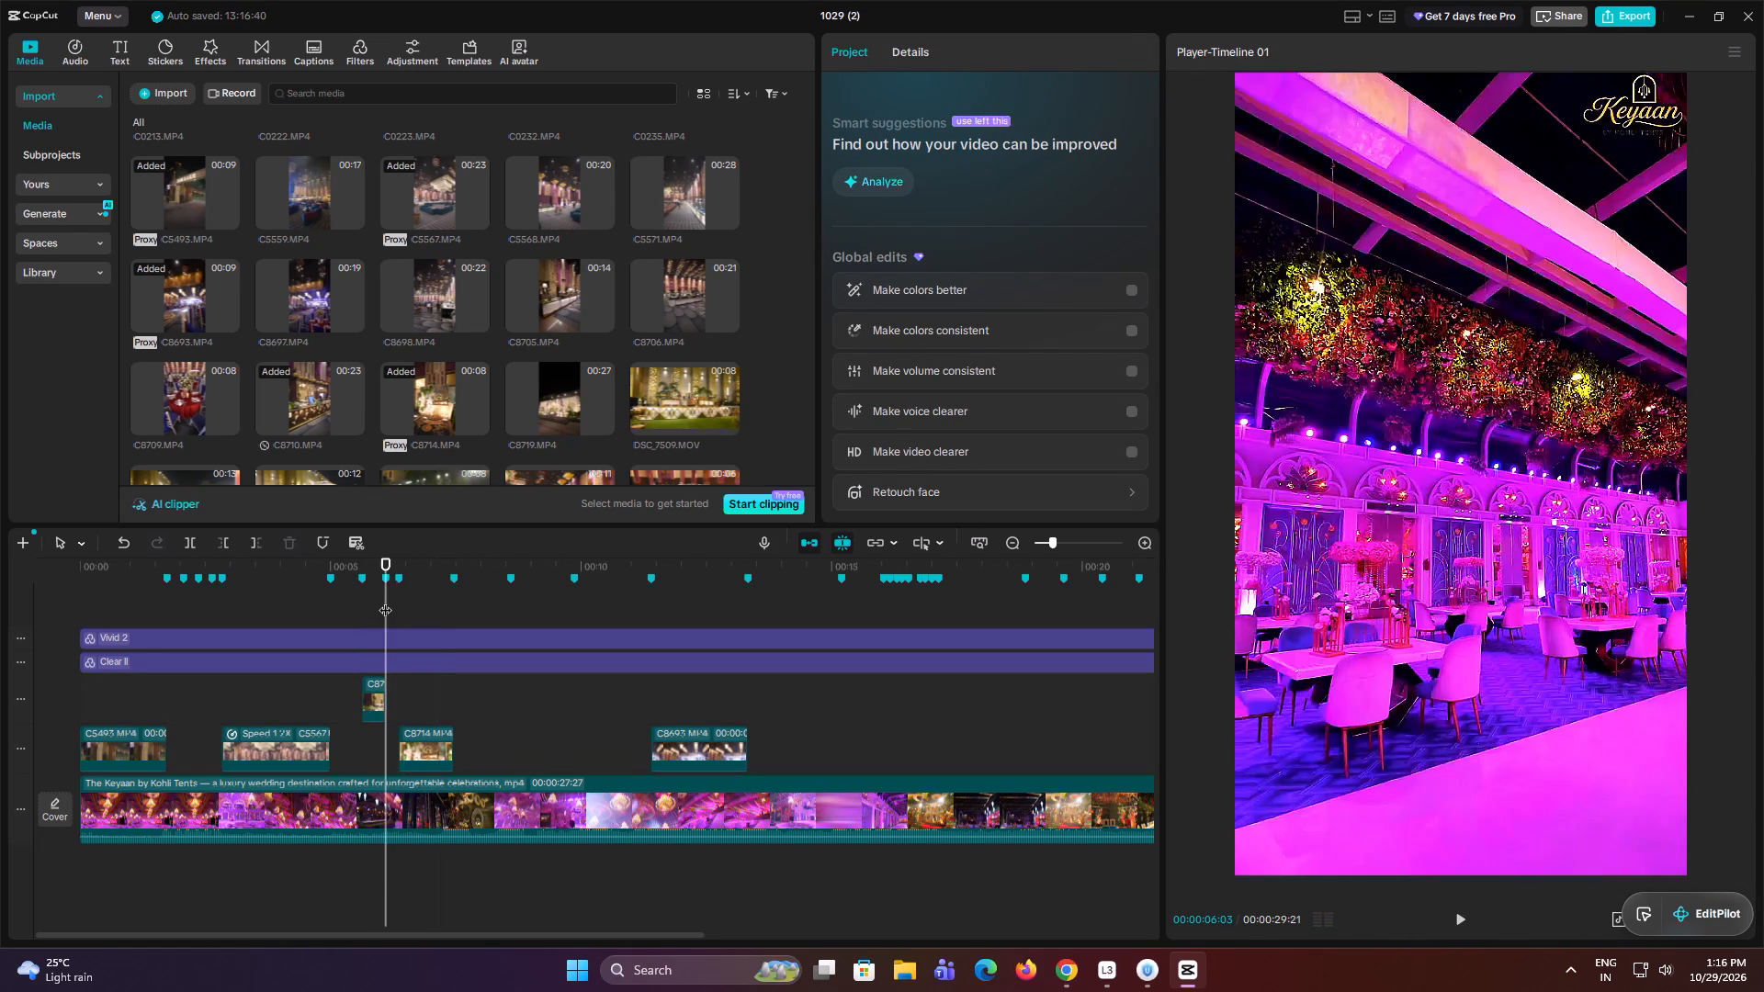
pyautogui.press('space')
pyautogui.press('space')
pyautogui.click(385, 601)
pyautogui.moveTo(385, 601); pyautogui.dragTo(362, 608)
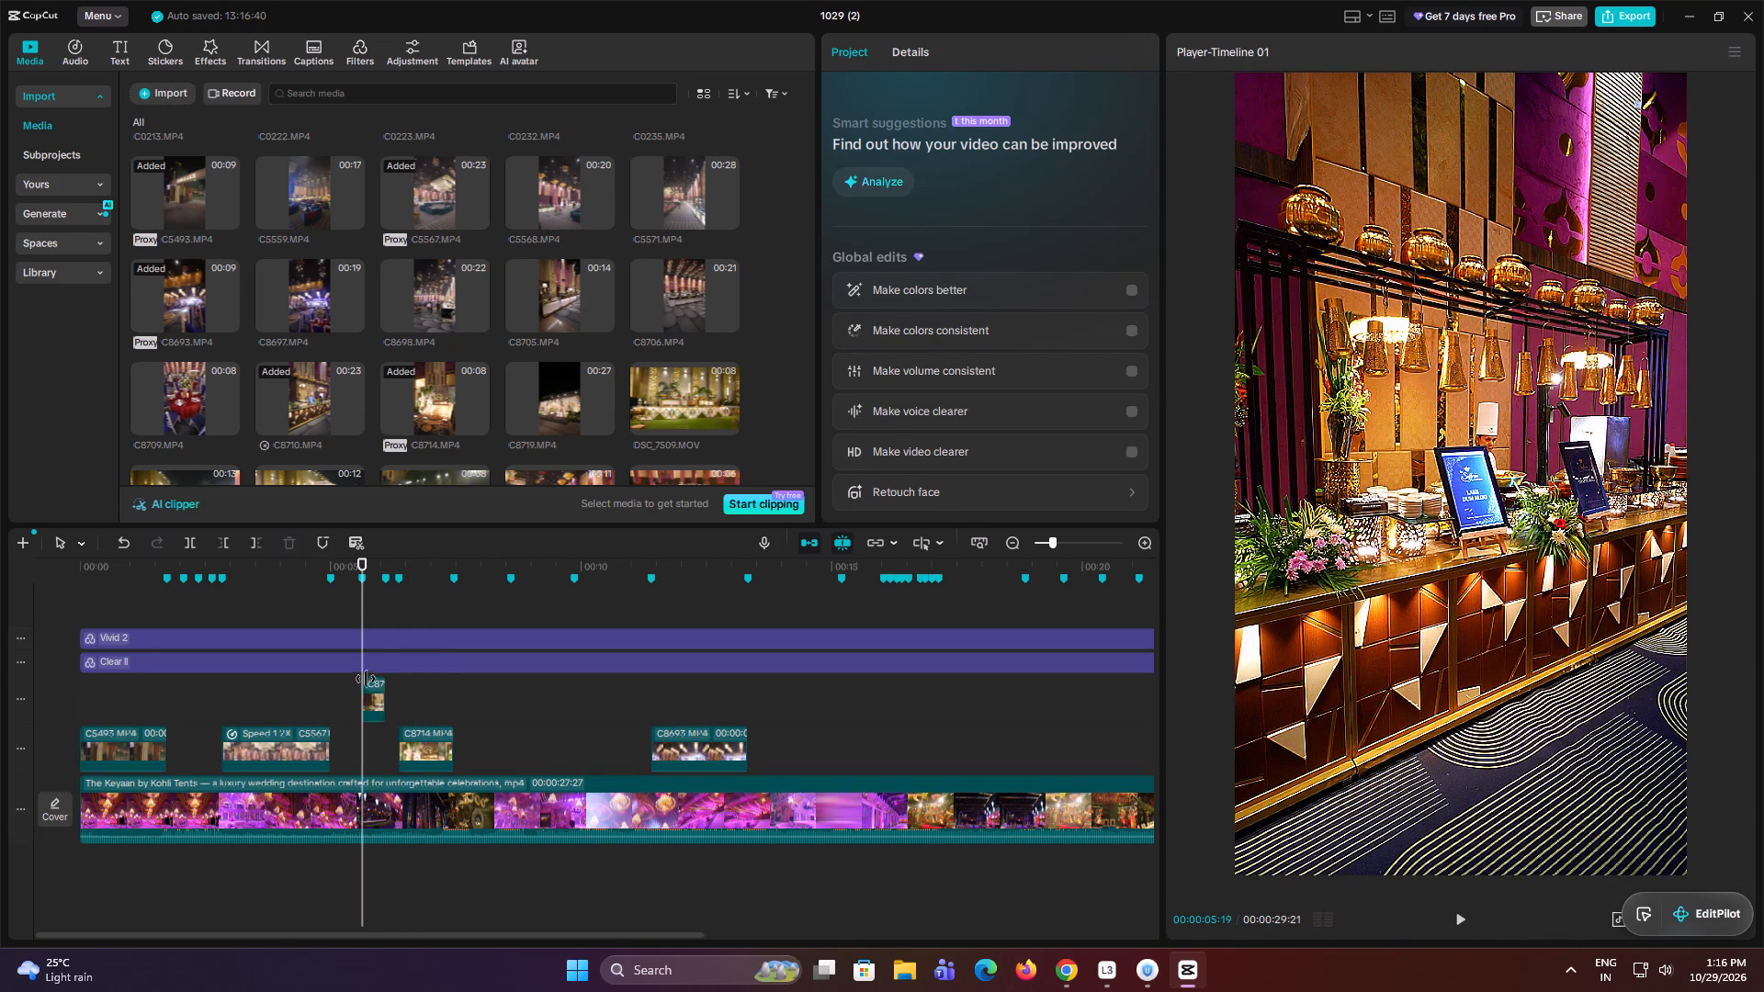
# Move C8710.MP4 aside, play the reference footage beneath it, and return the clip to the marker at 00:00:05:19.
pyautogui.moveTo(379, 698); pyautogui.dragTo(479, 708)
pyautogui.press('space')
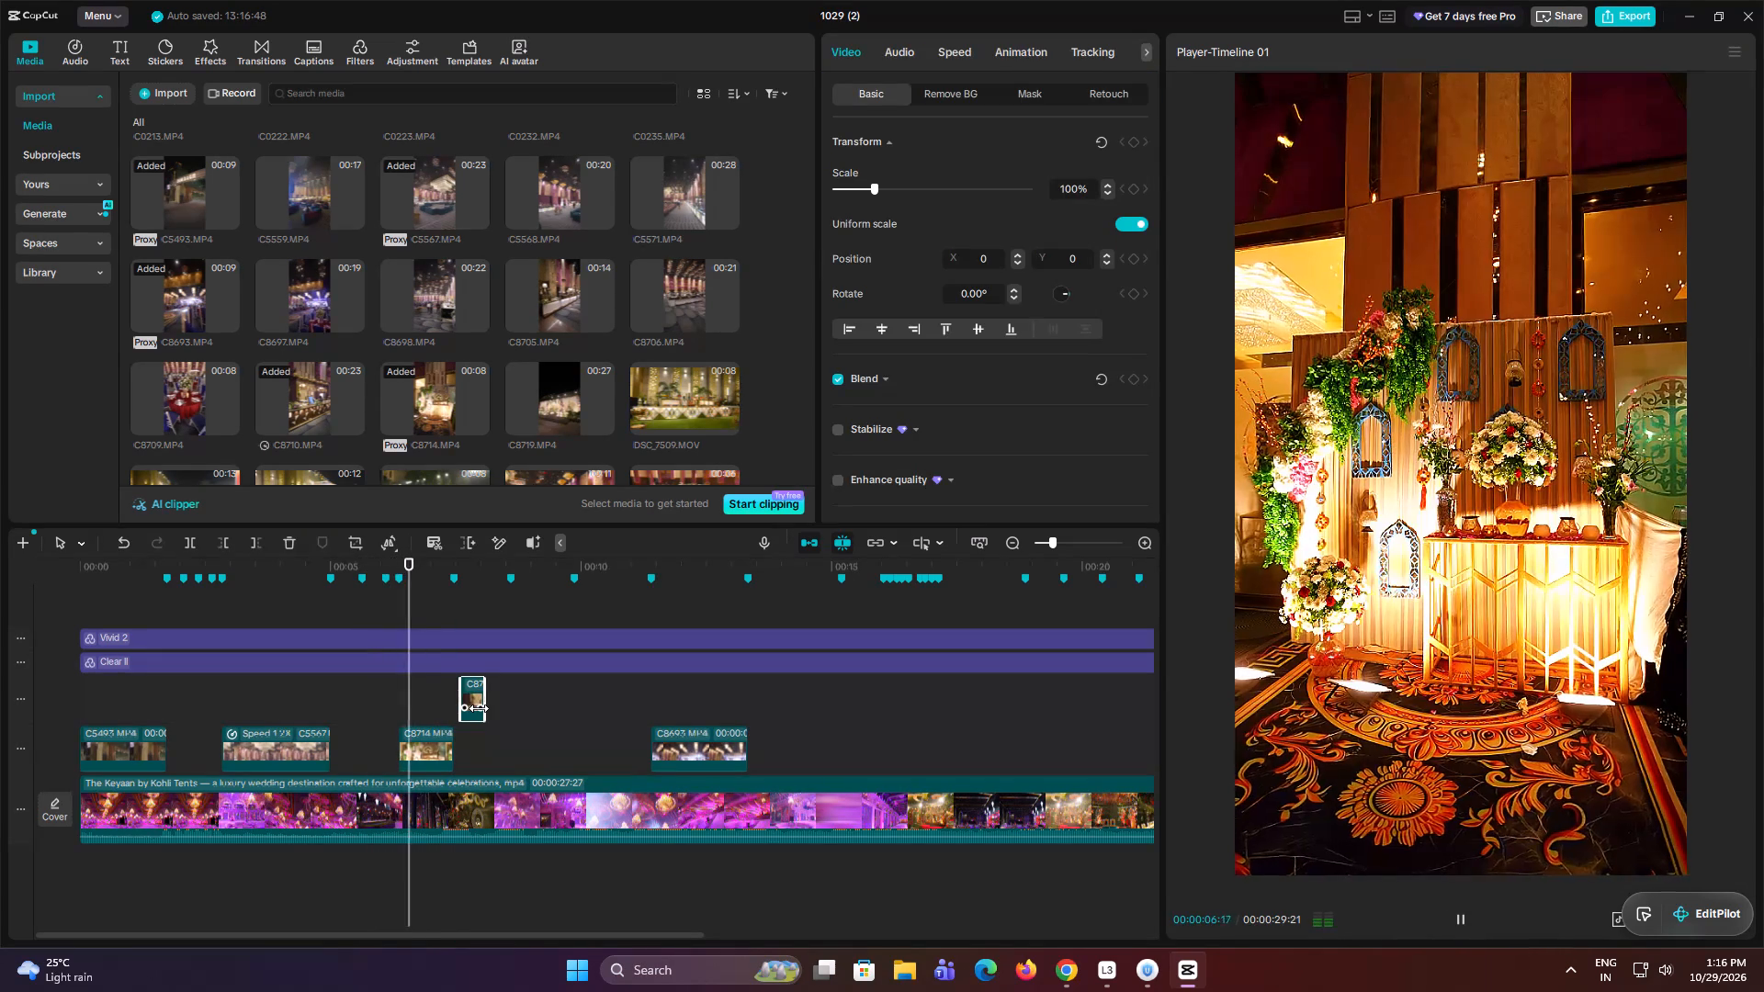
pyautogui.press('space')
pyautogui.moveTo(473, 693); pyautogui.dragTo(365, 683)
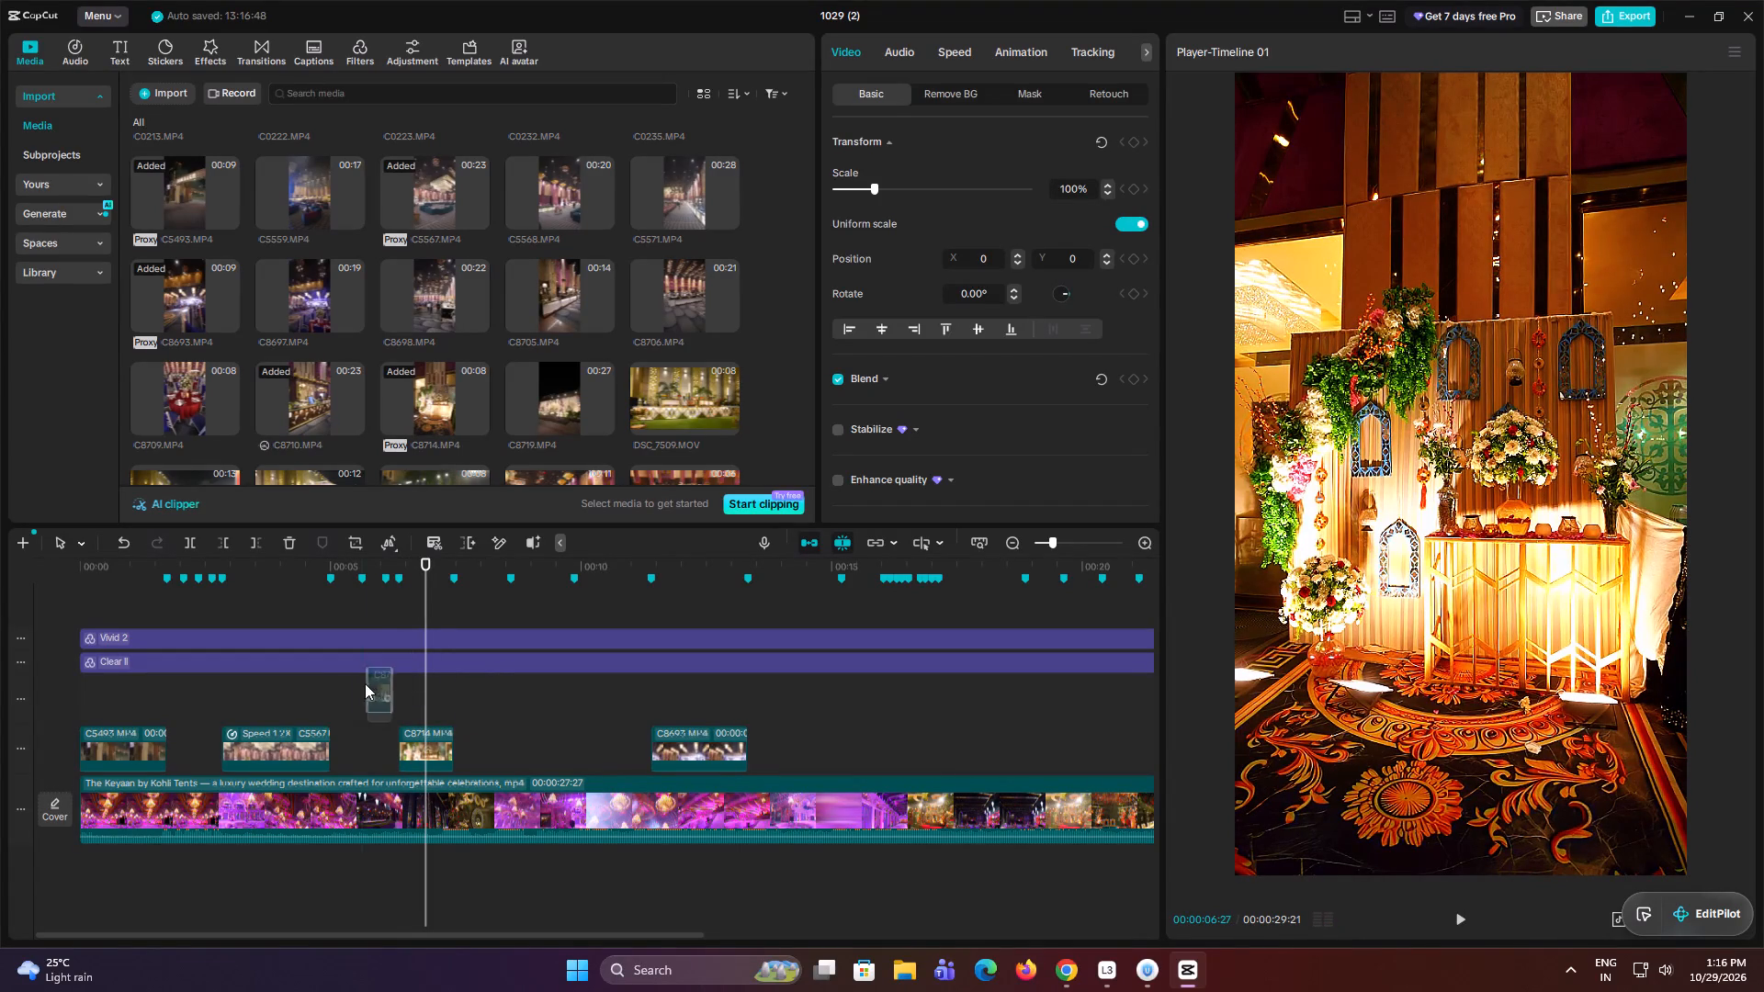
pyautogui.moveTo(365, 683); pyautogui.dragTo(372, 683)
# Preview C8719.MP4, C8697.MP4 and C8698.MP4, and place C8698.MP4 on a new track above the filter tracks.
pyautogui.click(540, 407)
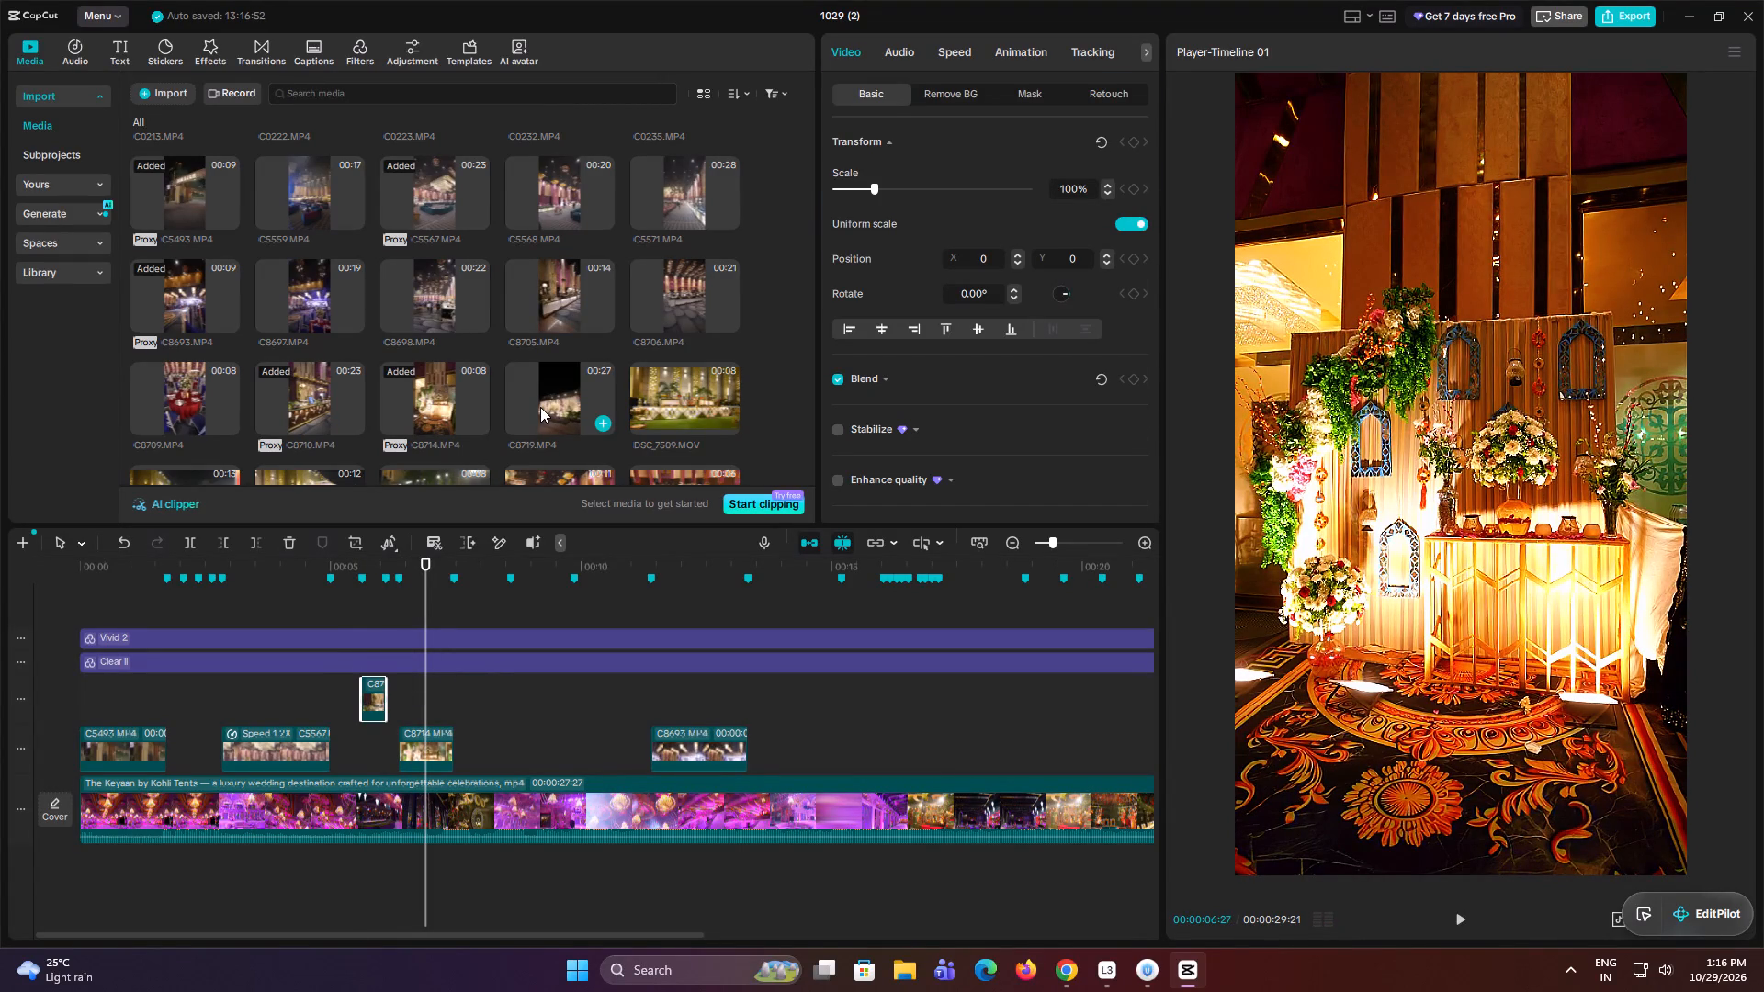
pyautogui.click(302, 299)
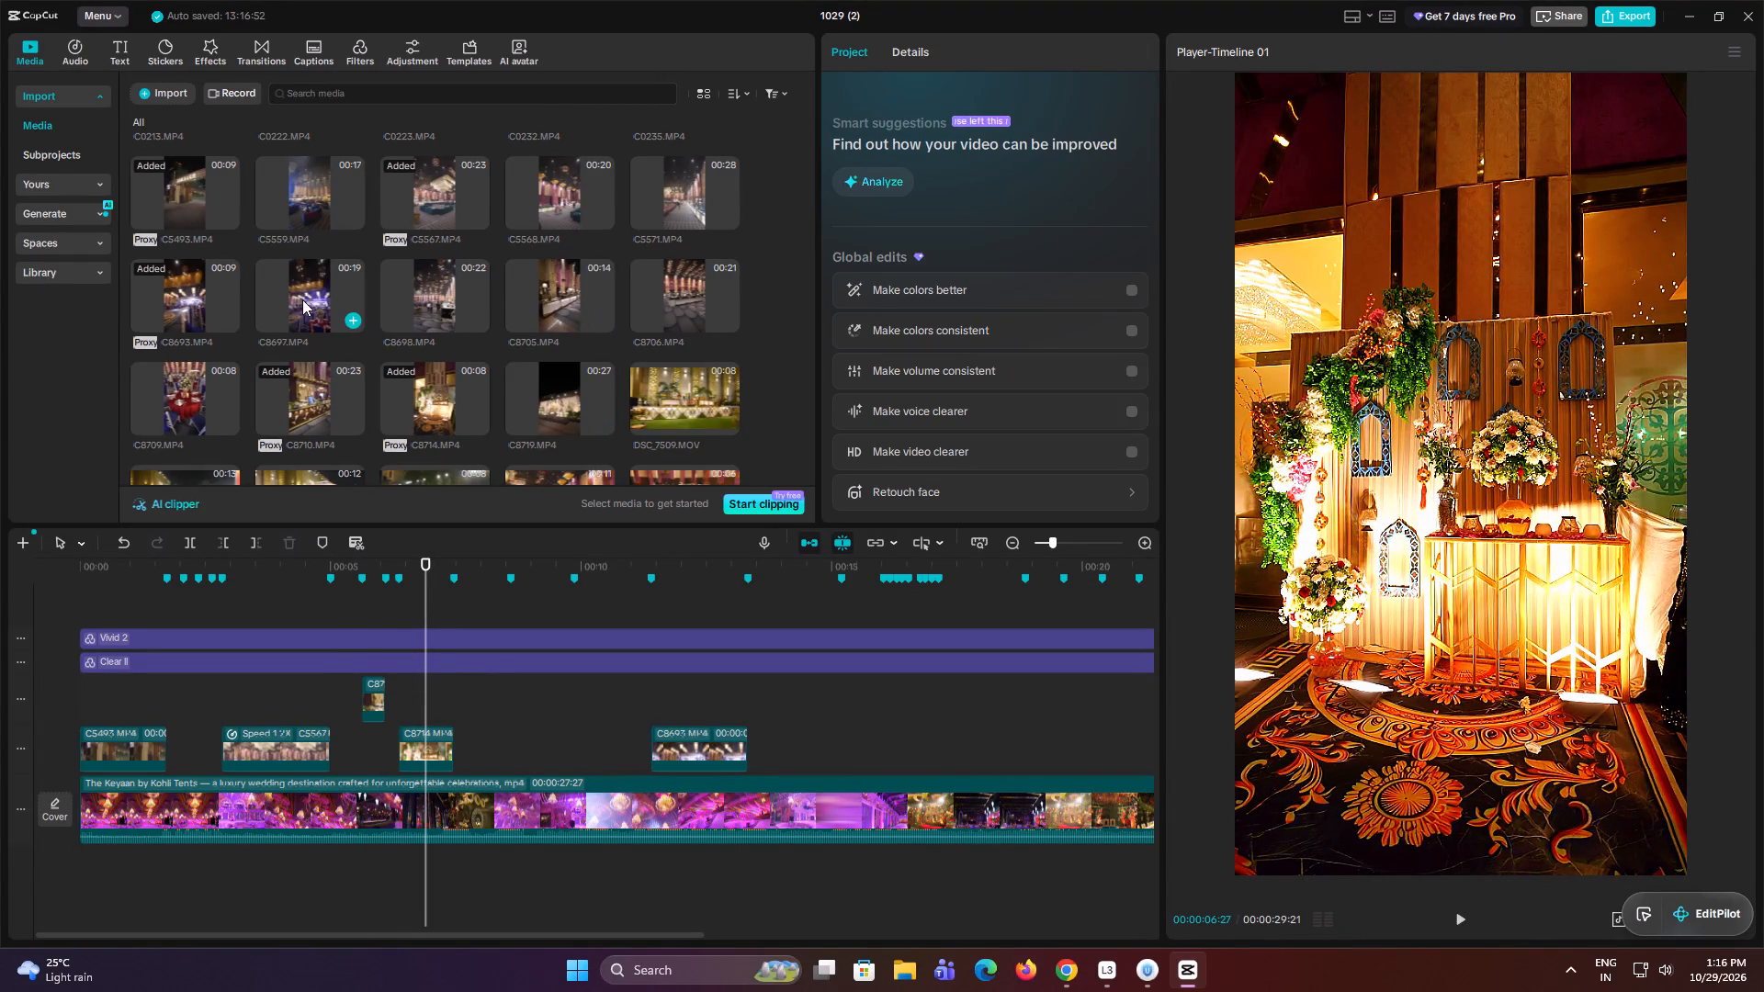
pyautogui.click(439, 300)
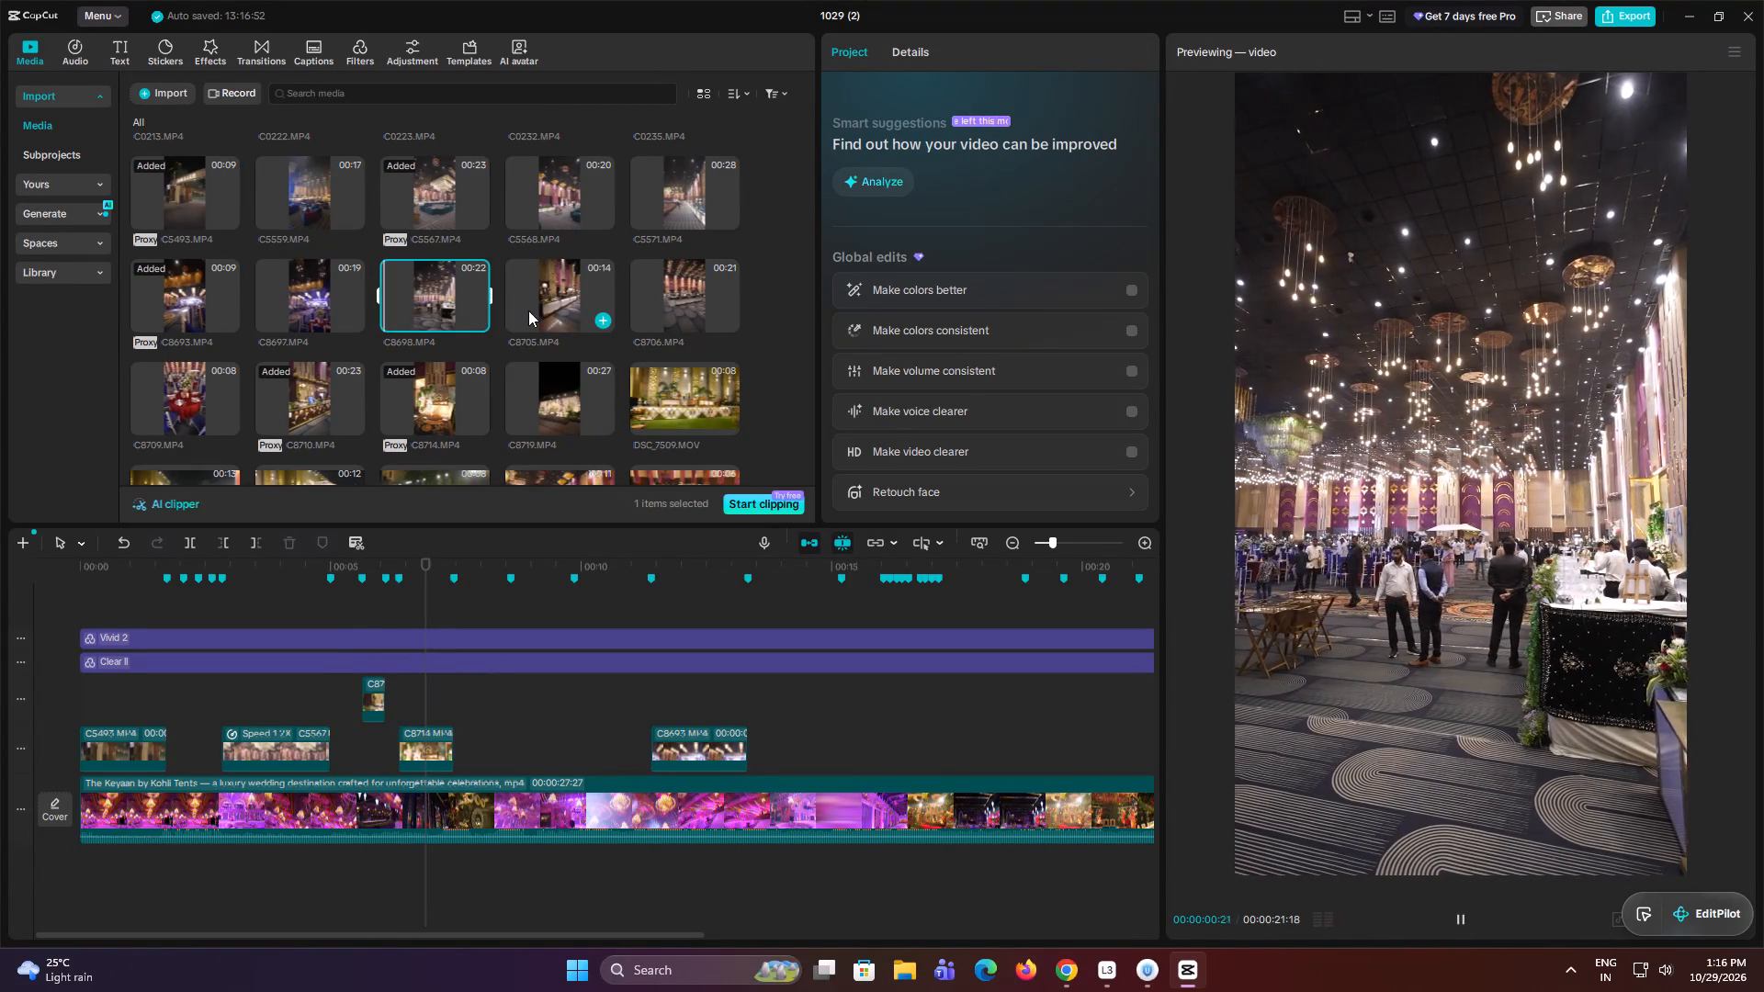
pyautogui.moveTo(426, 297); pyautogui.dragTo(410, 596)
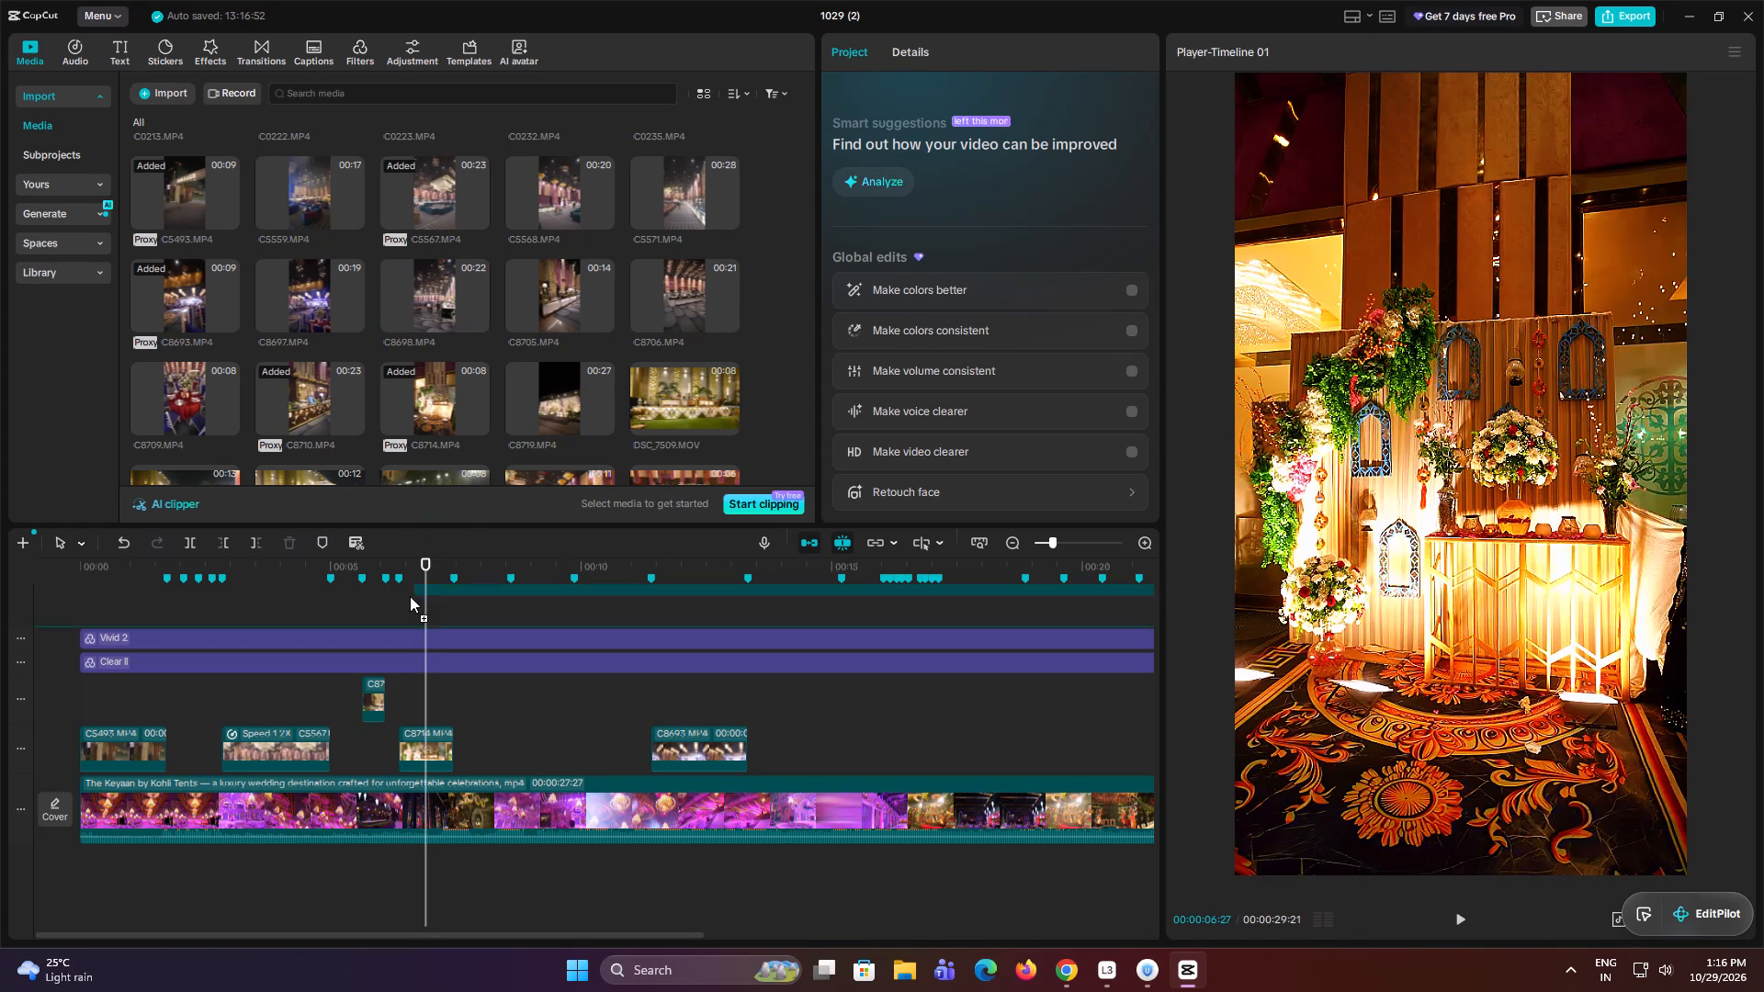
pyautogui.moveTo(410, 596); pyautogui.dragTo(409, 601)
# Scrub through C8698.MP4, trim its start at 00:00:18:07, and move it directly after C8710.MP4 at the marker at 00:00:06:03.
pyautogui.click(620, 603)
pyautogui.moveTo(617, 602); pyautogui.dragTo(974, 648)
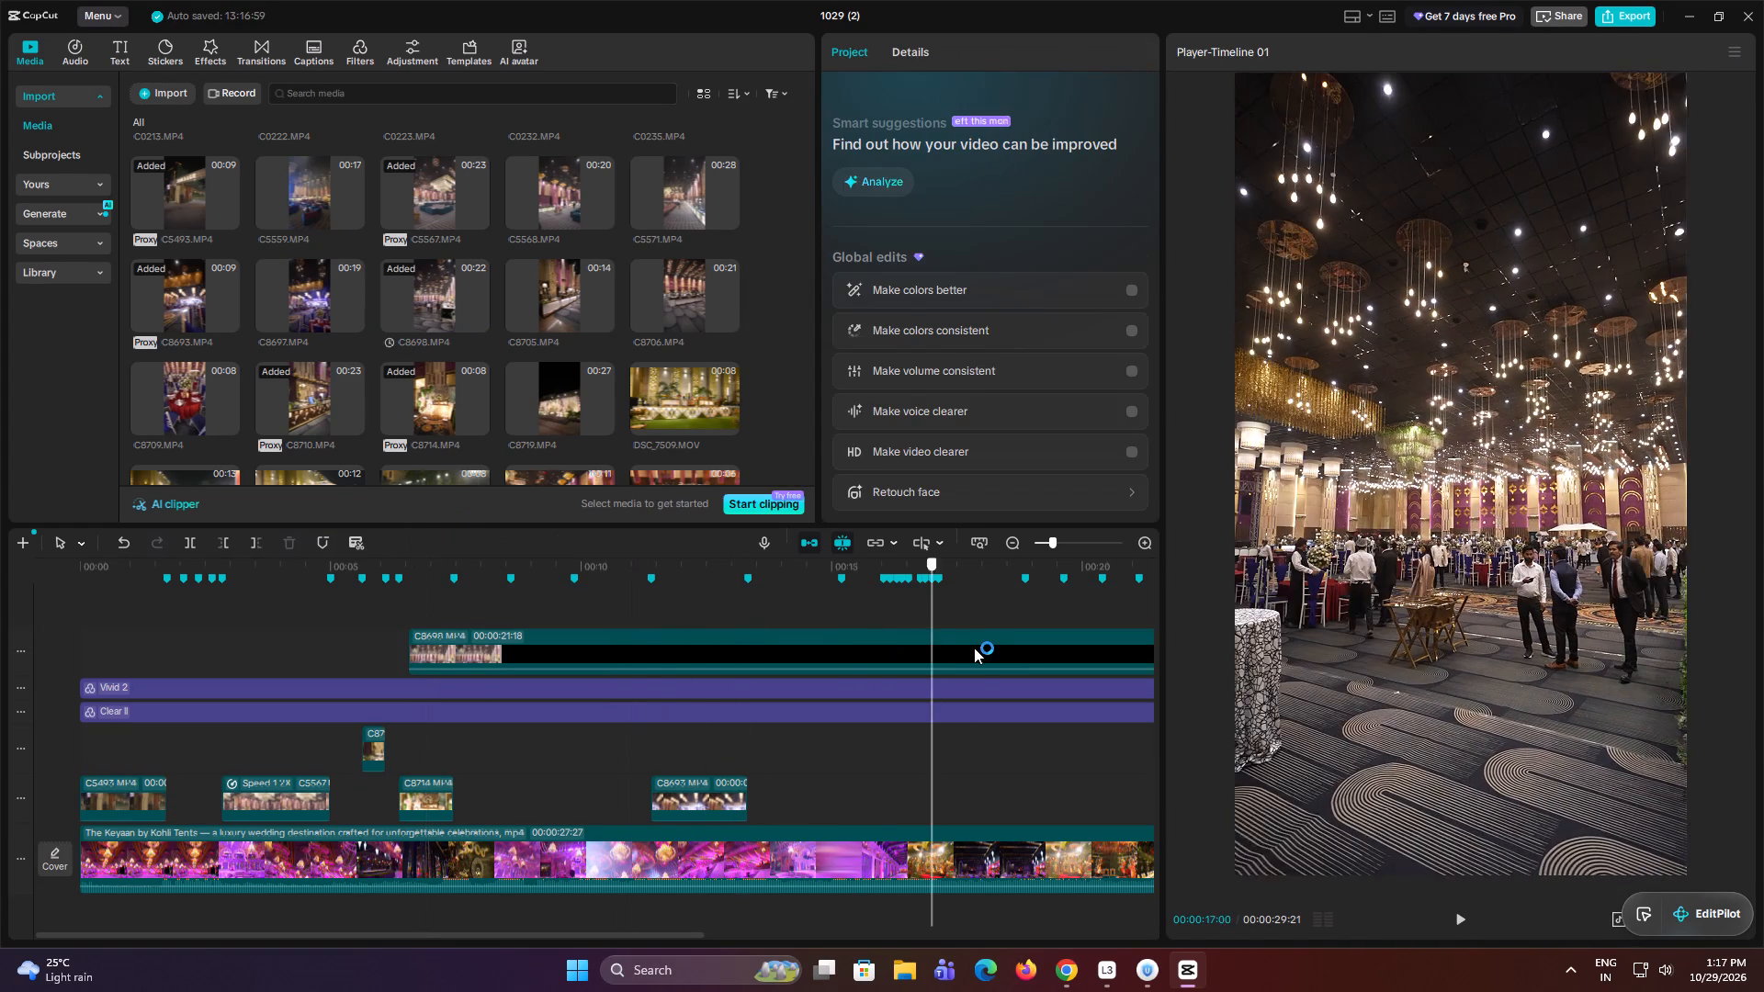
pyautogui.moveTo(974, 648); pyautogui.dragTo(994, 650)
pyautogui.click(1001, 659)
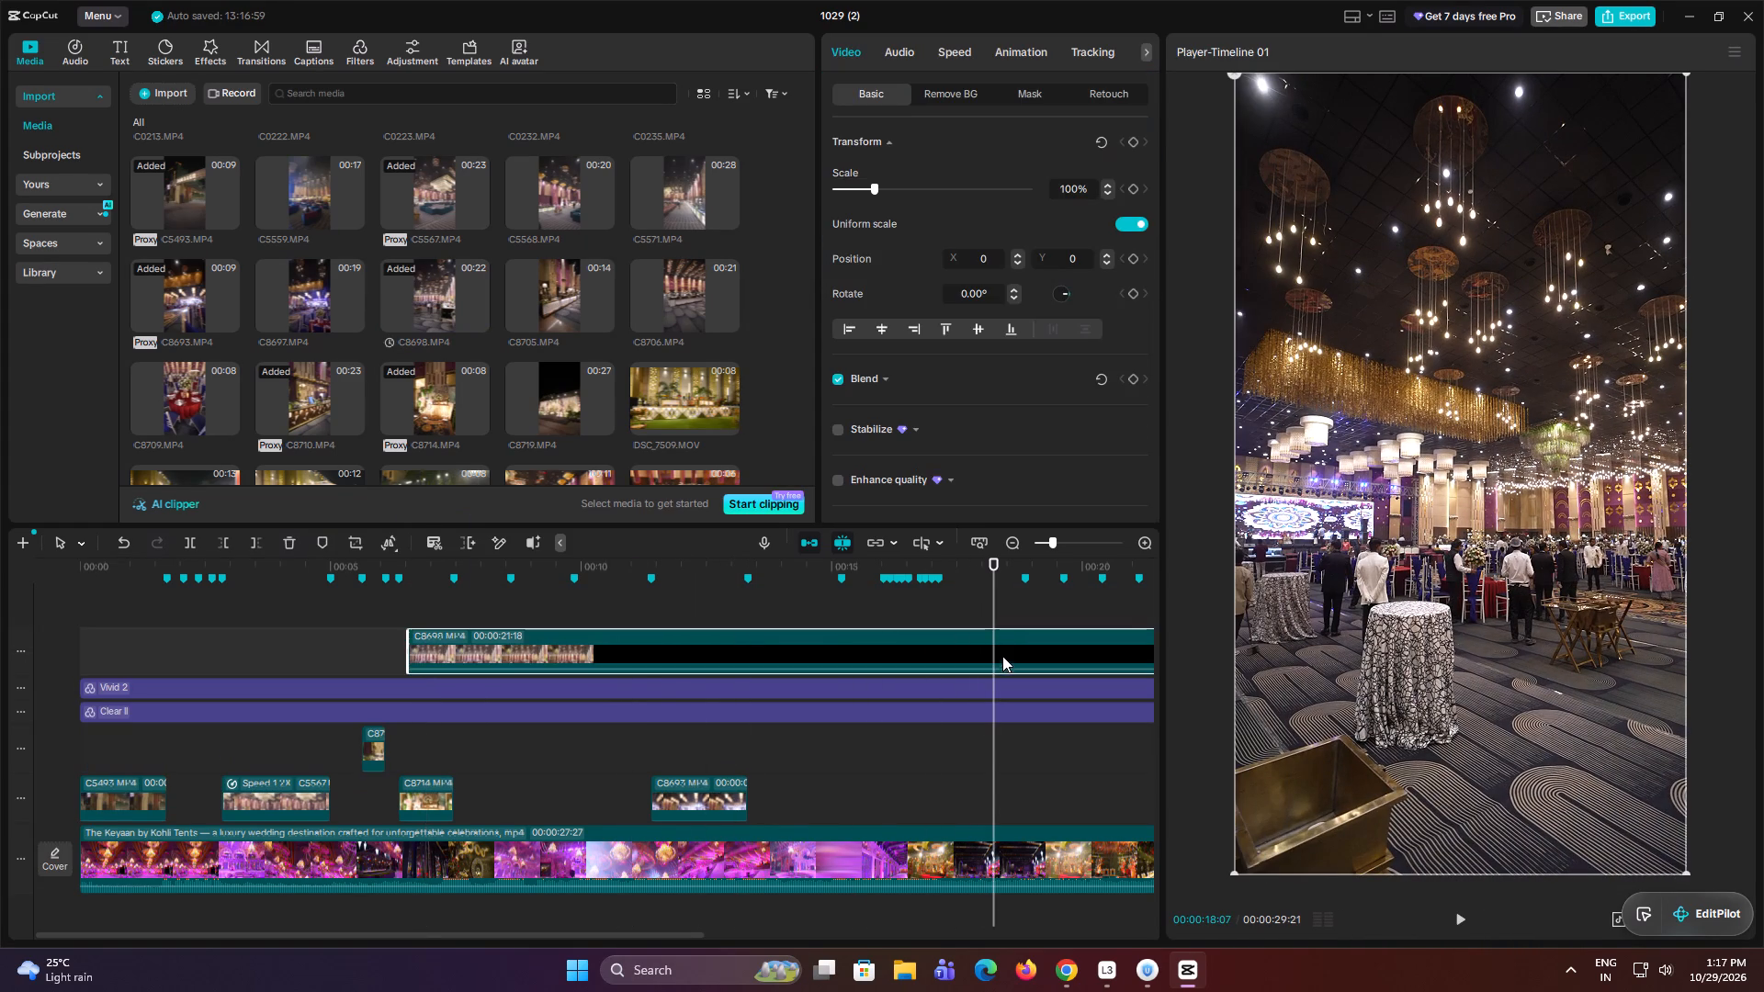
pyautogui.press('q')
pyautogui.moveTo(1006, 643); pyautogui.dragTo(400, 763)
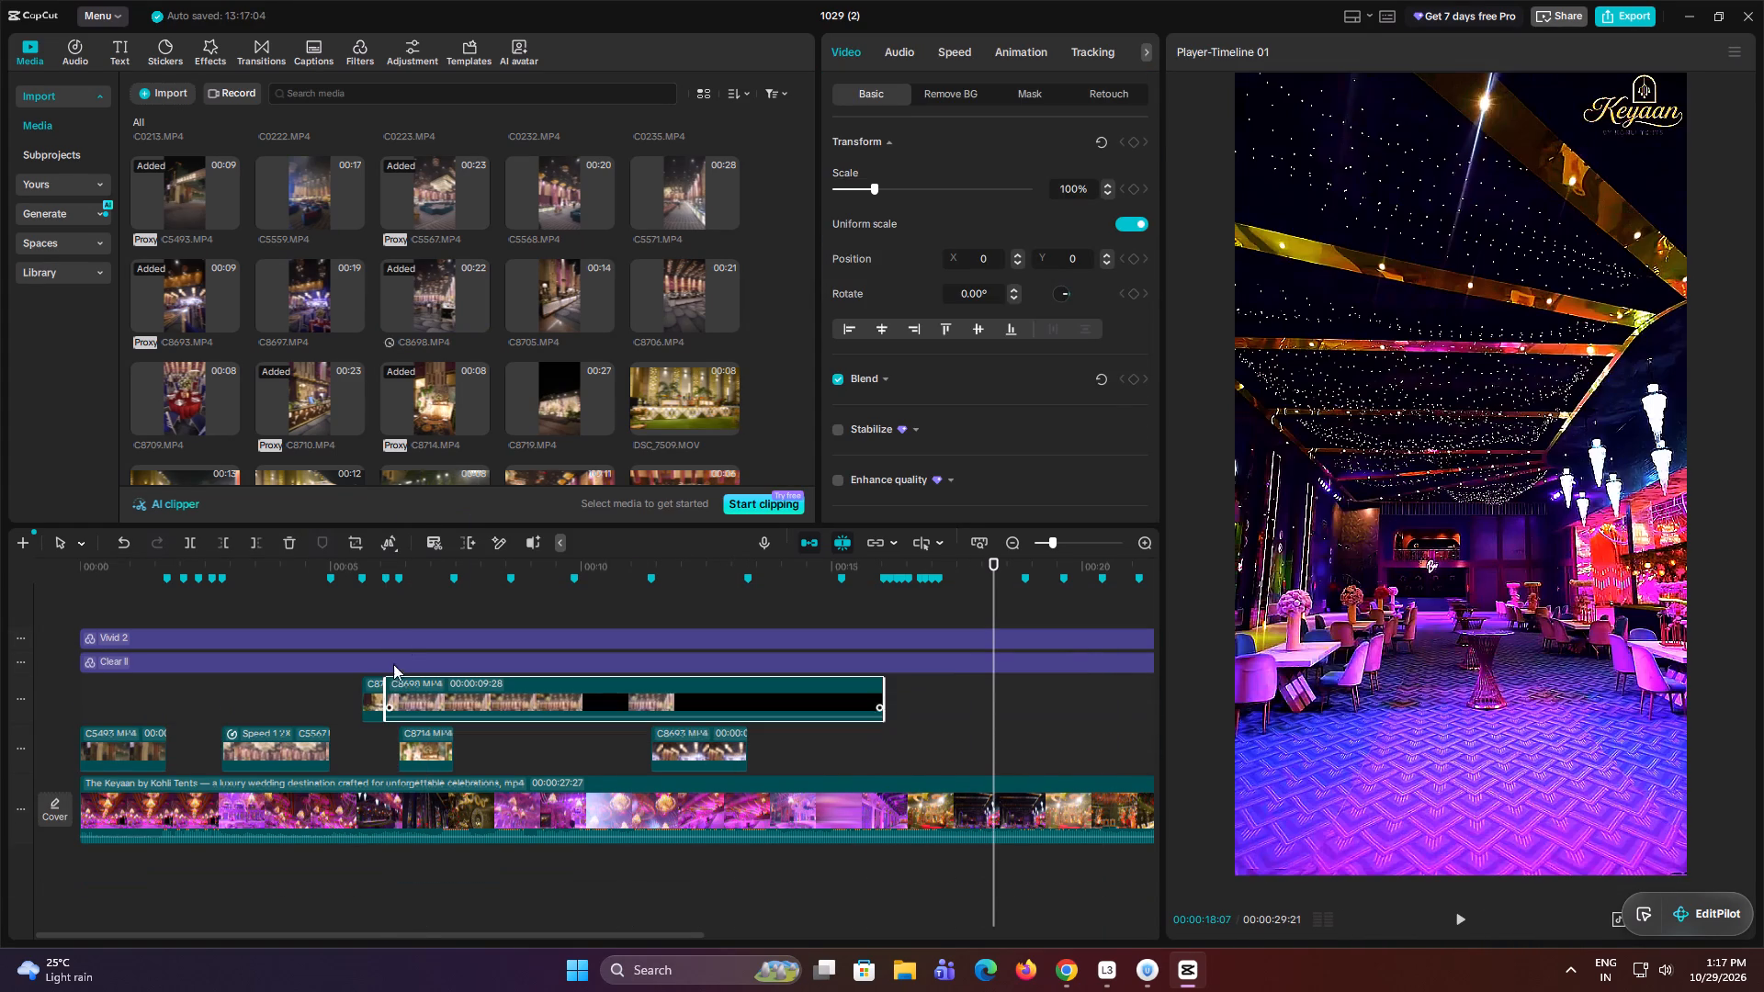
# Lower the audio volume of C8698.MP4 and trim its end to the marker at 00:00:06:11.
pyautogui.doubleClick(404, 603)
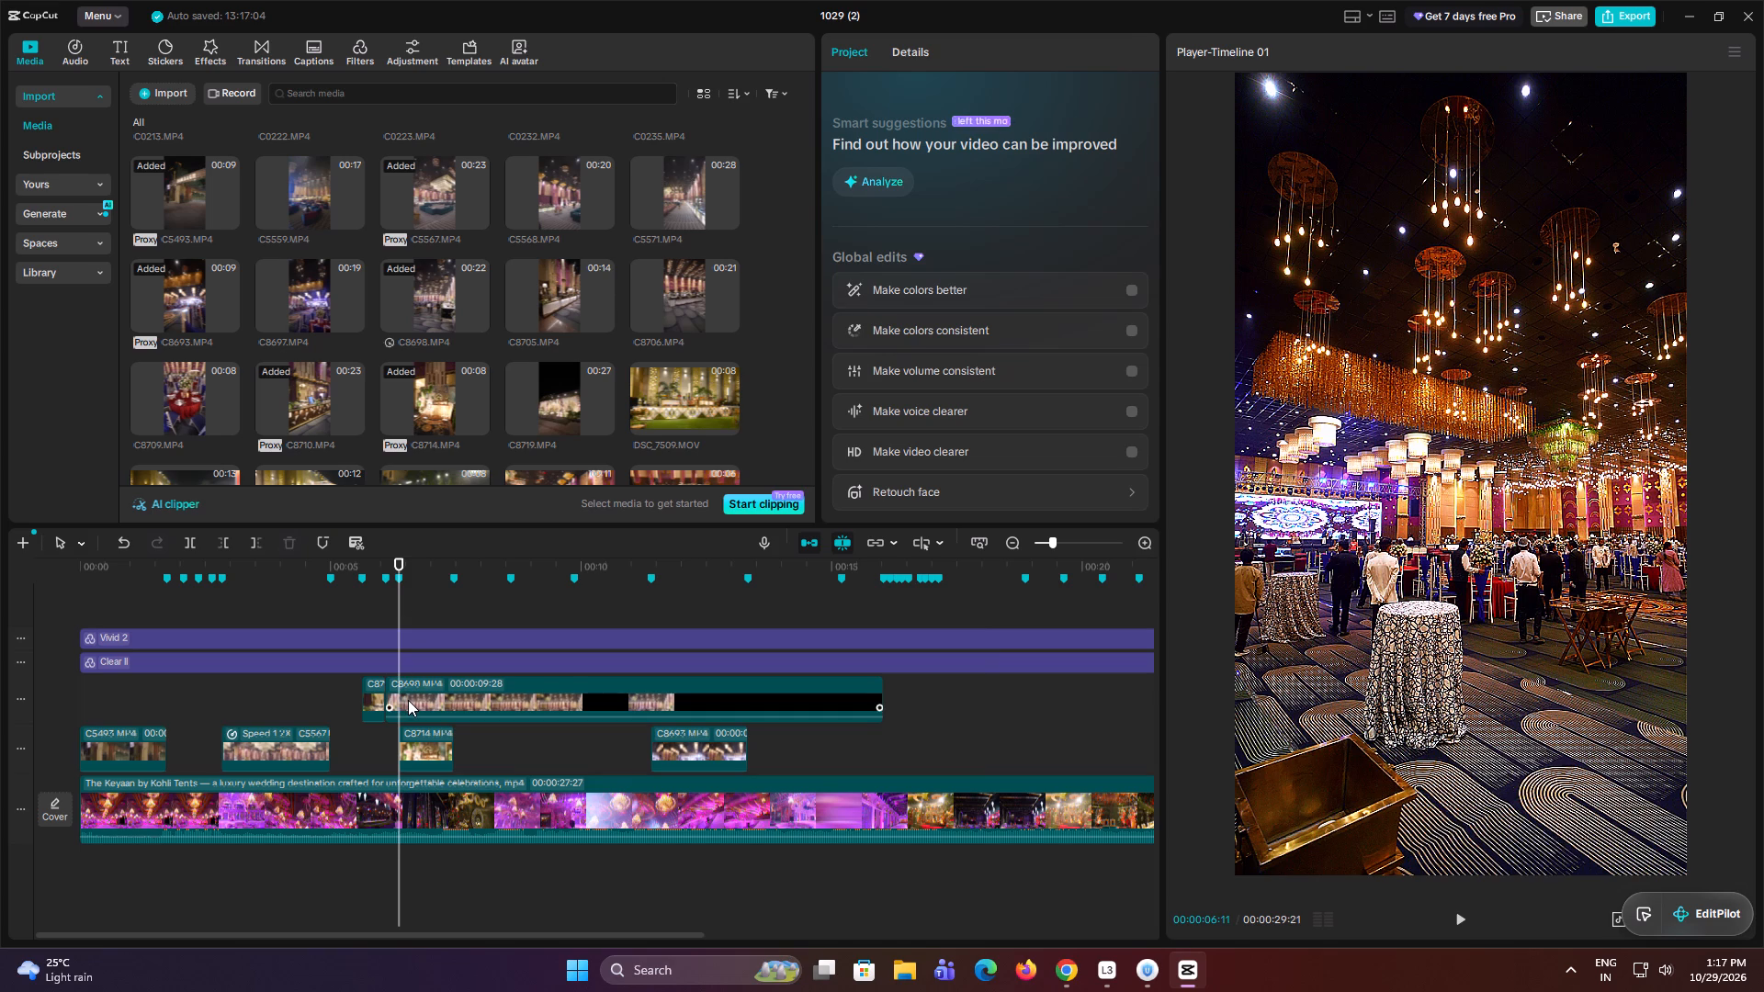
pyautogui.click(408, 700)
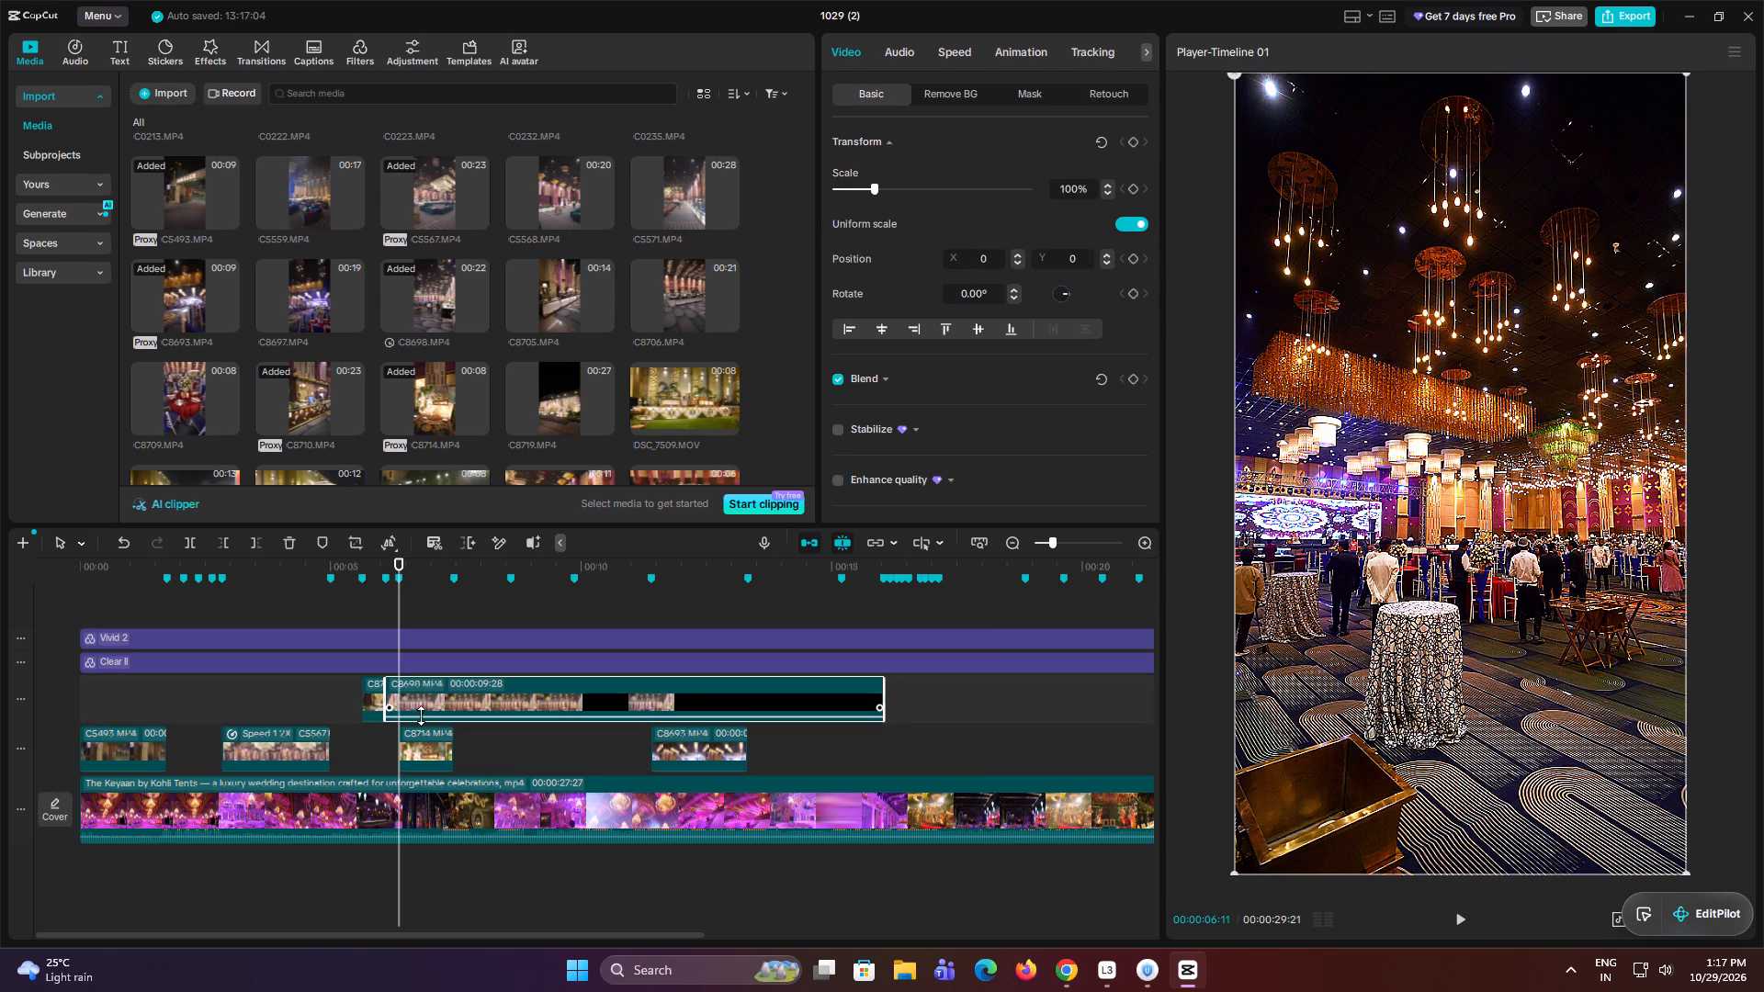
pyautogui.moveTo(421, 716); pyautogui.dragTo(412, 759)
pyautogui.press('w')
# Move C8710.MP4 and C8698.MP4 together down onto the track holding C8714.MP4, directly before that clip, and play back.
pyautogui.moveTo(339, 696); pyautogui.dragTo(434, 705)
pyautogui.moveTo(374, 693); pyautogui.dragTo(374, 703)
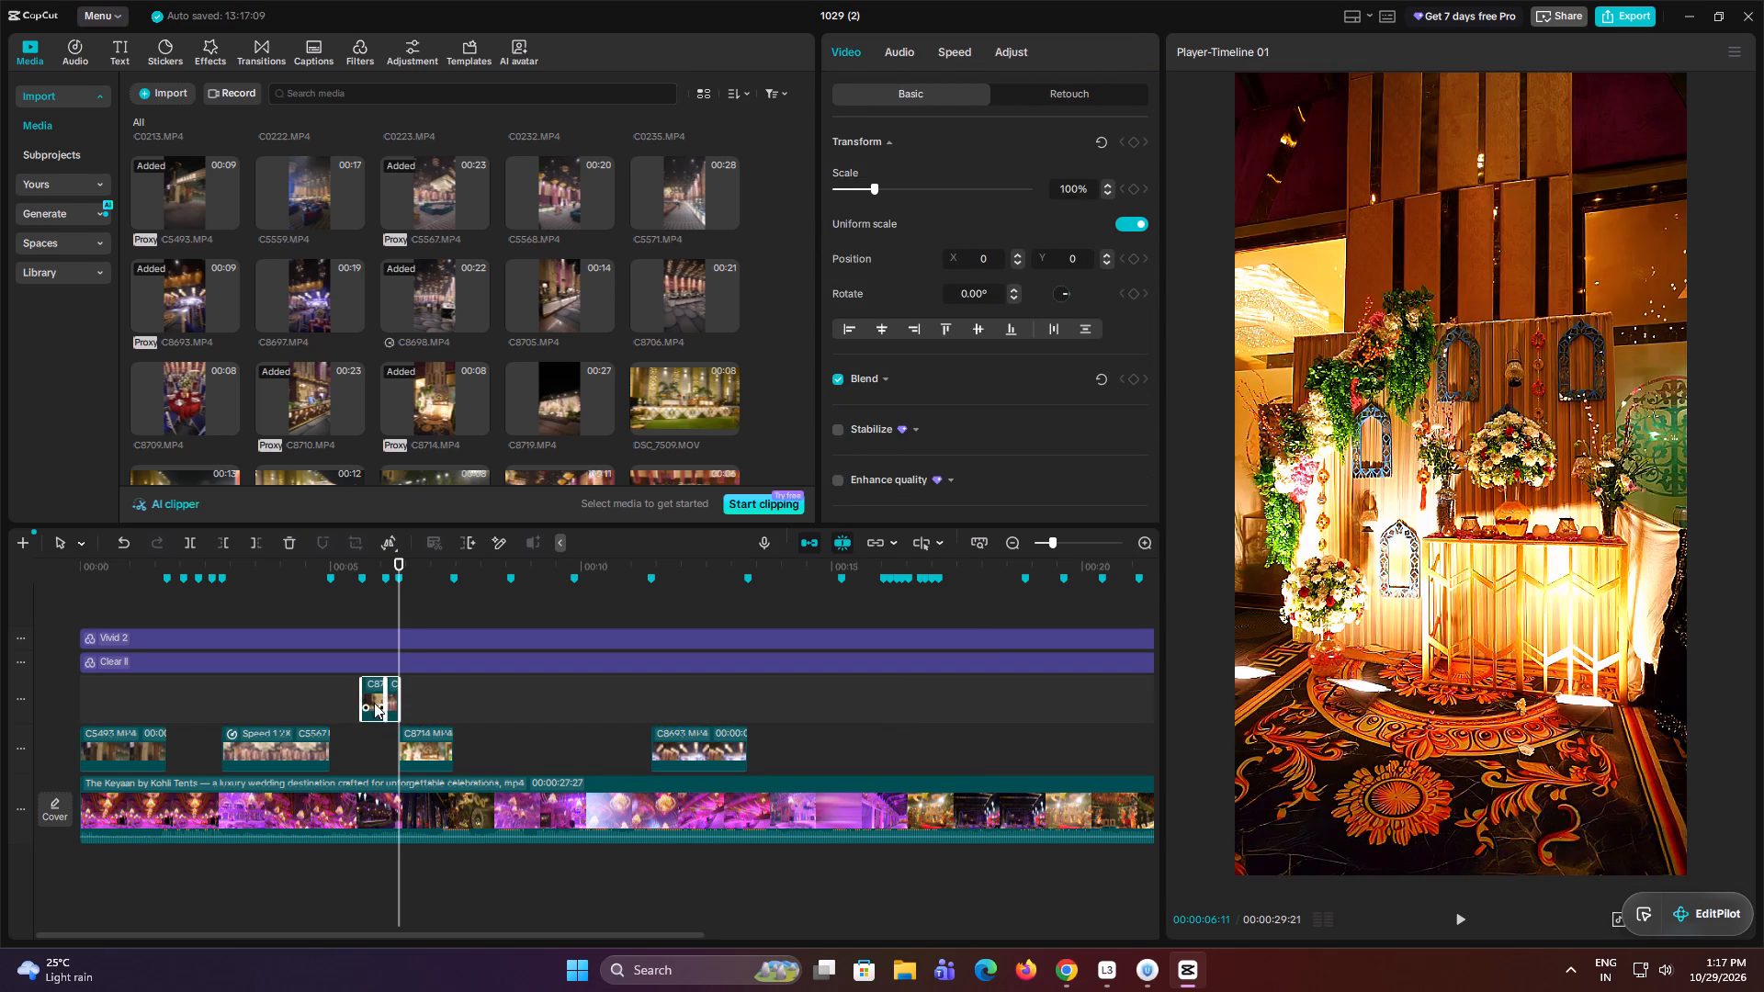
pyautogui.moveTo(374, 703); pyautogui.dragTo(373, 724)
pyautogui.moveTo(371, 694); pyautogui.dragTo(372, 724)
pyautogui.moveTo(1052, 541); pyautogui.dragTo(1068, 538)
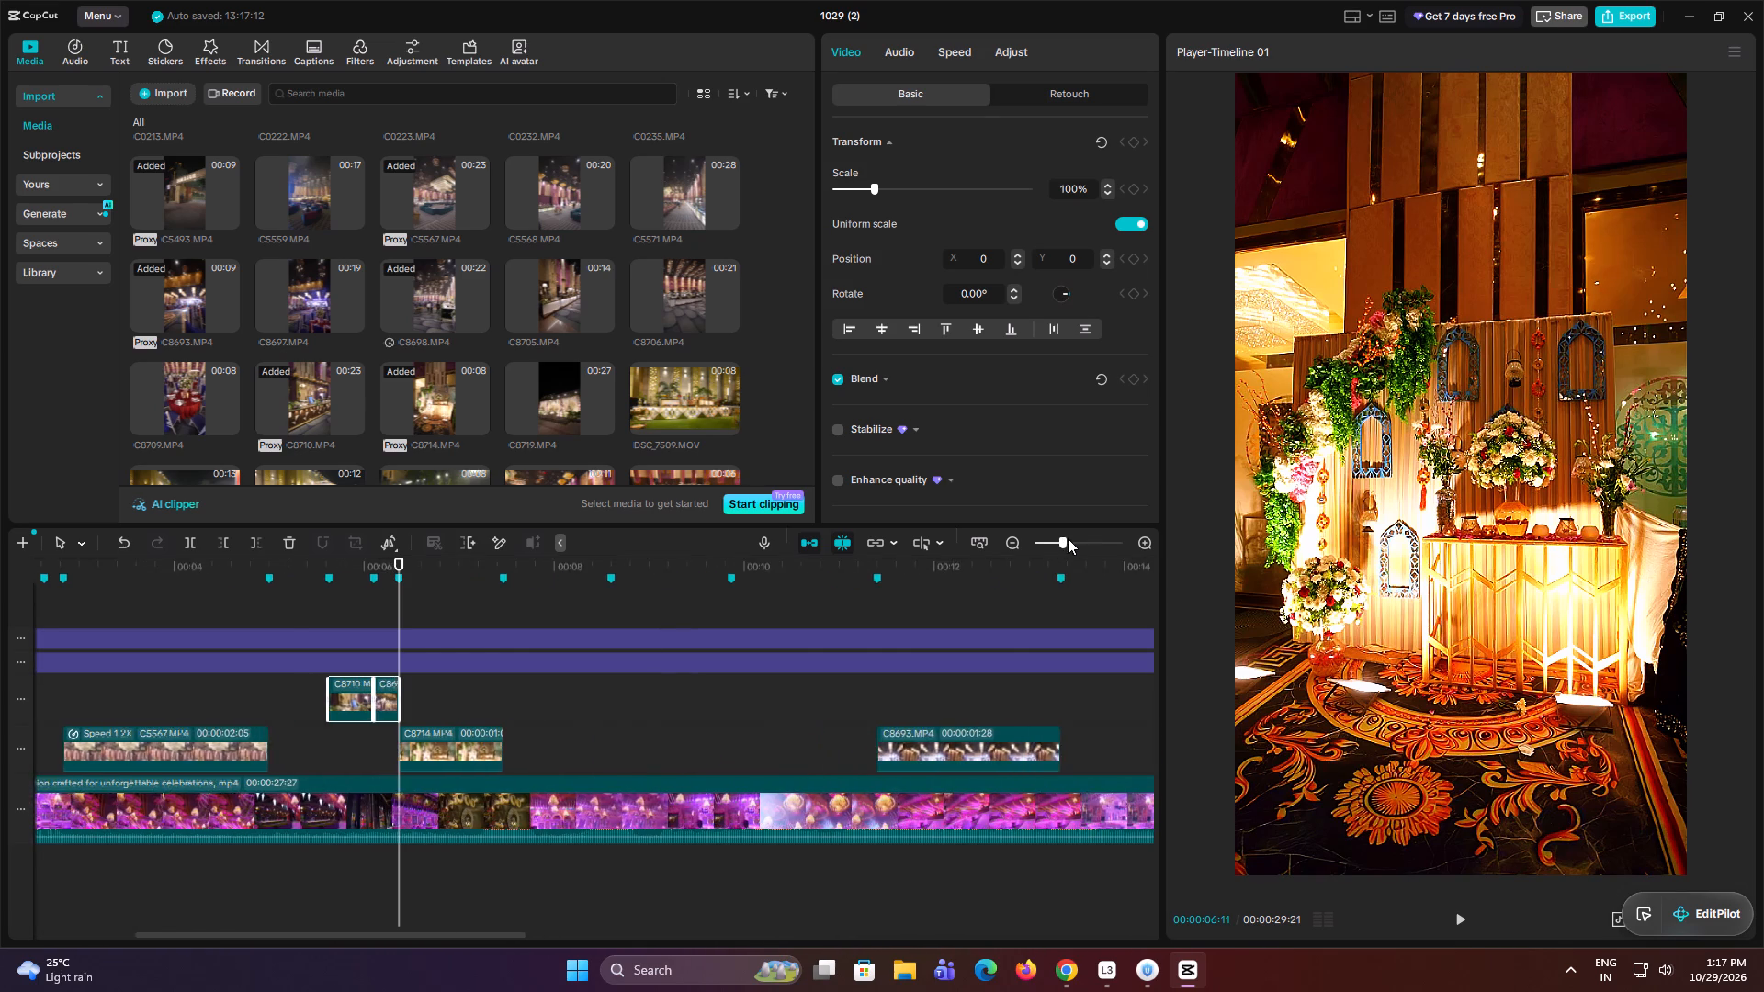
pyautogui.moveTo(1068, 538); pyautogui.dragTo(1077, 535)
pyautogui.press('w')
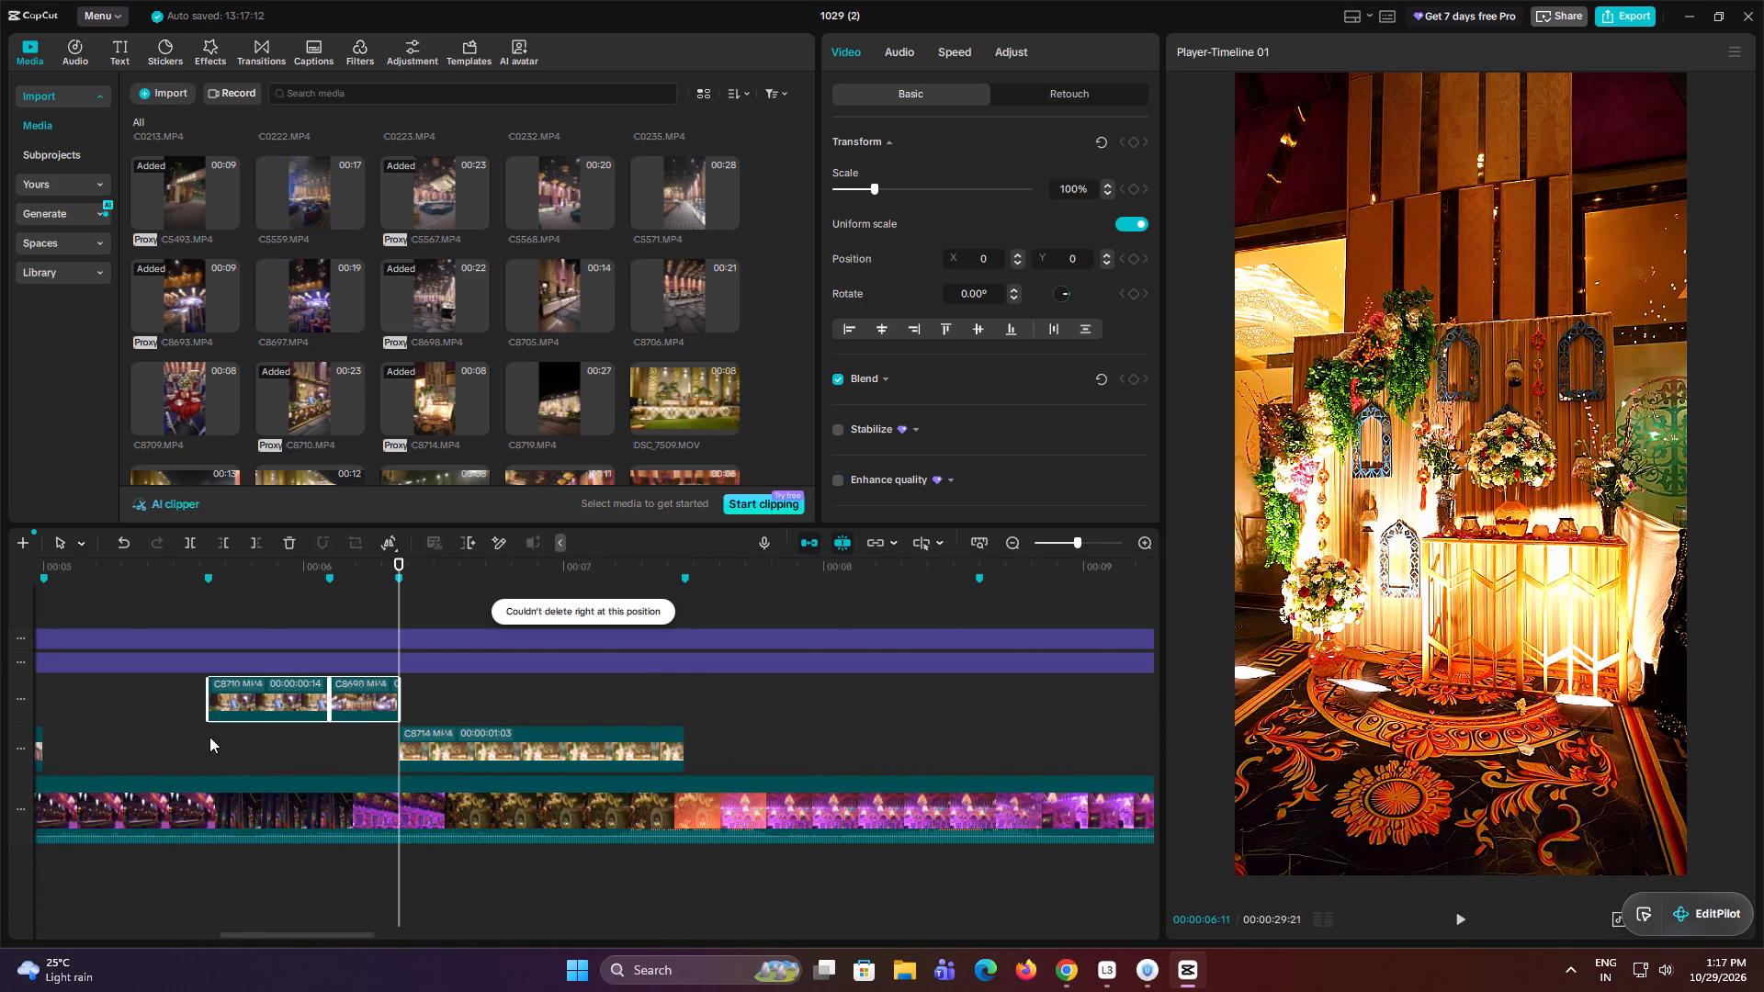
pyautogui.moveTo(213, 737); pyautogui.dragTo(355, 696)
pyautogui.moveTo(357, 695); pyautogui.dragTo(356, 742)
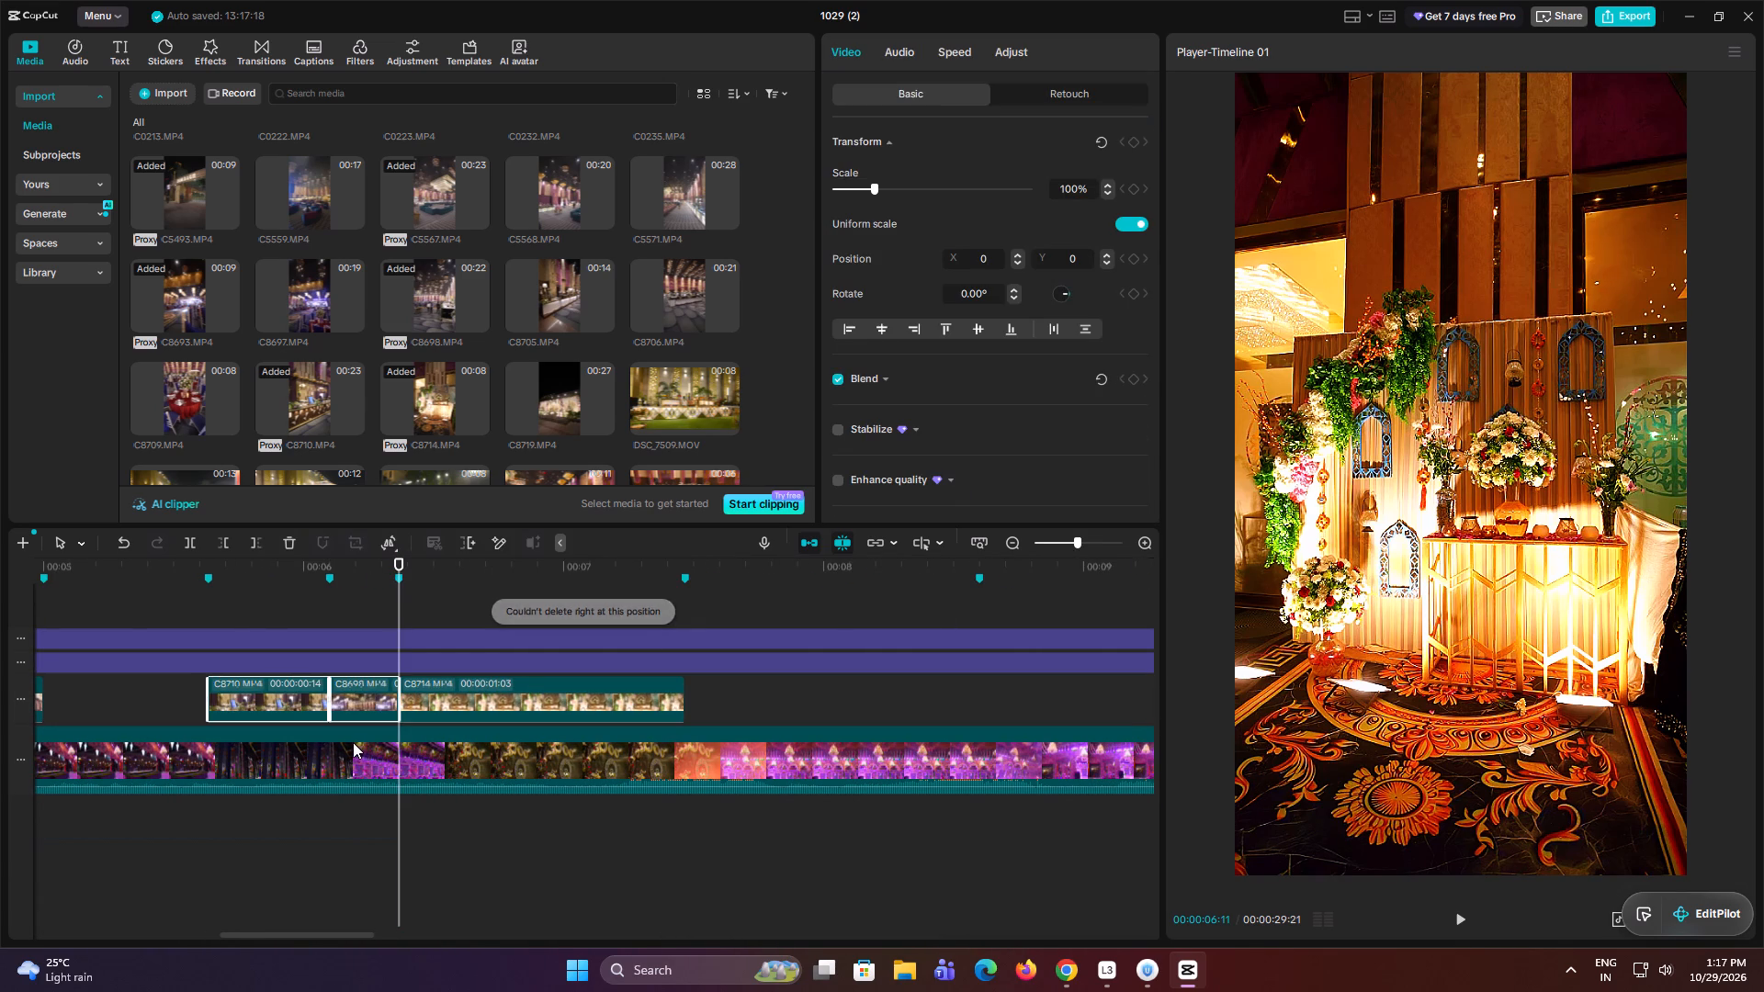
pyautogui.press('space')
pyautogui.press('space')
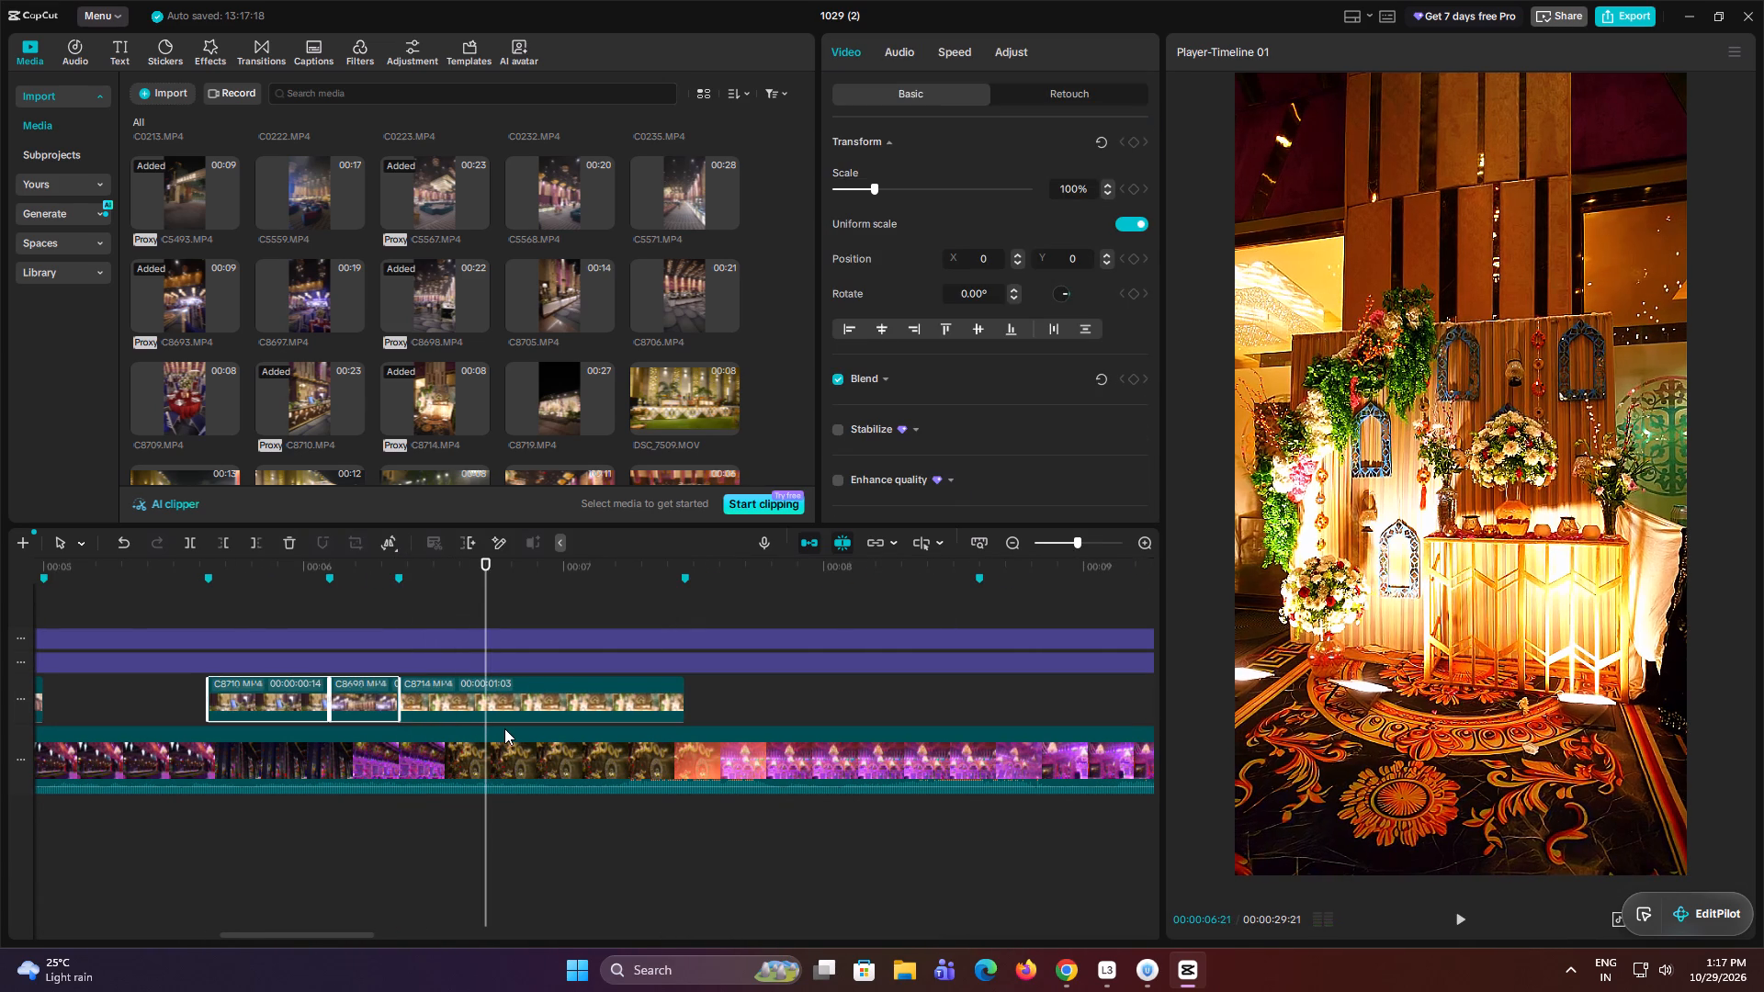
# Play the reference shot from the marker at 00:00:07:14 and preview C8705.MP4, C8706.MP4, C8697.MP4 and C5568.MP4 as matches.
pyautogui.moveTo(1078, 543); pyautogui.dragTo(1069, 546)
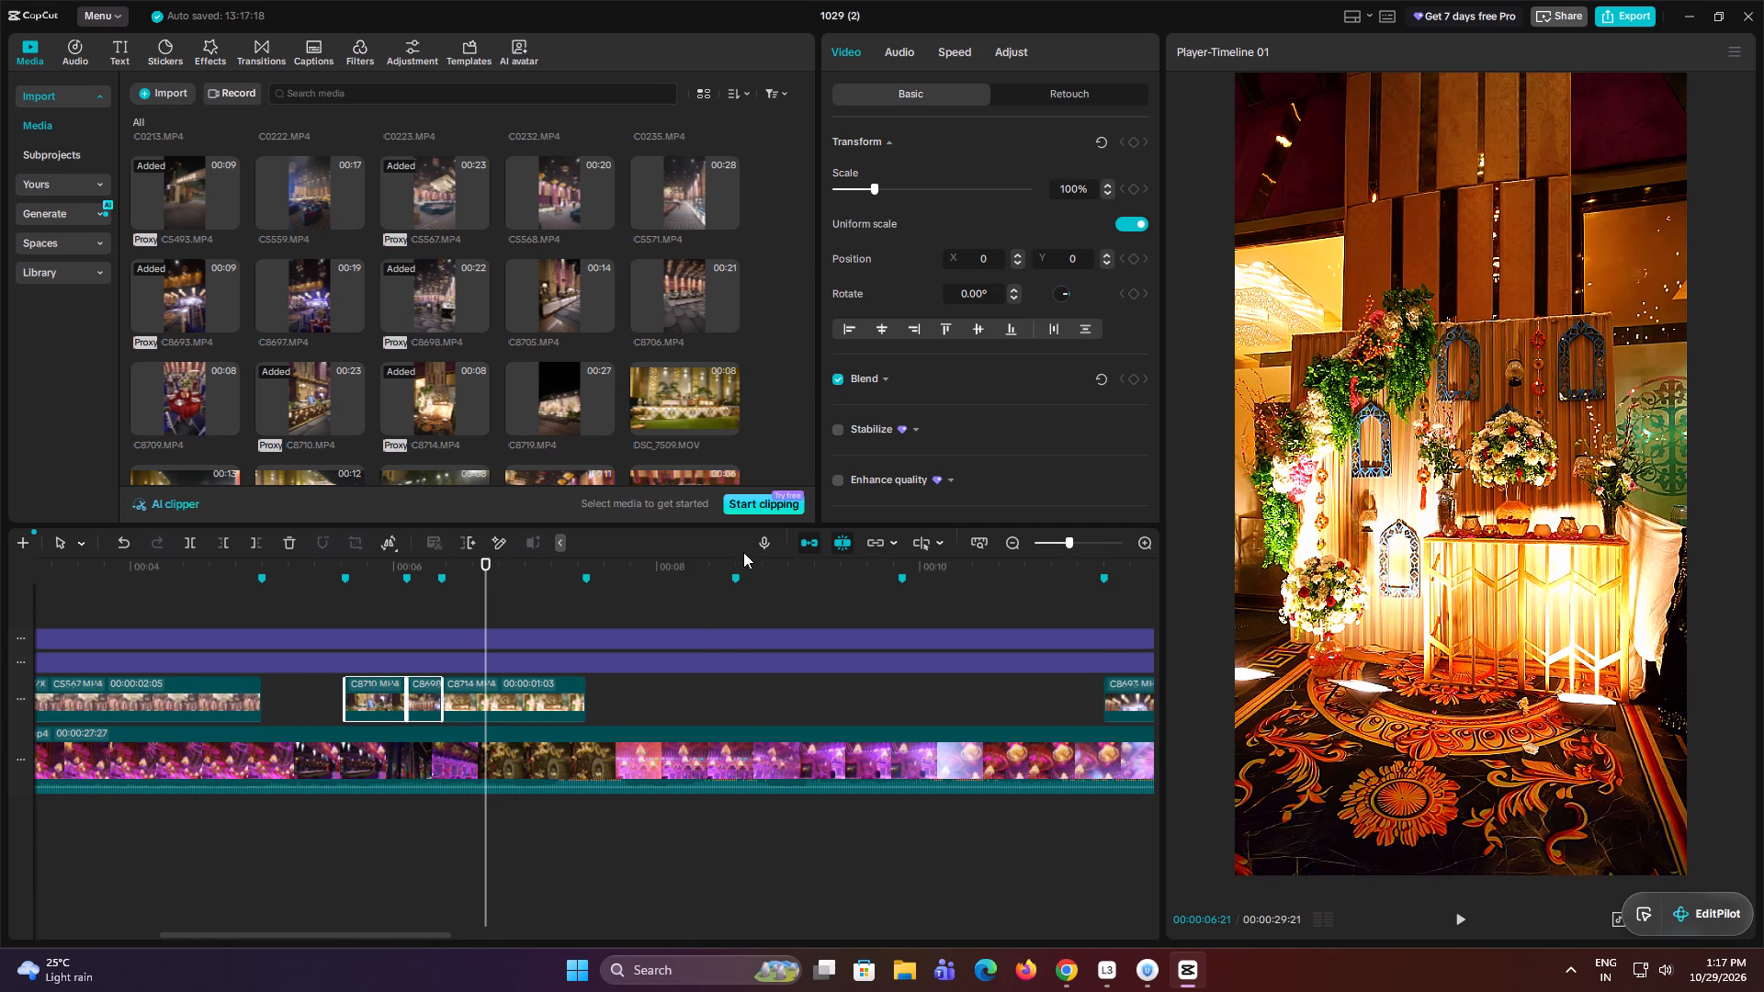
pyautogui.doubleClick(585, 603)
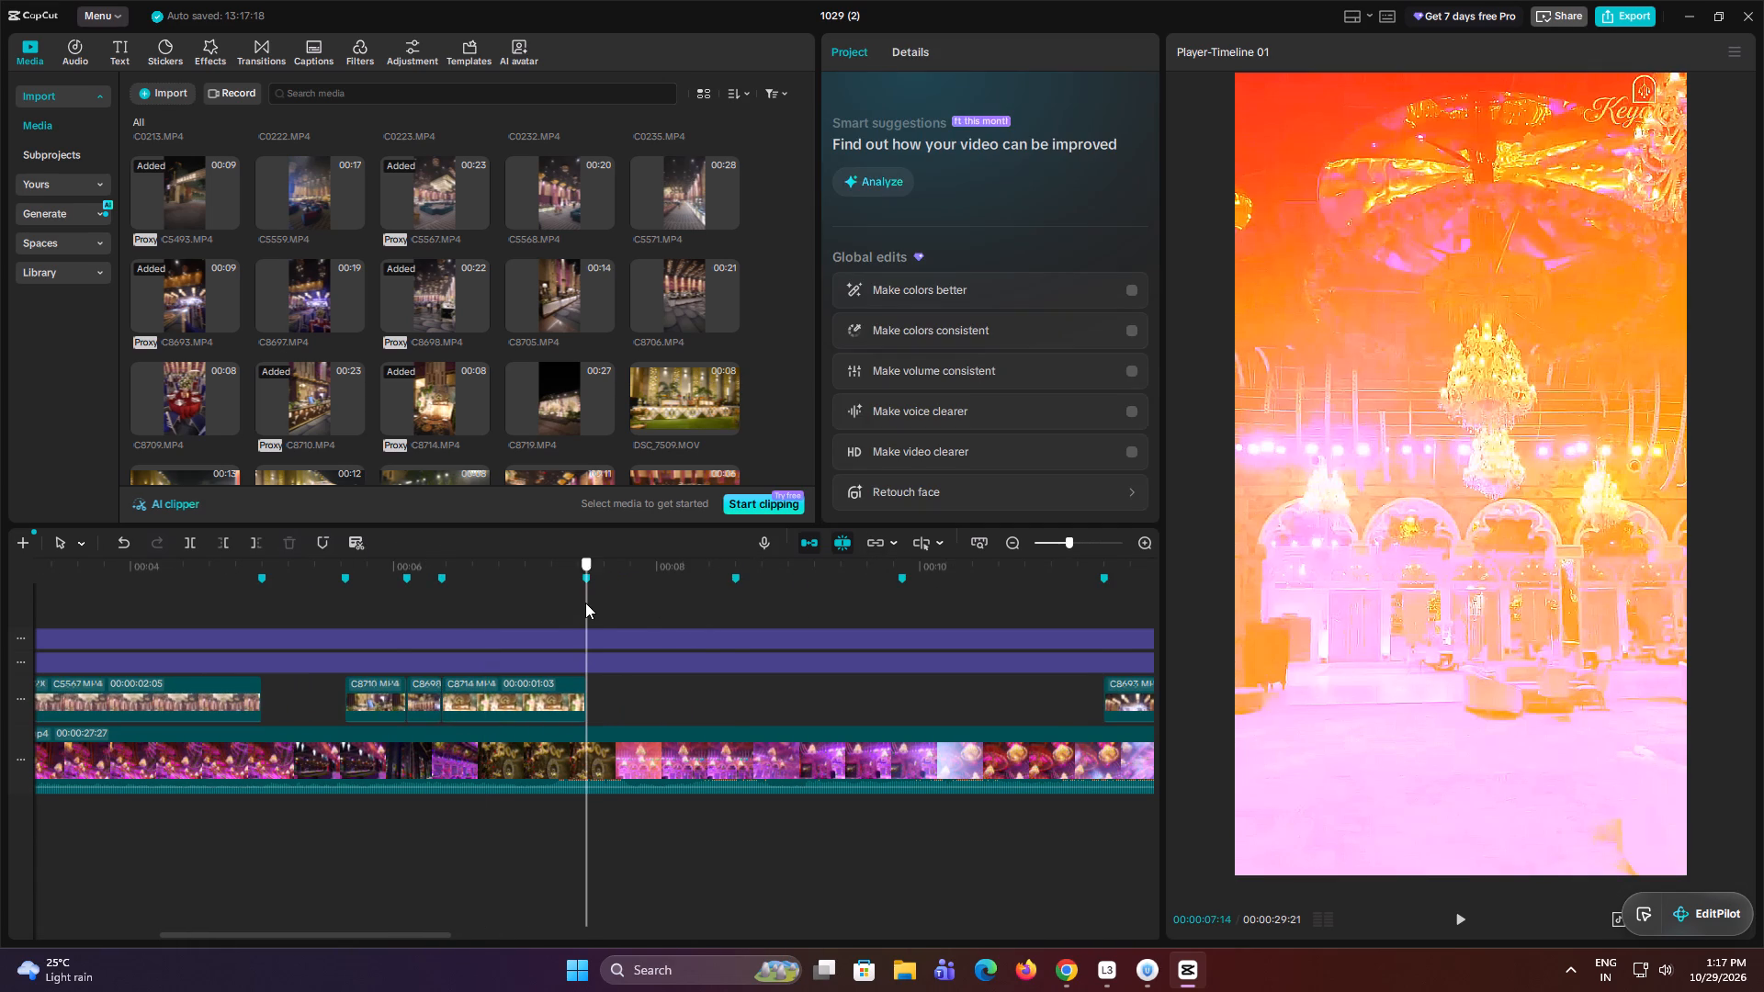
pyautogui.press('space')
pyautogui.press('space')
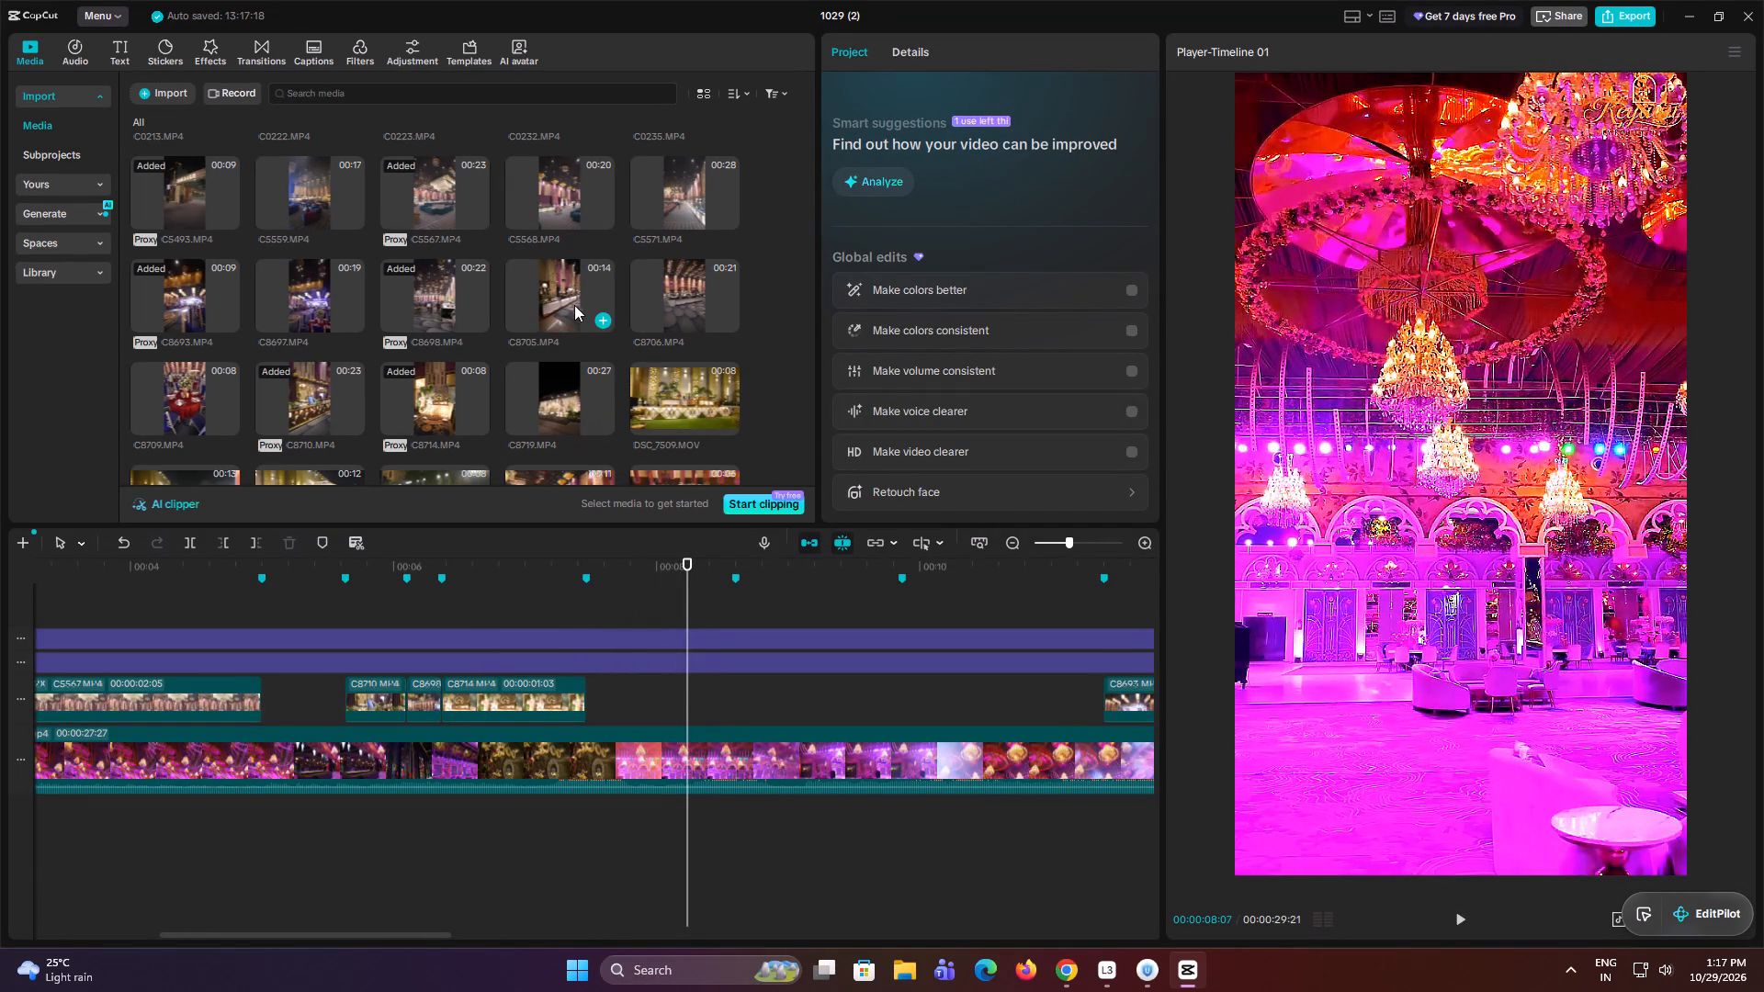
pyautogui.click(571, 299)
pyautogui.click(671, 294)
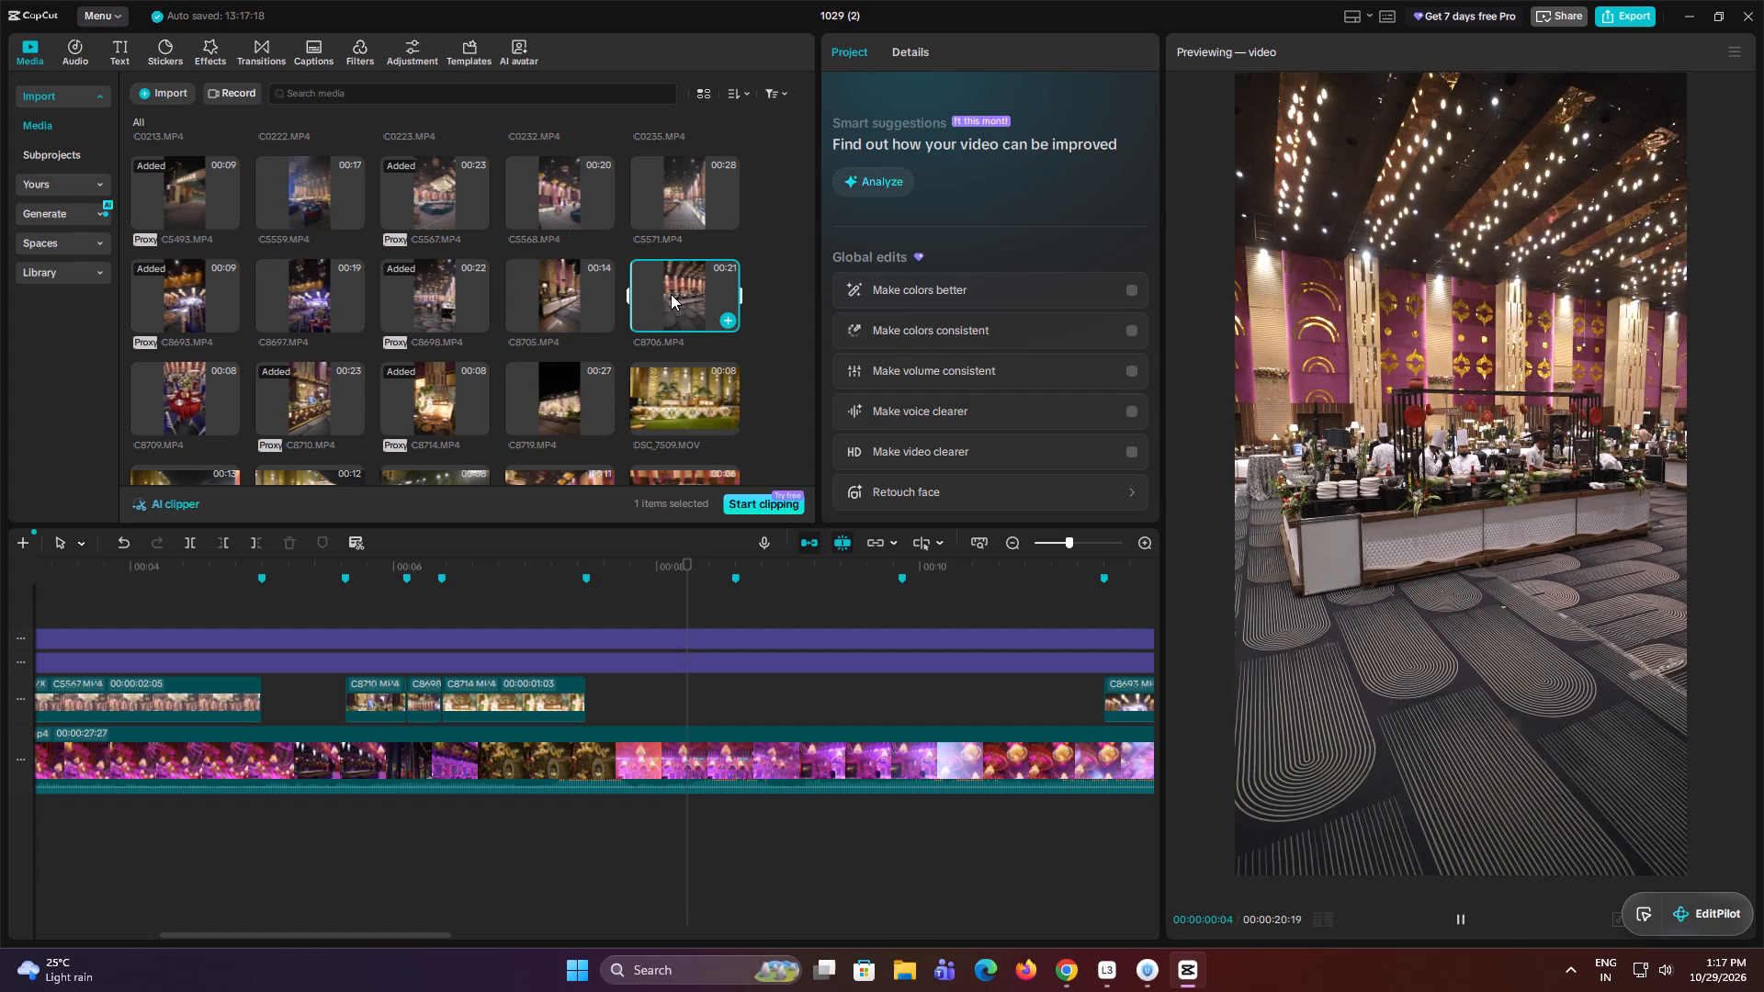
pyautogui.click(322, 305)
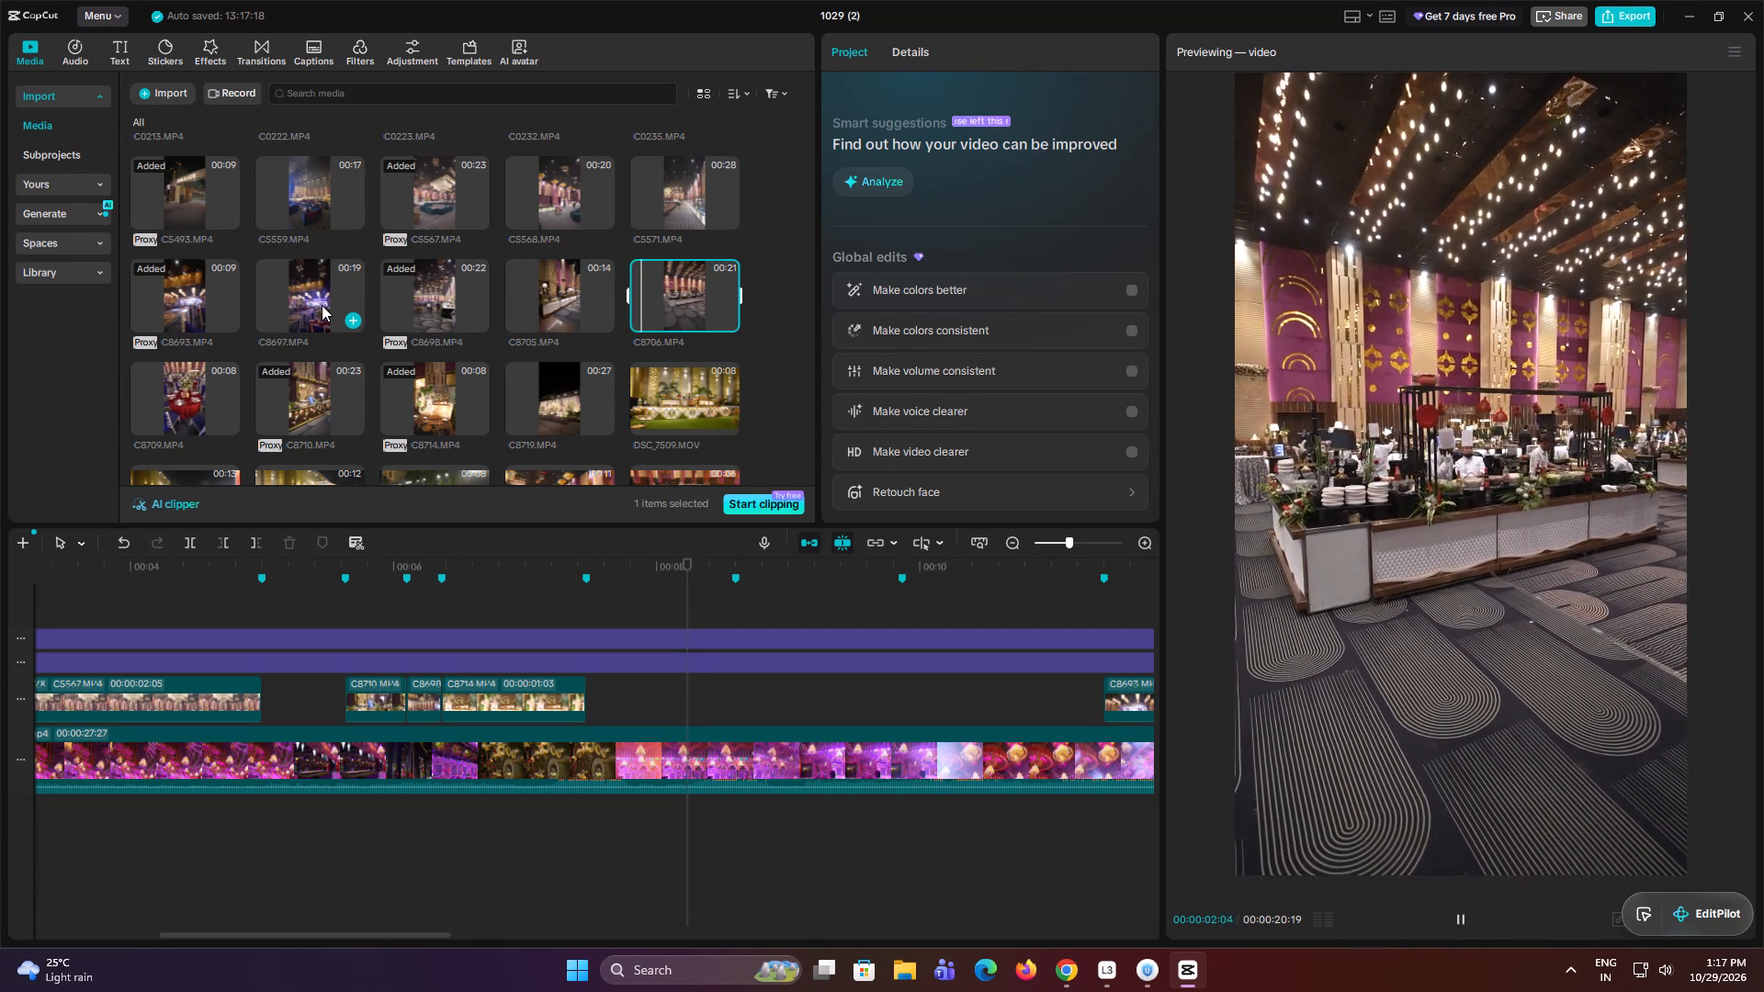
pyautogui.click(563, 189)
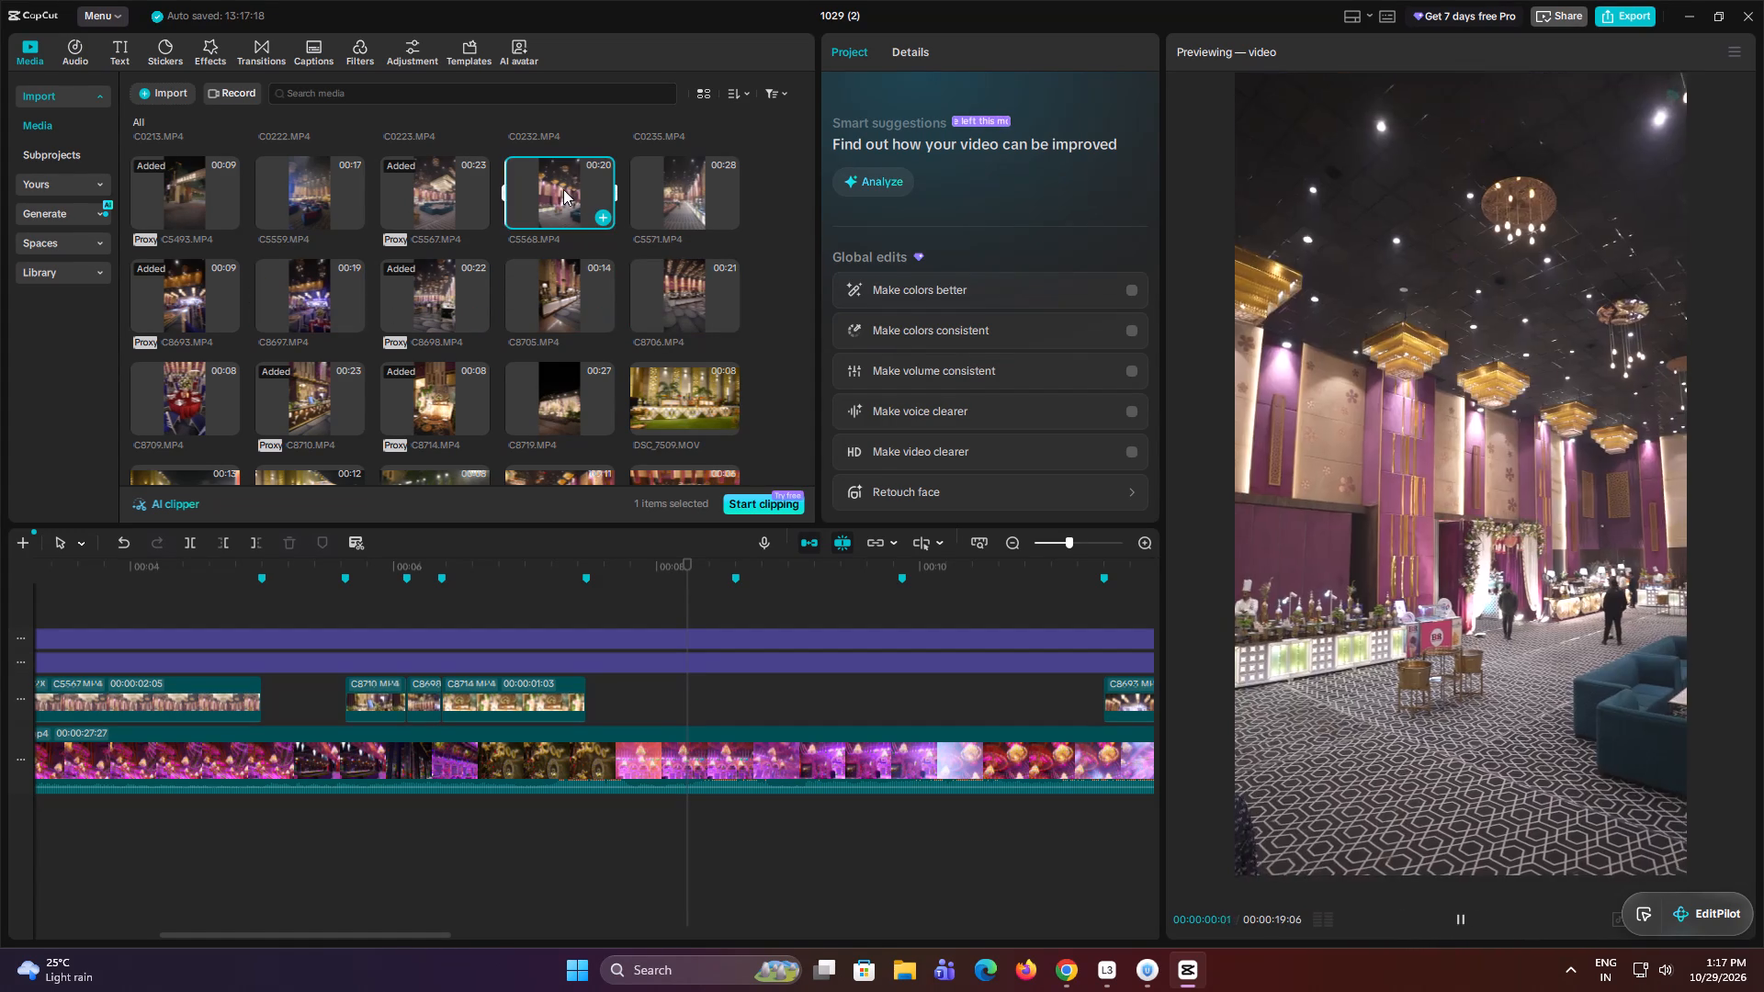
pyautogui.click(672, 289)
# Place C8706.MP4 on a track above the clips, starting at the marker at 00:00:07:14 after C8714.MP4.
pyautogui.moveTo(673, 289); pyautogui.dragTo(610, 700)
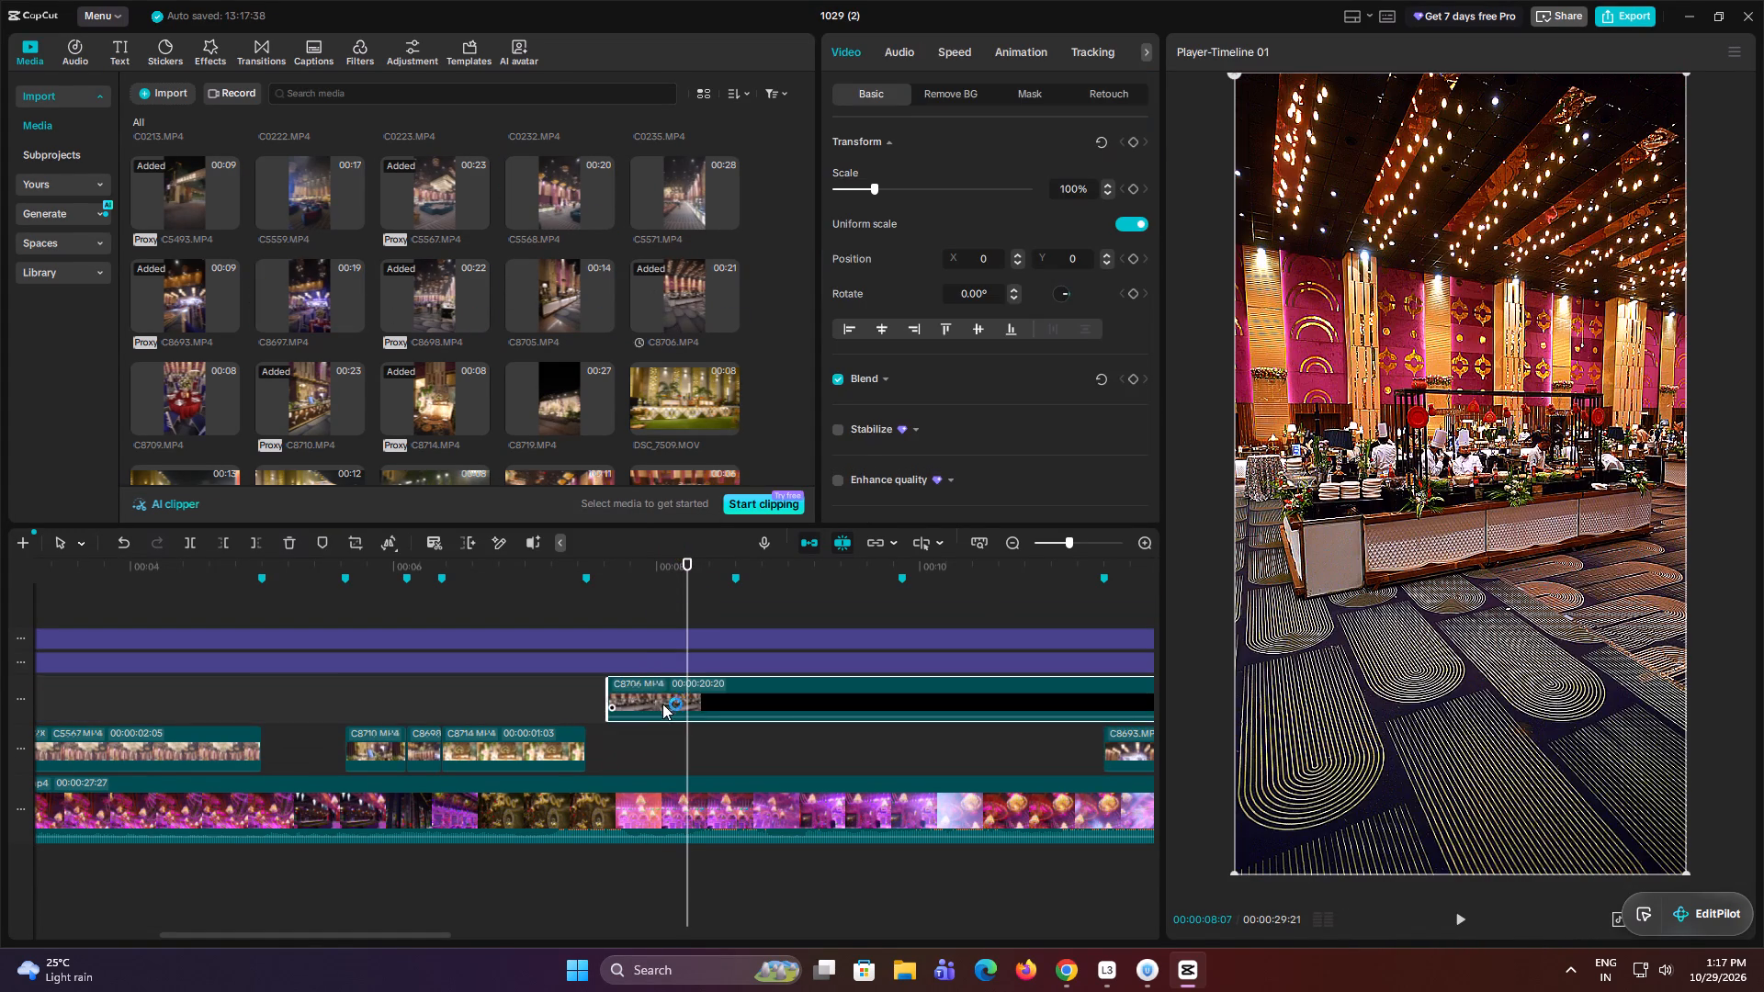
pyautogui.moveTo(673, 715); pyautogui.dragTo(659, 718)
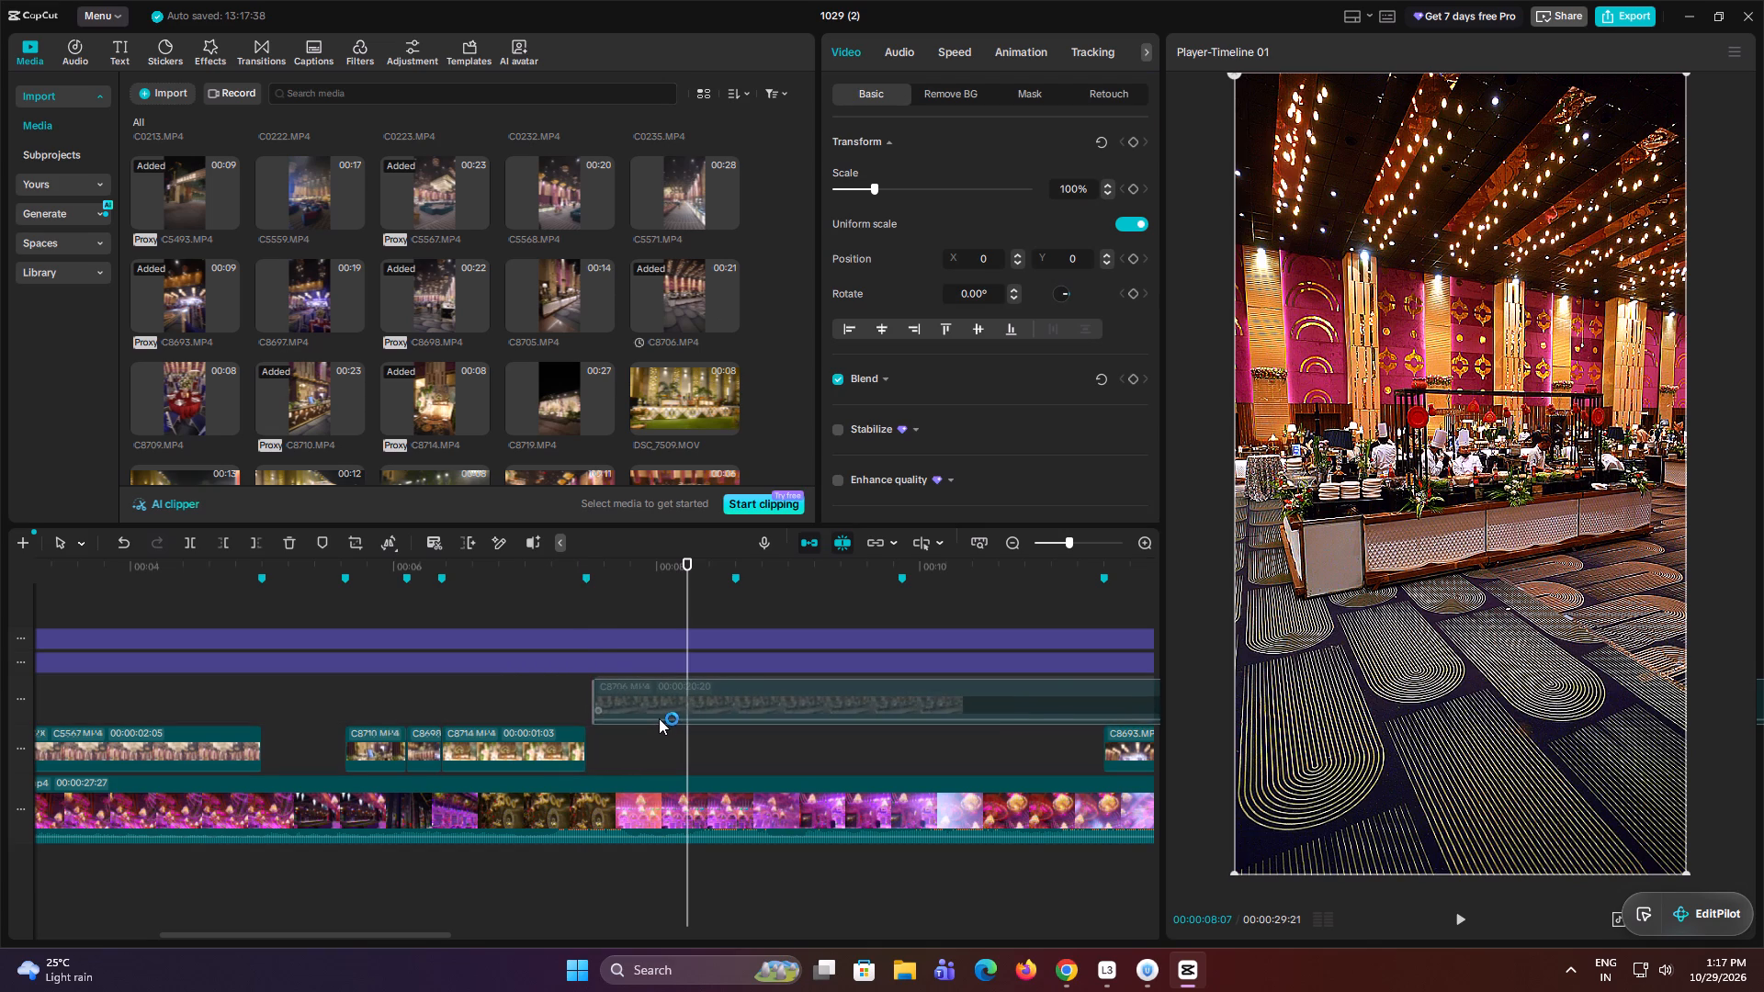
pyautogui.moveTo(659, 718); pyautogui.dragTo(653, 742)
# Reduce the intensity of the Clear II filter and set the Vivid 2 filter's intensity to 68.
pyautogui.click(604, 639)
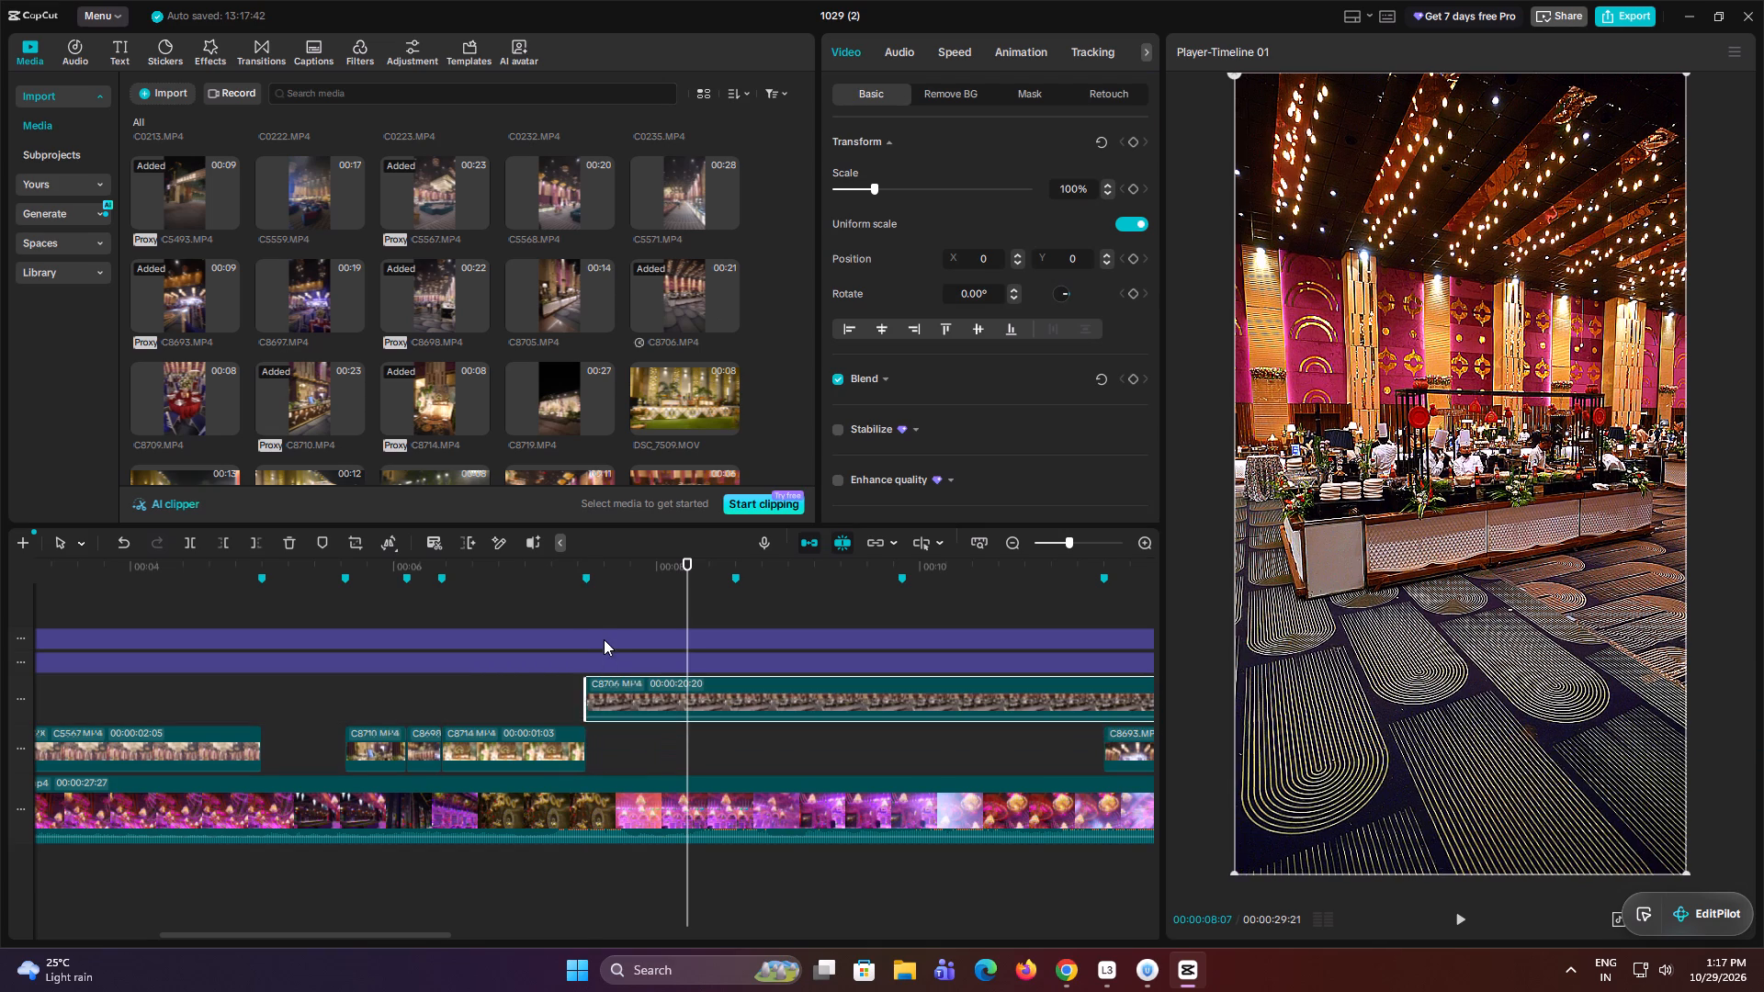
pyautogui.moveTo(1006, 166); pyautogui.dragTo(903, 171)
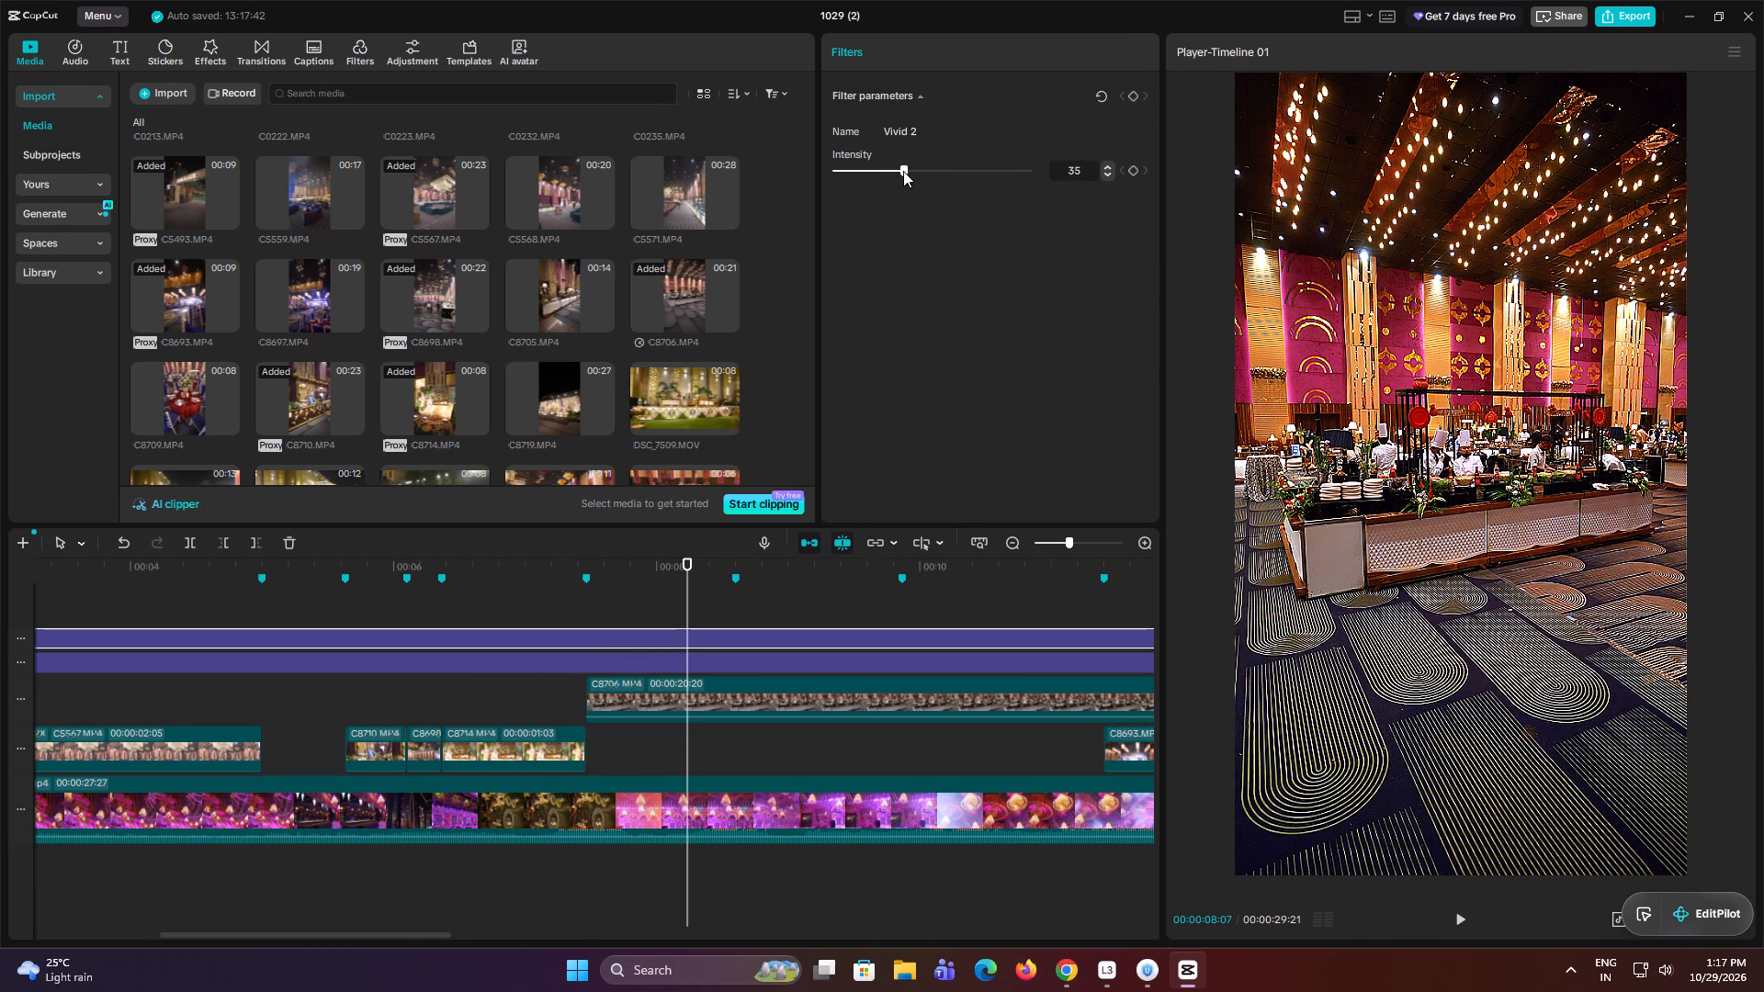
pyautogui.moveTo(903, 171); pyautogui.dragTo(1031, 188)
pyautogui.click(755, 664)
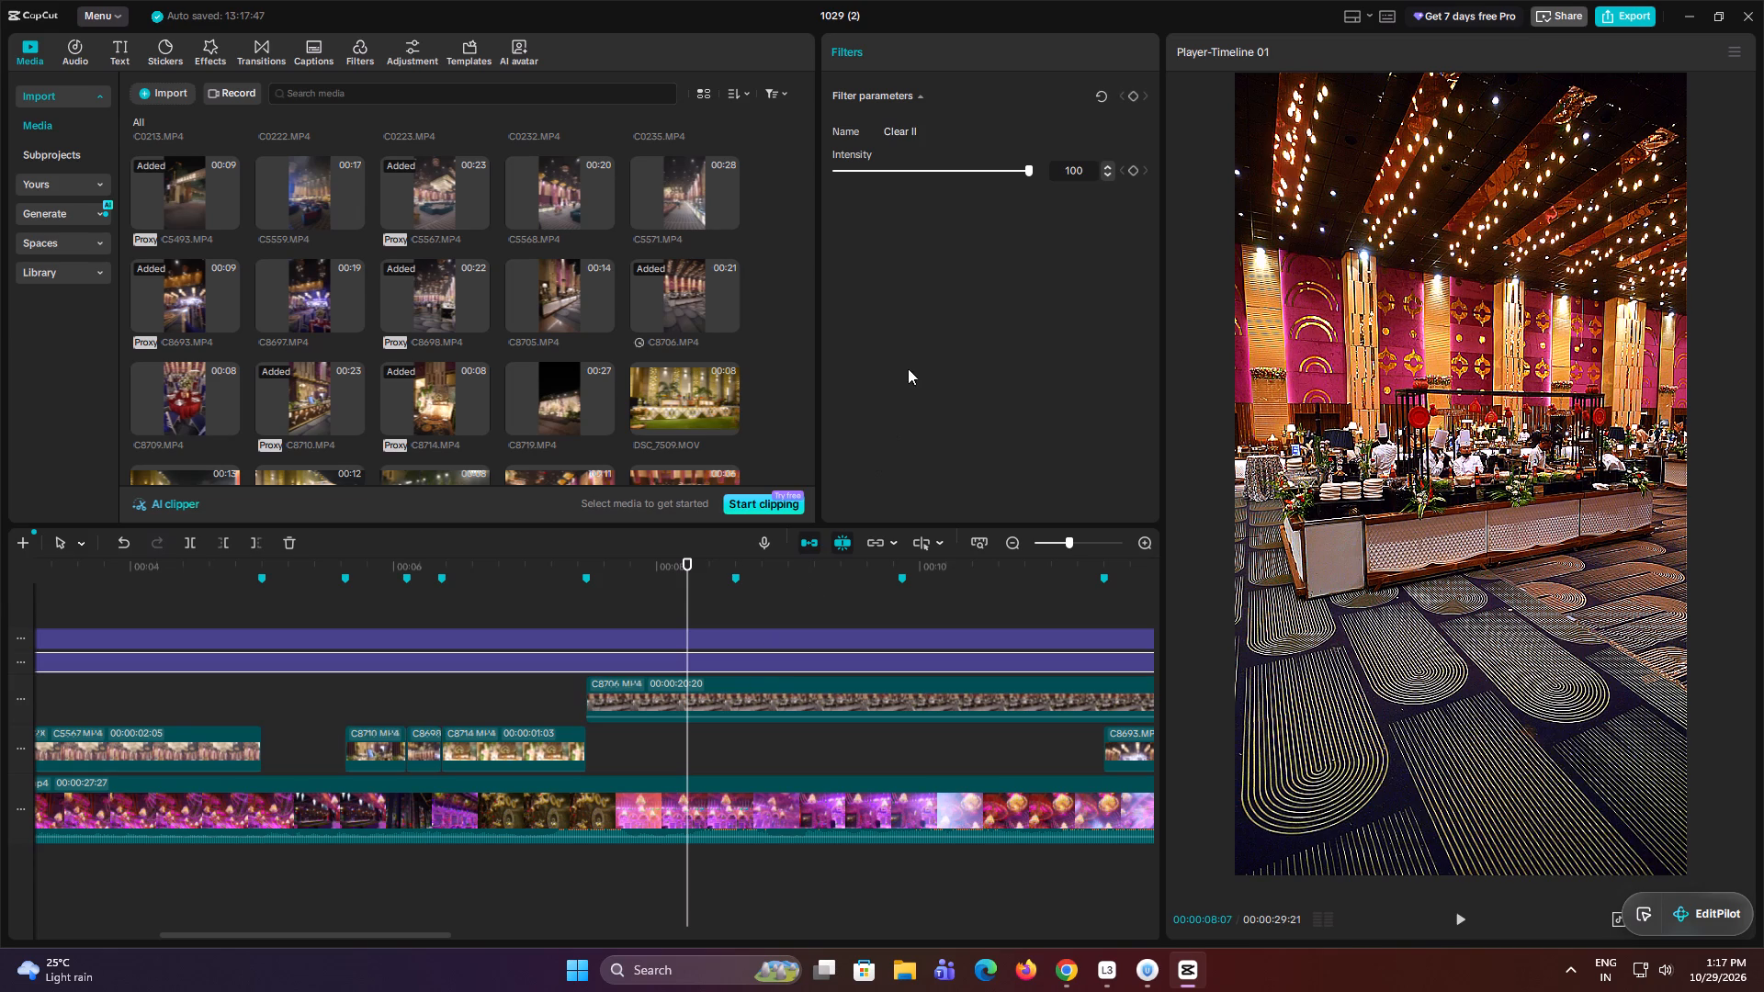
pyautogui.moveTo(1022, 169); pyautogui.dragTo(905, 163)
pyautogui.moveTo(905, 163); pyautogui.dragTo(919, 161)
pyautogui.click(810, 637)
pyautogui.click(964, 174)
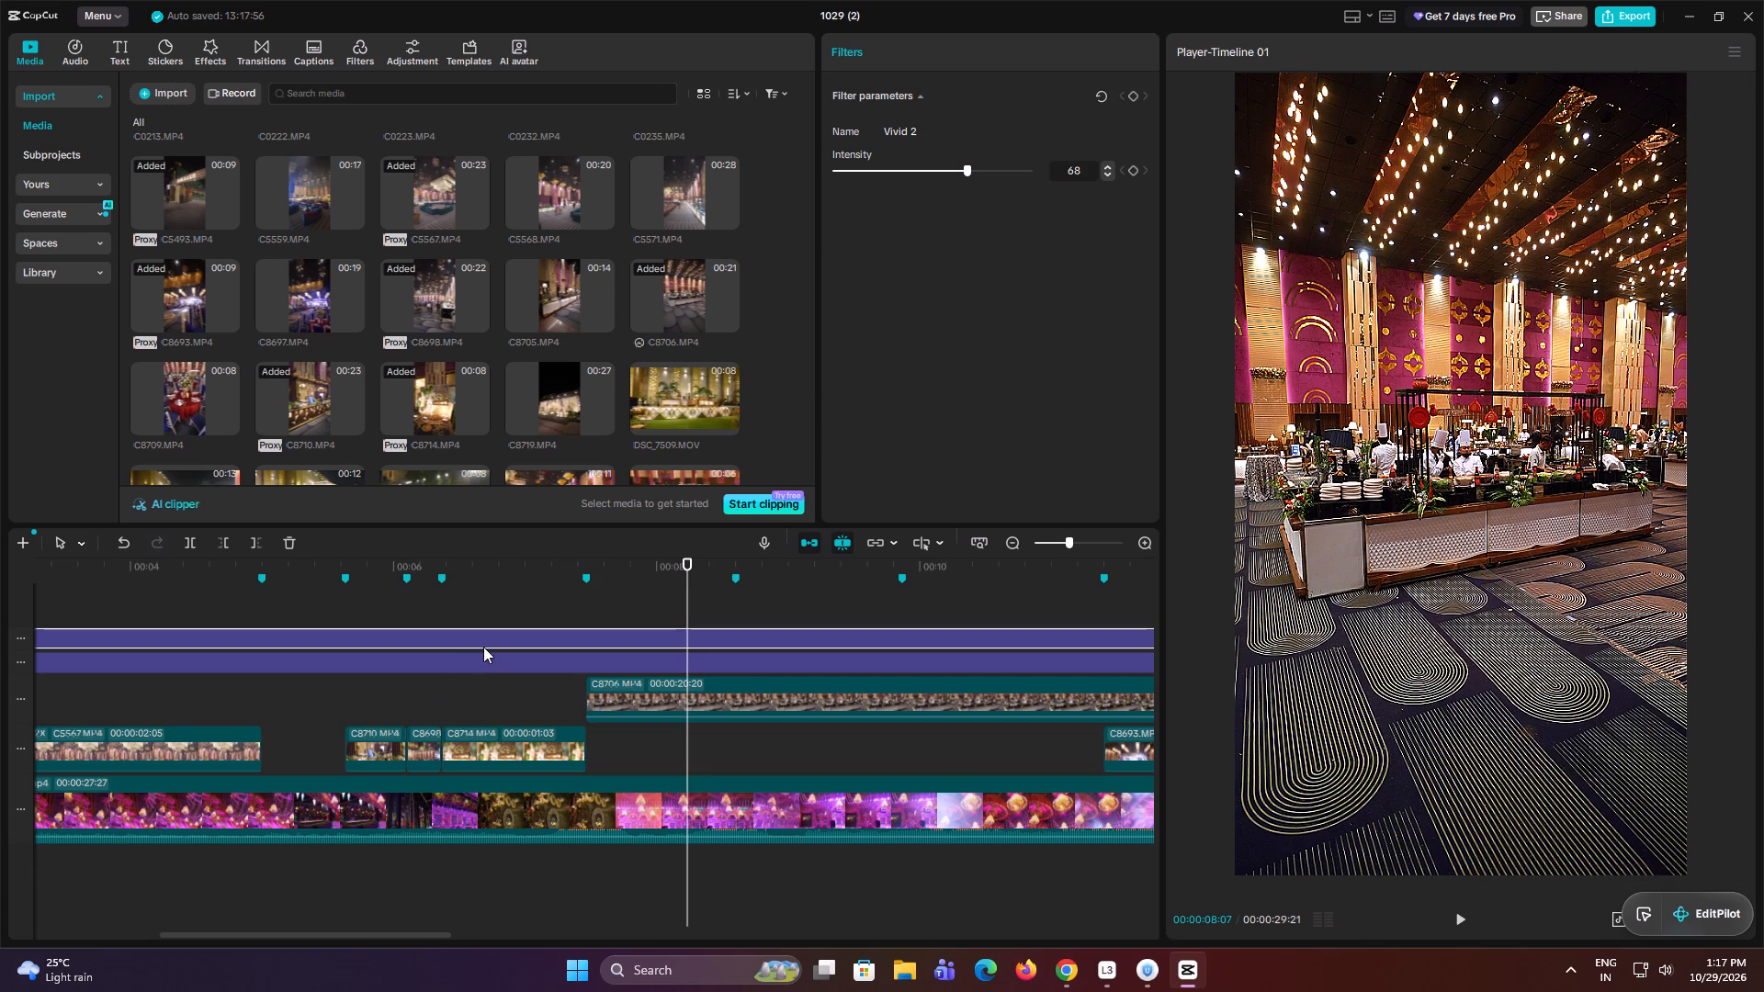
# Scrub through C8706.MP4 and trim its end to the marker at 00:00:09:26.
pyautogui.press('space')
pyautogui.press('space')
pyautogui.click(564, 611)
pyautogui.moveTo(564, 611); pyautogui.dragTo(605, 602)
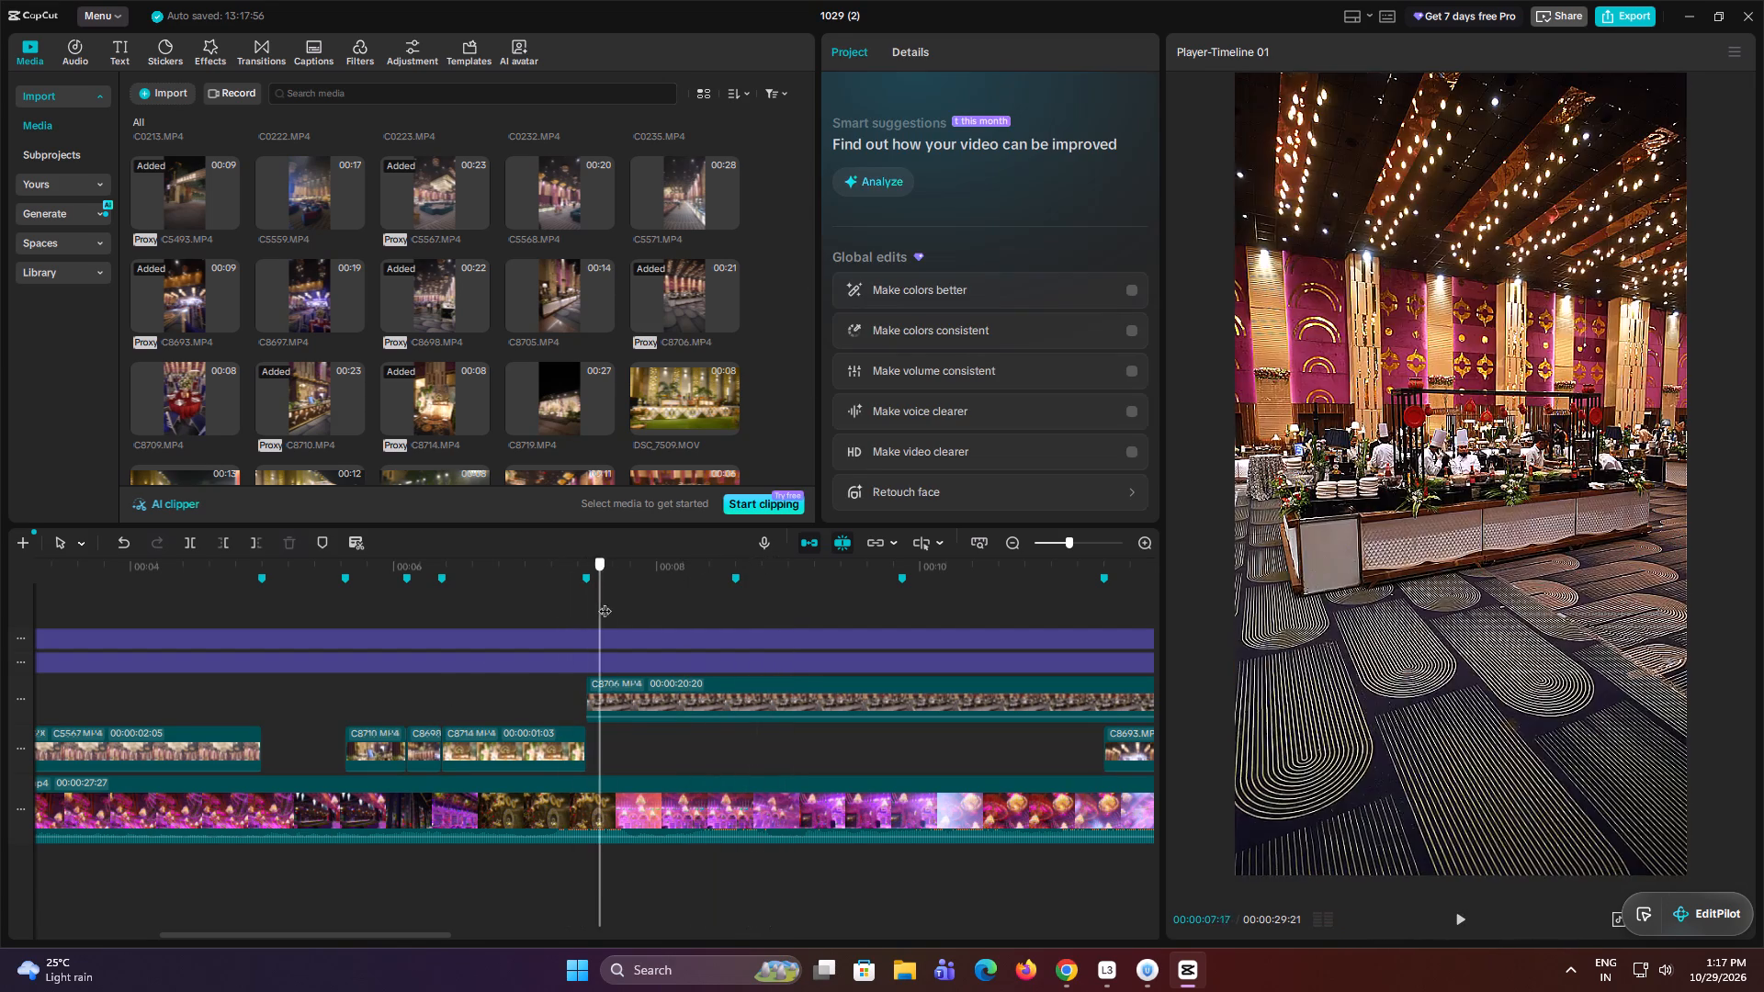
pyautogui.moveTo(605, 602); pyautogui.dragTo(984, 677)
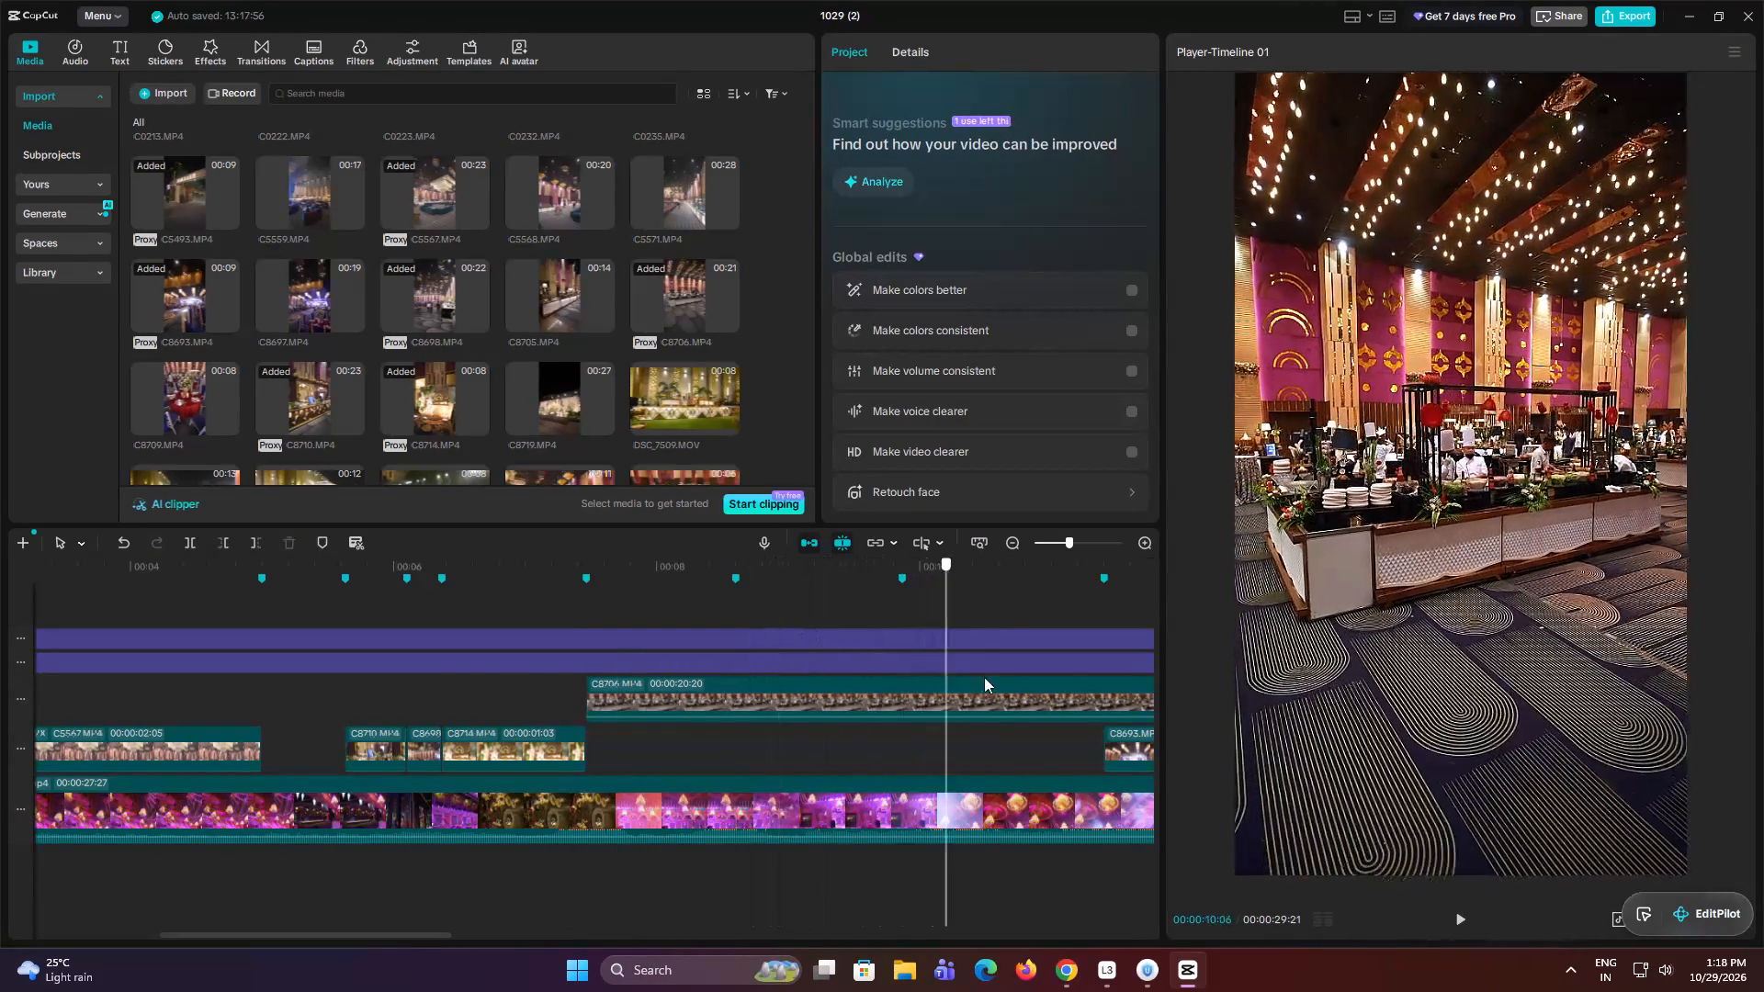
pyautogui.moveTo(984, 677); pyautogui.dragTo(905, 716)
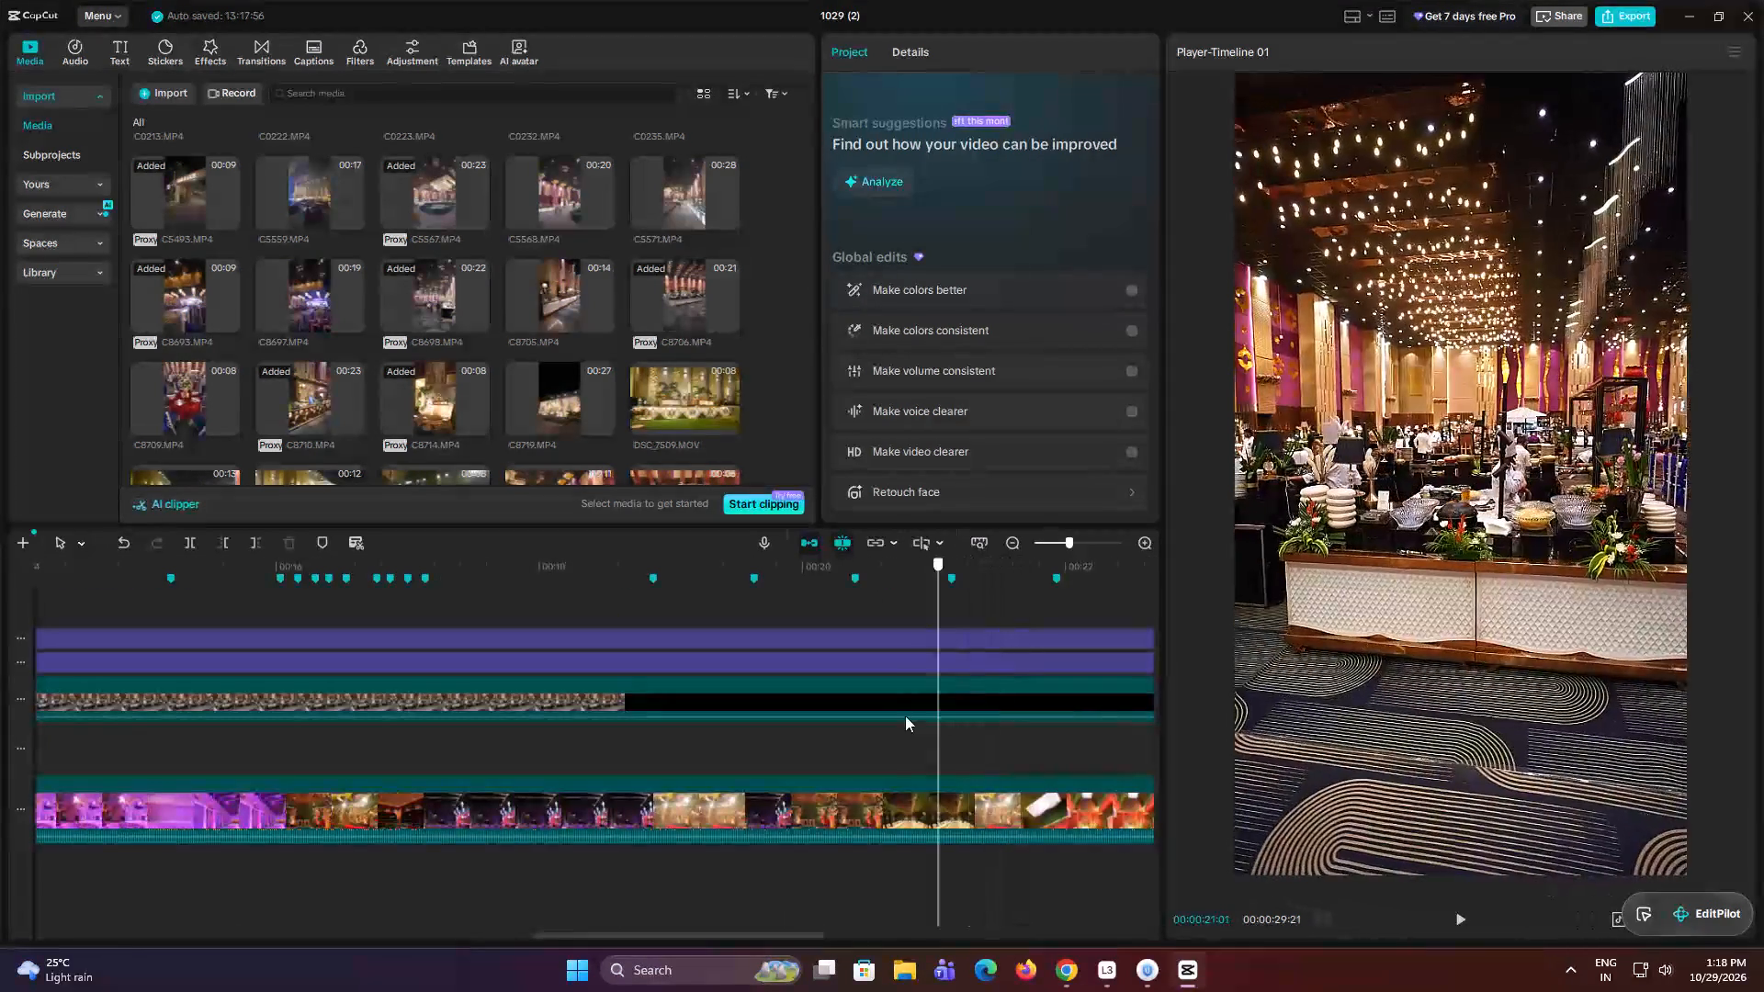
pyautogui.moveTo(905, 716); pyautogui.dragTo(810, 711)
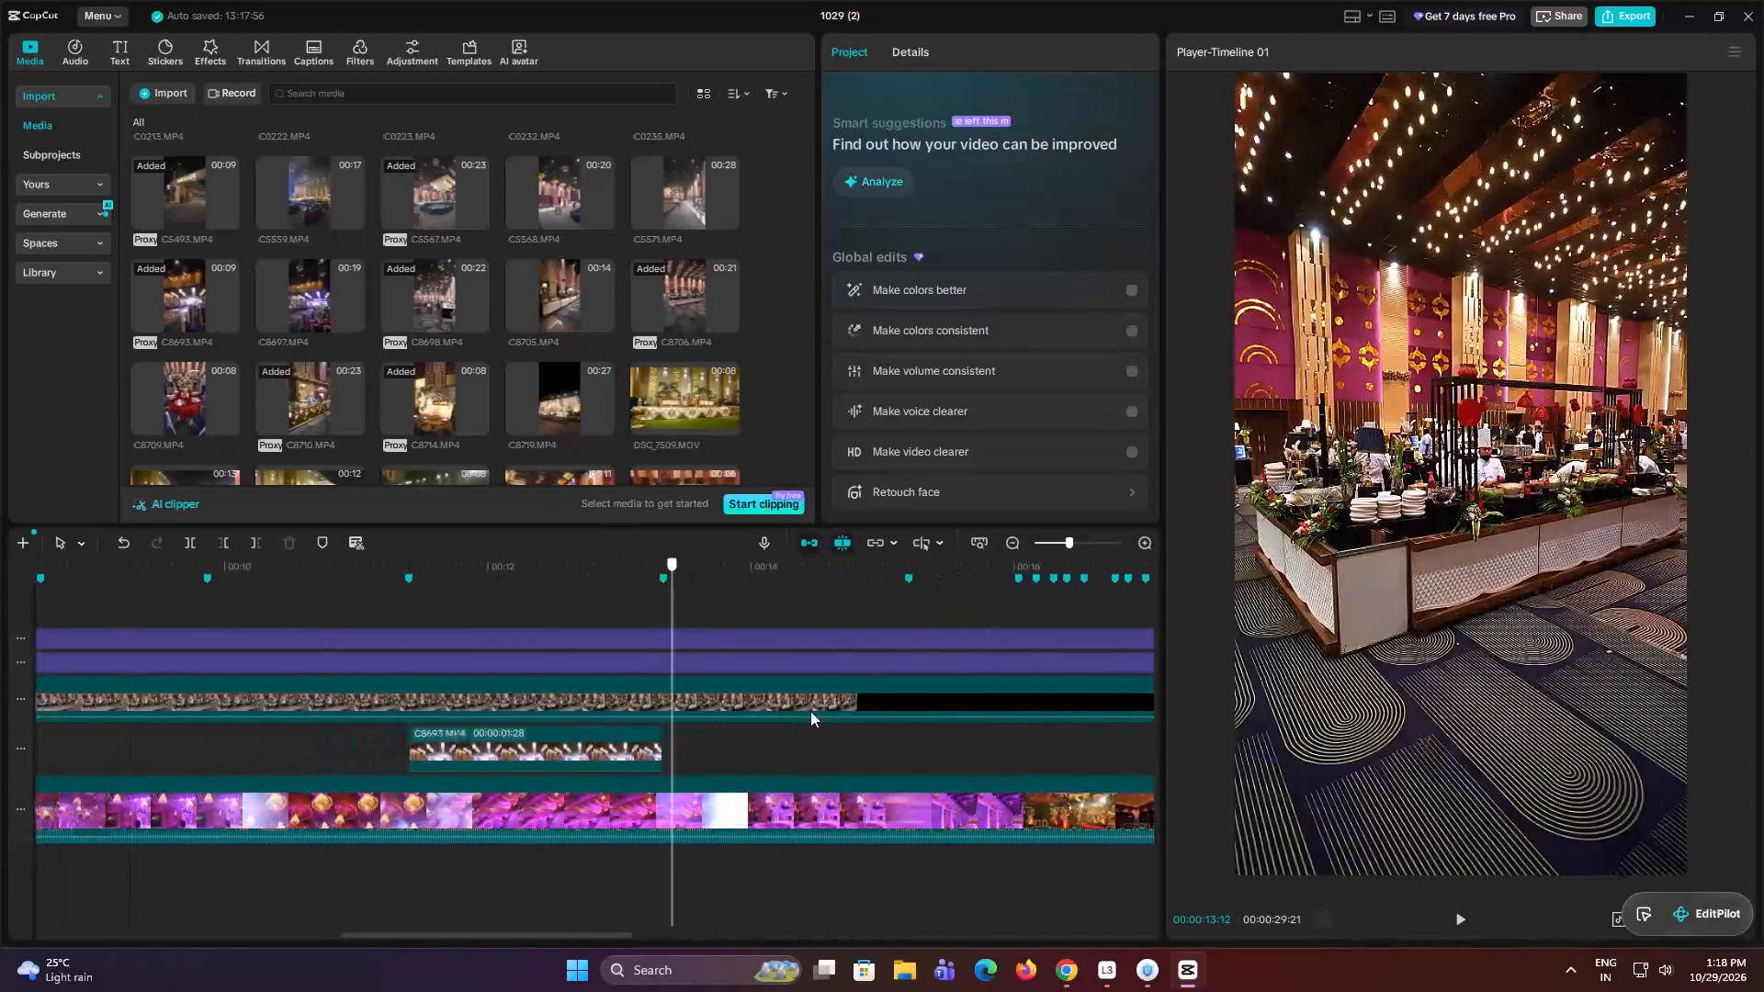
pyautogui.moveTo(810, 711); pyautogui.dragTo(75, 645)
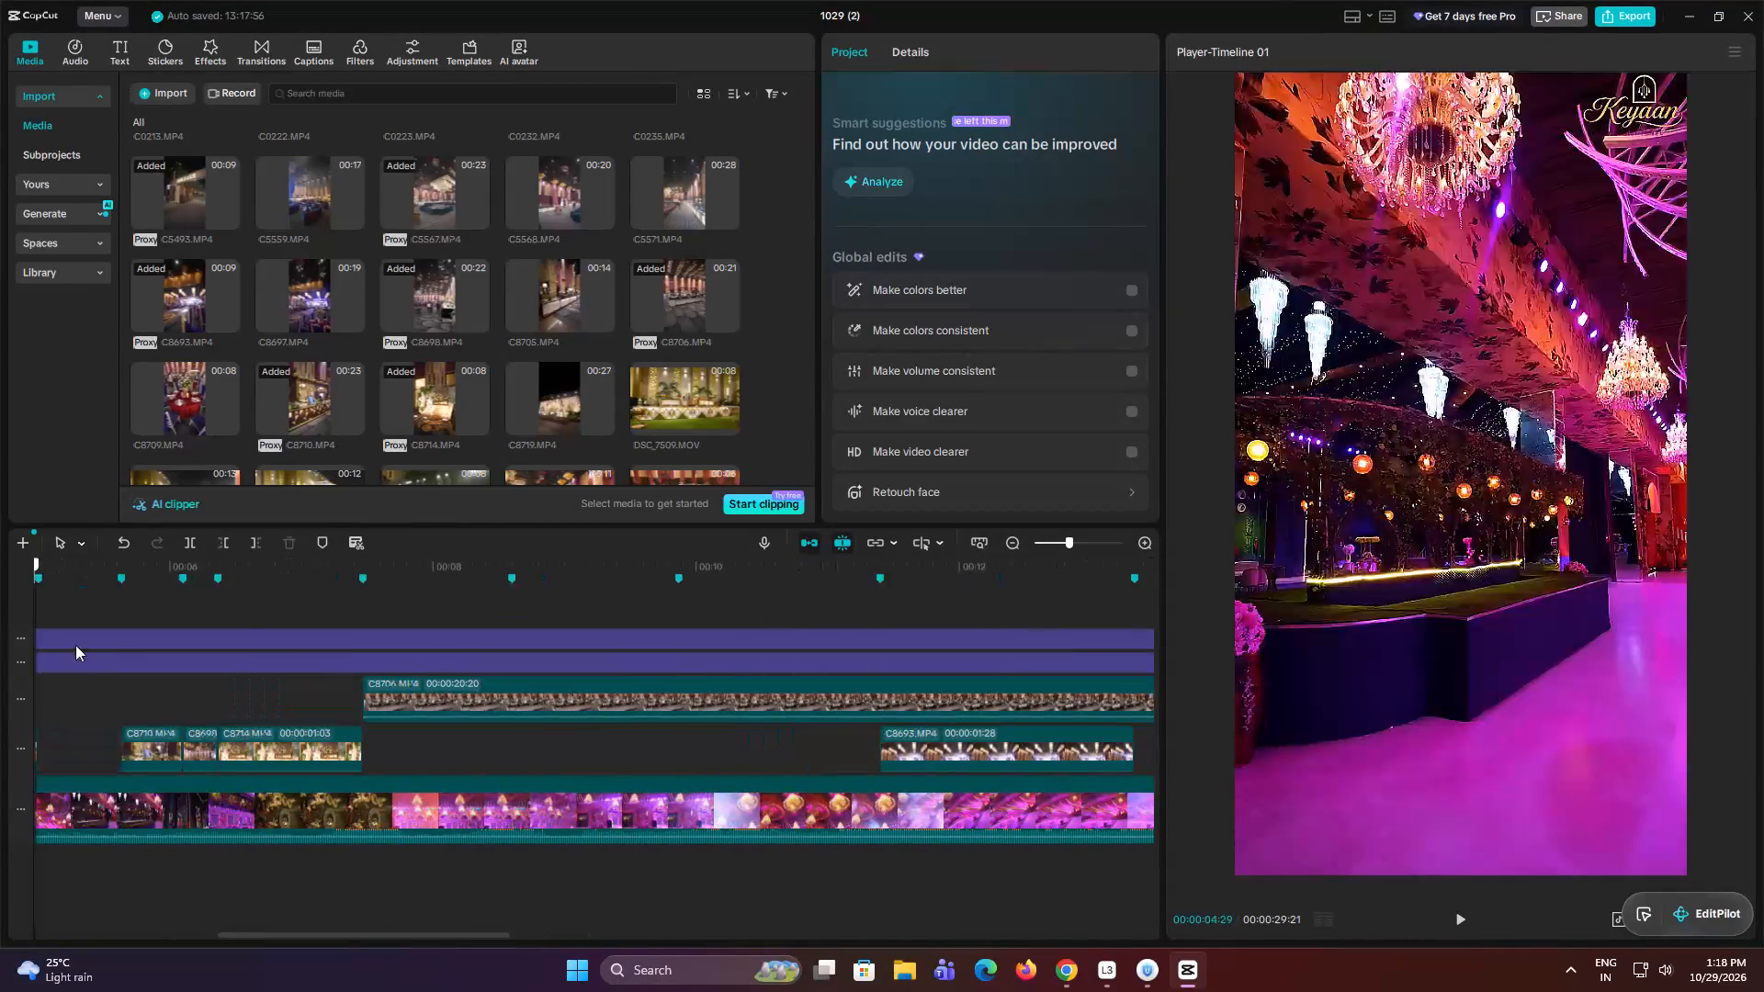
pyautogui.moveTo(75, 645); pyautogui.dragTo(932, 667)
pyautogui.click(932, 687)
pyautogui.press('w')
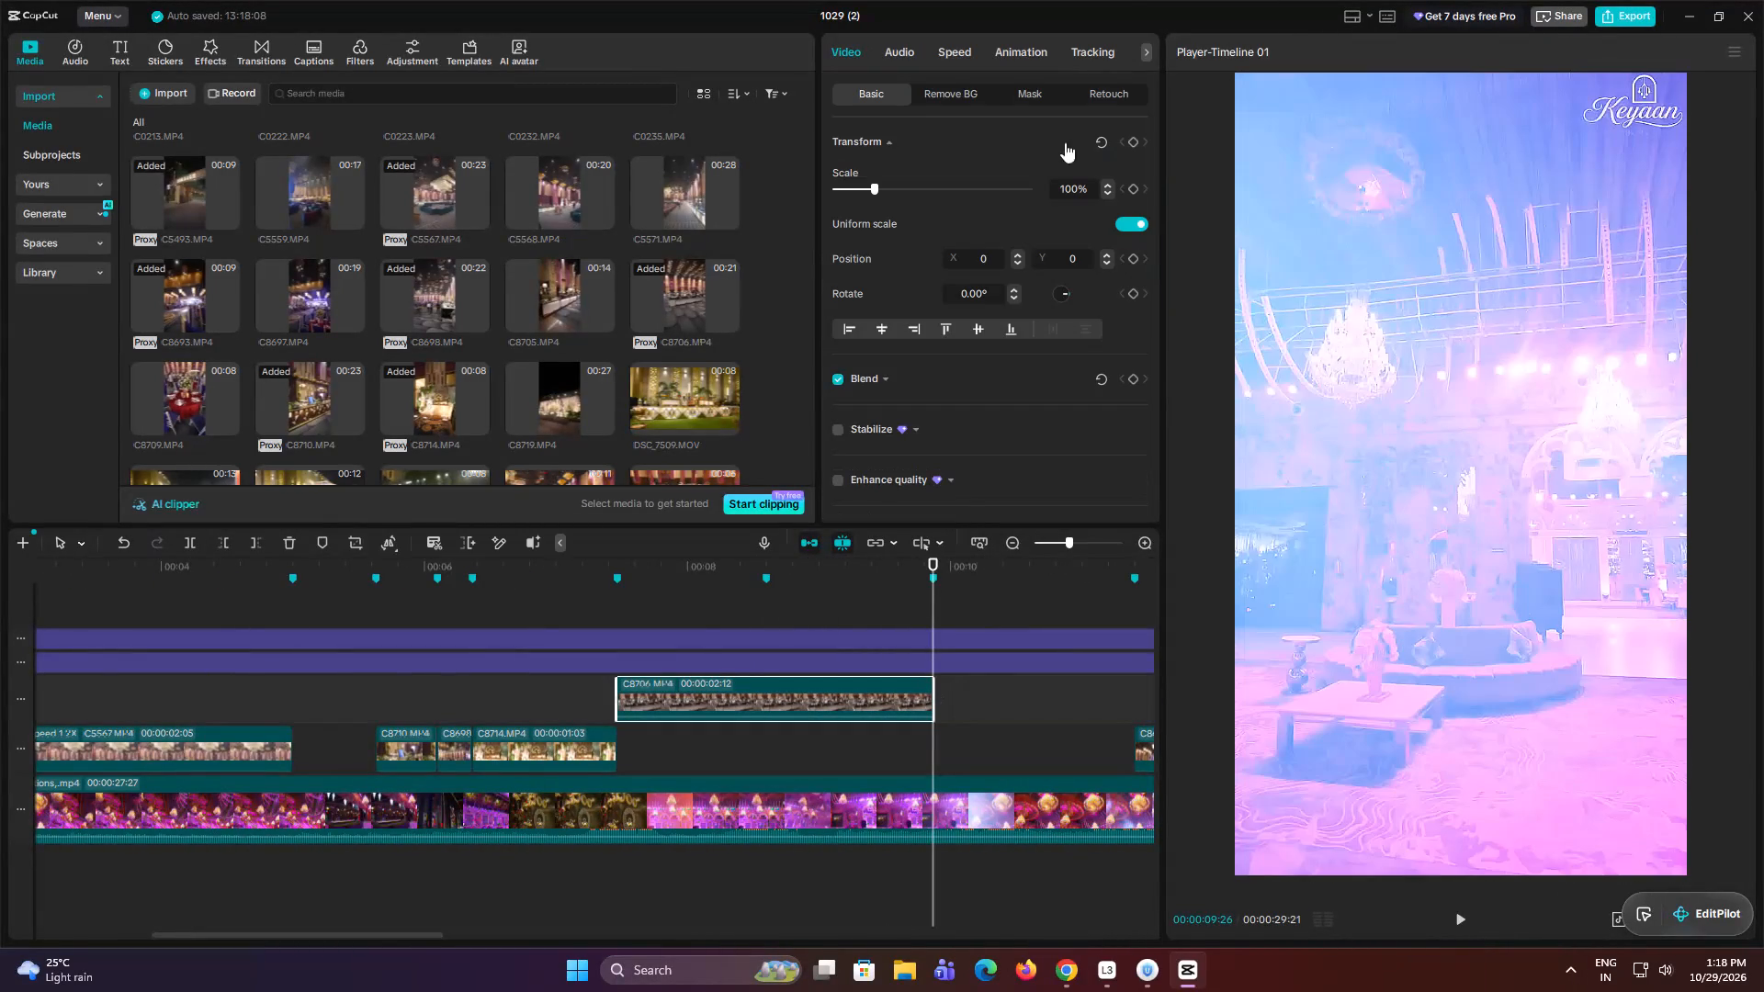
# Set the playback speed of C8706.MP4 to 1.65x.
pyautogui.click(927, 63)
pyautogui.click(959, 48)
pyautogui.click(904, 165)
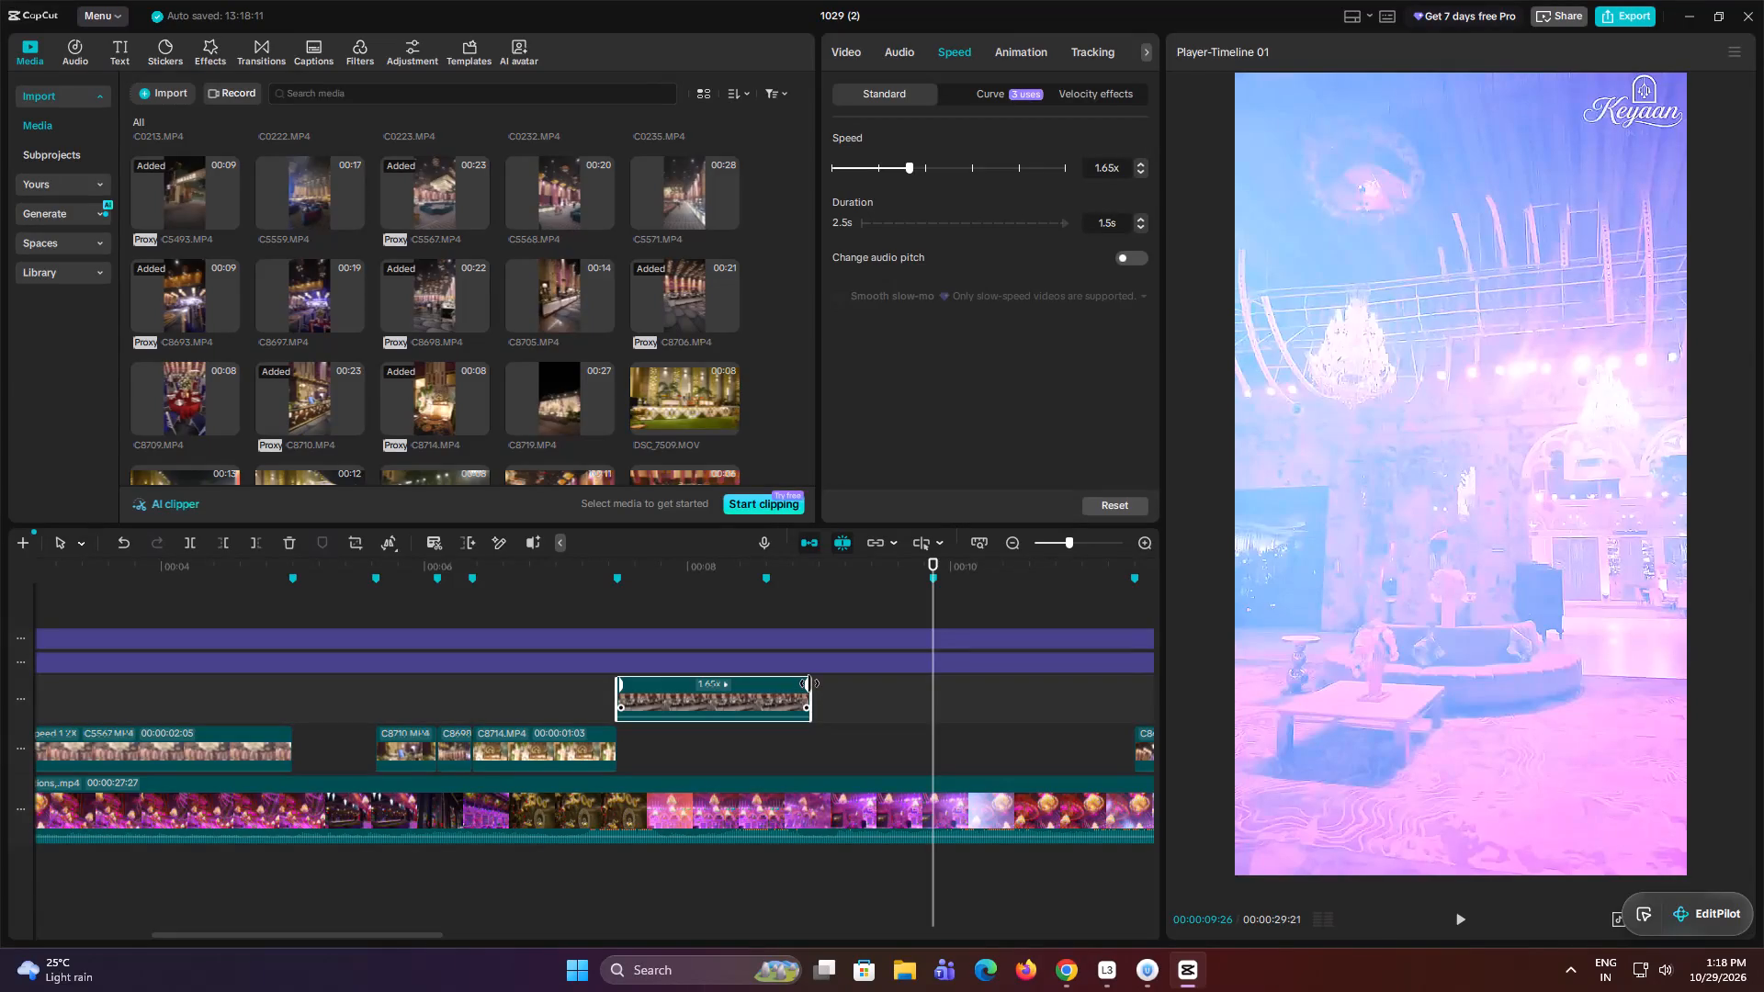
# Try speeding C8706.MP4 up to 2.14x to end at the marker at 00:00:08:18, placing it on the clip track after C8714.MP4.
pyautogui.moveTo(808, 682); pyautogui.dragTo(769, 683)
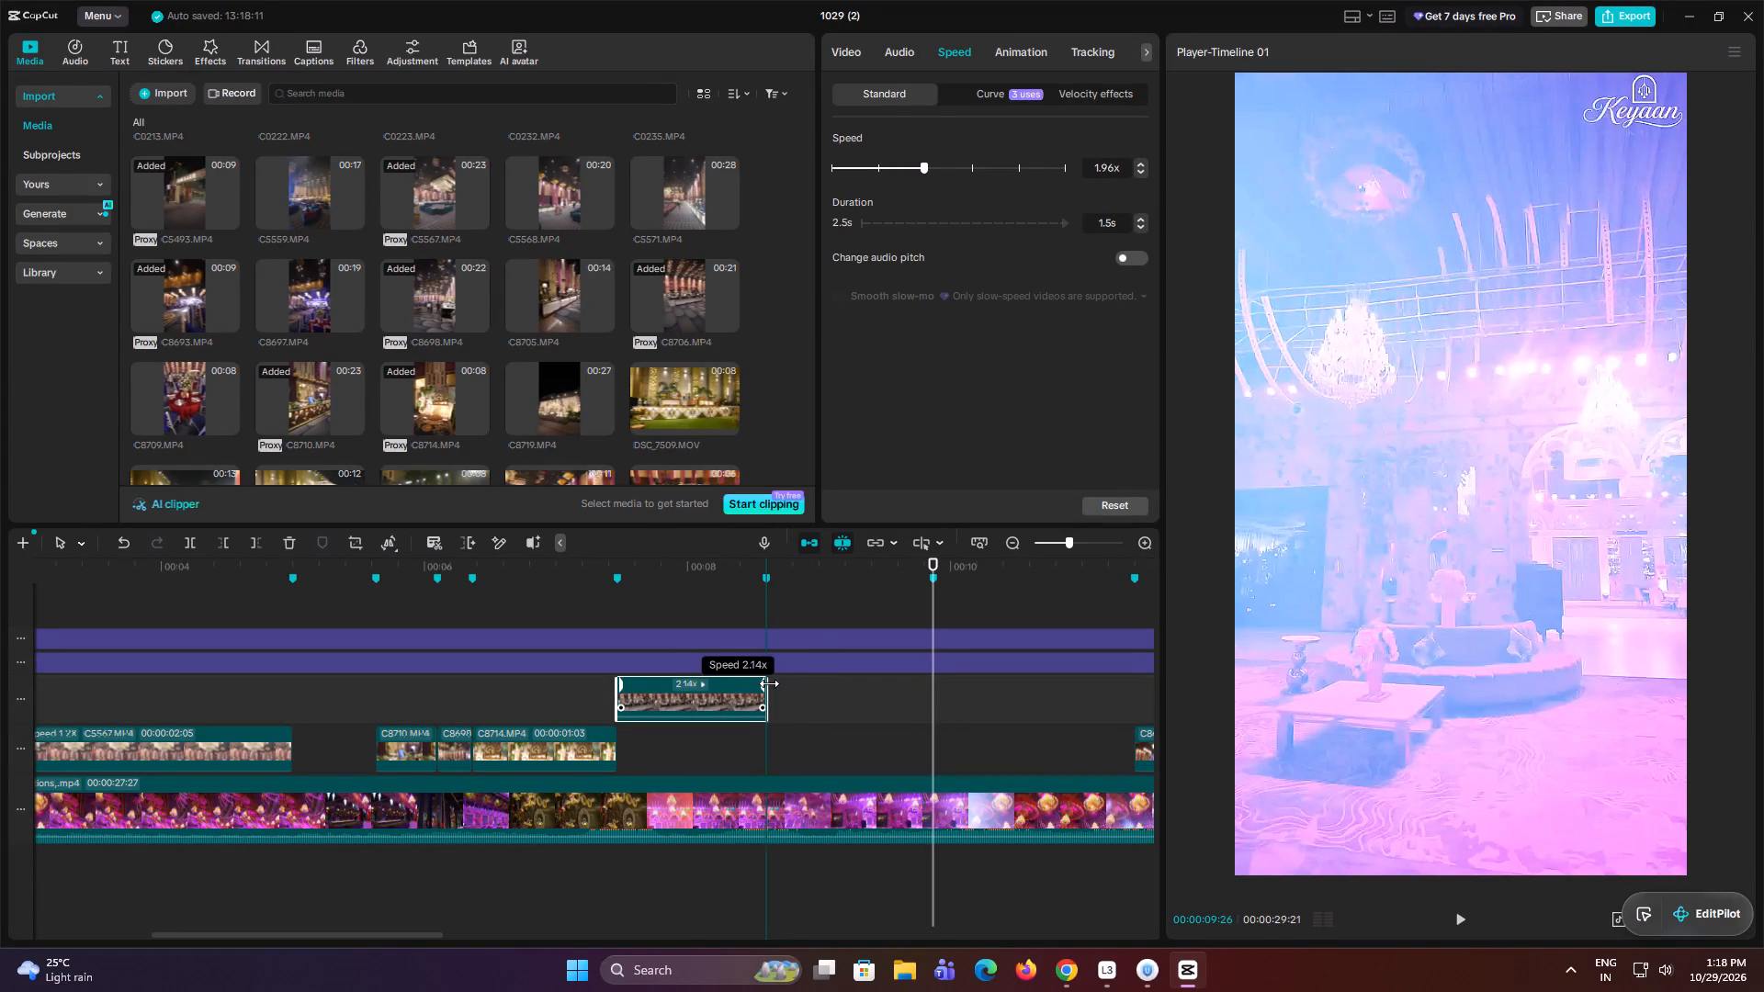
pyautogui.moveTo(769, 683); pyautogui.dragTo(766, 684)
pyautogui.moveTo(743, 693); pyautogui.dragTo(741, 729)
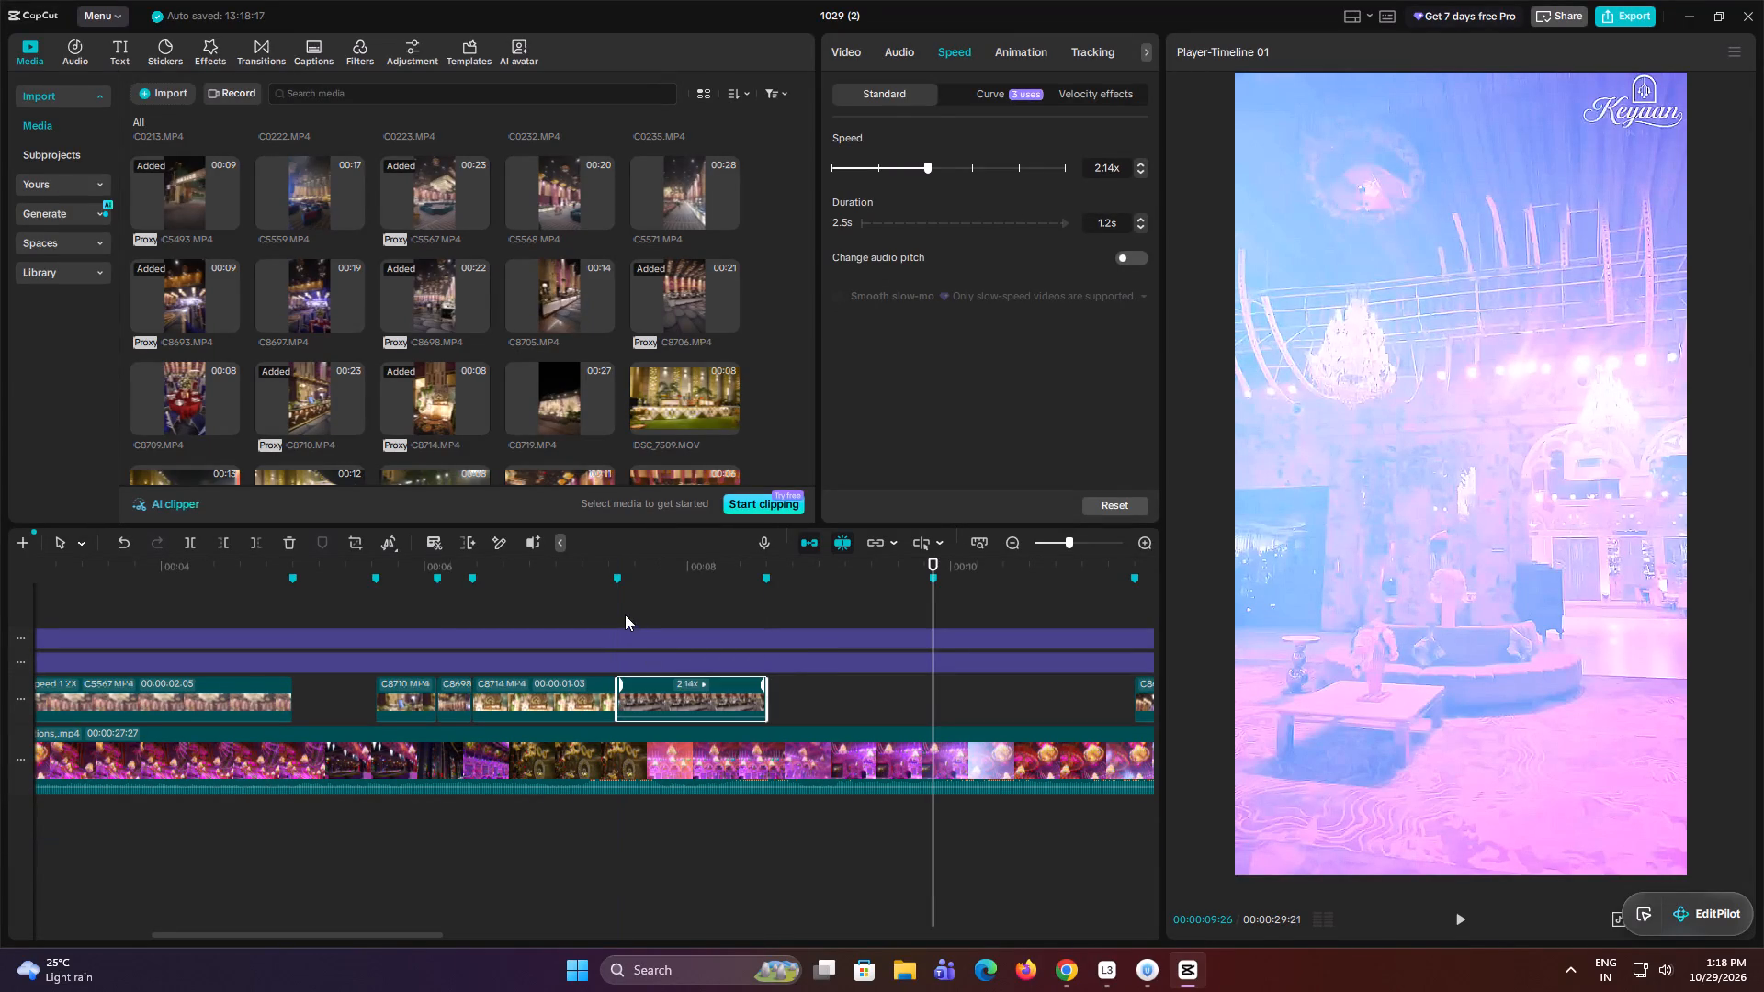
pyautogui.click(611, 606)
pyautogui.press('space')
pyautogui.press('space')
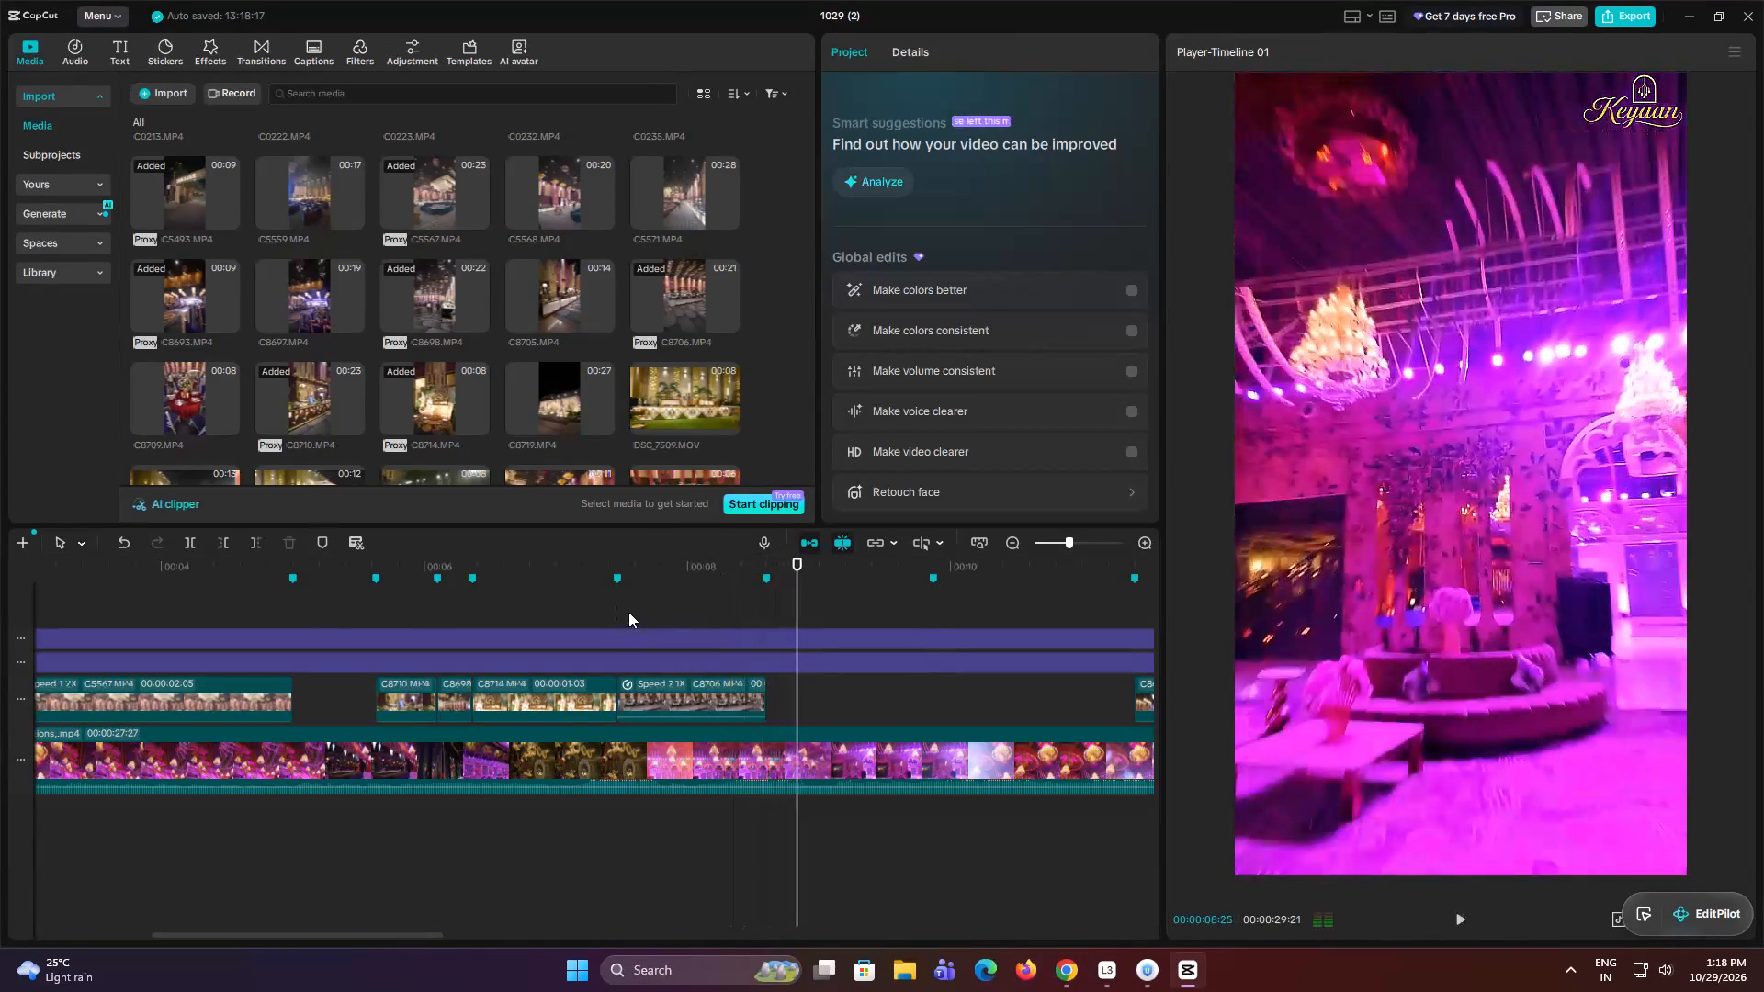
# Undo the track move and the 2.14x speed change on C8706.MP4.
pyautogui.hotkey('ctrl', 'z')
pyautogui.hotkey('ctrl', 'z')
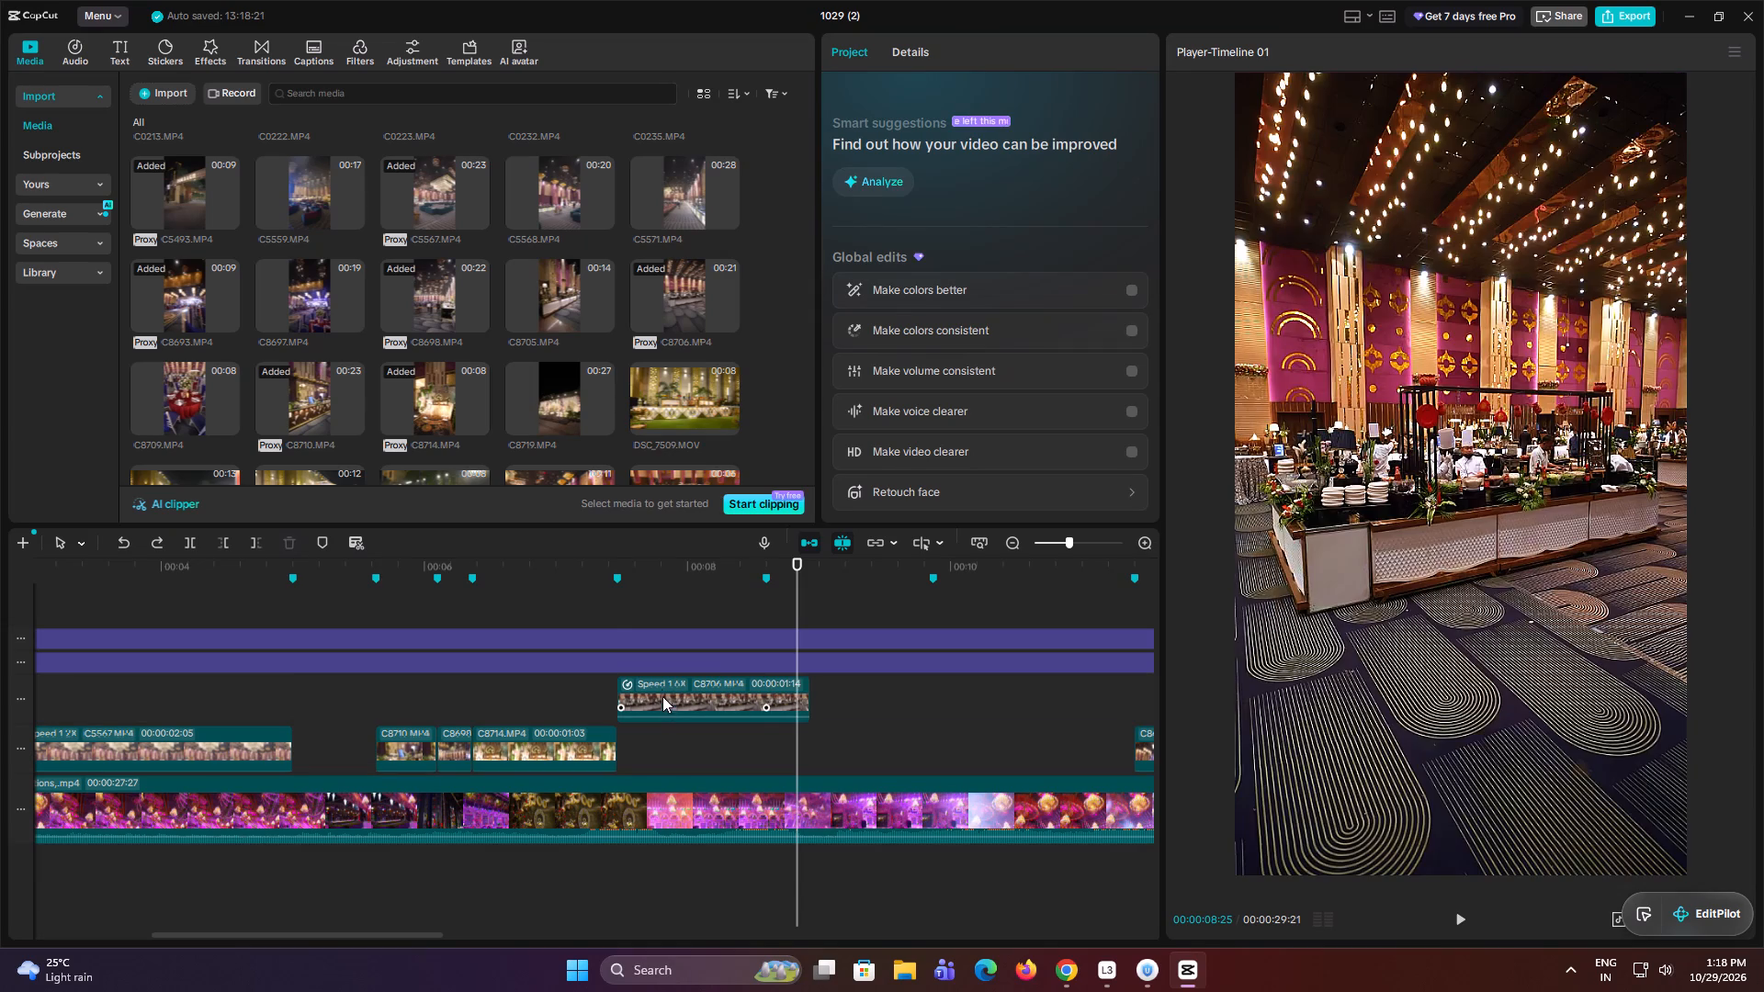
# Play back C8706.MP4 and trim its end to the marker at 00:00:08:18.
pyautogui.click(613, 592)
pyautogui.press('space')
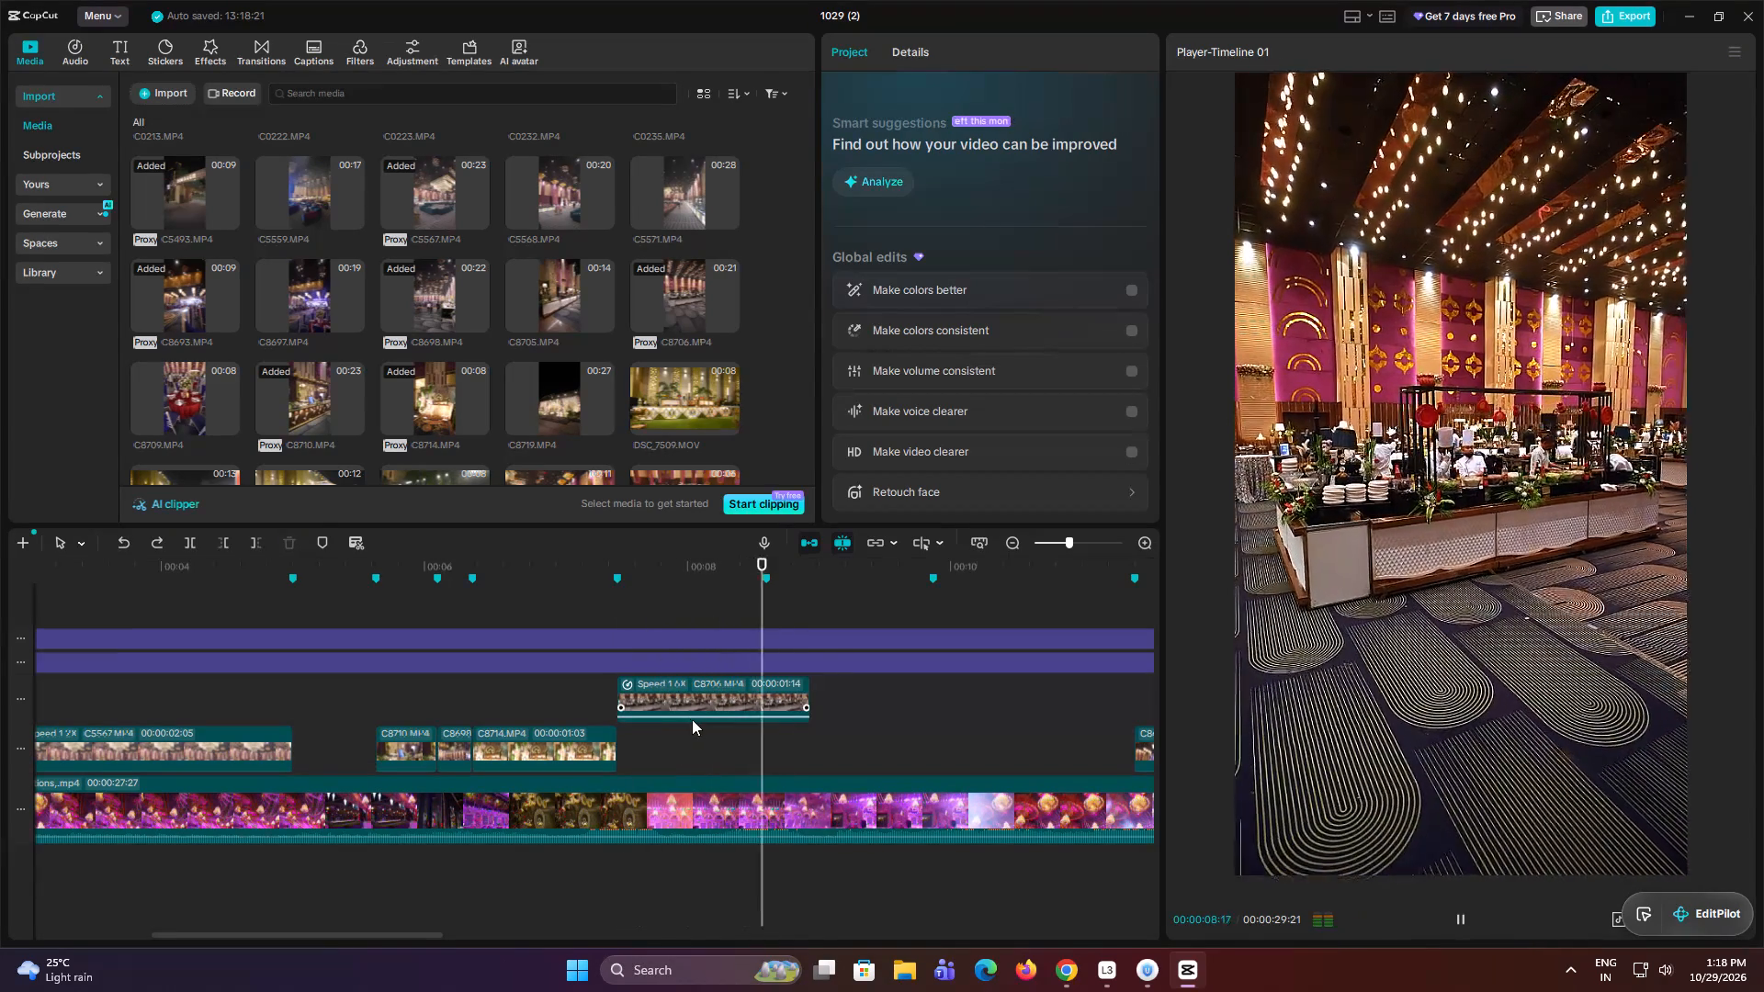
pyautogui.press('space')
pyautogui.click(744, 600)
pyautogui.moveTo(744, 600); pyautogui.dragTo(766, 598)
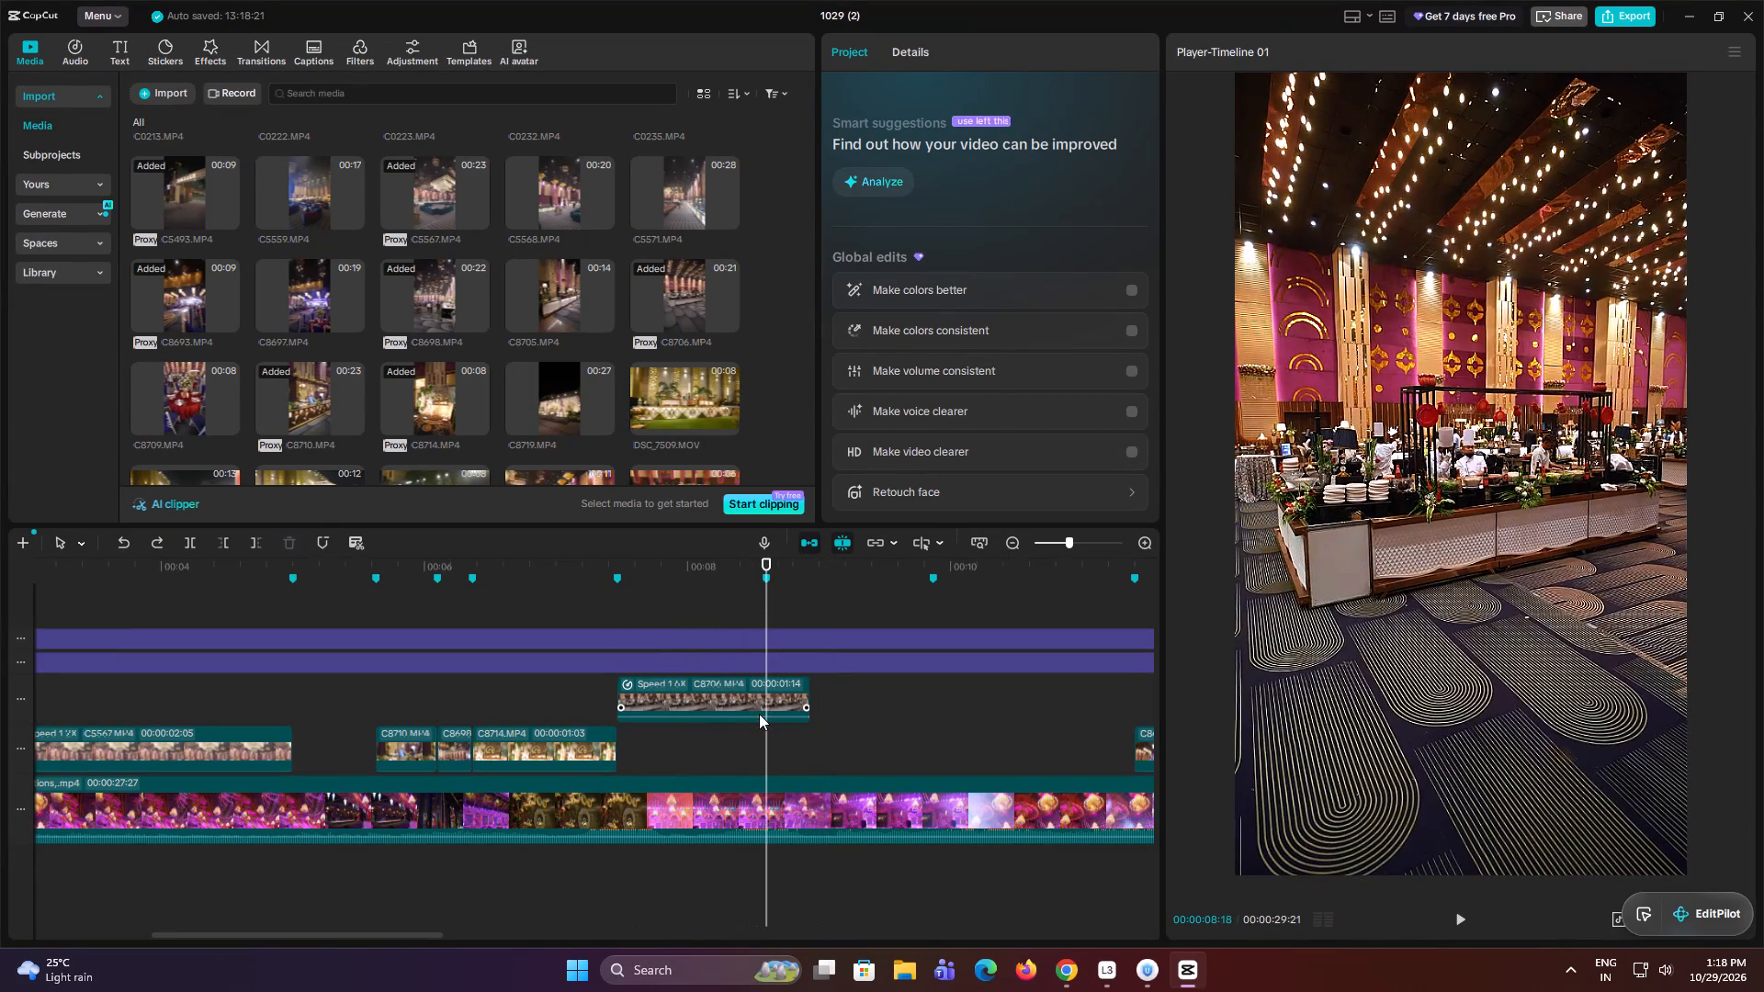
pyautogui.click(759, 714)
pyautogui.press('w')
# Move C8706.MP4 down onto the clip track directly after C8714.MP4 and play back.
pyautogui.moveTo(739, 717); pyautogui.dragTo(735, 750)
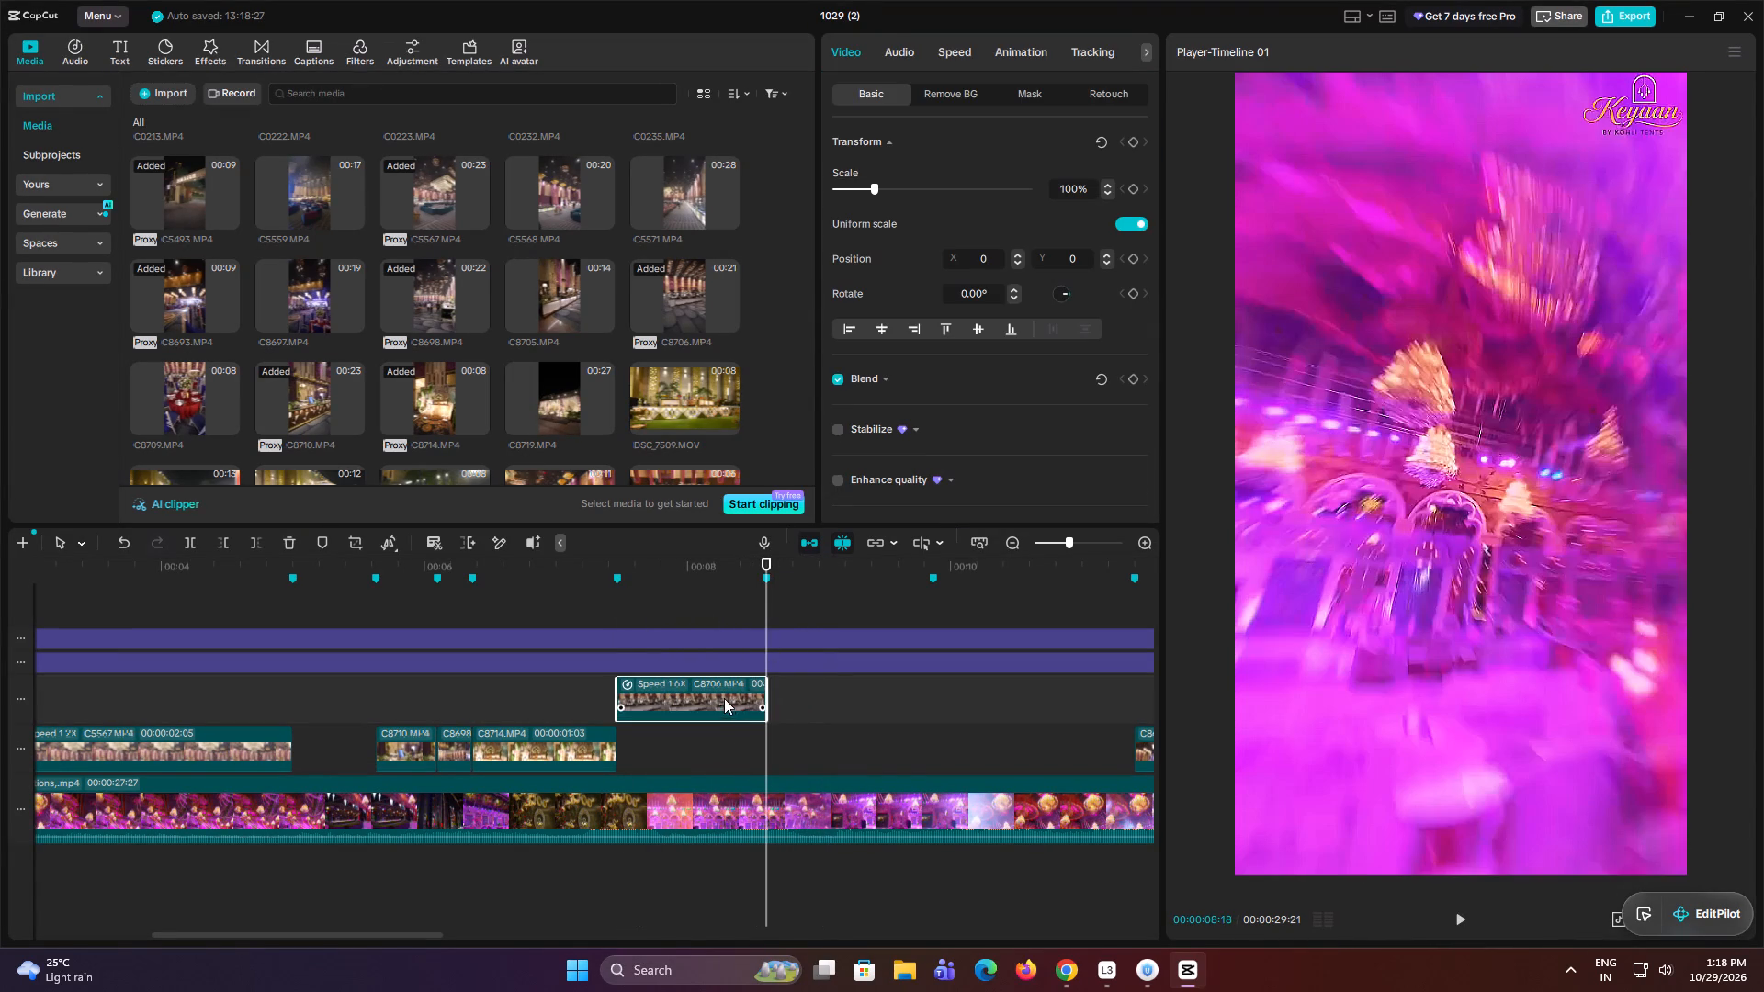
pyautogui.moveTo(724, 698); pyautogui.dragTo(724, 732)
pyautogui.press('space')
pyautogui.press('space')
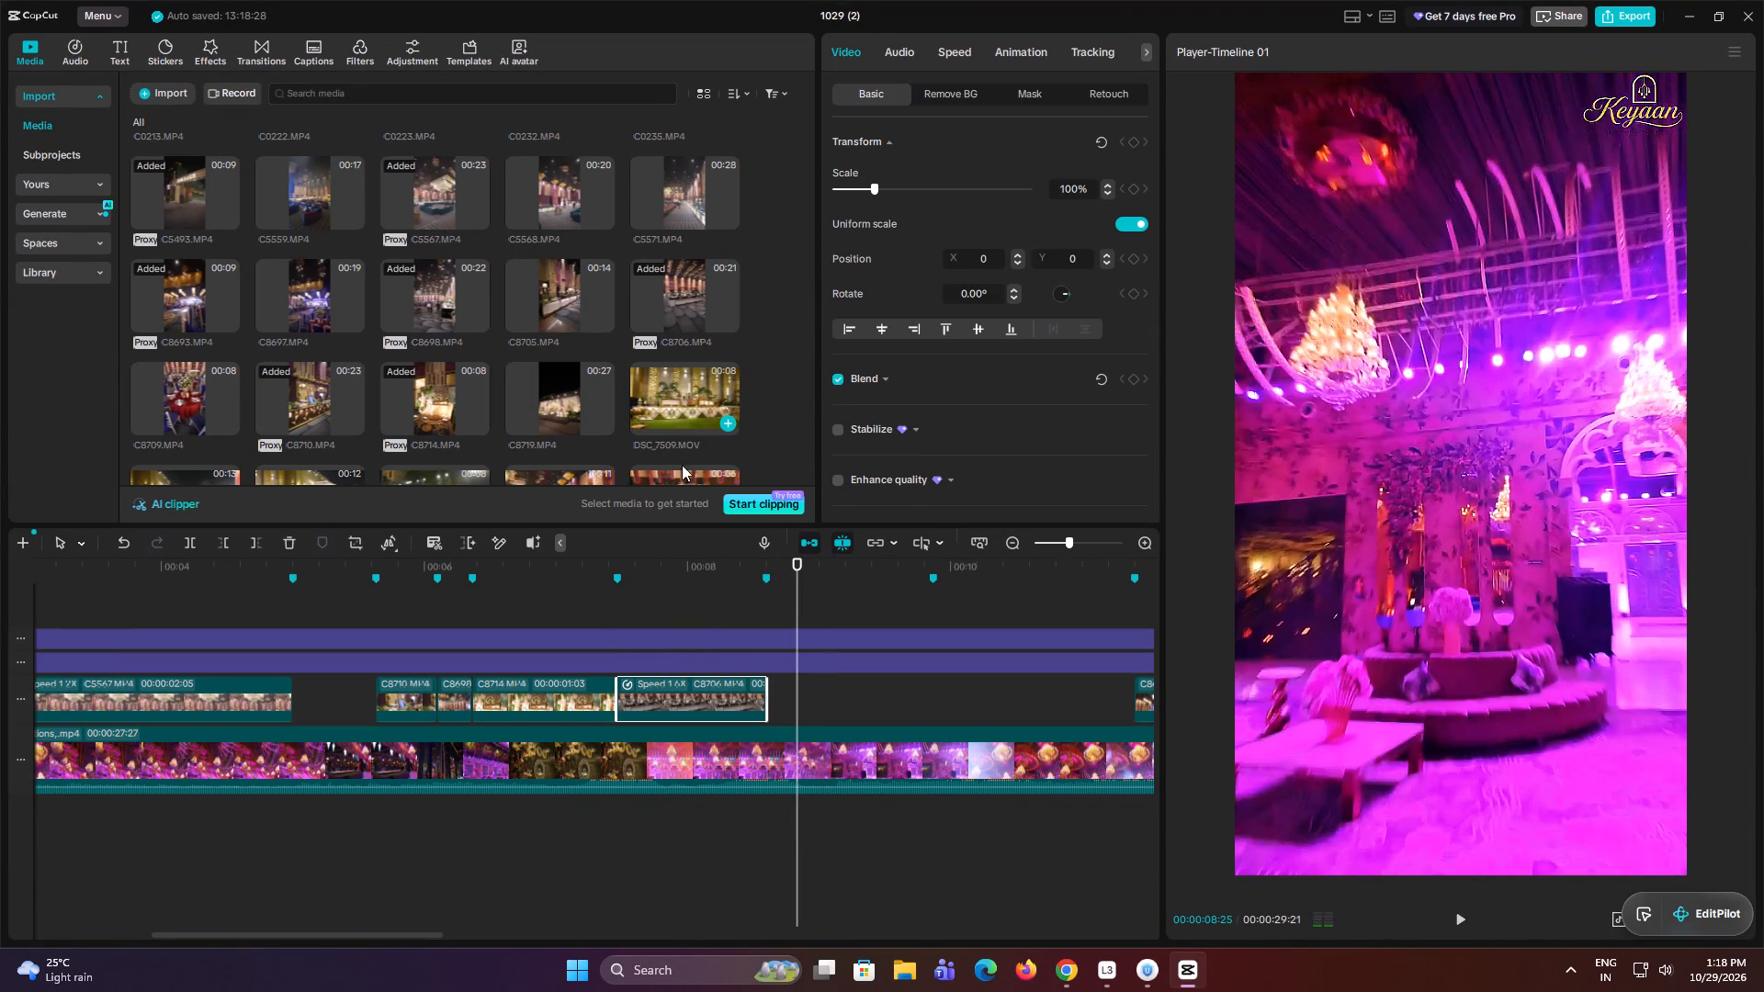
# Preview C8705.MP4, C8697.MP4, C5568.MP4, C0232.MP4 and C0235.MP4 as candidates for the next shots.
pyautogui.moveTo(1063, 541); pyautogui.dragTo(1053, 541)
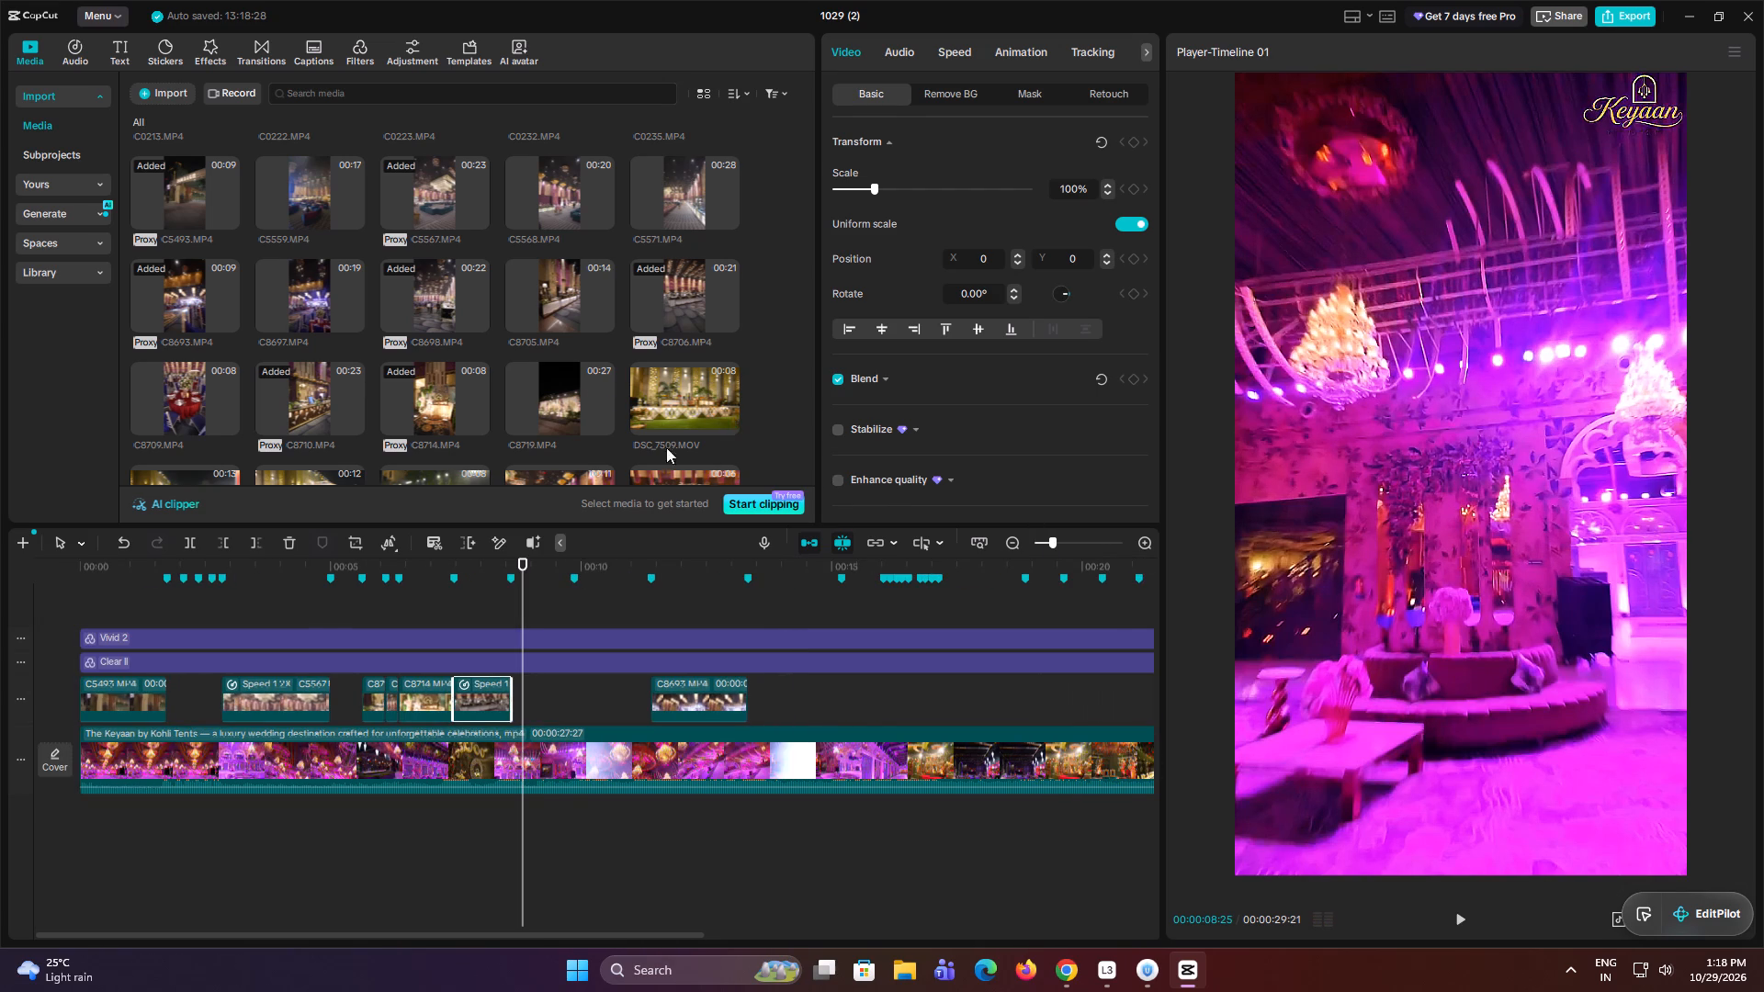
pyautogui.click(558, 304)
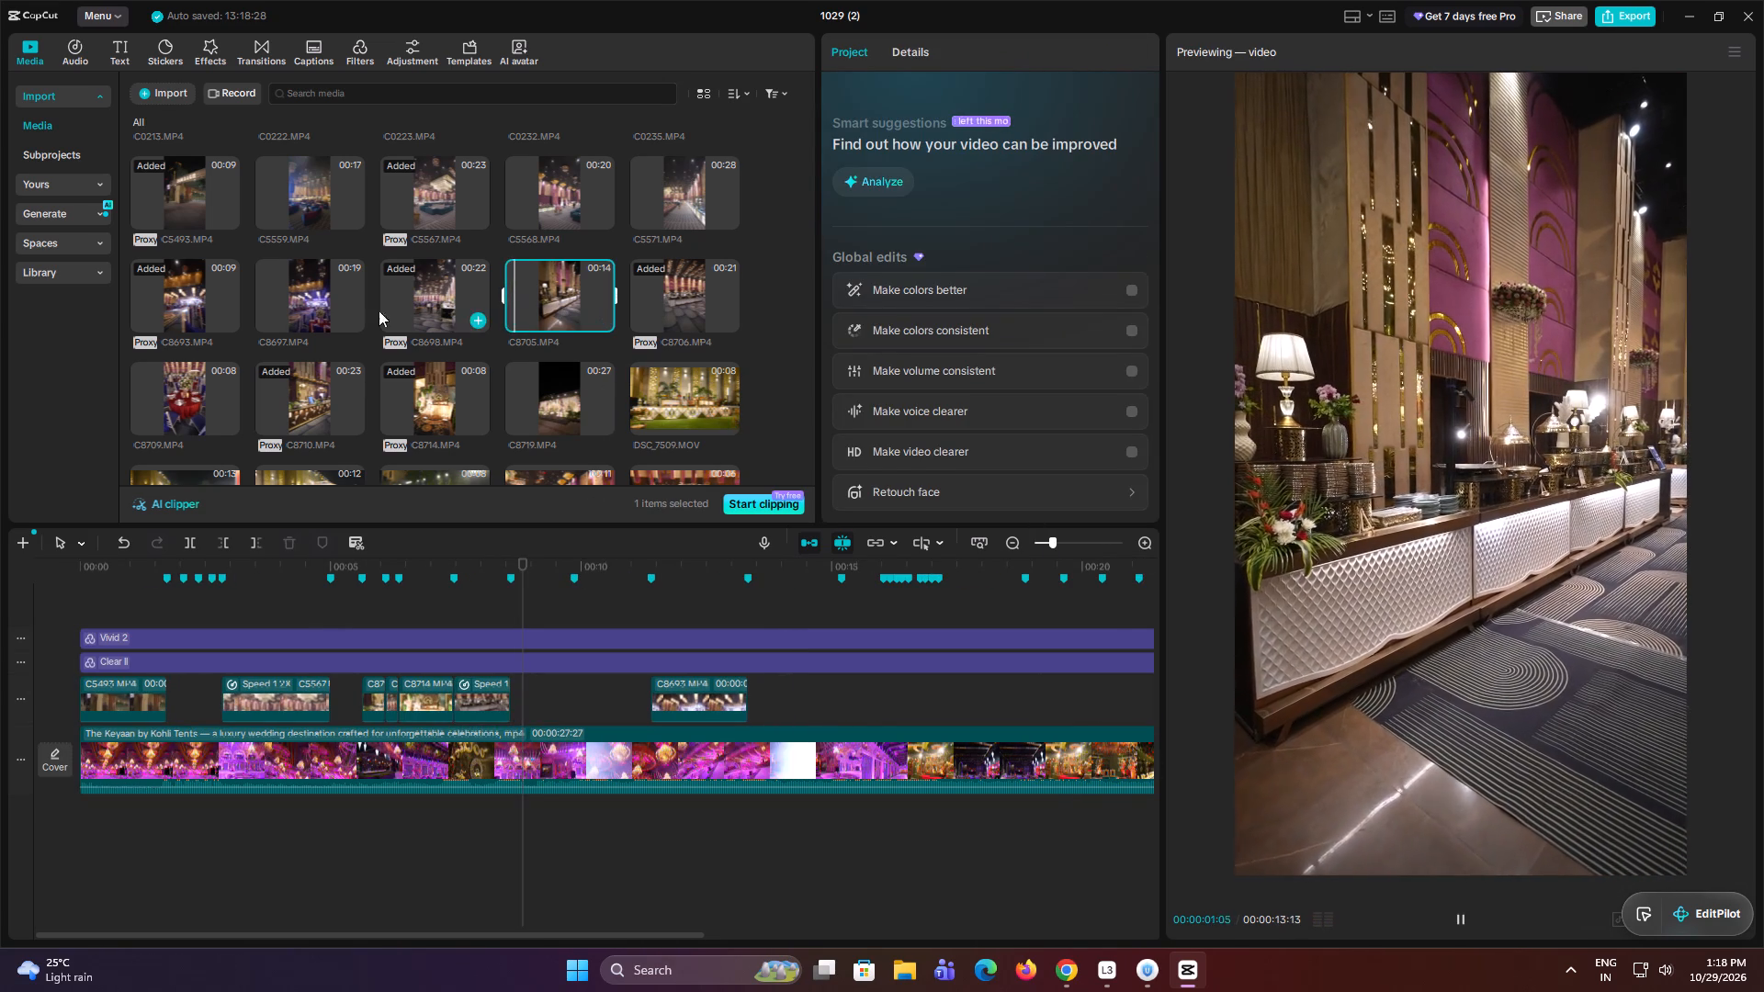
pyautogui.click(325, 304)
pyautogui.scroll(1, 538, 265)
pyautogui.click(592, 291)
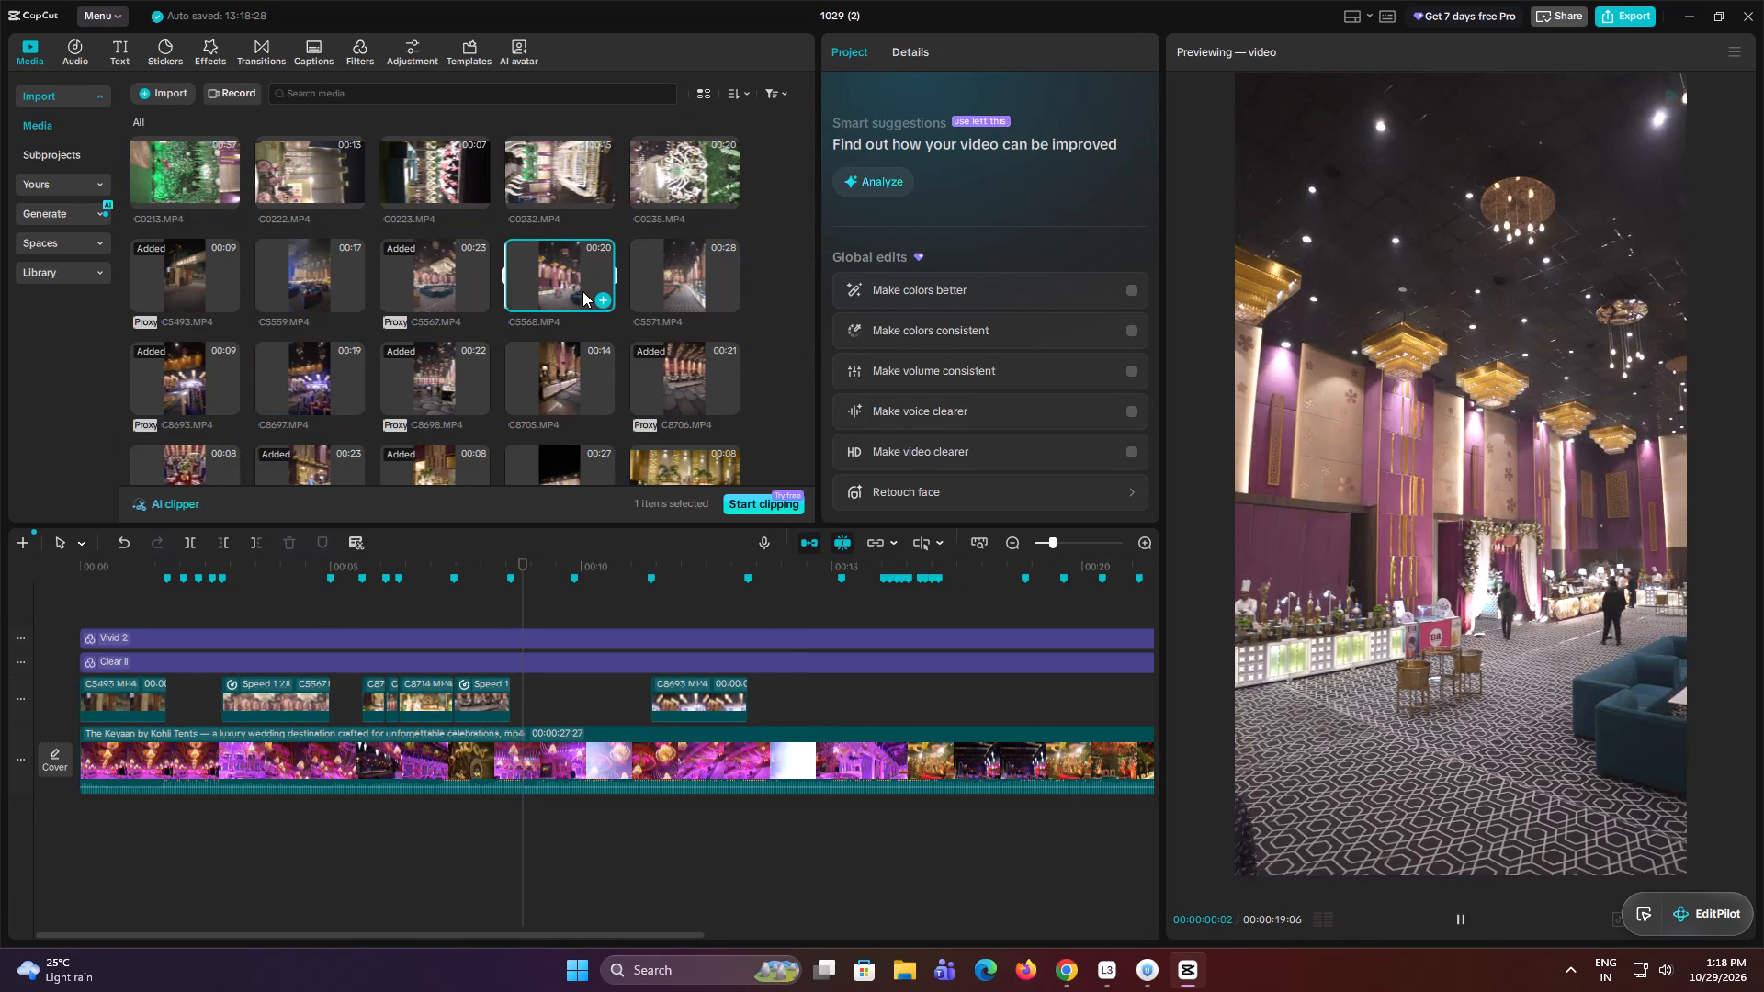
pyautogui.click(562, 184)
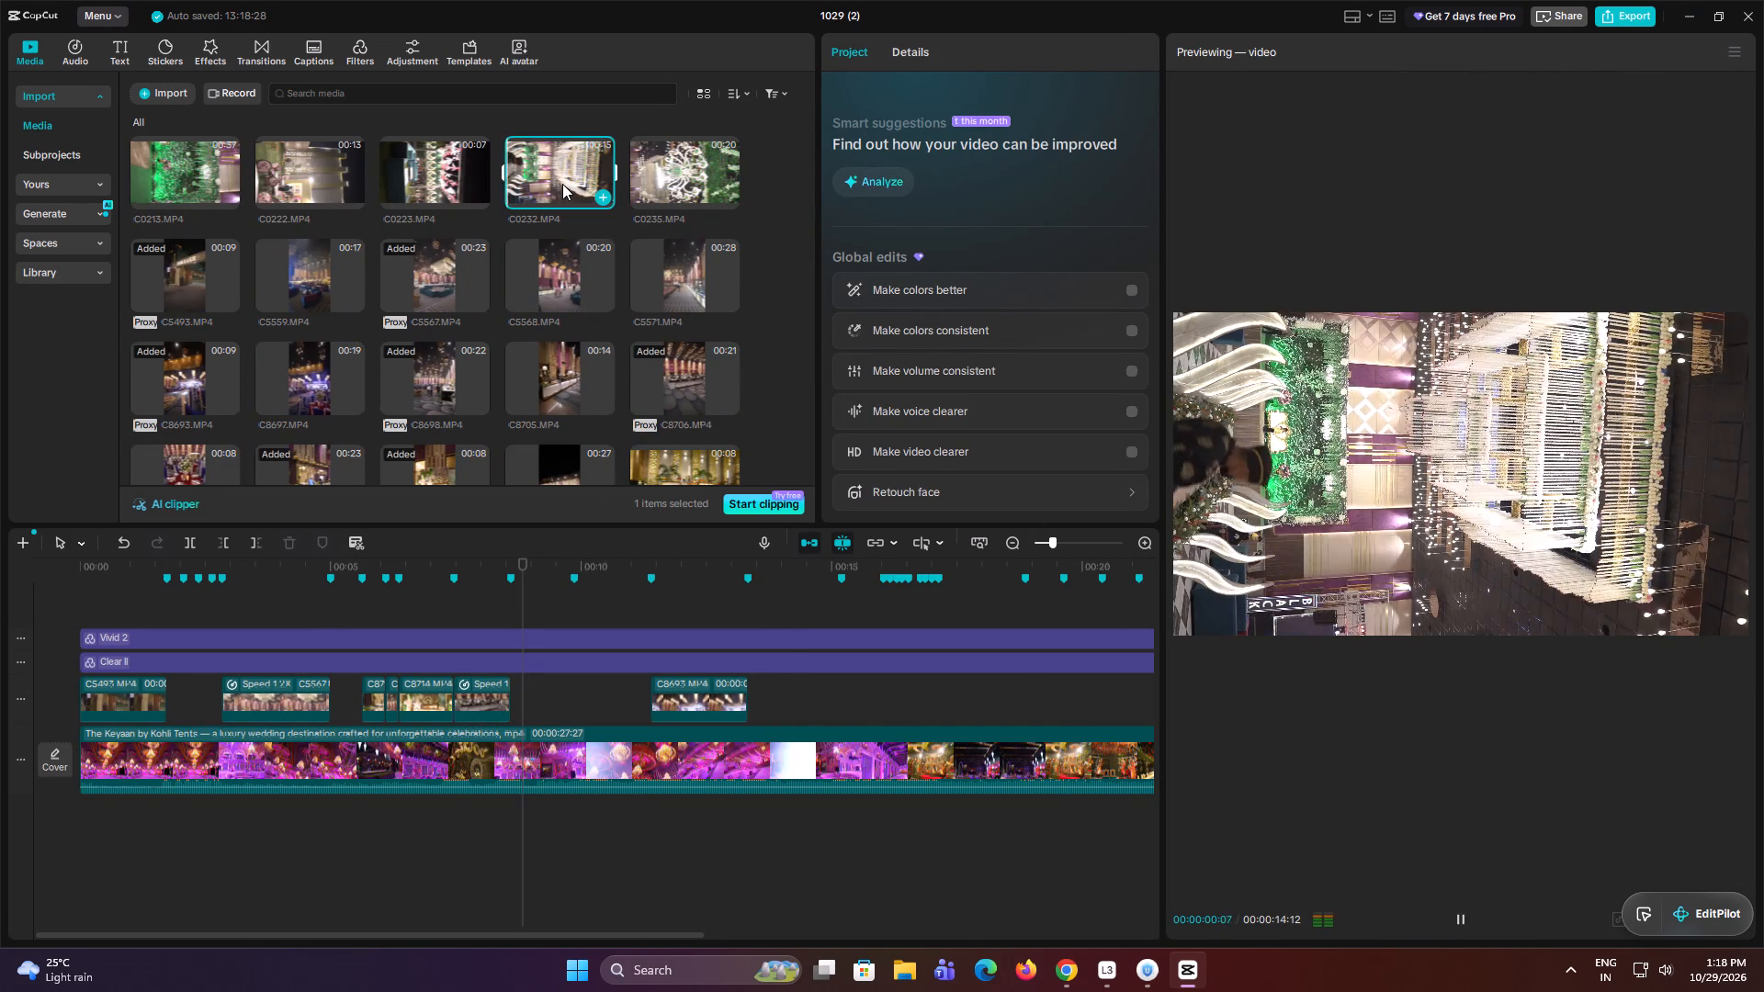
pyautogui.click(718, 170)
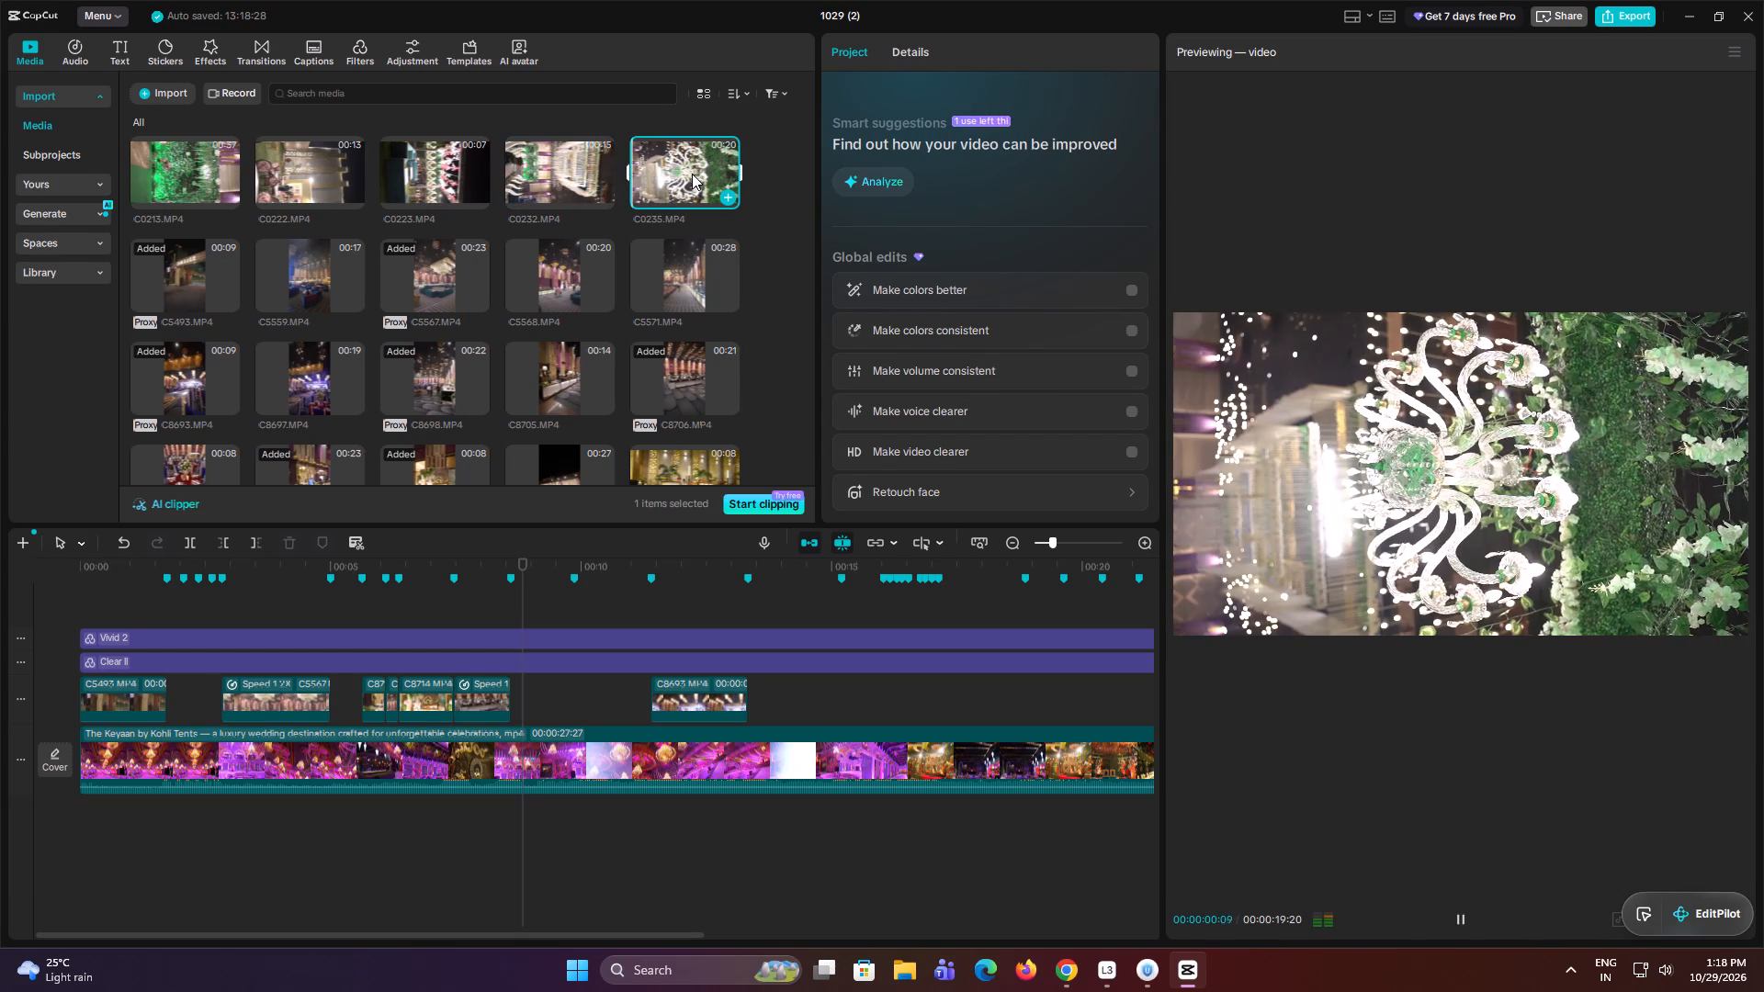
# Check the reference shots between about 00:00:14:18 and 00:00:17:09 and preview C0222.MP4, C0213.MP4, C0052.MP4, C0051.MP4 and C0012.MP4 as matches.
pyautogui.click(839, 603)
pyautogui.moveTo(839, 603); pyautogui.dragTo(945, 583)
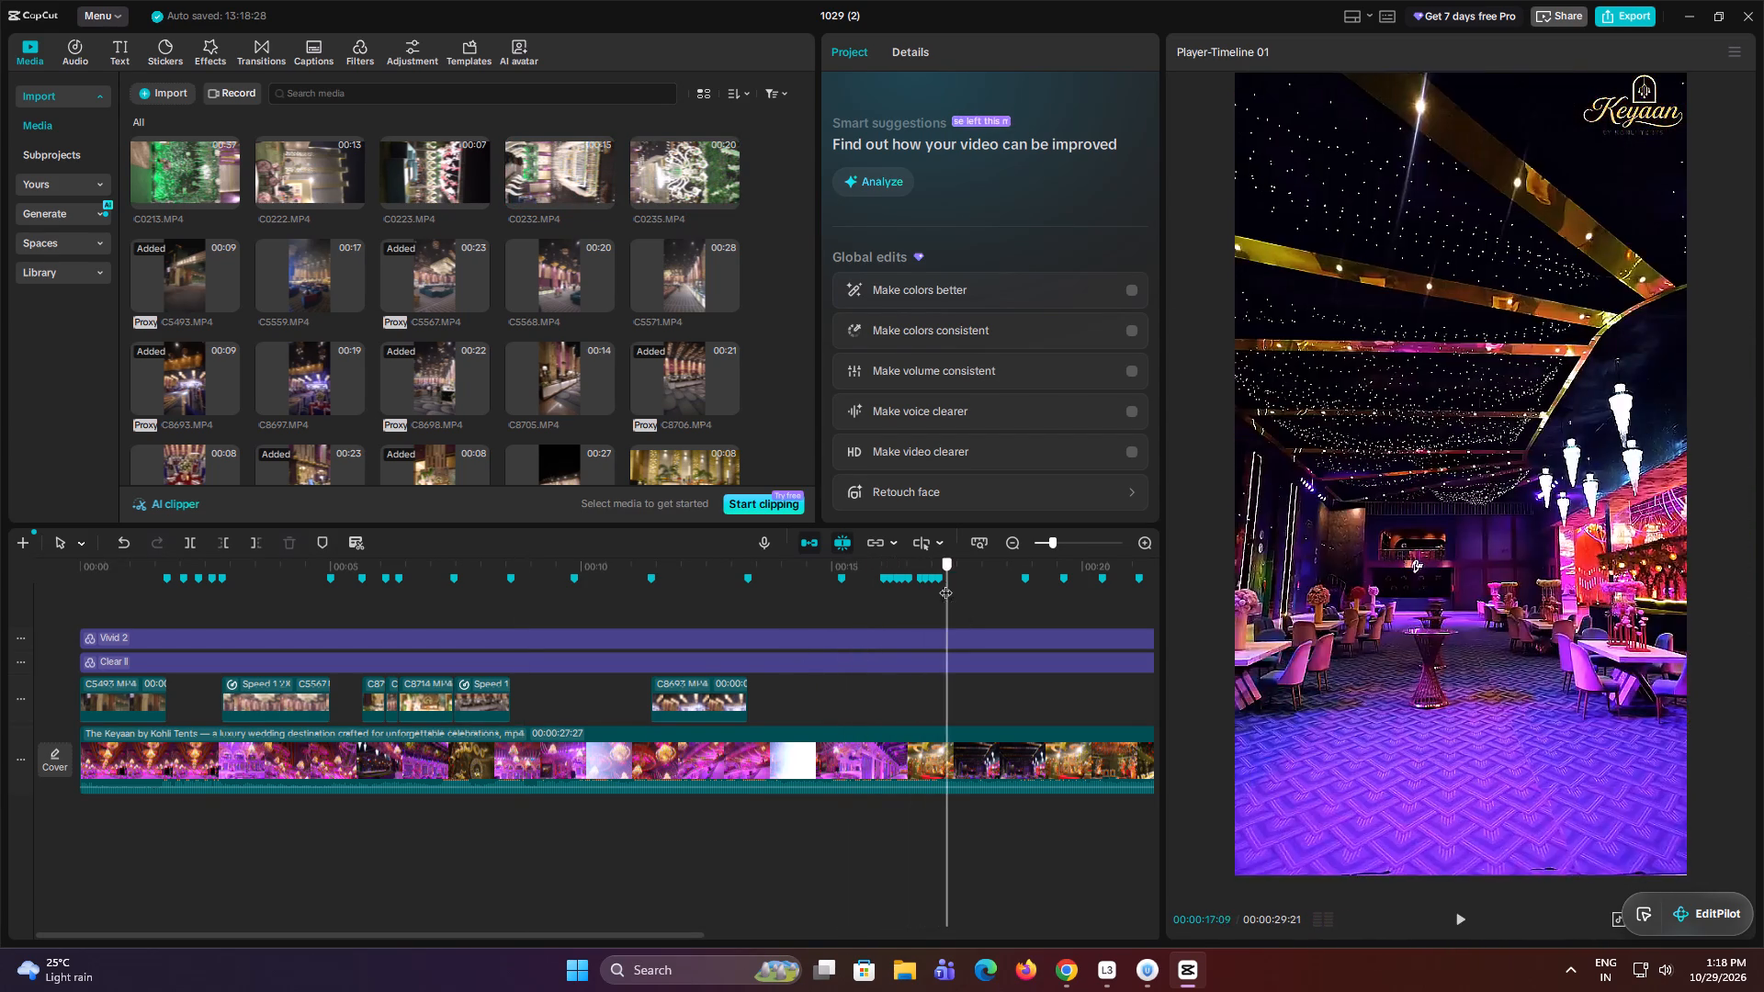
pyautogui.moveTo(945, 583); pyautogui.dragTo(811, 621)
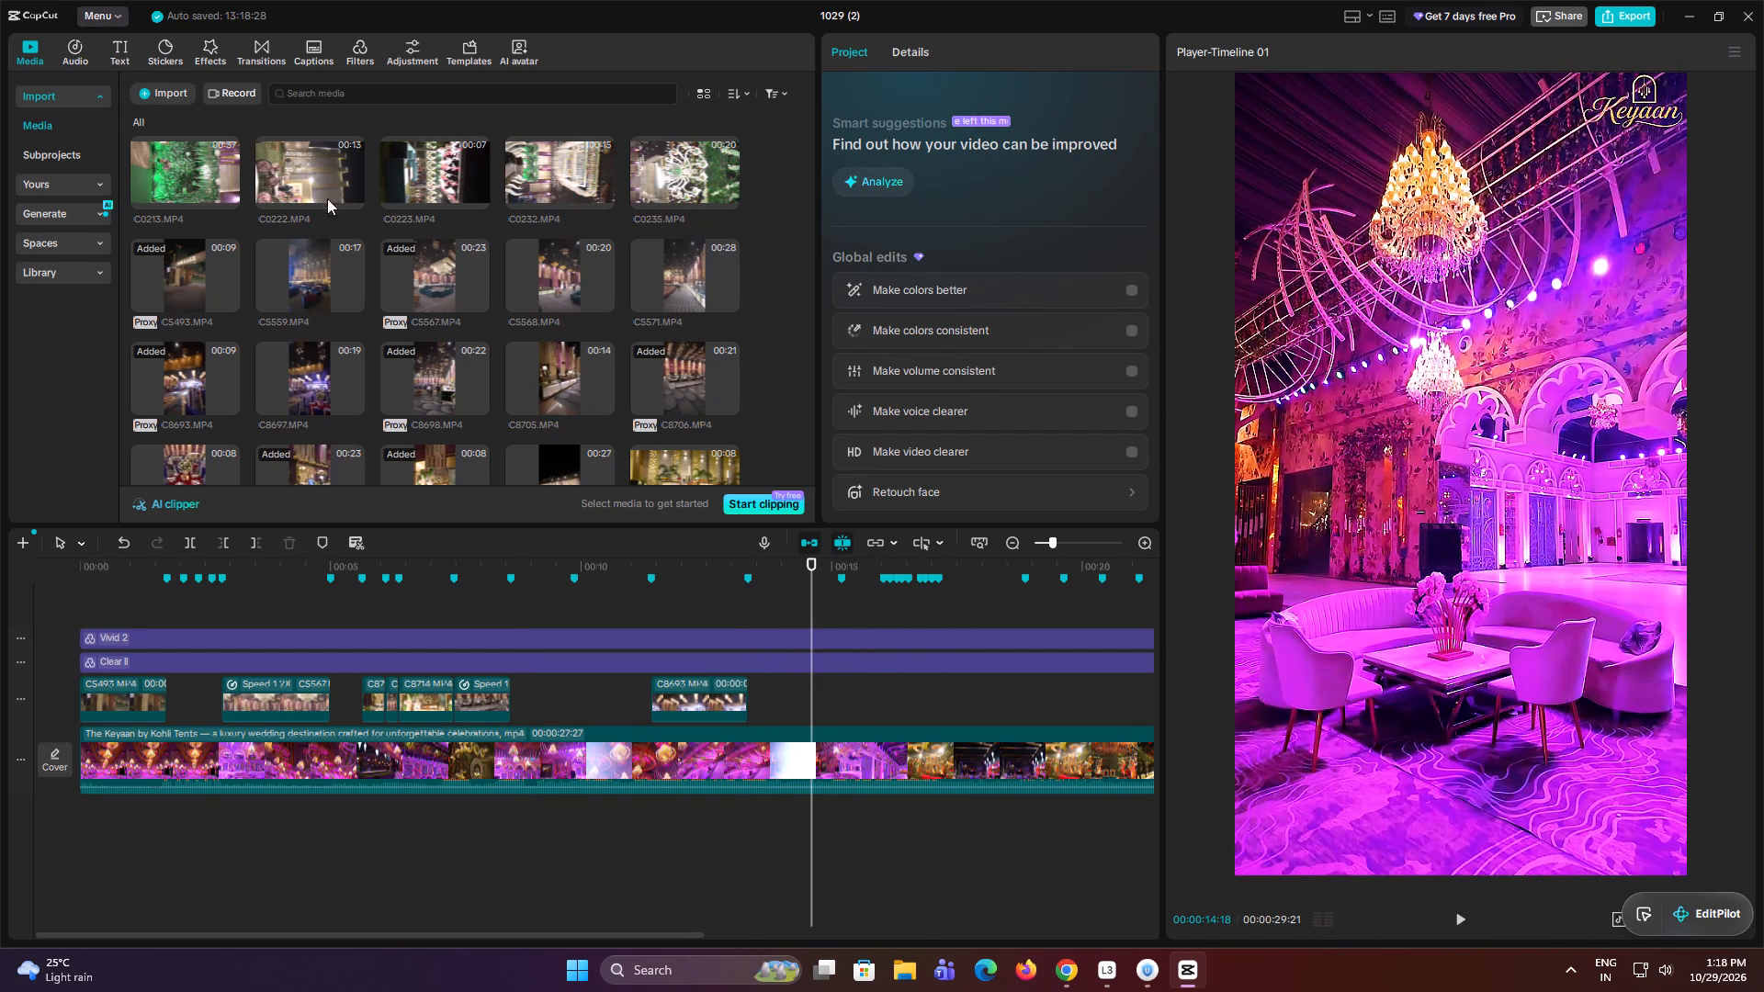
pyautogui.click(297, 176)
pyautogui.click(184, 183)
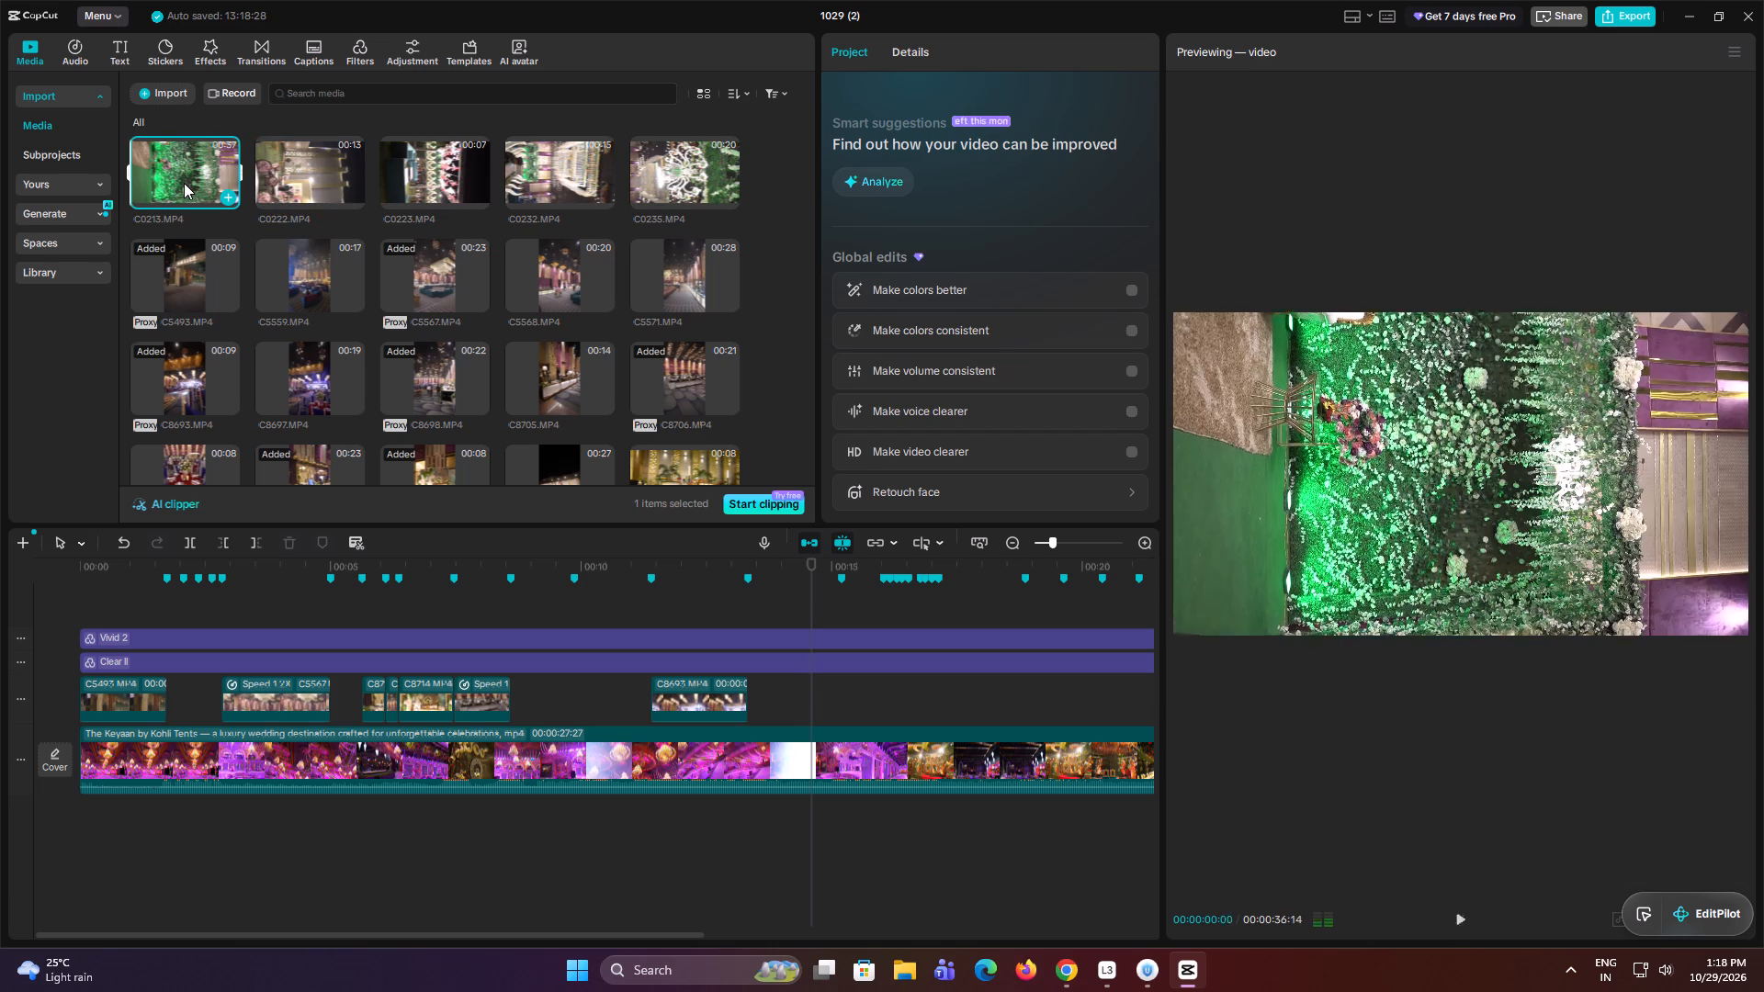
pyautogui.scroll(2, 353, 321)
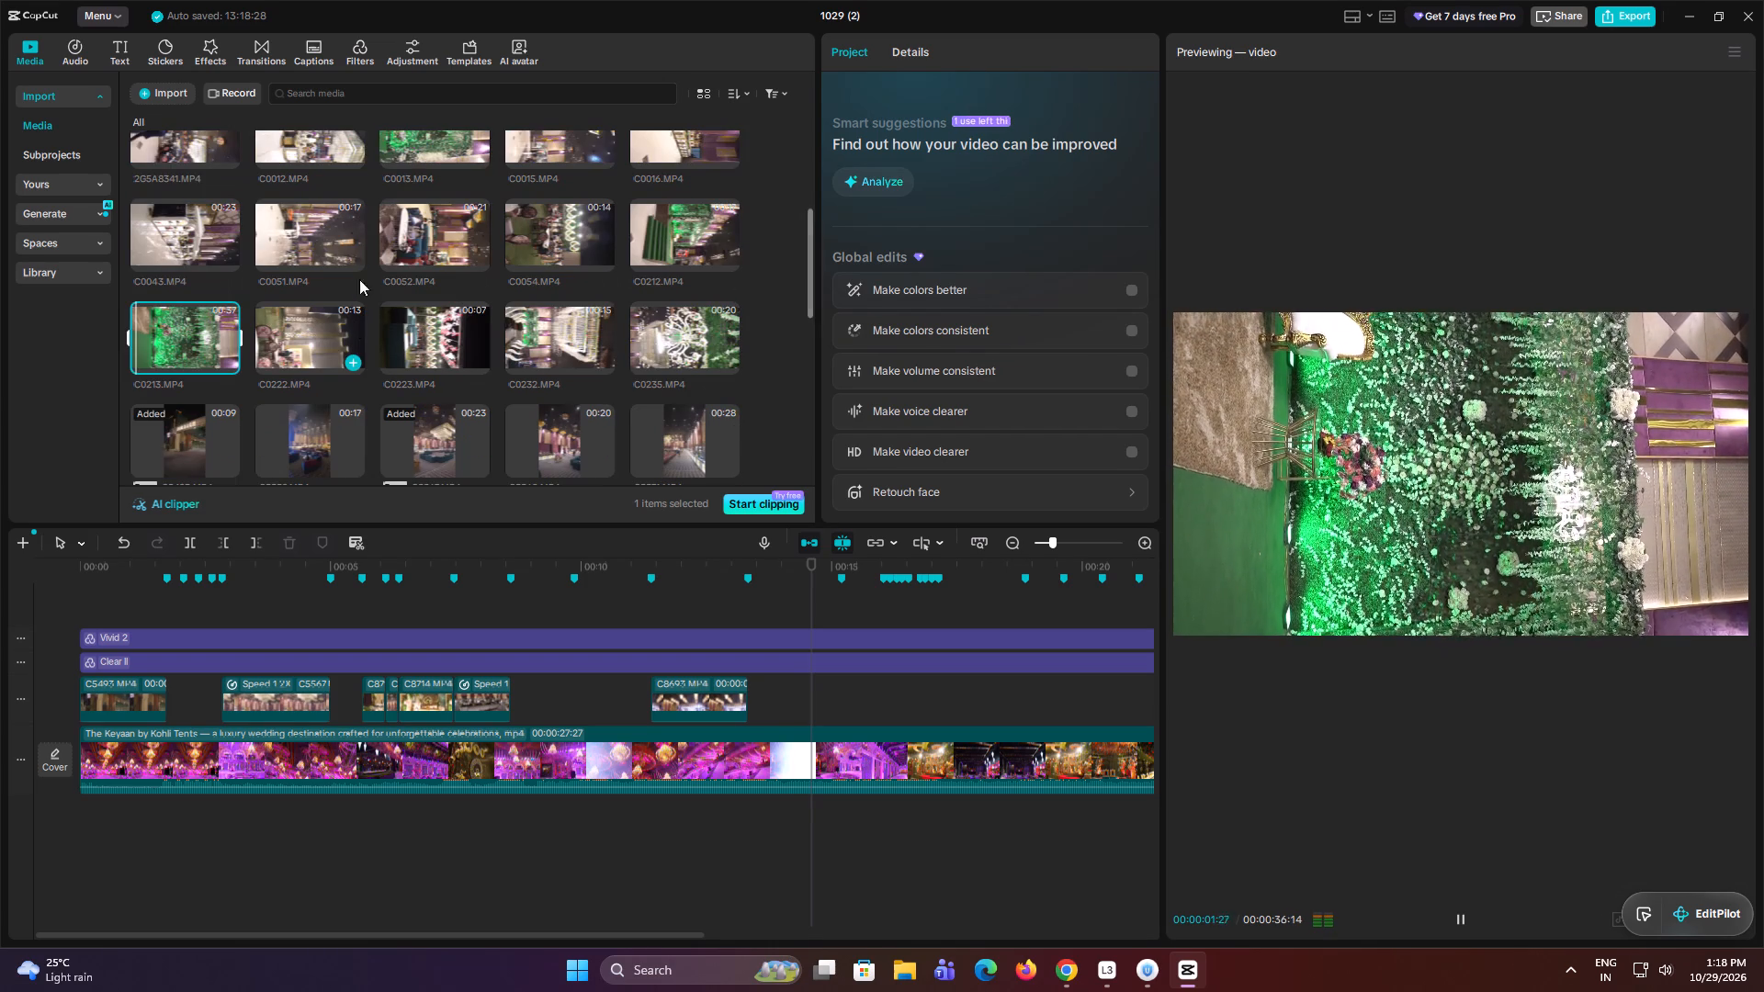
pyautogui.click(401, 231)
pyautogui.click(316, 234)
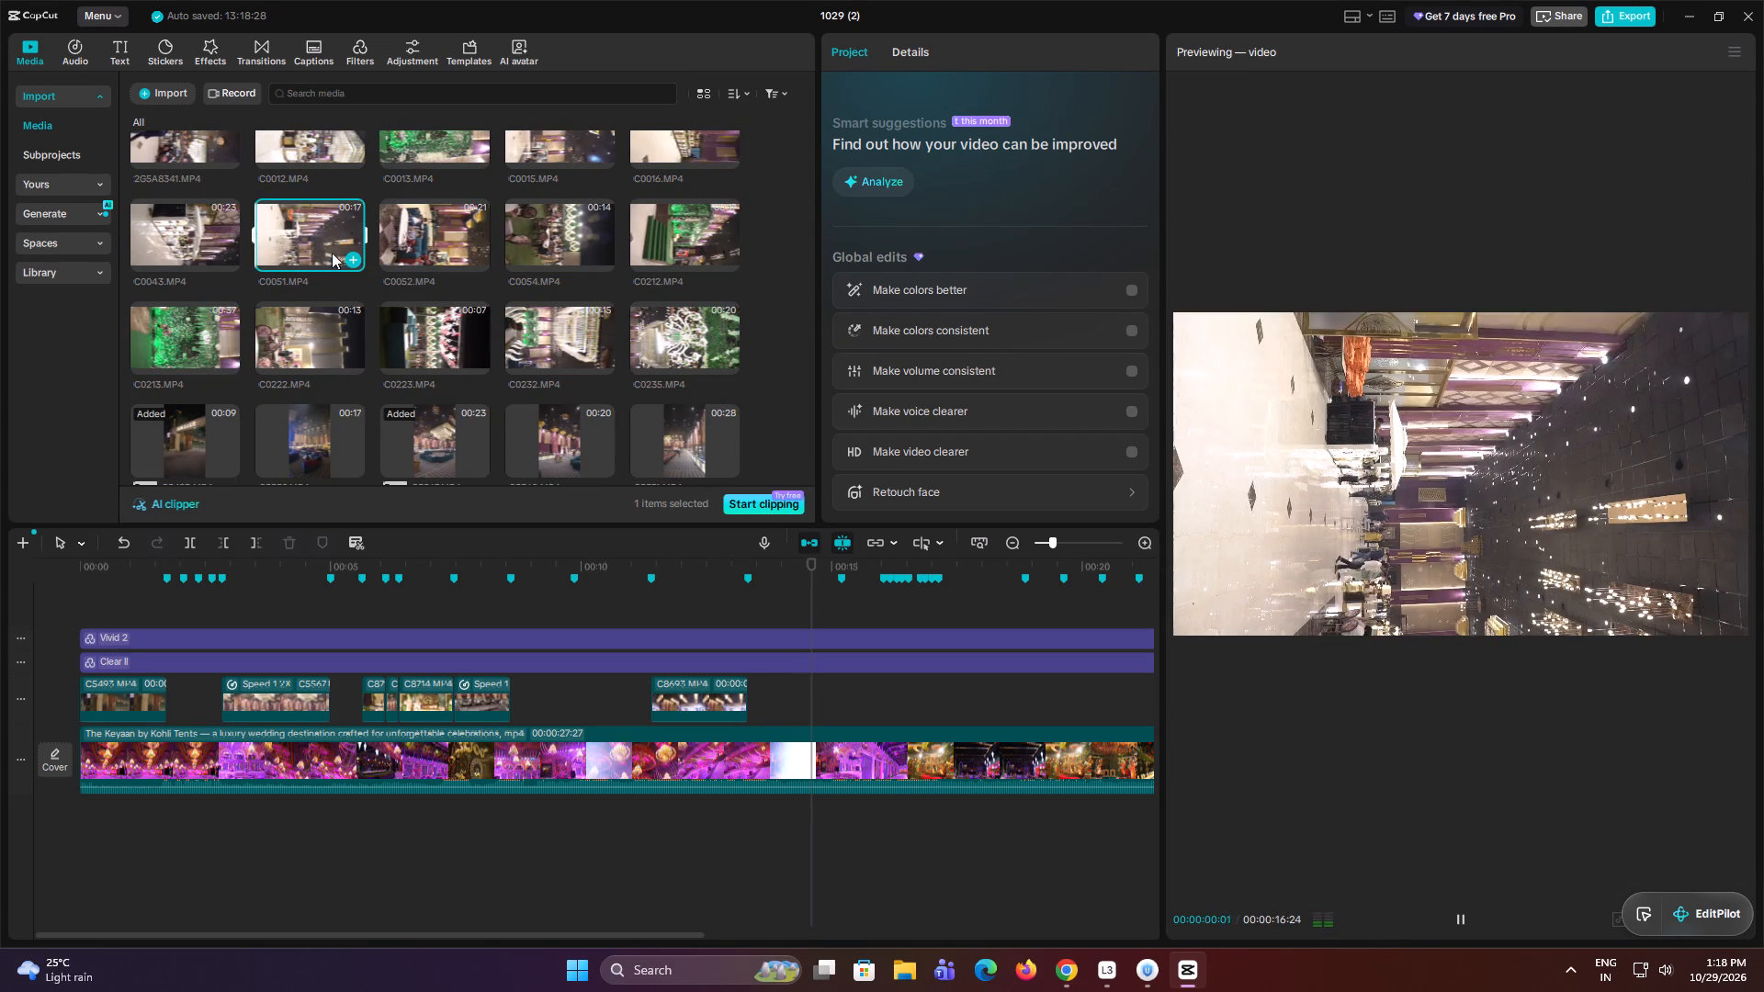
pyautogui.scroll(1, 388, 268)
pyautogui.click(339, 220)
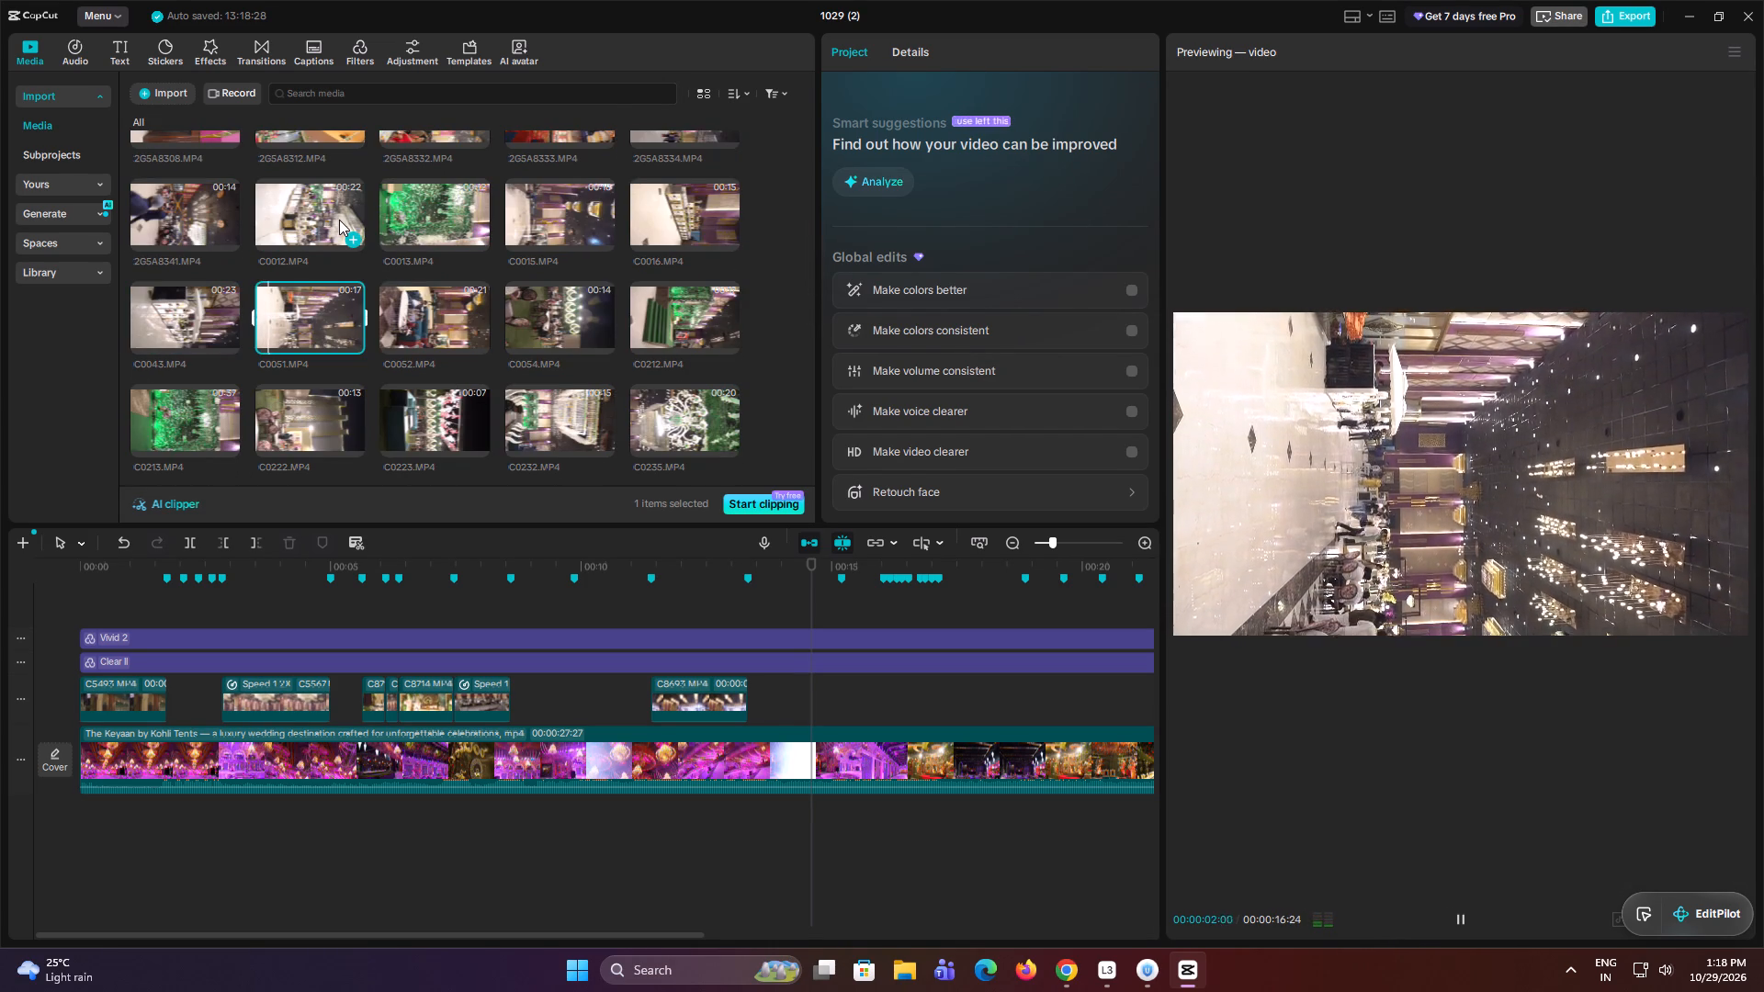
# Place C0012.MP4 on the clip track shortly after C8693.MP4.
pyautogui.moveTo(311, 211); pyautogui.dragTo(676, 551)
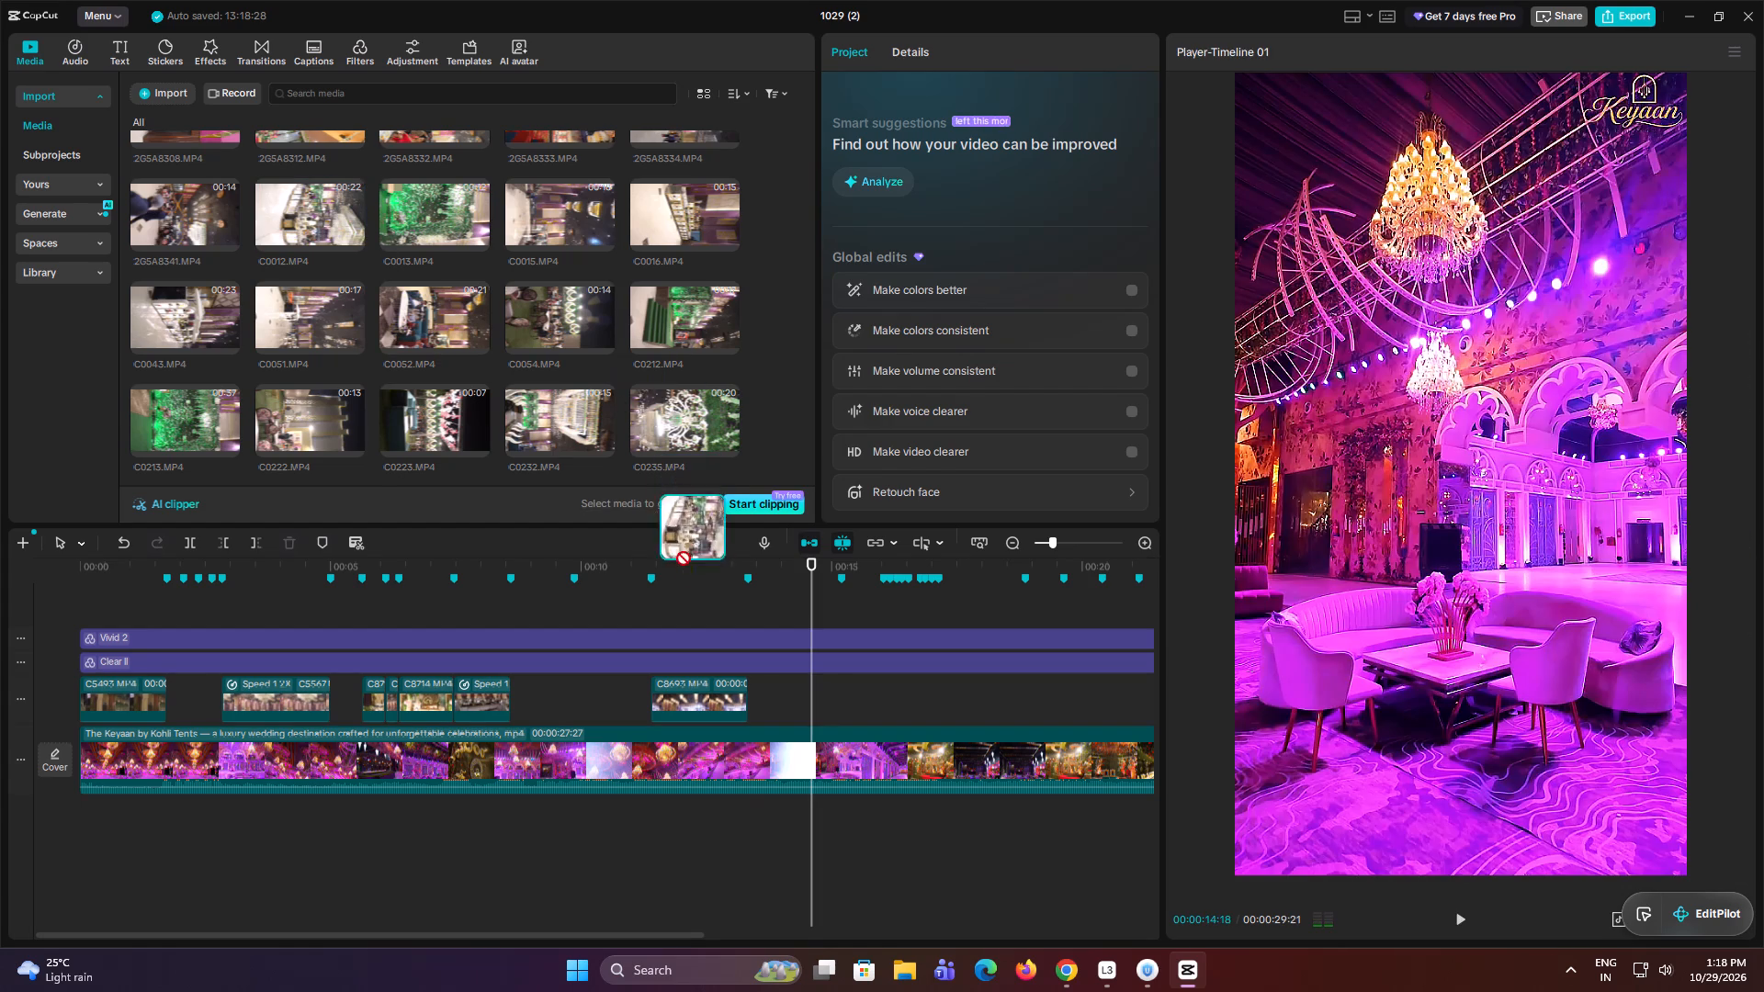
pyautogui.moveTo(676, 551); pyautogui.dragTo(757, 705)
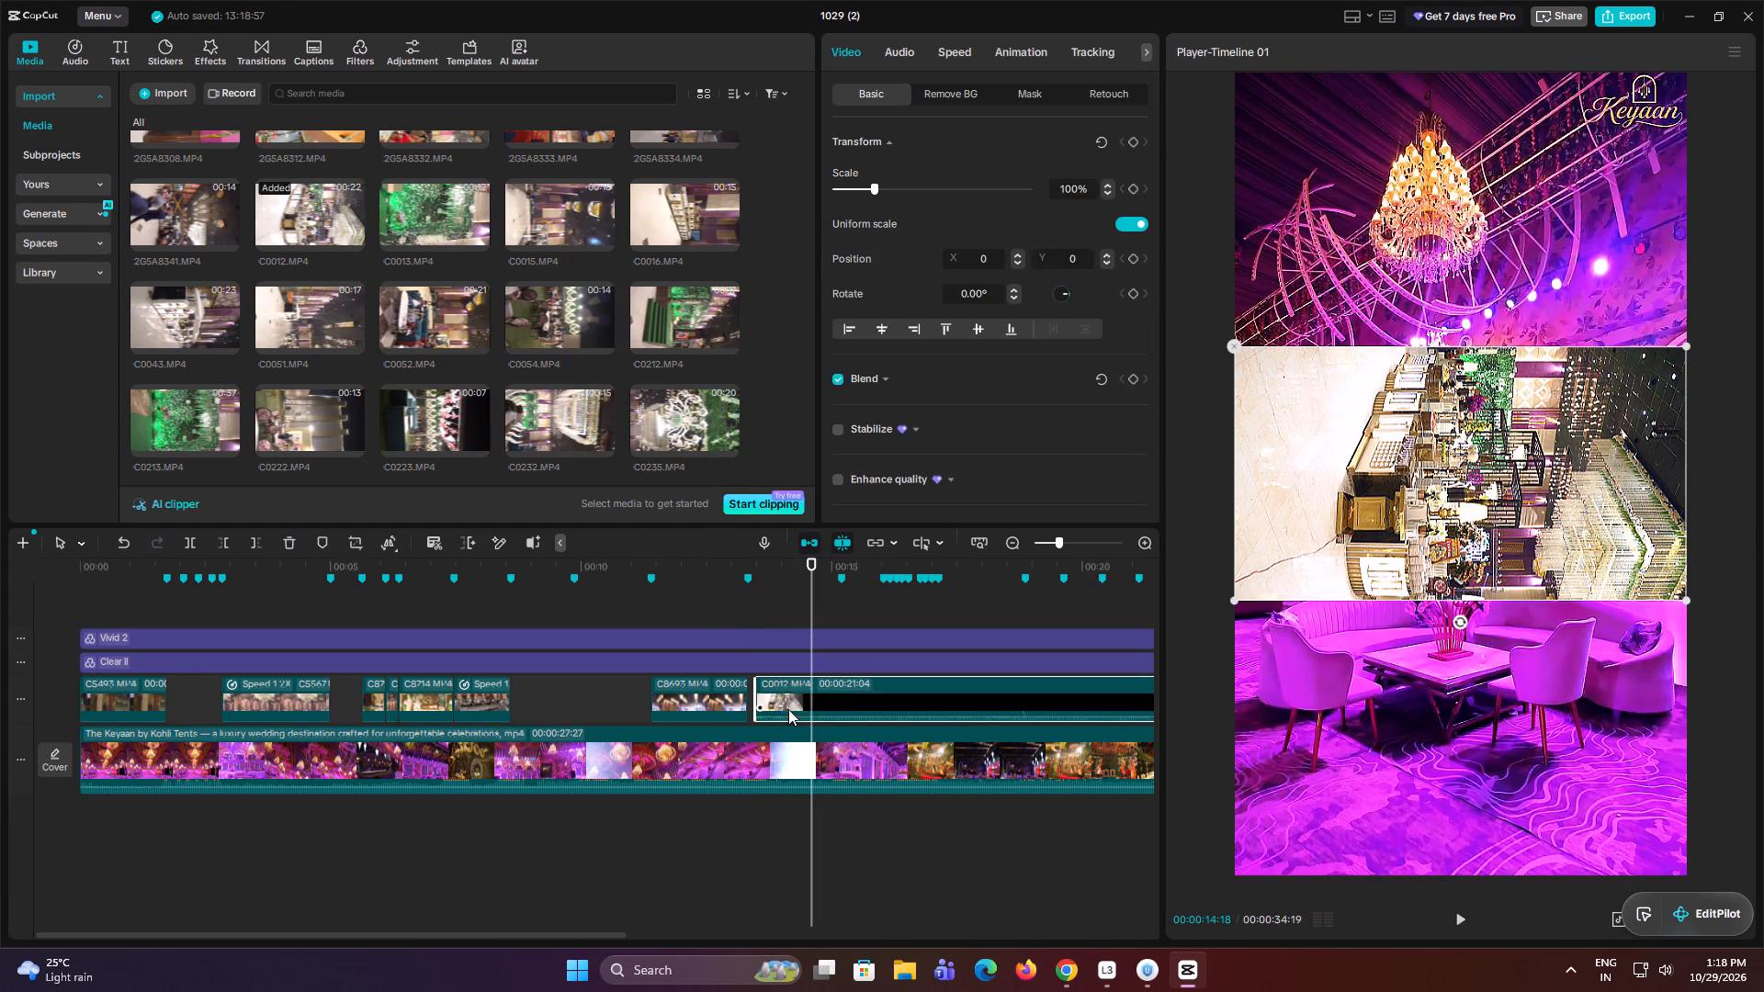
# Rotate C0012.MP4 to -90° and scale it to 181% to fill the vertical frame.
pyautogui.moveTo(1464, 626); pyautogui.dragTo(1594, 474)
pyautogui.moveTo(1591, 702); pyautogui.dragTo(1763, 851)
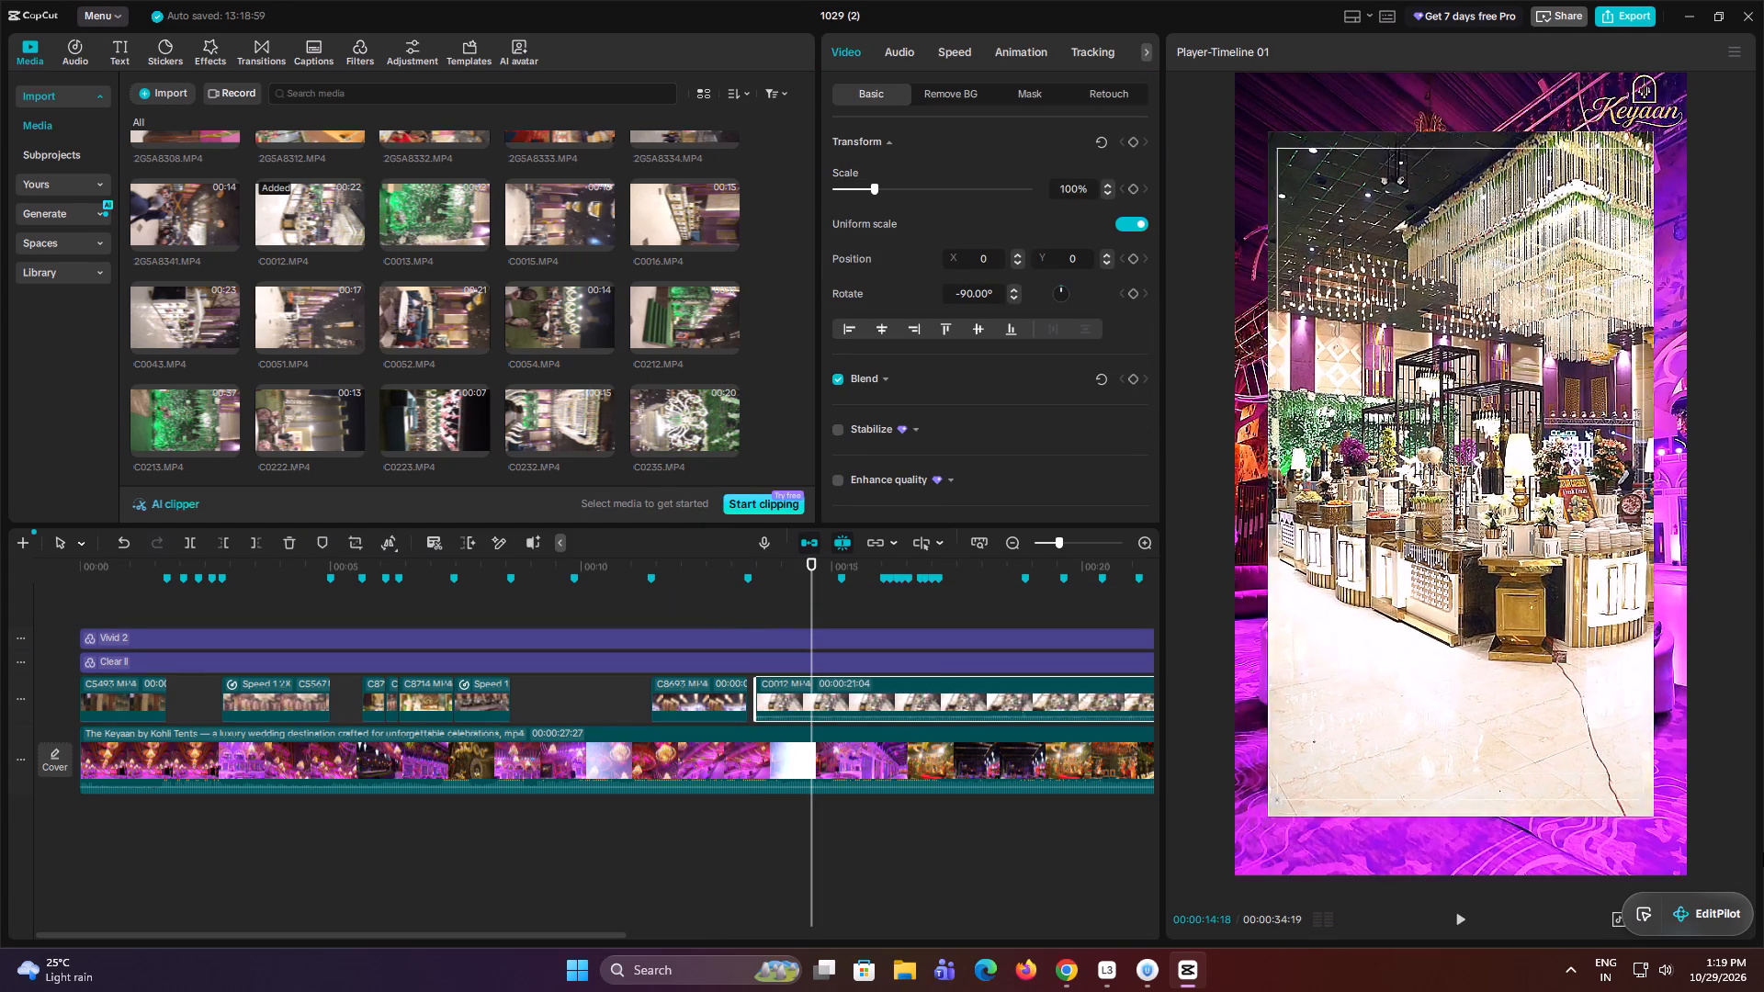
pyautogui.moveTo(1763, 851); pyautogui.dragTo(1763, 947)
pyautogui.tripleClick(1103, 184)
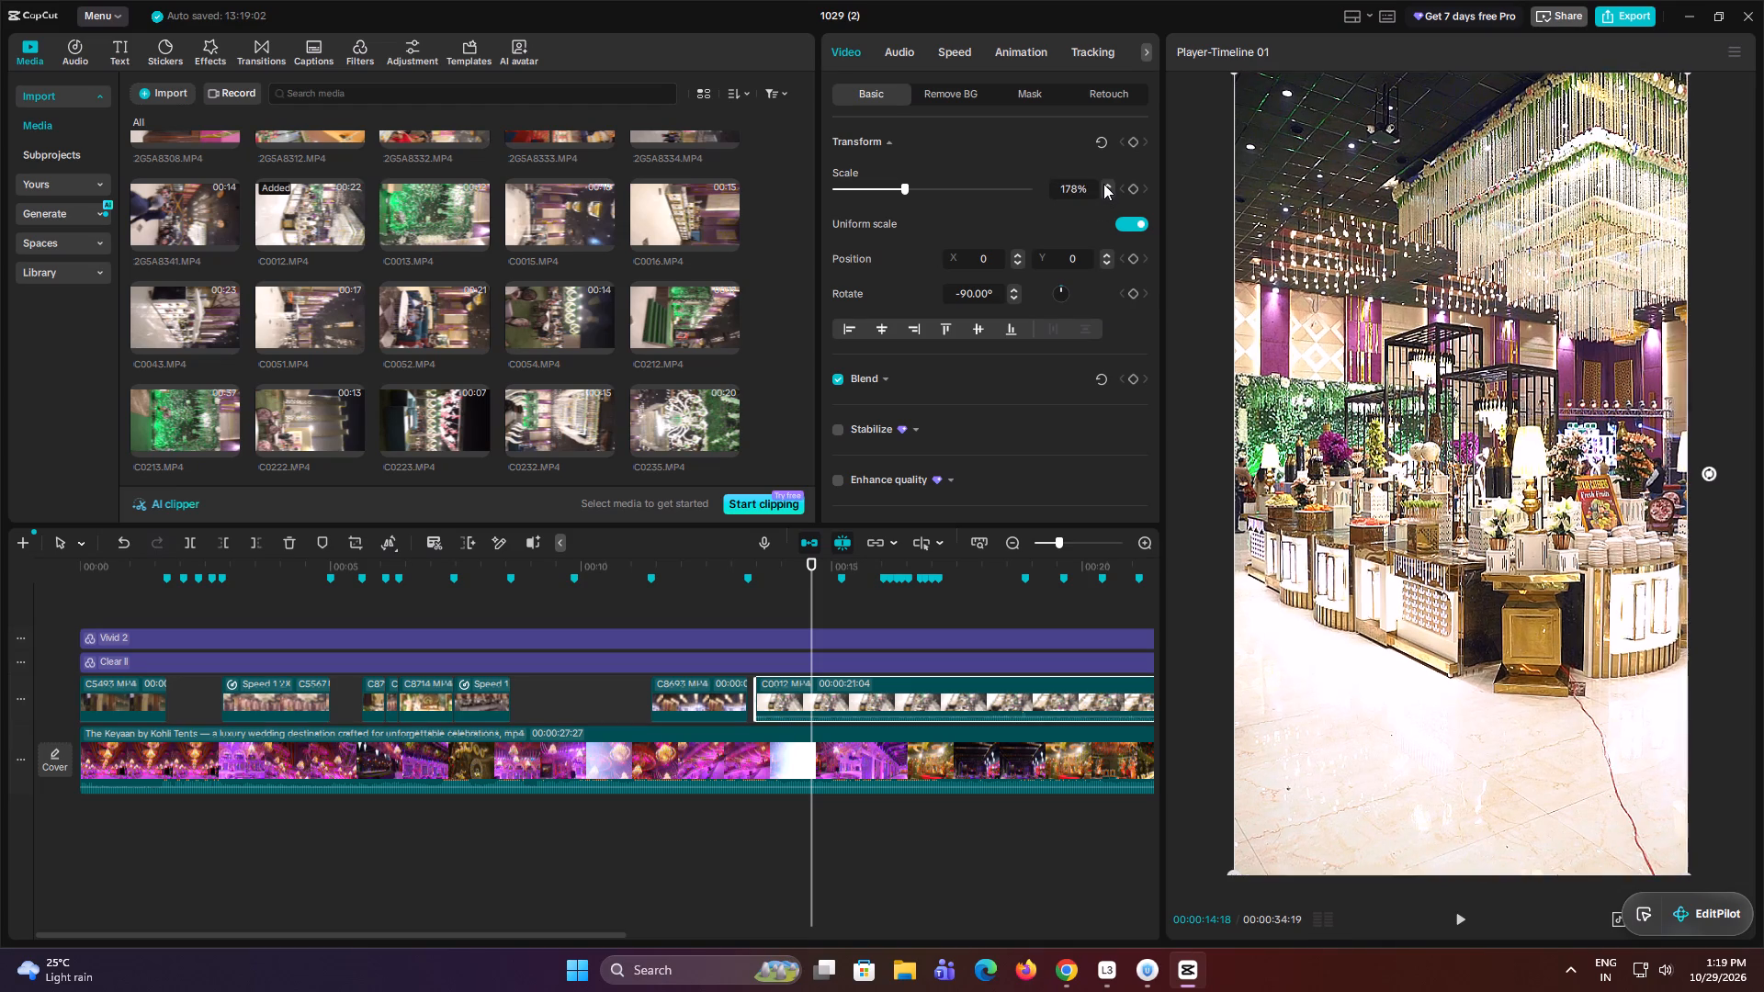
pyautogui.click(1103, 184)
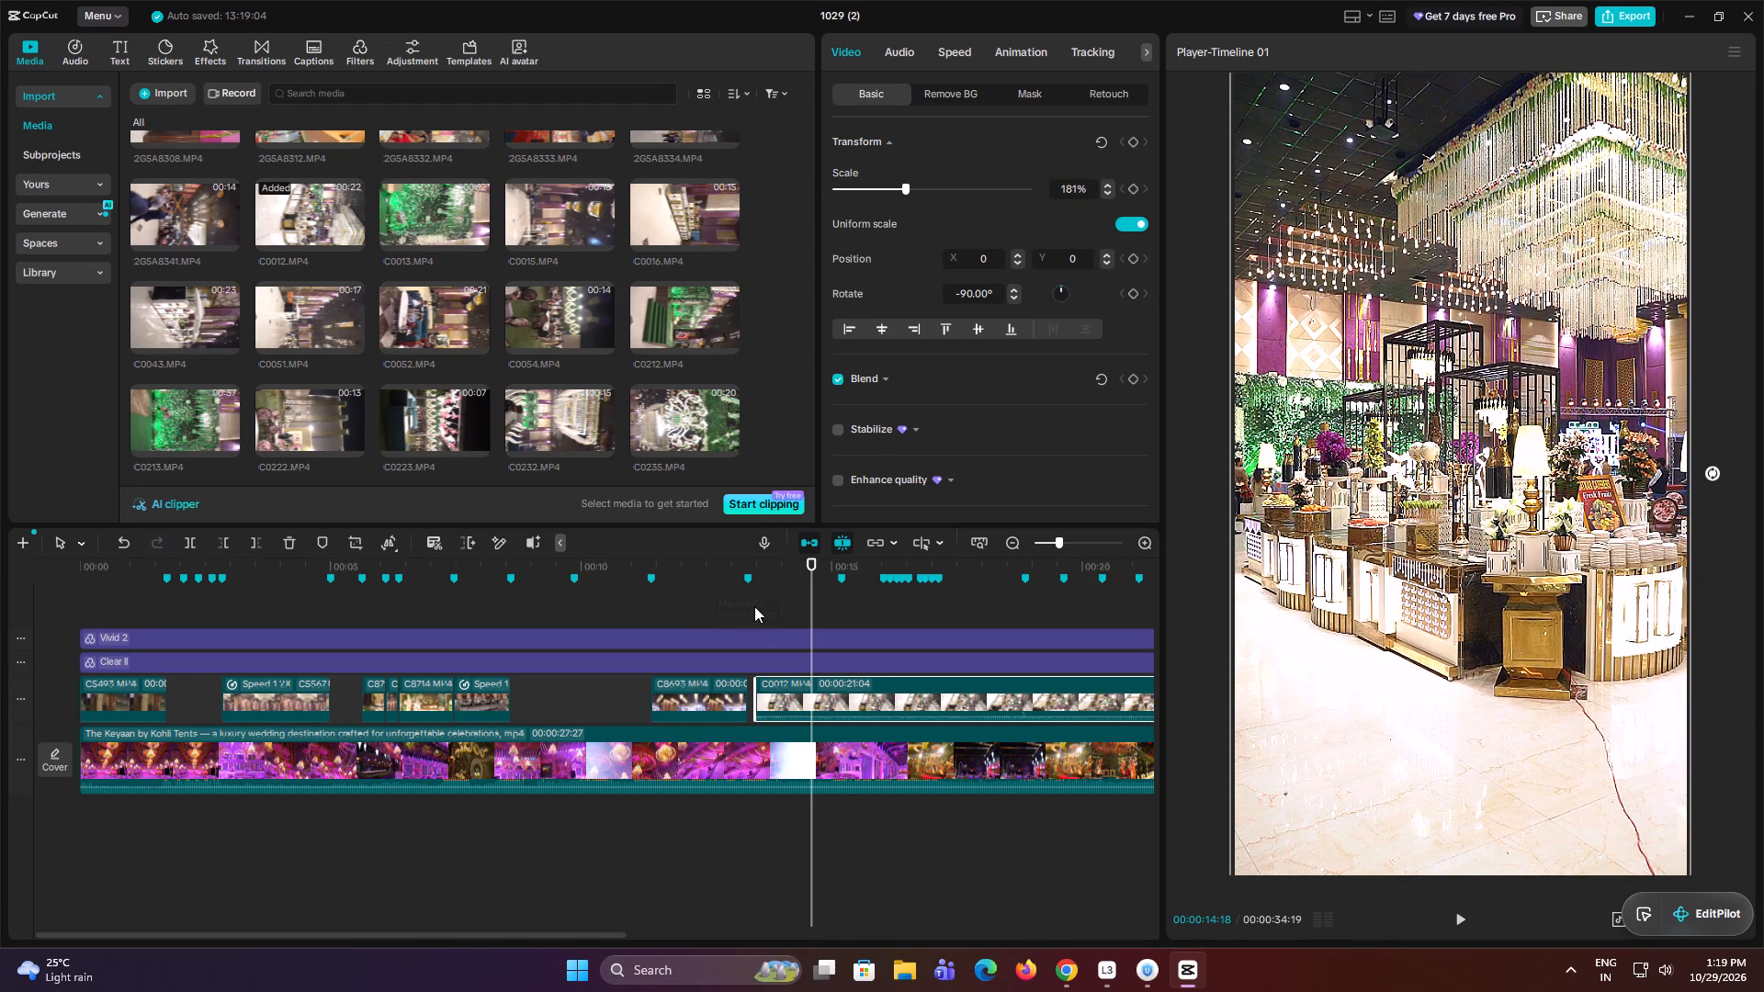
# Move C0012.MP4 earlier so it starts directly after C8693.MP4.
pyautogui.moveTo(783, 701); pyautogui.dragTo(775, 701)
# Review the C0012.MP4 footage and move the clip so it starts at the marker at 00:00:15:06.
pyautogui.click(758, 604)
pyautogui.moveTo(758, 604); pyautogui.dragTo(795, 604)
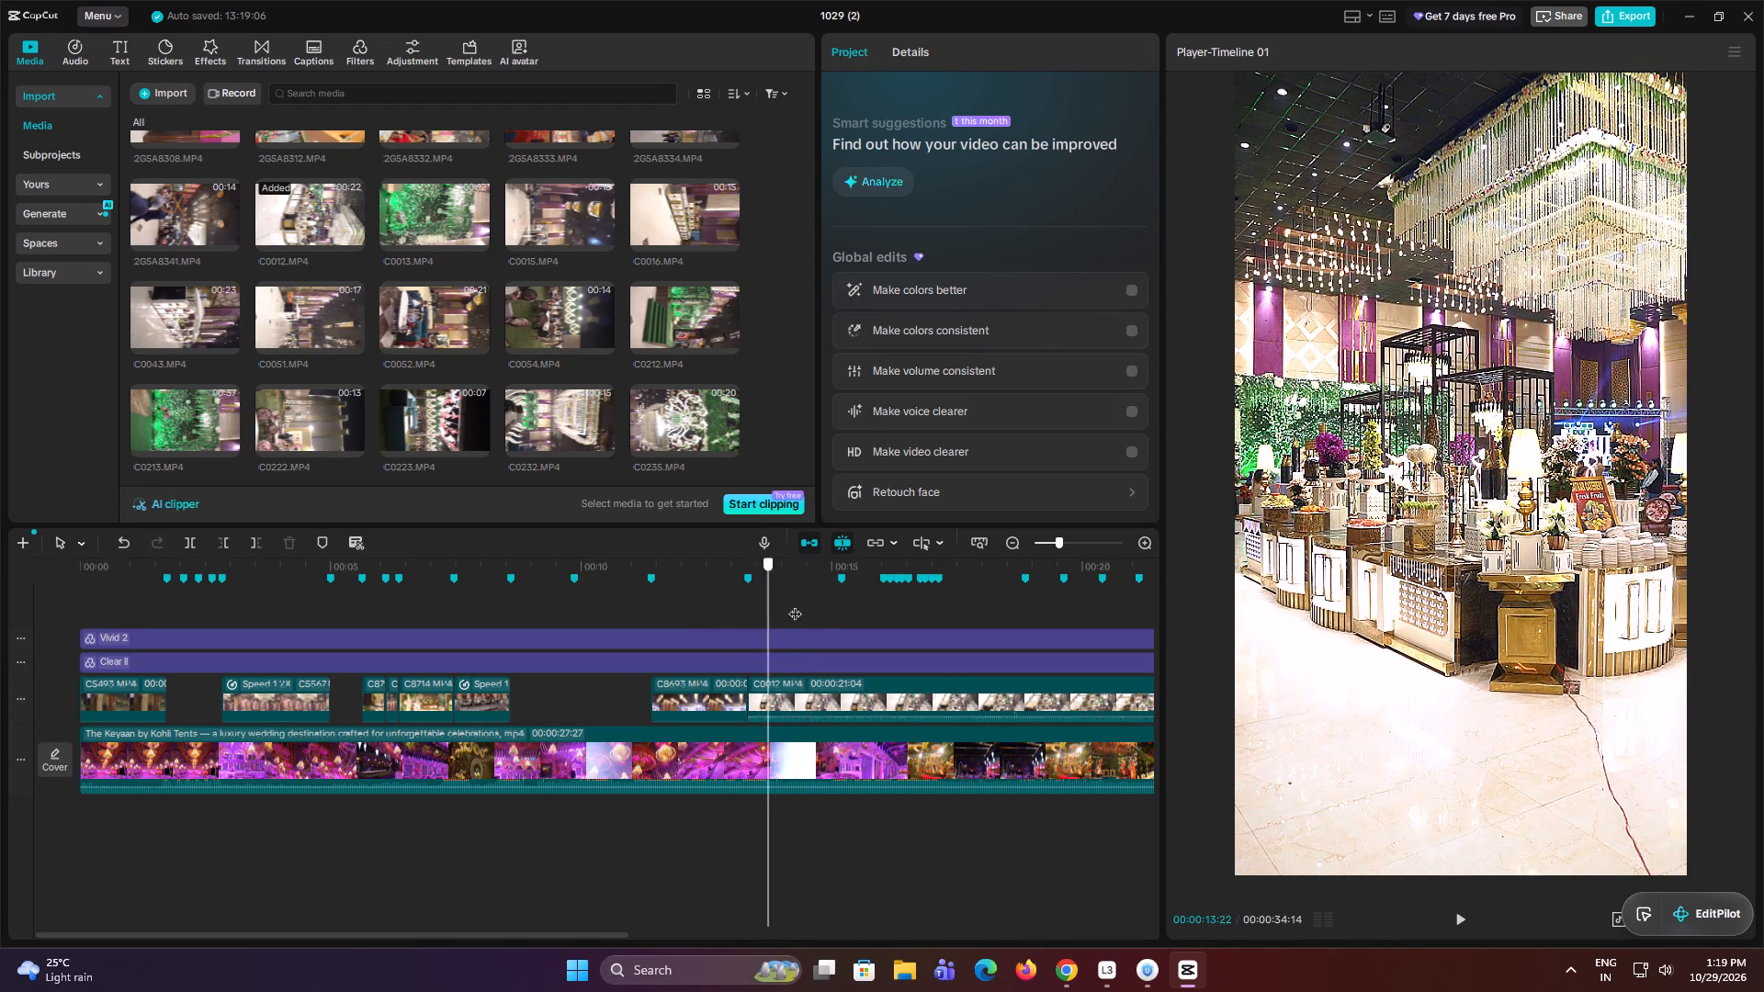
pyautogui.moveTo(795, 604); pyautogui.dragTo(1044, 629)
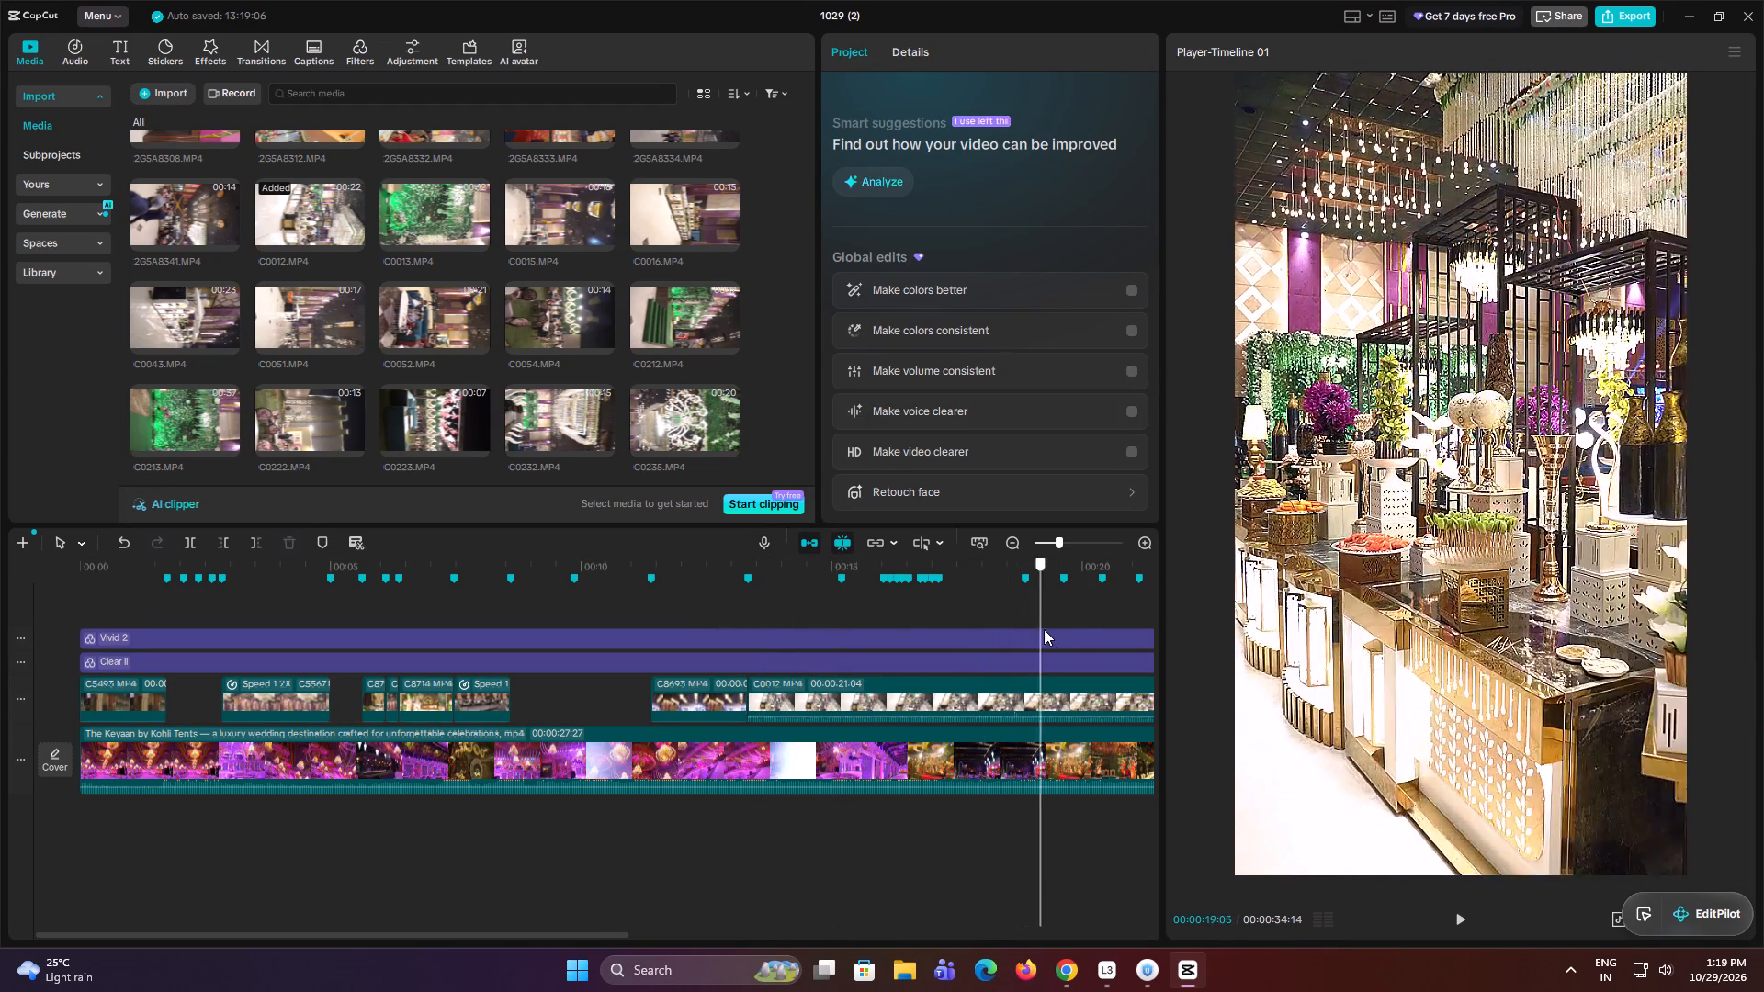
pyautogui.moveTo(1044, 629); pyautogui.dragTo(617, 646)
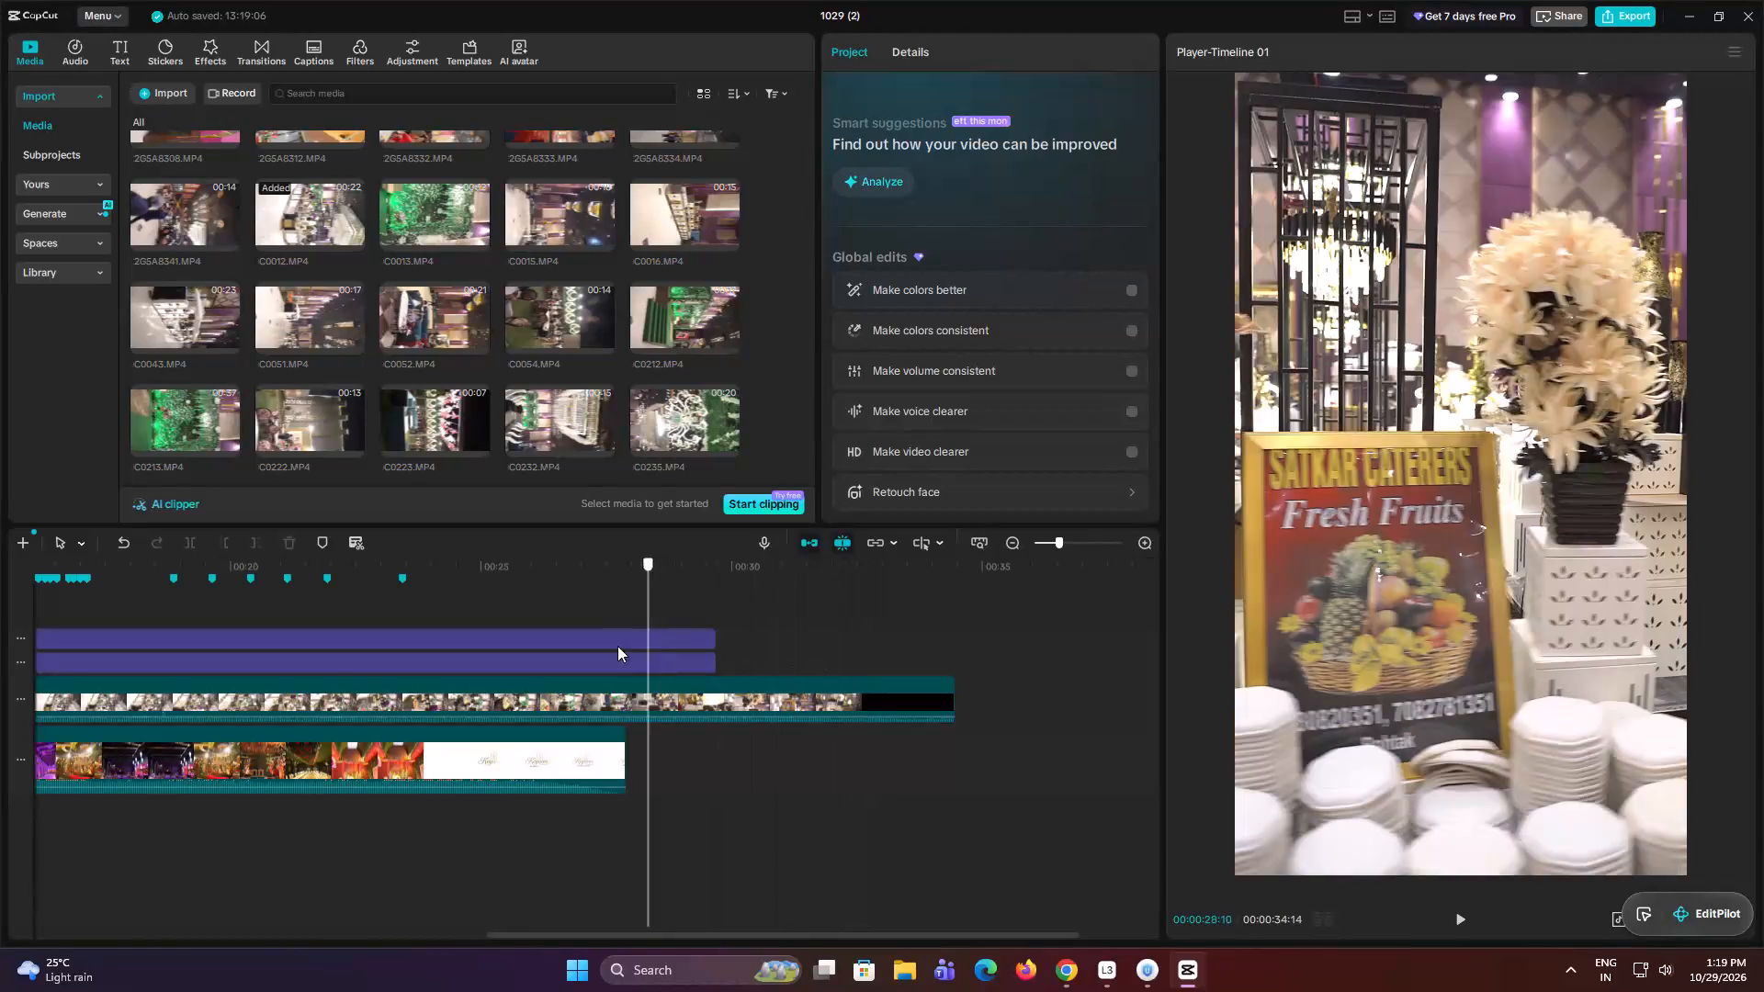
pyautogui.moveTo(617, 646); pyautogui.dragTo(167, 626)
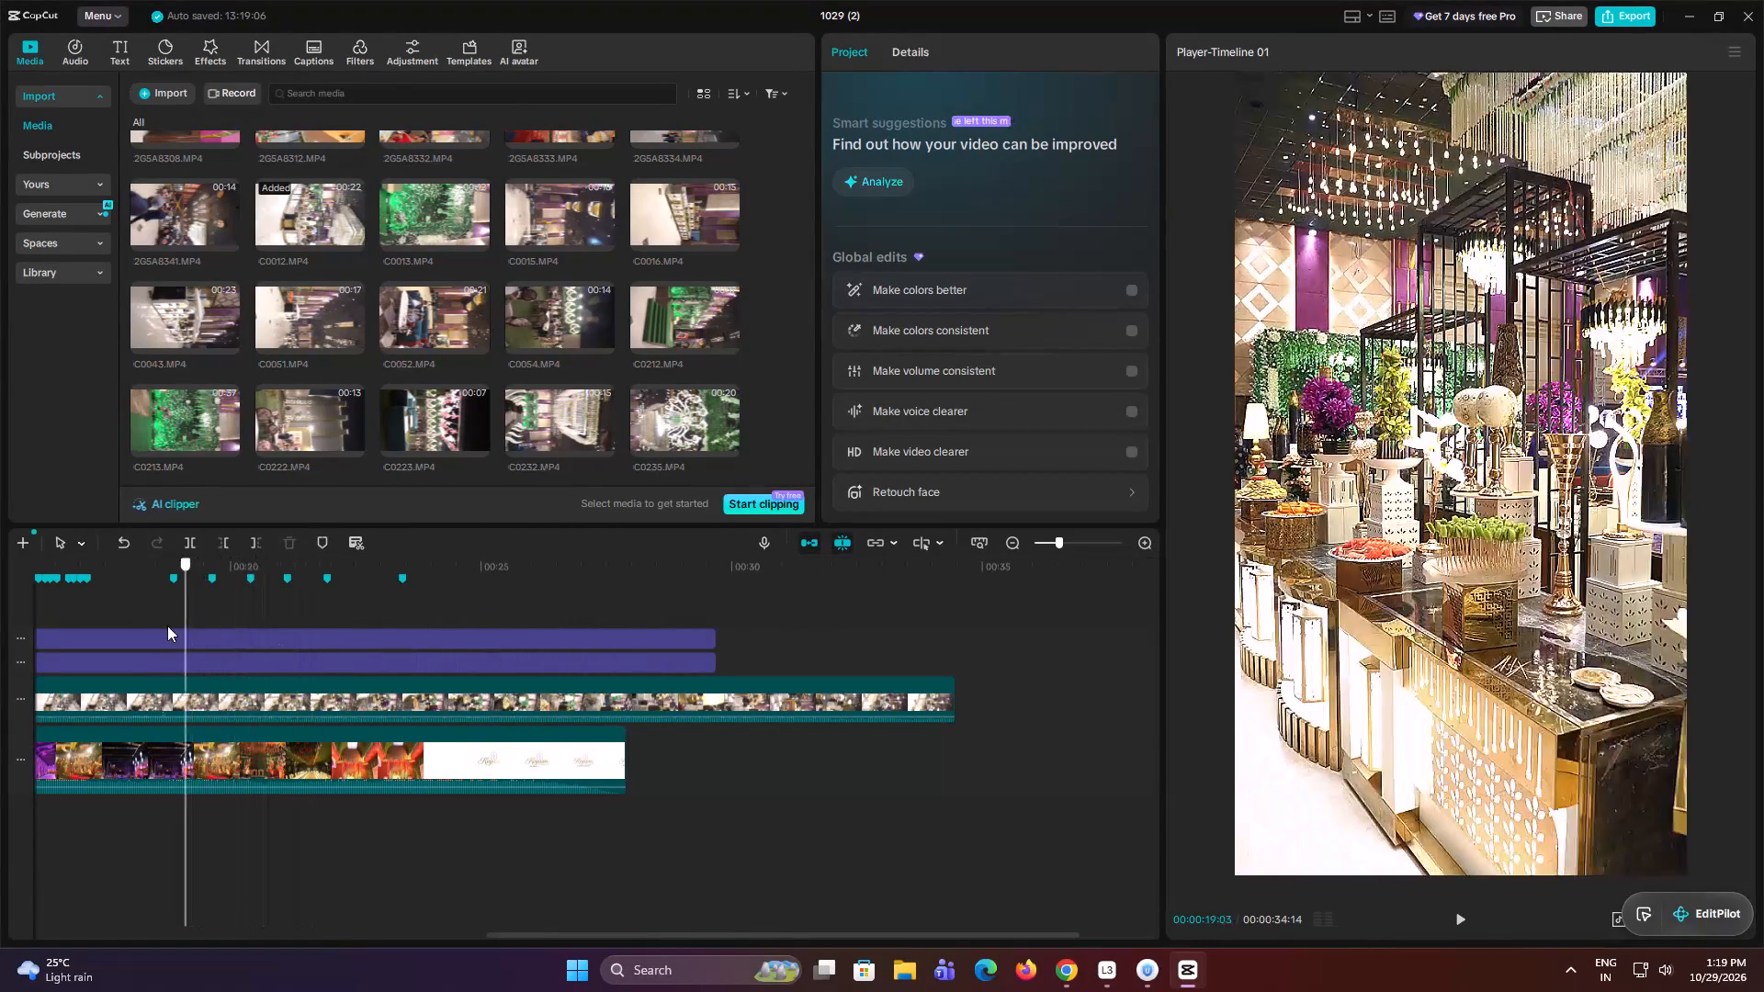
pyautogui.moveTo(167, 626); pyautogui.dragTo(331, 634)
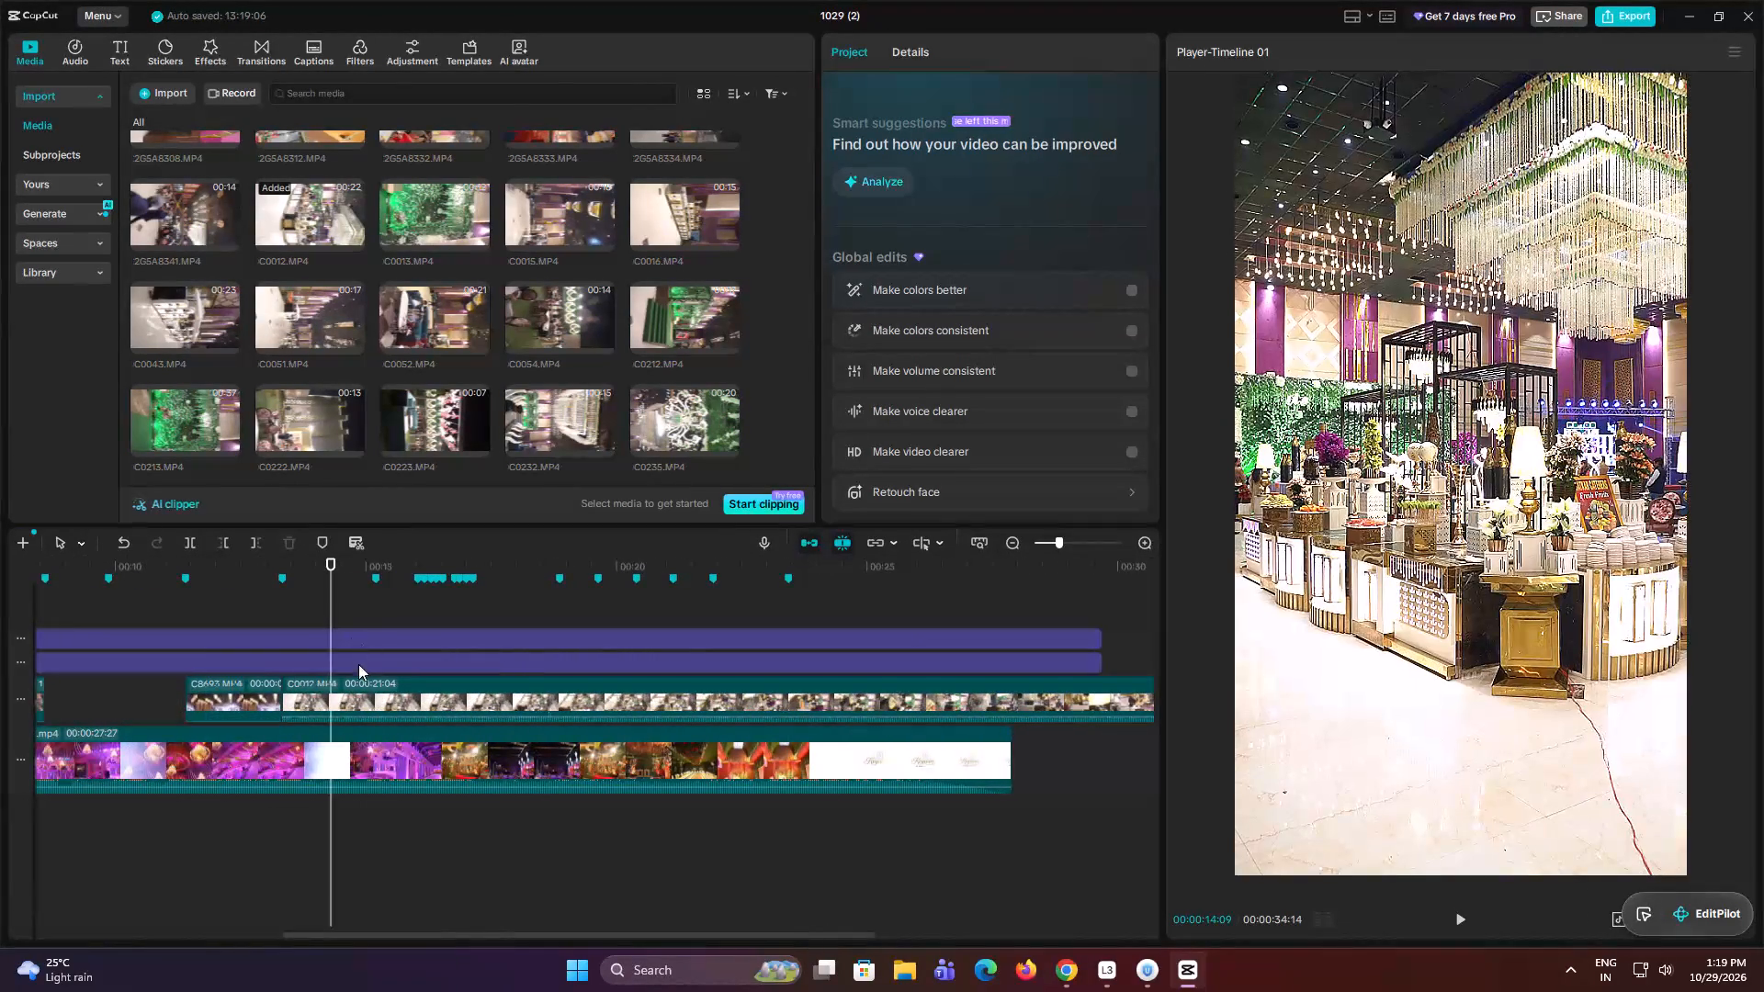
pyautogui.moveTo(358, 682); pyautogui.dragTo(453, 692)
# Trim the end of C0012.MP4 to the marker at about 00:00:16:01 and mute the clip.
pyautogui.click(387, 595)
pyautogui.moveTo(387, 595); pyautogui.dragTo(413, 601)
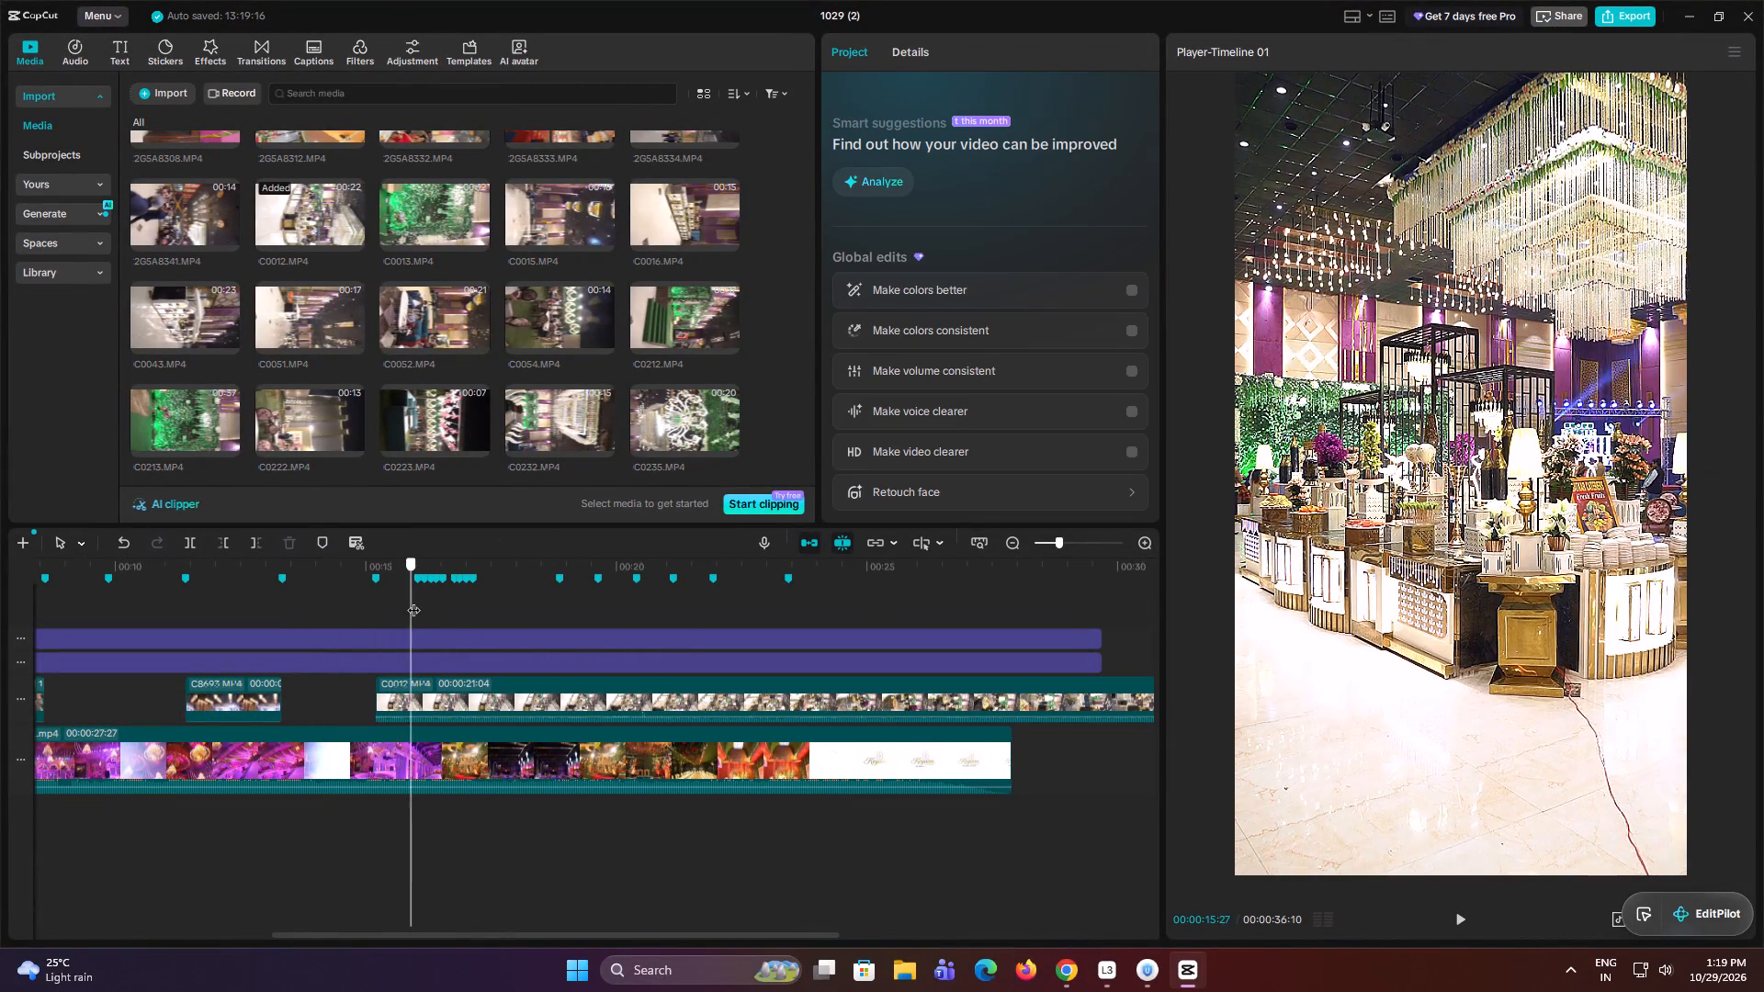
pyautogui.moveTo(413, 601); pyautogui.dragTo(412, 603)
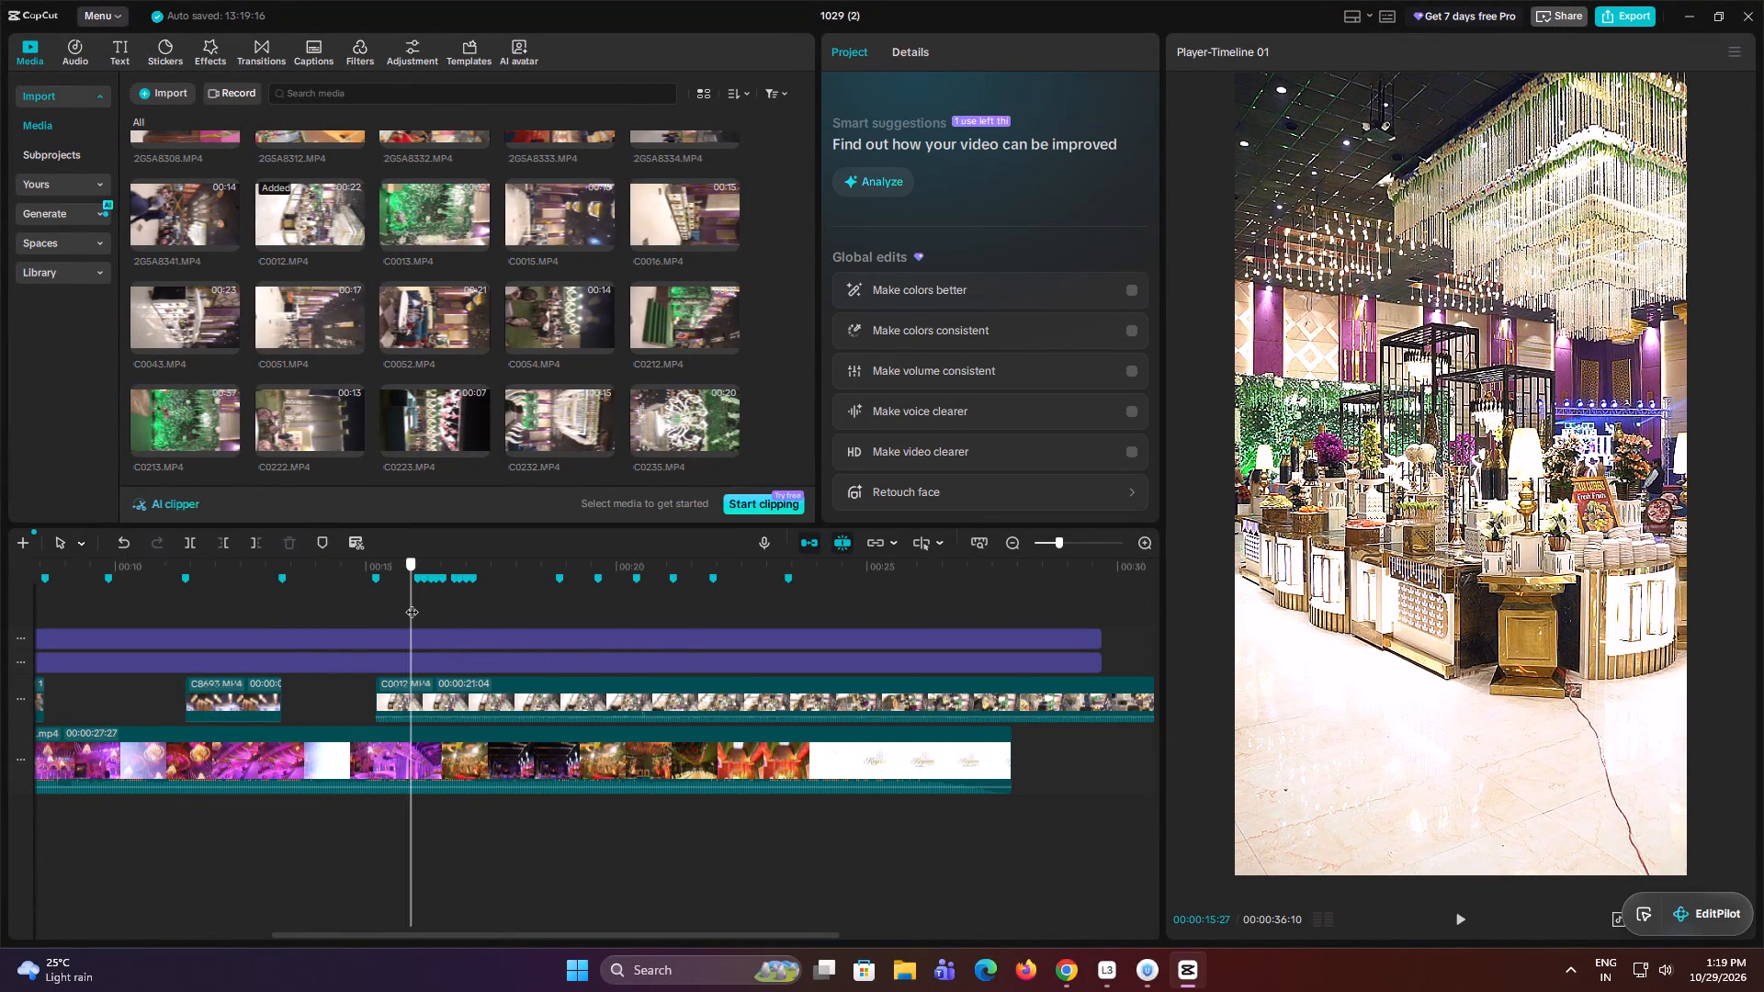
pyautogui.moveTo(412, 603); pyautogui.dragTo(413, 603)
pyautogui.click(438, 694)
pyautogui.press('w')
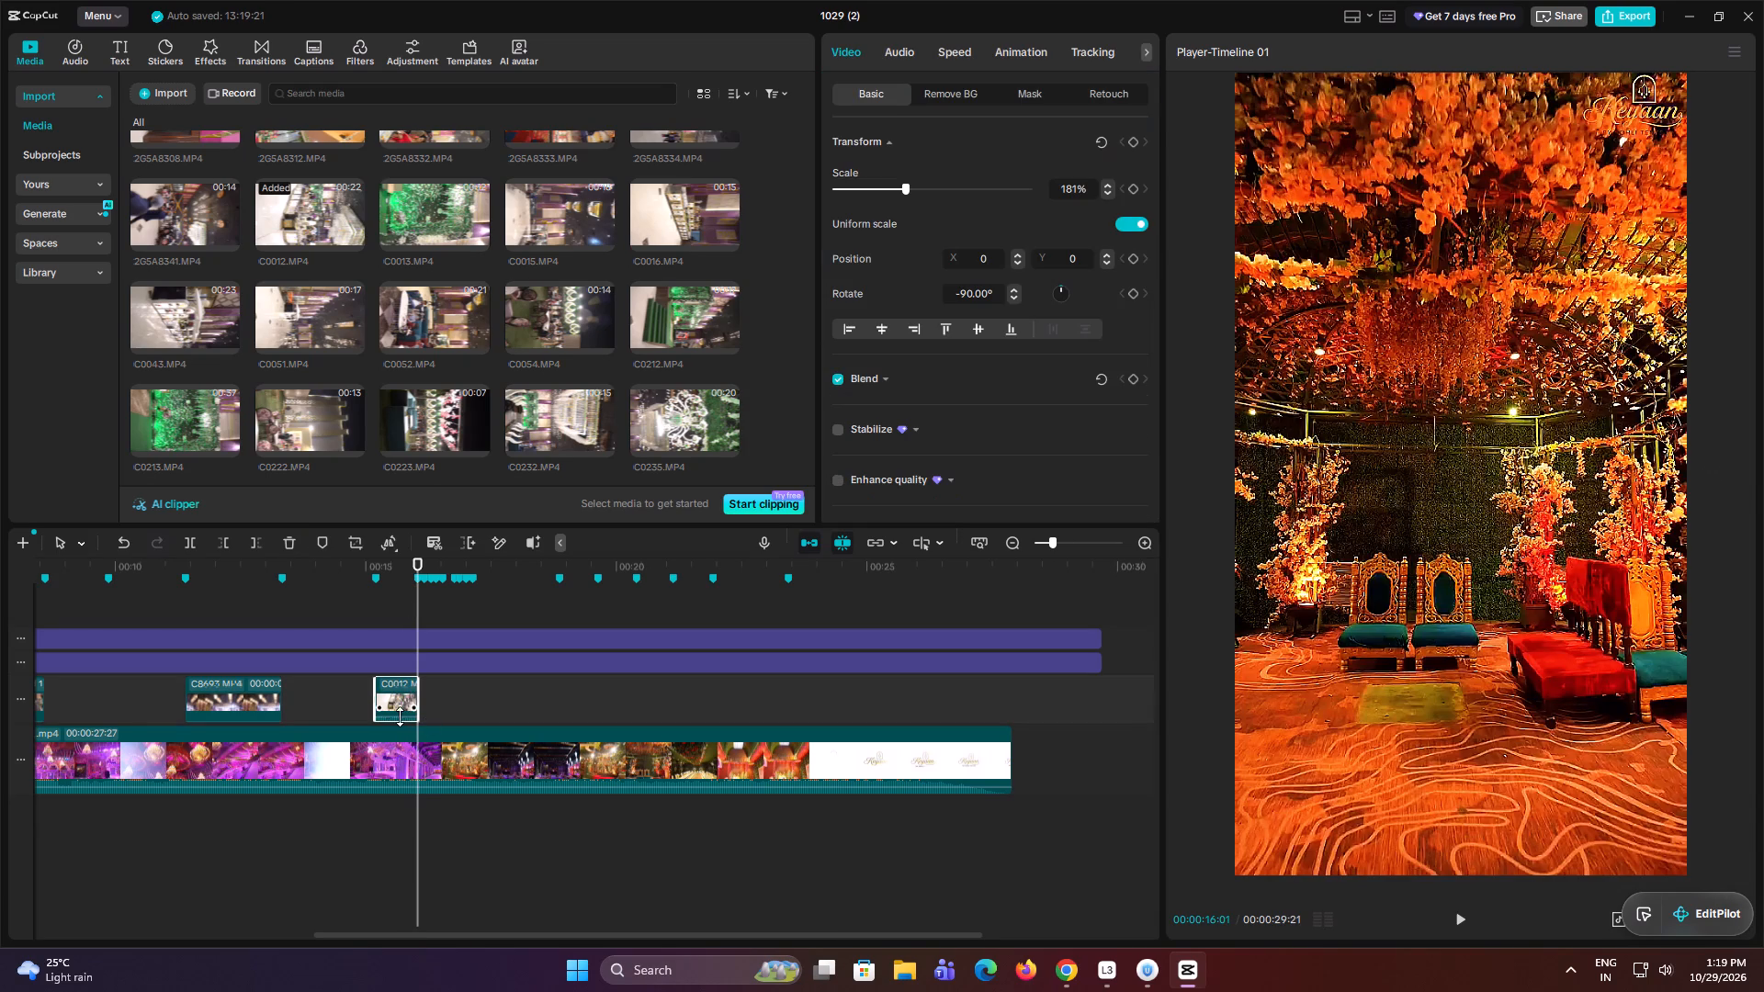
pyautogui.moveTo(400, 716); pyautogui.dragTo(399, 738)
# Preview C0052.MP4, C0054.MP4, C0212.MP4, C0015.MP4 and C0016.MP4 as candidates for the remaining shots.
pyautogui.click(424, 325)
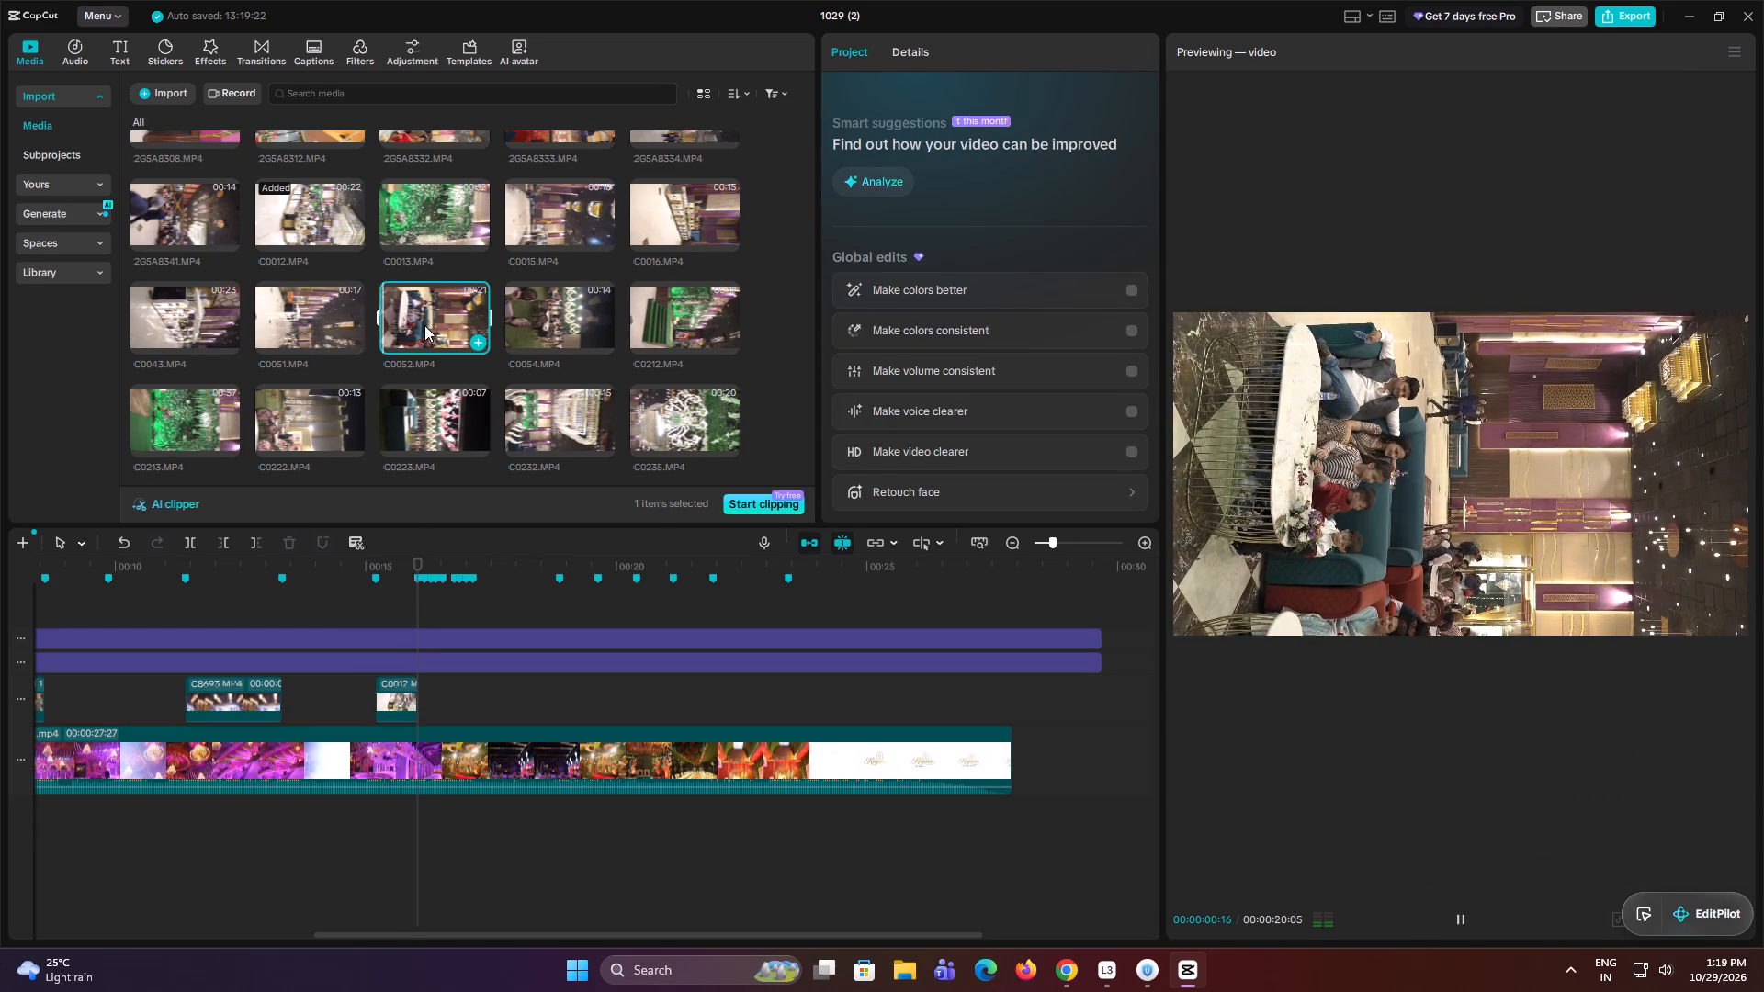
pyautogui.click(553, 325)
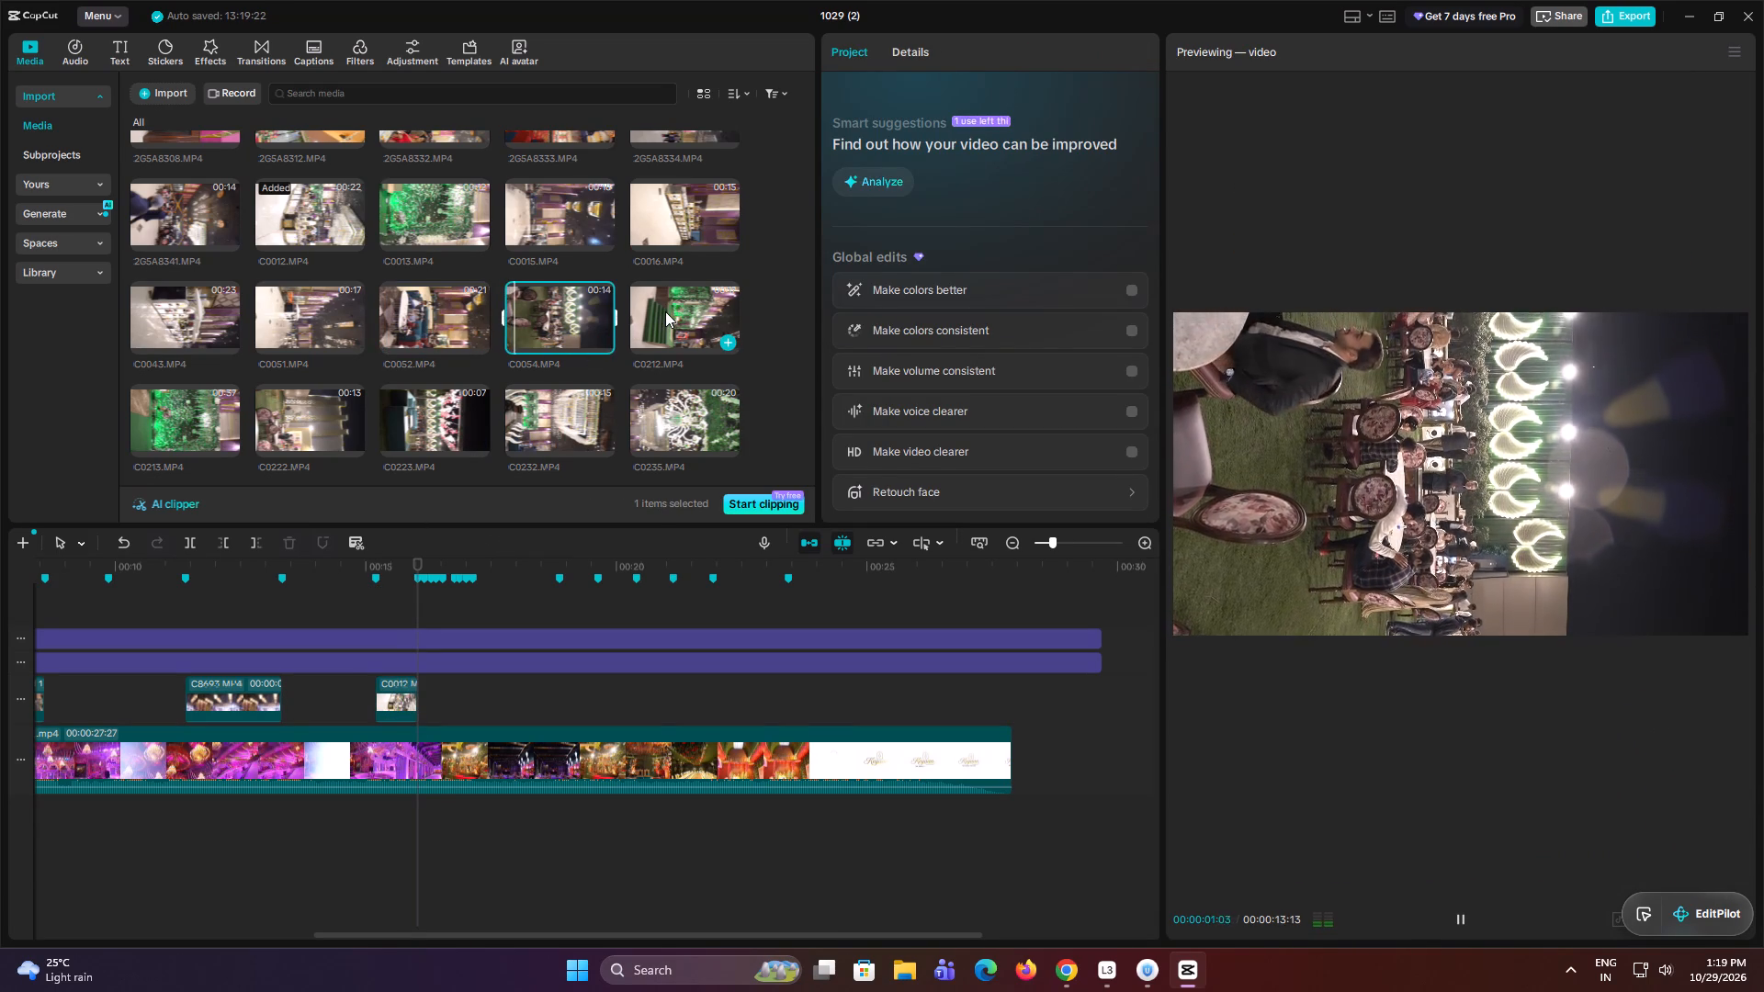
pyautogui.click(666, 311)
pyautogui.click(560, 205)
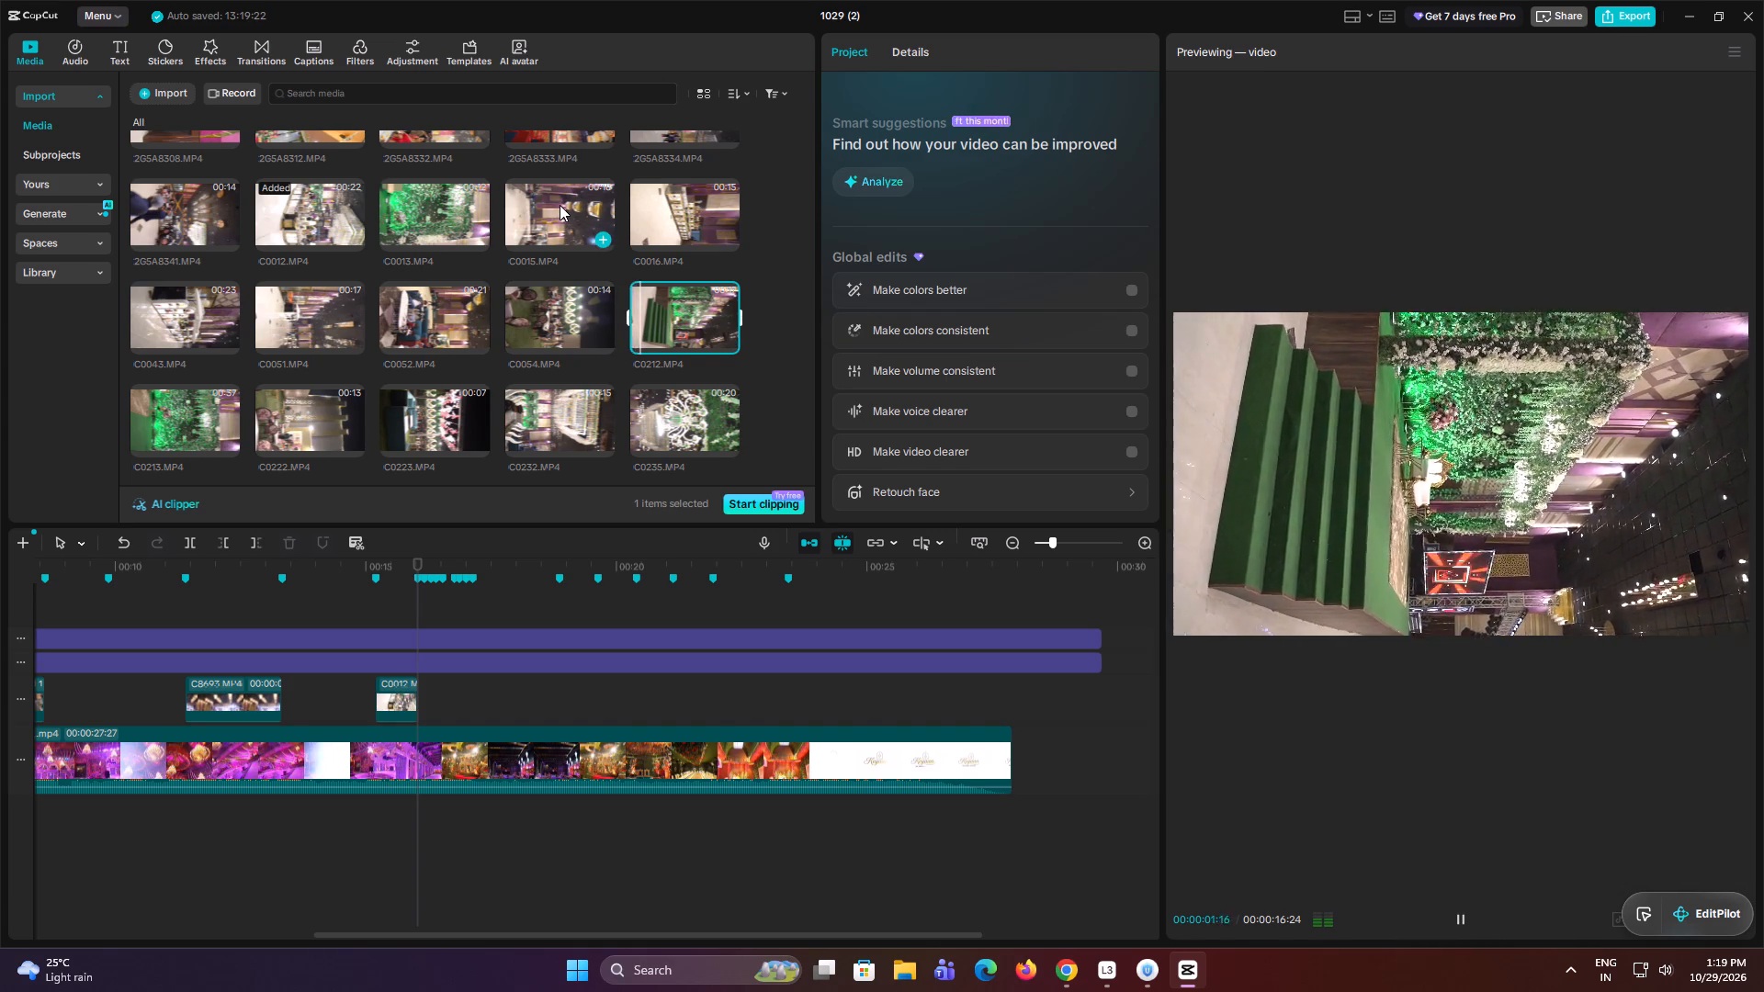
pyautogui.click(682, 208)
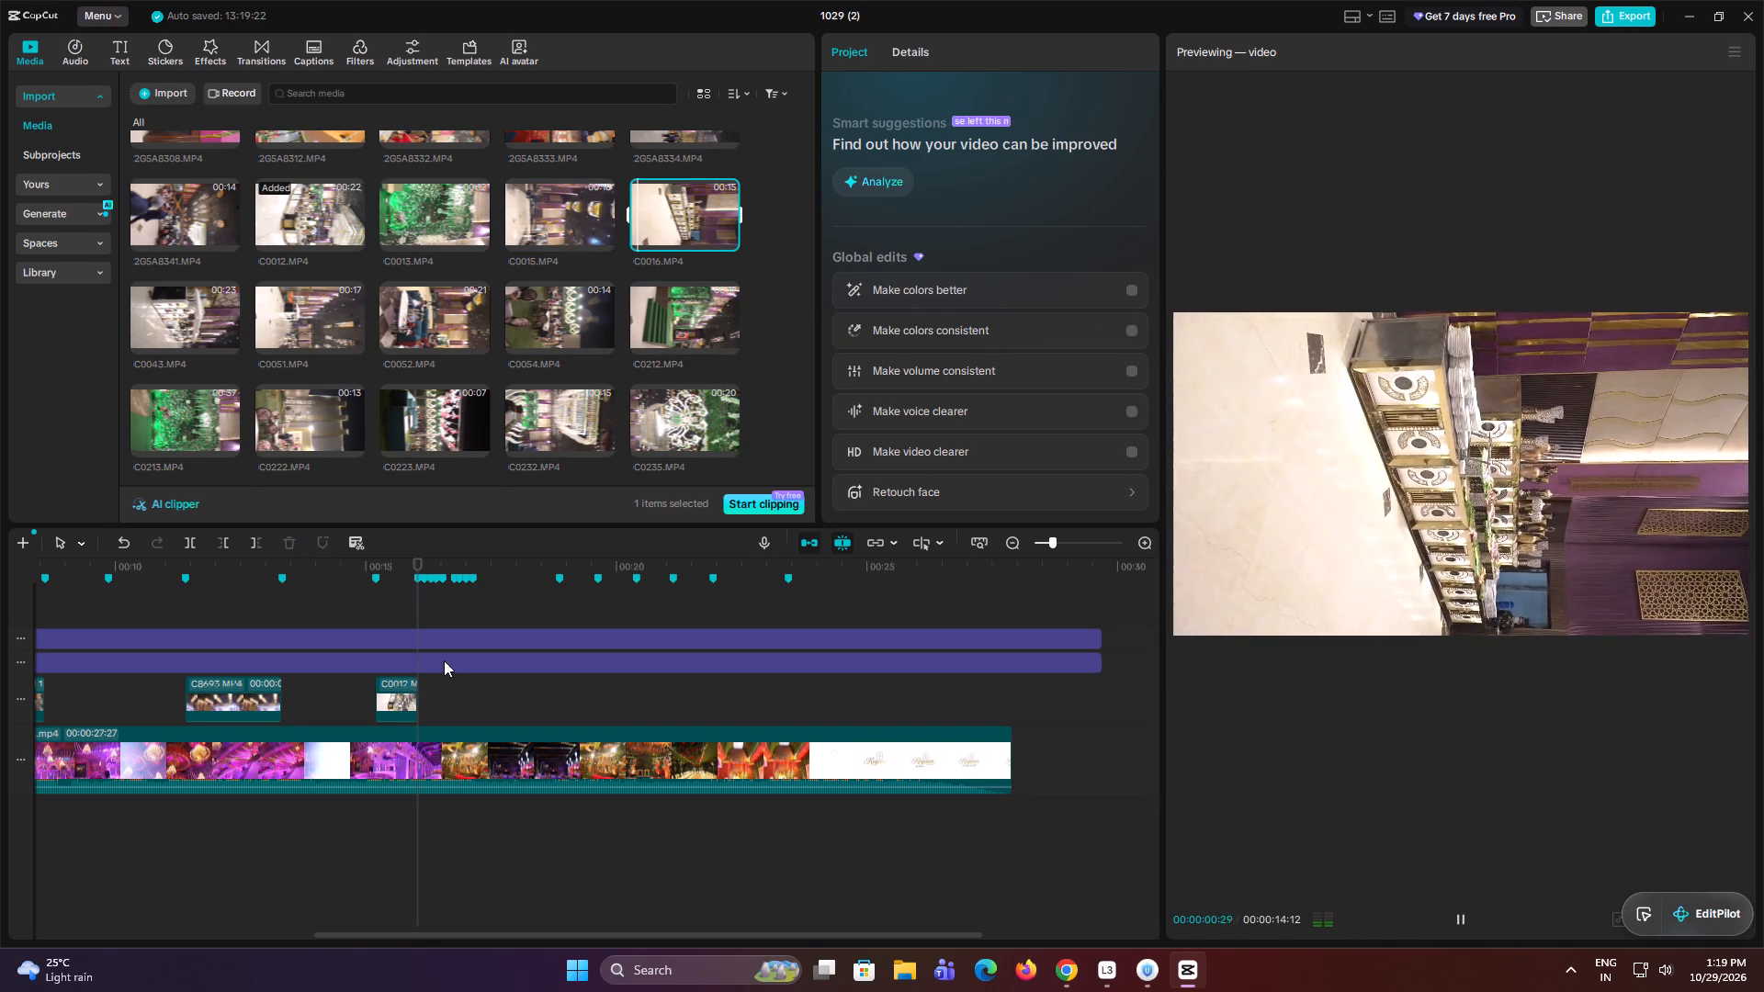
# Check the shots around 00:00:05 and preview C0013.MP4, C0235.MP4, 2GSA8312.MP4, 2GSA8332.MP4, 2GSA8333.MP4 and 2GSA8241.MP4 for the gap there.
pyautogui.click(337, 592)
pyautogui.moveTo(337, 592); pyautogui.dragTo(504, 656)
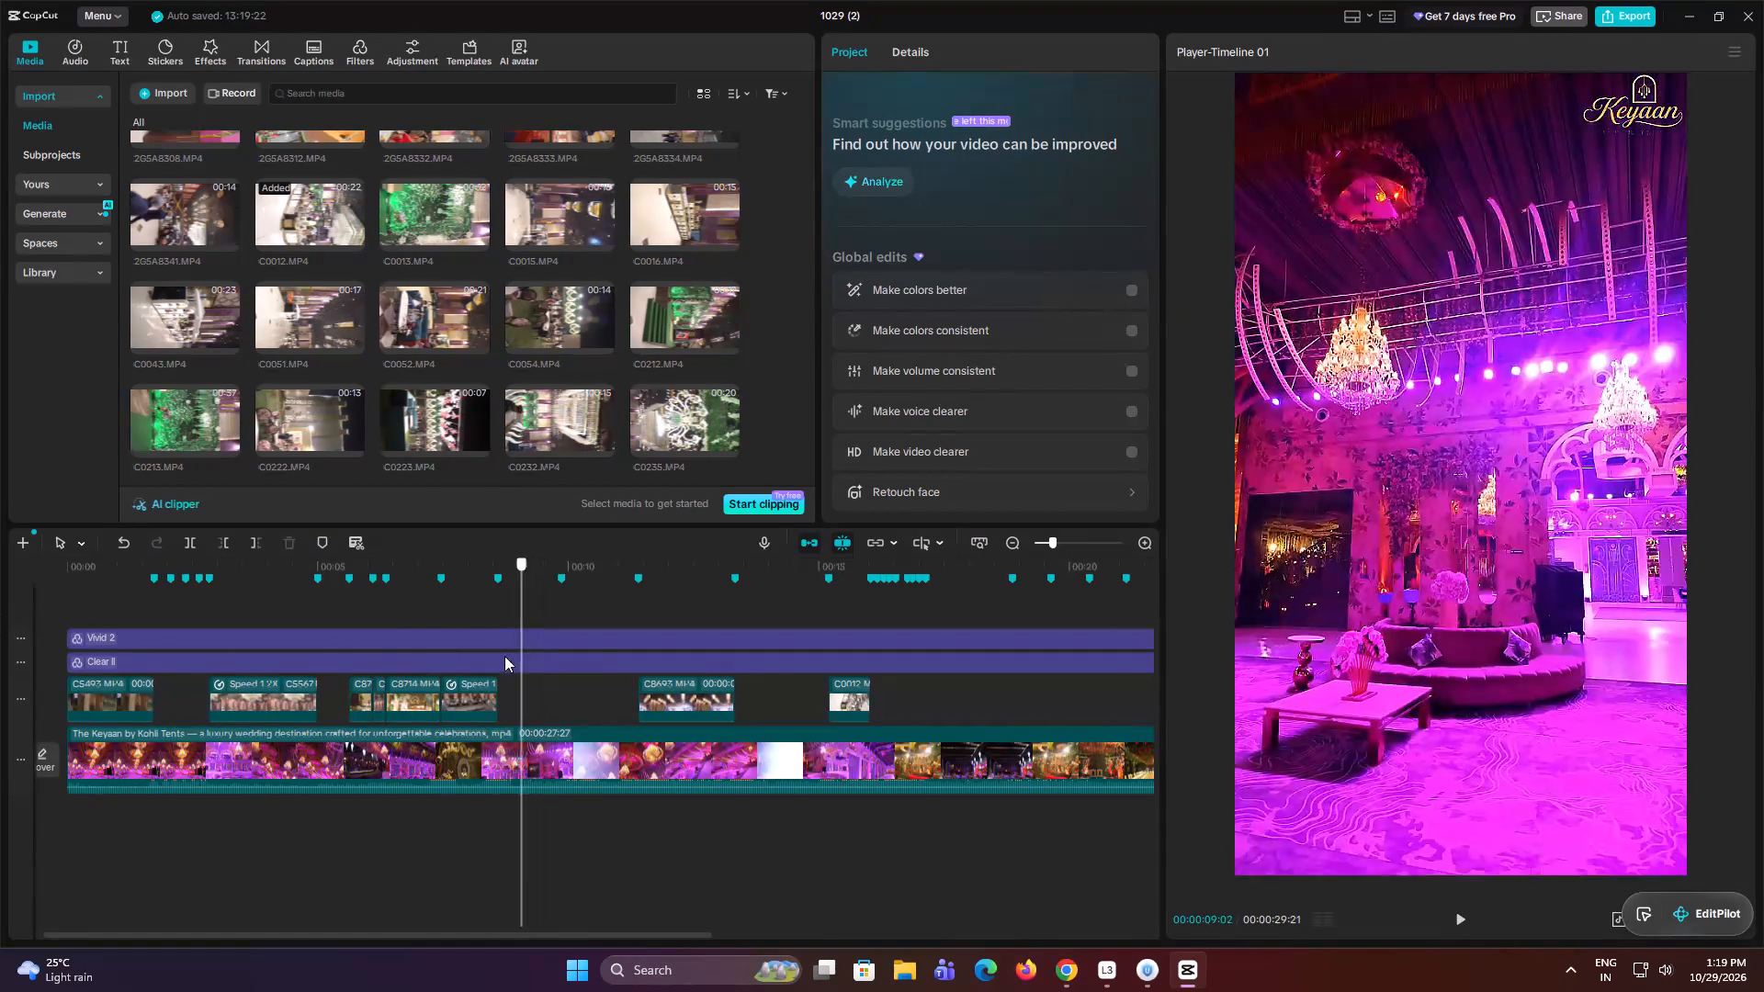
pyautogui.moveTo(504, 656); pyautogui.dragTo(317, 665)
pyautogui.press('space')
pyautogui.press('space')
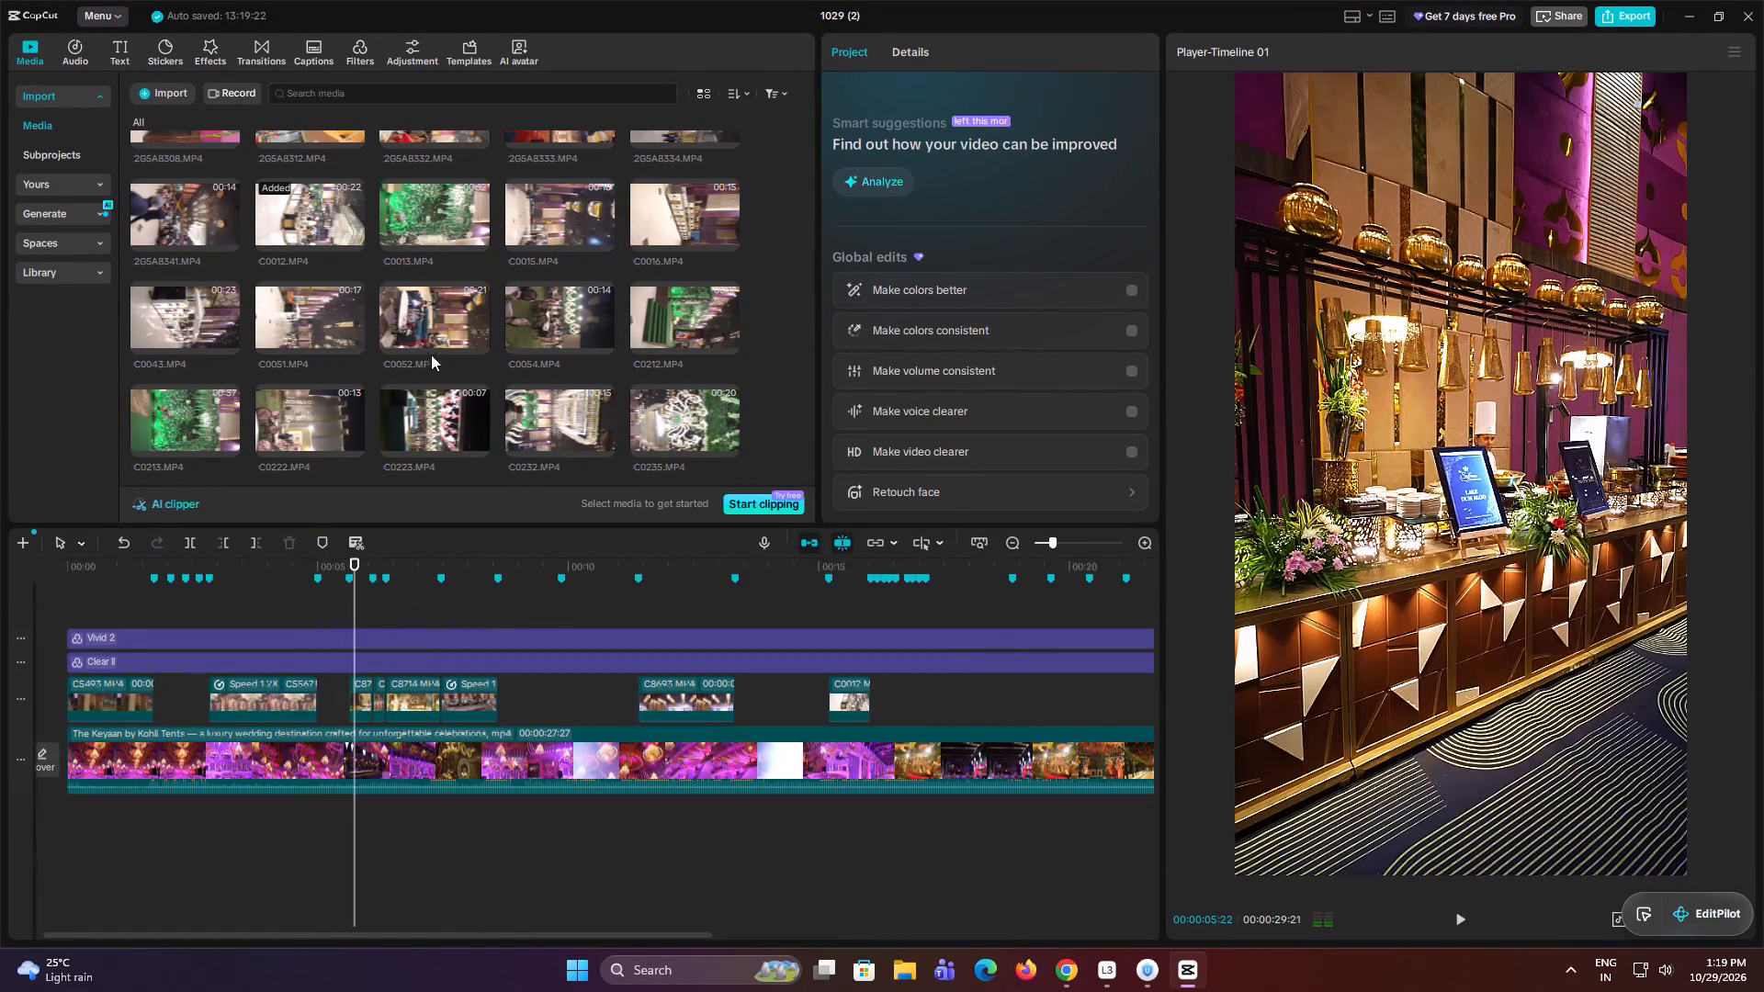
pyautogui.click(426, 211)
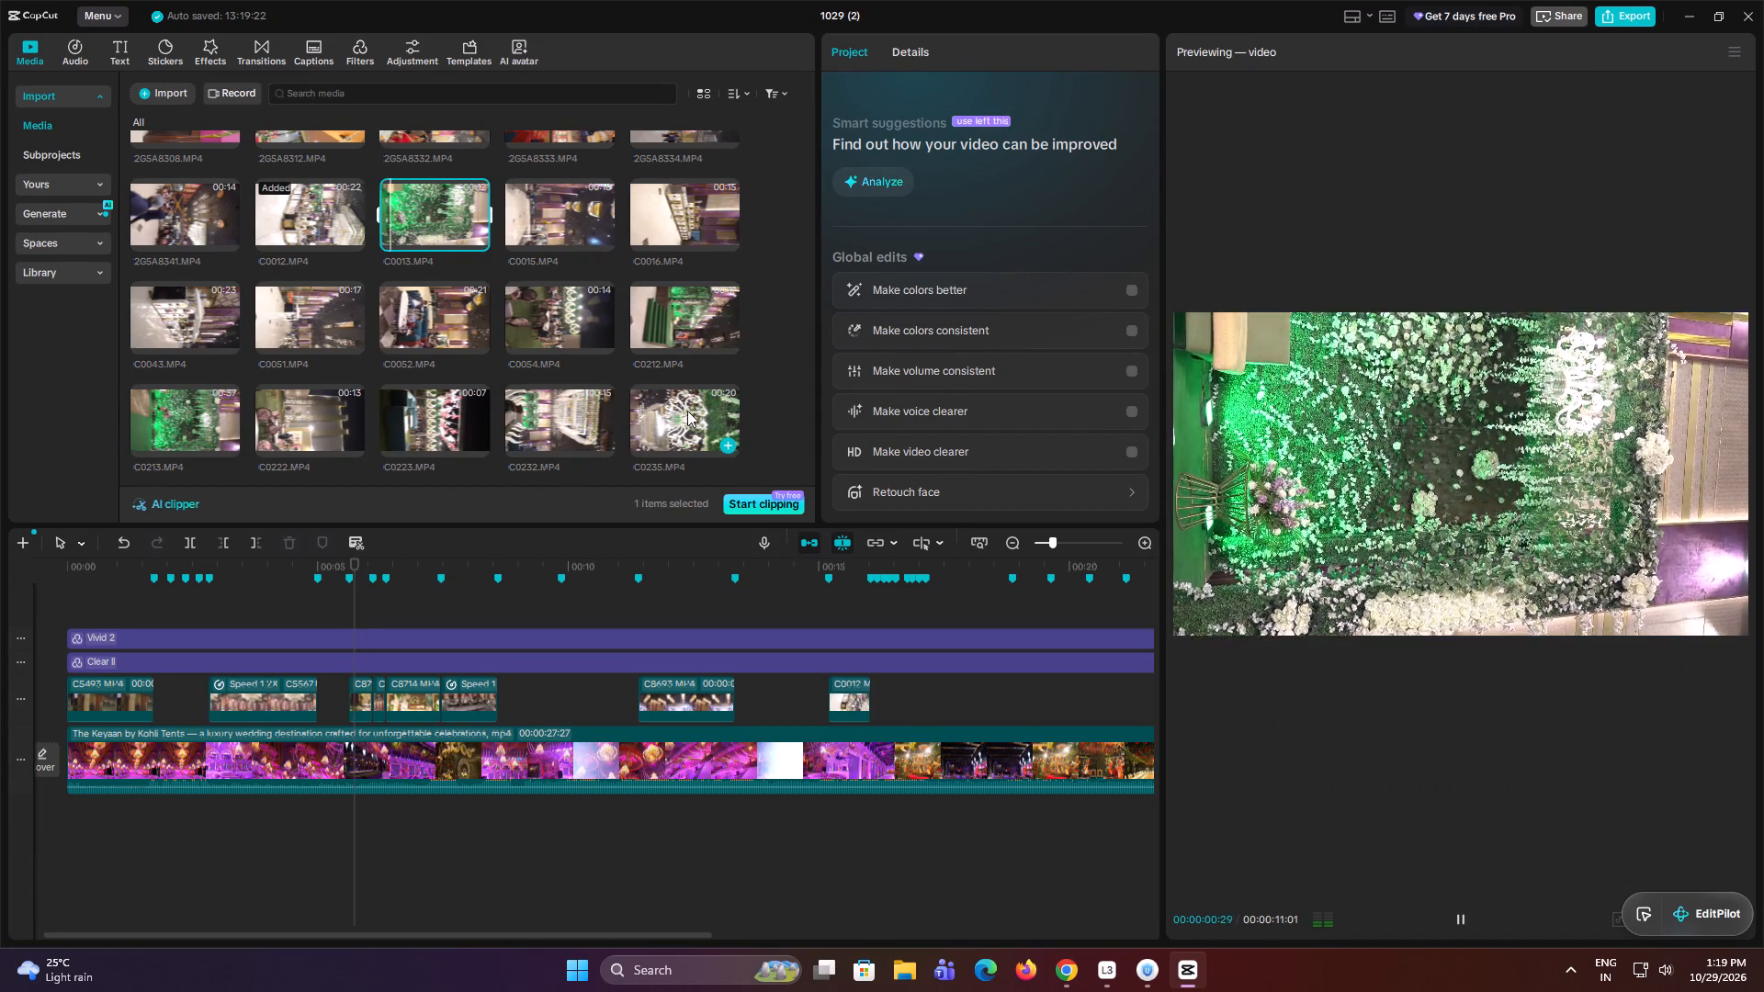
pyautogui.click(682, 411)
pyautogui.scroll(3, 423, 320)
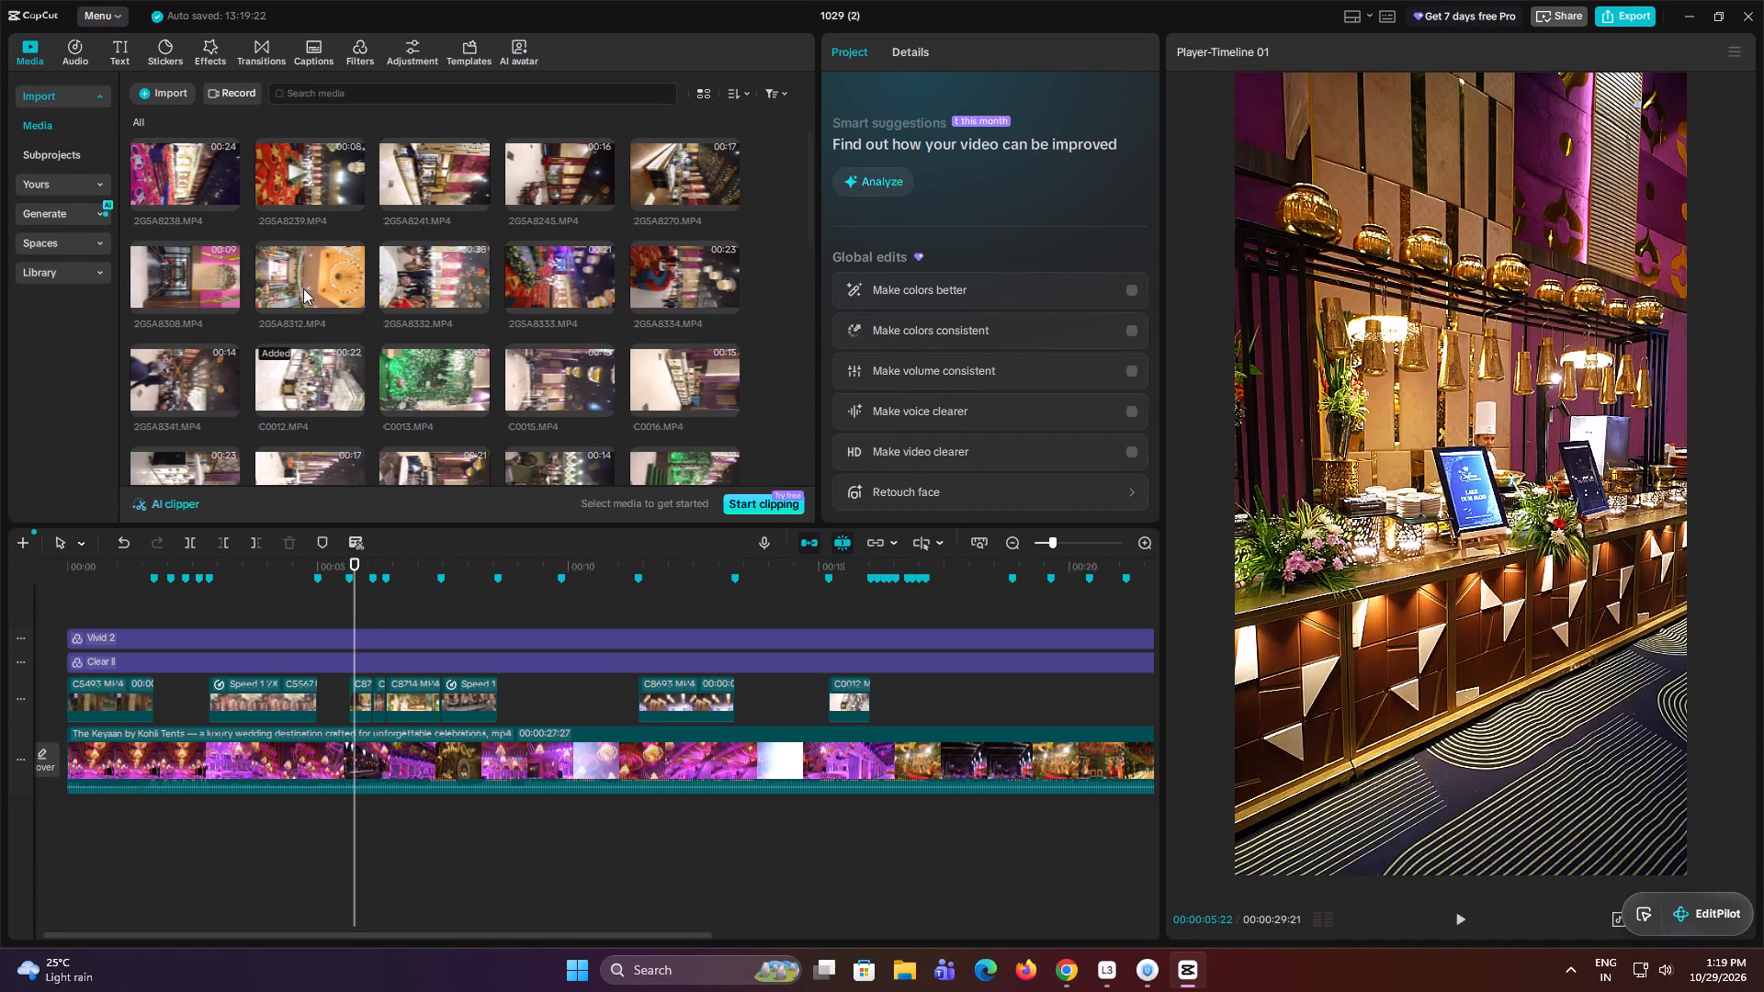
pyautogui.click(288, 284)
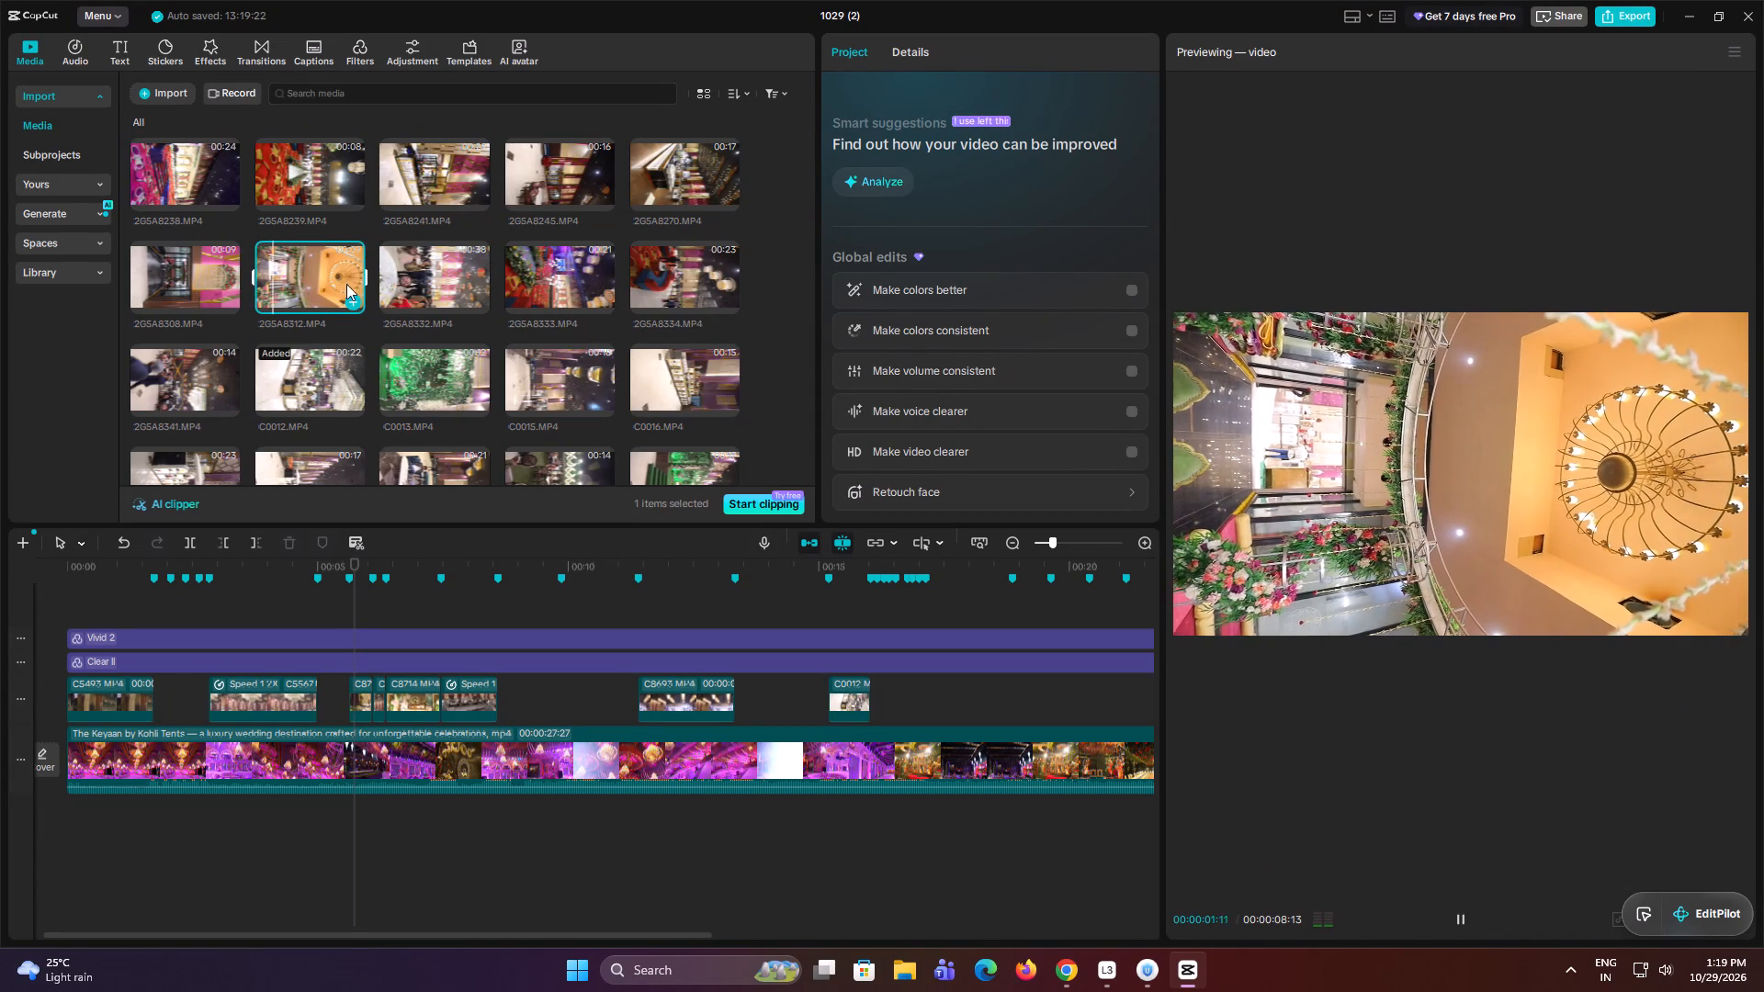
pyautogui.click(421, 280)
pyautogui.click(537, 283)
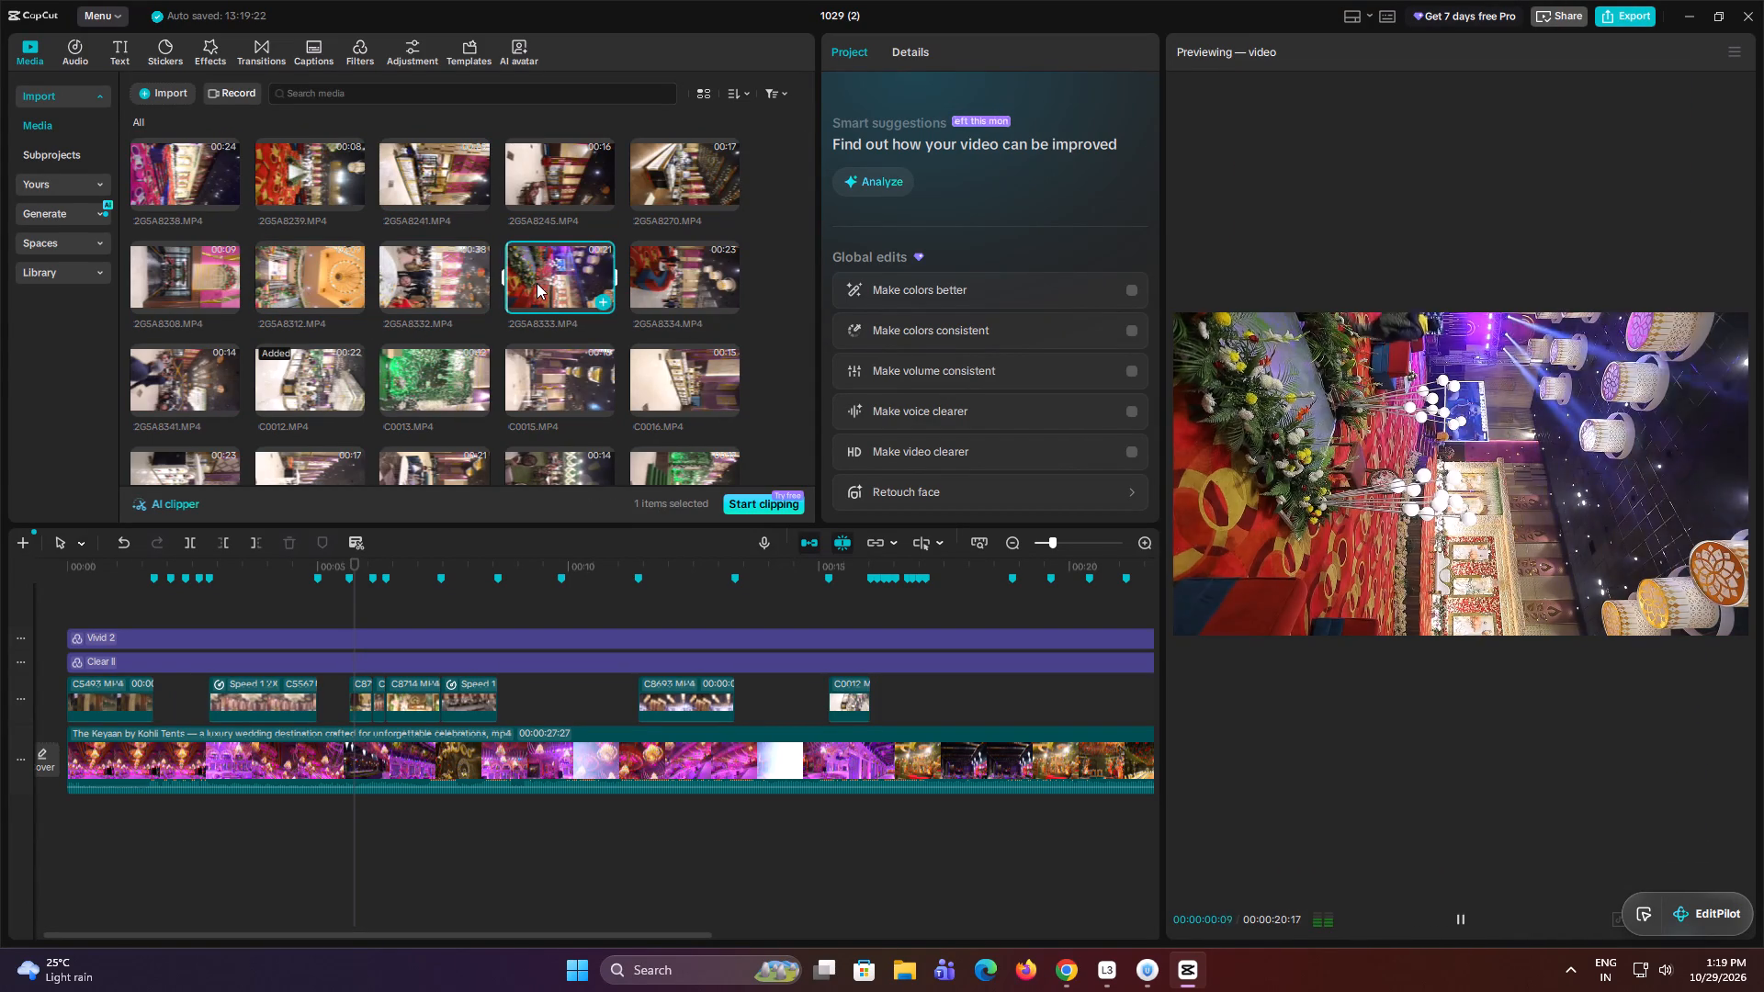
pyautogui.click(441, 187)
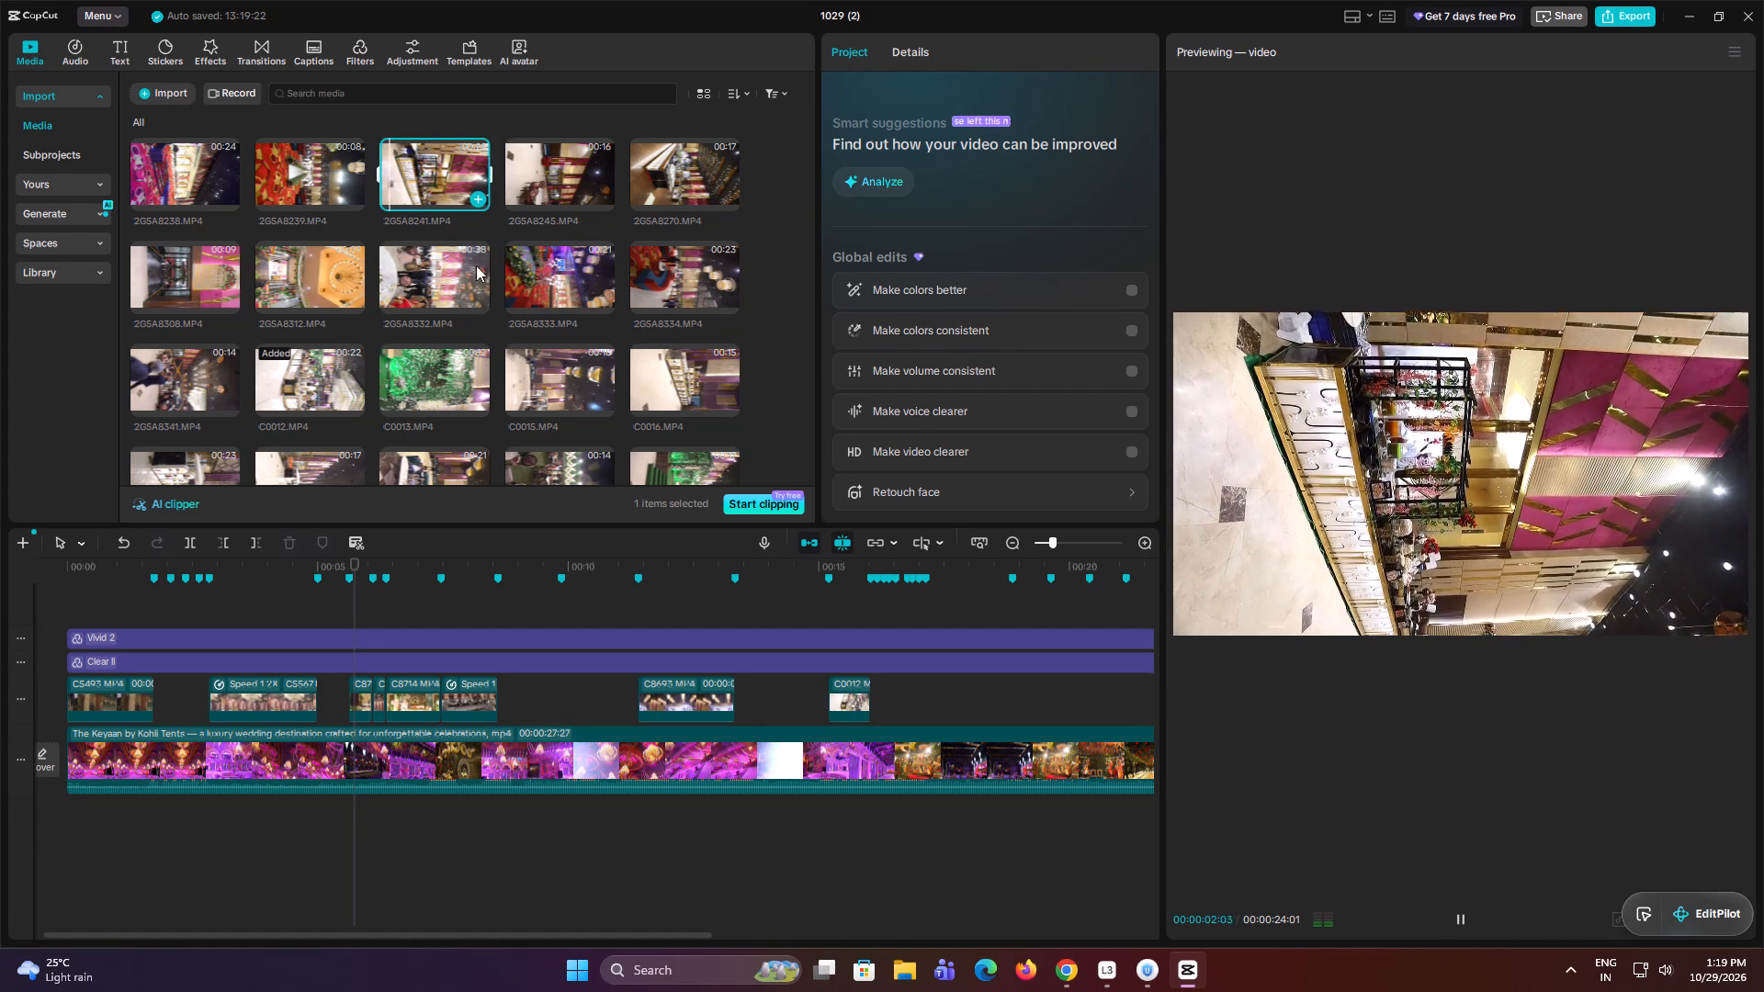
# Duplicate the trimmed C0012.MP4 onto a new track above, starting at the marker near 00:00:05.
pyautogui.click(851, 700)
pyautogui.keyDown('alt'); pyautogui.moveTo(851, 700); pyautogui.dragTo(489, 679); pyautogui.keyUp('alt')
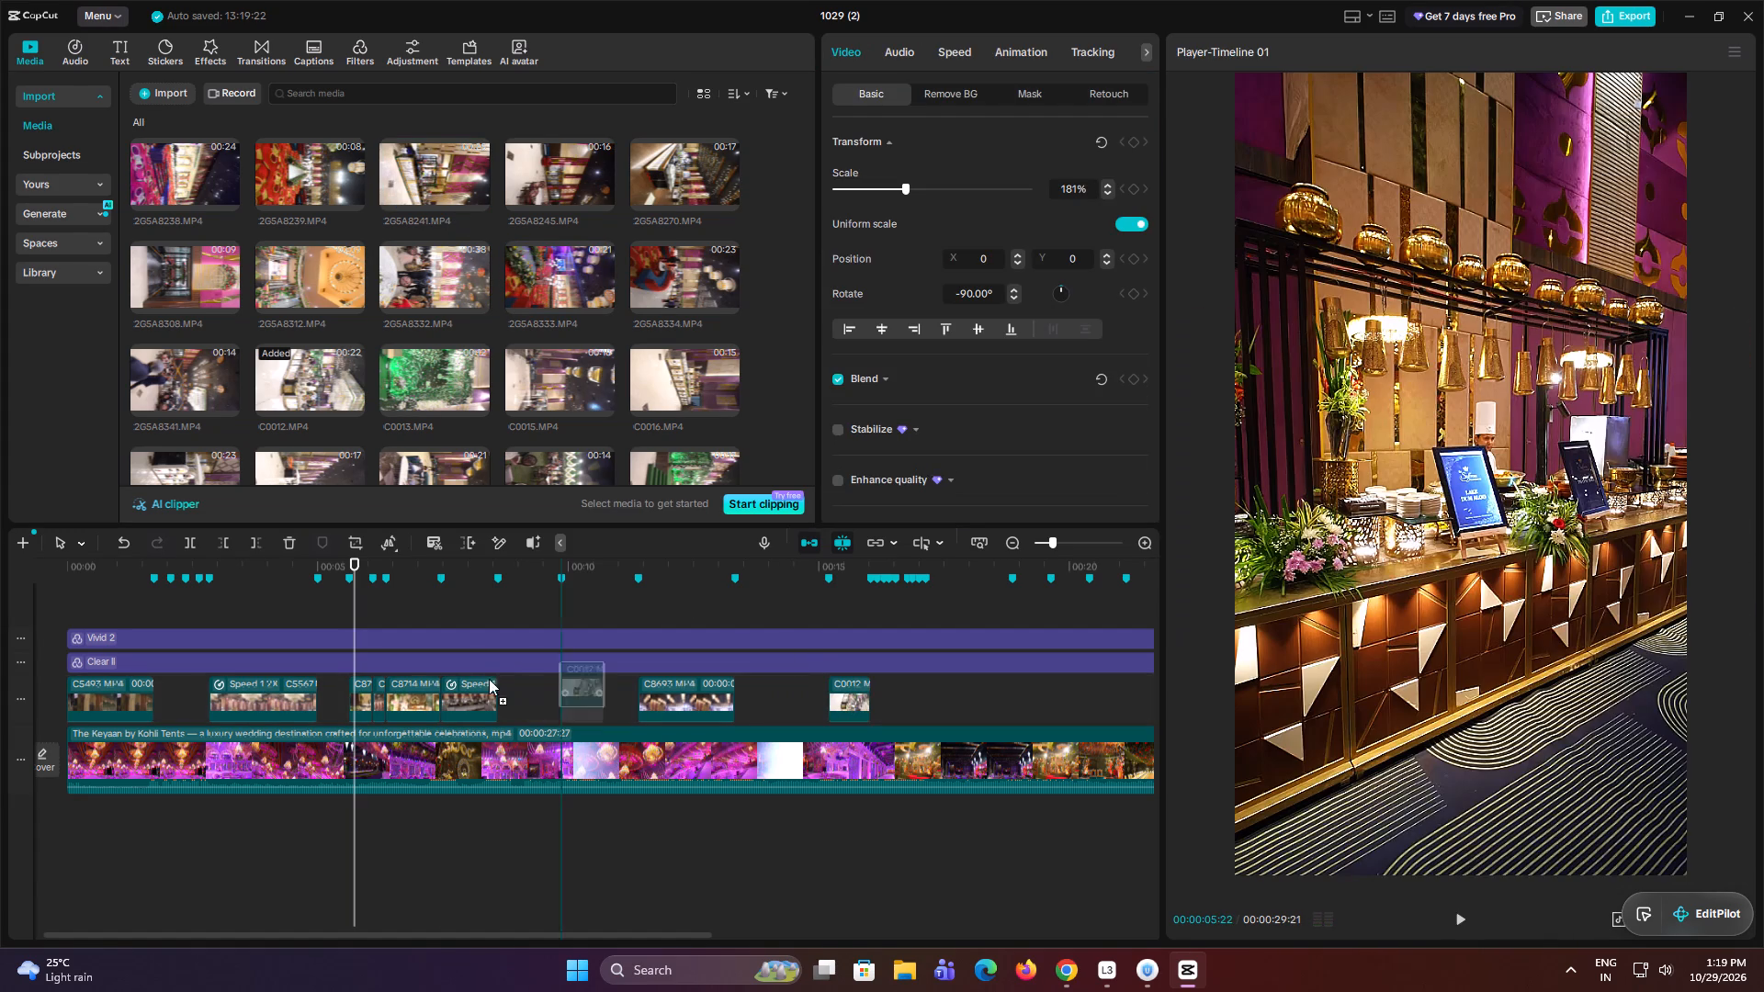
pyautogui.keyDown('alt'); pyautogui.moveTo(489, 679); pyautogui.dragTo(341, 682); pyautogui.keyUp('alt')
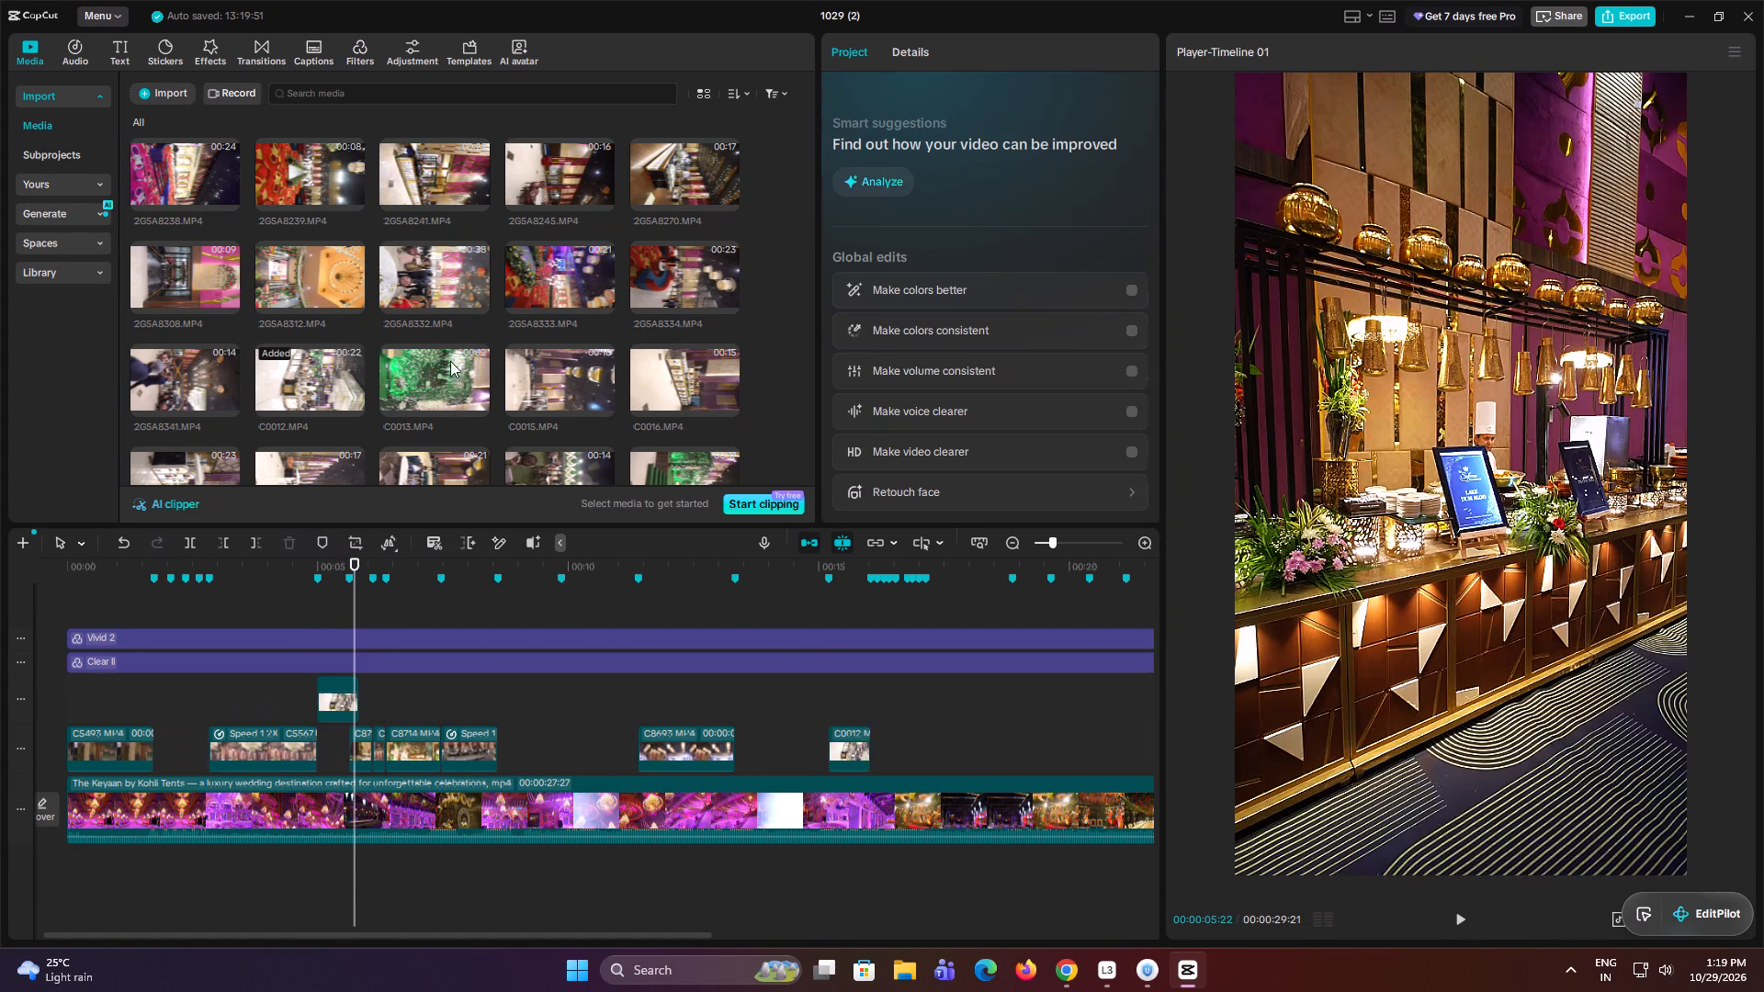
# Replace the duplicated C0012.MP4 near 00:00:05 with 2GSA8241.MP4.
pyautogui.moveTo(443, 175); pyautogui.dragTo(319, 697)
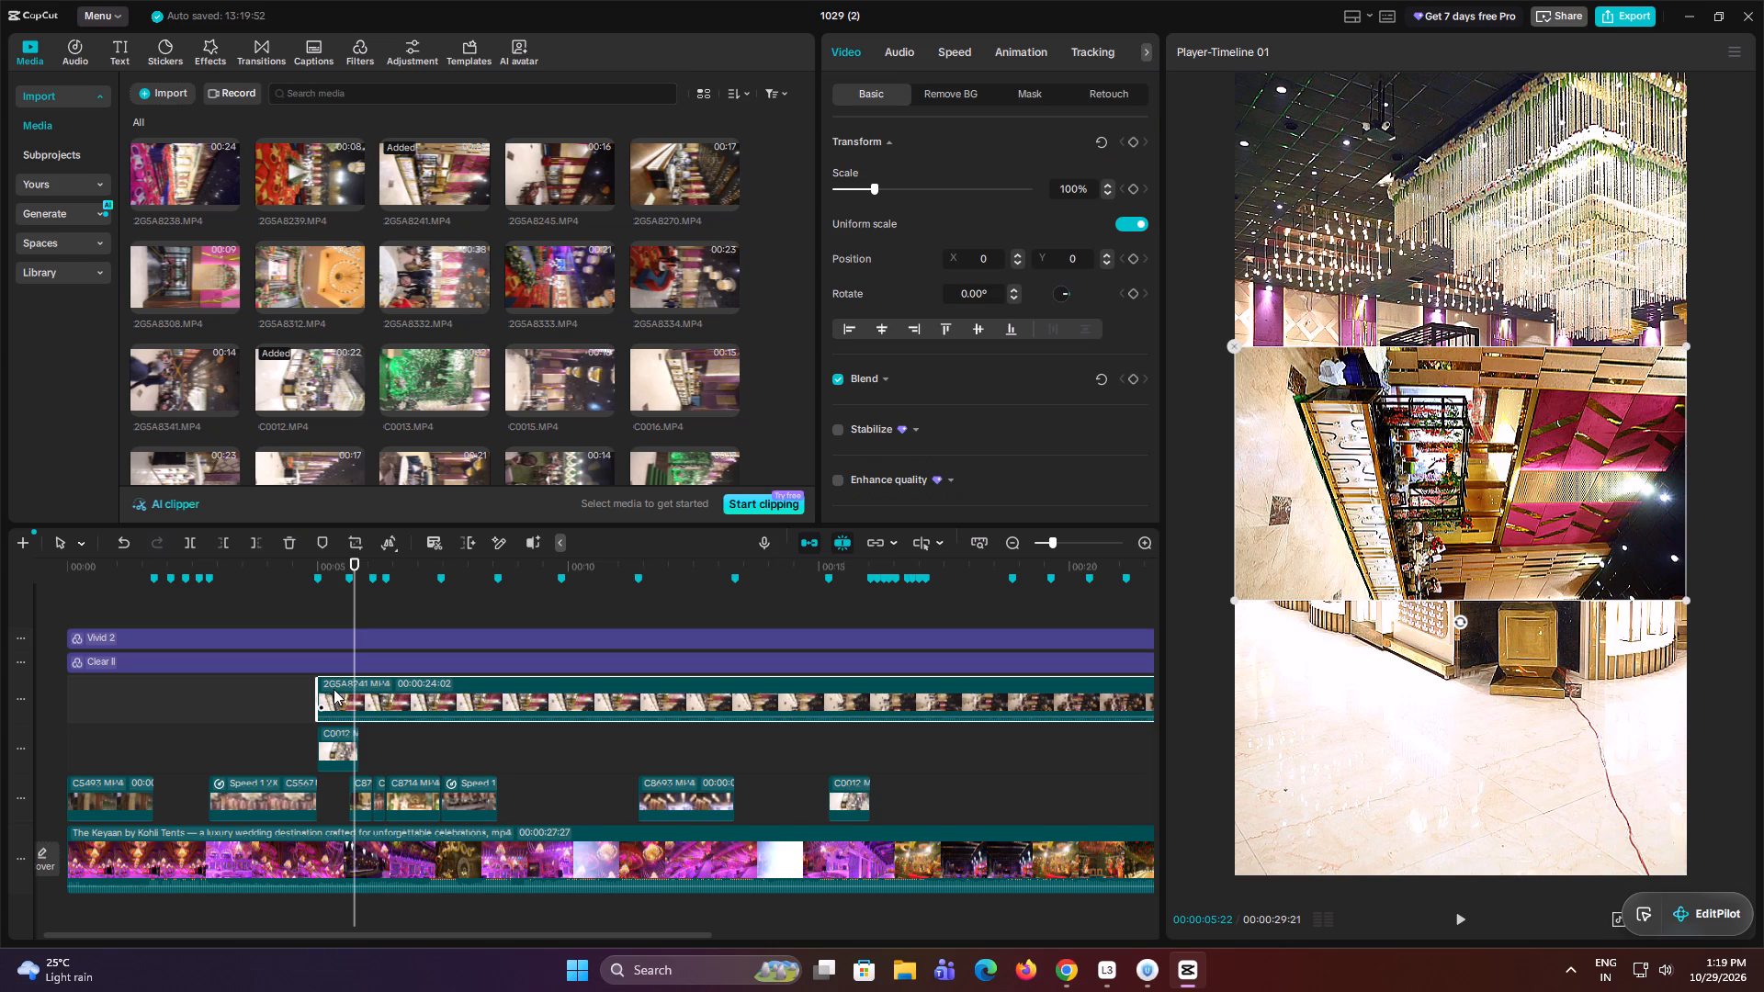
pyautogui.hotkey('ctrl', 'z')
pyautogui.moveTo(447, 153); pyautogui.dragTo(355, 699)
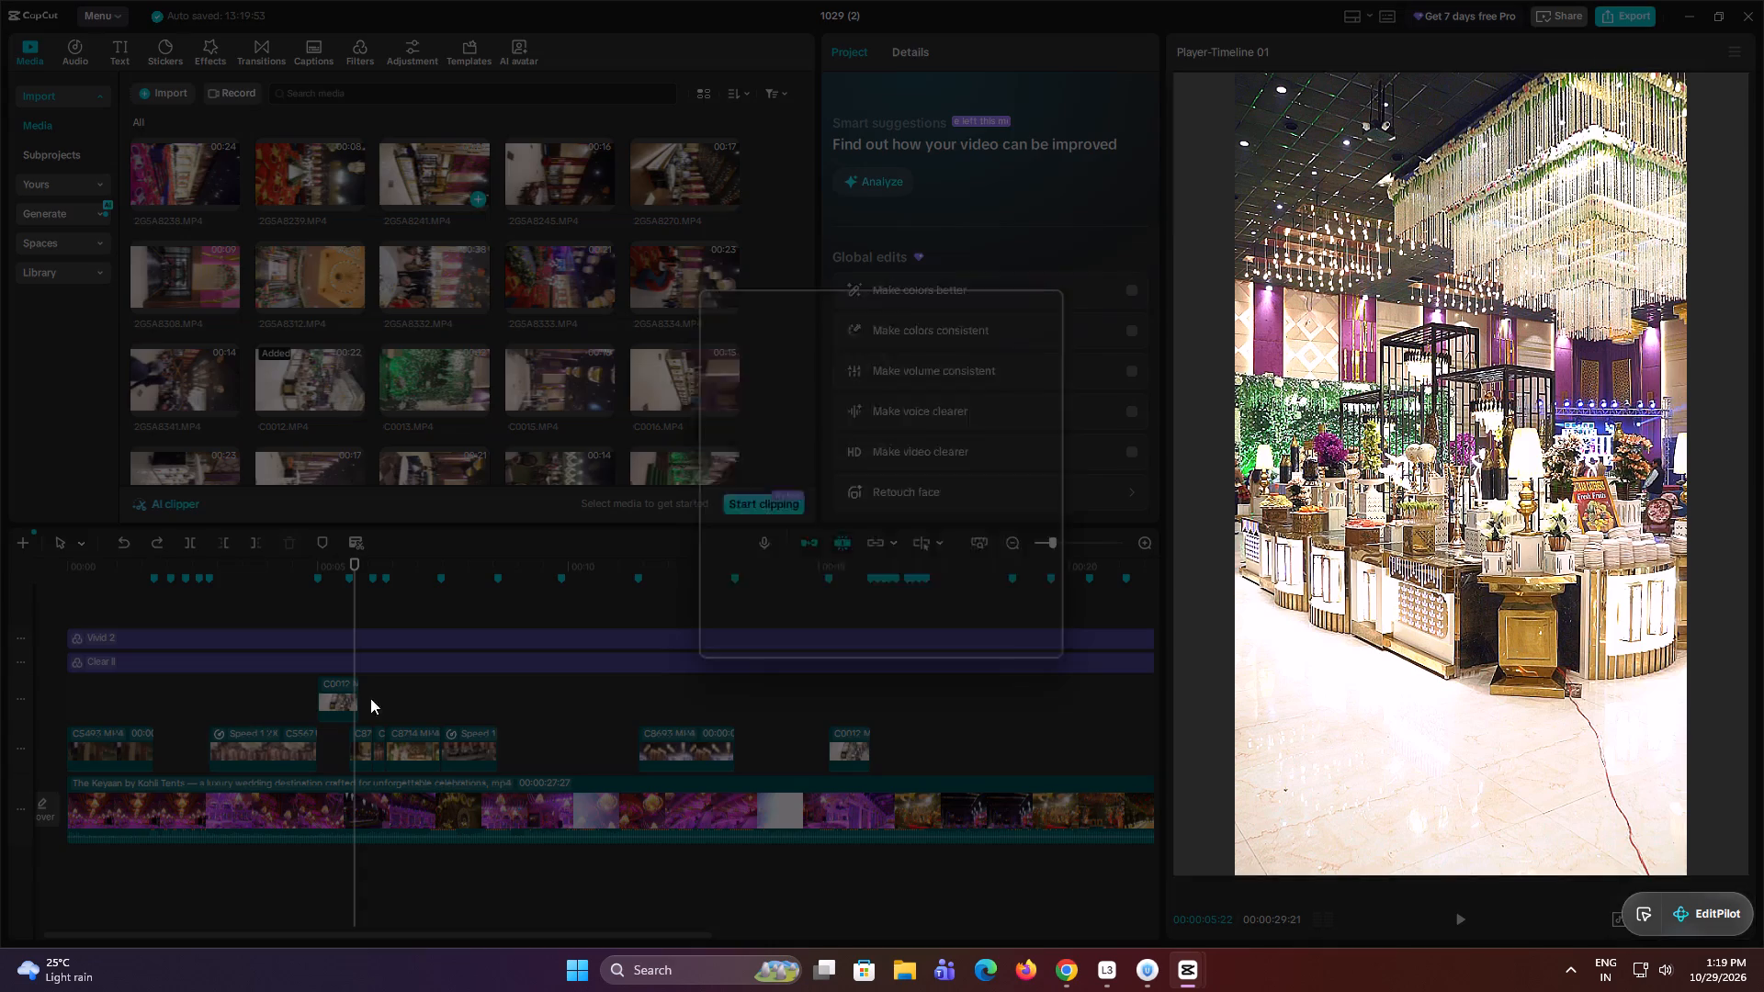
pyautogui.click(947, 629)
# Trim the end of 2GSA8241.MP4 to the marker at about 00:00:05:19 and move it down into the gap on the clip track.
pyautogui.press('space')
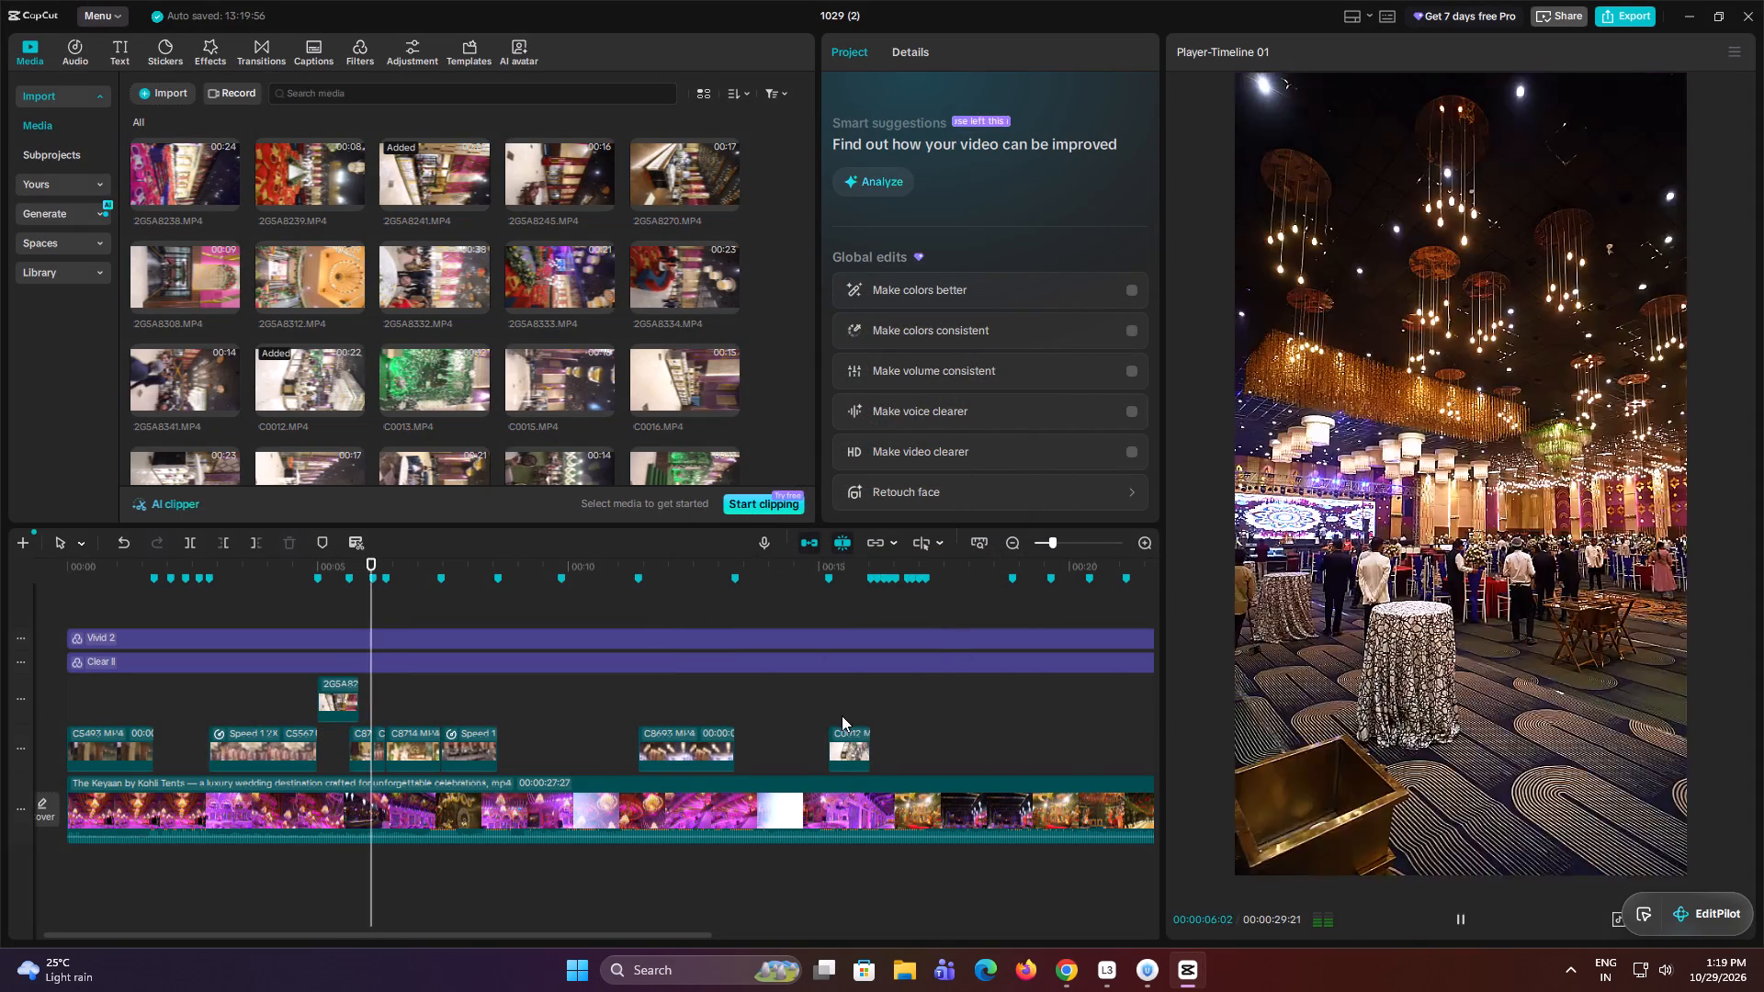
pyautogui.press('space')
pyautogui.moveTo(357, 698); pyautogui.dragTo(346, 703)
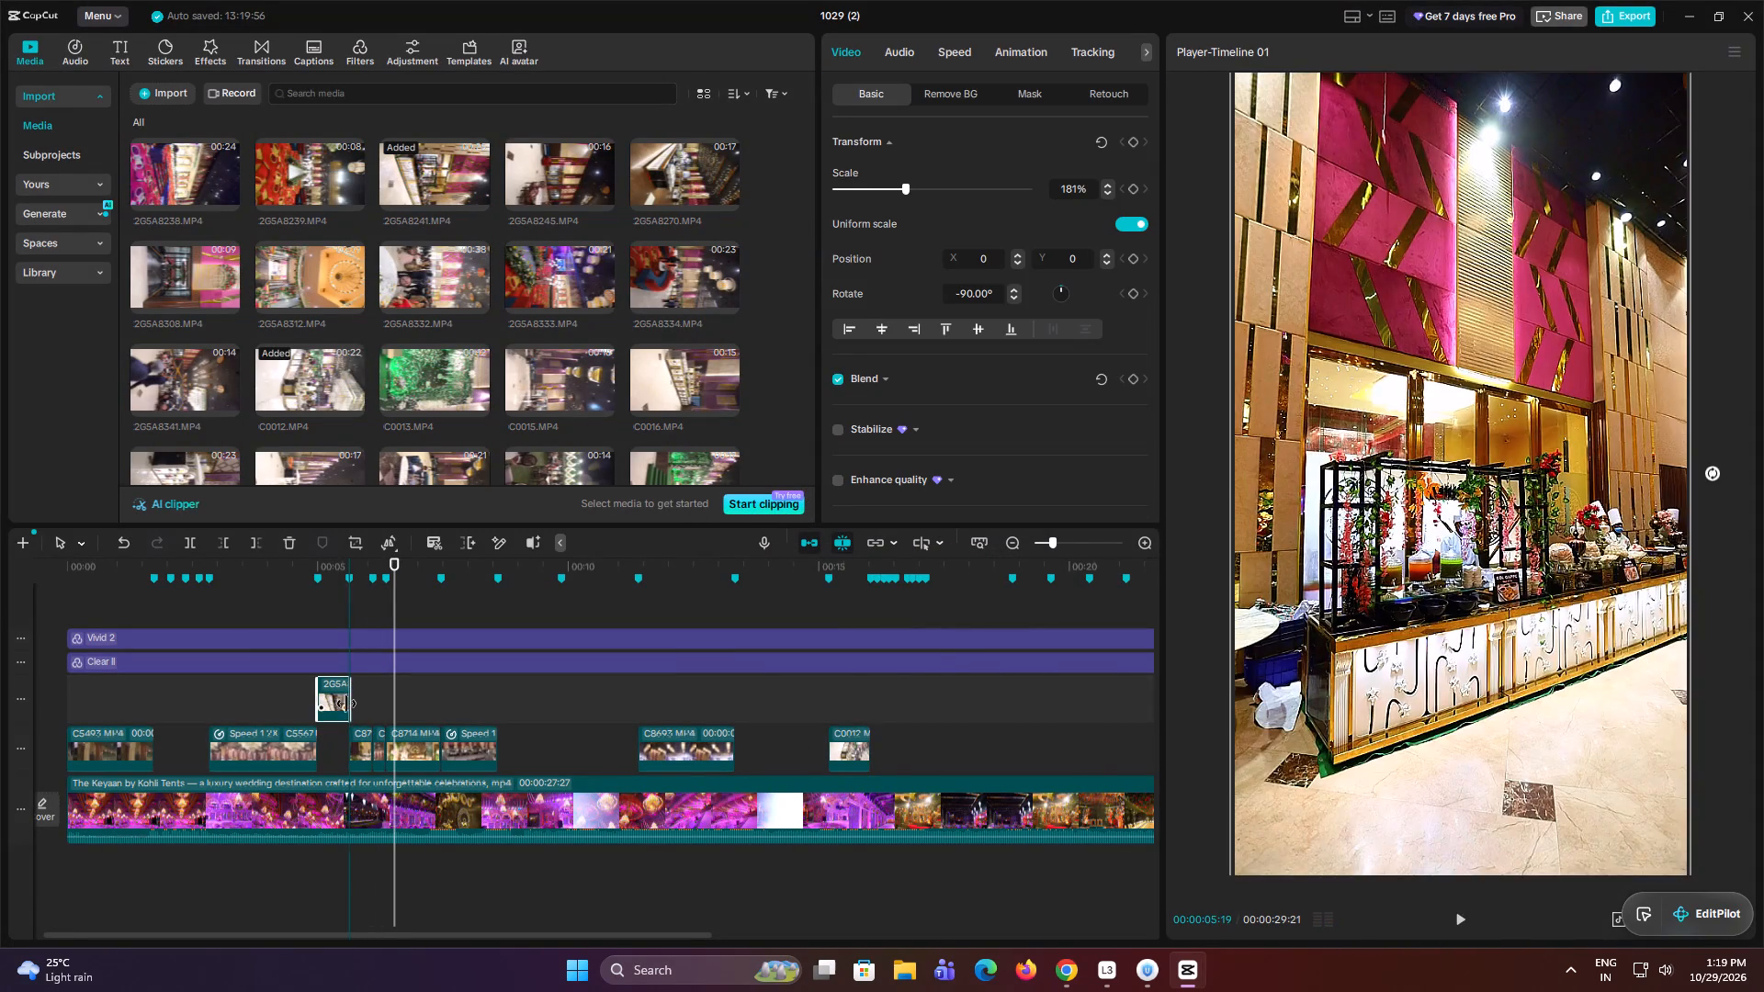
pyautogui.moveTo(336, 707); pyautogui.dragTo(335, 741)
# Play back the edit from about 00:00:05 and examine the shots between 00:00:13:10 and 00:00:15:29.
pyautogui.click(306, 615)
pyautogui.press('space')
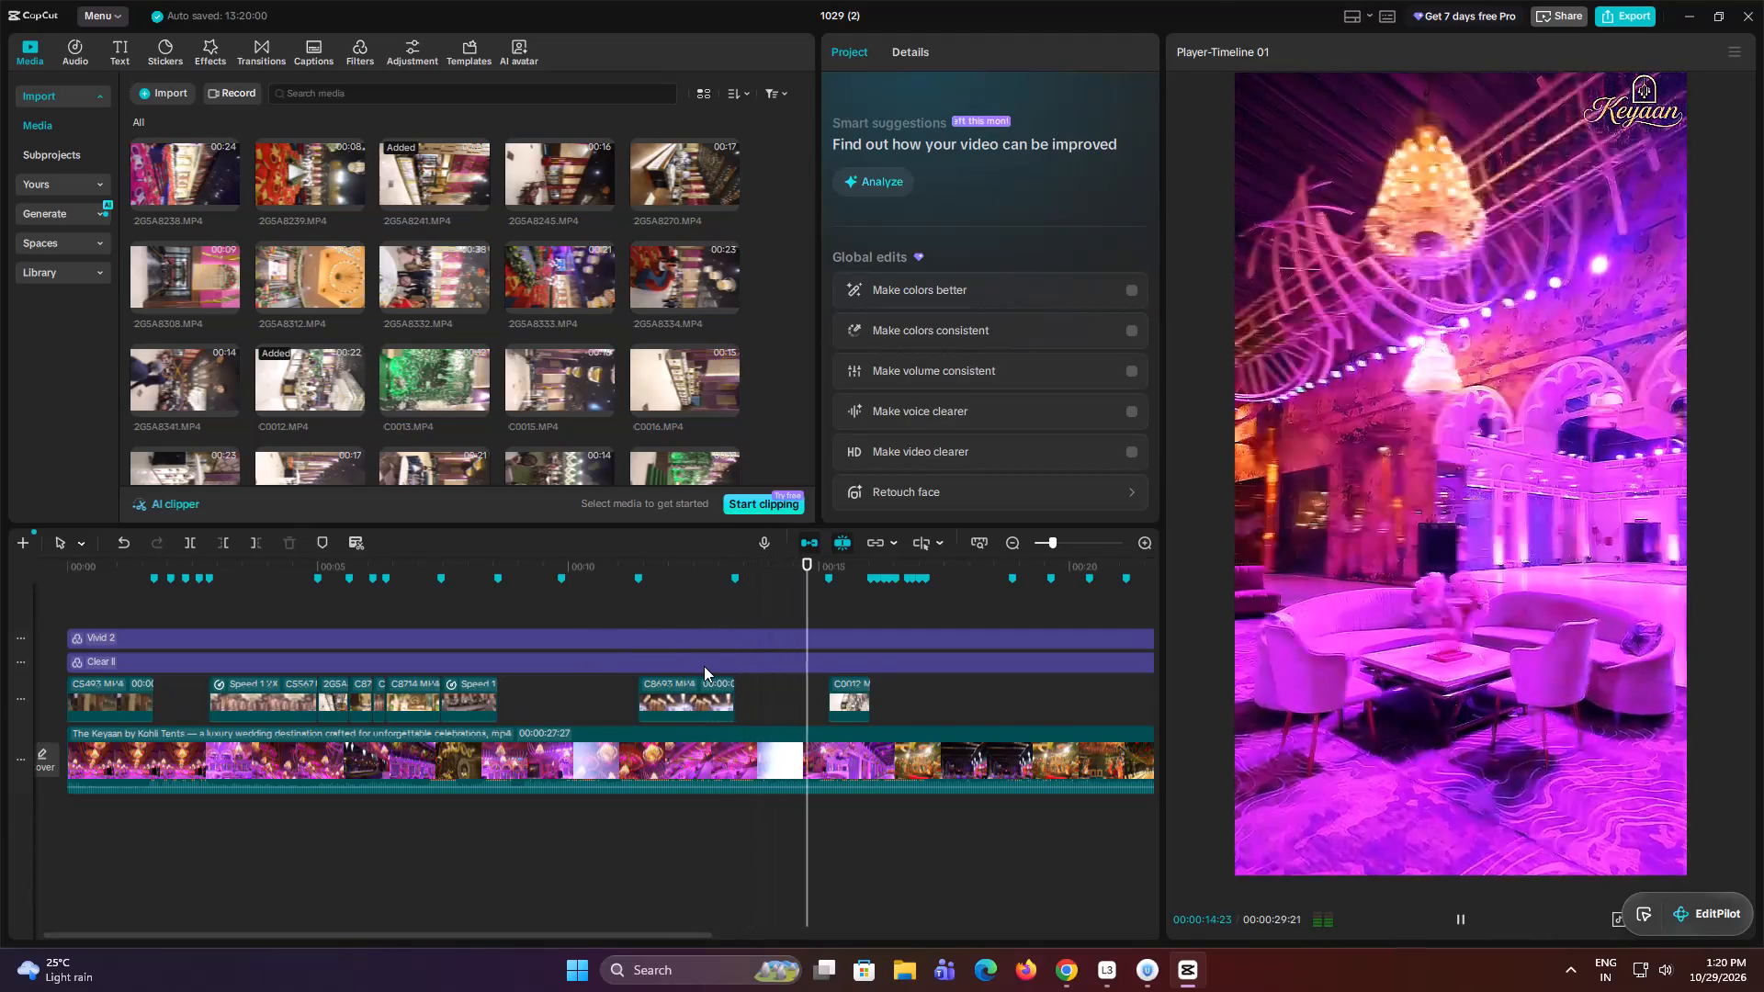
pyautogui.press('space')
pyautogui.click(799, 604)
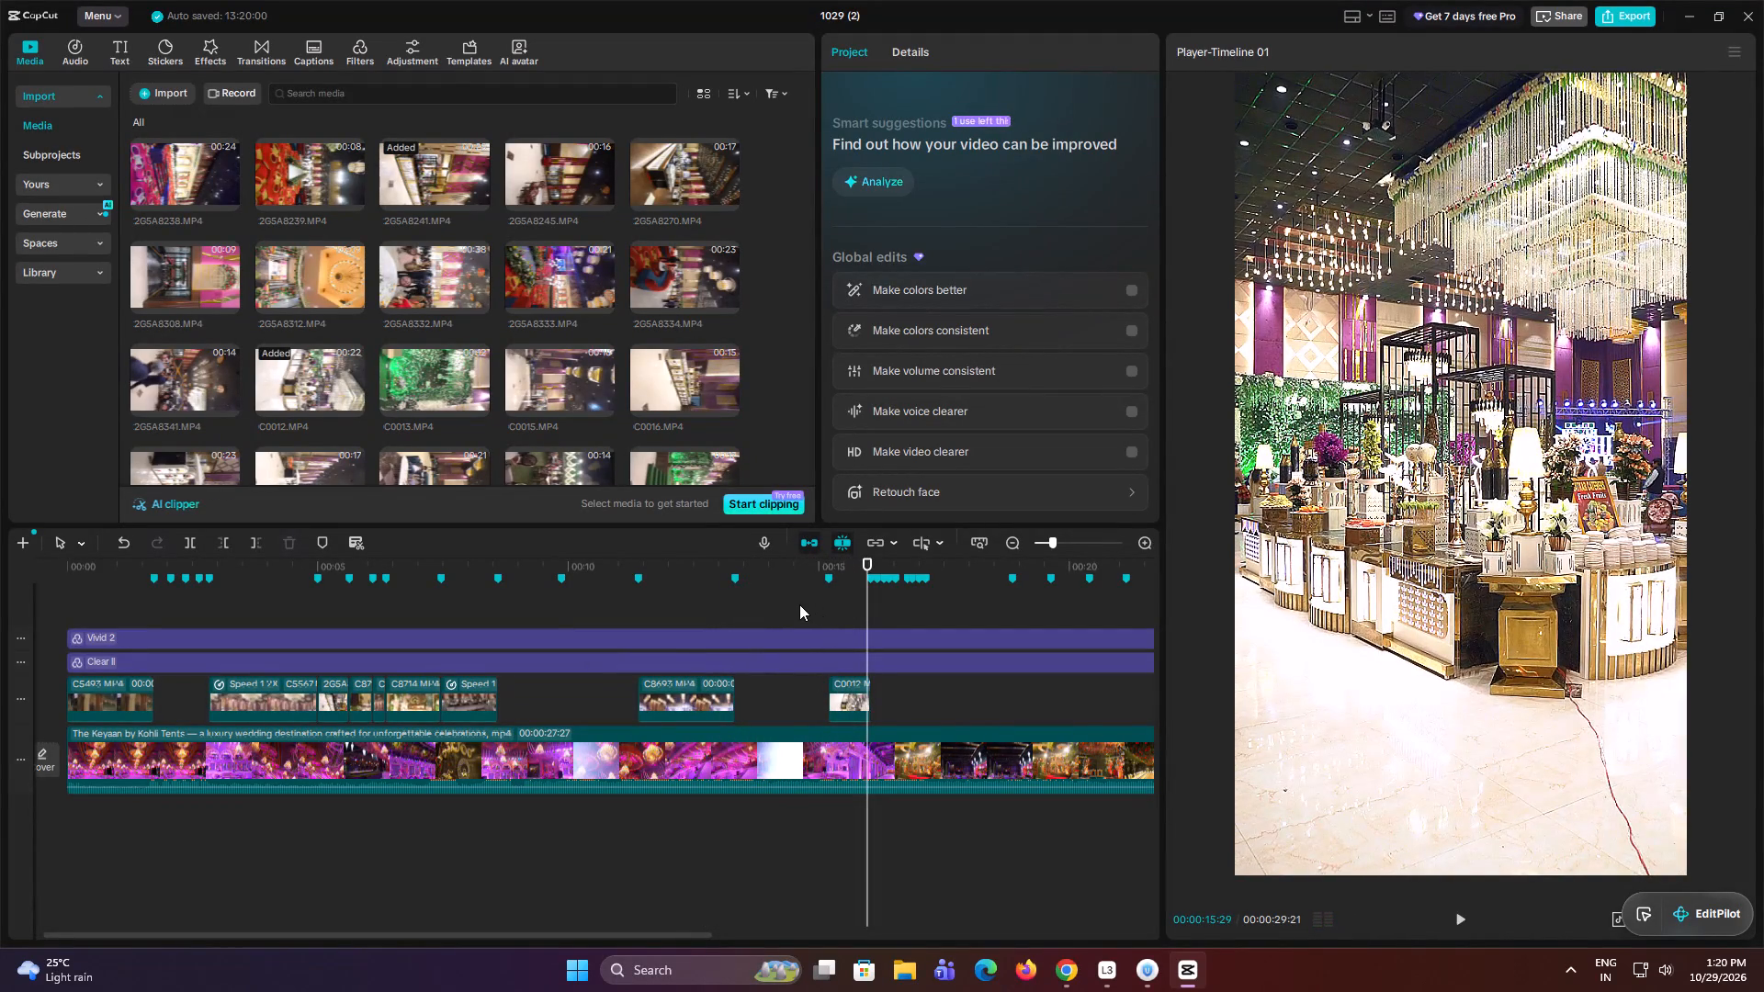
pyautogui.moveTo(799, 604); pyautogui.dragTo(753, 624)
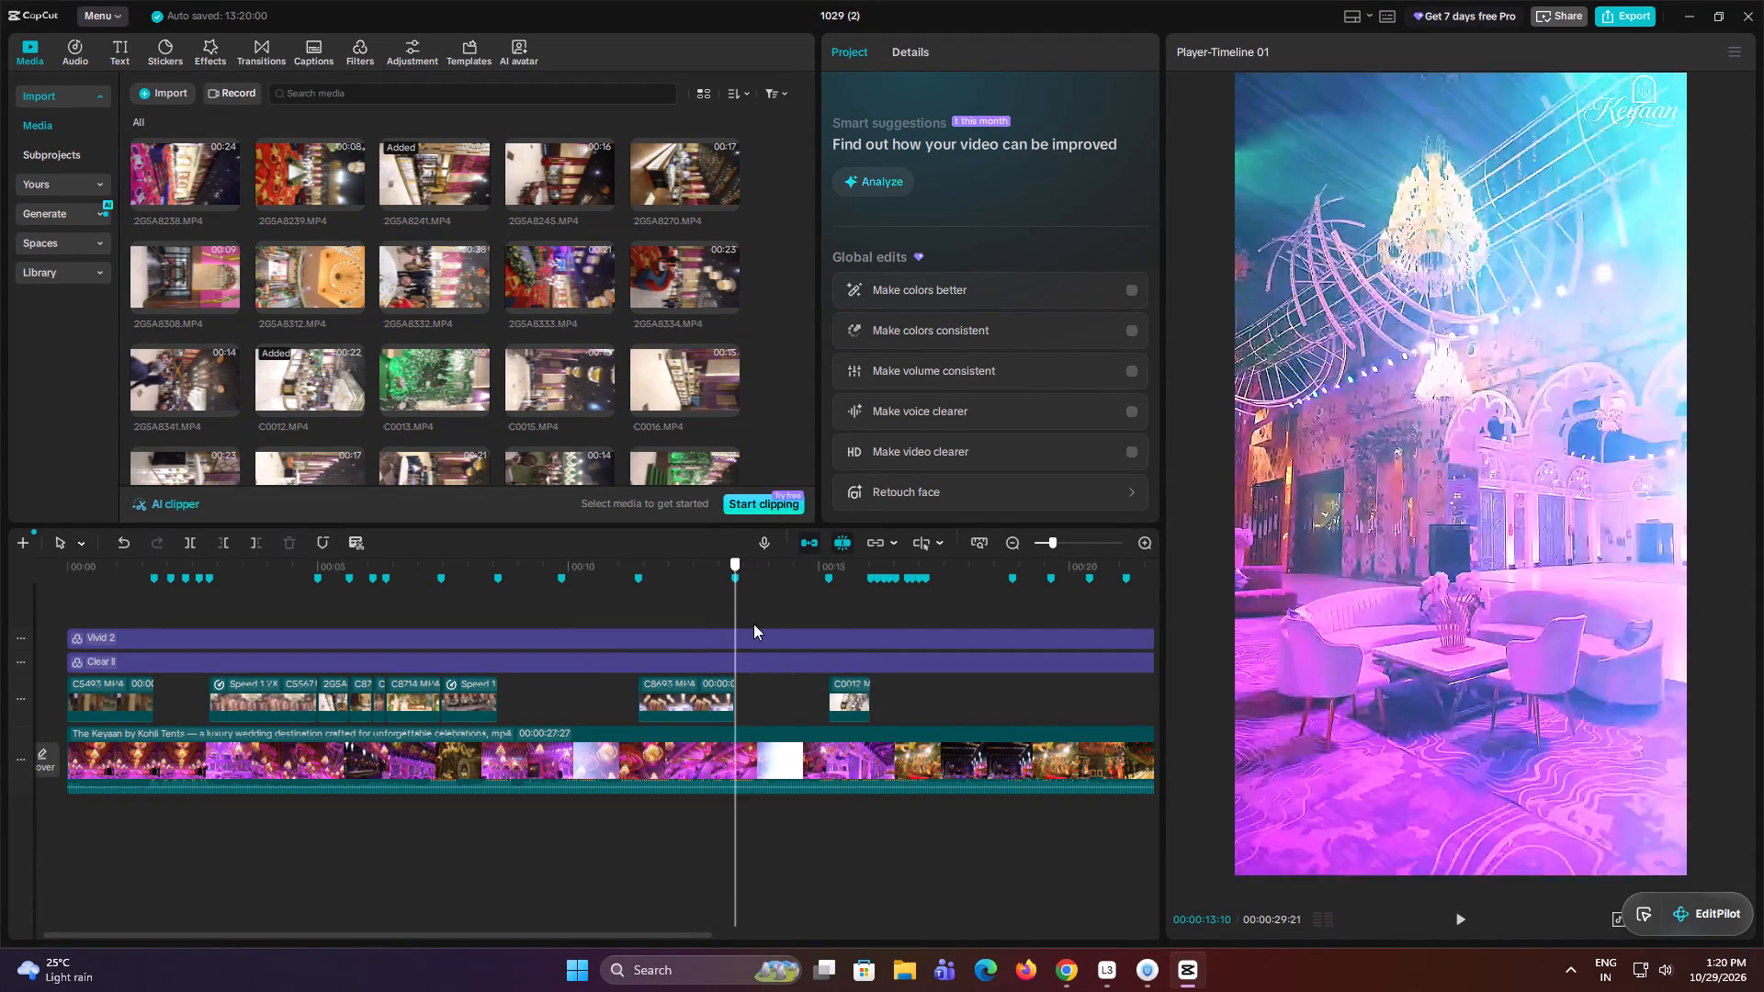
pyautogui.moveTo(753, 624); pyautogui.dragTo(800, 622)
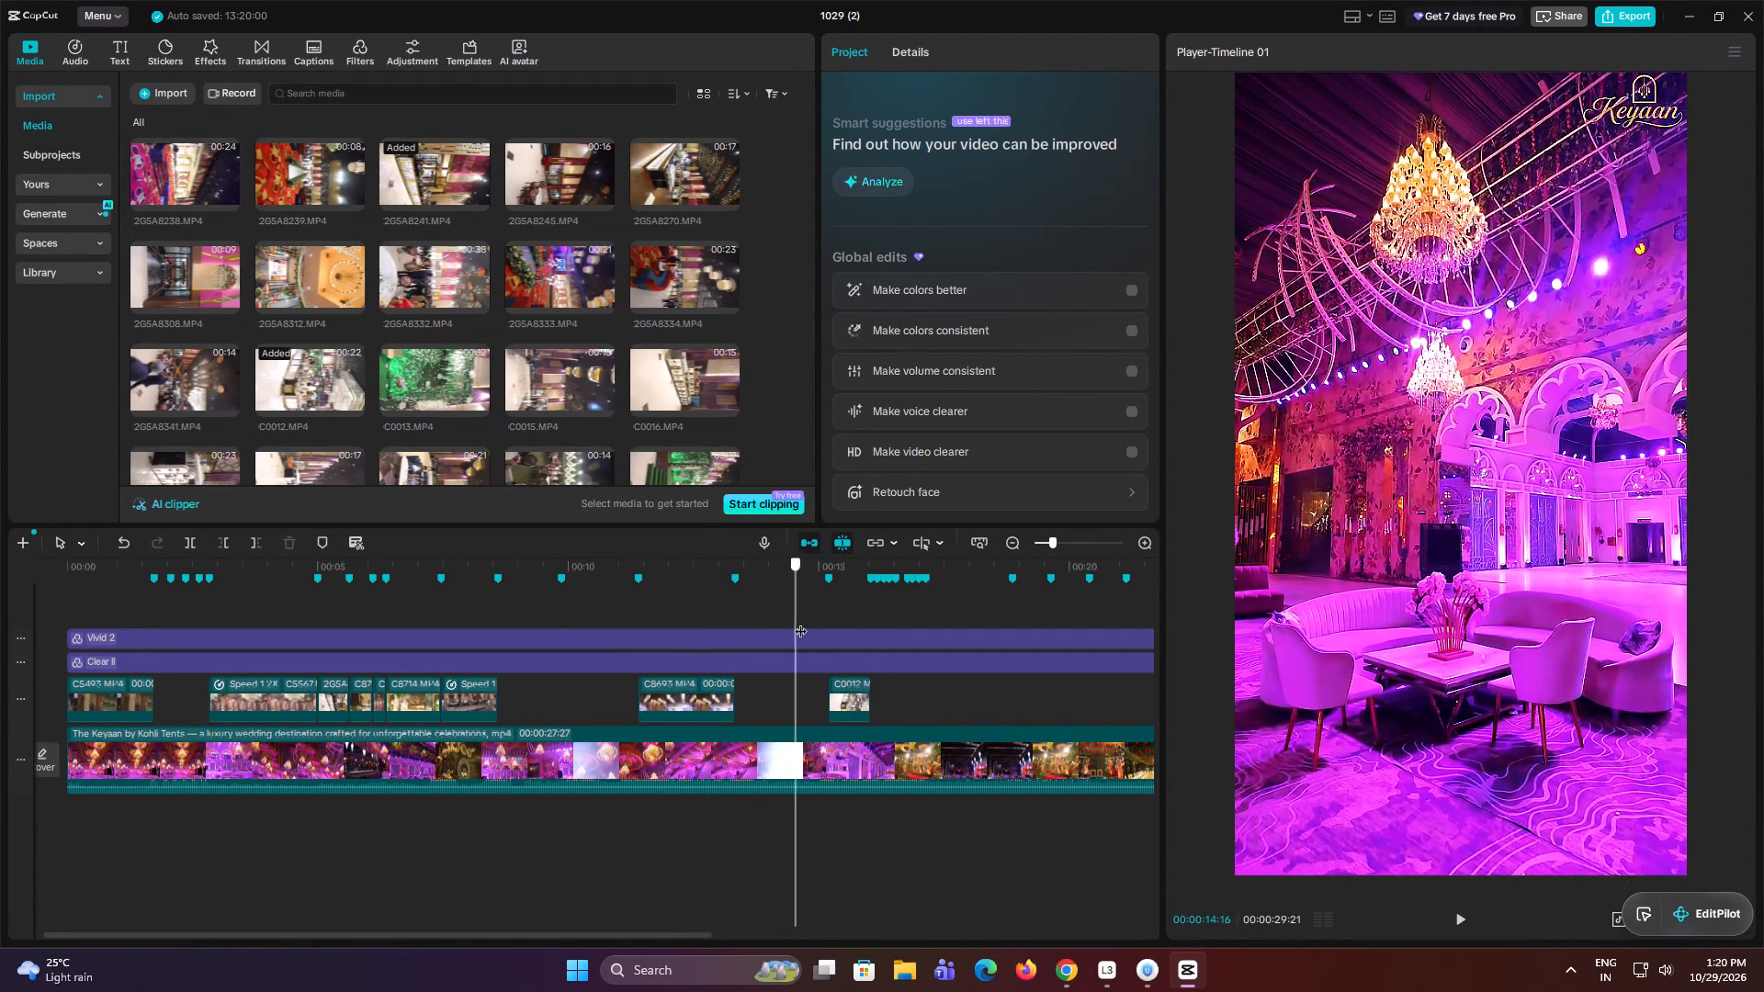
pyautogui.moveTo(800, 622); pyautogui.dragTo(835, 628)
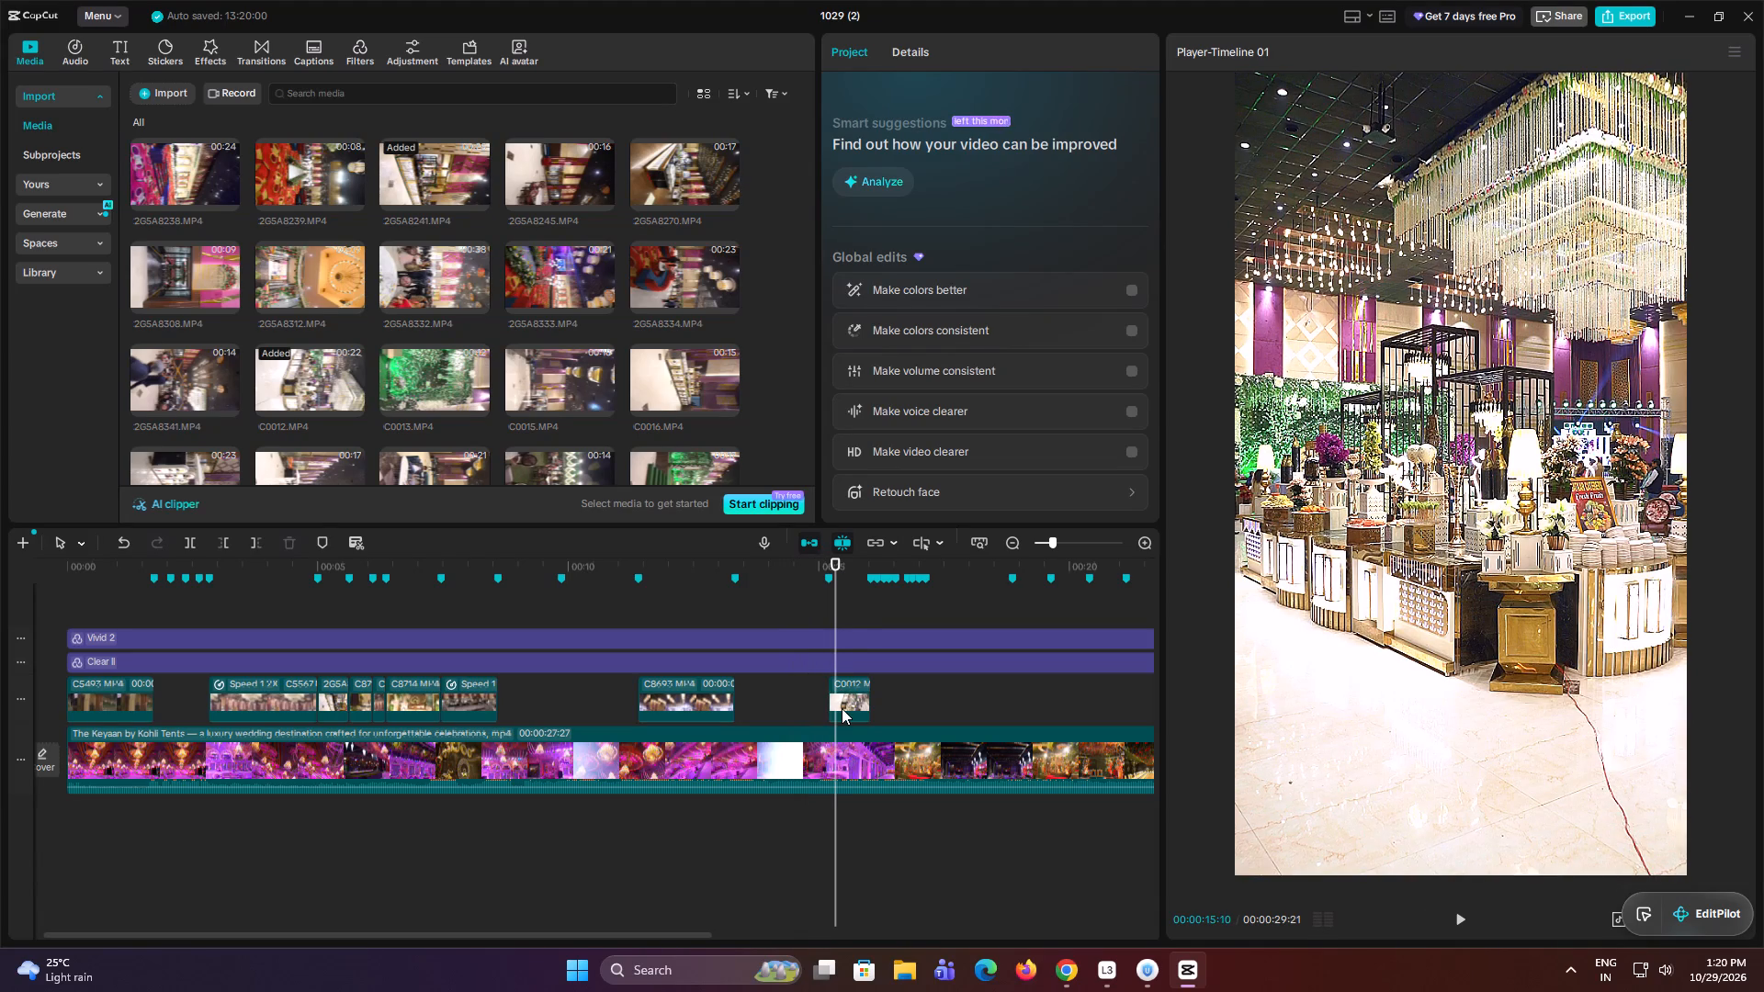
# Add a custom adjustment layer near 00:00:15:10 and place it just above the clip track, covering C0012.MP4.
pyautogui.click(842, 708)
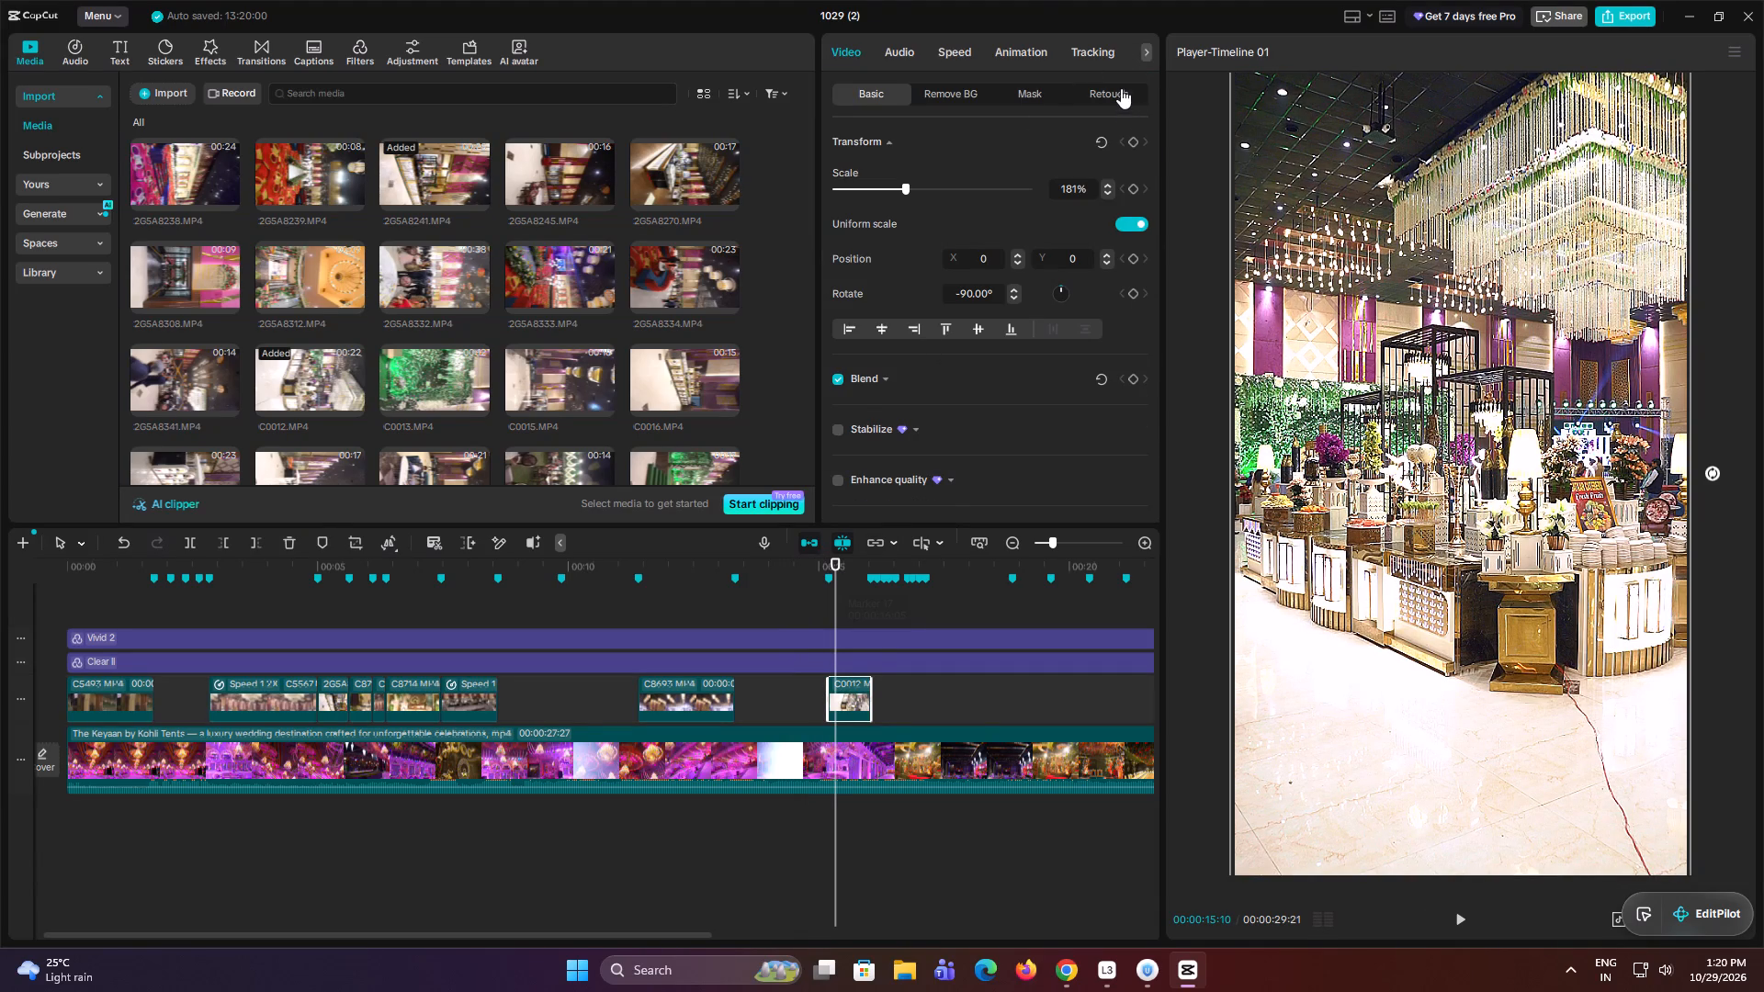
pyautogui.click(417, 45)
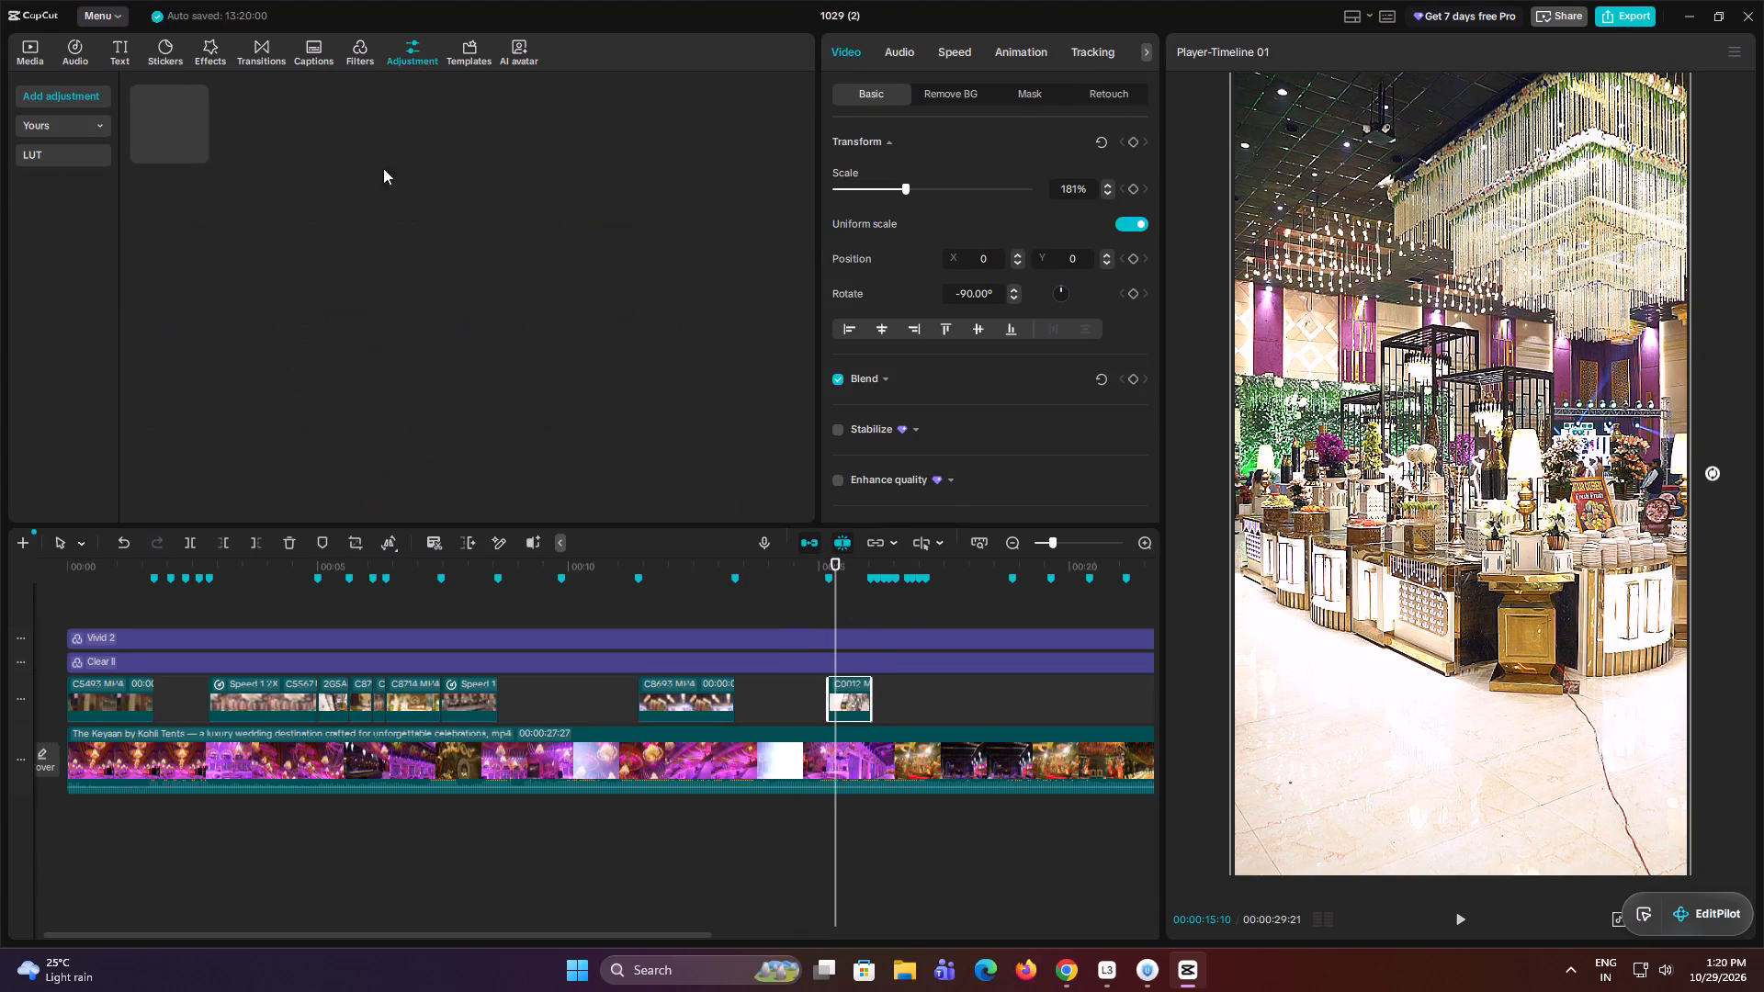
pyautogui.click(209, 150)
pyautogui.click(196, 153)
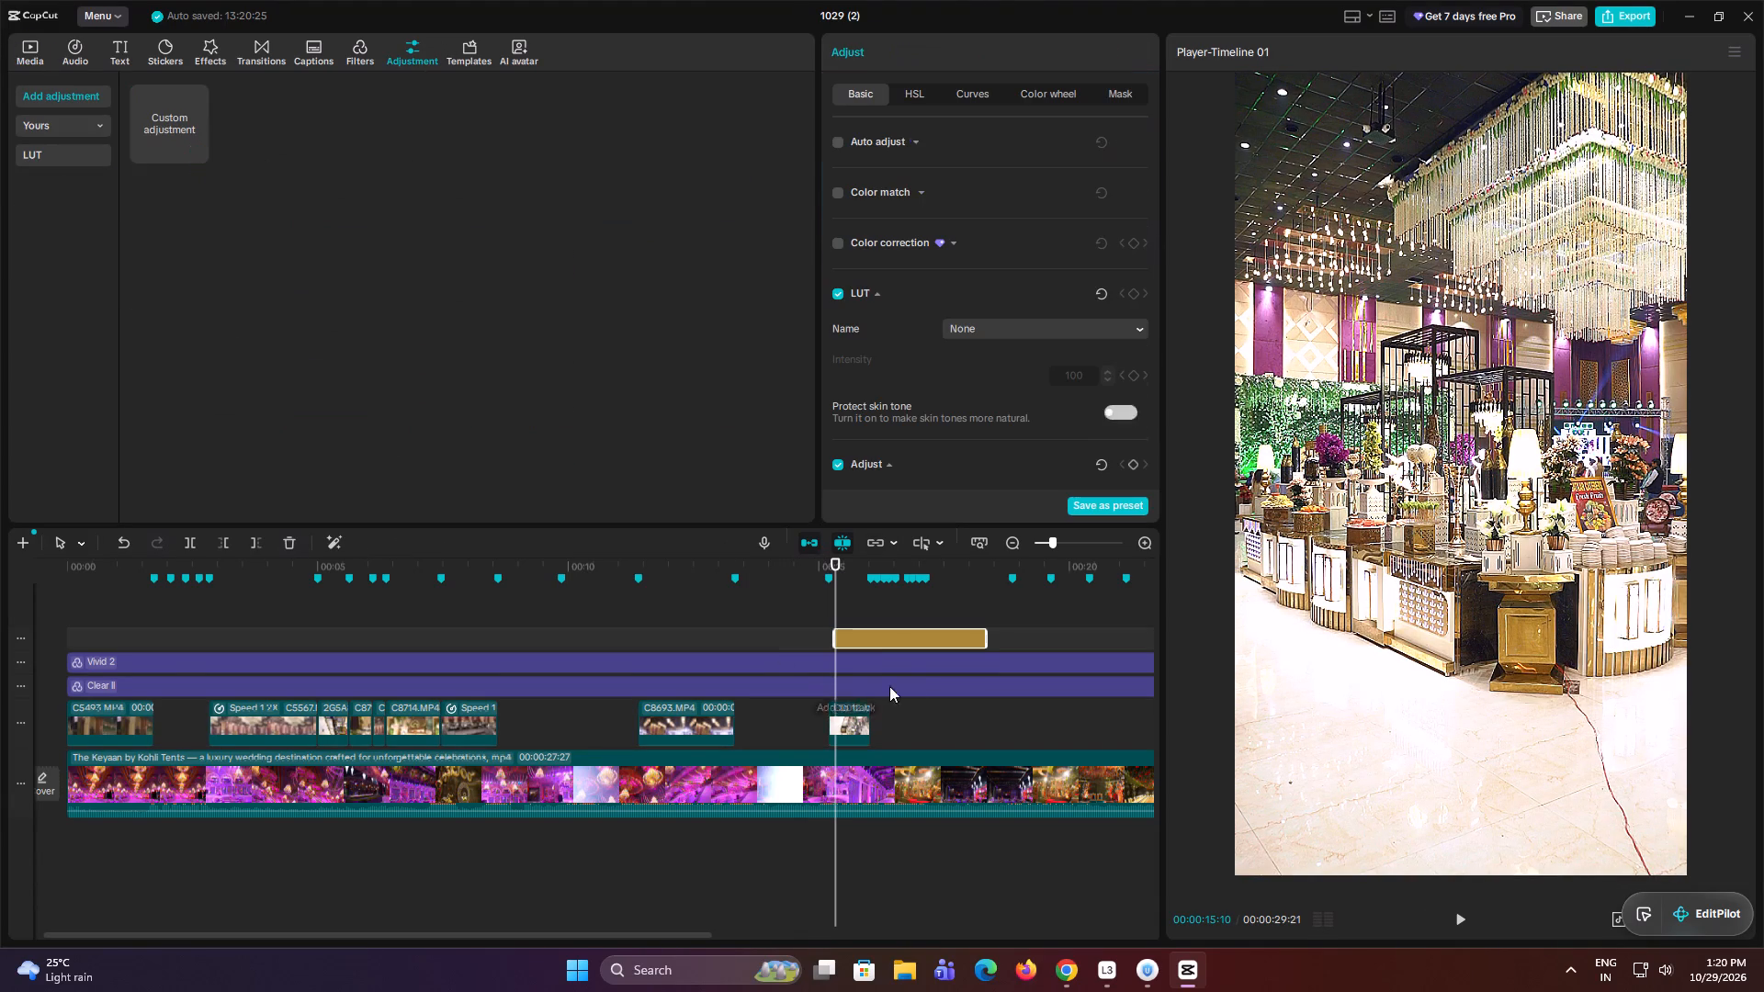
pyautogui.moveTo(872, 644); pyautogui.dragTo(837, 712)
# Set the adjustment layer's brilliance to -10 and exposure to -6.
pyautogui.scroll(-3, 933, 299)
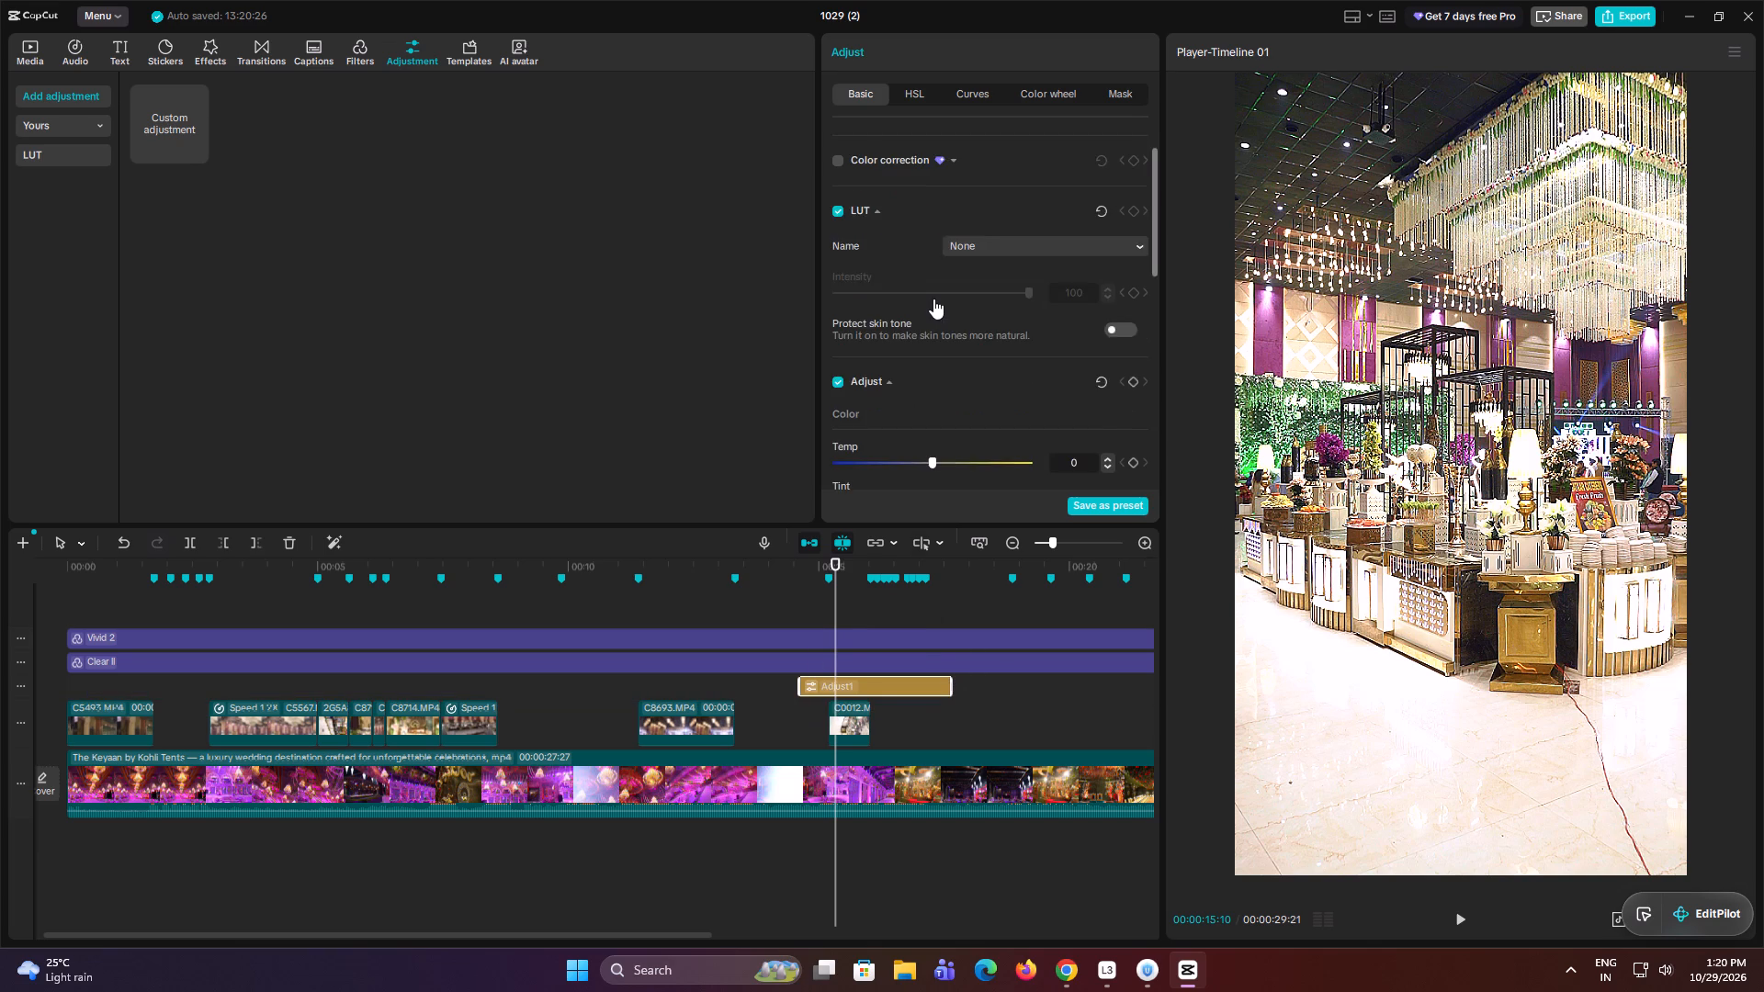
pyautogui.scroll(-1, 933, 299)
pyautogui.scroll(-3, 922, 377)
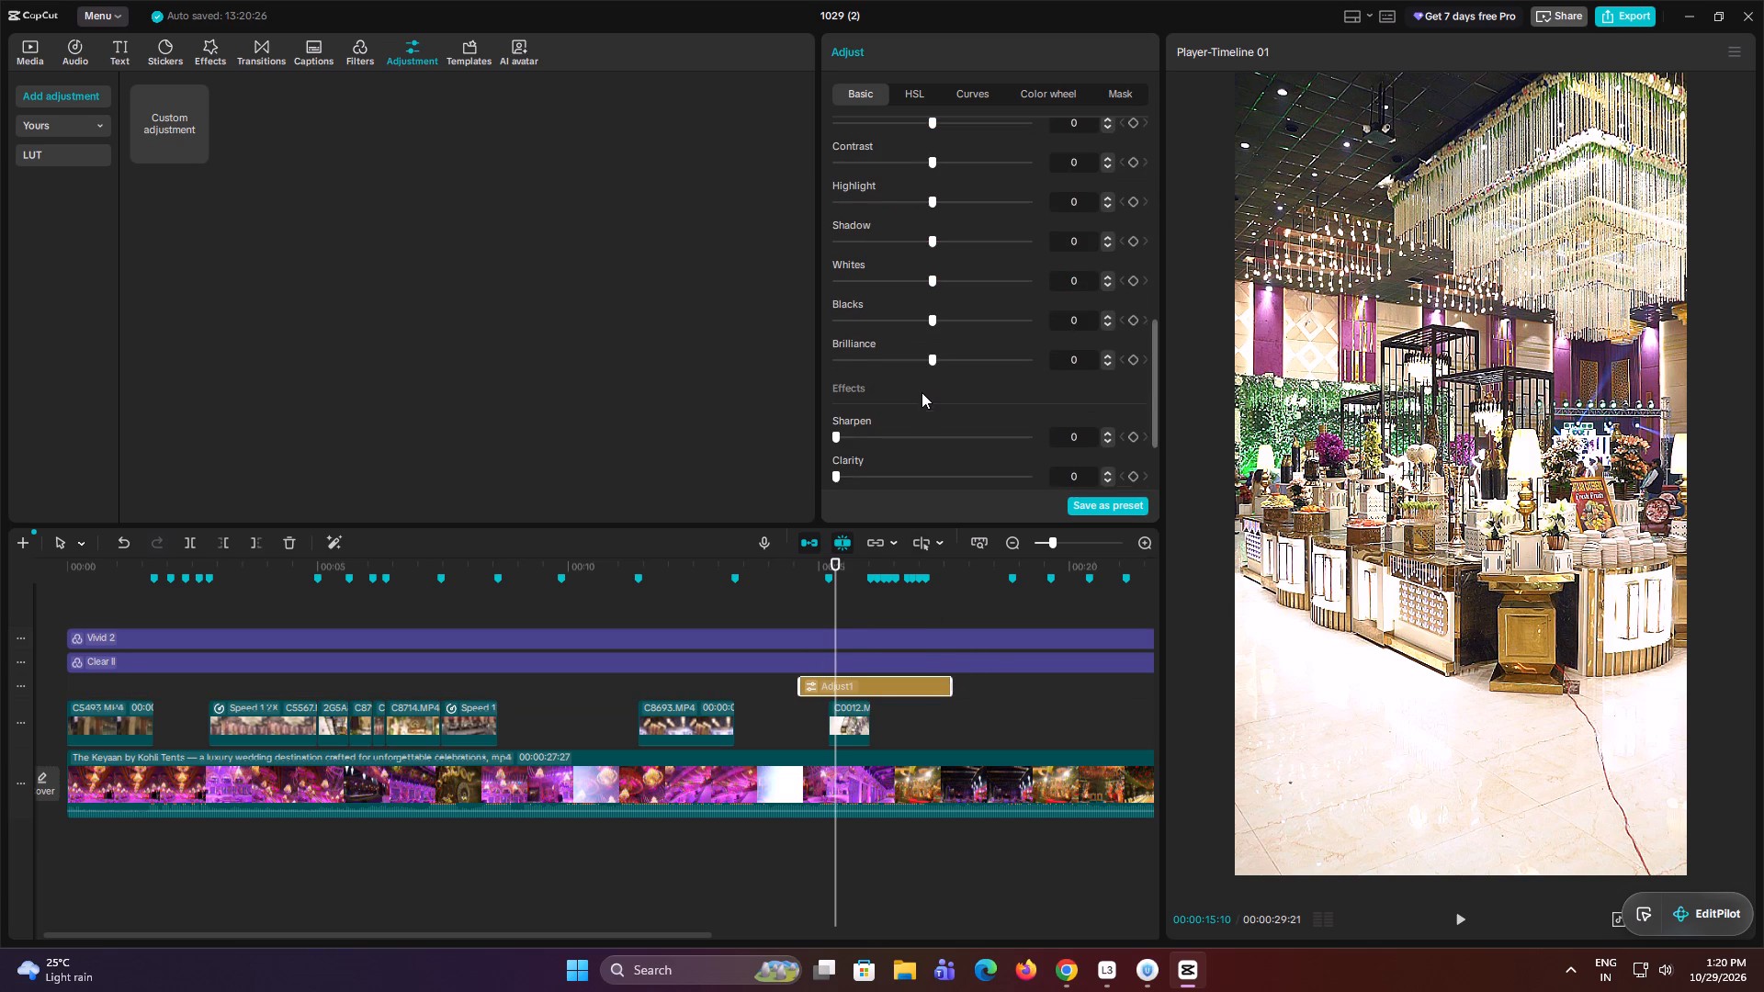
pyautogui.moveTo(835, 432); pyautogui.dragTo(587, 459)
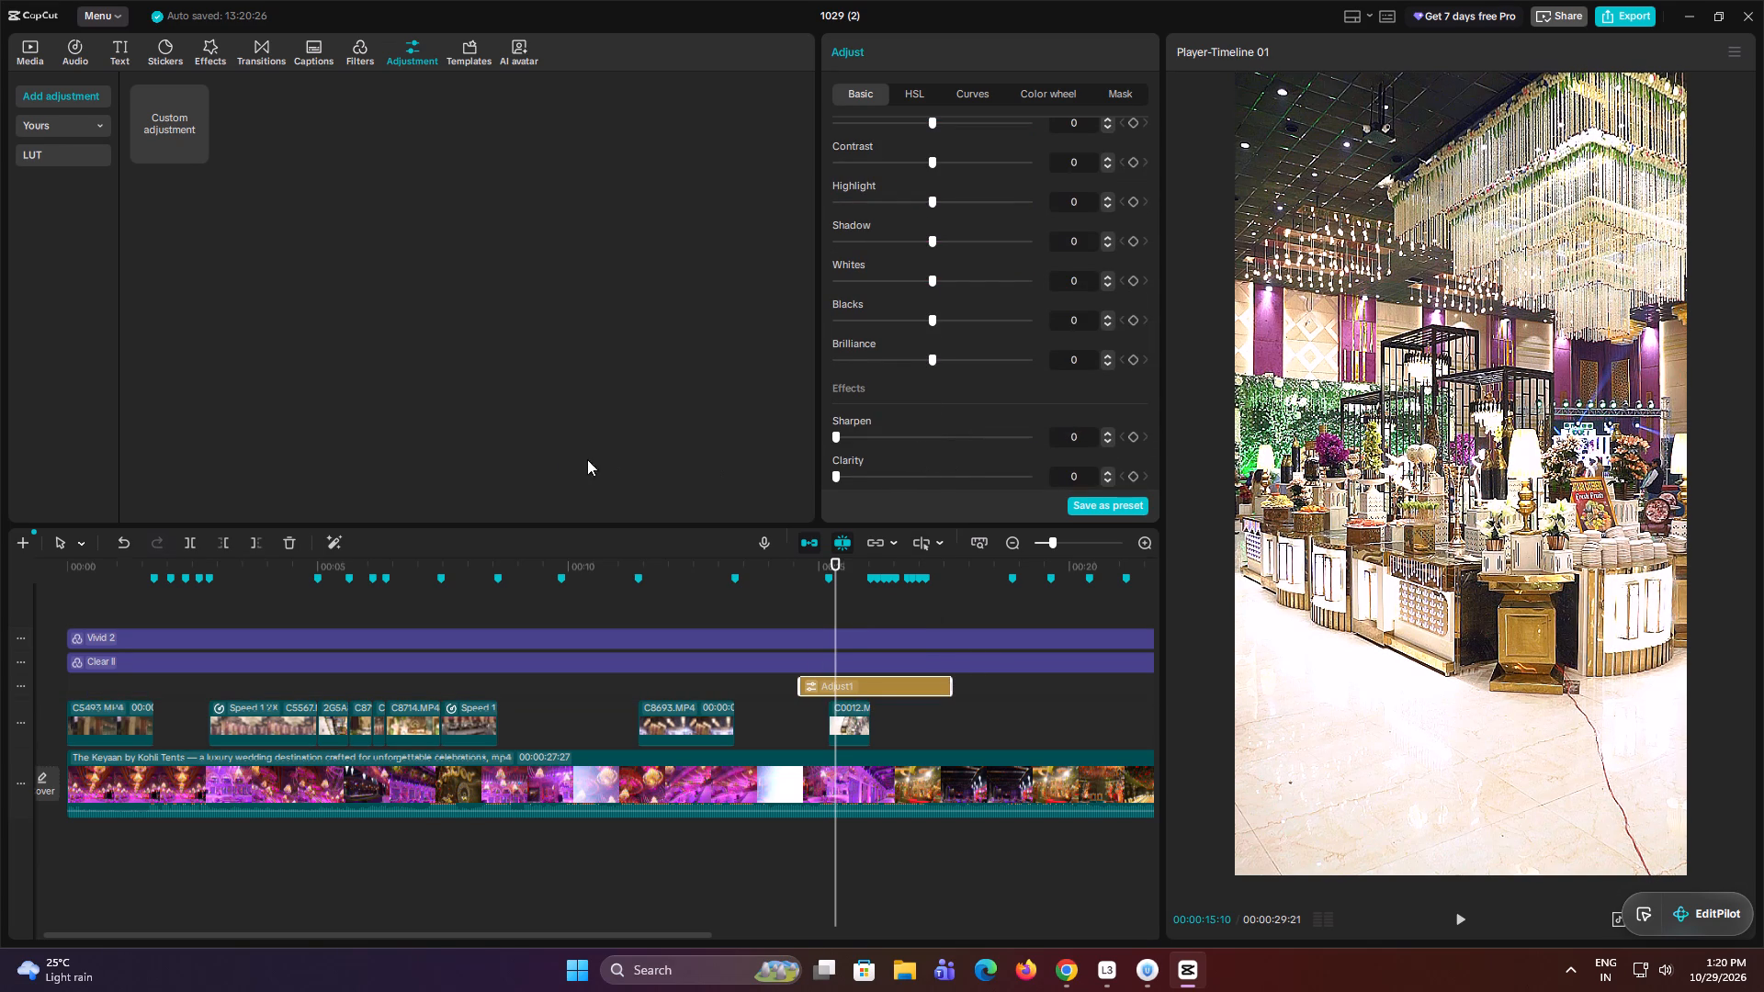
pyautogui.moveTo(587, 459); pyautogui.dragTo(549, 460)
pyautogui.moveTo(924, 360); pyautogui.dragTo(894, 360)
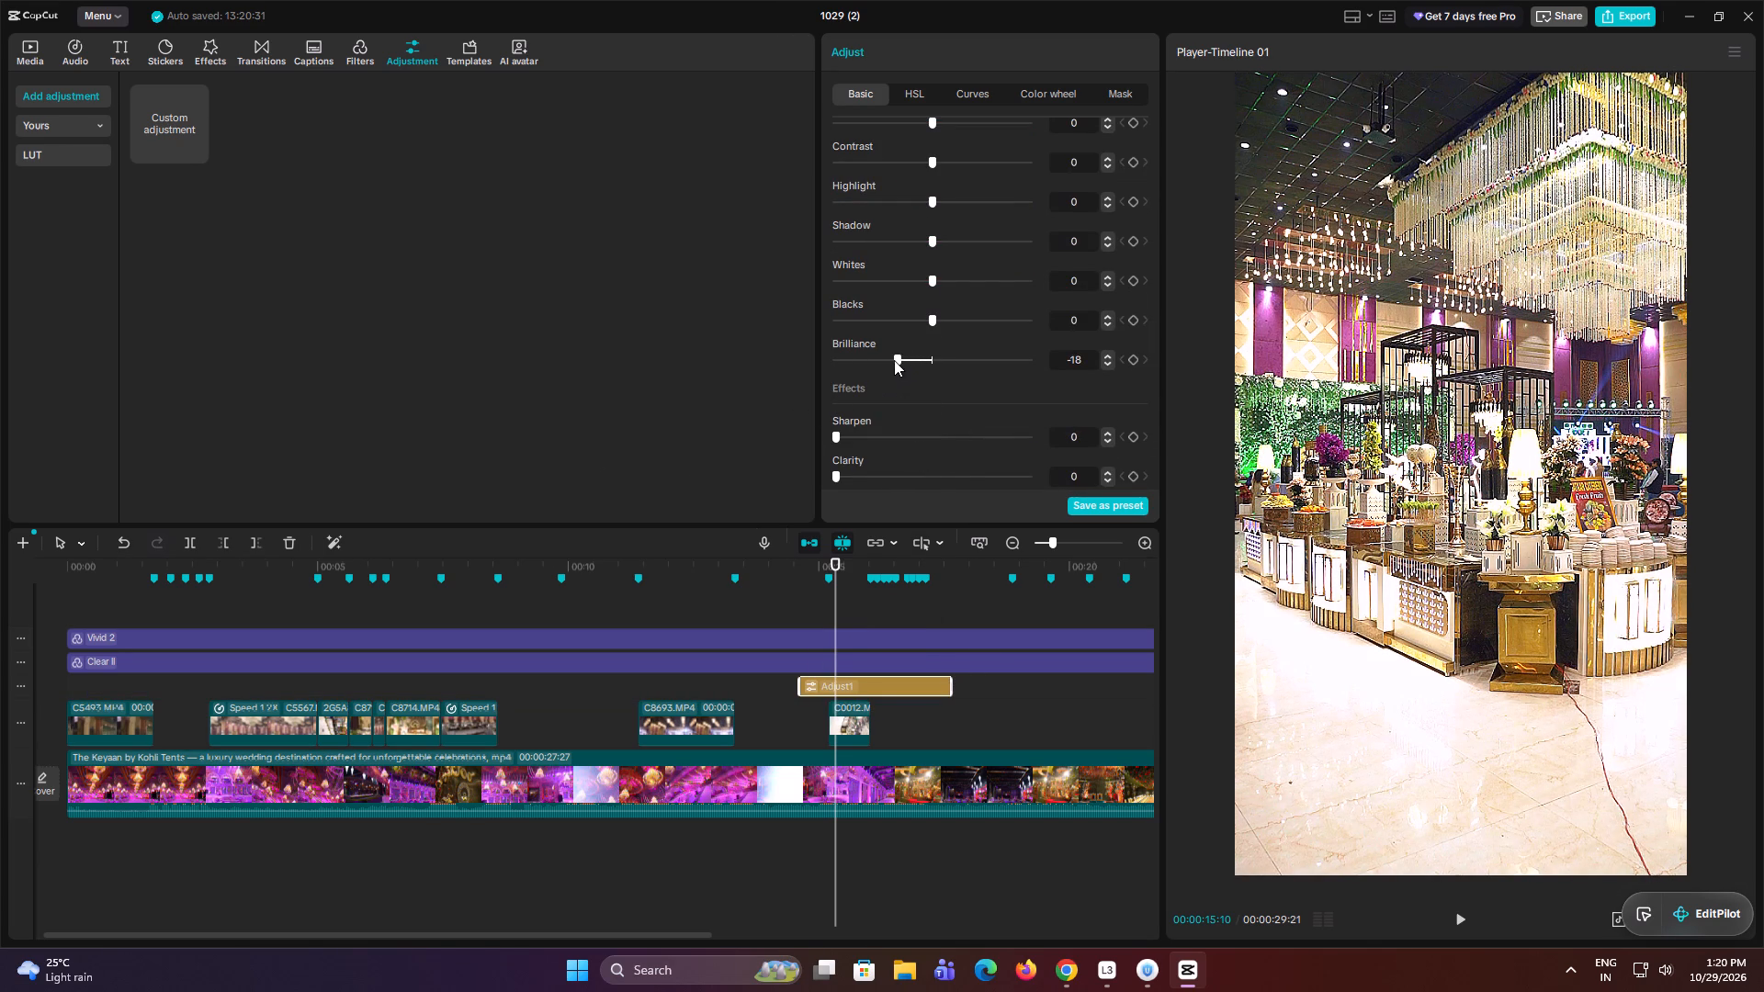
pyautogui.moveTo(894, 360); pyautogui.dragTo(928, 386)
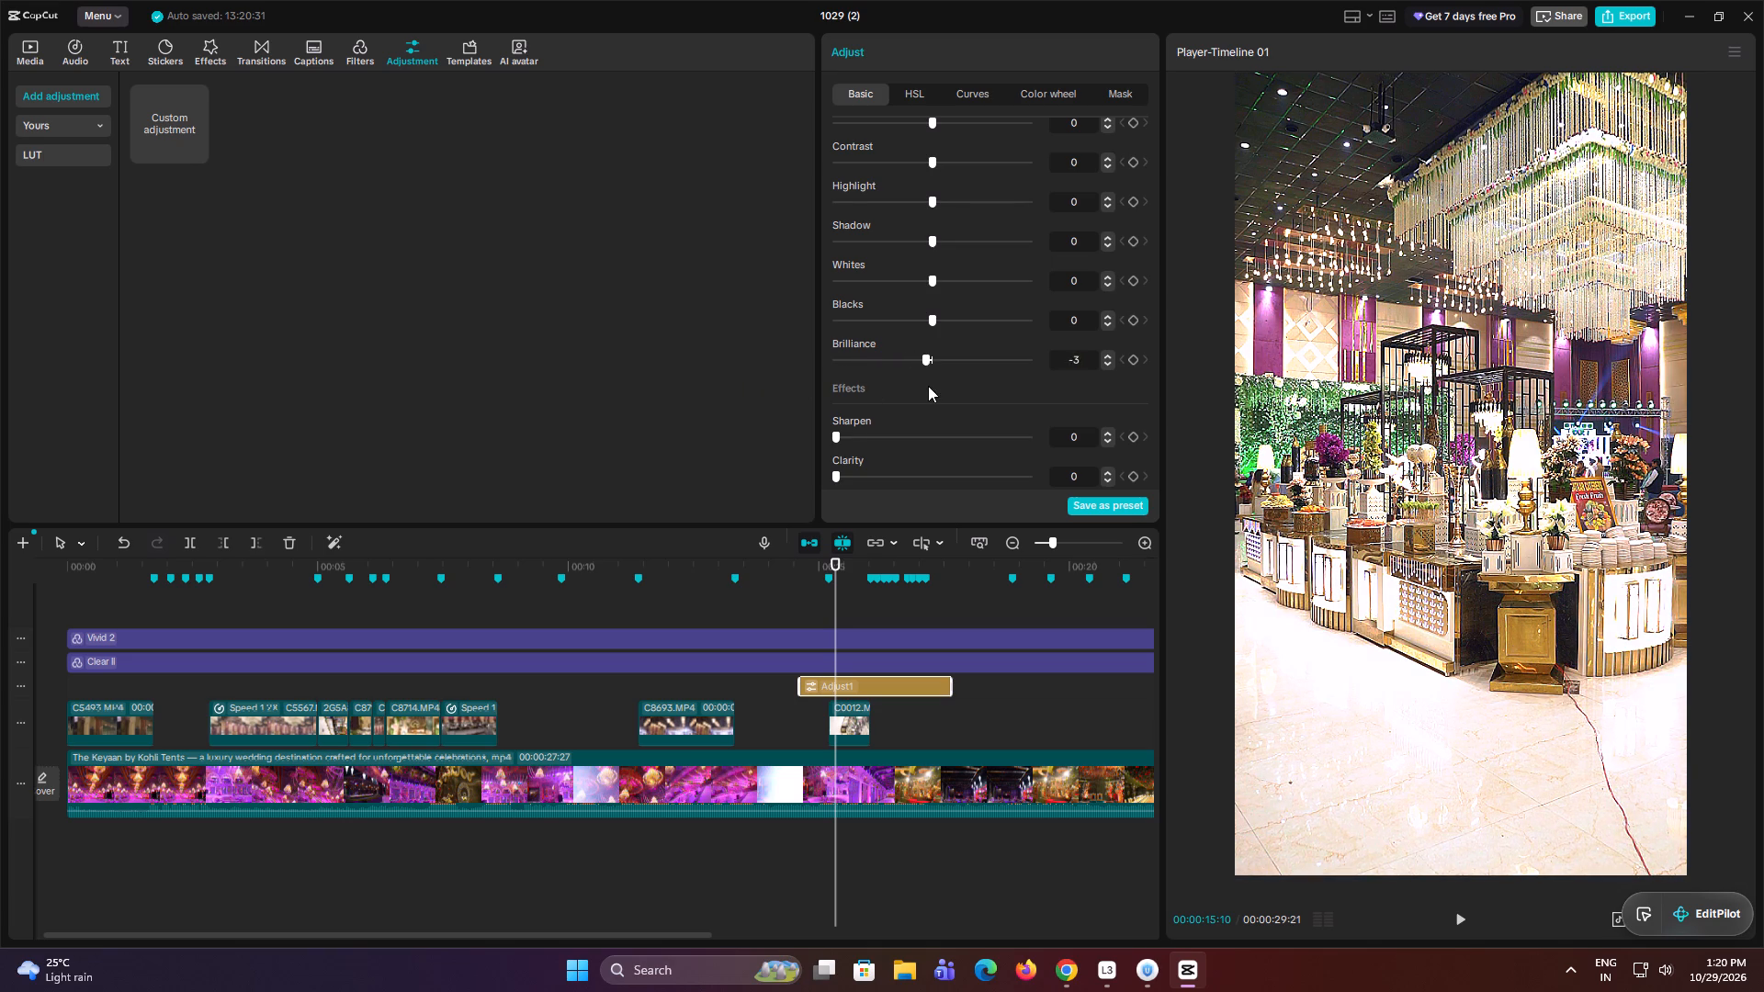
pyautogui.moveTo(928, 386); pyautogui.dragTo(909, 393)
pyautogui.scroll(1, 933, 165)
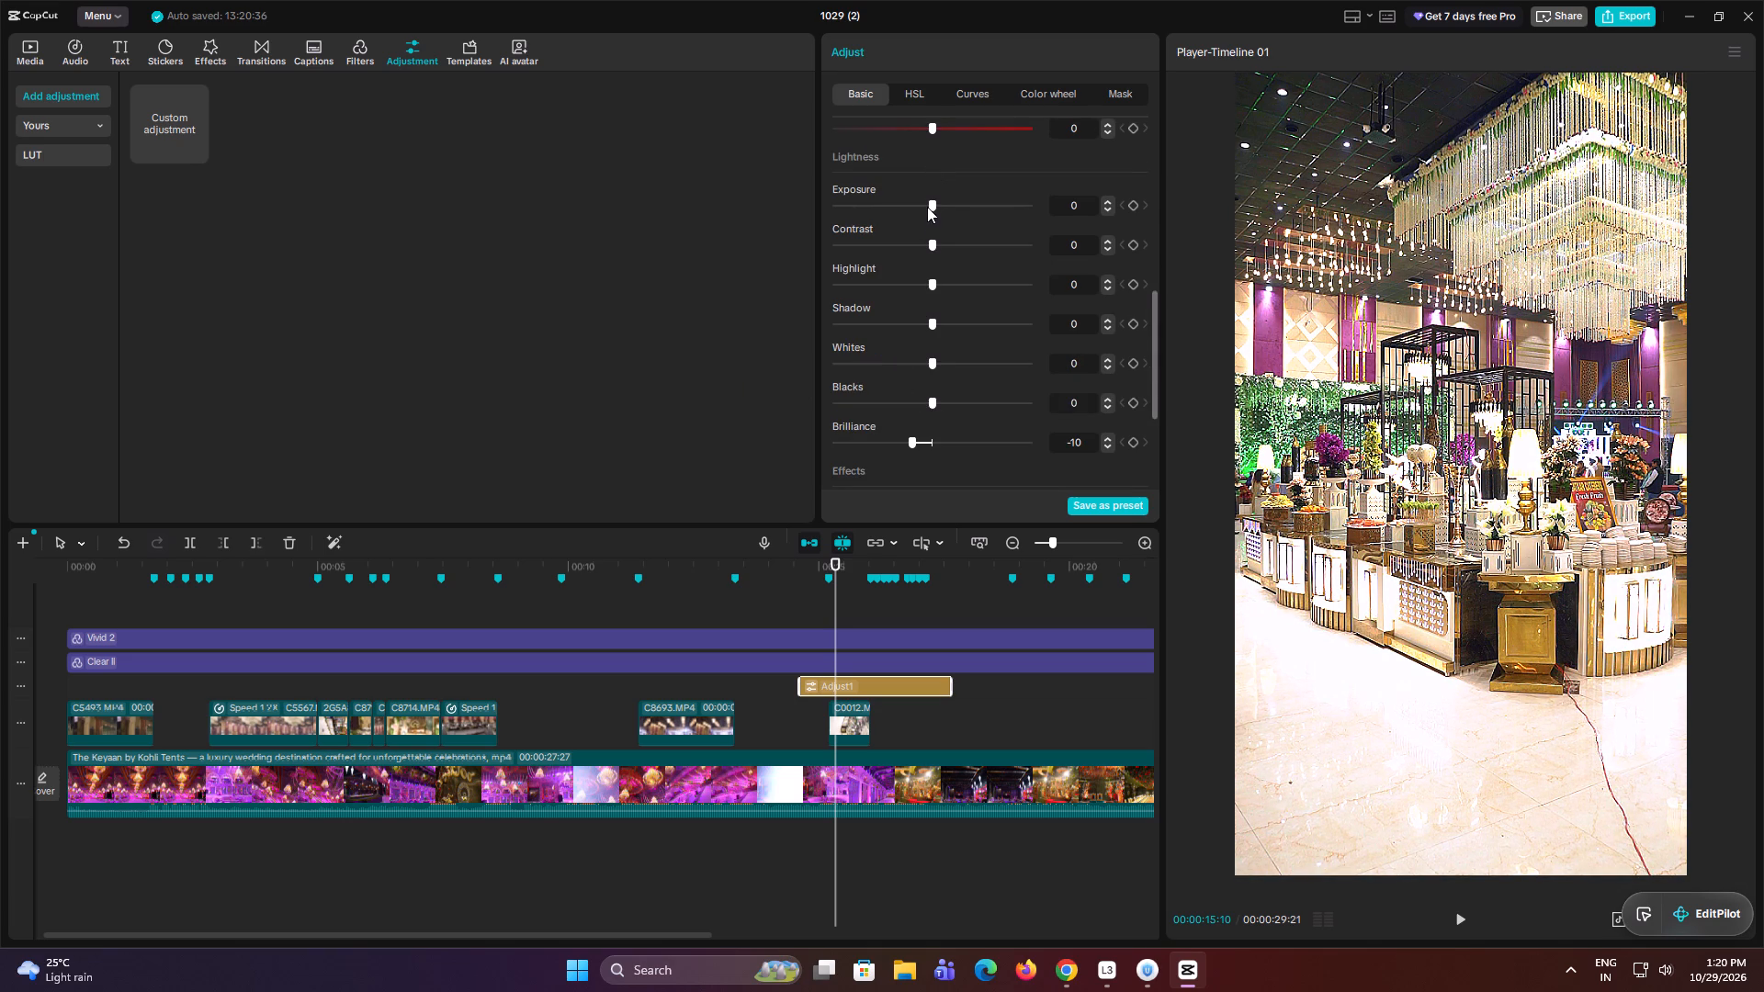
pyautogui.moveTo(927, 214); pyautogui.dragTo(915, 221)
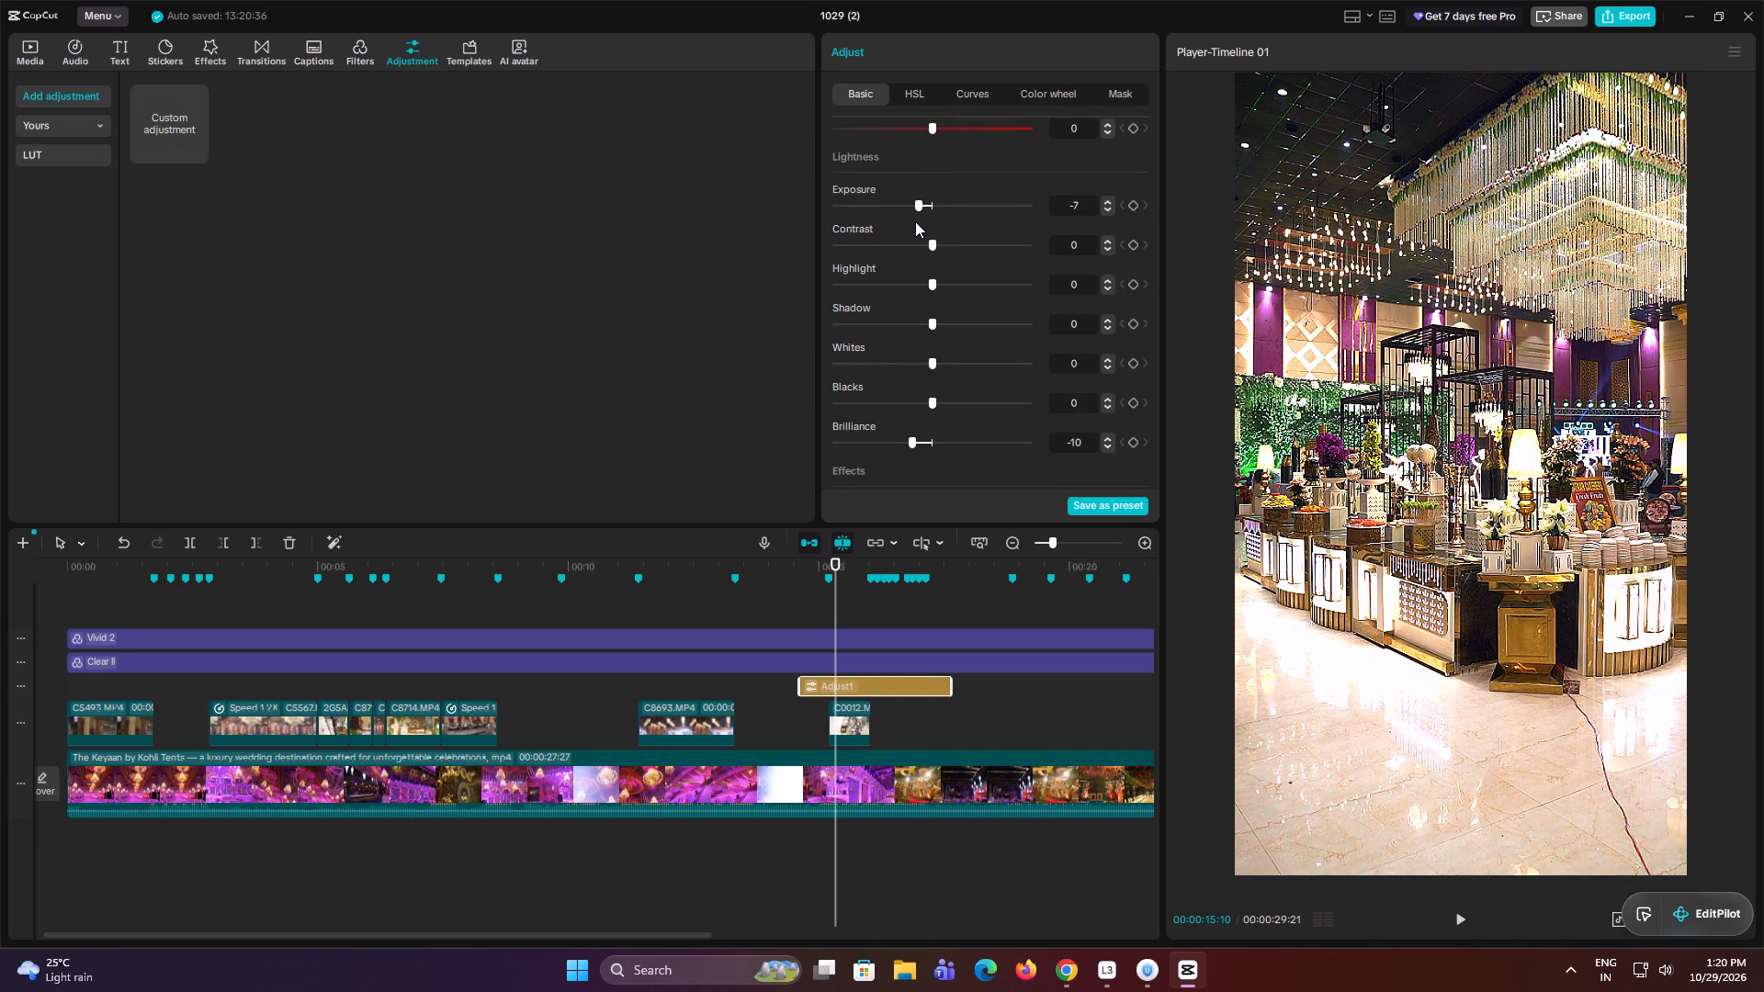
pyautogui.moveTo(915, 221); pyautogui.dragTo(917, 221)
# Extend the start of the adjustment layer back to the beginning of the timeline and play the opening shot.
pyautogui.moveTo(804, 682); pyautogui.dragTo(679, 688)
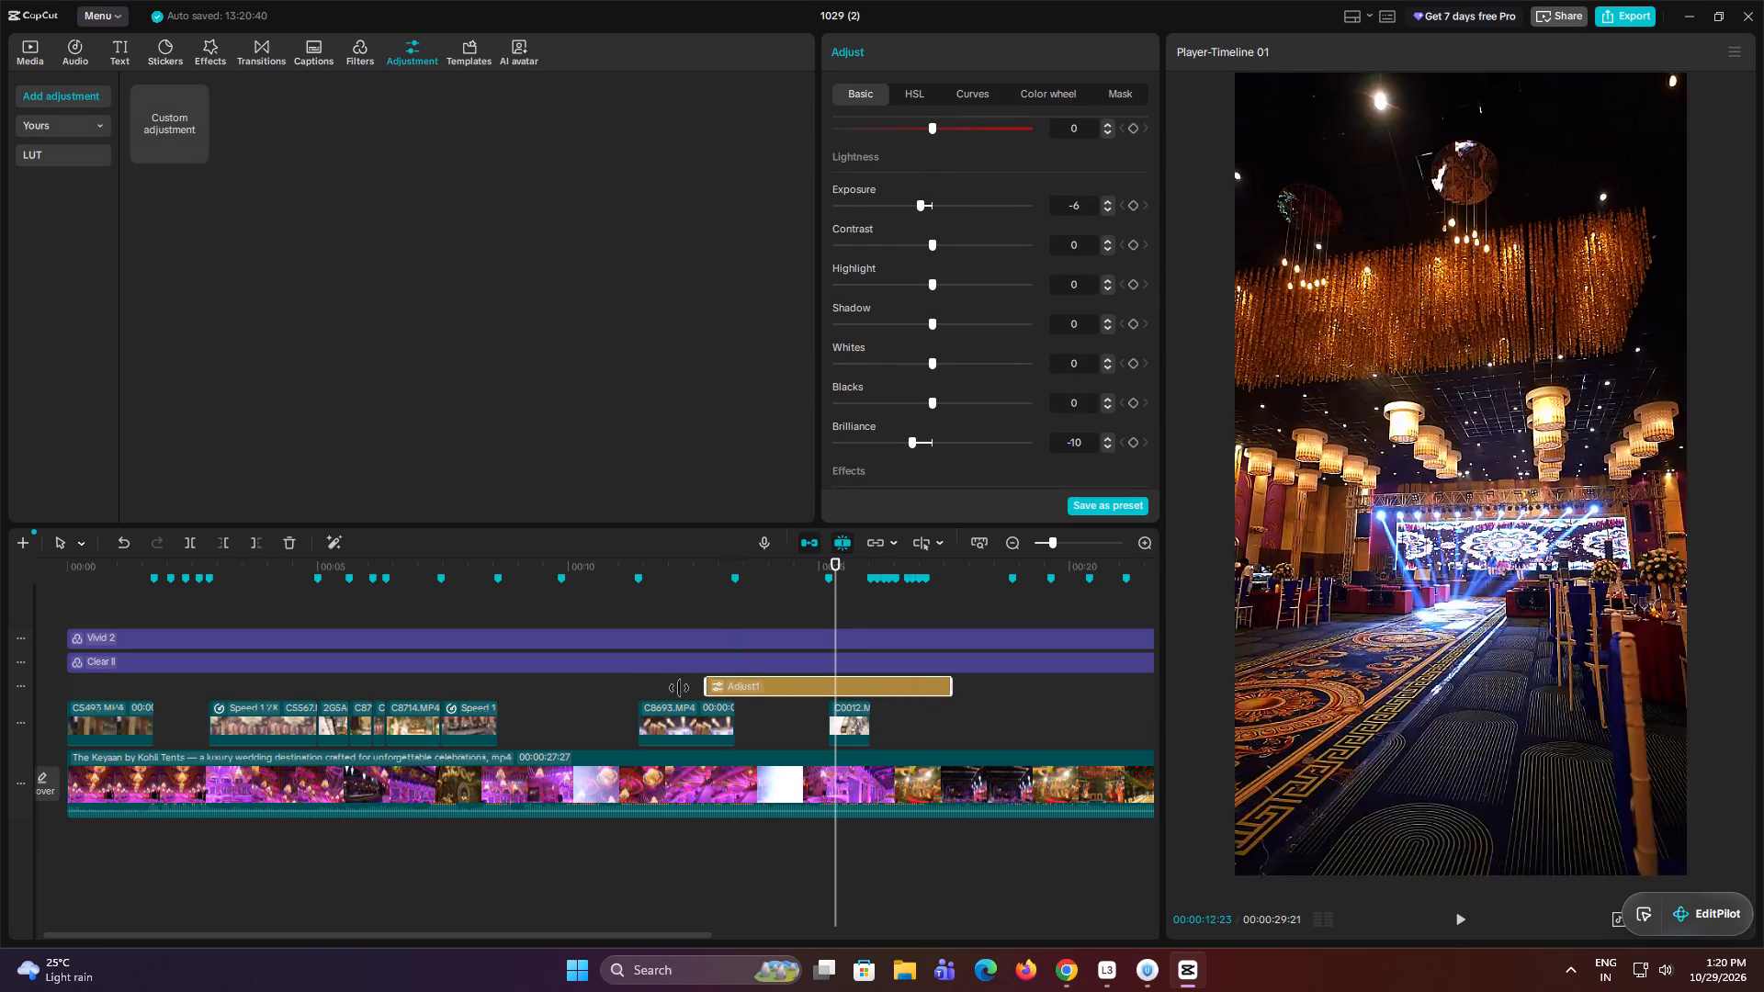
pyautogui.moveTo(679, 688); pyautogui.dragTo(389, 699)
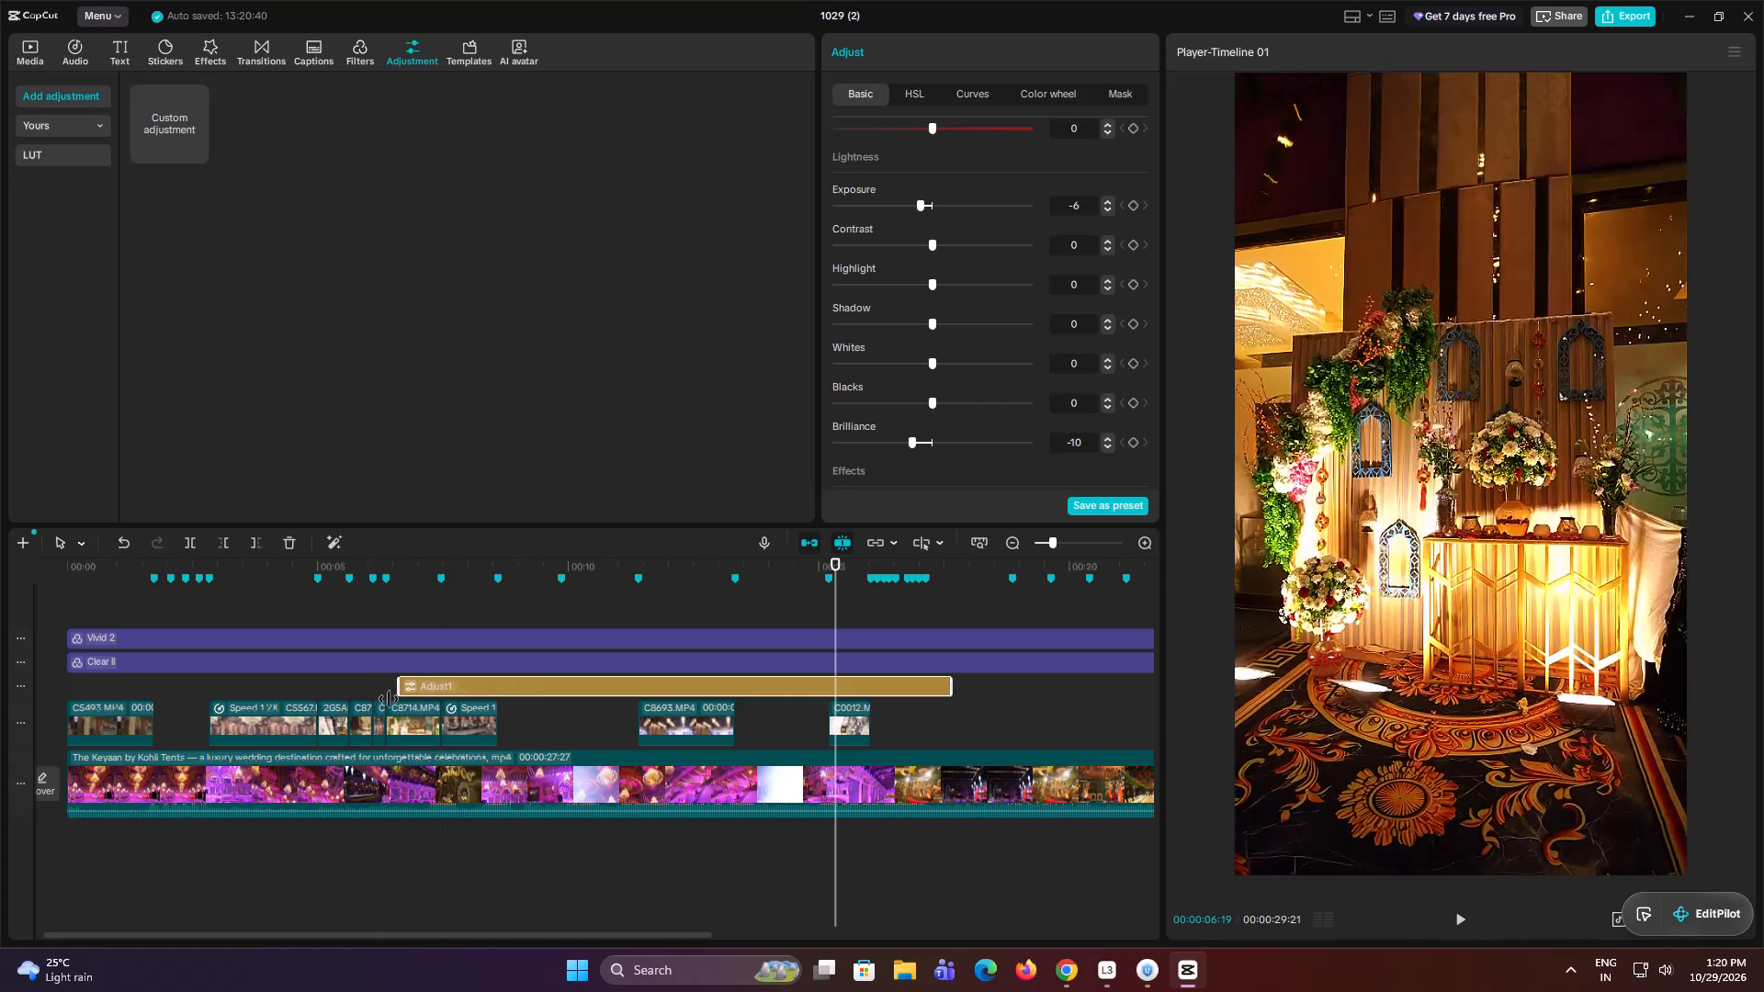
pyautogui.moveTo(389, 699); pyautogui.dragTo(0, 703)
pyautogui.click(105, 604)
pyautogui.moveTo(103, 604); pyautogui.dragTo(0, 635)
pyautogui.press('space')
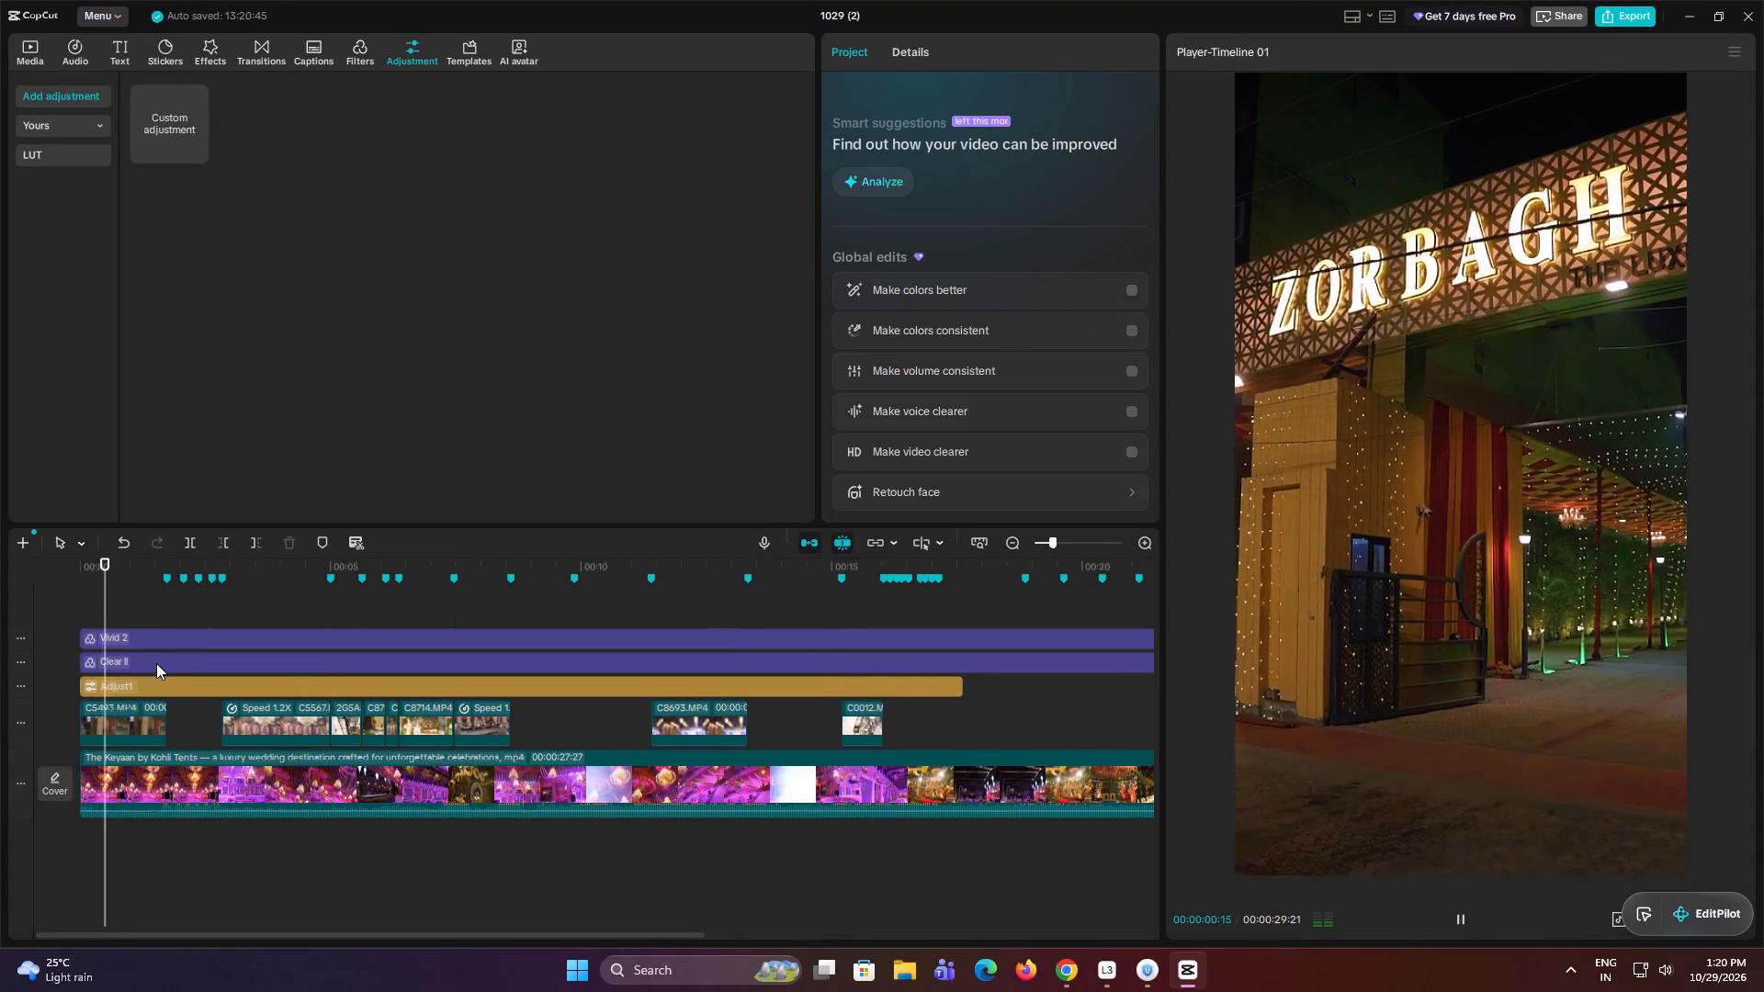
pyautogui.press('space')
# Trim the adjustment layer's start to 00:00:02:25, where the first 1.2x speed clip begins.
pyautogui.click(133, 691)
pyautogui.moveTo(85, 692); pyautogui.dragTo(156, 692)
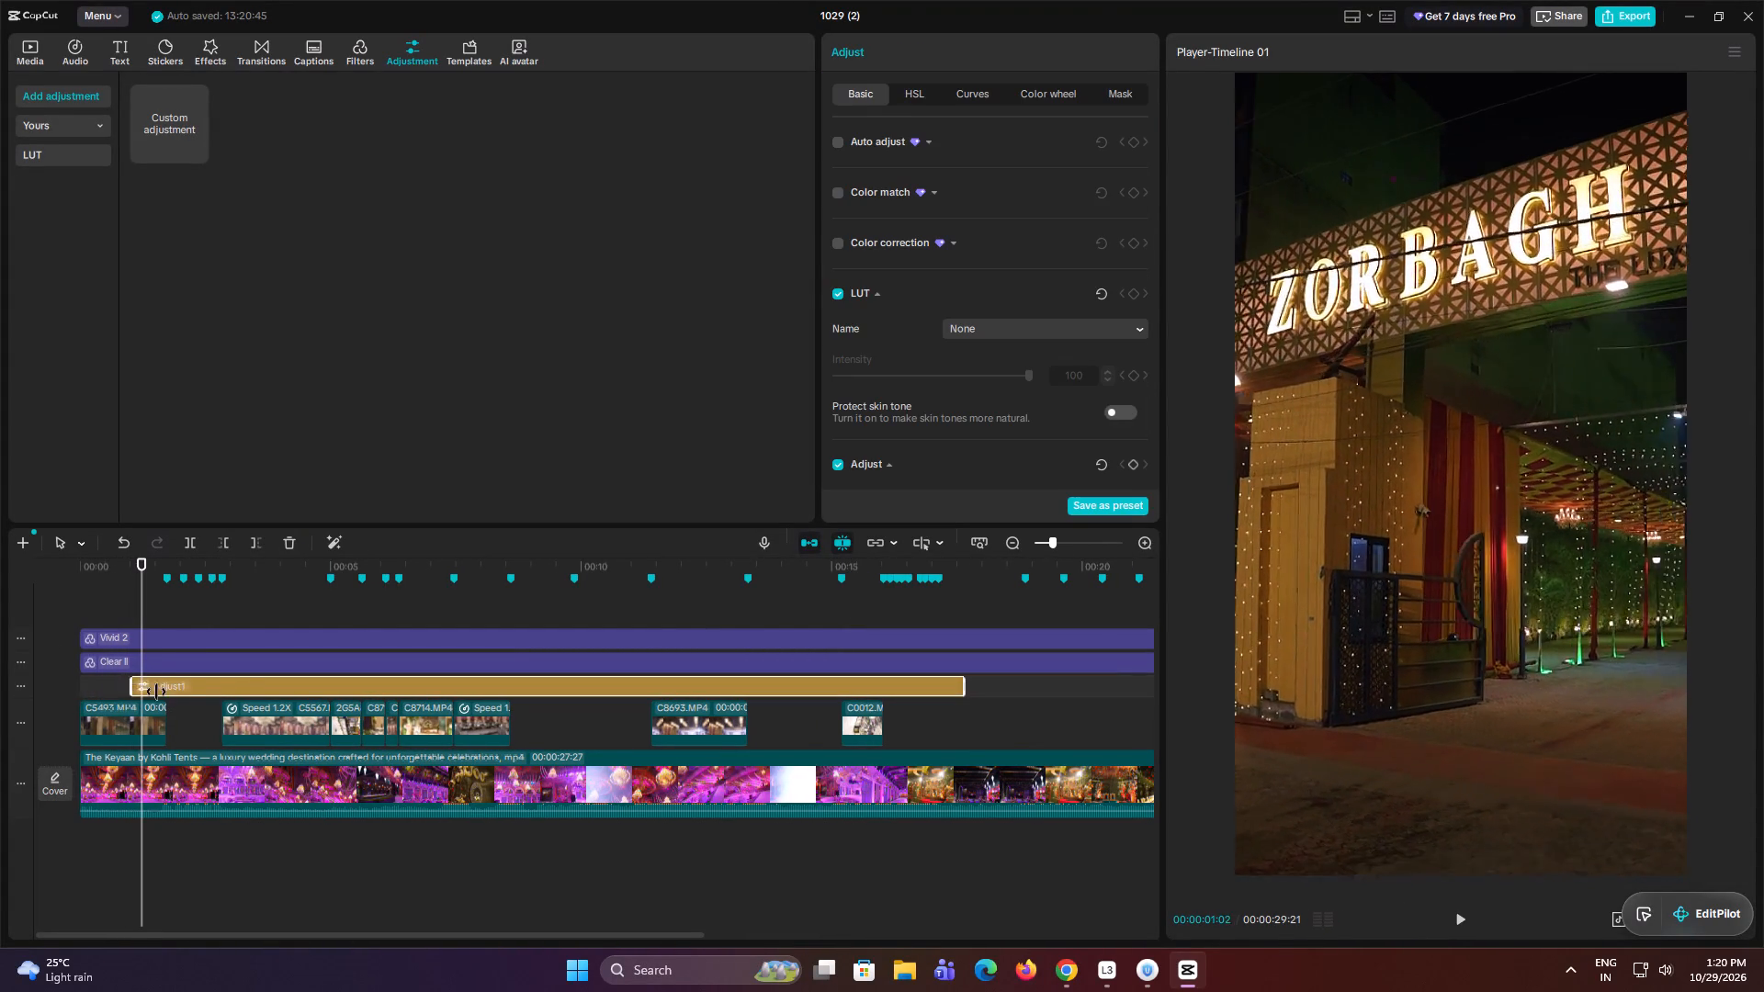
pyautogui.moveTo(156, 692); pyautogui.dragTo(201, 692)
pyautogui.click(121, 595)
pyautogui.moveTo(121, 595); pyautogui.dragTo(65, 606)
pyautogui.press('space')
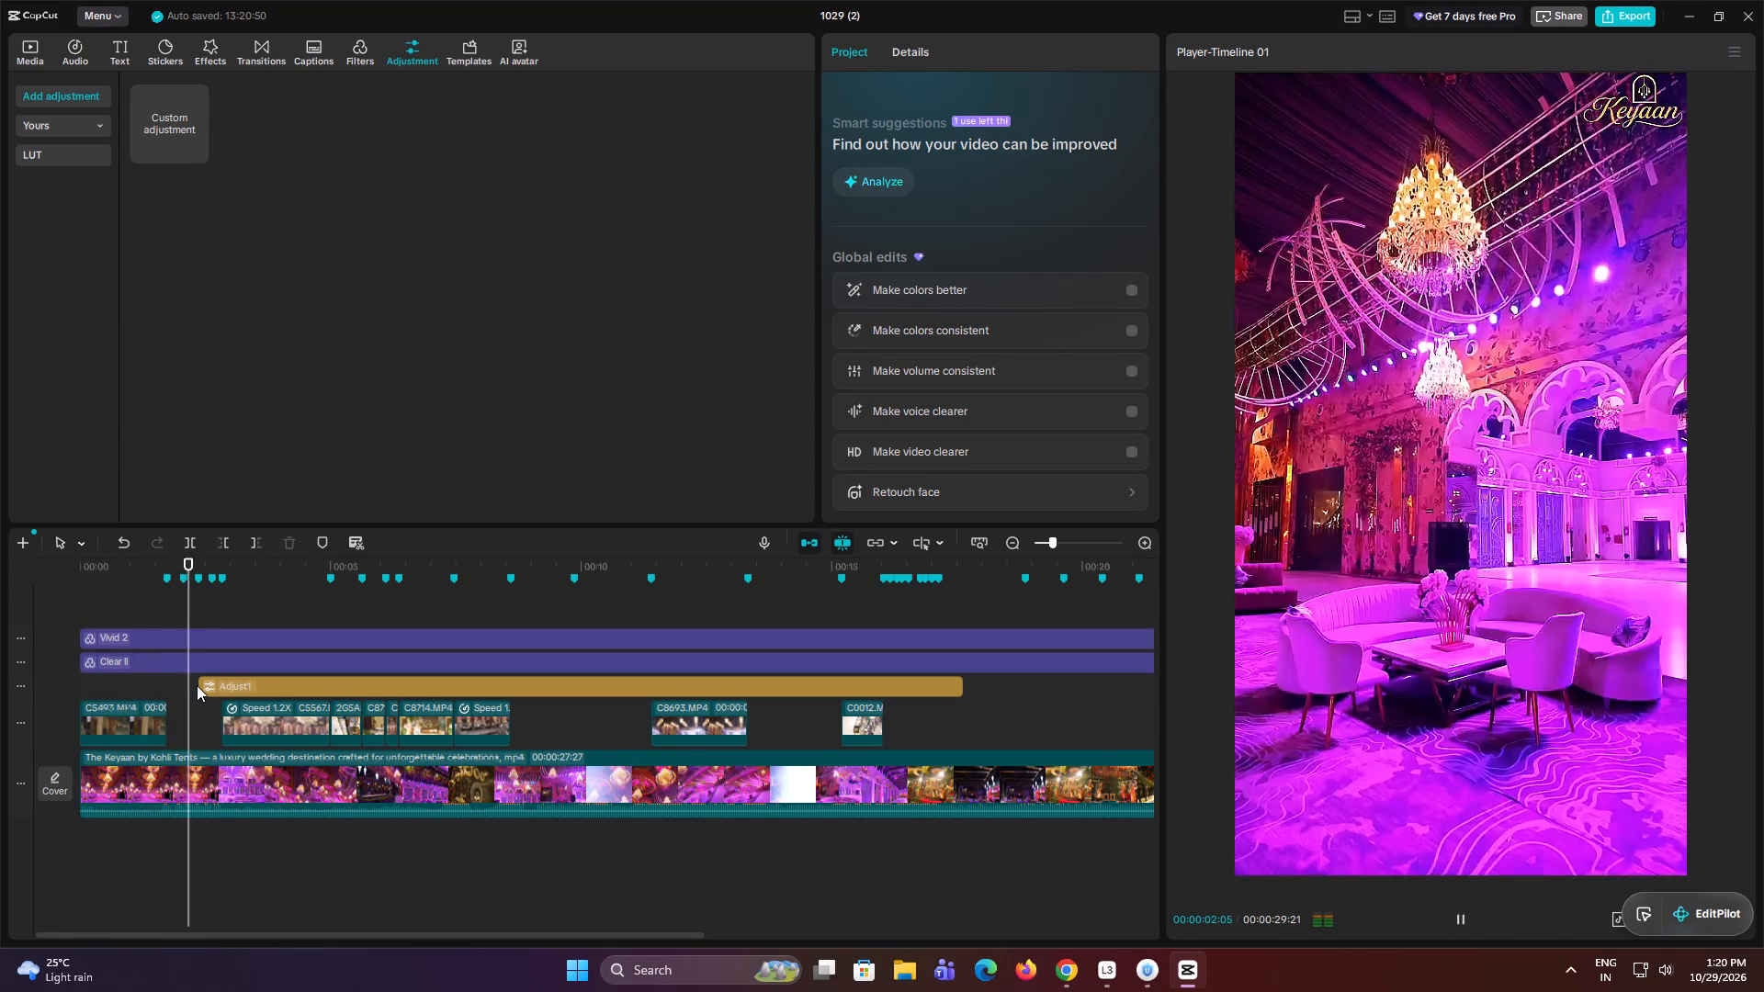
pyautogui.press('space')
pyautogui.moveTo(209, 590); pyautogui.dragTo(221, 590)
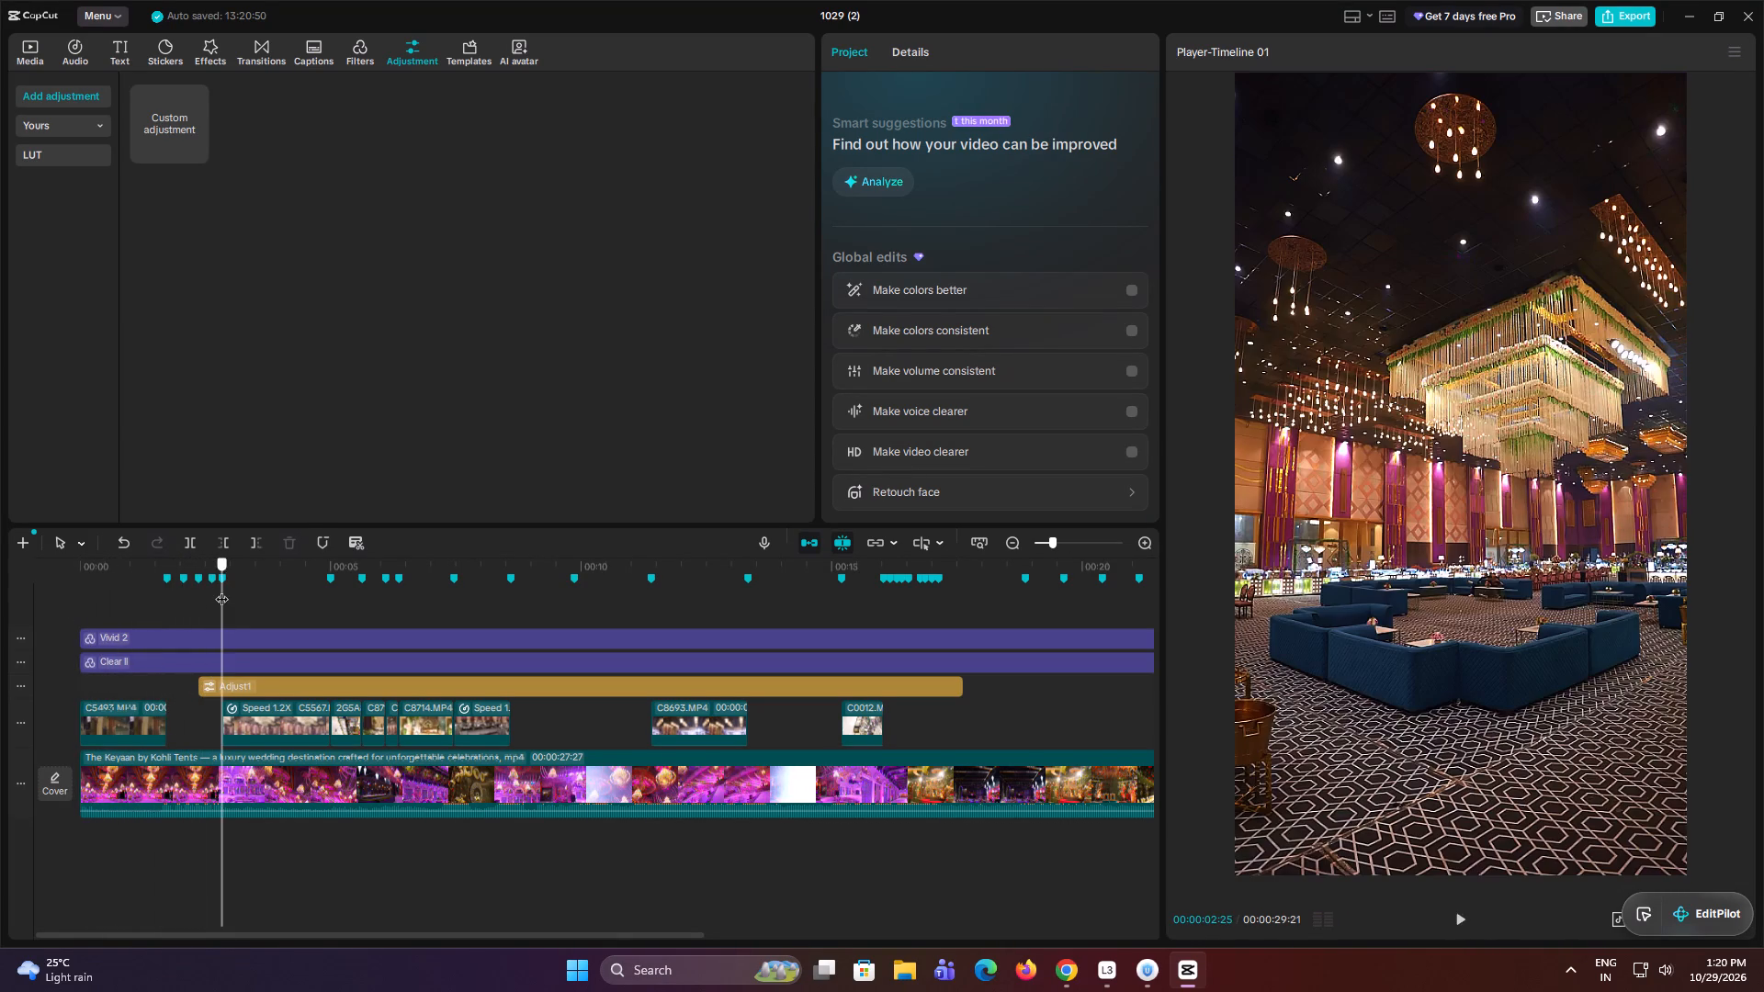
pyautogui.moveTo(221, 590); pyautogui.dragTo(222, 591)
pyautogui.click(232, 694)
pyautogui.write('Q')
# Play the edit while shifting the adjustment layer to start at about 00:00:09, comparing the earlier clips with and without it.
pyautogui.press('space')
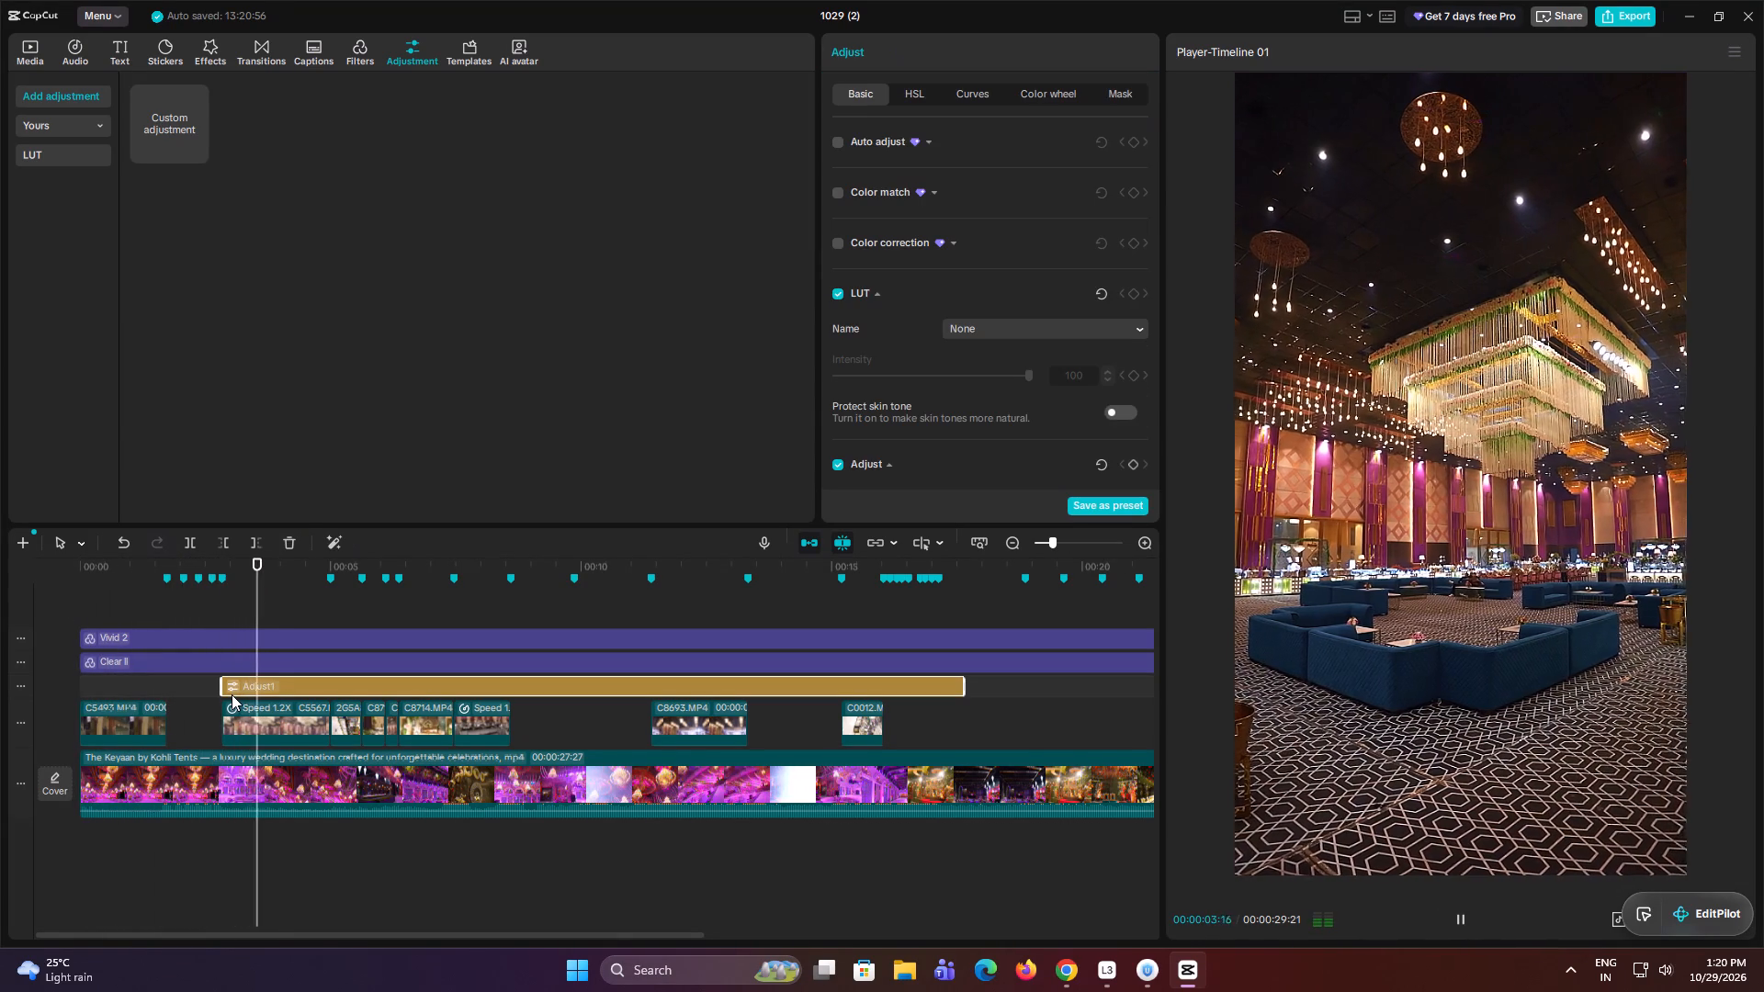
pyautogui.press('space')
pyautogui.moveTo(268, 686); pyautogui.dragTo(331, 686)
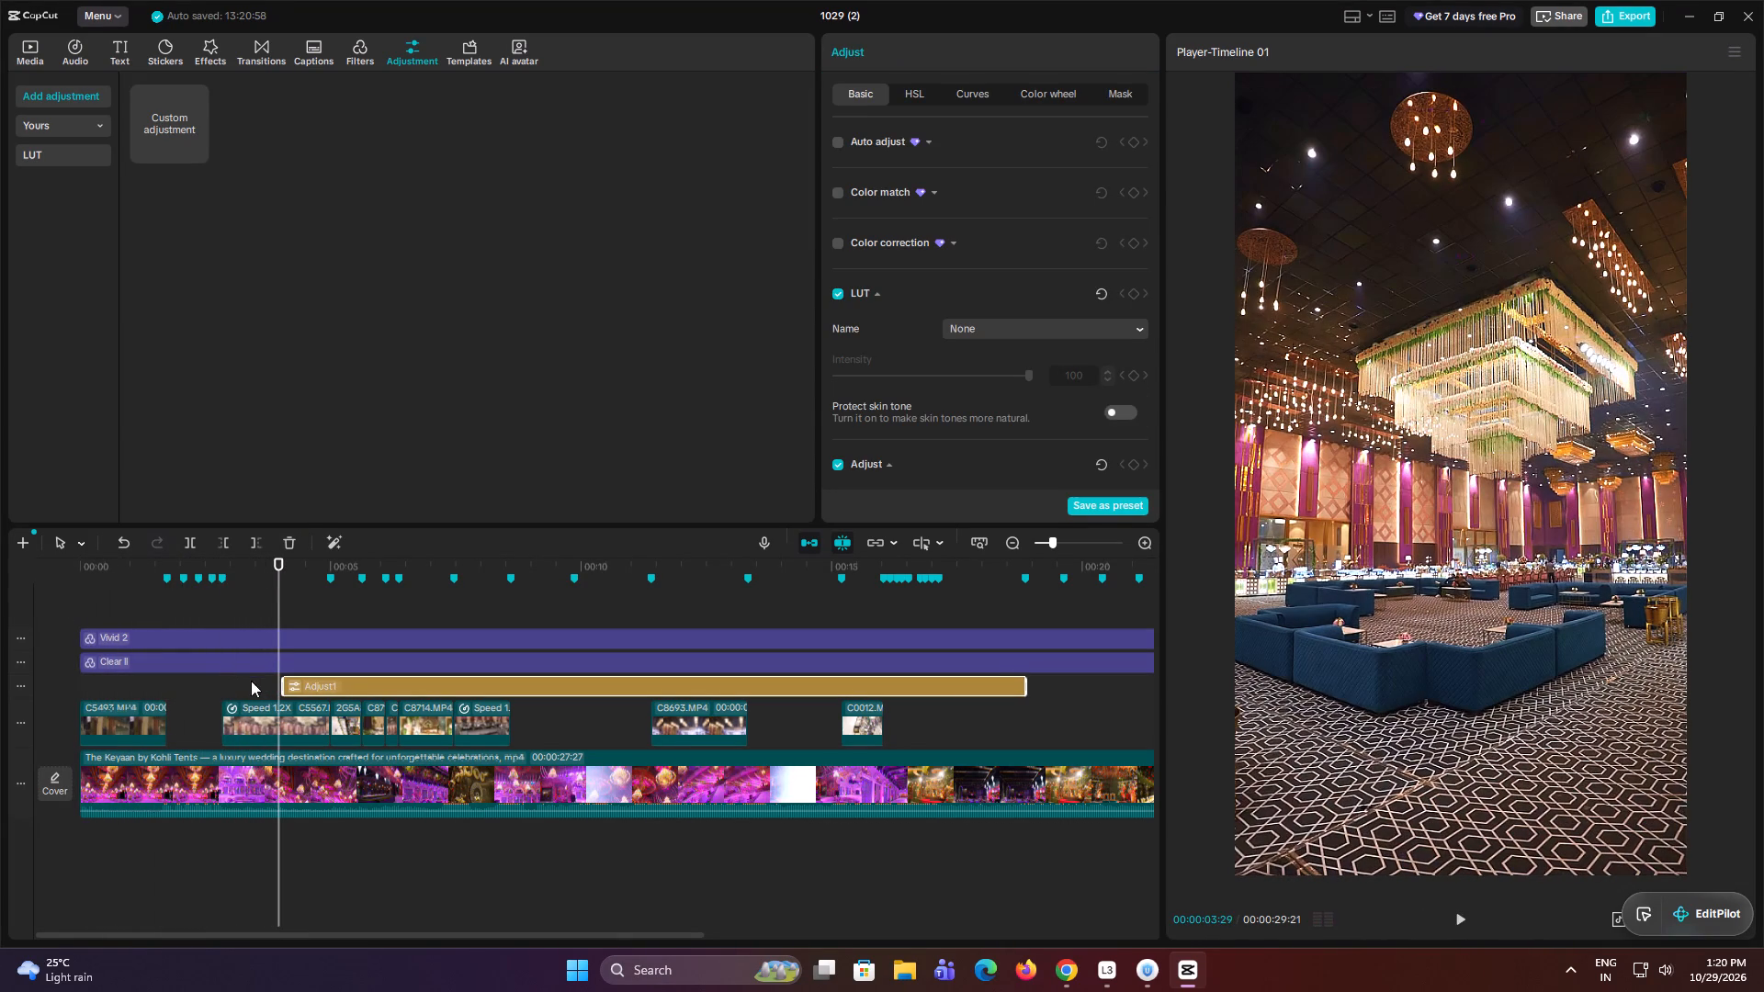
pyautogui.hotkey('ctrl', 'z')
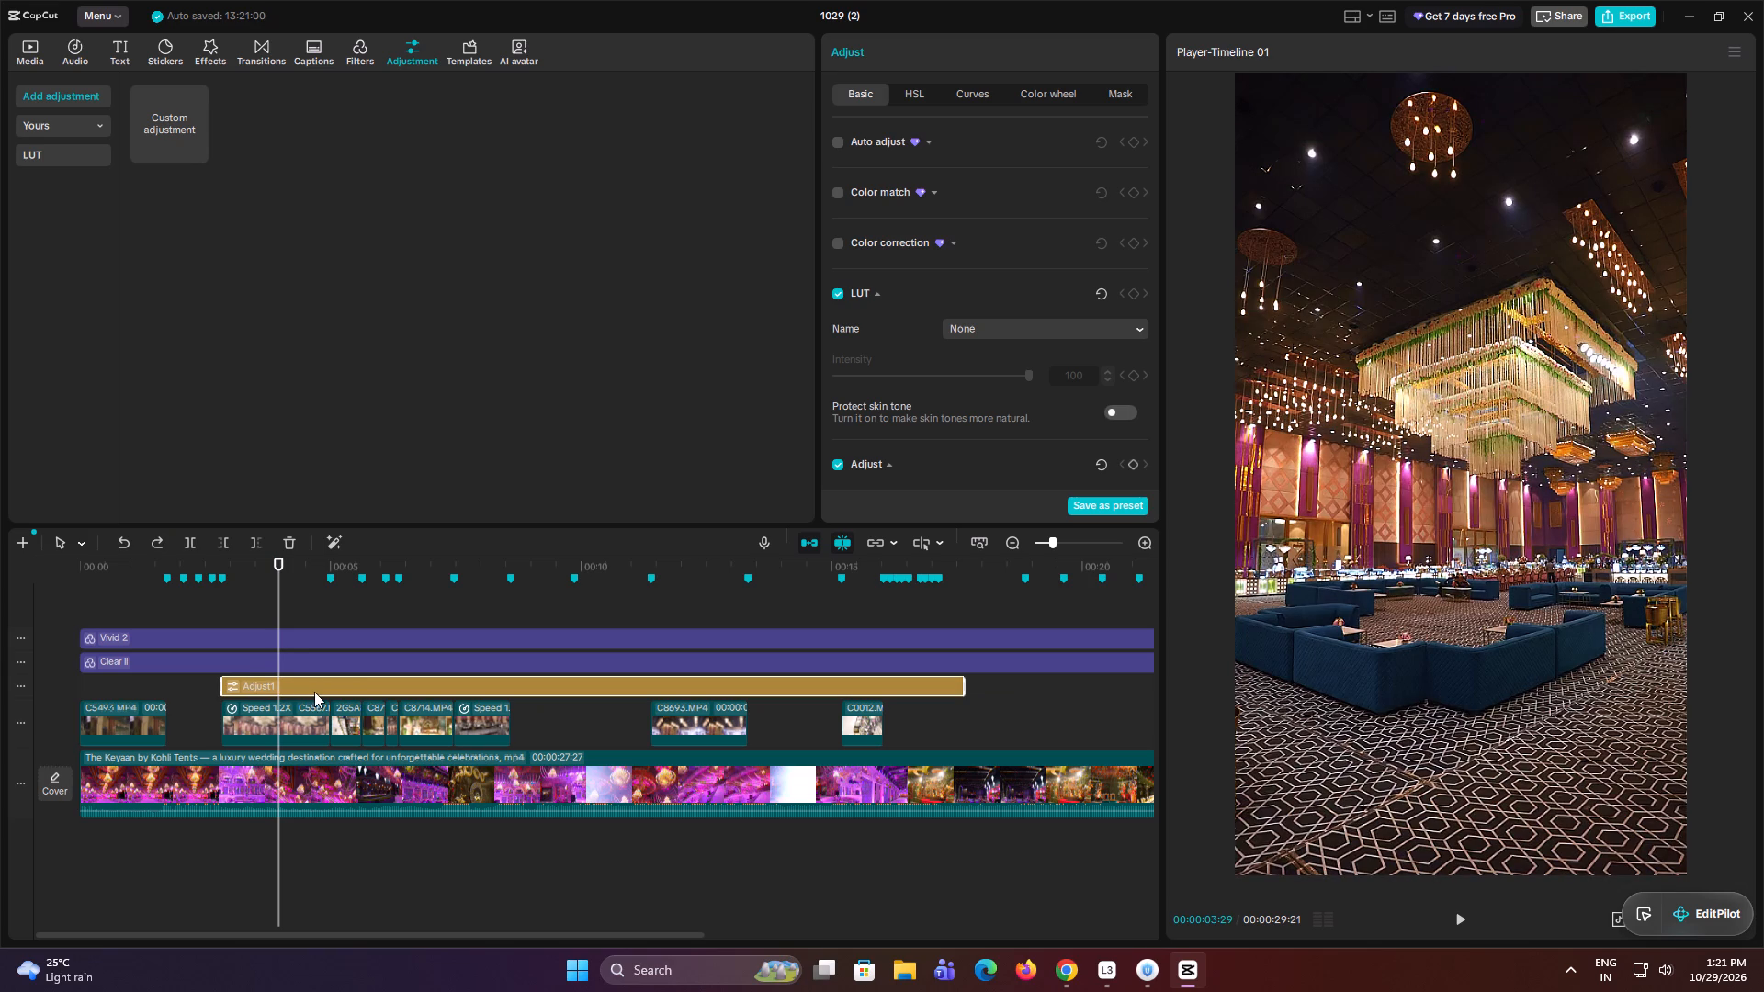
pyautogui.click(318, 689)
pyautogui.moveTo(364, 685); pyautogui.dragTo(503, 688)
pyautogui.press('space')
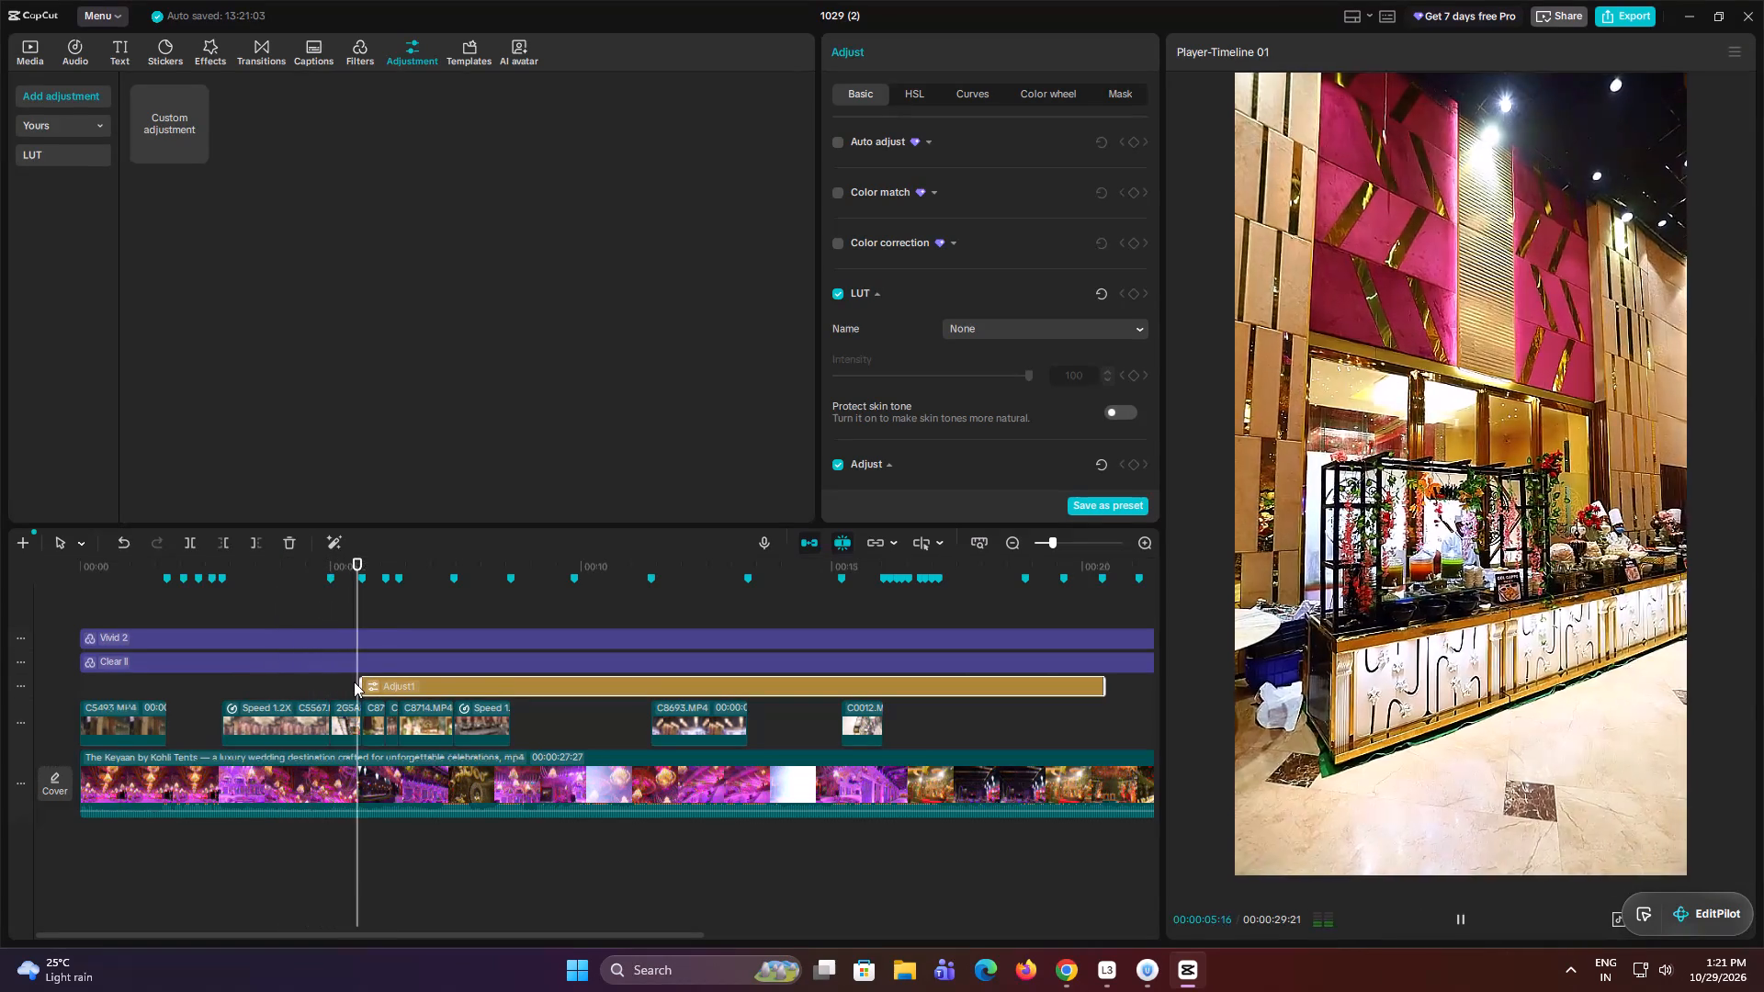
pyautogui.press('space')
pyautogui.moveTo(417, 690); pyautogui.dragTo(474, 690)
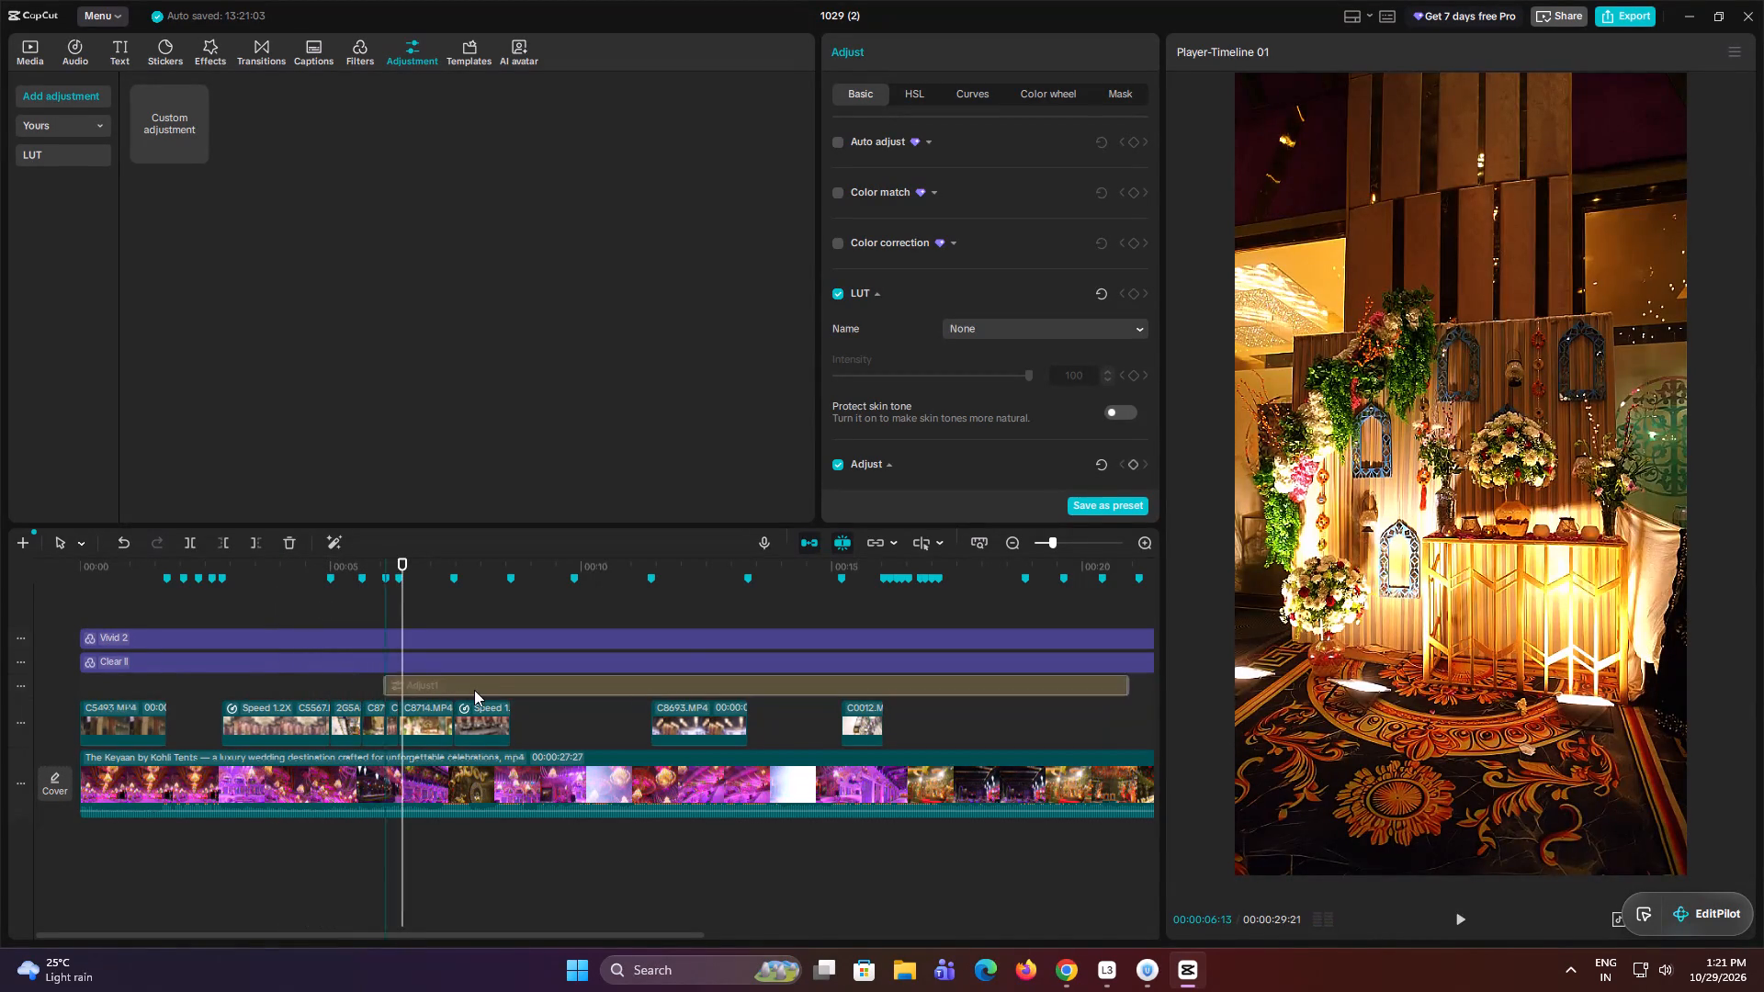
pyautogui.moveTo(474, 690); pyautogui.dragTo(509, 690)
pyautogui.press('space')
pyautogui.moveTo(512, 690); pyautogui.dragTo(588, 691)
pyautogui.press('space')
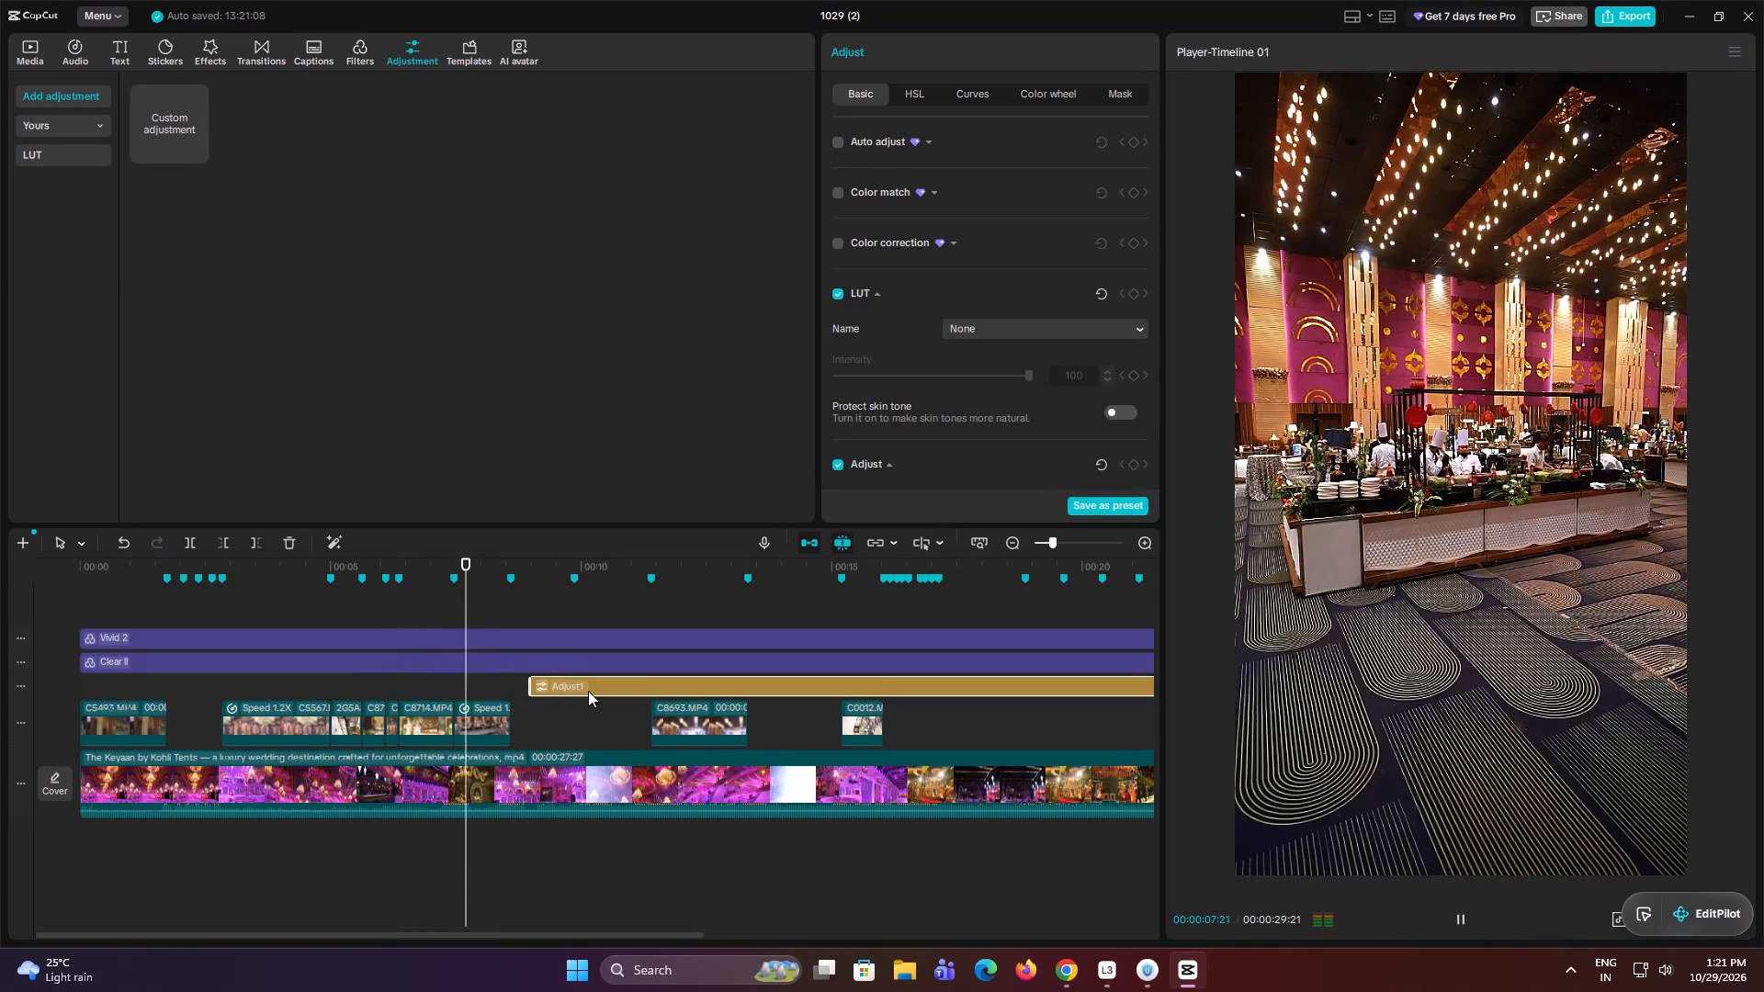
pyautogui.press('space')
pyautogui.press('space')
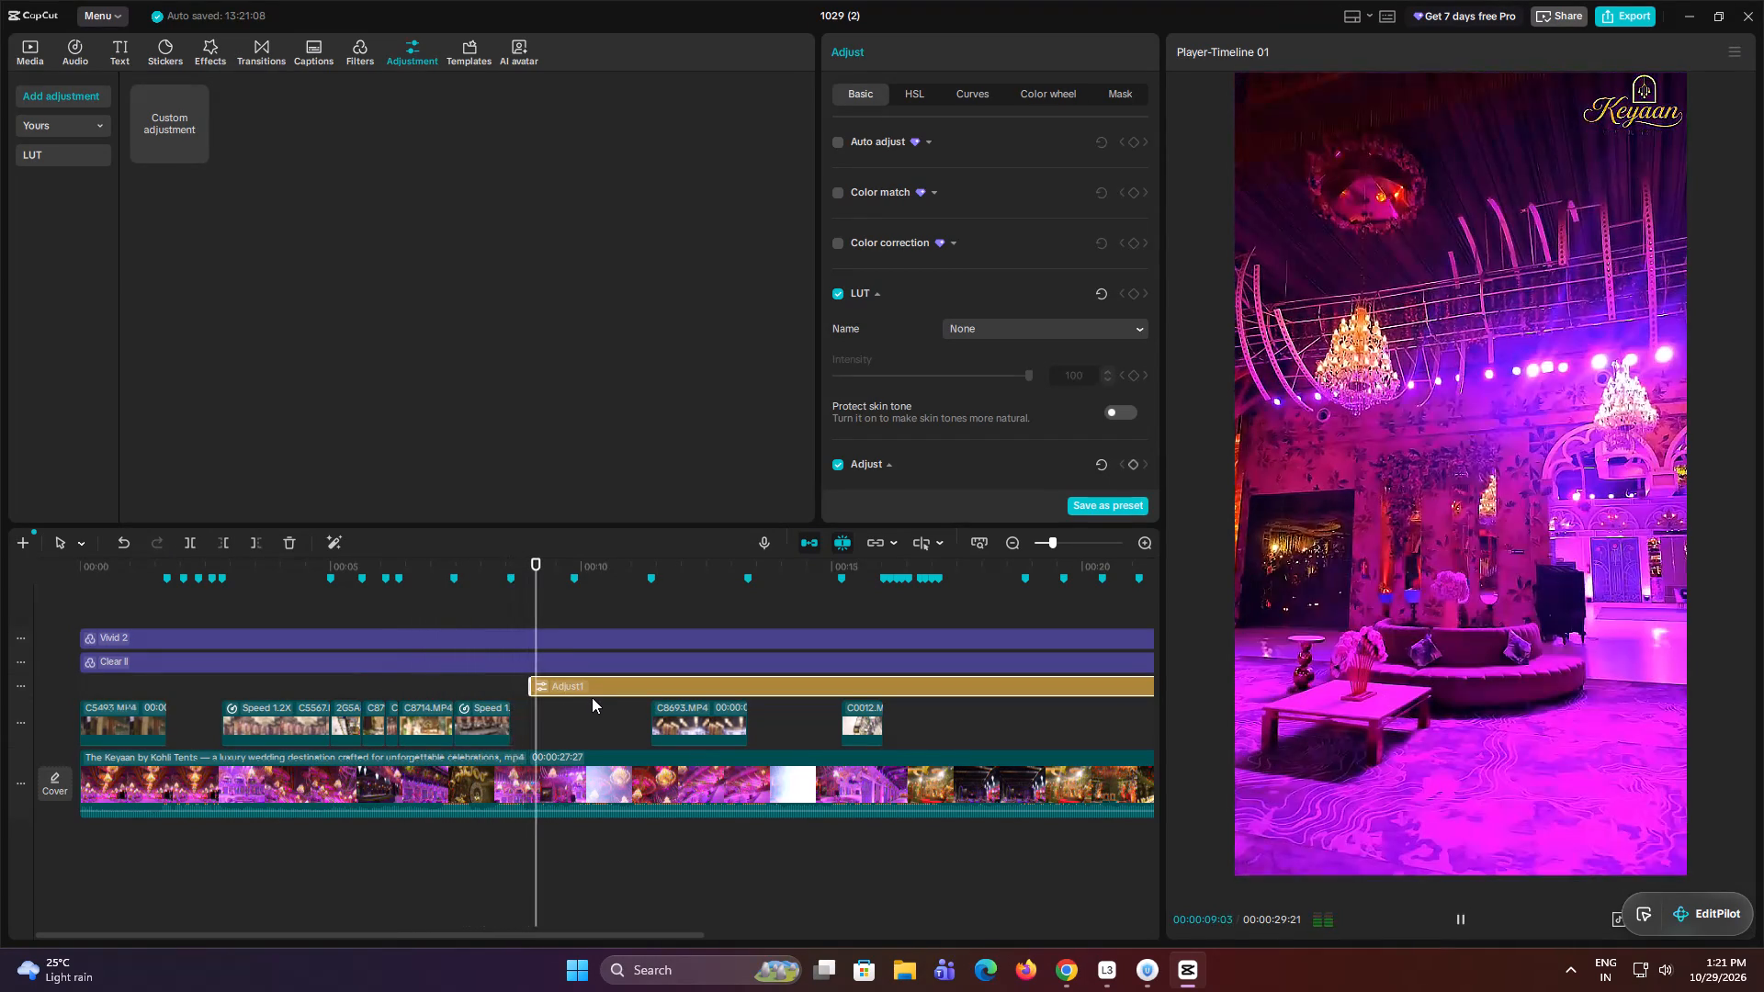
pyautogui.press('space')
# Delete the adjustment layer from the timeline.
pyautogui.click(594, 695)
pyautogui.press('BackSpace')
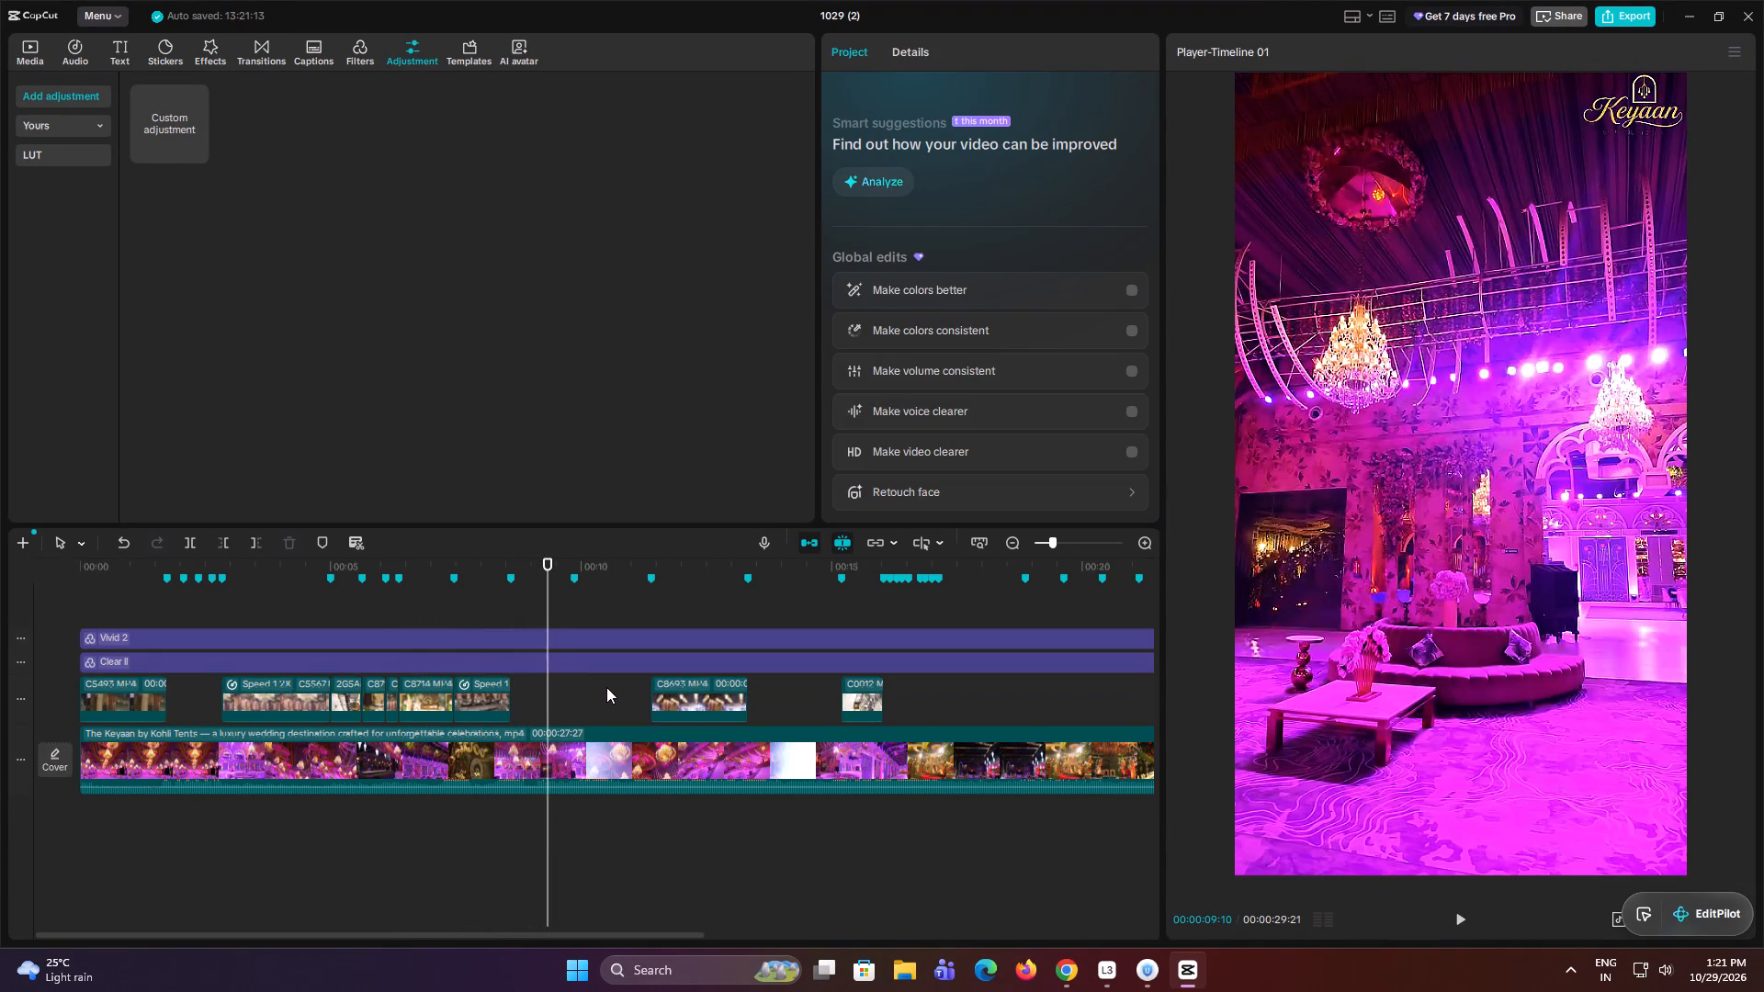
# Preview candidate clips in the media library, including C0015, C0013, 2GSA8270, 2GSA8245, 2GSA8239 and 2GSA8238, for the gap before 00:00:10.
pyautogui.click(18, 45)
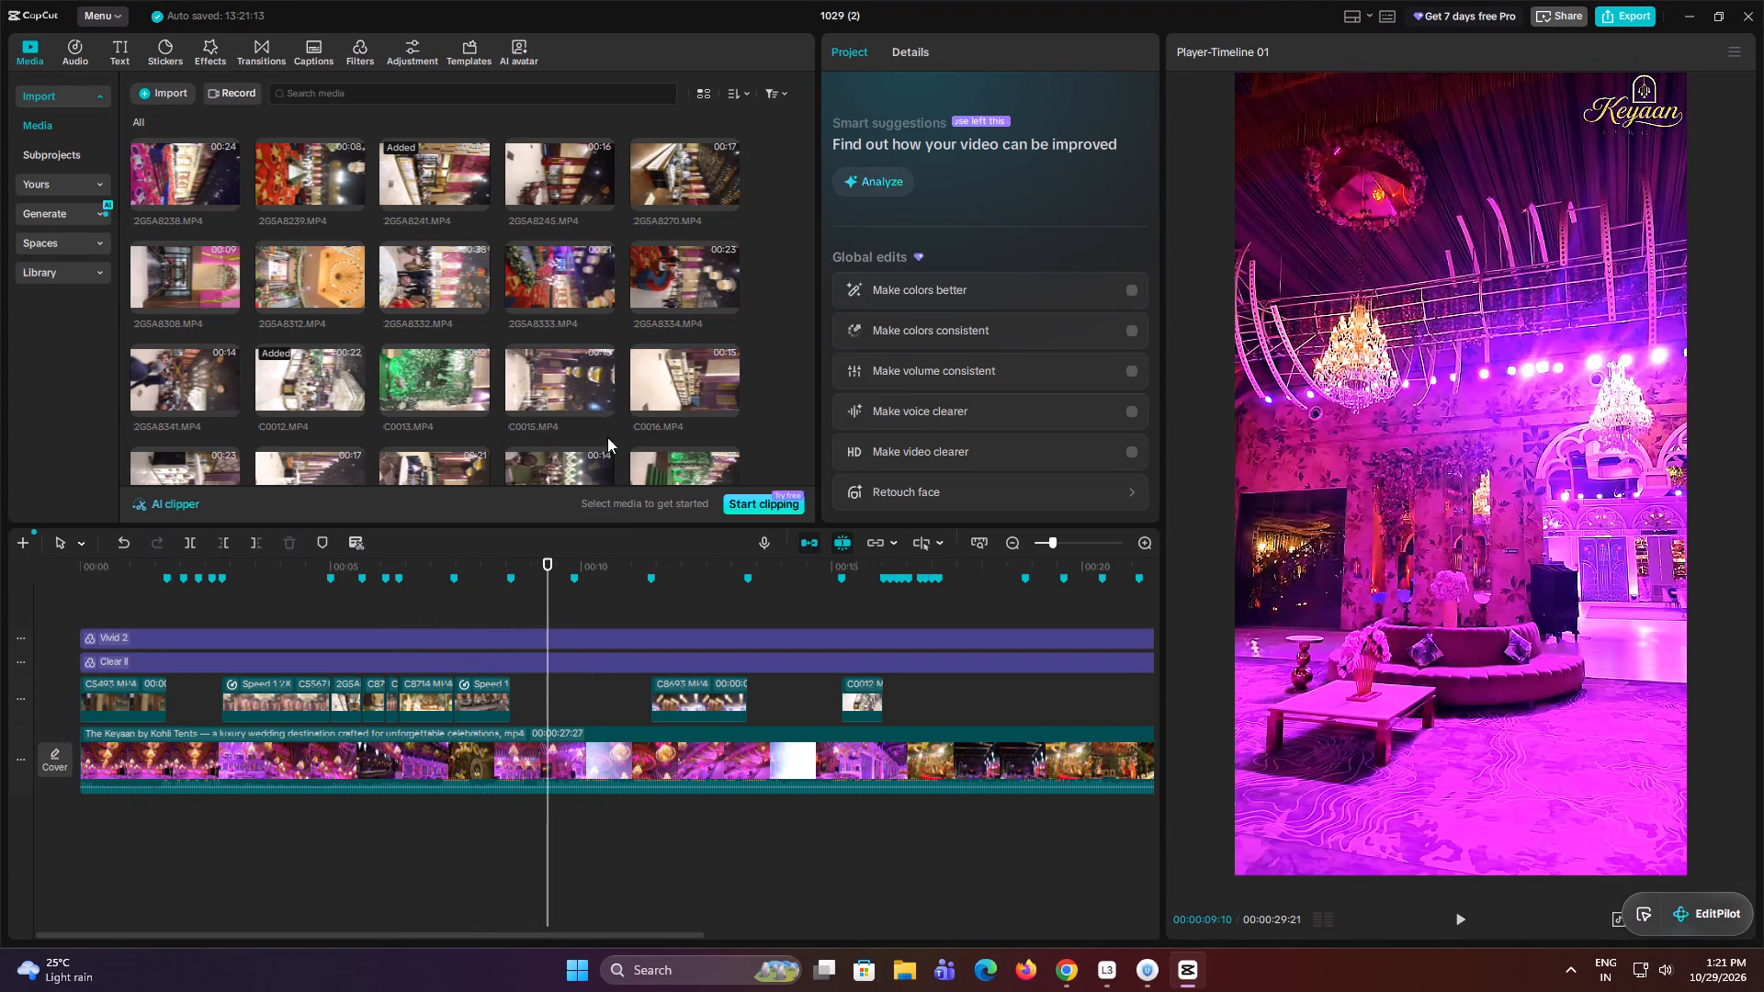
pyautogui.click(581, 404)
pyautogui.click(704, 377)
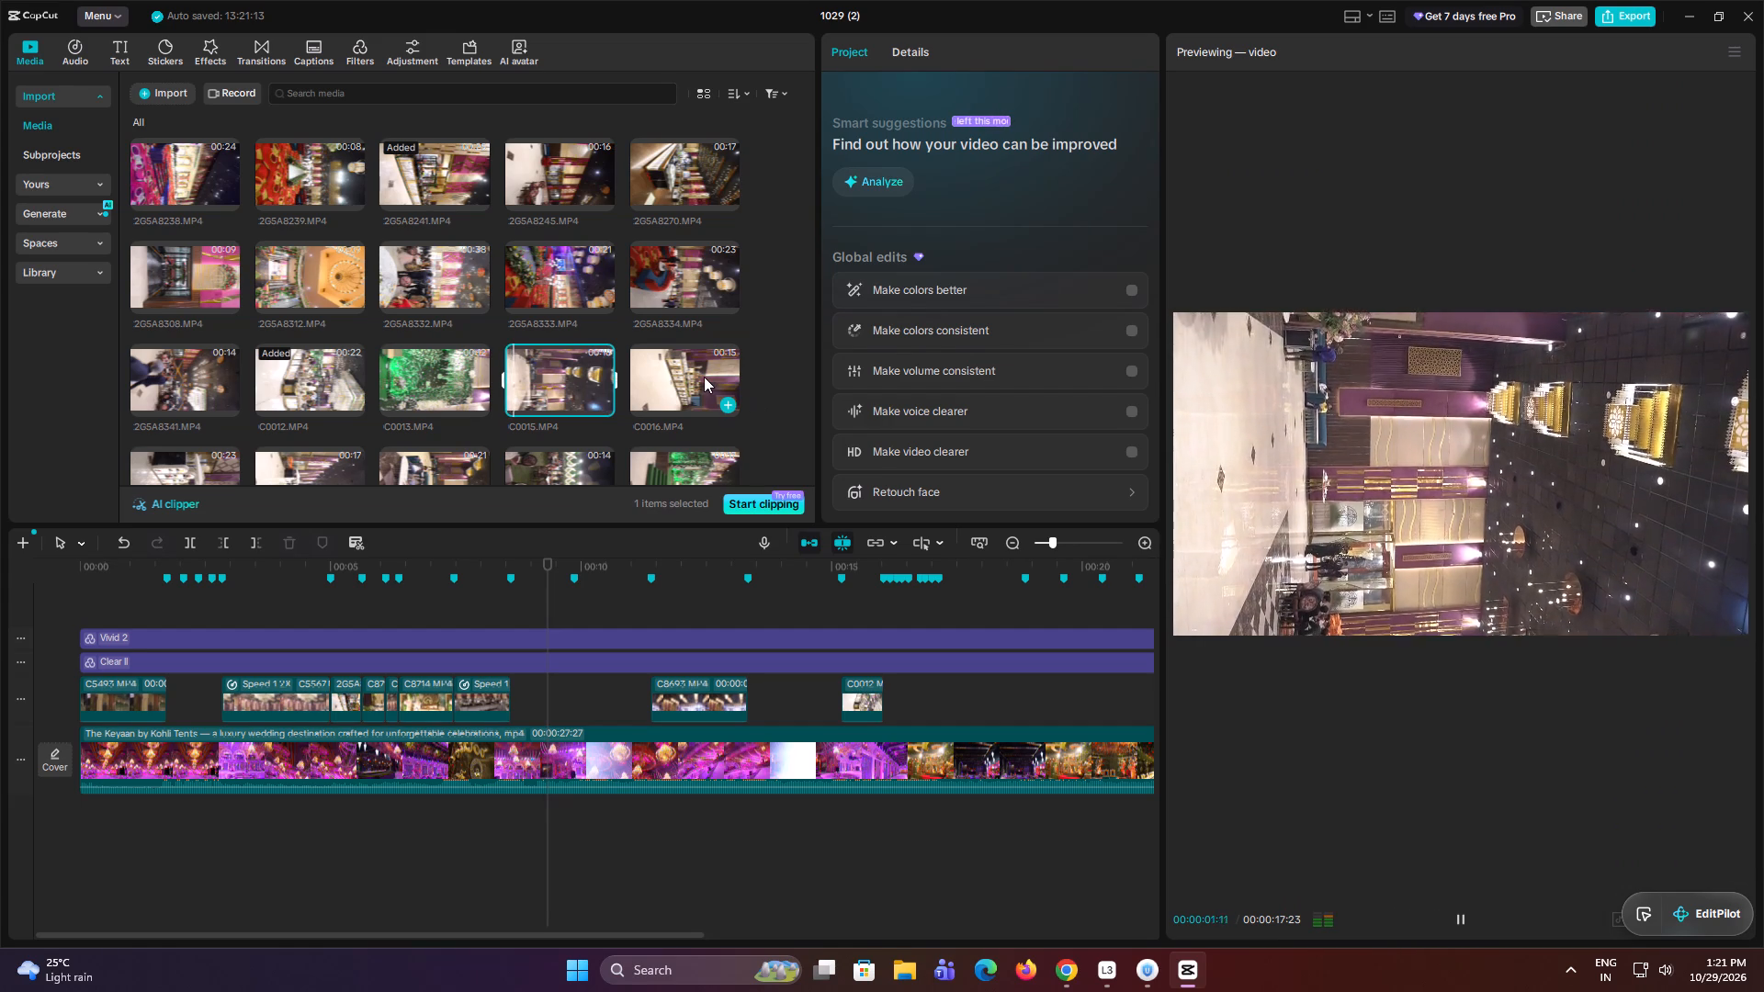
pyautogui.click(439, 359)
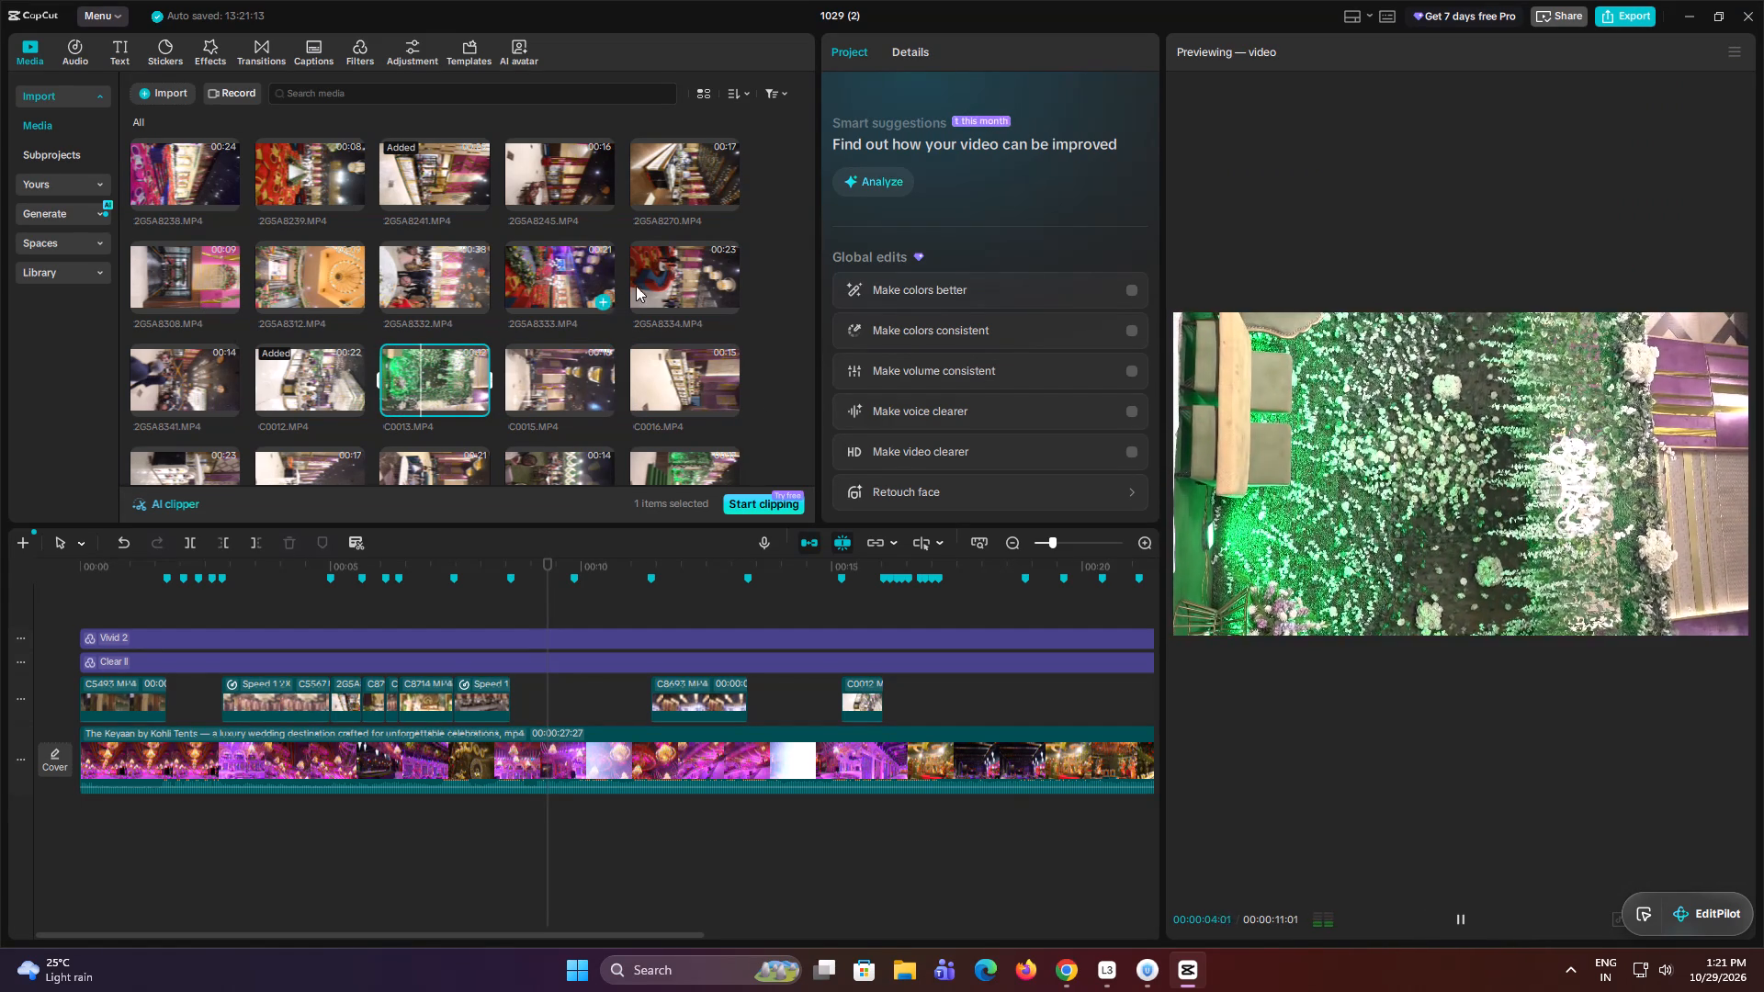
pyautogui.click(694, 164)
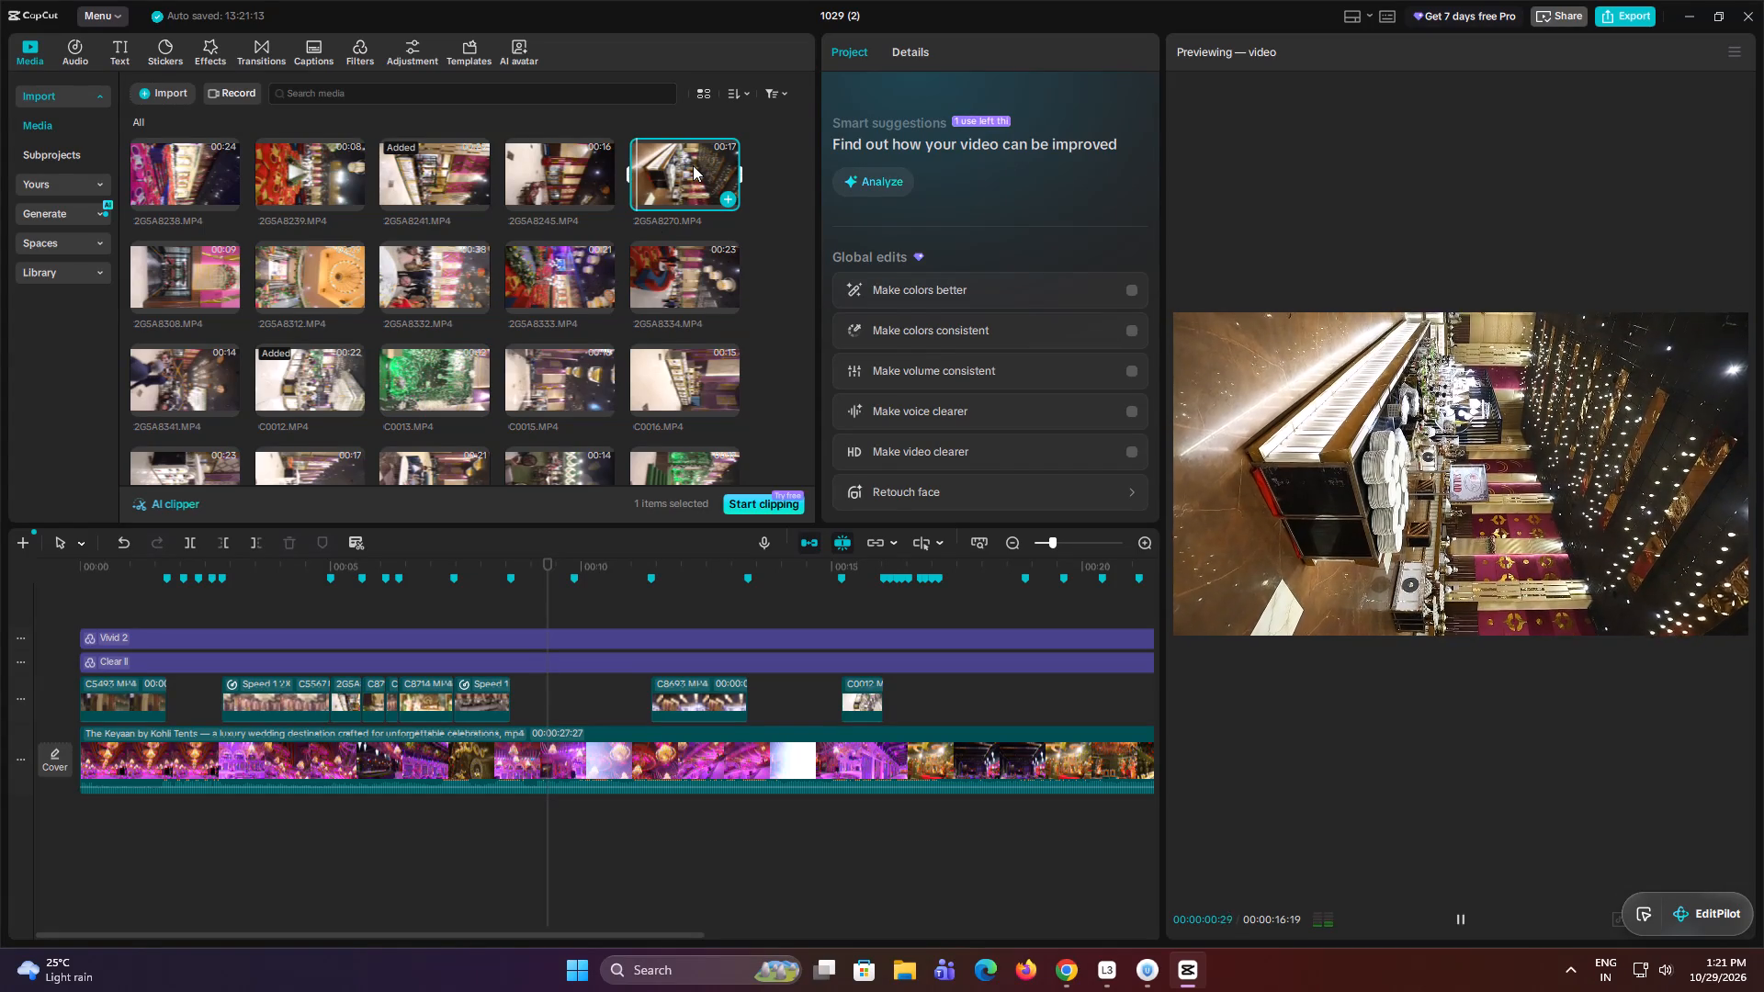
pyautogui.click(560, 180)
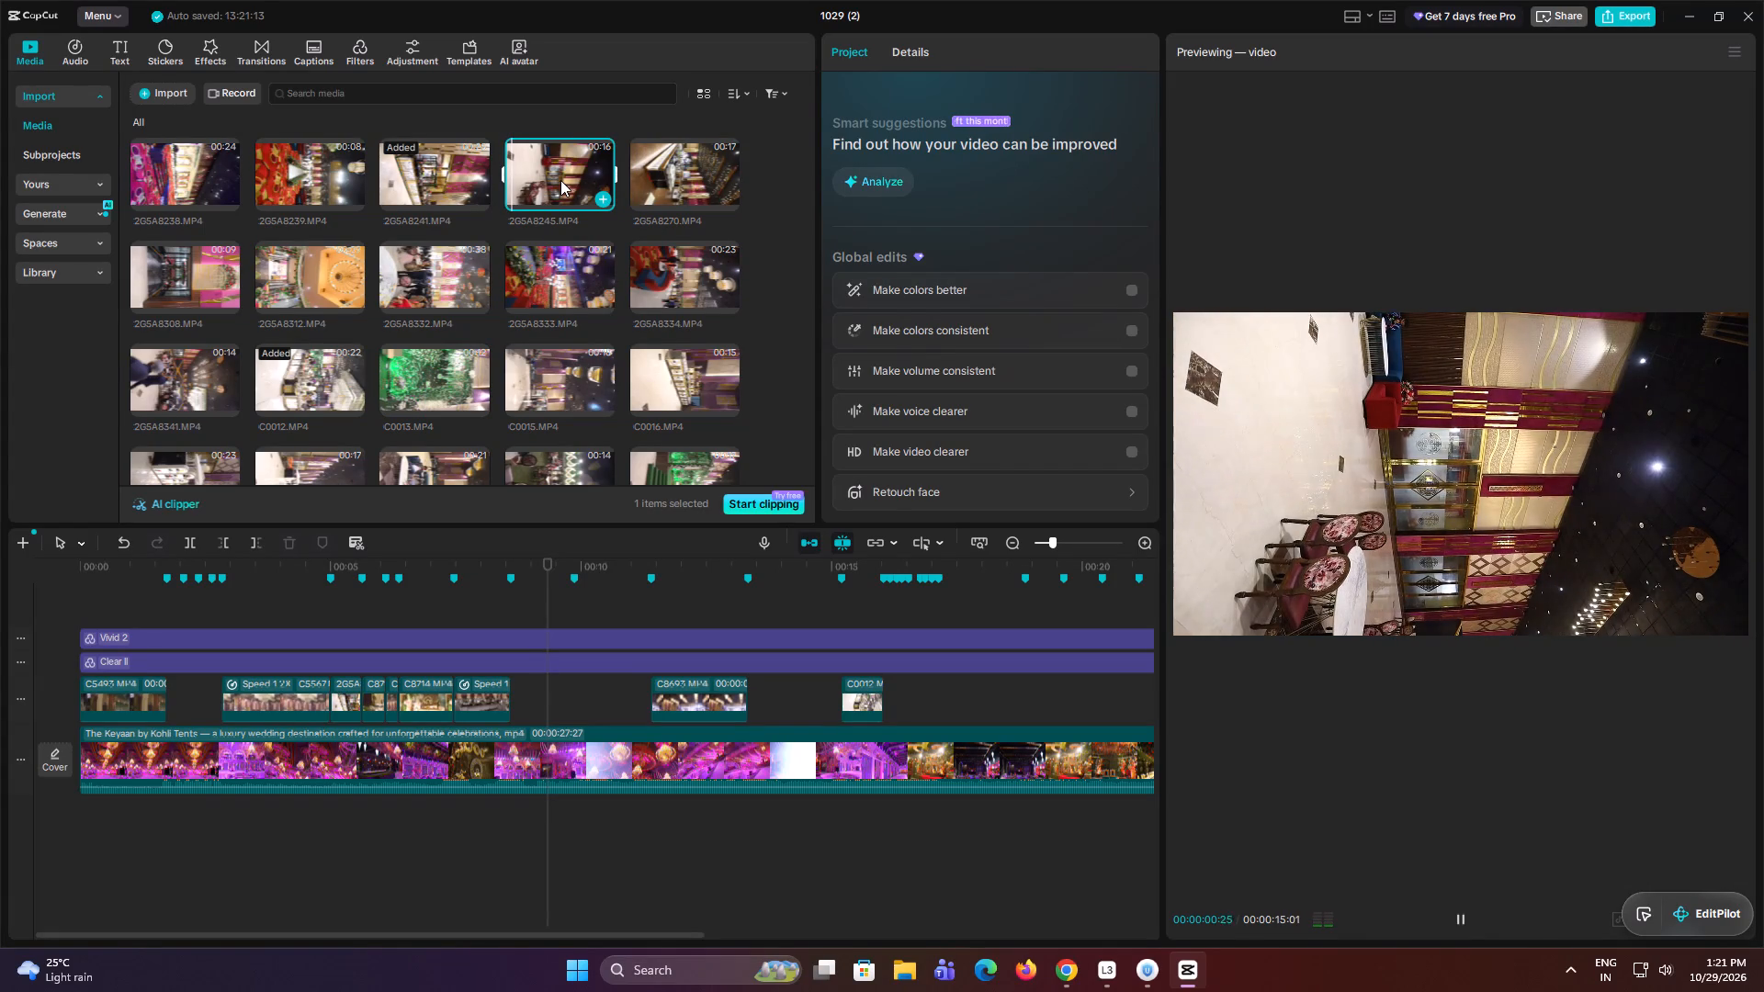
pyautogui.click(340, 179)
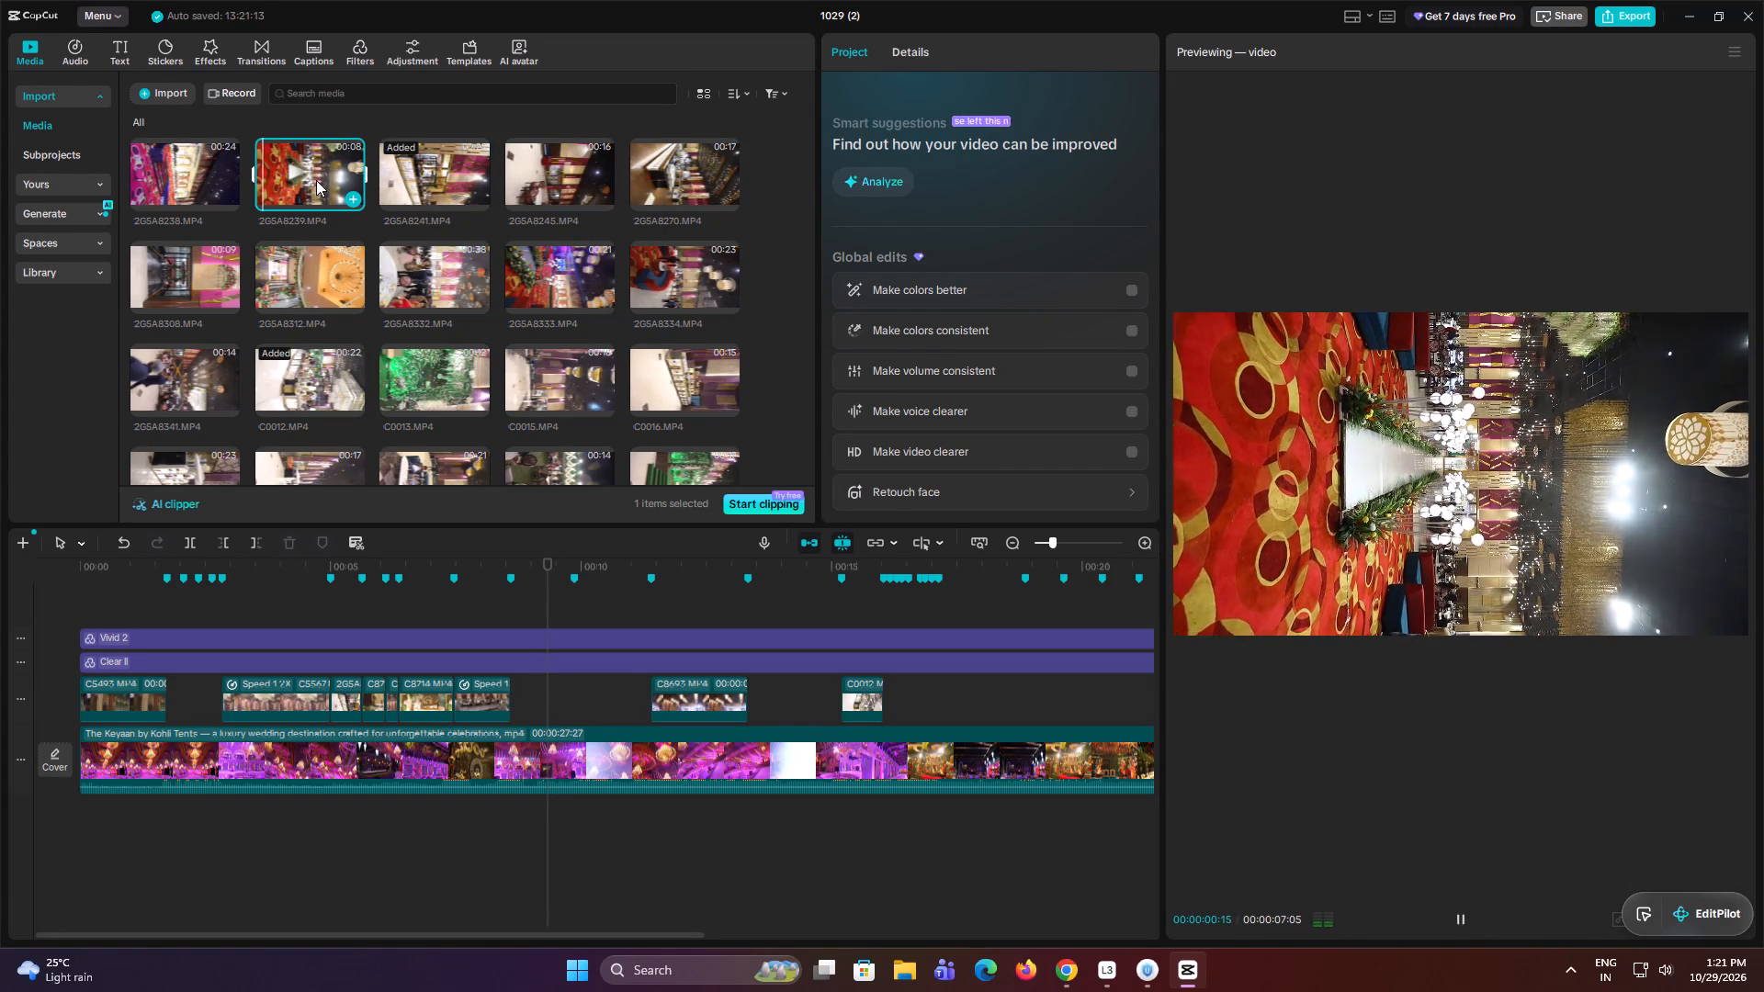
pyautogui.click(203, 188)
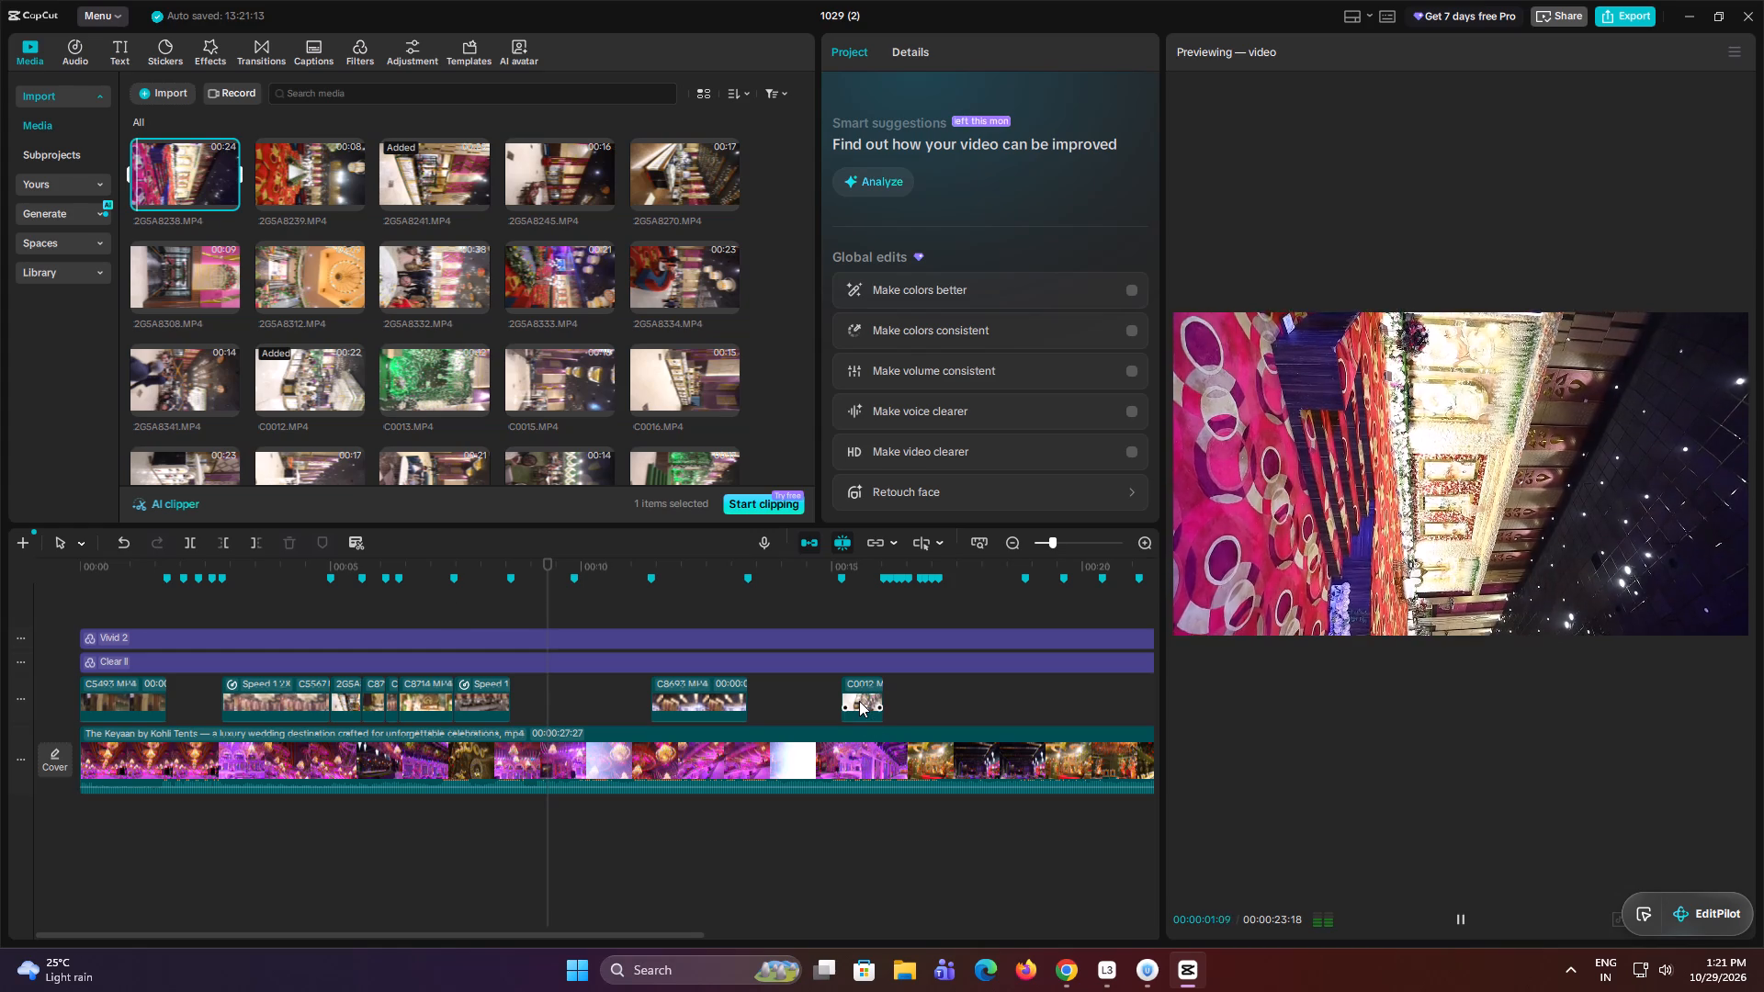
# Duplicate C0012.MP4 into the gap right after the second speed-adjusted clip and extend its end to the marker just before 00:00:10.
pyautogui.click(859, 700)
pyautogui.keyDown('alt'); pyautogui.moveTo(859, 699); pyautogui.dragTo(532, 697); pyautogui.keyUp('alt')
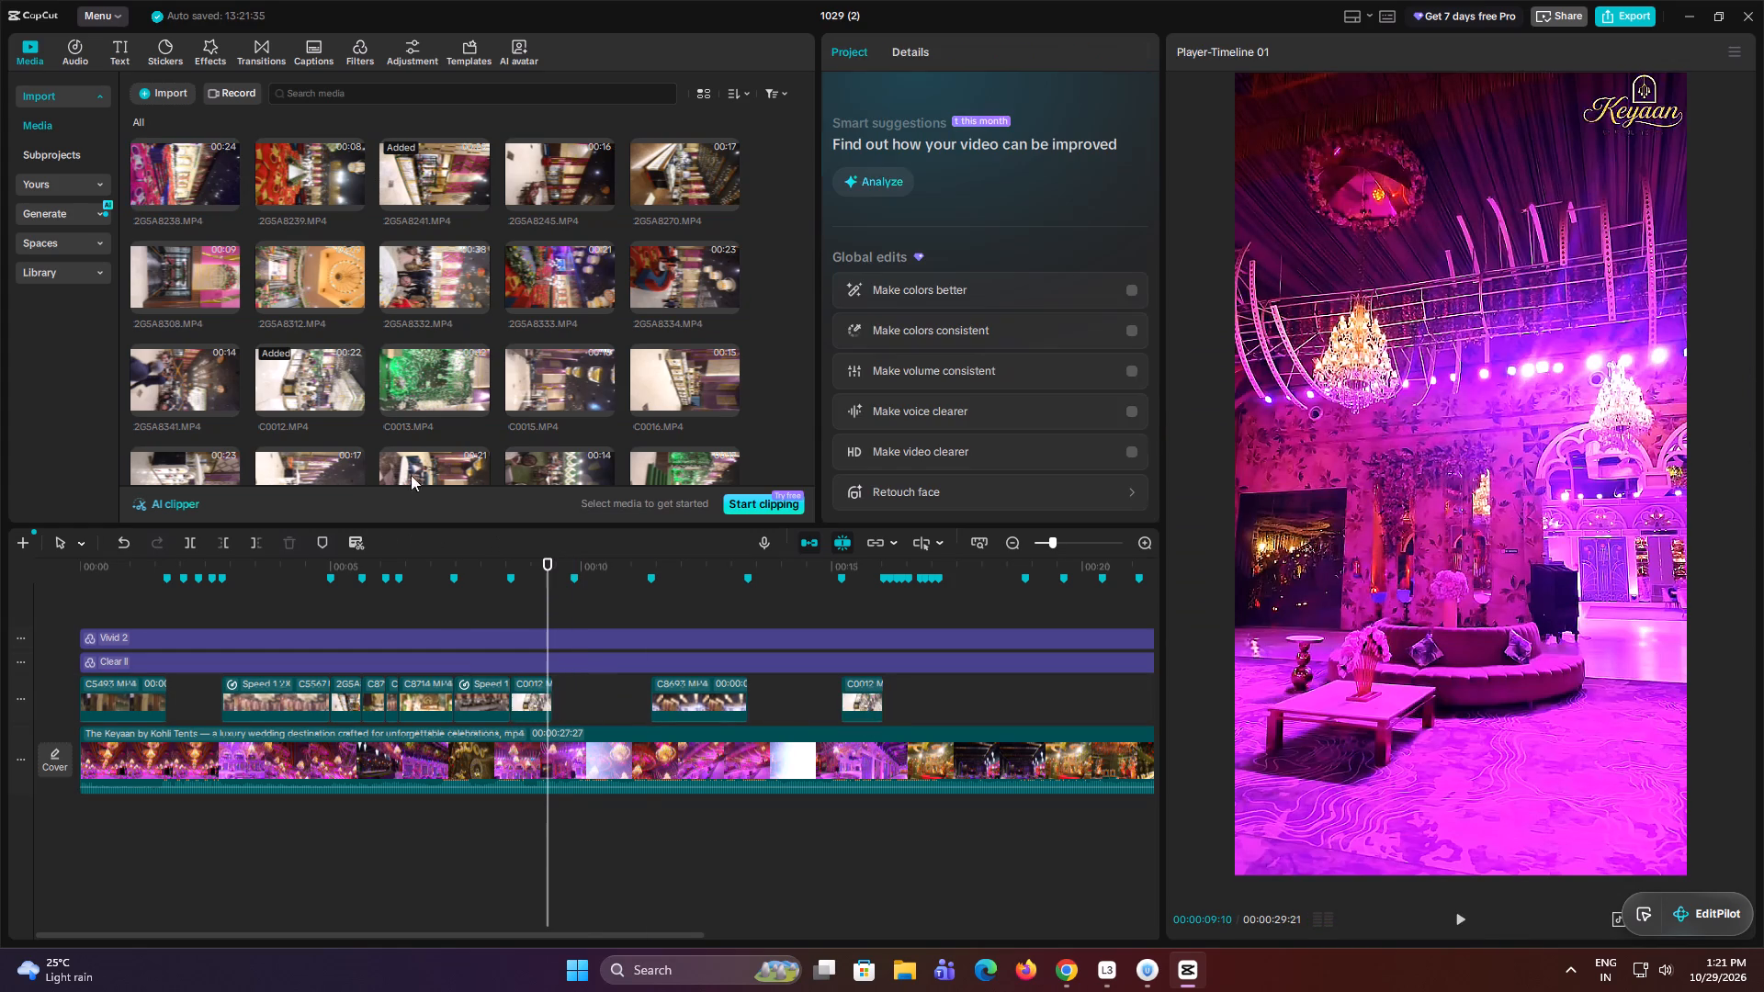
pyautogui.click(545, 699)
pyautogui.moveTo(555, 693); pyautogui.dragTo(563, 693)
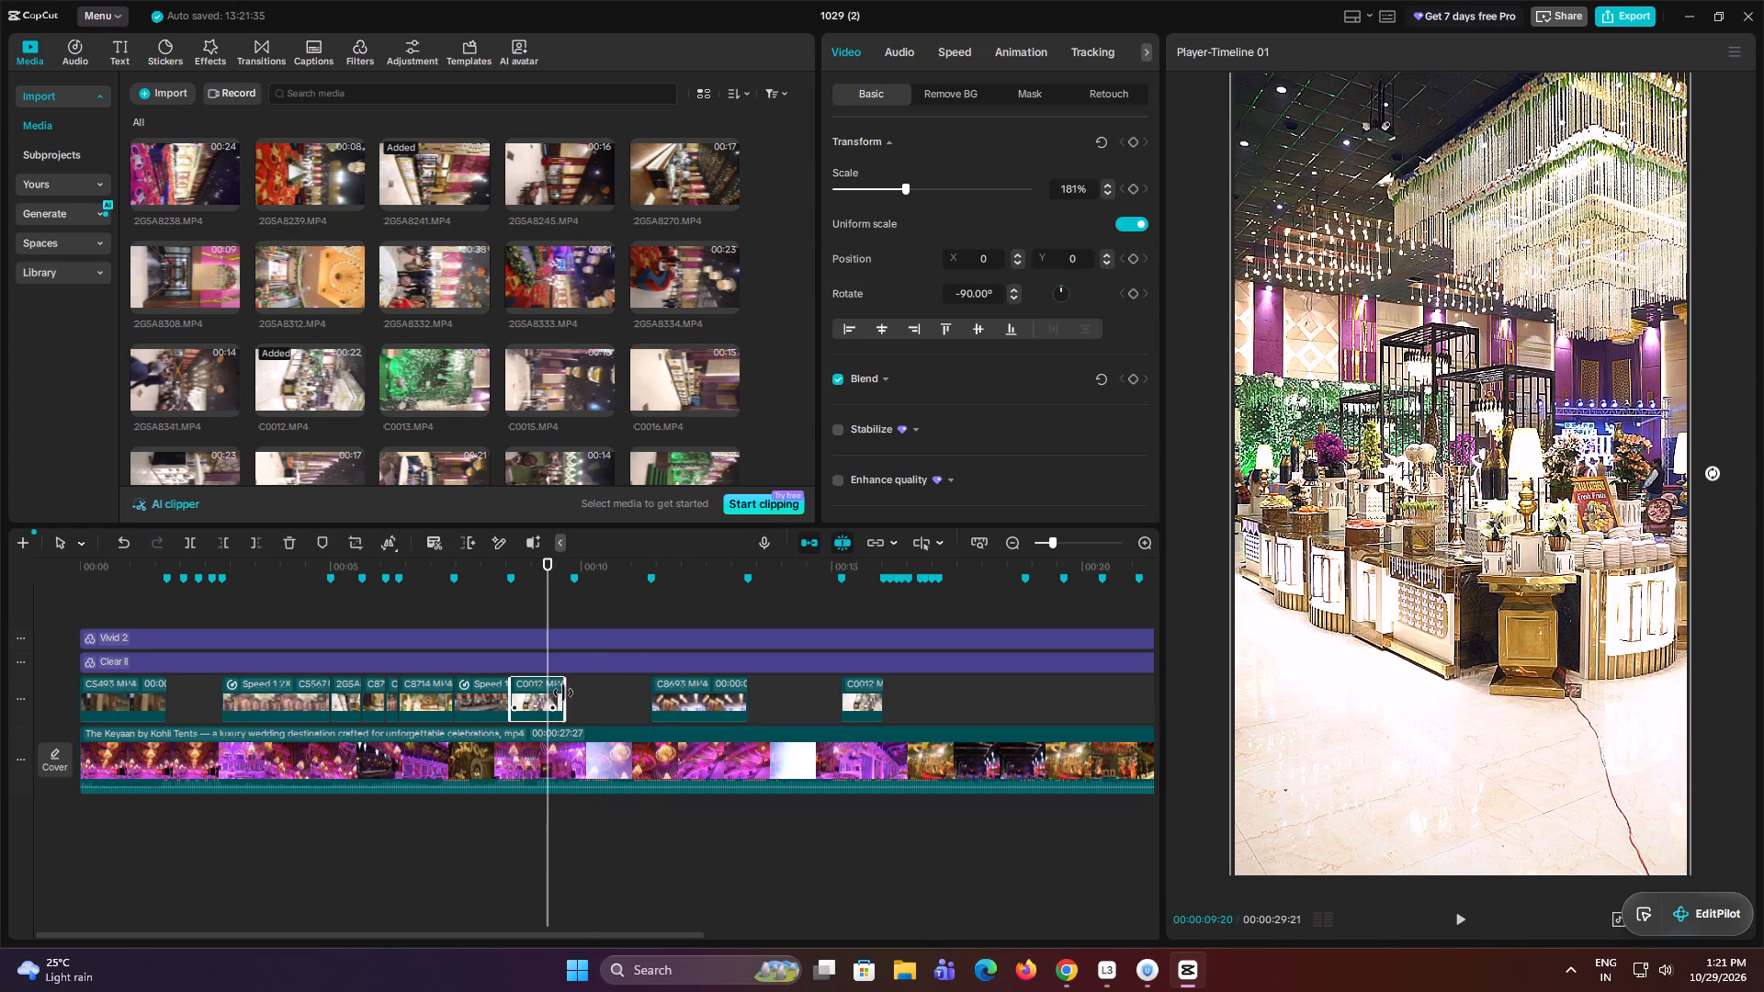
pyautogui.moveTo(563, 693); pyautogui.dragTo(571, 690)
# Replace the duplicated C0012.MP4 before 00:00:10 with 2GSA8238.MP4, keeping the original video effect.
pyautogui.moveTo(154, 154); pyautogui.dragTo(549, 705)
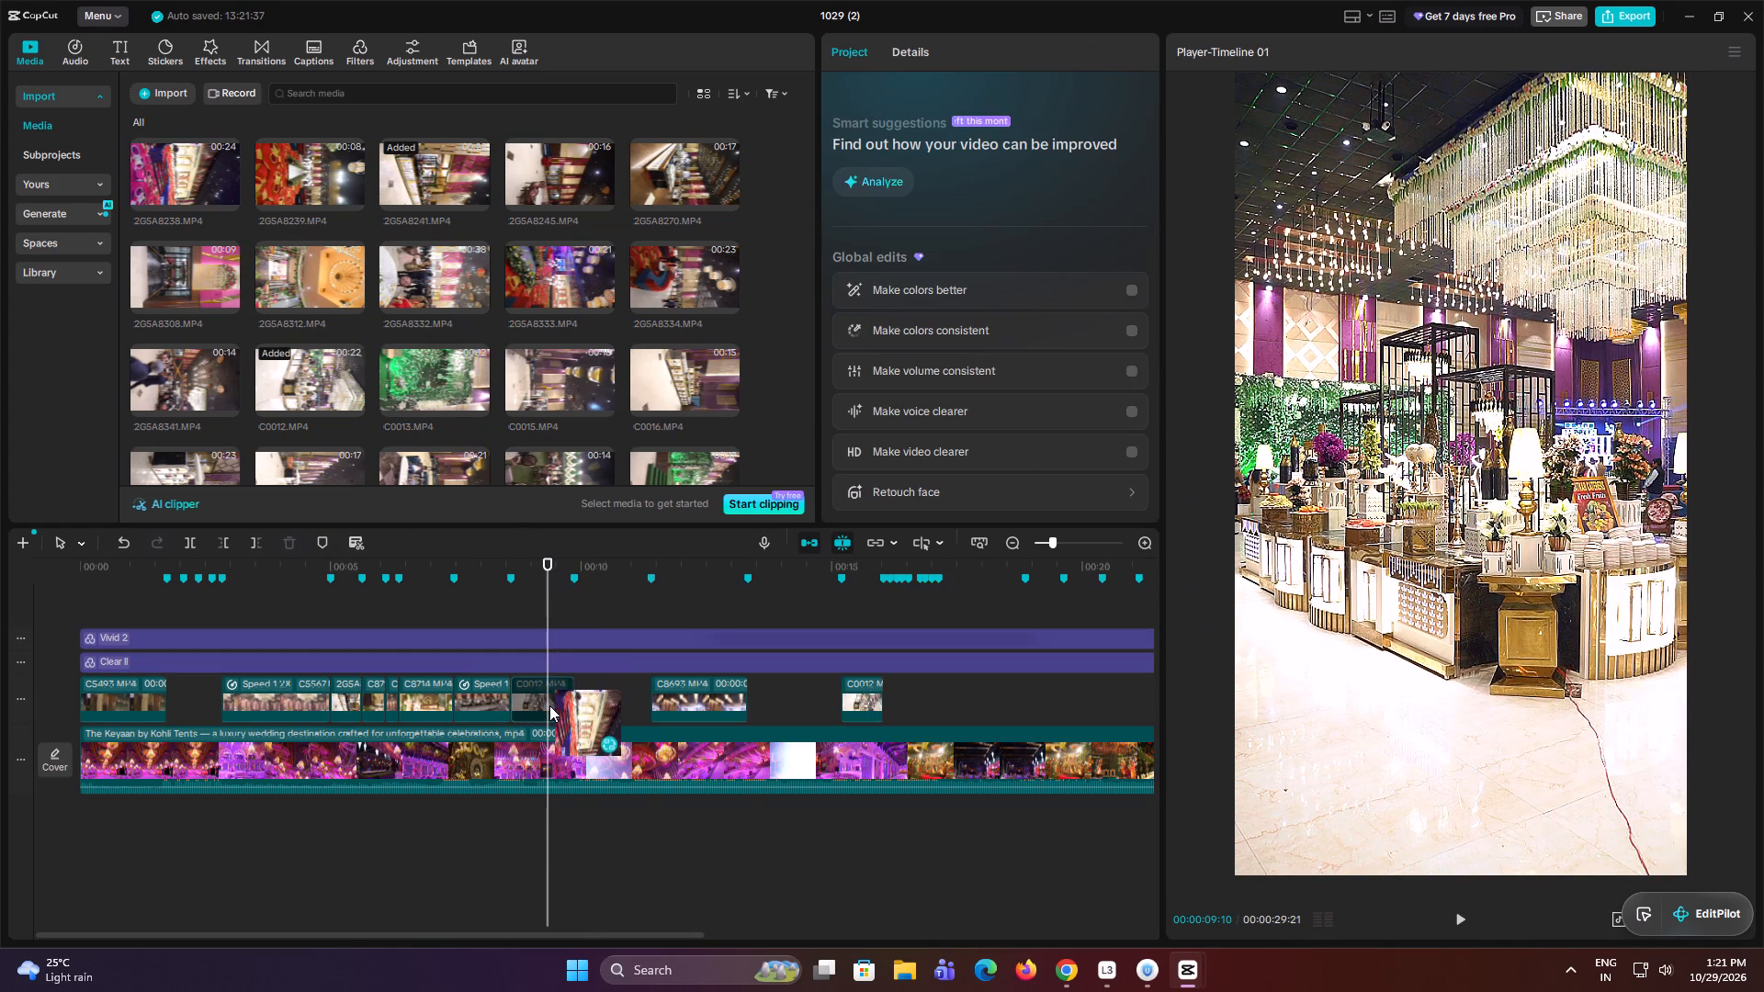
pyautogui.click(954, 638)
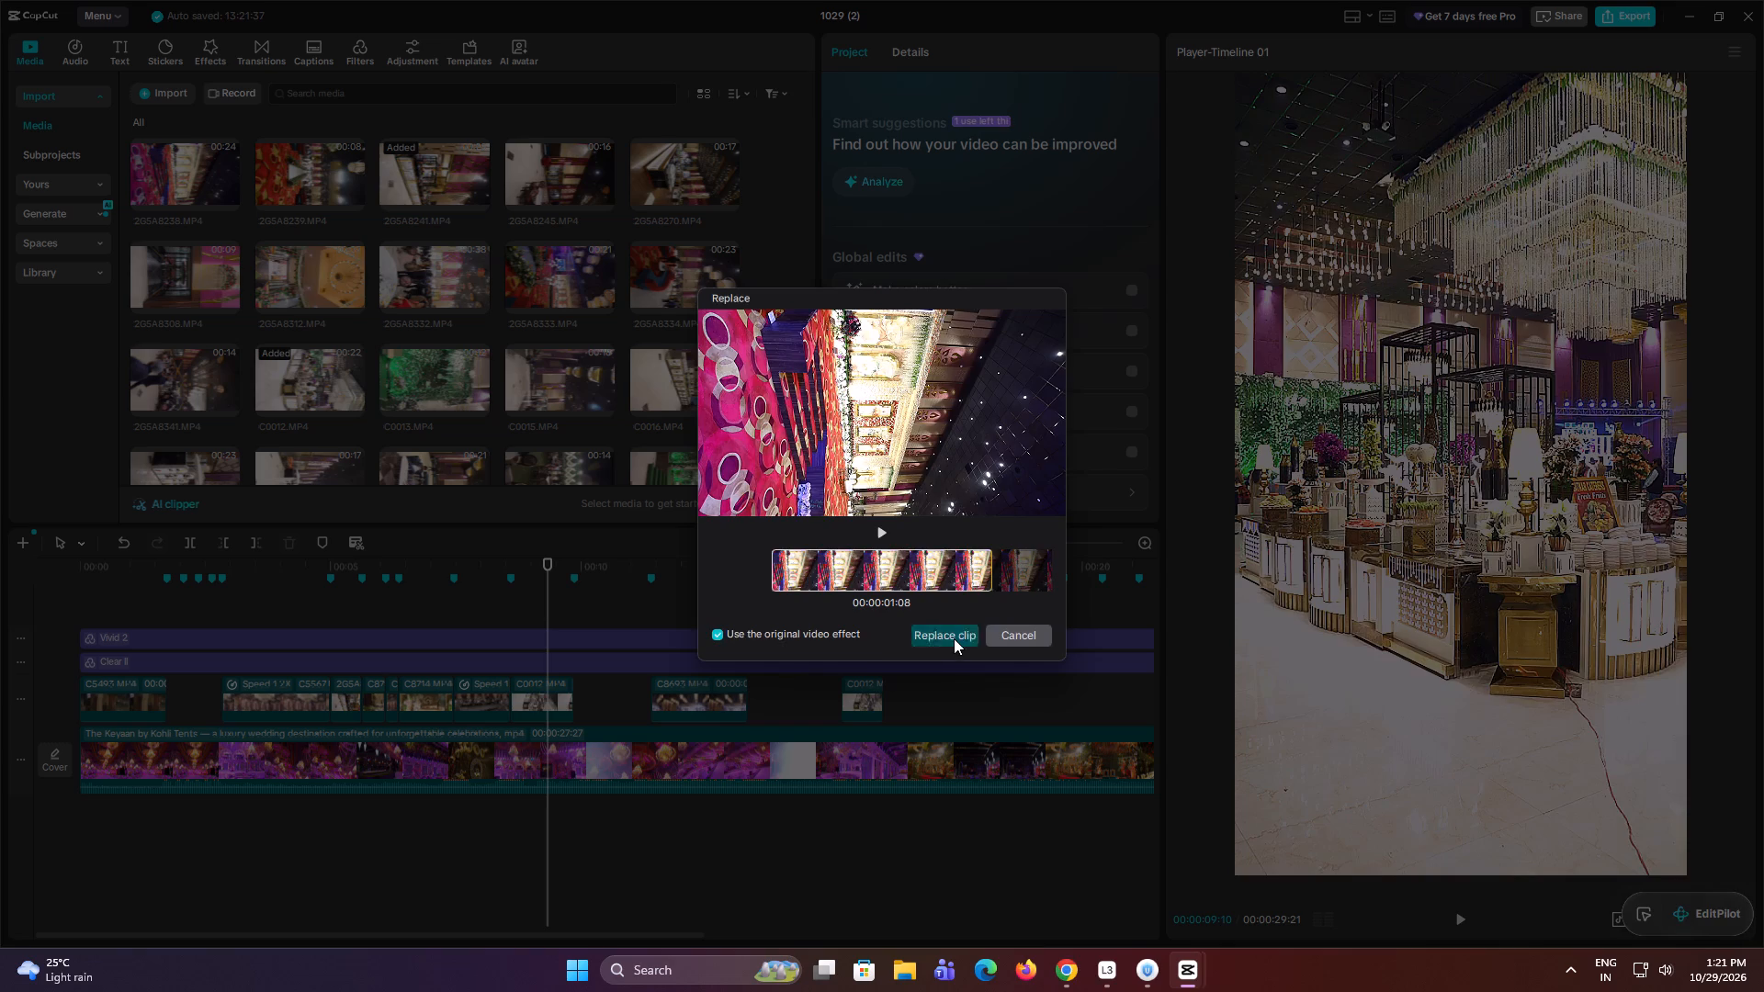
# Play back the timeline from just before the replaced 2GSA8238.MP4 through the gap before 00:00:11 to review the cuts.
pyautogui.click(504, 603)
pyautogui.press('space')
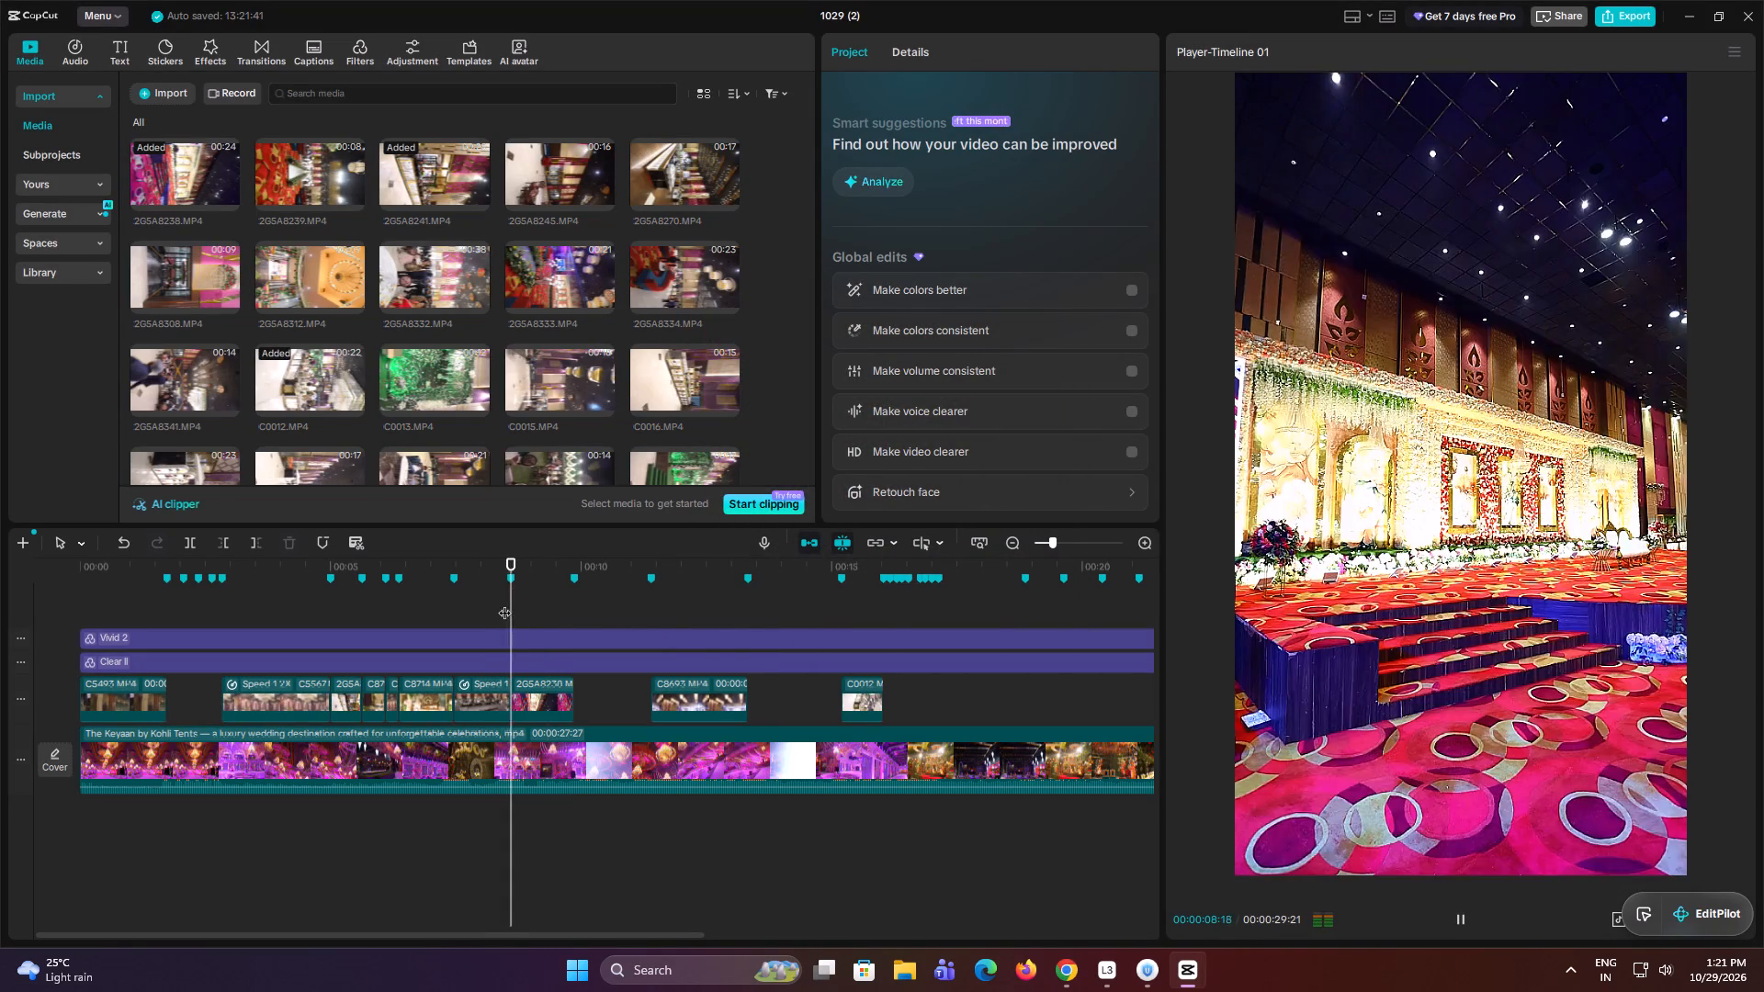
pyautogui.press('space')
pyautogui.click(465, 608)
pyautogui.press('space')
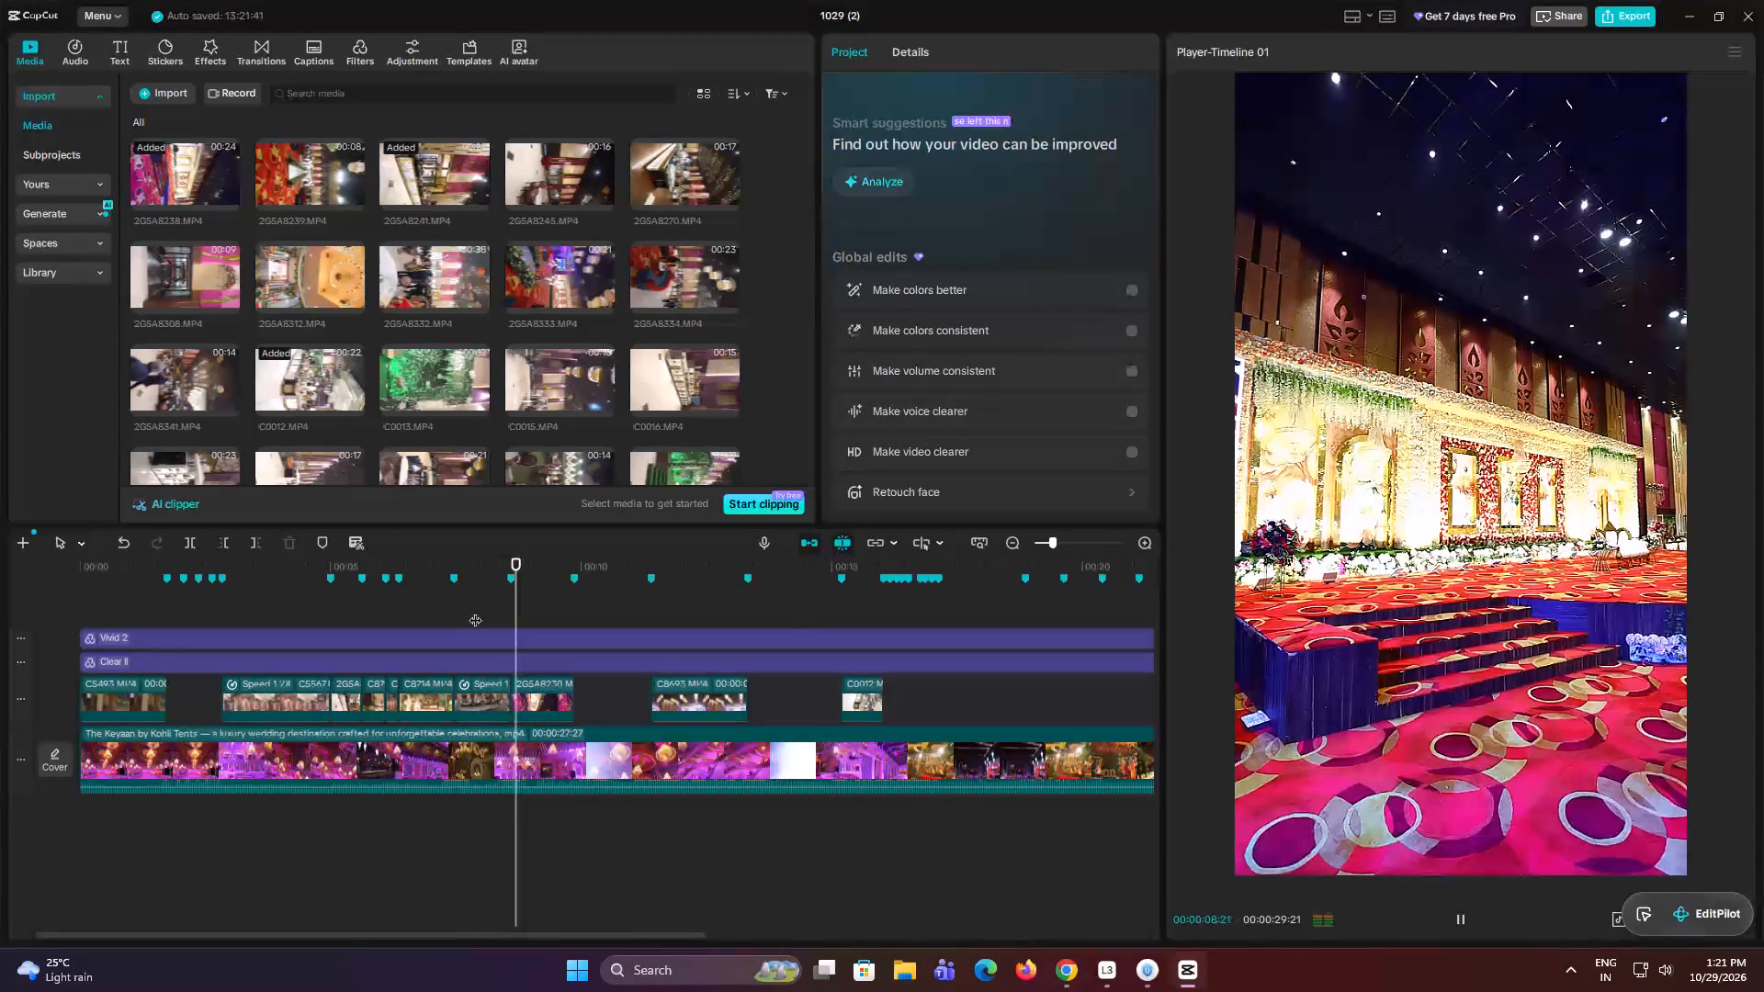
pyautogui.press('space')
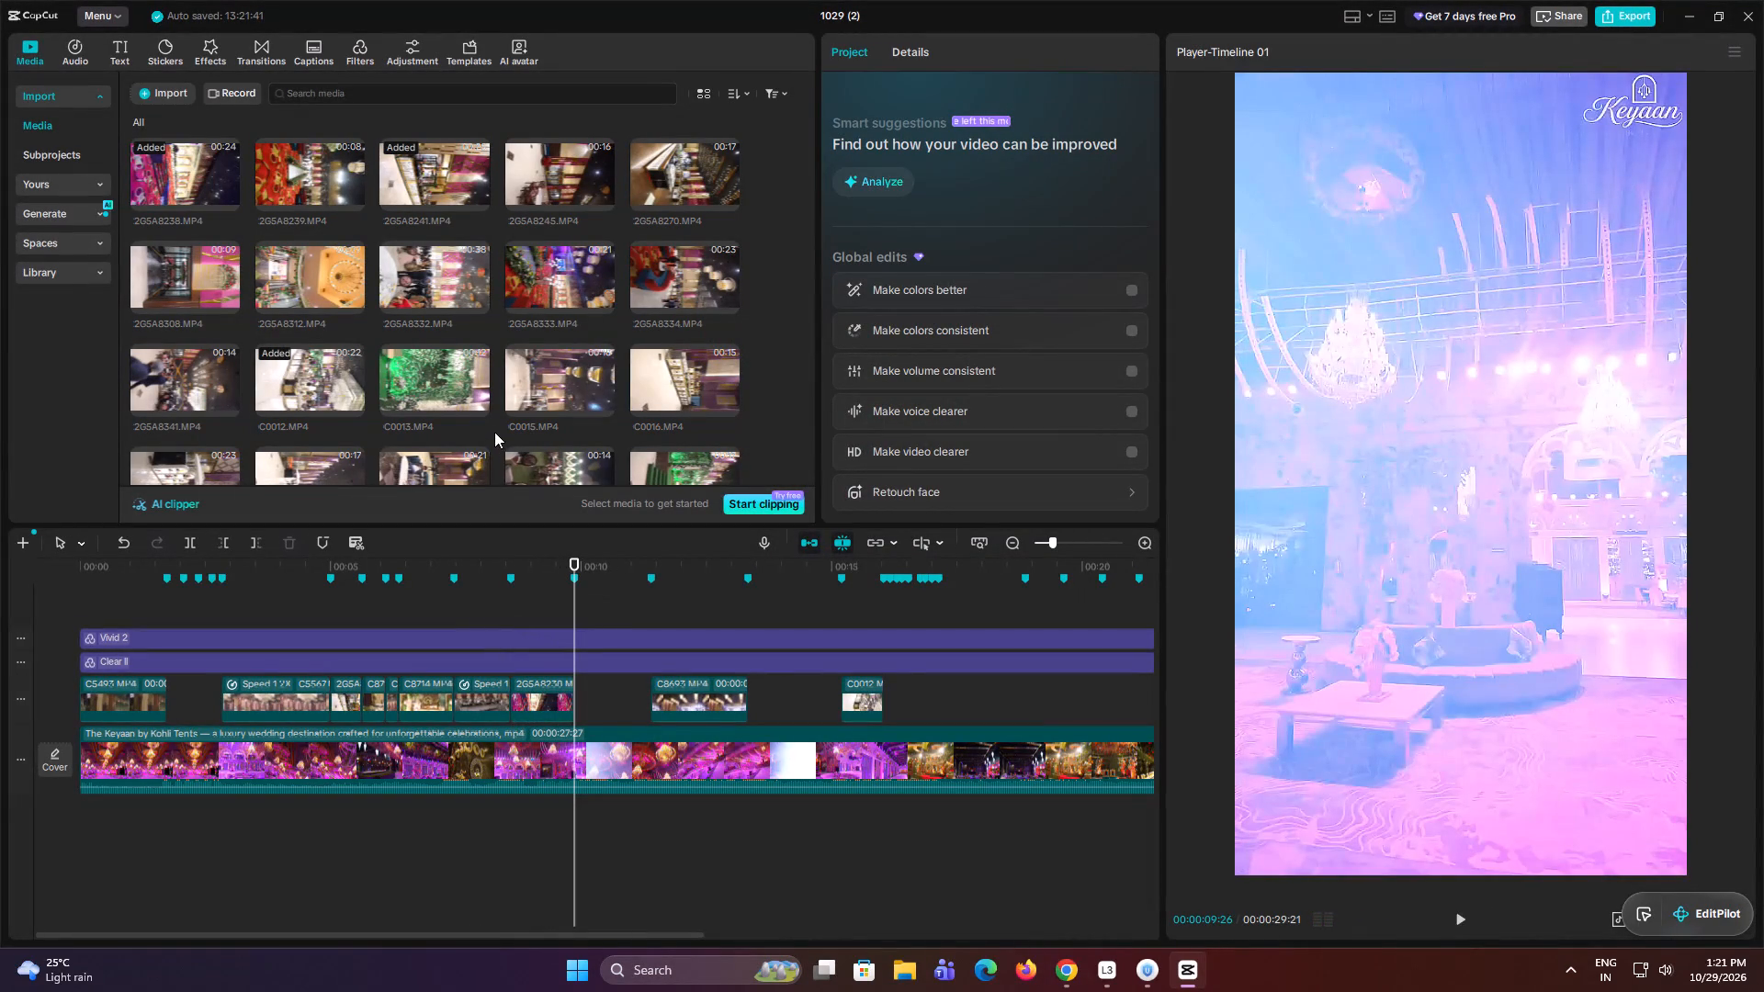
pyautogui.press('space')
pyautogui.press('space')
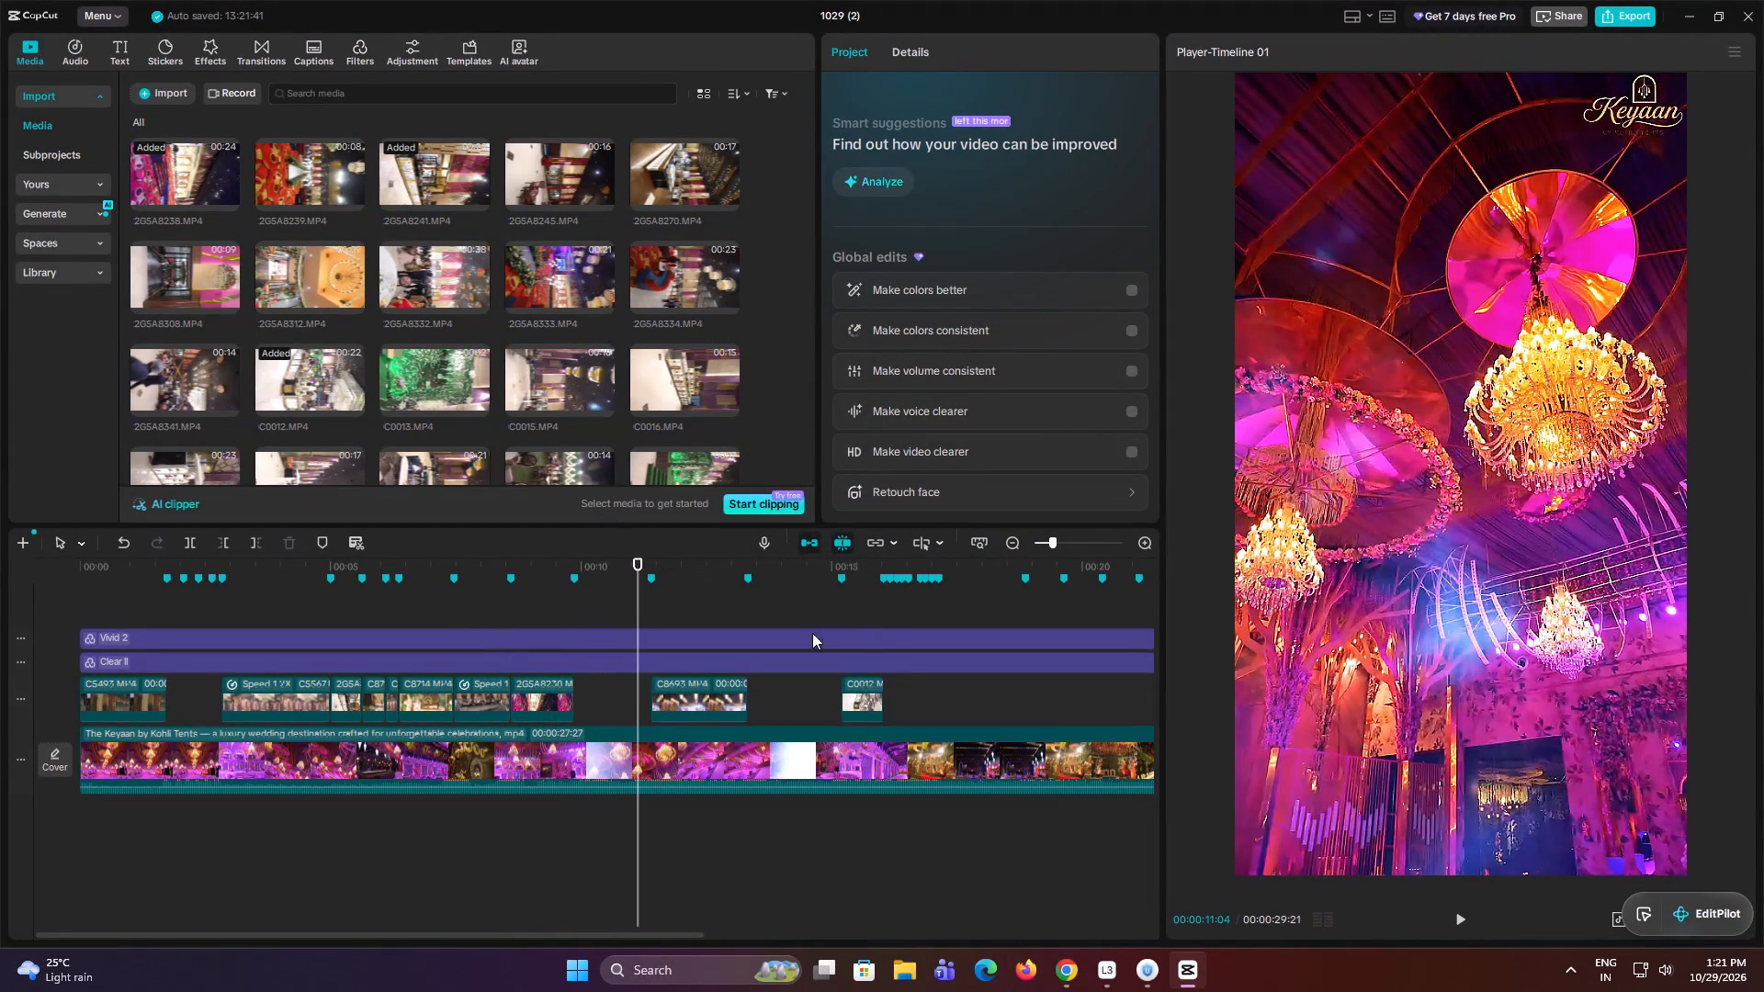
# Preview 2GSA8312.MP4, 2GSA8308.MP4, 2GSA8332.MP4 and 2GSA8333.MP4 in the media library as candidates for the gap around 00:00:10.
pyautogui.click(313, 288)
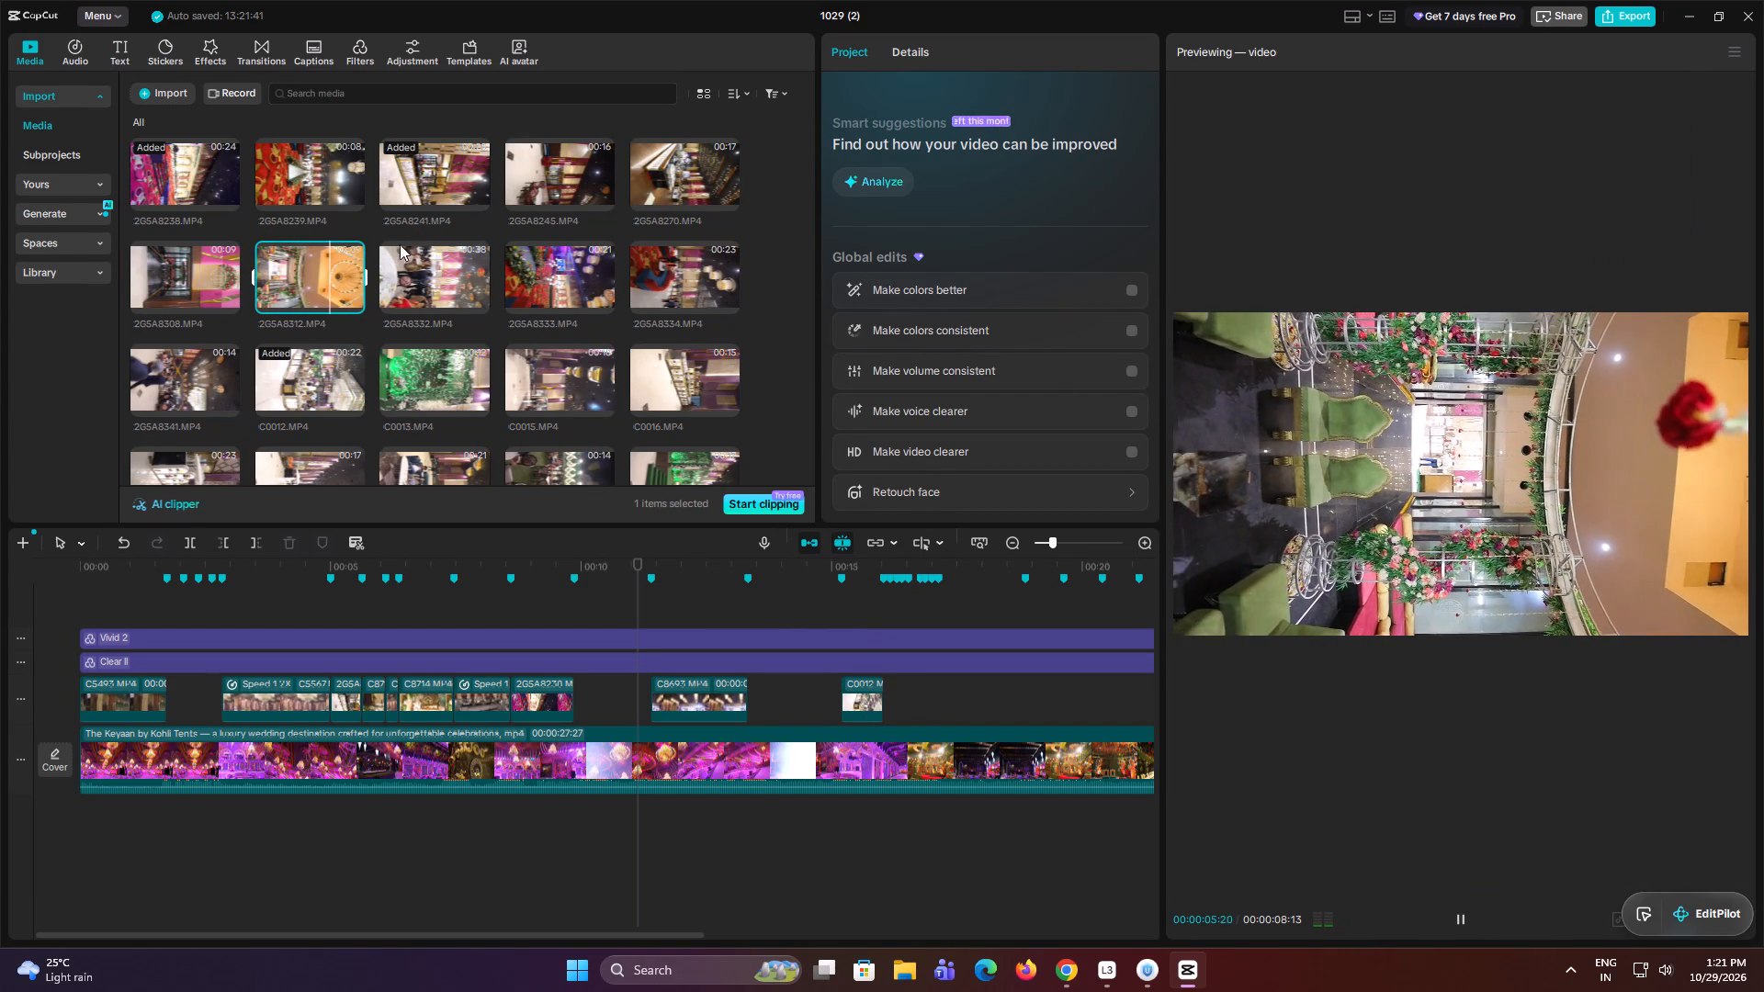
pyautogui.click(166, 265)
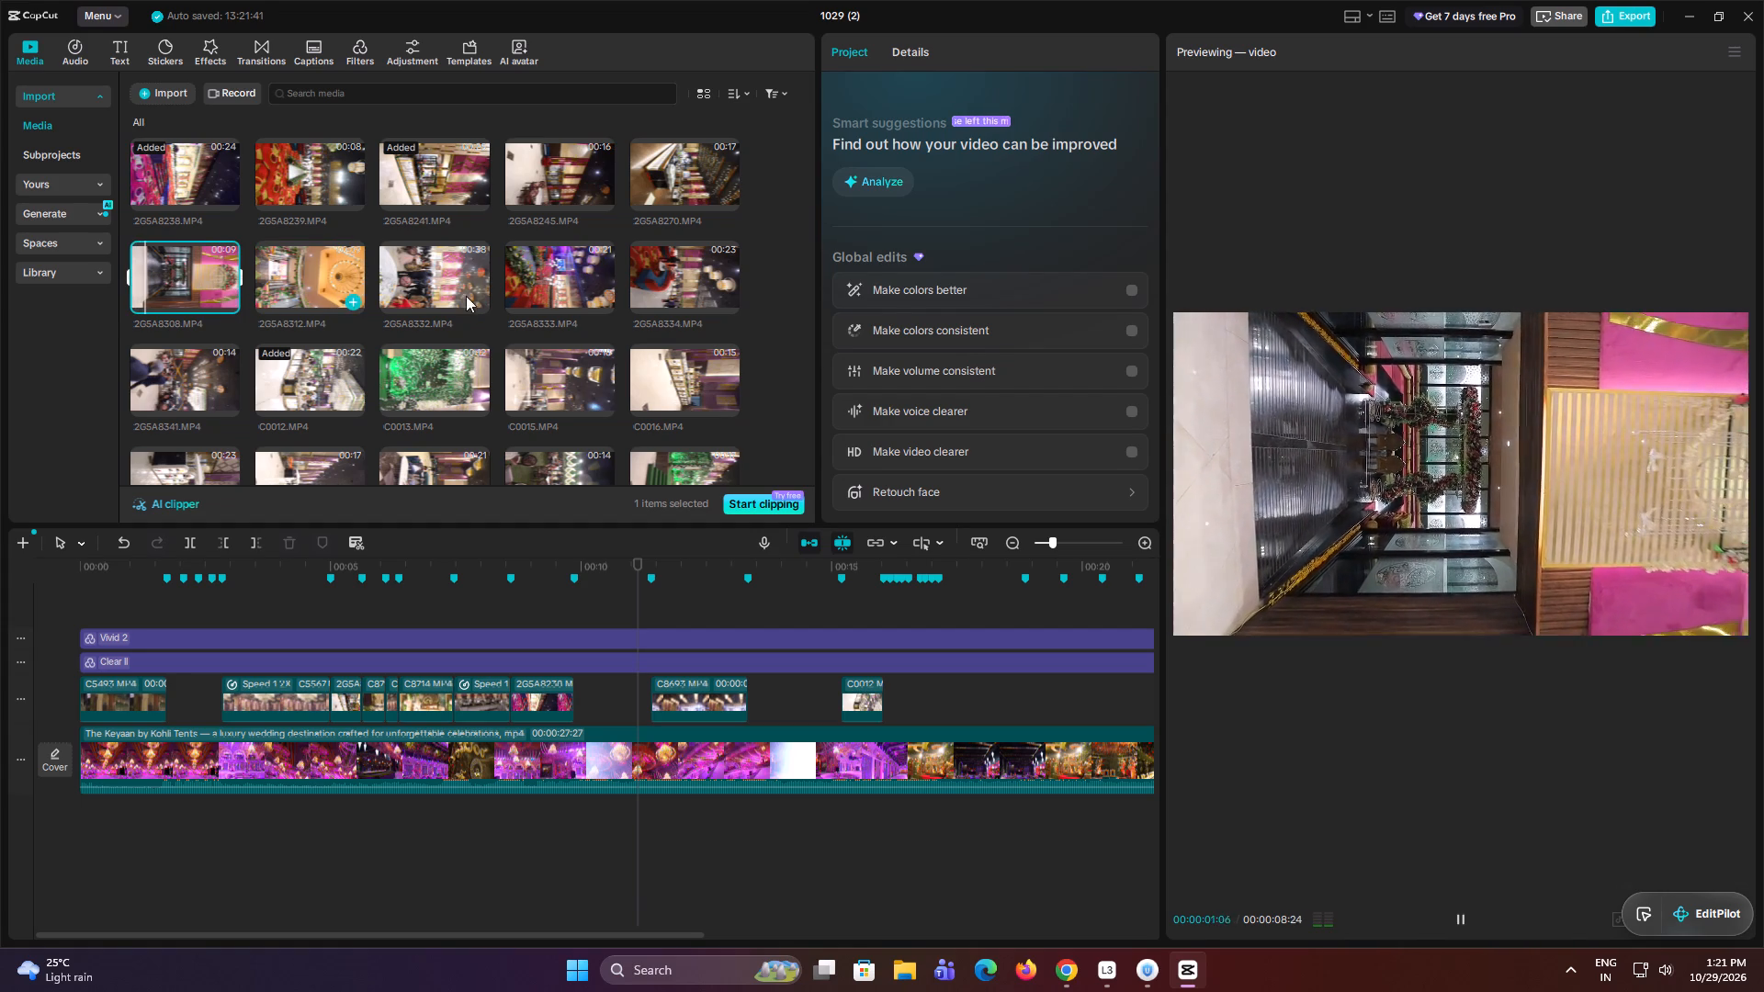
pyautogui.click(418, 278)
pyautogui.click(531, 286)
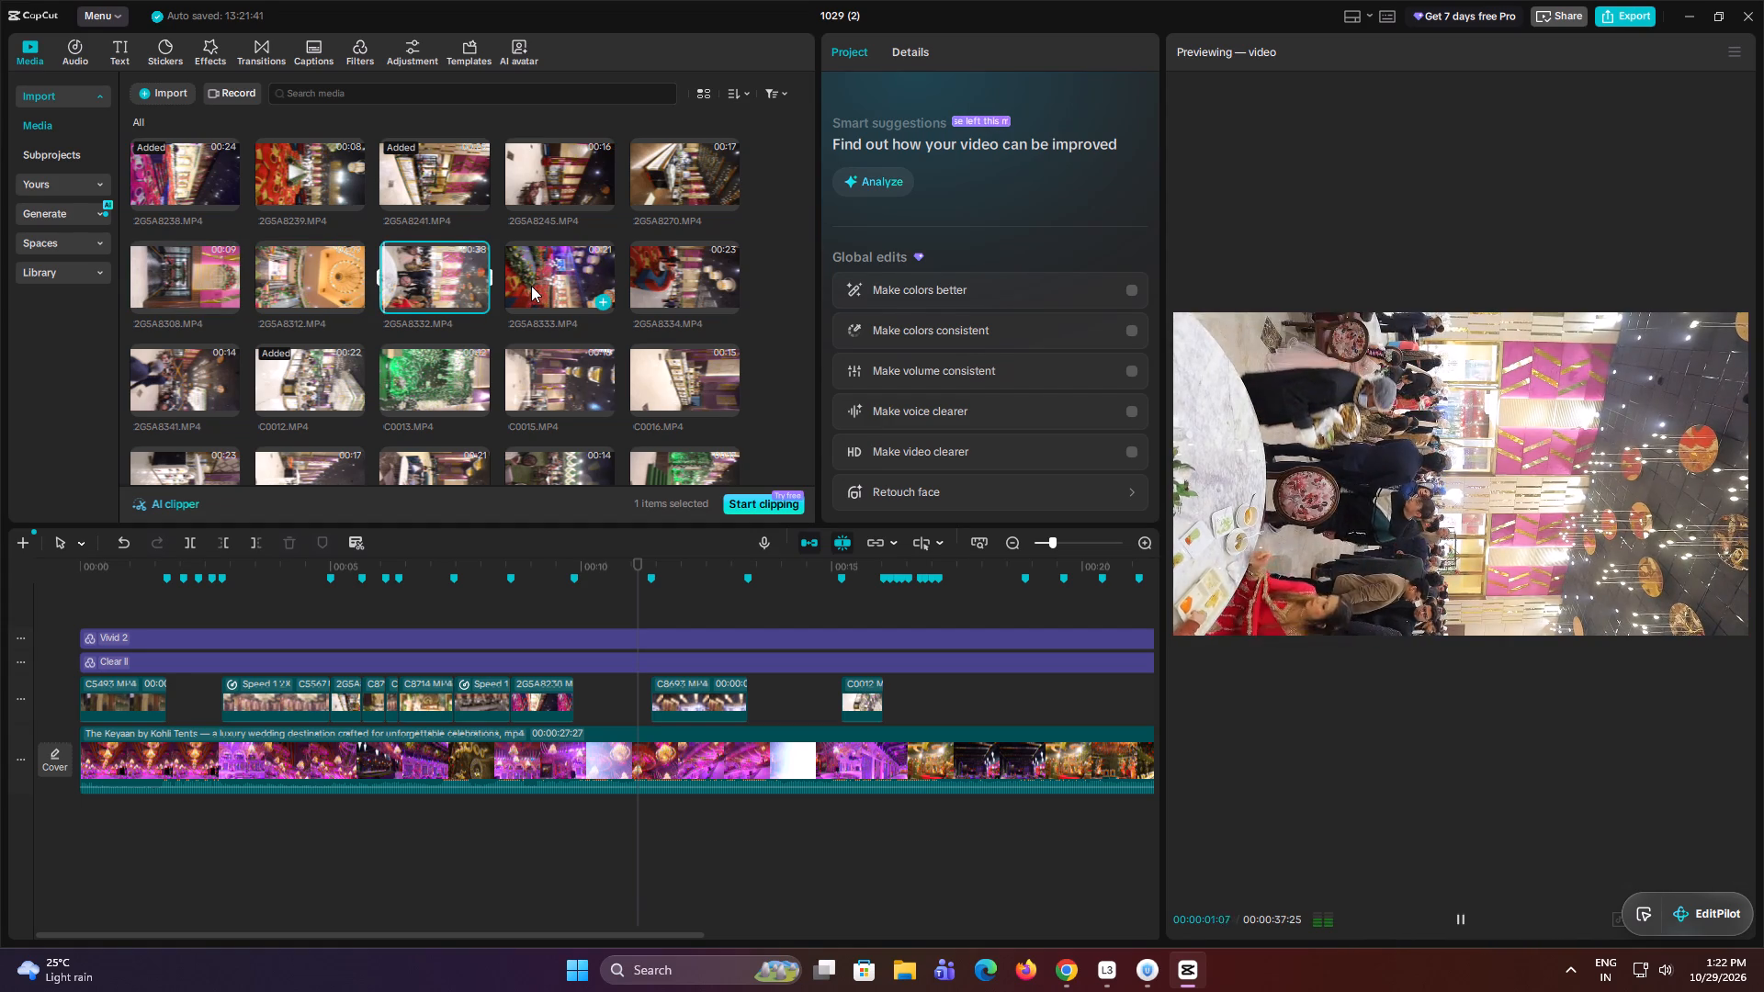
# Duplicate C0012.MP4 into the gap right after 2GSA8238.MP4 and extend its end to the start of the C8693.MP4 clip.
pyautogui.click(867, 702)
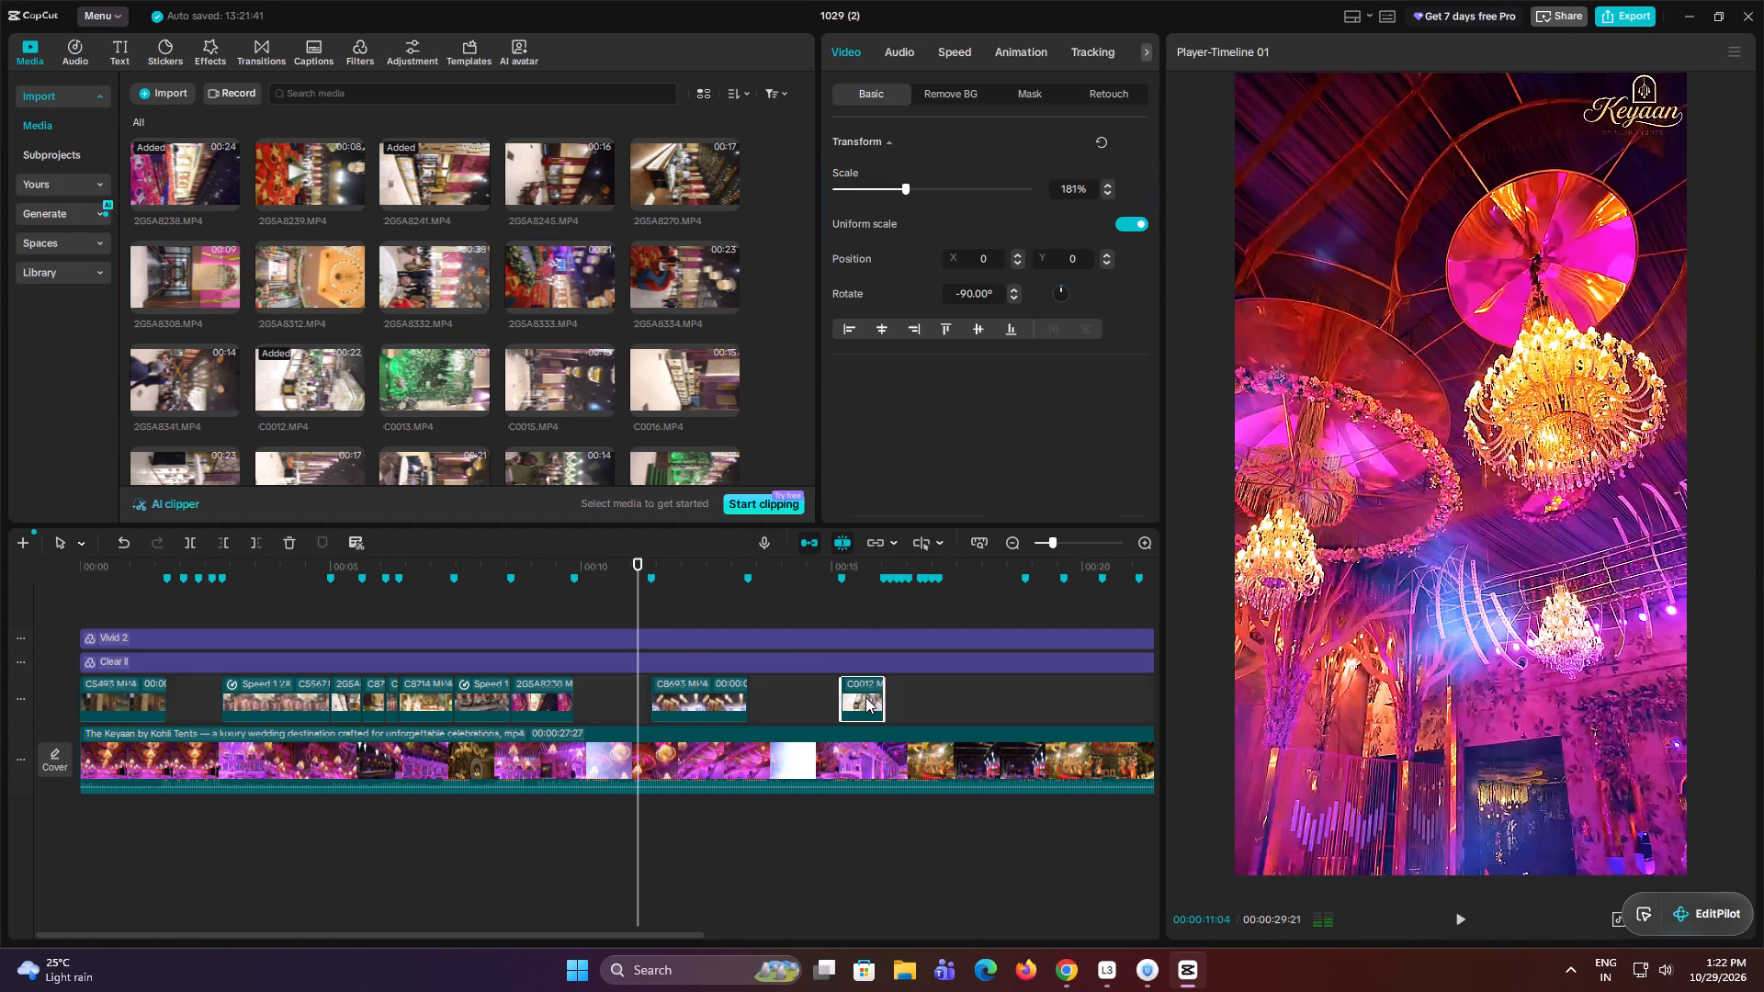
pyautogui.keyDown('alt'); pyautogui.moveTo(865, 693); pyautogui.dragTo(597, 684); pyautogui.keyUp('alt')
pyautogui.click(620, 689)
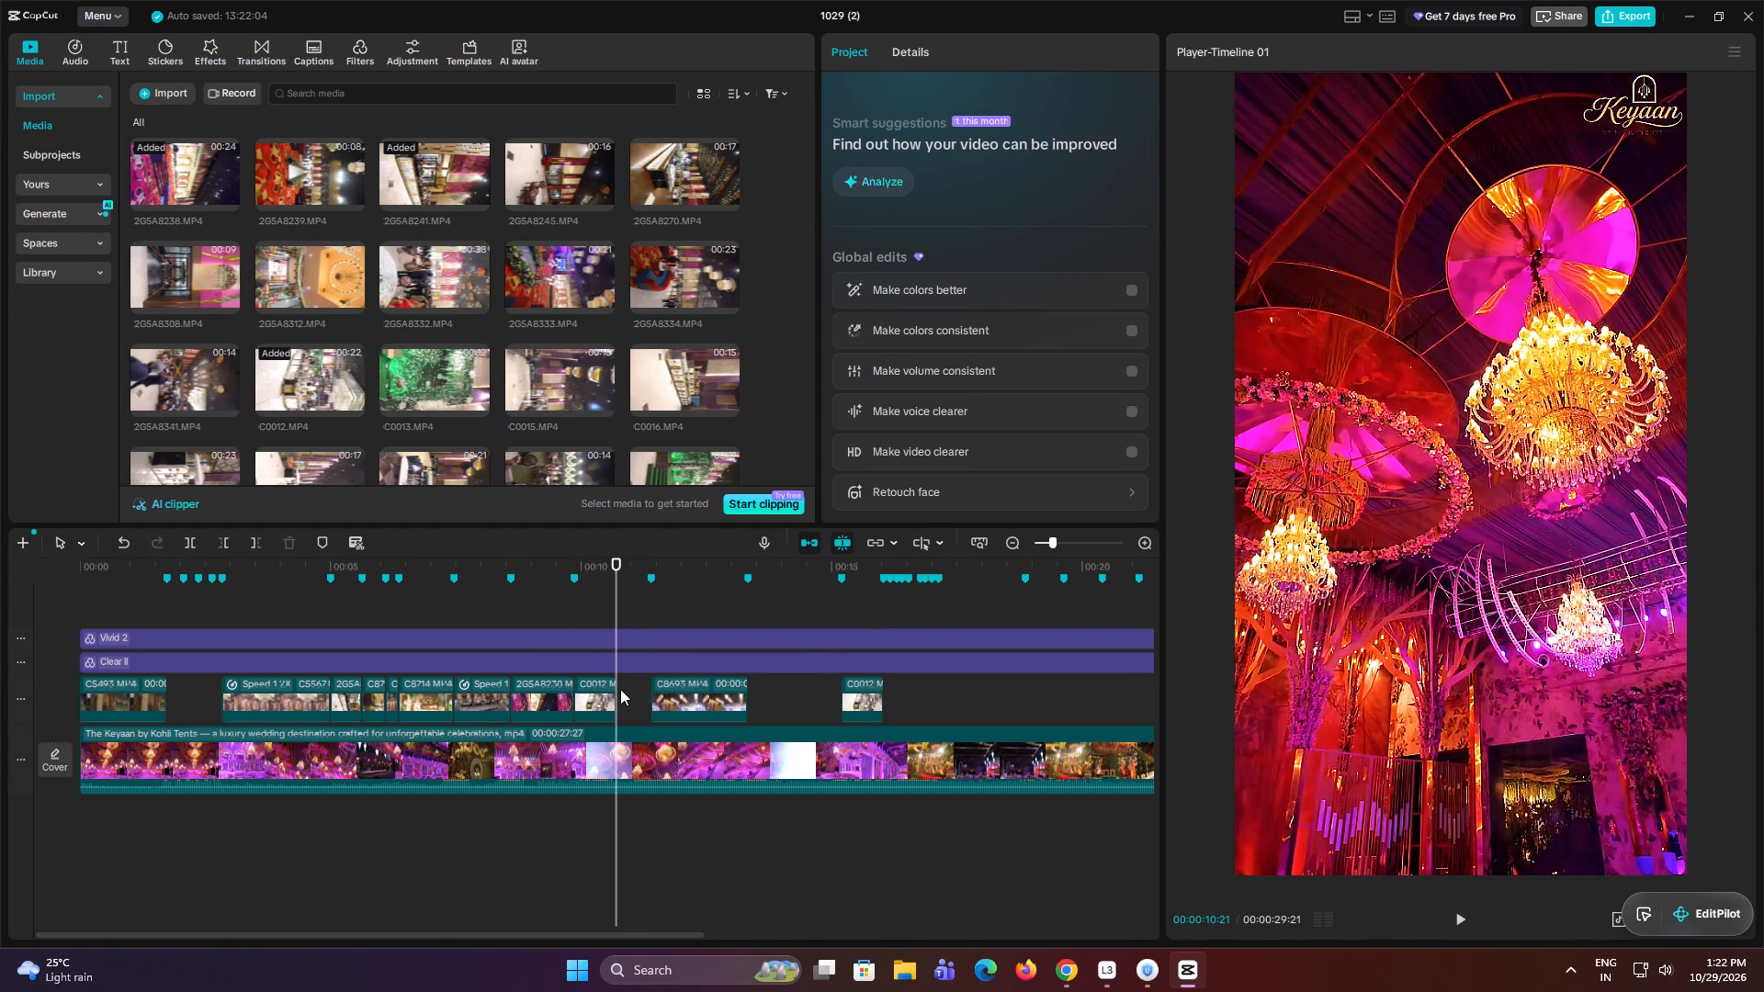
pyautogui.moveTo(615, 689); pyautogui.dragTo(656, 683)
# Move the C0012.MP4 copy to a track above 2GSA8238.MP4, then shift 2GSA8238.MP4 into the vacated gap and extend it to C8693.MP4.
pyautogui.moveTo(592, 691); pyautogui.dragTo(528, 667)
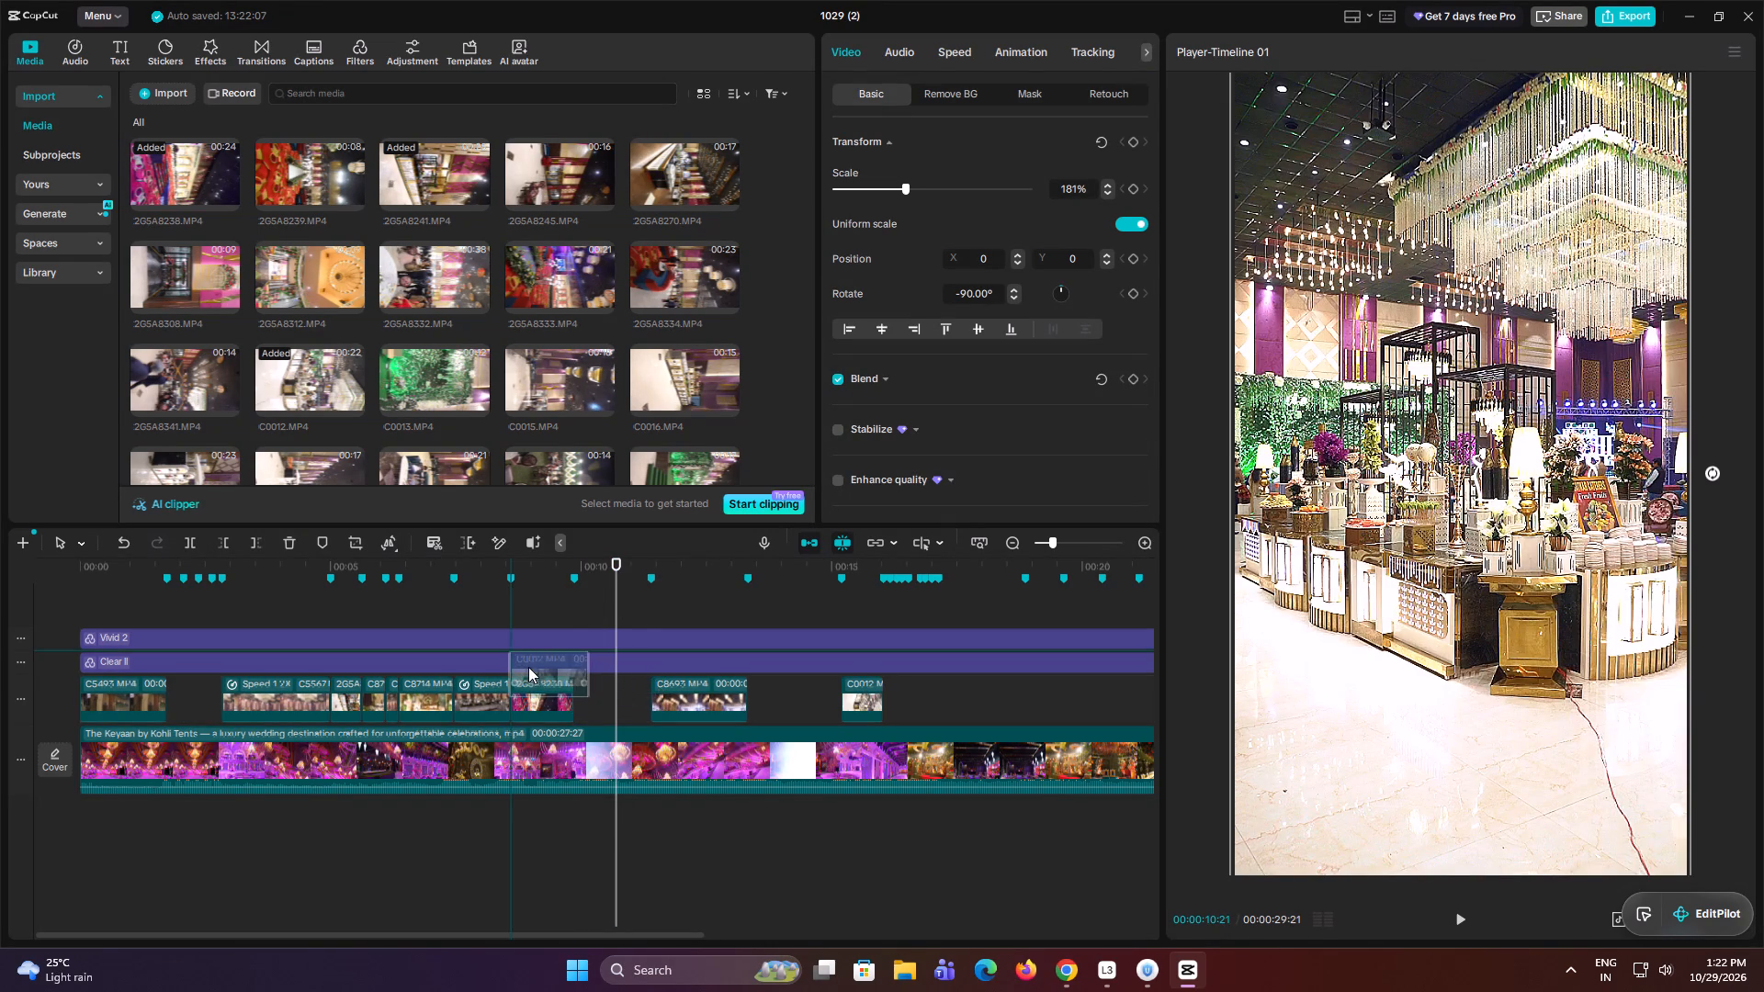
pyautogui.moveTo(528, 667); pyautogui.dragTo(527, 667)
pyautogui.moveTo(555, 735); pyautogui.dragTo(619, 738)
pyautogui.moveTo(639, 742); pyautogui.dragTo(661, 738)
# Trim the C0012.MP4 copy's end to the marker before 00:00:10 and place it in the main clip track's gap before 2GSA8238.MP4.
pyautogui.moveTo(567, 670); pyautogui.dragTo(564, 680)
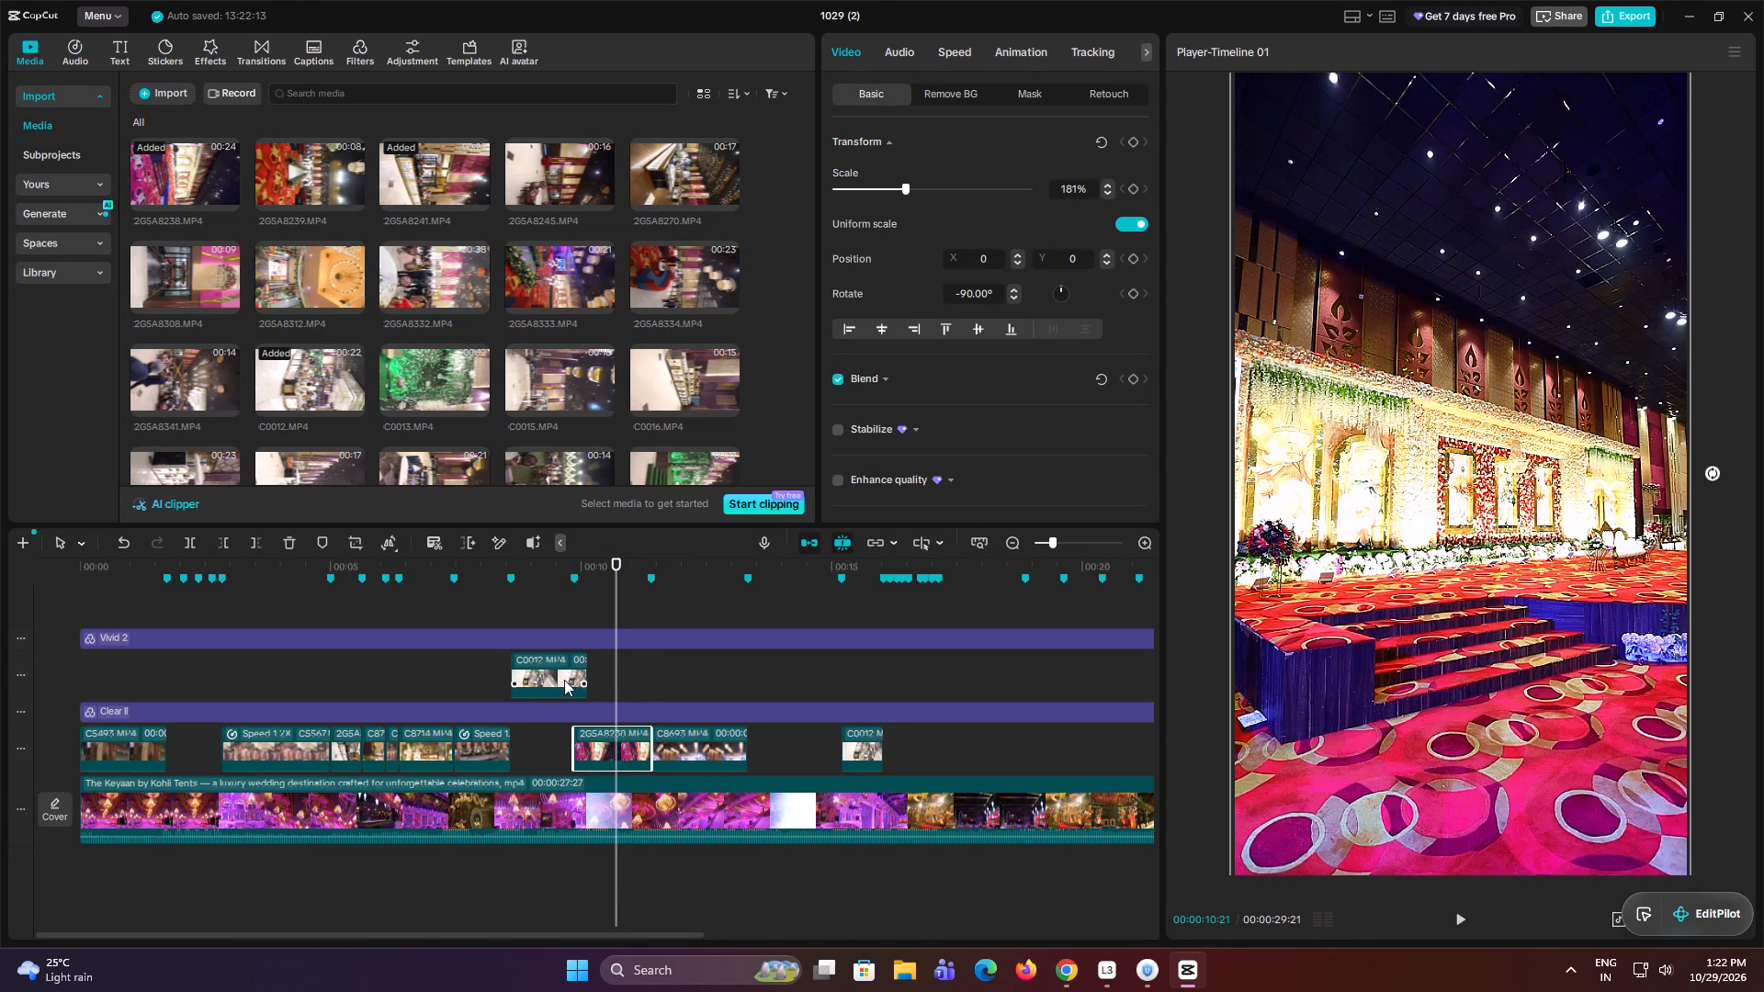
pyautogui.moveTo(564, 680); pyautogui.dragTo(563, 718)
pyautogui.moveTo(587, 683); pyautogui.dragTo(562, 685)
pyautogui.click(576, 671)
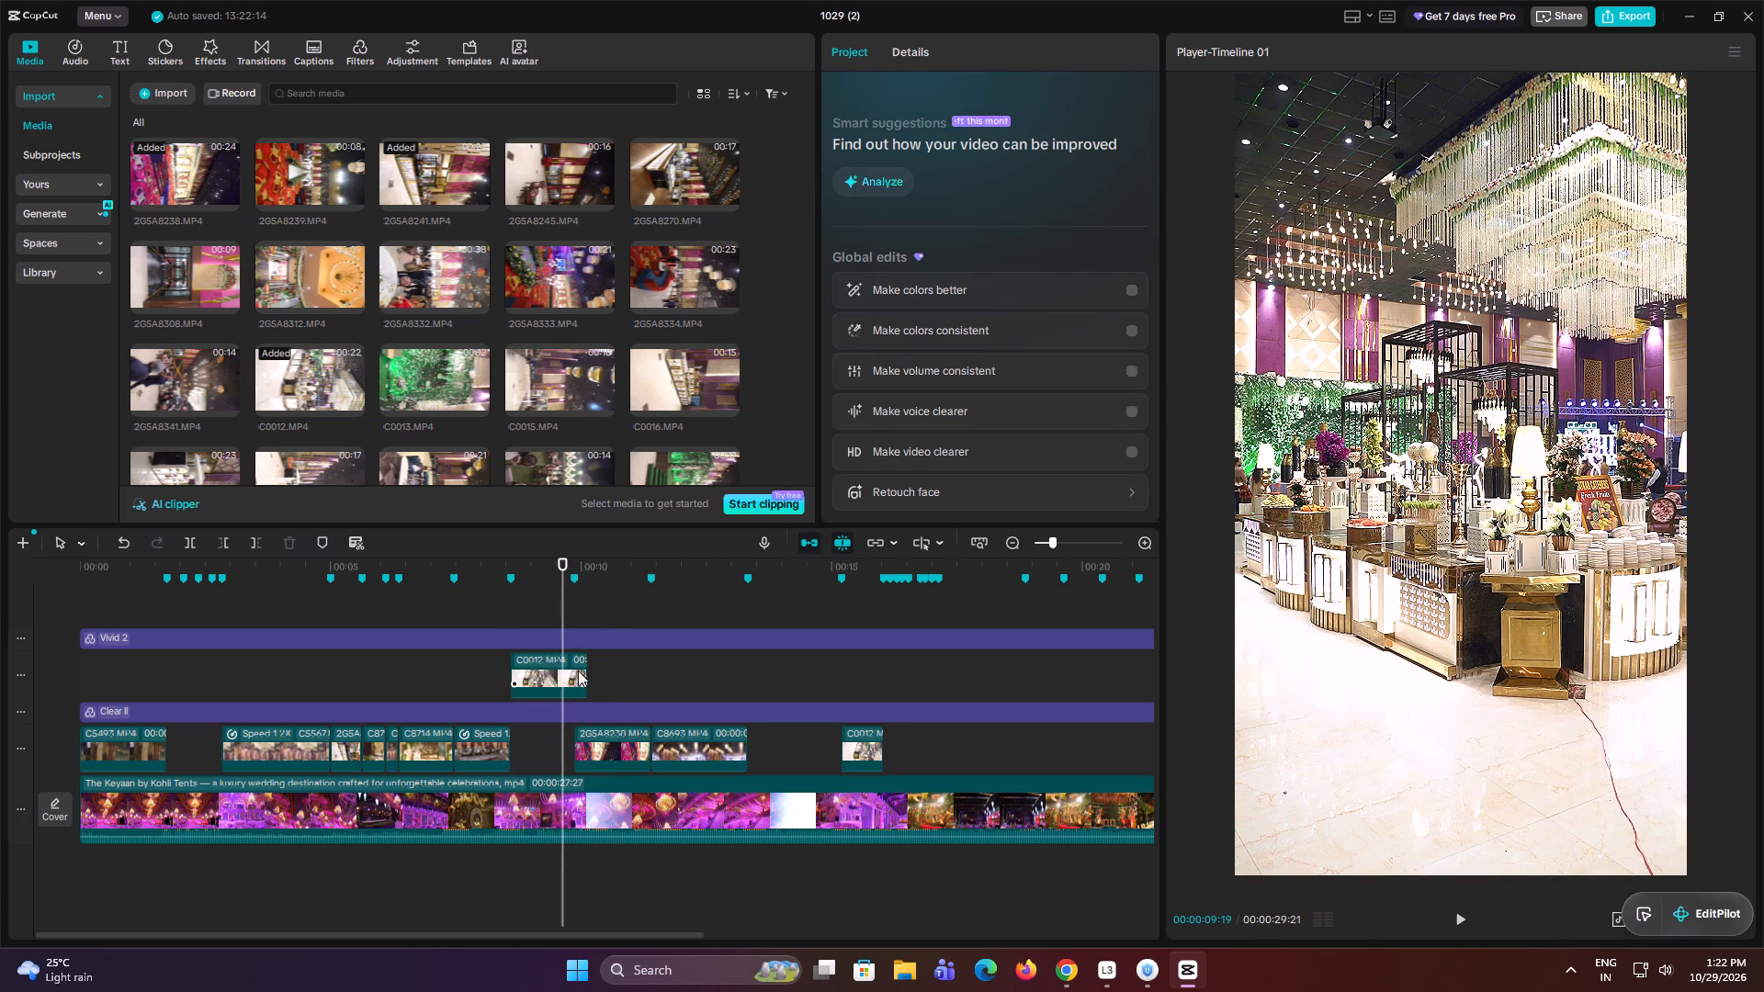
pyautogui.moveTo(586, 668); pyautogui.dragTo(575, 669)
pyautogui.moveTo(549, 671); pyautogui.dragTo(549, 723)
pyautogui.moveTo(547, 693); pyautogui.dragTo(546, 739)
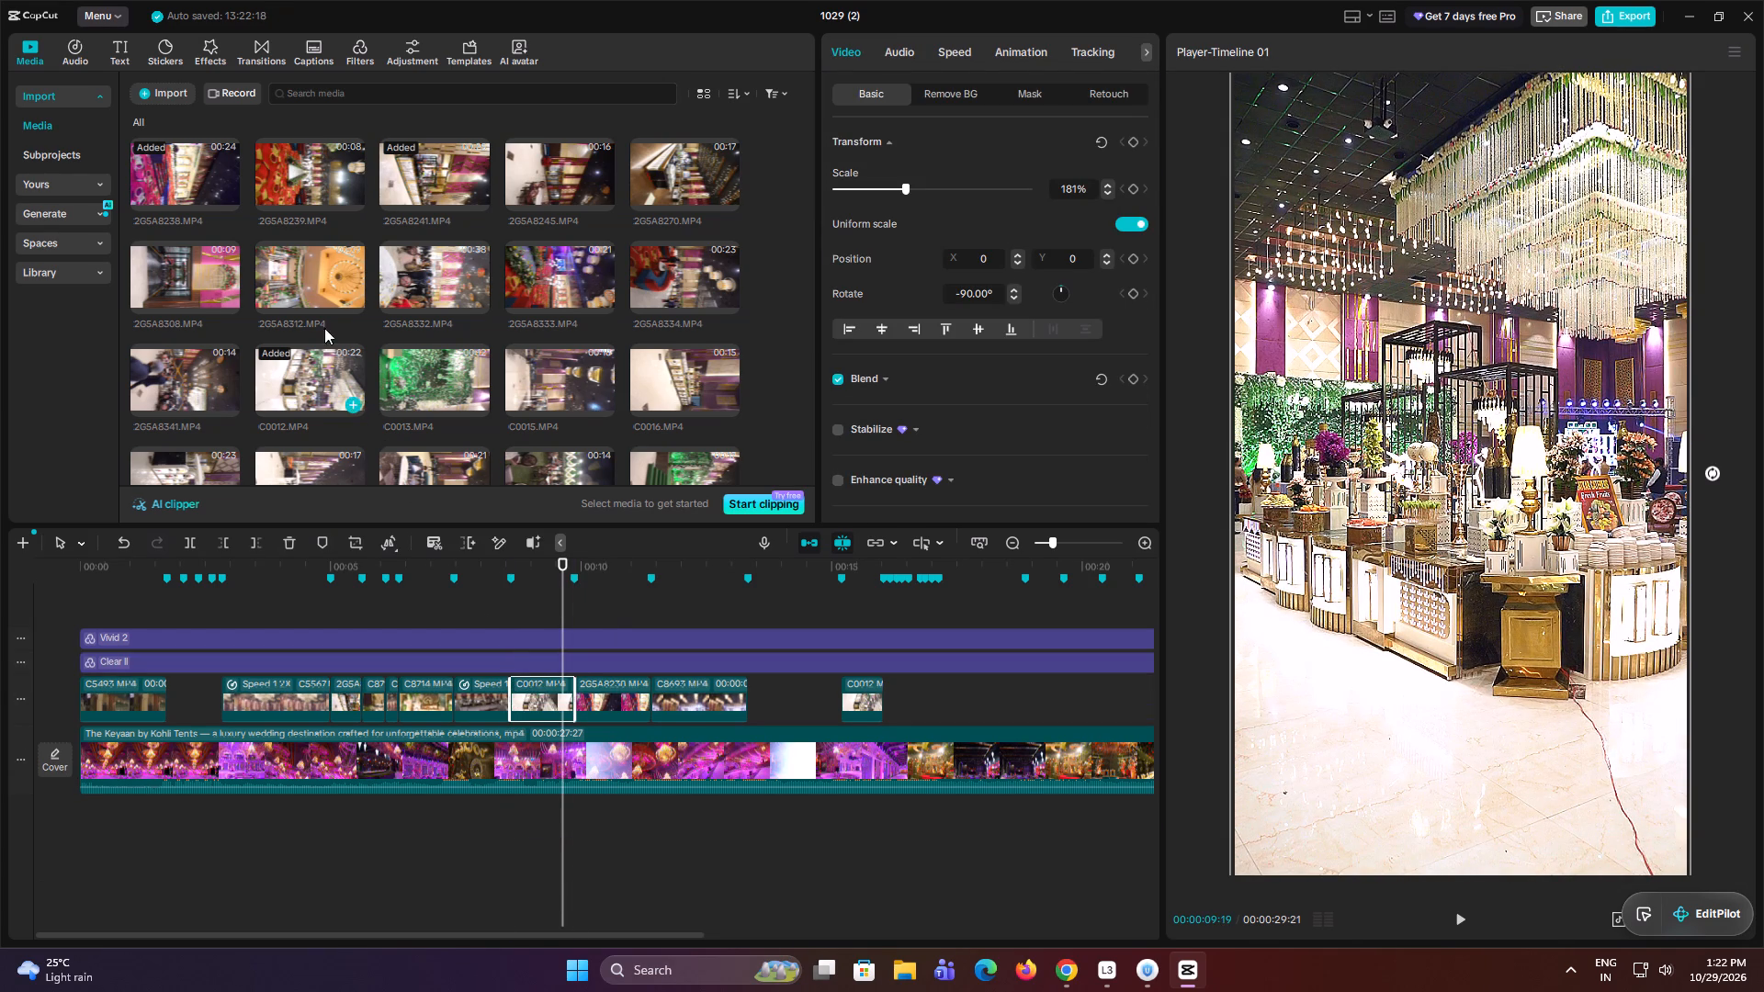
# Replace the C0012.MP4 copy before 2GSA8238.MP4 with 2GSA8332.MP4, keeping the original video effect.
pyautogui.click(417, 281)
pyautogui.moveTo(417, 281); pyautogui.dragTo(519, 574)
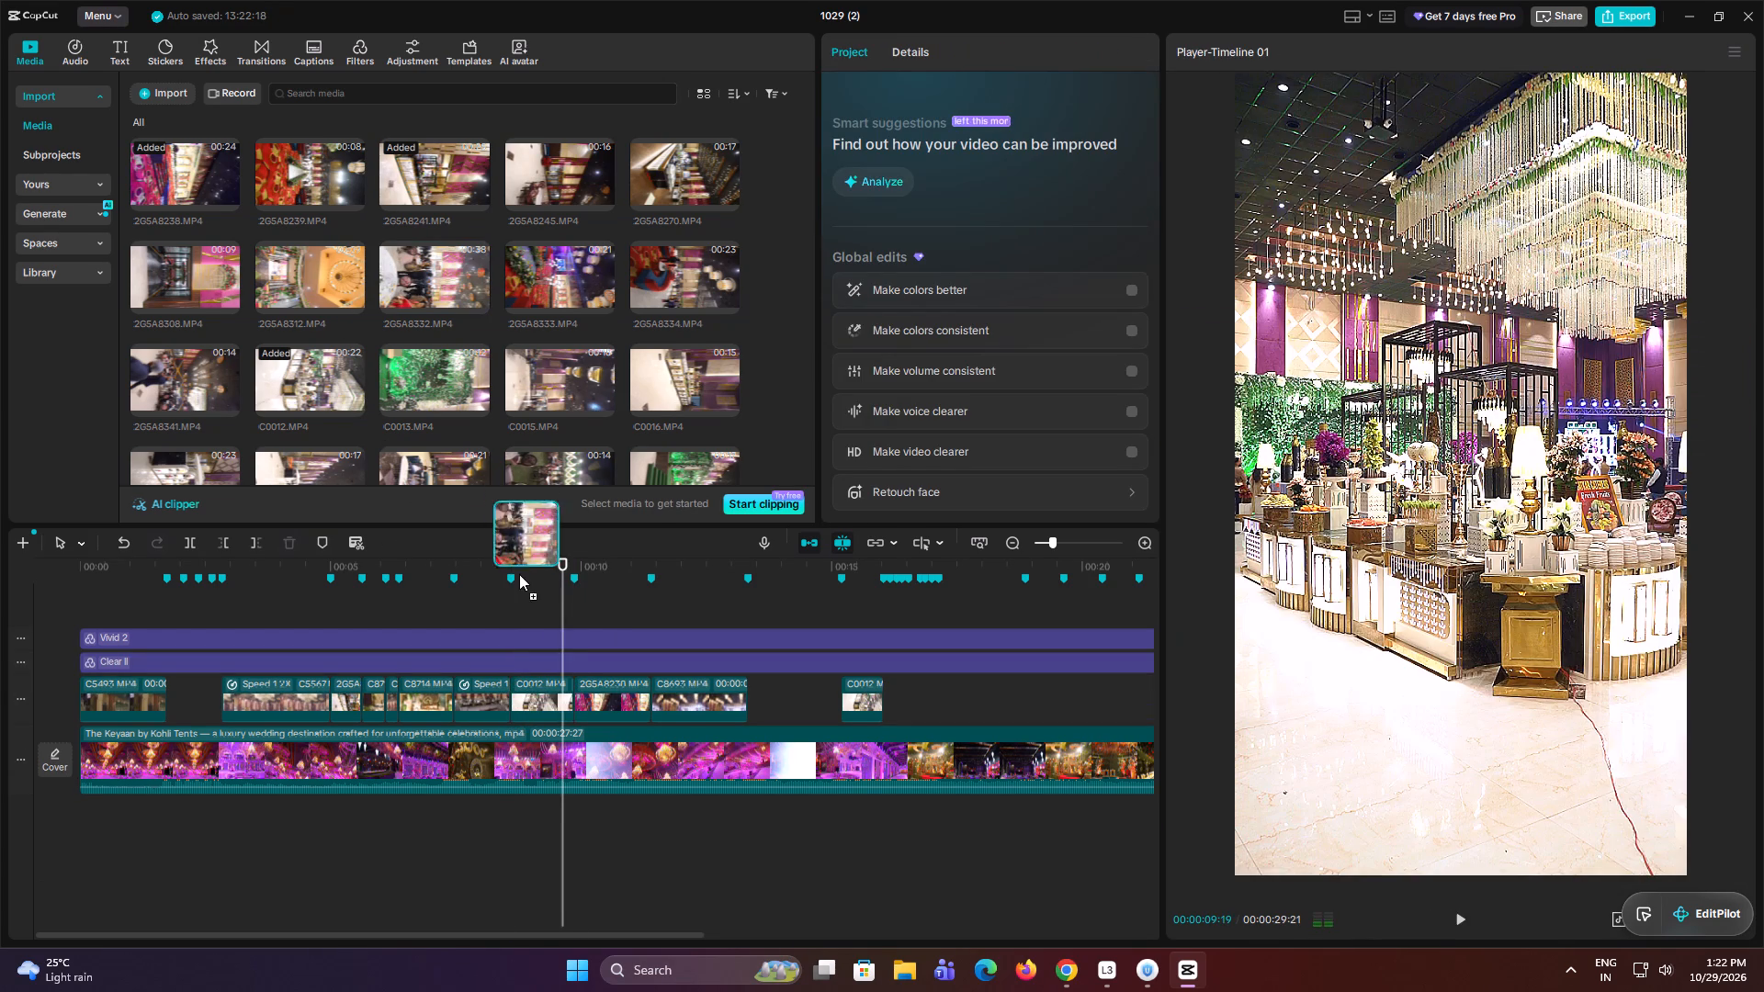
pyautogui.moveTo(519, 574); pyautogui.dragTo(561, 691)
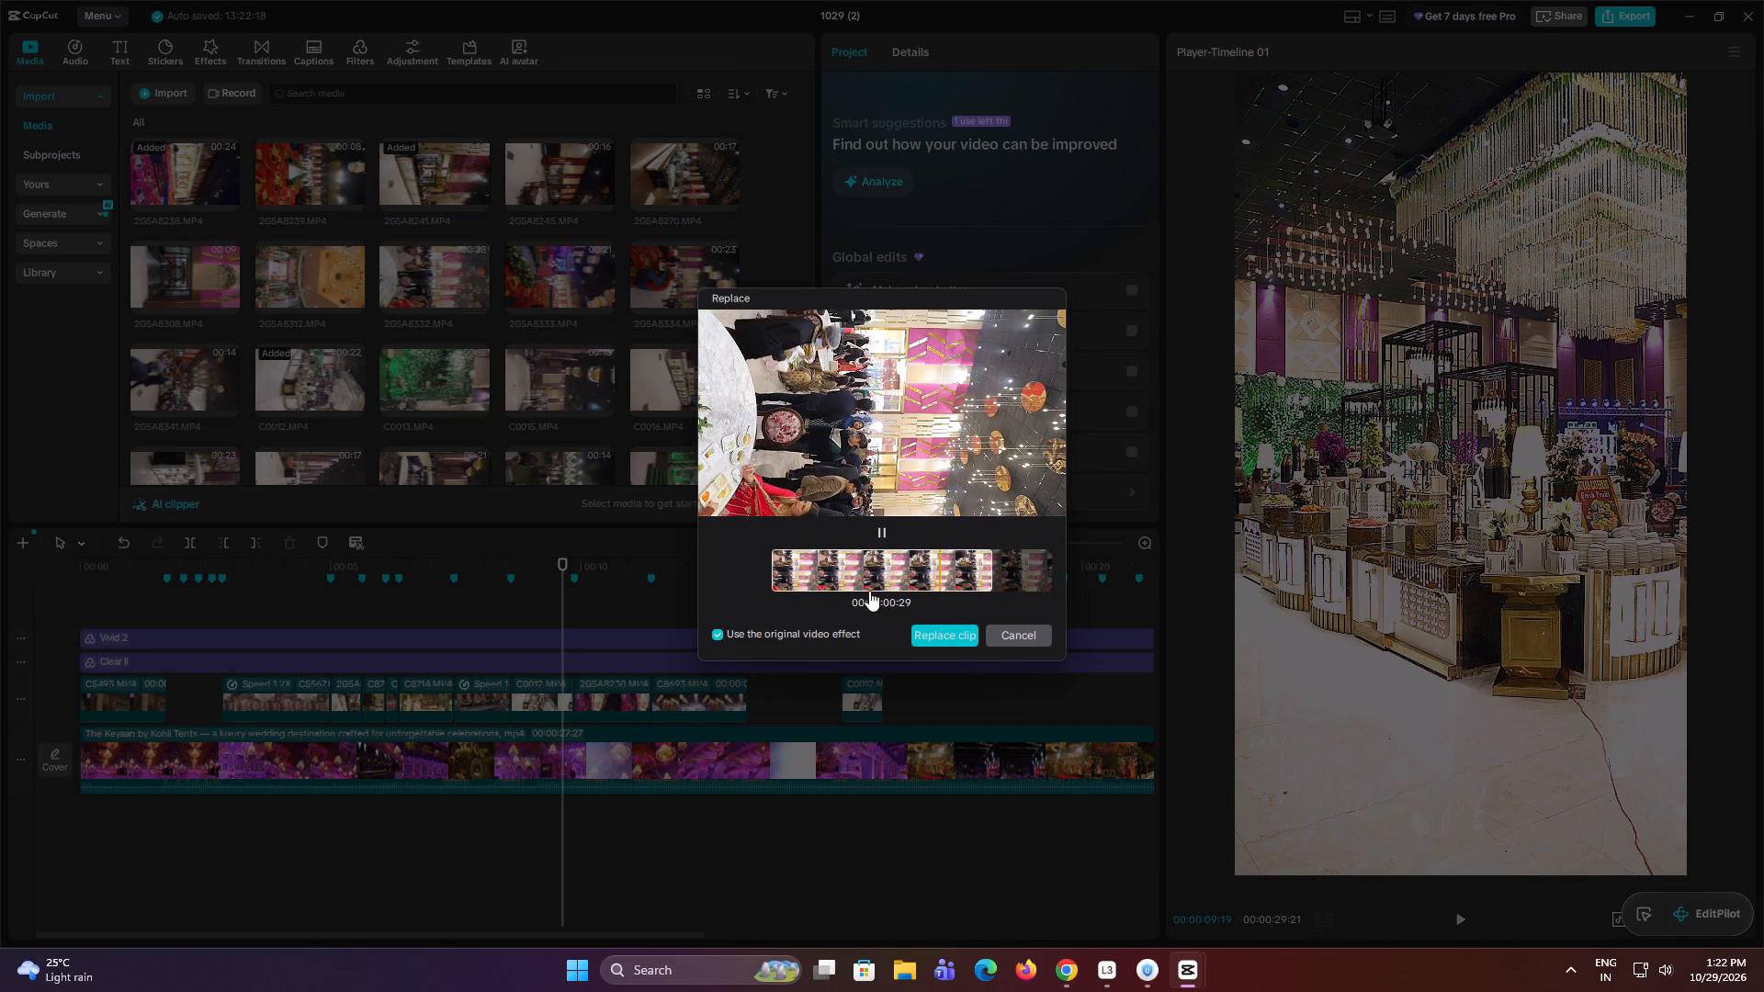
pyautogui.click(929, 636)
# Play back the timeline from before the replaced 2GSA8332.MP4 to the C0012.MP4 clip just past 00:00:15.
pyautogui.press('space')
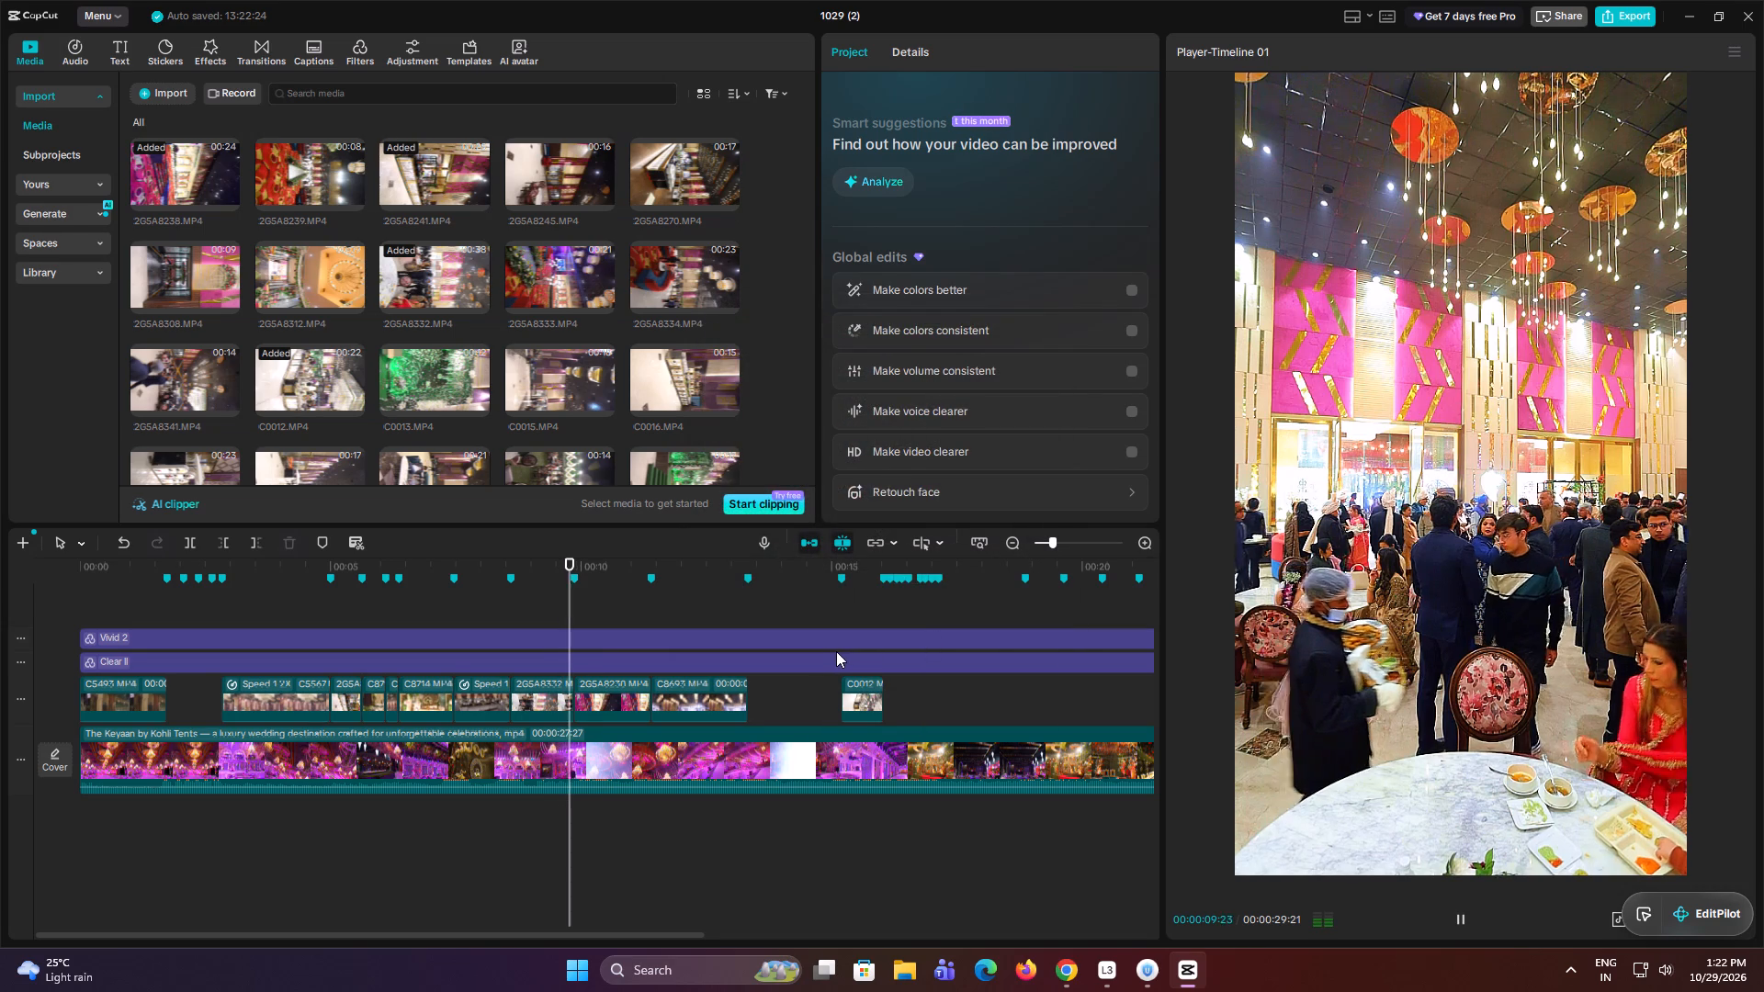
pyautogui.press('space')
pyautogui.click(469, 608)
pyautogui.press('space')
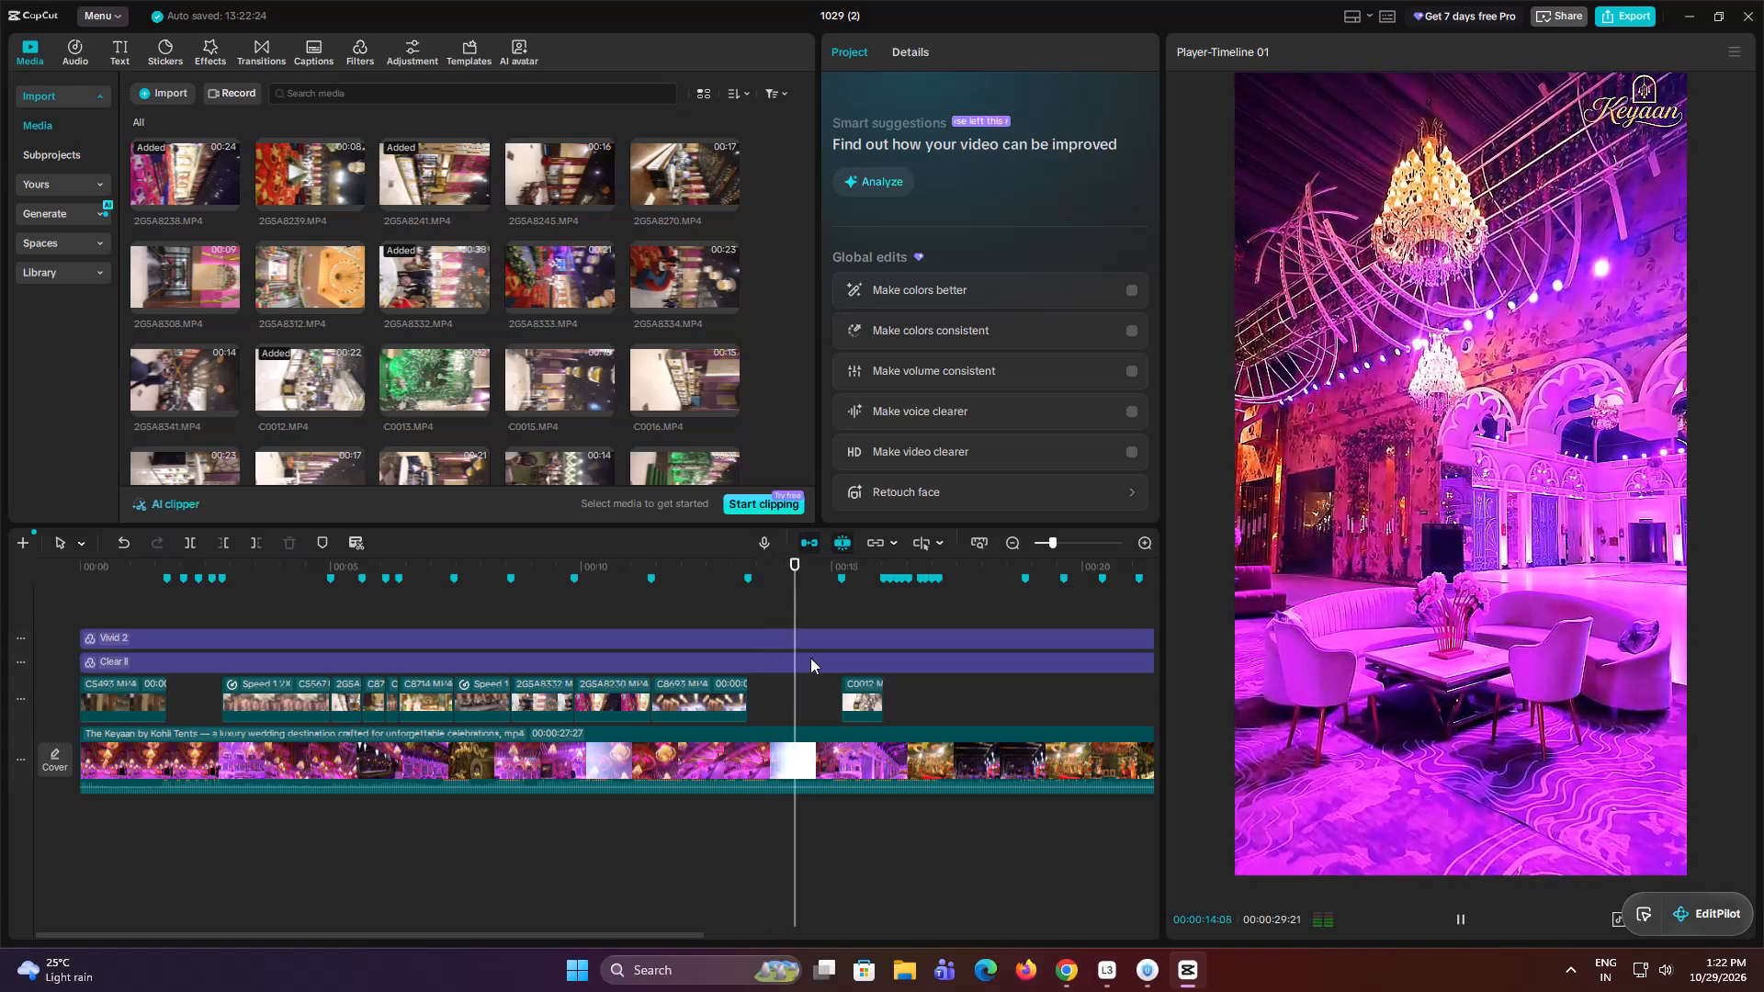
pyautogui.press('space')
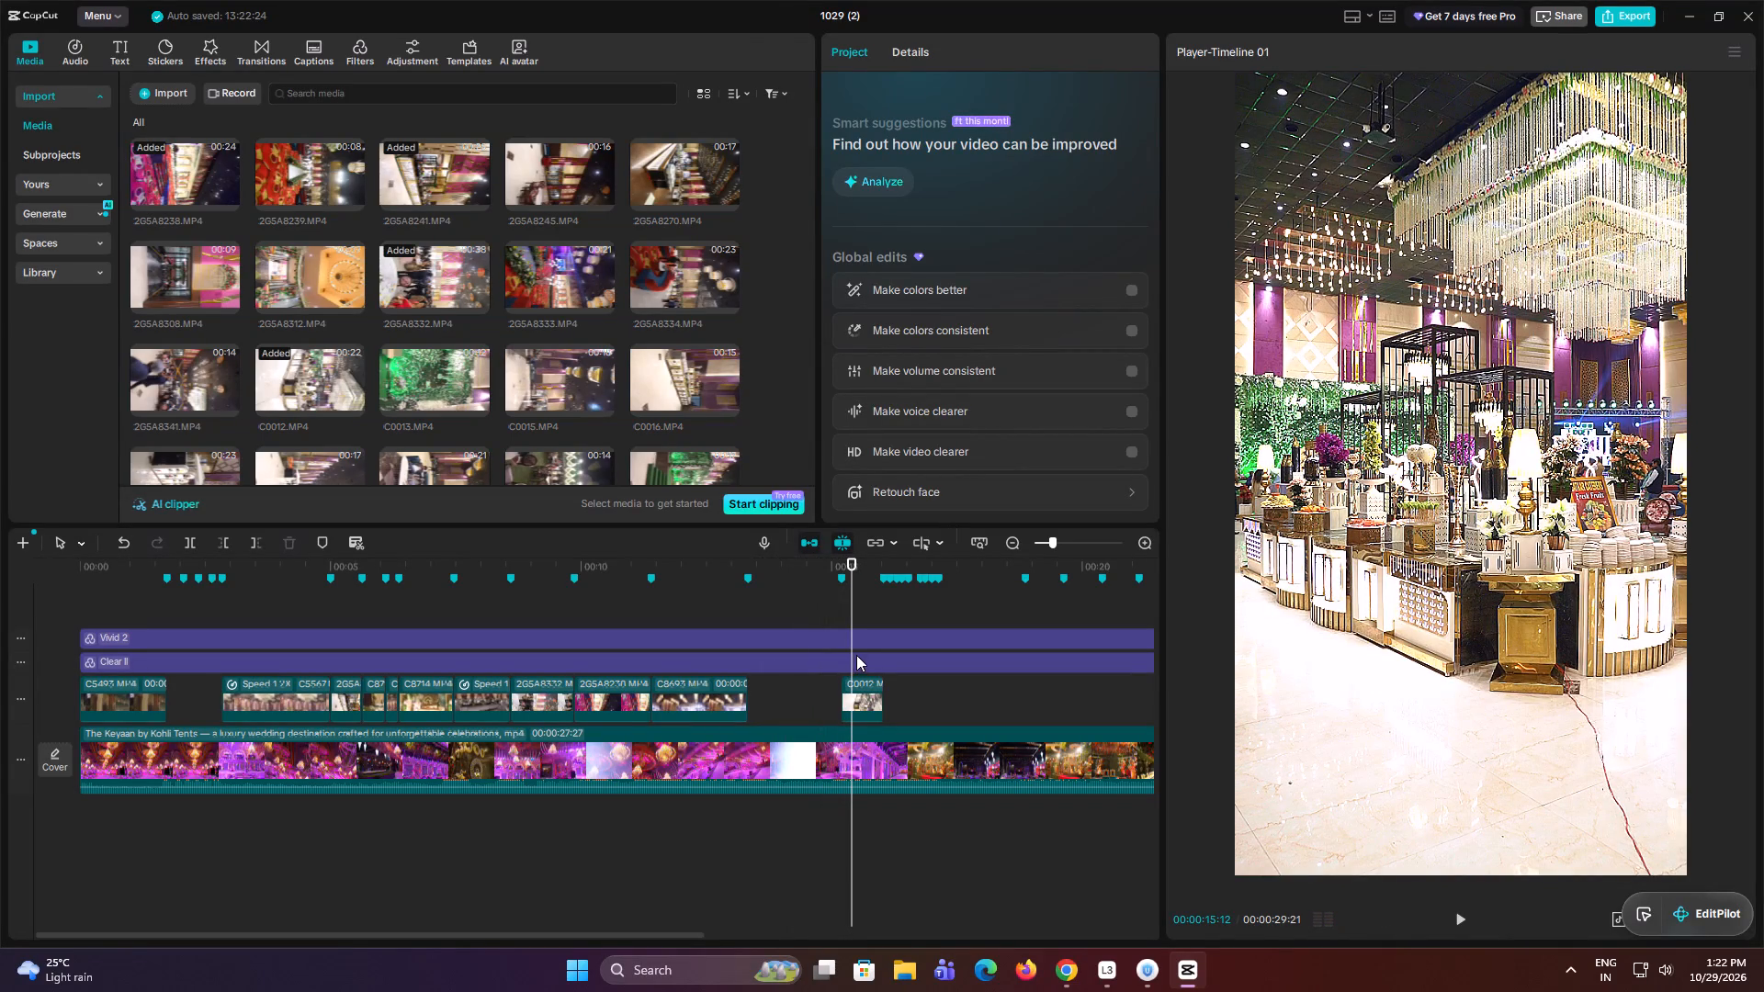
# Preview more candidate clips in the media library, including C0054, C5568, C5571, DSC_7631, DSC_7628, DSC_7565, DSC_7512, DSC_7510 and C8709.
pyautogui.scroll(-2, 437, 321)
pyautogui.click(420, 318)
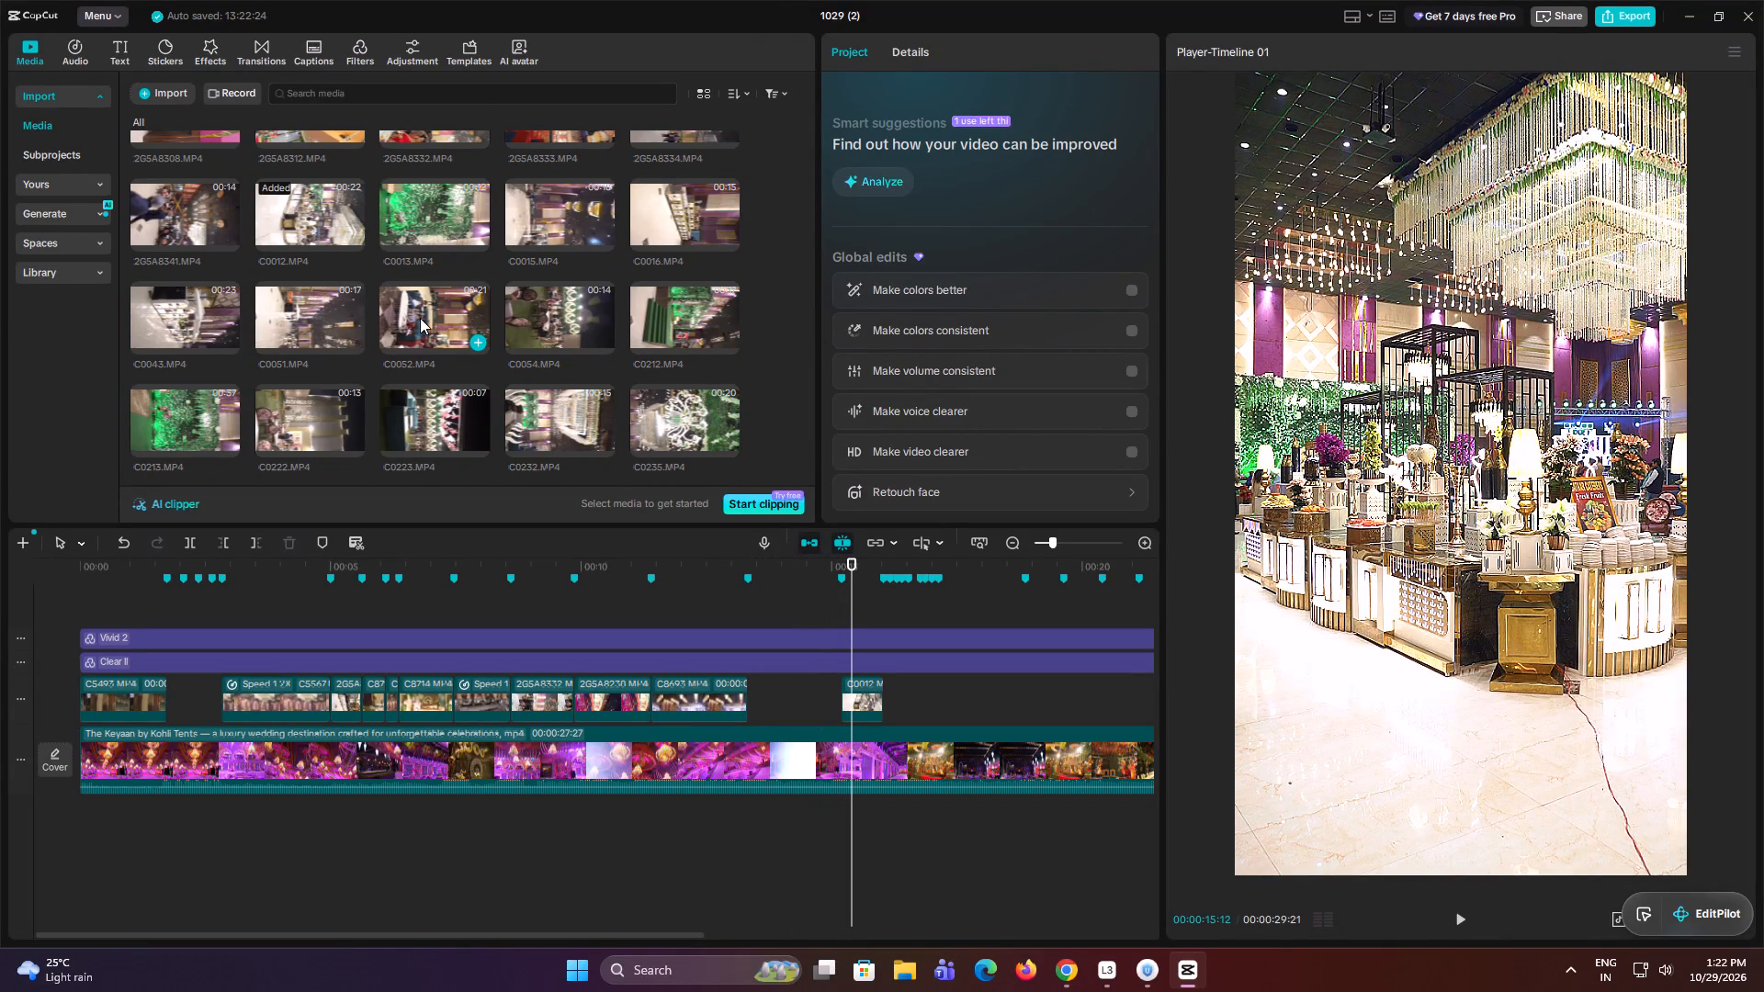
pyautogui.click(551, 325)
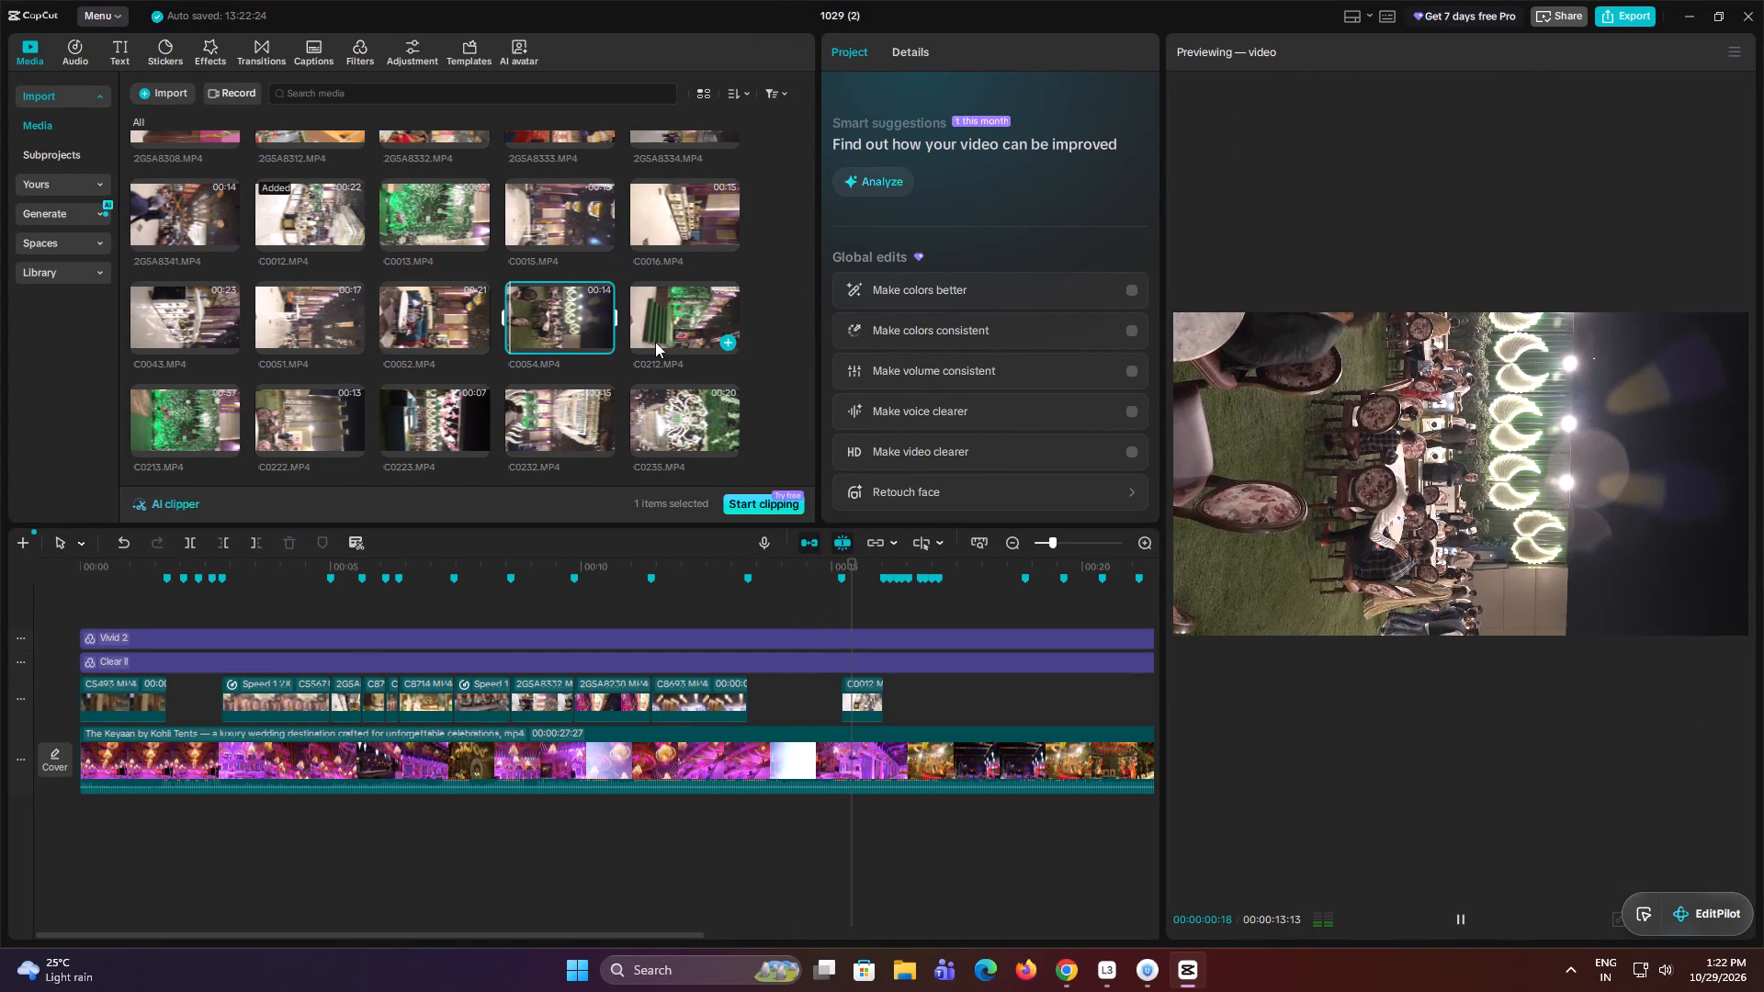
pyautogui.scroll(-4, 655, 342)
pyautogui.click(553, 196)
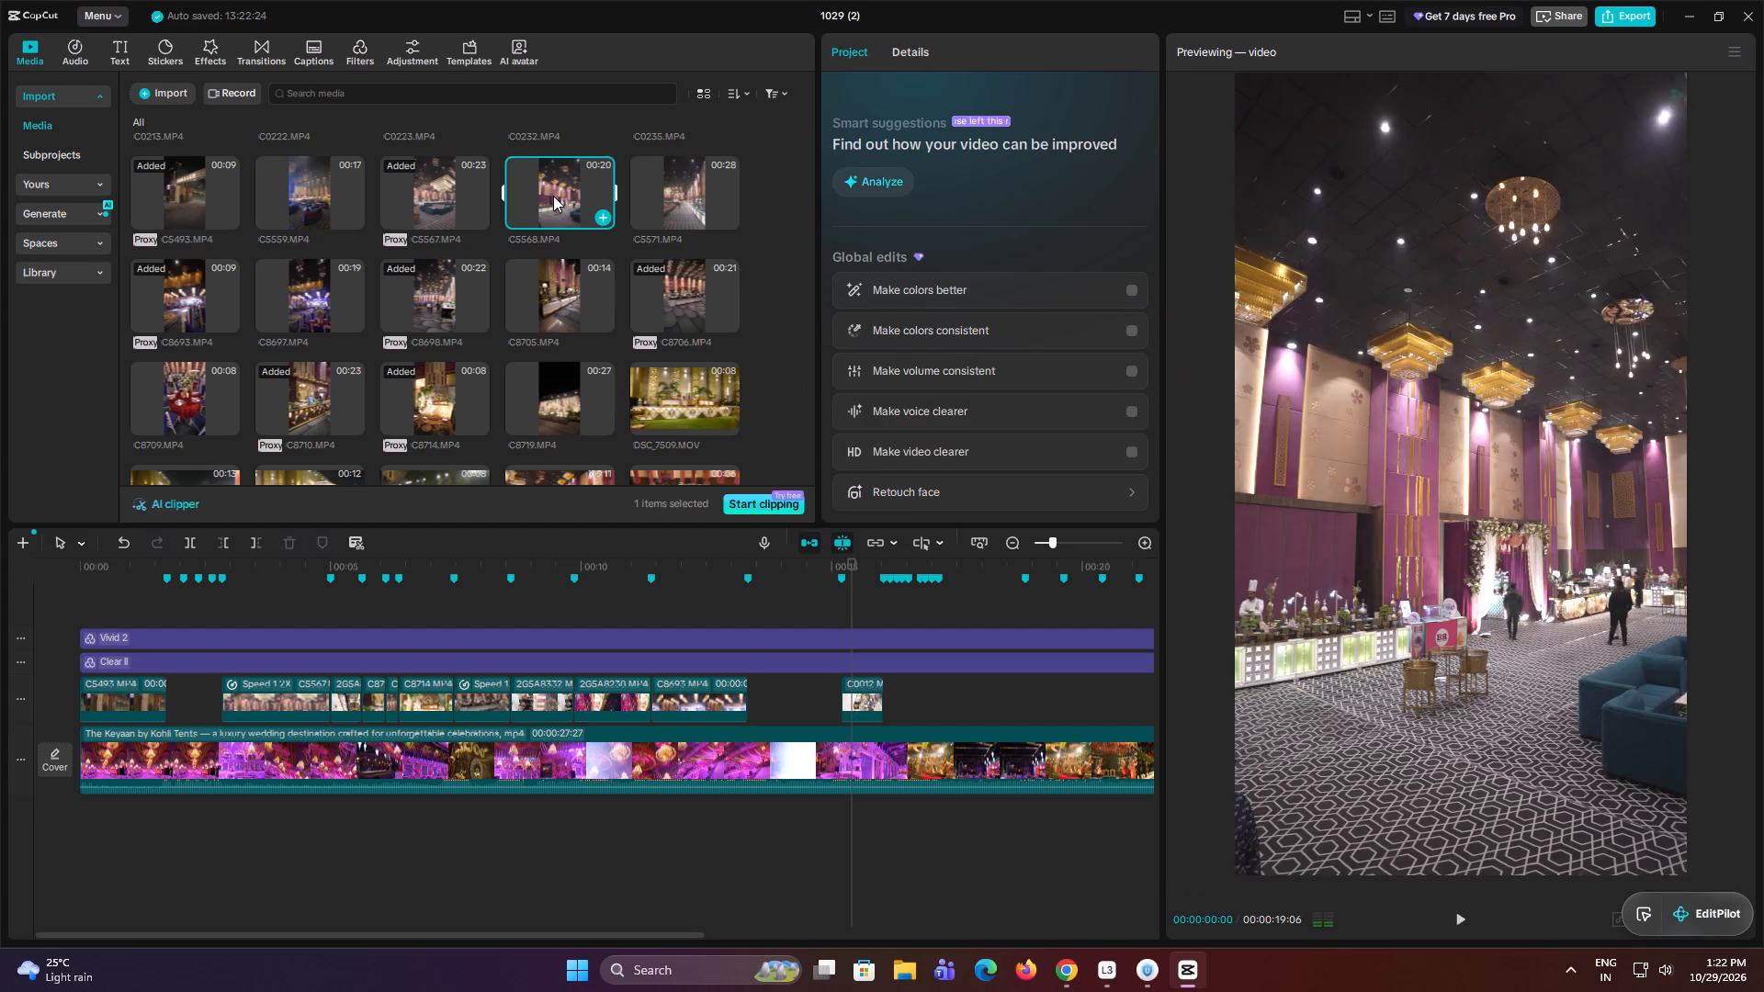
pyautogui.click(683, 218)
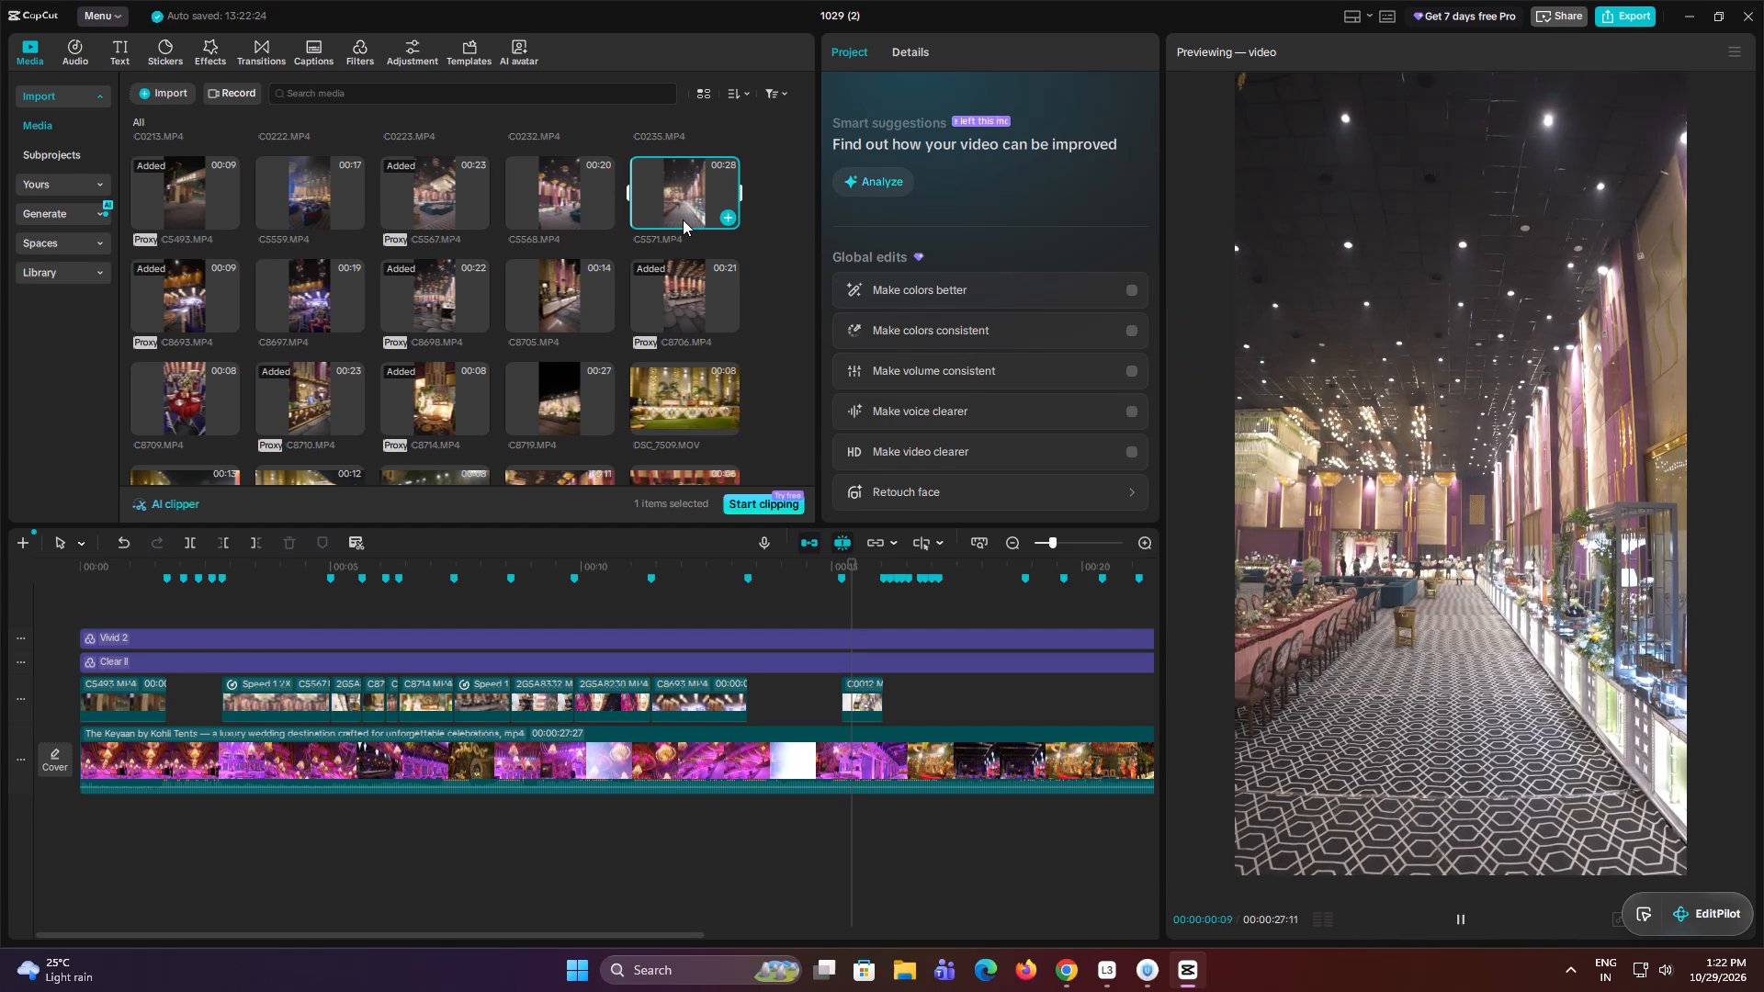
pyautogui.scroll(-1, 674, 439)
pyautogui.click(676, 419)
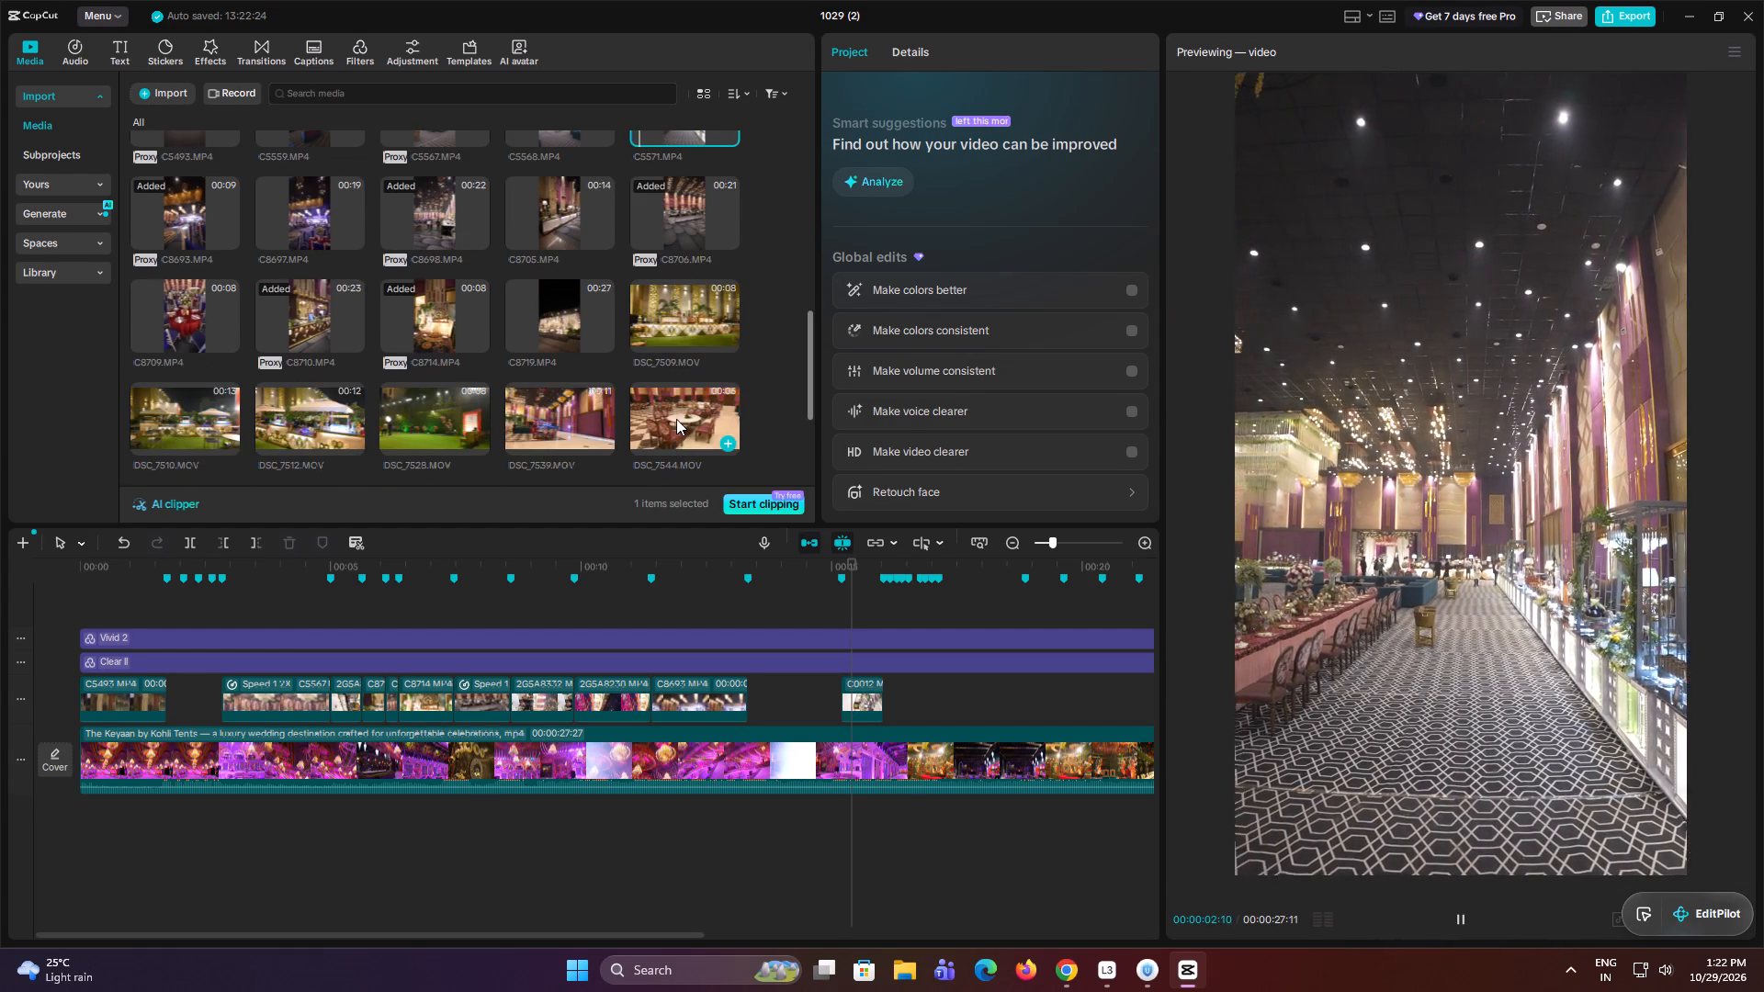
pyautogui.scroll(-3, 553, 424)
pyautogui.click(415, 420)
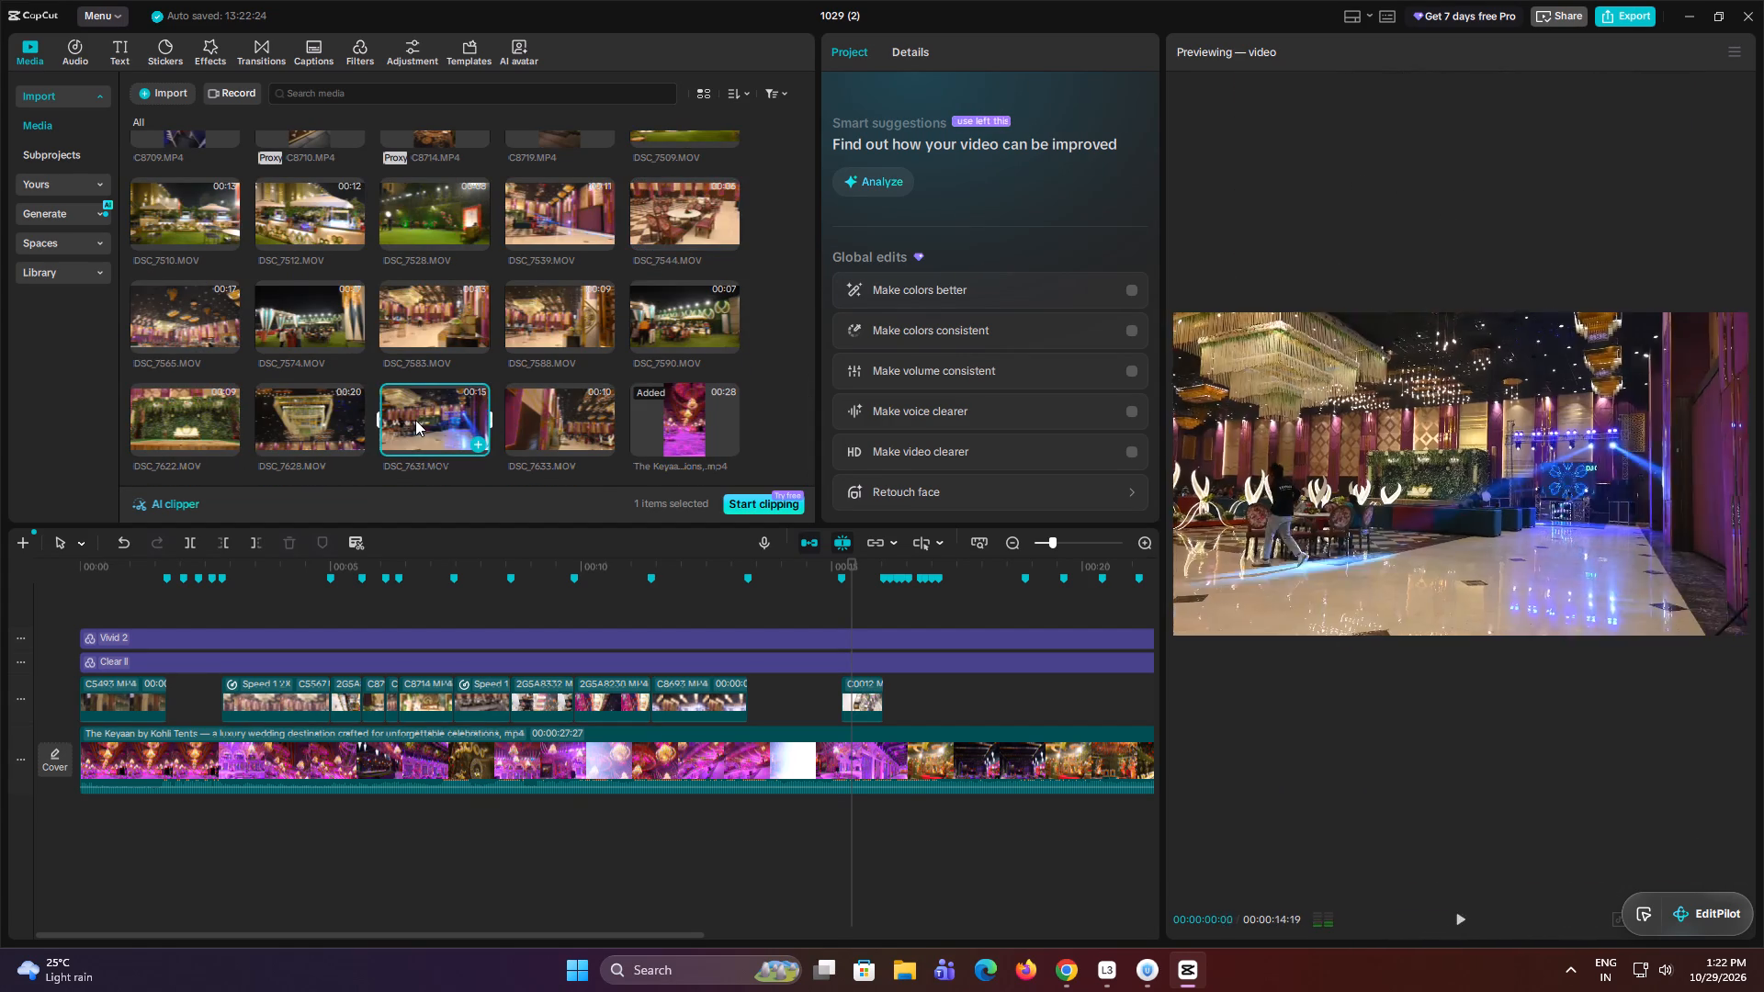
pyautogui.click(304, 417)
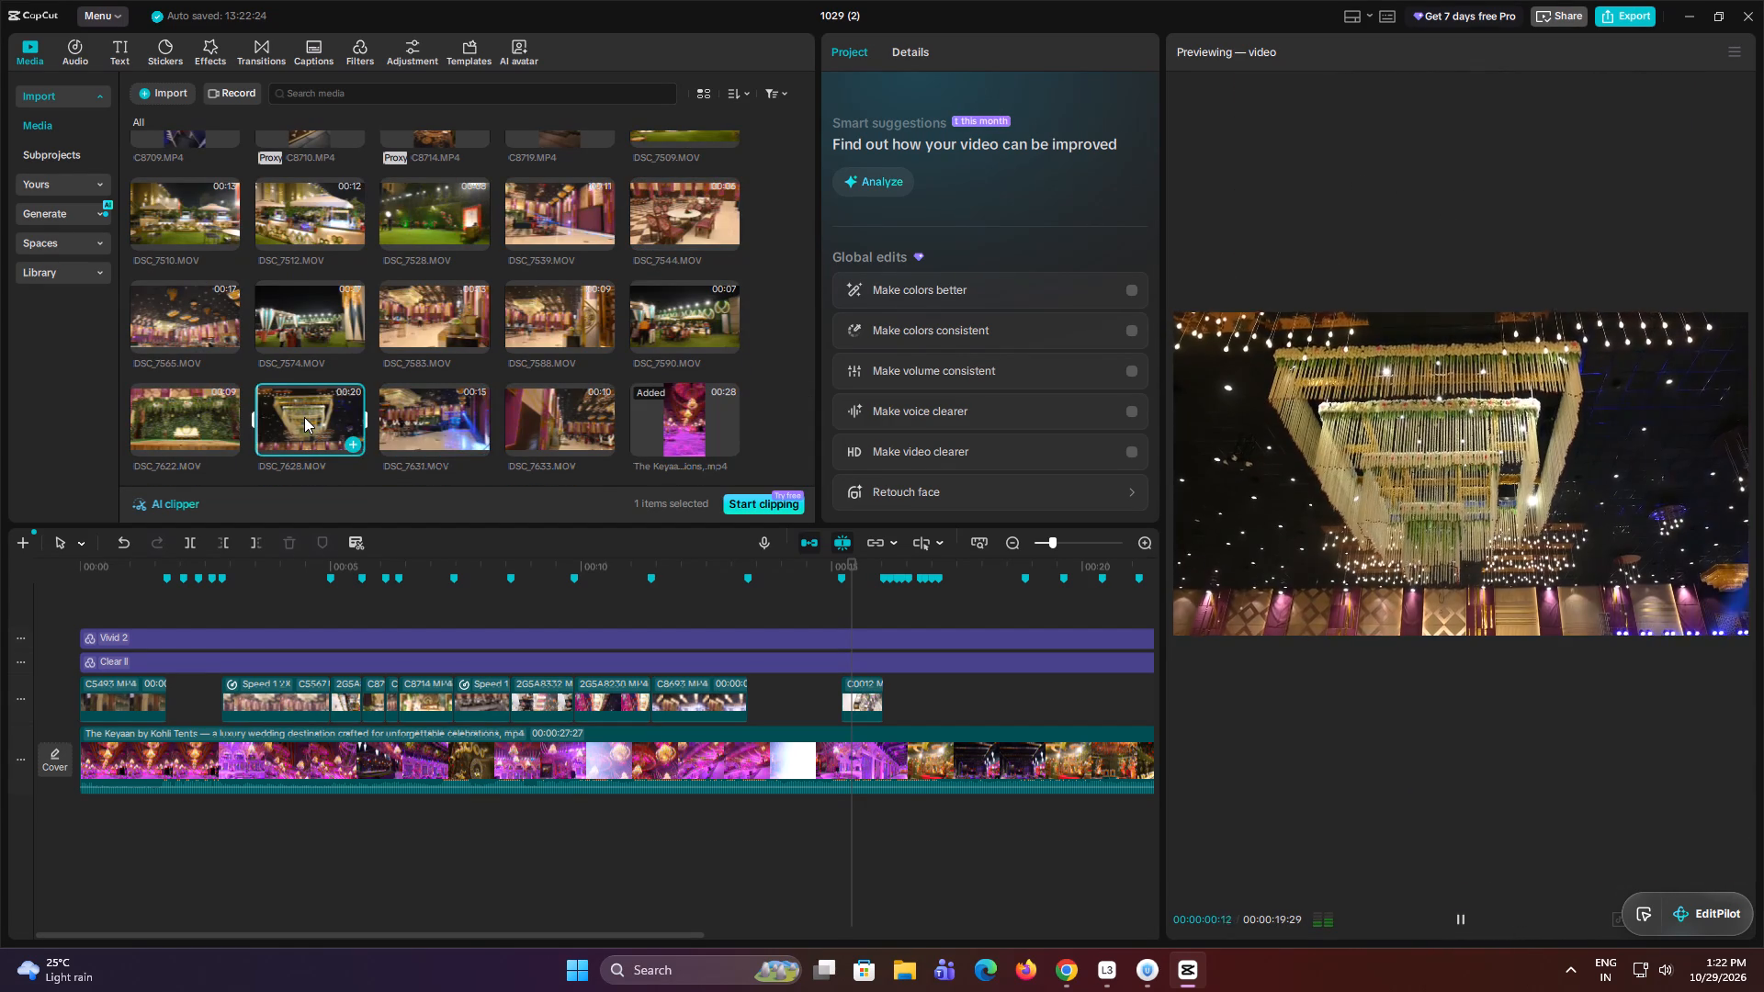
pyautogui.click(189, 424)
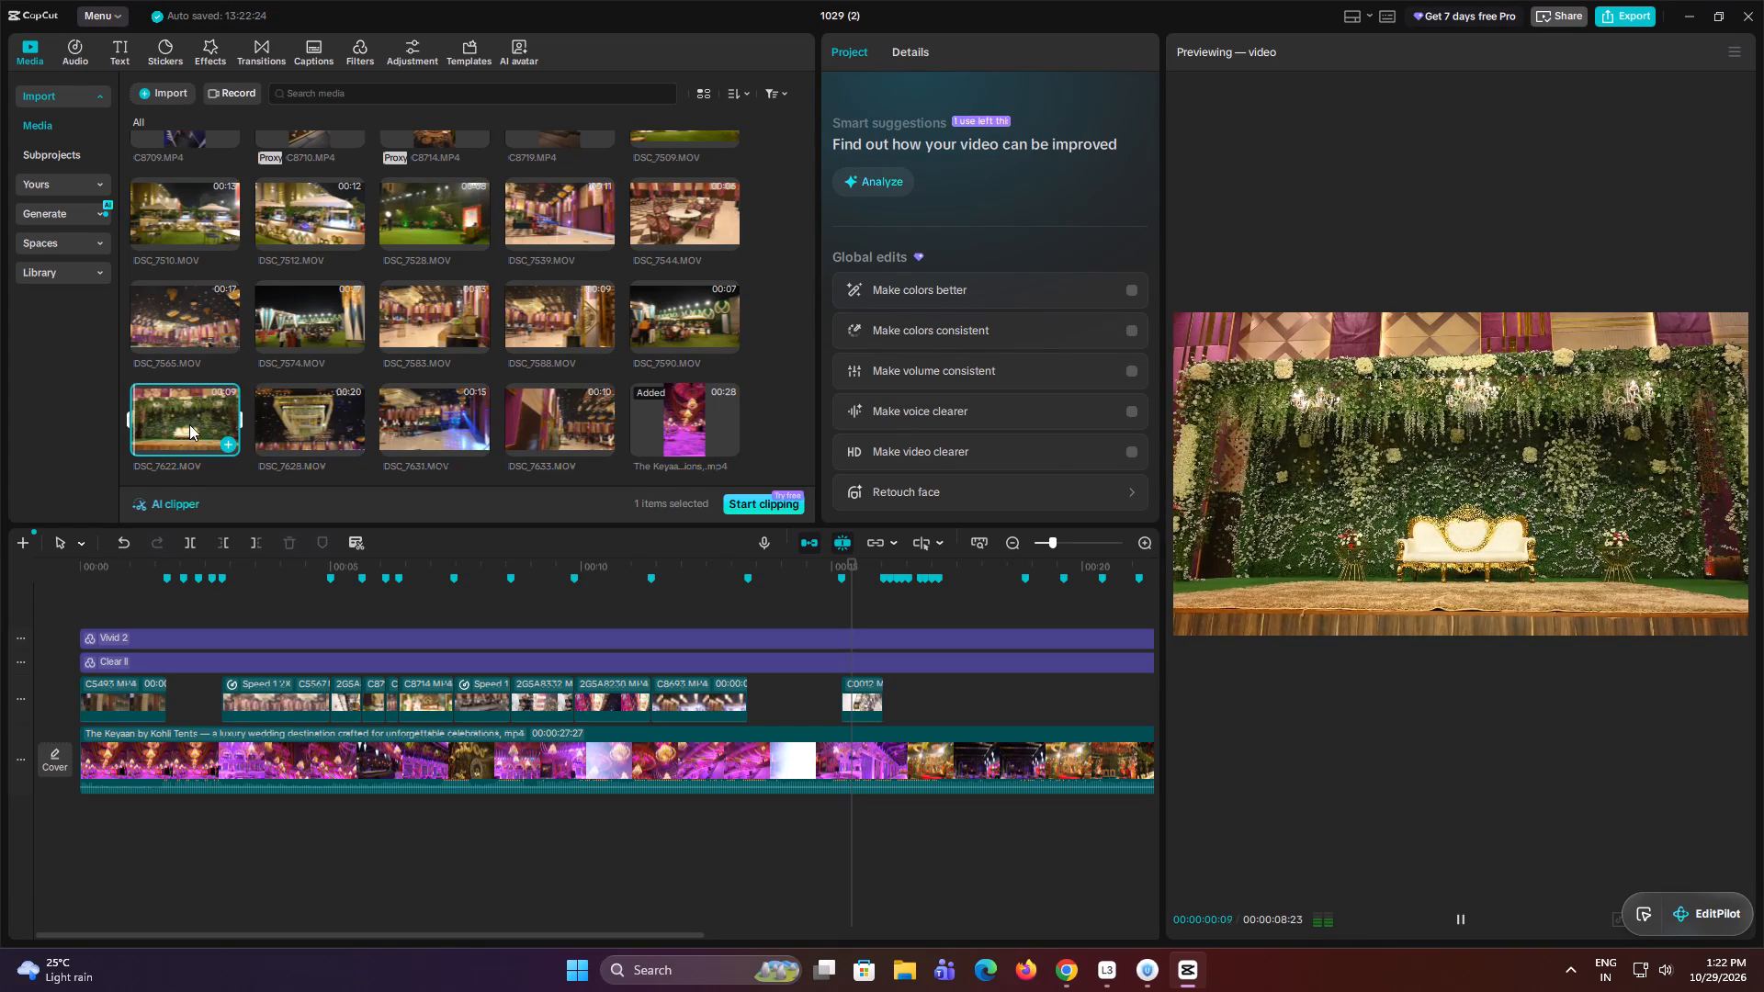
pyautogui.click(196, 332)
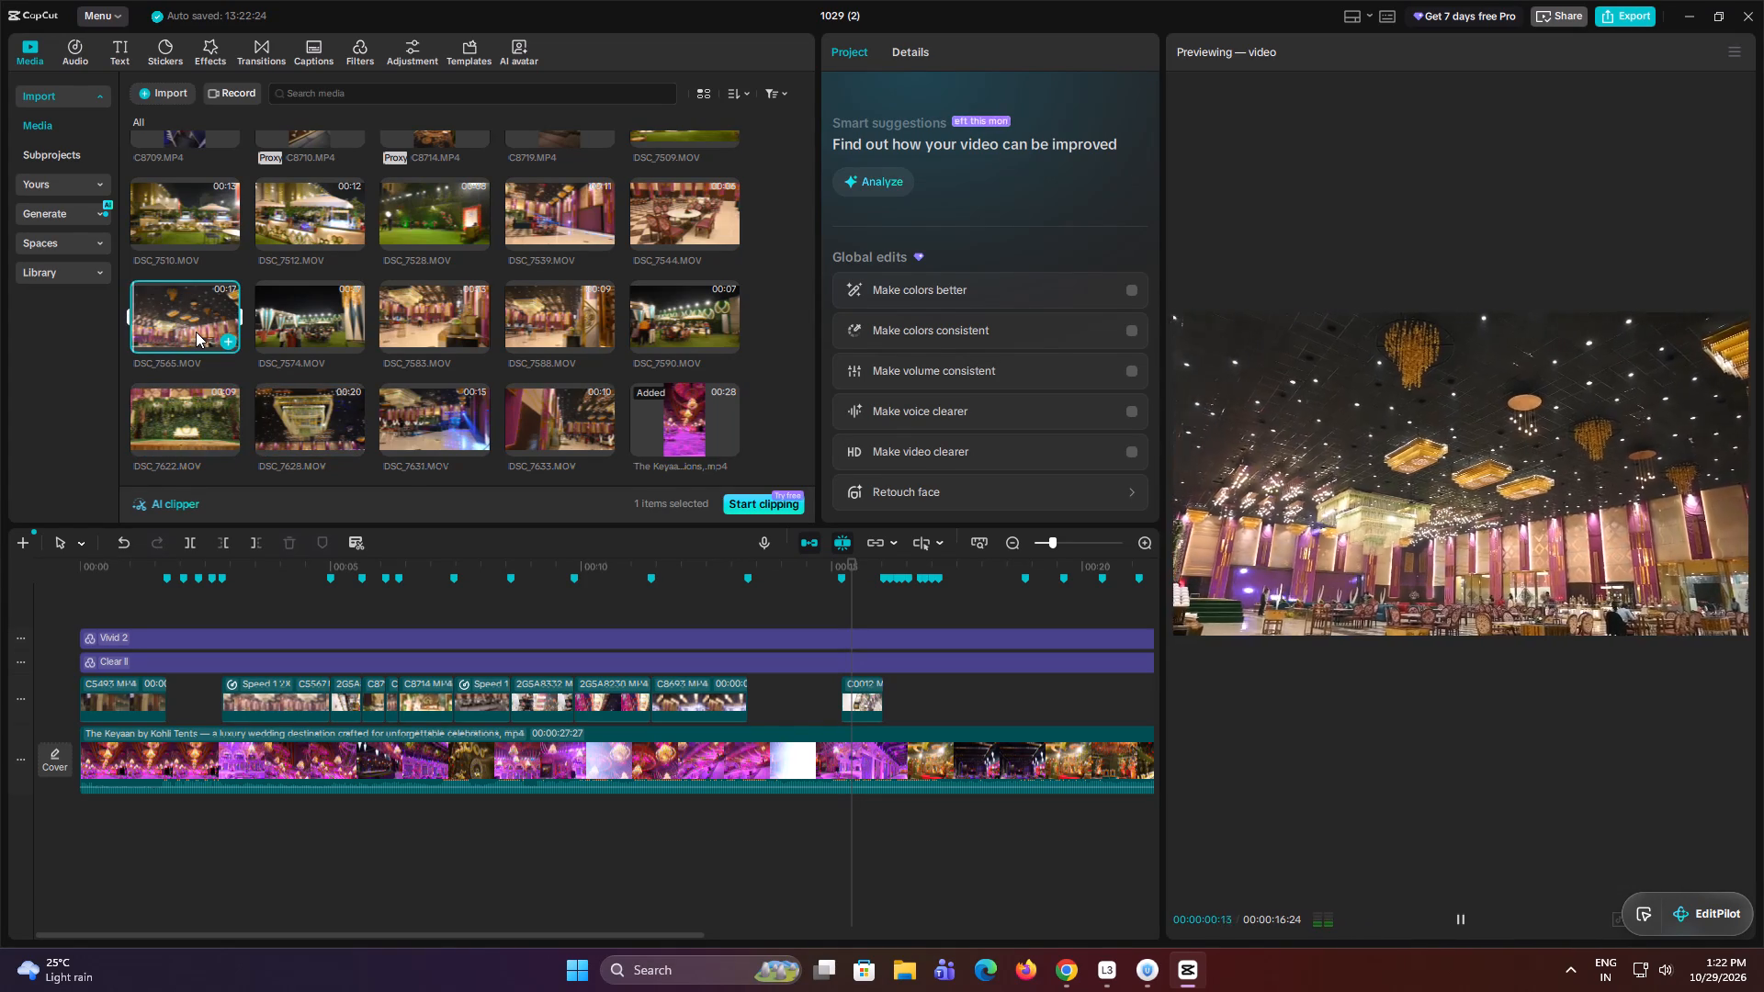
pyautogui.click(303, 310)
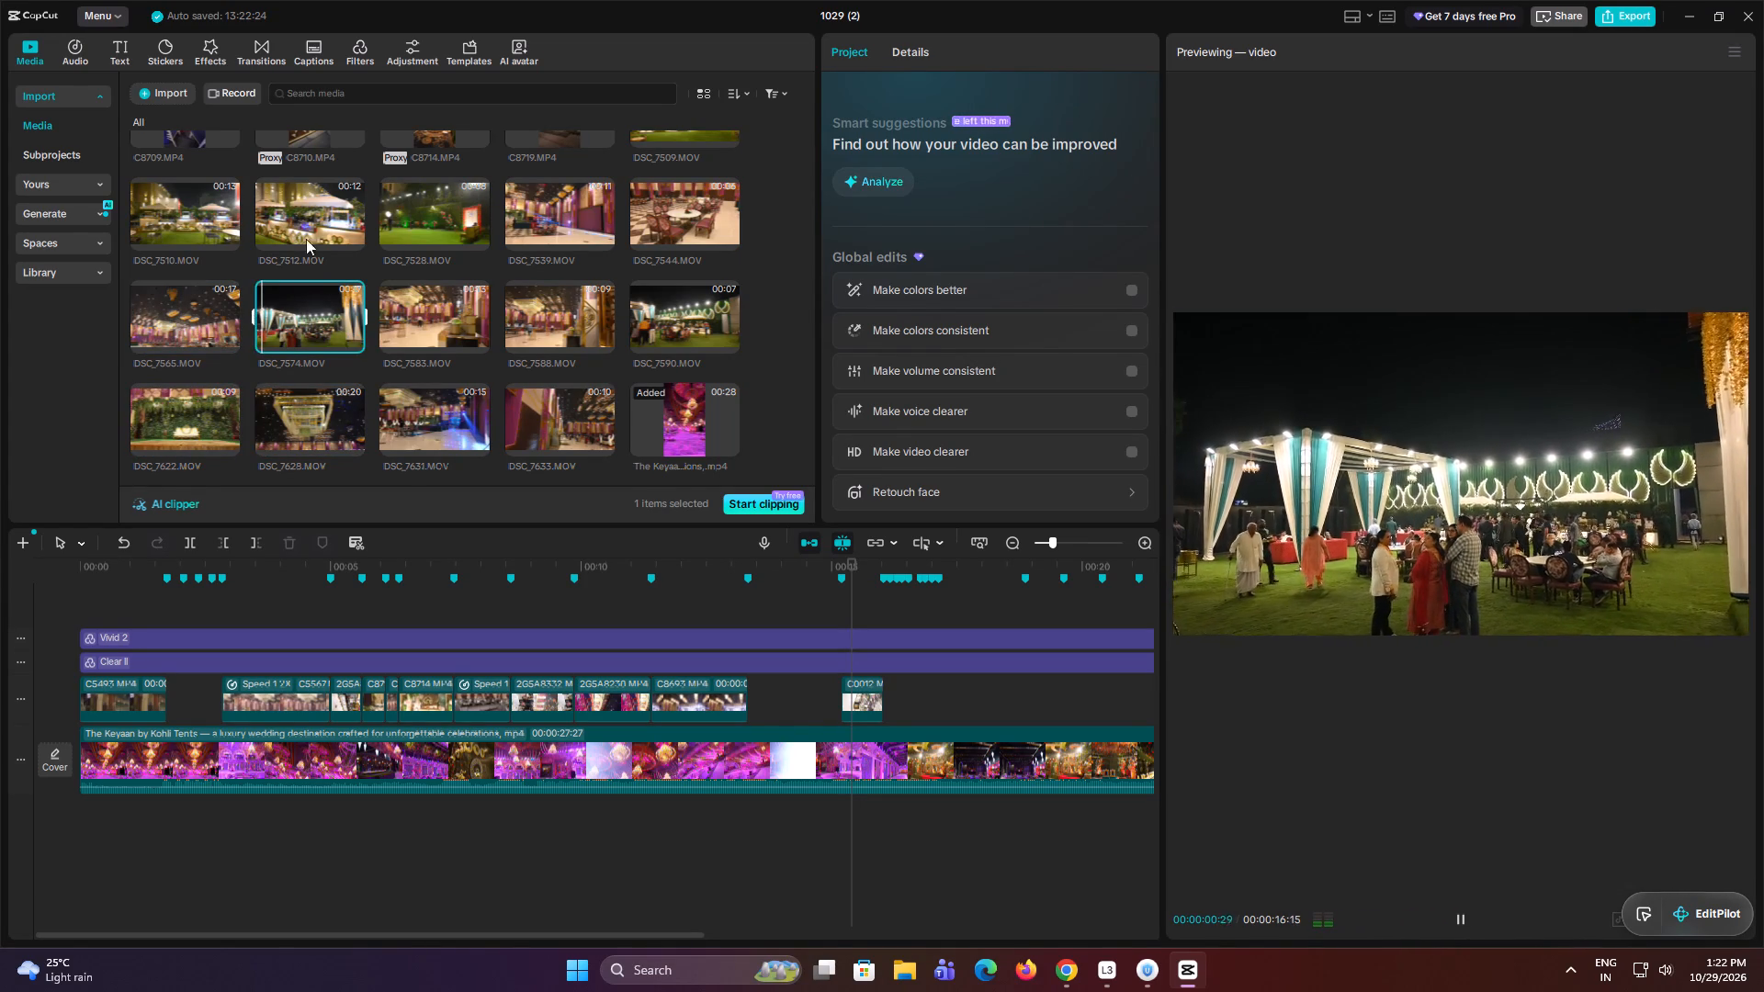
pyautogui.click(307, 225)
pyautogui.click(439, 217)
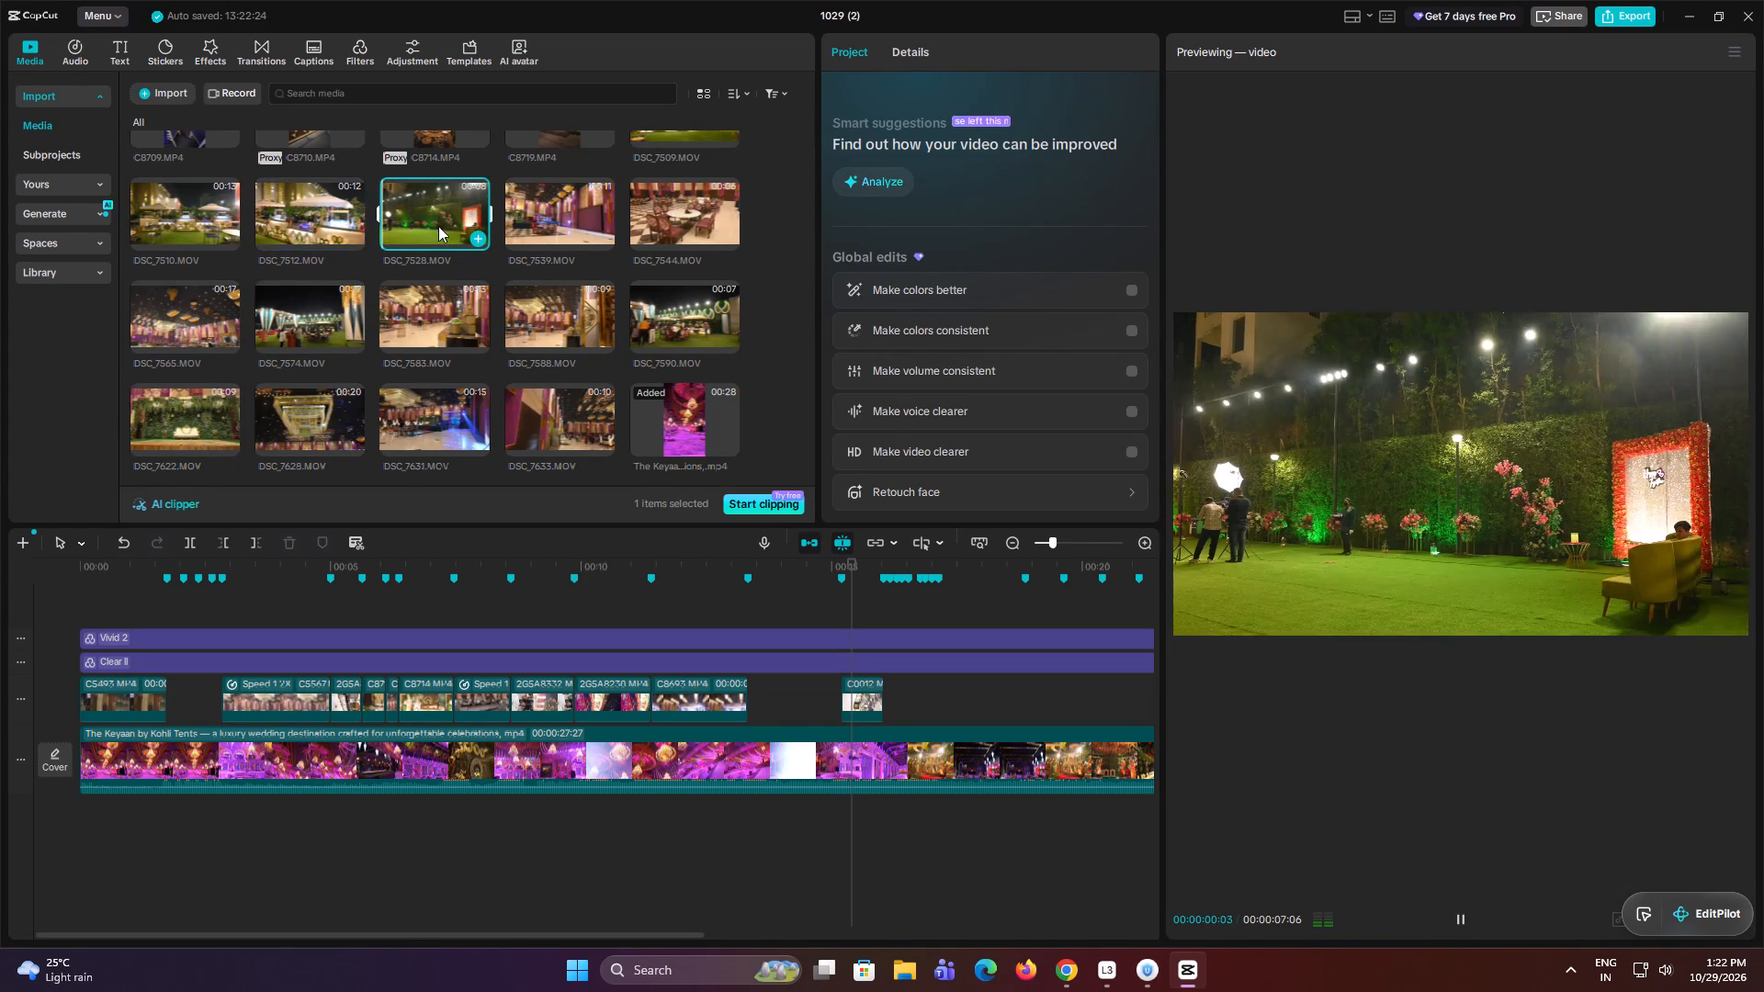
pyautogui.scroll(1, 453, 303)
pyautogui.click(302, 297)
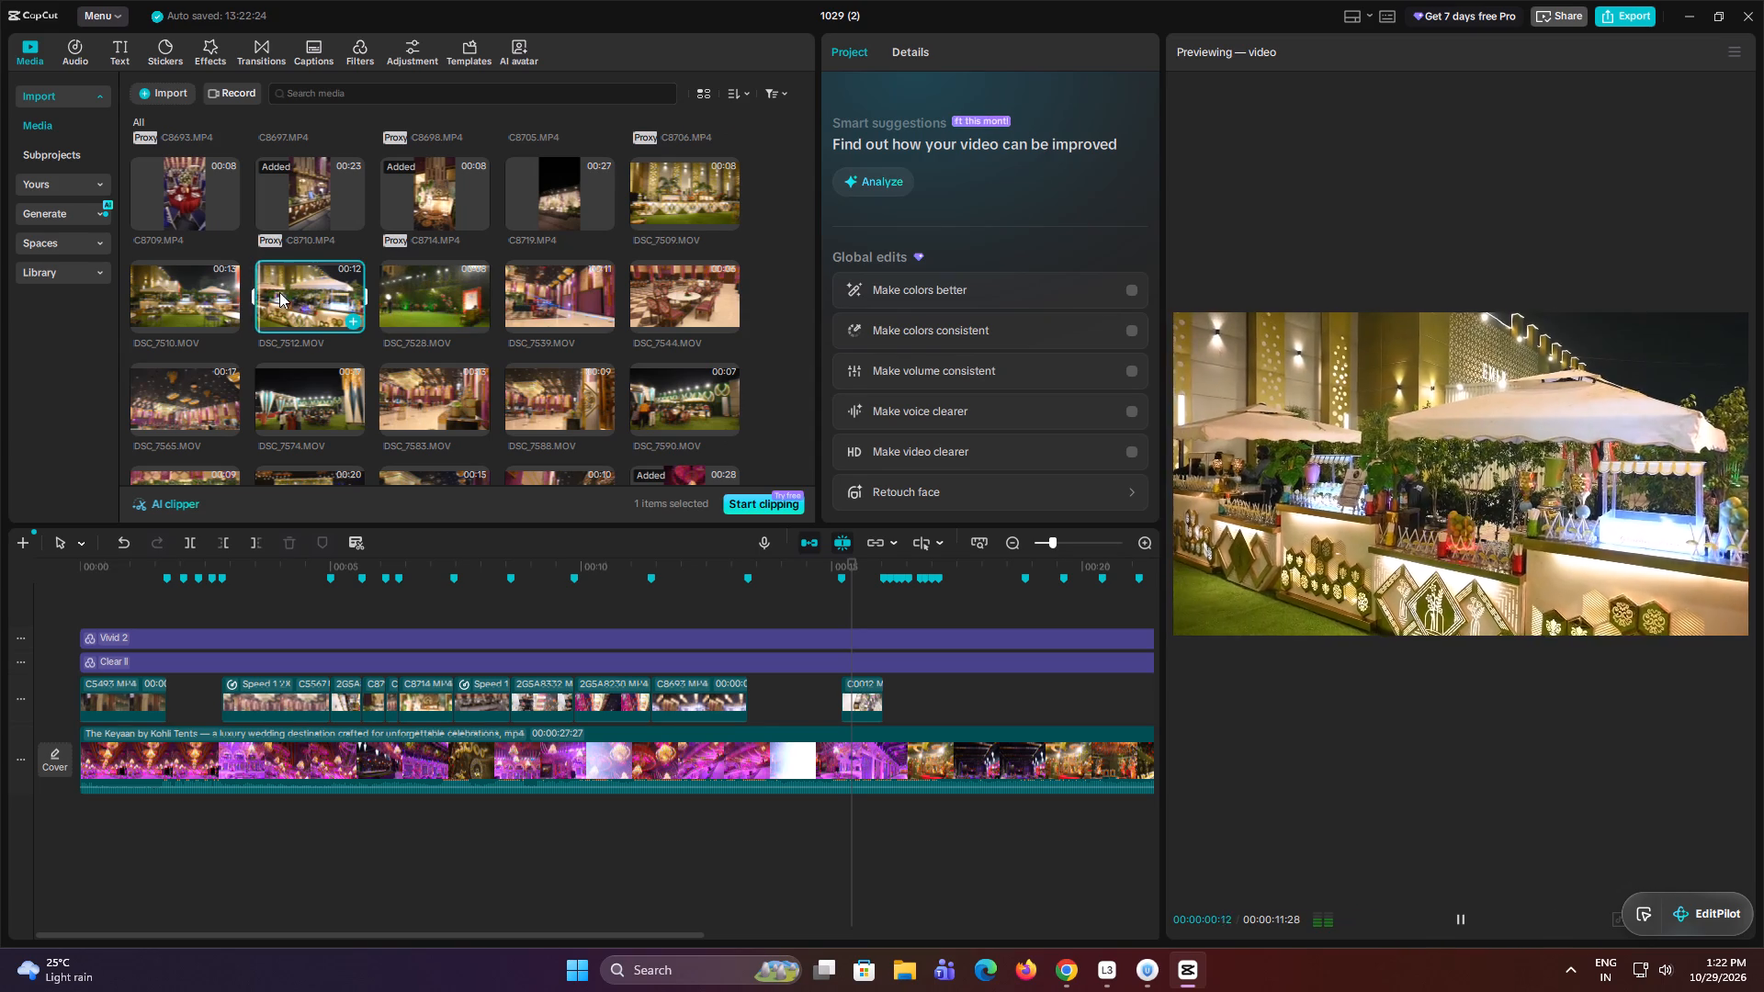
pyautogui.click(197, 294)
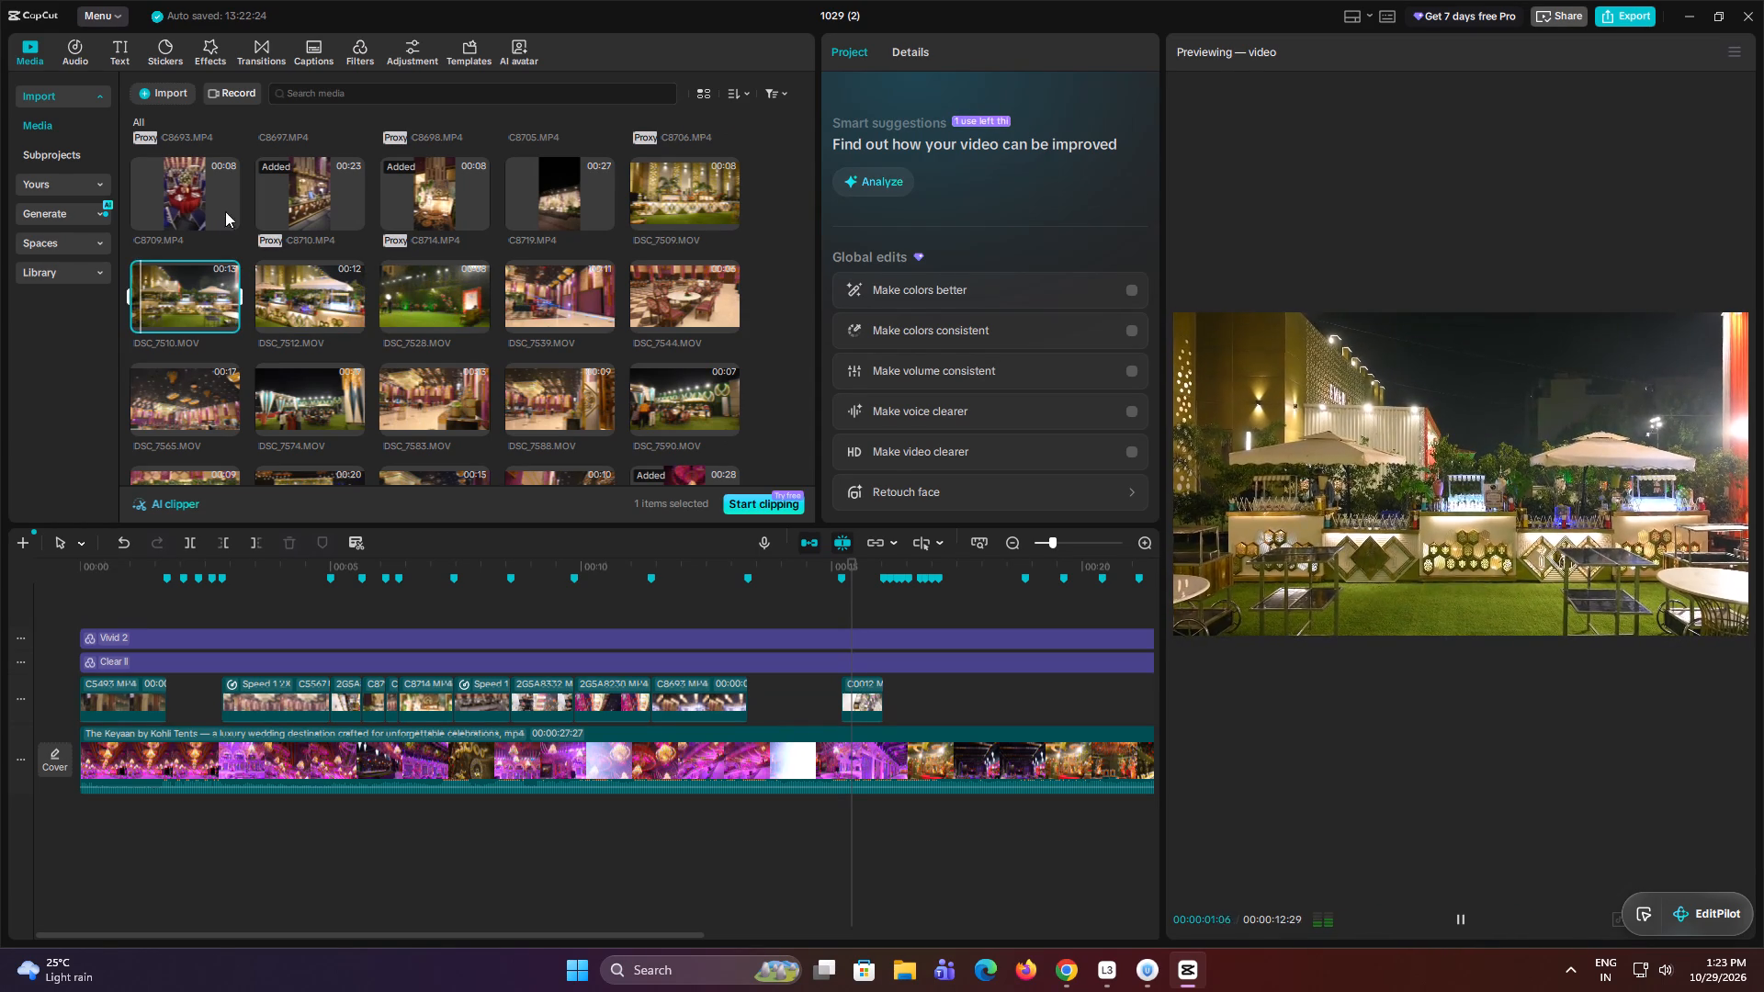
pyautogui.click(207, 186)
# Duplicate the C0012.MP4 clip at 00:00:15 into the empty space just after the dense marker cluster, at about 00:00:17.
pyautogui.click(872, 701)
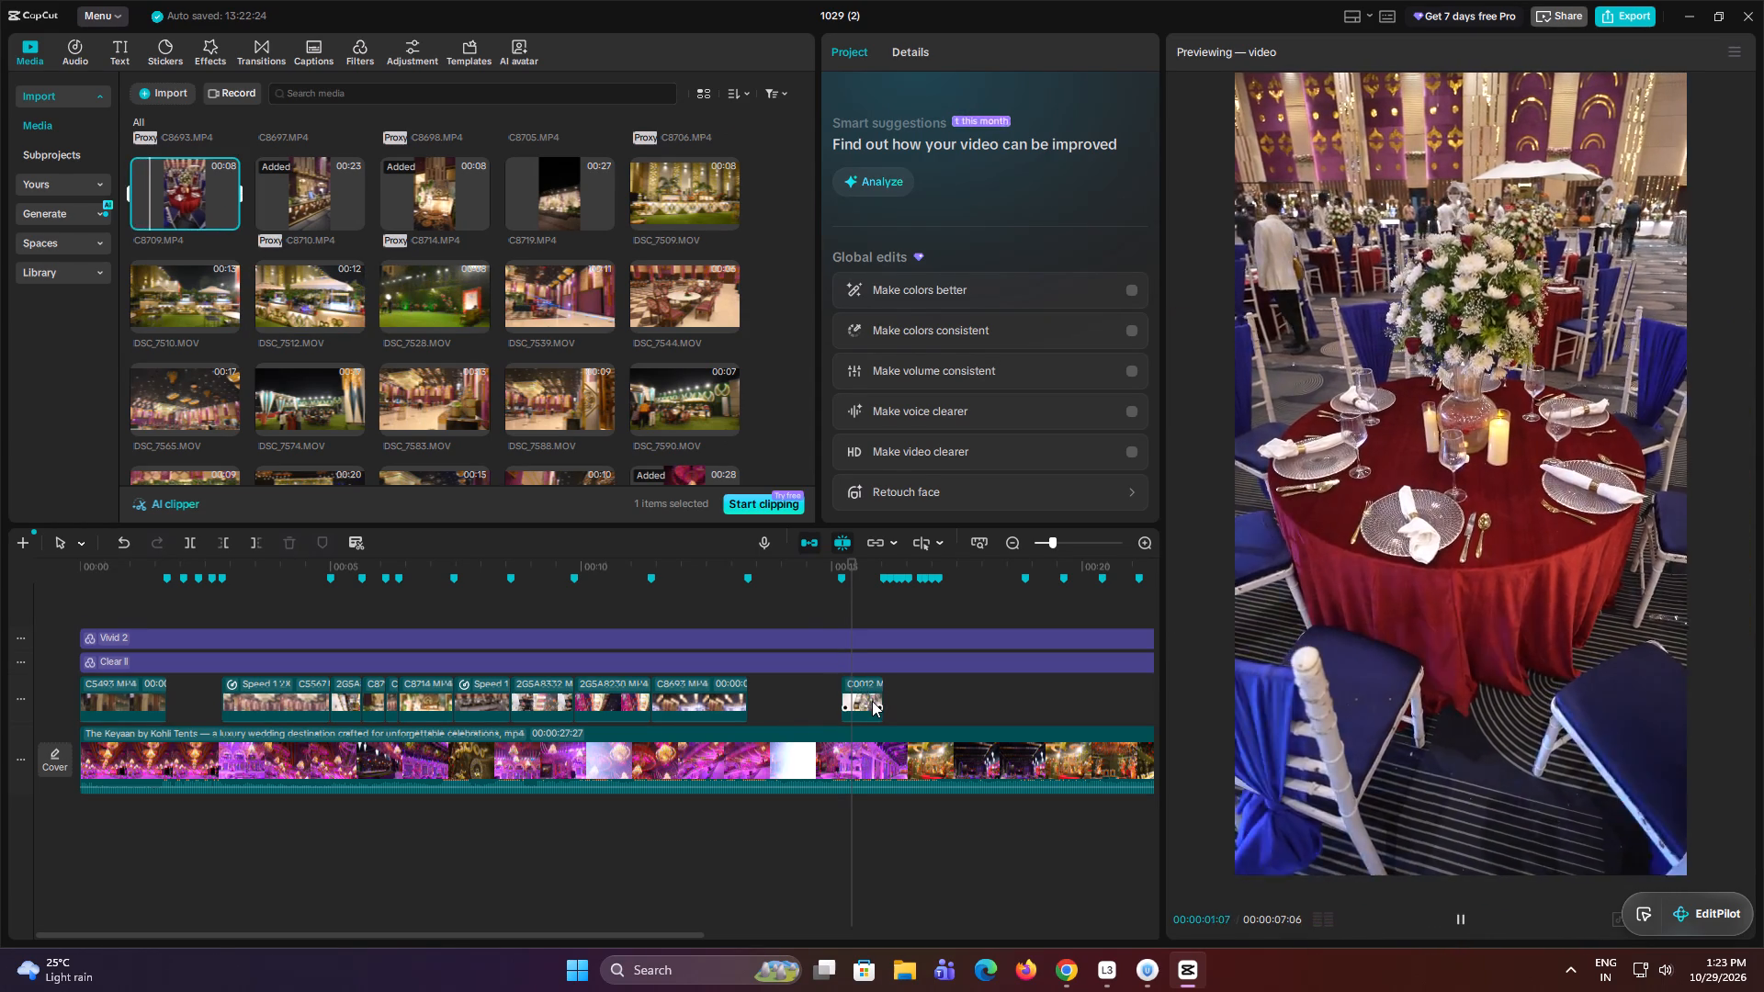
pyautogui.keyDown('alt'); pyautogui.moveTo(861, 704); pyautogui.dragTo(1019, 704); pyautogui.keyUp('alt')
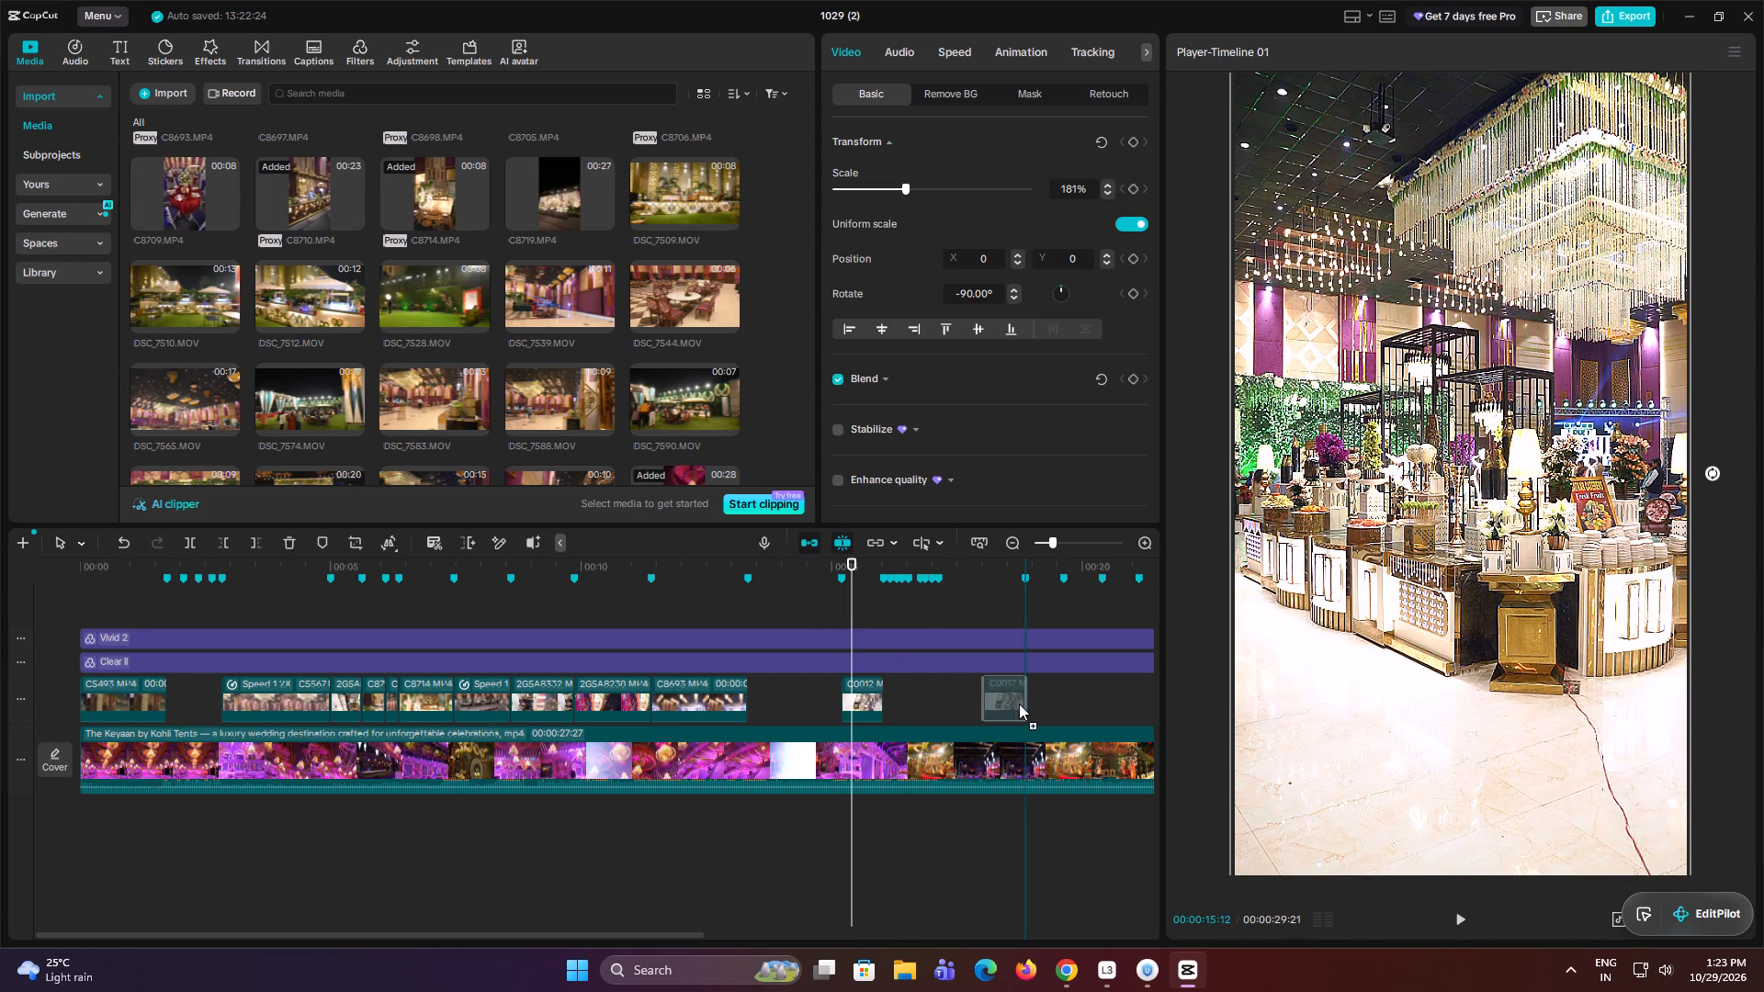
pyautogui.keyDown('alt'); pyautogui.moveTo(1019, 704); pyautogui.dragTo(974, 704); pyautogui.keyUp('alt')
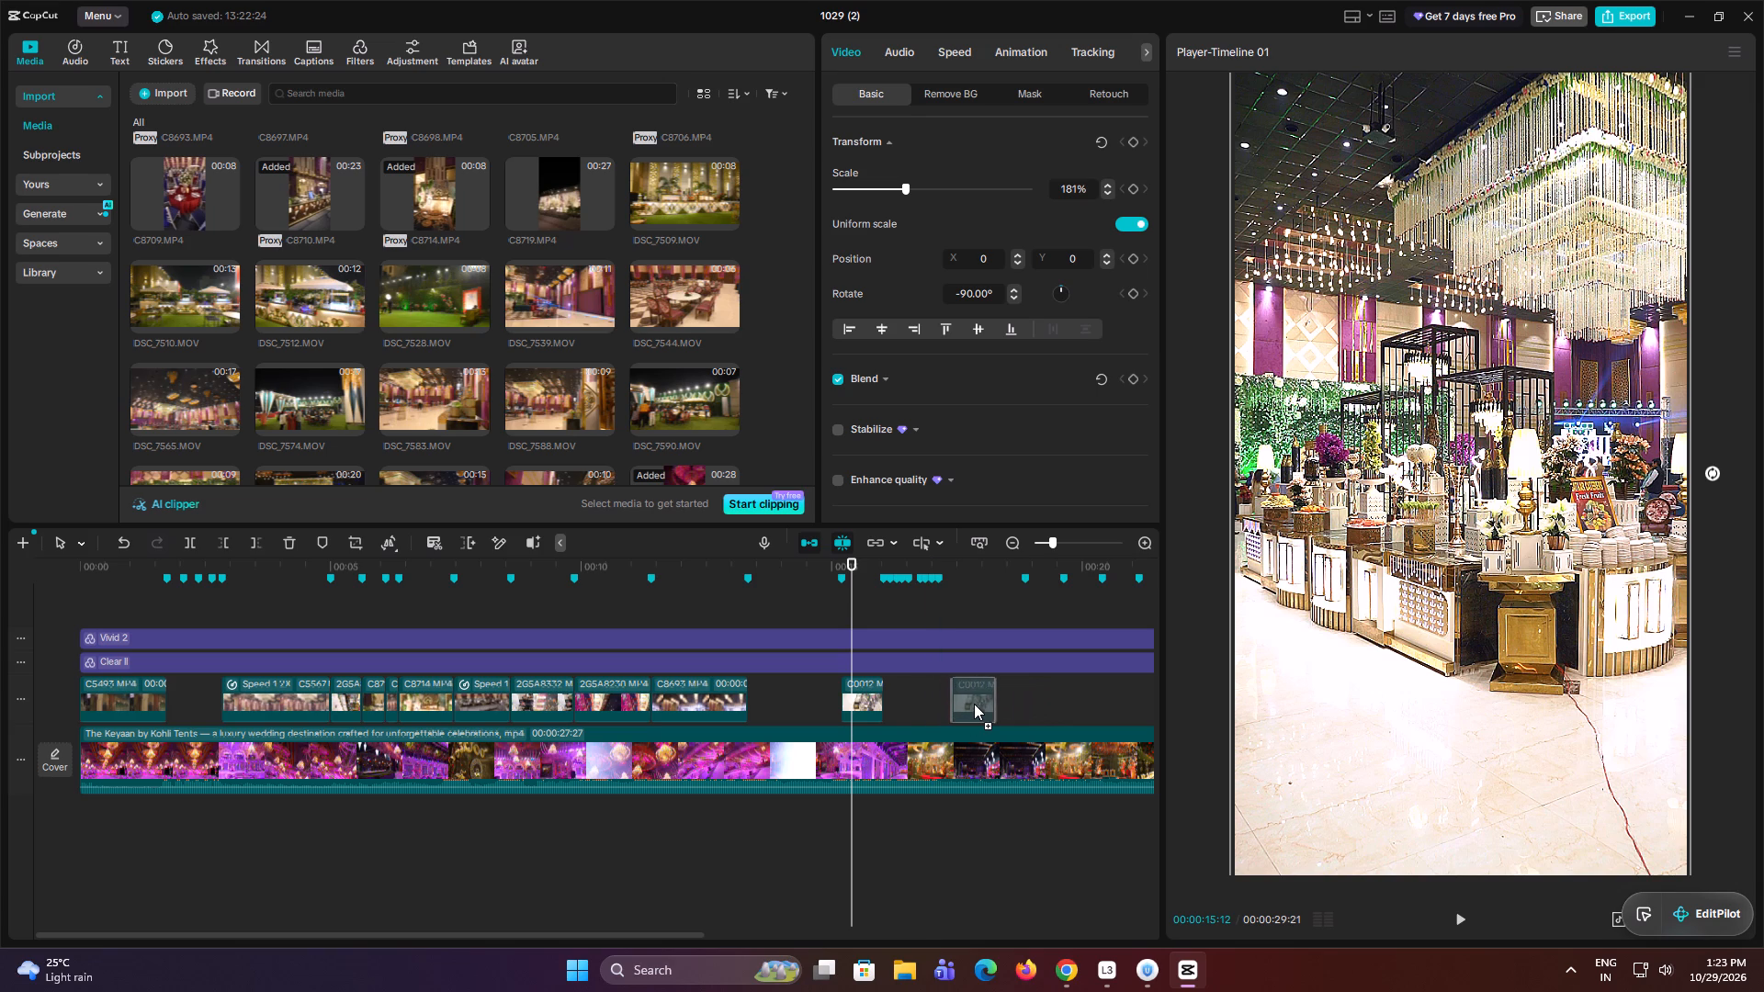
pyautogui.keyDown('alt'); pyautogui.moveTo(974, 704); pyautogui.dragTo(966, 705); pyautogui.keyUp('alt')
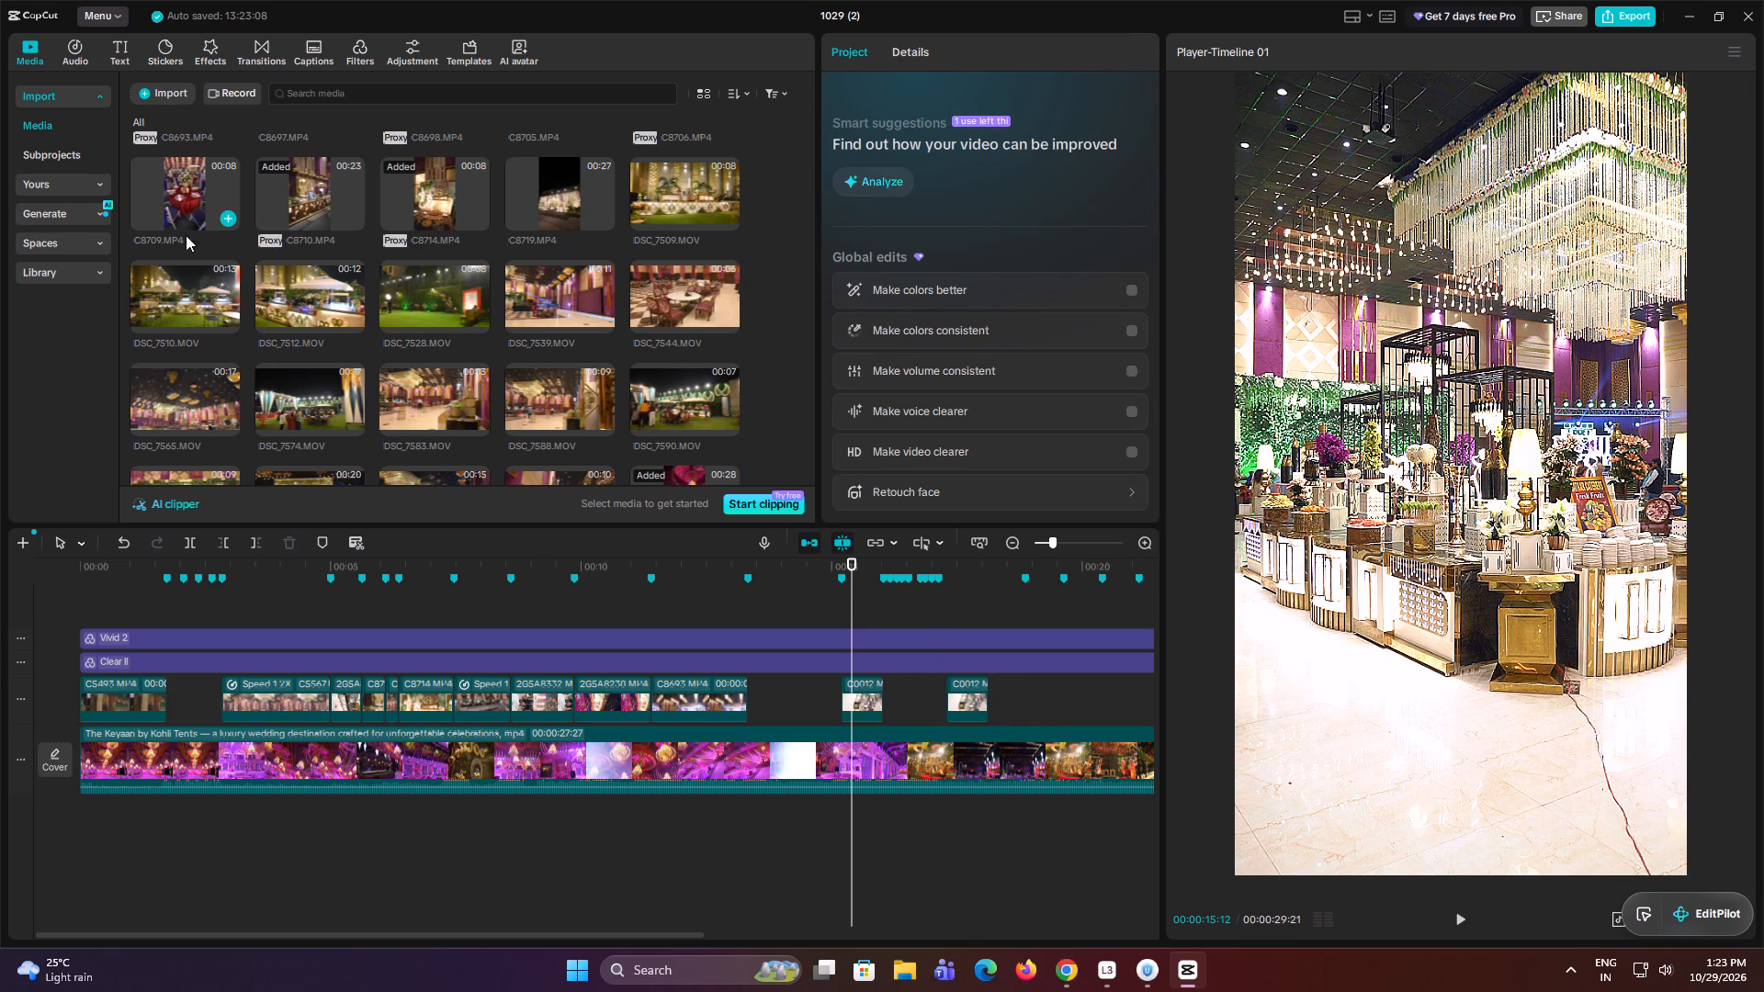
# Add C8709.MP4 at the marker at about 00:00:19, trim its end to the marker at 00:00:19:19 and mute it.
pyautogui.moveTo(178, 181); pyautogui.dragTo(1012, 693)
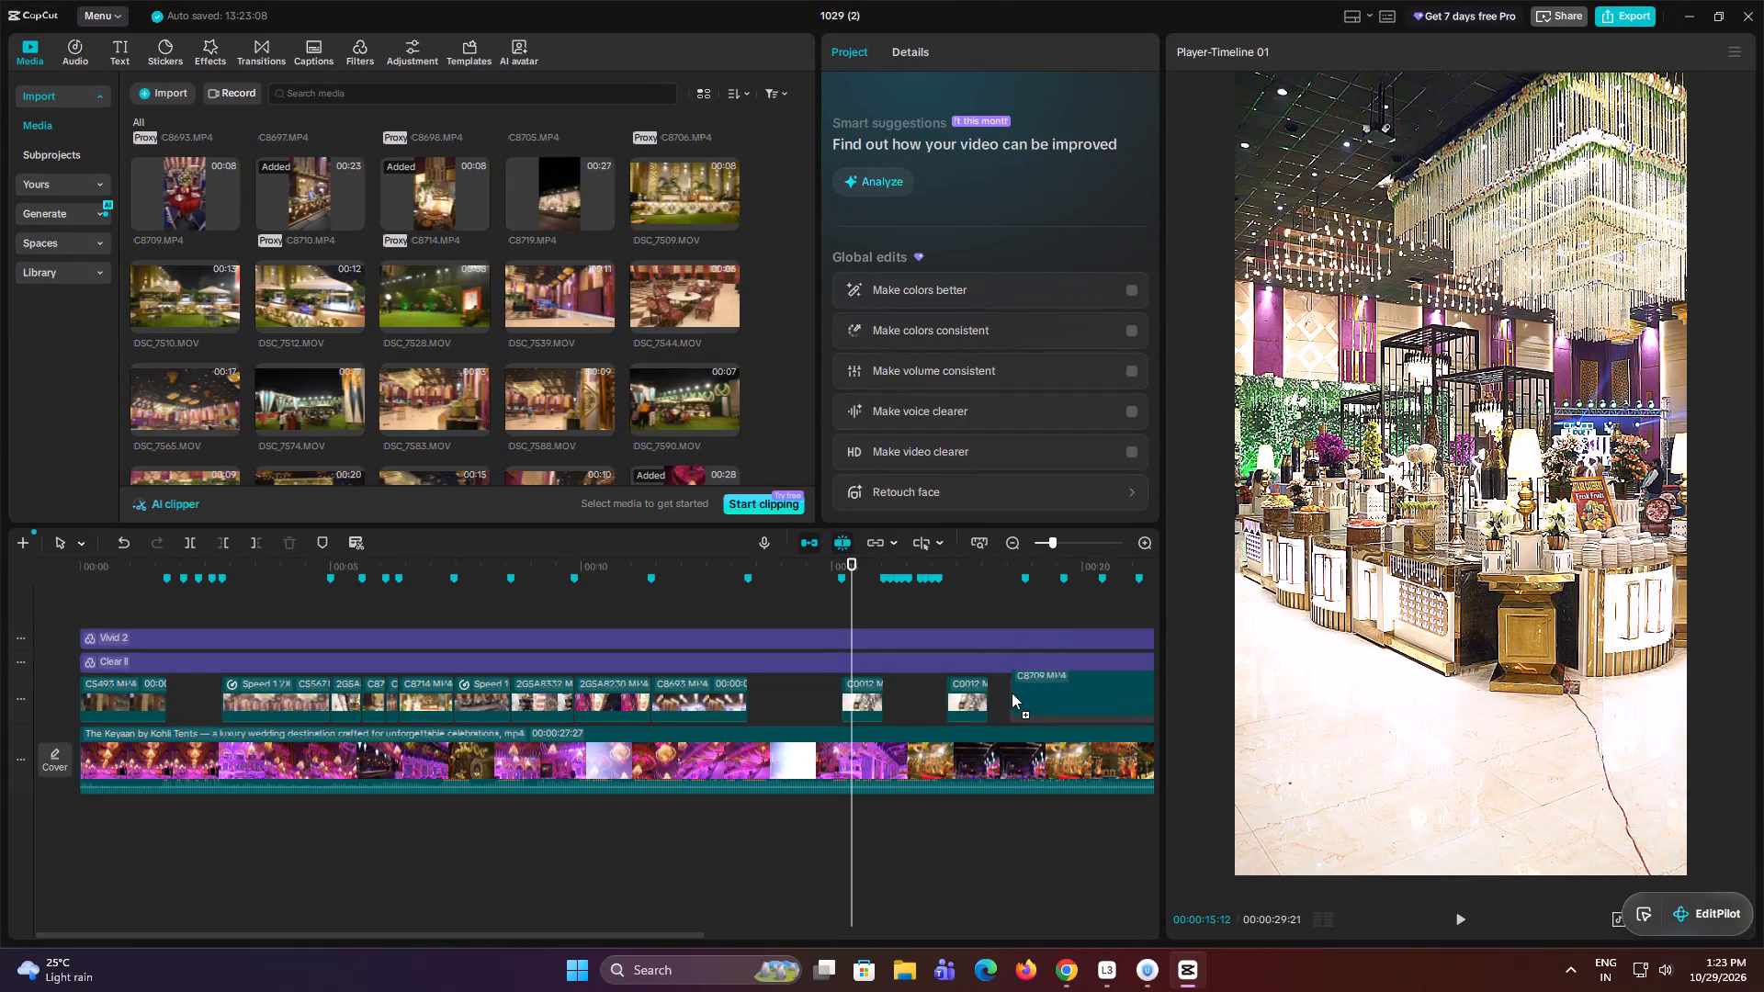
pyautogui.moveTo(1012, 693); pyautogui.dragTo(1023, 690)
pyautogui.click(1011, 601)
pyautogui.moveTo(1011, 601); pyautogui.dragTo(1051, 597)
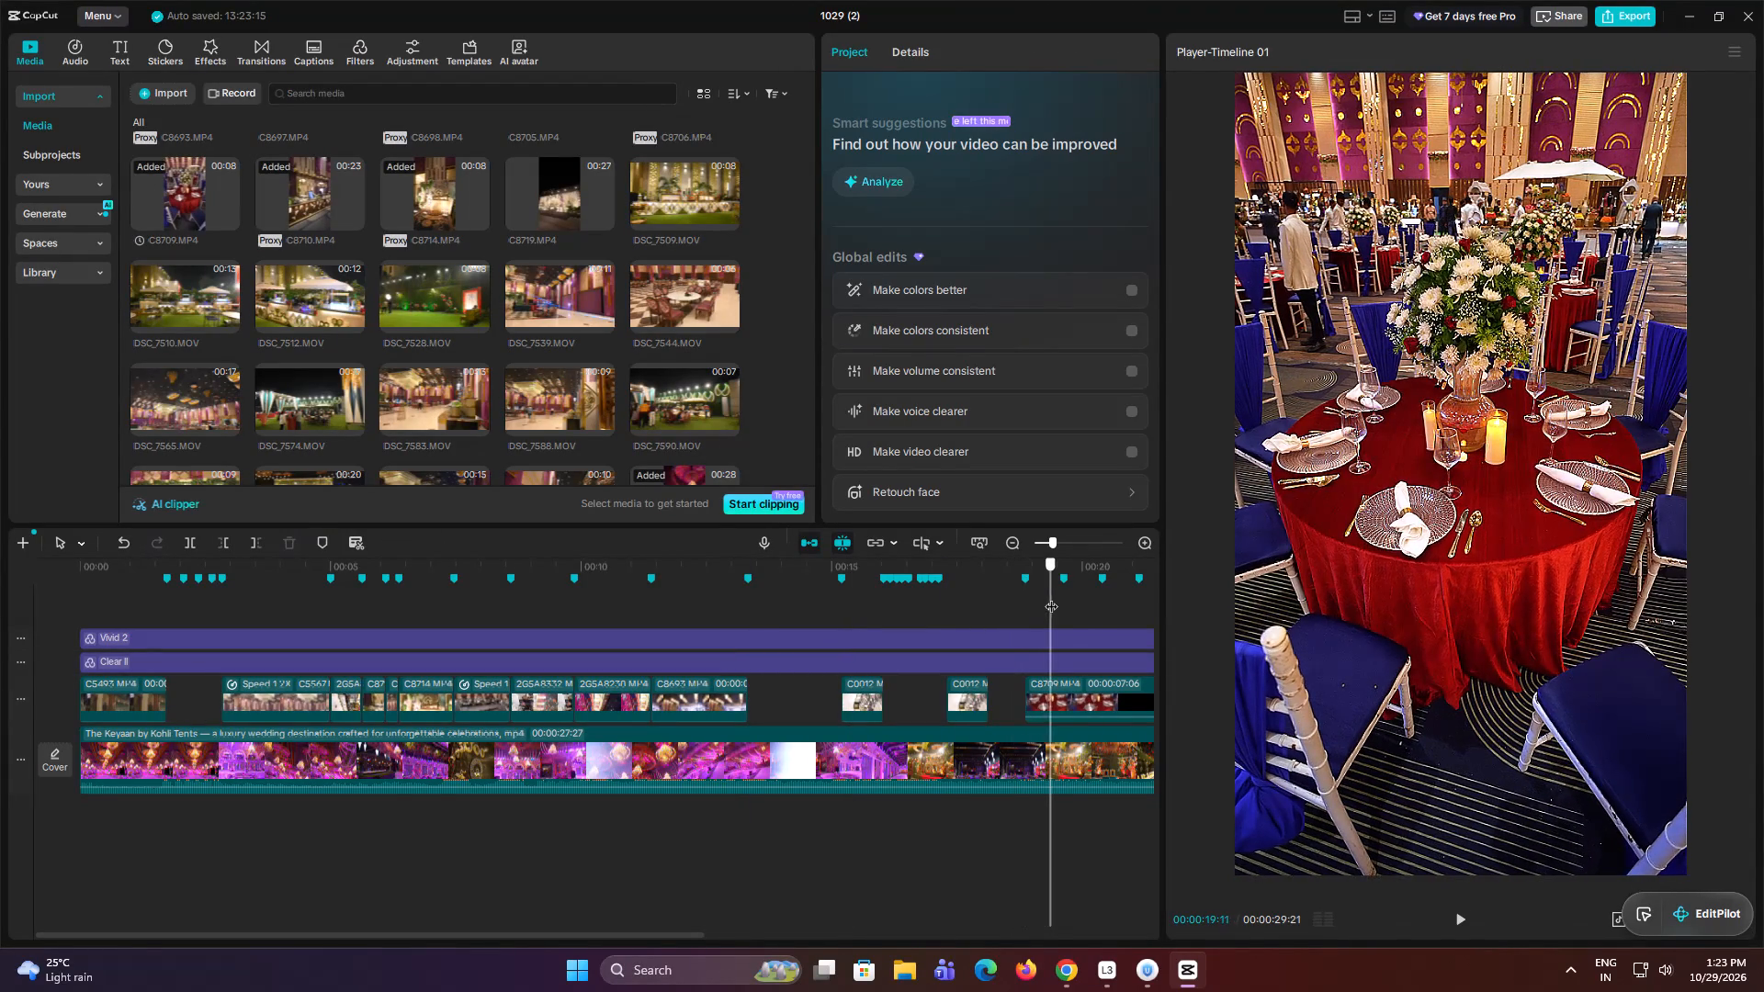
pyautogui.moveTo(1051, 597); pyautogui.dragTo(1063, 596)
pyautogui.click(1058, 701)
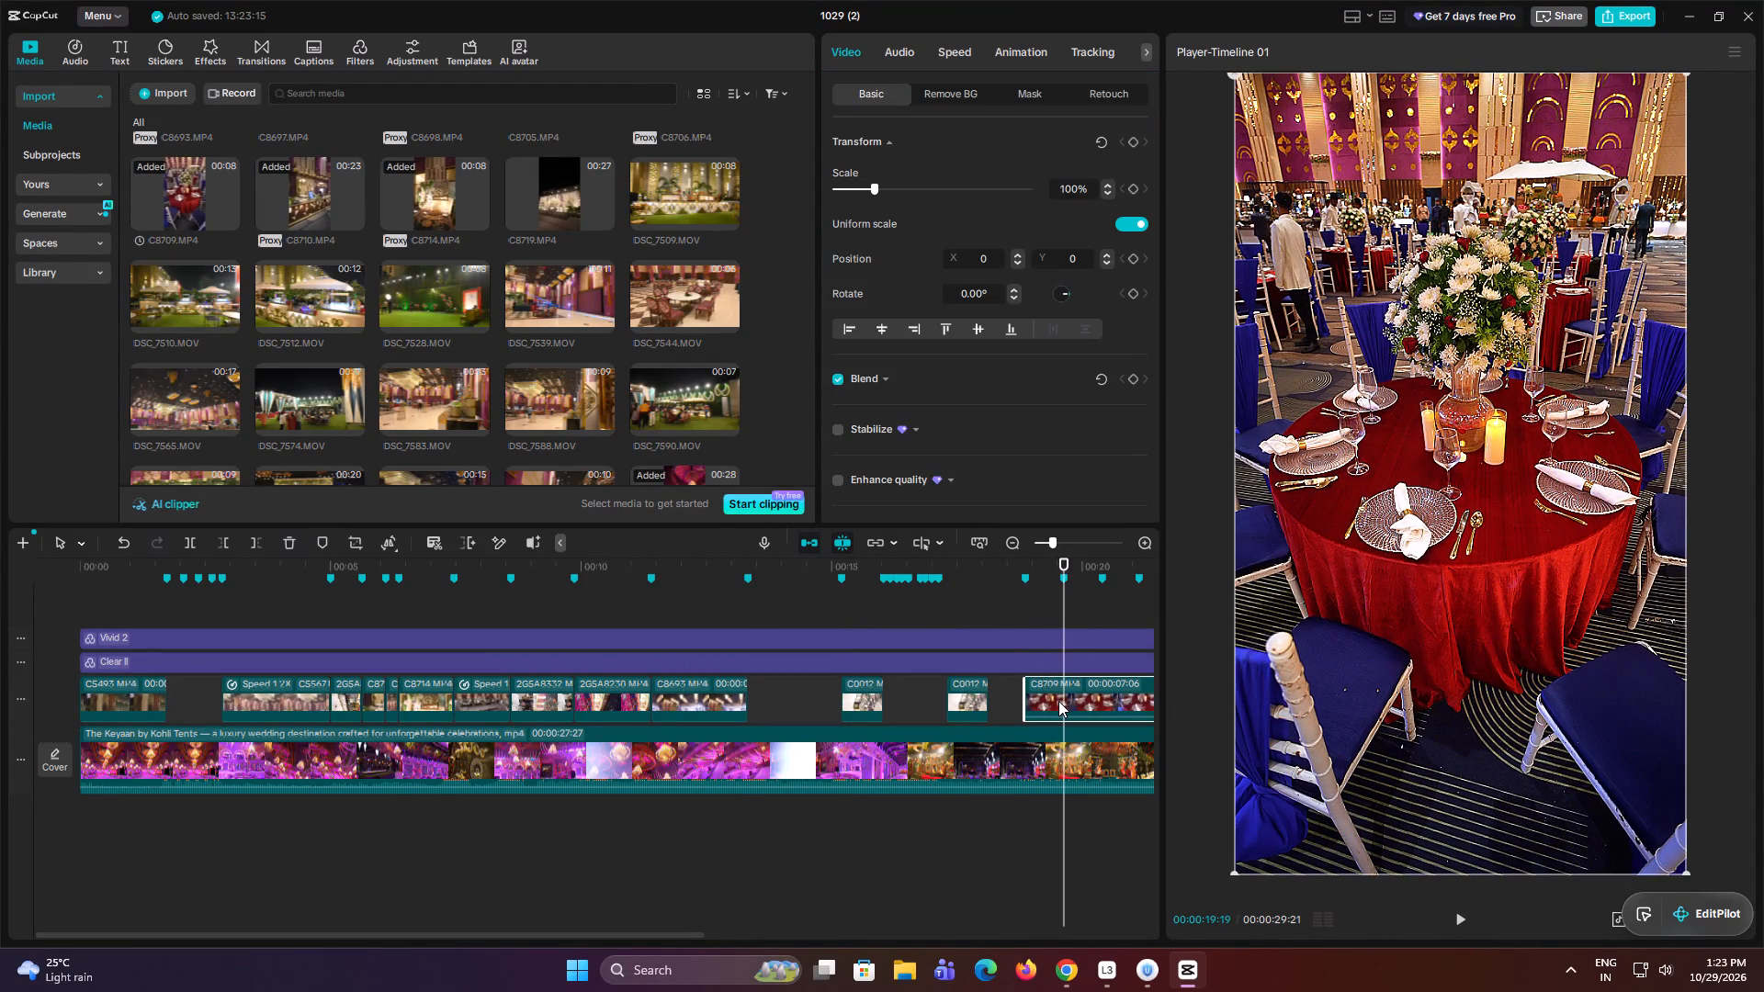
pyautogui.press('w')
pyautogui.click(1041, 707)
pyautogui.moveTo(1042, 716); pyautogui.dragTo(1042, 742)
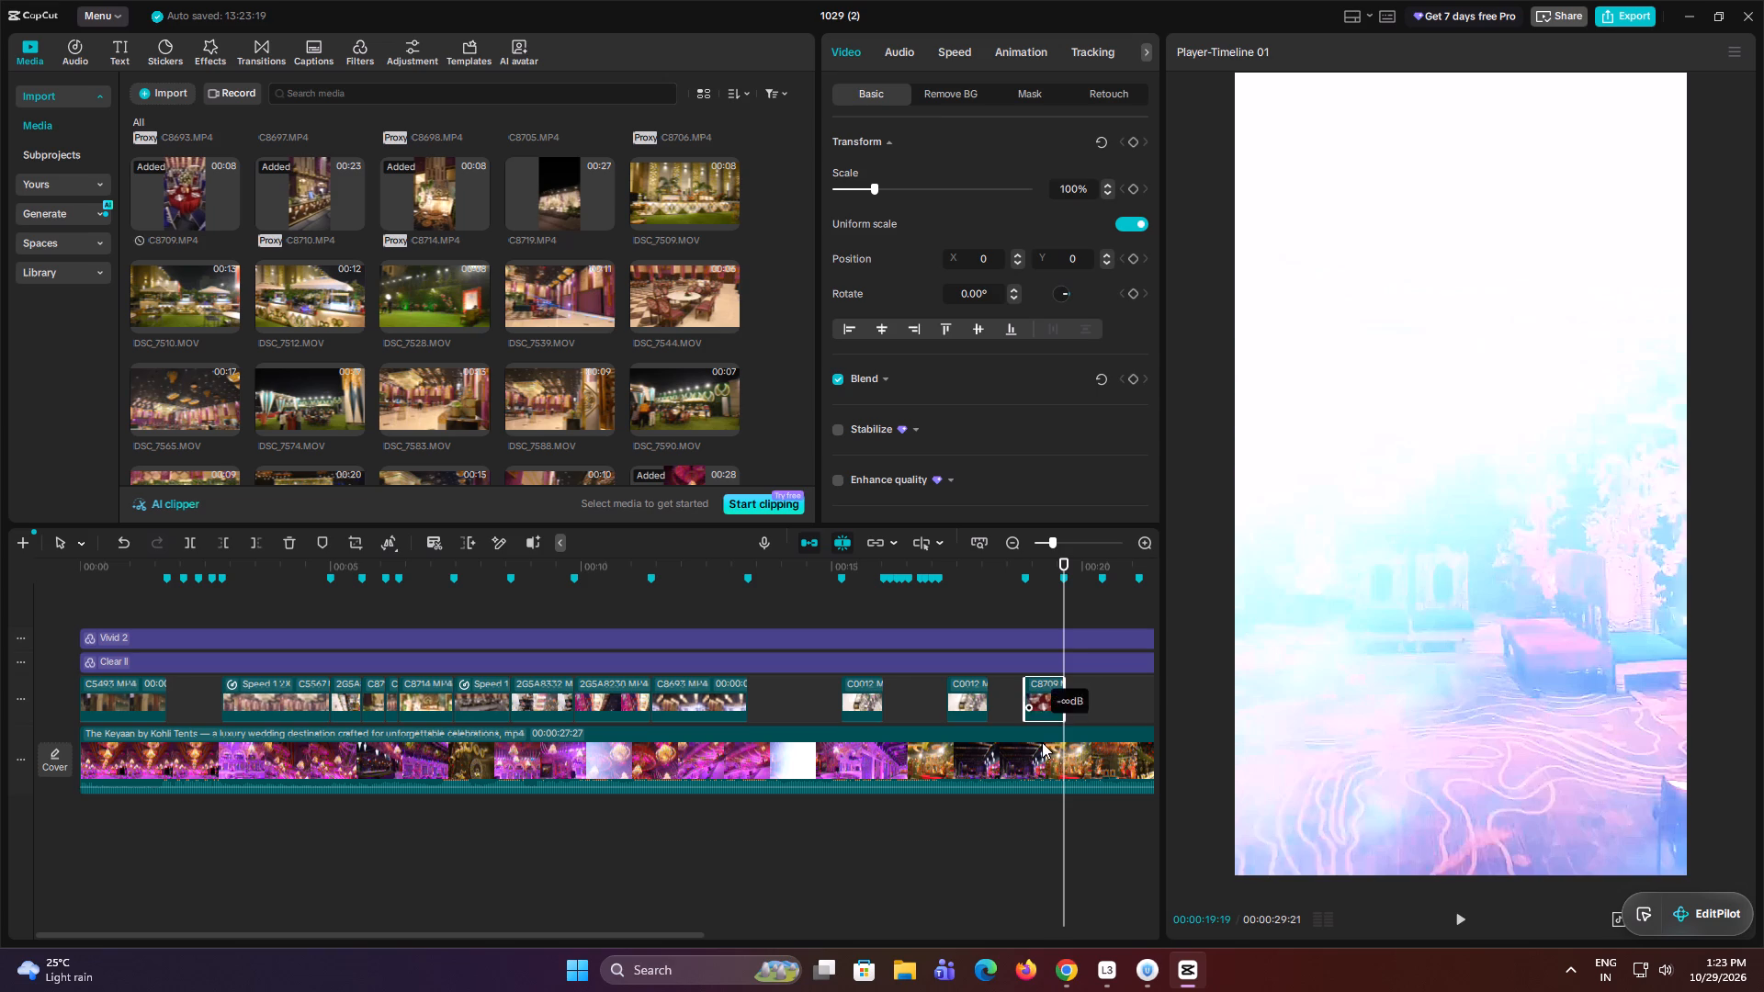
# Play the reference just past C8709.MP4 and preview library clips C8719, C8714, C8710, C8706 and C8705 as candidates for the next shot.
pyautogui.press('space')
pyautogui.press('space')
pyautogui.moveTo(678, 939); pyautogui.dragTo(752, 952)
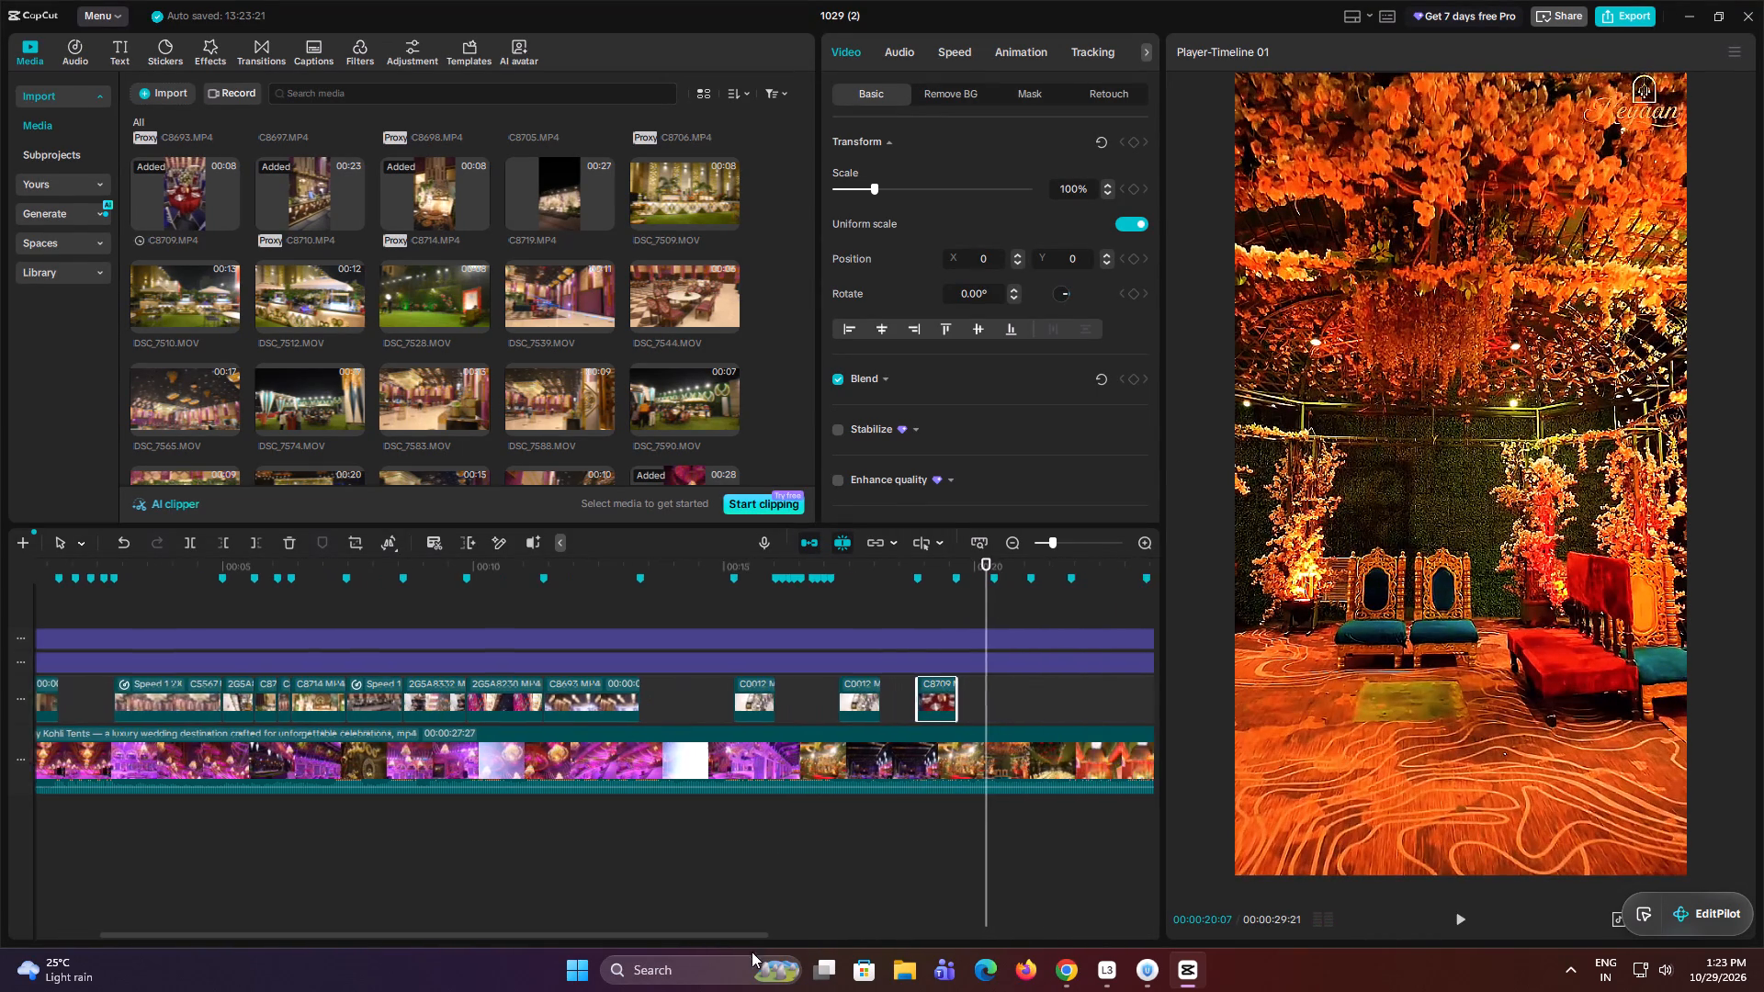
pyautogui.moveTo(752, 952); pyautogui.dragTo(919, 978)
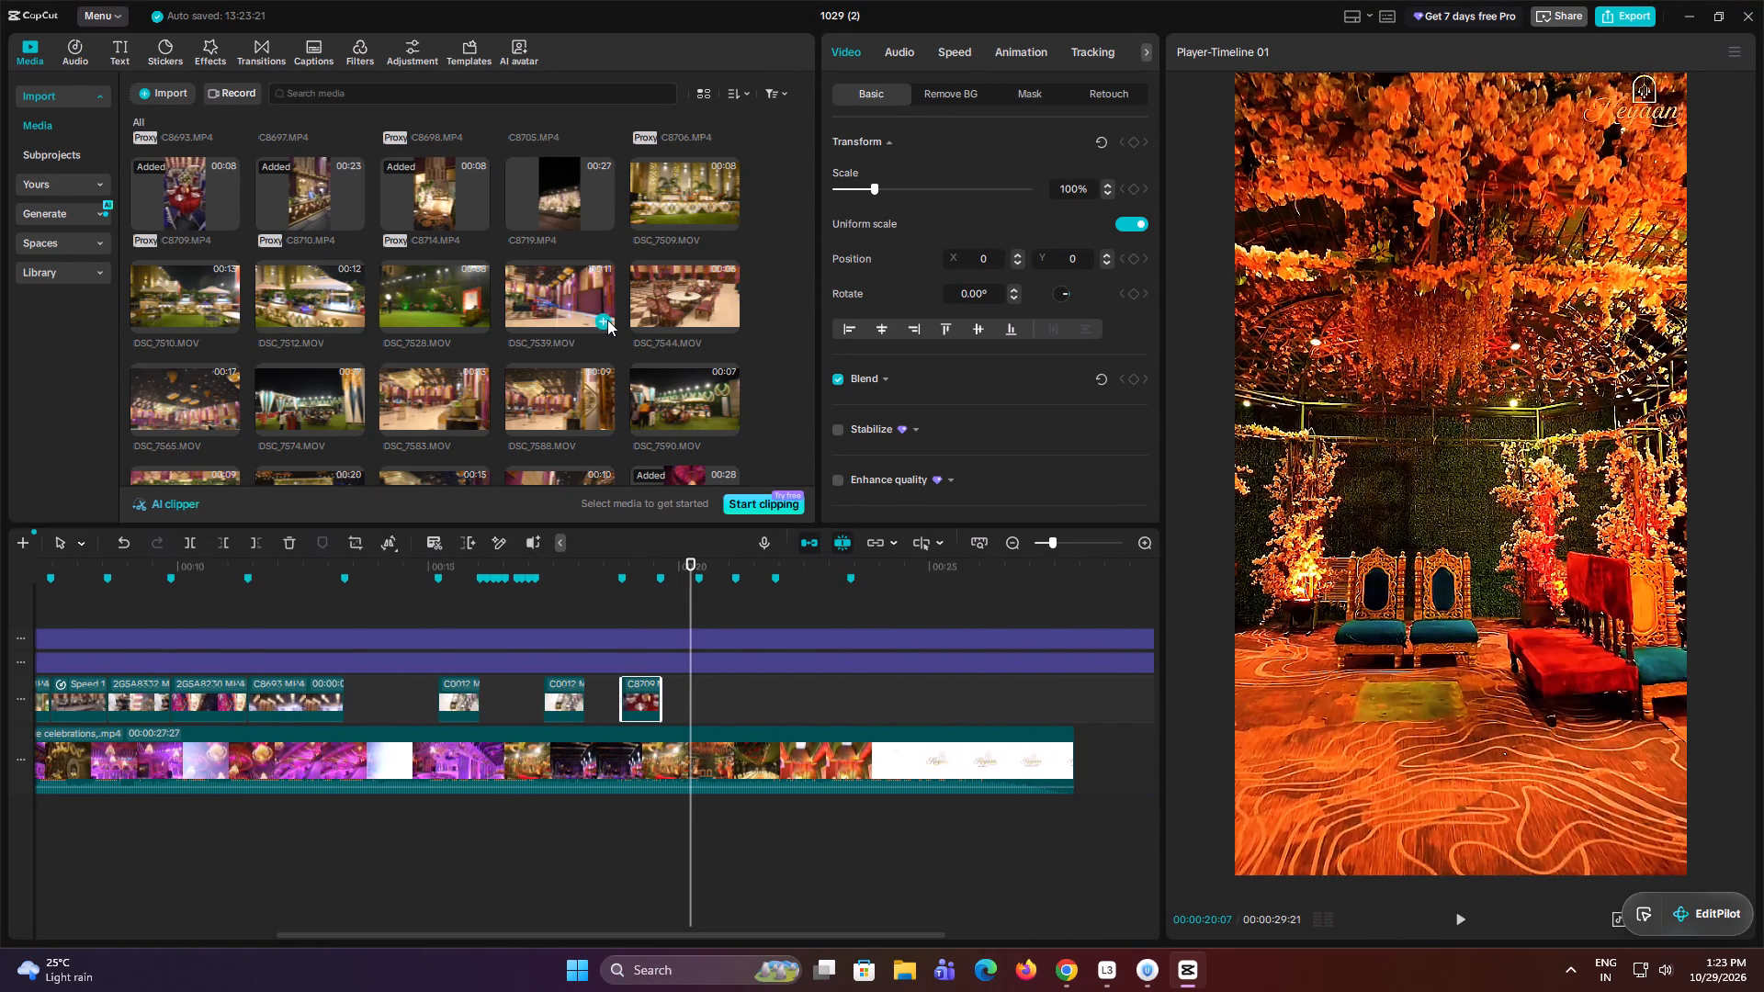
pyautogui.click(566, 202)
pyautogui.click(448, 209)
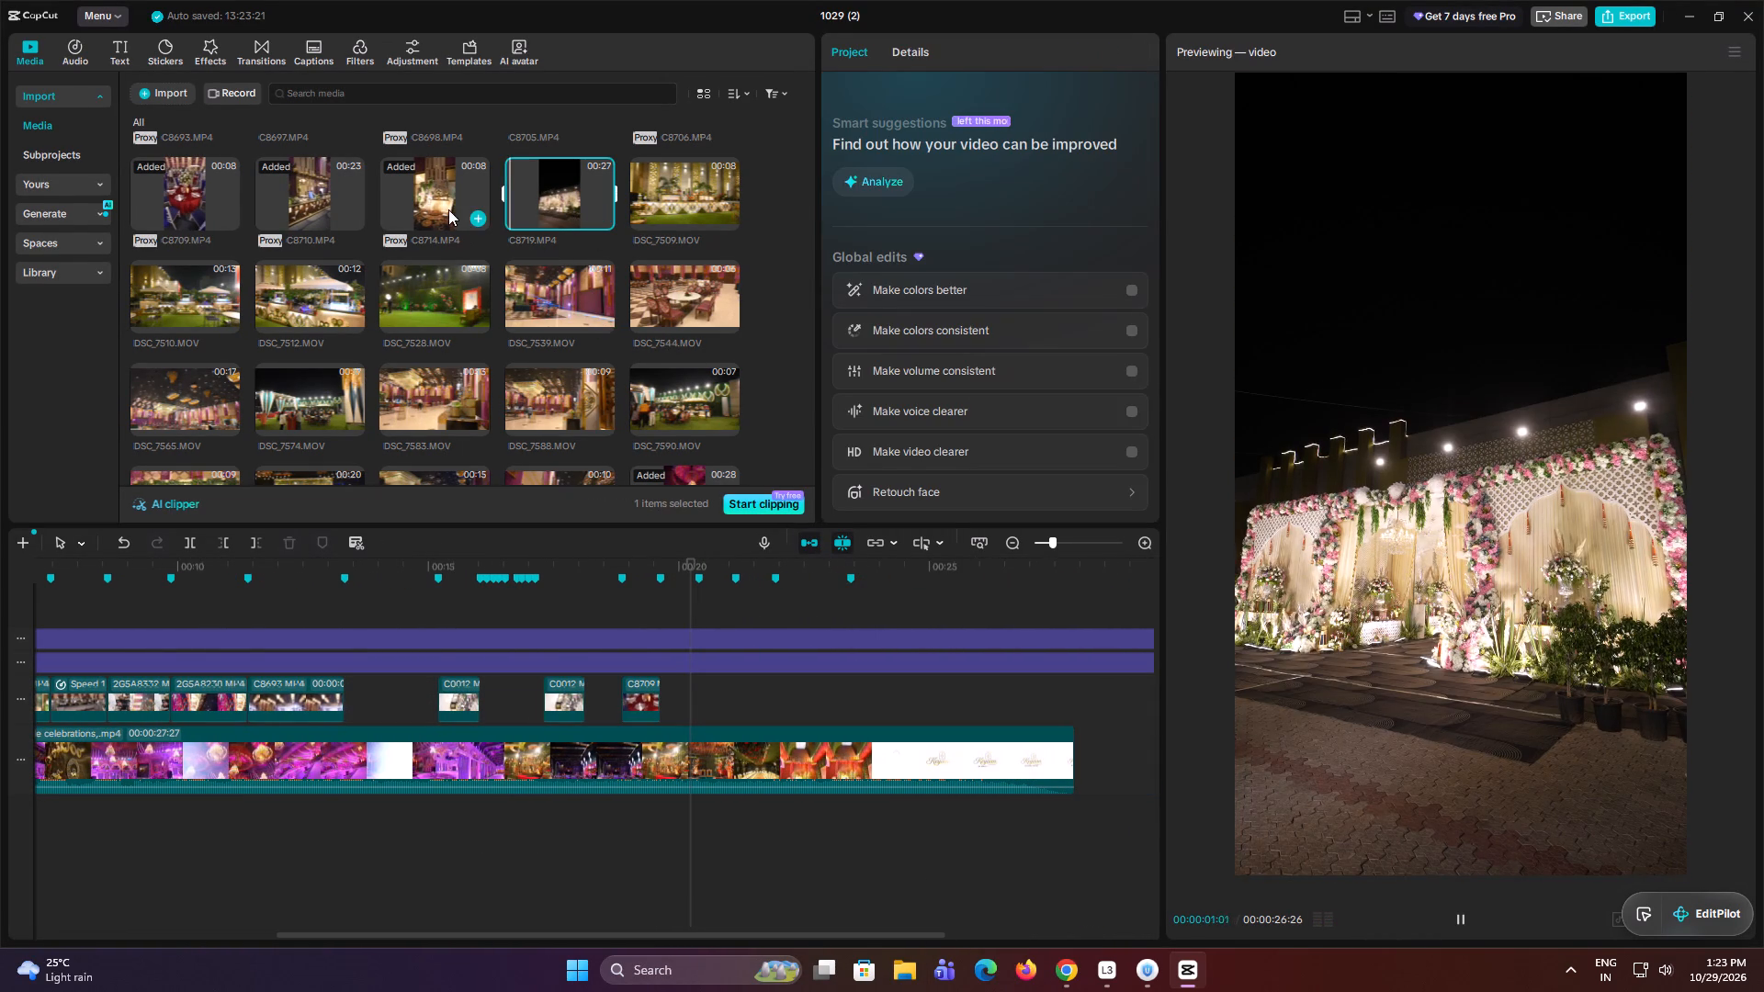
pyautogui.click(344, 211)
pyautogui.scroll(2, 329, 245)
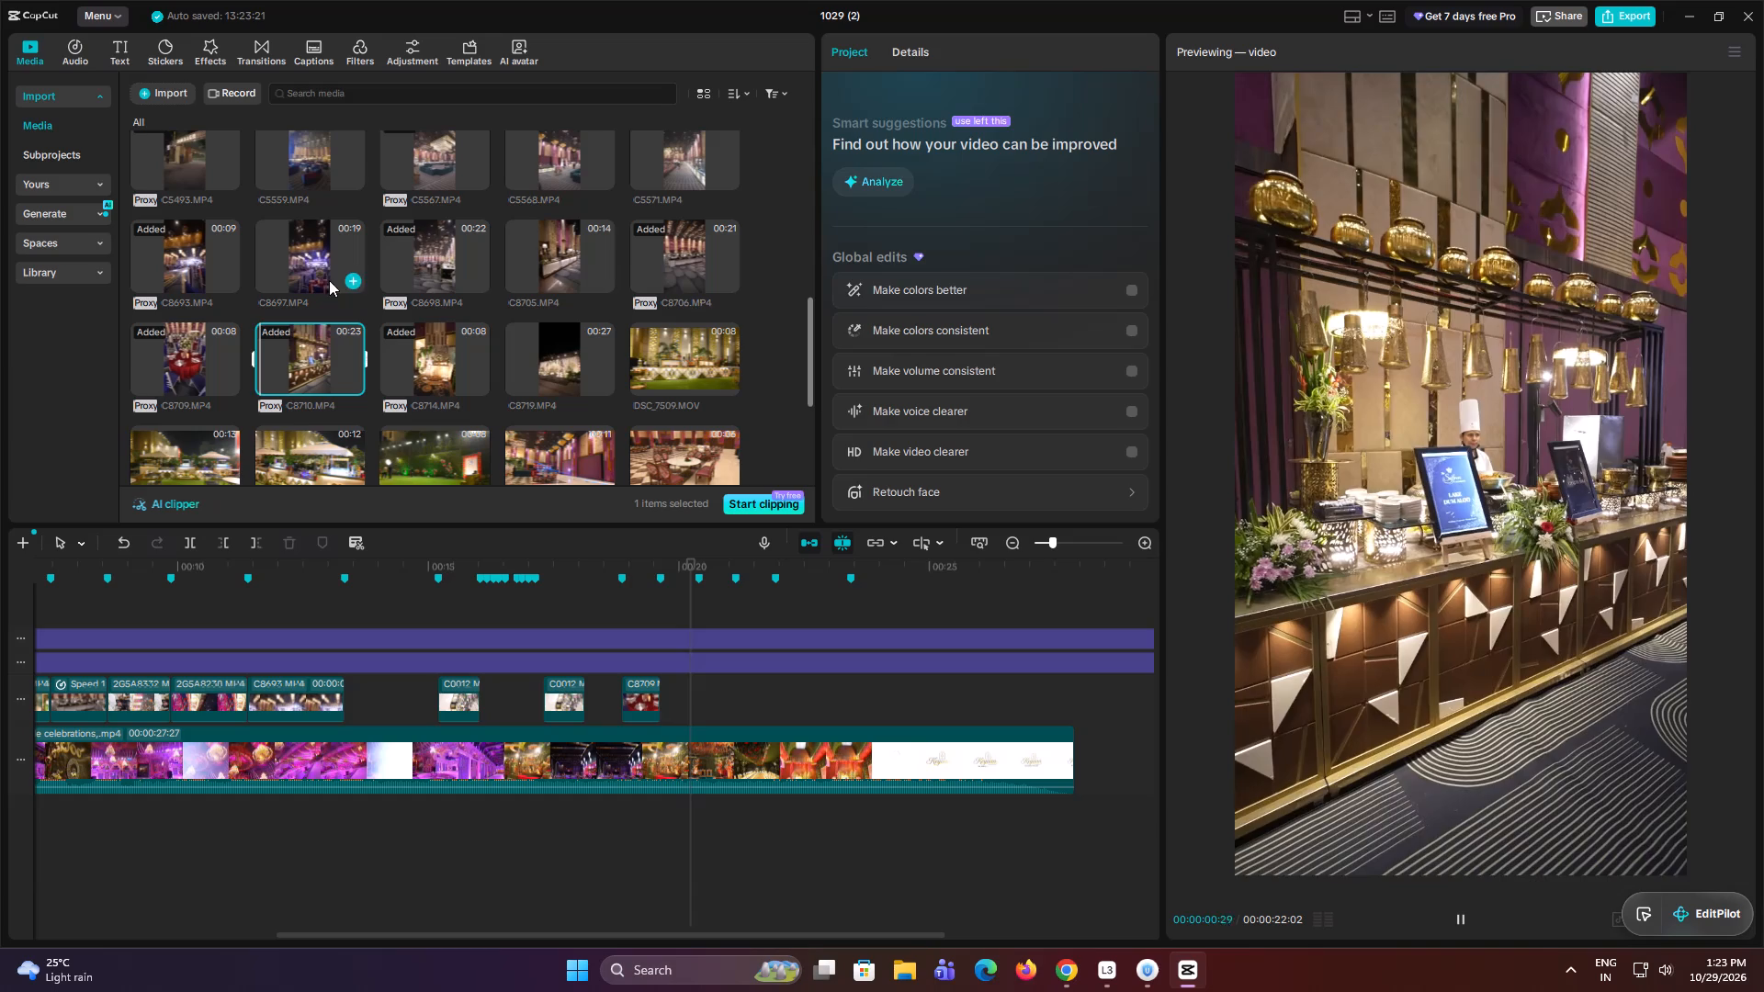
pyautogui.click(691, 280)
pyautogui.click(548, 262)
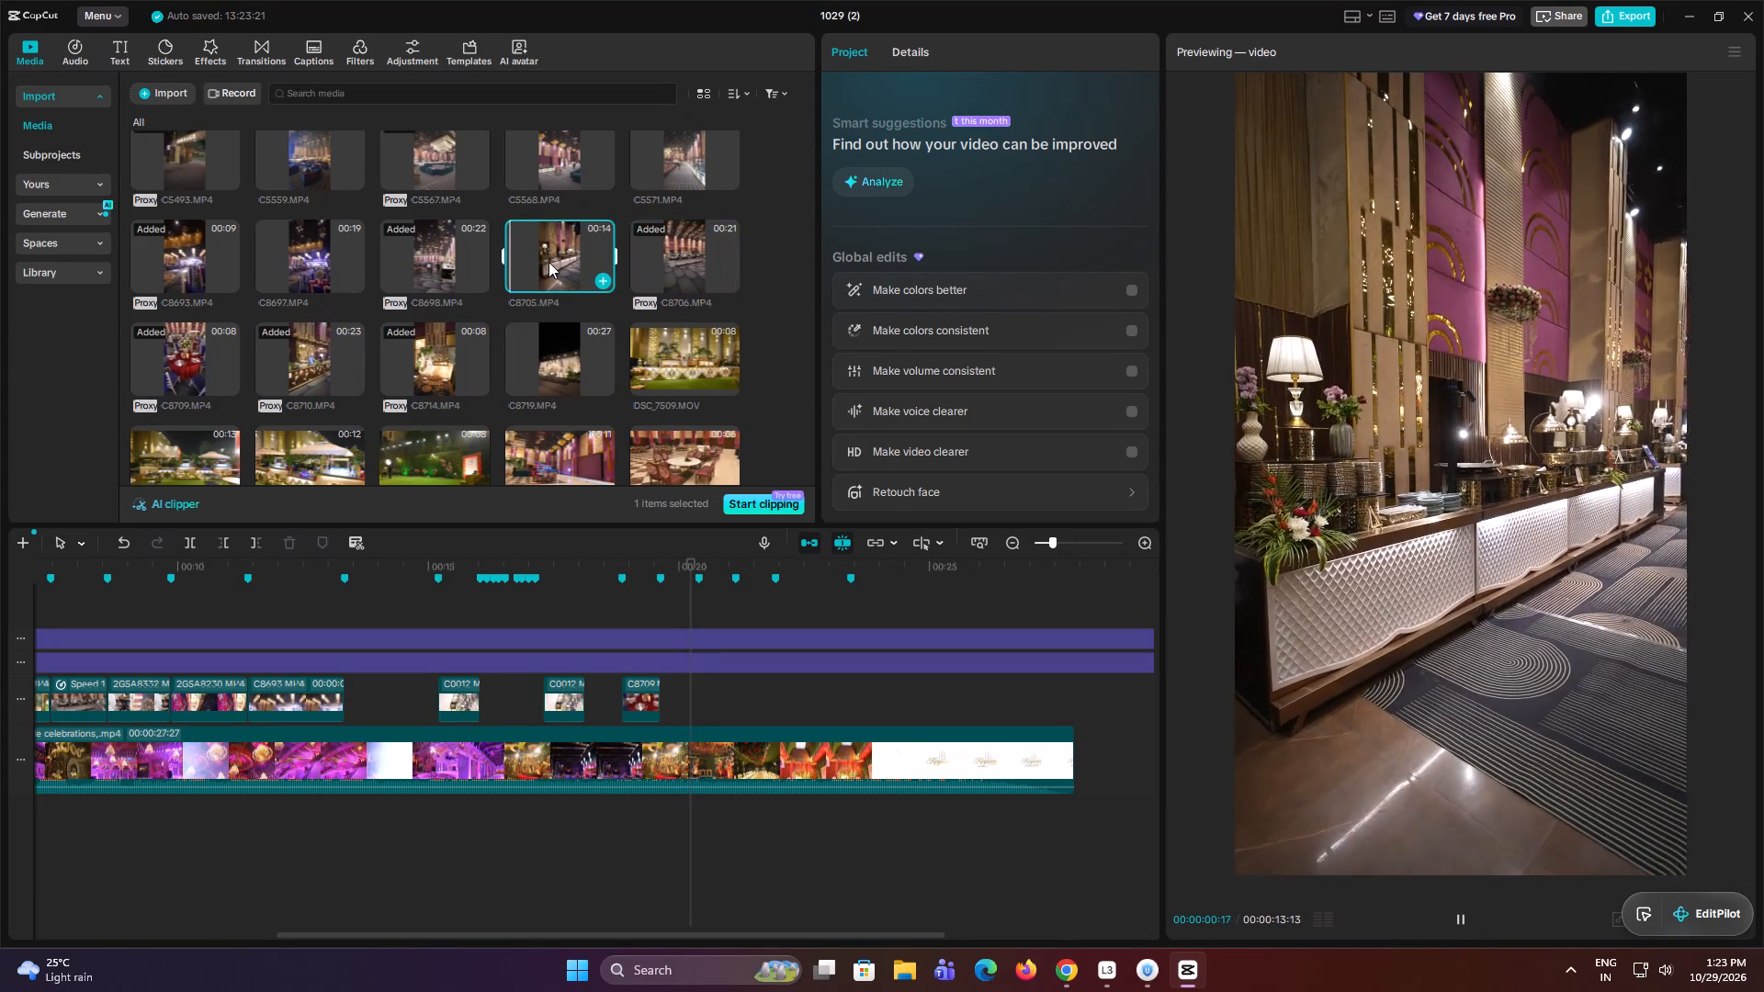
# Add C8705.MP4 directly after the C8709.MP4 clip and mute it.
pyautogui.moveTo(548, 262); pyautogui.dragTo(668, 694)
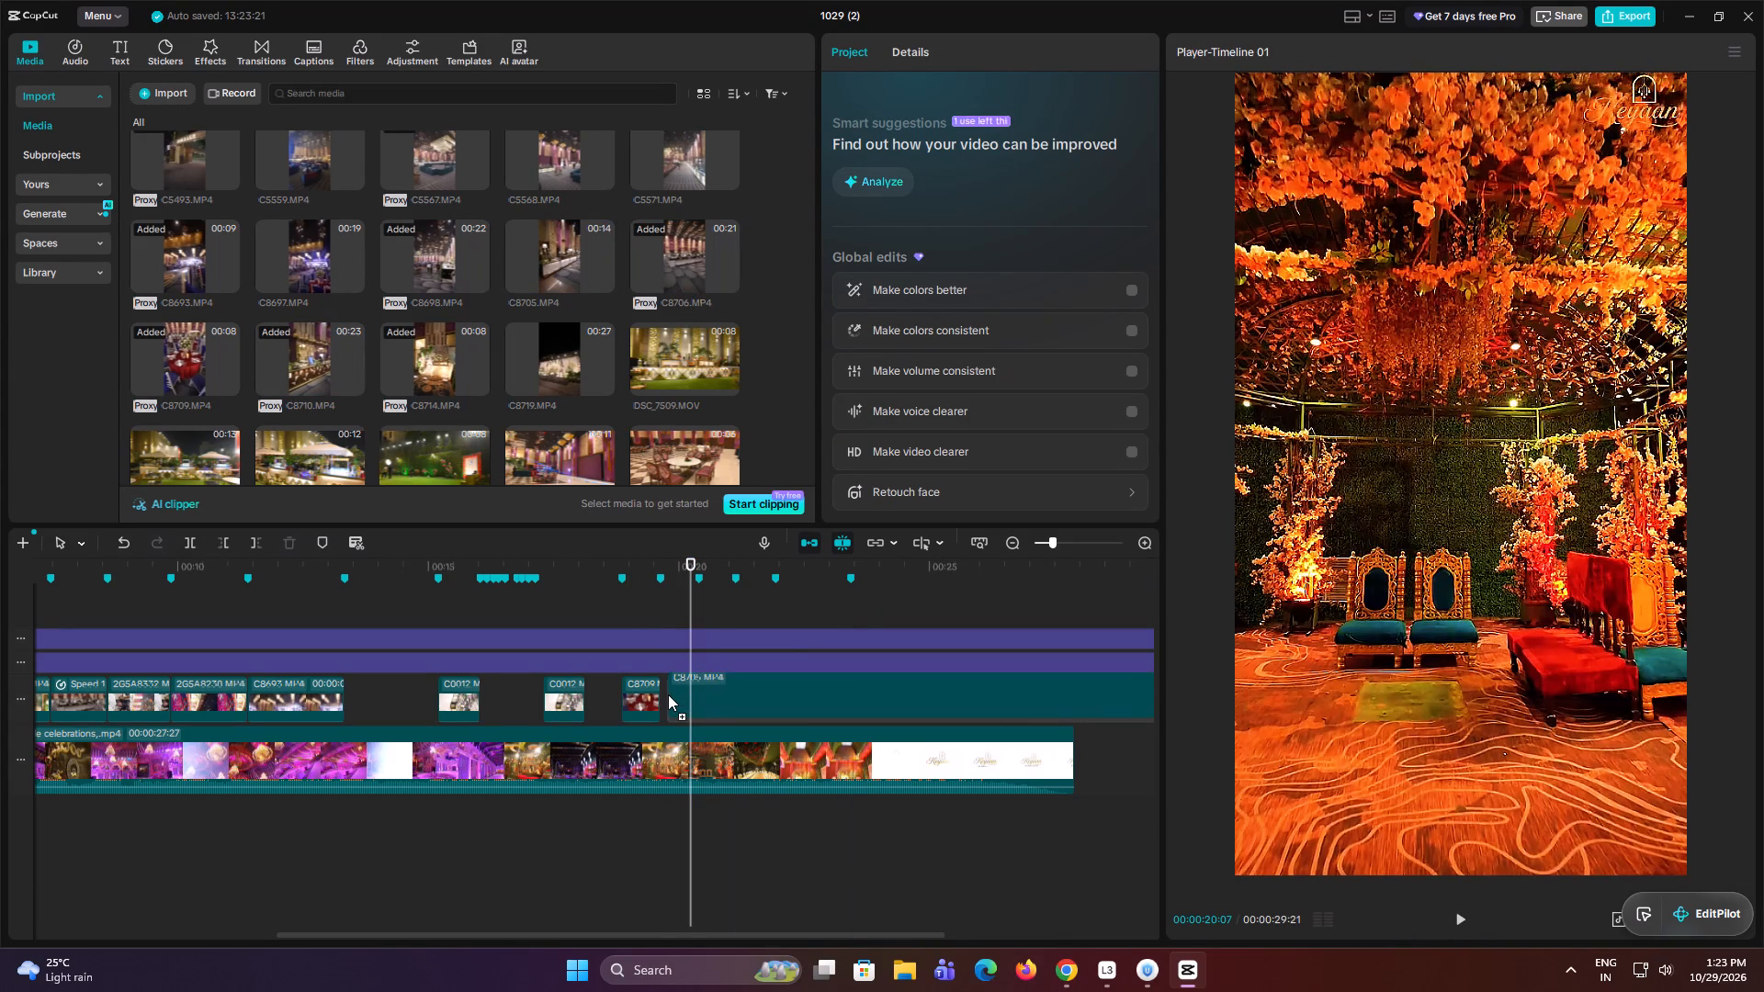
pyautogui.moveTo(668, 694); pyautogui.dragTo(665, 695)
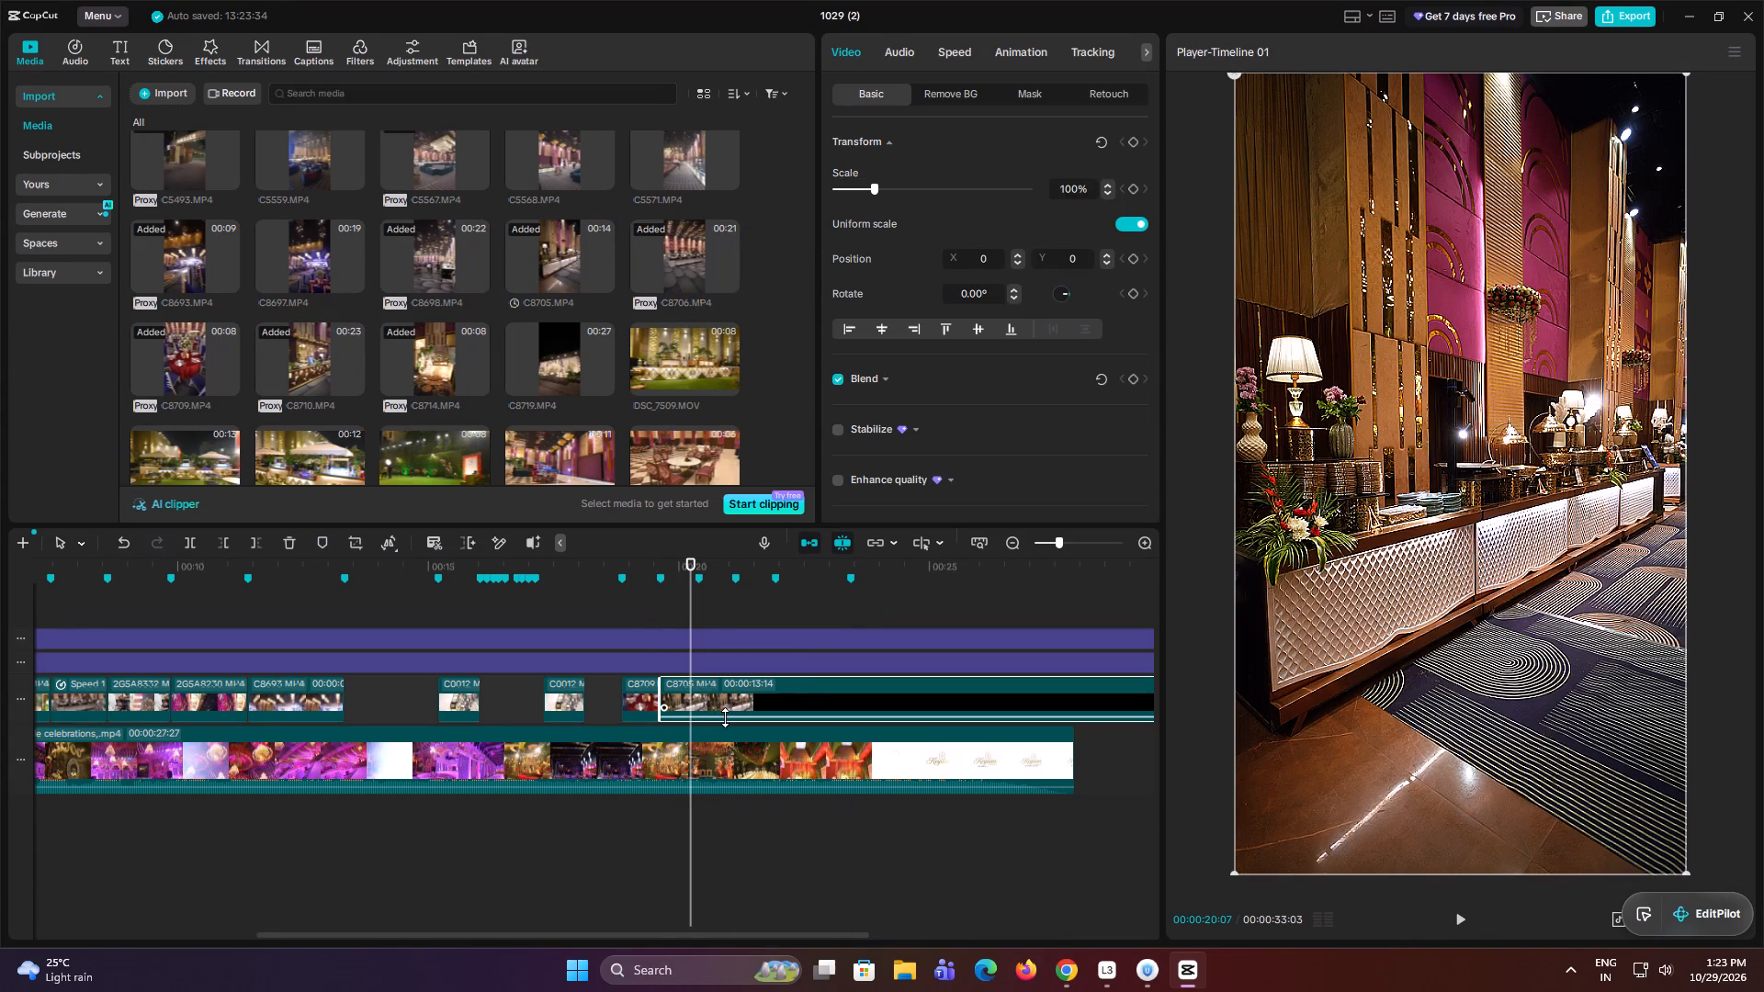
pyautogui.moveTo(725, 717); pyautogui.dragTo(725, 730)
# Trim away the start of C8705.MP4 up to 00:00:22:14 and move the clip back against C8709.MP4.
pyautogui.moveTo(692, 611); pyautogui.dragTo(813, 635)
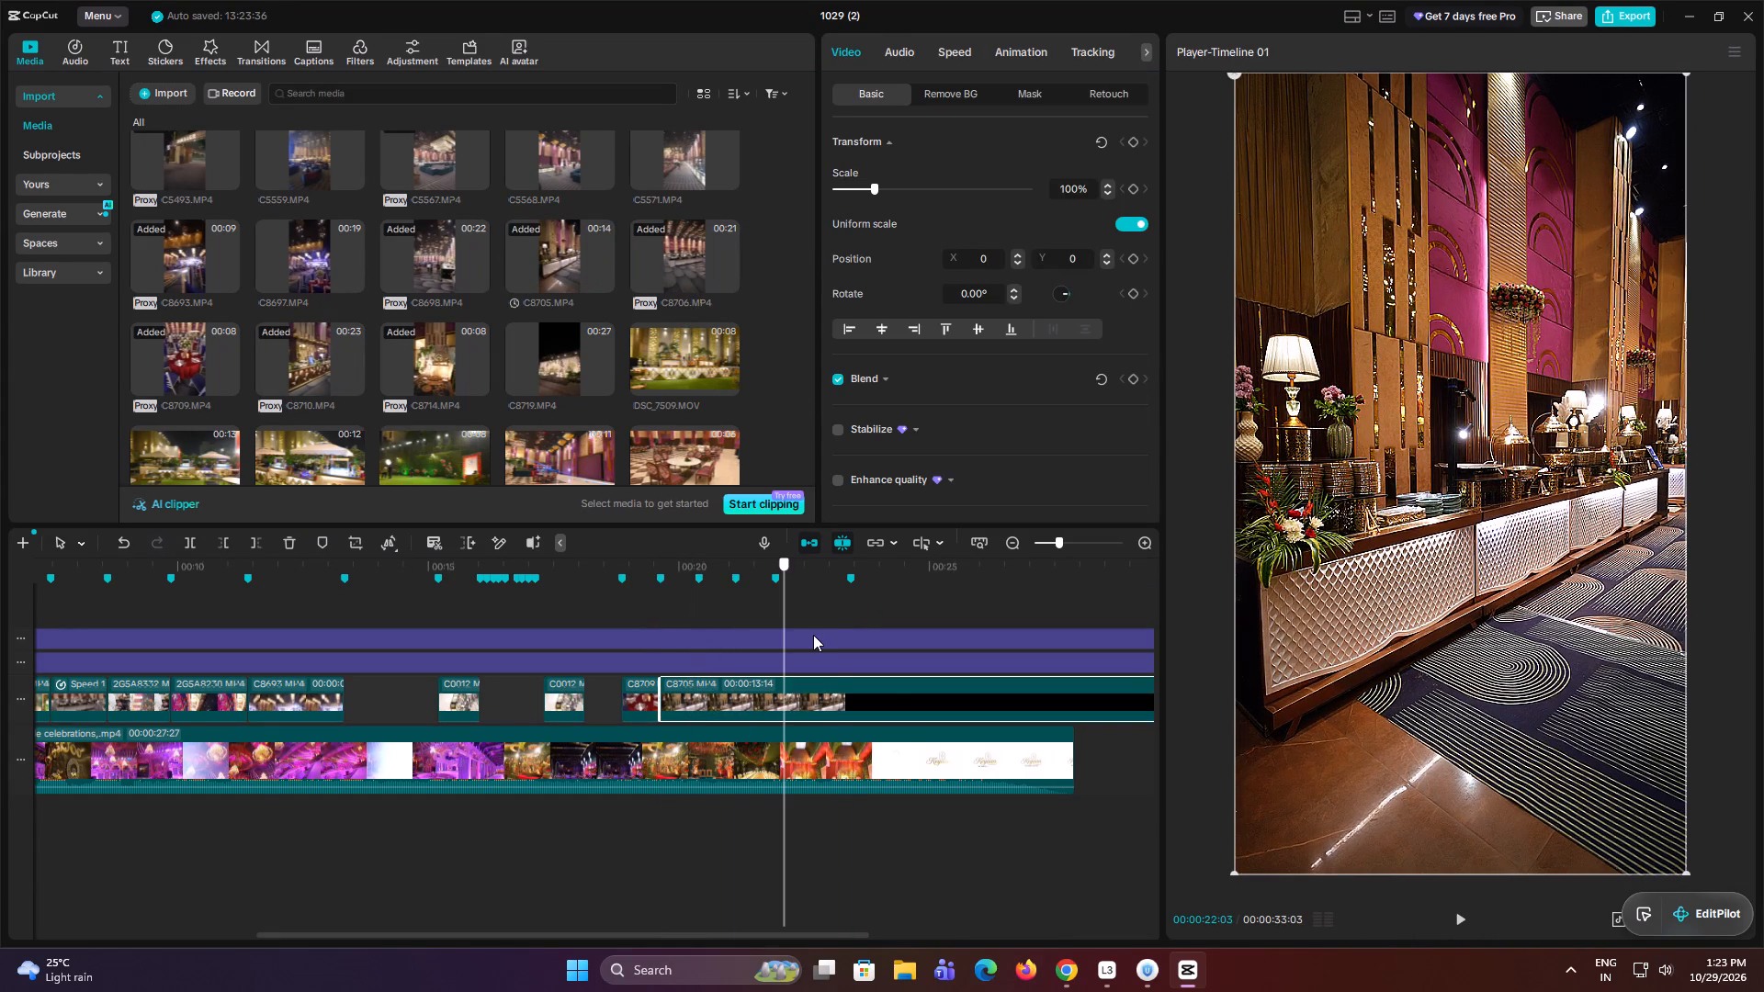
pyautogui.moveTo(813, 635); pyautogui.dragTo(803, 644)
pyautogui.click(808, 713)
pyautogui.press('q')
pyautogui.moveTo(826, 700); pyautogui.dragTo(709, 694)
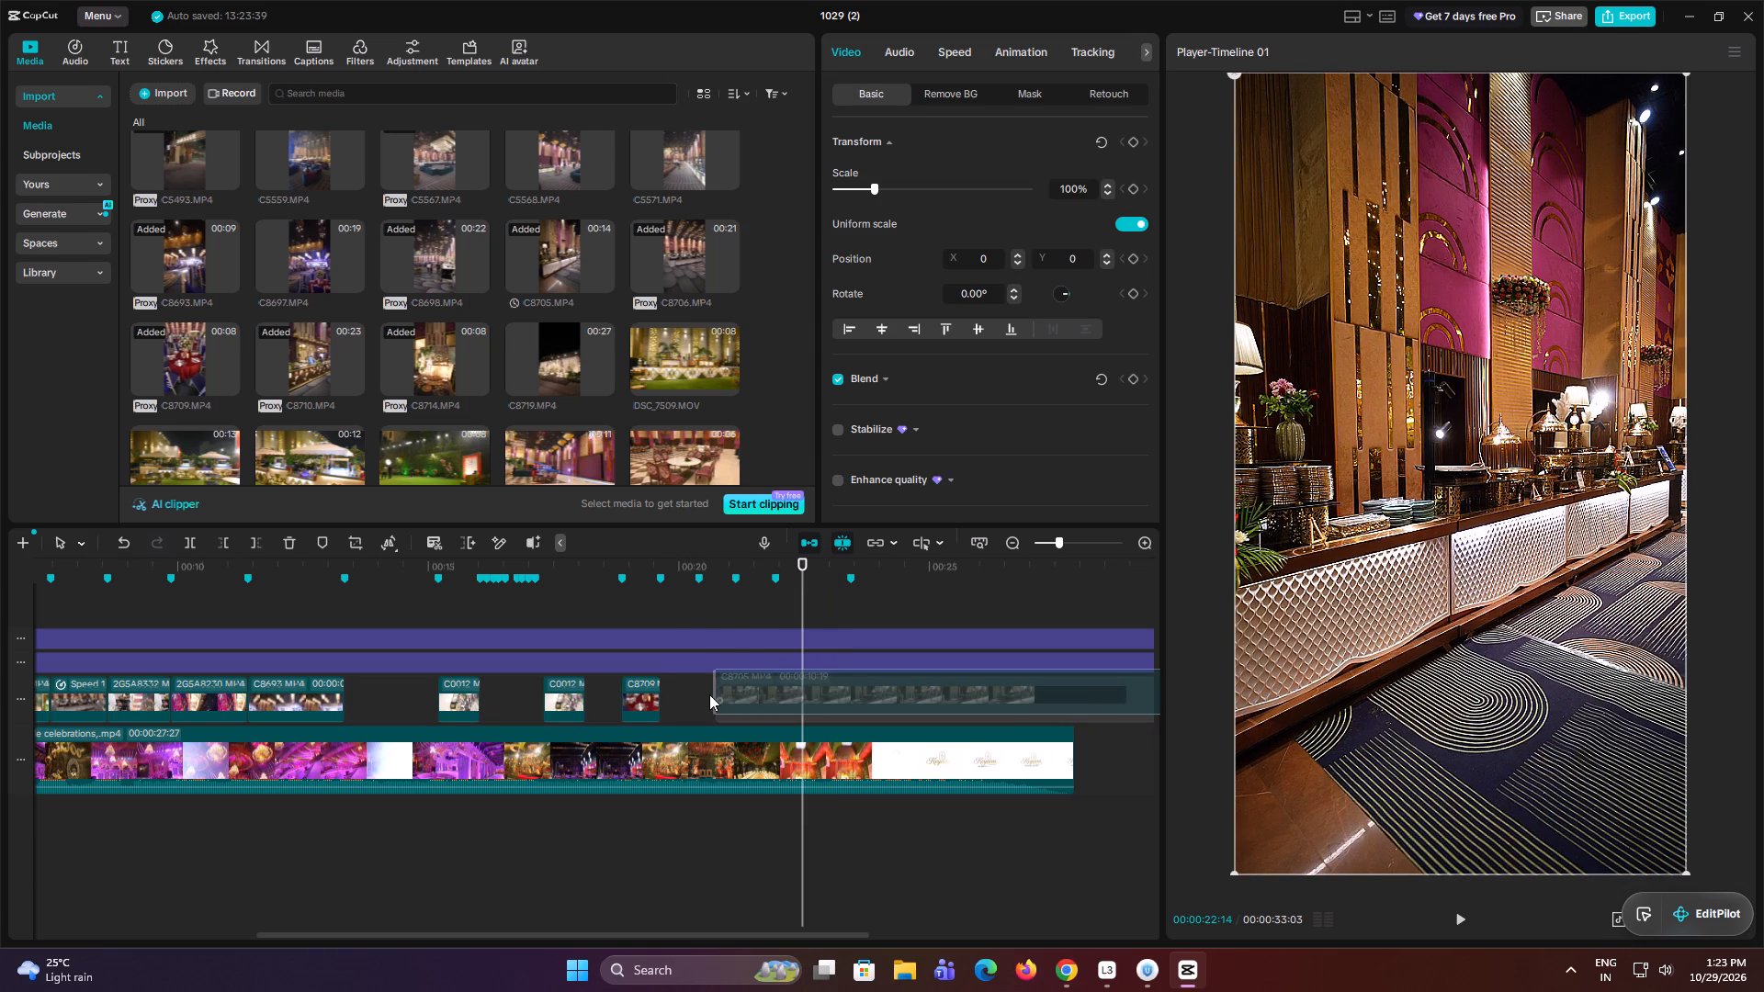
pyautogui.moveTo(709, 694); pyautogui.dragTo(688, 697)
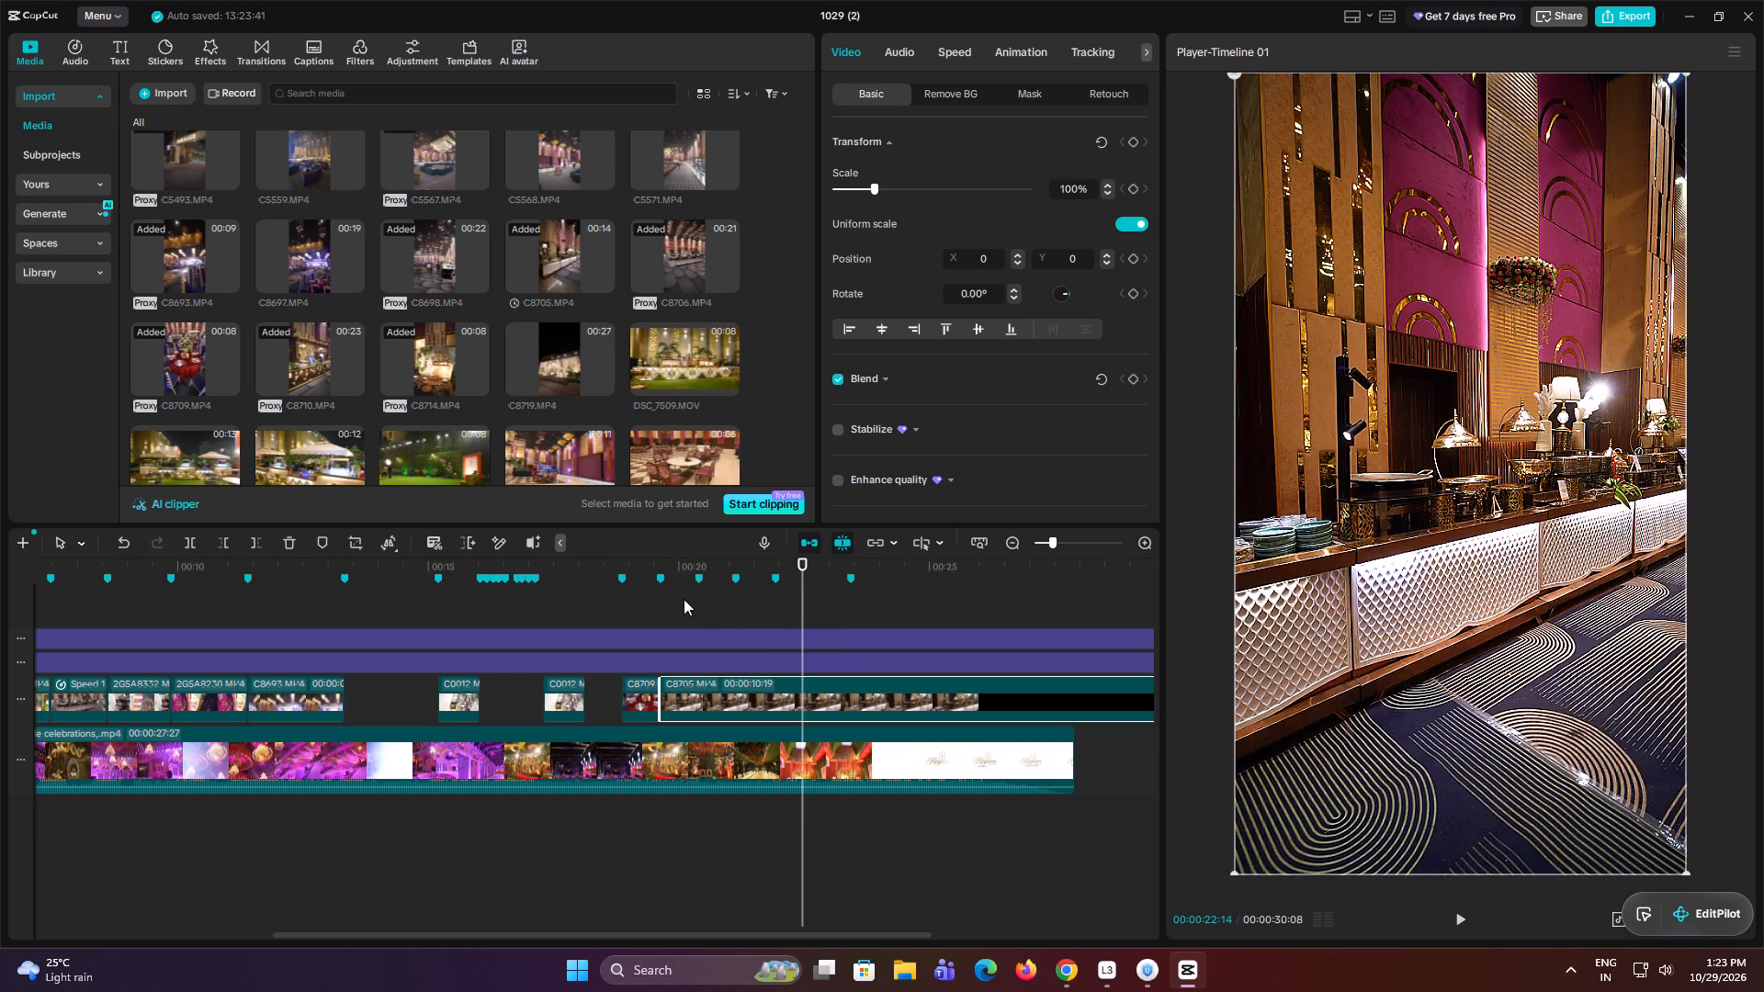
# Trim the end of C8705.MP4 to the marker at 00:00:20:12.
pyautogui.click(684, 599)
pyautogui.moveTo(690, 596); pyautogui.dragTo(698, 596)
pyautogui.click(724, 696)
pyautogui.press('w')
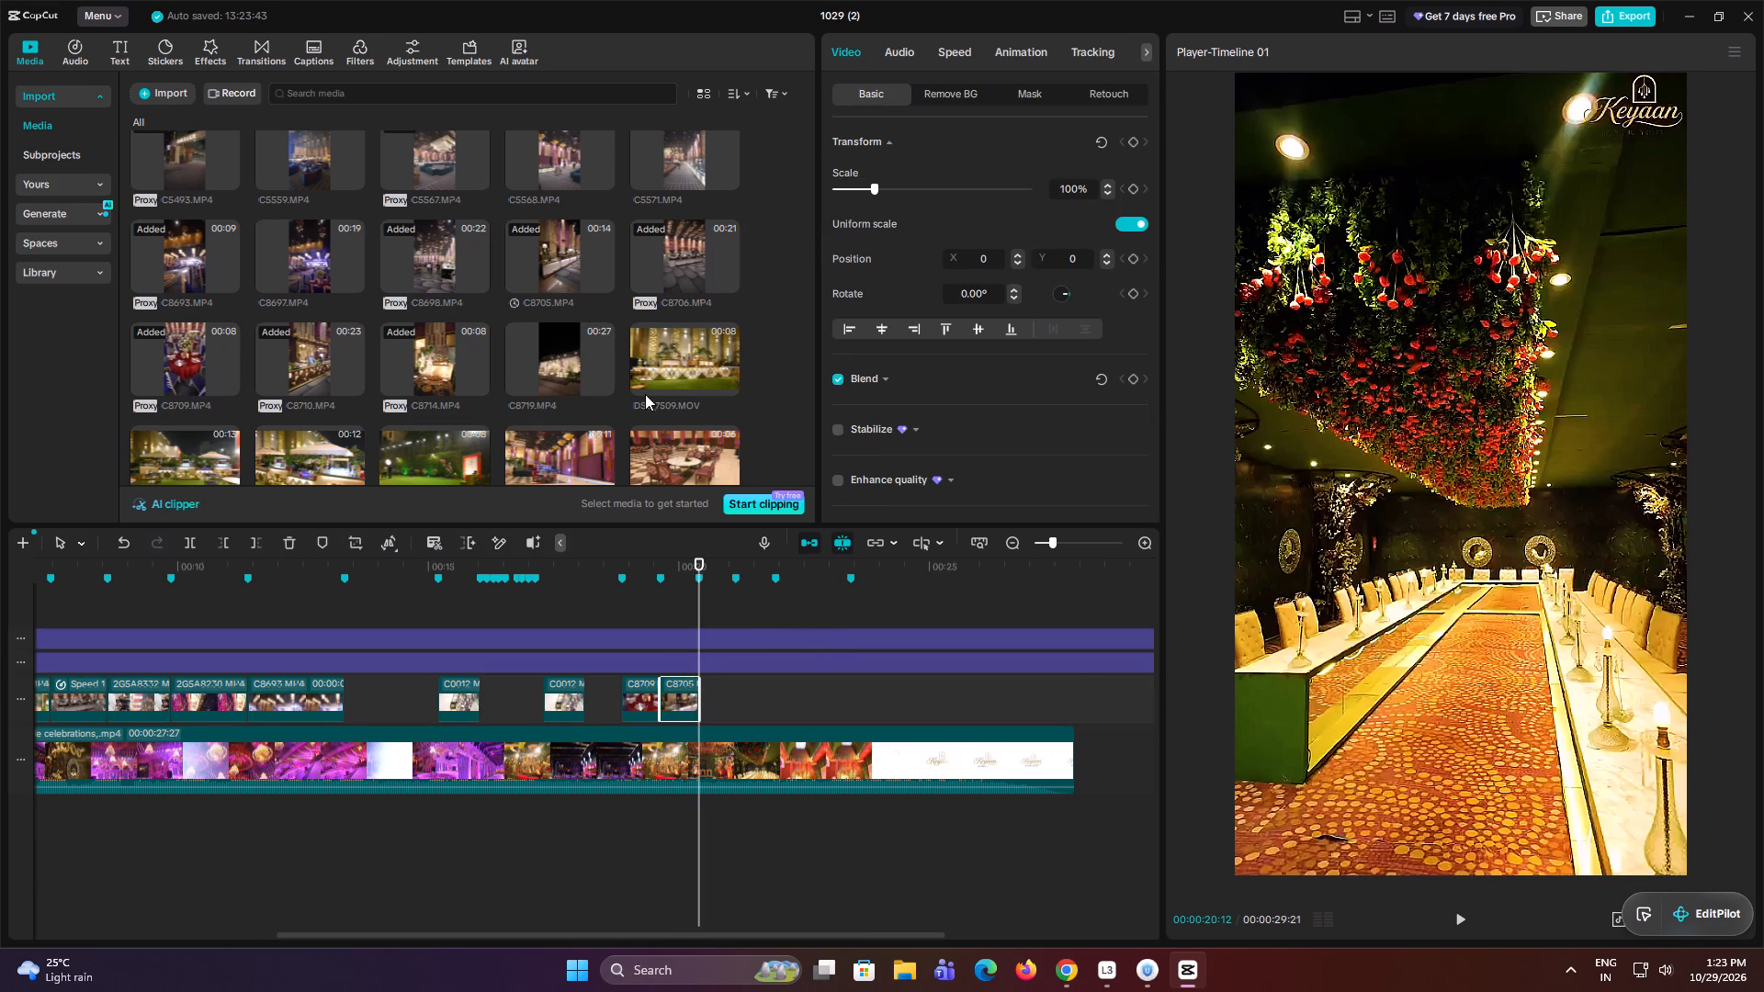
# Play the reference after C8705.MP4 up to 00:00:21:15 and replay the C8709.MP4 and C8705.MP4 clips.
pyautogui.press('space')
pyautogui.press('space')
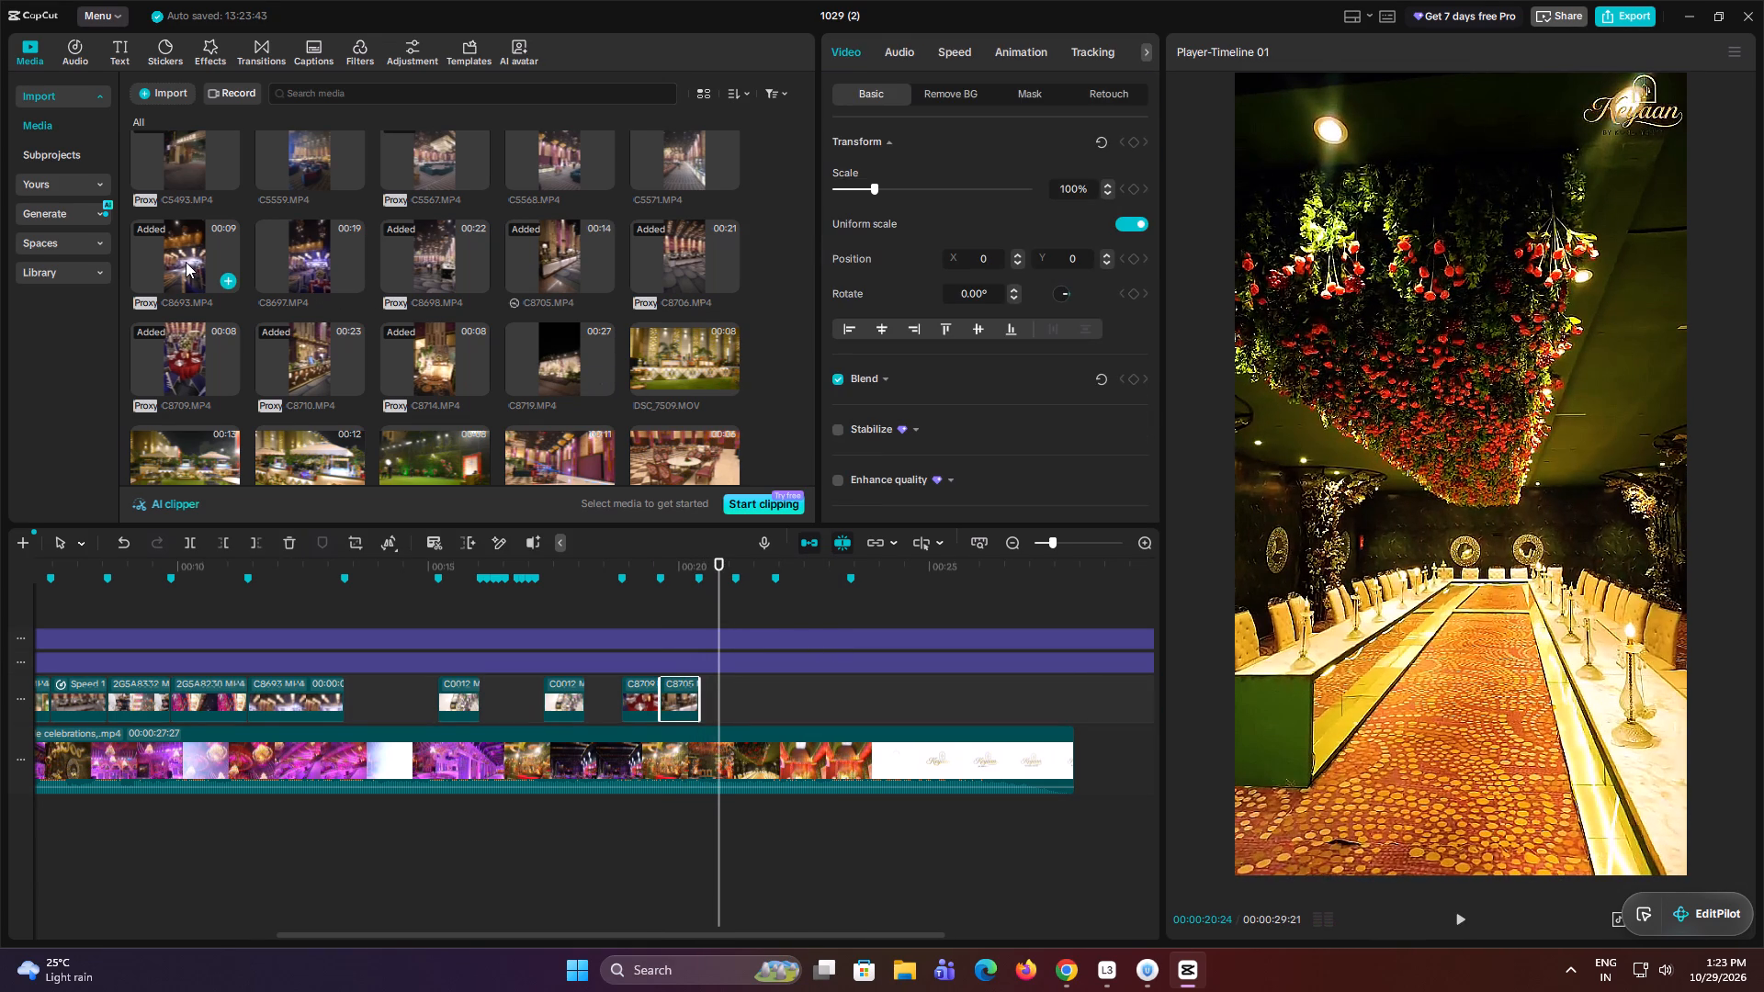
pyautogui.press('space')
pyautogui.press('space')
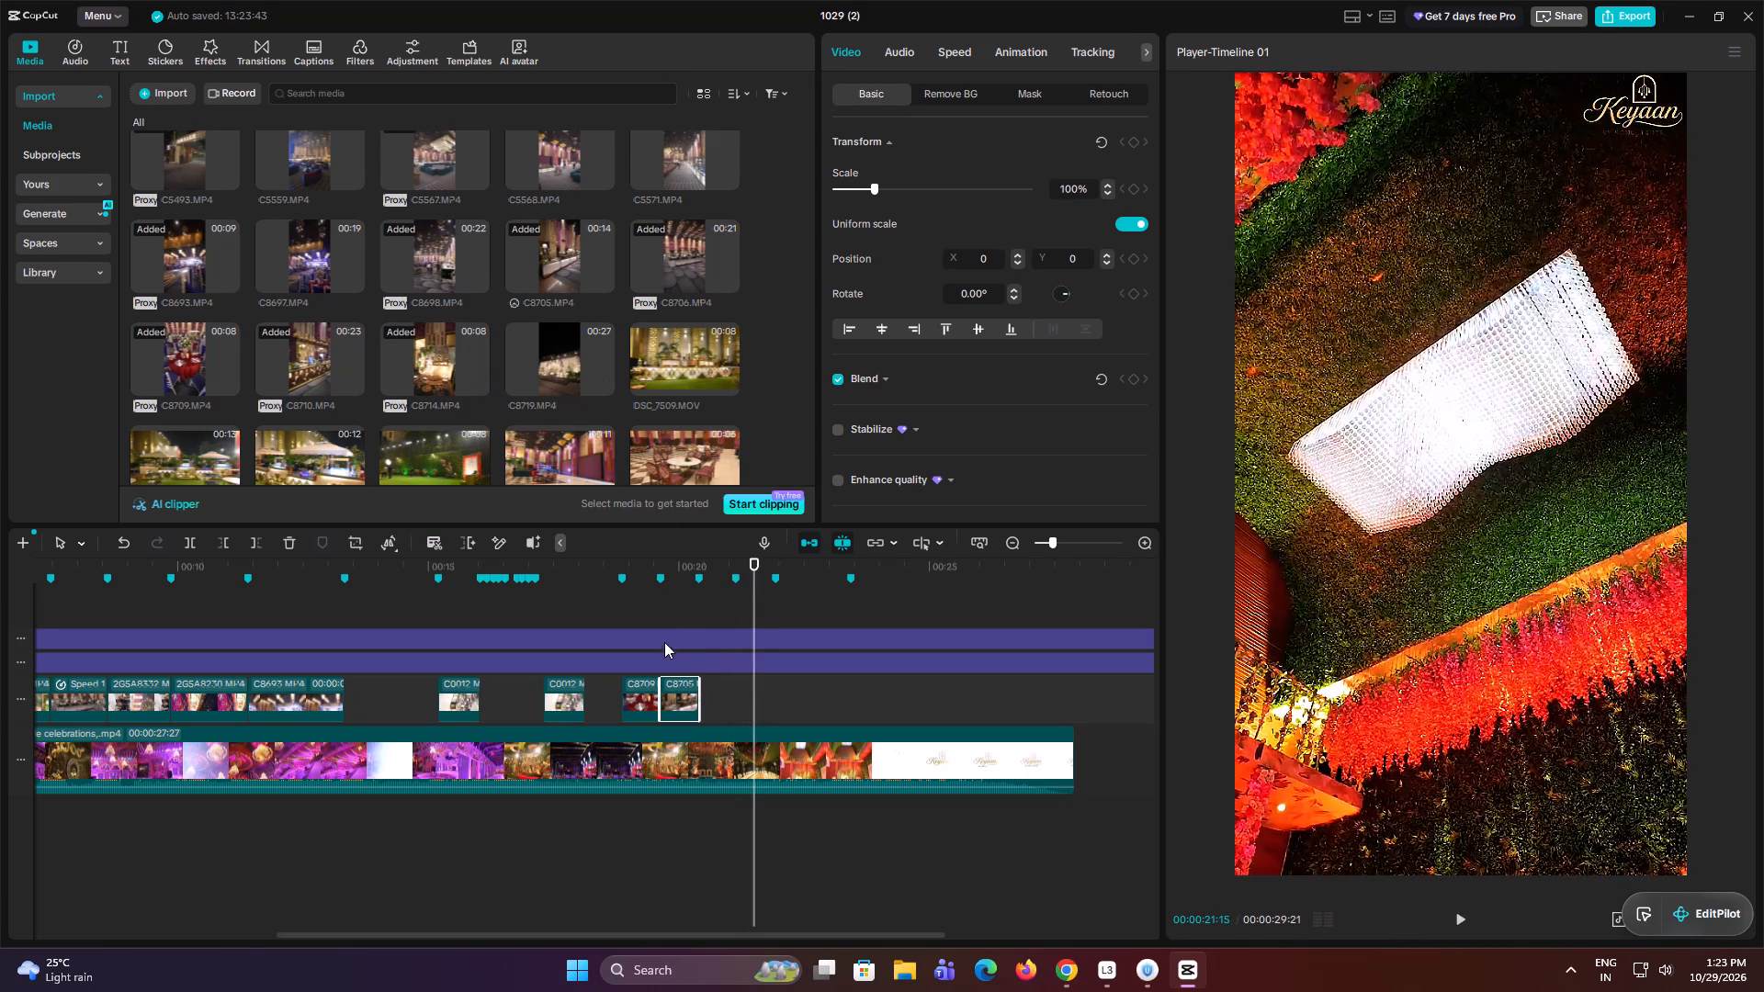
pyautogui.click(660, 633)
pyautogui.press('space')
pyautogui.press('space')
pyautogui.click(630, 585)
pyautogui.press('space')
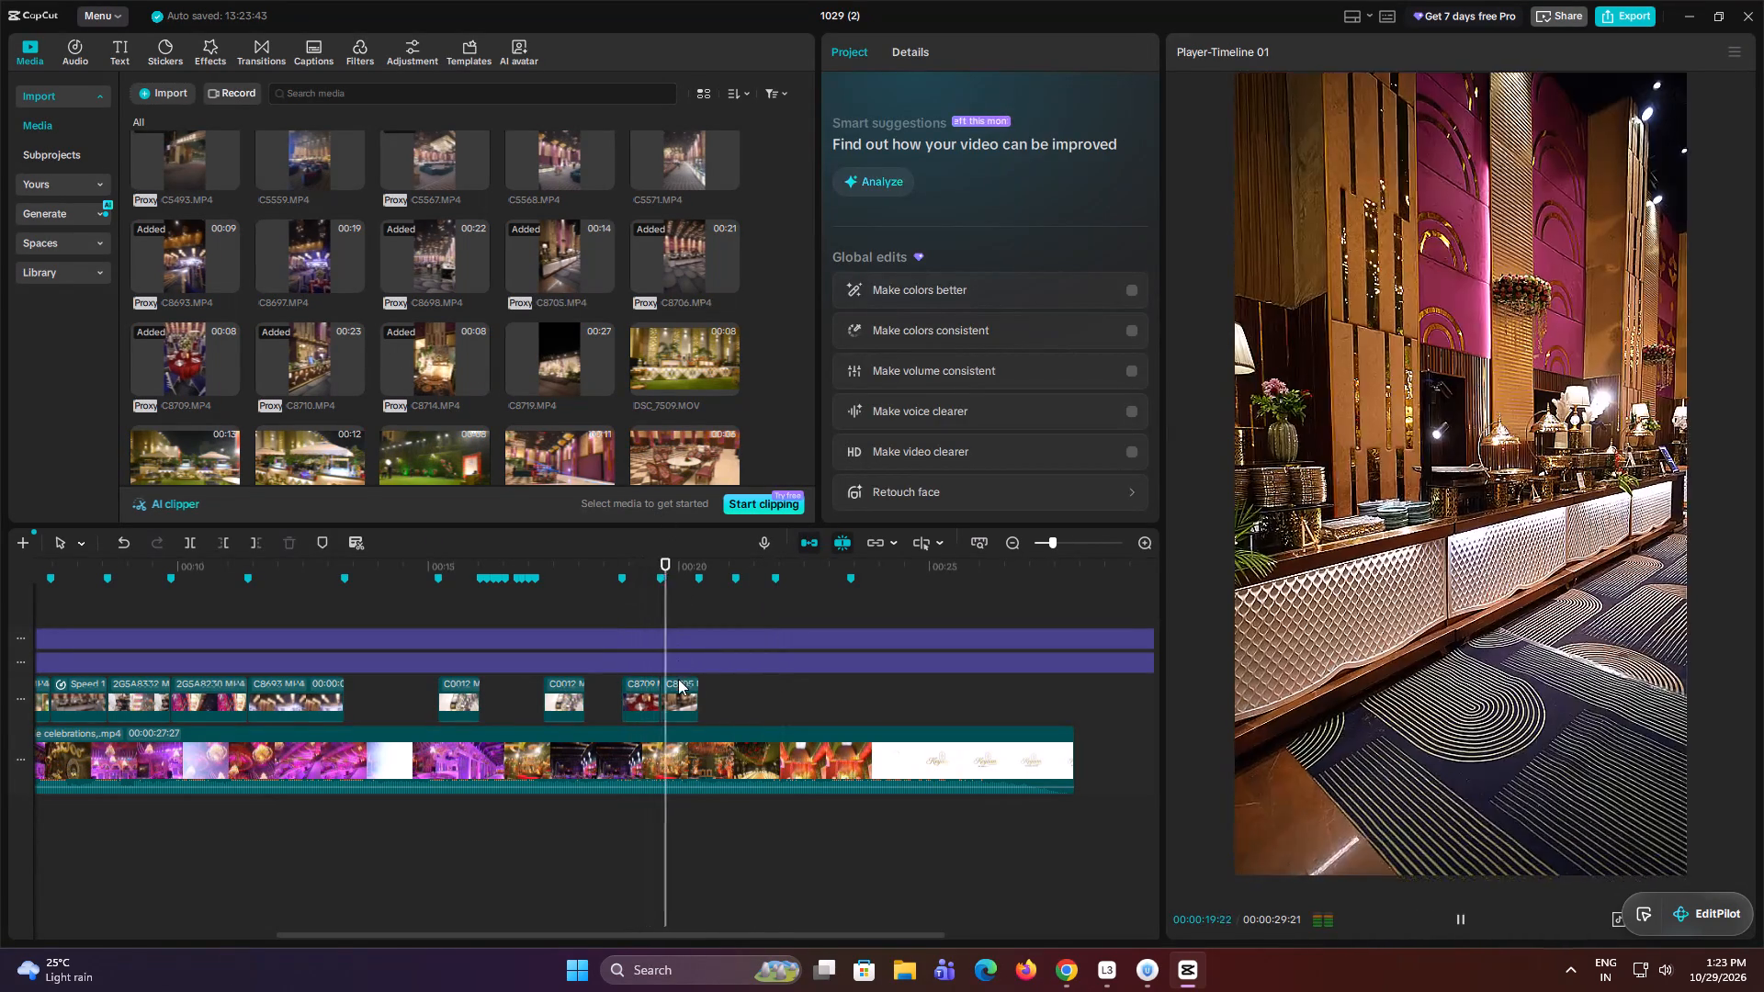
pyautogui.press('space')
# Move C8705.MP4 out to the last marker at about 00:00:23 and extend the end of C8709.MP4 to make it 3.6 s long.
pyautogui.moveTo(685, 705); pyautogui.dragTo(787, 705)
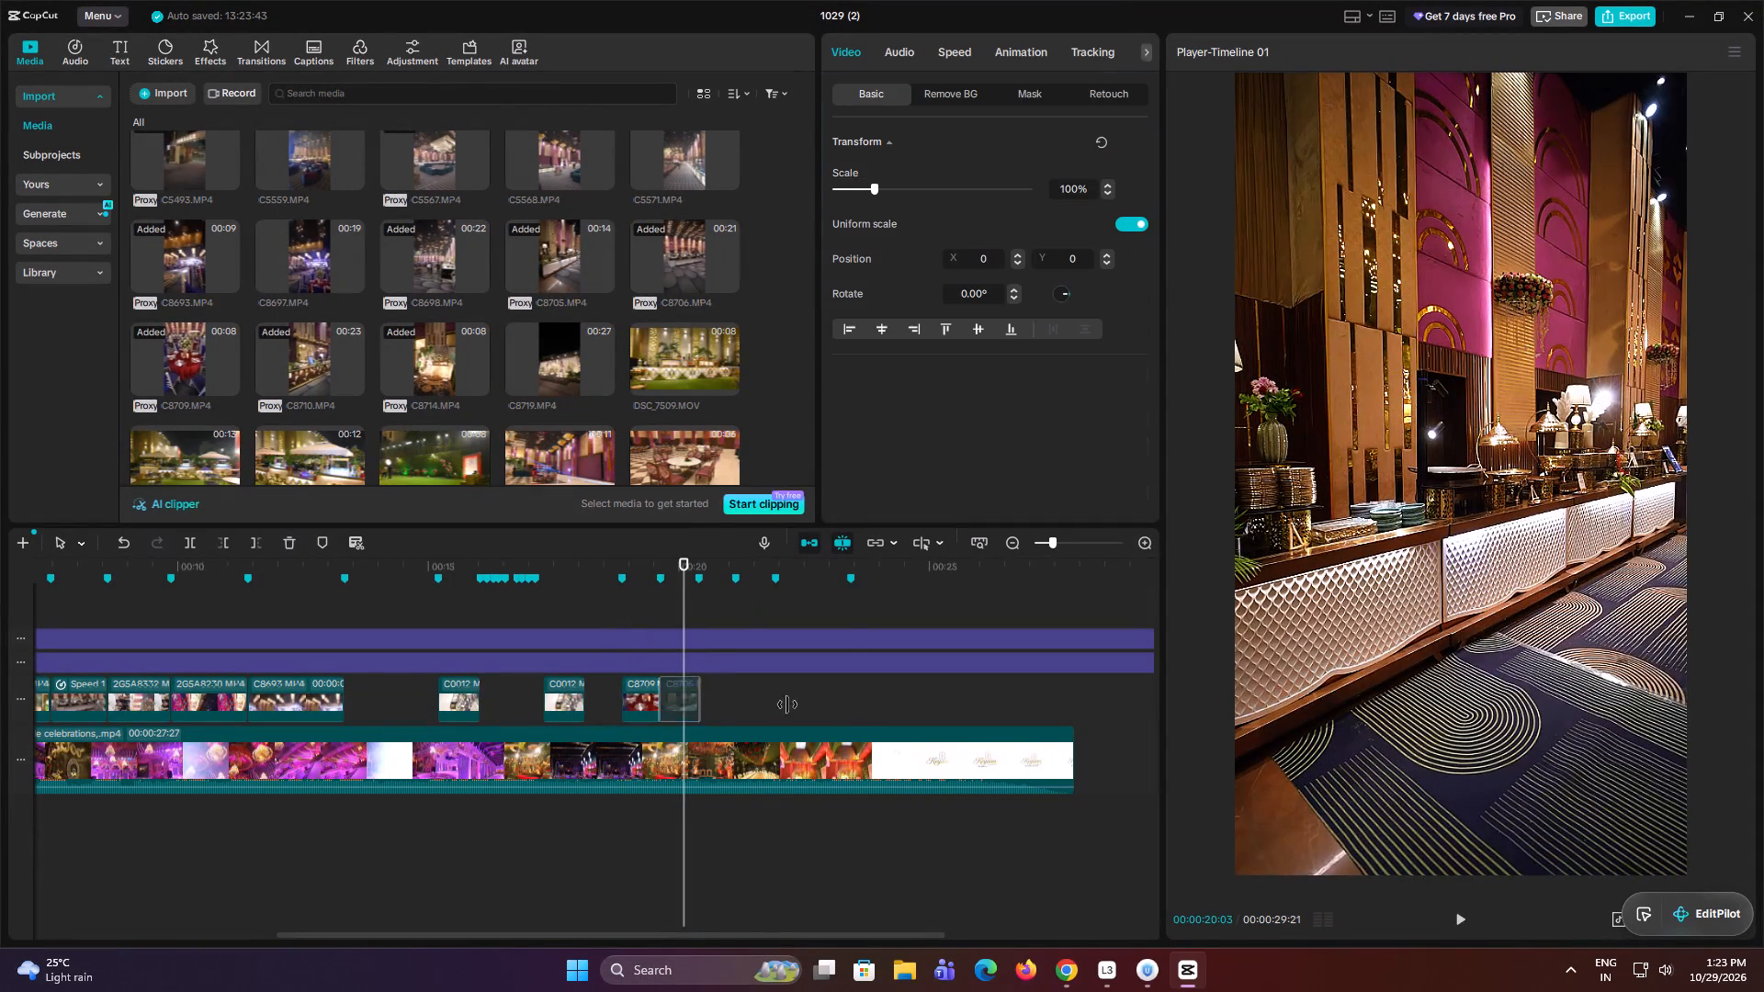
pyautogui.moveTo(787, 705); pyautogui.dragTo(876, 709)
pyautogui.click(640, 686)
pyautogui.moveTo(661, 692); pyautogui.dragTo(774, 705)
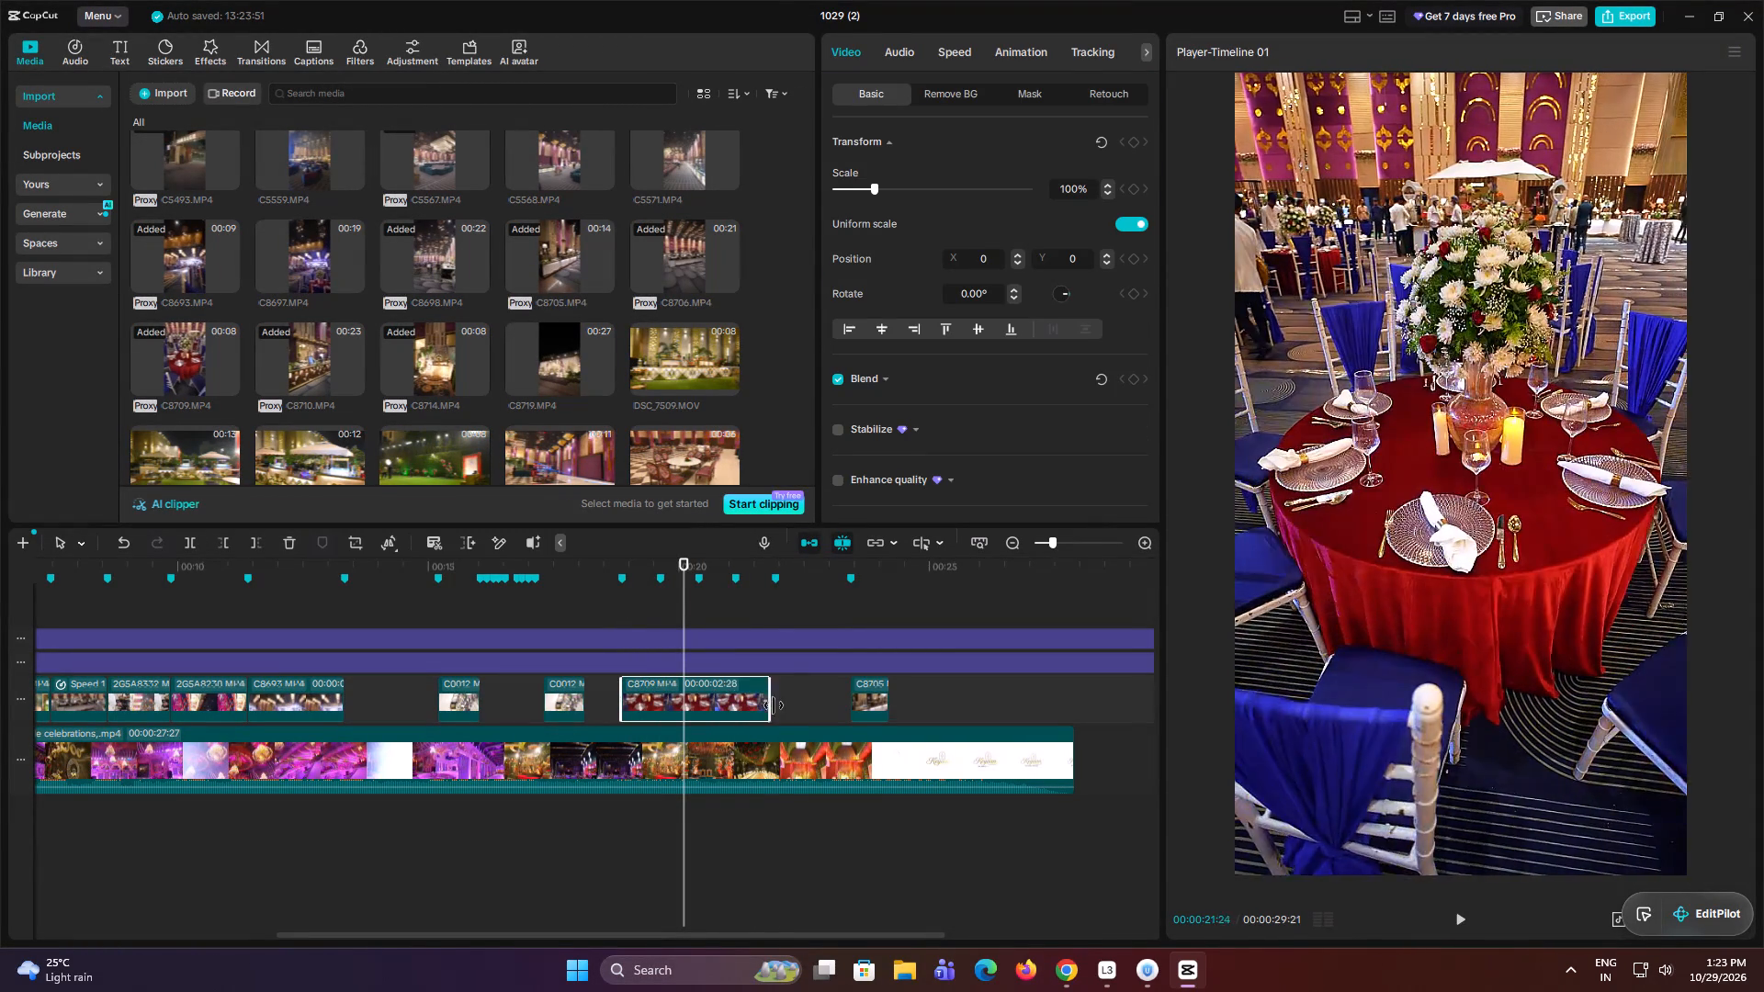
pyautogui.moveTo(774, 705); pyautogui.dragTo(795, 710)
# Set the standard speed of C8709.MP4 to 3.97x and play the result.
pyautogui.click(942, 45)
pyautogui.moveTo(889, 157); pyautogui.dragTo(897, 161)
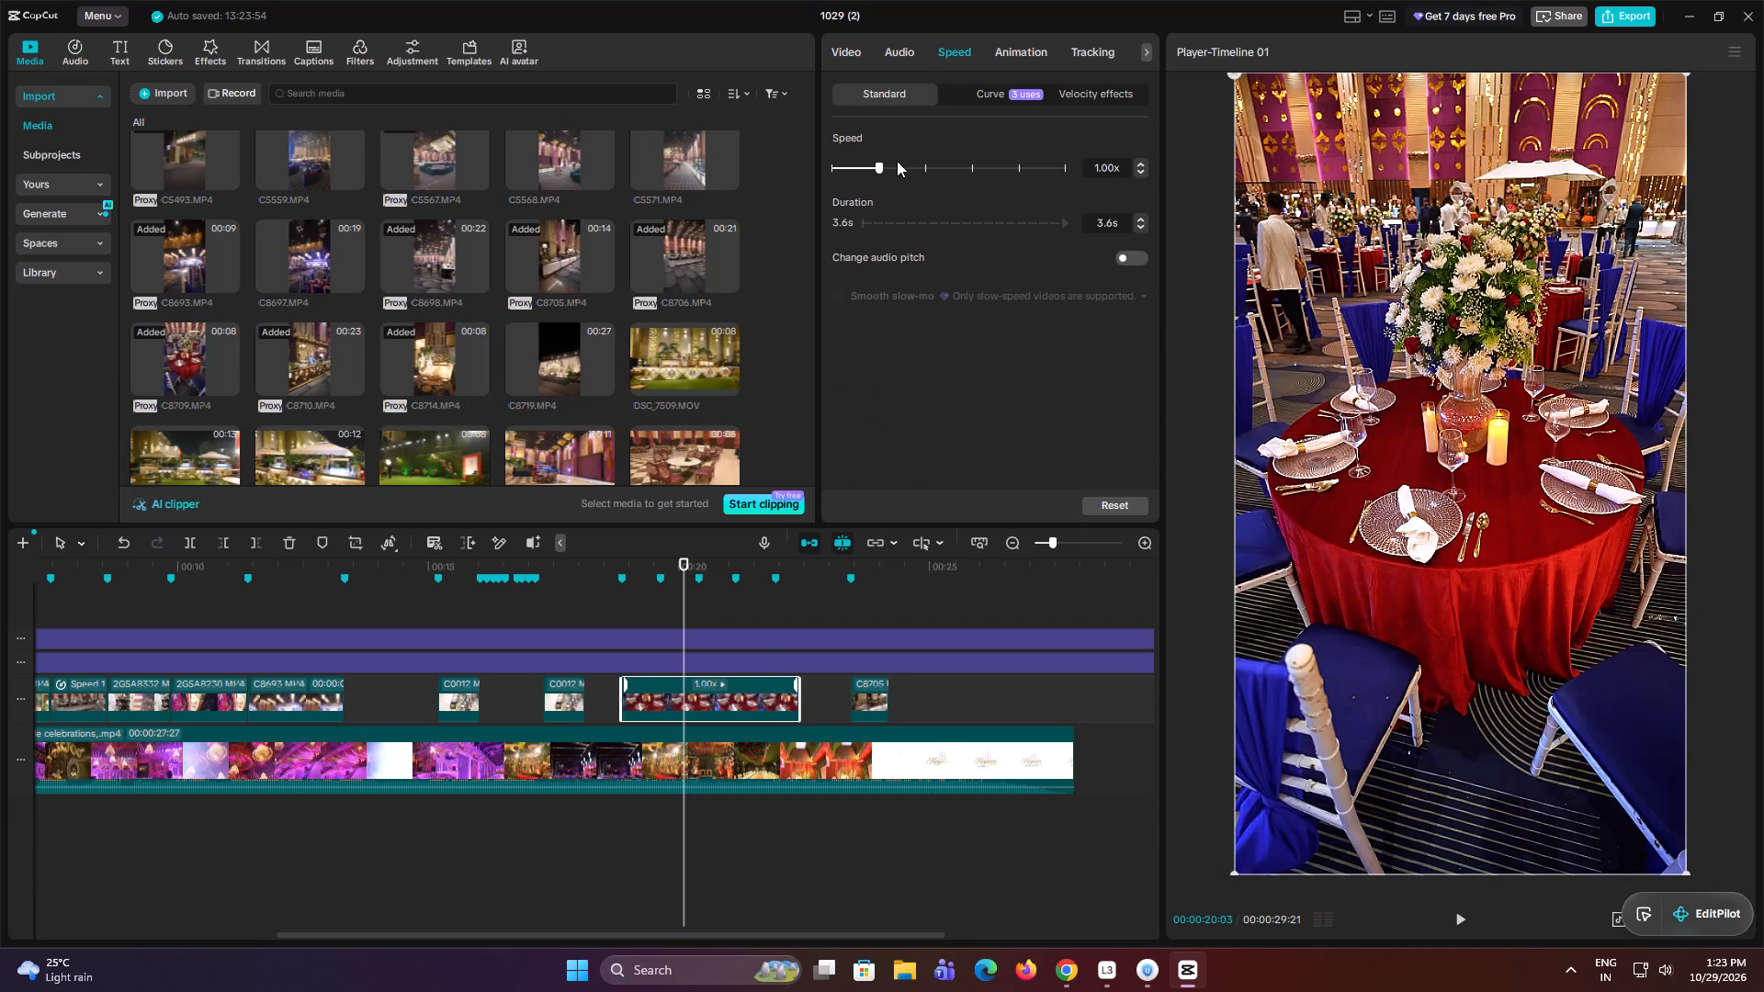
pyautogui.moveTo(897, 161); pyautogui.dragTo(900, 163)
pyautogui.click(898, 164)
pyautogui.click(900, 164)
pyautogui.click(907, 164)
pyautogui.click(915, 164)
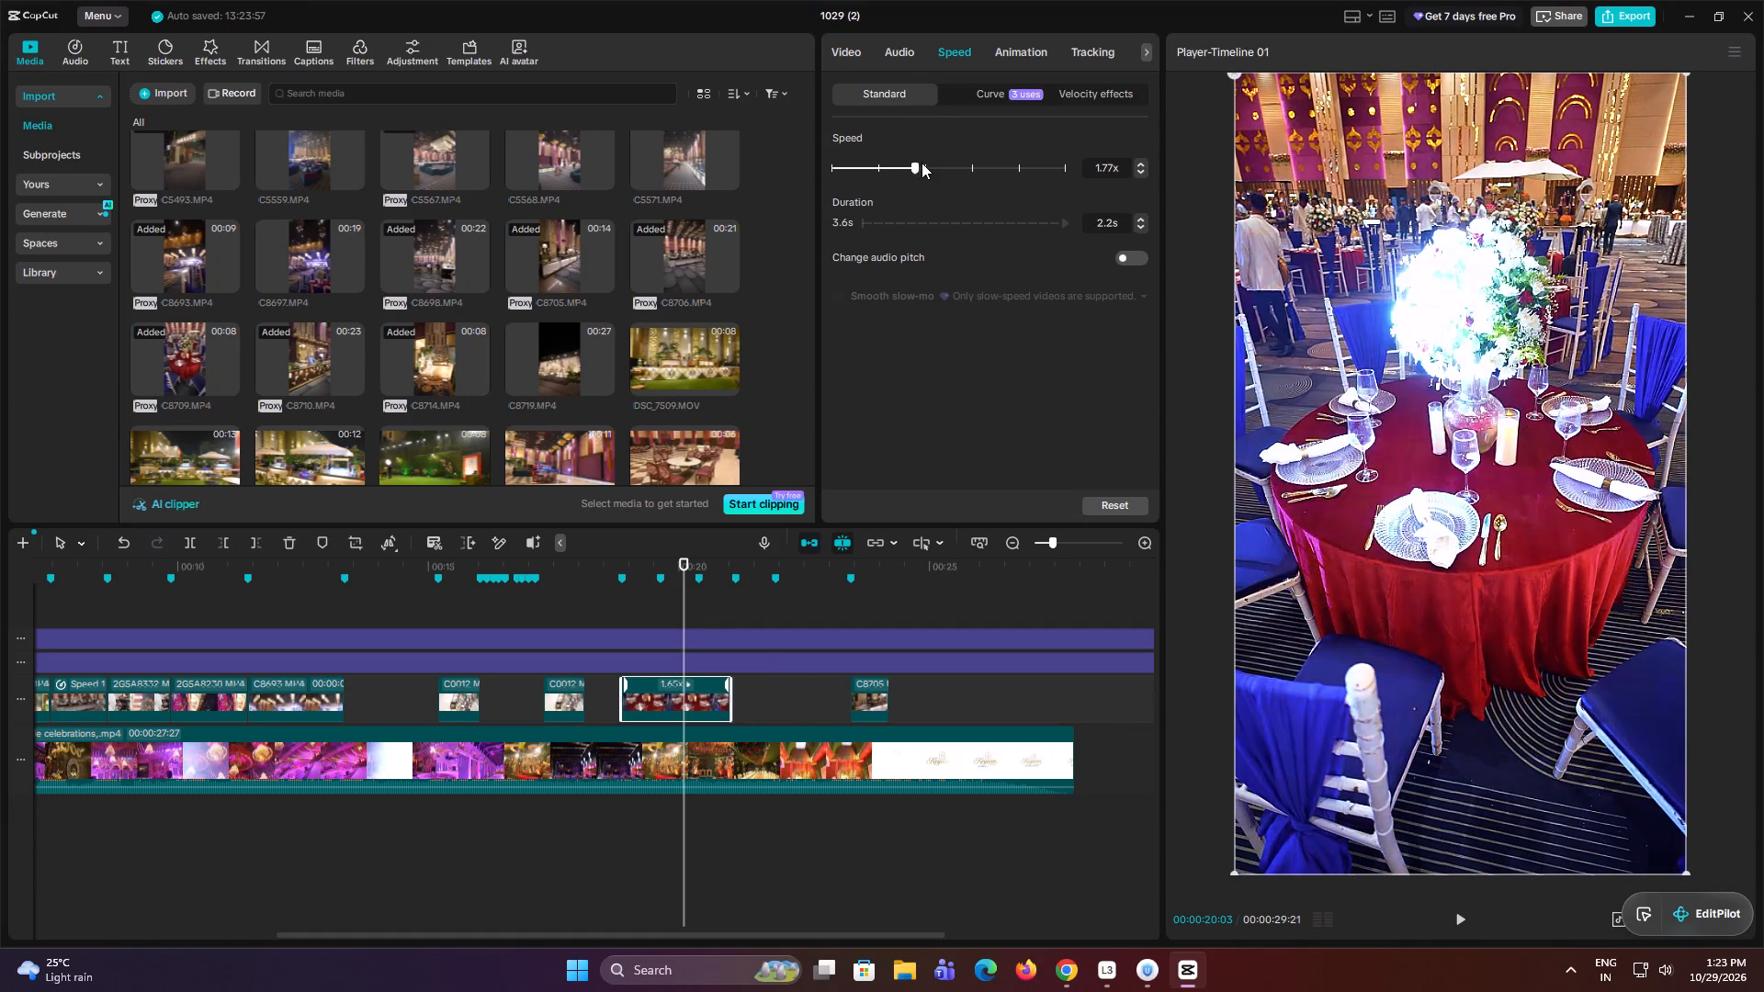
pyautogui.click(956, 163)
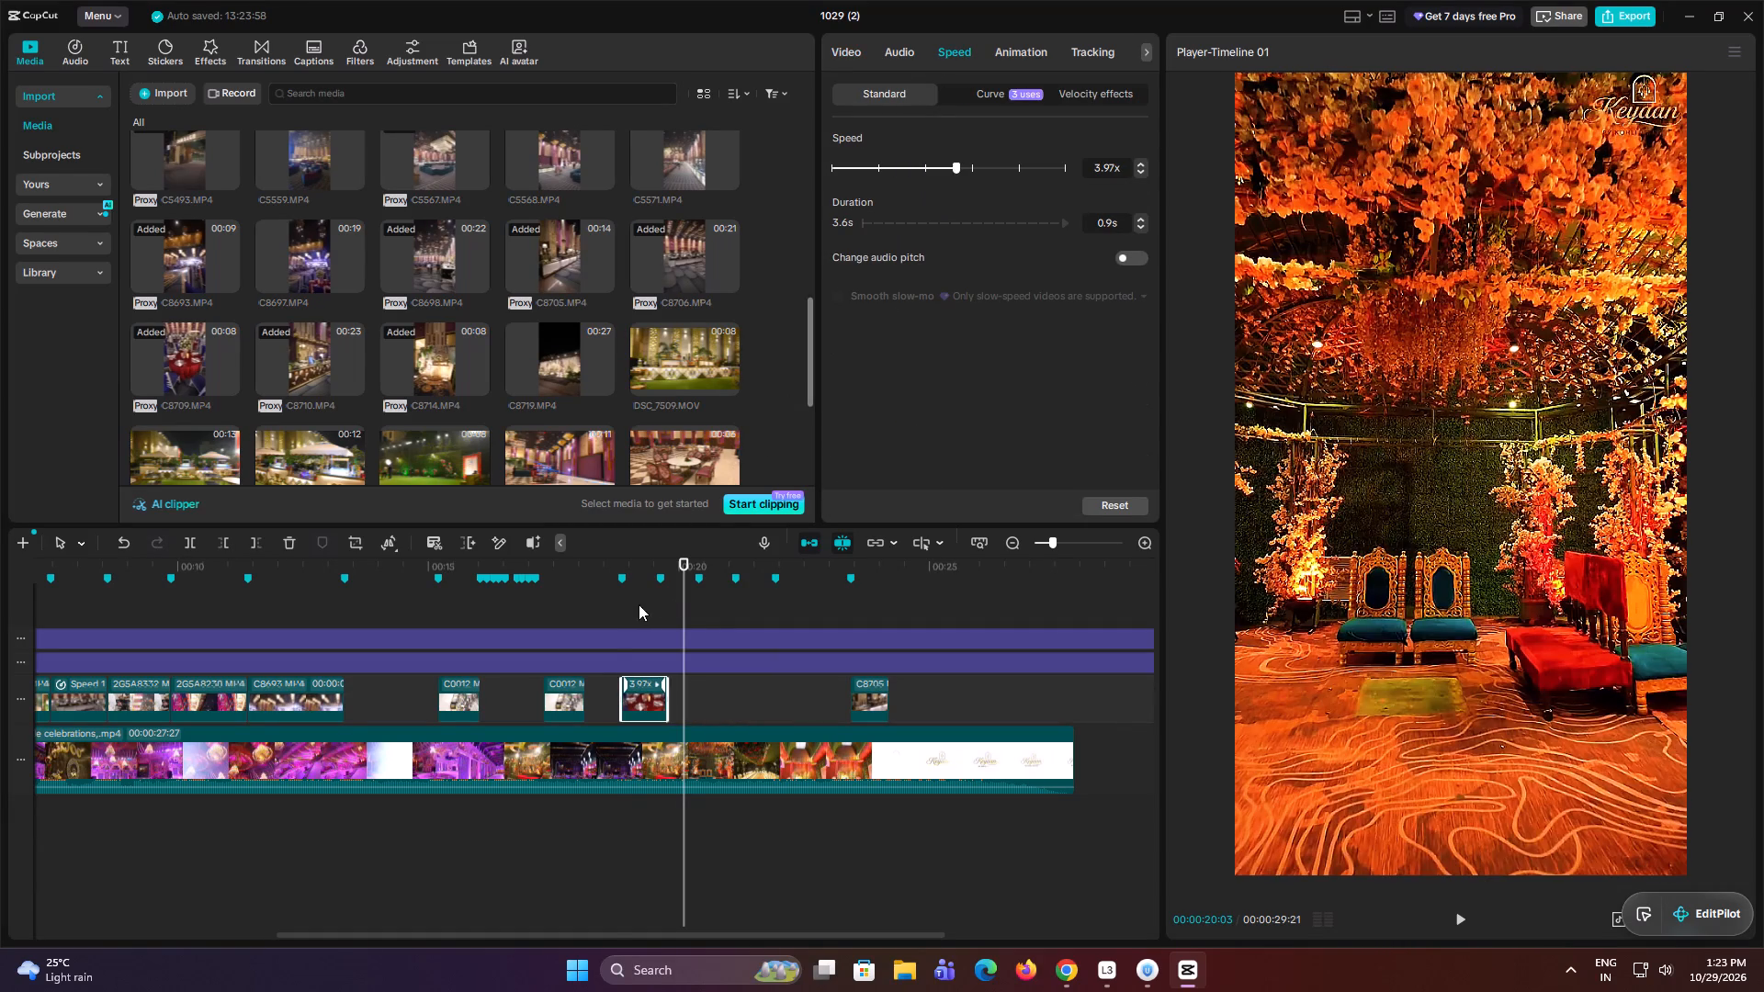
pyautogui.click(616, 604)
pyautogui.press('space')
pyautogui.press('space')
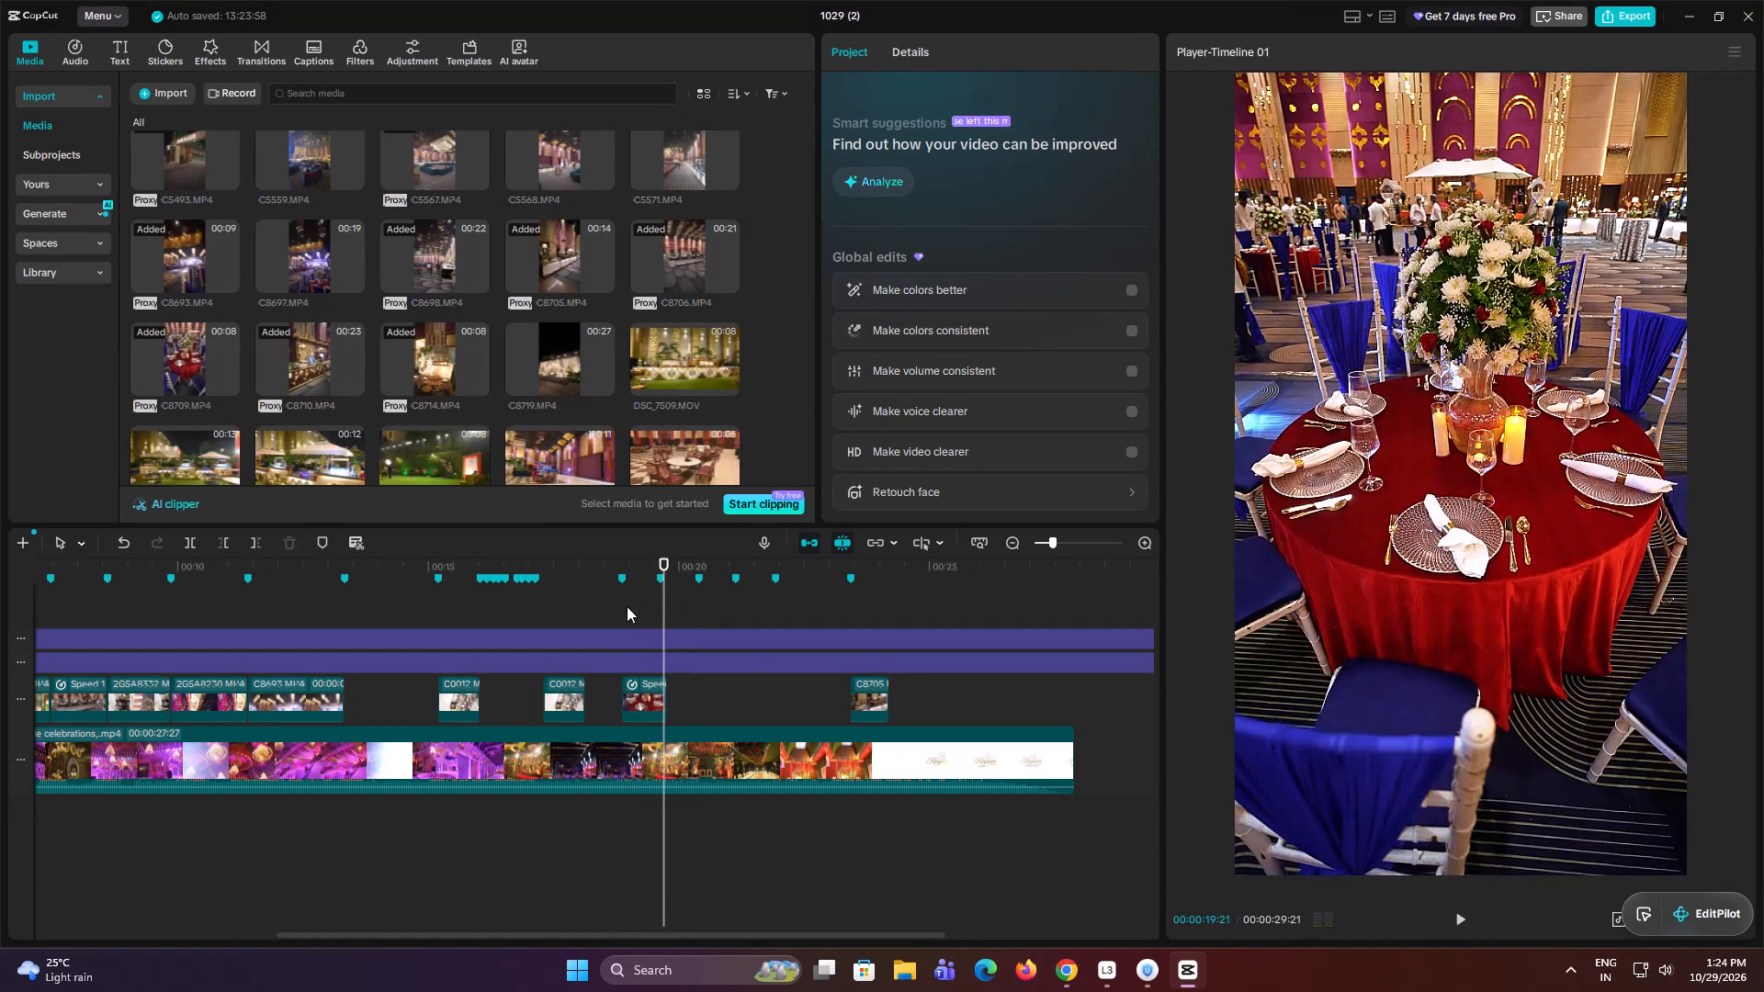
# Apply the Flash in speed curve to C8709.MP4 and trim its end back to the marker at about 00:00:19:19.
pyautogui.click(638, 693)
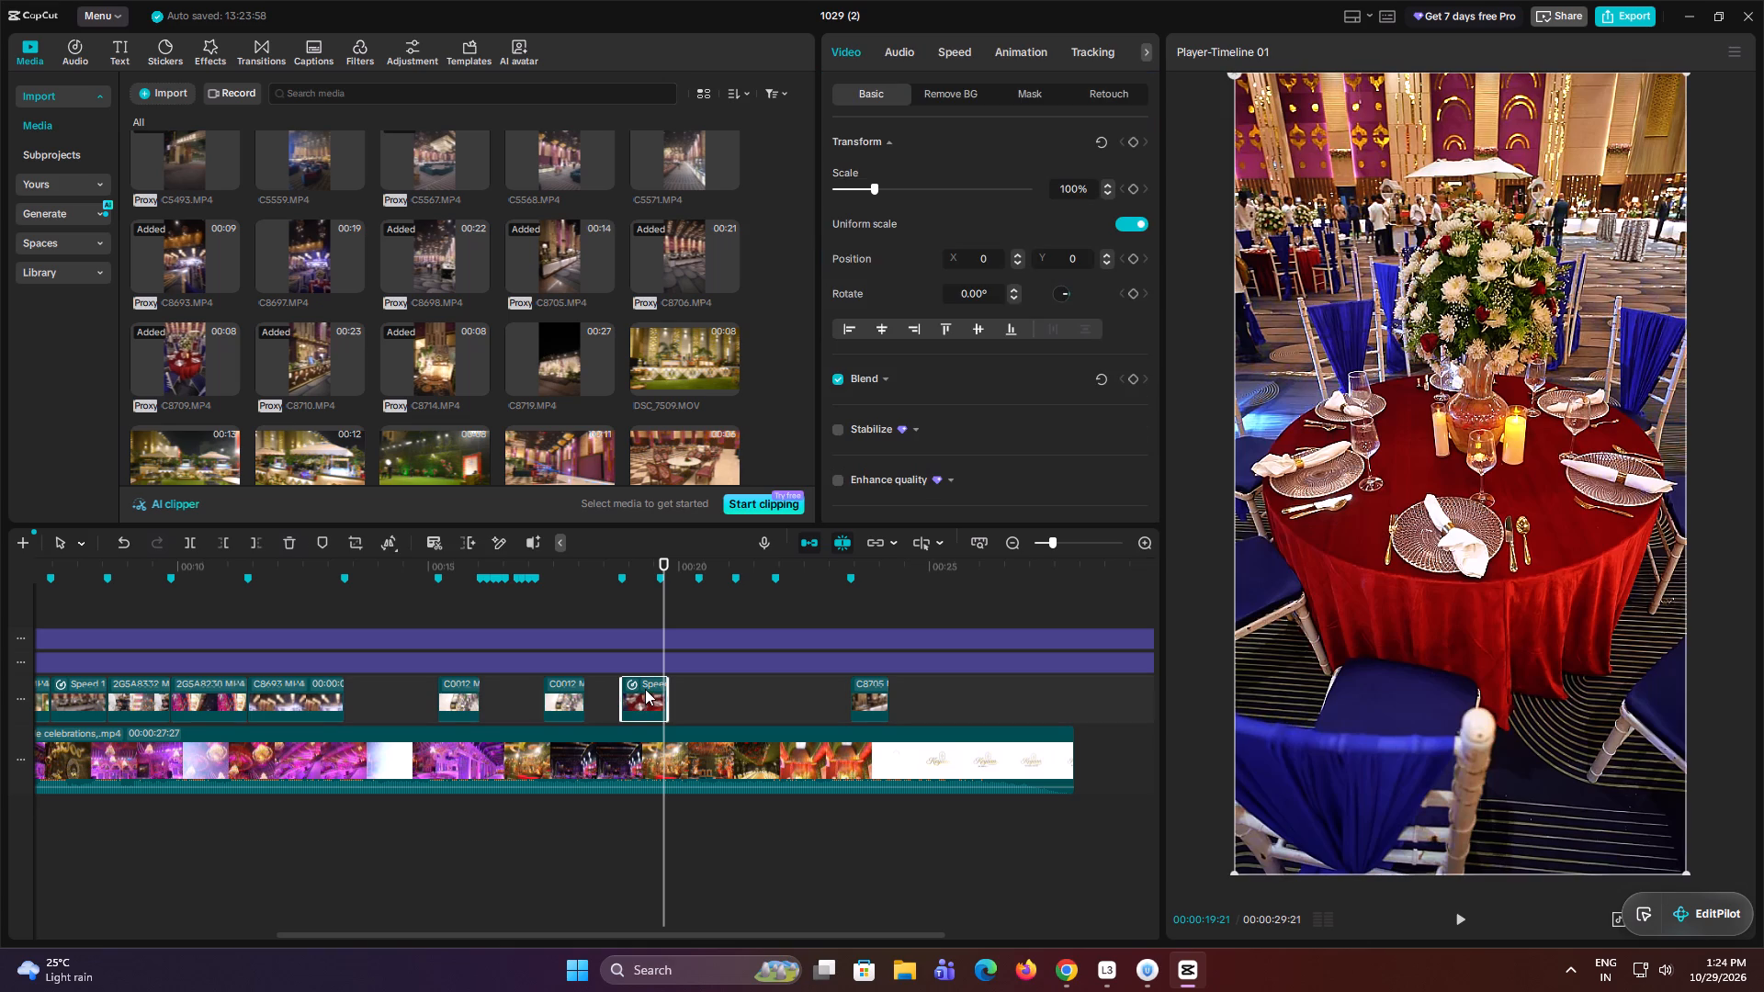
pyautogui.click(956, 53)
pyautogui.click(992, 91)
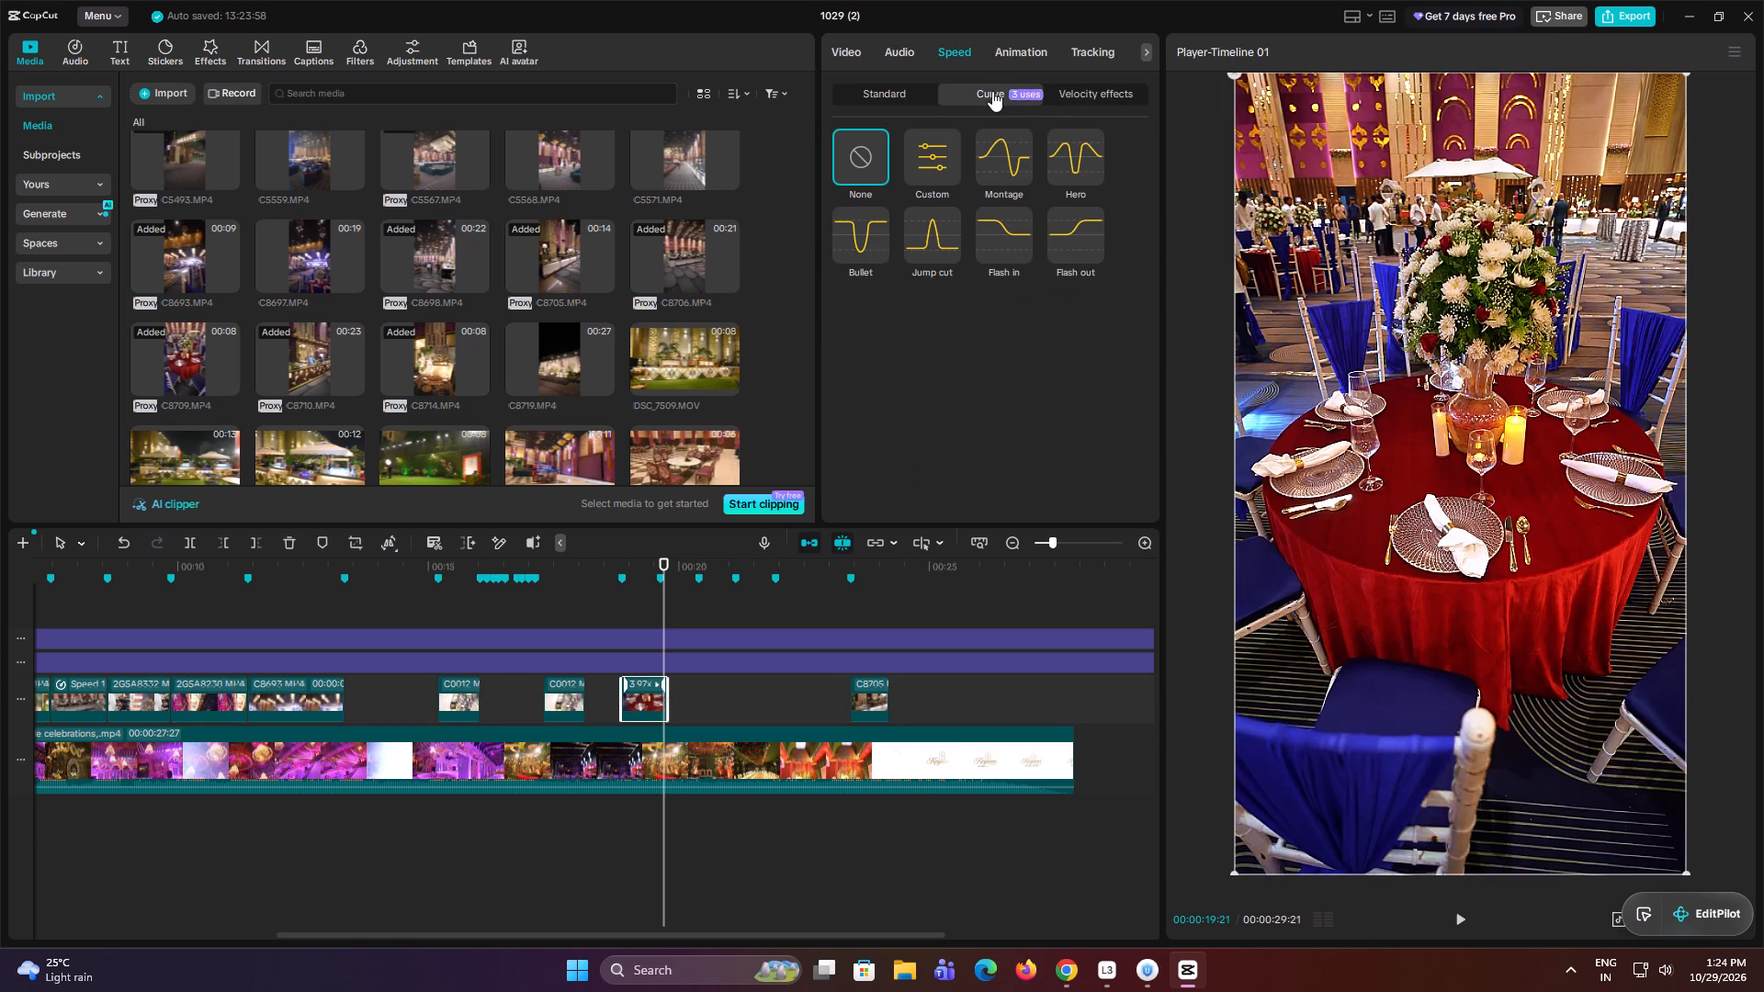
pyautogui.click(1007, 242)
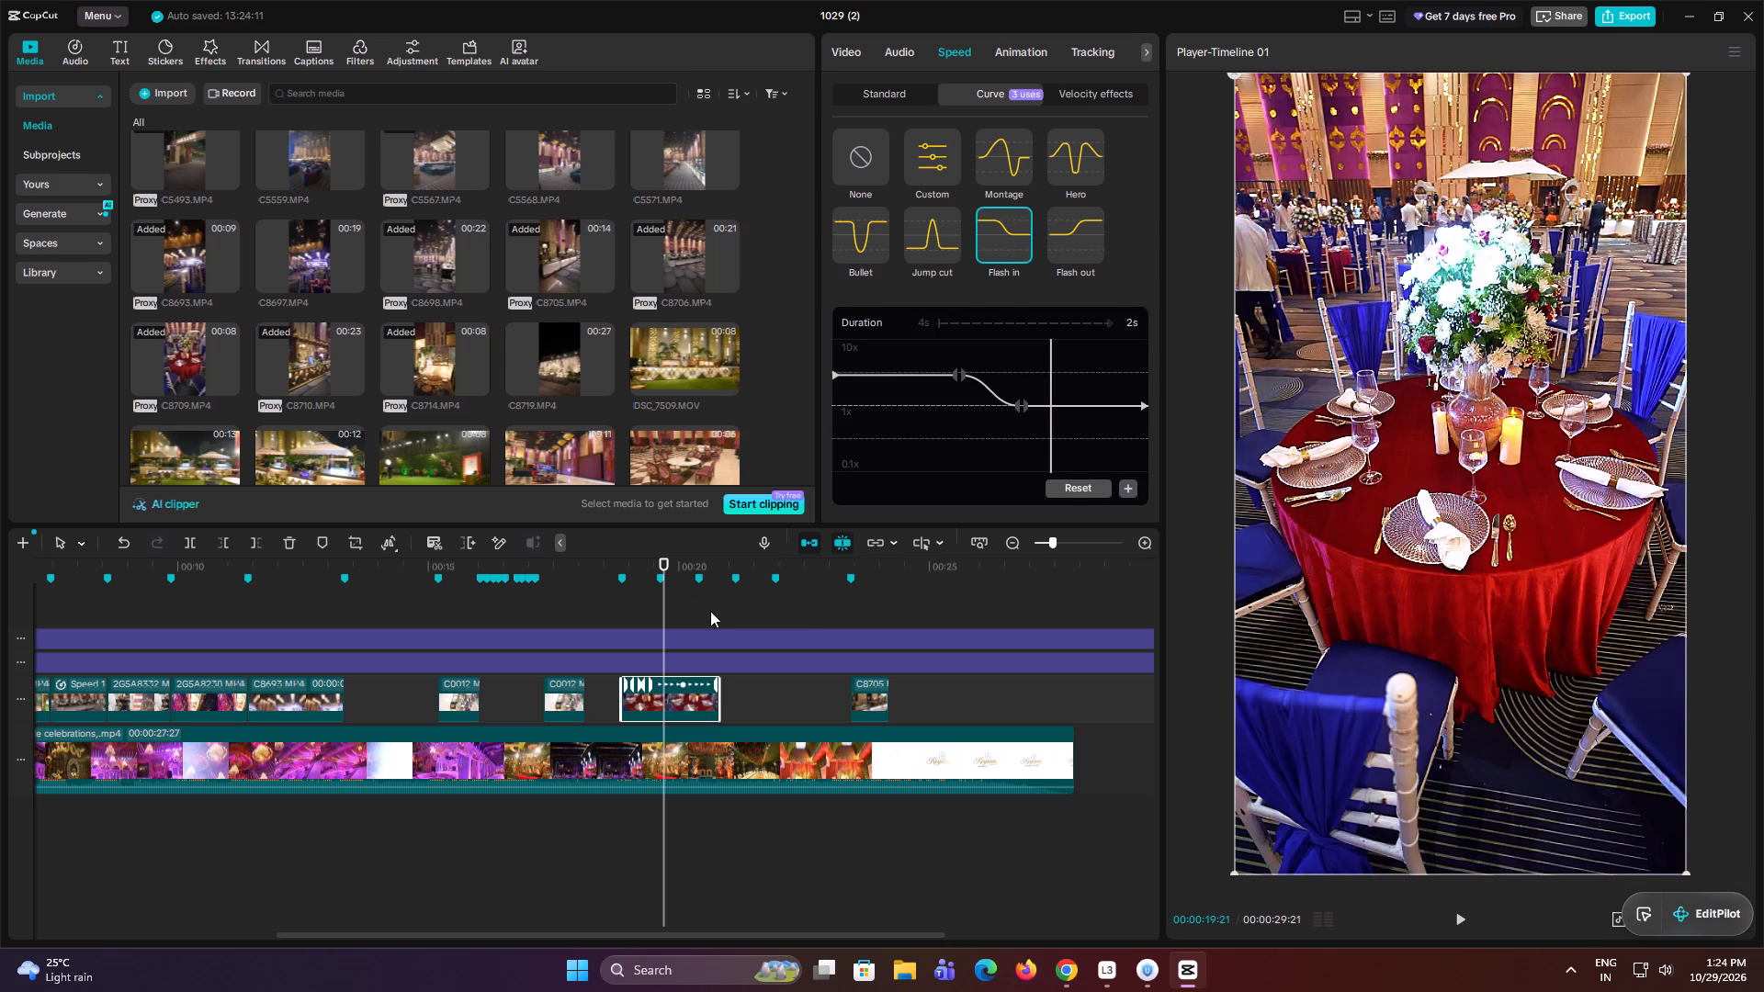
pyautogui.moveTo(721, 704); pyautogui.dragTo(668, 706)
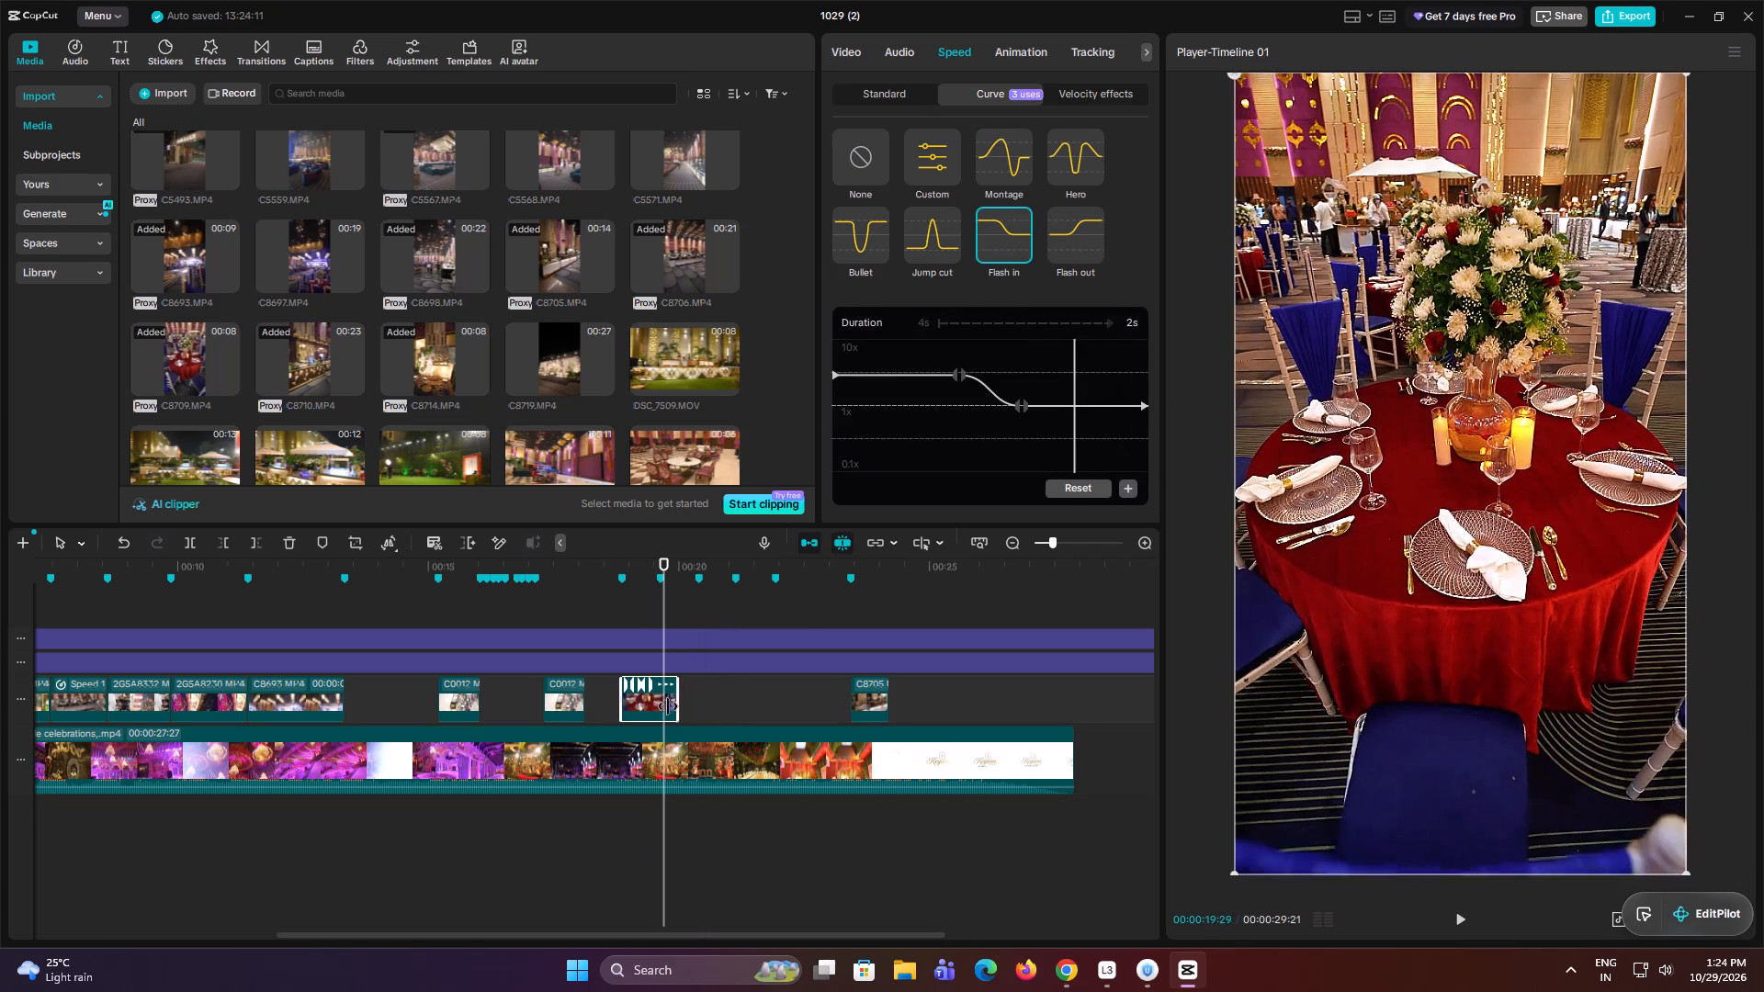
pyautogui.moveTo(668, 706); pyautogui.dragTo(663, 706)
# Play back C8709.MP4 repeatedly to check the Flash in speed ramp.
pyautogui.click(620, 635)
pyautogui.press('space')
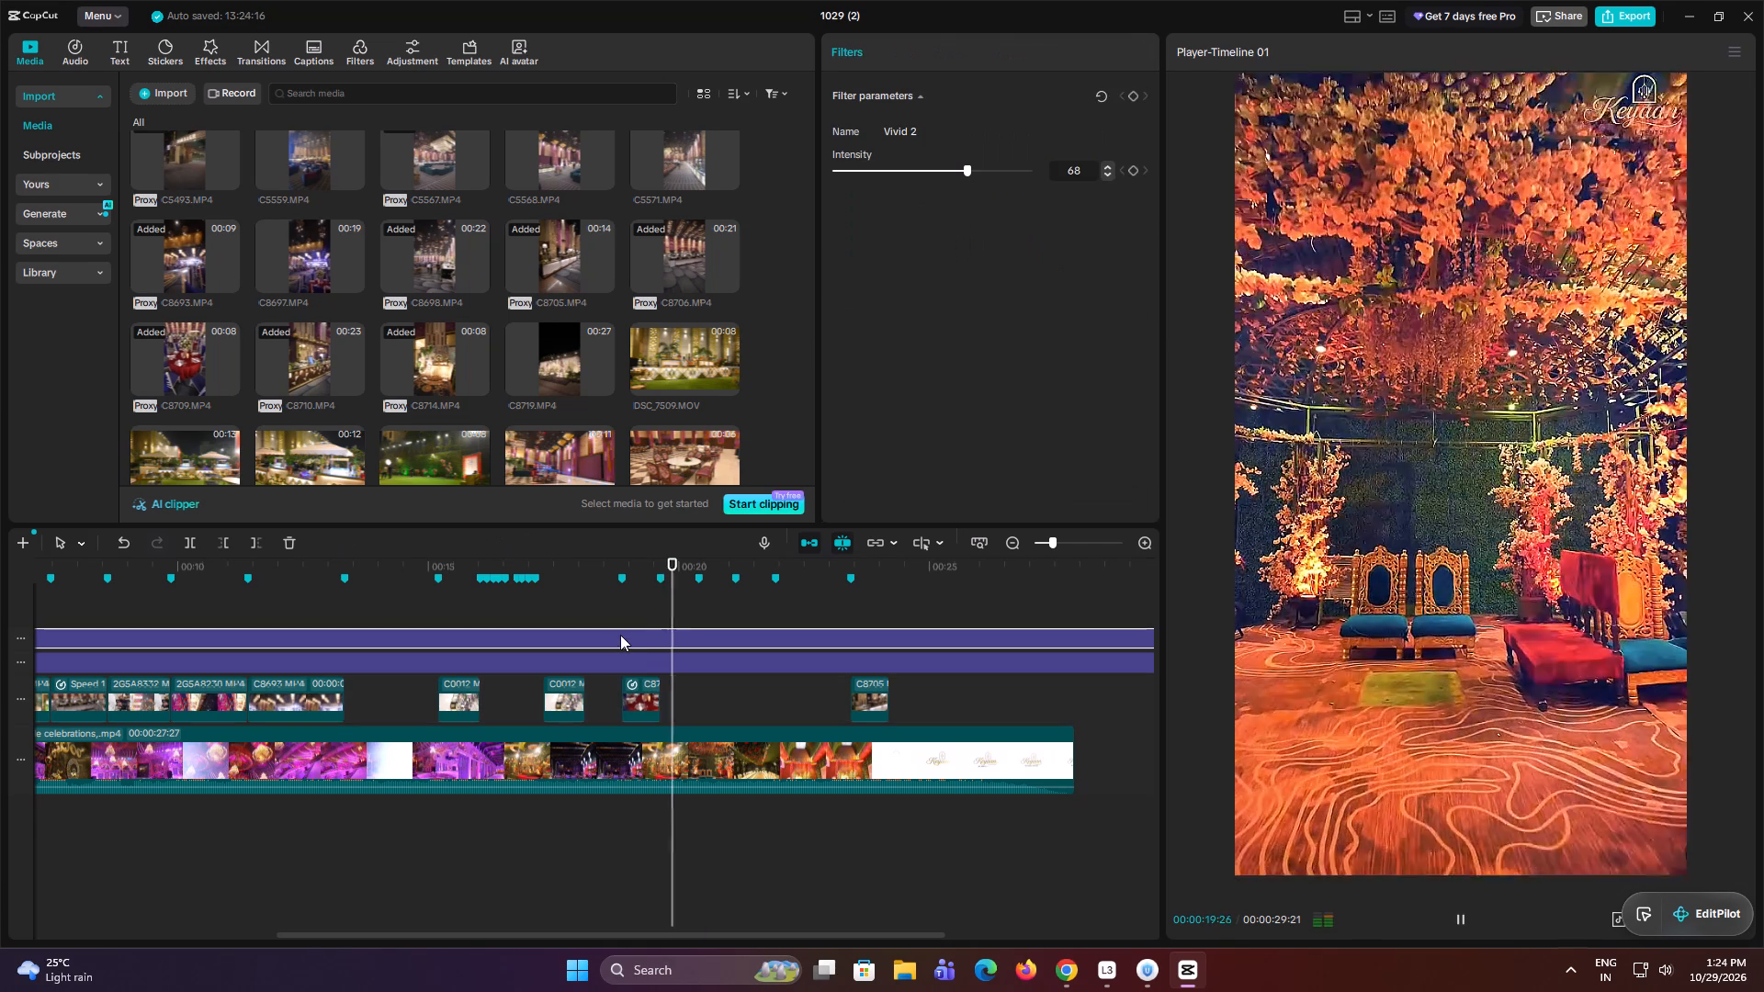
pyautogui.press('space')
pyautogui.click(611, 603)
pyautogui.press('space')
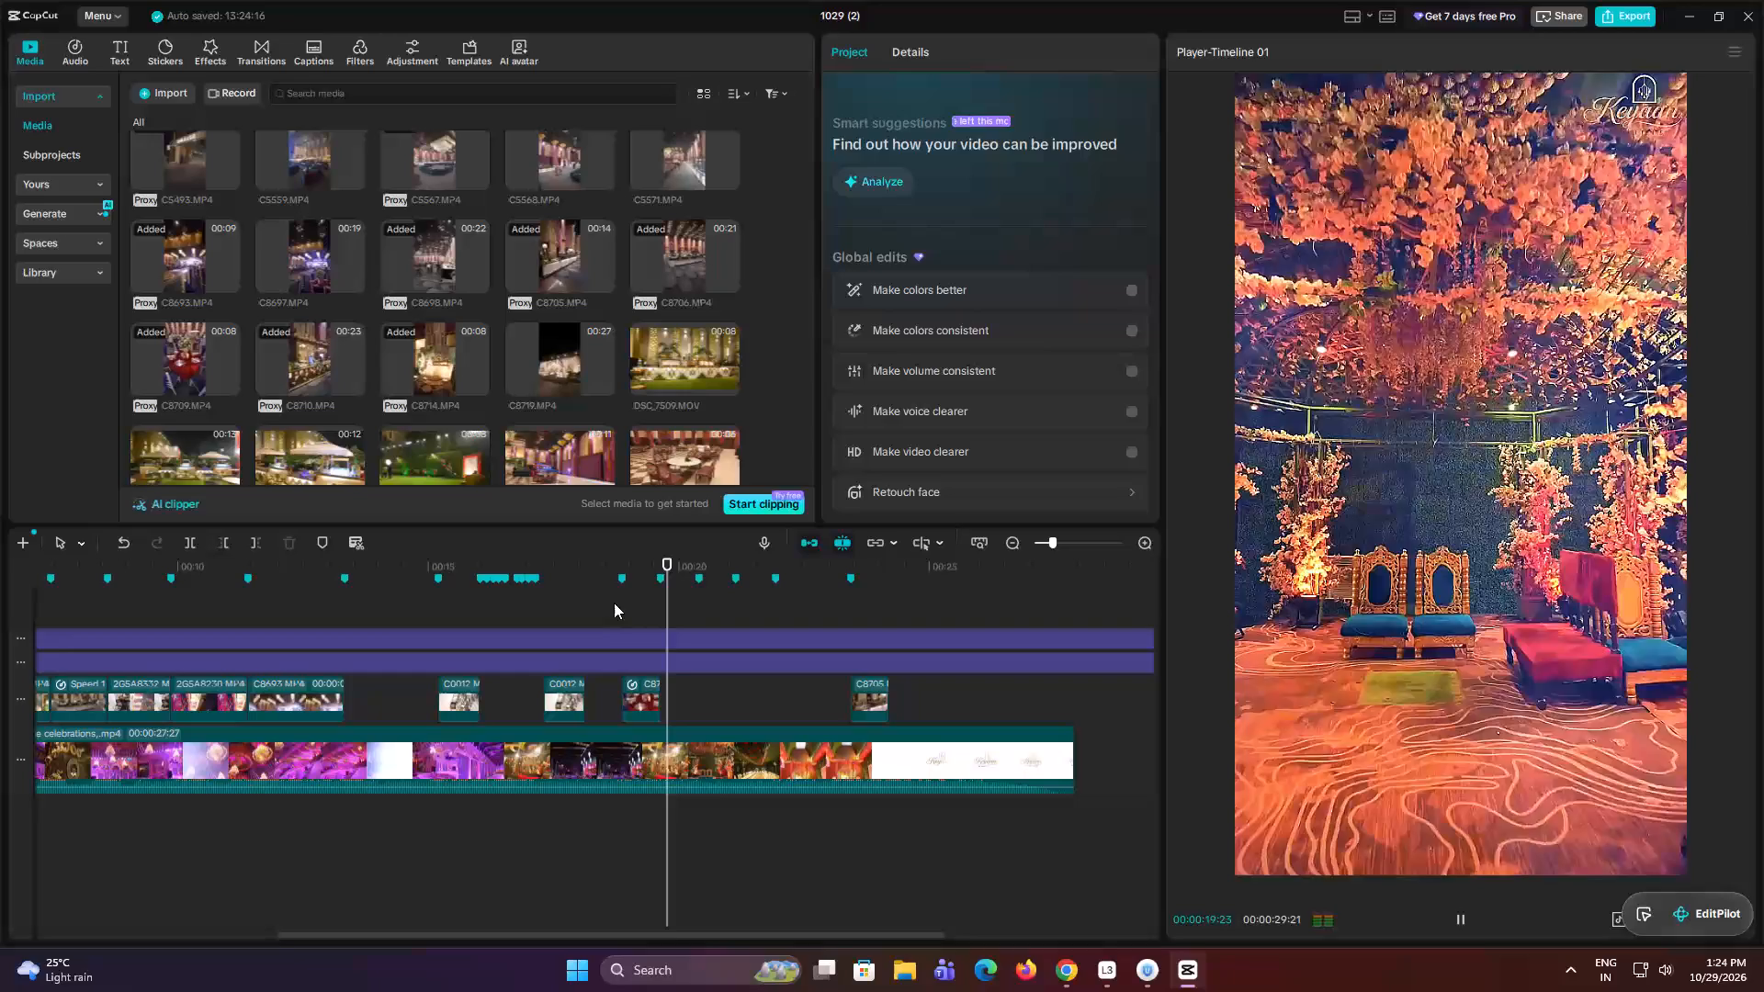
pyautogui.press('space')
pyautogui.click(613, 601)
pyautogui.press('space')
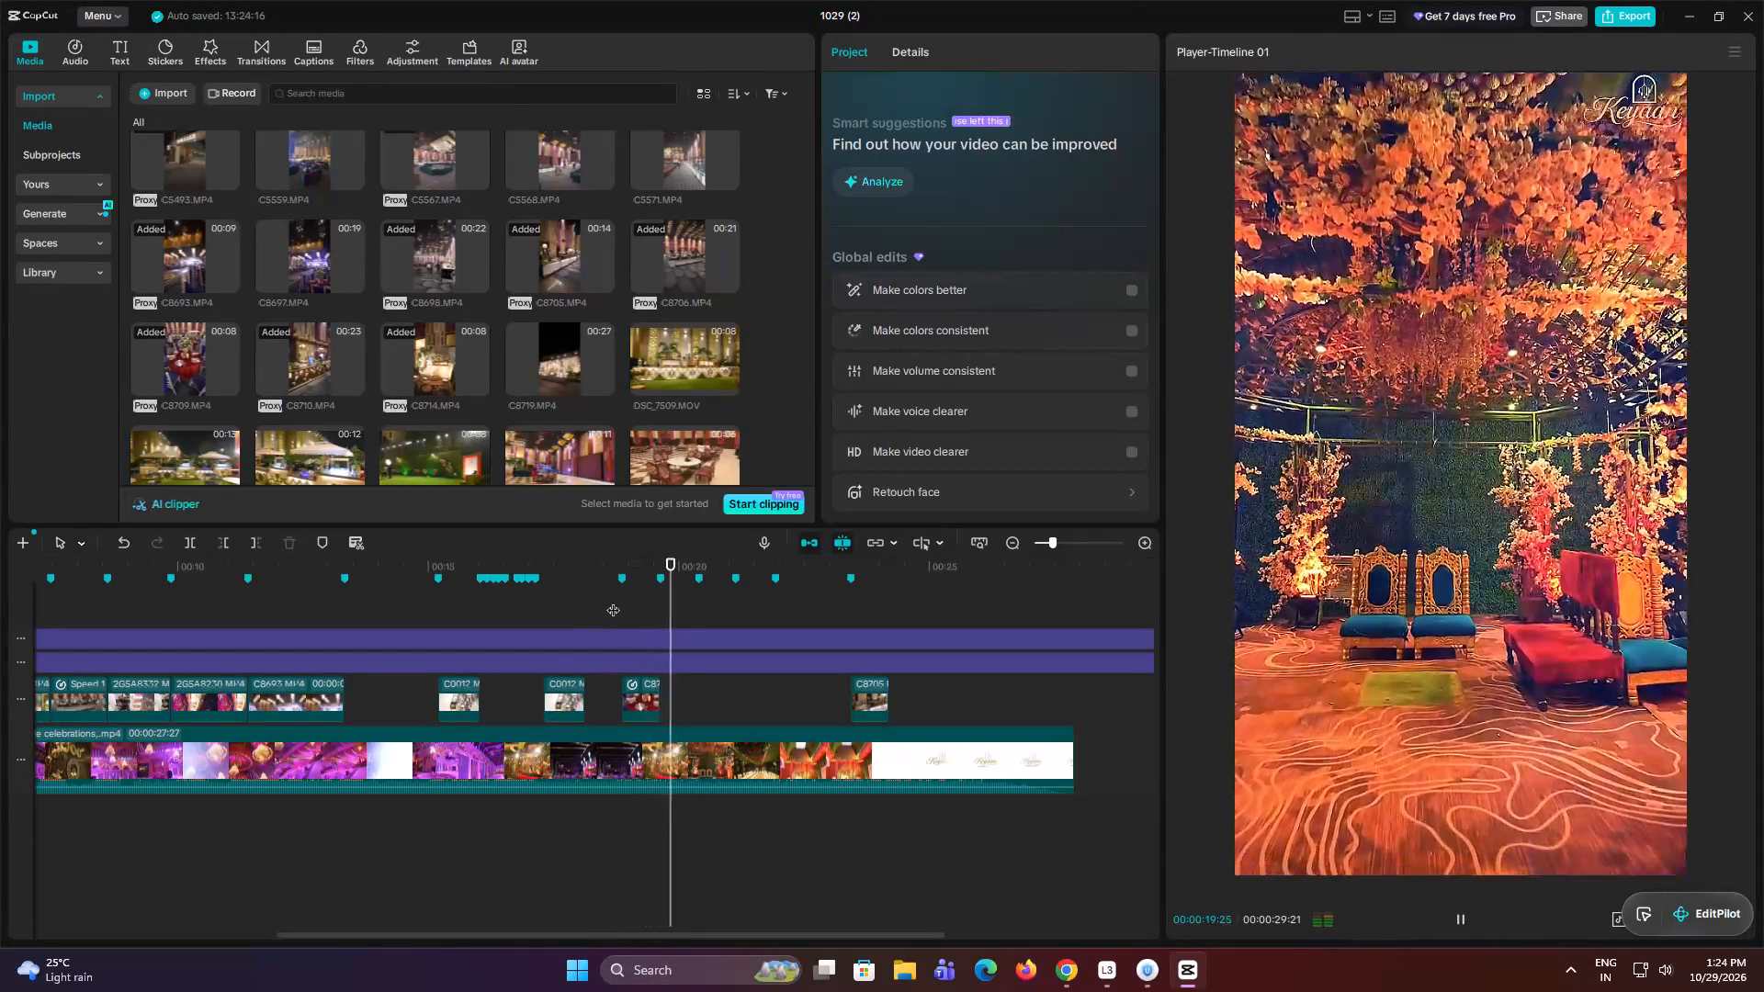
pyautogui.press('space')
# Move C8705.MP4 back to the end of C8709.MP4, on the track above, and extend its end to about 2 s long.
pyautogui.click(865, 707)
pyautogui.moveTo(862, 701); pyautogui.dragTo(667, 691)
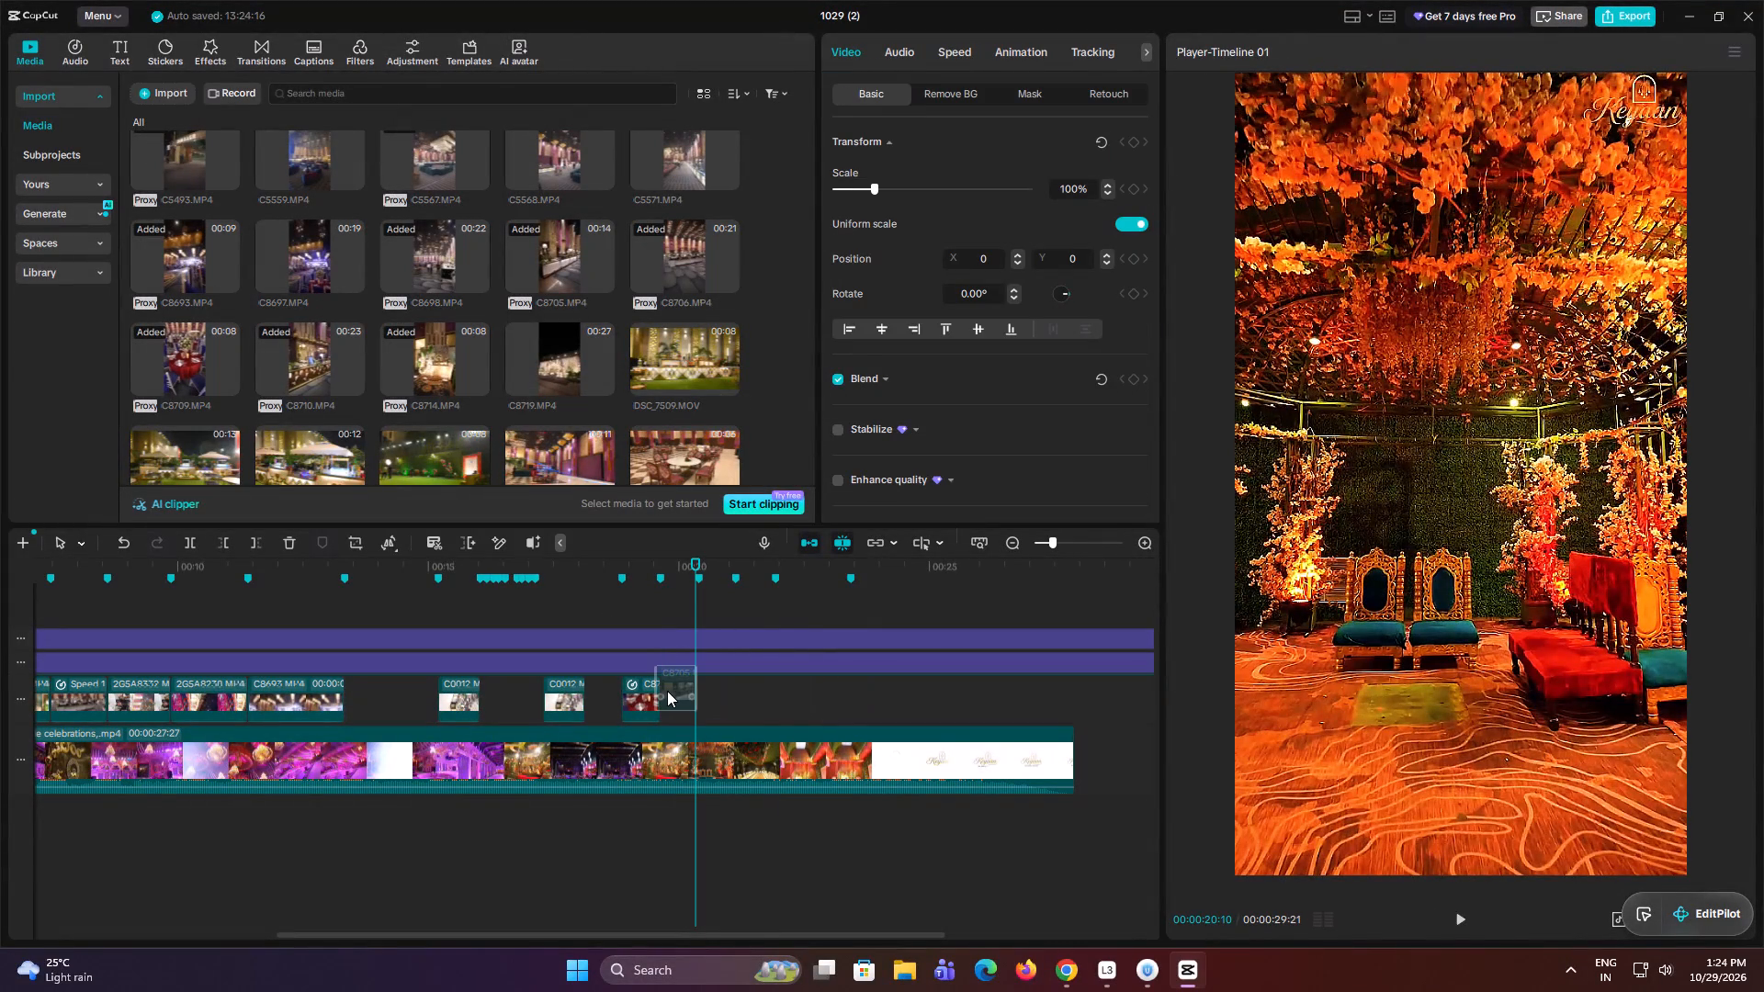
pyautogui.moveTo(667, 691); pyautogui.dragTo(673, 702)
pyautogui.moveTo(675, 692); pyautogui.dragTo(685, 723)
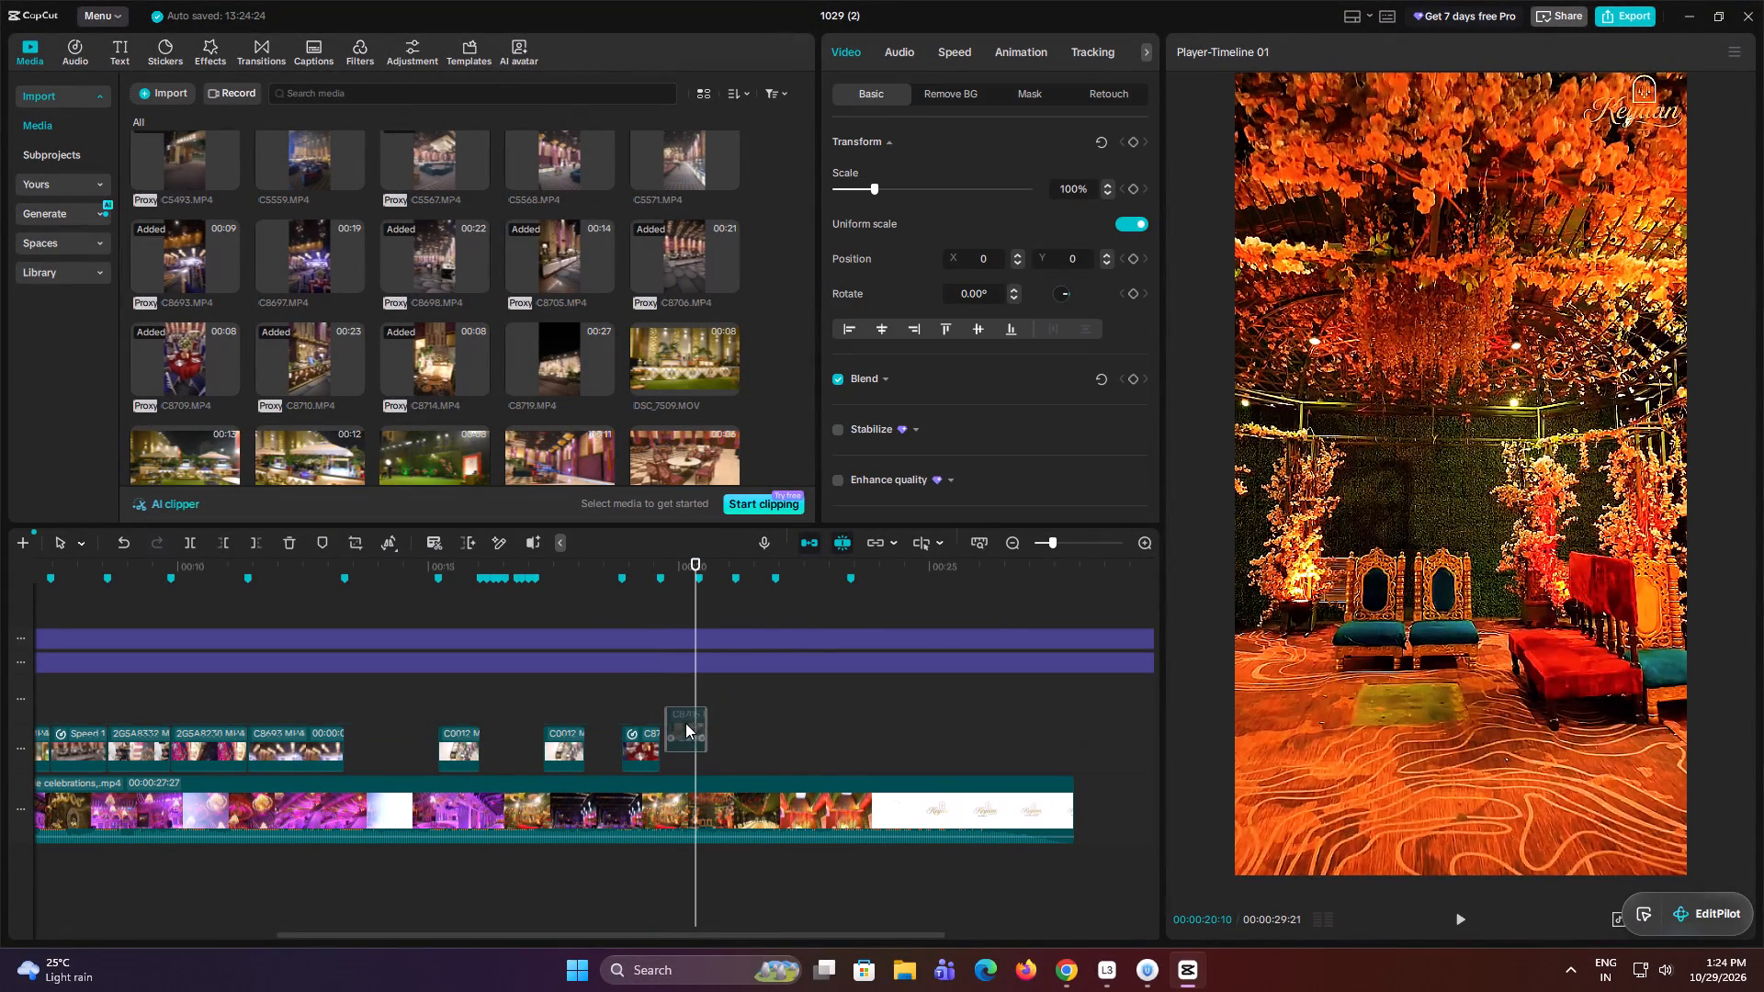
pyautogui.moveTo(685, 723); pyautogui.dragTo(683, 726)
pyautogui.moveTo(703, 695); pyautogui.dragTo(764, 709)
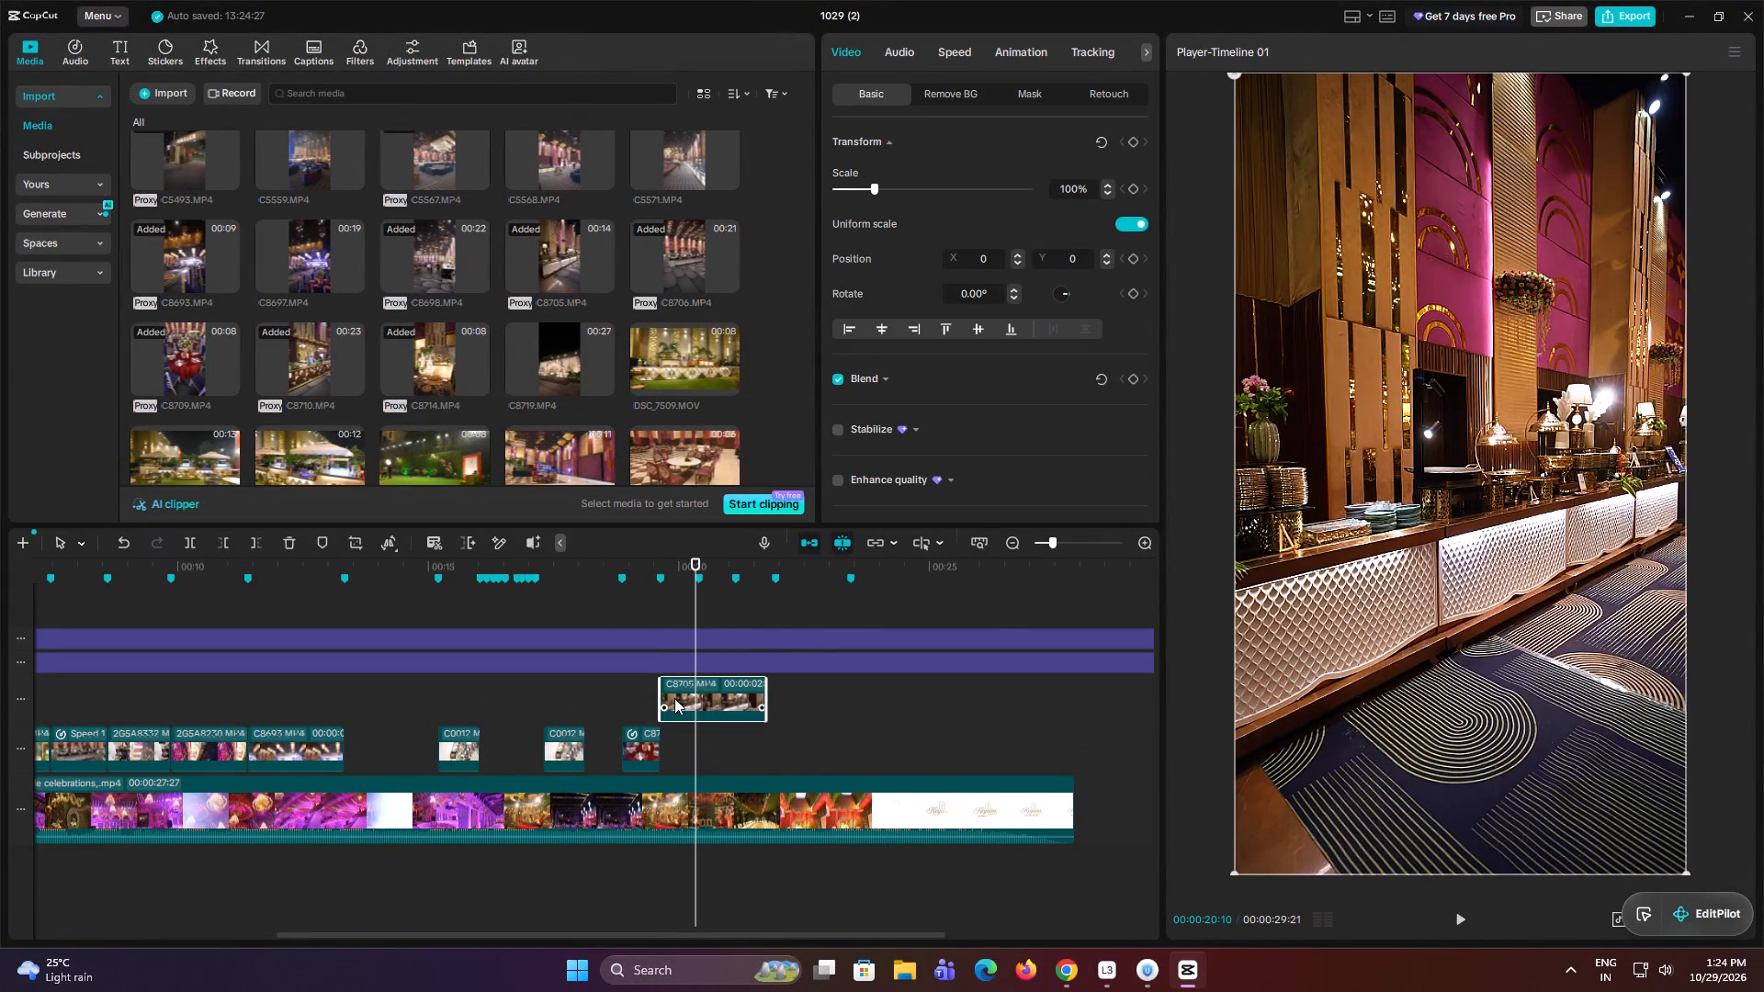
# Place C8705.MP4 directly after C8709.MP4 on the same track, apply the Flash in speed curve, and trim its end to the marker at about 00:00:20:12.
pyautogui.moveTo(689, 702); pyautogui.dragTo(691, 750)
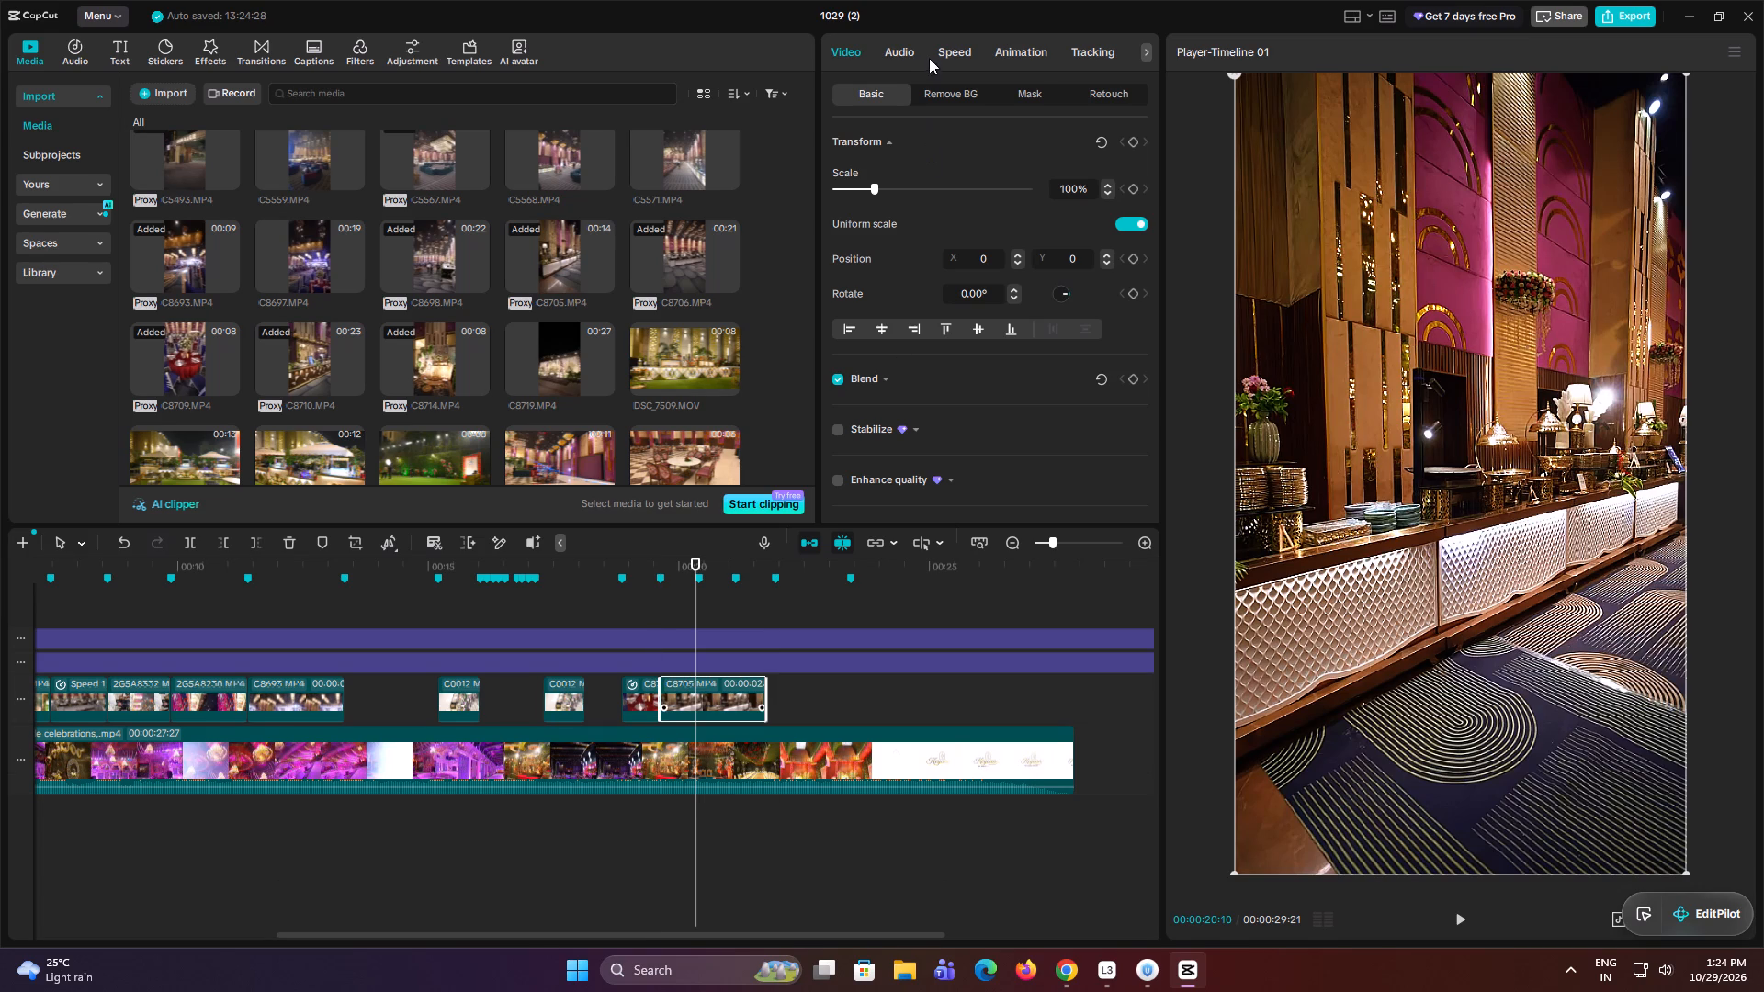
pyautogui.click(946, 55)
pyautogui.click(989, 228)
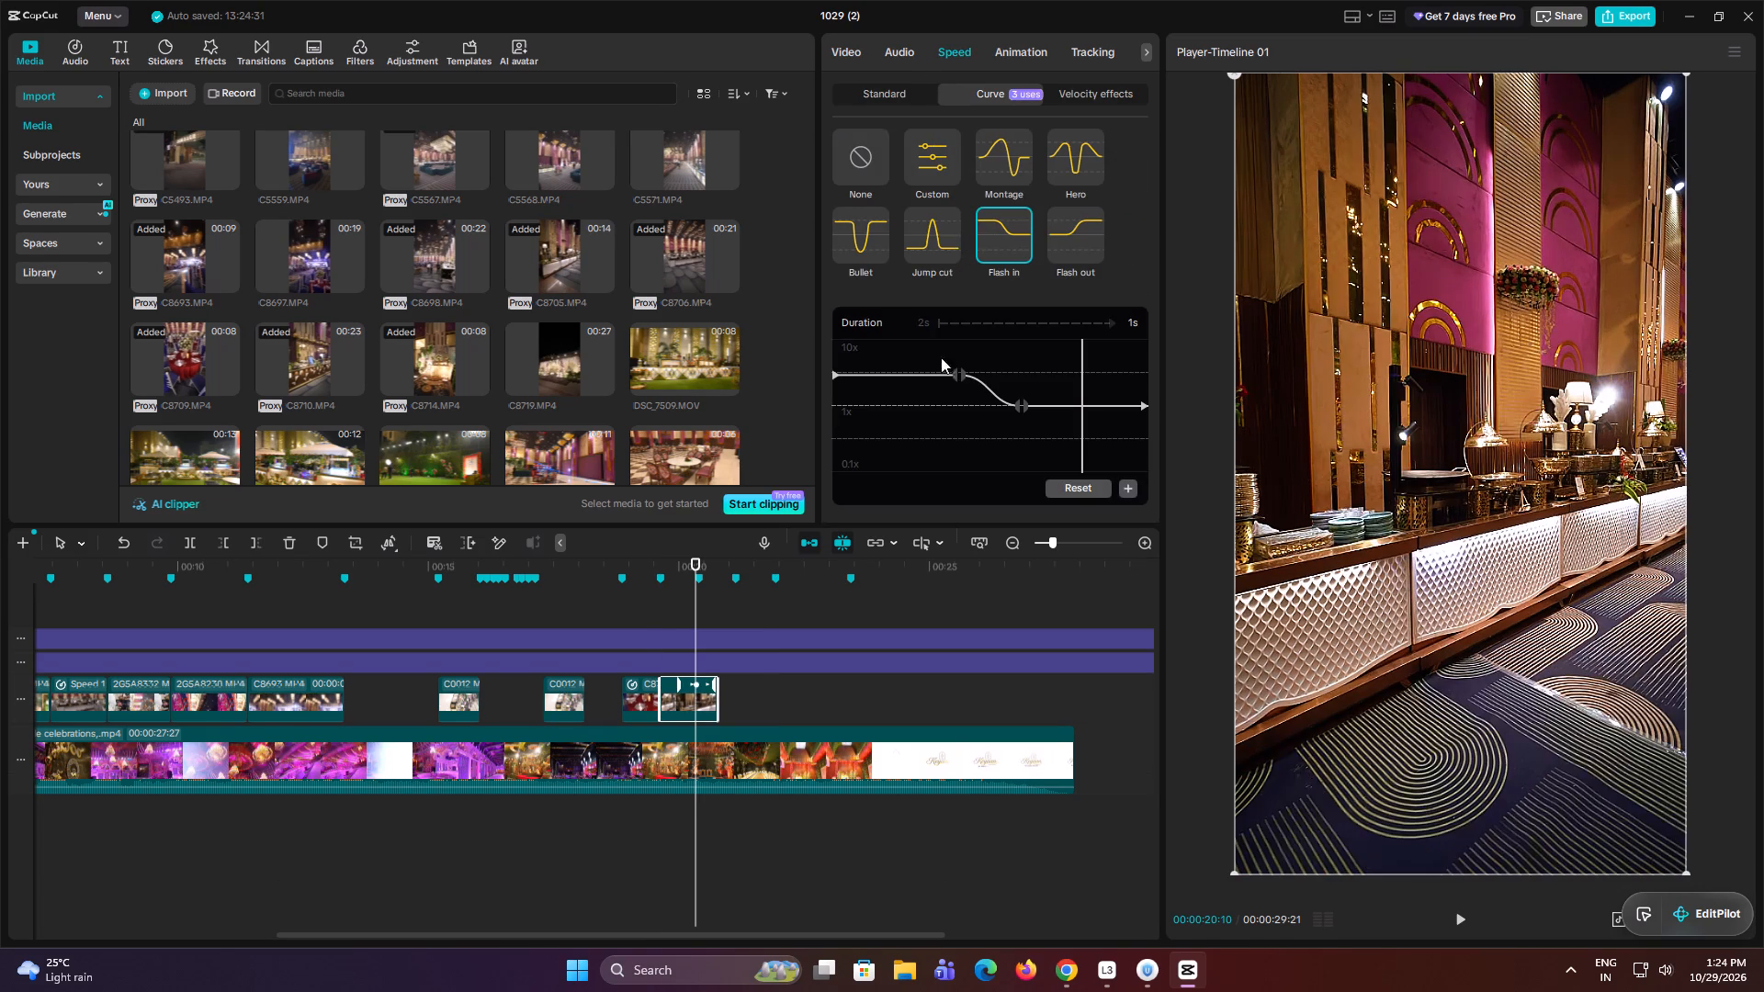
pyautogui.moveTo(718, 695); pyautogui.dragTo(700, 701)
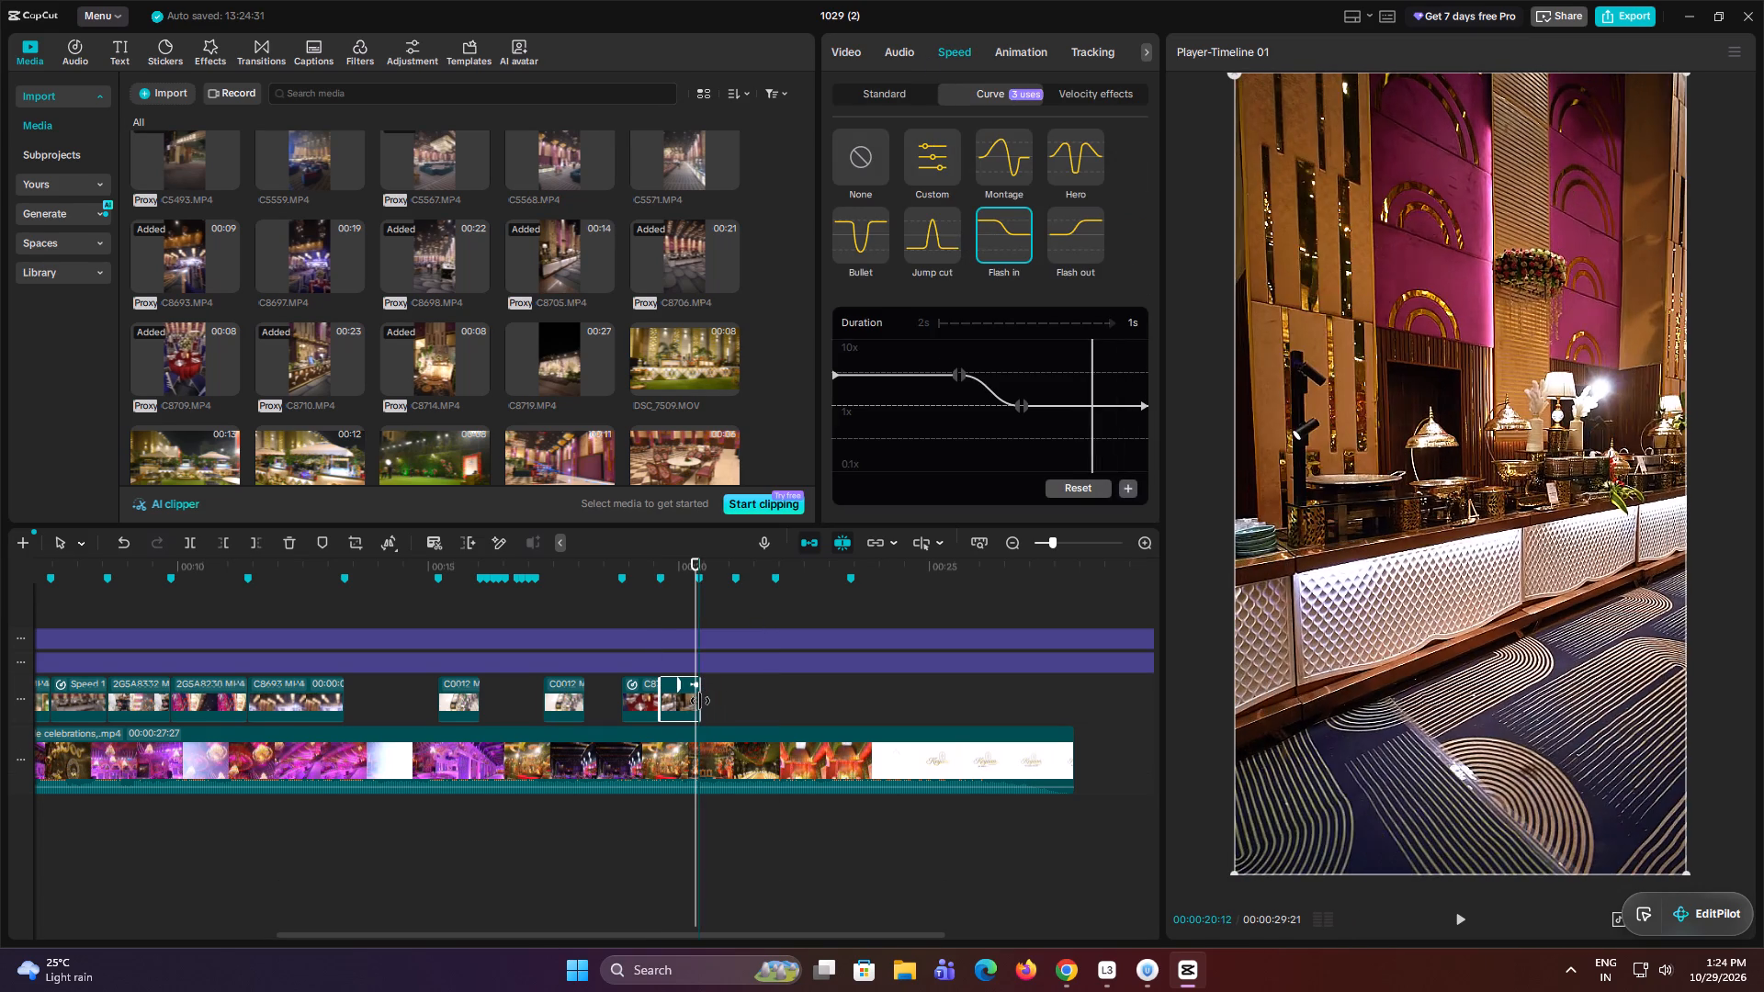
pyautogui.moveTo(700, 701); pyautogui.dragTo(699, 702)
# Play back the ramped C8709.MP4 and C8705.MP4 clips repeatedly to check the speed ramps and compare with the following reference shots.
pyautogui.click(653, 605)
pyautogui.press('space')
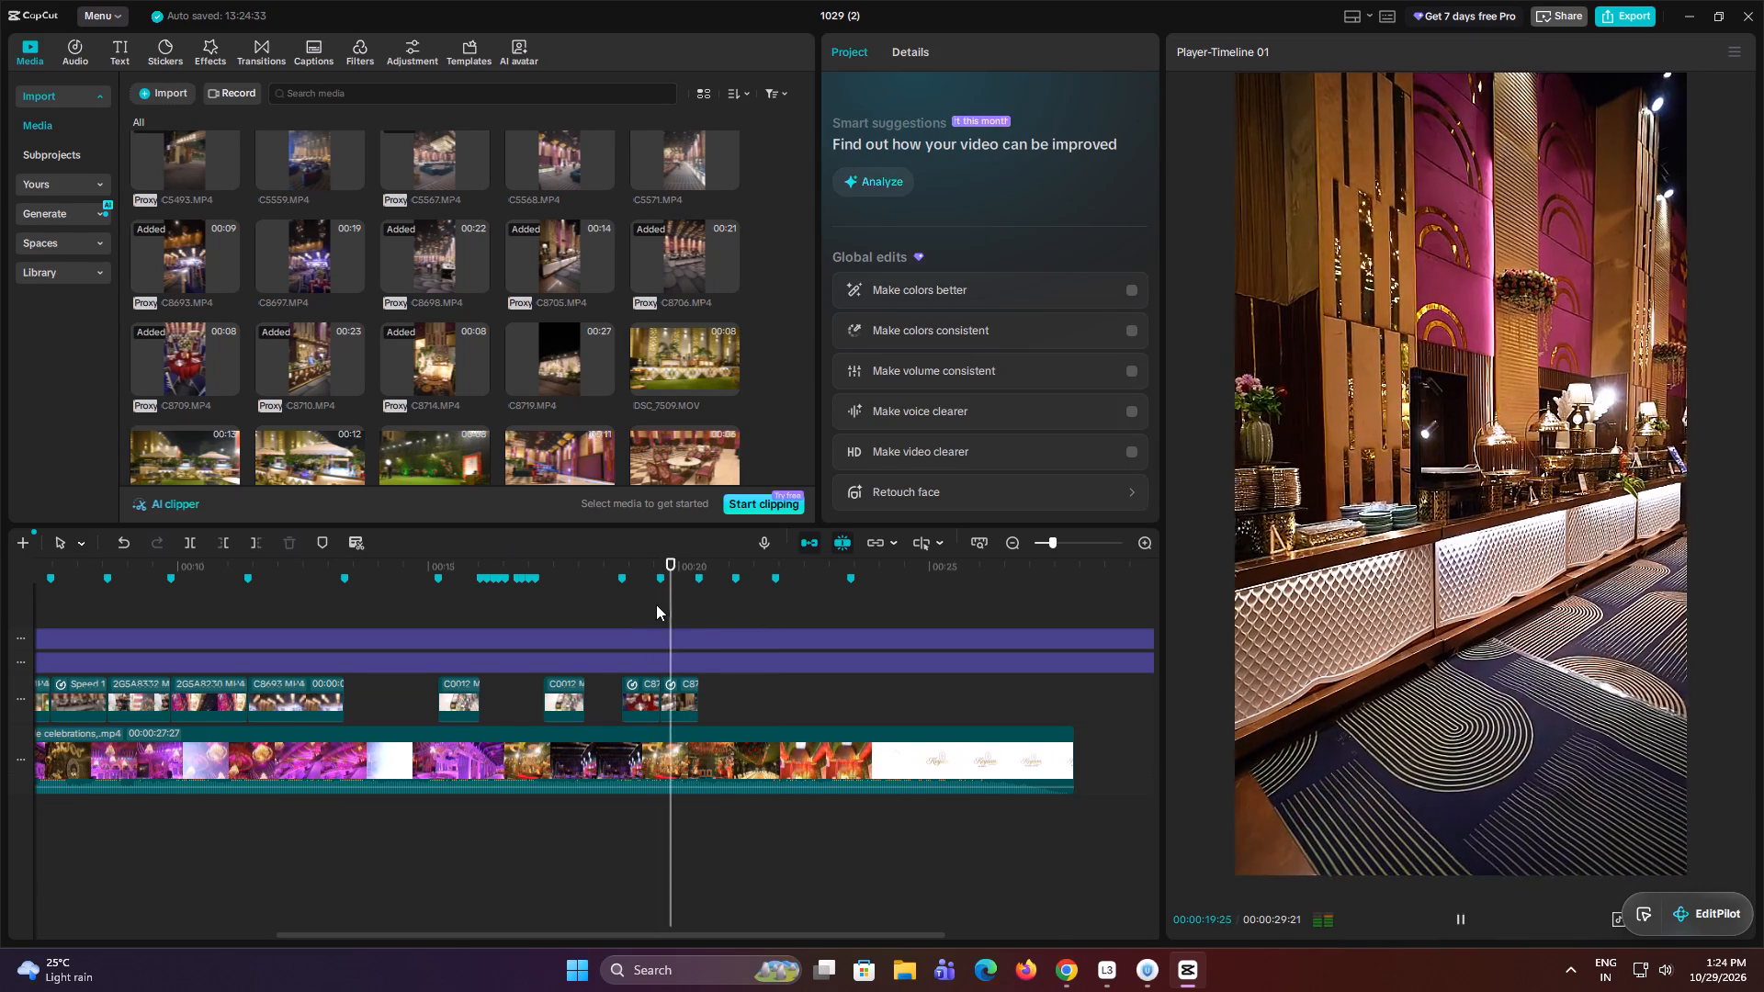
pyautogui.press('space')
pyautogui.click(618, 597)
pyautogui.press('space')
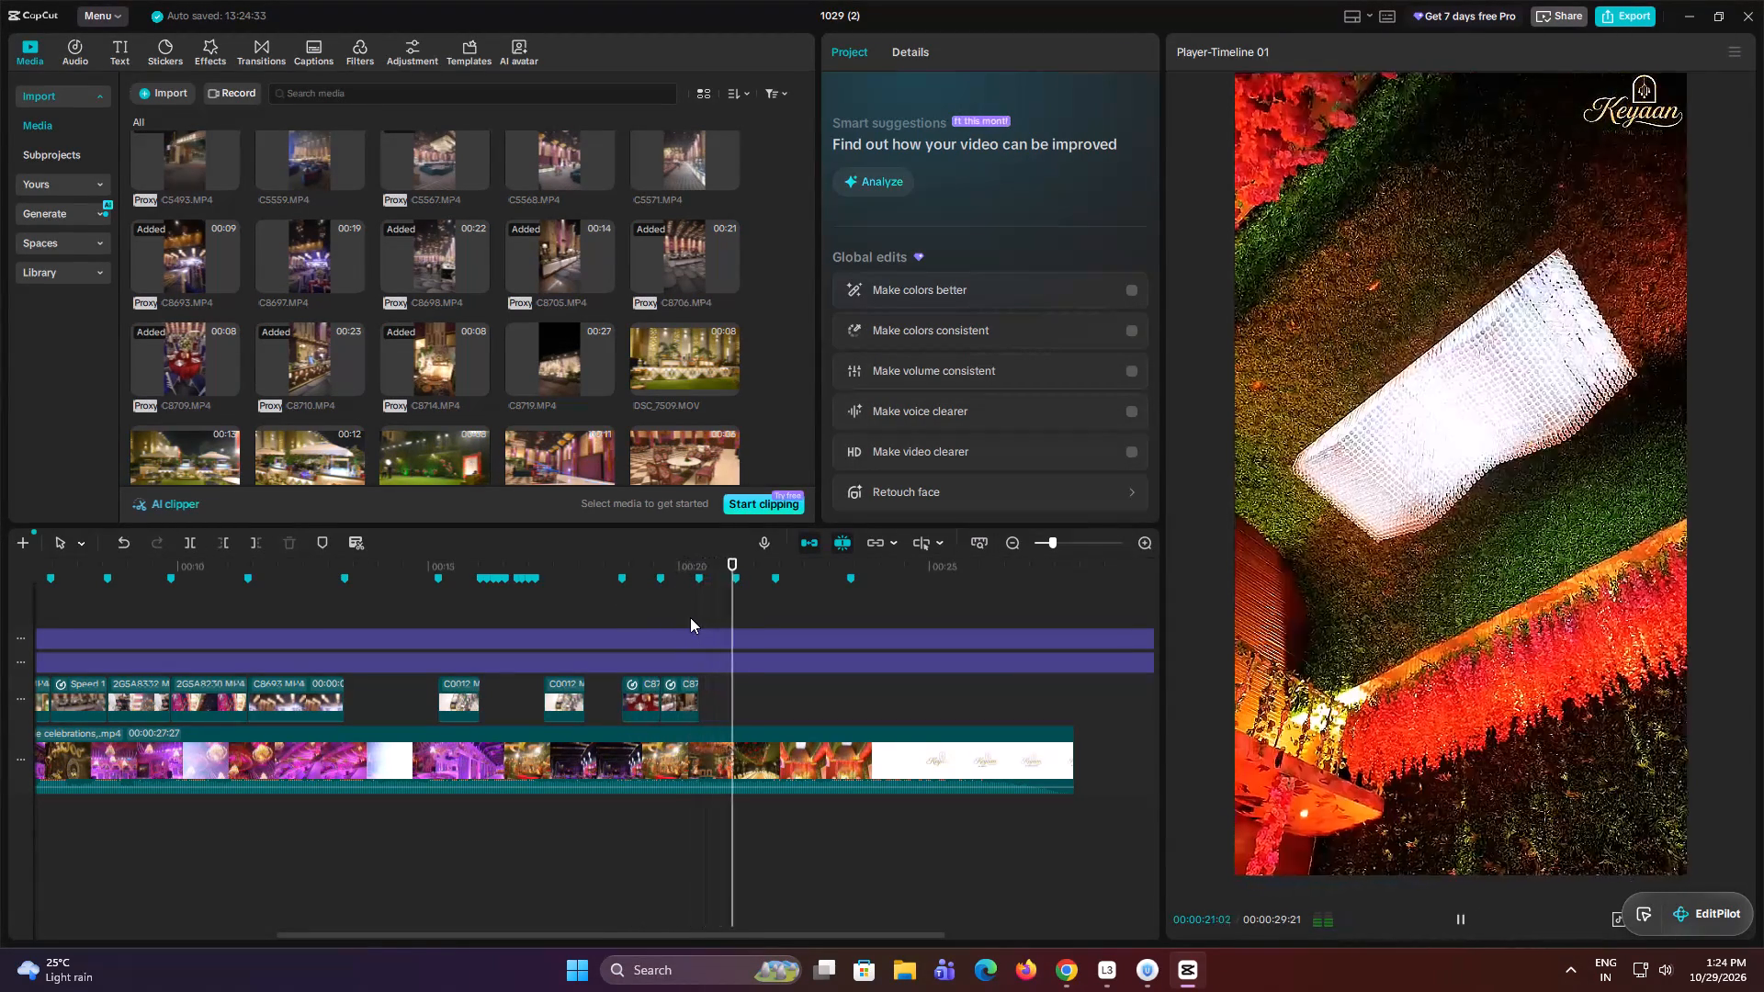
pyautogui.press('space')
pyautogui.click(662, 622)
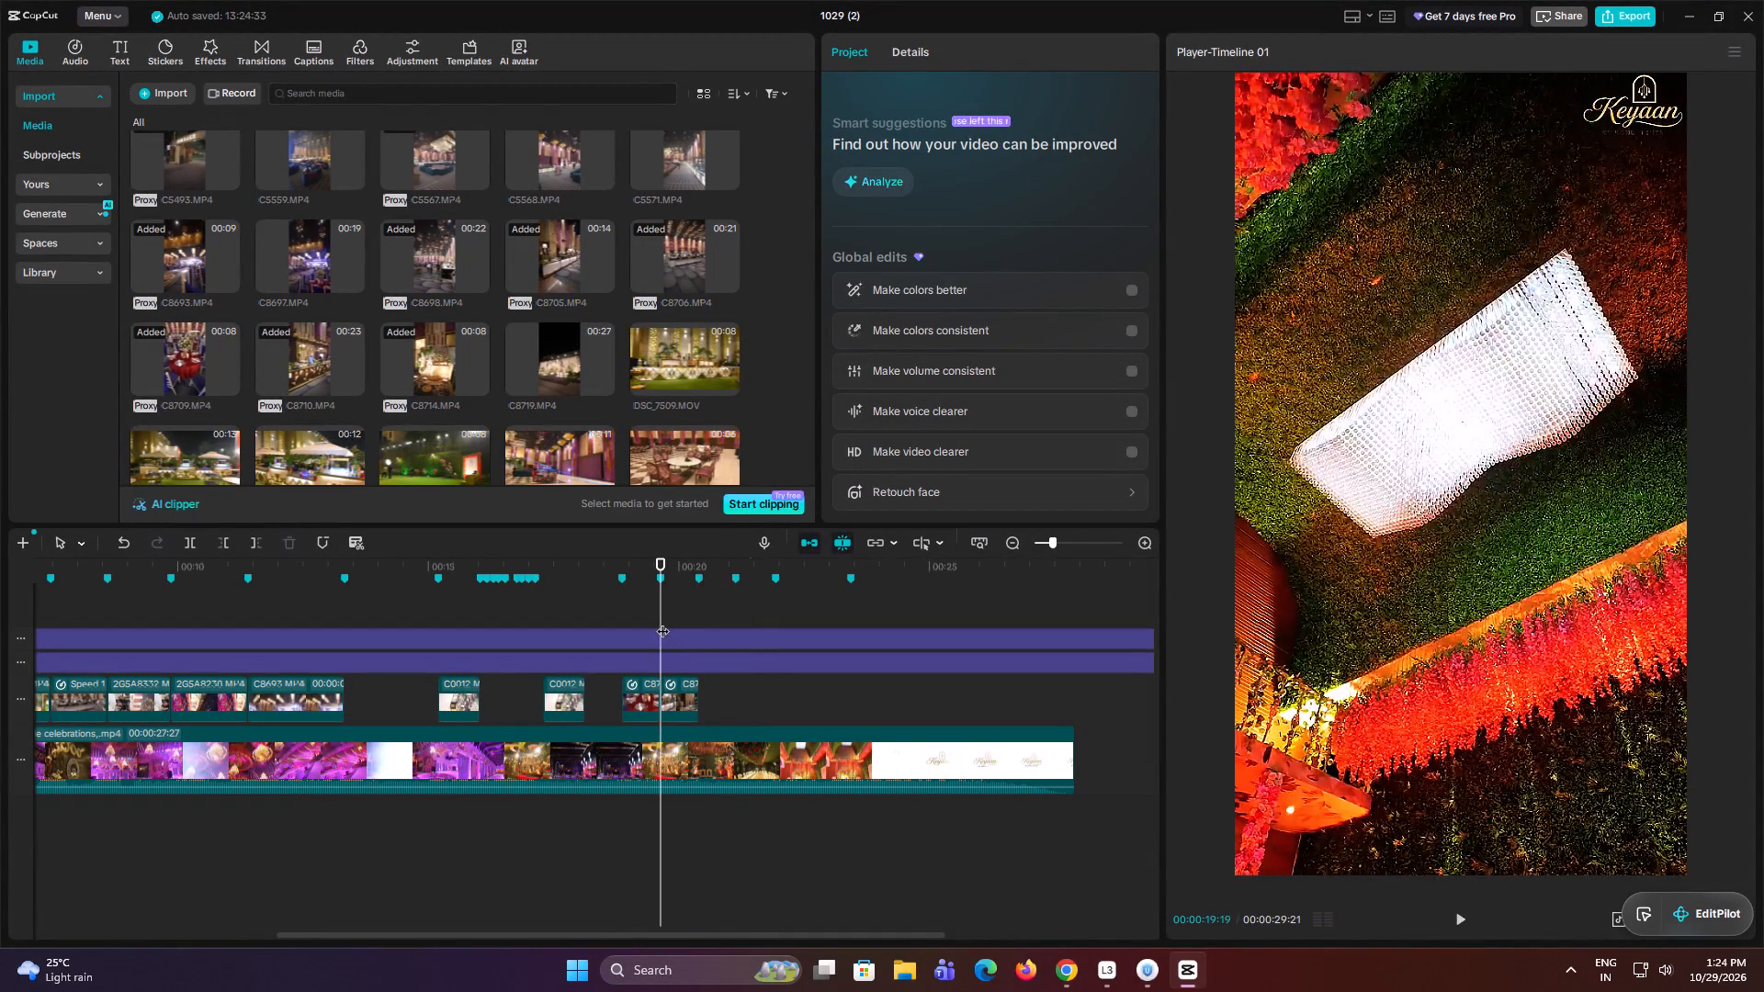
pyautogui.press('space')
pyautogui.press('space')
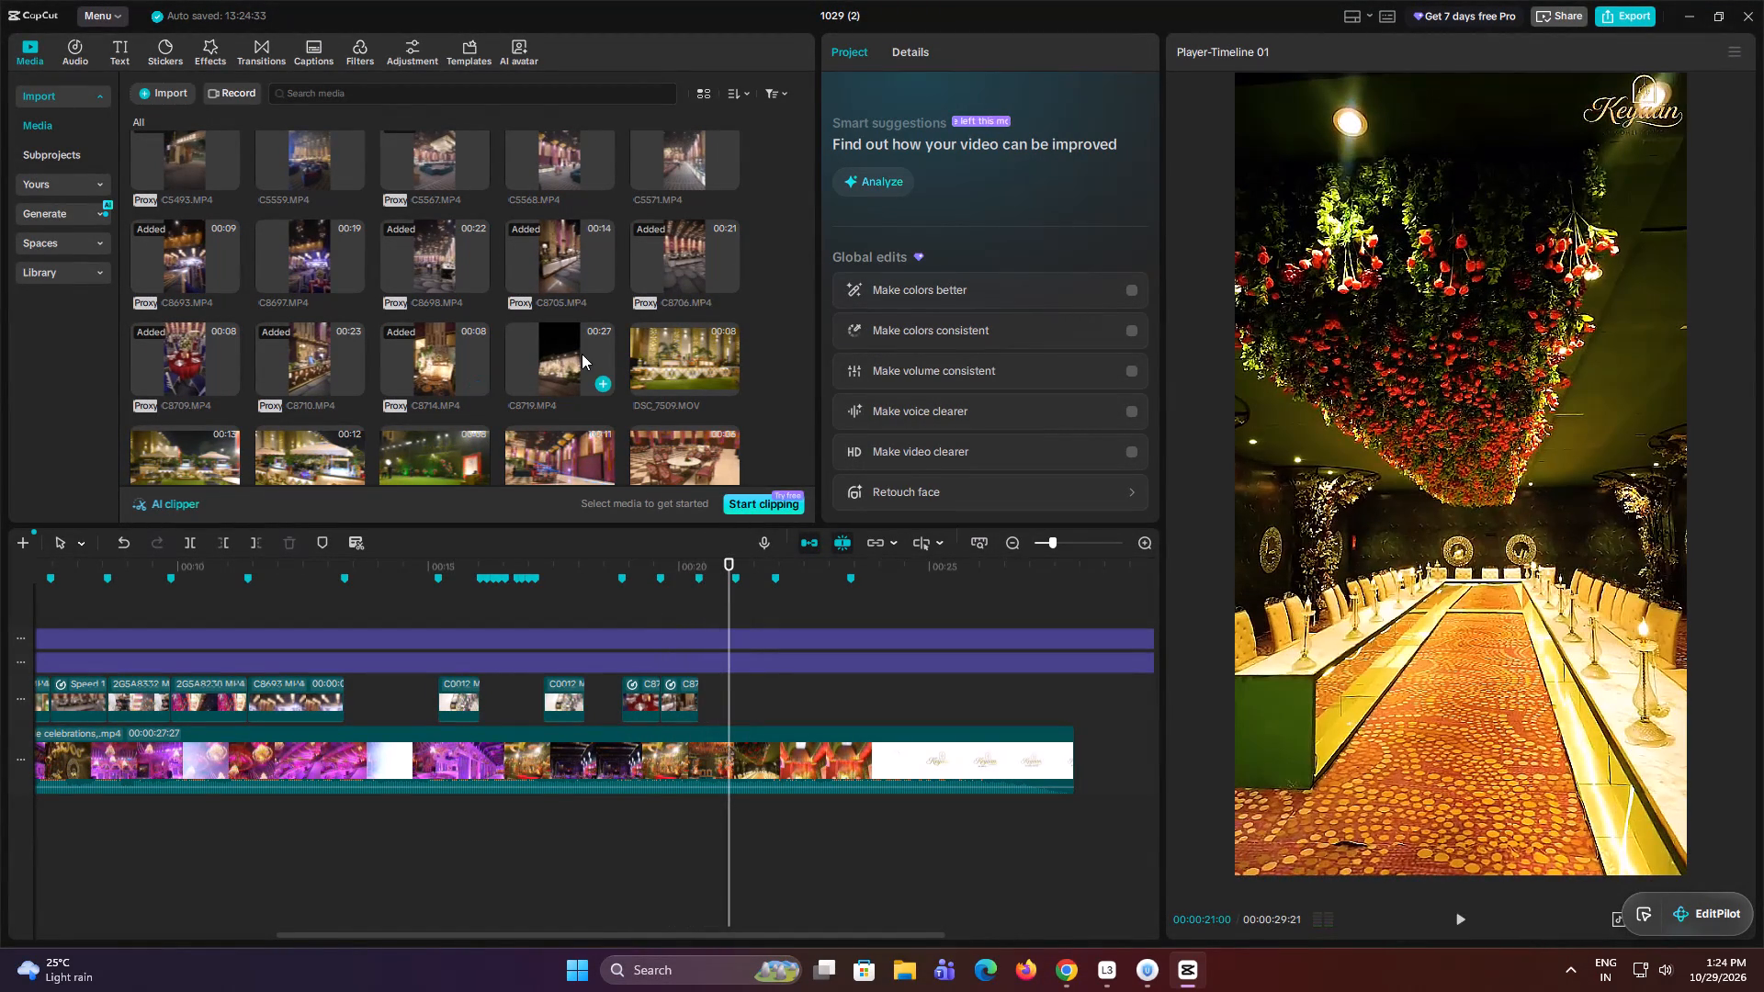
# Preview candidate venue clips for the next shot, ending with C5559.MP4, and duplicate the ramped C8705.MP4 clip directly after itself.
pyautogui.click(560, 357)
pyautogui.click(306, 253)
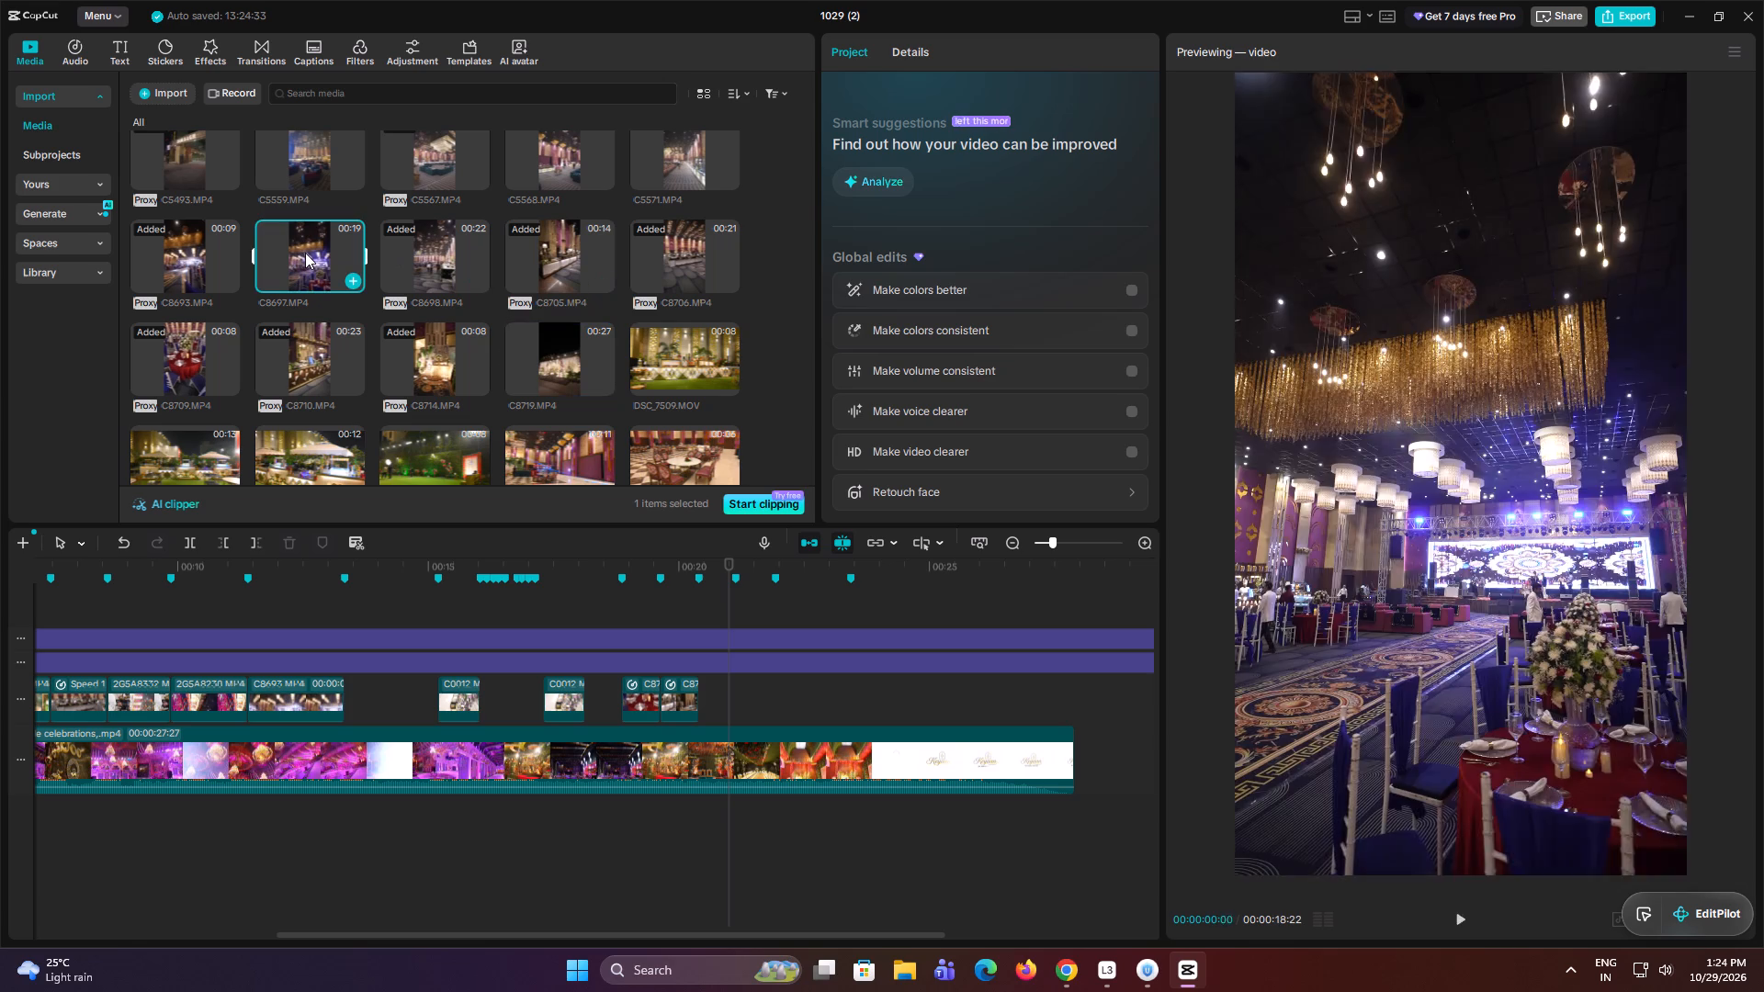
pyautogui.click(576, 177)
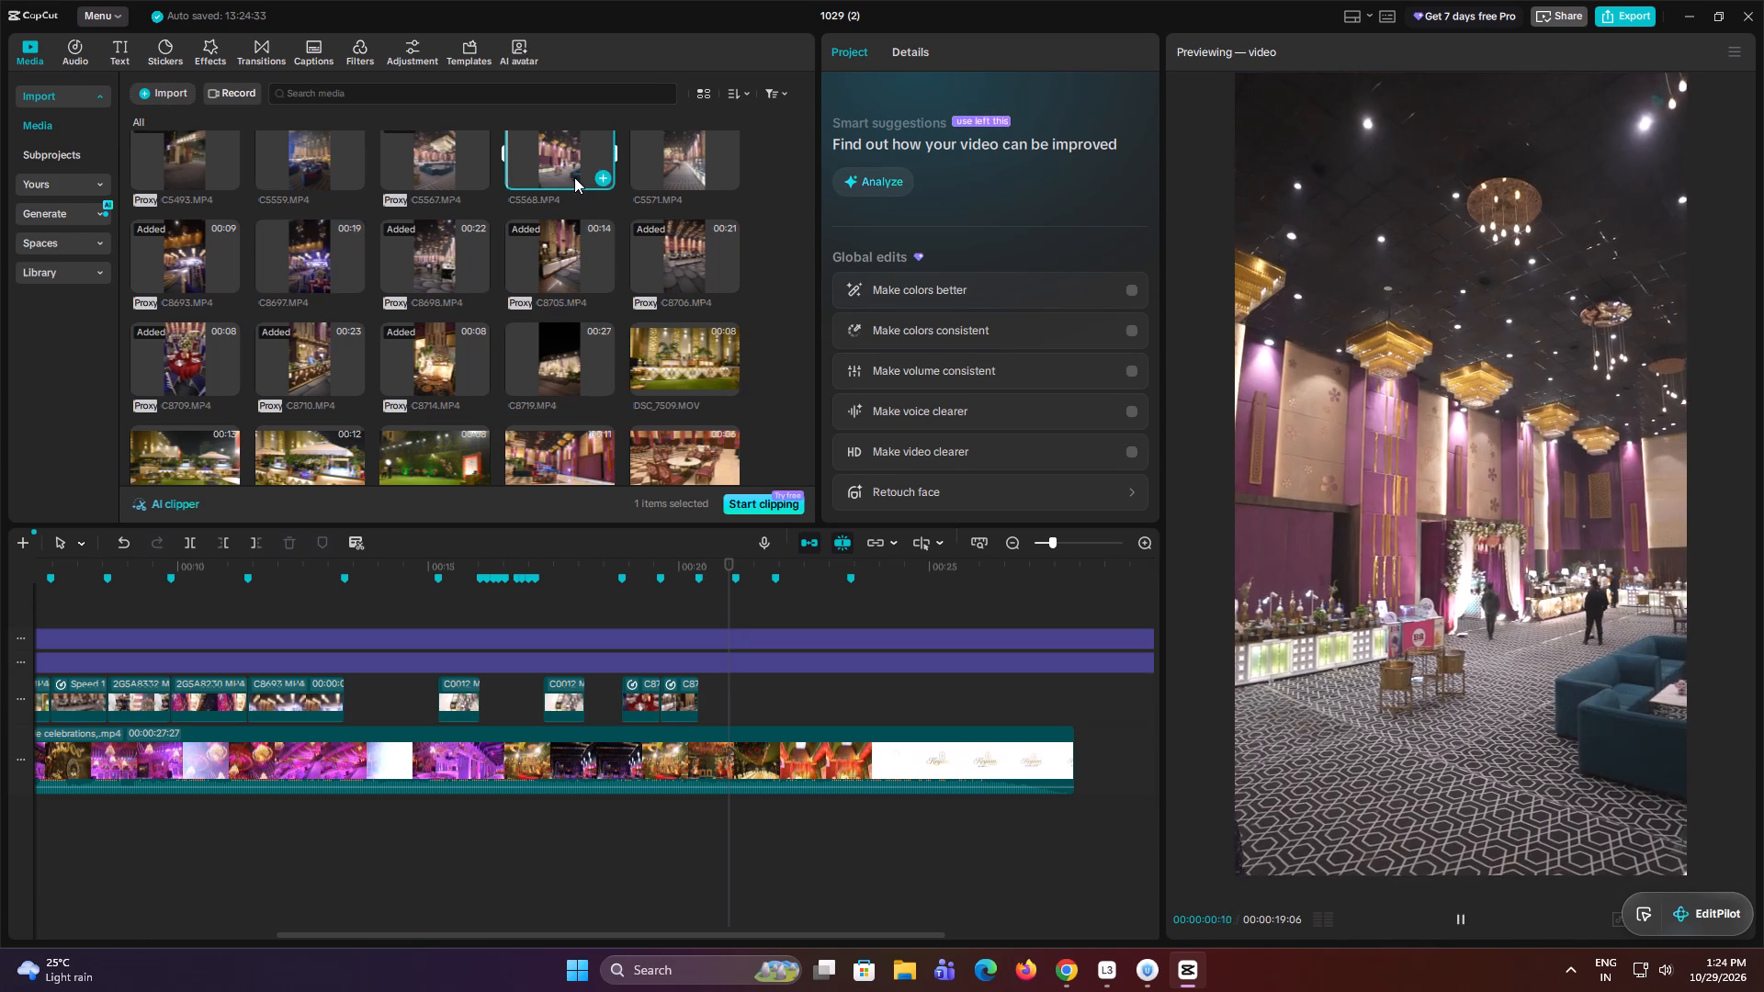
pyautogui.click(704, 175)
pyautogui.scroll(1, 392, 213)
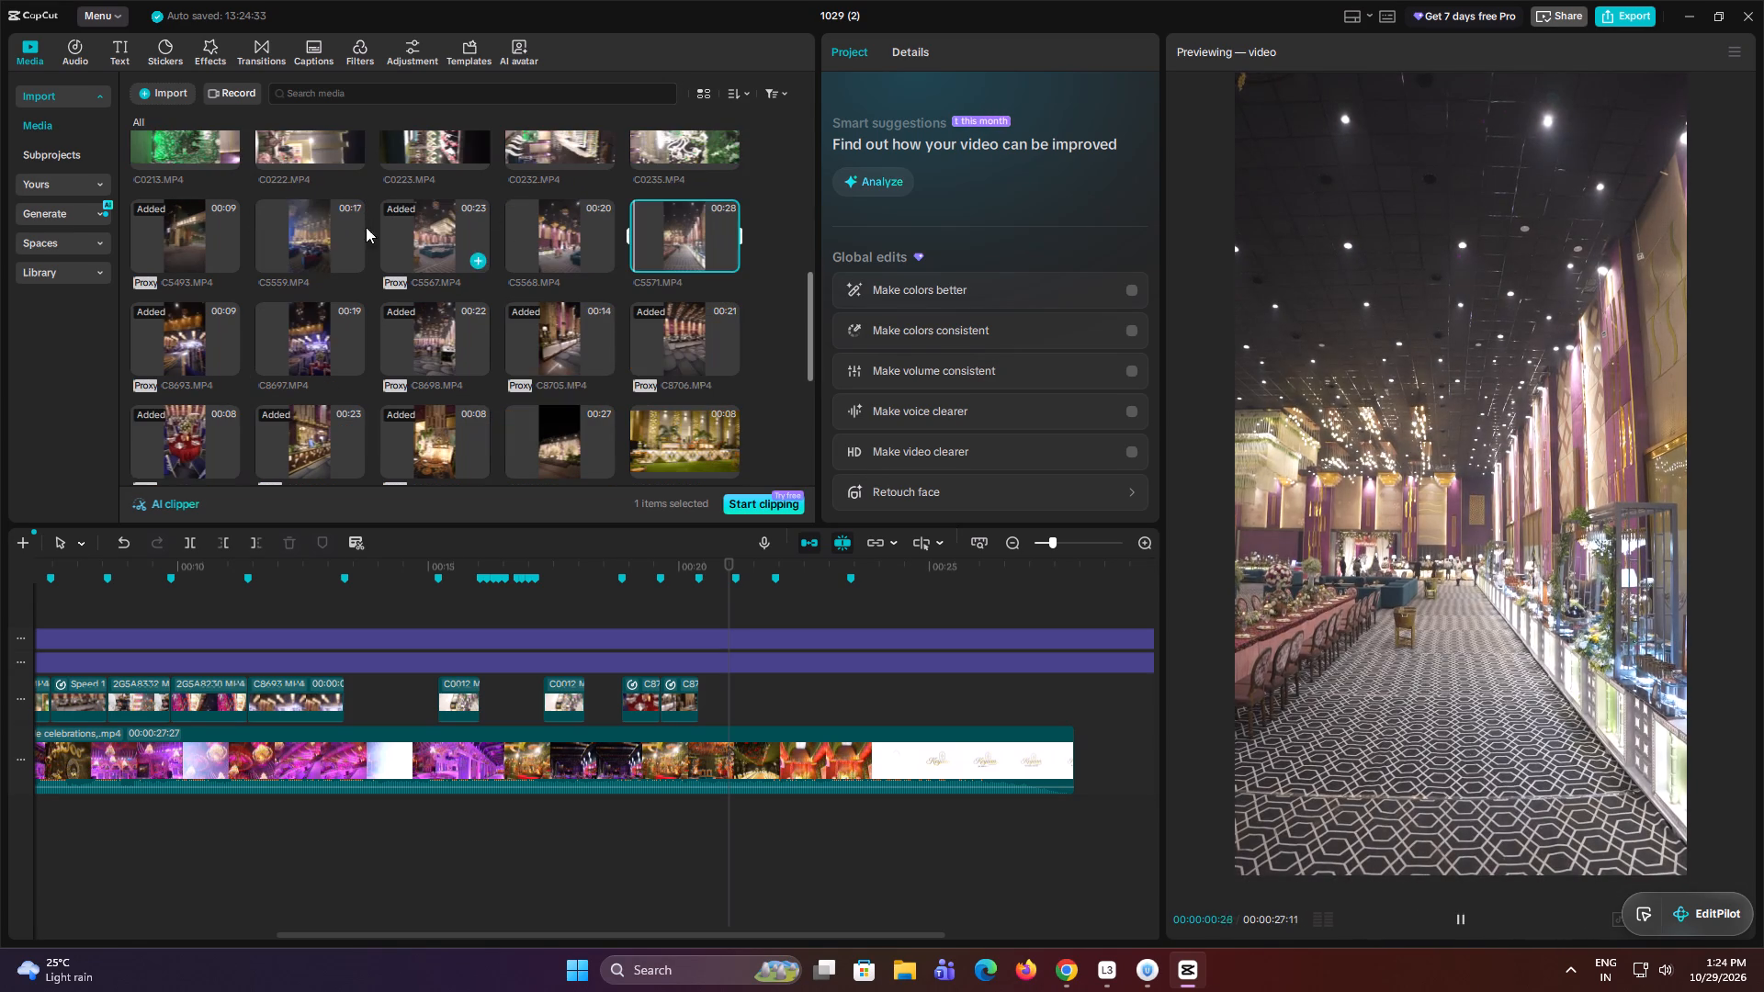
pyautogui.click(294, 242)
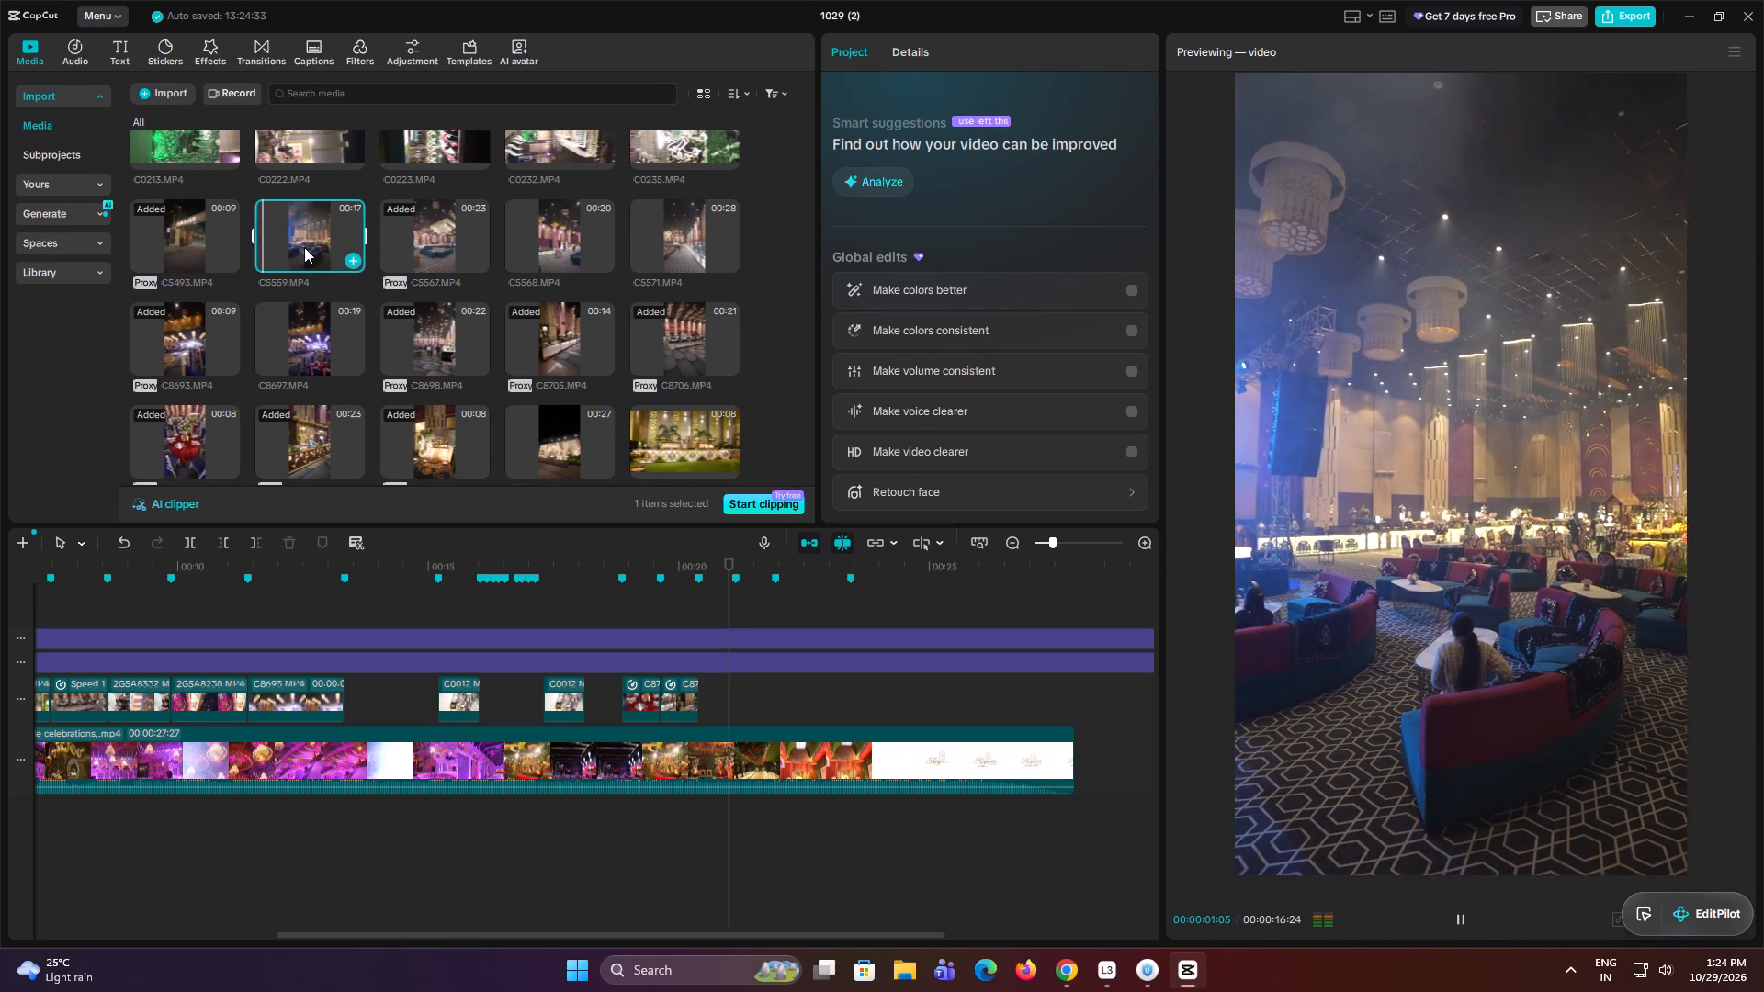
pyautogui.click(689, 696)
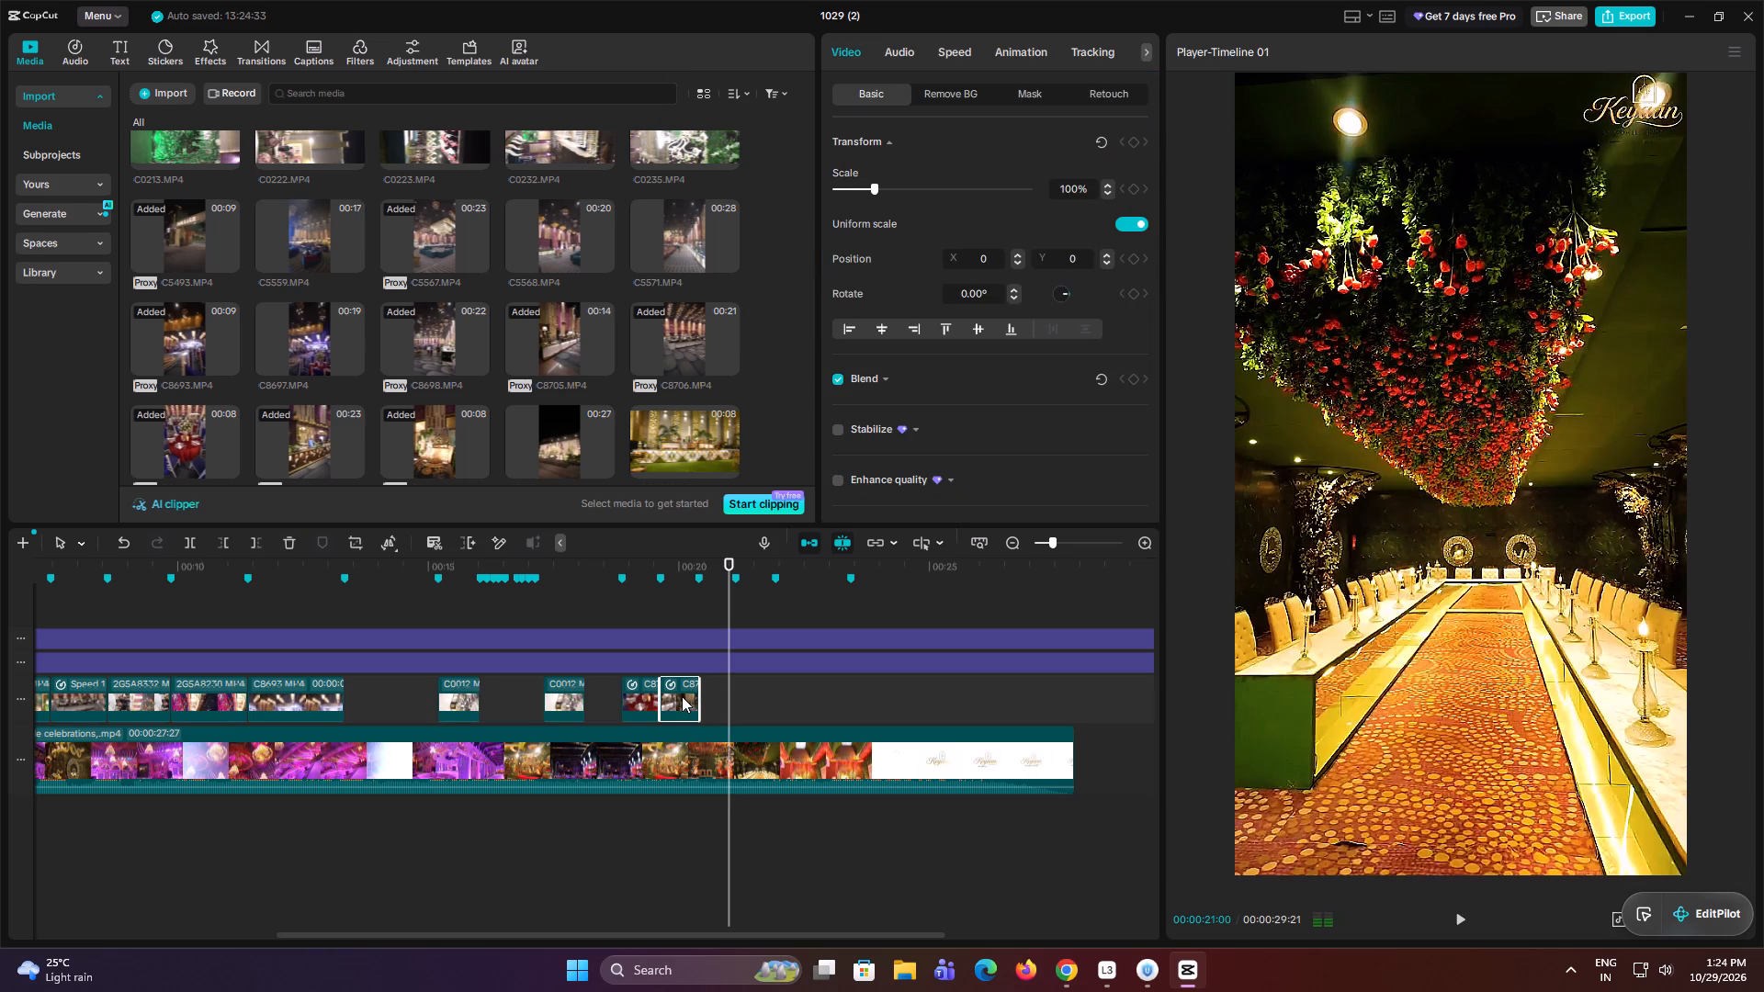
pyautogui.keyDown('alt'); pyautogui.moveTo(682, 696); pyautogui.dragTo(723, 694); pyautogui.keyUp('alt')
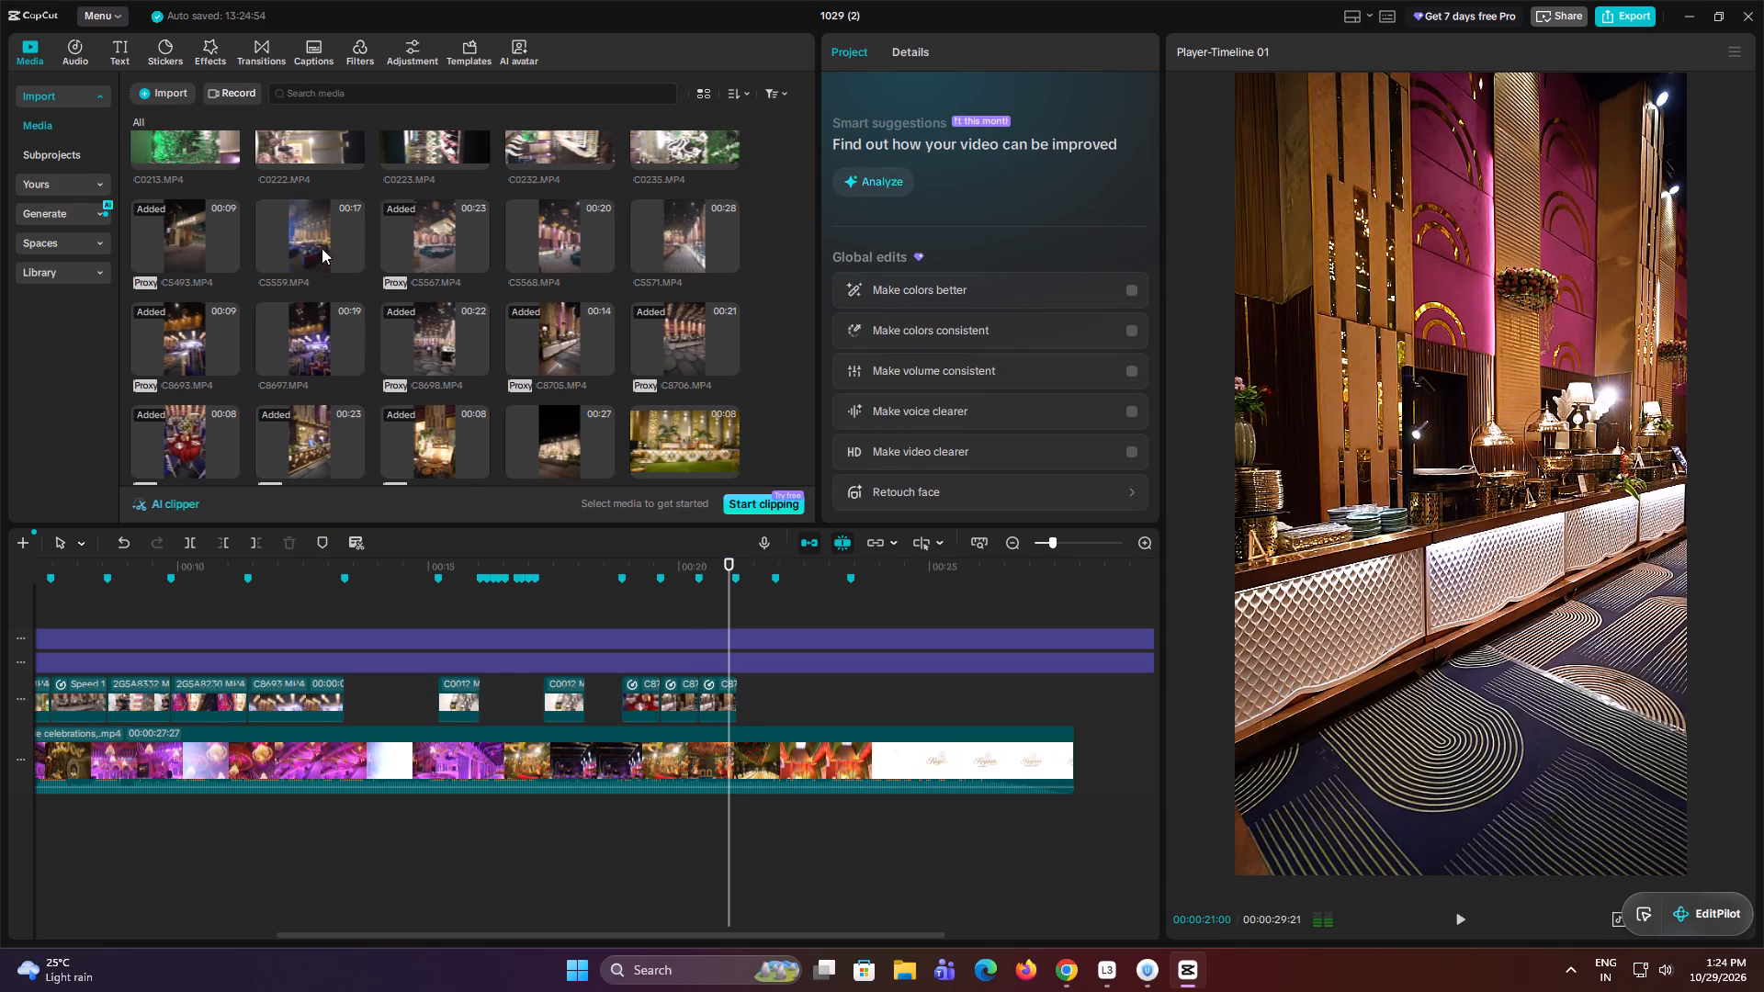
# Replace the duplicated C8705.MP4 clip with a later stage-facing section of C5559.MP4, keeping the original video effect, and play the result.
pyautogui.moveTo(309, 234); pyautogui.dragTo(727, 705)
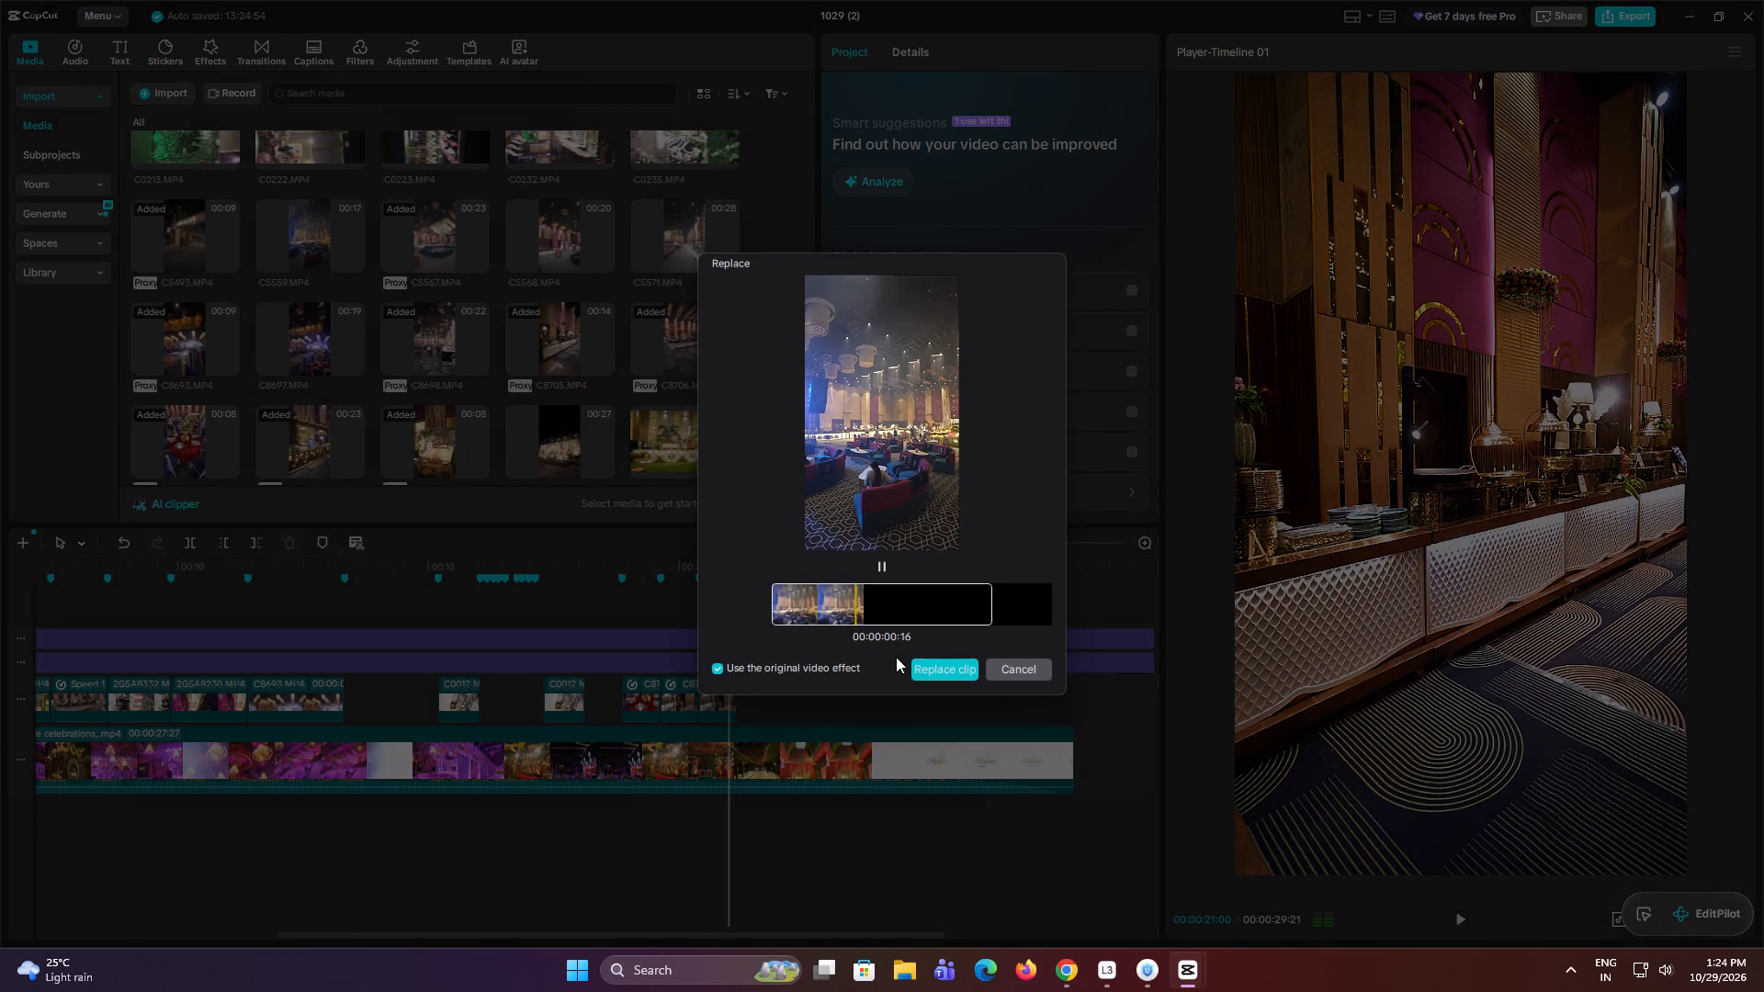
pyautogui.moveTo(895, 604); pyautogui.dragTo(463, 598)
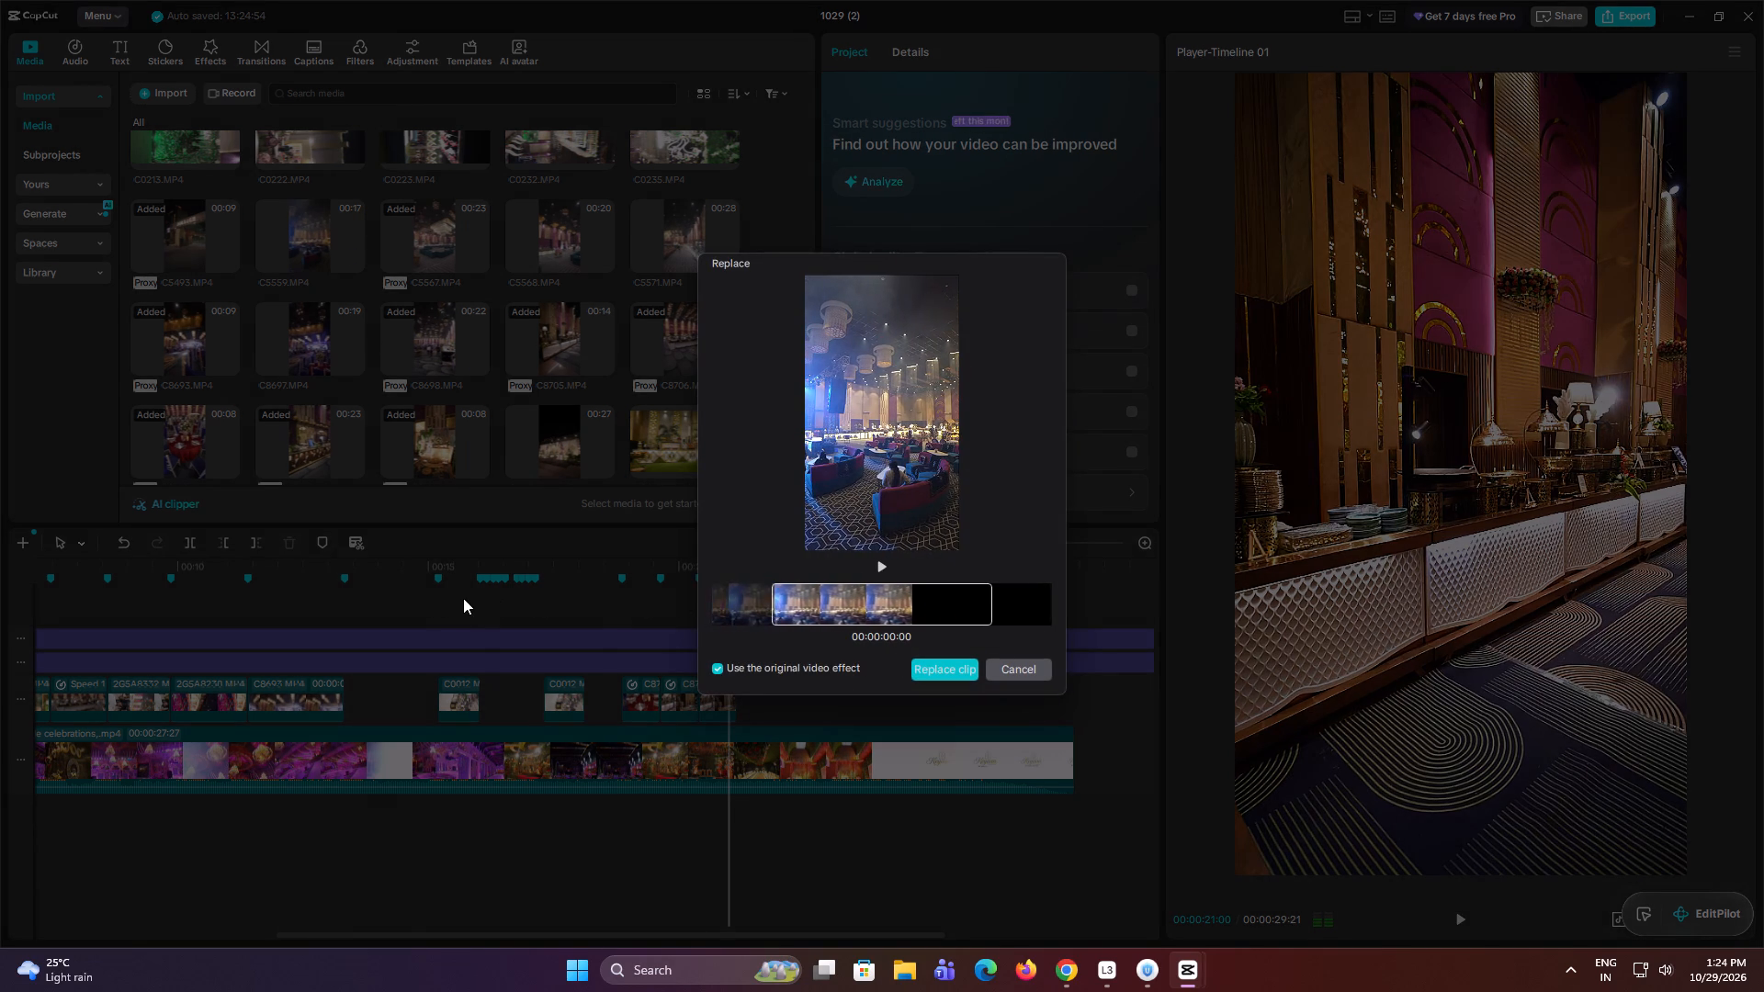
pyautogui.moveTo(463, 598); pyautogui.dragTo(0, 604)
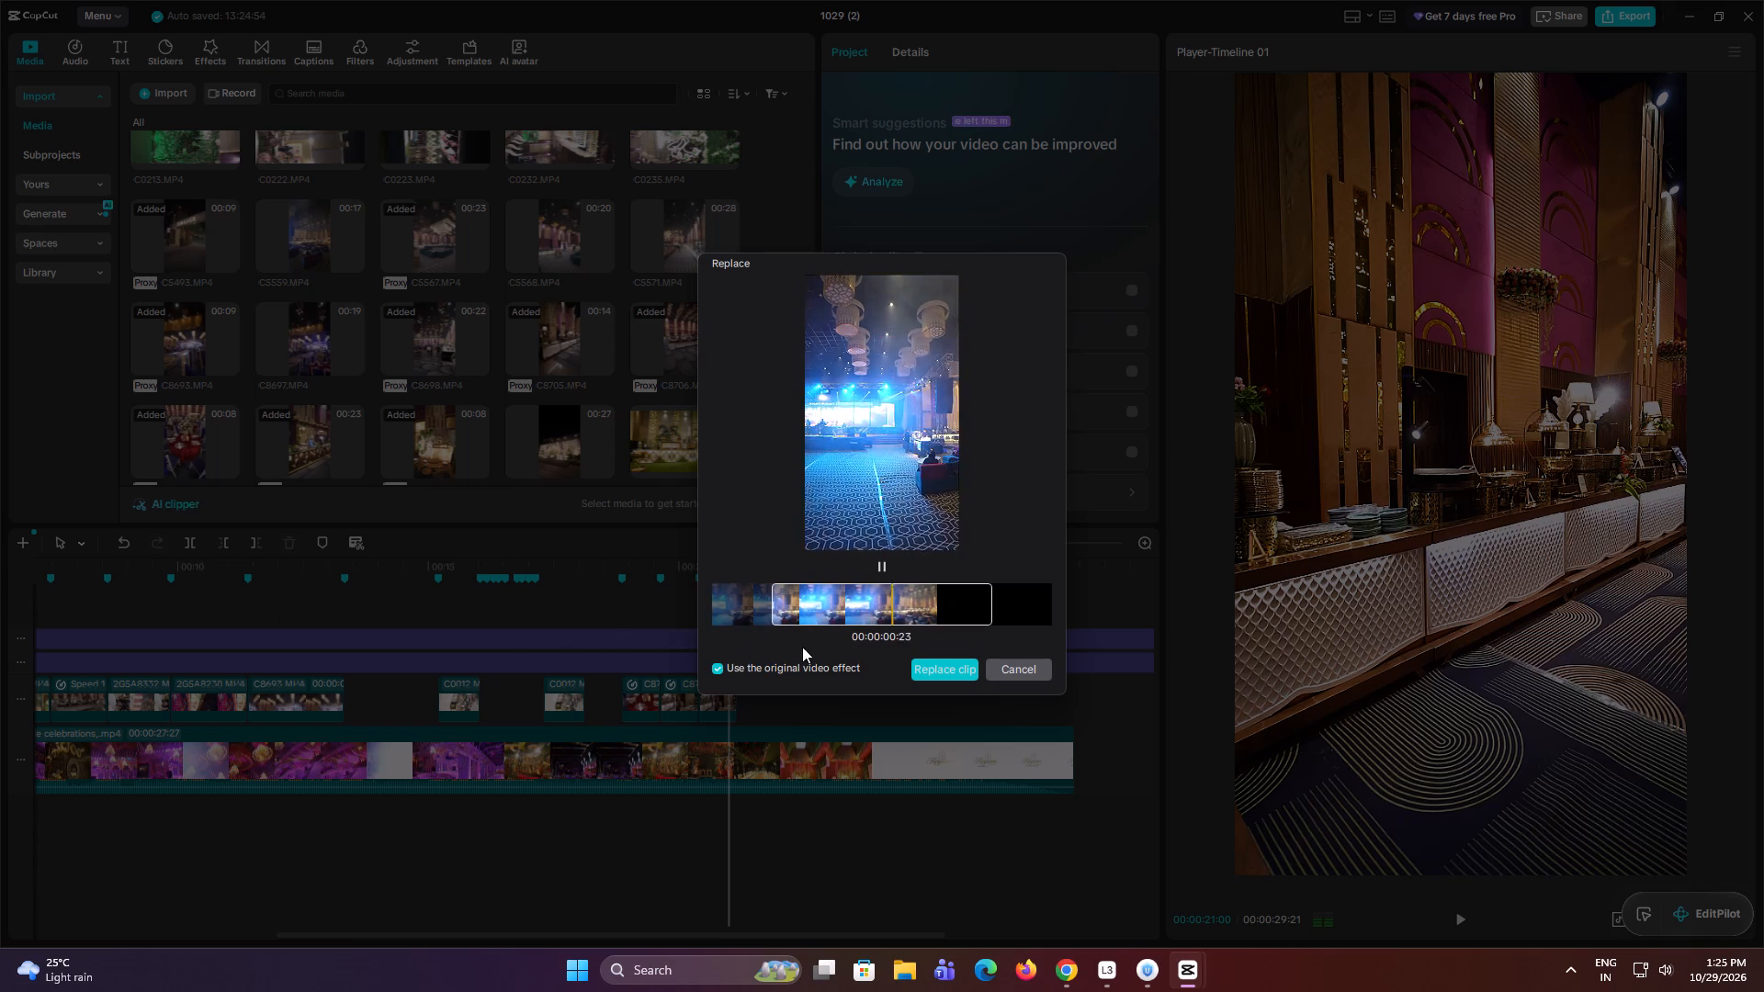
pyautogui.moveTo(879, 610); pyautogui.dragTo(822, 607)
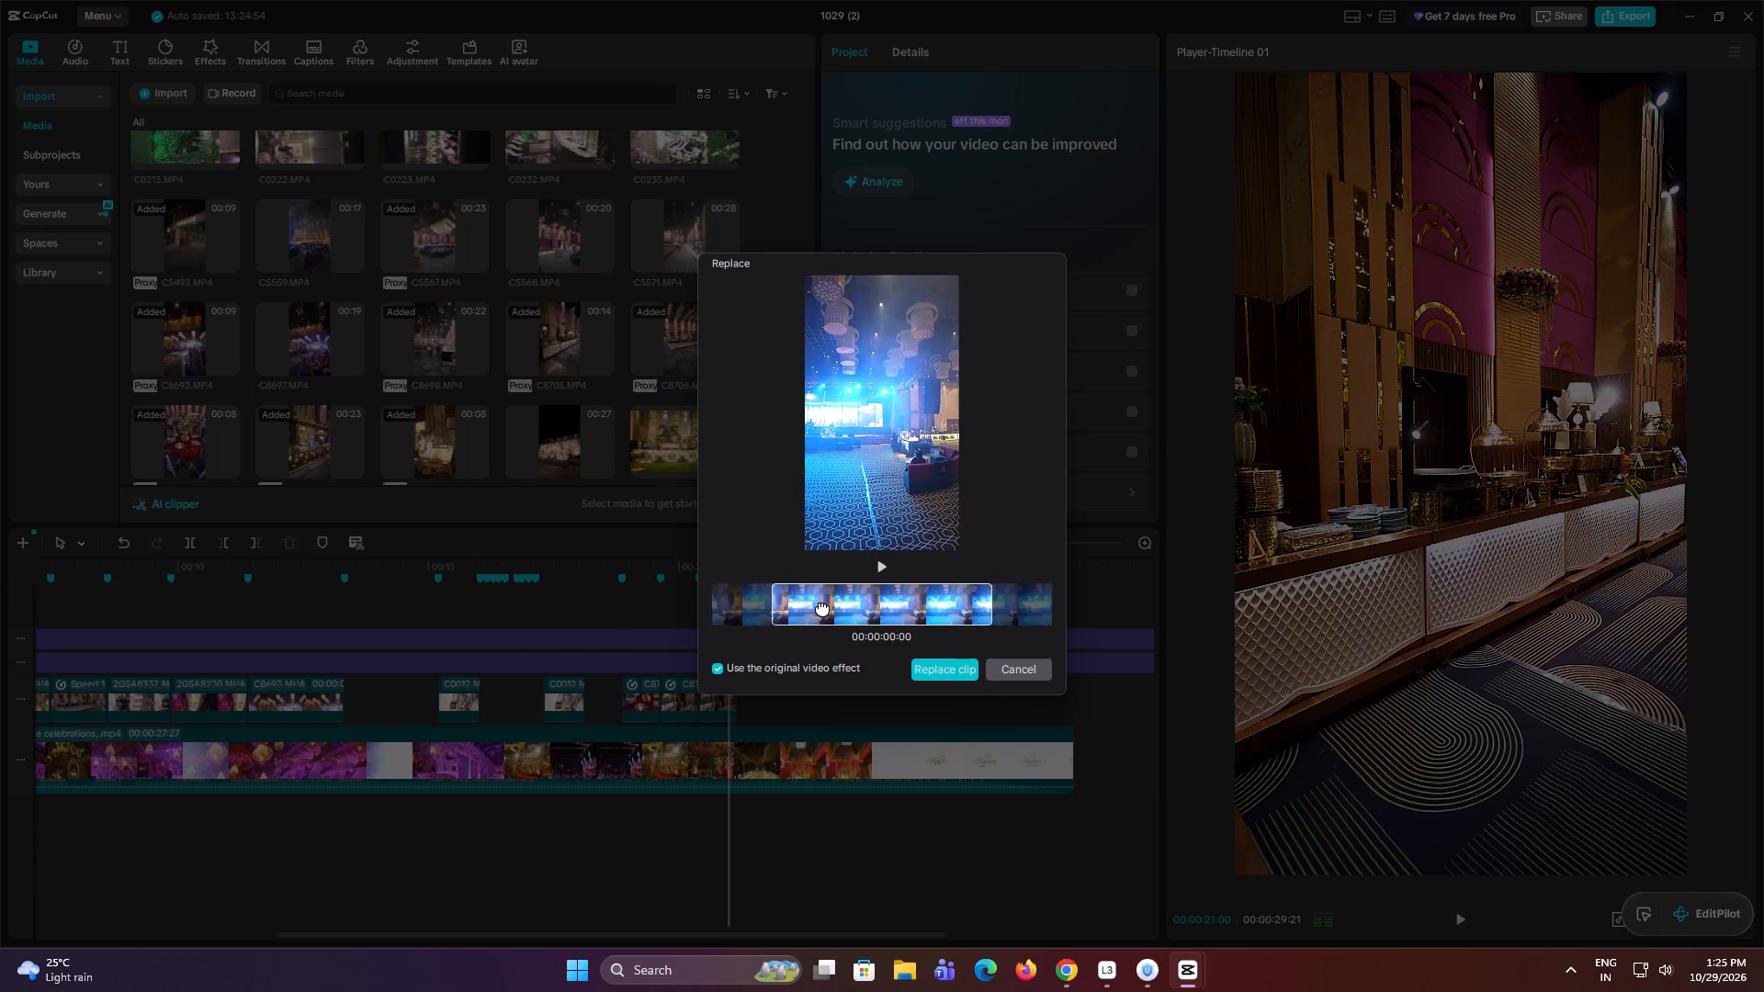
pyautogui.moveTo(822, 607); pyautogui.dragTo(673, 607)
pyautogui.click(943, 671)
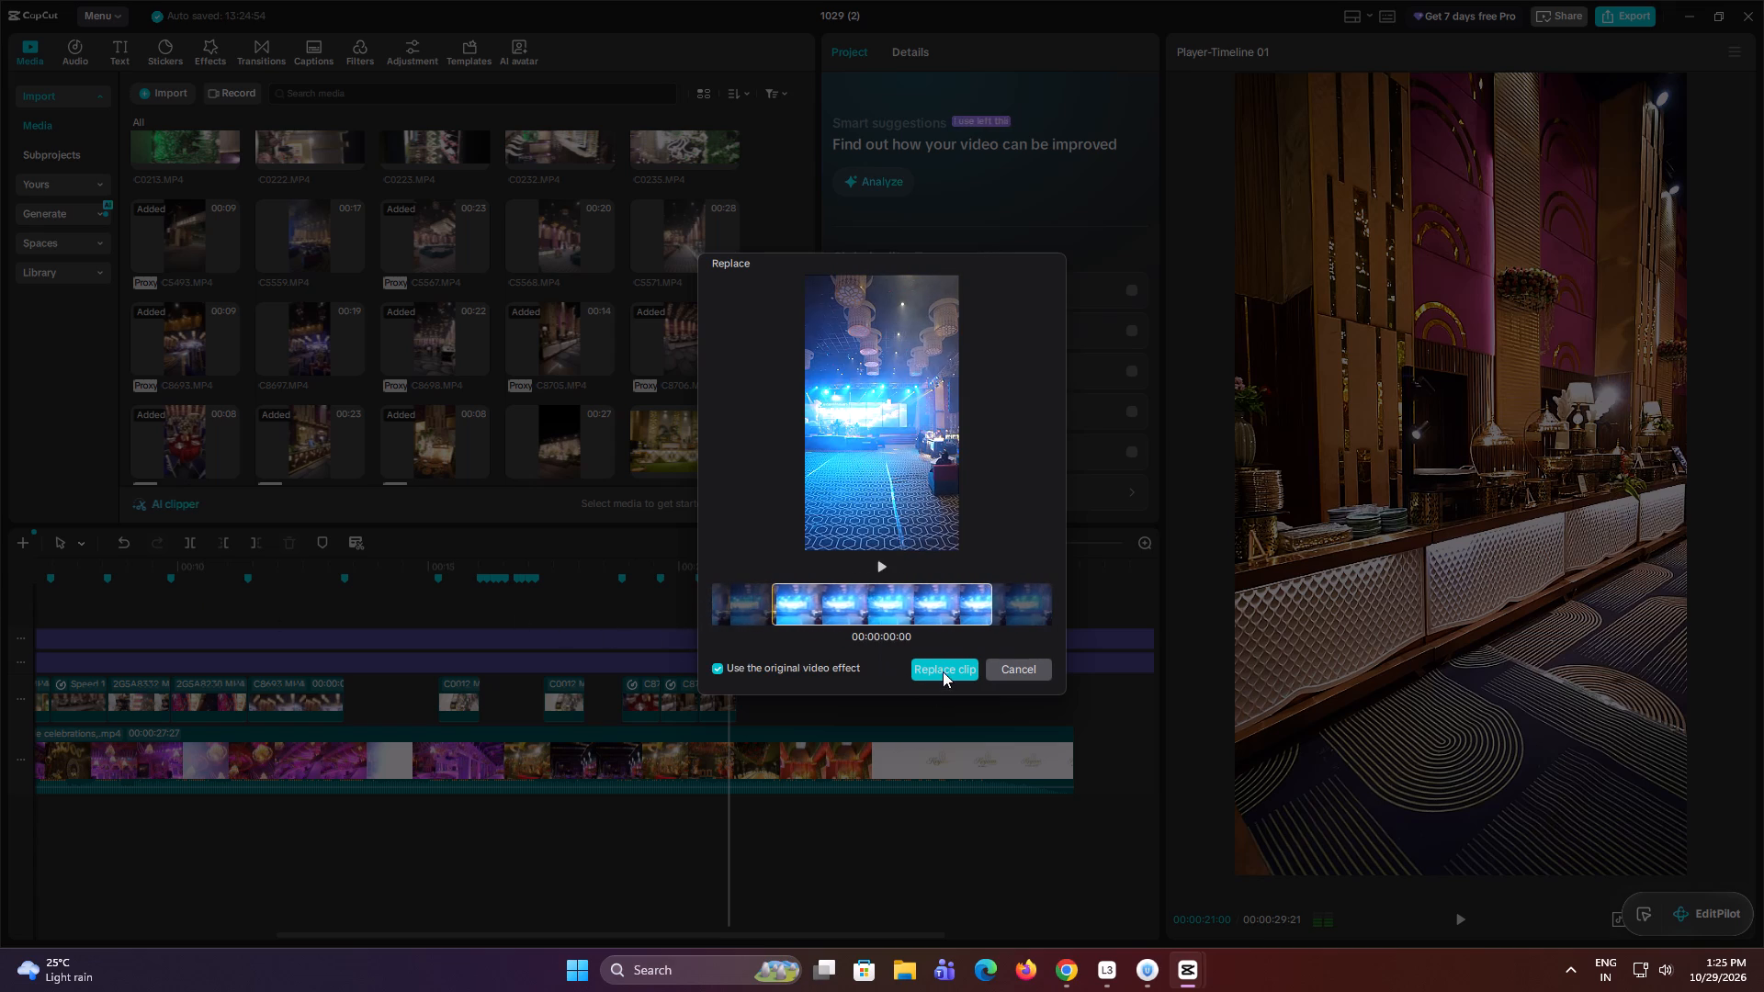
pyautogui.click(678, 610)
pyautogui.press('space')
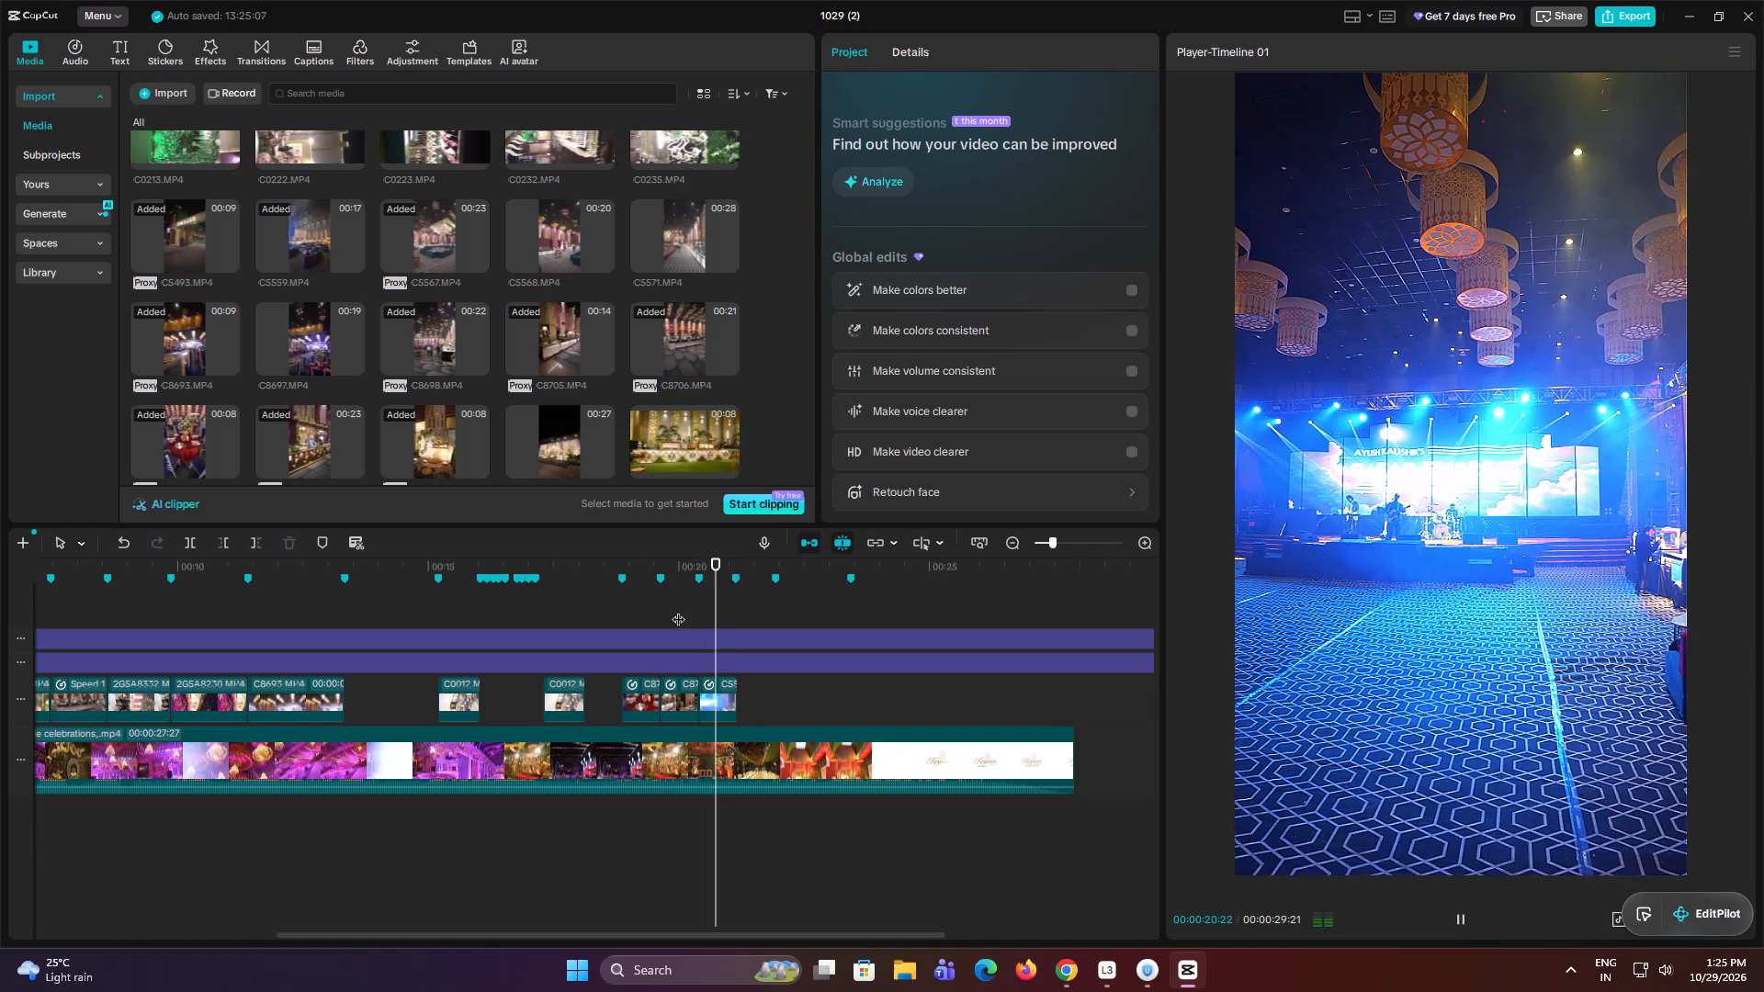
pyautogui.press('space')
# Duplicate the ramped C5559.MP4 clip directly after itself, starting at the marker at 00:00:21:05.
pyautogui.doubleClick(734, 615)
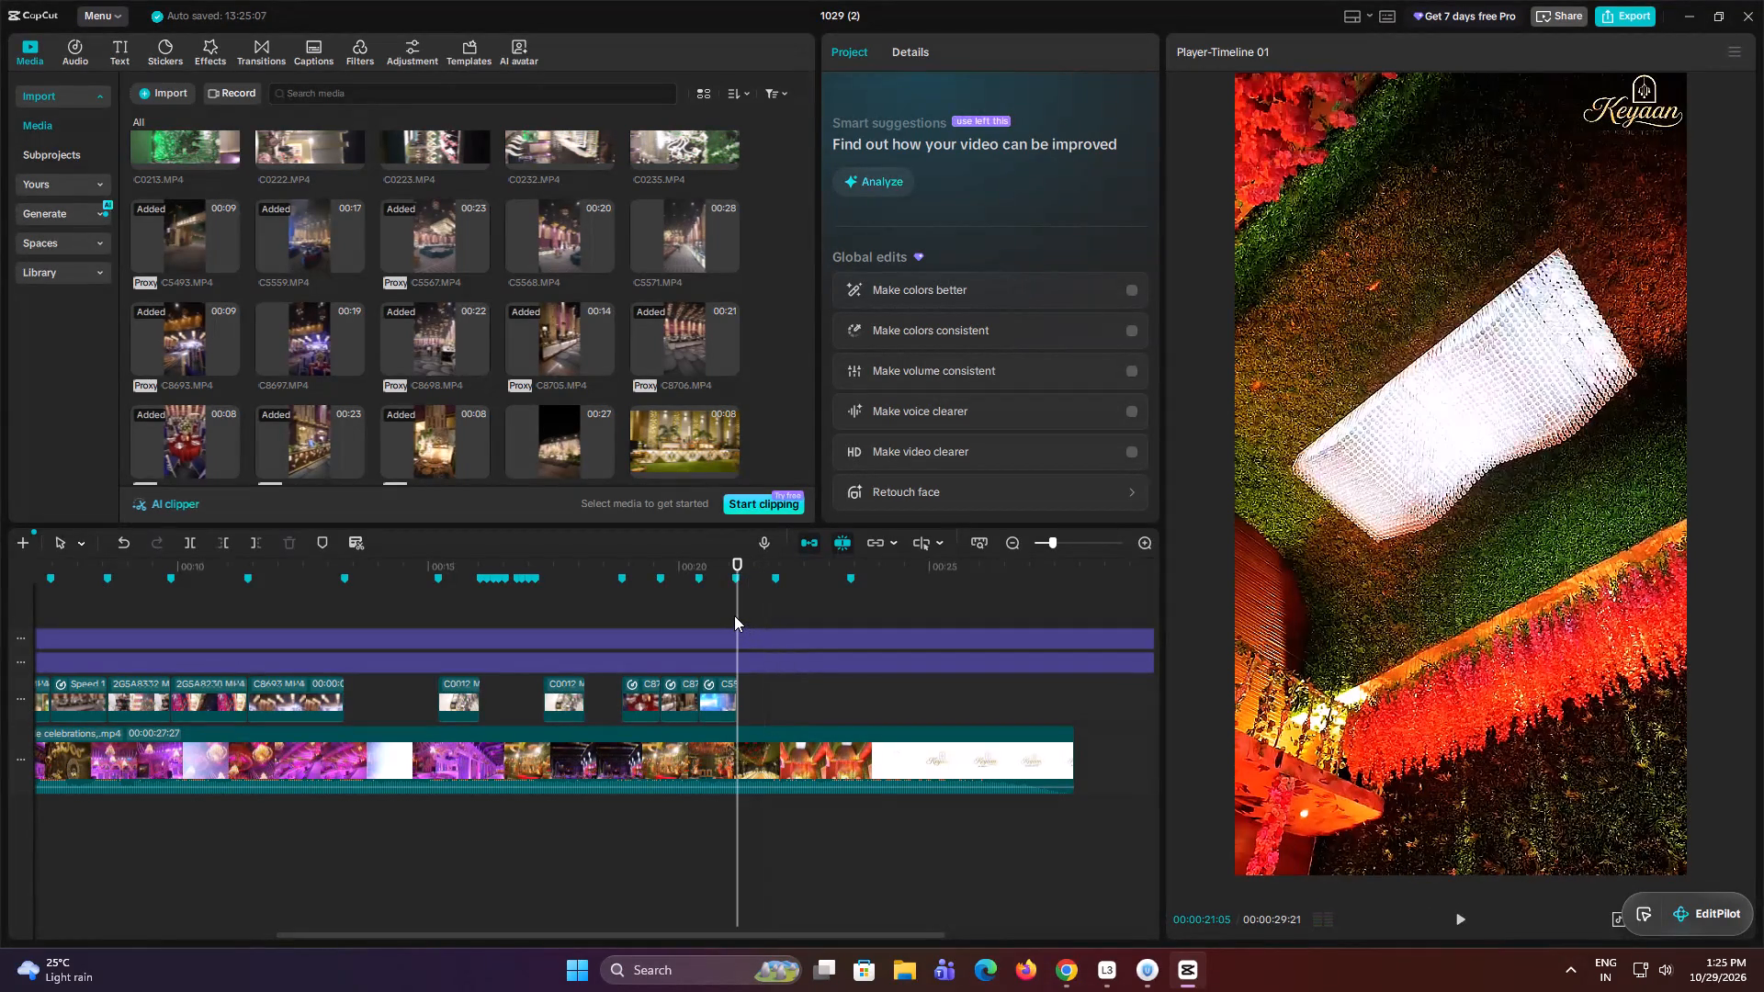
pyautogui.click(718, 705)
pyautogui.keyDown('alt'); pyautogui.moveTo(718, 705); pyautogui.dragTo(766, 705); pyautogui.keyUp('alt')
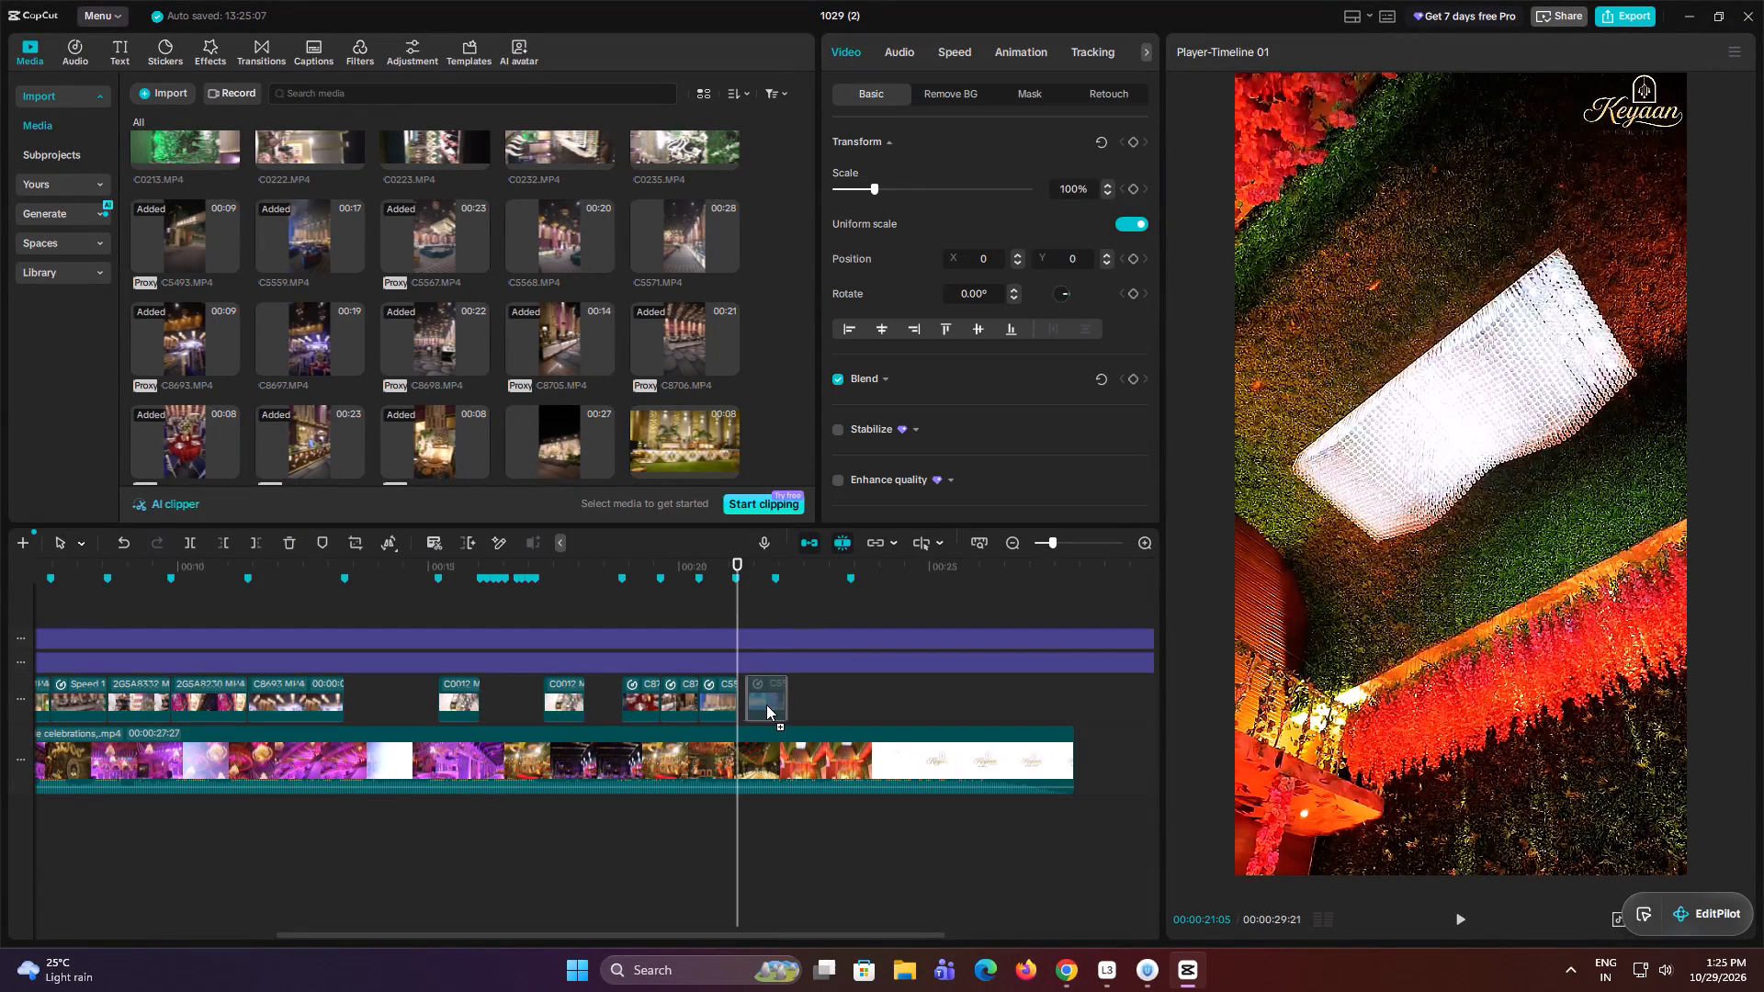
pyautogui.keyDown('alt'); pyautogui.moveTo(766, 705); pyautogui.dragTo(759, 706); pyautogui.keyUp('alt')
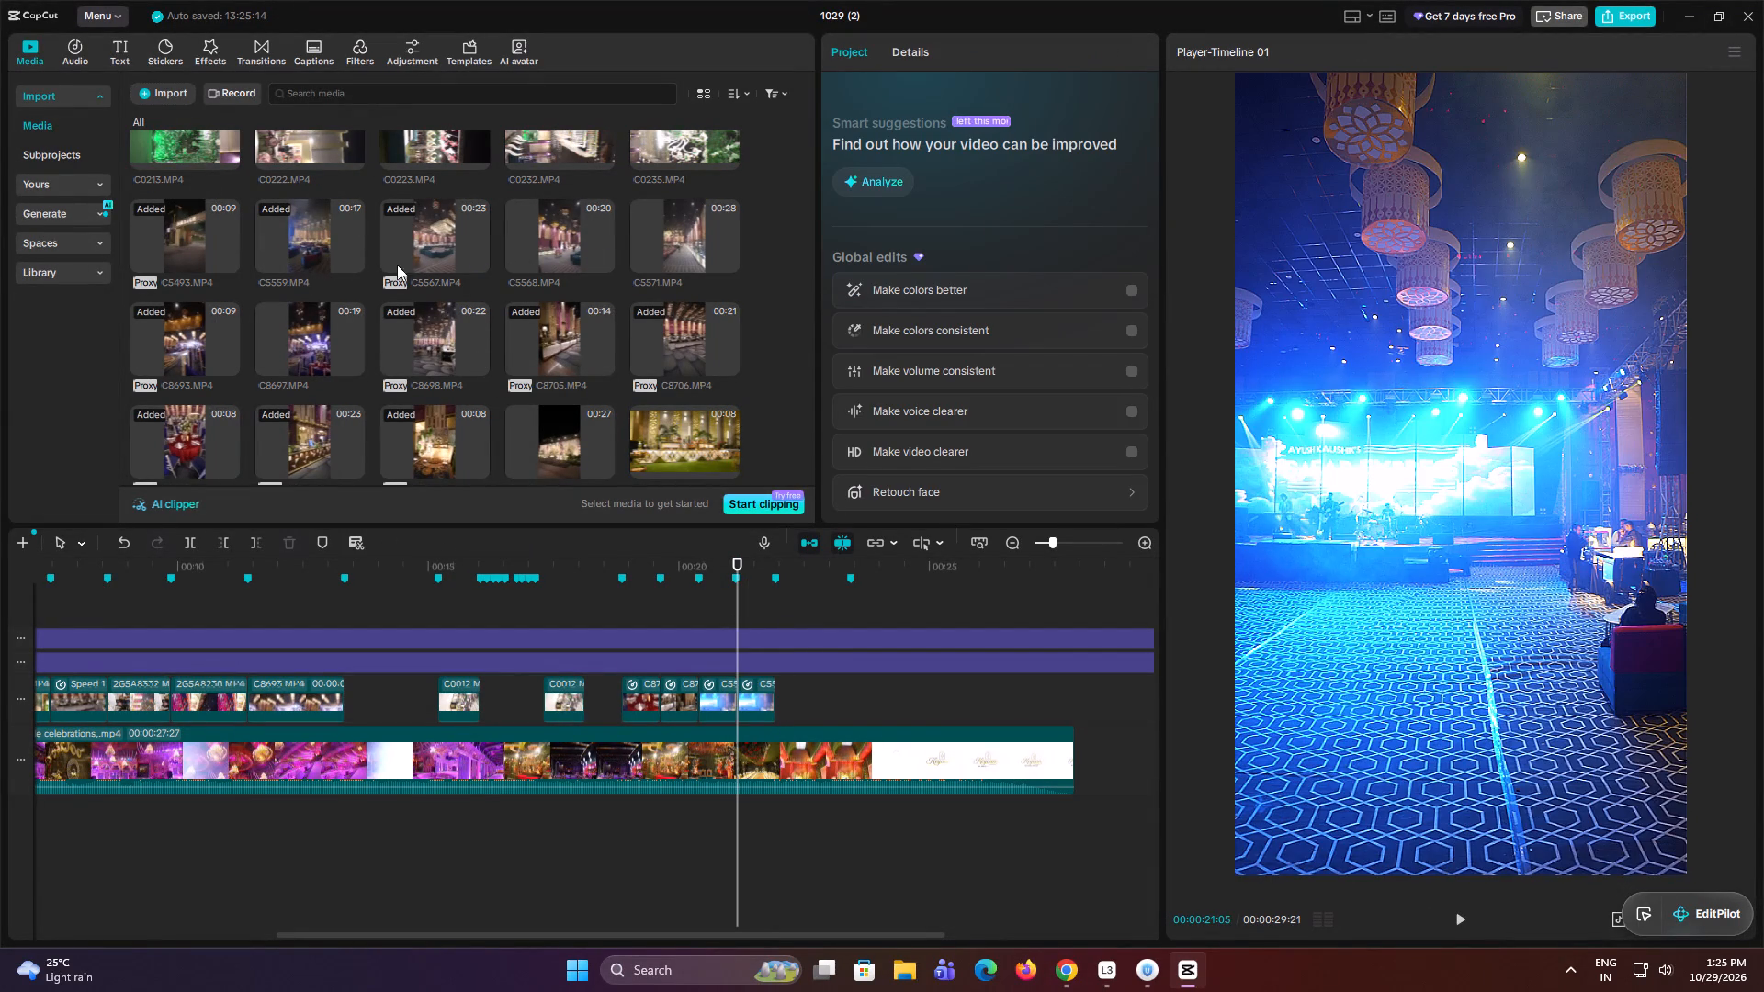
# Preview C5571.MP4, replace the second C5559.MP4 clip with a later section of it, keeping the original video effect, and play the result.
pyautogui.click(668, 258)
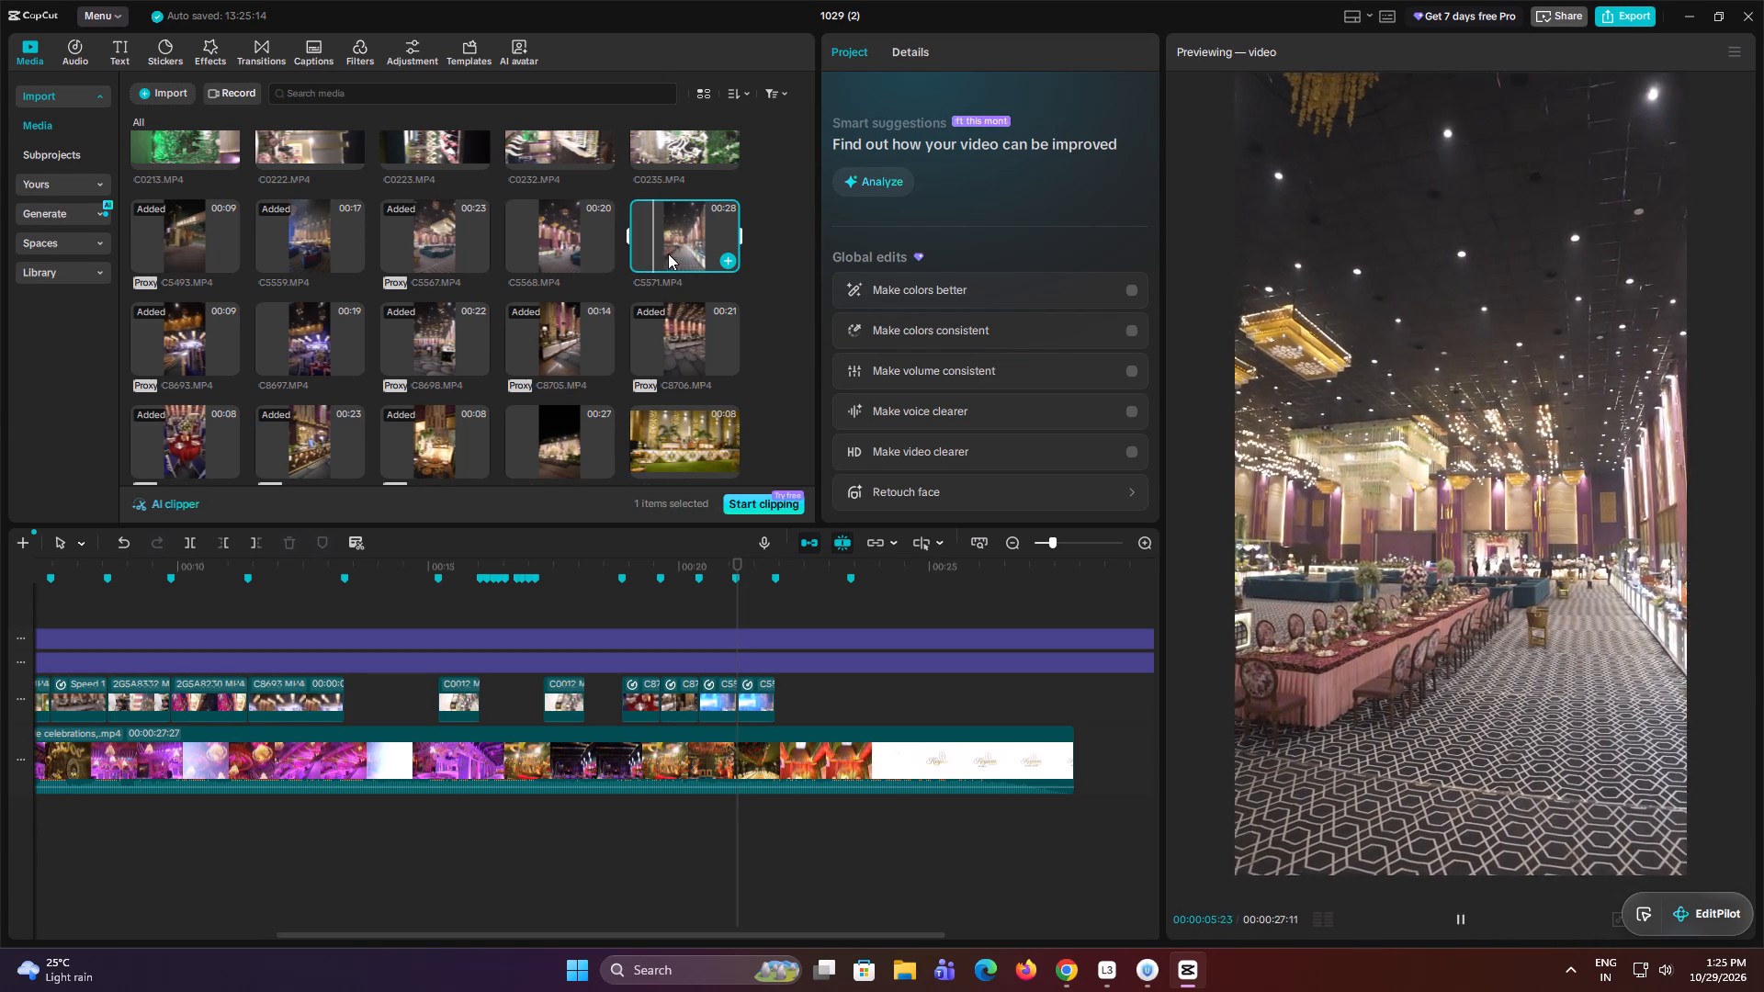
pyautogui.moveTo(673, 253); pyautogui.dragTo(761, 702)
pyautogui.moveTo(937, 609); pyautogui.dragTo(0, 604)
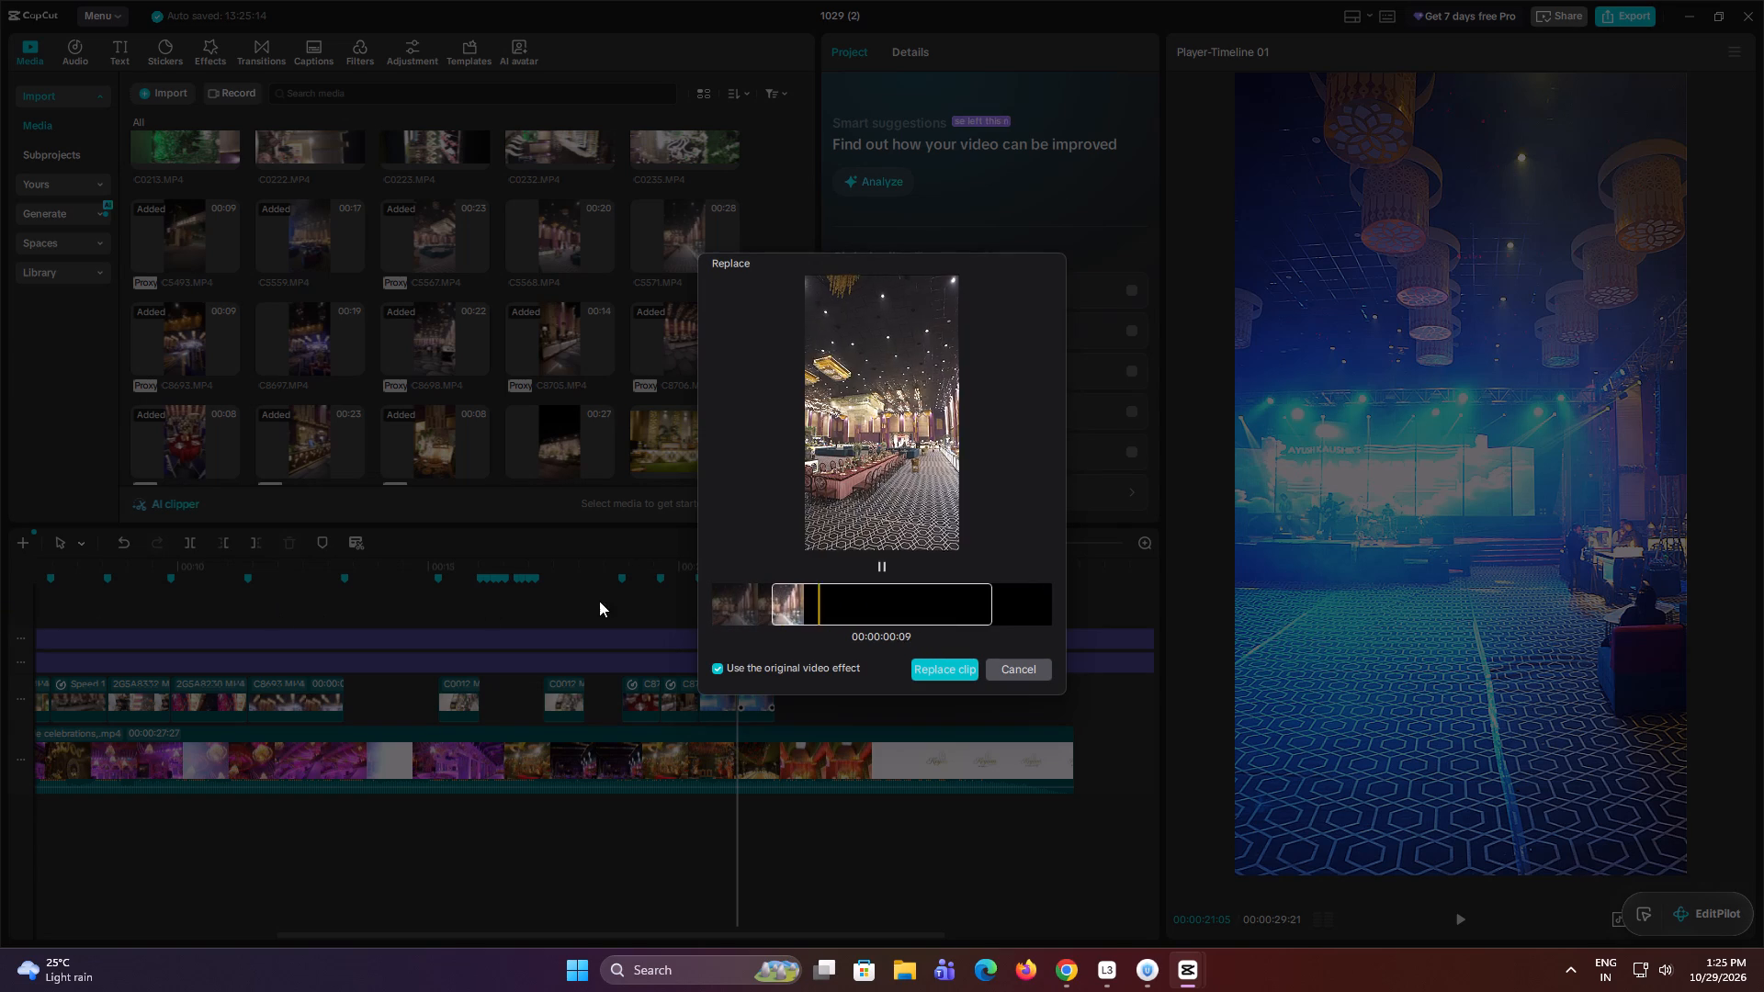
pyautogui.moveTo(868, 596); pyautogui.dragTo(791, 591)
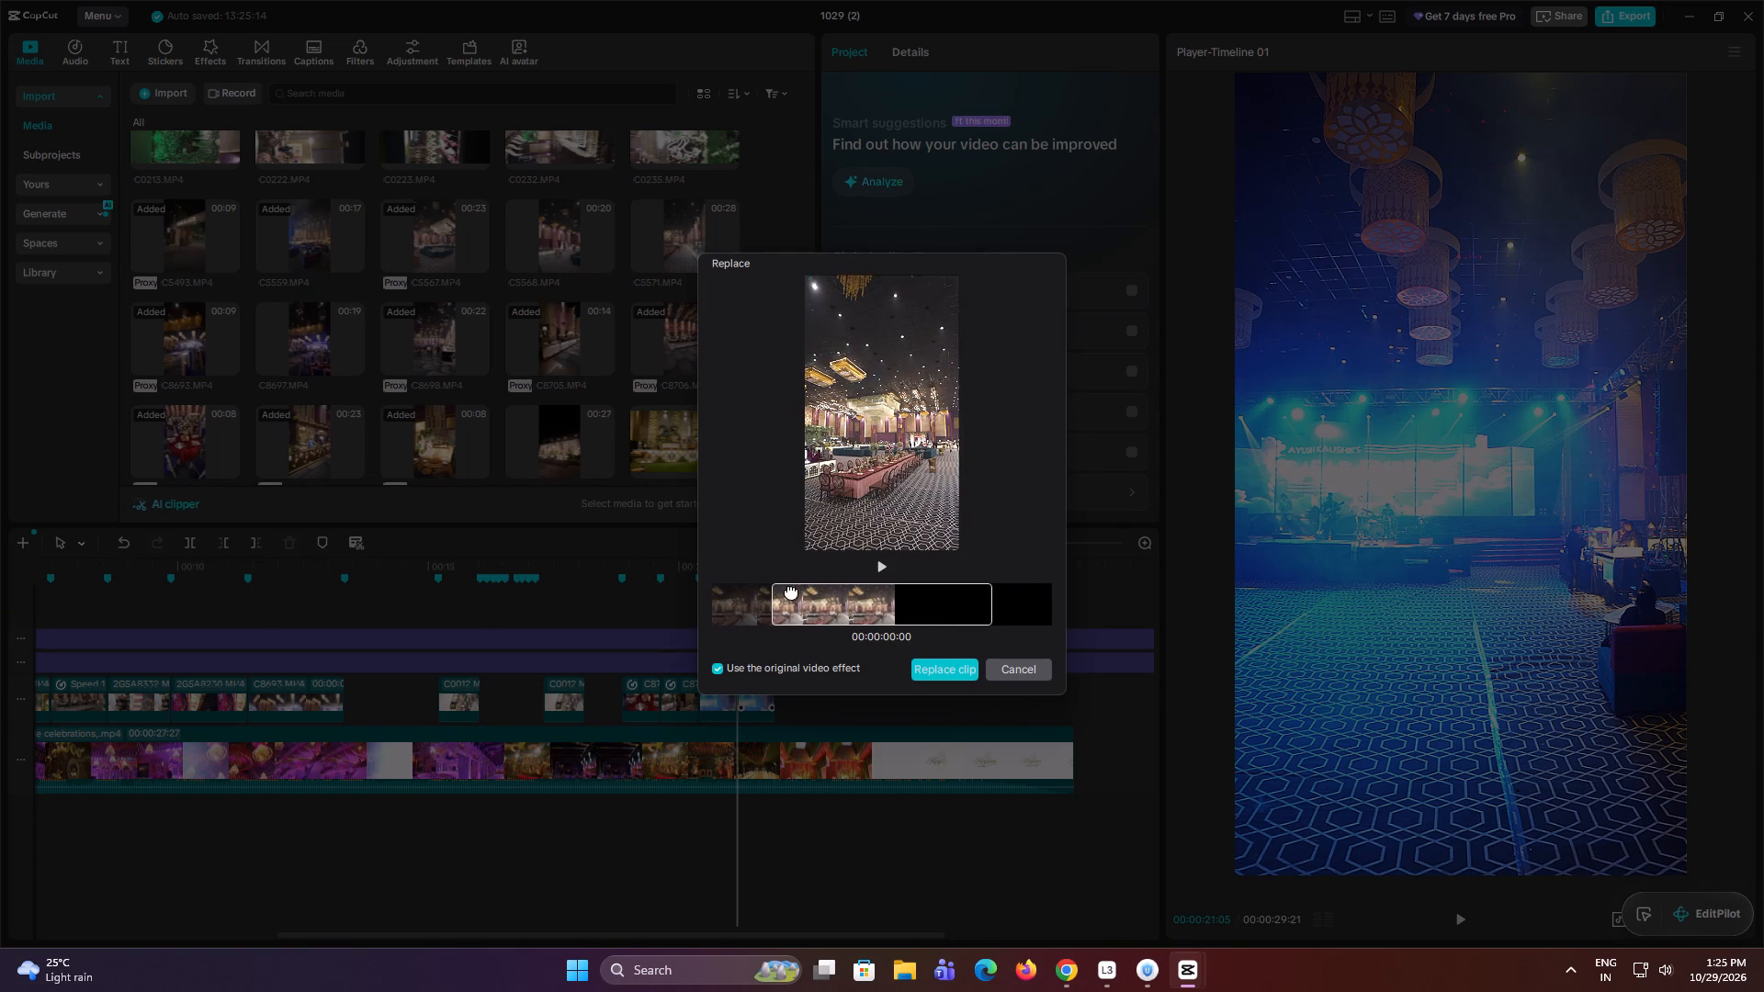
pyautogui.moveTo(791, 591); pyautogui.dragTo(716, 590)
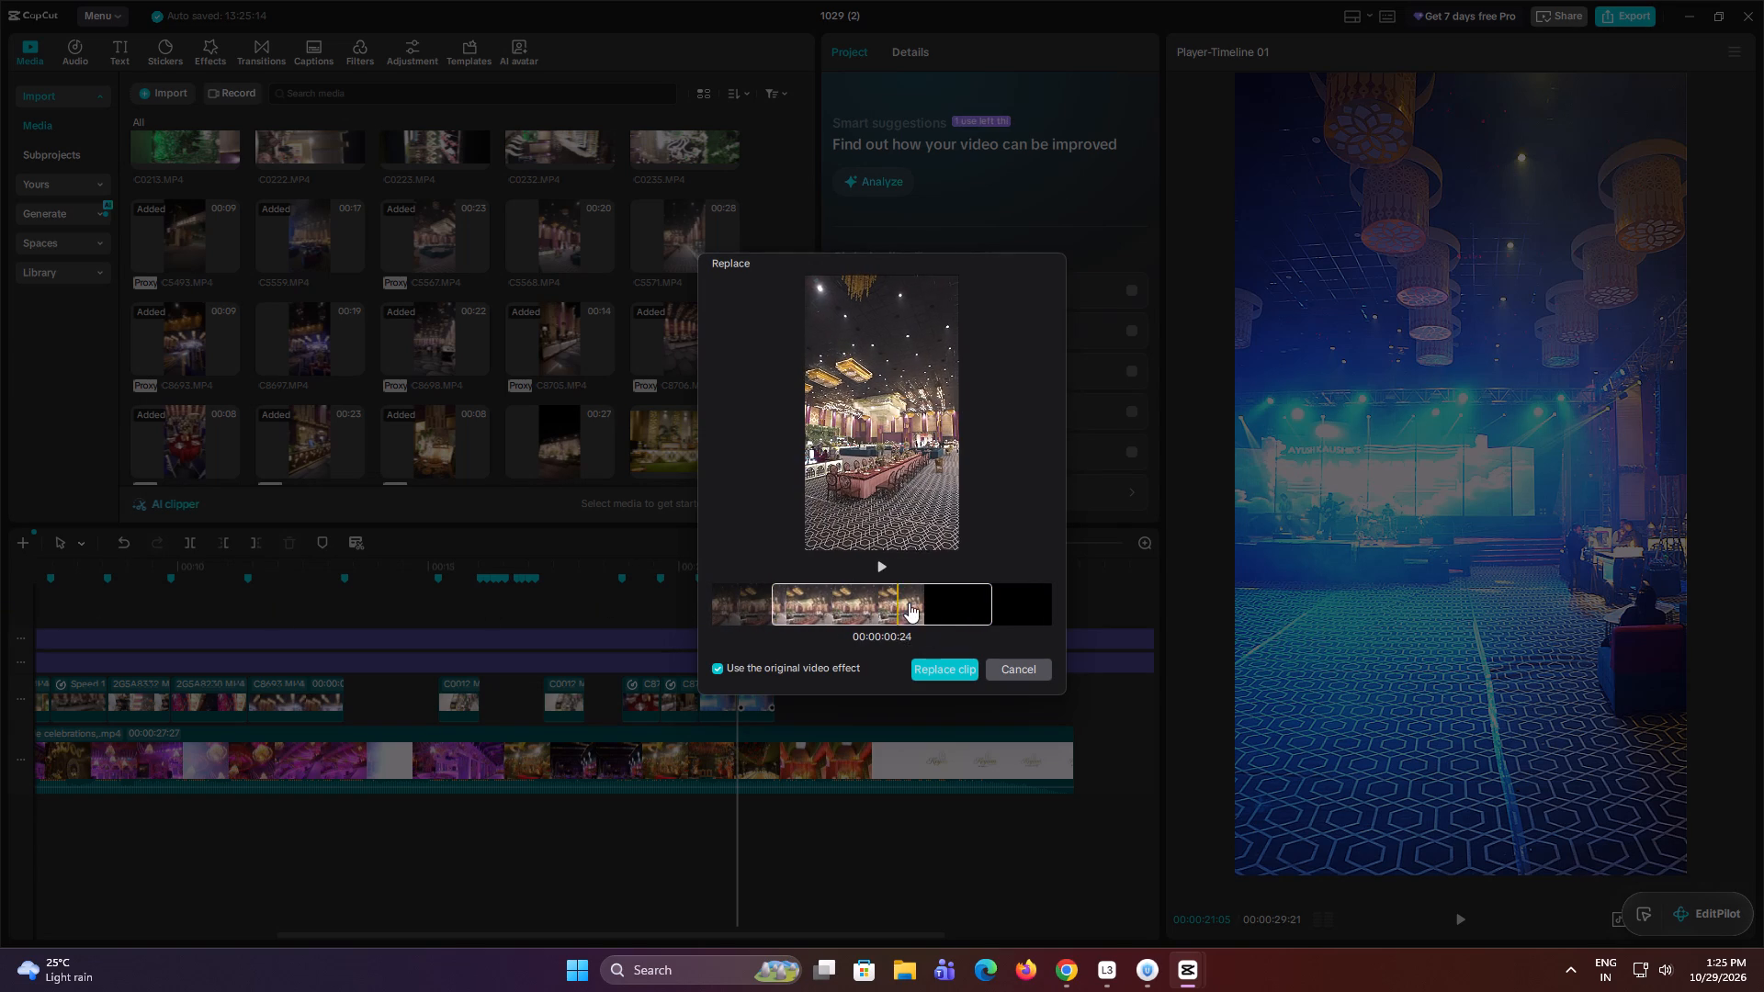
pyautogui.moveTo(916, 604); pyautogui.dragTo(306, 599)
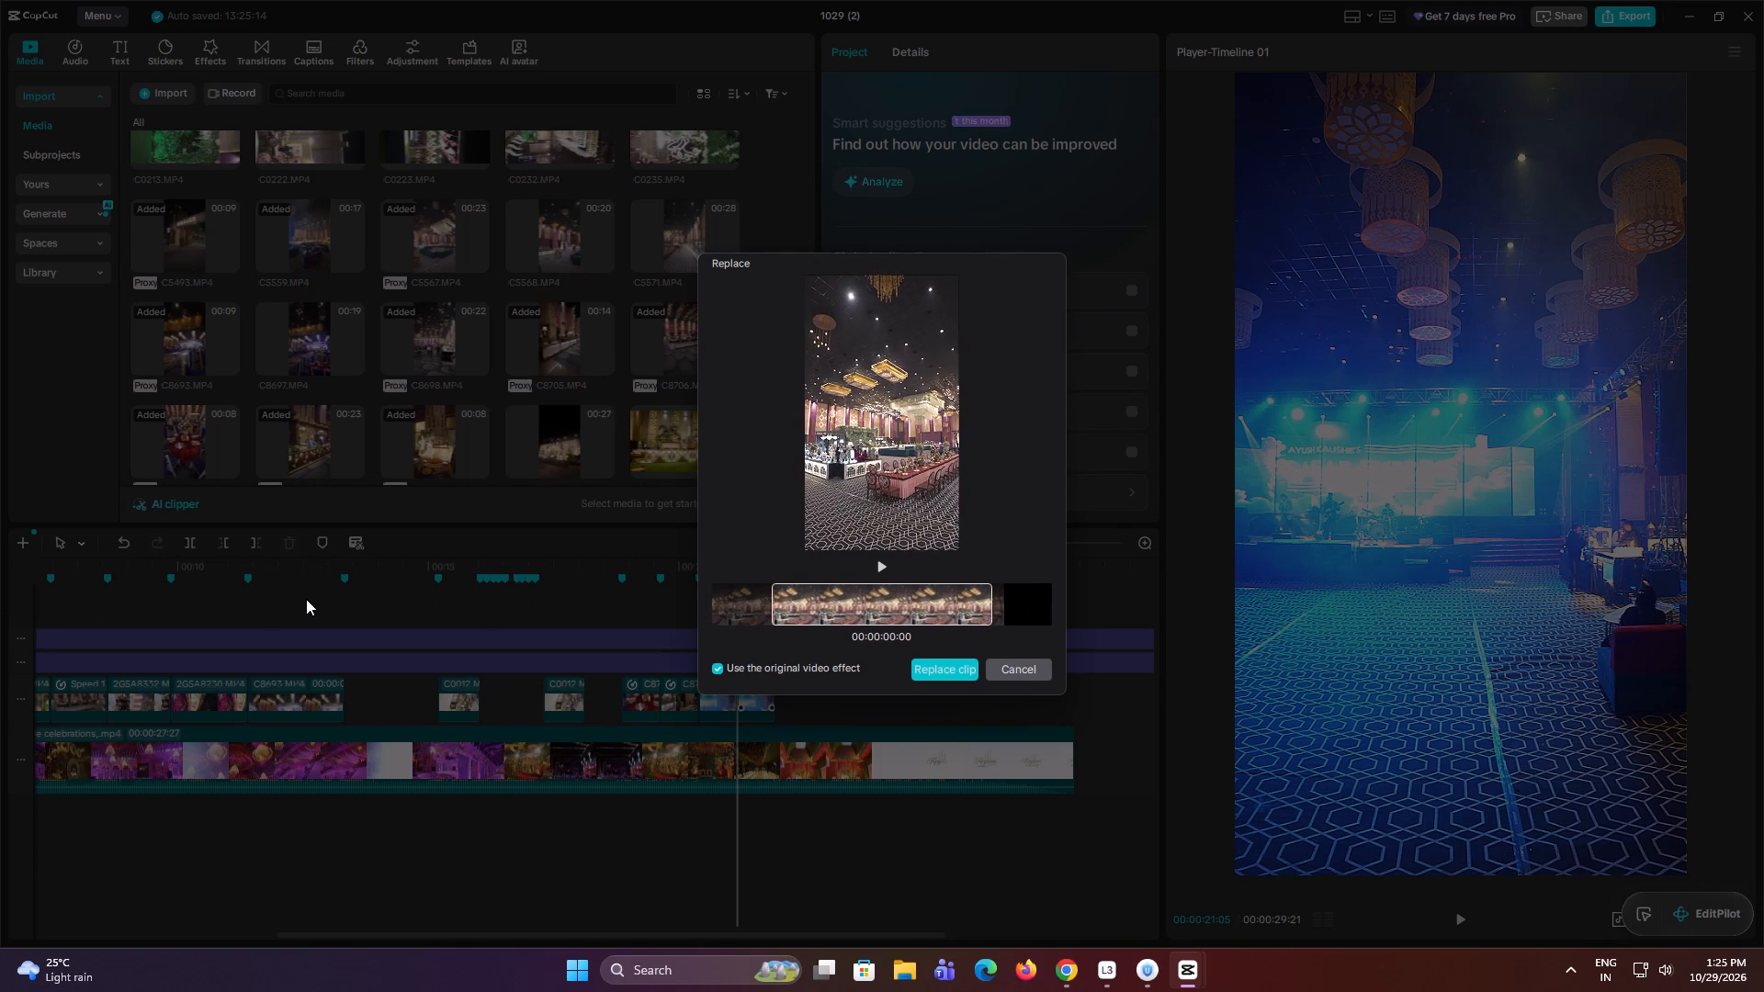
pyautogui.click(955, 676)
pyautogui.press('space')
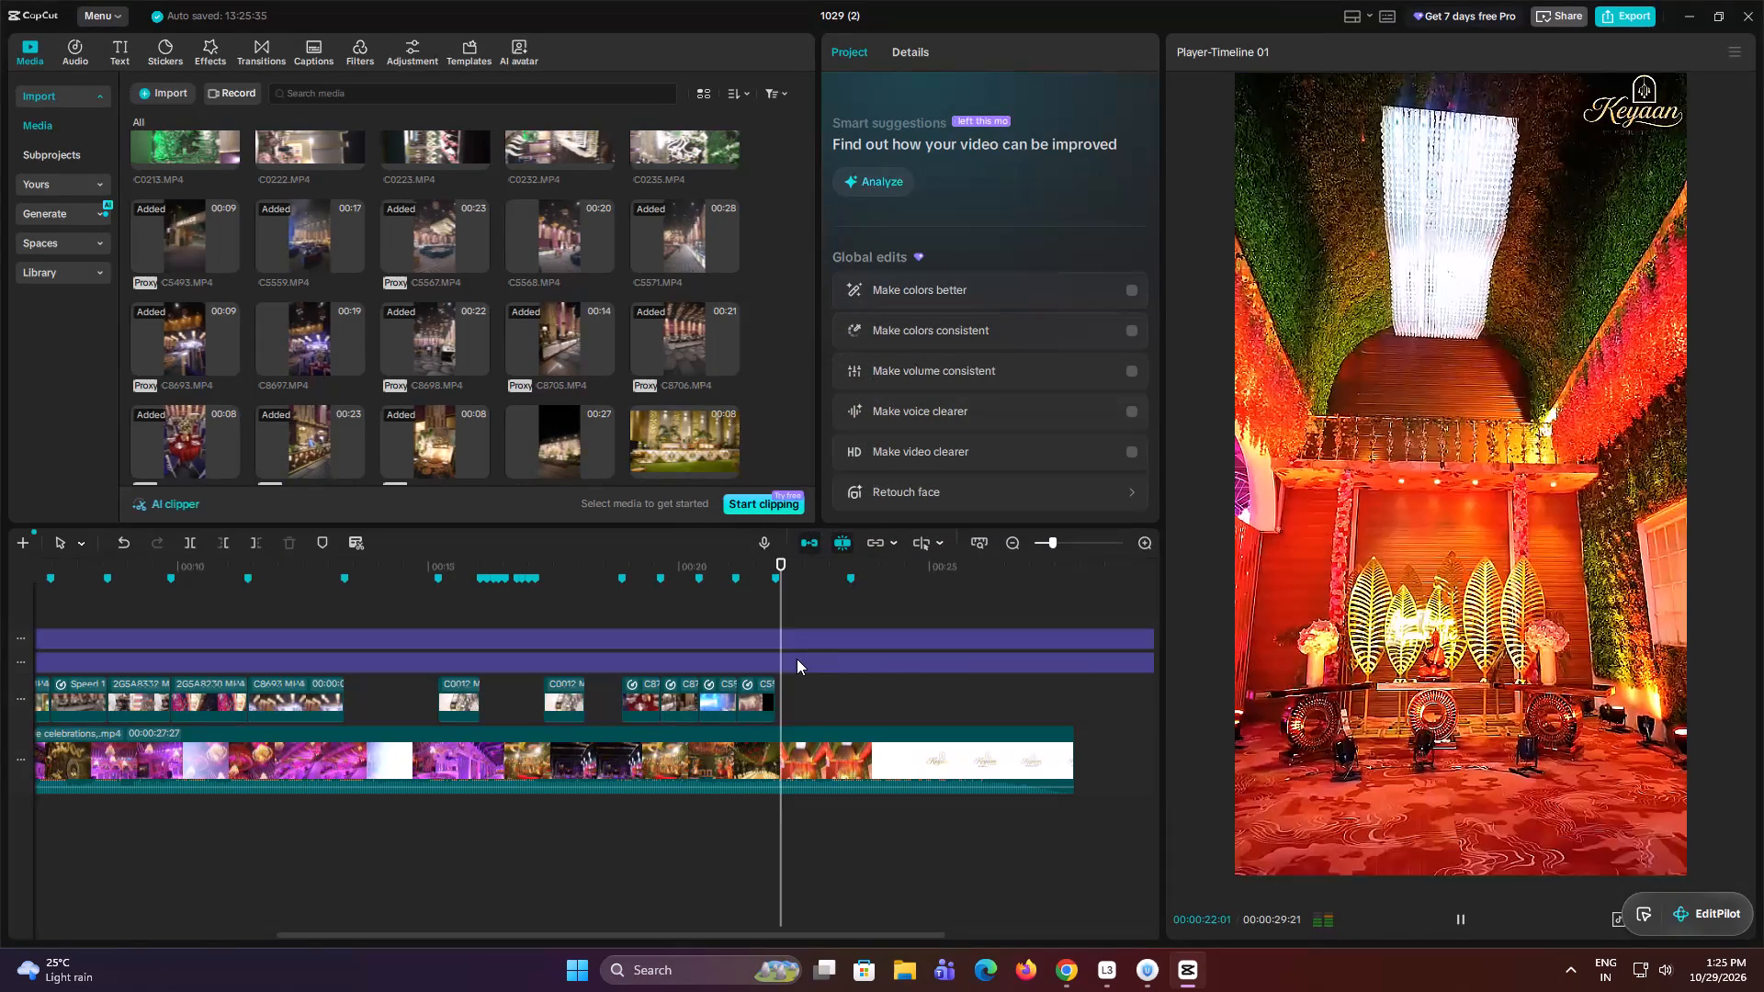
pyautogui.press('space')
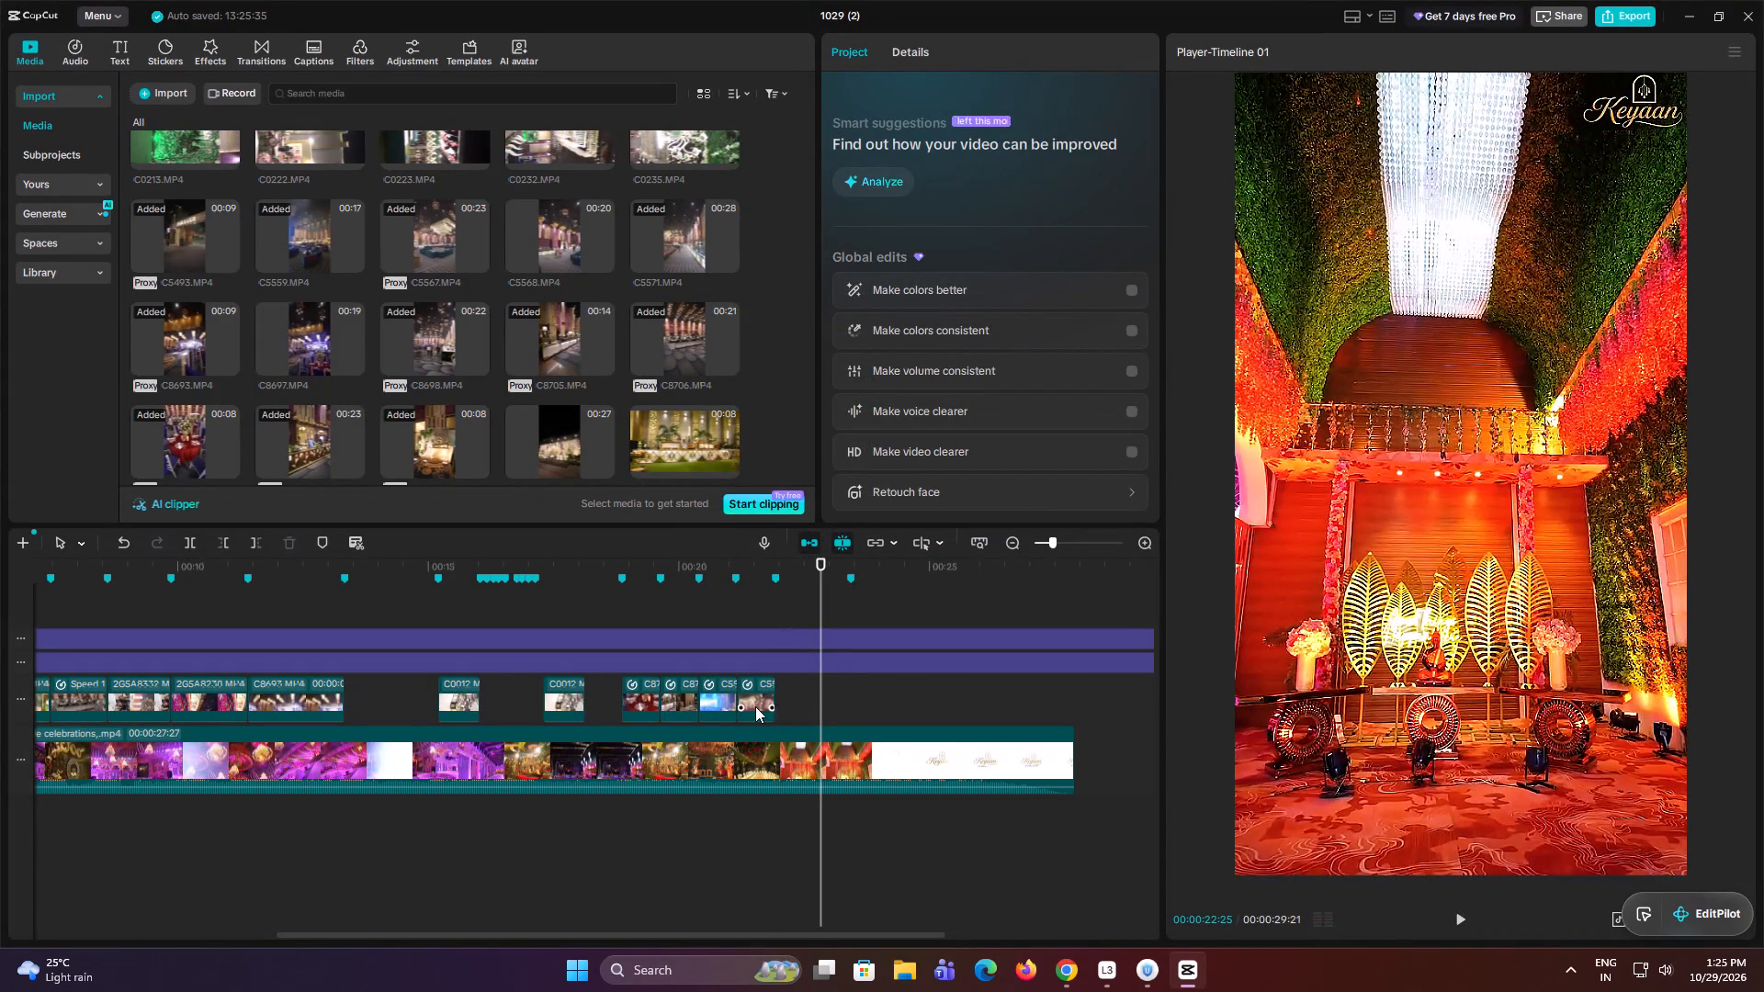
# Duplicate the ramped C5571.MP4 clip directly after itself, extend the copy's end to the last marker, and play it back.
pyautogui.click(753, 705)
pyautogui.keyDown('alt'); pyautogui.moveTo(753, 705); pyautogui.dragTo(786, 709); pyautogui.keyUp('alt')
pyautogui.click(795, 700)
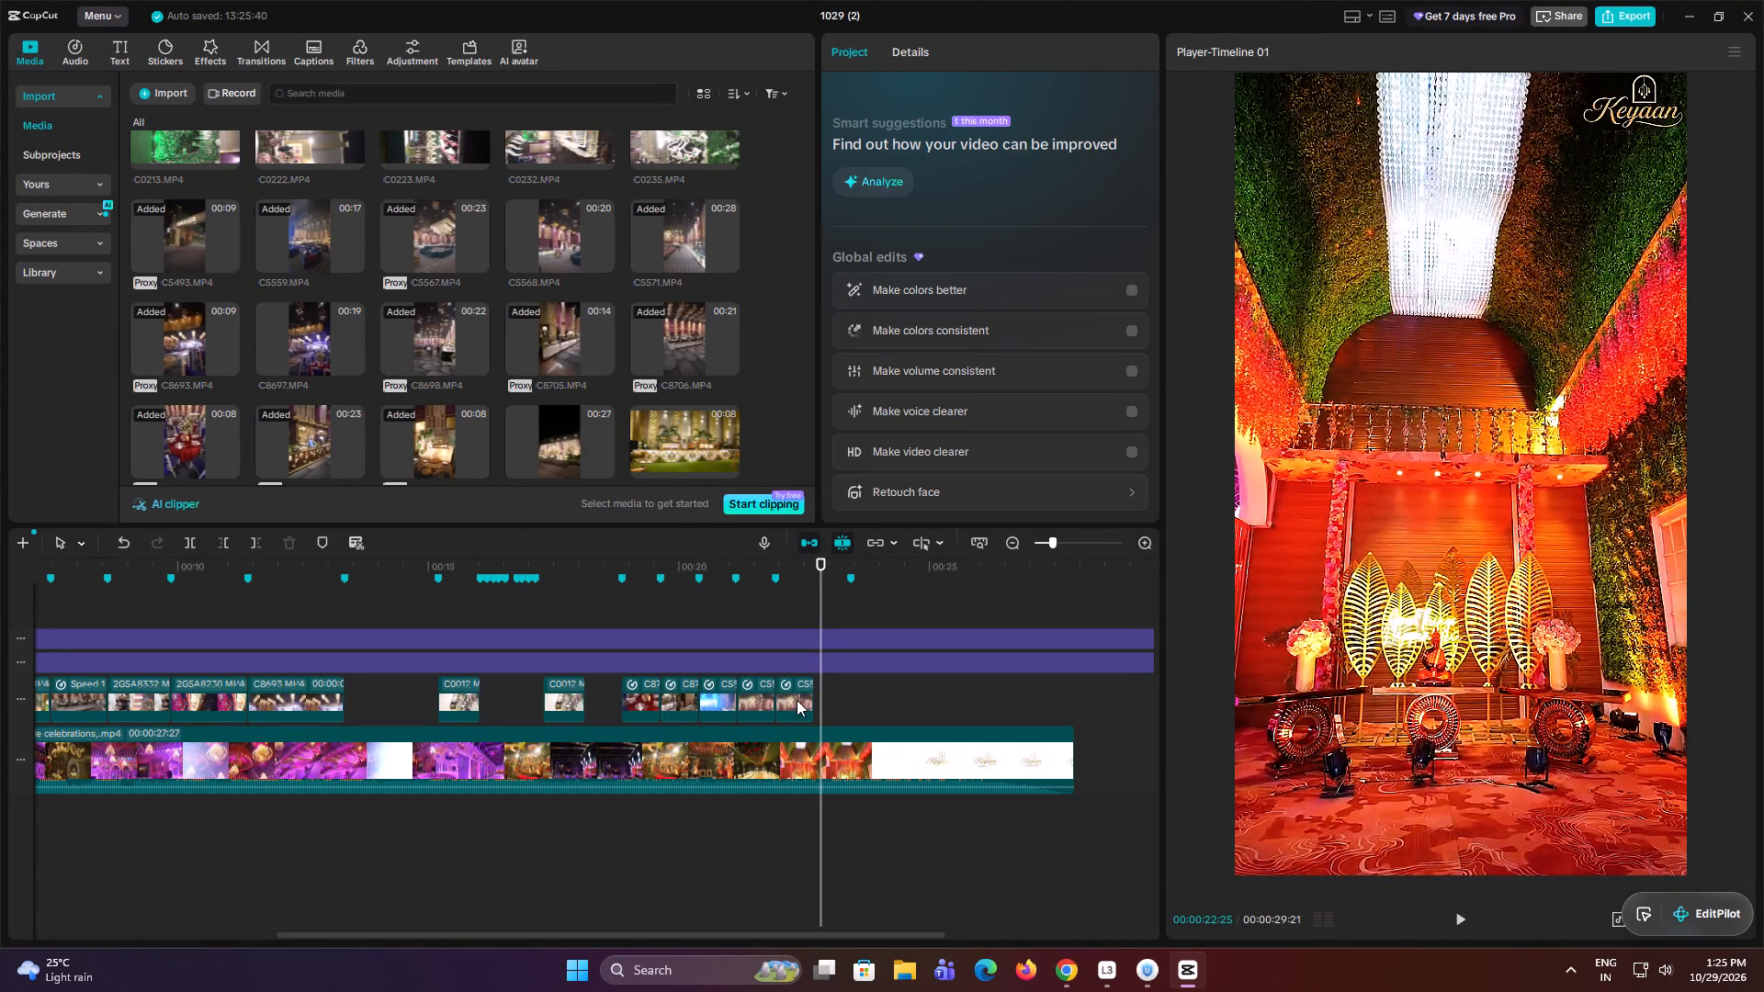
pyautogui.moveTo(817, 693); pyautogui.dragTo(853, 700)
pyautogui.click(776, 607)
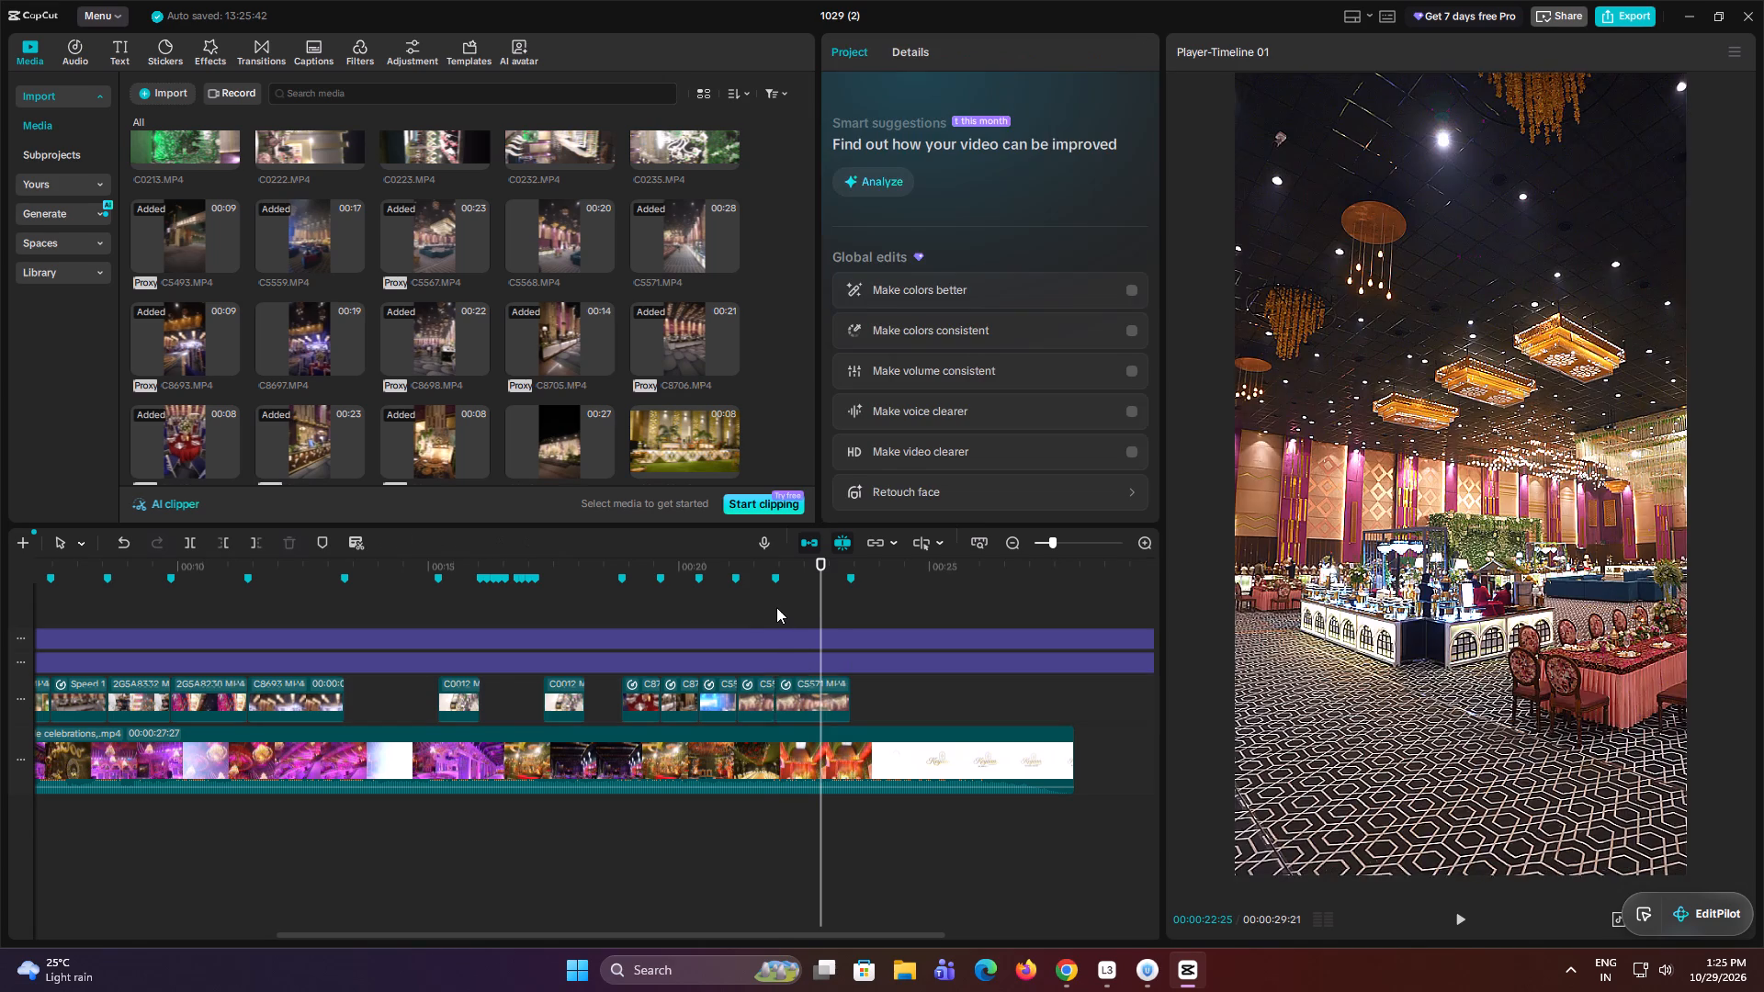
pyautogui.press('space')
pyautogui.click(776, 607)
pyautogui.press('space')
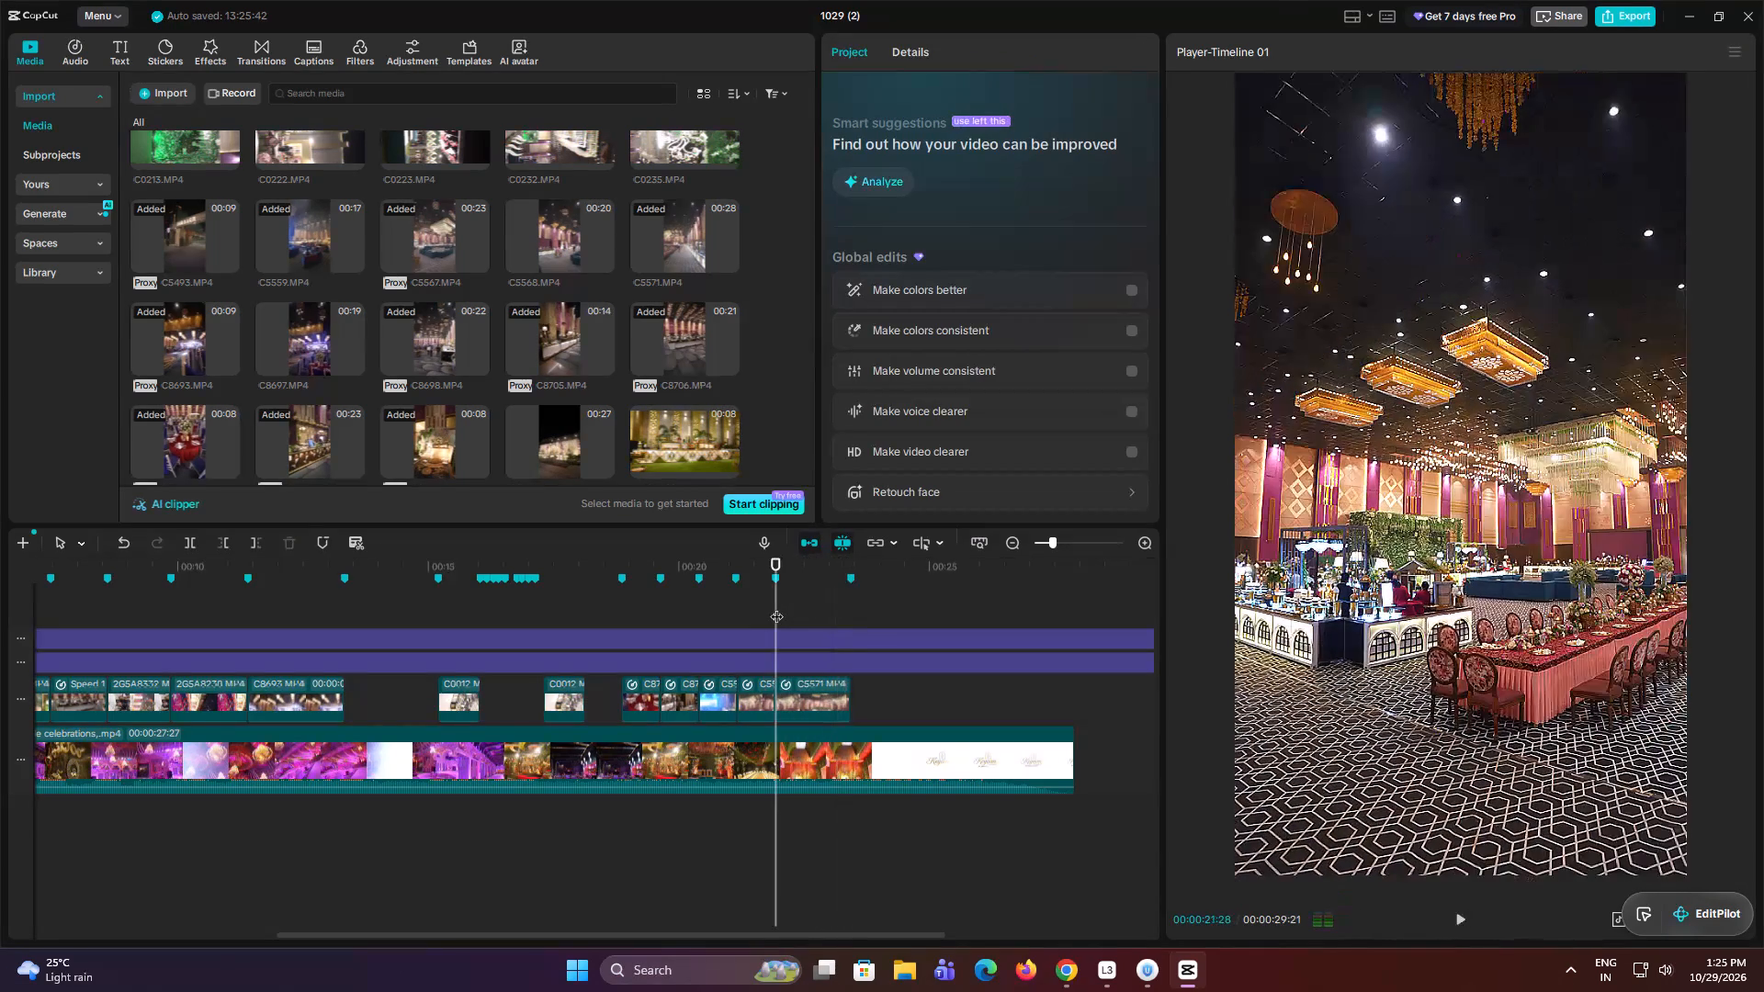
pyautogui.press('space')
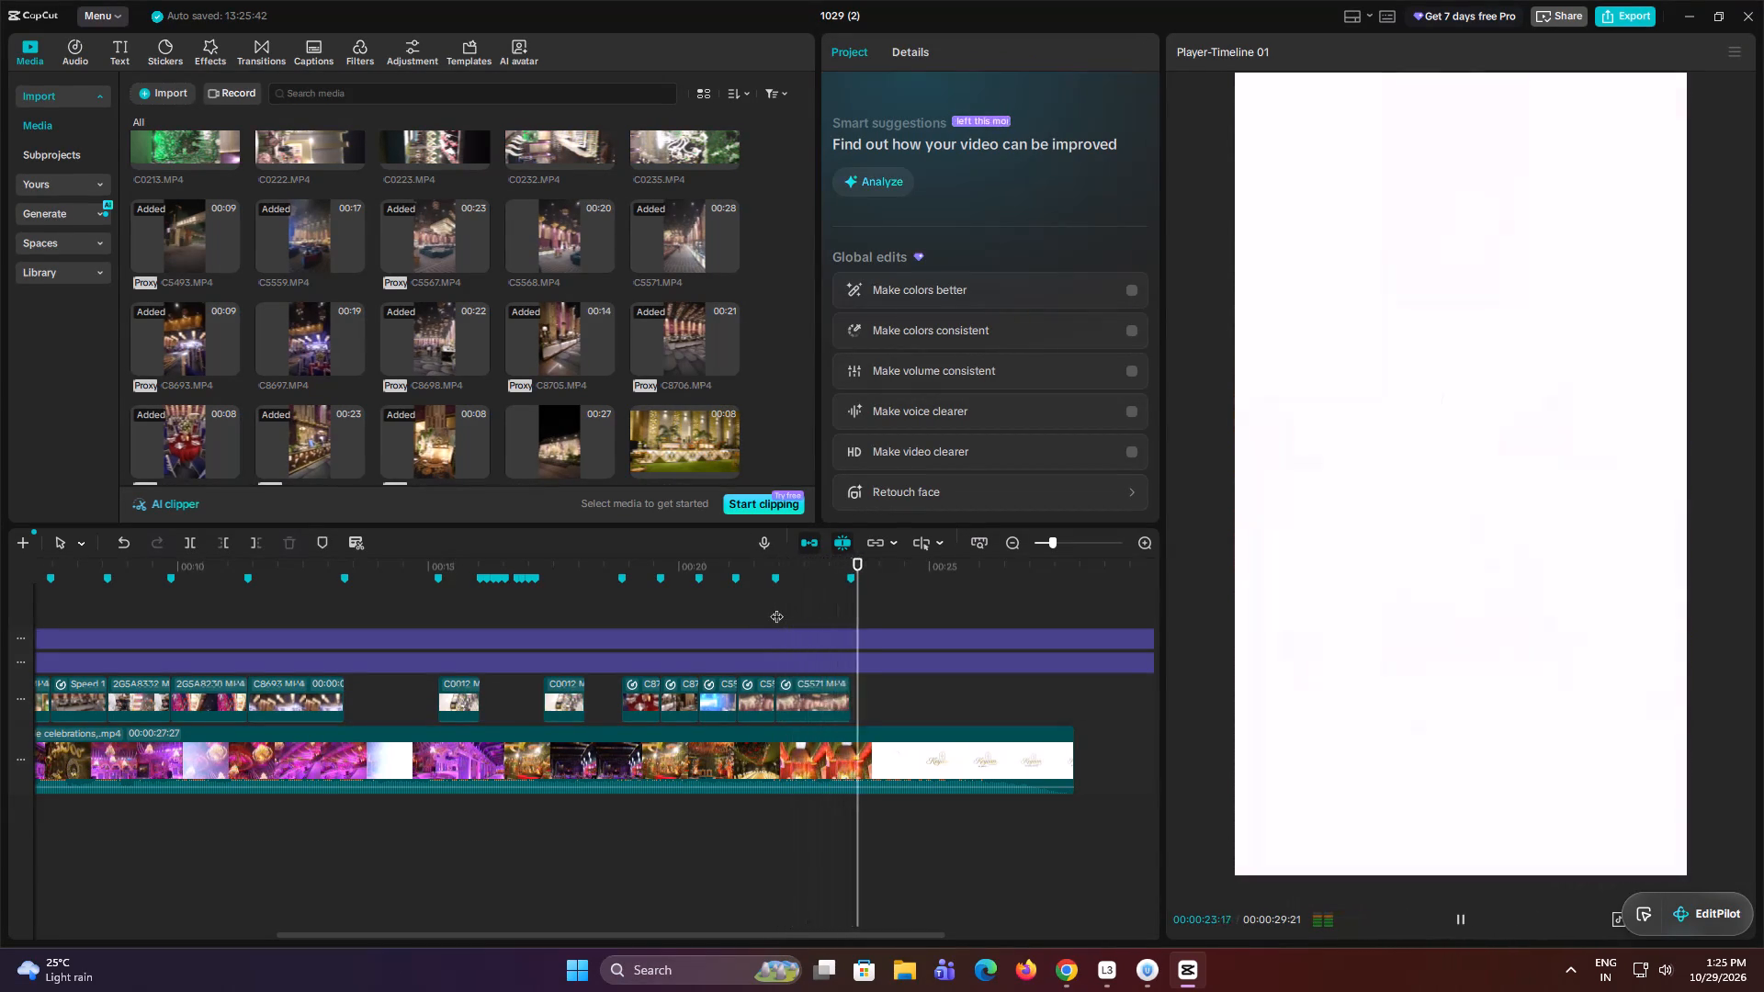
pyautogui.press('space')
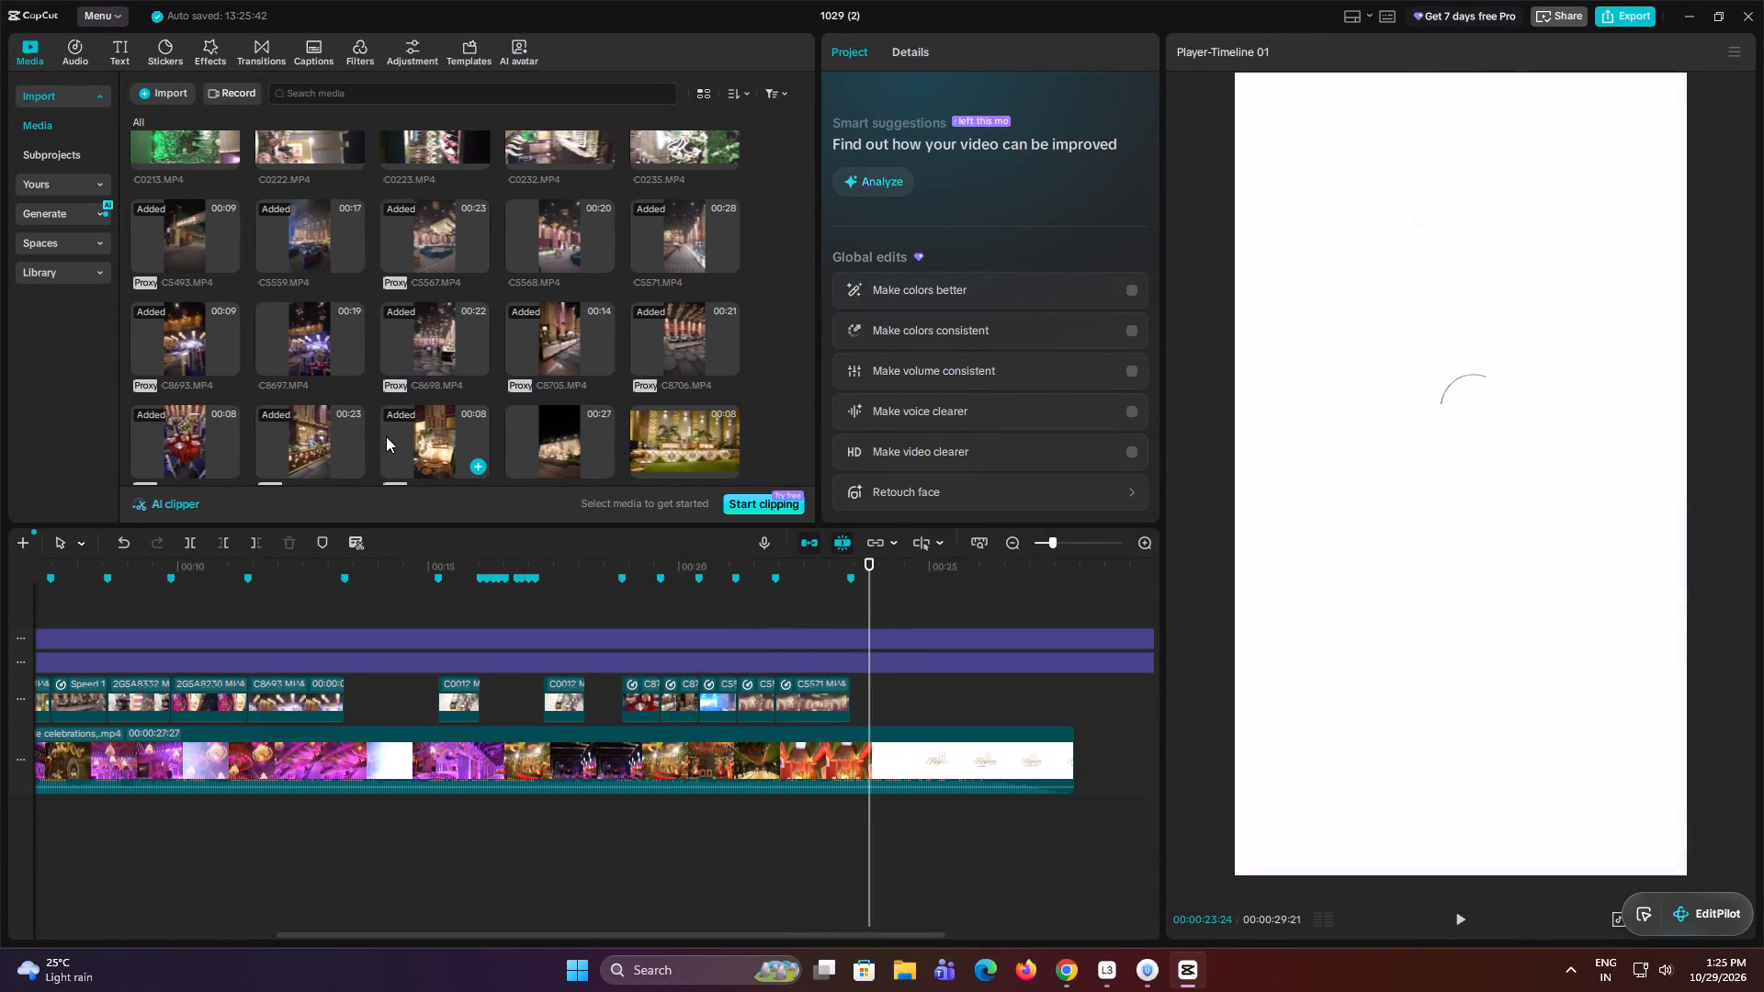
# Preview C8697.MP4, C0054.MP4, C0015.MP4 and DSC_7628.MOV in the imported media to look for a suitable next shot.
pyautogui.click(318, 349)
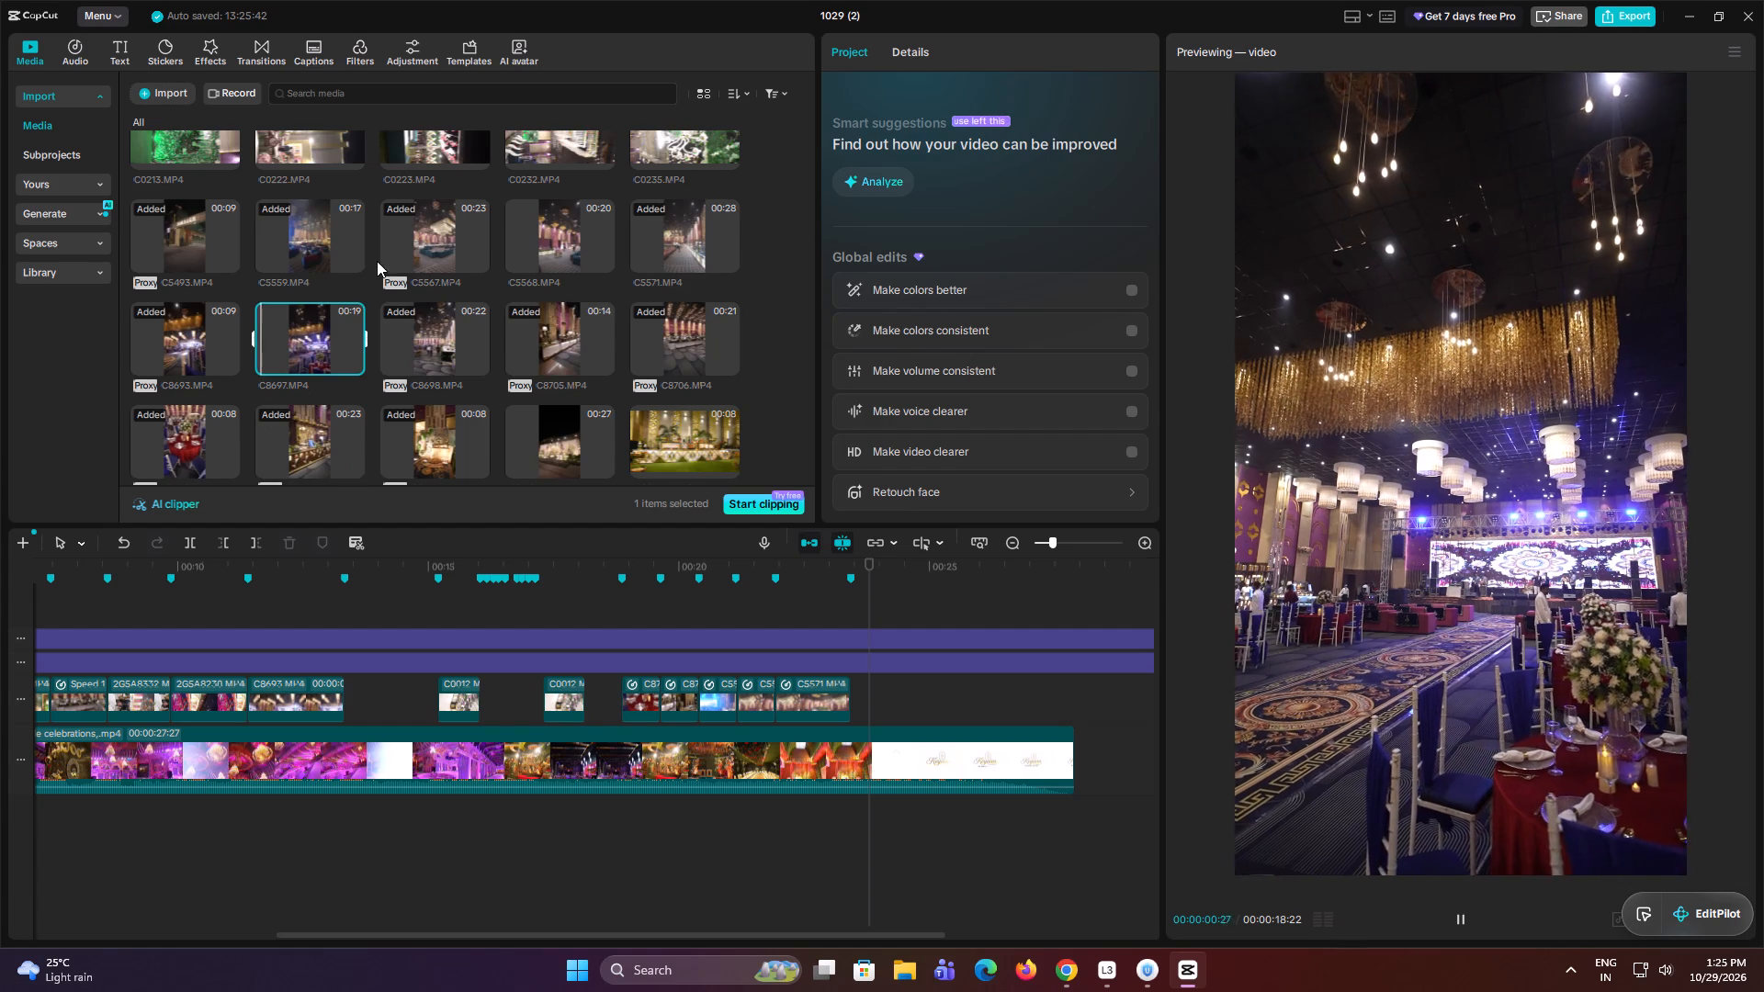
pyautogui.scroll(2, 377, 261)
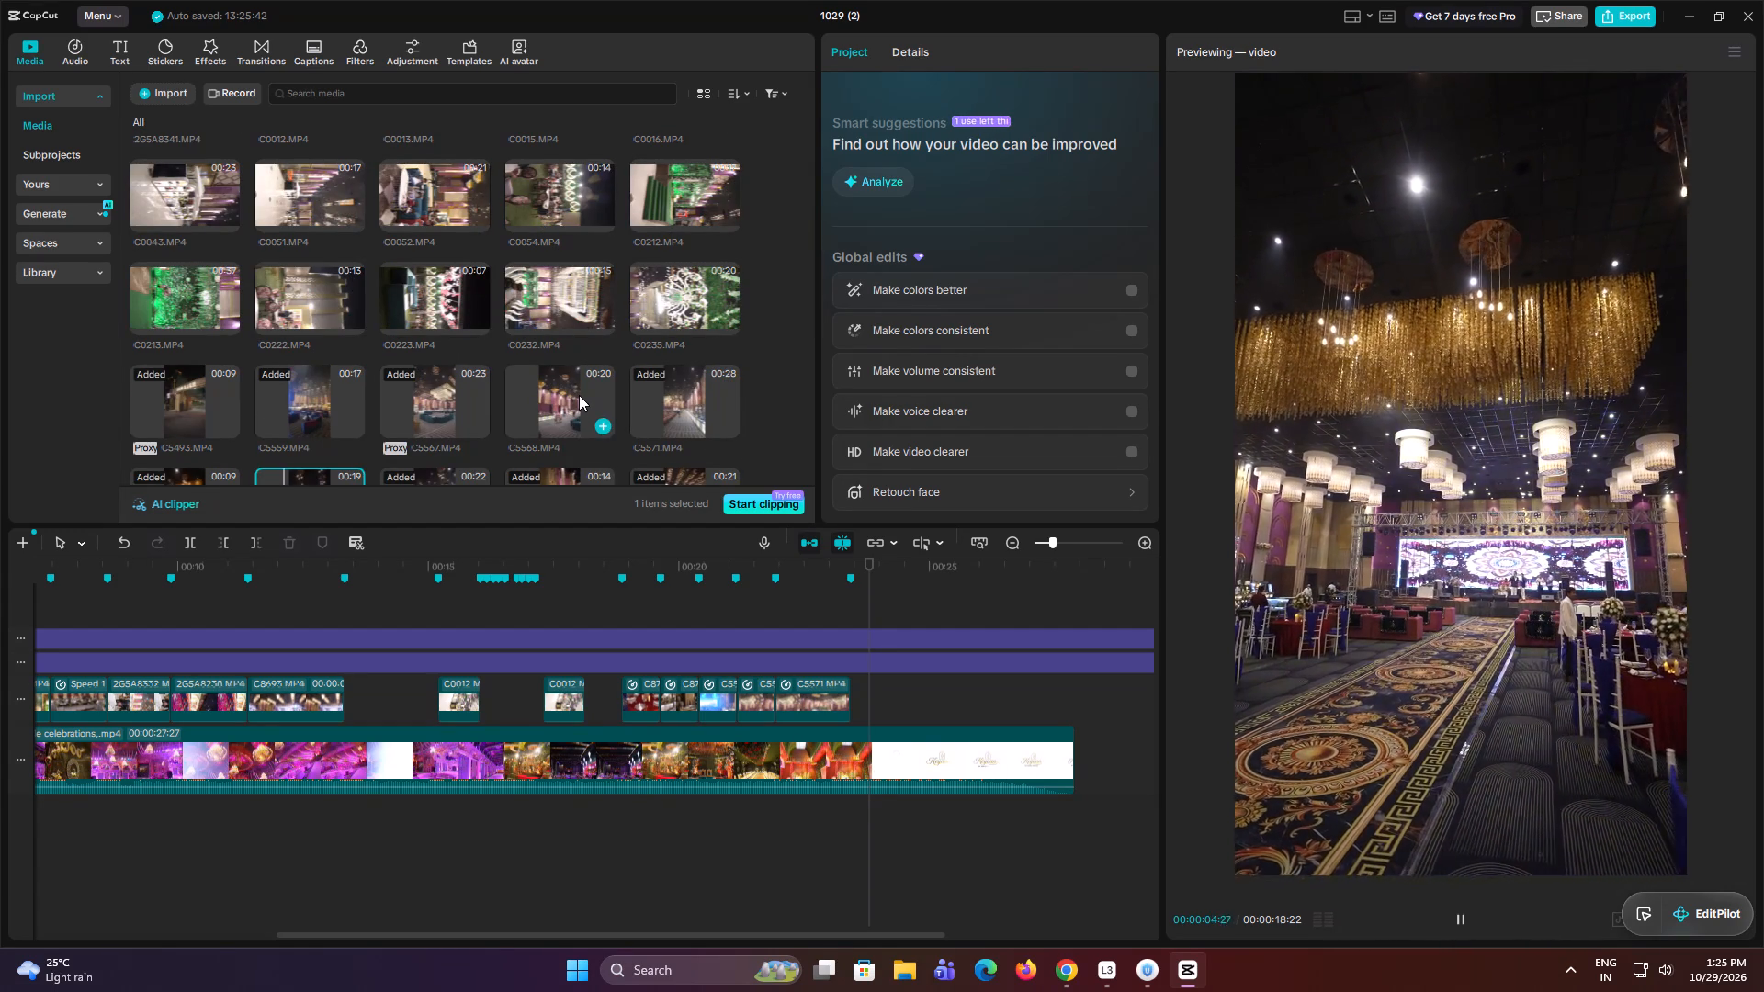
pyautogui.click(530, 193)
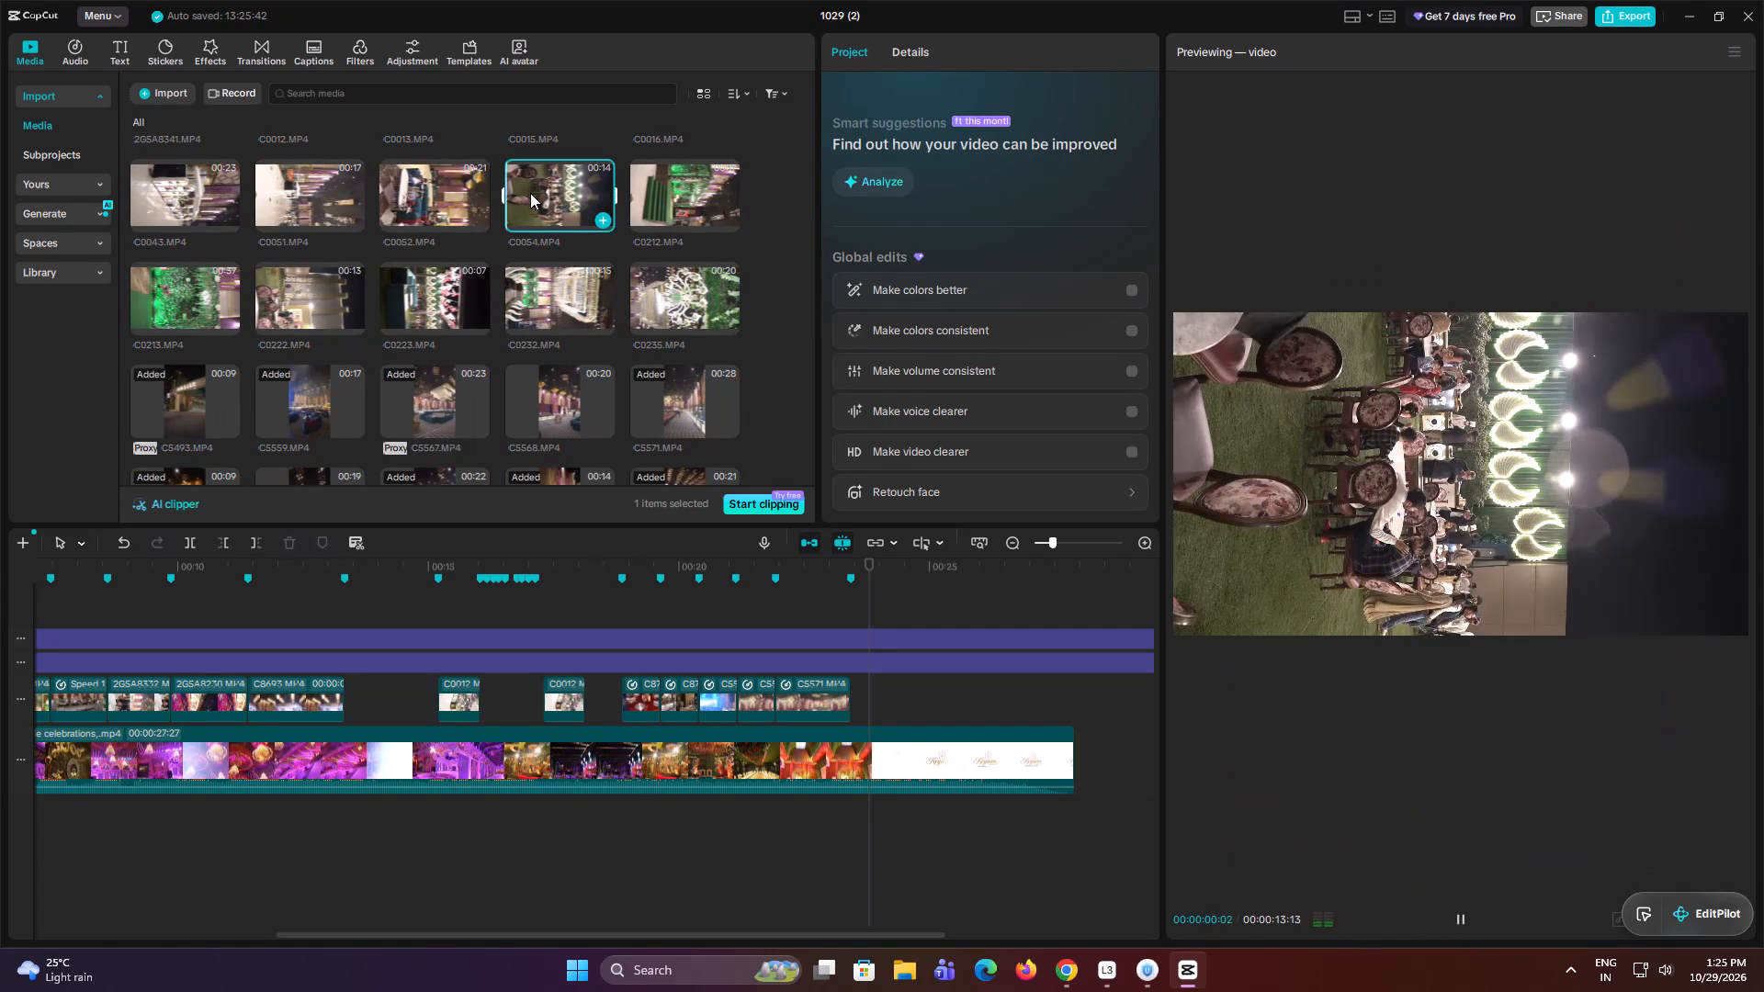
pyautogui.scroll(1, 510, 242)
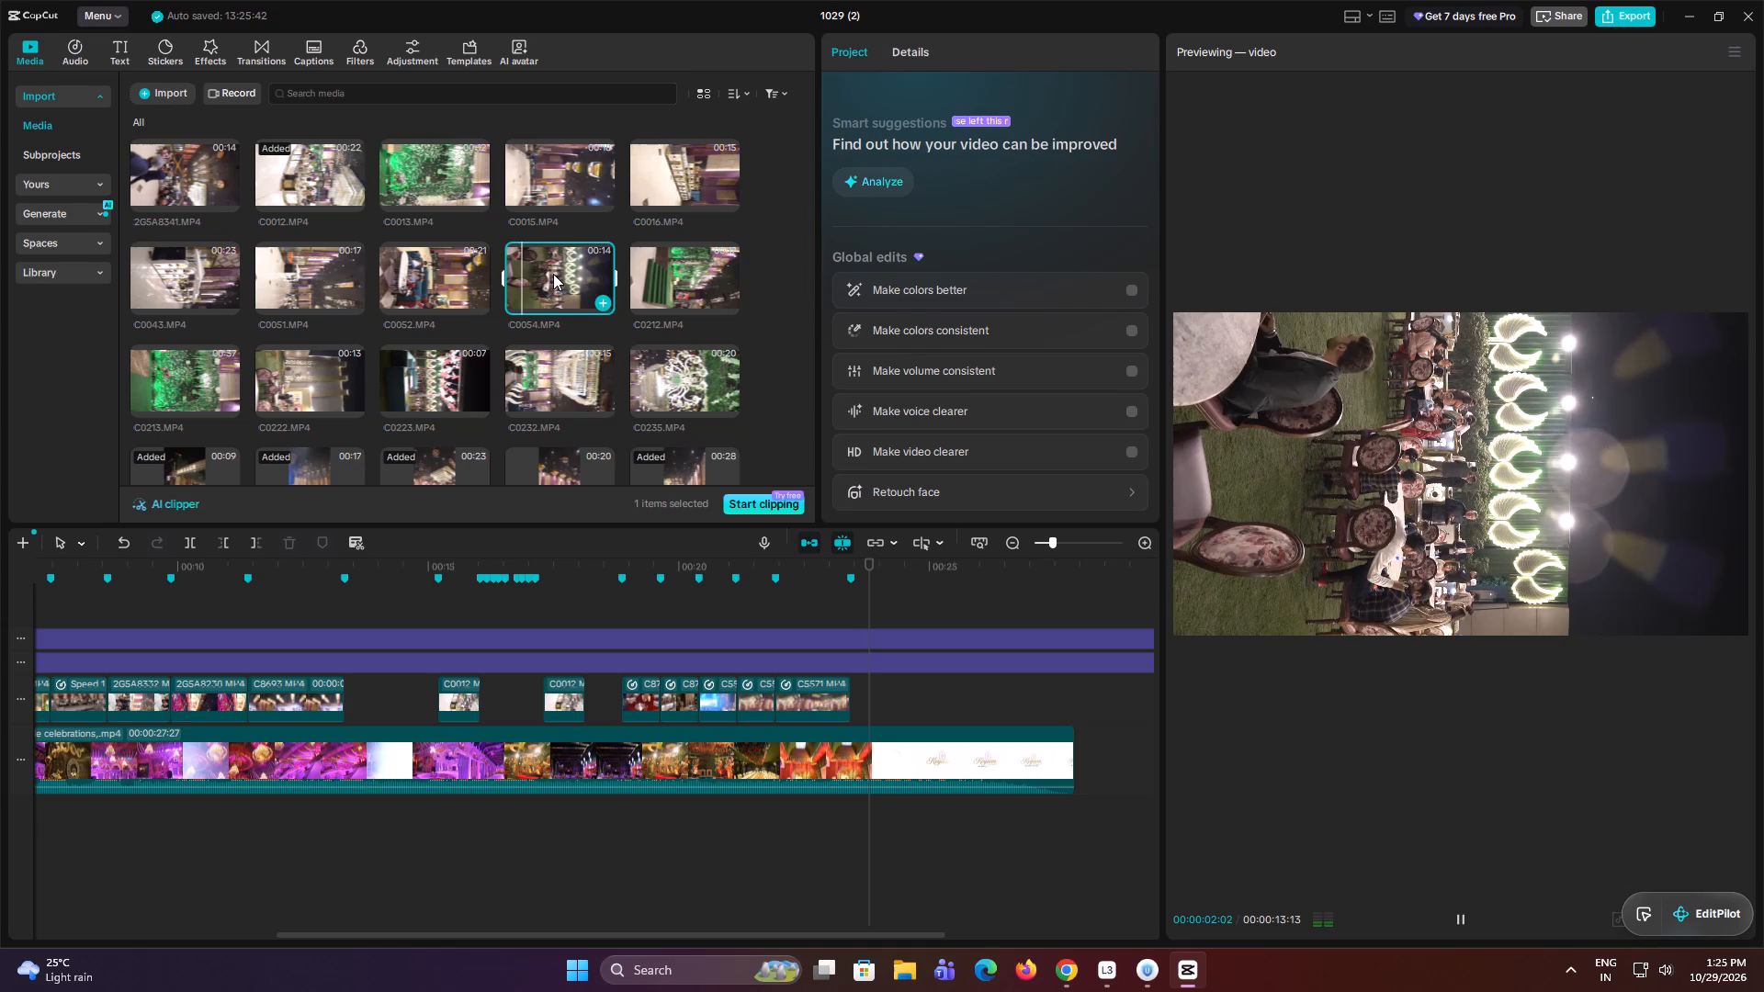
pyautogui.click(547, 170)
pyautogui.scroll(-14, 532, 310)
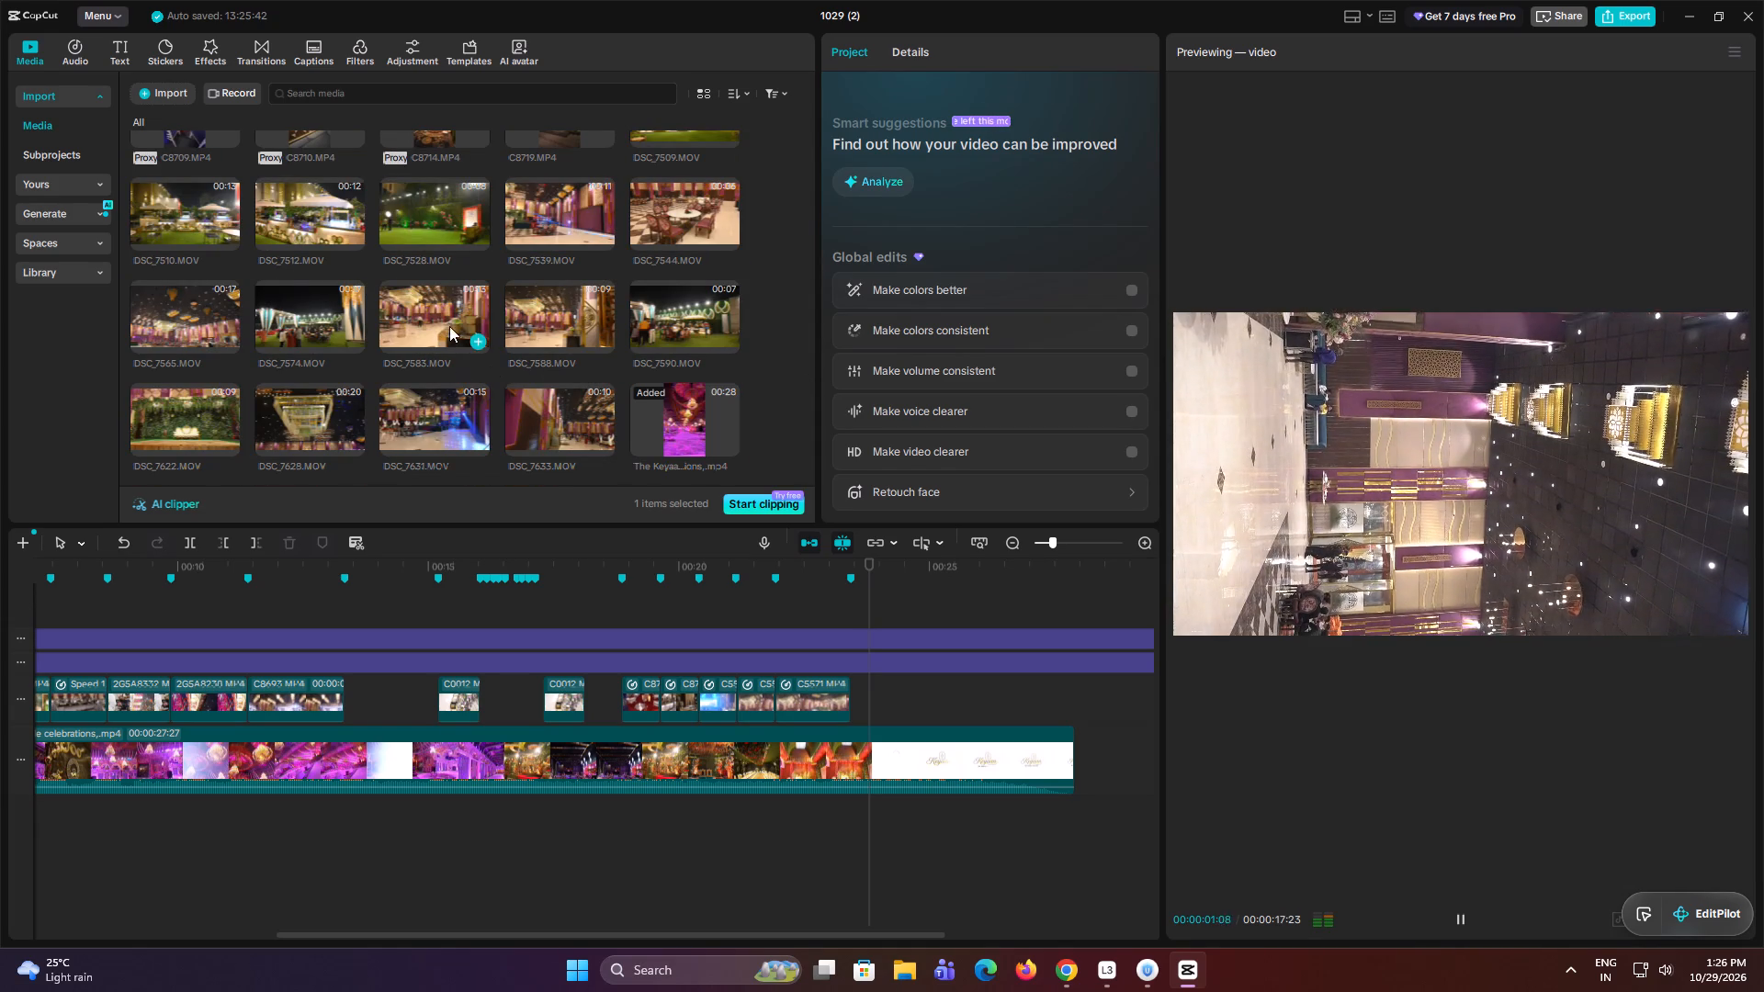
pyautogui.click(313, 415)
pyautogui.scroll(8, 515, 439)
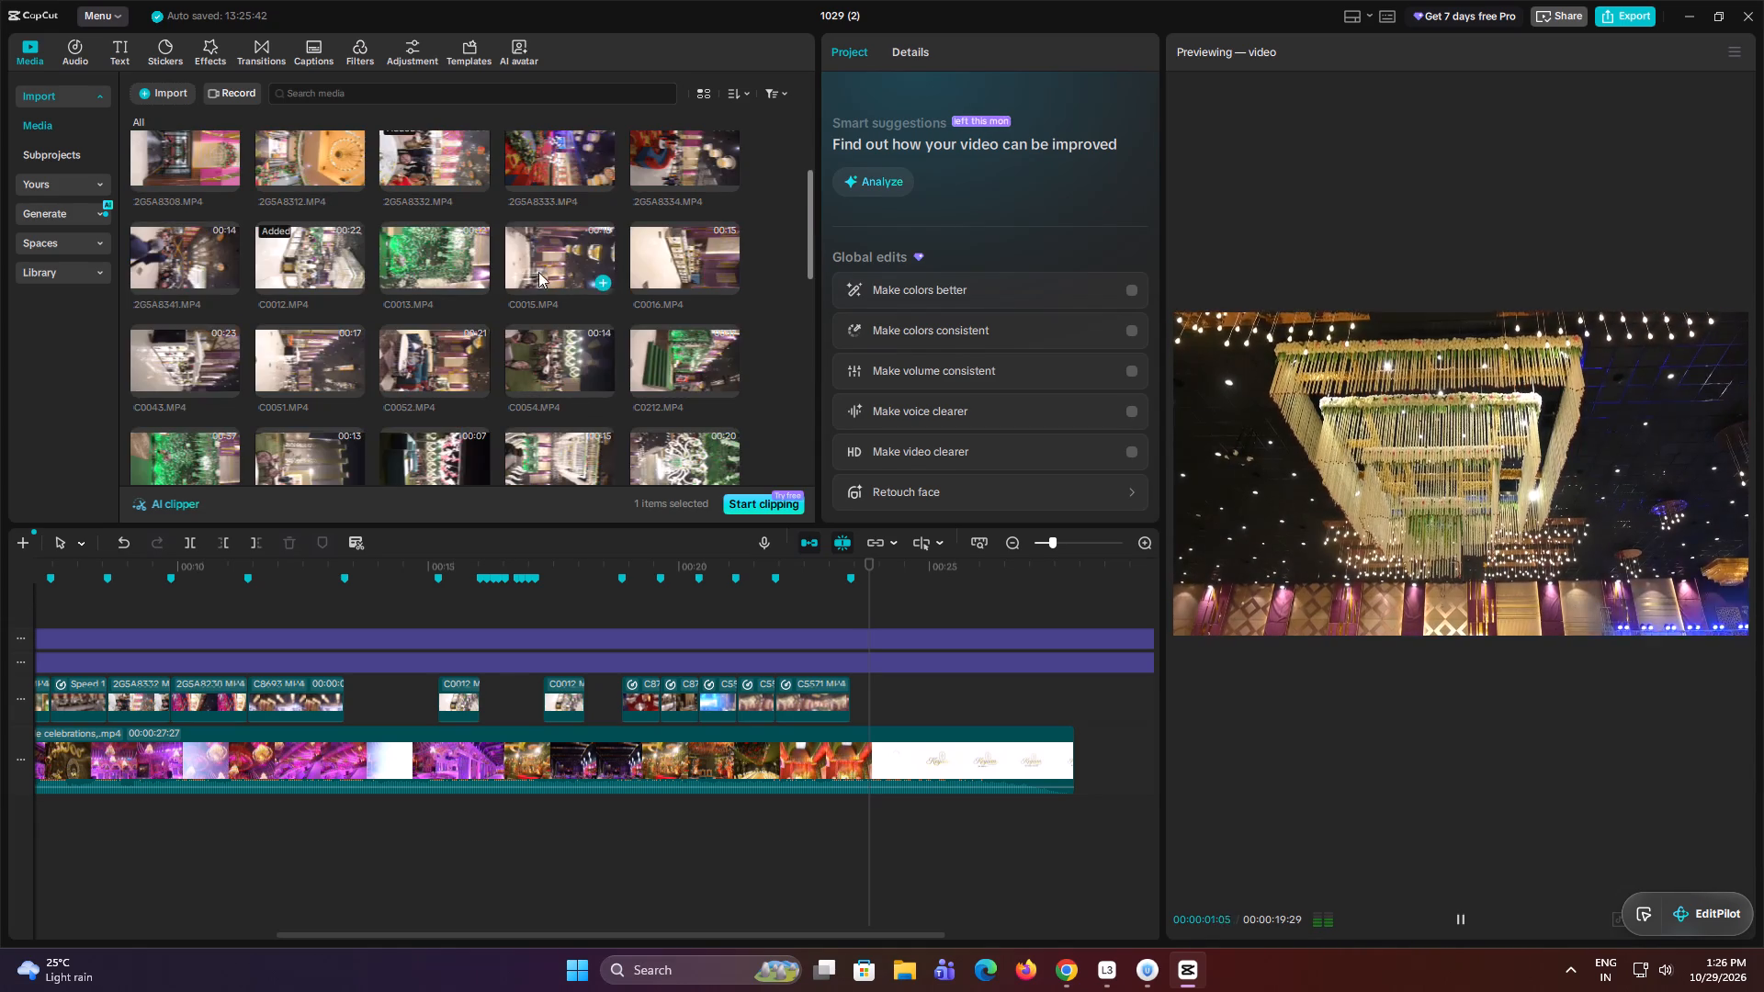
pyautogui.scroll(4, 552, 299)
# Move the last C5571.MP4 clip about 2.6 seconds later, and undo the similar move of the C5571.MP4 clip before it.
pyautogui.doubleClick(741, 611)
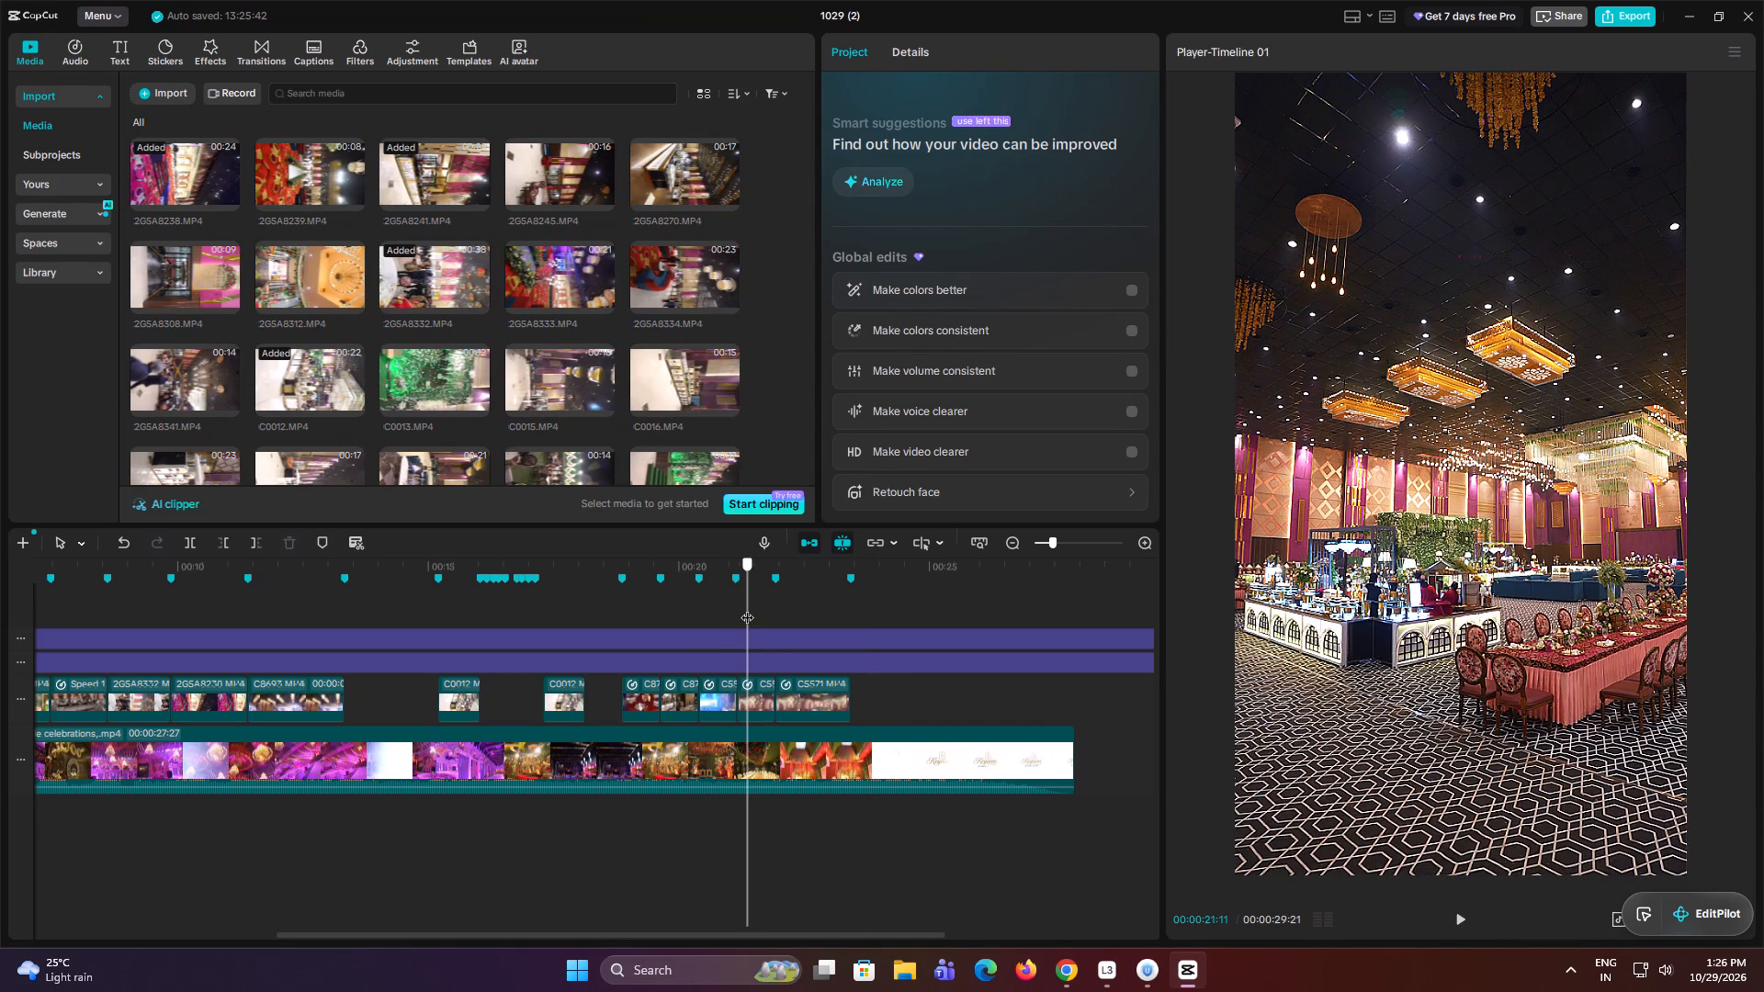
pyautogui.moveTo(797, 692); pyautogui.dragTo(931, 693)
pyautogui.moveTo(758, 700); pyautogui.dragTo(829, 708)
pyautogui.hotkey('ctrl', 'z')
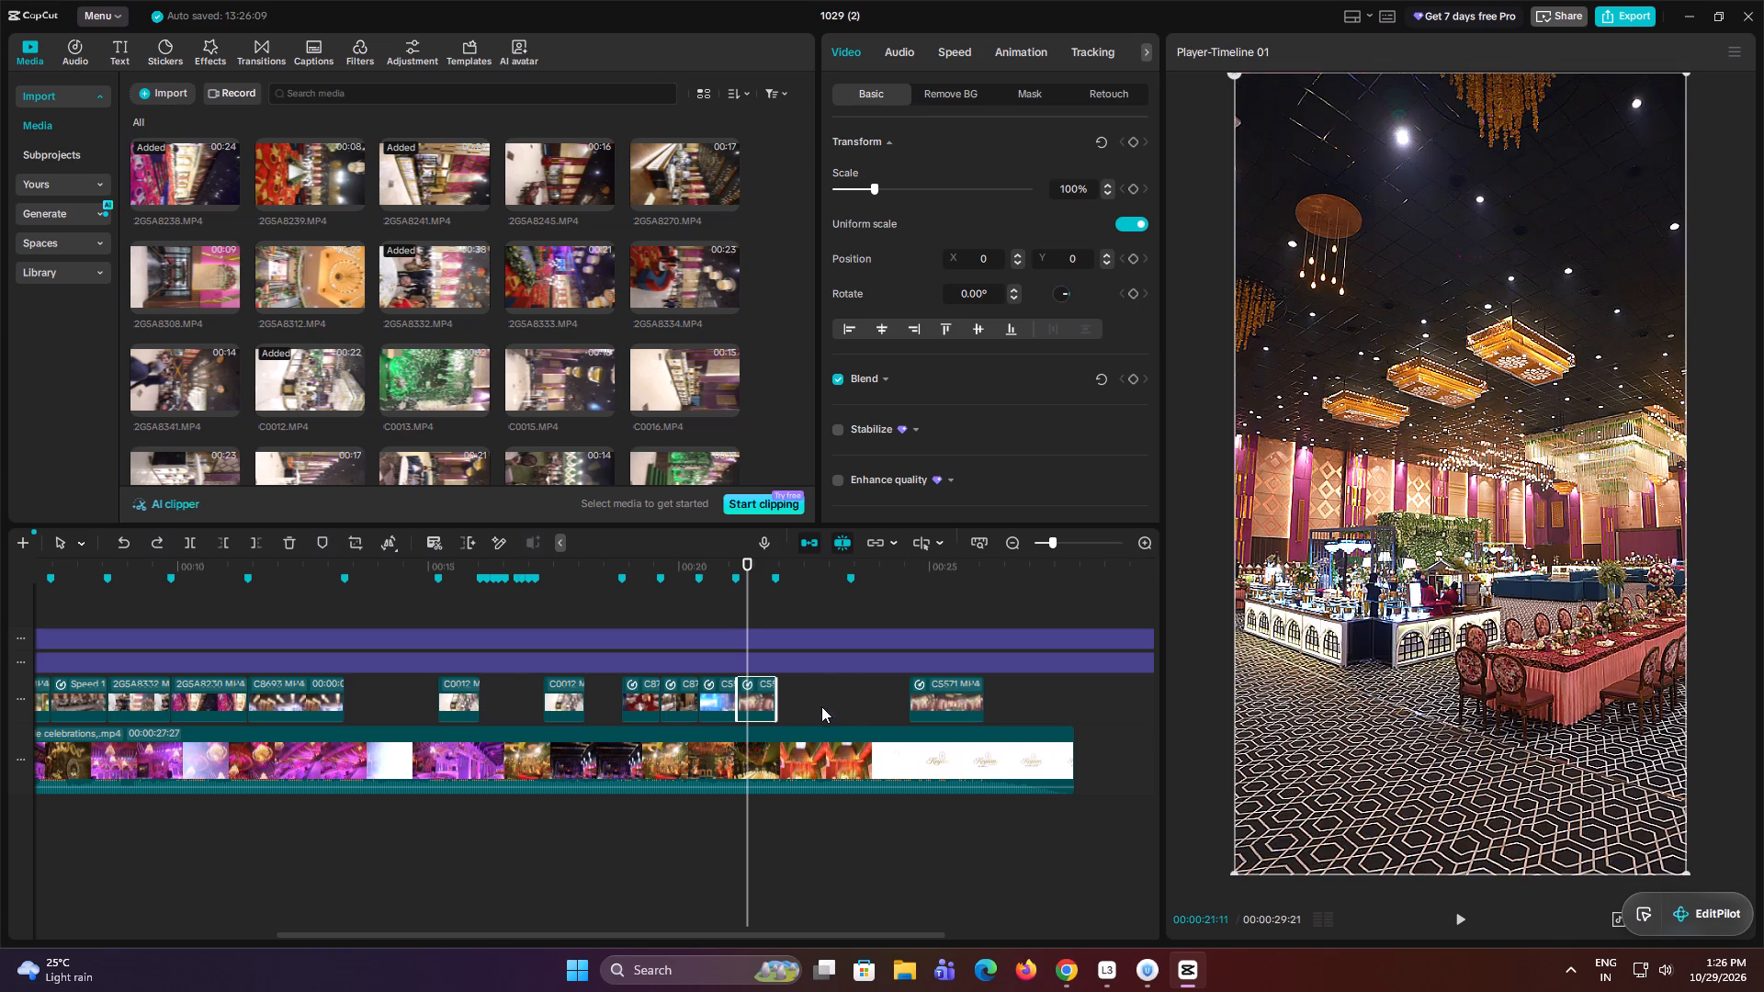
# Preview 2GSA8332.MP4 and C0054.MP4, and replace the C5571.MP4 clip at 00:00:21:05 with a later section of C0054.MP4, keeping the original video effect.
pyautogui.scroll(2, 461, 217)
pyautogui.click(424, 281)
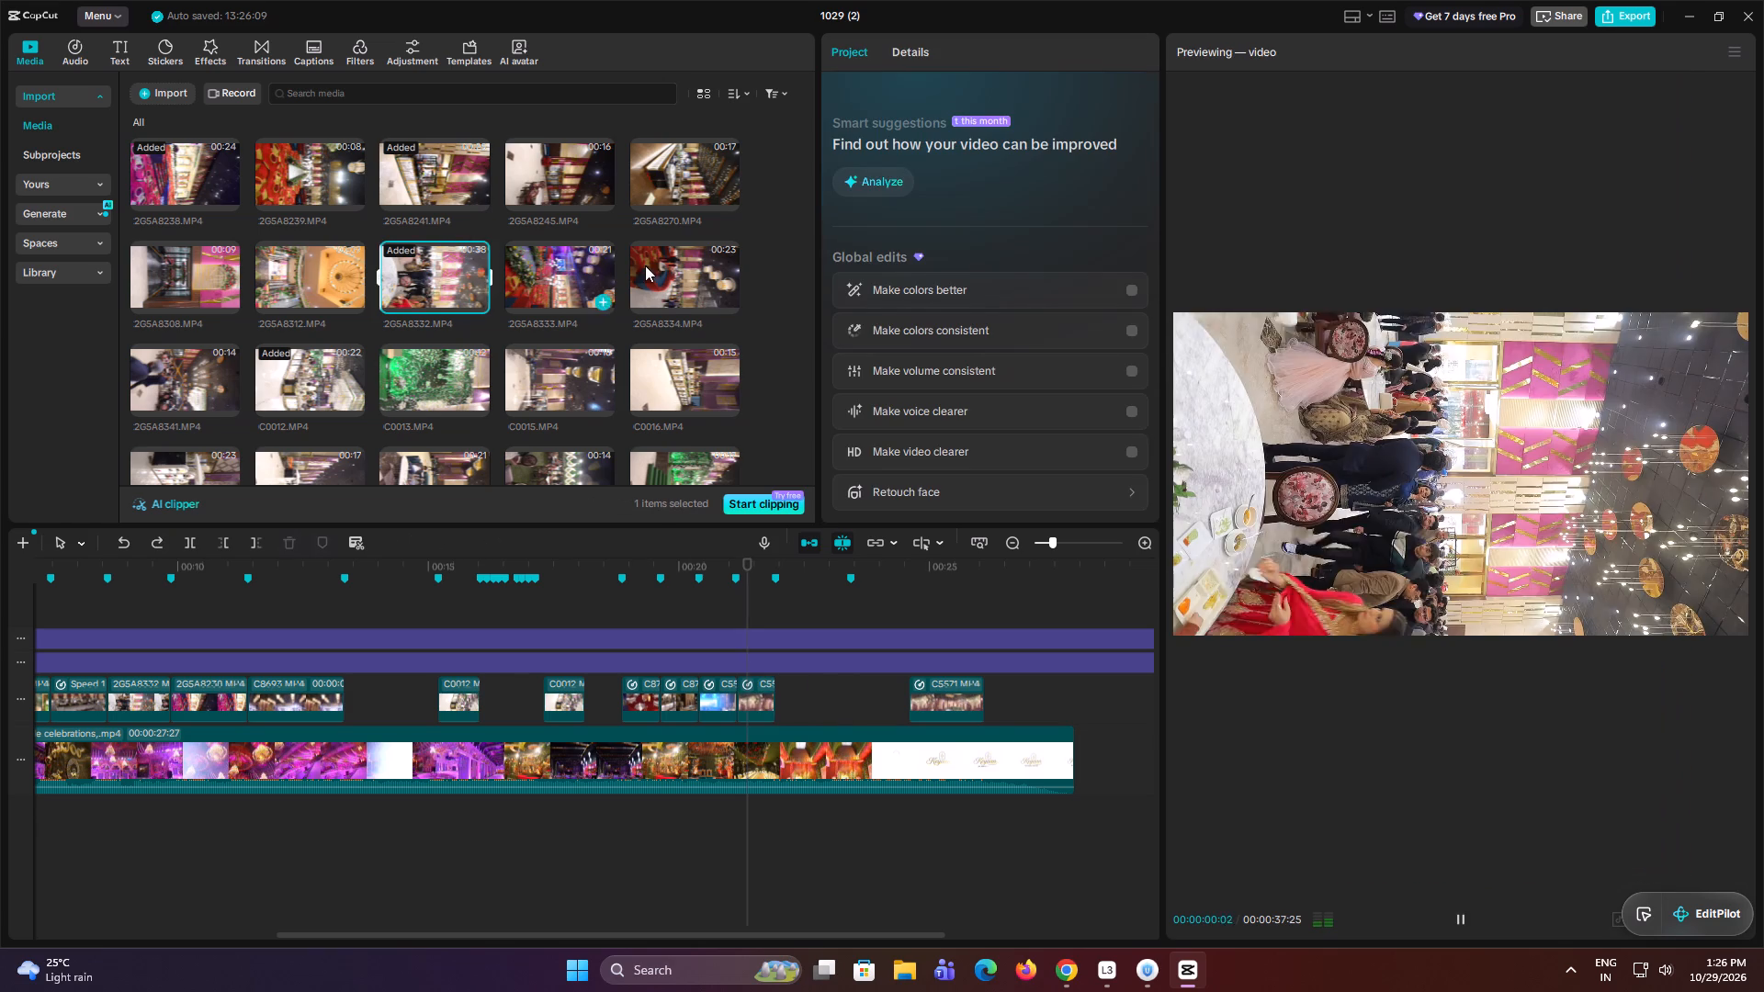
pyautogui.scroll(-4, 655, 213)
pyautogui.scroll(3, 605, 261)
pyautogui.click(559, 316)
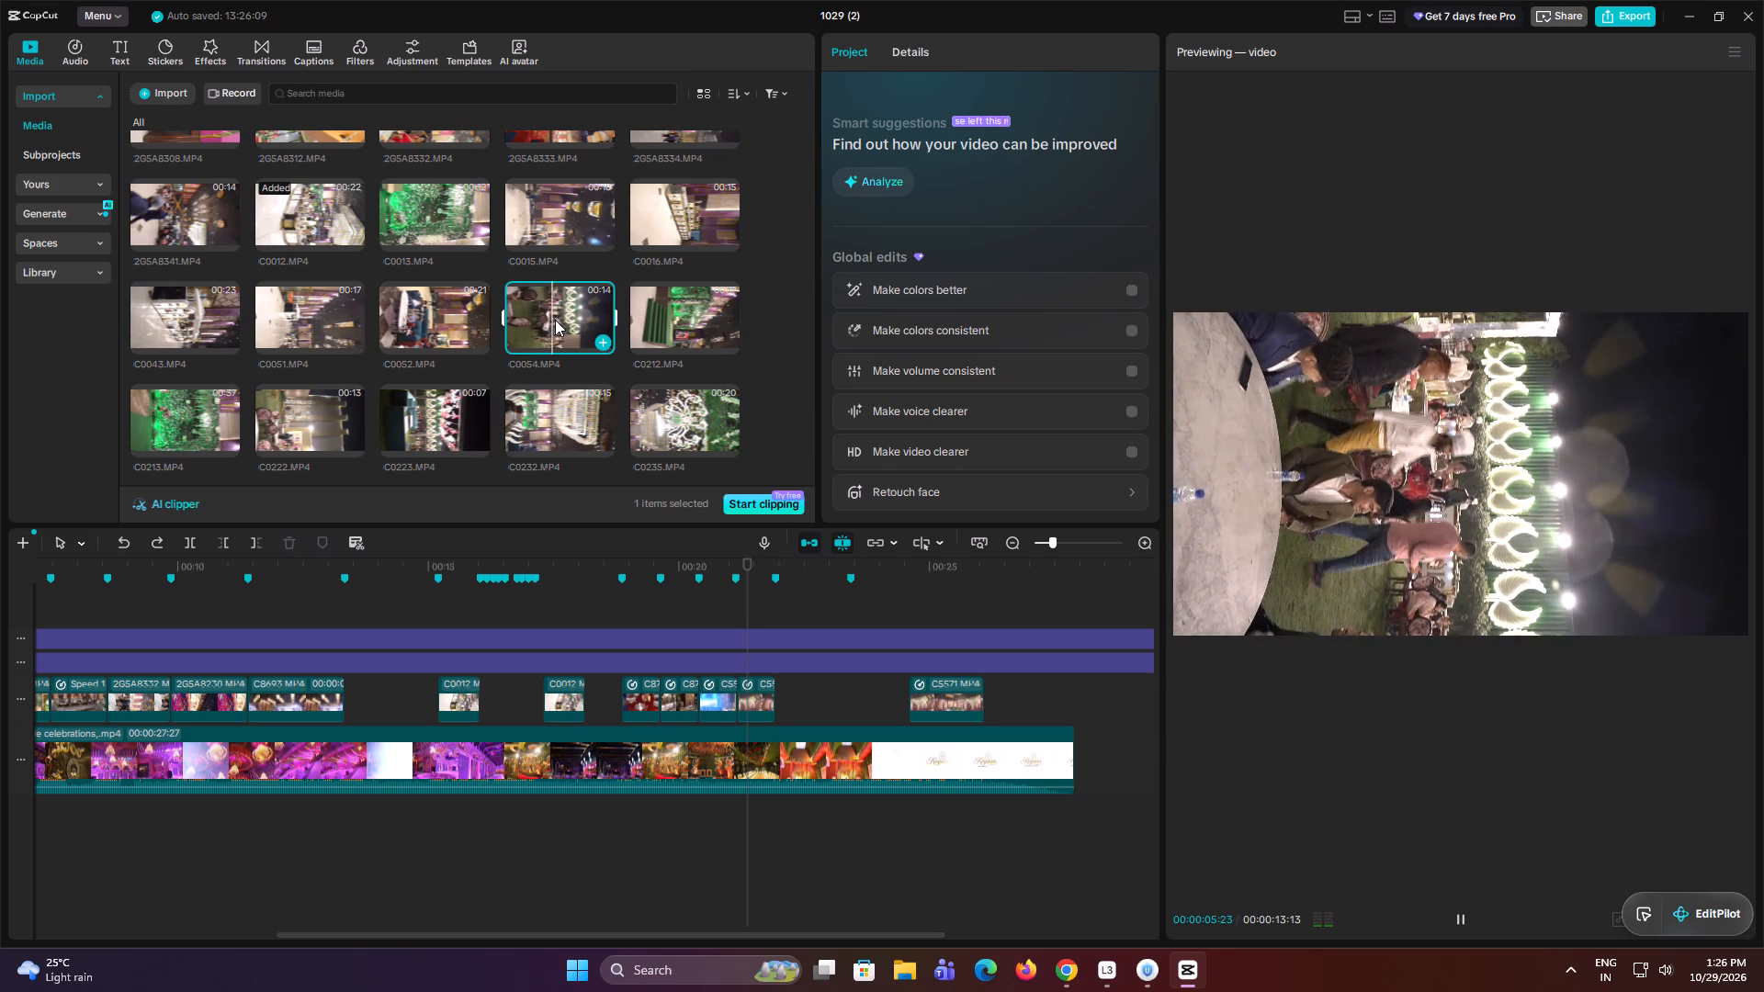
pyautogui.moveTo(560, 318); pyautogui.dragTo(765, 686)
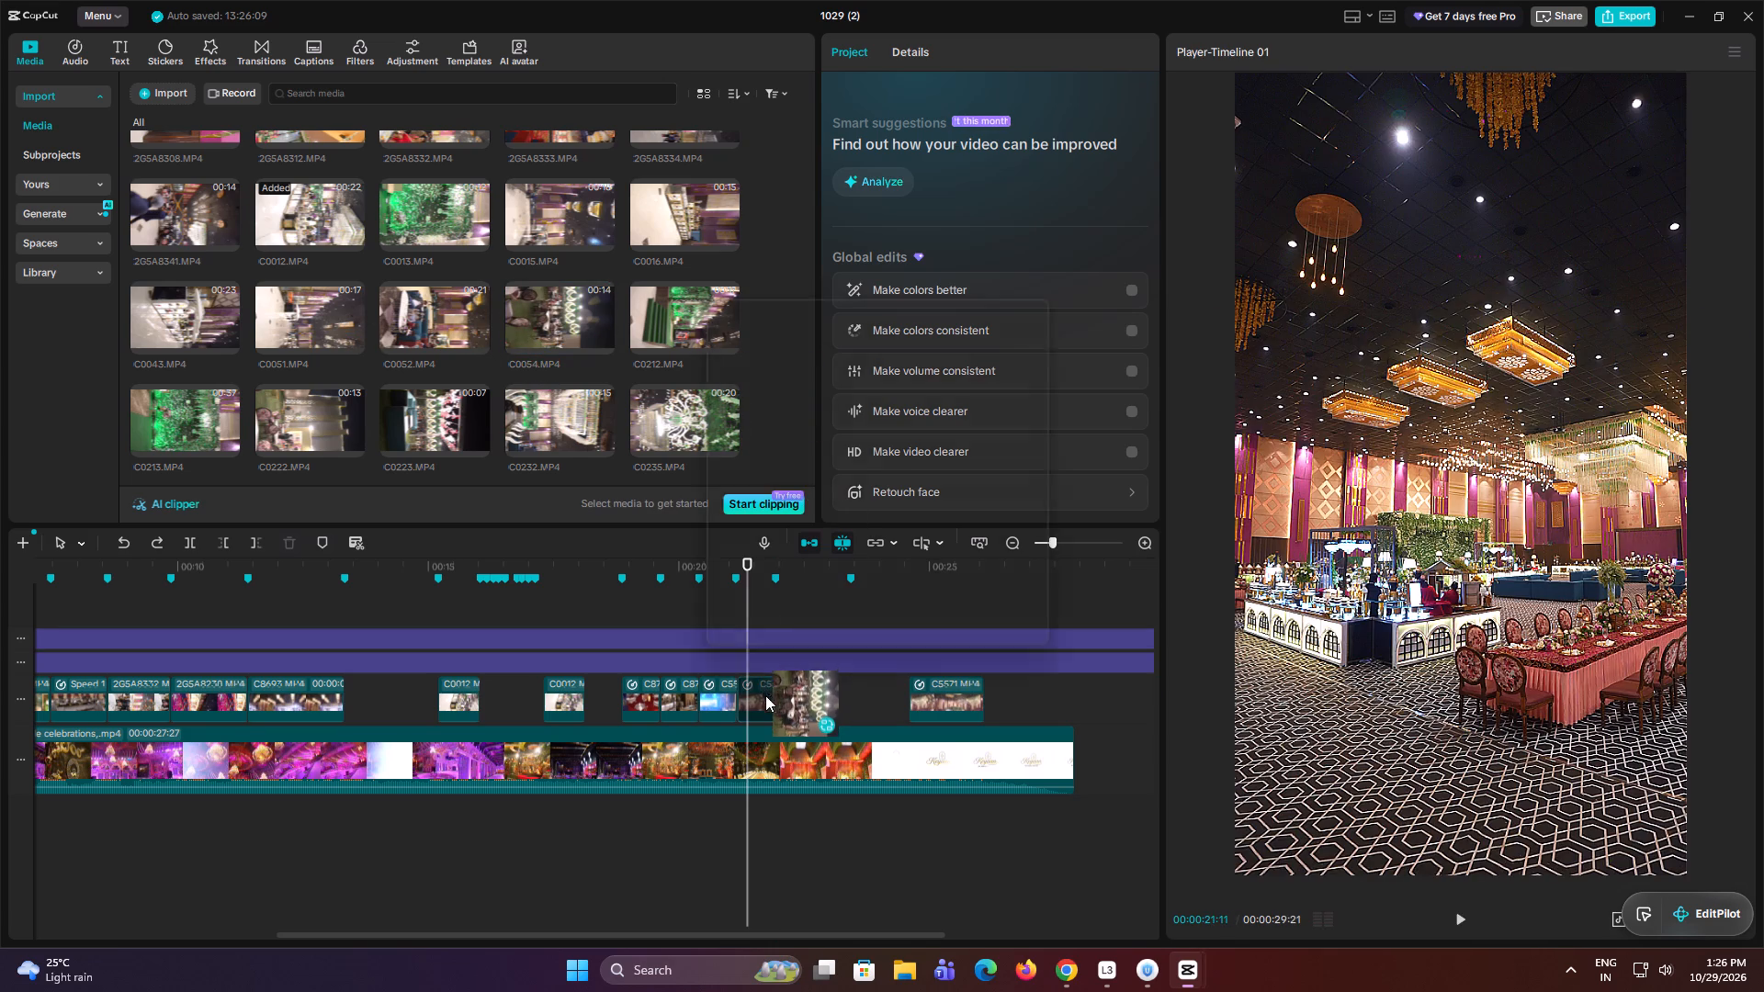
pyautogui.moveTo(924, 576); pyautogui.dragTo(674, 580)
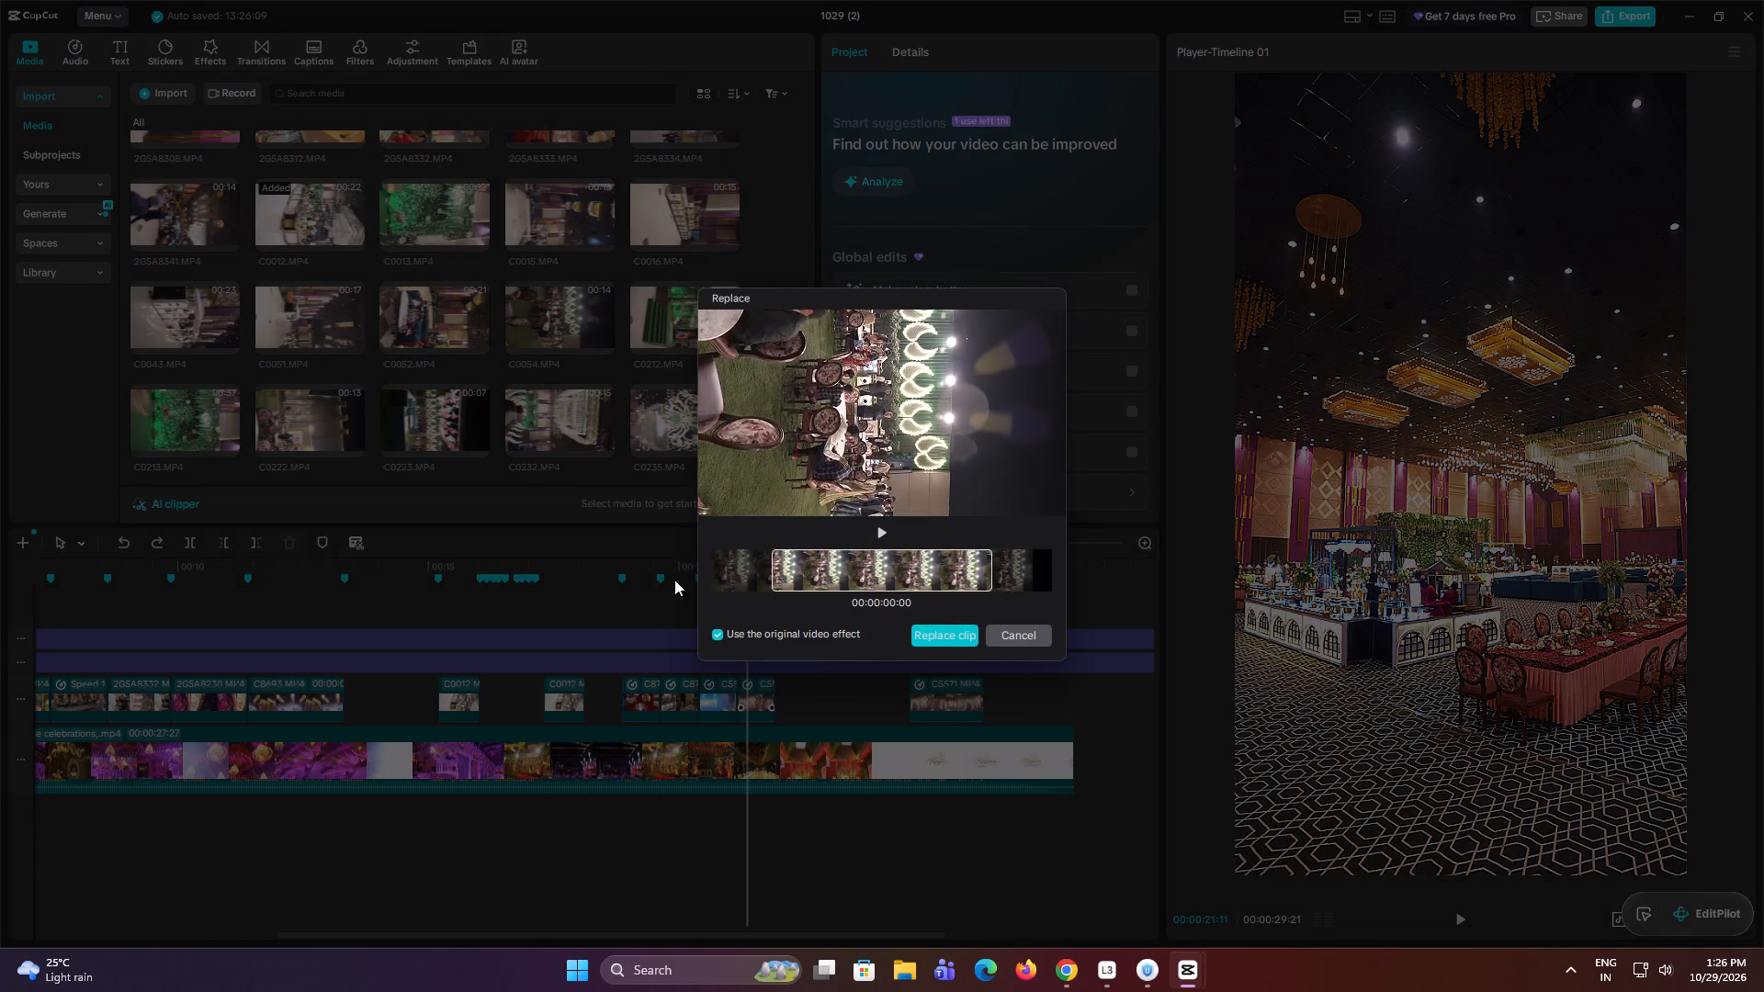
pyautogui.moveTo(674, 580); pyautogui.dragTo(102, 597)
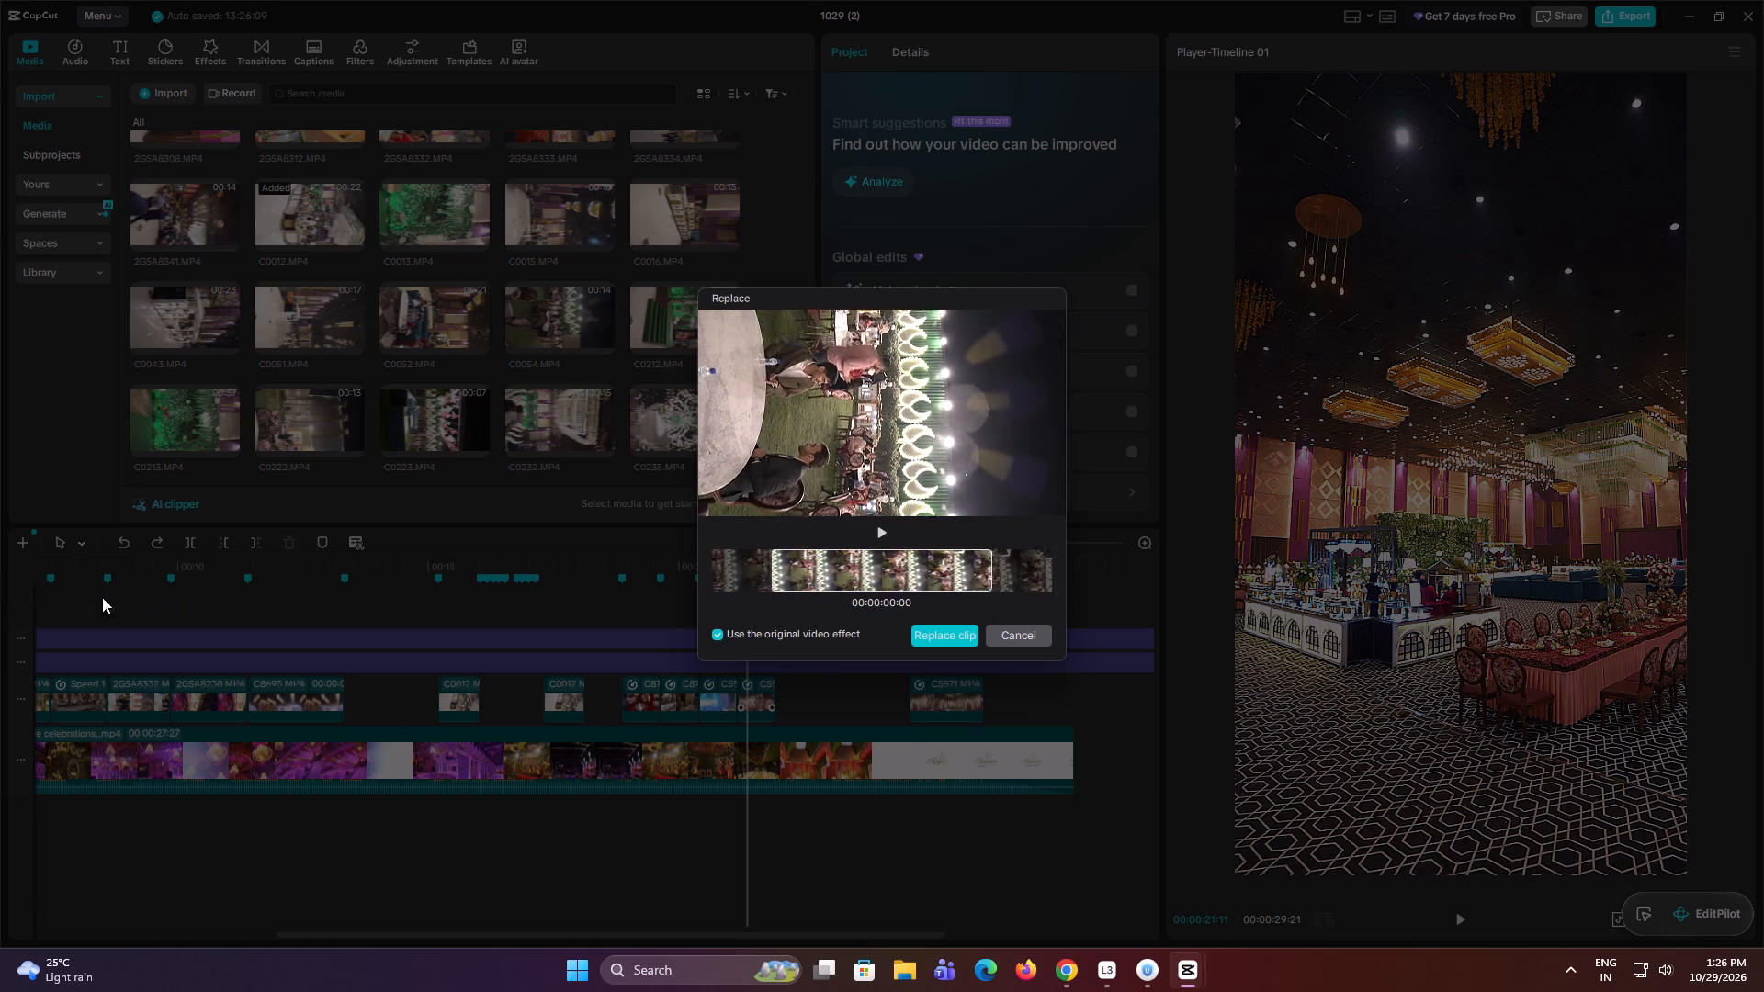
pyautogui.moveTo(102, 597); pyautogui.dragTo(0, 584)
pyautogui.moveTo(910, 566); pyautogui.dragTo(315, 570)
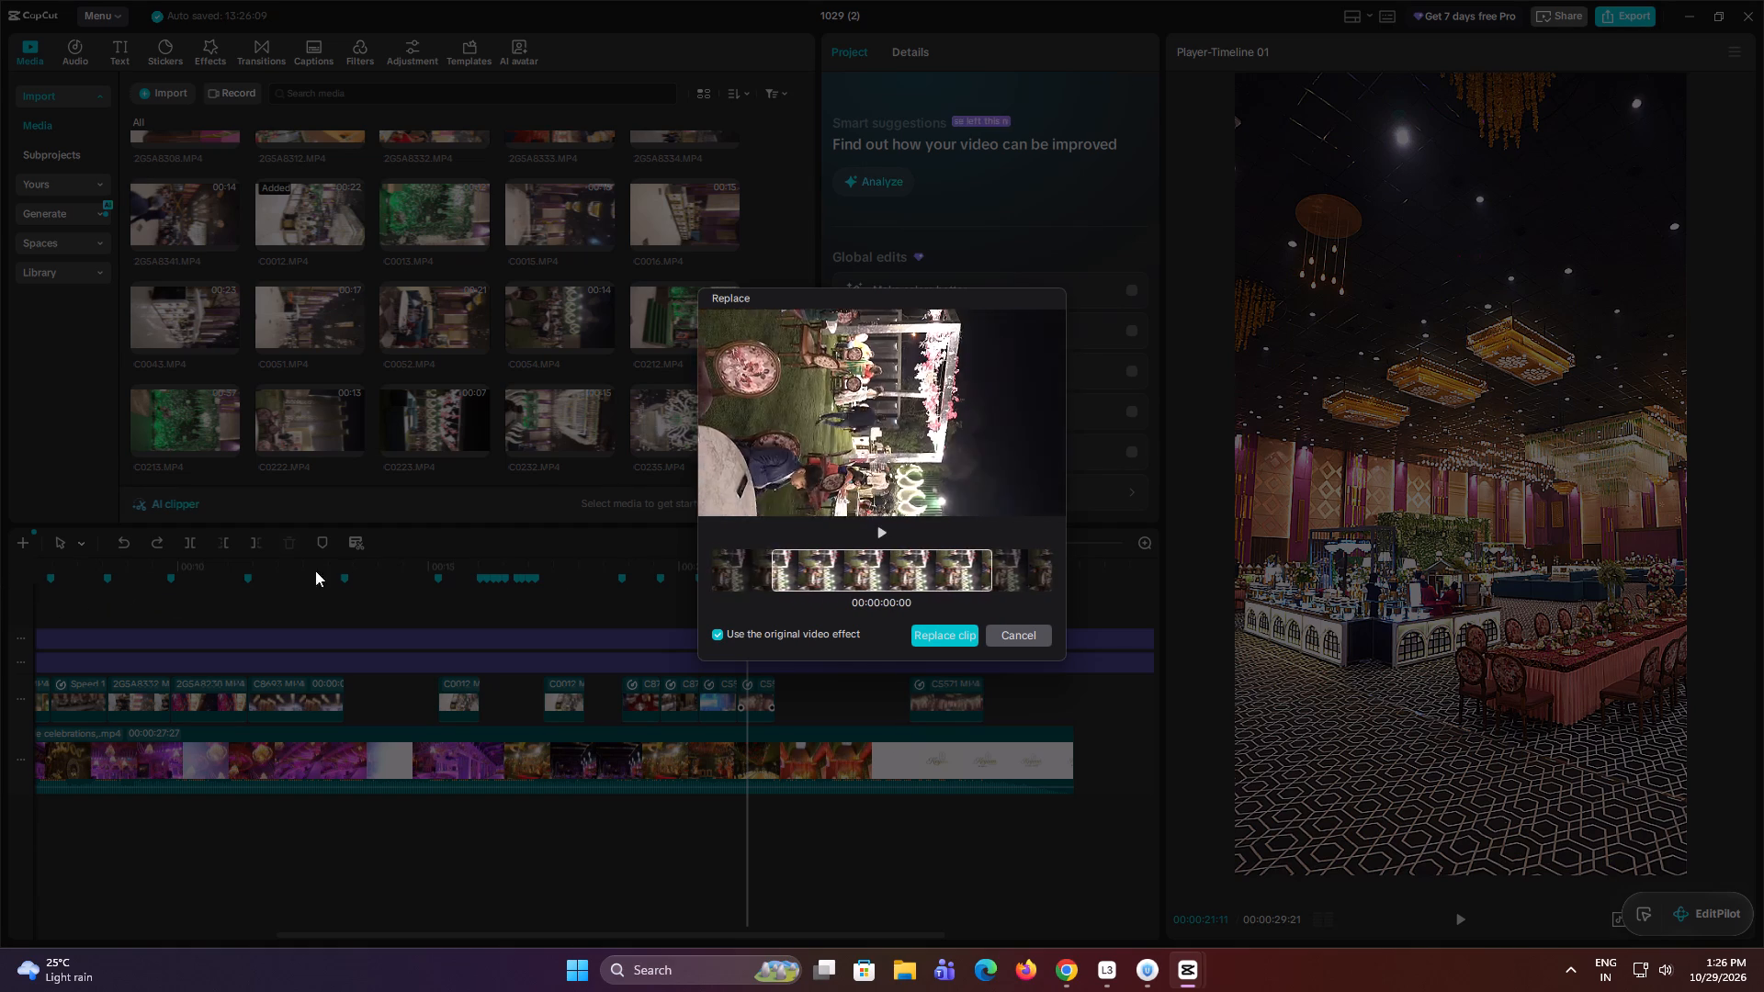
pyautogui.moveTo(315, 570); pyautogui.dragTo(121, 571)
pyautogui.click(935, 641)
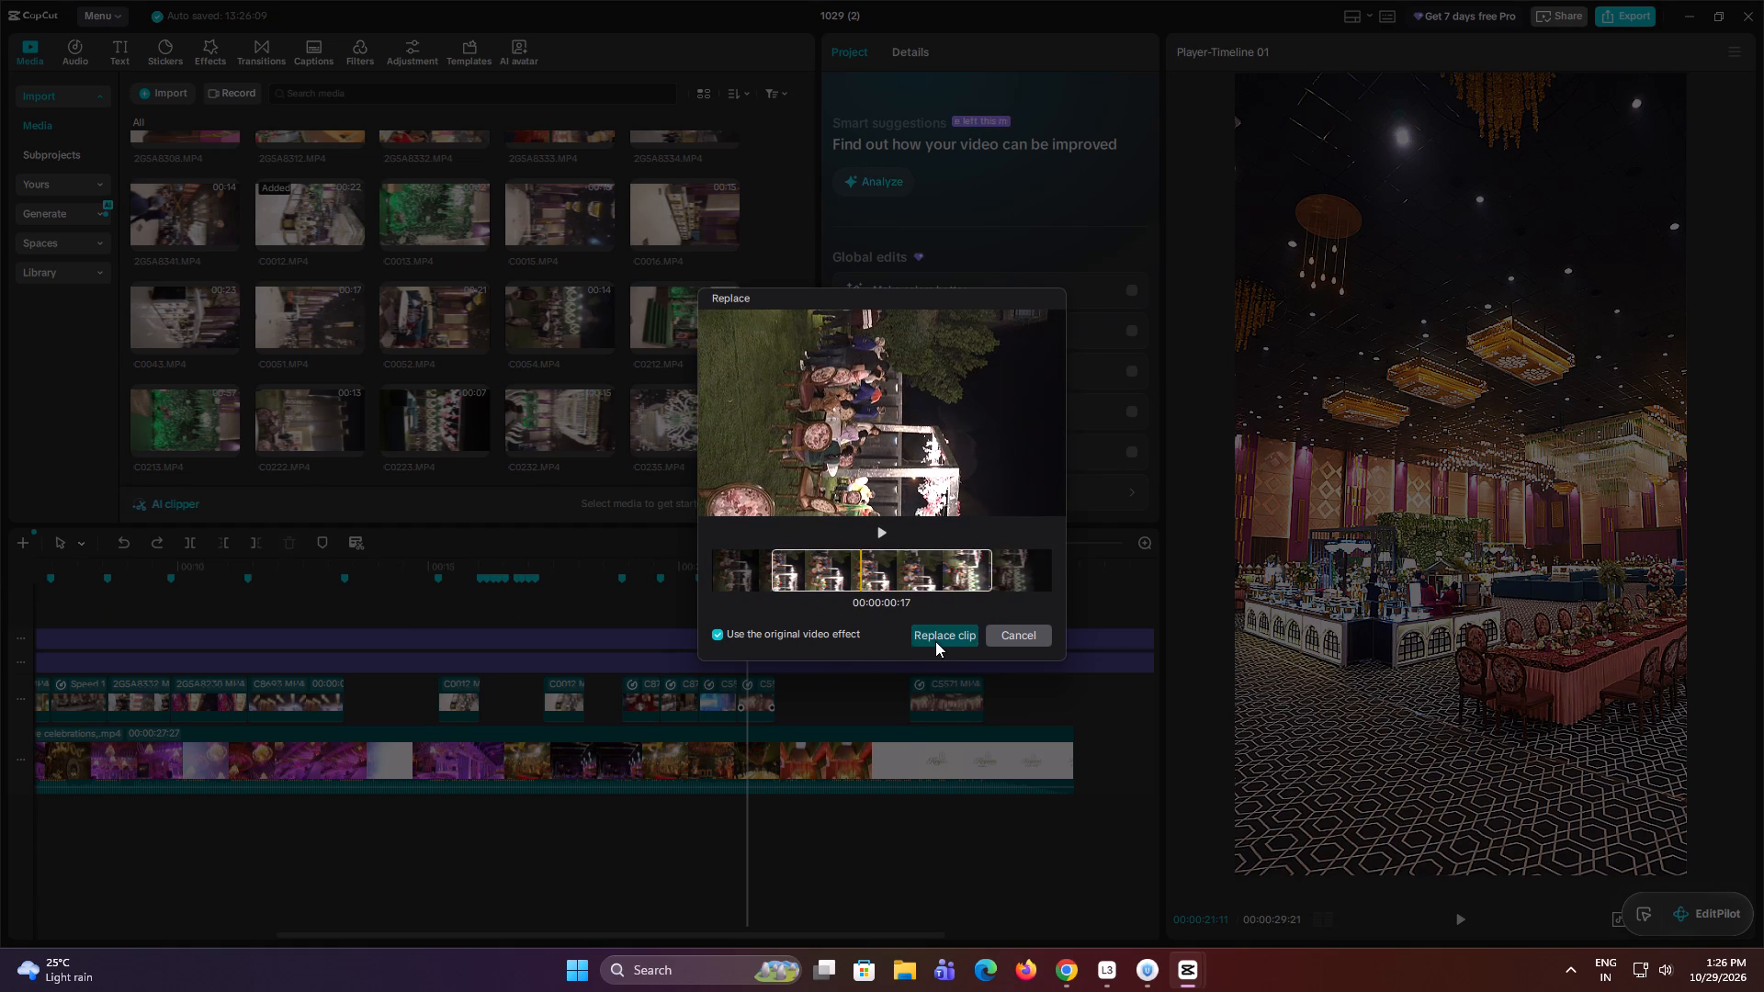
pyautogui.press('space')
pyautogui.press('space')
# Rotate the C0054.MP4 clip to -90° and scale it to 178% so it fills the vertical frame, and play it back.
pyautogui.click(752, 696)
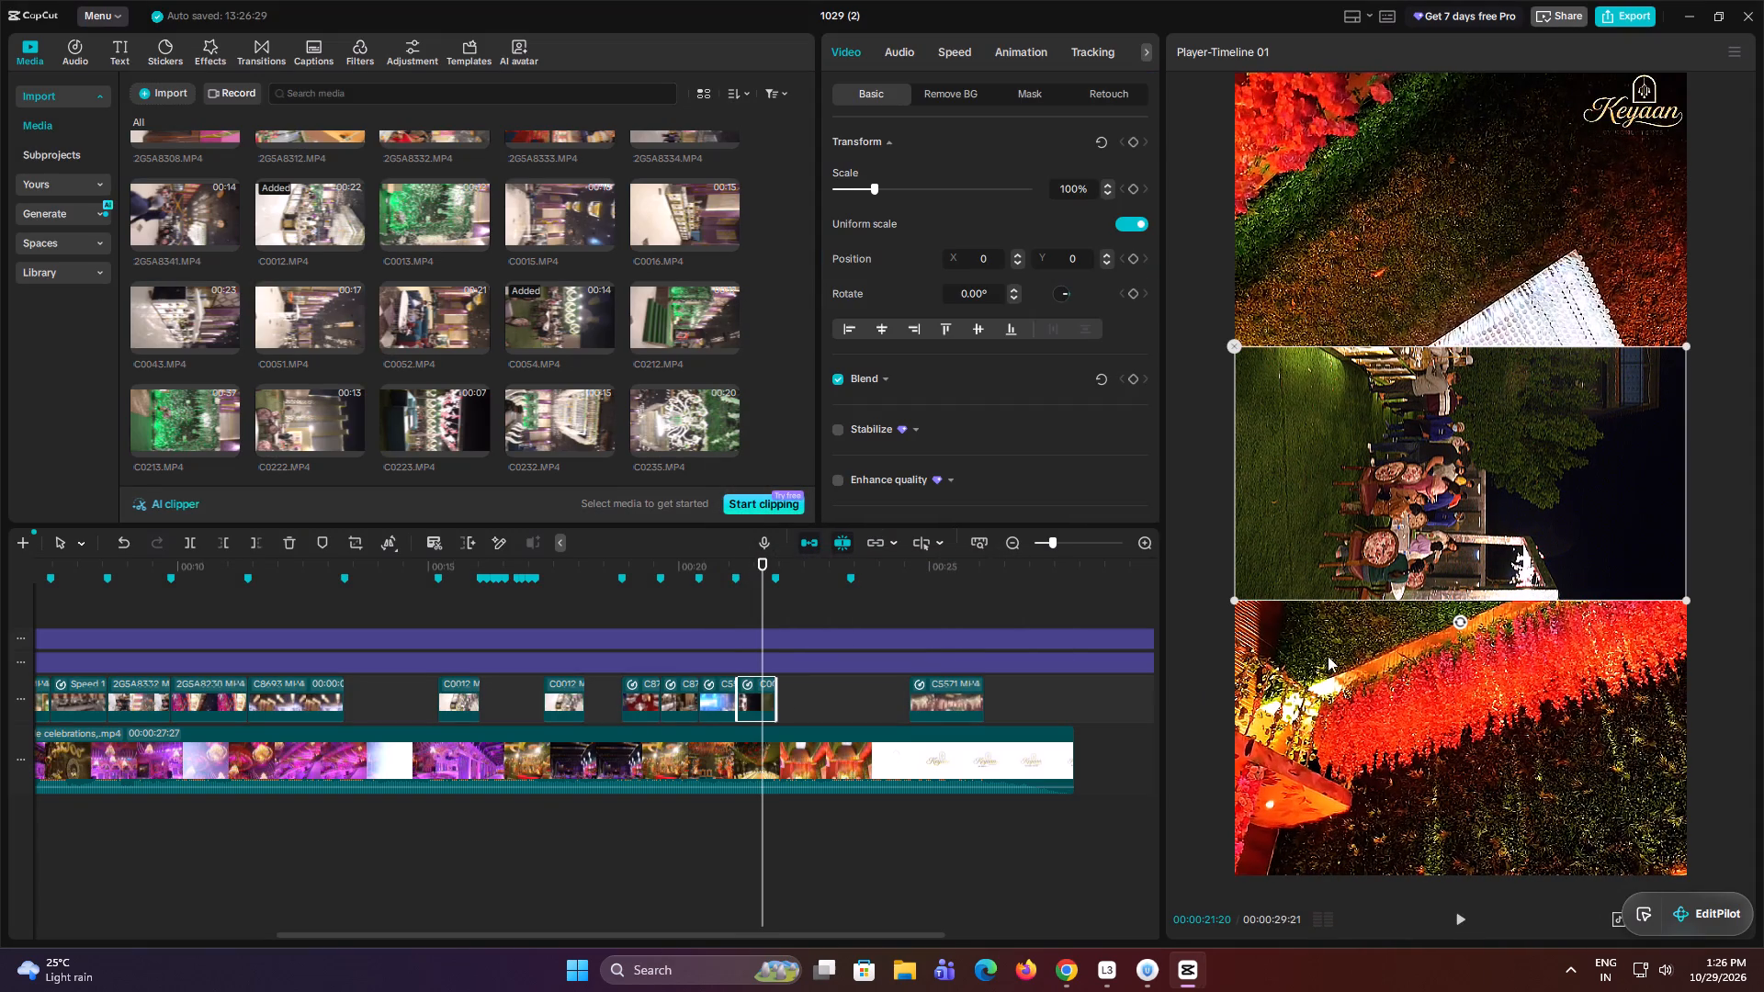
pyautogui.moveTo(1459, 623); pyautogui.dragTo(1590, 487)
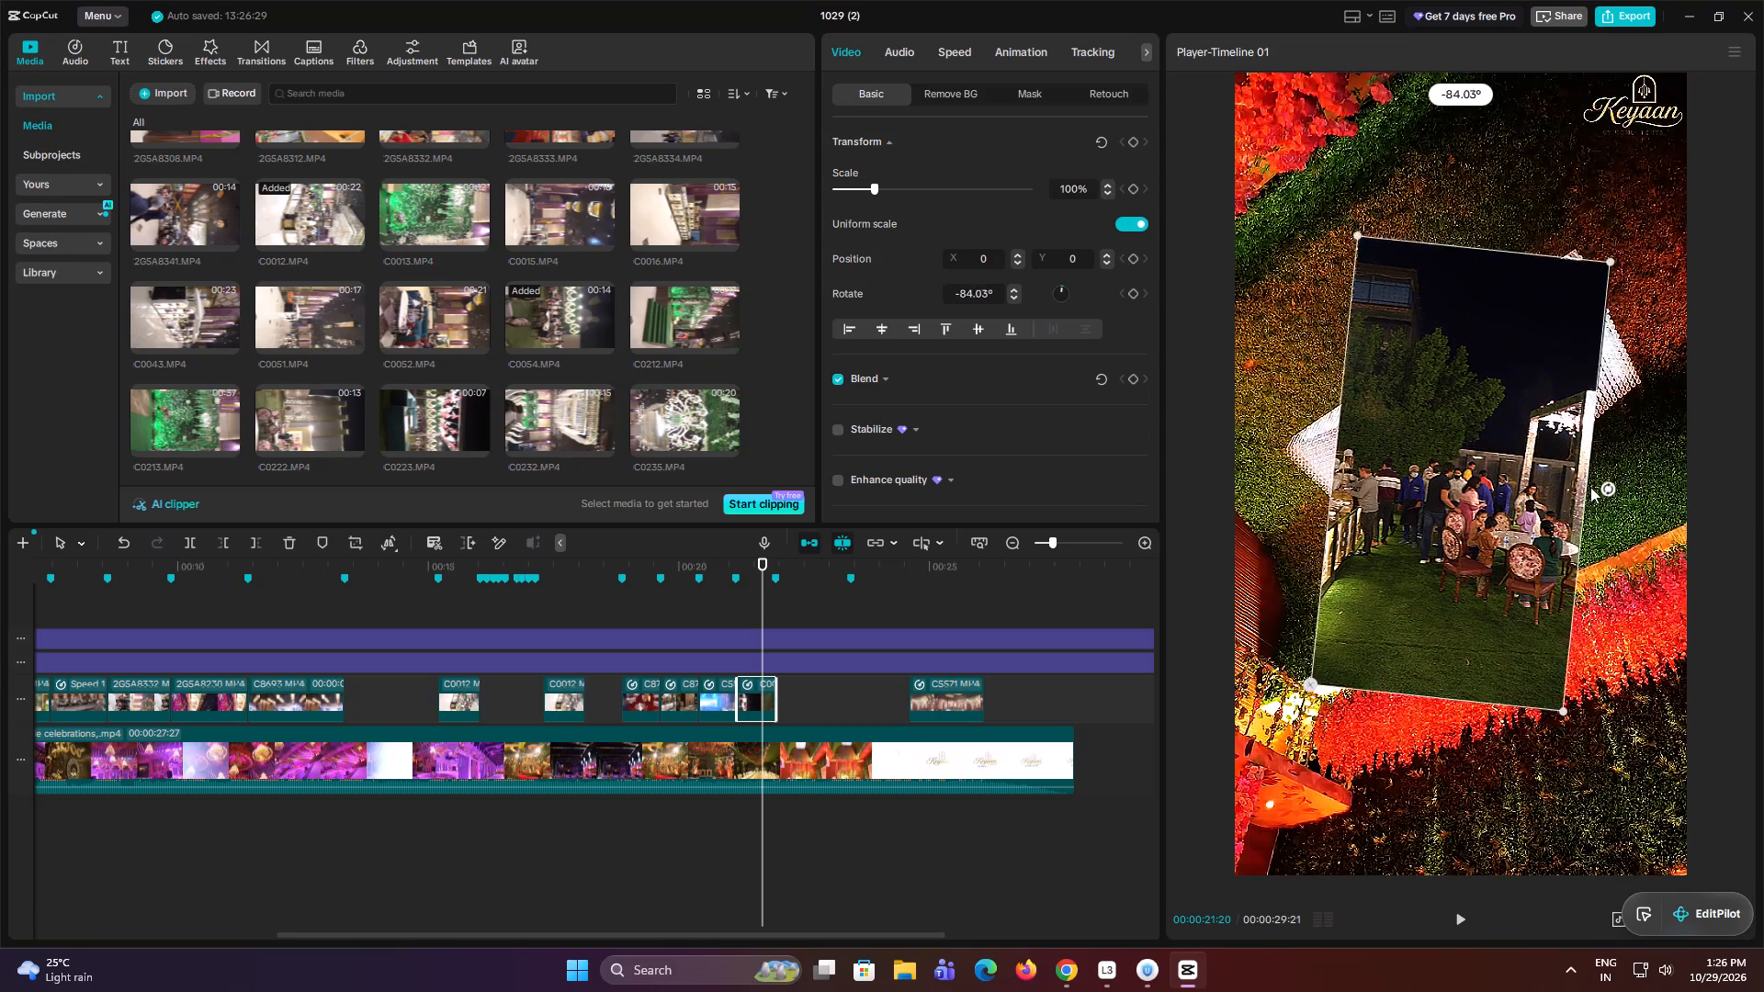
pyautogui.moveTo(1590, 487); pyautogui.dragTo(1593, 478)
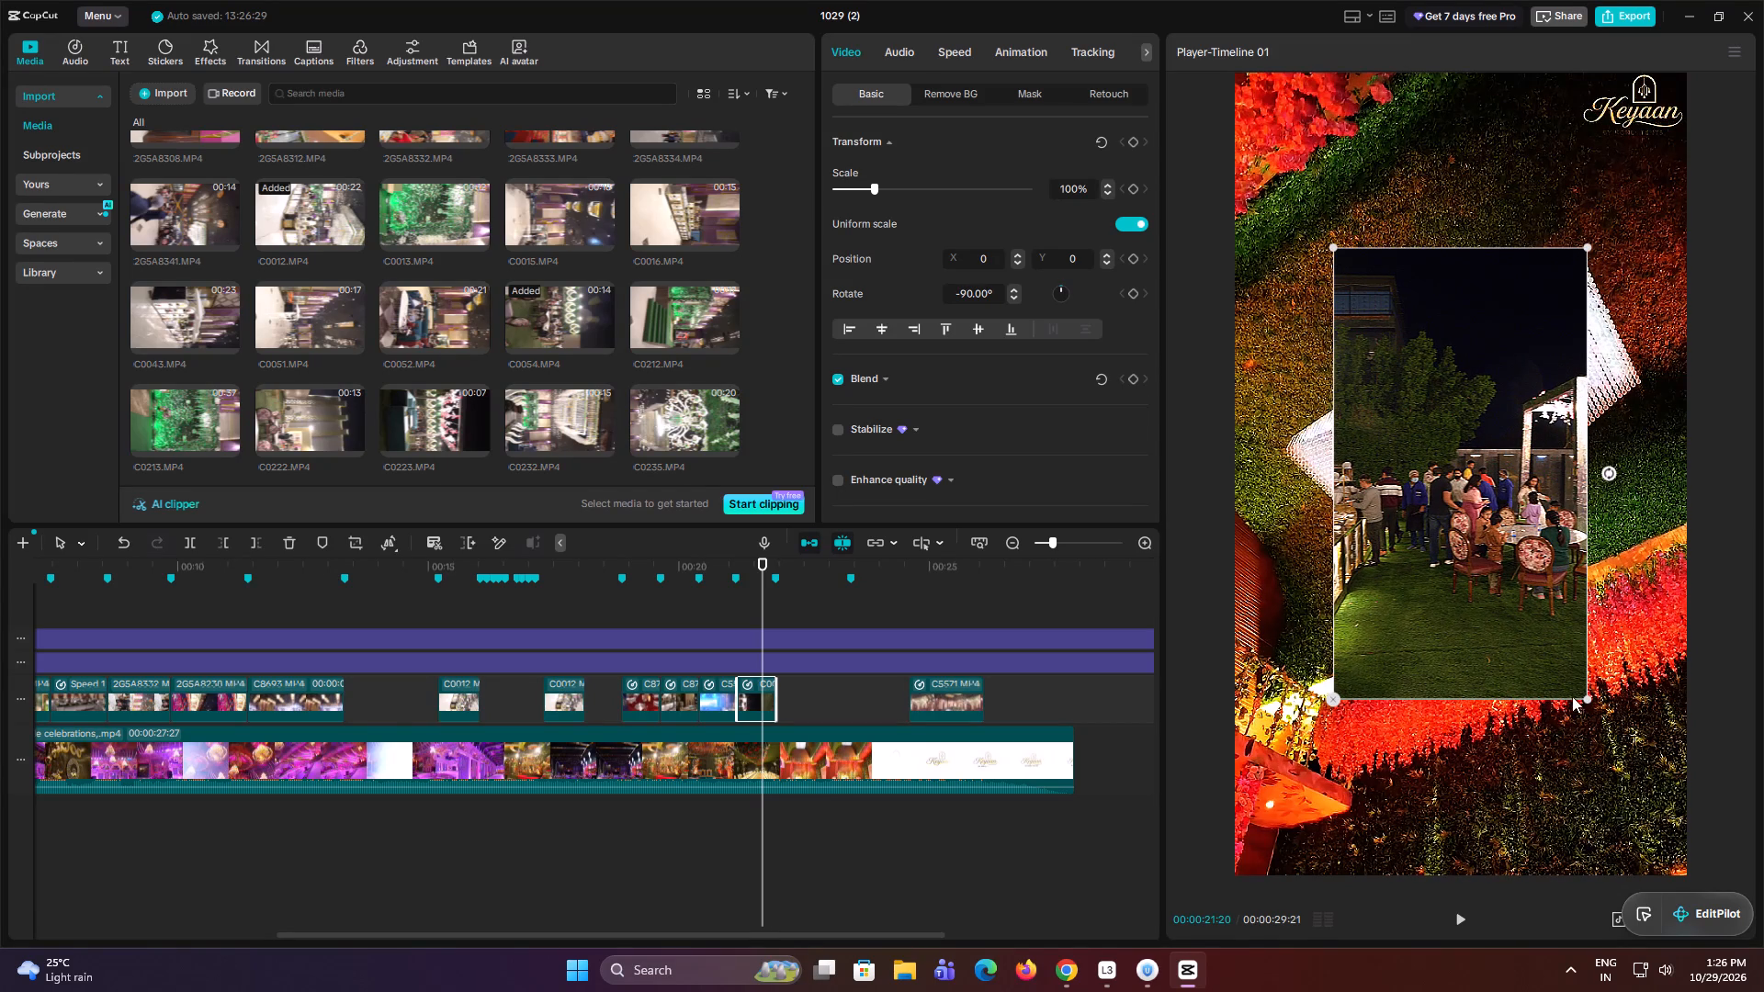
pyautogui.moveTo(1581, 694); pyautogui.dragTo(1763, 933)
pyautogui.click(737, 595)
pyautogui.press('space')
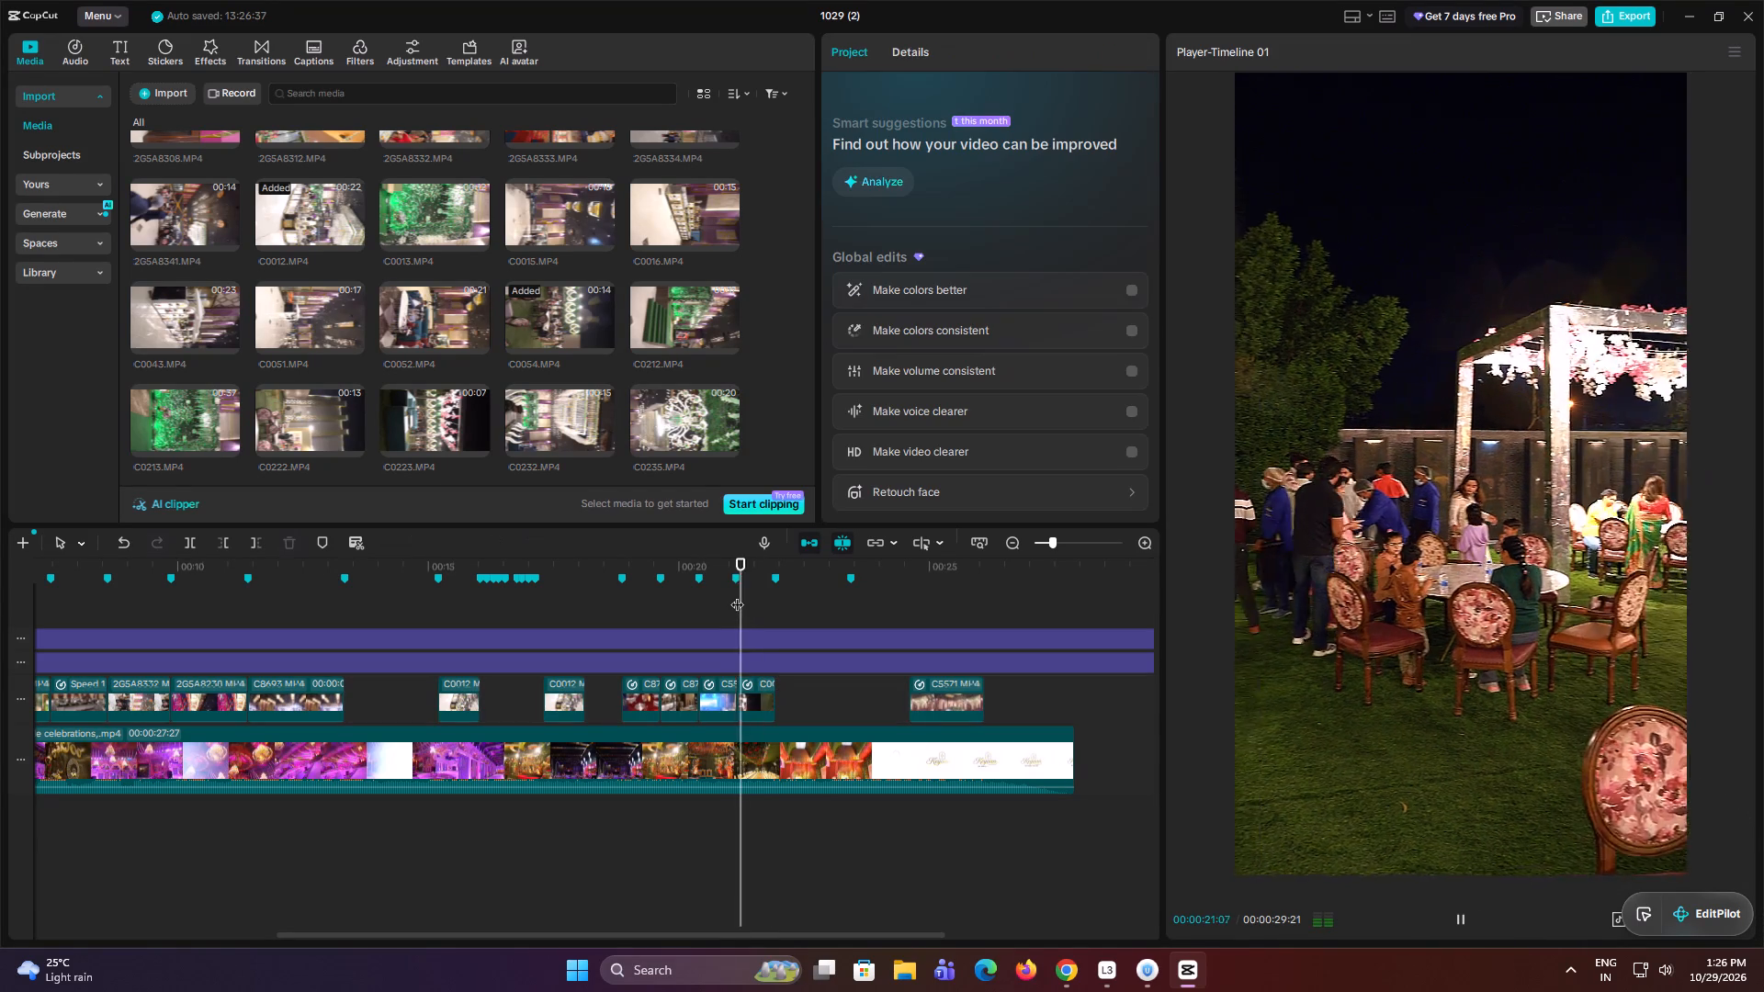
pyautogui.press('space')
pyautogui.click(738, 594)
pyautogui.press('space')
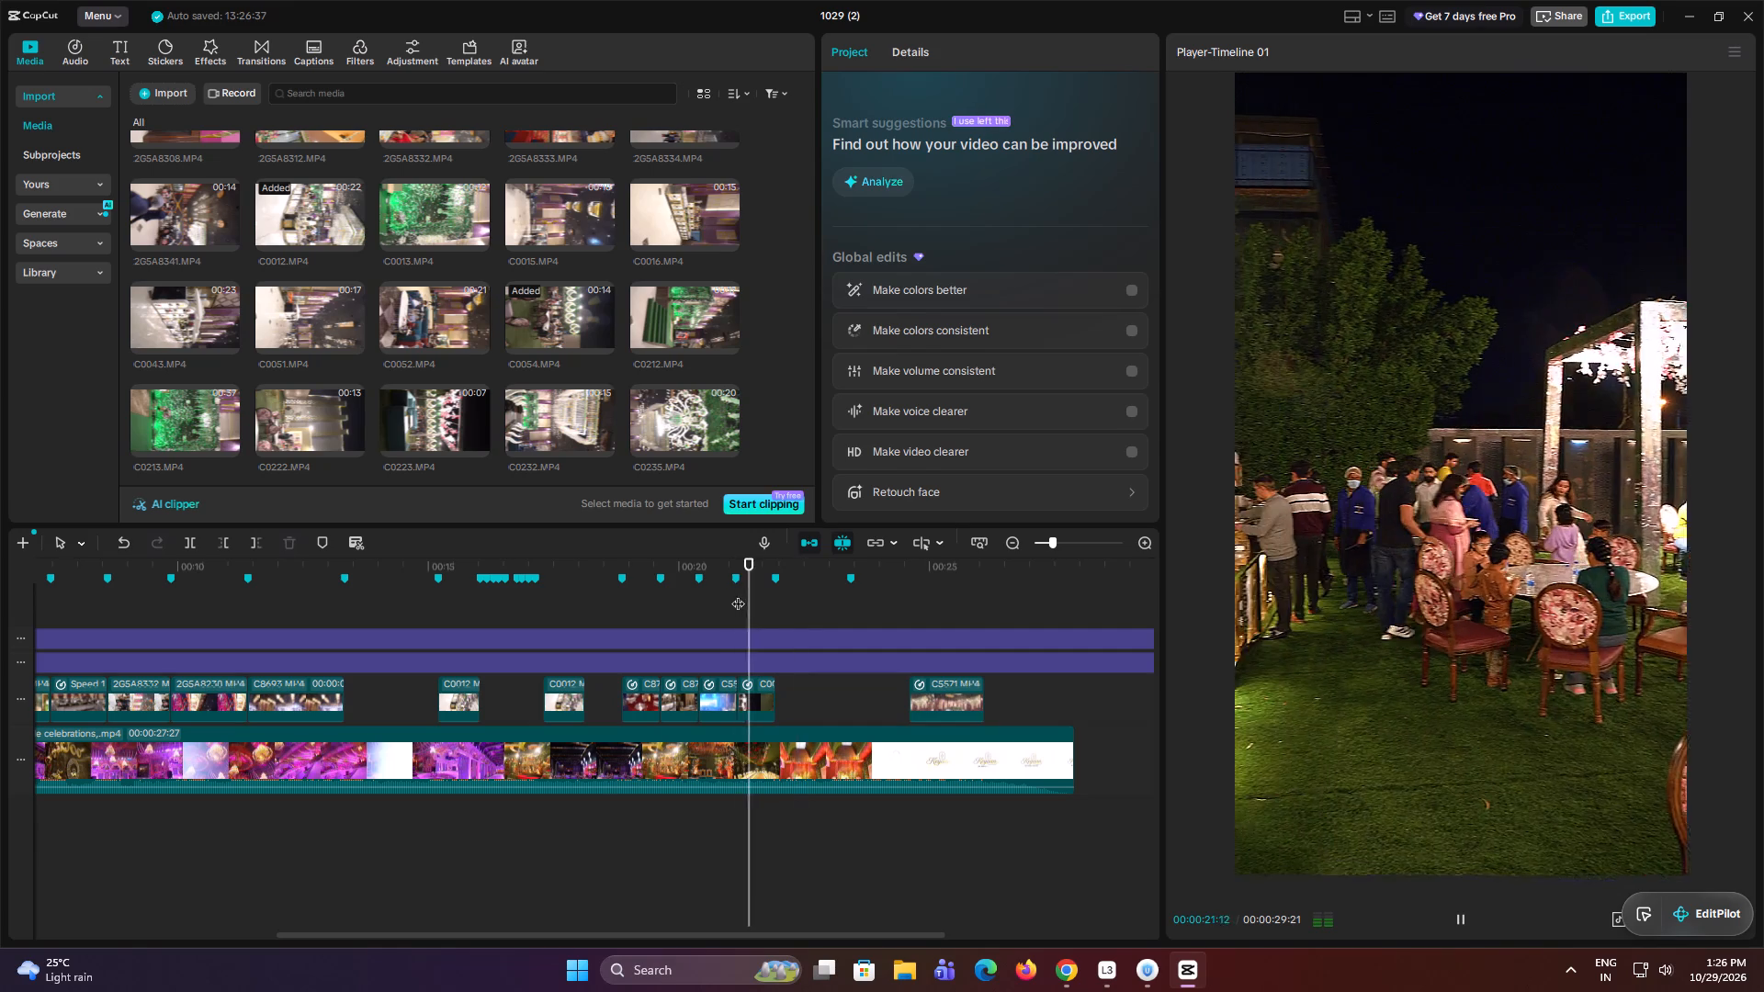
pyautogui.press('space')
# Remove the Flash in speed curve from the C0054.MP4 clip by setting it to None, and play the result.
pyautogui.click(767, 696)
pyautogui.click(952, 54)
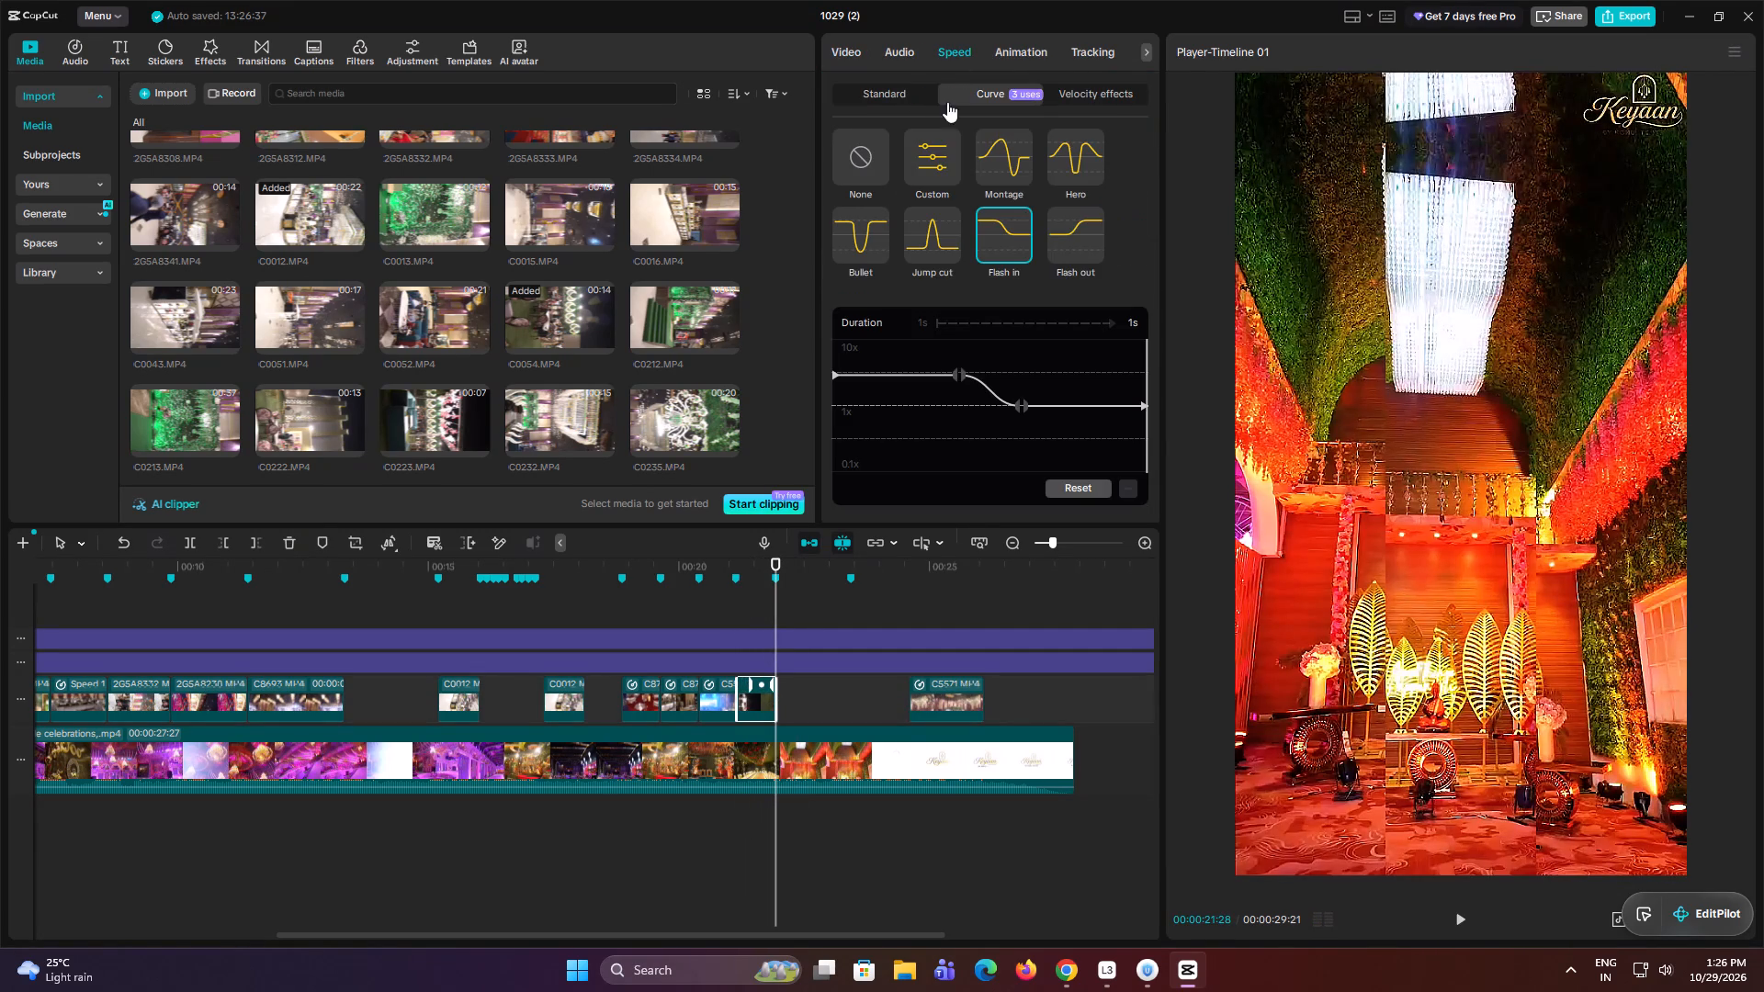
pyautogui.click(879, 88)
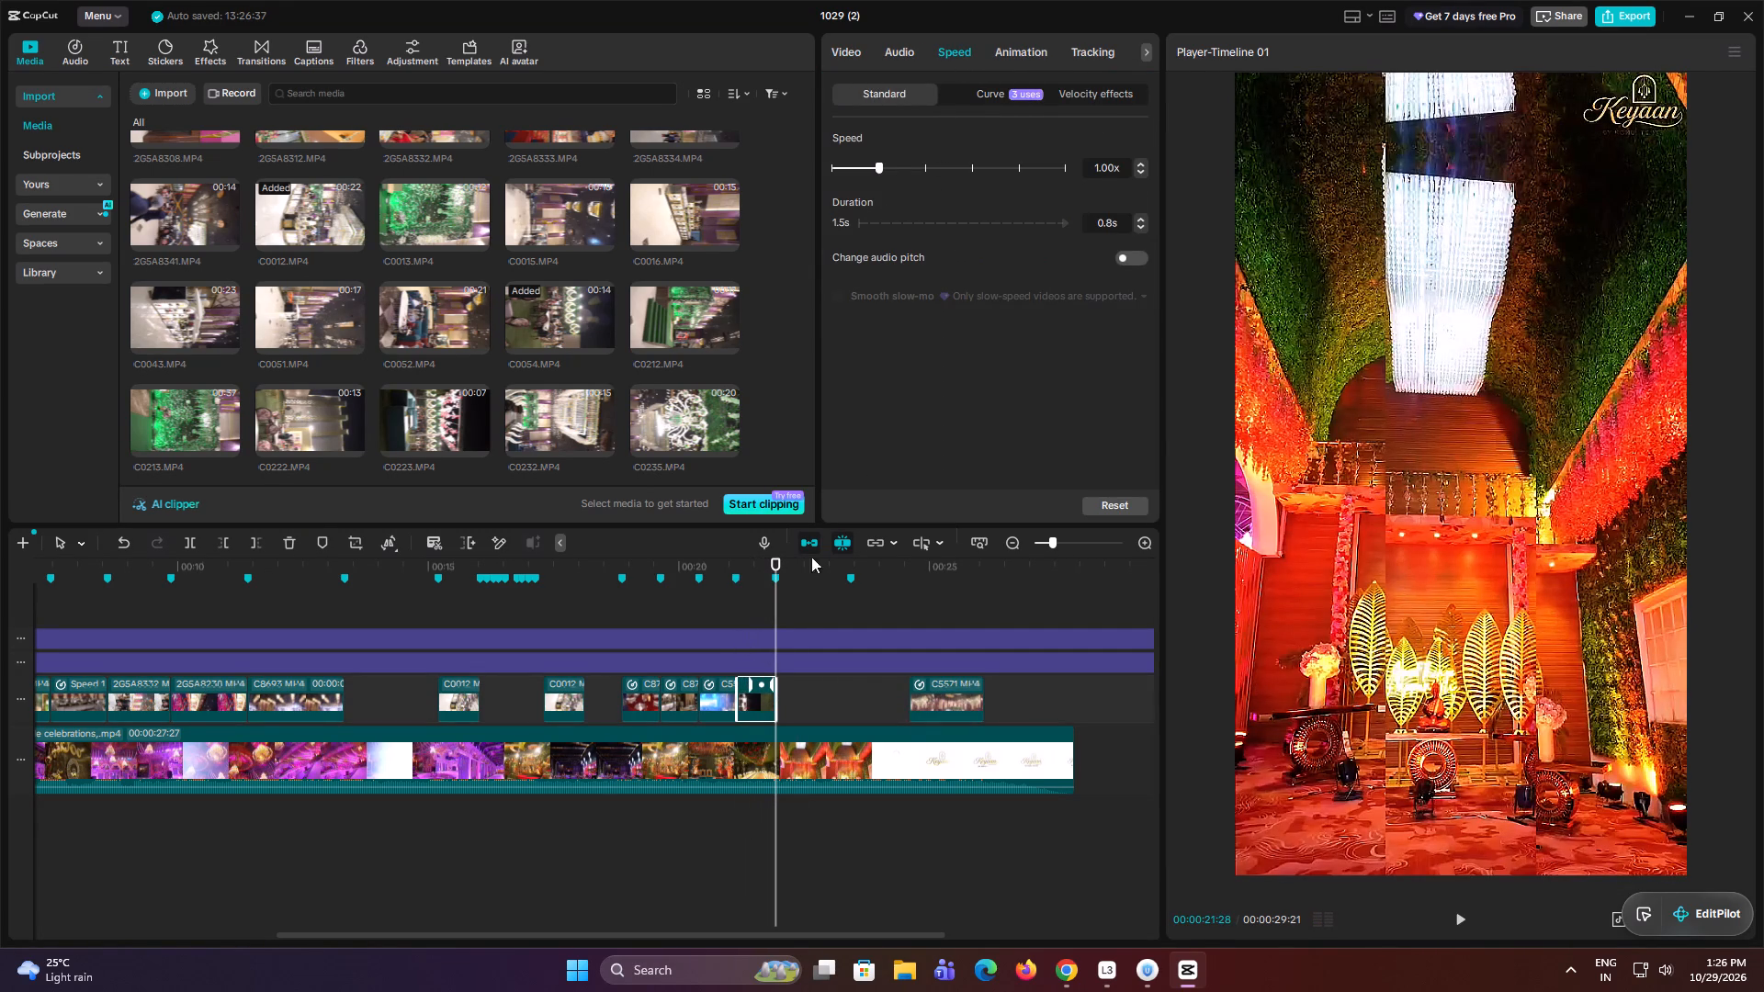
pyautogui.click(978, 91)
pyautogui.click(870, 155)
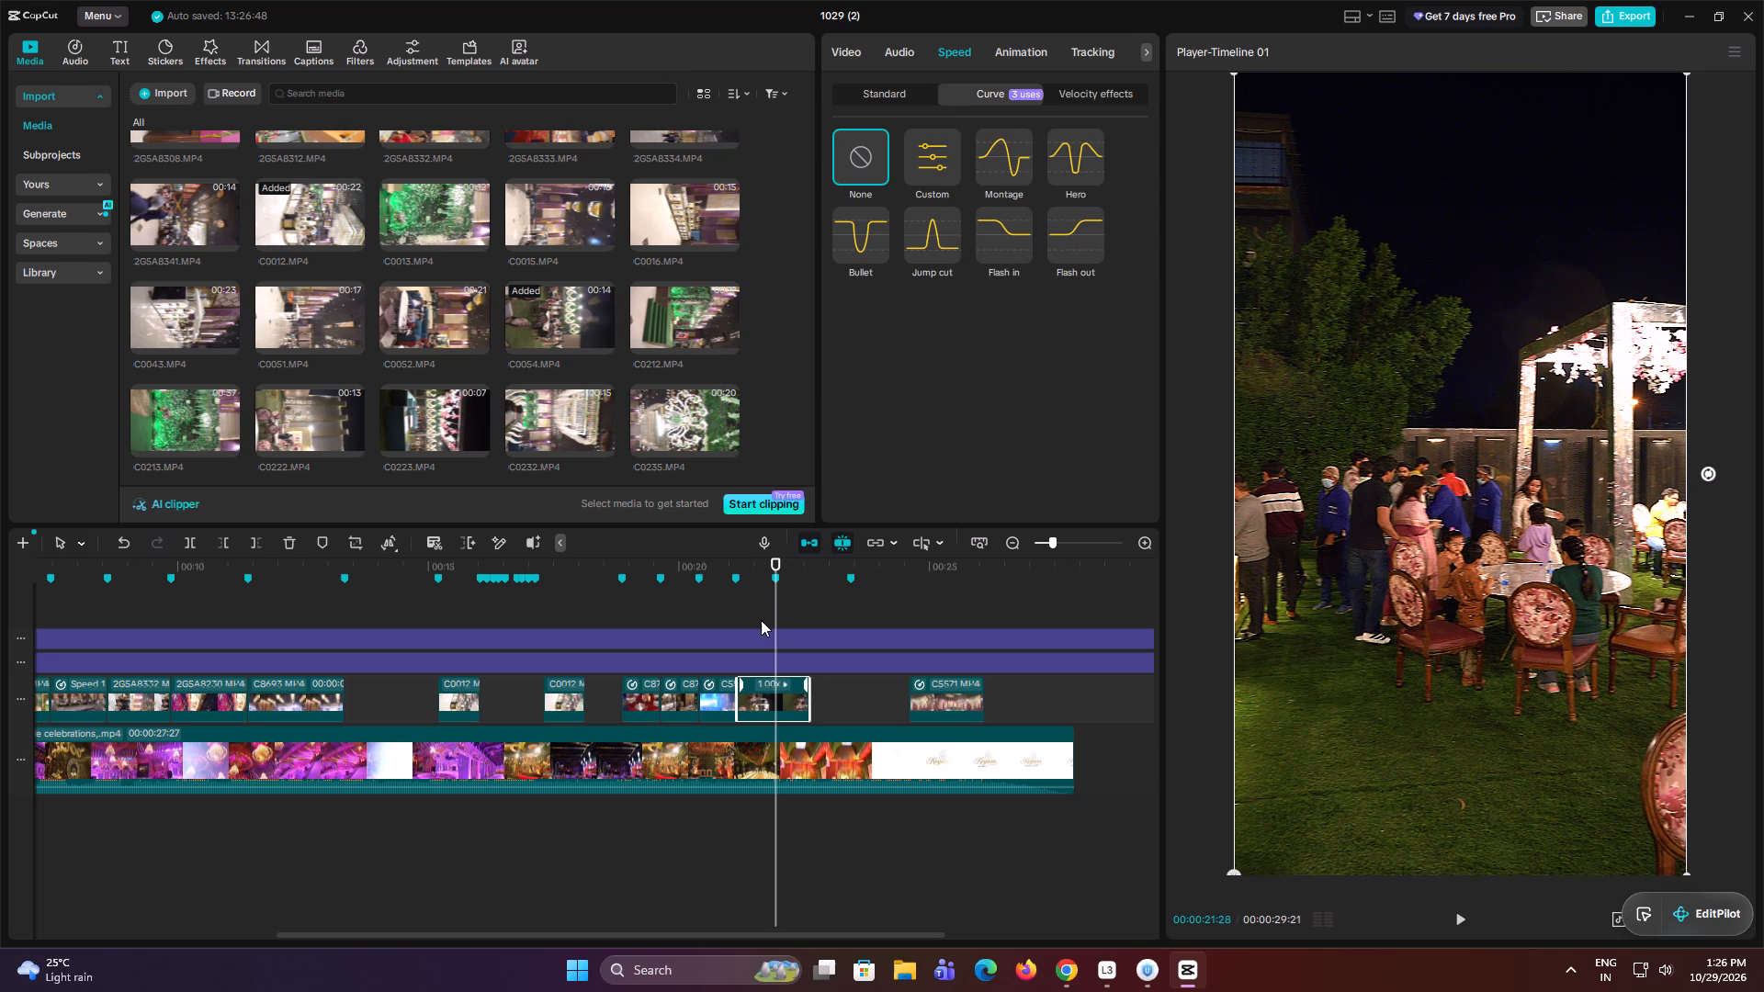
pyautogui.click(752, 614)
pyautogui.press('space')
pyautogui.press('space')
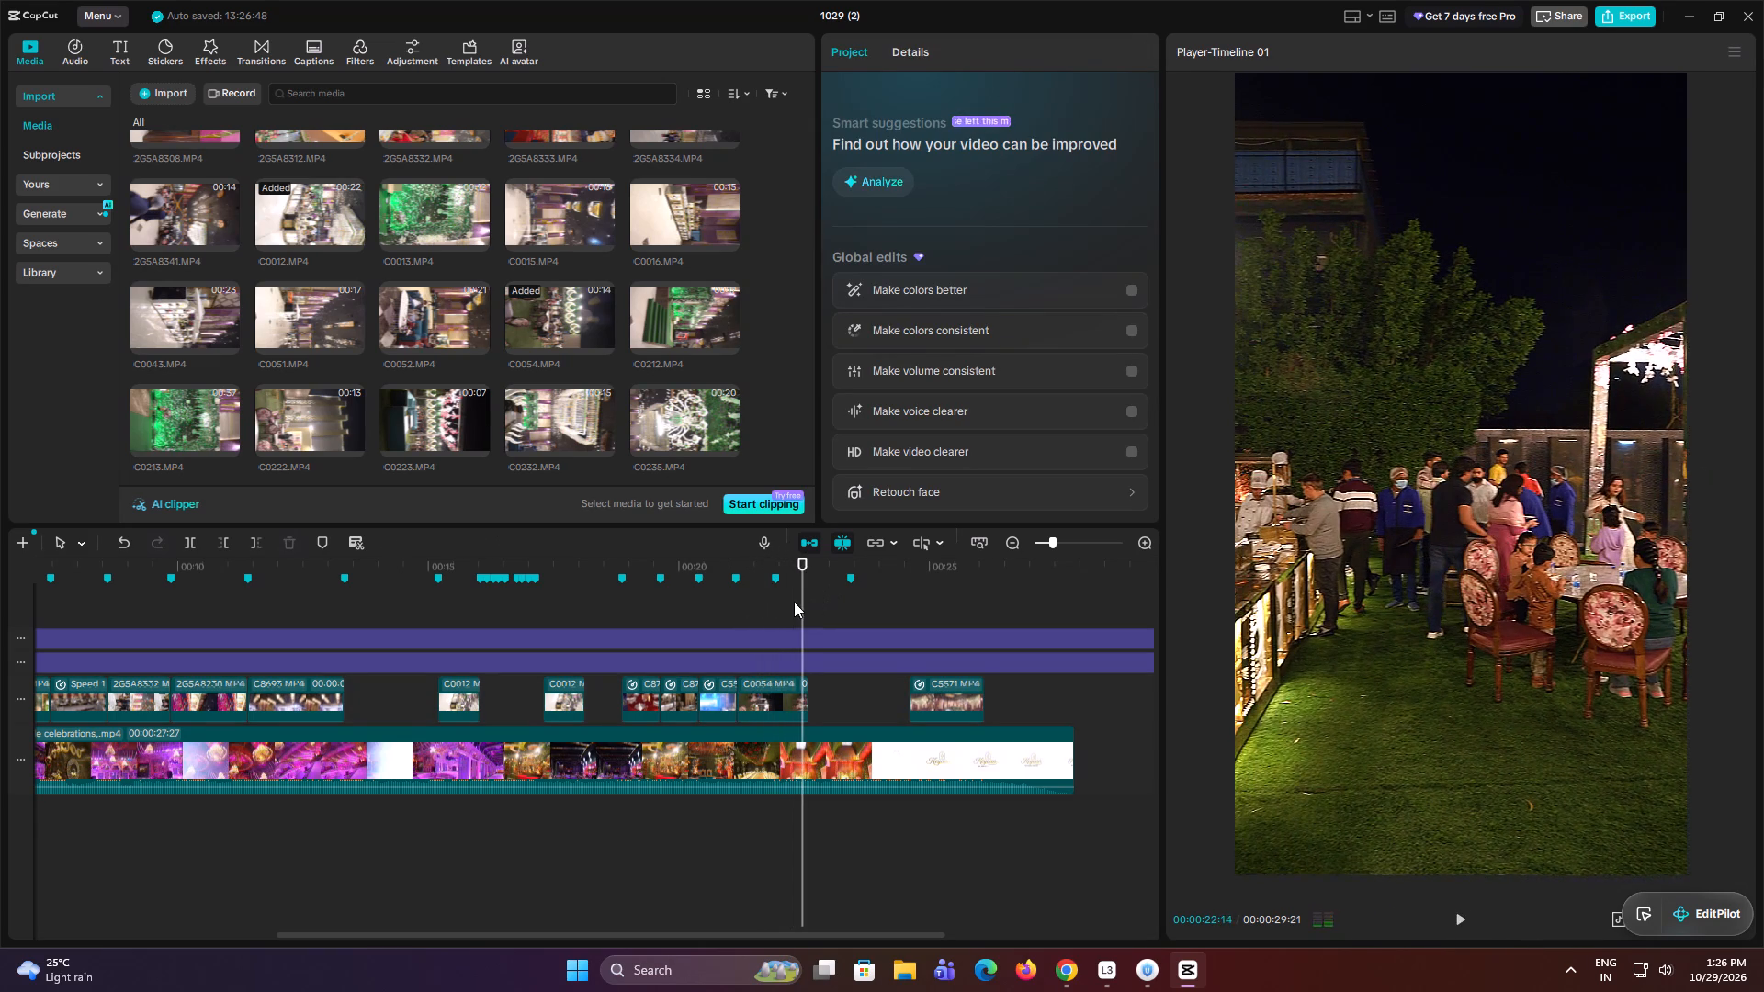
pyautogui.click(796, 603)
pyautogui.moveTo(796, 603); pyautogui.dragTo(789, 627)
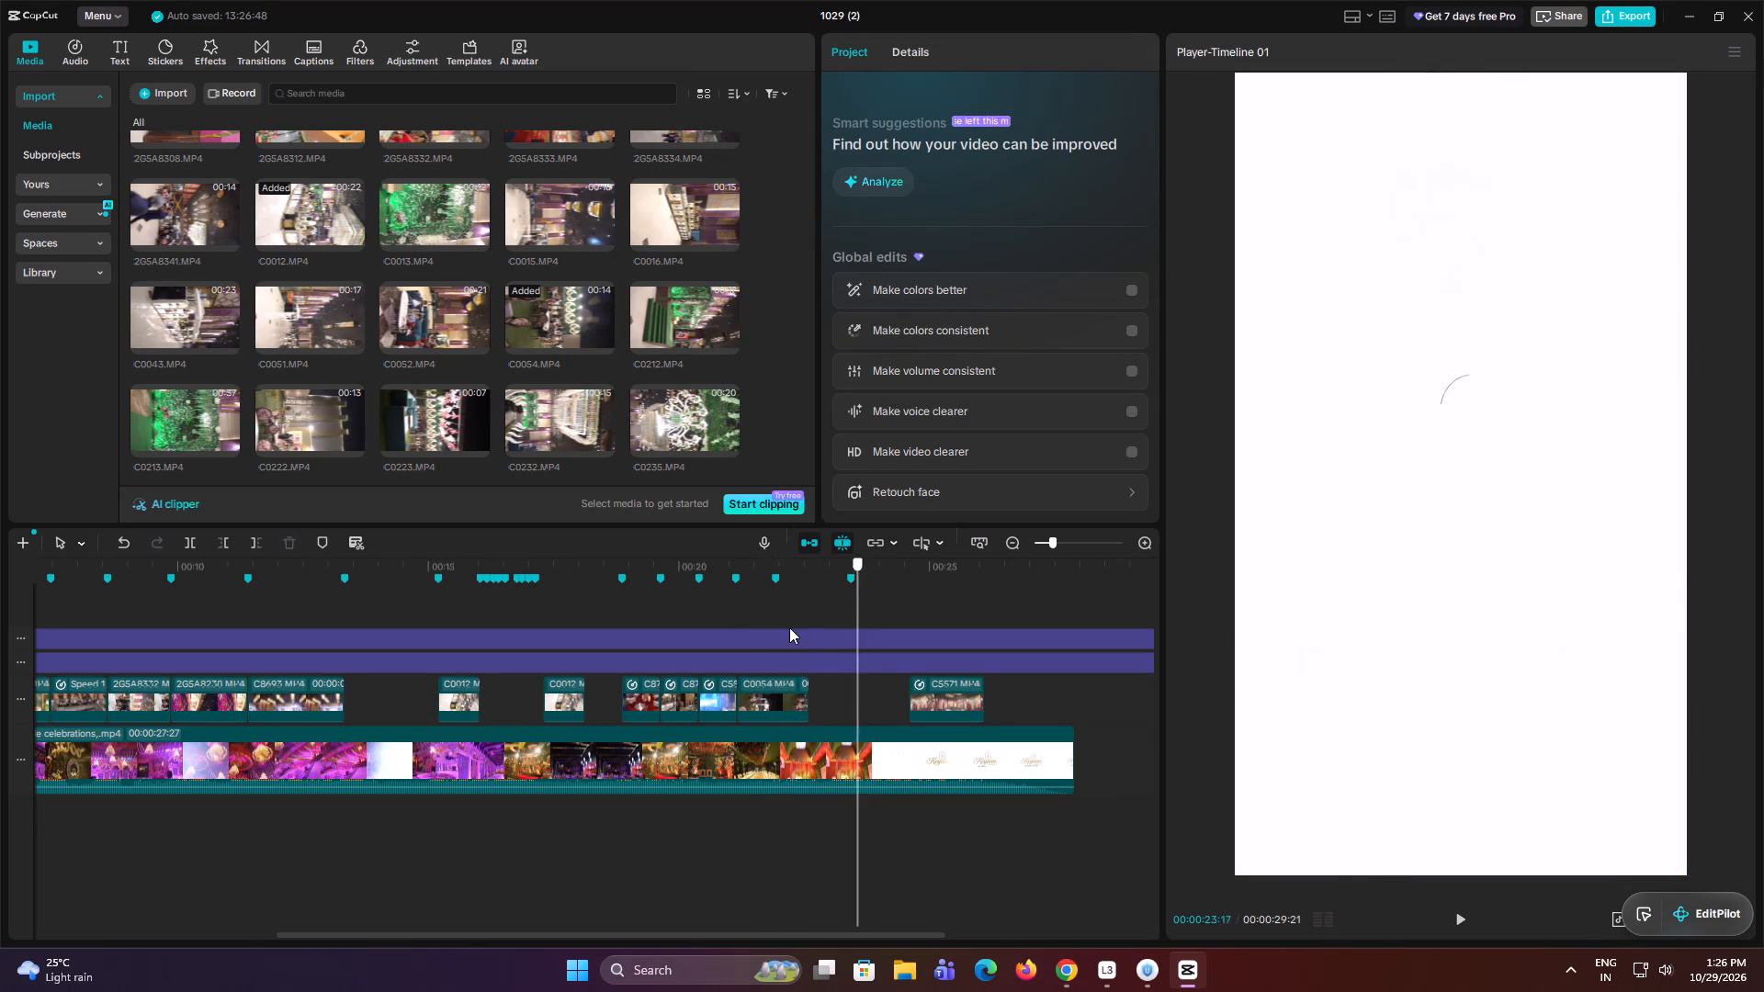
pyautogui.moveTo(789, 627); pyautogui.dragTo(756, 633)
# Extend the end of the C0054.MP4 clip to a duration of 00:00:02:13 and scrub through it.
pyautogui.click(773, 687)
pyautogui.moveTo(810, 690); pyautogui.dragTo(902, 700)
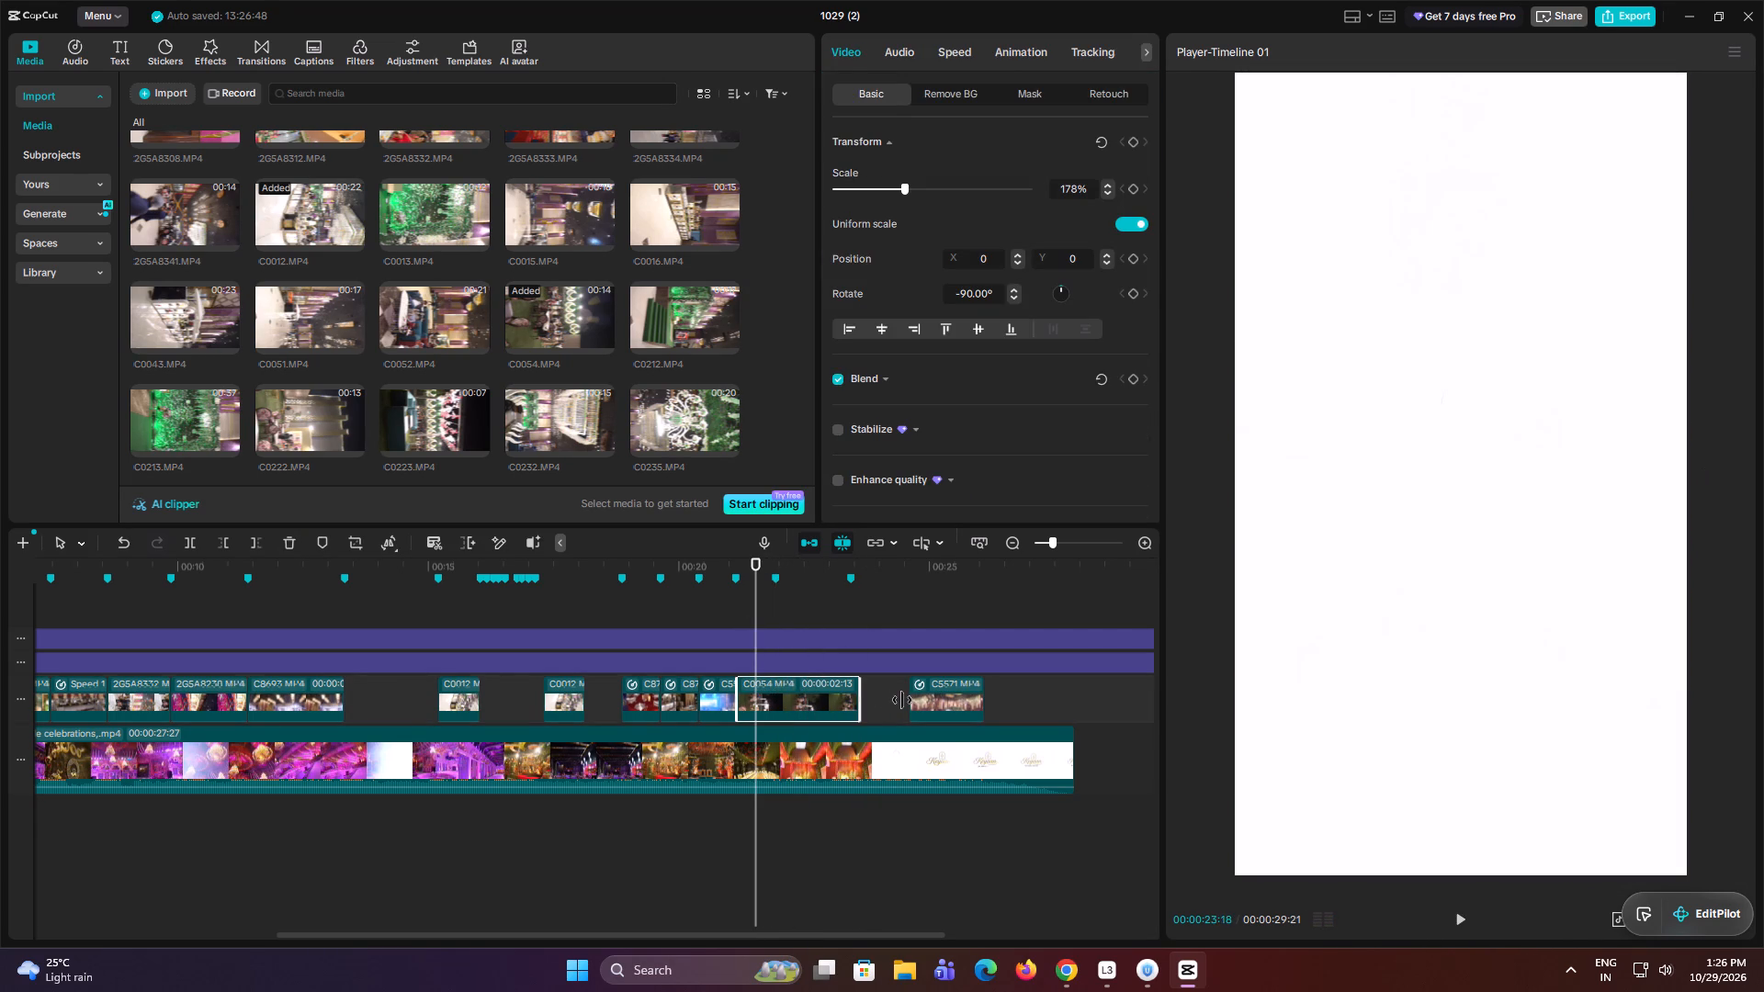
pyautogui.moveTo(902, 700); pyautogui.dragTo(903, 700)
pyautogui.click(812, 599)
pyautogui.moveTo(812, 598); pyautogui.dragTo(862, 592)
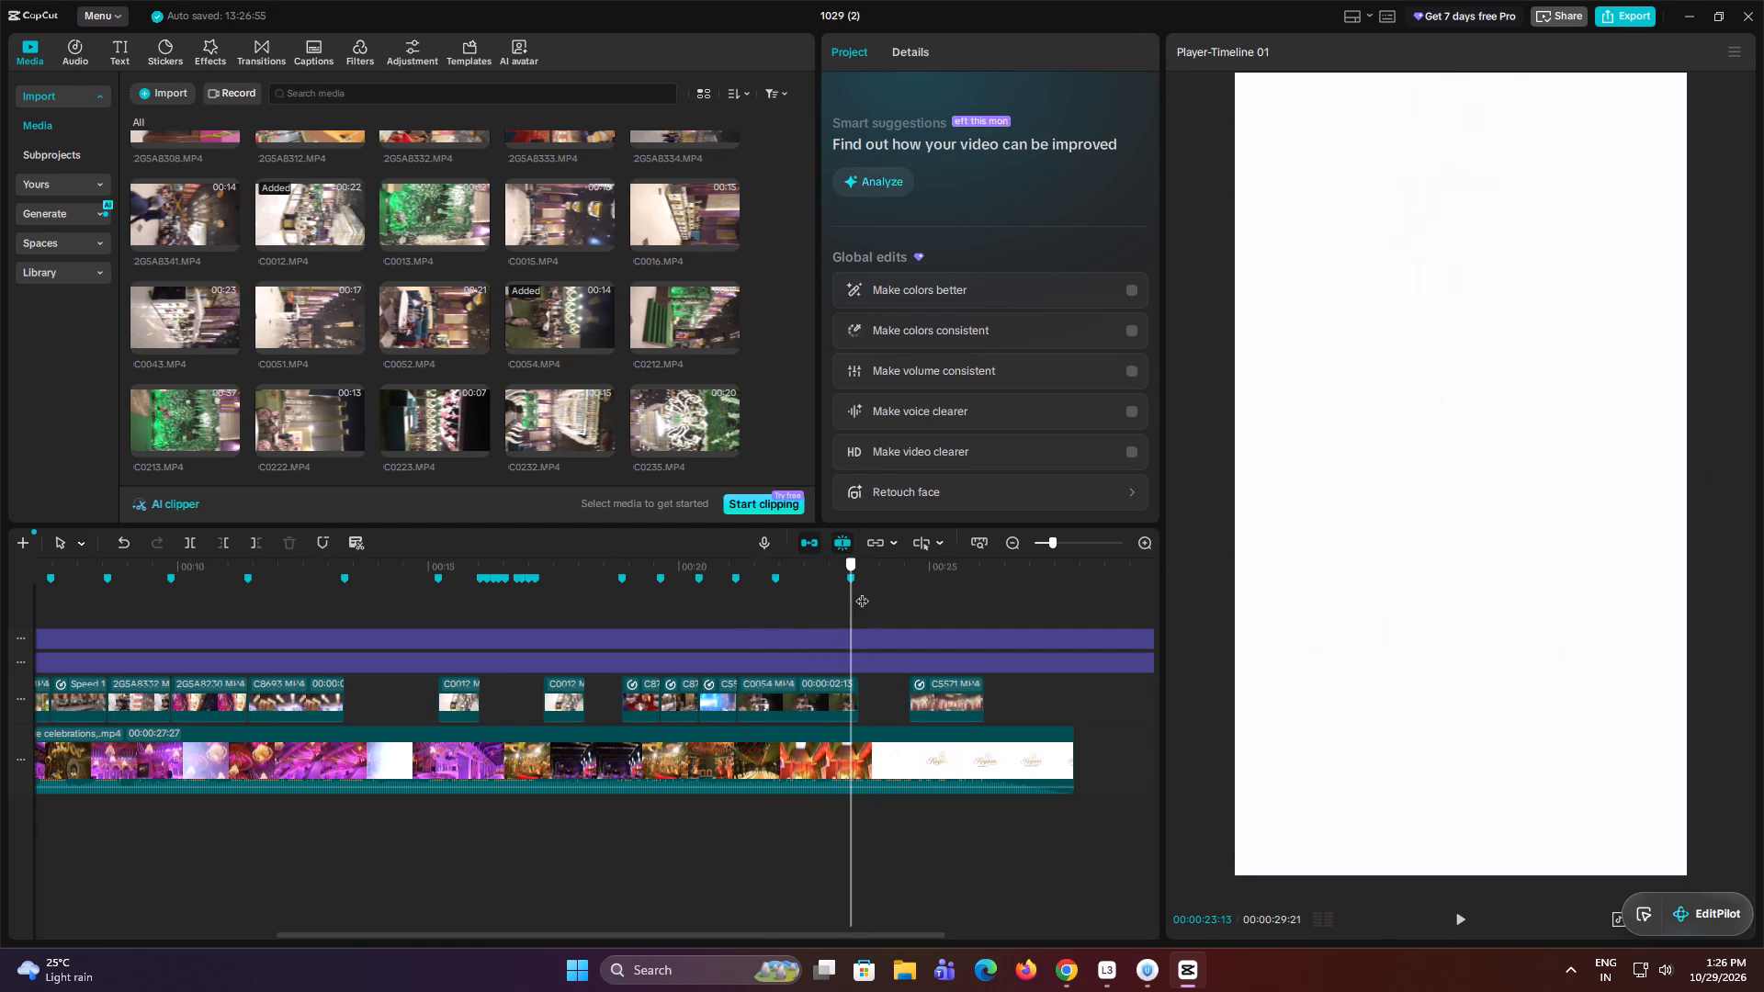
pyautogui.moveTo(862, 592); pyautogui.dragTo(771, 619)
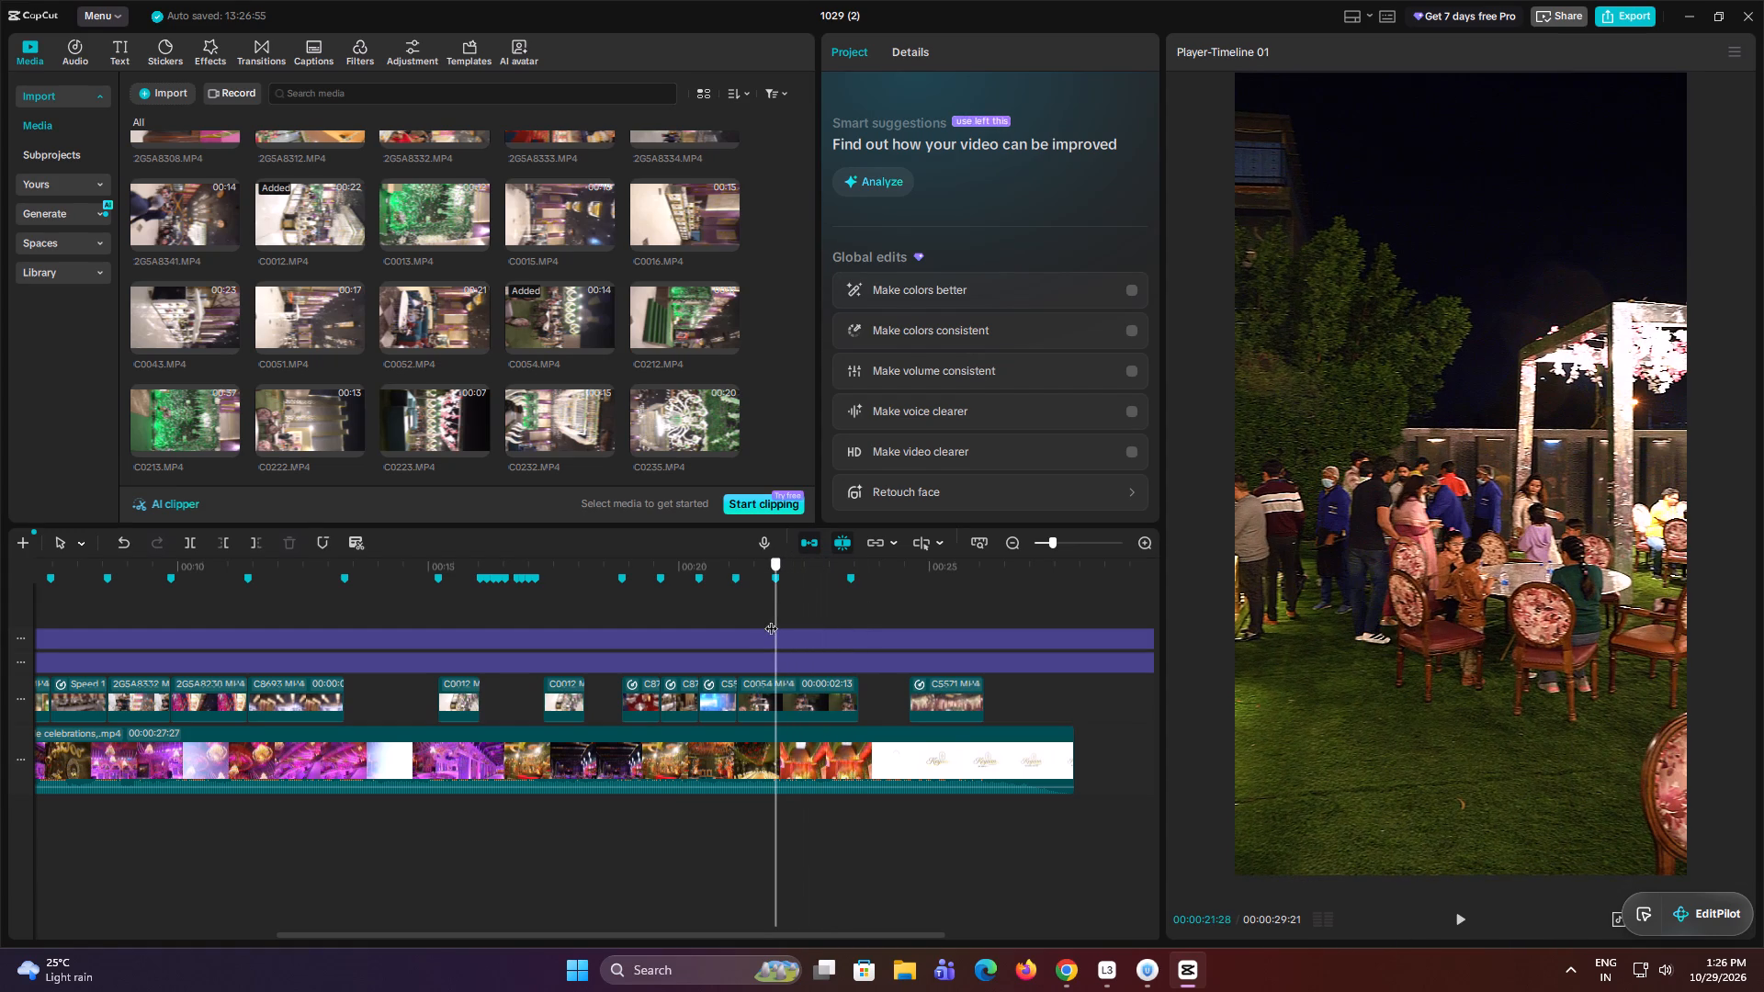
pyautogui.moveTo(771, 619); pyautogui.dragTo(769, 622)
# Shift the C0054.MP4 clip 12 frames later, extend its start back to the 00:00:21:05 marker, and trim off everything after the 00:00:21:28 marker.
pyautogui.moveTo(788, 690); pyautogui.dragTo(808, 693)
pyautogui.moveTo(761, 693); pyautogui.dragTo(734, 696)
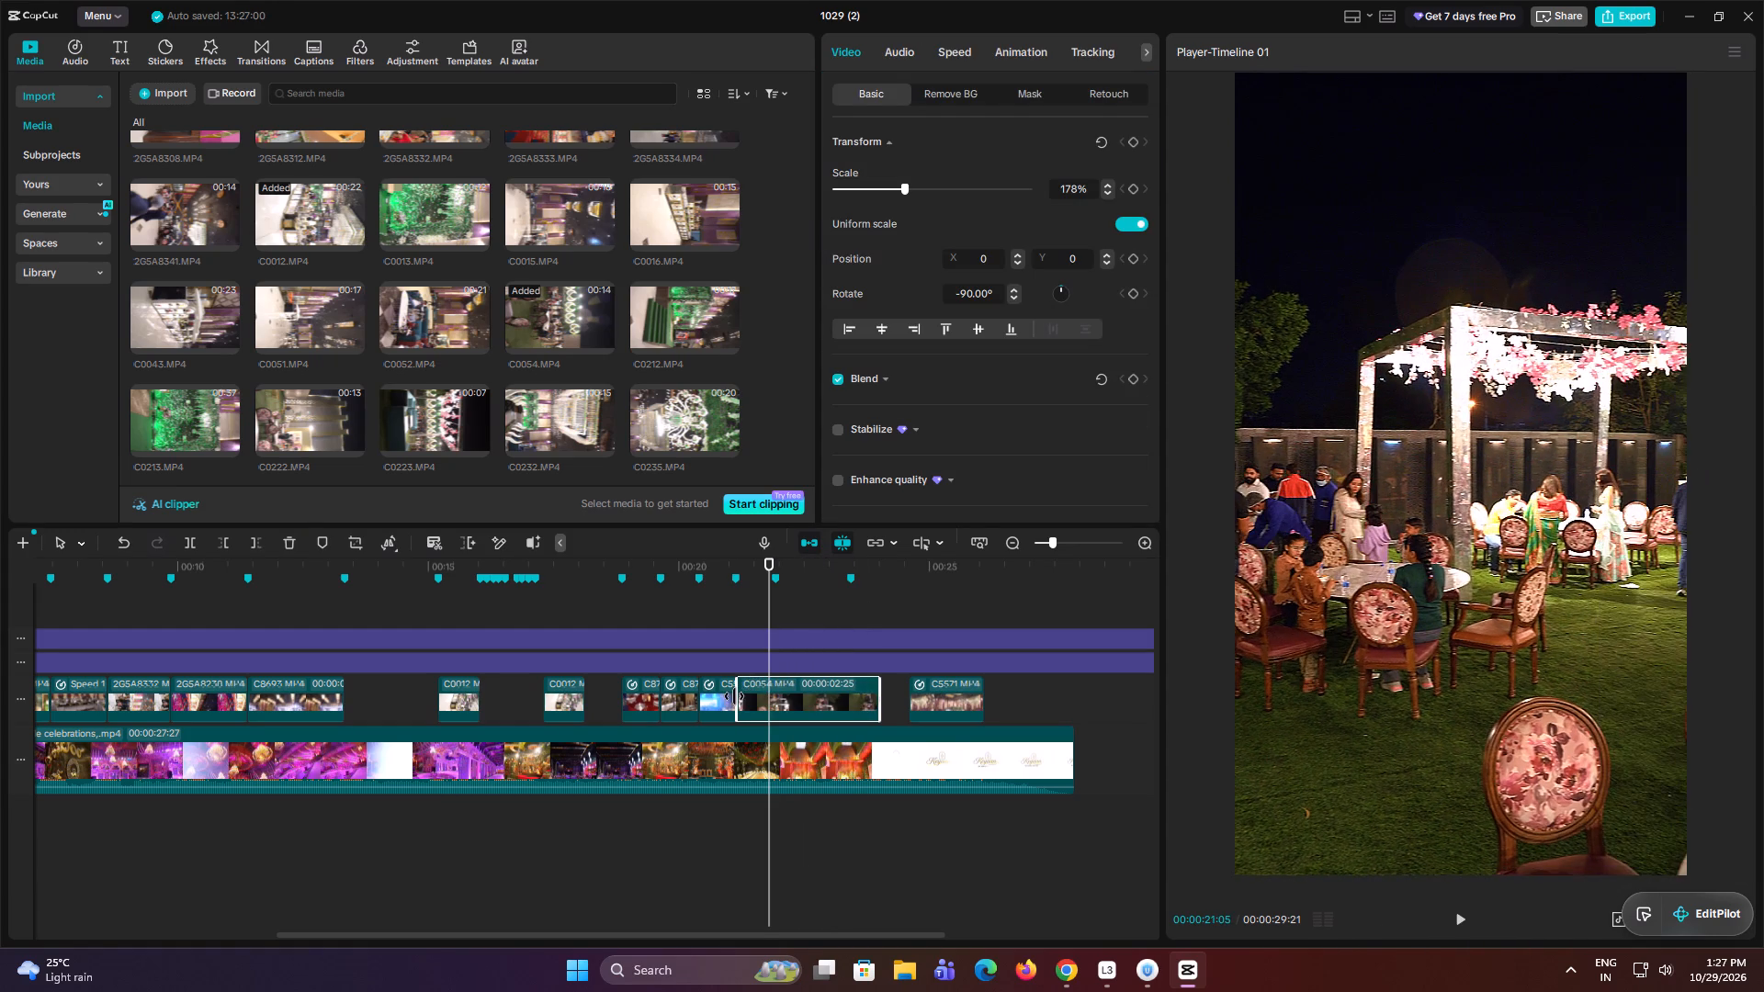
pyautogui.moveTo(734, 696); pyautogui.dragTo(733, 696)
pyautogui.moveTo(769, 605); pyautogui.dragTo(782, 604)
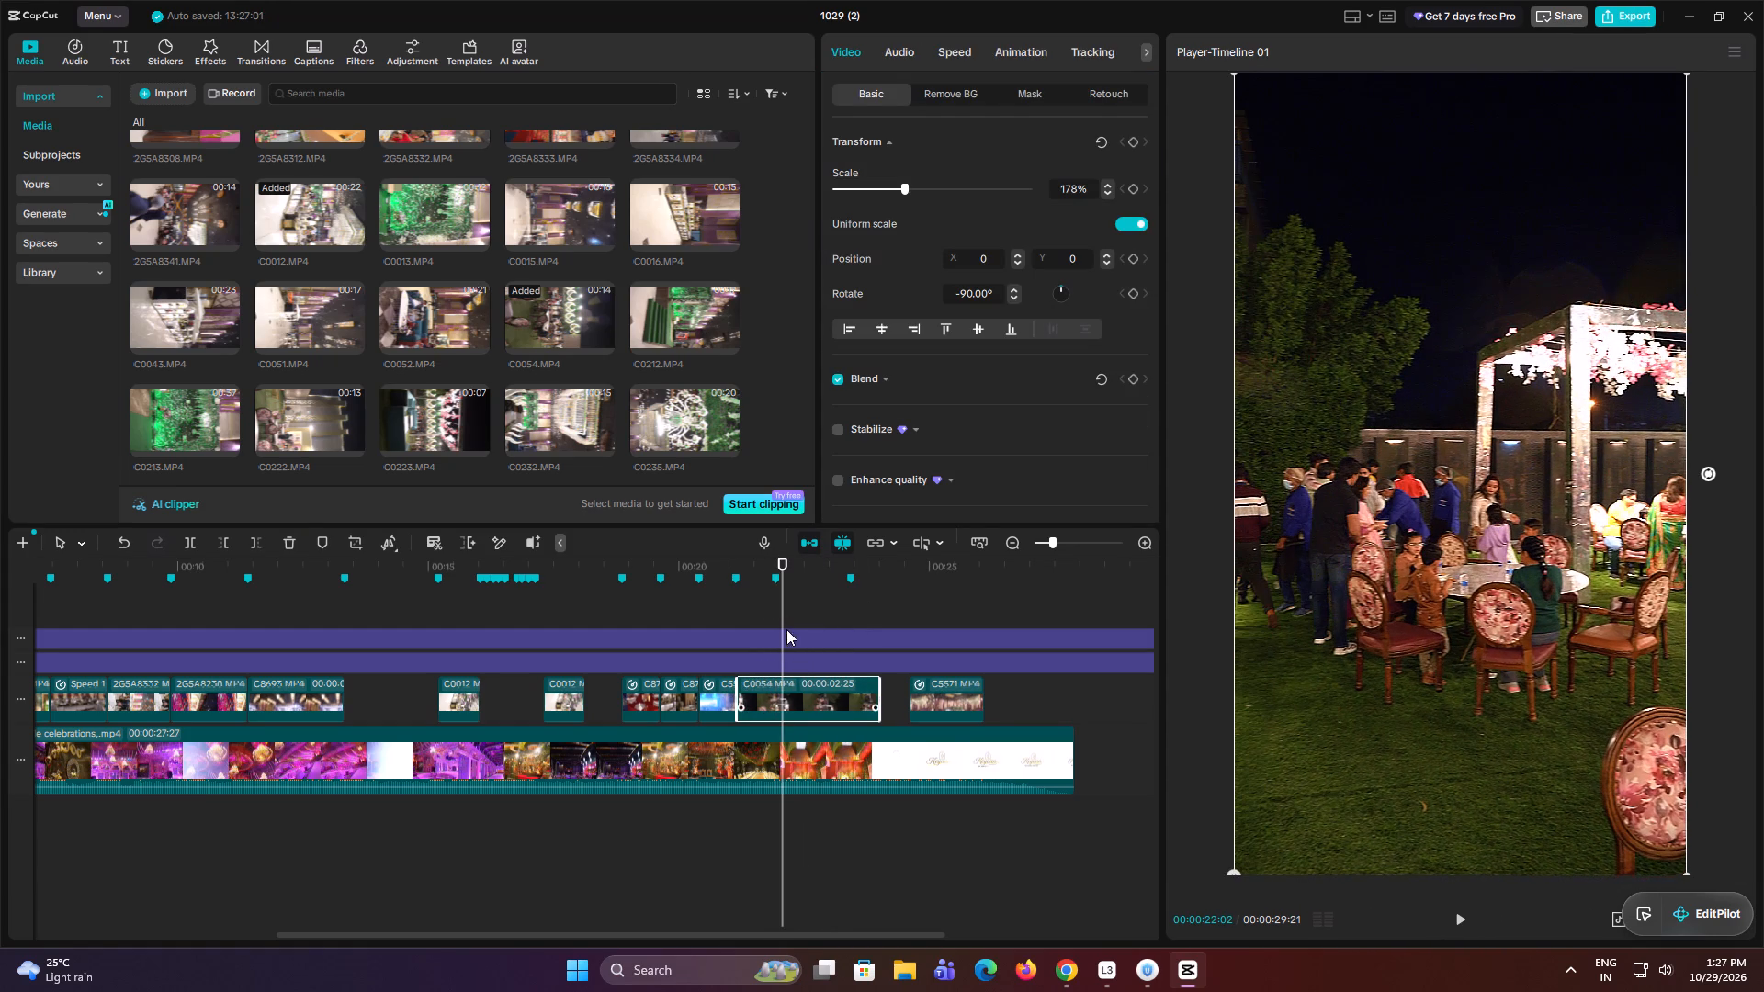
pyautogui.click(779, 603)
pyautogui.click(813, 701)
pyautogui.press('w')
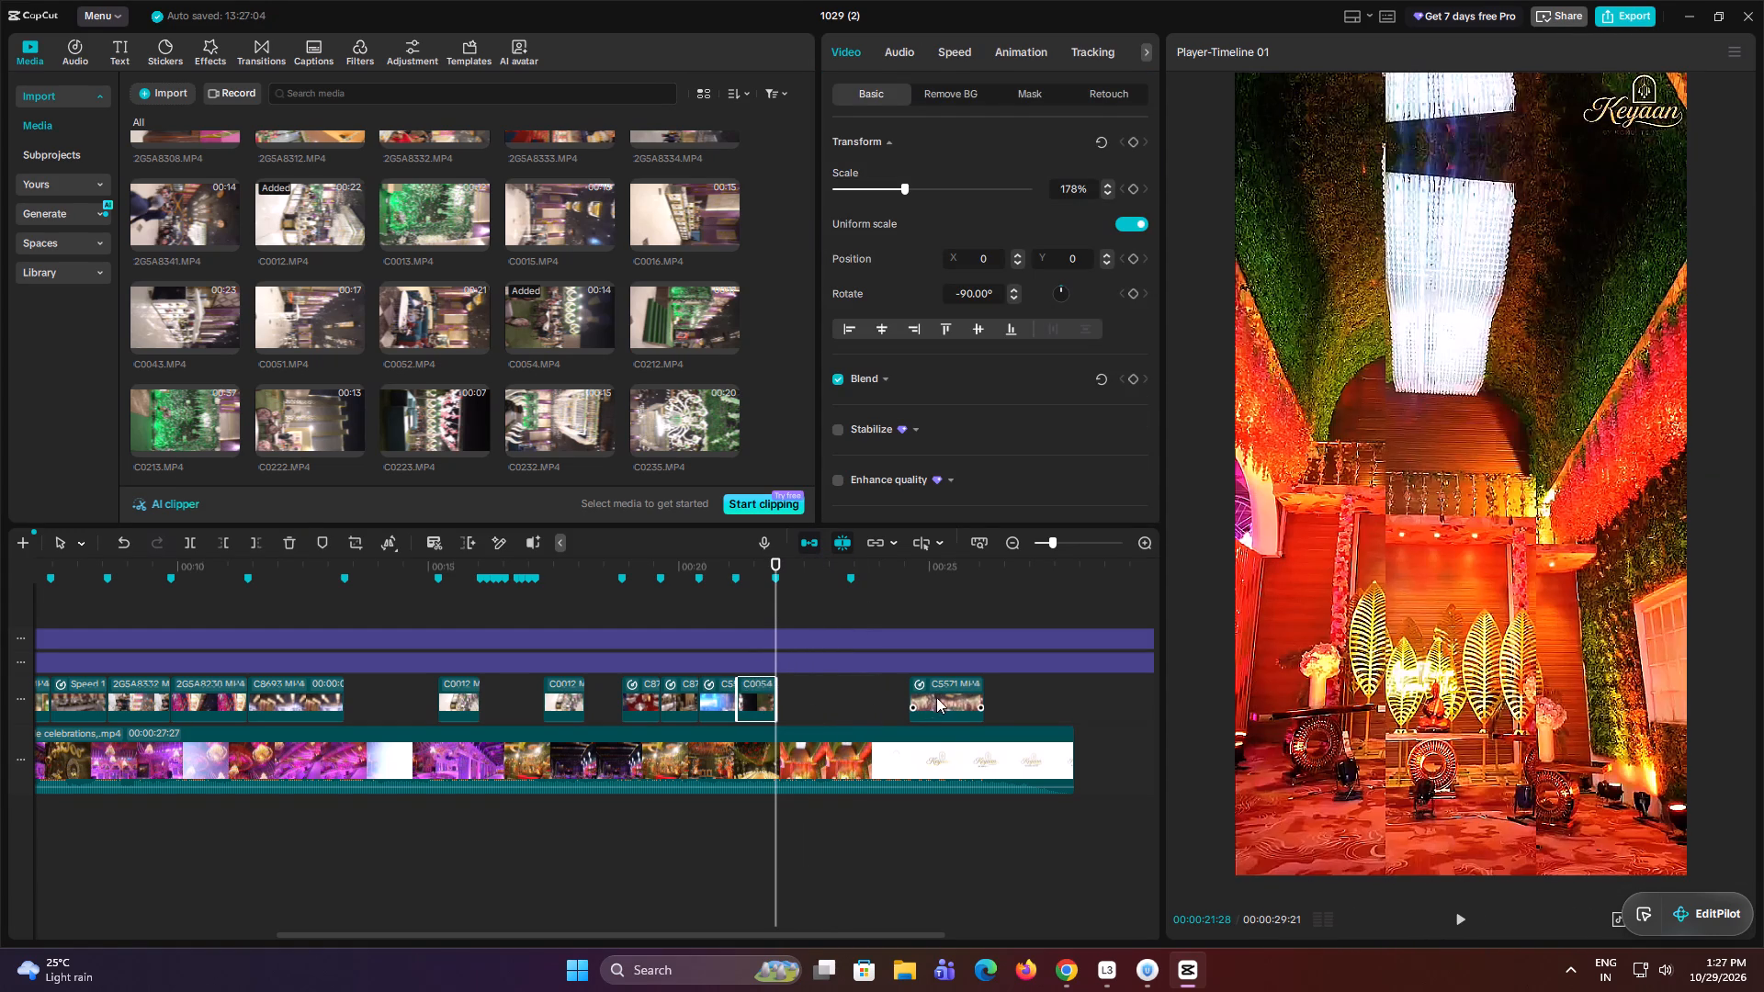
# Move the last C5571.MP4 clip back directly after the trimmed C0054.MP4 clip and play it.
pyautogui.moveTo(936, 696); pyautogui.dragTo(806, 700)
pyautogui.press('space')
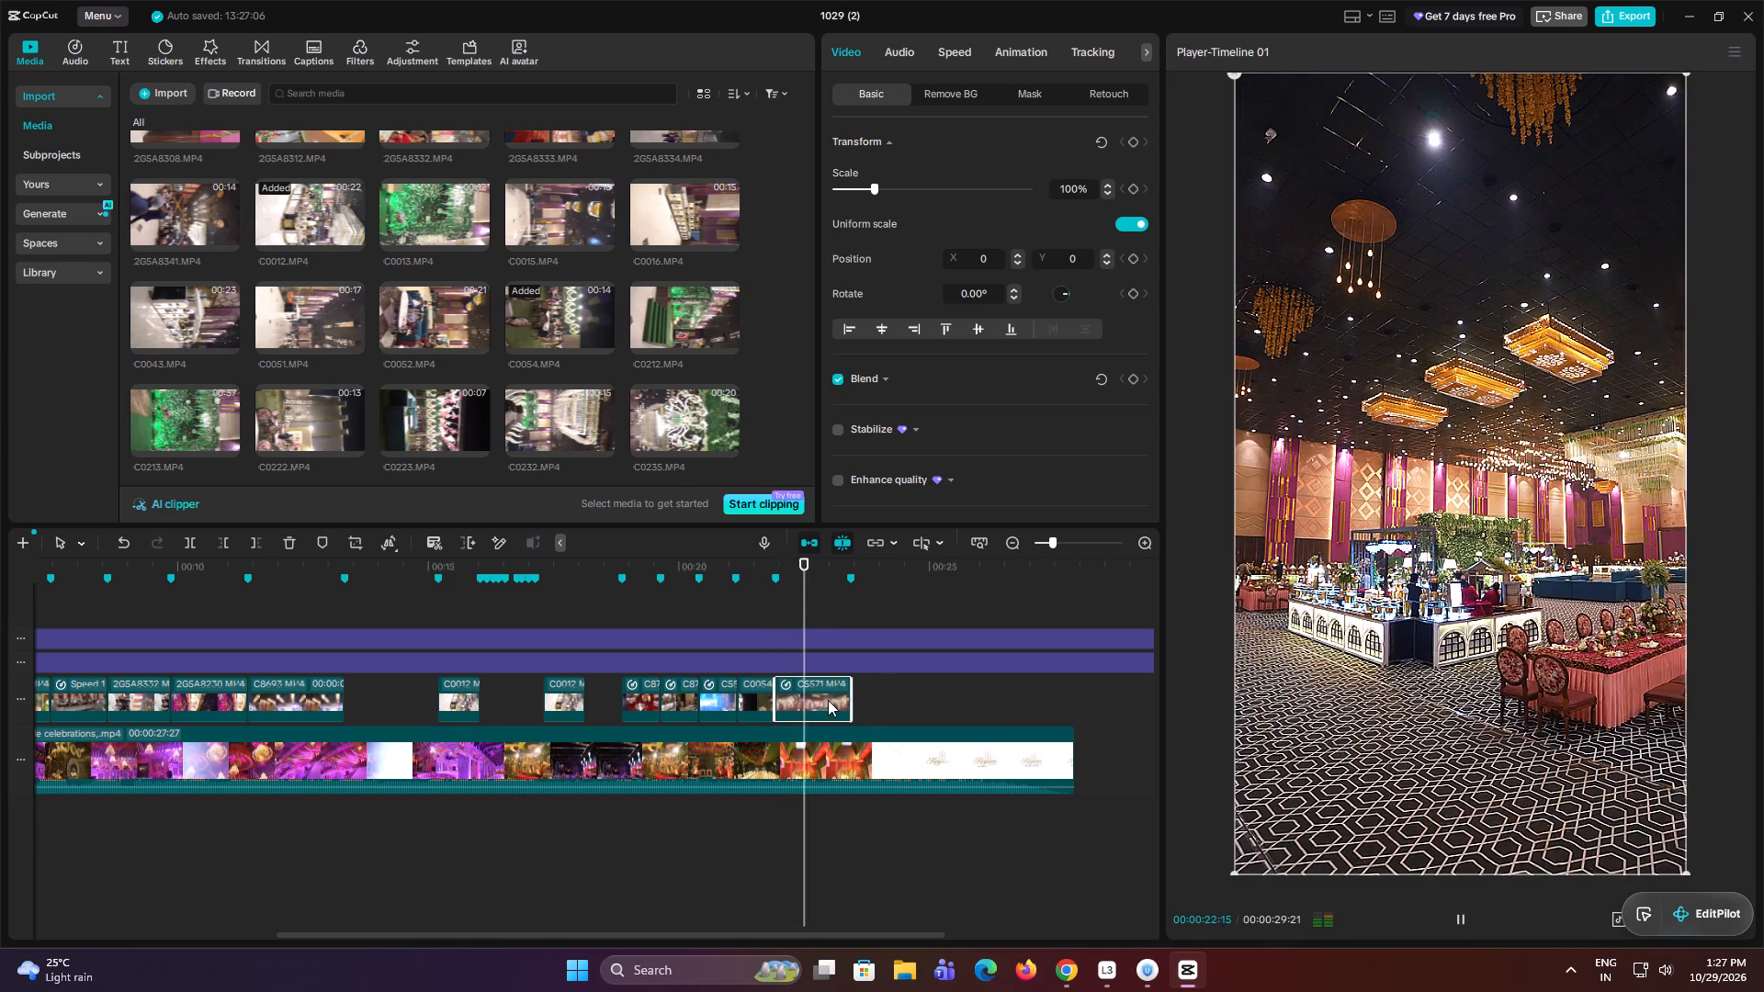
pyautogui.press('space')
# Delete the last C5571.MP4 clip, after the C0054.MP4 clip.
pyautogui.click(827, 697)
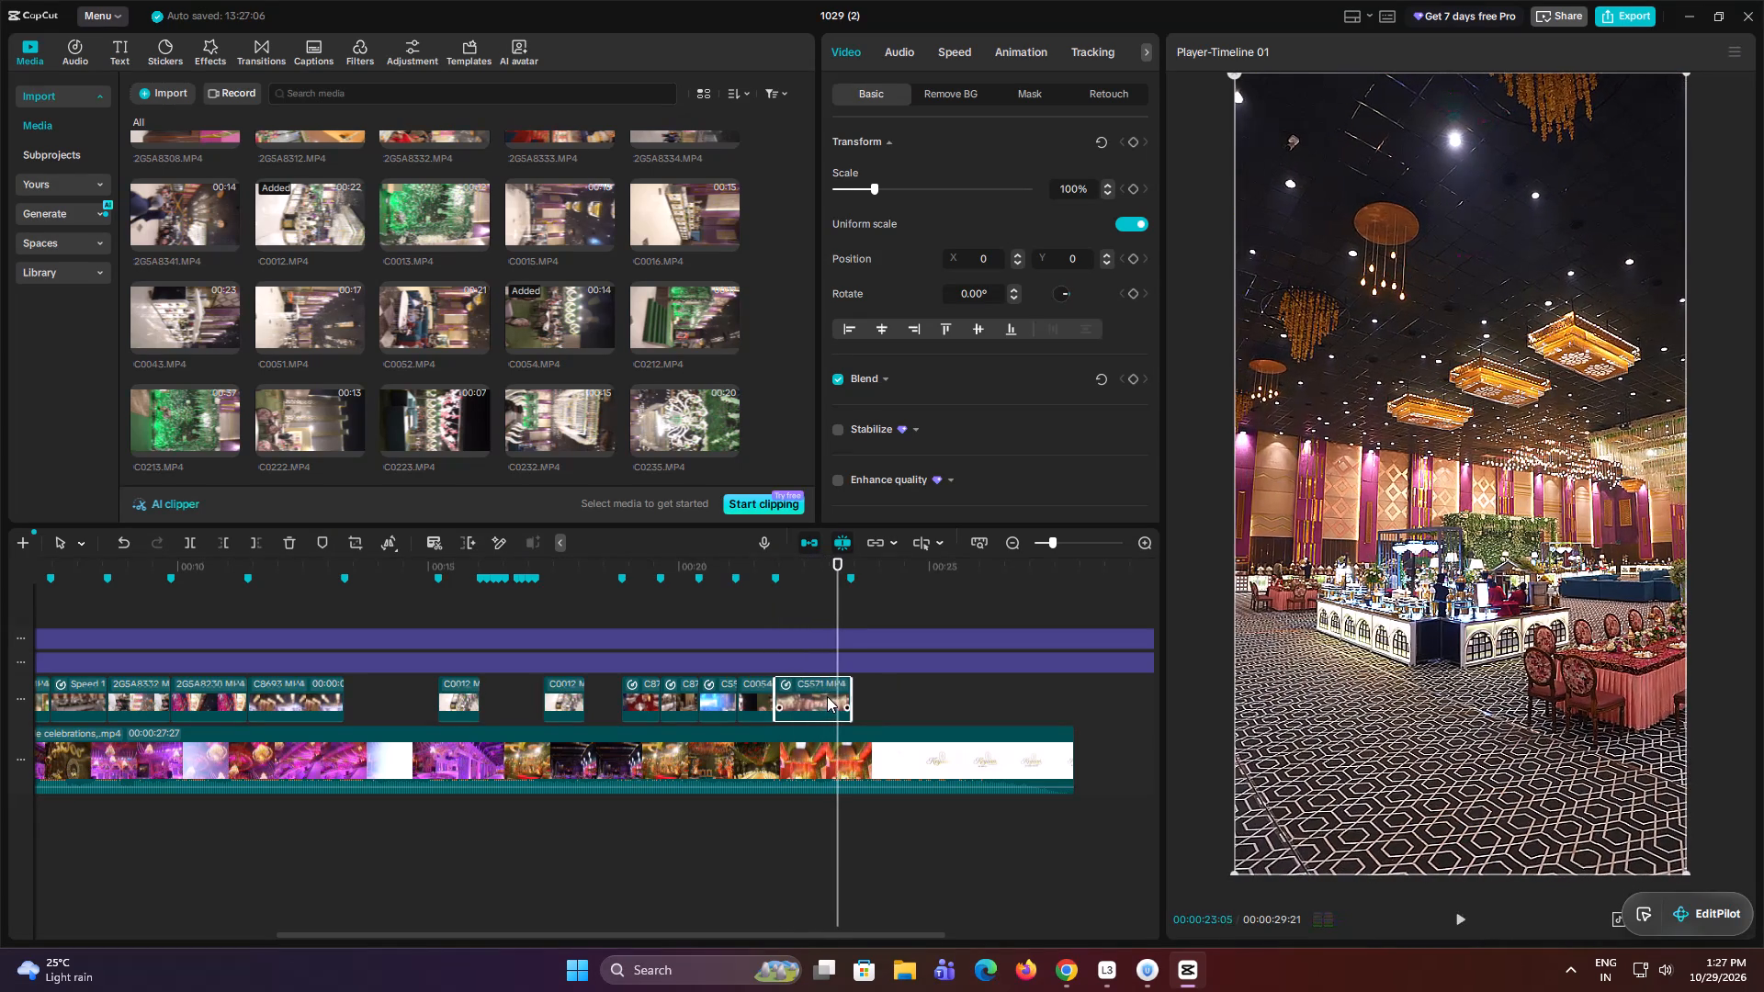
pyautogui.press('BackSpace')
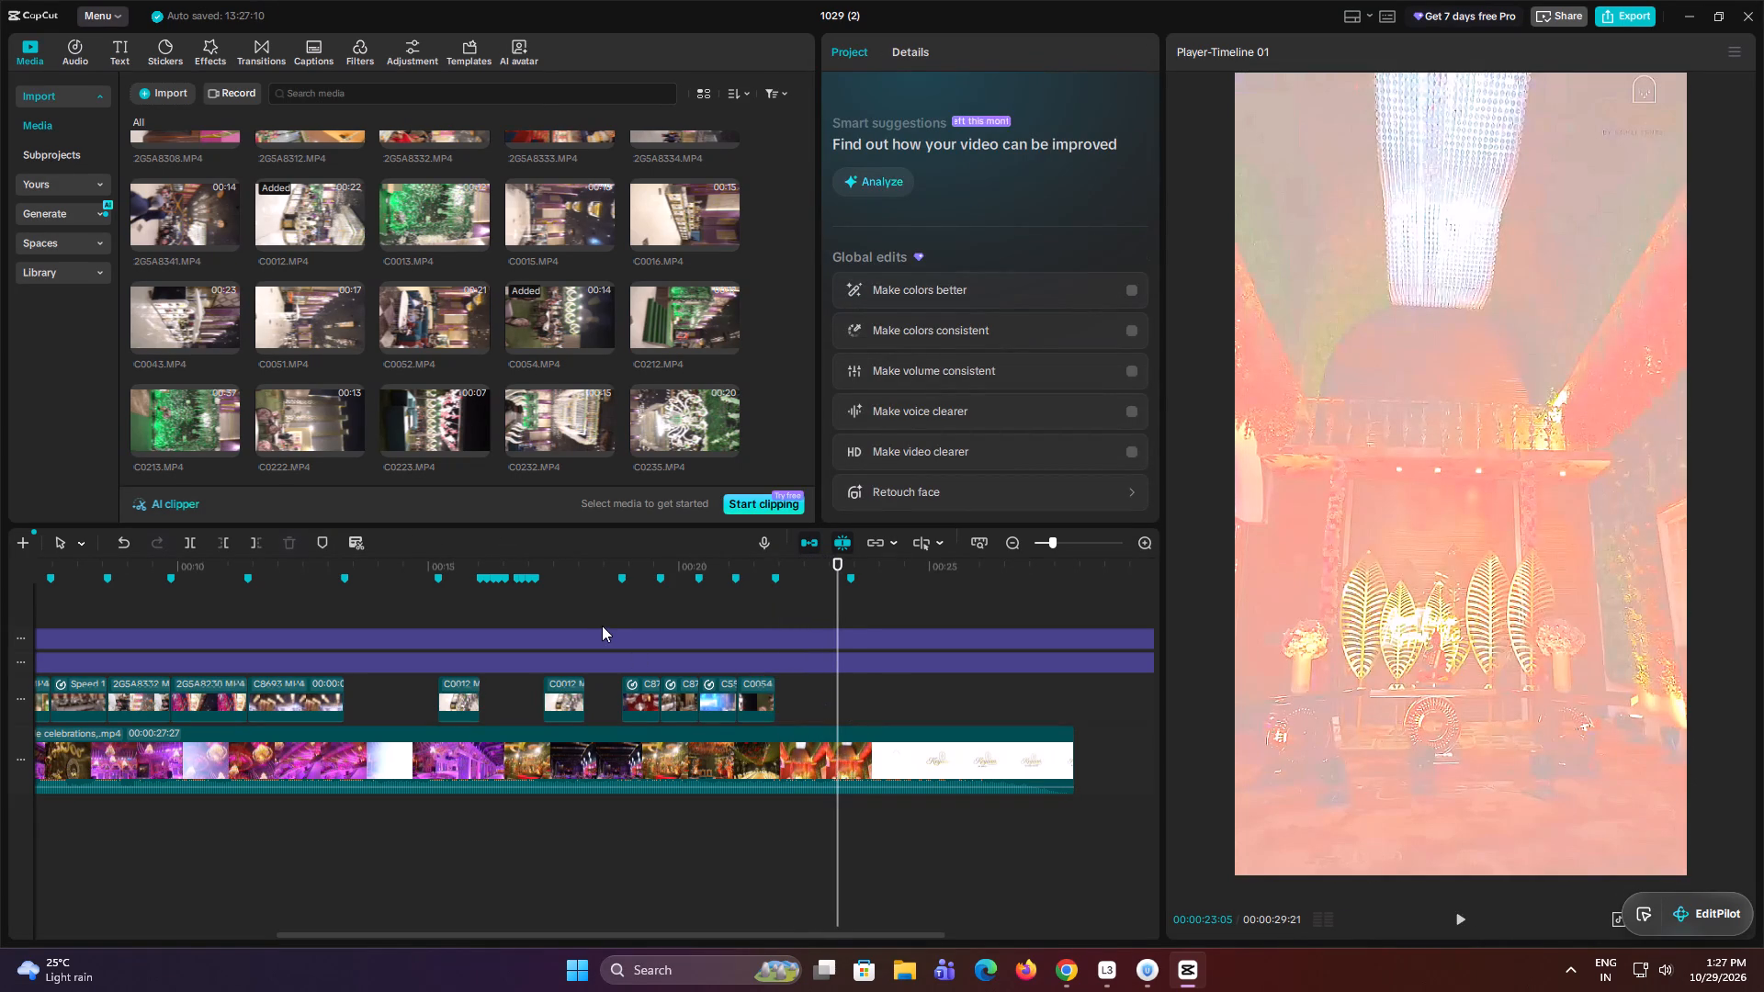
# Play the timeline from about 00:00:17:26 to 00:00:19:26 and preview the C0051.MP4 and DSC_7574.MOV footage in the media library.
pyautogui.click(583, 611)
pyautogui.moveTo(583, 610); pyautogui.dragTo(567, 614)
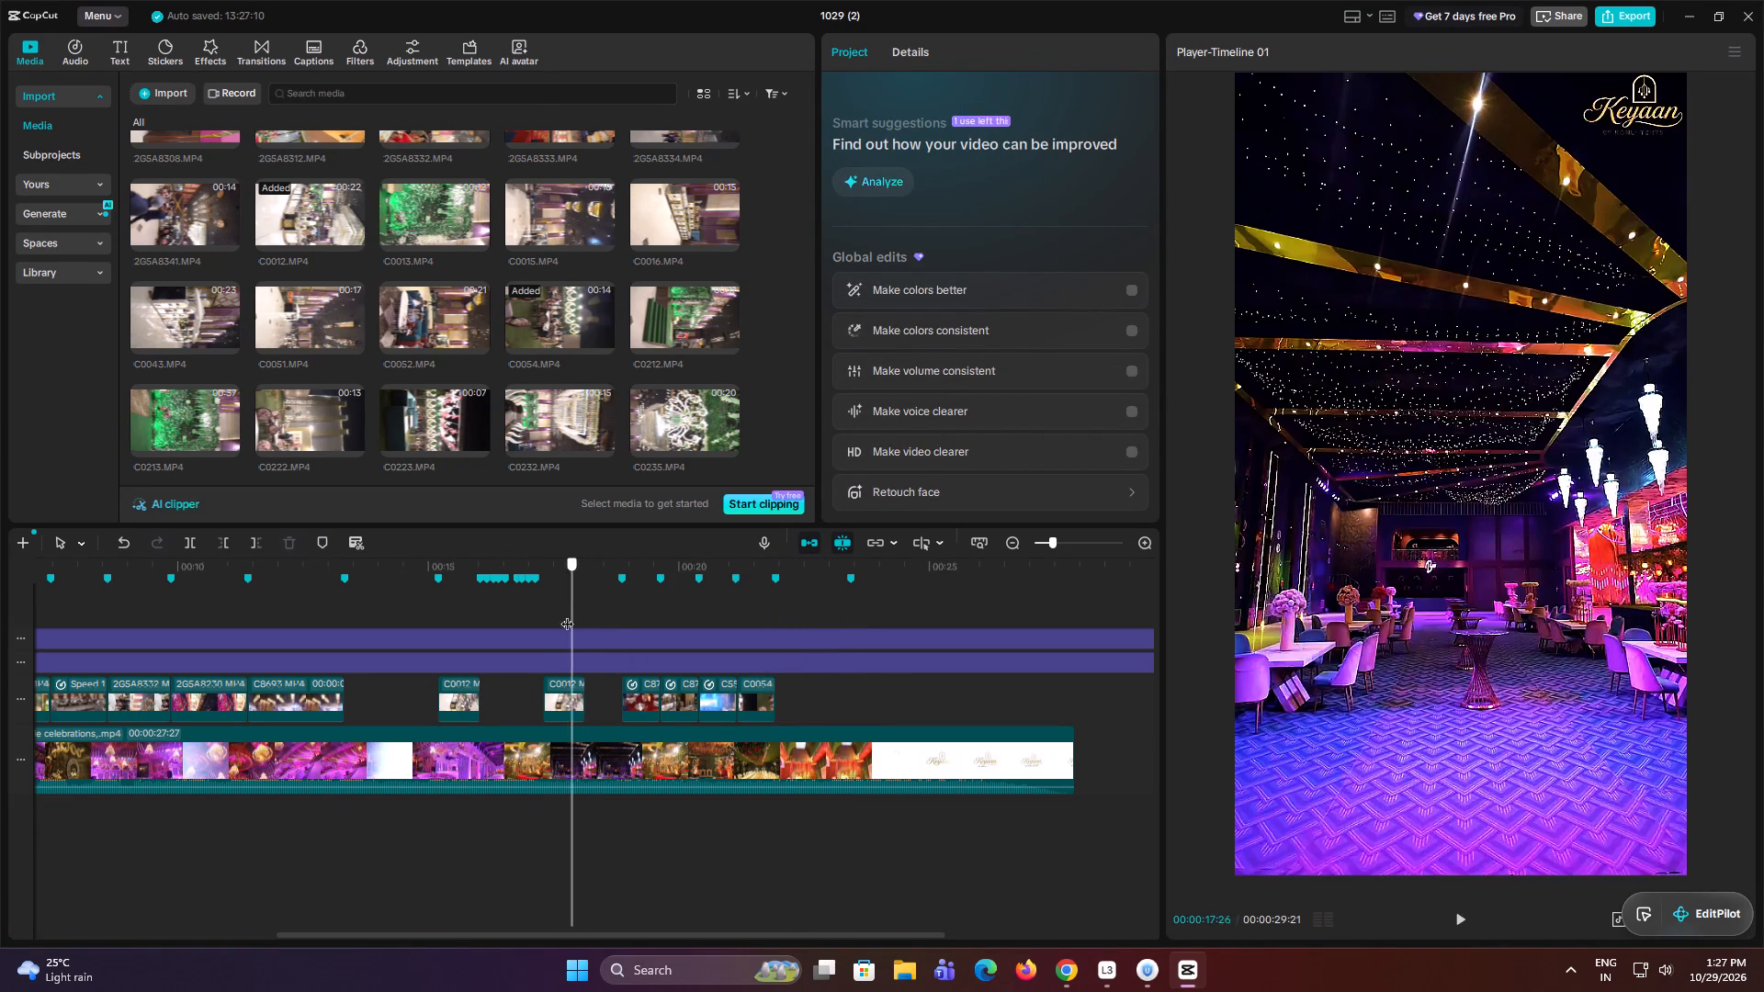
pyautogui.moveTo(567, 614); pyautogui.dragTo(559, 620)
pyautogui.press('space')
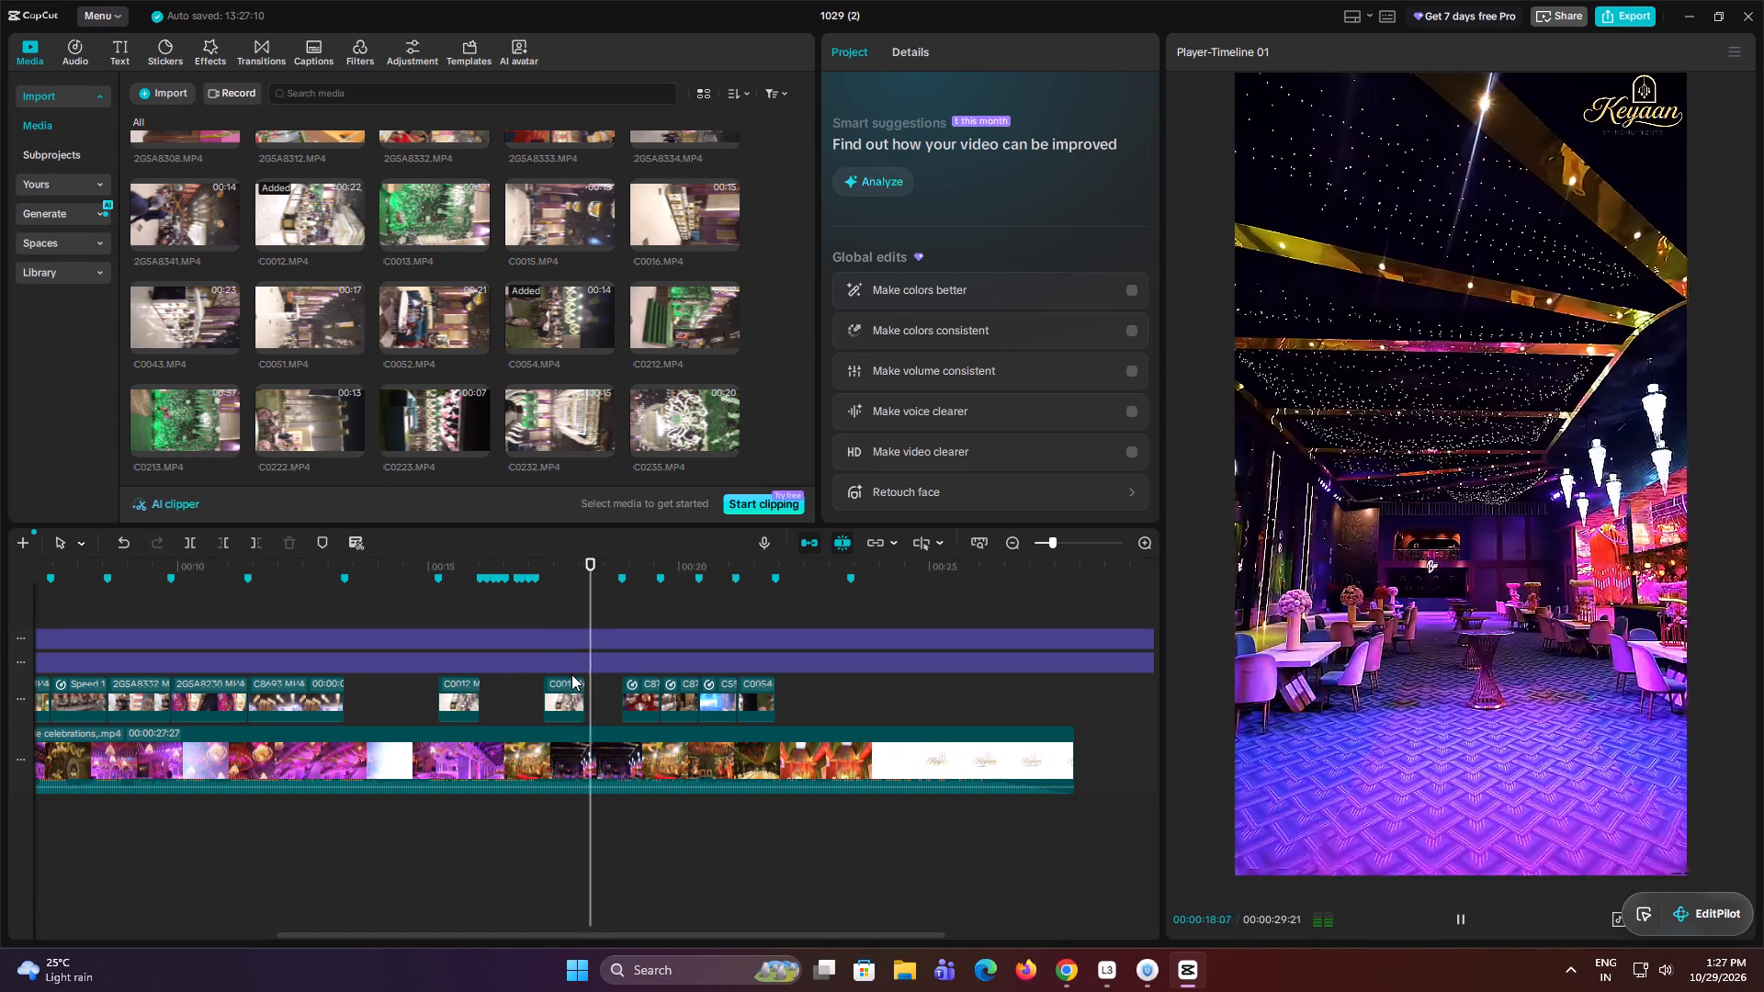
pyautogui.press('space')
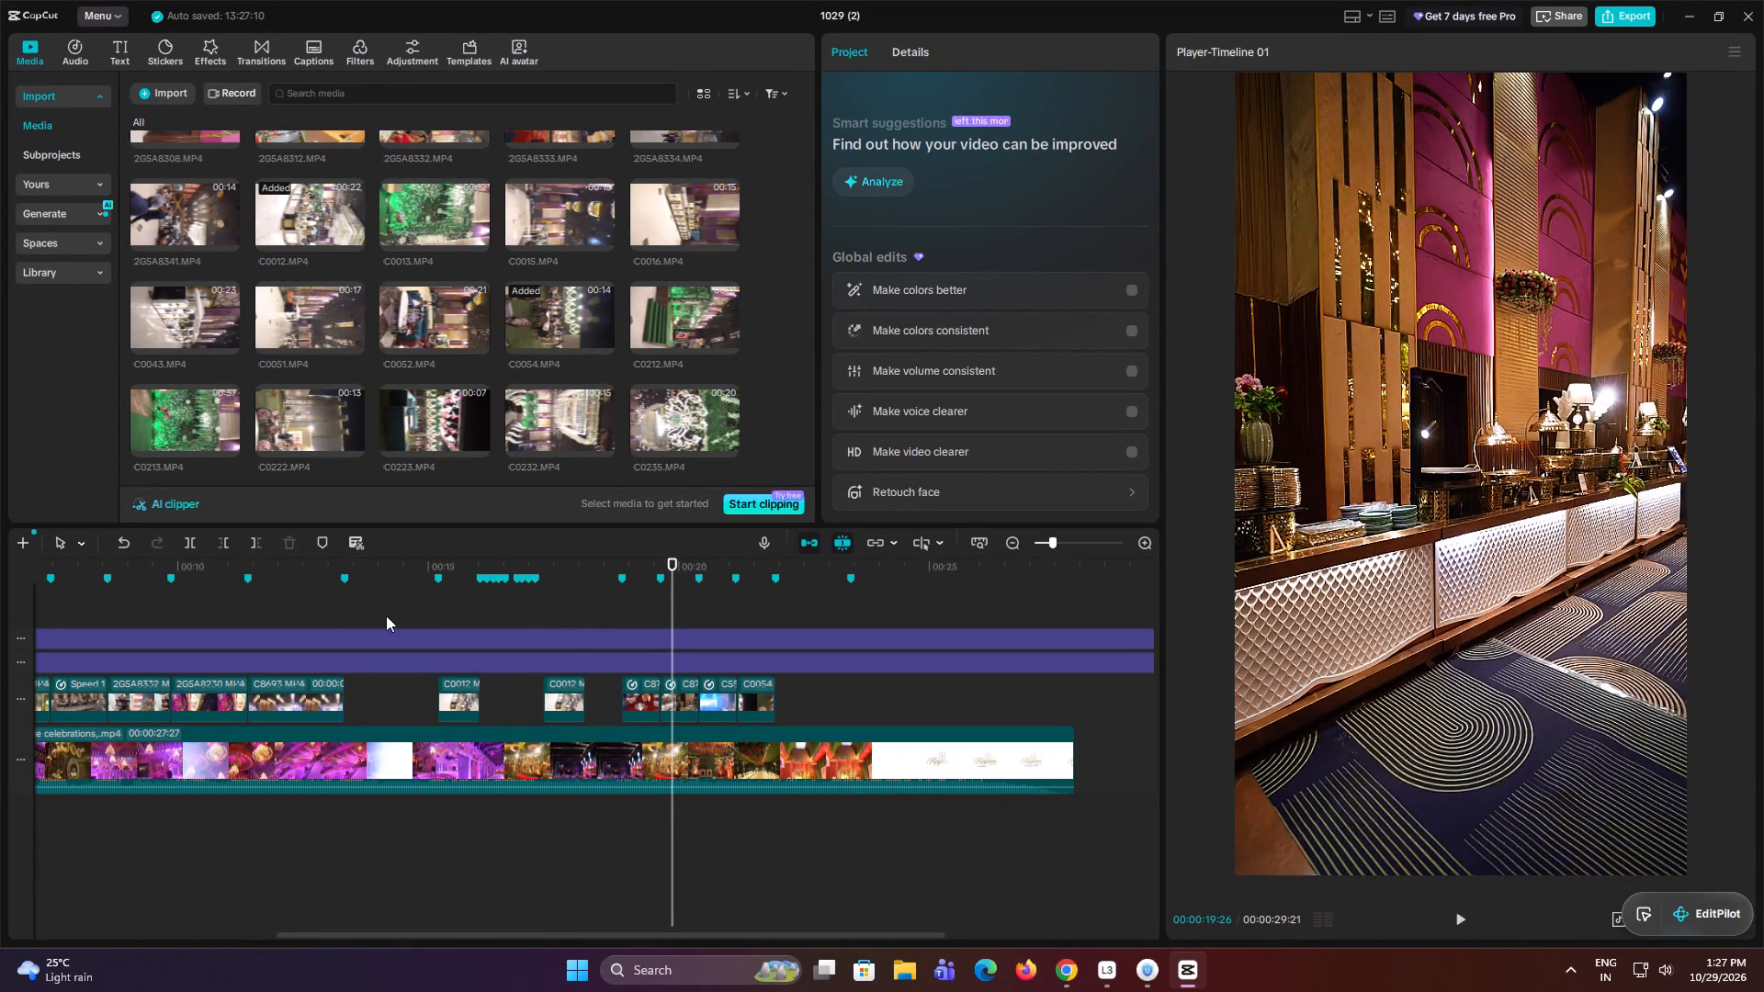
pyautogui.click(346, 618)
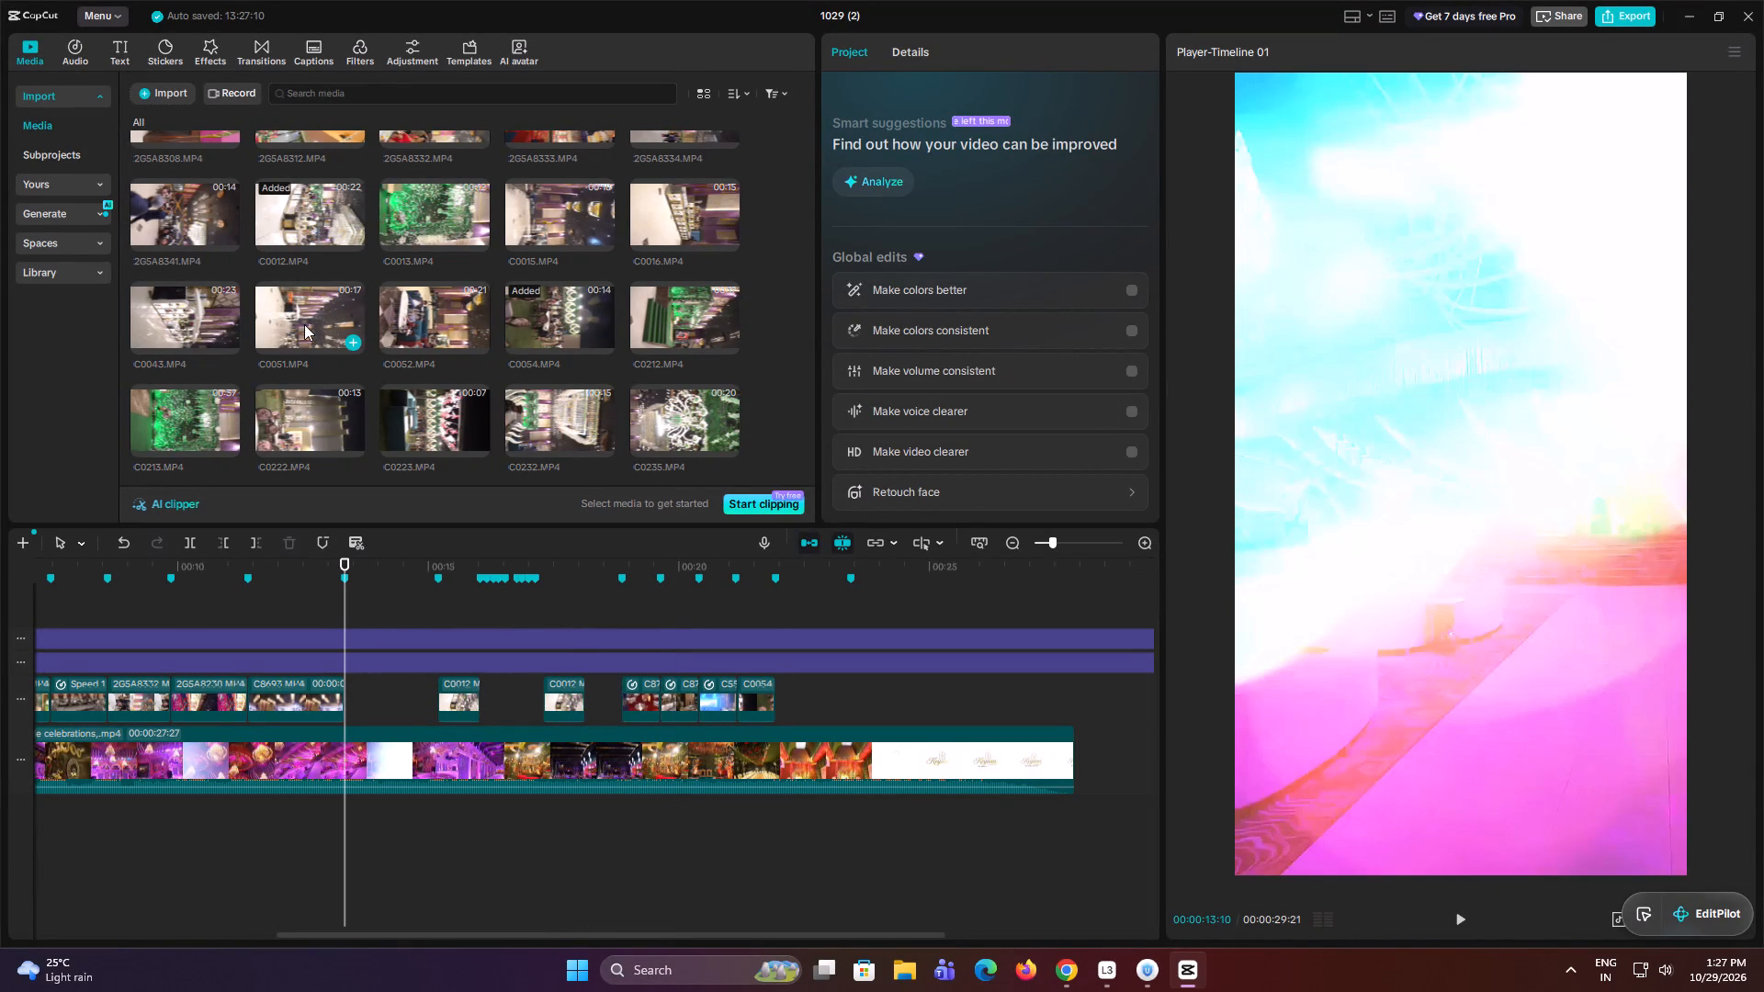
pyautogui.click(303, 323)
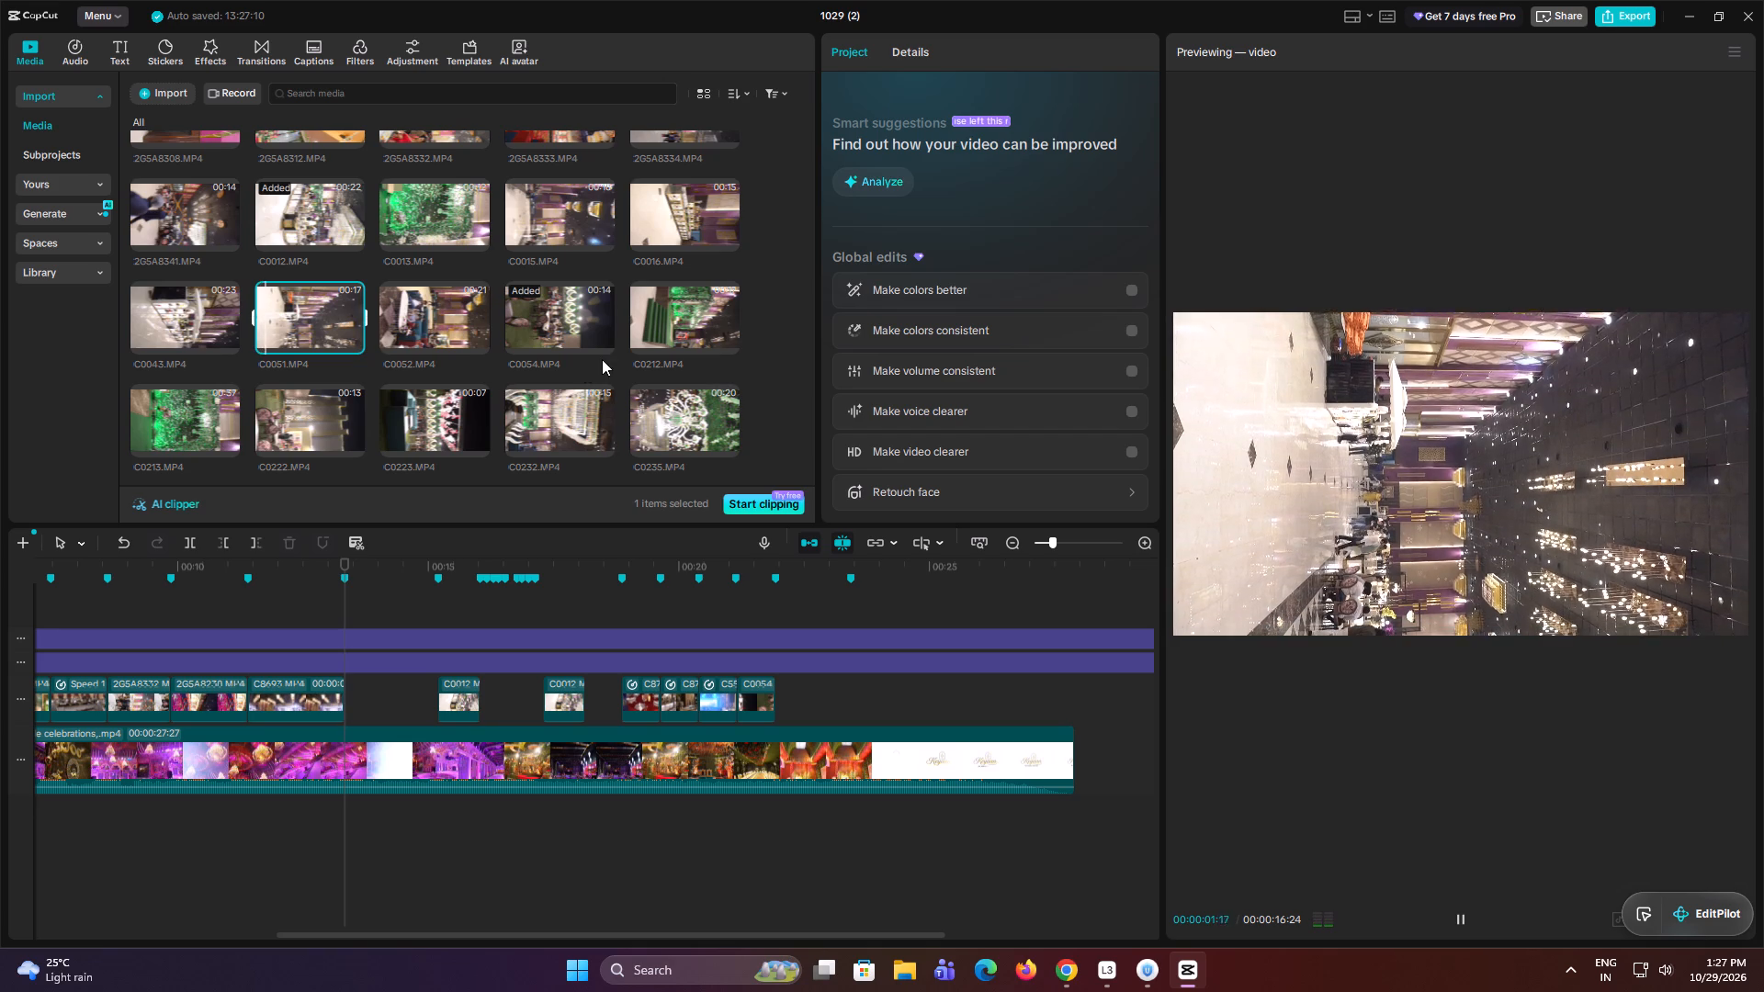
pyautogui.scroll(-6, 601, 355)
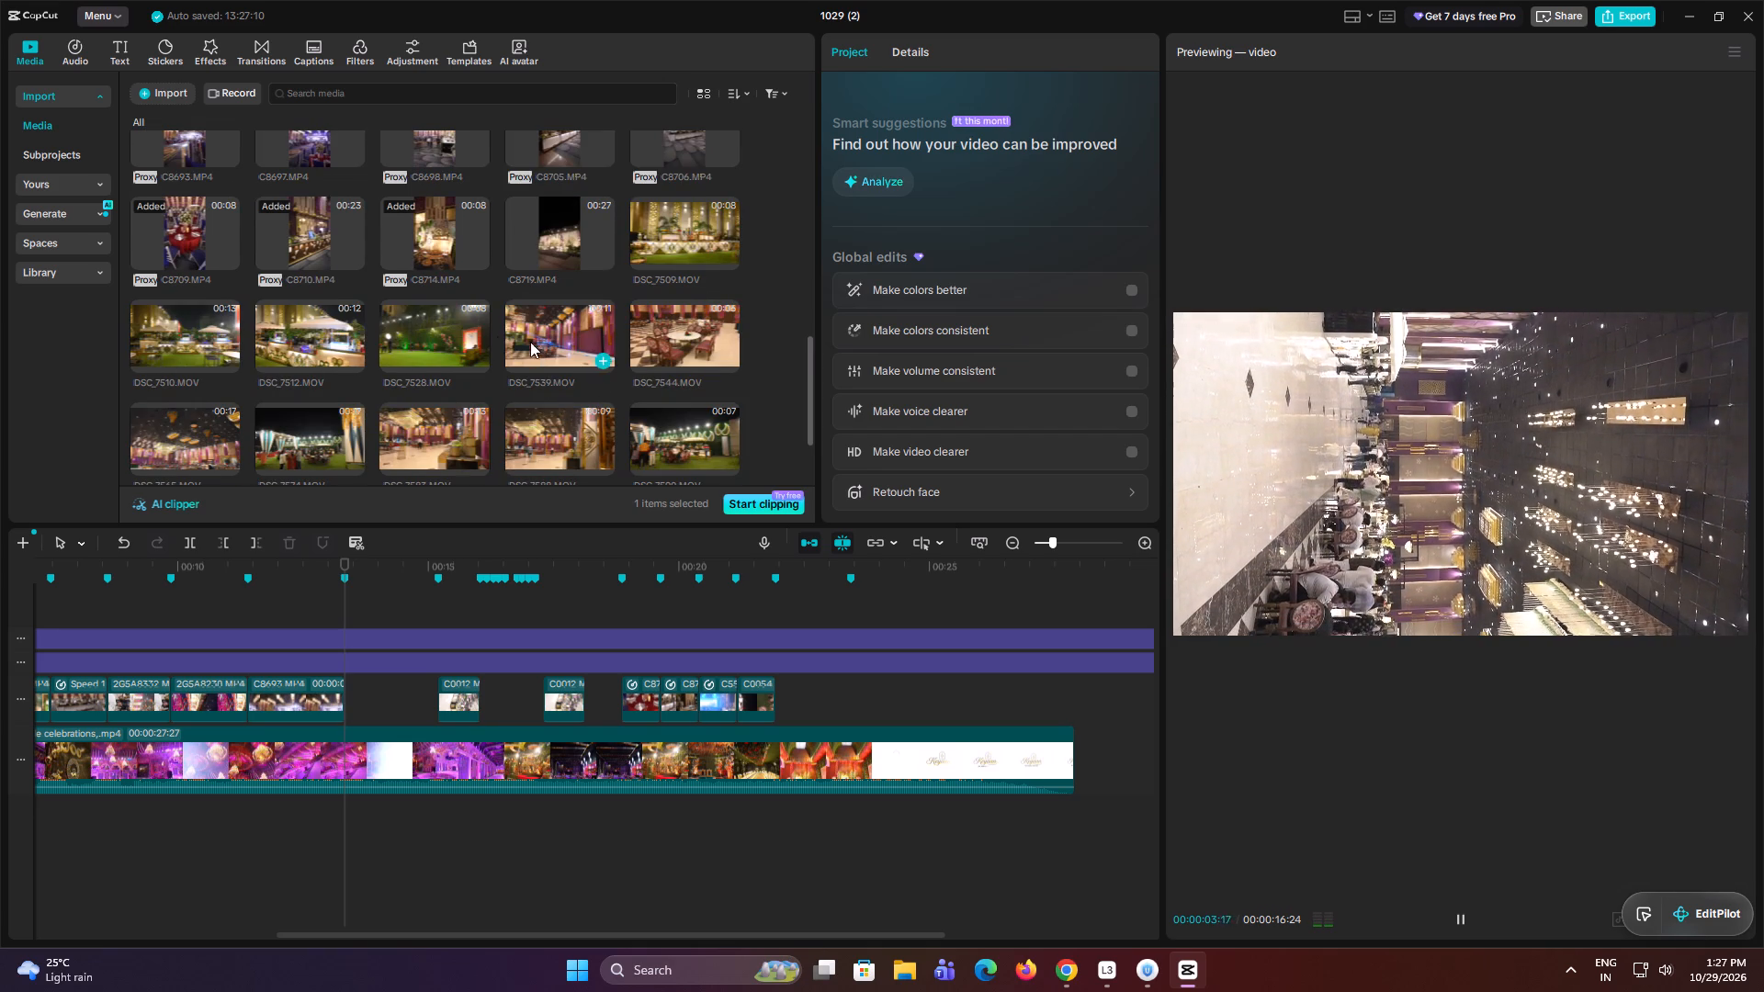
pyautogui.scroll(-1, 430, 326)
pyautogui.click(300, 358)
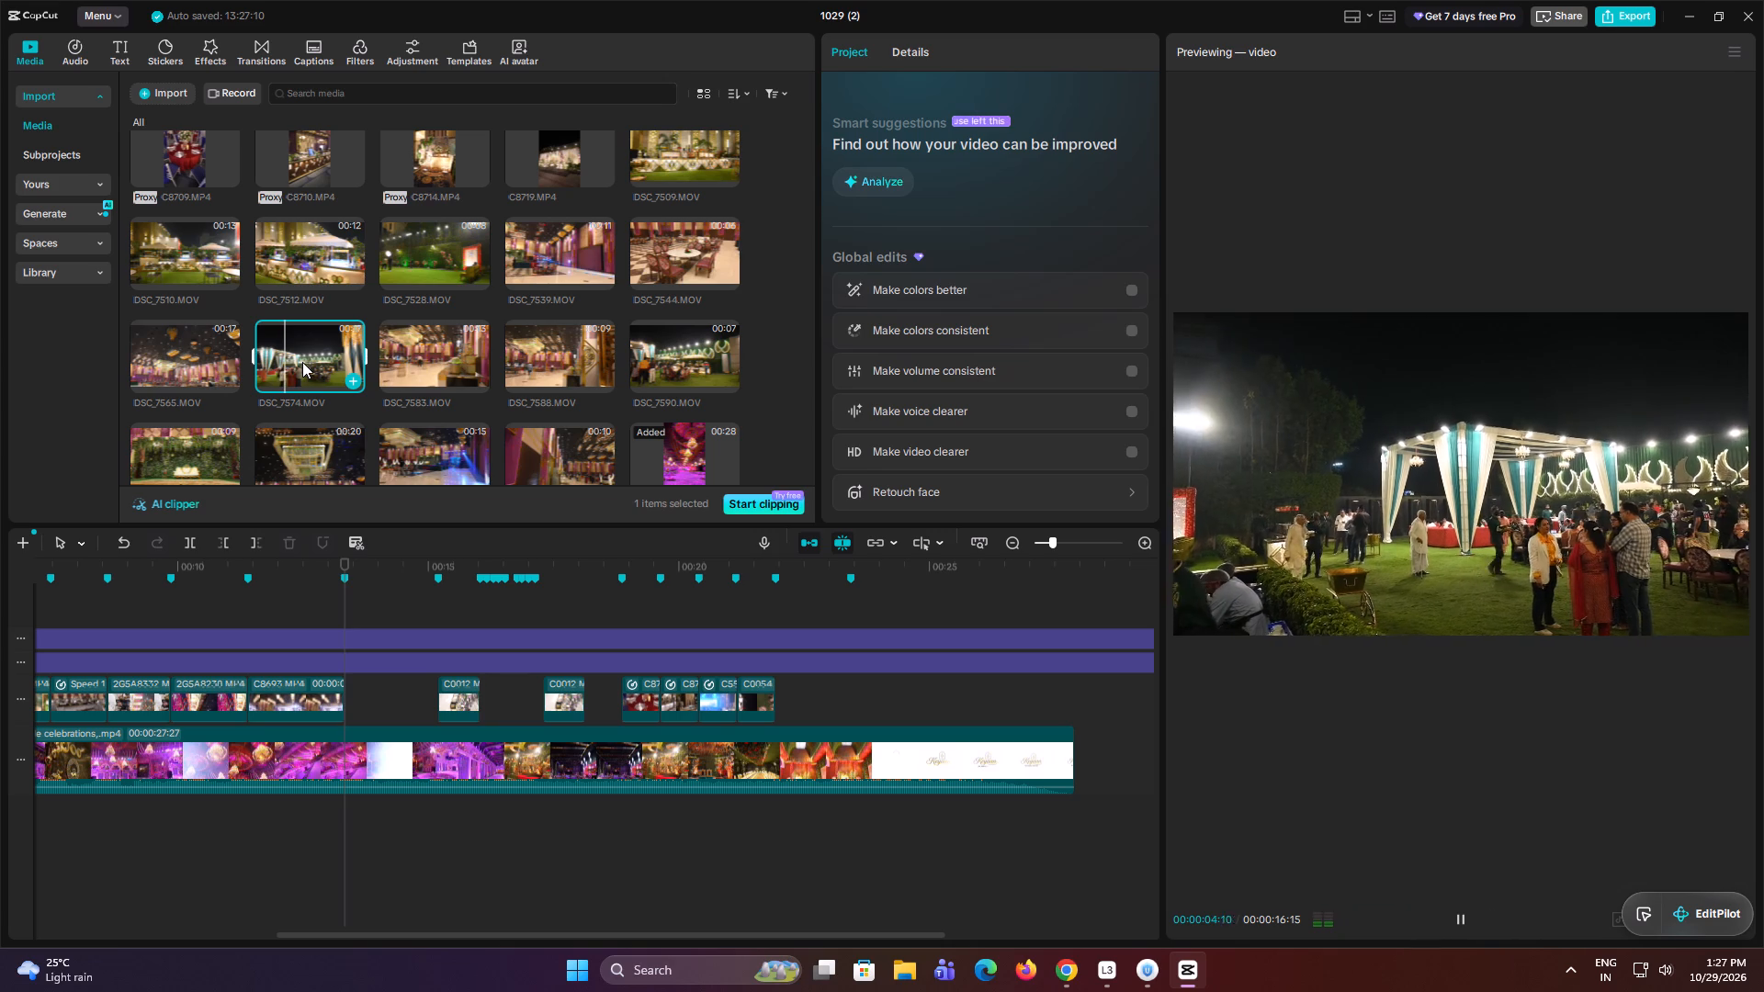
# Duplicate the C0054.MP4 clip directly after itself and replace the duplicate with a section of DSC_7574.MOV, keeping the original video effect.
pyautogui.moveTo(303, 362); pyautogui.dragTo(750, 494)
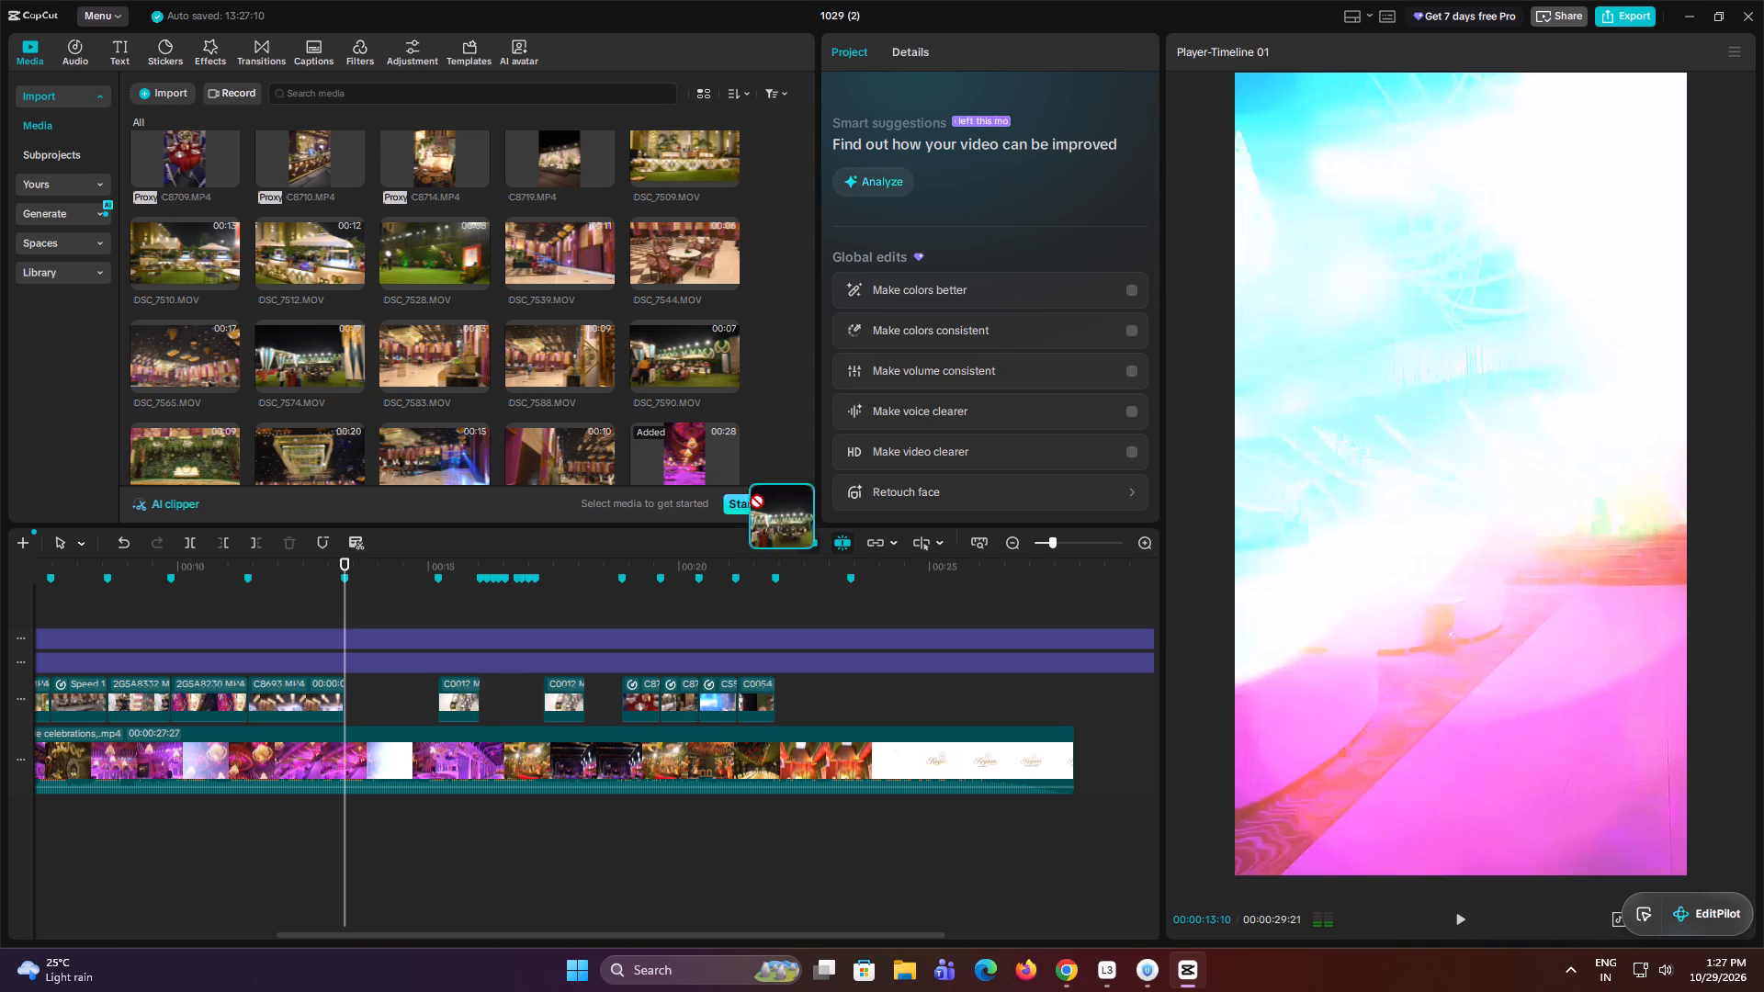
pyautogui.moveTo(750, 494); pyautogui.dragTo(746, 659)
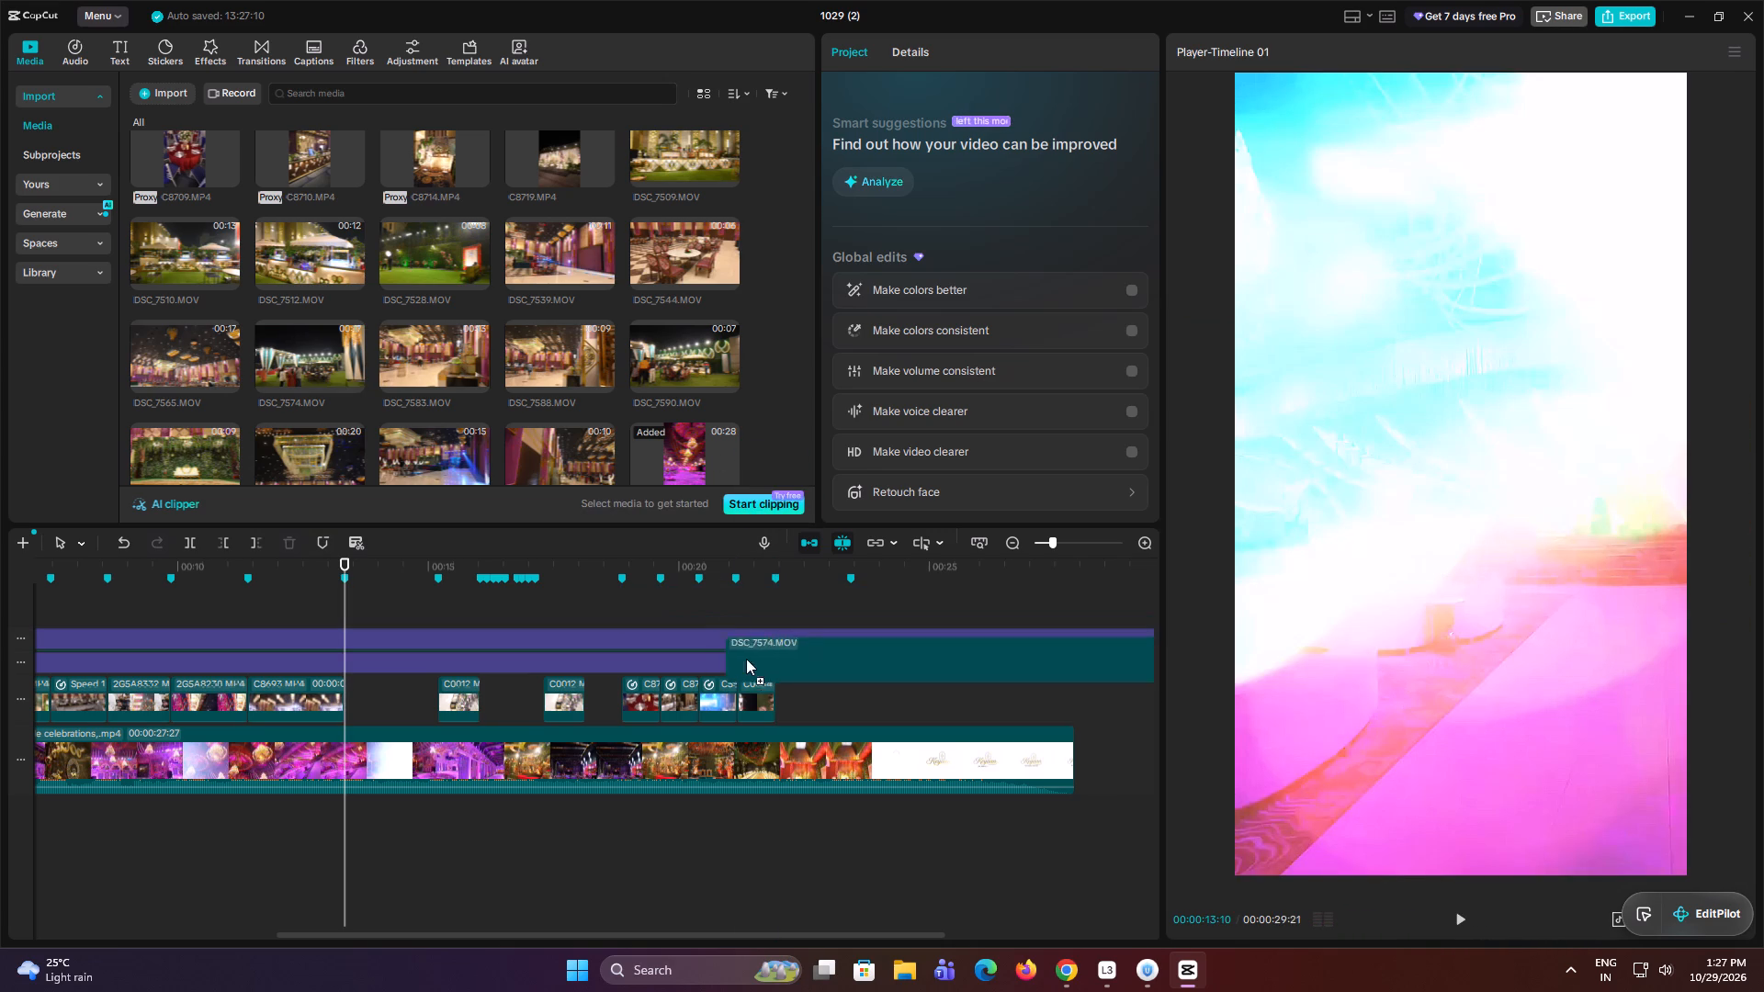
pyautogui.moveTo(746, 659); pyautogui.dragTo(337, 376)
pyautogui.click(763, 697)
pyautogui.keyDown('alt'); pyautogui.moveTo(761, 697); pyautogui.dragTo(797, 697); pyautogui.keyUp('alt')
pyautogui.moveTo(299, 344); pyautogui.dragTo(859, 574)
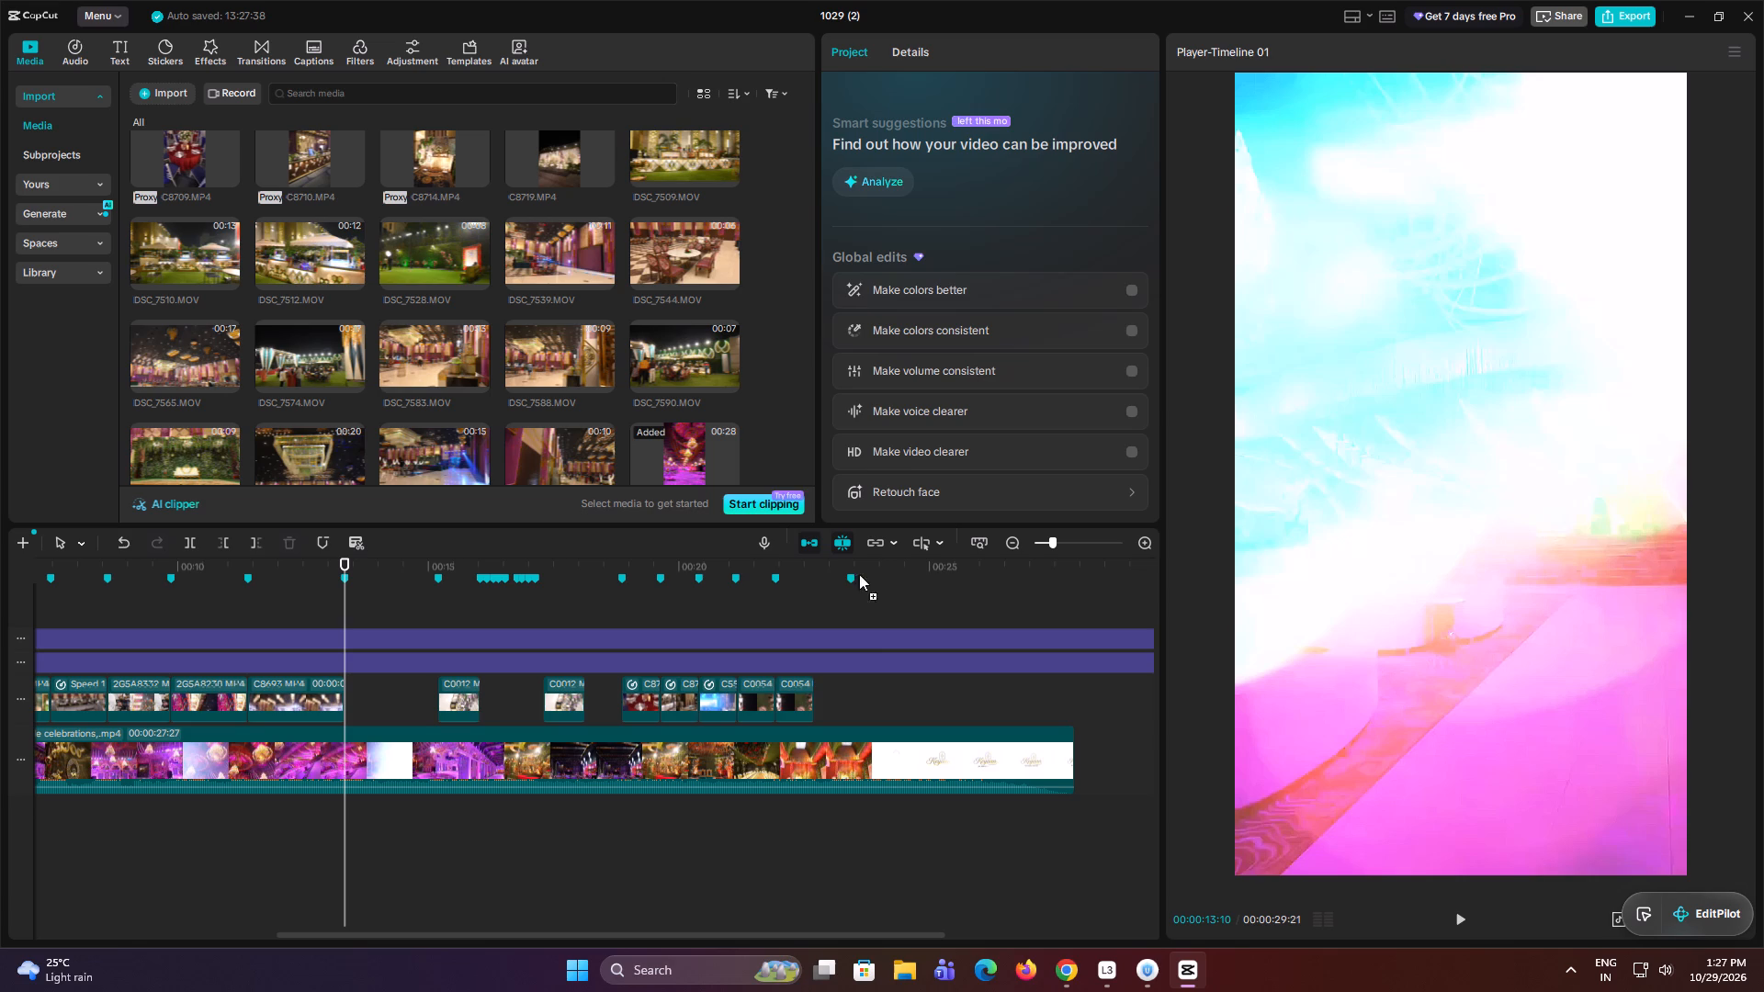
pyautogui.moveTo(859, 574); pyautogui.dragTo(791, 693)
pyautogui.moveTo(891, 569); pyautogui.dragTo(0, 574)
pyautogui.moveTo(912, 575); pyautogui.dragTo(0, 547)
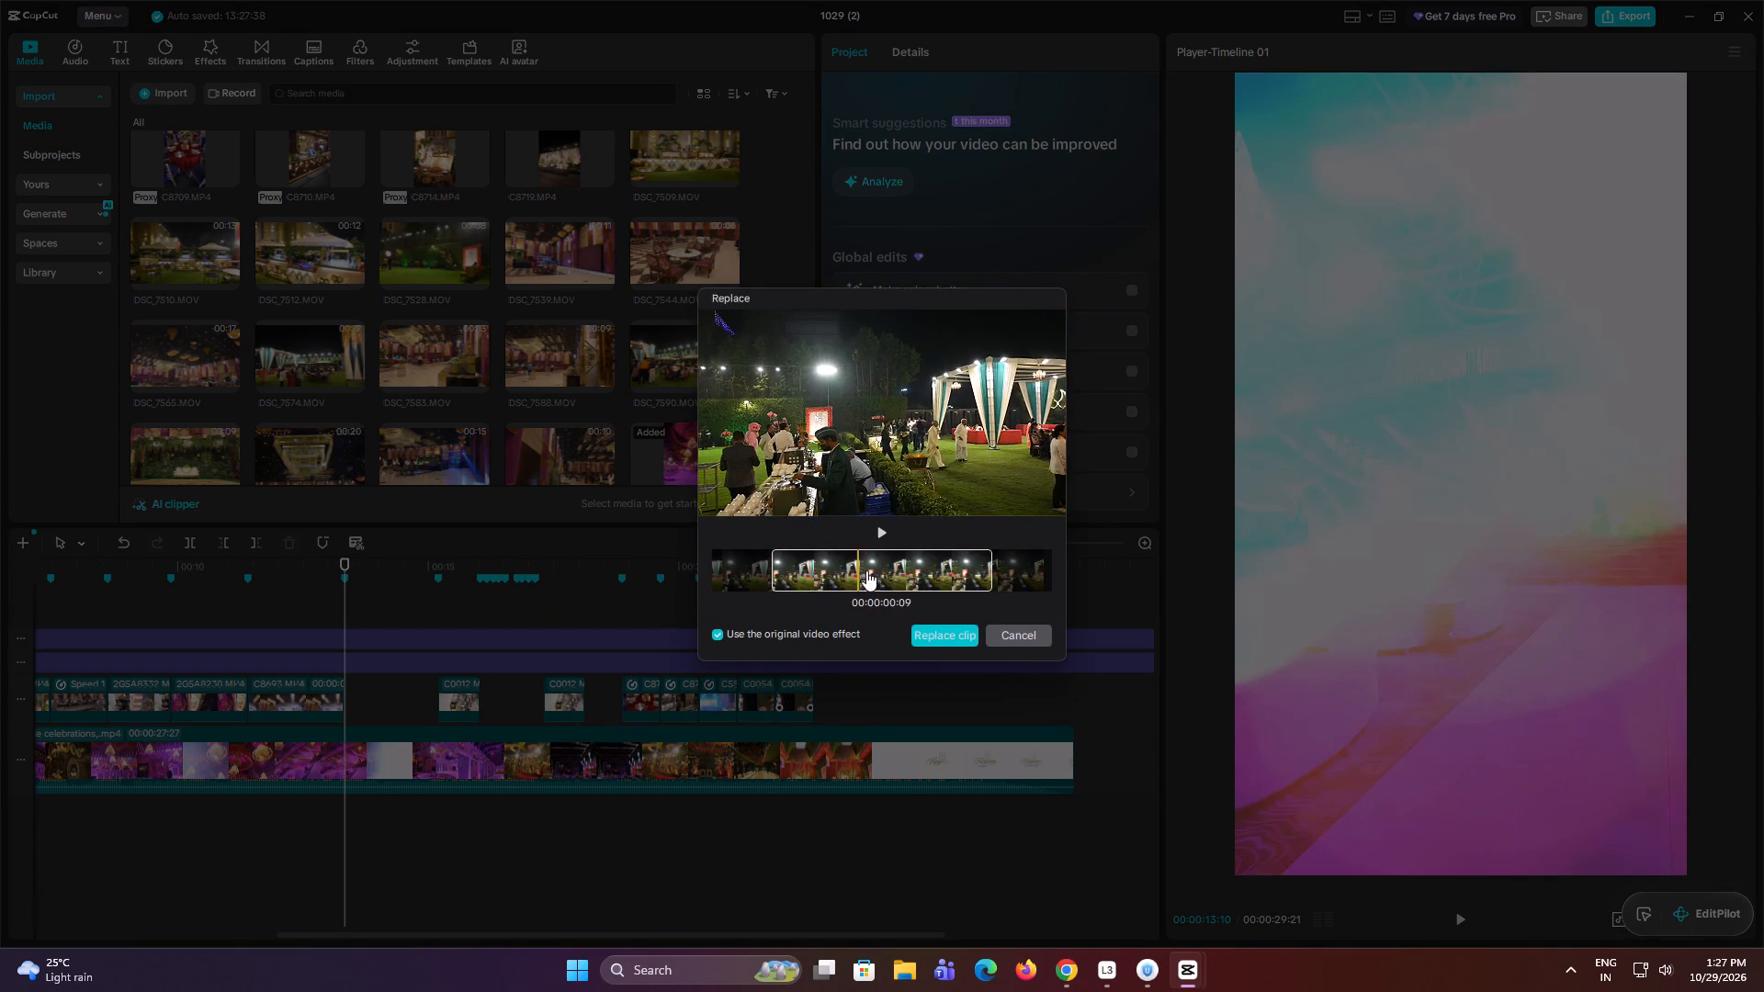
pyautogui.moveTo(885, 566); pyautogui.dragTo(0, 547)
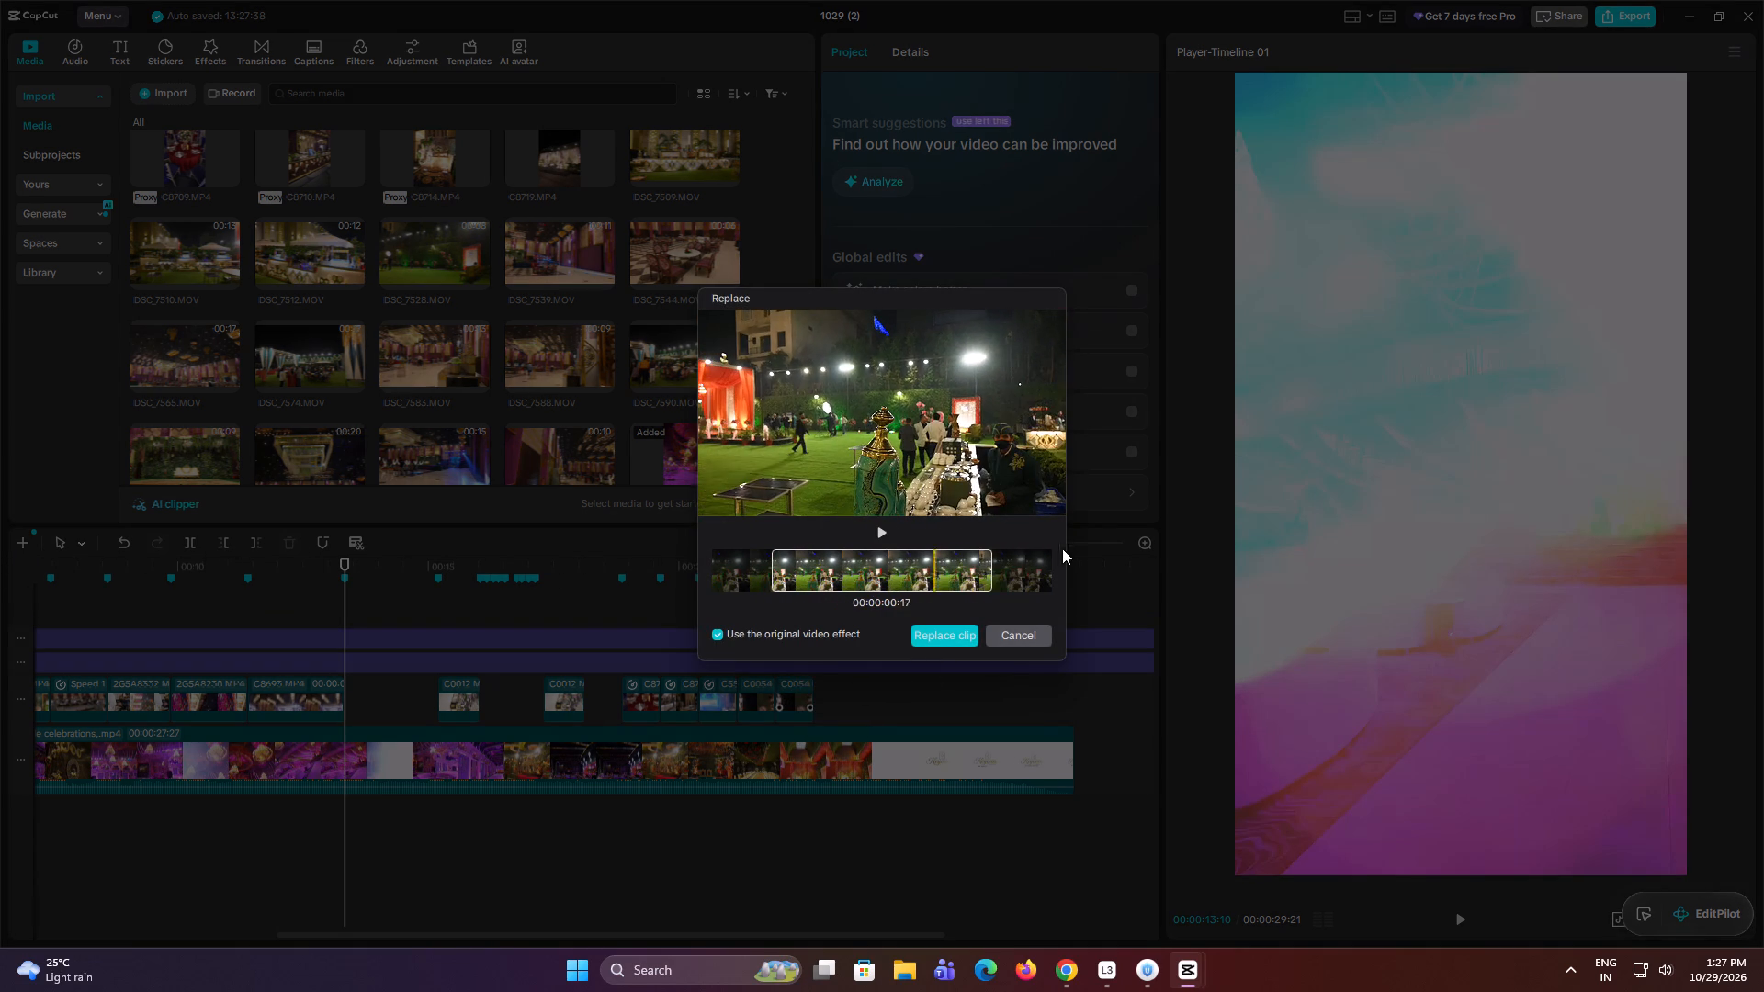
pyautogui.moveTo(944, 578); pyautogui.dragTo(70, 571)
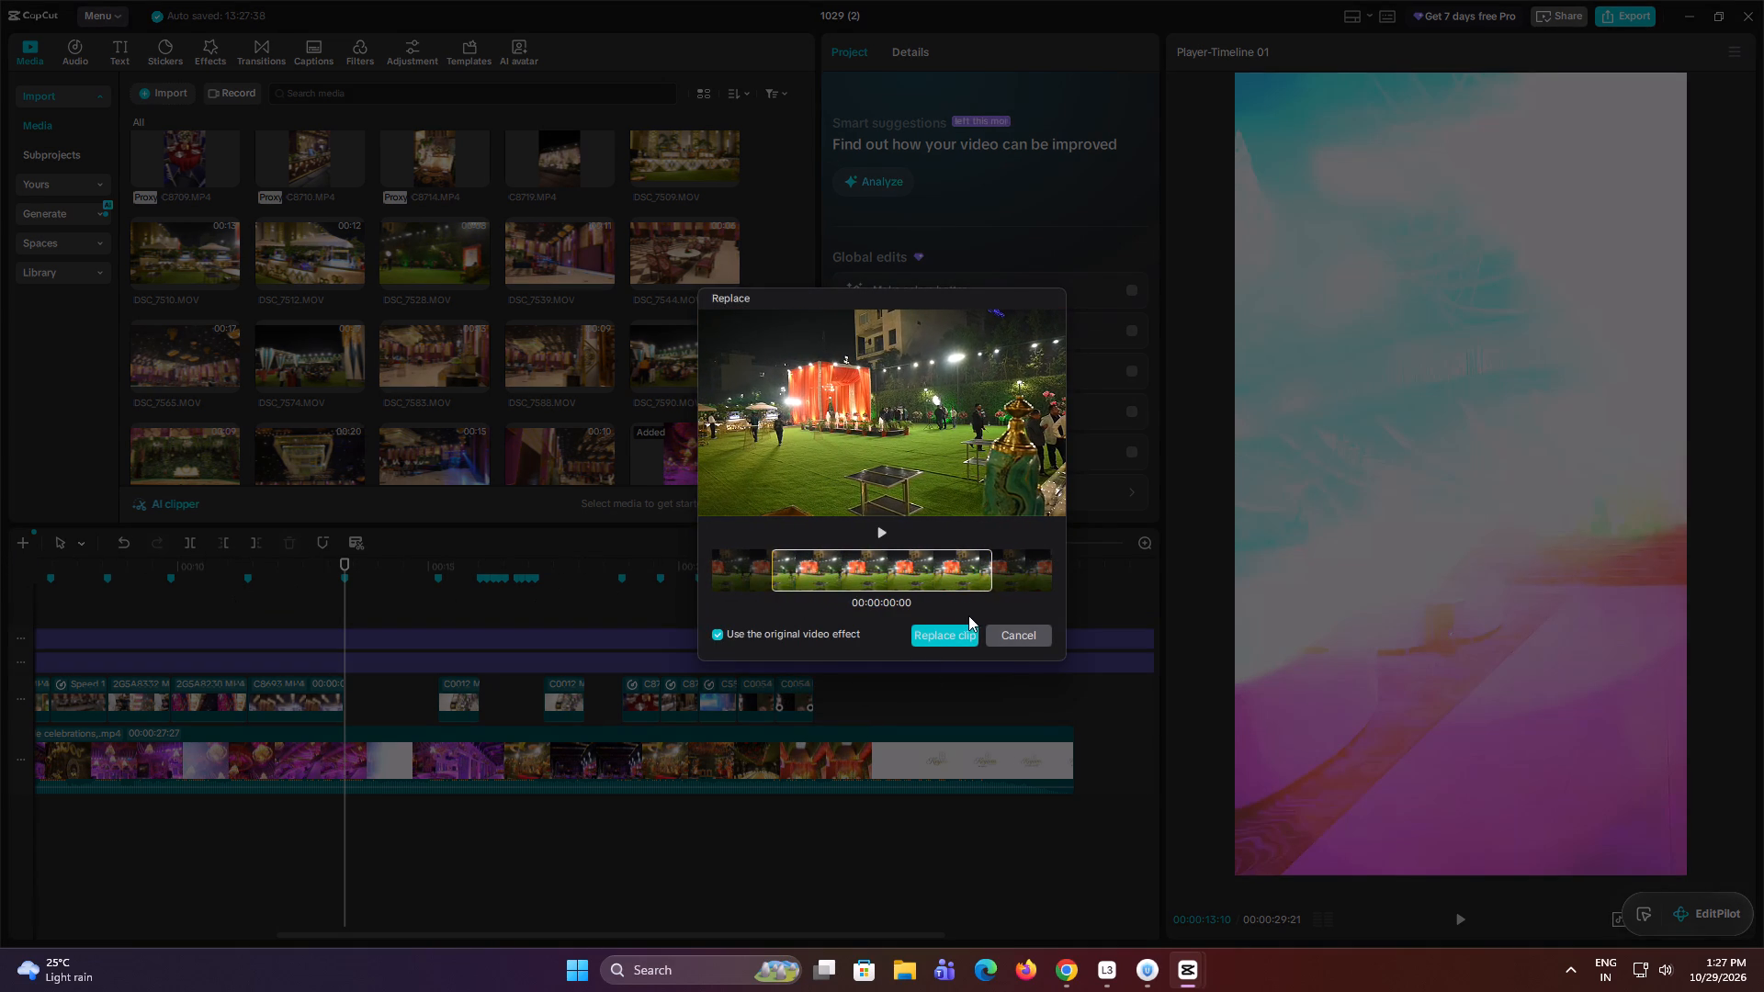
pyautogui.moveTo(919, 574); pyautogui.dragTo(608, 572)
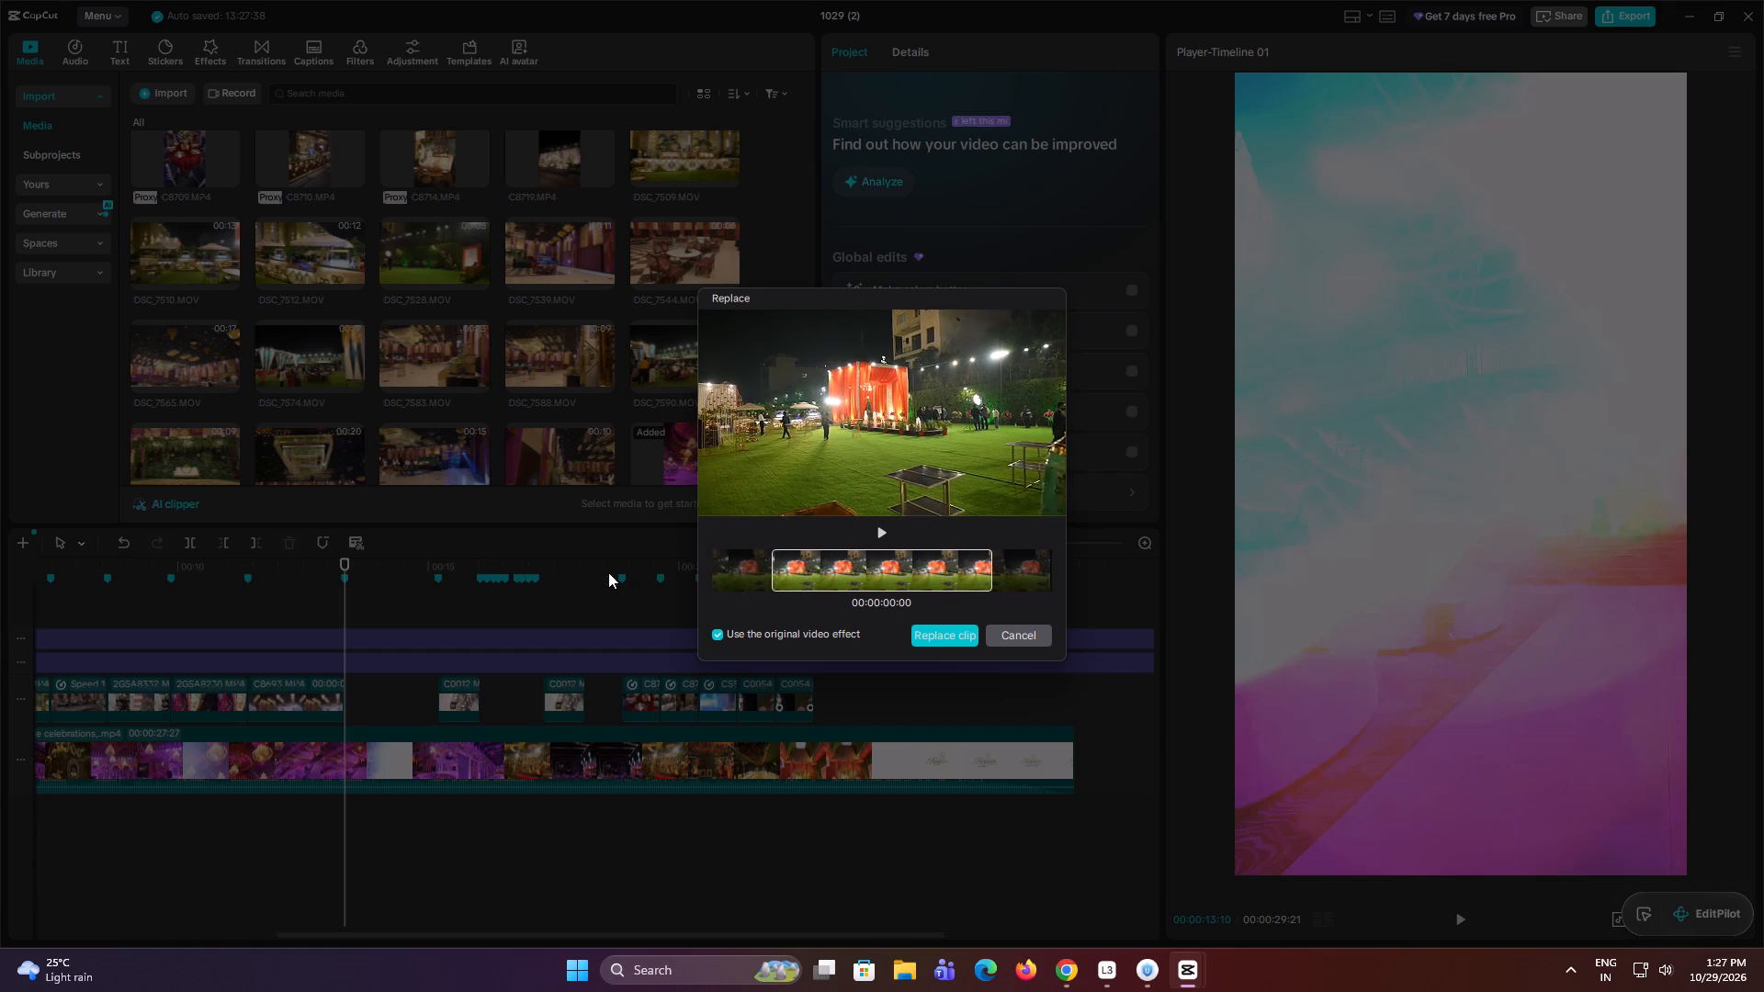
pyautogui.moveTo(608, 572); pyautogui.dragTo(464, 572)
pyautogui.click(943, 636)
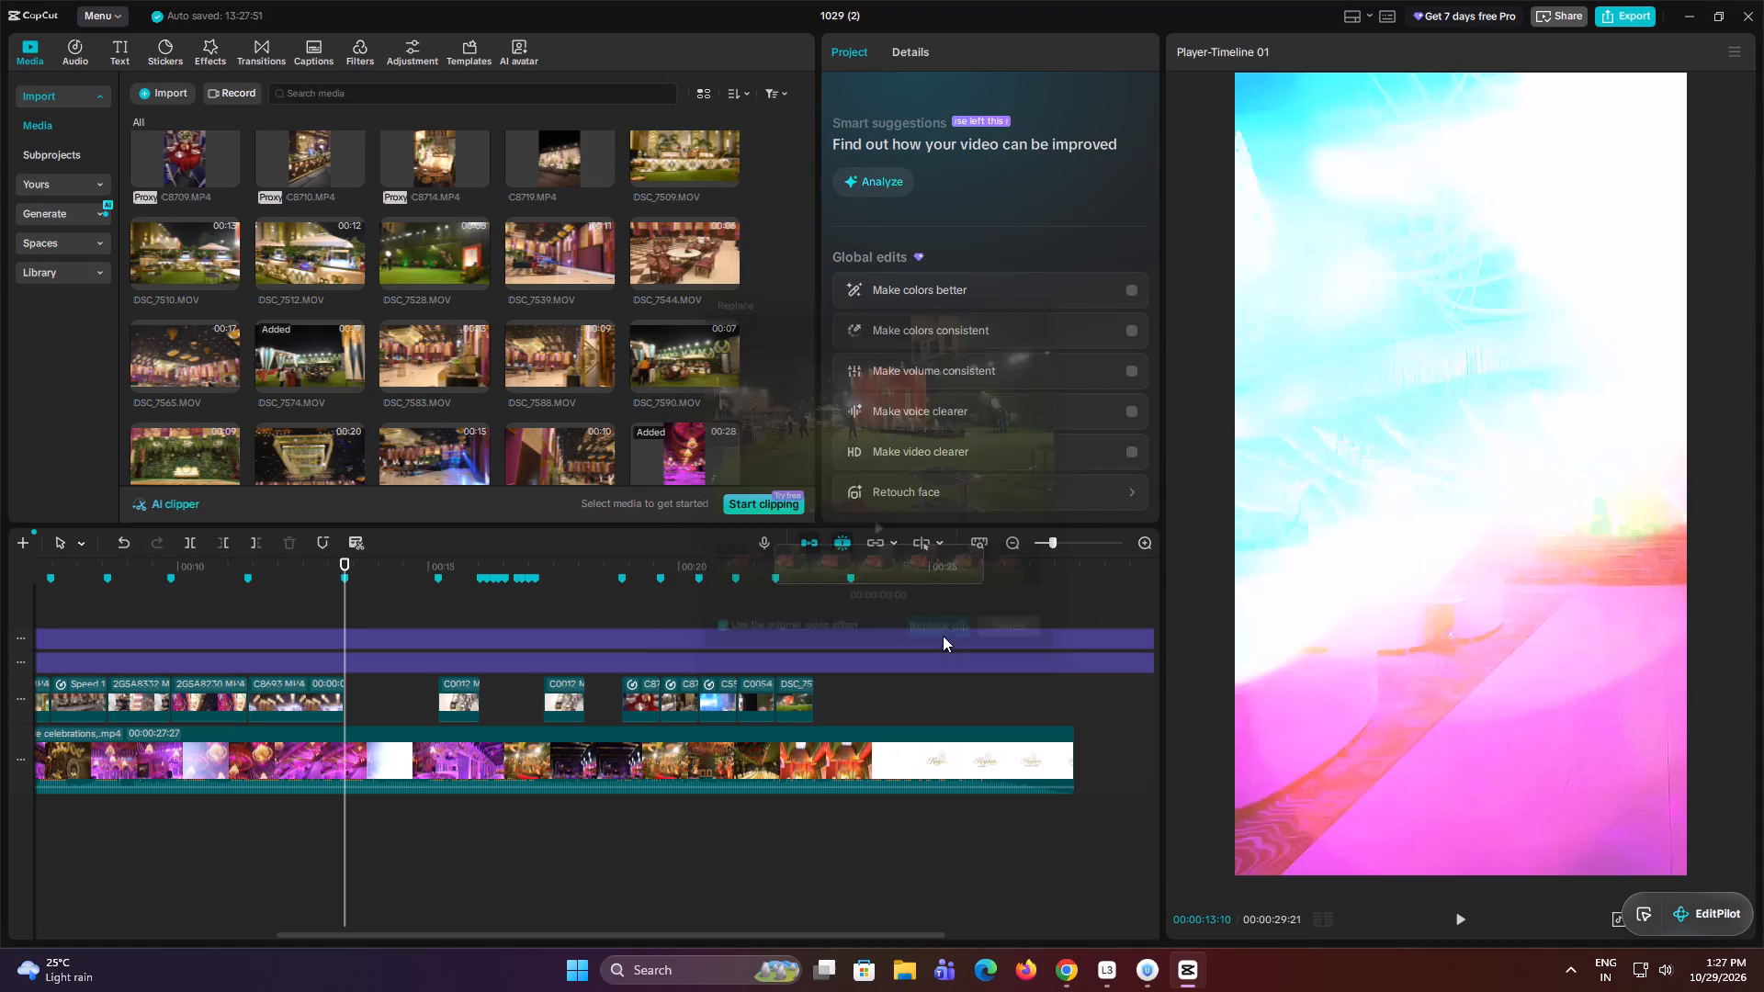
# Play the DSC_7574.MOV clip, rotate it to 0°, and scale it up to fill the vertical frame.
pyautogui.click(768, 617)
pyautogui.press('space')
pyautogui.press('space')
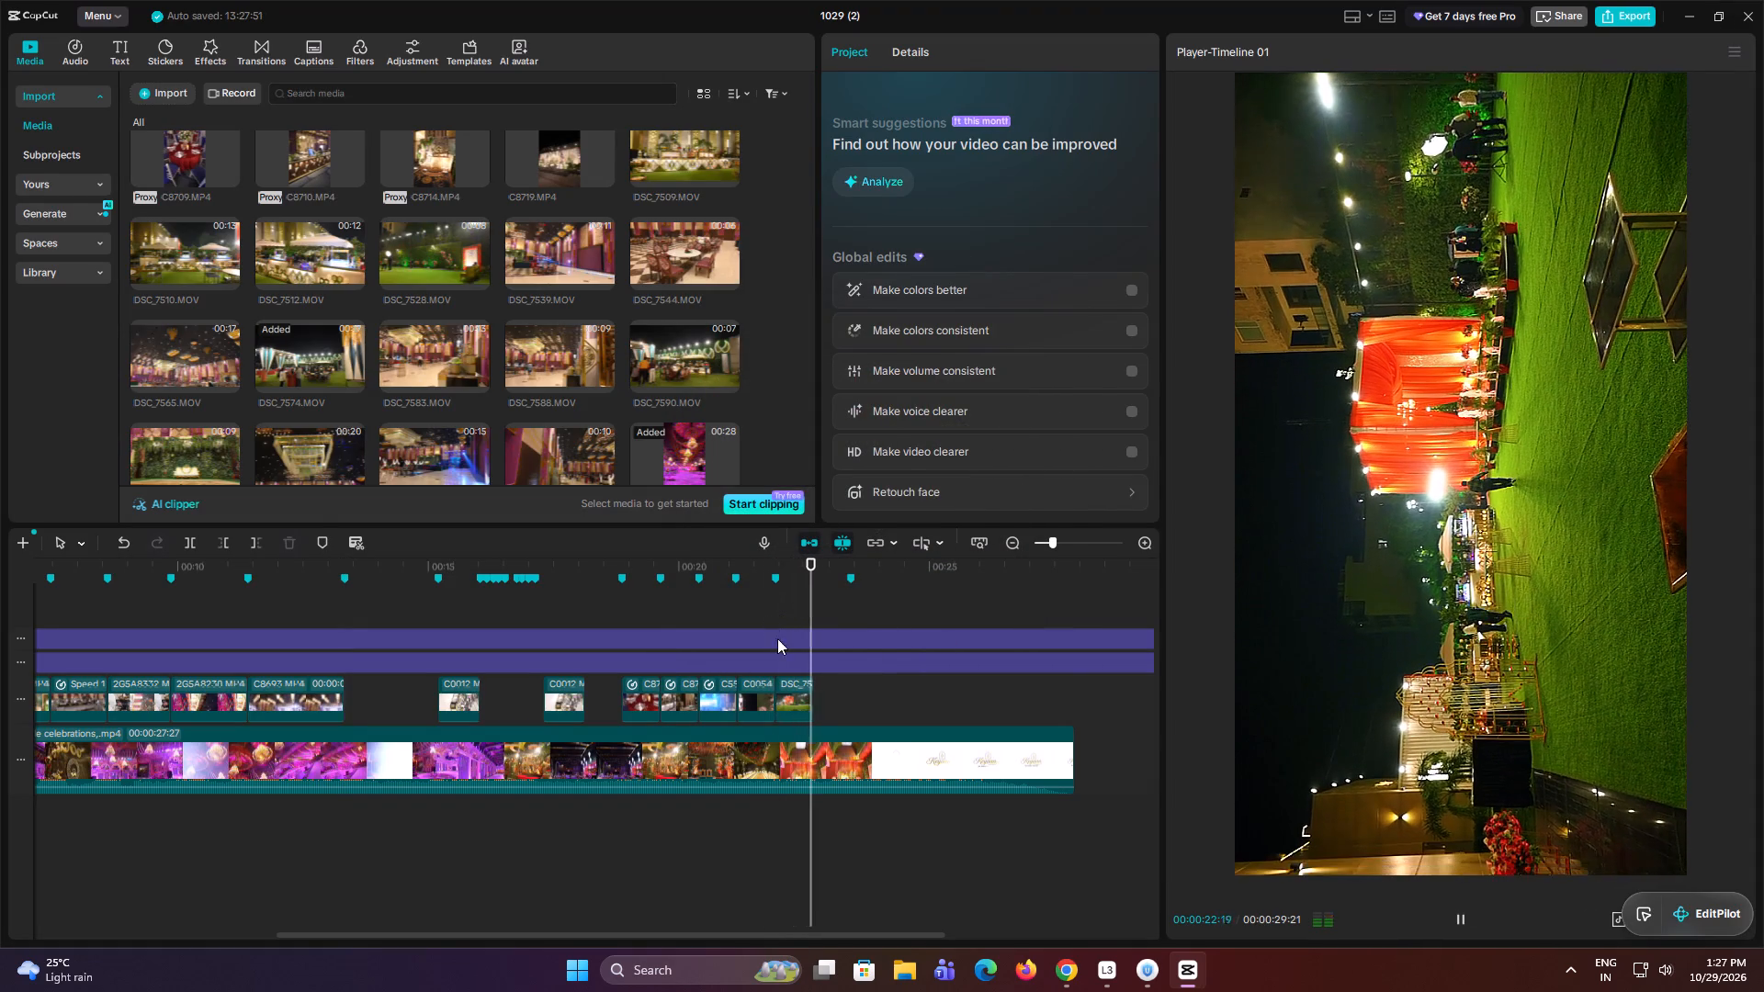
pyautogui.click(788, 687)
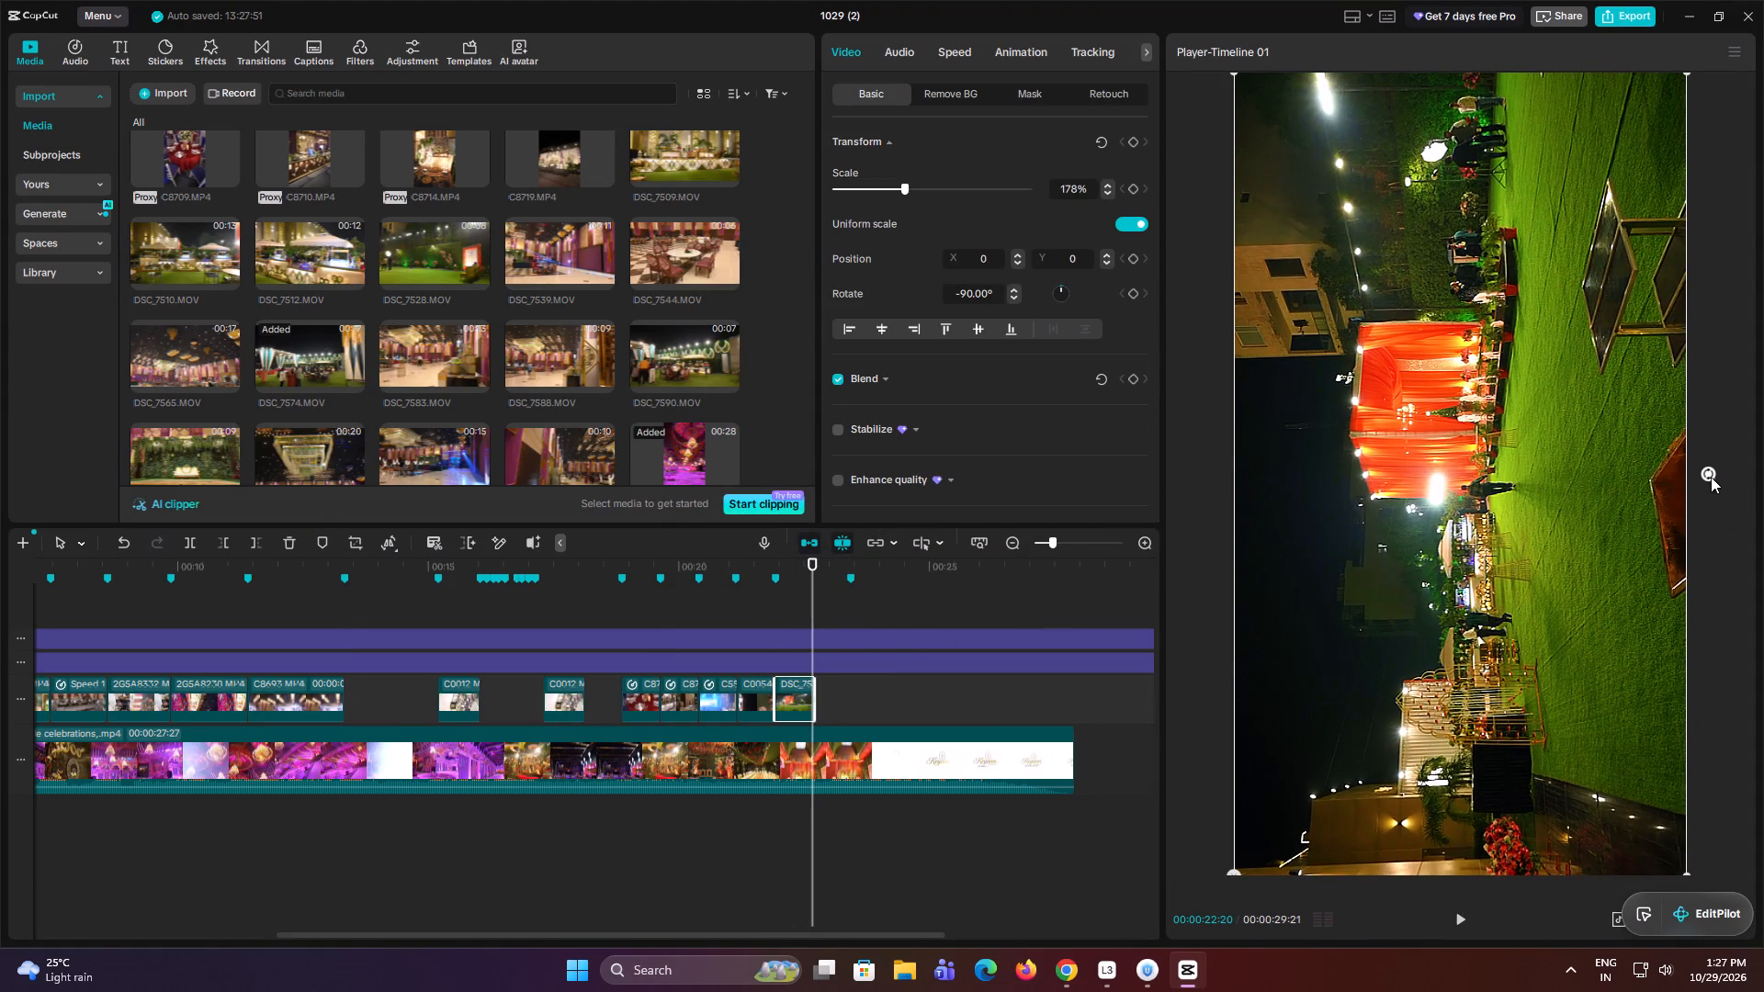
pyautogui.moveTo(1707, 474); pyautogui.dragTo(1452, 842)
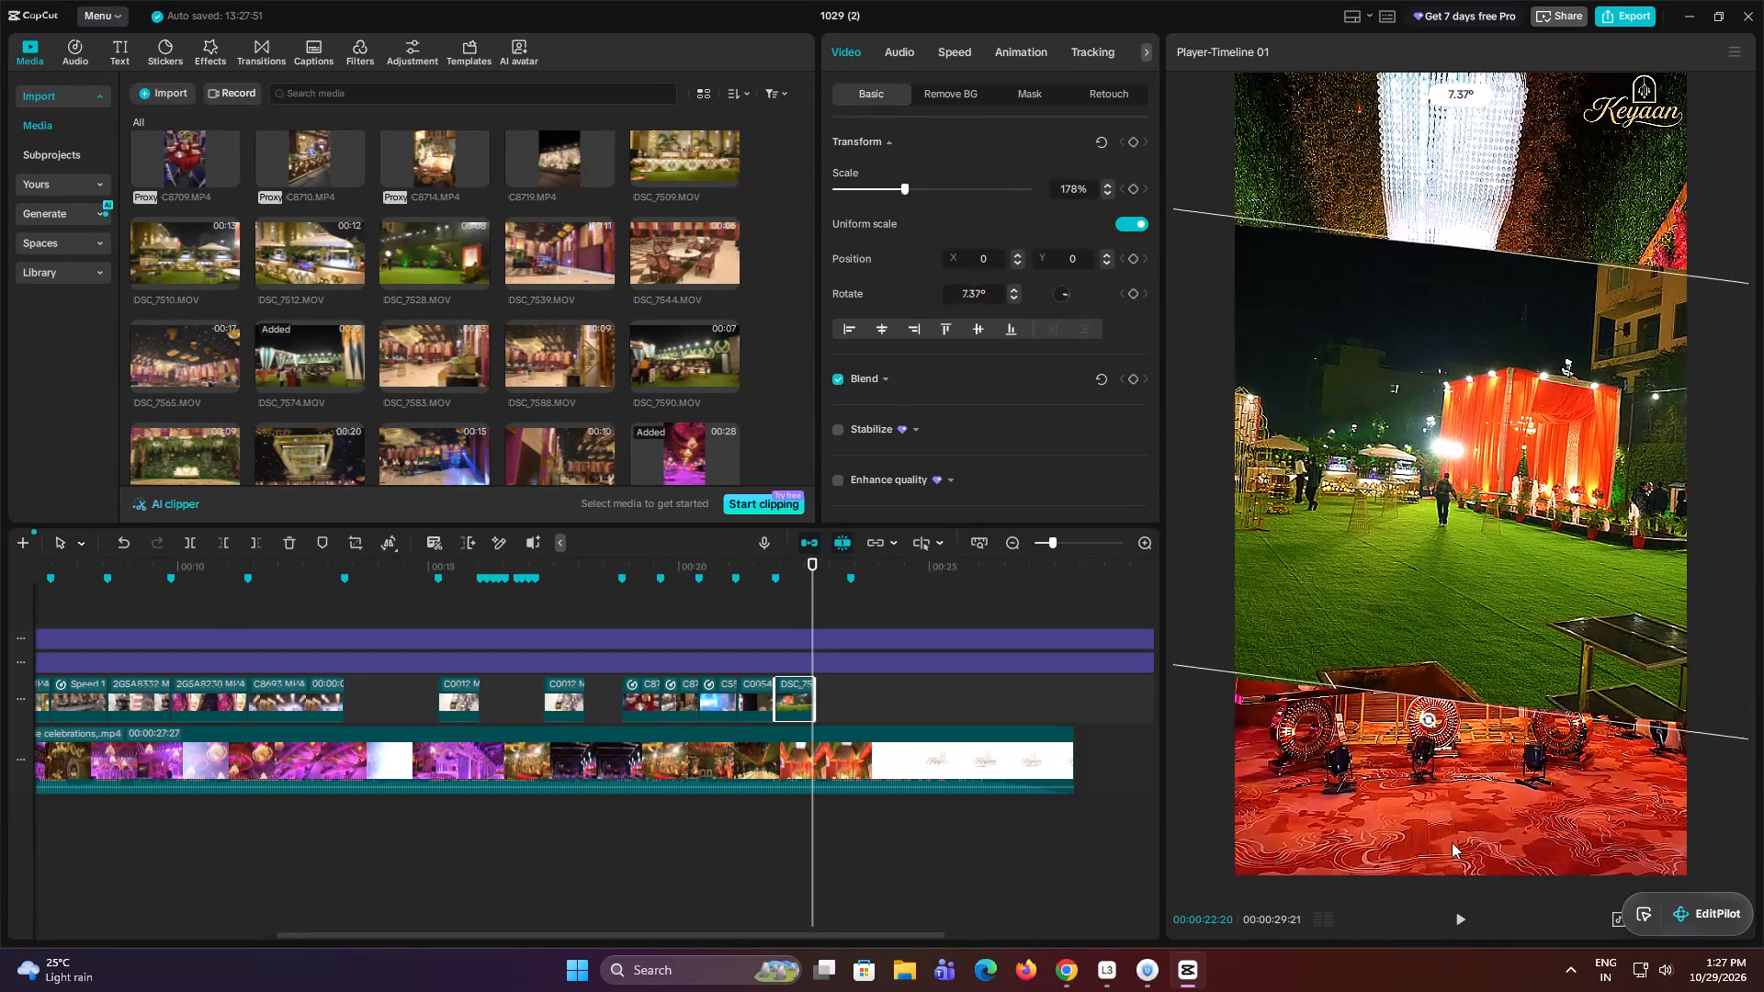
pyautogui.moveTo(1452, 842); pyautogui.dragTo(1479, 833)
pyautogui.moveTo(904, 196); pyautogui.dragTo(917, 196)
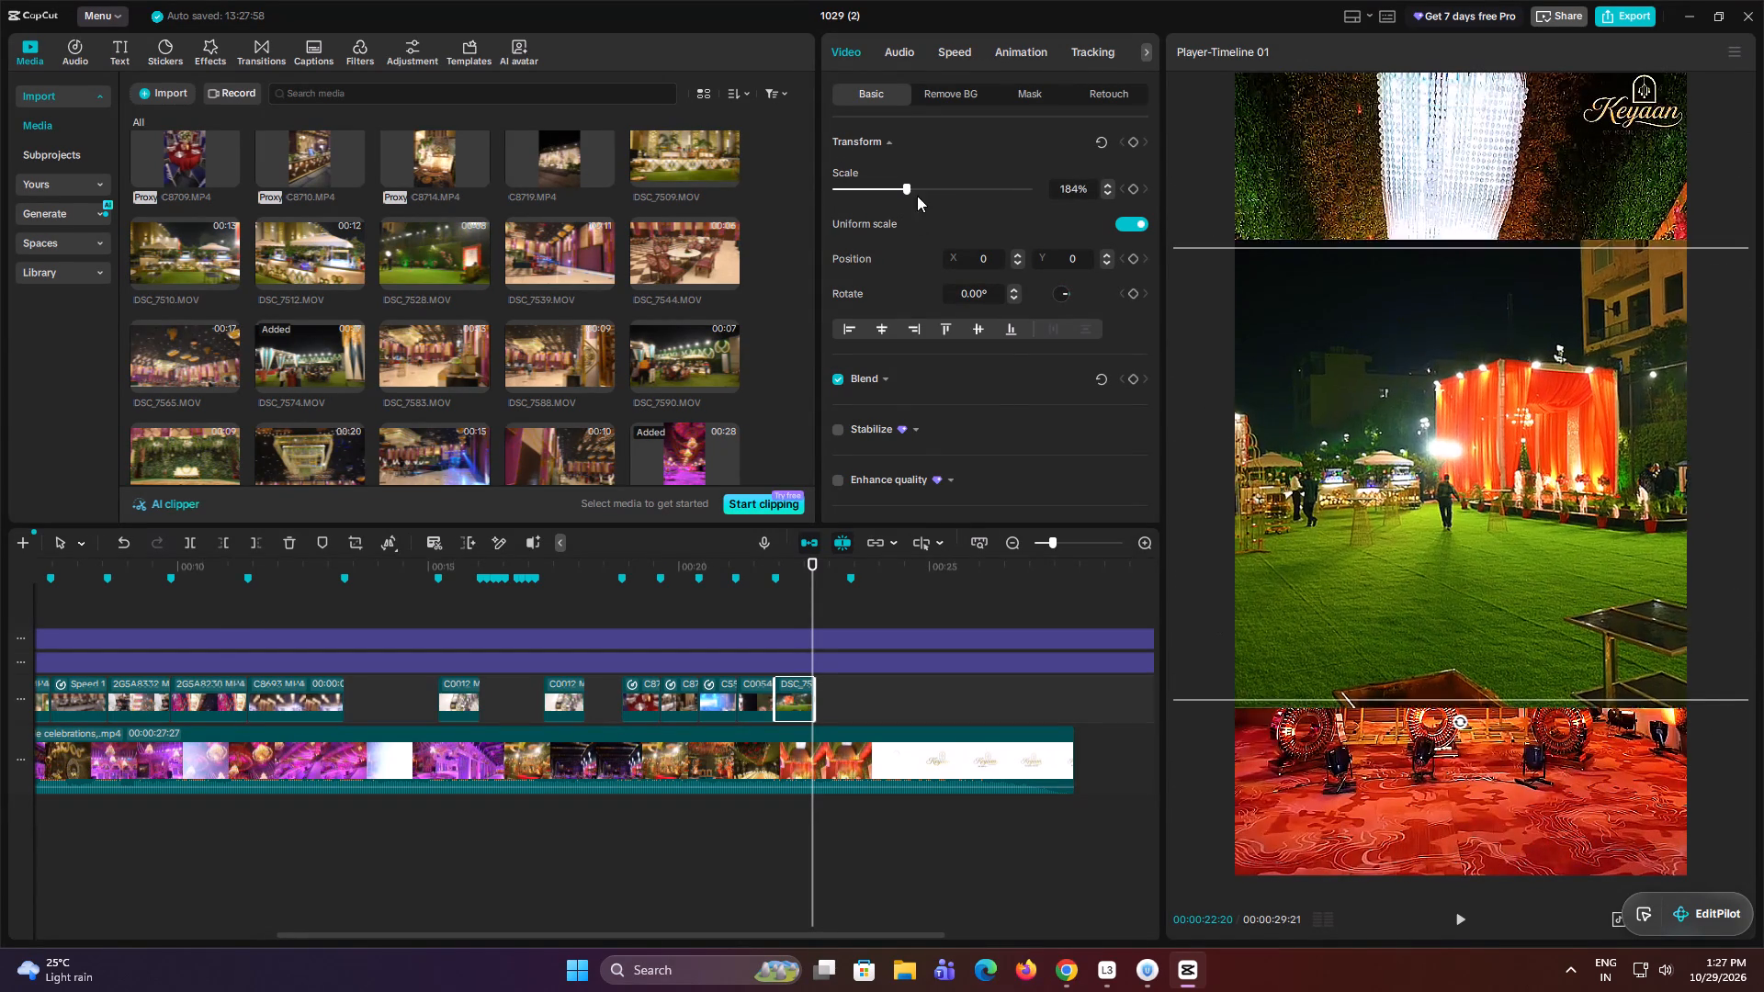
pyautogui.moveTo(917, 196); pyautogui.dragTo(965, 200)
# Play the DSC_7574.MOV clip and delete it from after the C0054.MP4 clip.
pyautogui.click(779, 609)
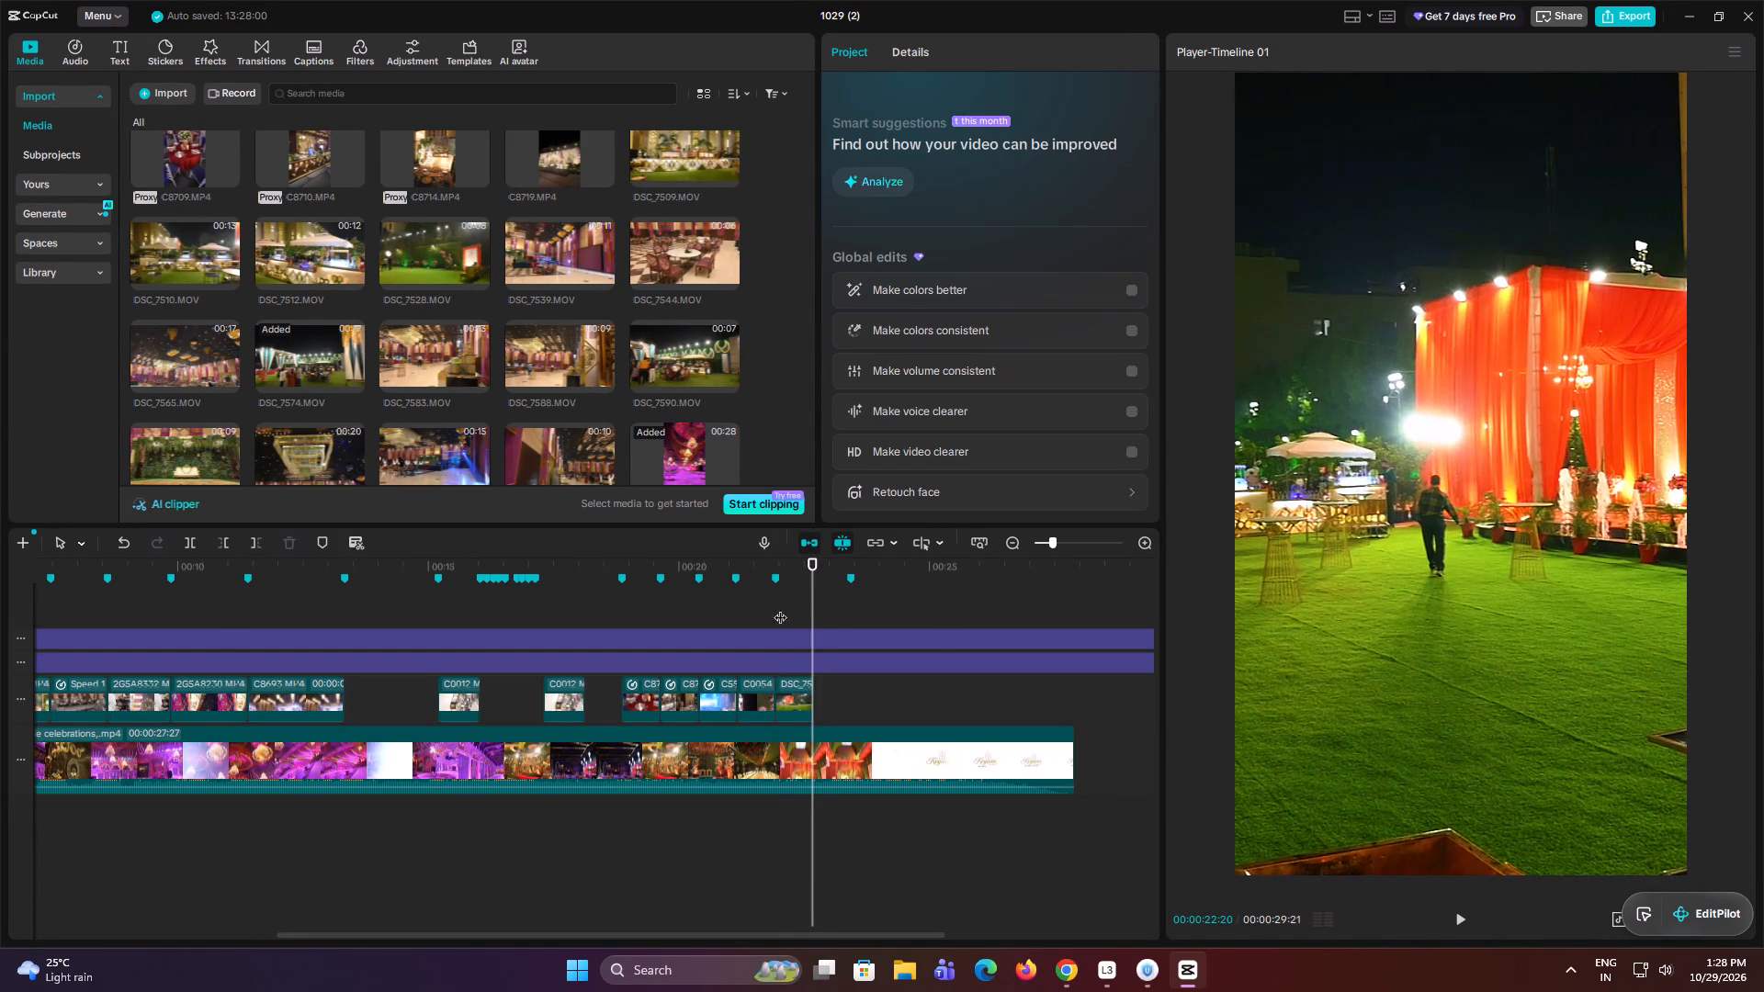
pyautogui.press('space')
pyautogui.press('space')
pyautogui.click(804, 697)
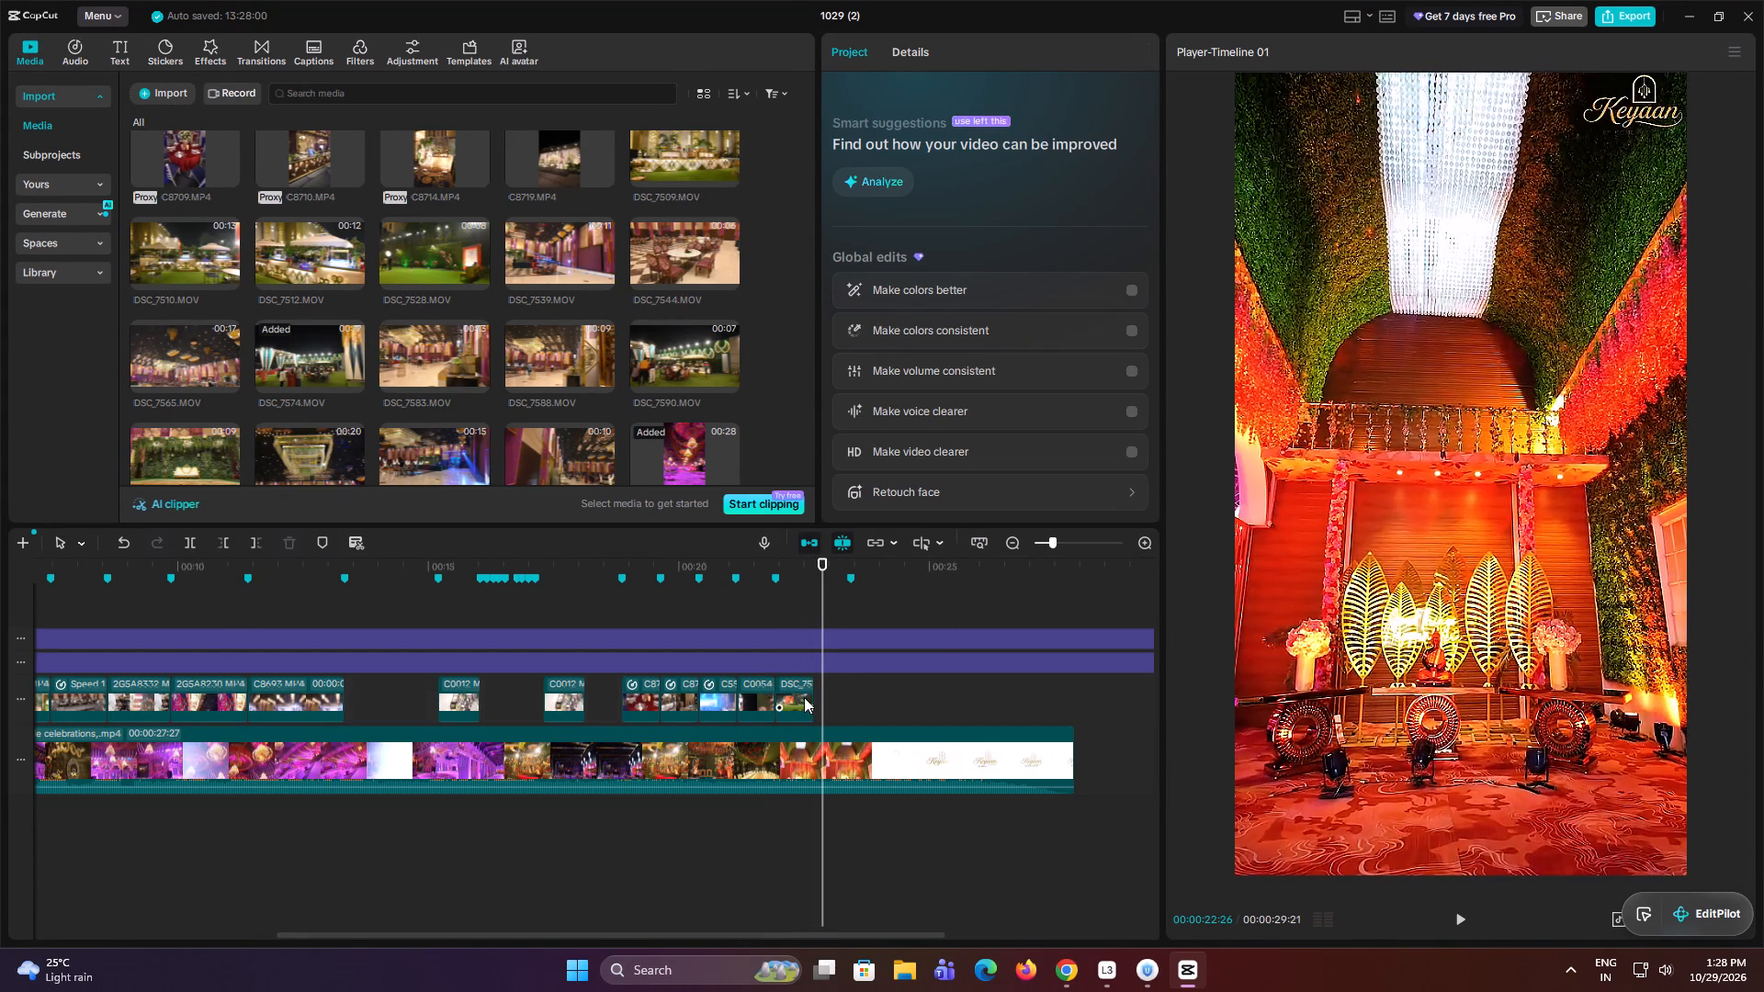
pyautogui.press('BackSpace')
# Scrub the timeline between about 00:00:18:04 and 00:00:23:28 to compare the placed clips with the reference video.
pyautogui.click(743, 603)
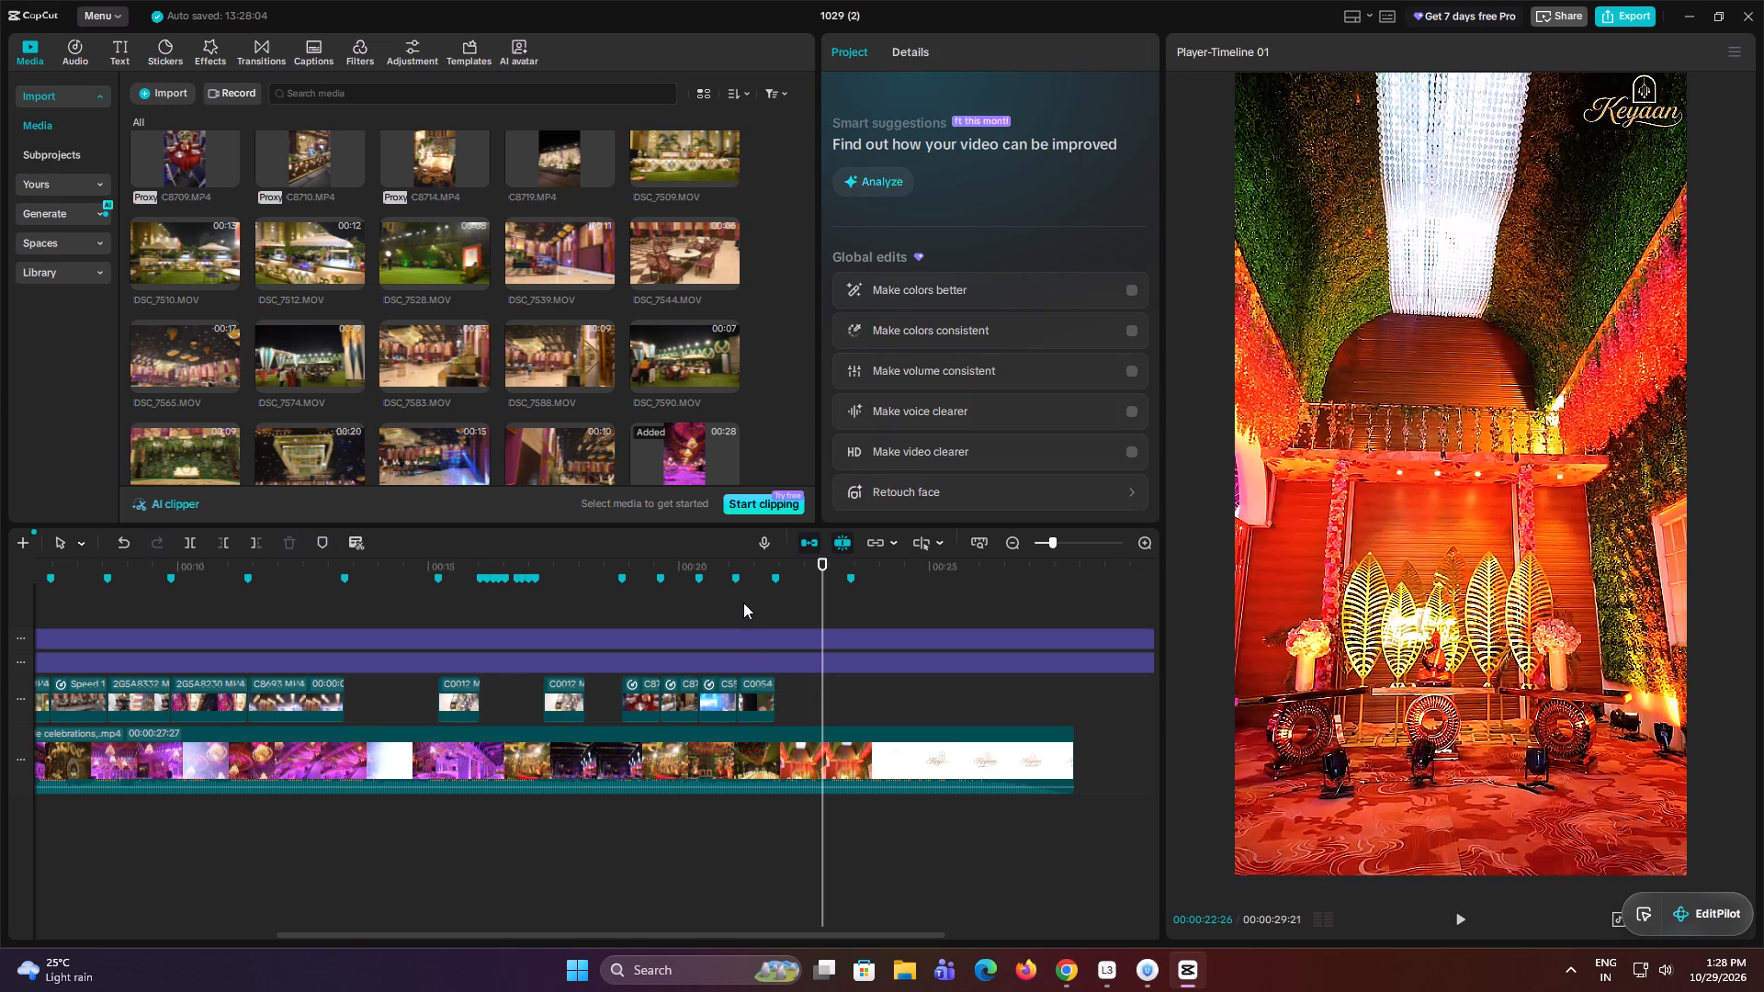
pyautogui.moveTo(743, 603); pyautogui.dragTo(745, 605)
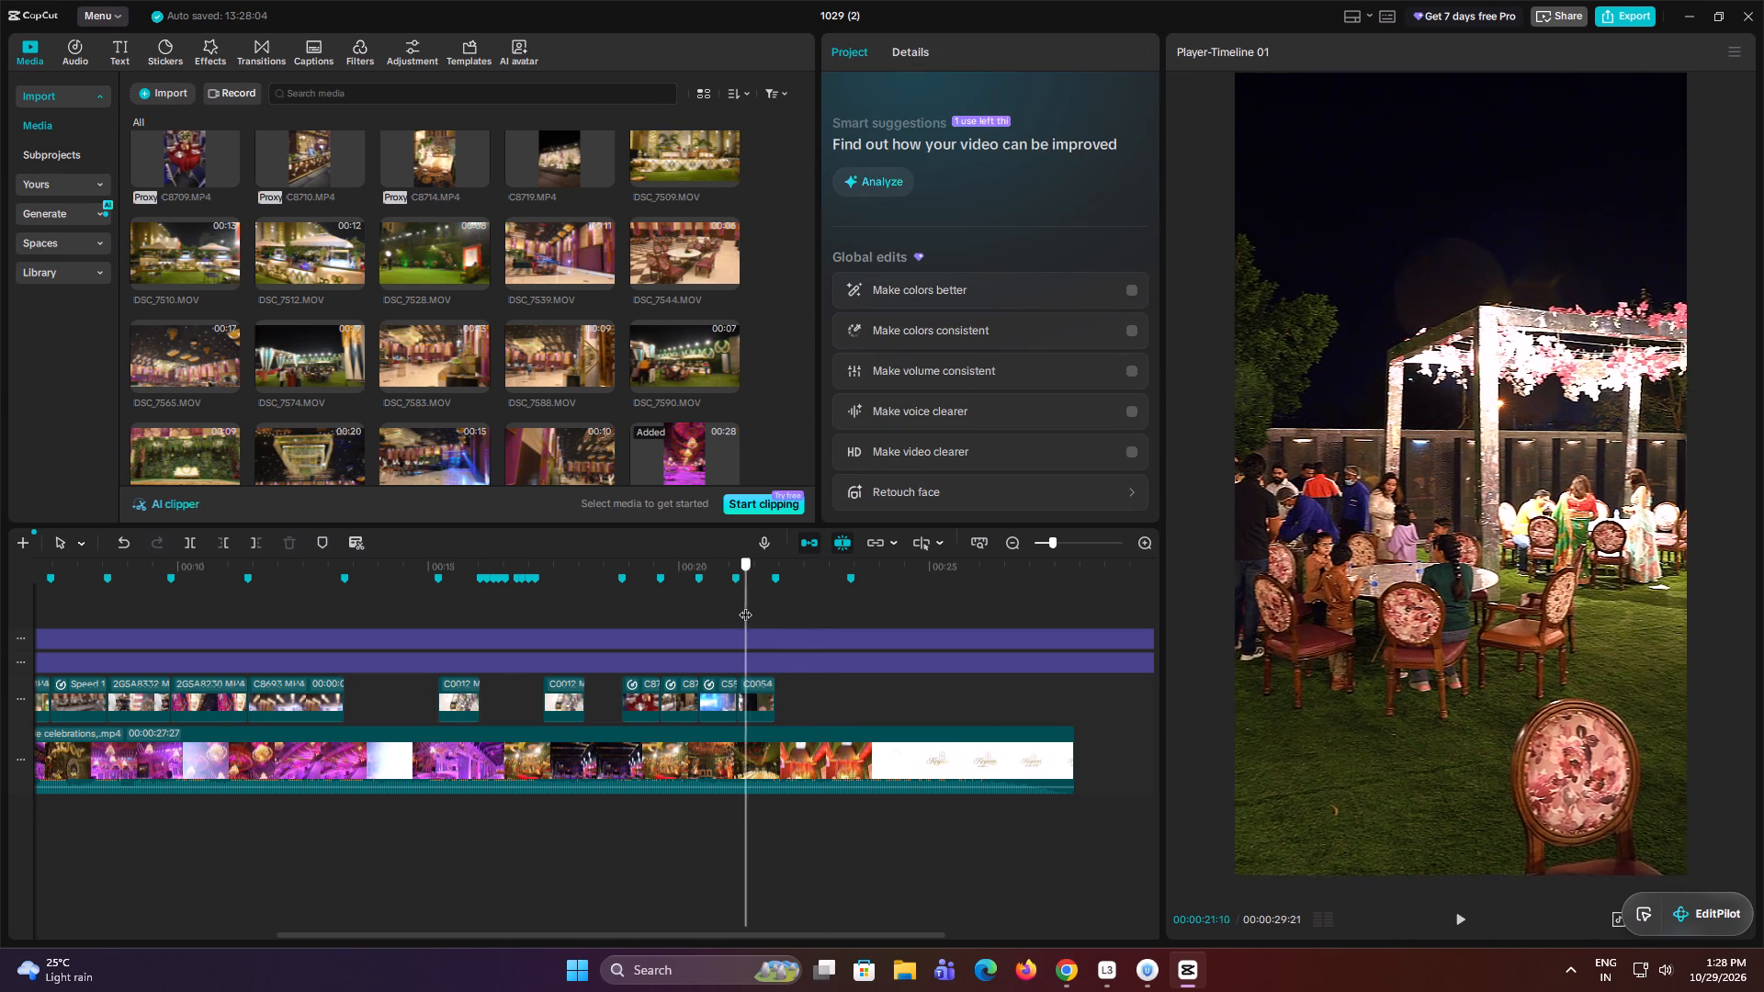
pyautogui.moveTo(745, 605); pyautogui.dragTo(577, 639)
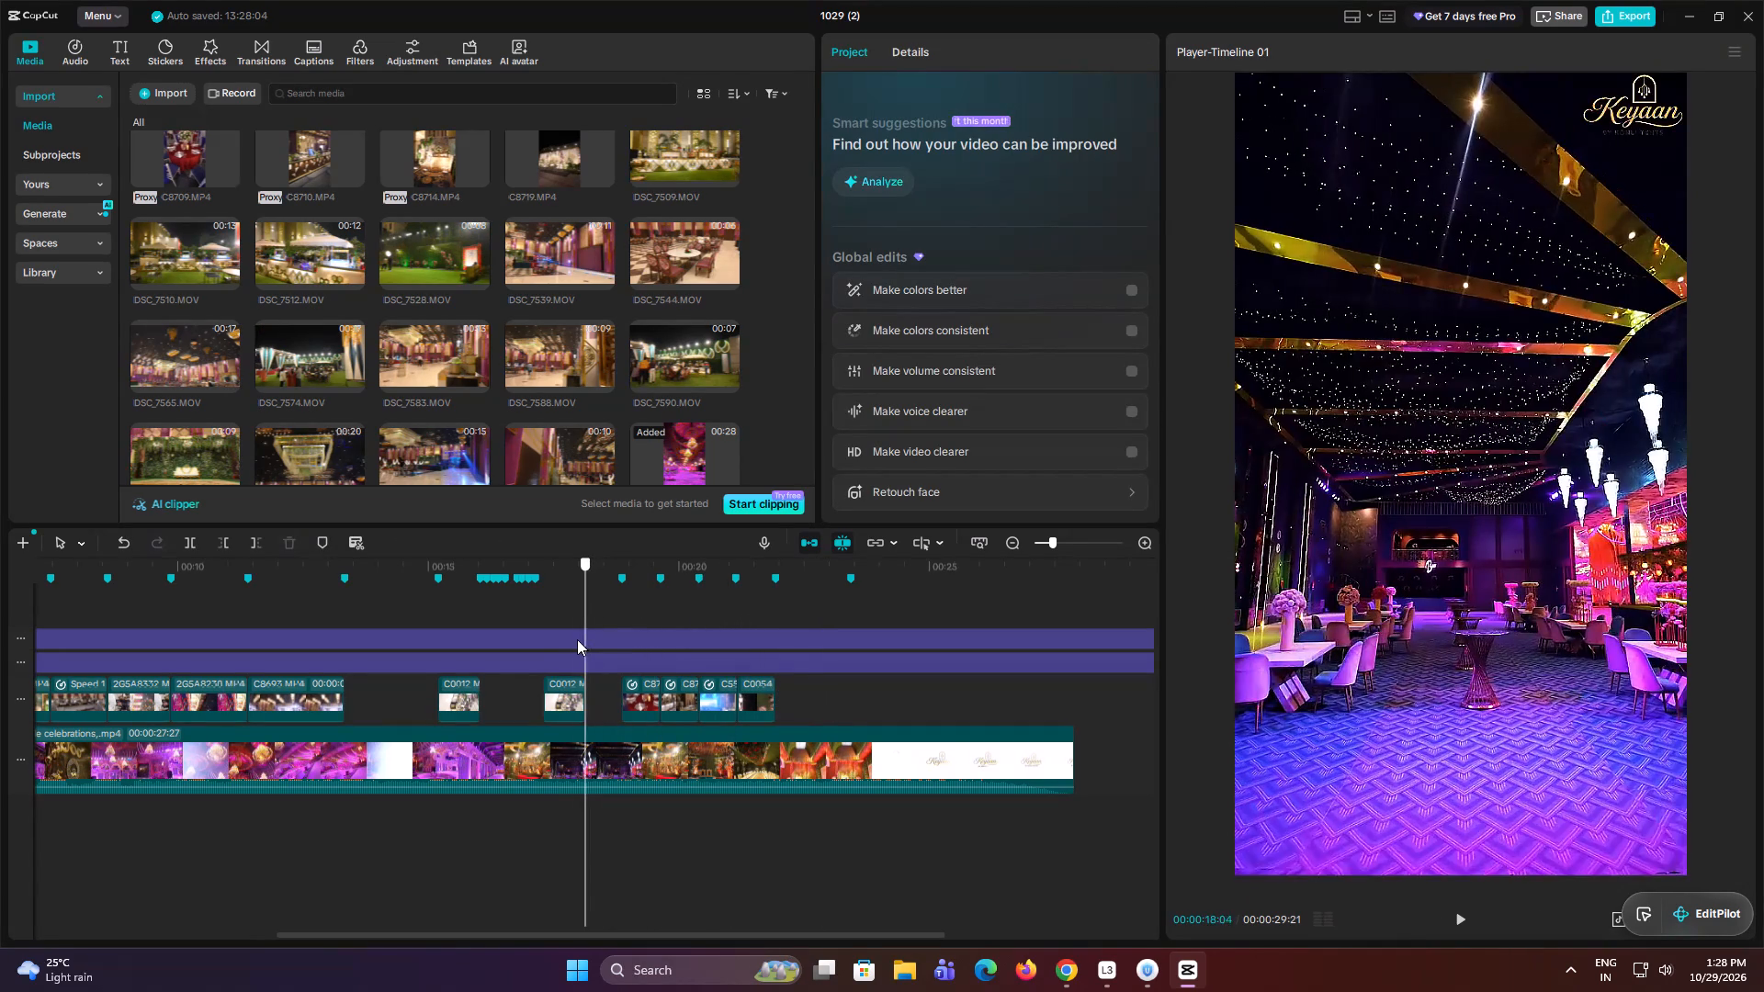
pyautogui.moveTo(577, 639); pyautogui.dragTo(876, 653)
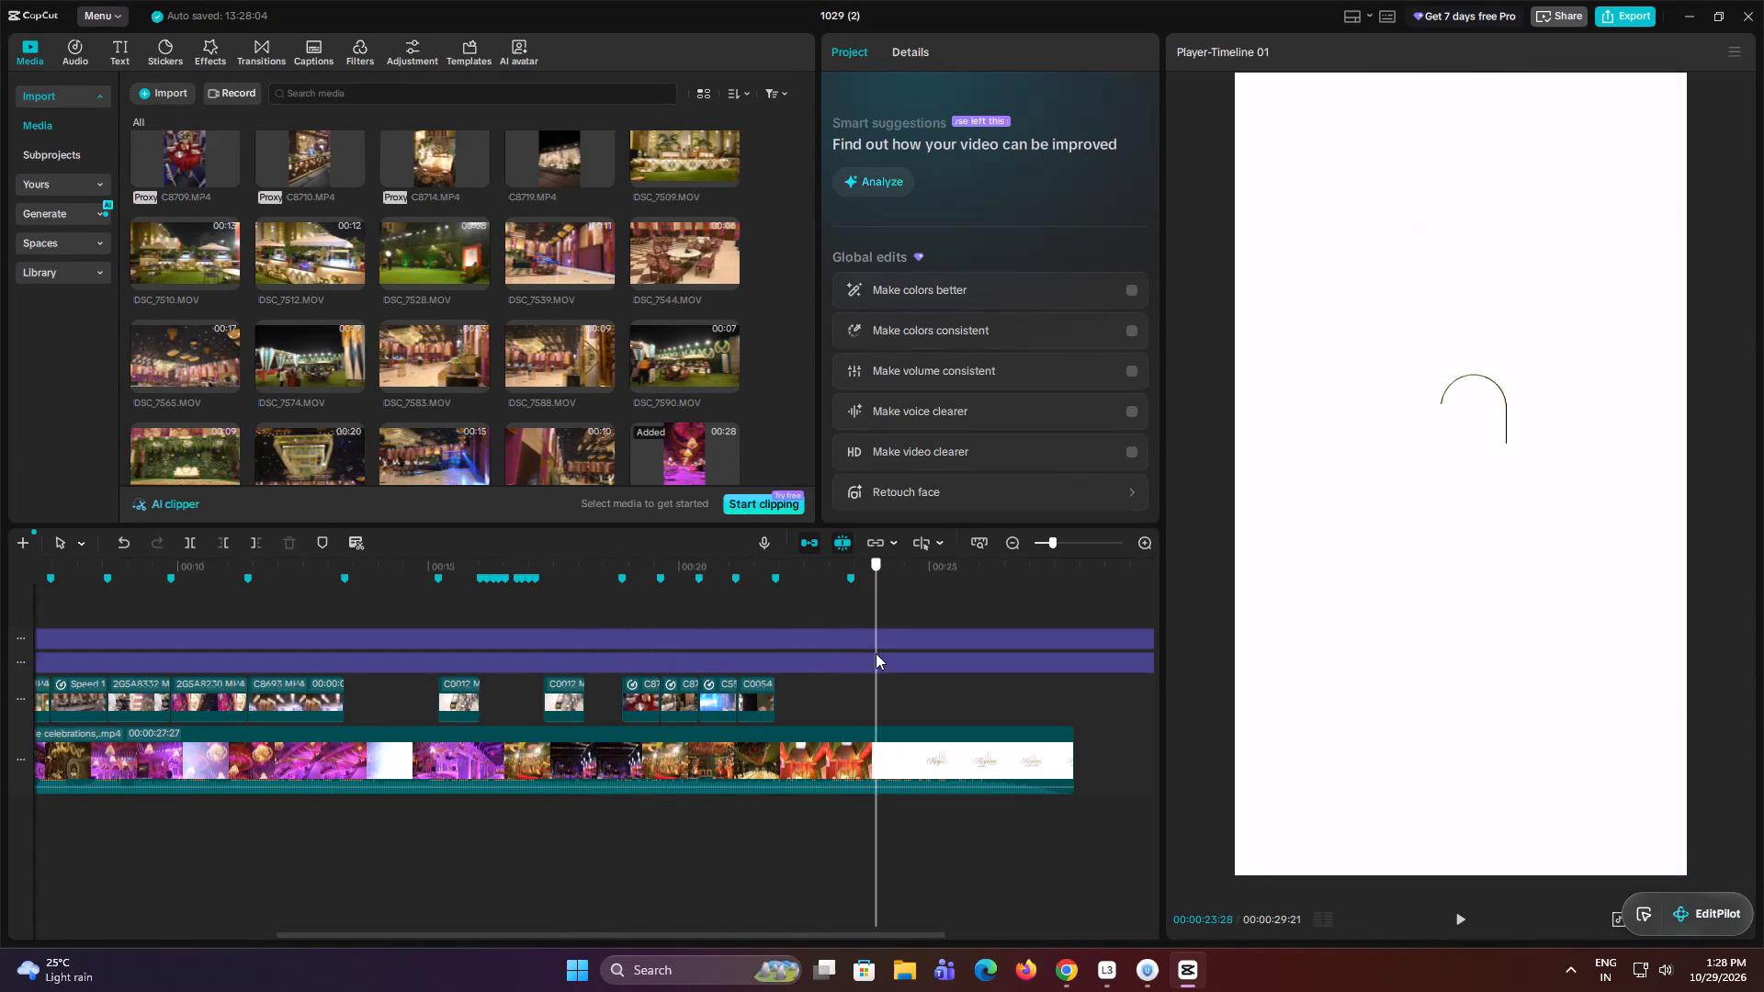
pyautogui.moveTo(876, 653); pyautogui.dragTo(593, 650)
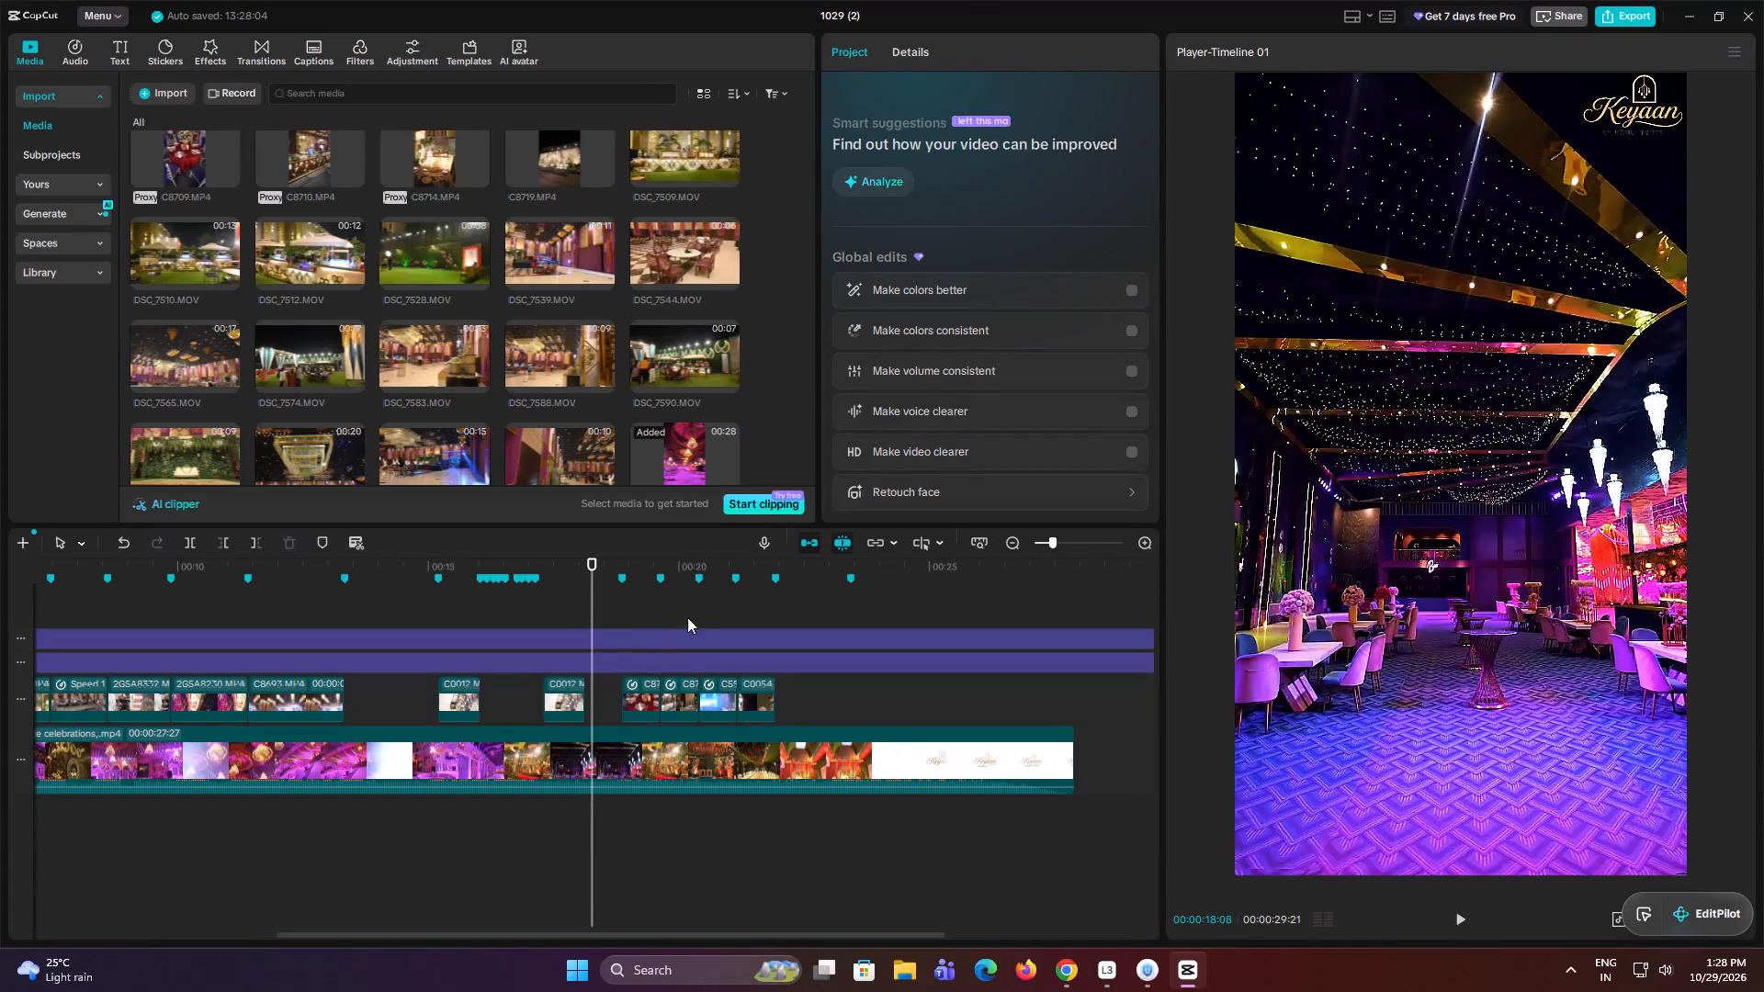
pyautogui.click(736, 610)
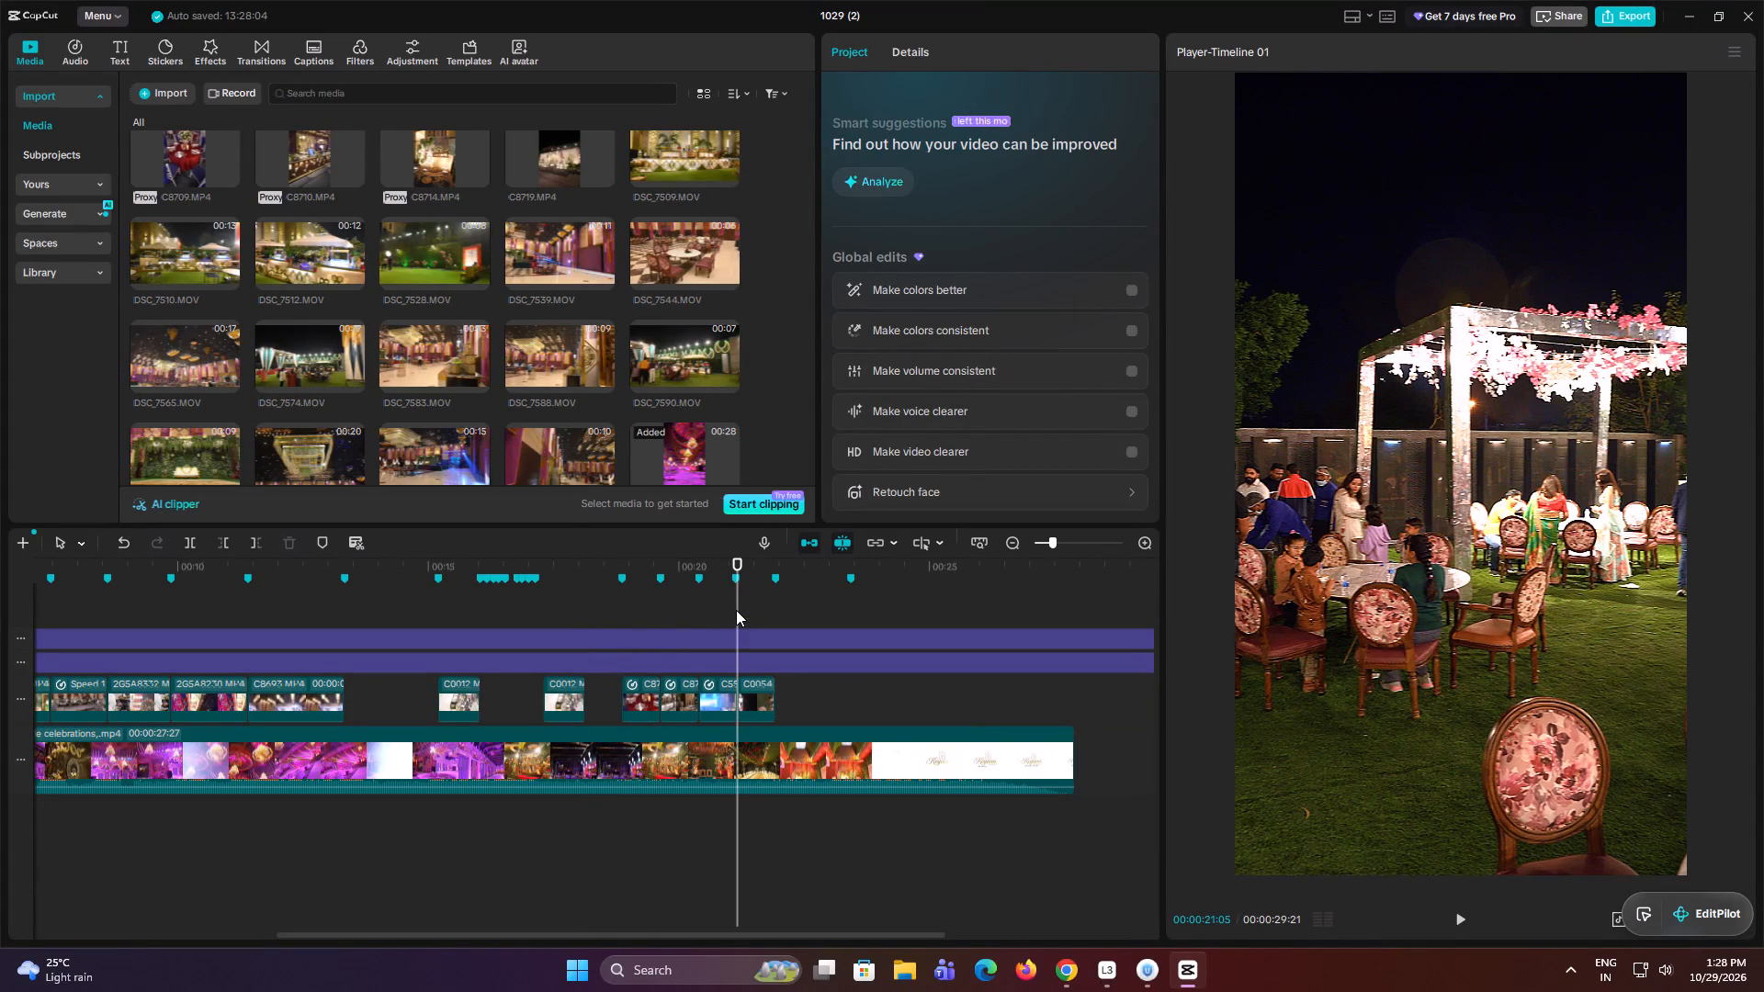
# Extend the C0054.MP4 clip's end, shift it later, and pull its start back to the 00:00:21:05 marker for a 00:00:06:22 duration.
pyautogui.click(760, 693)
pyautogui.moveTo(775, 693); pyautogui.dragTo(907, 712)
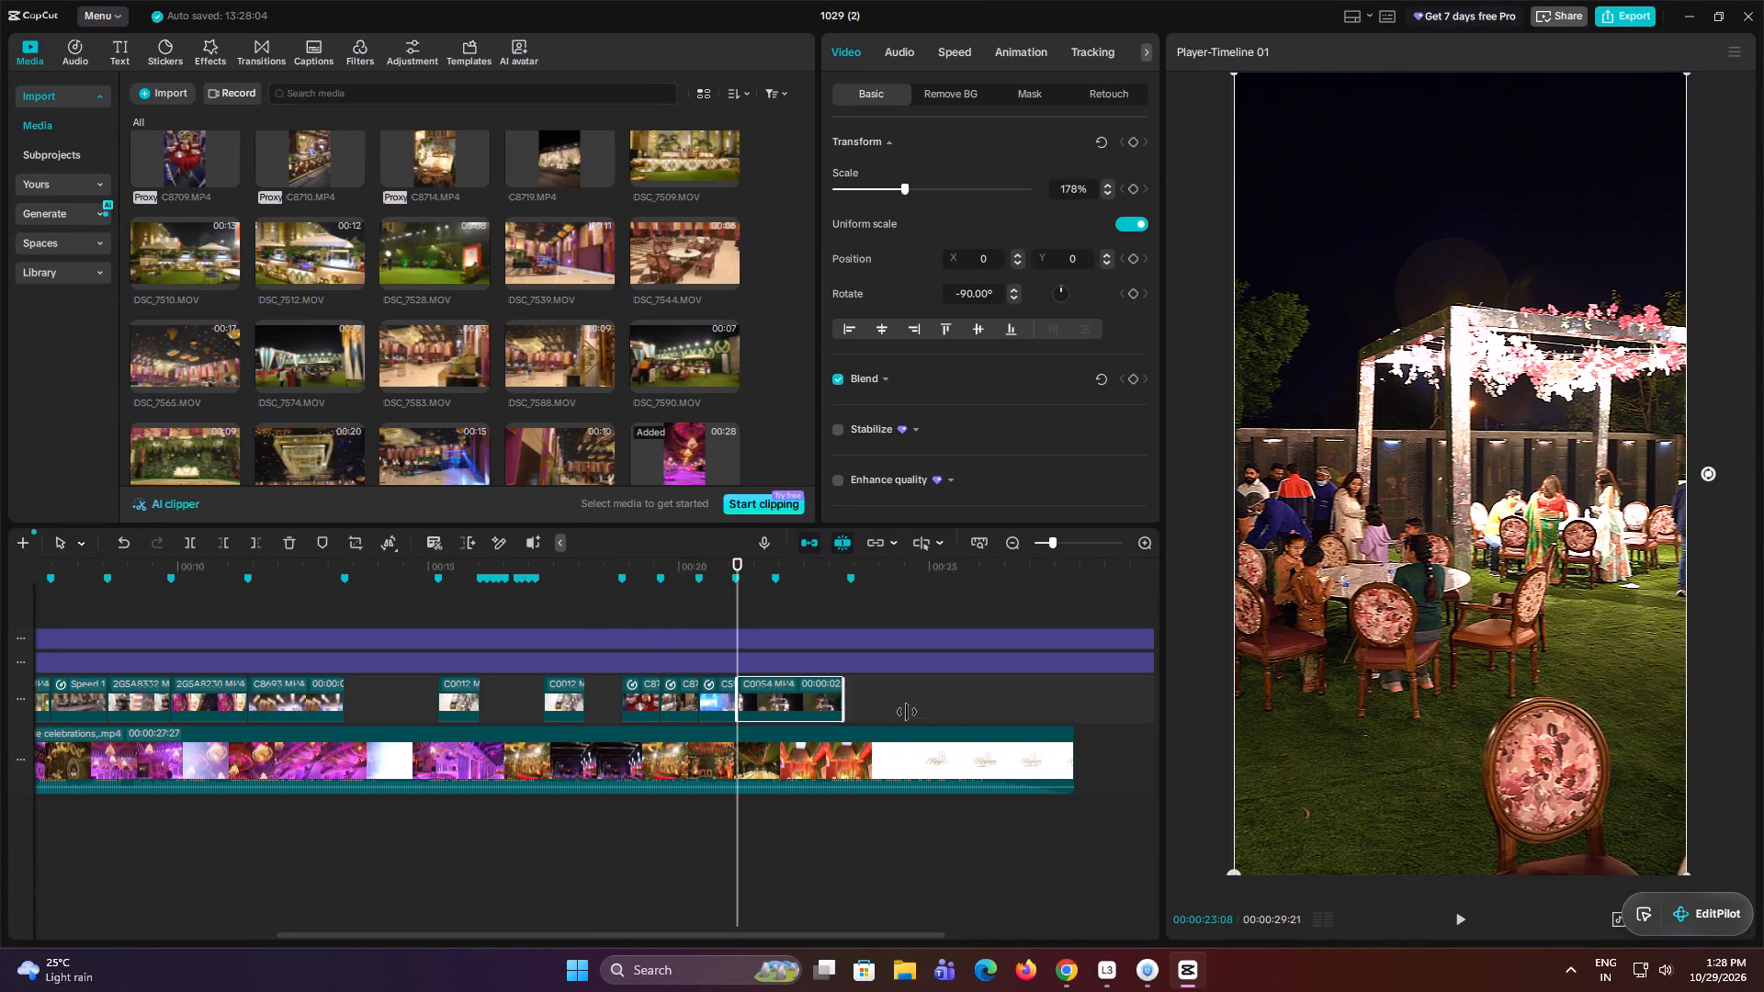
pyautogui.moveTo(907, 712); pyautogui.dragTo(972, 718)
pyautogui.click(794, 606)
pyautogui.moveTo(808, 694); pyautogui.dragTo(999, 715)
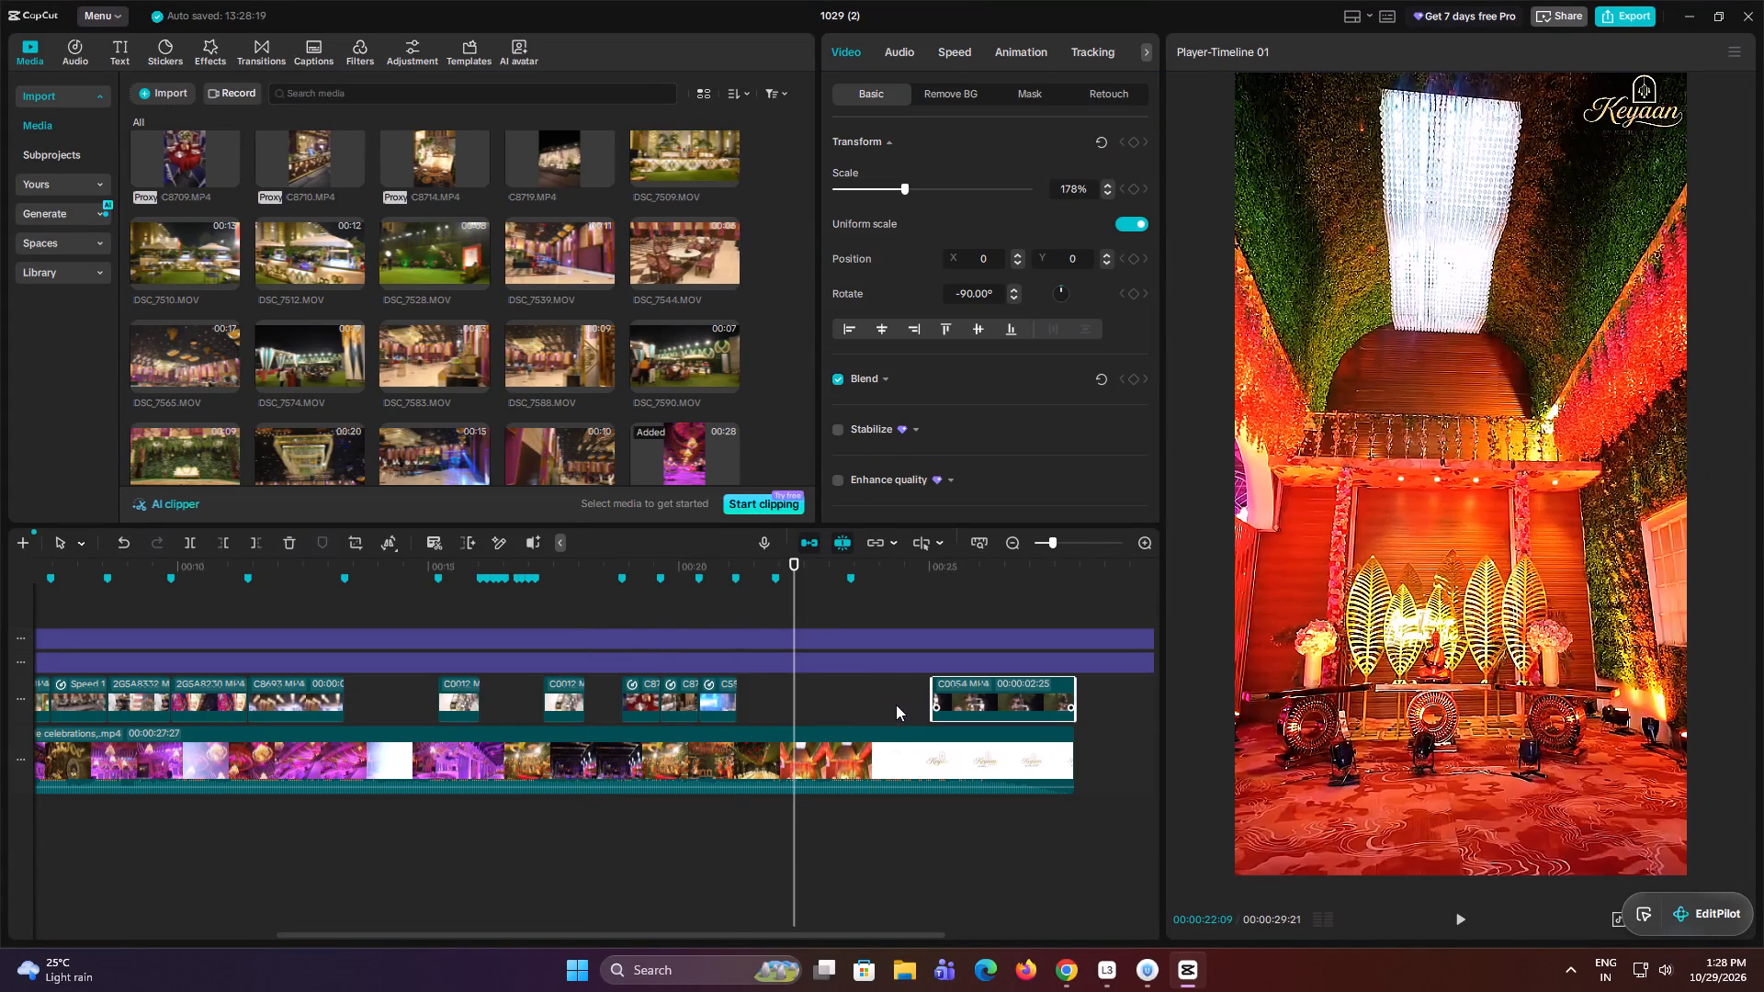
pyautogui.moveTo(932, 692); pyautogui.dragTo(471, 693)
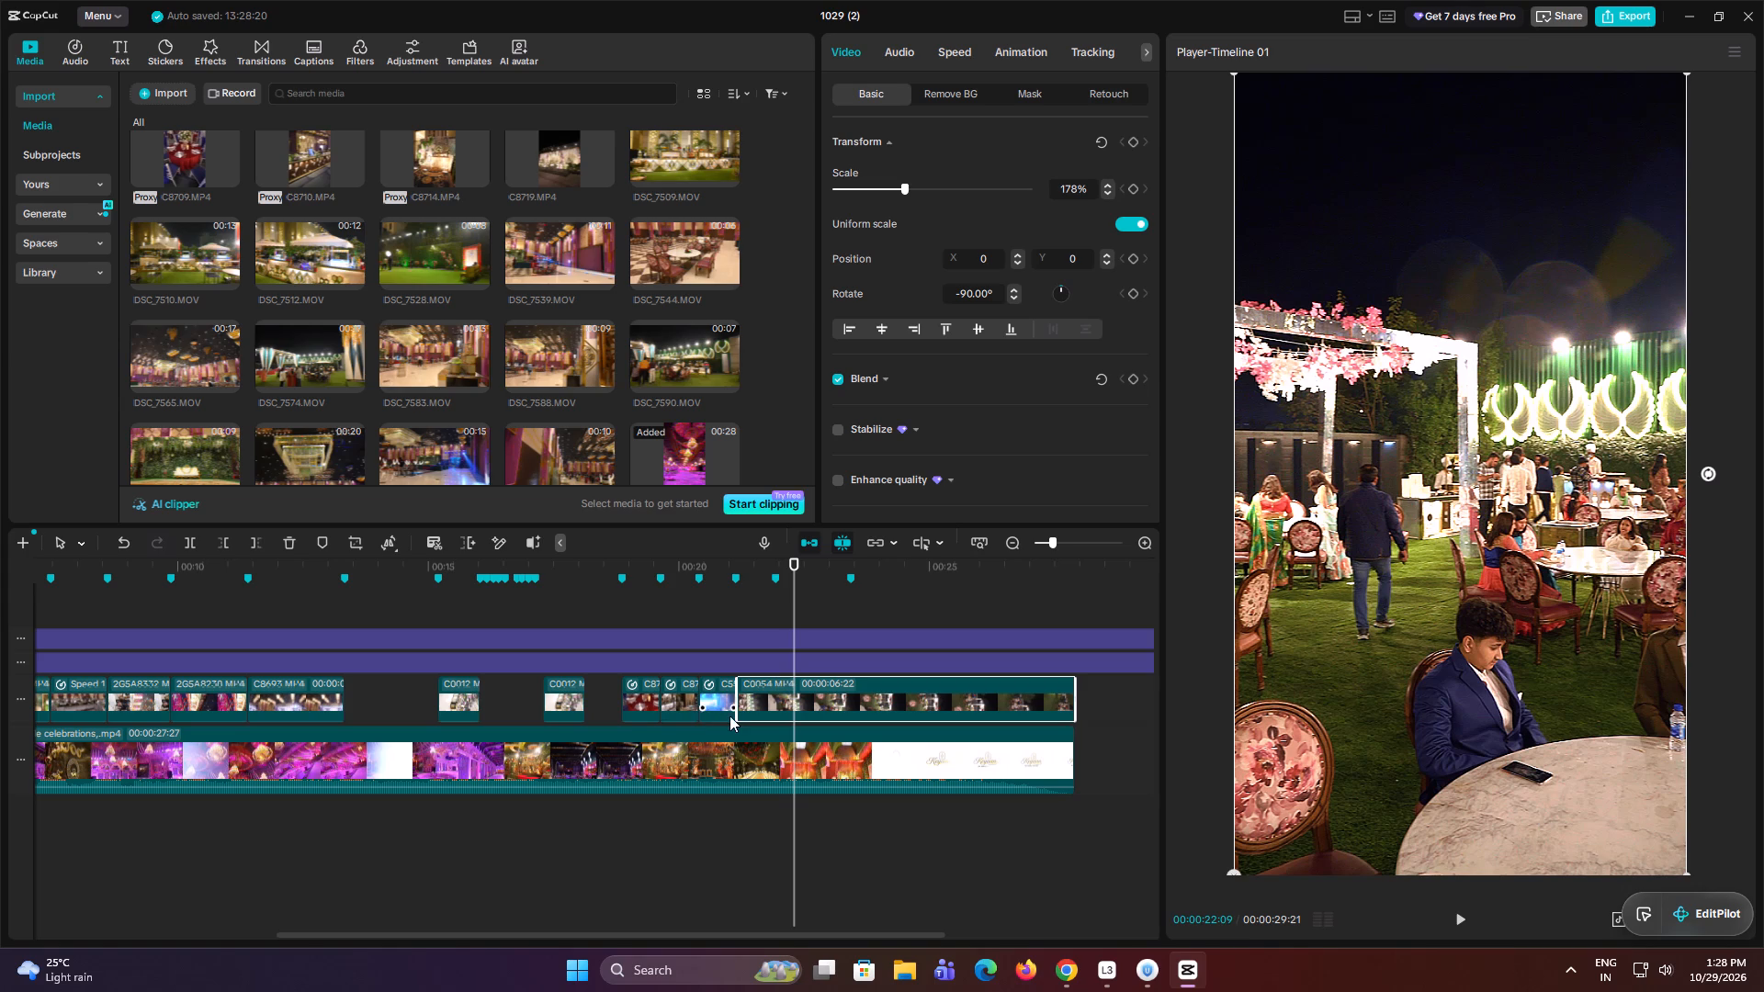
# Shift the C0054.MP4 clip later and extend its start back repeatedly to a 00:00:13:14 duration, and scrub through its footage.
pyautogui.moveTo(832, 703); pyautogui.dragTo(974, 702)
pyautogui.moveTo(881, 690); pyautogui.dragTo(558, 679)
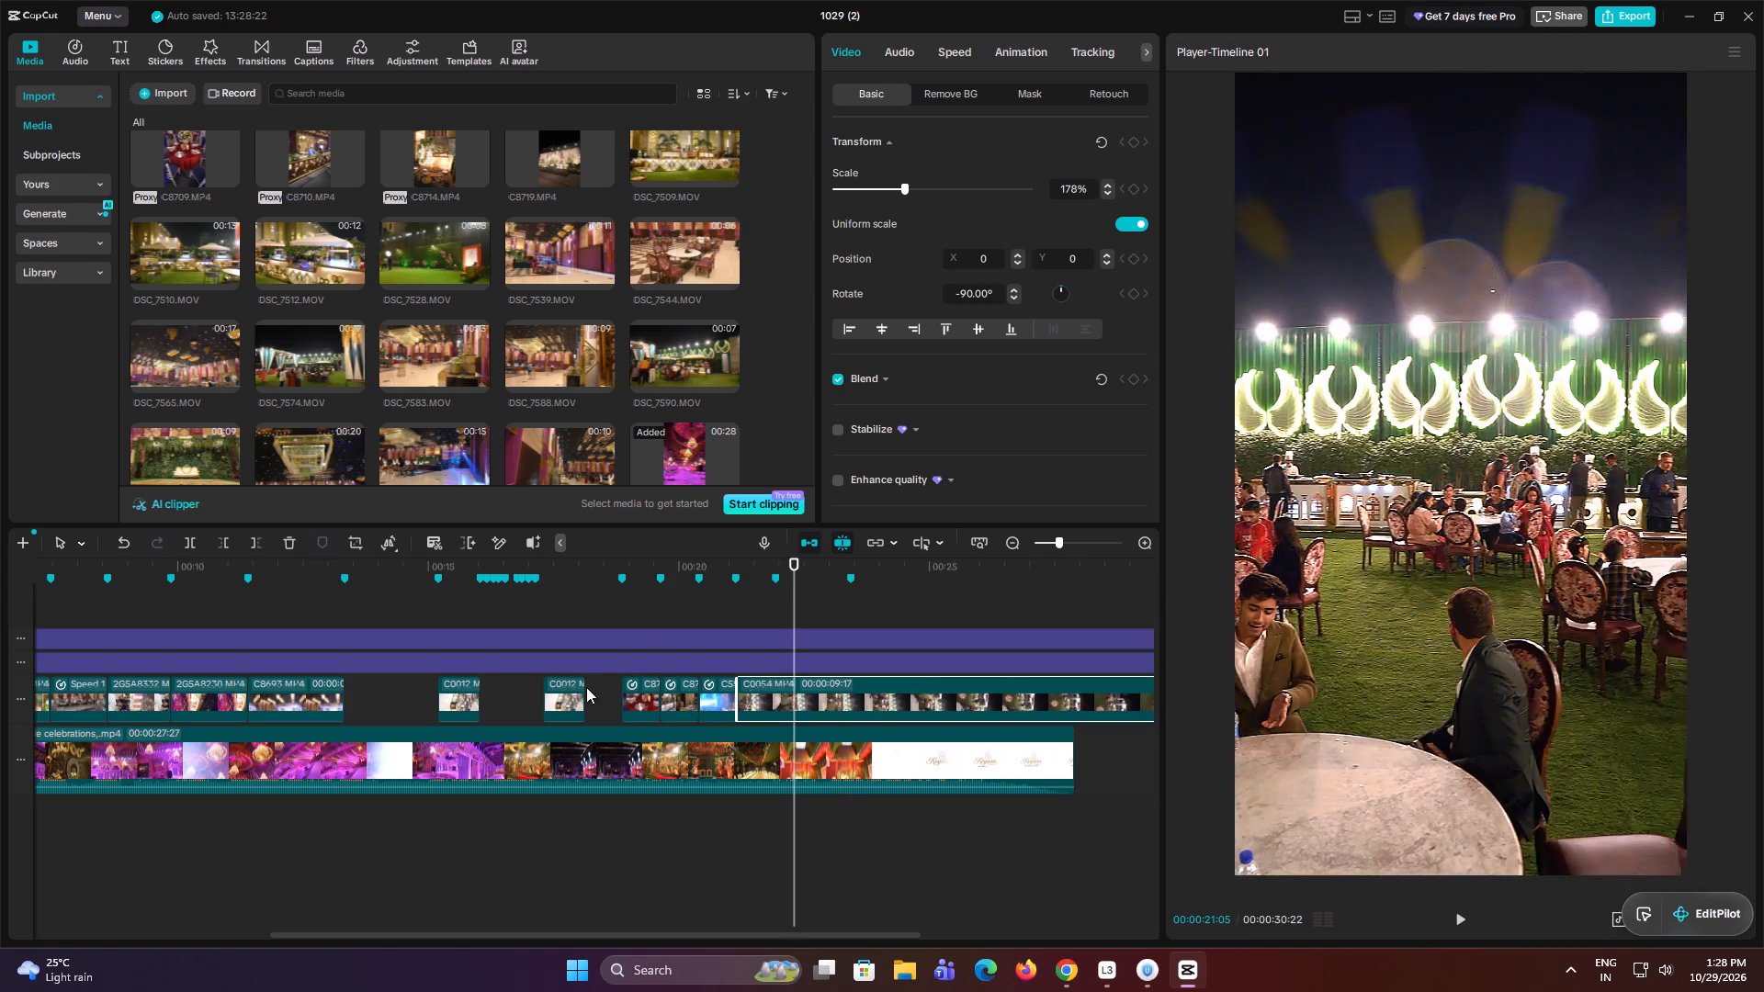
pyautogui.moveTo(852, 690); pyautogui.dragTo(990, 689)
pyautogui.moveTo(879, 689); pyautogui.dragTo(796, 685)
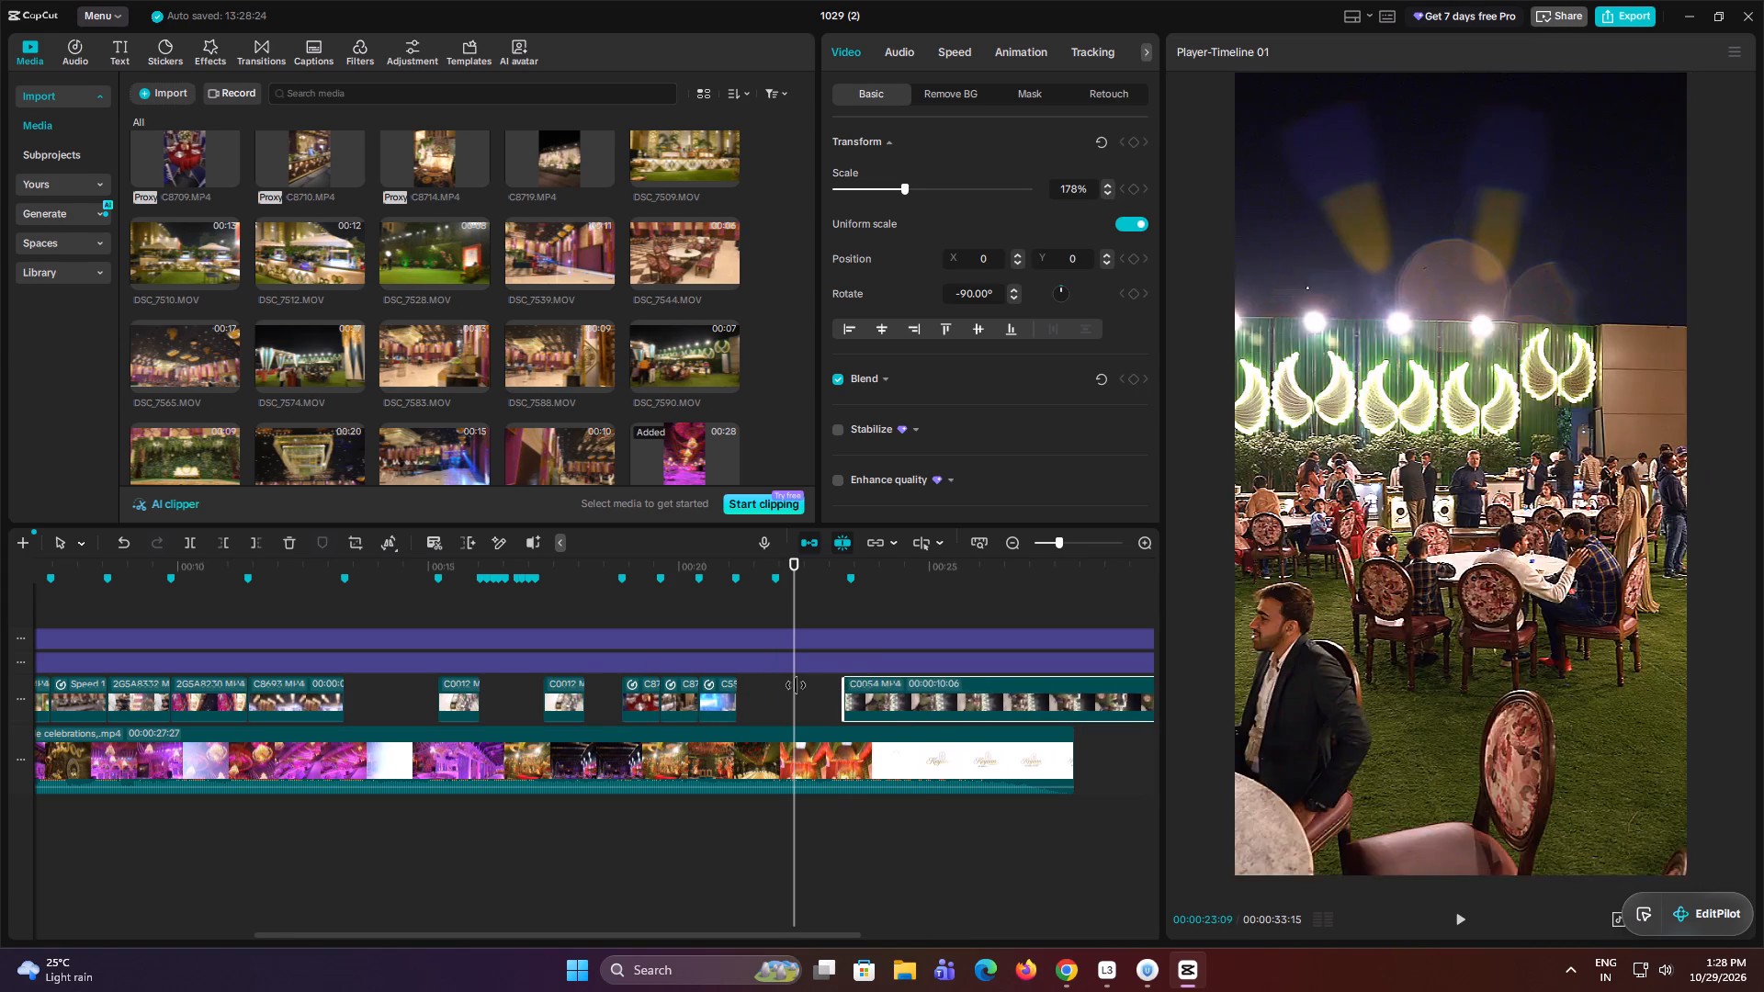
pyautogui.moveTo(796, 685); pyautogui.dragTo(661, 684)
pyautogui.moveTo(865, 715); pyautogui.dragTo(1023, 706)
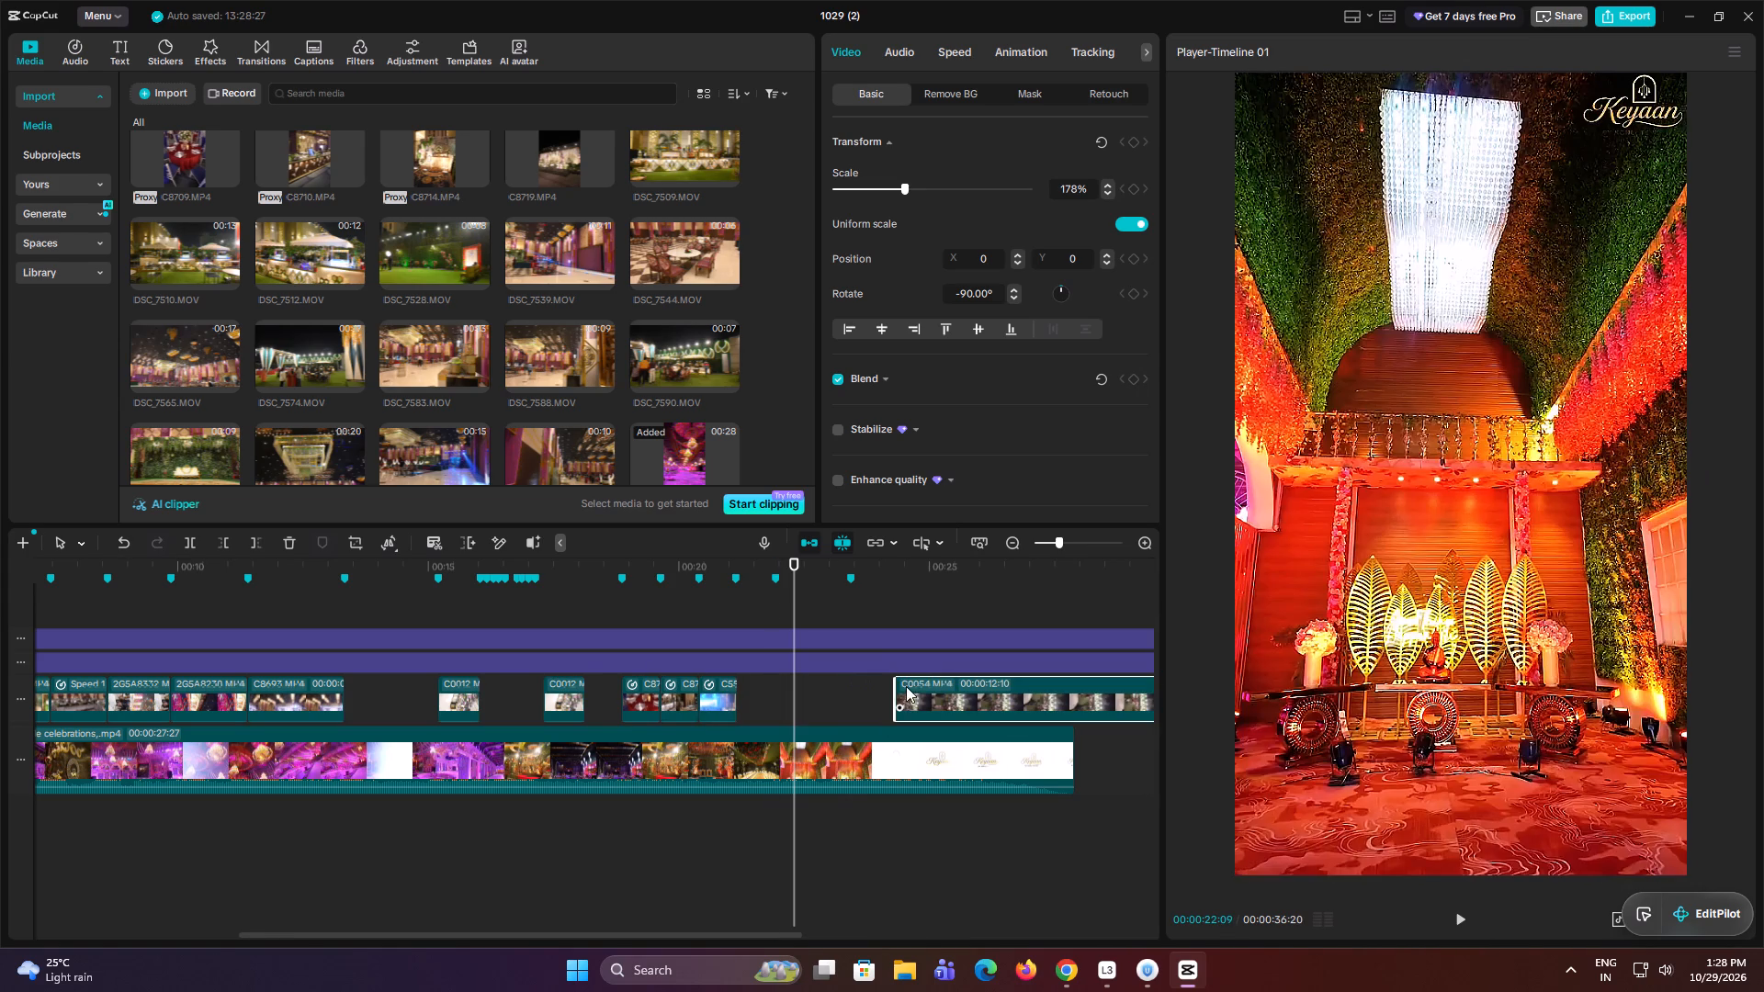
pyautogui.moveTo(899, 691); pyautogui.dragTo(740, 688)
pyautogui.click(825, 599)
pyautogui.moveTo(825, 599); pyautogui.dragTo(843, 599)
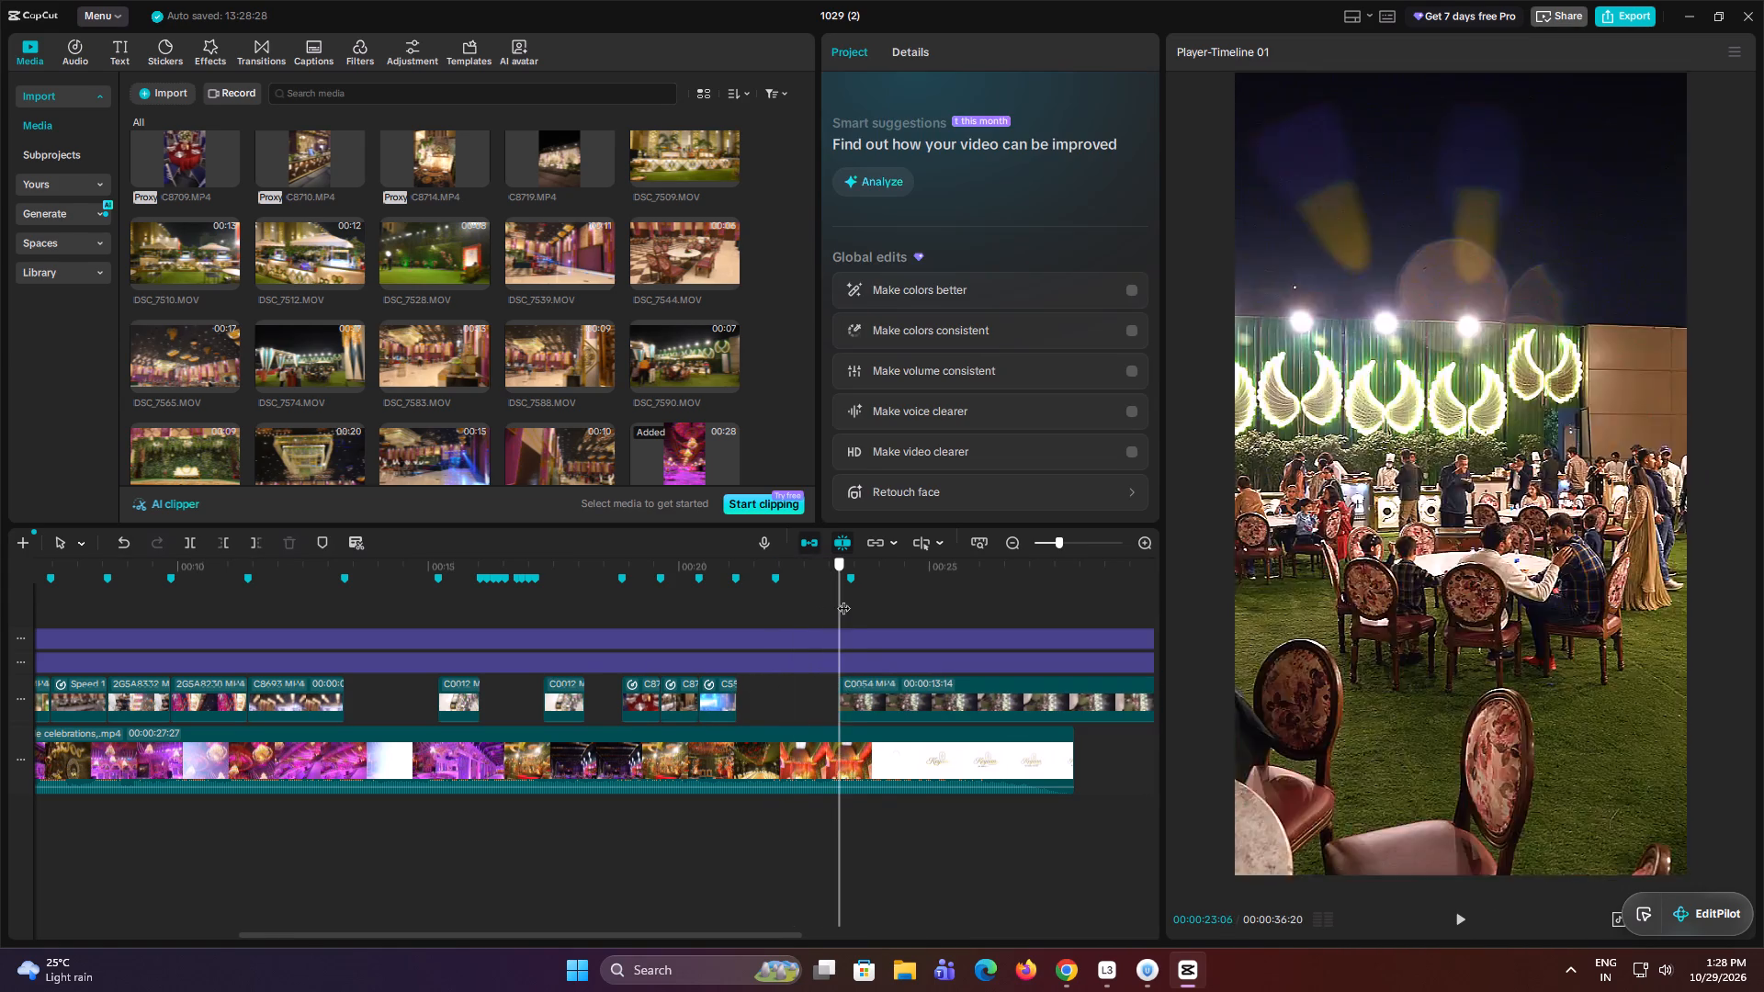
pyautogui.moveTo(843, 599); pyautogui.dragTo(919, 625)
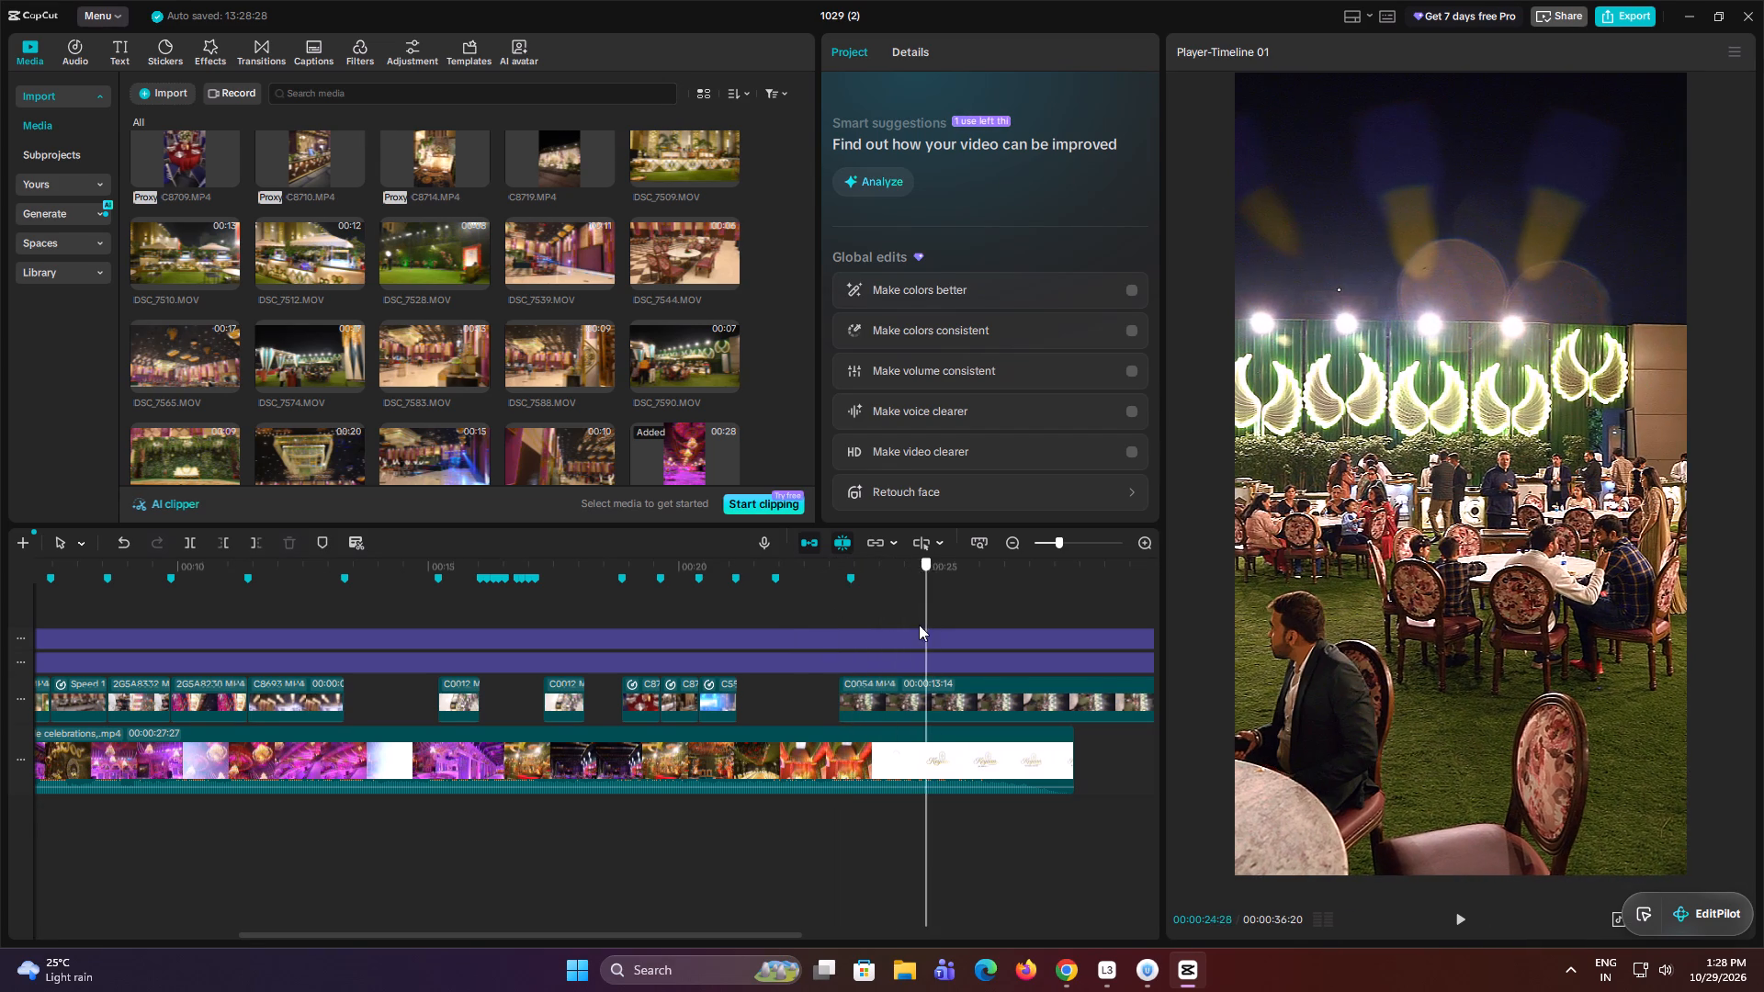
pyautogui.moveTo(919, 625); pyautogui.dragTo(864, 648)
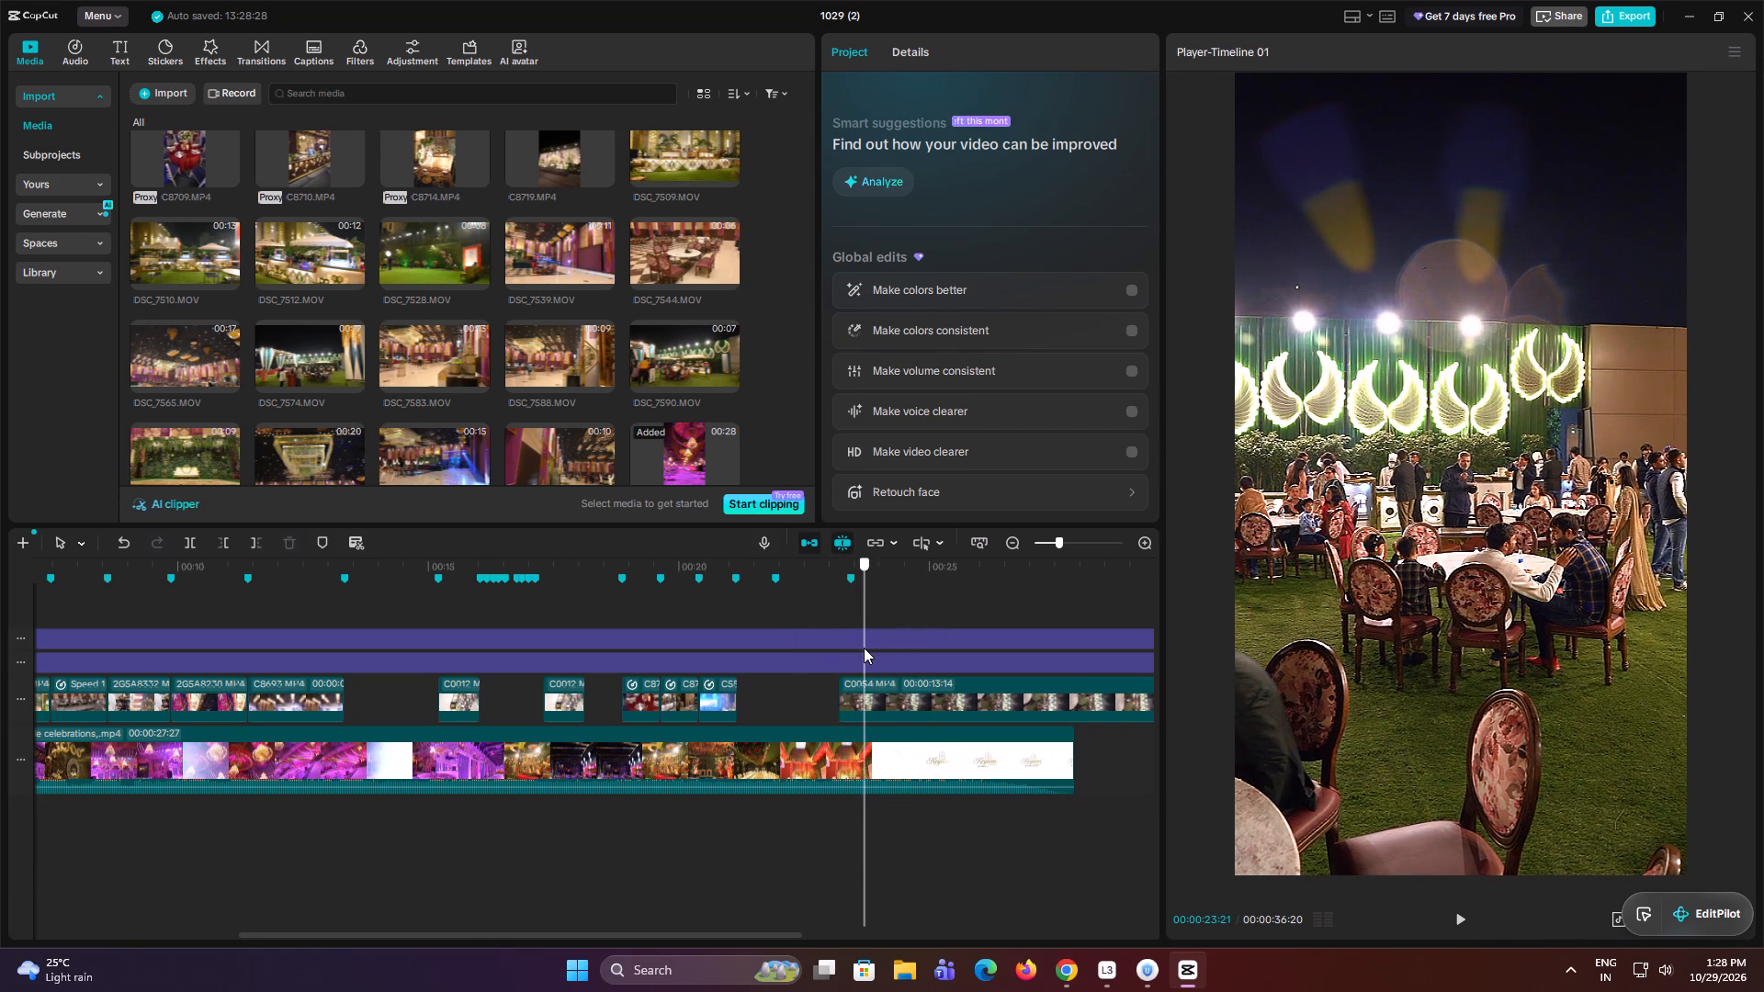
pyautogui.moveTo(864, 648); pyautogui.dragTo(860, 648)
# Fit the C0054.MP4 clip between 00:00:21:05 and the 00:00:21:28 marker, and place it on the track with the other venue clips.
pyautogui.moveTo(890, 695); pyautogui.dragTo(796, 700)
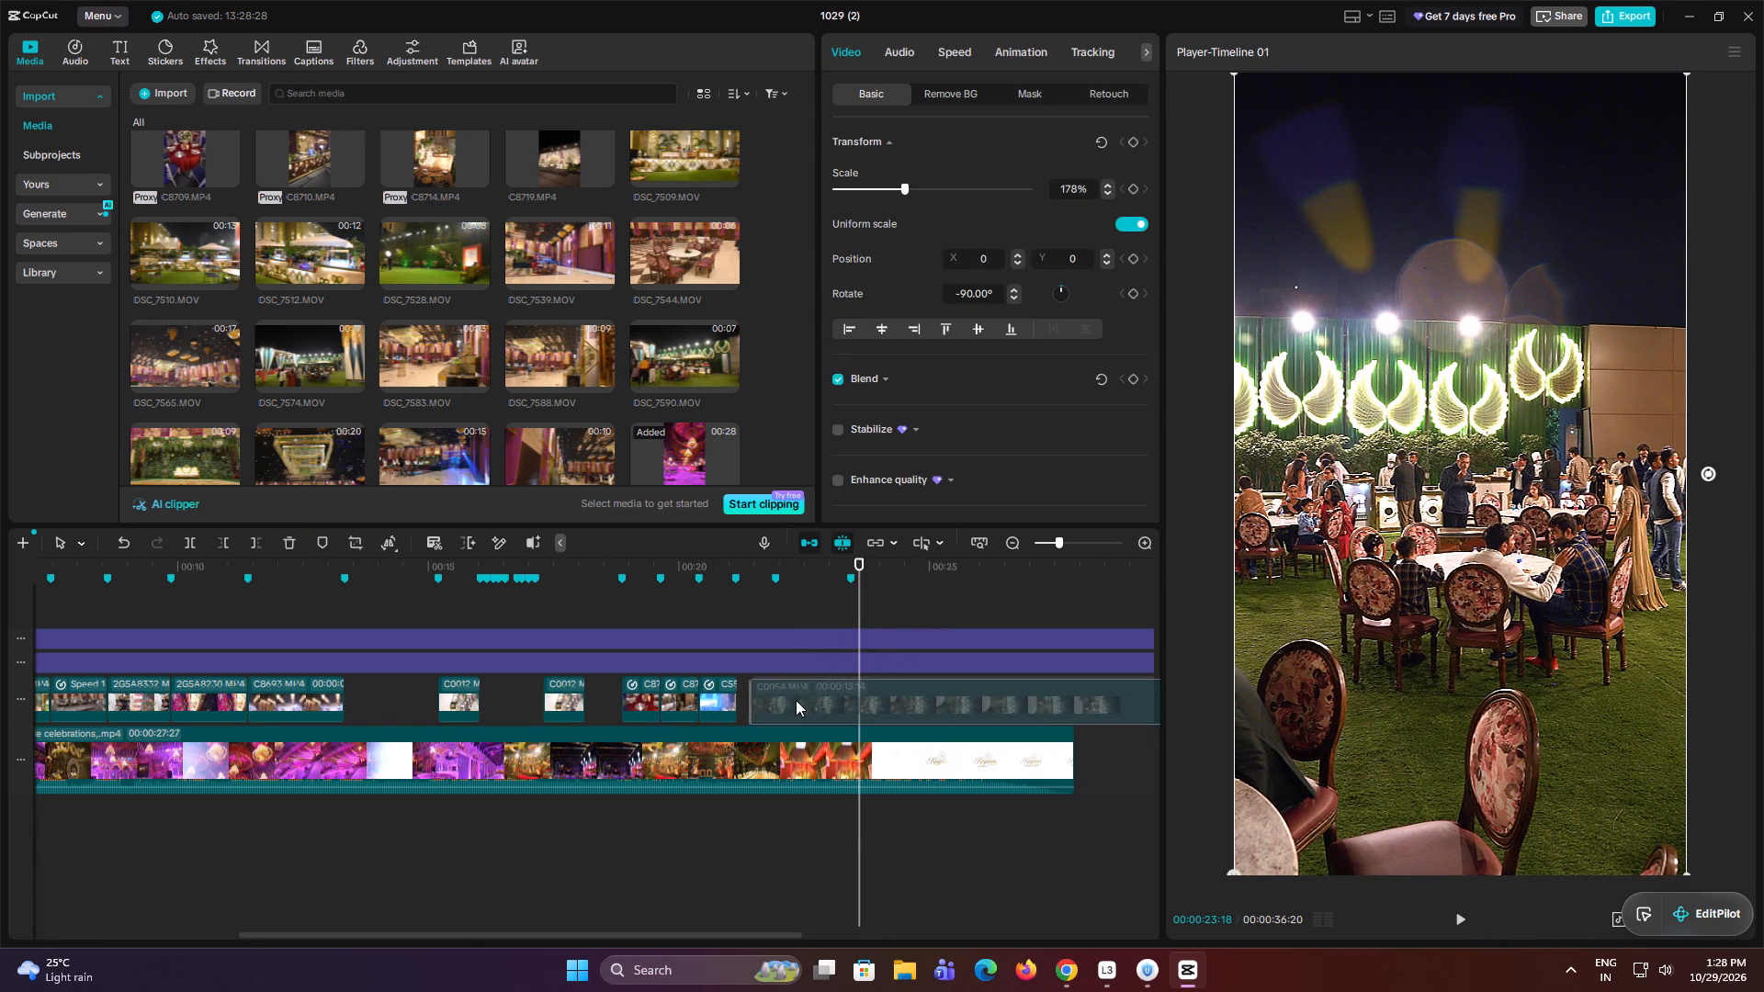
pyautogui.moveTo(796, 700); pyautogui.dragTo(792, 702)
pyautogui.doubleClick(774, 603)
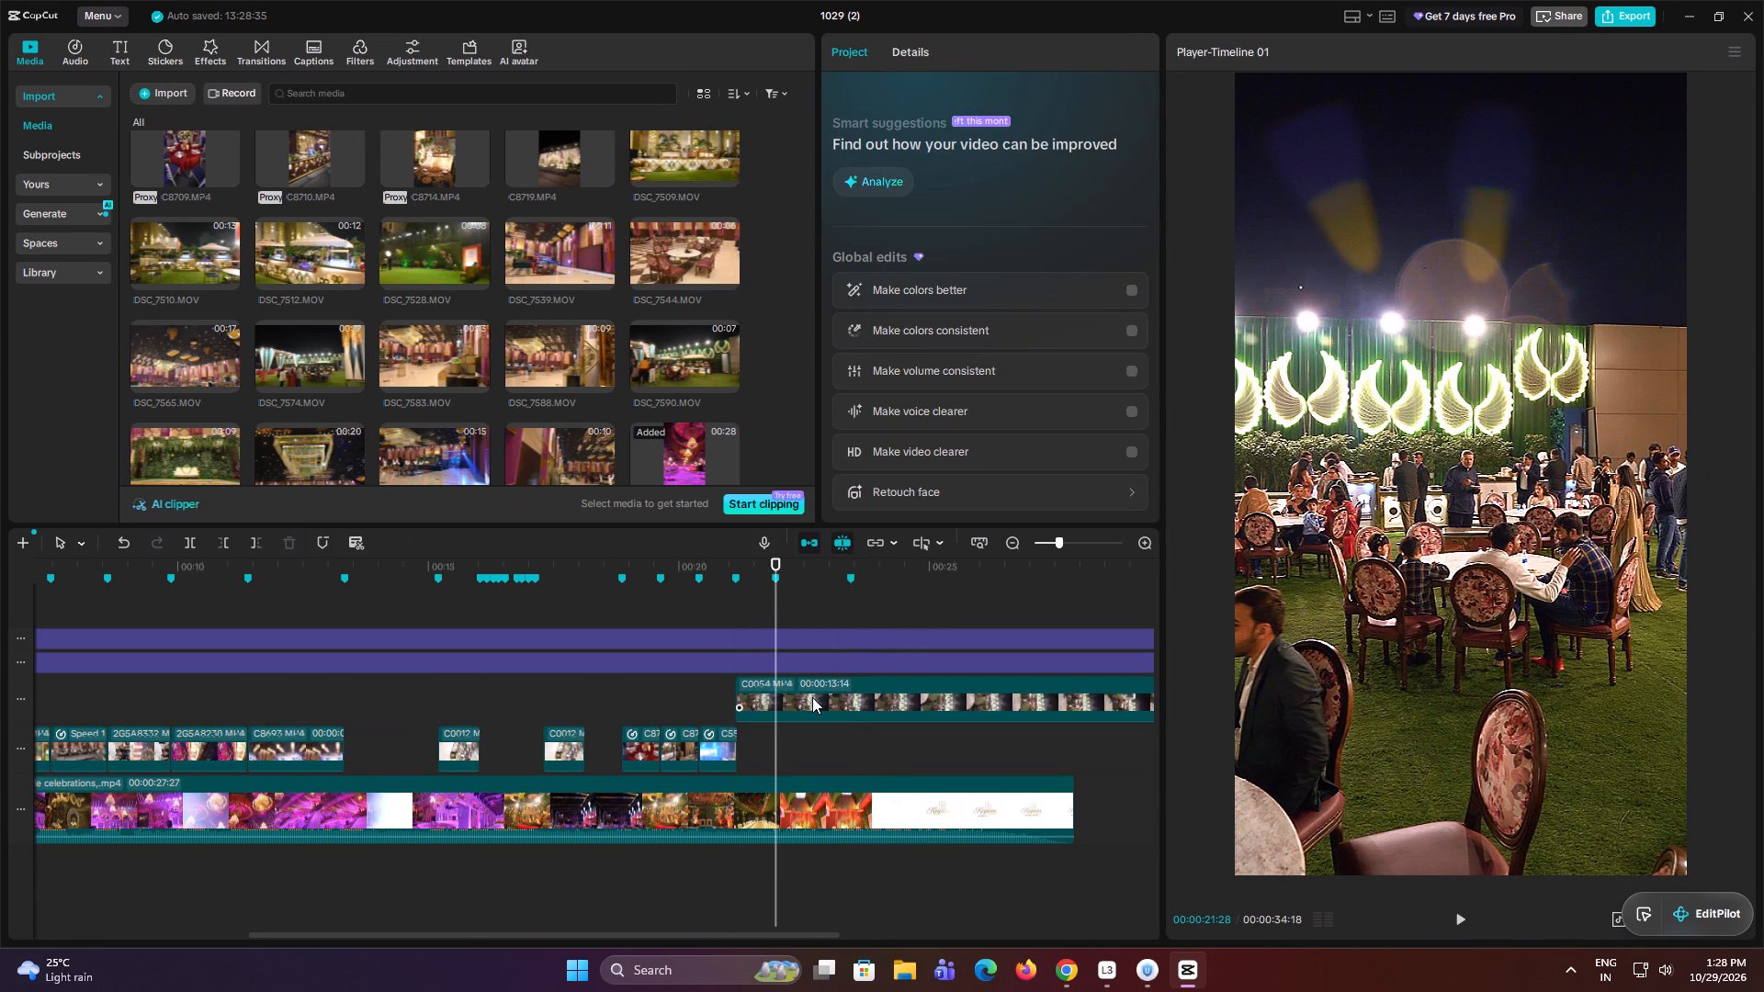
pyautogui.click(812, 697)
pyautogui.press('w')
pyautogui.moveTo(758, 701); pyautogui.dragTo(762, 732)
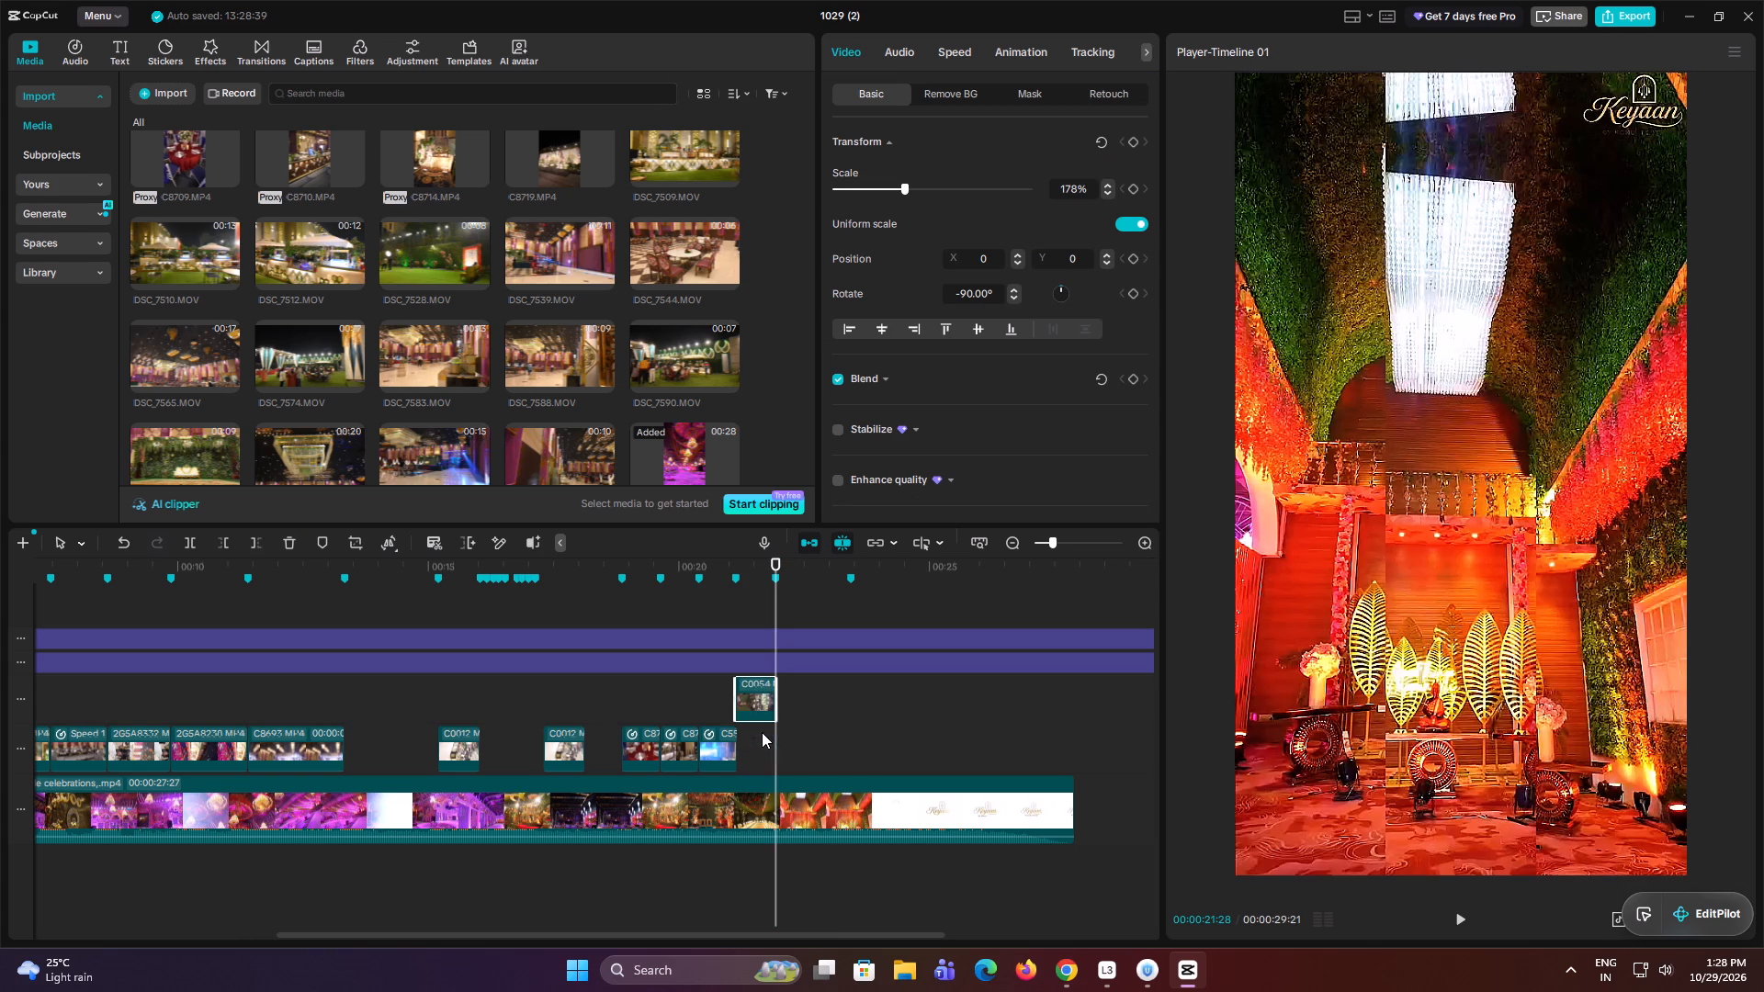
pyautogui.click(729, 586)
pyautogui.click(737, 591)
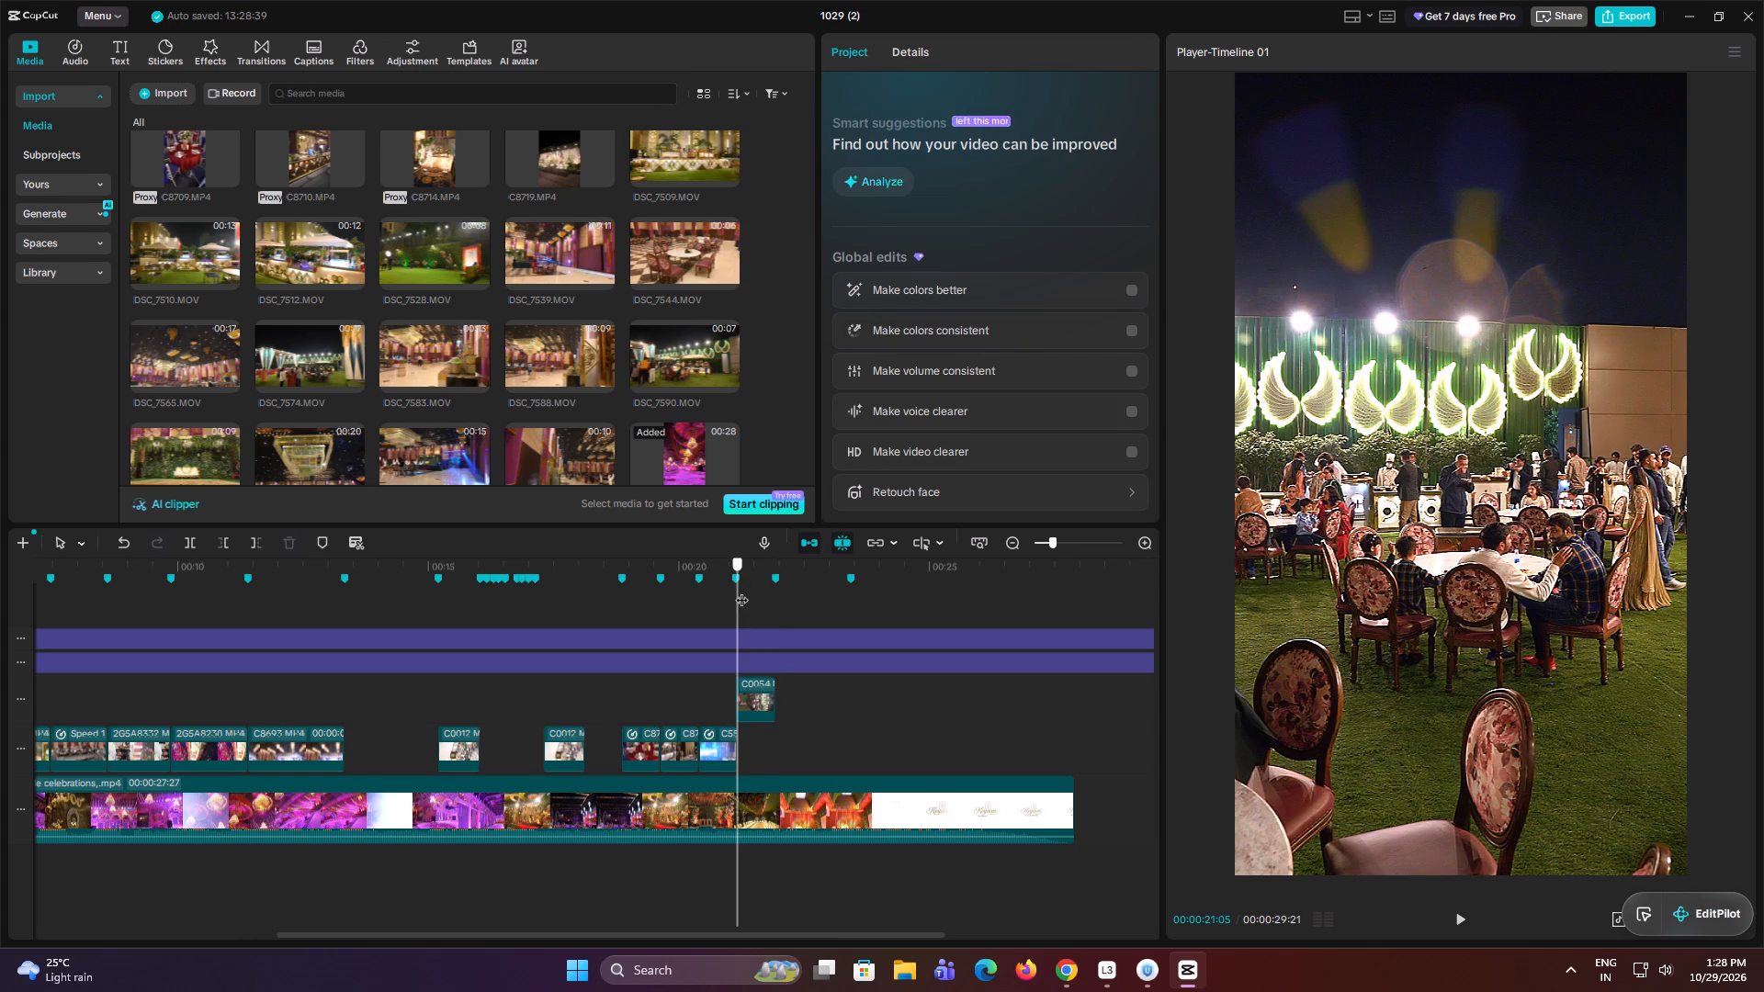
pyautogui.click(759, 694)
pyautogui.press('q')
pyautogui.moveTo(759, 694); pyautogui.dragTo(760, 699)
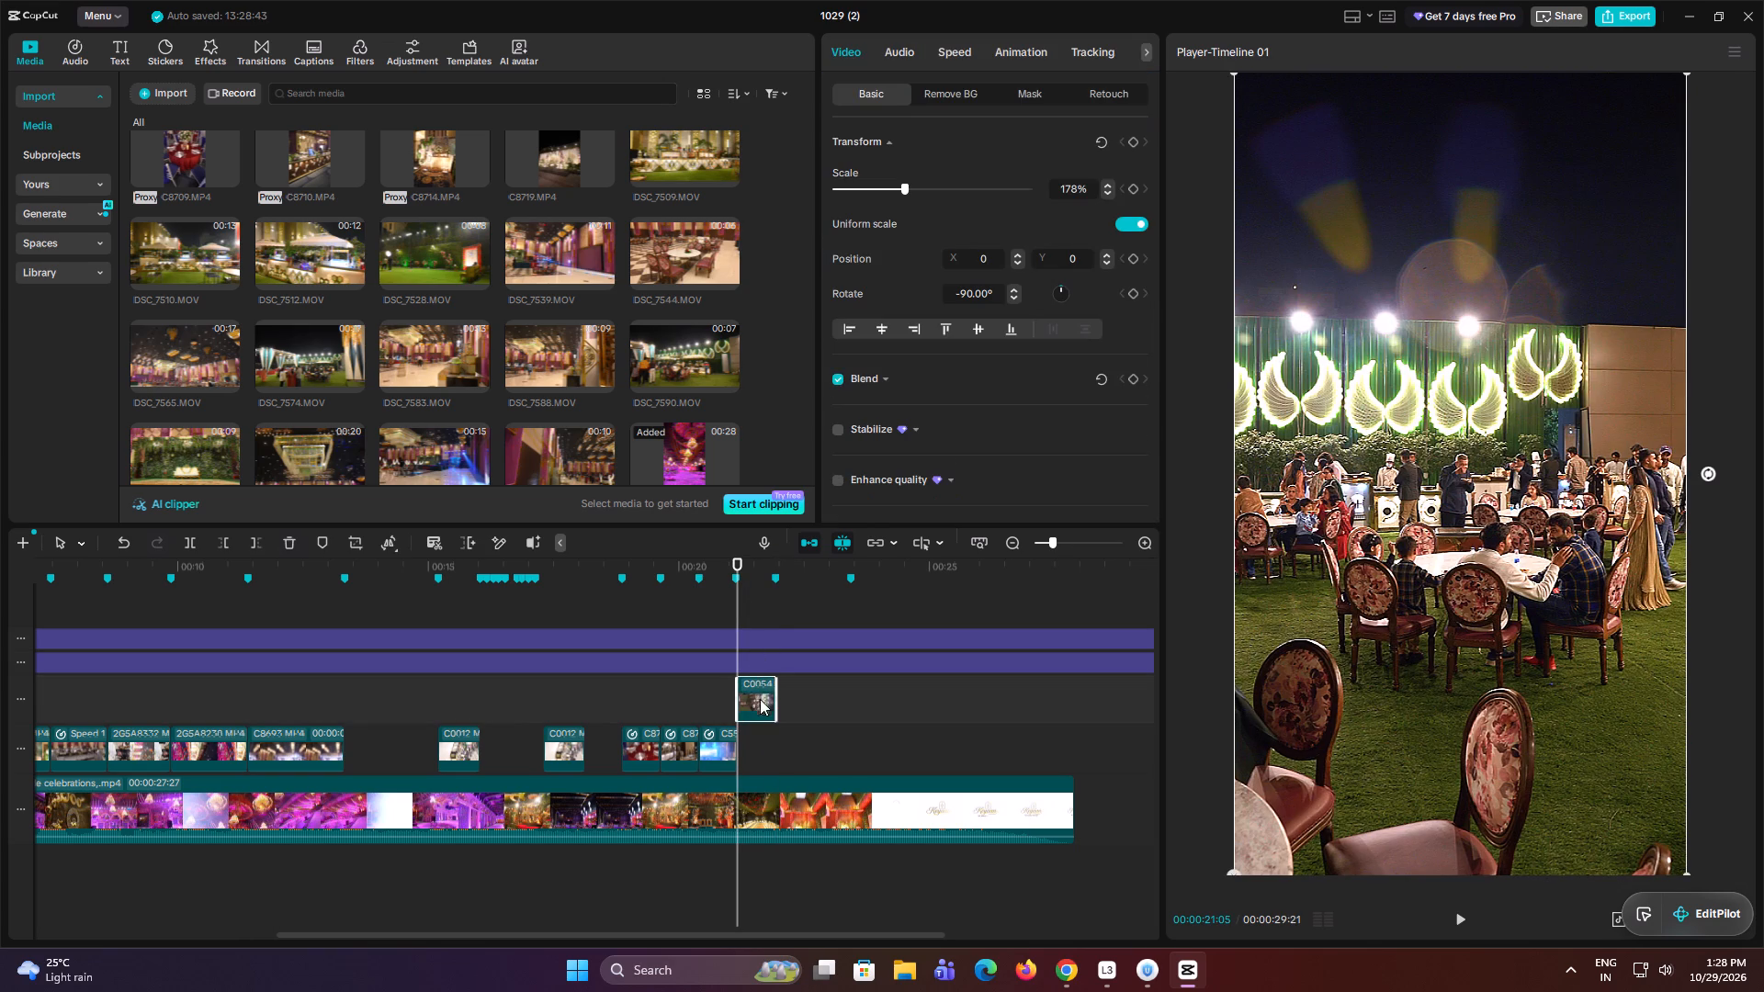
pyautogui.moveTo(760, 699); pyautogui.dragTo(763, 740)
# Play the section around the C0054.MP4 clip against the reference video and delete the clip.
pyautogui.press('space')
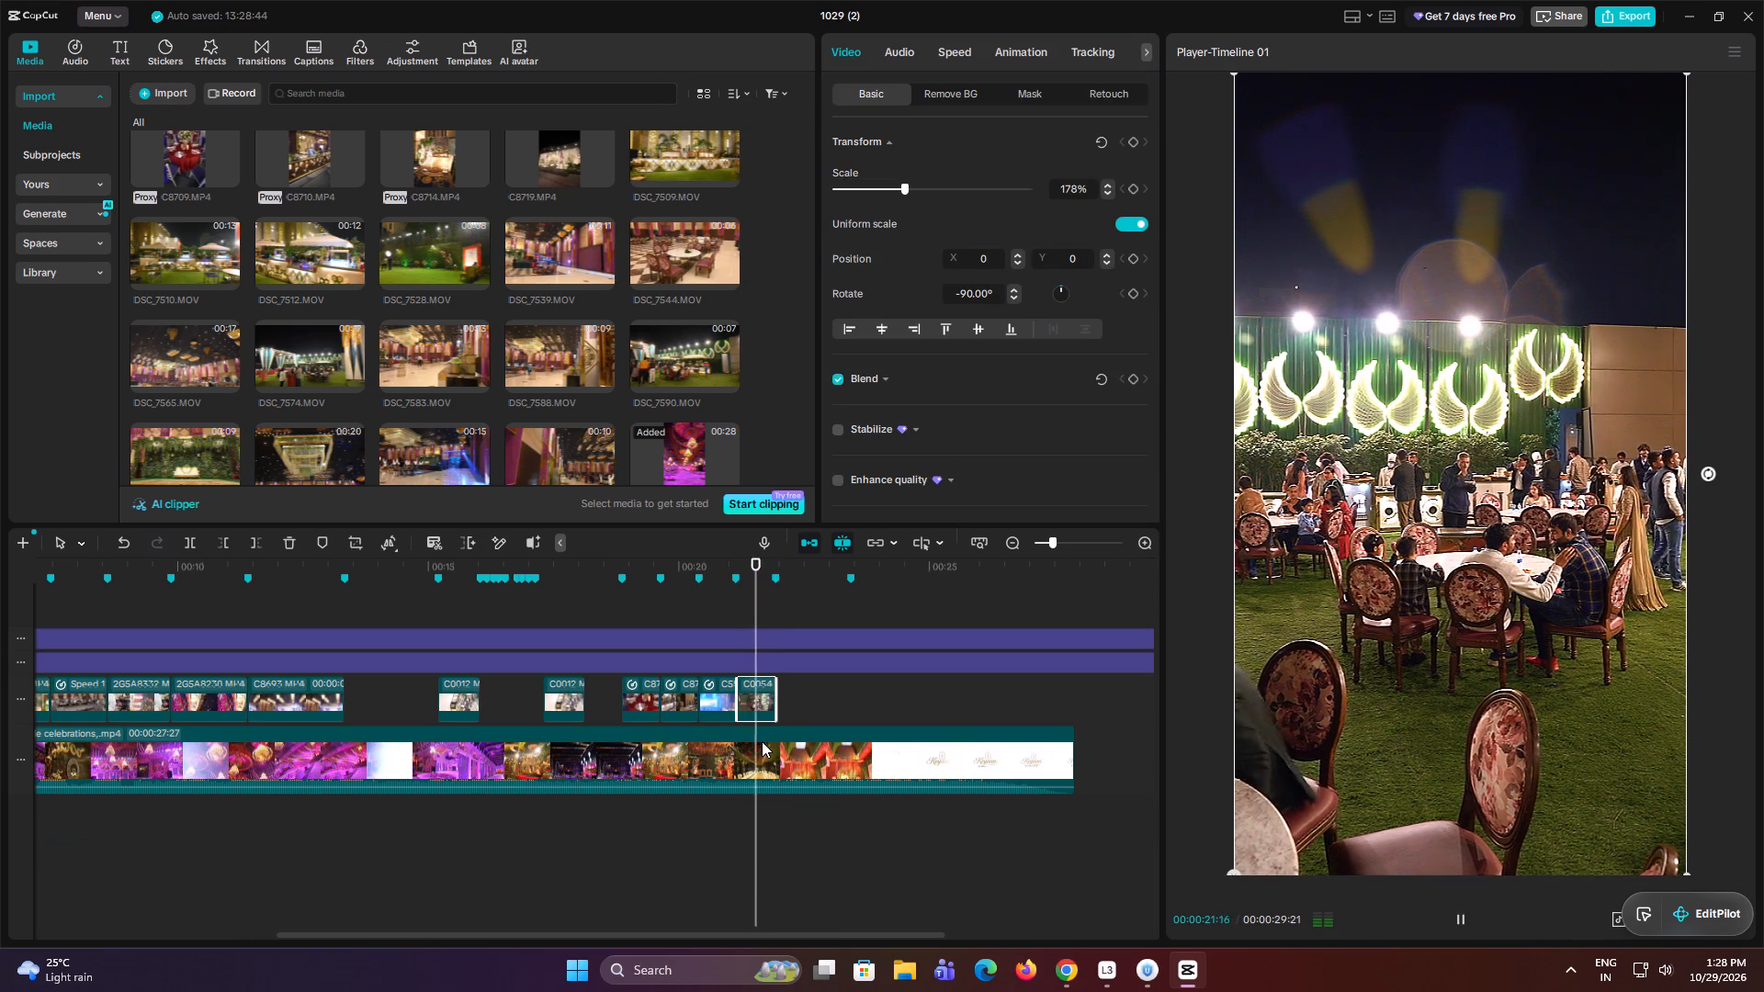
pyautogui.press('space')
pyautogui.click(705, 598)
pyautogui.press('space')
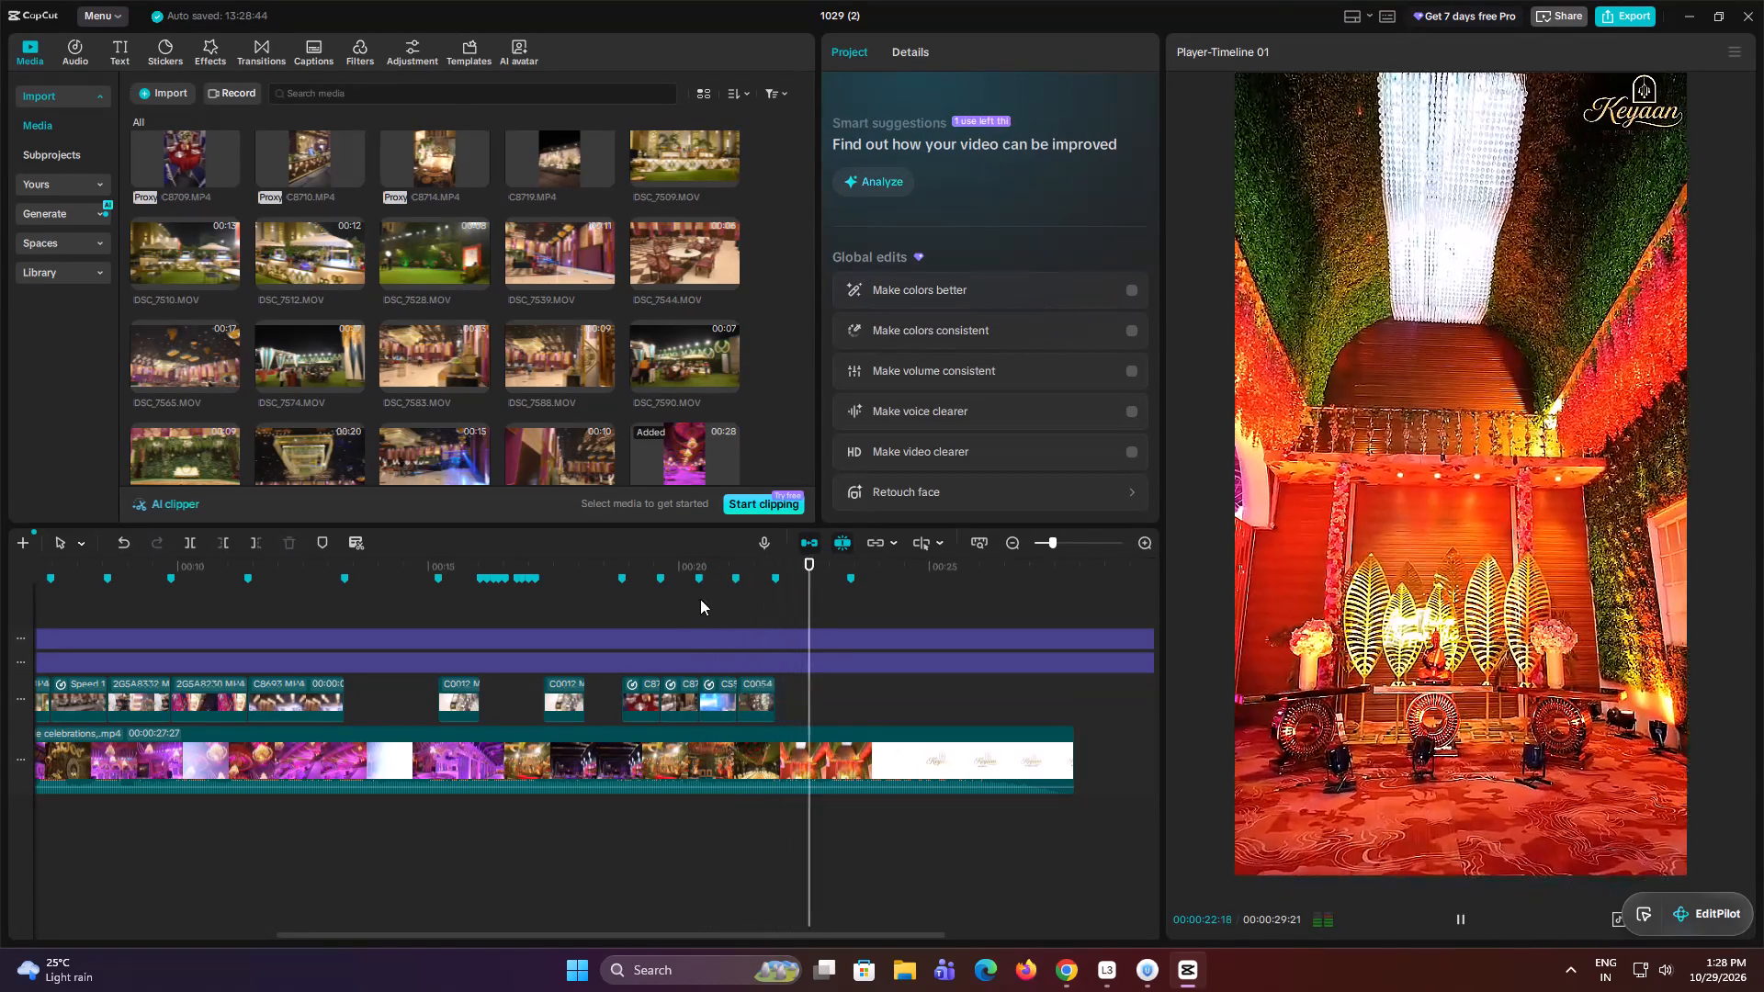
pyautogui.press('space')
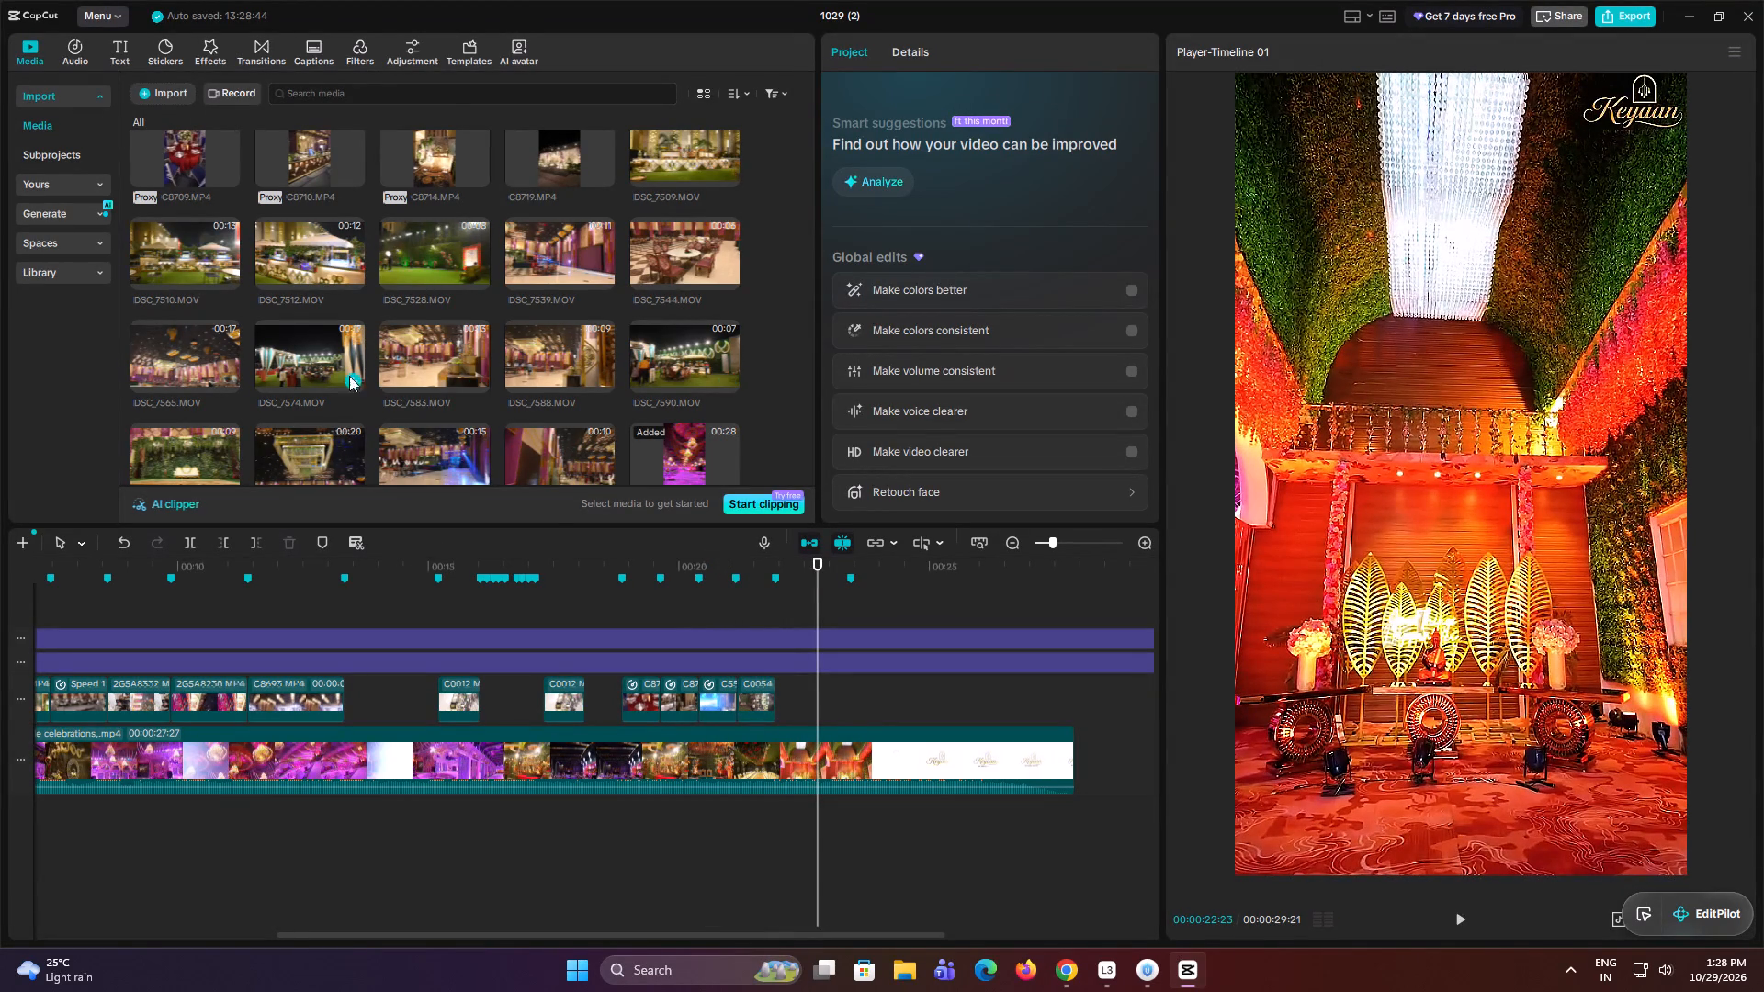
pyautogui.click(764, 699)
pyautogui.press('BackSpace')
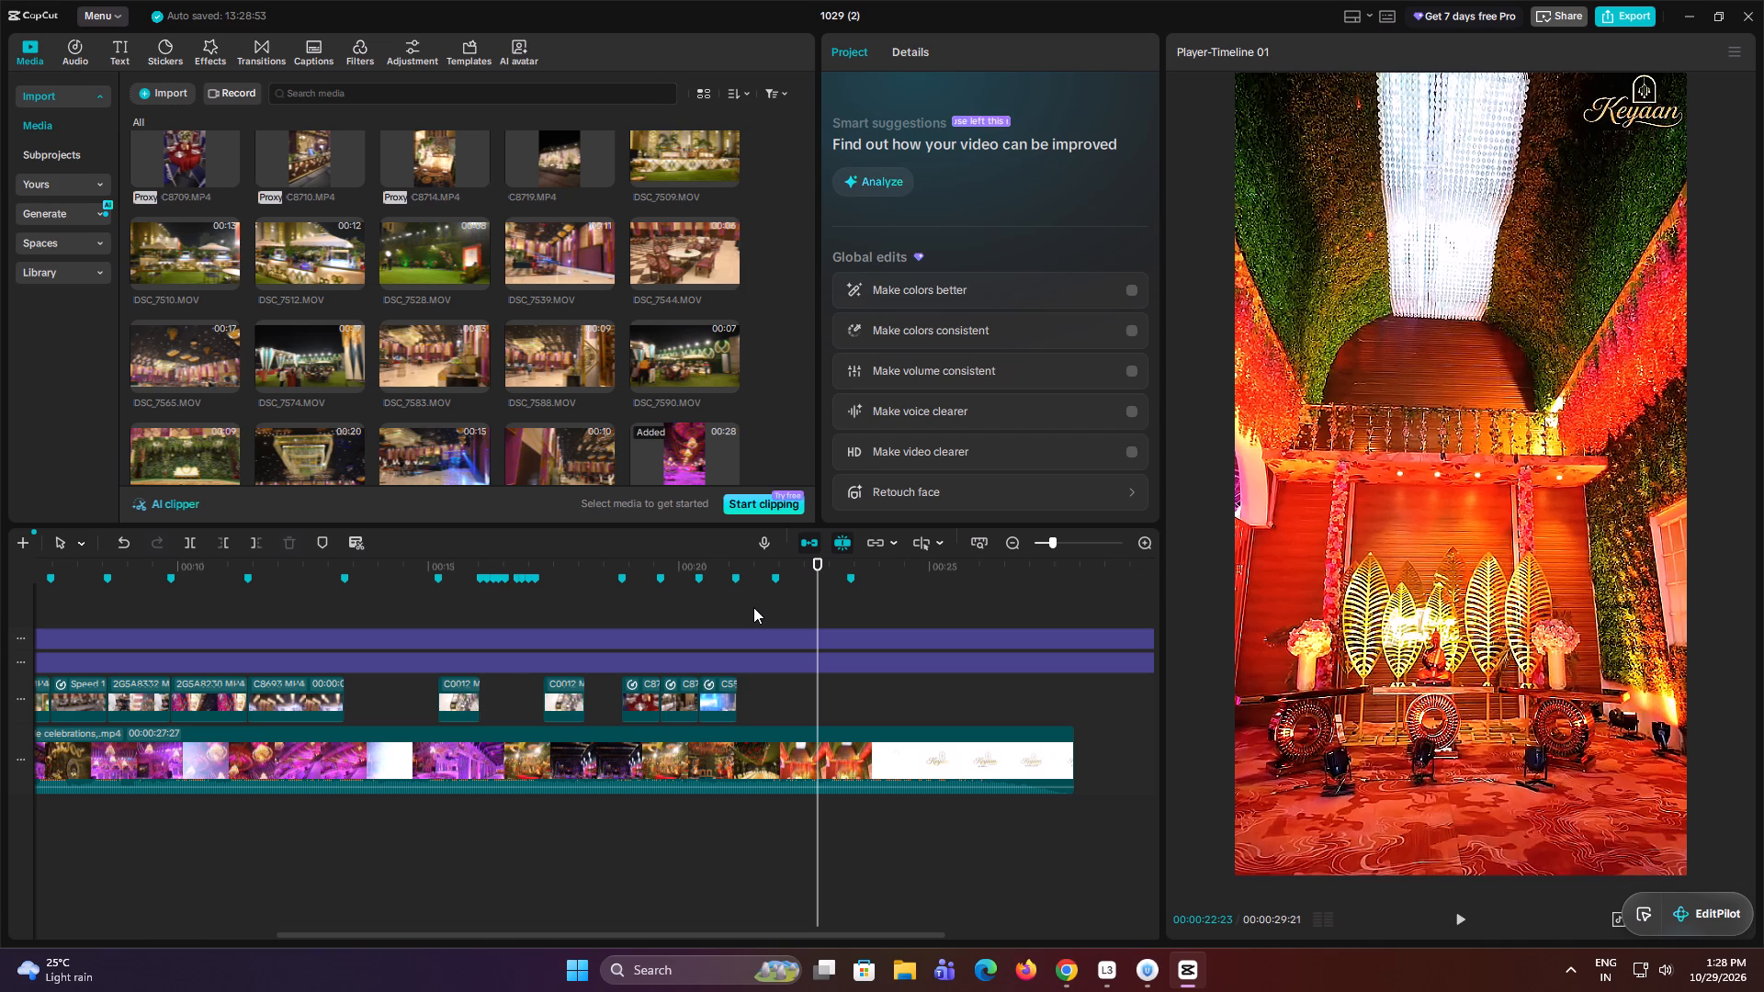
# Check the C0017 clips, preview DSC_7574.MOV, DSC_7631.MOV and DSC_7628.MOV, and add DSC_7628.MOV starting at the C8693.MP4 clip's end.
pyautogui.click(544, 610)
pyautogui.moveTo(544, 610); pyautogui.dragTo(447, 607)
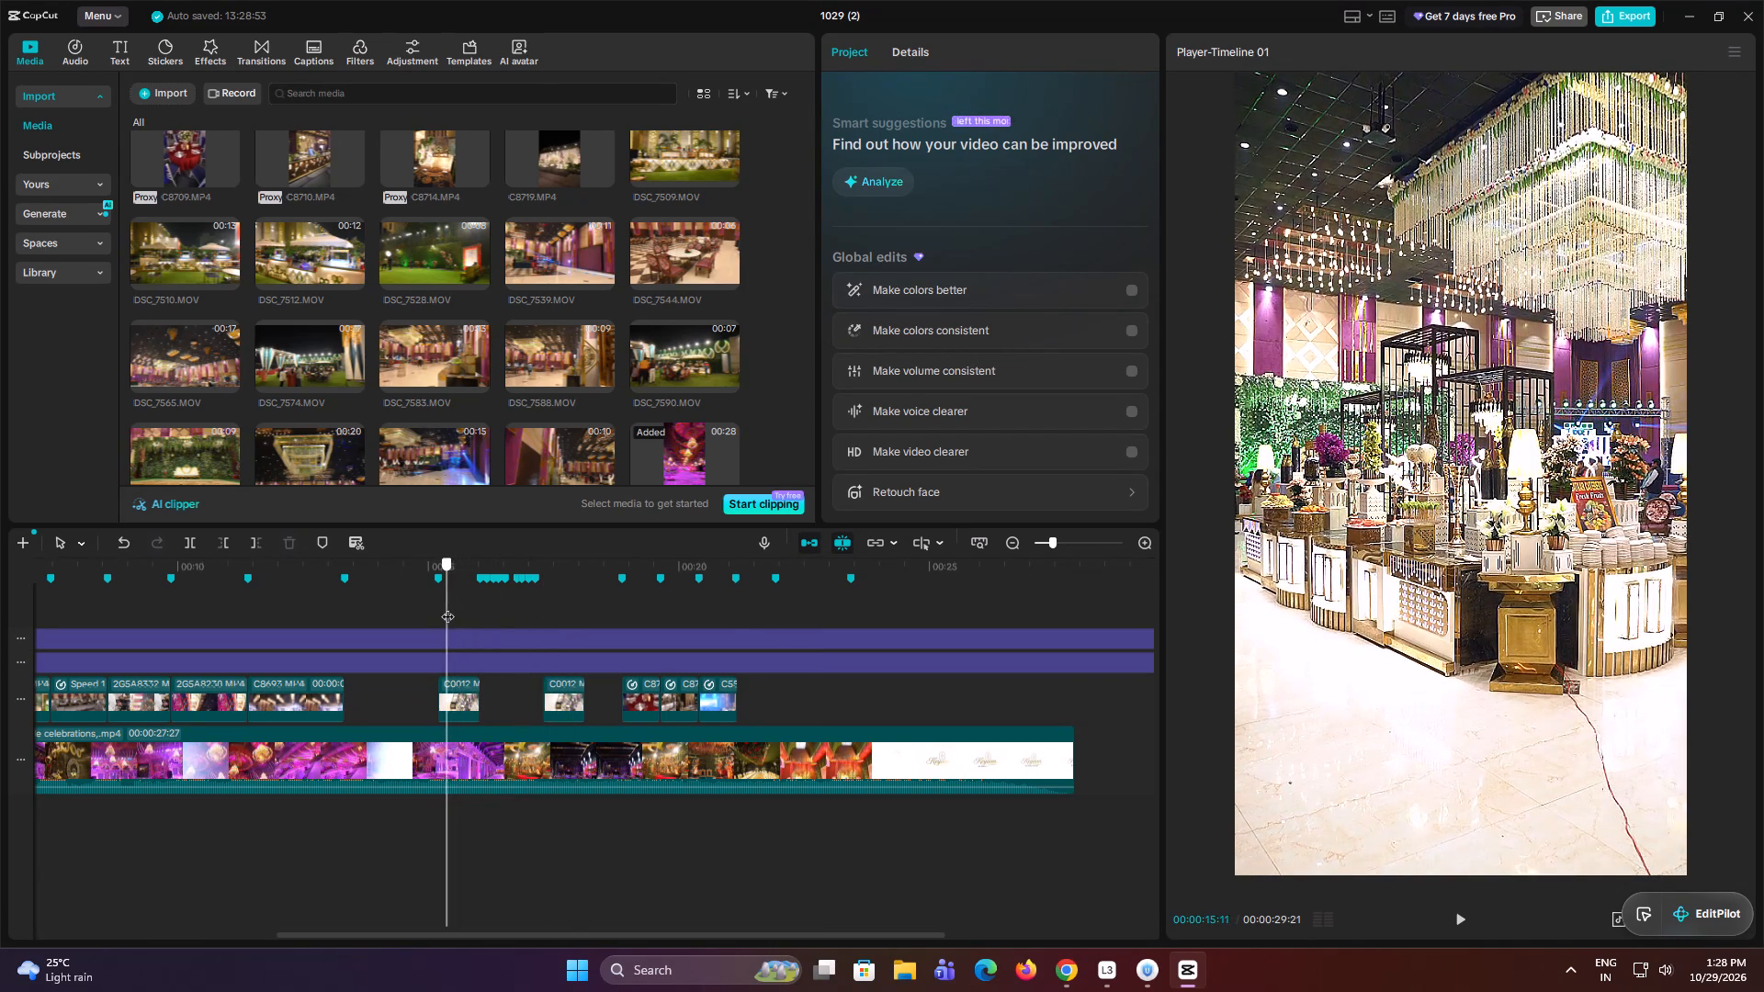
pyautogui.moveTo(447, 607); pyautogui.dragTo(572, 584)
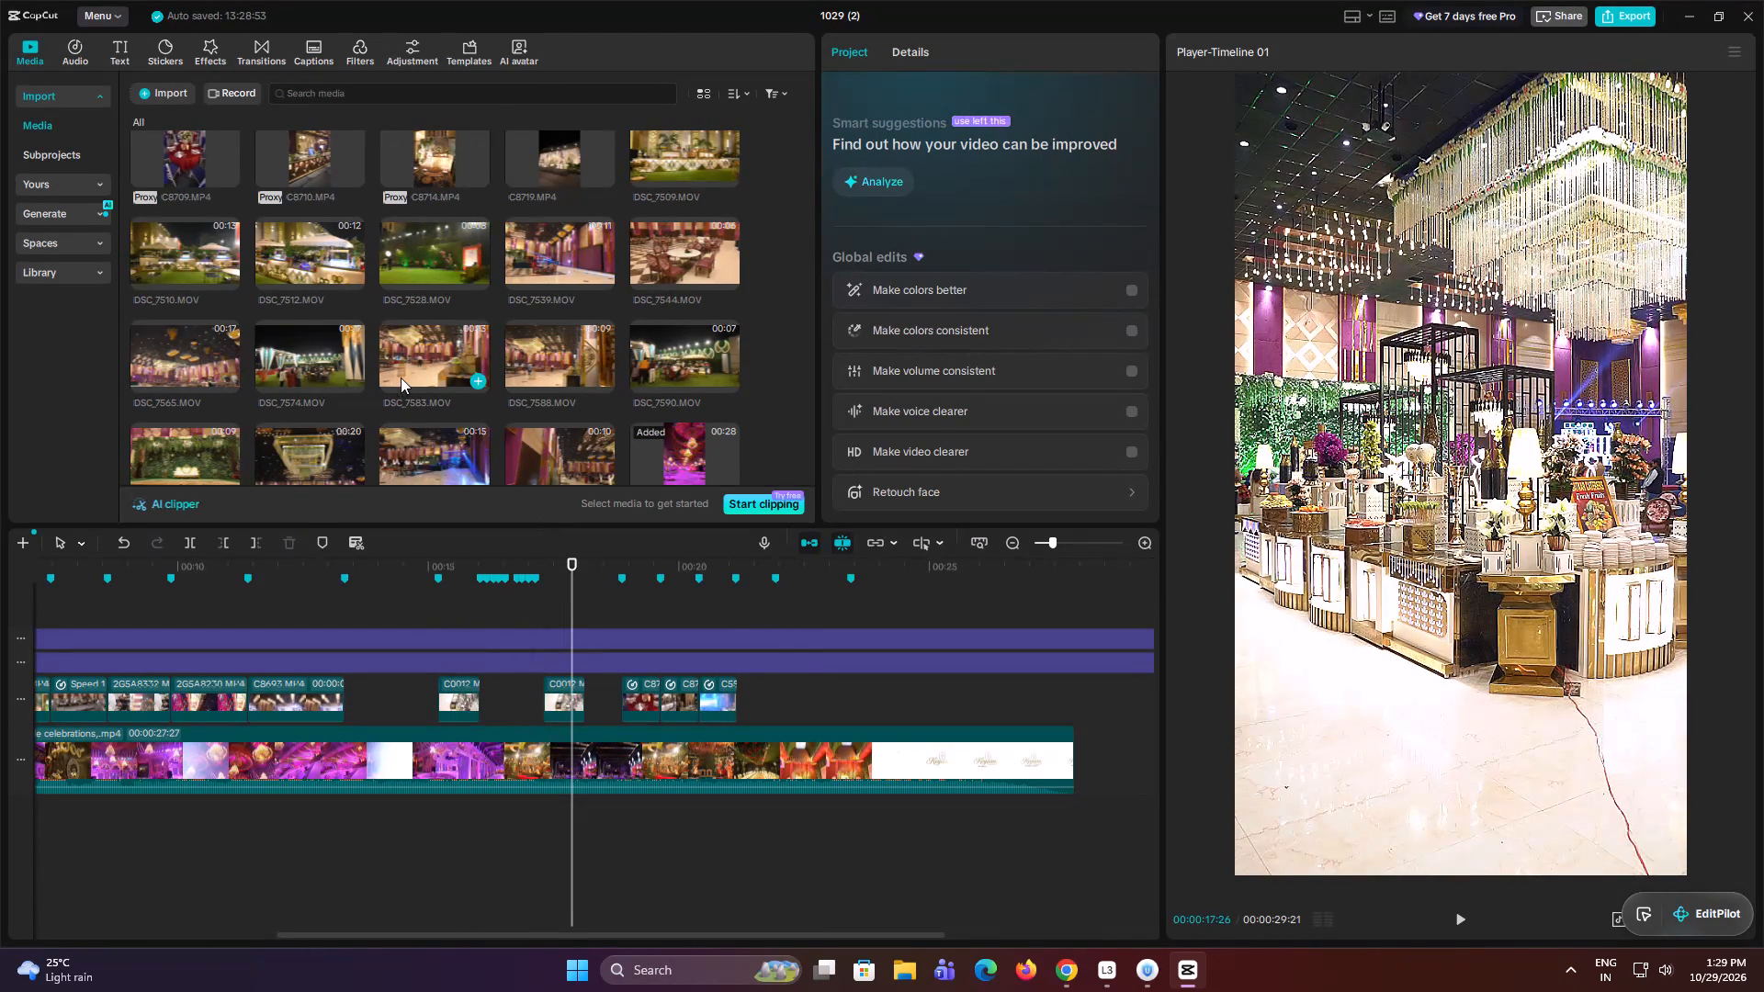
pyautogui.click(331, 364)
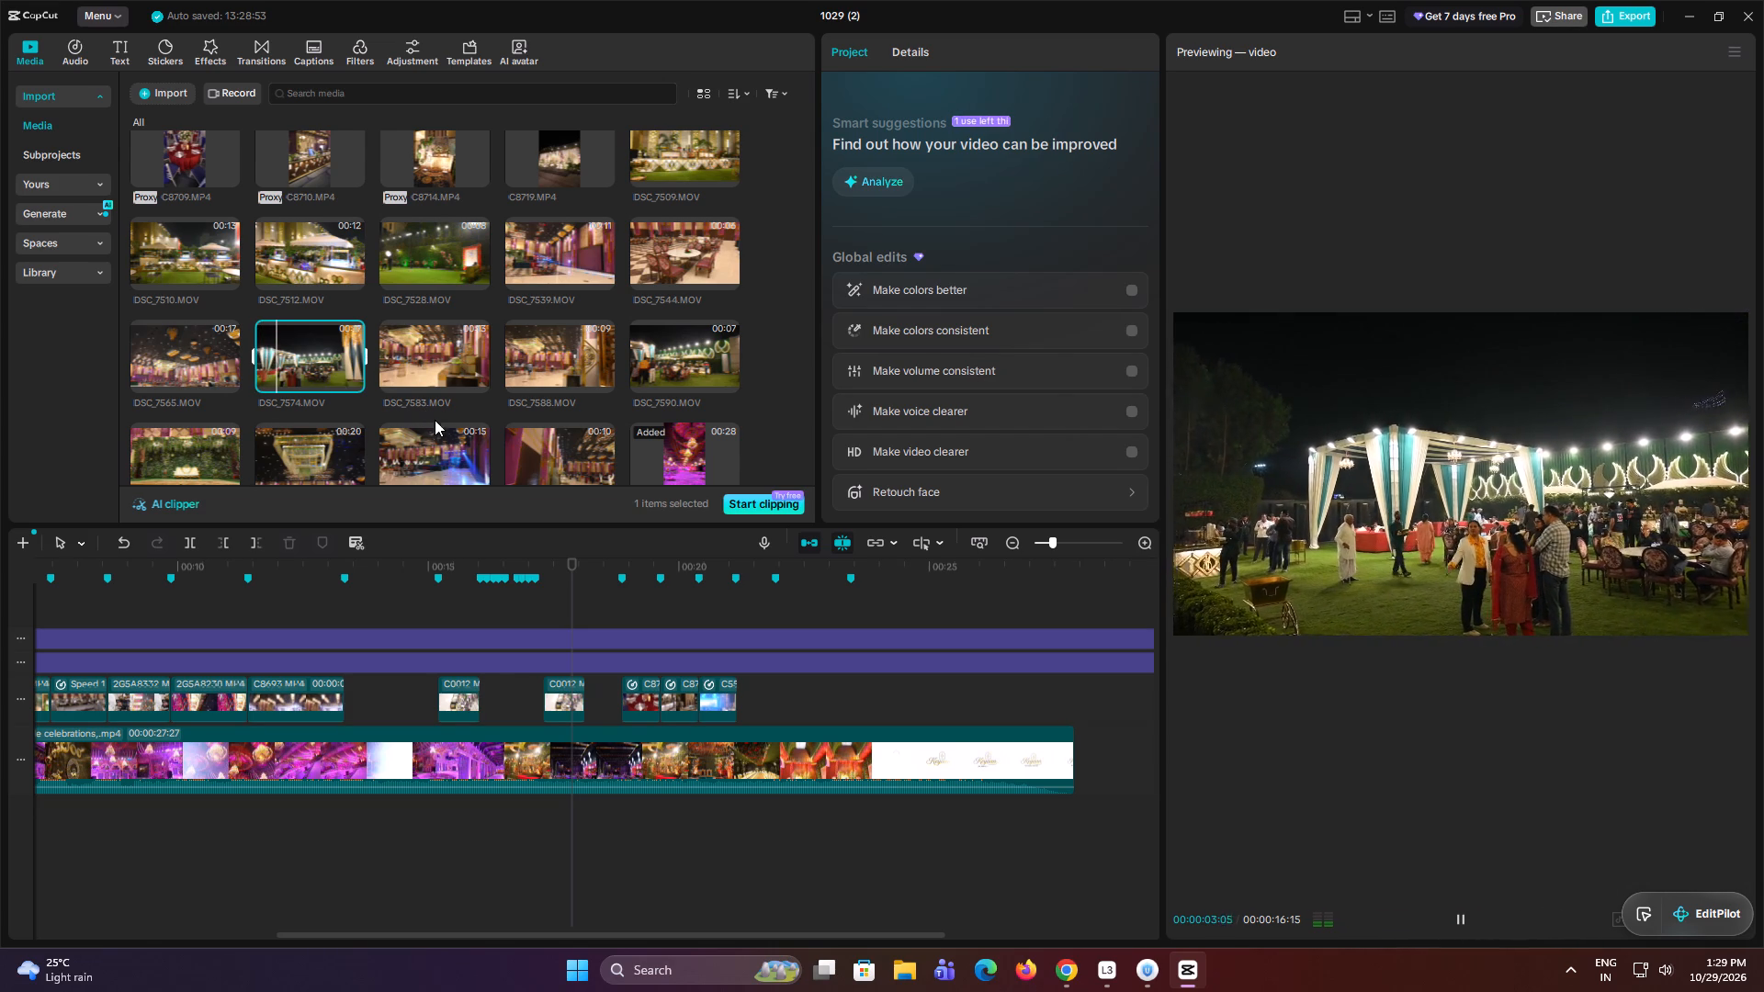
pyautogui.scroll(-1, 435, 453)
pyautogui.click(435, 454)
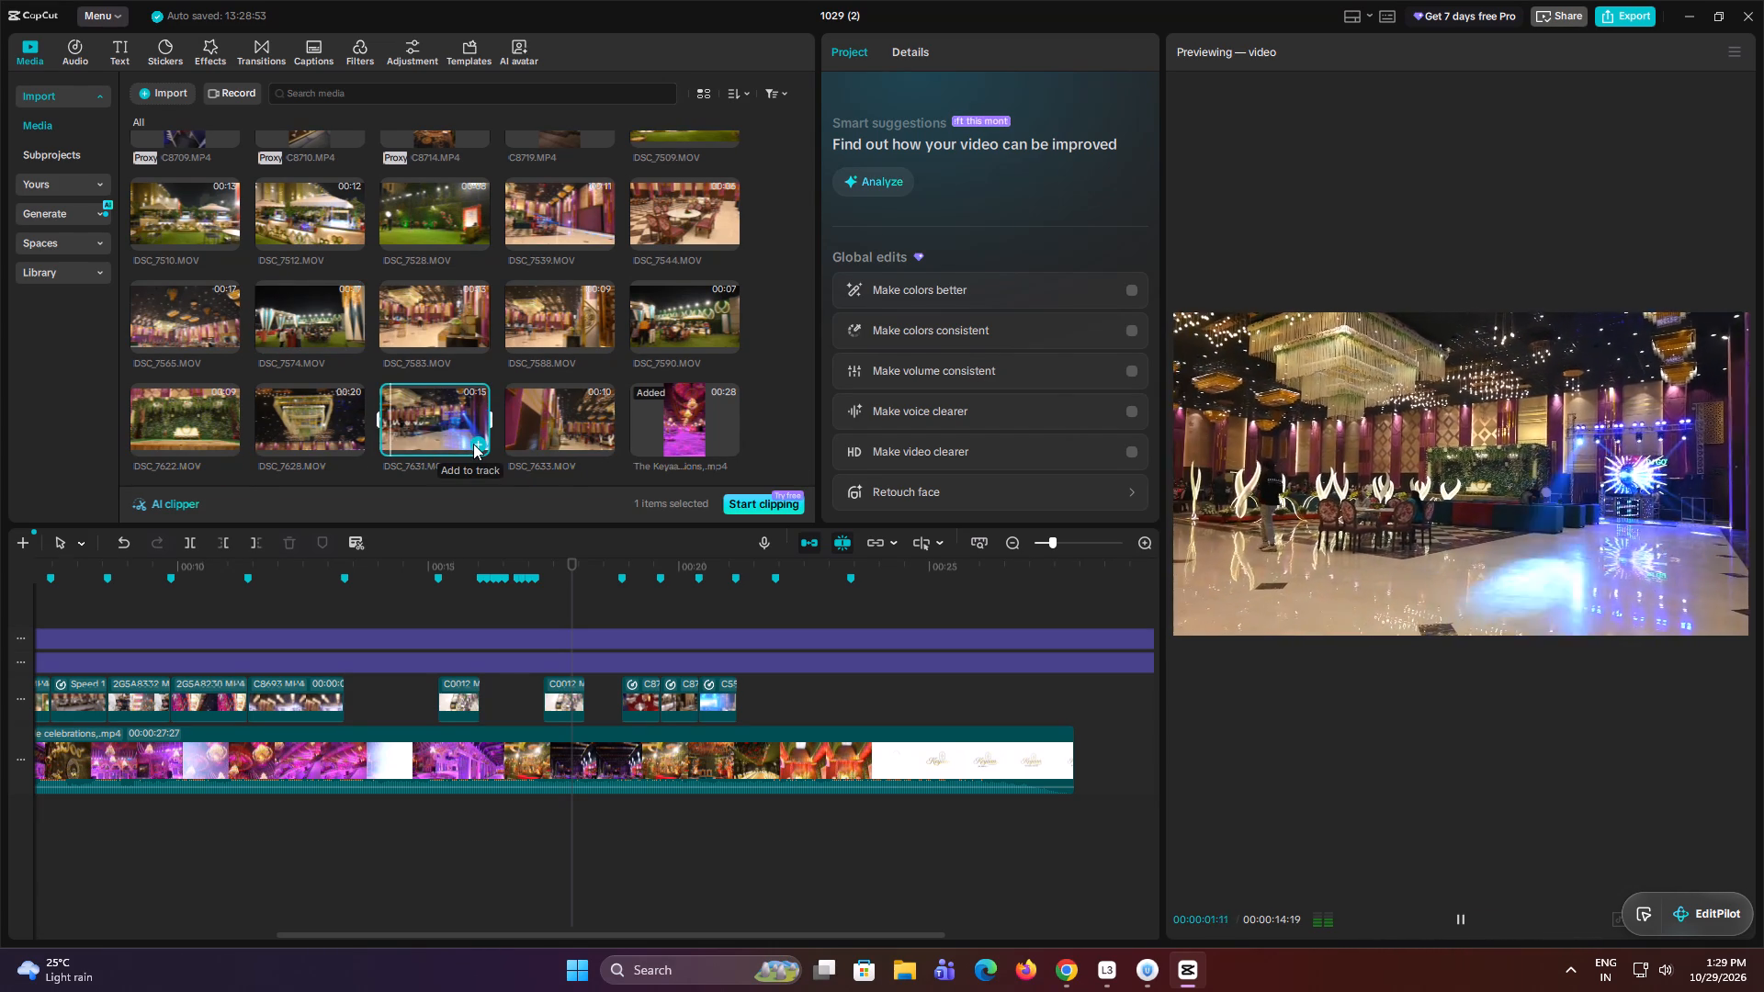
pyautogui.click(318, 416)
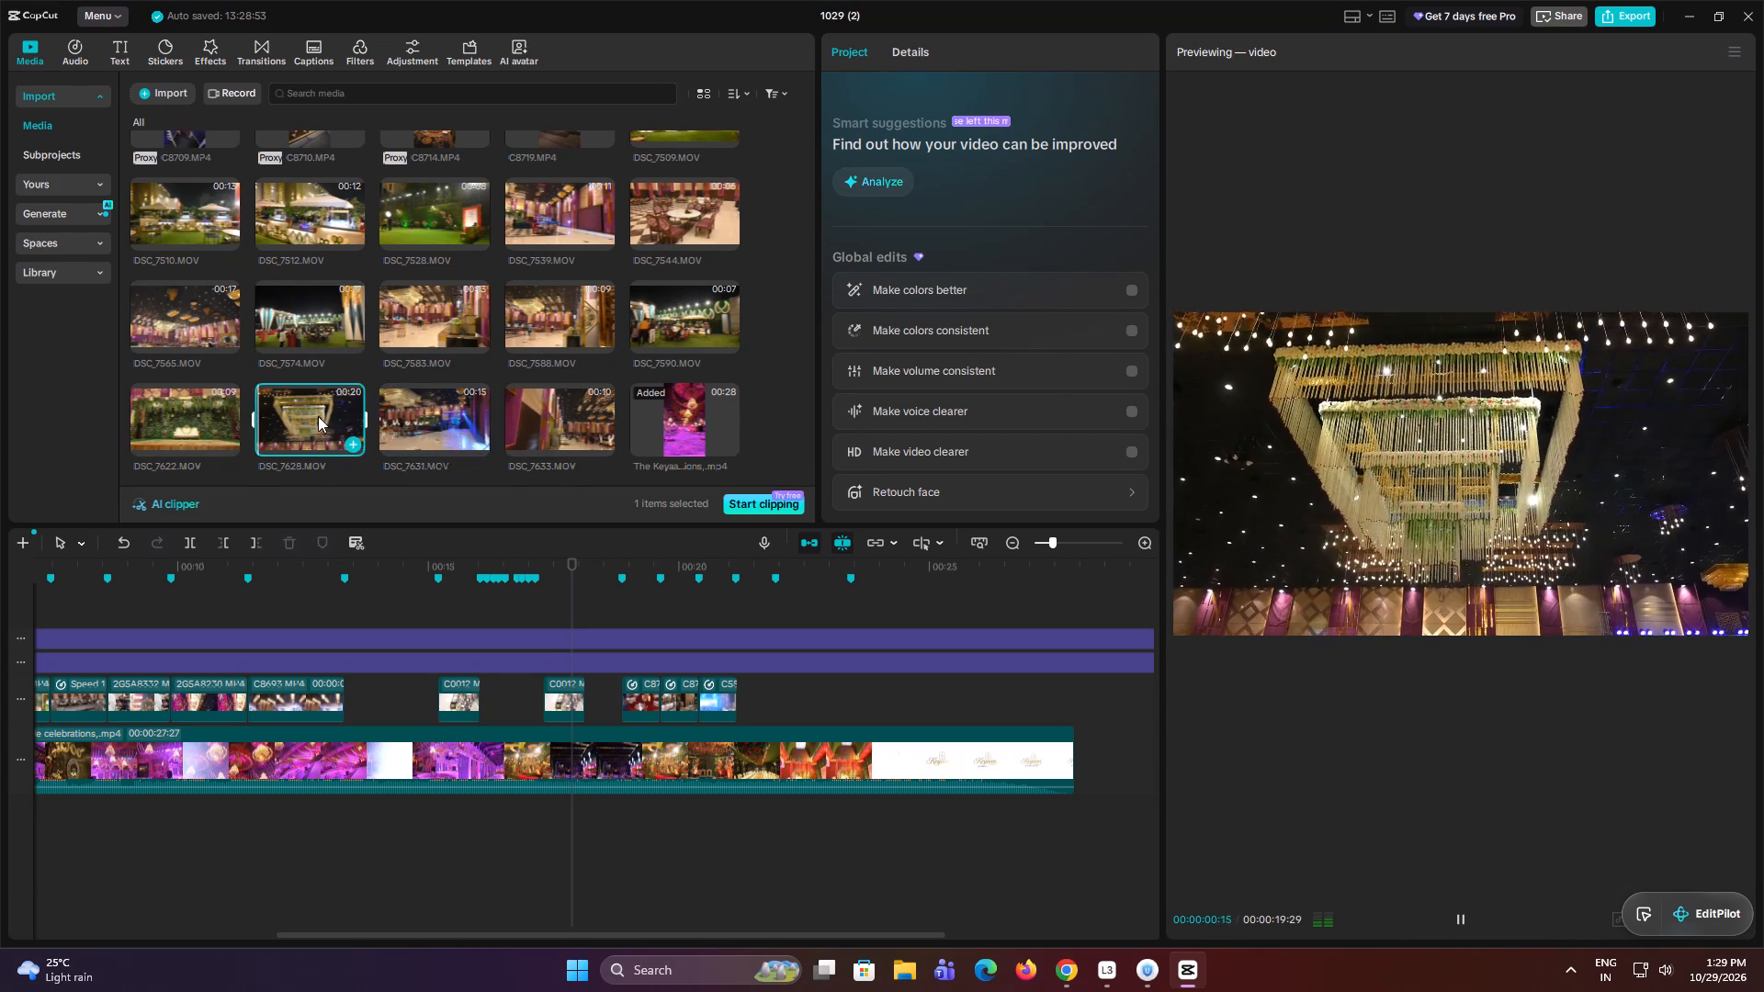
pyautogui.moveTo(318, 416); pyautogui.dragTo(538, 676)
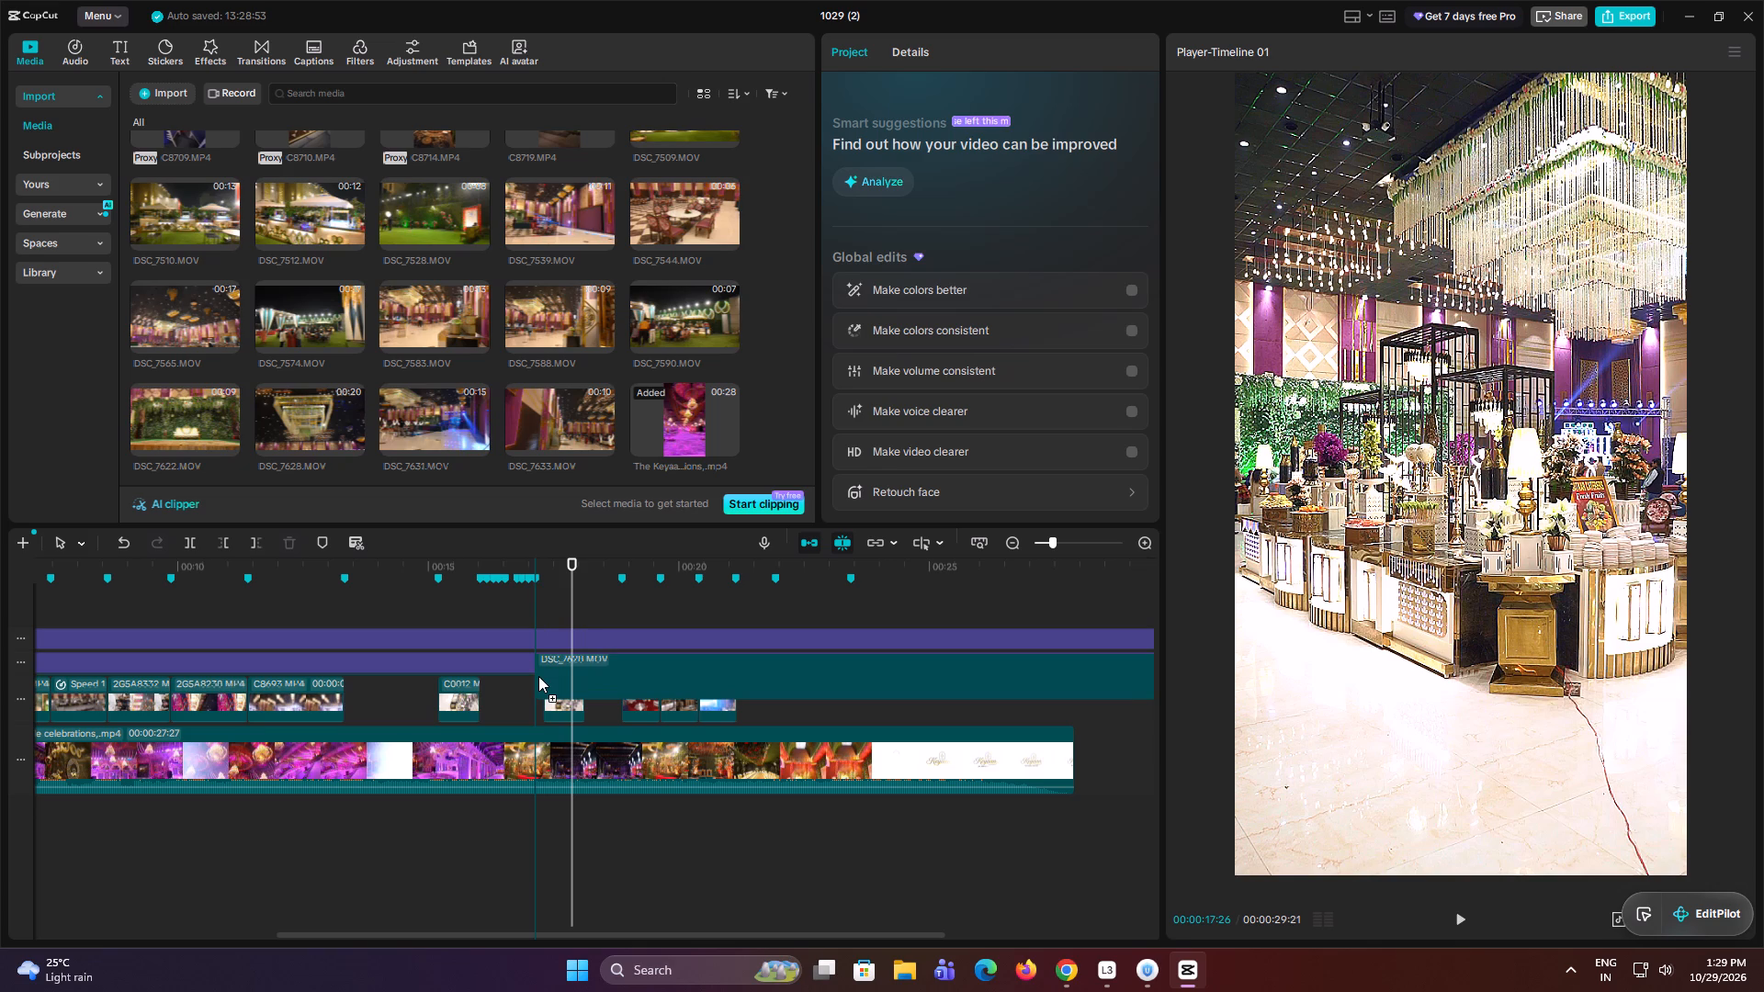
pyautogui.moveTo(538, 676); pyautogui.dragTo(348, 675)
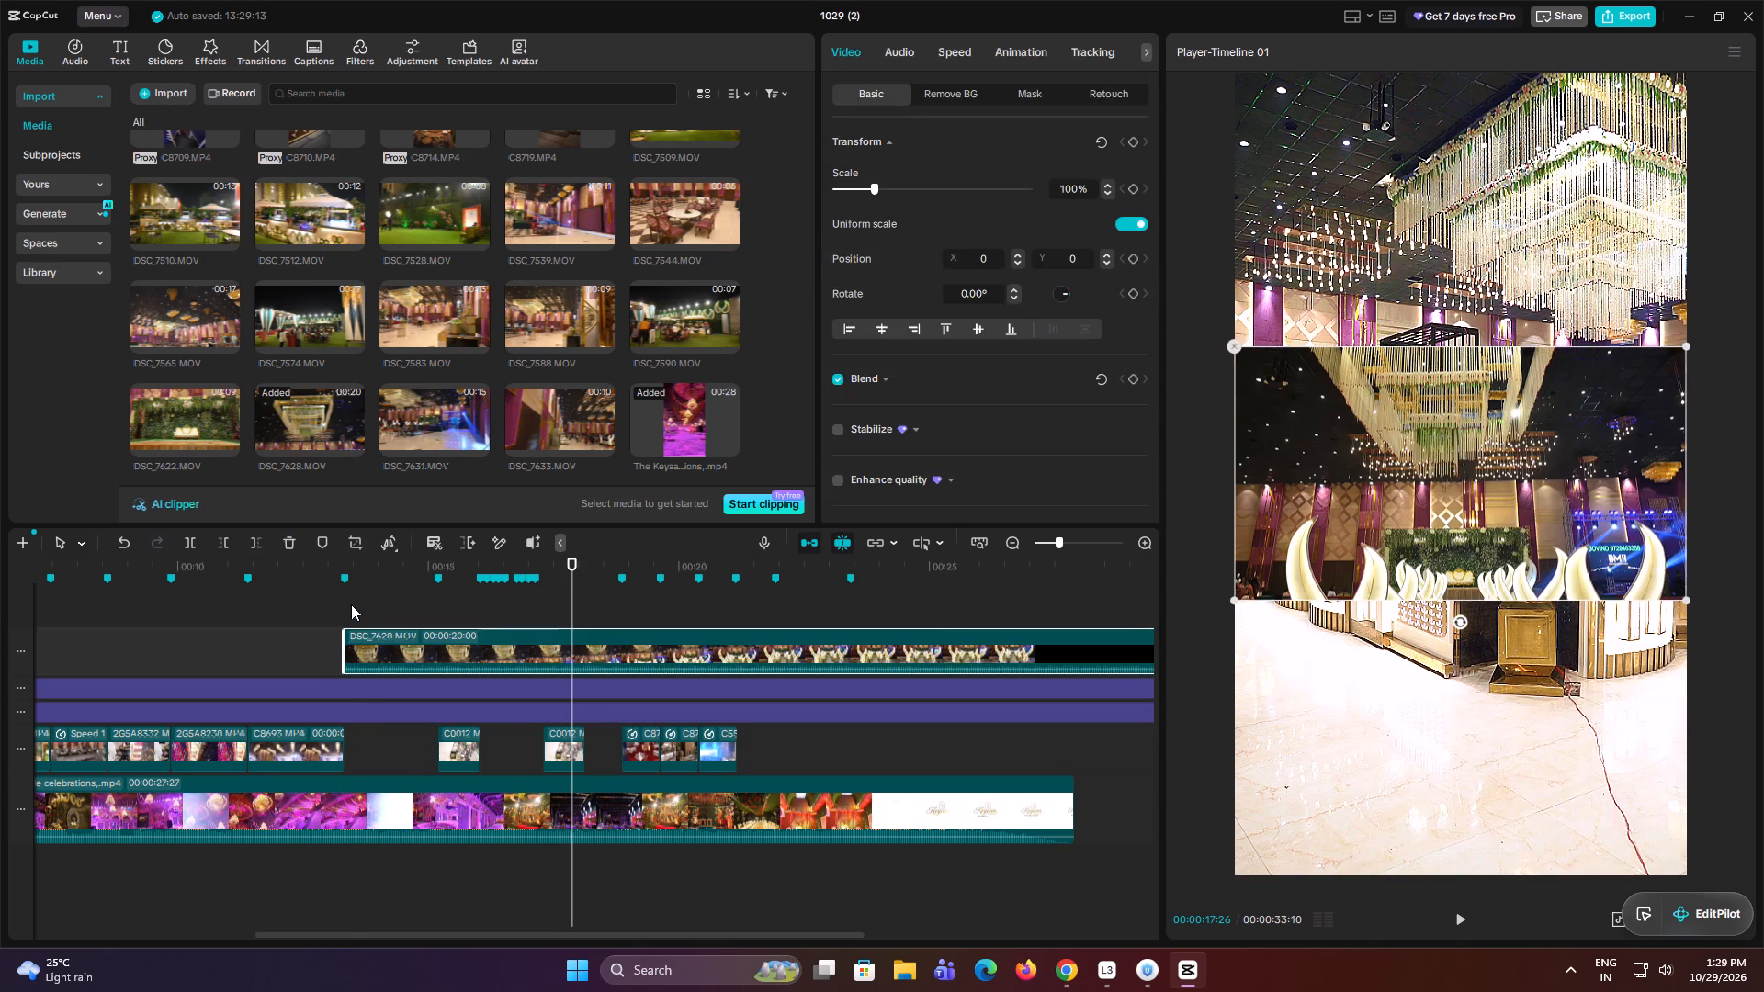
# Trim the DSC_7628.MOV clip and fit it into the gap between the C8693.MP4 clip's end and the 00:00:15:06 marker.
pyautogui.click(351, 603)
pyautogui.moveTo(351, 603); pyautogui.dragTo(361, 603)
pyautogui.moveTo(383, 659); pyautogui.dragTo(372, 738)
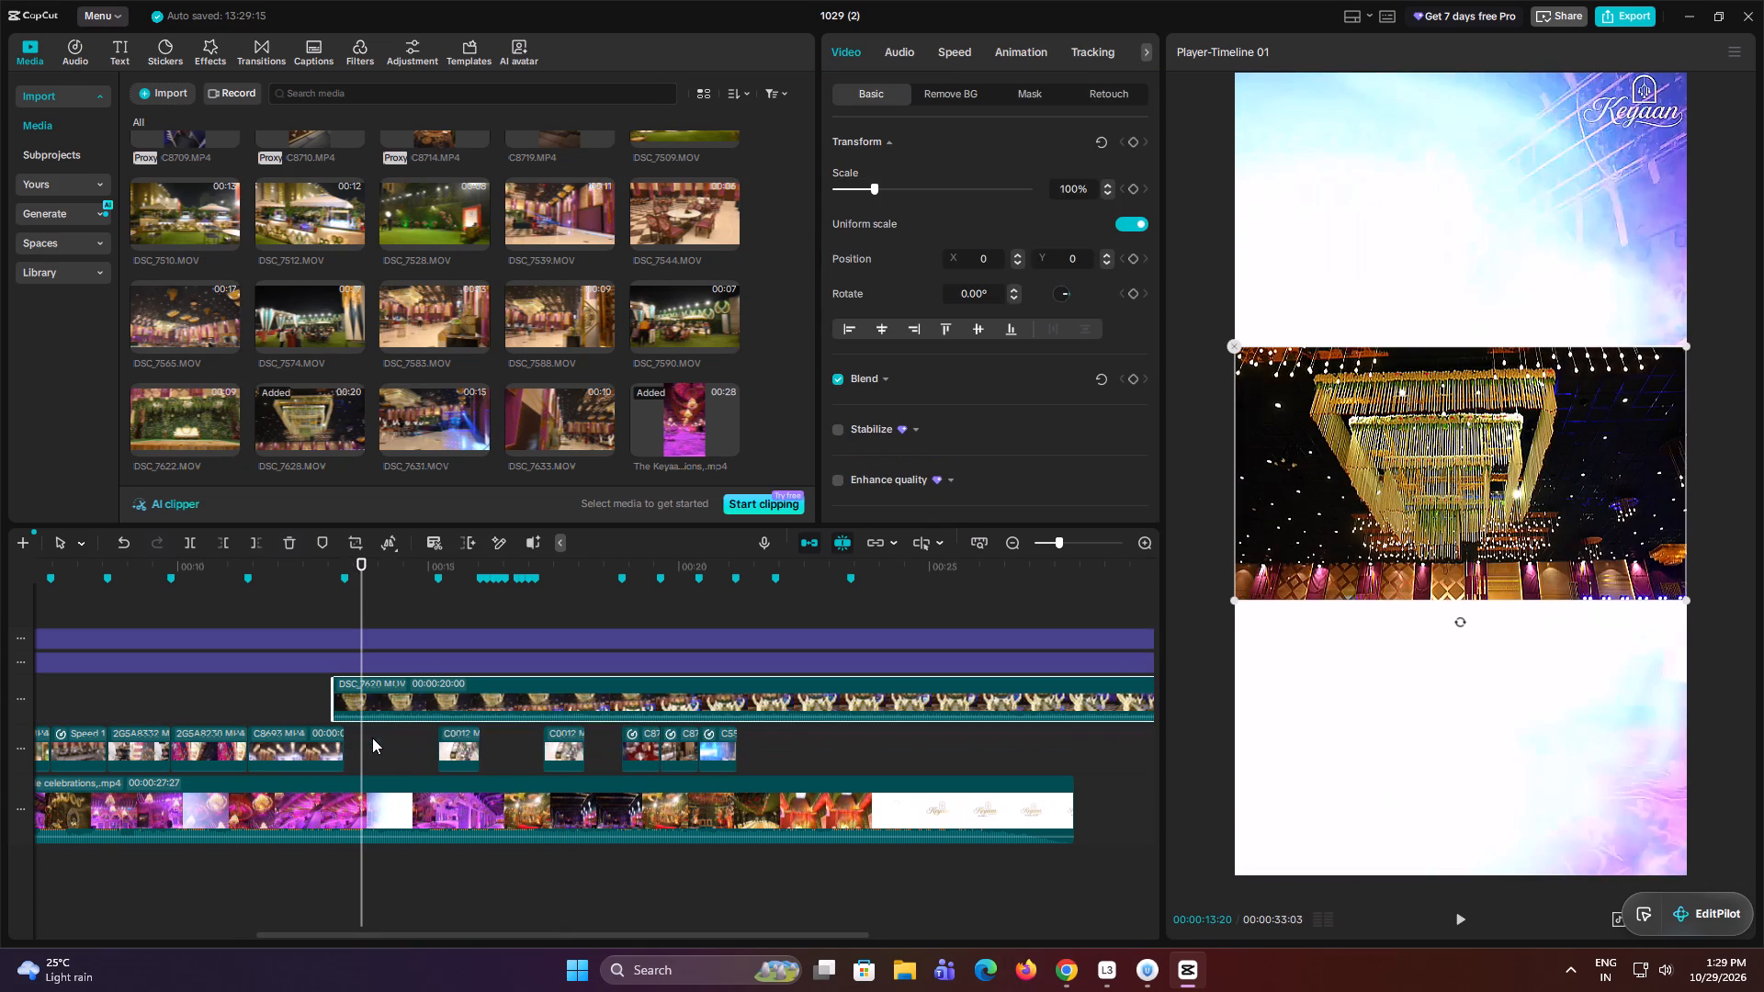
pyautogui.press('q')
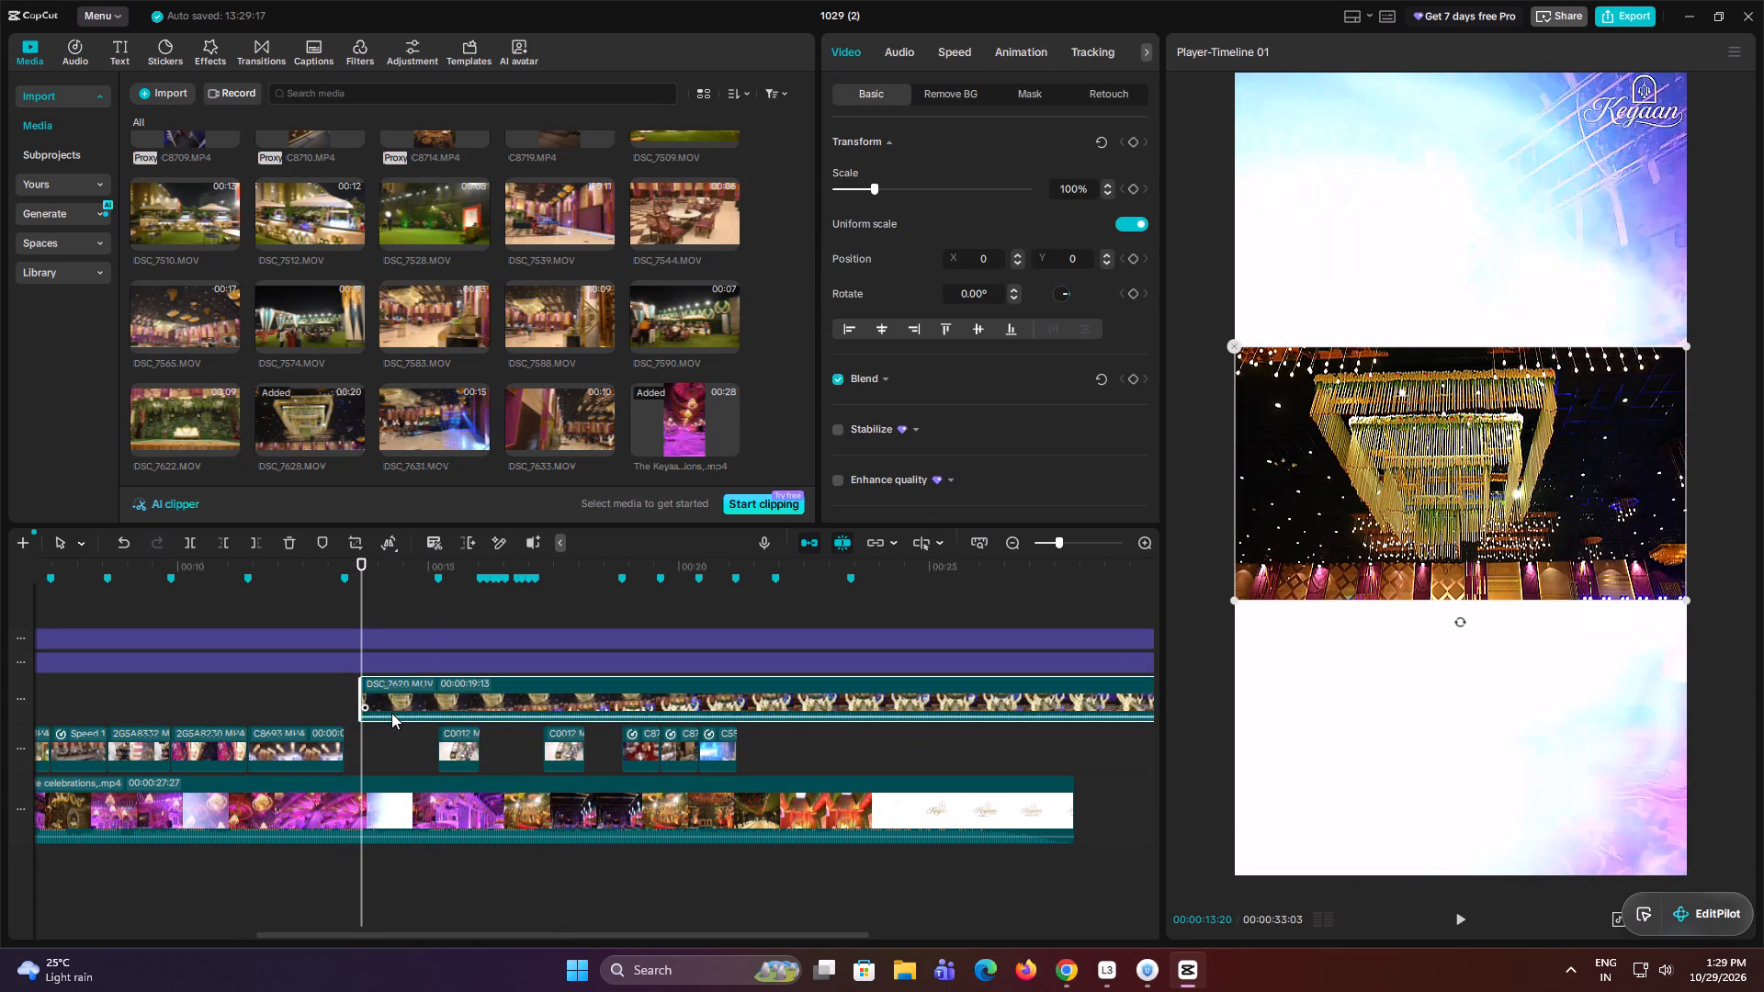
pyautogui.click(423, 606)
pyautogui.moveTo(423, 606); pyautogui.dragTo(441, 608)
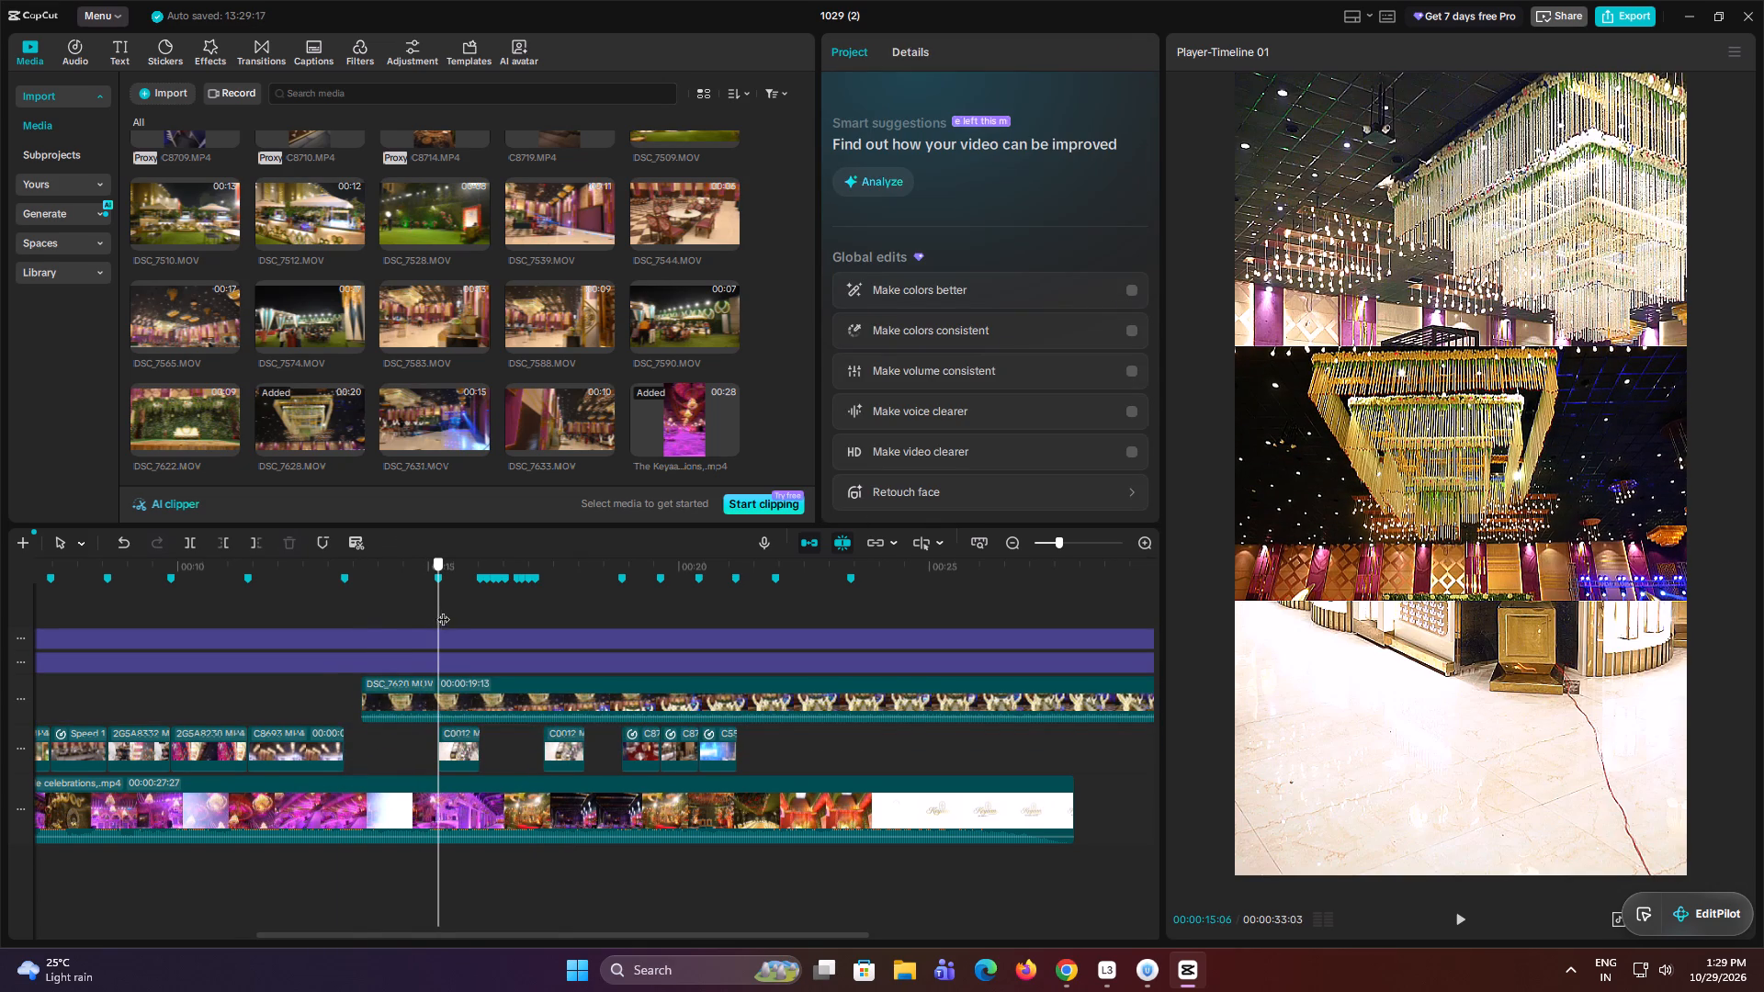
pyautogui.click(435, 698)
pyautogui.press('w')
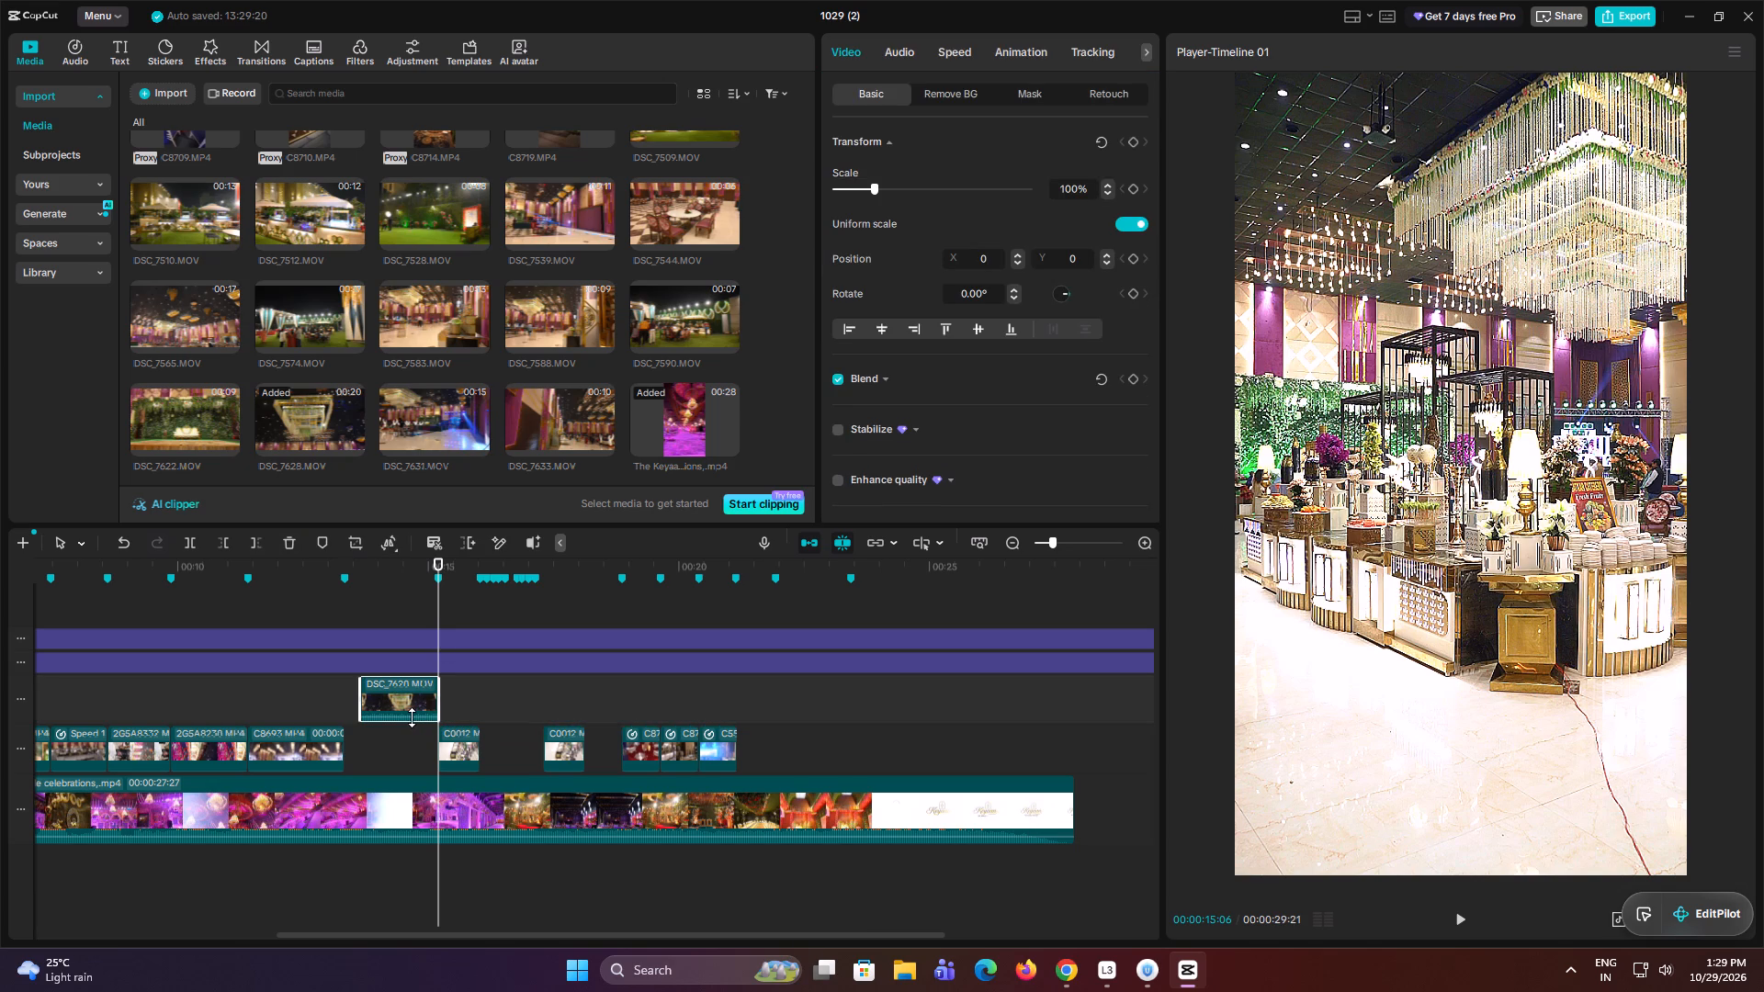
pyautogui.moveTo(401, 705); pyautogui.dragTo(380, 708)
pyautogui.moveTo(420, 686); pyautogui.dragTo(429, 687)
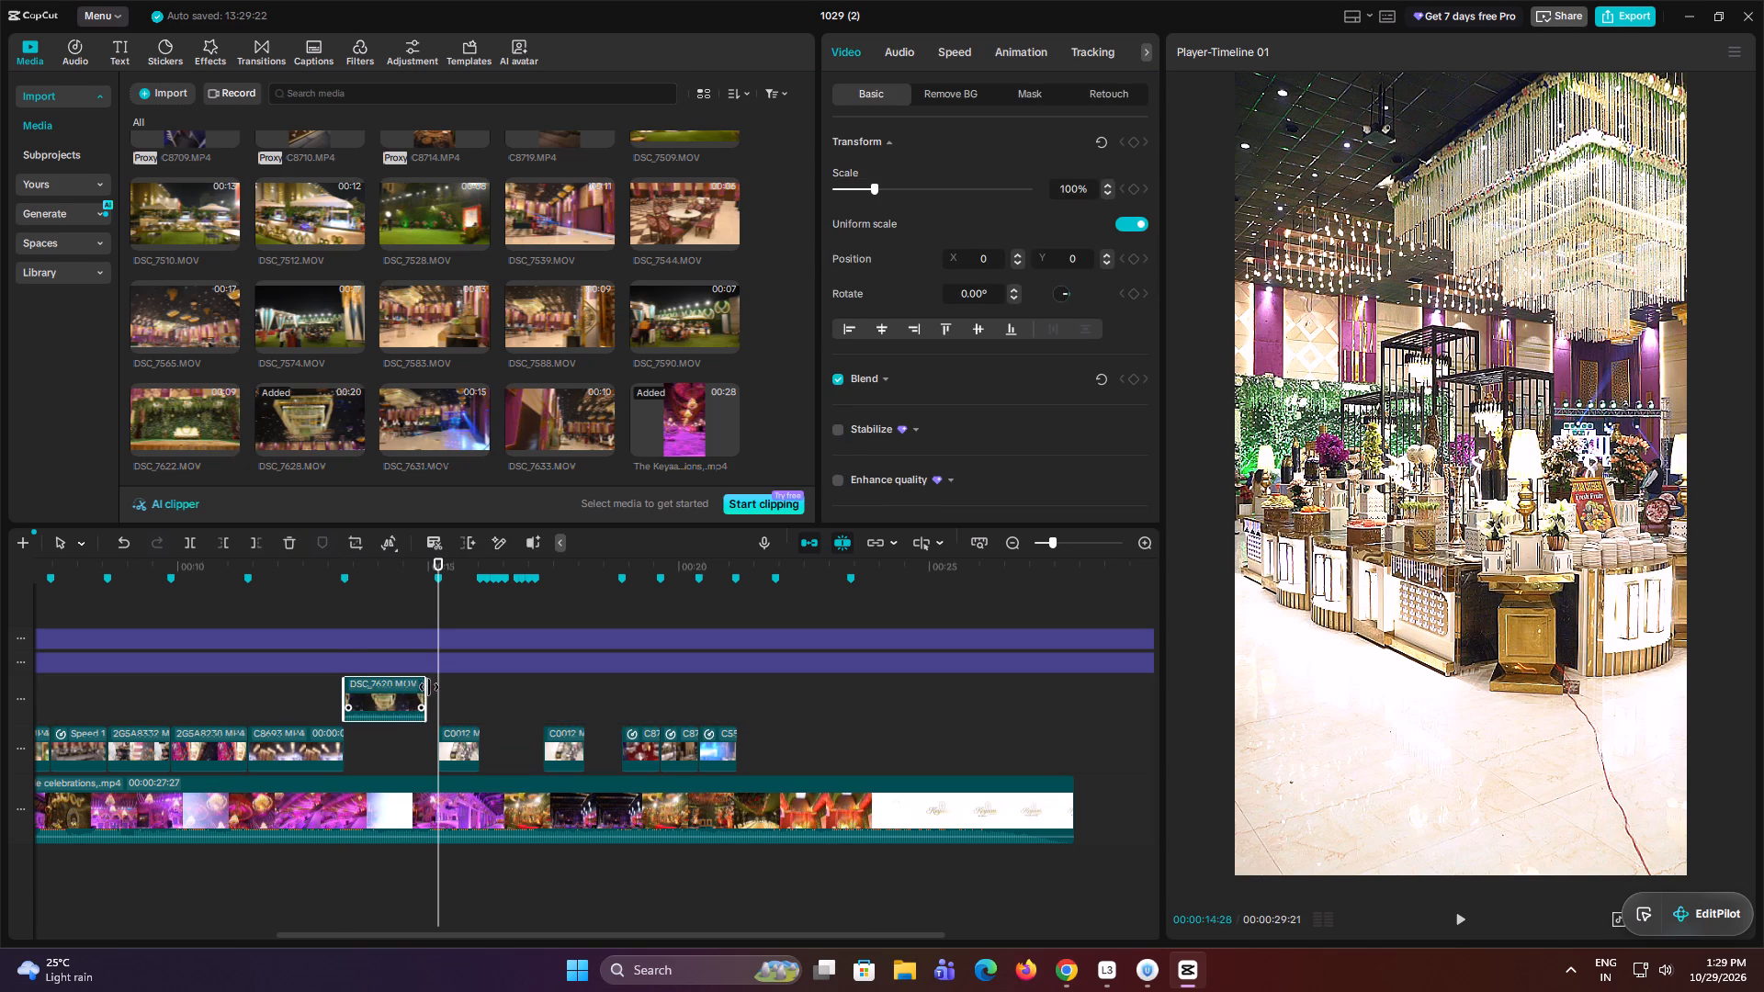
pyautogui.moveTo(429, 687); pyautogui.dragTo(436, 688)
pyautogui.click(408, 715)
pyautogui.moveTo(404, 717); pyautogui.dragTo(405, 747)
# Scale the DSC_7628.MOV clip to 150% and reposition it to X 268, Y 1039 in the upper half of the frame.
pyautogui.click(427, 593)
pyautogui.click(378, 714)
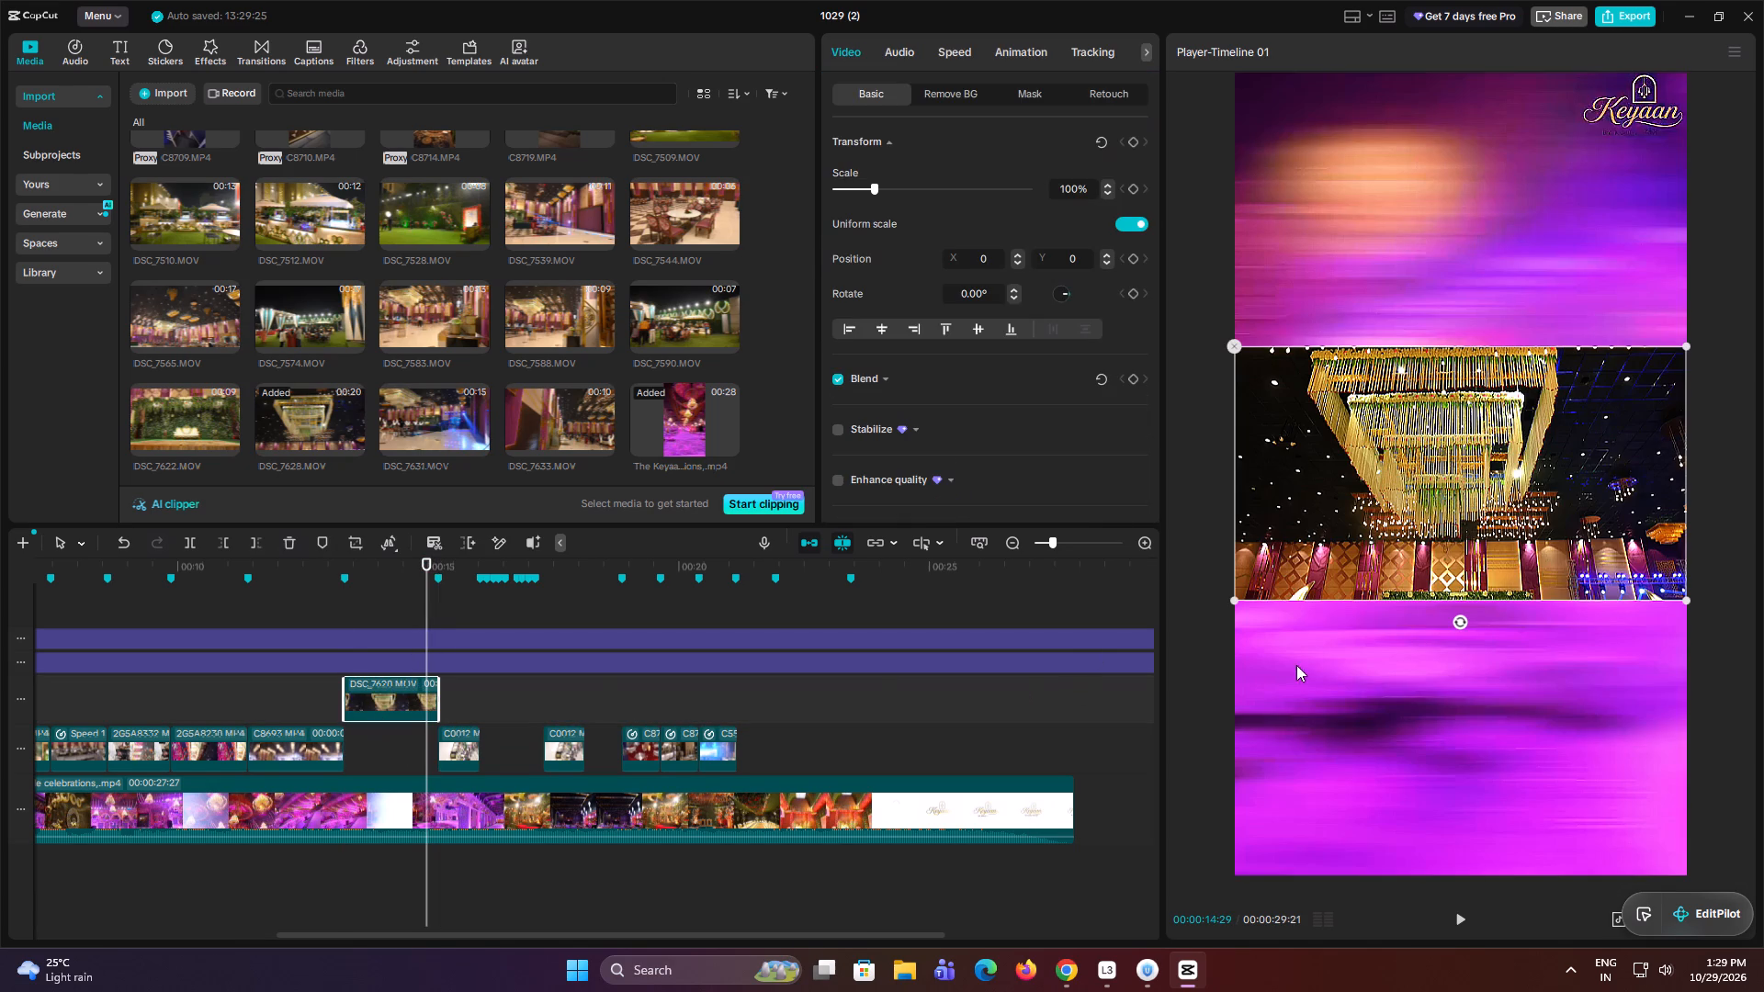
pyautogui.moveTo(1234, 605); pyautogui.dragTo(1130, 740)
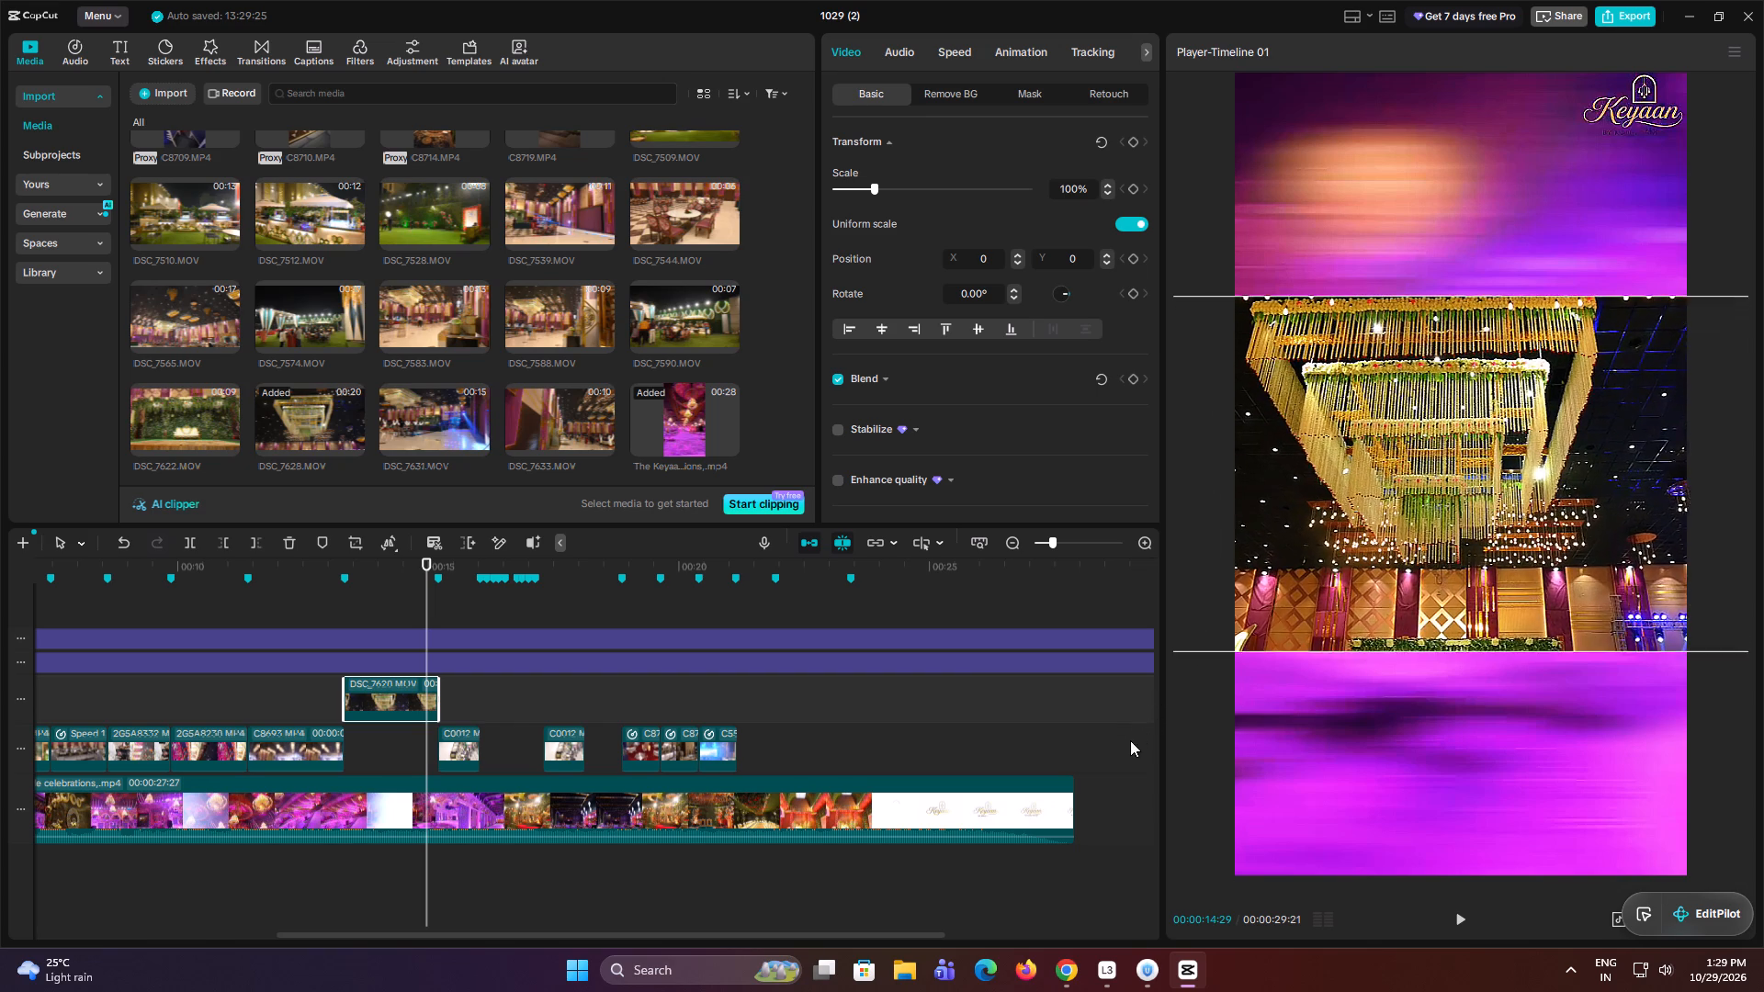
pyautogui.moveTo(1130, 740); pyautogui.dragTo(1113, 768)
pyautogui.moveTo(1482, 645); pyautogui.dragTo(1539, 429)
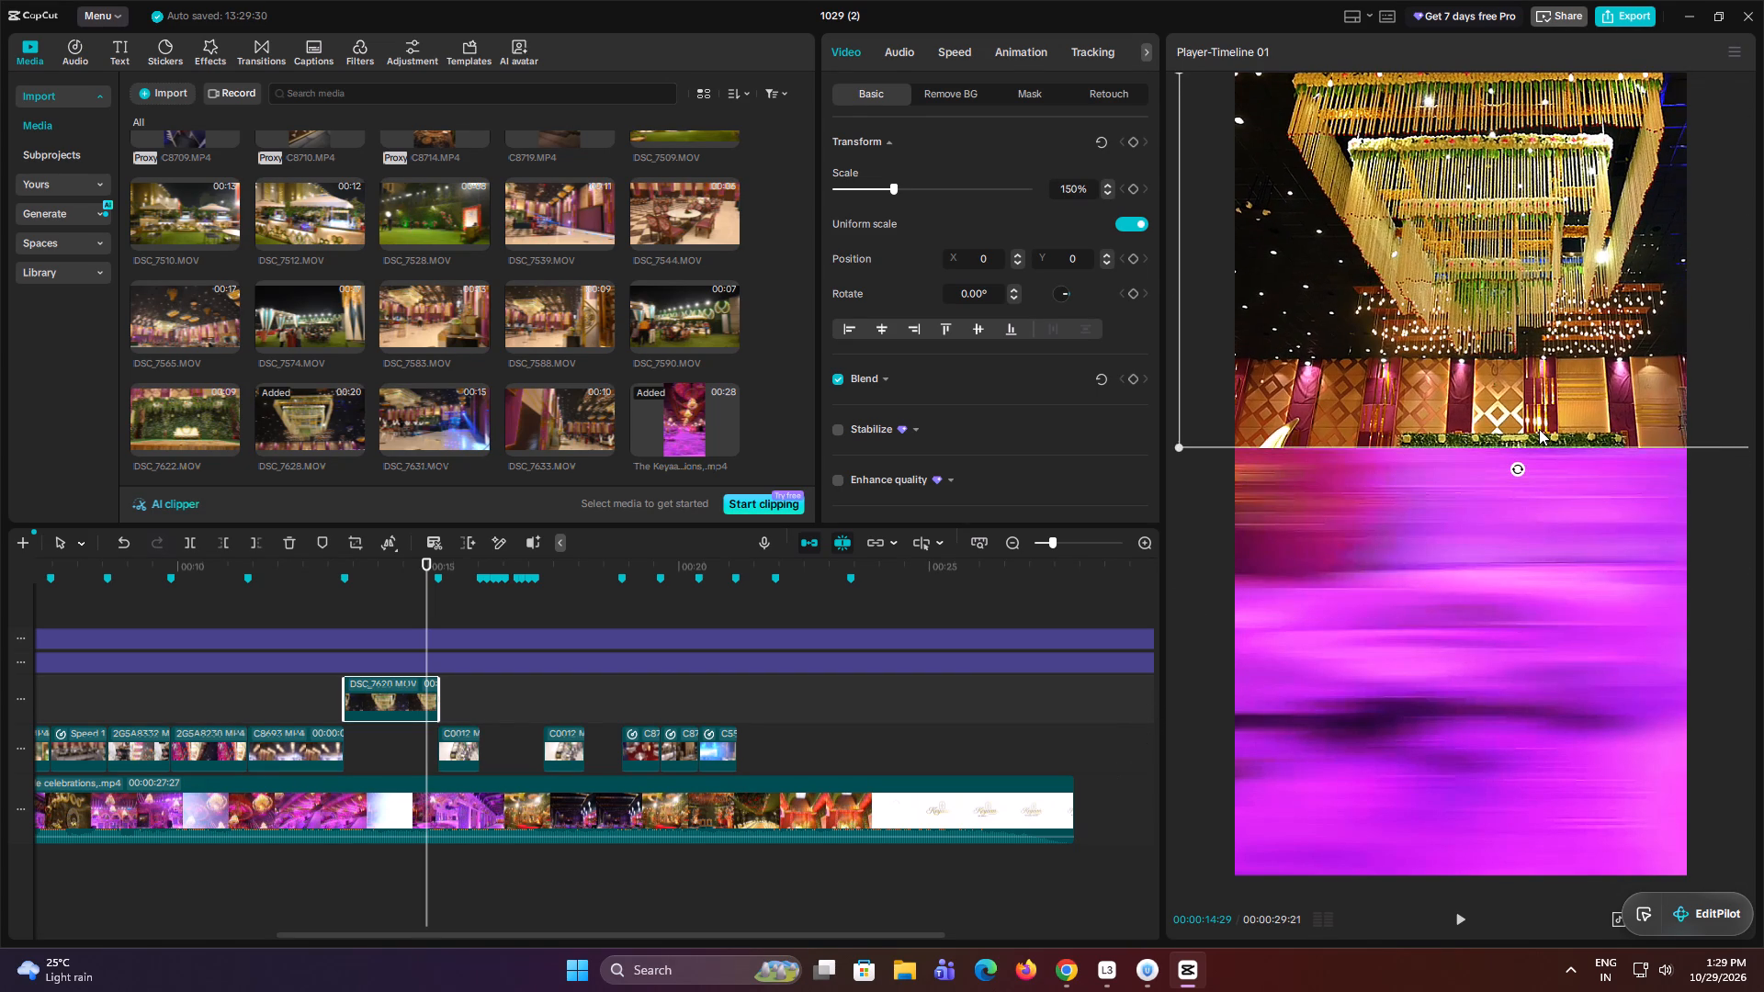
pyautogui.moveTo(1539, 429); pyautogui.dragTo(1538, 428)
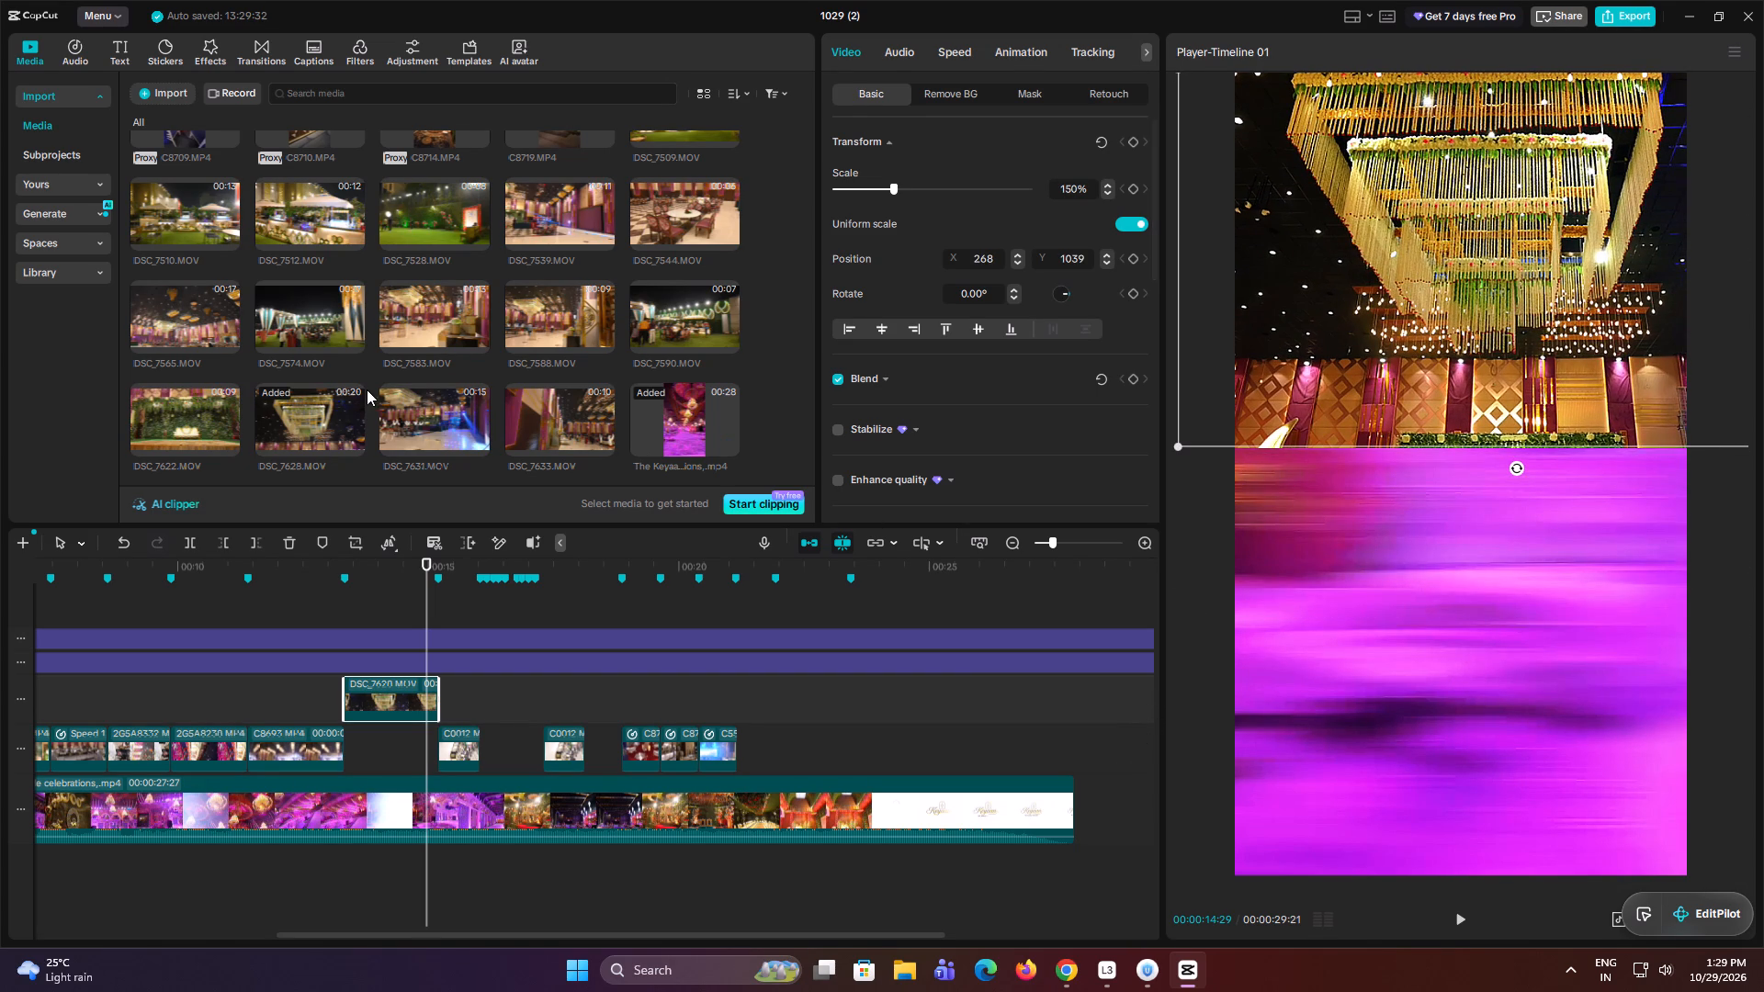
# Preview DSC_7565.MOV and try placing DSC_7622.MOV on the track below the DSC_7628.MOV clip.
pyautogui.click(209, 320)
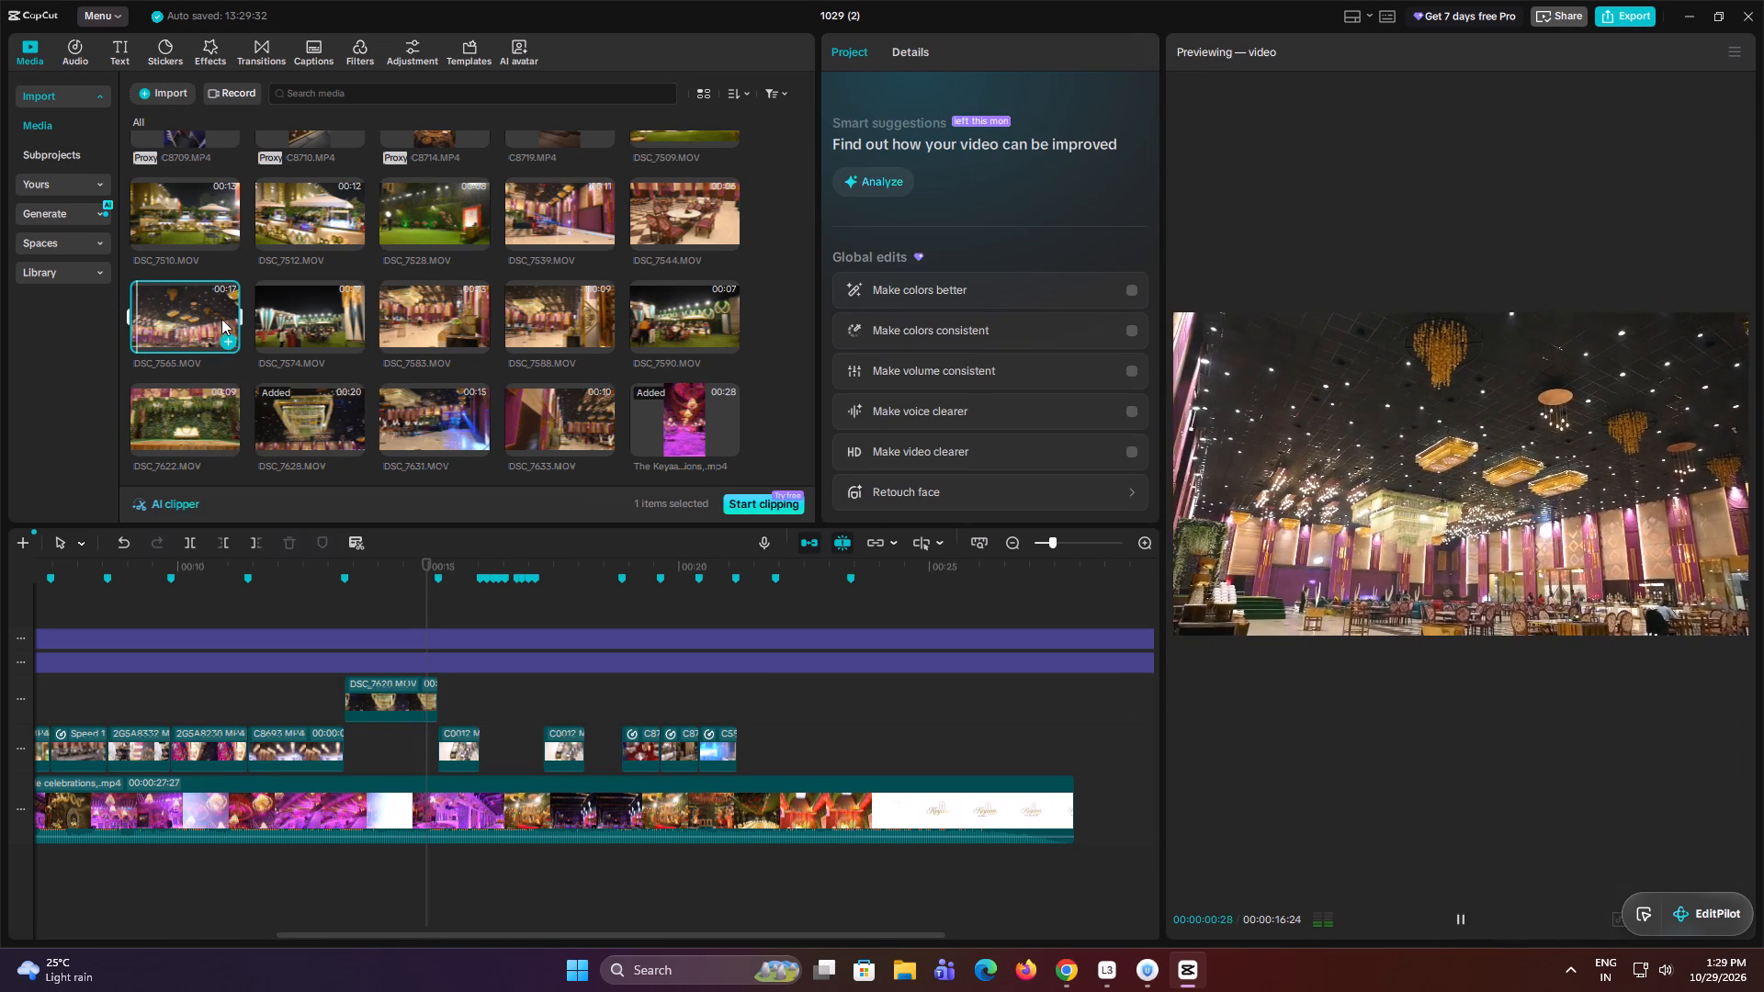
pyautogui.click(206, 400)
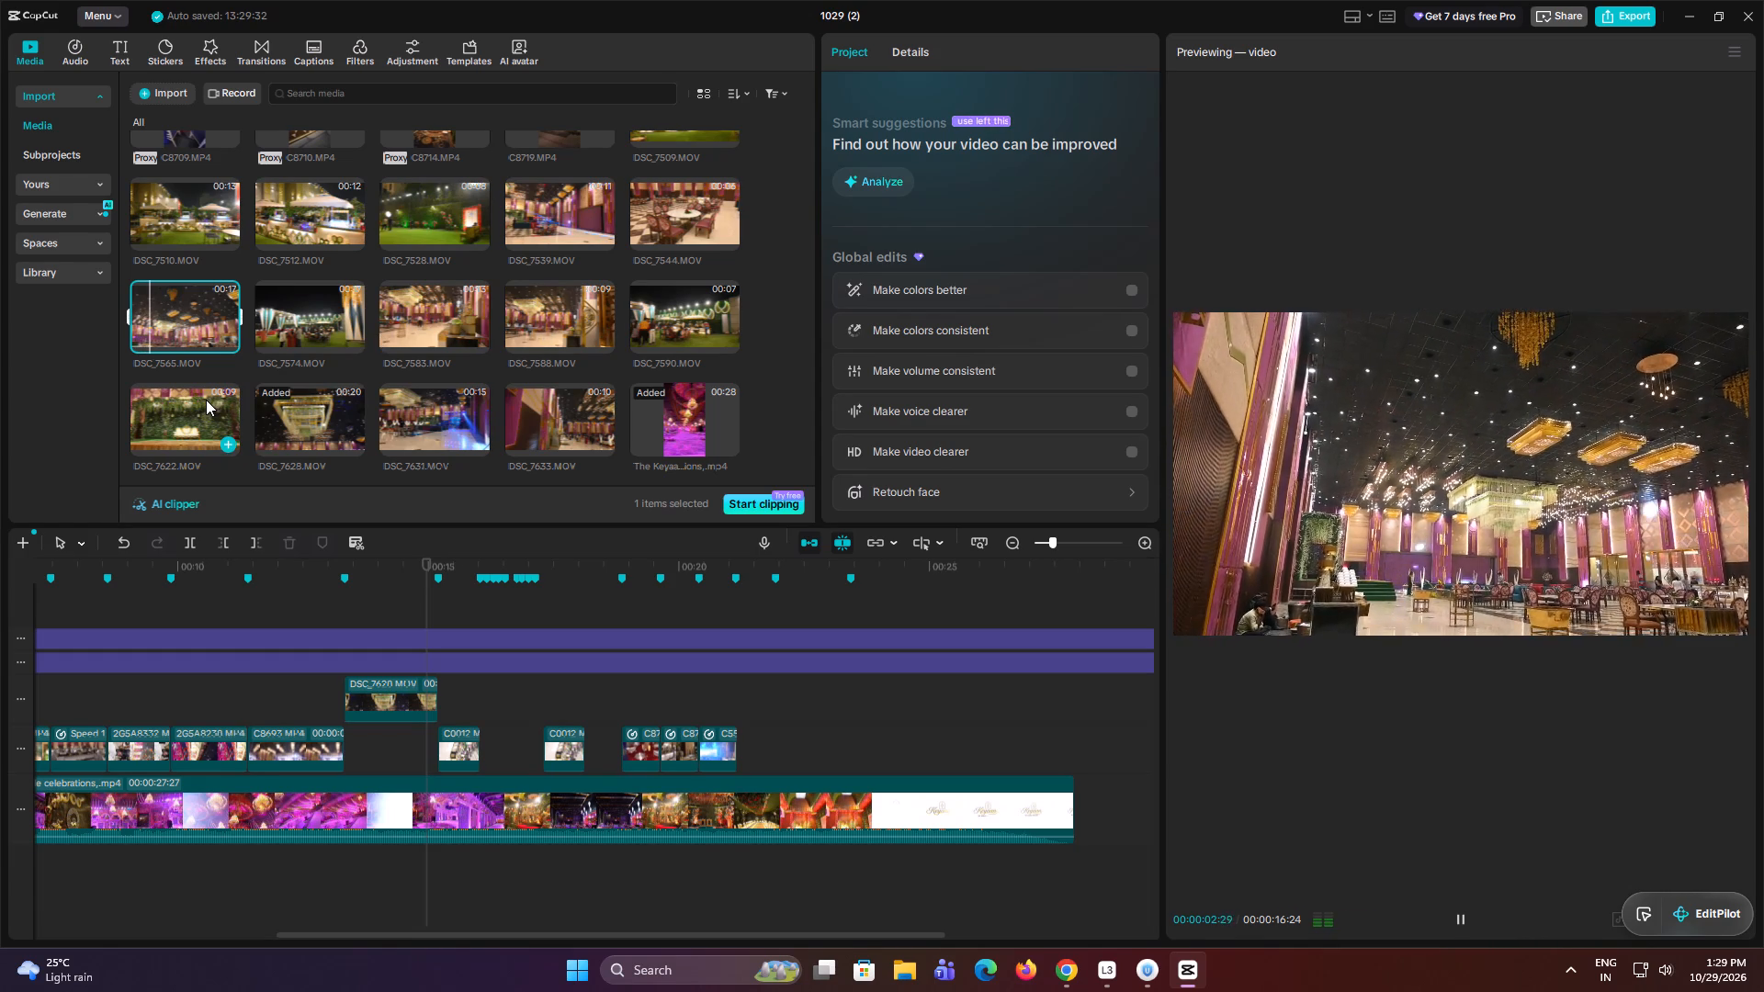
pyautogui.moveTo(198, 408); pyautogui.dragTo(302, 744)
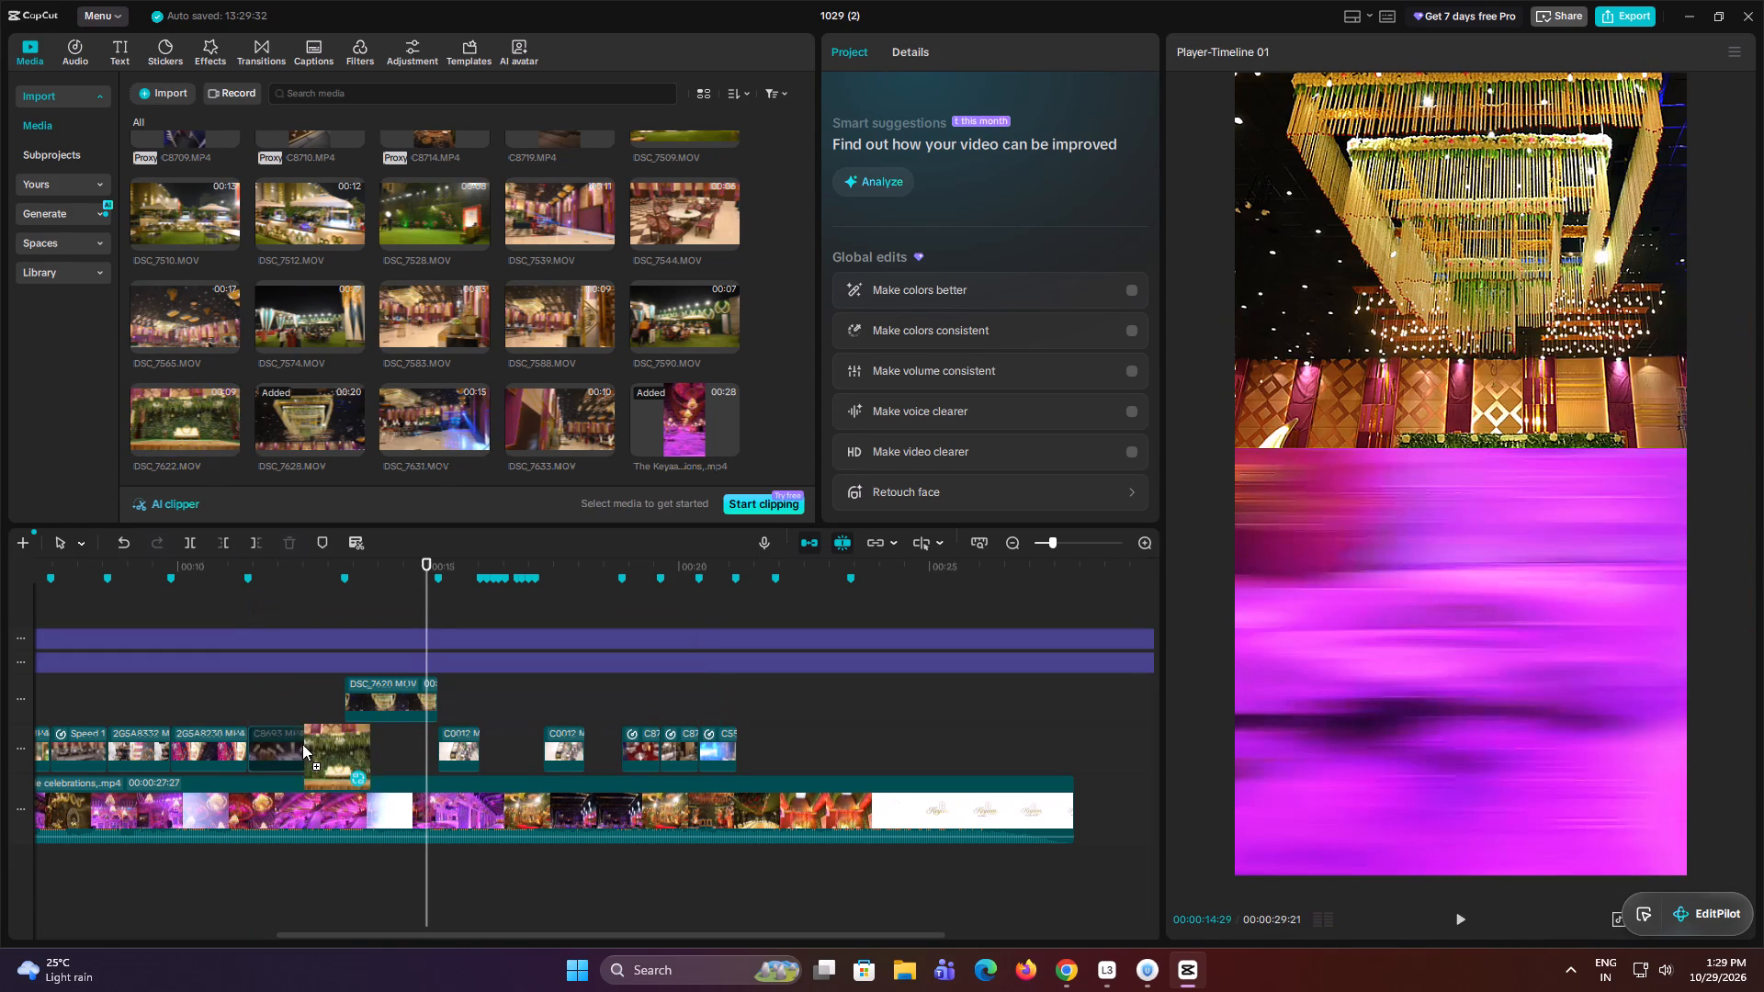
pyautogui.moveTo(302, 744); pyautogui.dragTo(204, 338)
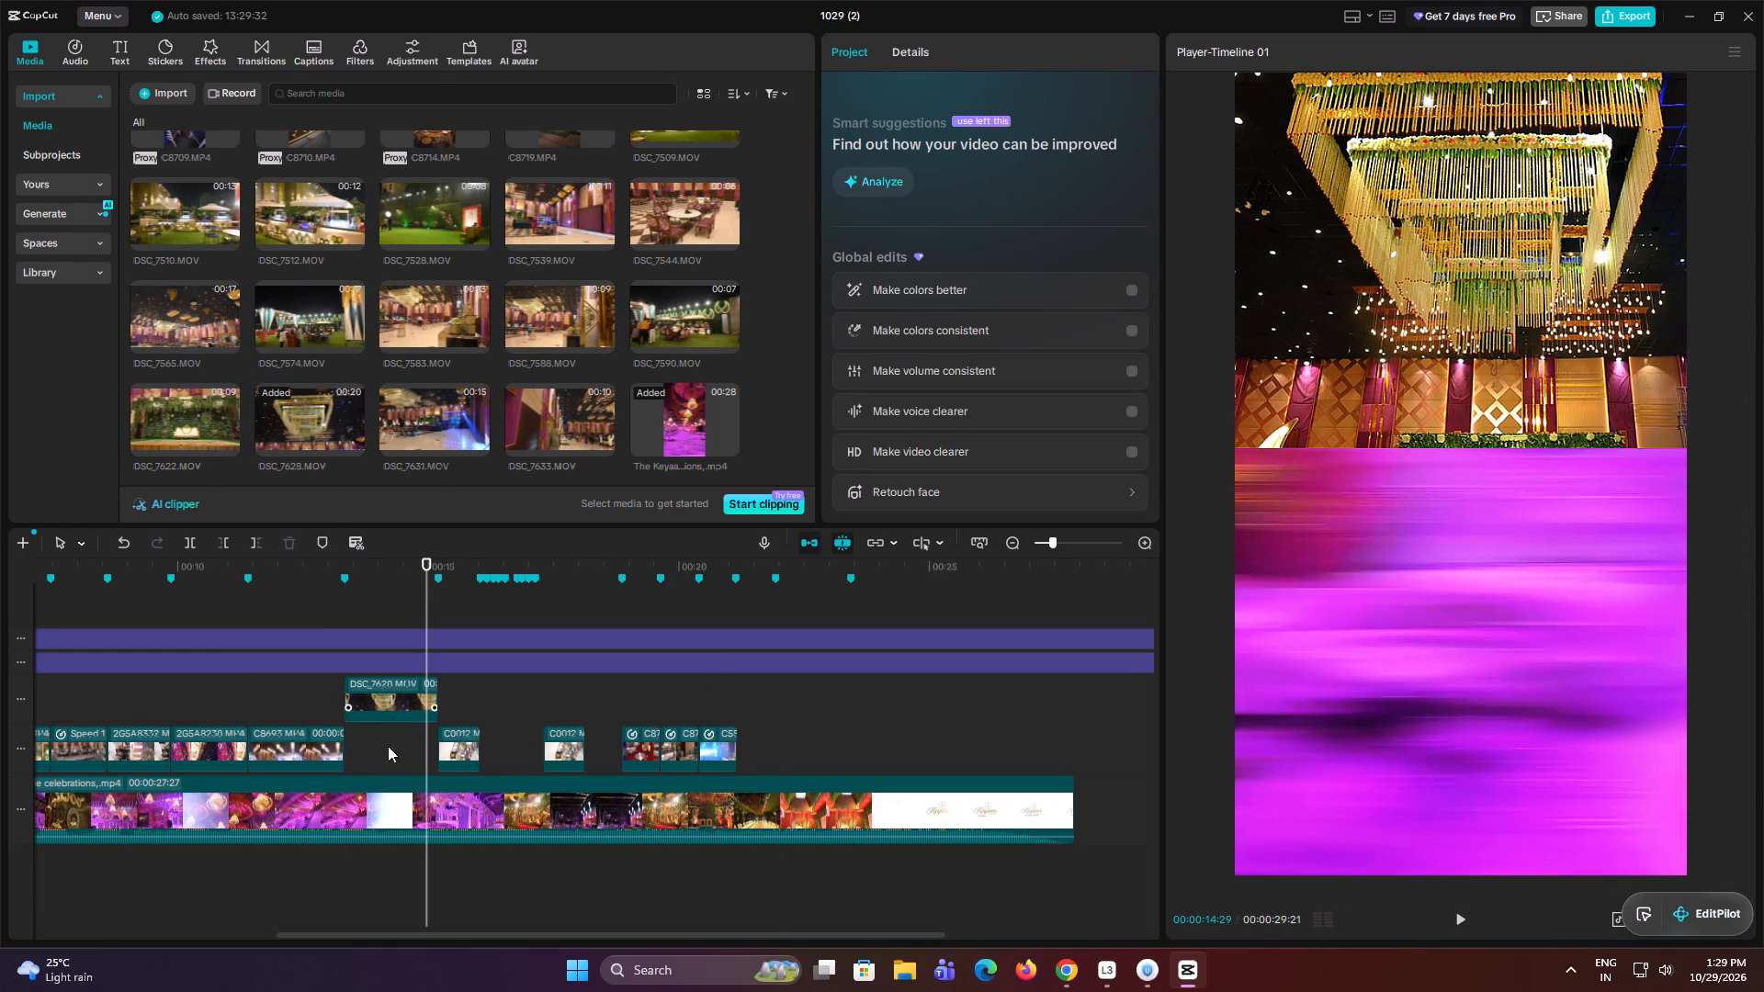
# Duplicate the DSC_7628.MOV clip onto the track directly below and replace the copy with DSC_7622.MOV, using the original video effect.
pyautogui.click(393, 702)
pyautogui.keyDown('alt'); pyautogui.moveTo(393, 702); pyautogui.dragTo(391, 749); pyautogui.keyUp('alt')
pyautogui.moveTo(182, 420); pyautogui.dragTo(194, 438)
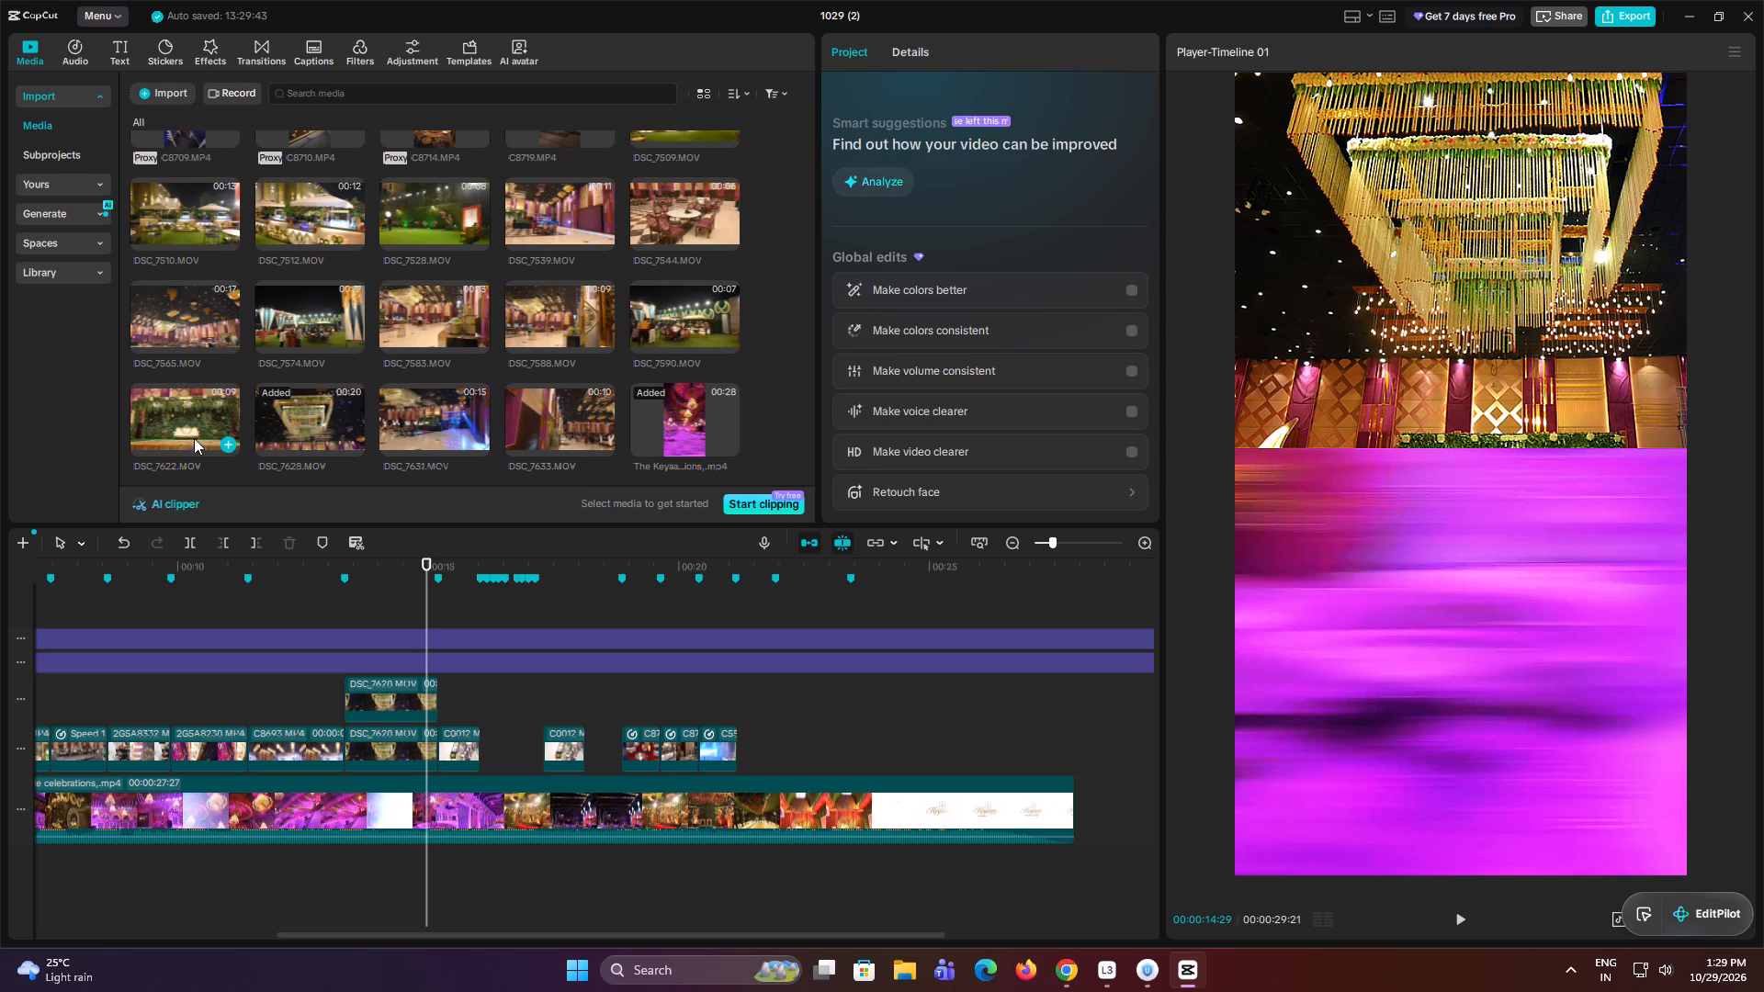
pyautogui.moveTo(194, 438); pyautogui.dragTo(404, 750)
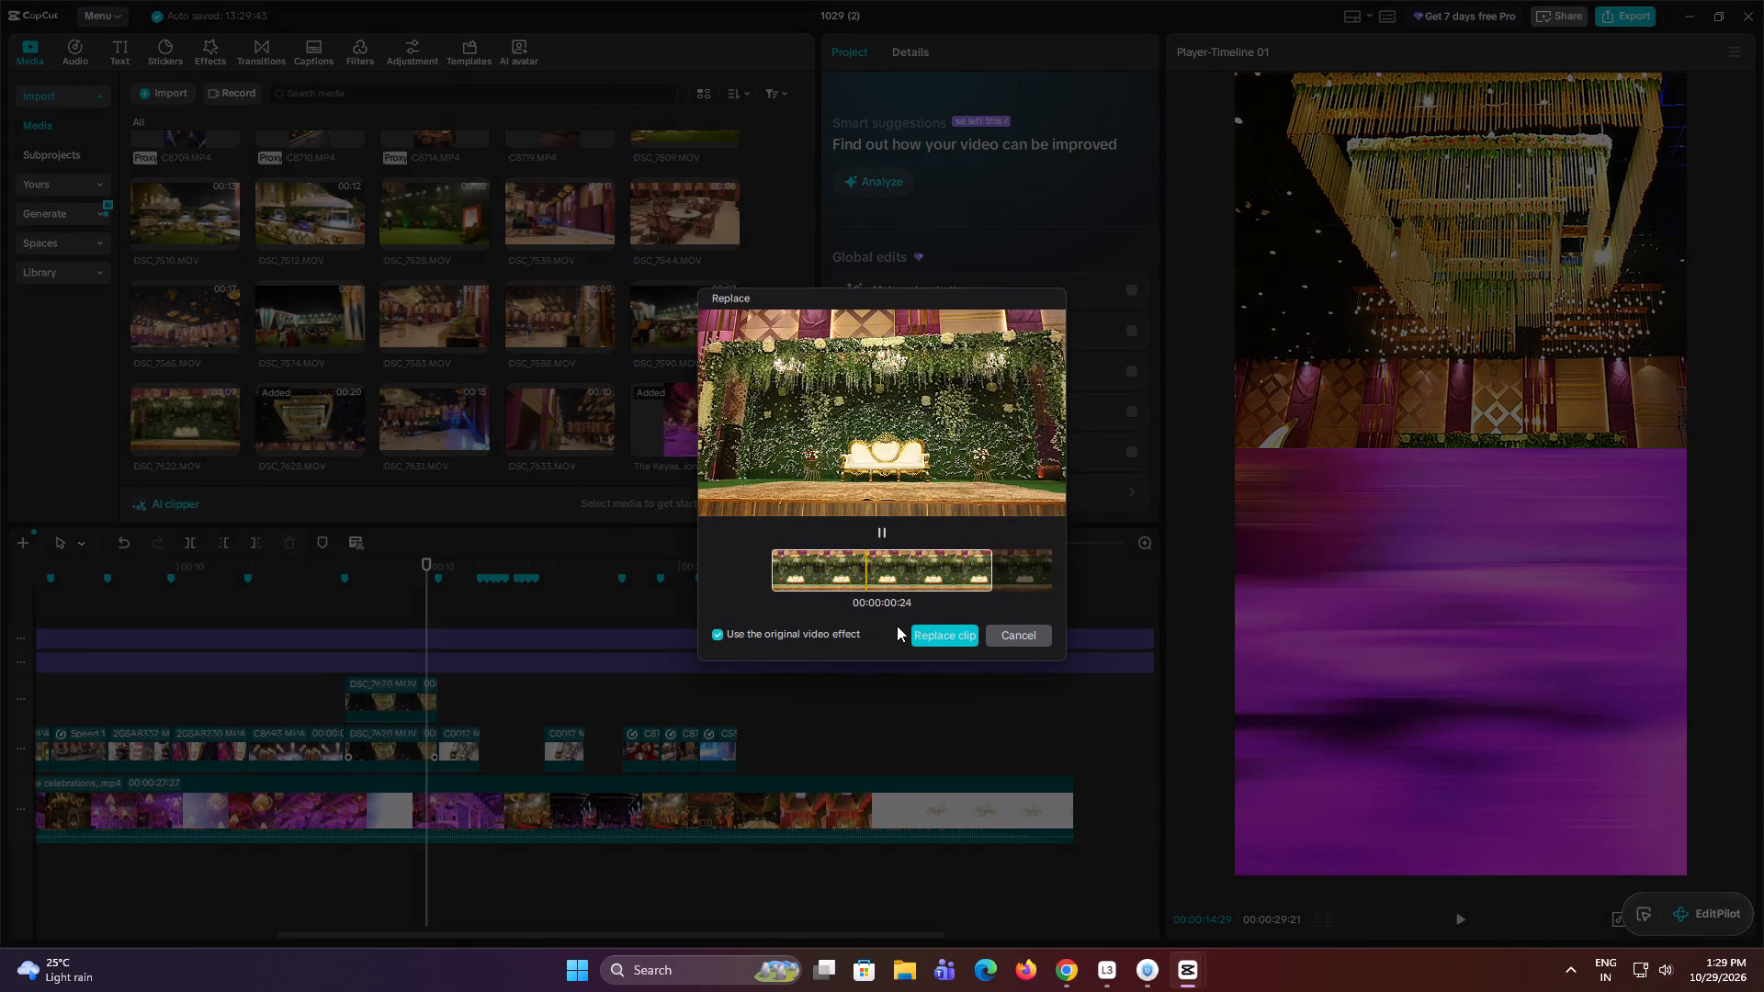
pyautogui.click(935, 627)
# Reposition the DSC_7622.MOV clip to X -66, Y -936 in the lower half of the frame and scale it to 167%.
pyautogui.click(387, 760)
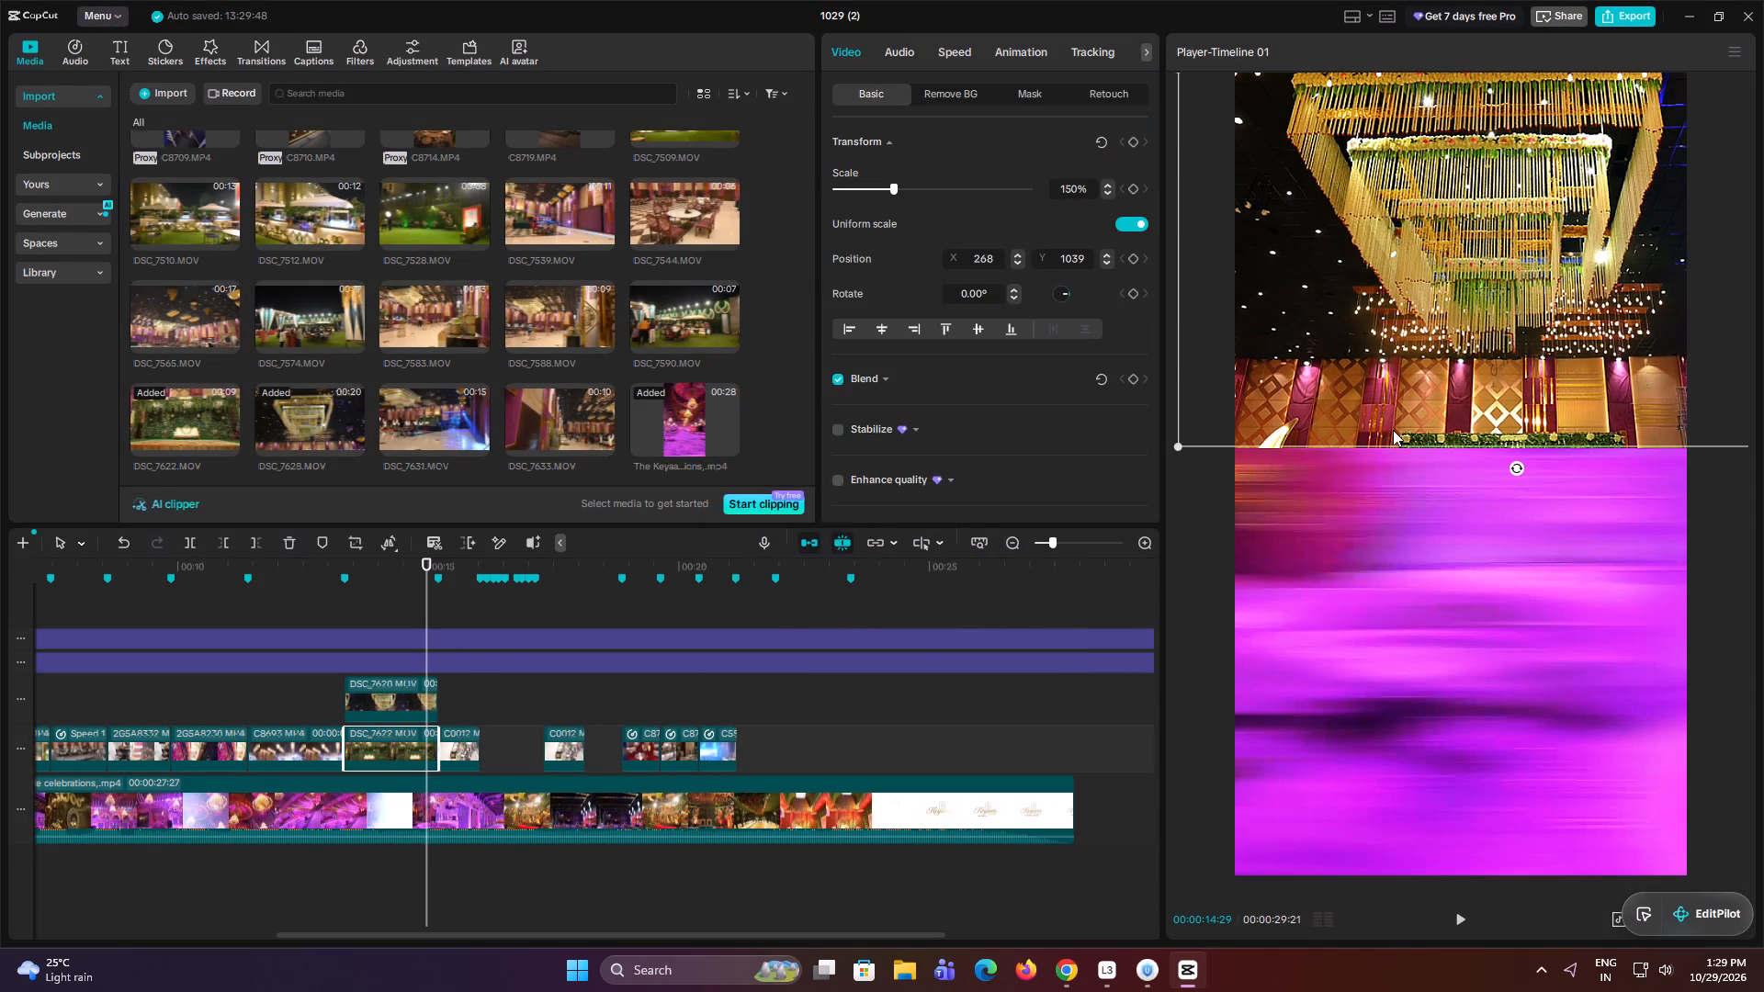
pyautogui.moveTo(1393, 417); pyautogui.dragTo(1371, 799)
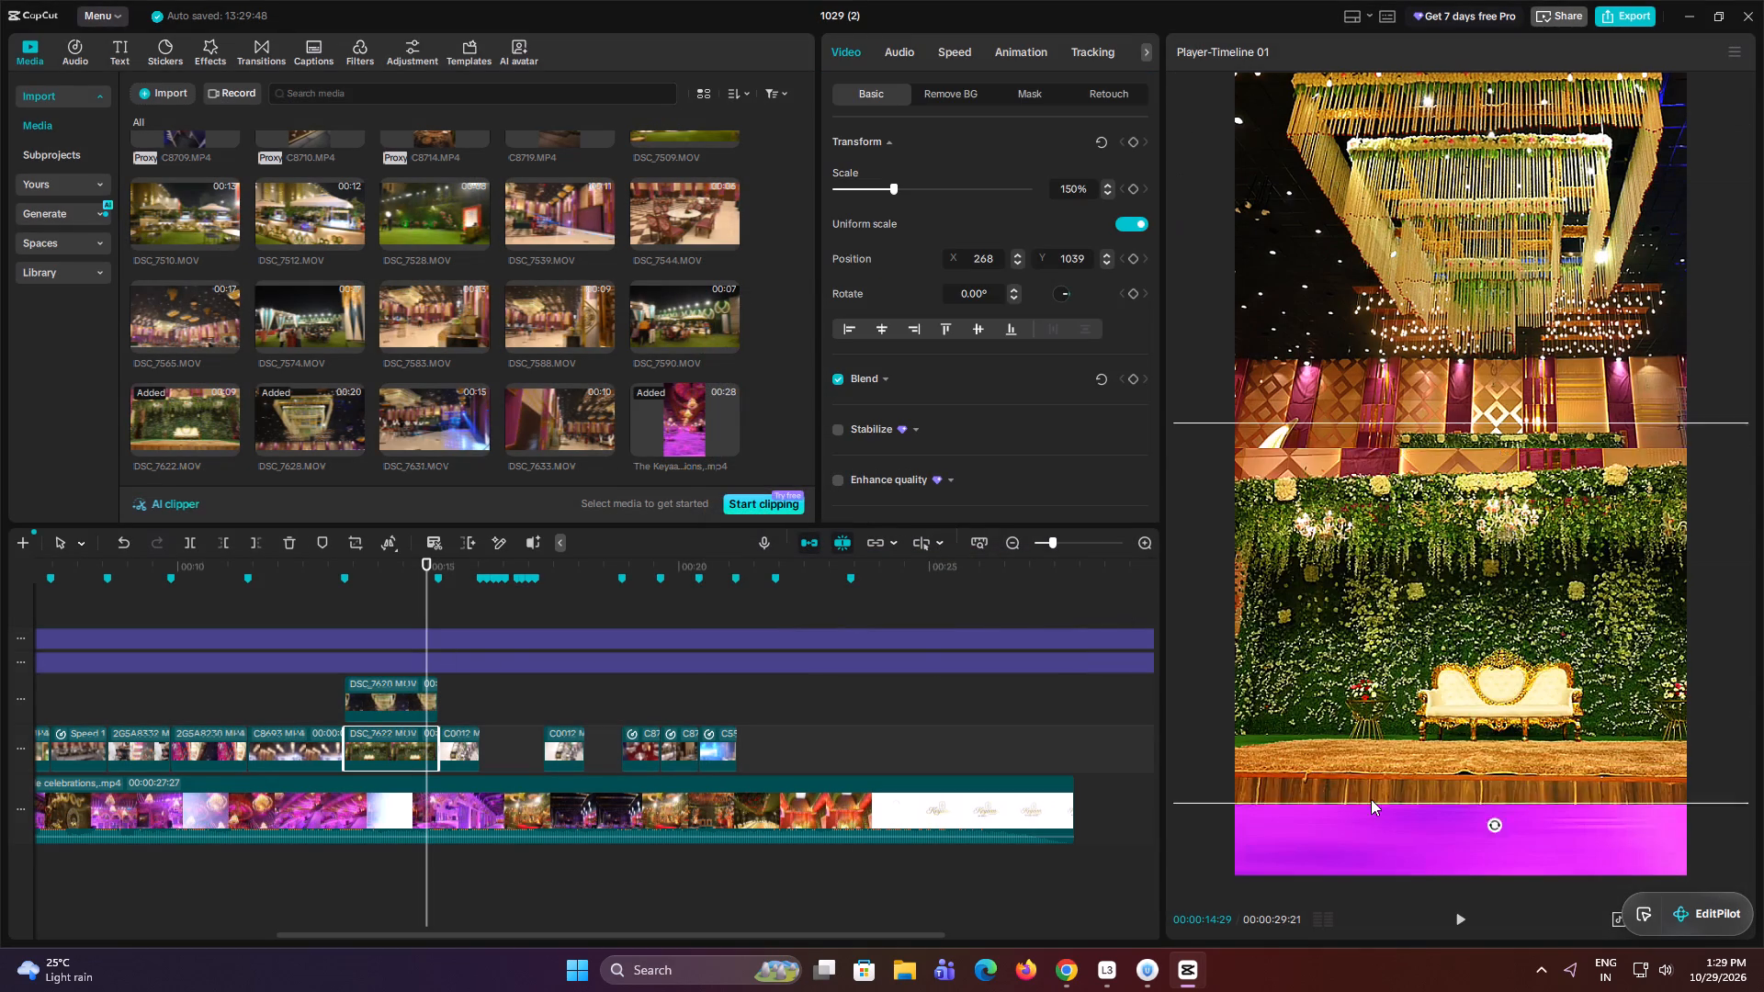
pyautogui.moveTo(1371, 799); pyautogui.dragTo(1349, 831)
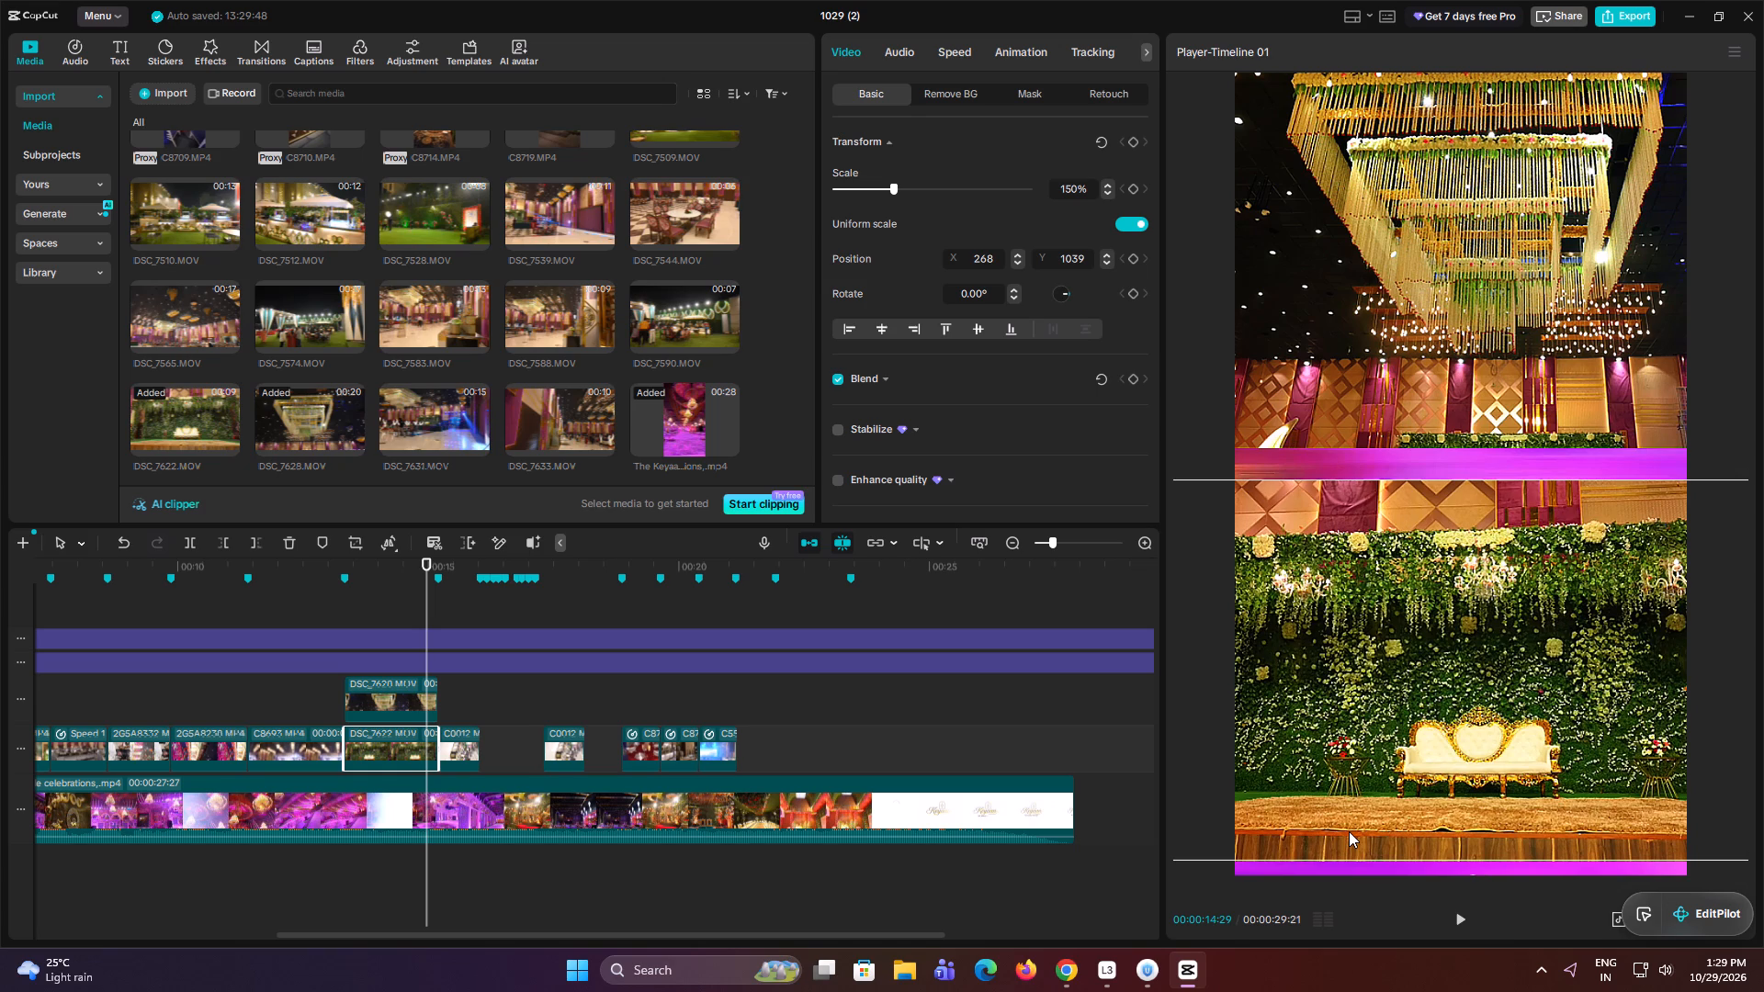
pyautogui.moveTo(1349, 831); pyautogui.dragTo(1323, 830)
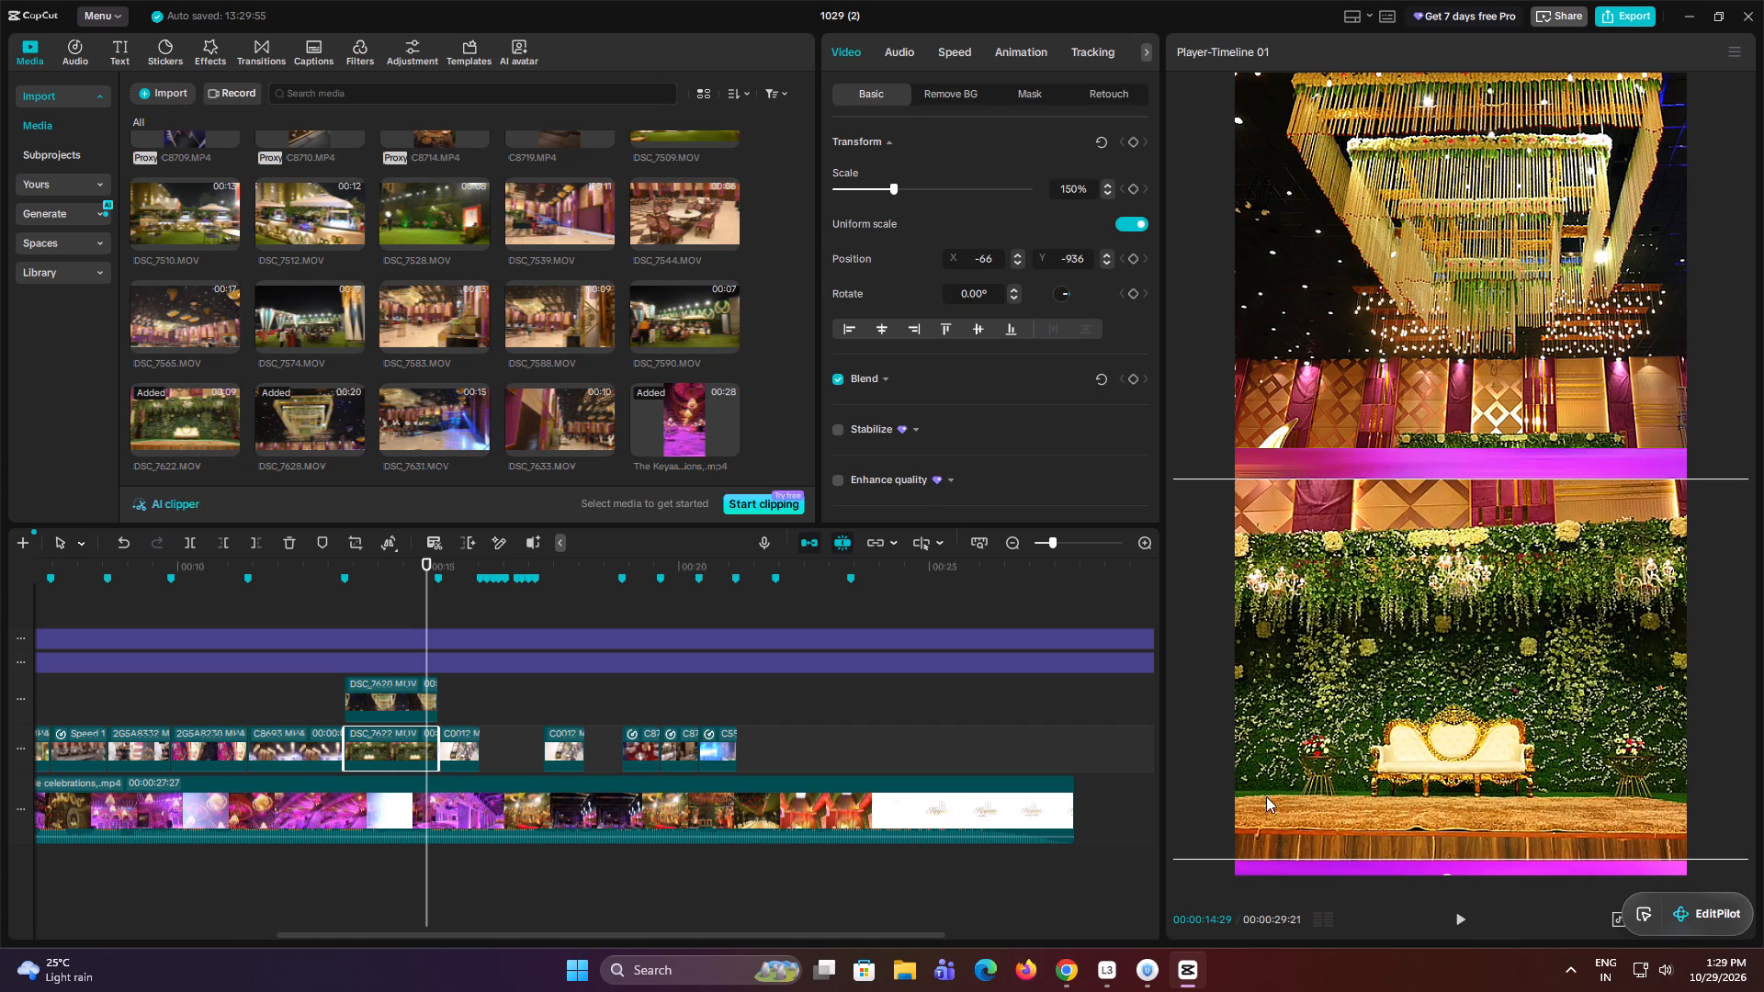
pyautogui.click(891, 192)
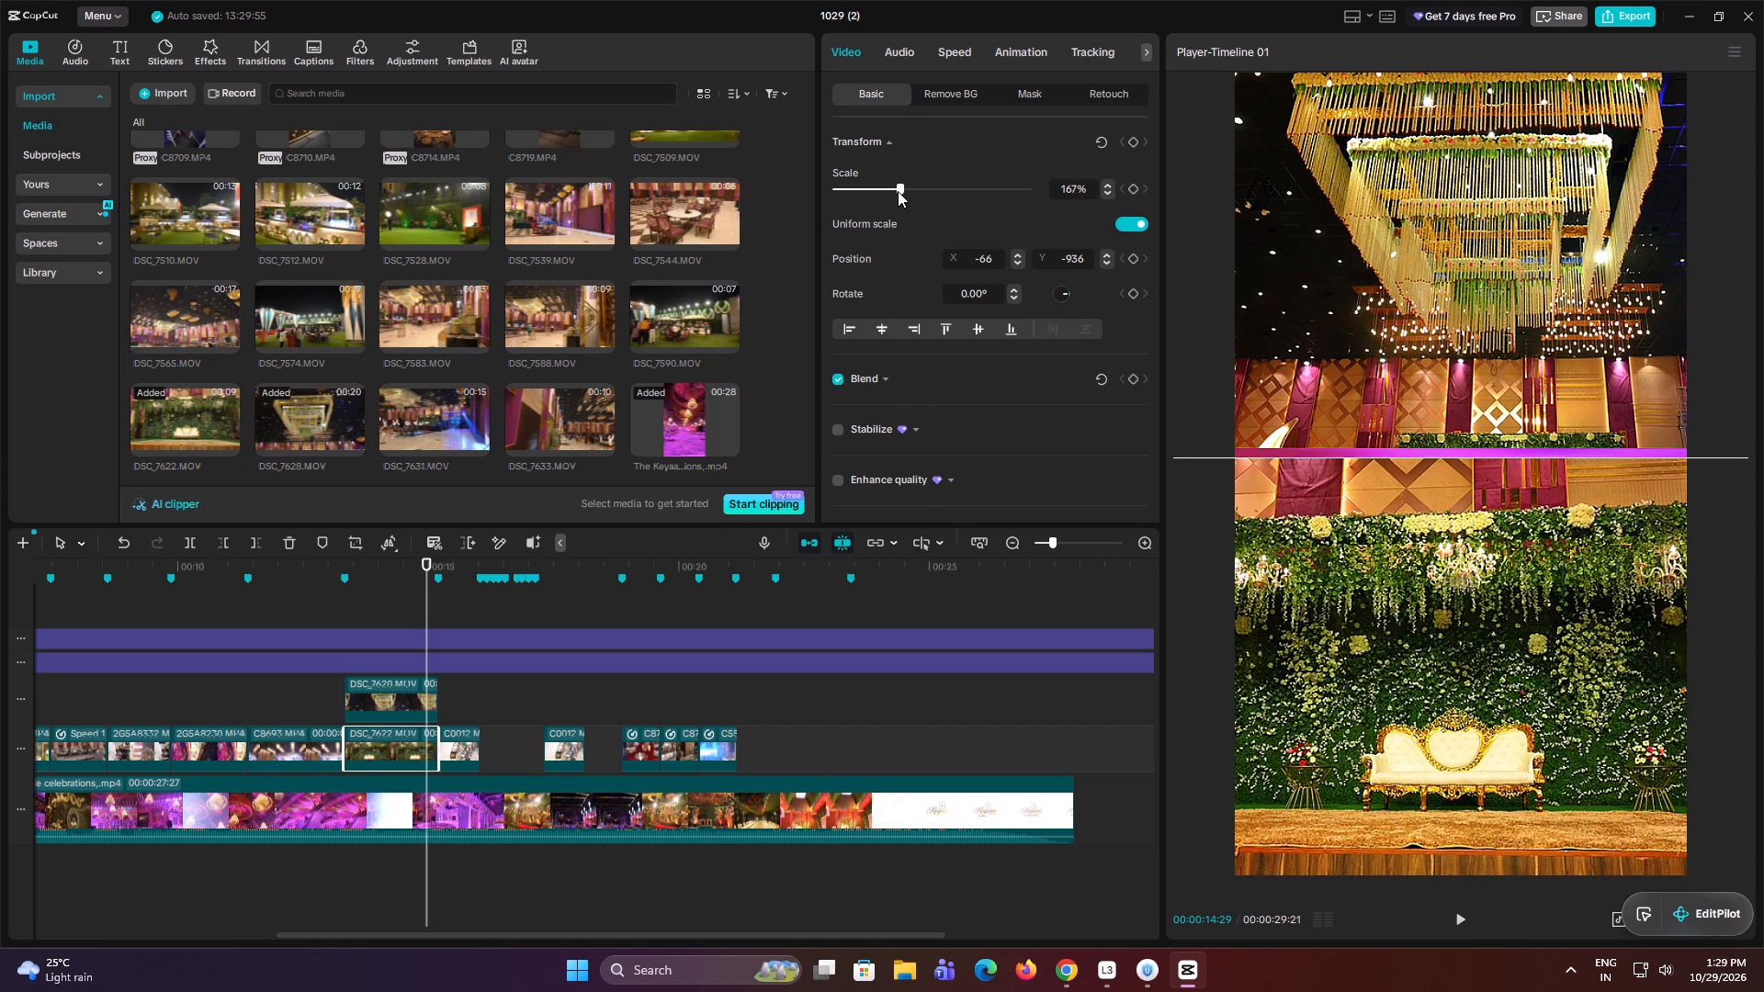
# Scale the DSC_7628.MOV clip to 172%, reposition it to X 195, Y 962, and nudge the DSC_7622.MOV image slightly up.
pyautogui.click(410, 705)
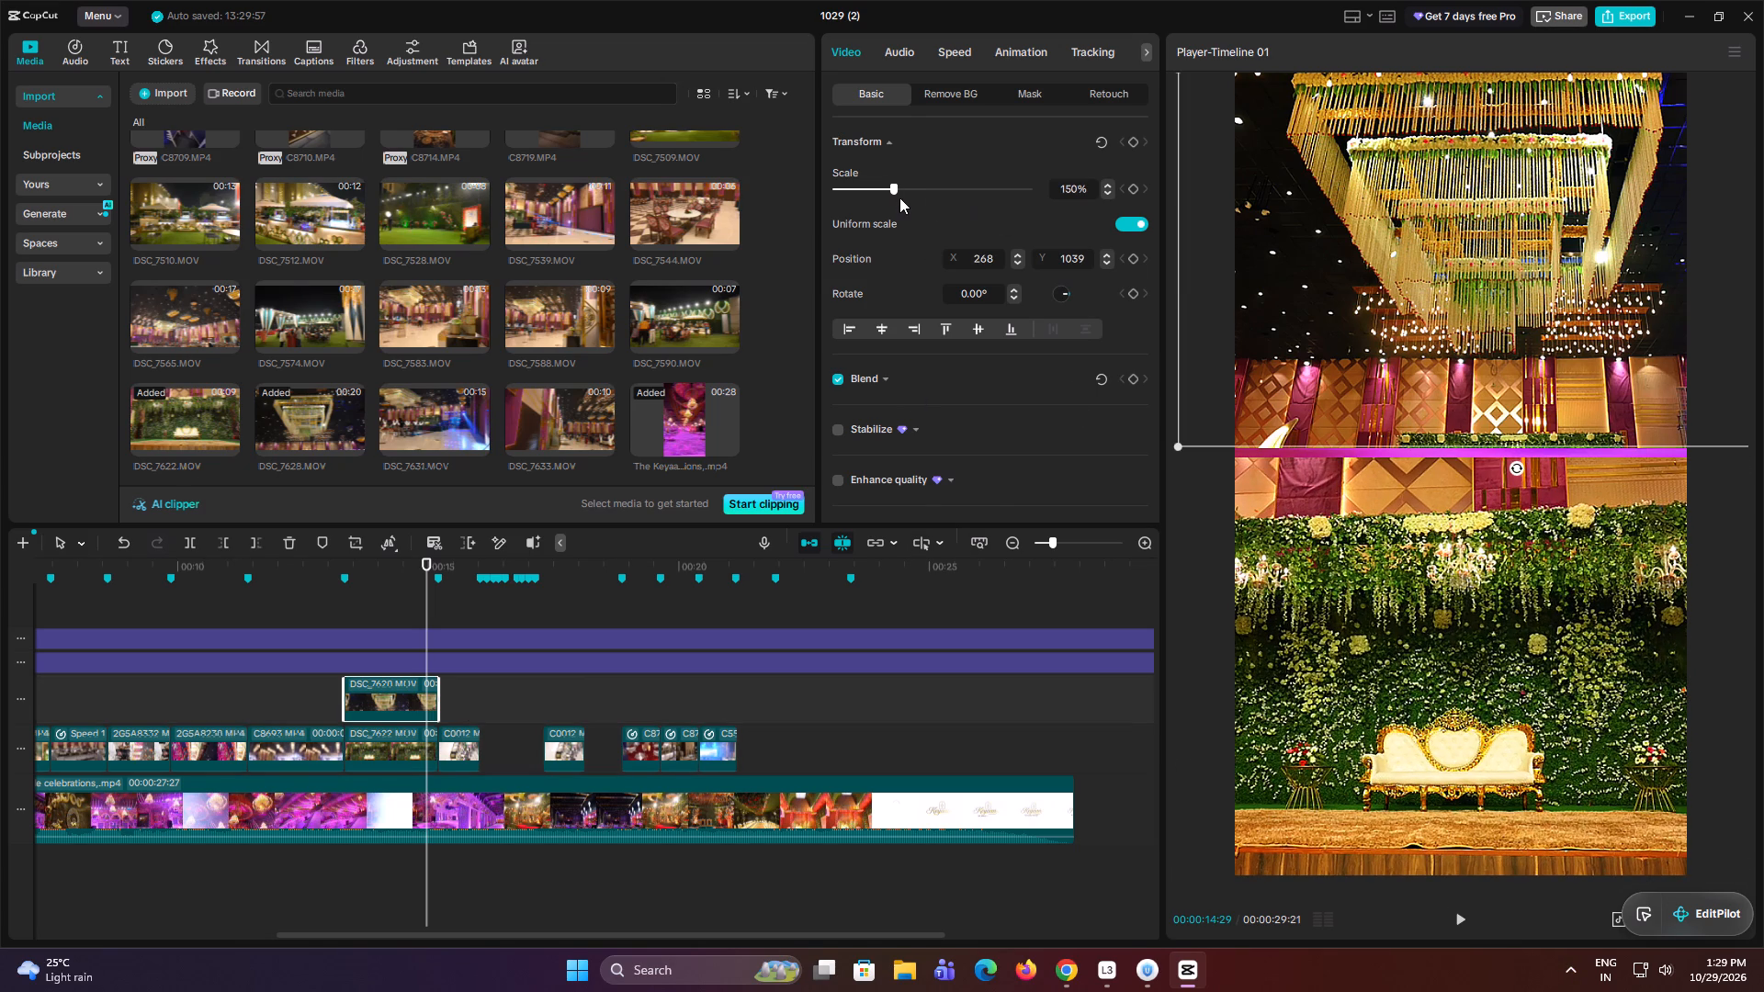
pyautogui.click(899, 192)
pyautogui.moveTo(1573, 351); pyautogui.dragTo(1558, 367)
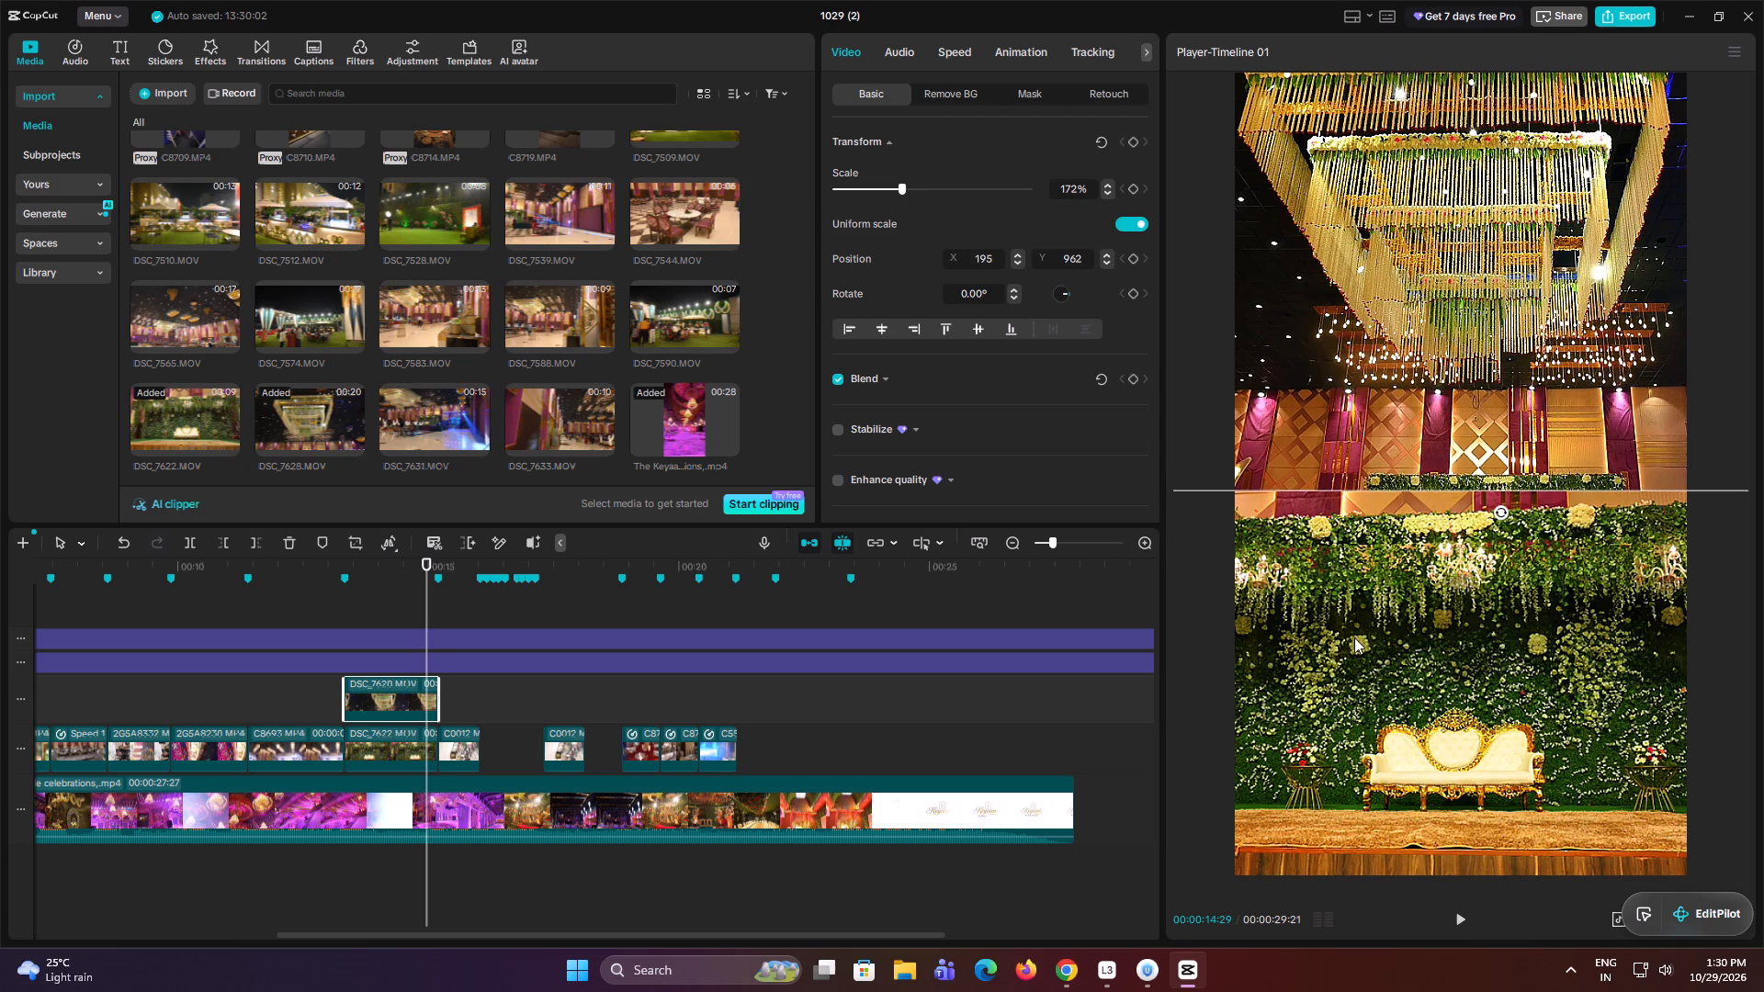
pyautogui.moveTo(1354, 637); pyautogui.dragTo(1357, 629)
pyautogui.click(1446, 361)
pyautogui.moveTo(1450, 415); pyautogui.dragTo(1450, 390)
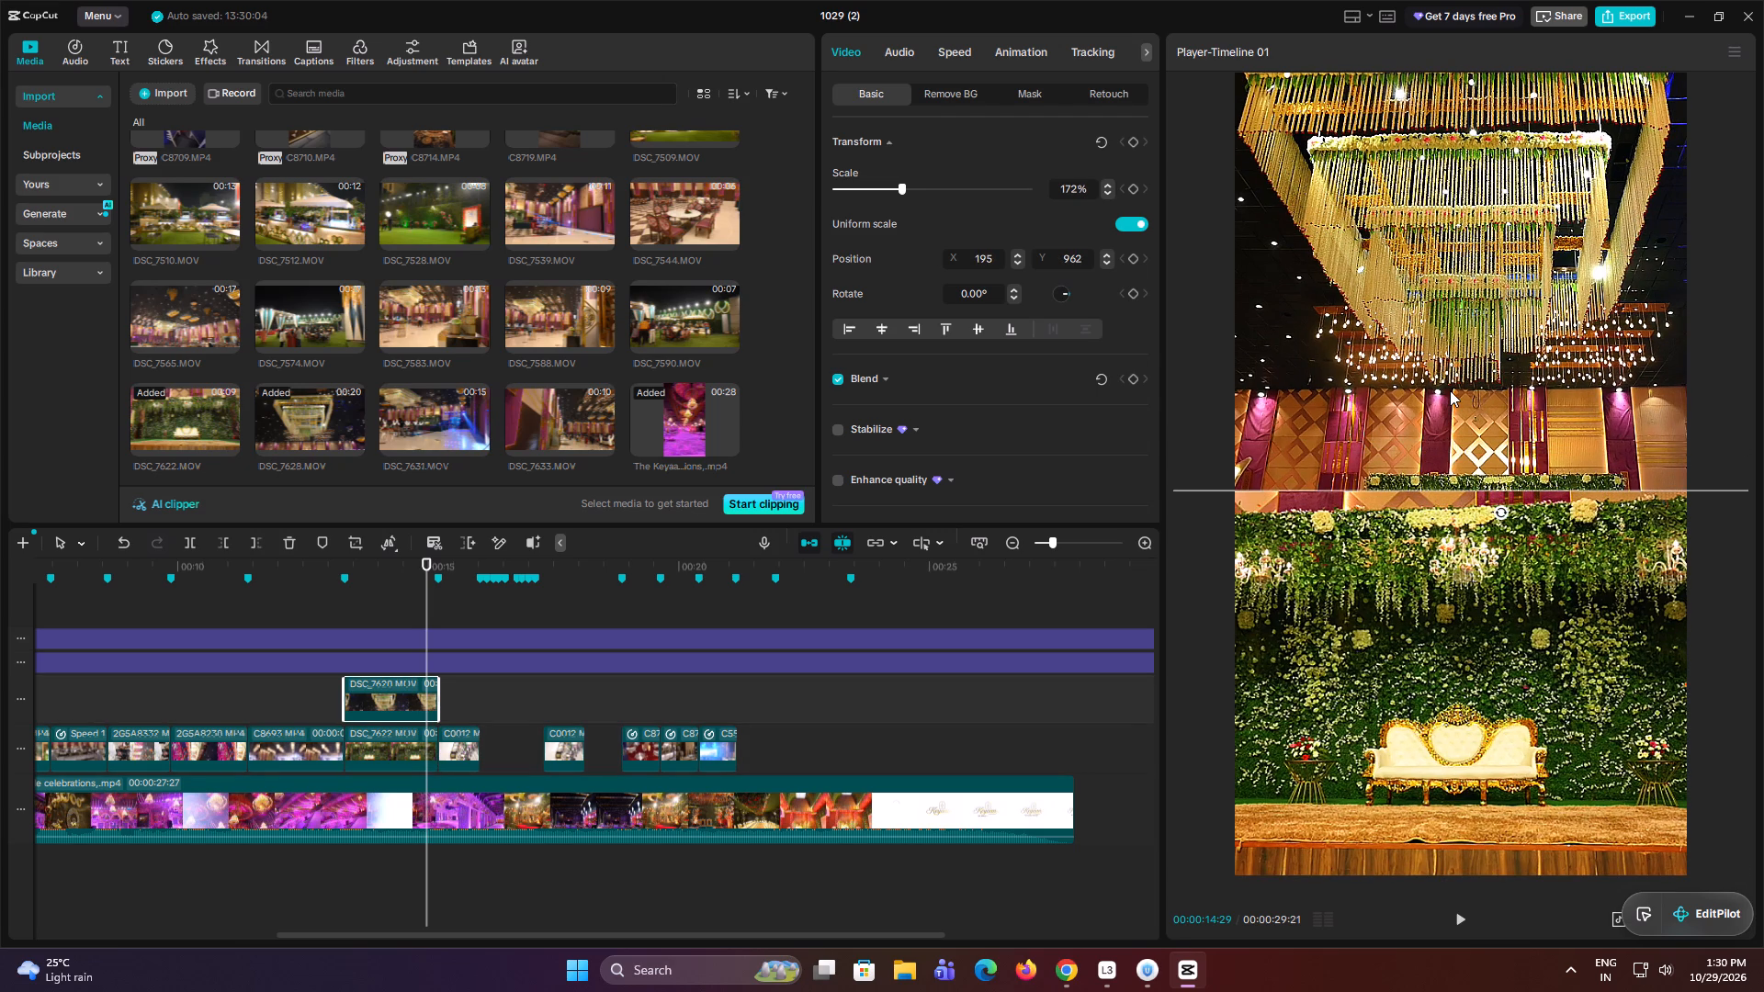
pyautogui.moveTo(1450, 390); pyautogui.dragTo(1450, 389)
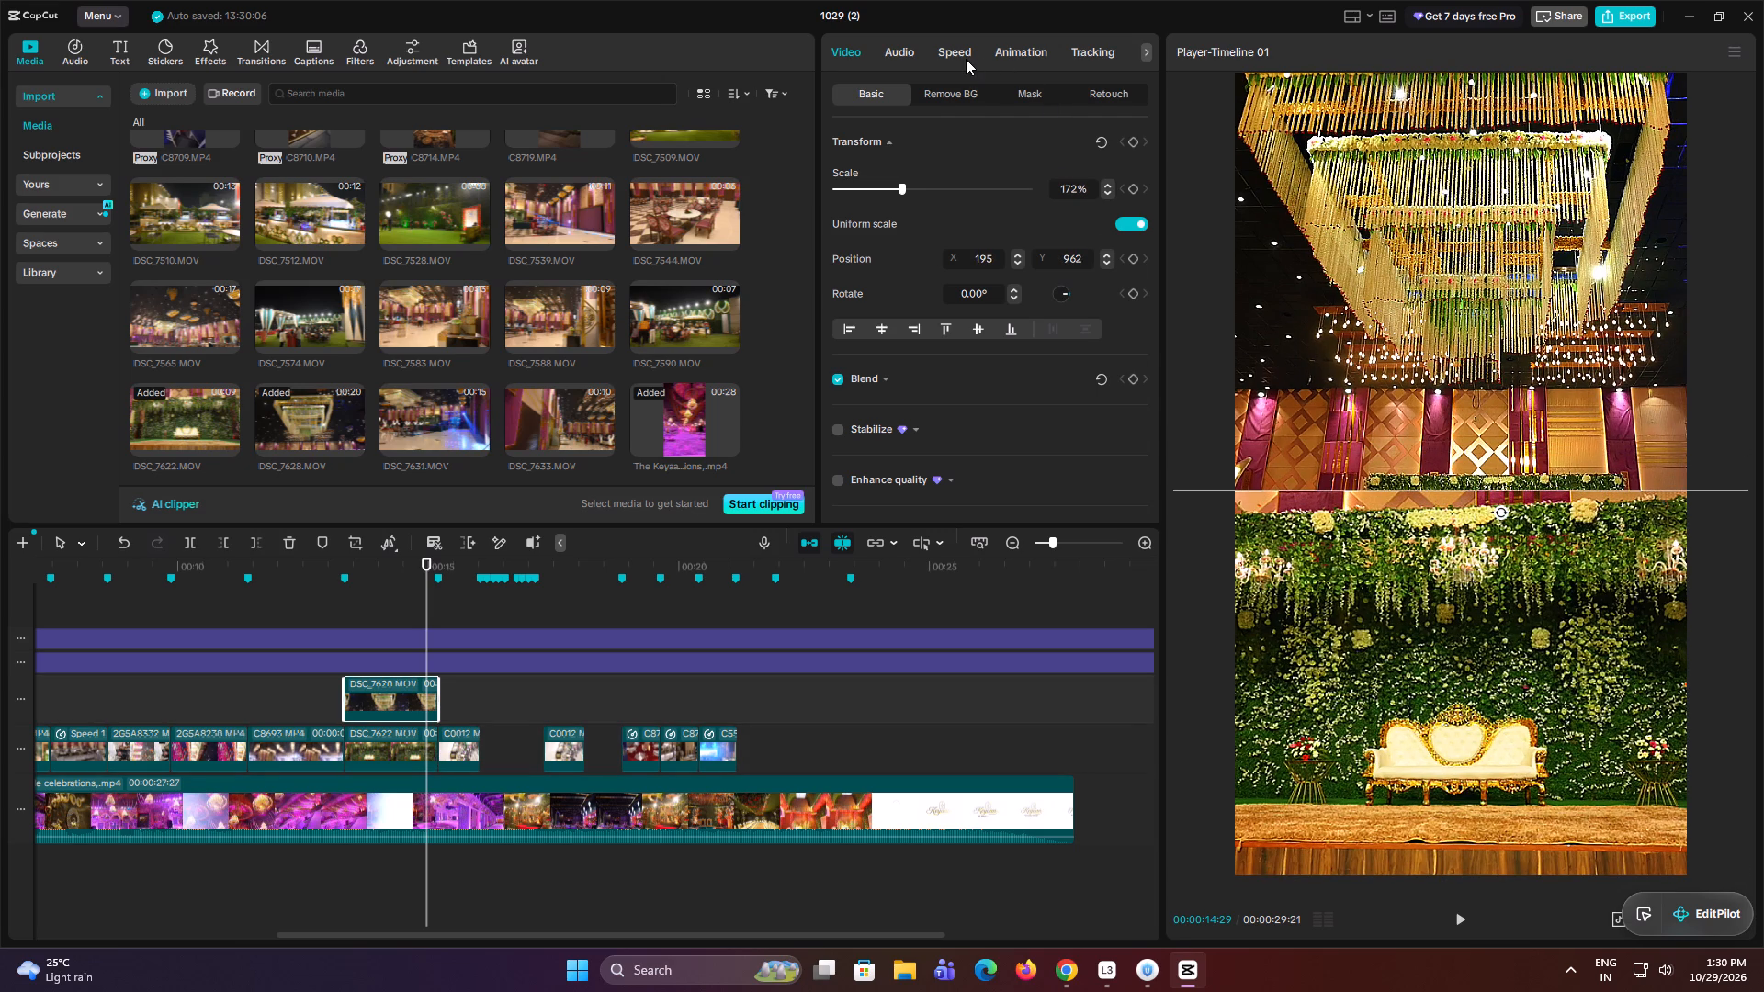
# Mask the DSC_7628.MOV clip with an enlarged rectangle at X -52, Y 210 covering the frame's upper half, and play the section.
pyautogui.click(951, 53)
pyautogui.click(877, 49)
pyautogui.click(837, 43)
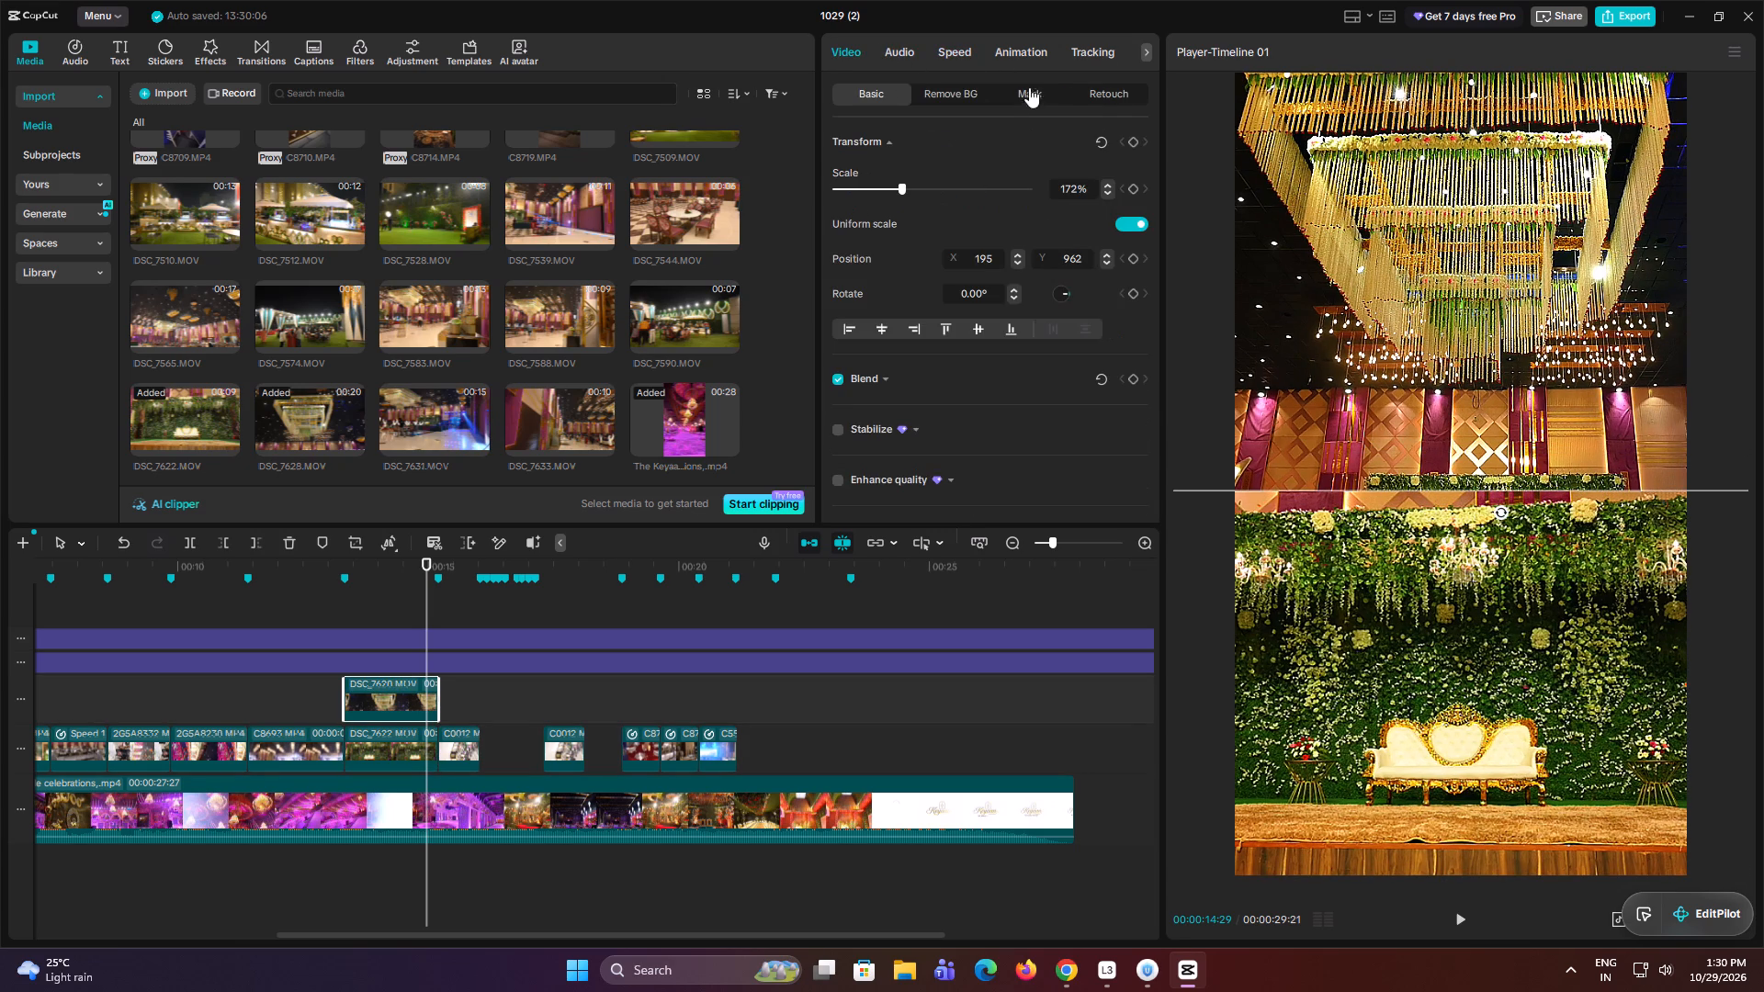
pyautogui.click(1028, 93)
pyautogui.click(847, 176)
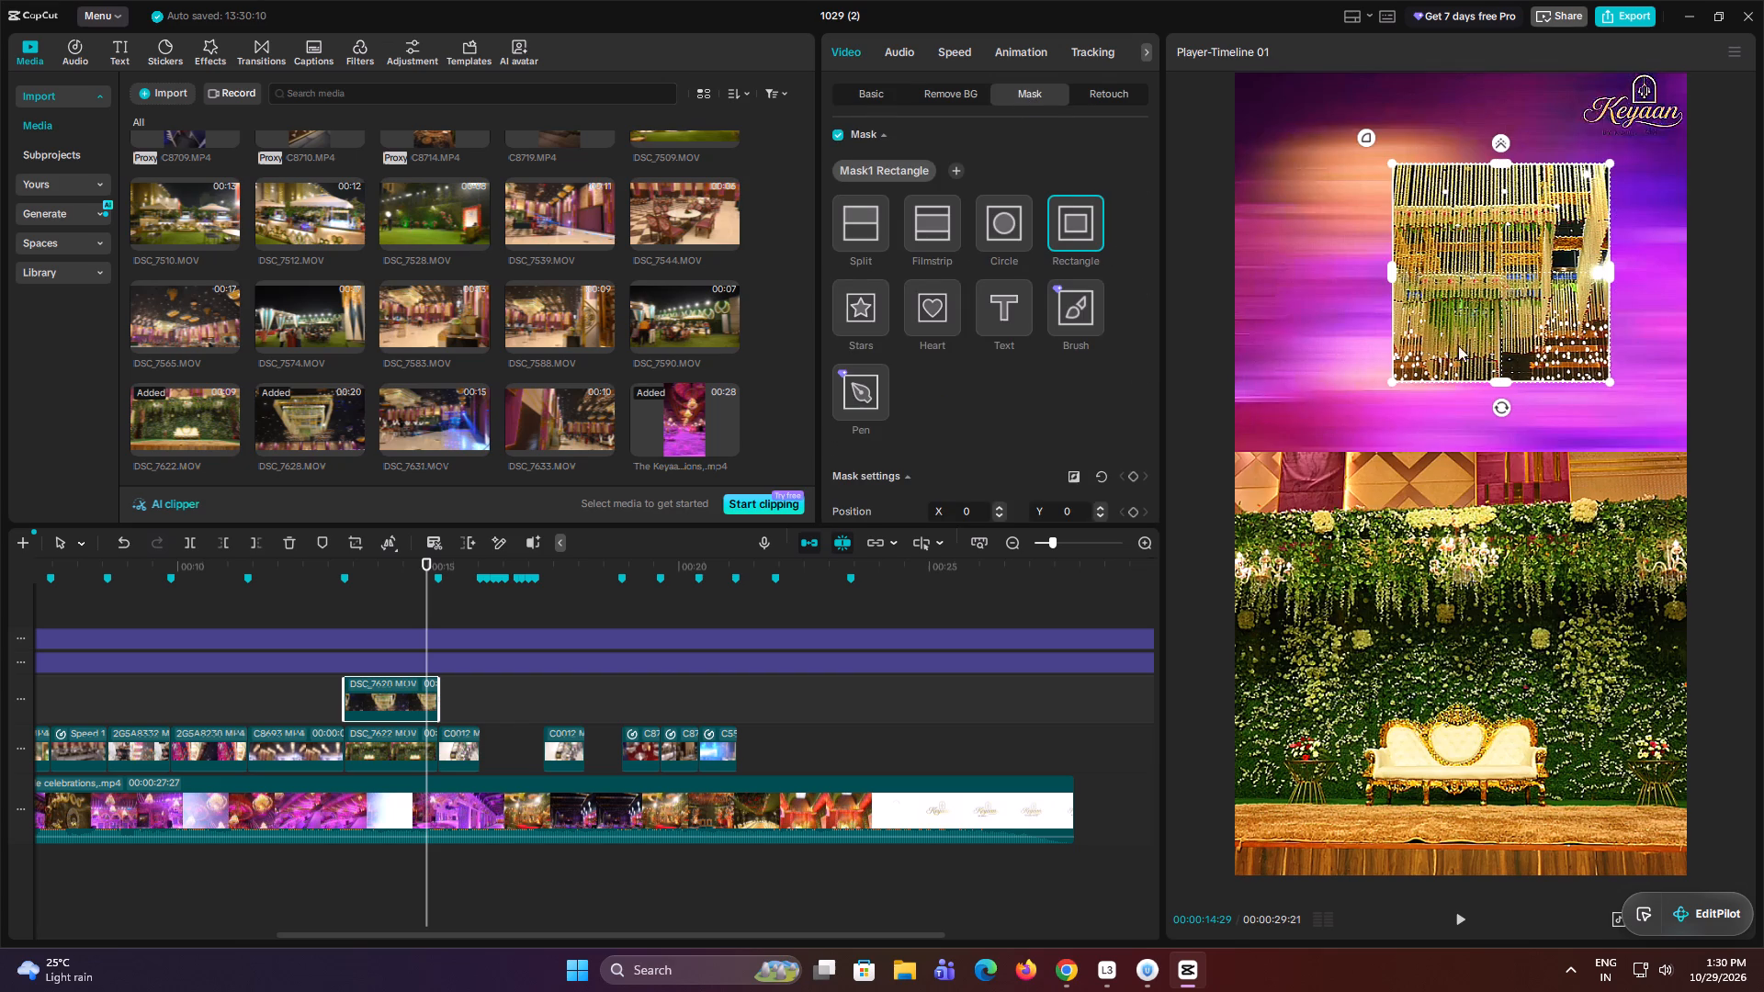
pyautogui.moveTo(1392, 381); pyautogui.dragTo(1298, 389)
pyautogui.moveTo(1391, 424); pyautogui.dragTo(1392, 424)
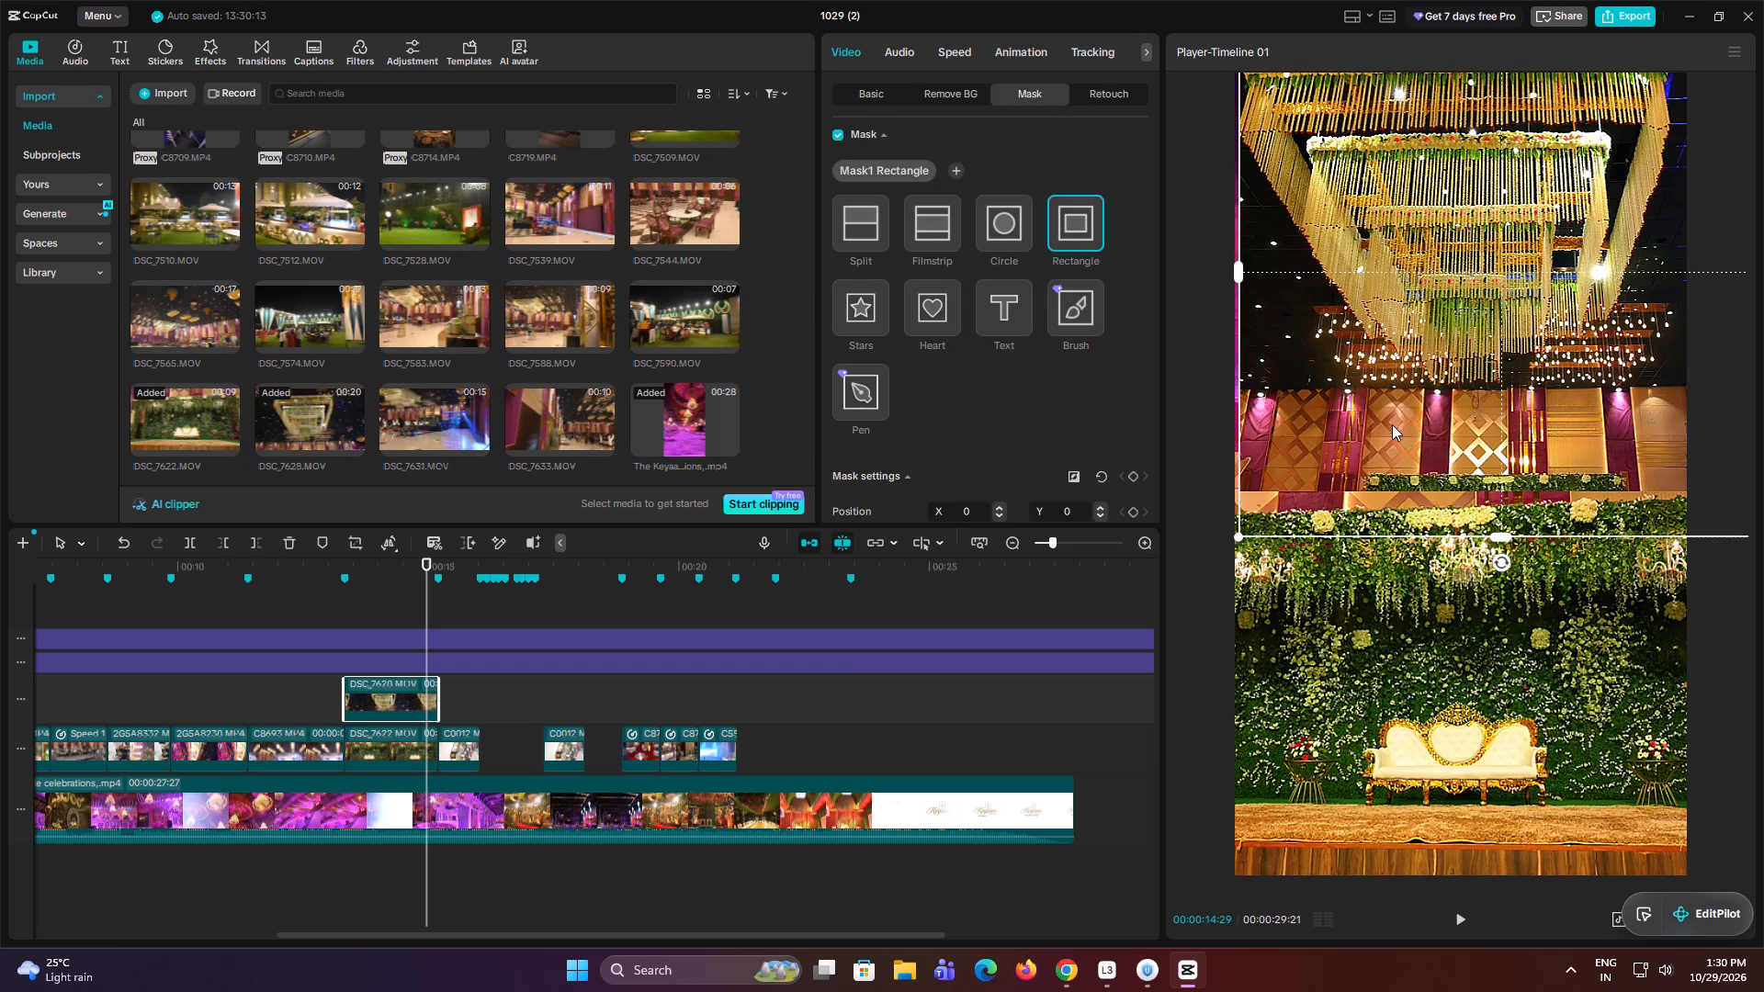
pyautogui.moveTo(1392, 424); pyautogui.dragTo(1370, 339)
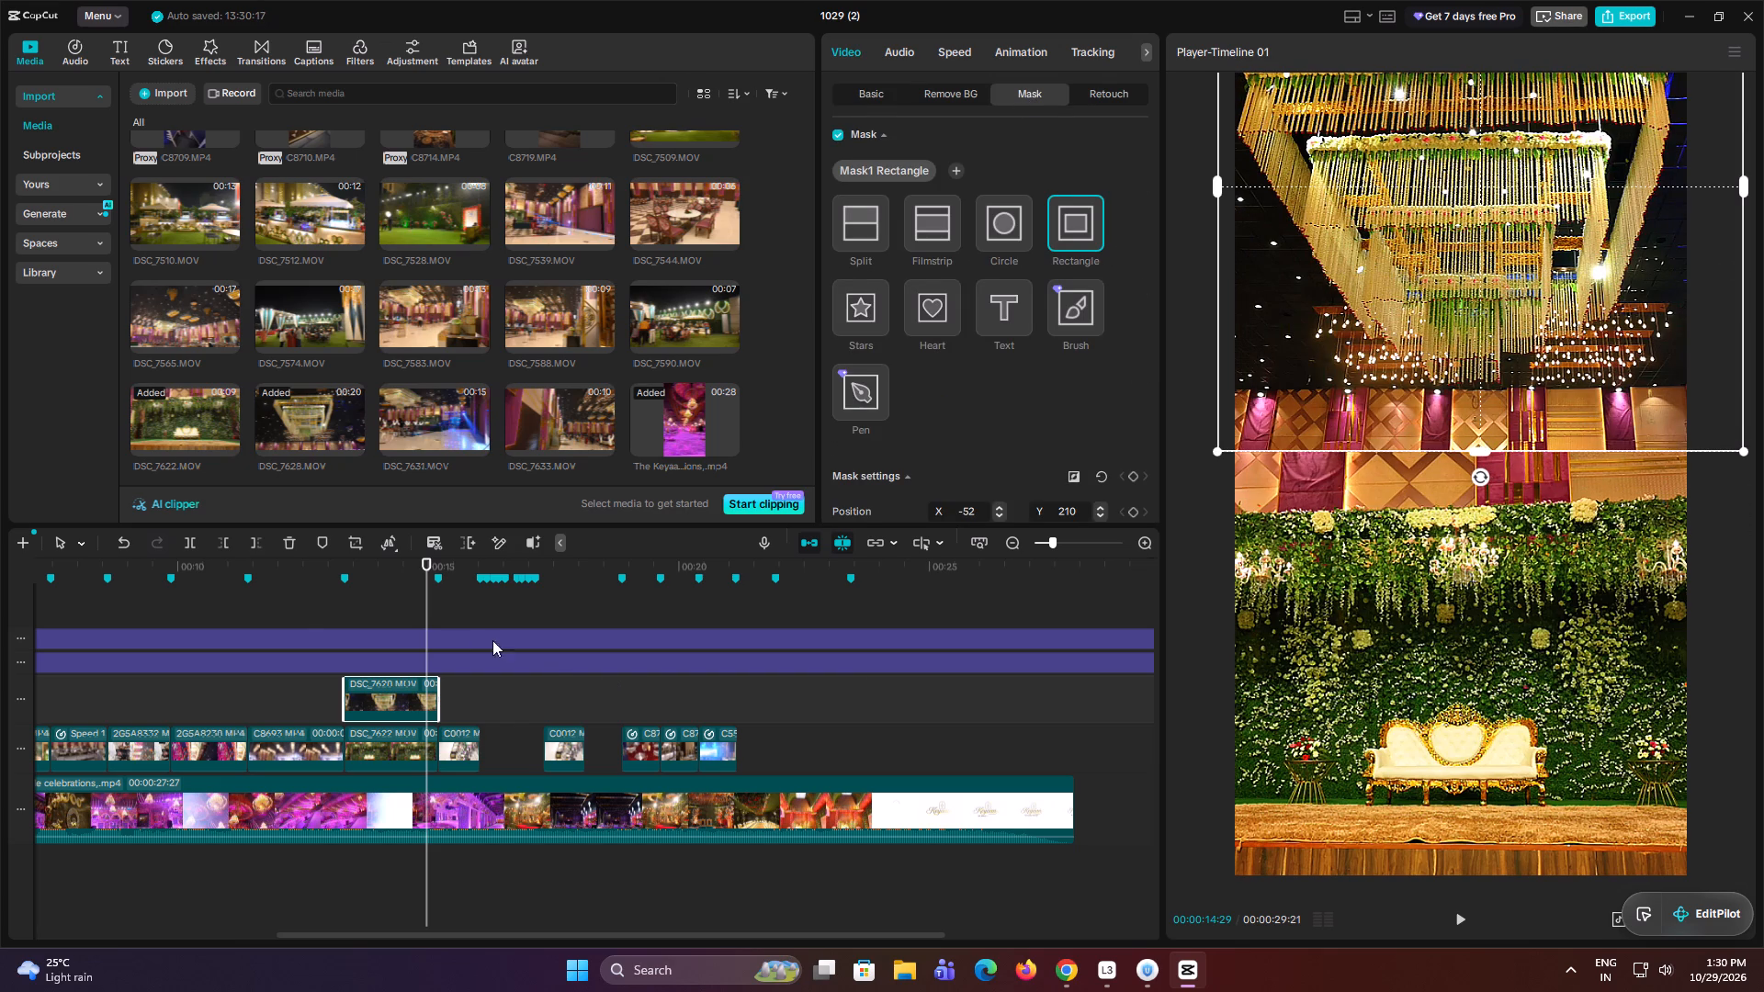
pyautogui.click(303, 603)
pyautogui.press('space')
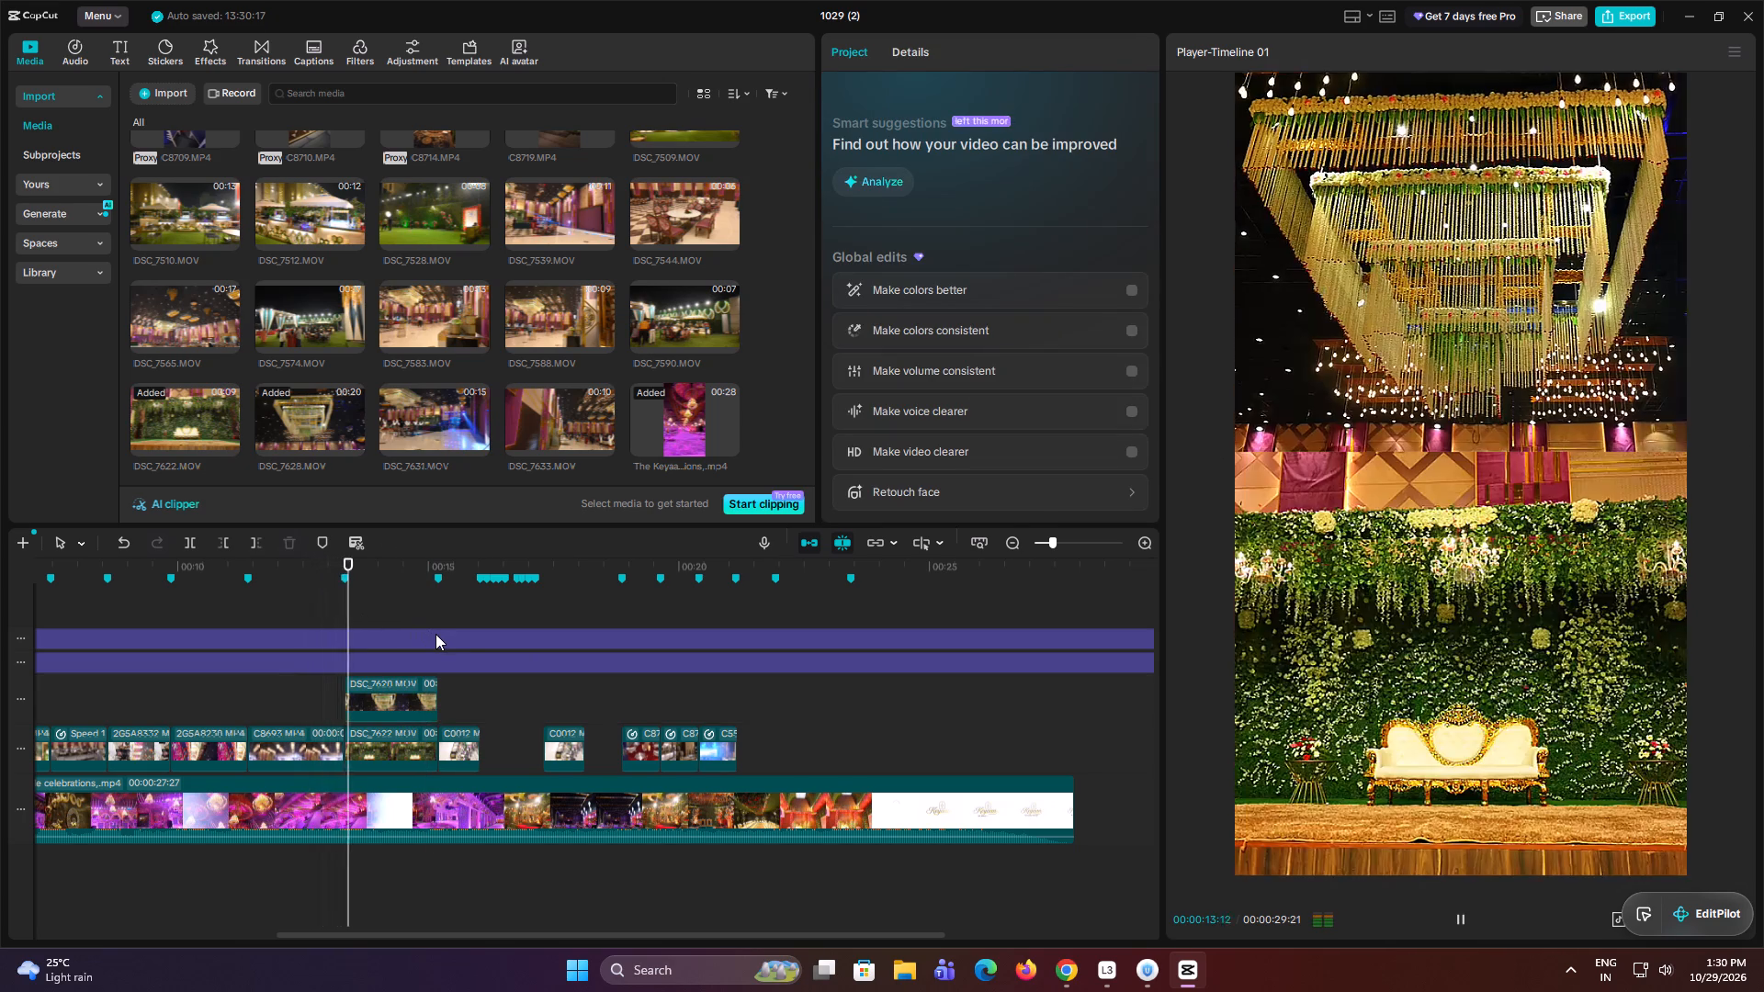
pyautogui.press('space')
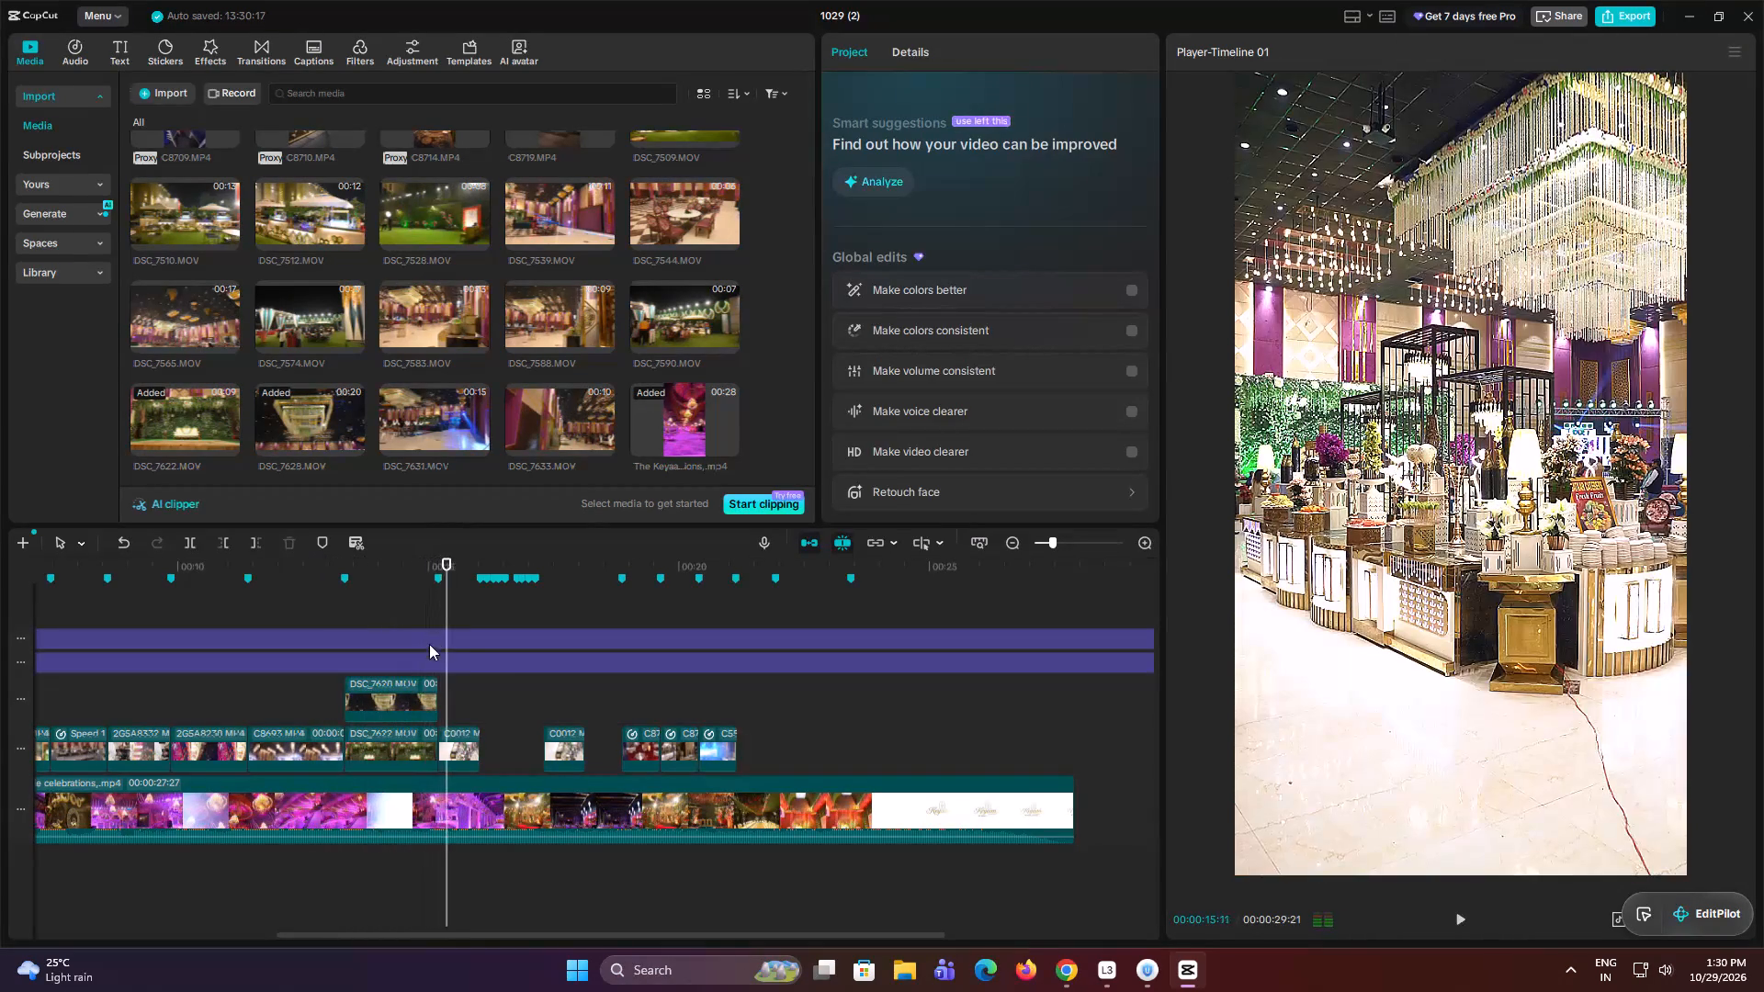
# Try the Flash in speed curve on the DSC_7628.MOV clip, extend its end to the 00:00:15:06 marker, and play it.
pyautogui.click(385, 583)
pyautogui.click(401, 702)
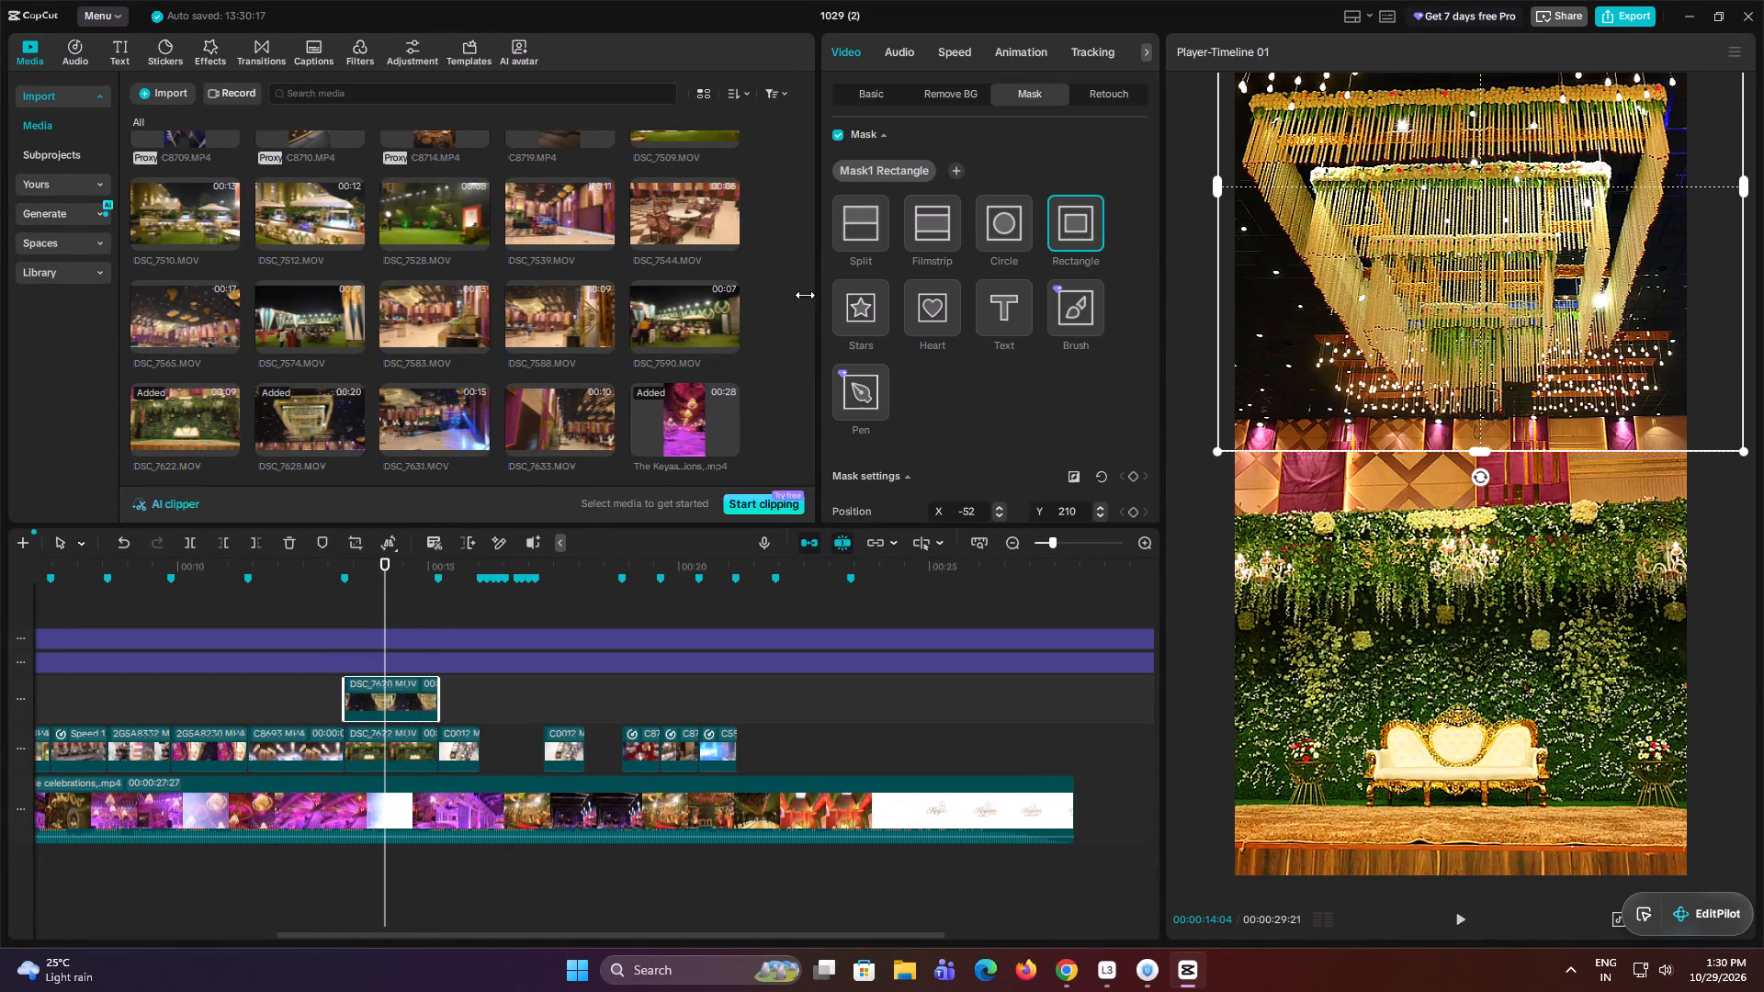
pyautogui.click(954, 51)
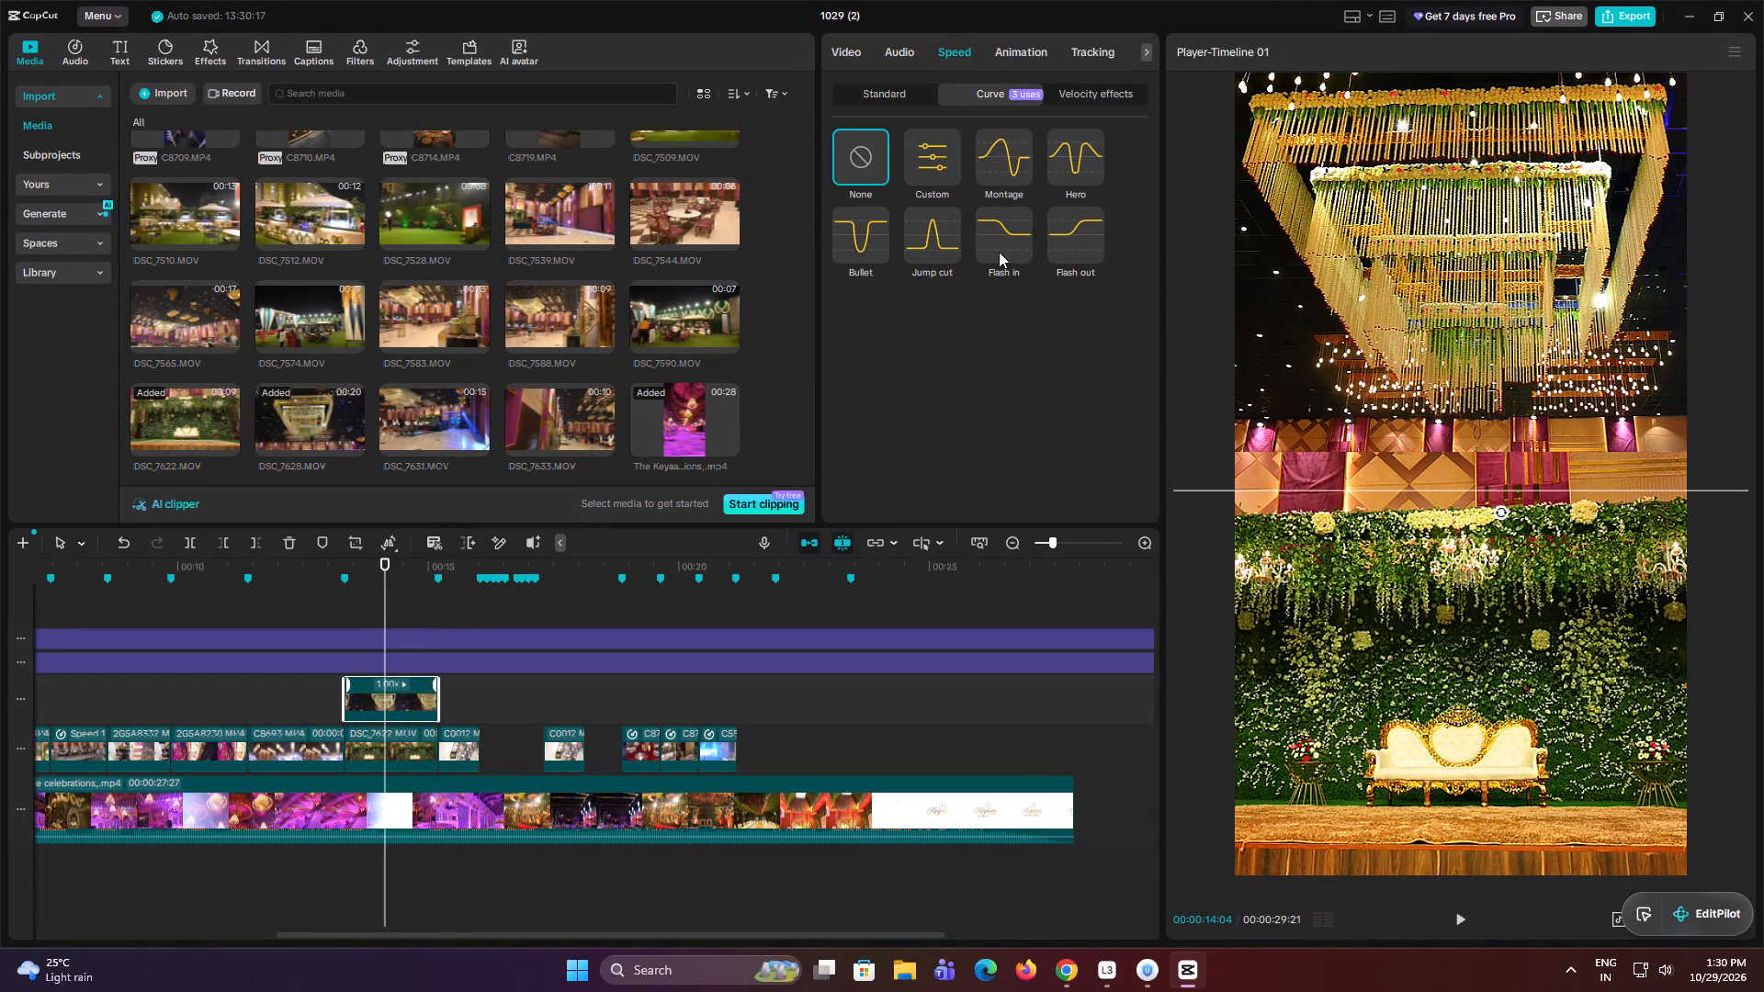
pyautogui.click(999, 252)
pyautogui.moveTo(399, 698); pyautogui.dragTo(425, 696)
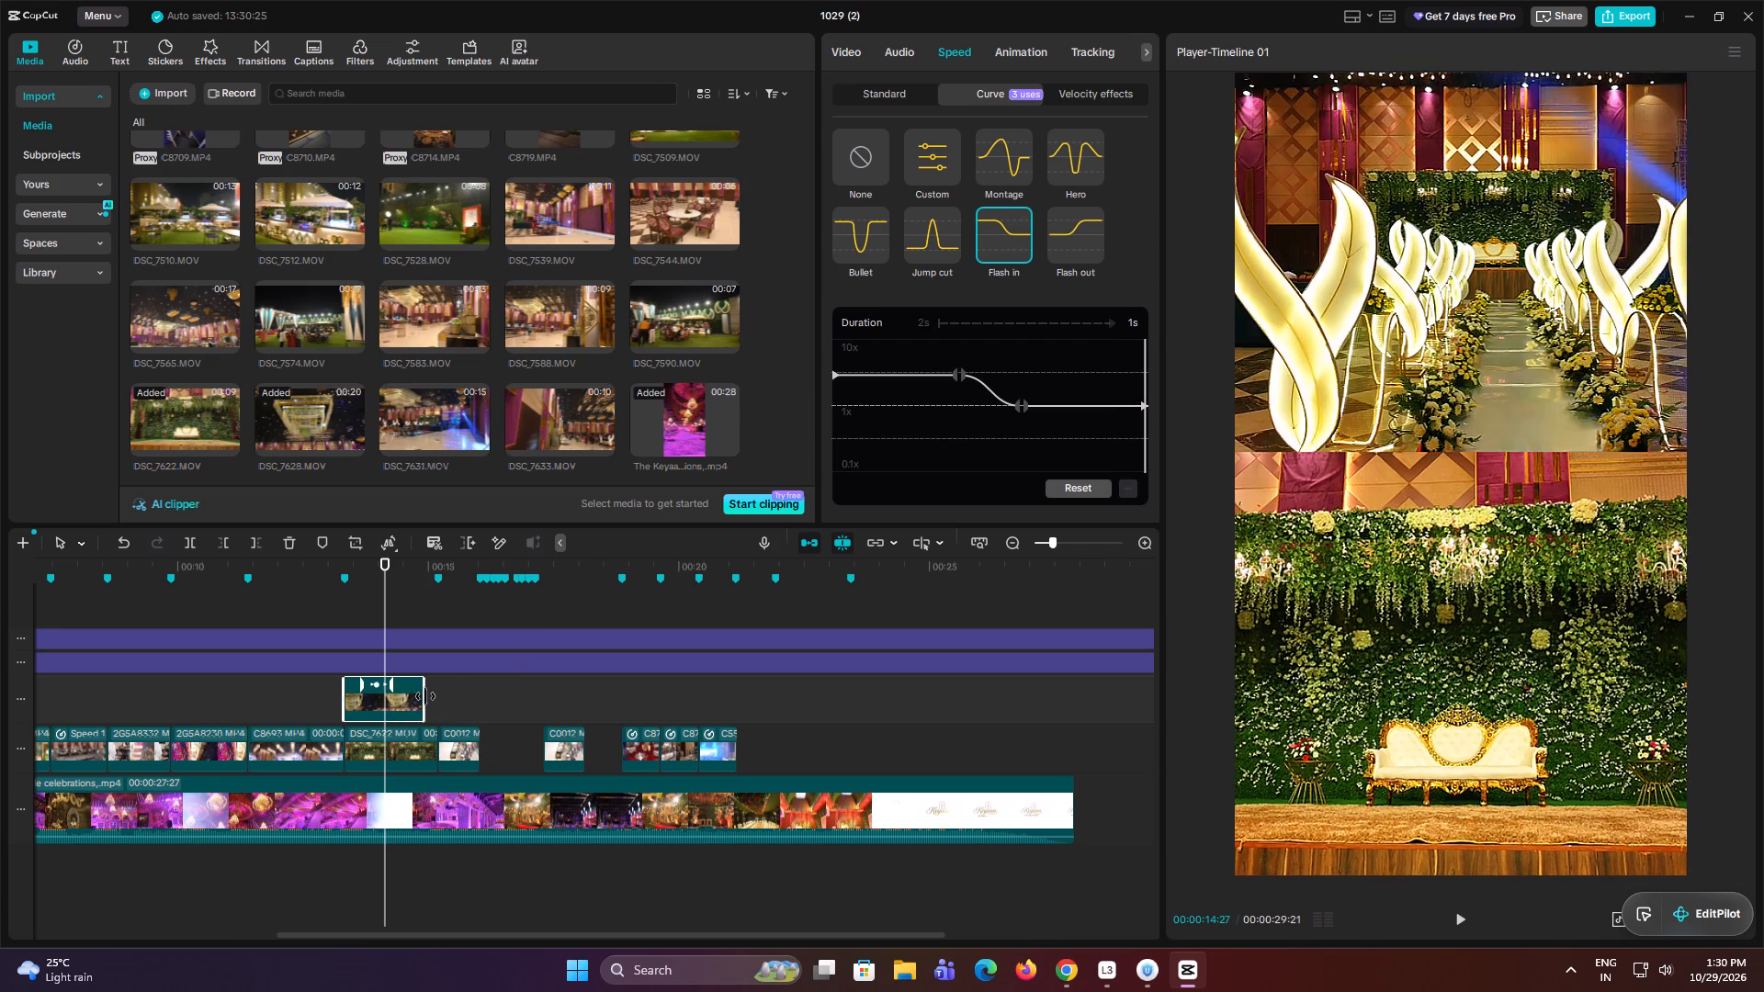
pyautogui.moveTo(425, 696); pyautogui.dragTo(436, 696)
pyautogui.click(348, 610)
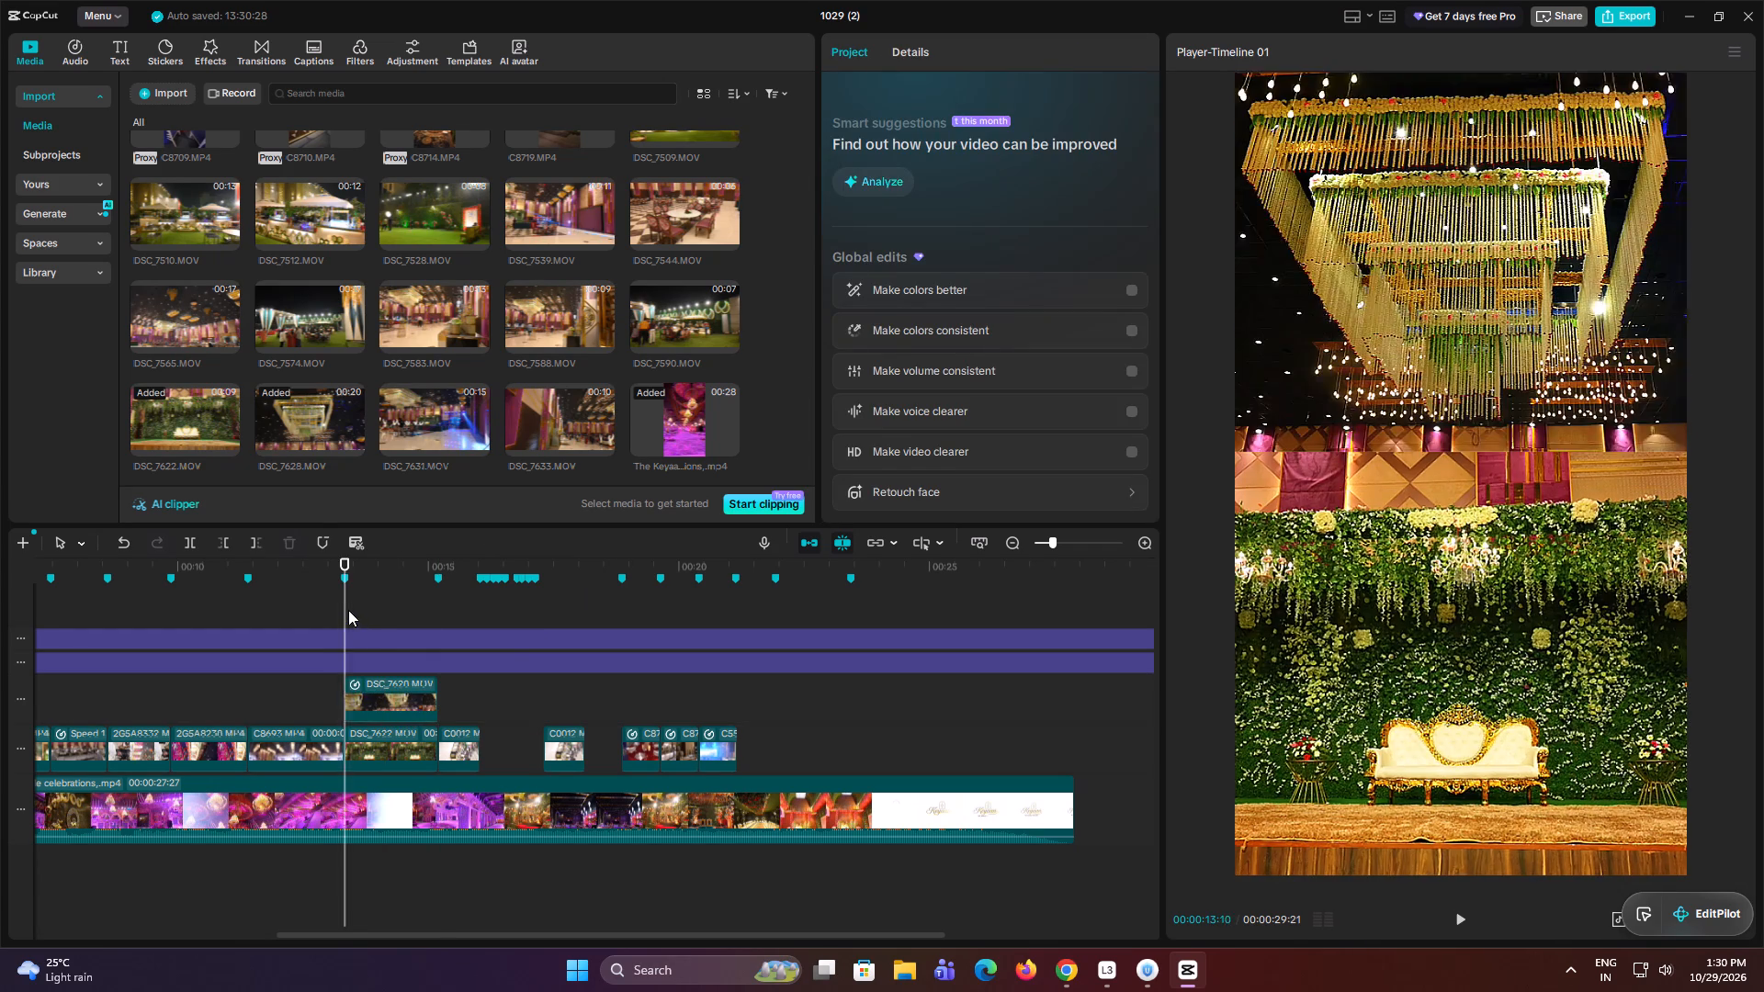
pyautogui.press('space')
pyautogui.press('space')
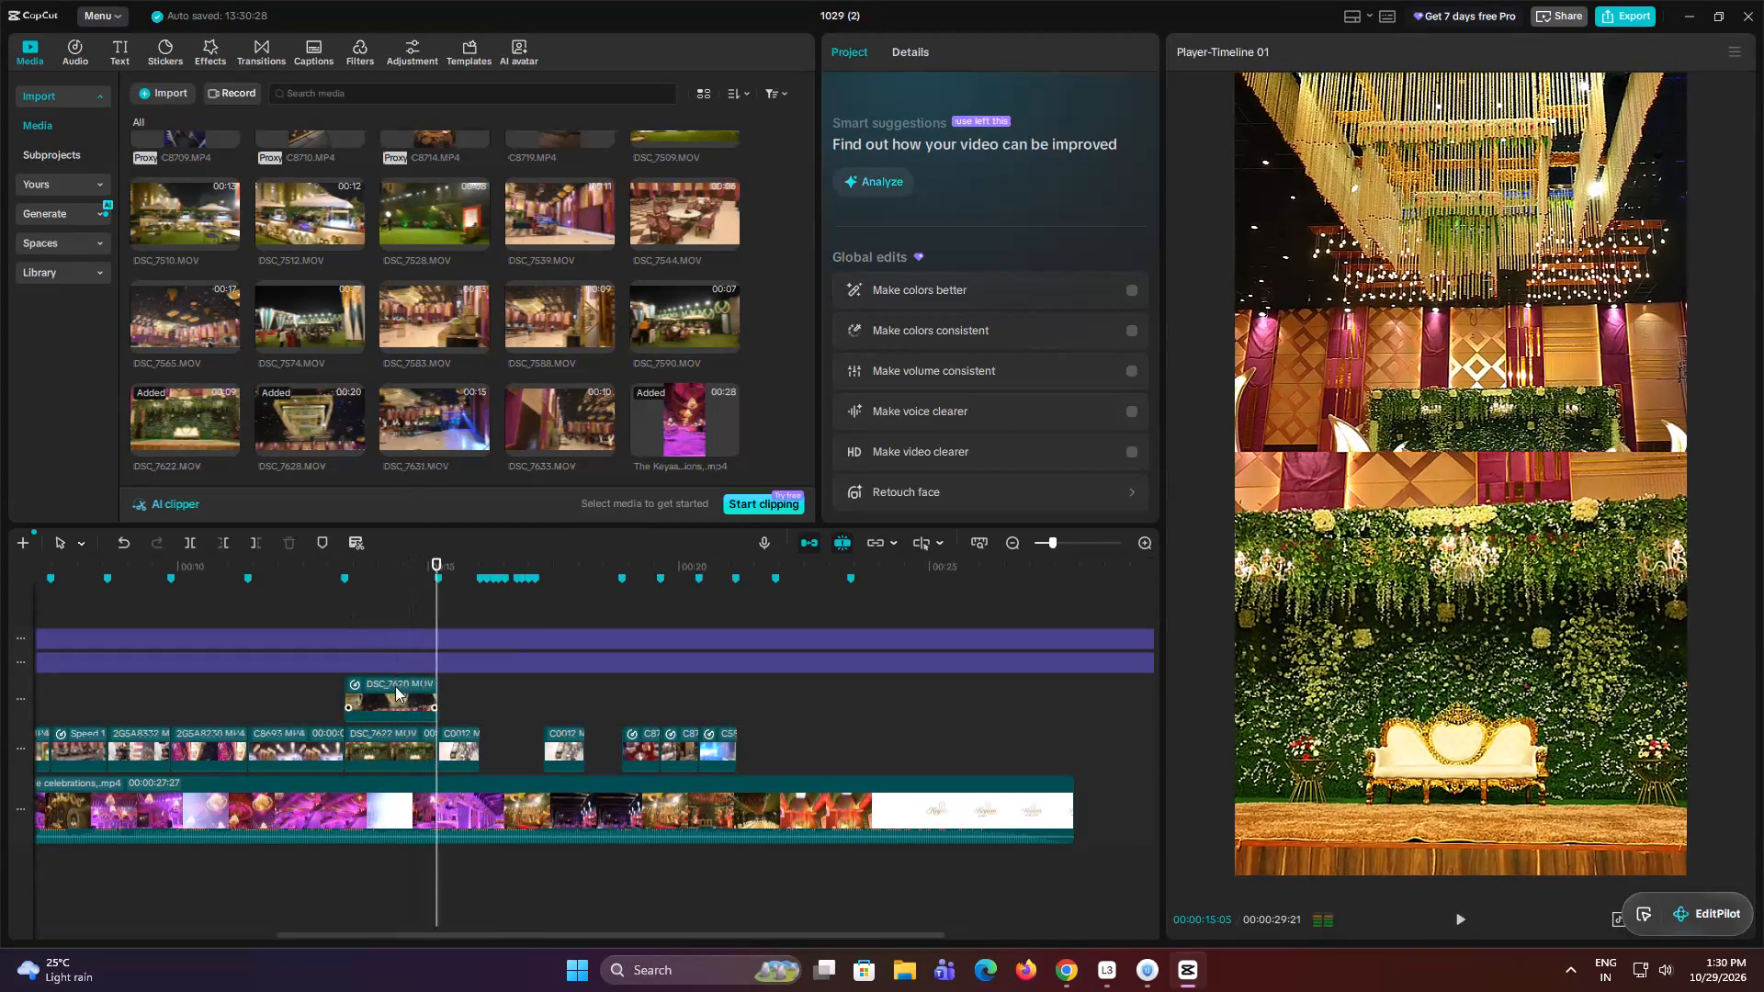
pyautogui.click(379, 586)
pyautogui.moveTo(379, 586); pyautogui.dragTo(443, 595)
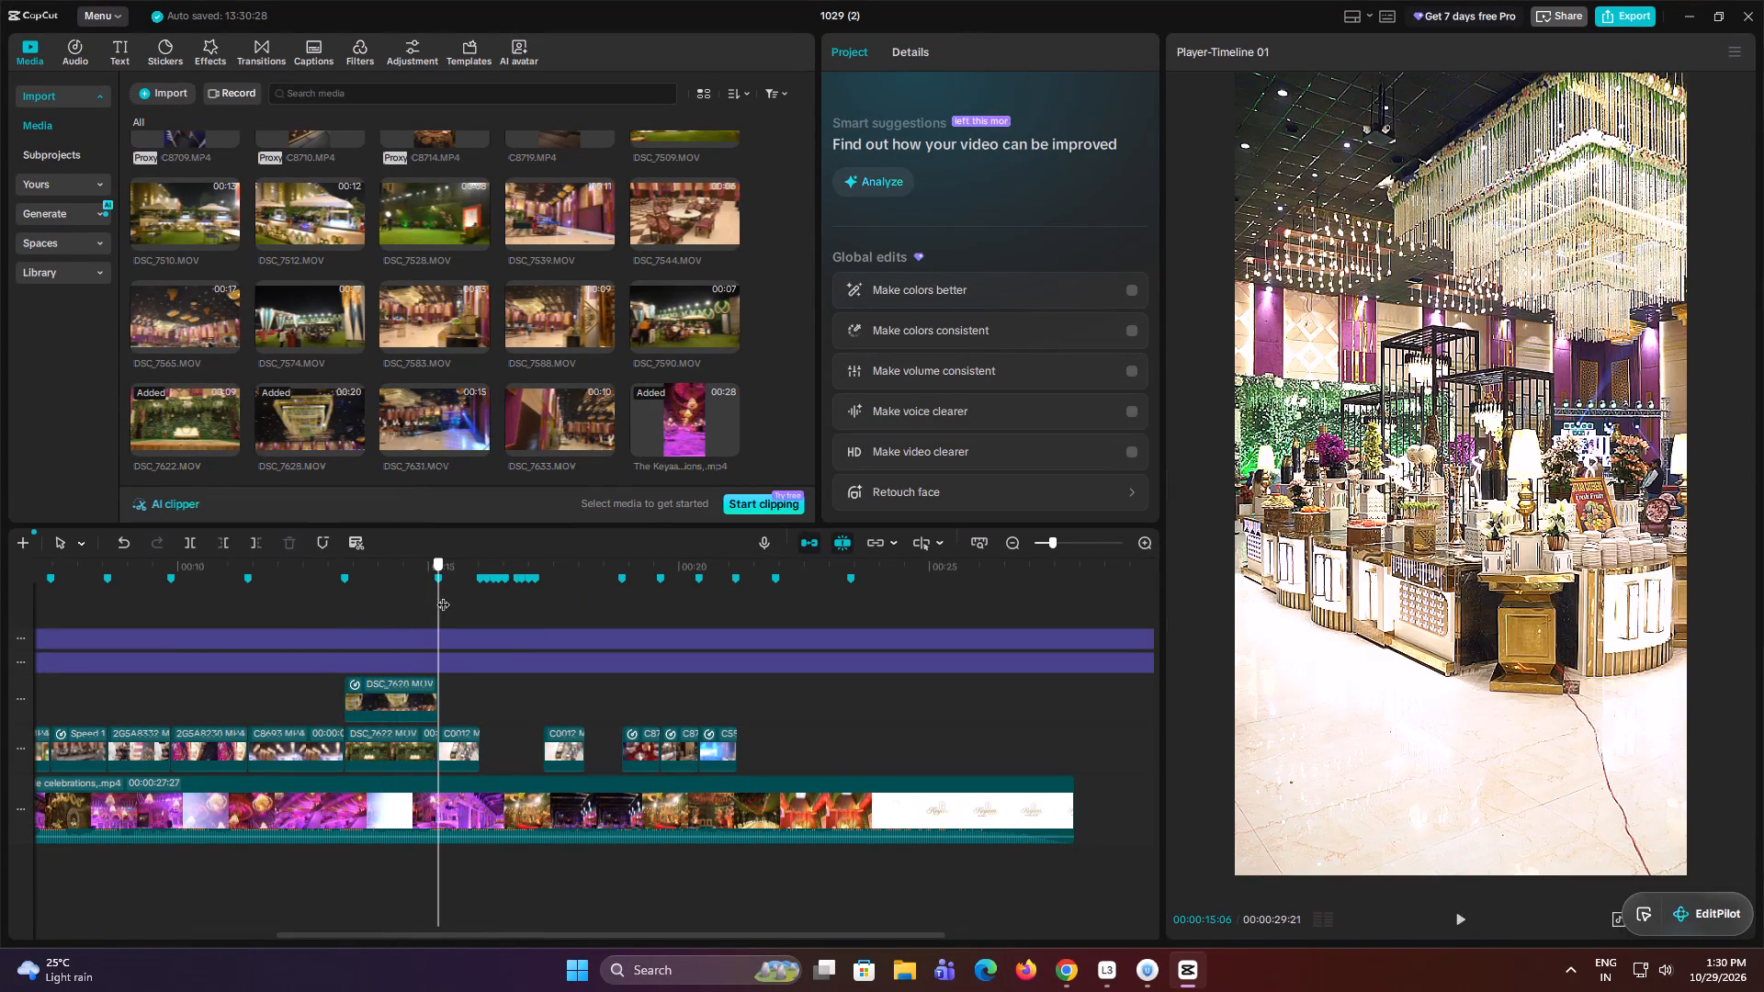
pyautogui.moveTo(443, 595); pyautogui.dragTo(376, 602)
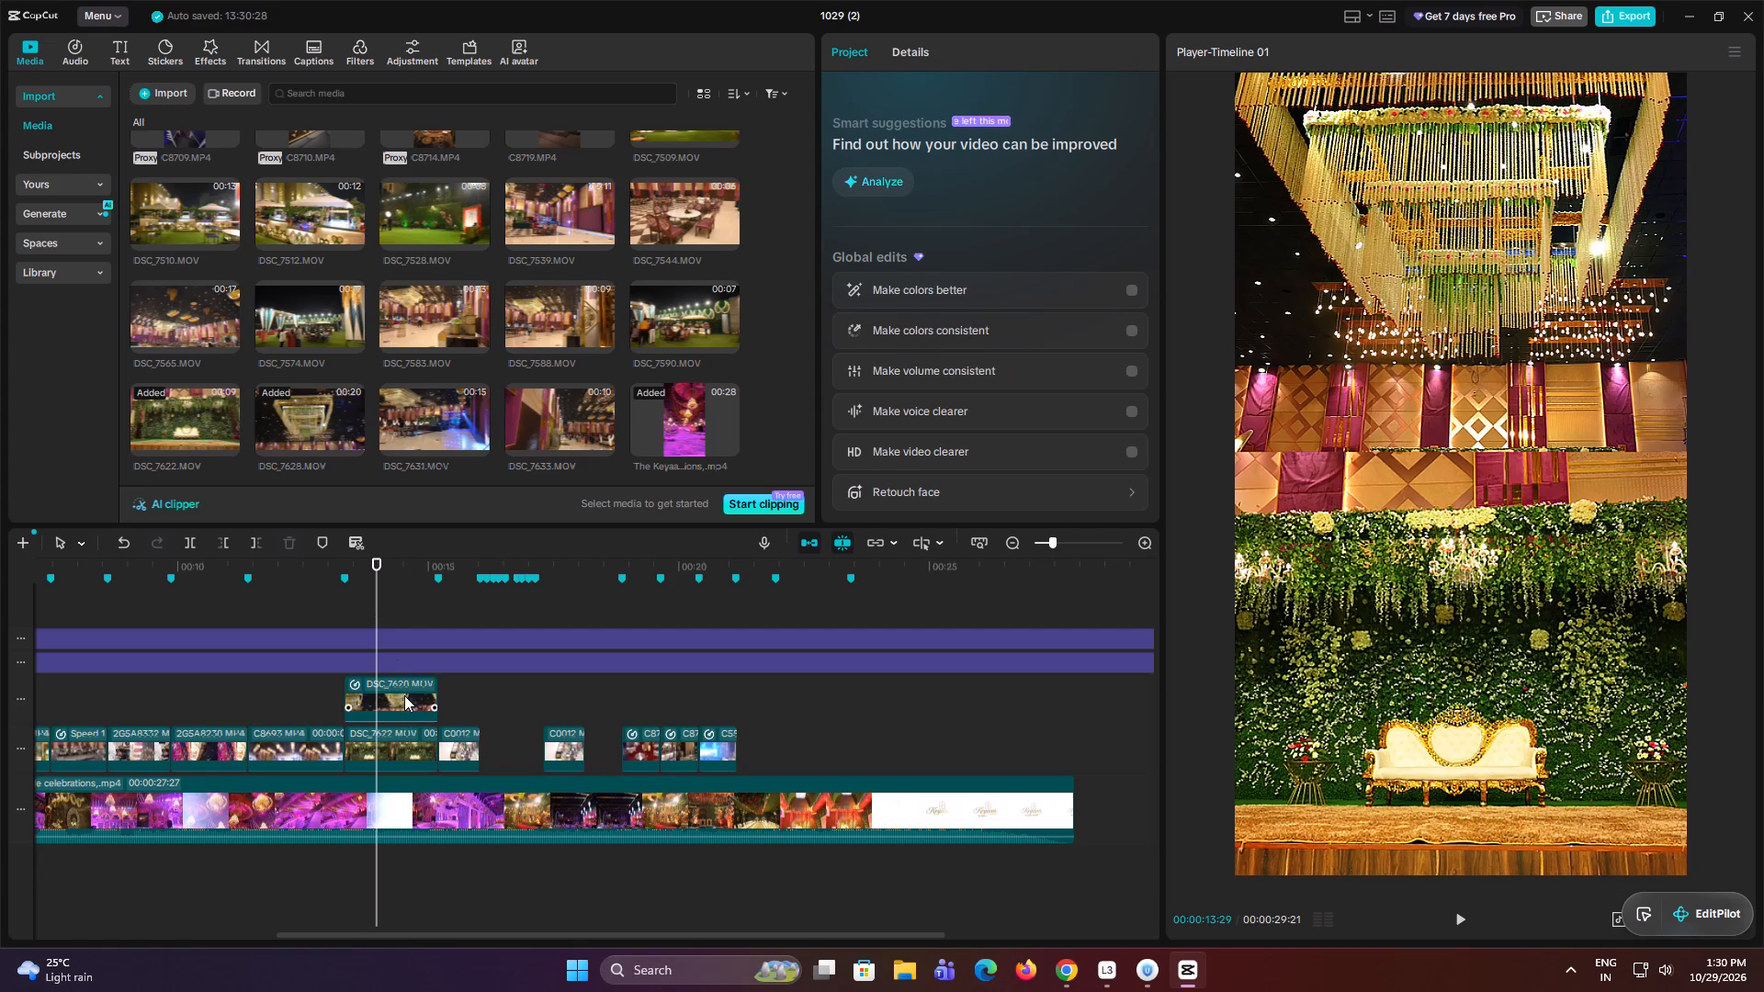
# Remove the speed curve from the DSC_7628.MOV clip and set its standard speed to 0.60x.
pyautogui.click(404, 695)
pyautogui.click(946, 57)
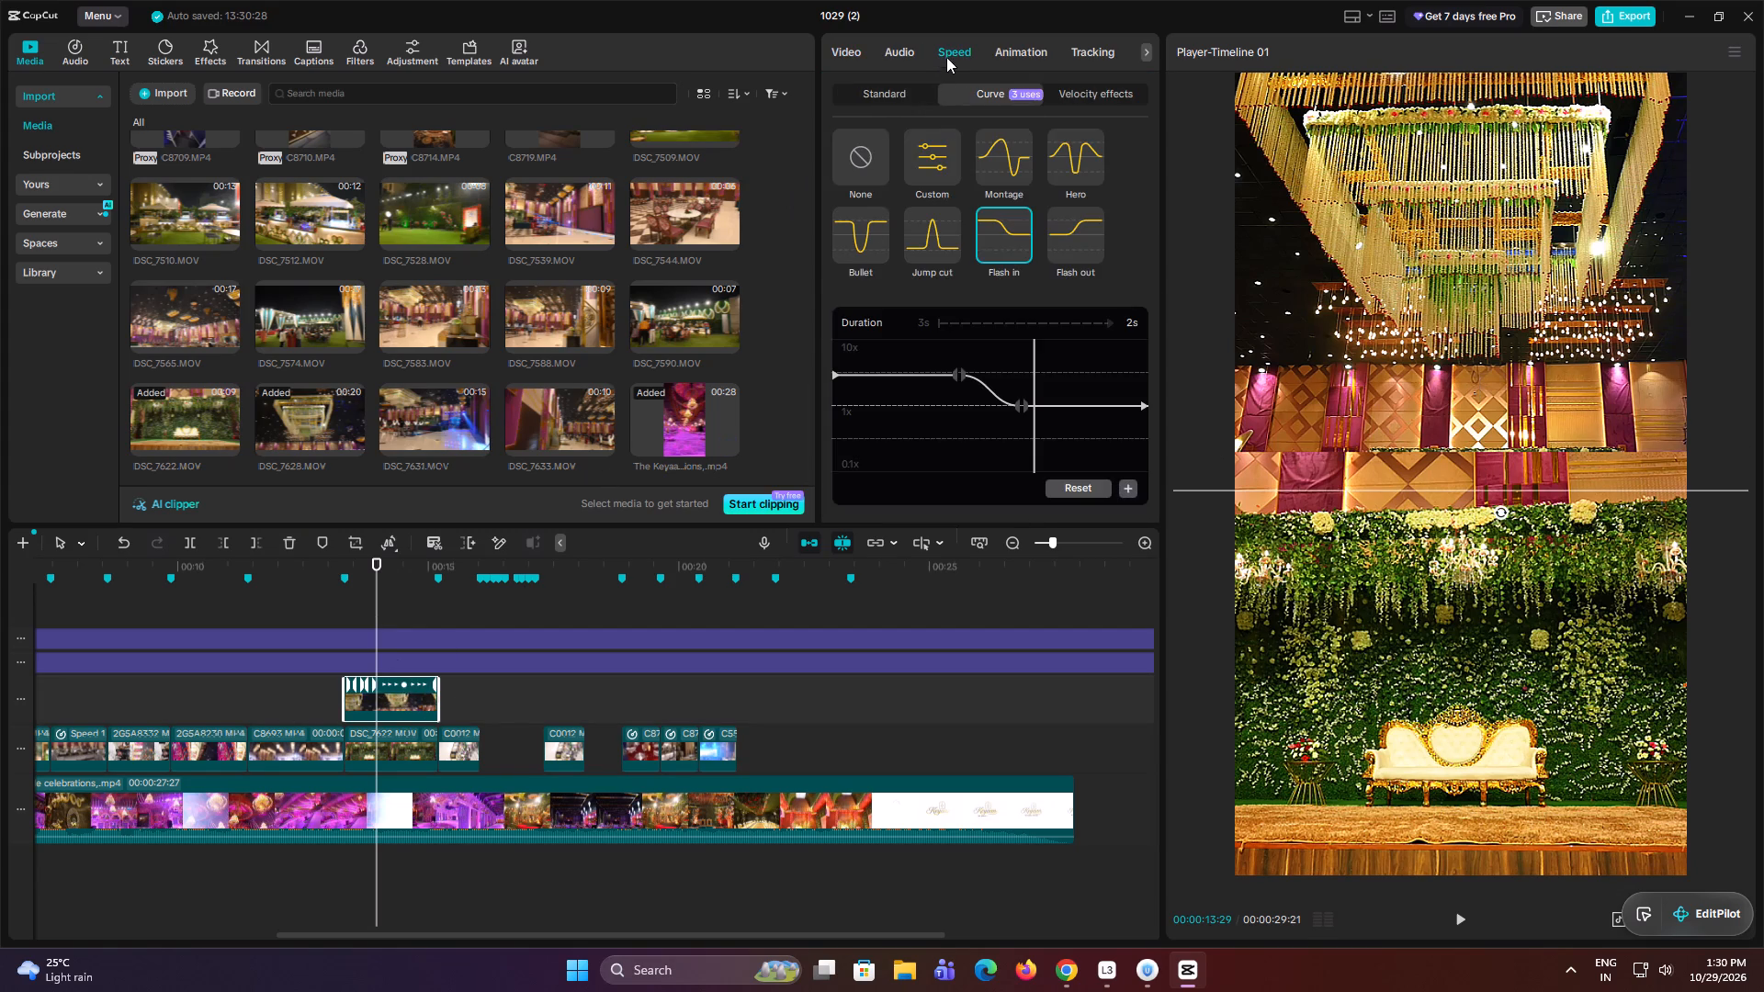
pyautogui.click(858, 148)
pyautogui.click(899, 87)
pyautogui.moveTo(873, 164); pyautogui.dragTo(859, 166)
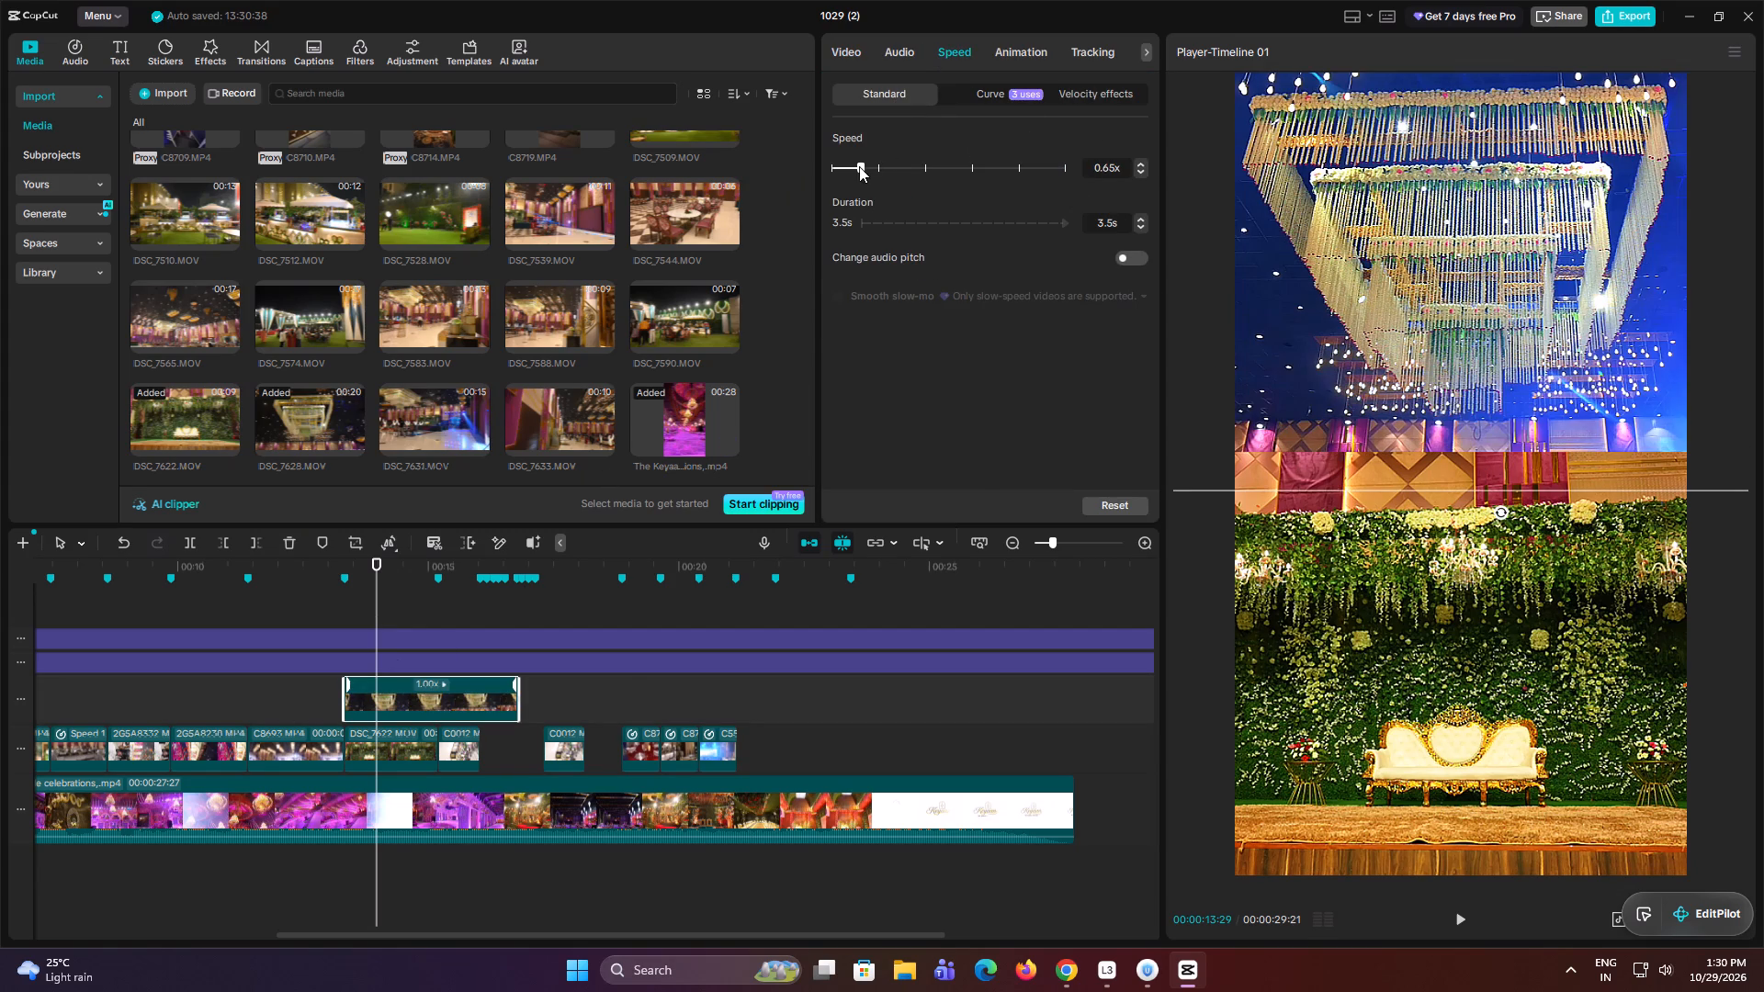
pyautogui.moveTo(859, 166); pyautogui.dragTo(858, 167)
# Extend the DSC_7628.MOV clip to earlier footage and move it so it starts at the 00:00:13:10 marker.
pyautogui.moveTo(345, 700); pyautogui.dragTo(247, 700)
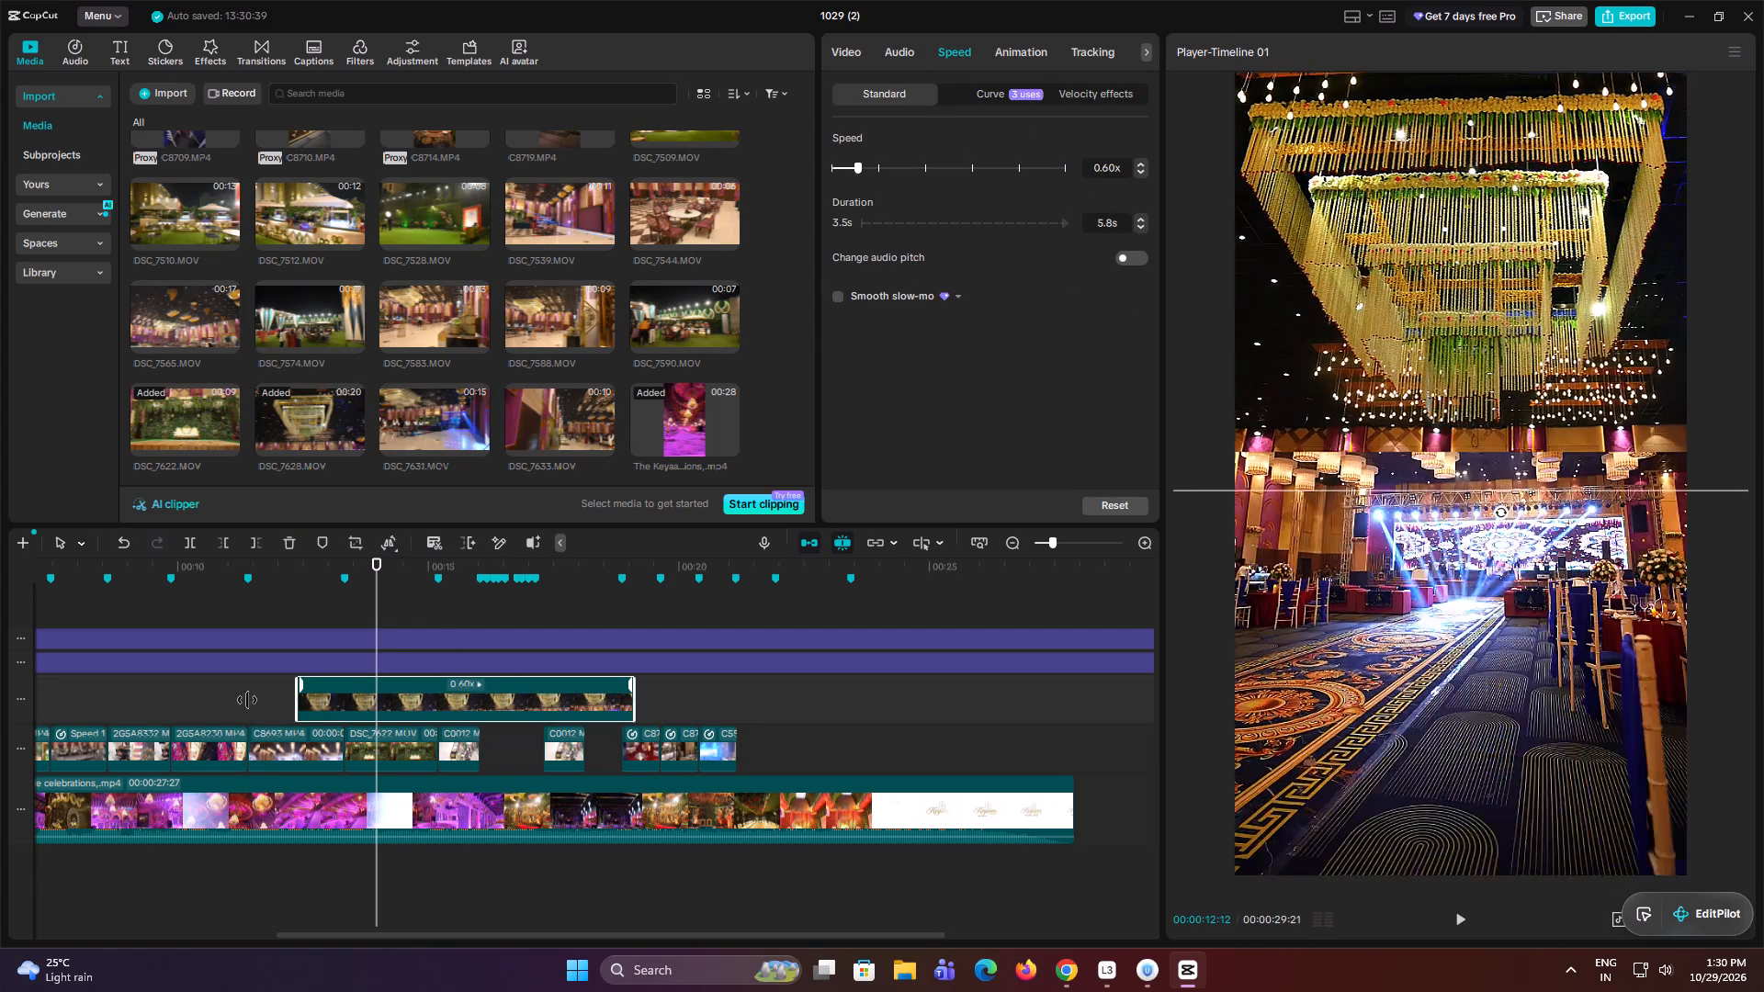
pyautogui.moveTo(247, 700); pyautogui.dragTo(142, 700)
pyautogui.moveTo(417, 712); pyautogui.dragTo(463, 714)
# Trim the DSC_7628.MOV clip's end to the 00:00:15:06 marker, playing the section to check the cut.
pyautogui.click(414, 614)
pyautogui.moveTo(413, 613); pyautogui.dragTo(446, 617)
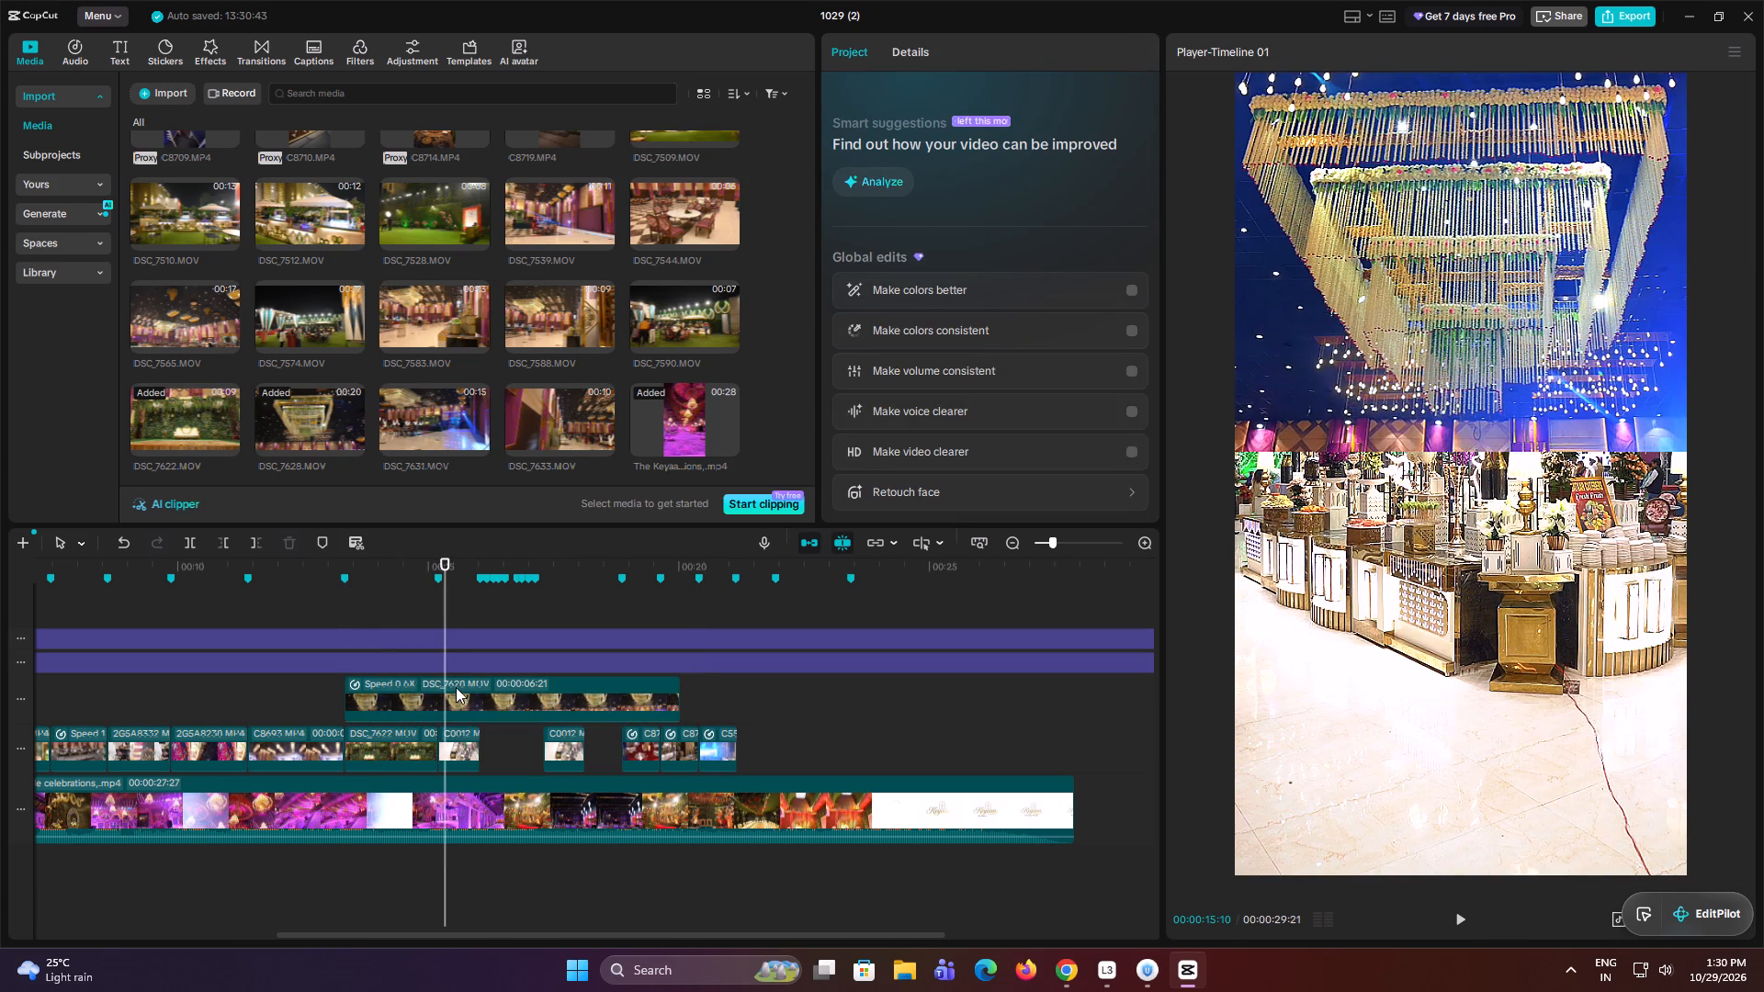
pyautogui.click(456, 694)
pyautogui.press('w')
pyautogui.click(347, 604)
pyautogui.press('space')
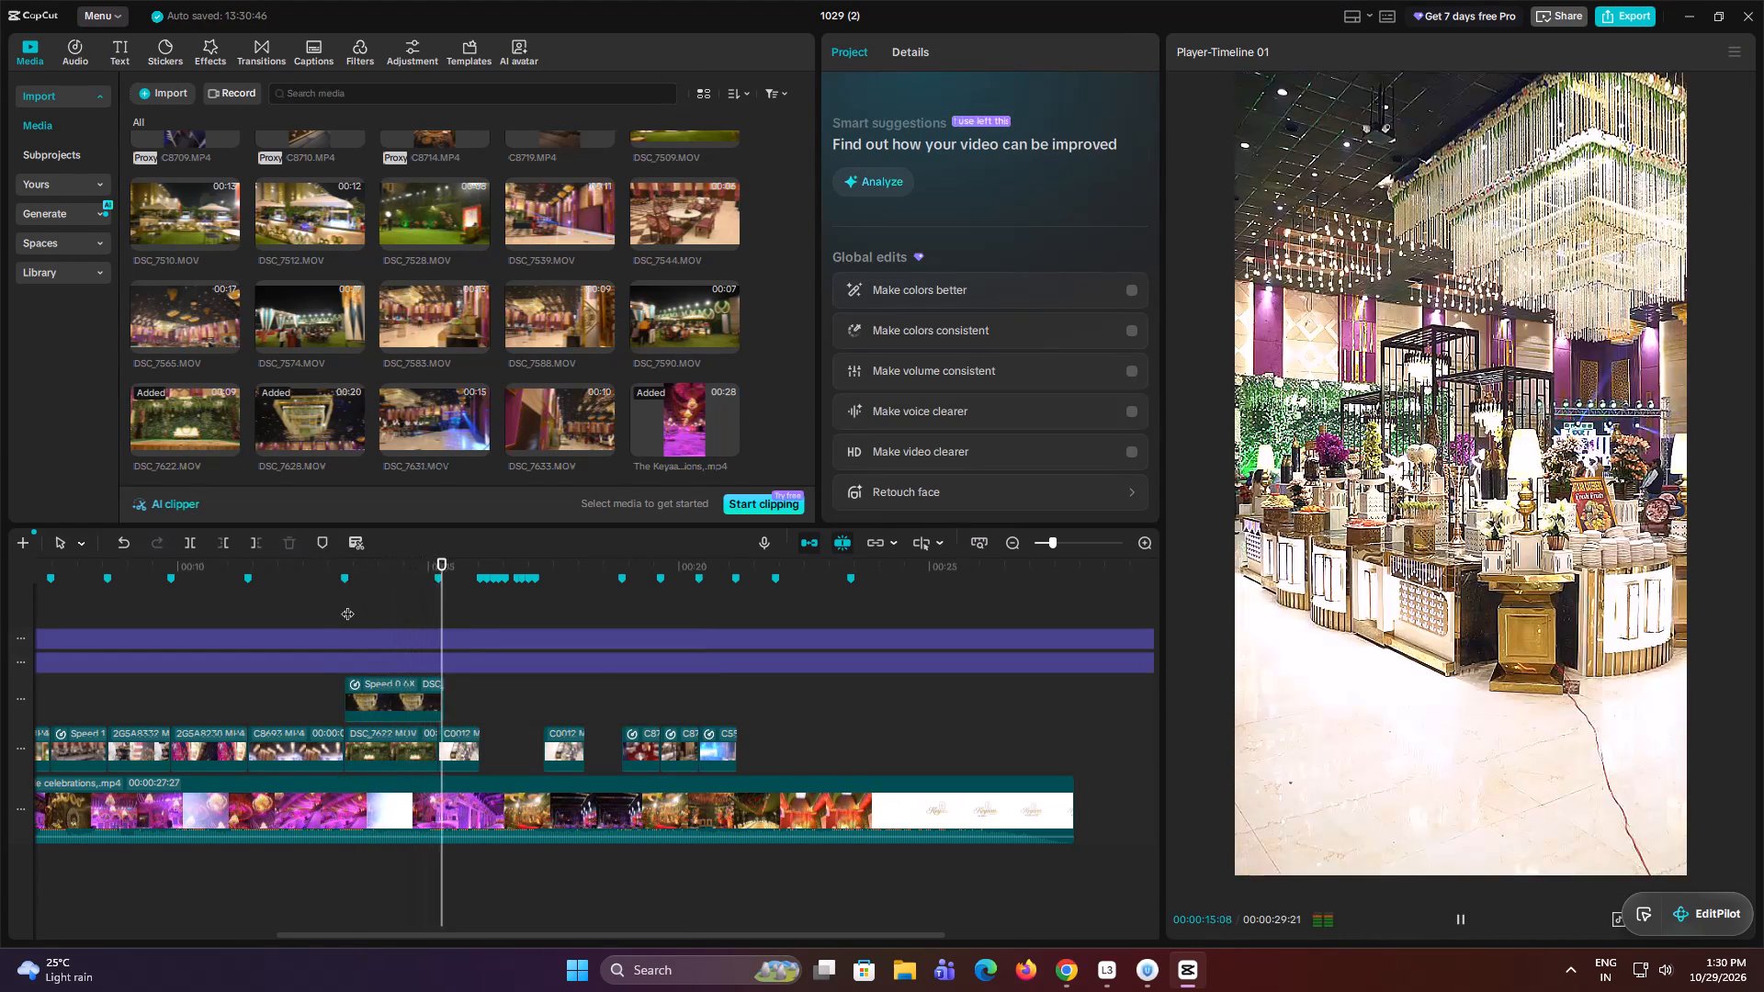
pyautogui.press('space')
pyautogui.click(425, 615)
pyautogui.moveTo(425, 615); pyautogui.dragTo(433, 616)
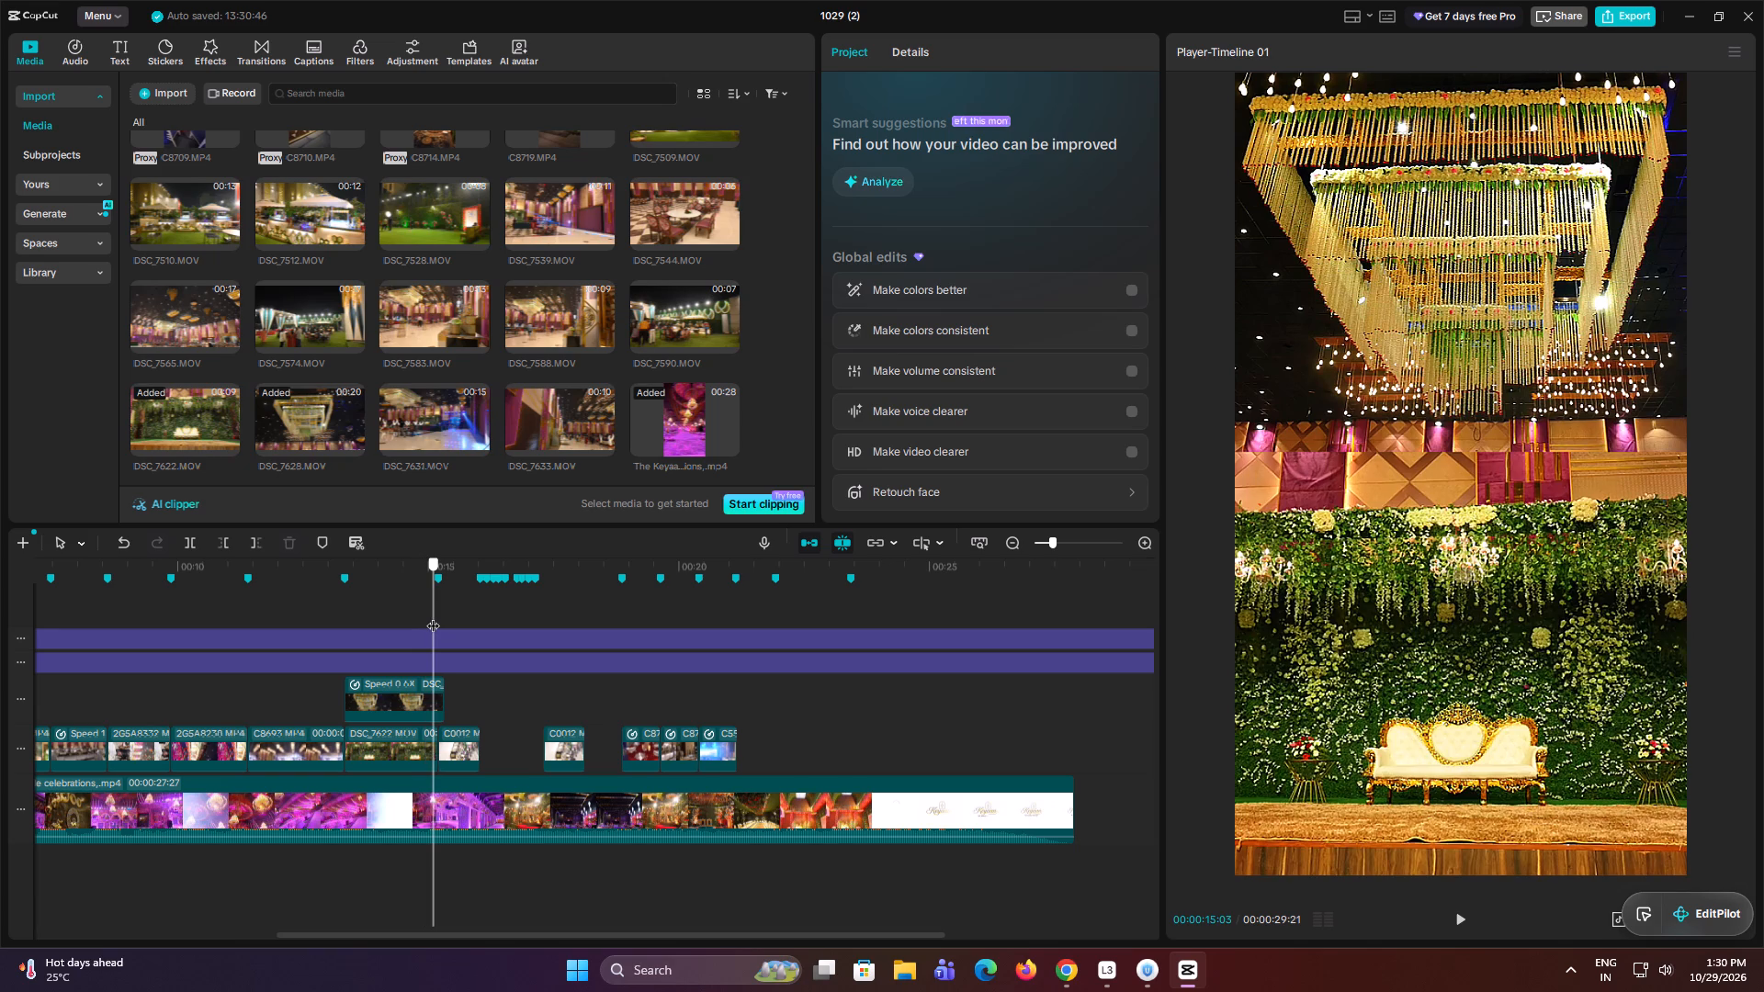
pyautogui.moveTo(433, 616); pyautogui.dragTo(435, 617)
pyautogui.click(435, 694)
pyautogui.press('w')
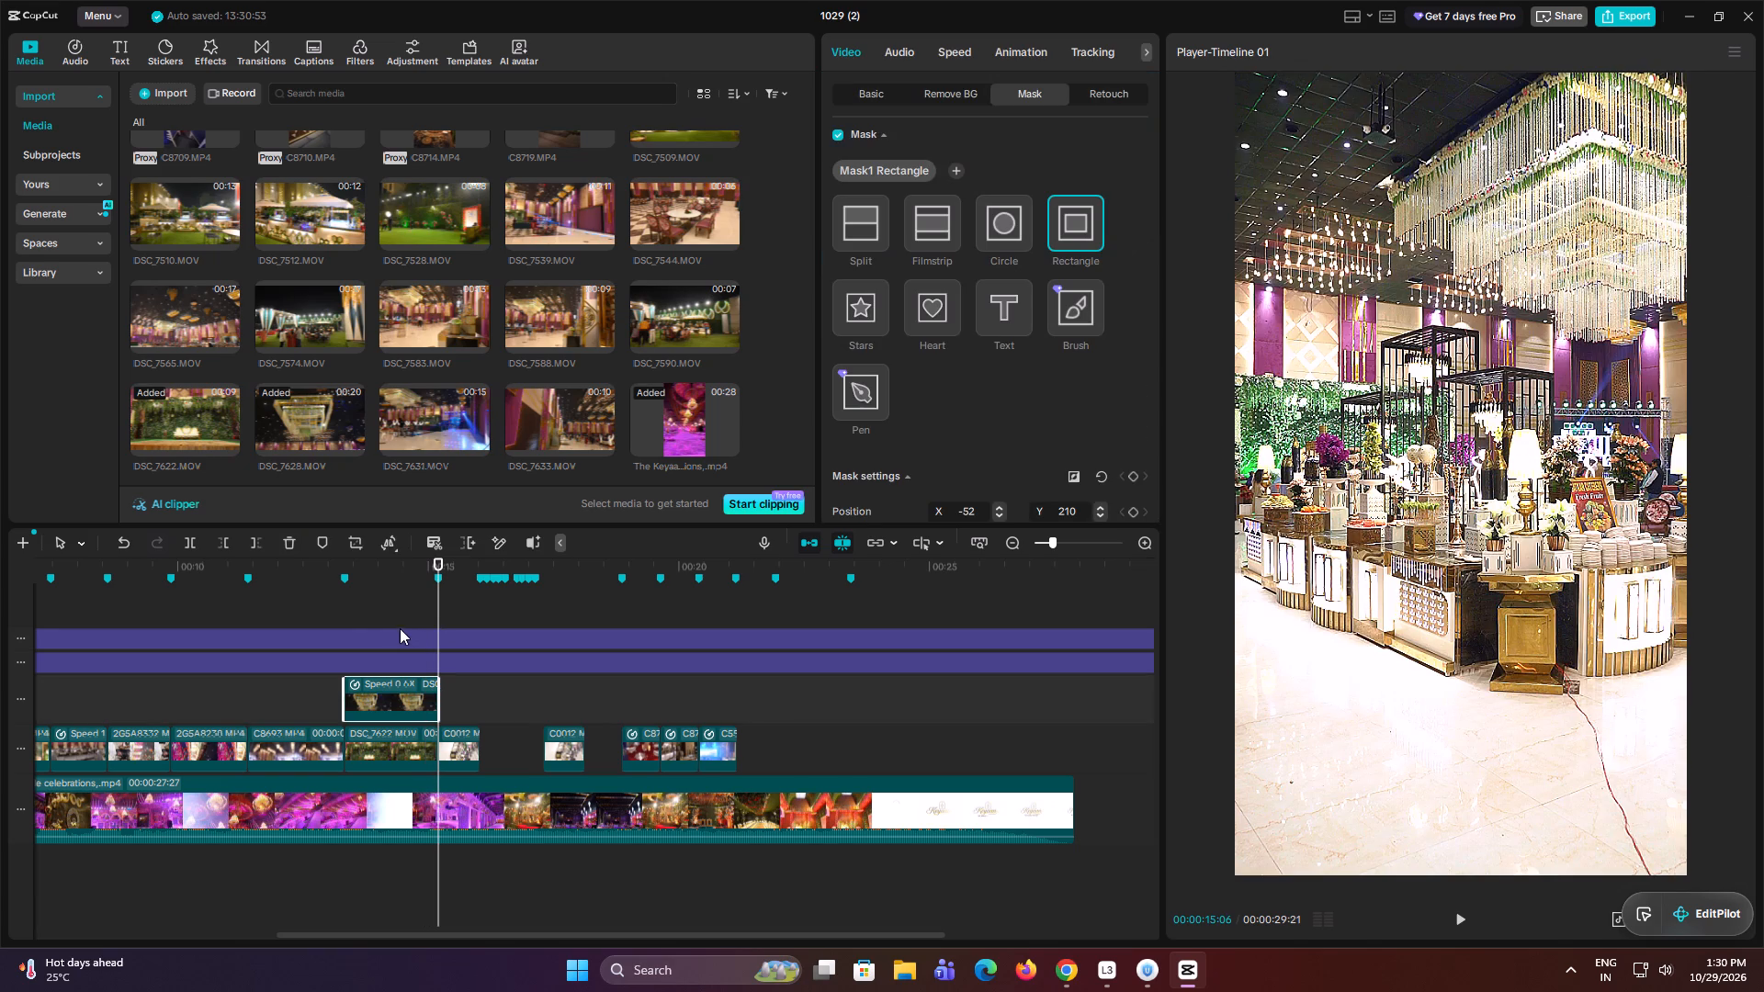
# Play the split-screen section, and apply Stabilize at the Recommended level to the upper DSC_7628.MOV clip.
pyautogui.click(356, 616)
pyautogui.press('space')
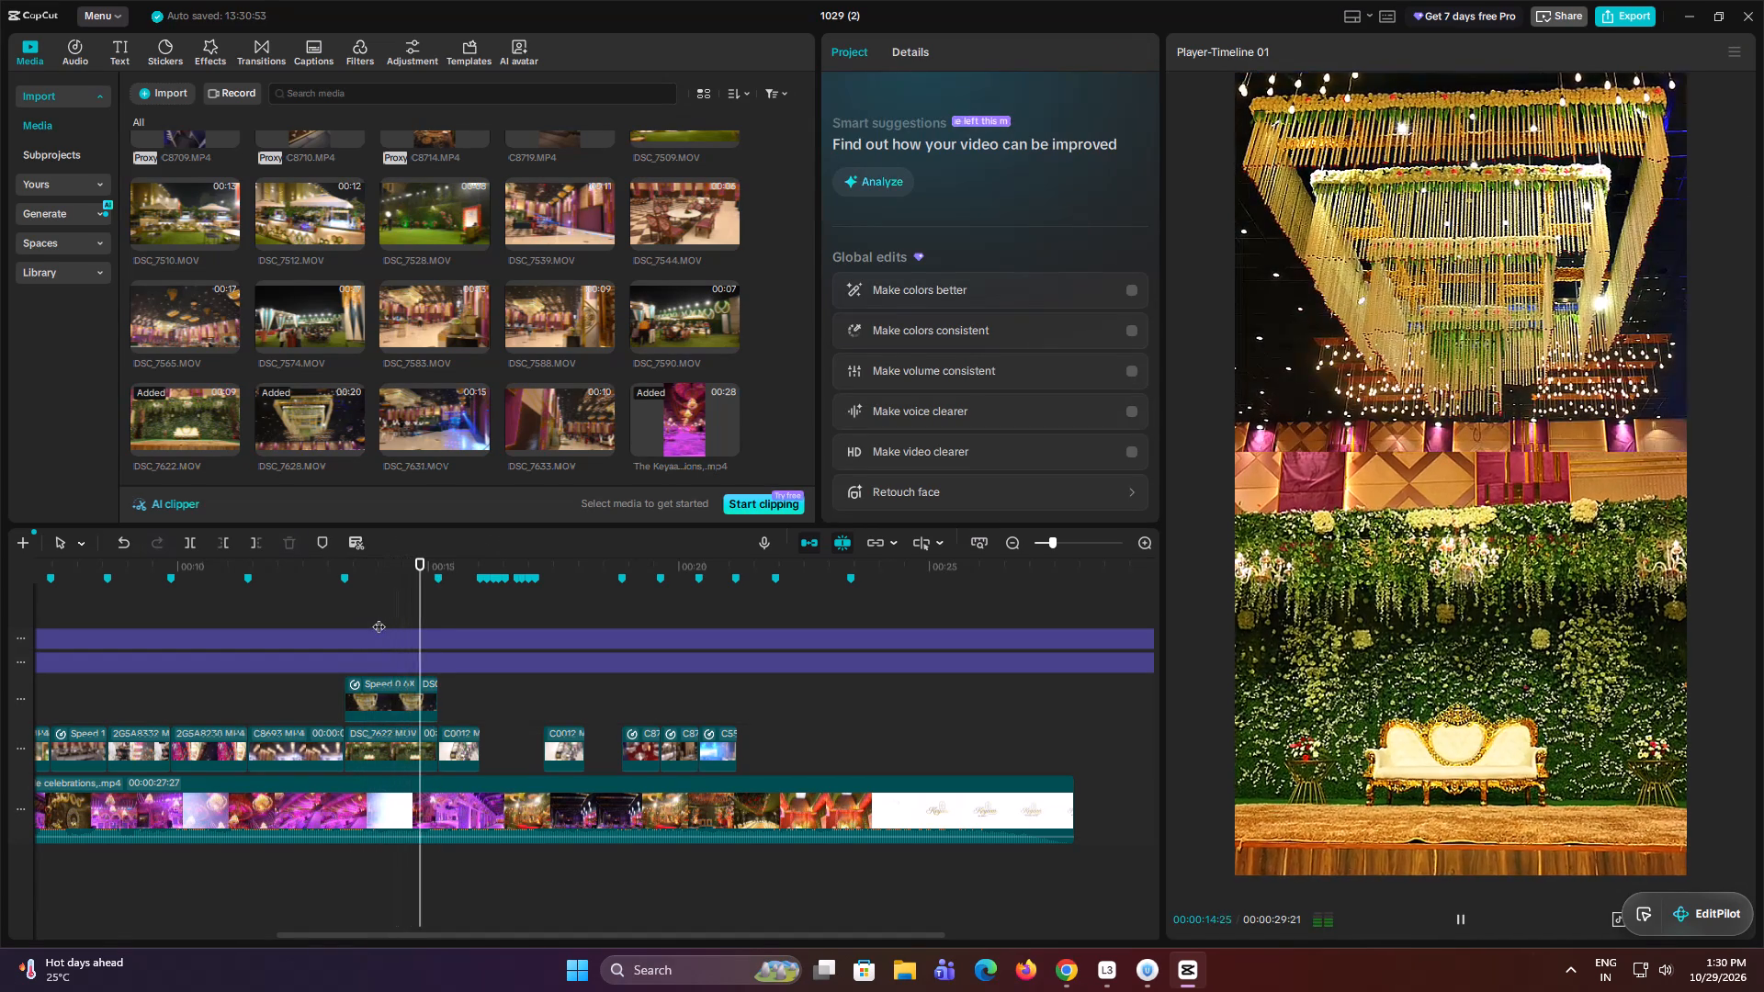
pyautogui.press('space')
pyautogui.click(382, 612)
pyautogui.click(404, 700)
pyautogui.scroll(-3, 949, 392)
pyautogui.click(857, 51)
pyautogui.scroll(-4, 957, 263)
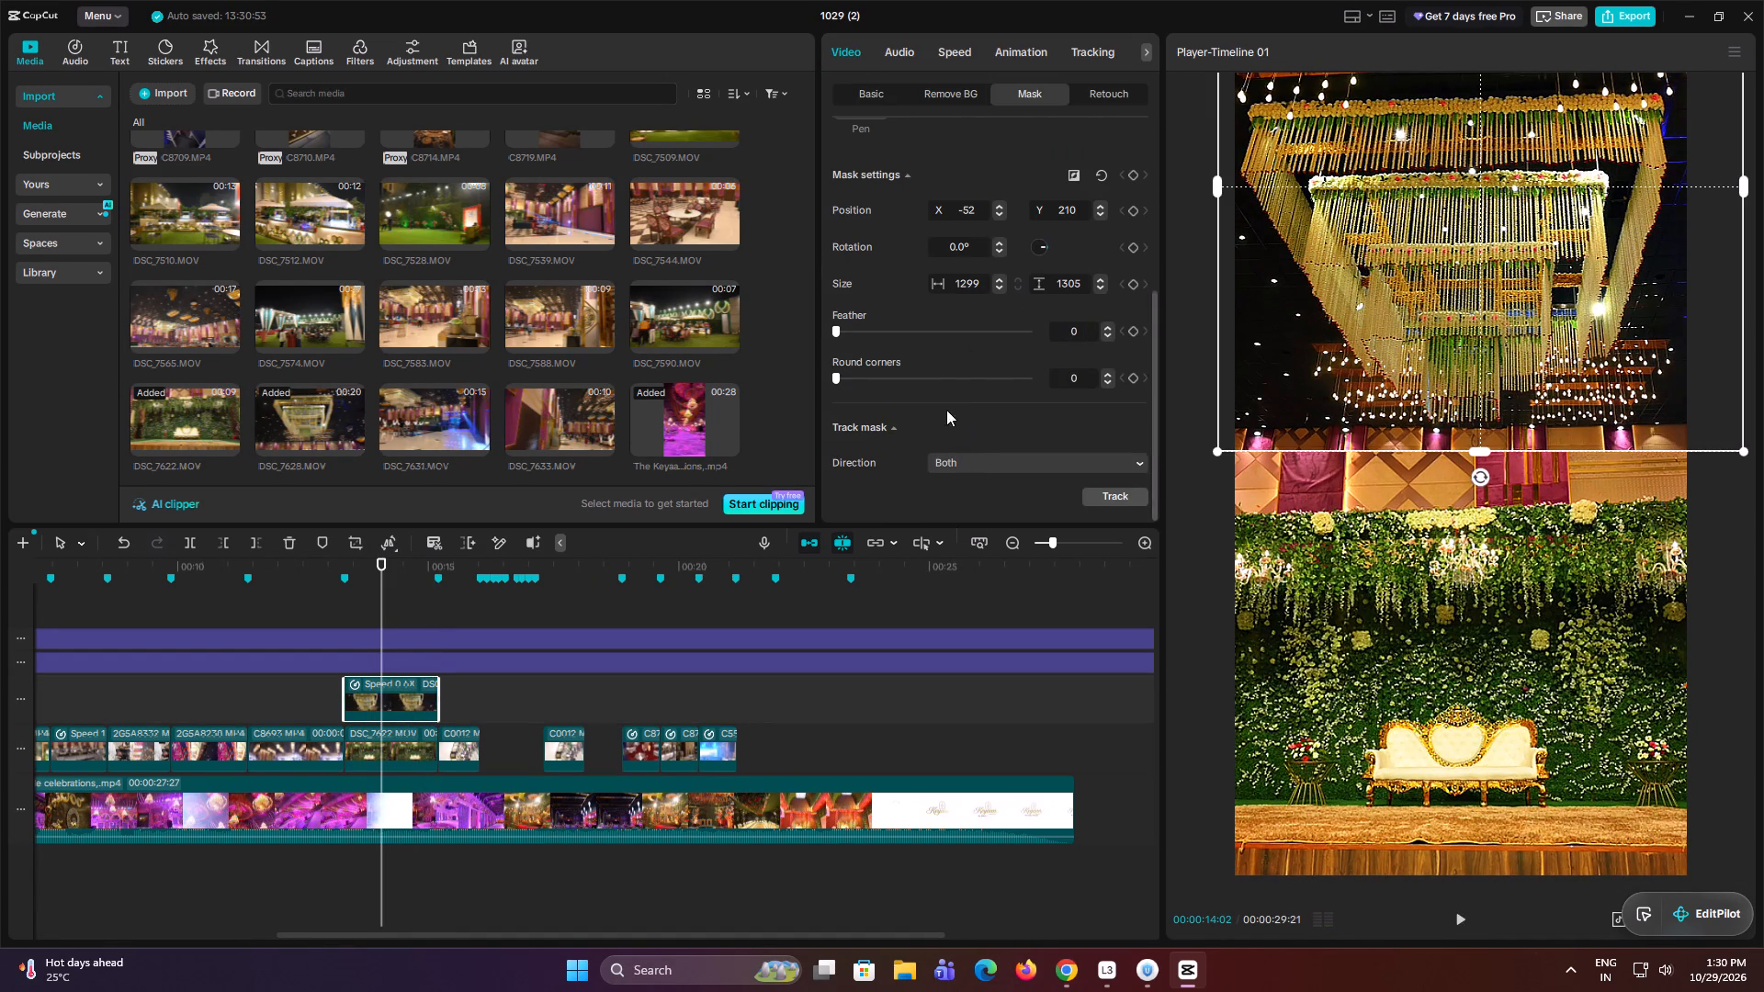
pyautogui.click(850, 96)
pyautogui.scroll(-1, 950, 411)
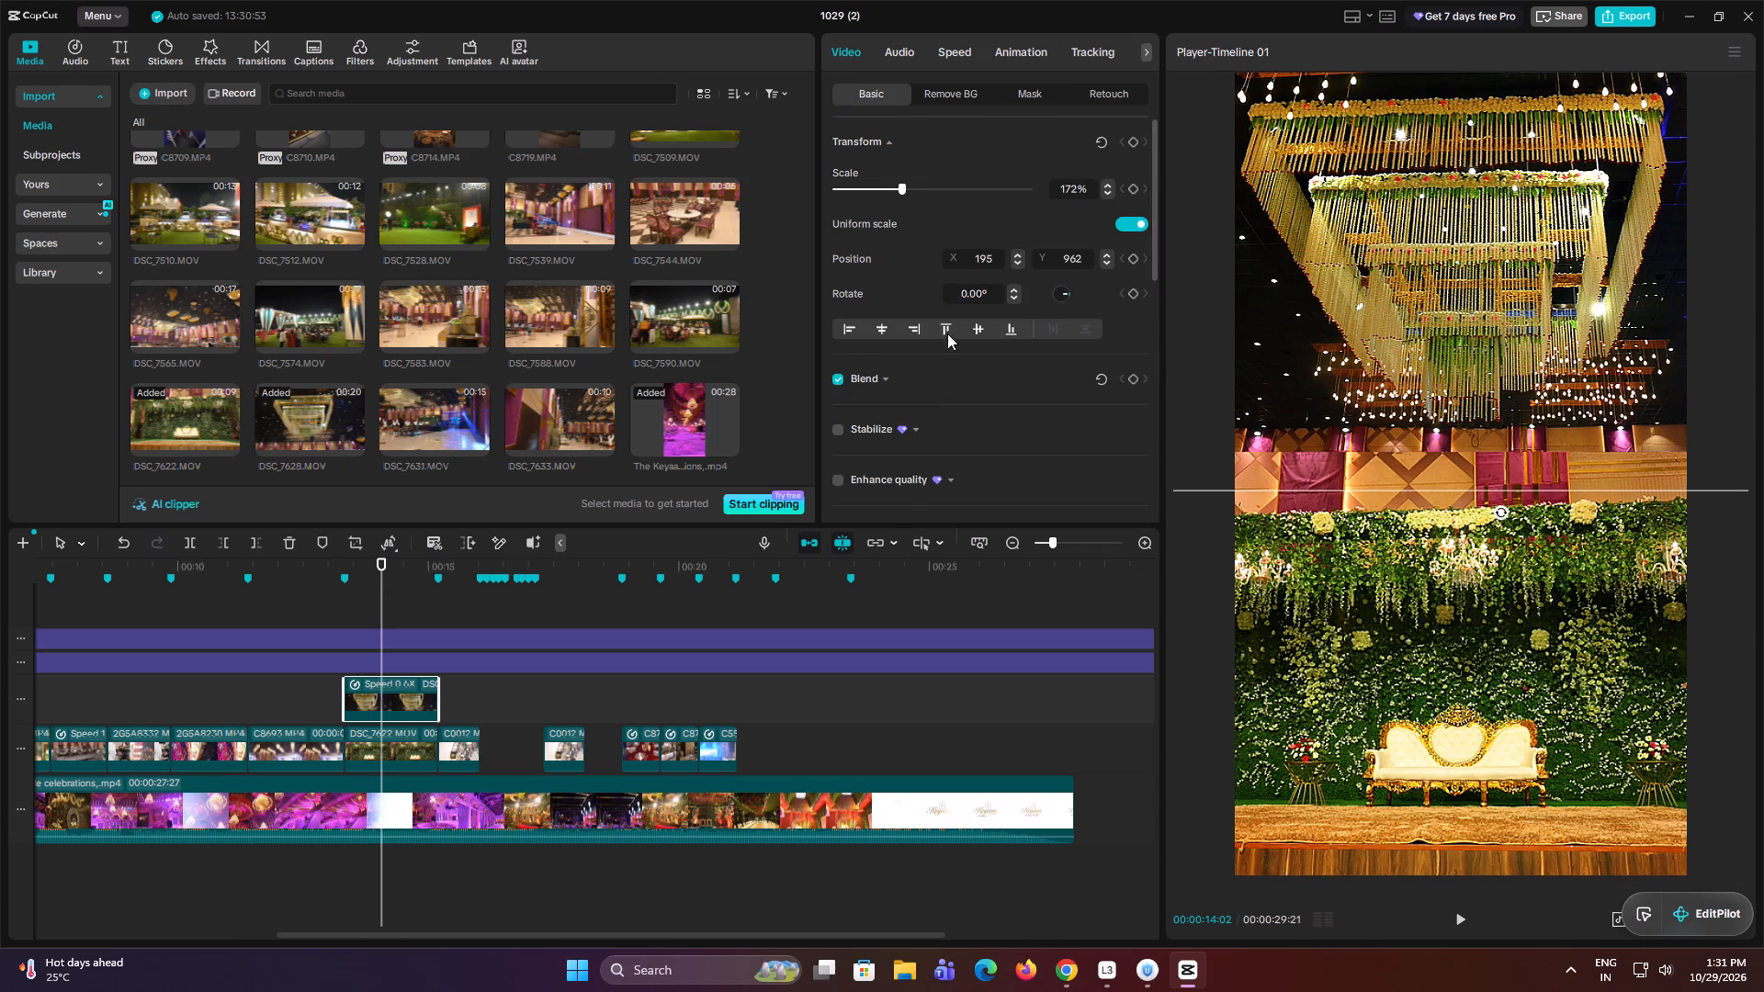
pyautogui.scroll(-1, 947, 342)
pyautogui.click(838, 348)
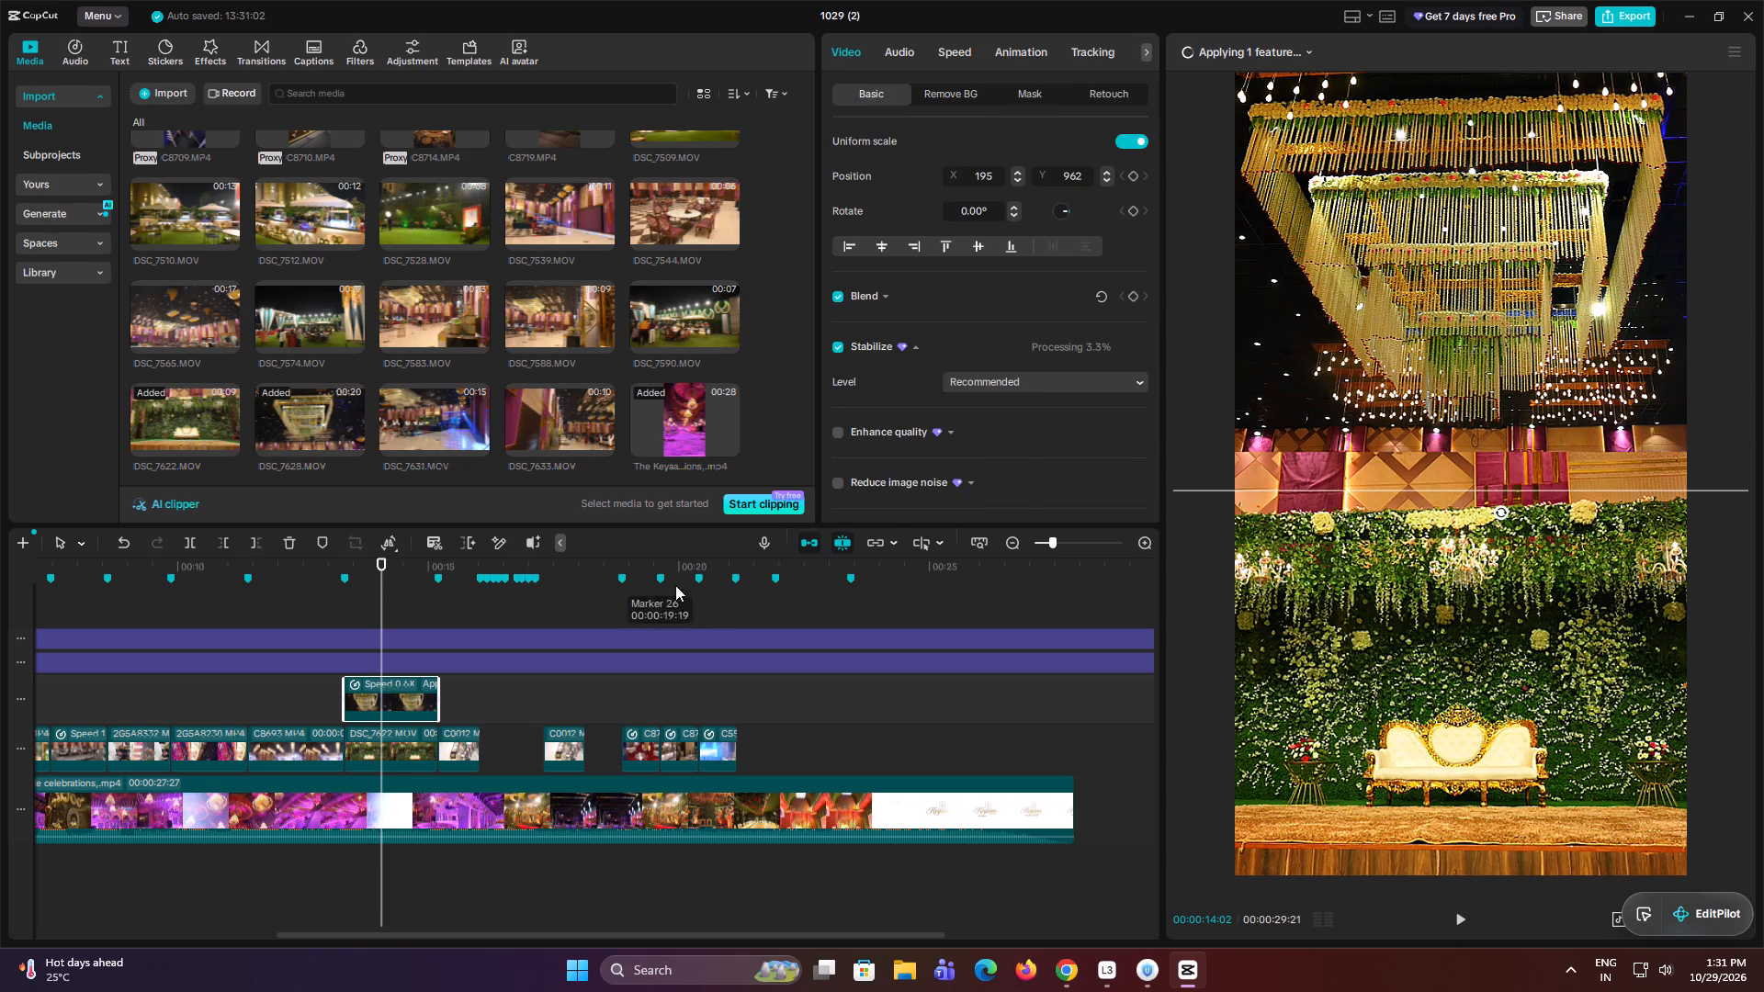
# Play the timeline from the C0012.MP4 clip after the split-screen section through to the reference video's closing logo.
pyautogui.click(454, 607)
pyautogui.press('space')
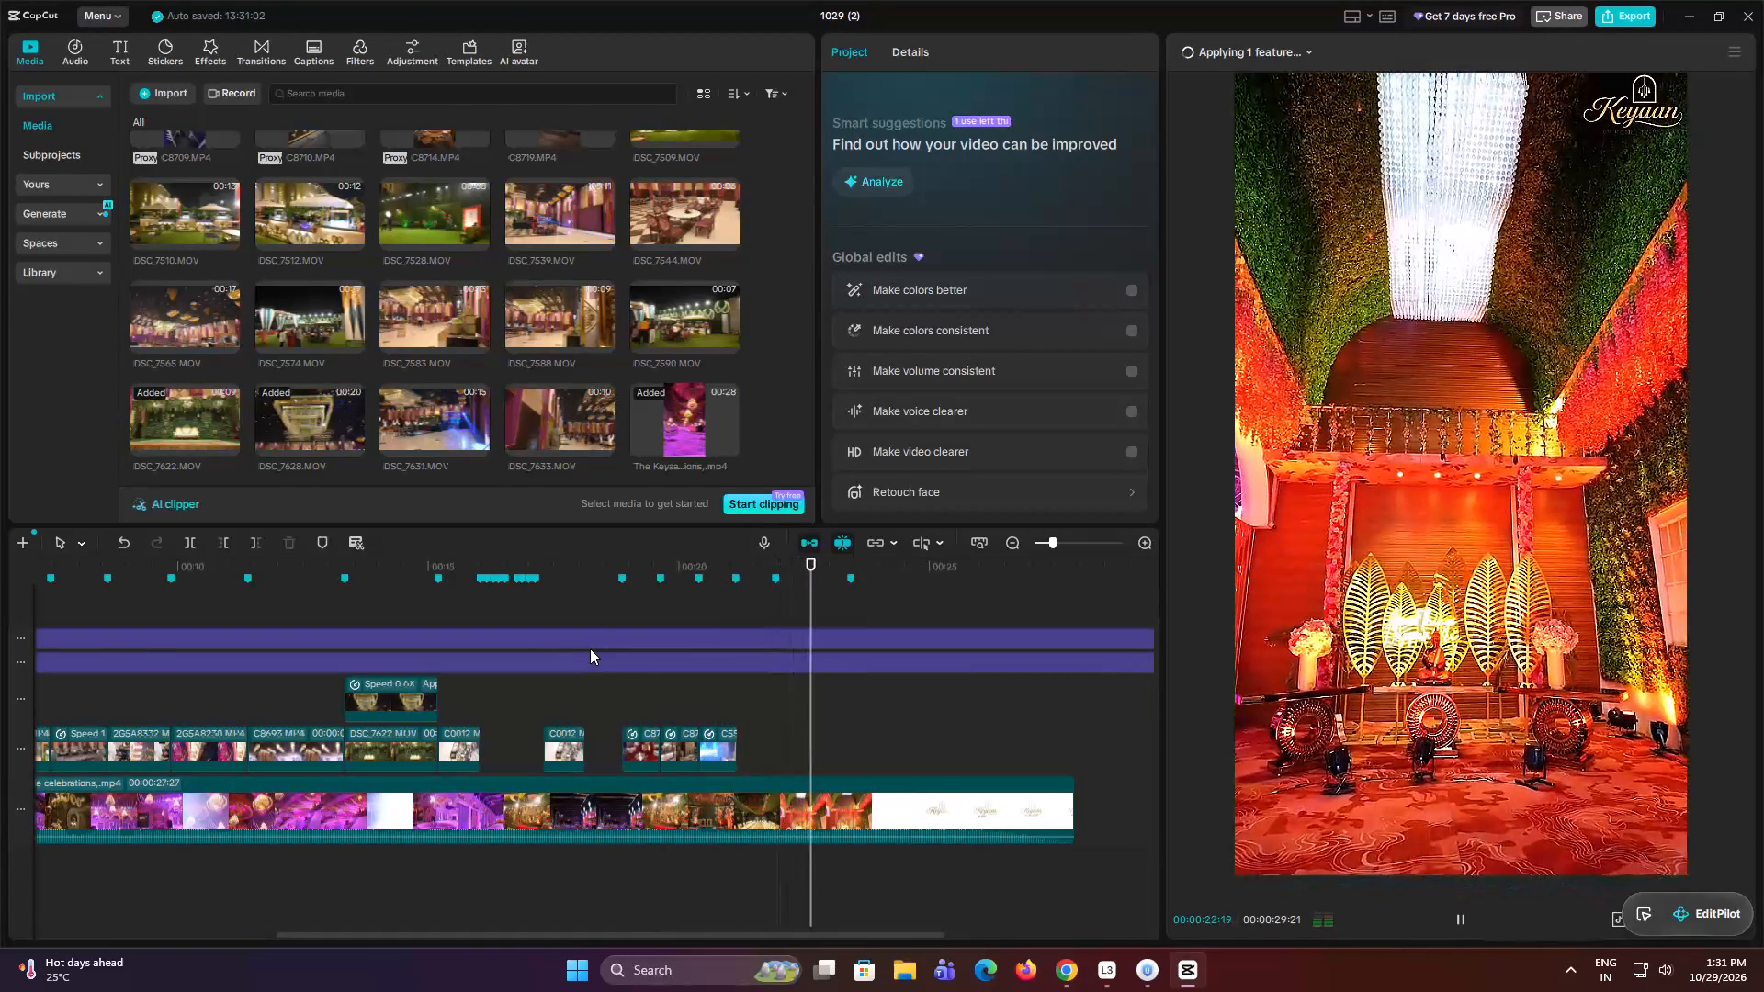
pyautogui.press('space')
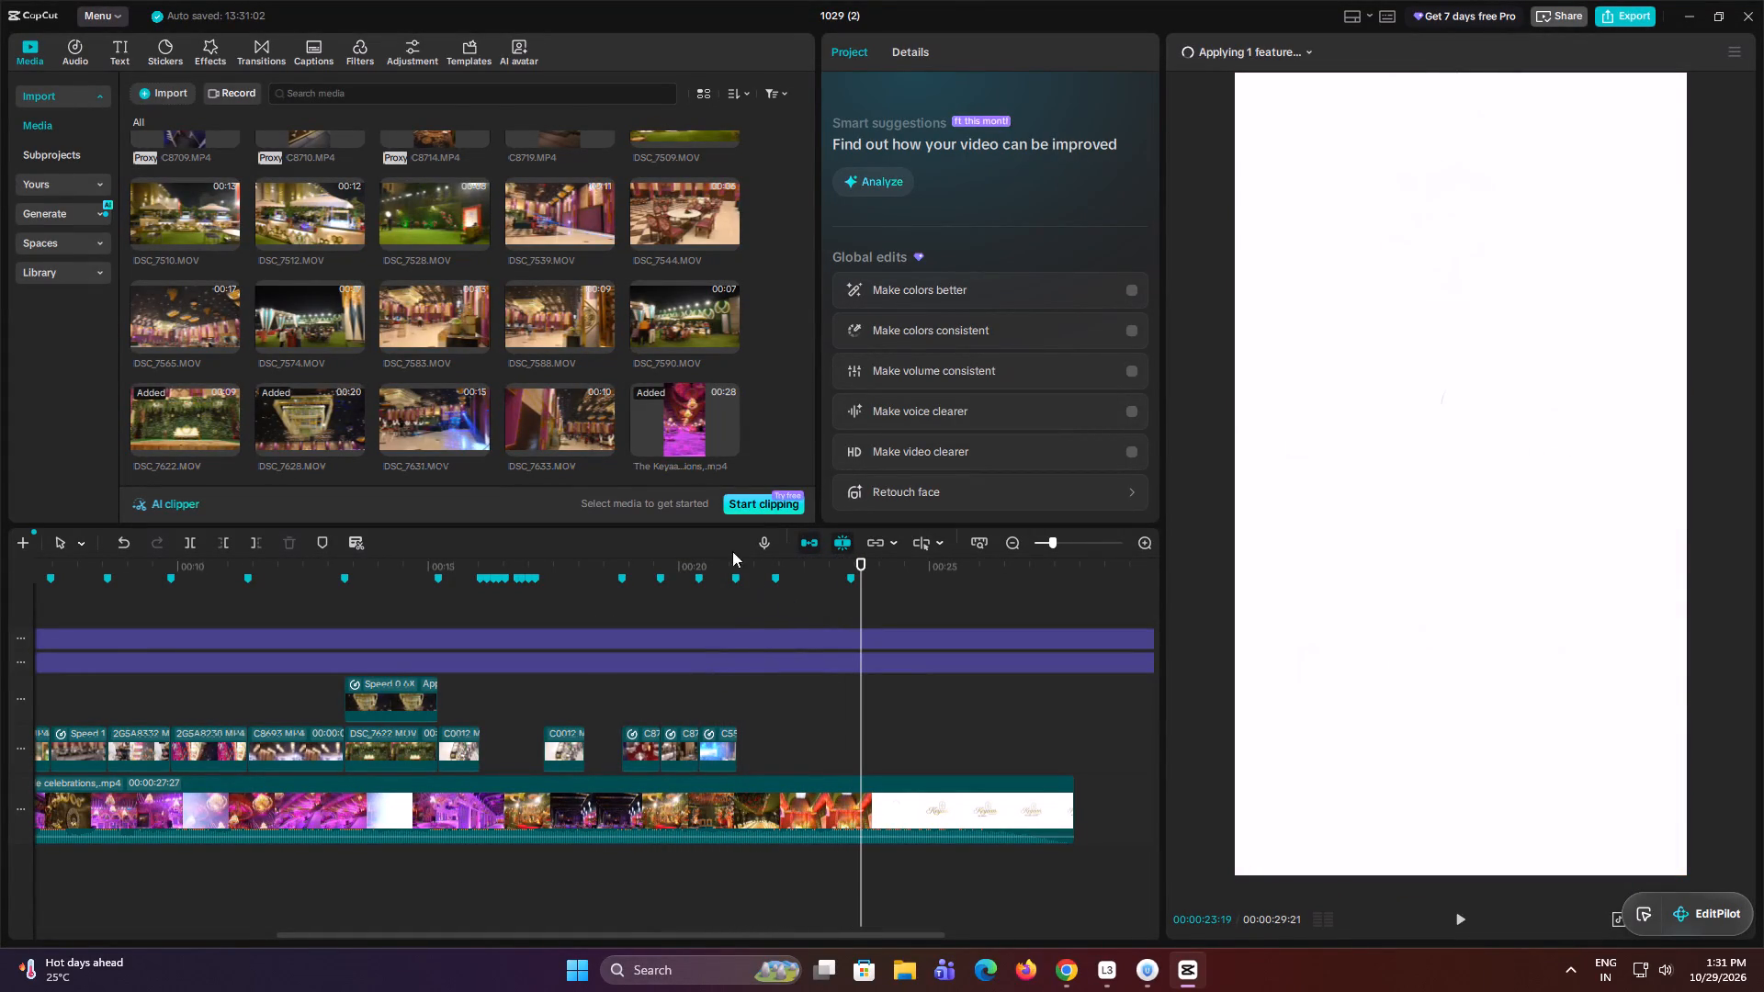
pyautogui.press('space')
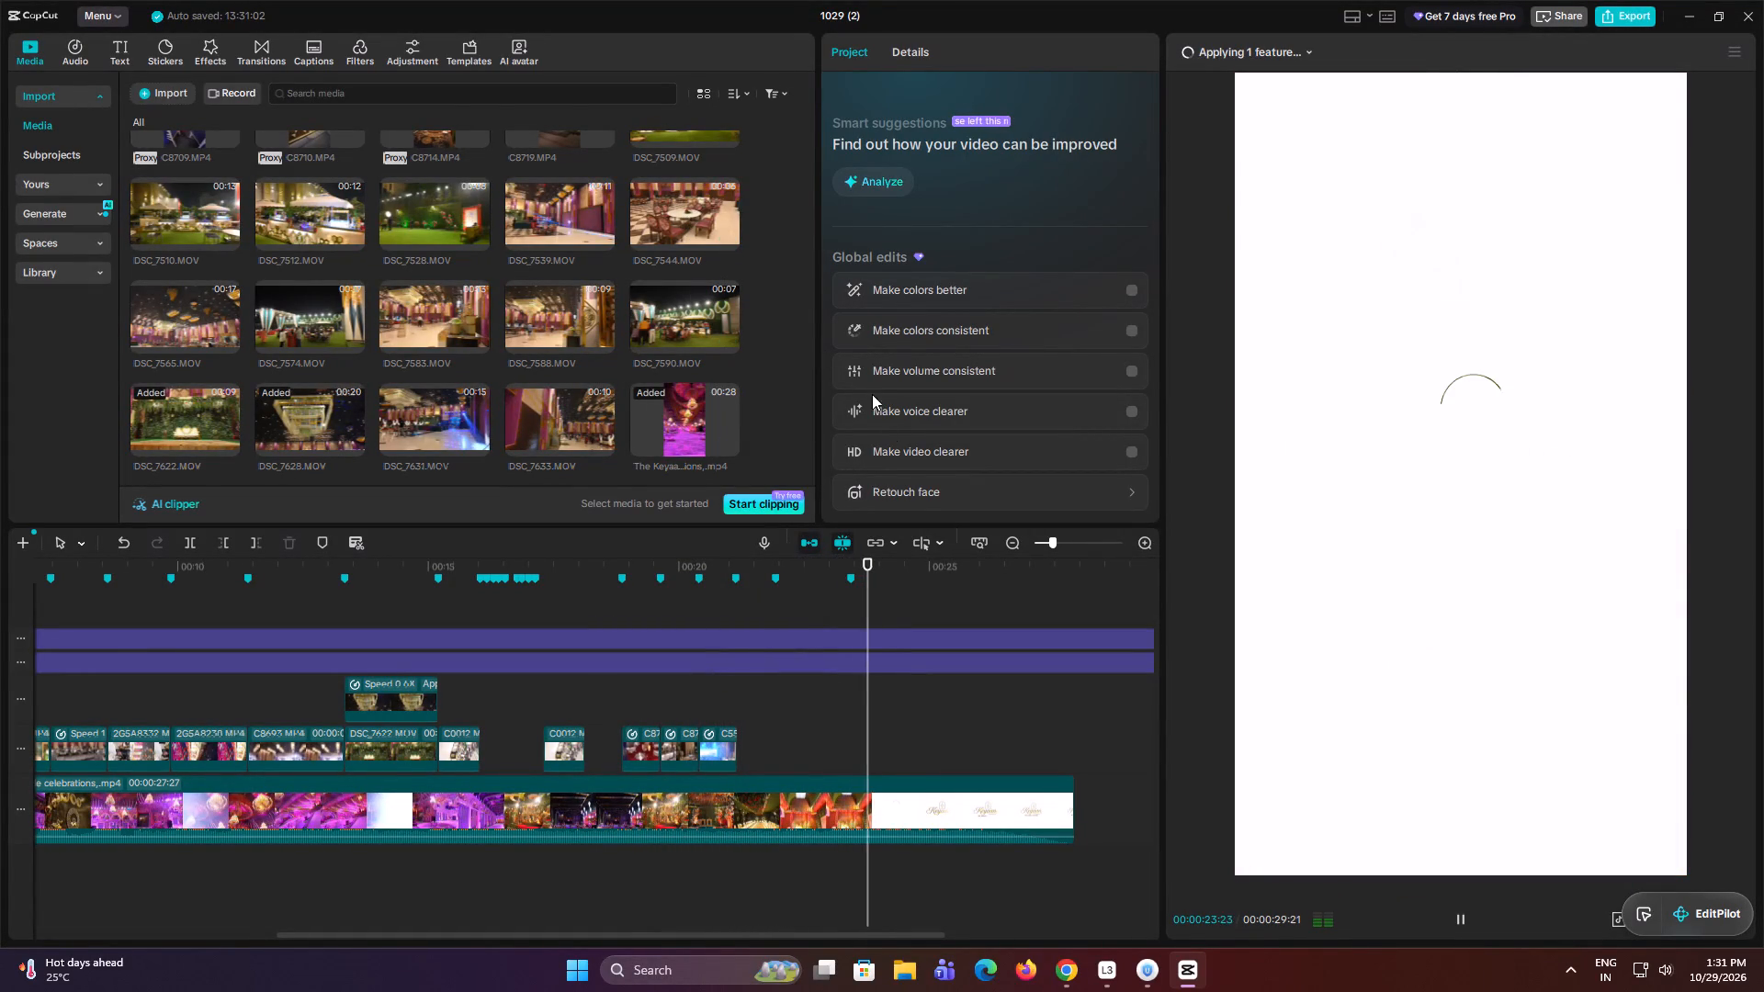
pyautogui.press('space')
# Preview DSC_7544, DSC_7583, C5568, C8706, C8719 and C0043 in the imported media to choose a replacement shot.
pyautogui.click(675, 220)
pyautogui.press('space')
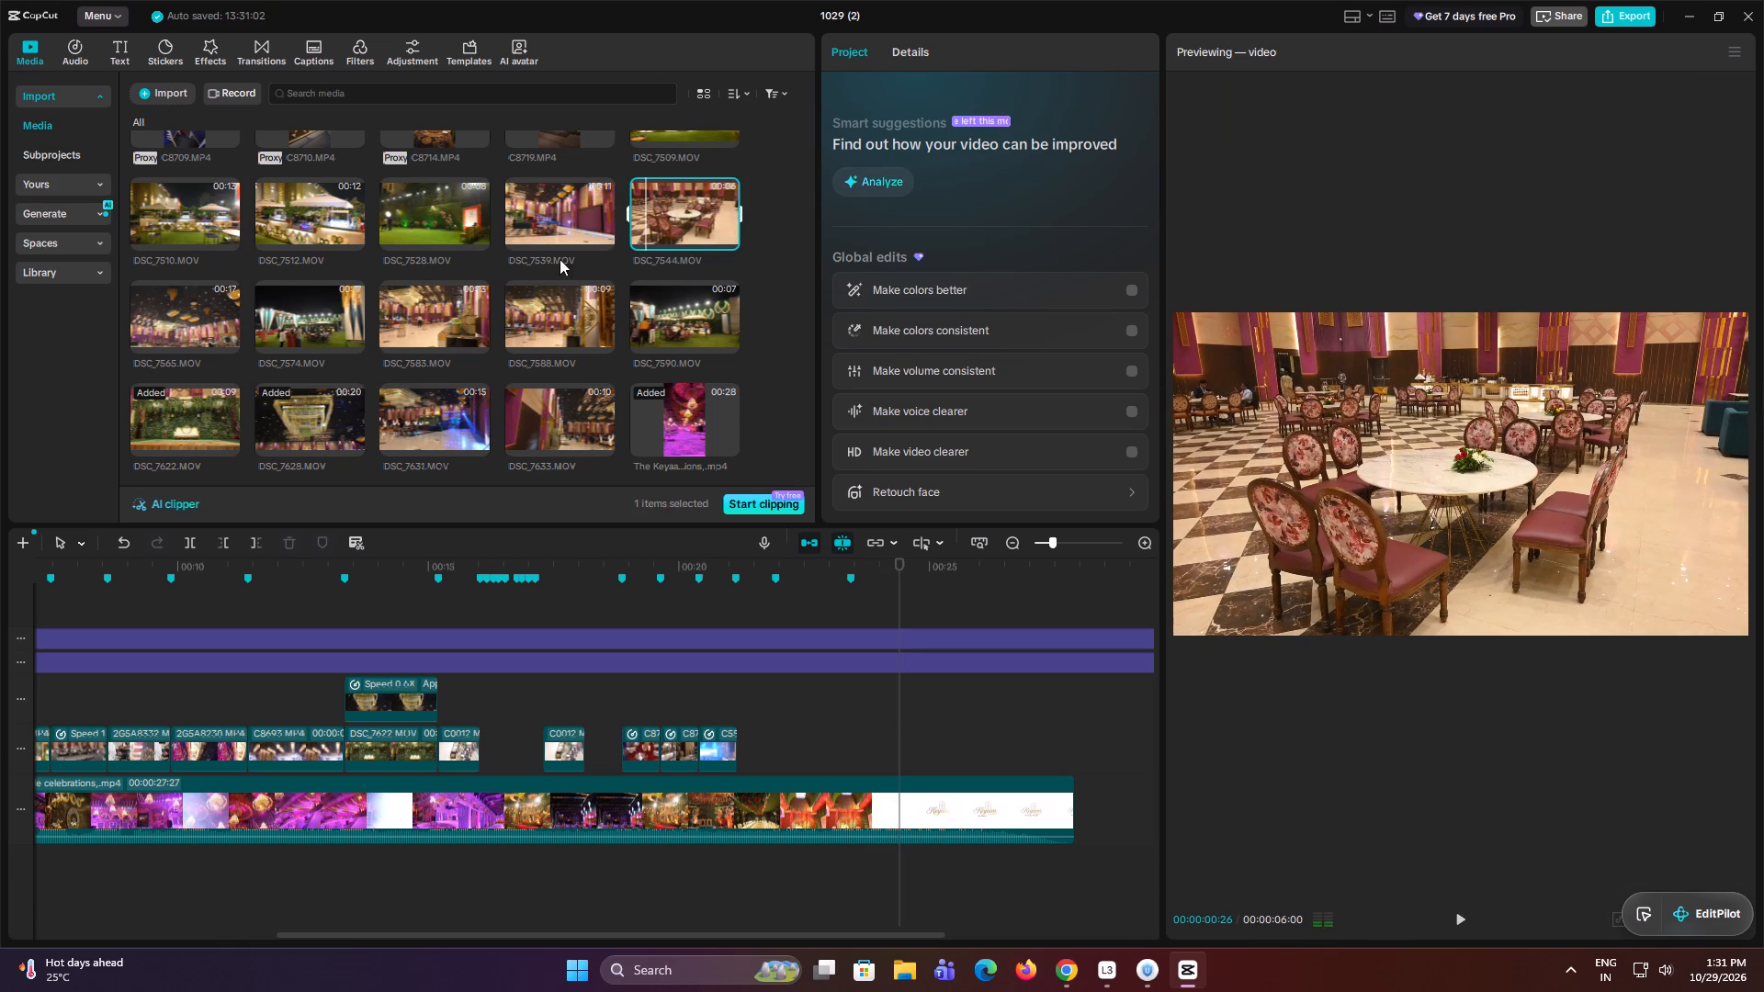
pyautogui.click(459, 318)
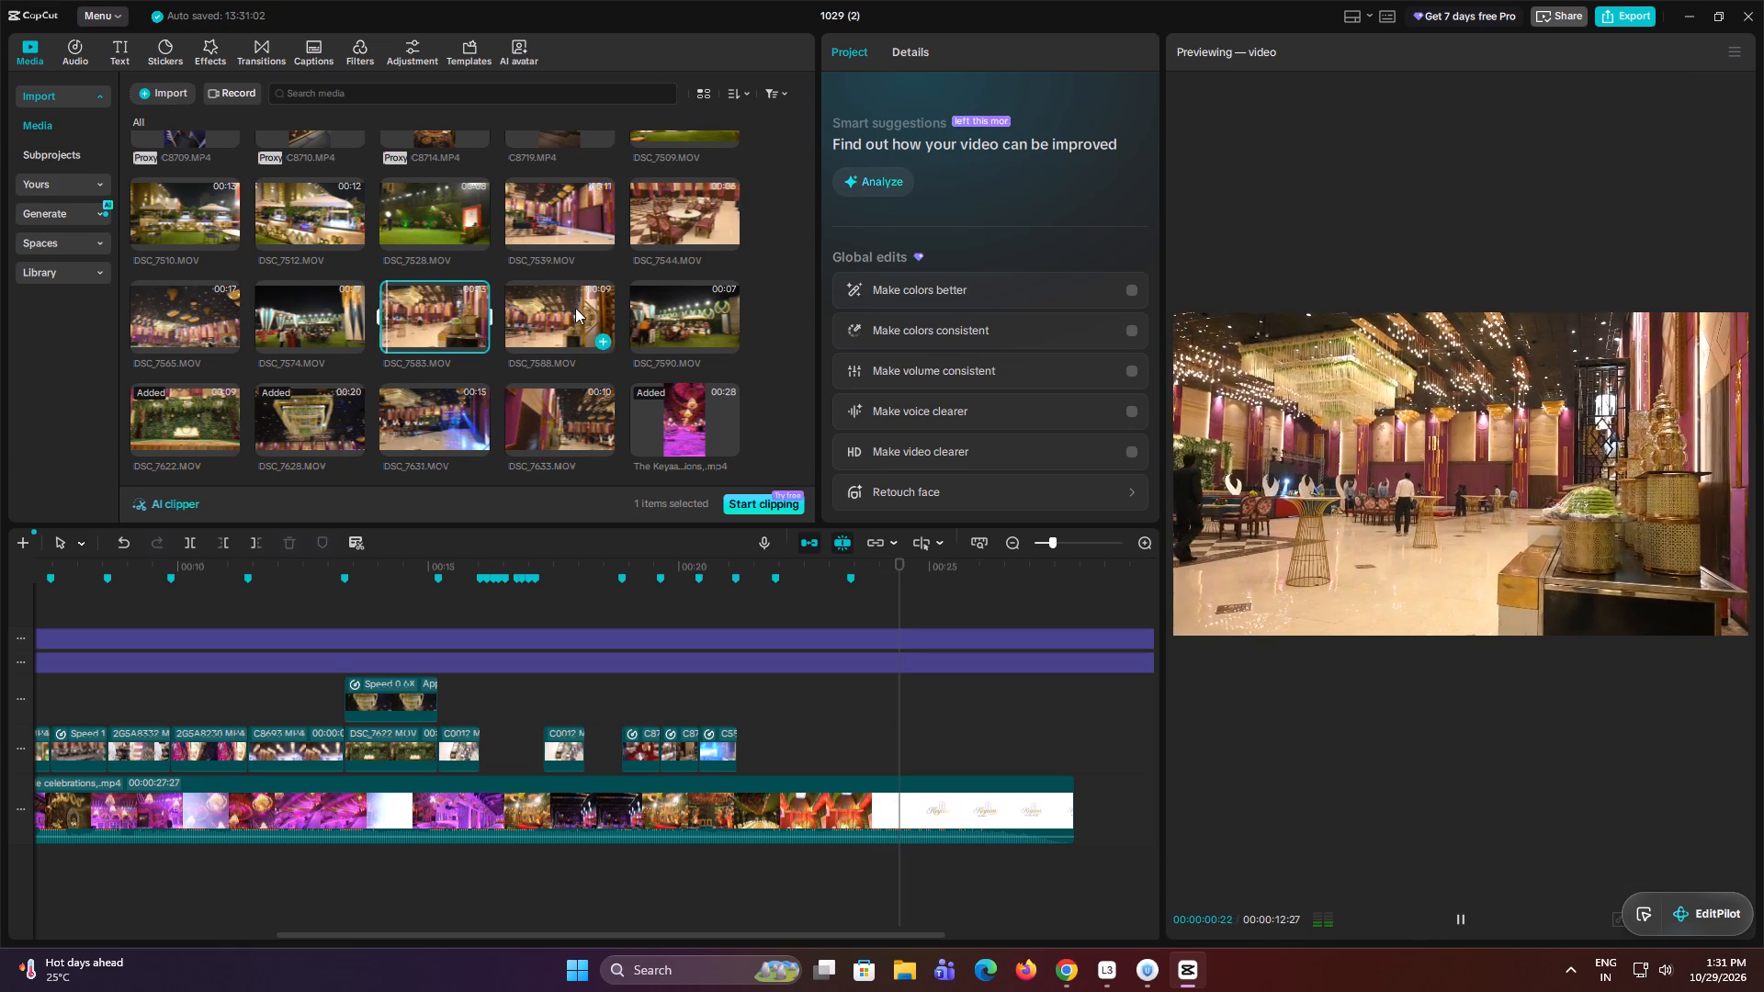
pyautogui.scroll(3, 575, 308)
pyautogui.click(552, 163)
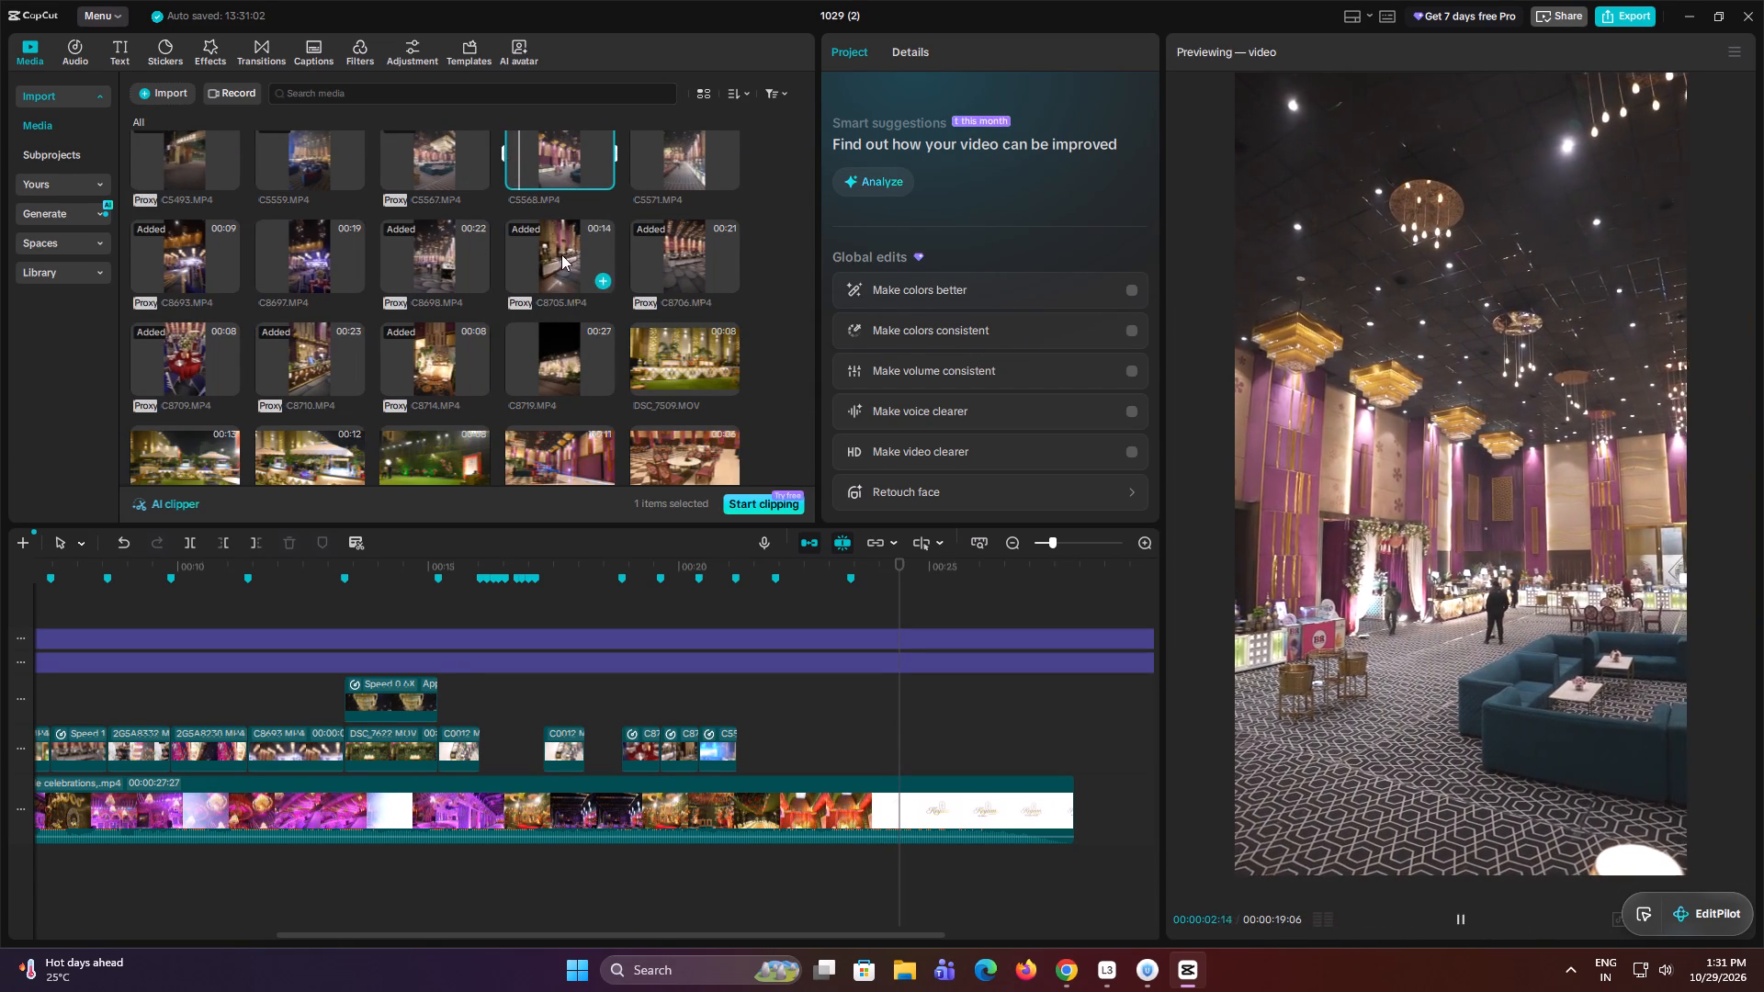
pyautogui.click(684, 269)
pyautogui.click(549, 368)
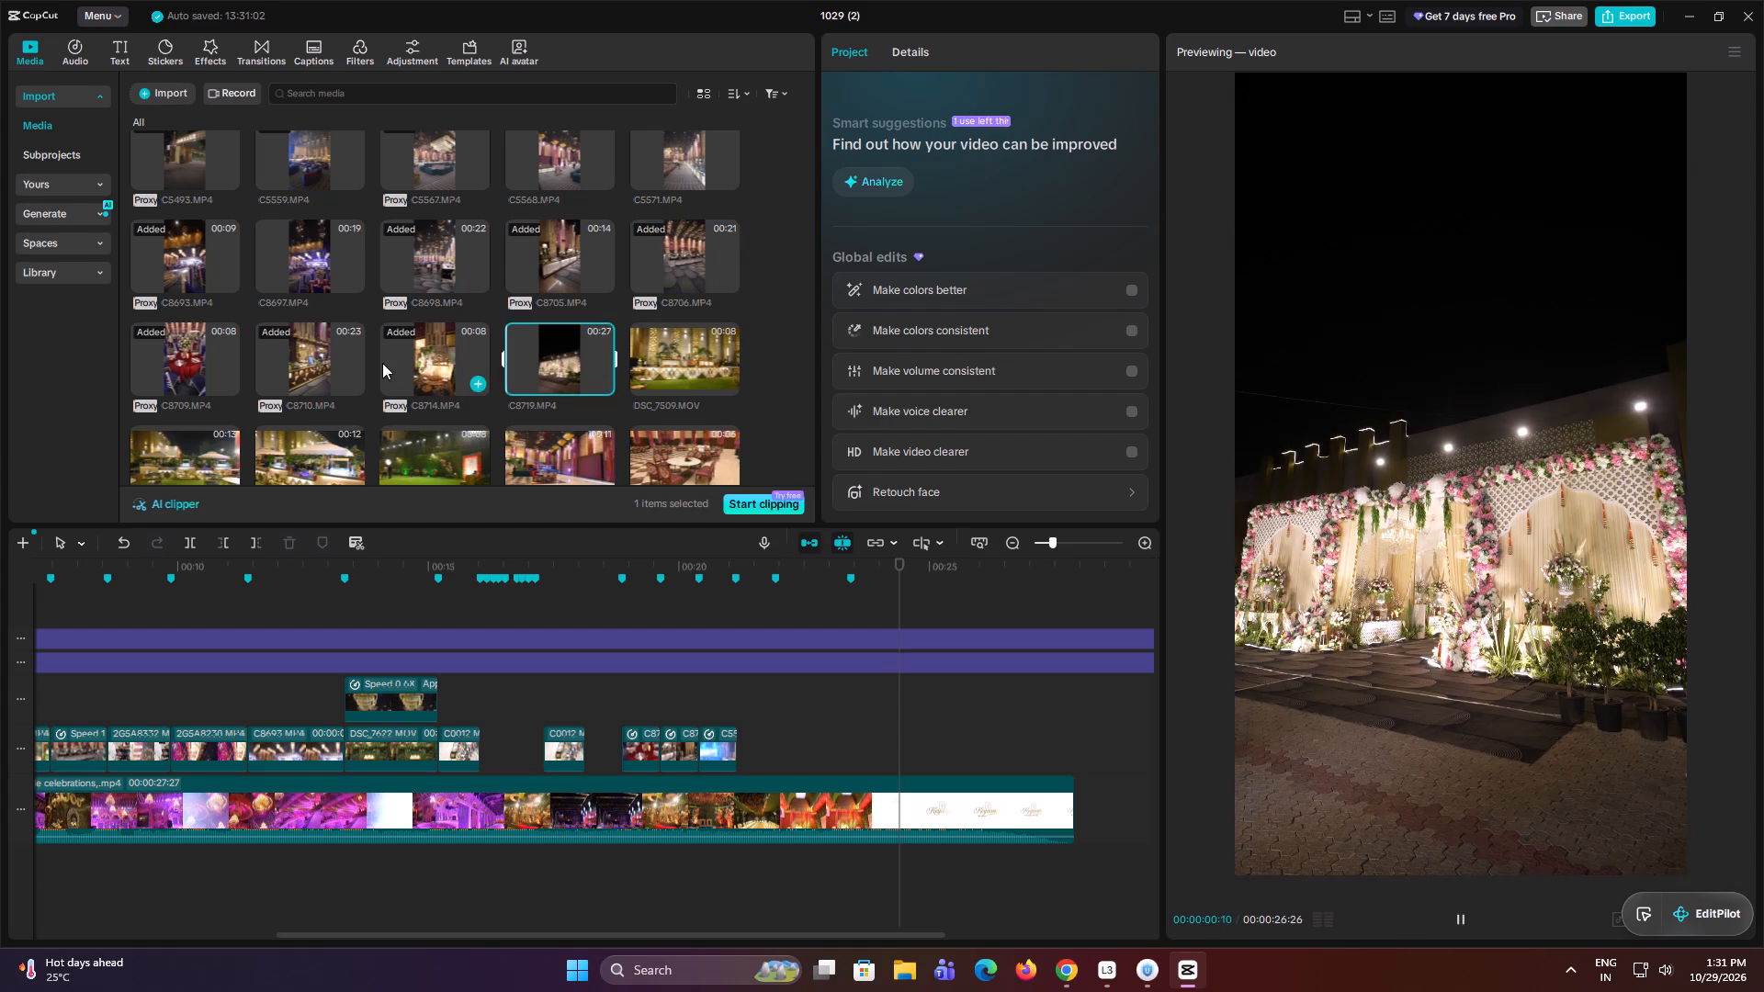
pyautogui.scroll(4, 382, 363)
pyautogui.click(176, 294)
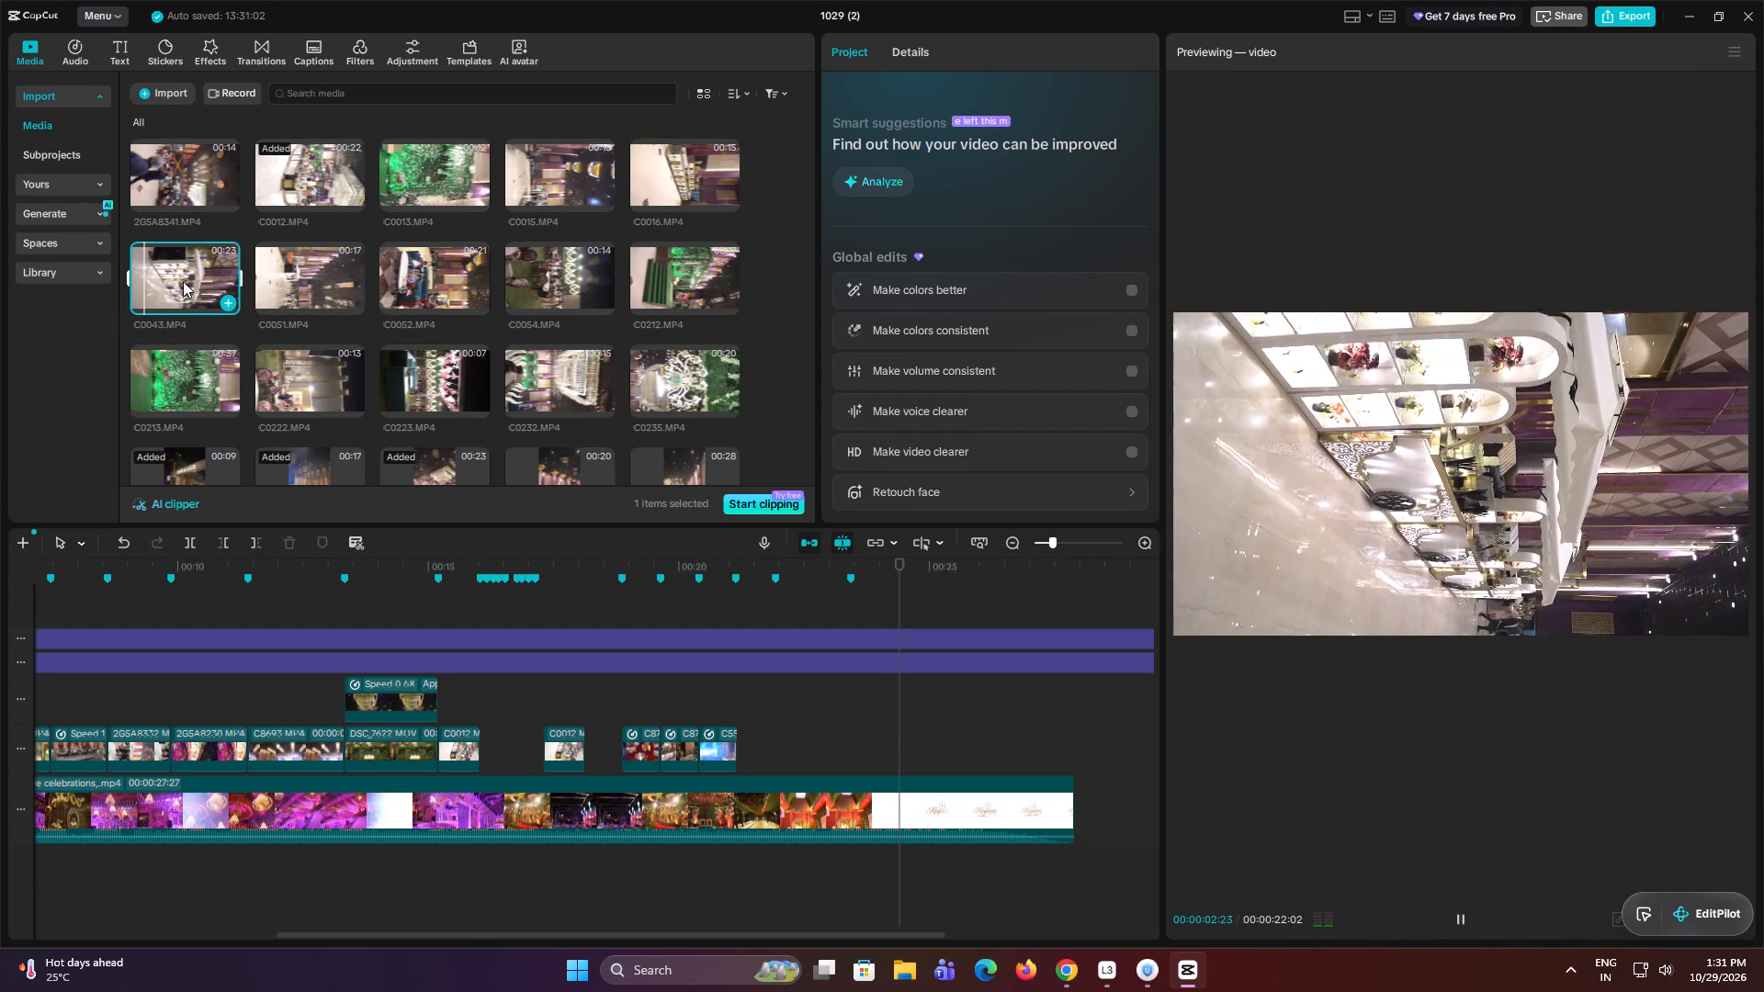
# Replace the isolated C0012.MP4 clip at about 00:00:17:25 with C0043.MP4, keeping the original video effect.
pyautogui.keyDown('alt'); pyautogui.moveTo(183, 281); pyautogui.dragTo(344, 376); pyautogui.keyUp('alt')
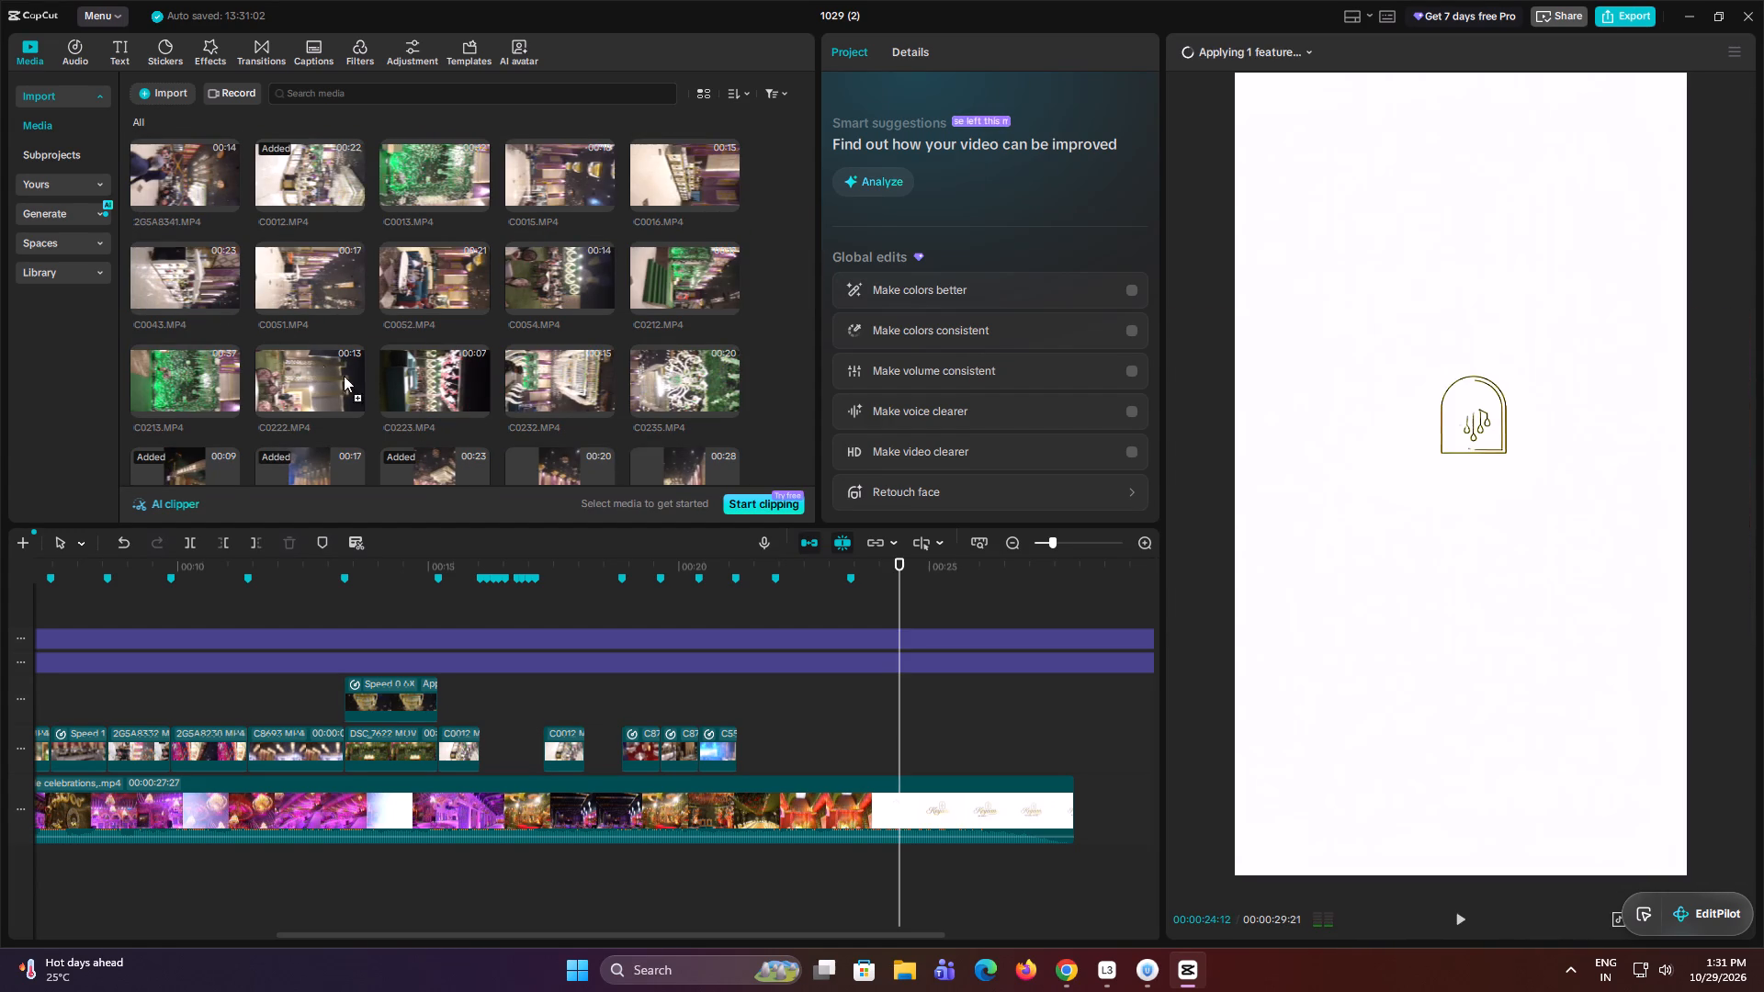
pyautogui.keyDown('alt'); pyautogui.moveTo(344, 376); pyautogui.dragTo(561, 743); pyautogui.keyUp('alt')
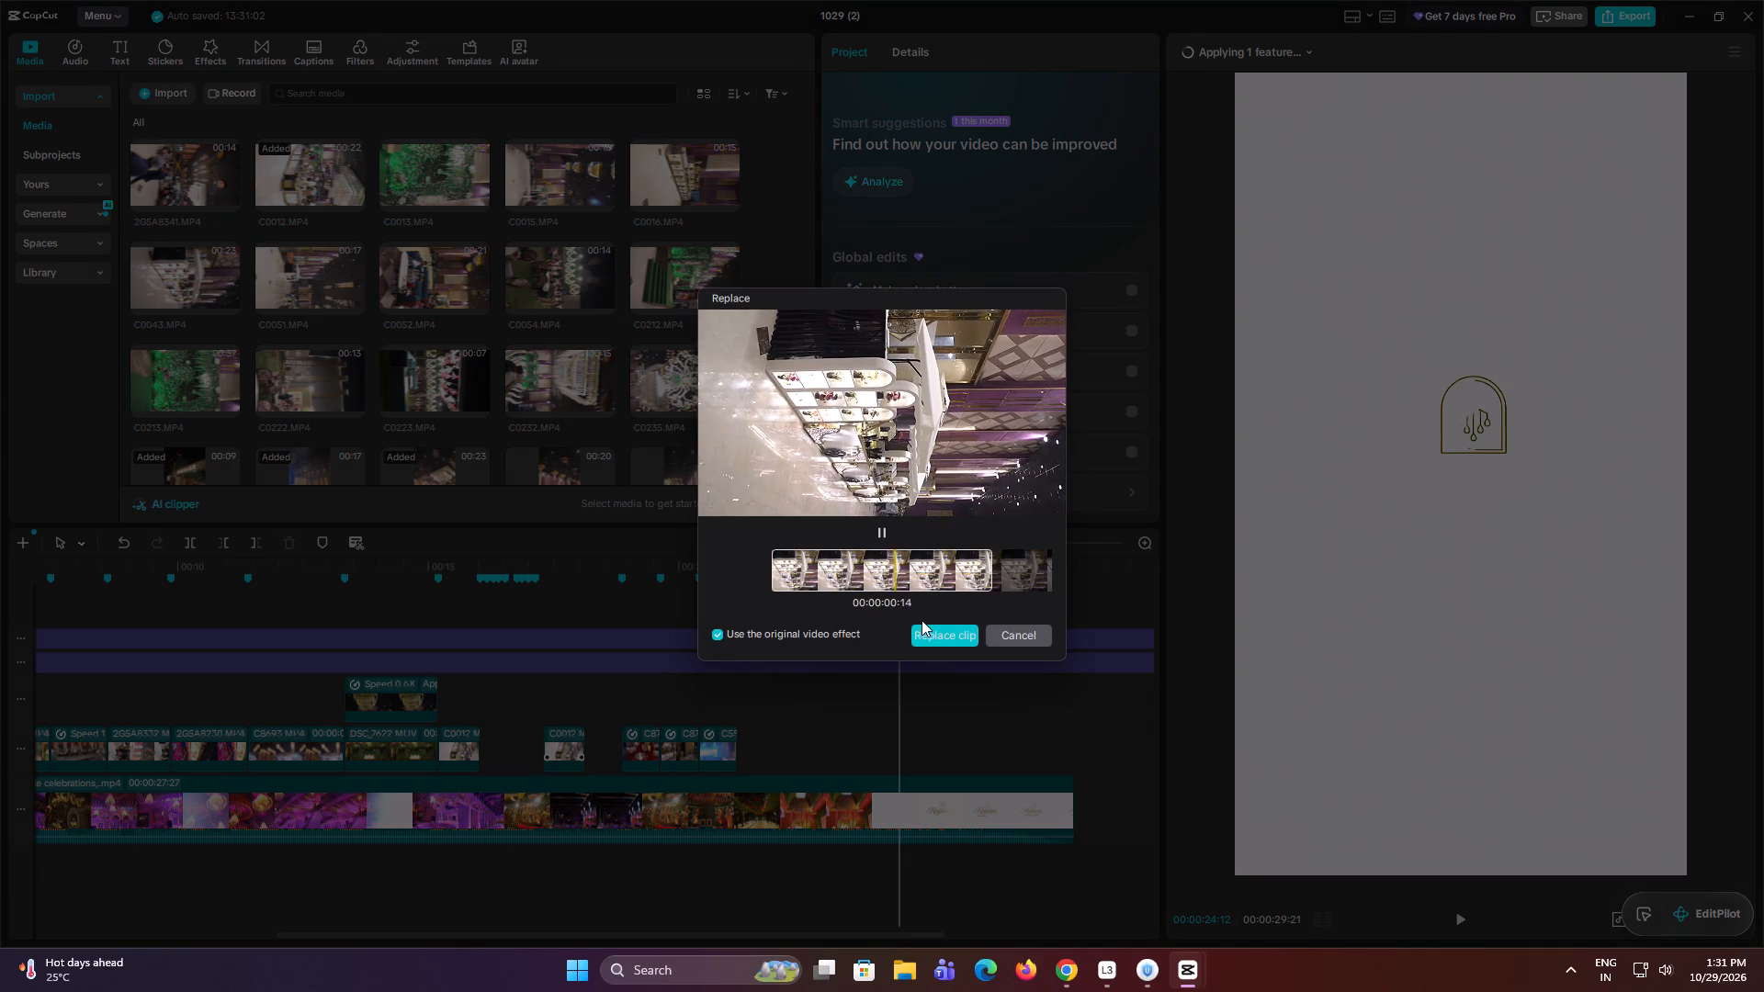
pyautogui.moveTo(923, 622); pyautogui.dragTo(926, 630)
pyautogui.click(928, 634)
pyautogui.click(571, 592)
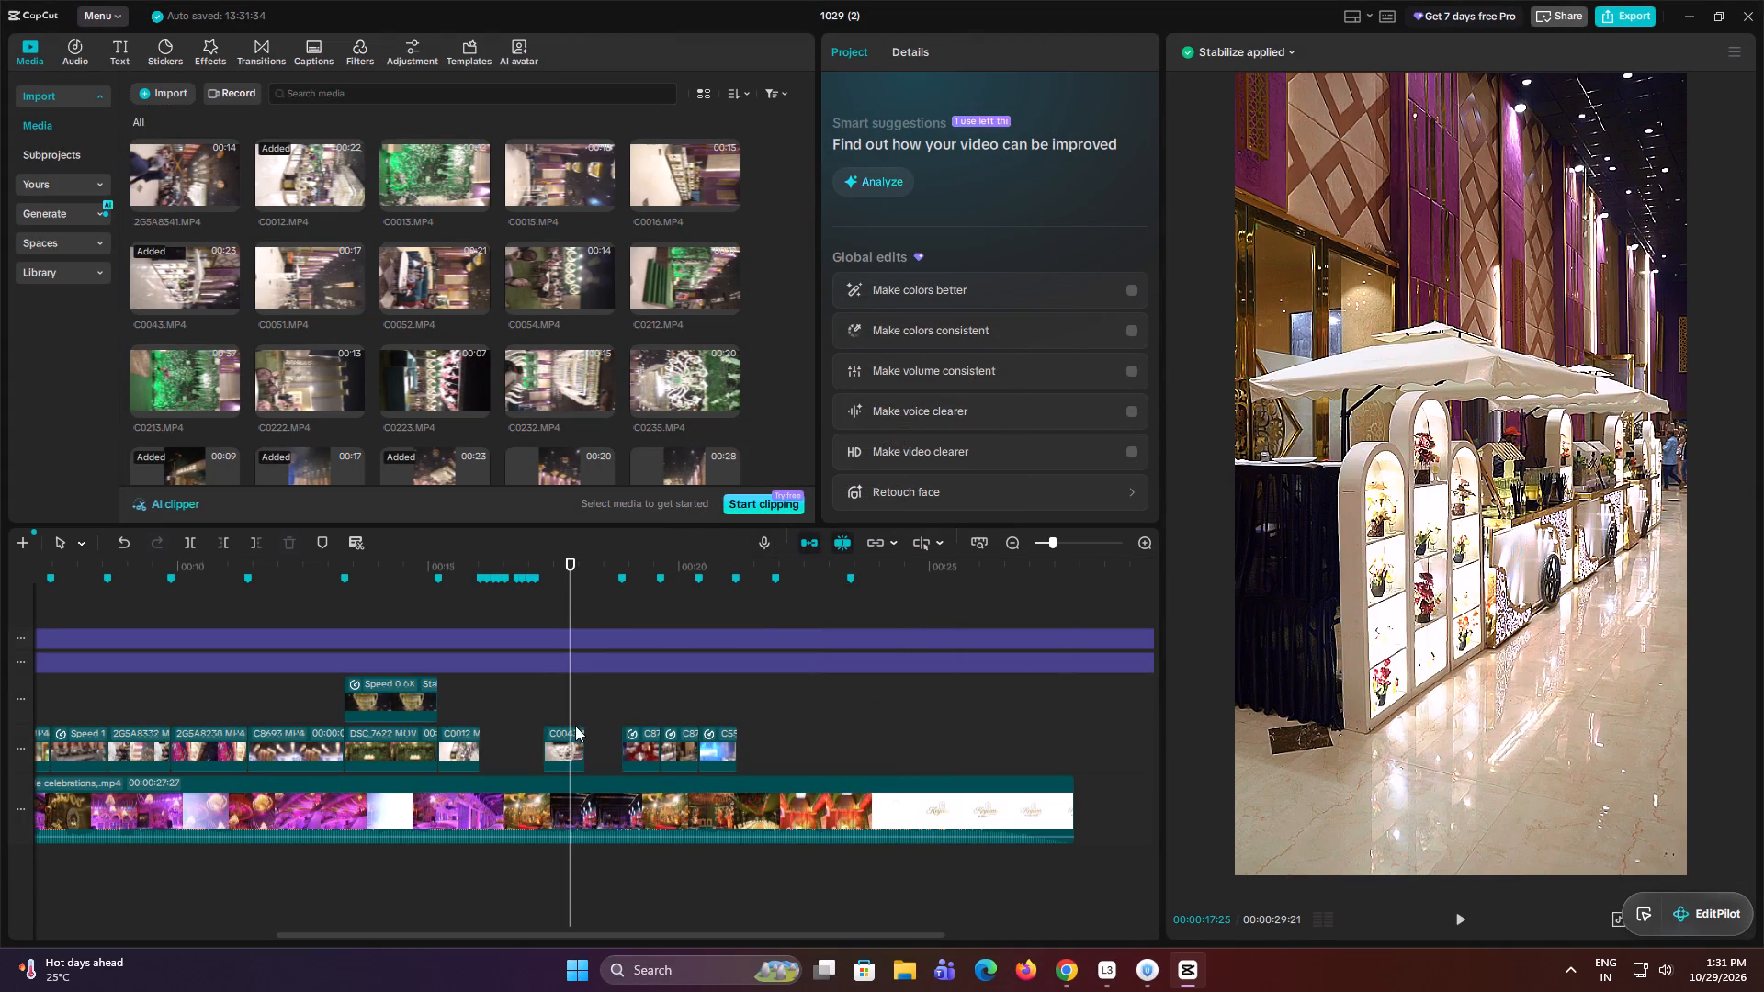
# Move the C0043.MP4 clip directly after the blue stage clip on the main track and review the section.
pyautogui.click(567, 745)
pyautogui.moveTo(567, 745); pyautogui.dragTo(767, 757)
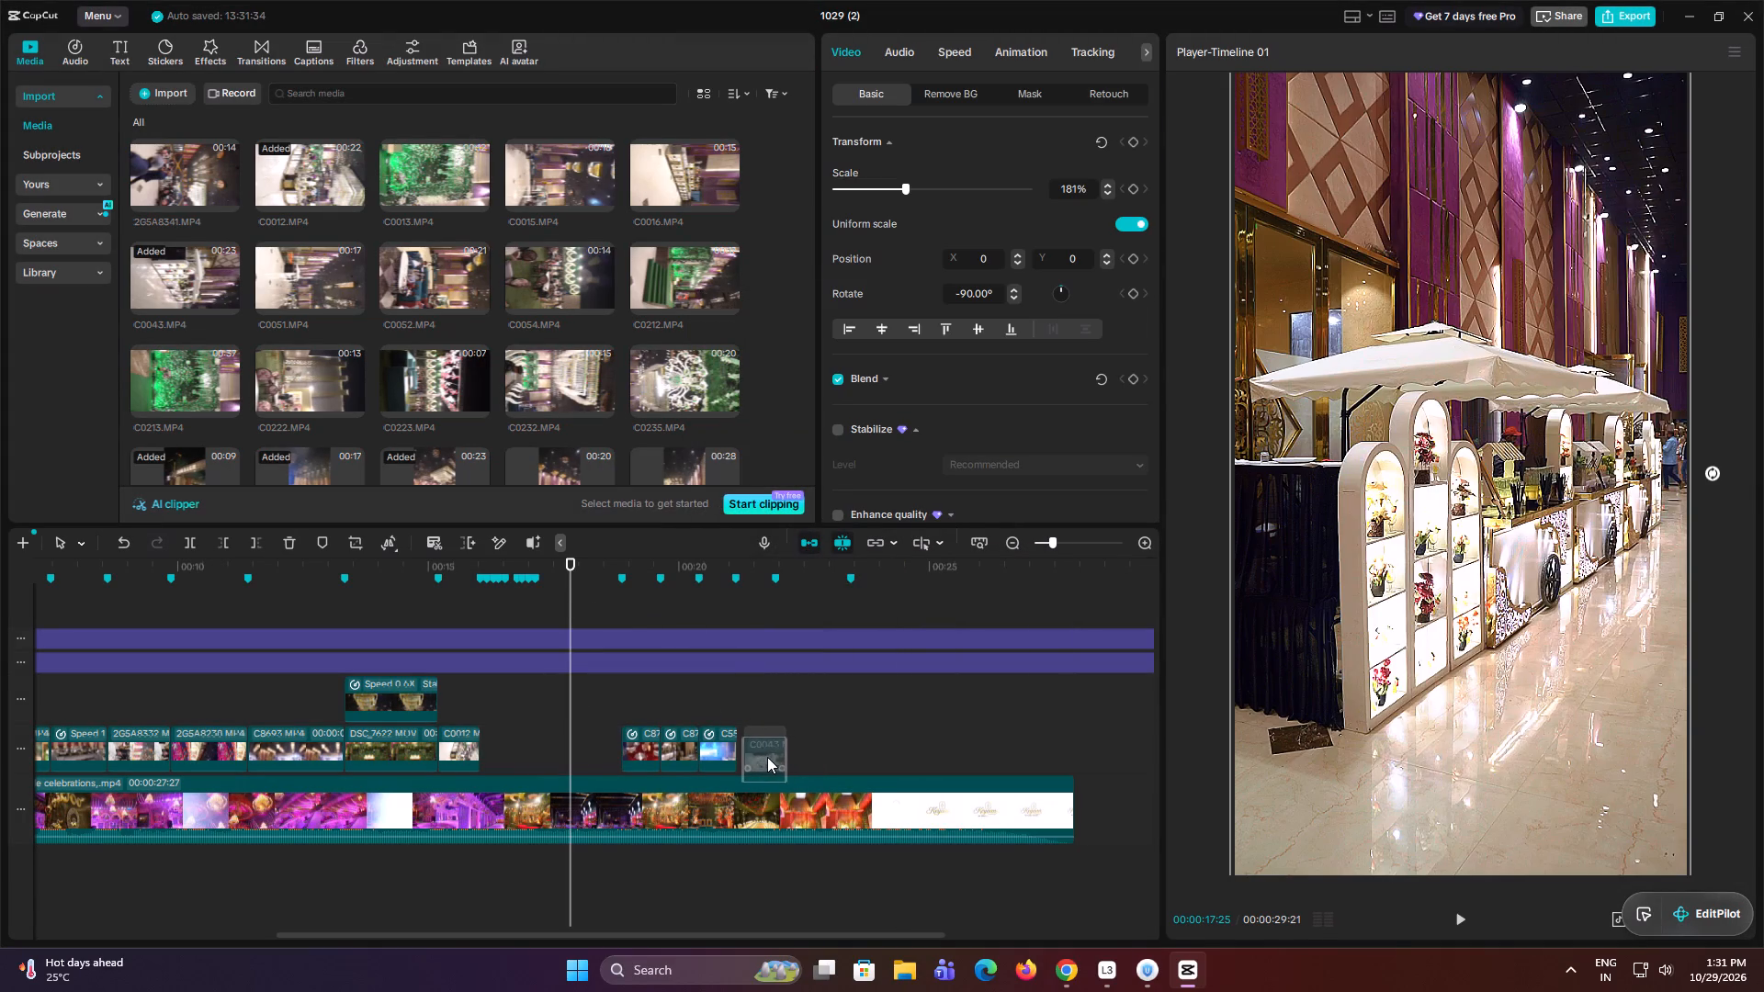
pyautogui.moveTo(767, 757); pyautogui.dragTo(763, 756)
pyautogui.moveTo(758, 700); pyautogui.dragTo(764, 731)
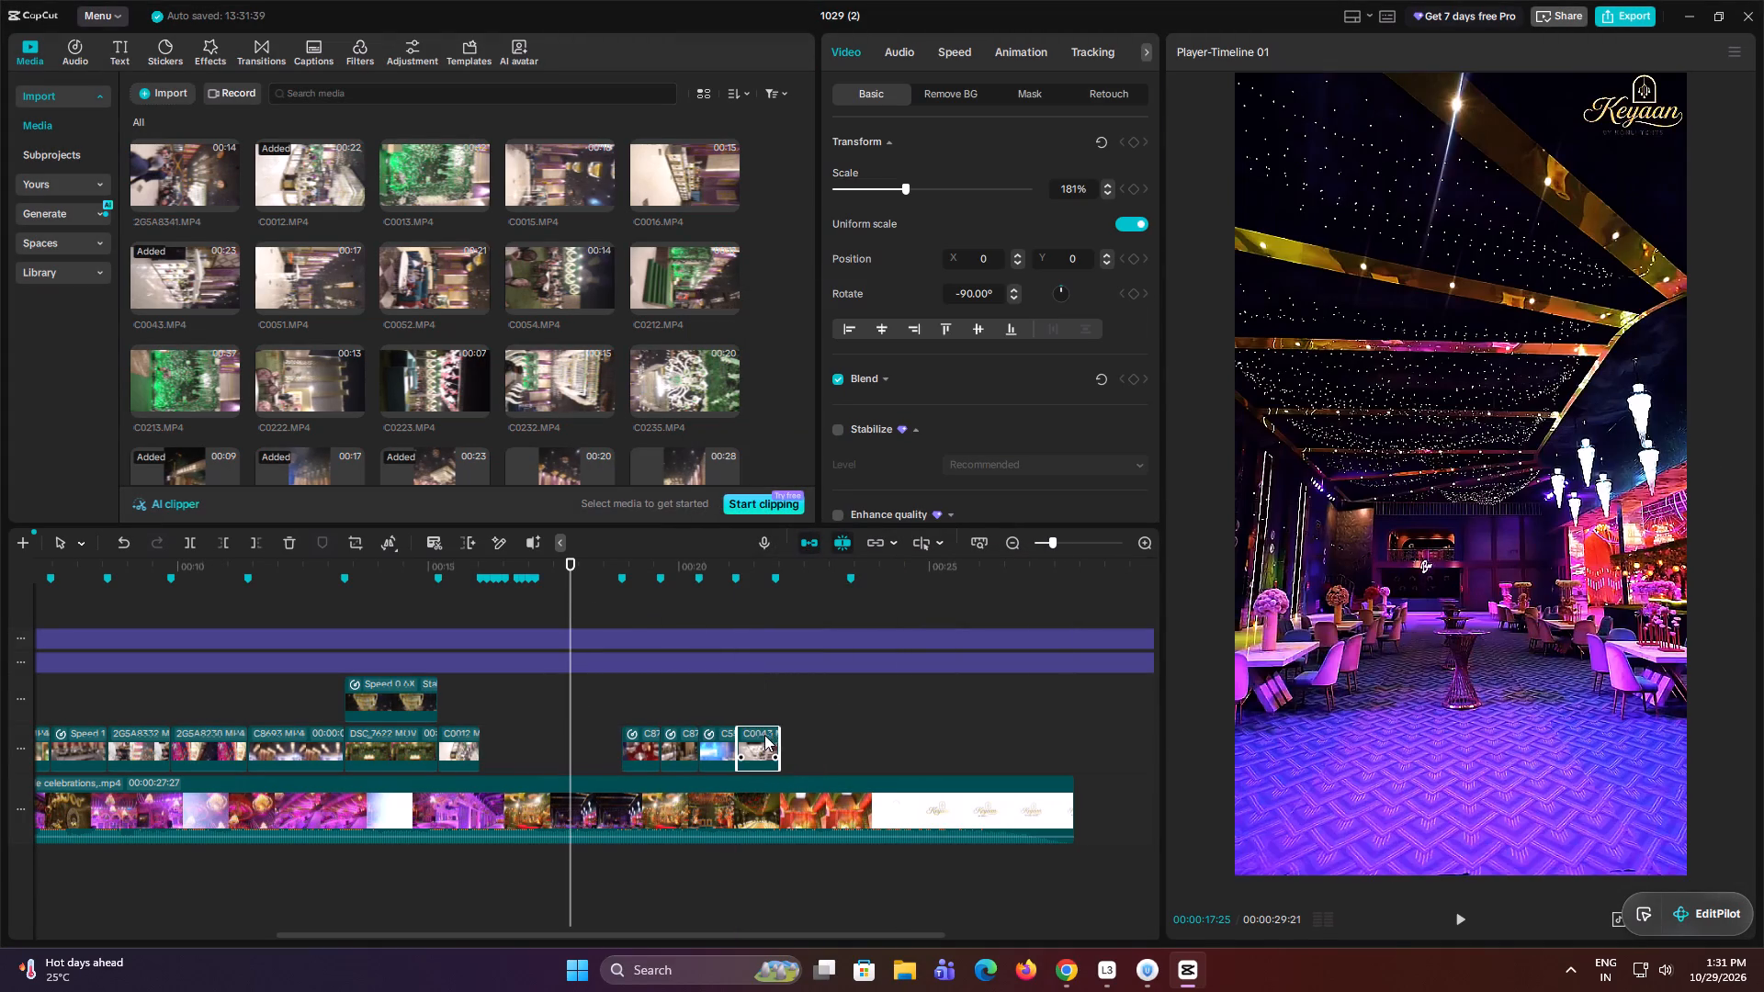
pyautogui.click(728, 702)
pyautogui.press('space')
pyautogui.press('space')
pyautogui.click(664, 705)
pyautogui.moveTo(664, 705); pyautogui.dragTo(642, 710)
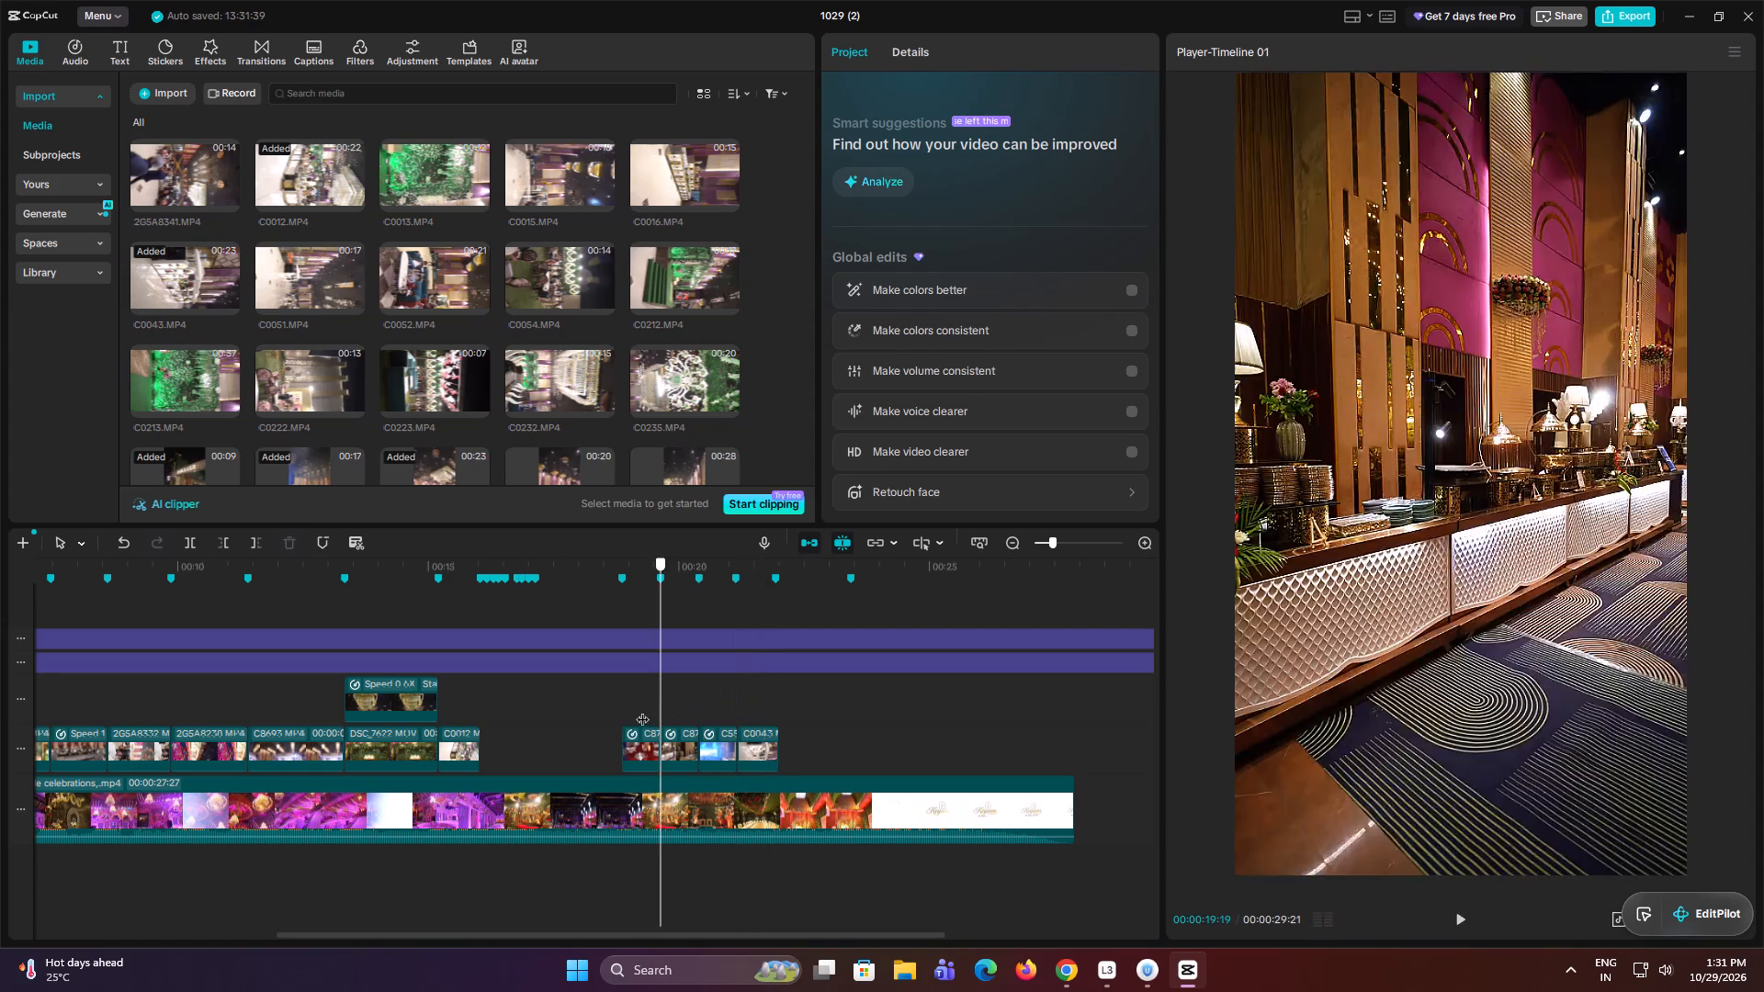
# Shift the blue stage clip to the 00:00:21:04 marker and fit C0043.MP4 before it from the 00:00:20:12 marker, playing the result.
pyautogui.moveTo(642, 710); pyautogui.dragTo(702, 738)
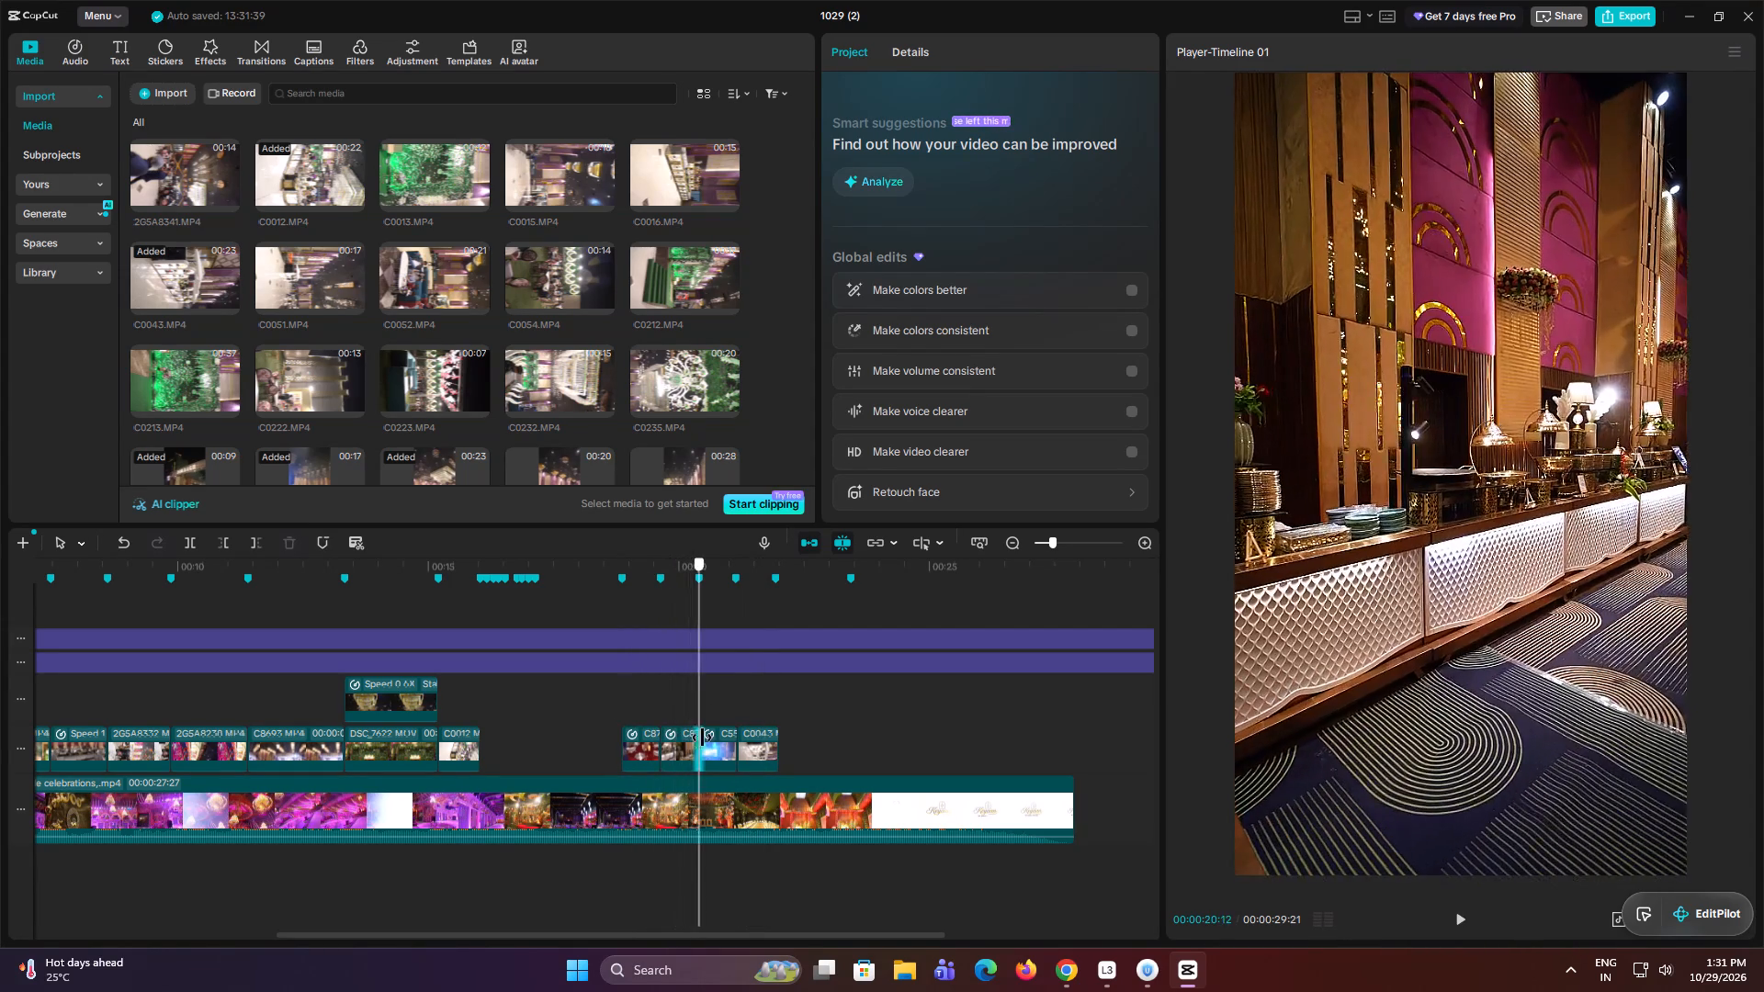
pyautogui.moveTo(702, 738); pyautogui.dragTo(696, 740)
pyautogui.moveTo(722, 715); pyautogui.dragTo(752, 726)
pyautogui.moveTo(766, 741); pyautogui.dragTo(708, 684)
pyautogui.moveTo(722, 740); pyautogui.dragTo(763, 744)
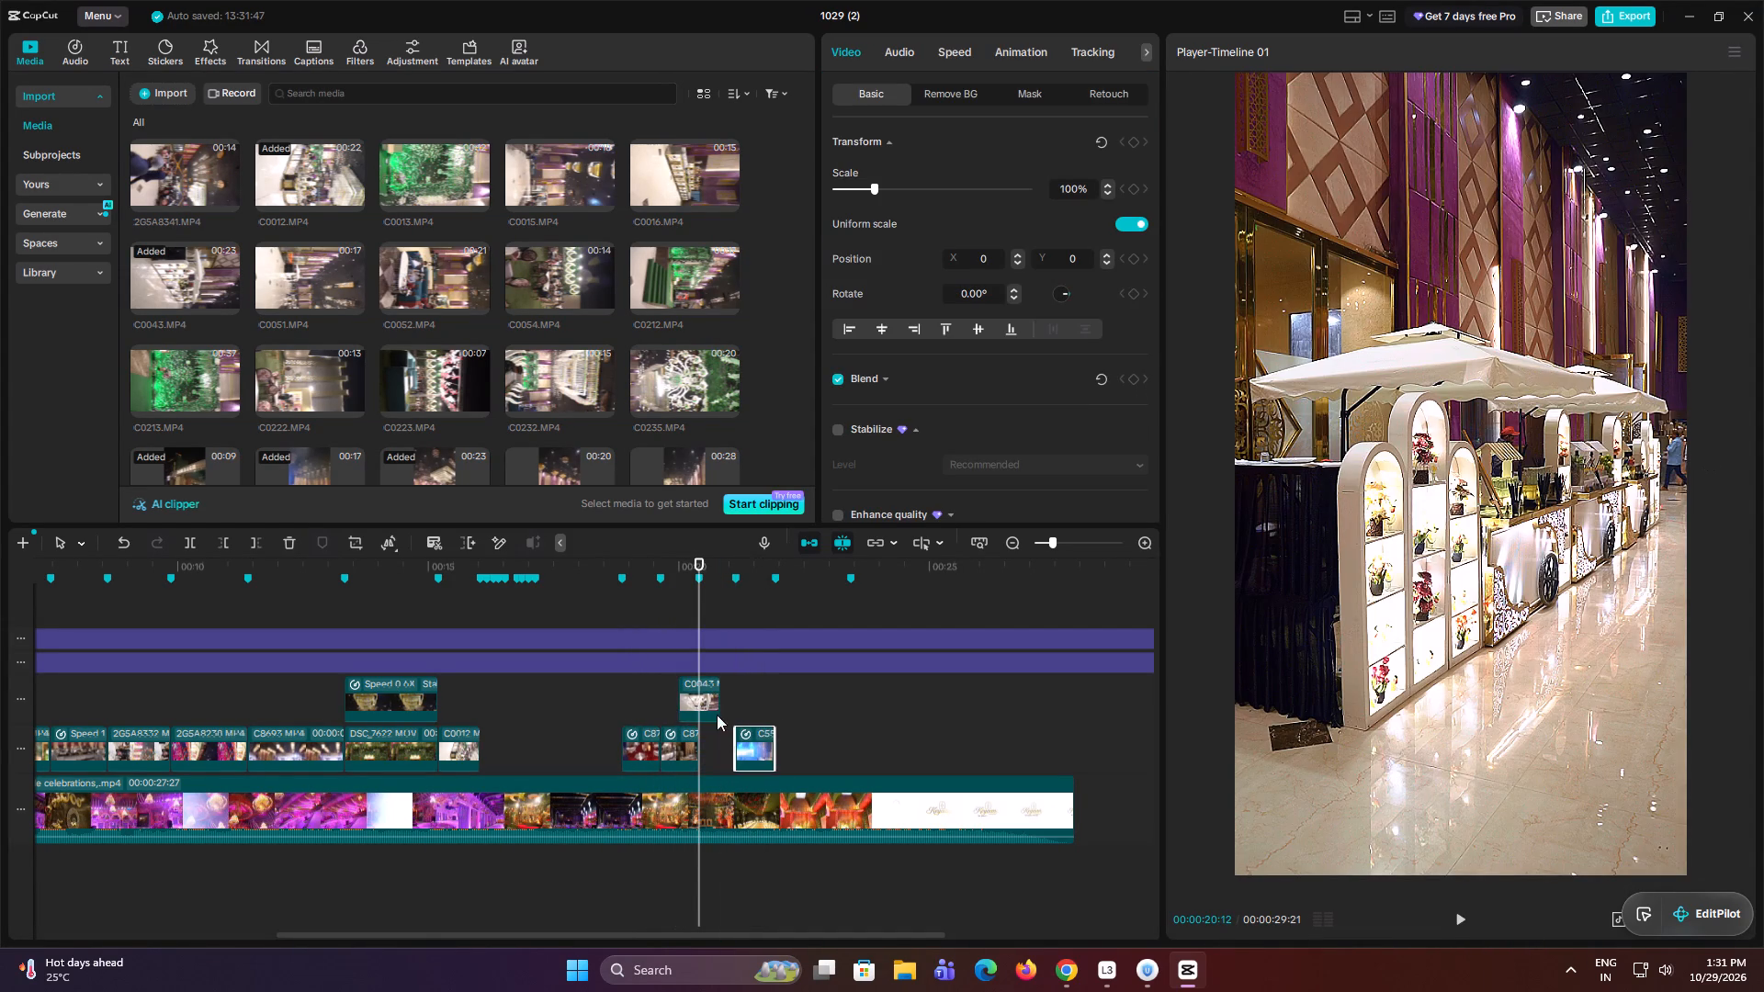
pyautogui.moveTo(707, 705); pyautogui.dragTo(728, 733)
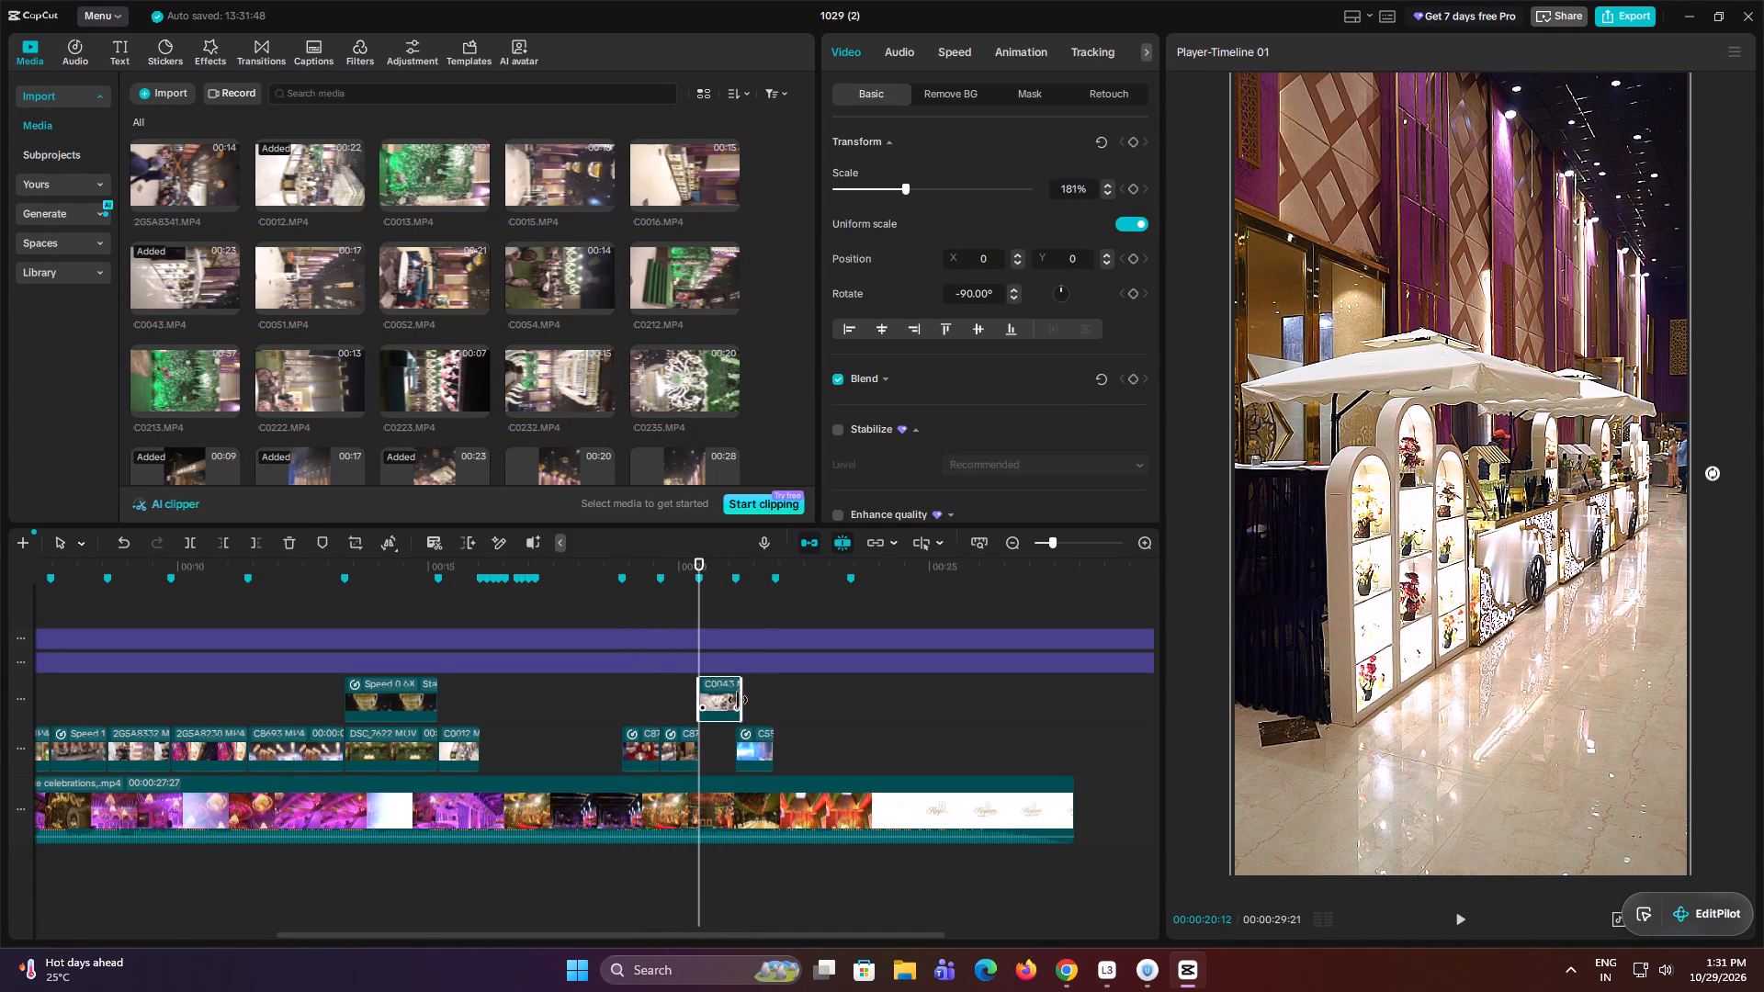
pyautogui.moveTo(741, 695); pyautogui.dragTo(730, 696)
pyautogui.moveTo(718, 699); pyautogui.dragTo(721, 732)
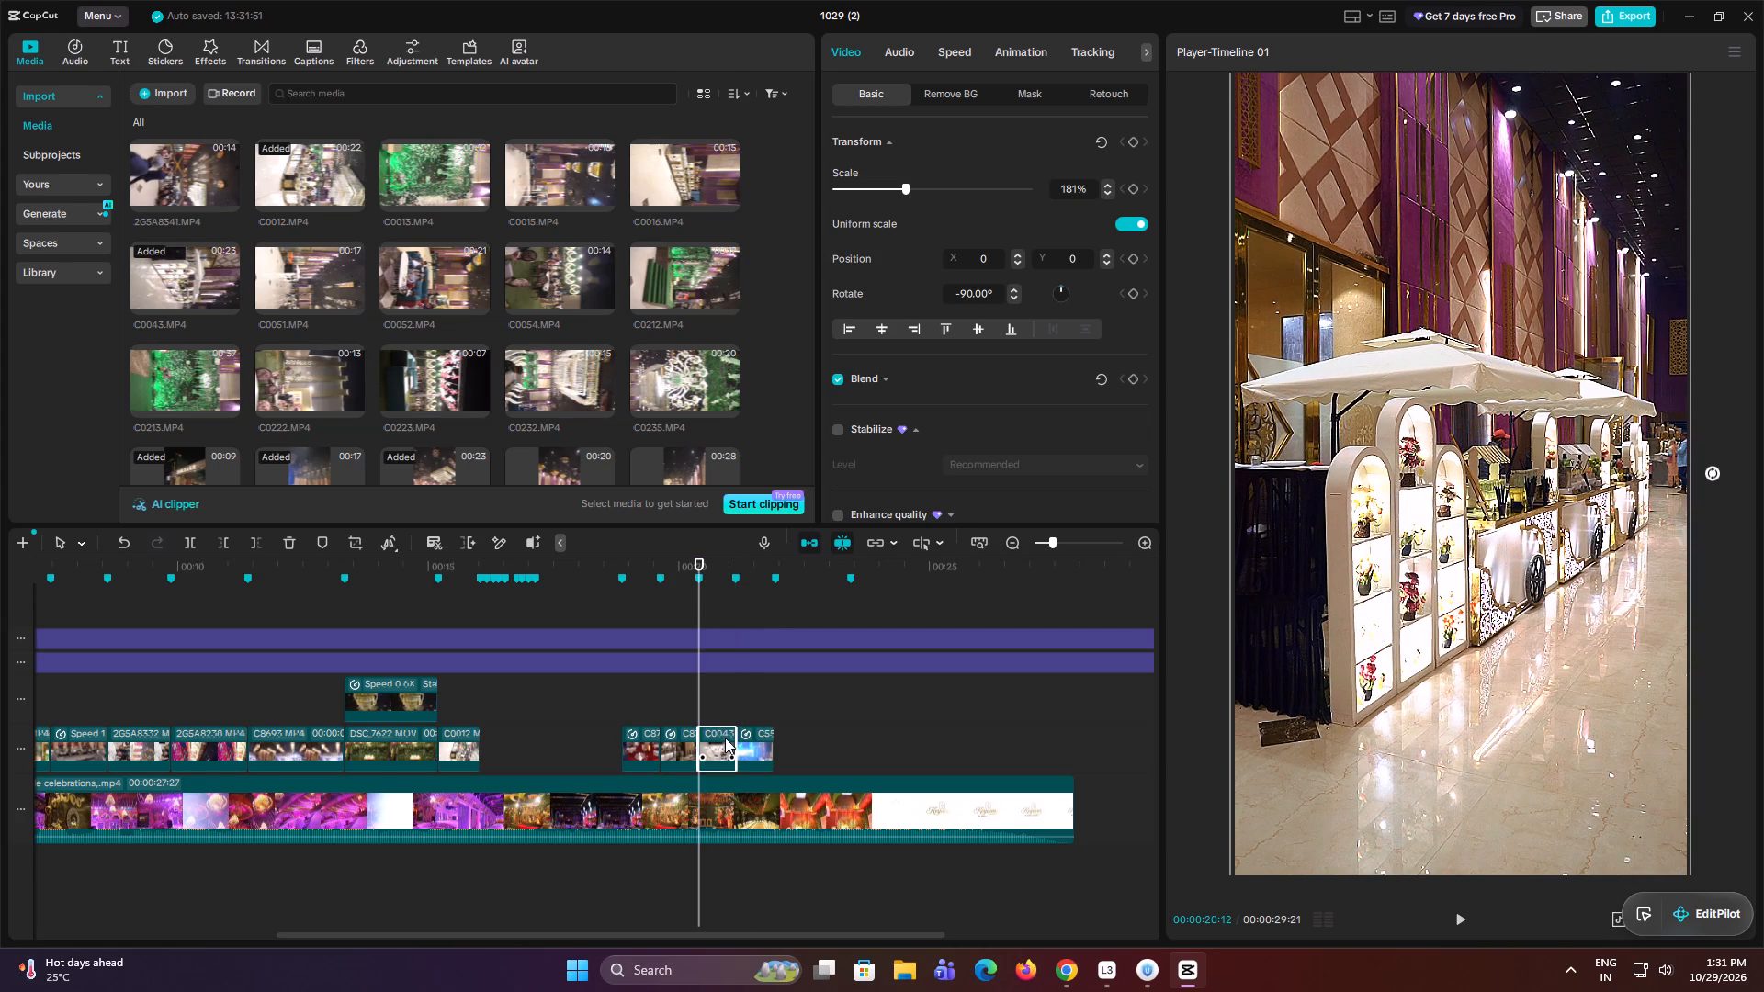
pyautogui.press('space')
pyautogui.press('space')
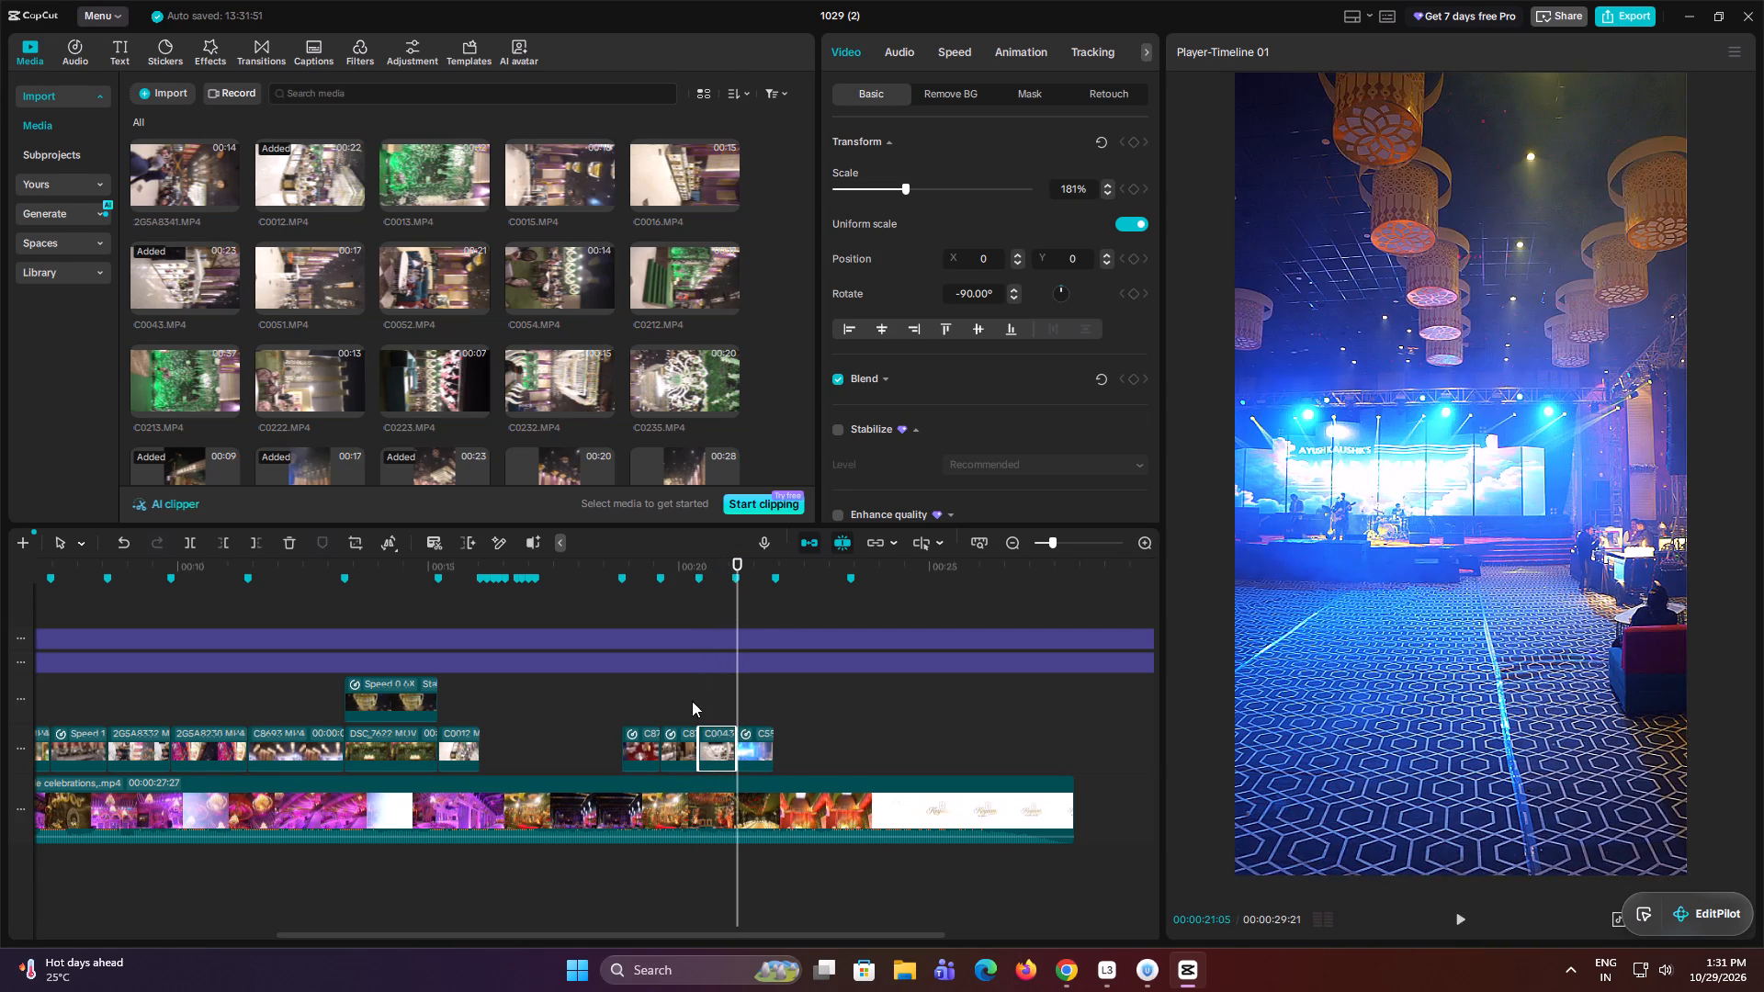
# Lift C0043.MP4 onto the overlay track, extend its end, cut off its opening footage, and move its start to the 00:00:20:12 marker.
pyautogui.click(693, 699)
pyautogui.moveTo(718, 750); pyautogui.dragTo(706, 702)
pyautogui.moveTo(733, 689); pyautogui.dragTo(734, 689)
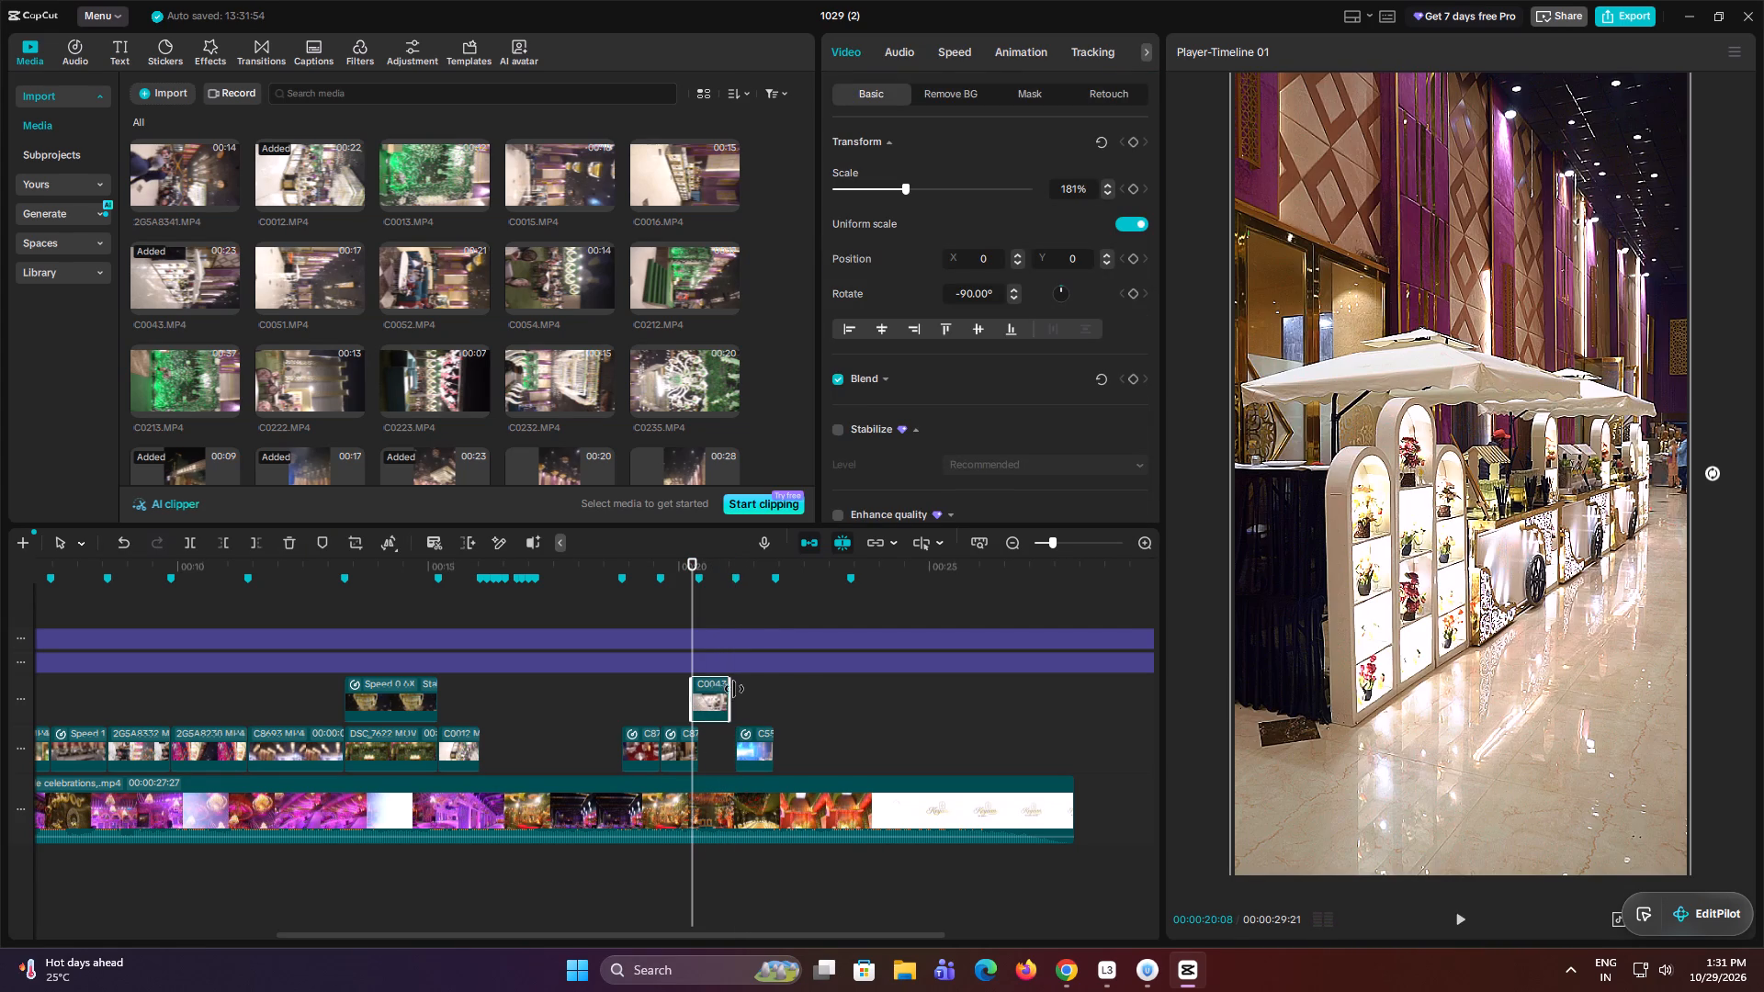
pyautogui.moveTo(734, 689); pyautogui.dragTo(853, 711)
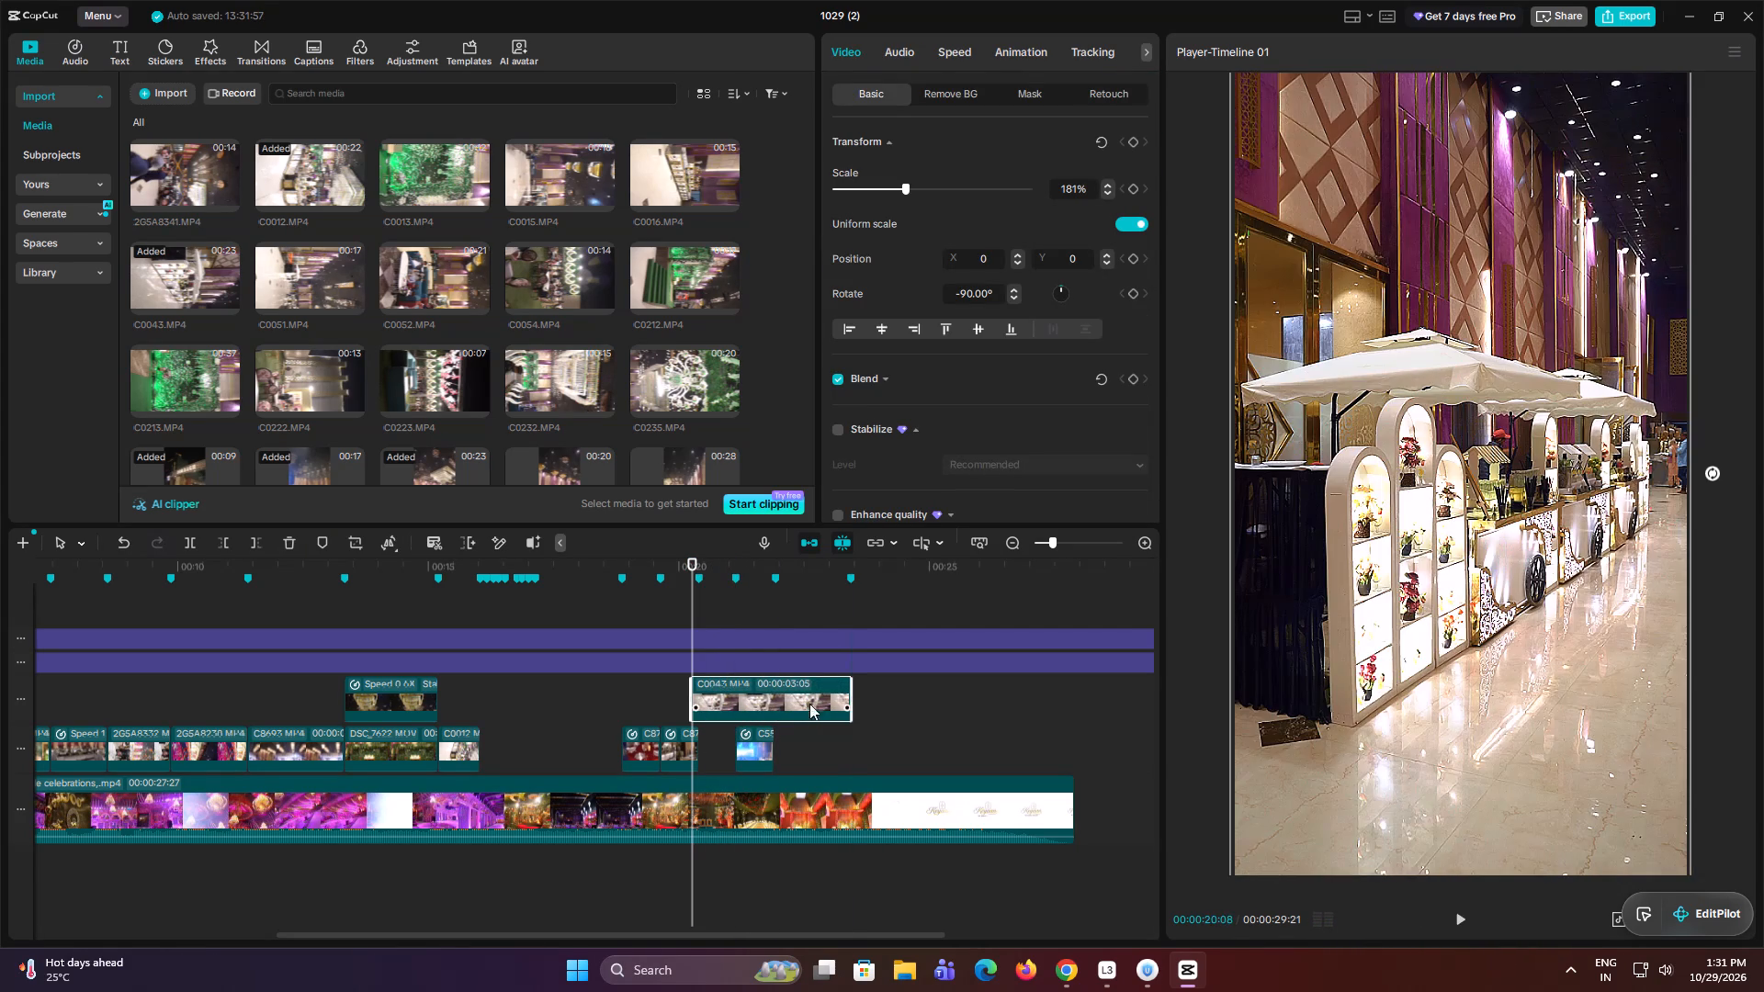
pyautogui.click(750, 606)
pyautogui.click(777, 692)
pyautogui.press('q')
pyautogui.moveTo(778, 689); pyautogui.dragTo(724, 698)
# Trim the C0043.MP4 clip's end to the 00:00:21:04 marker, return it to the main track, and play the section.
pyautogui.click(737, 627)
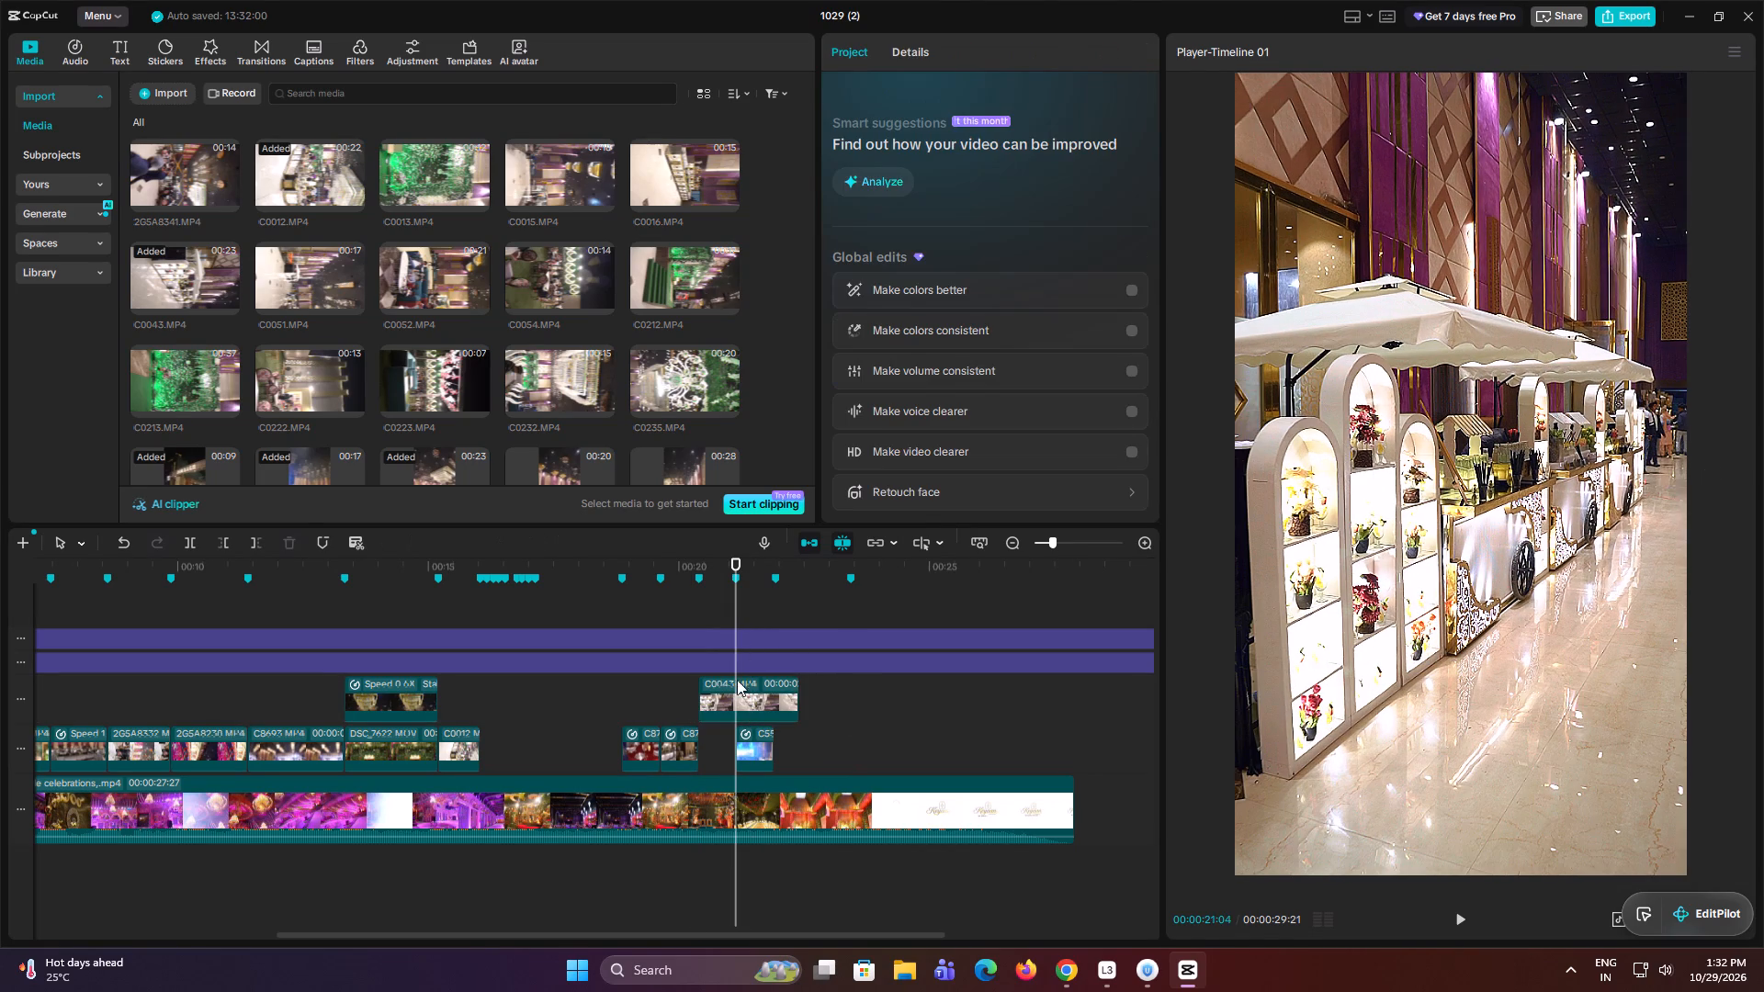
pyautogui.click(743, 701)
pyautogui.press('w')
pyautogui.moveTo(716, 699); pyautogui.dragTo(719, 730)
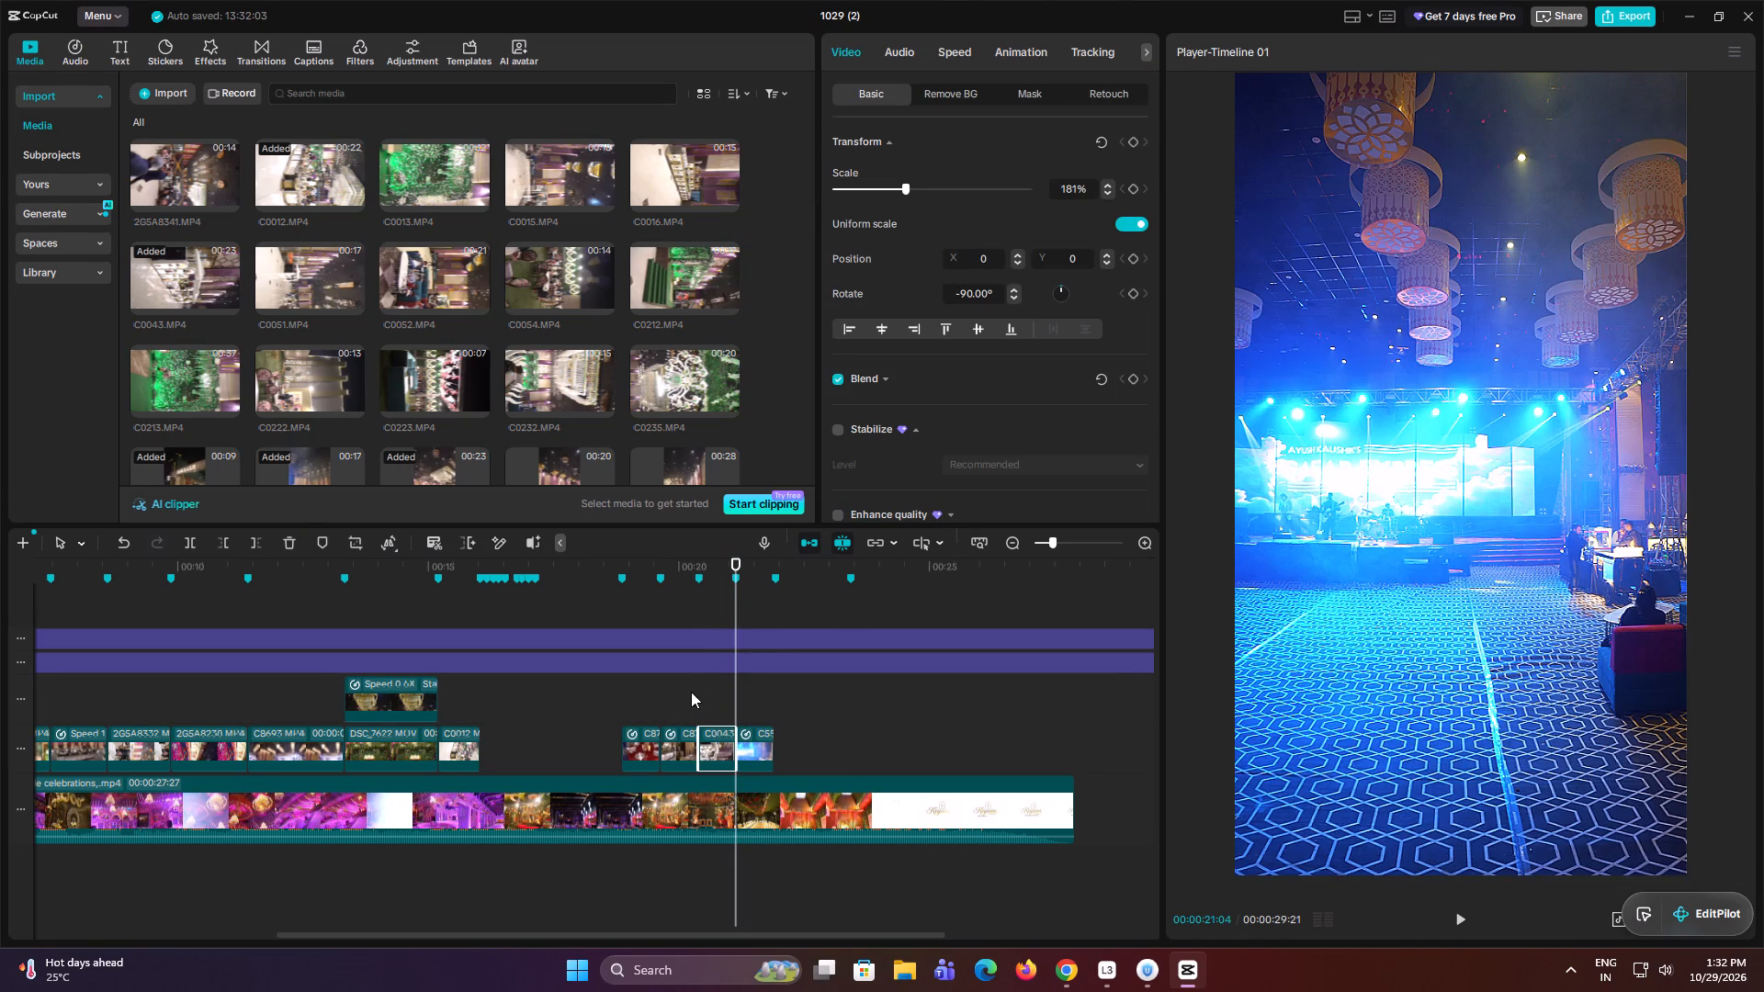
pyautogui.click(688, 696)
pyautogui.press('space')
pyautogui.press('space')
# Move C0043.MP4 up to the overlay track, apply Stabilize at the Recommended level, and extend its end past the blue stage clip.
pyautogui.moveTo(722, 736); pyautogui.dragTo(718, 707)
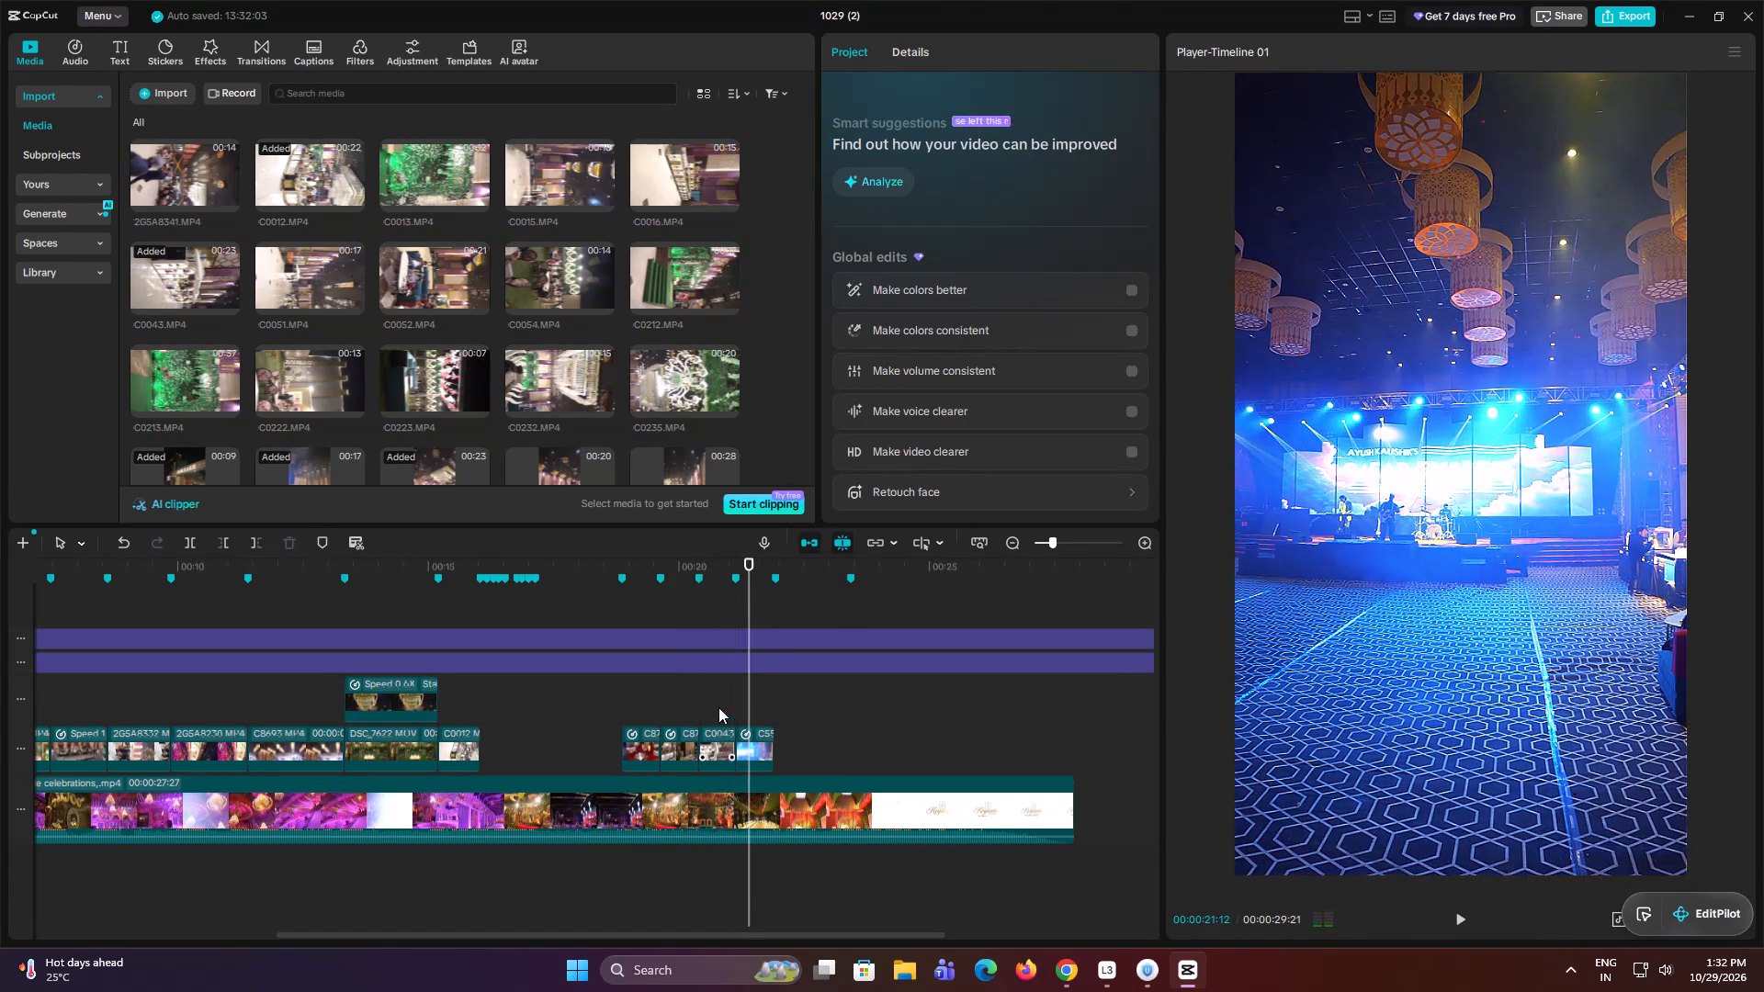
pyautogui.moveTo(718, 707); pyautogui.dragTo(718, 694)
pyautogui.click(841, 428)
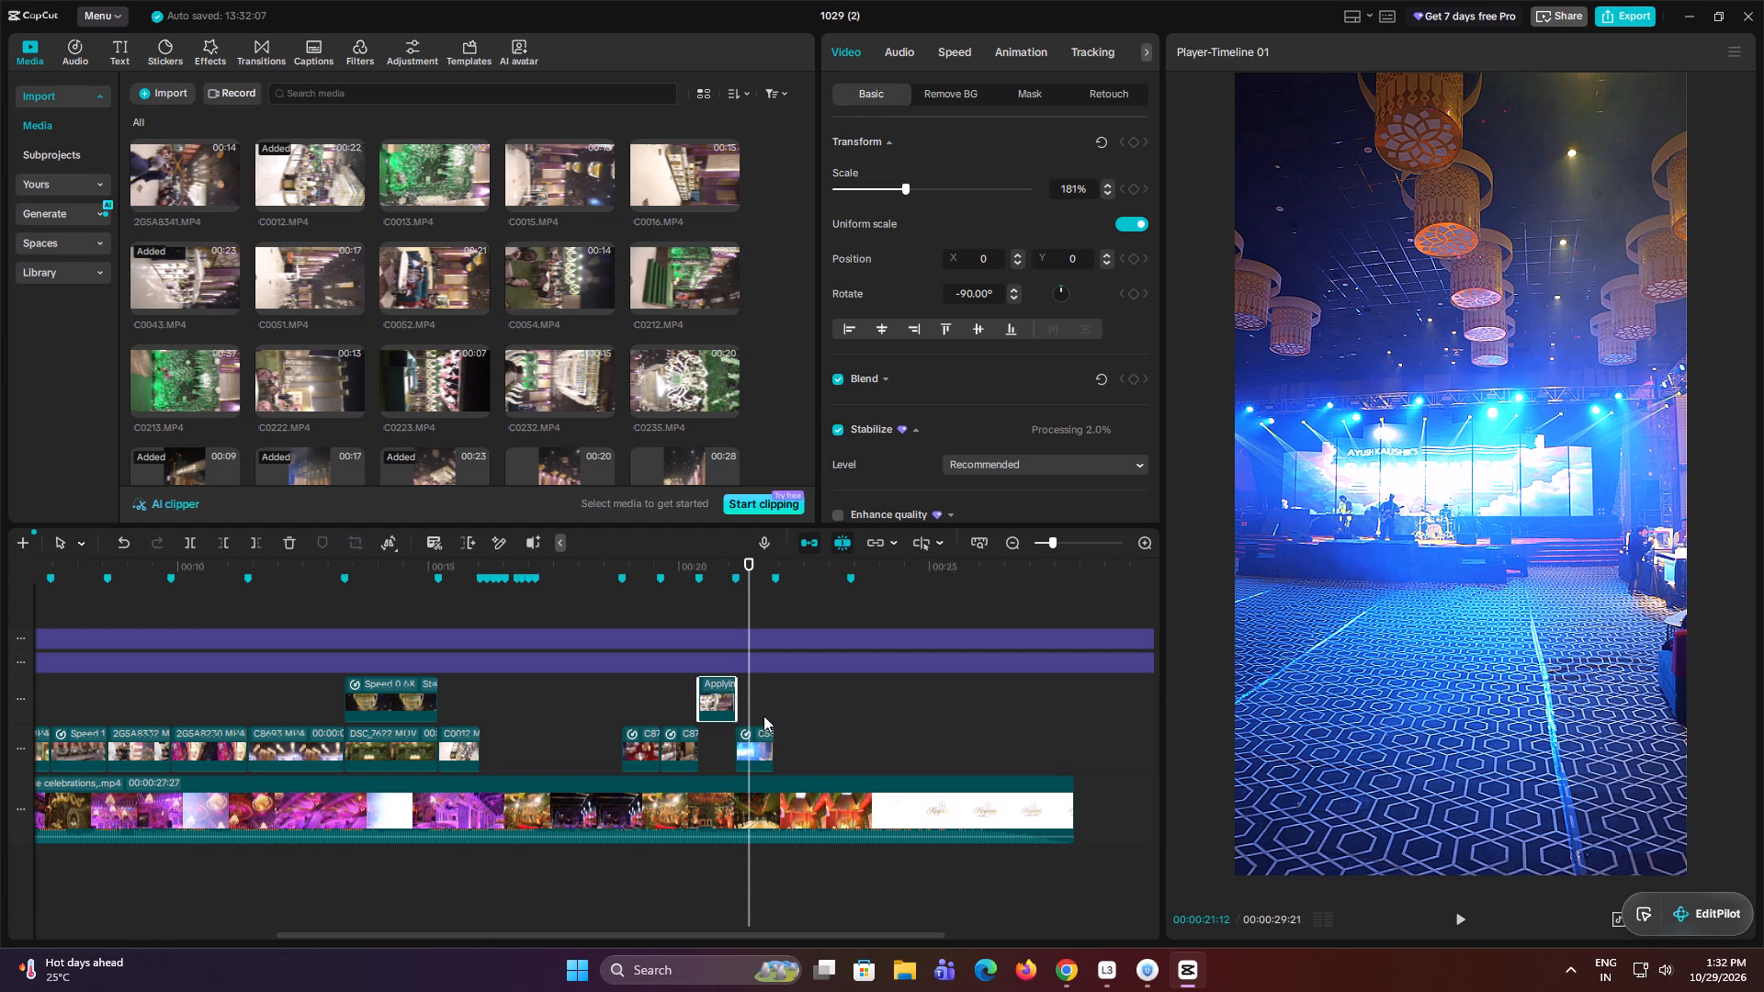
pyautogui.moveTo(737, 691); pyautogui.dragTo(813, 706)
pyautogui.moveTo(751, 616); pyautogui.dragTo(765, 625)
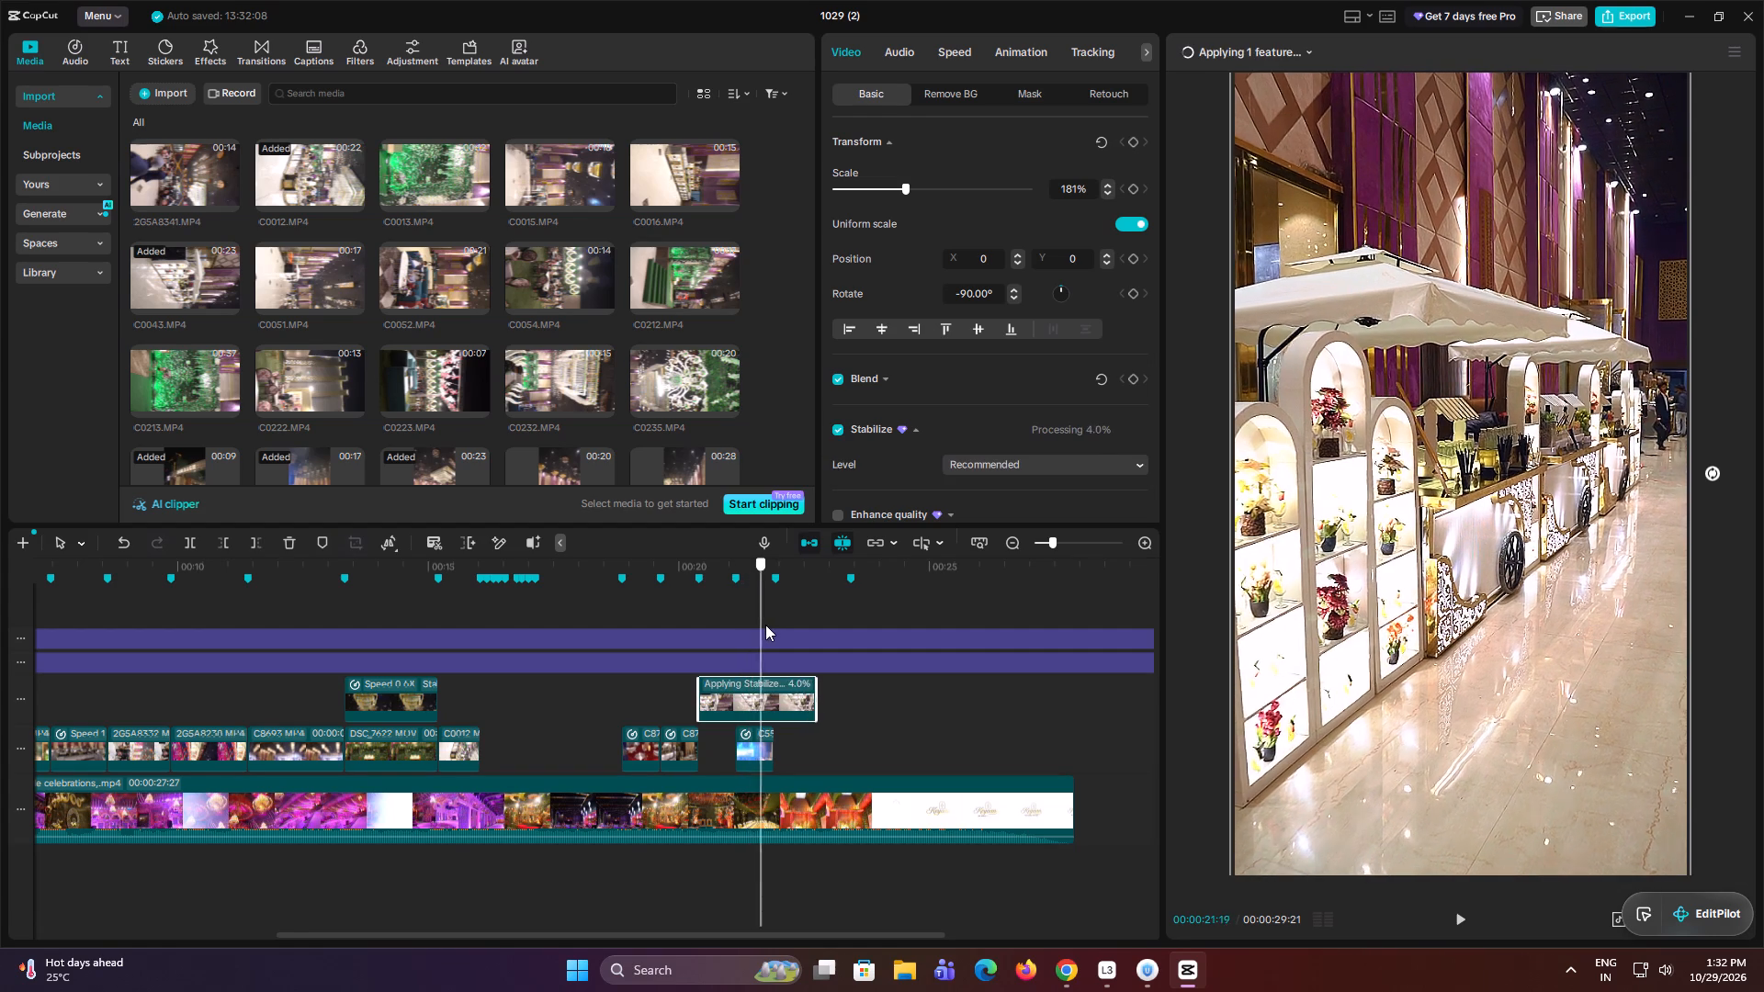
pyautogui.moveTo(765, 625); pyautogui.dragTo(750, 631)
pyautogui.click(763, 706)
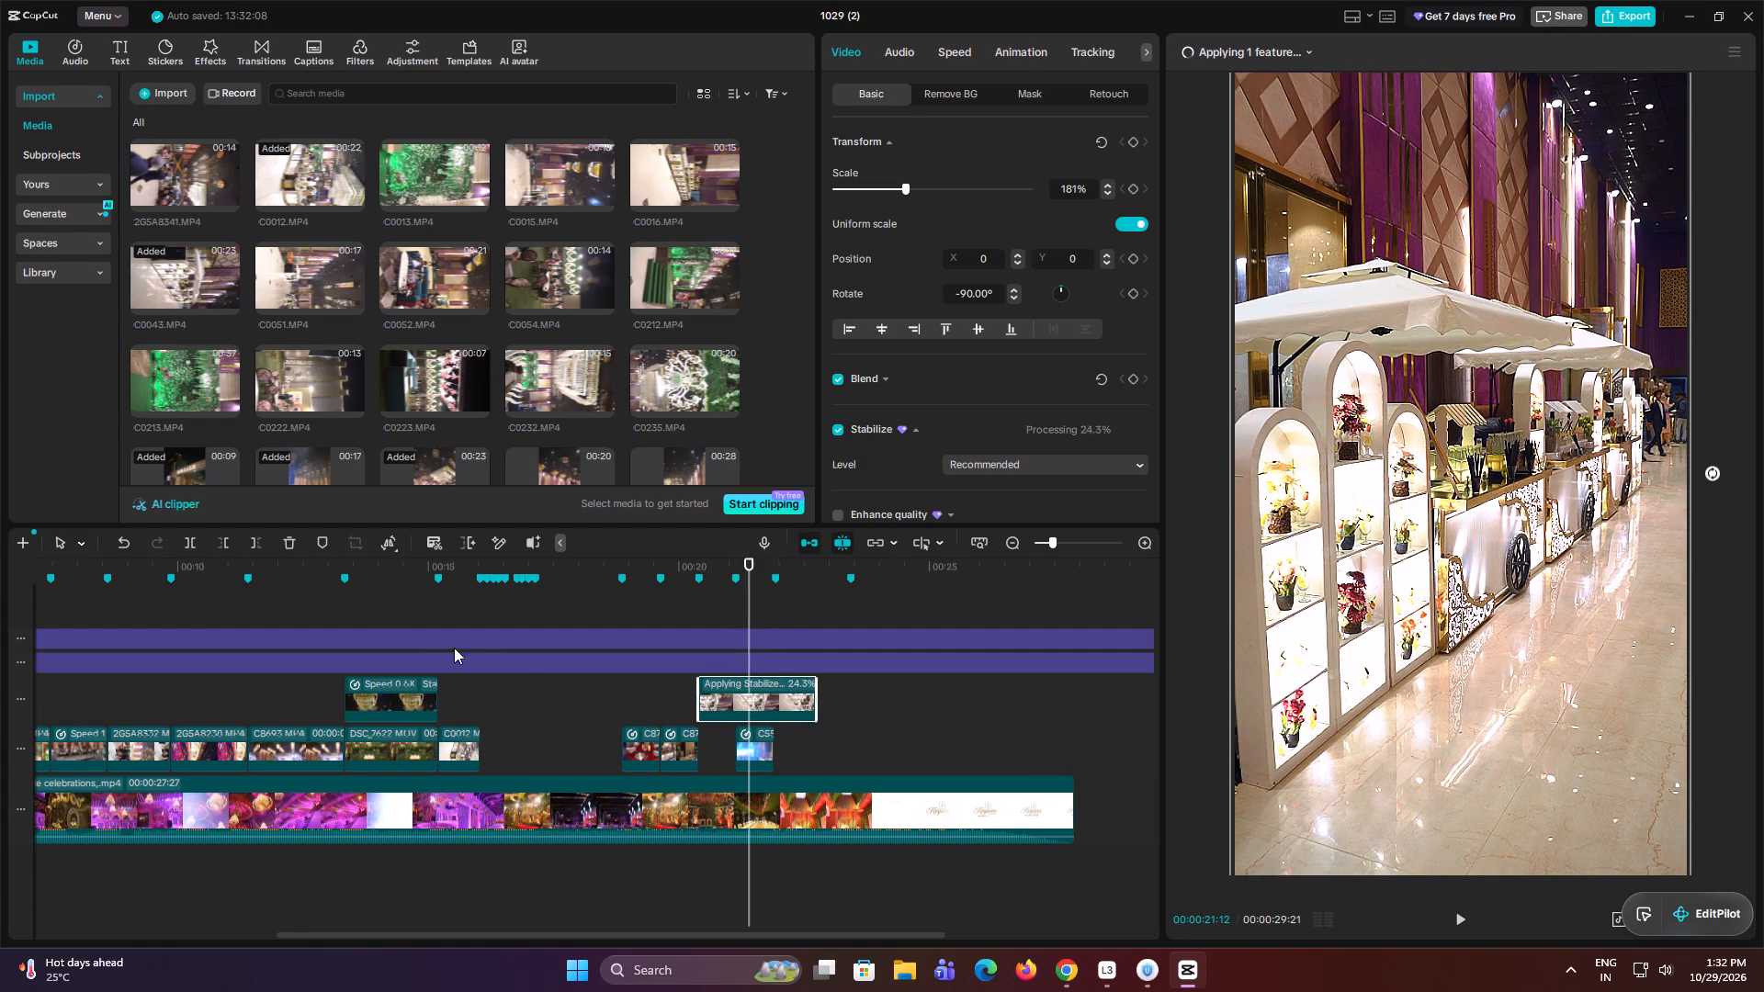
# Play the split-screen section and the C0012.MP4 clip that follows it.
pyautogui.click(356, 612)
pyautogui.press('space')
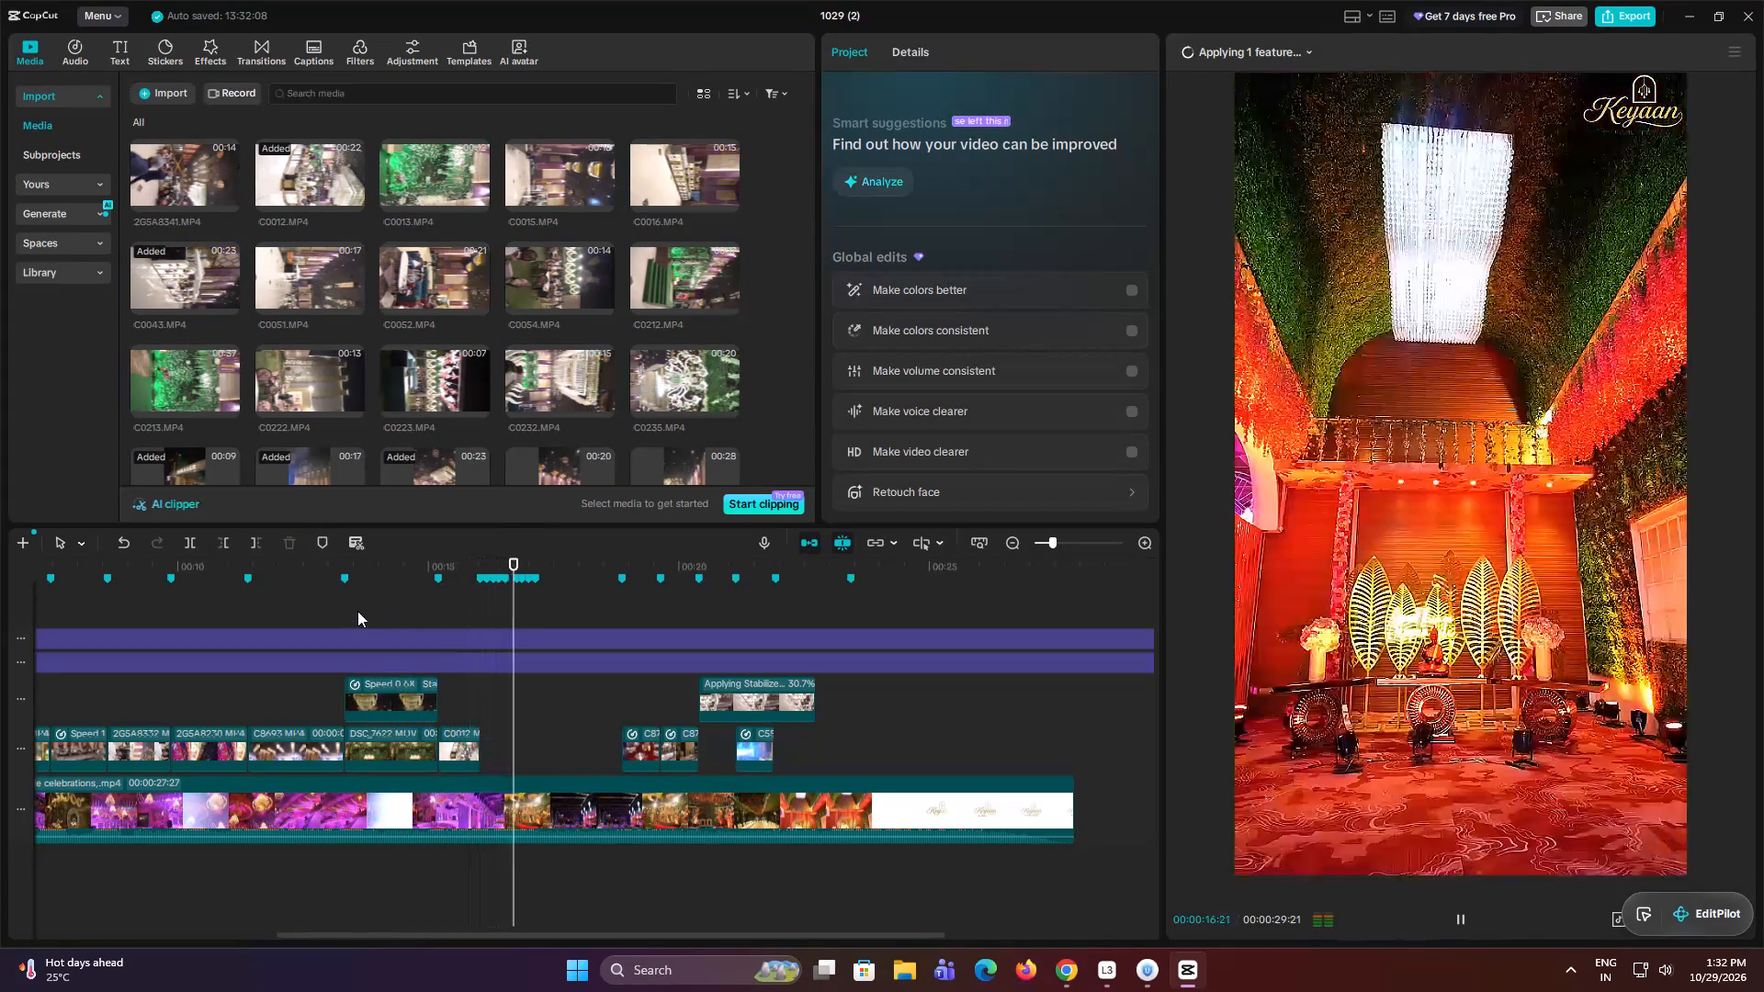
pyautogui.press('space')
# Adjust the C0012.MP4 clip's colour with Saturation 6, Exposure -6, Whites -7 and Brilliance -6, and play on from it.
pyautogui.click(478, 610)
pyautogui.moveTo(478, 610); pyautogui.dragTo(462, 613)
pyautogui.click(470, 748)
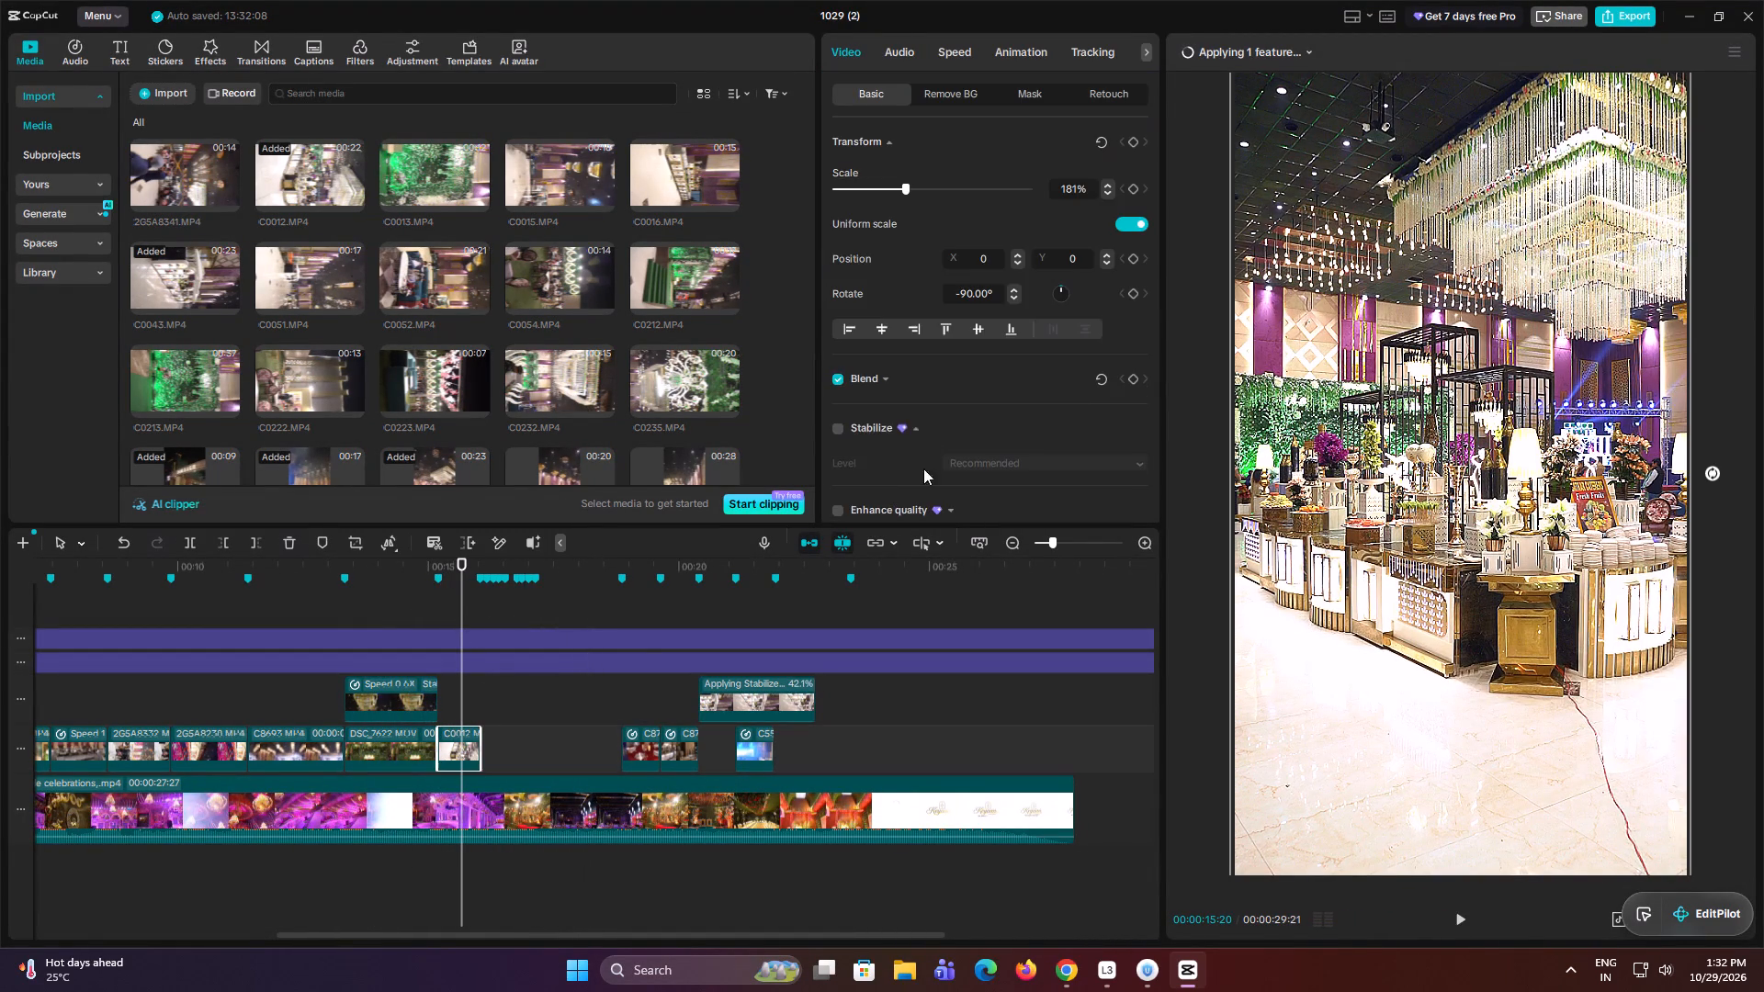
pyautogui.scroll(-1, 941, 255)
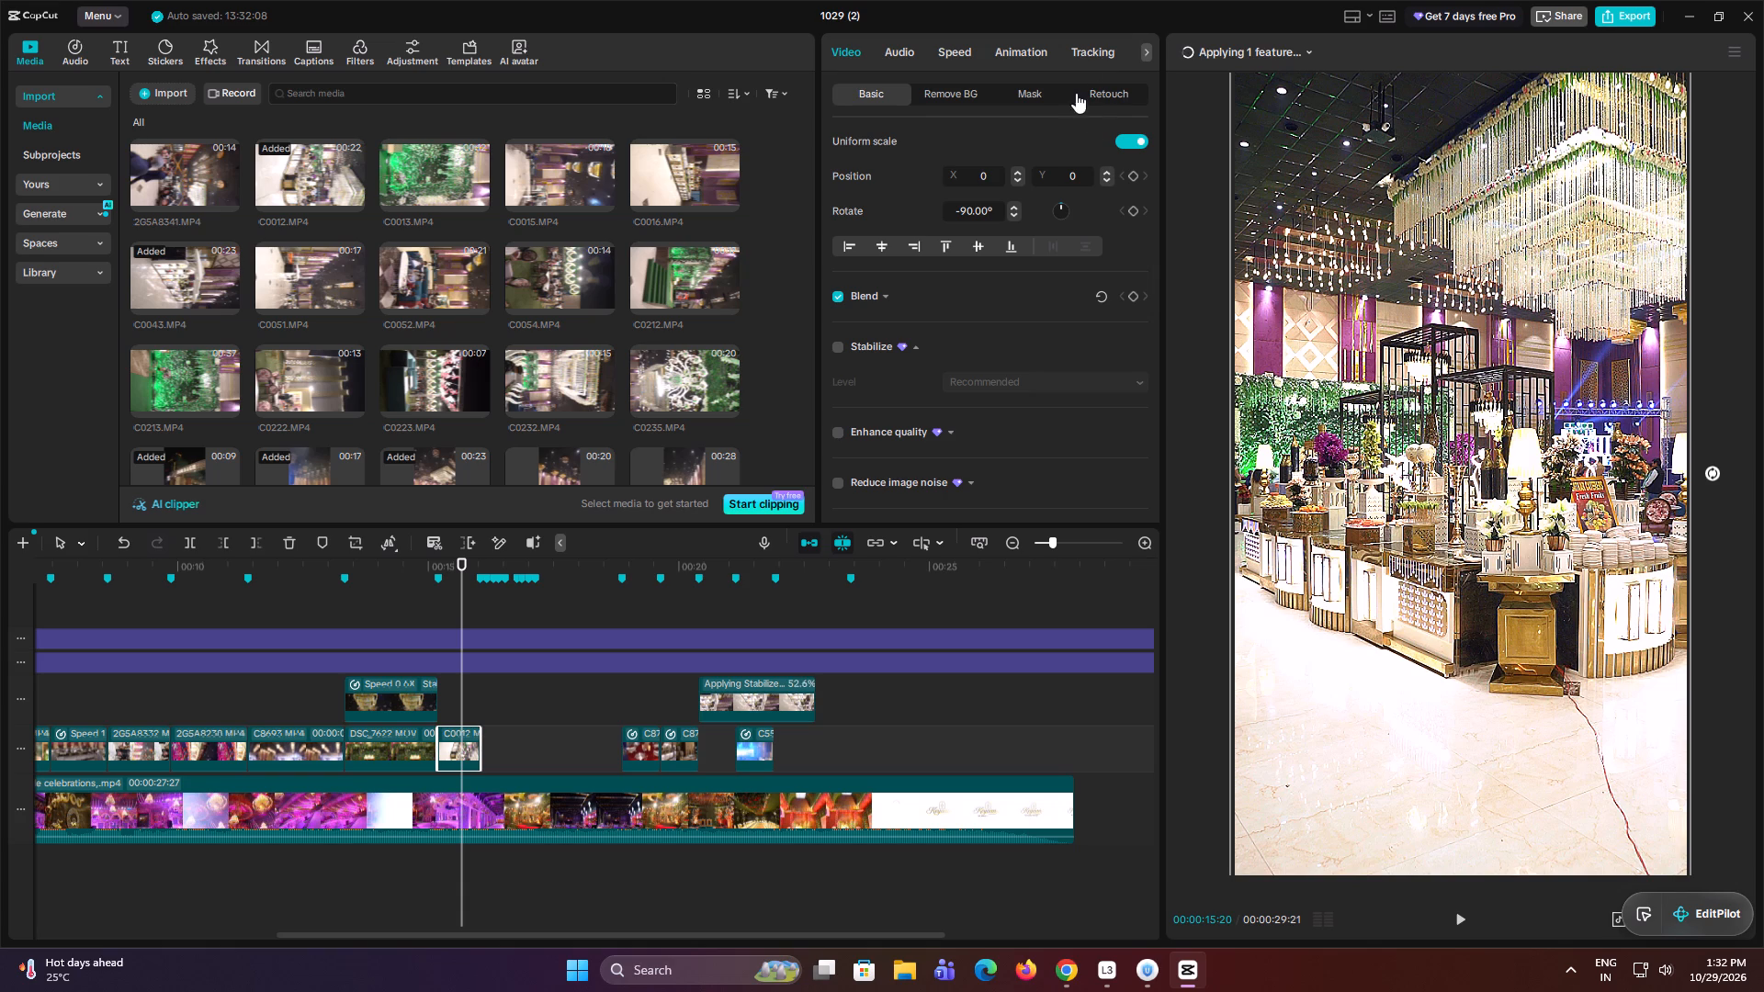
pyautogui.click(1140, 51)
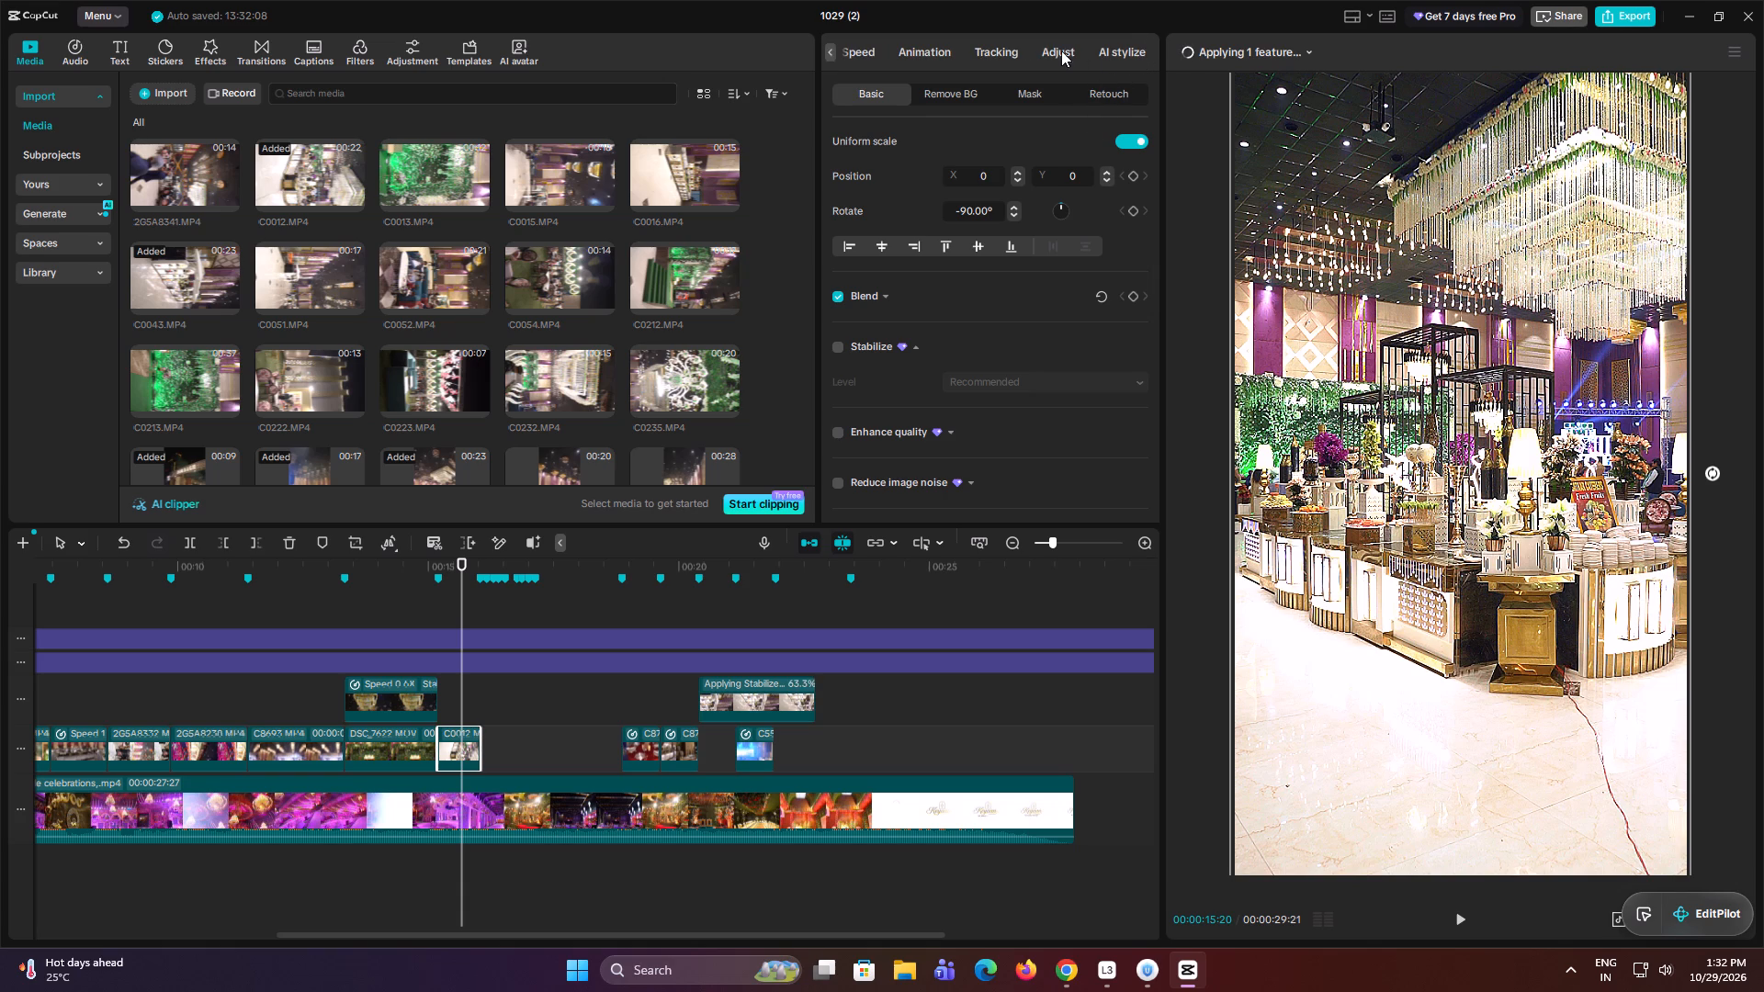
pyautogui.click(1061, 51)
pyautogui.scroll(-5, 944, 385)
pyautogui.moveTo(932, 285); pyautogui.dragTo(918, 287)
pyautogui.click(918, 287)
pyautogui.scroll(-2, 941, 415)
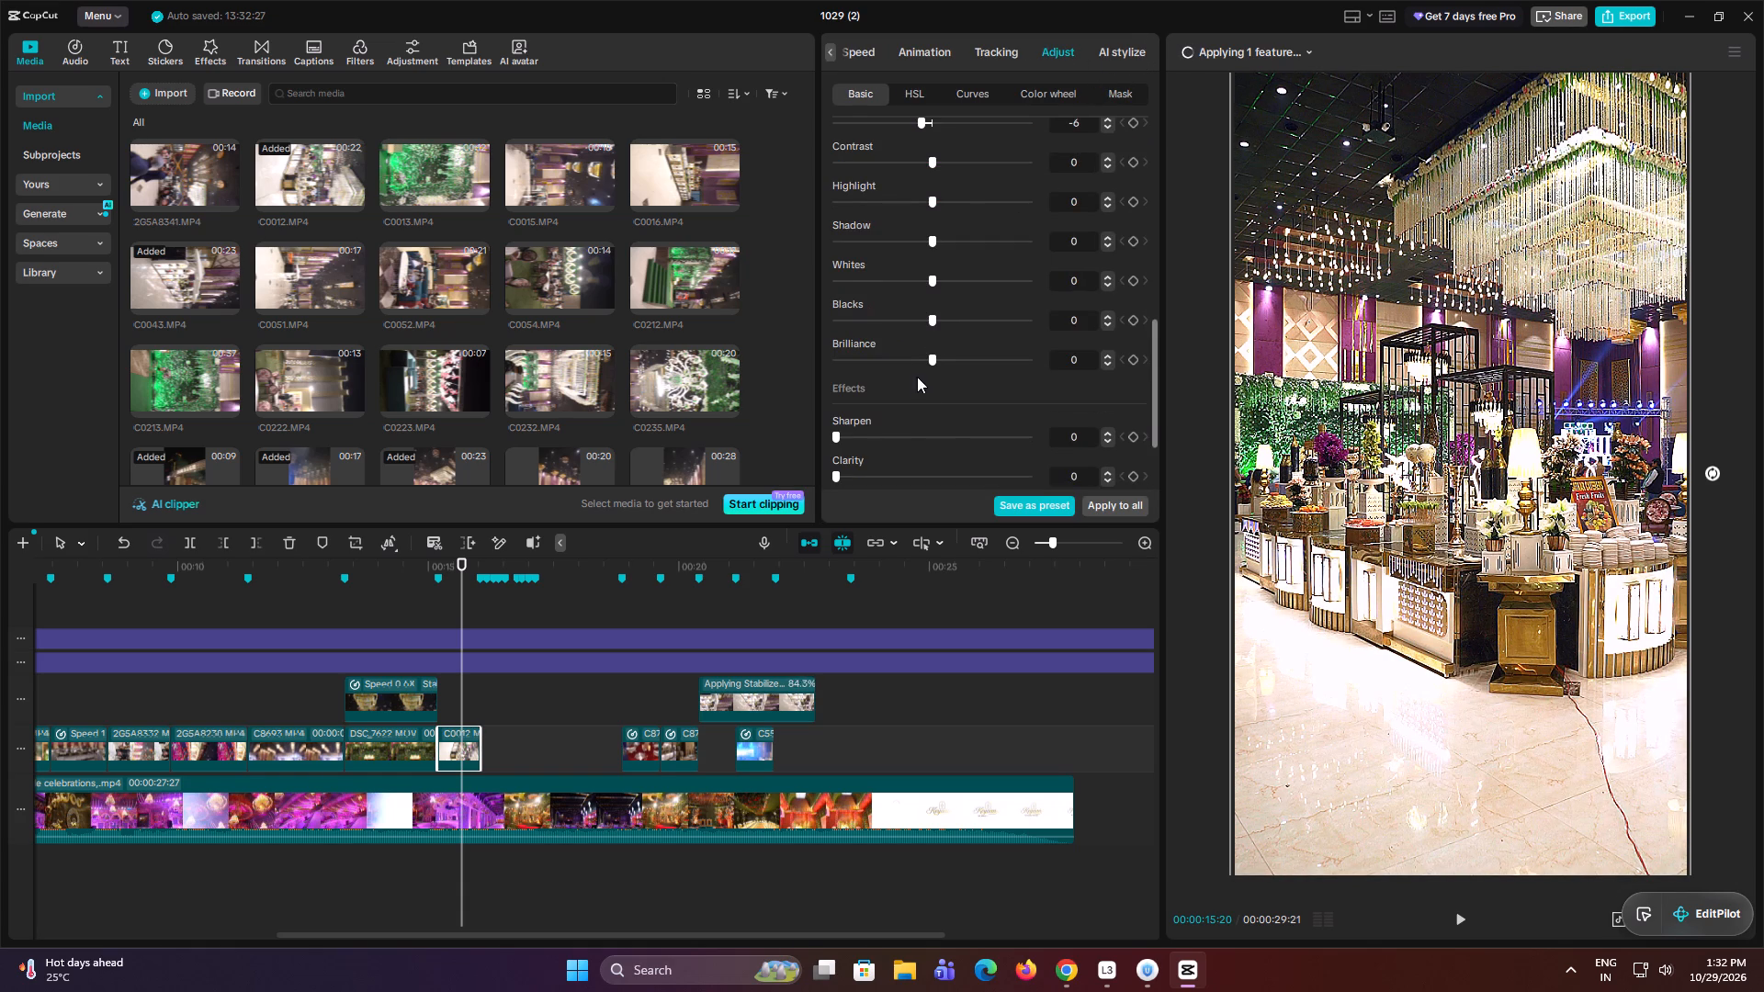
pyautogui.moveTo(929, 357); pyautogui.dragTo(918, 358)
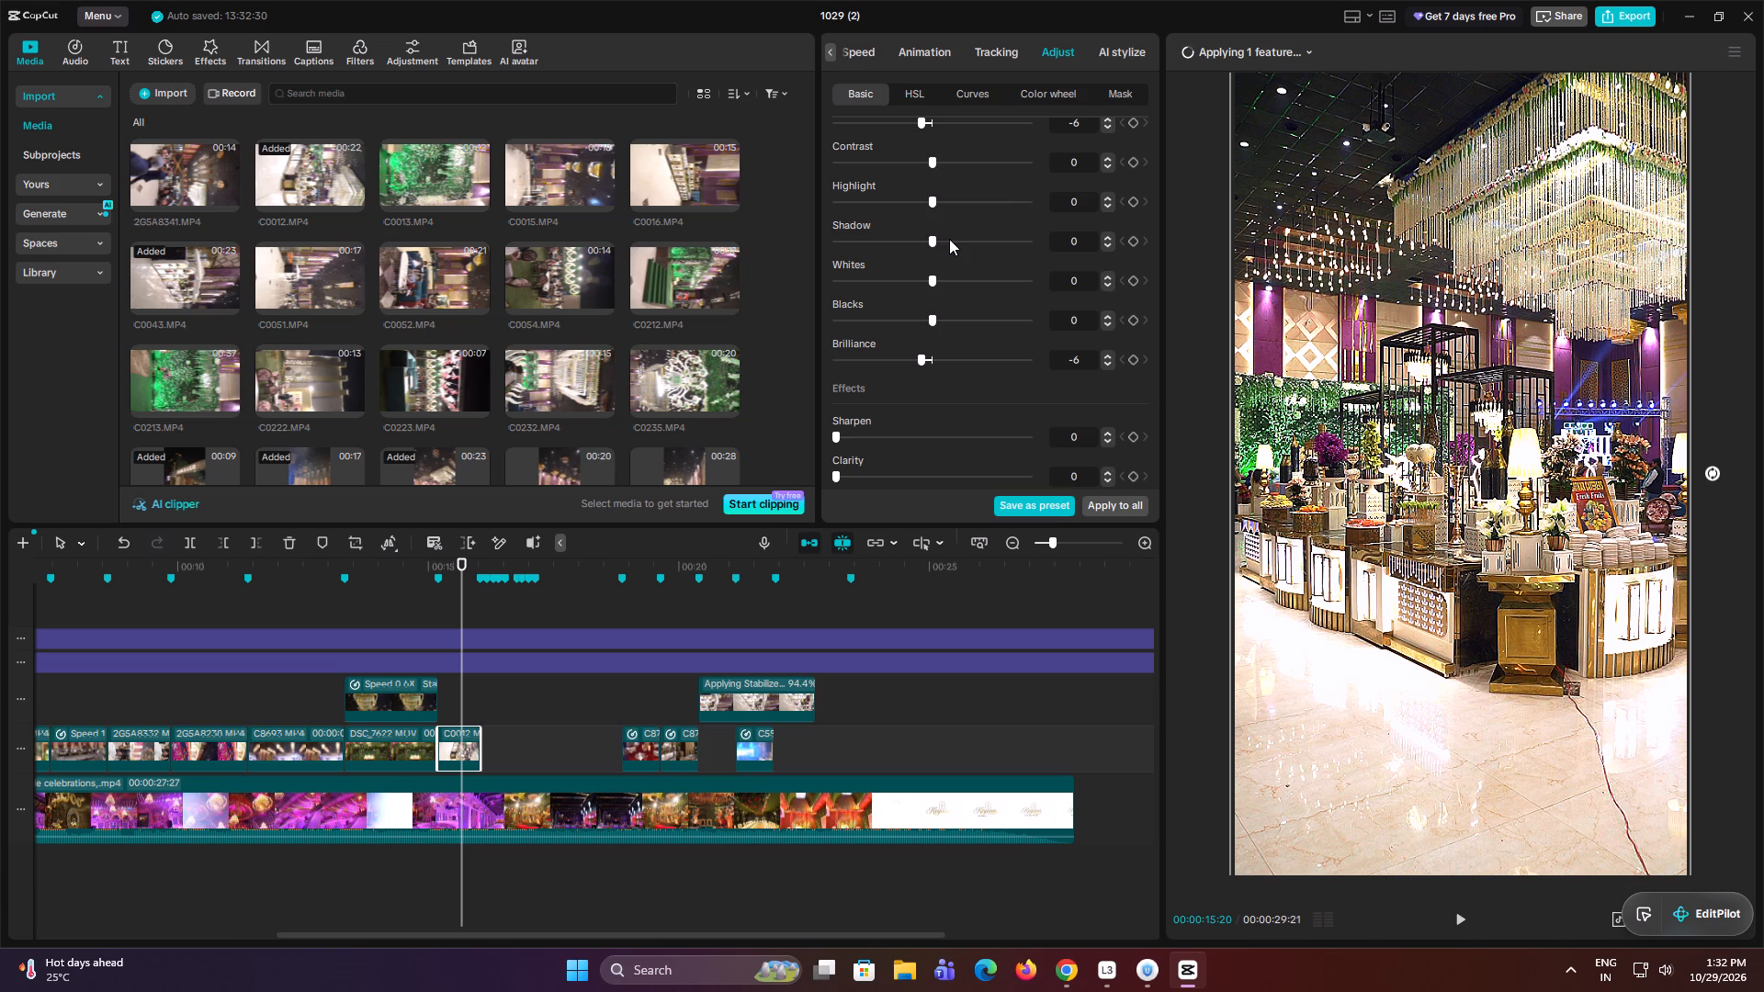
pyautogui.moveTo(926, 276); pyautogui.dragTo(915, 277)
pyautogui.scroll(2, 944, 311)
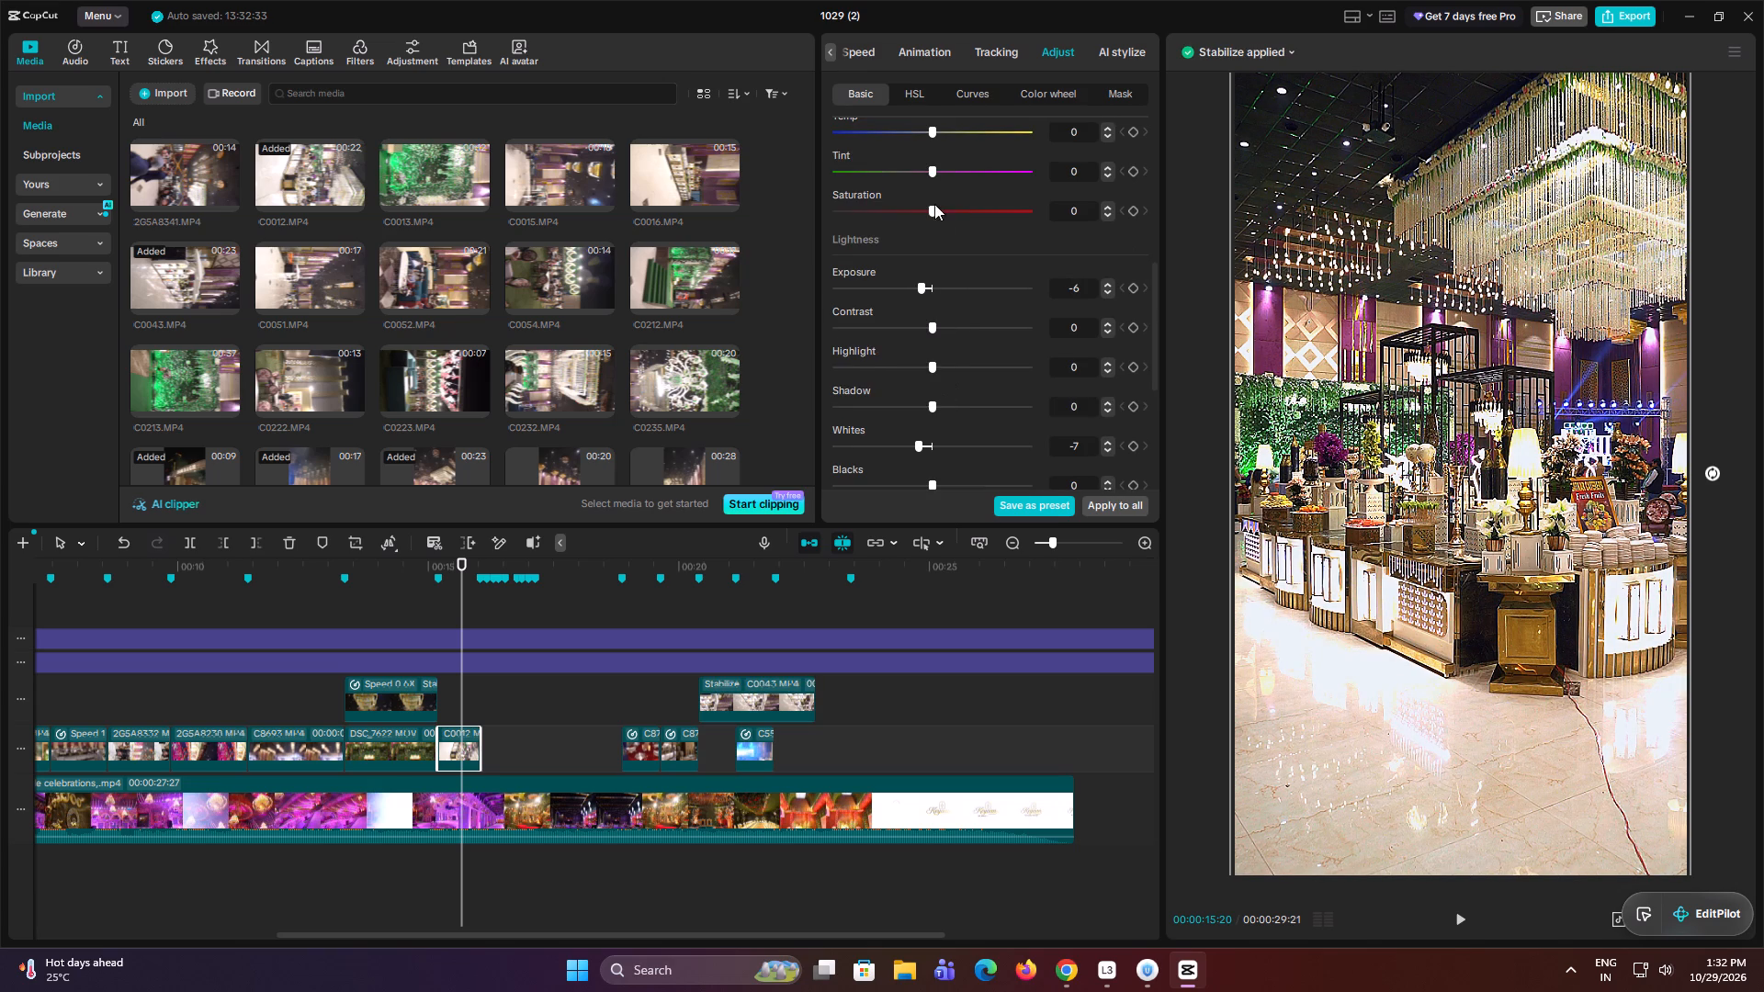
pyautogui.moveTo(925, 207); pyautogui.dragTo(940, 208)
pyautogui.press('space')
pyautogui.press('space')
# Cut C0043.MP4's opening footage up to 00:00:21:26, move its start back to the 00:00:20:12 marker, and play it.
pyautogui.click(708, 622)
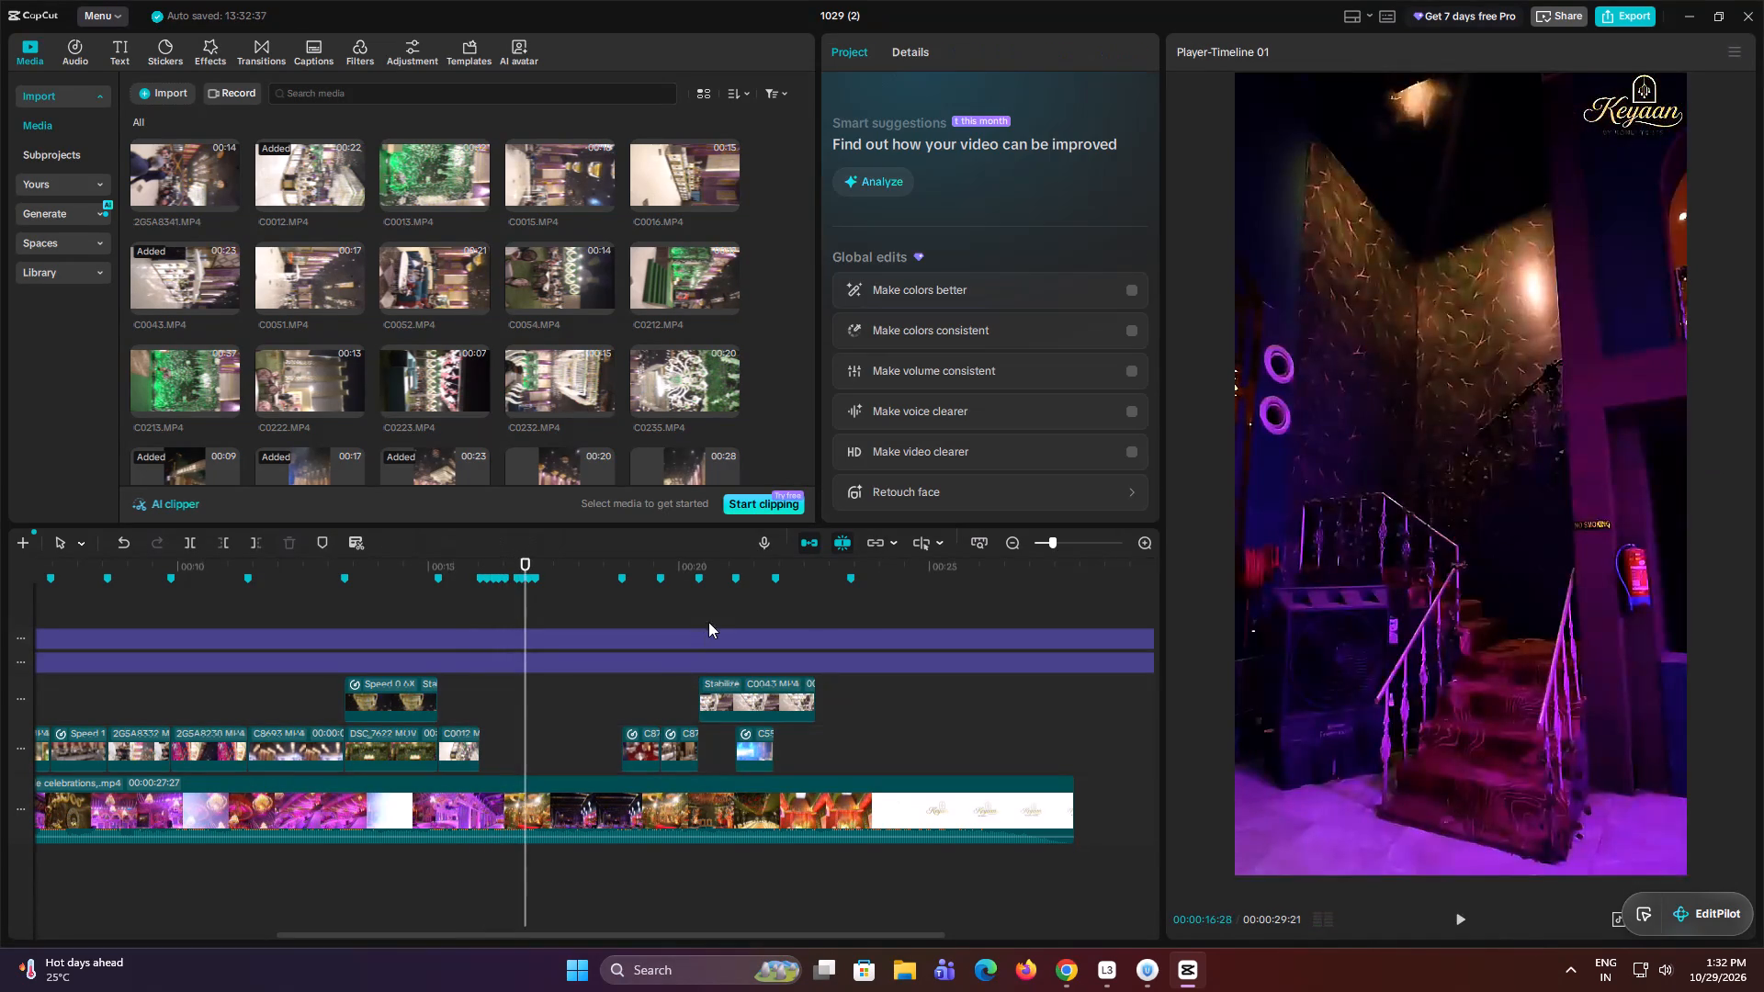
pyautogui.press('space')
pyautogui.press('space')
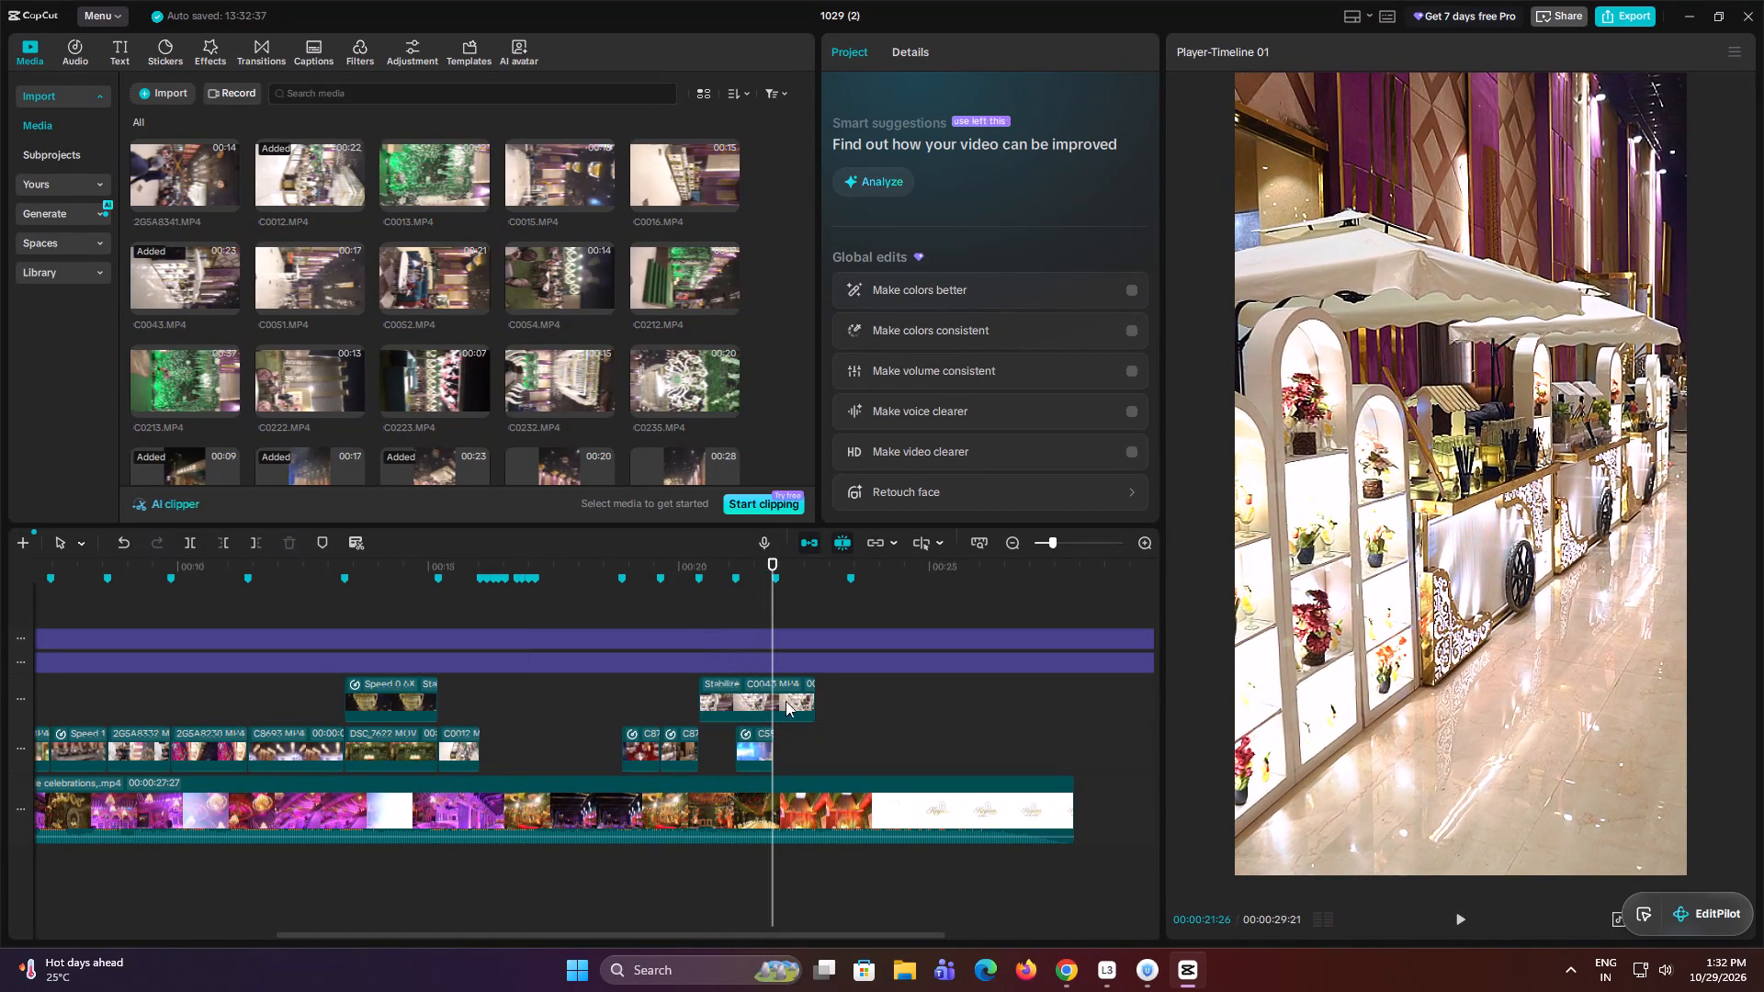
pyautogui.click(797, 697)
pyautogui.press('q')
pyautogui.moveTo(797, 697); pyautogui.dragTo(723, 693)
pyautogui.click(691, 597)
pyautogui.press('space')
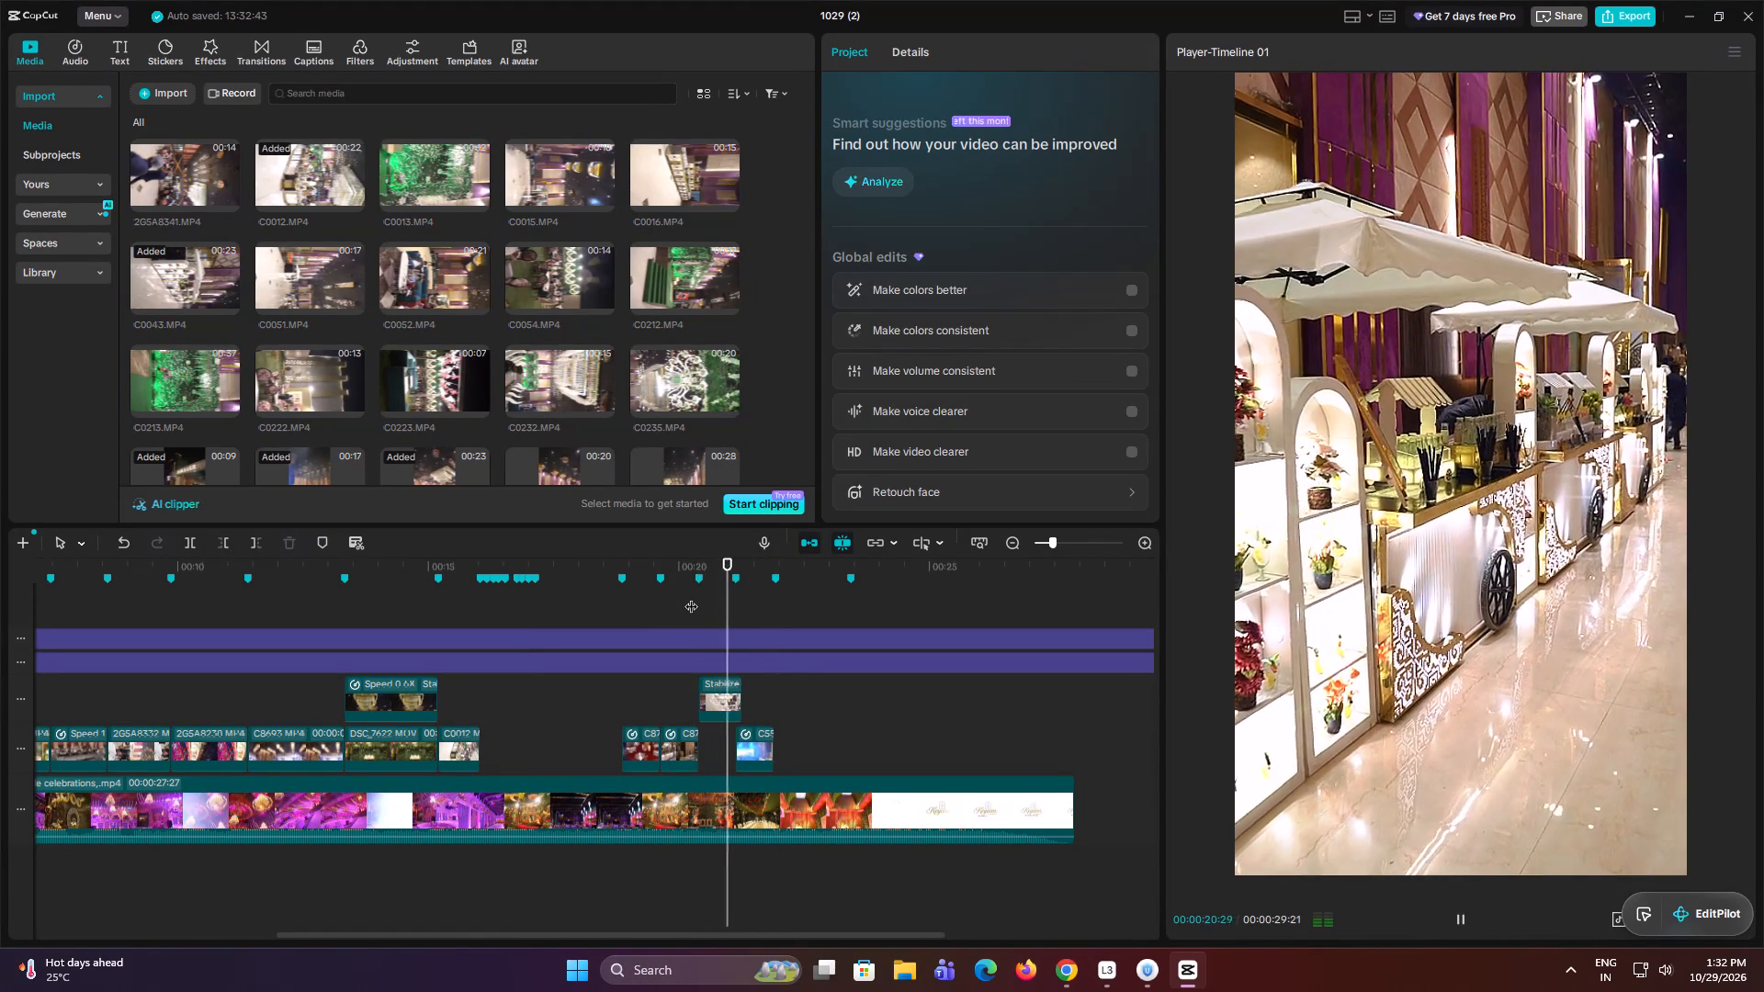
pyautogui.press('space')
# Slow the C0043.MP4 clip to 0.61x and trim its end to the 00:00:21:04 marker.
pyautogui.doubleClick(738, 597)
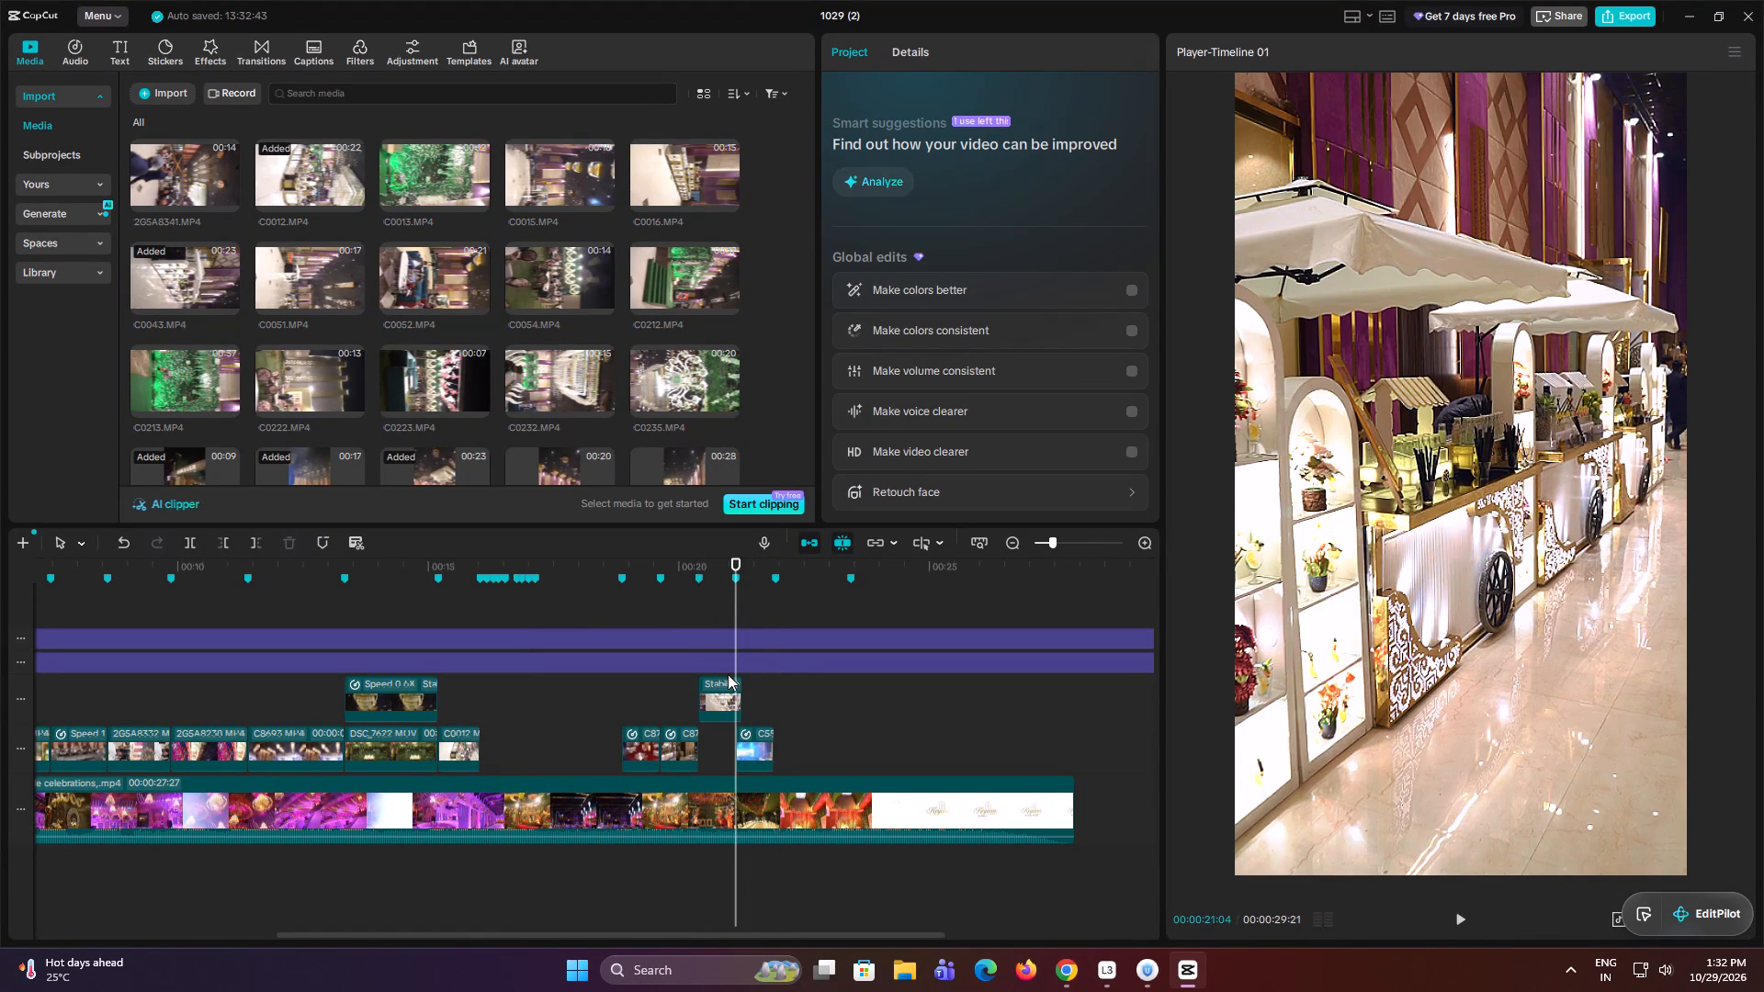
pyautogui.click(716, 694)
pyautogui.press('w')
pyautogui.click(935, 49)
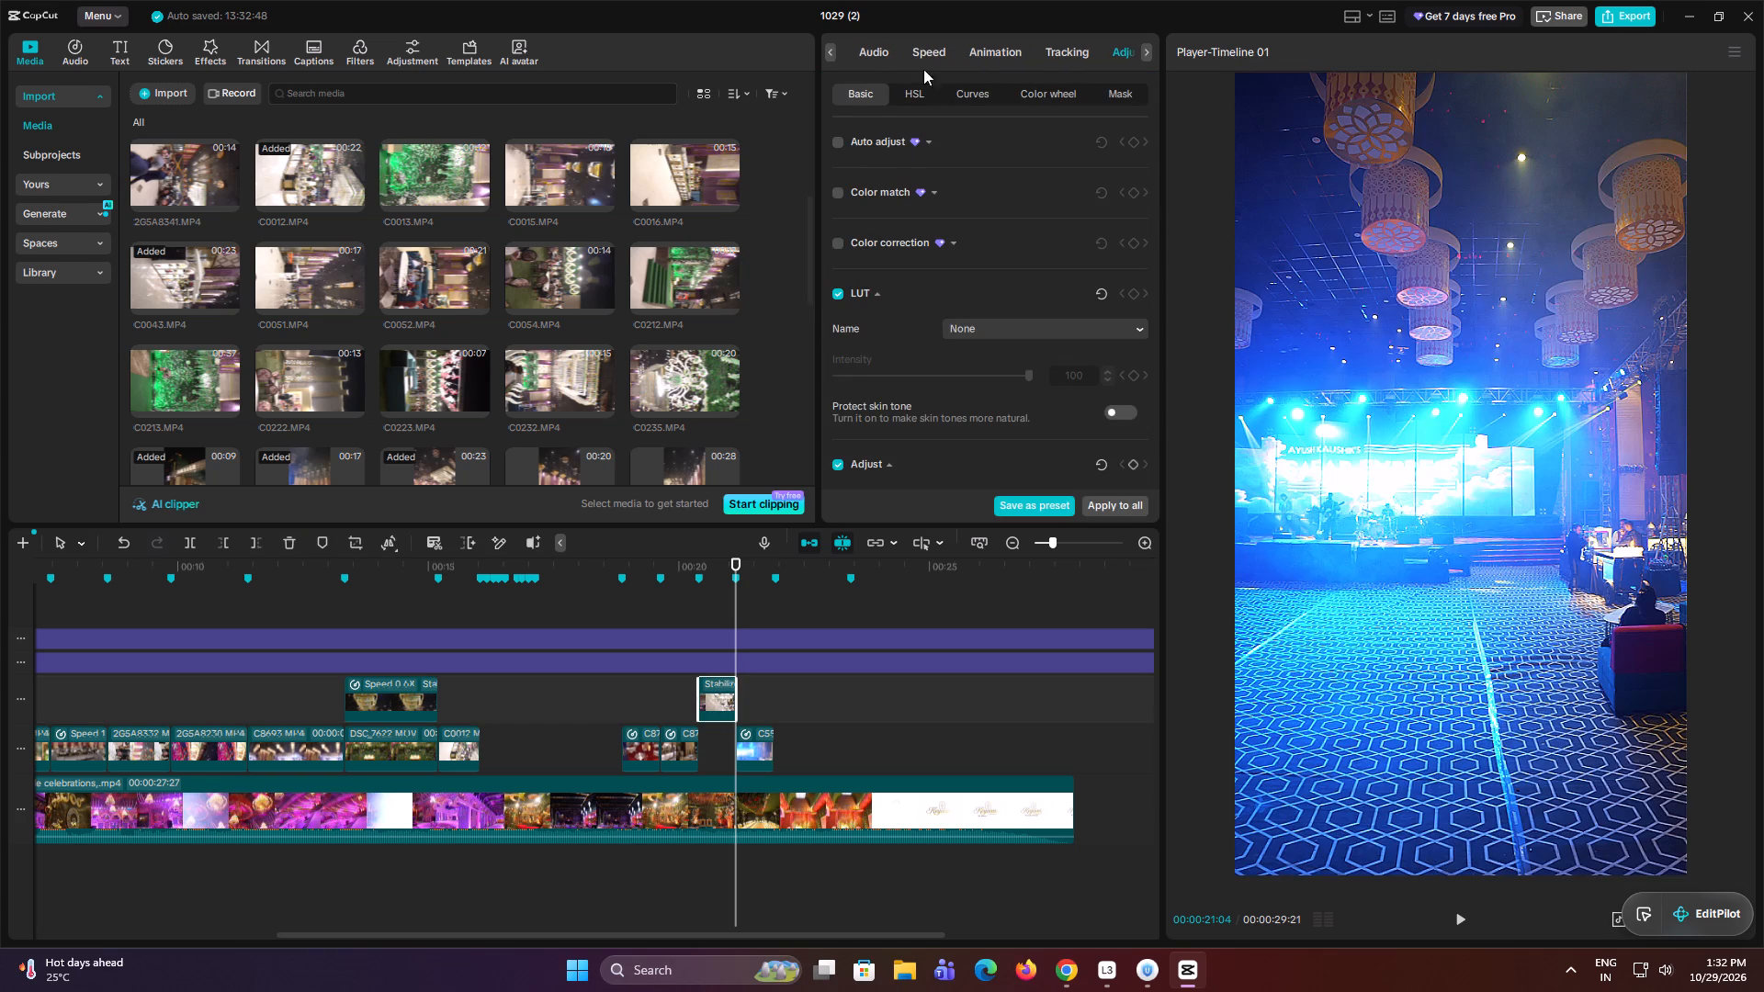
pyautogui.click(917, 45)
pyautogui.click(865, 164)
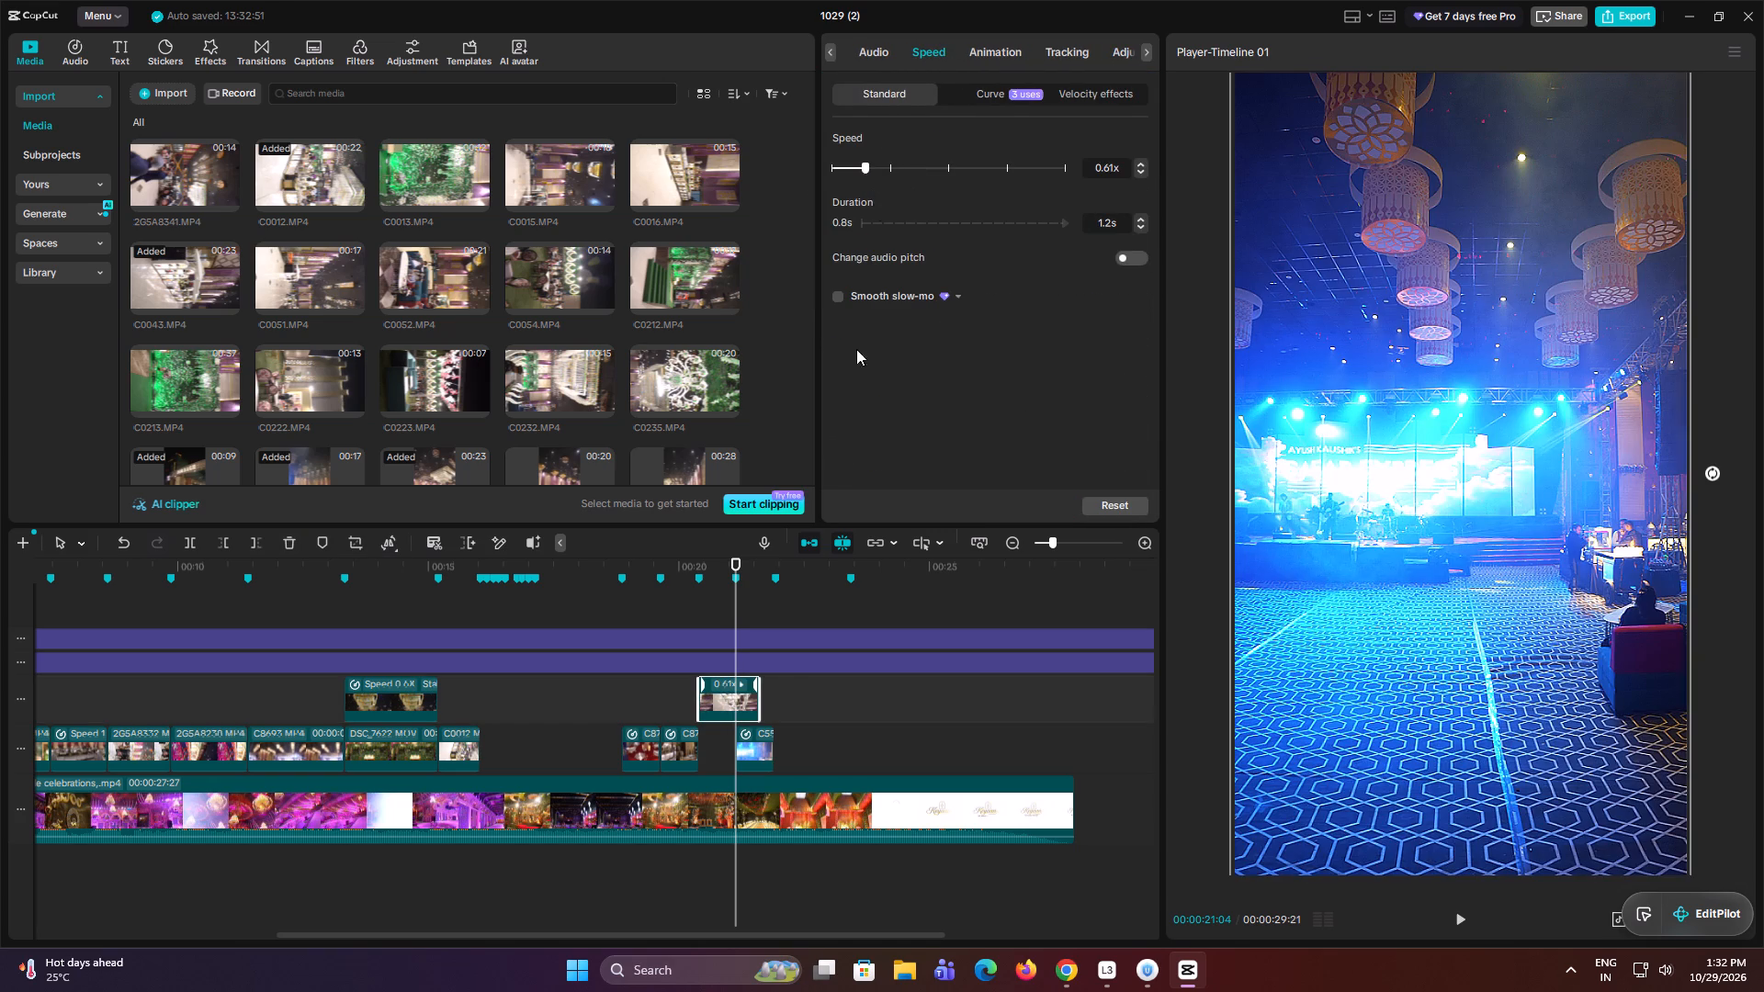
pyautogui.press('w')
# Play the slowed C0043.MP4 clip and return it to the main track, directly before the blue stage clip.
pyautogui.click(697, 615)
pyautogui.press('space')
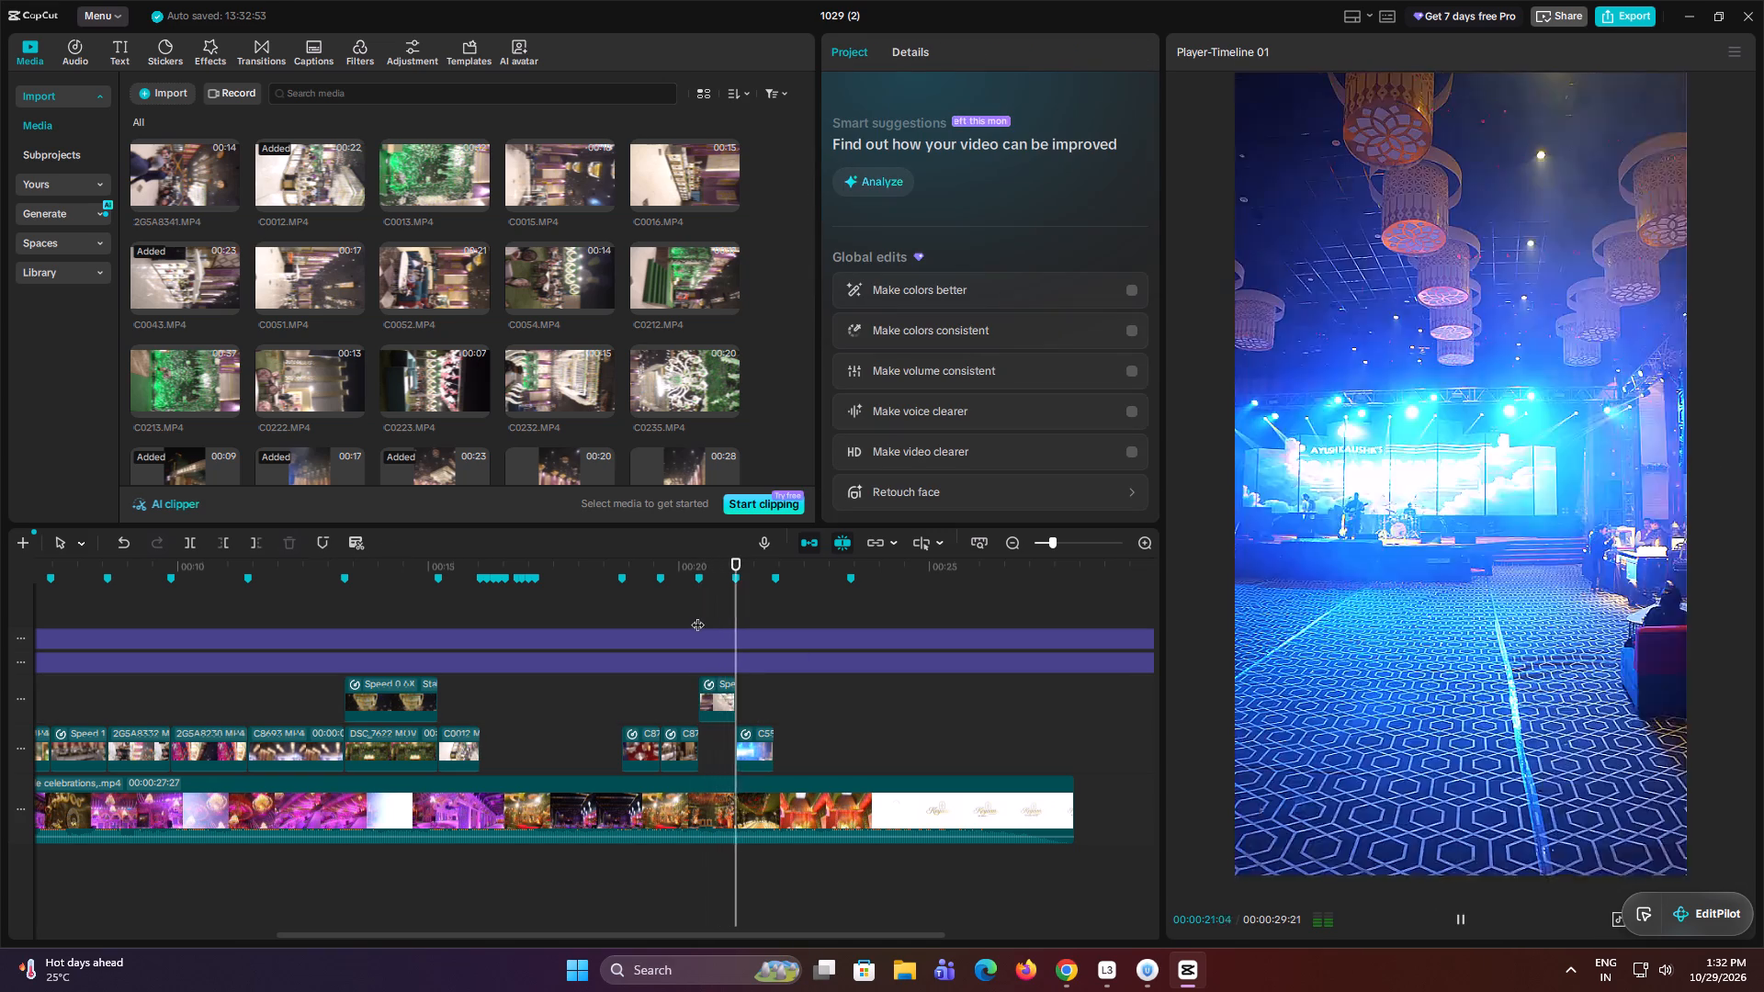
pyautogui.press('space')
pyautogui.moveTo(716, 698); pyautogui.dragTo(717, 738)
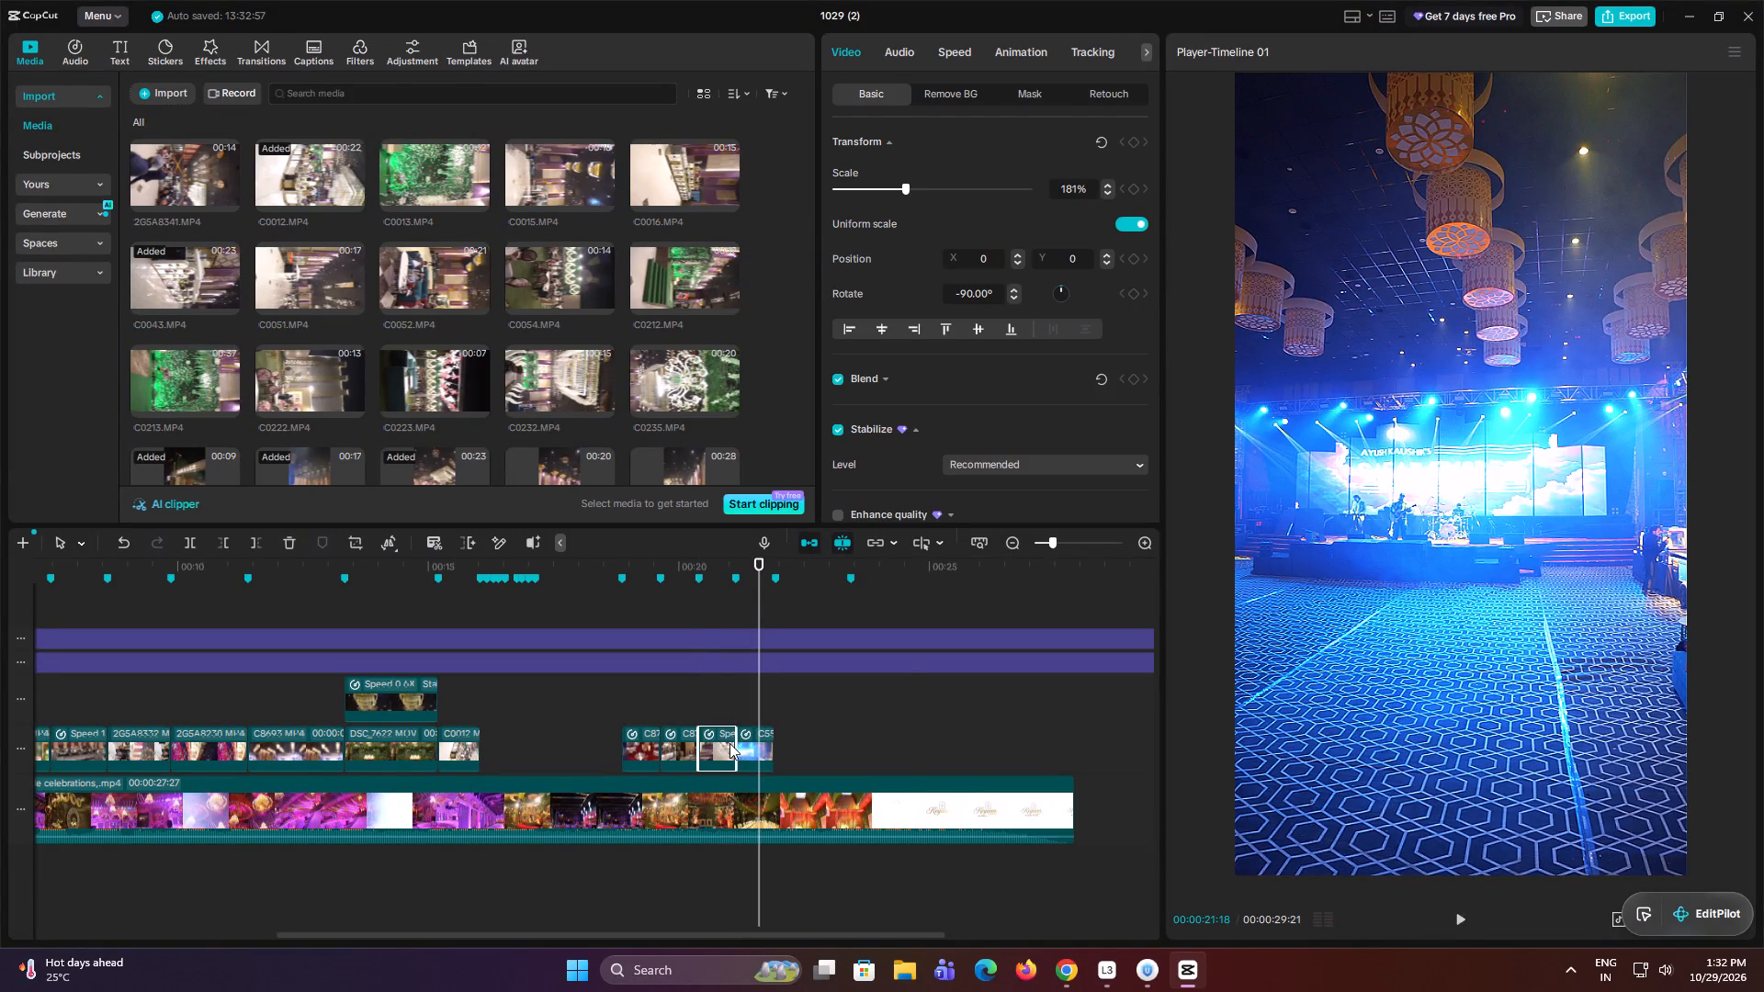
pyautogui.click(908, 727)
# Review the reference video after the blue stage clip and in the empty section following the C0012.MP4 clip.
pyautogui.click(777, 698)
pyautogui.press('space')
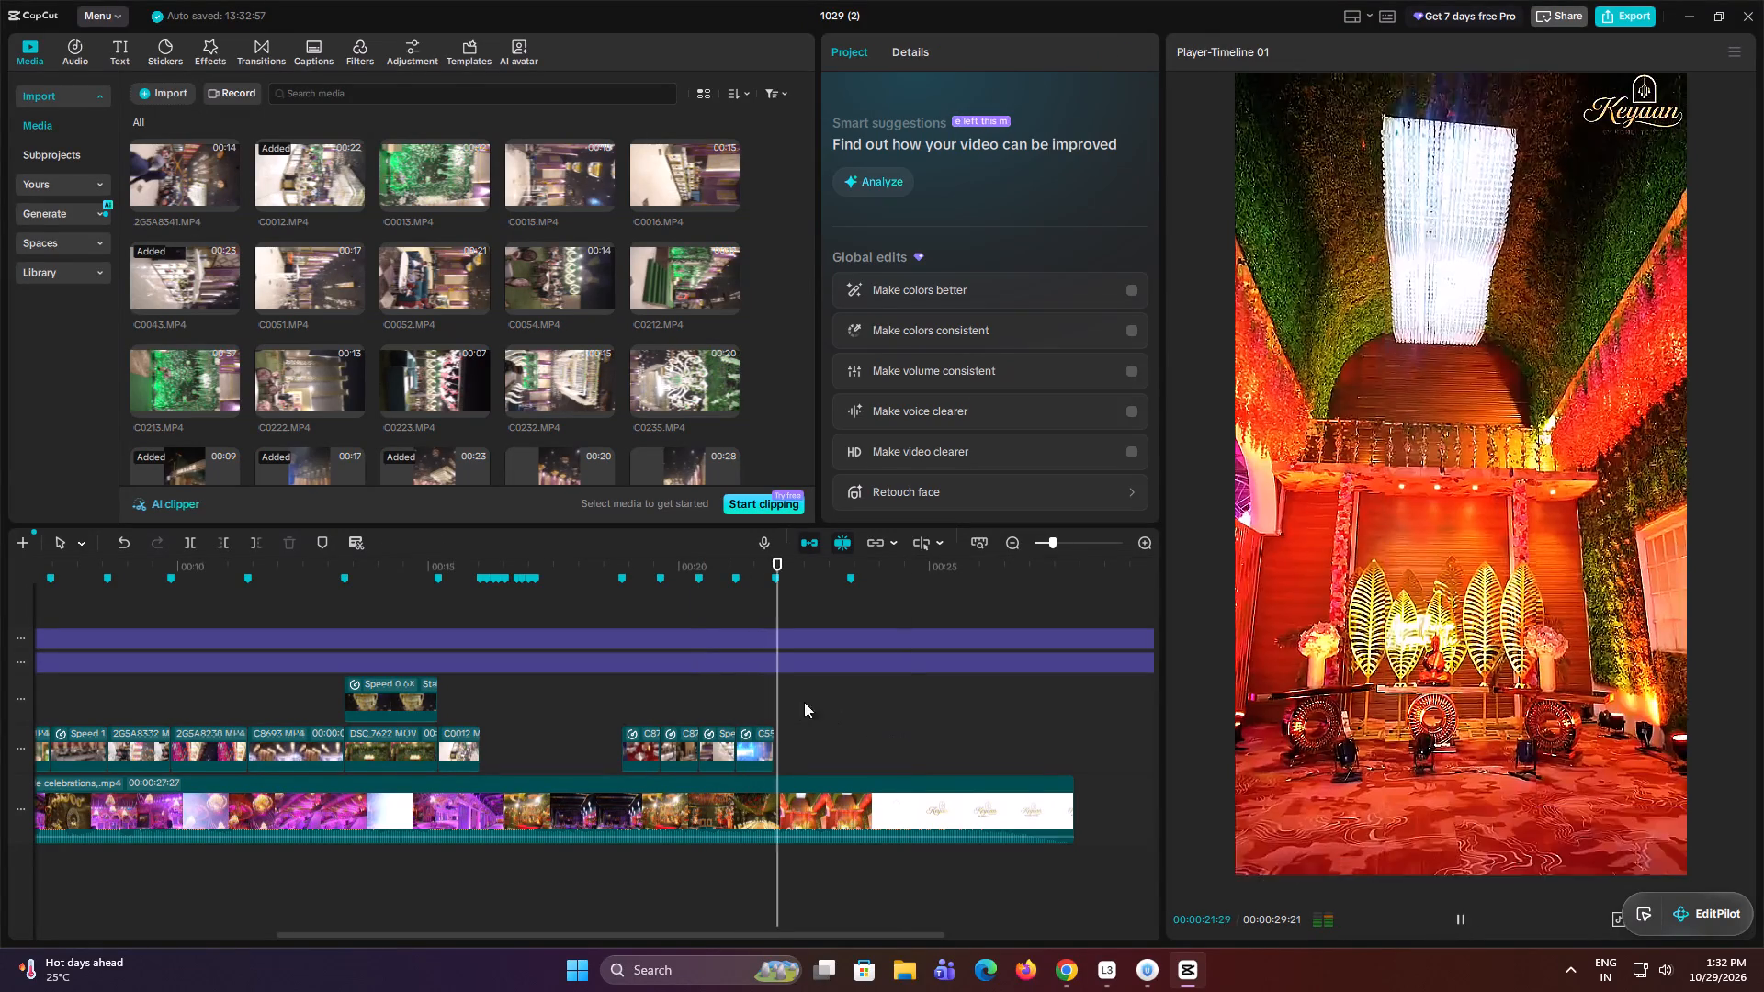
pyautogui.press('space')
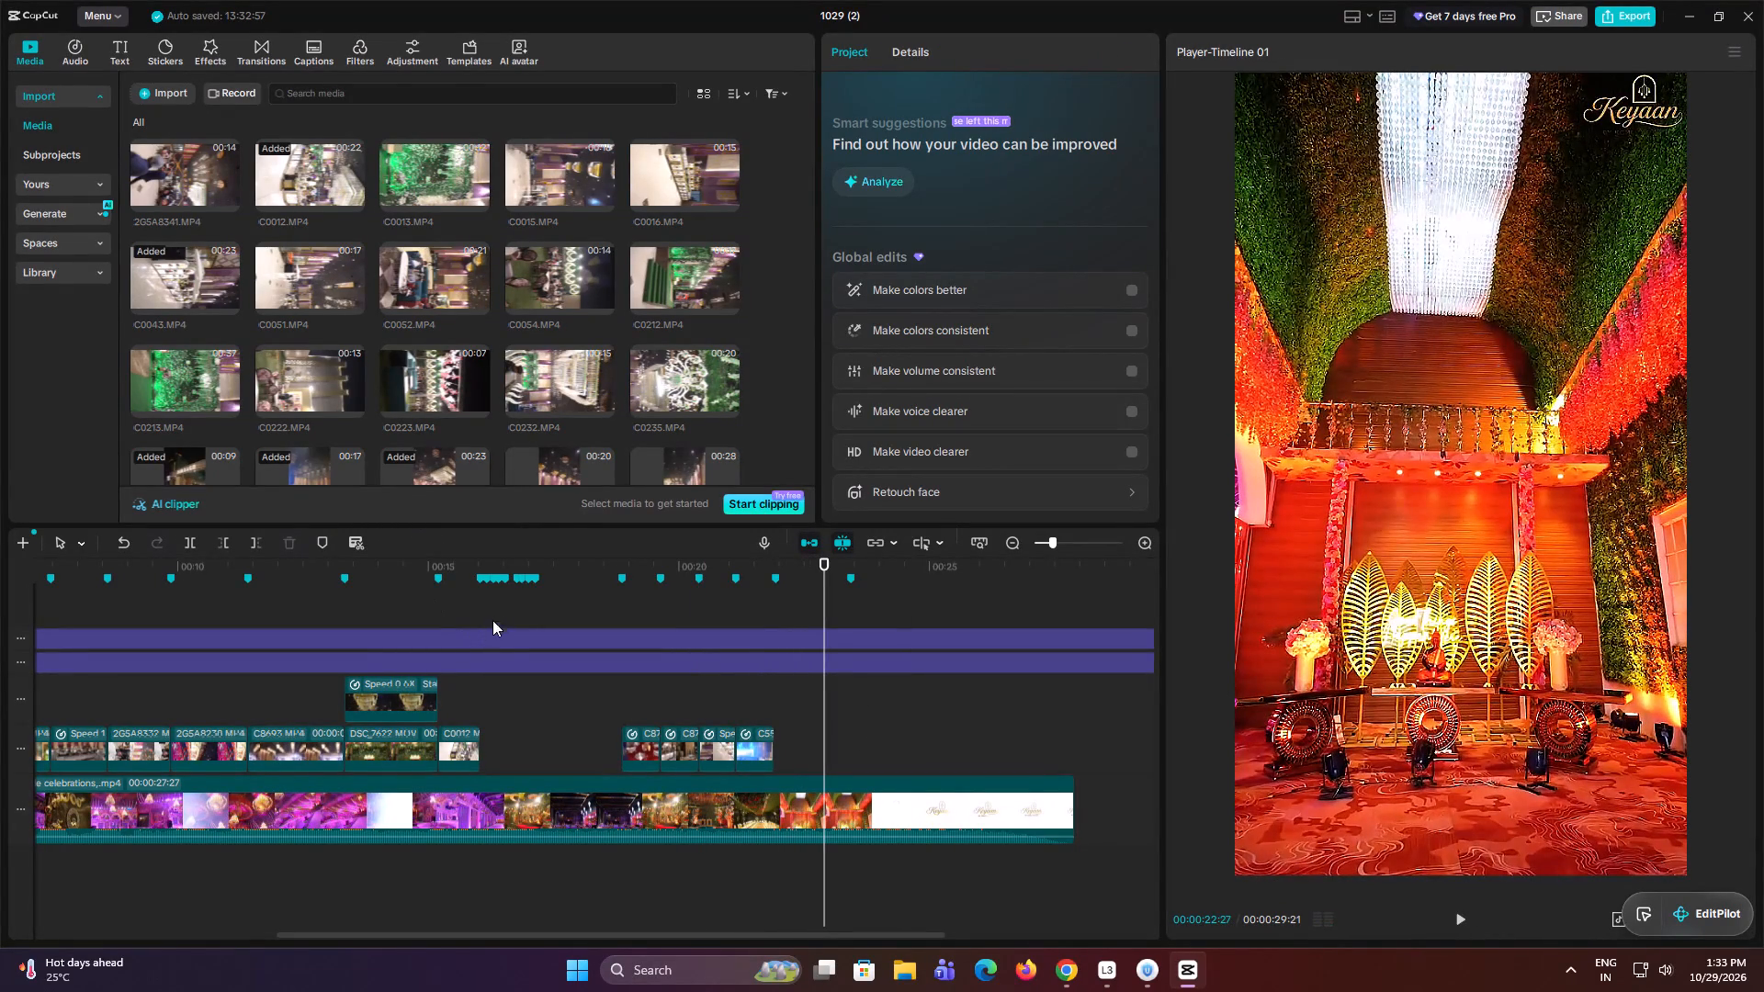
pyautogui.click(549, 608)
pyautogui.moveTo(549, 608); pyautogui.dragTo(536, 611)
pyautogui.press('space')
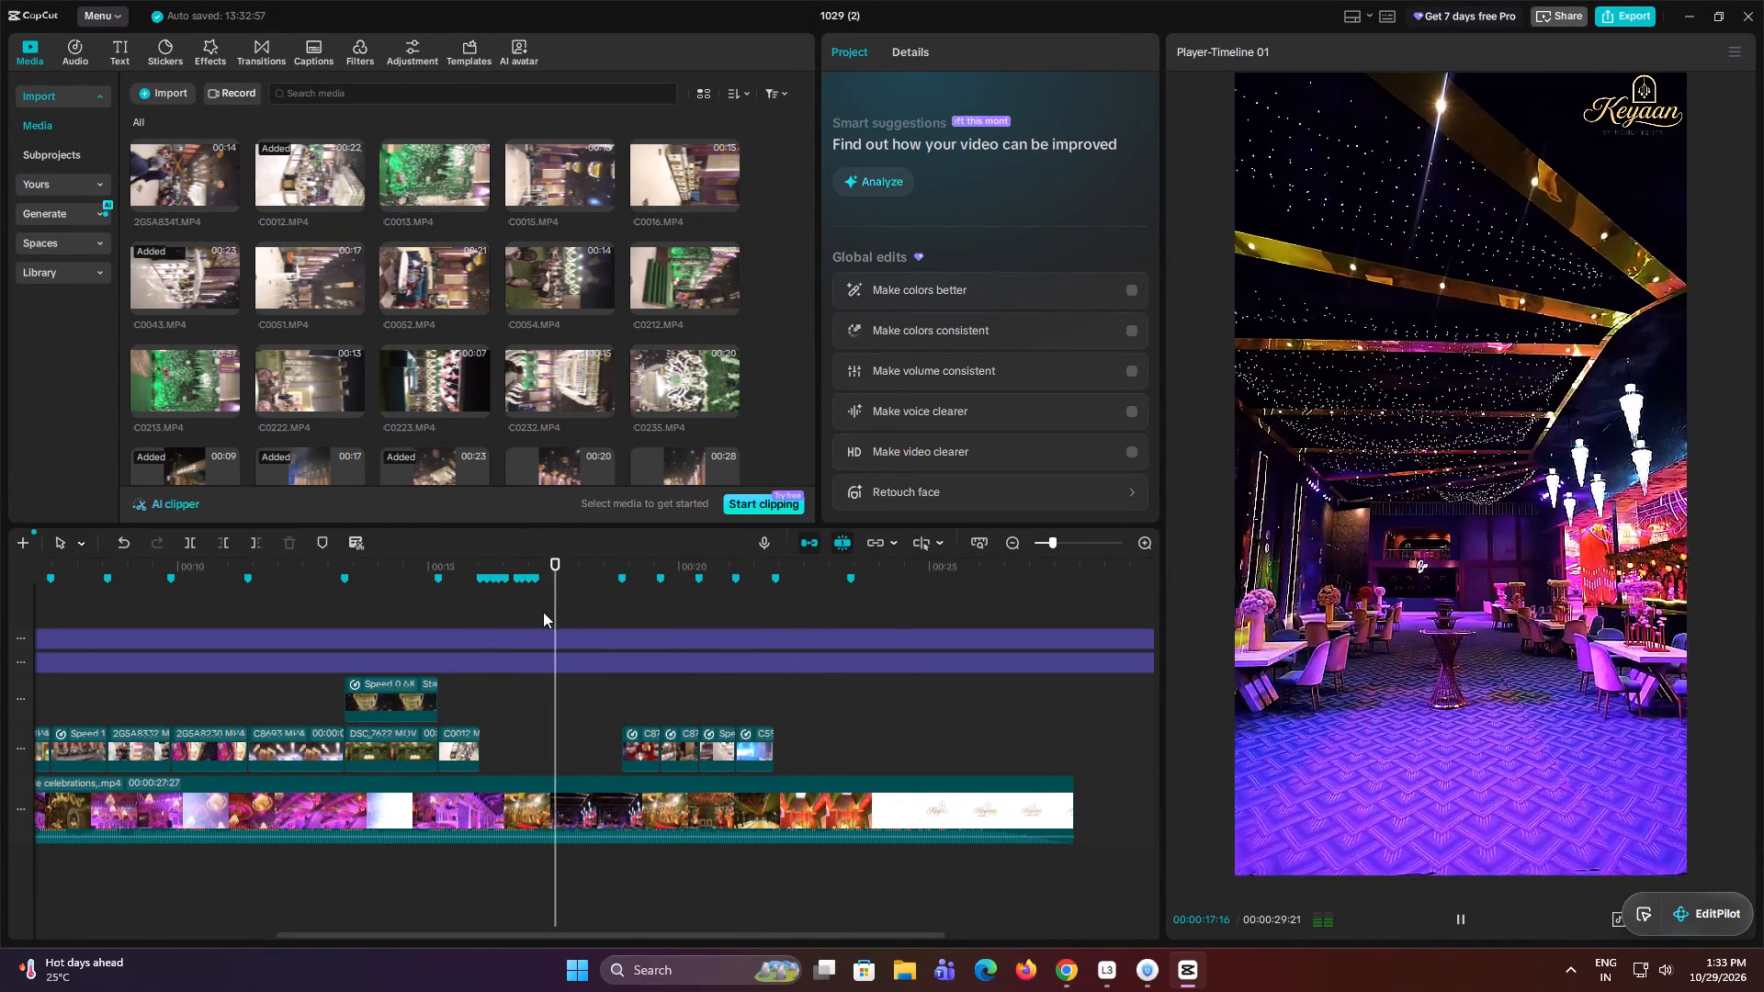
pyautogui.press('space')
pyautogui.click(557, 607)
pyautogui.moveTo(557, 607); pyautogui.dragTo(0, 635)
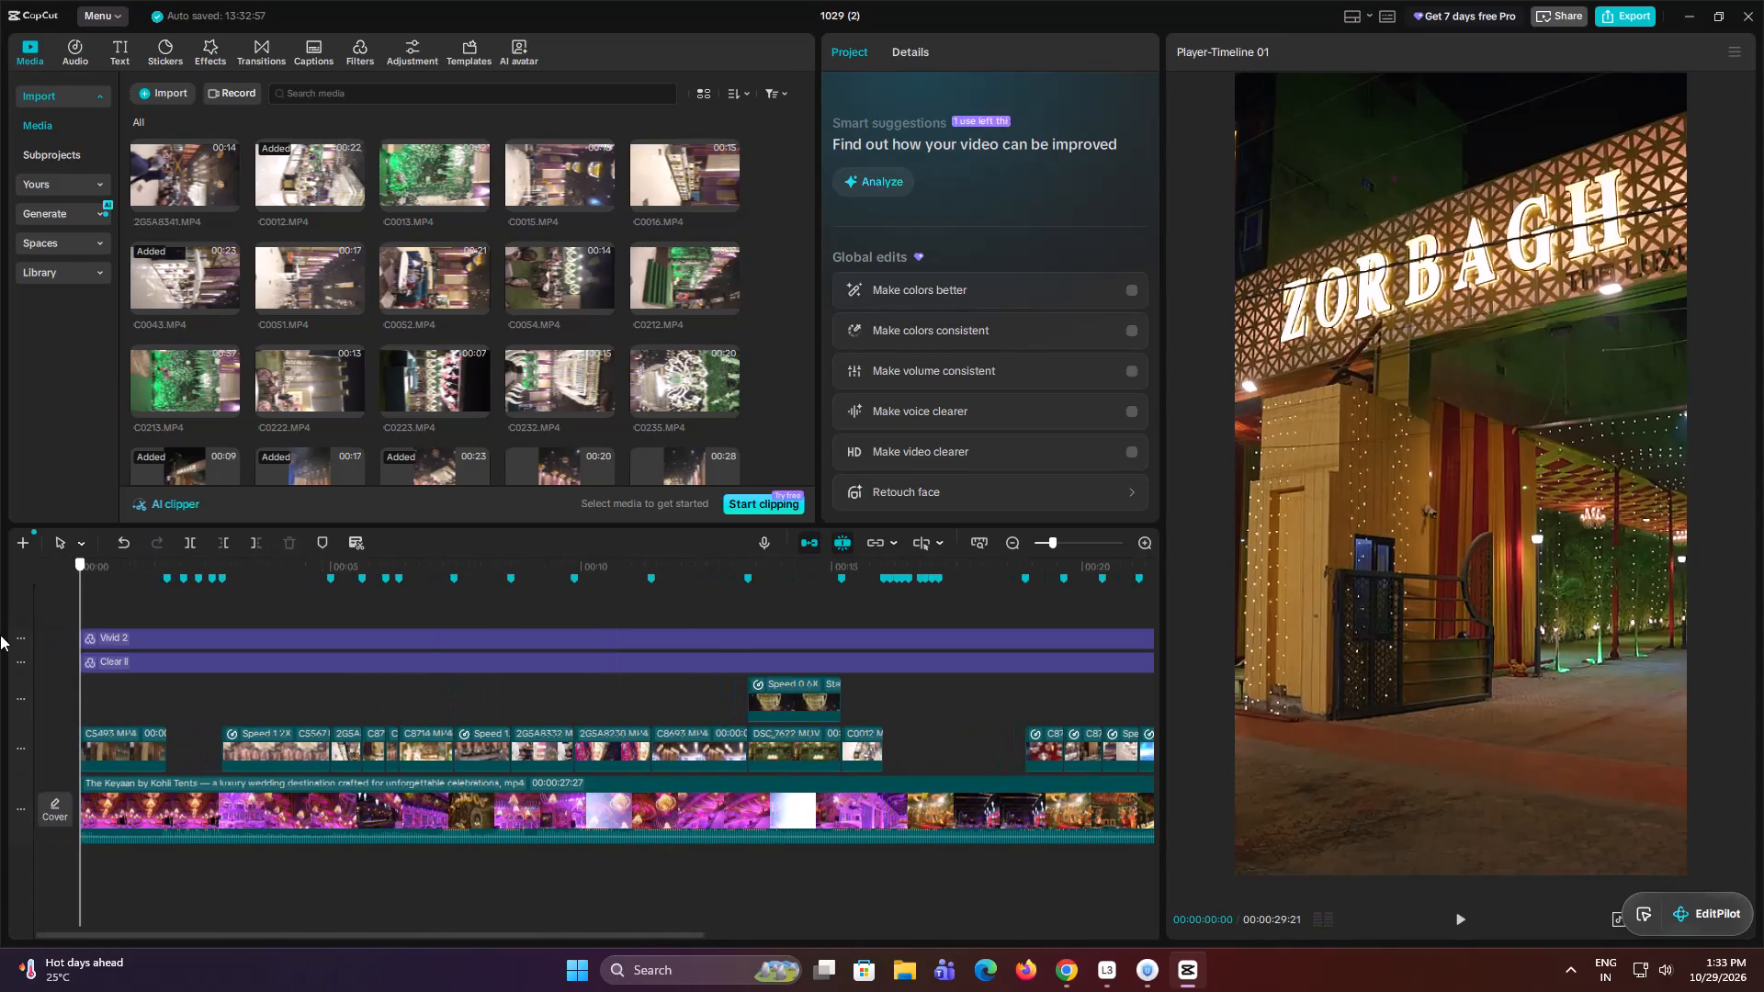
pyautogui.moveTo(0, 635); pyautogui.dragTo(867, 706)
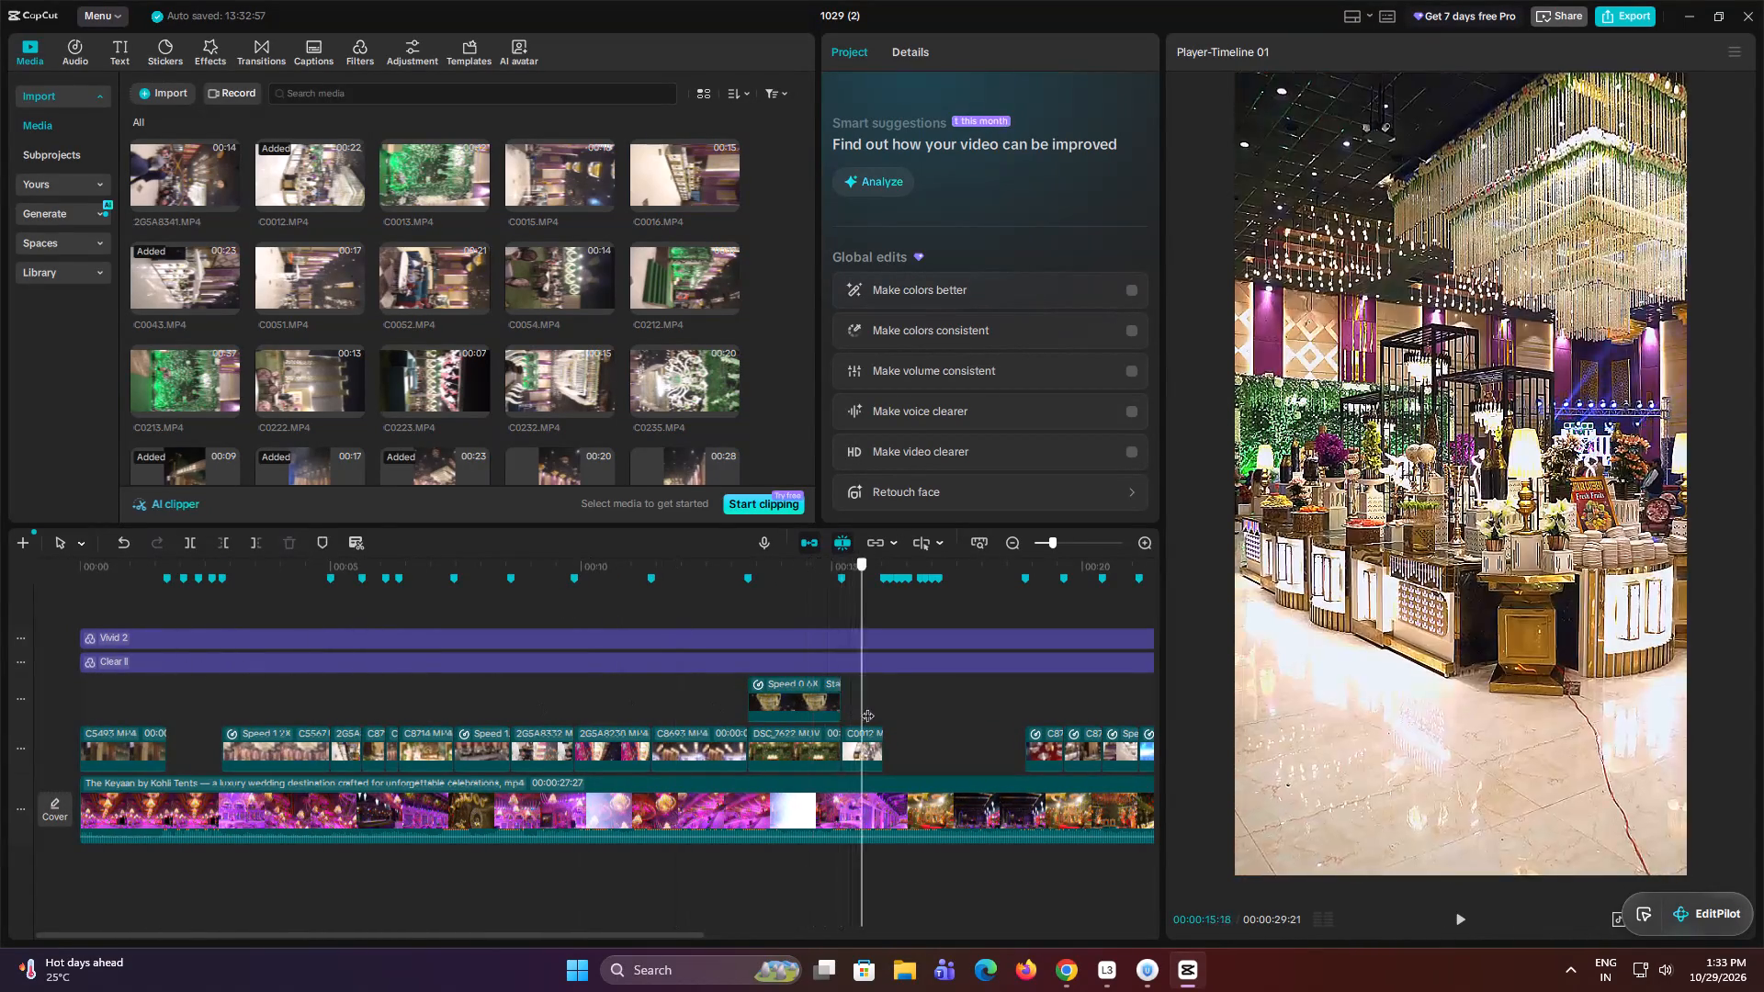
pyautogui.moveTo(867, 706); pyautogui.dragTo(950, 713)
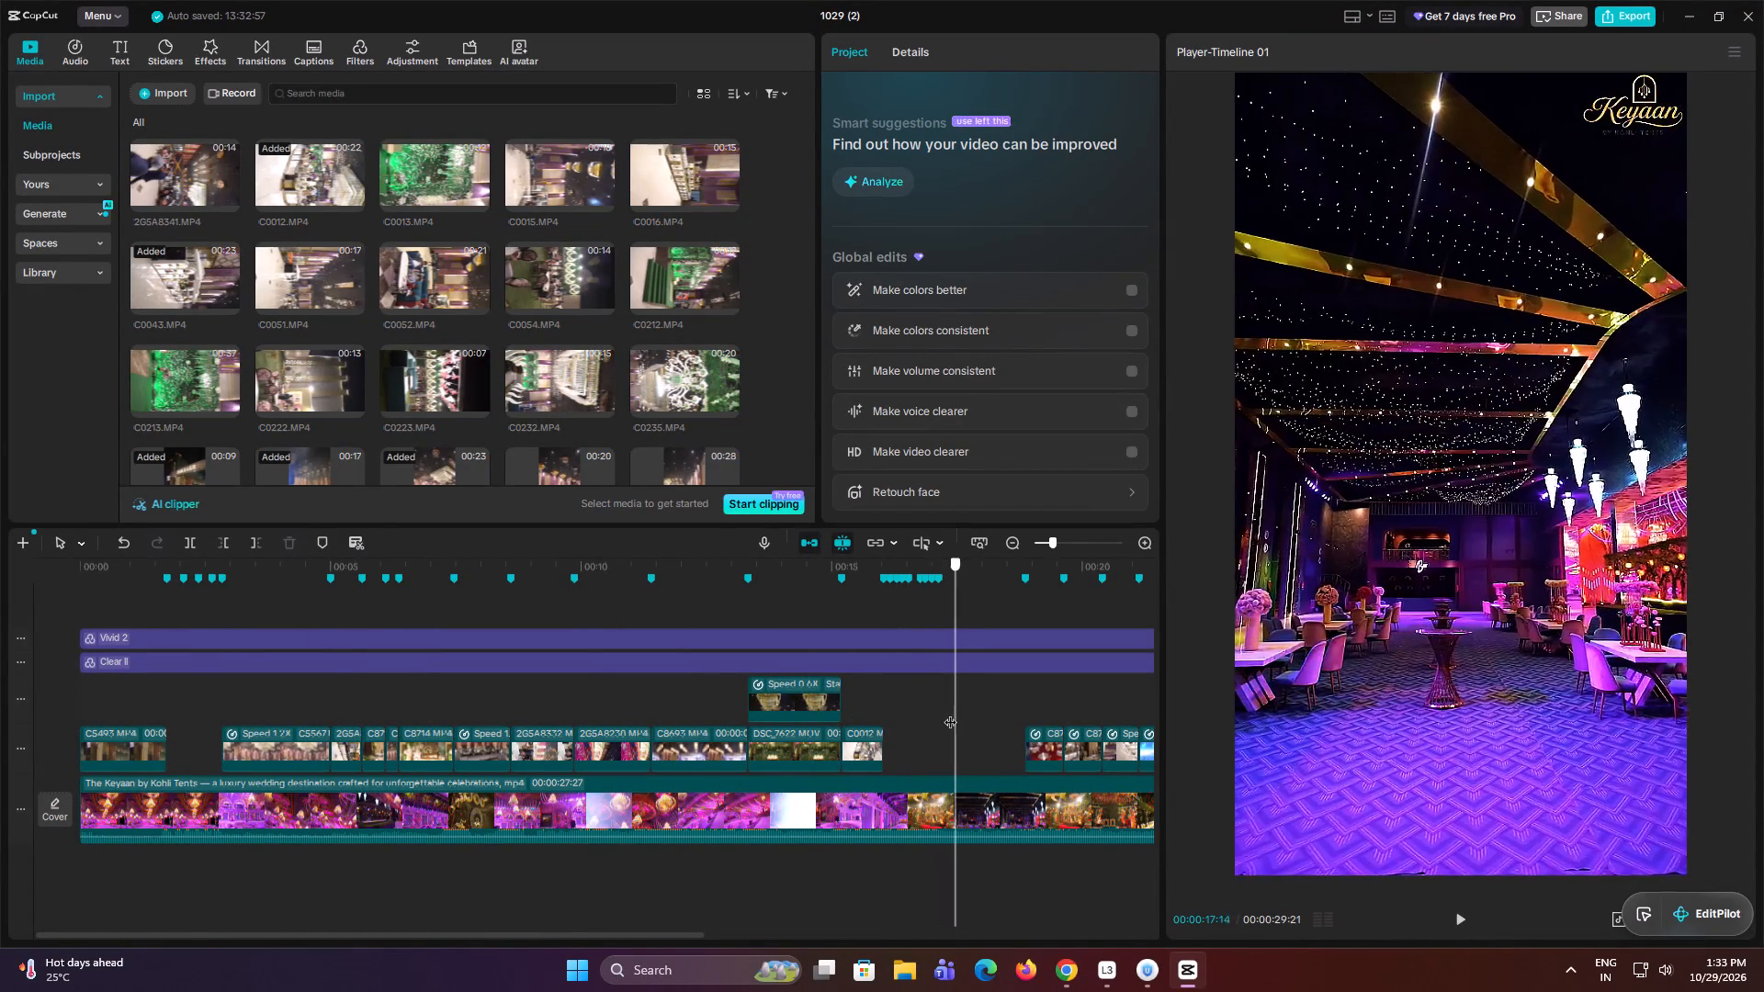
pyautogui.moveTo(950, 713); pyautogui.dragTo(948, 719)
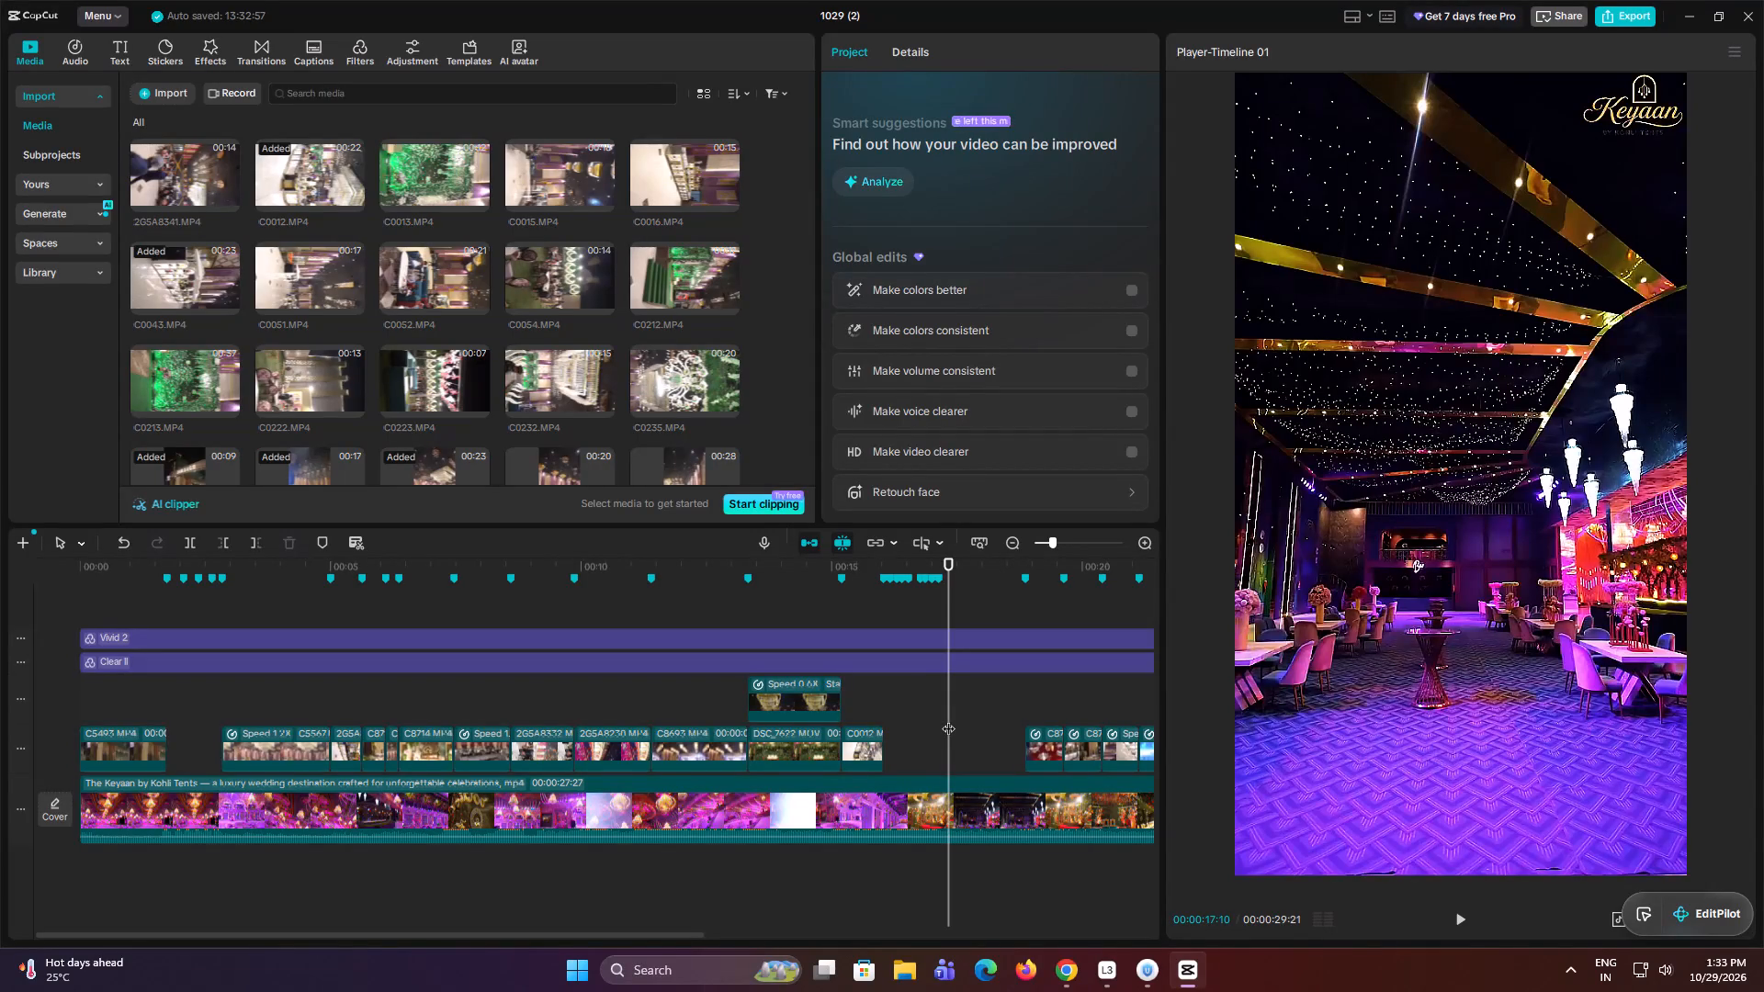
pyautogui.press('space')
pyautogui.press('space')
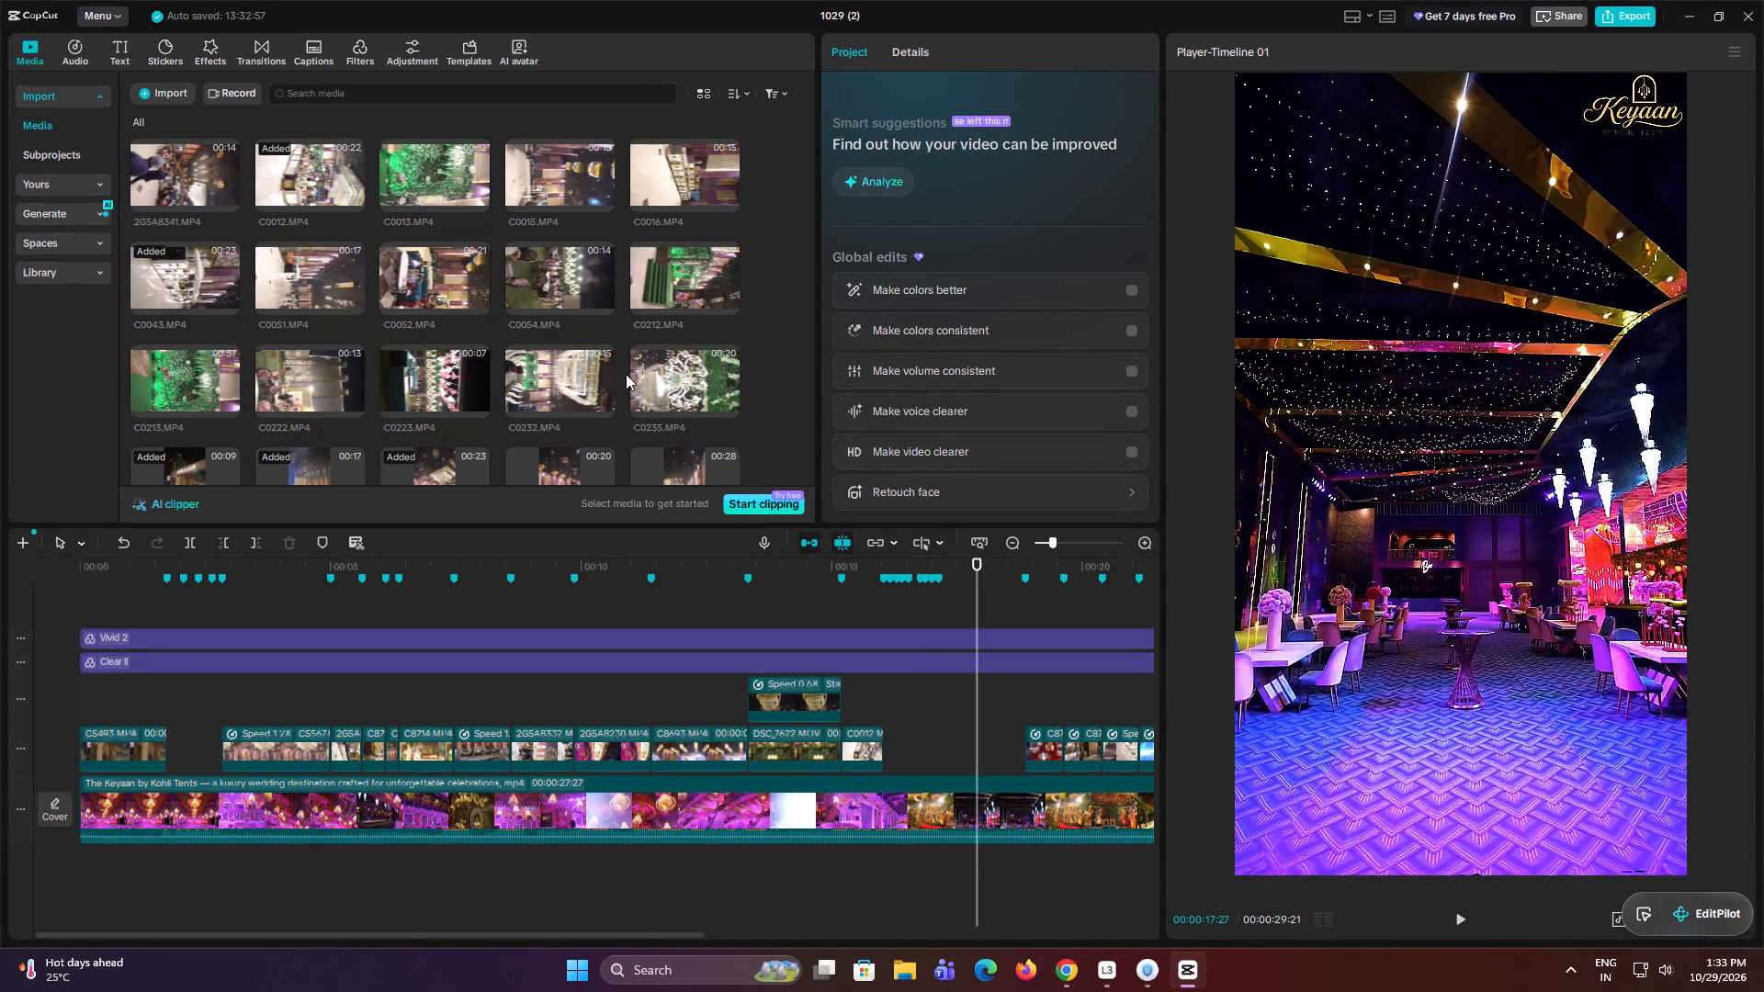
# Preview C0054, C0212, C0235, C0232, C0223 and C0222 in the media library for the empty section.
pyautogui.click(572, 266)
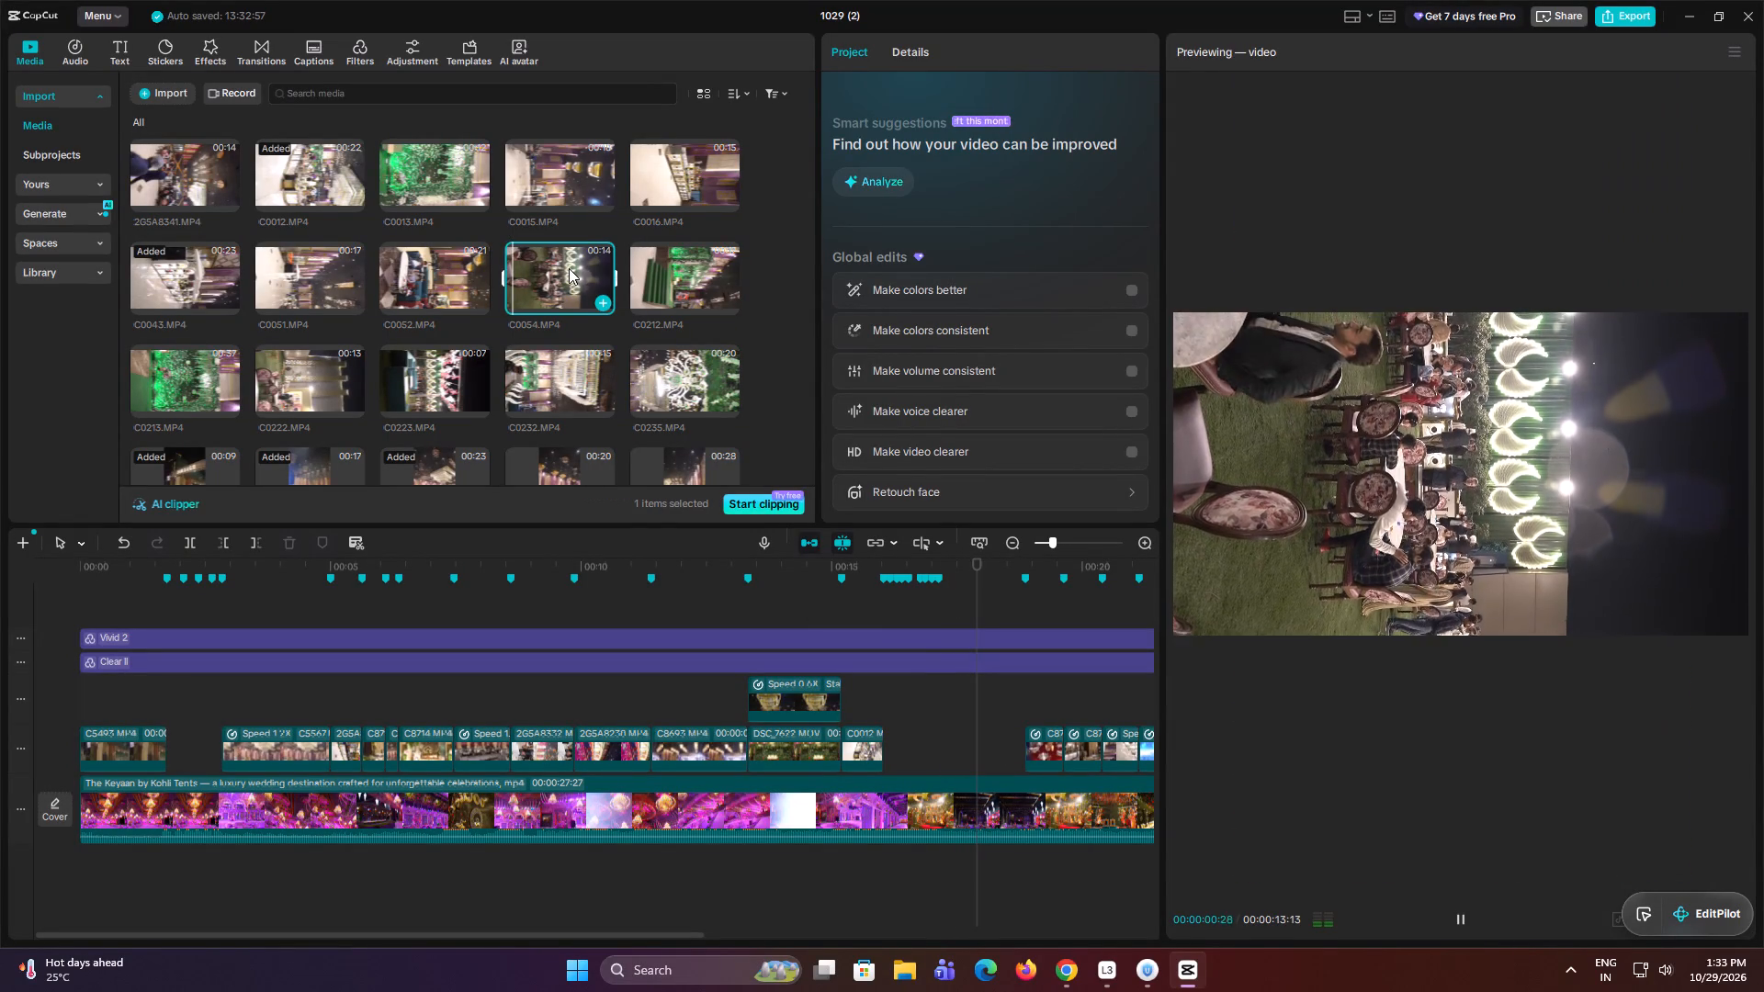
pyautogui.click(694, 291)
pyautogui.click(653, 384)
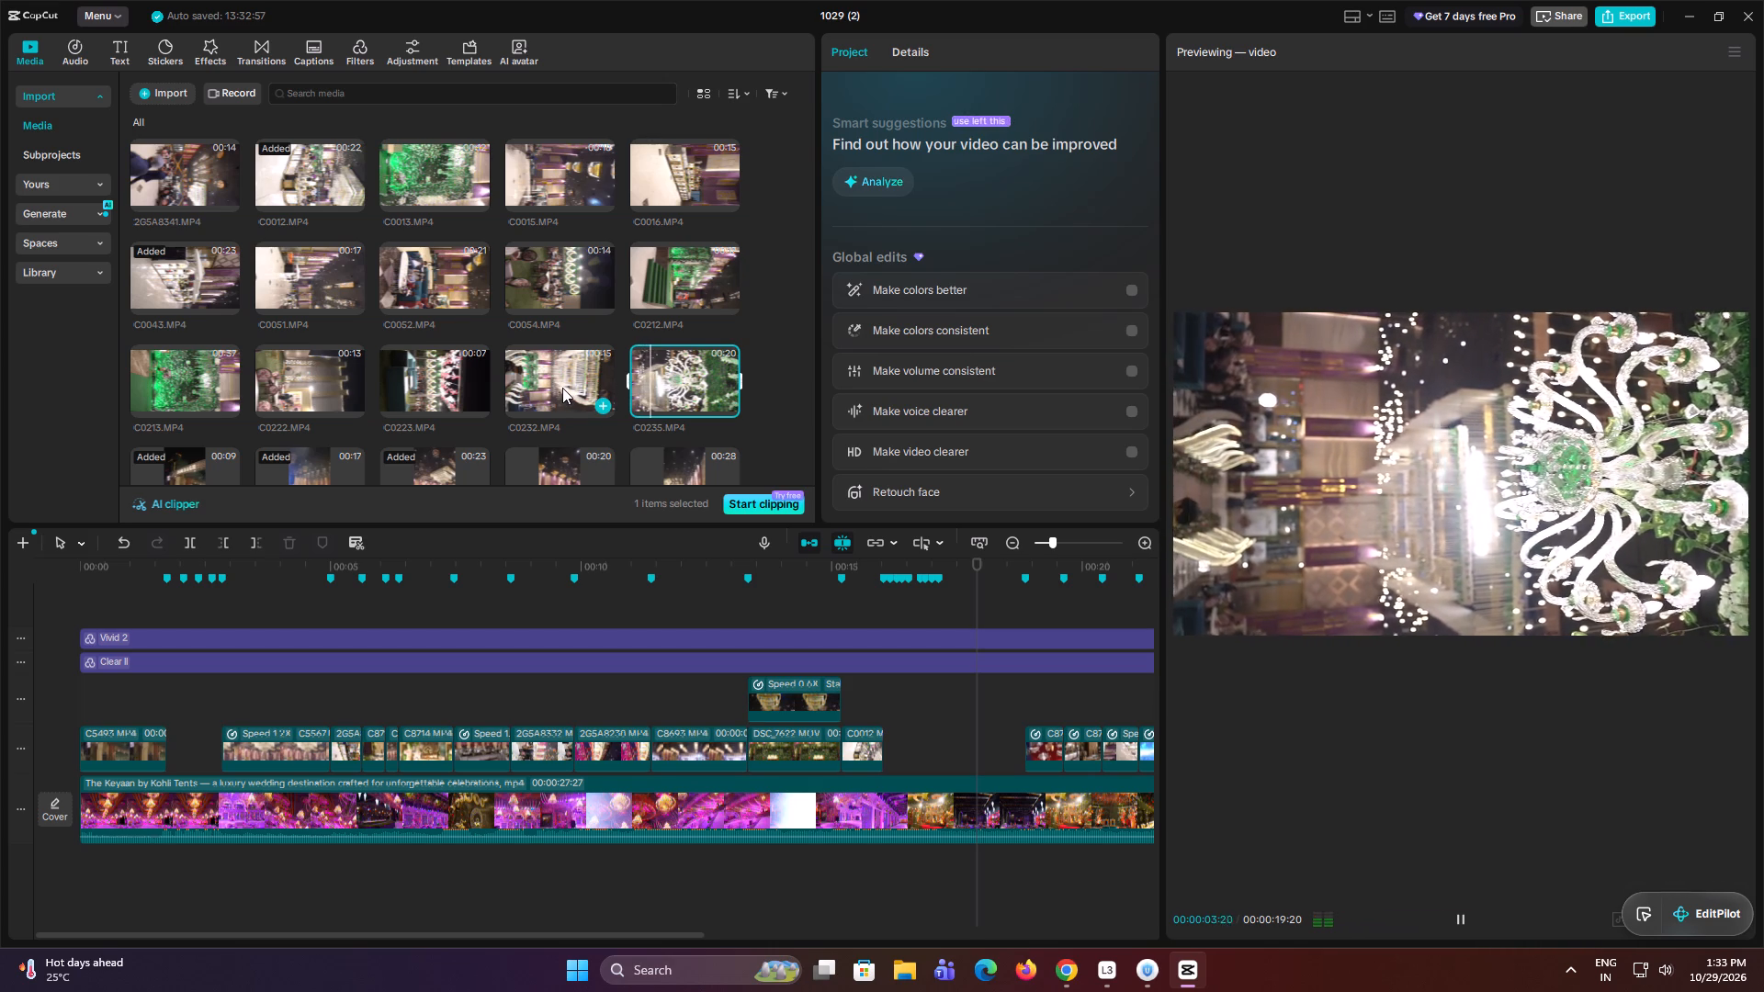
pyautogui.click(540, 393)
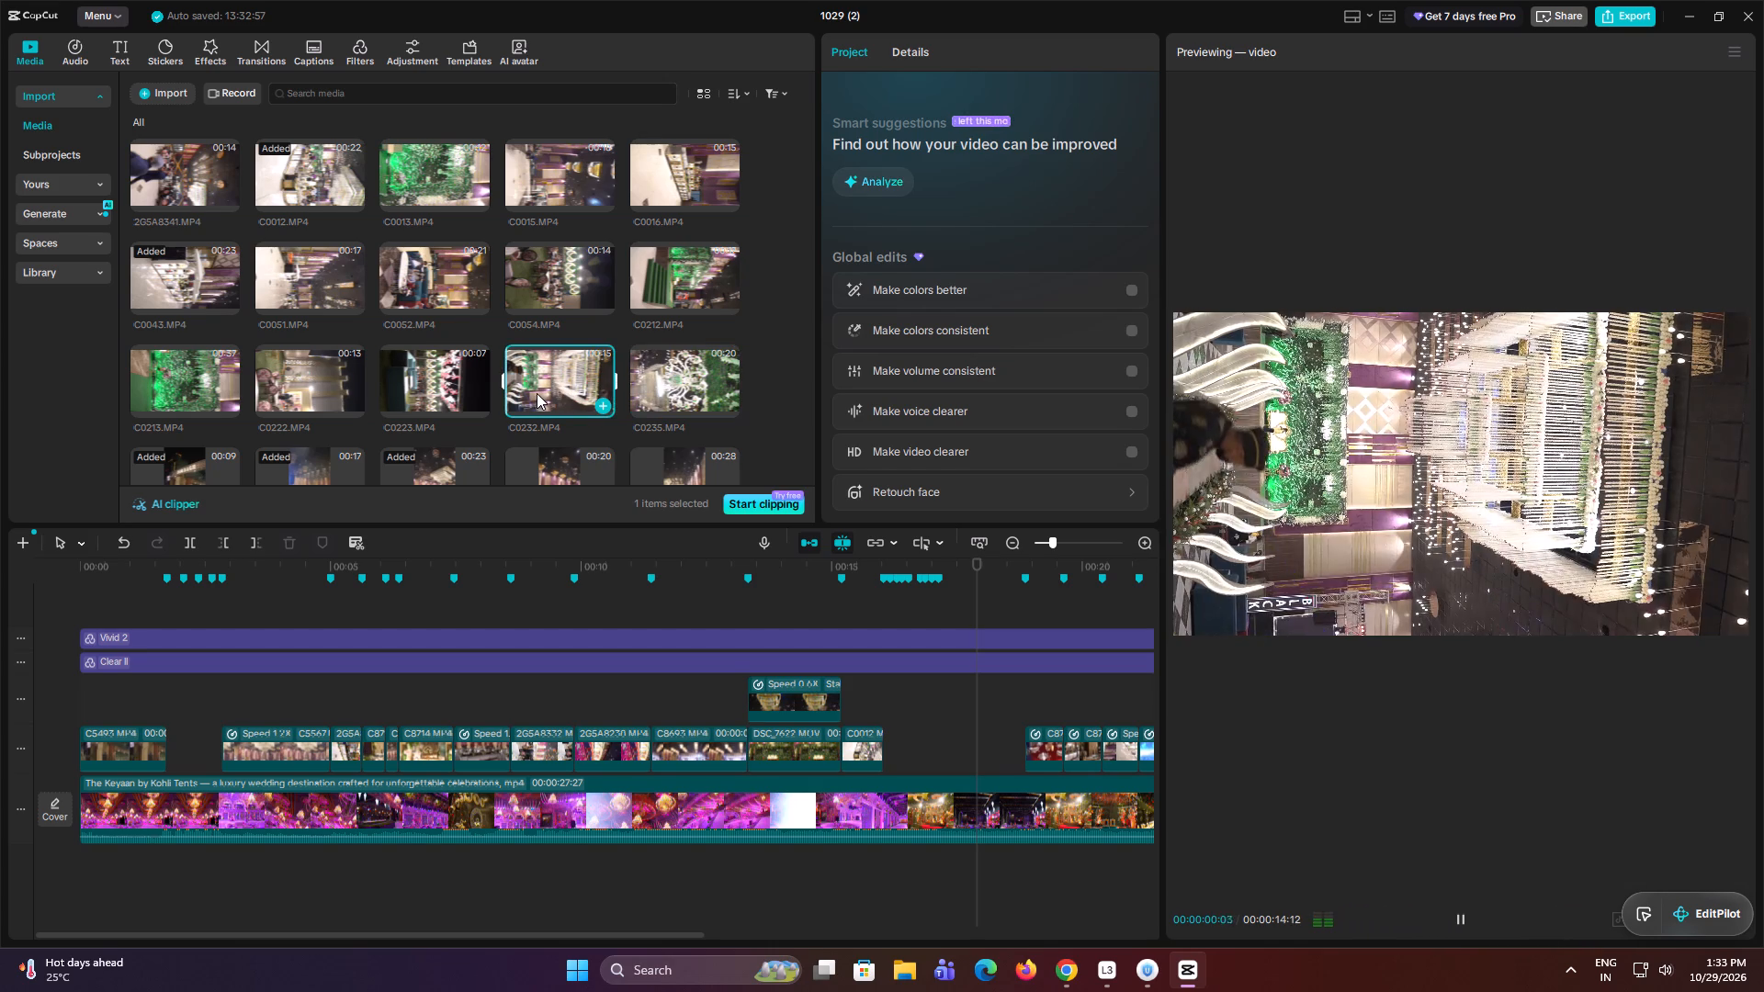
pyautogui.click(422, 382)
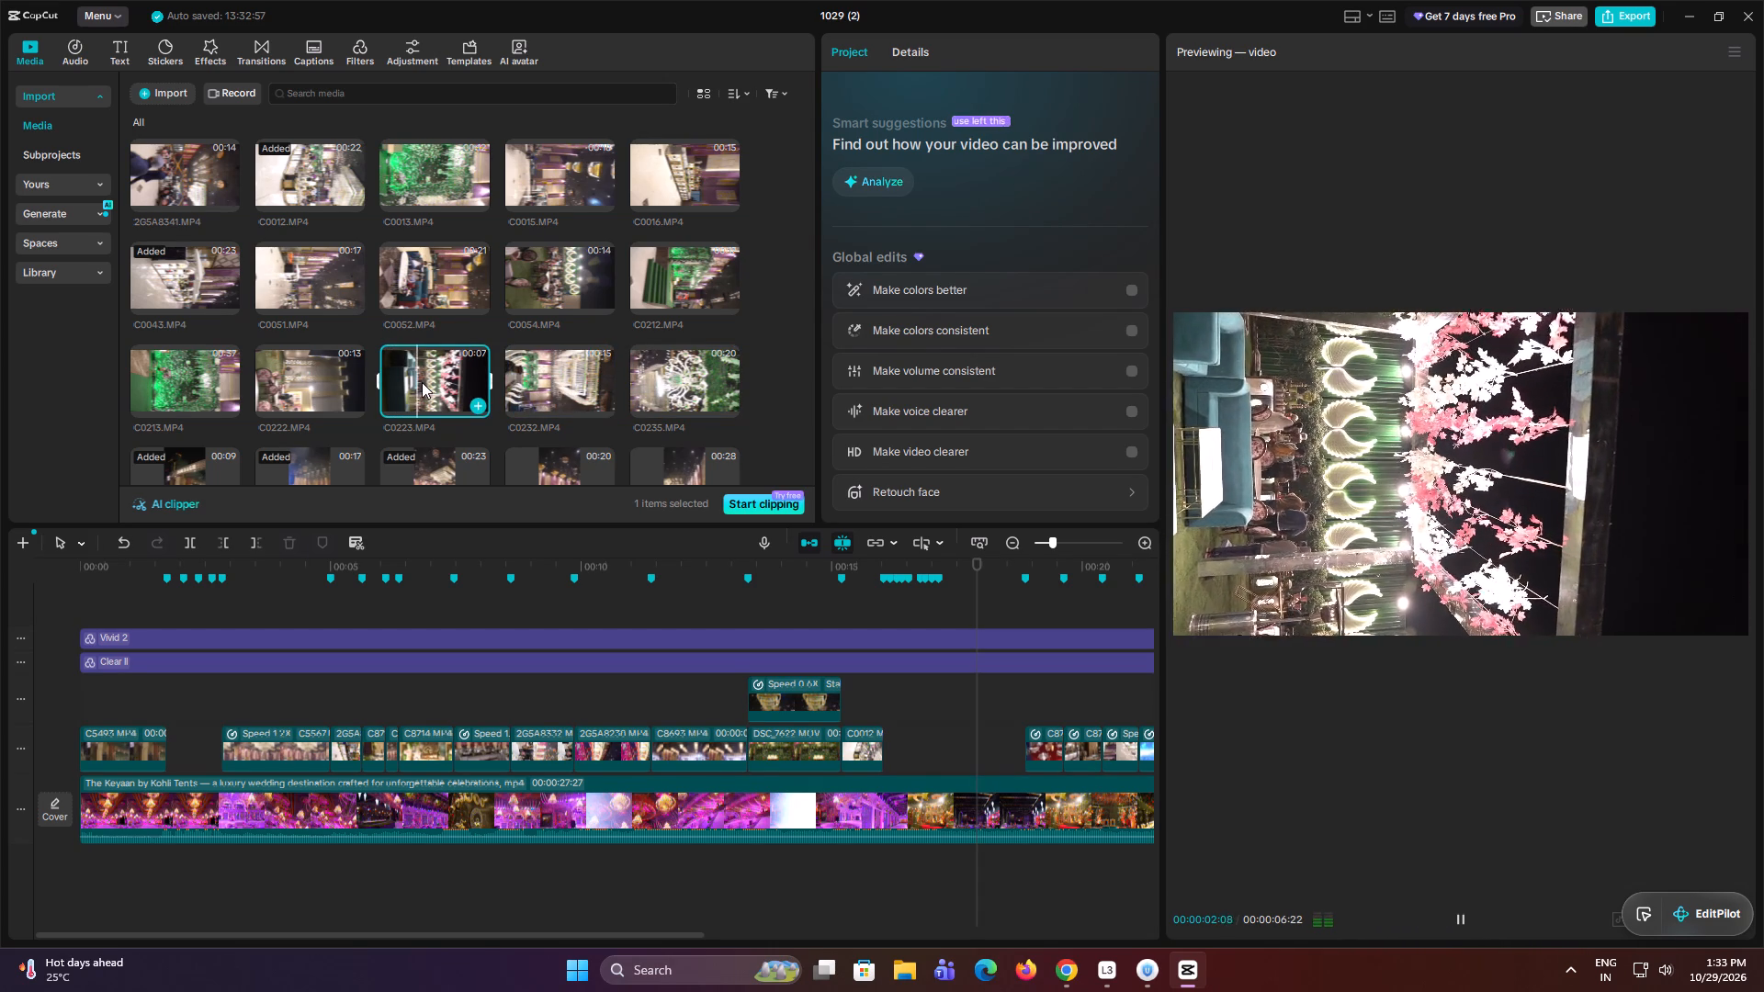
pyautogui.click(322, 380)
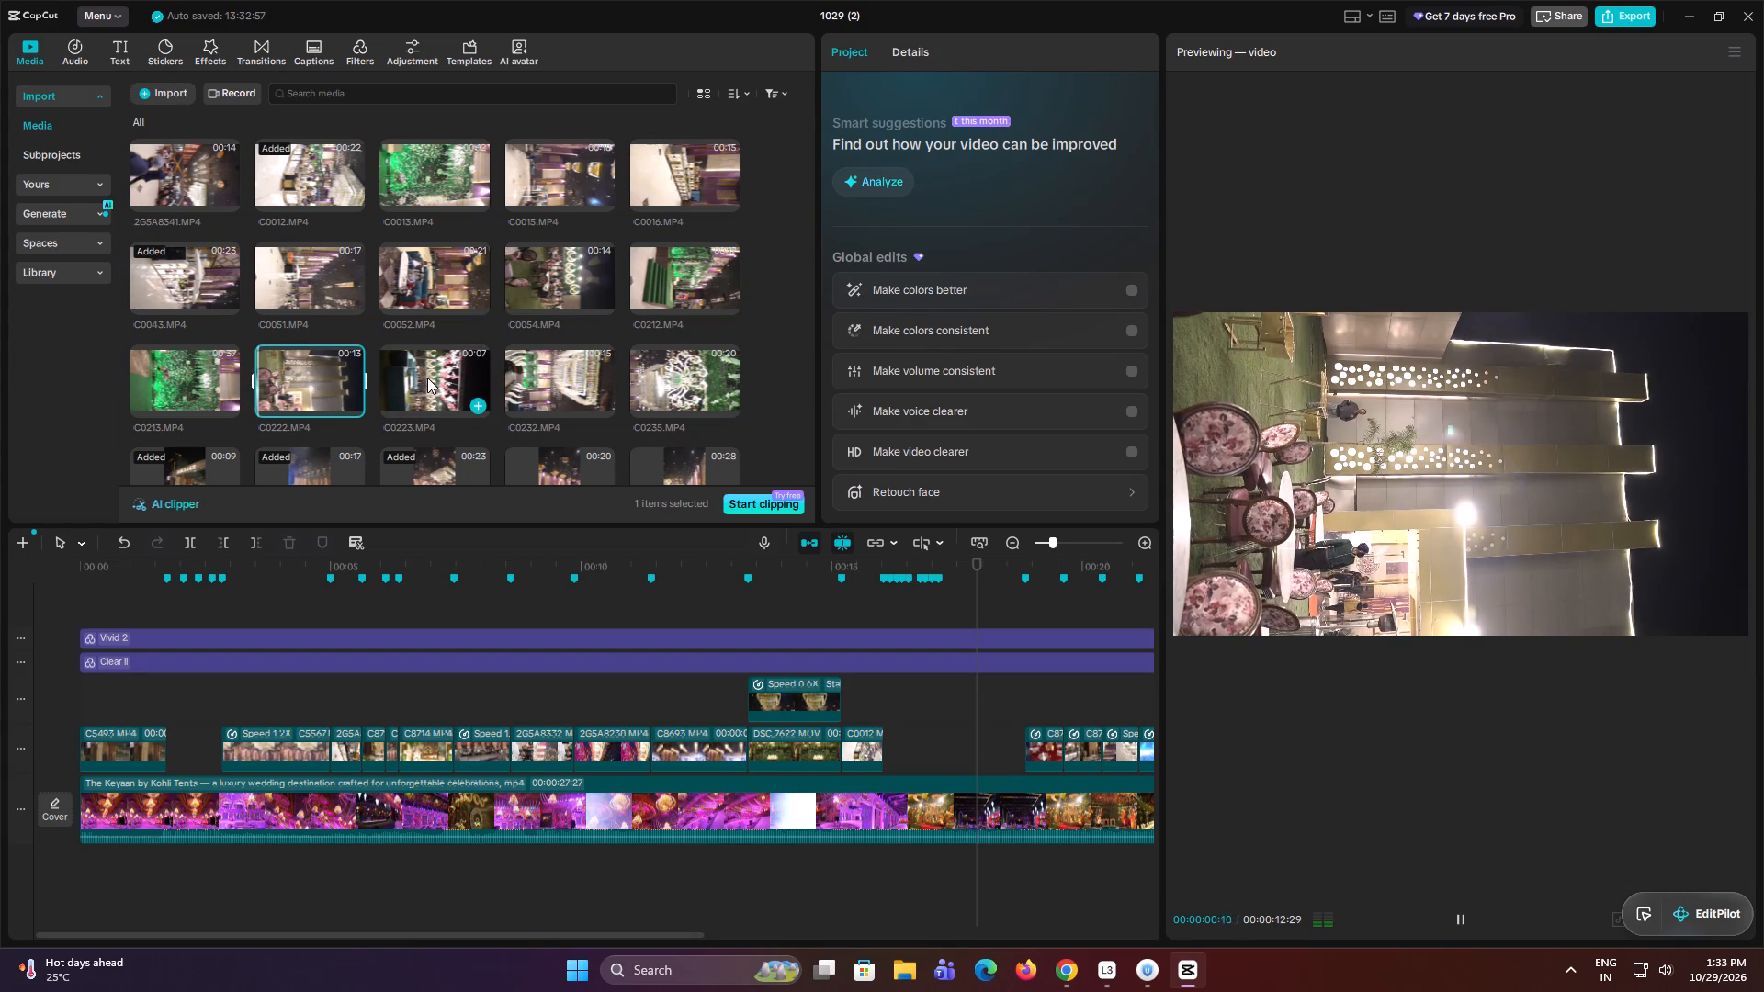
# Add a timeline marker at 00:00:17:29, where the reference shot changes.
pyautogui.doubleClick(974, 592)
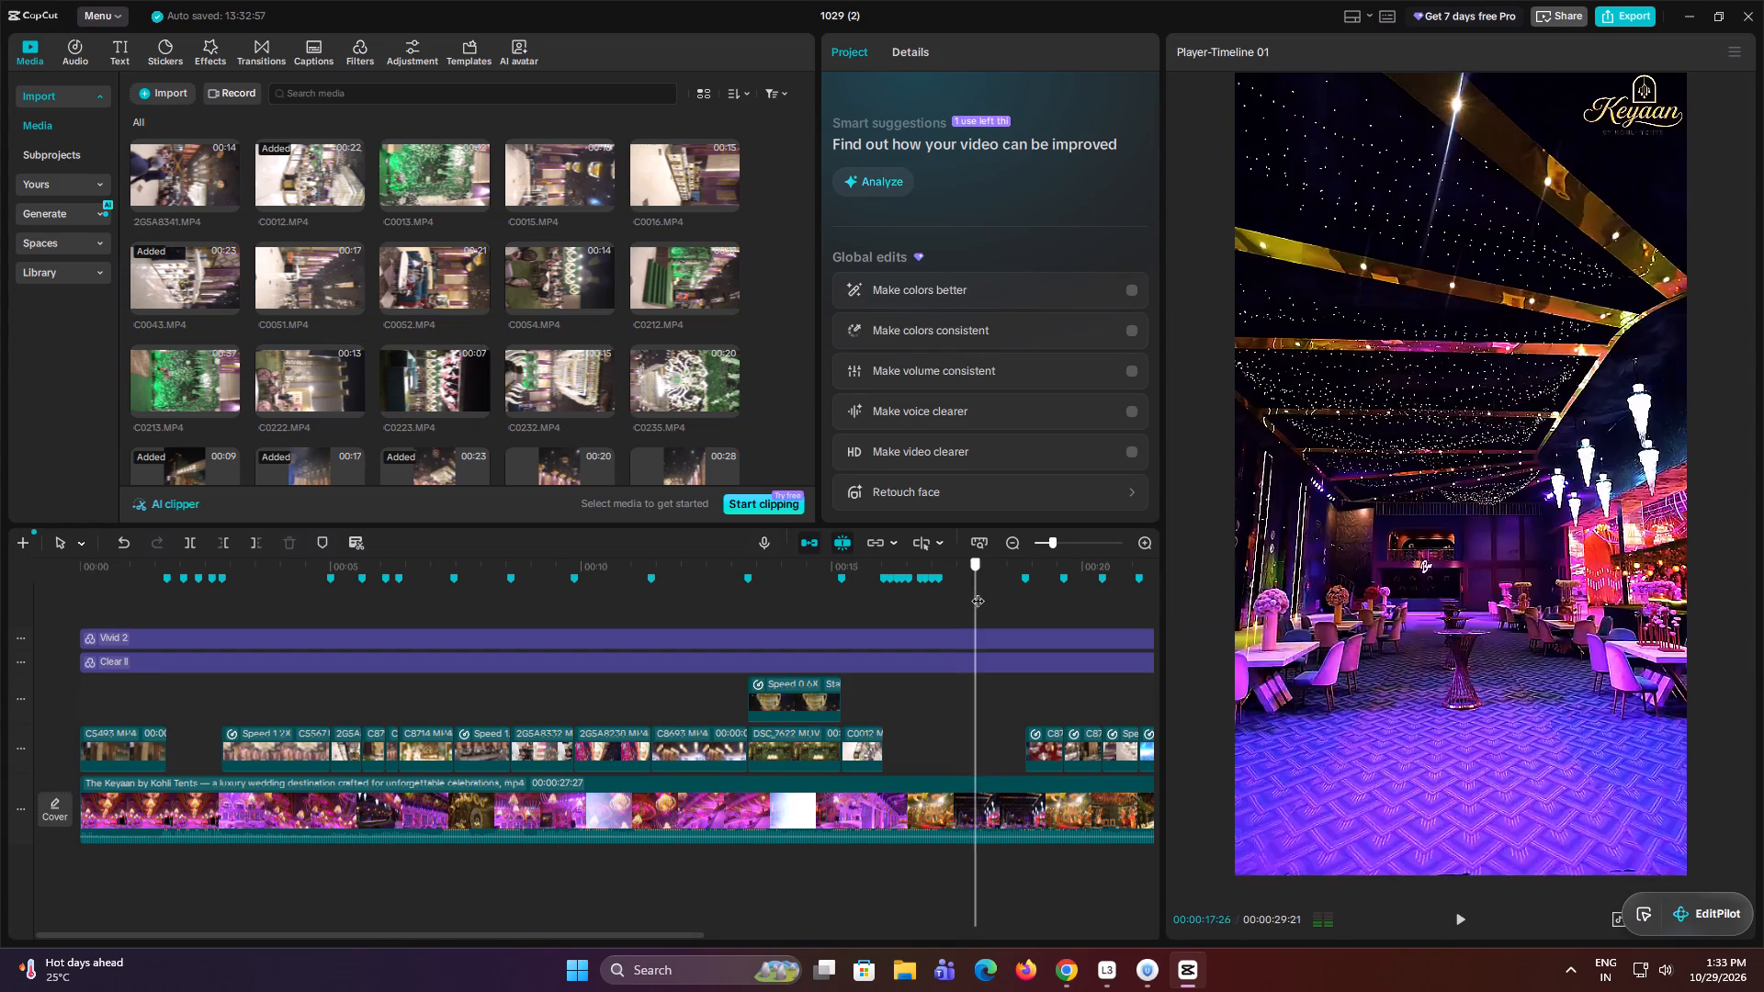
pyautogui.click(320, 545)
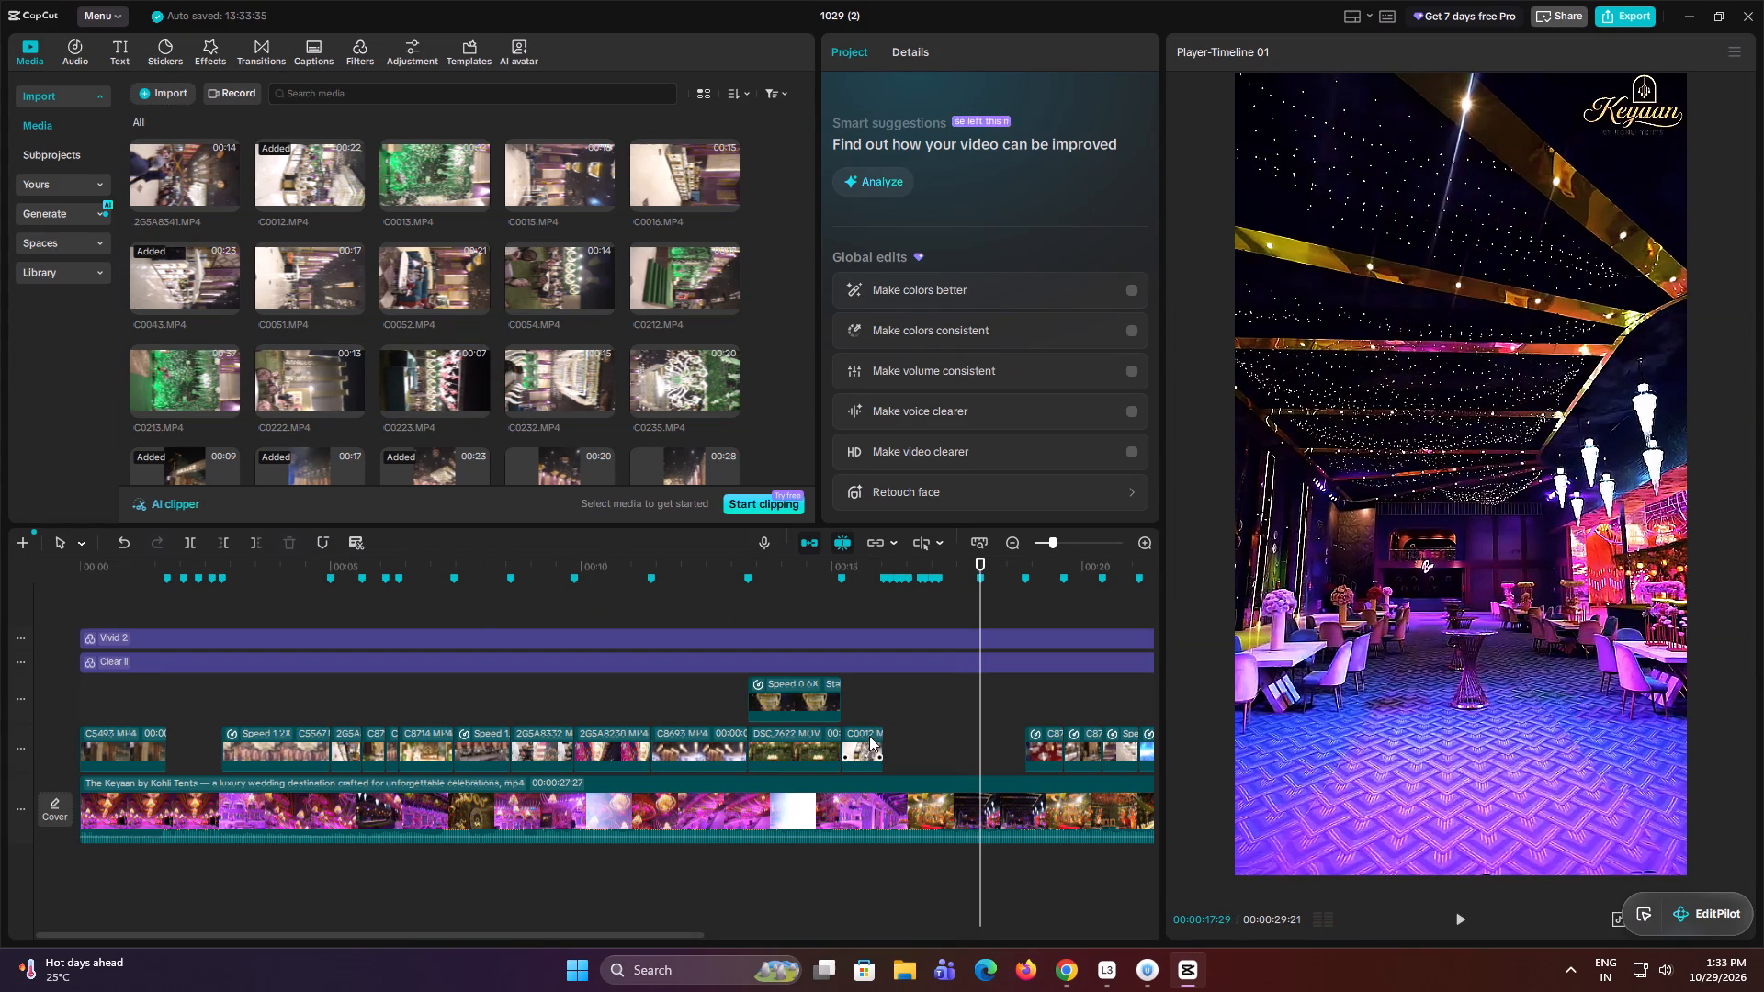
# Duplicate the C0012.MP4 clip into the empty section of the main track, from 00:00:17:04 to the 00:00:17:29 marker.
pyautogui.click(868, 737)
pyautogui.keyDown('alt'); pyautogui.moveTo(868, 737); pyautogui.dragTo(966, 739); pyautogui.keyUp('alt')
pyautogui.doubleClick(944, 695)
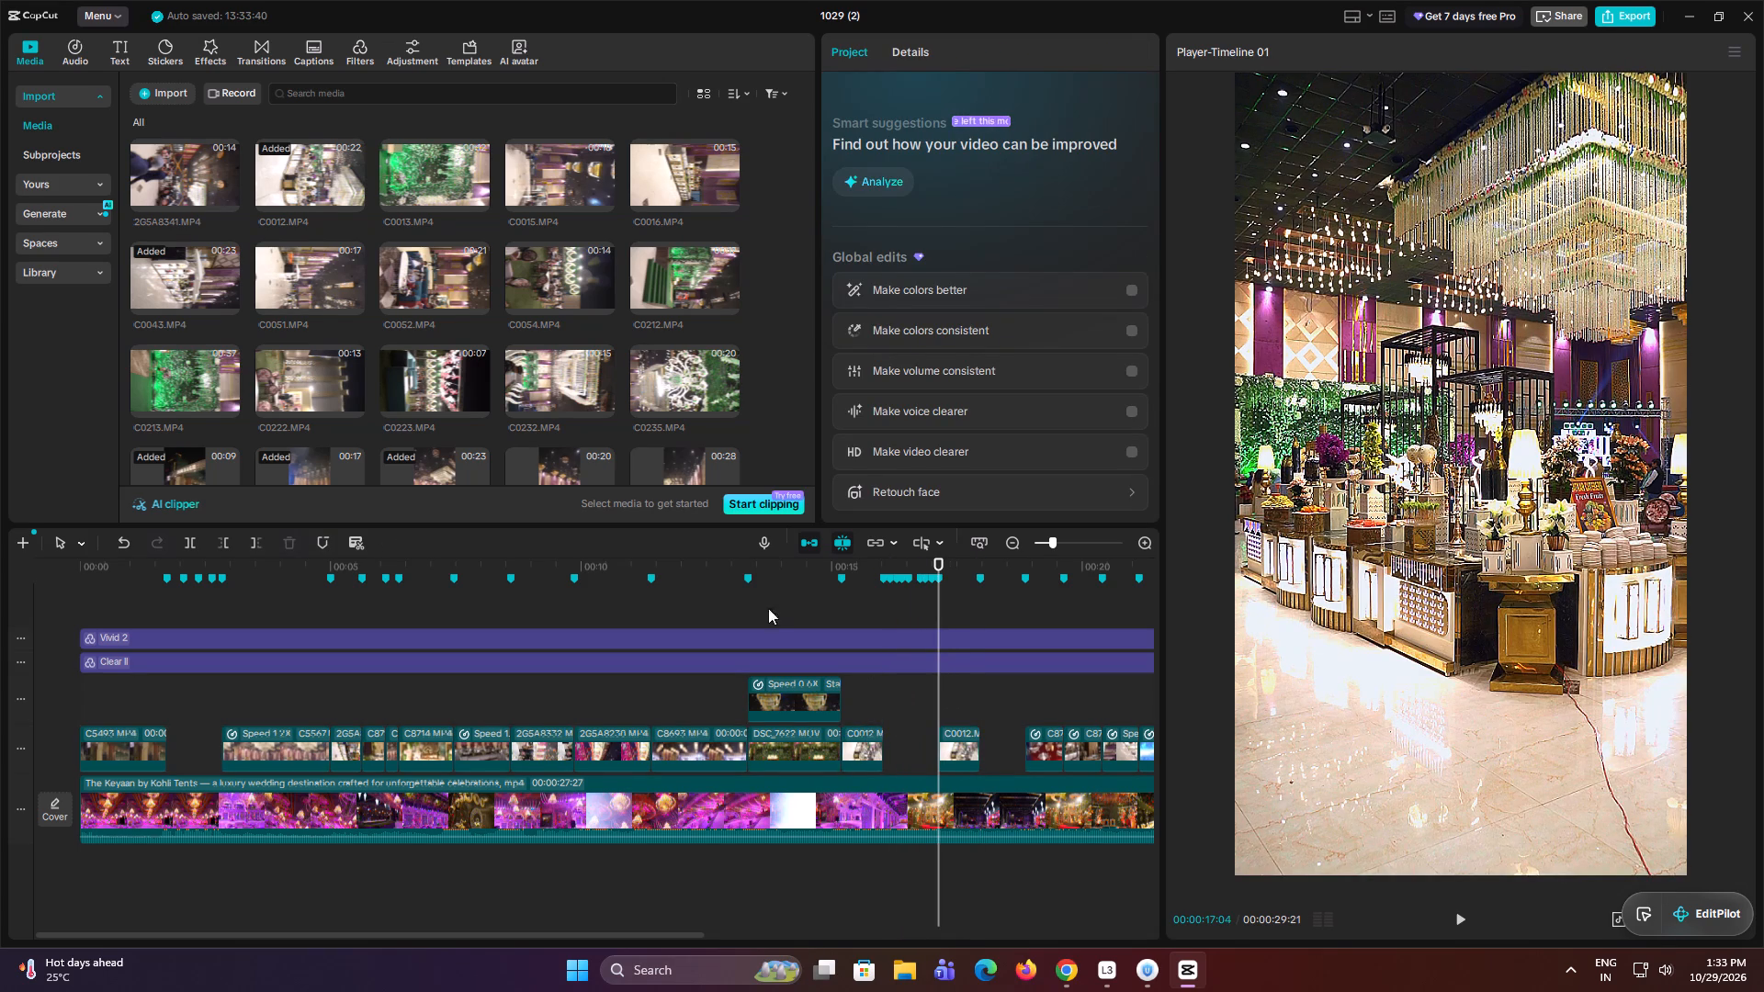
# Replace the duplicated C0012.MP4 clip with an adjusted range of C0223.MP4, keeping the original video effect, and play it.
pyautogui.moveTo(428, 382); pyautogui.dragTo(967, 734)
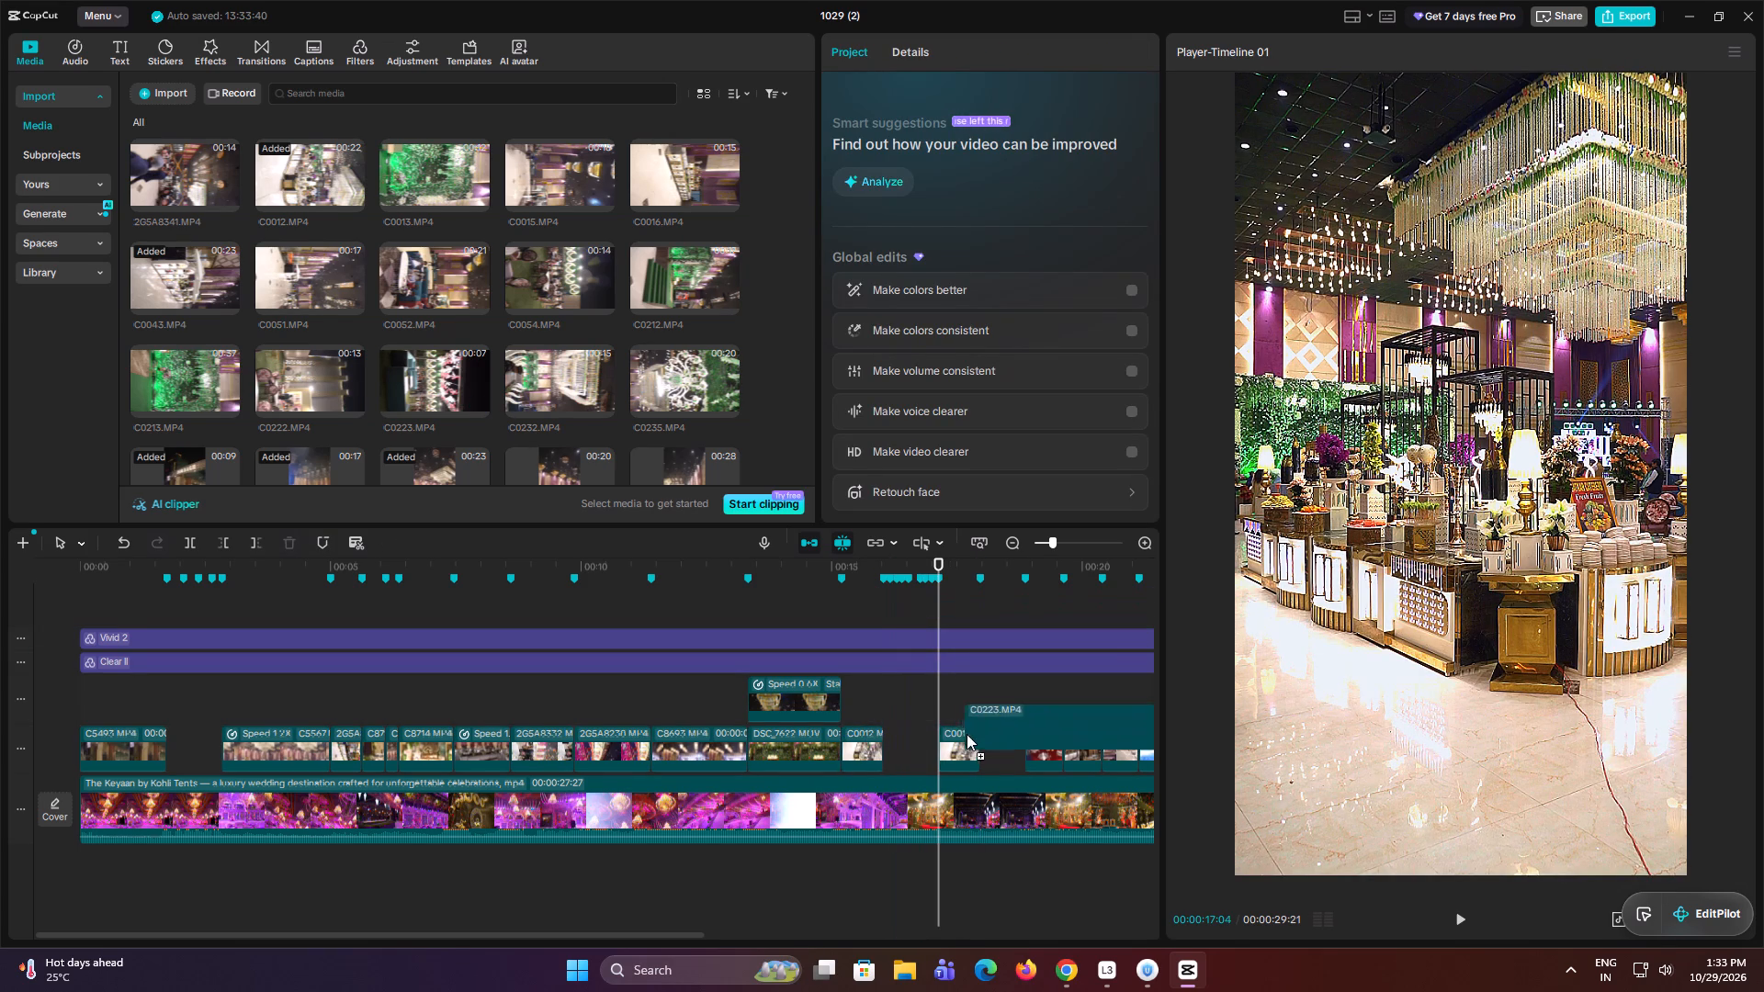
pyautogui.moveTo(967, 734); pyautogui.dragTo(967, 736)
pyautogui.moveTo(935, 577); pyautogui.dragTo(853, 581)
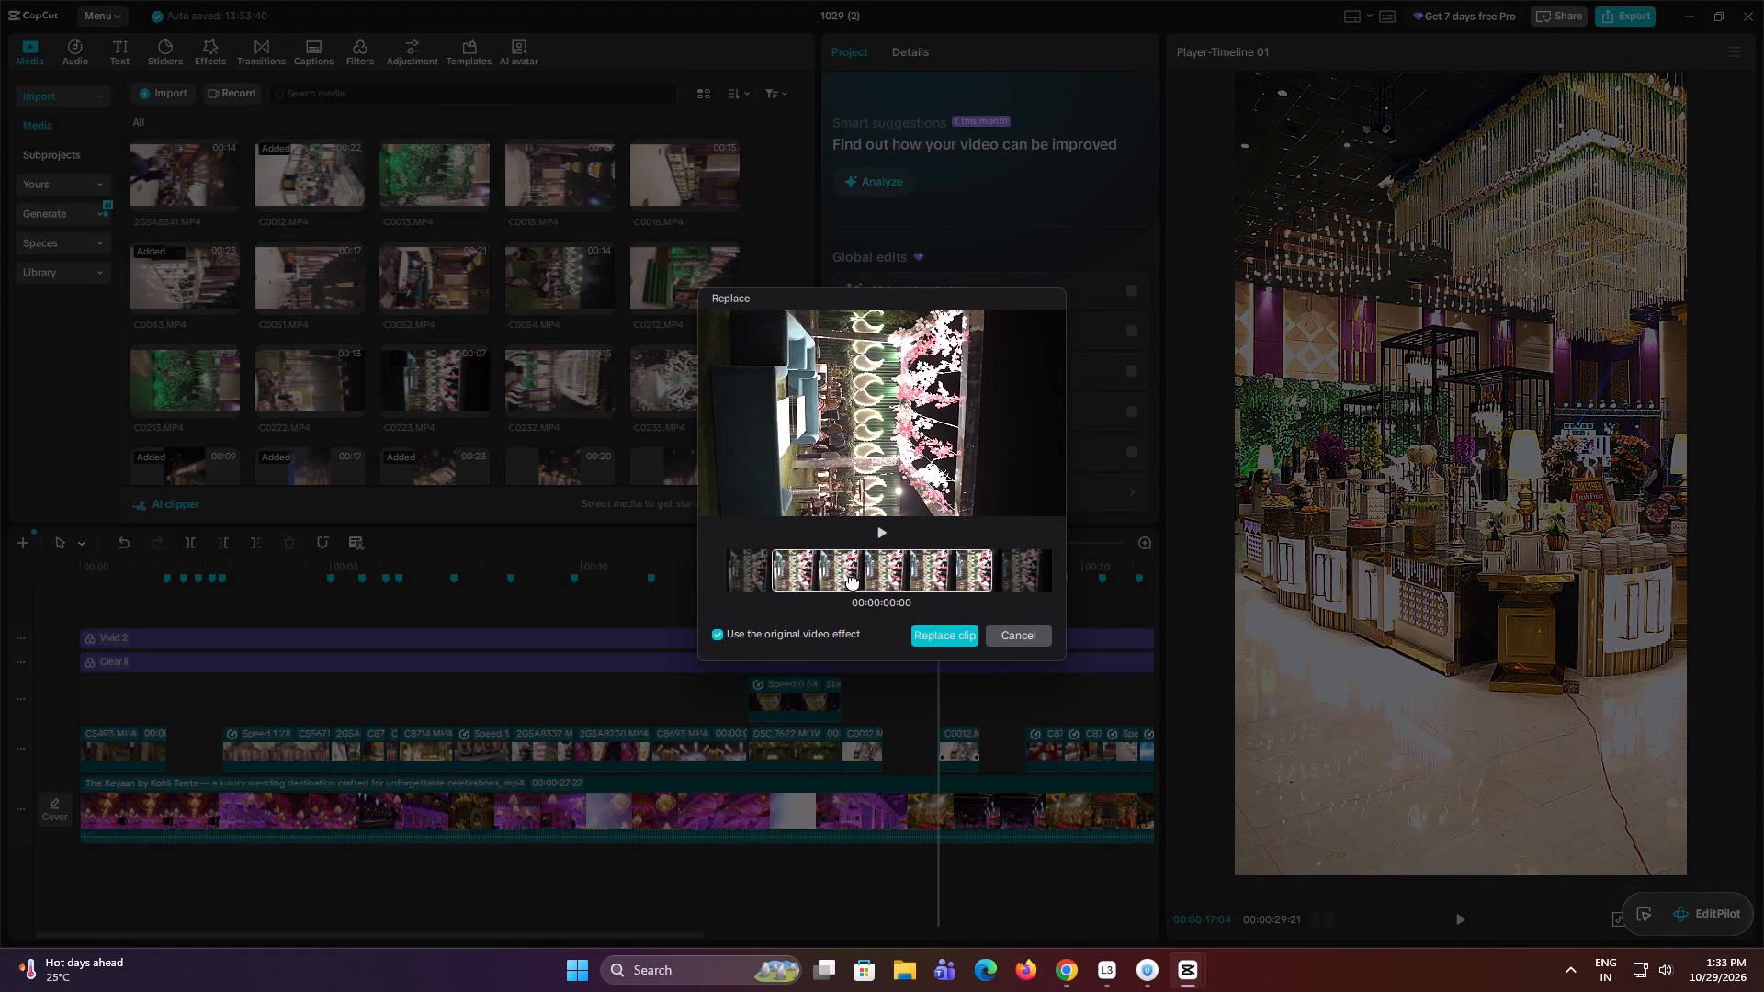
pyautogui.moveTo(853, 581); pyautogui.dragTo(666, 610)
pyautogui.click(939, 633)
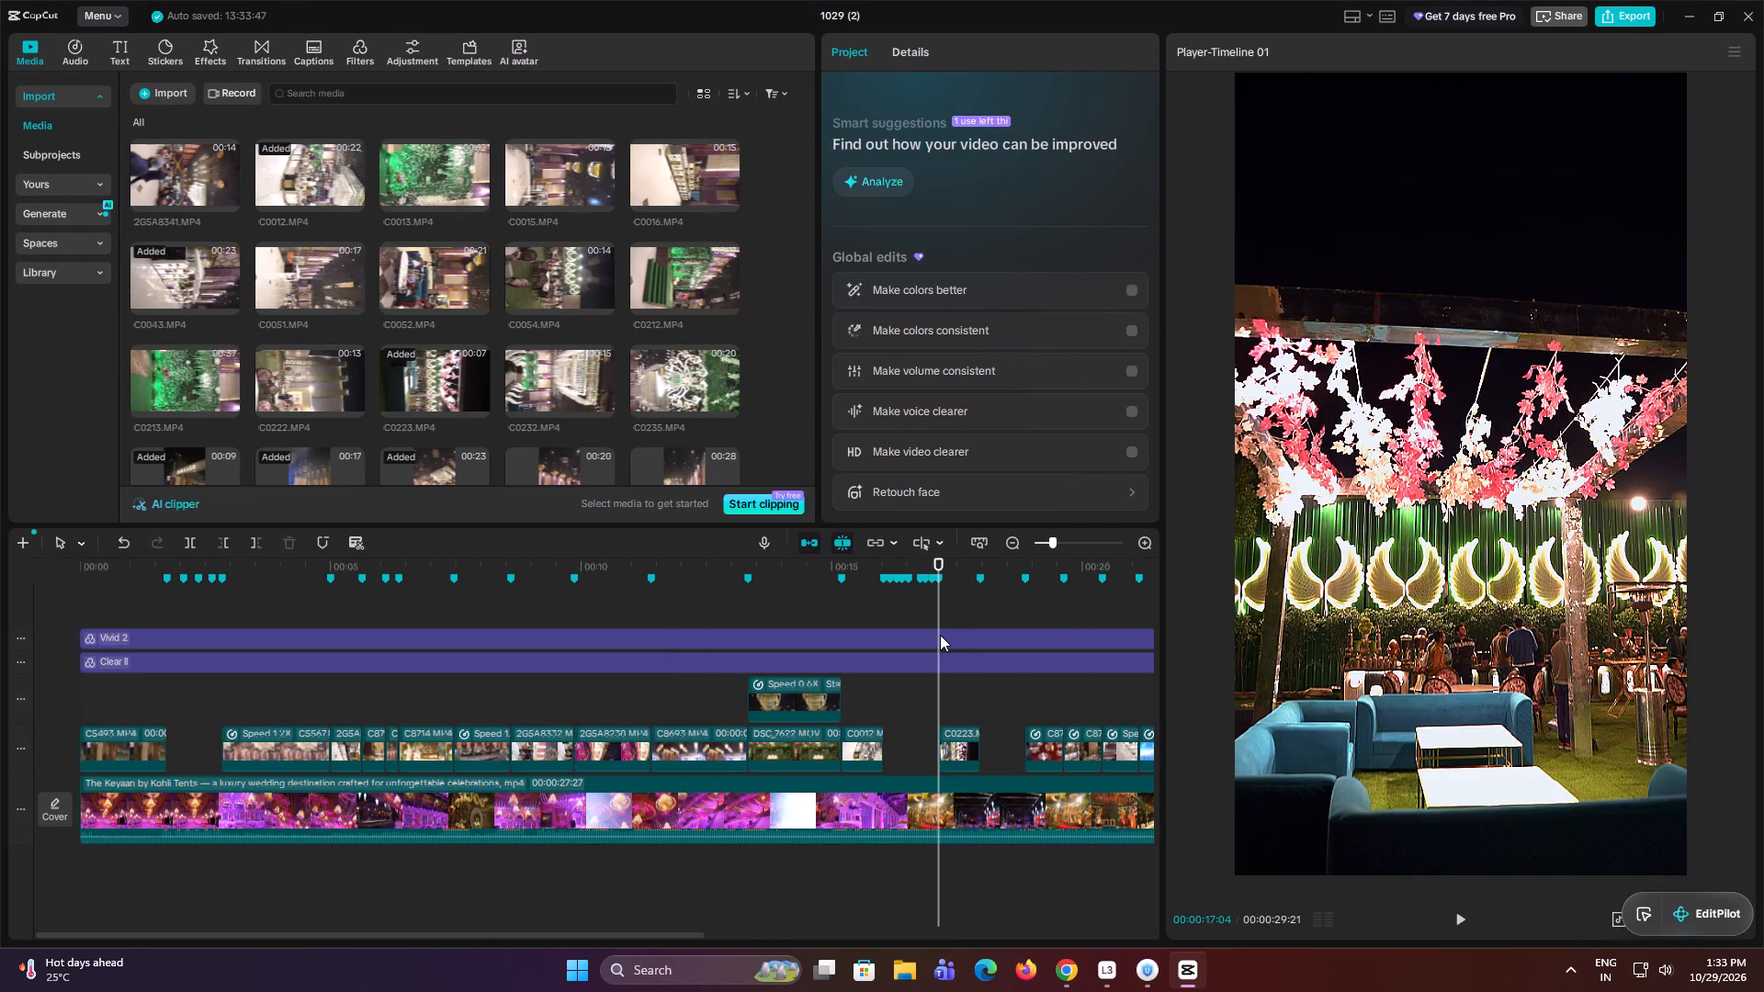
pyautogui.press('space')
pyautogui.press('space')
pyautogui.click(944, 693)
pyautogui.press('space')
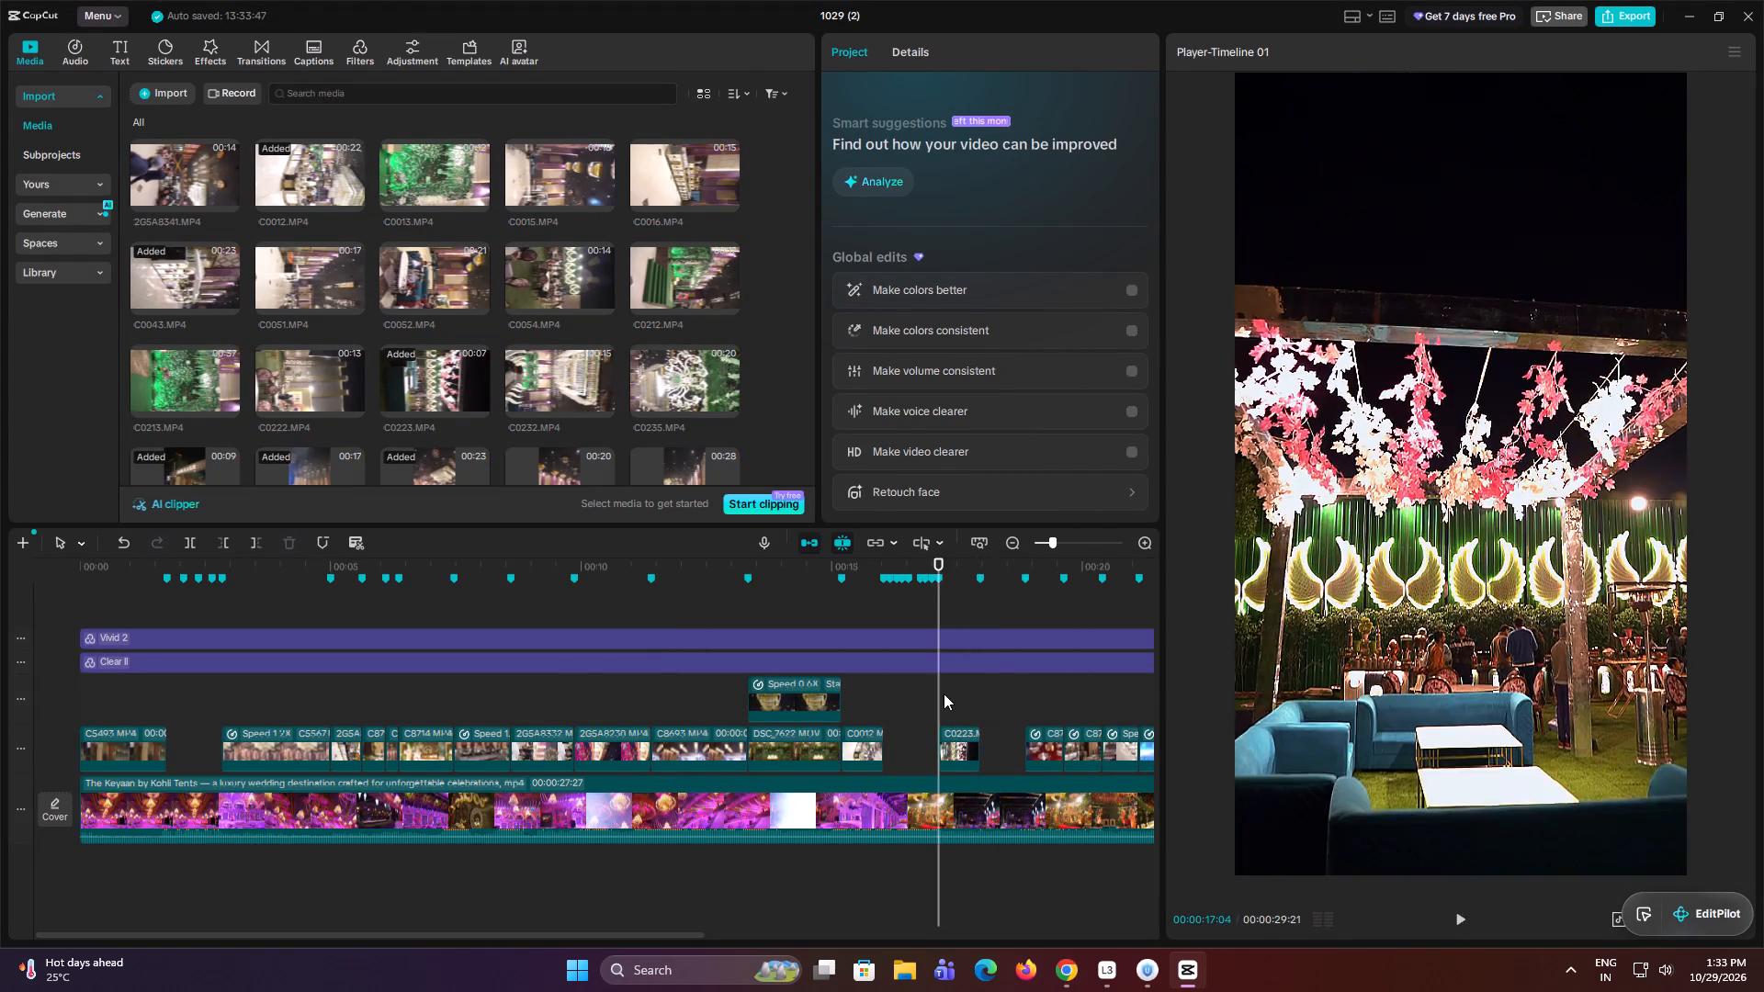
pyautogui.press('space')
pyautogui.click(952, 695)
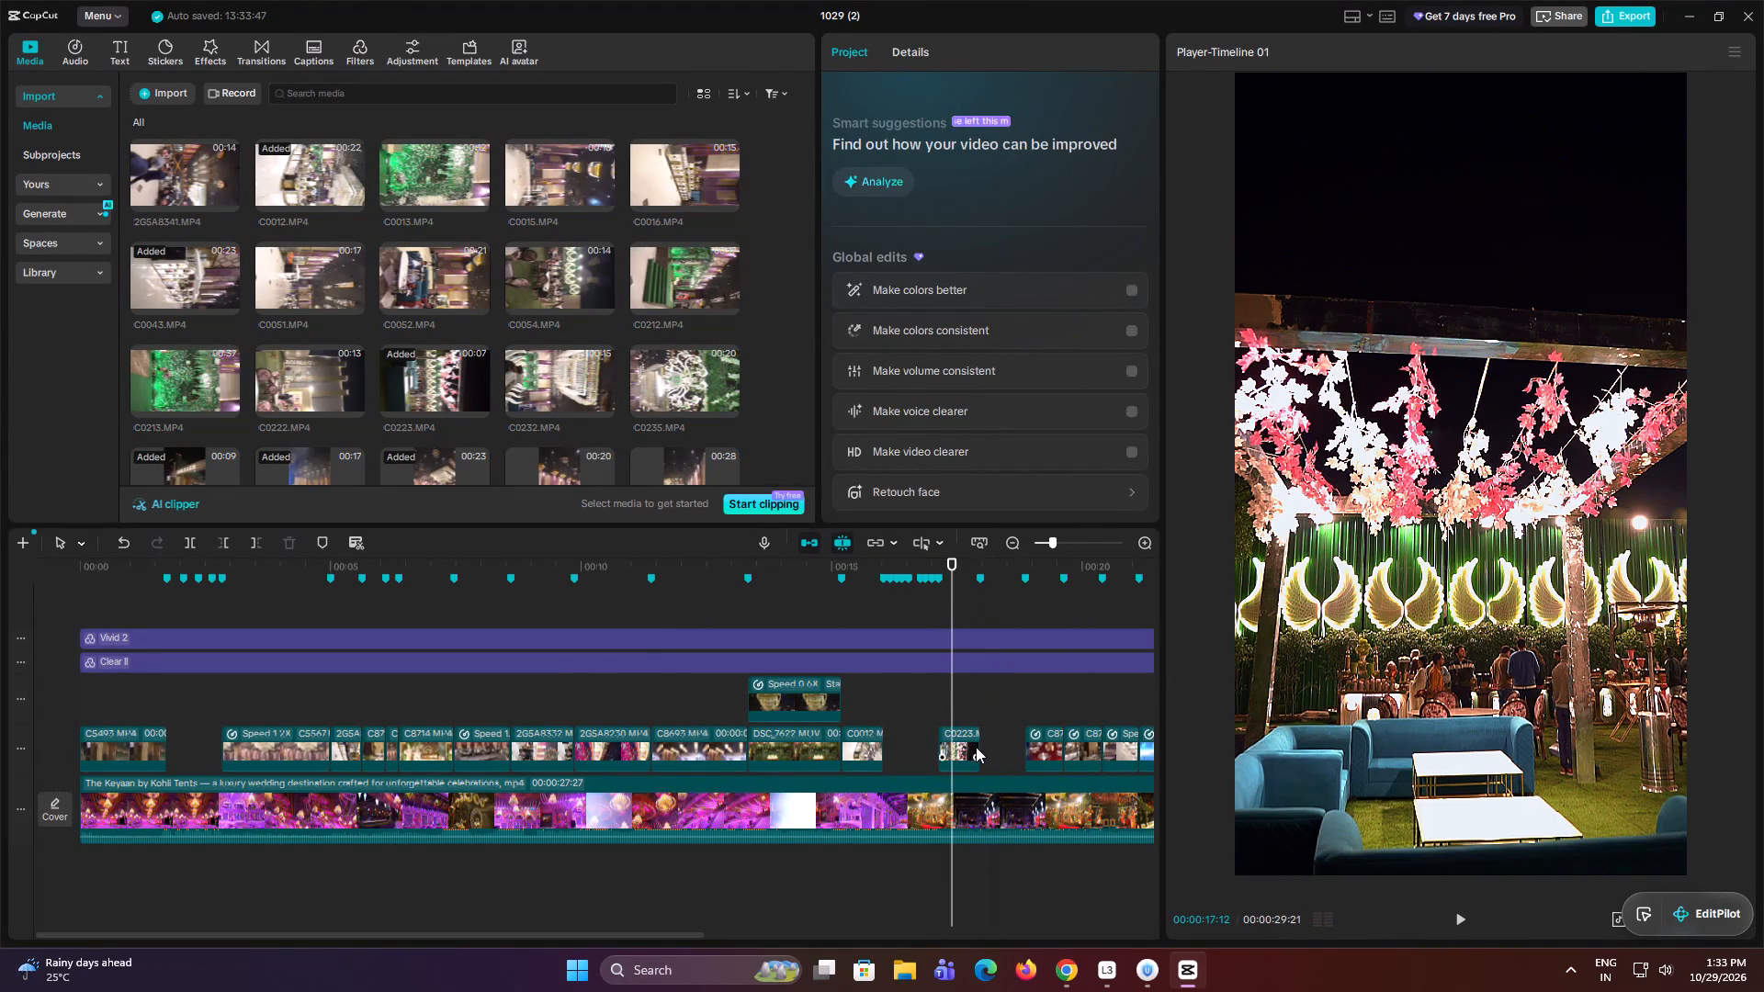
# Move the C0223.MP4 clip up to the overlay track, extend its end to a 00:00:03:27 duration, and play it.
pyautogui.click(976, 747)
pyautogui.moveTo(976, 751); pyautogui.dragTo(972, 716)
pyautogui.moveTo(969, 746); pyautogui.dragTo(970, 700)
pyautogui.moveTo(979, 698); pyautogui.dragTo(980, 697)
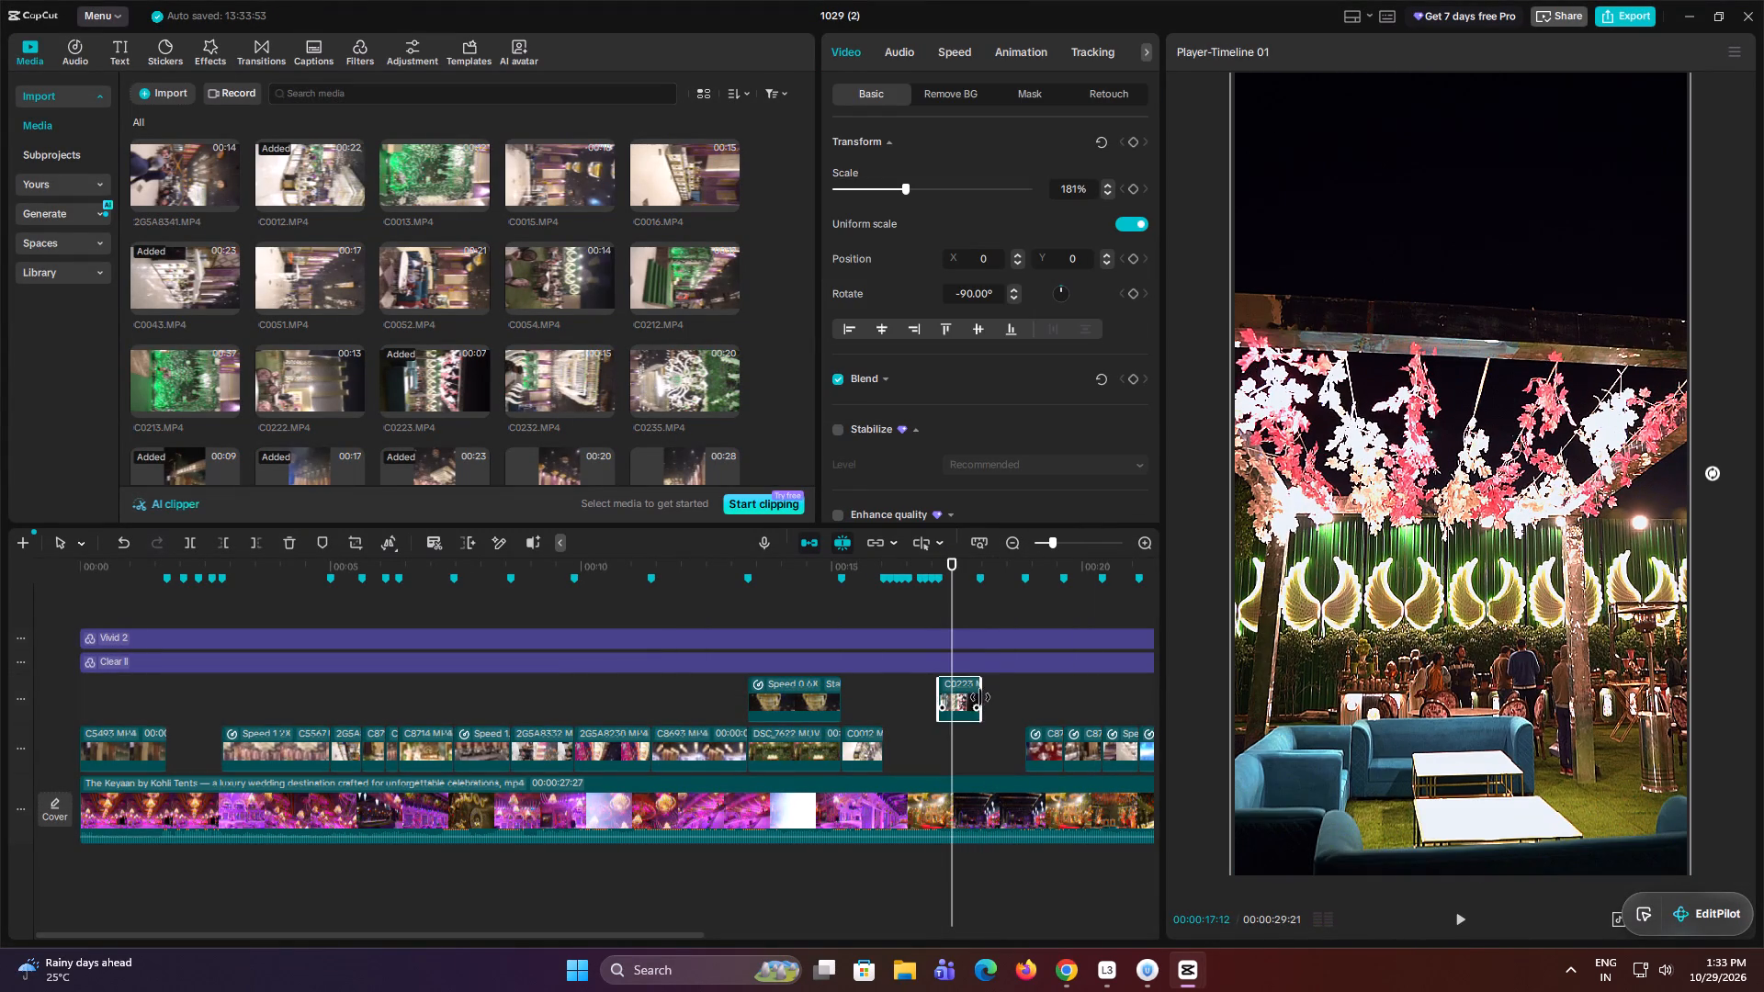
pyautogui.moveTo(980, 697); pyautogui.dragTo(1079, 701)
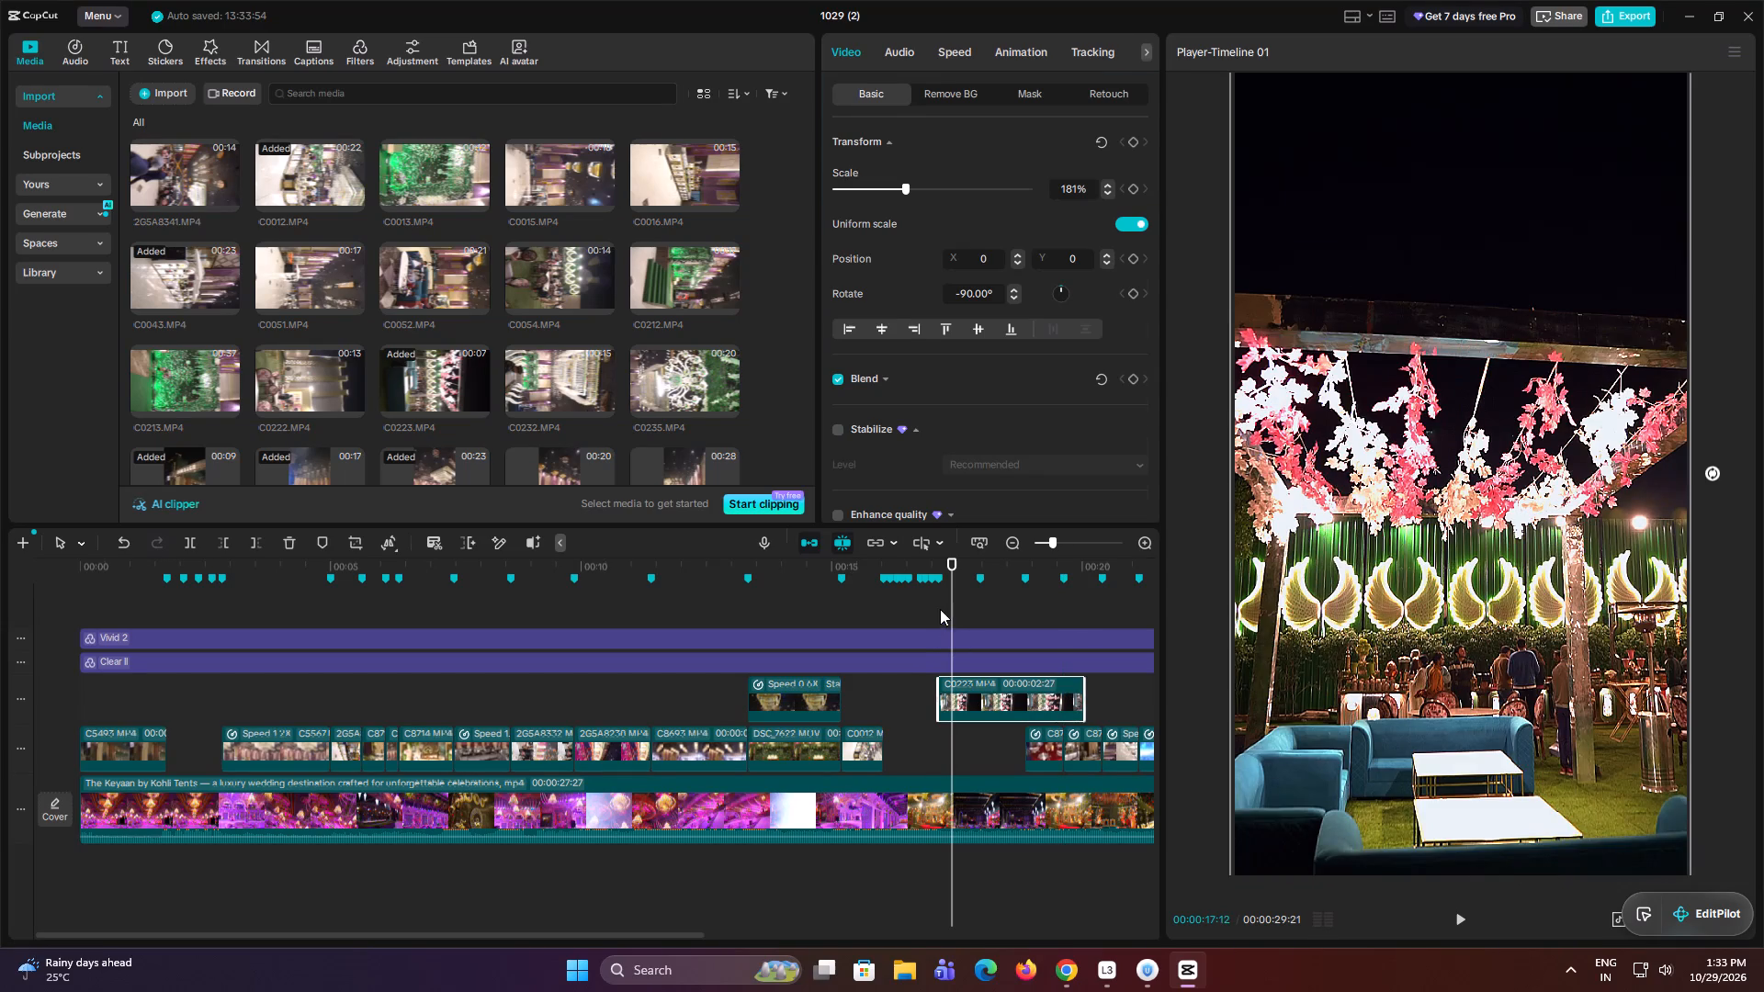
pyautogui.click(940, 609)
pyautogui.moveTo(982, 700); pyautogui.dragTo(1020, 700)
pyautogui.moveTo(979, 694); pyautogui.dragTo(913, 697)
pyautogui.moveTo(974, 694); pyautogui.dragTo(985, 693)
pyautogui.press('space')
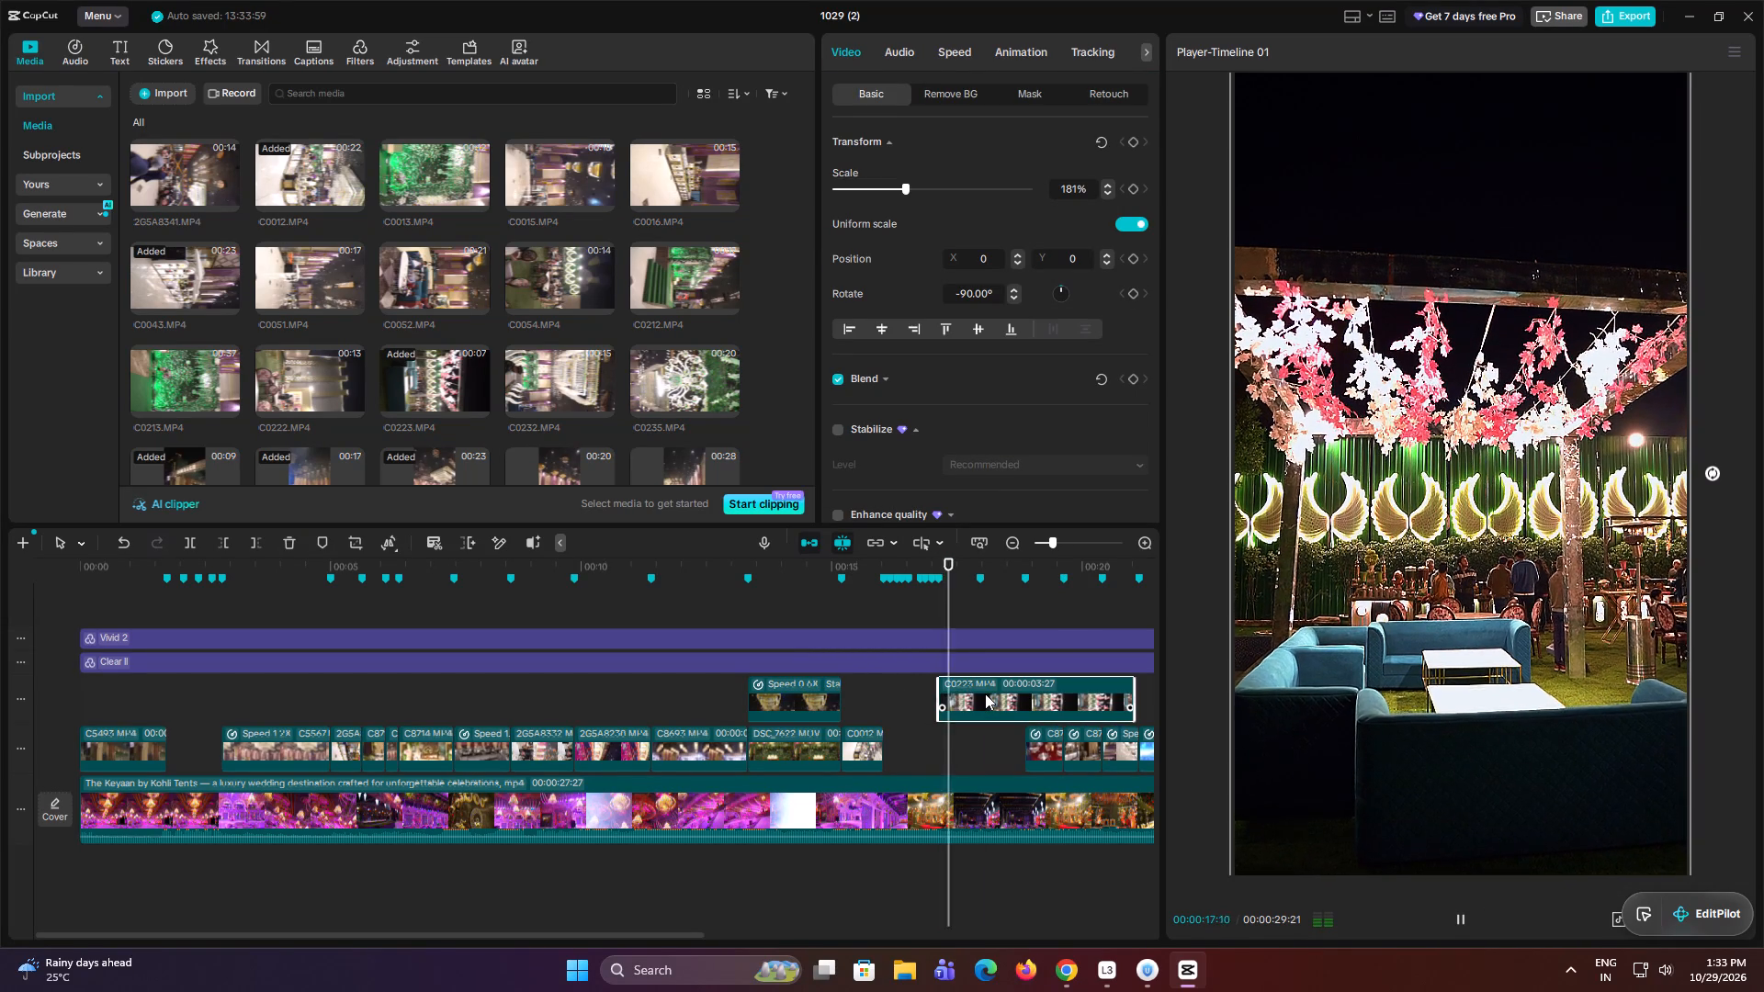
# Stop playback and trim the start of the C0223.MP4 overlay clip at 00:00:17:15.
pyautogui.press('space')
pyautogui.click(957, 612)
pyautogui.click(990, 708)
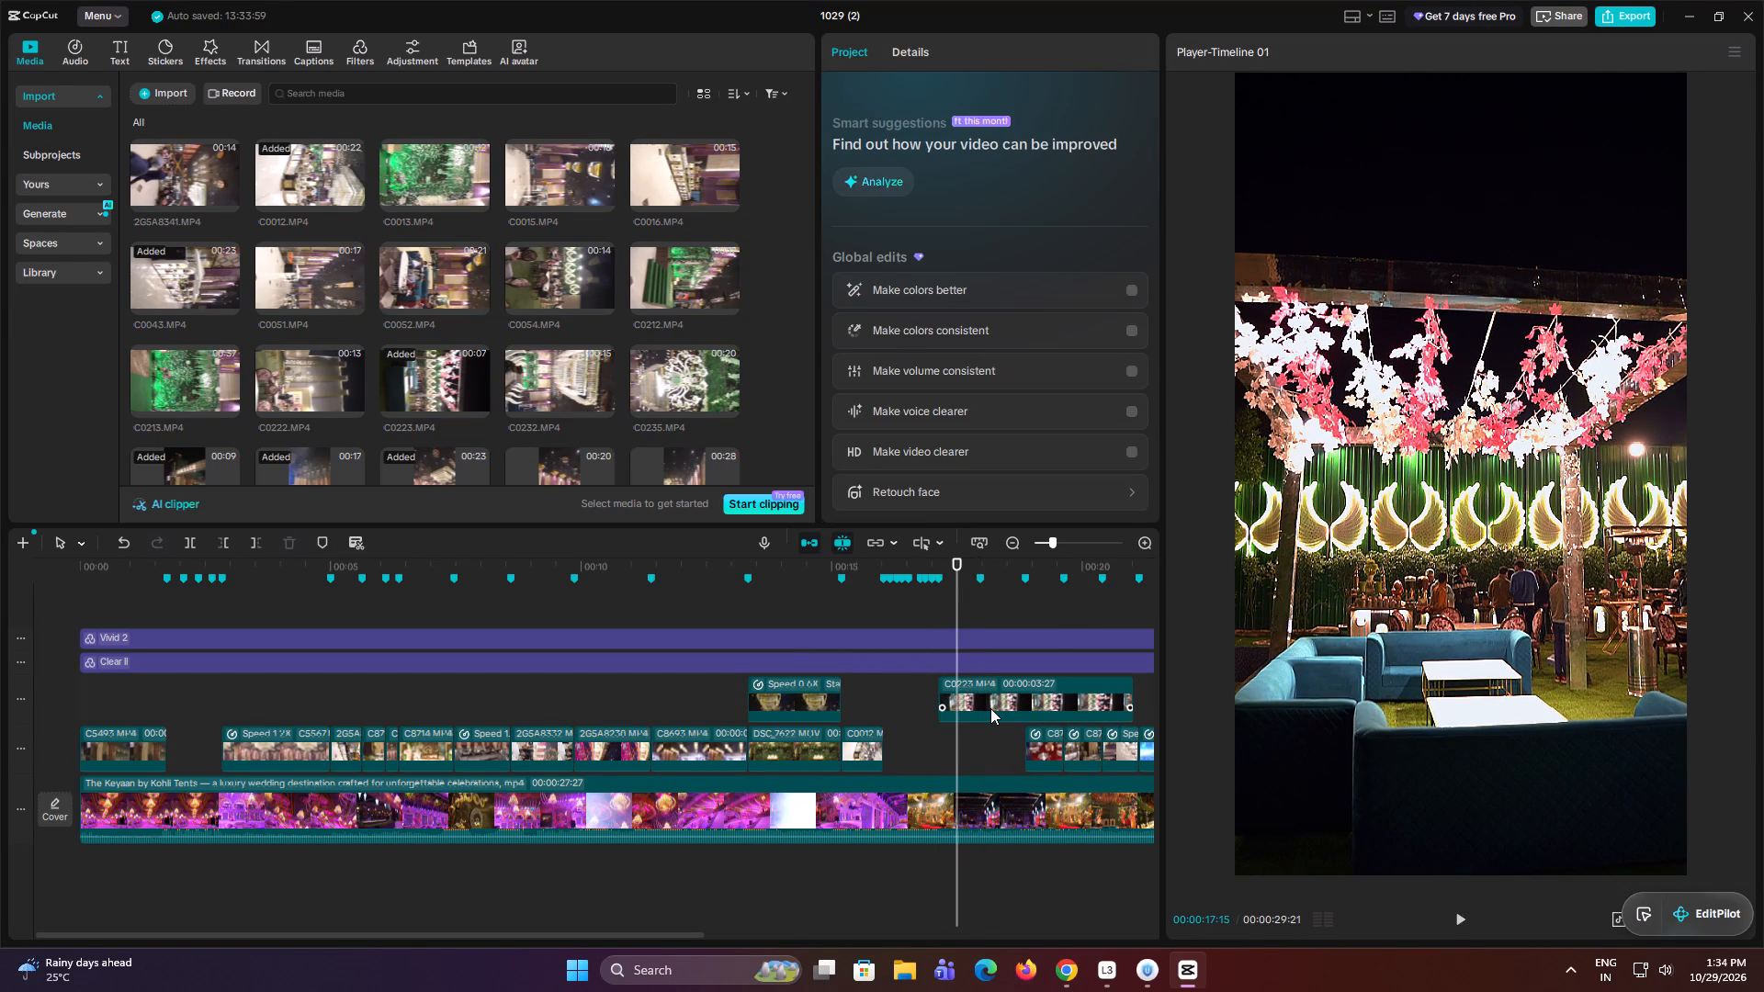
pyautogui.press('q')
# Slow the C0223.MP4 overlay clip to 0.68x, move it earlier, close to 00:00:17:04, and play it.
pyautogui.click(956, 54)
pyautogui.click(863, 166)
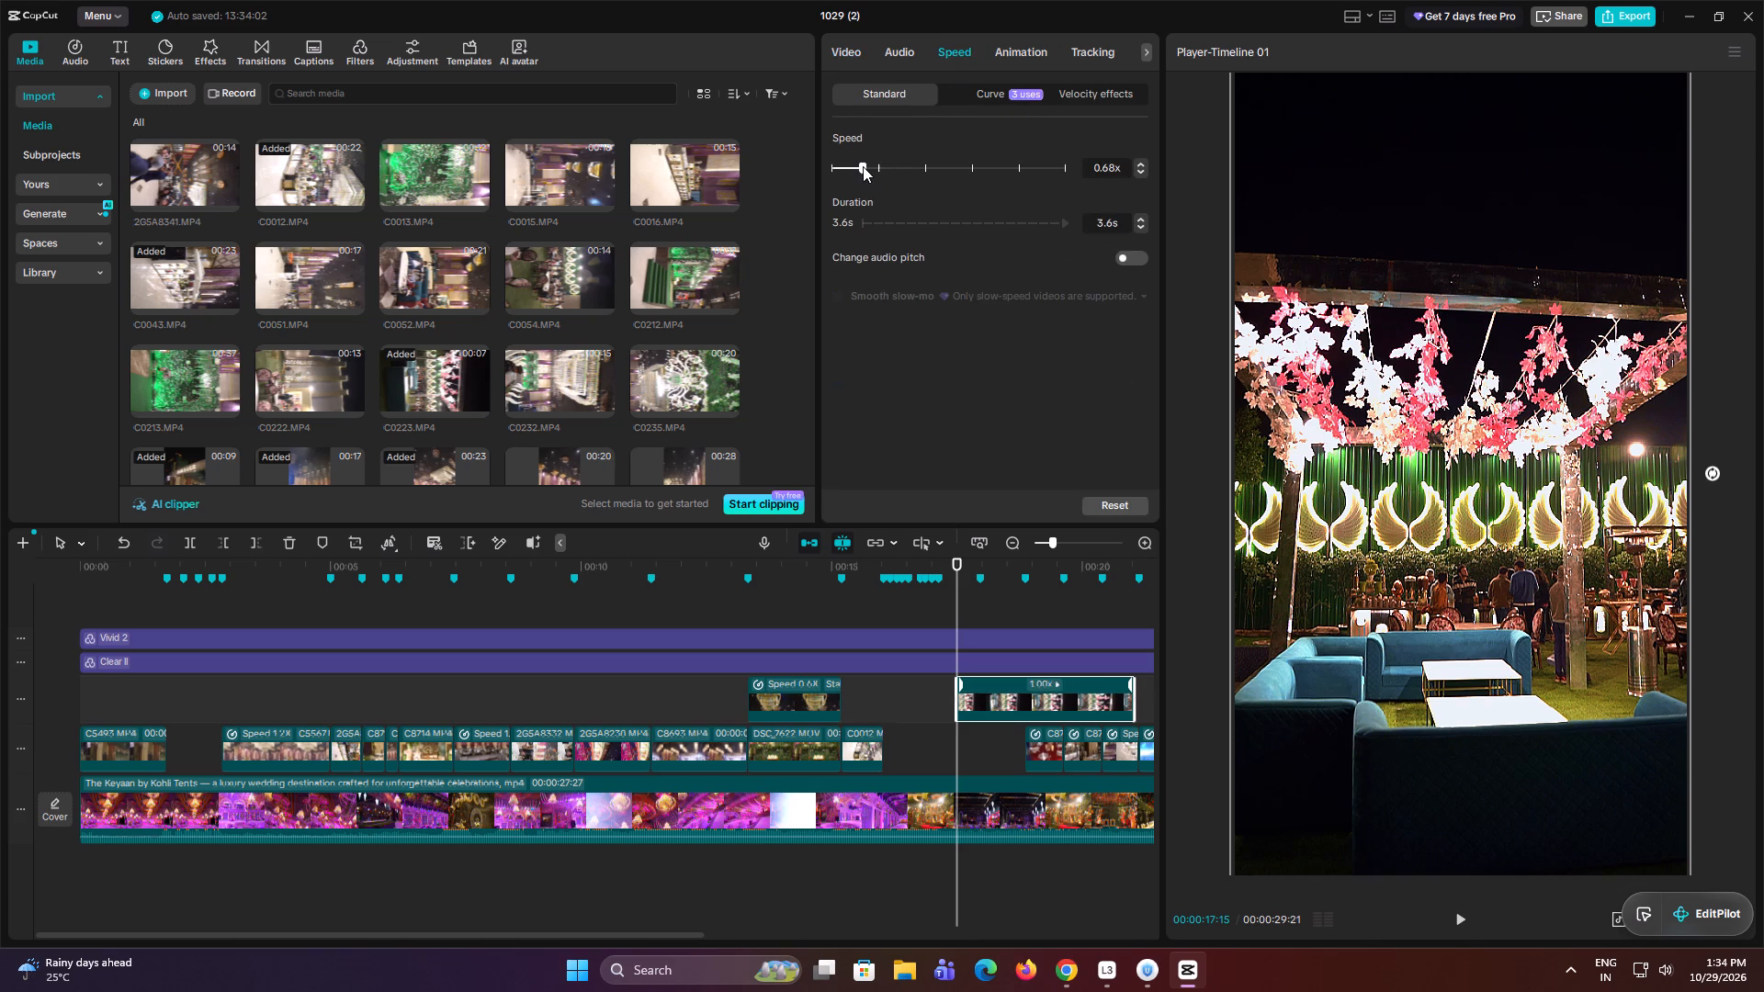
pyautogui.moveTo(1026, 702); pyautogui.dragTo(1014, 702)
pyautogui.click(944, 607)
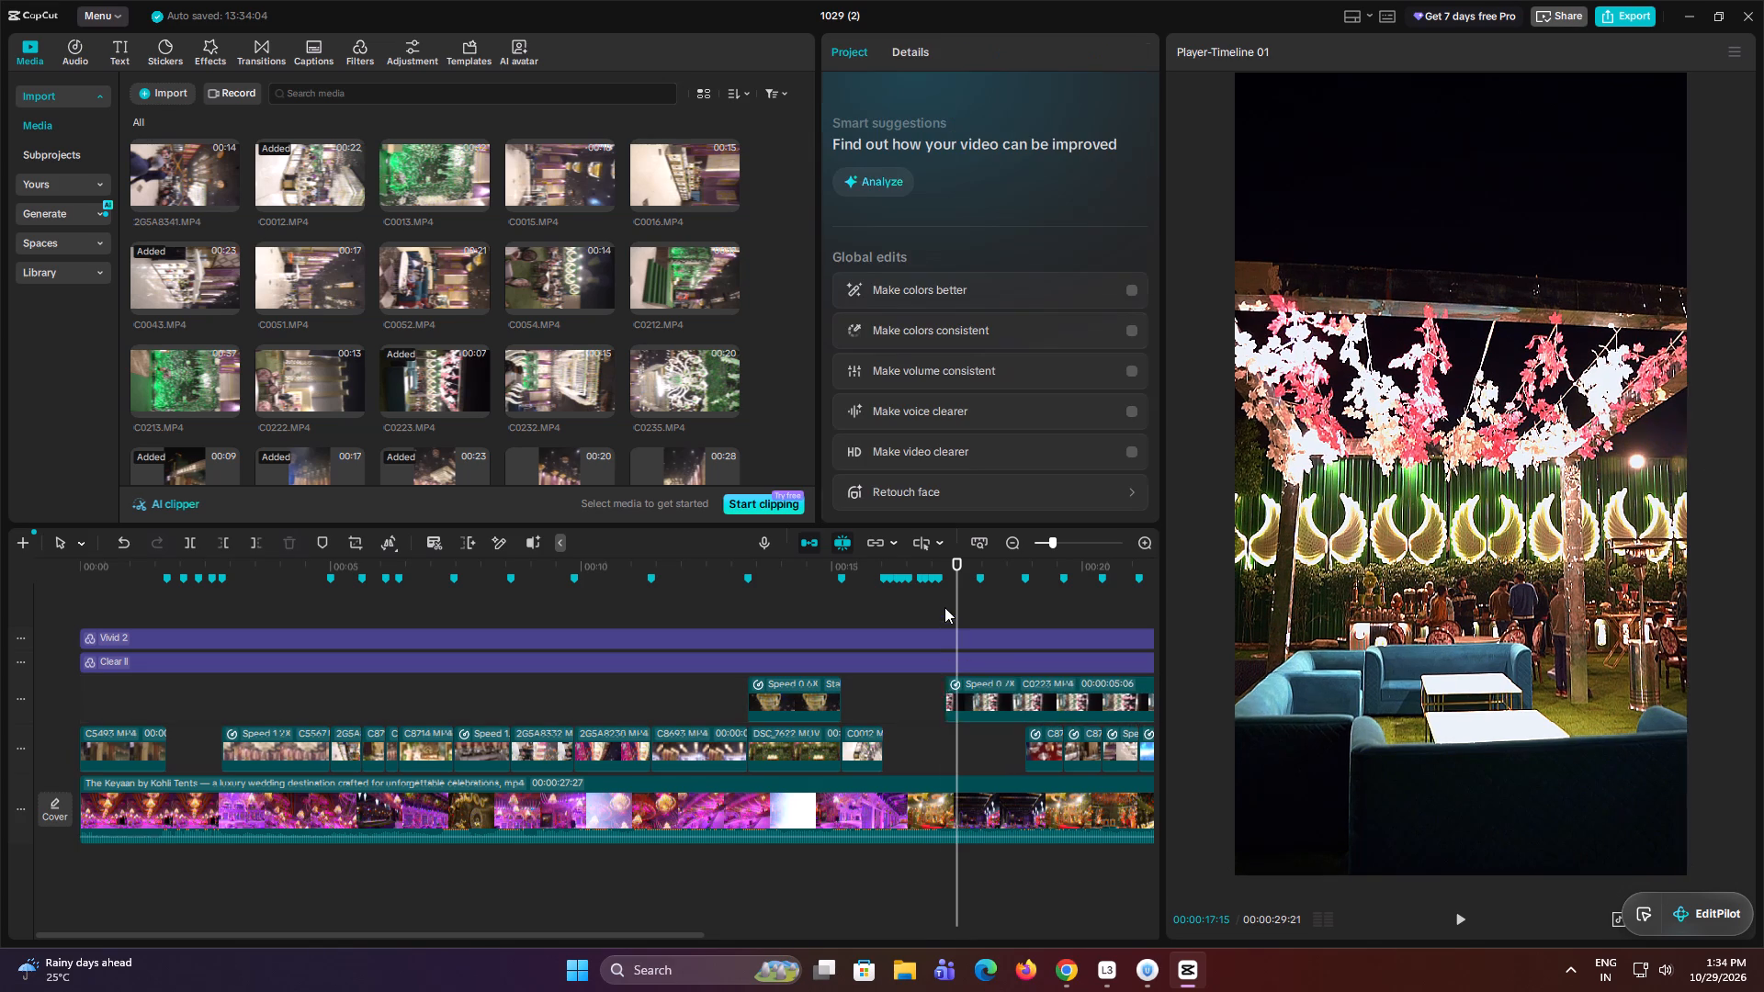
pyautogui.press('space')
pyautogui.press('space')
# Trim the start of the C0223.MP4 overlay clip at 00:00:17:20, move it back to 00:00:17:04, and play it.
pyautogui.click(965, 622)
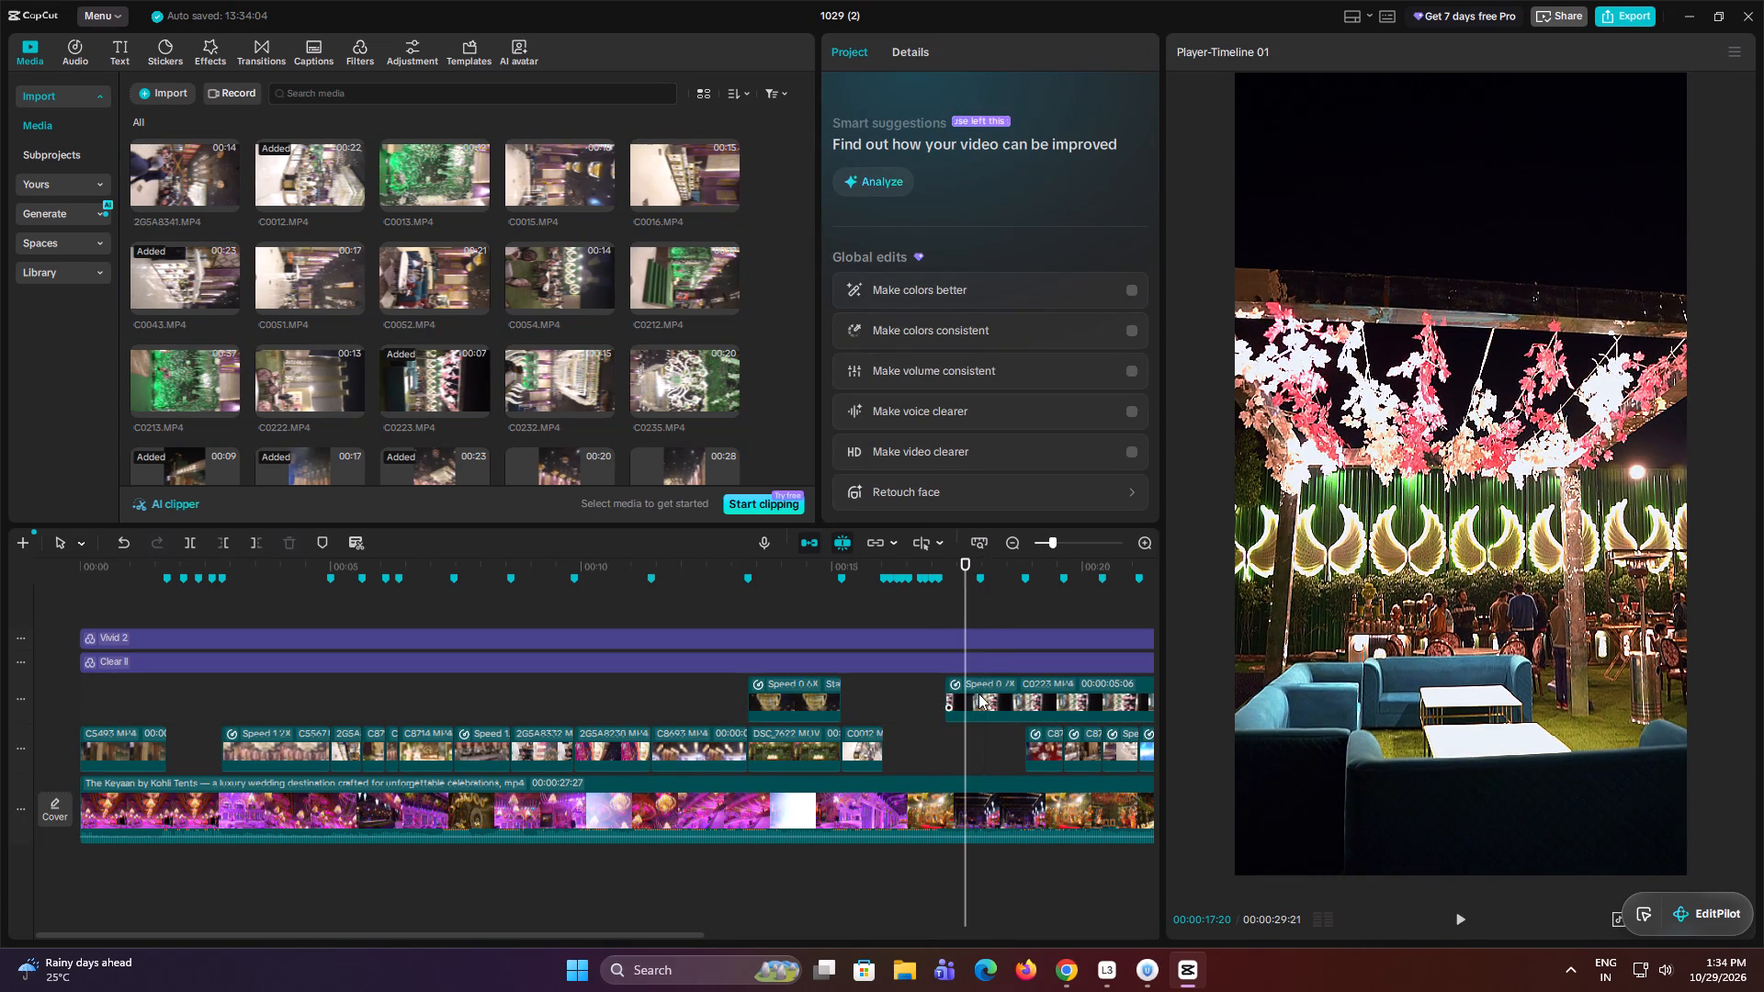
pyautogui.click(978, 693)
pyautogui.press('q')
pyautogui.moveTo(980, 693); pyautogui.dragTo(958, 694)
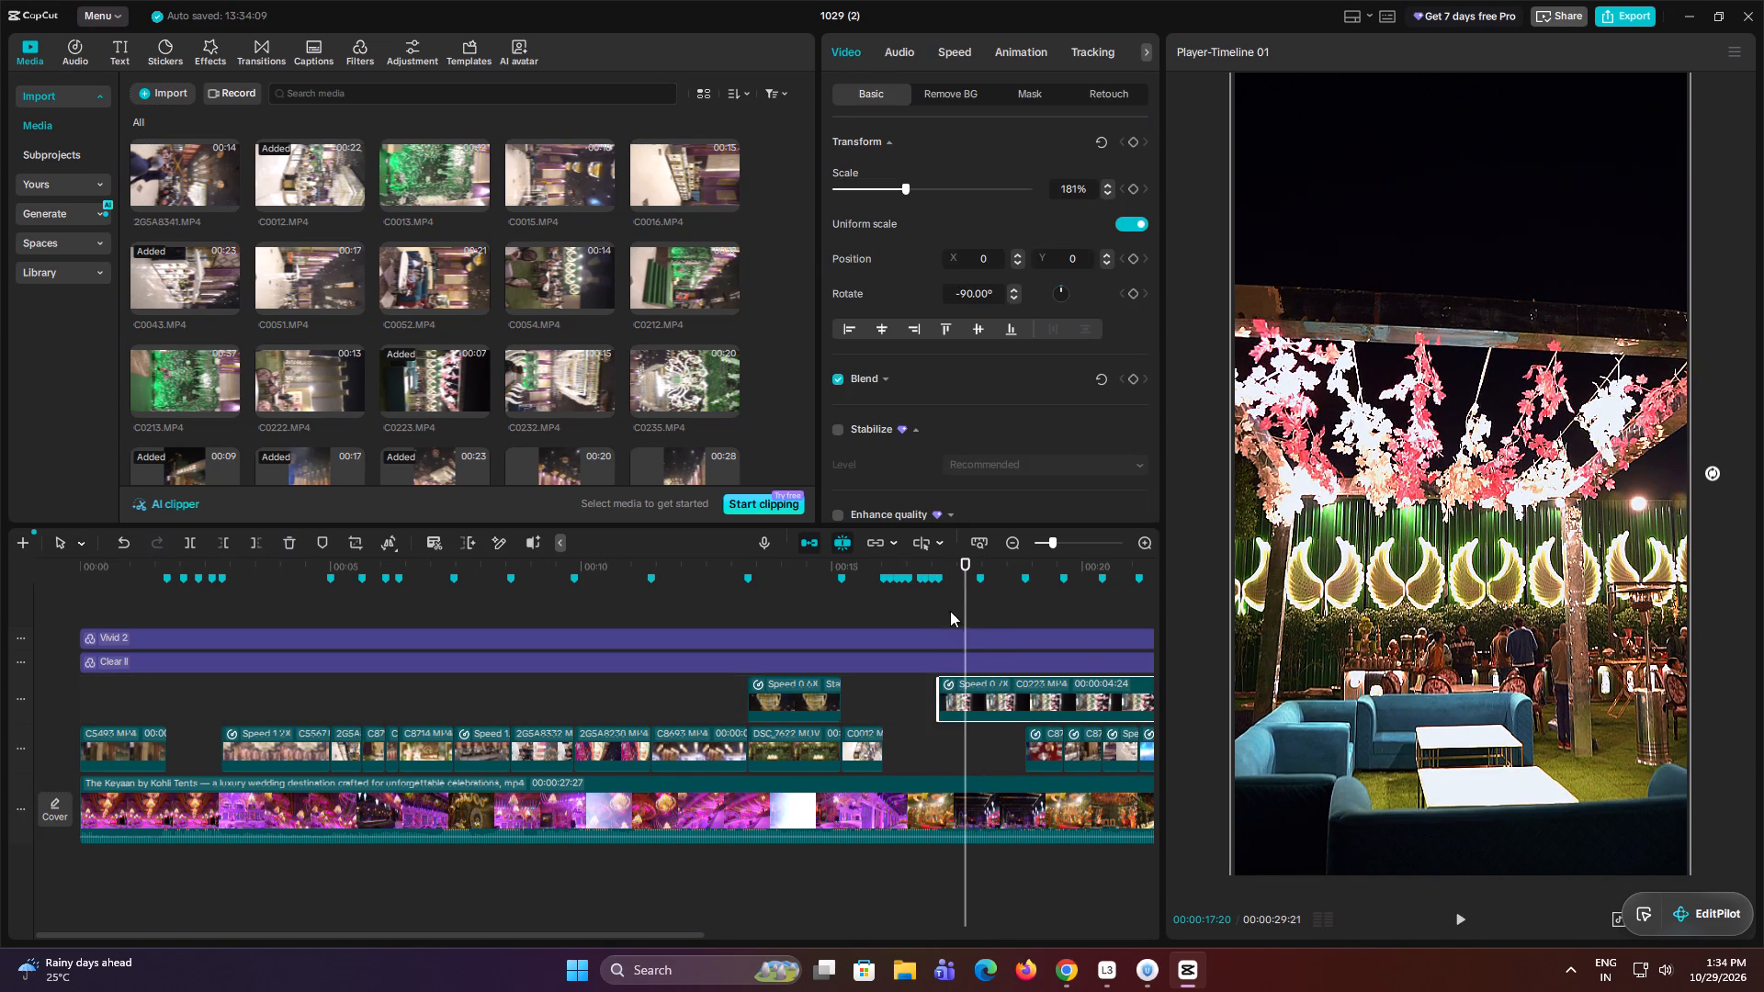
pyautogui.click(944, 598)
pyautogui.press('space')
pyautogui.press('space')
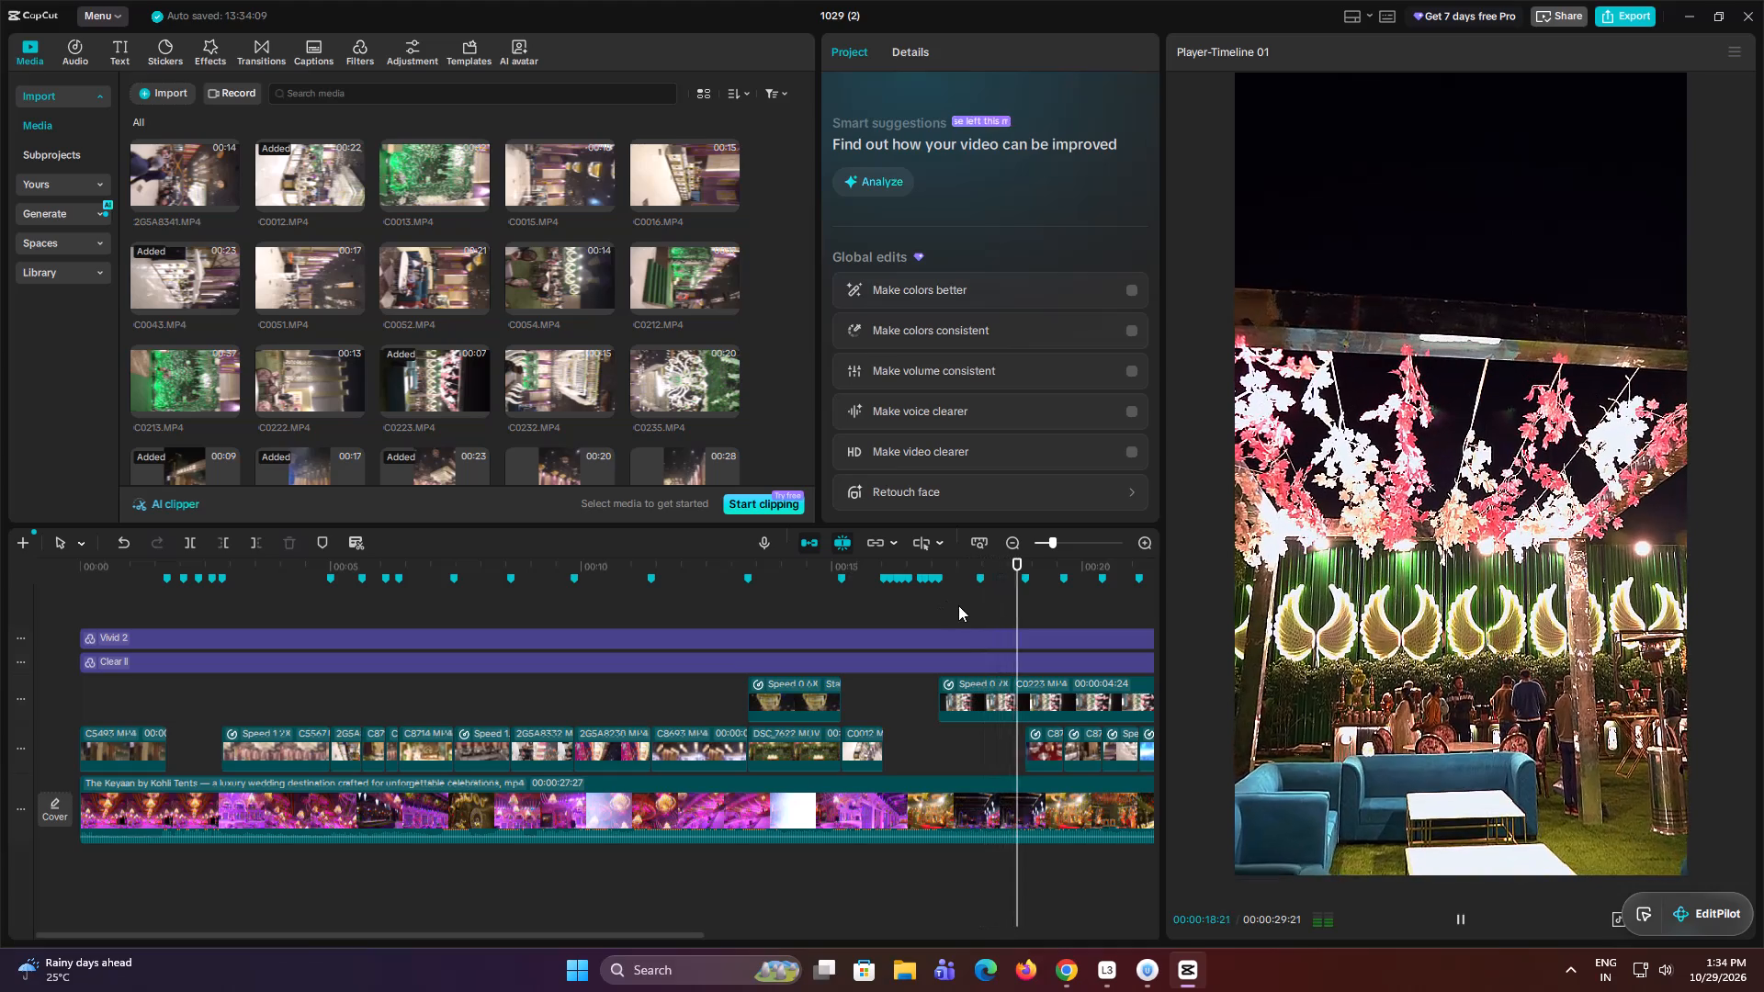
# Trim the start of the C0223.MP4 overlay clip at 00:00:18:12, move it back to 00:00:17:04, and play it.
pyautogui.click(1001, 614)
pyautogui.click(1031, 703)
pyautogui.press('q')
pyautogui.moveTo(1031, 703); pyautogui.dragTo(1012, 706)
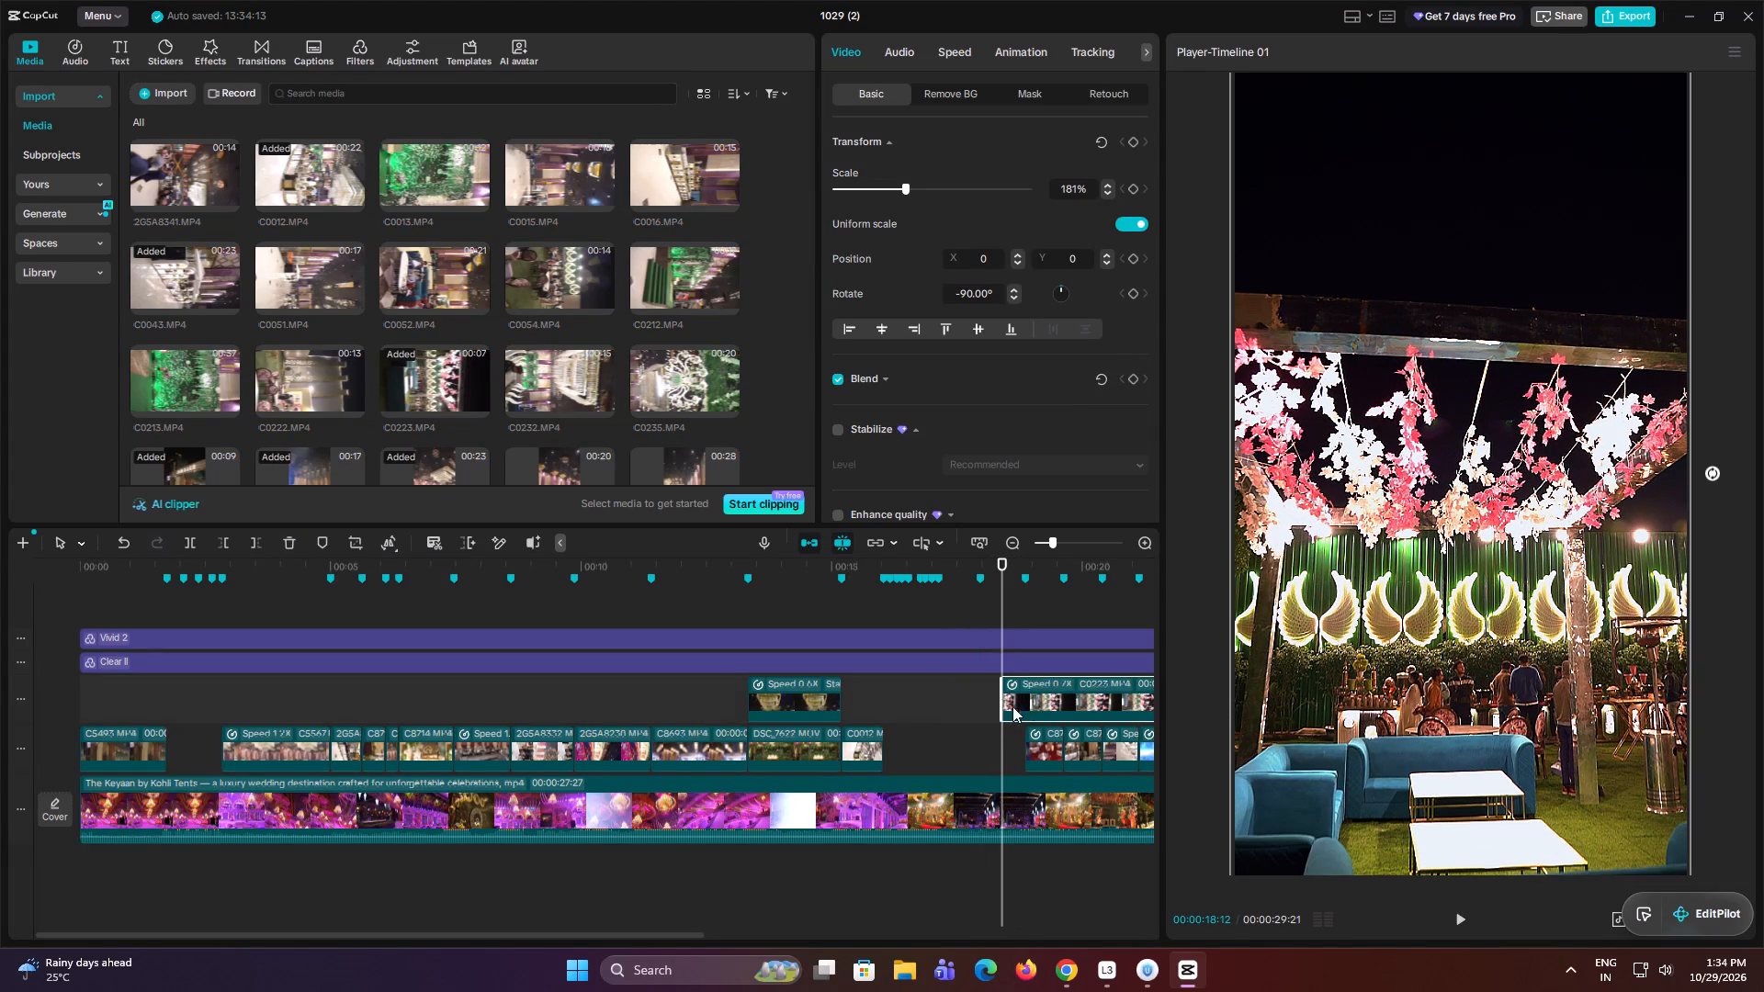
pyautogui.moveTo(1012, 706); pyautogui.dragTo(971, 706)
pyautogui.click(944, 600)
pyautogui.press('space')
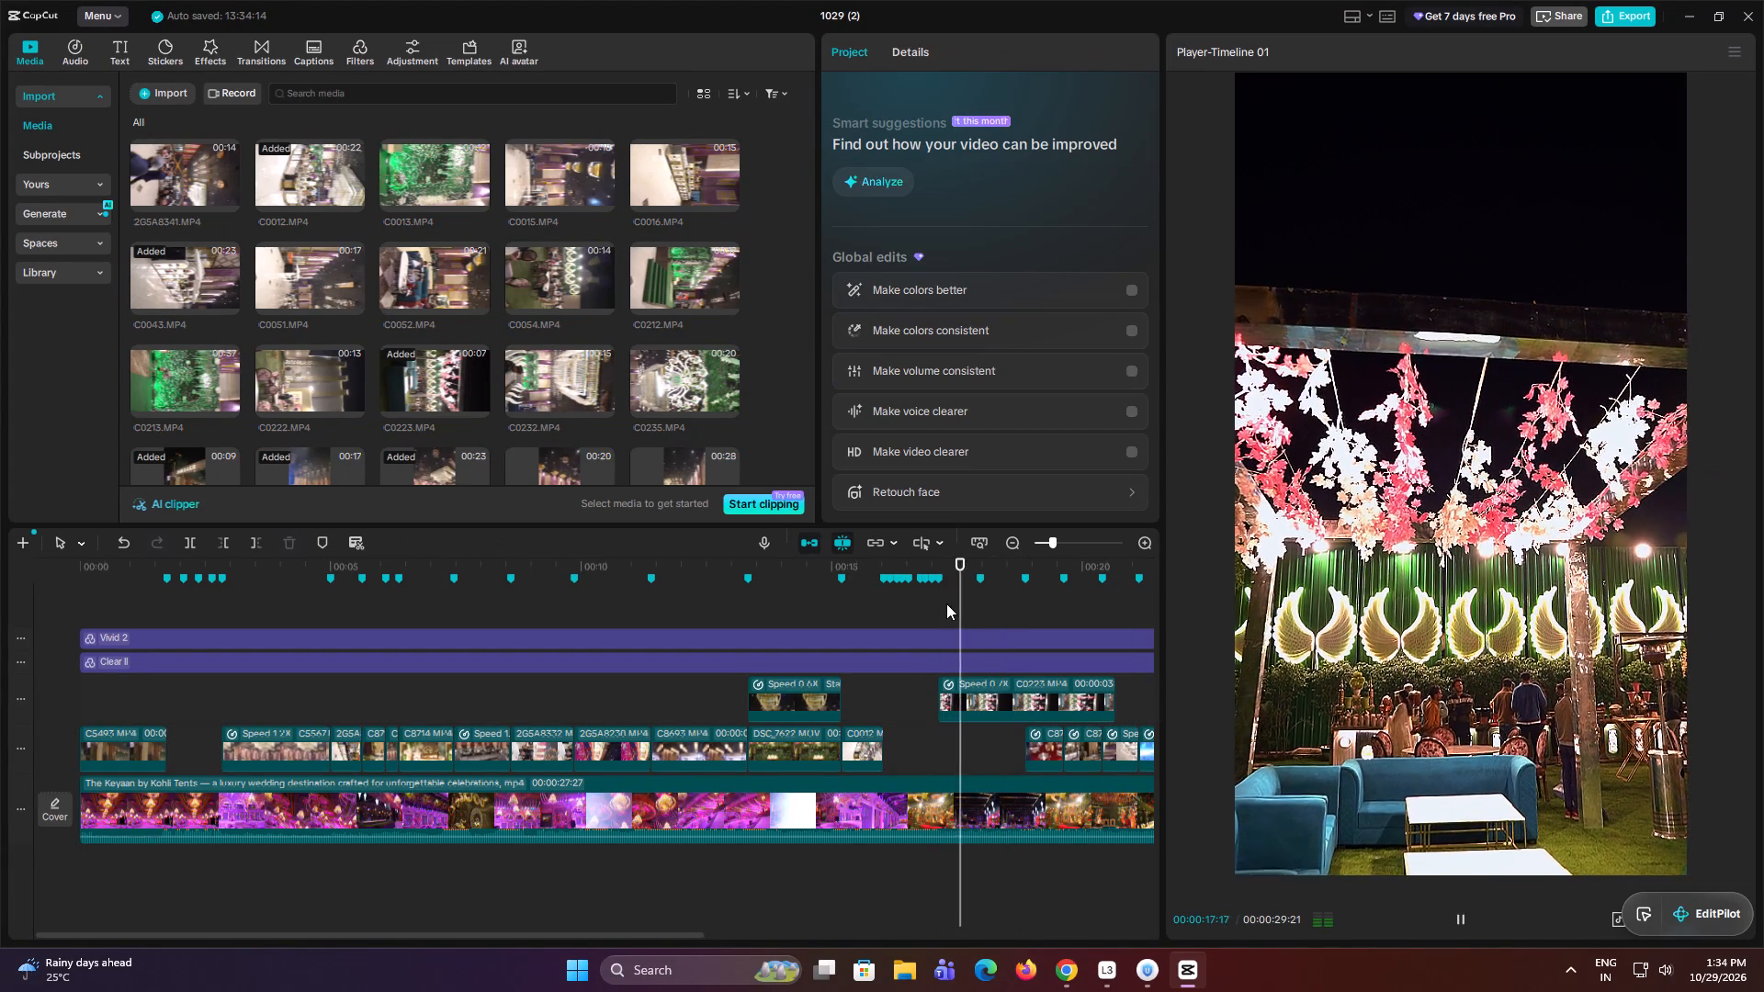
pyautogui.press('space')
# Trim the C0223.MP4 clip's end at the 00:00:17:29 marker, move it down into the main-track gap at 00:00:17:04, and play it.
pyautogui.click(984, 605)
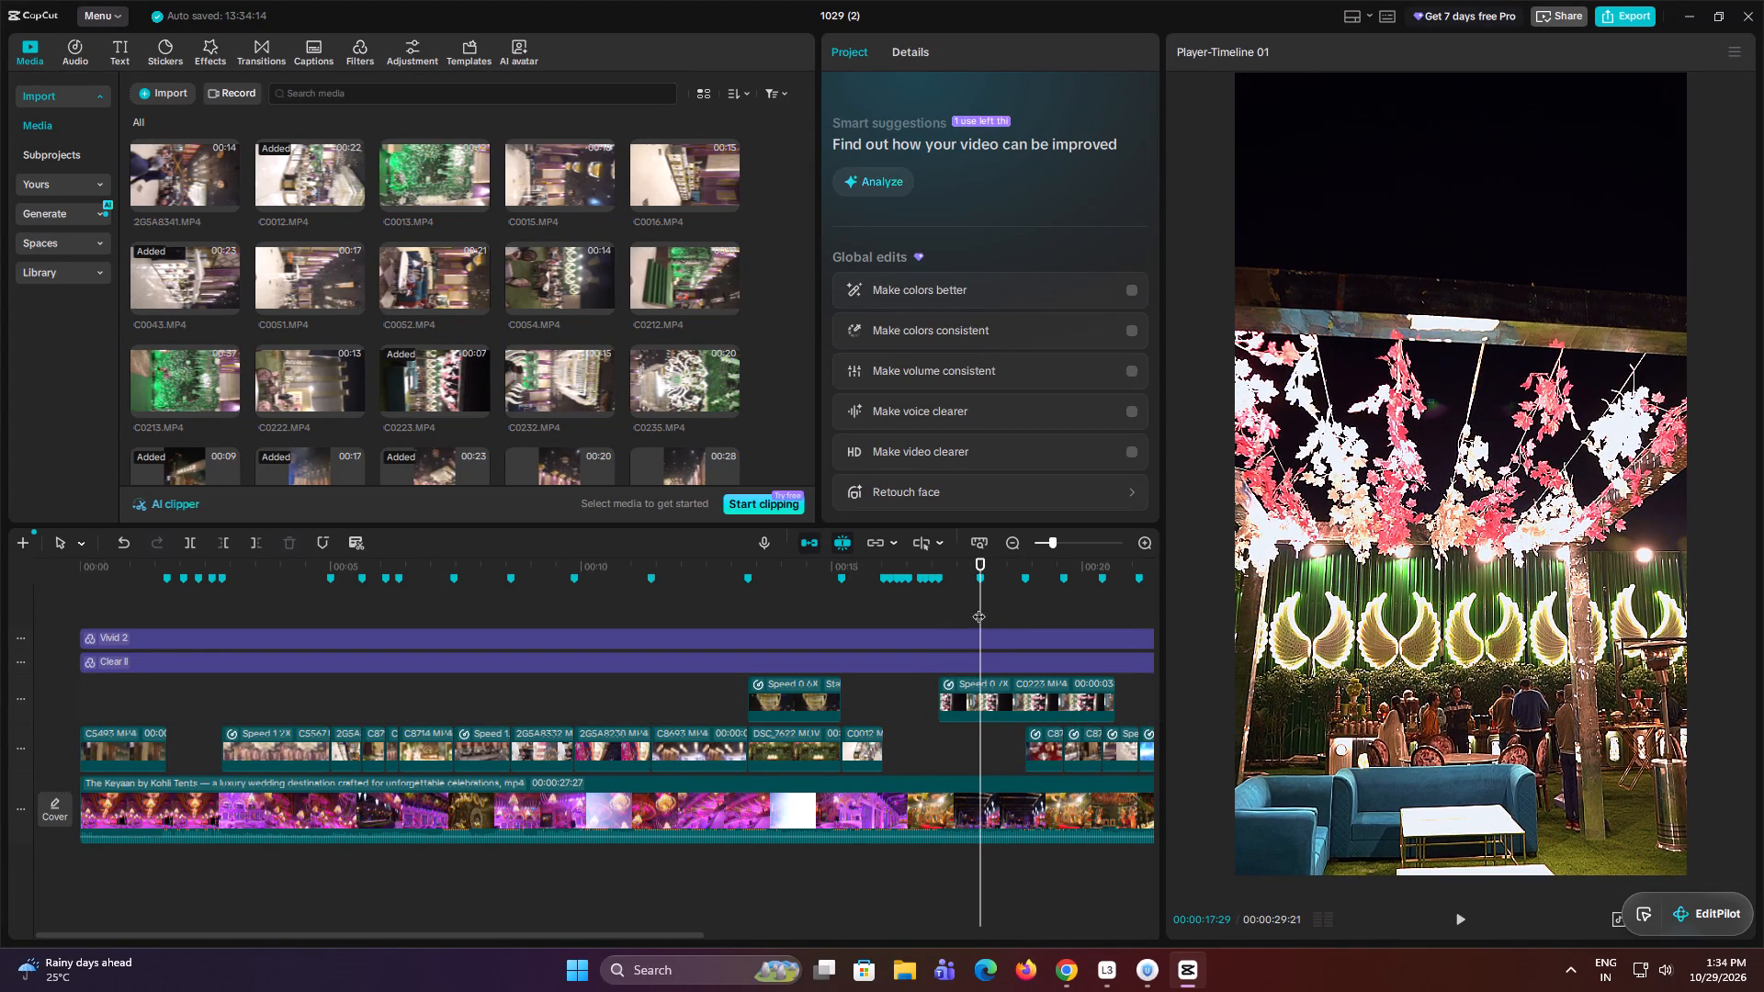
pyautogui.click(989, 686)
pyautogui.press('w')
pyautogui.moveTo(955, 707); pyautogui.dragTo(963, 748)
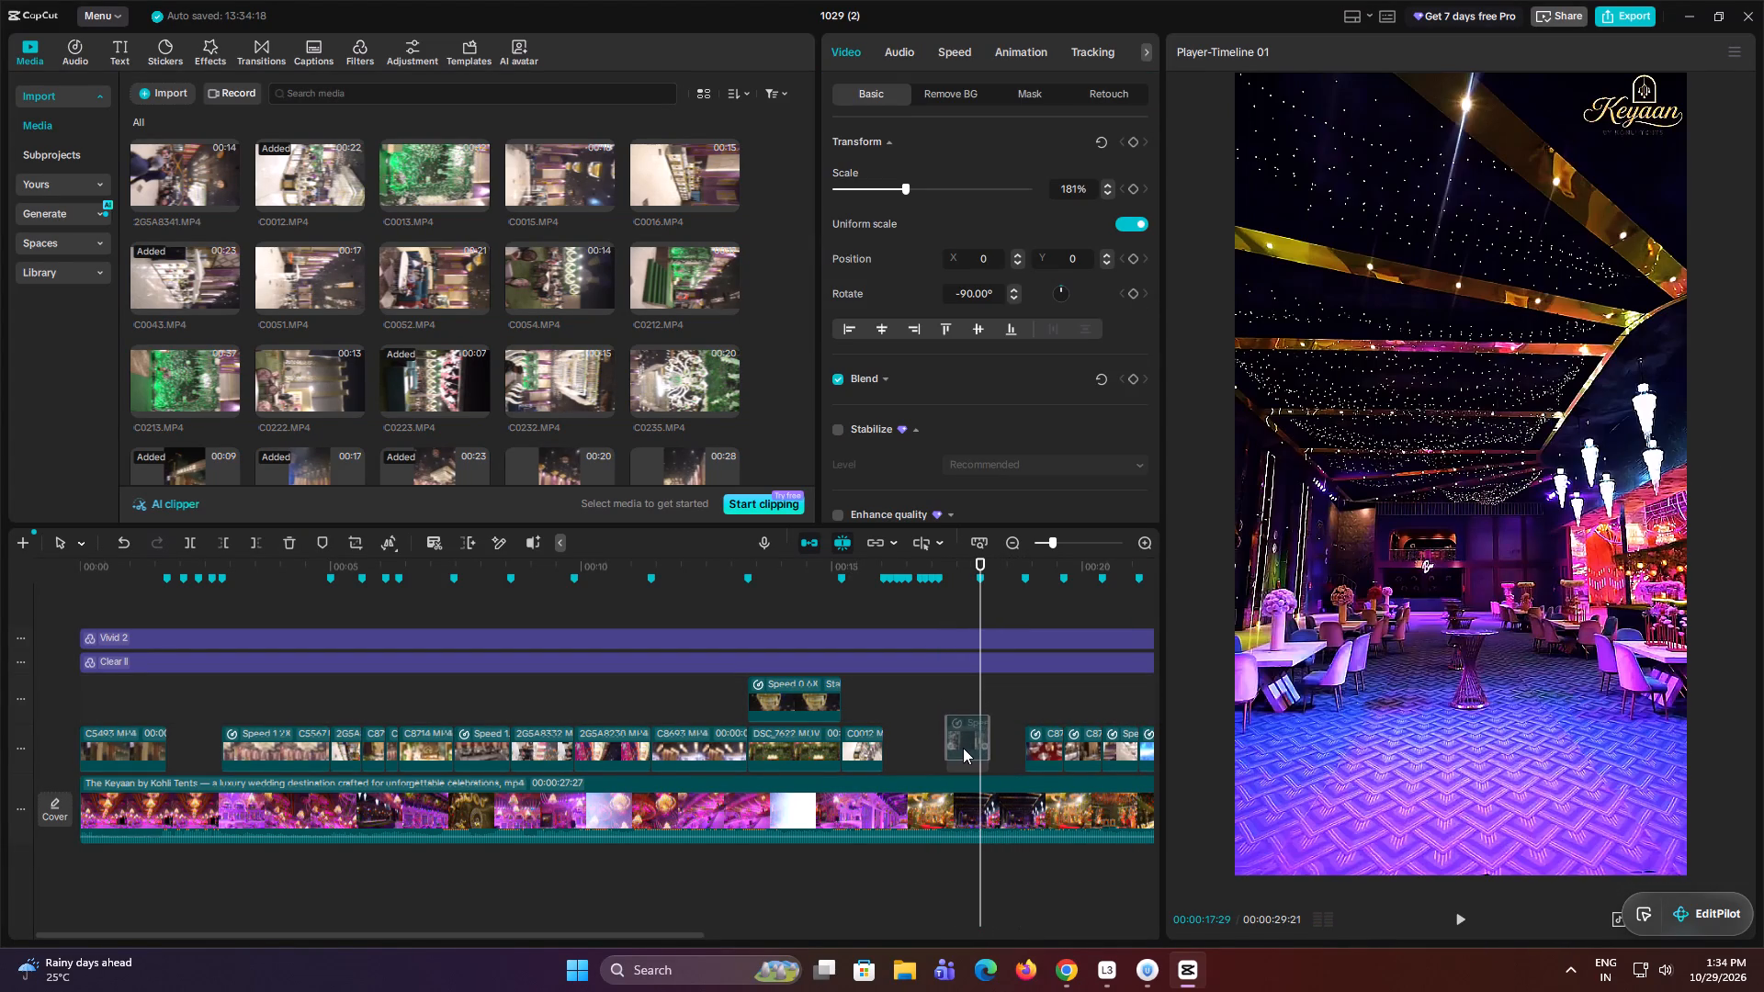
pyautogui.moveTo(963, 748); pyautogui.dragTo(958, 754)
pyautogui.click(945, 699)
pyautogui.press('space')
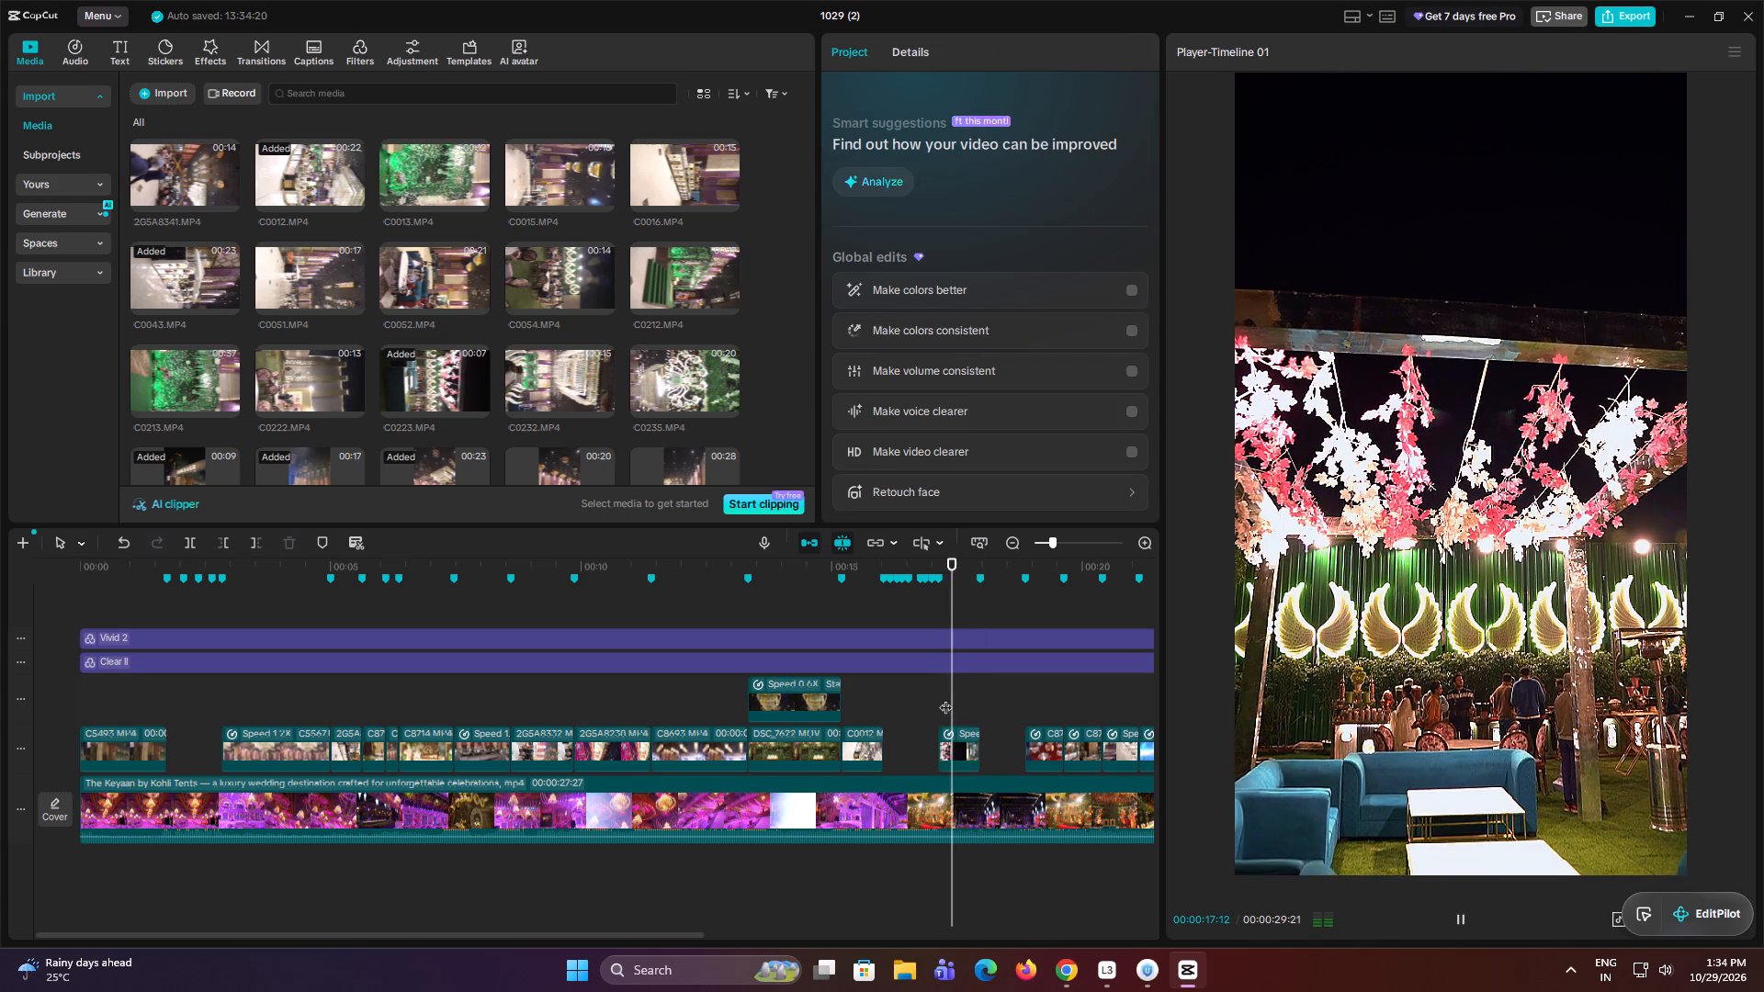
pyautogui.press('space')
pyautogui.doubleClick(945, 698)
pyautogui.press('space')
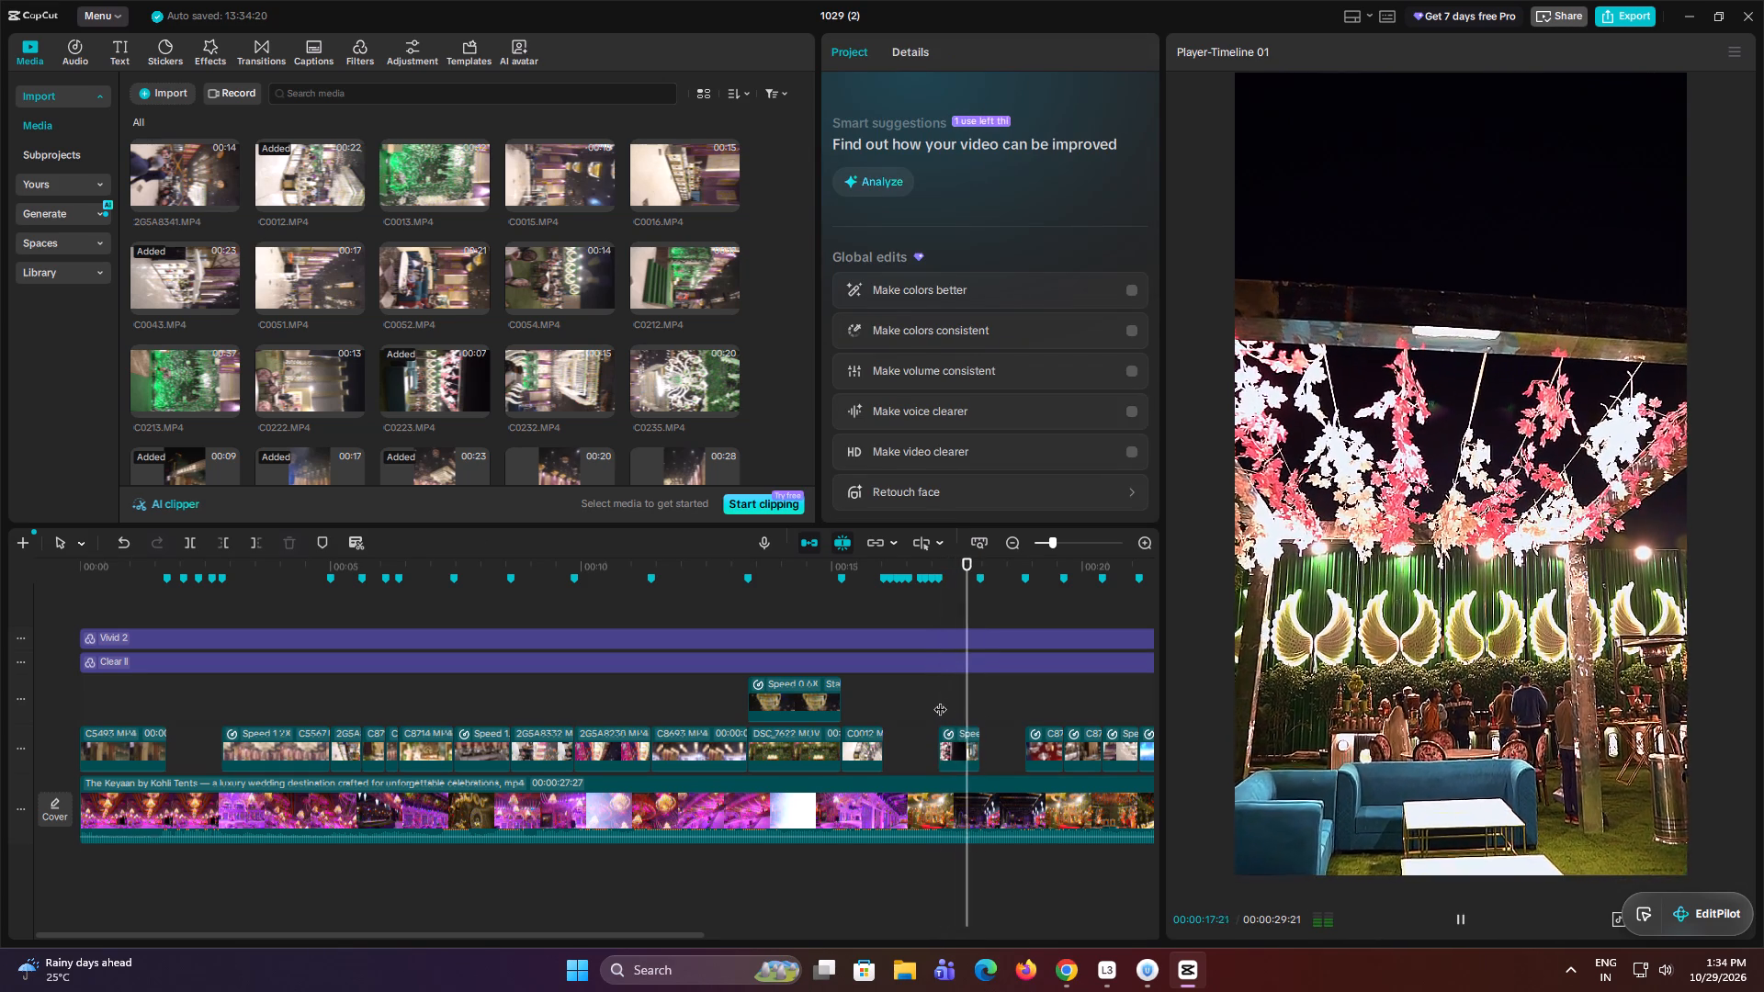
pyautogui.press('space')
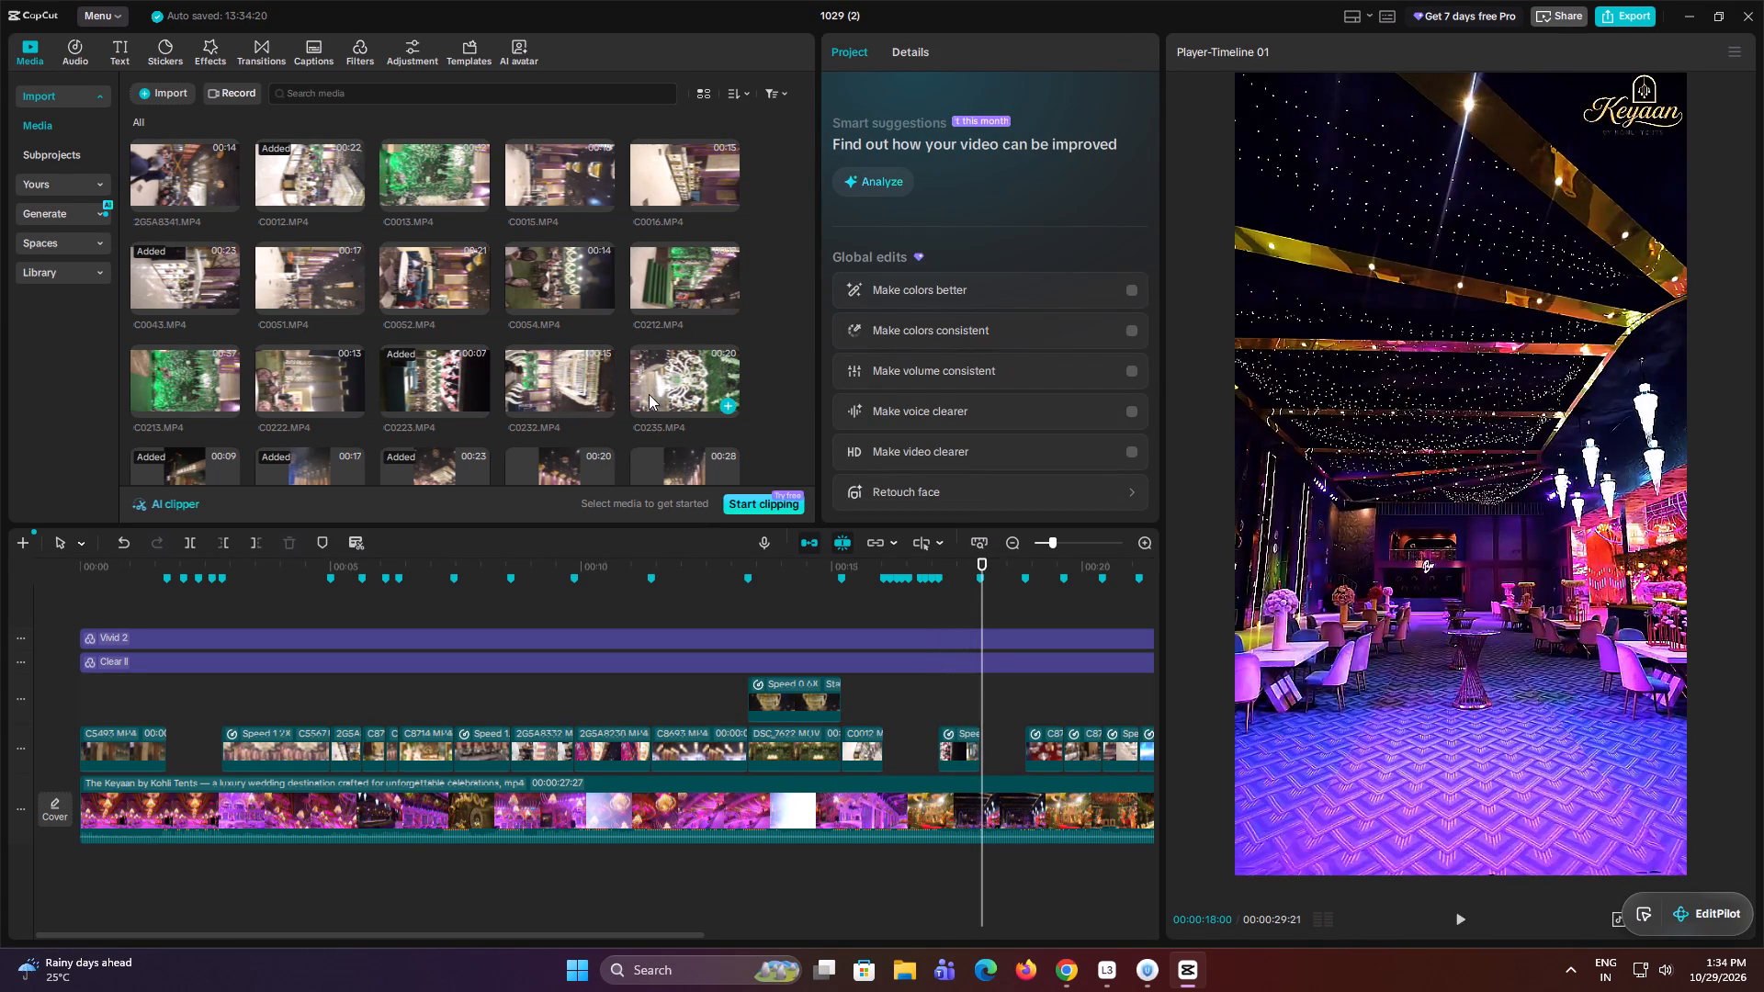
# Review the reference shot after 00:00:17:29 and duplicate the C0223.MP4 clip into the main-track gap following that marker.
pyautogui.click(649, 394)
pyautogui.click(986, 615)
pyautogui.moveTo(986, 615); pyautogui.dragTo(955, 622)
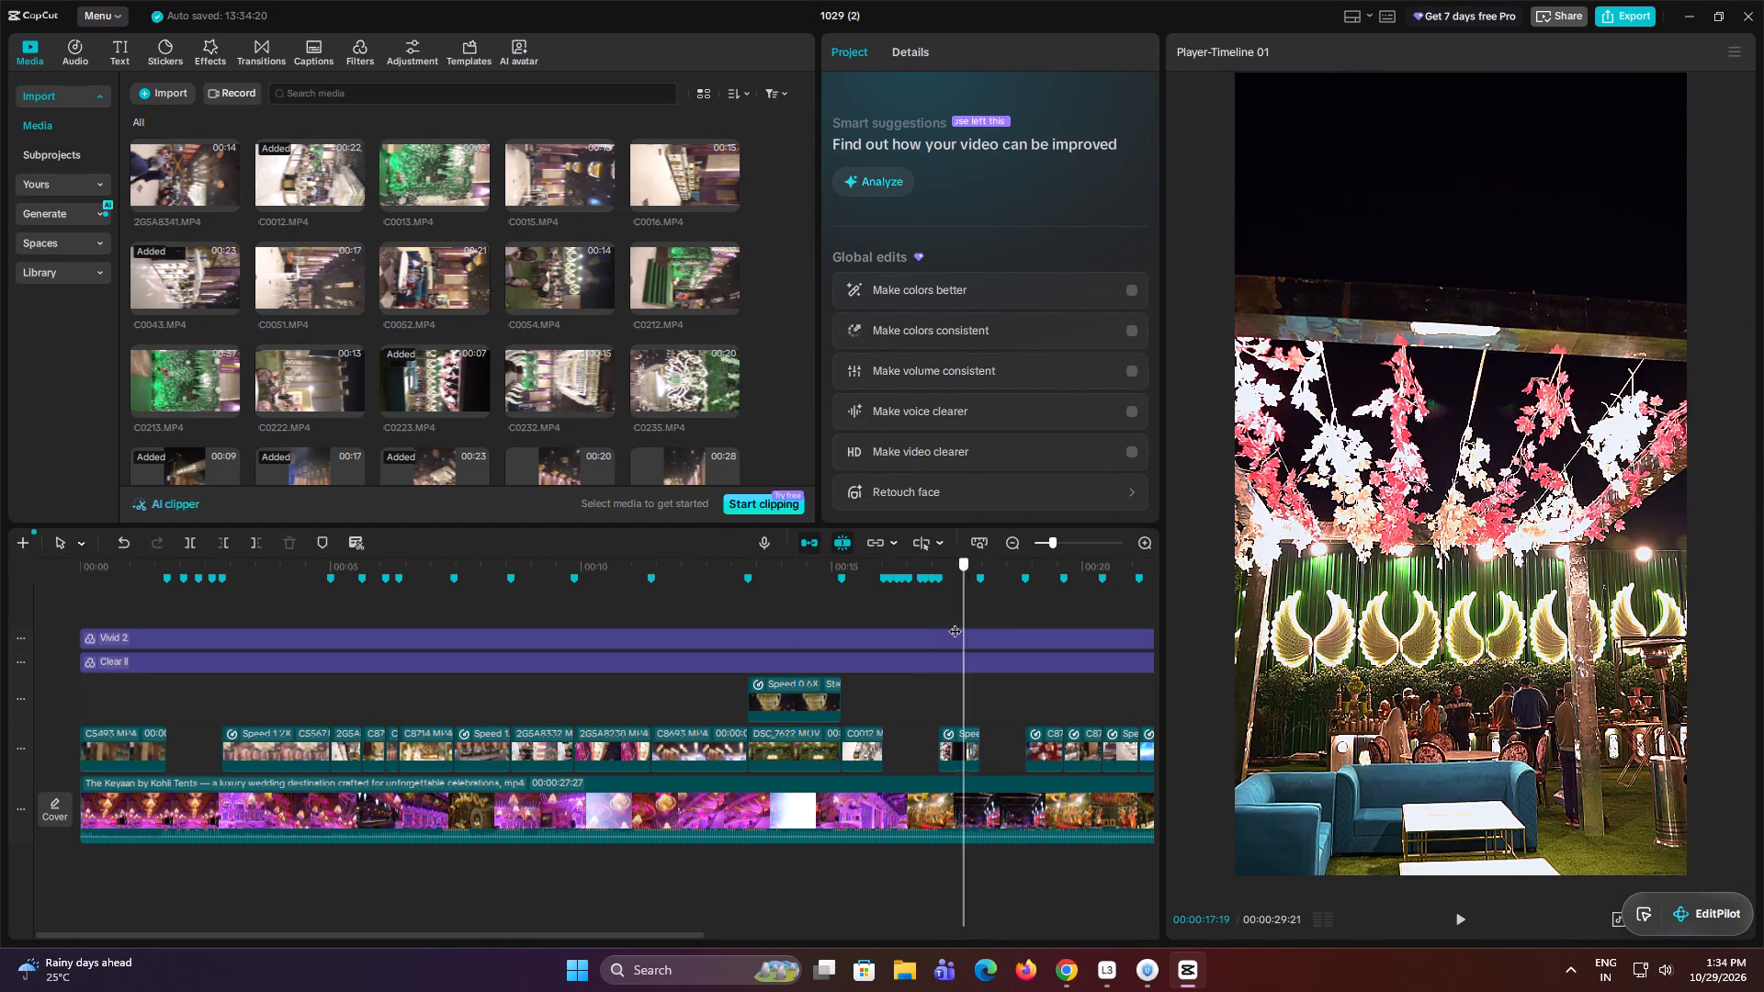
pyautogui.moveTo(955, 622); pyautogui.dragTo(1012, 700)
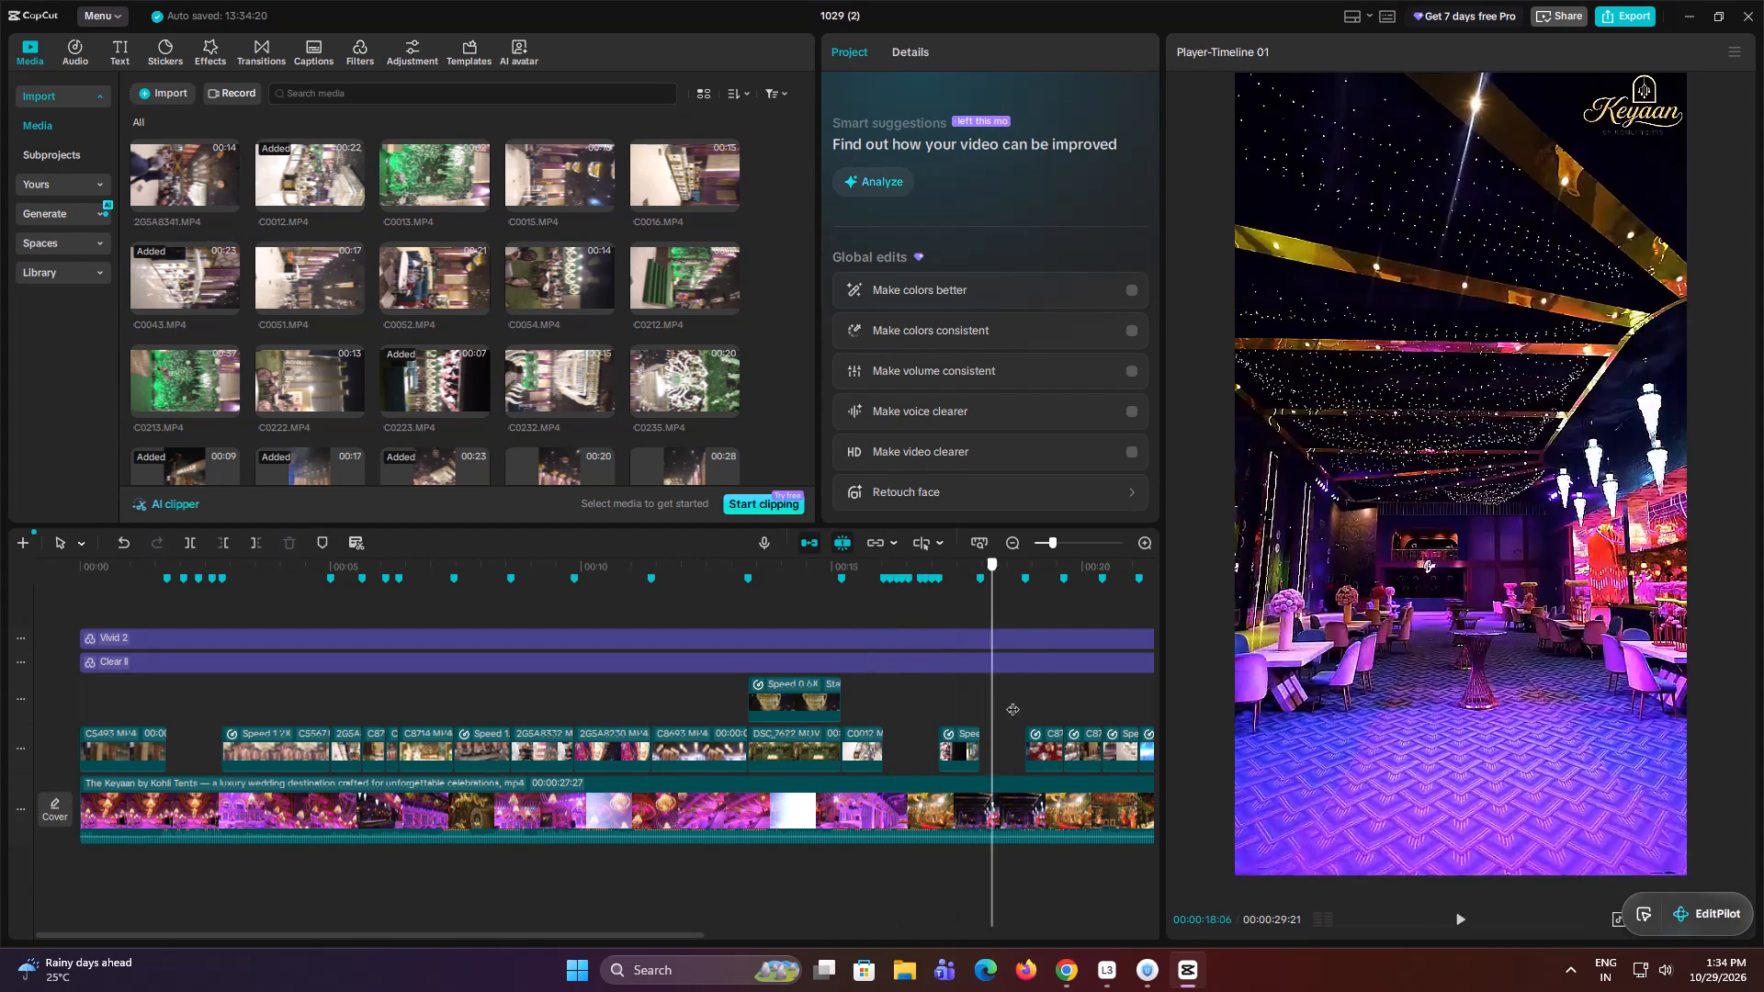
pyautogui.moveTo(1012, 700); pyautogui.dragTo(959, 726)
pyautogui.click(956, 757)
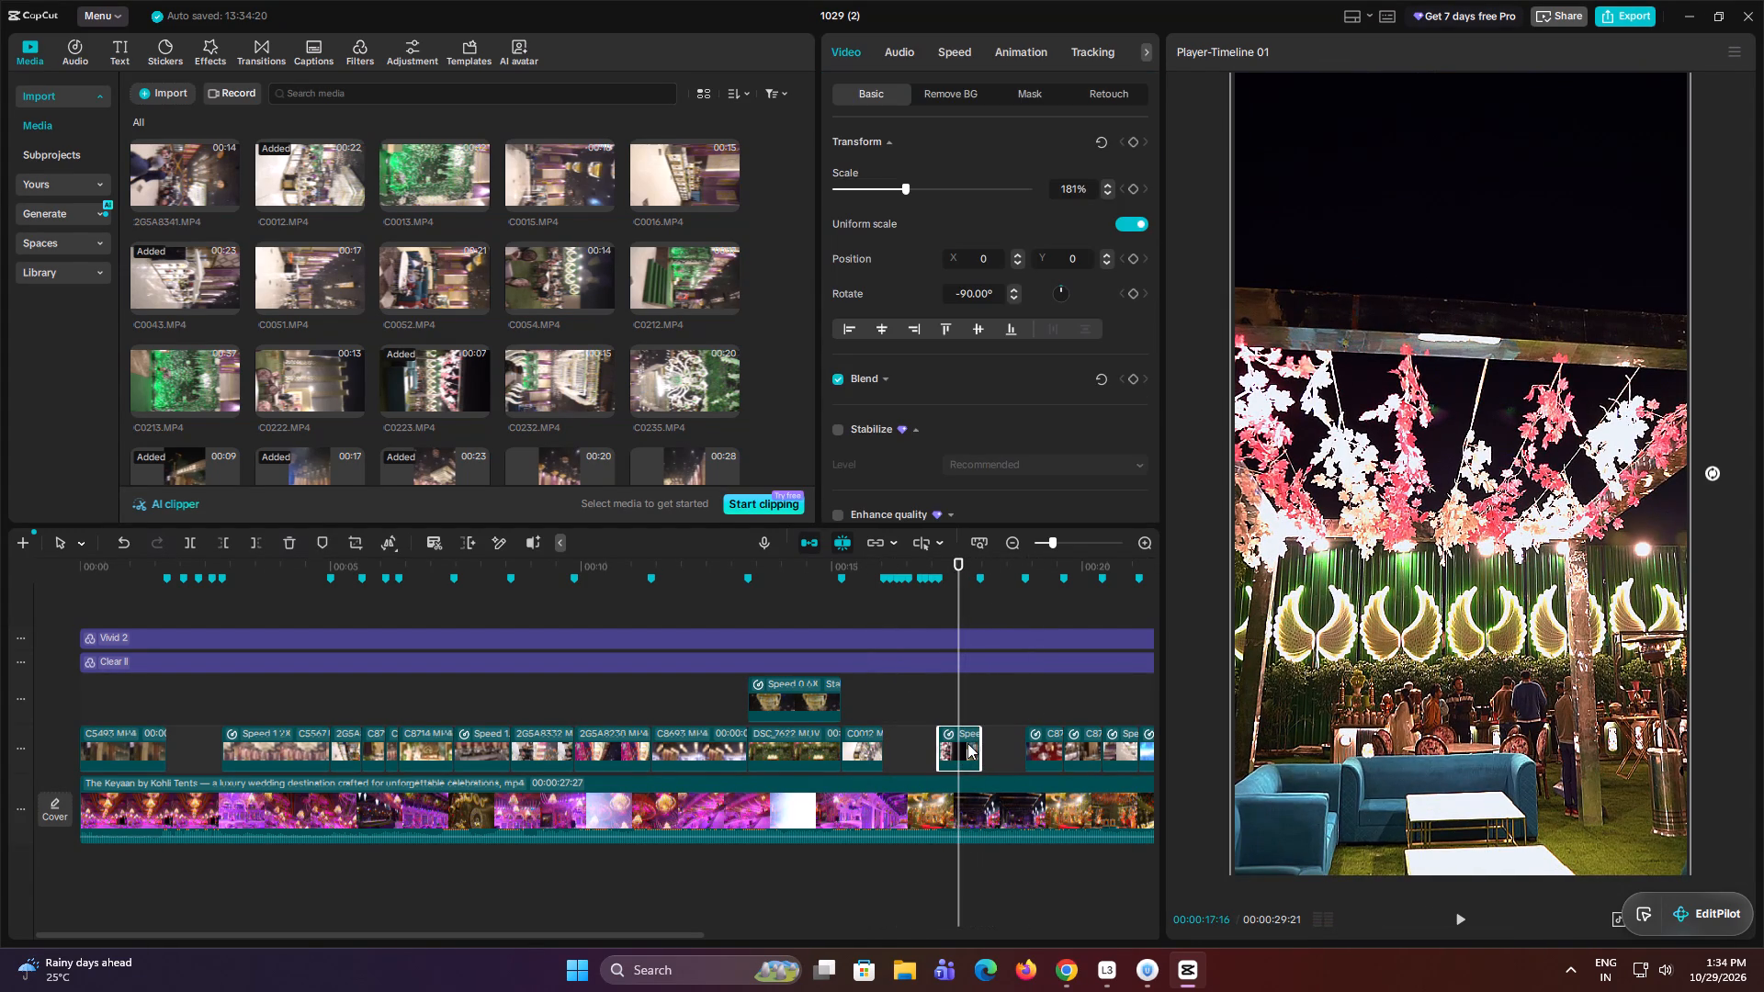
pyautogui.keyDown('alt'); pyautogui.moveTo(967, 743); pyautogui.dragTo(1007, 742); pyautogui.keyUp('alt')
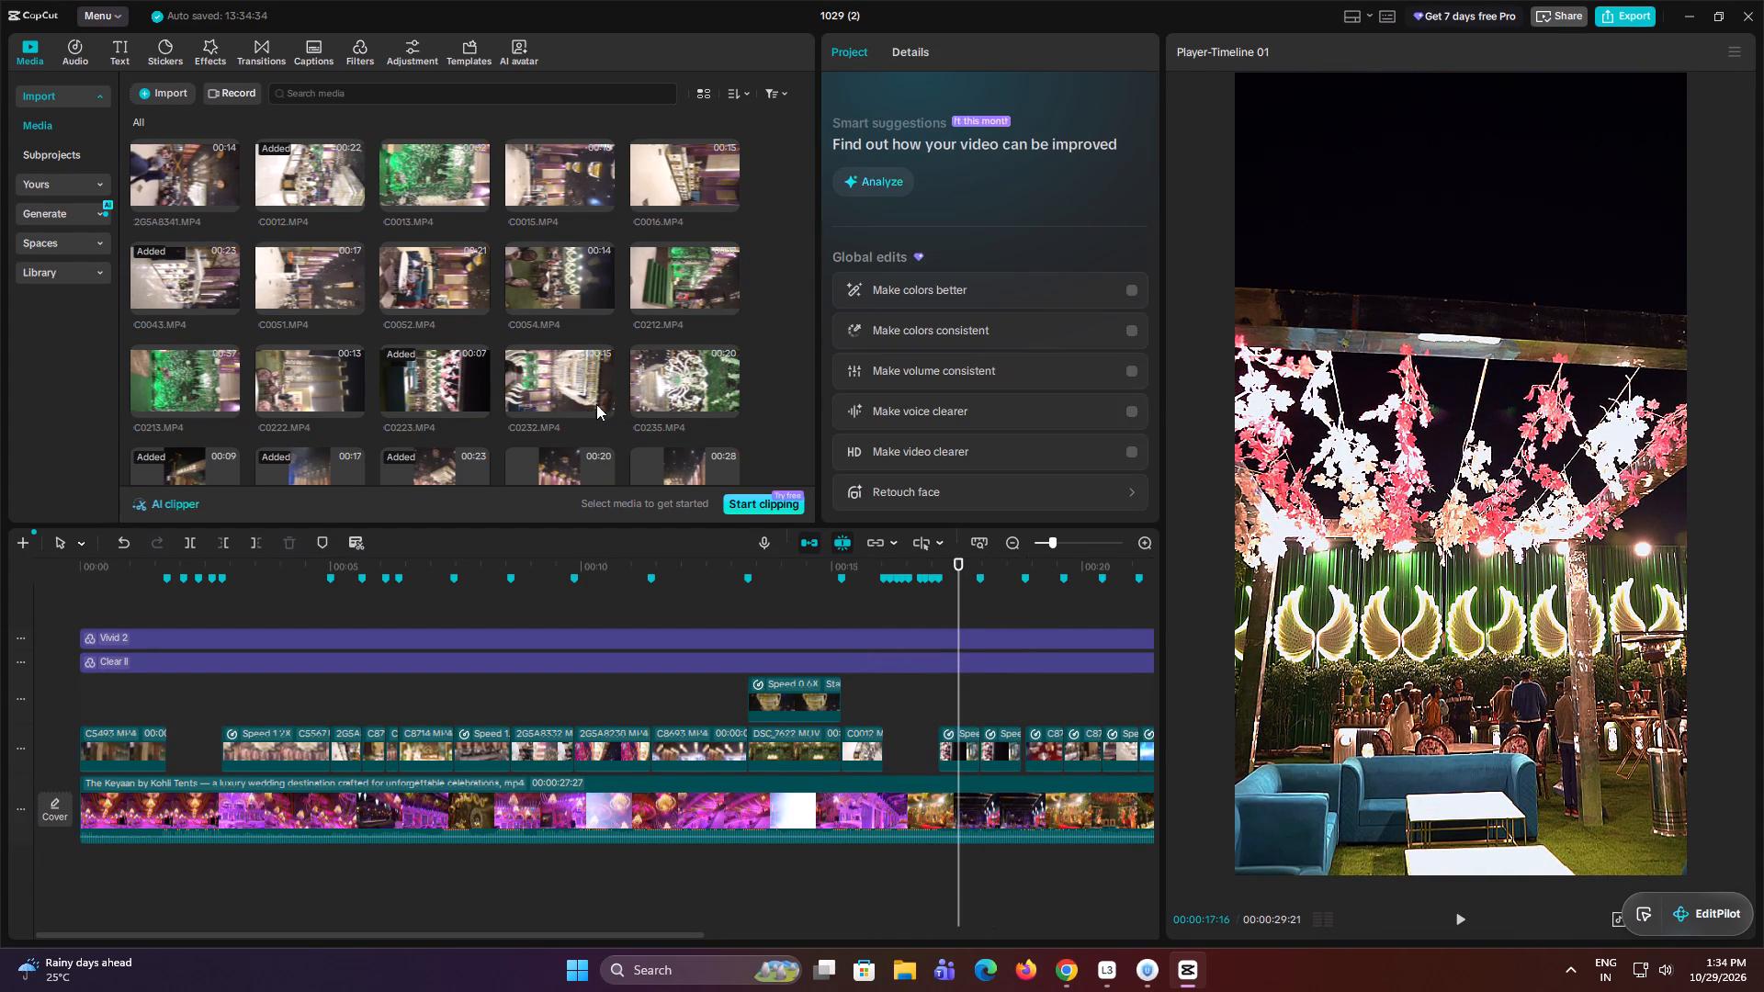
# Replace the duplicated C0223.MP4 clip with C0235.MP4, keeping the original video effect, and play it.
pyautogui.moveTo(679, 387); pyautogui.dragTo(959, 683)
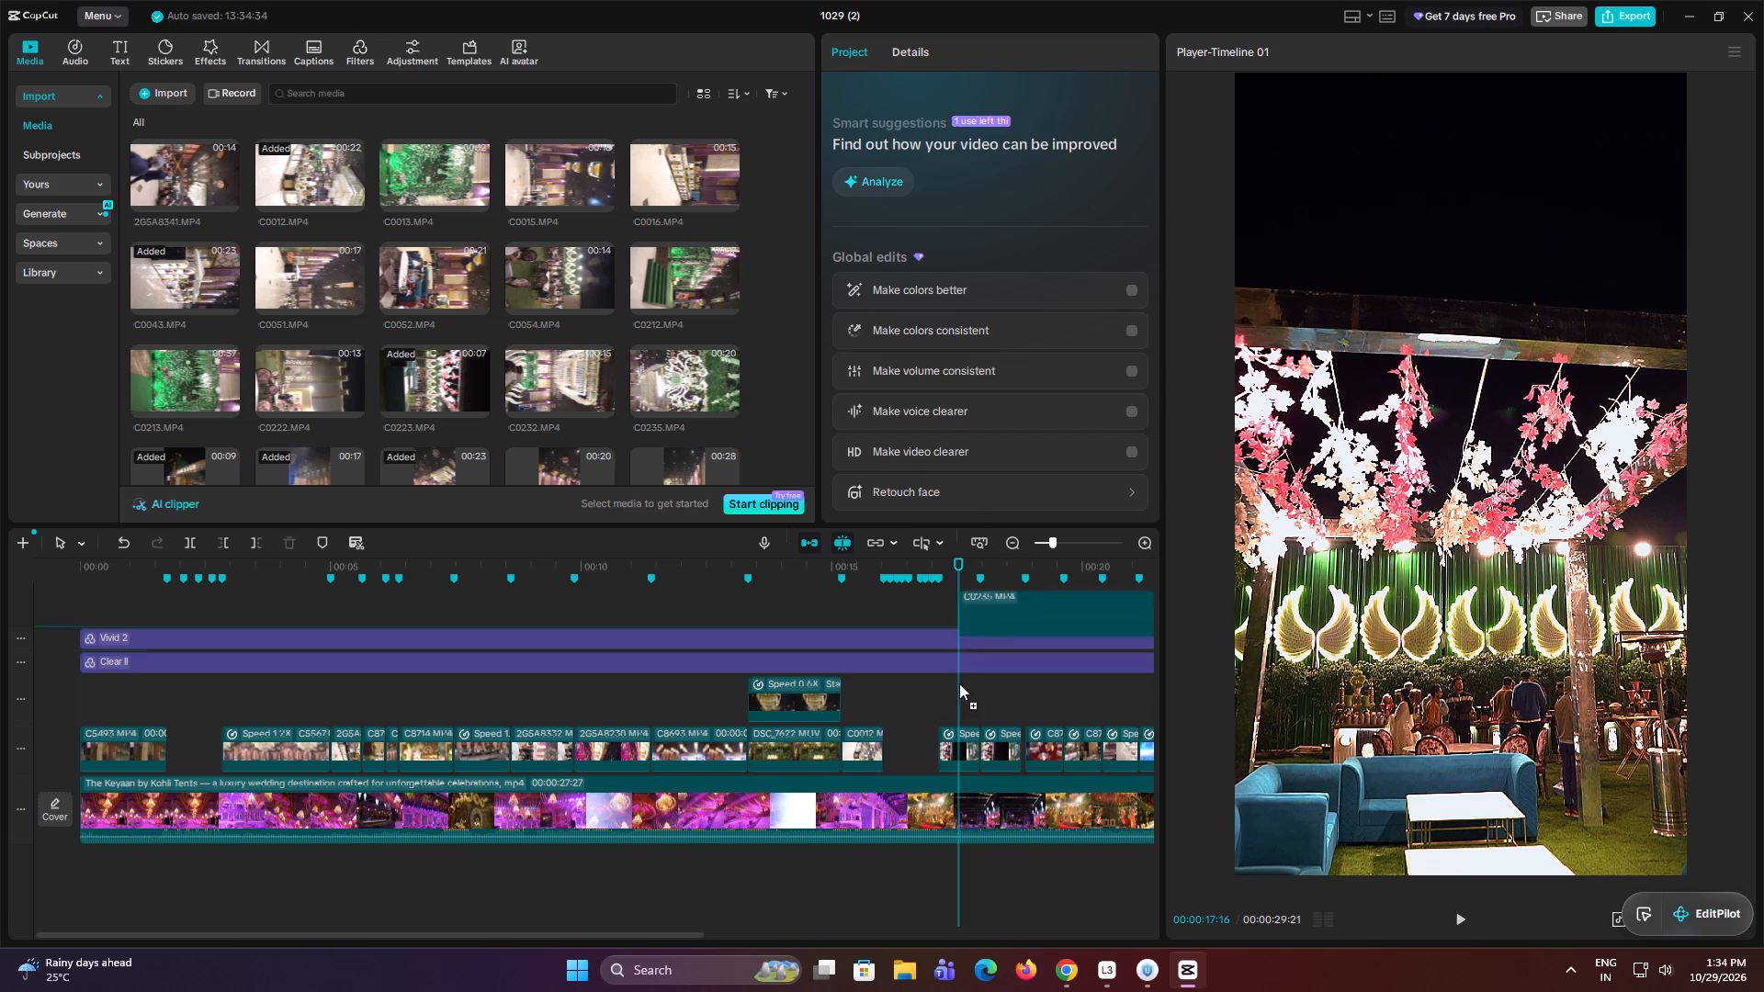
pyautogui.moveTo(959, 683); pyautogui.dragTo(1002, 737)
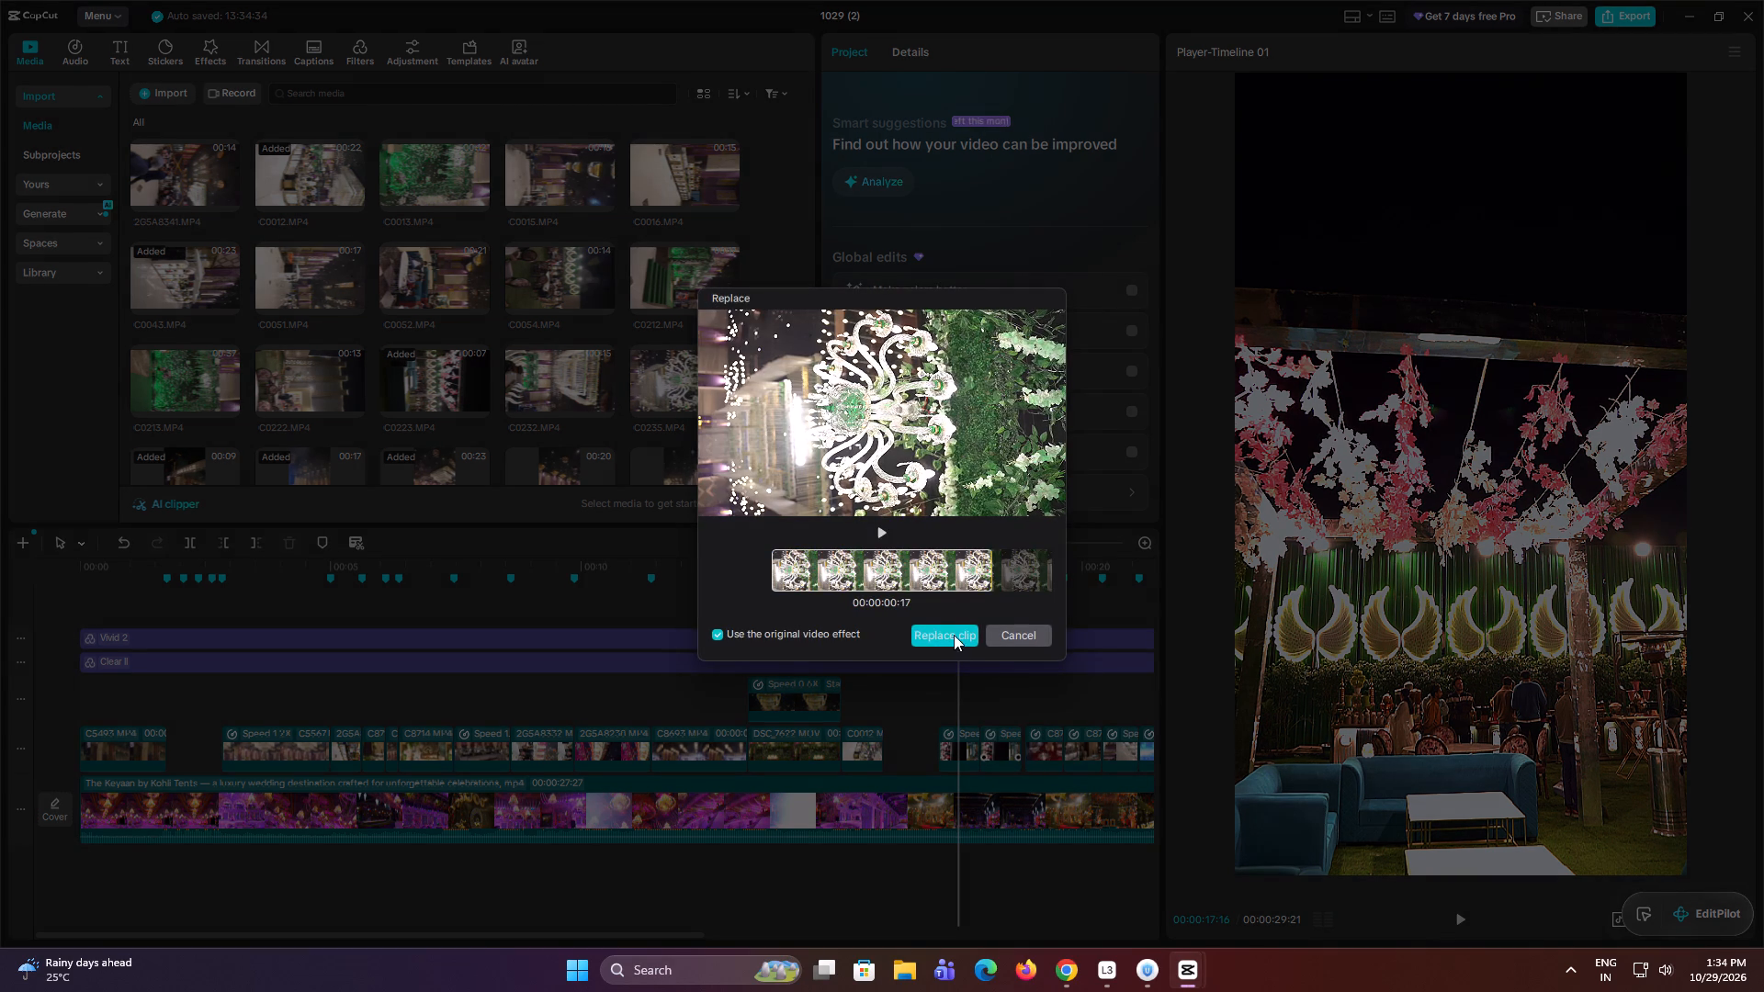
pyautogui.click(963, 638)
pyautogui.press('space')
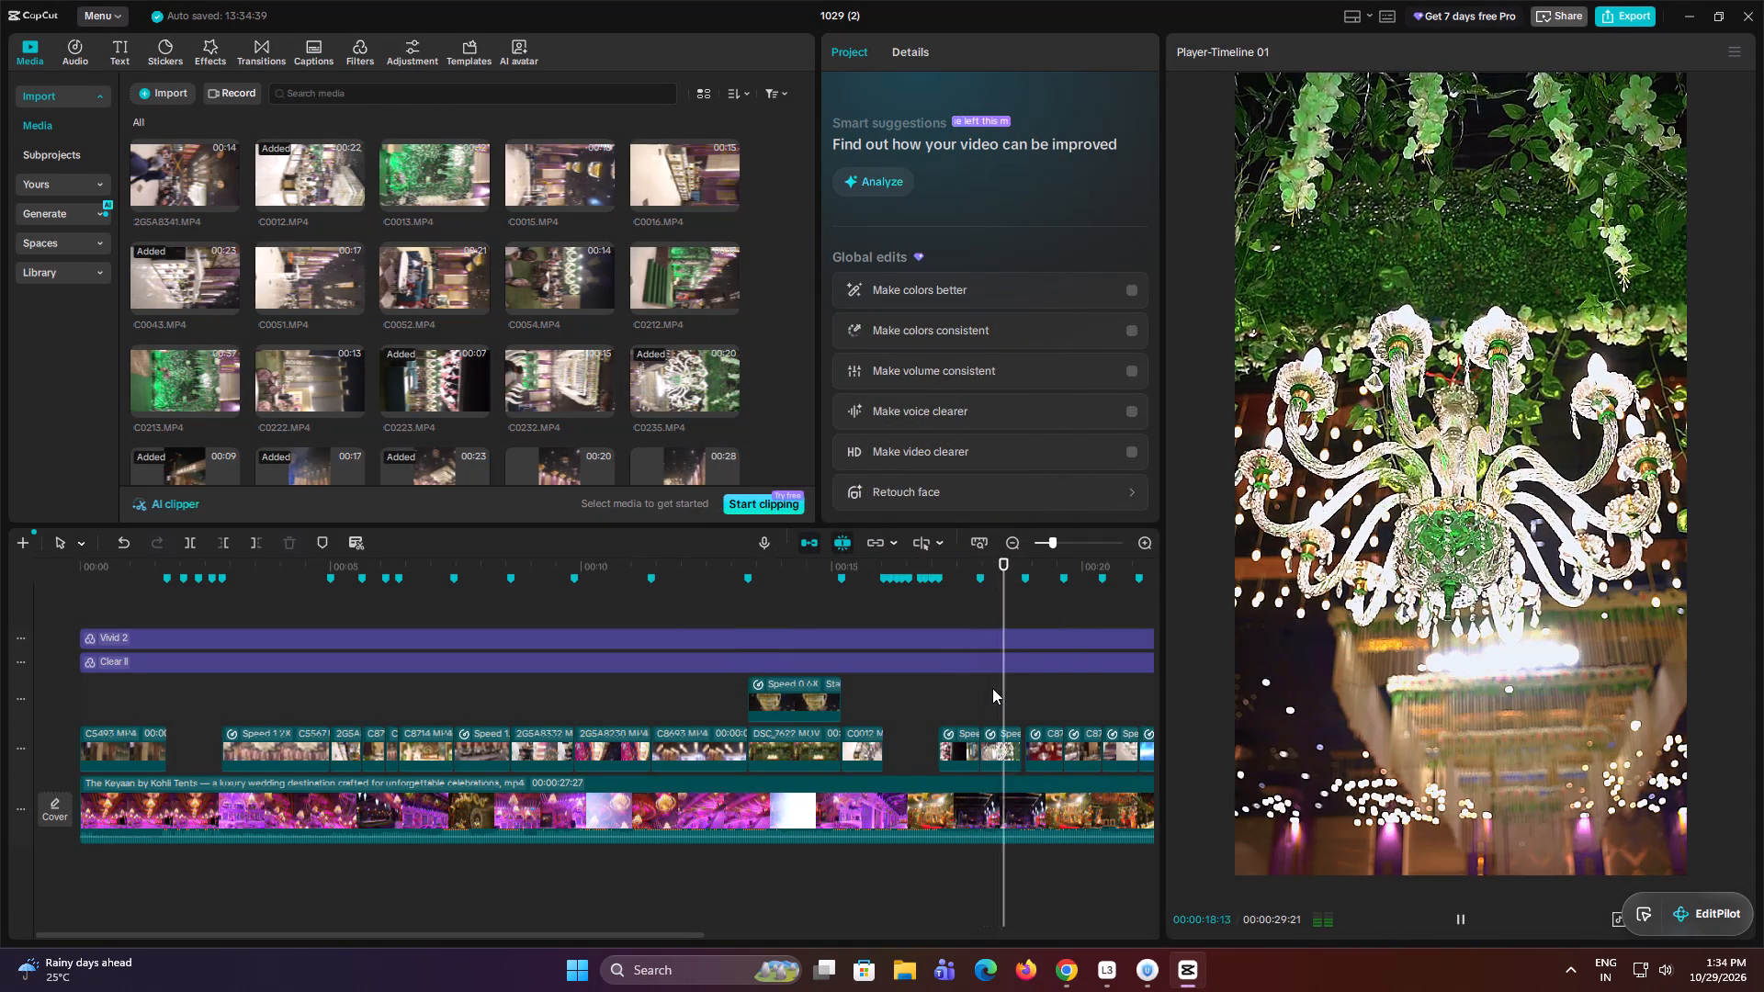
pyautogui.press('space')
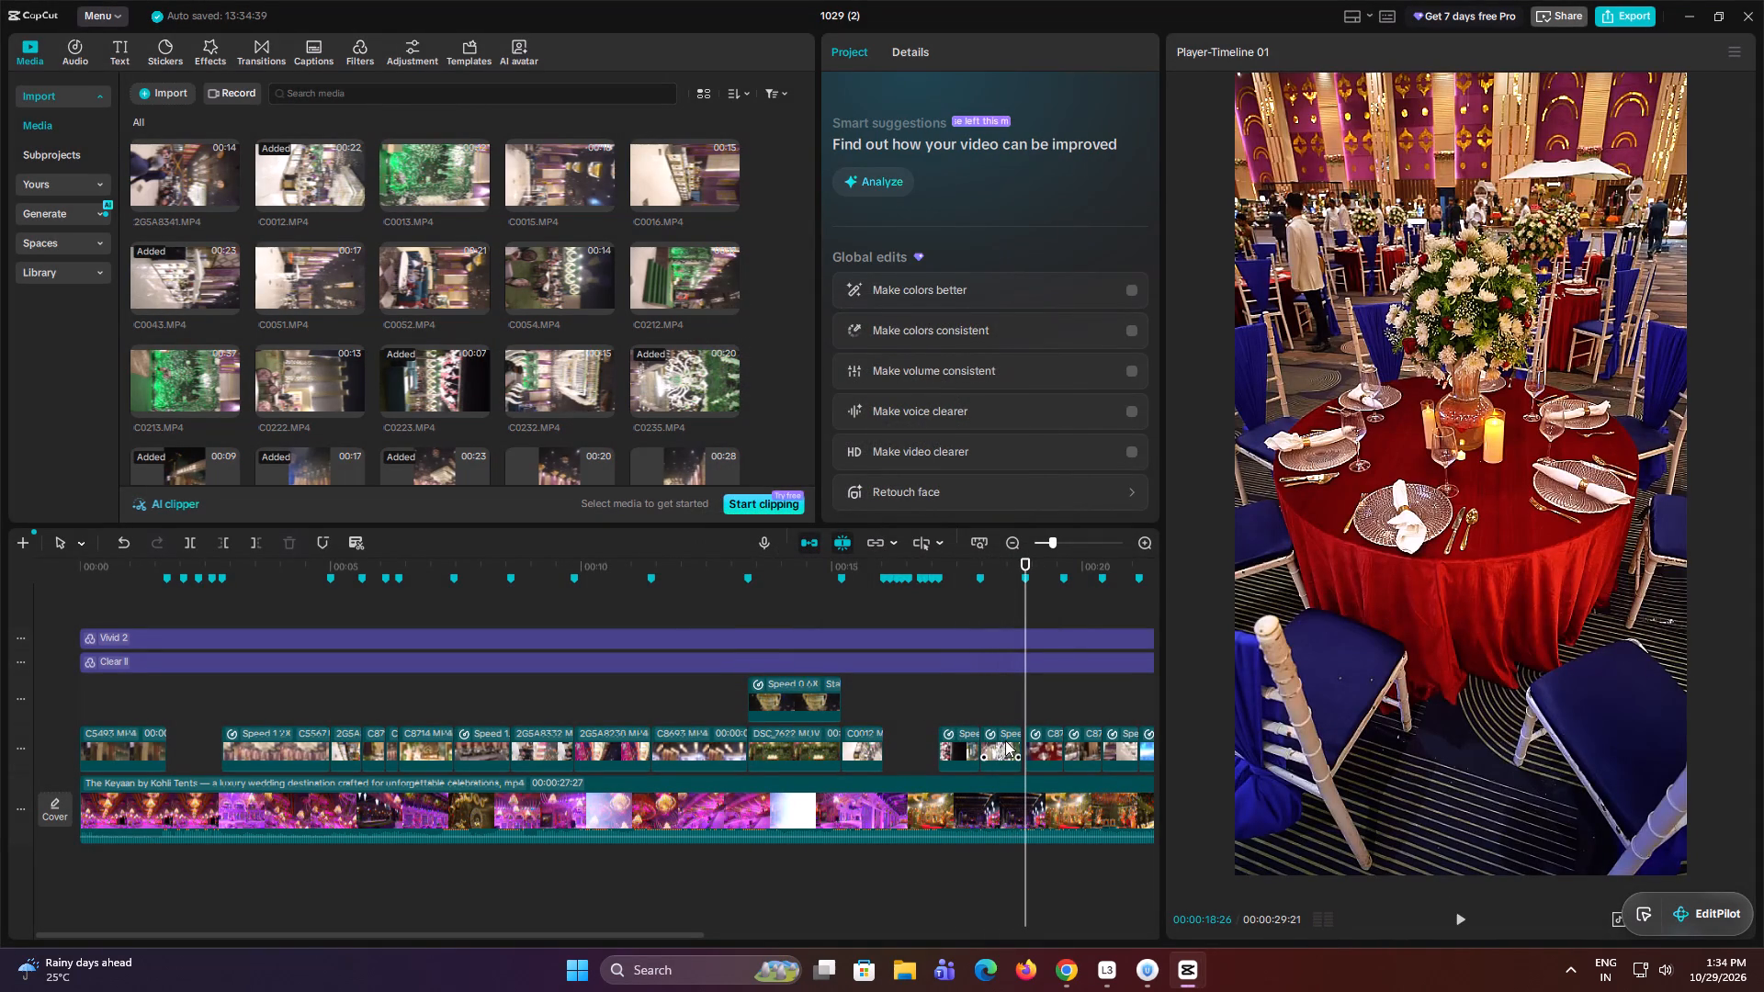
# Swap the two clips on the main track so C0235.MP4 starts at 00:00:17:04 and C0223.MP4 follows it, and play both.
pyautogui.moveTo(1007, 739); pyautogui.dragTo(944, 706)
pyautogui.moveTo(970, 742); pyautogui.dragTo(1002, 740)
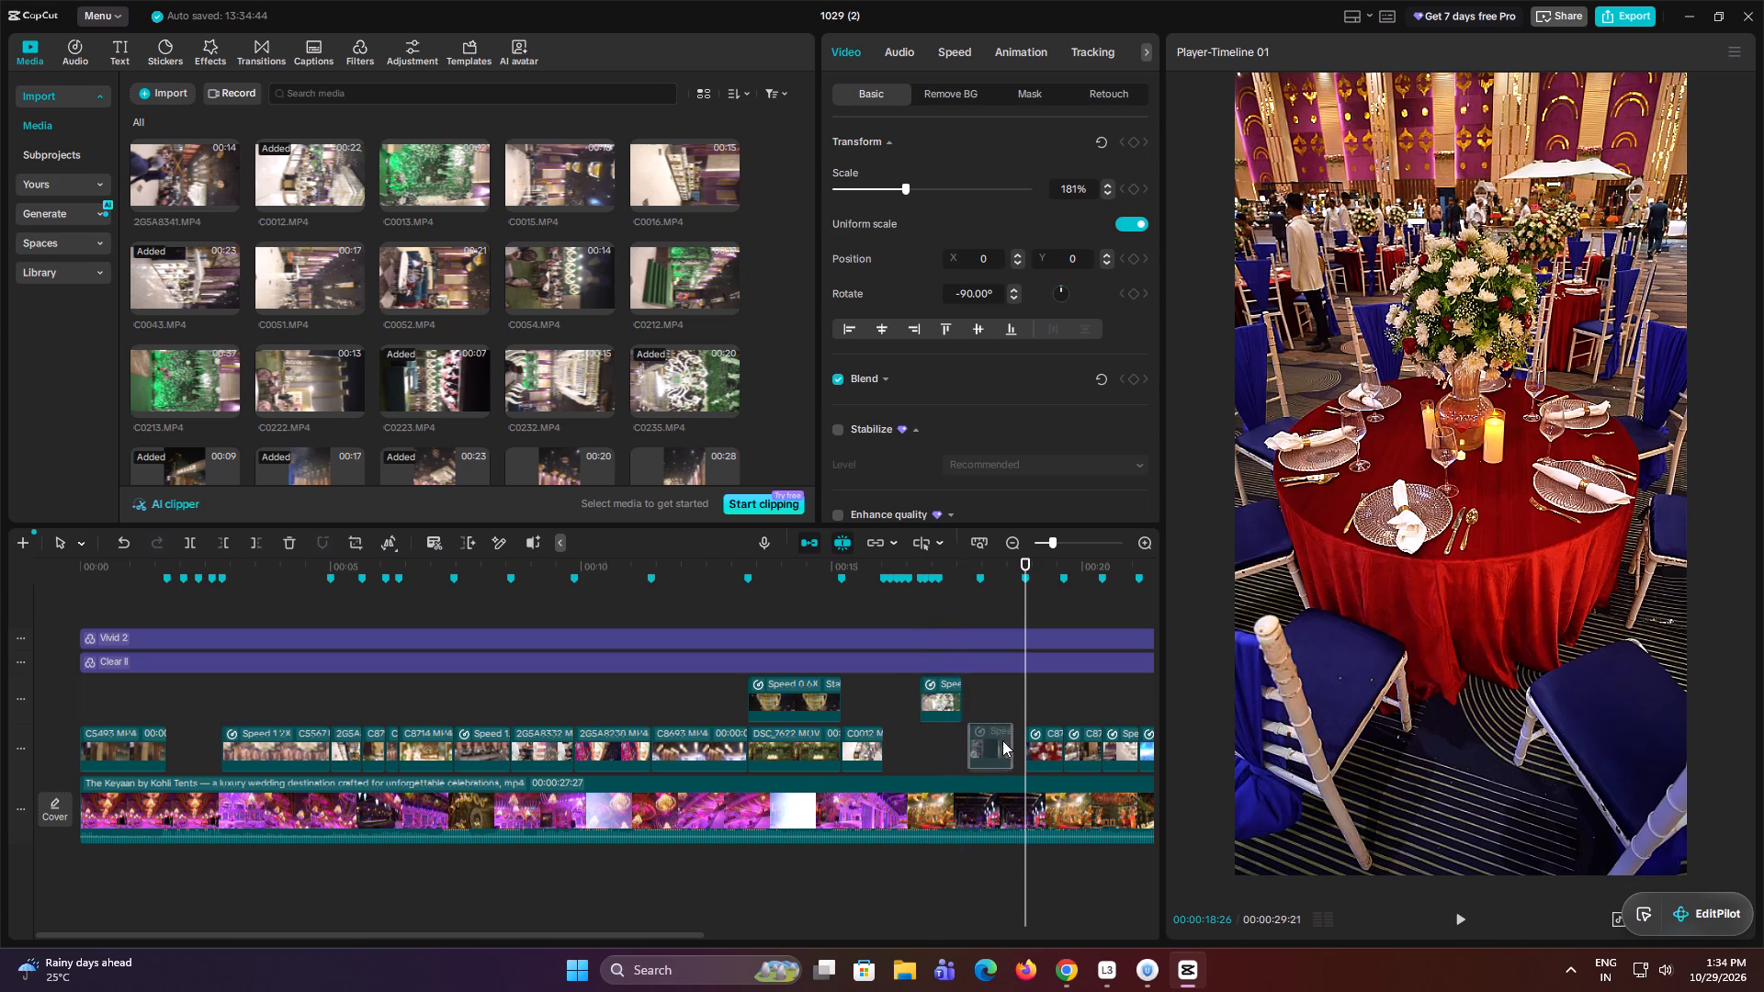
pyautogui.moveTo(1002, 740); pyautogui.dragTo(1013, 738)
pyautogui.click(1016, 691)
pyautogui.moveTo(936, 690); pyautogui.dragTo(940, 727)
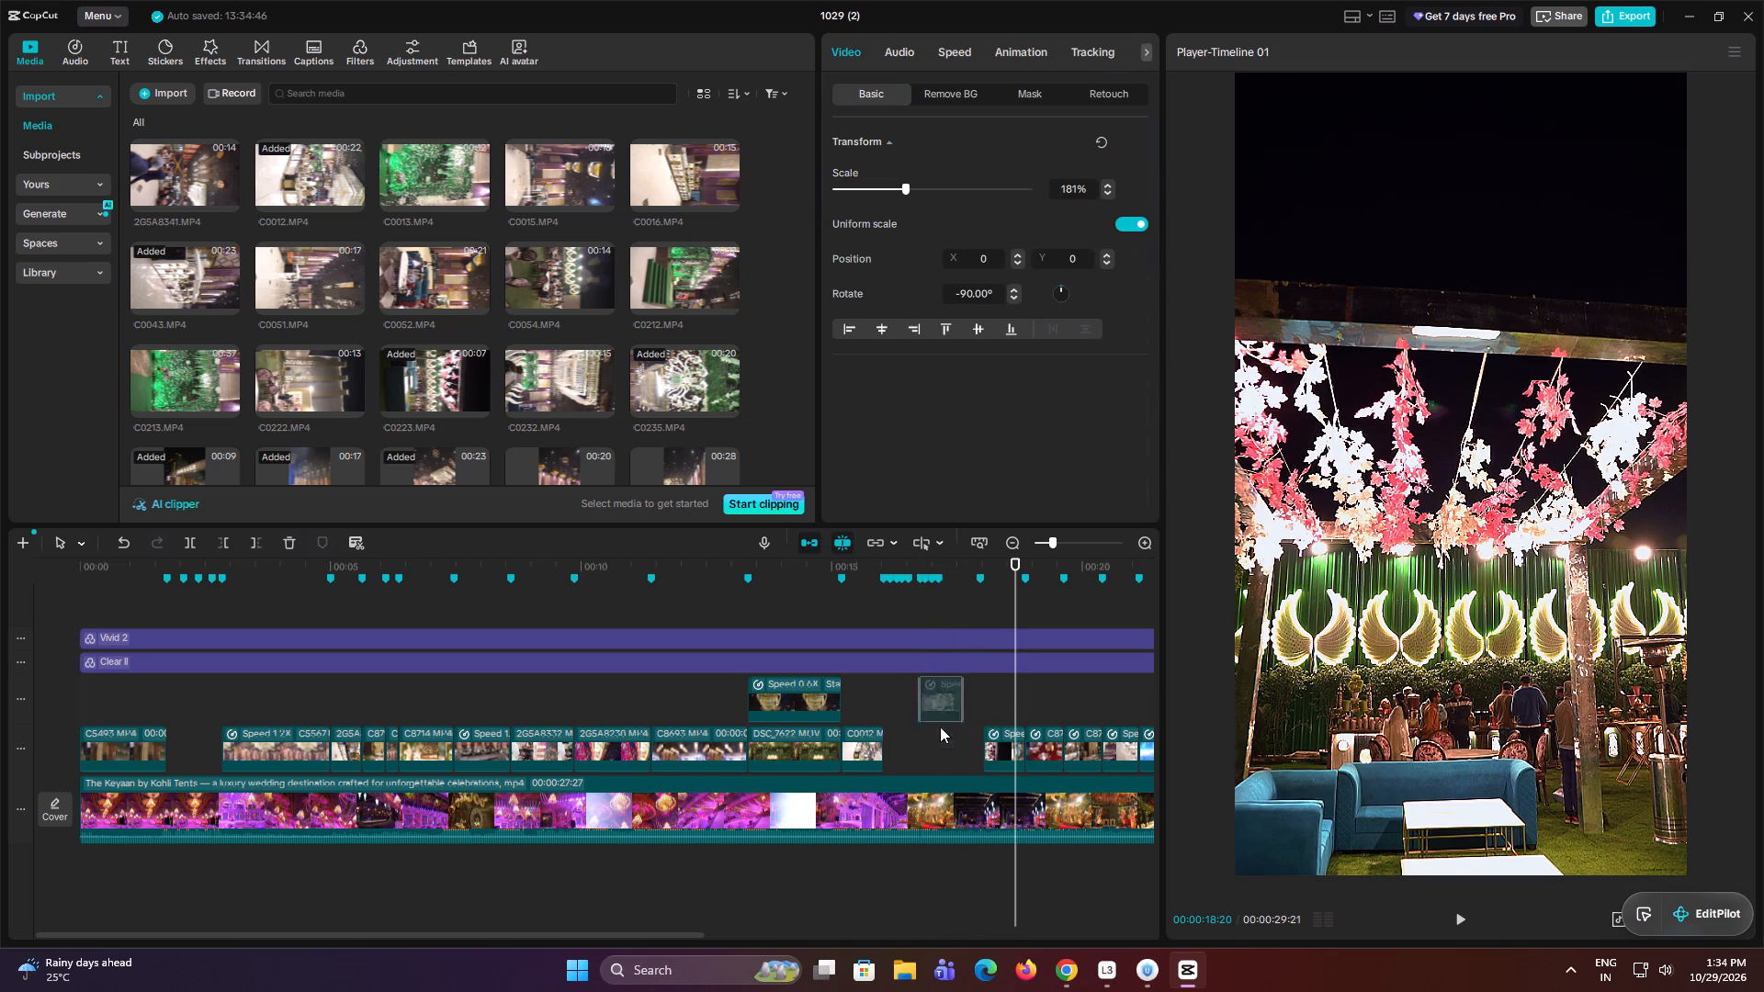
pyautogui.moveTo(940, 727); pyautogui.dragTo(955, 747)
pyautogui.moveTo(979, 738); pyautogui.dragTo(992, 738)
pyautogui.click(935, 705)
pyautogui.press('space')
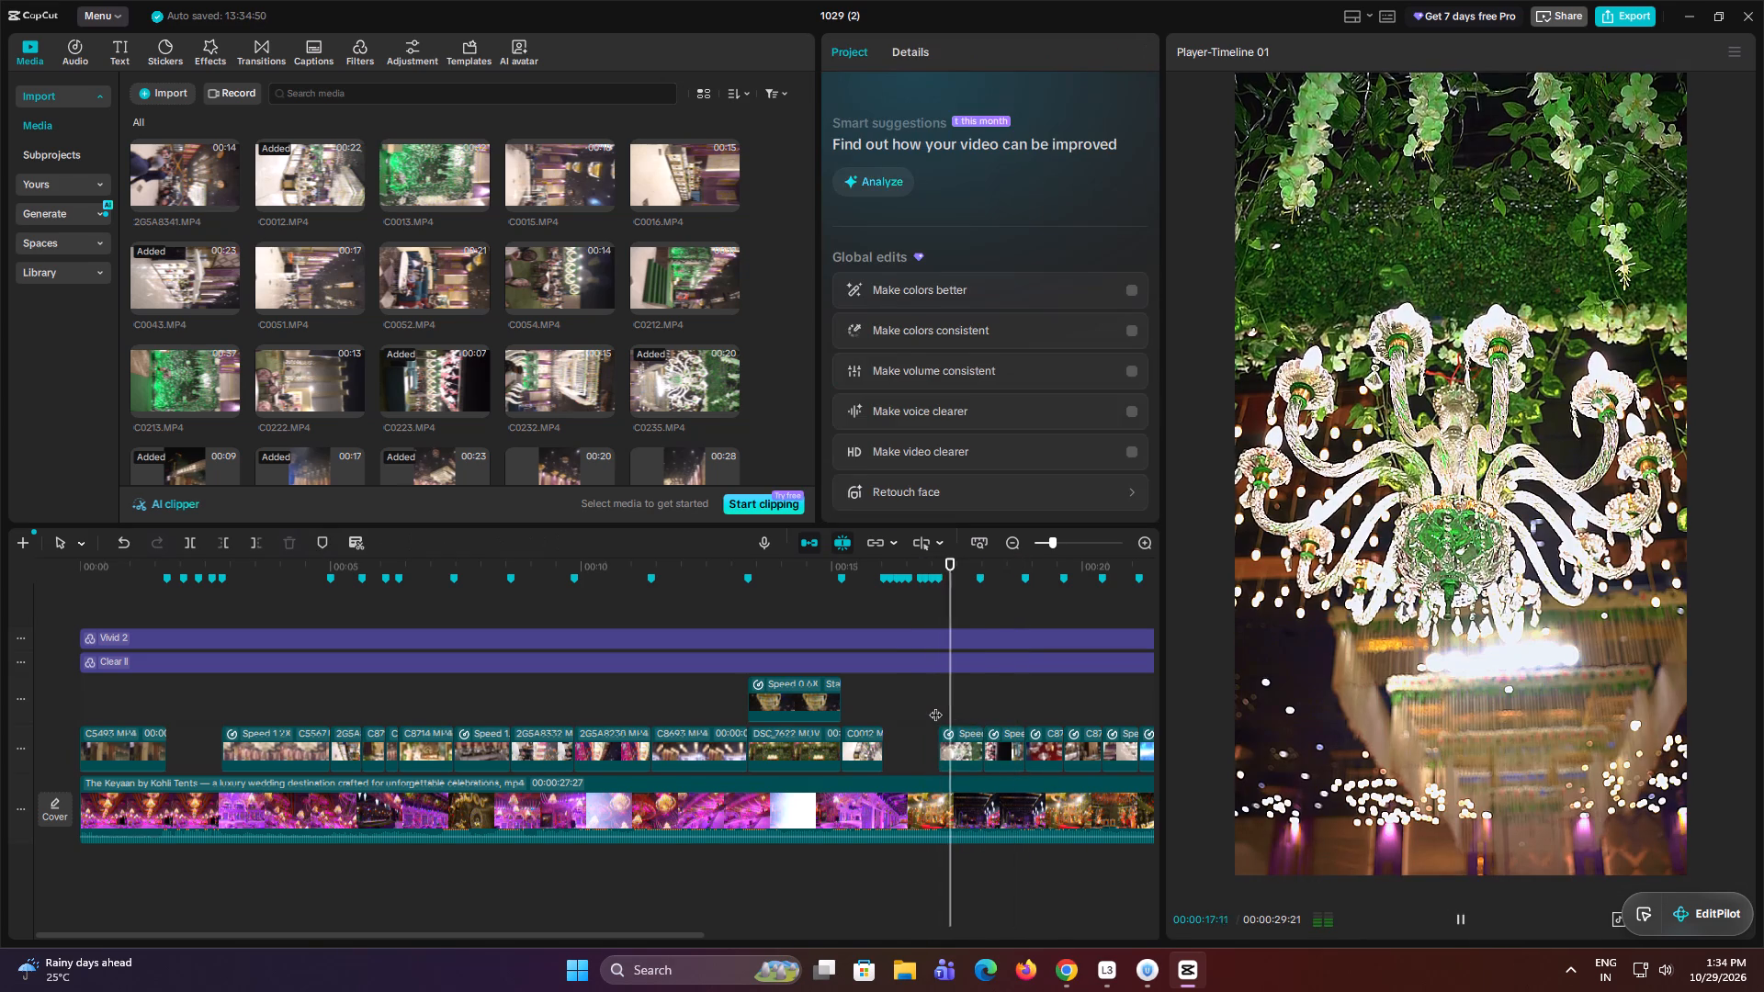
pyautogui.press('space')
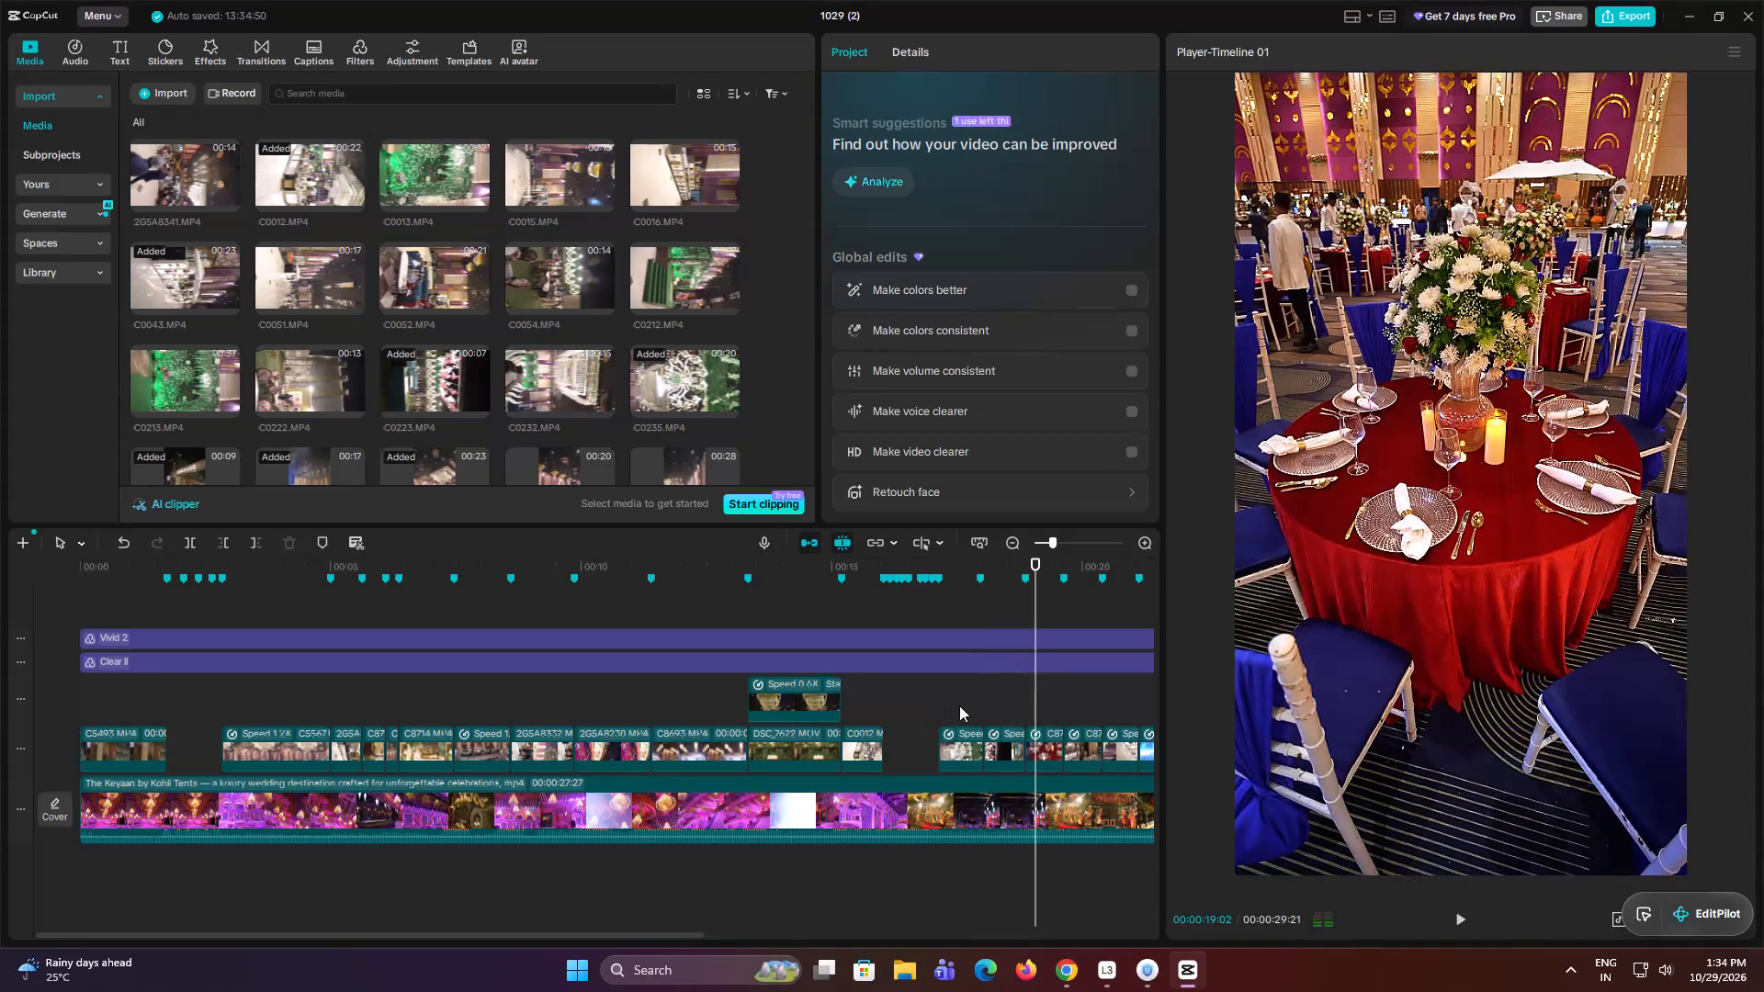
# Replay from the C0223.MP4 clip through the end of the main-track clips into the next uncovered reference shot.
pyautogui.click(978, 697)
pyautogui.moveTo(978, 697); pyautogui.dragTo(1005, 698)
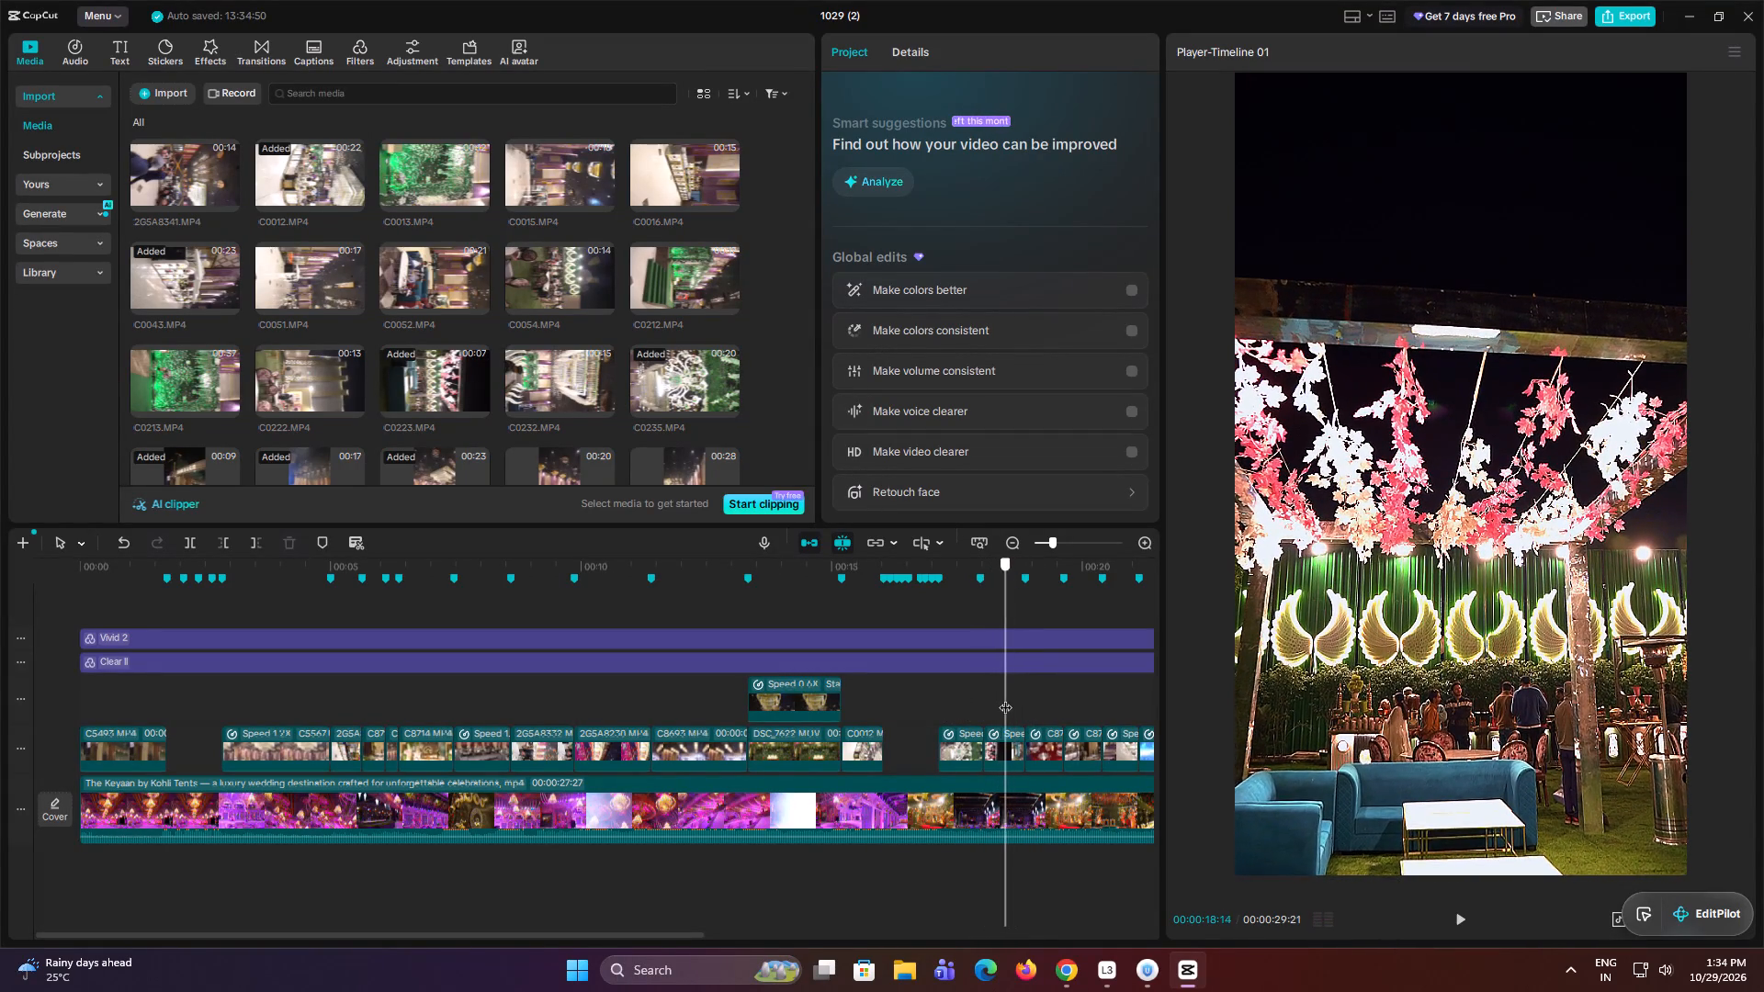
pyautogui.moveTo(1005, 698); pyautogui.dragTo(1003, 699)
pyautogui.press('space')
pyautogui.press('space')
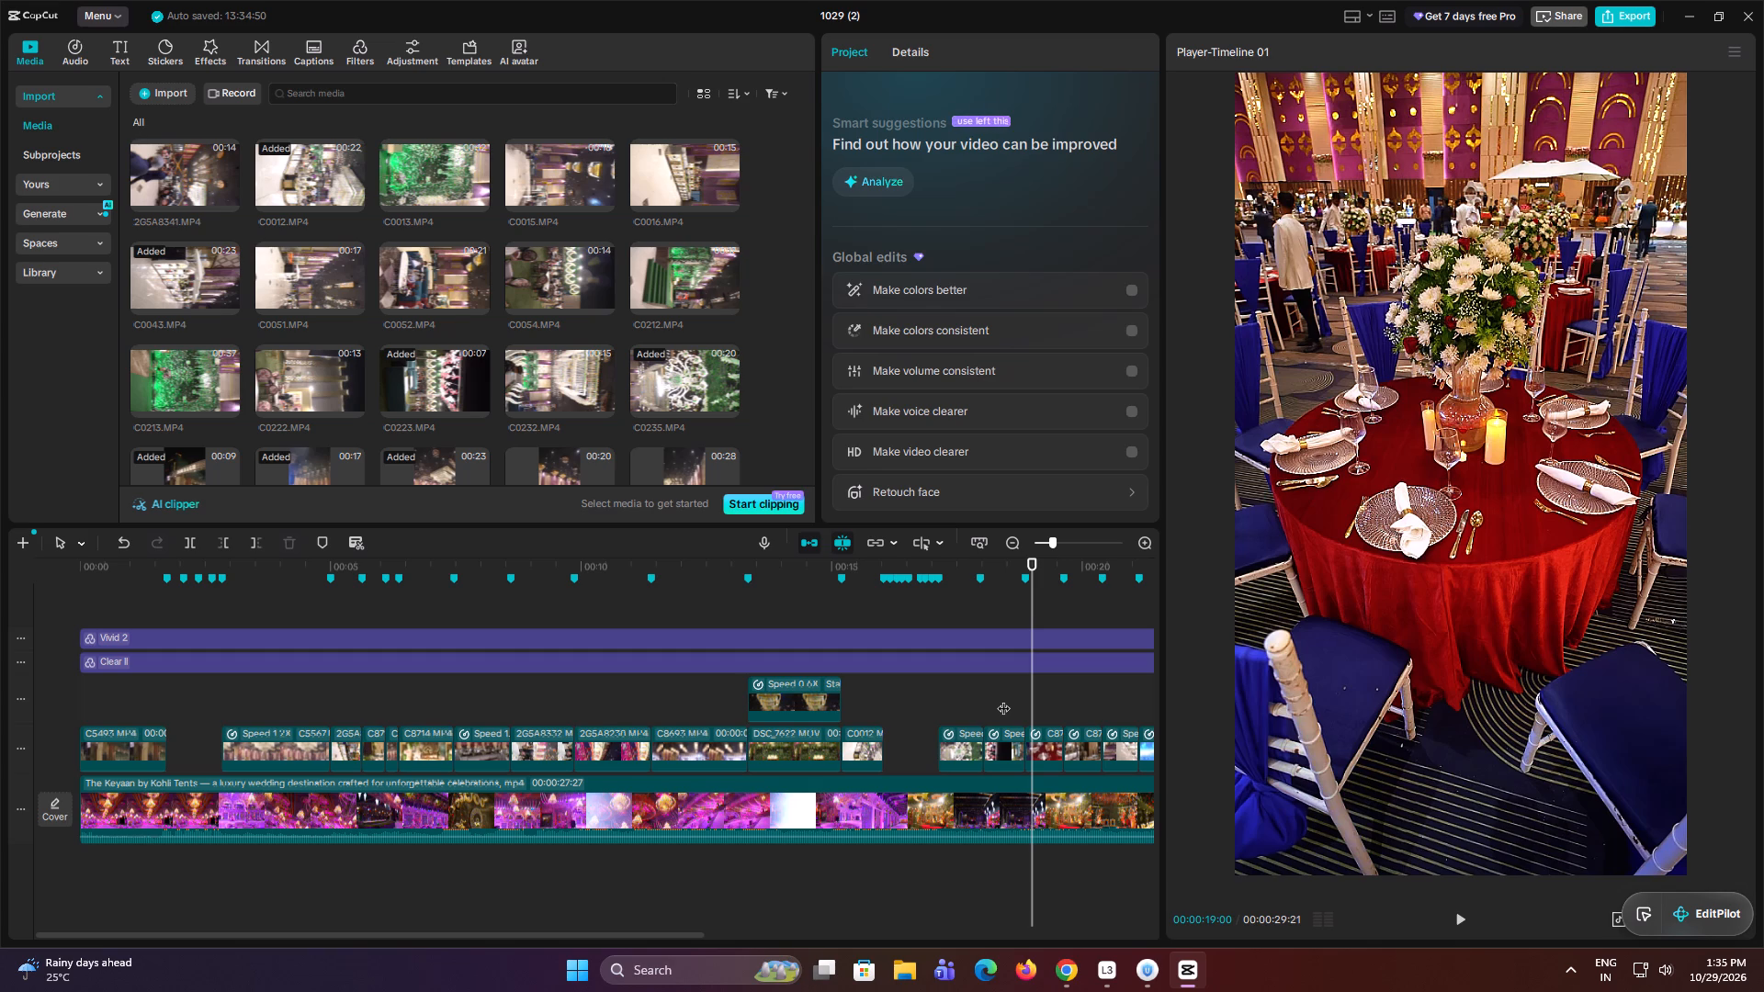
pyautogui.press('space')
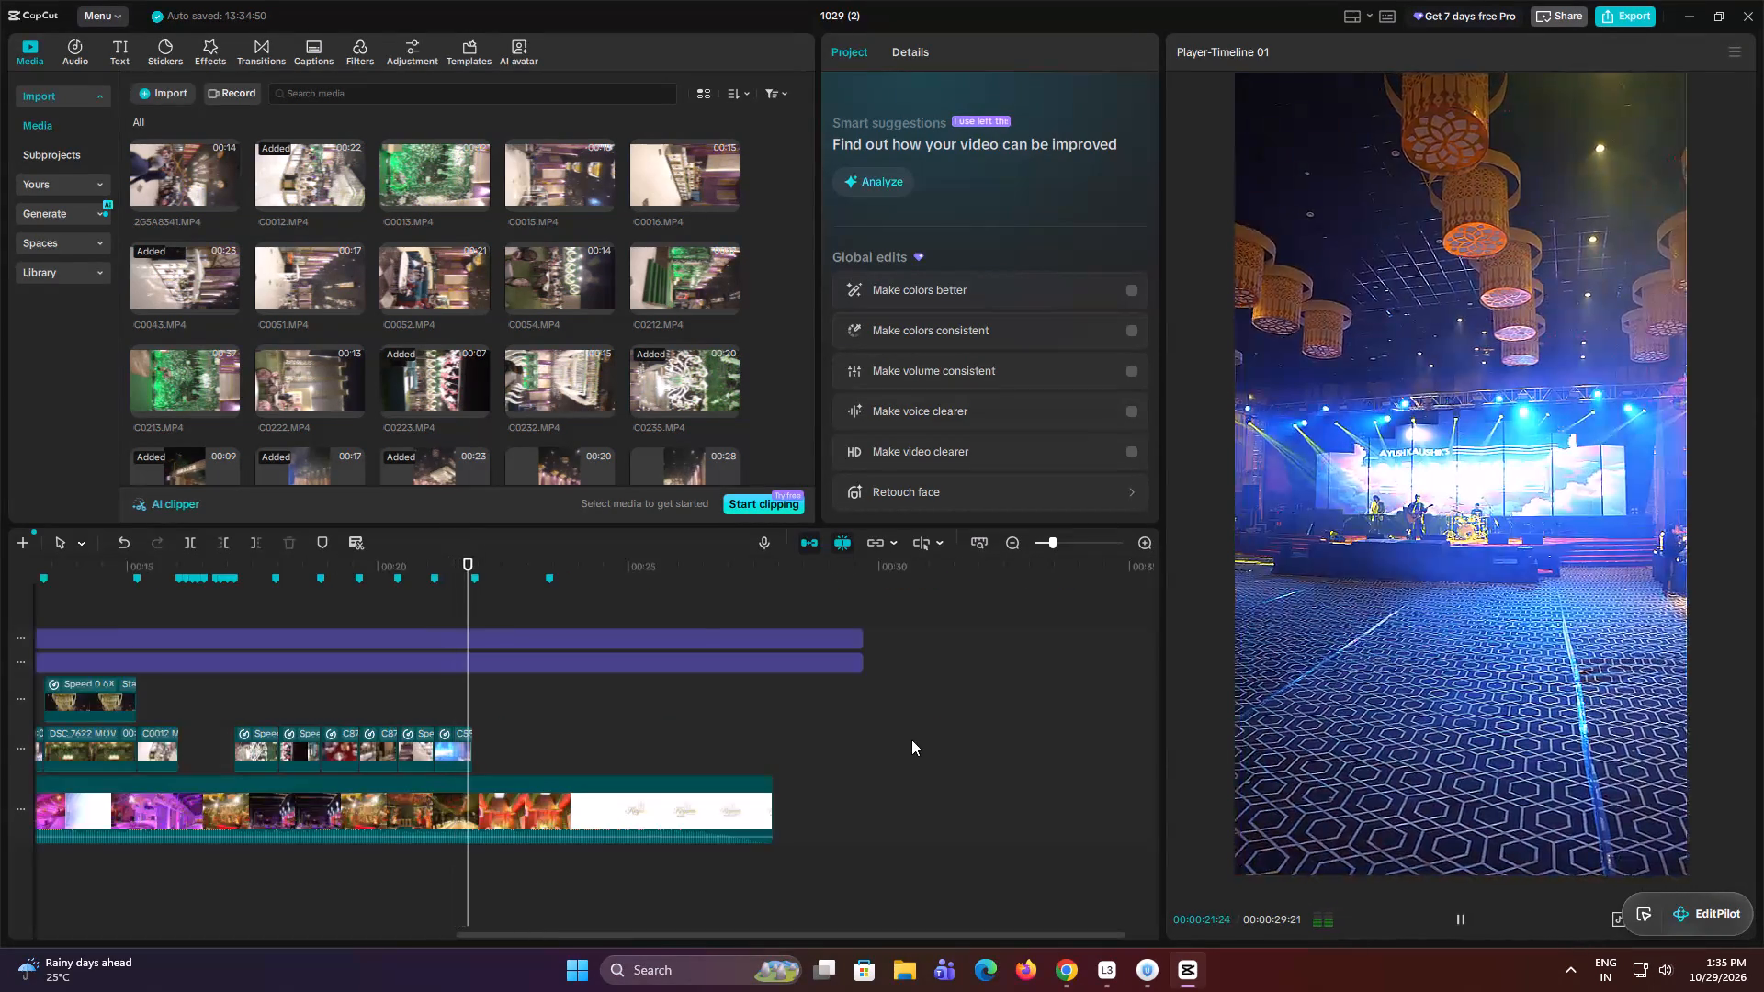
pyautogui.press('space')
# Preview candidate footage in the media library, including C8705.MP4 and the DSC clips from DSC_7565.MOV through DSC_7633.MOV.
pyautogui.scroll(-2, 549, 425)
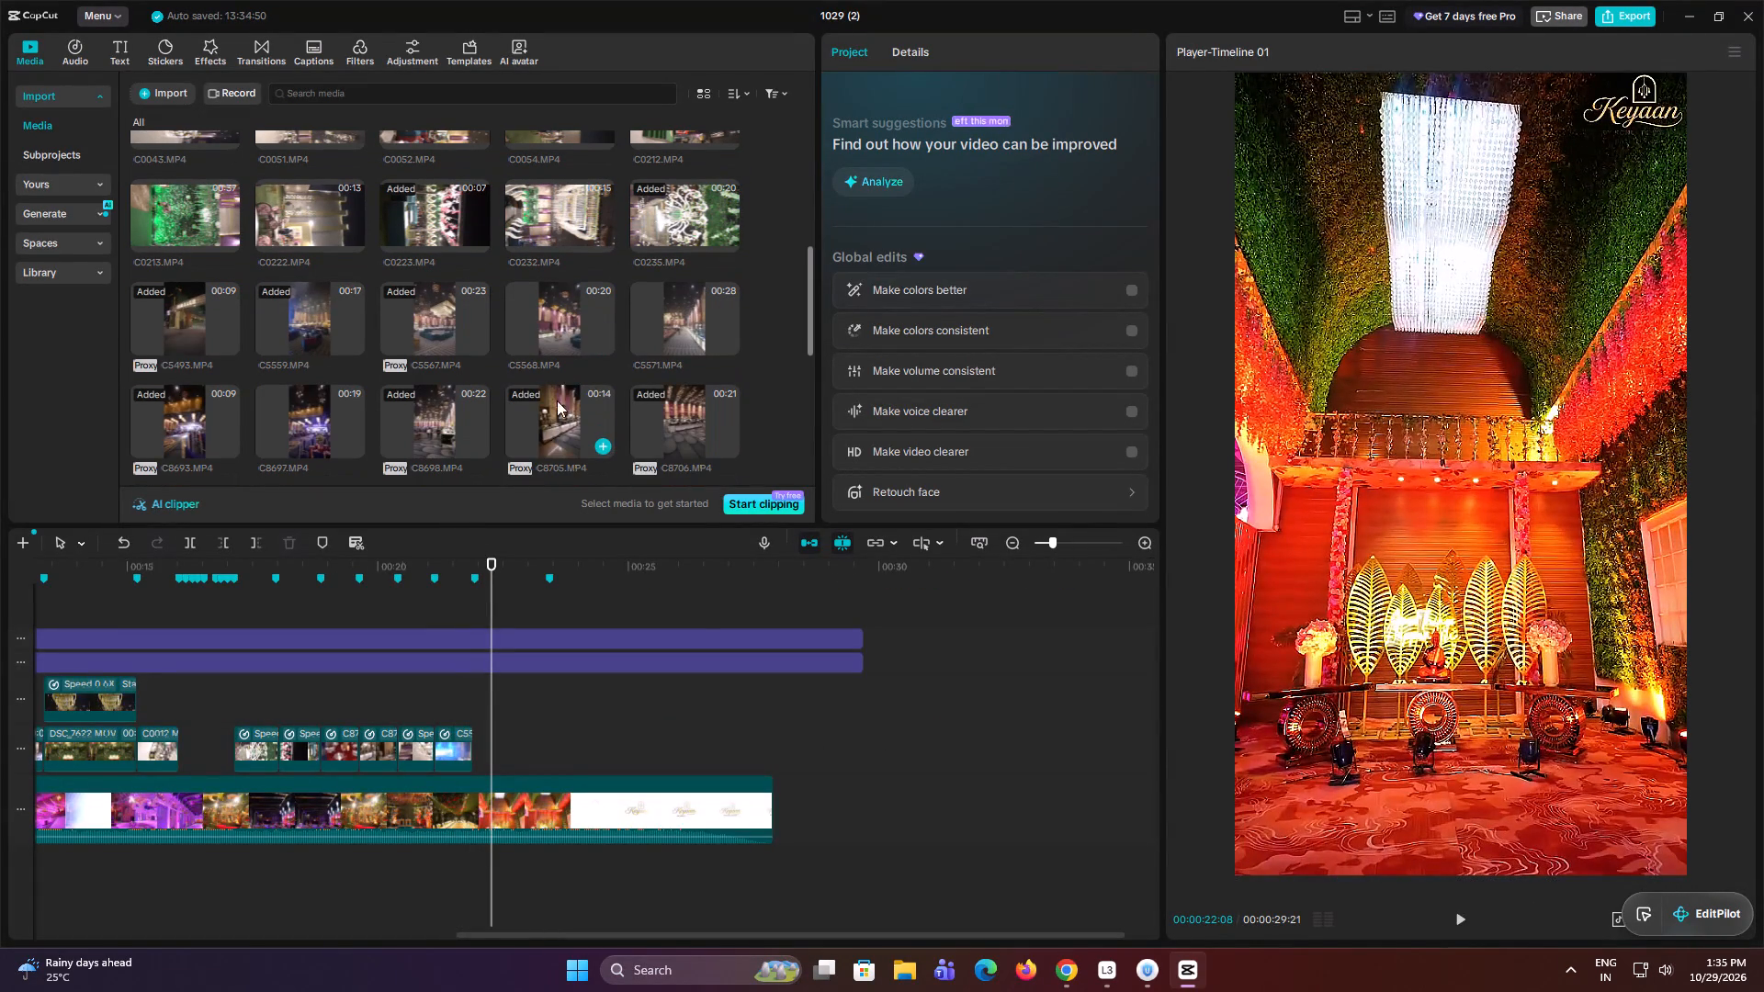
pyautogui.click(564, 335)
pyautogui.scroll(-3, 305, 329)
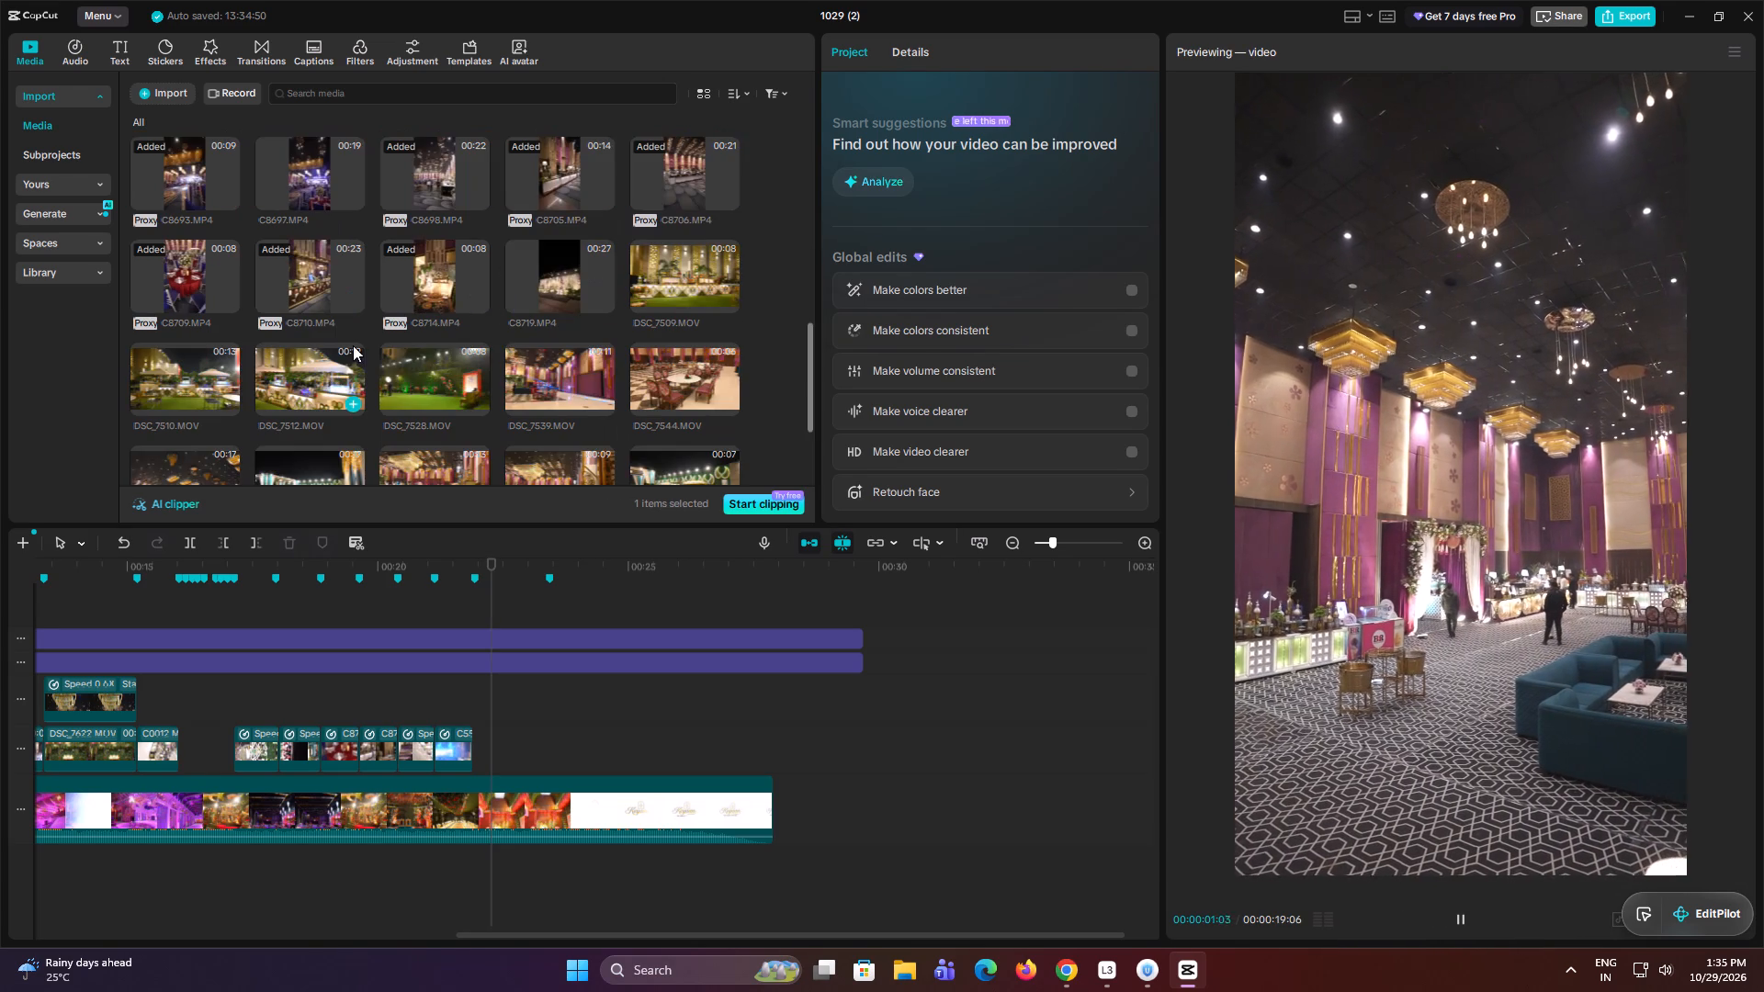
pyautogui.scroll(-4, 556, 386)
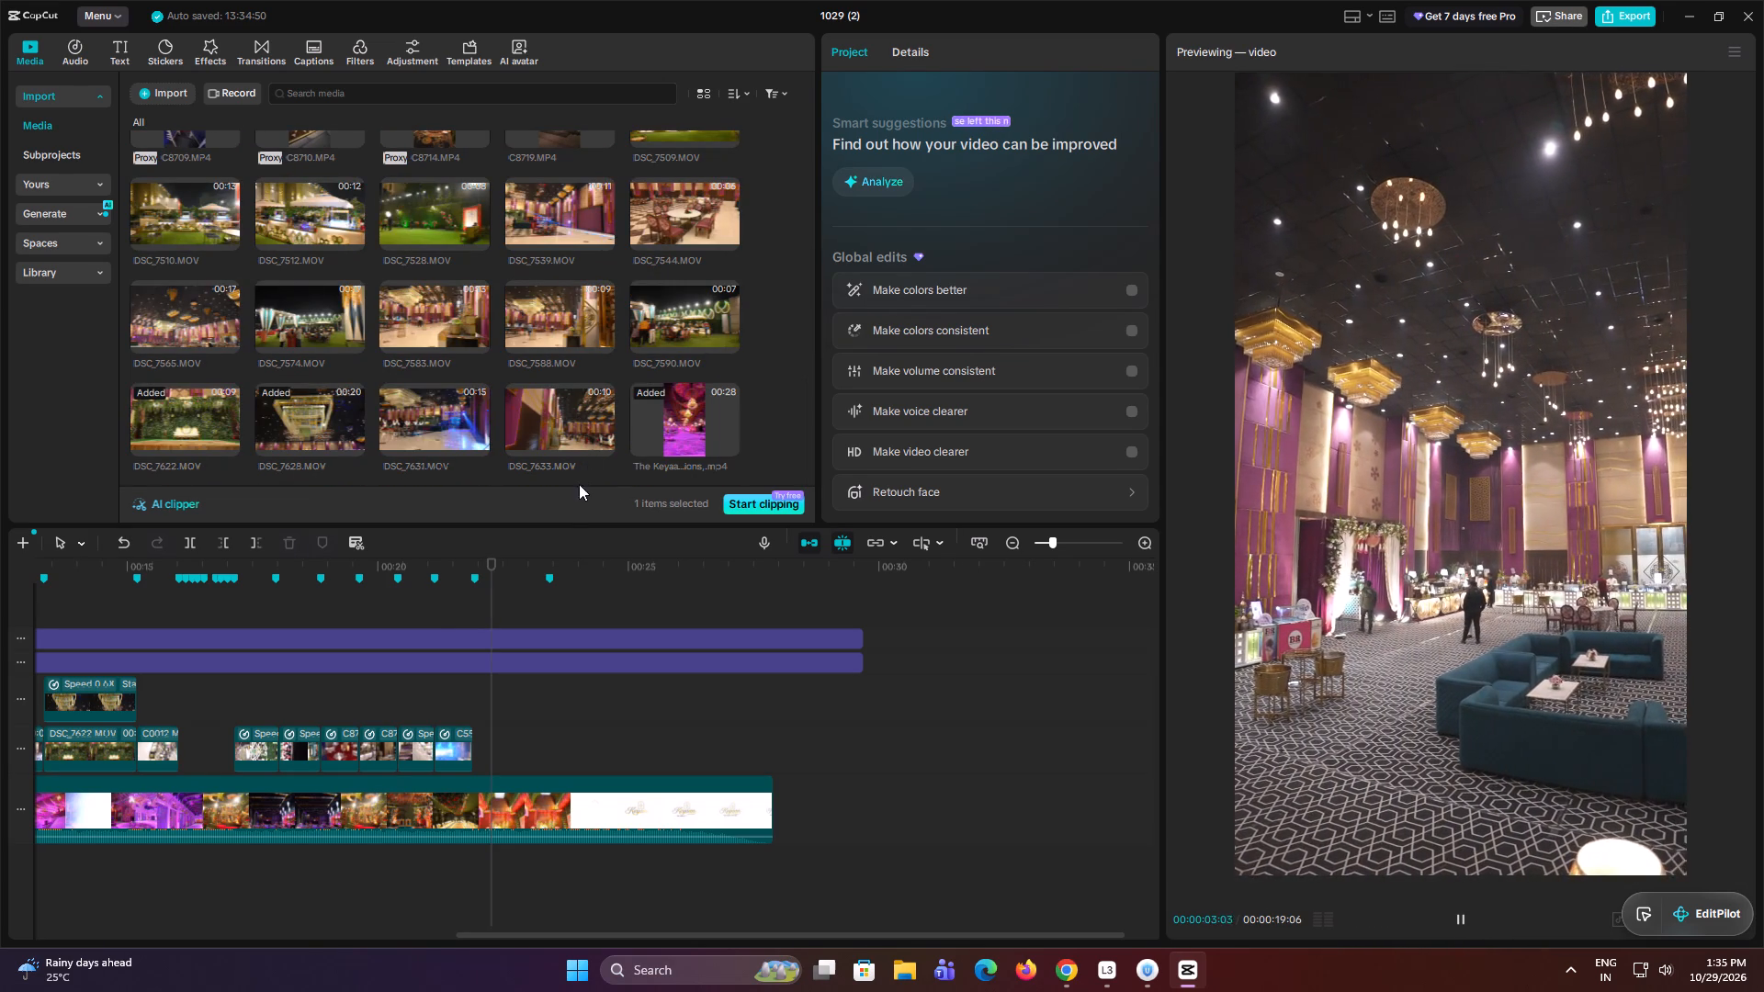
pyautogui.click(444, 611)
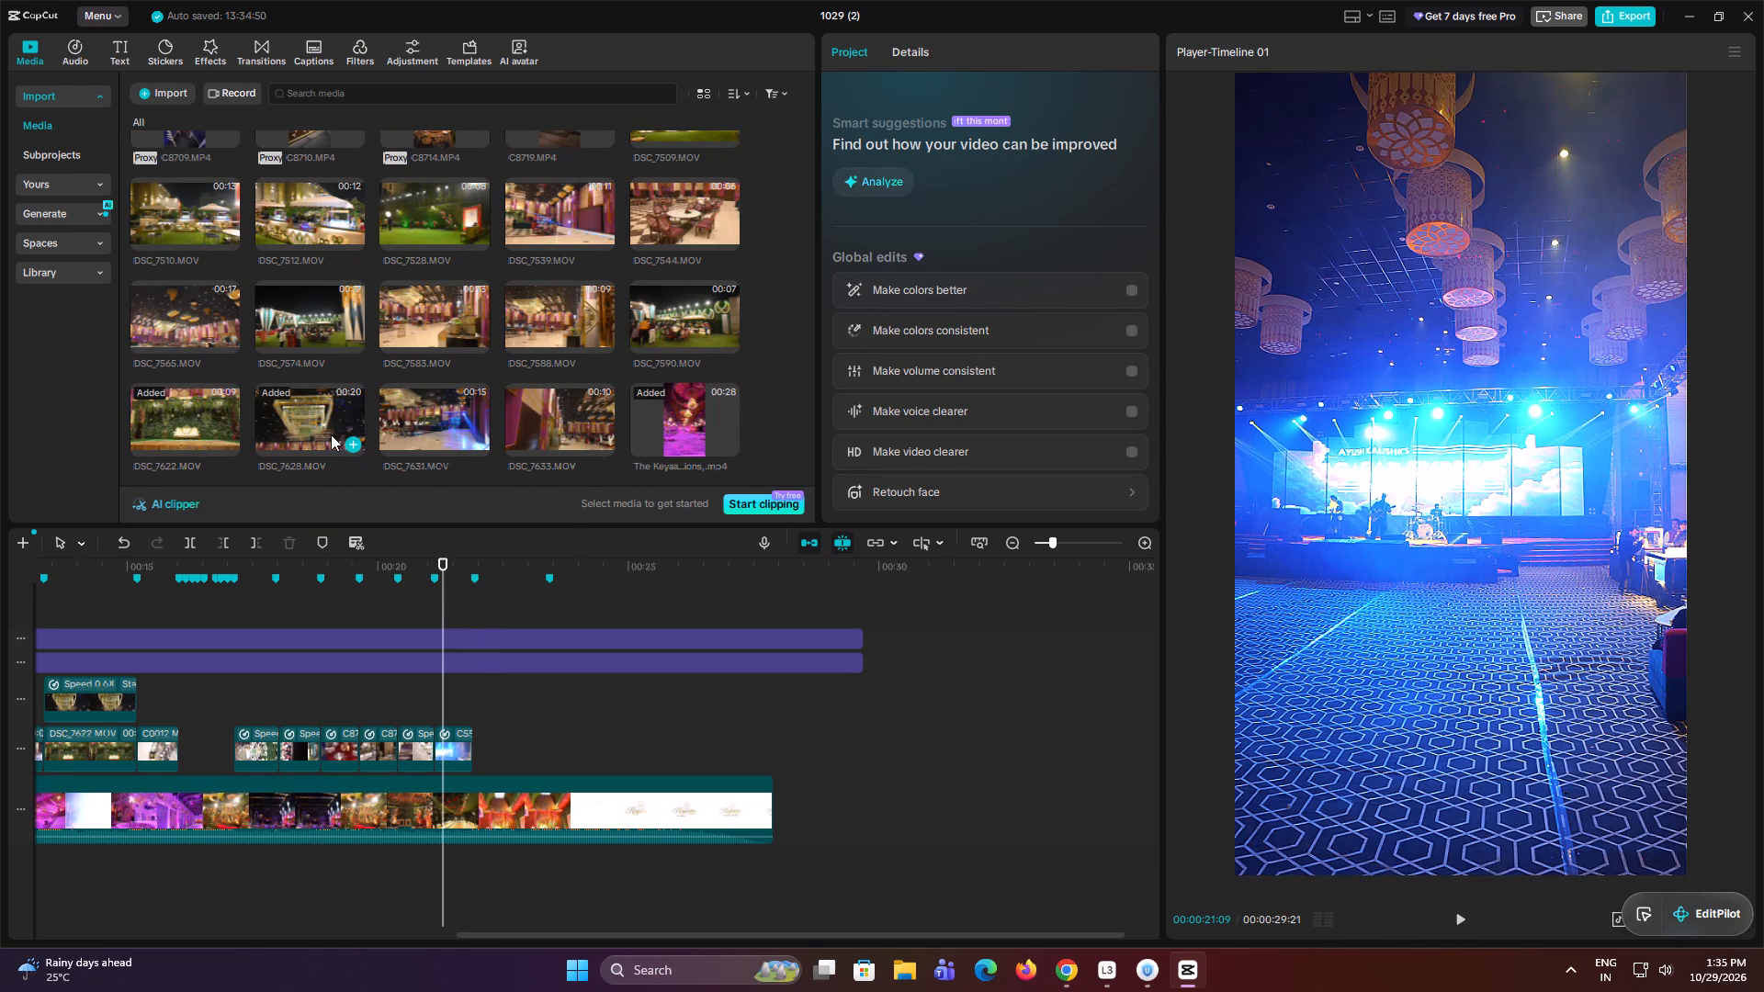
pyautogui.click(202, 308)
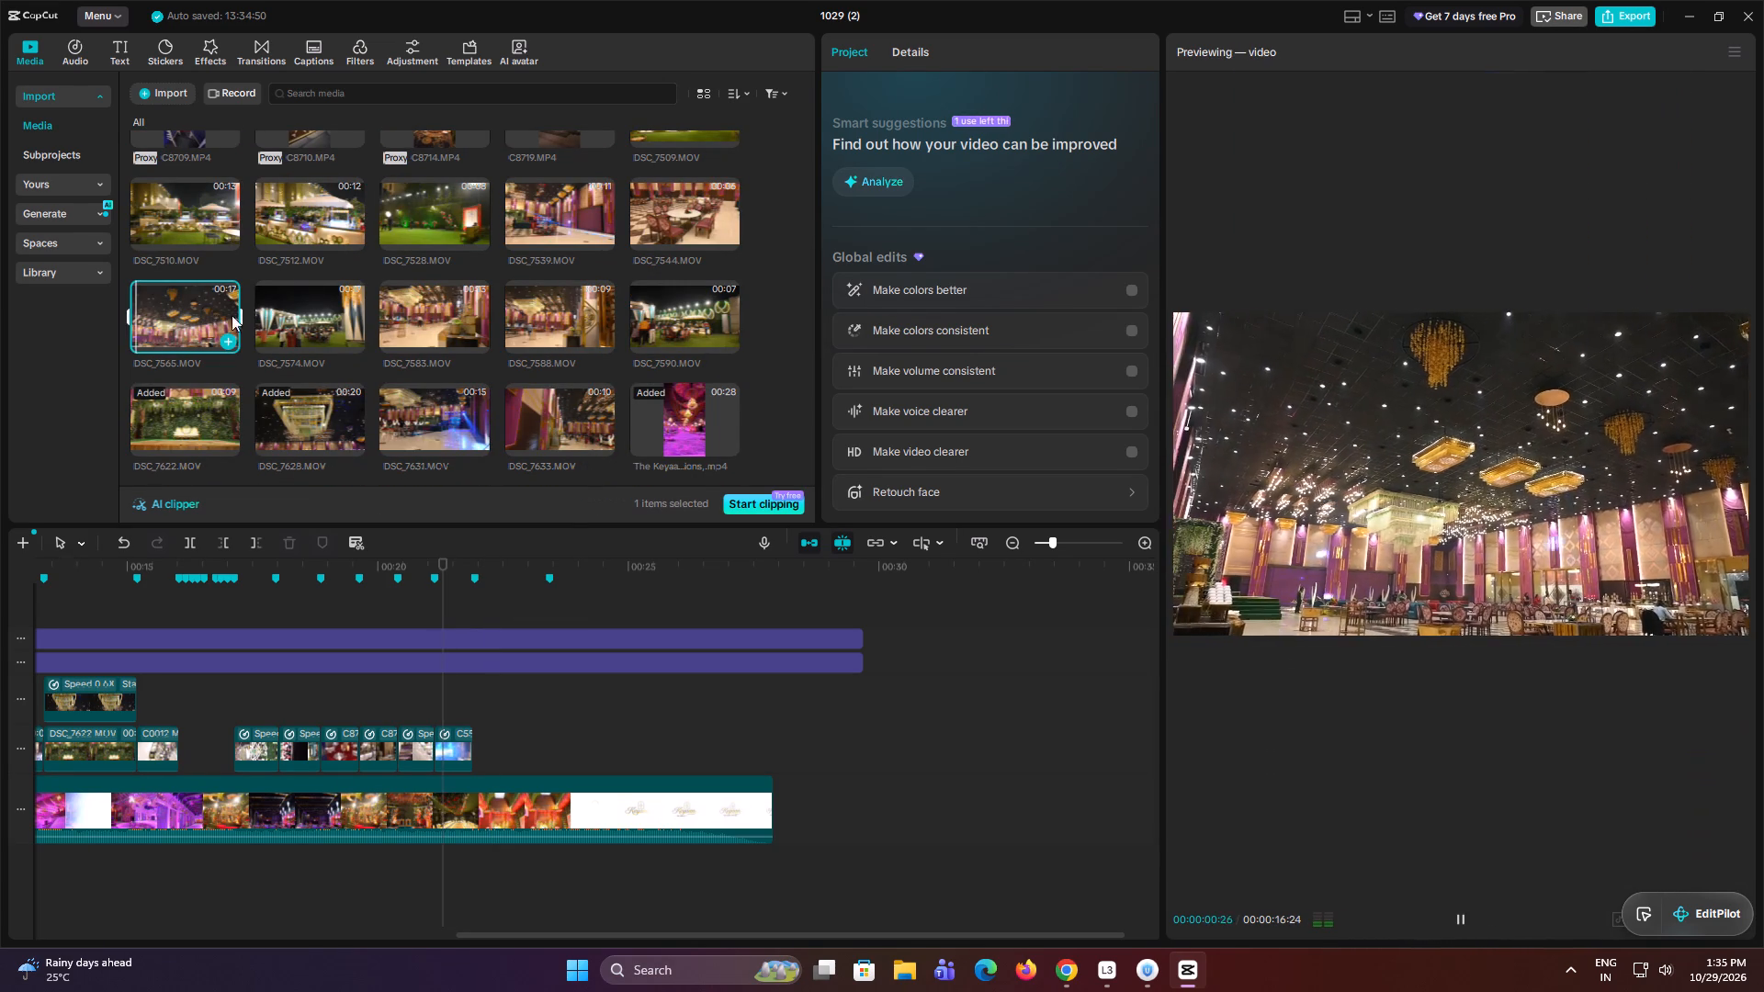
pyautogui.click(321, 331)
pyautogui.click(435, 324)
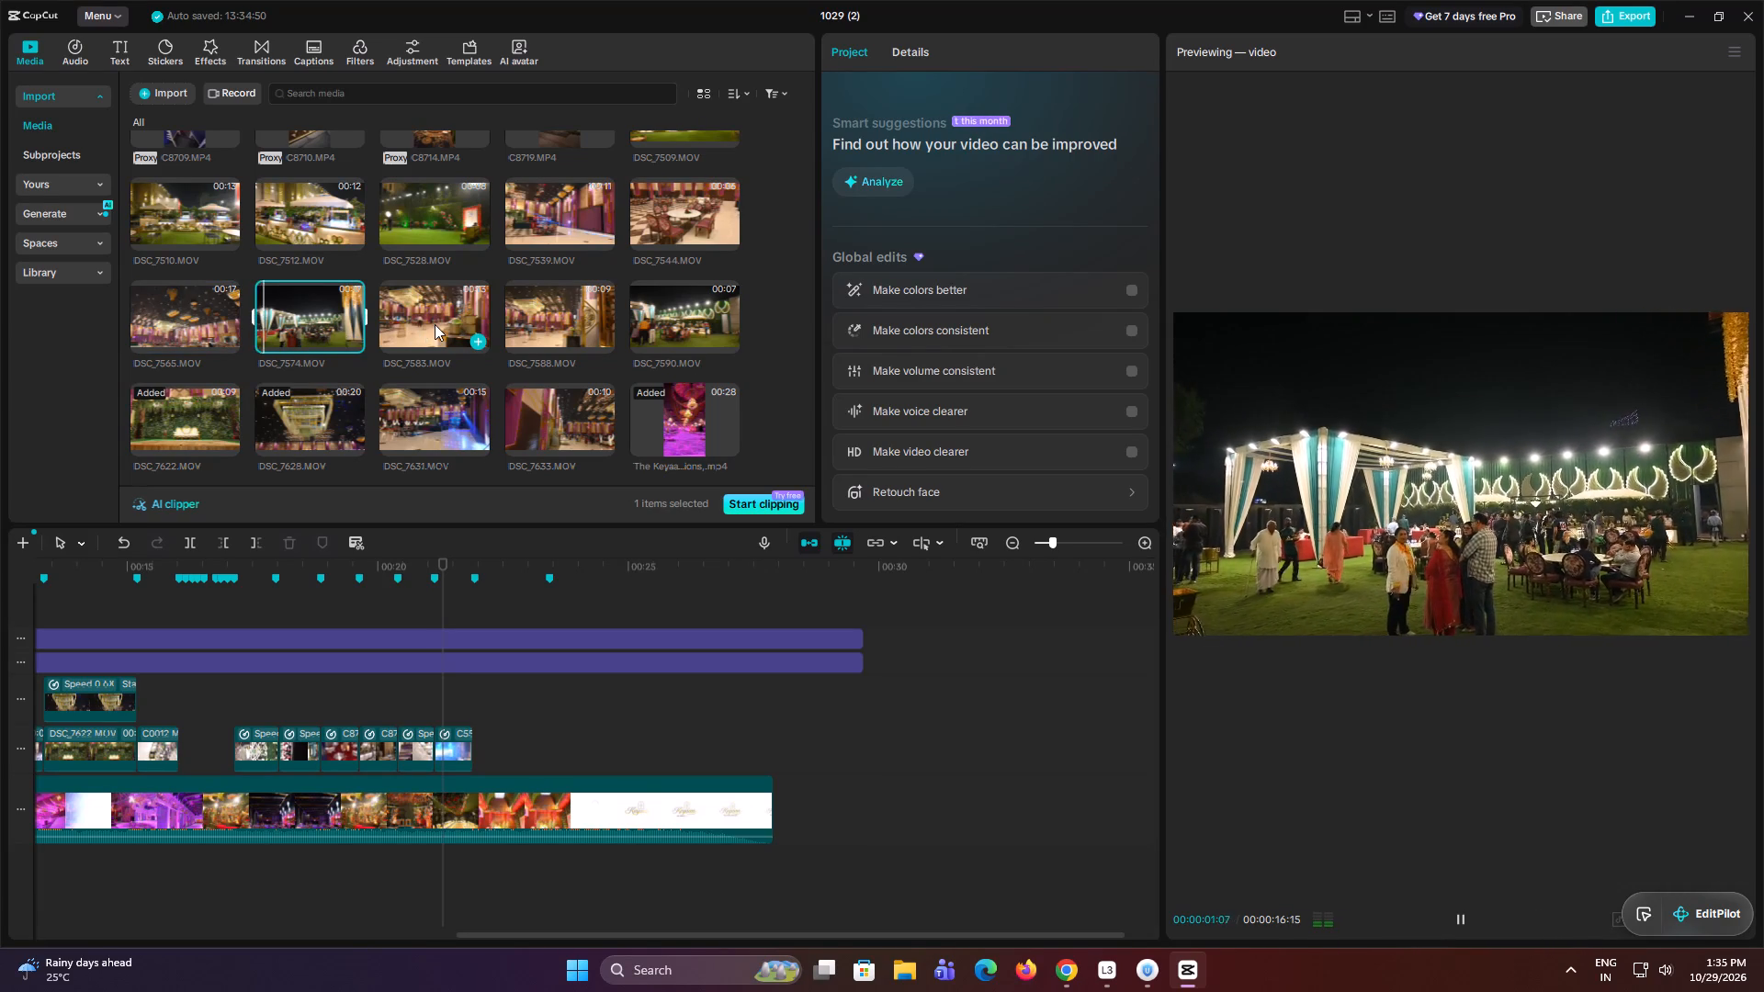
pyautogui.click(592, 326)
pyautogui.click(705, 336)
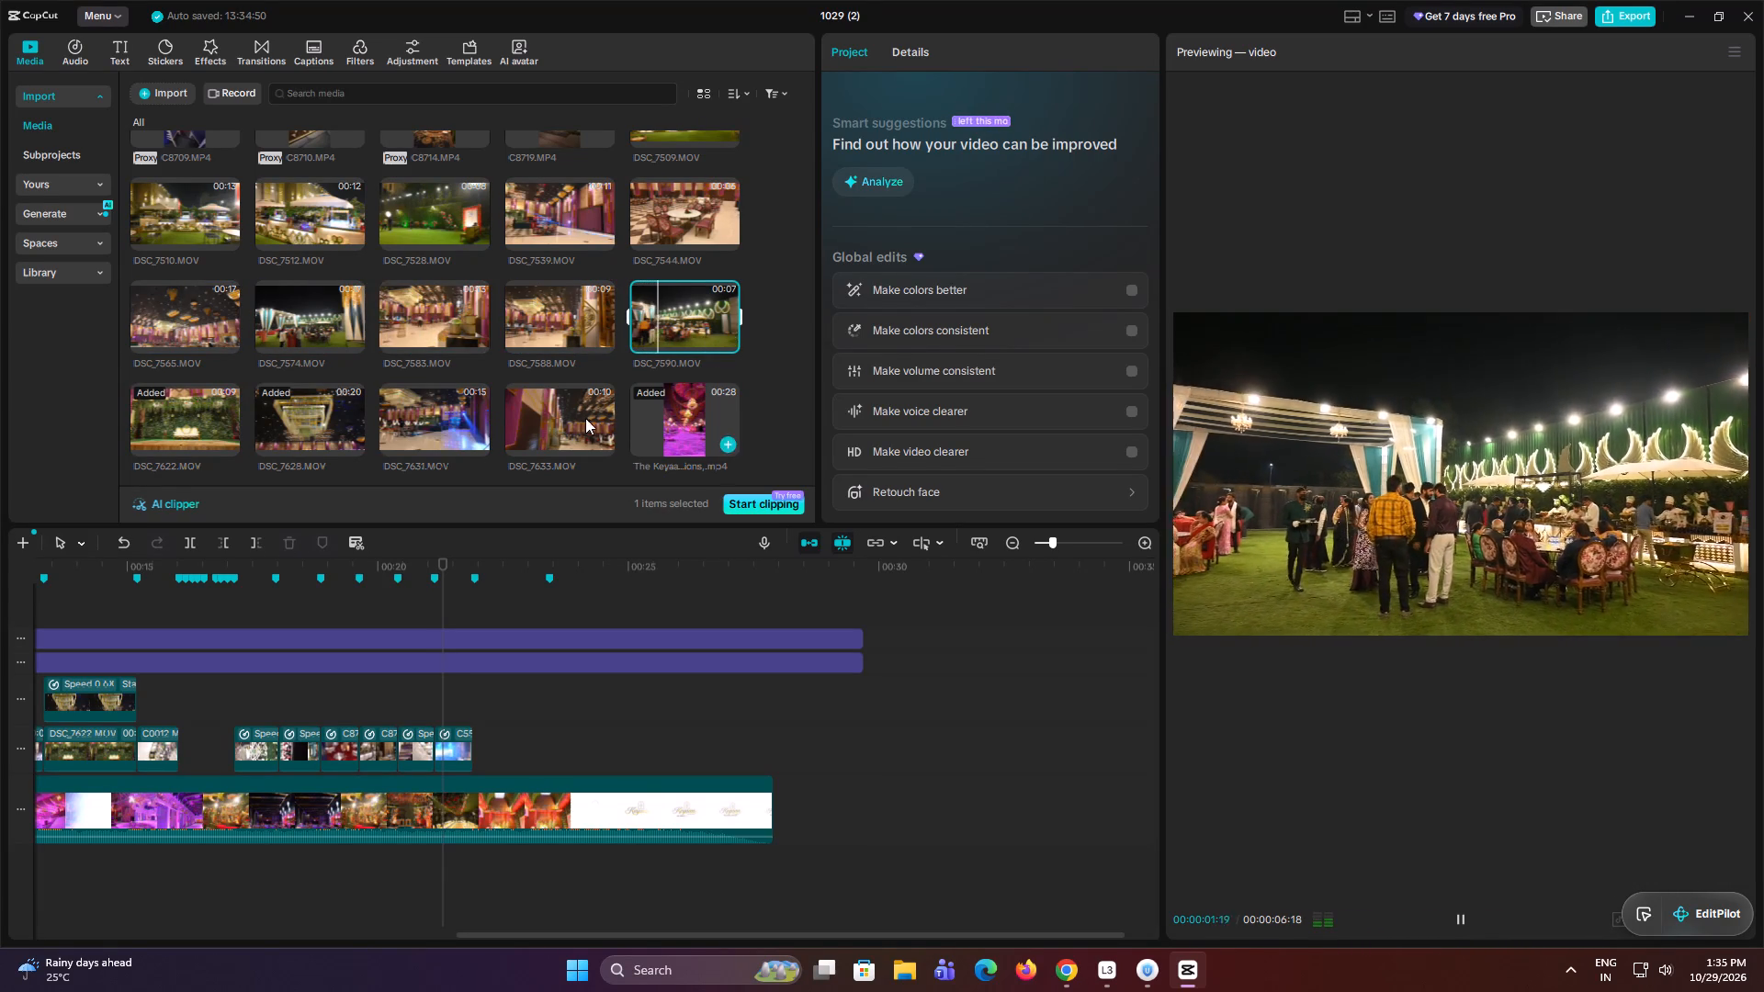
pyautogui.click(580, 418)
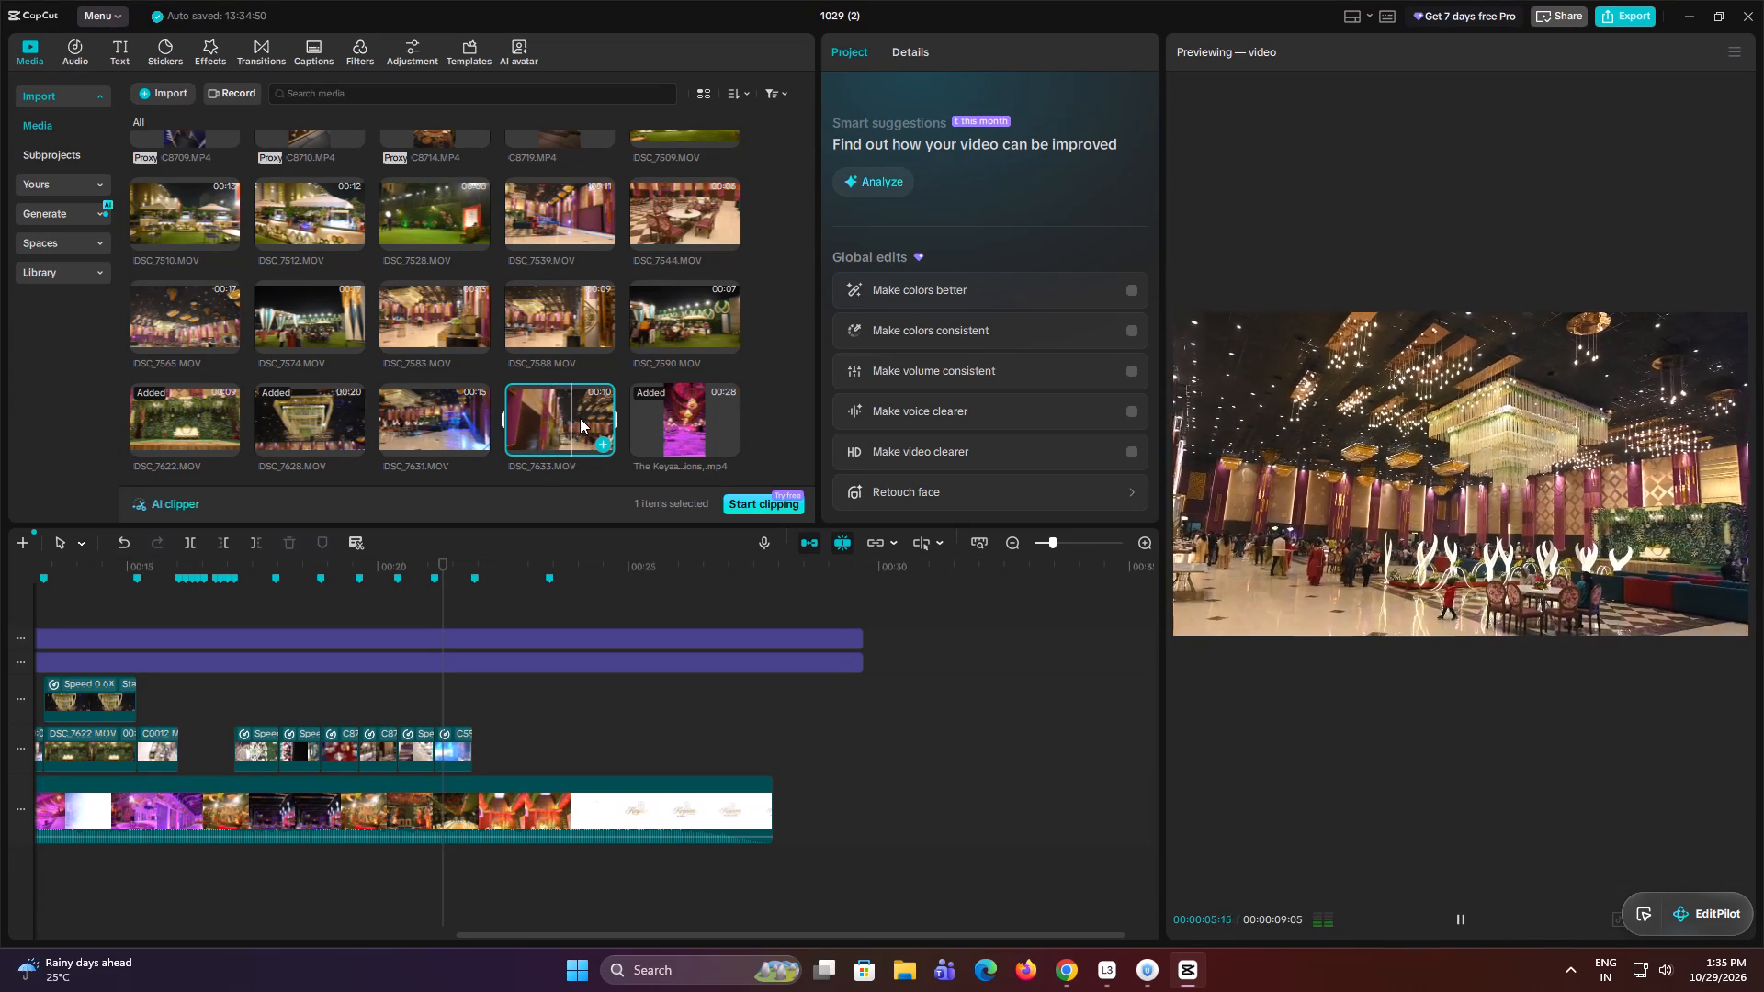
# Add C8719.MP4 to the main track beyond the end of the reference video and trim its end at 00:00:28:22.
pyautogui.scroll(2, 571, 340)
pyautogui.click(567, 275)
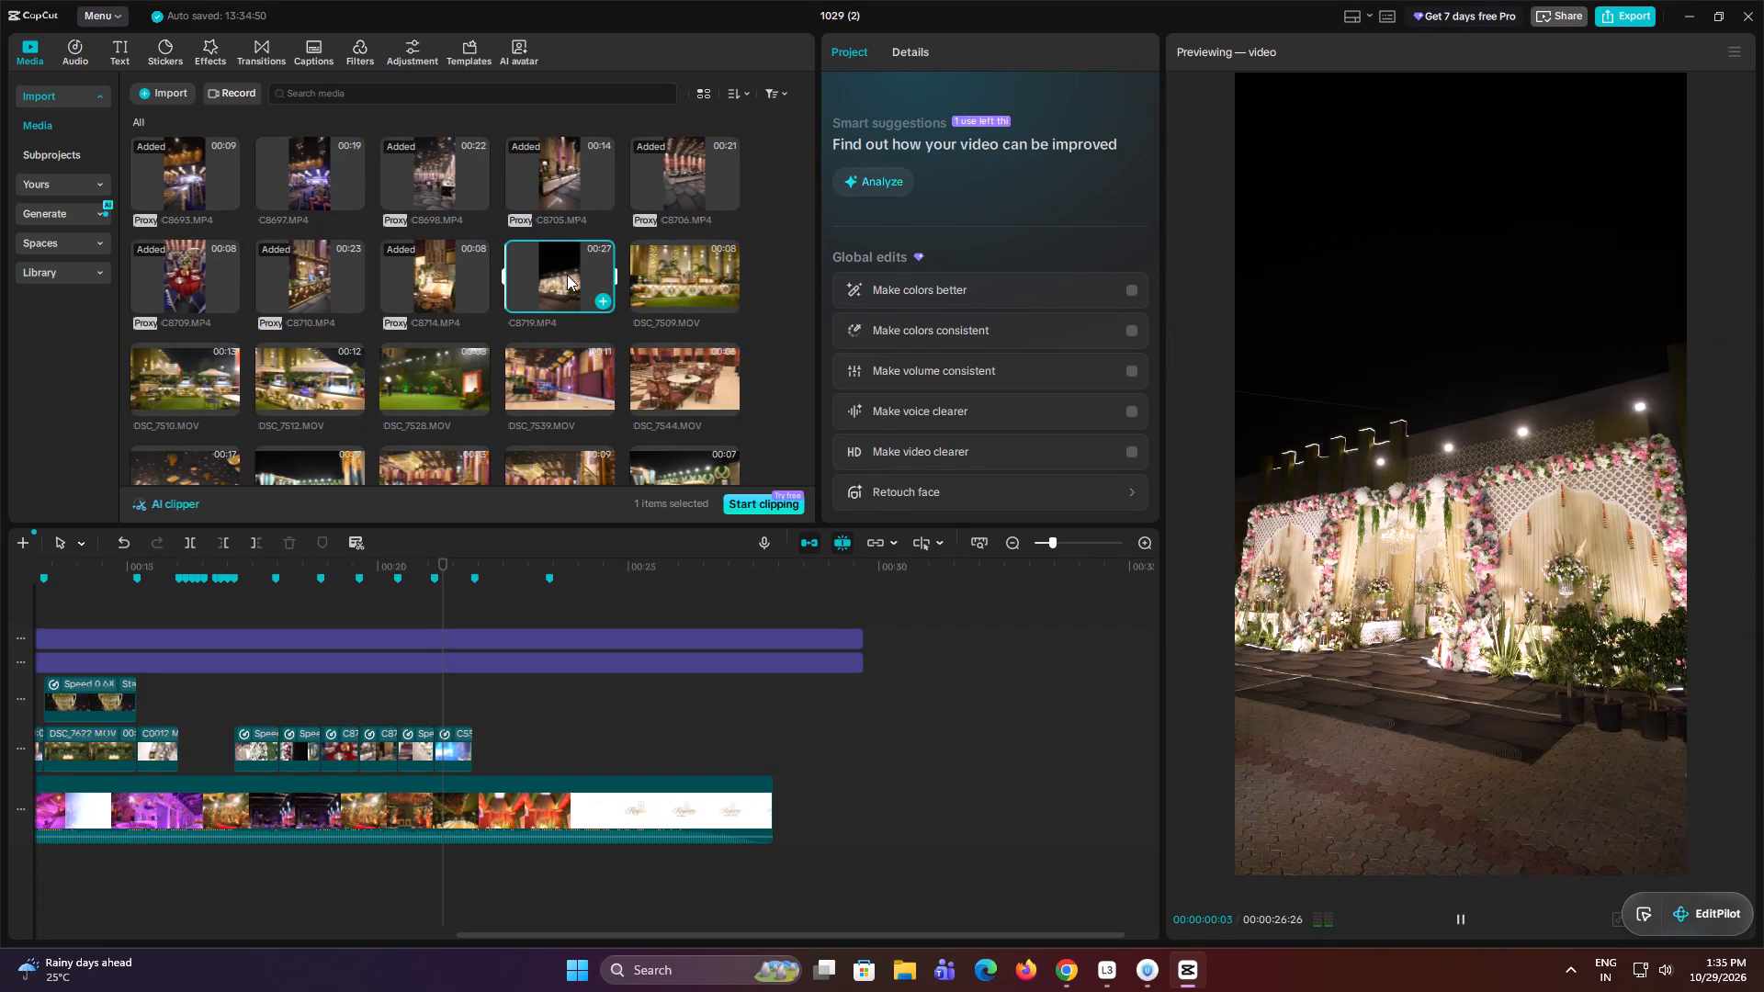
pyautogui.moveTo(567, 275); pyautogui.dragTo(0, 703)
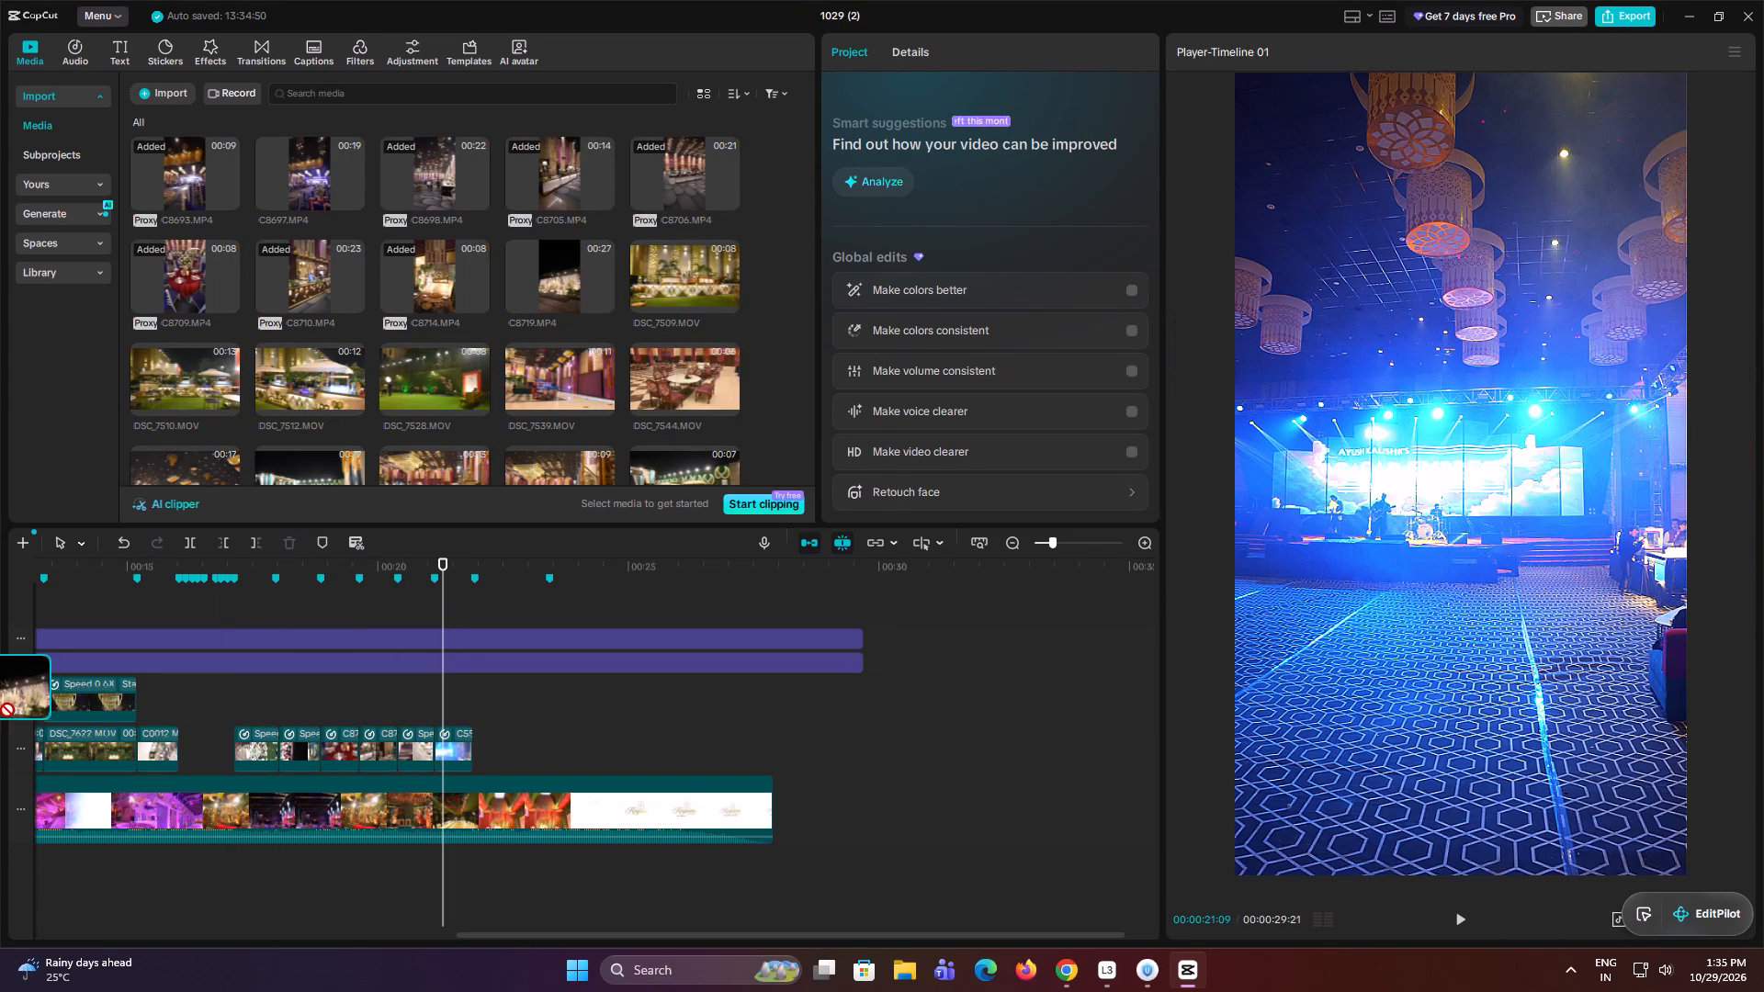
pyautogui.moveTo(0, 703); pyautogui.dragTo(787, 742)
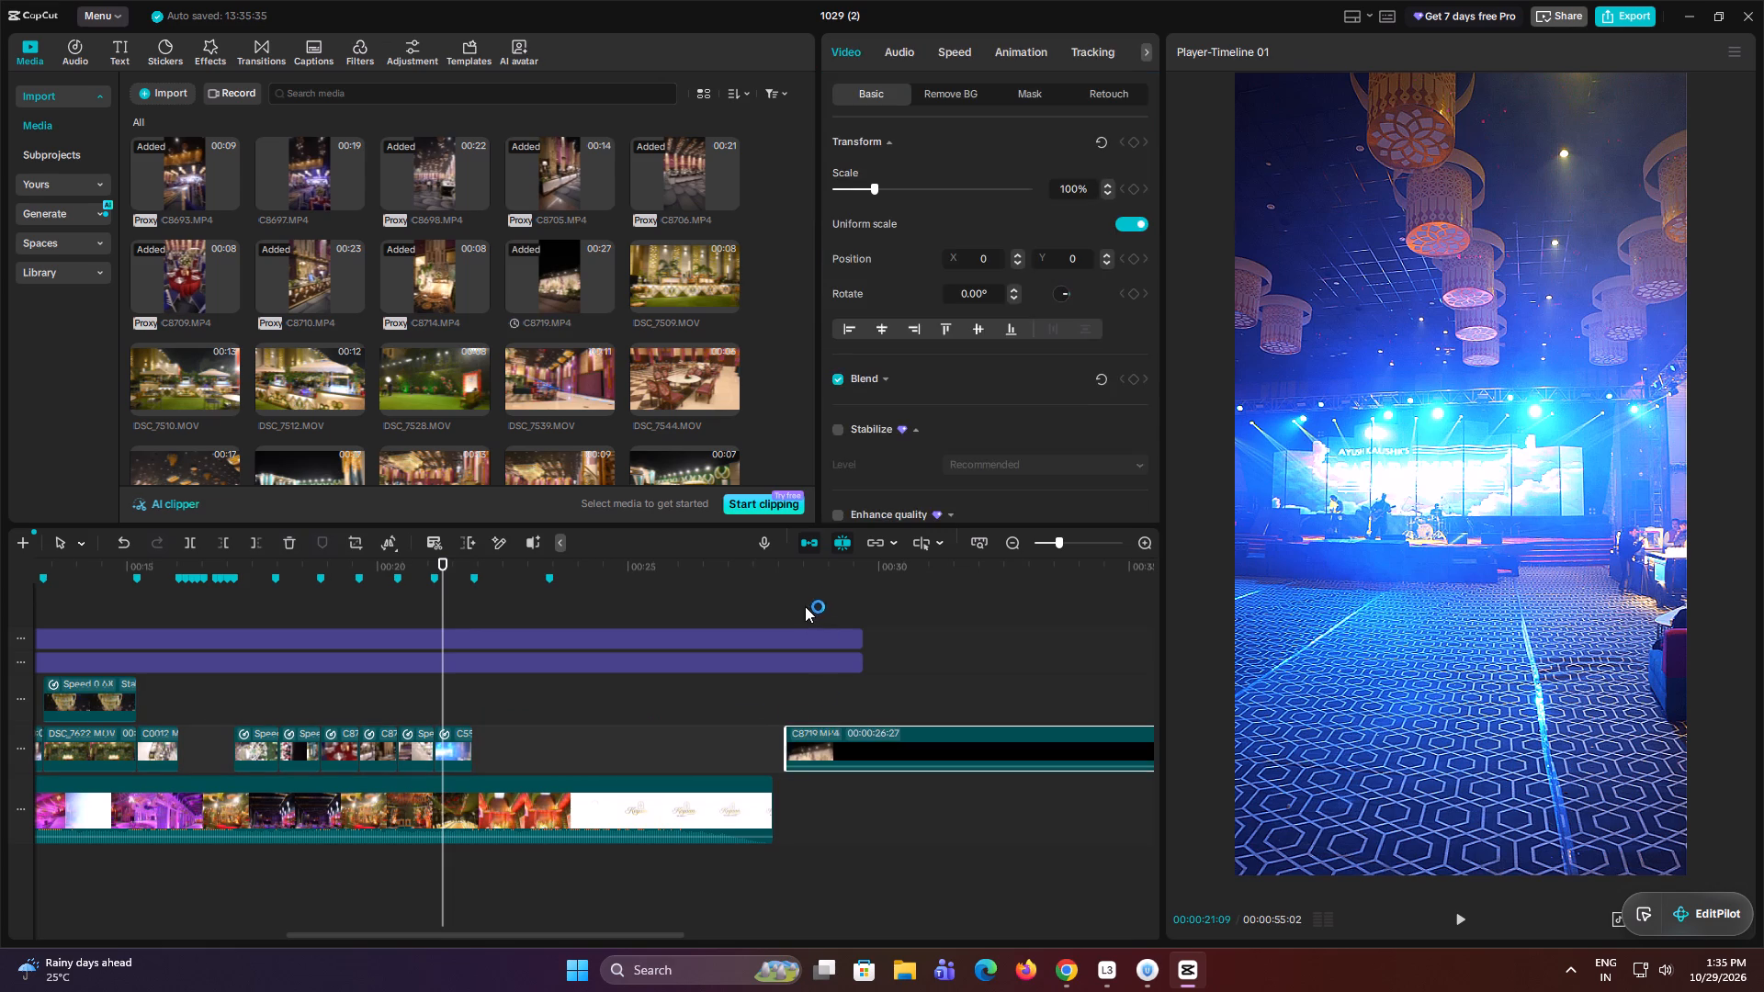
pyautogui.click(804, 594)
pyautogui.moveTo(804, 594); pyautogui.dragTo(815, 593)
pyautogui.click(832, 750)
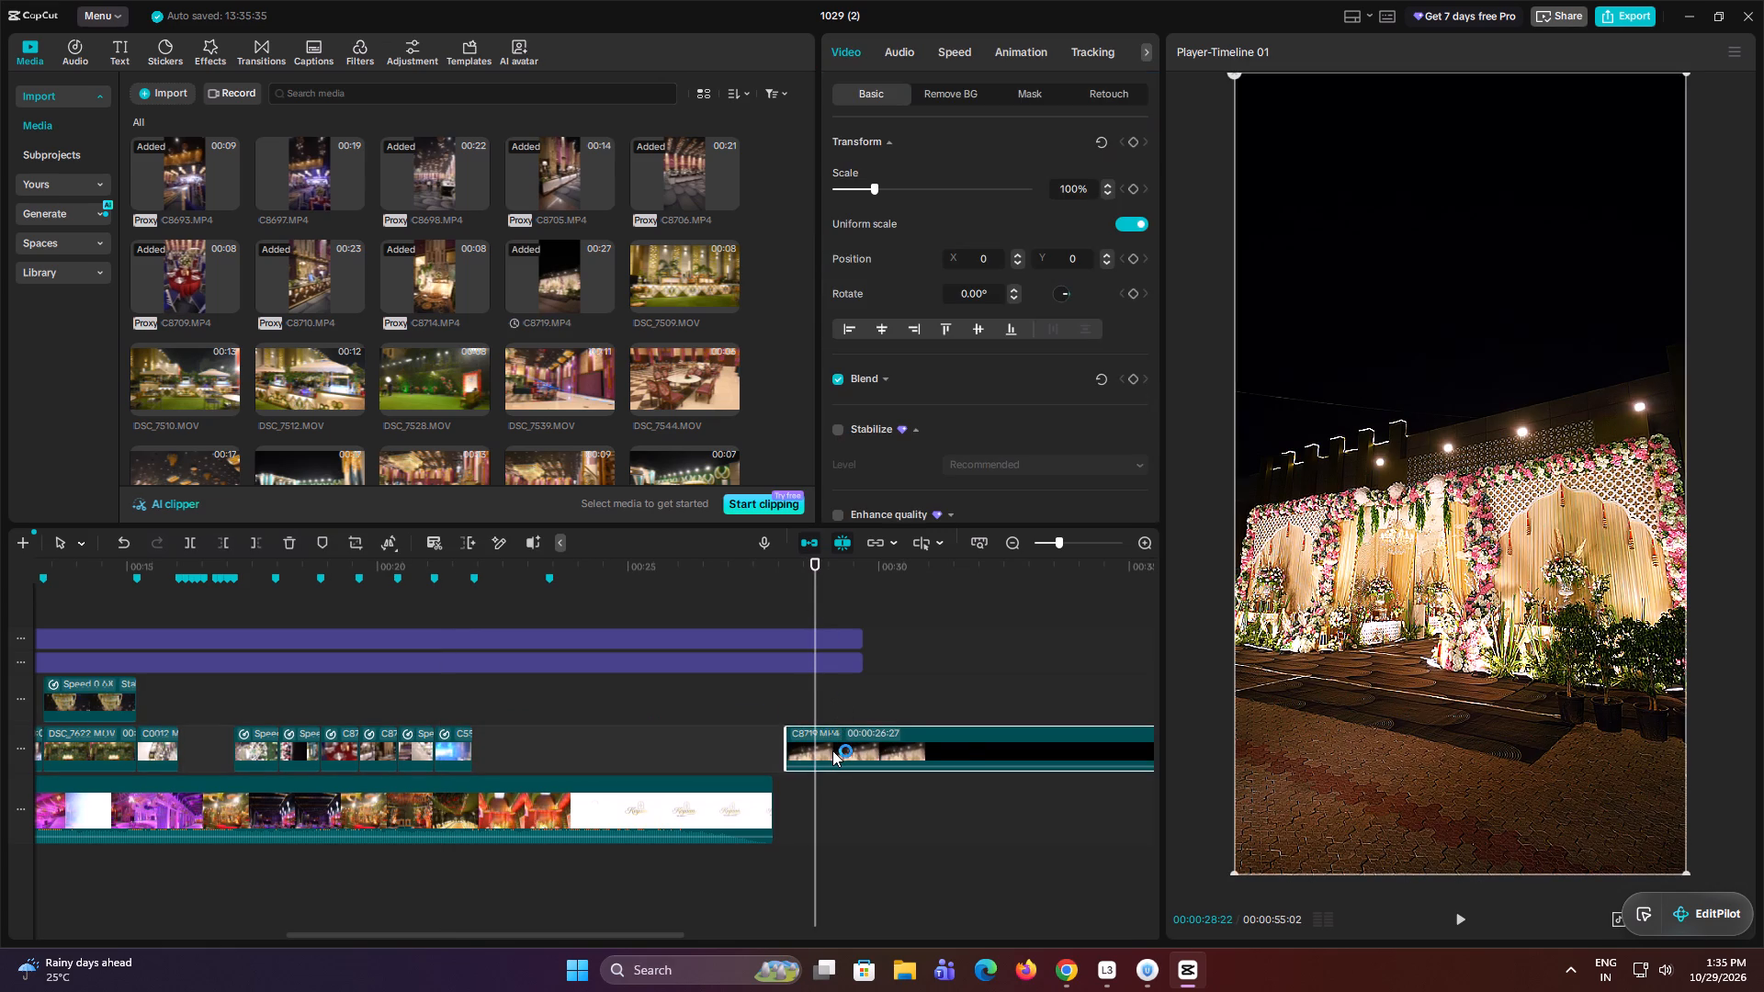
pyautogui.press('w')
# Move the trimmed C8719.MP4 clip into the first main-track gap, starting at the first marker, and trim its end at 00:00:02:02.
pyautogui.moveTo(797, 752); pyautogui.dragTo(0, 751)
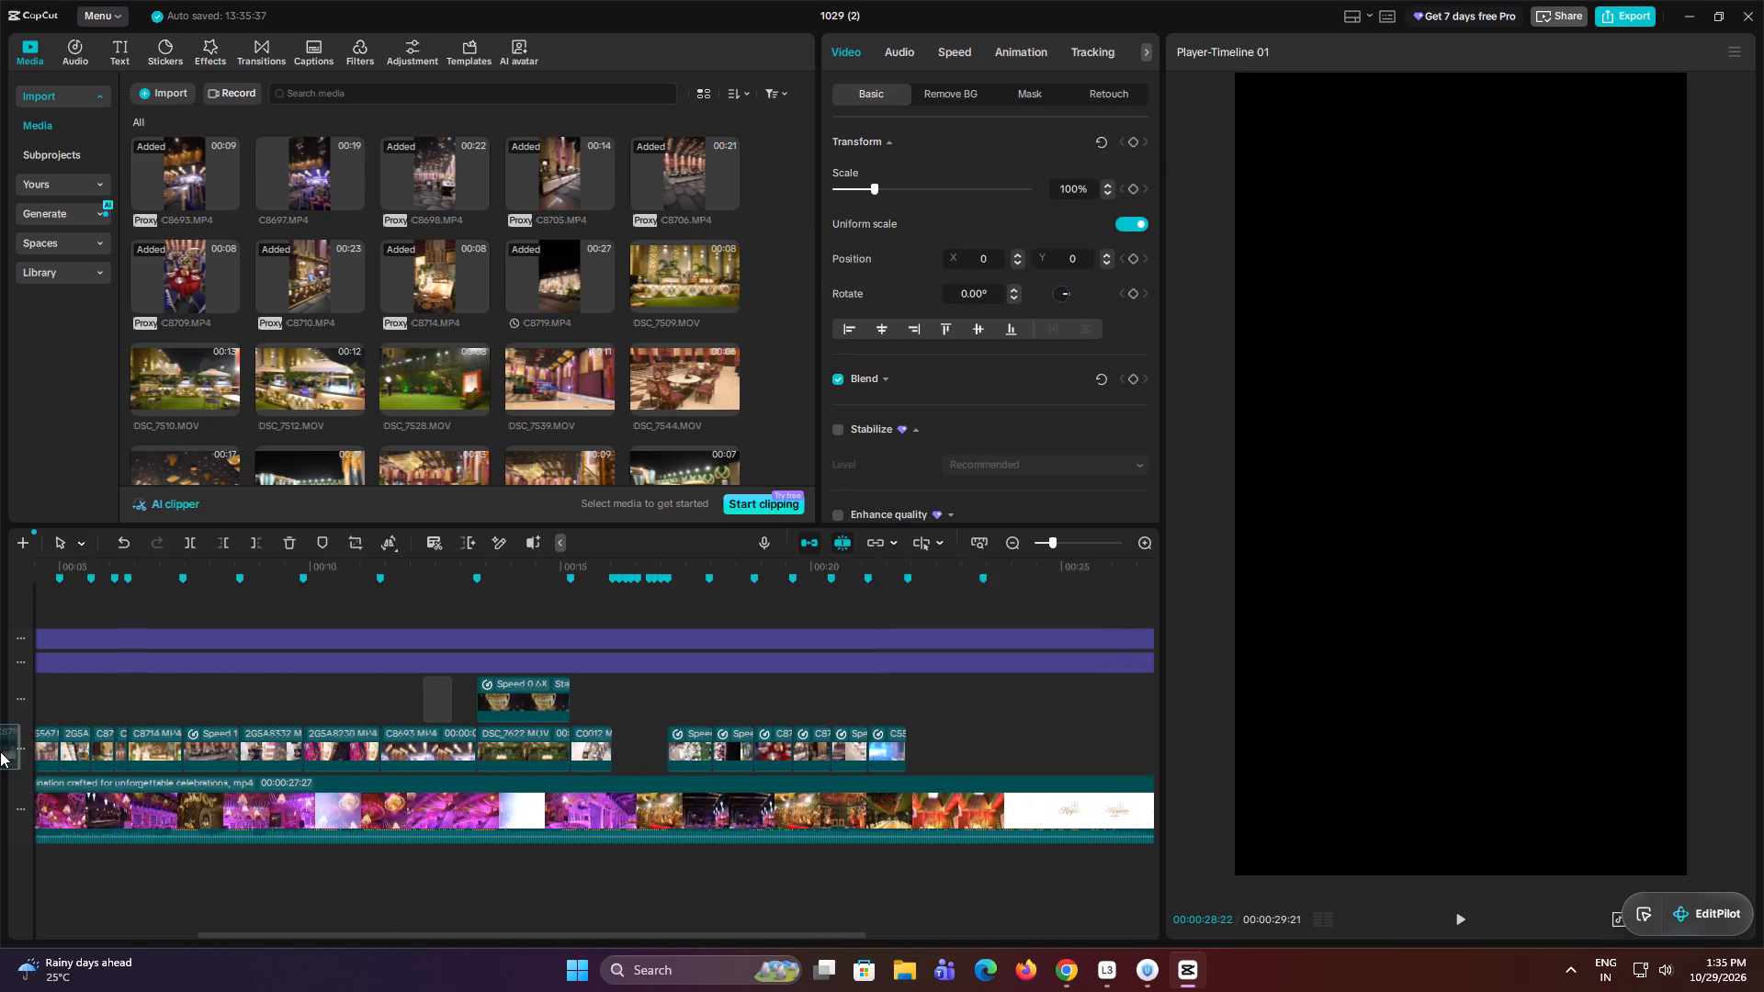
pyautogui.moveTo(0, 751); pyautogui.dragTo(178, 746)
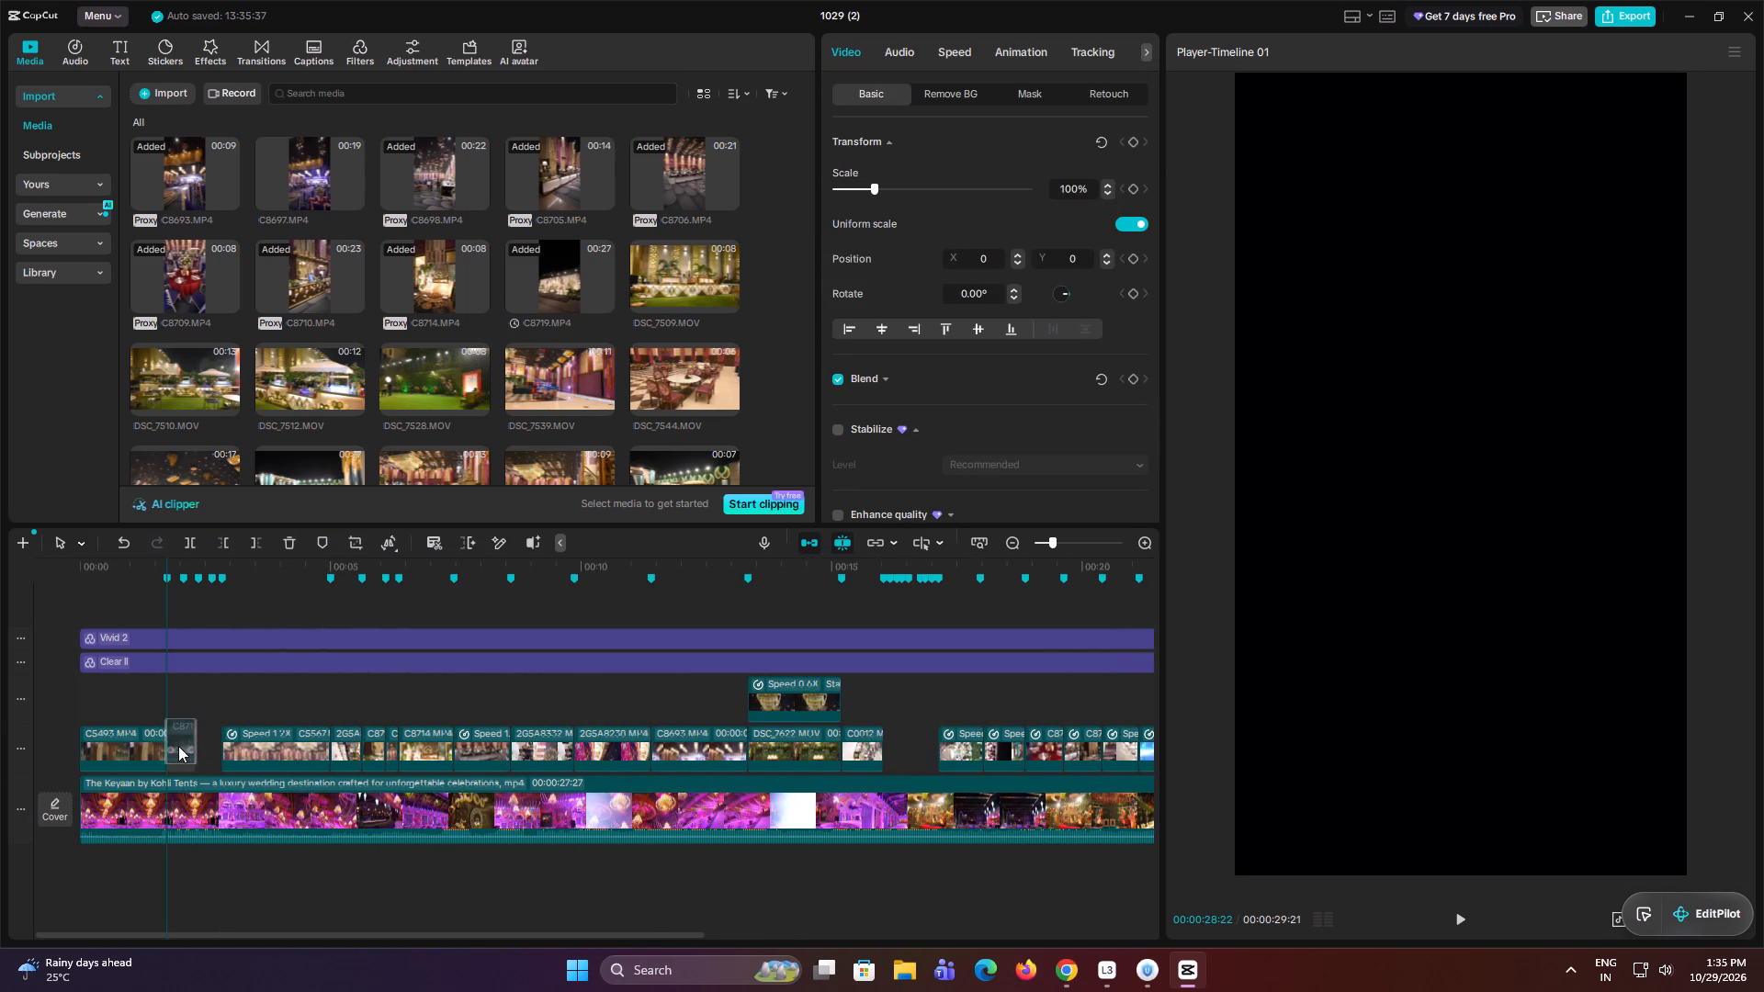
pyautogui.moveTo(178, 746); pyautogui.dragTo(177, 747)
pyautogui.click(173, 696)
pyautogui.moveTo(173, 696); pyautogui.dragTo(184, 695)
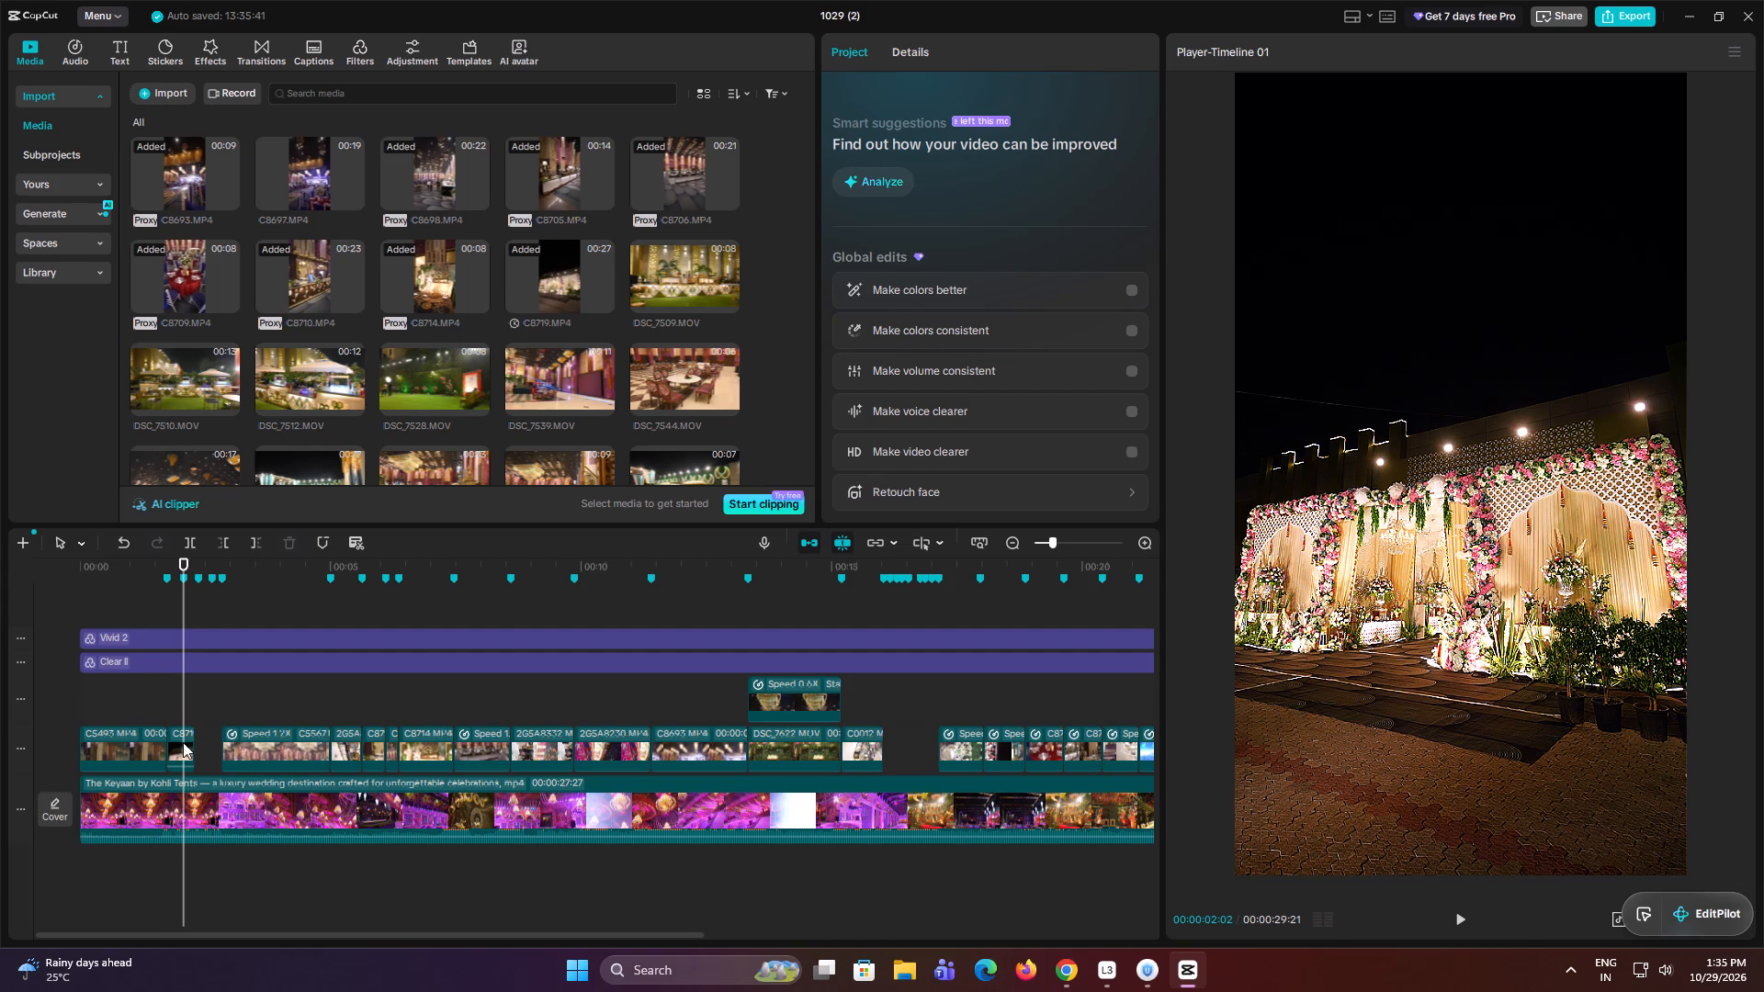
pyautogui.click(183, 742)
pyautogui.moveTo(176, 767); pyautogui.dragTo(182, 787)
pyautogui.press('w')
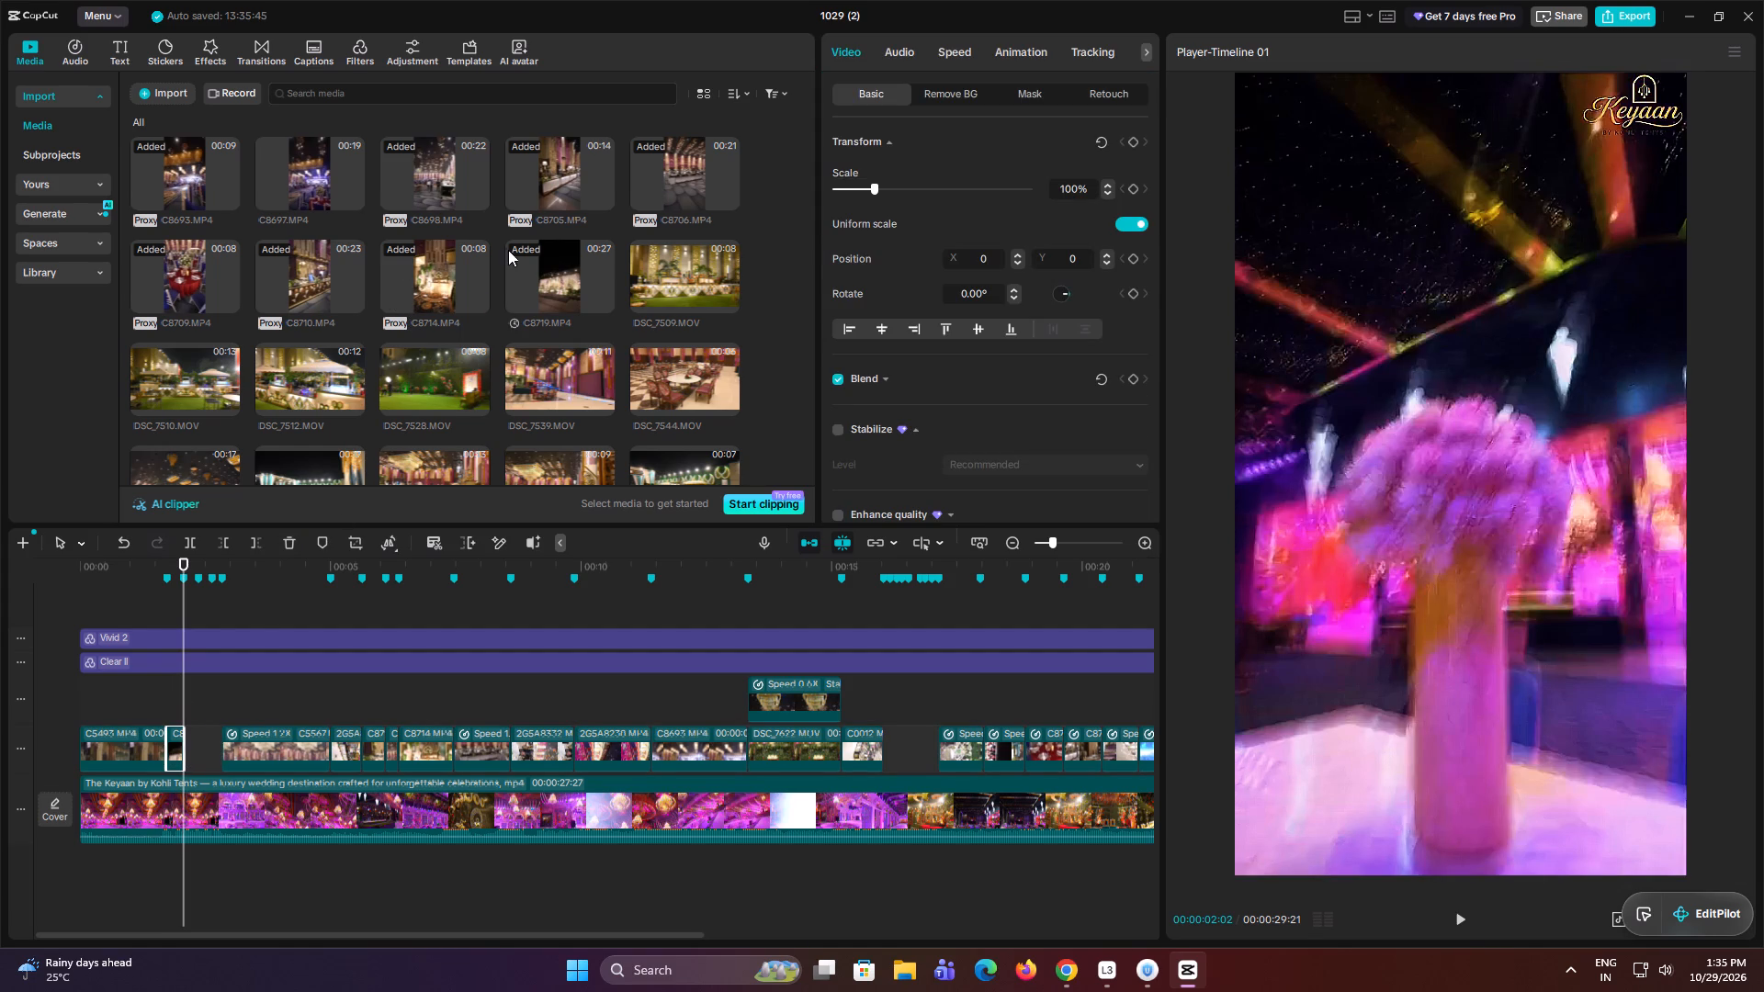
# Preview library footage for the remaining gaps, including C0013.MP4, C0212.MP4, C0232.MP4, C0051.MP4 and 2GSA8239.MP4.
pyautogui.scroll(2, 508, 250)
pyautogui.scroll(1, 390, 292)
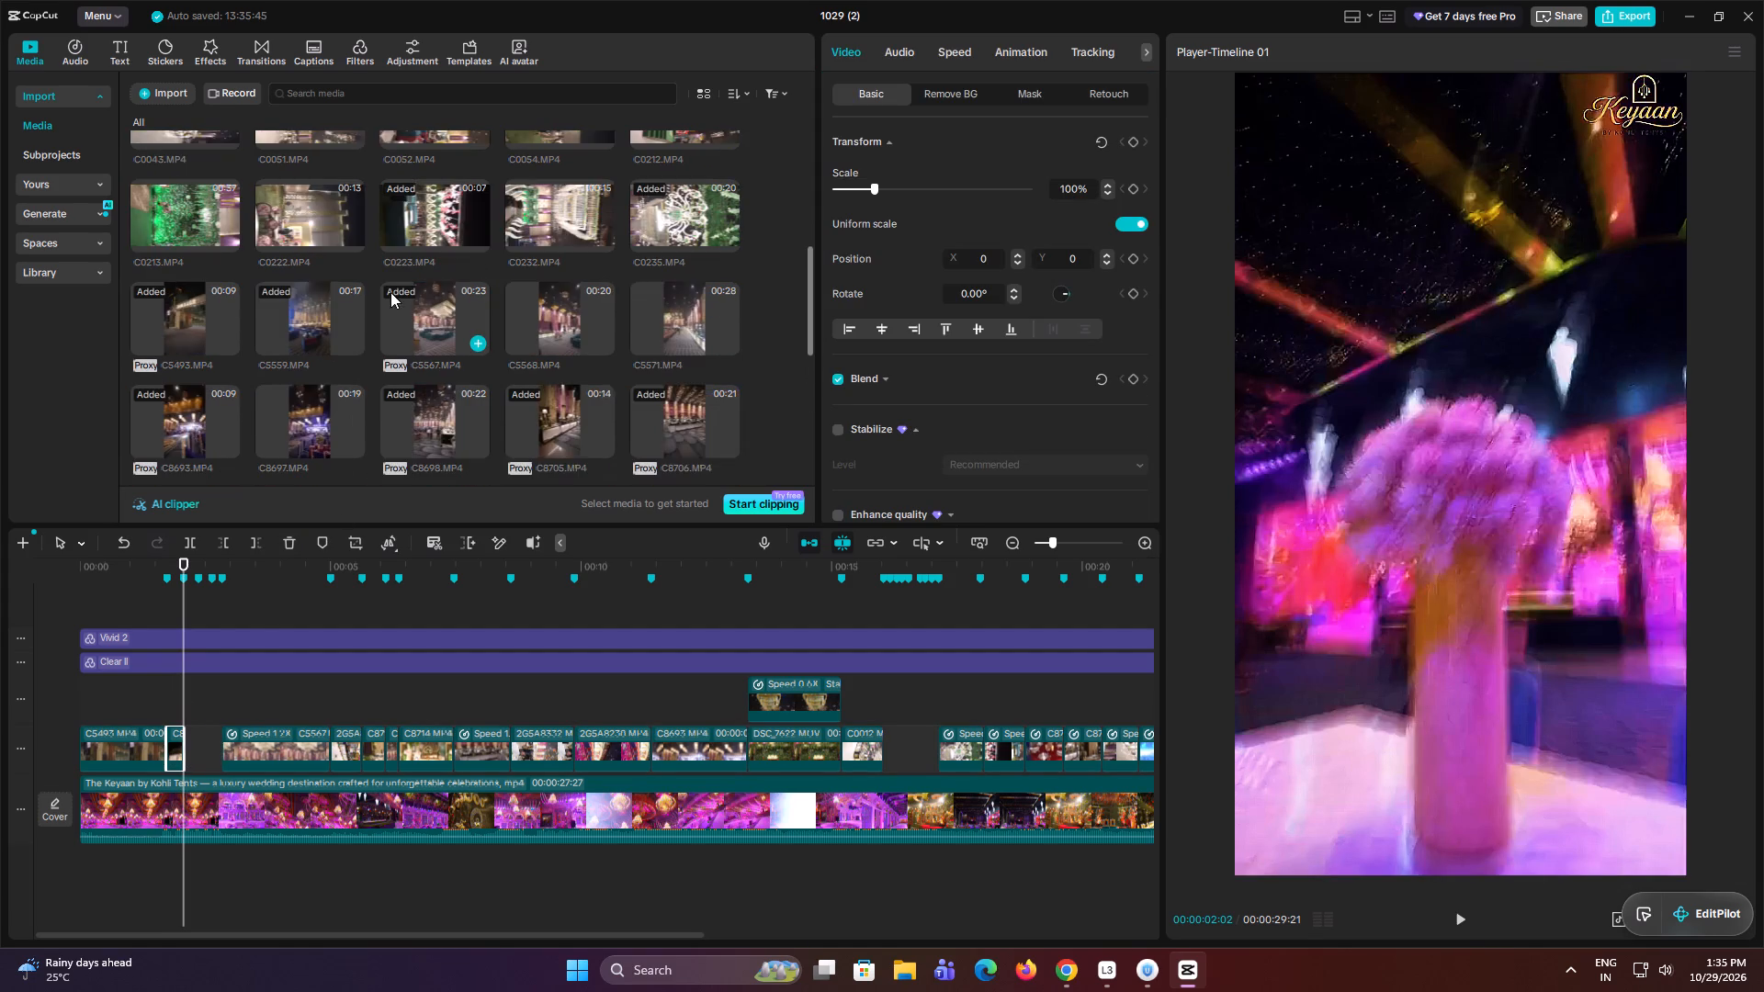
pyautogui.scroll(3, 381, 312)
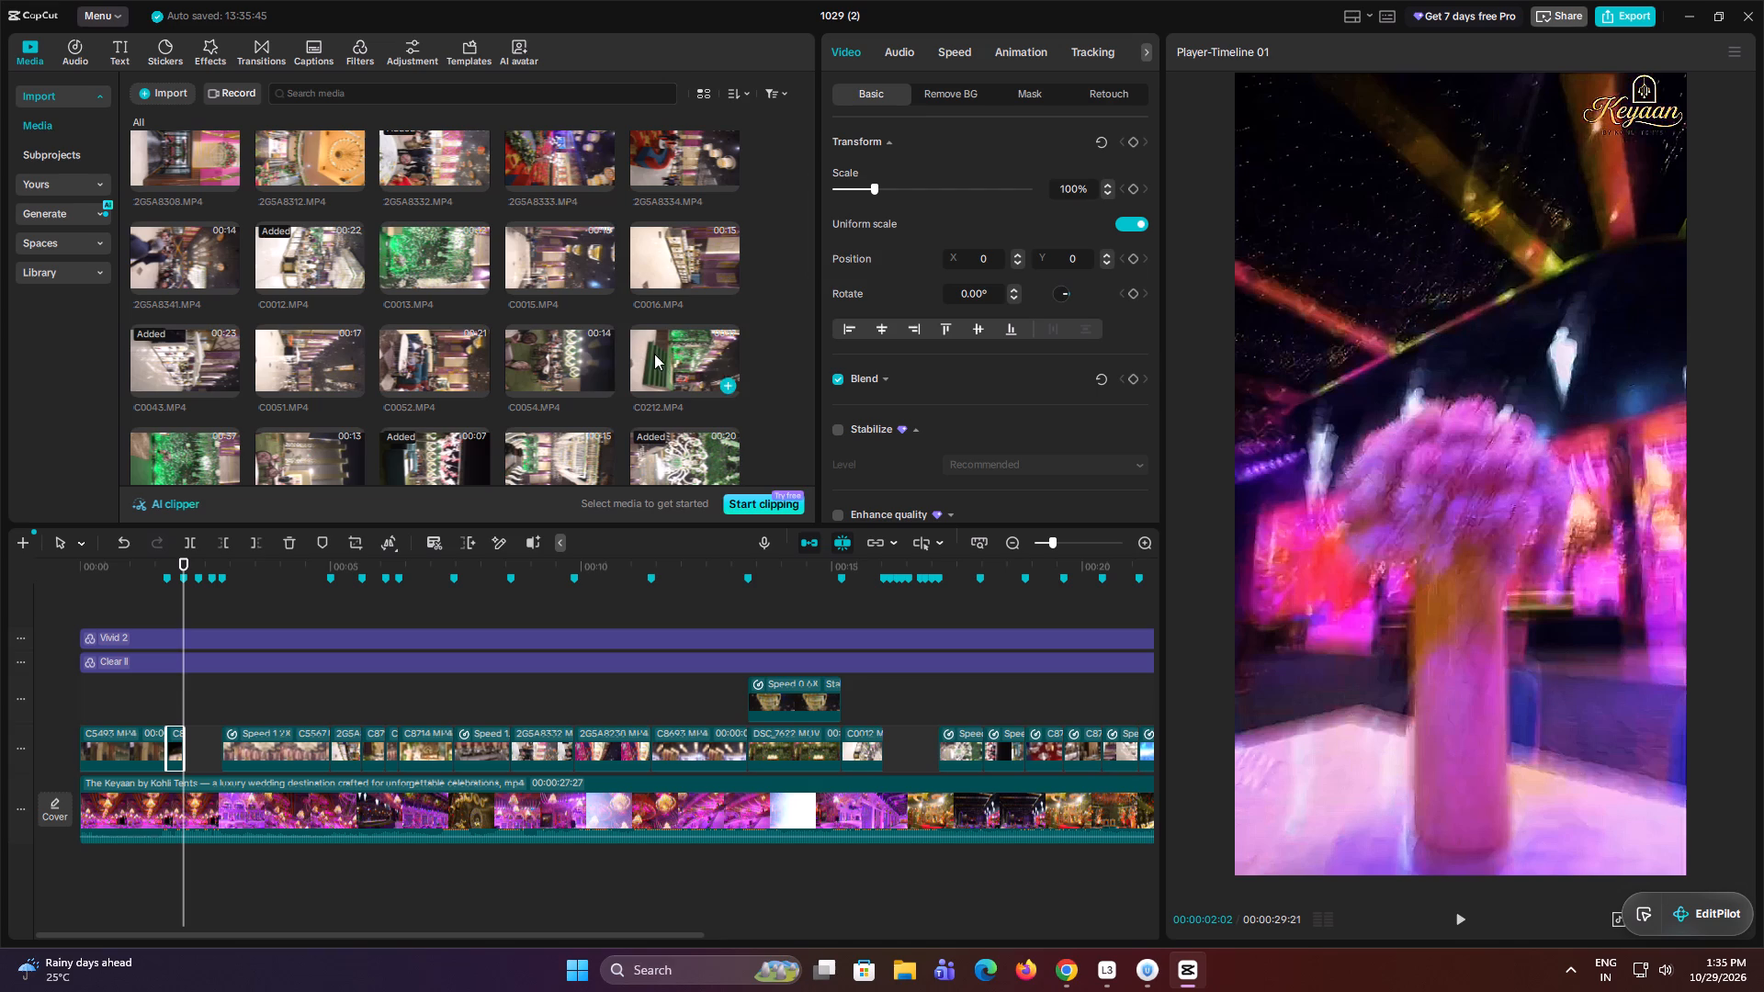
pyautogui.click(416, 261)
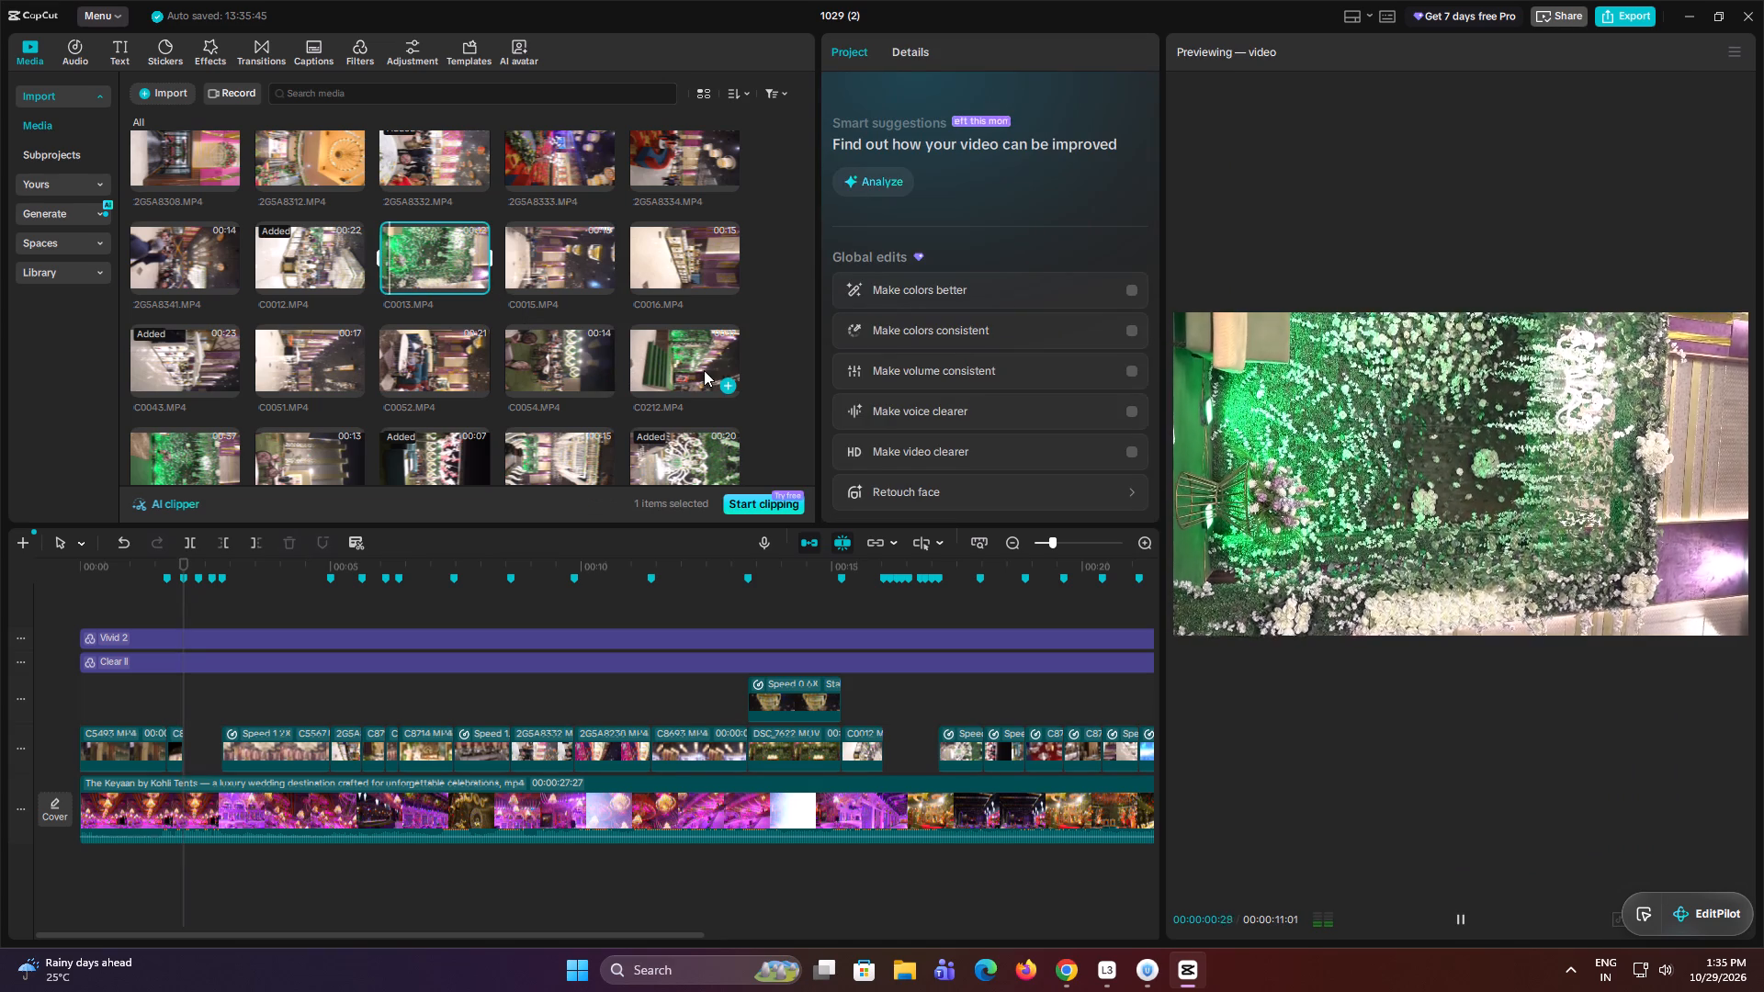
pyautogui.click(704, 370)
pyautogui.scroll(-1, 472, 397)
pyautogui.click(554, 379)
pyautogui.scroll(1, 528, 368)
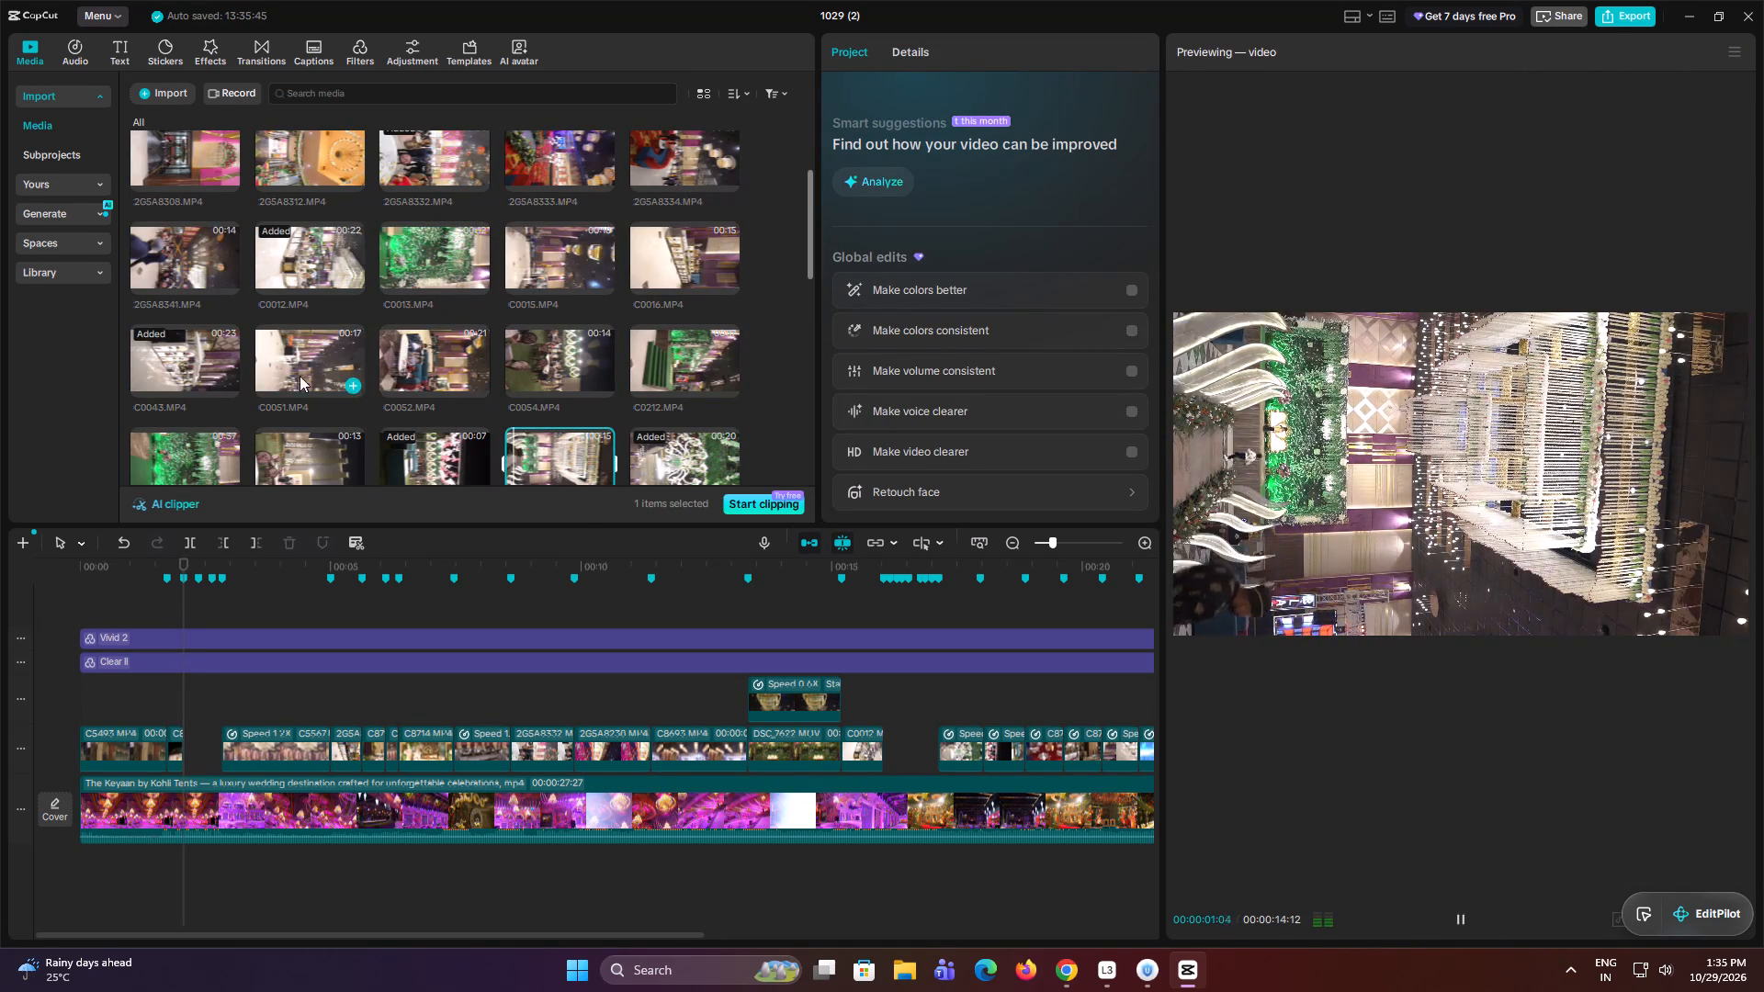
pyautogui.click(273, 371)
pyautogui.scroll(2, 633, 355)
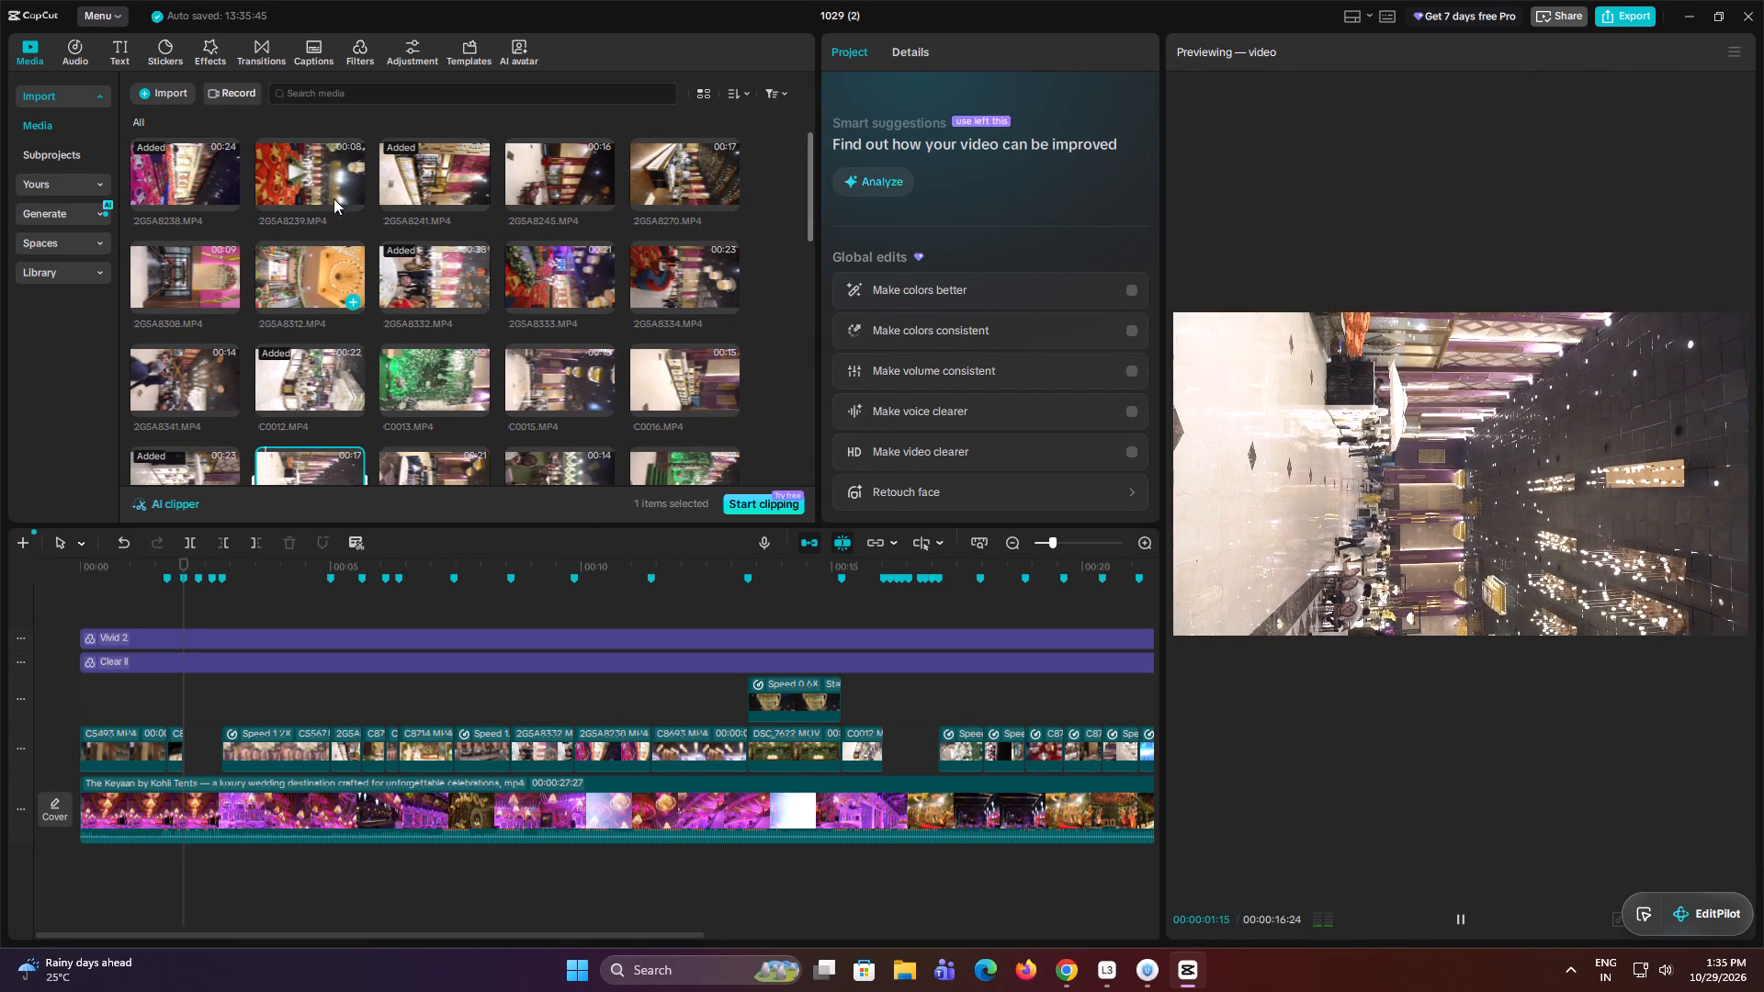
pyautogui.click(316, 175)
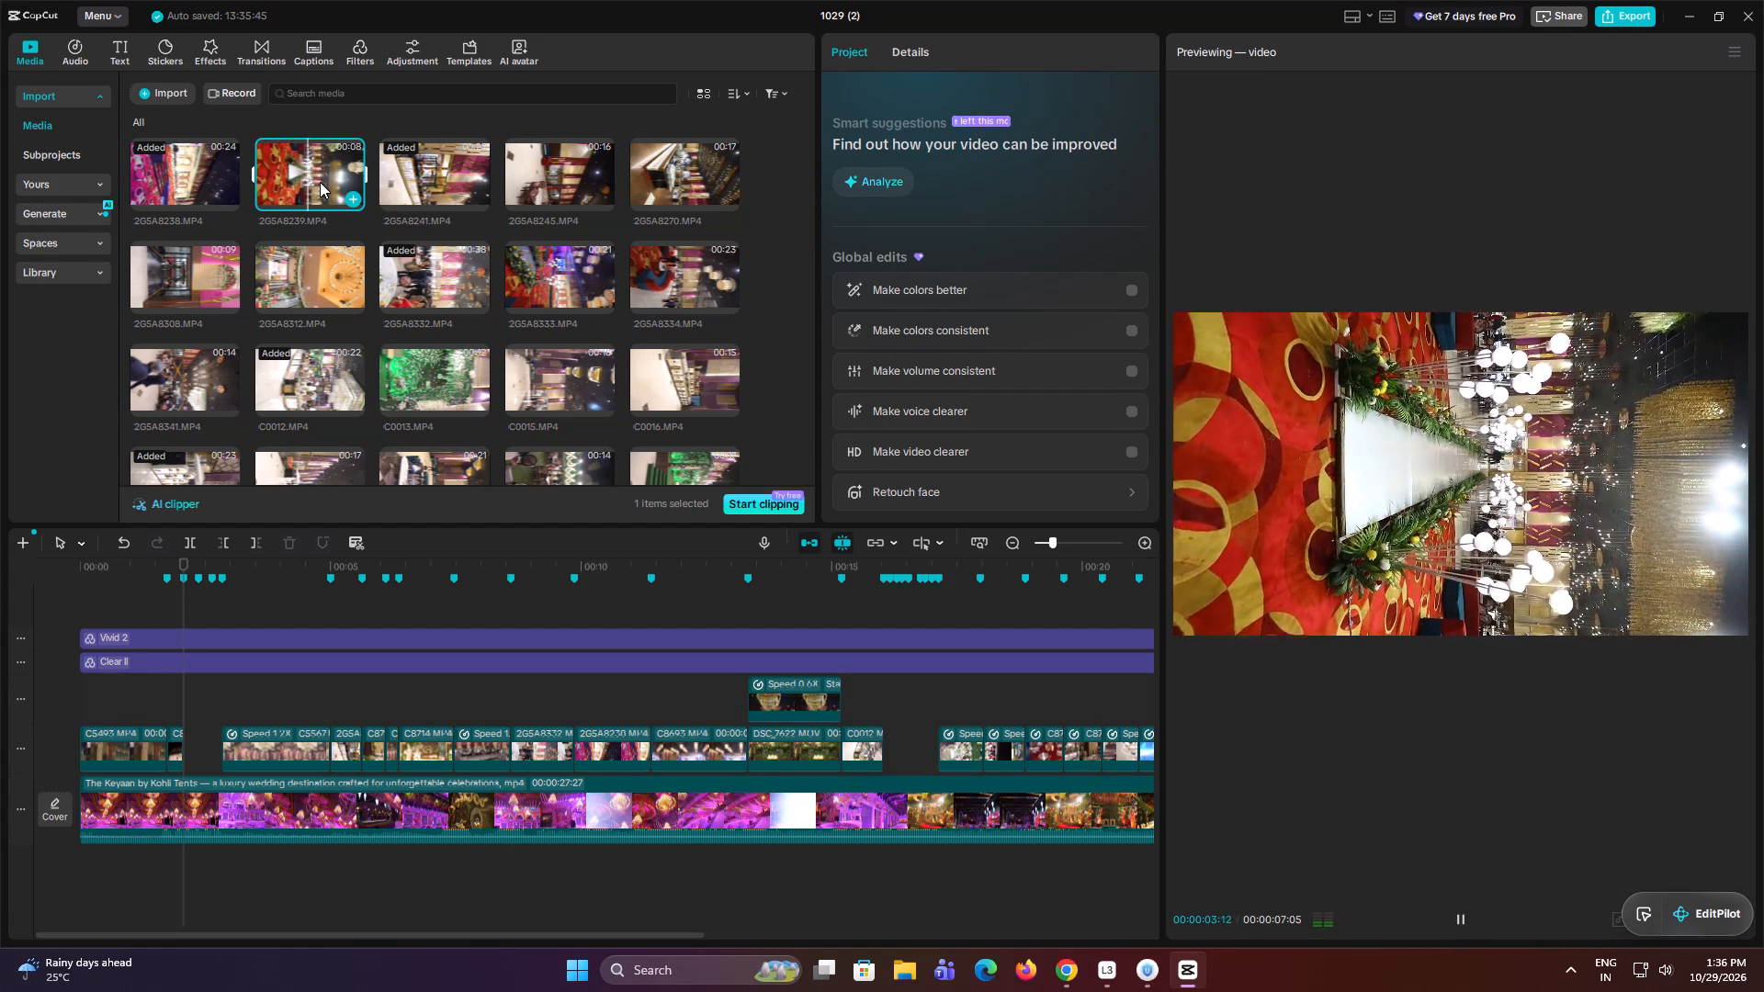
# Play the edit from about 3 seconds to 00:00:19:07 and recheck the C0235.MP4 shot around 00:00:17:13.
pyautogui.click(757, 610)
pyautogui.moveTo(757, 609); pyautogui.dragTo(828, 612)
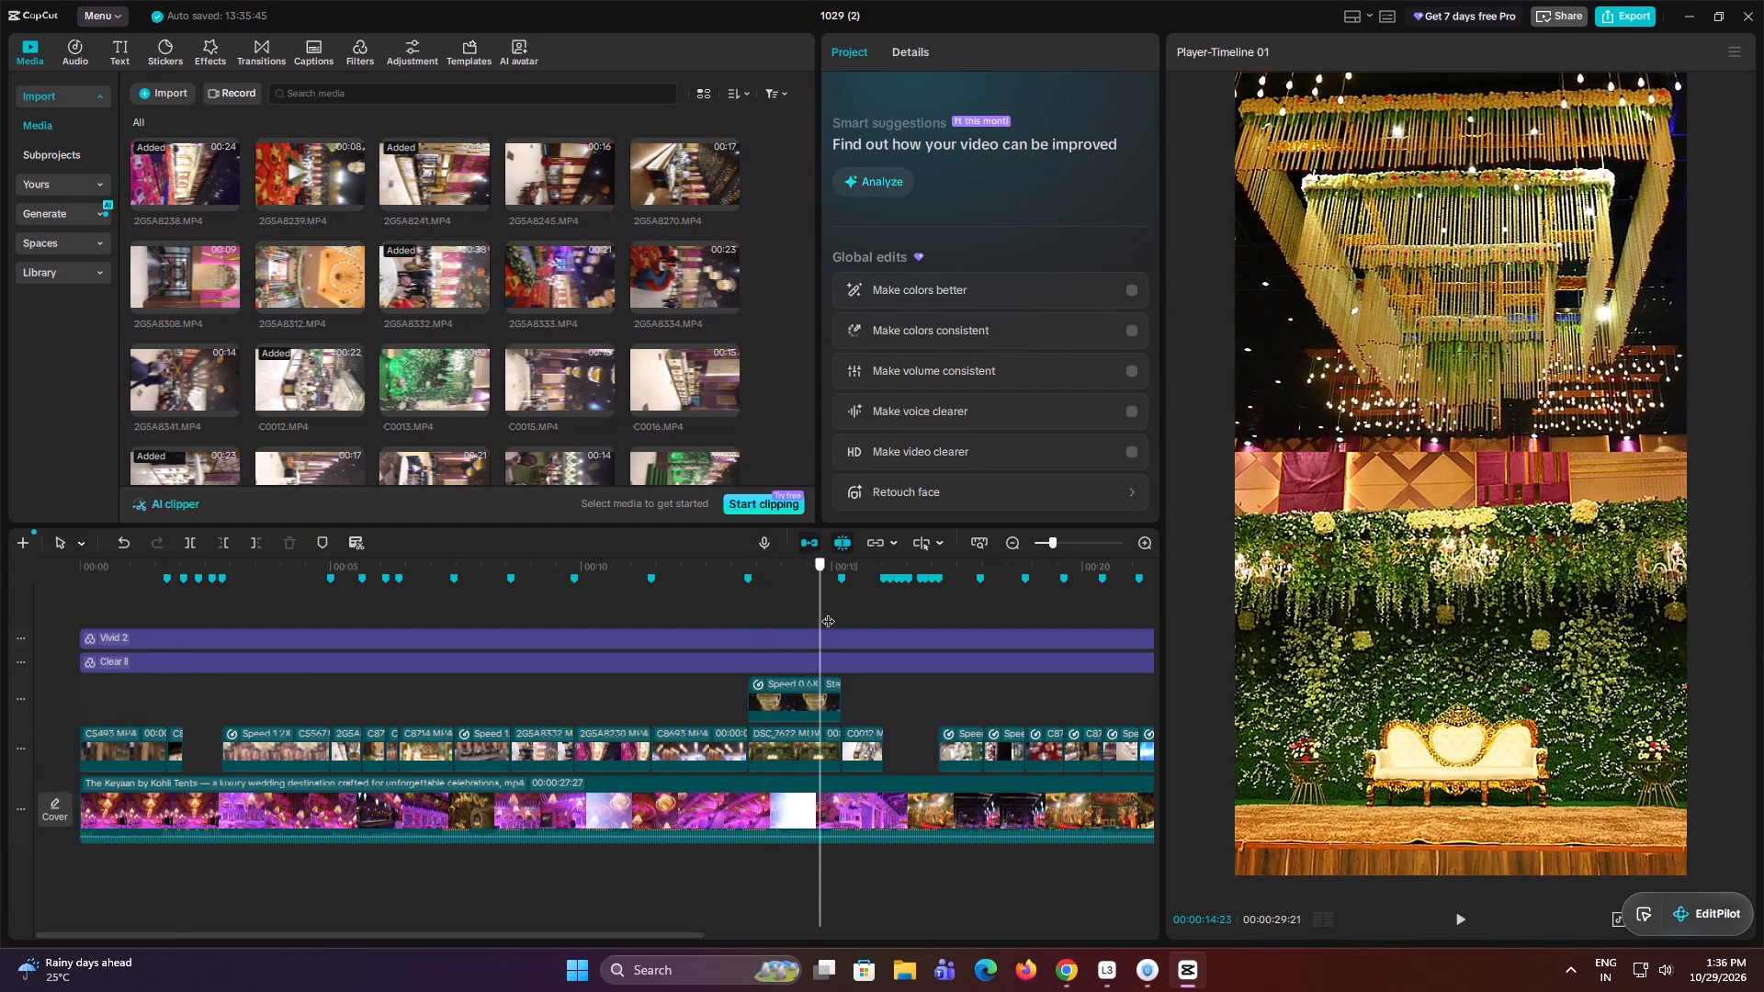
pyautogui.moveTo(828, 612); pyautogui.dragTo(243, 656)
pyautogui.press('space')
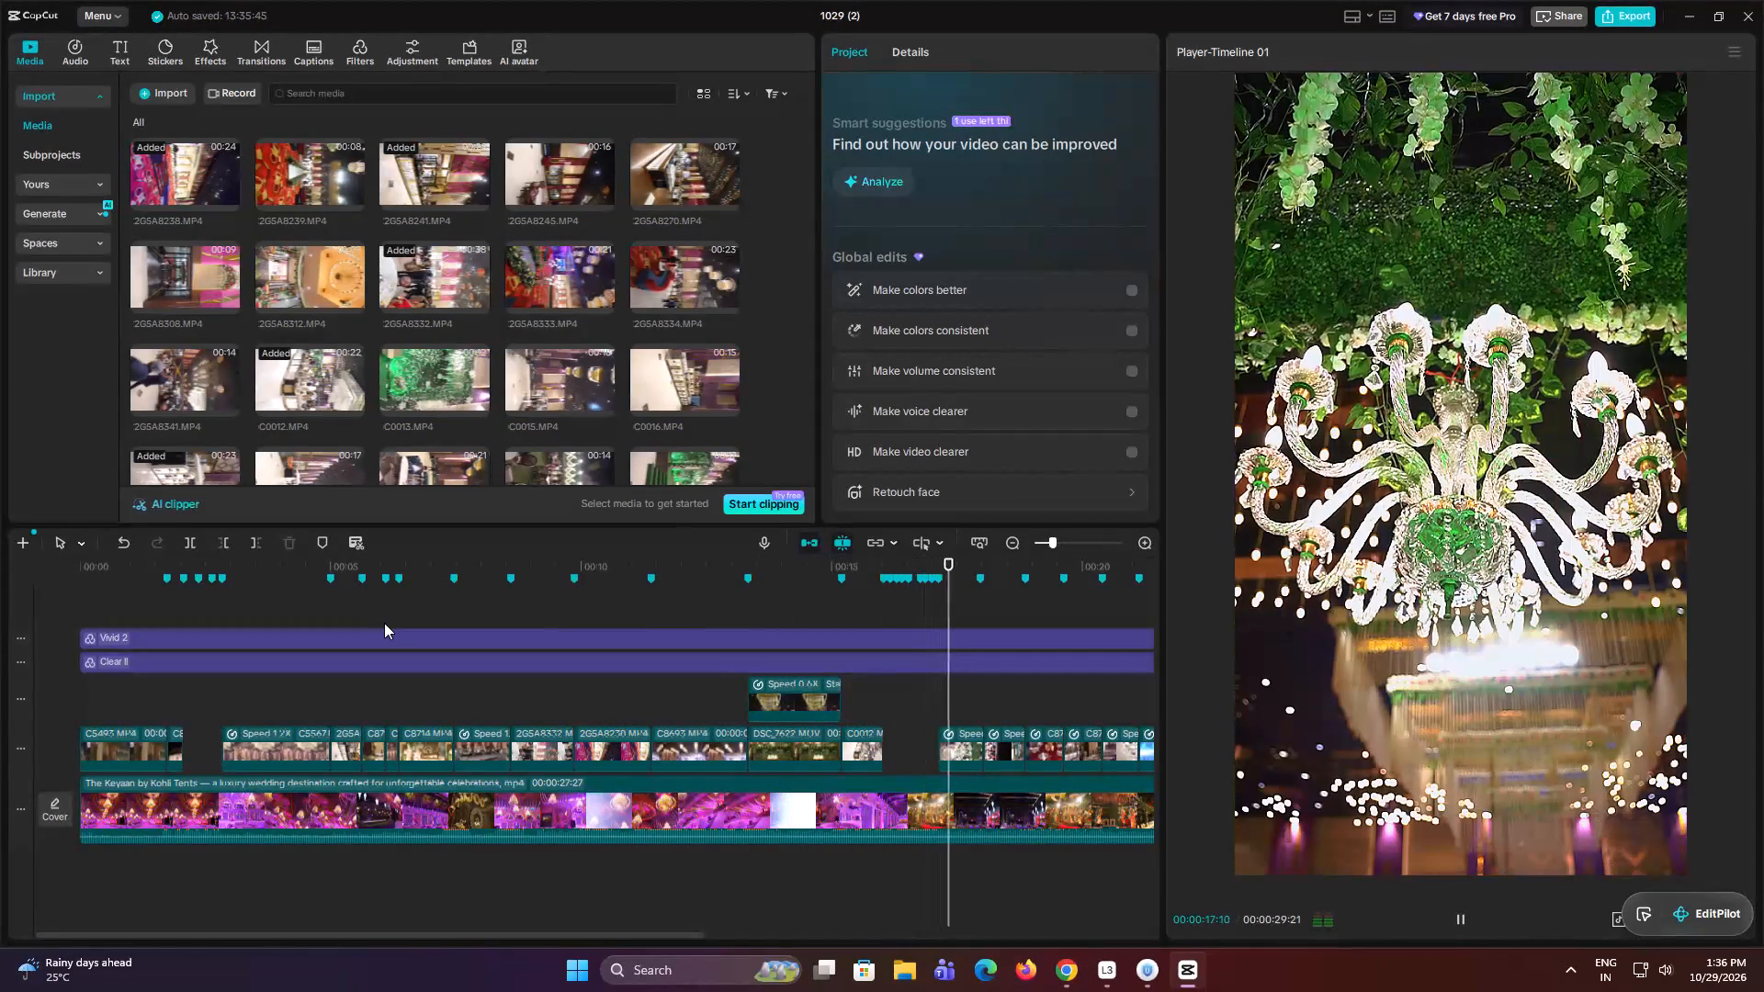
pyautogui.press('space')
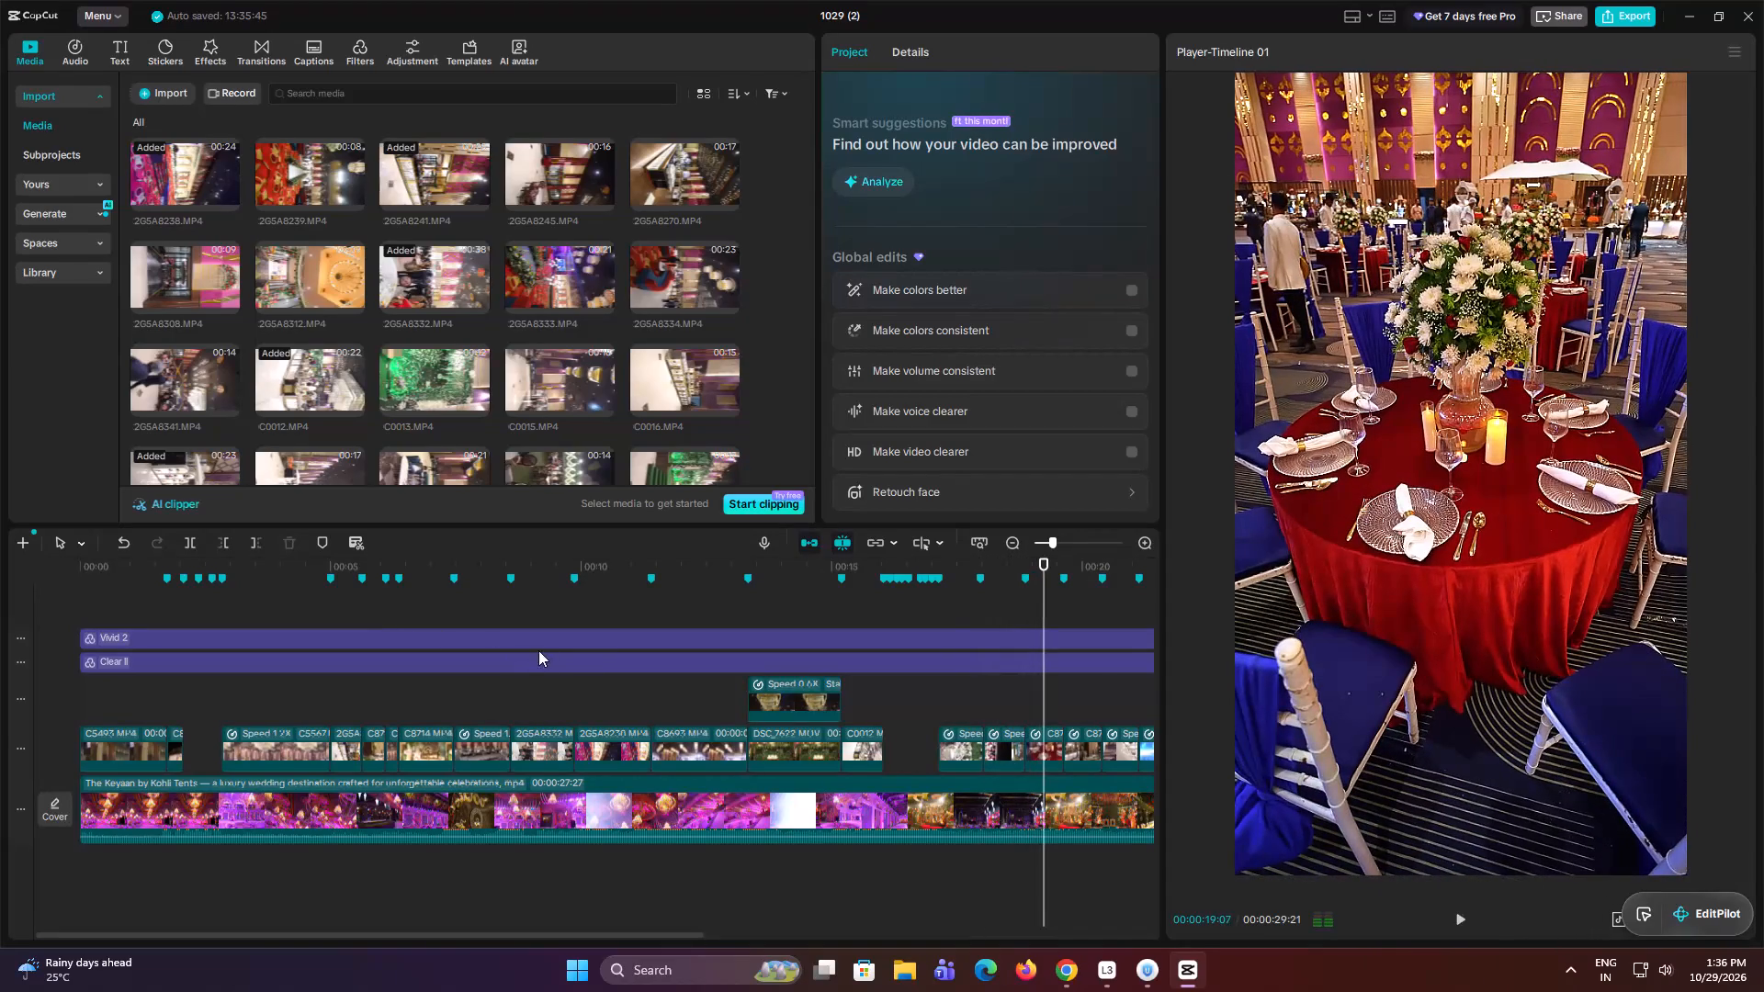
pyautogui.doubleClick(954, 610)
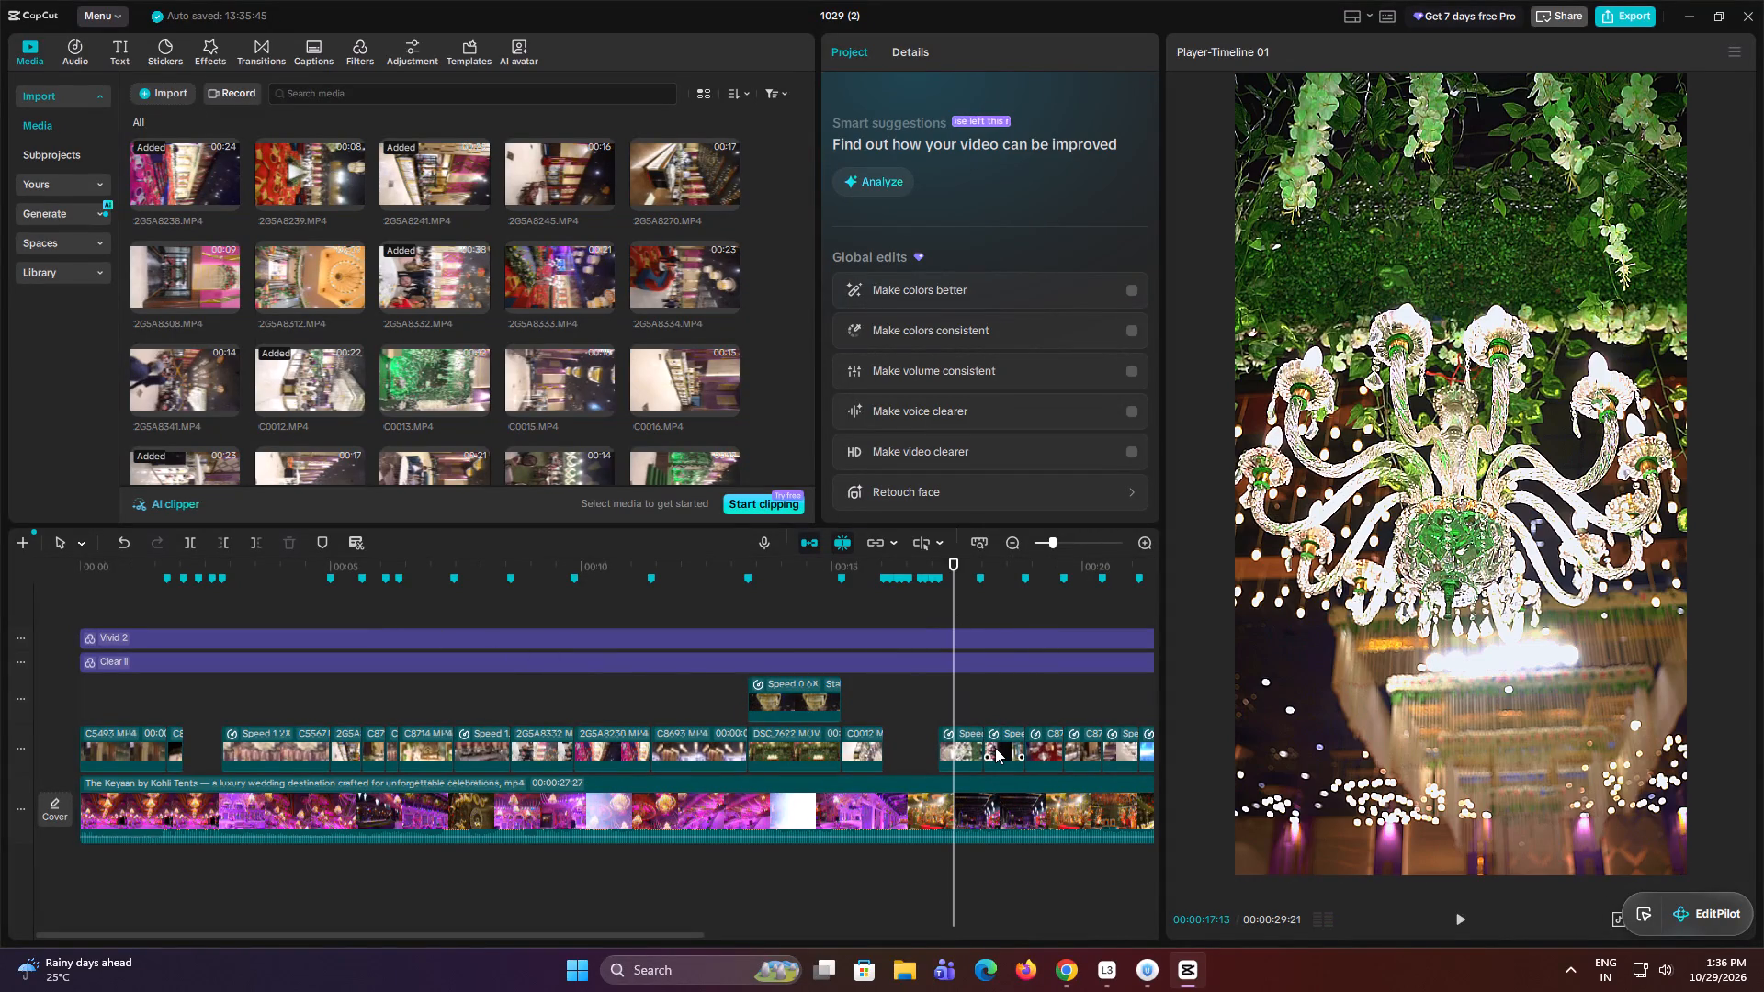
pyautogui.press('space')
pyautogui.press('space')
# Delete C0223.MP4, shift C0235.MP4 slightly earlier, and place a duplicate of C0235.MP4 on the main track at 00:00:18:00.
pyautogui.click(1001, 752)
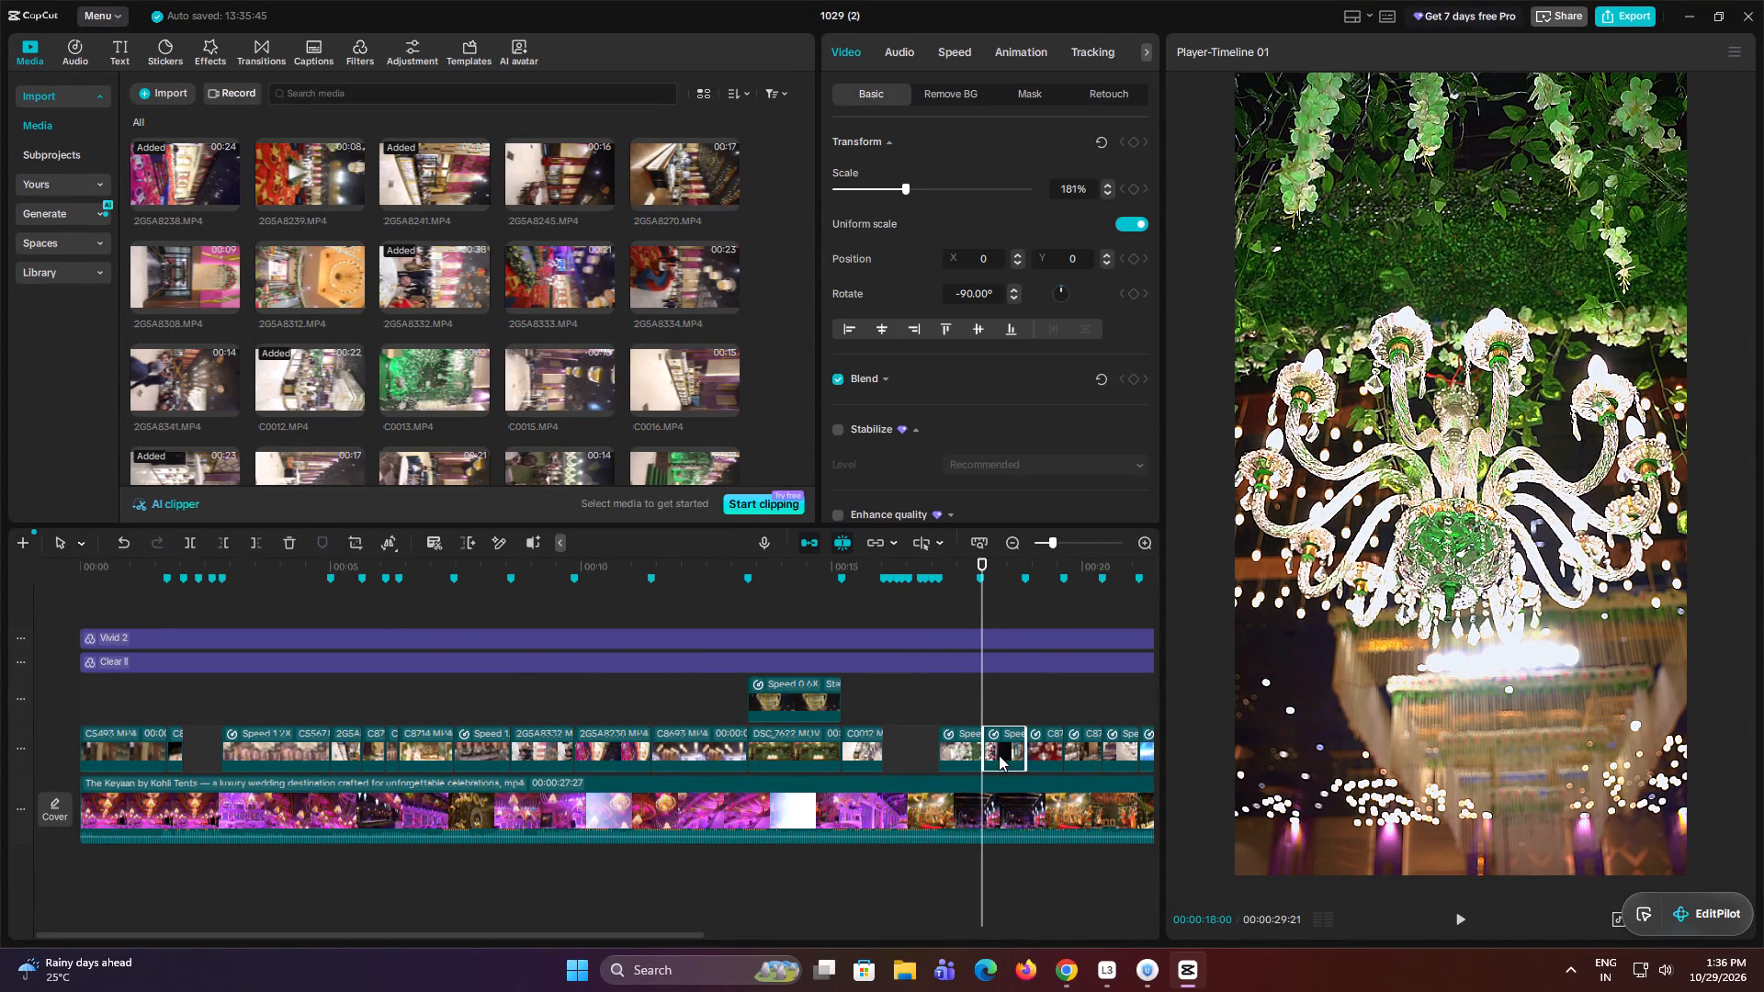
pyautogui.press('BackSpace')
pyautogui.moveTo(967, 758); pyautogui.dragTo(1008, 758)
pyautogui.click(1003, 706)
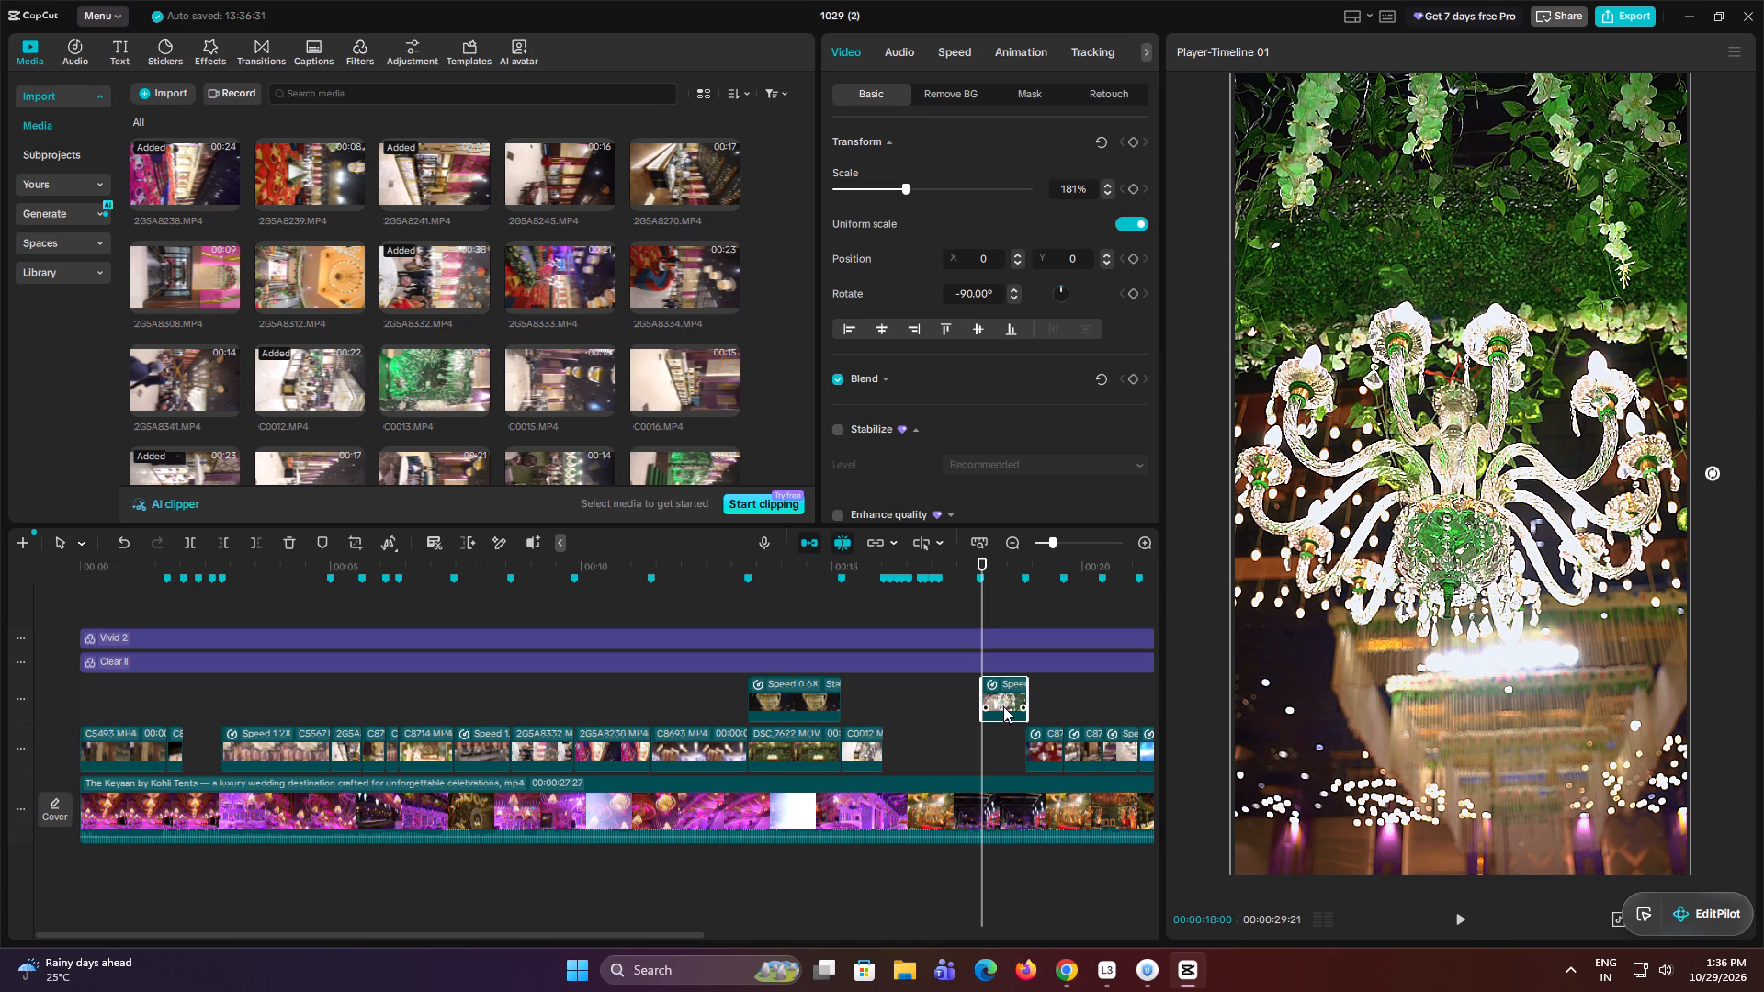
pyautogui.keyDown('alt'); pyautogui.moveTo(1003, 706); pyautogui.dragTo(961, 763); pyautogui.keyUp('alt')
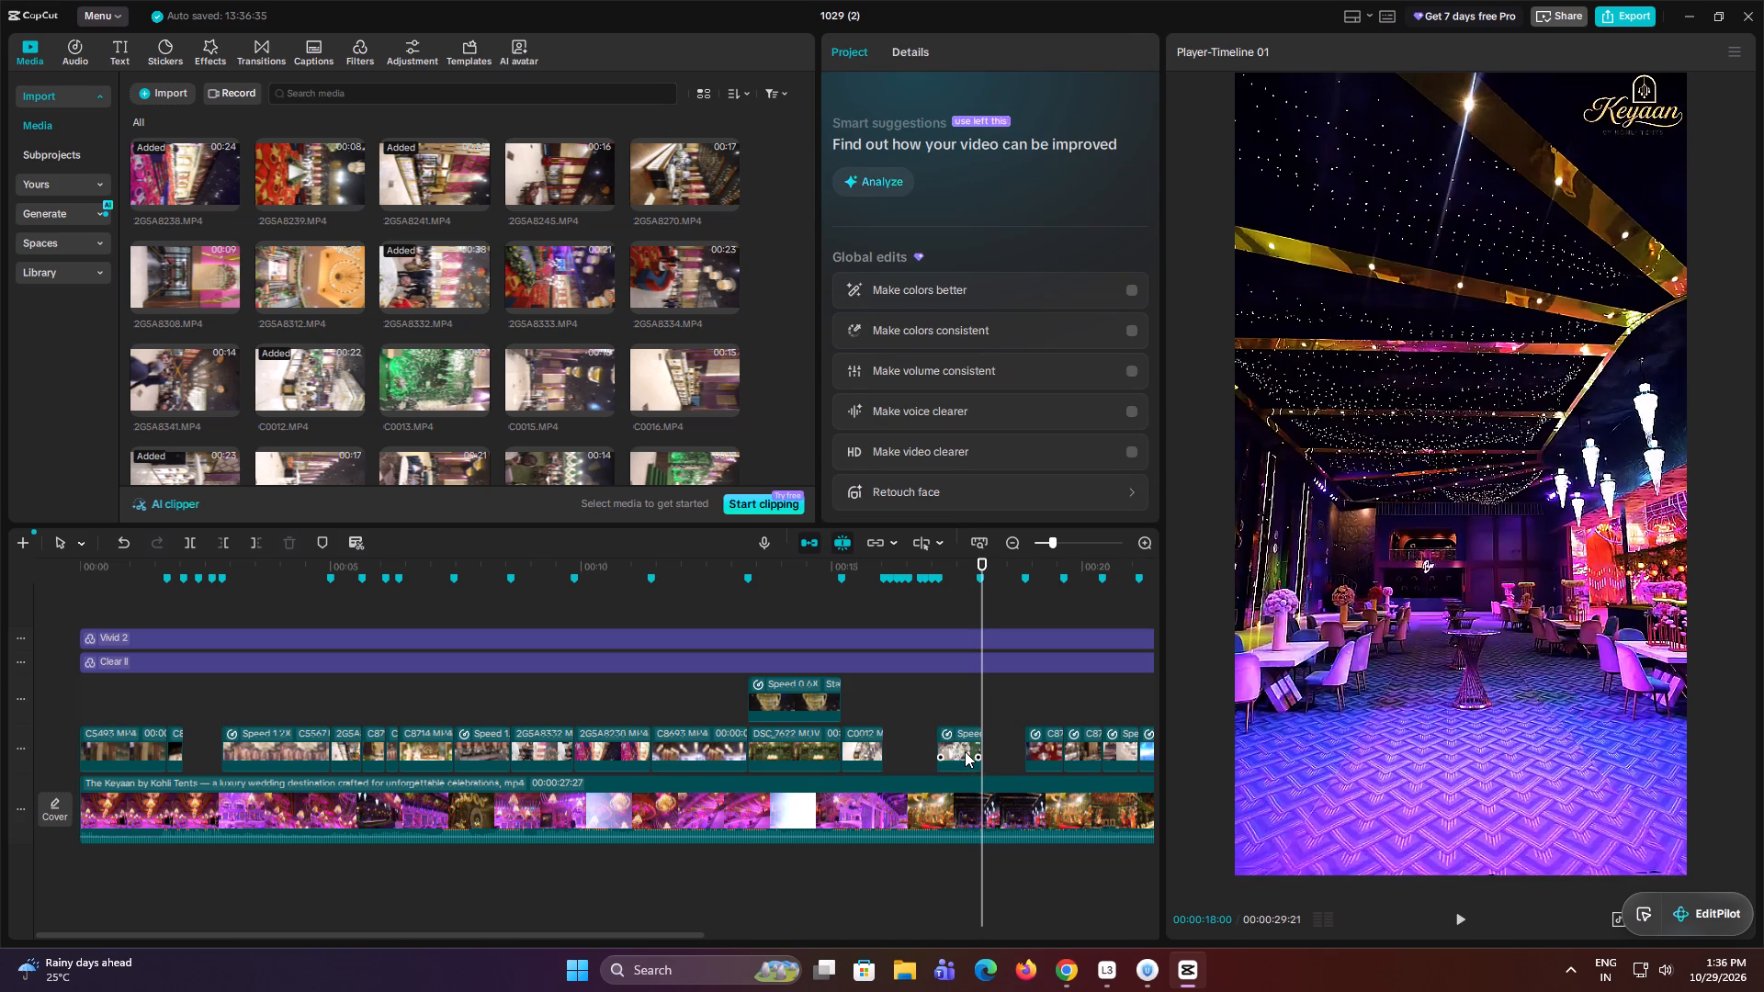
pyautogui.keyDown('alt'); pyautogui.moveTo(965, 751); pyautogui.dragTo(1003, 750); pyautogui.keyUp('alt')
pyautogui.moveTo(966, 737); pyautogui.dragTo(954, 728)
pyautogui.moveTo(995, 700); pyautogui.dragTo(993, 743)
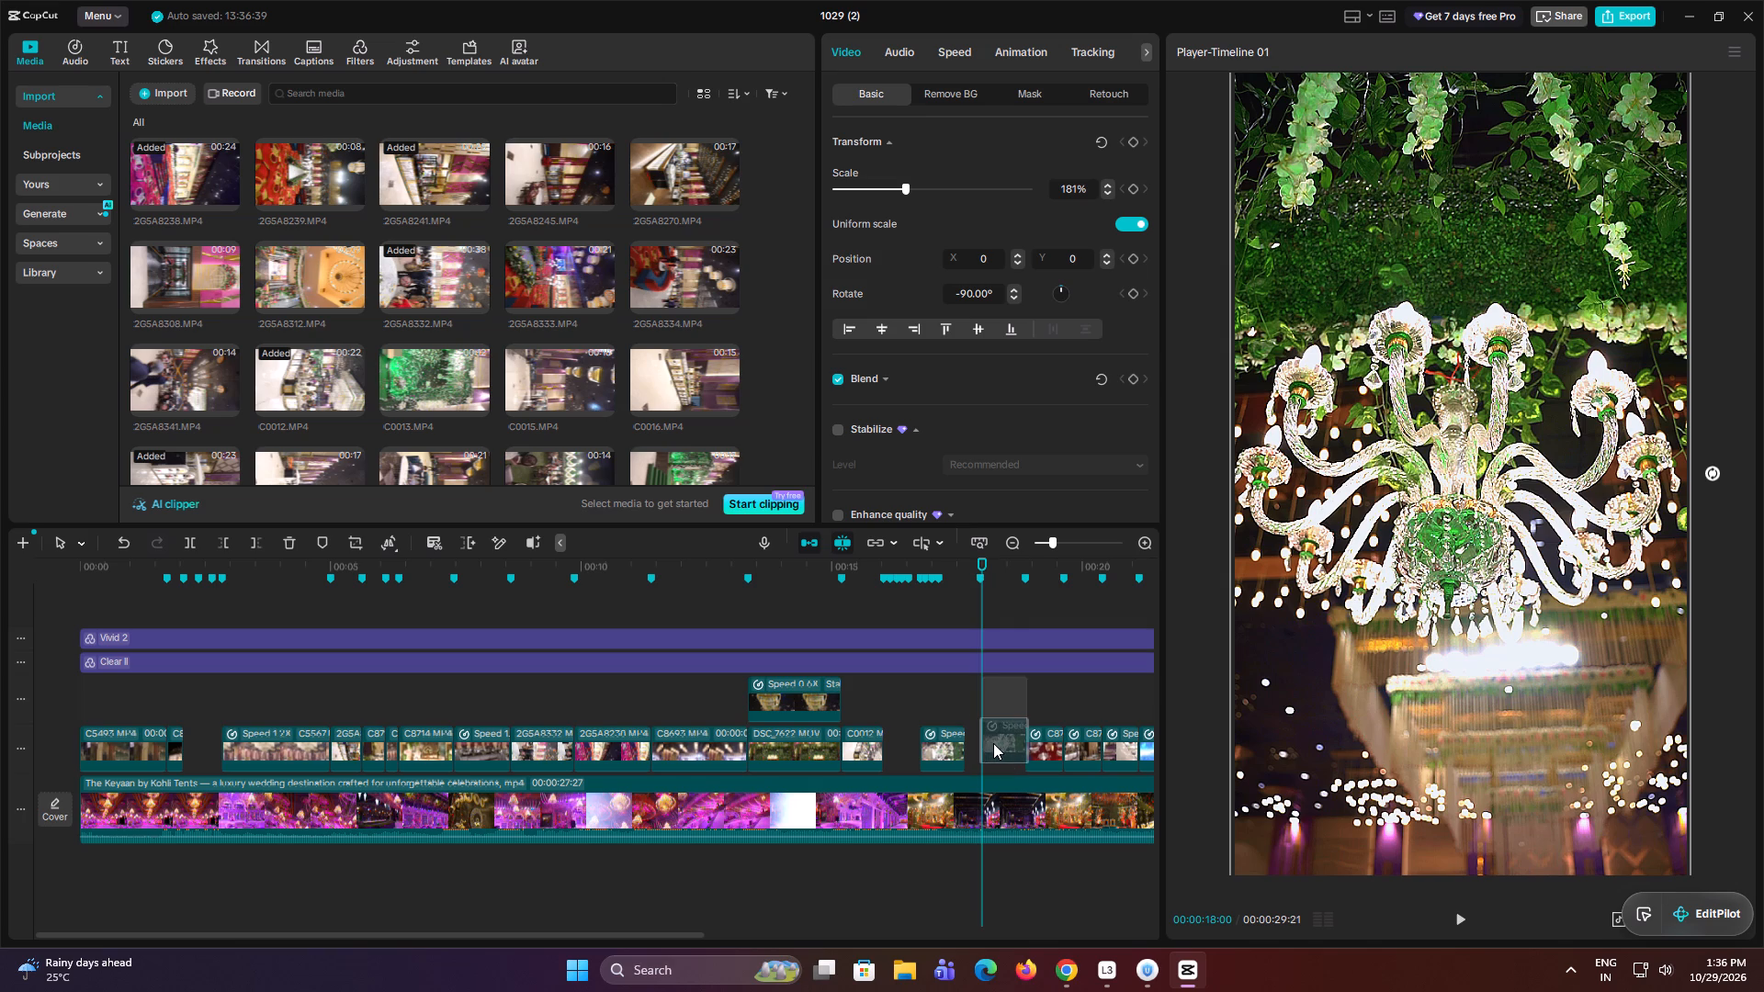
pyautogui.moveTo(993, 743); pyautogui.dragTo(990, 745)
pyautogui.click(1010, 697)
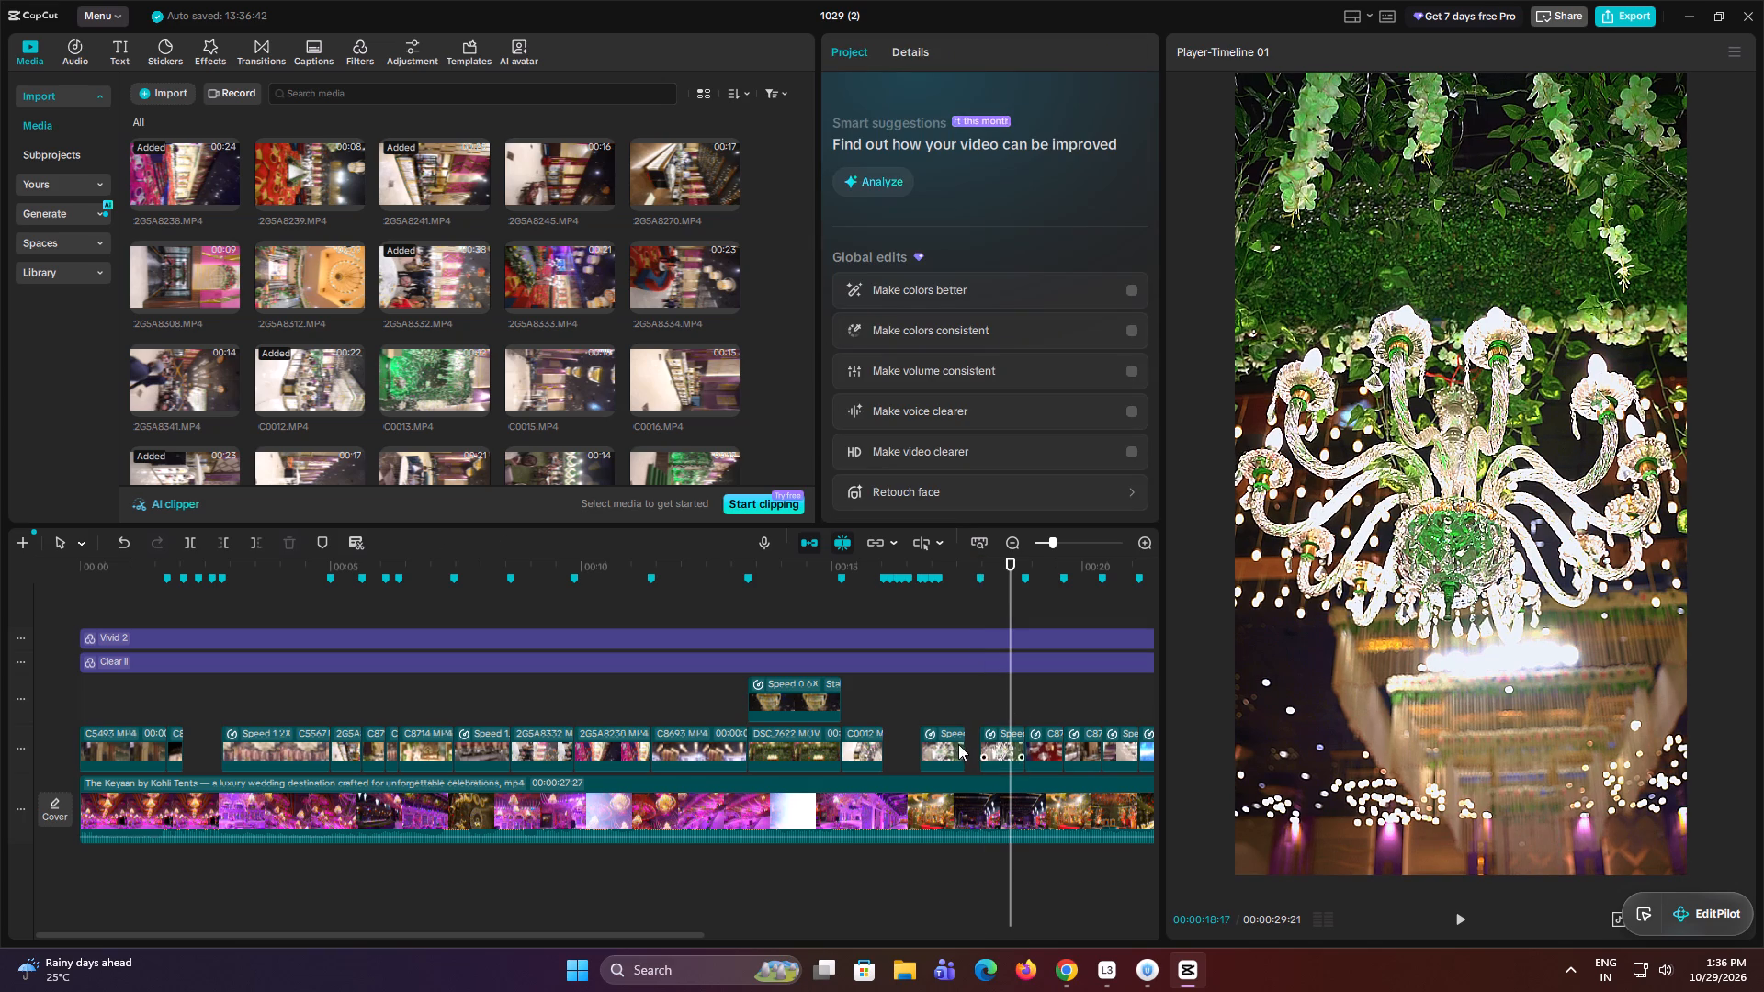
# Lift the first C0235.MP4 clip onto the overlay track and replace it with a section of 2GSA8239.MP4 showing the white aisle.
pyautogui.moveTo(947, 743); pyautogui.dragTo(944, 701)
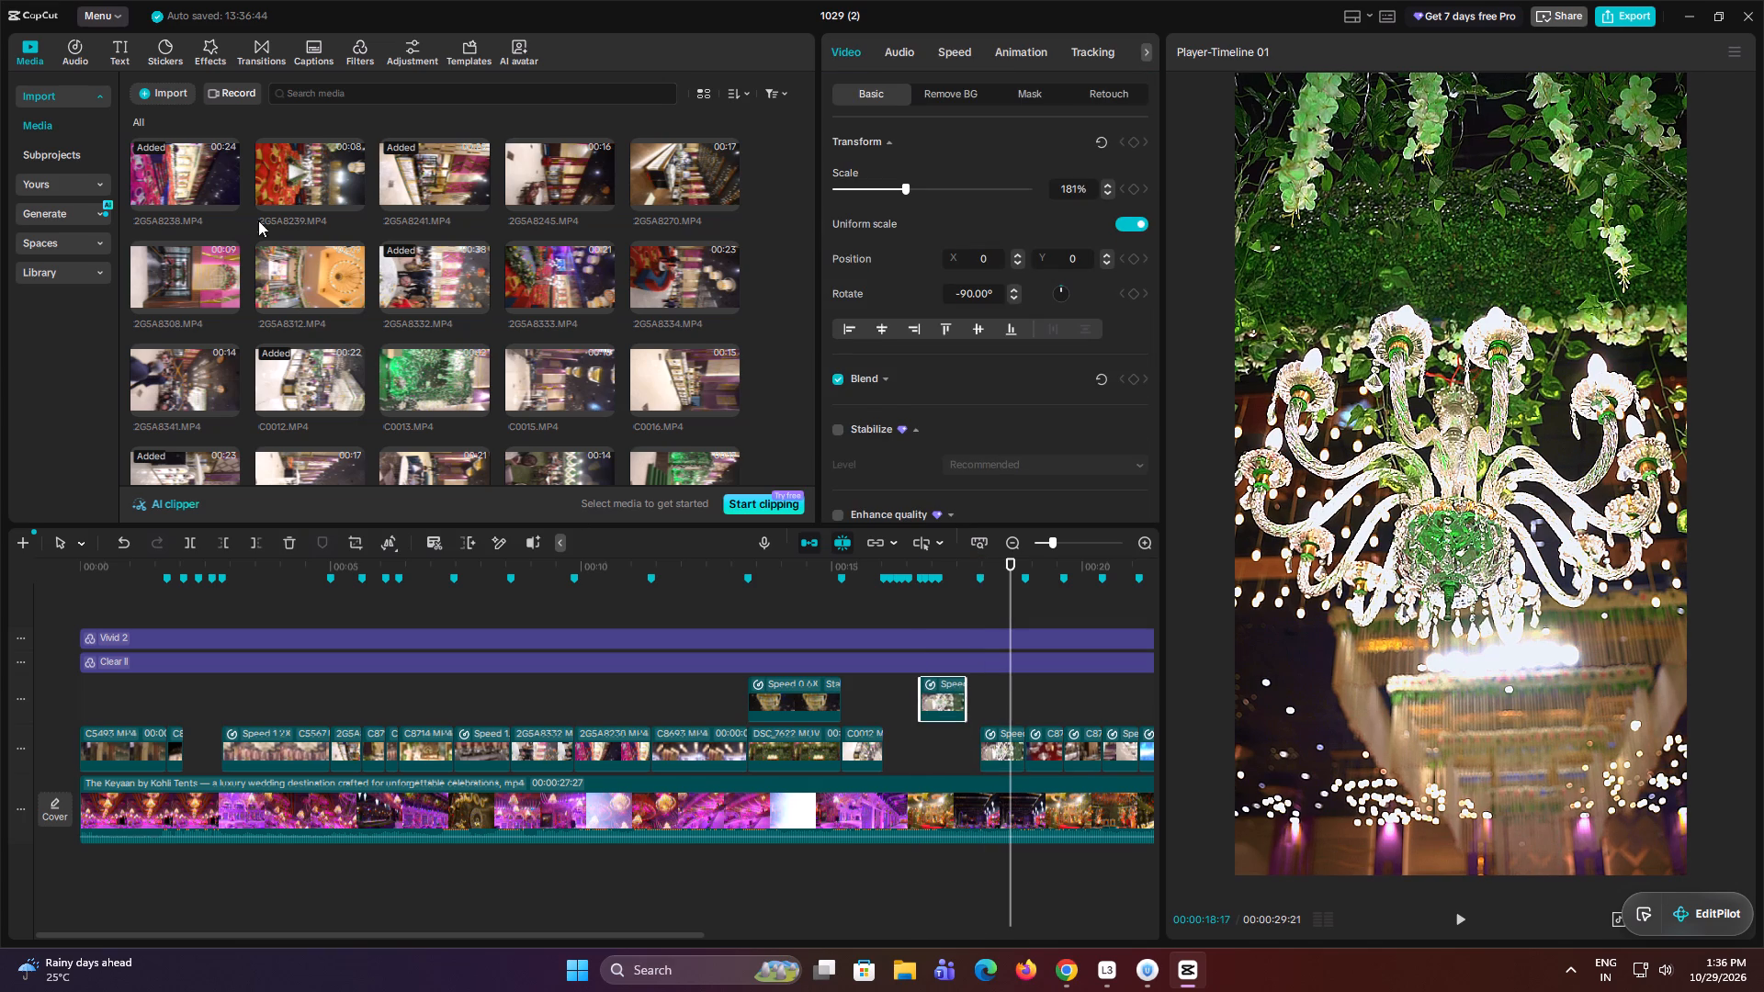
pyautogui.moveTo(297, 169); pyautogui.dragTo(939, 693)
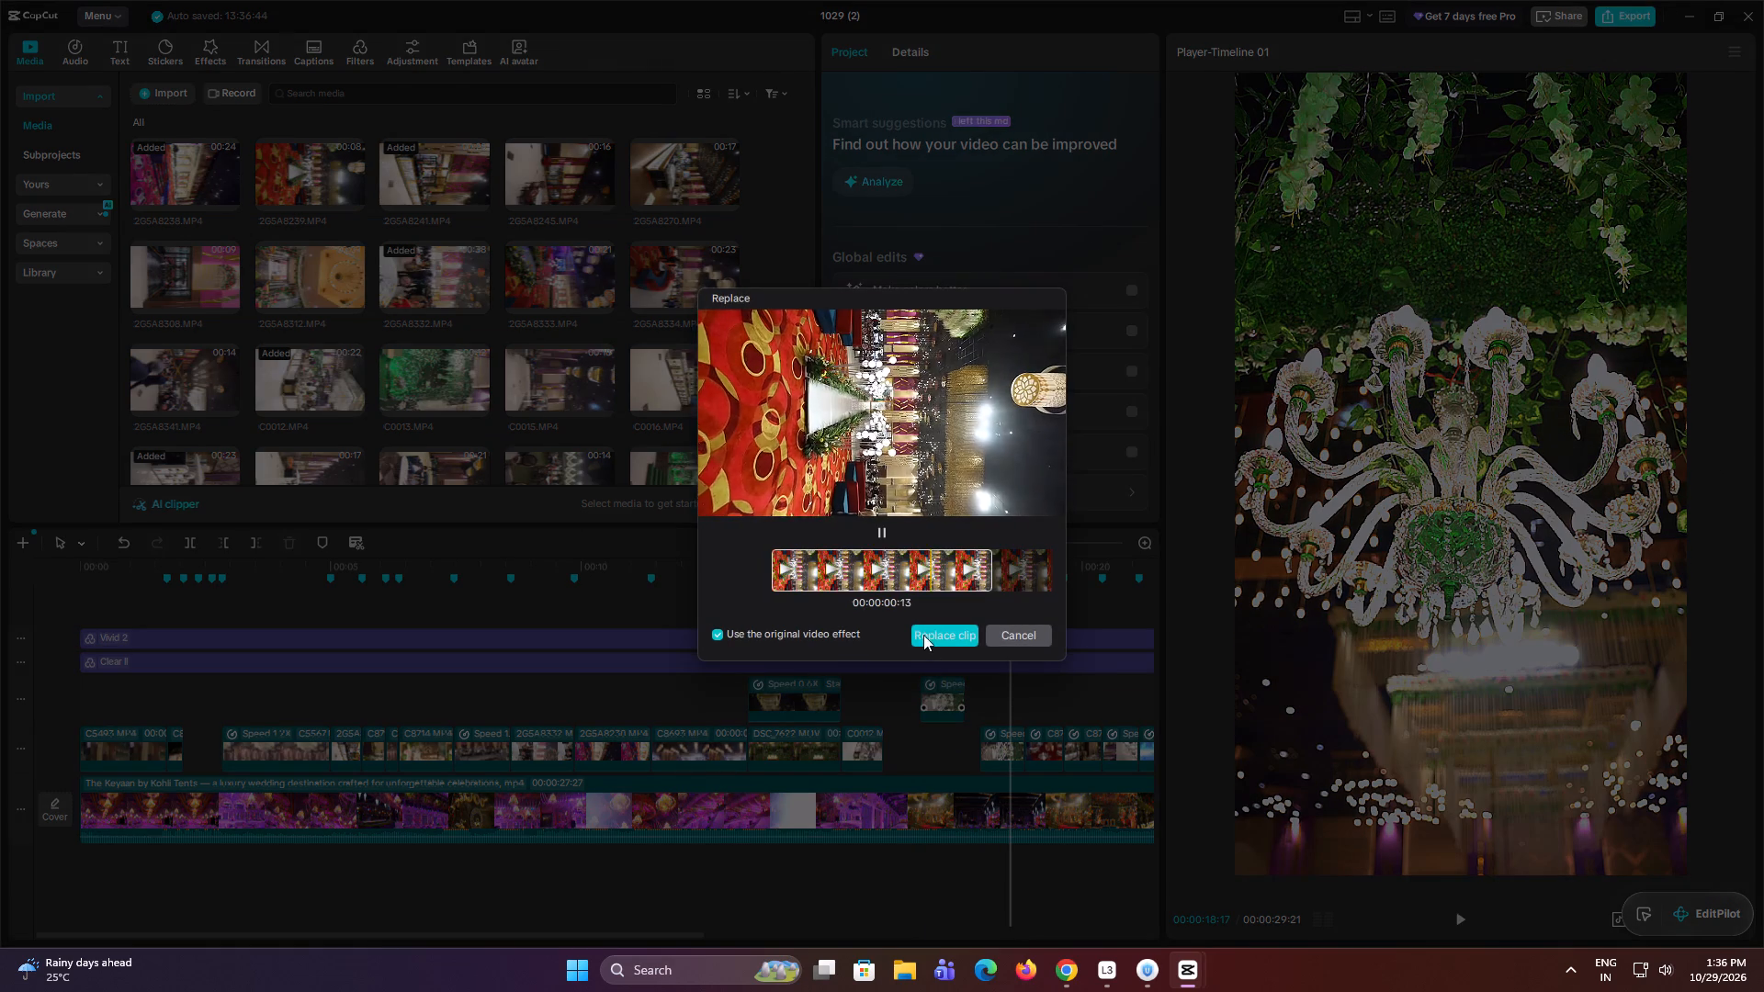
pyautogui.moveTo(939, 583); pyautogui.dragTo(0, 636)
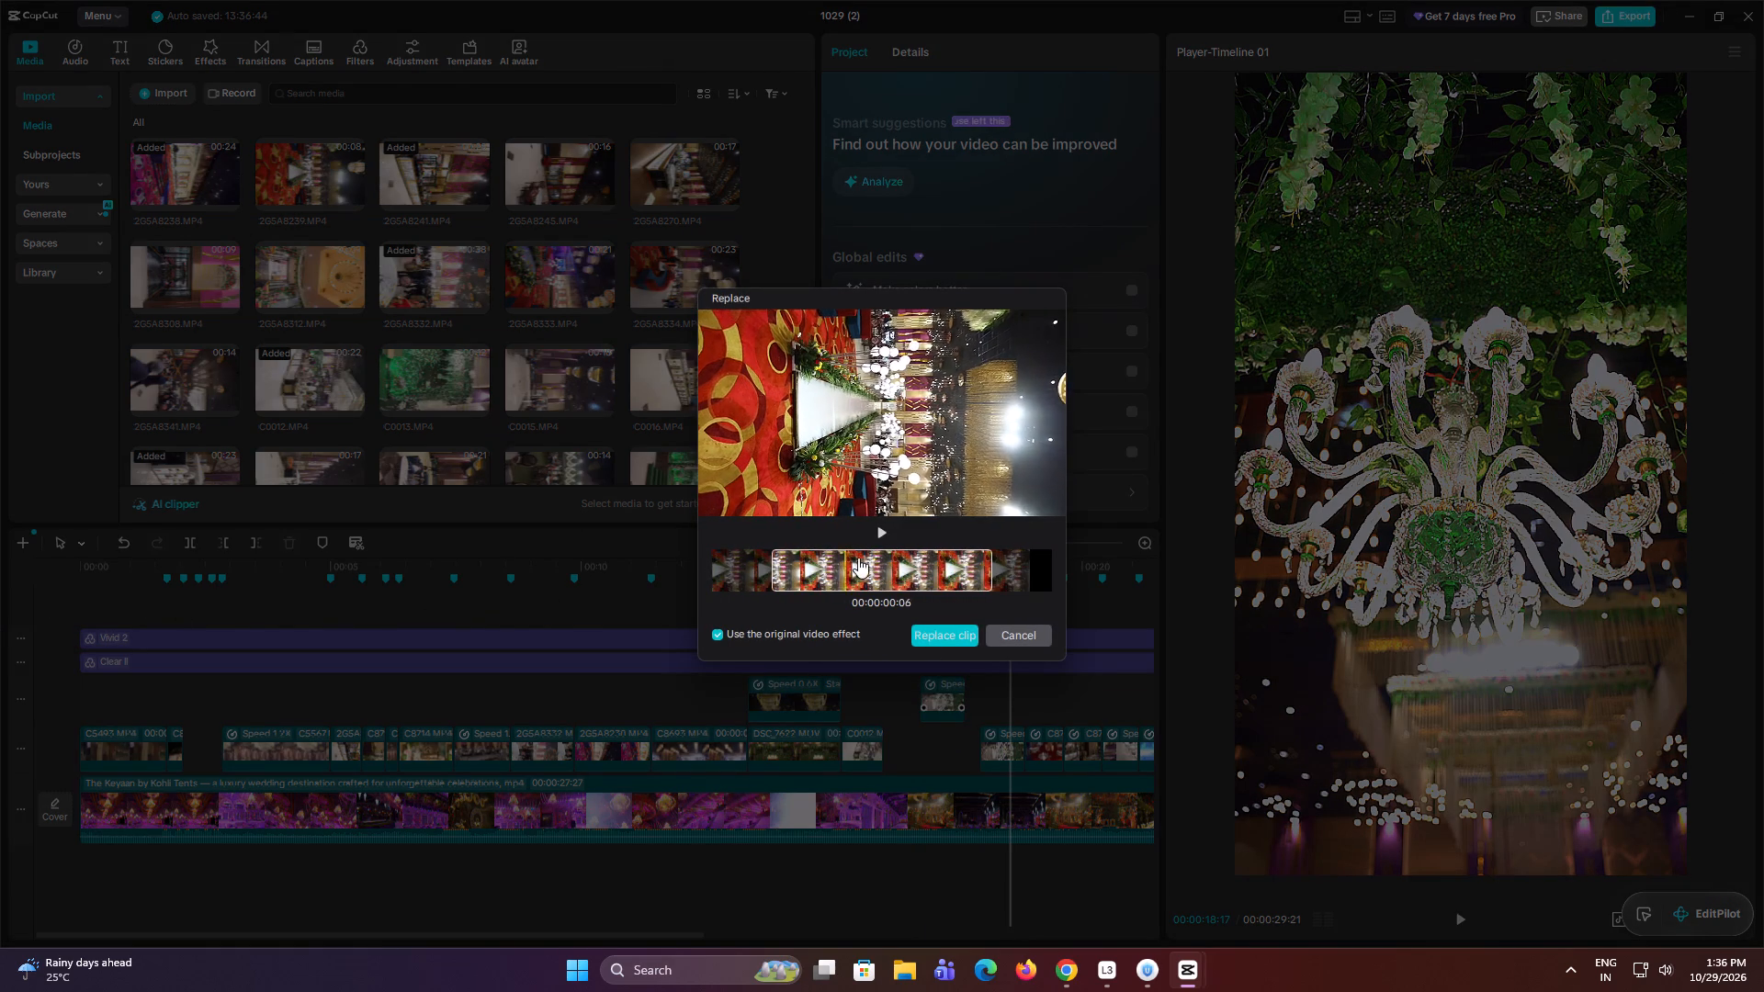
pyautogui.moveTo(908, 558); pyautogui.dragTo(252, 563)
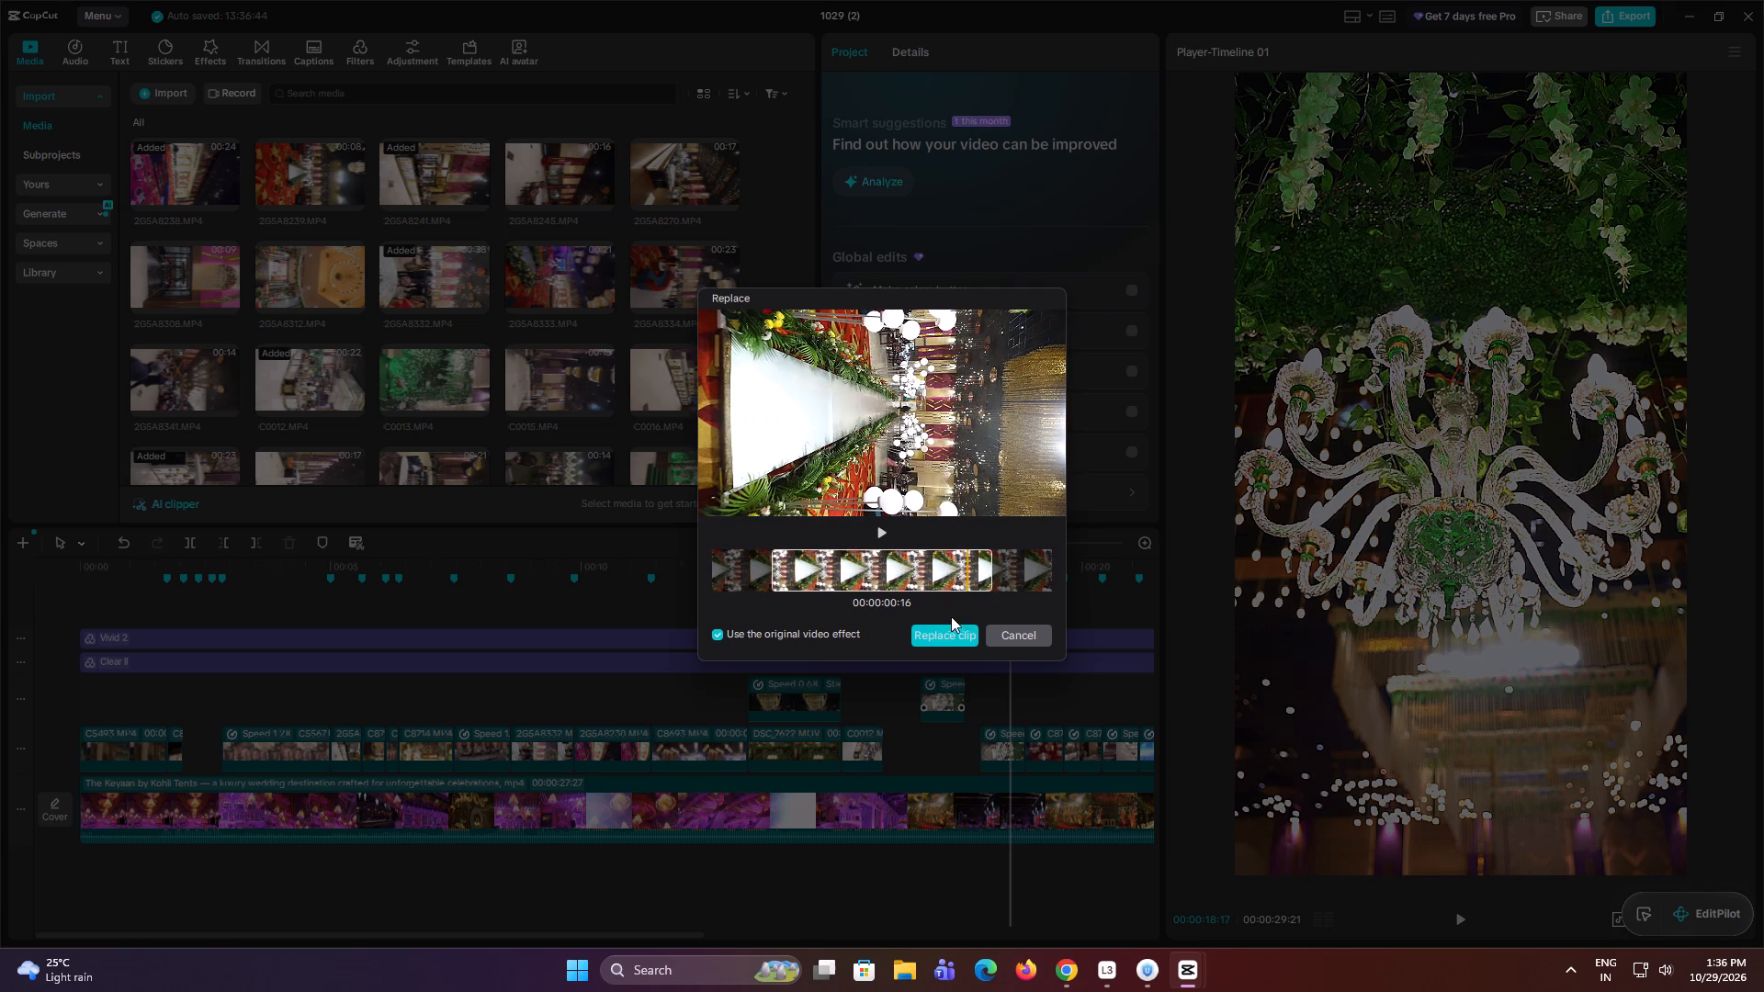
pyautogui.click(942, 631)
pyautogui.click(922, 600)
pyautogui.press('space')
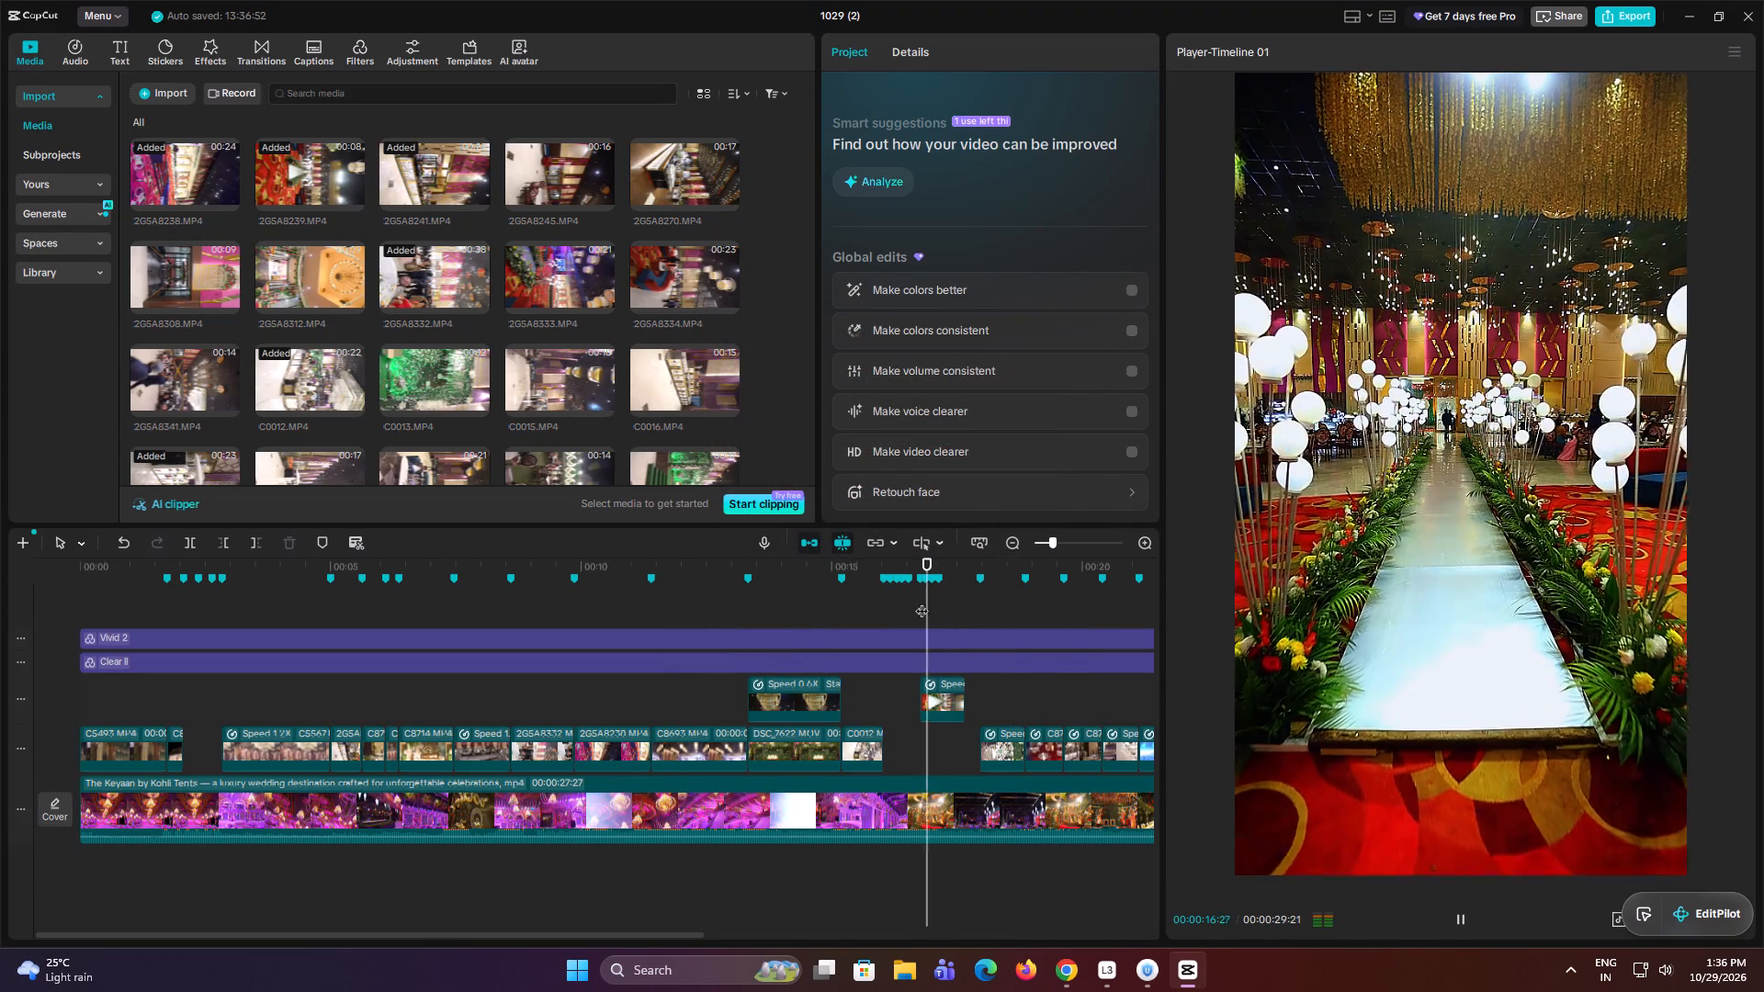
pyautogui.press('space')
# Shift the 2GSA8239.MP4 clip to about 17 seconds, trim its end at 00:00:18:00, place it on the main track and play it.
pyautogui.moveTo(944, 687); pyautogui.dragTo(967, 705)
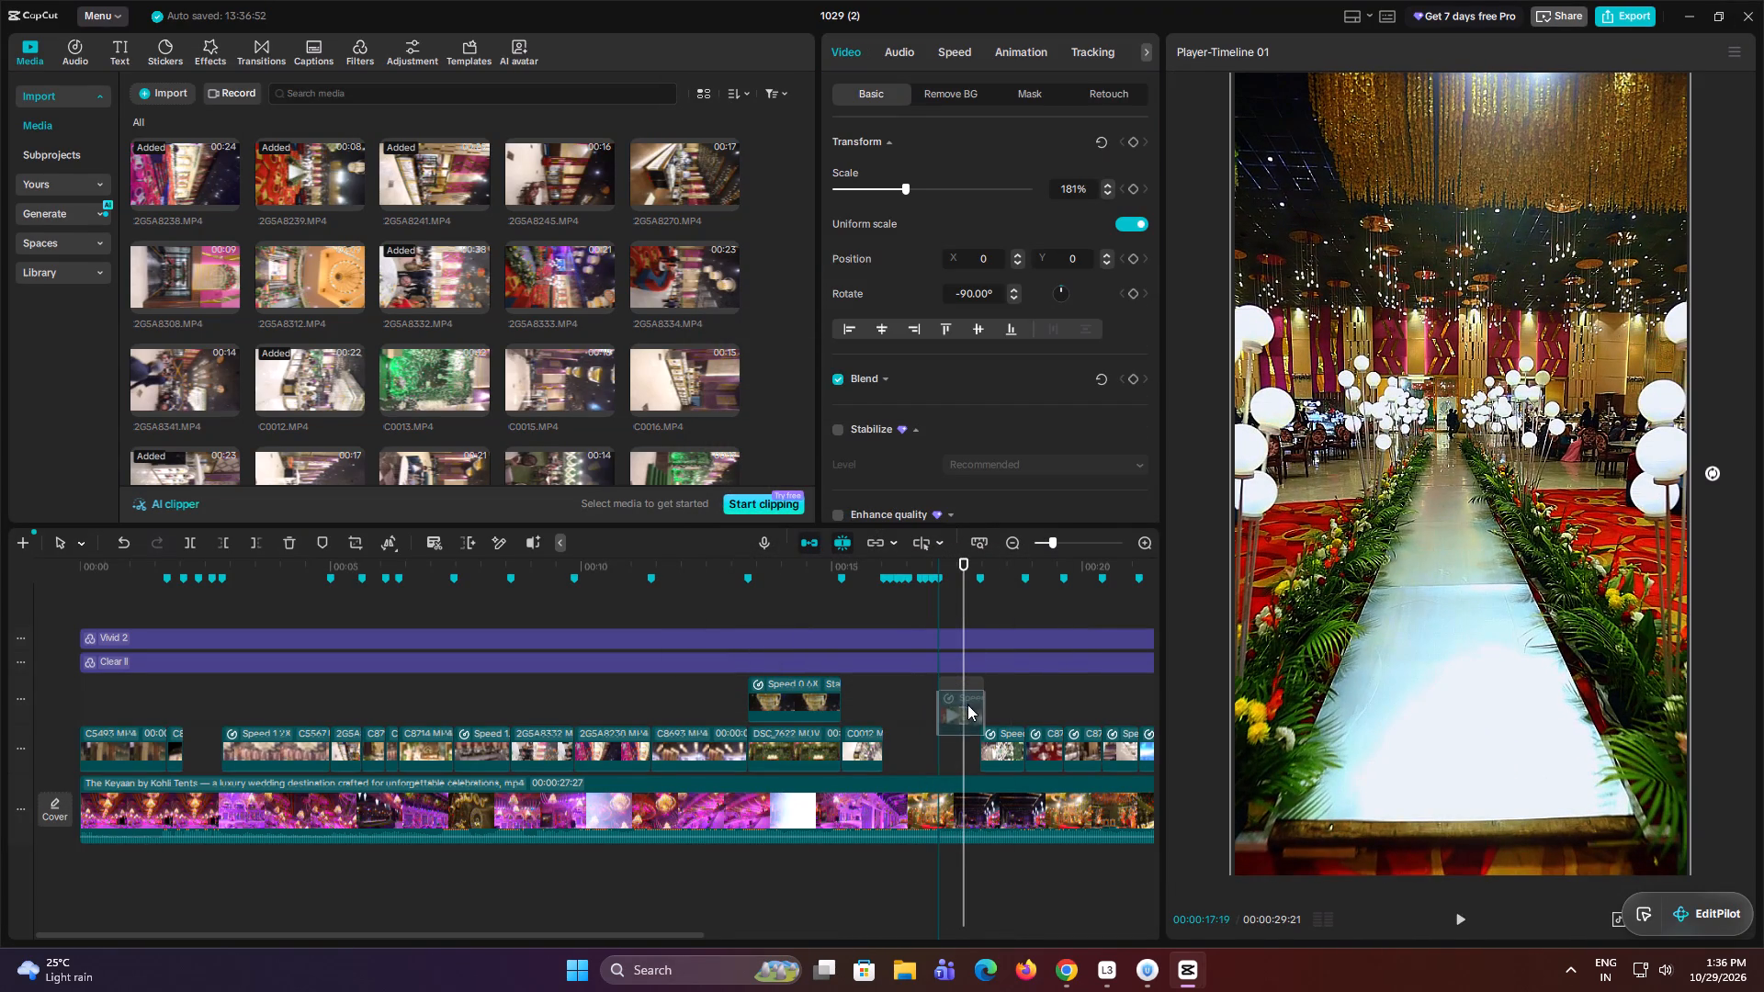
pyautogui.moveTo(967, 705); pyautogui.dragTo(966, 715)
pyautogui.moveTo(986, 696); pyautogui.dragTo(977, 696)
pyautogui.moveTo(966, 700); pyautogui.dragTo(967, 744)
pyautogui.press('space')
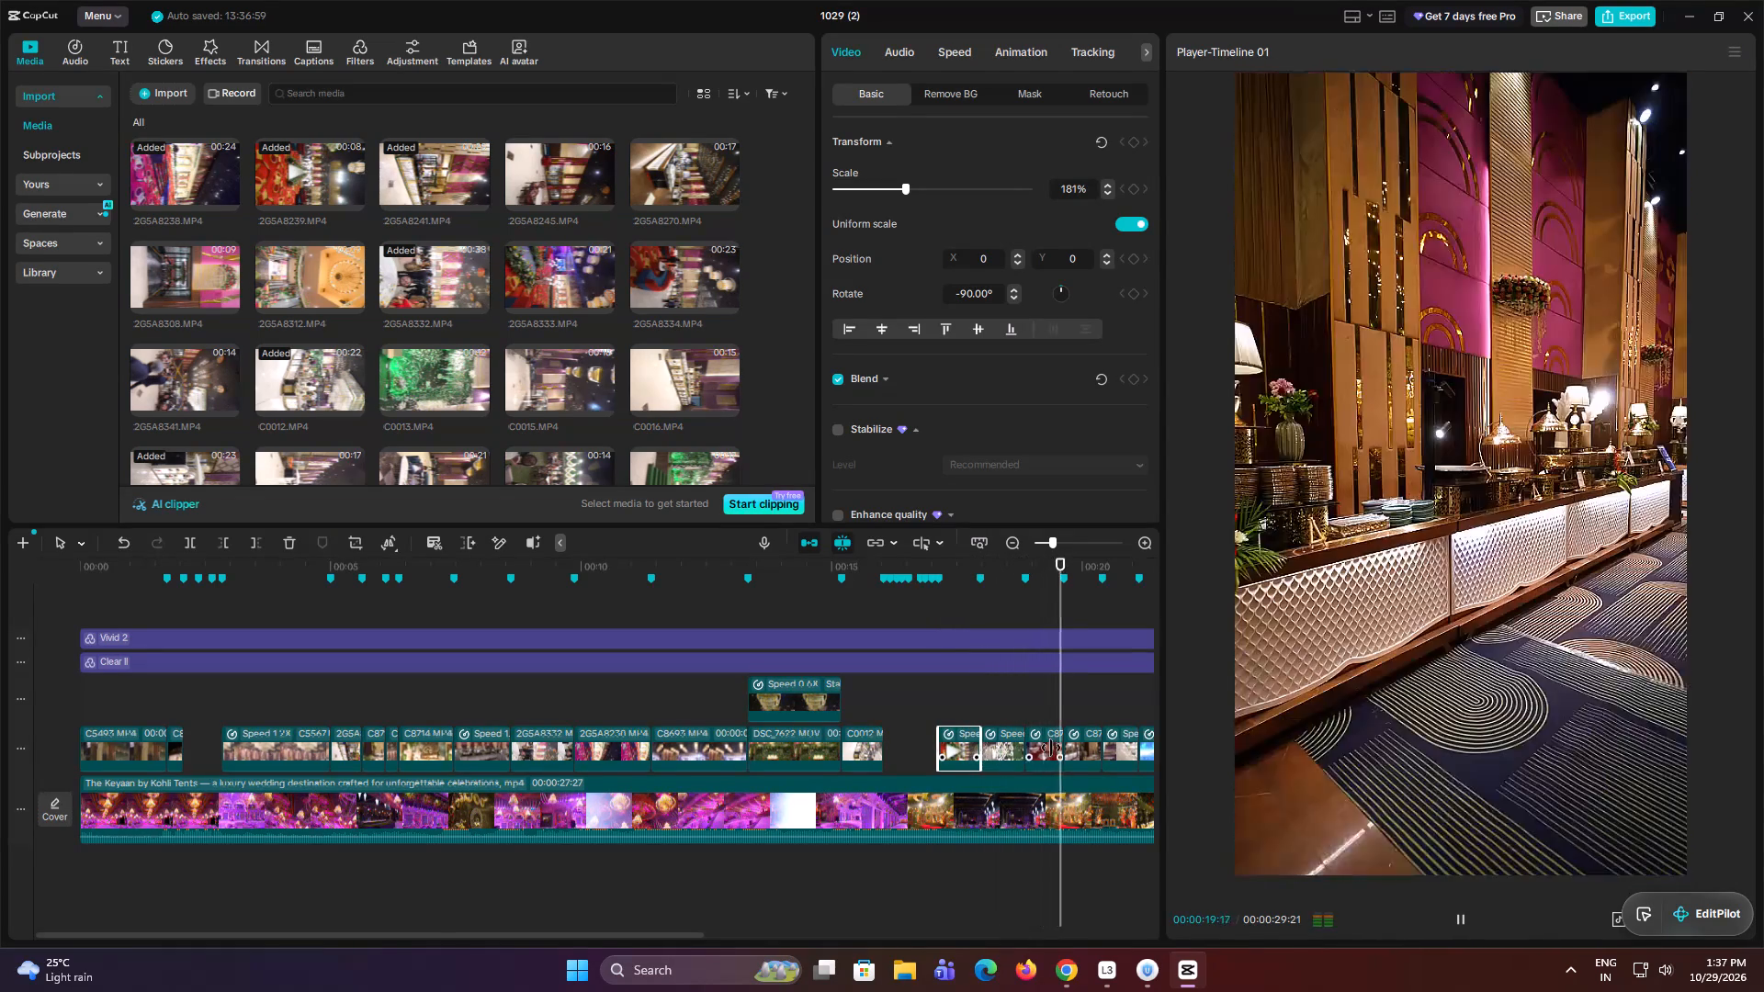
pyautogui.press('space')
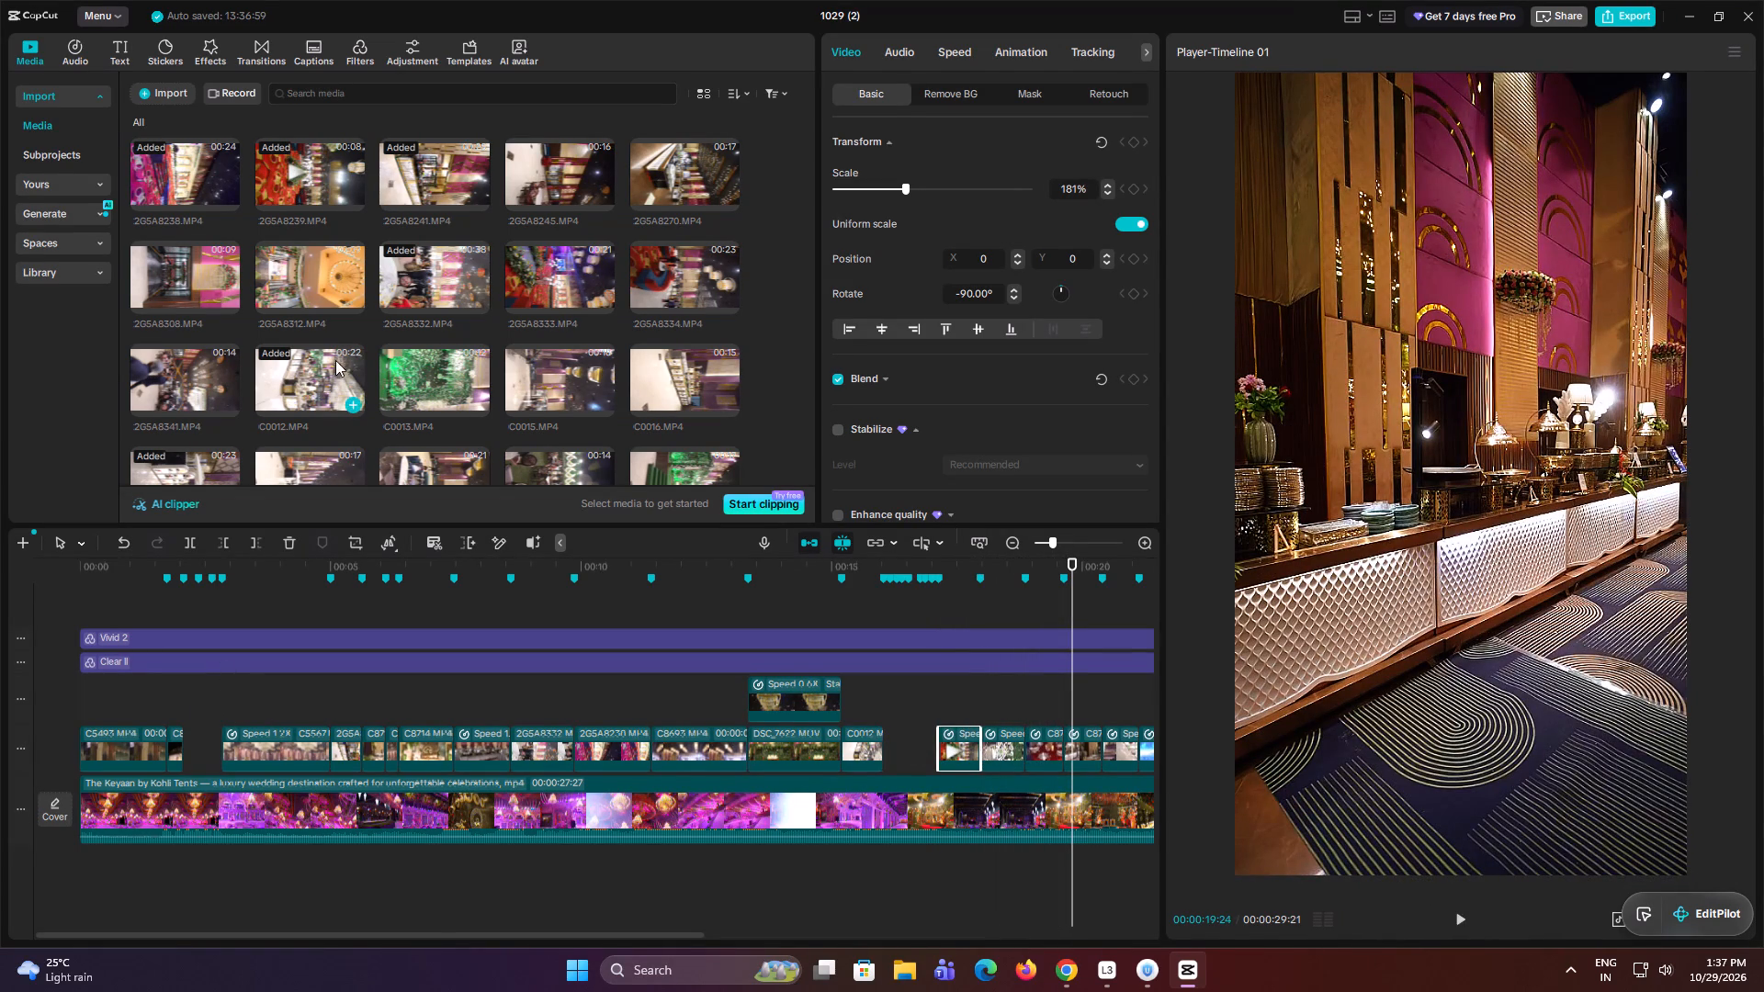
# Preview 2GSA8312.MP4 and 2GSA8308.MP4, add 2GSA8308.MP4 as an overlay, trim its start at 00:00:08:25 and move it near the first main-track gap.
pyautogui.click(281, 280)
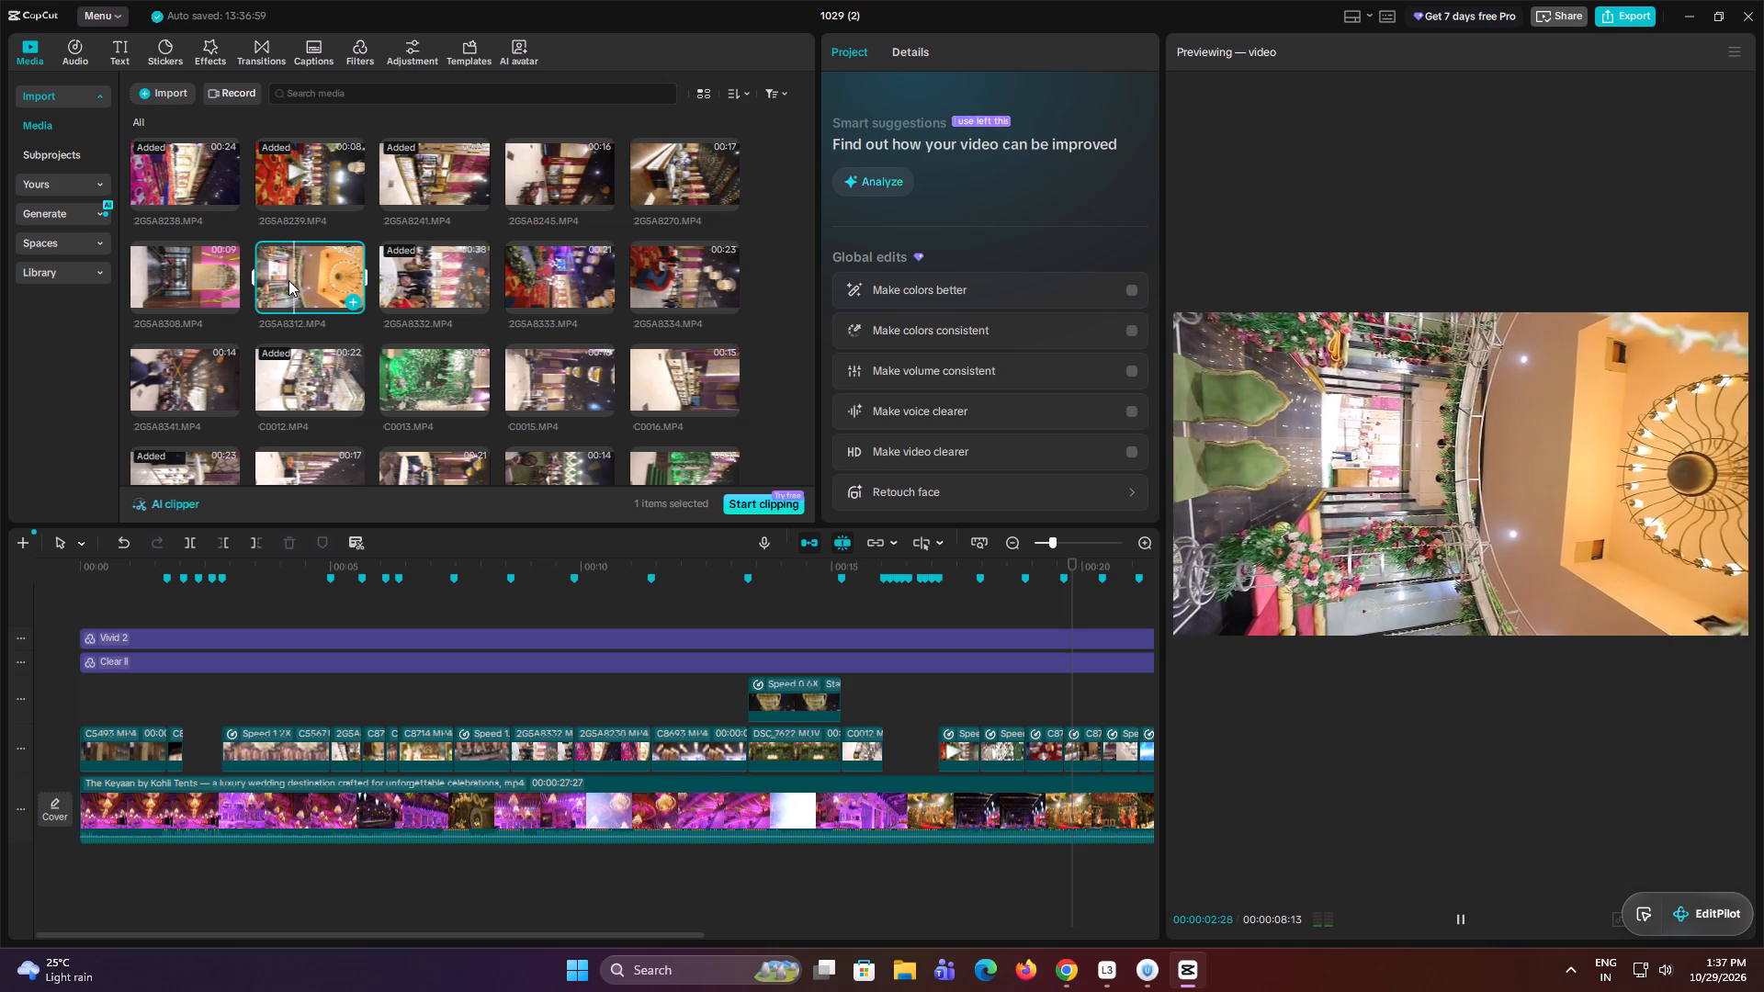
pyautogui.press('space')
pyautogui.click(209, 276)
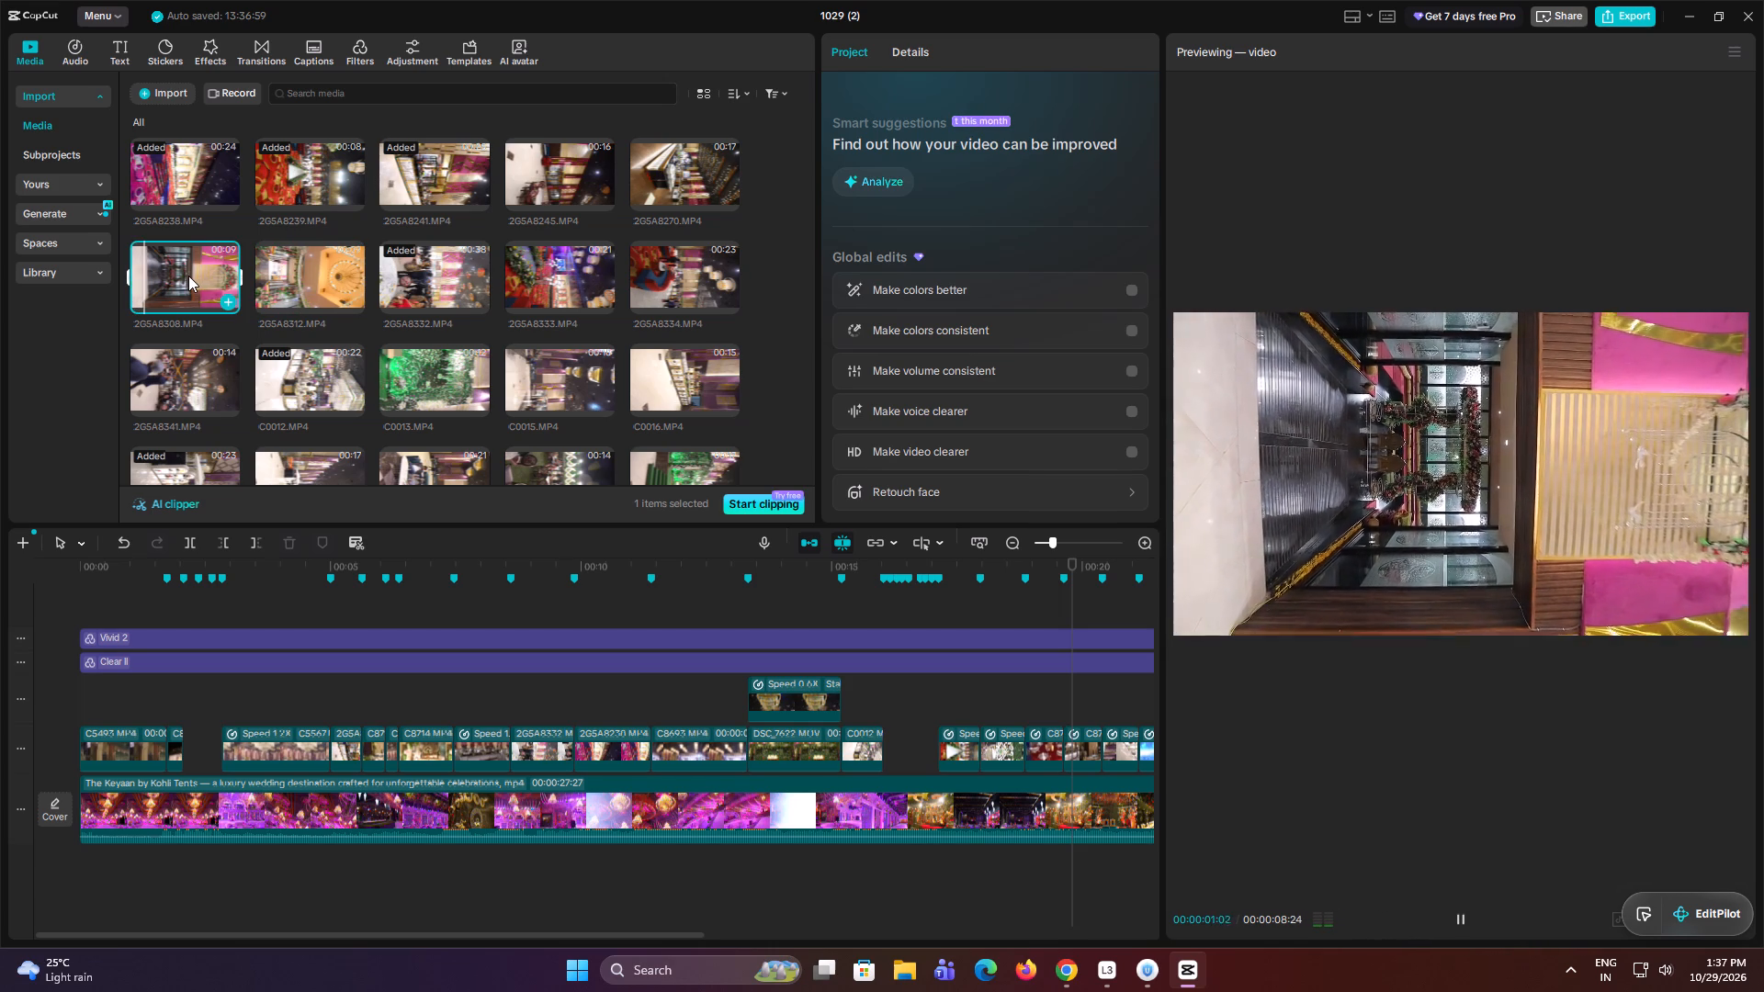
pyautogui.moveTo(185, 273); pyautogui.dragTo(212, 560)
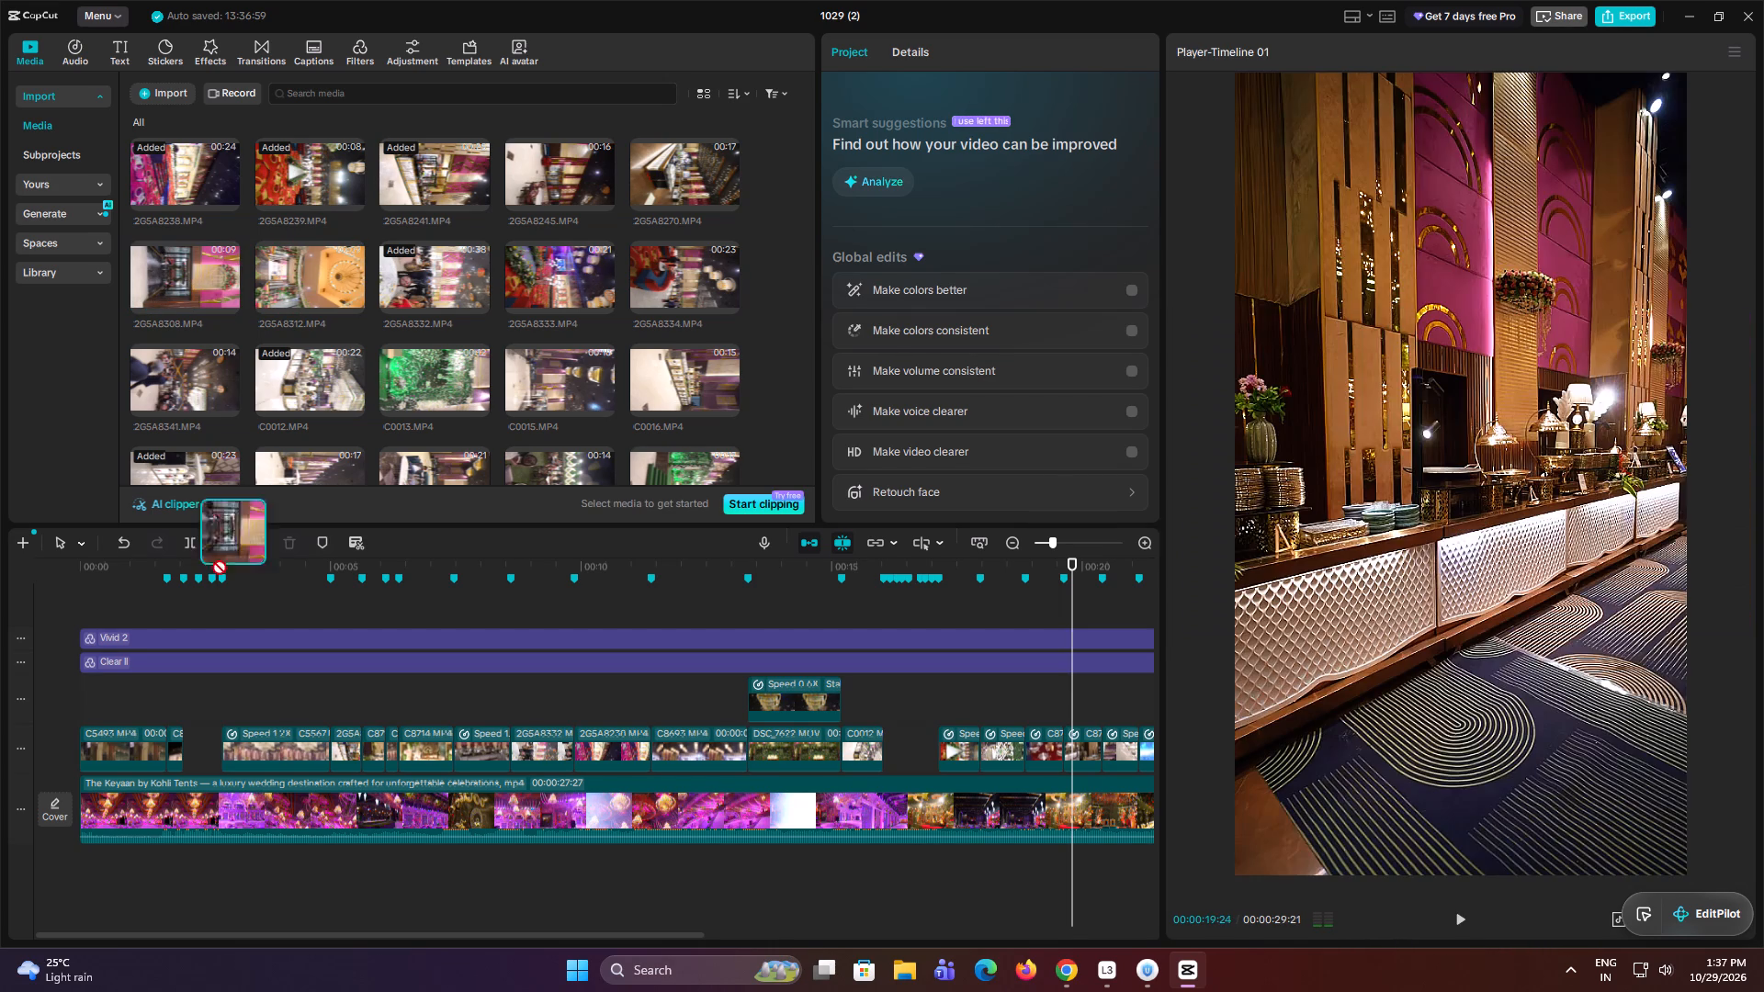
pyautogui.moveTo(212, 560); pyautogui.dragTo(153, 698)
pyautogui.click(261, 585)
pyautogui.moveTo(261, 585); pyautogui.dragTo(520, 639)
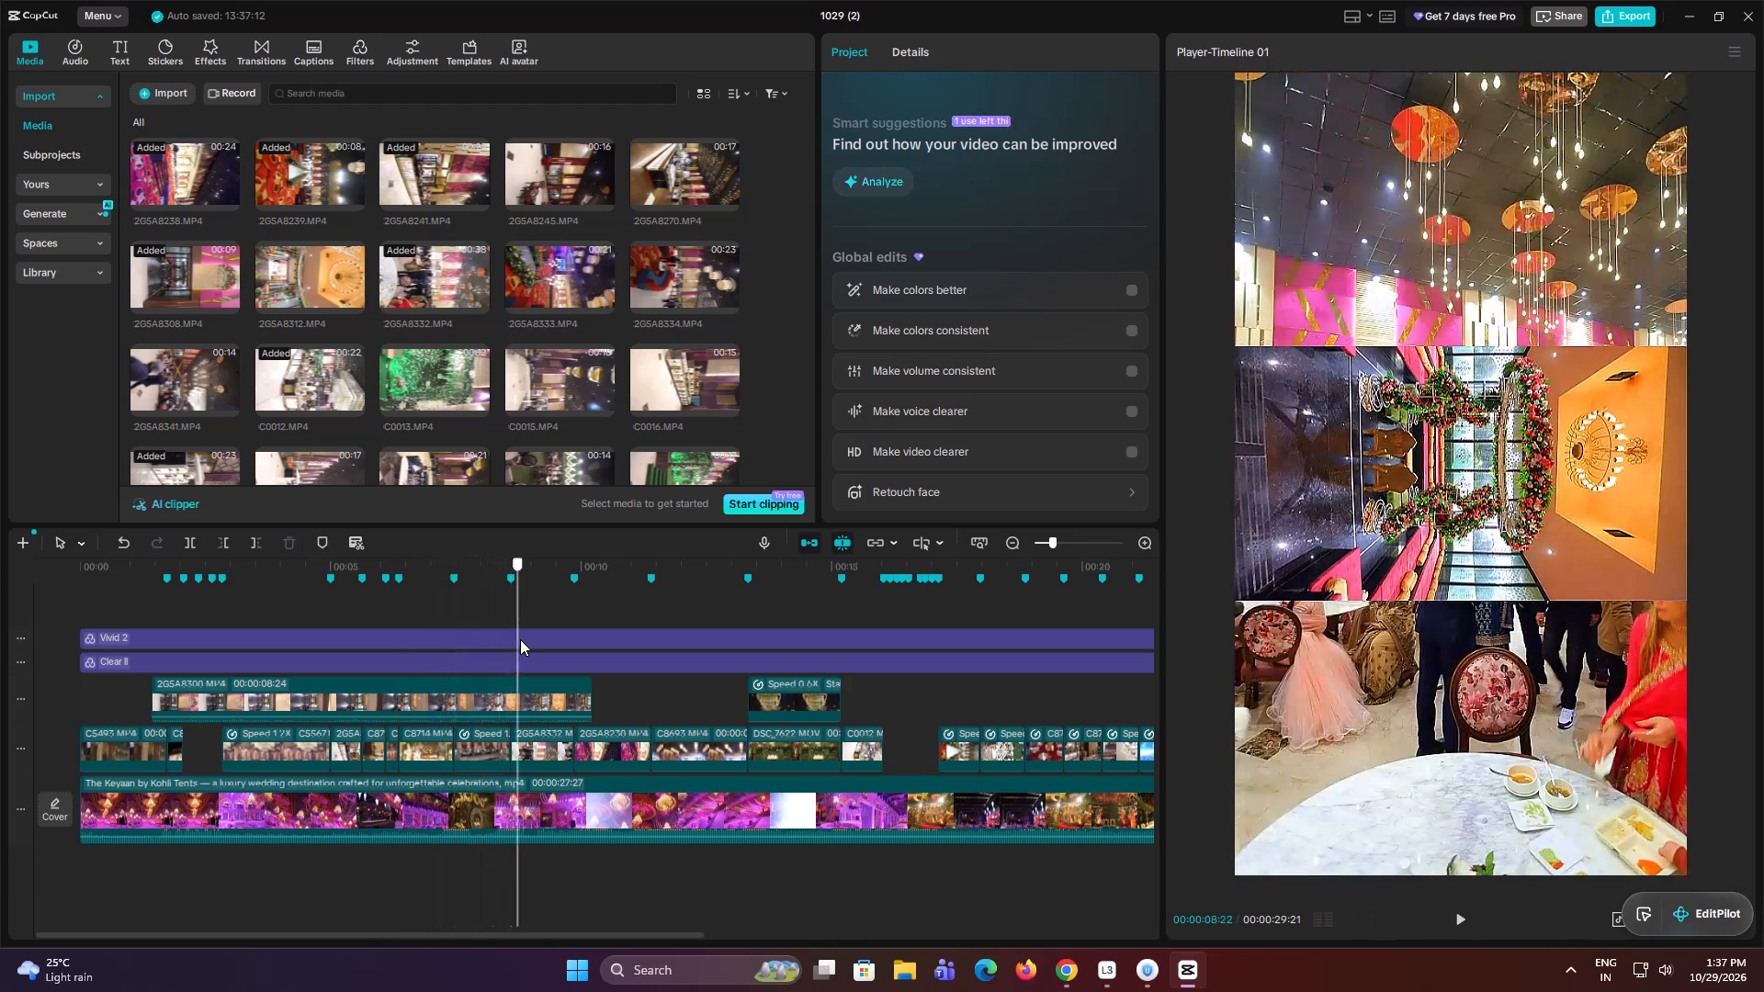
pyautogui.moveTo(520, 639); pyautogui.dragTo(522, 639)
pyautogui.click(539, 701)
pyautogui.press('q')
pyautogui.moveTo(539, 701); pyautogui.dragTo(386, 692)
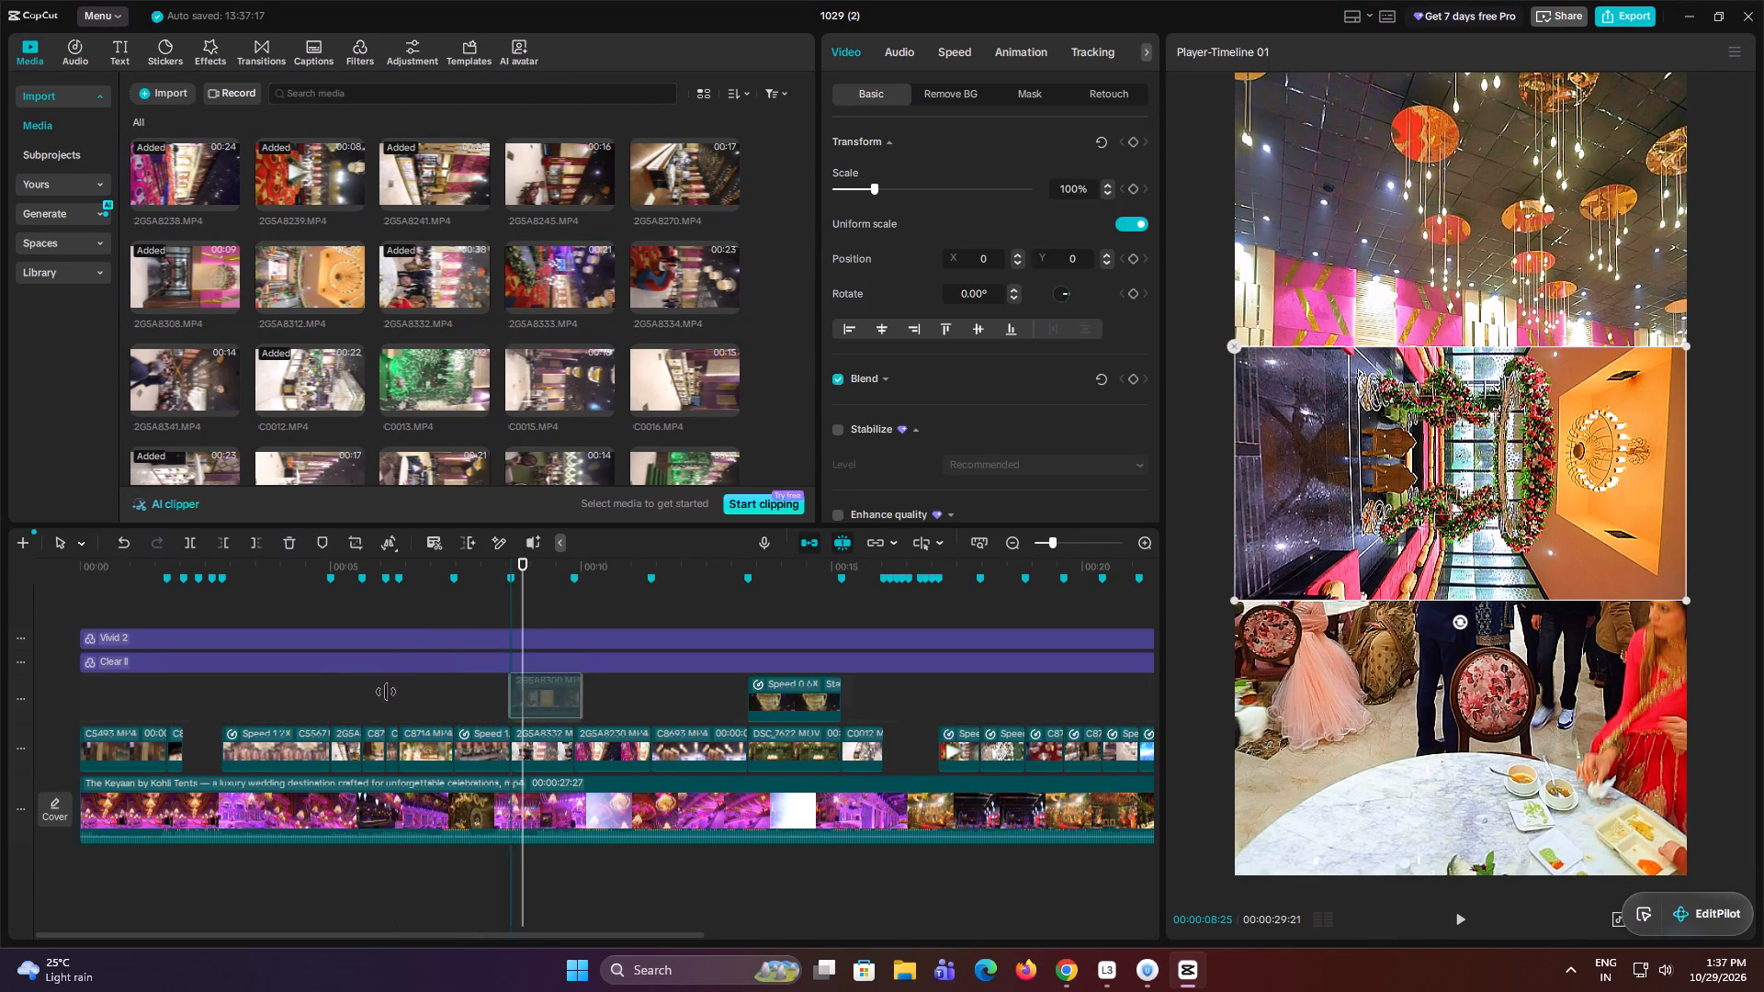
pyautogui.moveTo(386, 692); pyautogui.dragTo(214, 711)
# Rotate the 2GSA8308.MP4 overlay to -90° and scale it to 181% so it fills the vertical frame.
pyautogui.click(245, 588)
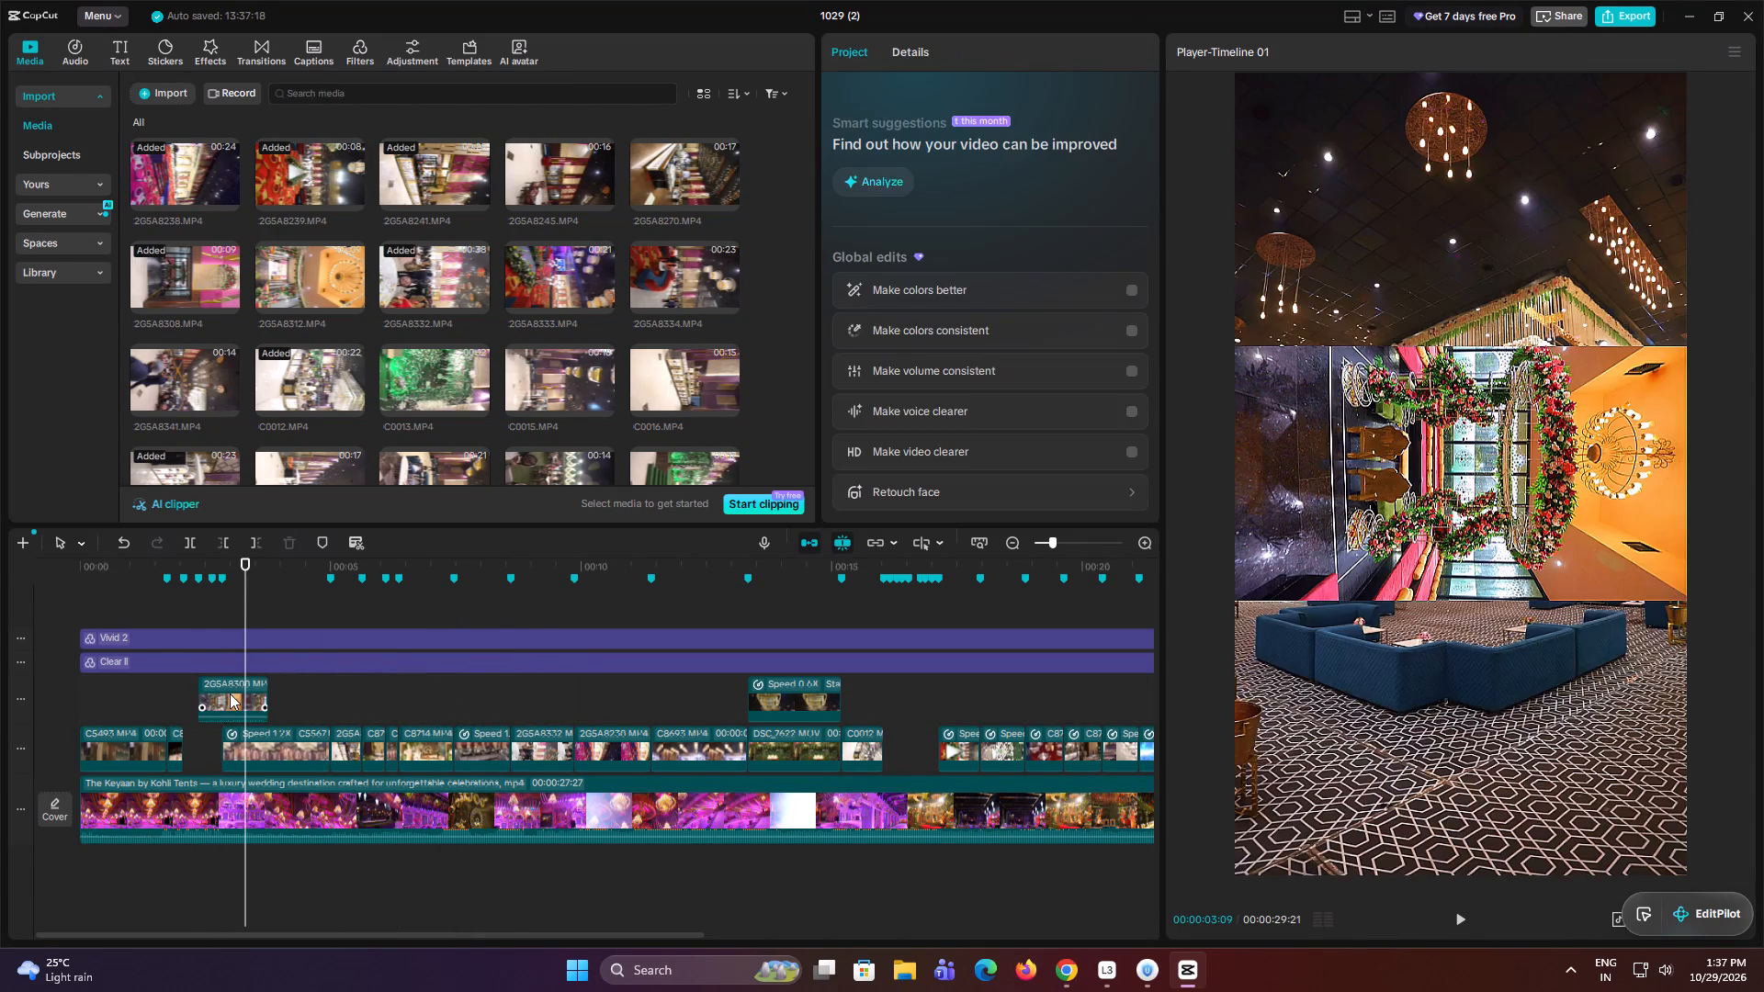
pyautogui.click(230, 693)
pyautogui.moveTo(1466, 625); pyautogui.dragTo(1628, 501)
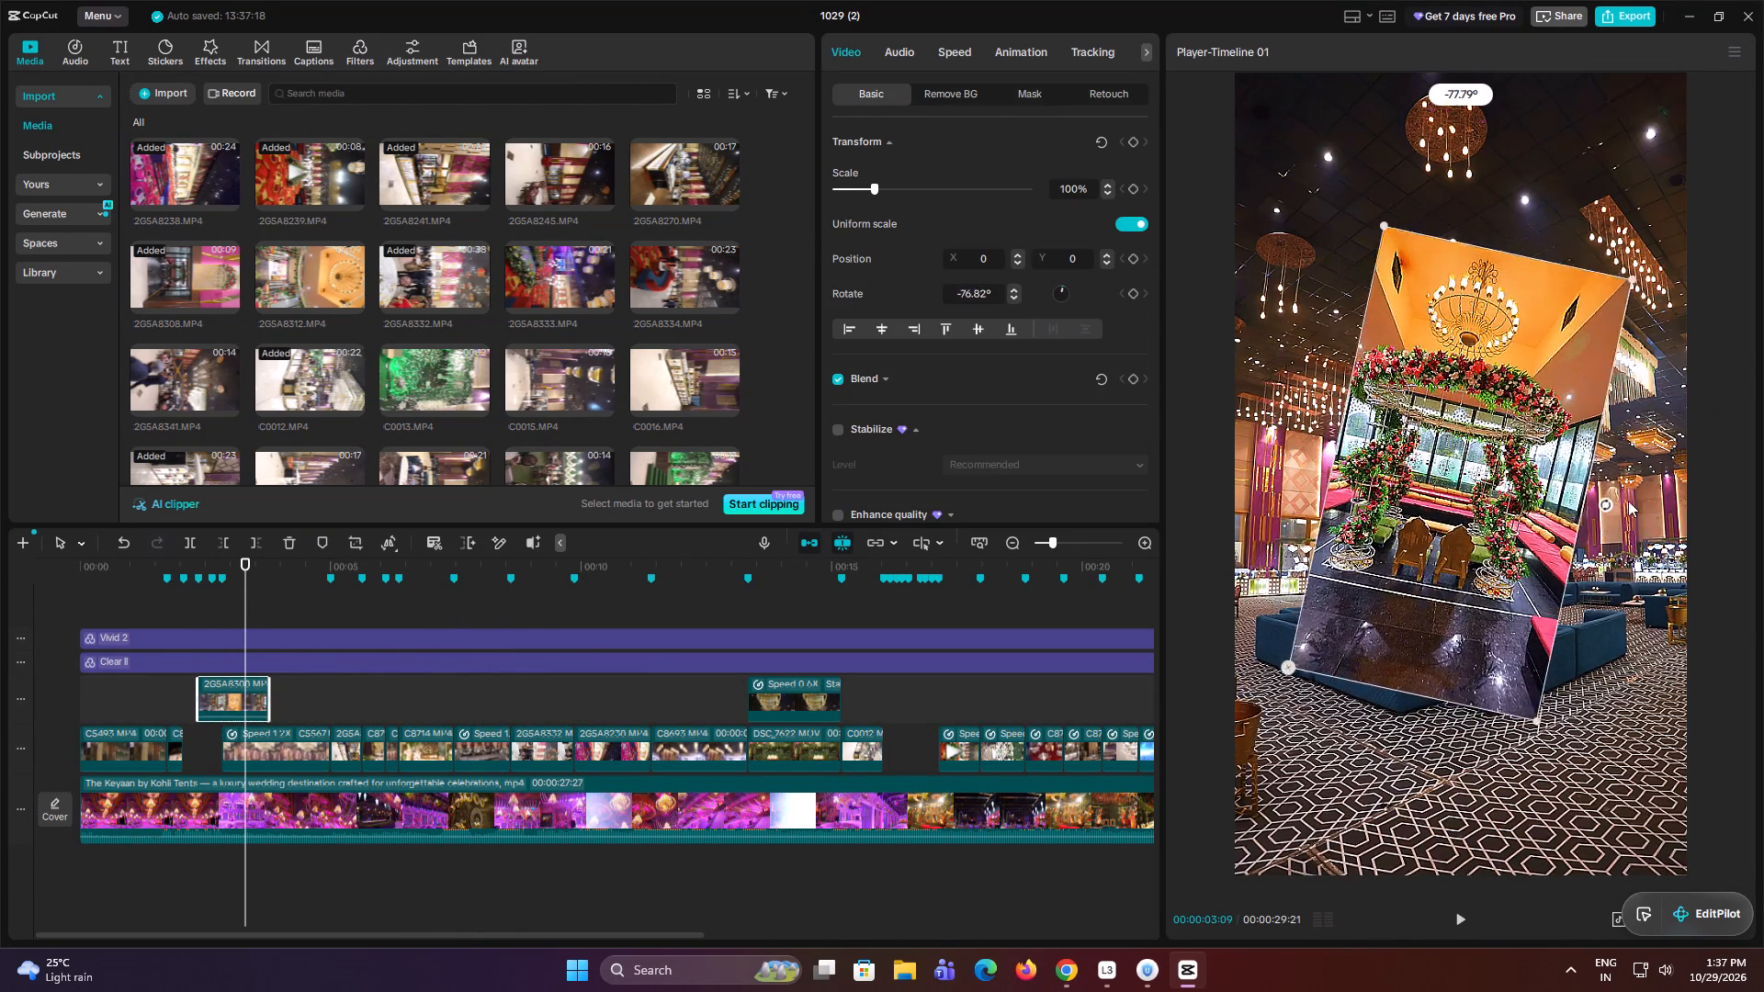
pyautogui.moveTo(1628, 501); pyautogui.dragTo(1631, 467)
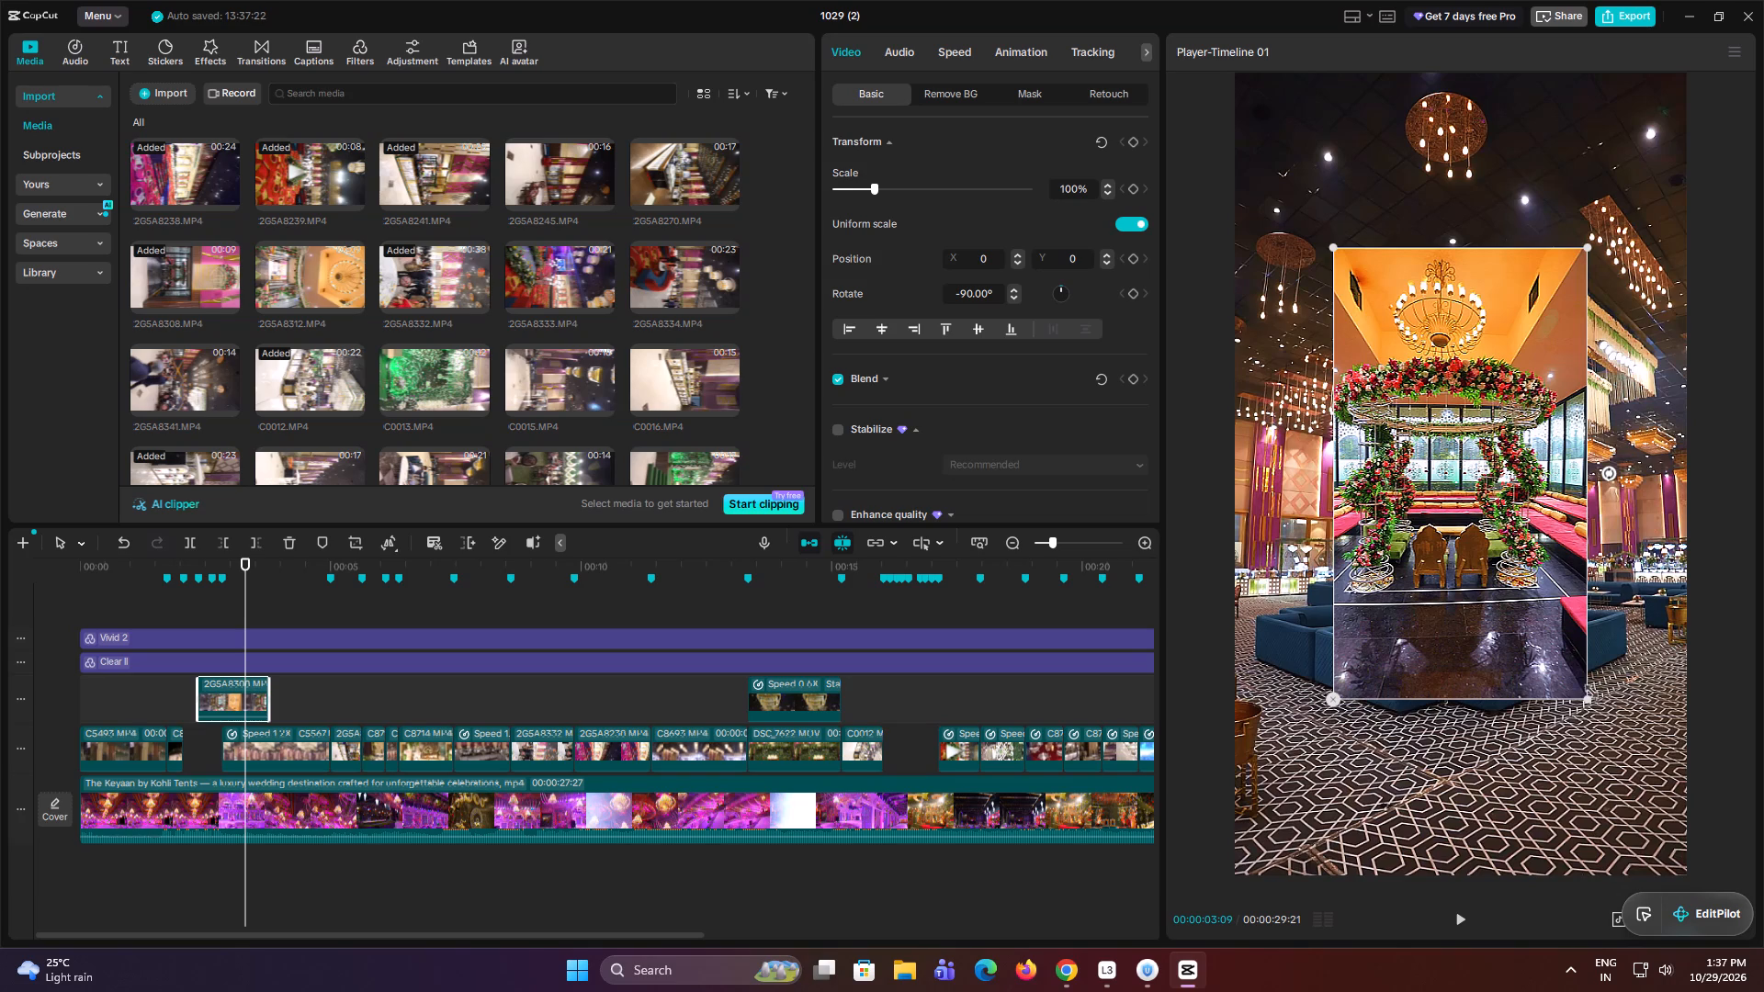
pyautogui.moveTo(1589, 694); pyautogui.dragTo(1763, 929)
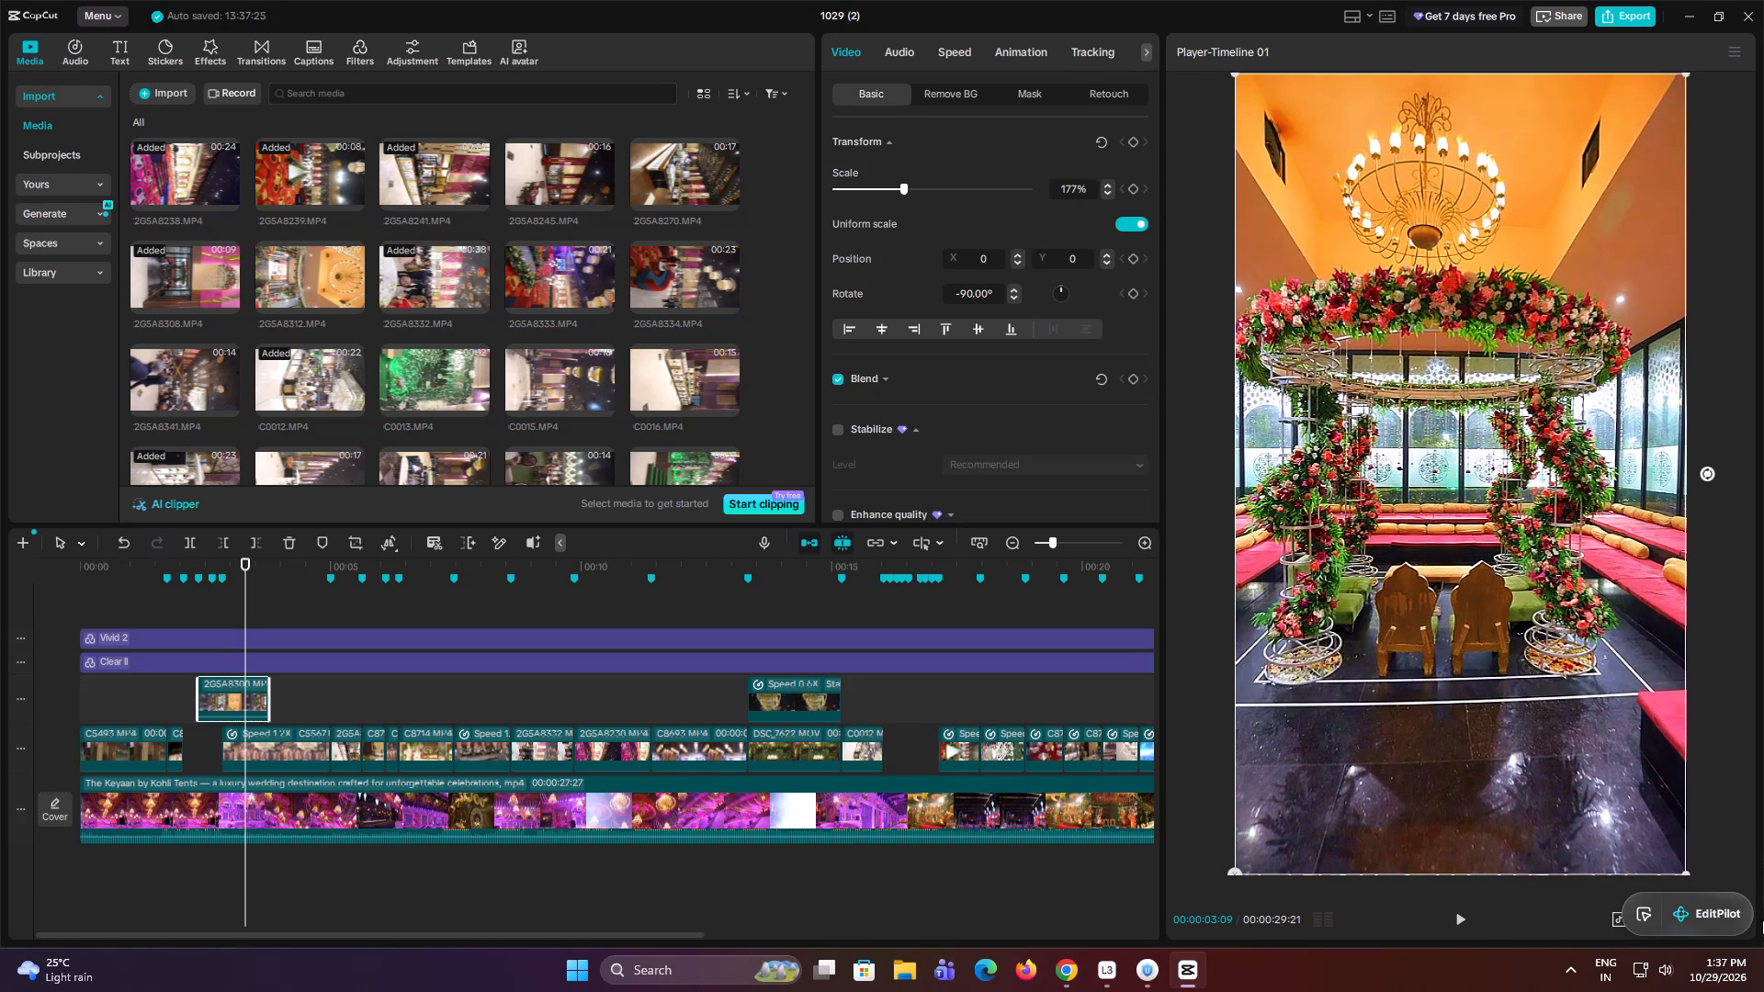
pyautogui.tripleClick(1109, 183)
pyautogui.click(1109, 183)
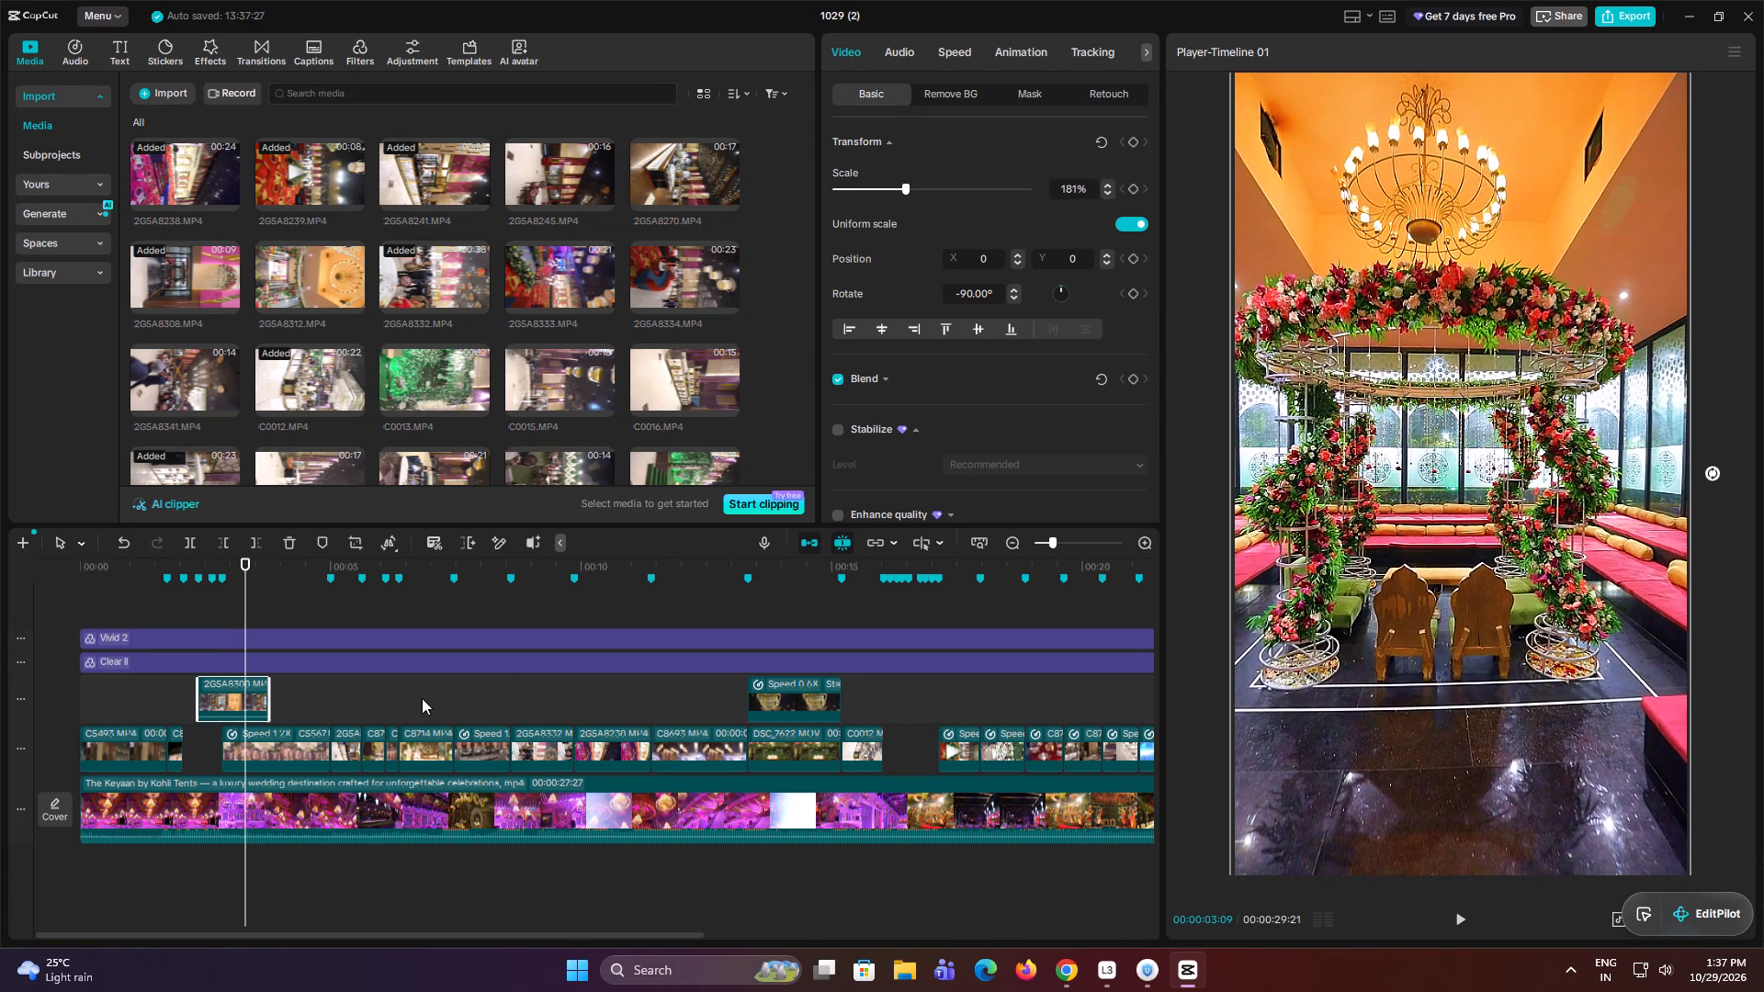
# Align the 2GSA8308.MP4 overlay with 00:00:02:02, trim its opening up to 00:00:02:11, and shift the remainder back to 00:00:02:02.
pyautogui.doubleClick(210, 618)
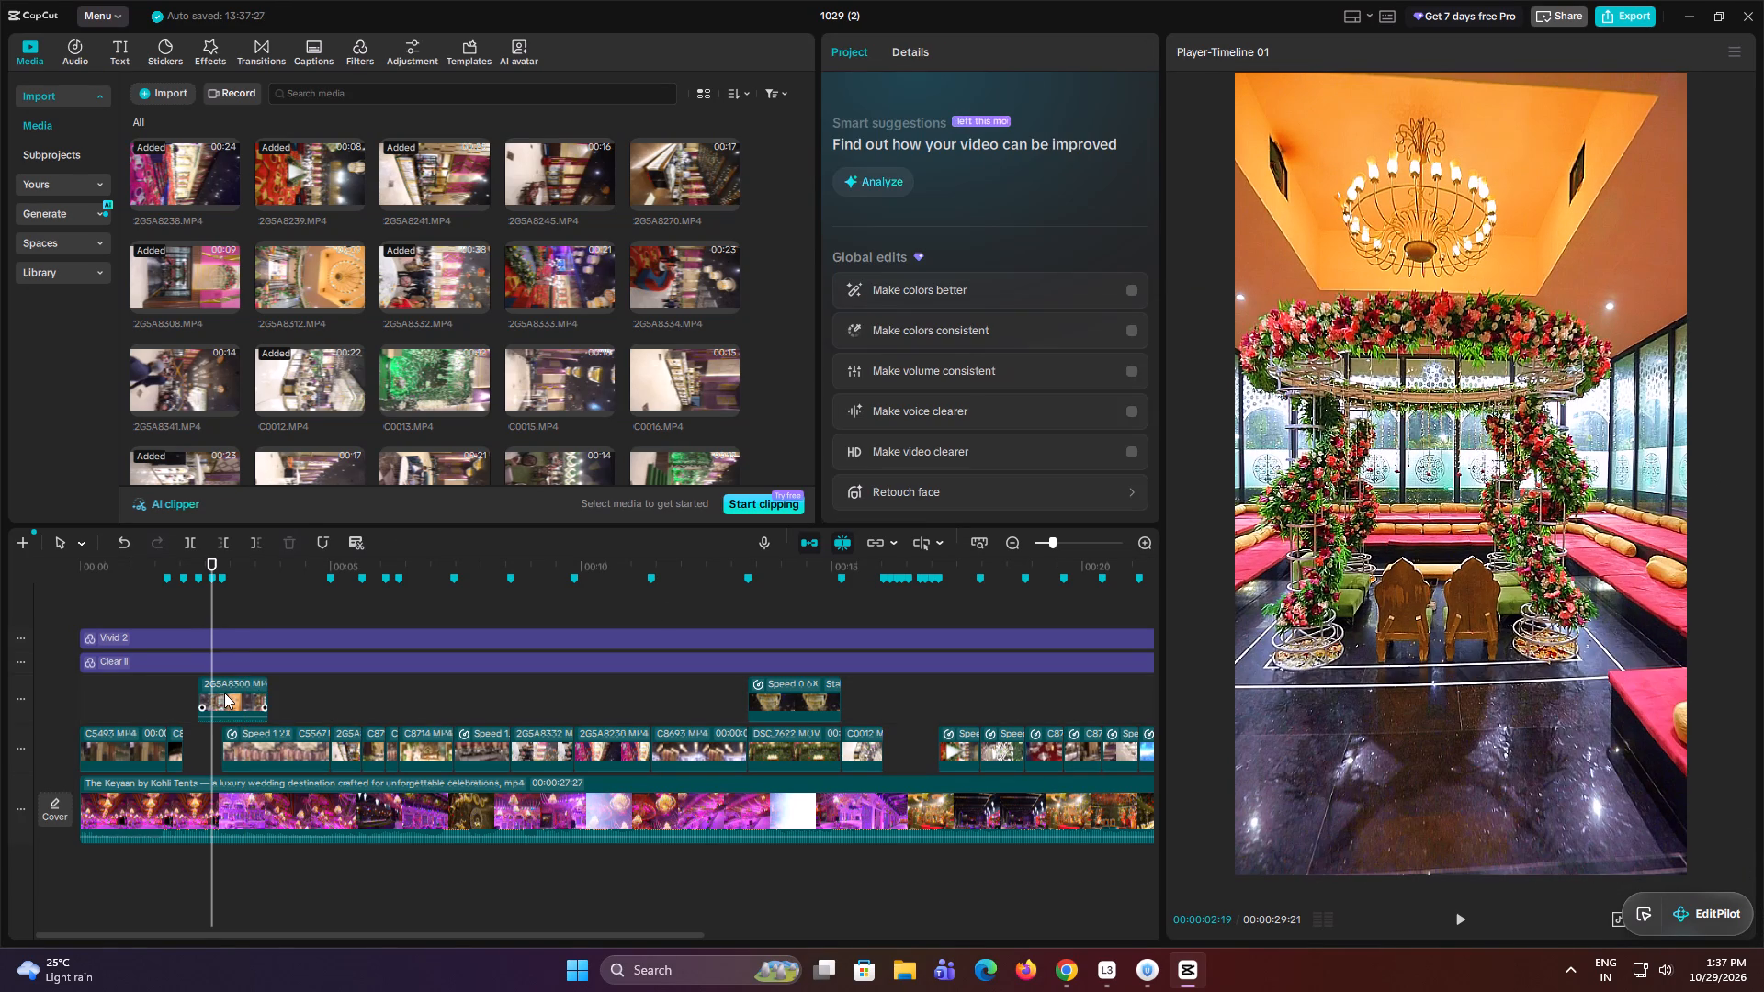
pyautogui.moveTo(224, 693); pyautogui.dragTo(209, 705)
pyautogui.click(182, 612)
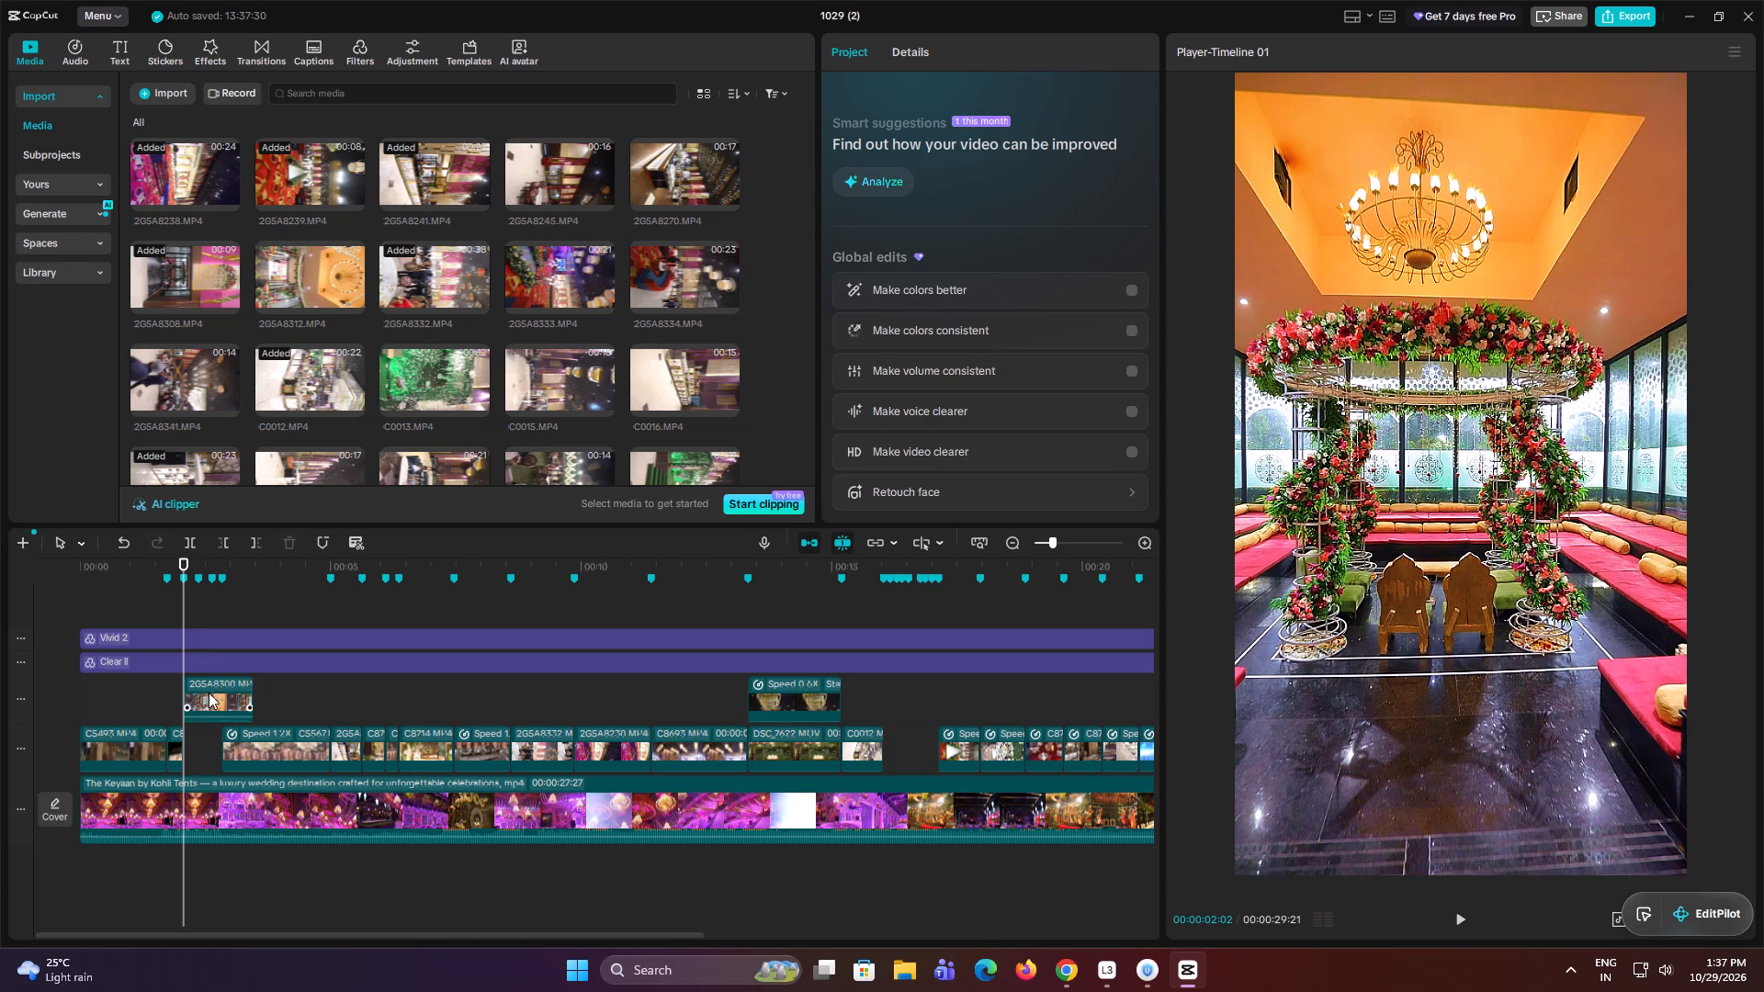
pyautogui.moveTo(184, 612); pyautogui.dragTo(197, 612)
pyautogui.click(215, 701)
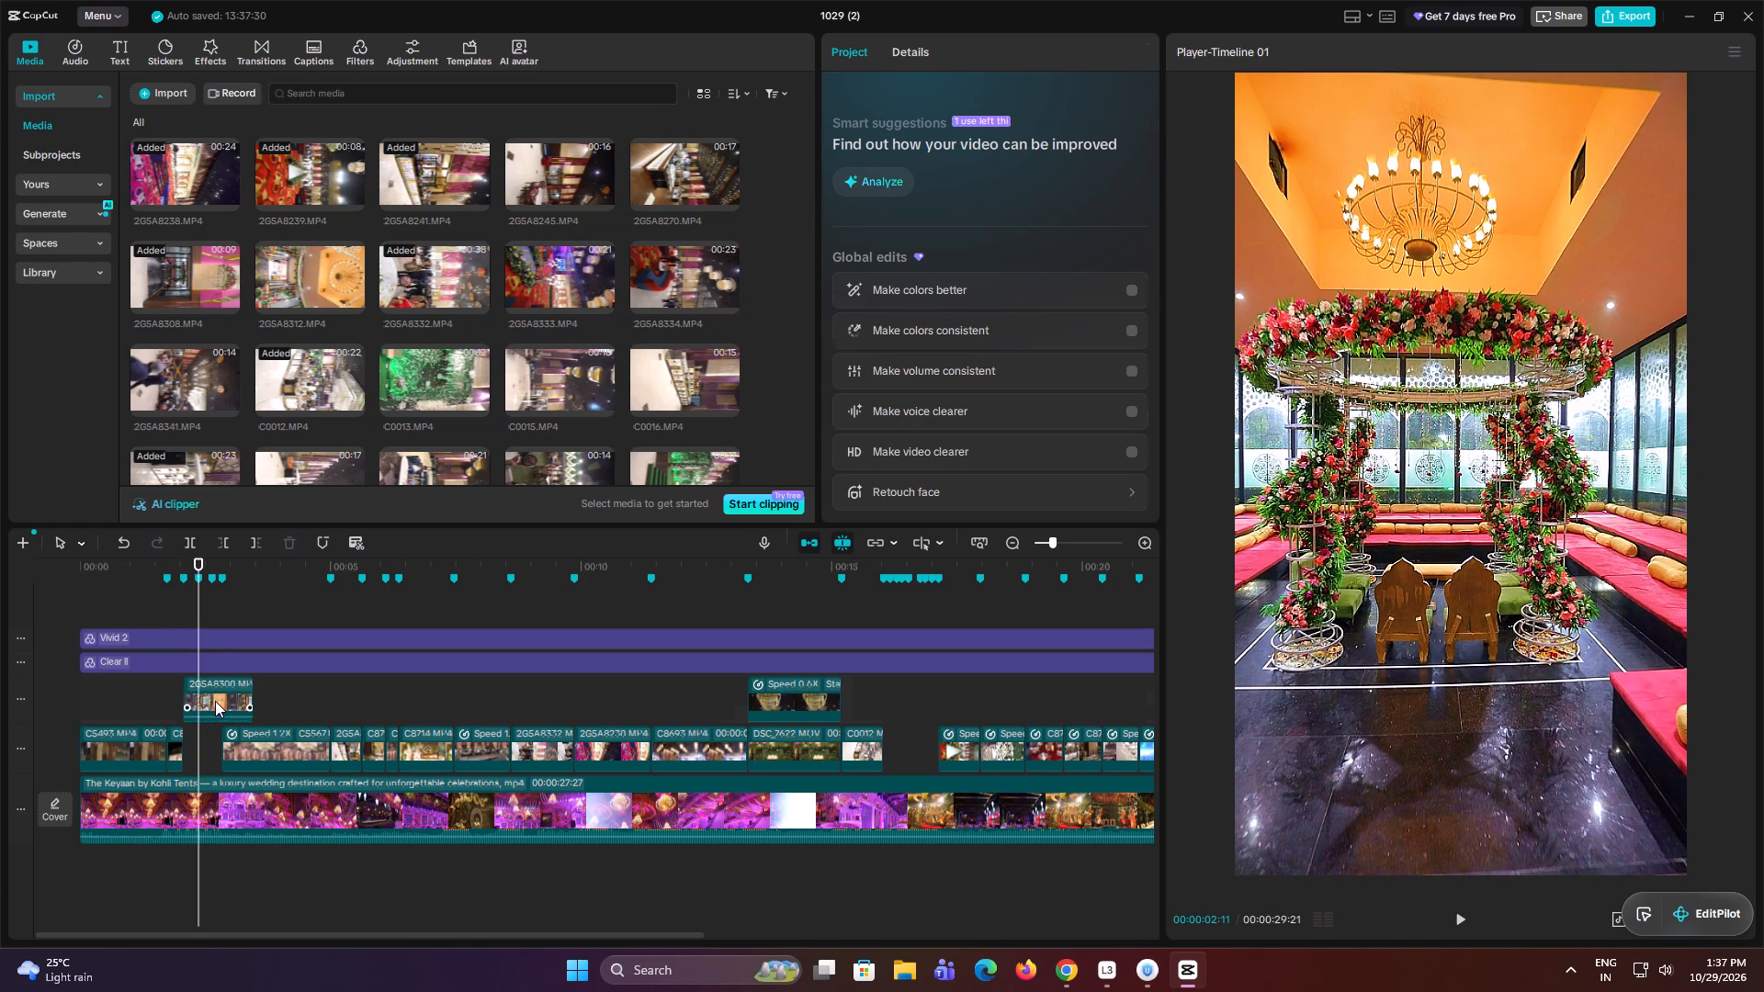
pyautogui.press('w')
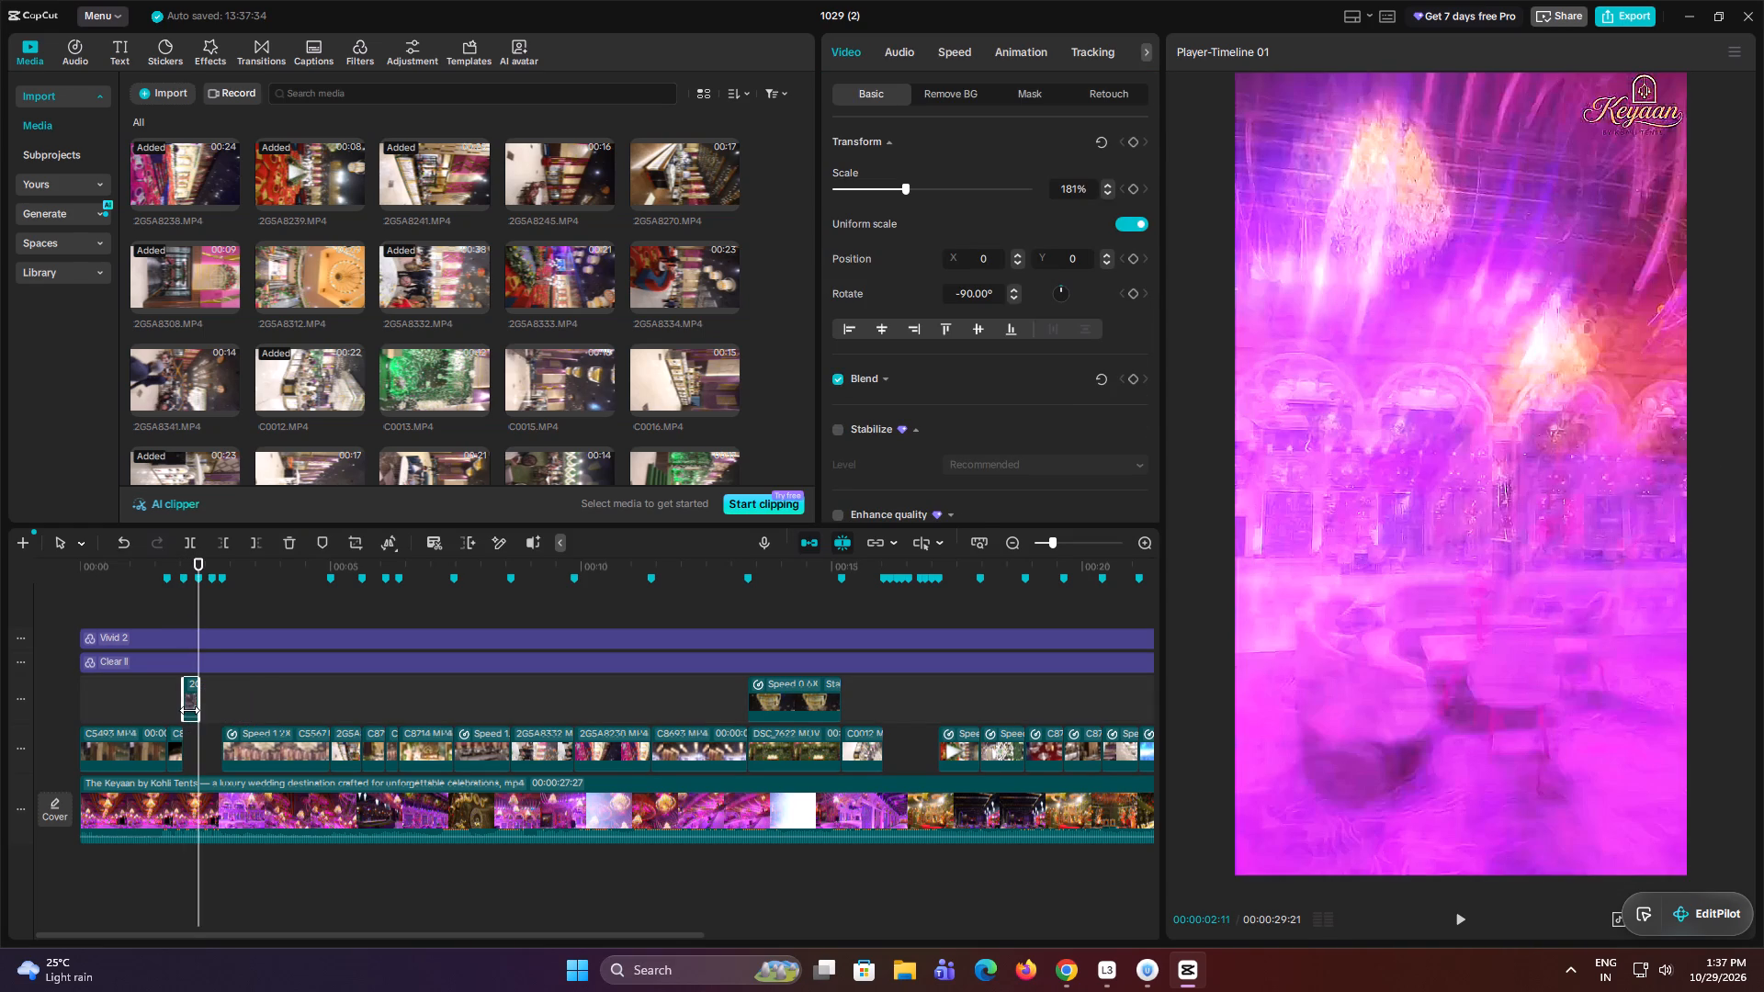
pyautogui.hotkey('ctrl', 'z')
pyautogui.moveTo(215, 716); pyautogui.dragTo(217, 729)
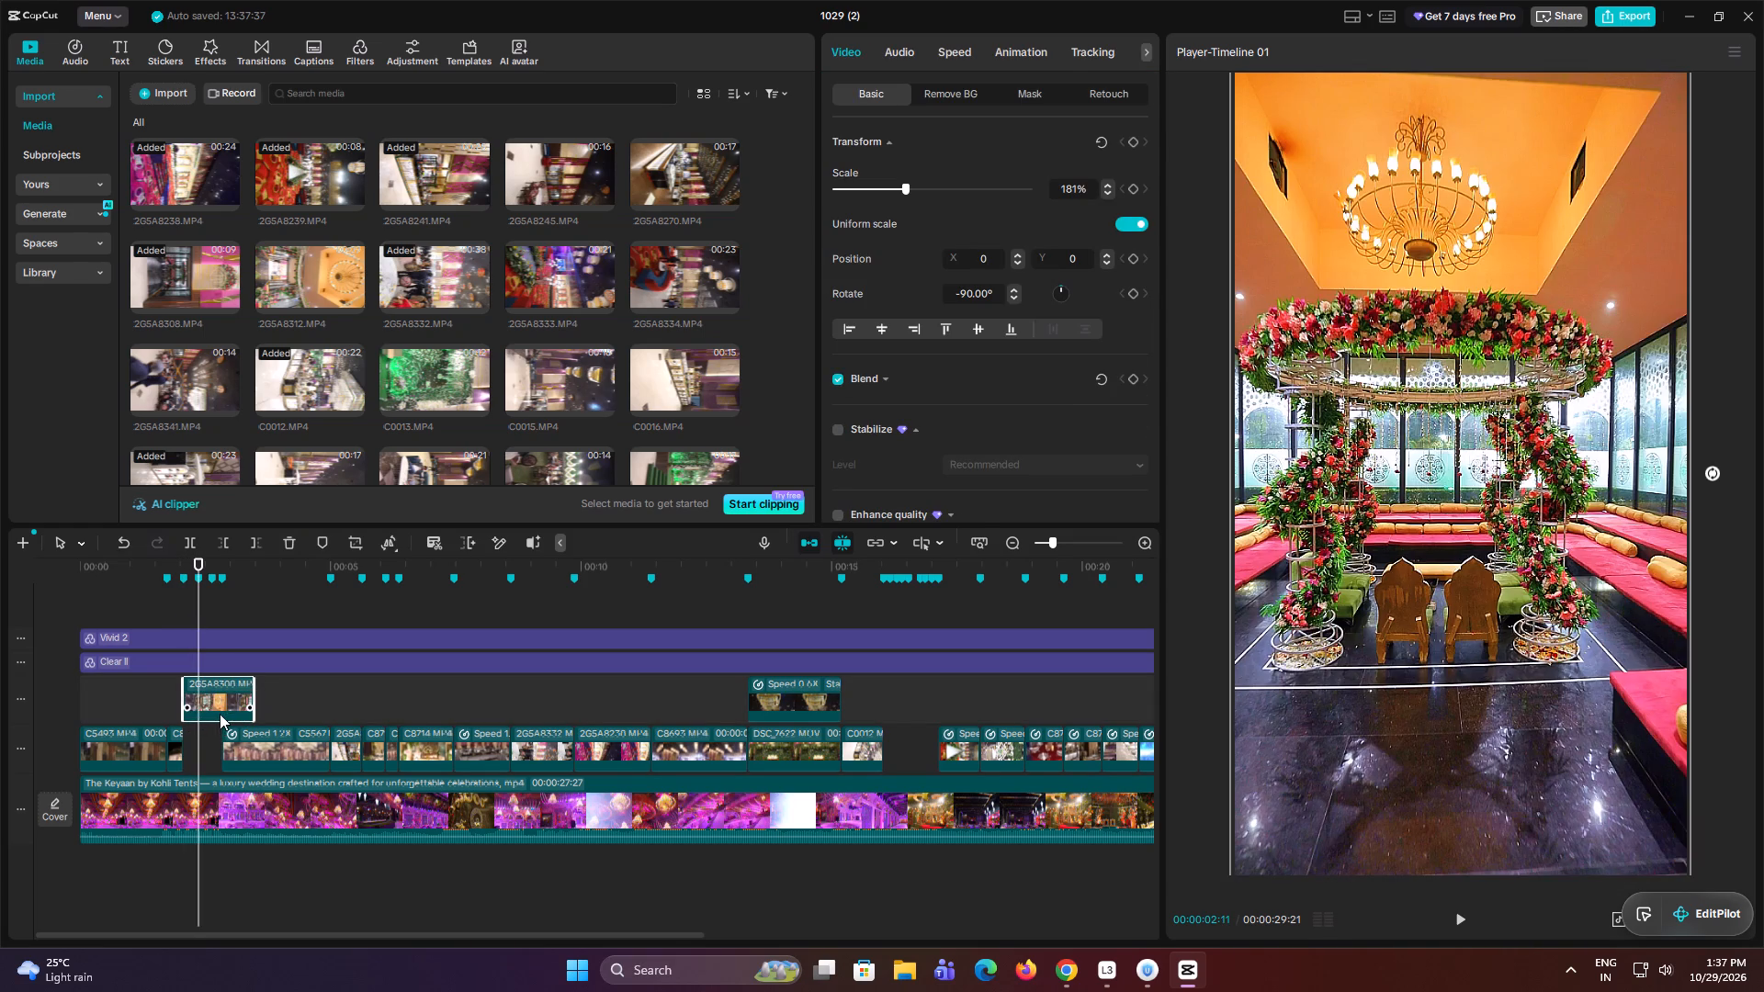
pyautogui.press('q')
pyautogui.moveTo(221, 698); pyautogui.dragTo(209, 709)
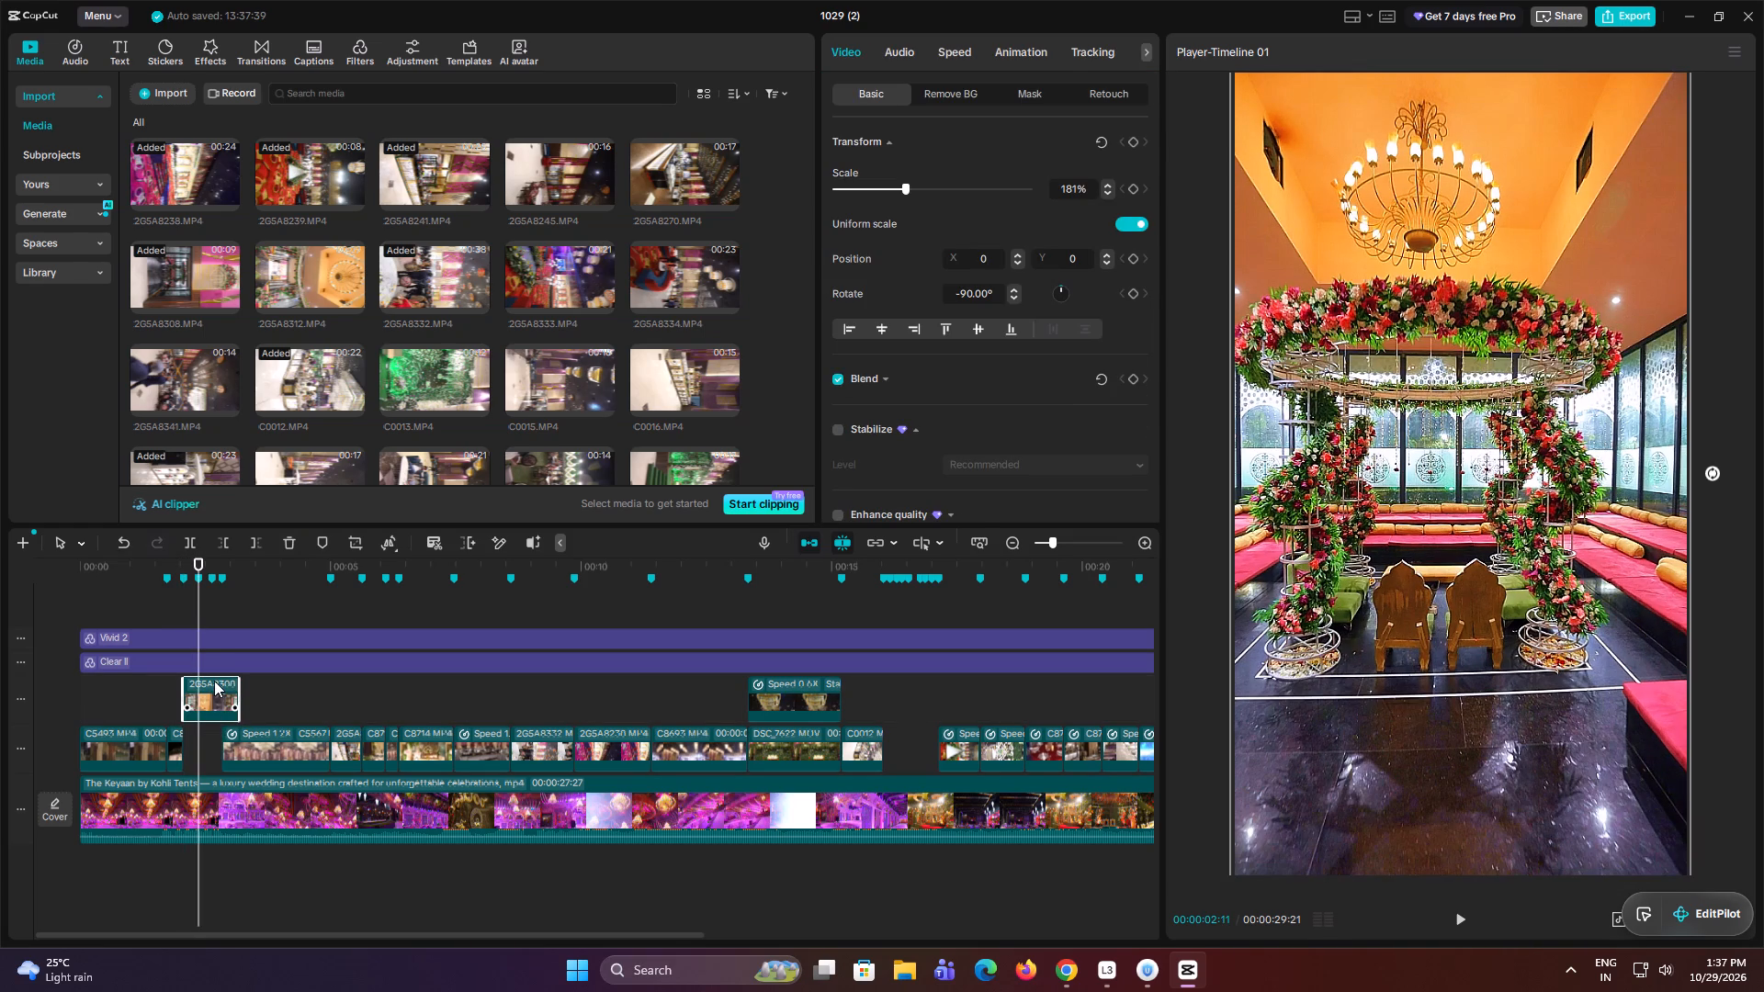
# Trim the end of 2GSA8308.MP4 at 00:00:02:11, place it on the main track right after C8719.MP4, and play the result.
pyautogui.press('w')
pyautogui.moveTo(190, 689); pyautogui.dragTo(193, 731)
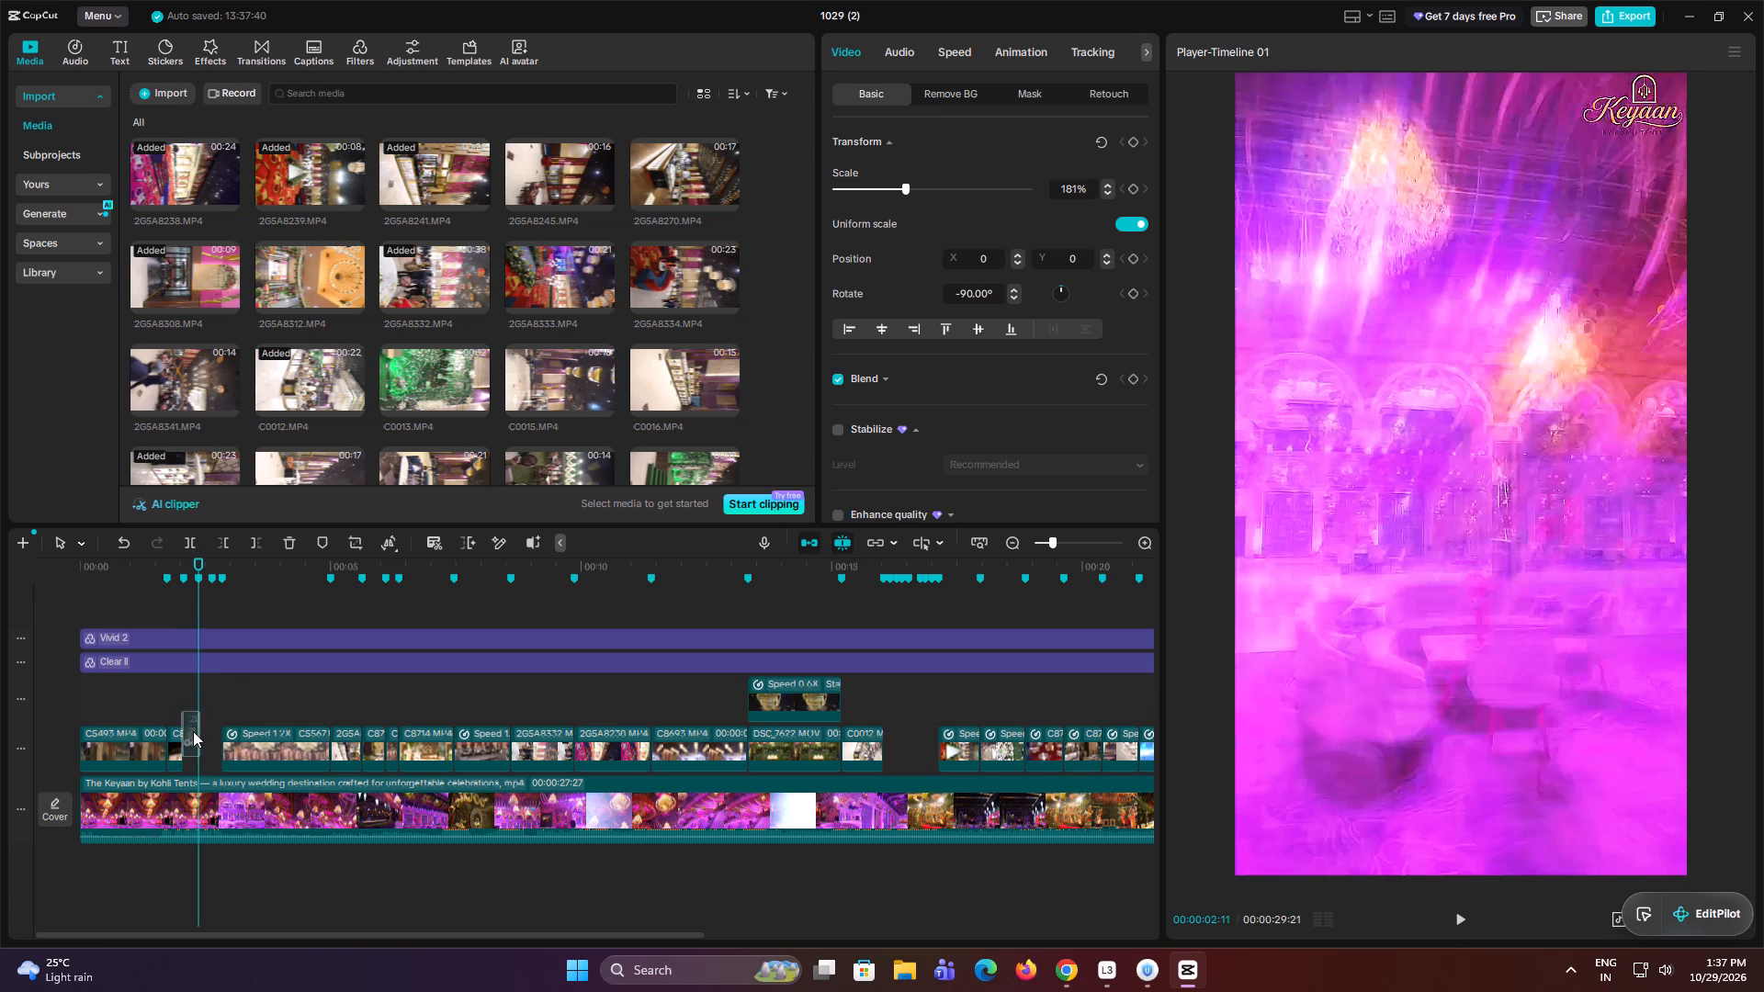
pyautogui.moveTo(193, 731); pyautogui.dragTo(193, 735)
pyautogui.click(183, 698)
pyautogui.moveTo(183, 698); pyautogui.dragTo(158, 707)
pyautogui.press('space')
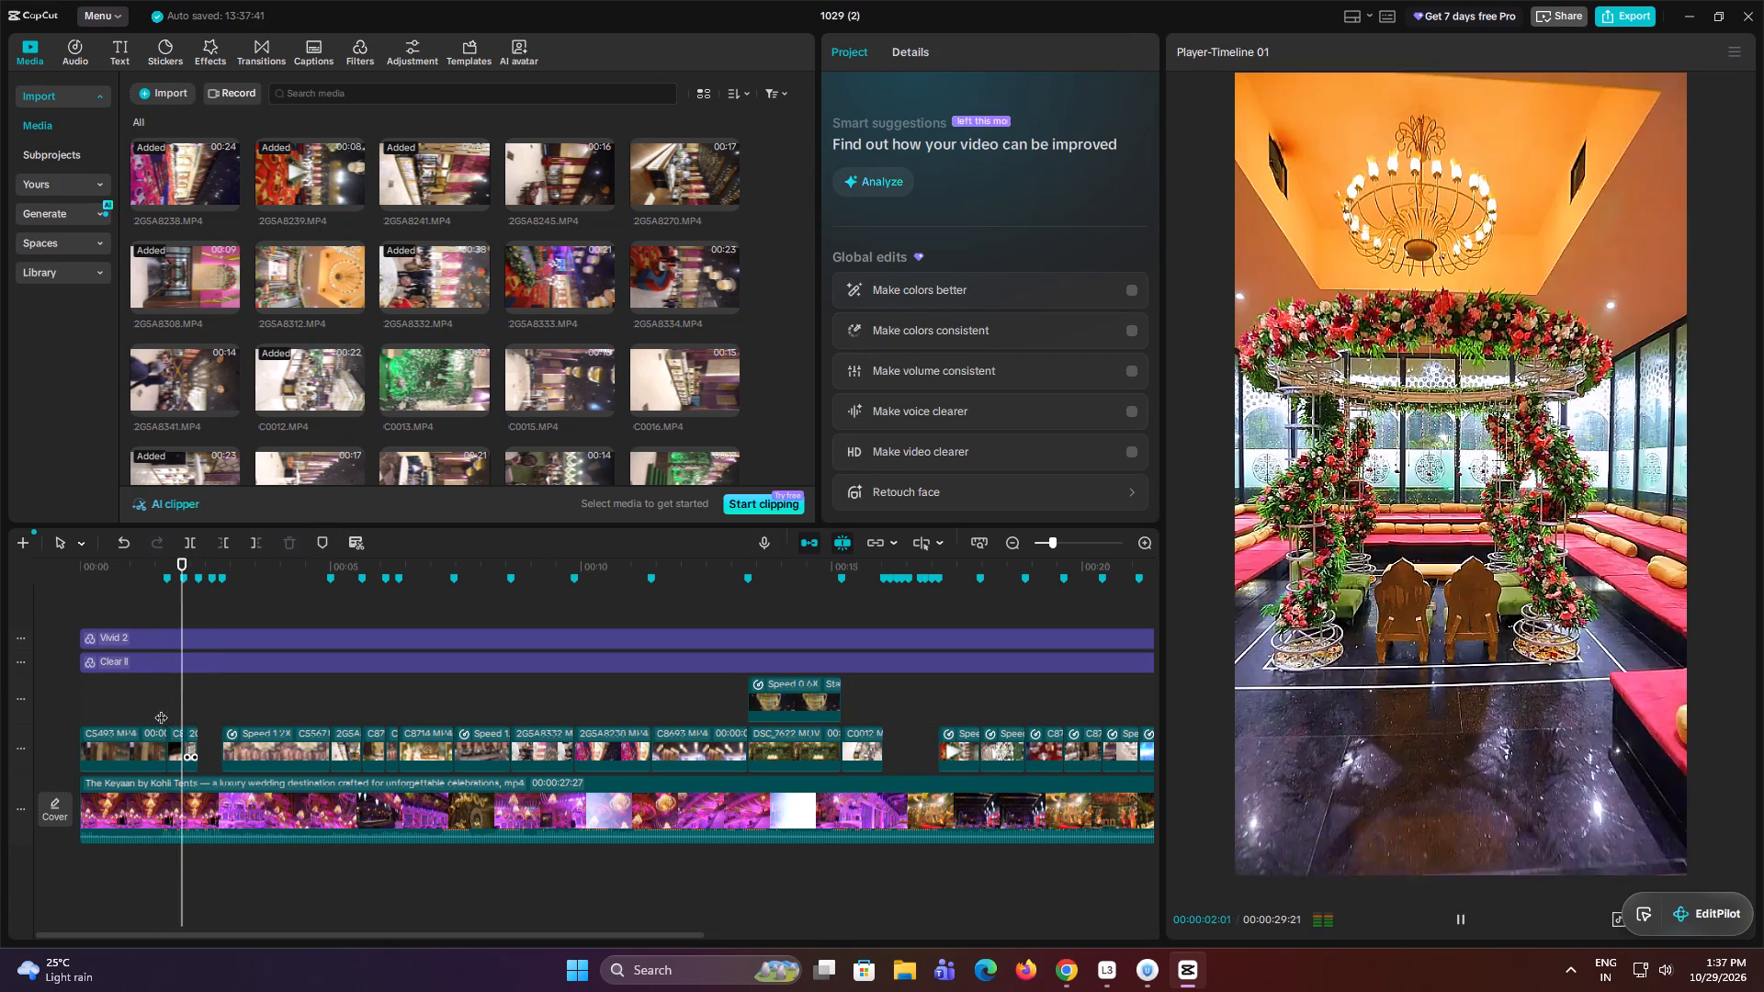
pyautogui.press('space')
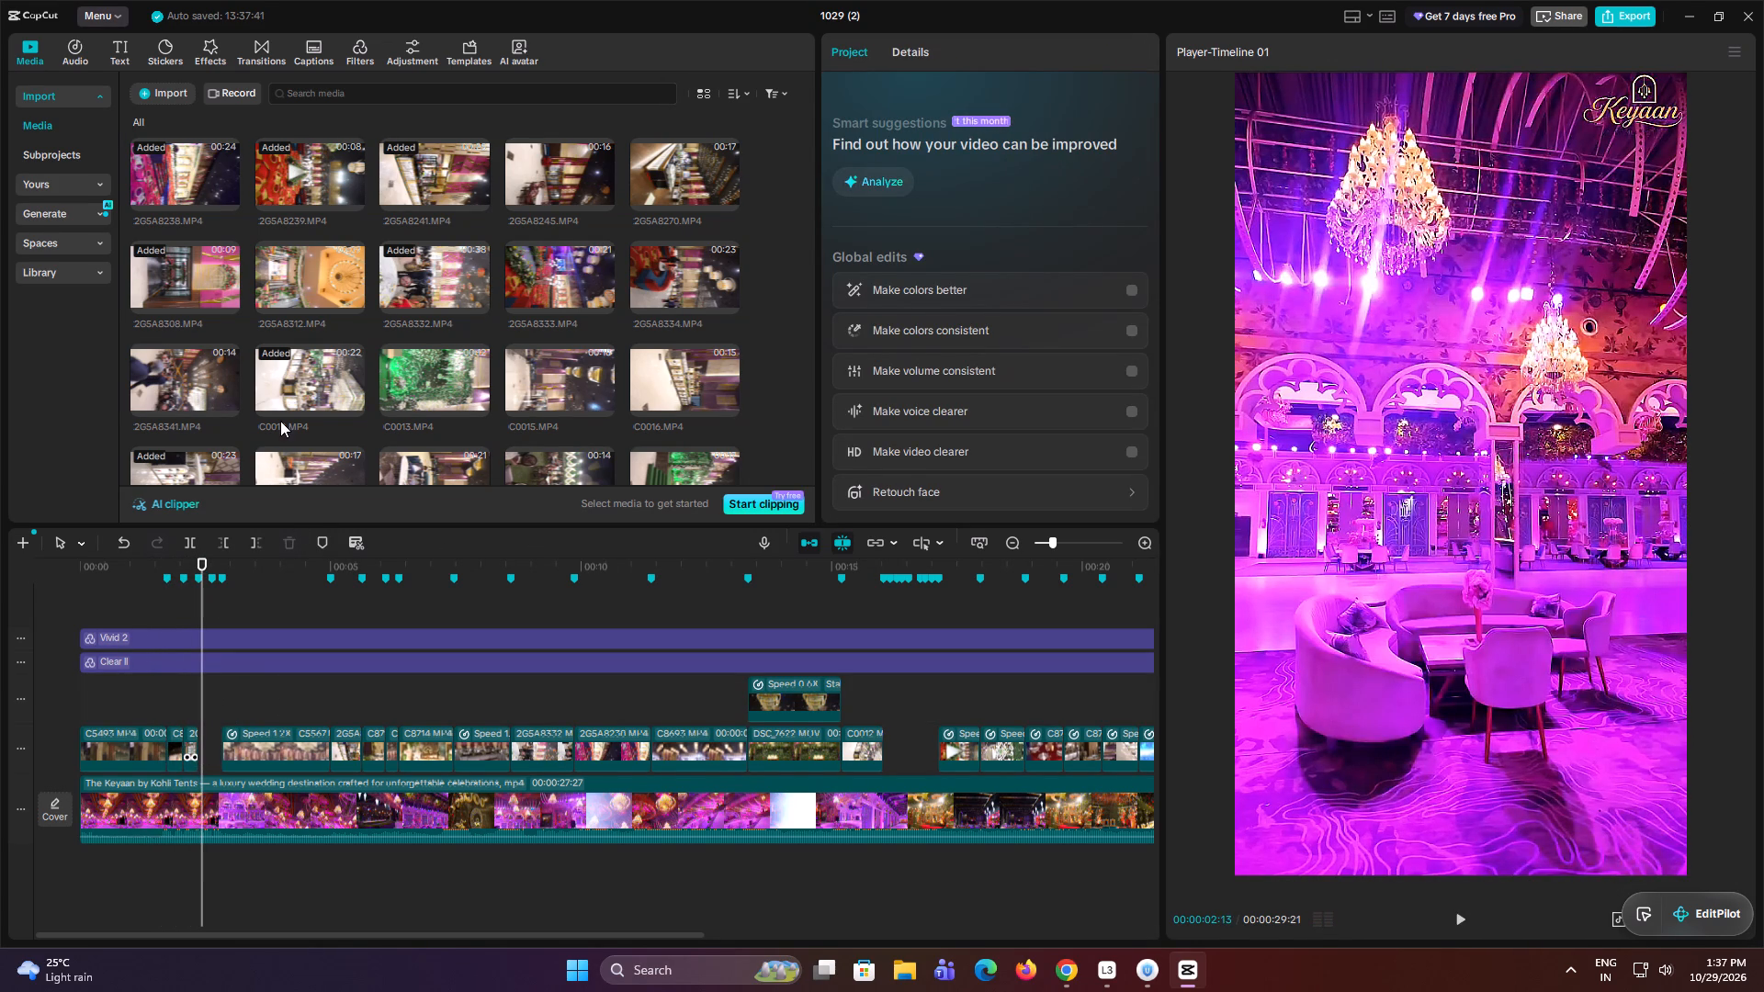
# Add 2GSA8312.MP4 to the overlay track after the first gap, rotate it to -90° and scale it to 185%.
pyautogui.moveTo(294, 277); pyautogui.dragTo(221, 687)
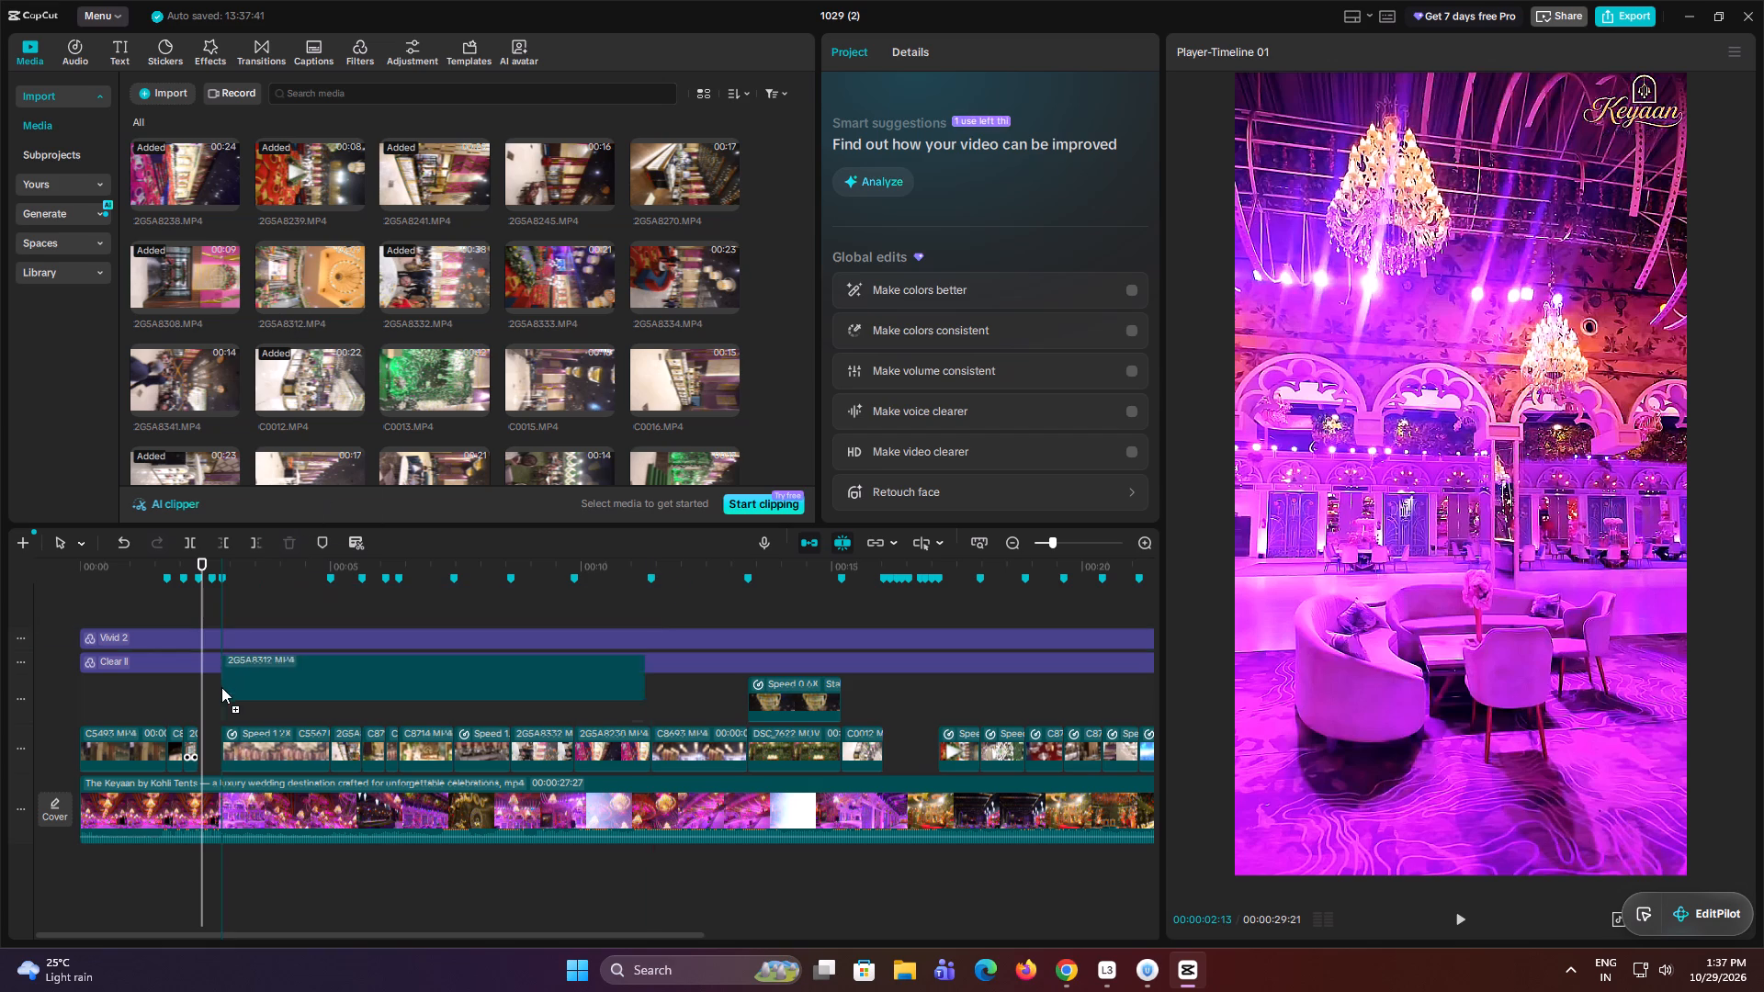
pyautogui.moveTo(221, 687); pyautogui.dragTo(218, 693)
pyautogui.click(432, 607)
pyautogui.moveTo(432, 607); pyautogui.dragTo(479, 619)
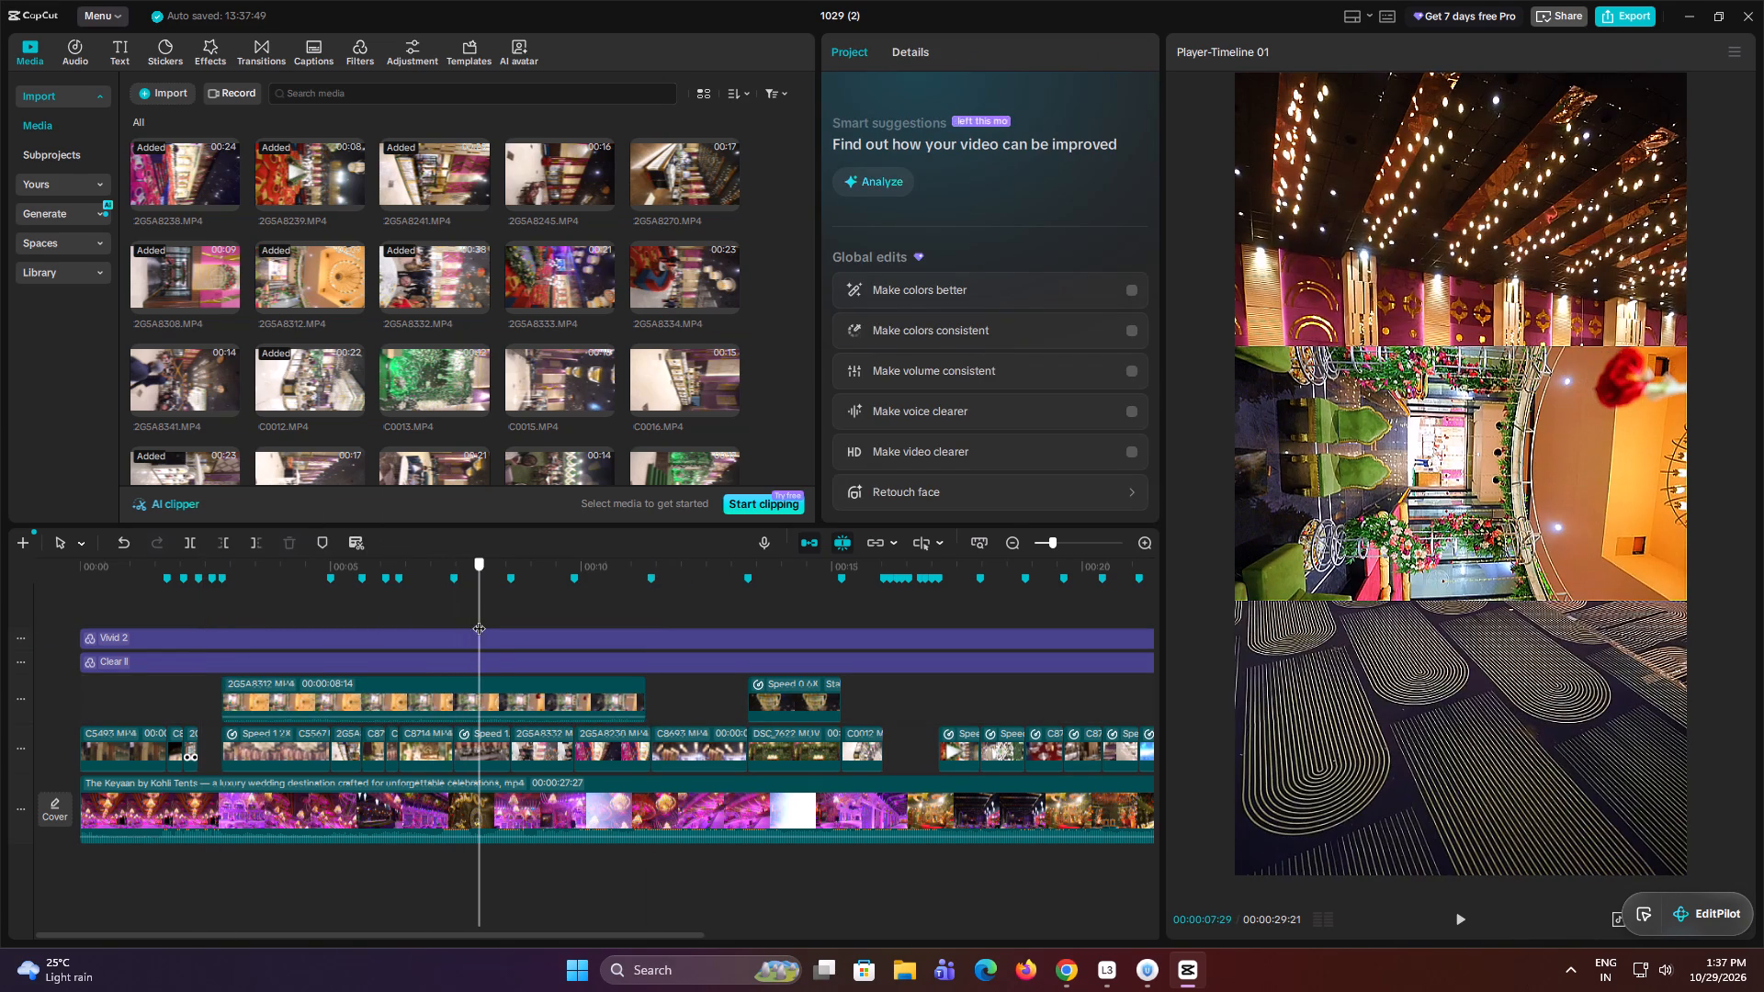
pyautogui.moveTo(479, 619); pyautogui.dragTo(480, 620)
pyautogui.click(506, 710)
pyautogui.moveTo(1460, 625); pyautogui.dragTo(1572, 608)
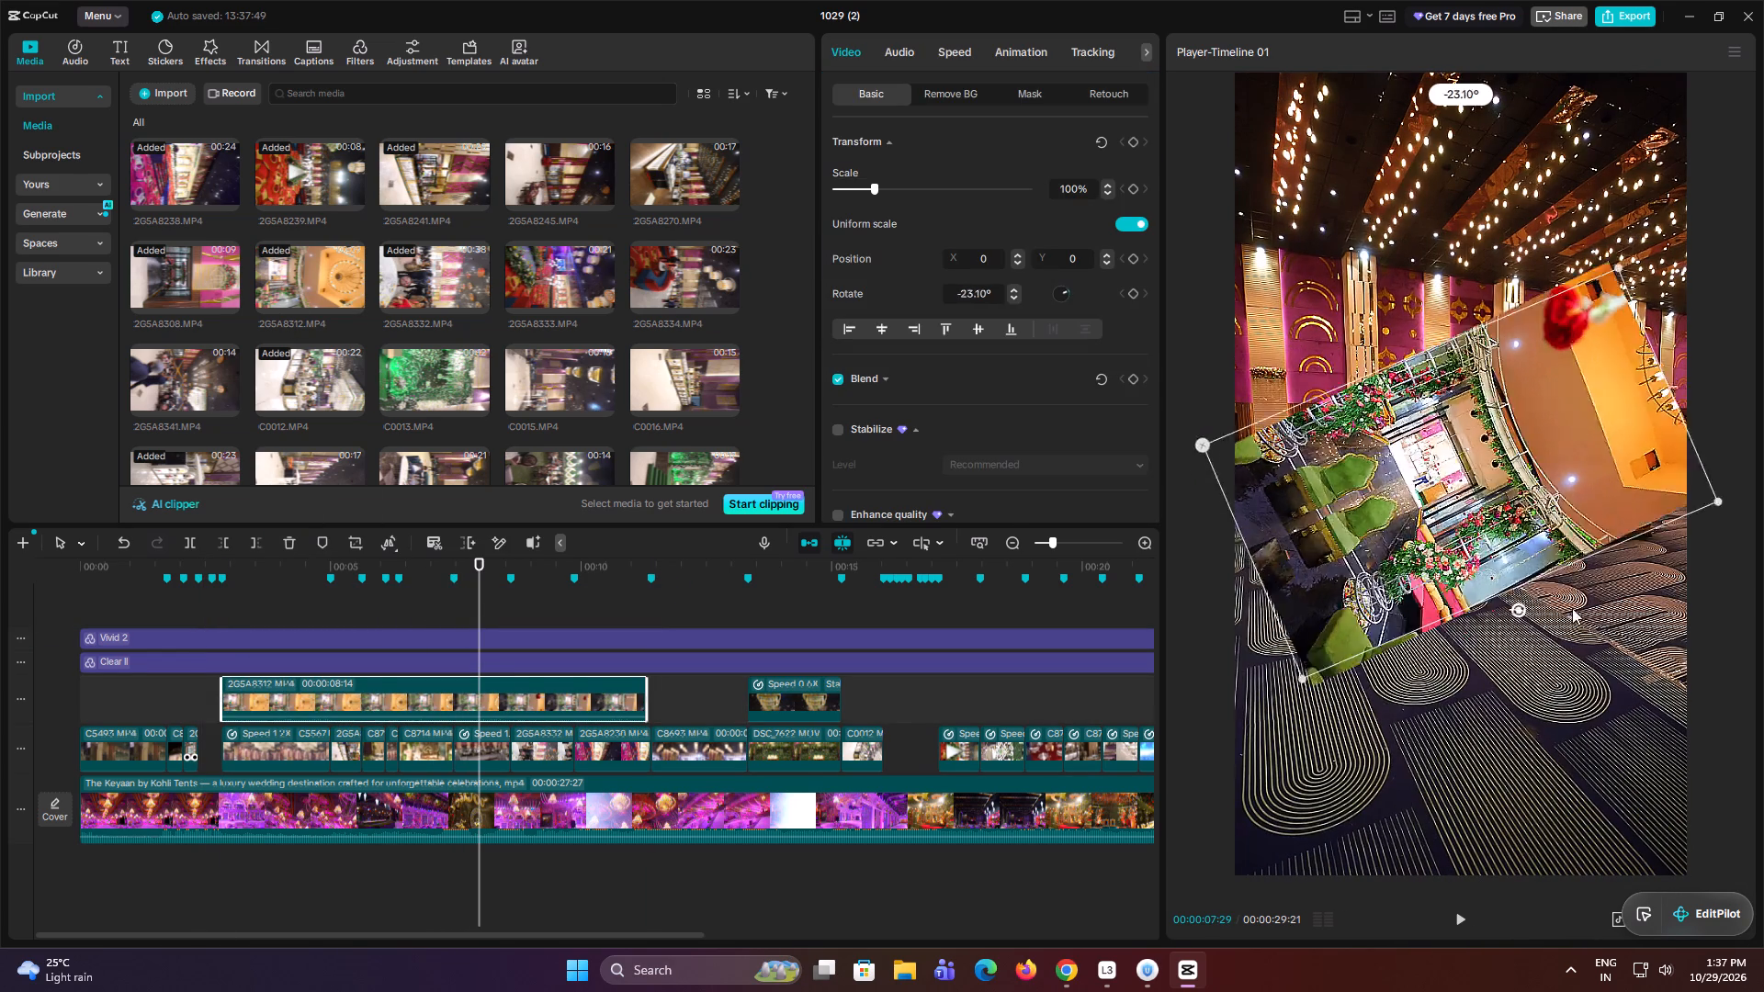
pyautogui.moveTo(1572, 608); pyautogui.dragTo(1682, 484)
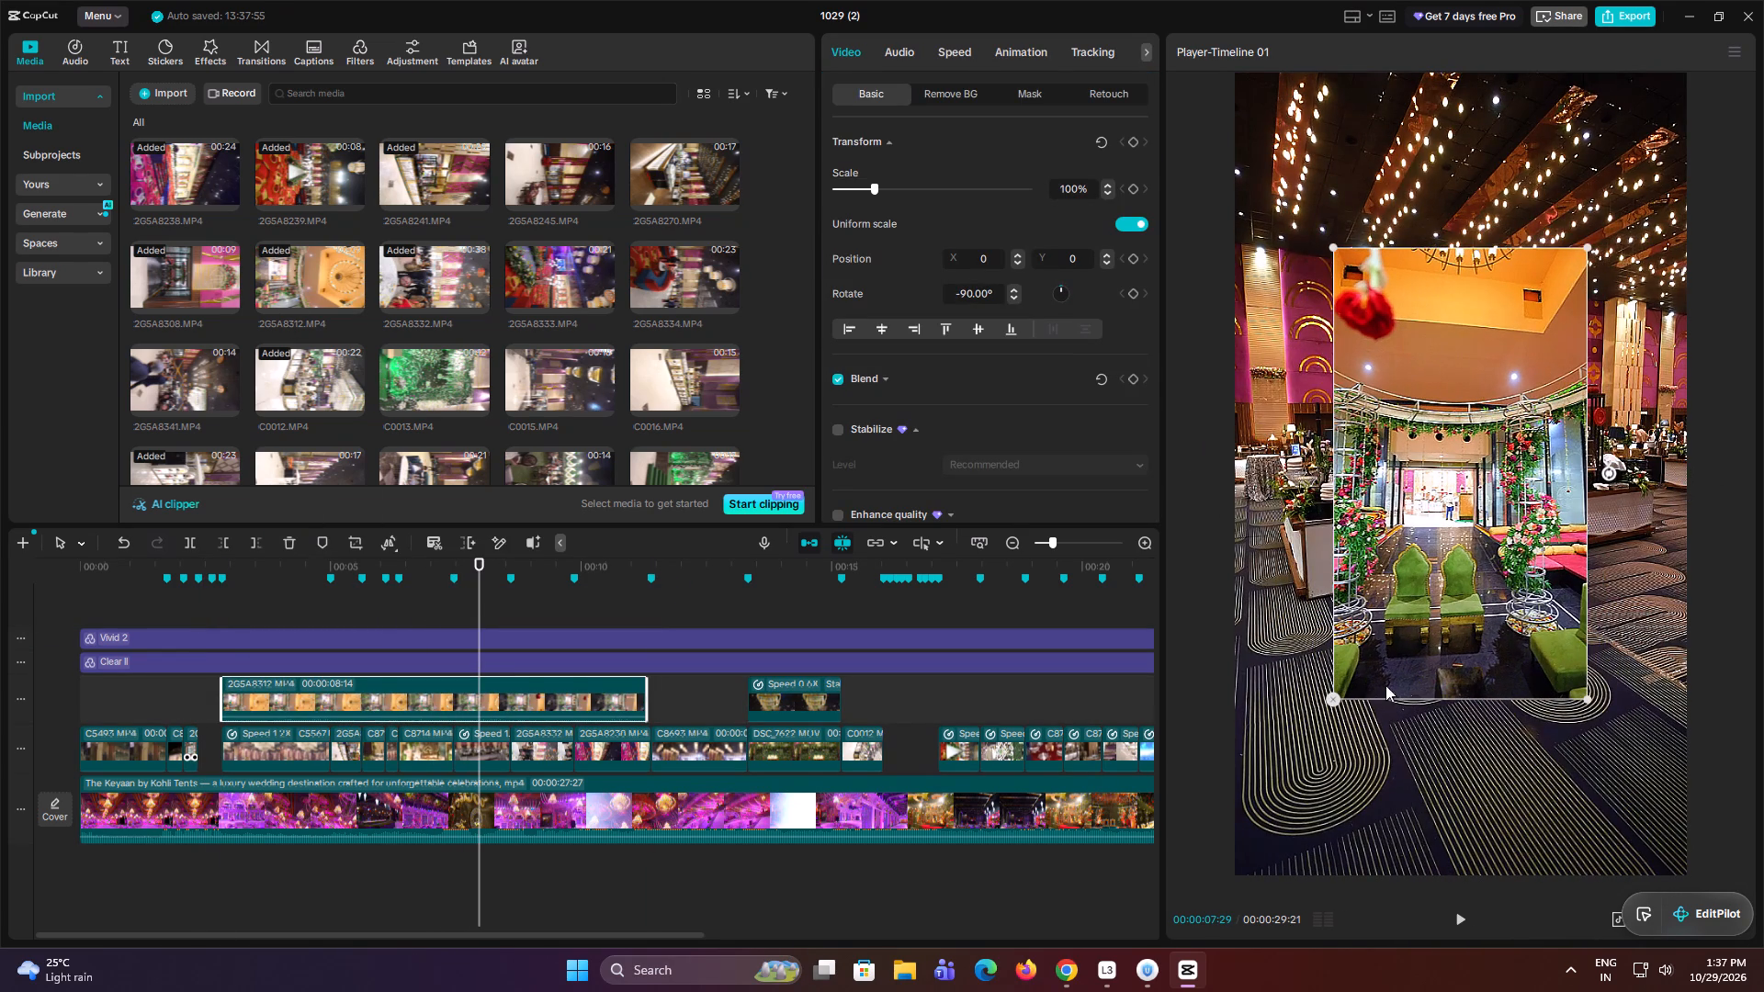
pyautogui.moveTo(1590, 706); pyautogui.dragTo(1763, 986)
# Review 2GSA8312.MP4, trim its start at 00:00:10:08, and move the remainder above the first gap at the third marker.
pyautogui.click(532, 613)
pyautogui.moveTo(532, 613); pyautogui.dragTo(570, 614)
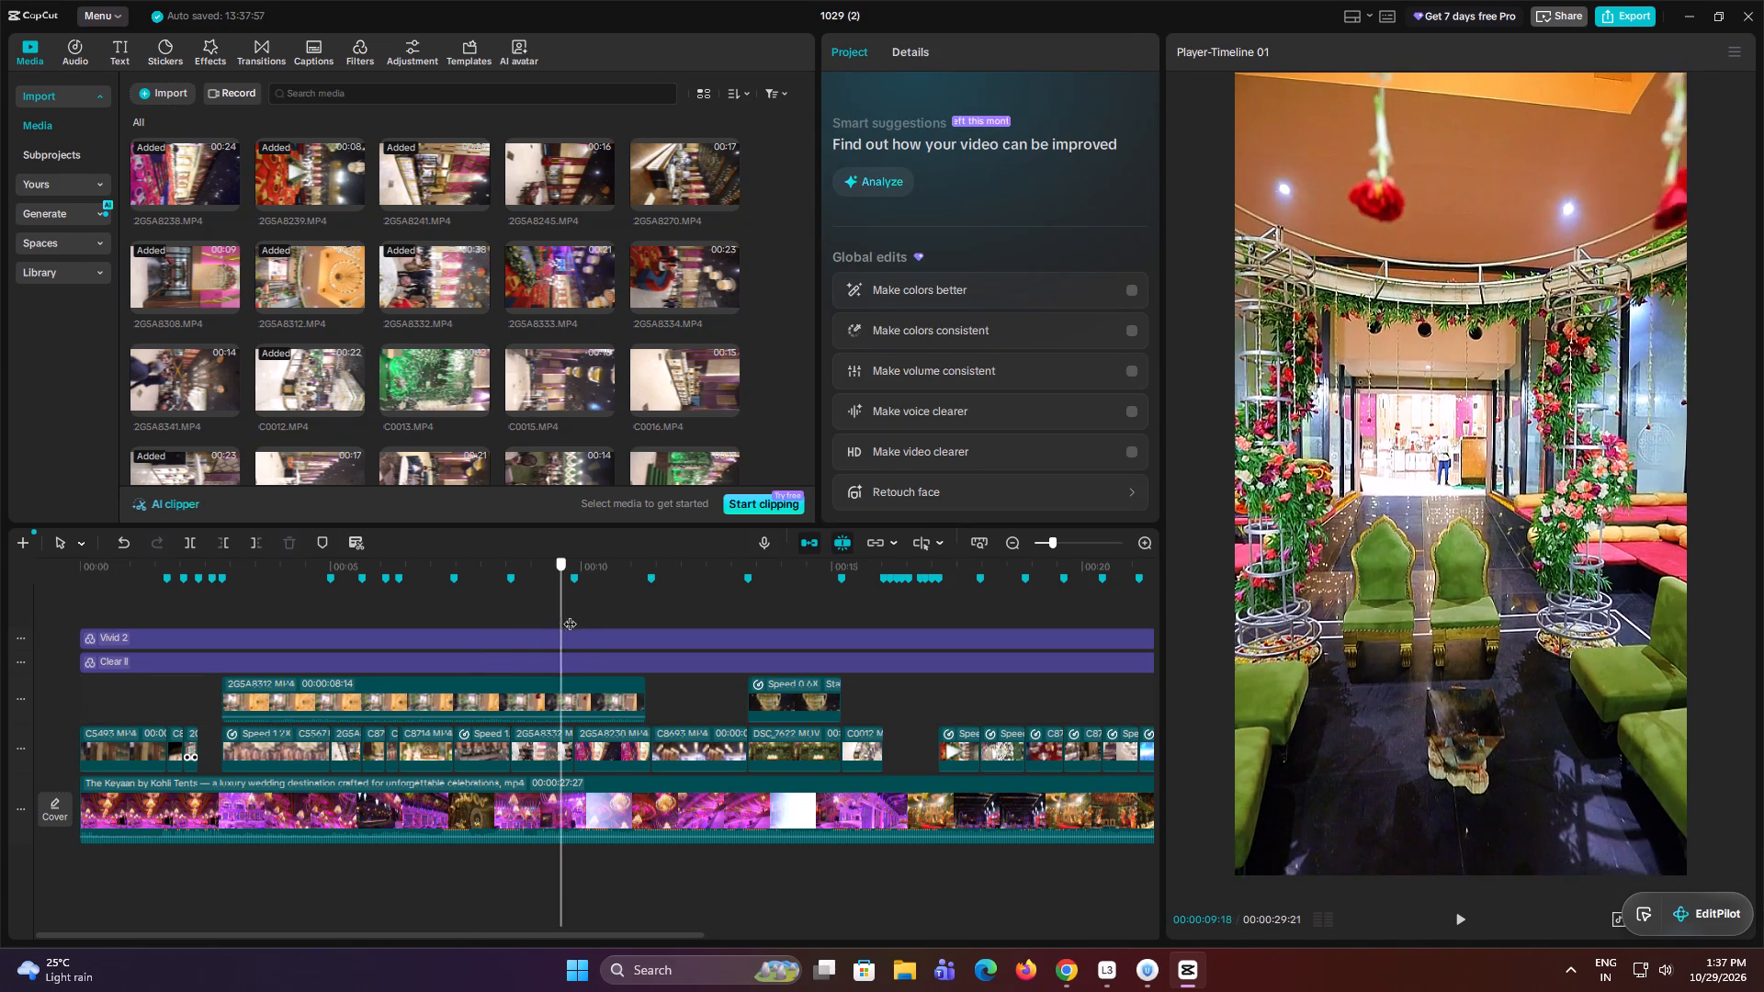
pyautogui.moveTo(570, 614); pyautogui.dragTo(651, 631)
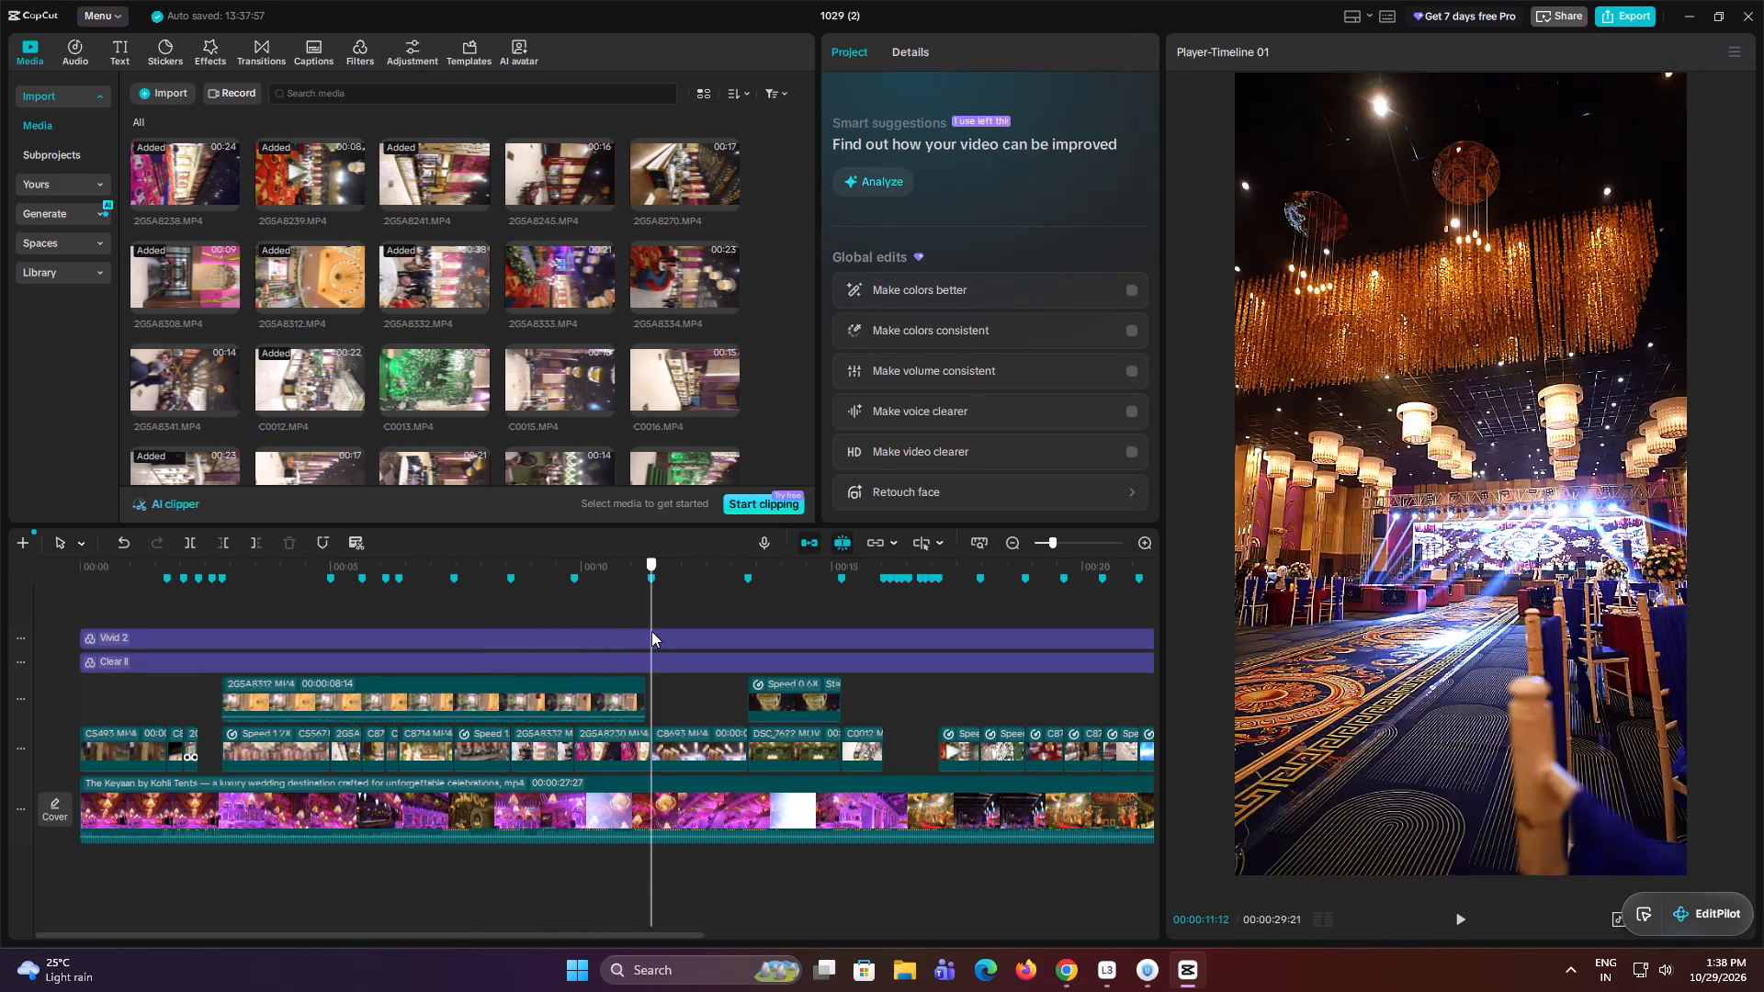
pyautogui.moveTo(651, 631); pyautogui.dragTo(594, 648)
pyautogui.click(613, 705)
pyautogui.press('q')
pyautogui.moveTo(614, 705); pyautogui.dragTo(193, 712)
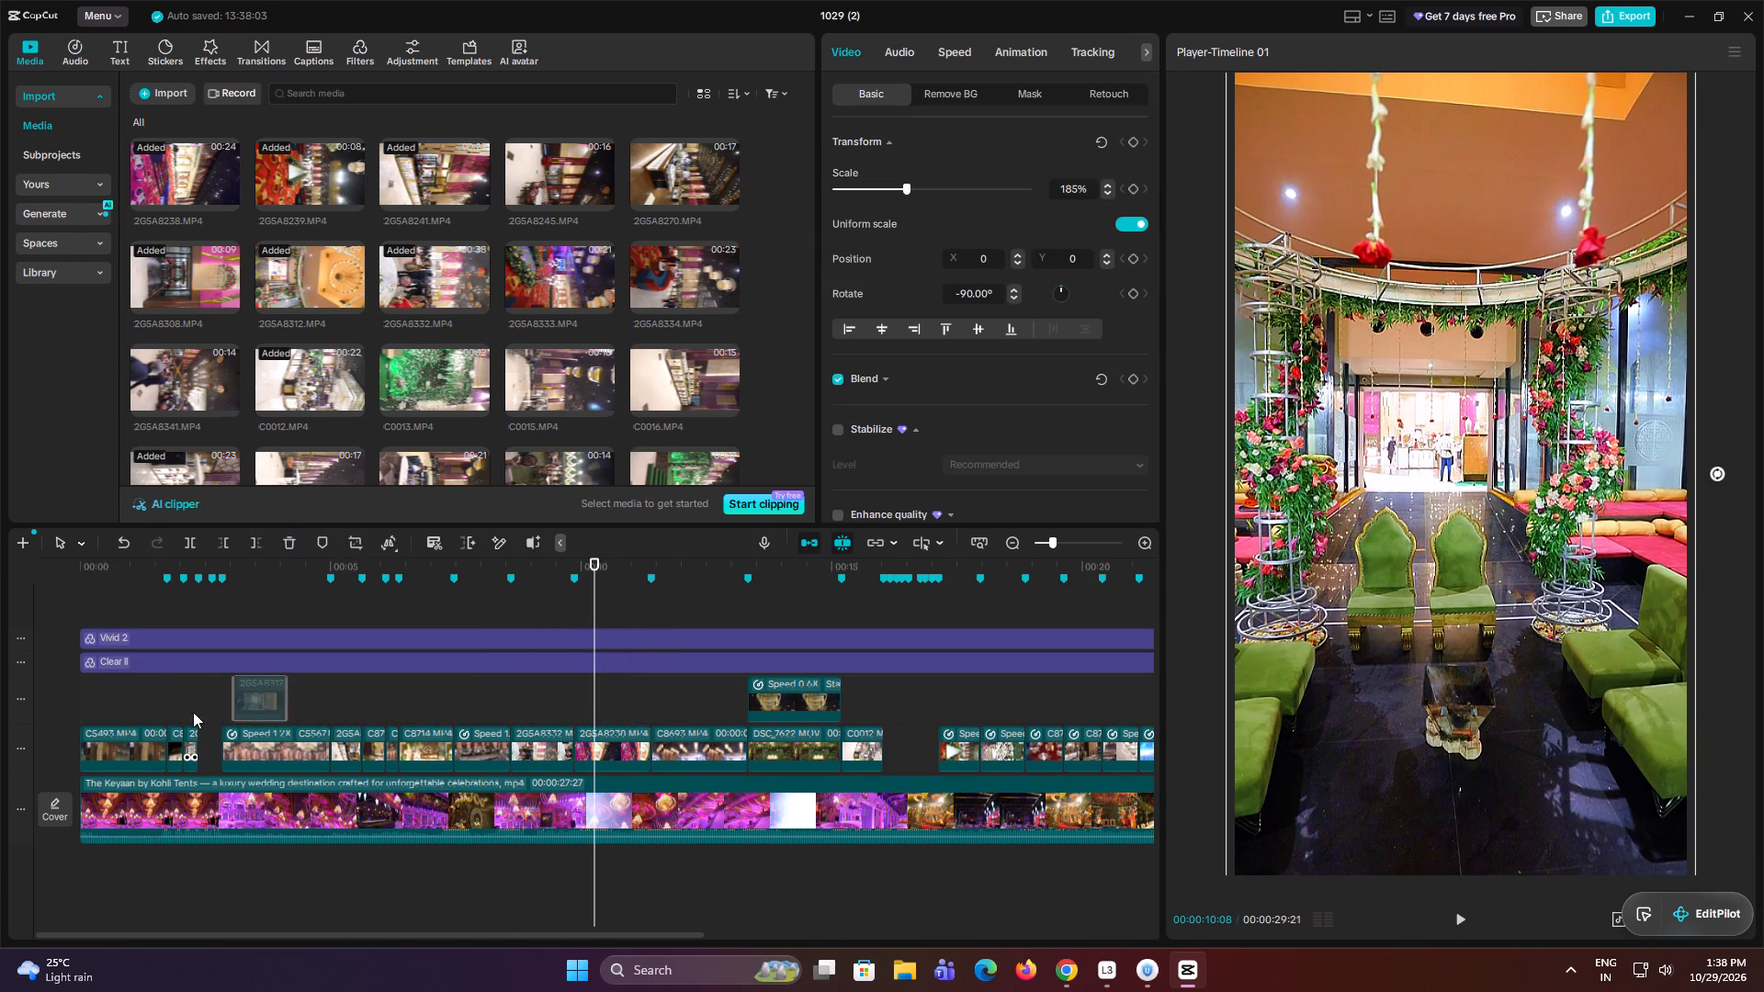
pyautogui.moveTo(193, 712); pyautogui.dragTo(213, 716)
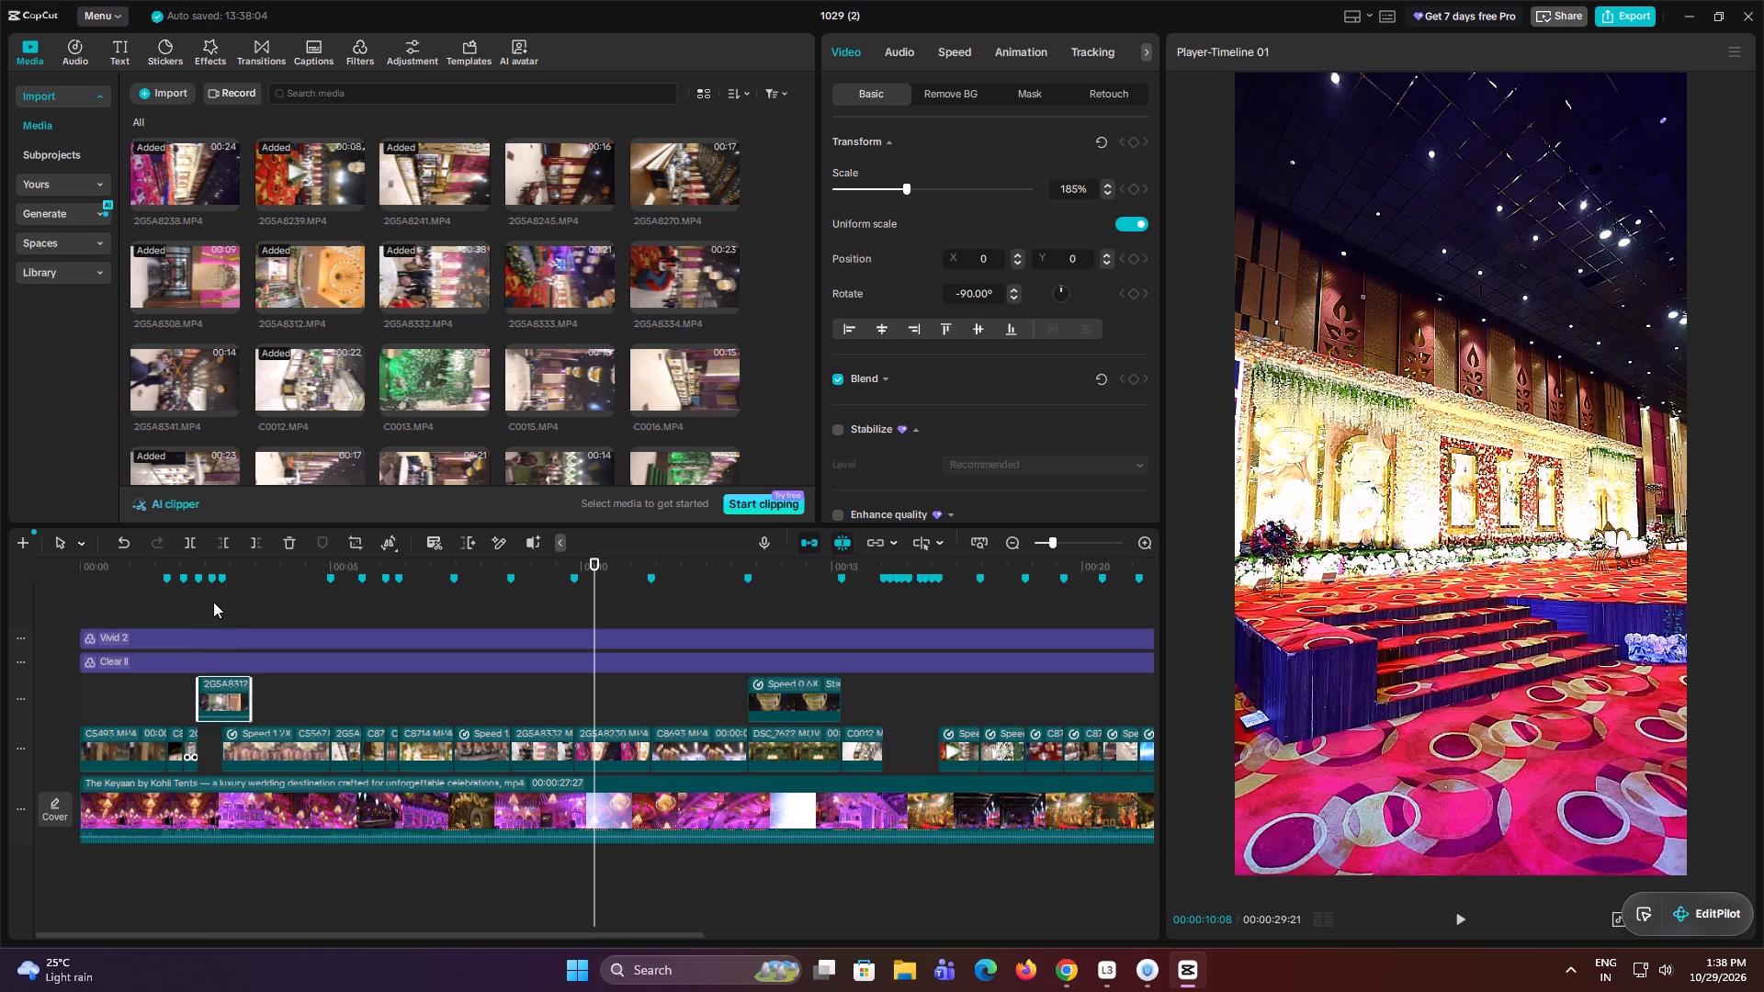
# Trim the 2GSA8312.MP4 overlay to span 00:00:02:19 to 00:00:02:25, and place it on the main track directly before the C5567.MP4 clip.
pyautogui.click(209, 596)
pyautogui.click(234, 705)
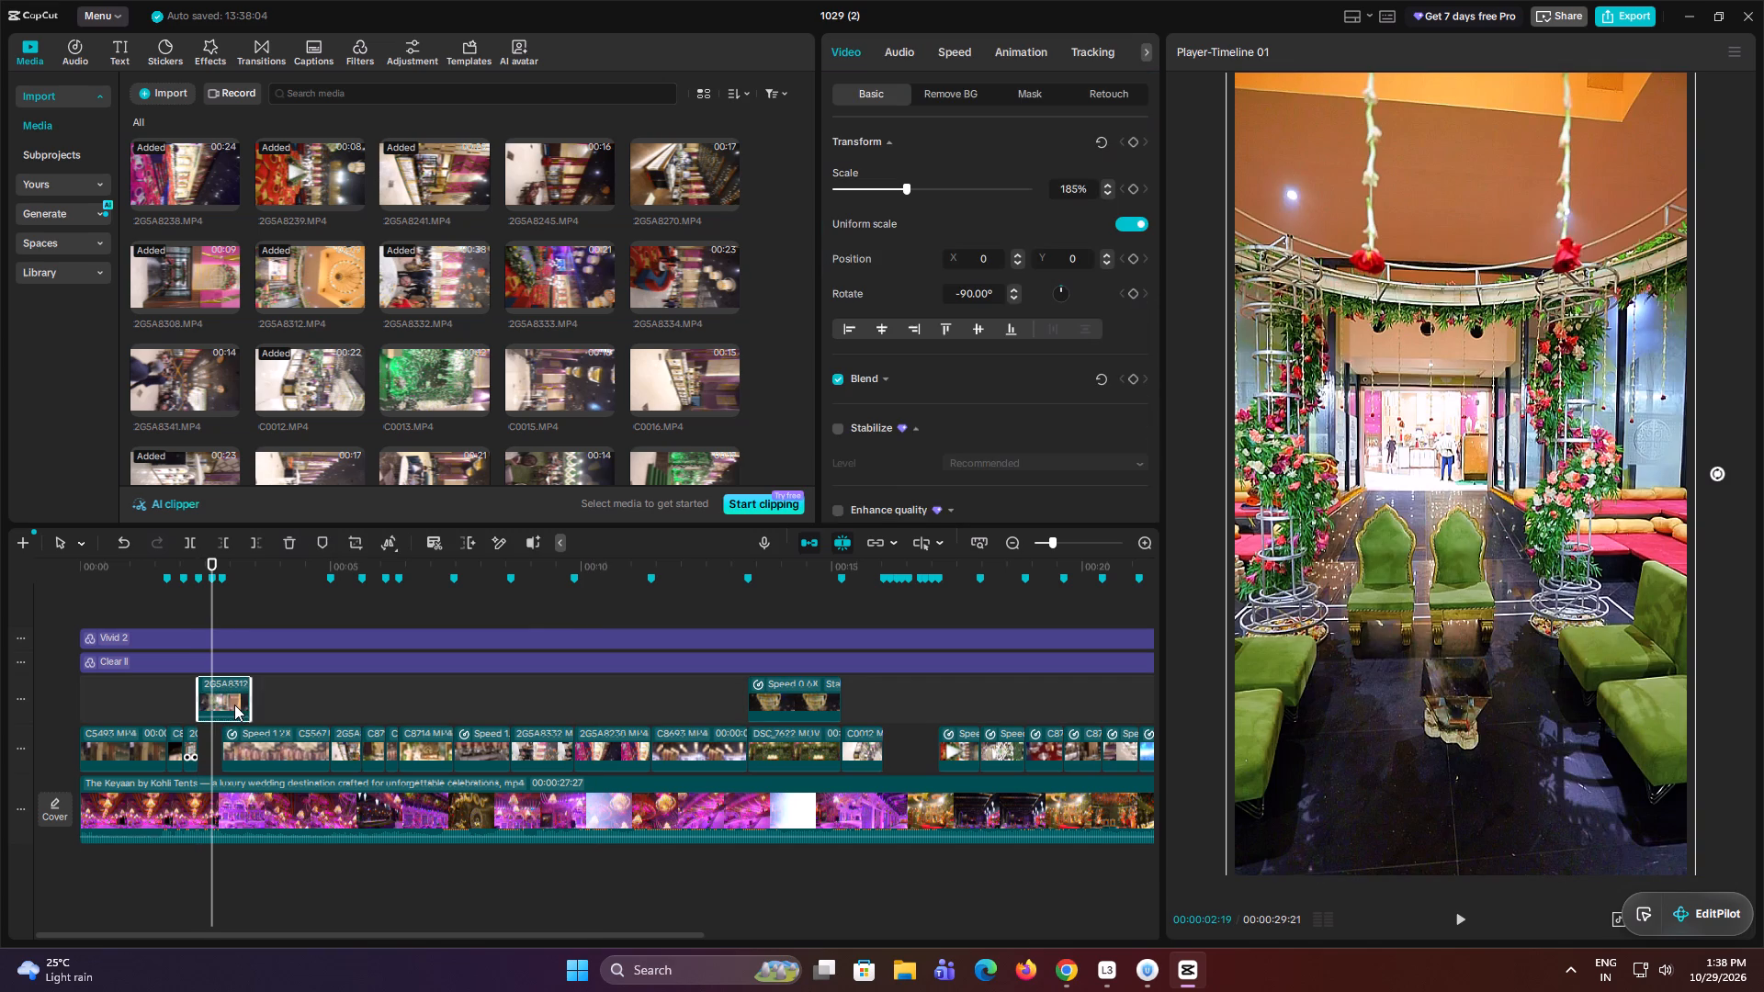
pyautogui.moveTo(230, 717); pyautogui.dragTo(232, 730)
pyautogui.press('q')
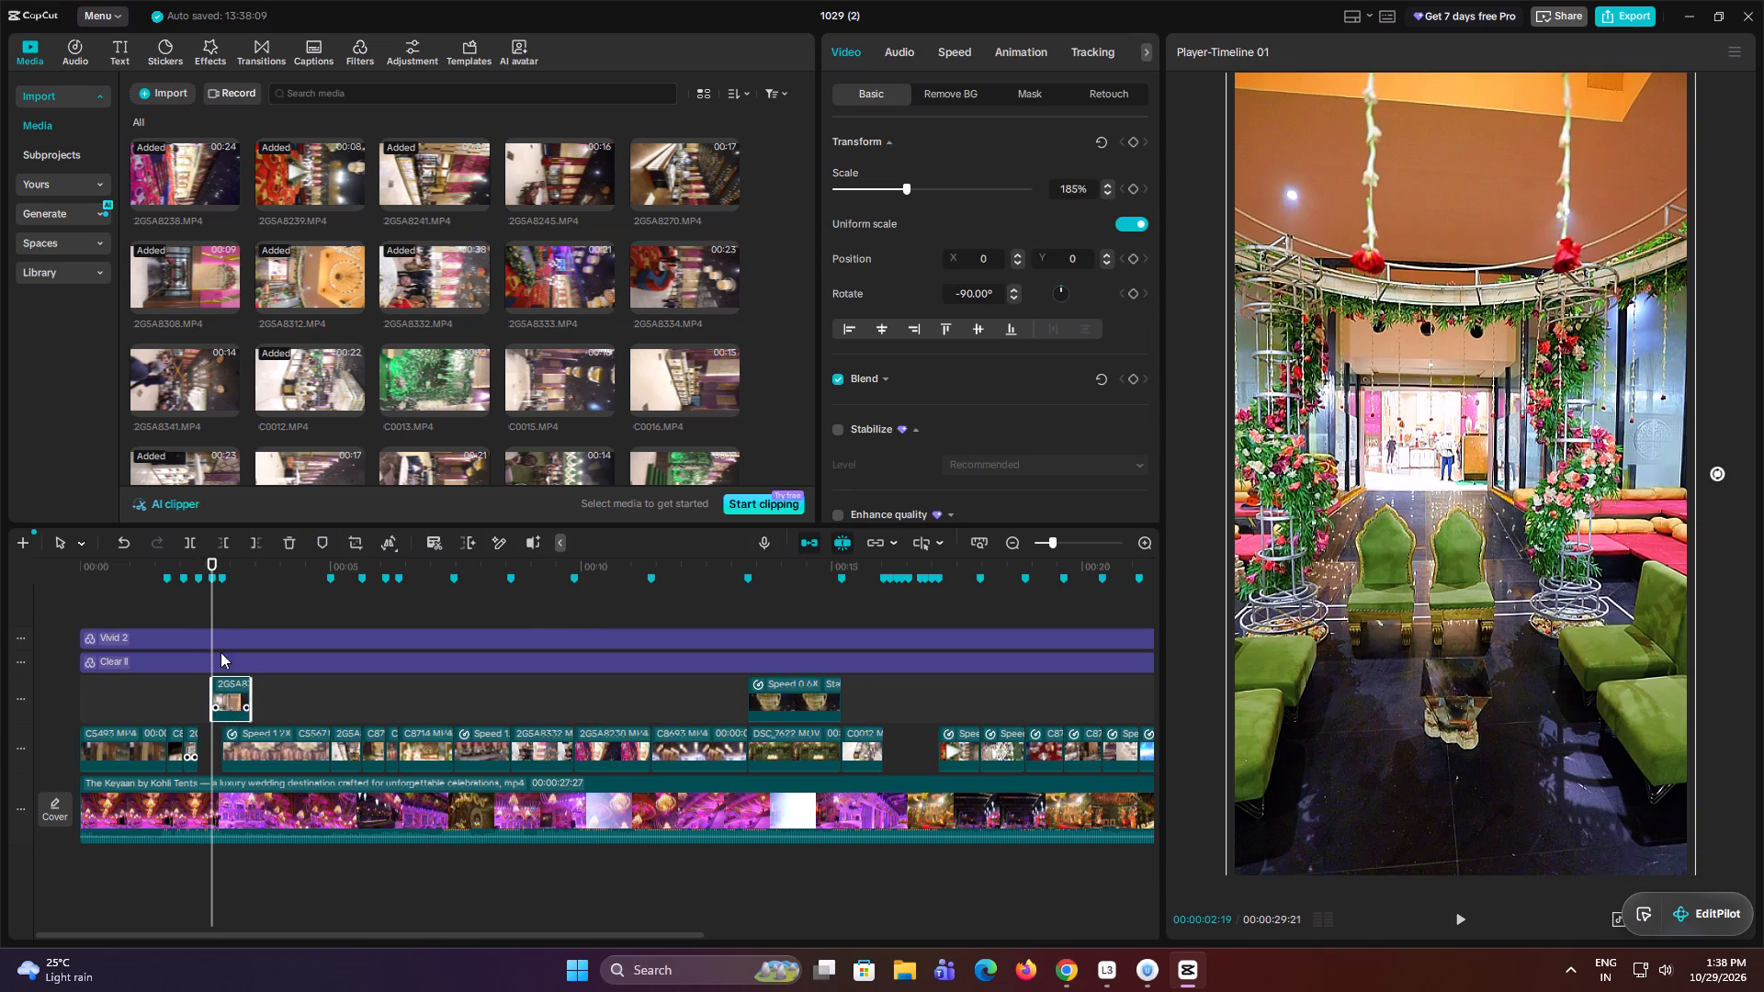
pyautogui.click(214, 604)
pyautogui.press('w')
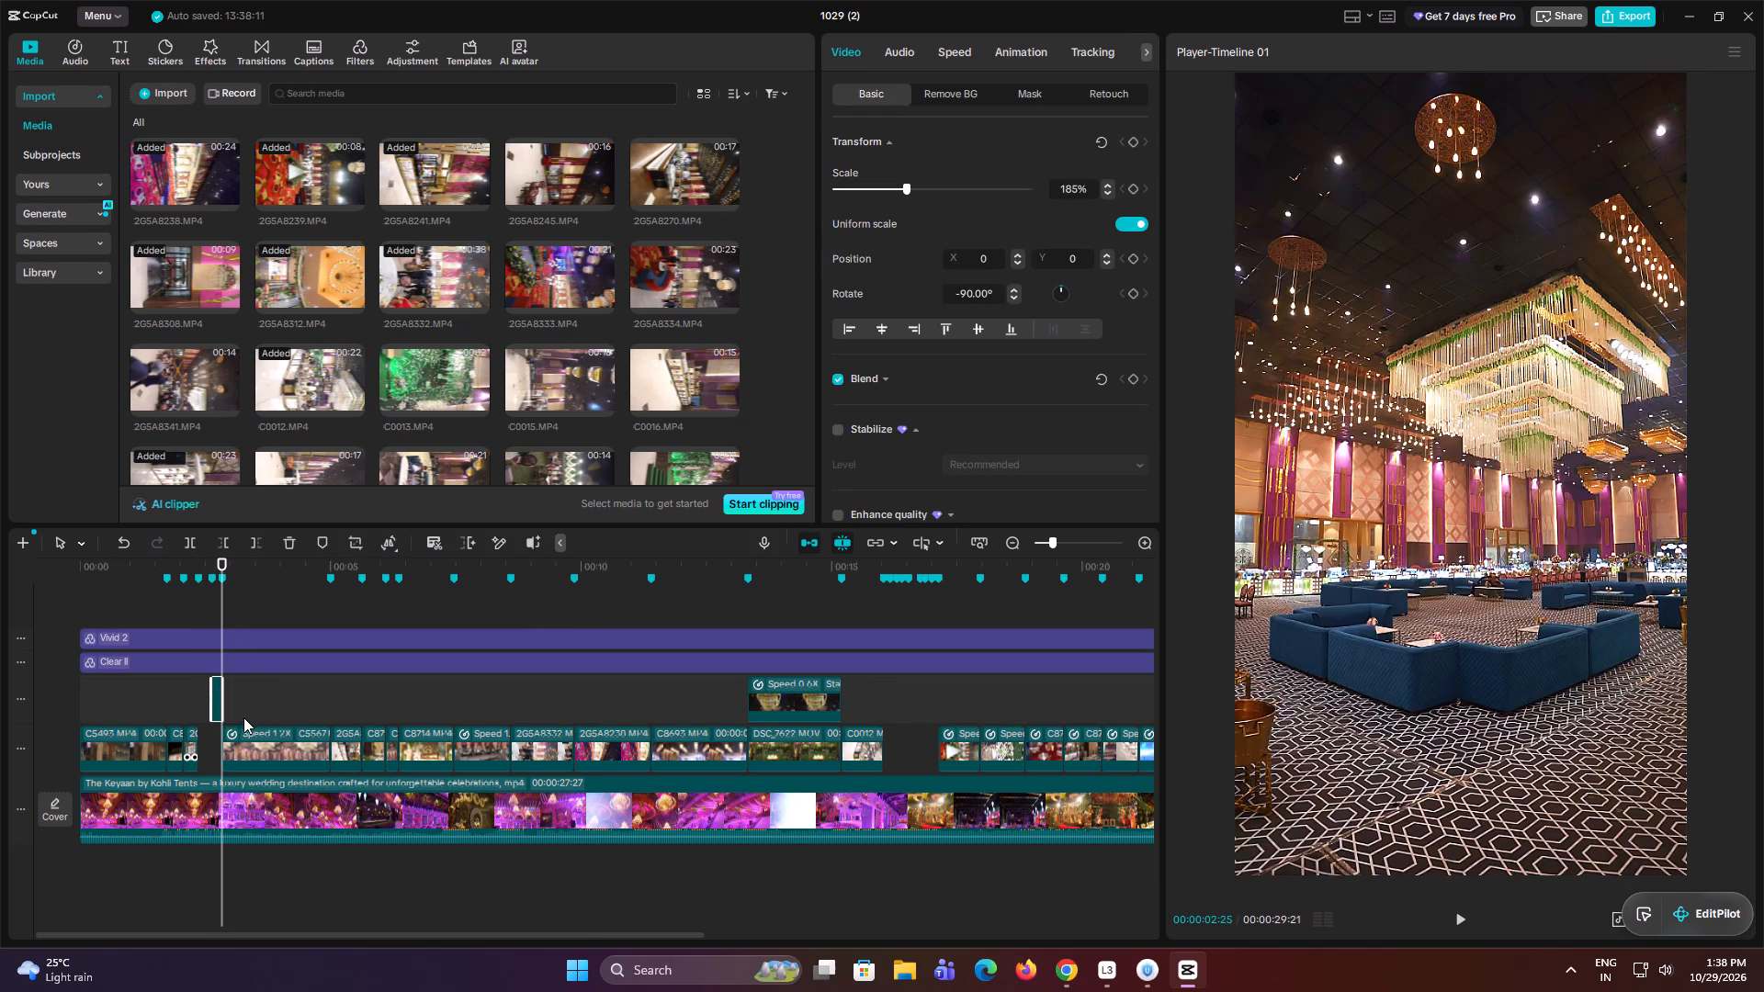
pyautogui.click(1057, 537)
pyautogui.moveTo(208, 693); pyautogui.dragTo(207, 731)
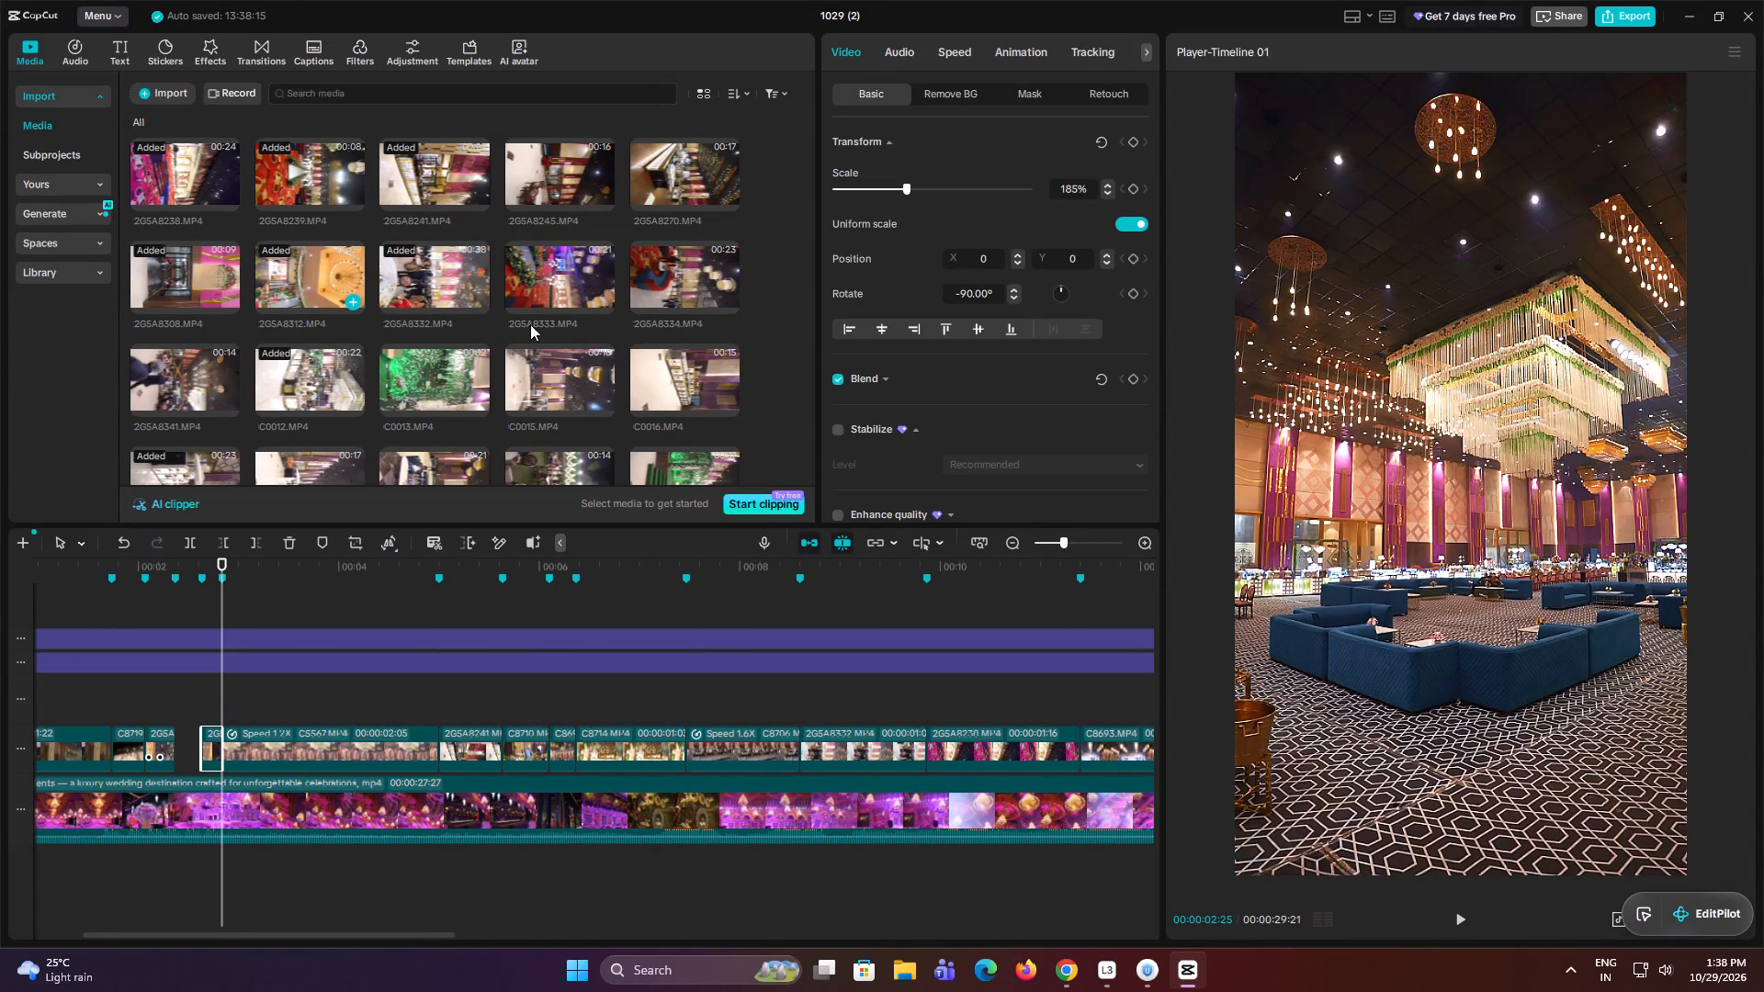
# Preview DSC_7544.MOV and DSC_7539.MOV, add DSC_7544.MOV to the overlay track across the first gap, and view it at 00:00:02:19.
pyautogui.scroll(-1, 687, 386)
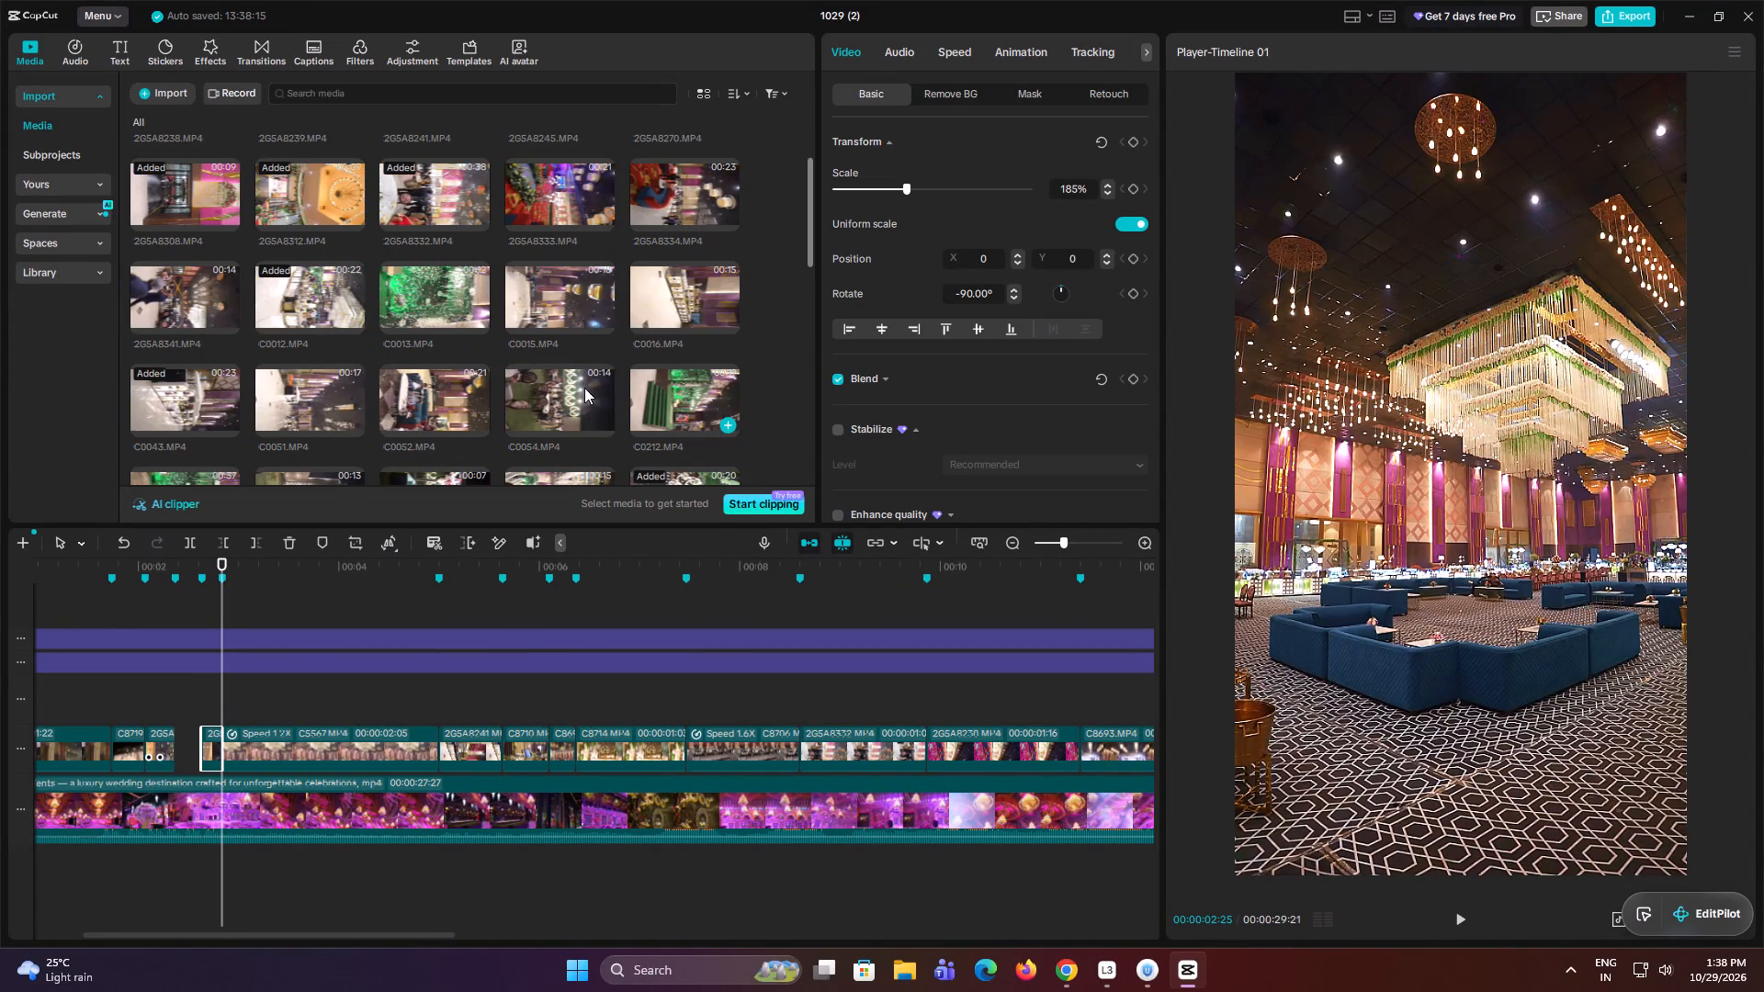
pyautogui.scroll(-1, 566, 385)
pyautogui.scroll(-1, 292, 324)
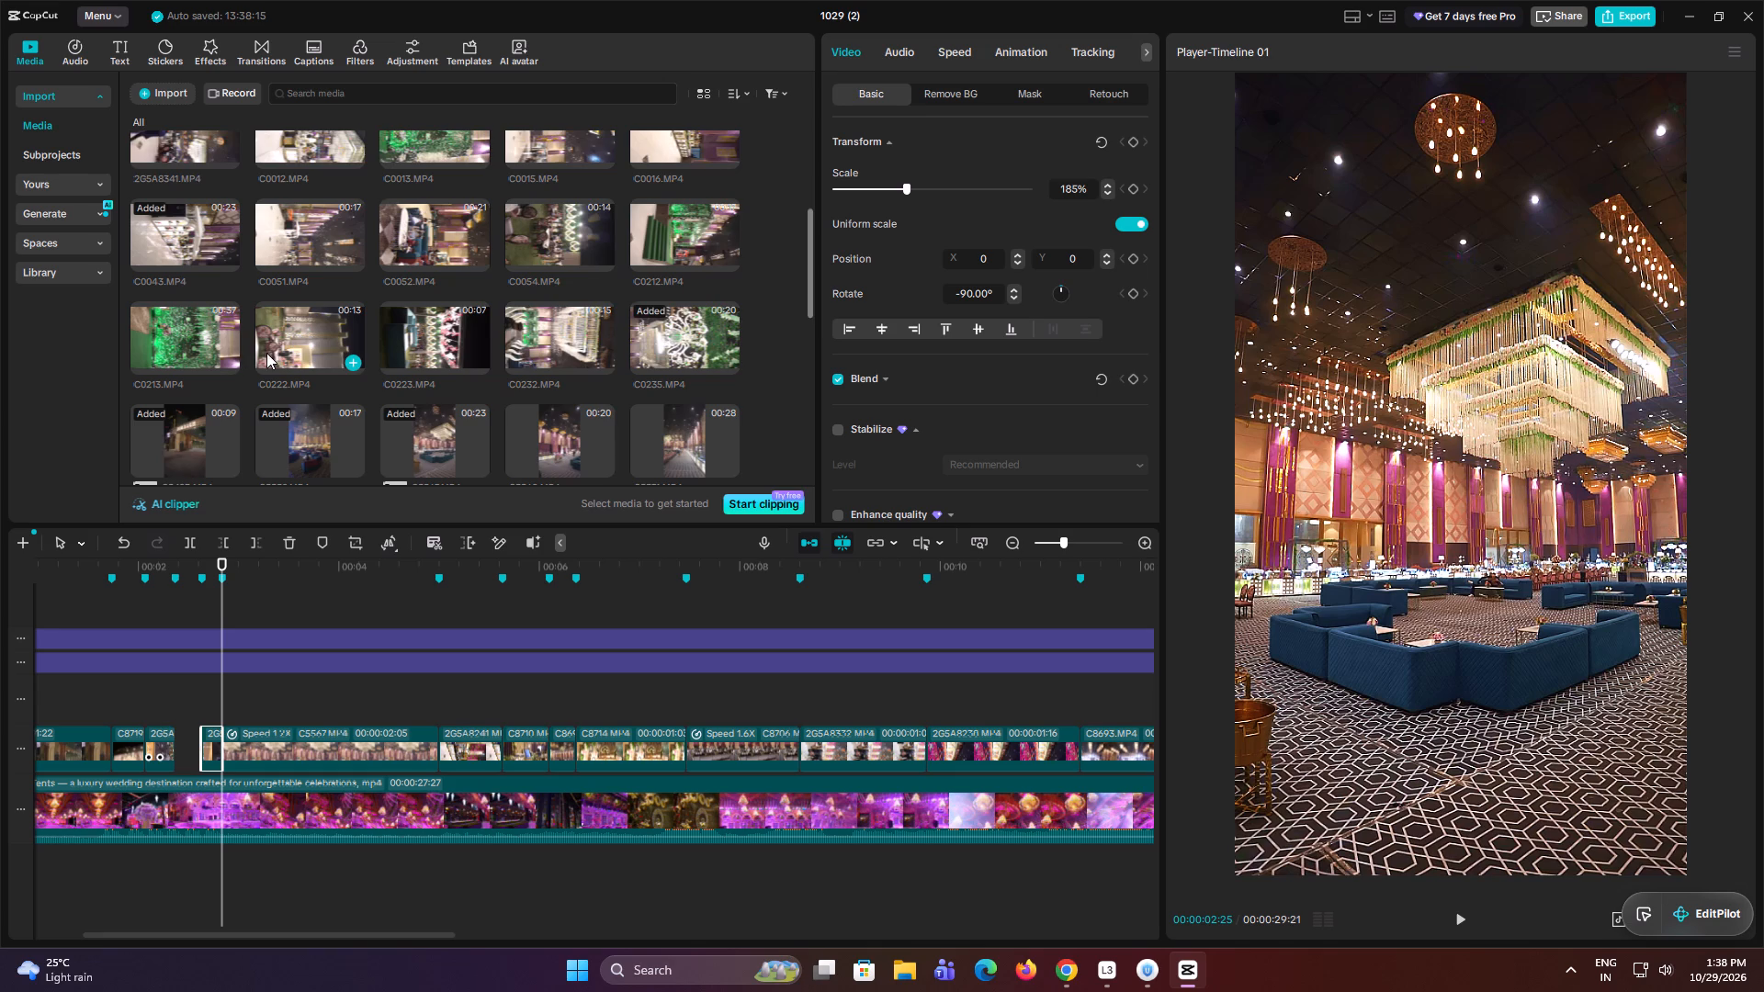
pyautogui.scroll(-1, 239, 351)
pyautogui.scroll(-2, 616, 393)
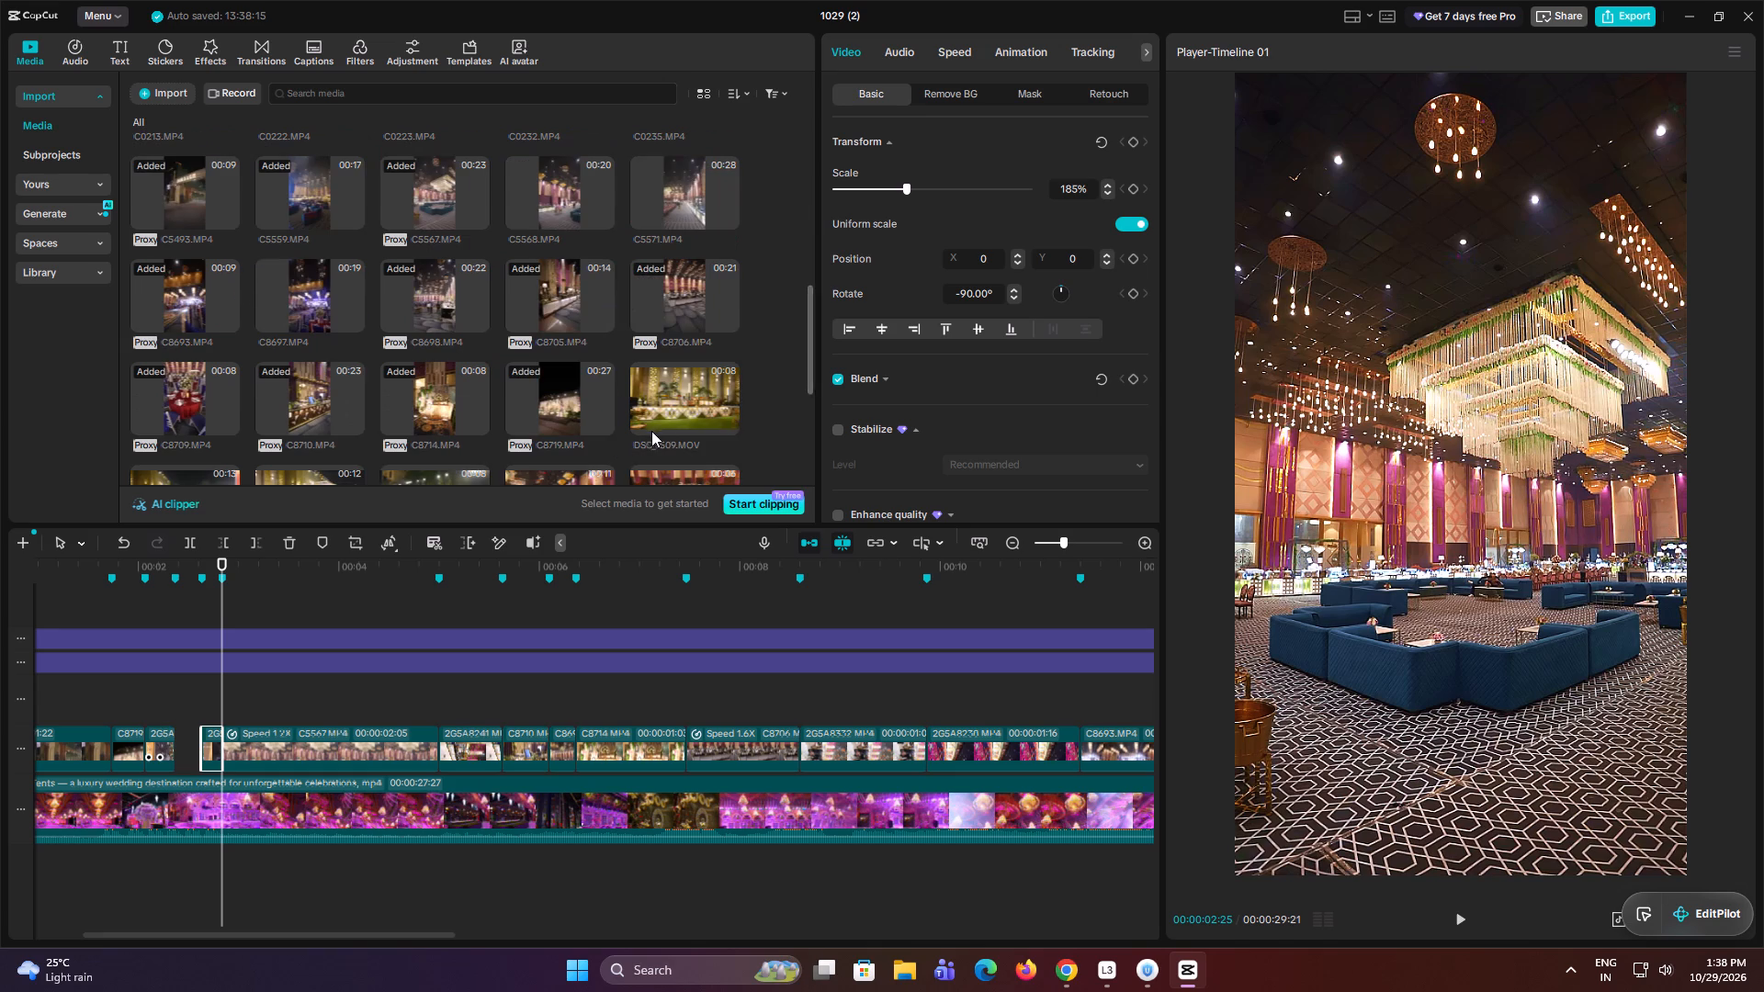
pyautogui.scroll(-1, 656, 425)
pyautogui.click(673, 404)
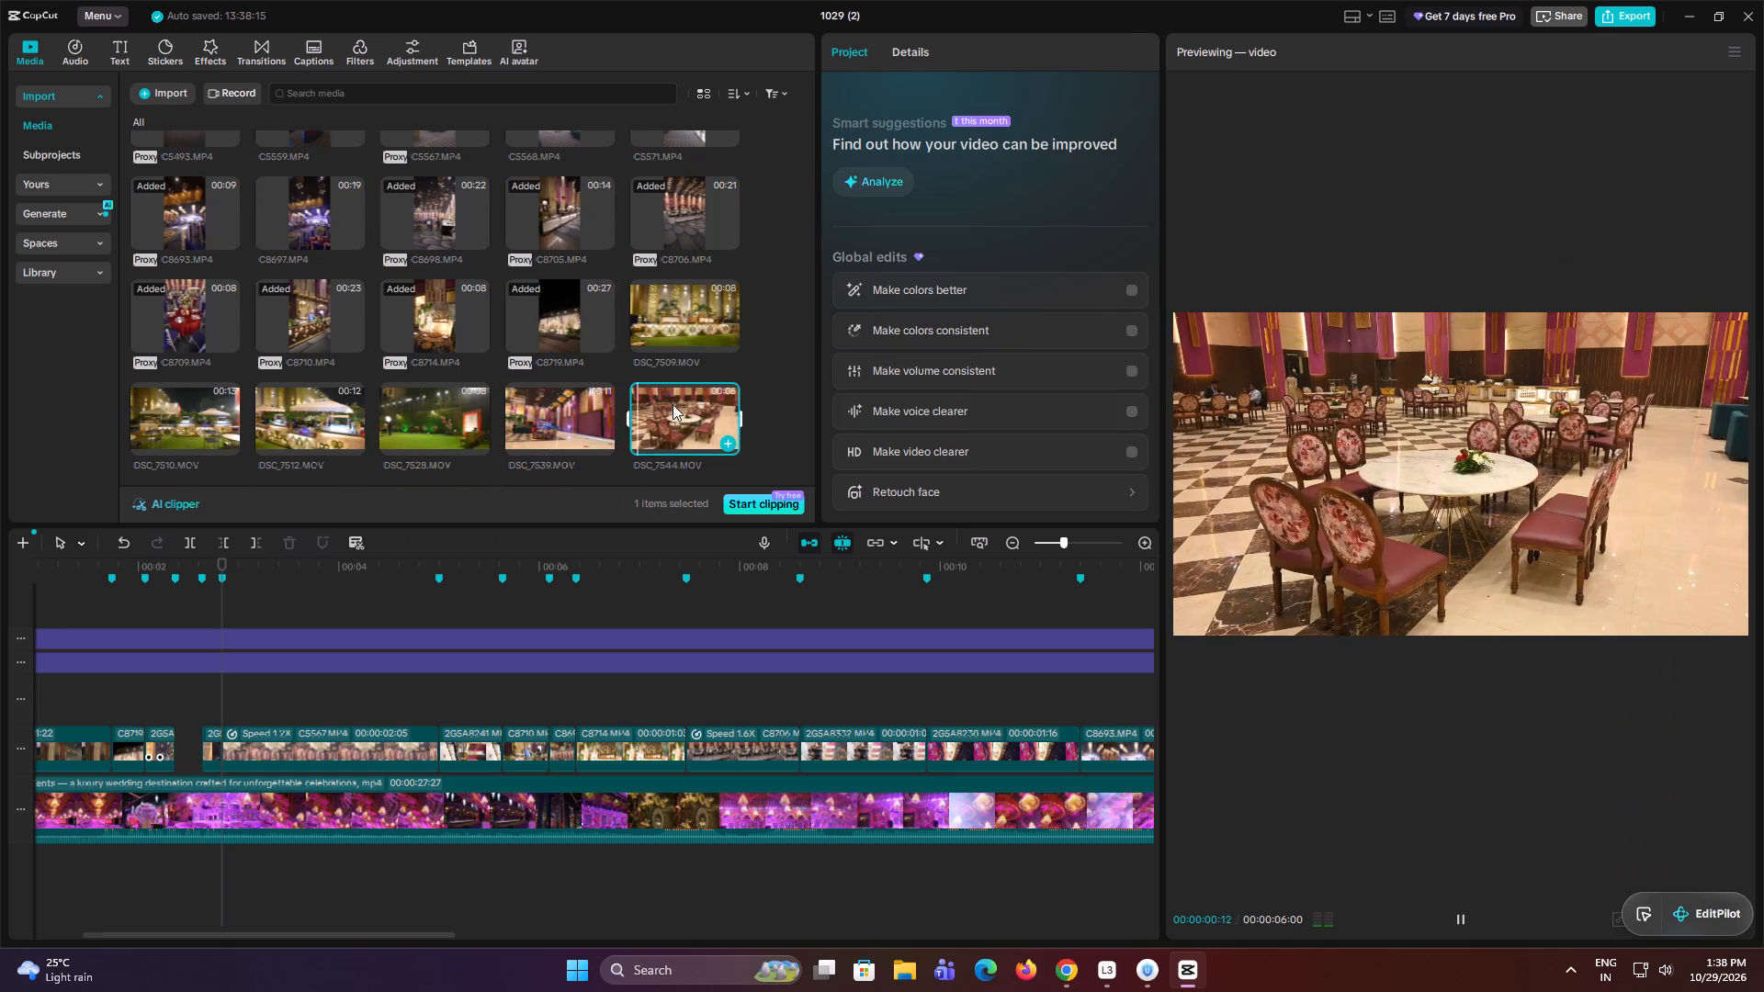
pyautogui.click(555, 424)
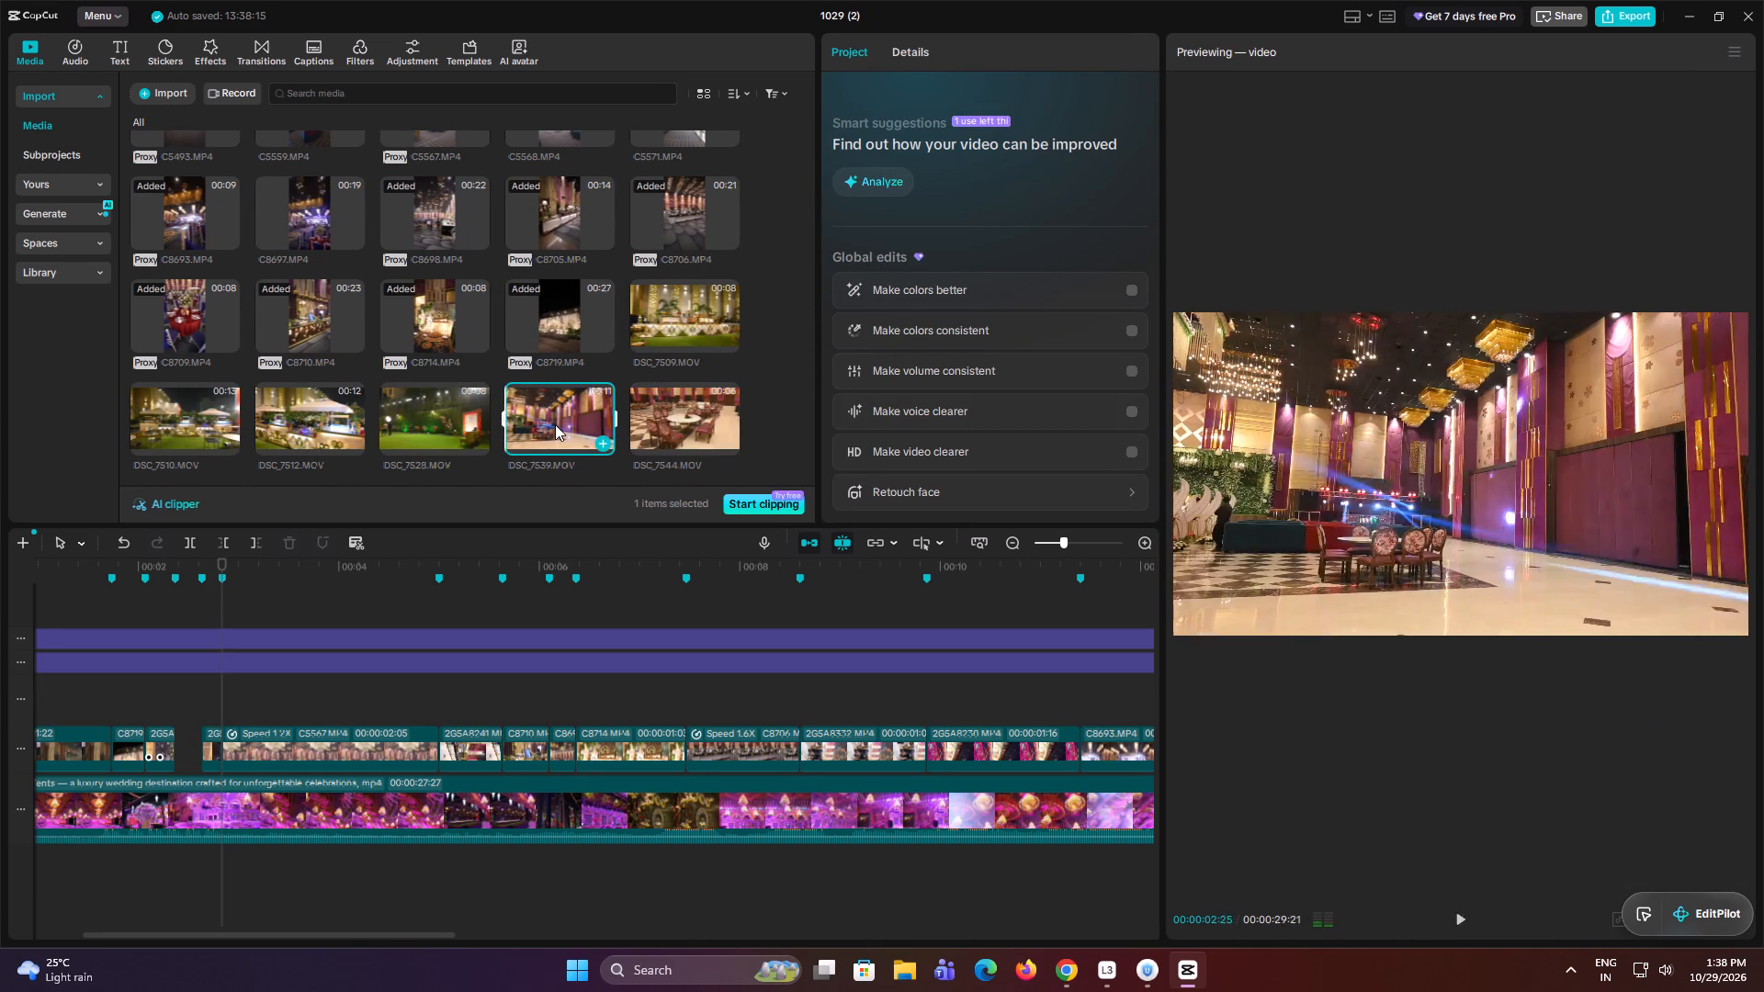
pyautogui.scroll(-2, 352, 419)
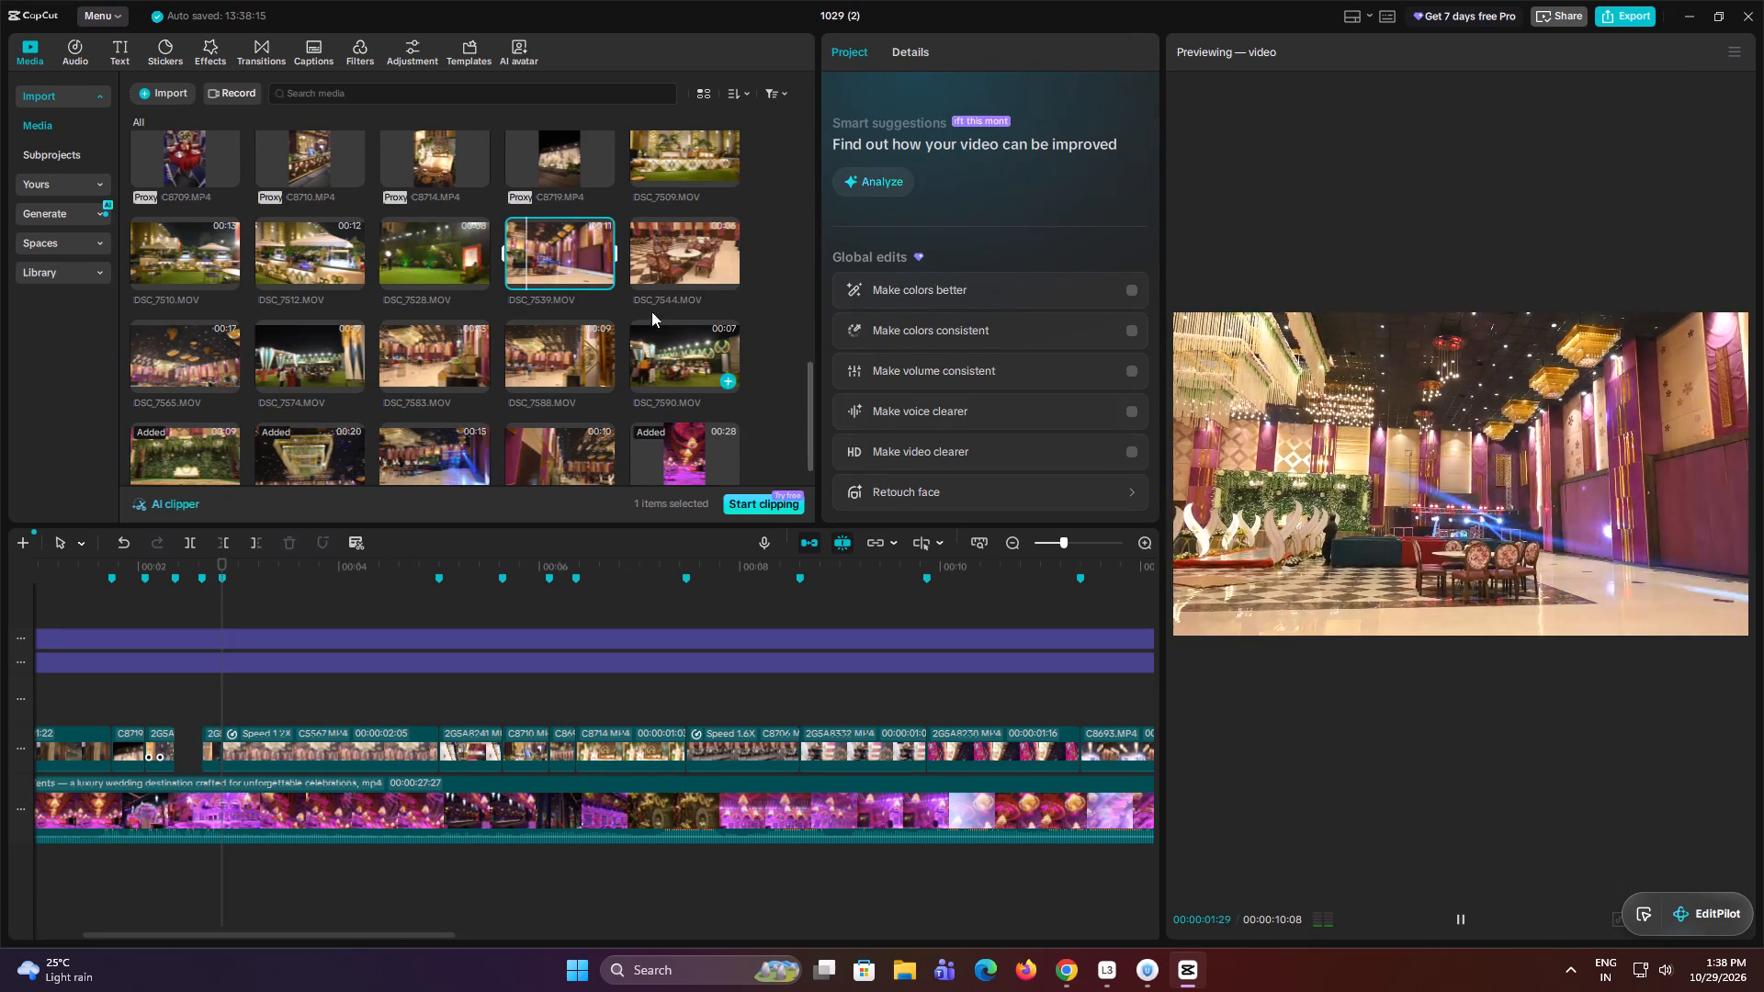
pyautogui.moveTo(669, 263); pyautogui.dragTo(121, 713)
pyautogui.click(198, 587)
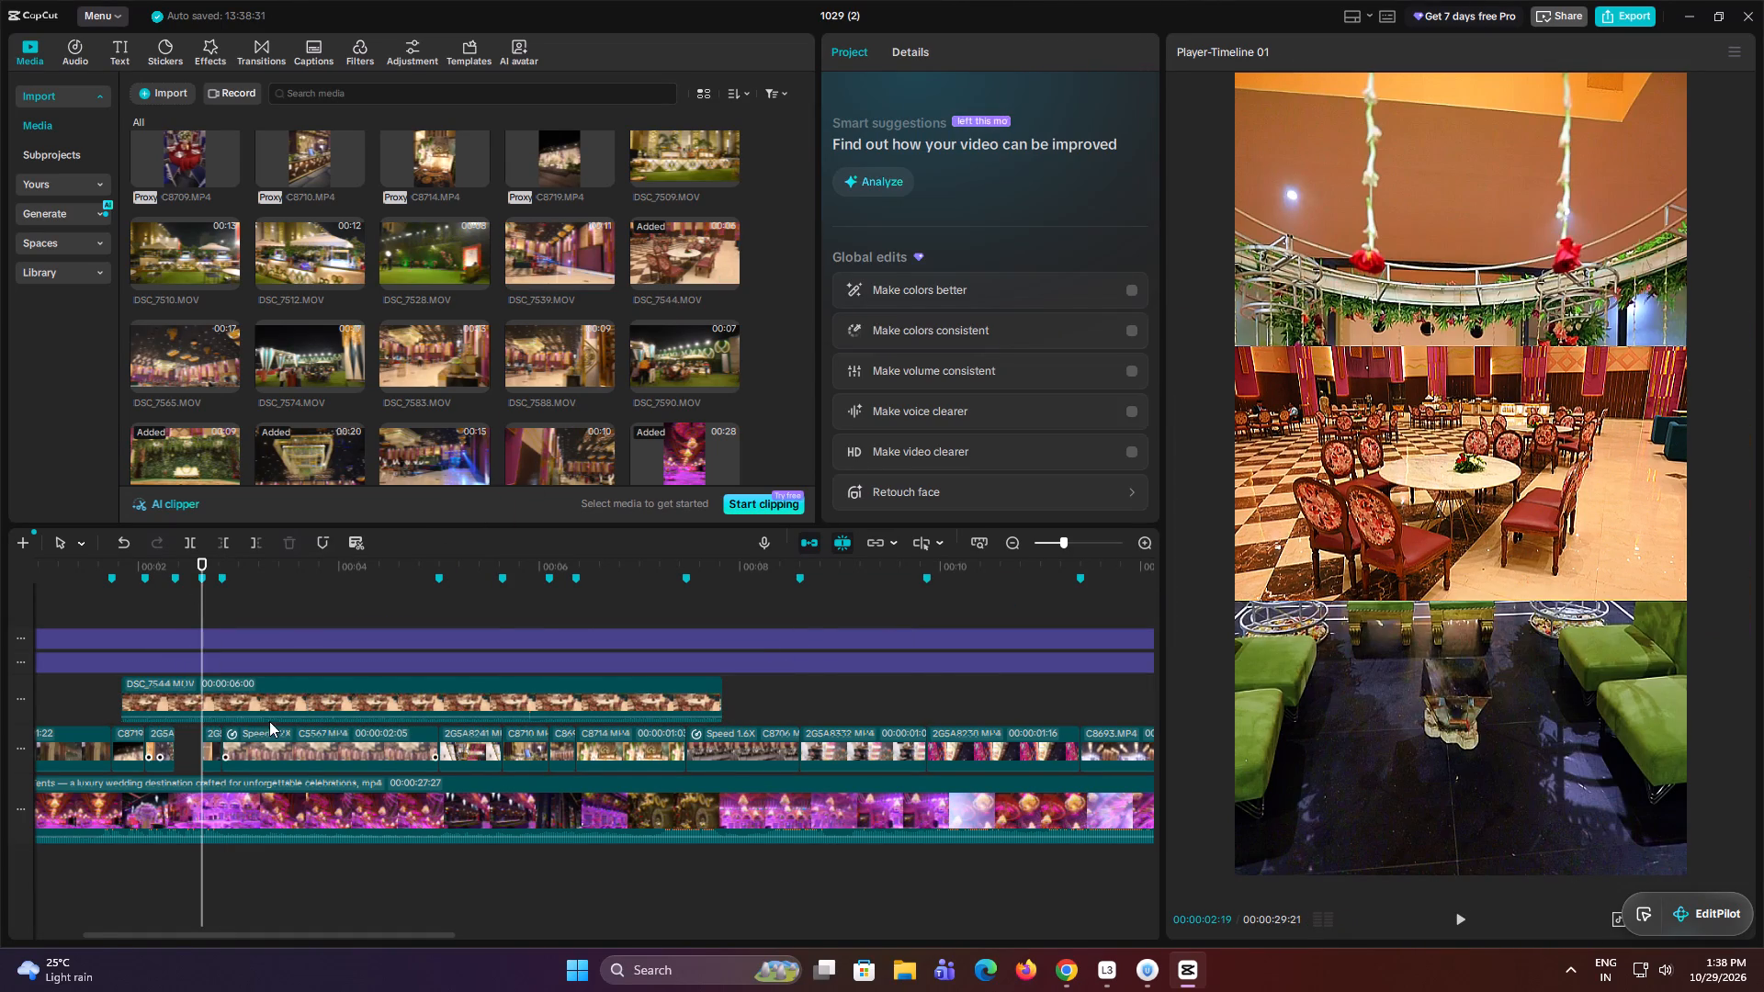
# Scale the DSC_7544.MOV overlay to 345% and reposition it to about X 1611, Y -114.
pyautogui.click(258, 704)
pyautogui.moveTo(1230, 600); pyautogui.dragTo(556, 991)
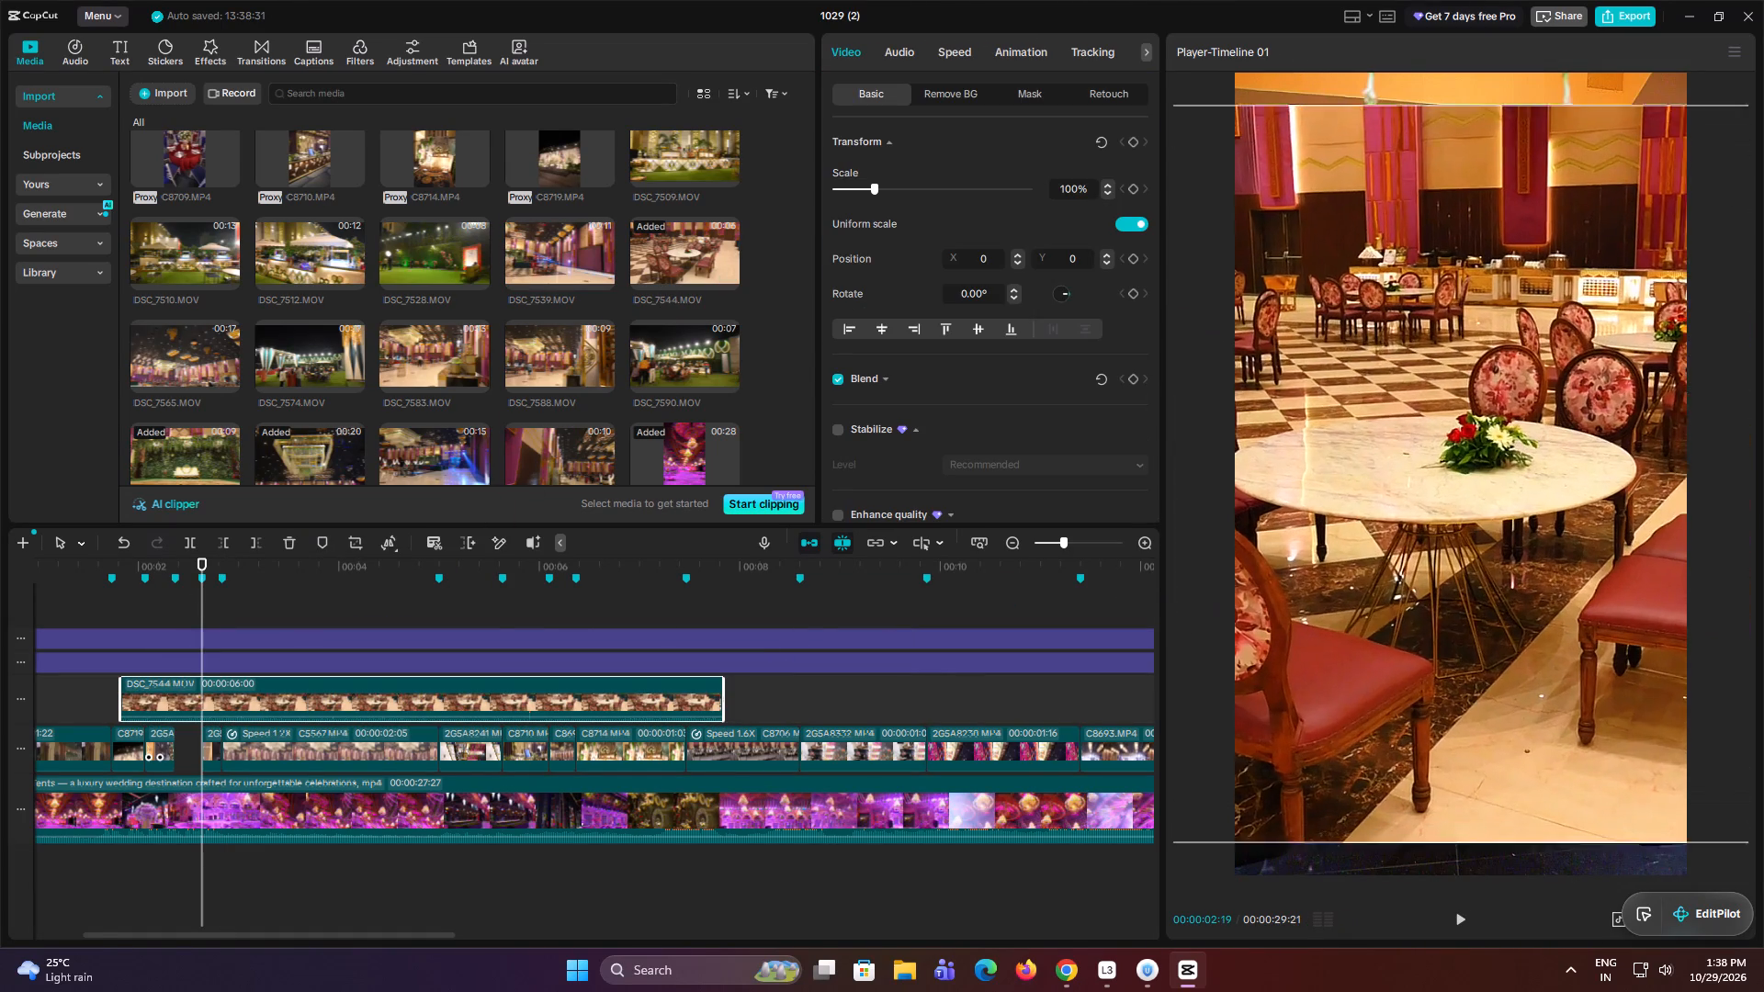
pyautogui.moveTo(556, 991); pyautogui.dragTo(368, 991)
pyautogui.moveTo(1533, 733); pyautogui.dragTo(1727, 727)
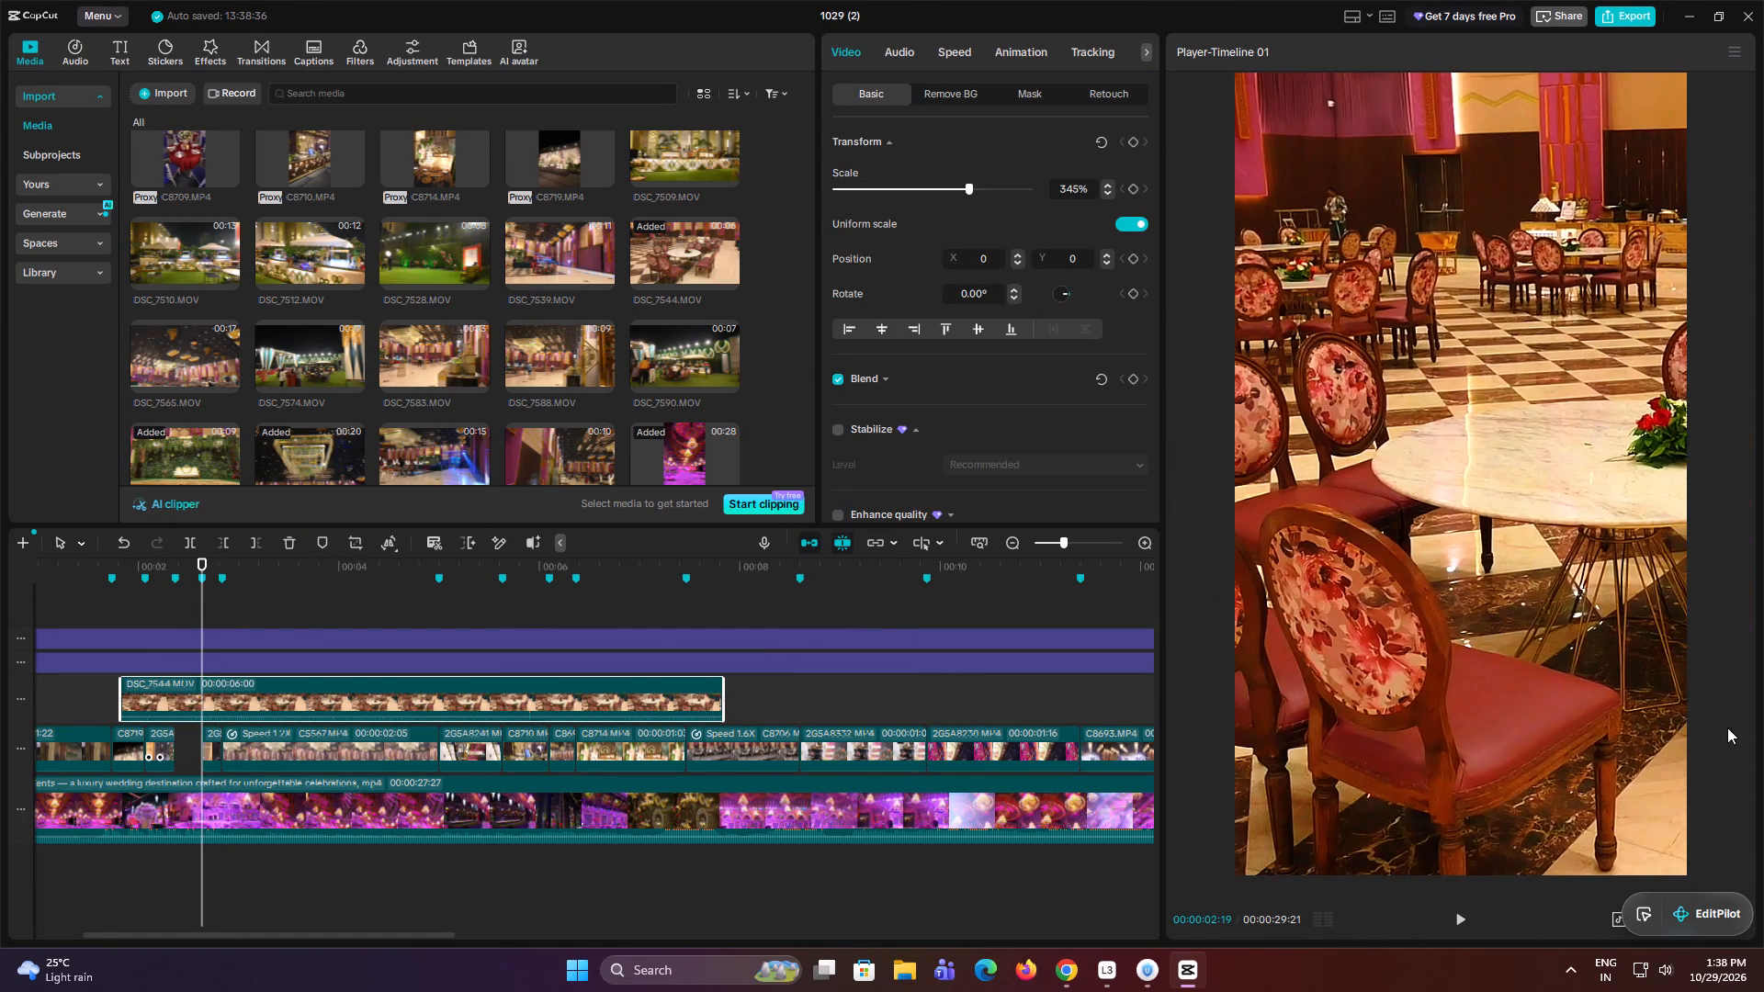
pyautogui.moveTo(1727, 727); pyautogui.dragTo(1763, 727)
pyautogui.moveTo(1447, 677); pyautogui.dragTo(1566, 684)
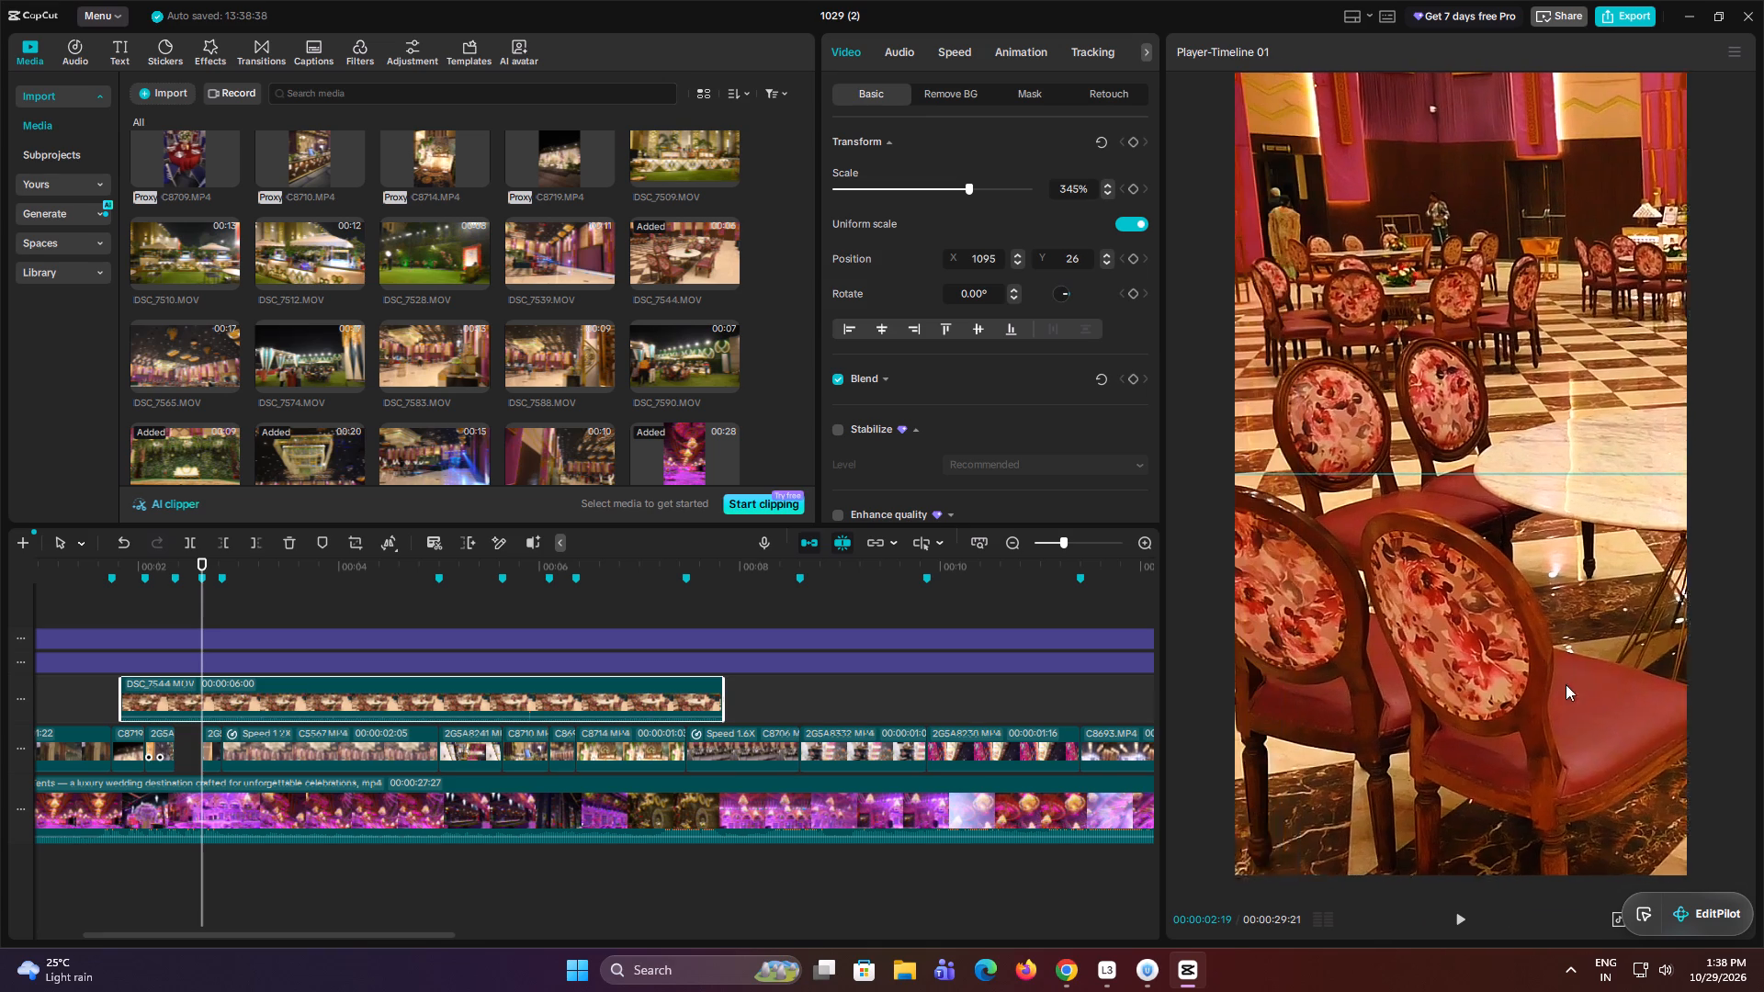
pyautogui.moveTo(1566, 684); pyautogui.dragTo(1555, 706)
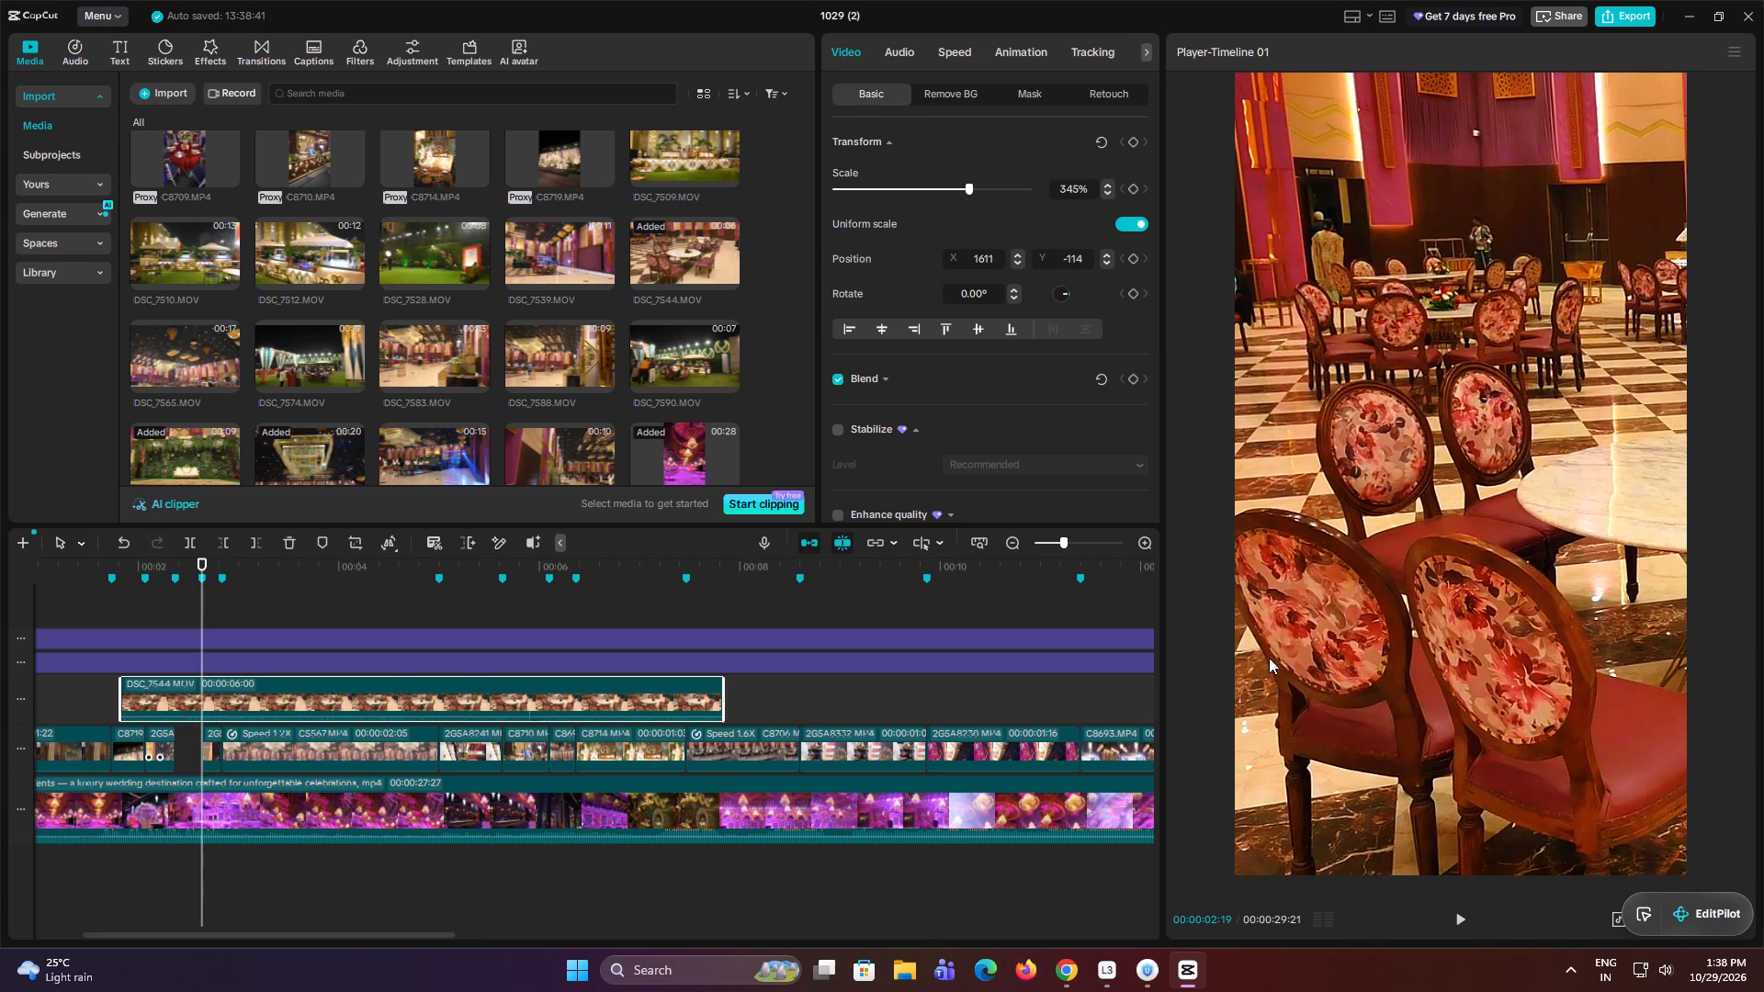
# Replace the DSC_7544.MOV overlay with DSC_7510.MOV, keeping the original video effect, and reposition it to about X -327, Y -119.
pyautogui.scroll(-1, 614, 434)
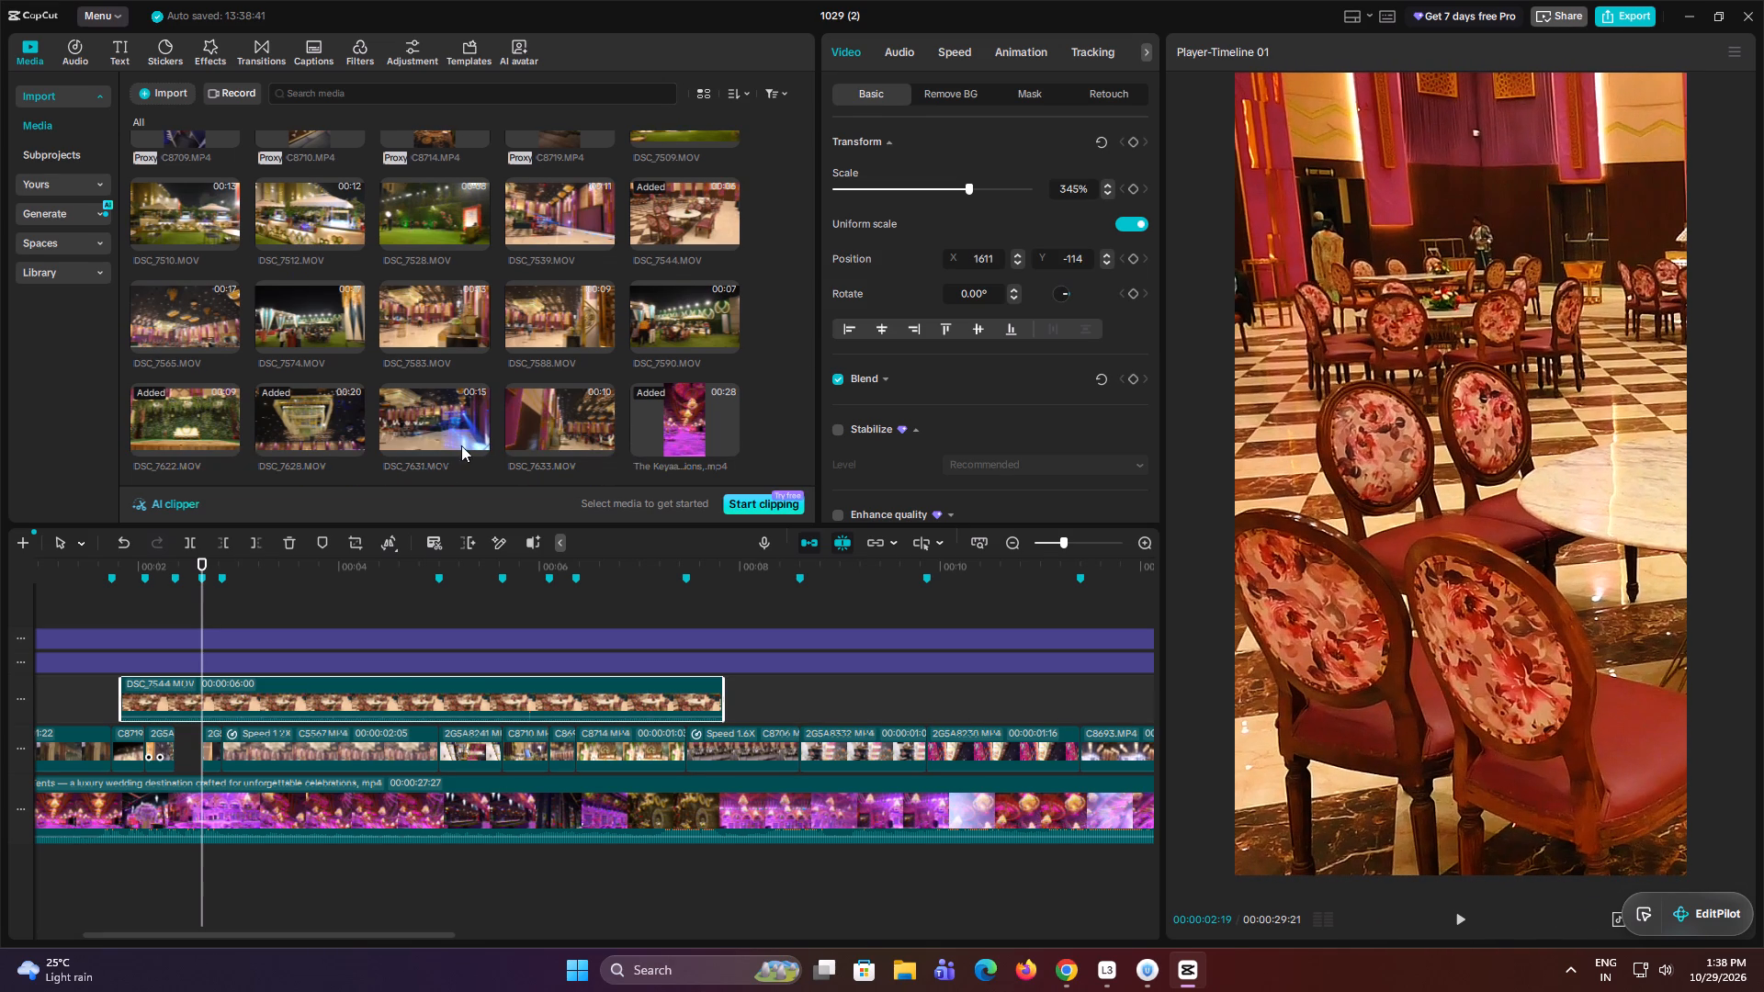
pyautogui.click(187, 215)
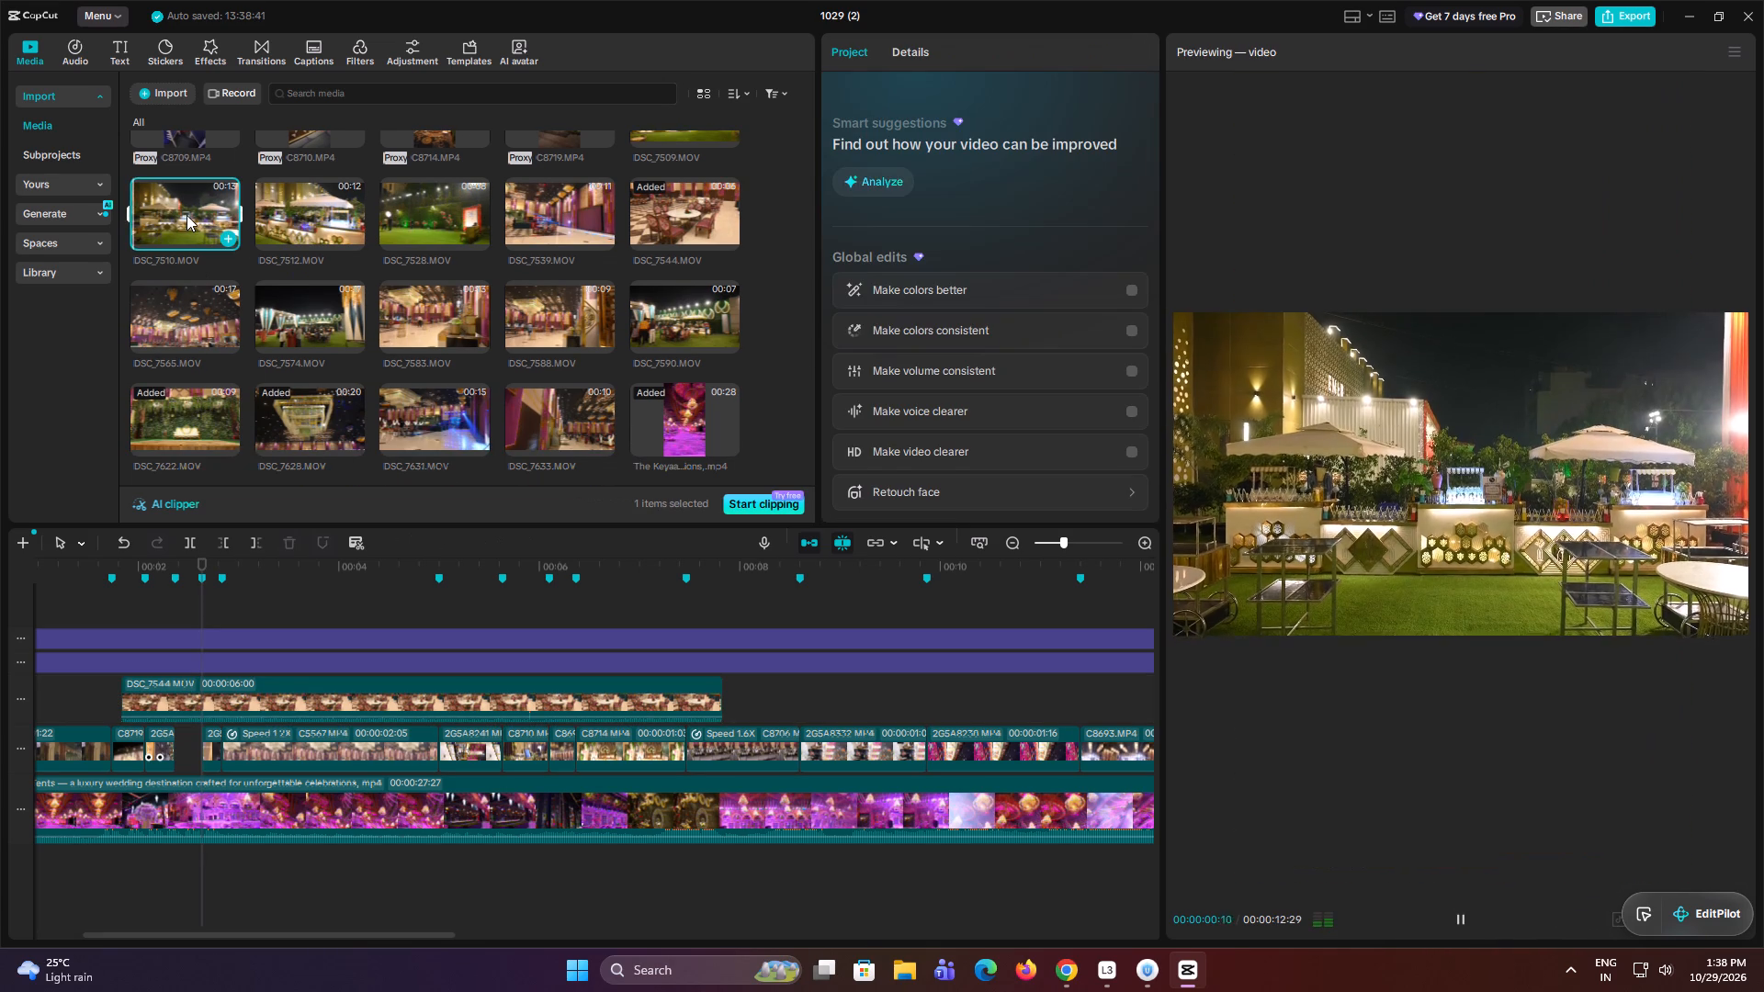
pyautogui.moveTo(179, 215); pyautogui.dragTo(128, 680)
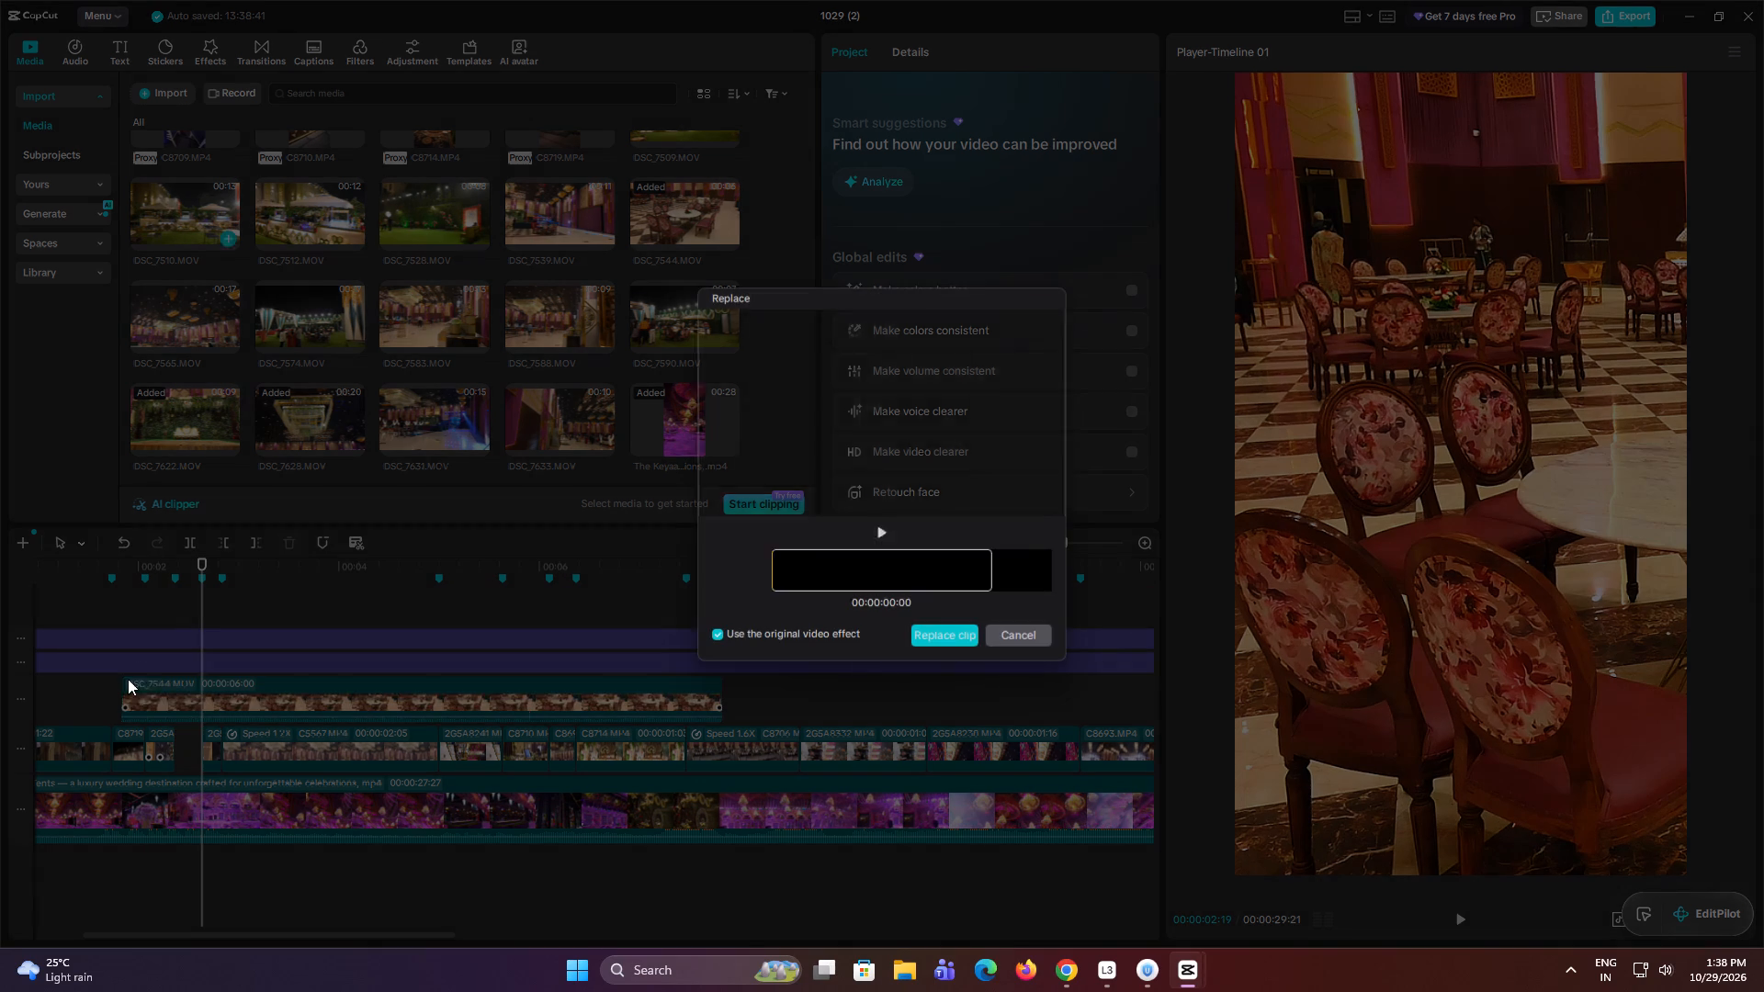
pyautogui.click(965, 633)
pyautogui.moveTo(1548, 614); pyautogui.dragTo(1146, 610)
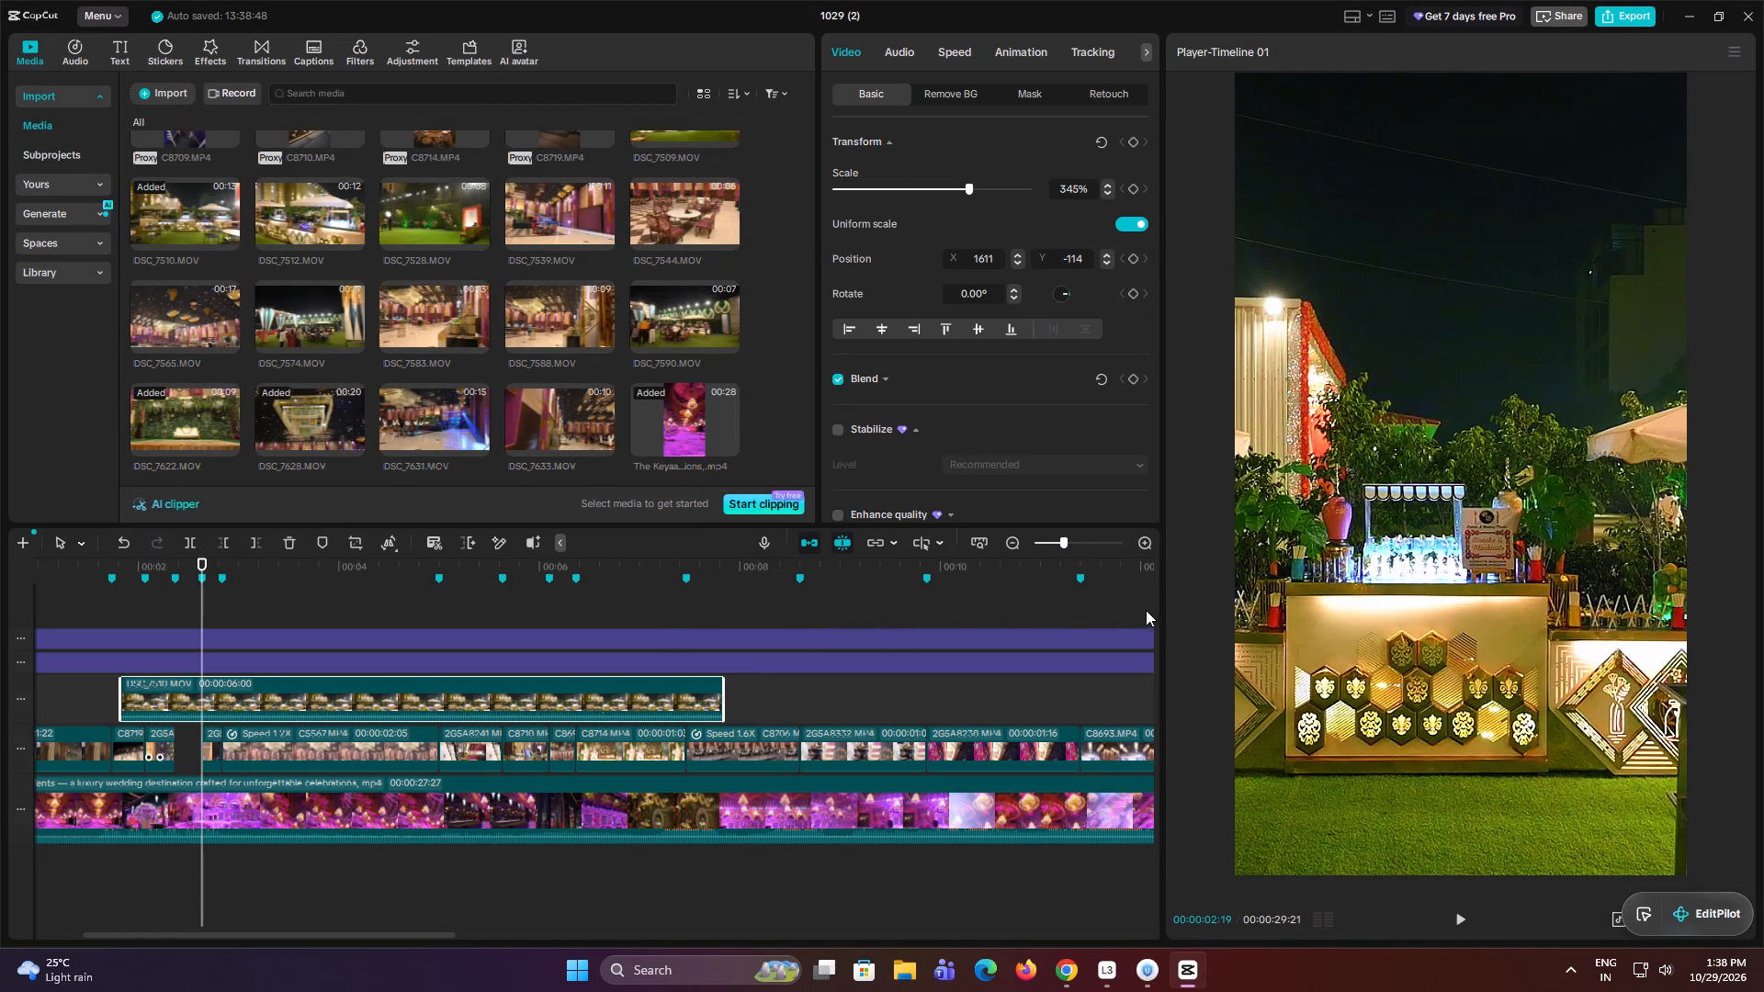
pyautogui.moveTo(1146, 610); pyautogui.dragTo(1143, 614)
# Browse the imported footage for another gap filler, previewing C0223.MP4, C0213.MP4, C0051.MP4 and C0012.MP4.
pyautogui.scroll(1, 530, 207)
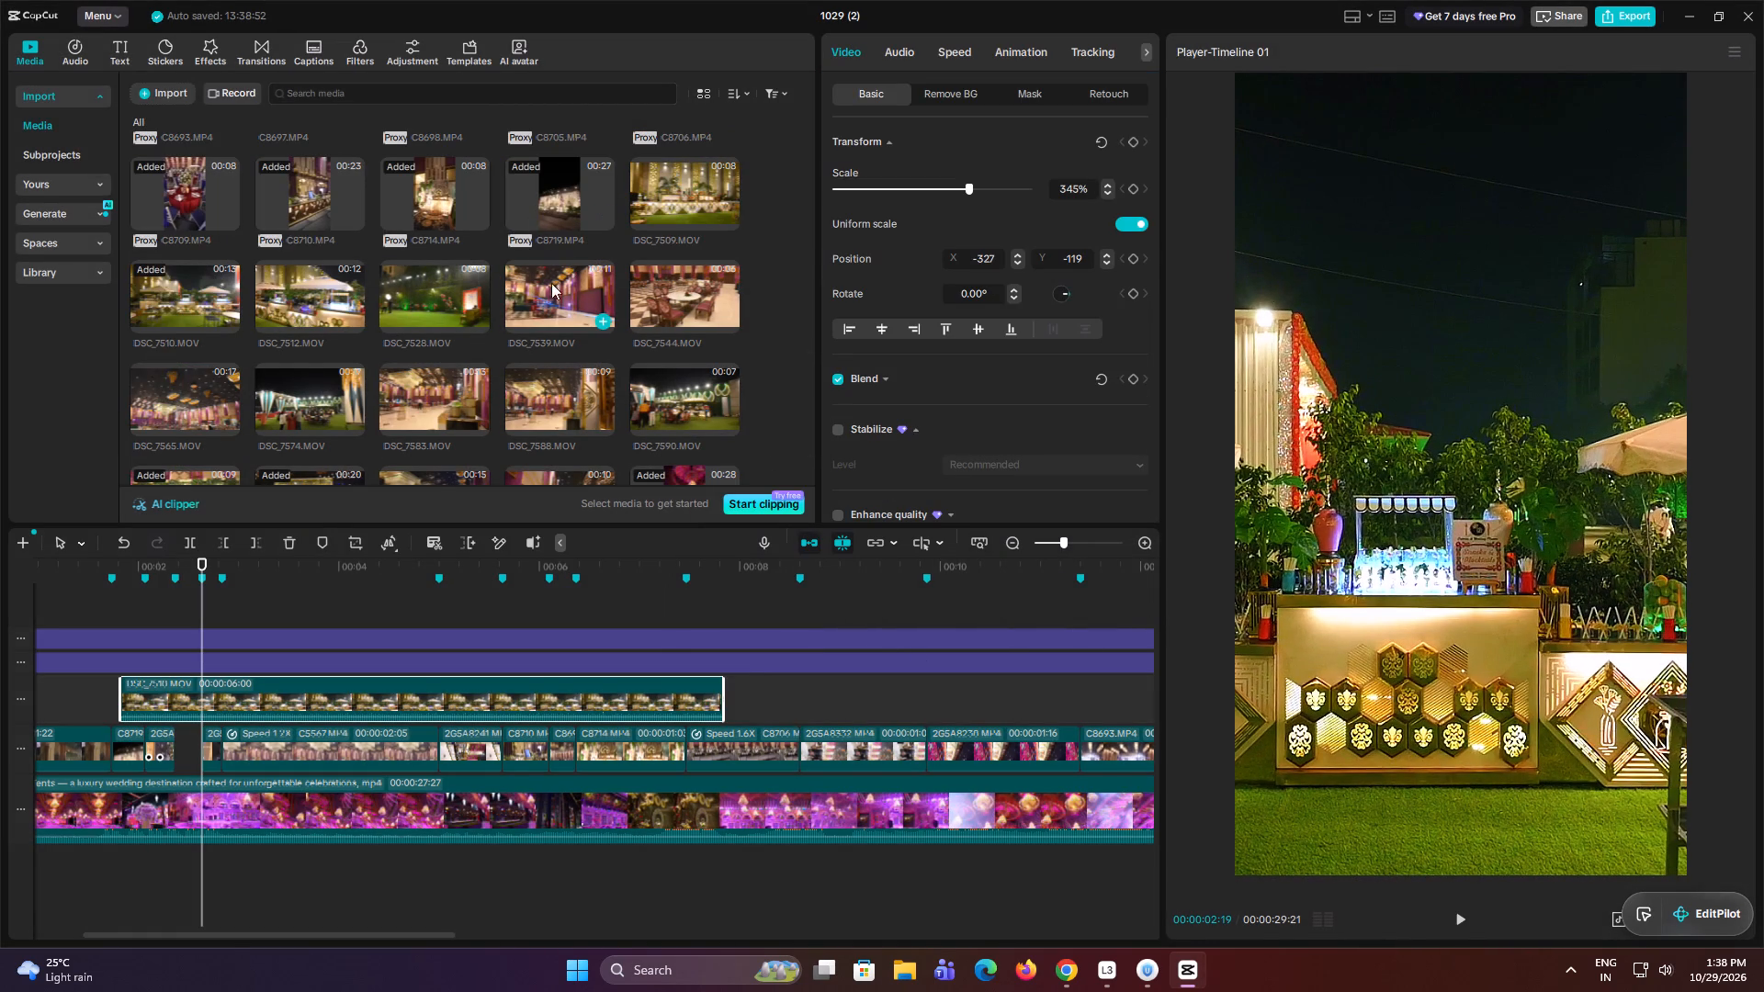
pyautogui.scroll(1, 297, 319)
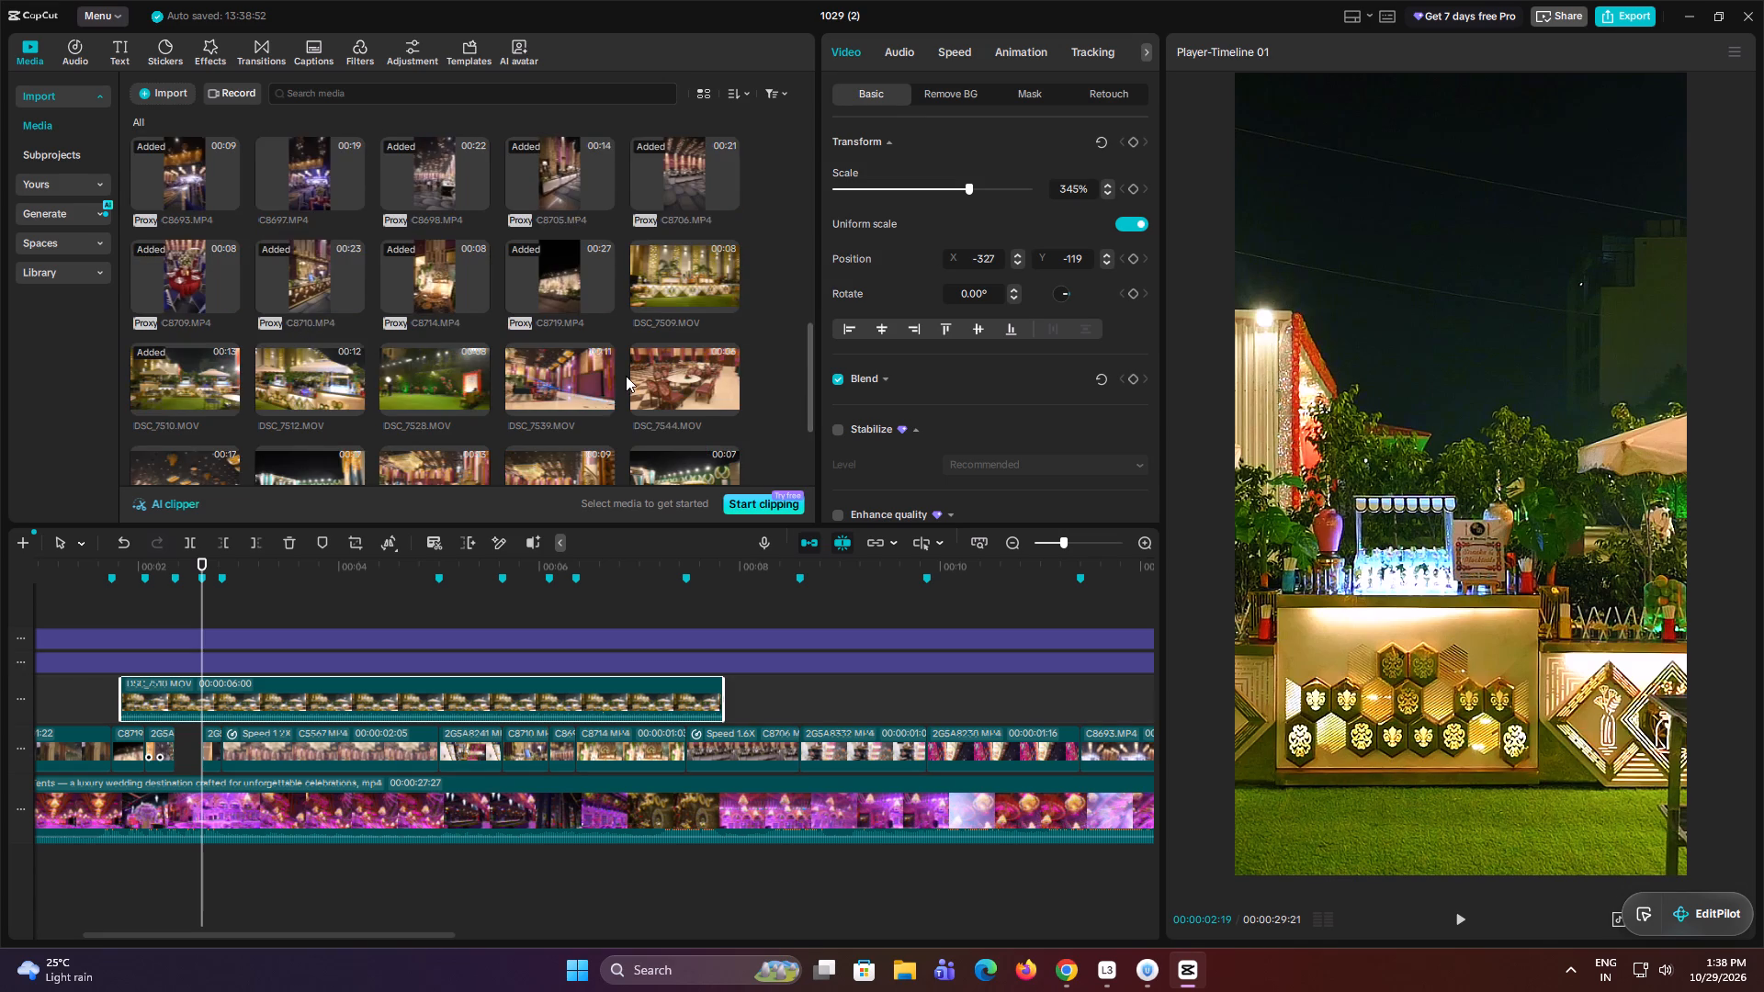
pyautogui.scroll(4, 626, 376)
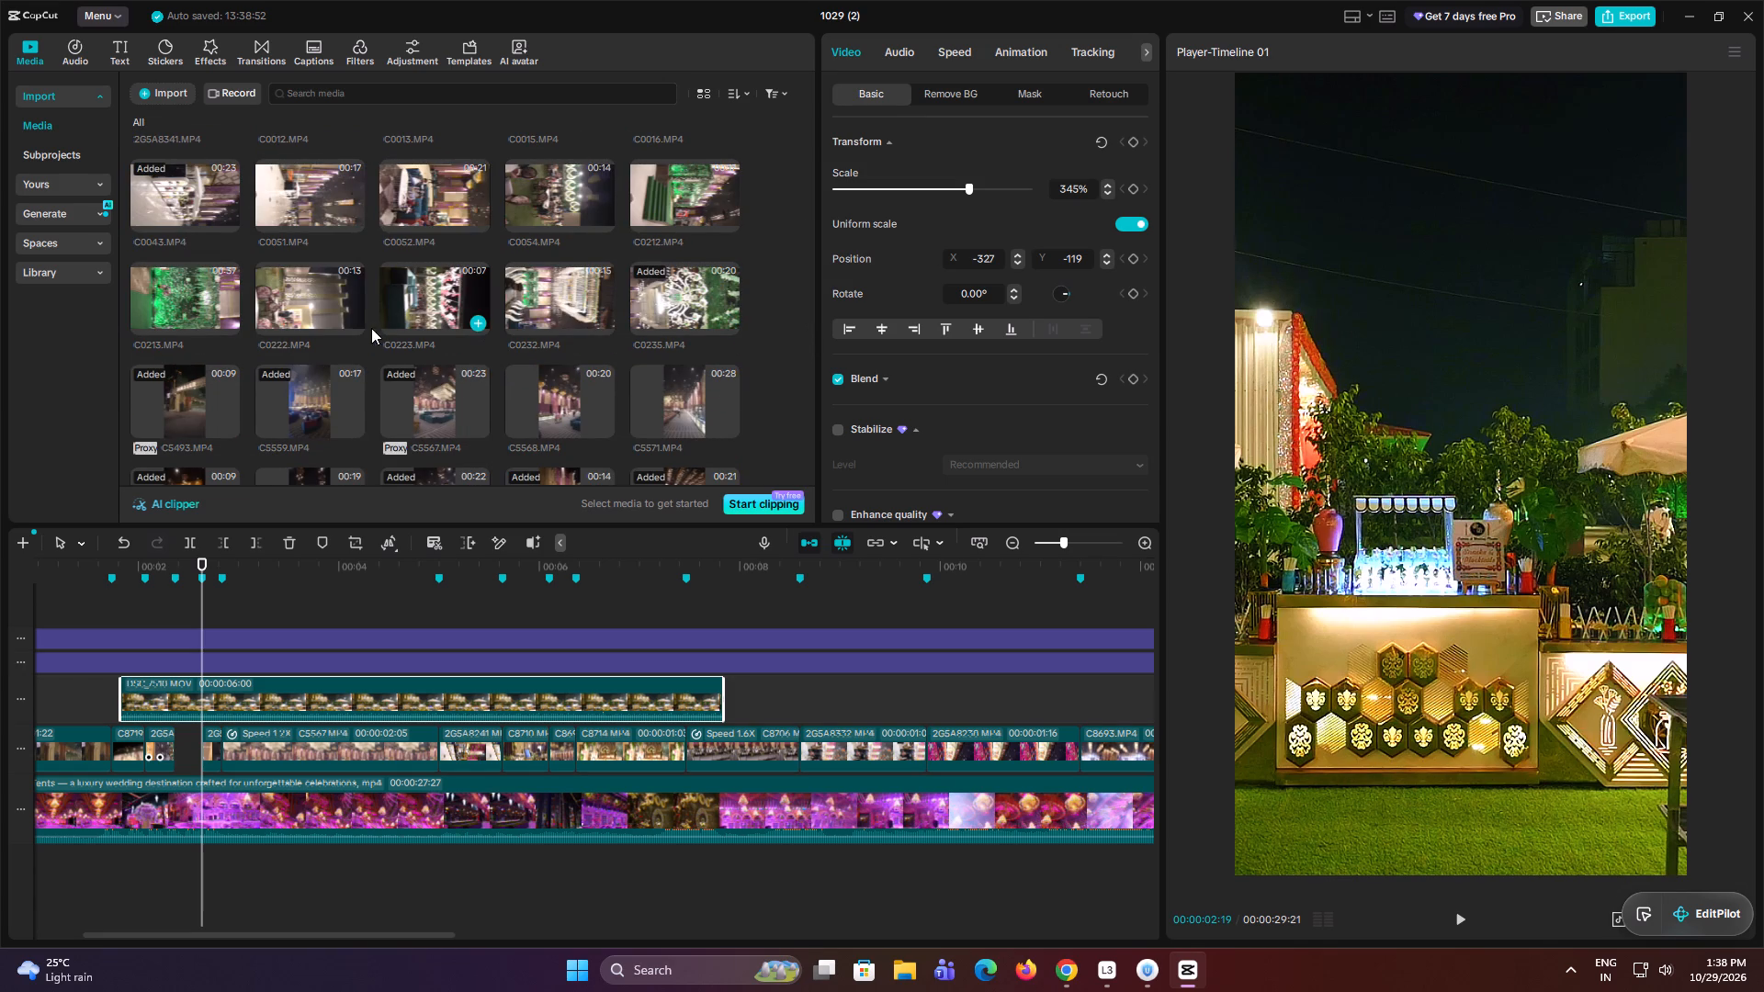
pyautogui.moveTo(684, 300); pyautogui.dragTo(635, 344)
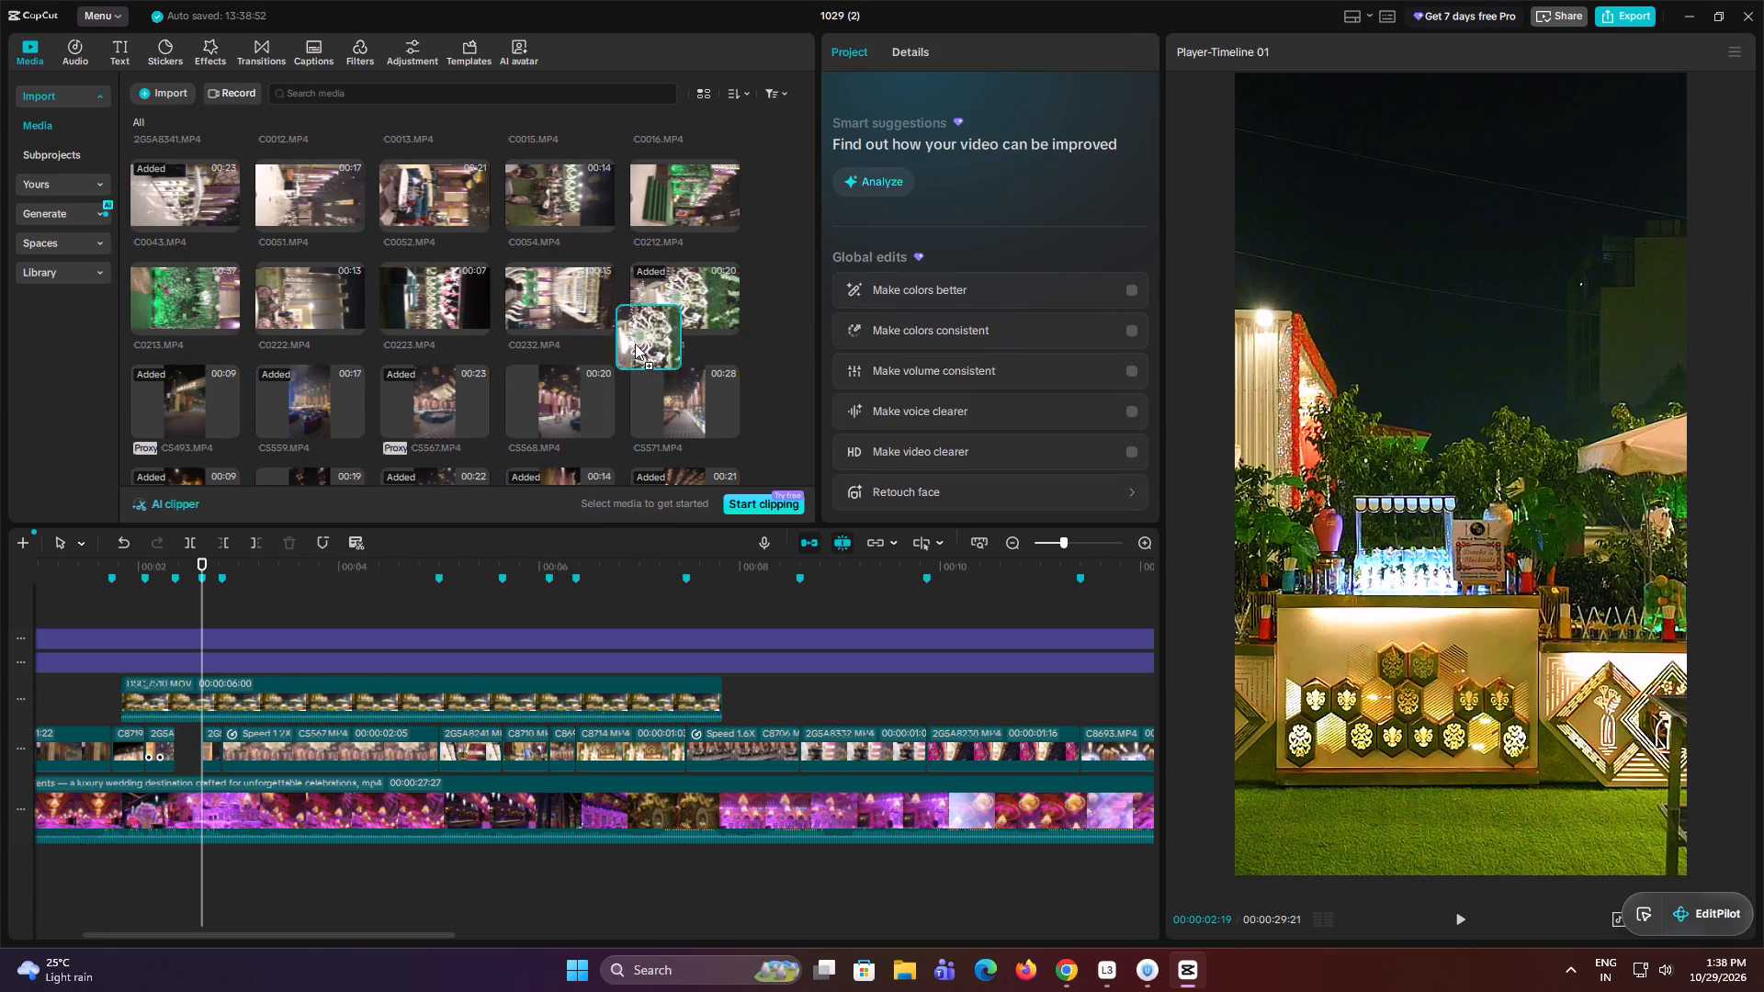
pyautogui.moveTo(635, 344); pyautogui.dragTo(639, 339)
pyautogui.click(439, 316)
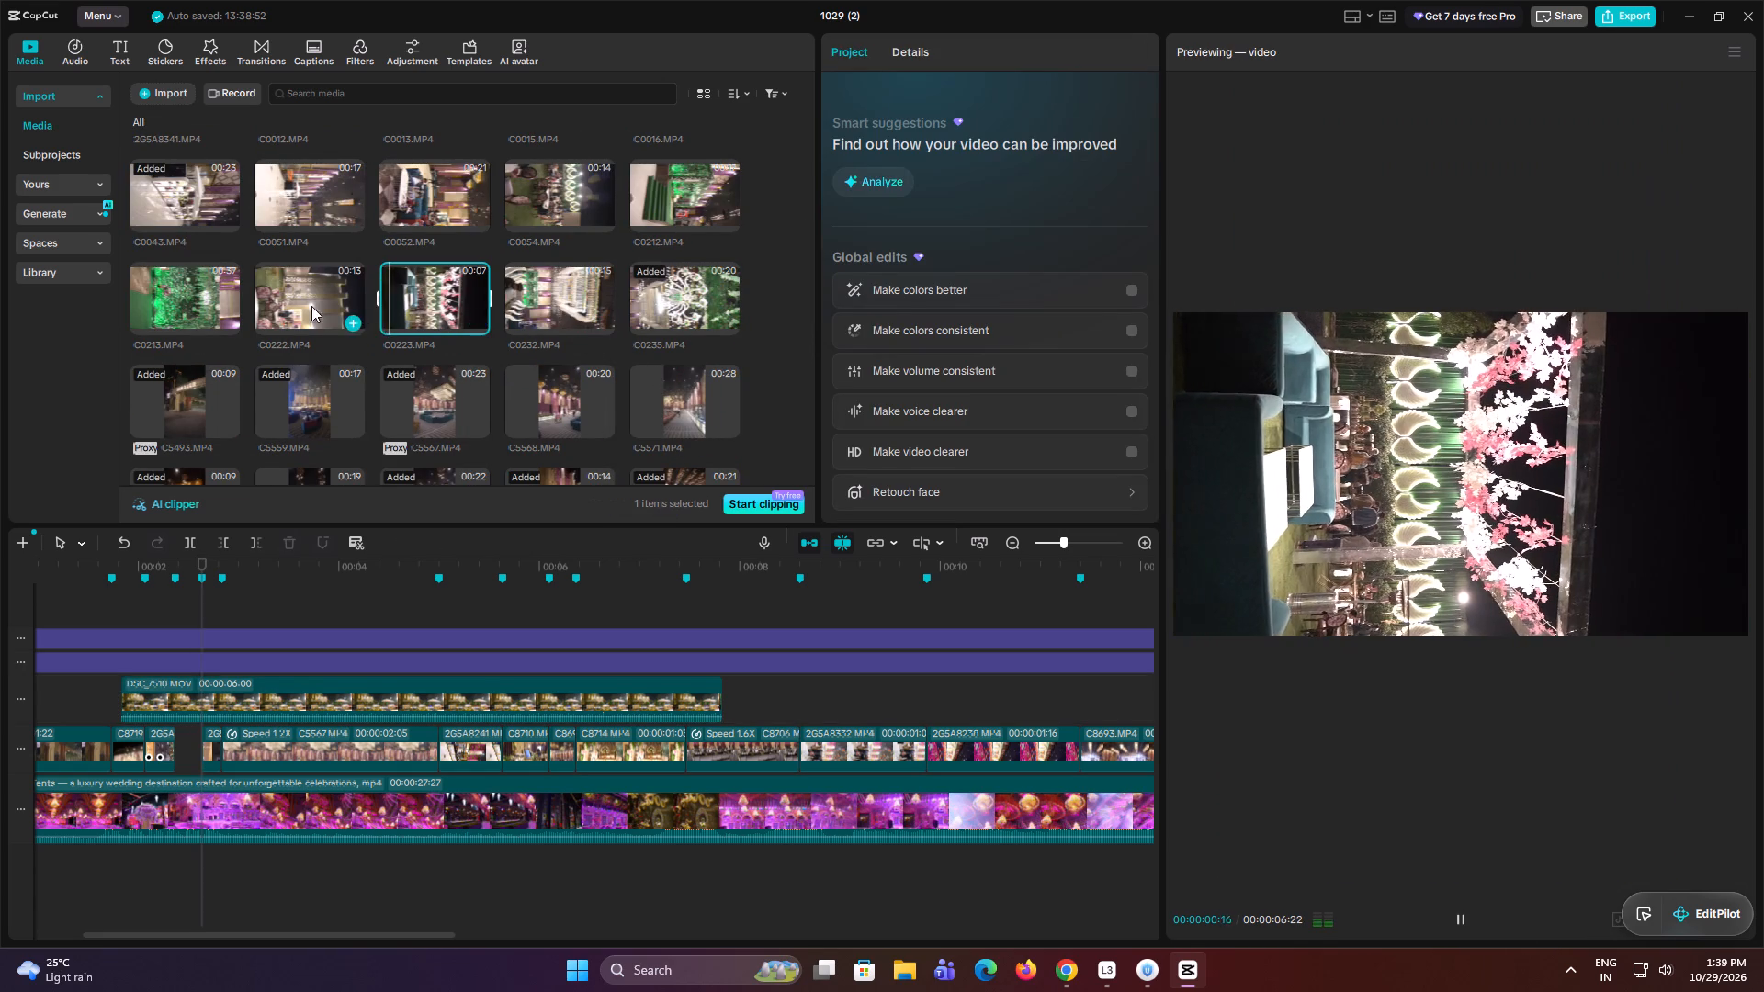
pyautogui.click(191, 305)
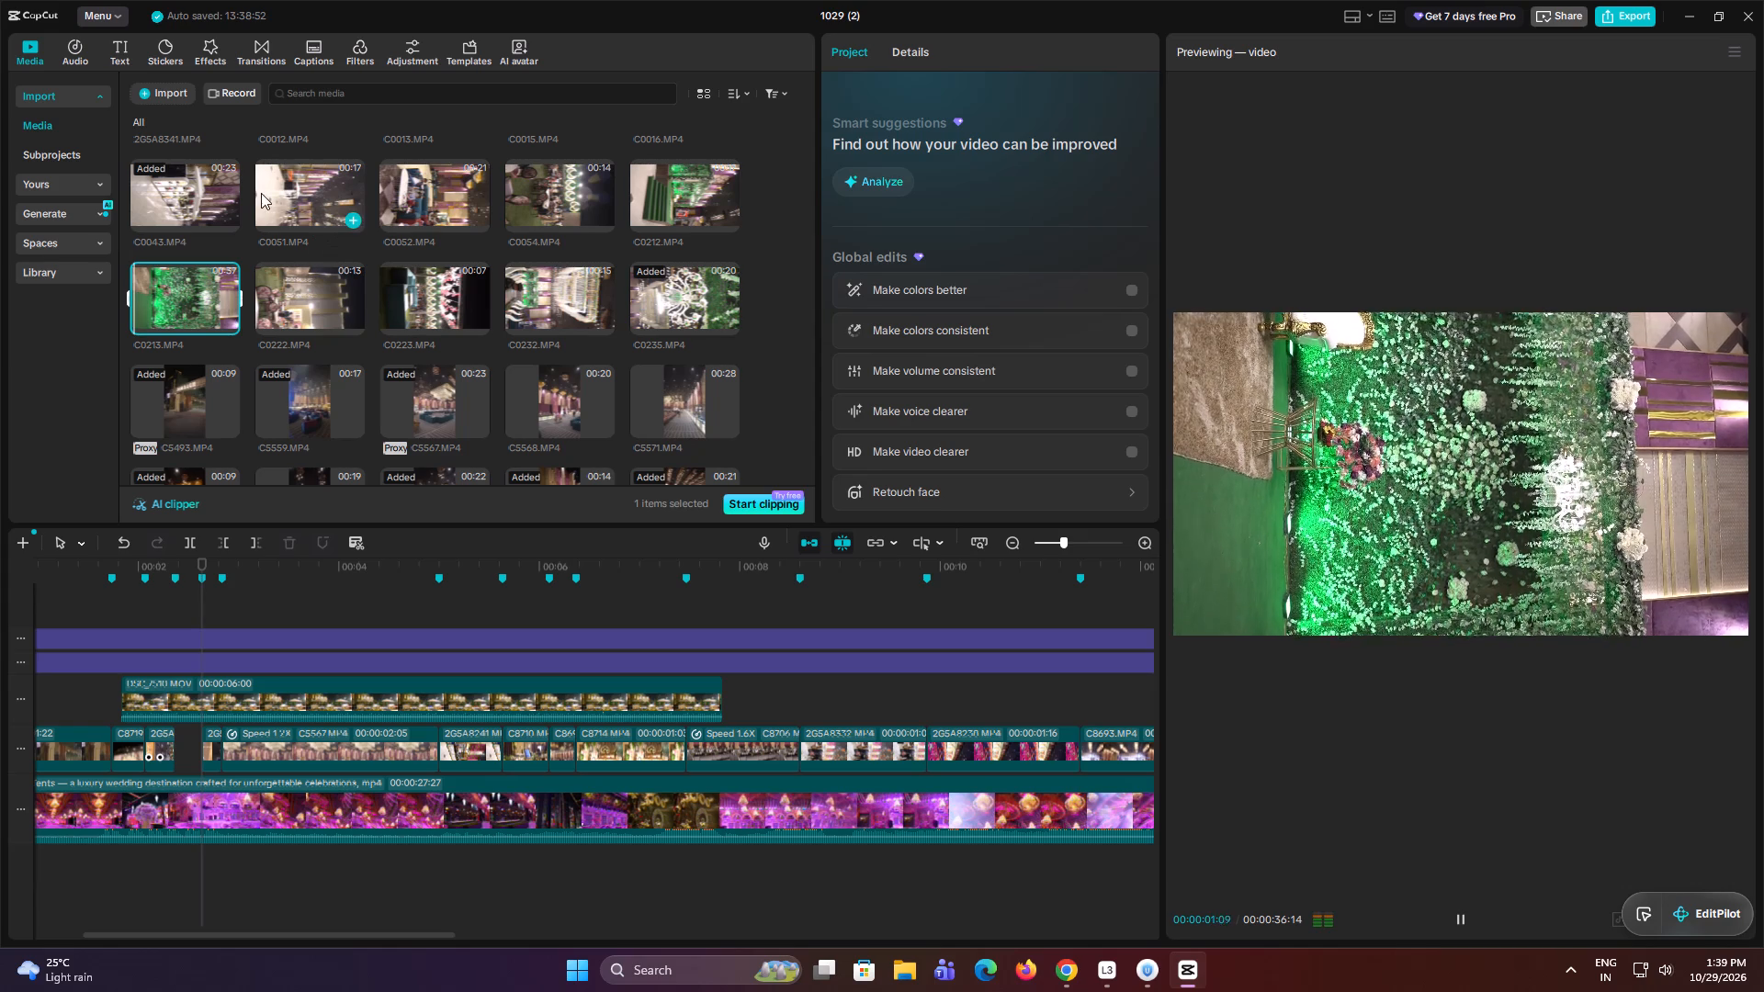
pyautogui.click(261, 193)
pyautogui.scroll(2, 458, 325)
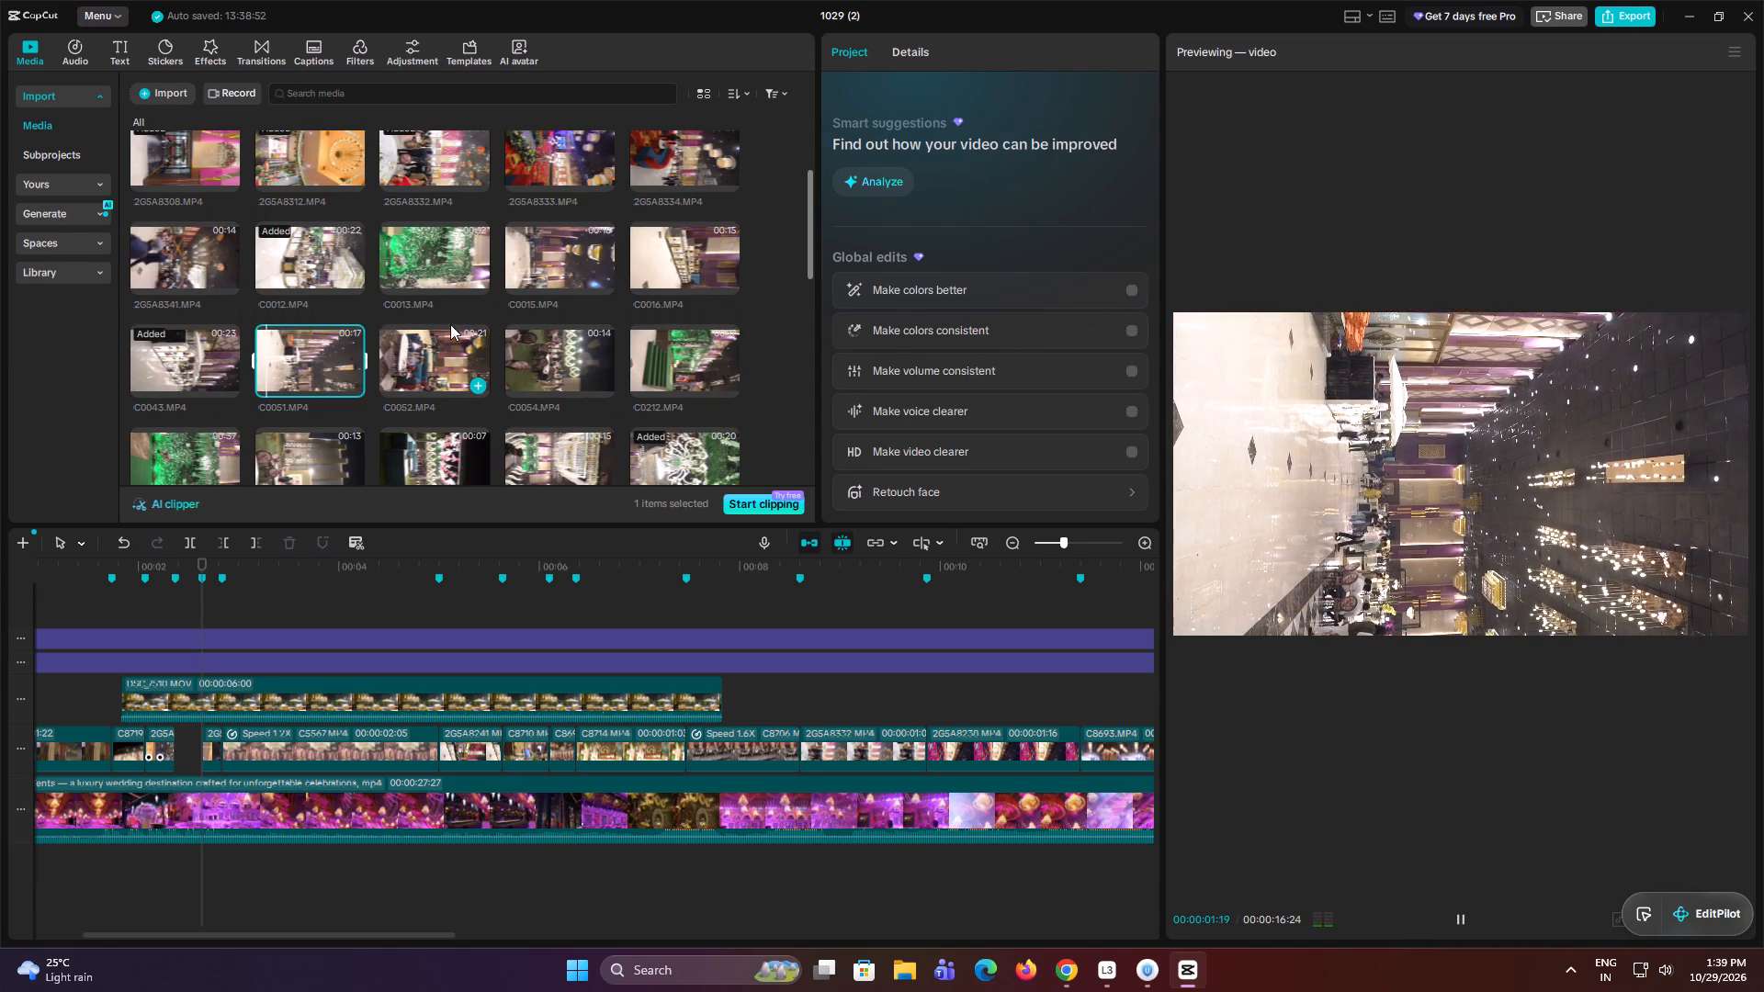
pyautogui.click(328, 271)
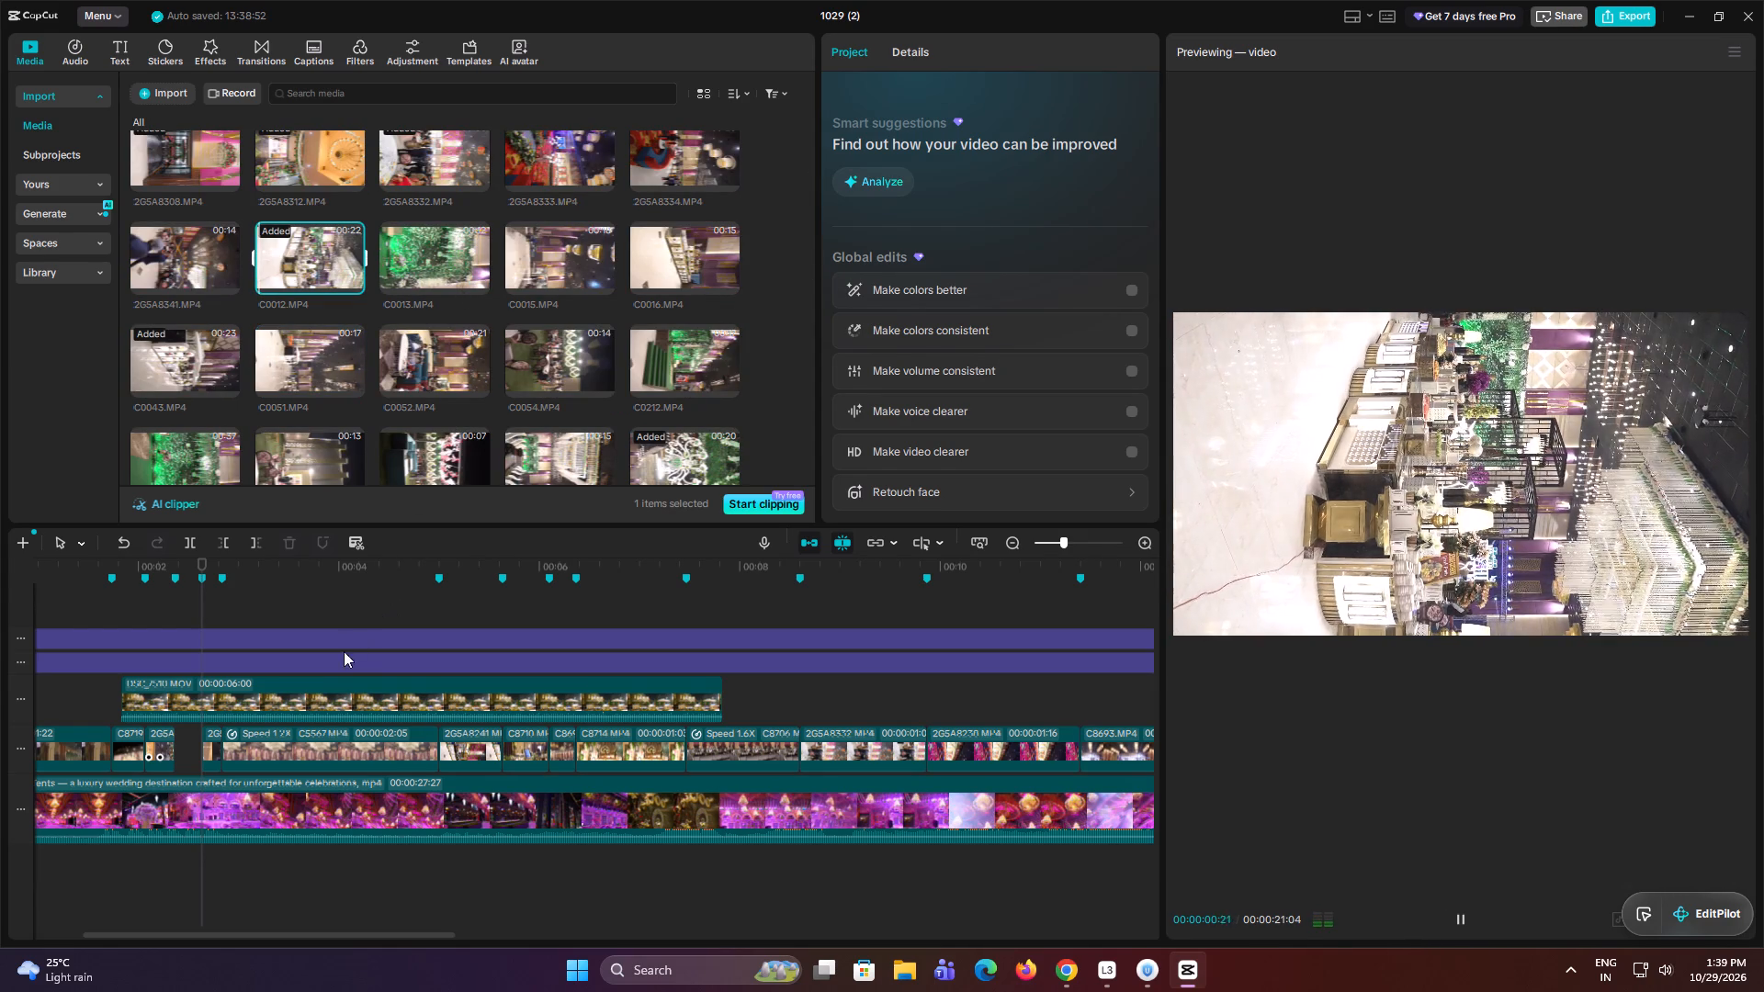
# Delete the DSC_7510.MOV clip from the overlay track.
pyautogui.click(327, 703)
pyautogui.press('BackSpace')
# Duplicate the red-carpet stage clip found at 00:00:10:29 onto the overlay track above the first gap and extend its end to a 00:00:05:28 duration.
pyautogui.click(683, 612)
pyautogui.moveTo(683, 612); pyautogui.dragTo(715, 616)
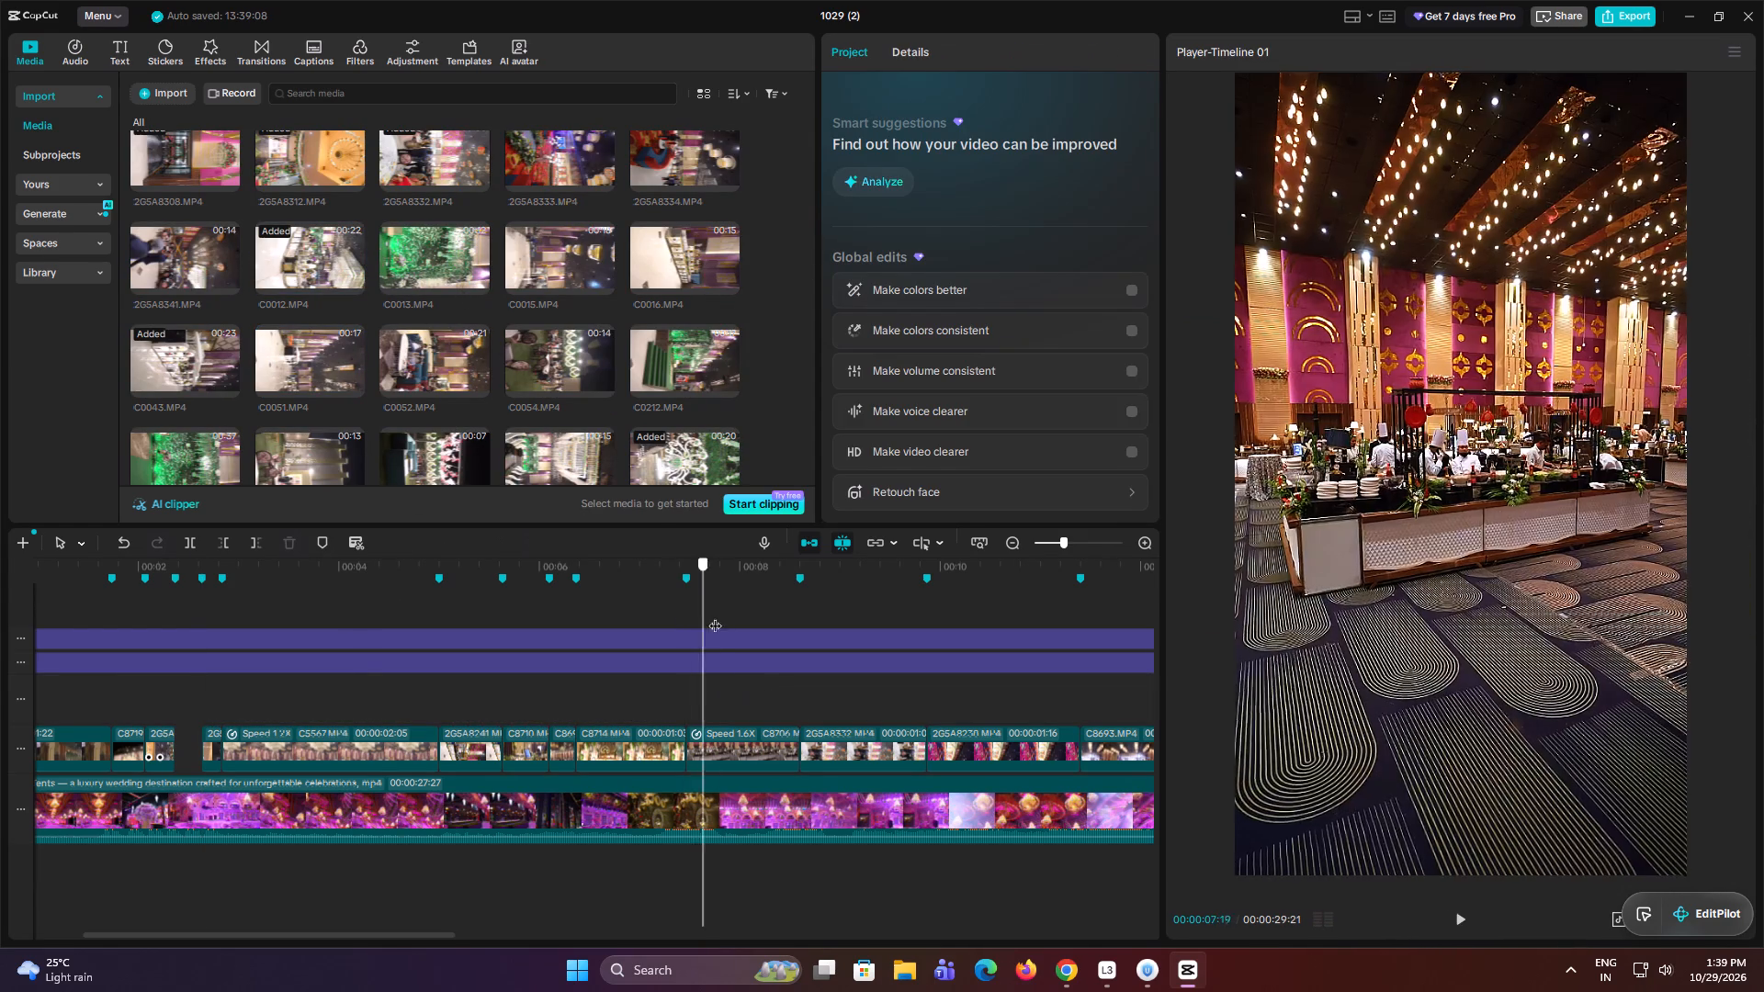
pyautogui.moveTo(715, 616); pyautogui.dragTo(1035, 674)
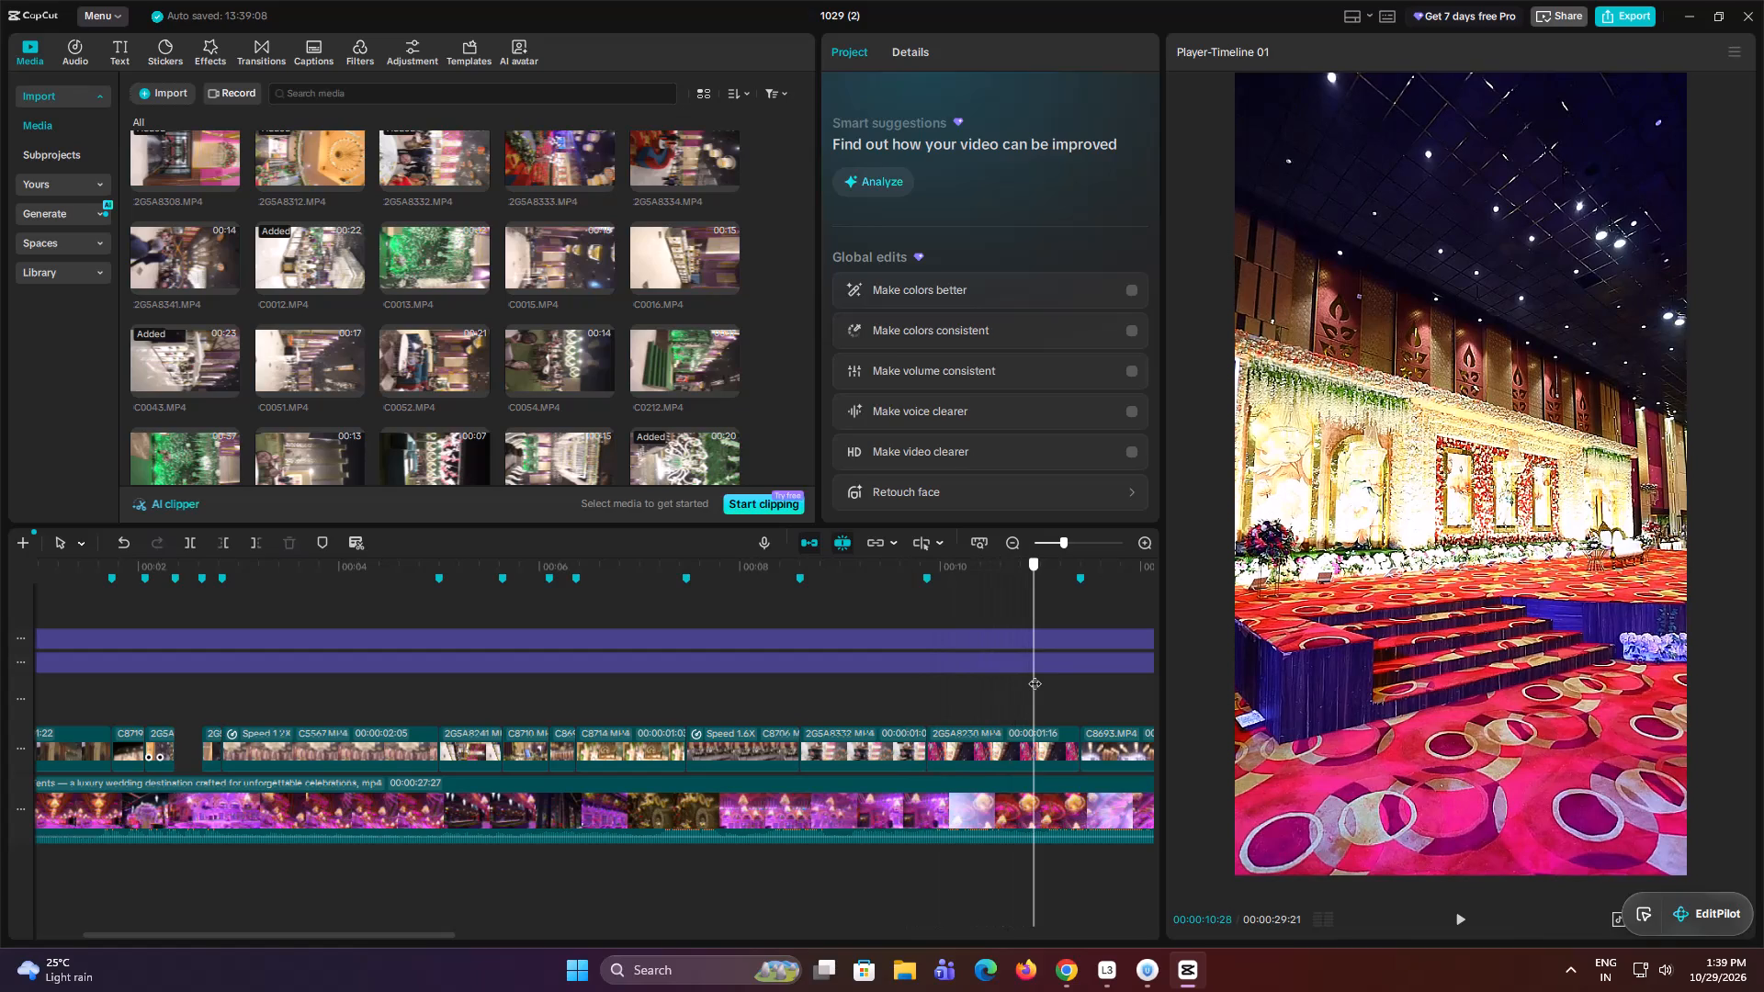
pyautogui.moveTo(1035, 674); pyautogui.dragTo(1038, 679)
pyautogui.click(1040, 738)
pyautogui.keyDown('alt'); pyautogui.moveTo(1026, 749); pyautogui.dragTo(291, 727); pyautogui.keyUp('alt')
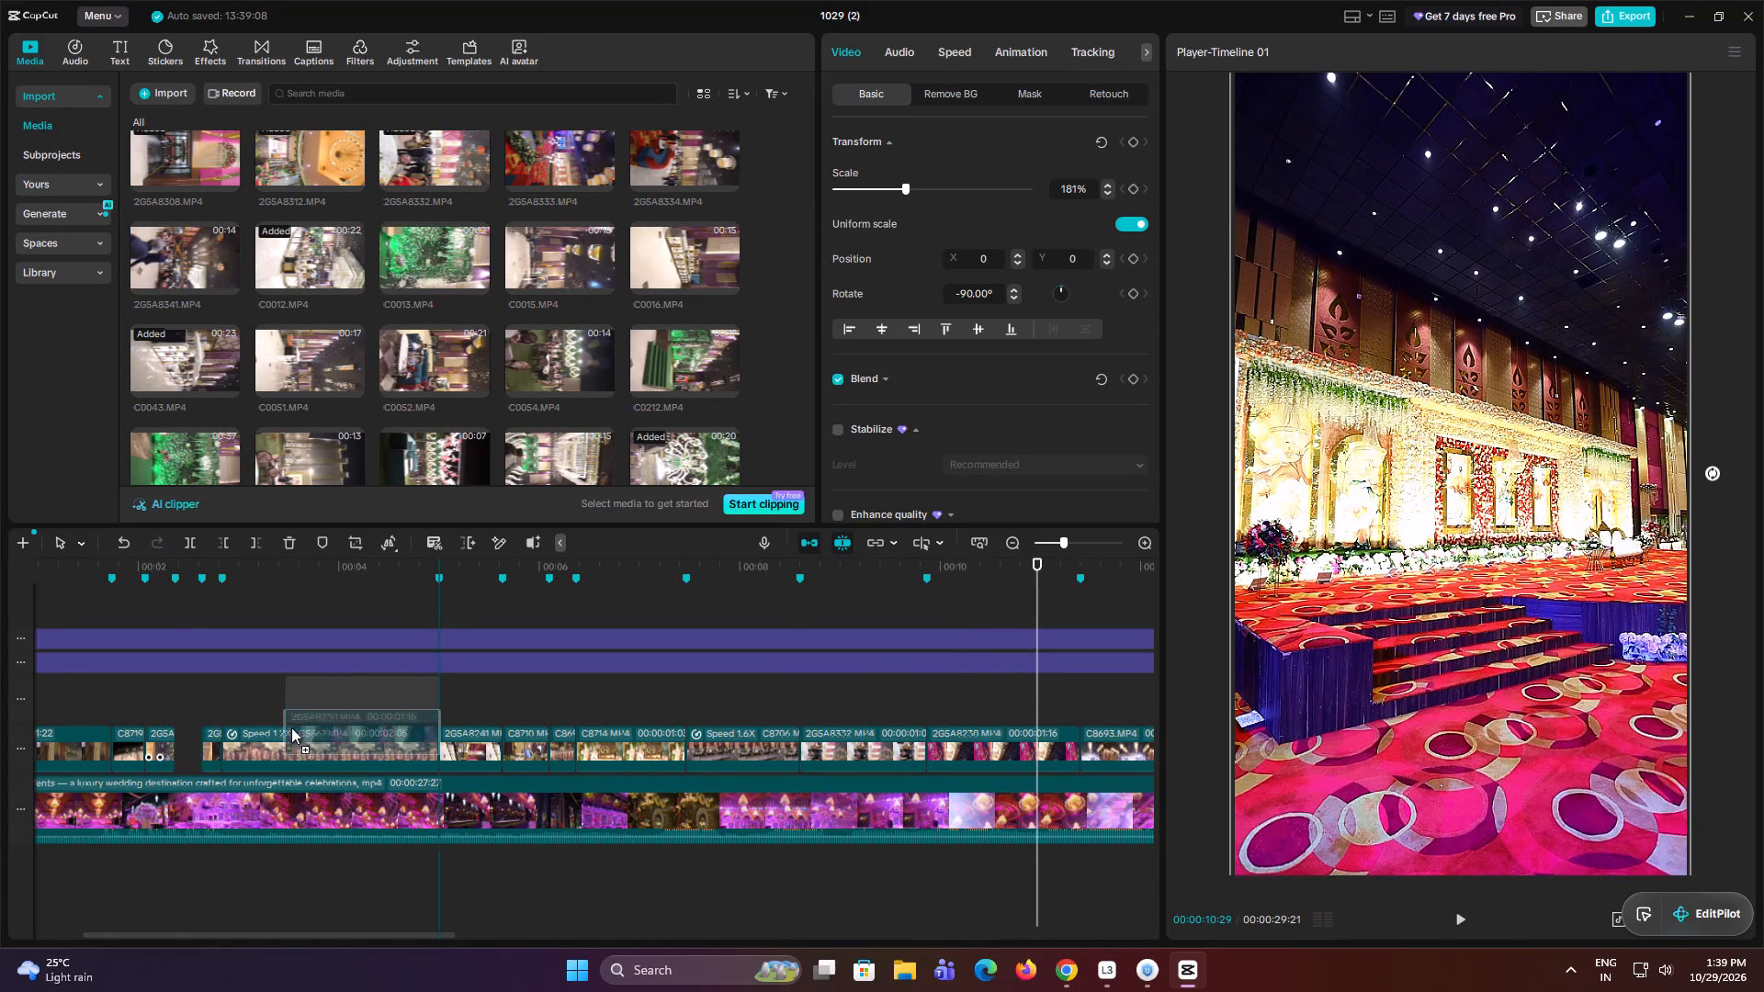
pyautogui.keyDown('alt'); pyautogui.moveTo(291, 727); pyautogui.dragTo(273, 708); pyautogui.keyUp('alt')
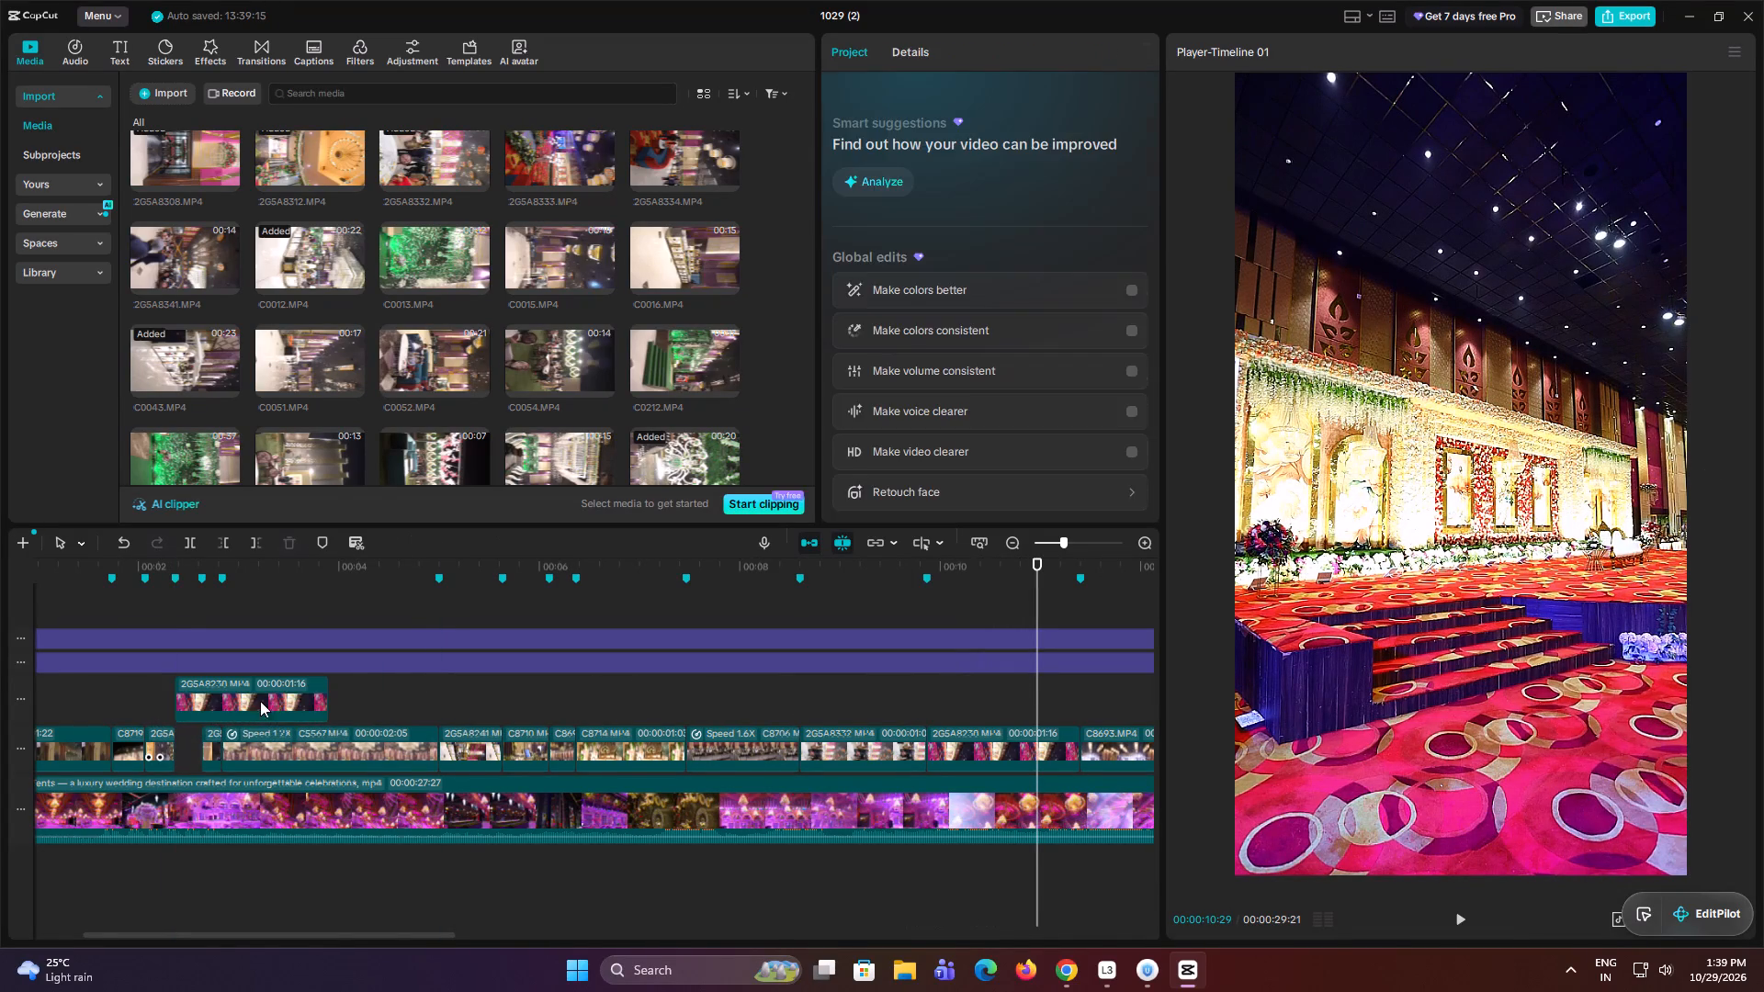
pyautogui.click(282, 697)
pyautogui.moveTo(328, 693); pyautogui.dragTo(594, 724)
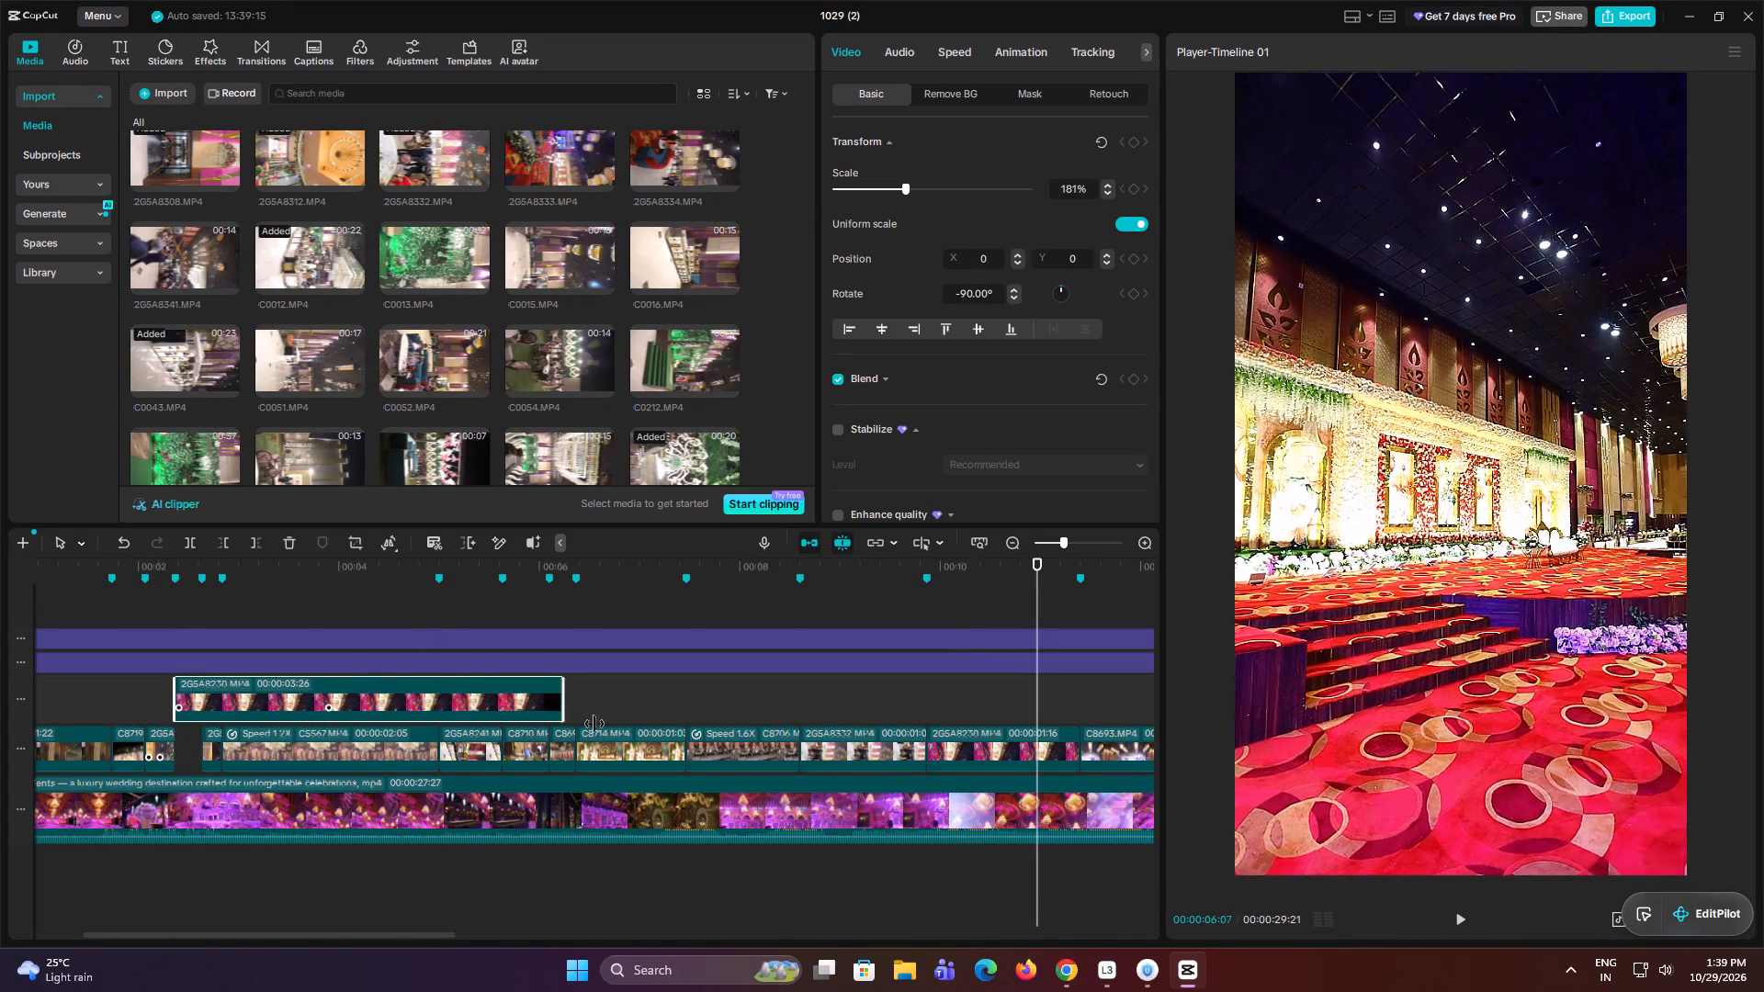
pyautogui.moveTo(594, 724); pyautogui.dragTo(764, 722)
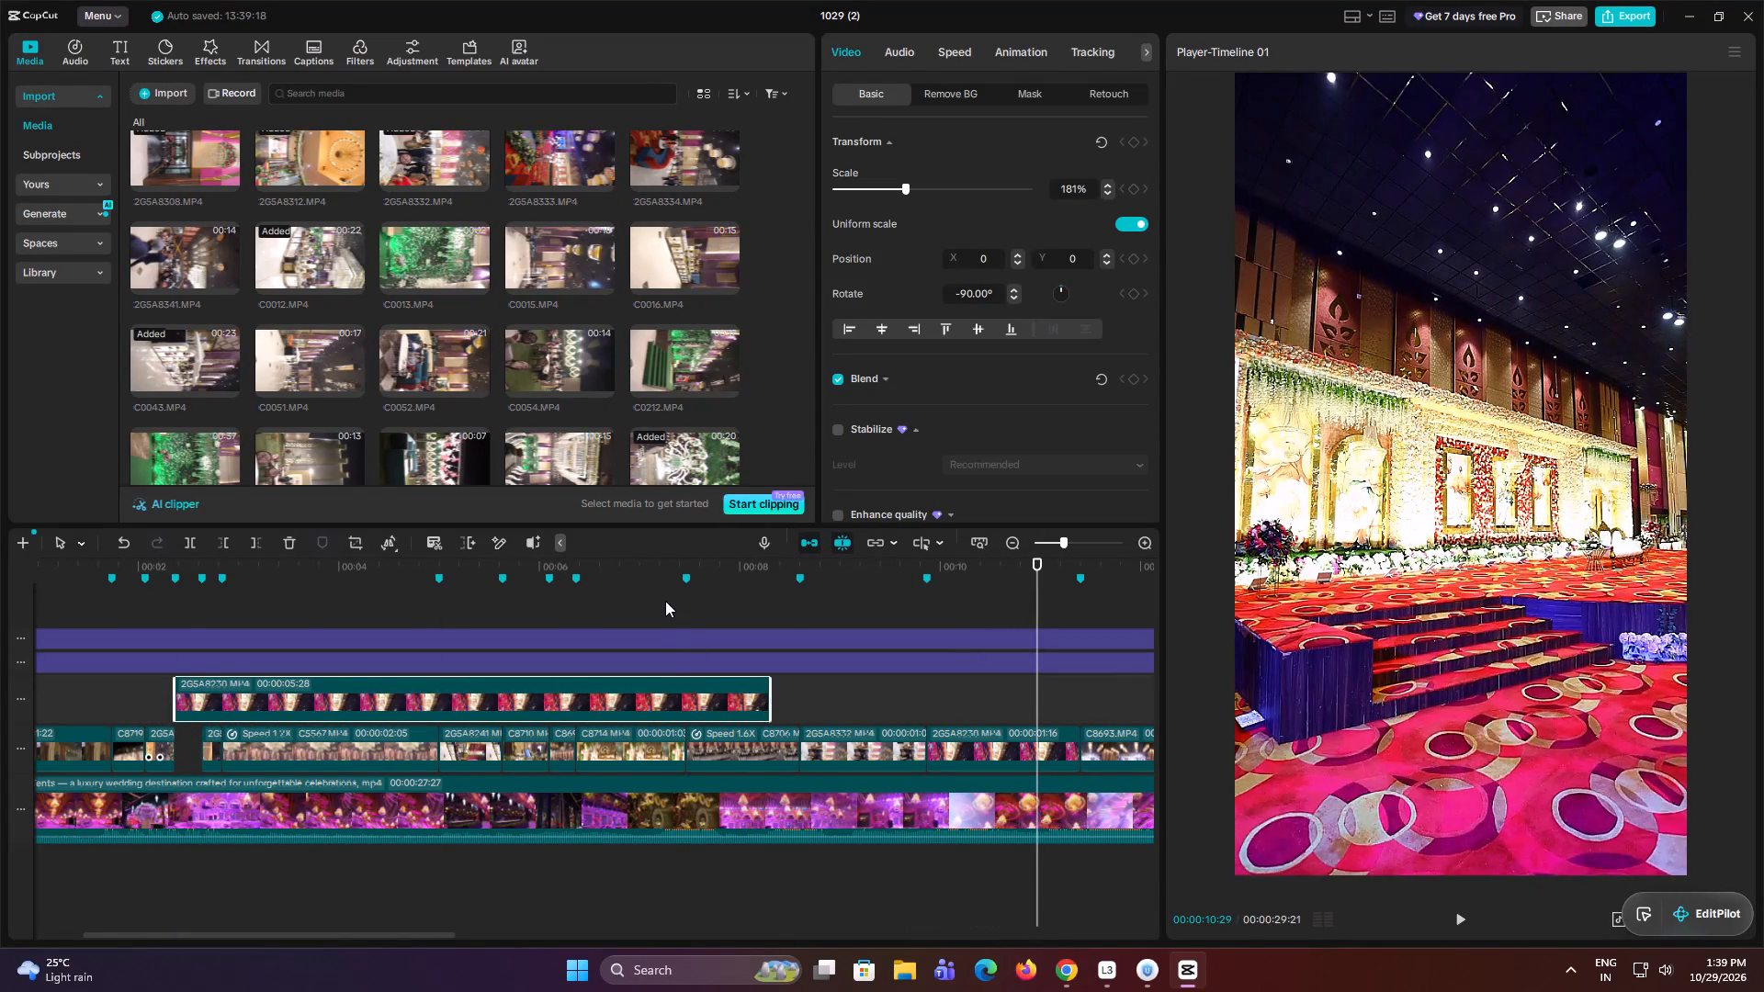
# Trim the start of the red-carpet stage overlay at 00:00:06:07 and move the remainder back to the start of the first gap.
pyautogui.click(665, 601)
pyautogui.moveTo(665, 601); pyautogui.dragTo(562, 613)
pyautogui.click(625, 698)
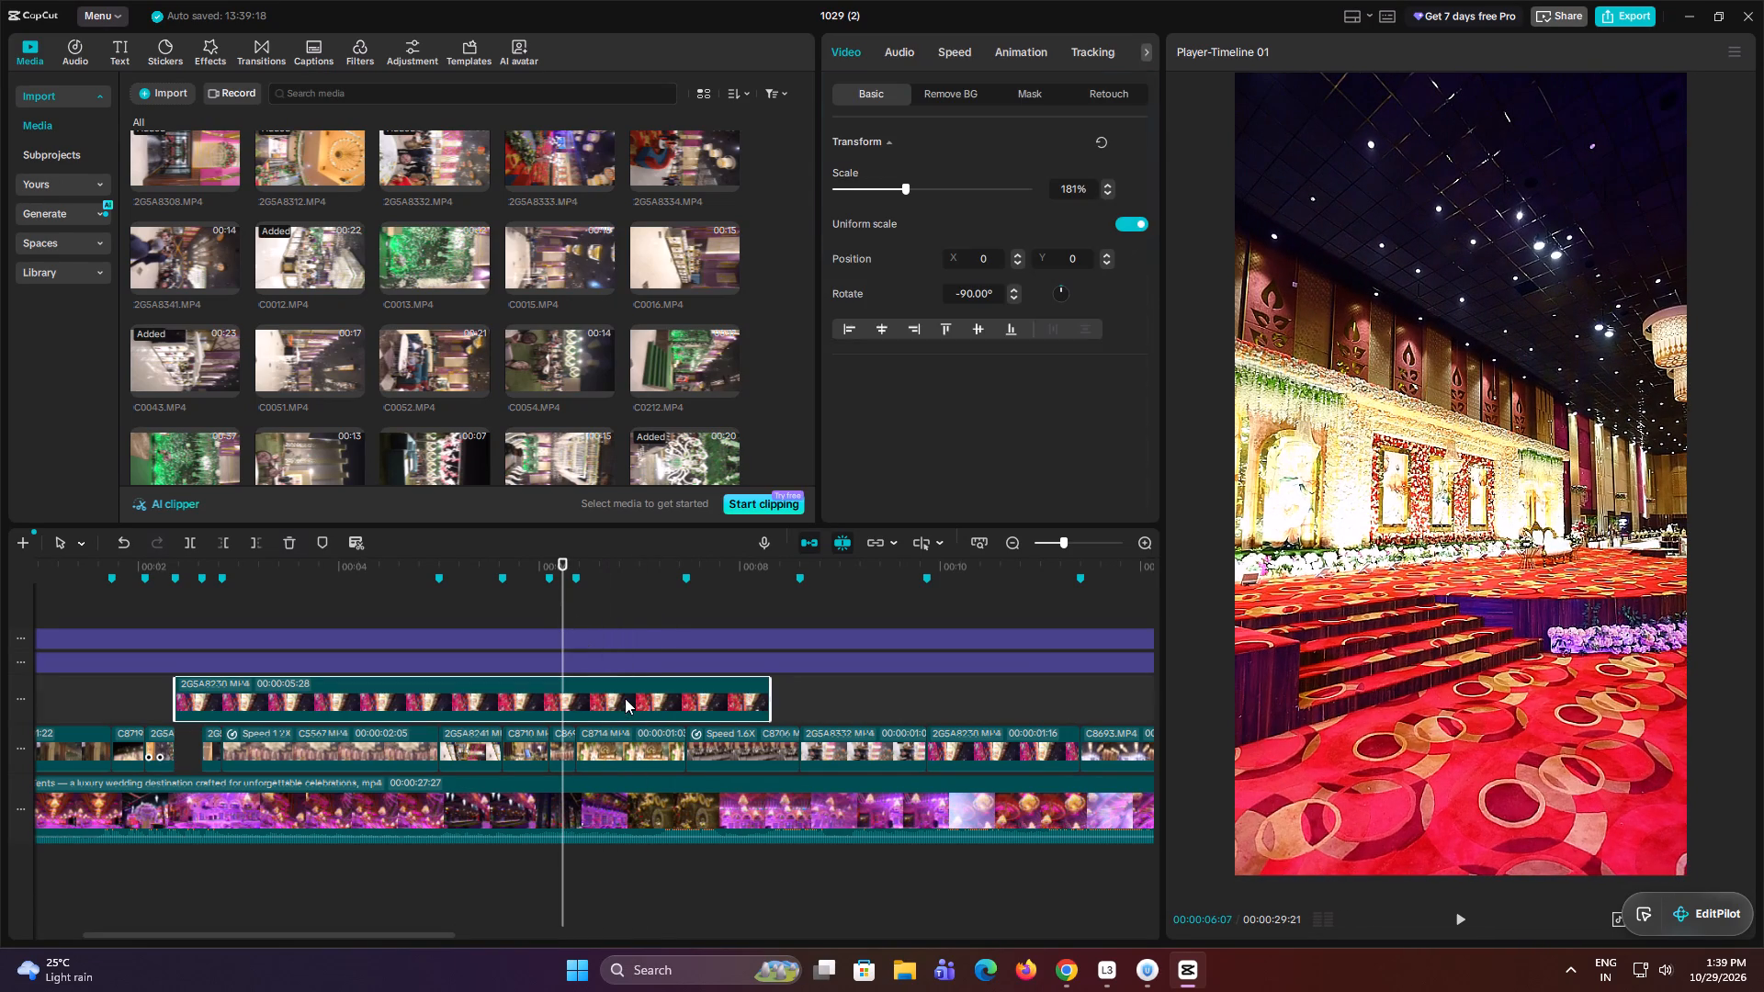
pyautogui.press('q')
pyautogui.moveTo(625, 698); pyautogui.dragTo(242, 700)
# Trim the end of the red-carpet stage overlay at 00:00:02:19 and move it down into the first gap on the main track.
pyautogui.click(185, 596)
pyautogui.moveTo(185, 596); pyautogui.dragTo(202, 595)
pyautogui.click(220, 710)
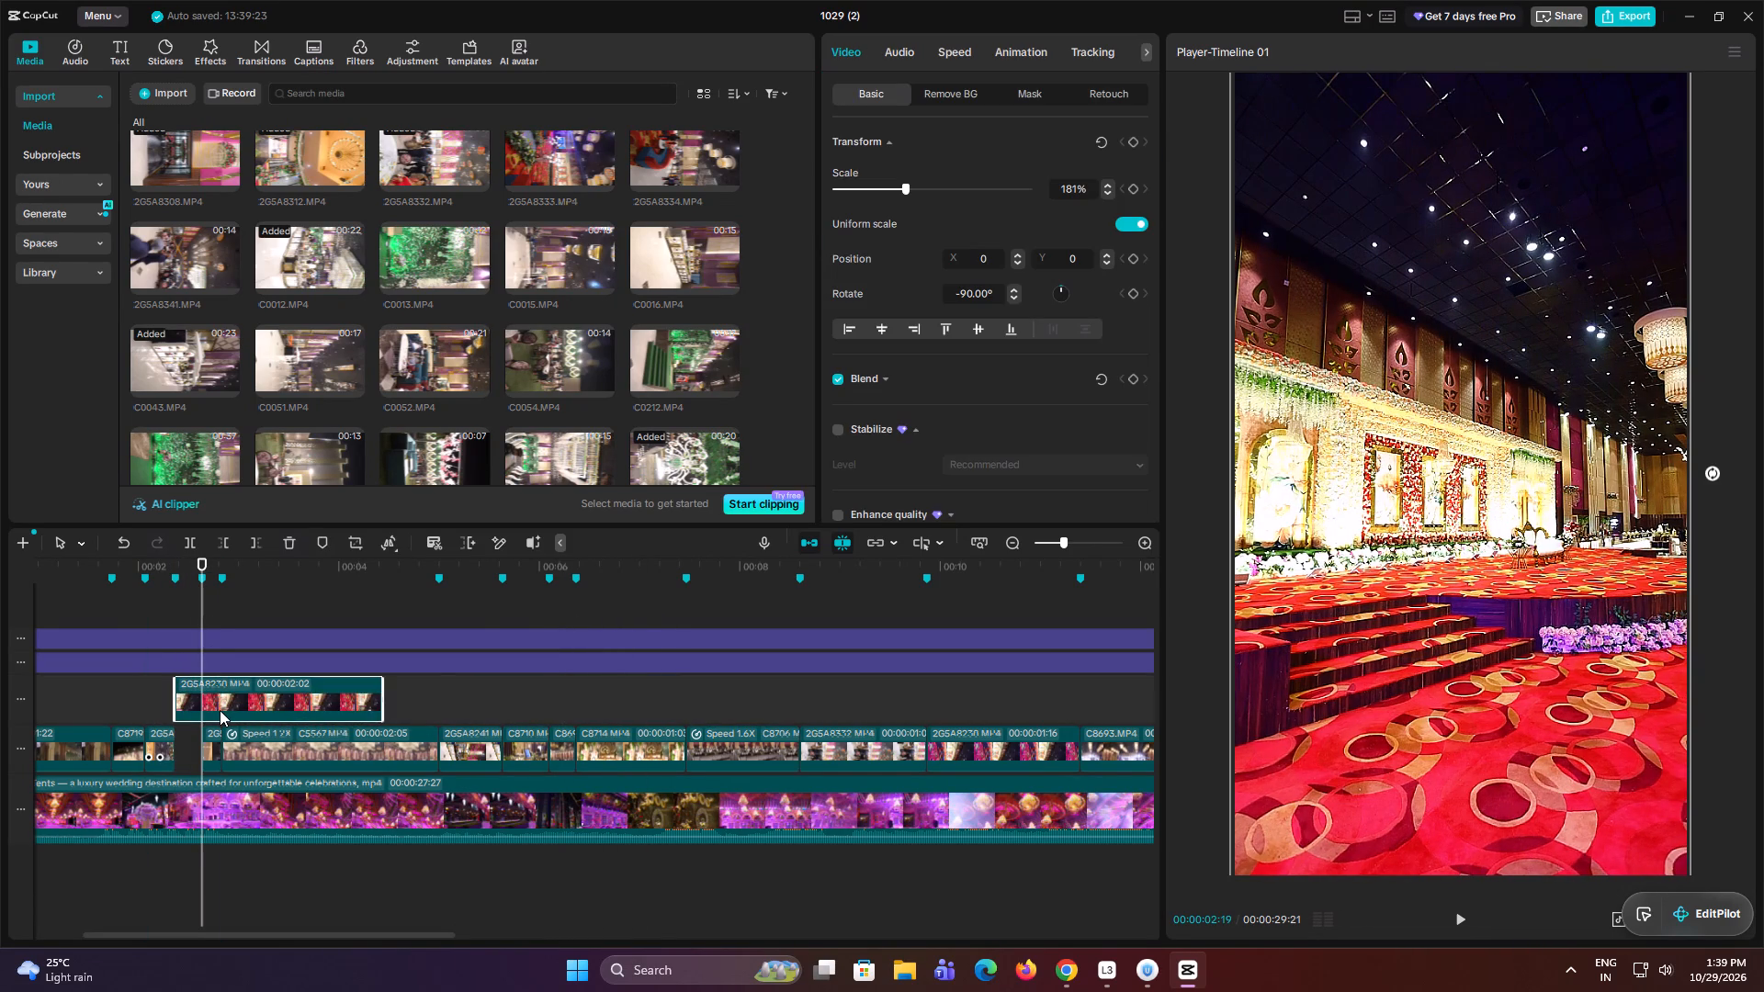
pyautogui.press('w')
pyautogui.moveTo(188, 693); pyautogui.dragTo(189, 727)
pyautogui.moveTo(184, 750); pyautogui.dragTo(187, 769)
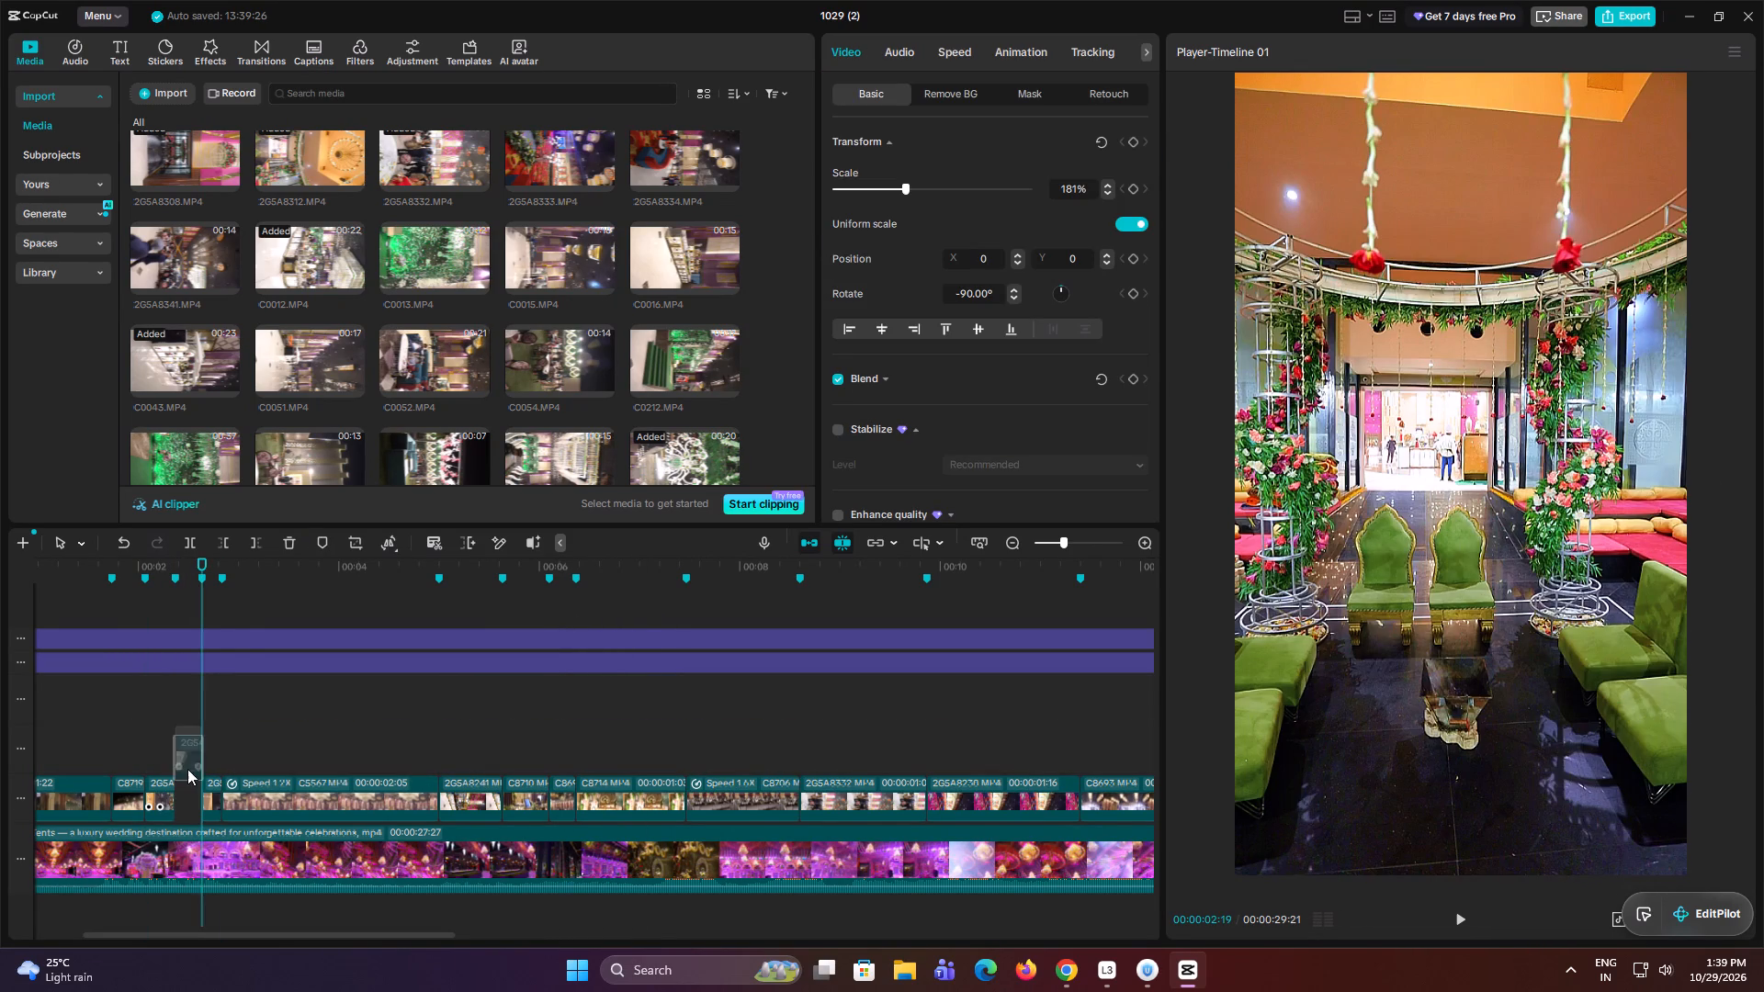
pyautogui.moveTo(187, 769); pyautogui.dragTo(187, 772)
pyautogui.doubleClick(171, 698)
pyautogui.click(194, 738)
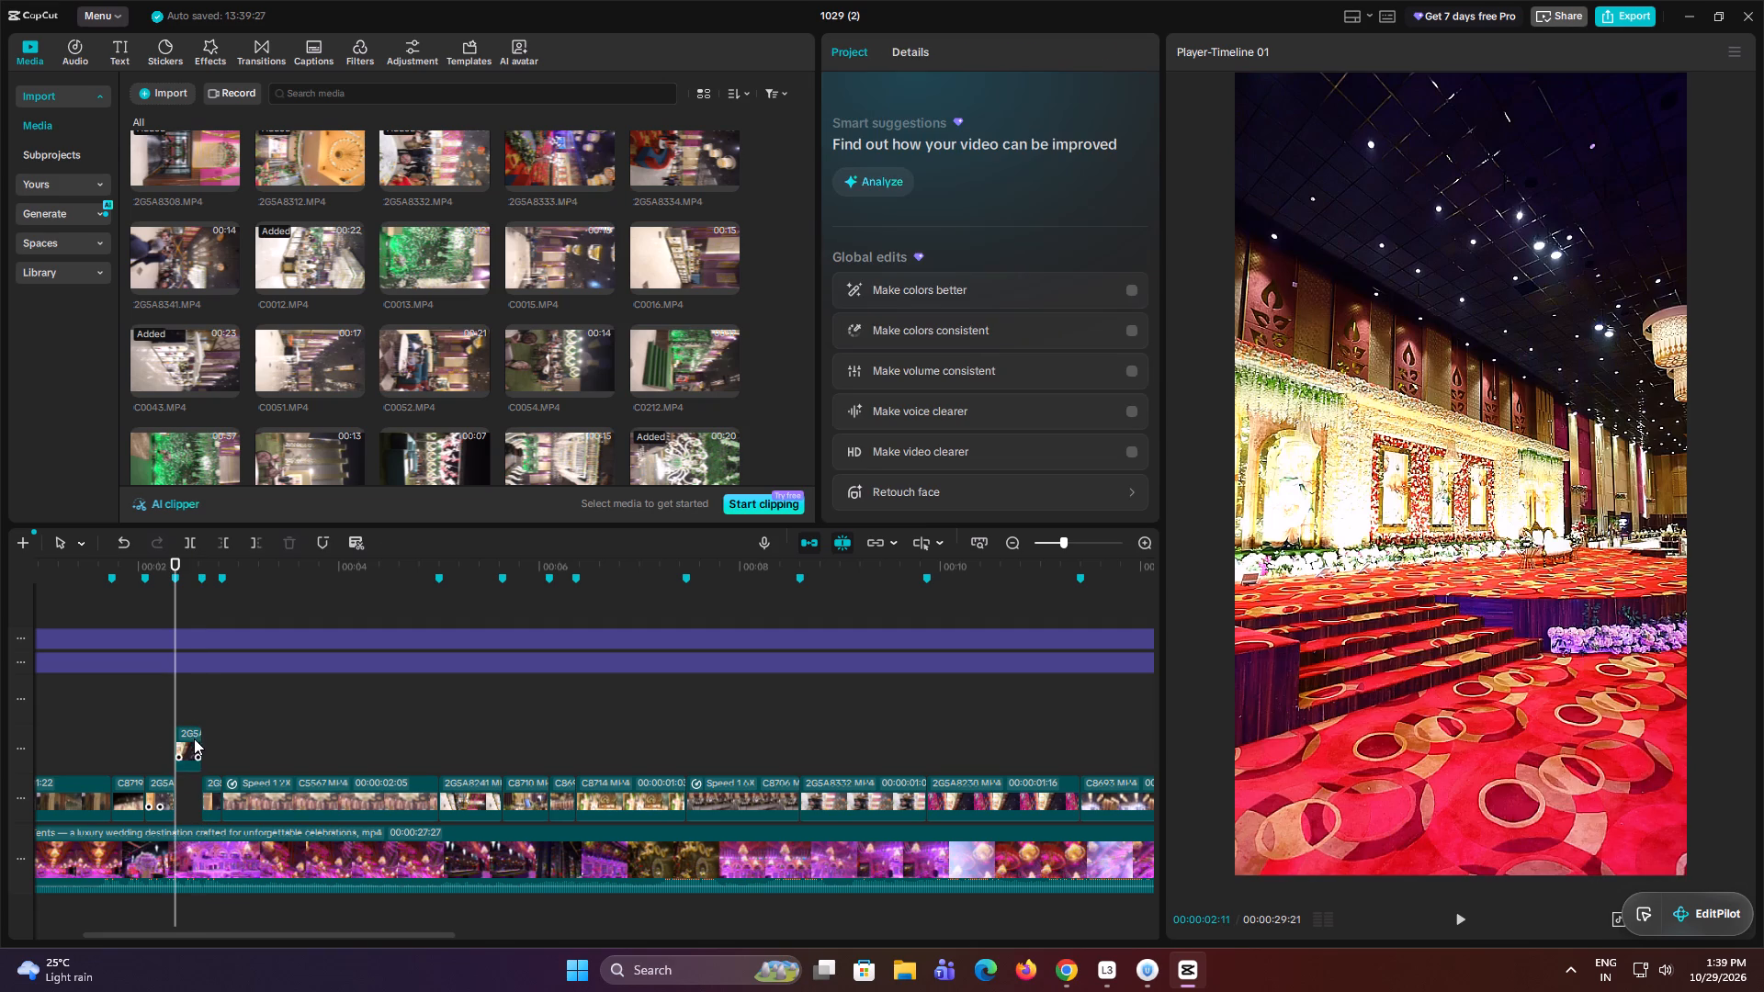
pyautogui.press('q')
pyautogui.moveTo(194, 738); pyautogui.dragTo(198, 783)
pyautogui.click(132, 706)
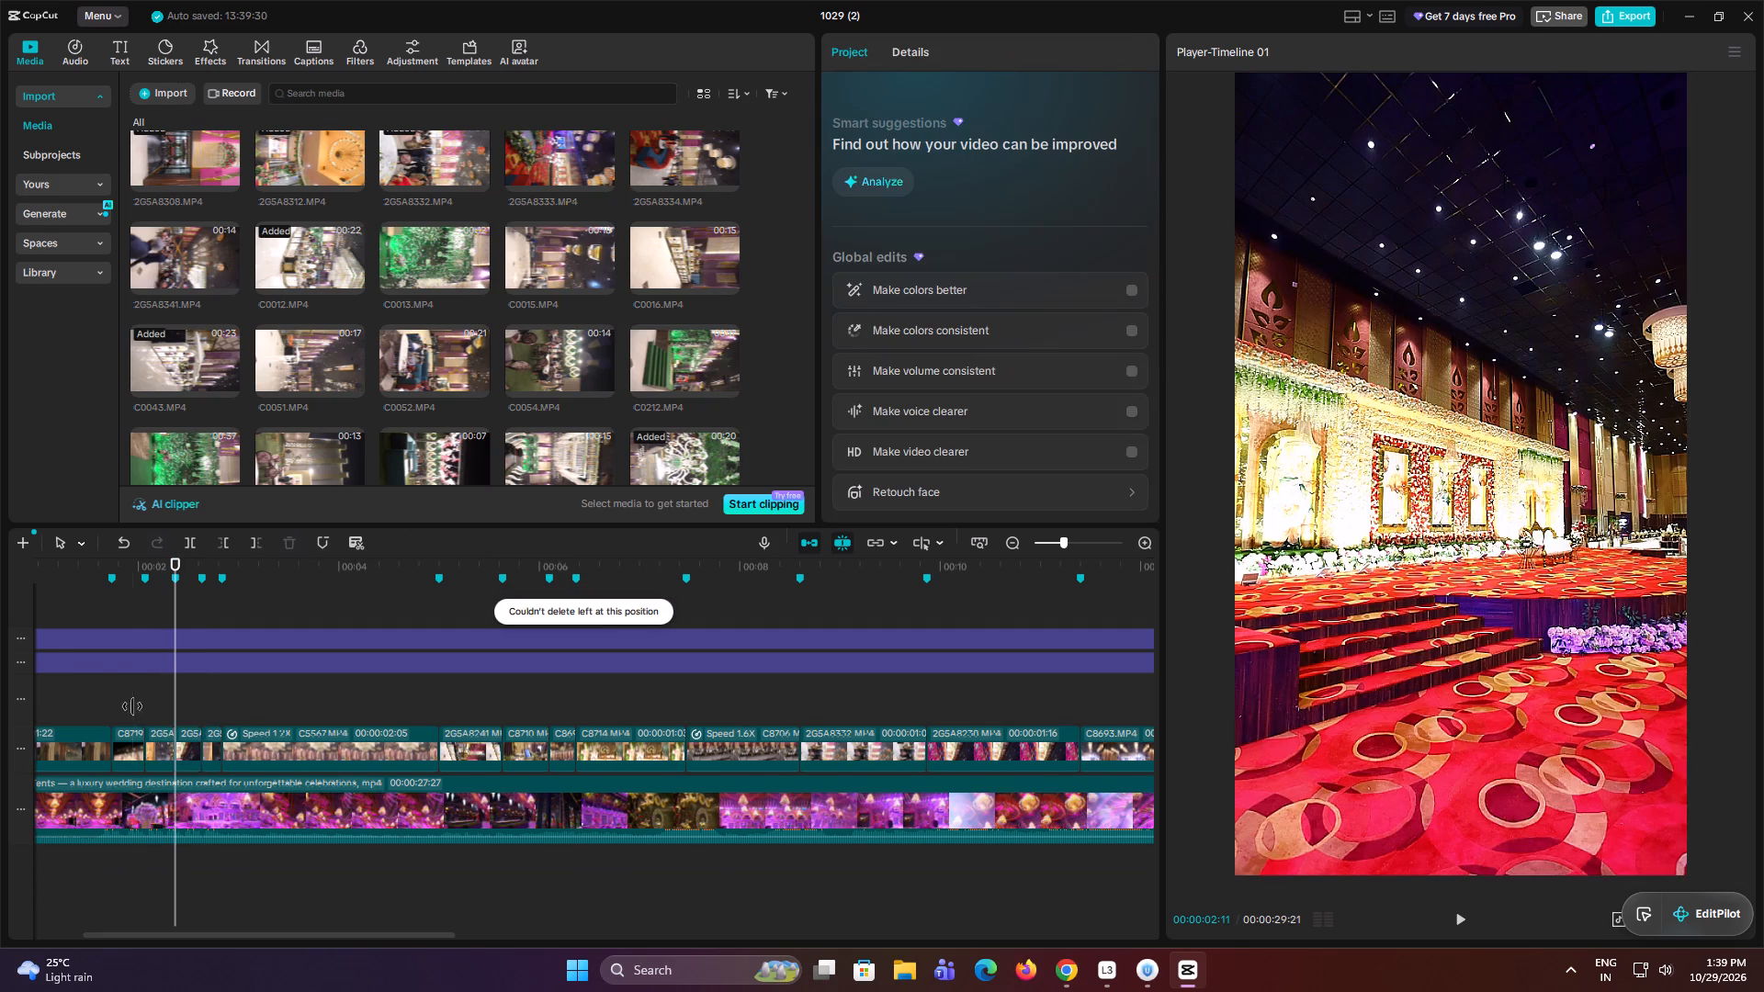
# Turn on Stabilize for the opening Zorbagh entrance gate clip.
pyautogui.moveTo(132, 706); pyautogui.dragTo(0, 707)
pyautogui.press('space')
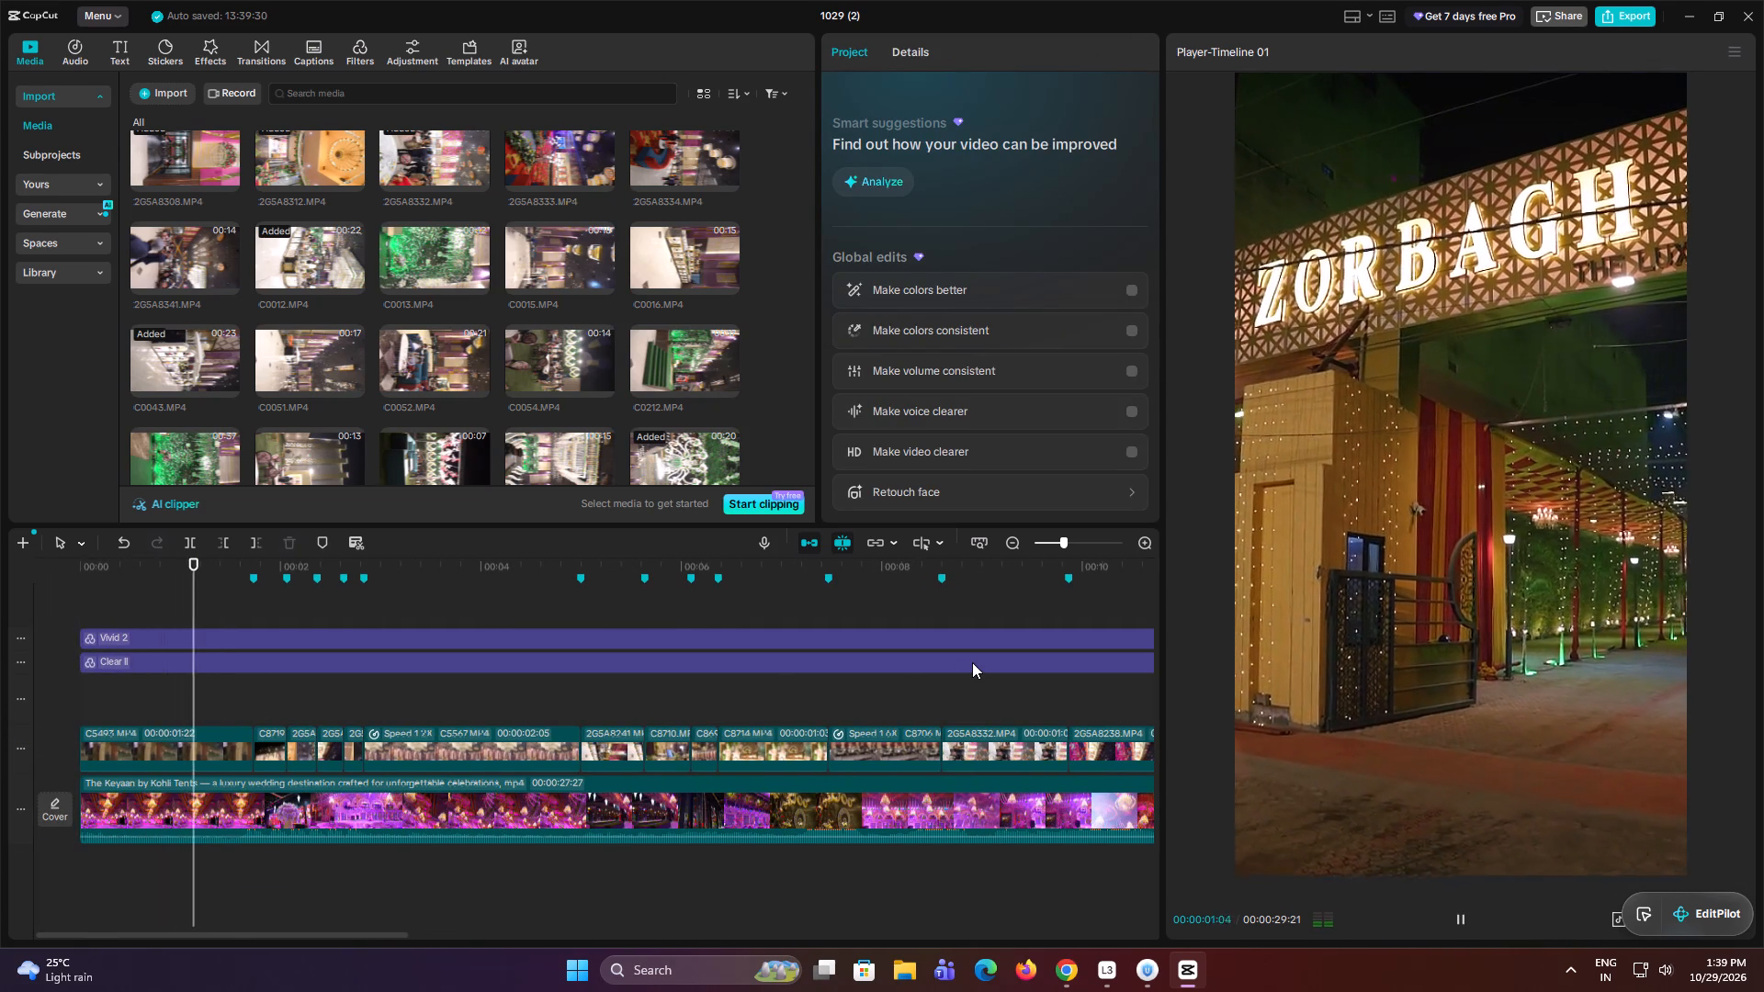
pyautogui.press('space')
pyautogui.click(135, 590)
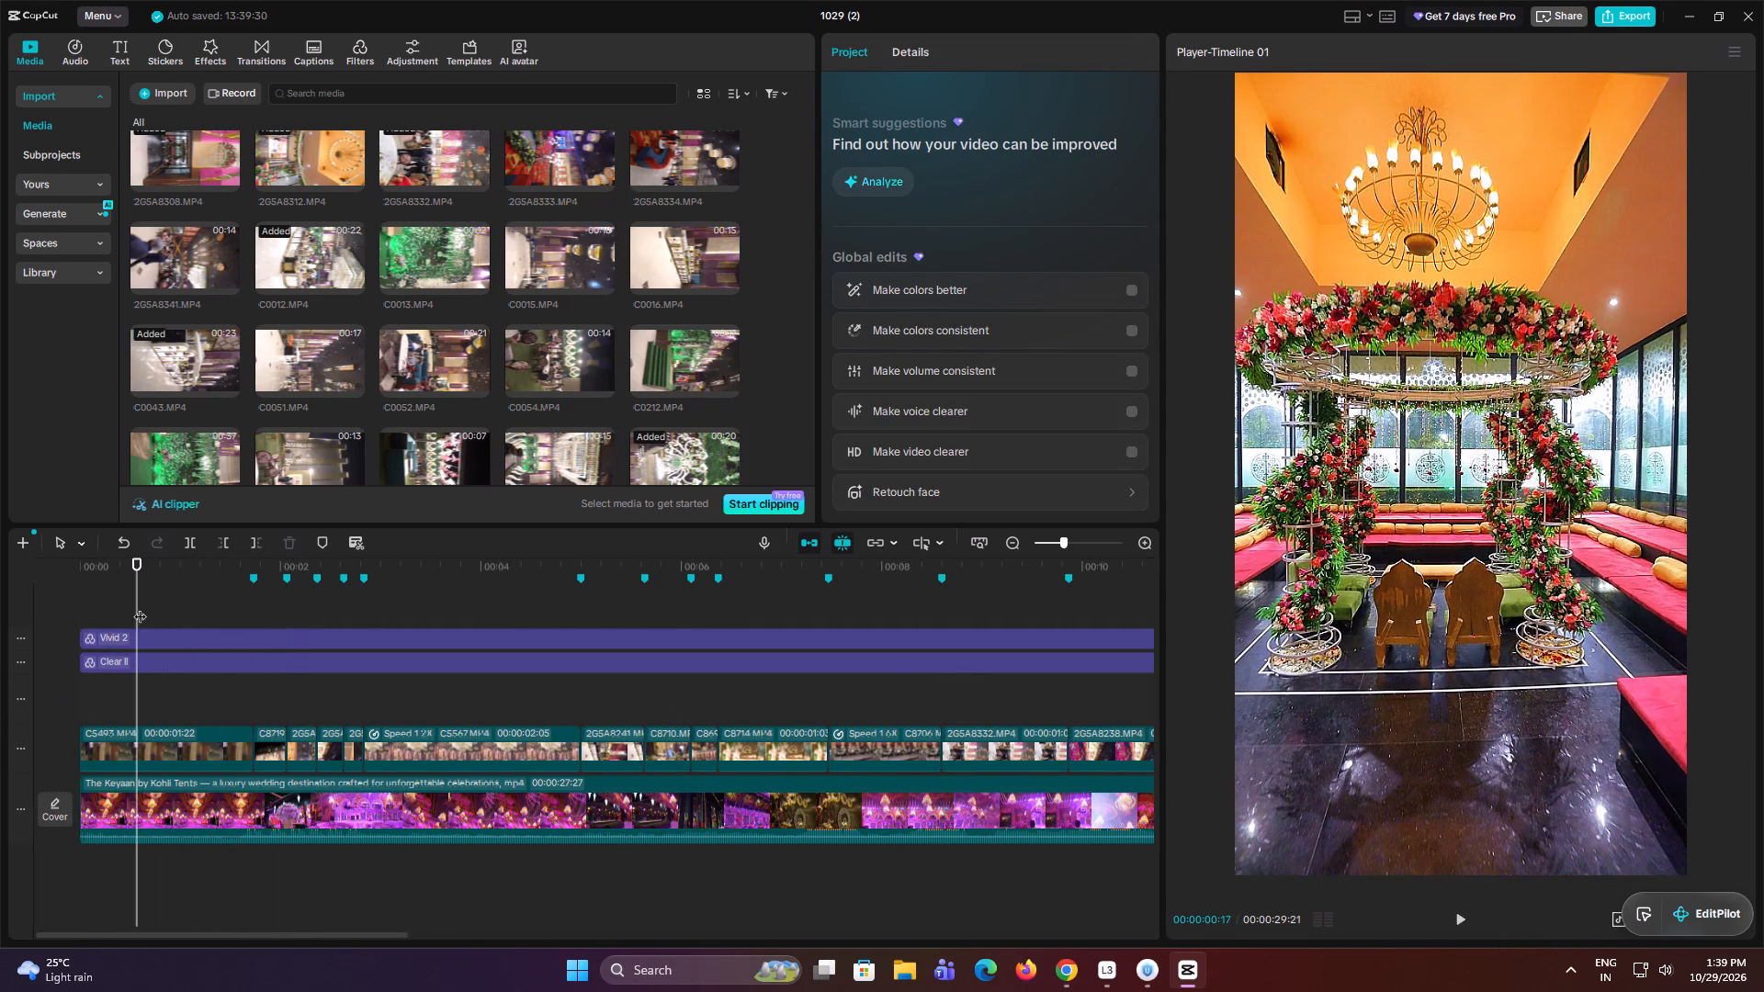
pyautogui.click(172, 753)
pyautogui.click(826, 431)
pyautogui.click(839, 430)
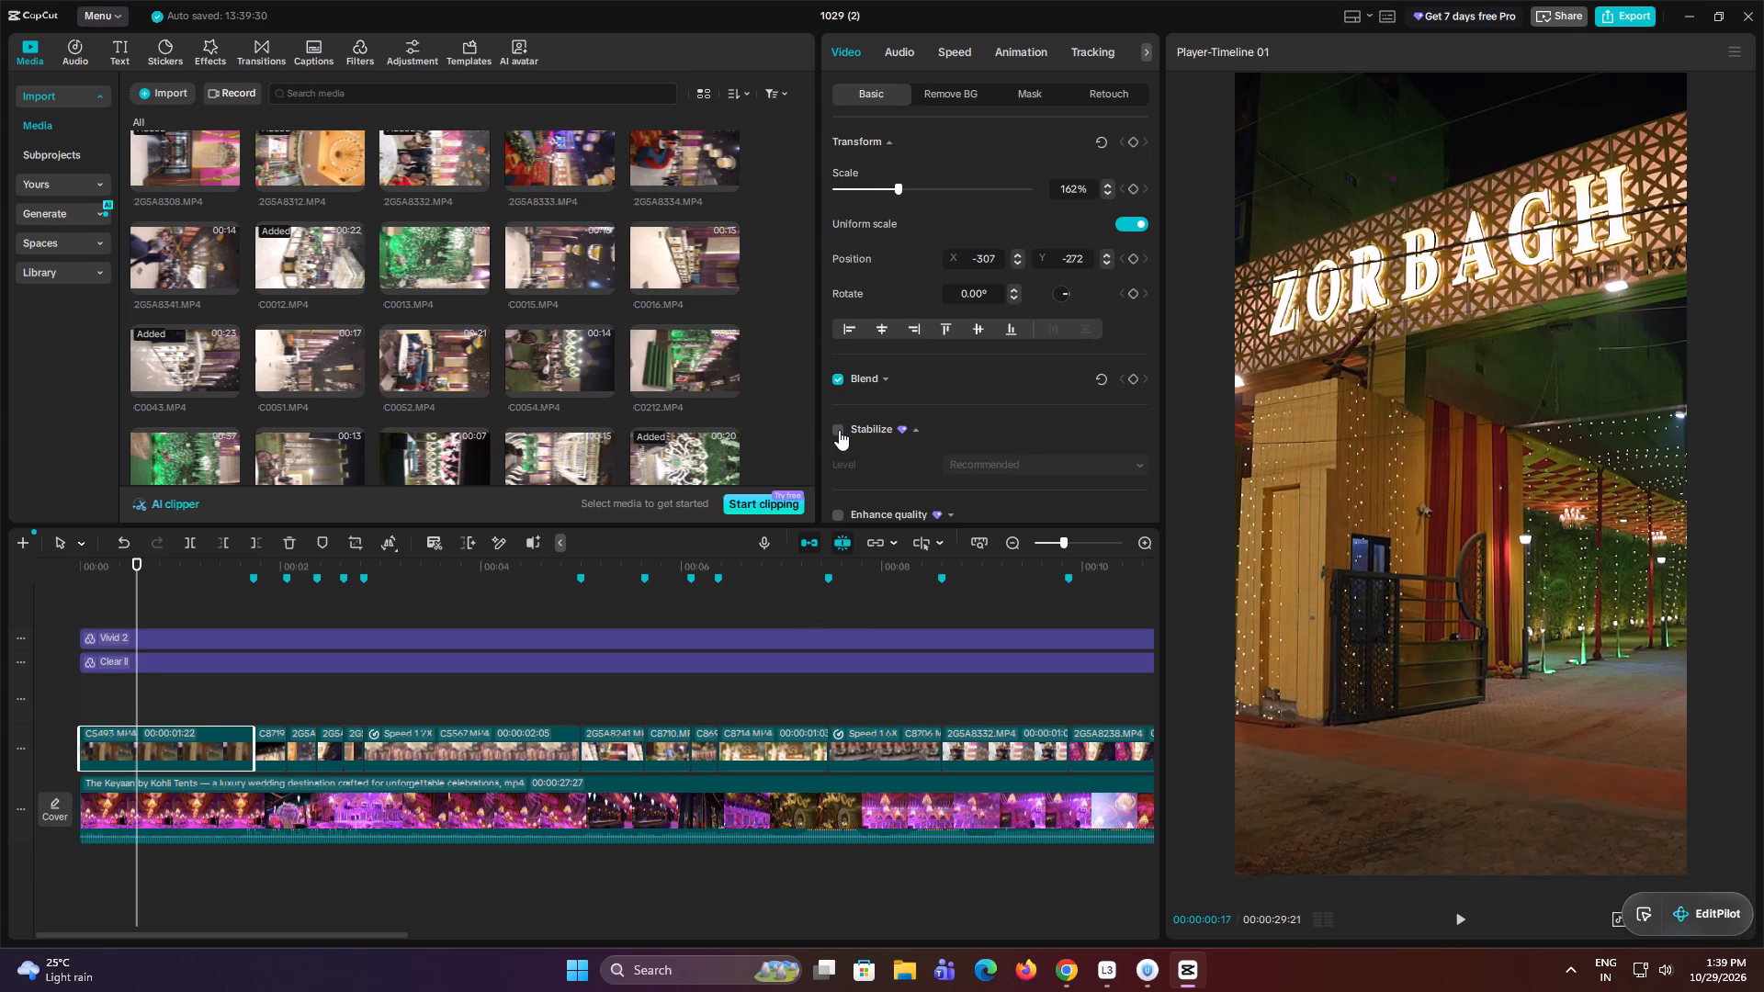
# Play through the timeline to check the cut and locate the remaining gap around 00:00:16:01.
pyautogui.press('space')
pyautogui.moveTo(1069, 544); pyautogui.dragTo(1059, 547)
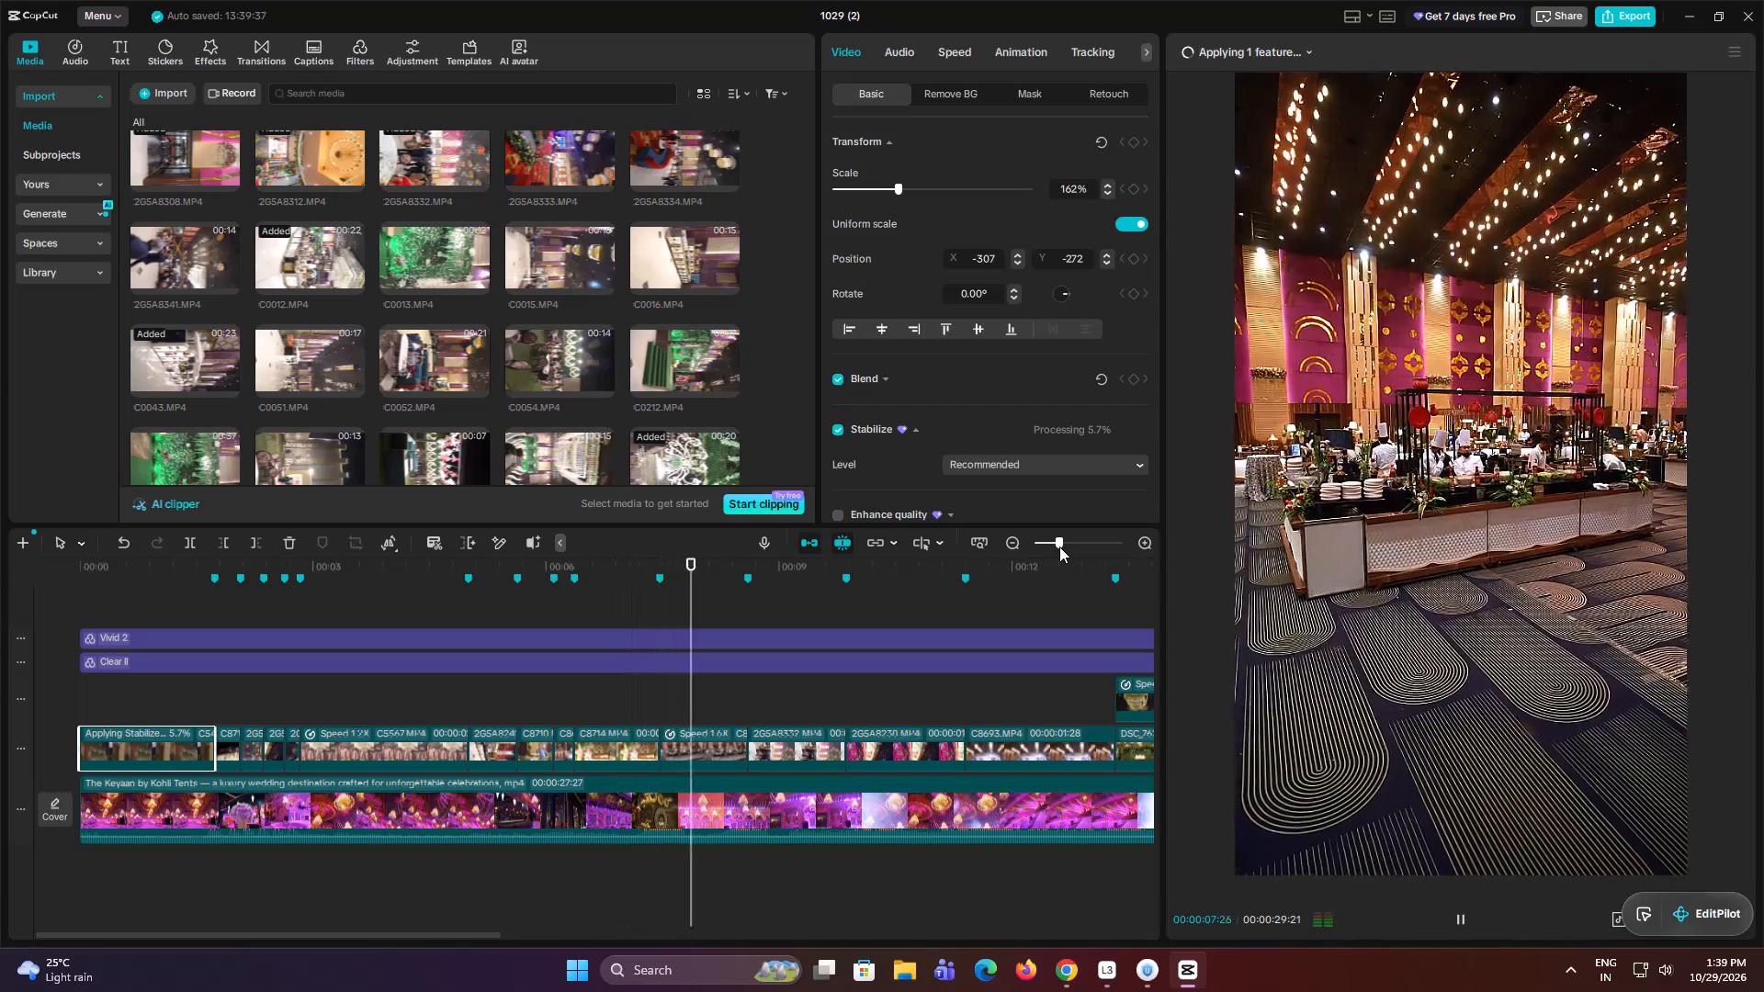
pyautogui.moveTo(1059, 547); pyautogui.dragTo(1048, 549)
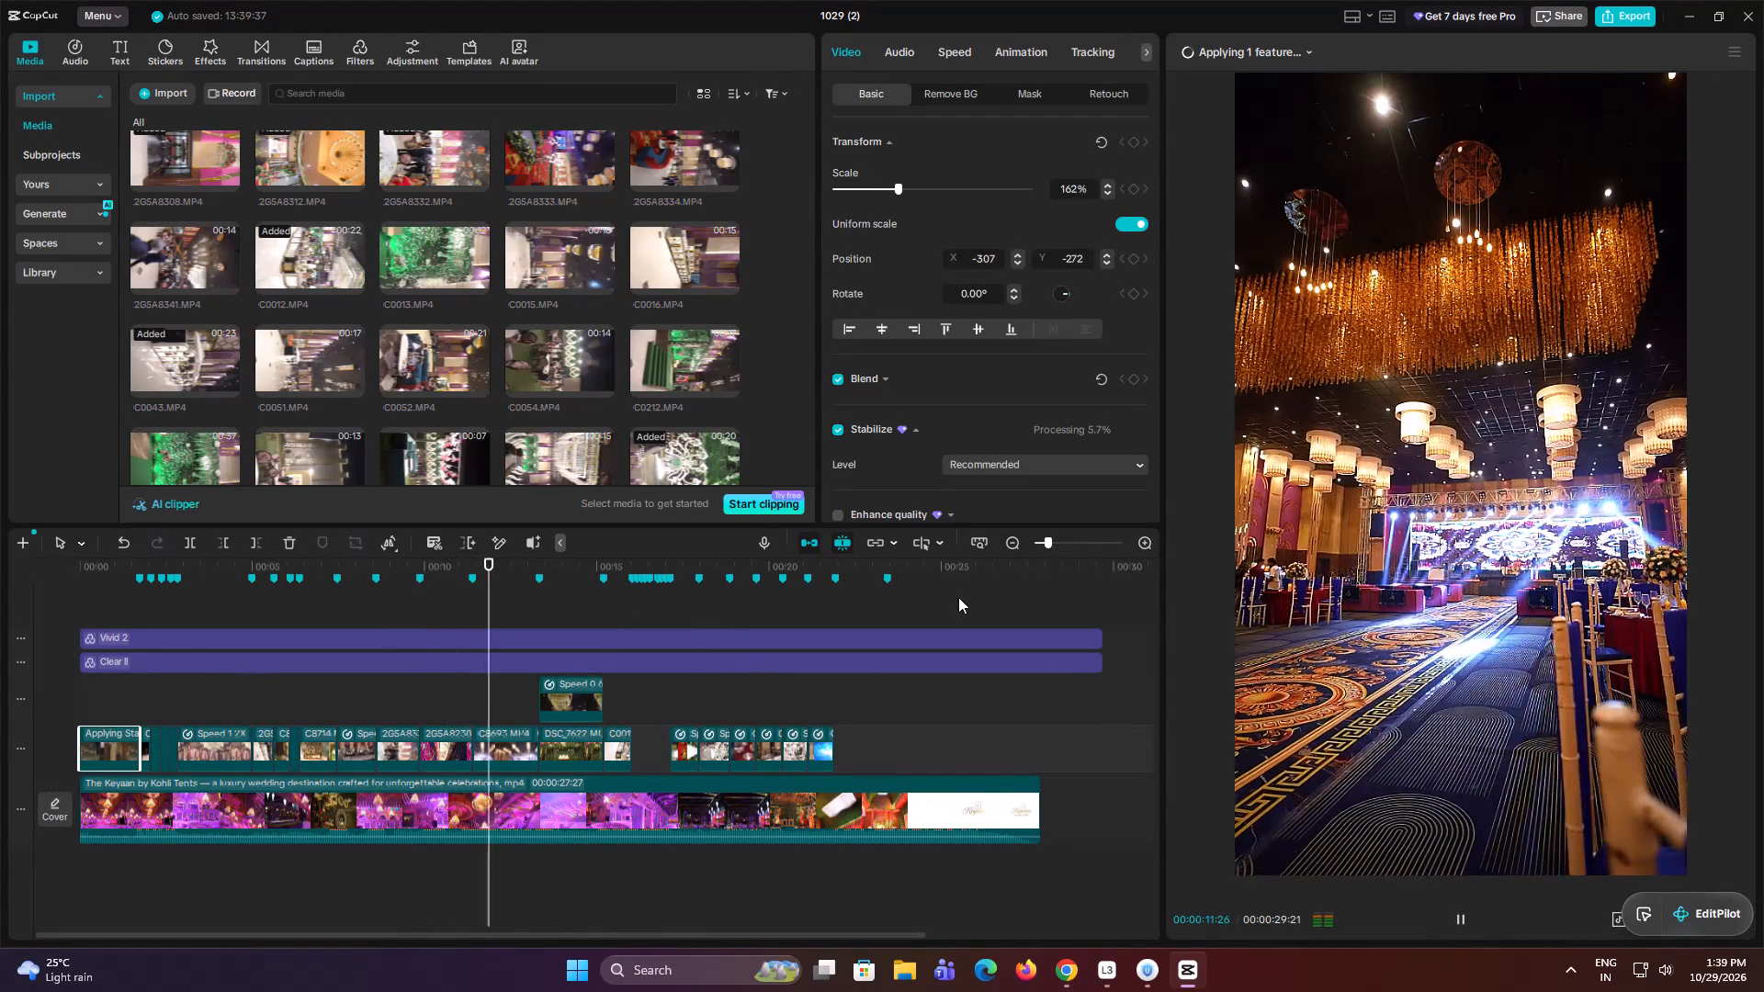
pyautogui.press('space')
pyautogui.press('space')
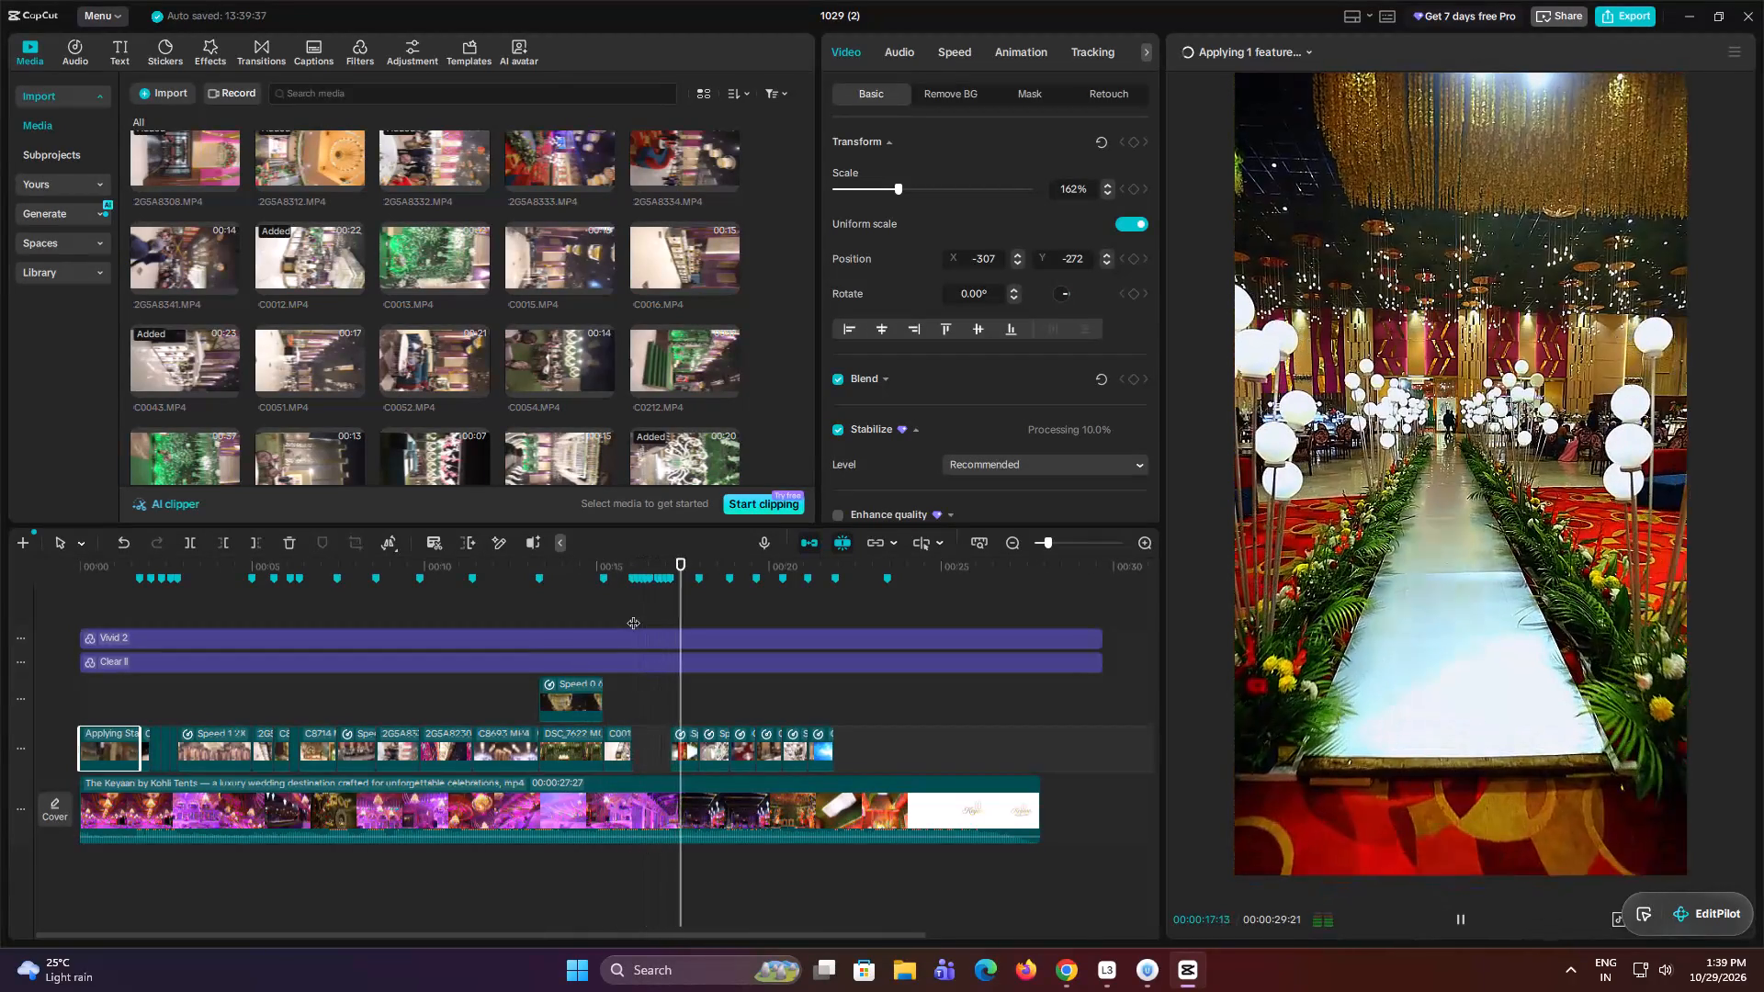
pyautogui.press('space')
pyautogui.click(633, 587)
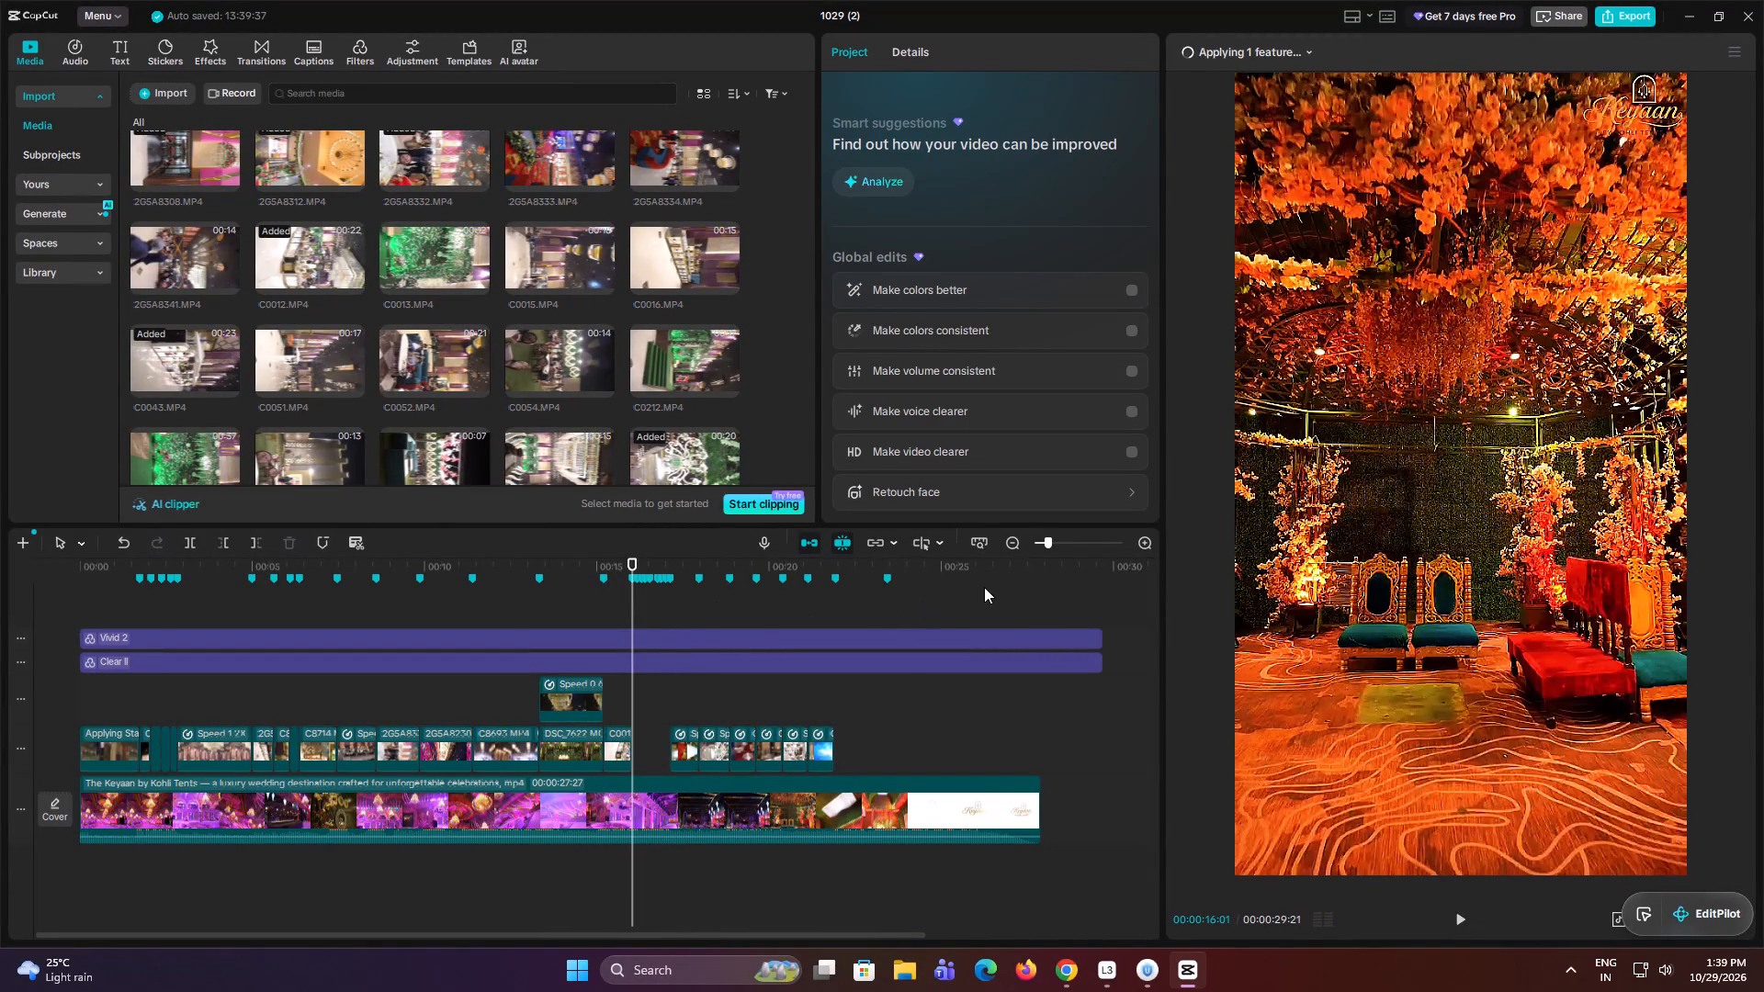
# Duplicate the C8693.MP4 ballroom clip onto the overlay track above the remaining gap, trimming its start to a marker and its end at 00:00:16:23.
pyautogui.moveTo(1040, 544); pyautogui.dragTo(1055, 543)
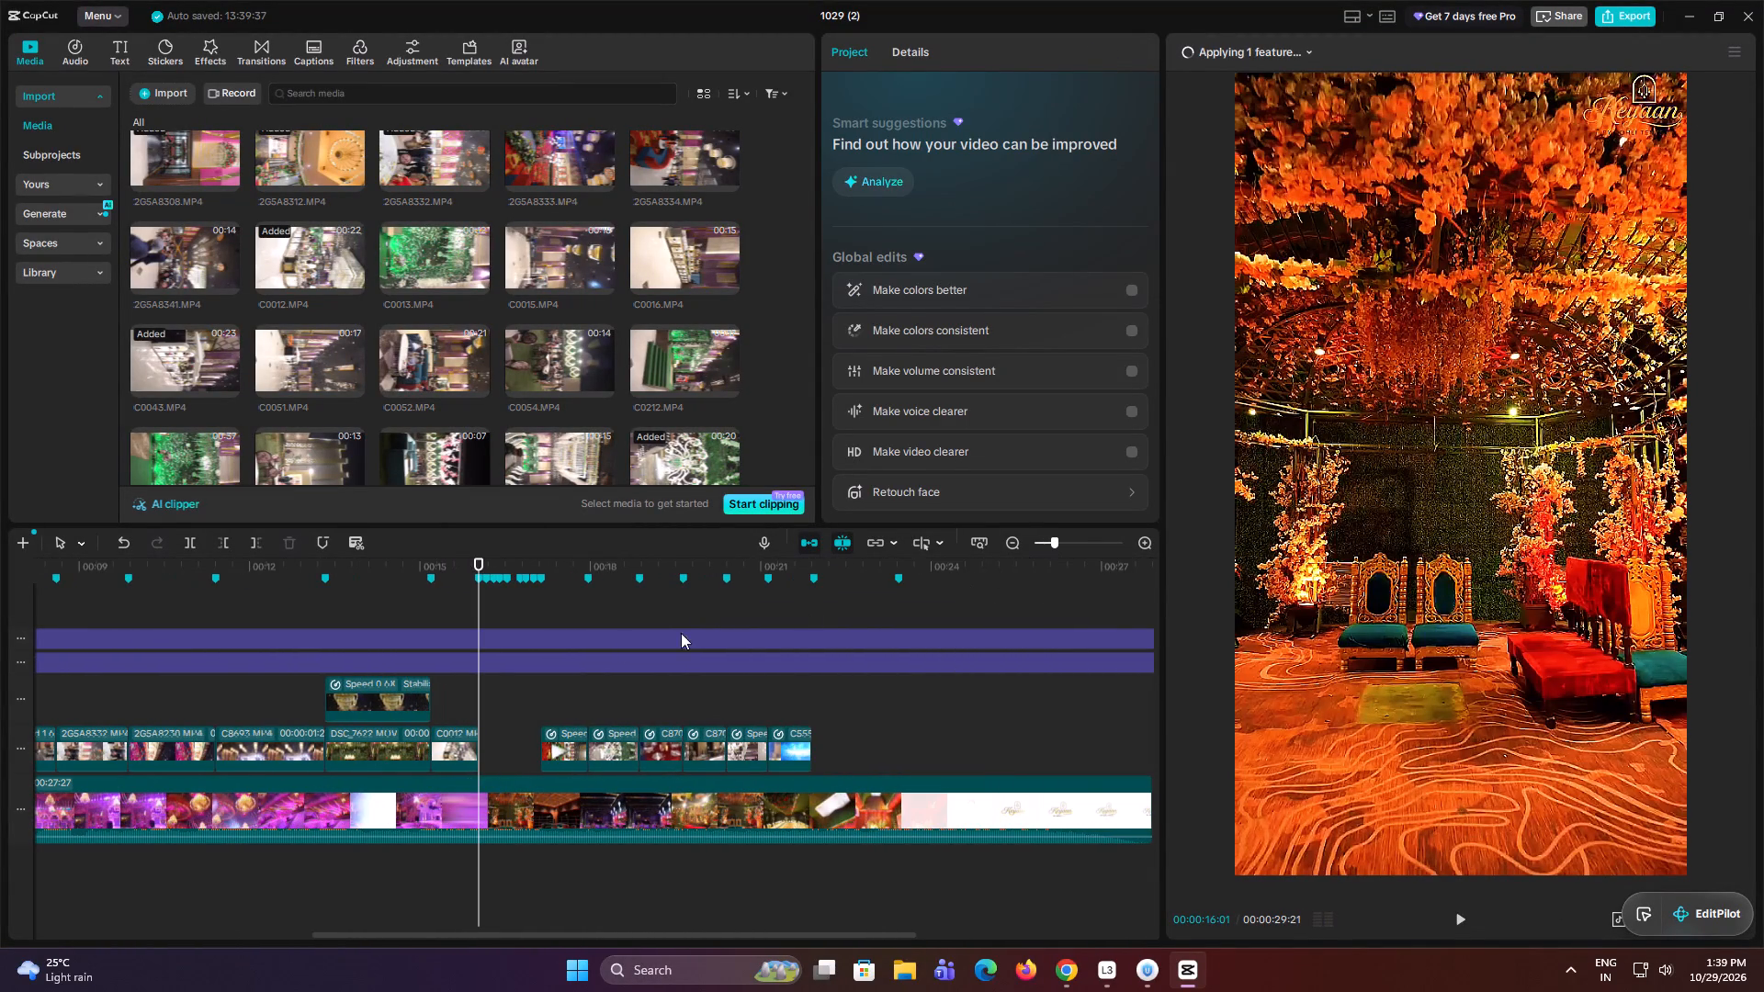
pyautogui.click(284, 684)
pyautogui.click(292, 749)
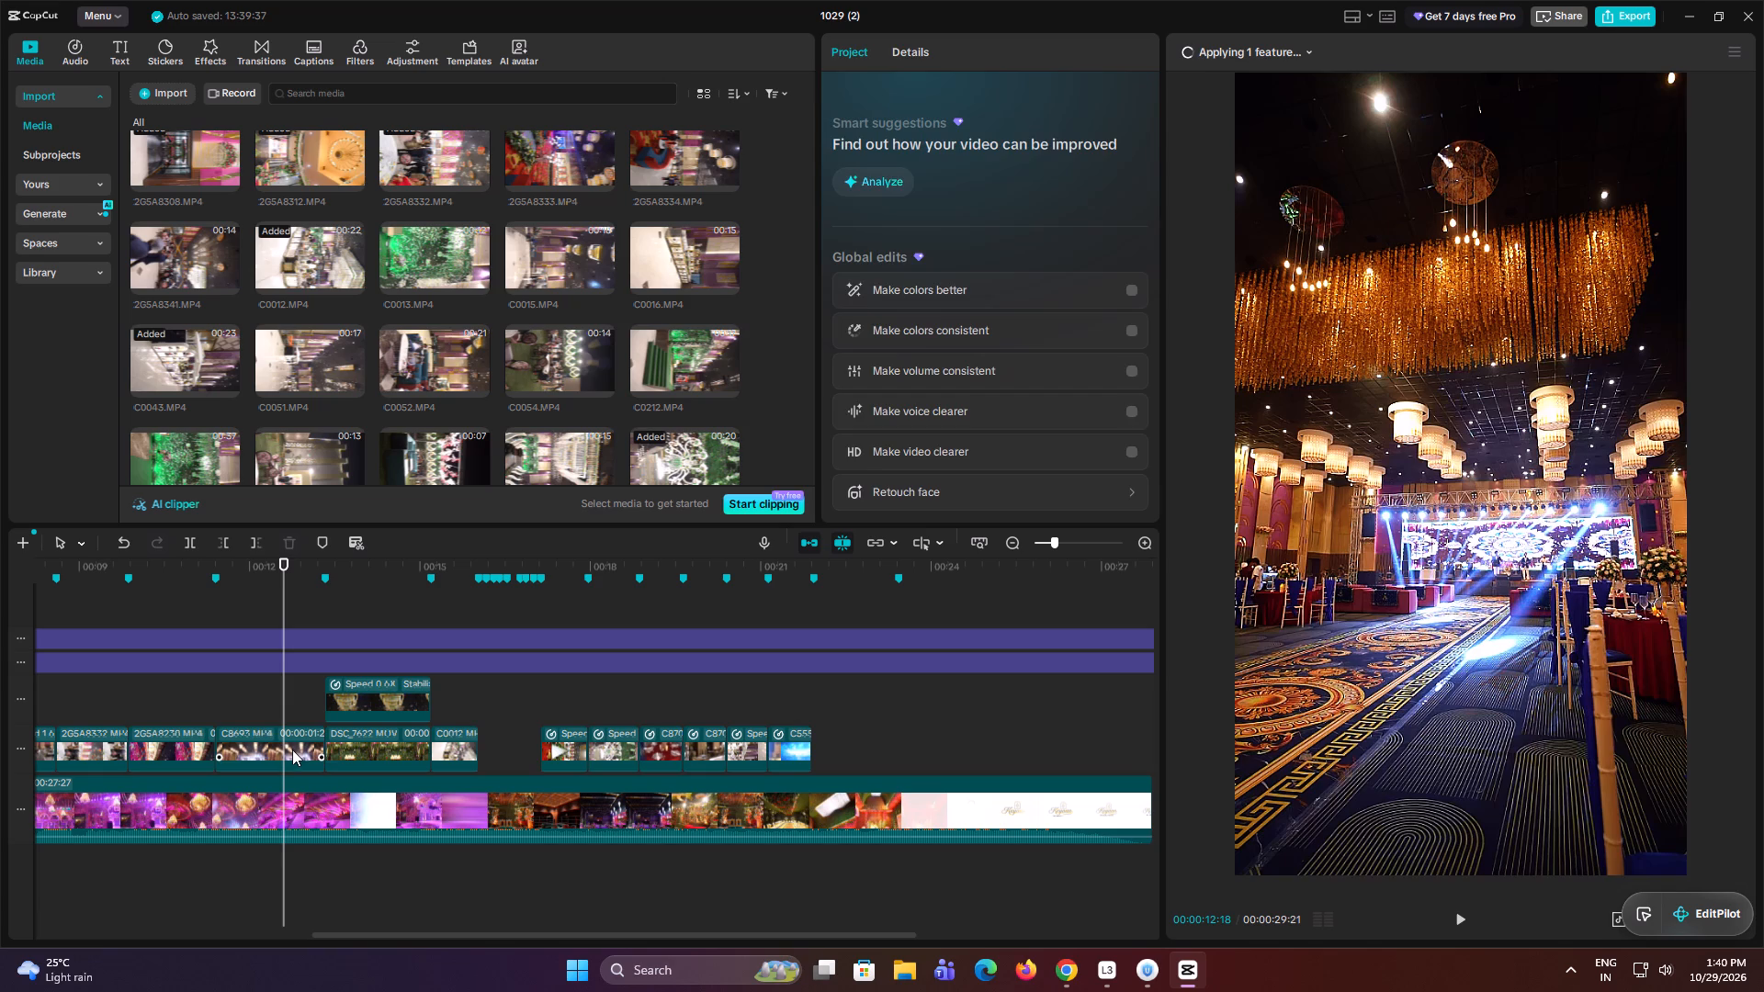
pyautogui.keyDown('alt'); pyautogui.moveTo(292, 751); pyautogui.dragTo(535, 693); pyautogui.keyUp('alt')
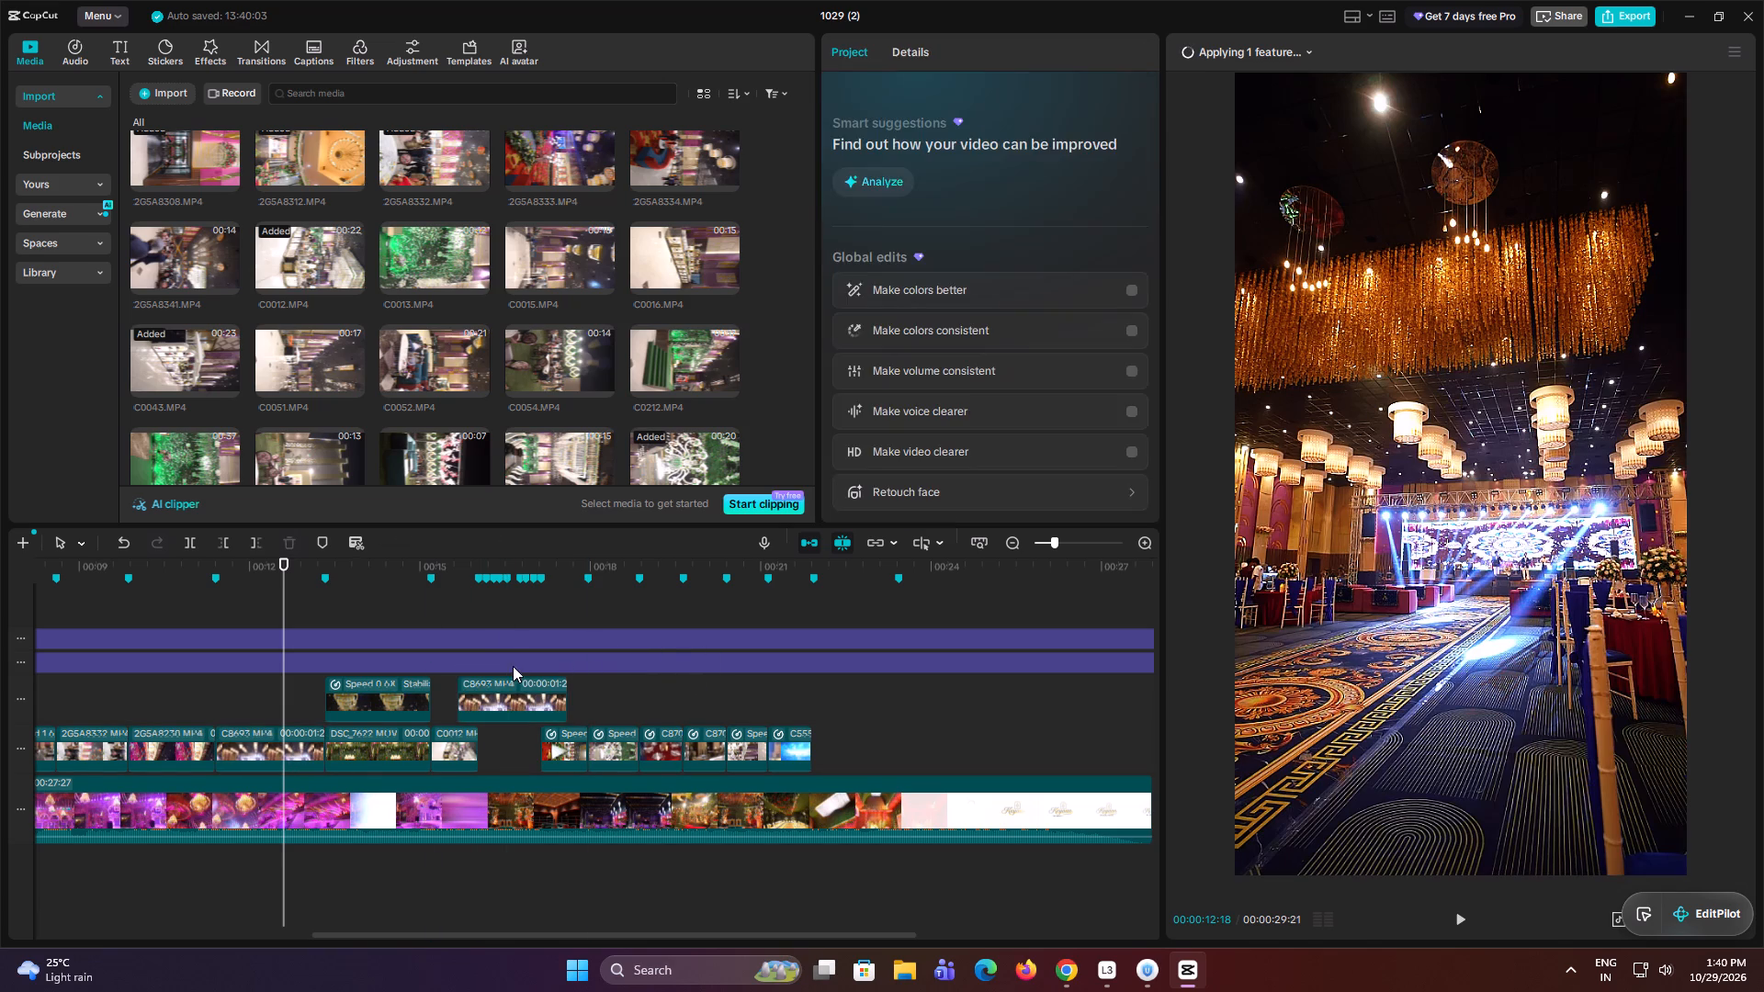
pyautogui.click(509, 657)
pyautogui.click(502, 598)
pyautogui.moveTo(503, 603); pyautogui.dragTo(512, 605)
pyautogui.click(533, 692)
pyautogui.press('q')
pyautogui.doubleClick(525, 613)
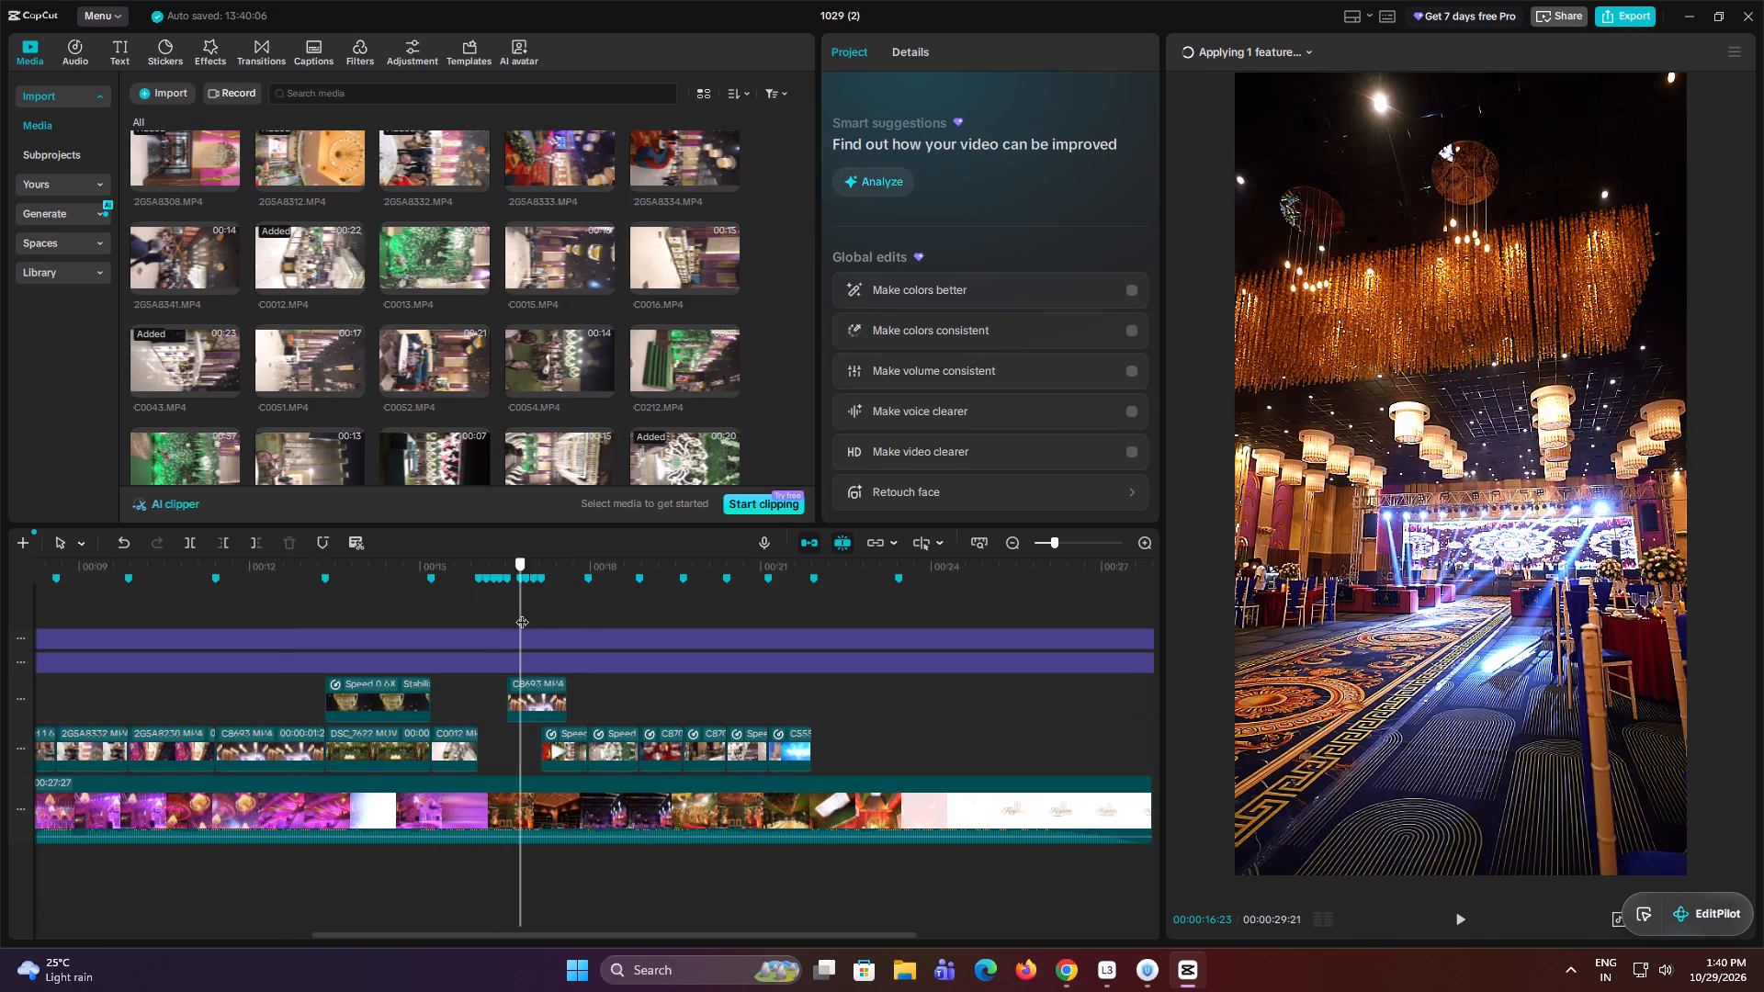
pyautogui.click(539, 702)
pyautogui.press('w')
# Duplicate the C8714.MP4 floral table clip above the start of the remaining gap, trimming its start at 00:00:16:05 and its end at 00:00:16:09.
pyautogui.click(268, 695)
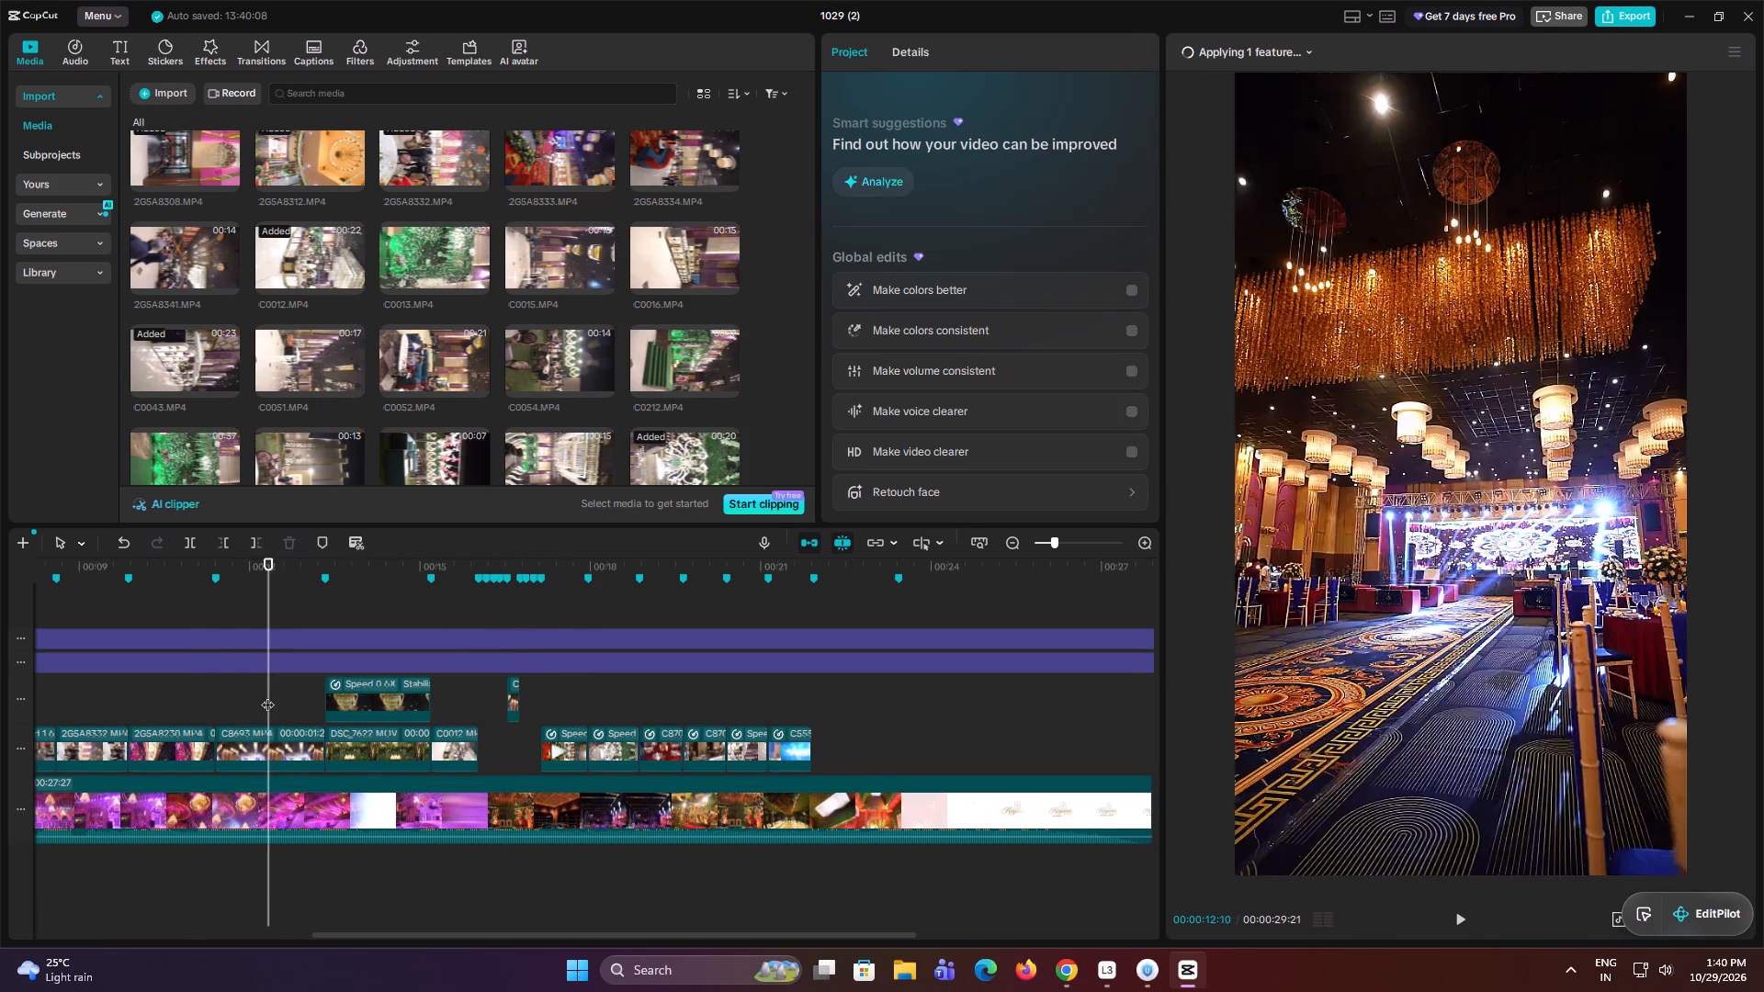
pyautogui.moveTo(267, 695); pyautogui.dragTo(189, 708)
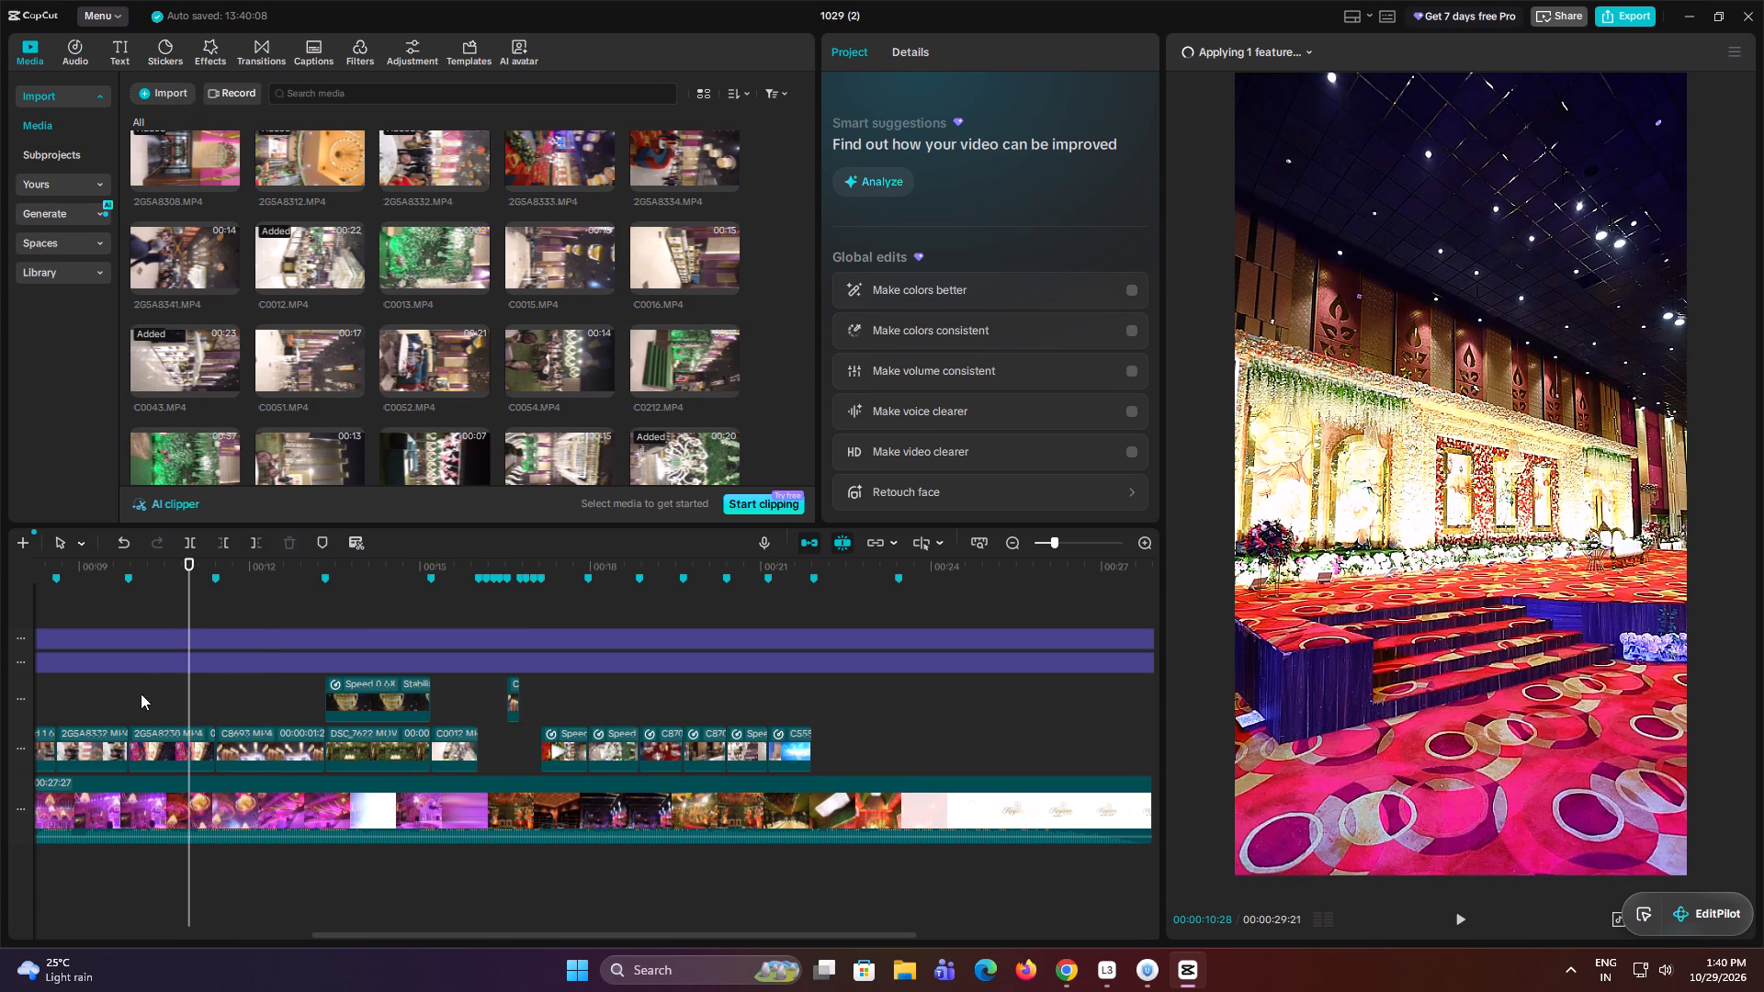
pyautogui.click(123, 709)
pyautogui.moveTo(119, 706); pyautogui.dragTo(244, 744)
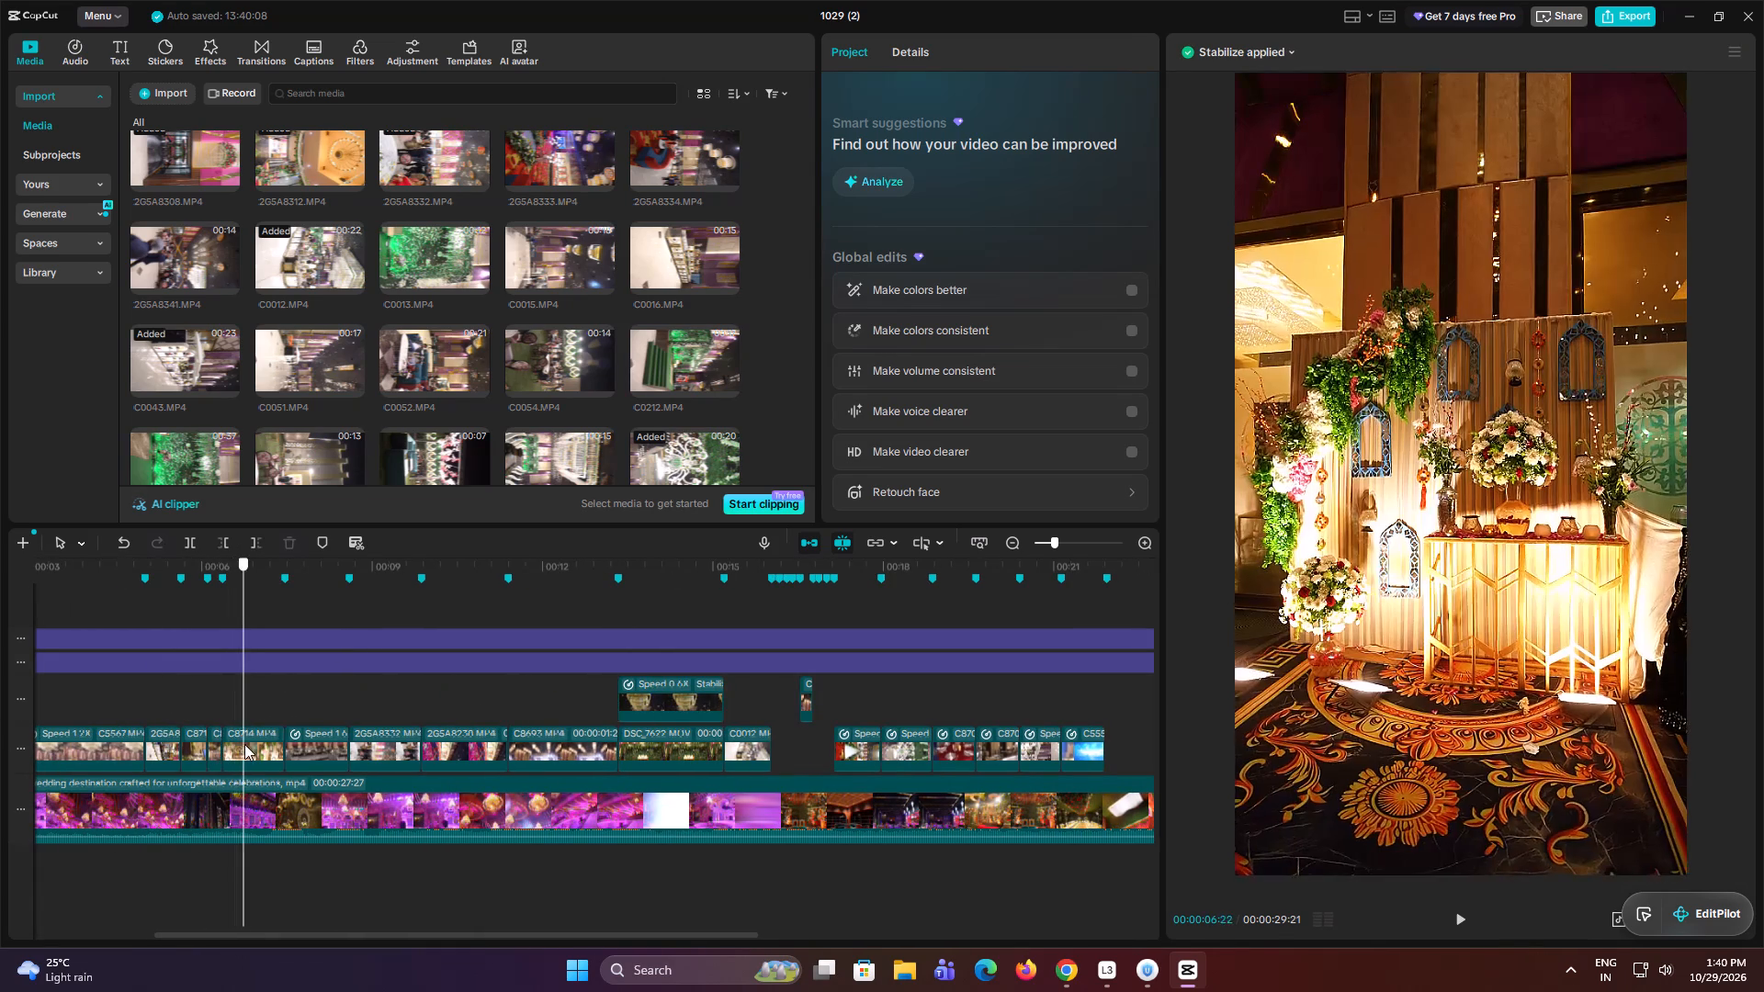
pyautogui.moveTo(244, 744); pyautogui.dragTo(251, 744)
pyautogui.click(258, 748)
pyautogui.keyDown('alt'); pyautogui.moveTo(259, 749); pyautogui.dragTo(897, 747); pyautogui.keyUp('alt')
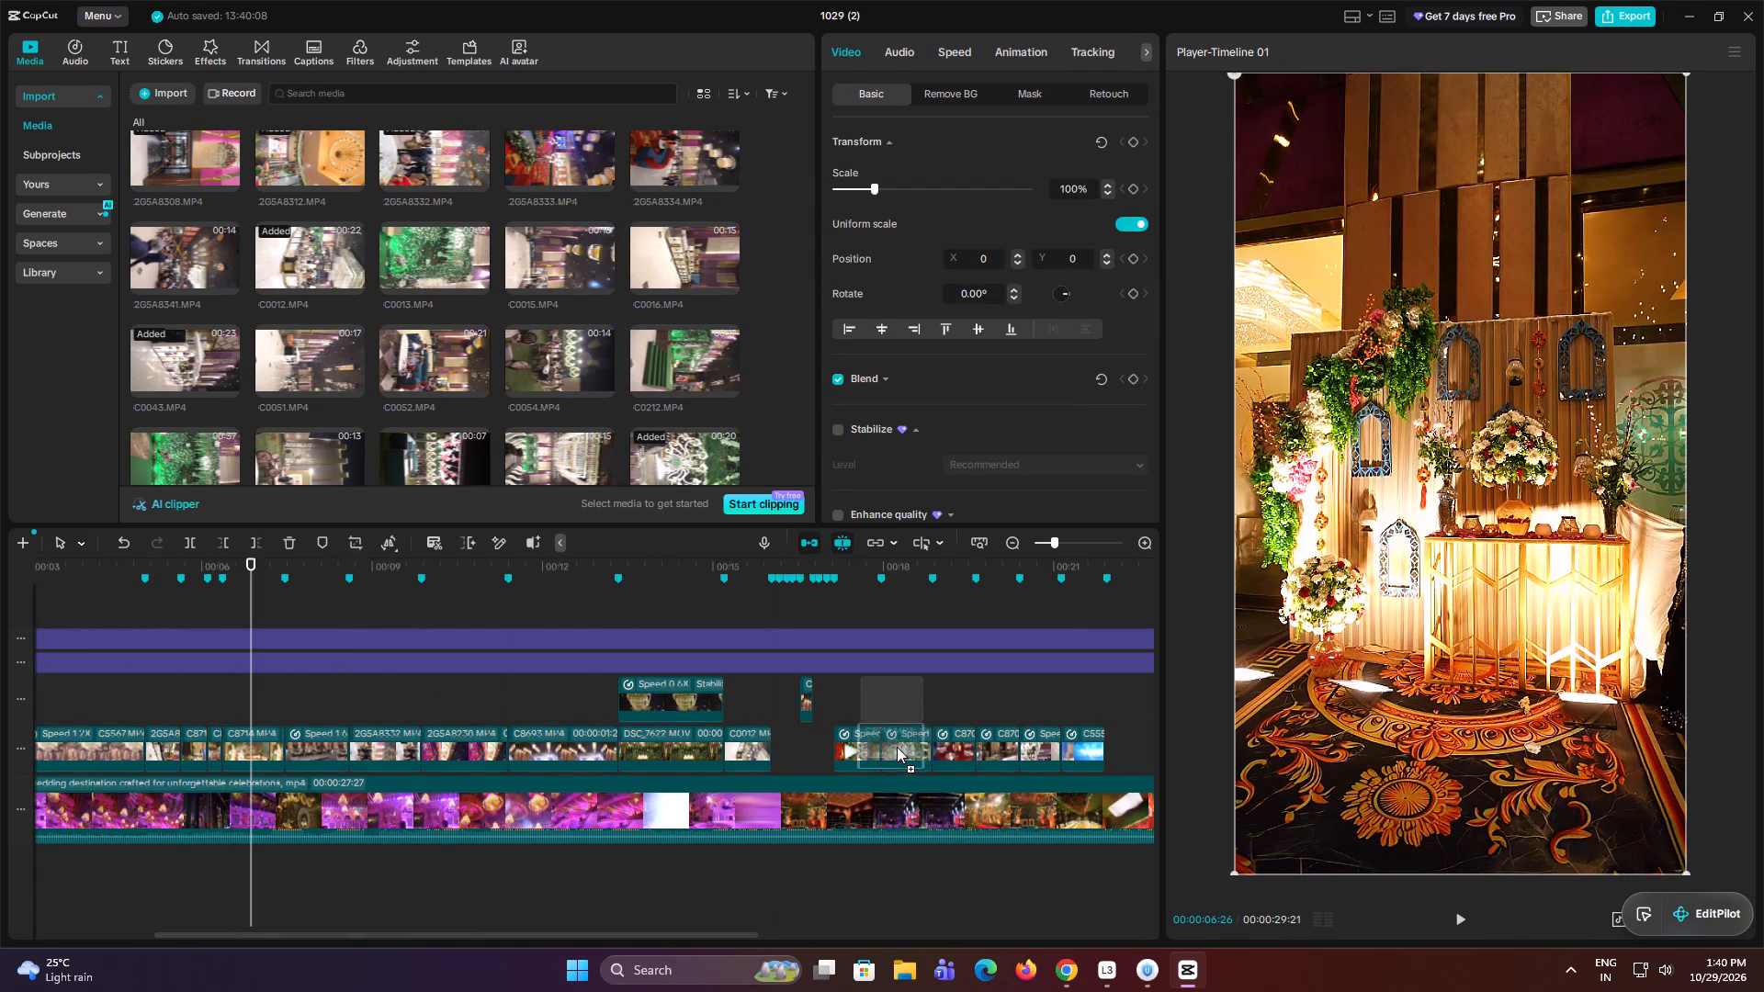
pyautogui.keyDown('alt'); pyautogui.moveTo(897, 747); pyautogui.dragTo(811, 712); pyautogui.keyUp('alt')
pyautogui.click(782, 610)
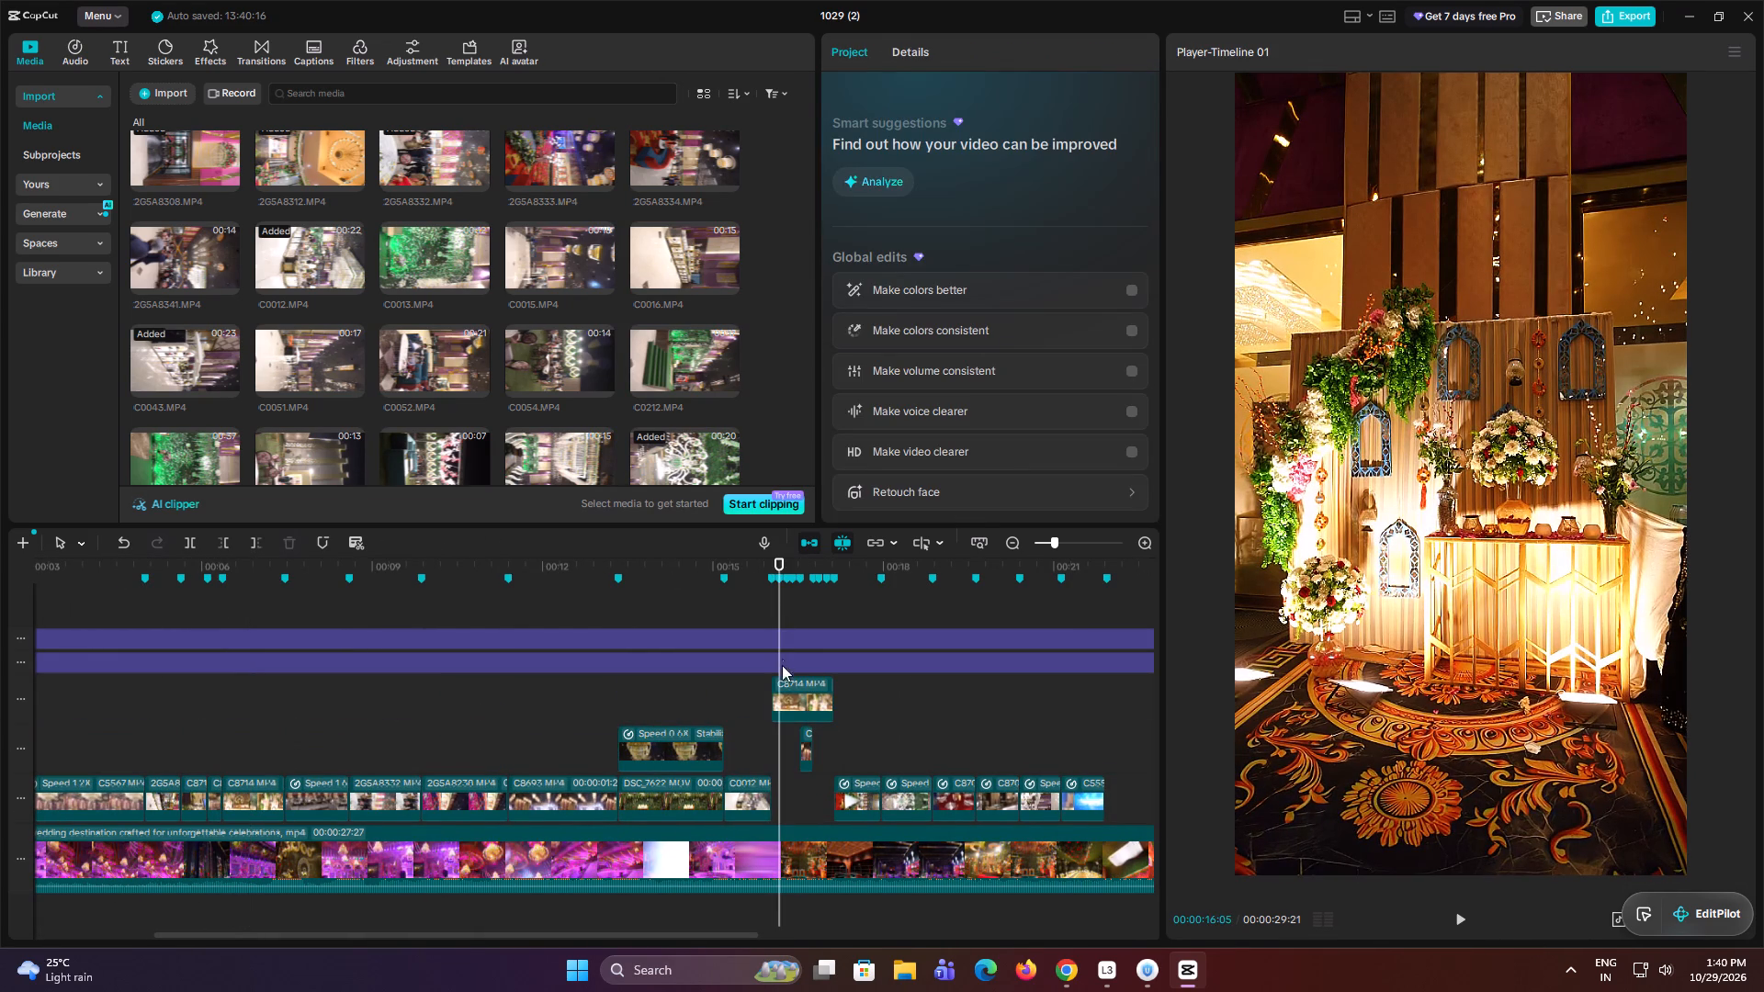
pyautogui.click(784, 698)
pyautogui.press('q')
pyautogui.click(787, 628)
pyautogui.click(795, 693)
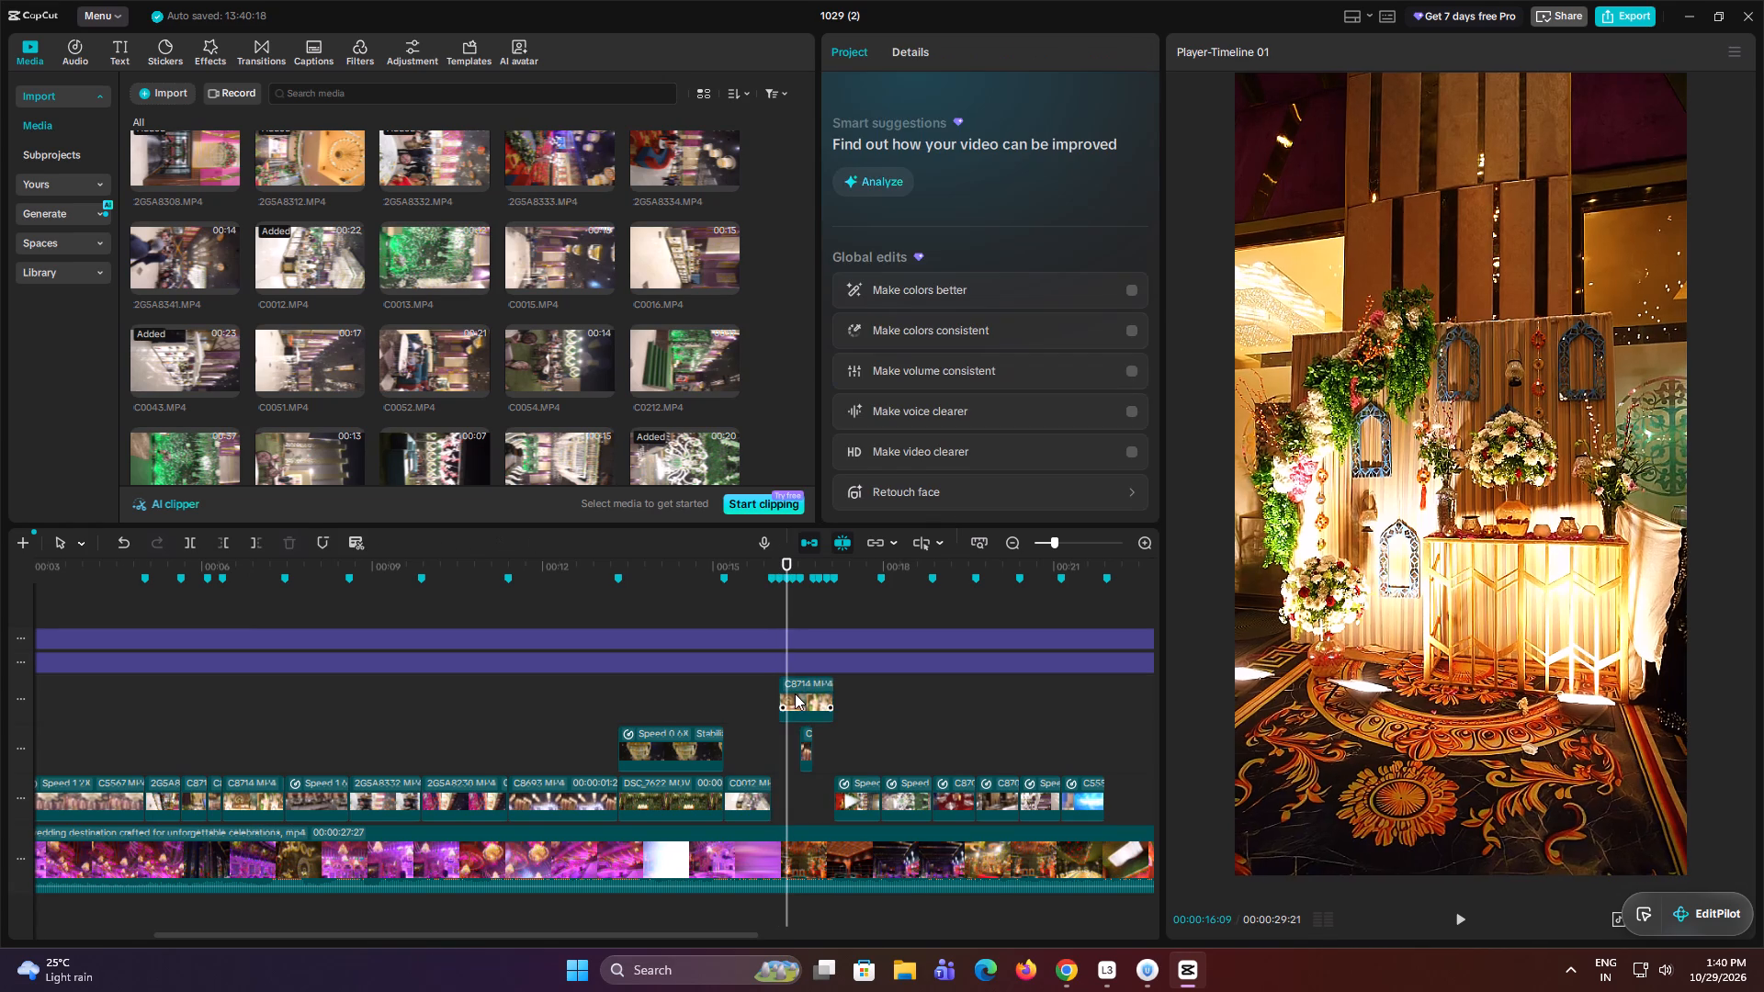
pyautogui.press('w')
# Move the trimmed floral table clip down onto the overlay track that holds the ballroom filler.
pyautogui.moveTo(1057, 546); pyautogui.dragTo(1067, 543)
pyautogui.moveTo(777, 693); pyautogui.dragTo(785, 738)
pyautogui.hotkey('ctrl', 'z')
pyautogui.moveTo(781, 684); pyautogui.dragTo(781, 761)
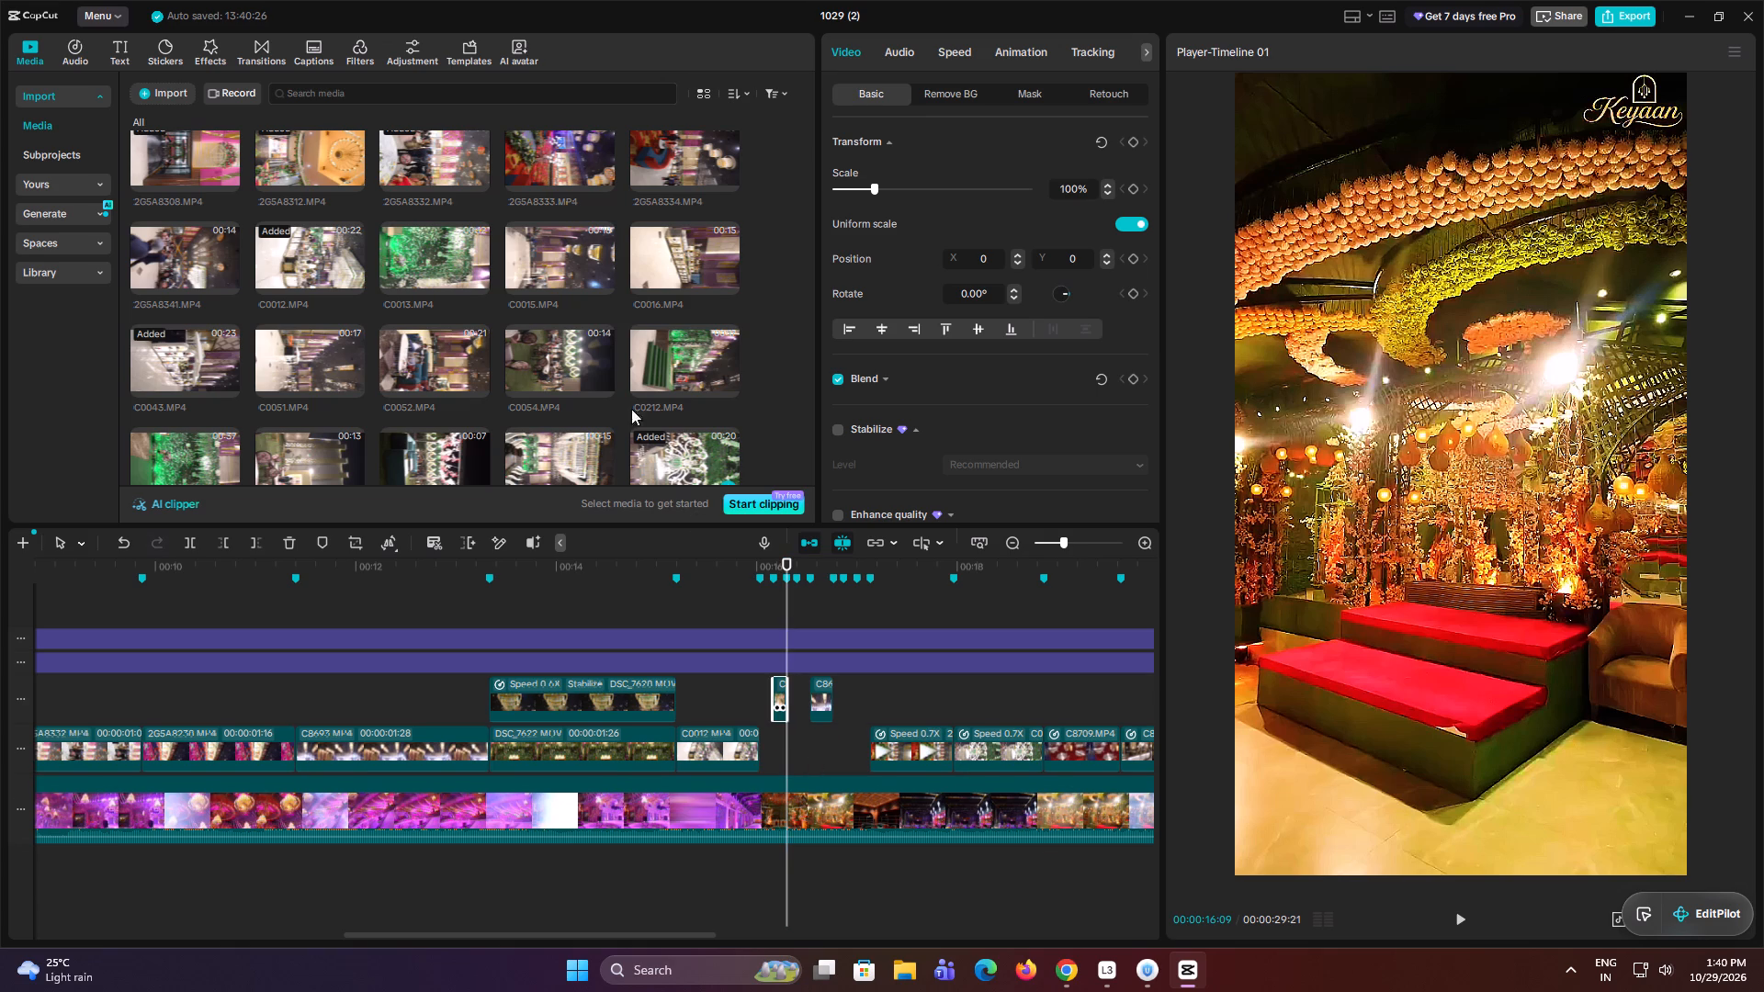
# Preview 2GSA8333.MP4, 2GSA8334.MP4 and 2GSA8270.MP4 in the imported footage as possible gap fillers.
pyautogui.scroll(2, 539, 266)
pyautogui.click(544, 282)
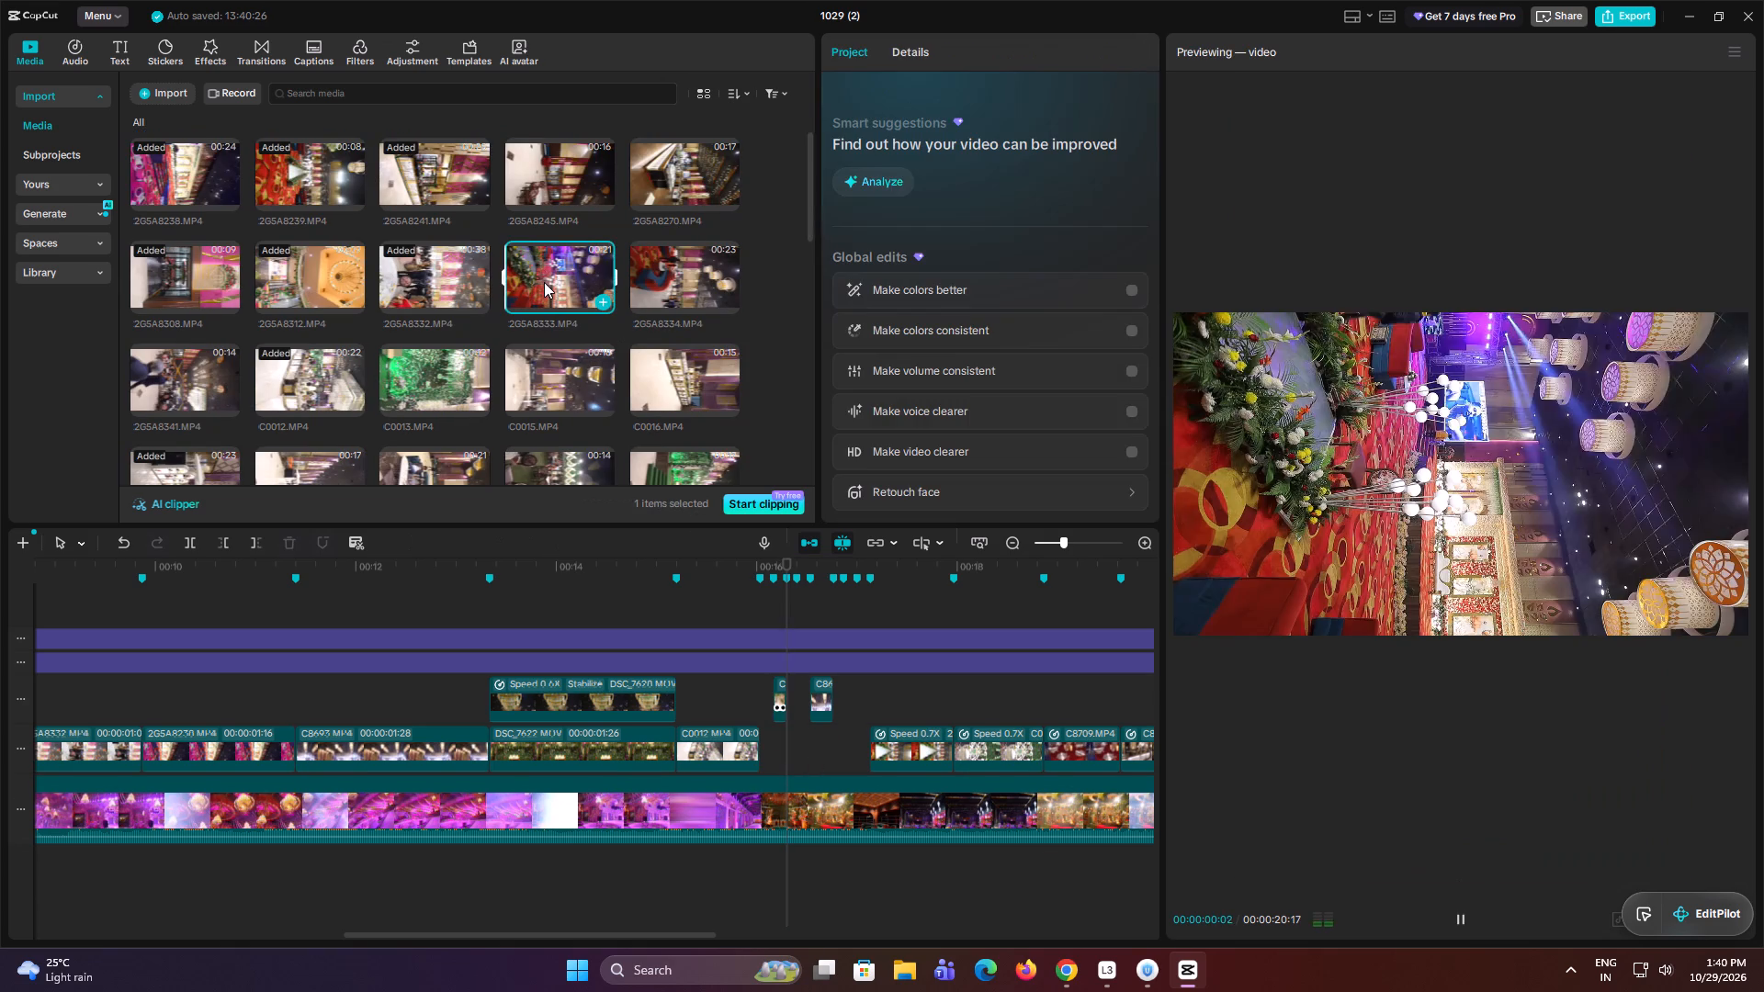
pyautogui.click(703, 279)
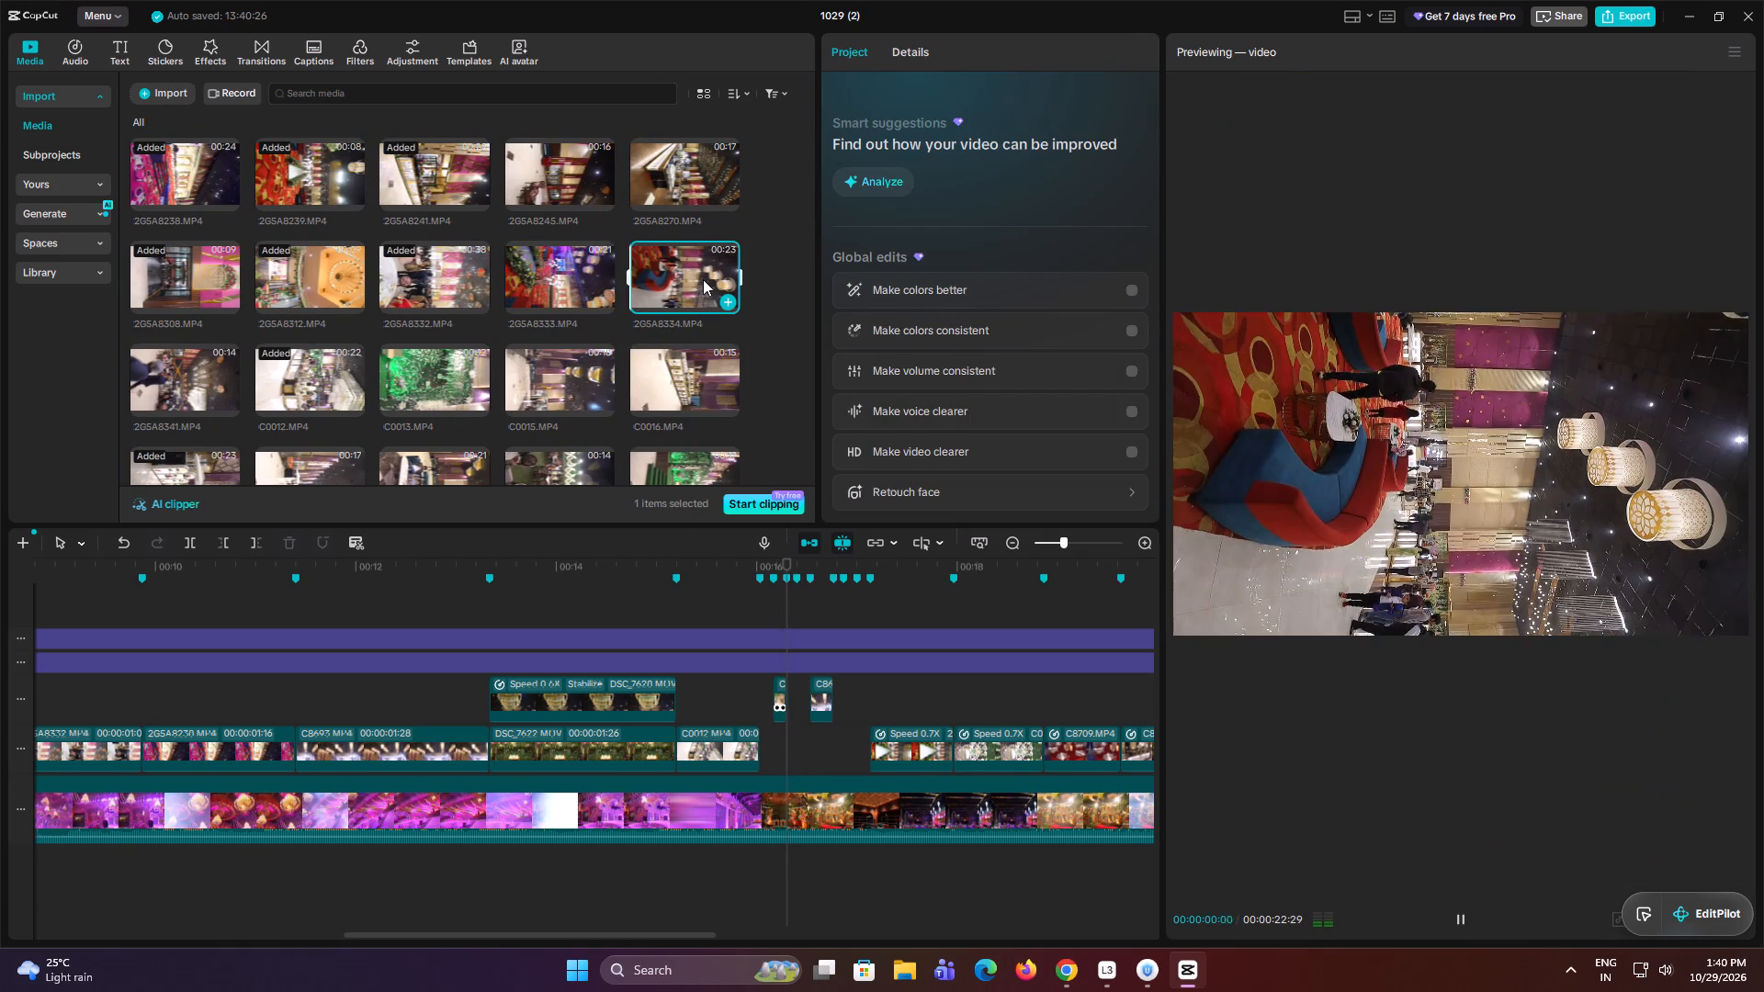
pyautogui.click(682, 186)
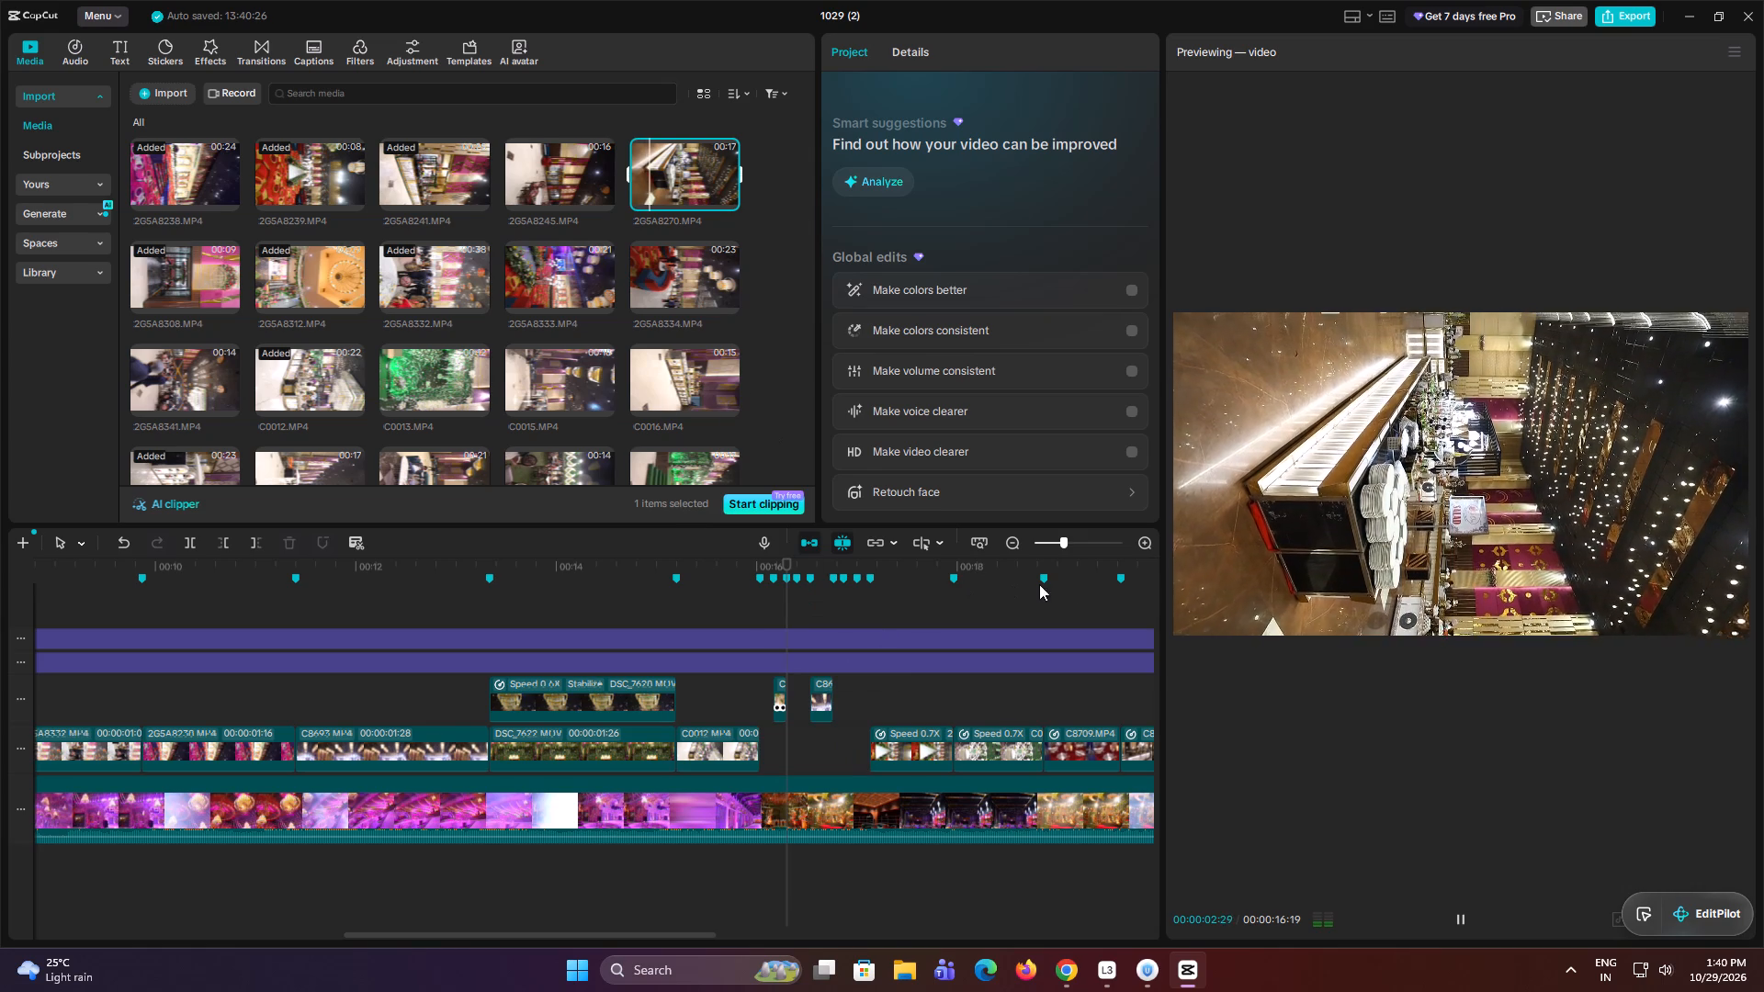
pyautogui.moveTo(1062, 544); pyautogui.dragTo(1070, 543)
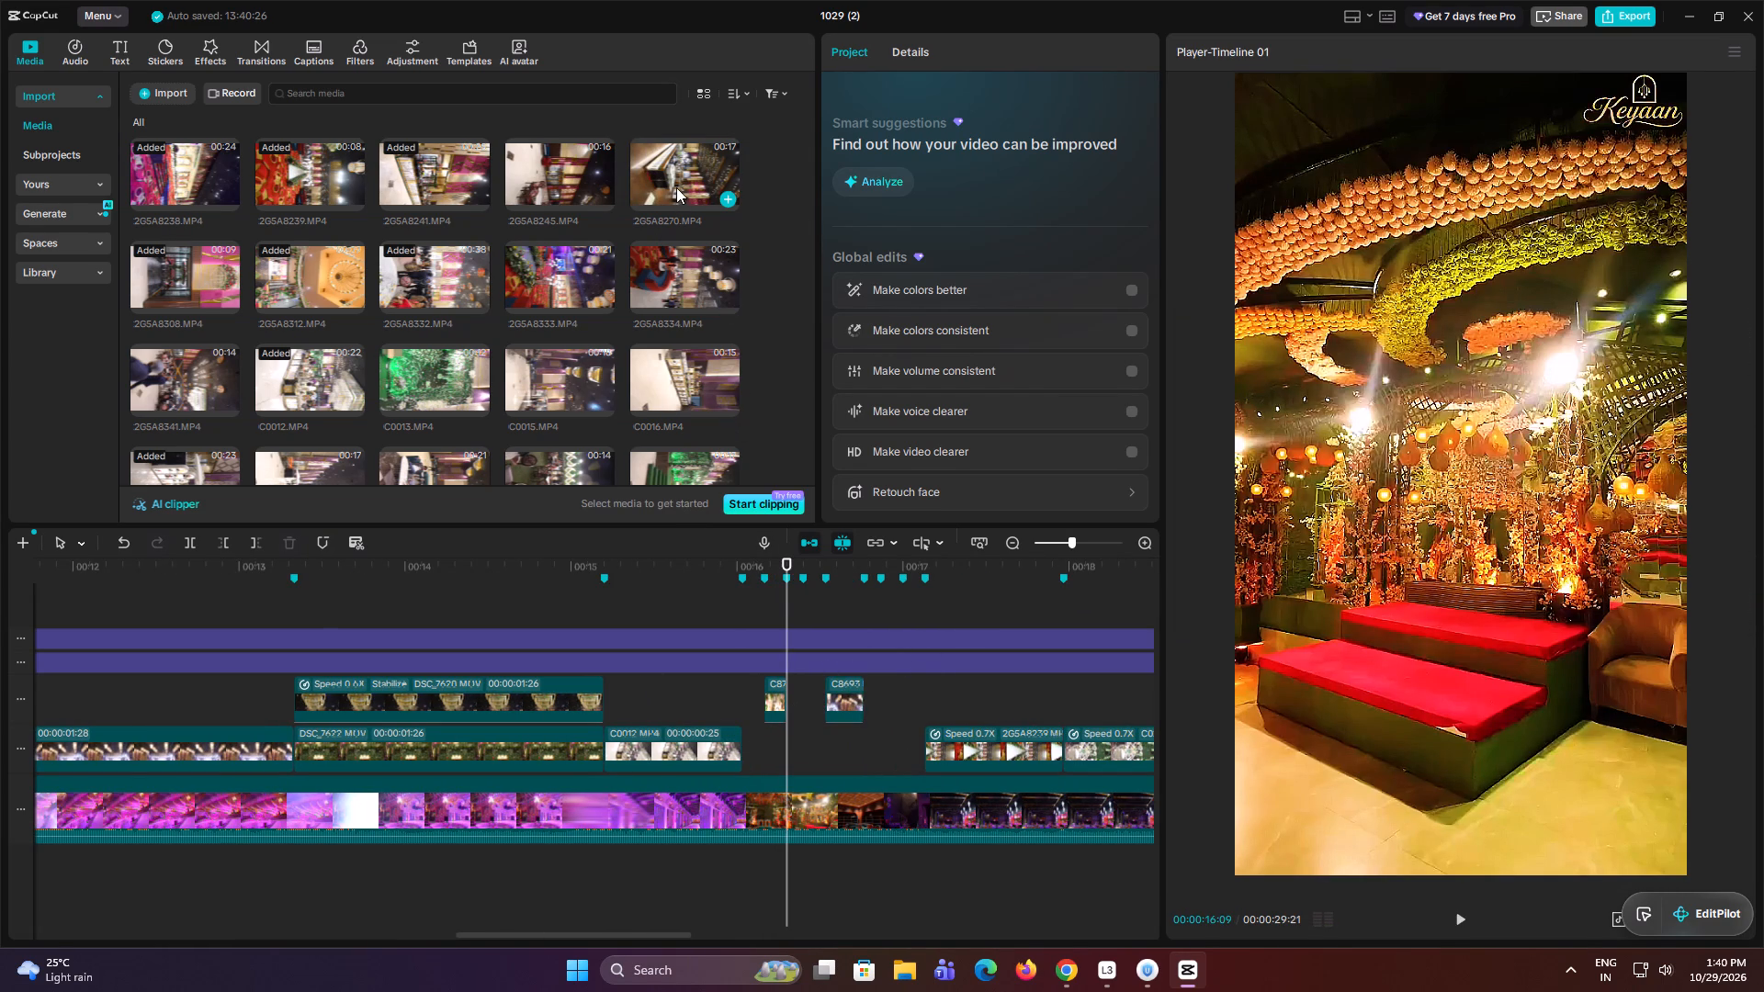
# Duplicate the buffet counter clip found at 00:00:15:22 onto a new overlay track, starting at the beginning of the remaining gap.
pyautogui.click(705, 749)
pyautogui.click(690, 692)
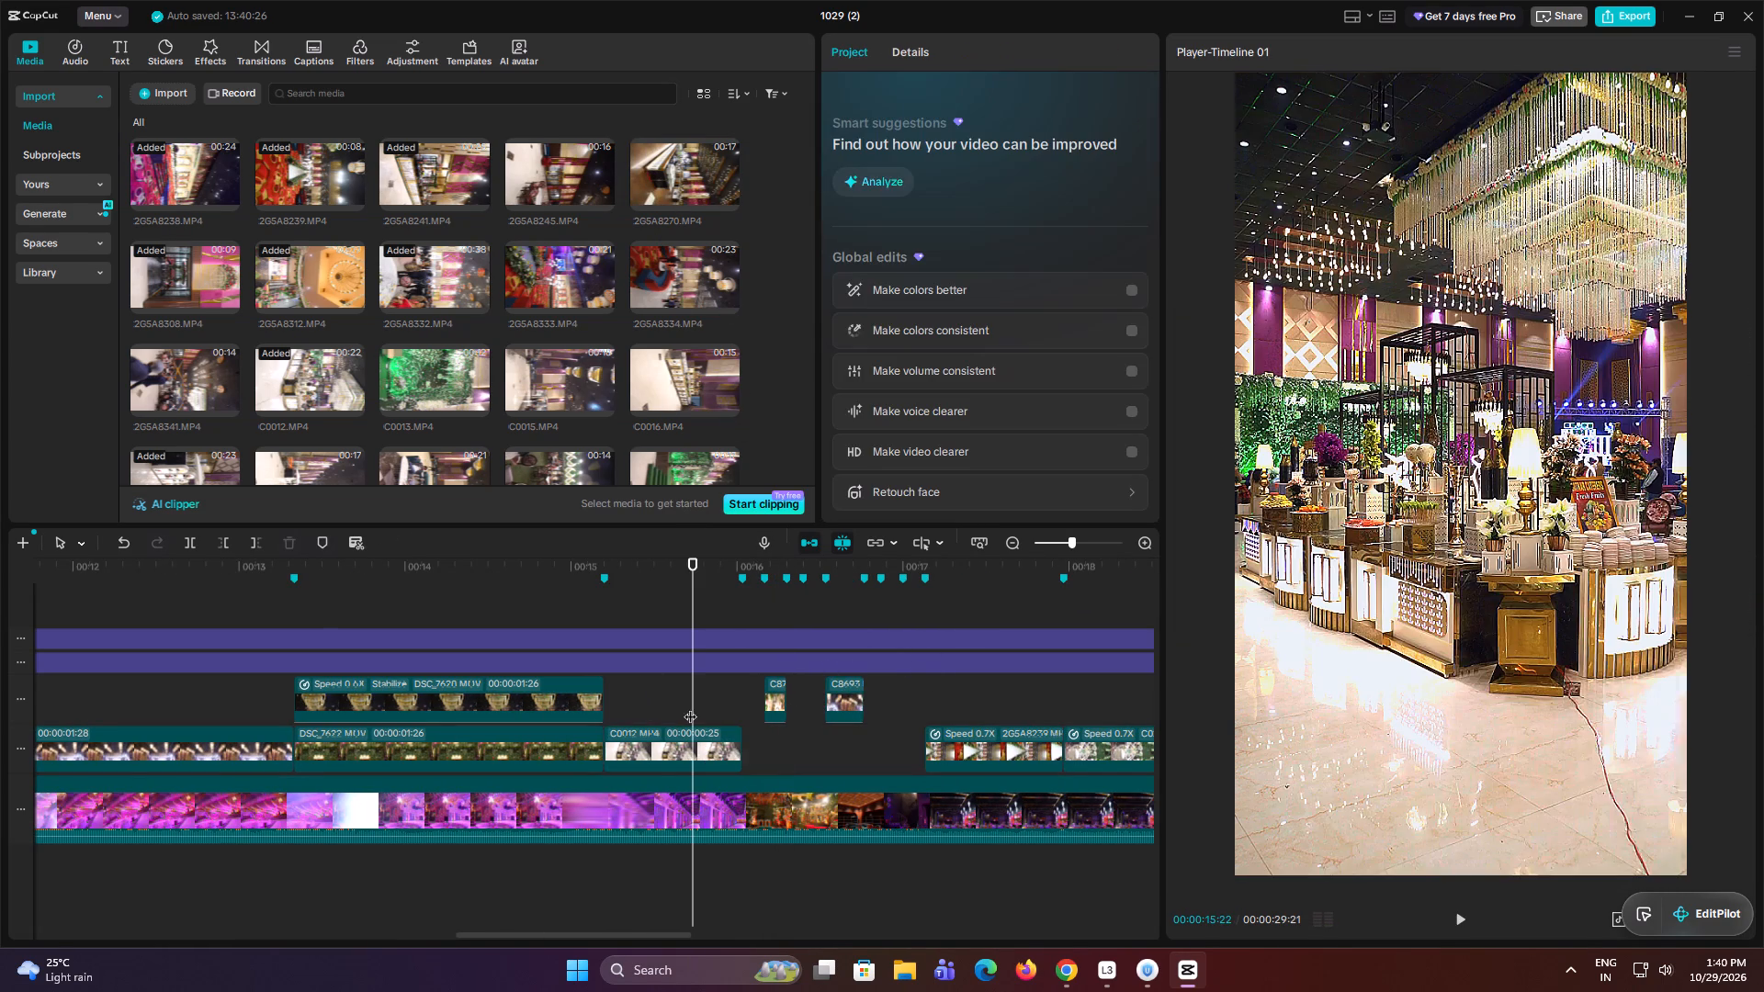
pyautogui.click(682, 752)
pyautogui.keyDown('alt'); pyautogui.moveTo(688, 756); pyautogui.dragTo(831, 677); pyautogui.keyUp('alt')
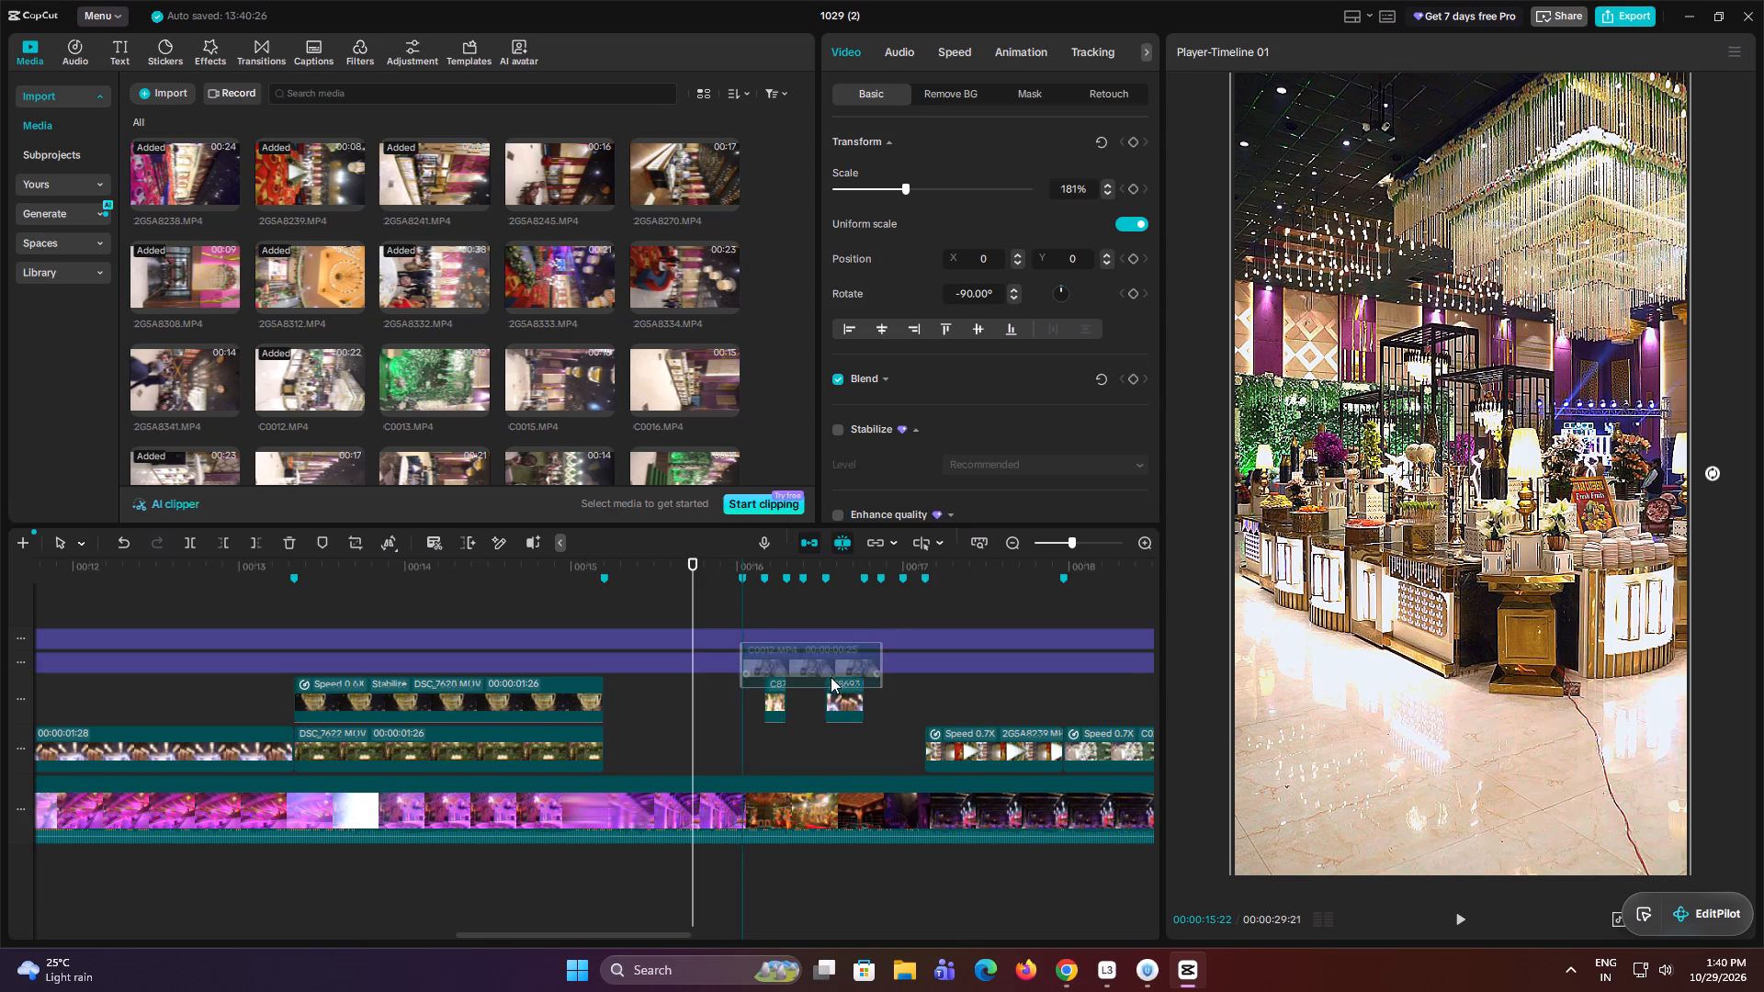
pyautogui.keyDown('alt'); pyautogui.moveTo(831, 677); pyautogui.dragTo(831, 675); pyautogui.keyUp('alt')
# Replace the duplicated buffet counter clip with the dining-table section of 2GSA8270.MP4, keeping the original video effect.
pyautogui.click(674, 183)
pyautogui.moveTo(674, 171); pyautogui.dragTo(865, 736)
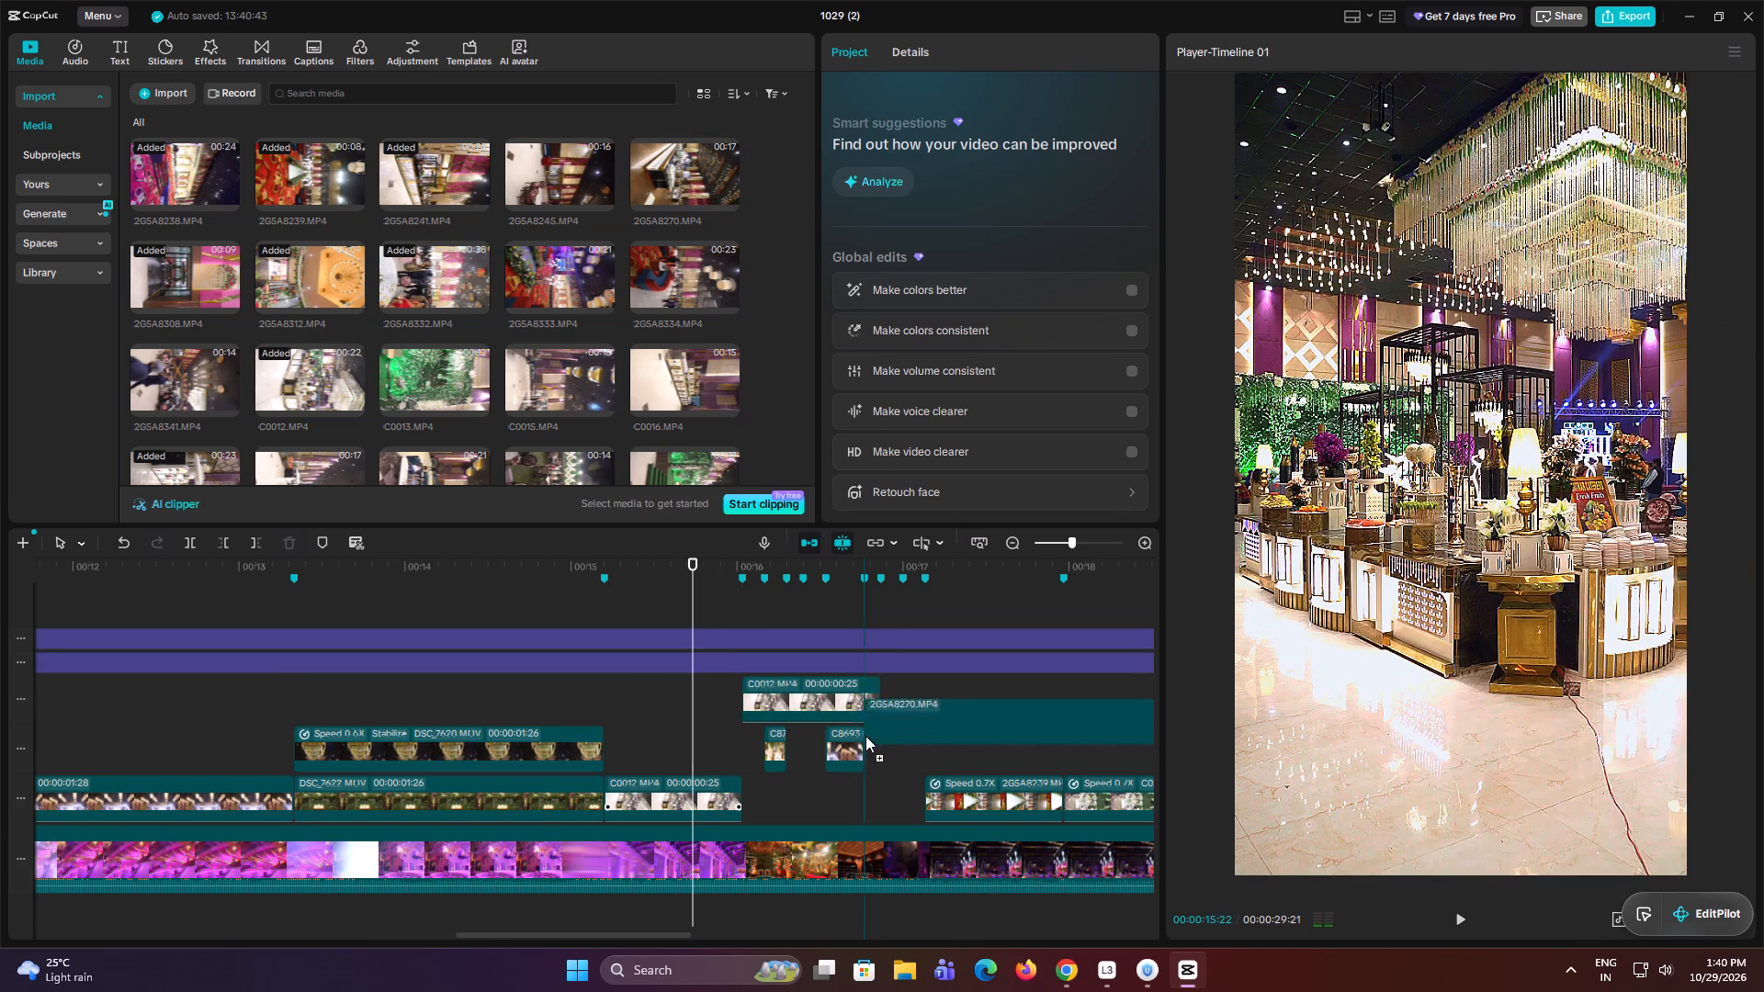
pyautogui.moveTo(865, 736); pyautogui.dragTo(858, 702)
pyautogui.moveTo(899, 558); pyautogui.dragTo(0, 558)
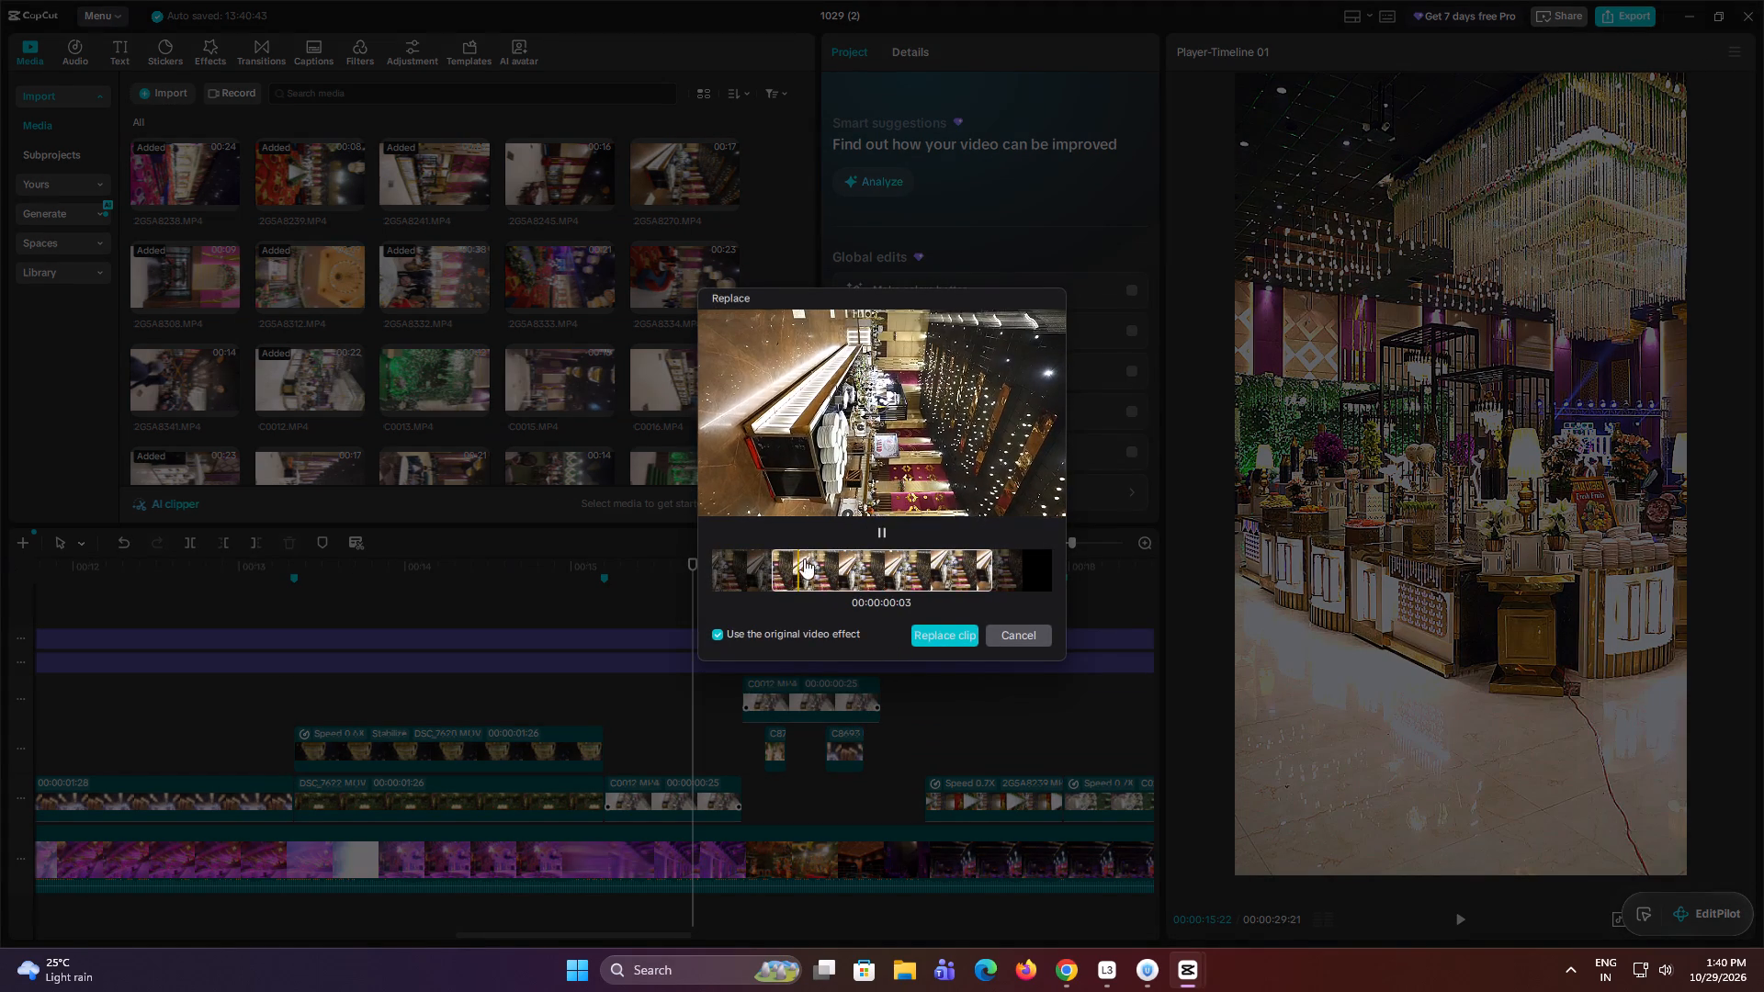
pyautogui.moveTo(943, 570); pyautogui.dragTo(112, 558)
pyautogui.moveTo(872, 561); pyautogui.dragTo(468, 561)
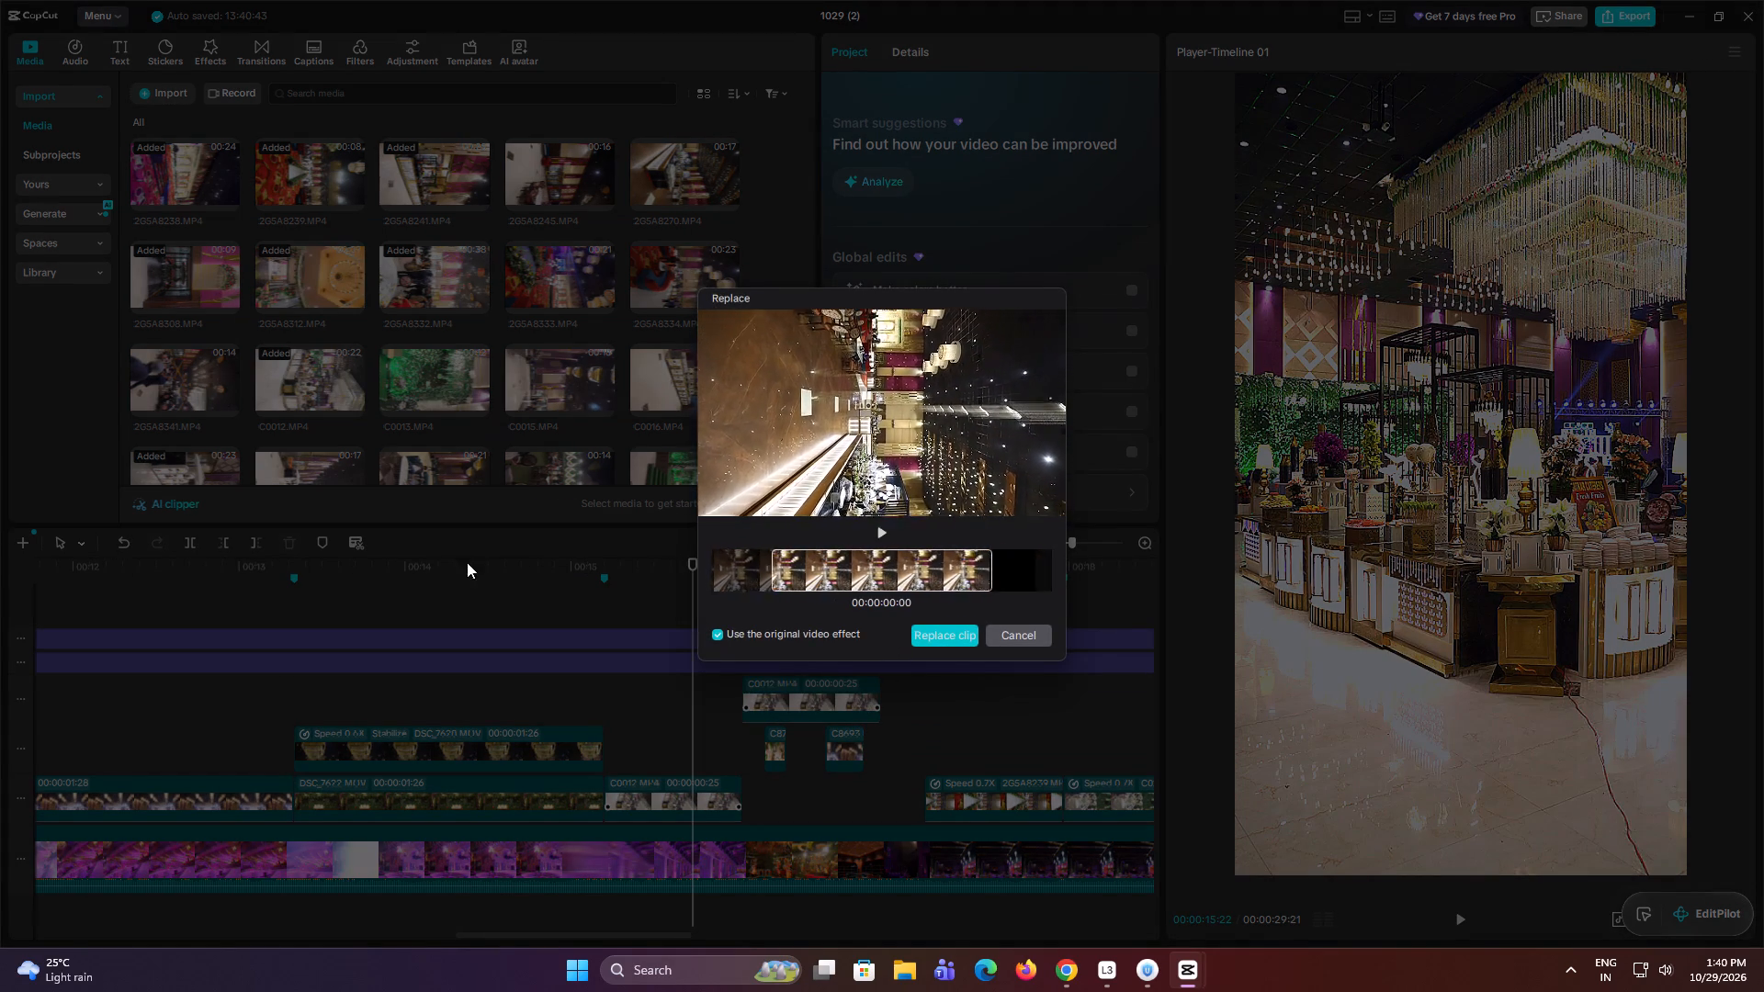
pyautogui.moveTo(878, 559); pyautogui.dragTo(514, 559)
pyautogui.moveTo(876, 561); pyautogui.dragTo(549, 561)
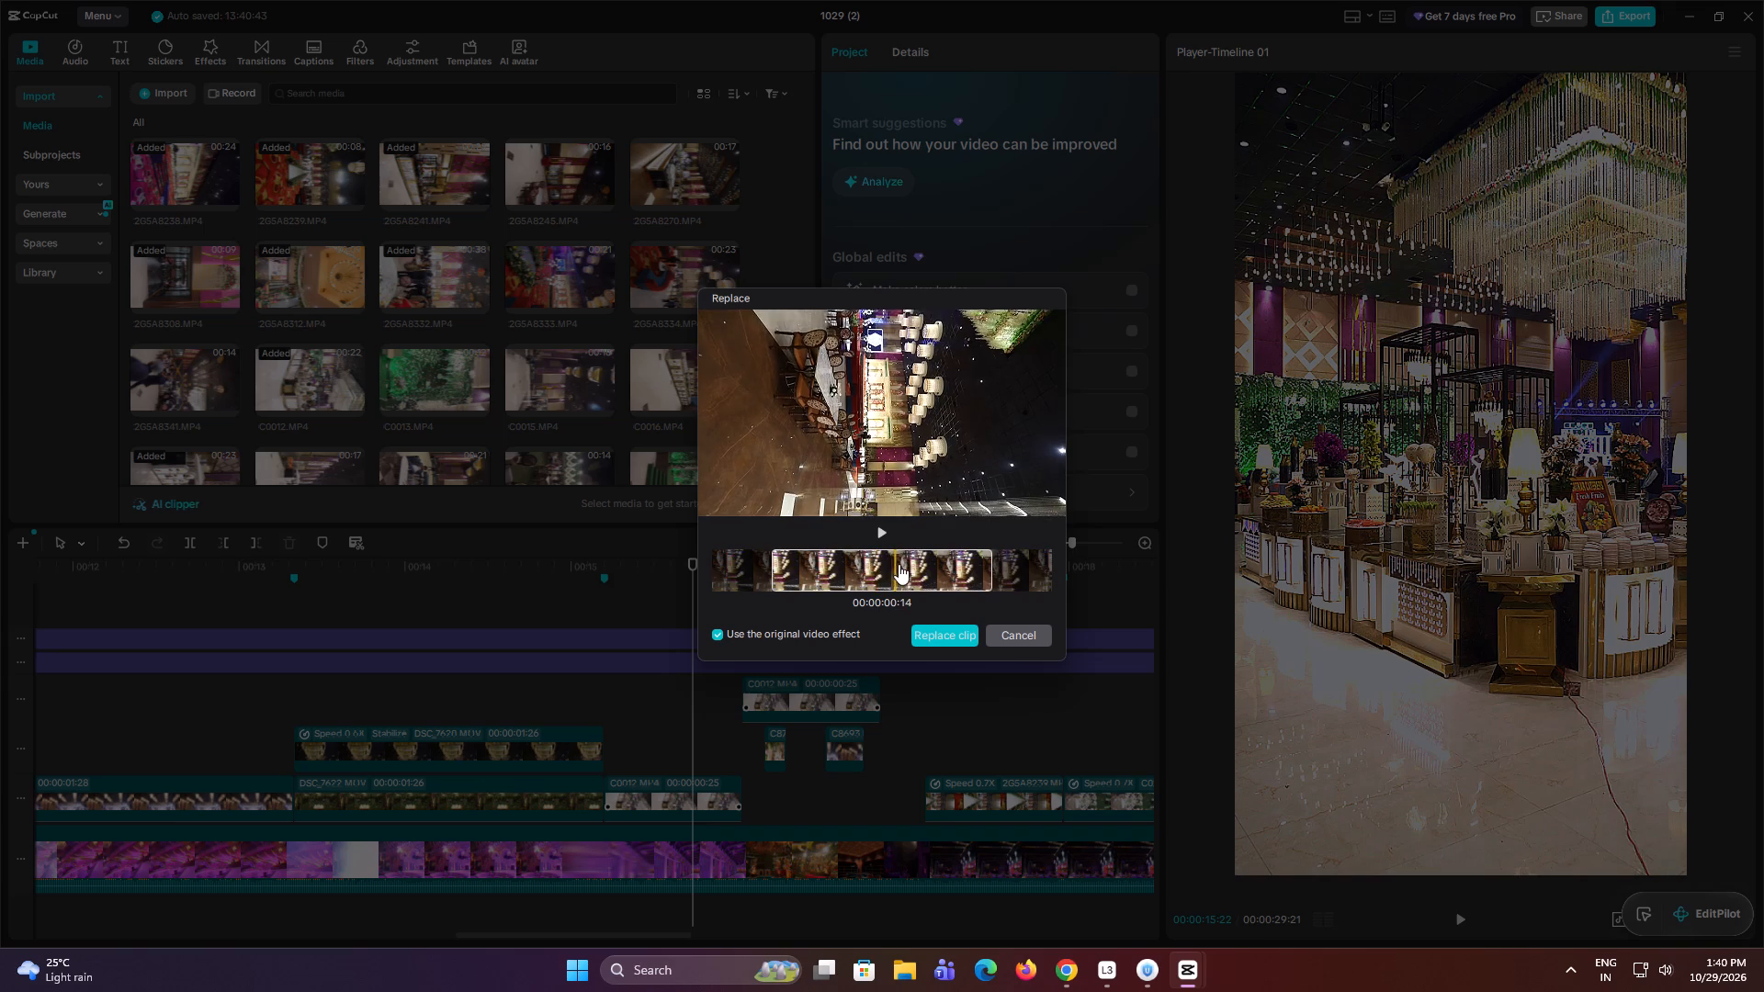
pyautogui.moveTo(899, 564); pyautogui.dragTo(0, 603)
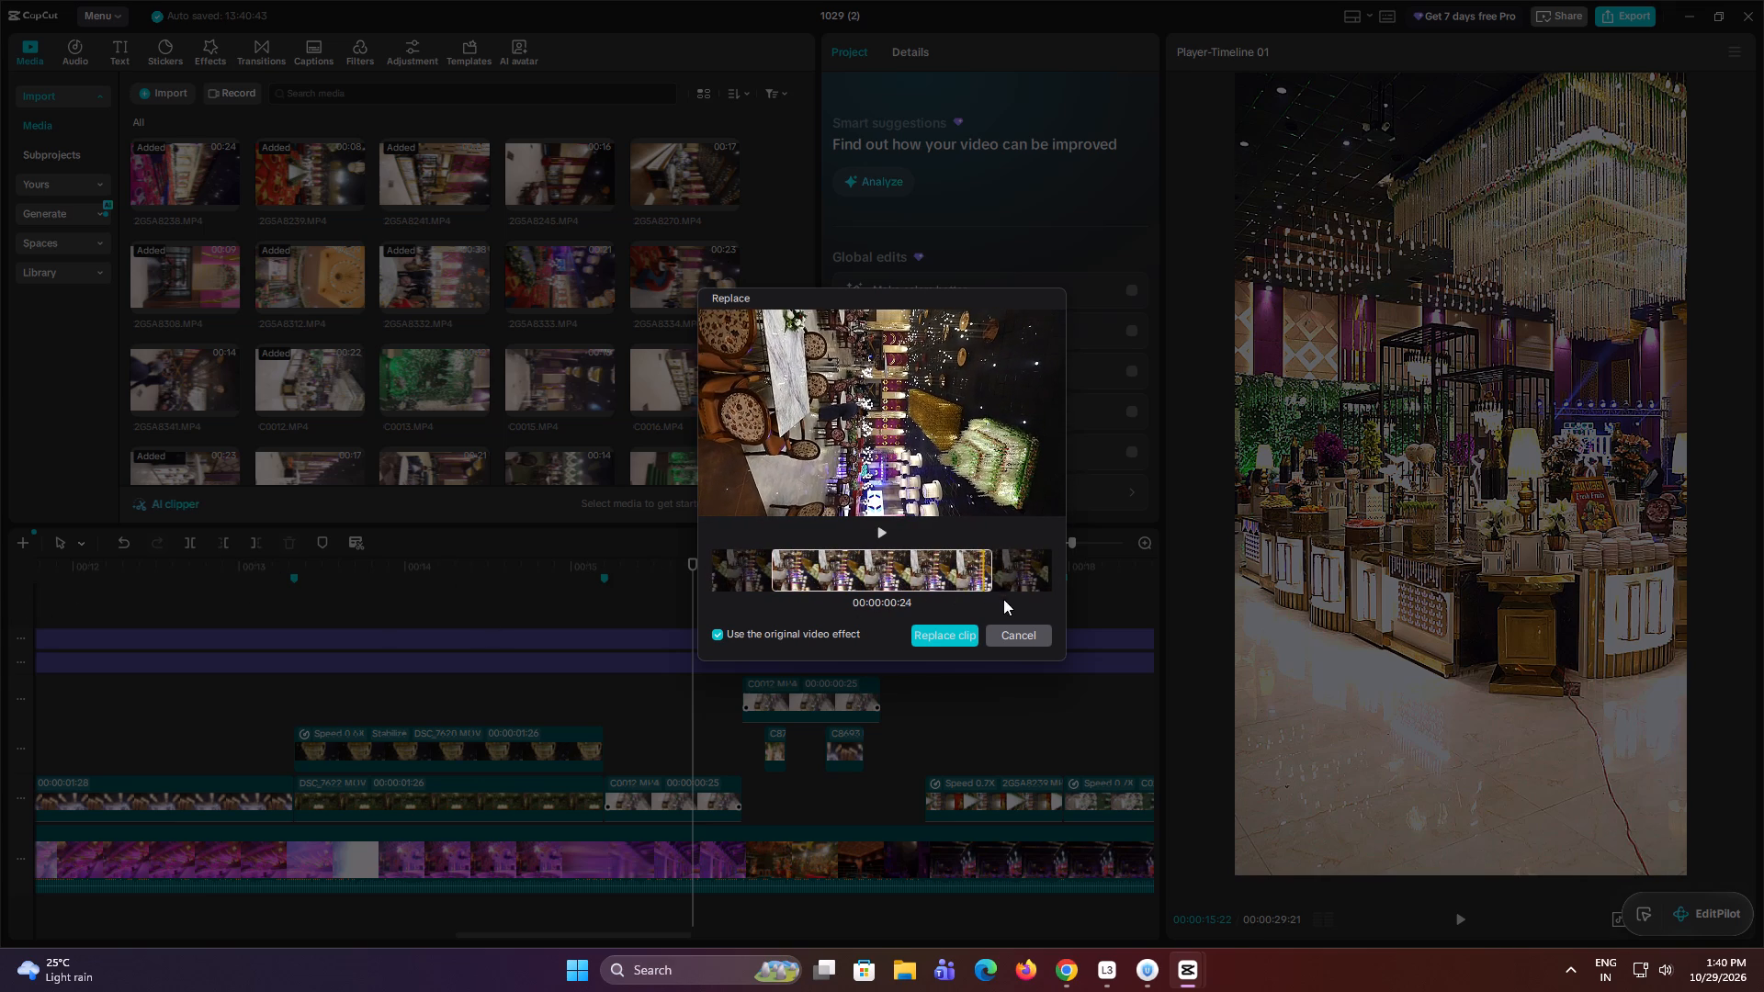
pyautogui.click(957, 645)
# Brighten the dining-table clip 2GSA8270.MP4 on the overlay track to exposure 25 and set its whites to 0.
pyautogui.doubleClick(805, 613)
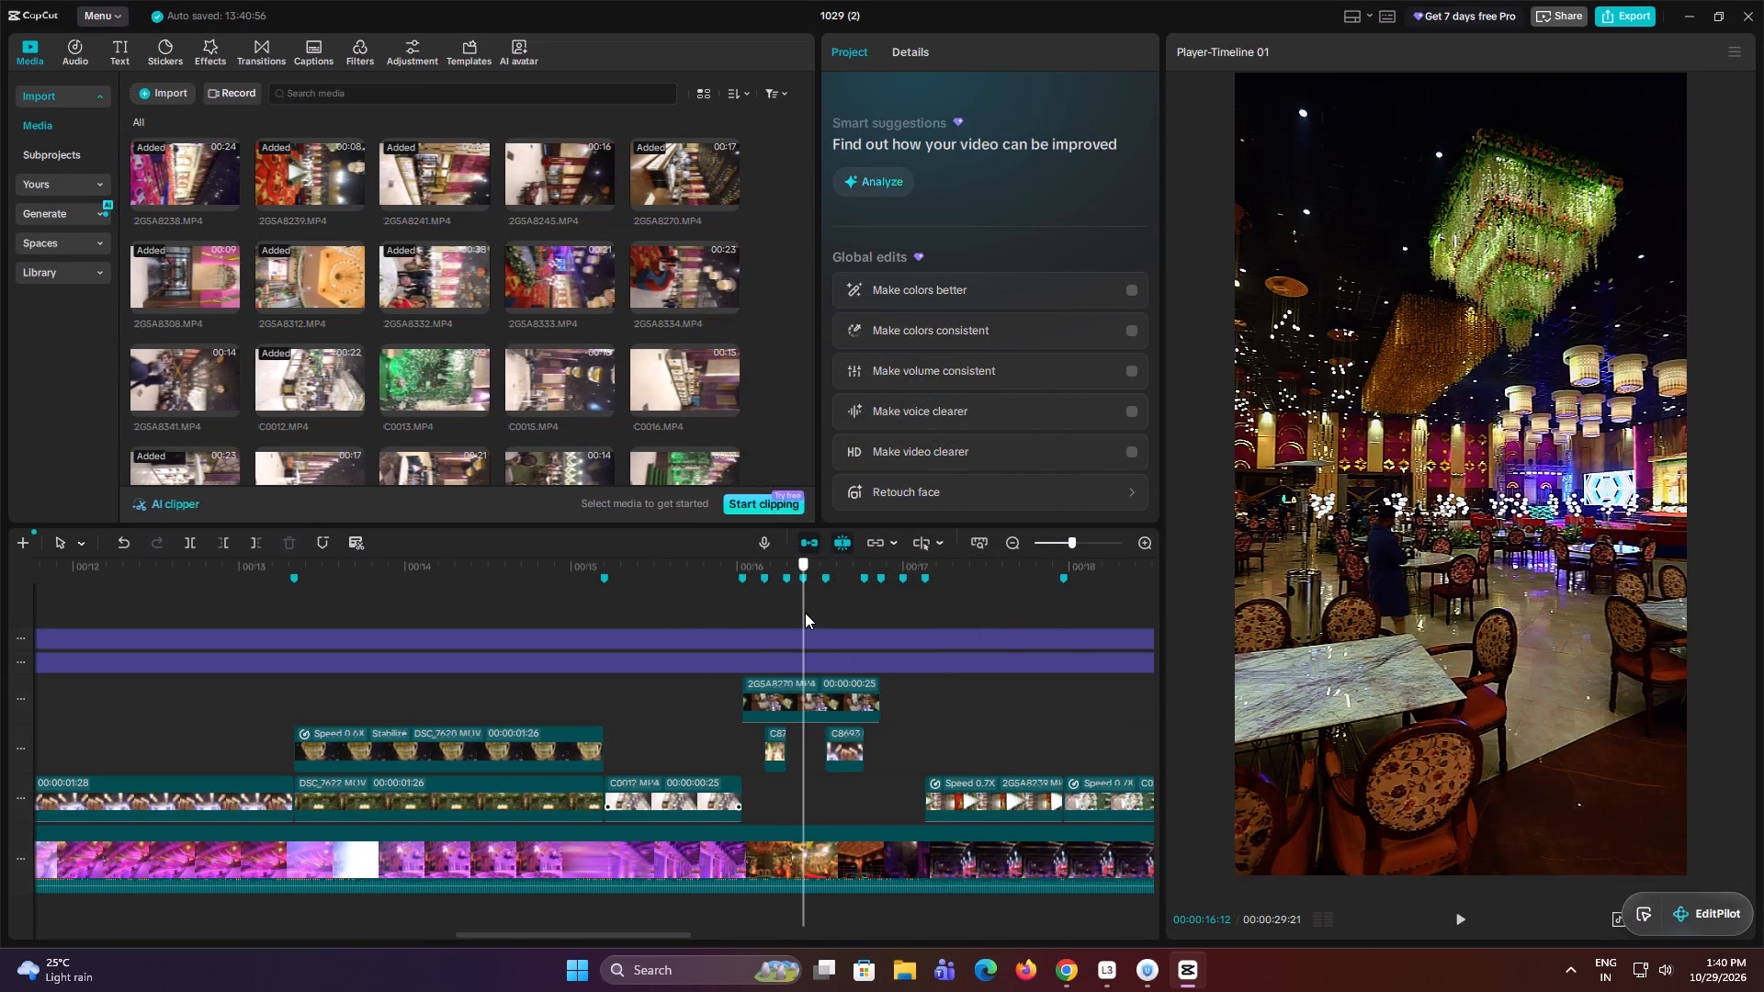
pyautogui.click(823, 689)
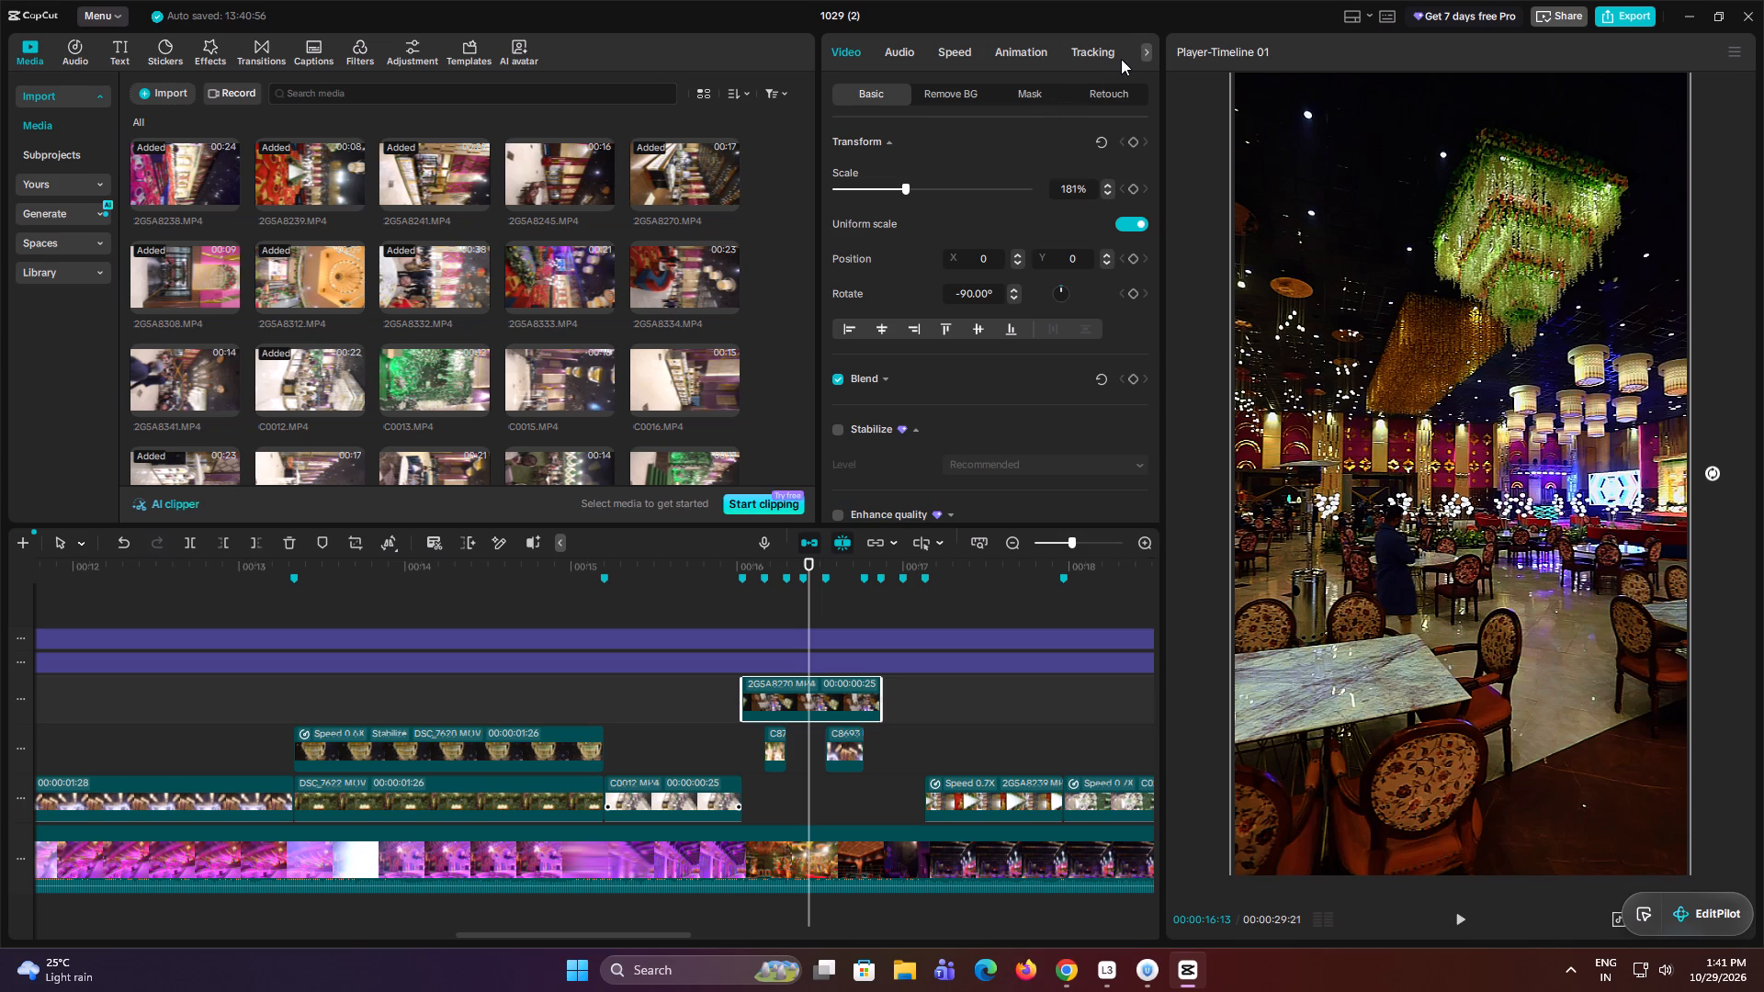
pyautogui.click(1144, 53)
pyautogui.click(1053, 52)
pyautogui.scroll(-2, 967, 321)
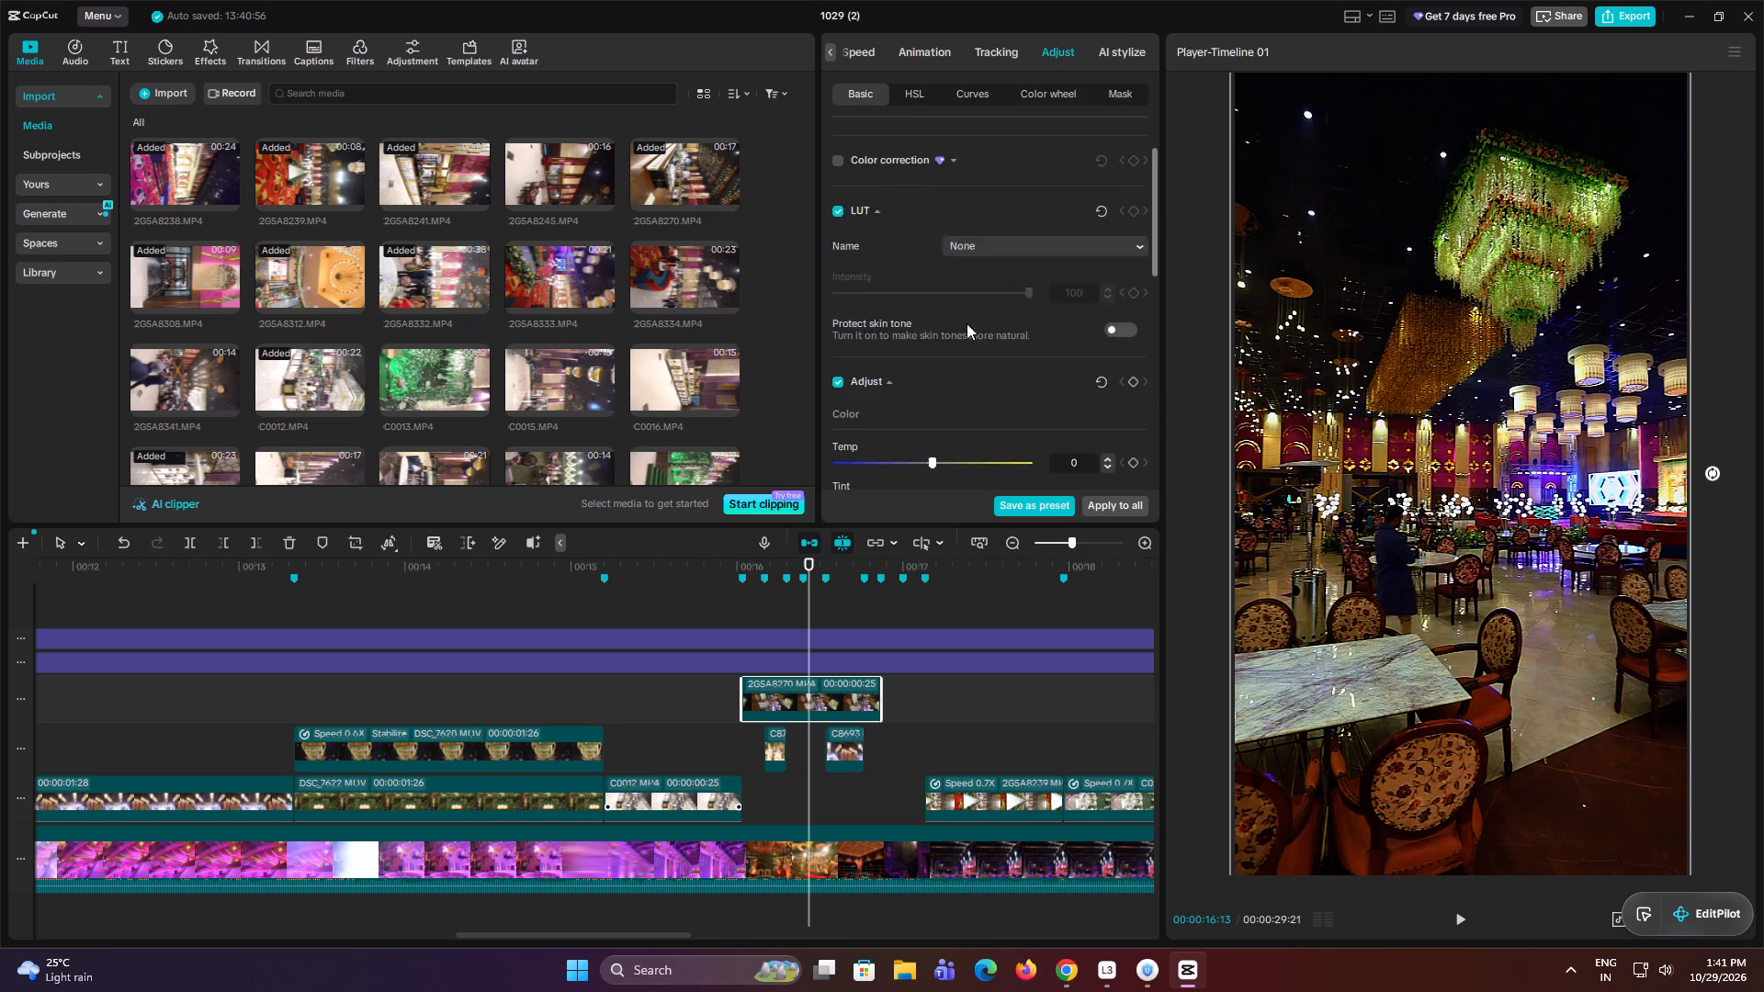
pyautogui.scroll(-2, 954, 463)
pyautogui.moveTo(944, 293); pyautogui.dragTo(930, 294)
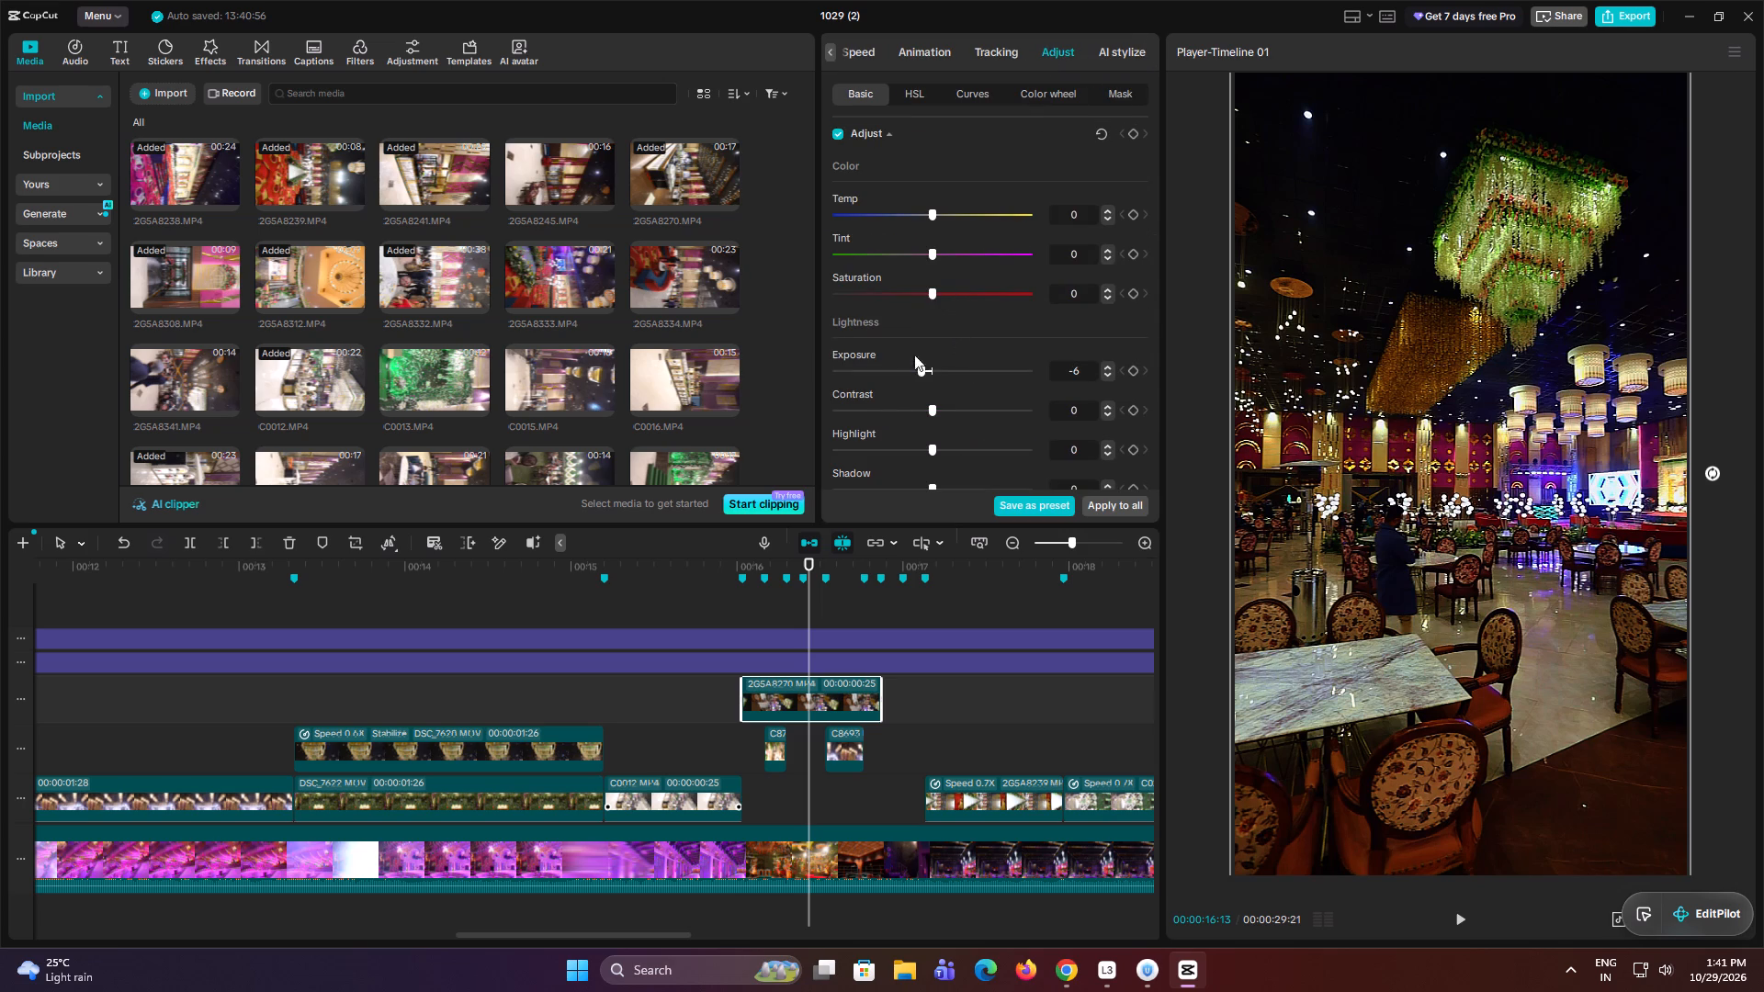
pyautogui.moveTo(923, 368); pyautogui.dragTo(978, 370)
pyautogui.scroll(-2, 978, 370)
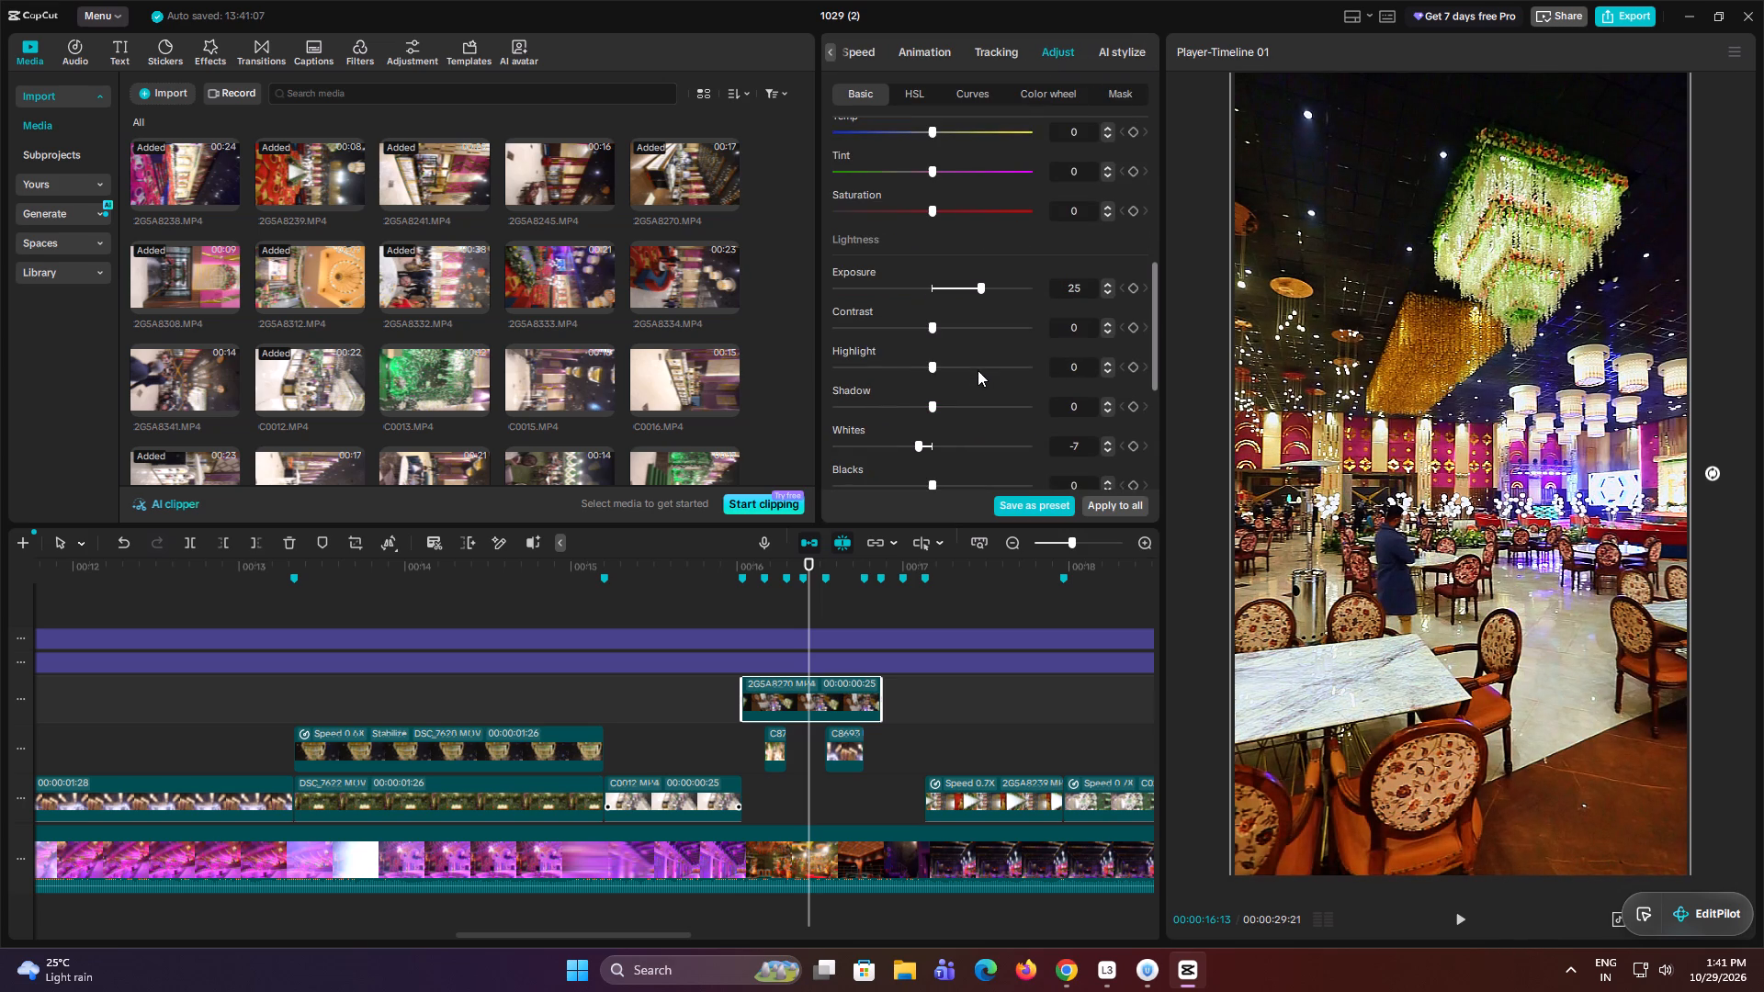
pyautogui.moveTo(919, 364); pyautogui.dragTo(930, 365)
pyautogui.click(925, 440)
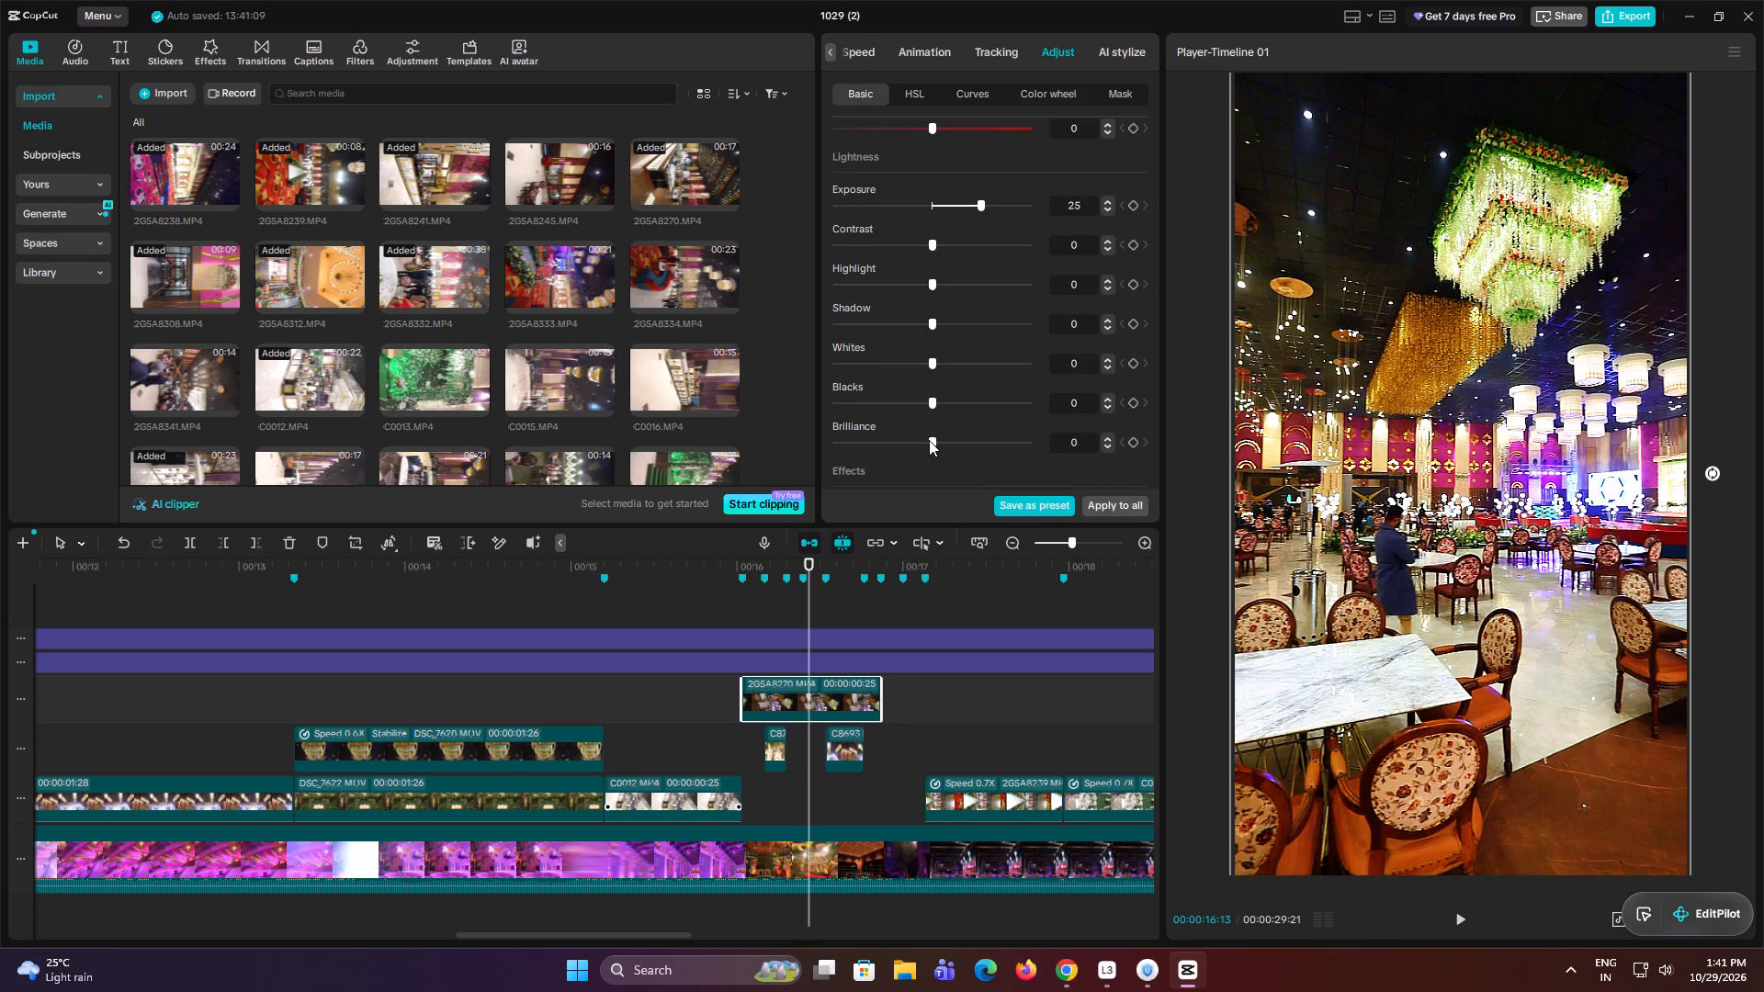
pyautogui.scroll(-1, 1048, 259)
pyautogui.scroll(3, 1032, 322)
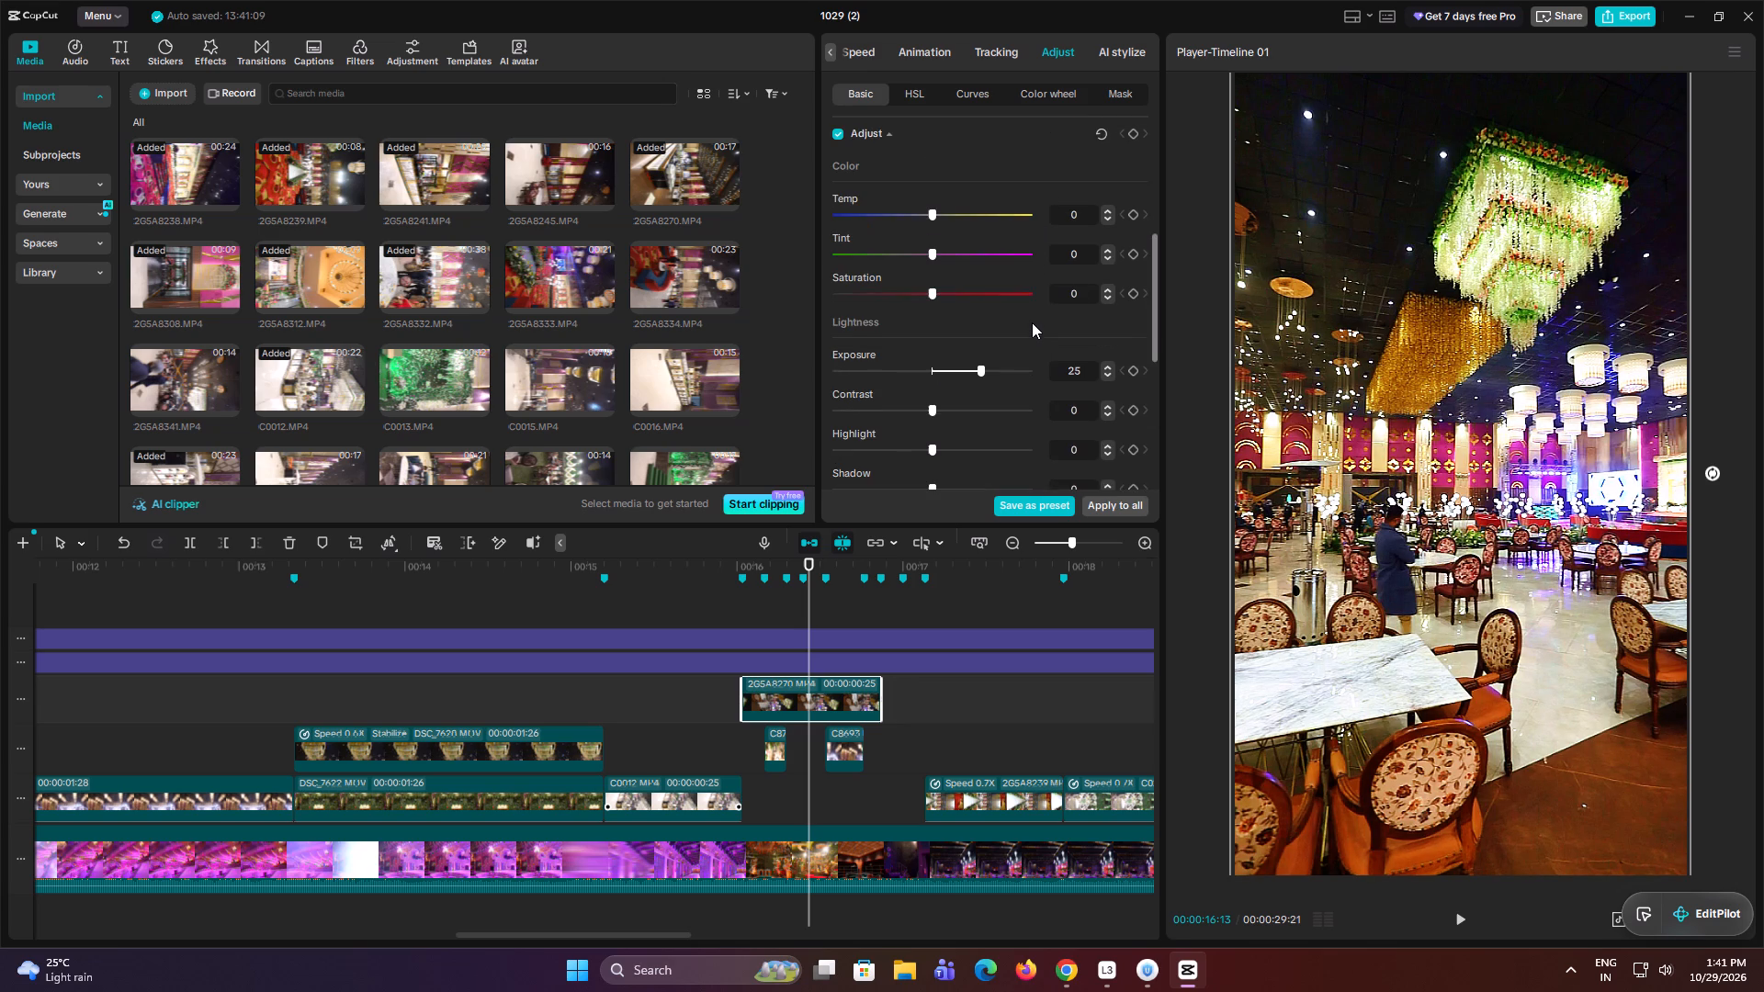
pyautogui.press('space')
pyautogui.press('space')
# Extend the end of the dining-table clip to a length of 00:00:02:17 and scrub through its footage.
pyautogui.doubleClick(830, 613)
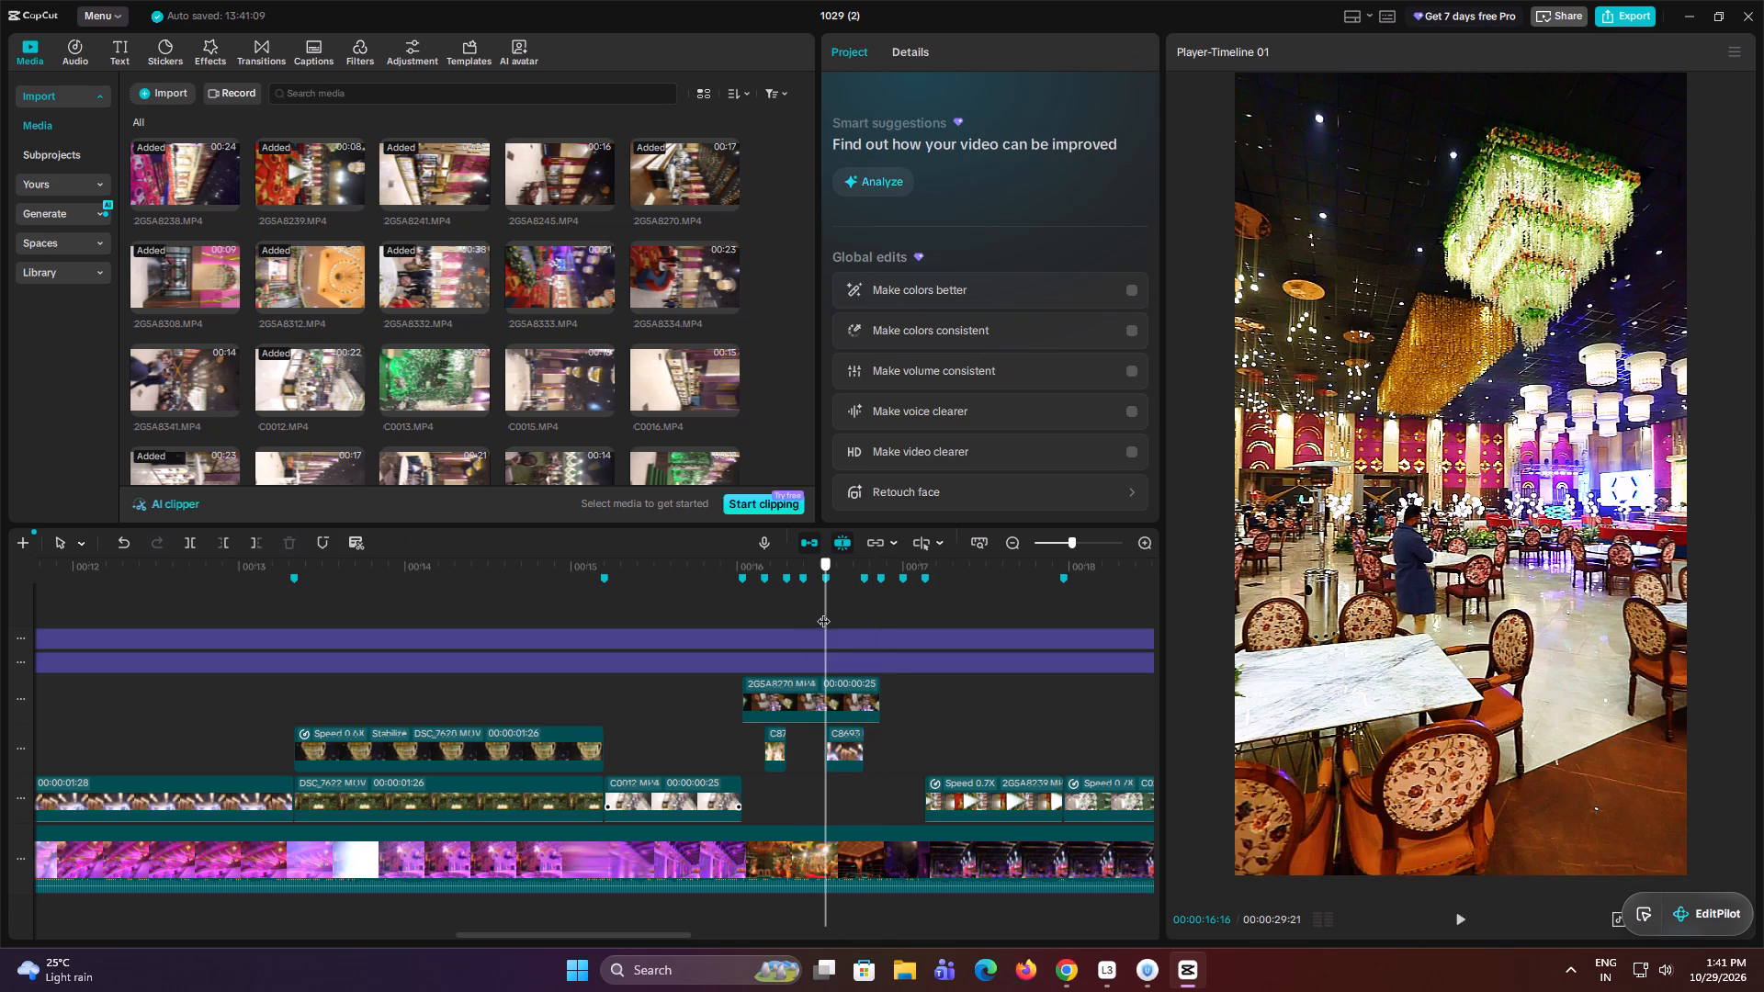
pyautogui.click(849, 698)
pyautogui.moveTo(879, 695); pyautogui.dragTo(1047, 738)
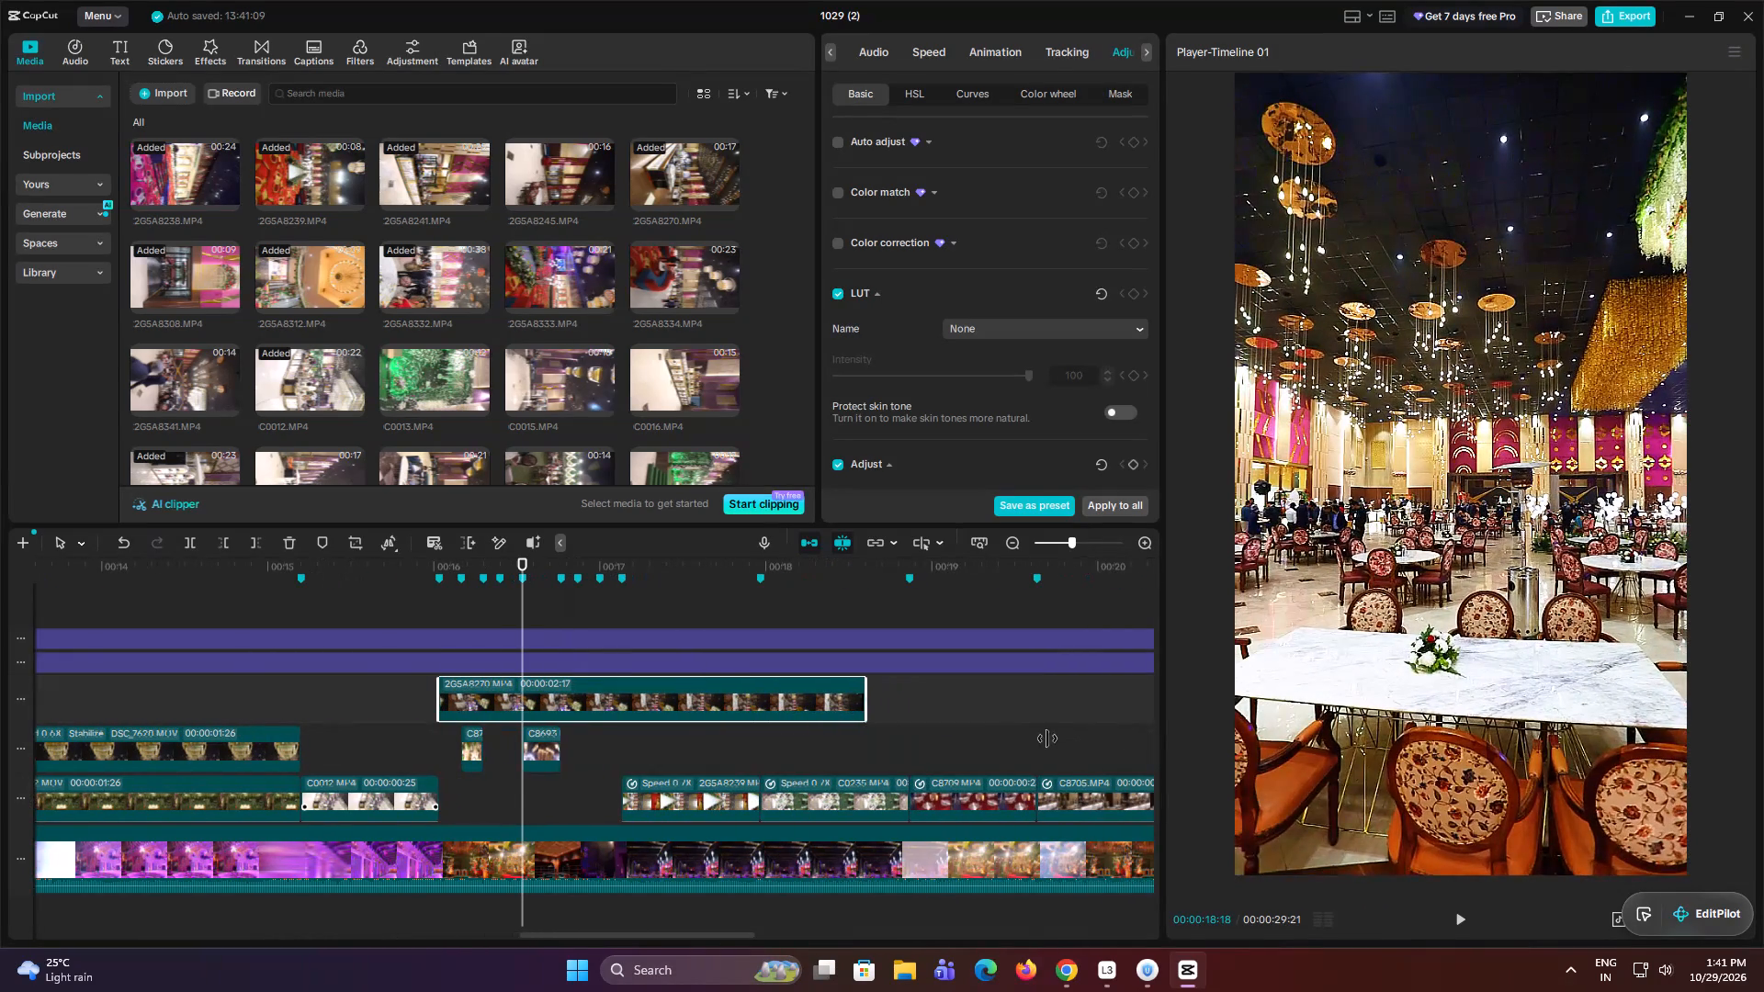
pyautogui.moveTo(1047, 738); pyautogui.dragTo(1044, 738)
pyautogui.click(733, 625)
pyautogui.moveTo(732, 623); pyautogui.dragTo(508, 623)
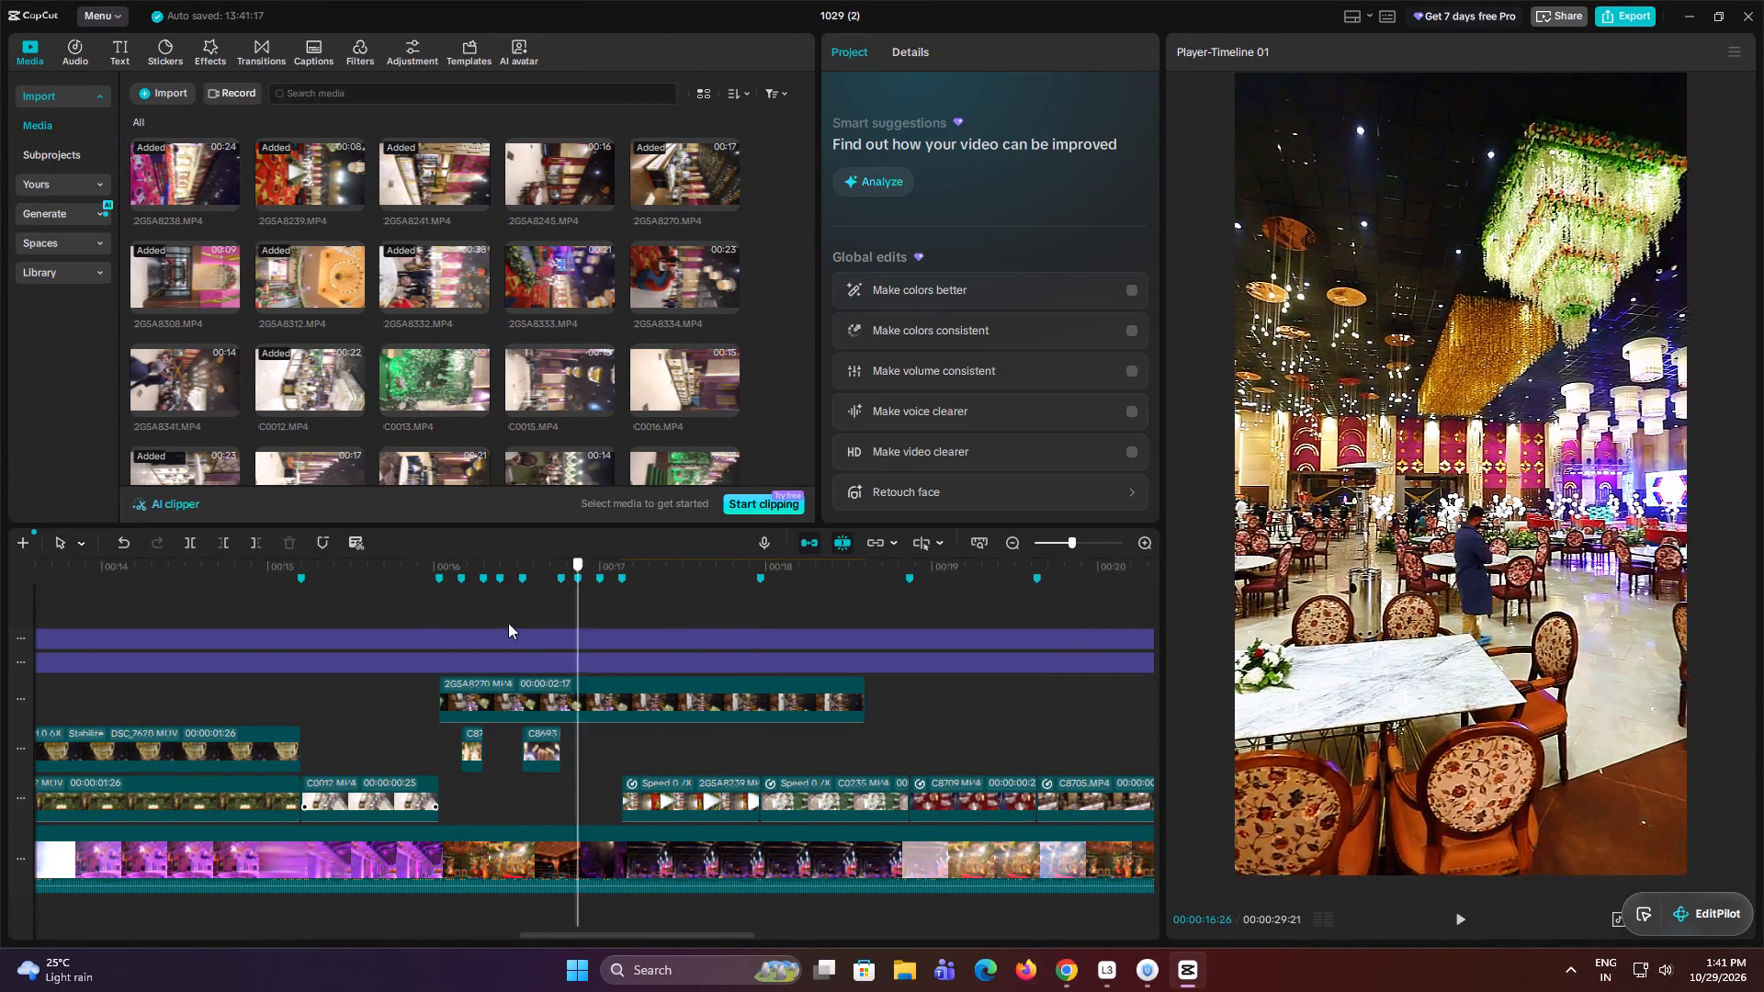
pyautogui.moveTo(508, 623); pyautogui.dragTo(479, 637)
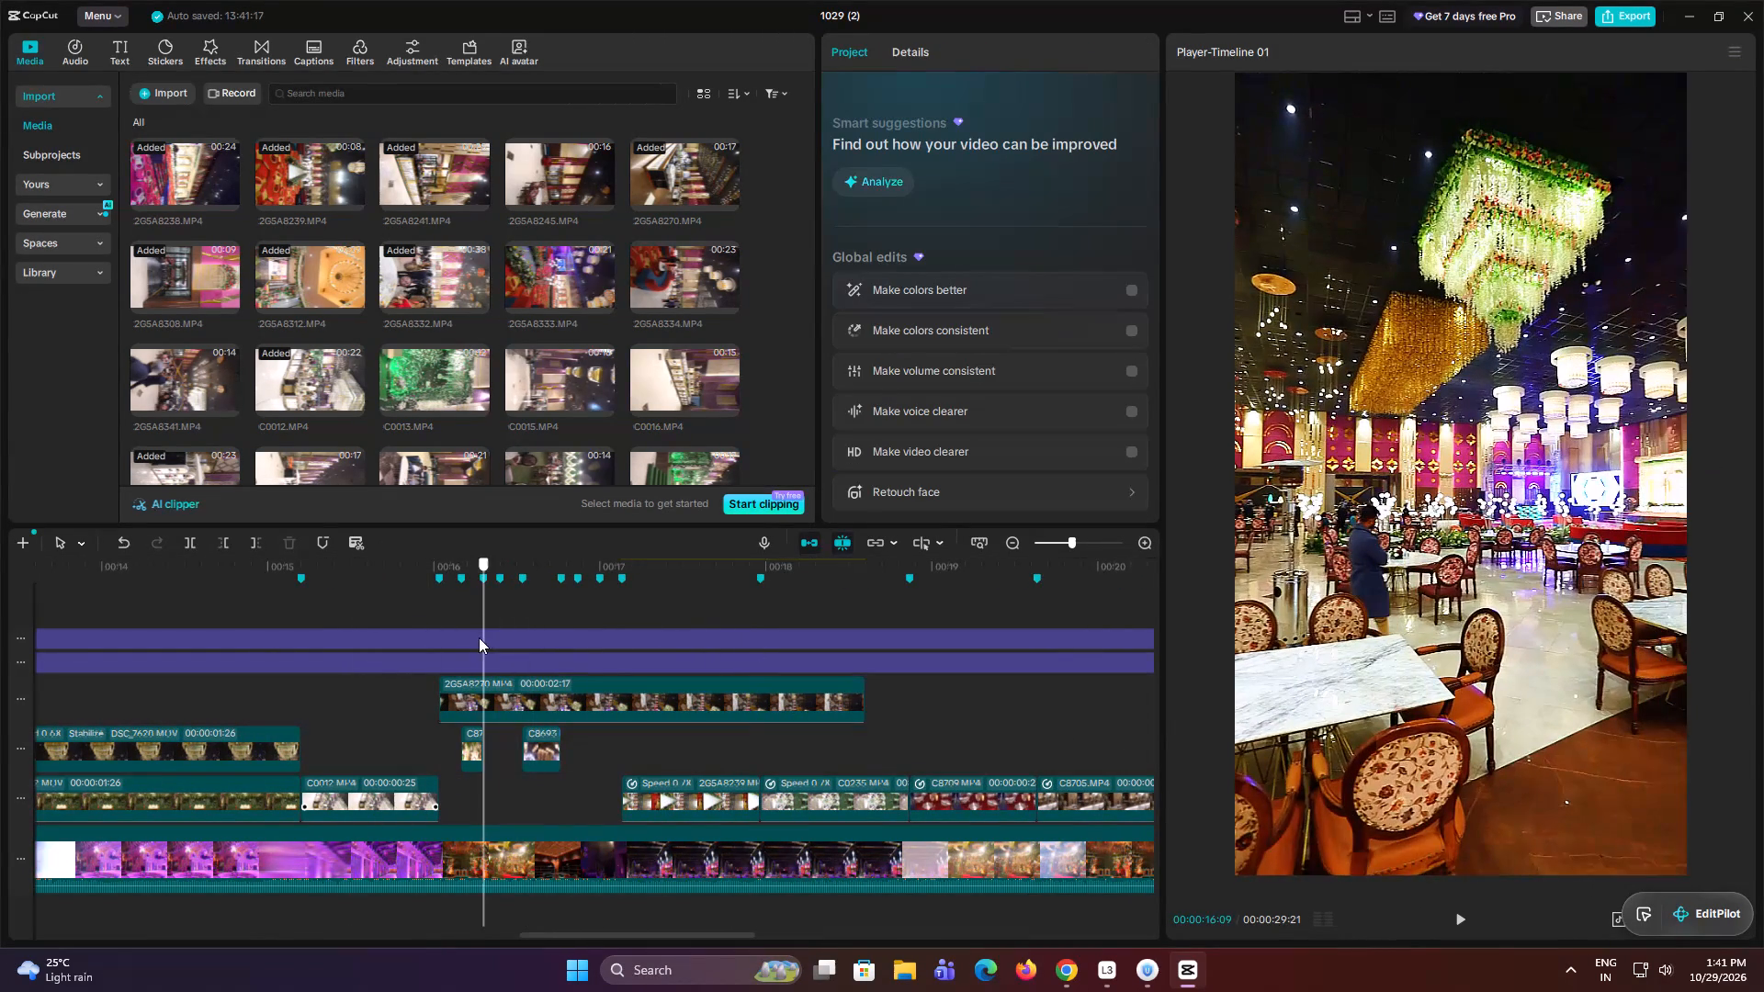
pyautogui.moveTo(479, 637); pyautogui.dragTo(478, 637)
# Extend the dining-table clip's start back to the marker near 00:00:15:06 and keep only its opening frames up to 00:00:15:12.
pyautogui.click(457, 688)
pyautogui.moveTo(440, 691); pyautogui.dragTo(323, 691)
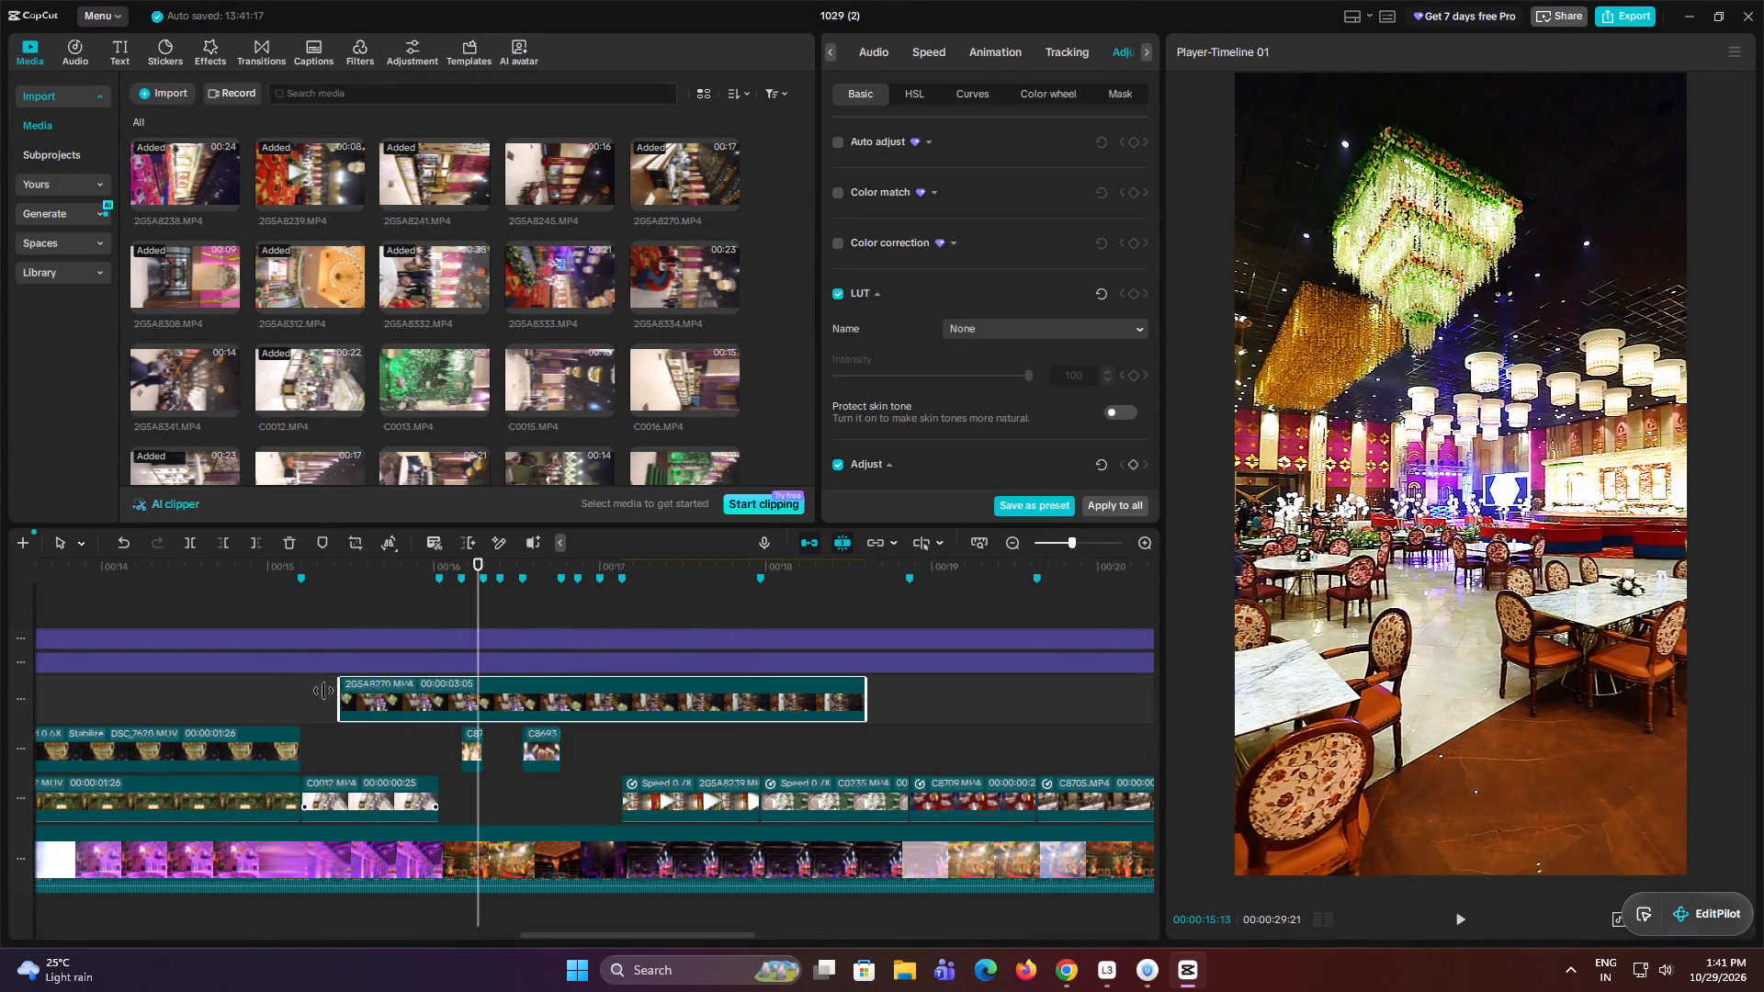
pyautogui.moveTo(323, 691); pyautogui.dragTo(294, 691)
pyautogui.doubleClick(315, 612)
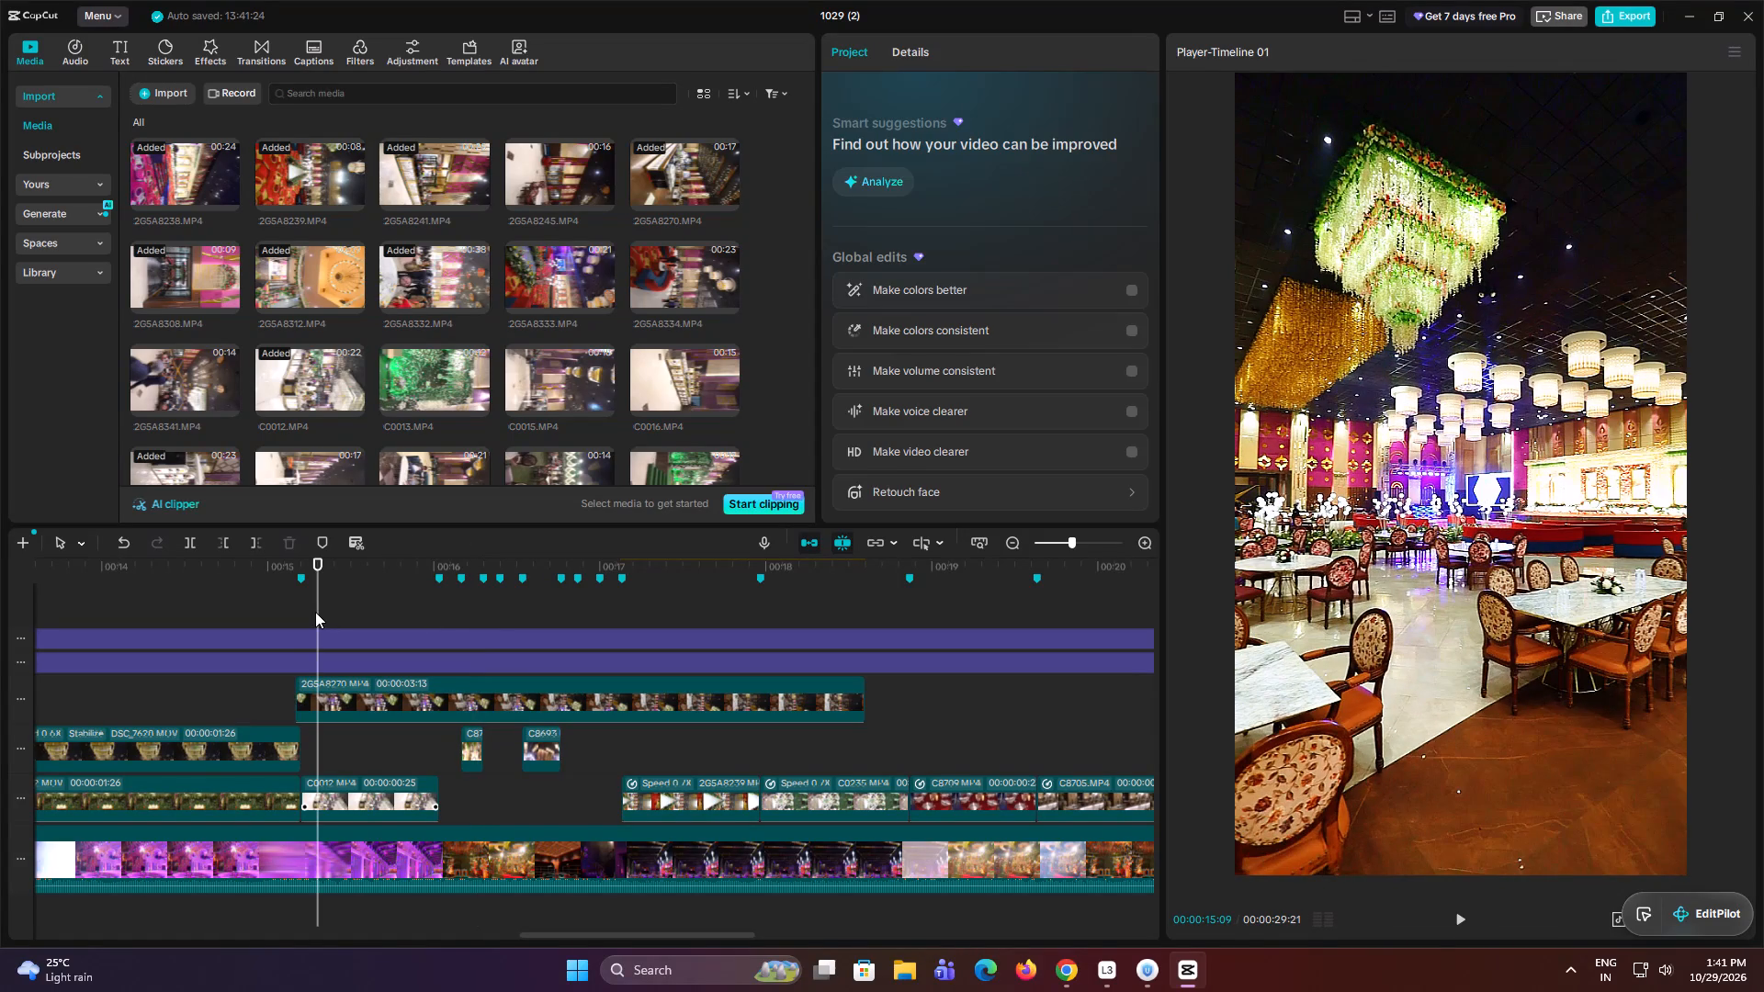
pyautogui.click(326, 687)
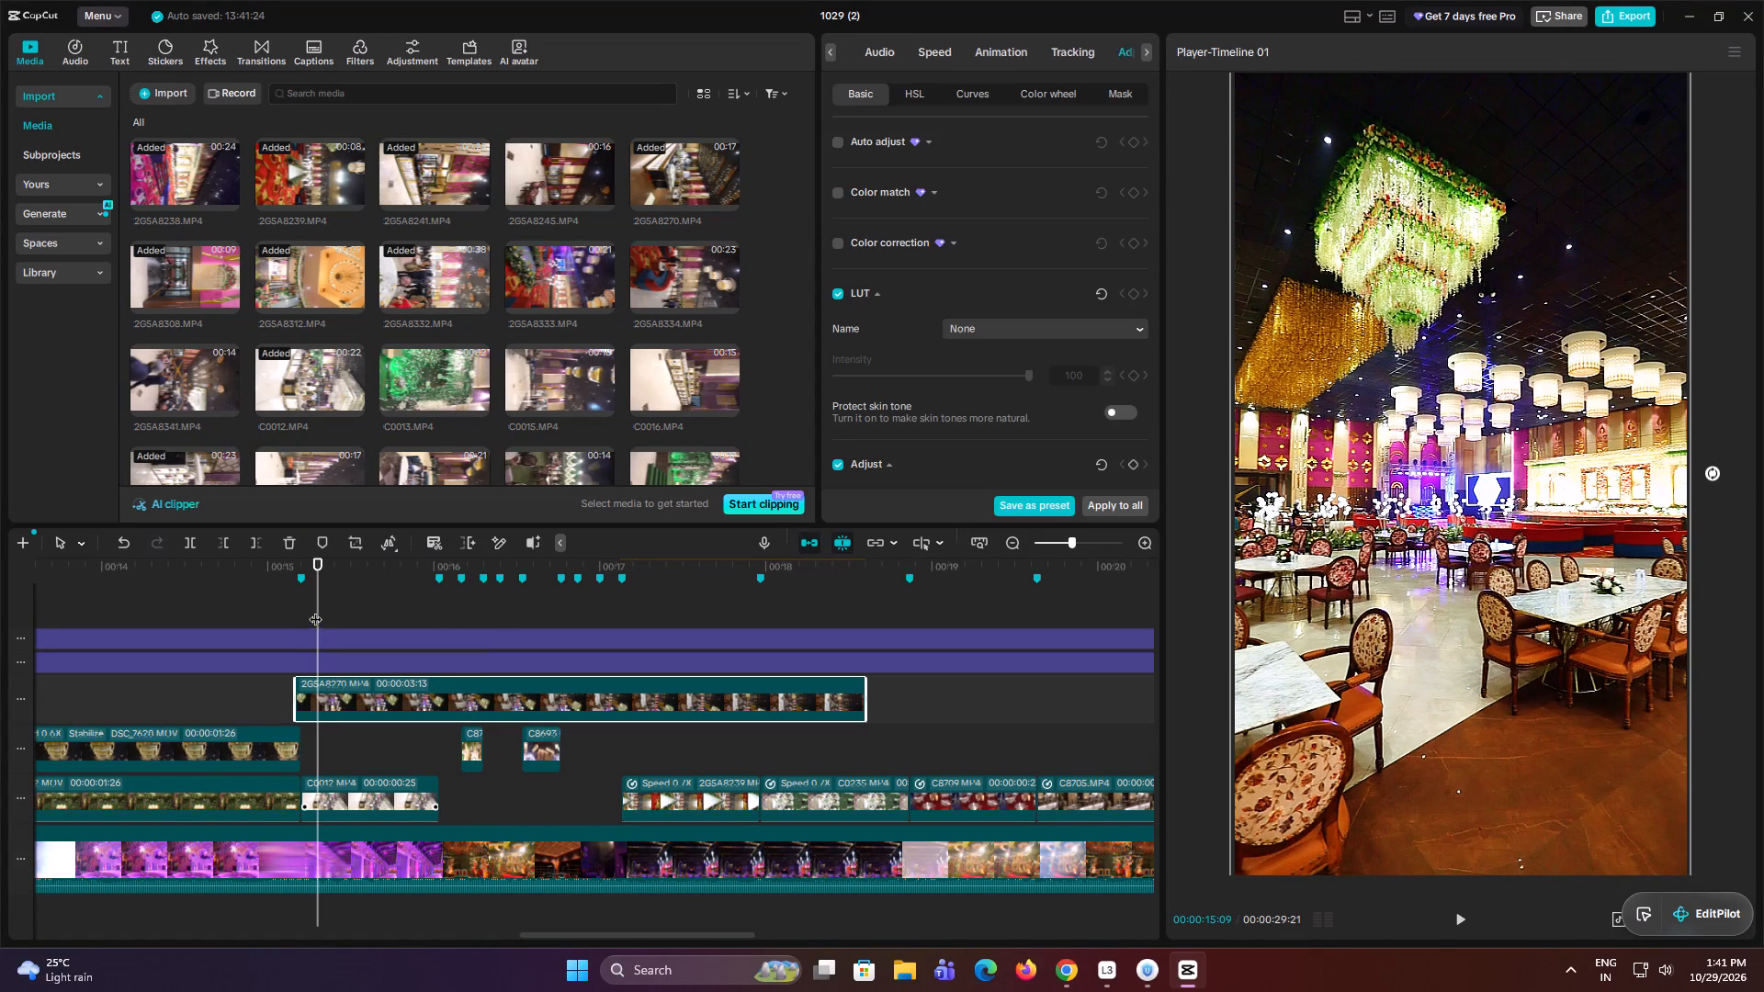
pyautogui.moveTo(315, 610); pyautogui.dragTo(305, 612)
pyautogui.click(308, 702)
pyautogui.press('q')
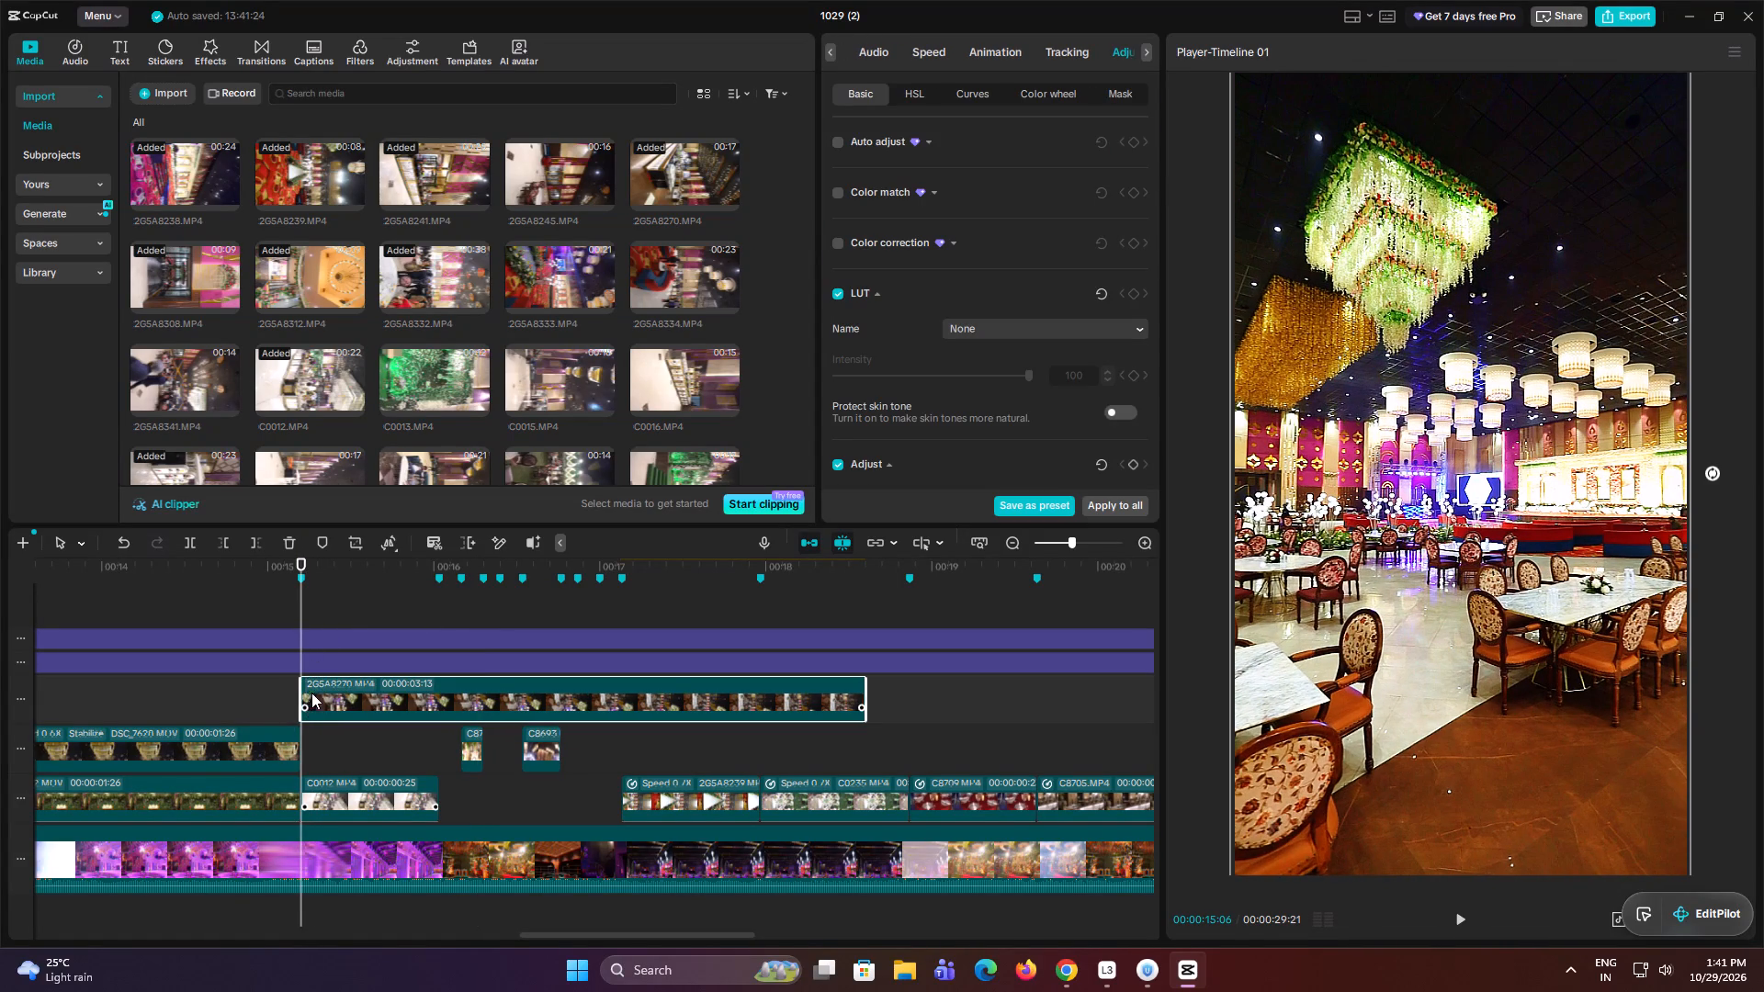
pyautogui.click(335, 608)
pyautogui.click(345, 692)
pyautogui.press('w')
# Move the short dining-table clip to the start of the gap after C0012.MP4 and trim its end to the marker at 00:00:16:05.
pyautogui.moveTo(311, 701); pyautogui.dragTo(448, 707)
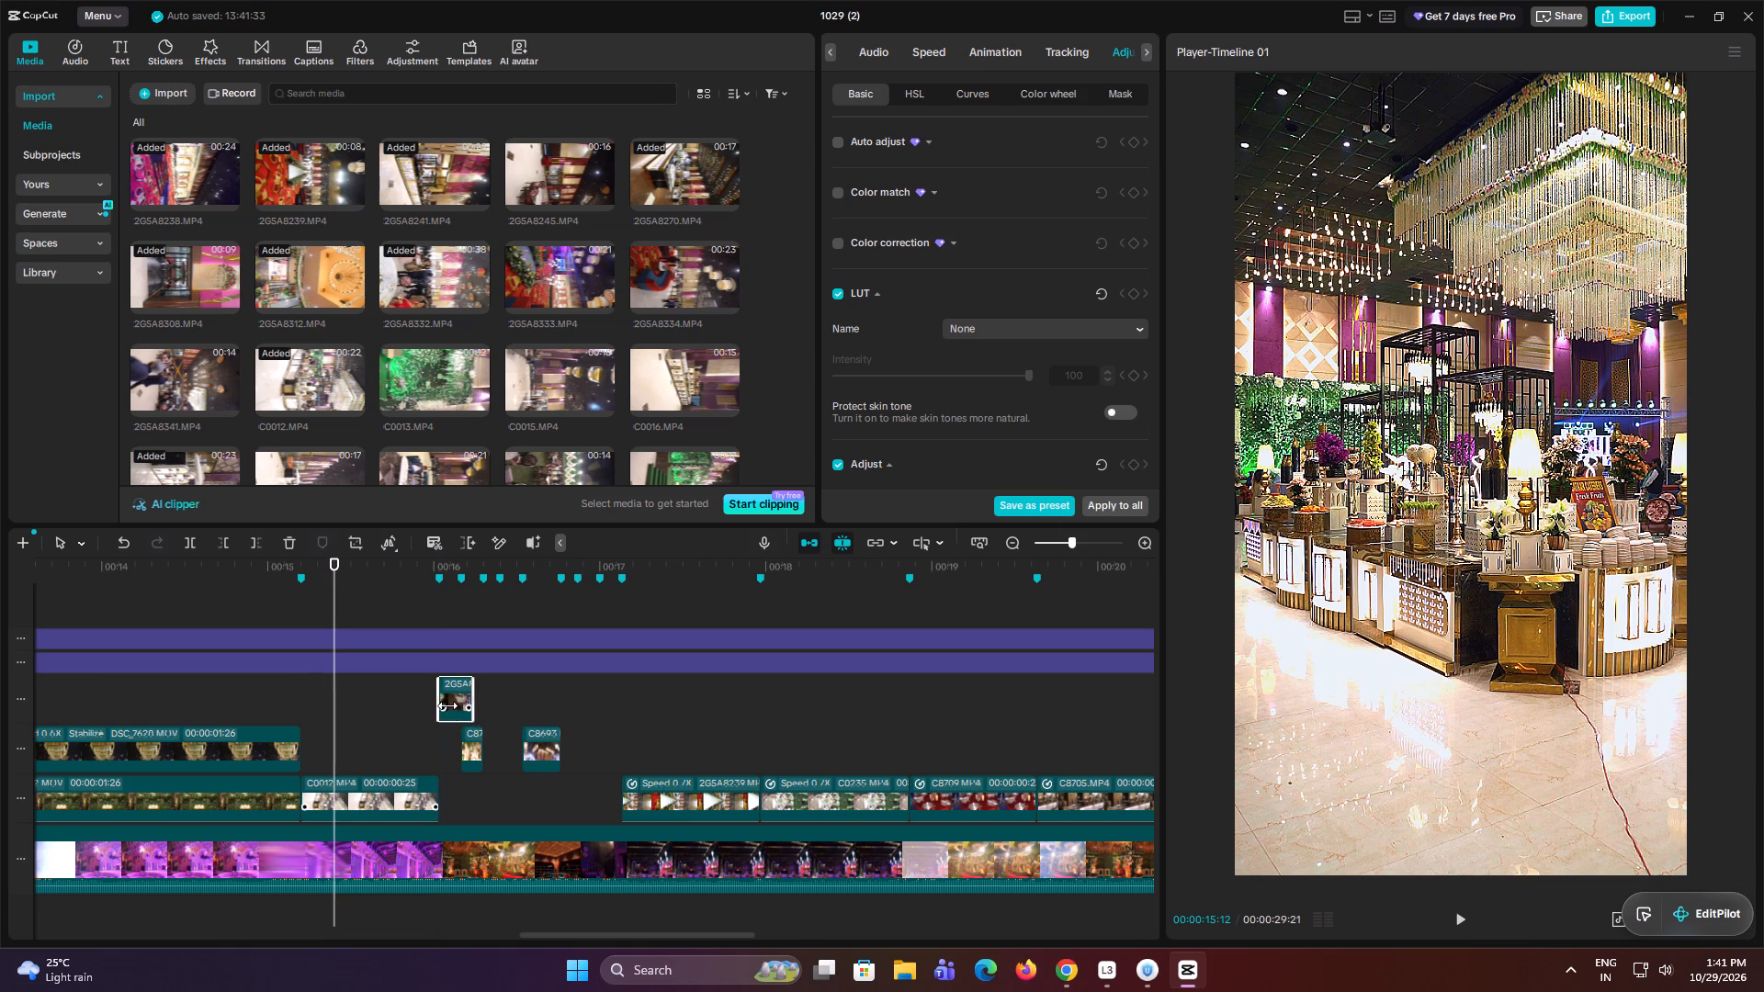
pyautogui.click(460, 612)
pyautogui.click(443, 695)
pyautogui.press('w')
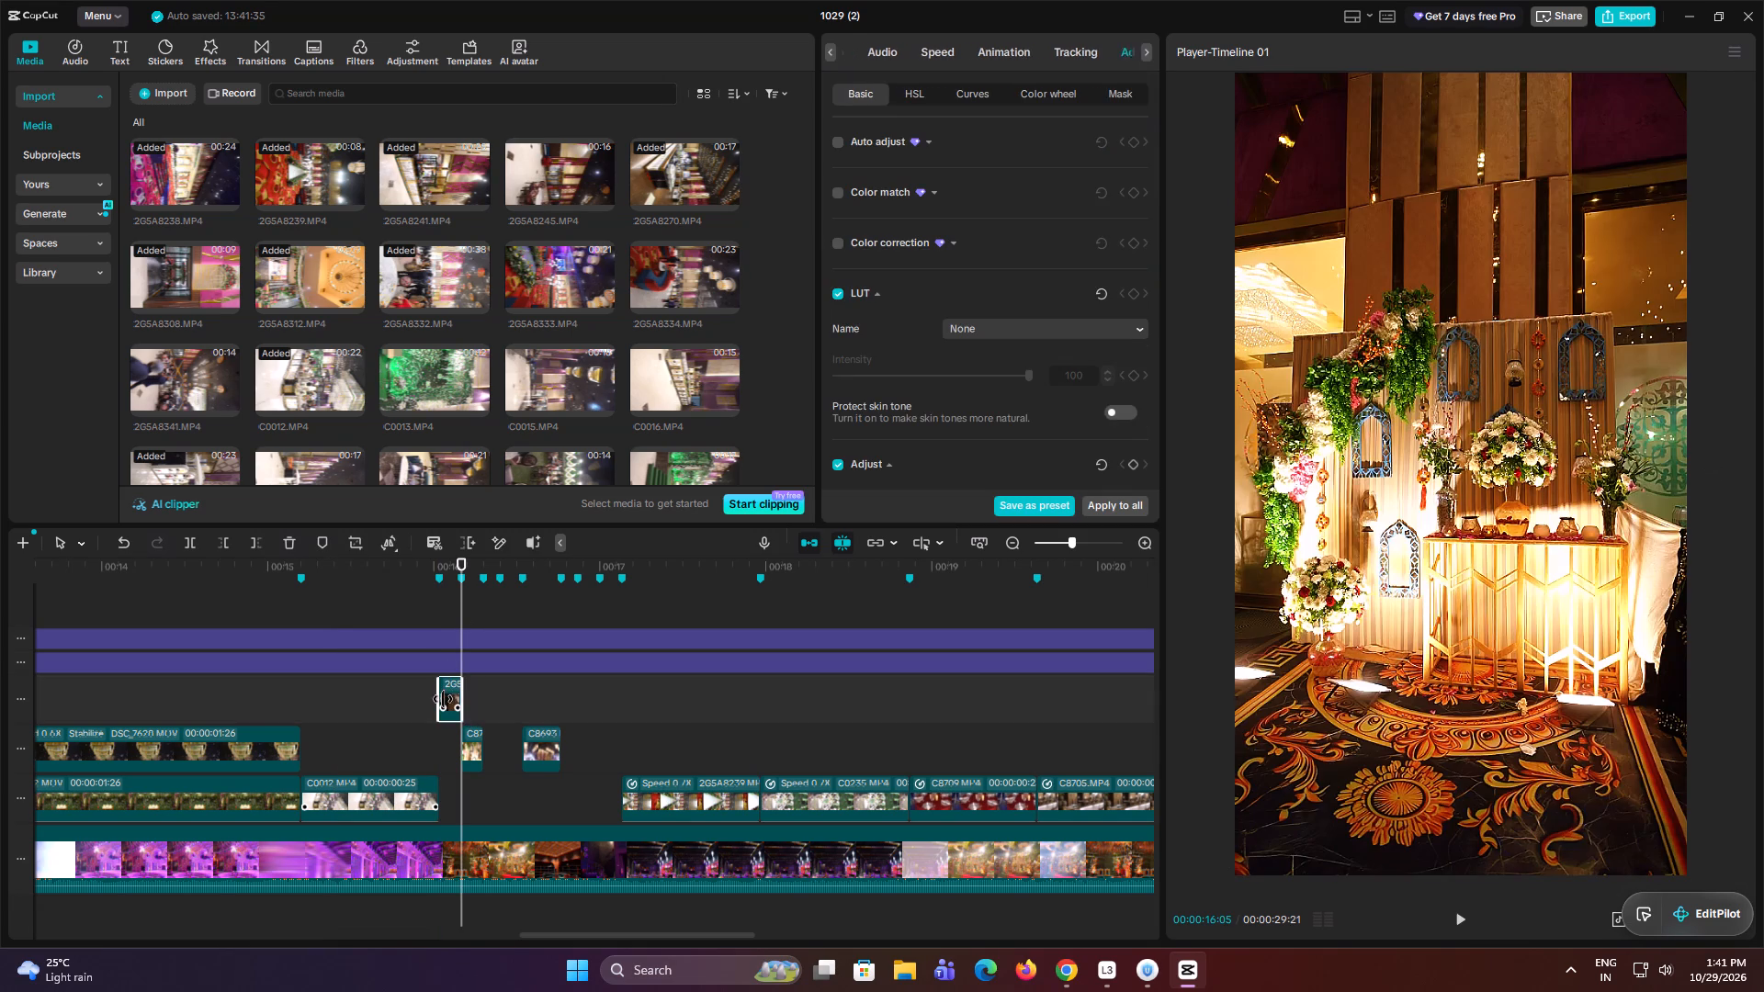
# Move the dining-table clip and the floral table clip down onto the lower filler track, in sequence directly after C0012.MP4.
pyautogui.moveTo(447, 696); pyautogui.dragTo(442, 758)
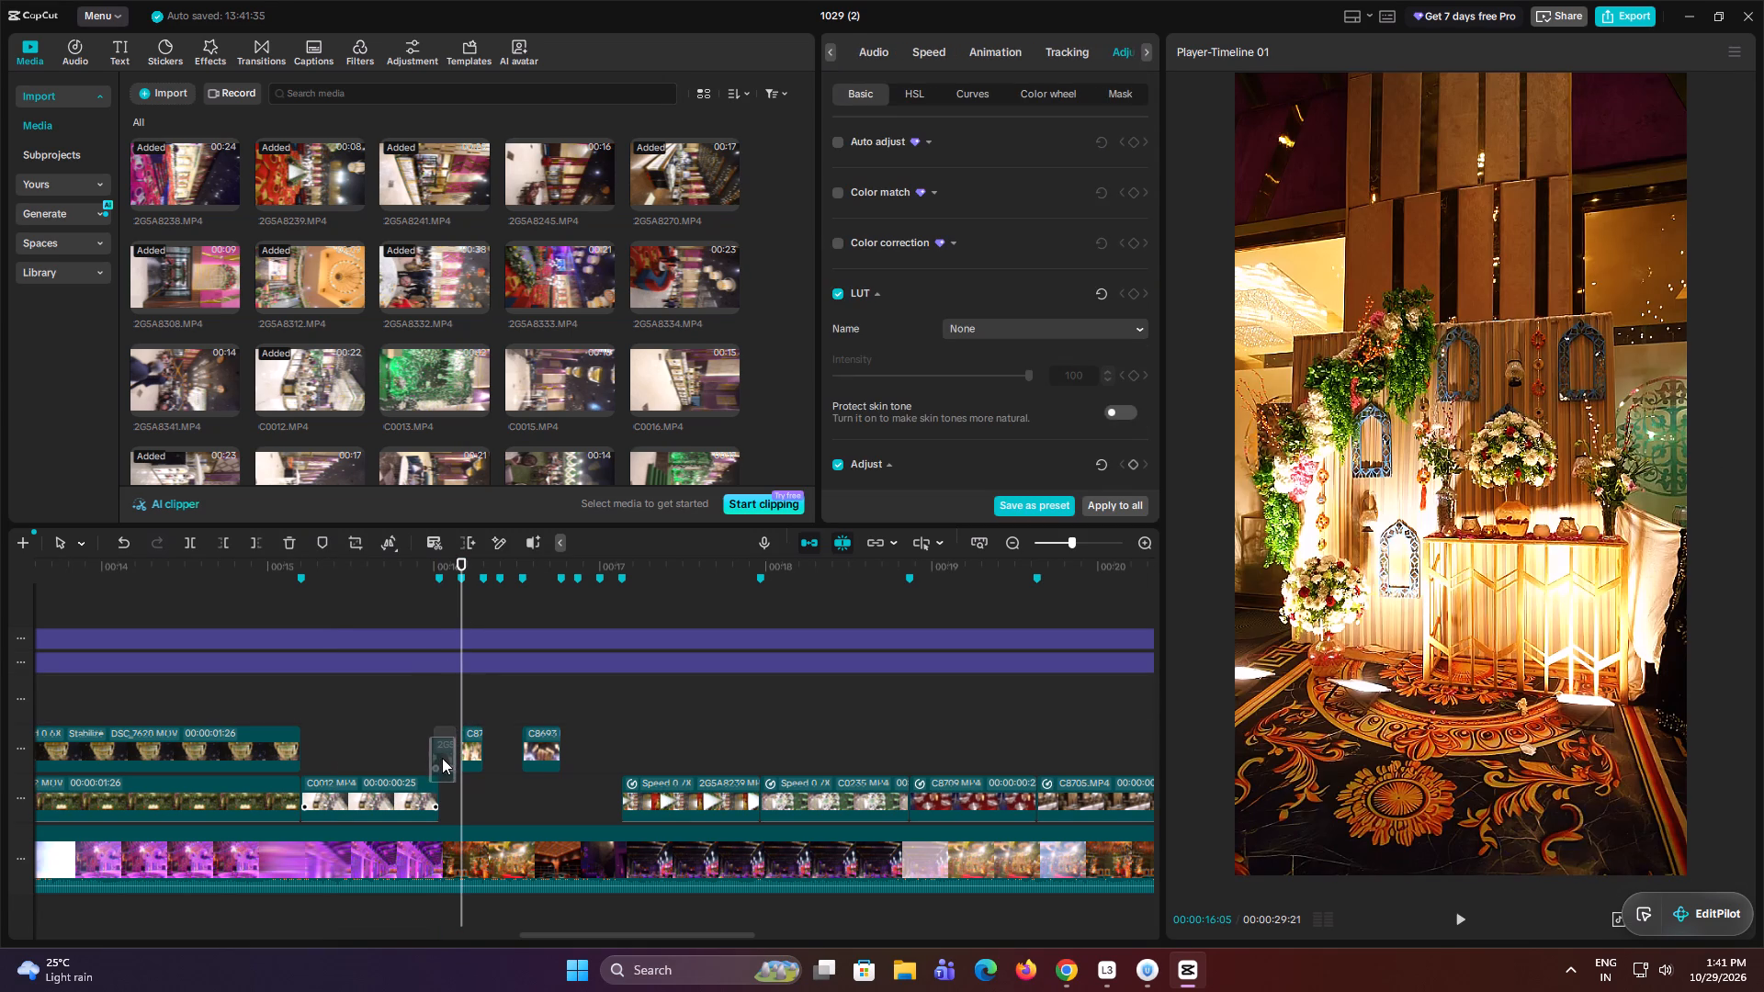
pyautogui.moveTo(442, 758); pyautogui.dragTo(447, 783)
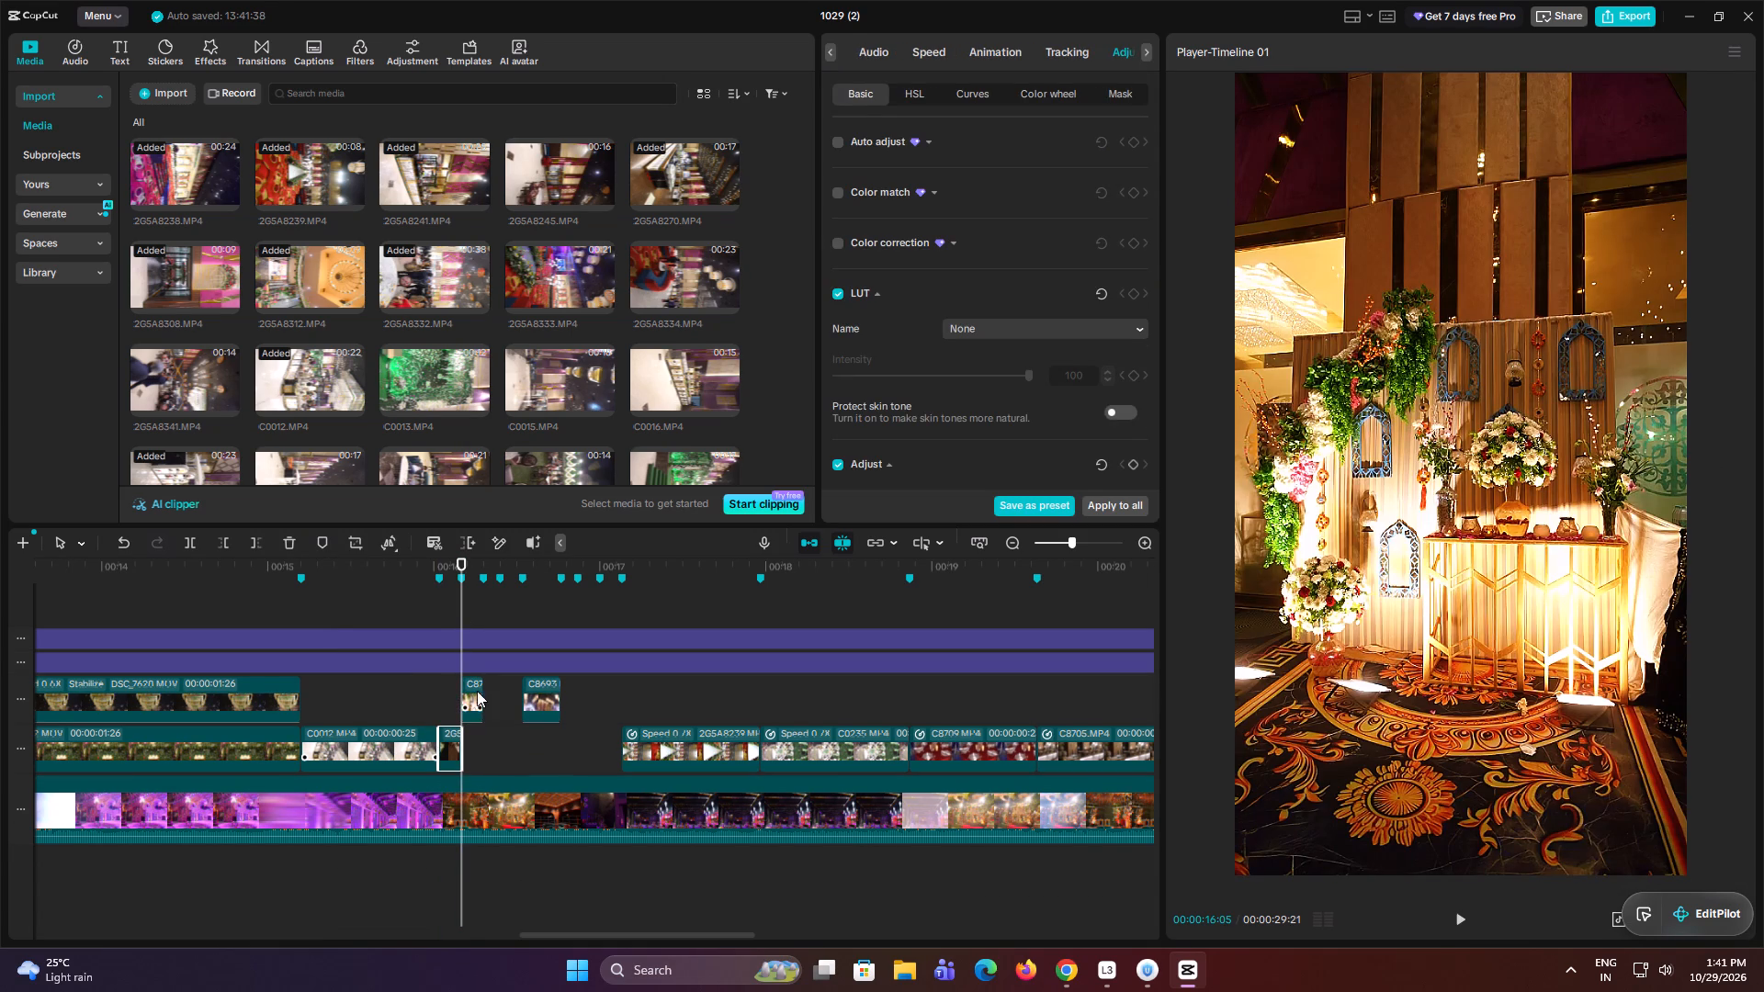
pyautogui.moveTo(477, 691); pyautogui.dragTo(475, 727)
pyautogui.moveTo(474, 744); pyautogui.dragTo(475, 774)
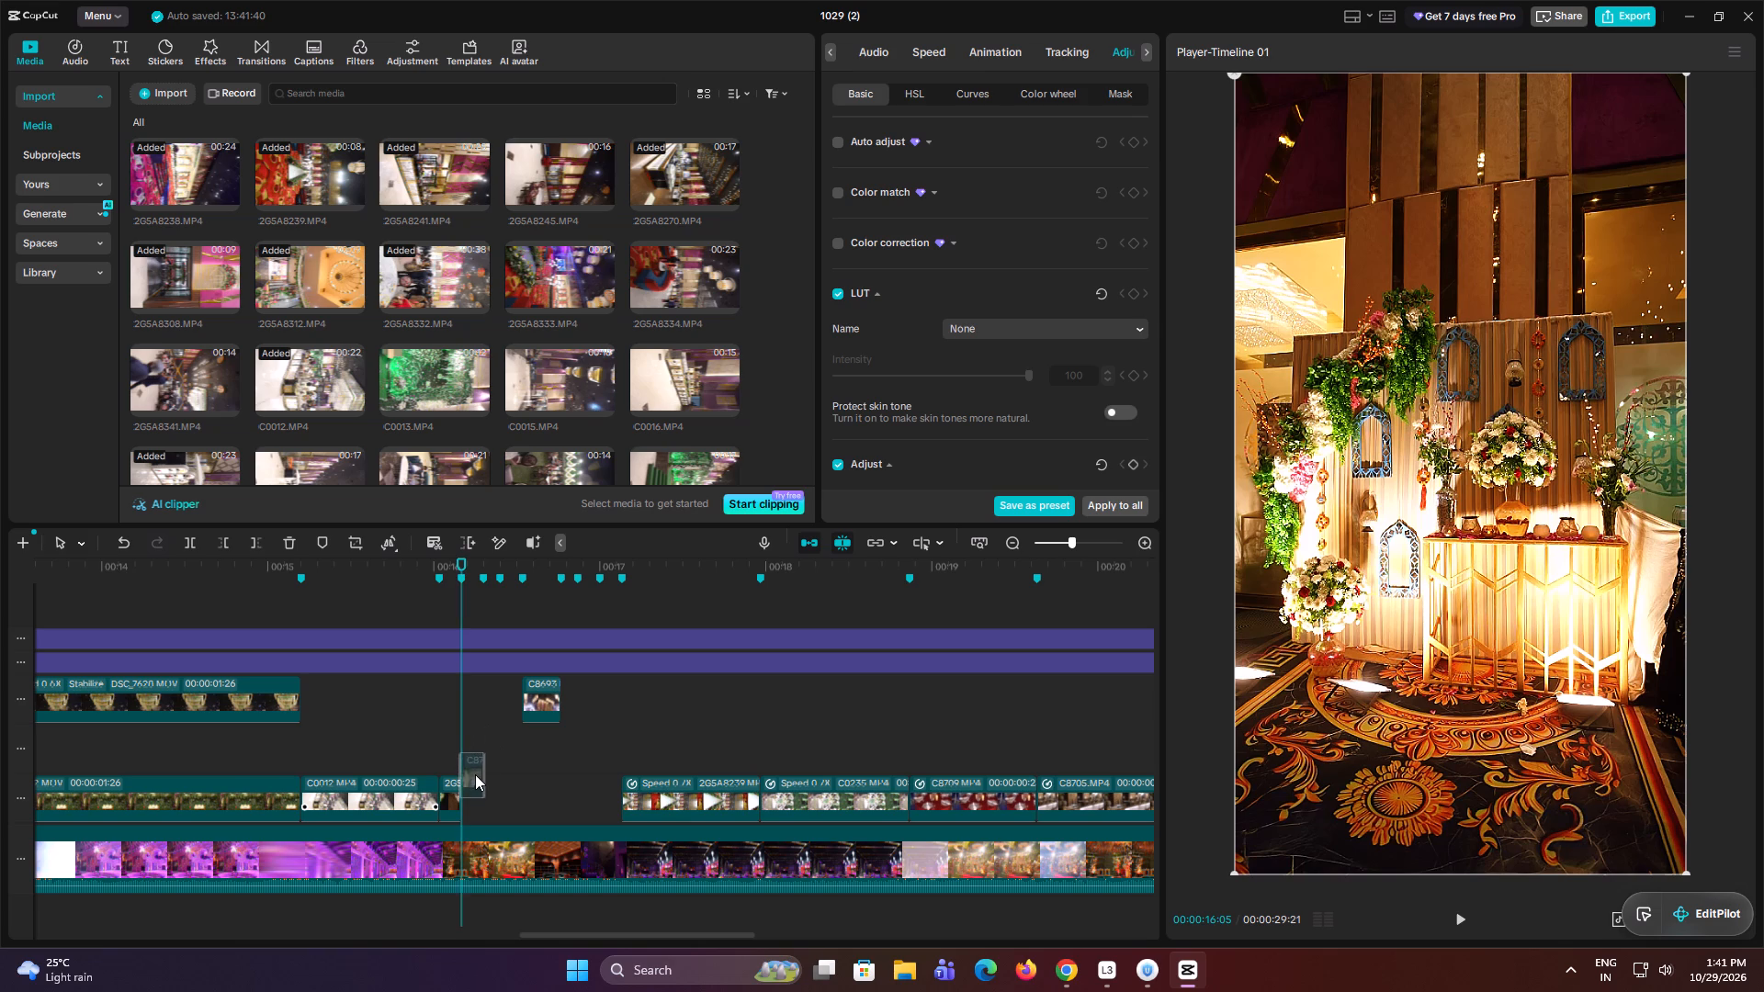
pyautogui.moveTo(475, 774); pyautogui.dragTo(475, 777)
pyautogui.press('q')
pyautogui.moveTo(477, 739); pyautogui.dragTo(479, 764)
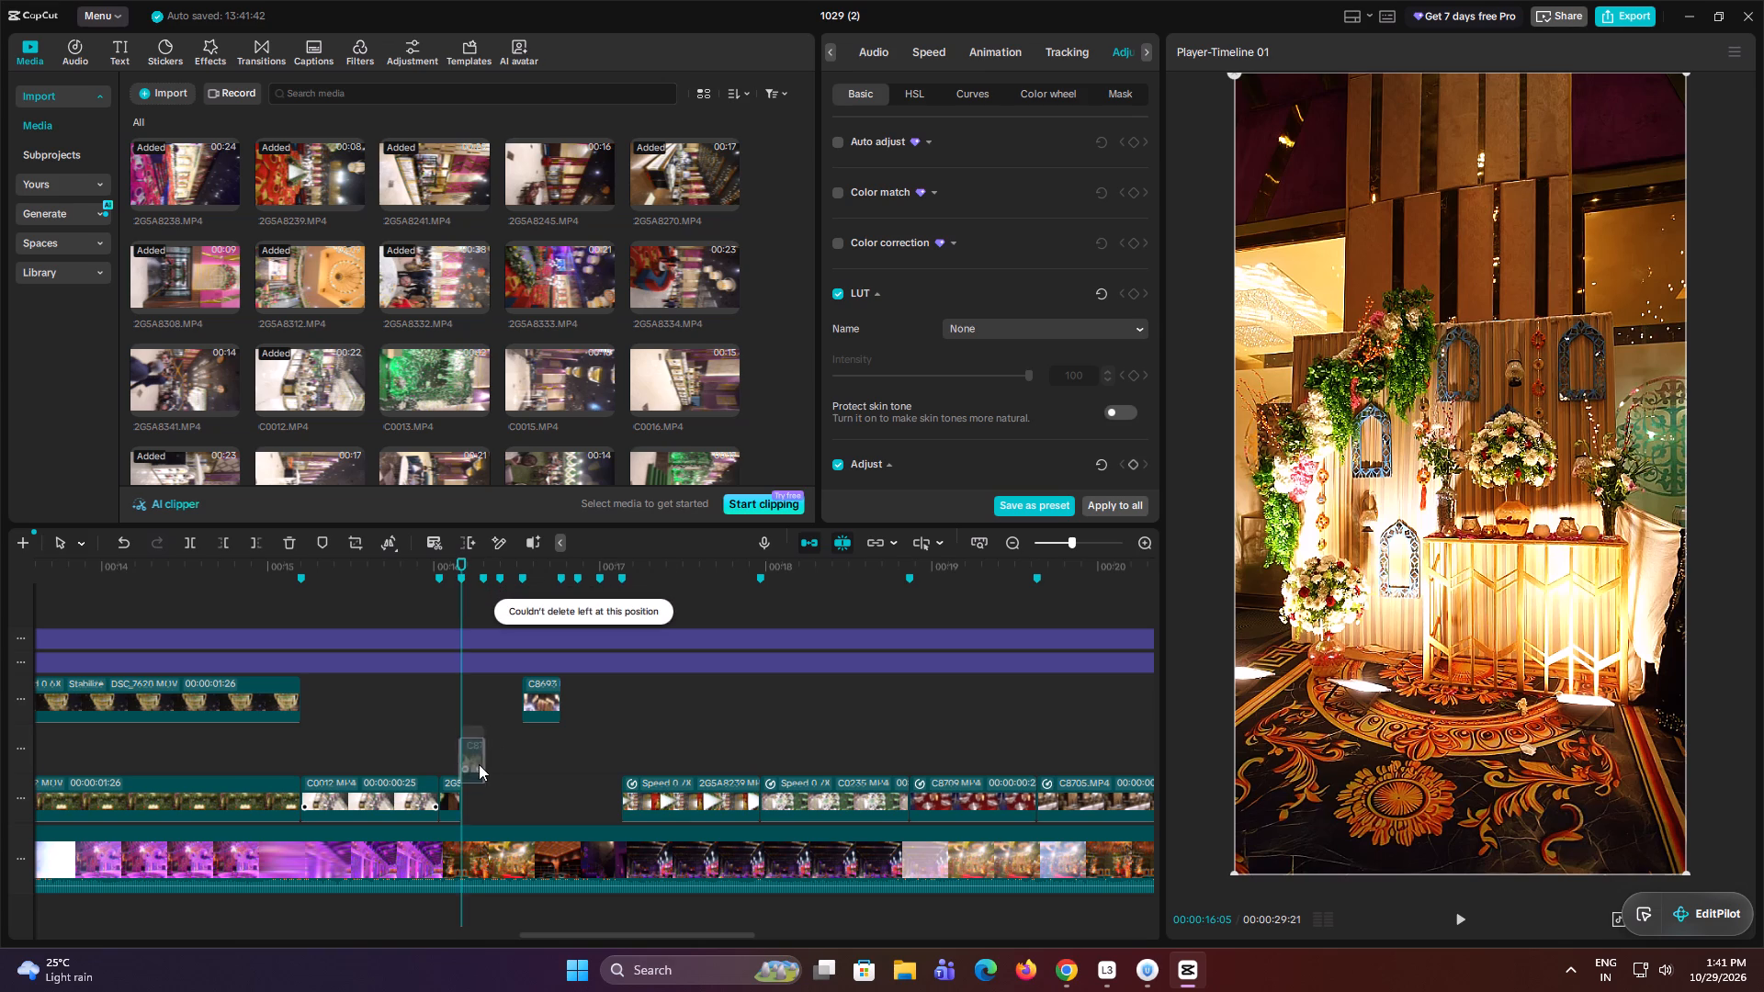
pyautogui.moveTo(479, 764); pyautogui.dragTo(479, 782)
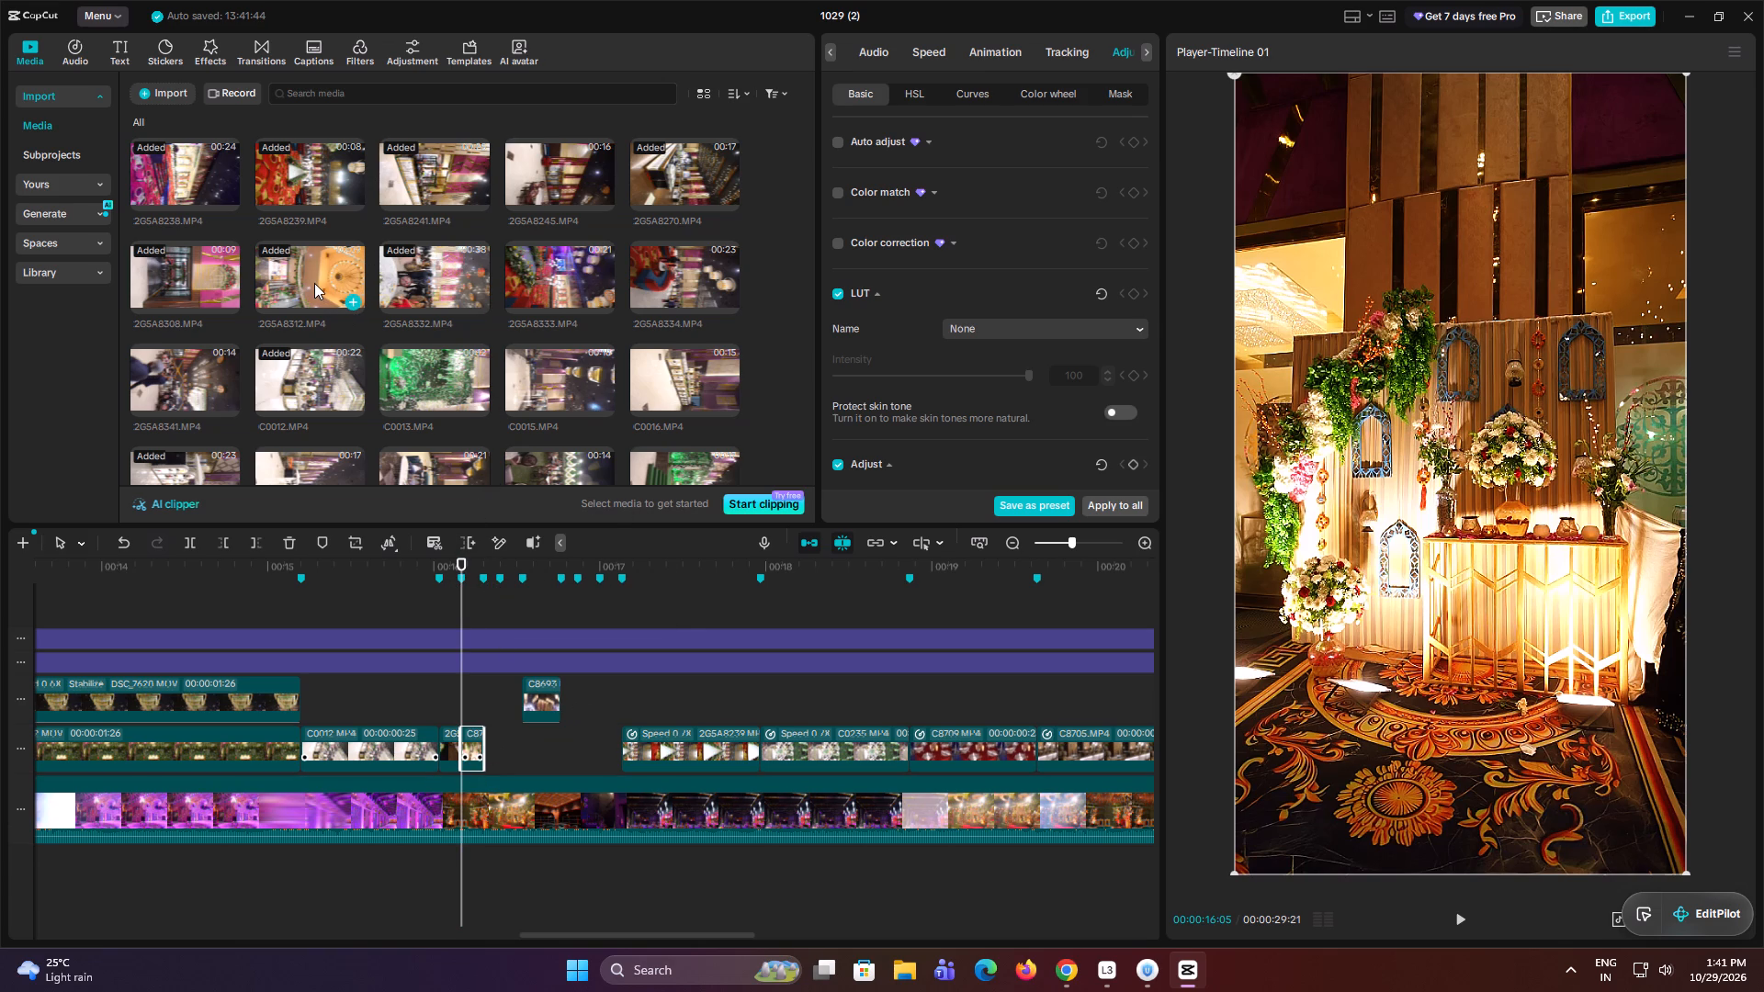
# Duplicate the short dining-table clip onto the same track, directly after the floral table clip.
pyautogui.click(449, 716)
pyautogui.click(449, 753)
pyautogui.keyDown('alt'); pyautogui.moveTo(450, 749); pyautogui.dragTo(485, 723); pyautogui.keyUp('alt')
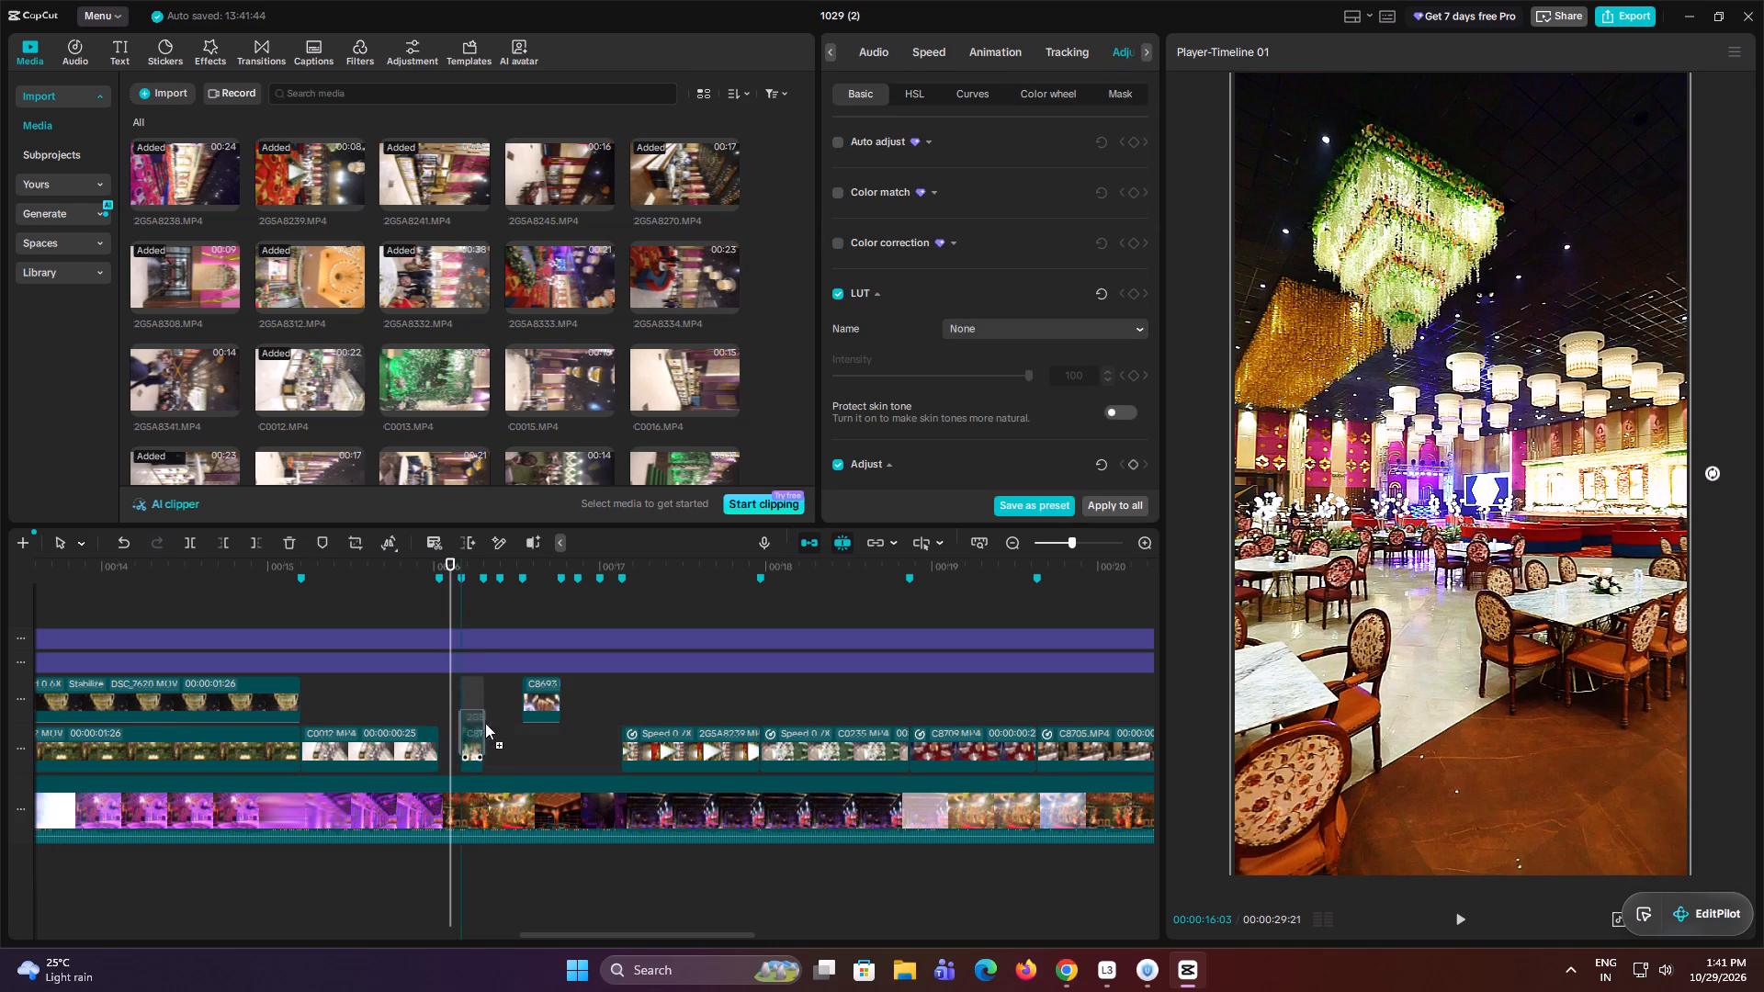
pyautogui.keyDown('alt'); pyautogui.moveTo(485, 723); pyautogui.dragTo(494, 739); pyautogui.keyUp('alt')
# Replace the duplicated dining-table clip with a section further into 2GSA8312.MP4, keeping the original video effect.
pyautogui.moveTo(300, 275); pyautogui.dragTo(535, 730)
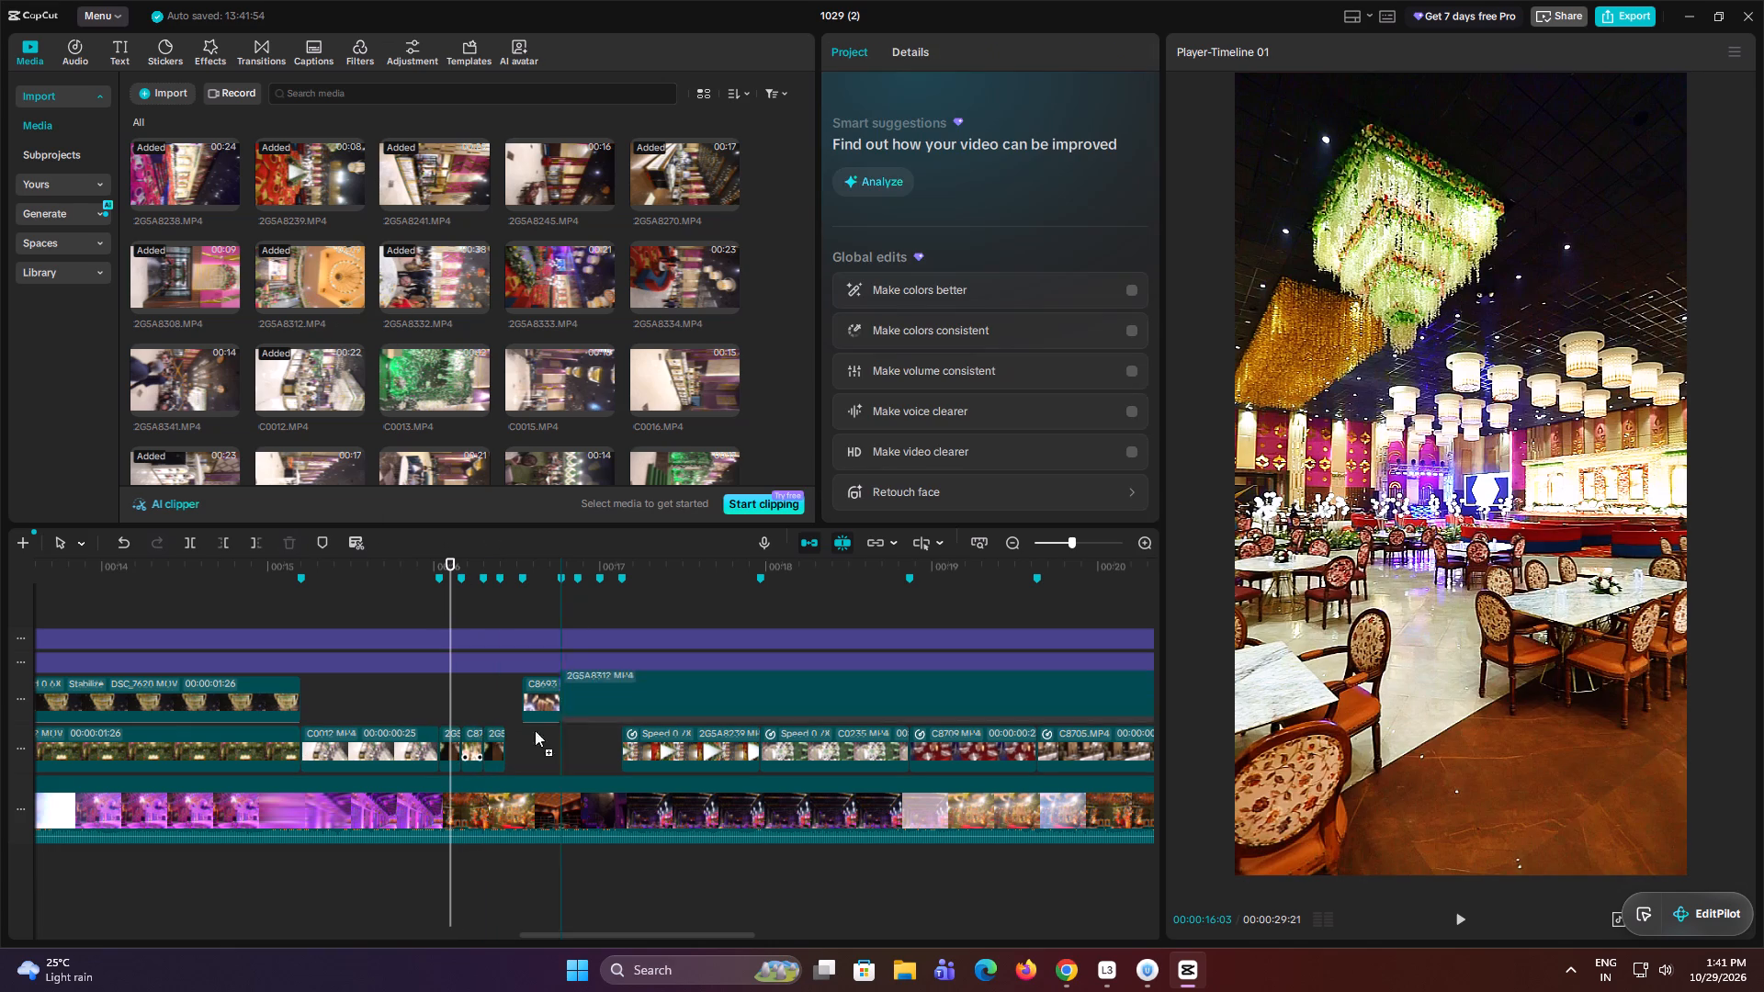
pyautogui.moveTo(535, 730); pyautogui.dragTo(501, 749)
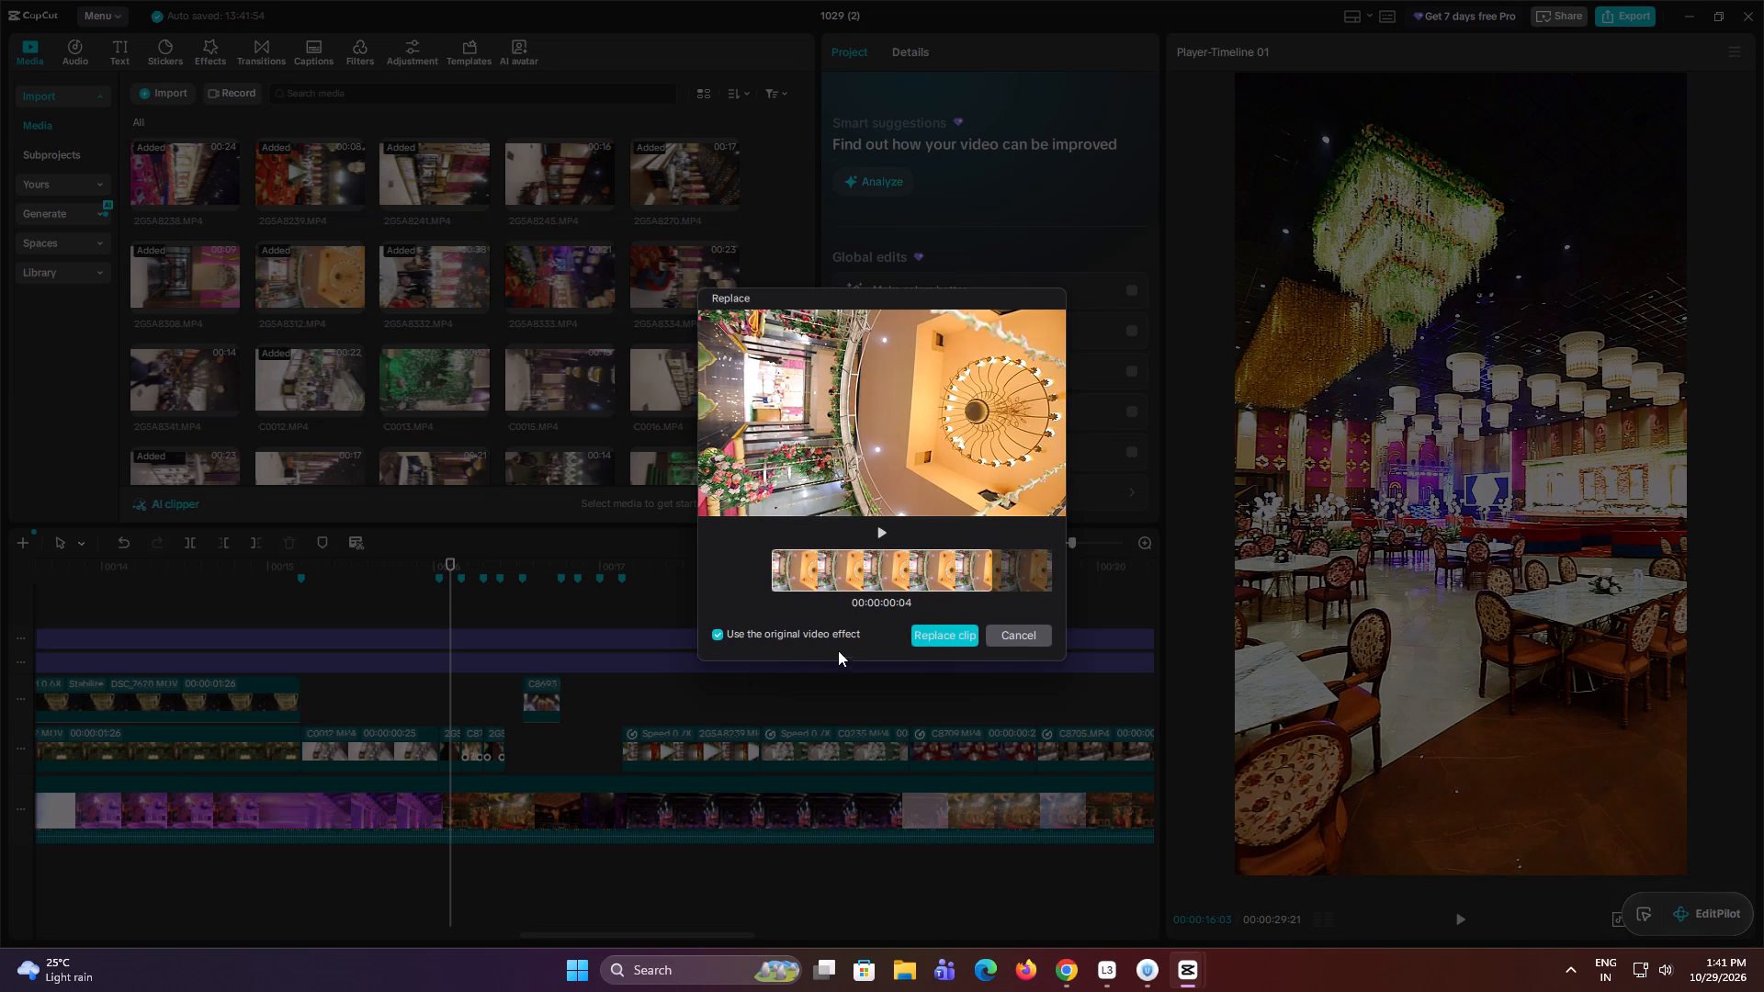
pyautogui.moveTo(874, 578); pyautogui.dragTo(125, 605)
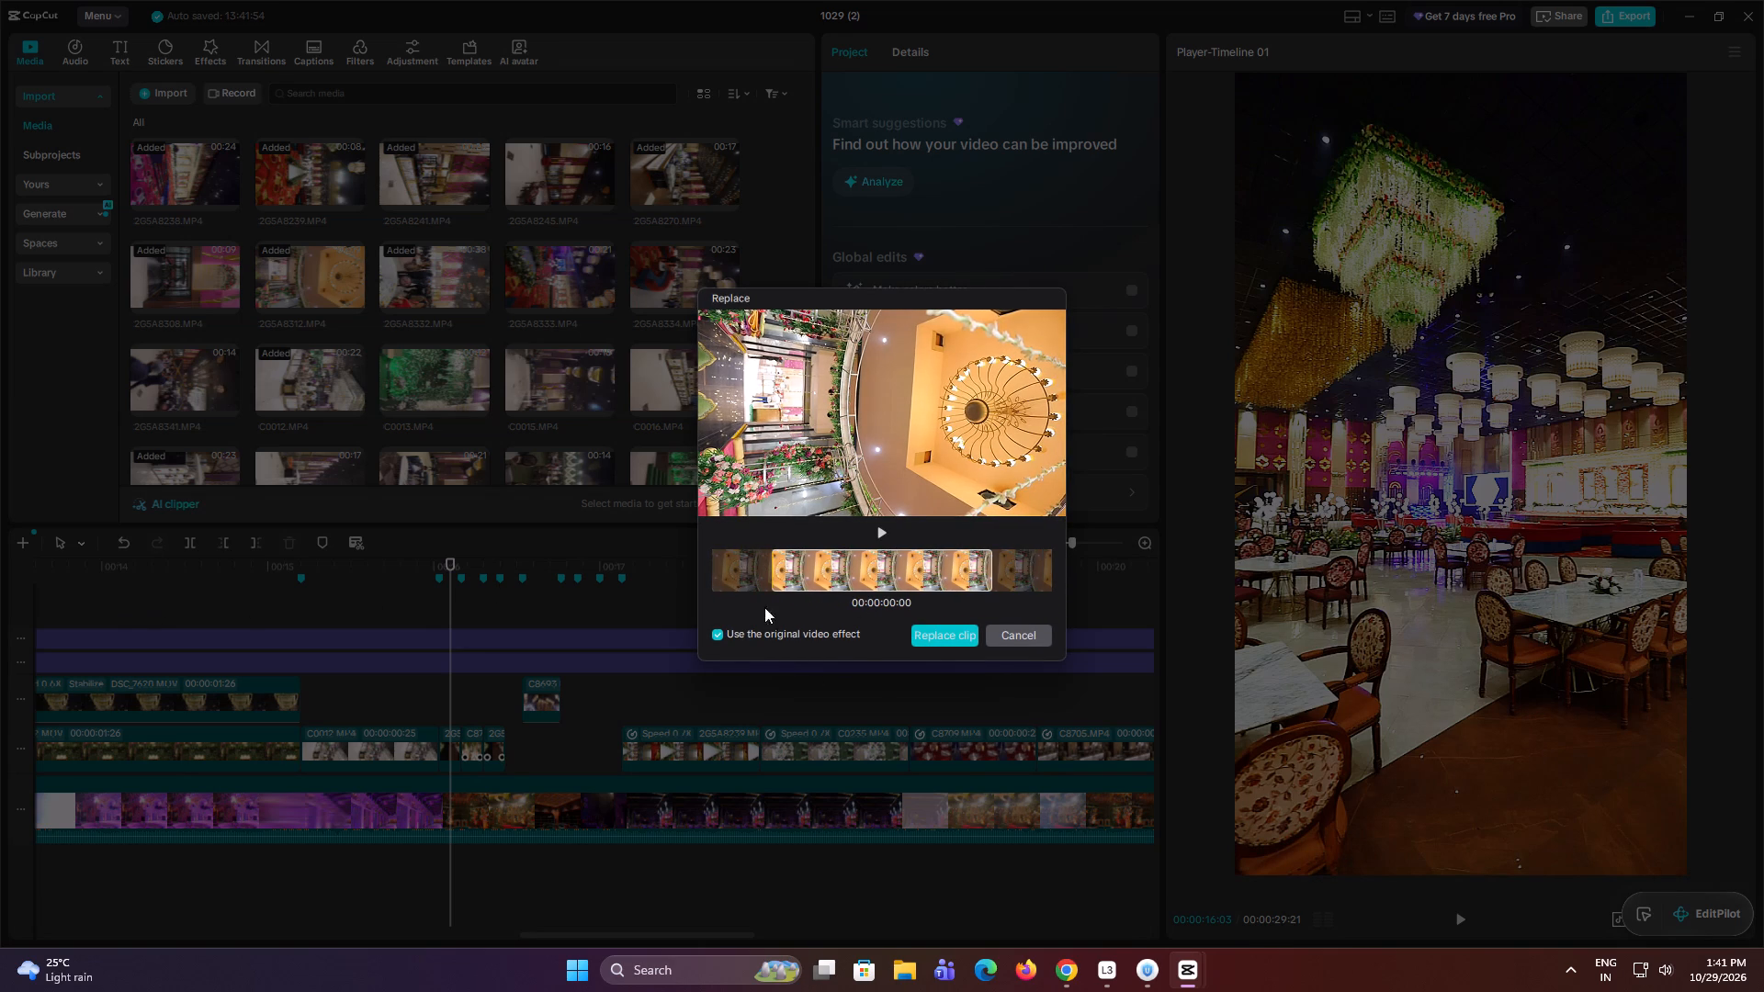
pyautogui.click(933, 635)
# Lower the exposure of the replaced entrance chandelier clip at 00:00:16:09 to roughly neutral.
pyautogui.doubleClick(481, 697)
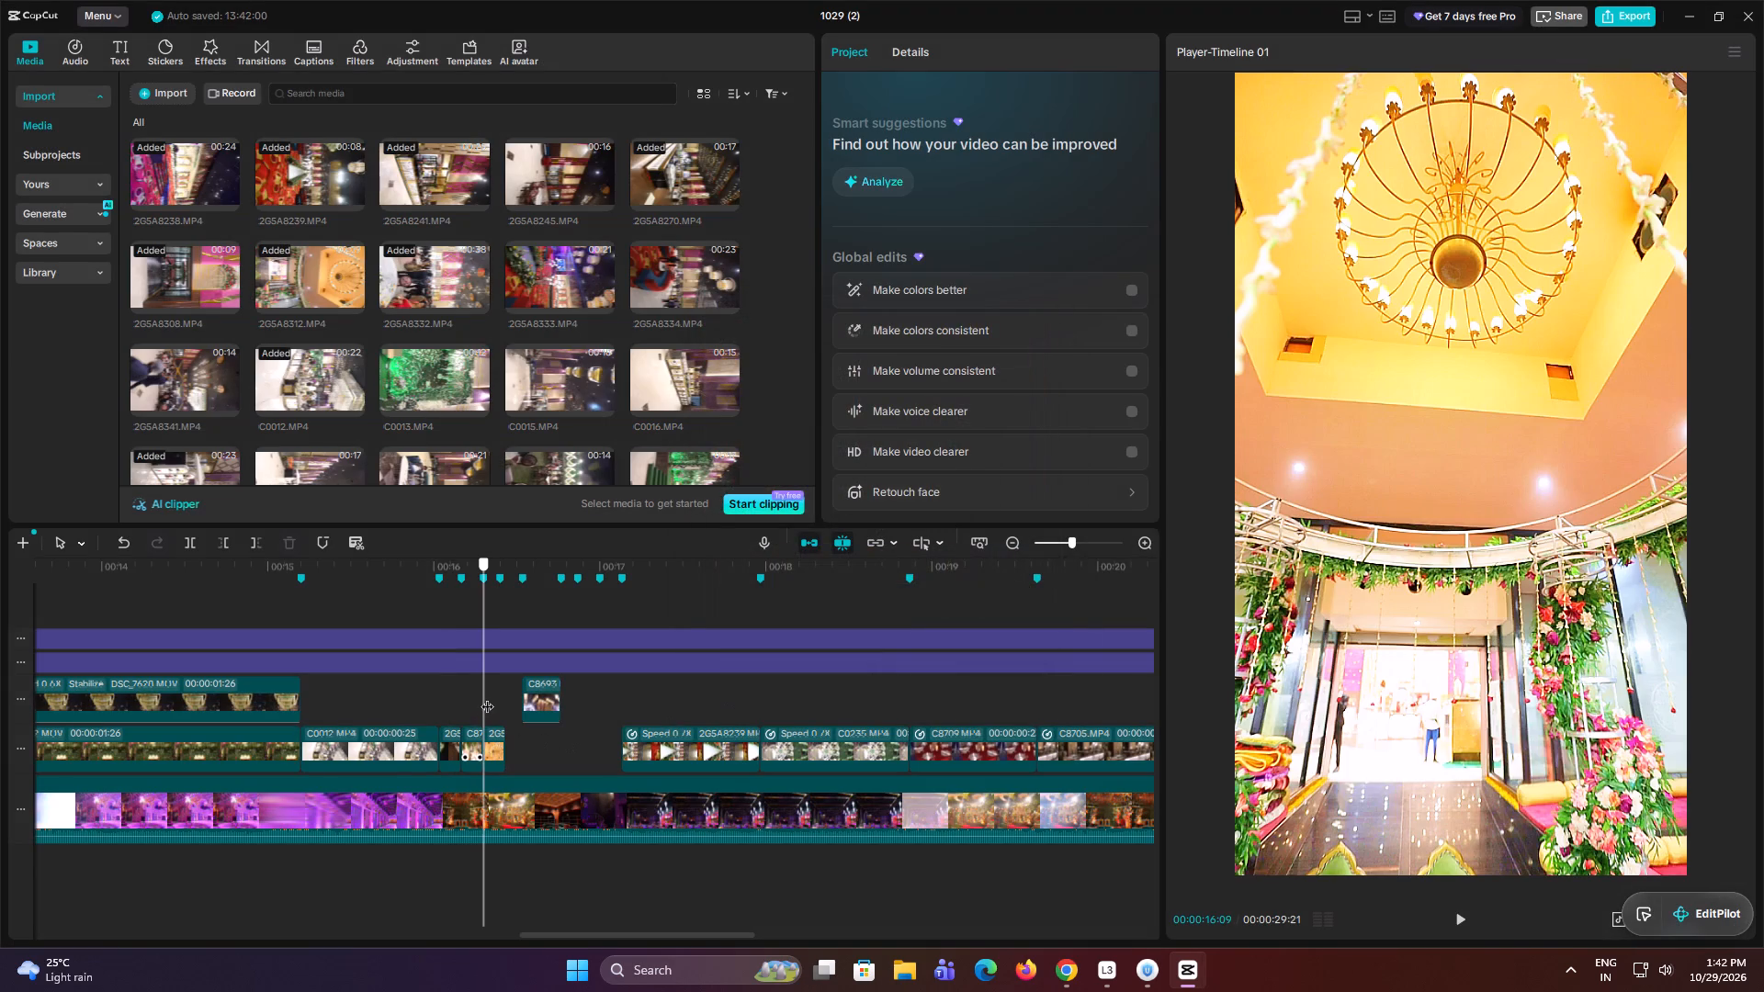
pyautogui.click(497, 751)
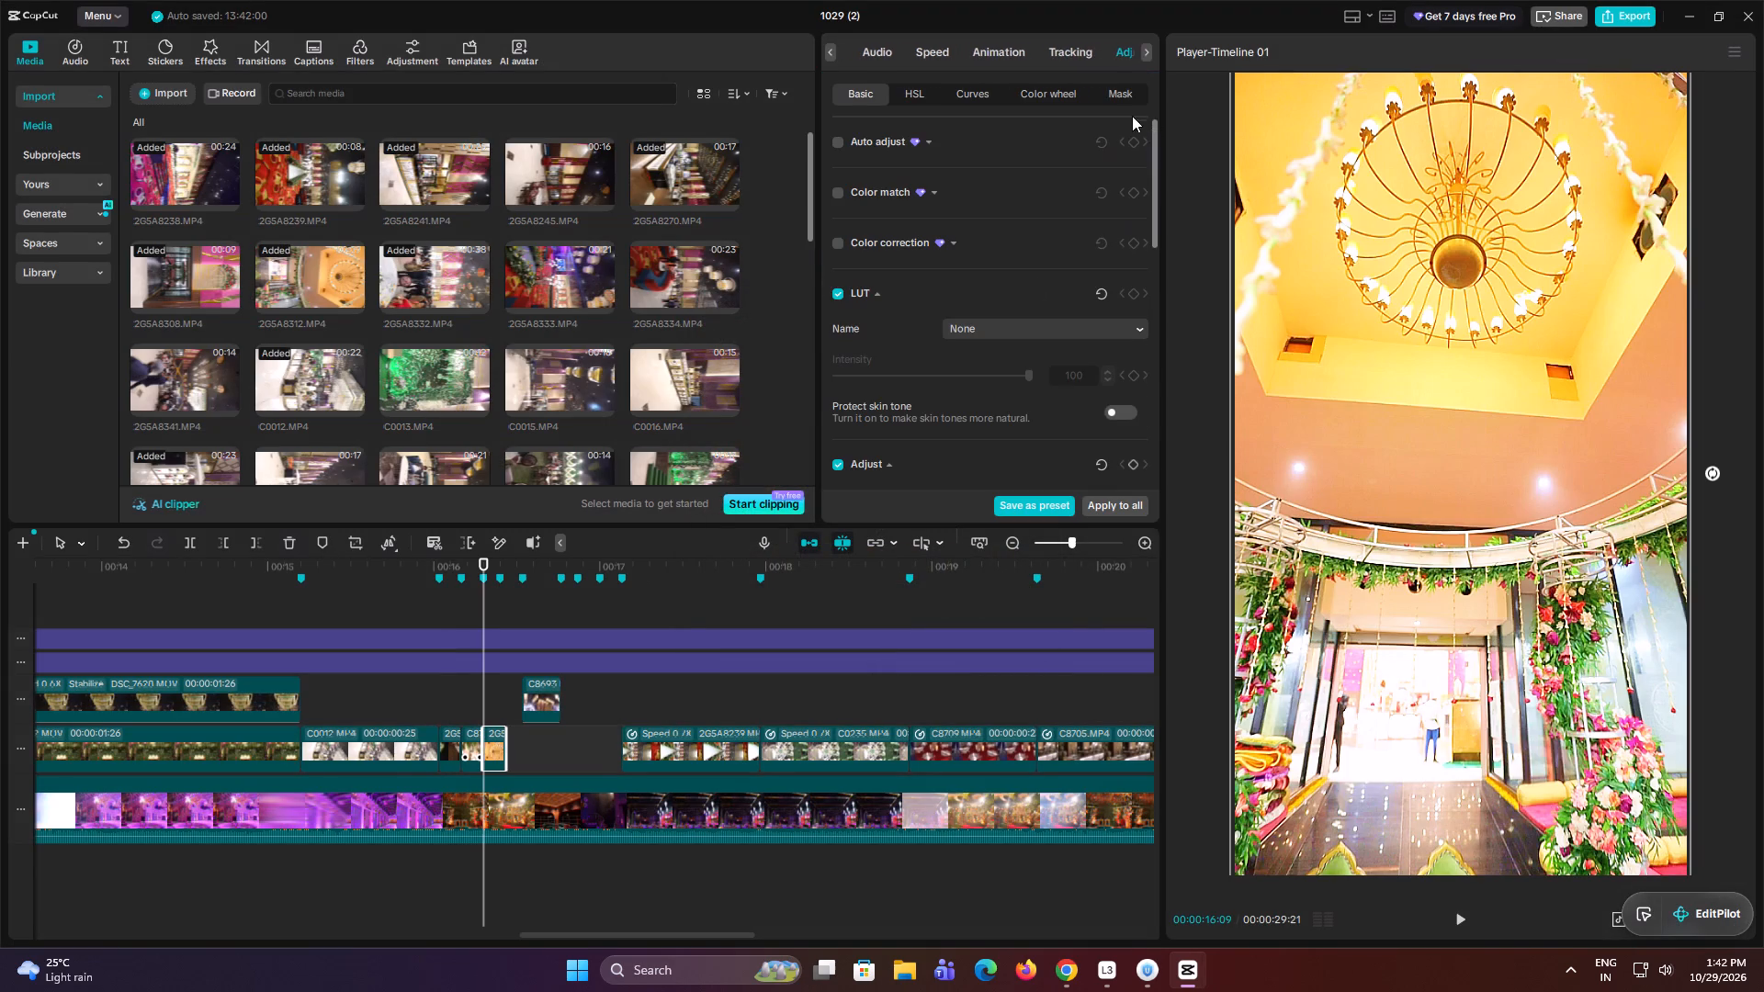
pyautogui.scroll(-4, 1002, 432)
pyautogui.moveTo(978, 370); pyautogui.dragTo(920, 378)
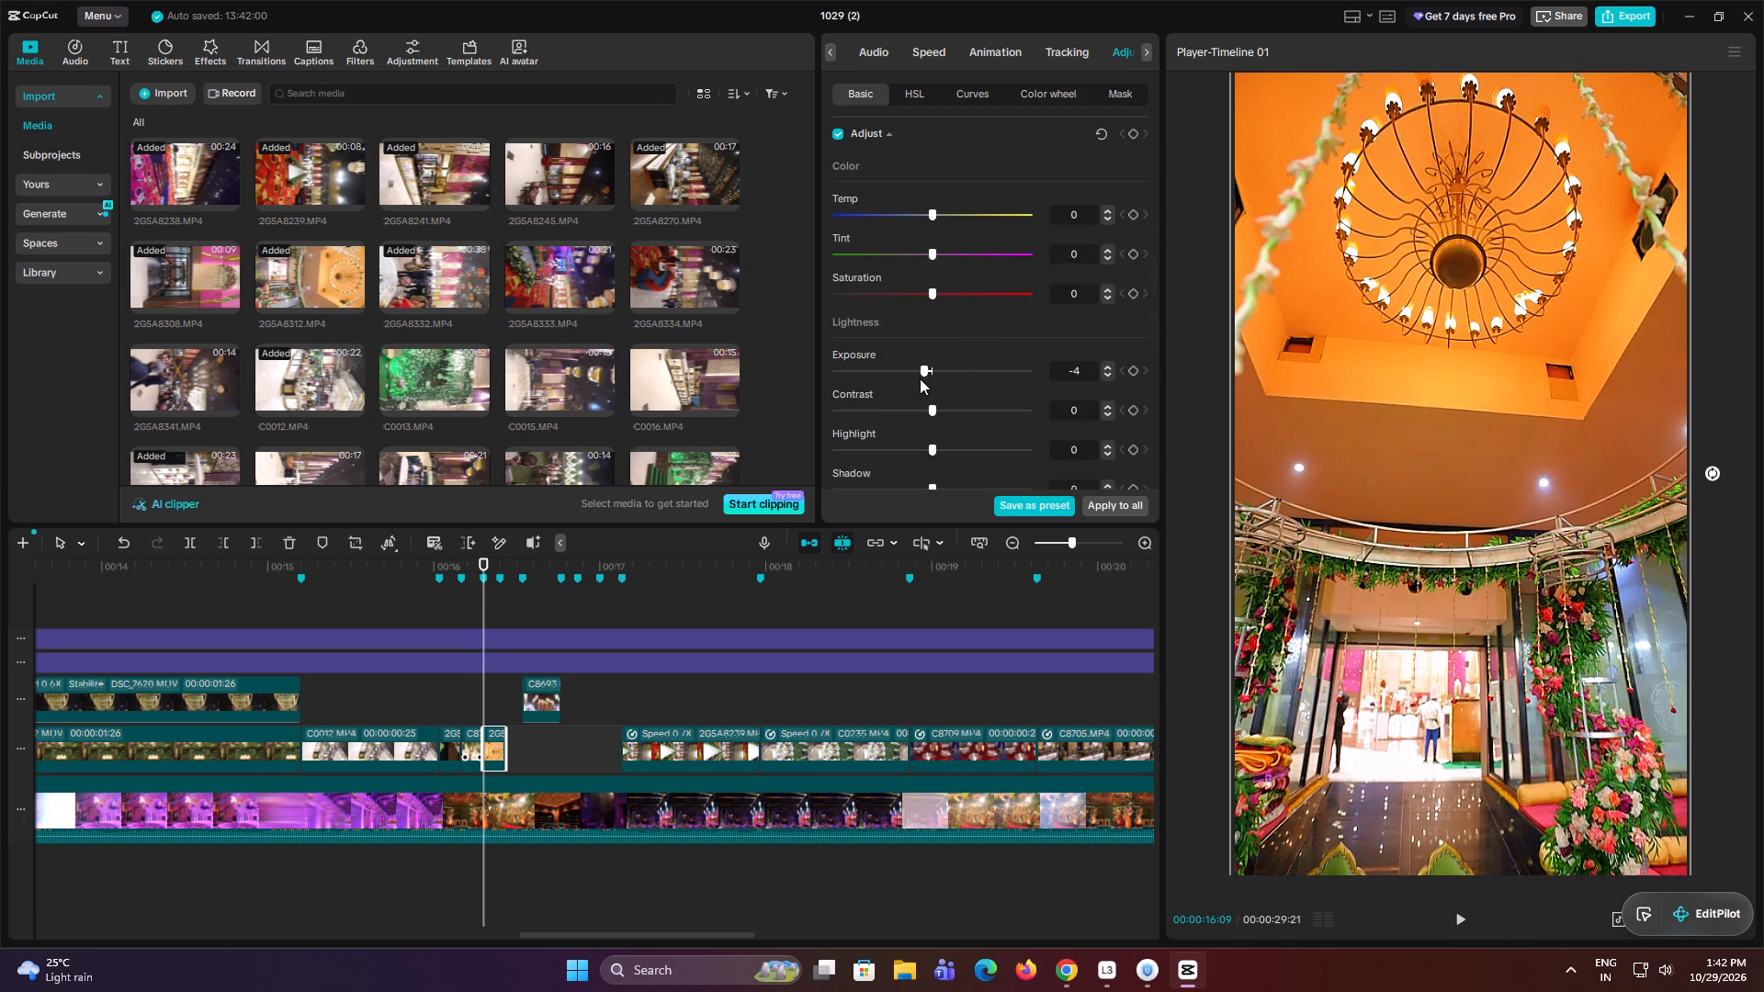
pyautogui.moveTo(920, 378); pyautogui.dragTo(922, 386)
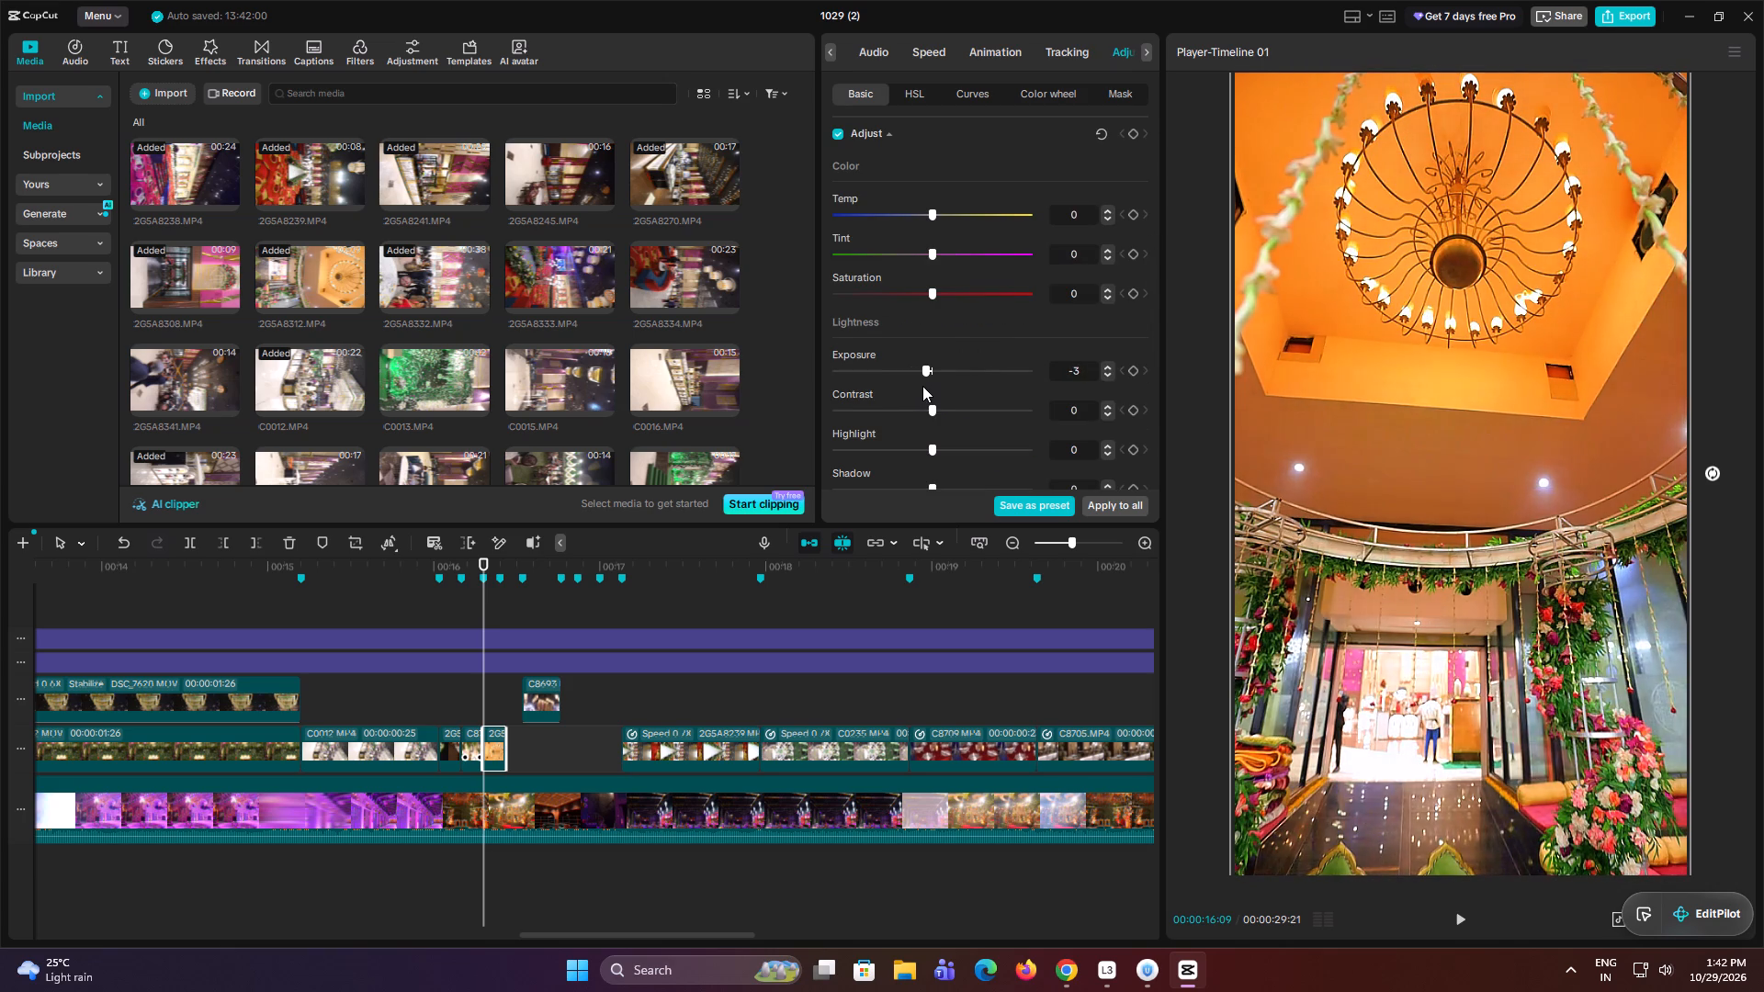
pyautogui.moveTo(922, 386); pyautogui.dragTo(929, 386)
# Trim the end of the entrance chandelier clip to the marker at 00:00:16:12.
pyautogui.doubleClick(503, 703)
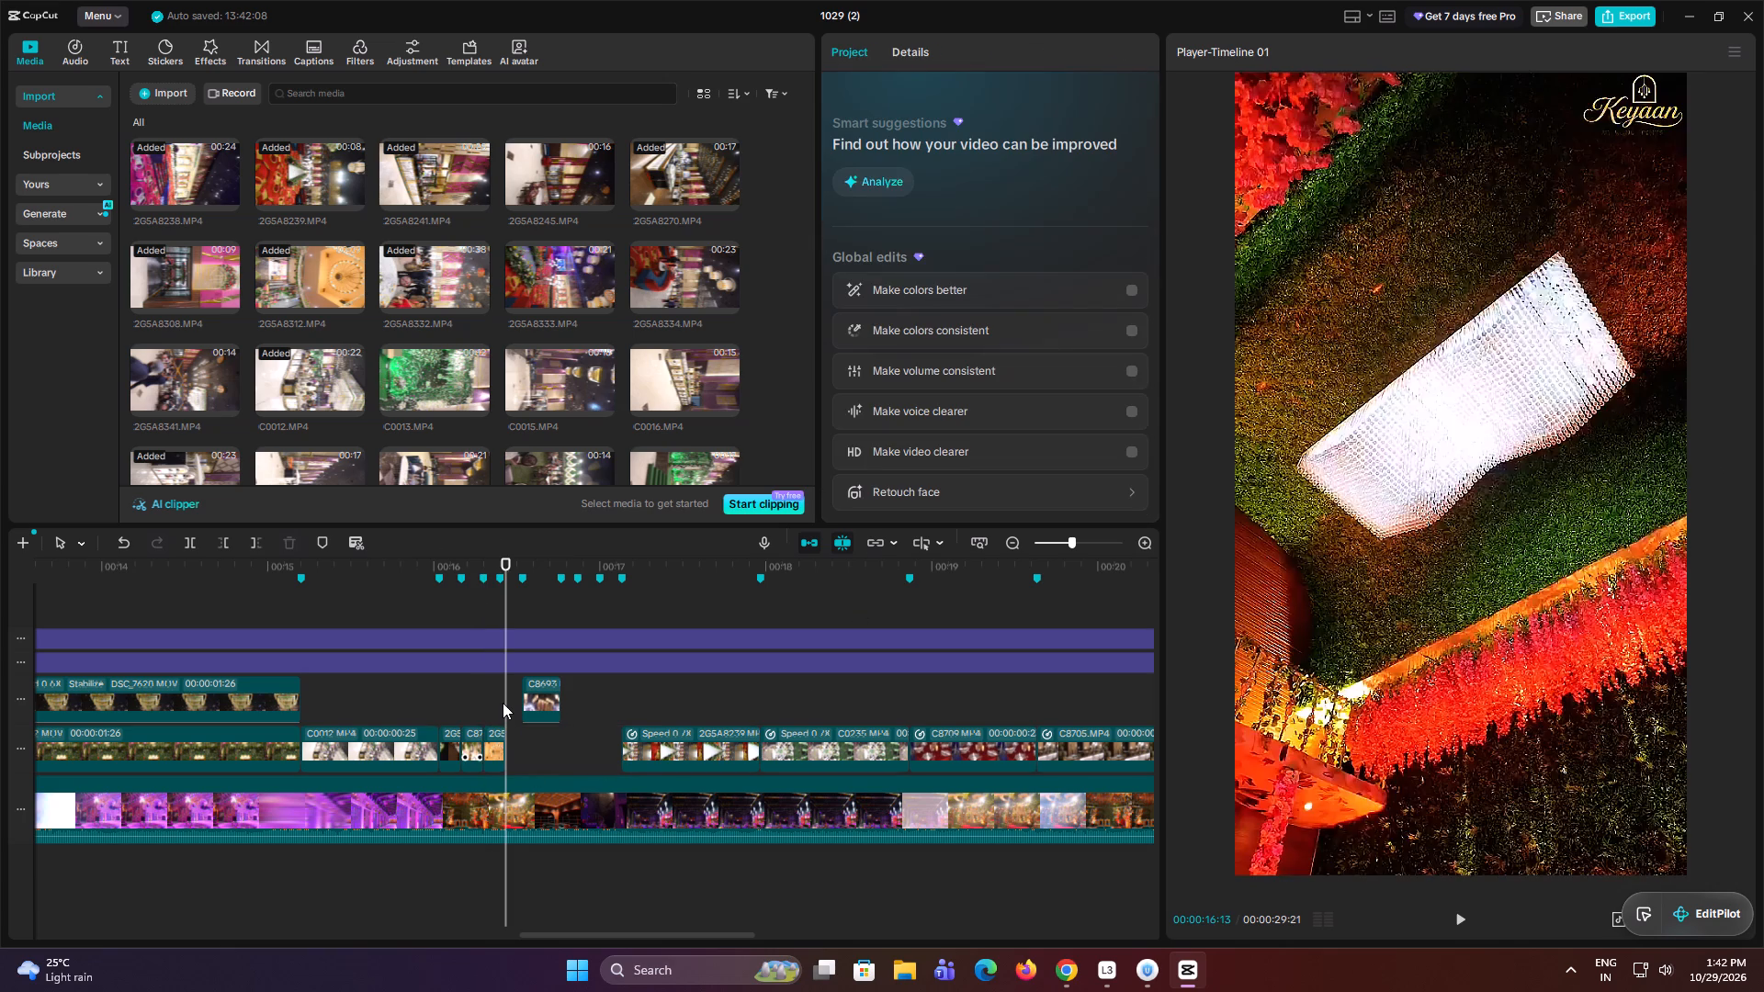
pyautogui.click(495, 740)
pyautogui.press('w')
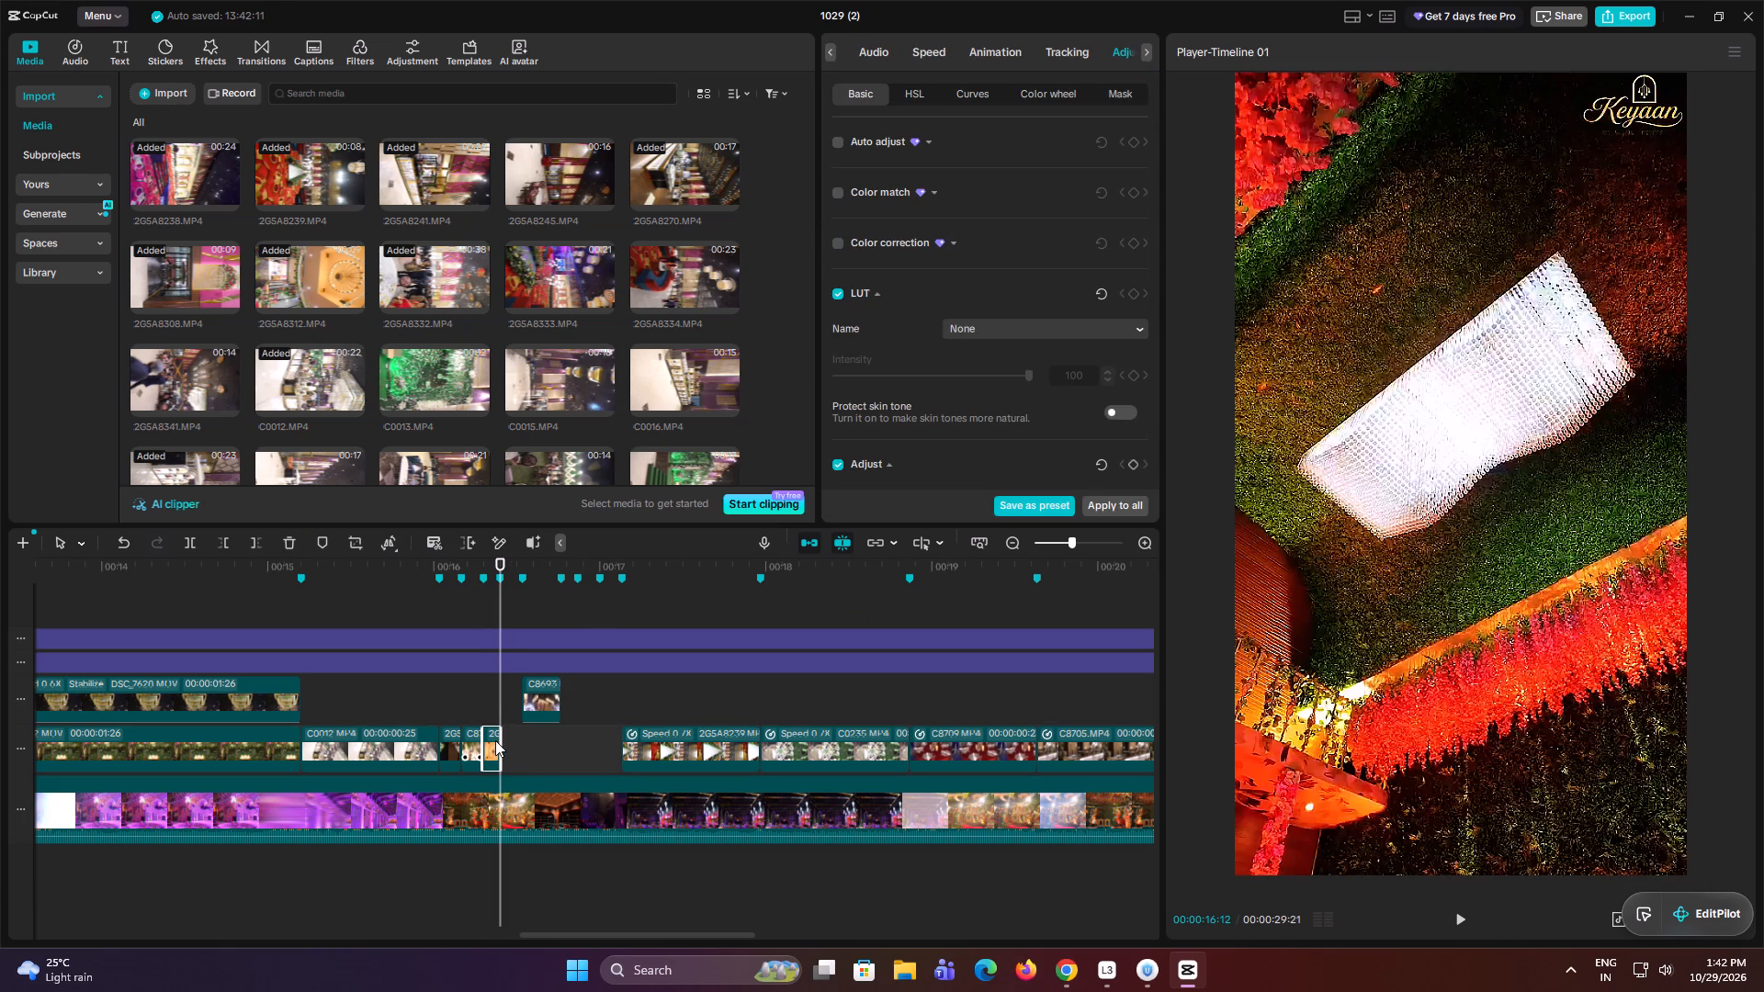
# Add C0015.MP4 from the imported footage to the overlay track, after the short clip that follows the remaining gap.
pyautogui.scroll(-1, 596, 374)
pyautogui.click(571, 310)
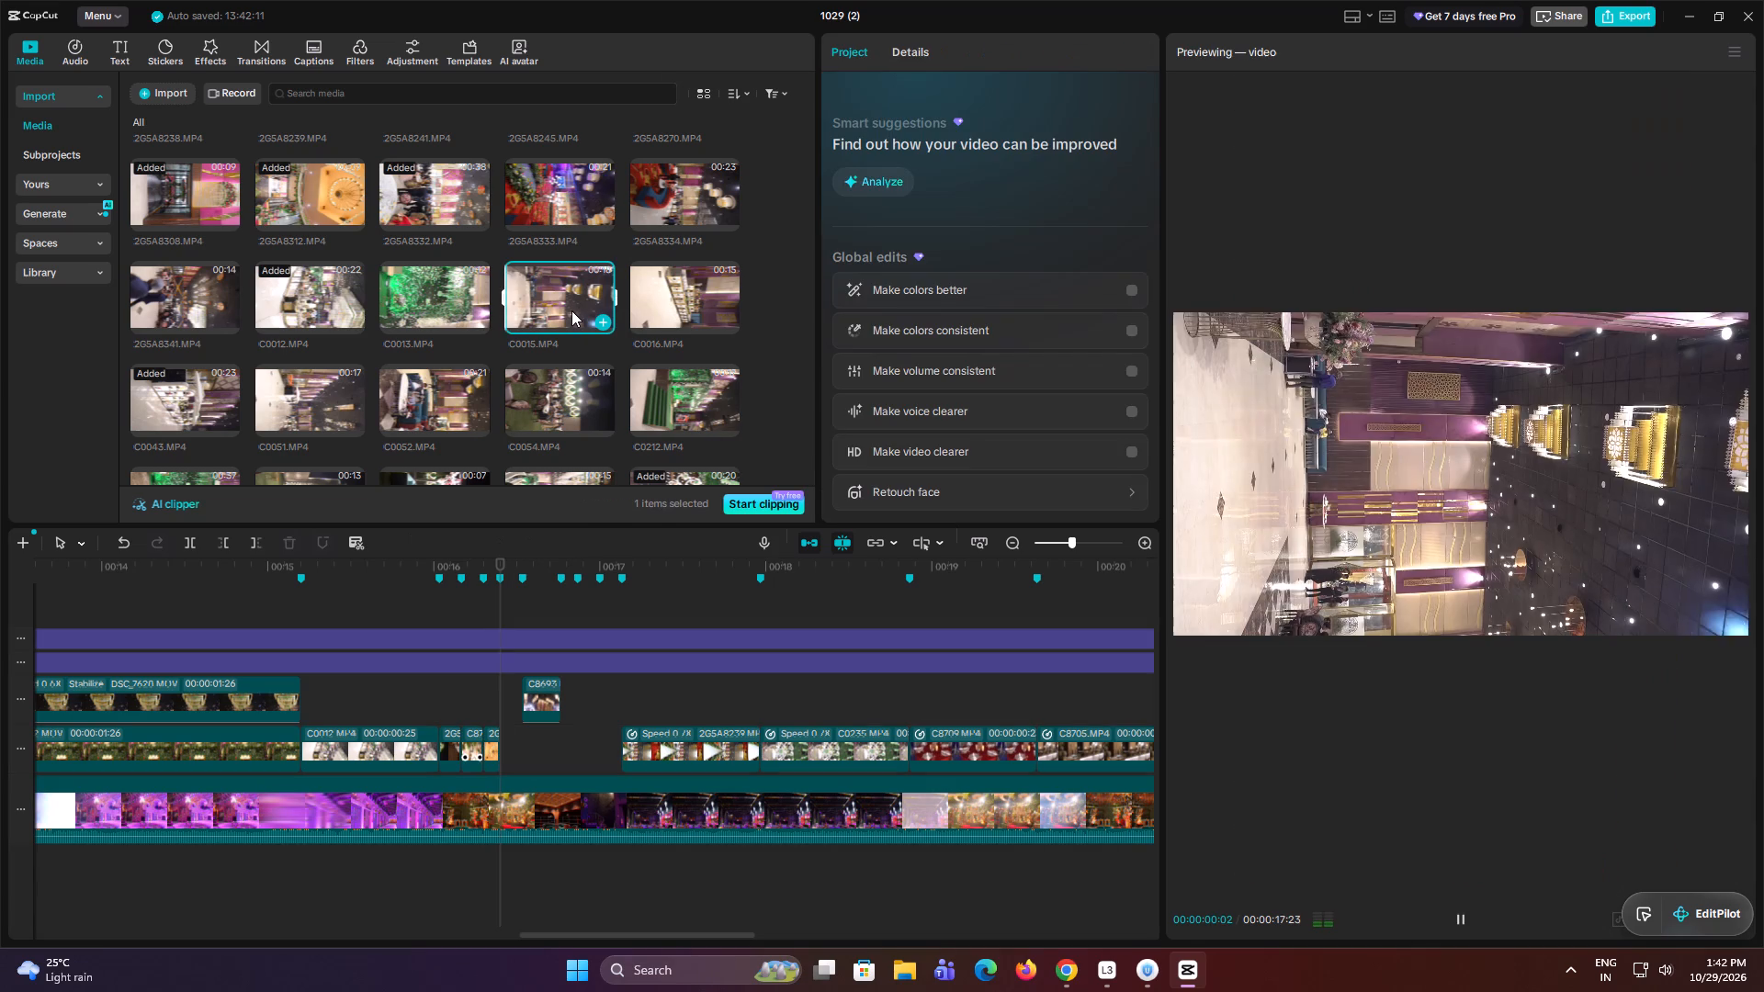
pyautogui.moveTo(571, 298); pyautogui.dragTo(584, 695)
# Rotate the C0015.MP4 overlay clip upright and enlarge it until it fills the vertical frame.
pyautogui.click(650, 604)
pyautogui.click(693, 699)
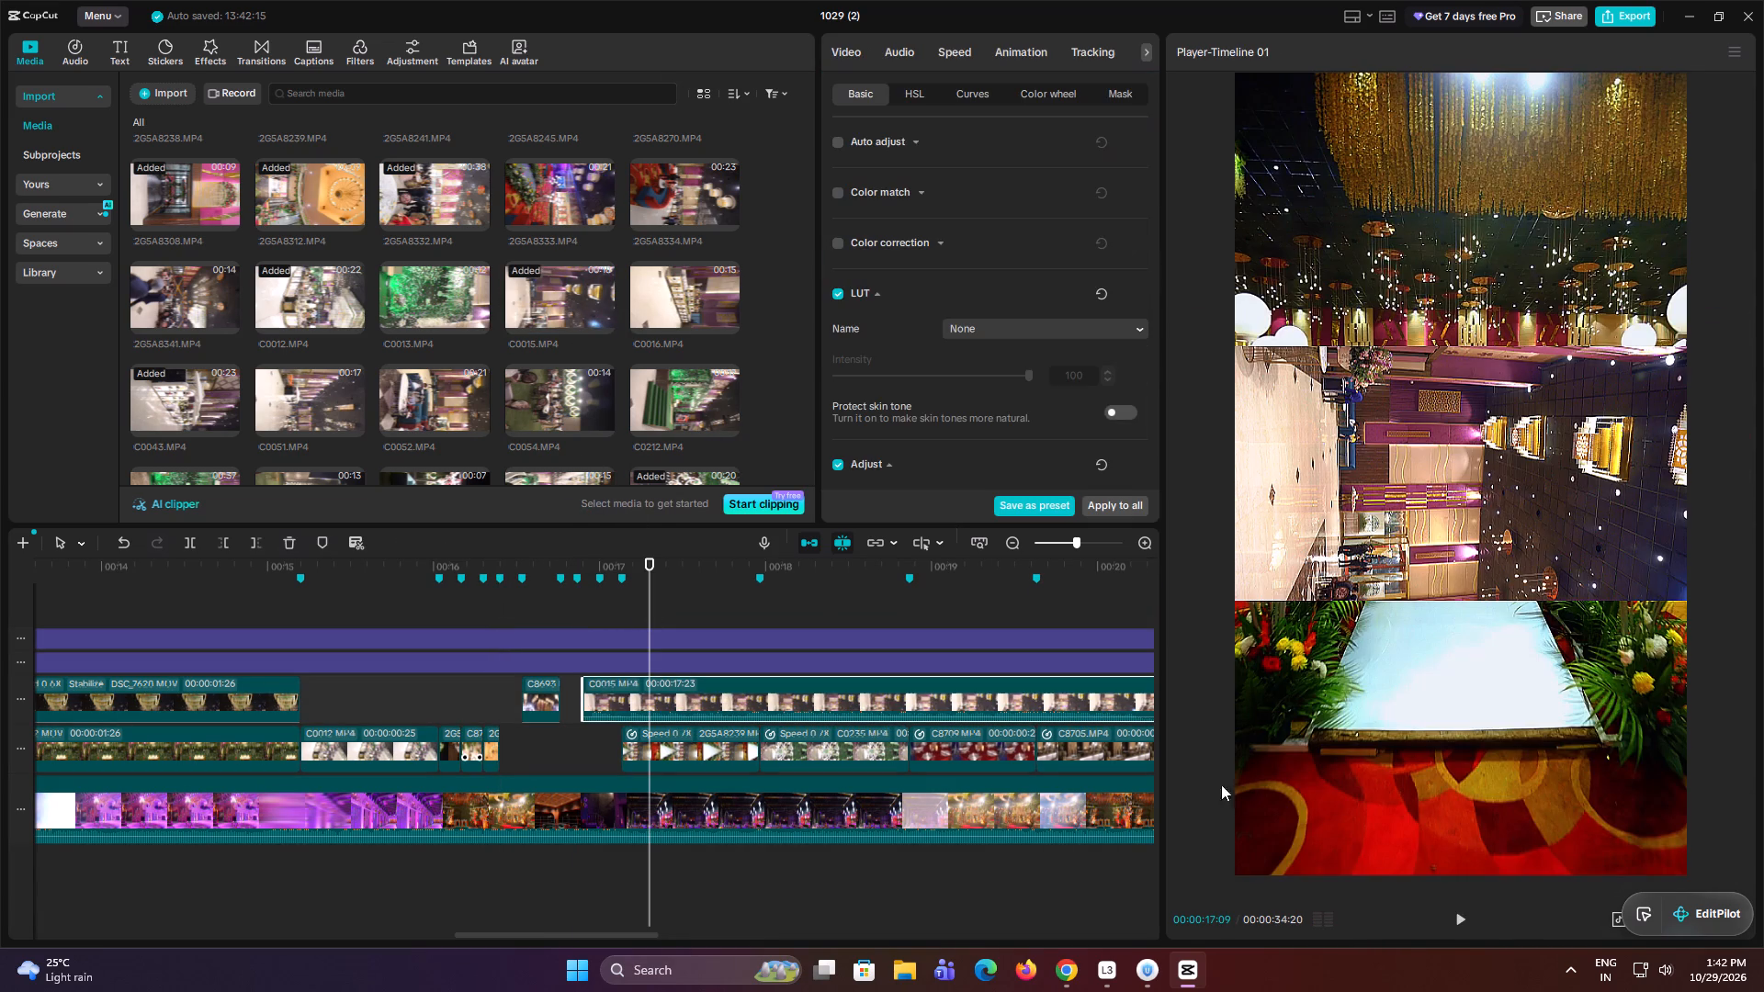
pyautogui.moveTo(1467, 621); pyautogui.dragTo(1682, 466)
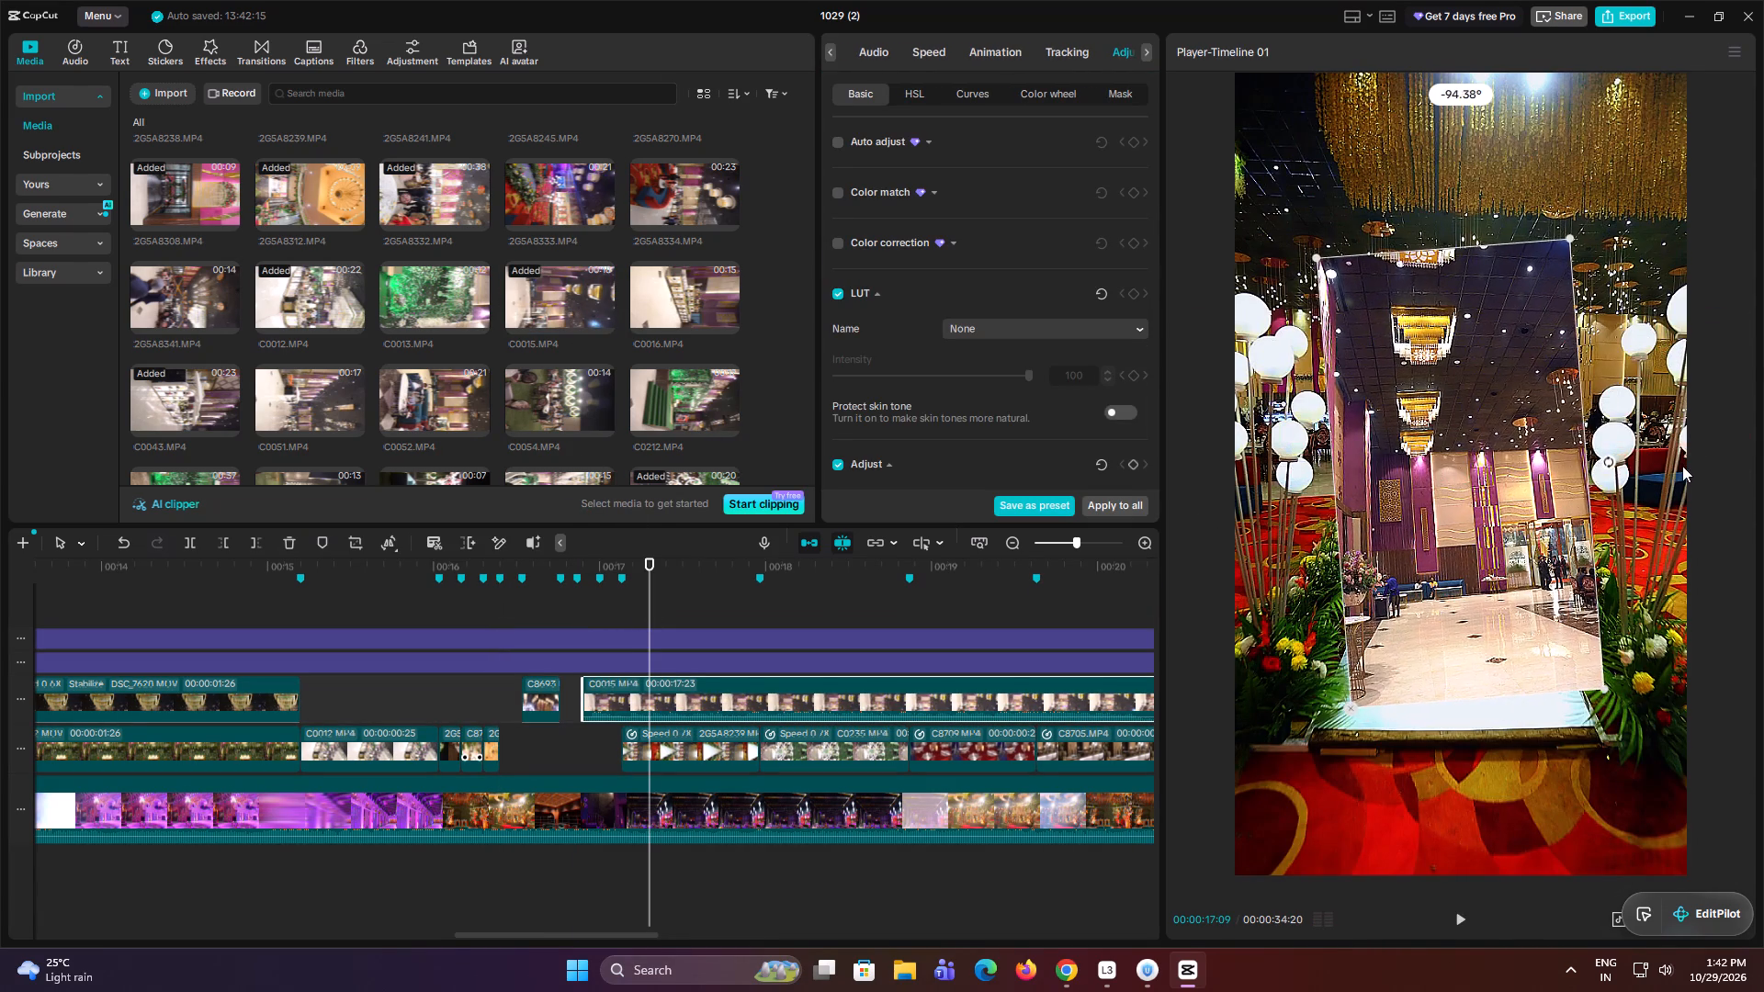
pyautogui.moveTo(1682, 466); pyautogui.dragTo(1680, 474)
pyautogui.moveTo(1586, 701); pyautogui.dragTo(1763, 895)
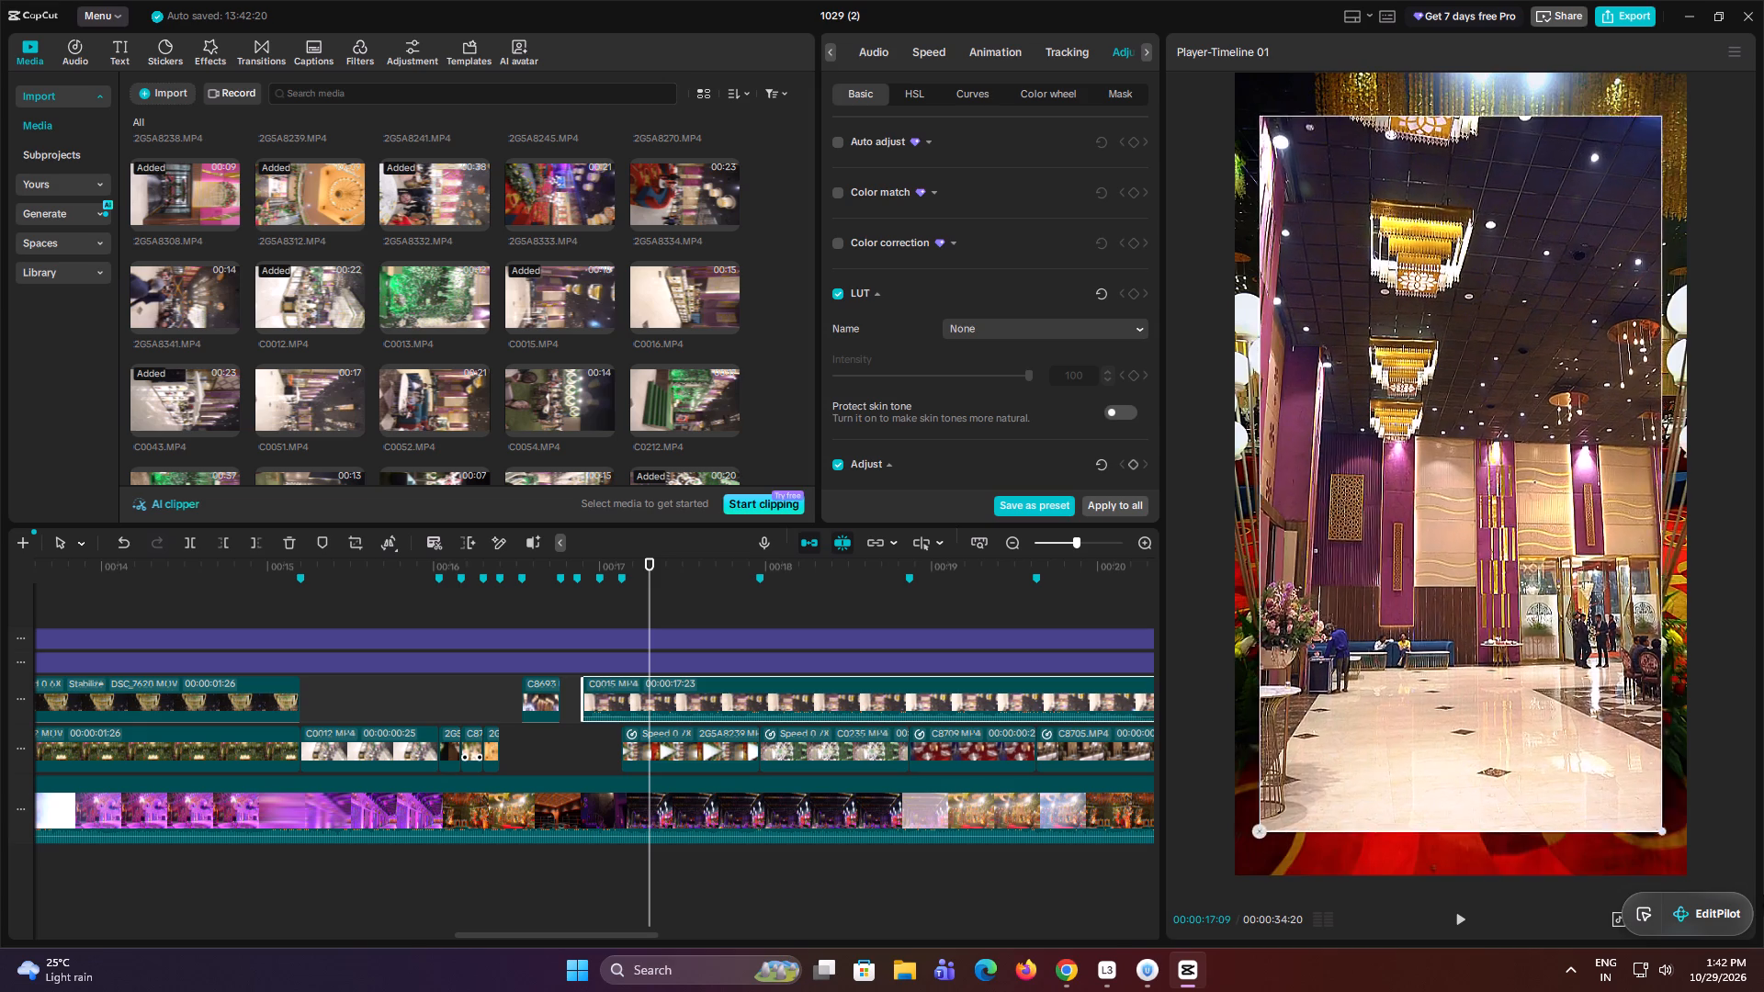
pyautogui.moveTo(1763, 895); pyautogui.dragTo(1763, 962)
# Find the hanging crystal chandelier section of C0015.MP4 and trim away everything before 00:00:28:22.
pyautogui.click(726, 615)
pyautogui.moveTo(726, 615); pyautogui.dragTo(923, 654)
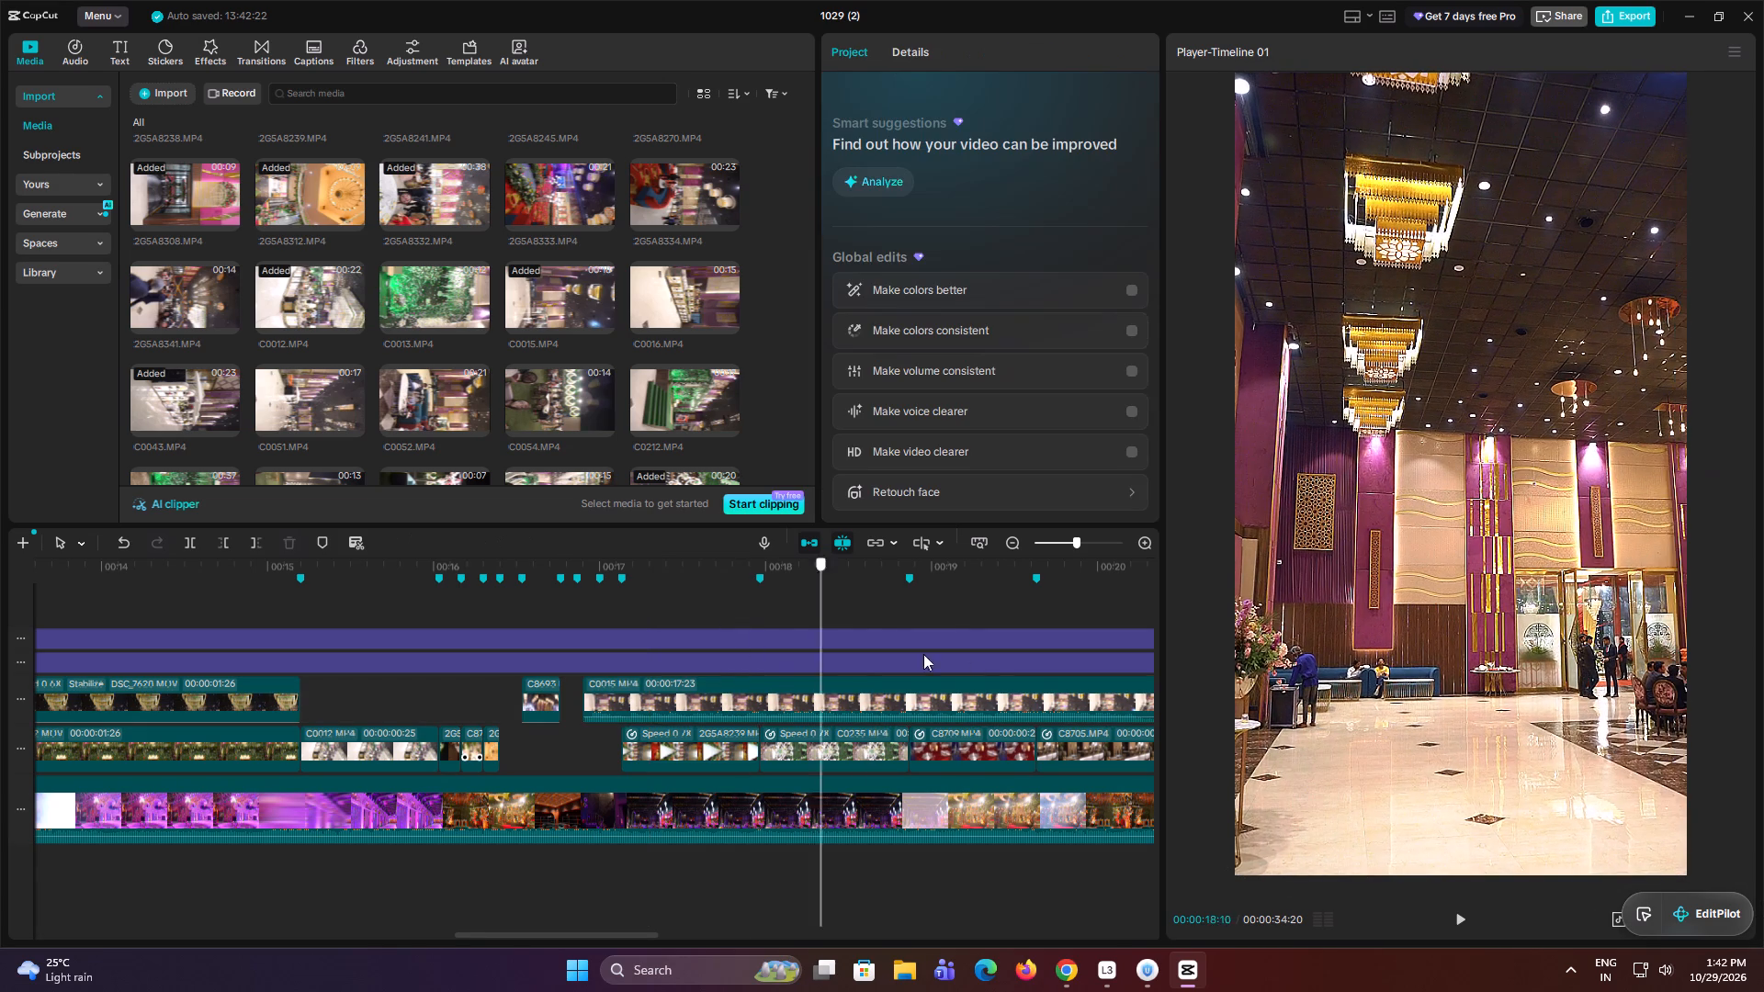
pyautogui.moveTo(923, 654); pyautogui.dragTo(793, 714)
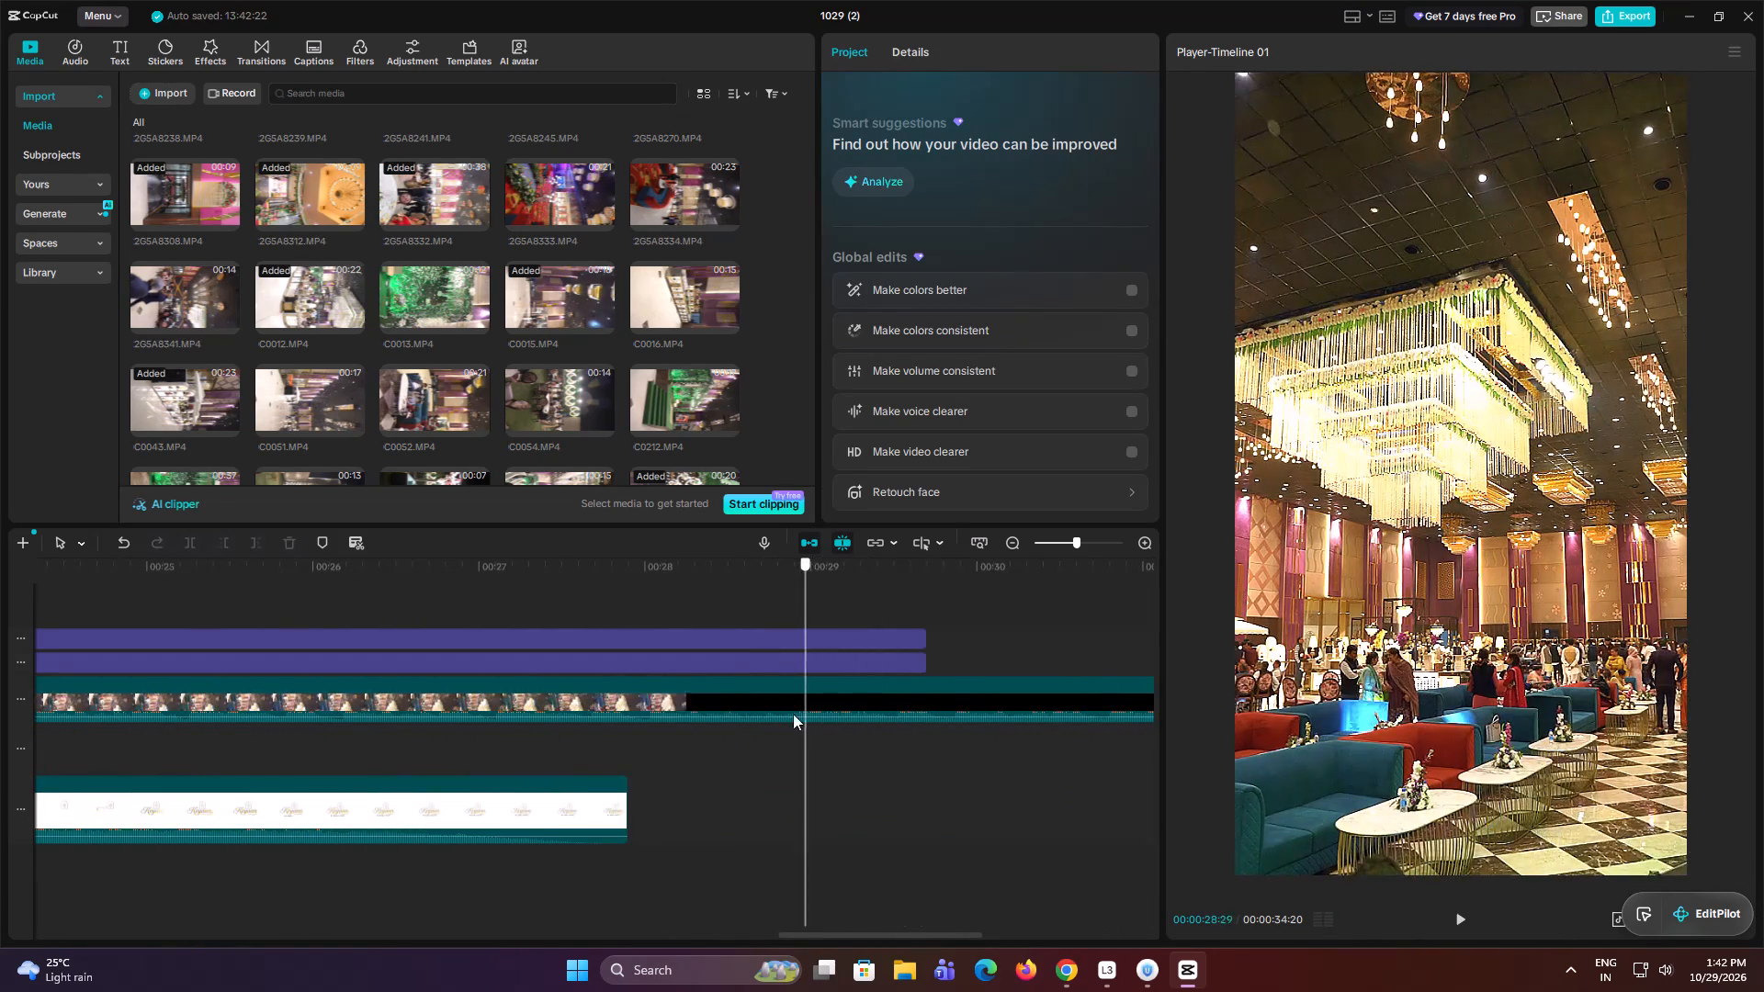
pyautogui.moveTo(793, 714); pyautogui.dragTo(765, 714)
pyautogui.click(799, 703)
pyautogui.press('q')
# Move the remaining C0015.MP4 clip back to the marker just before 00:00:17:04 and trim its end at the 00:00:17:04 marker.
pyautogui.moveTo(799, 697); pyautogui.dragTo(0, 690)
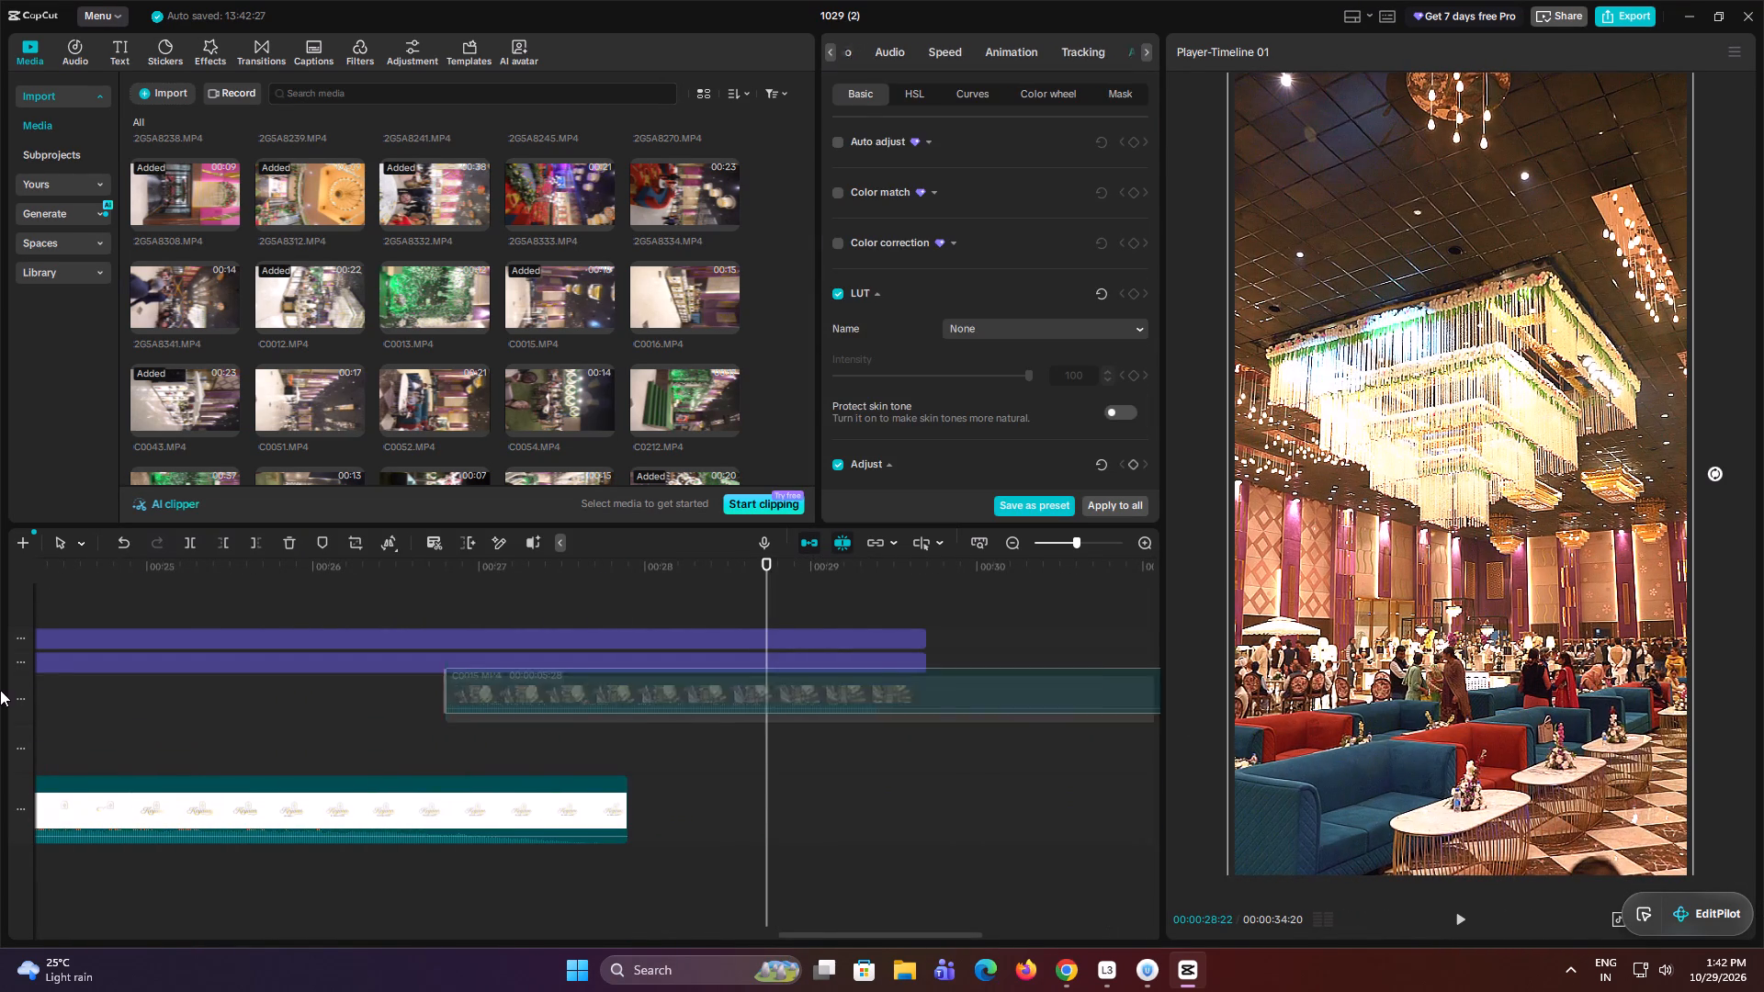
pyautogui.moveTo(0, 690); pyautogui.dragTo(481, 701)
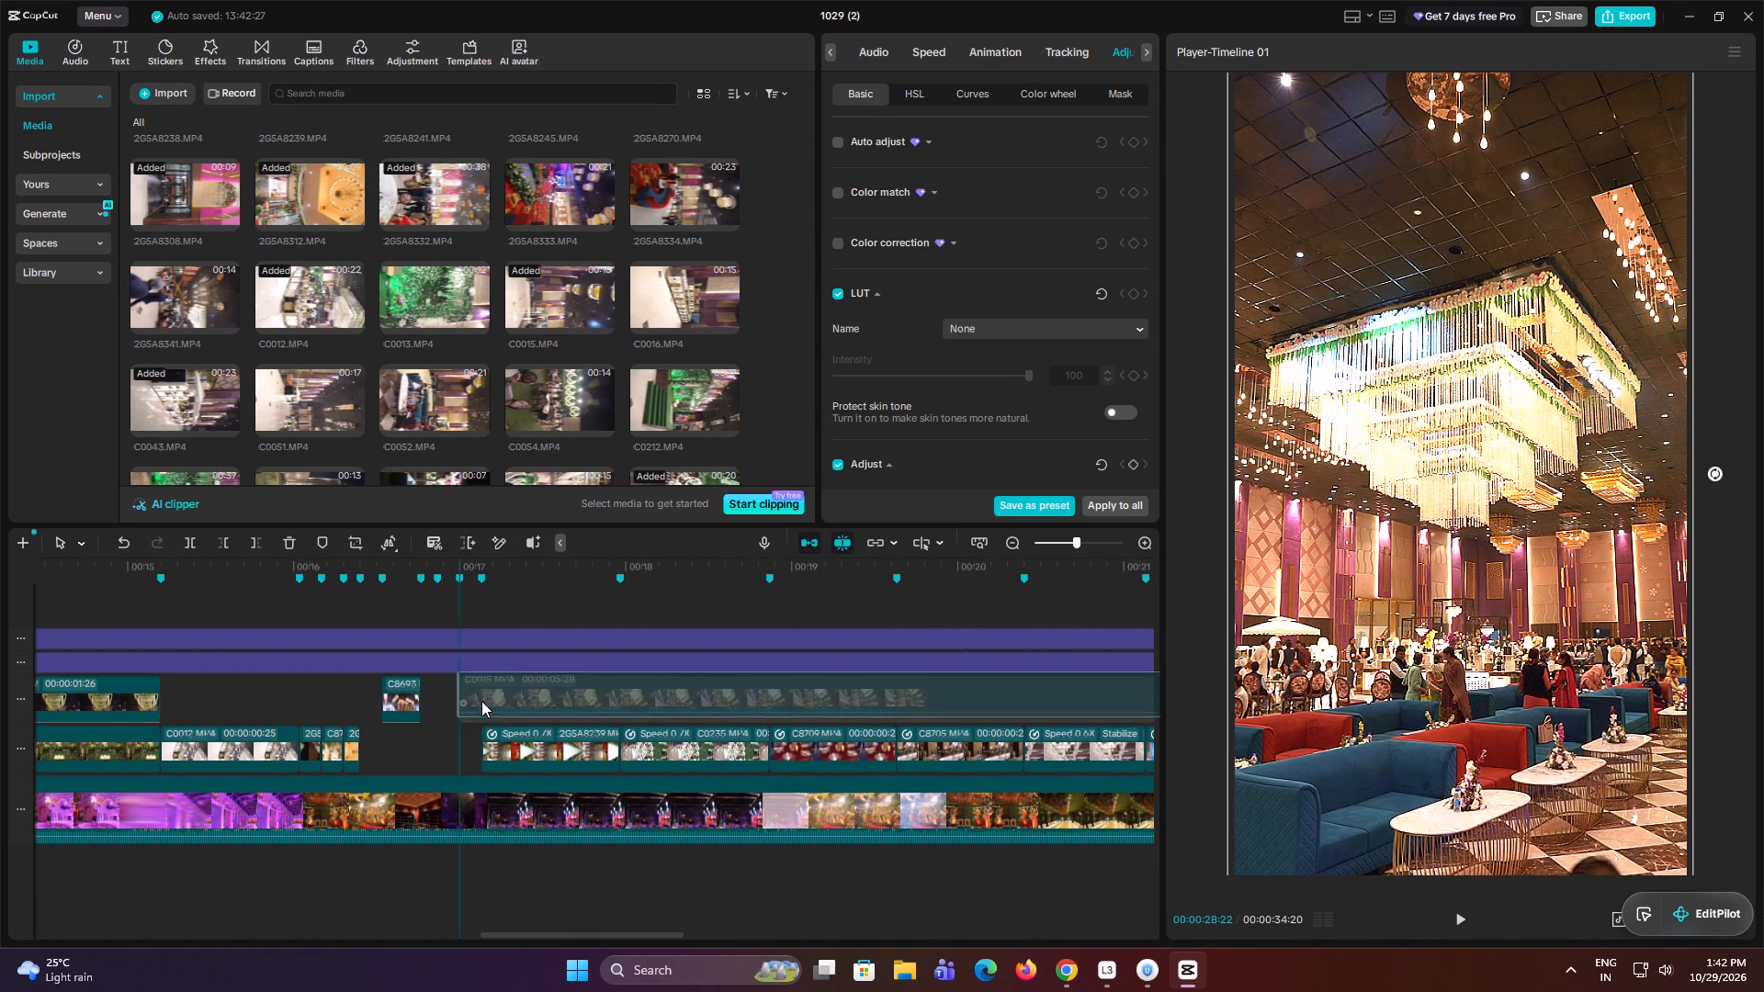
pyautogui.moveTo(481, 701); pyautogui.dragTo(463, 710)
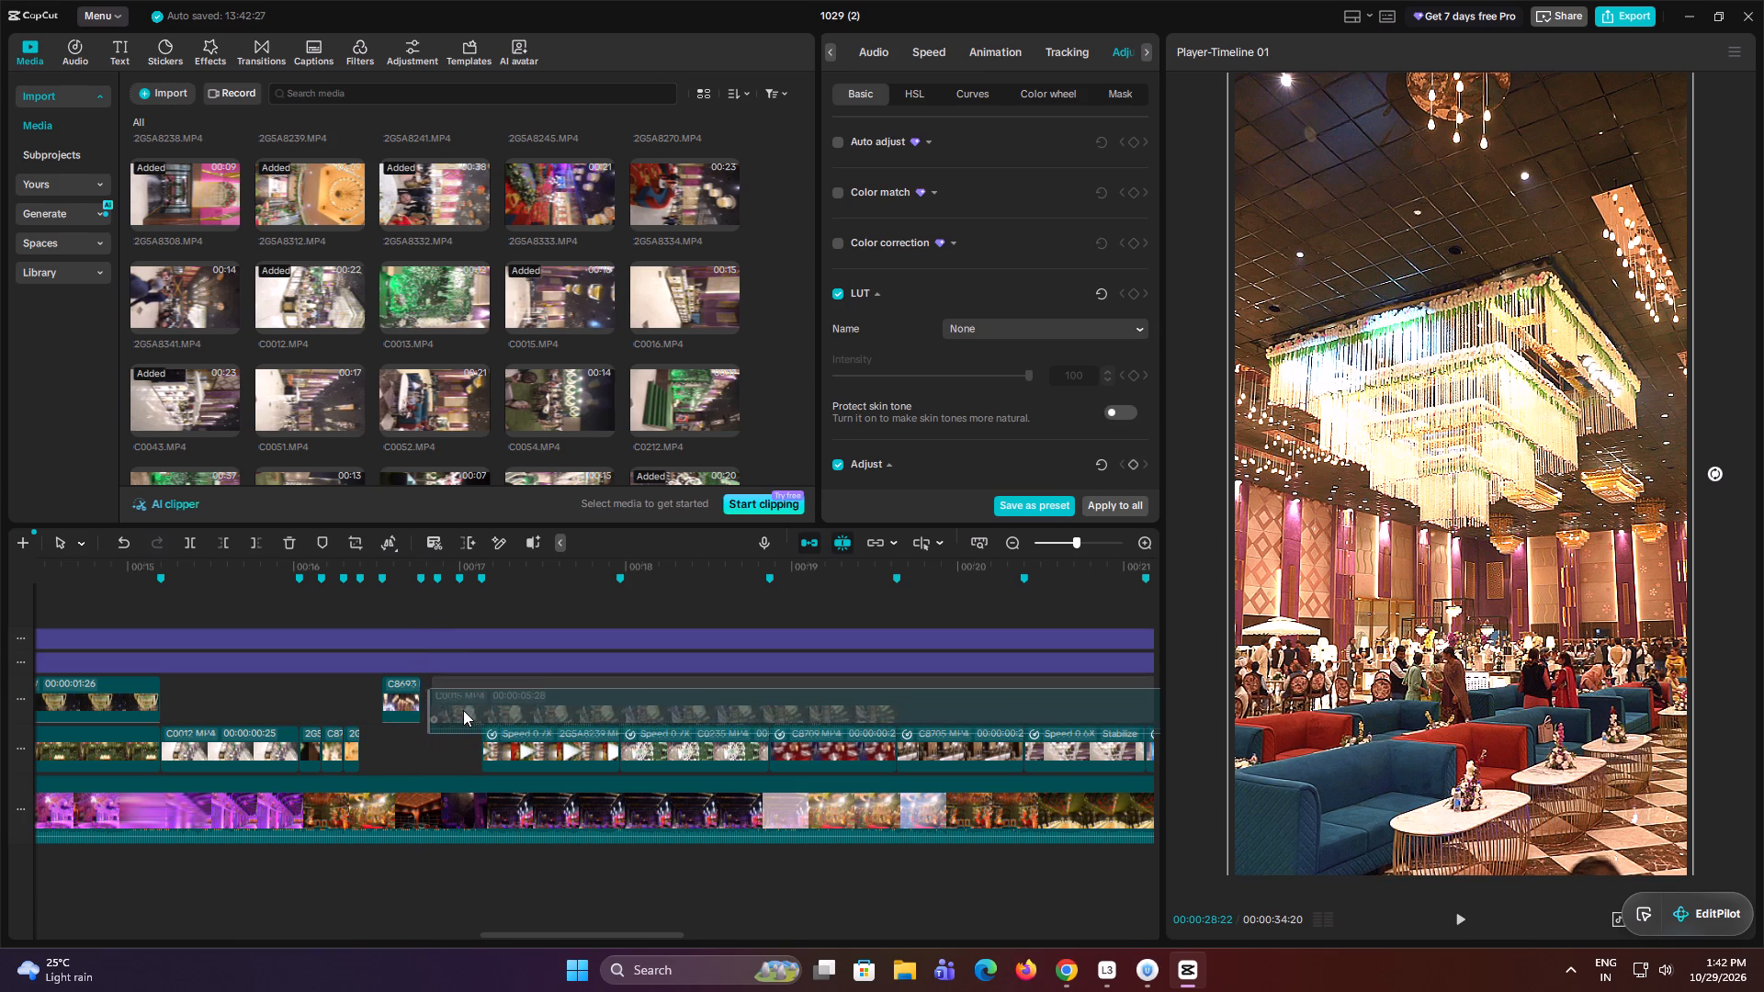
pyautogui.moveTo(463, 710); pyautogui.dragTo(488, 709)
pyautogui.click(483, 607)
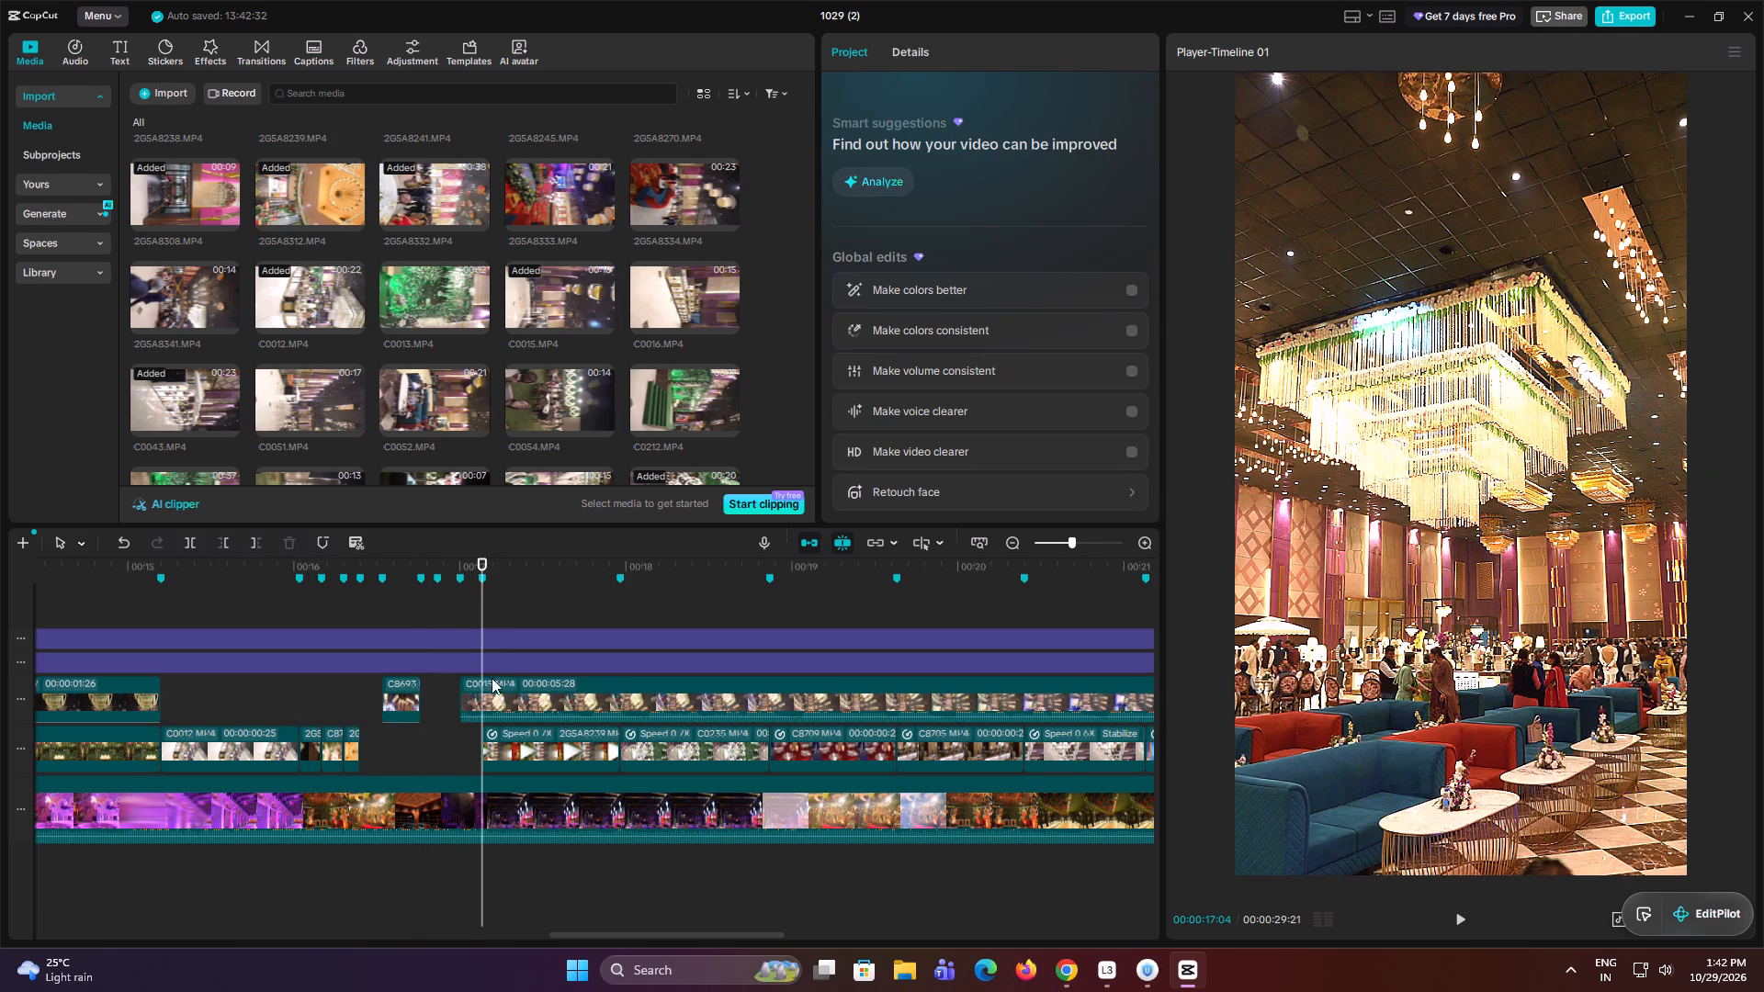
pyautogui.click(498, 693)
pyautogui.press('w')
pyautogui.click(470, 715)
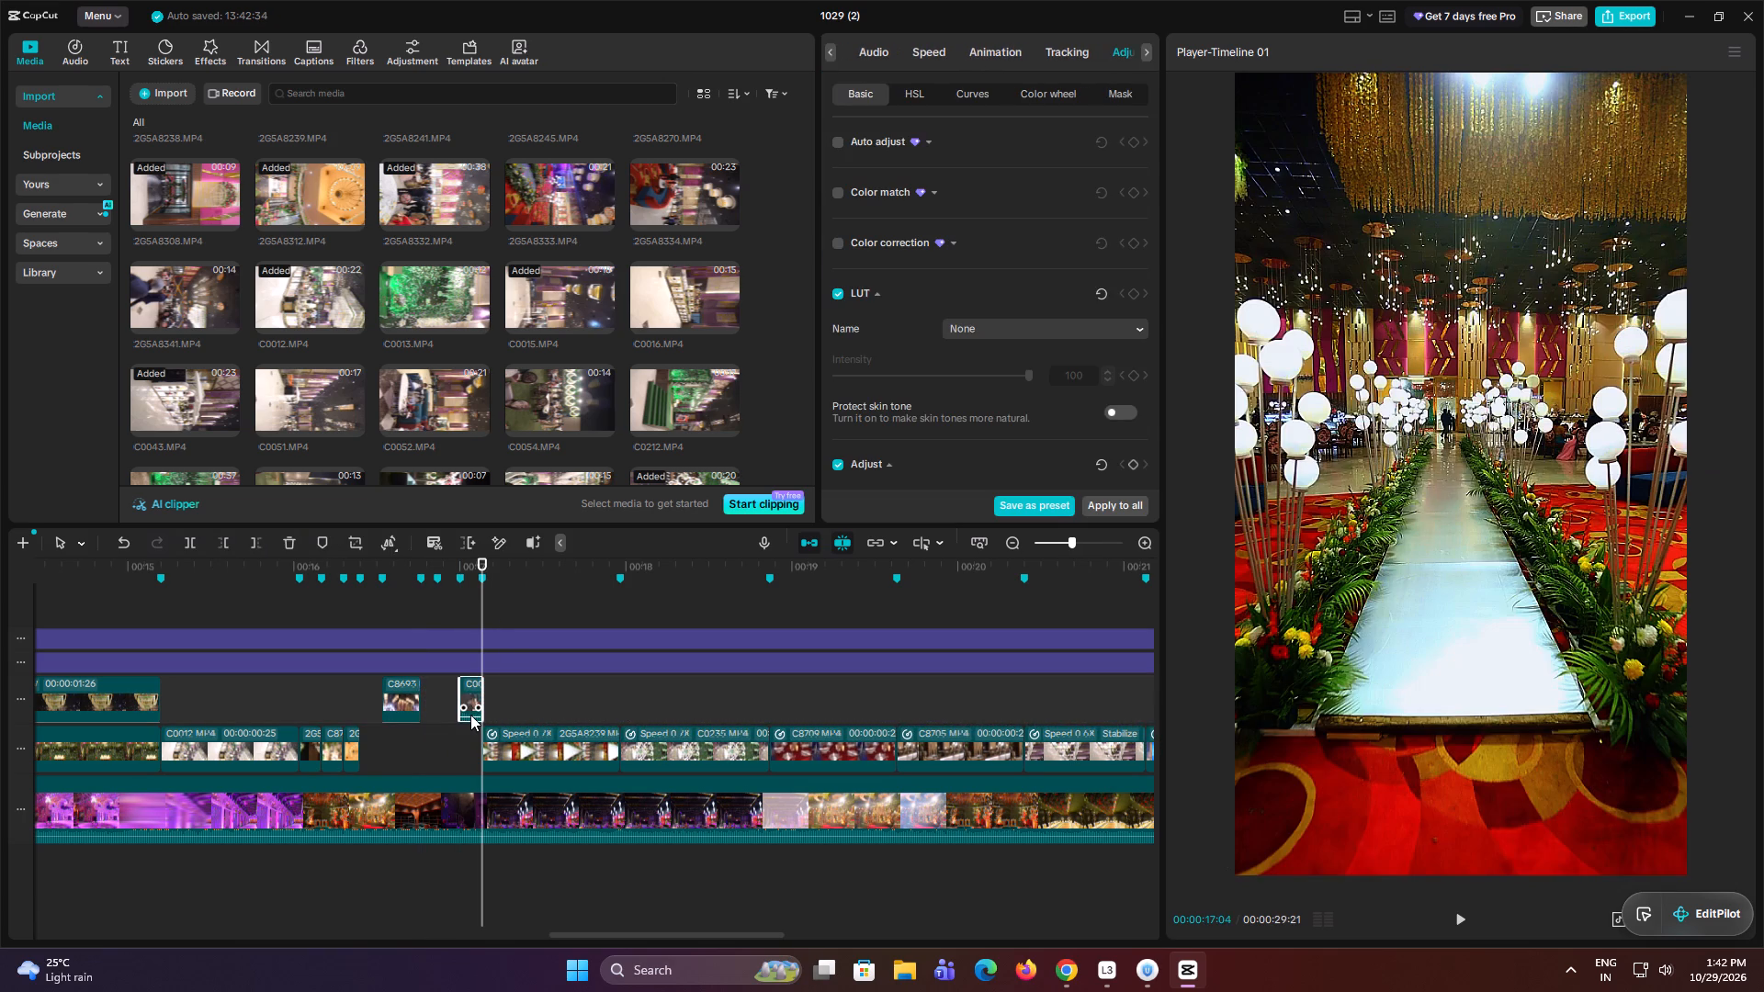
pyautogui.moveTo(471, 717); pyautogui.dragTo(473, 746)
# Preview C0054.MP4 and C0016.MP4 in the footage, and duplicate the short C0015.MP4 clip just after itself on the overlay track.
pyautogui.click(548, 403)
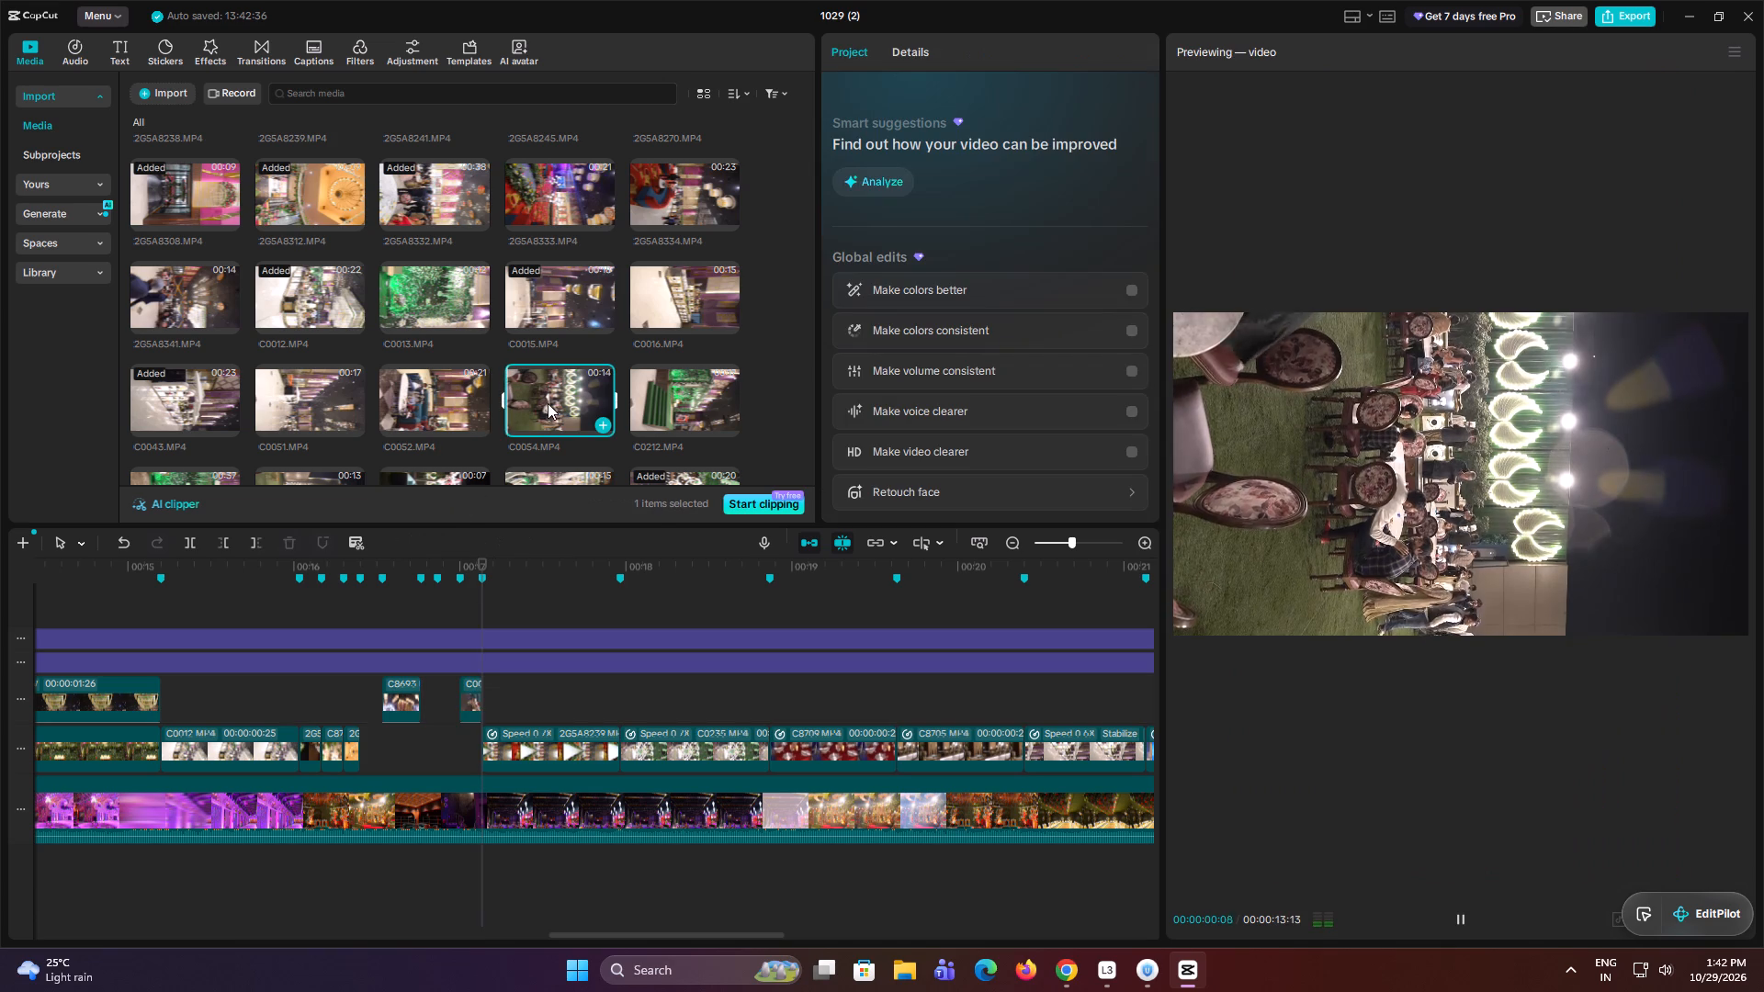
pyautogui.click(684, 302)
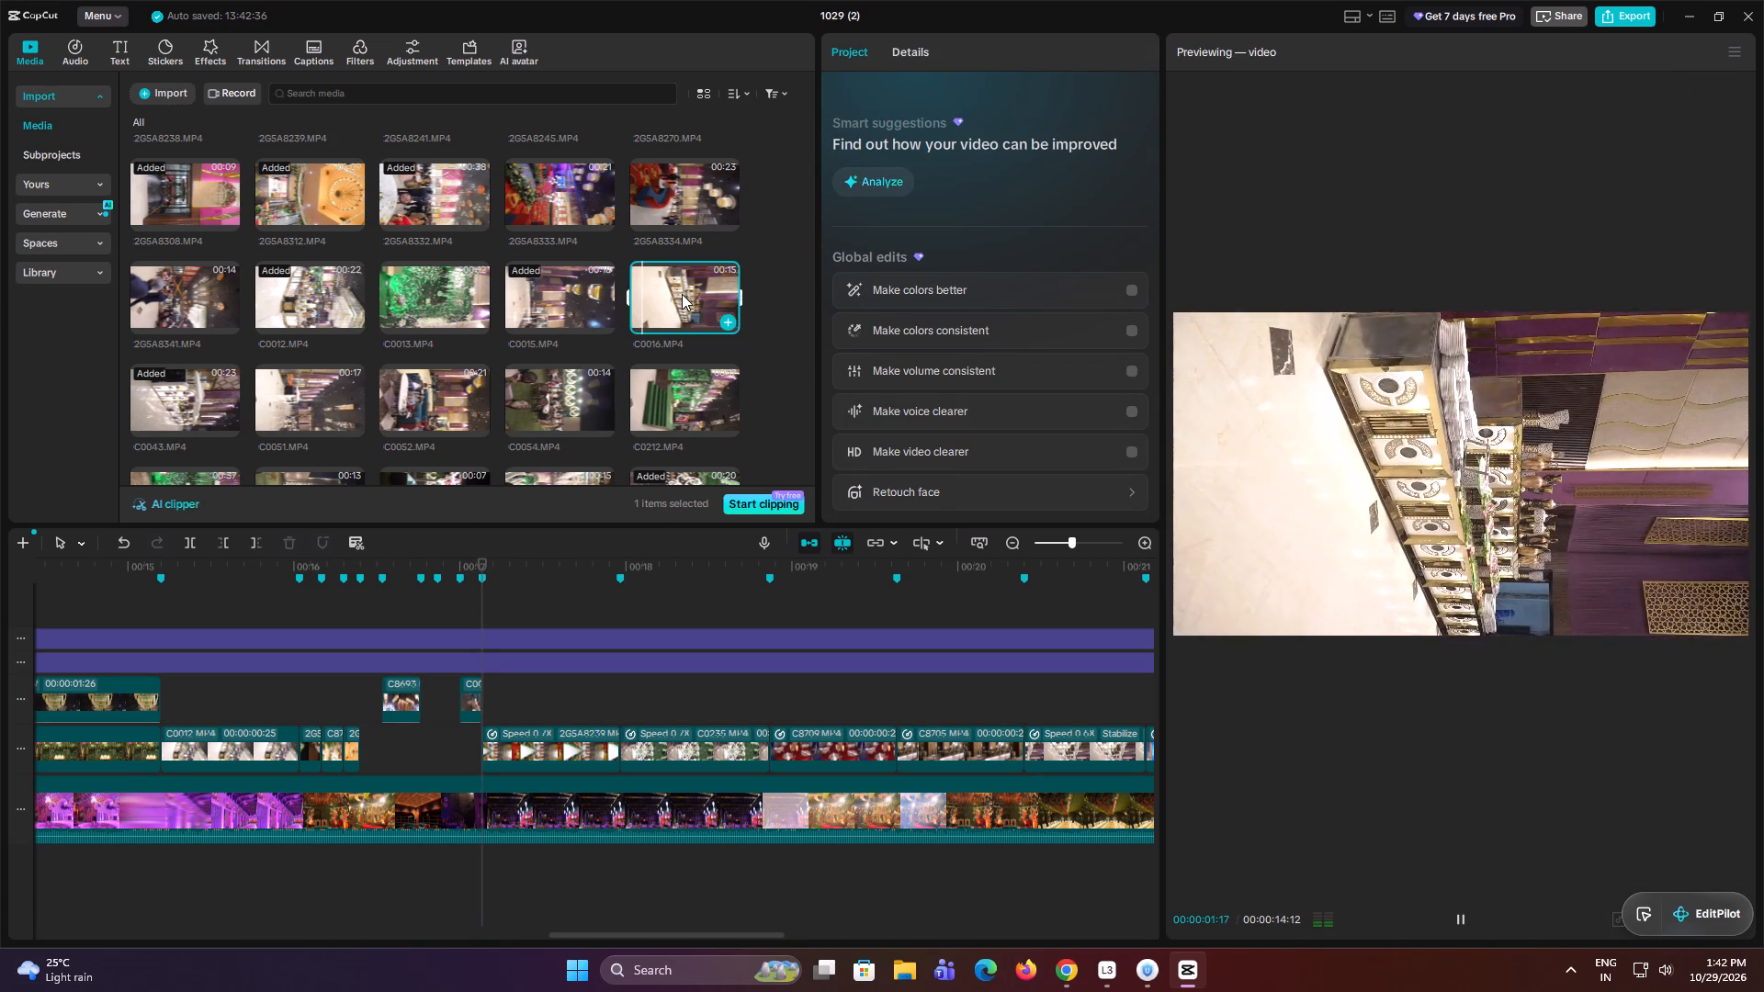
pyautogui.click(473, 699)
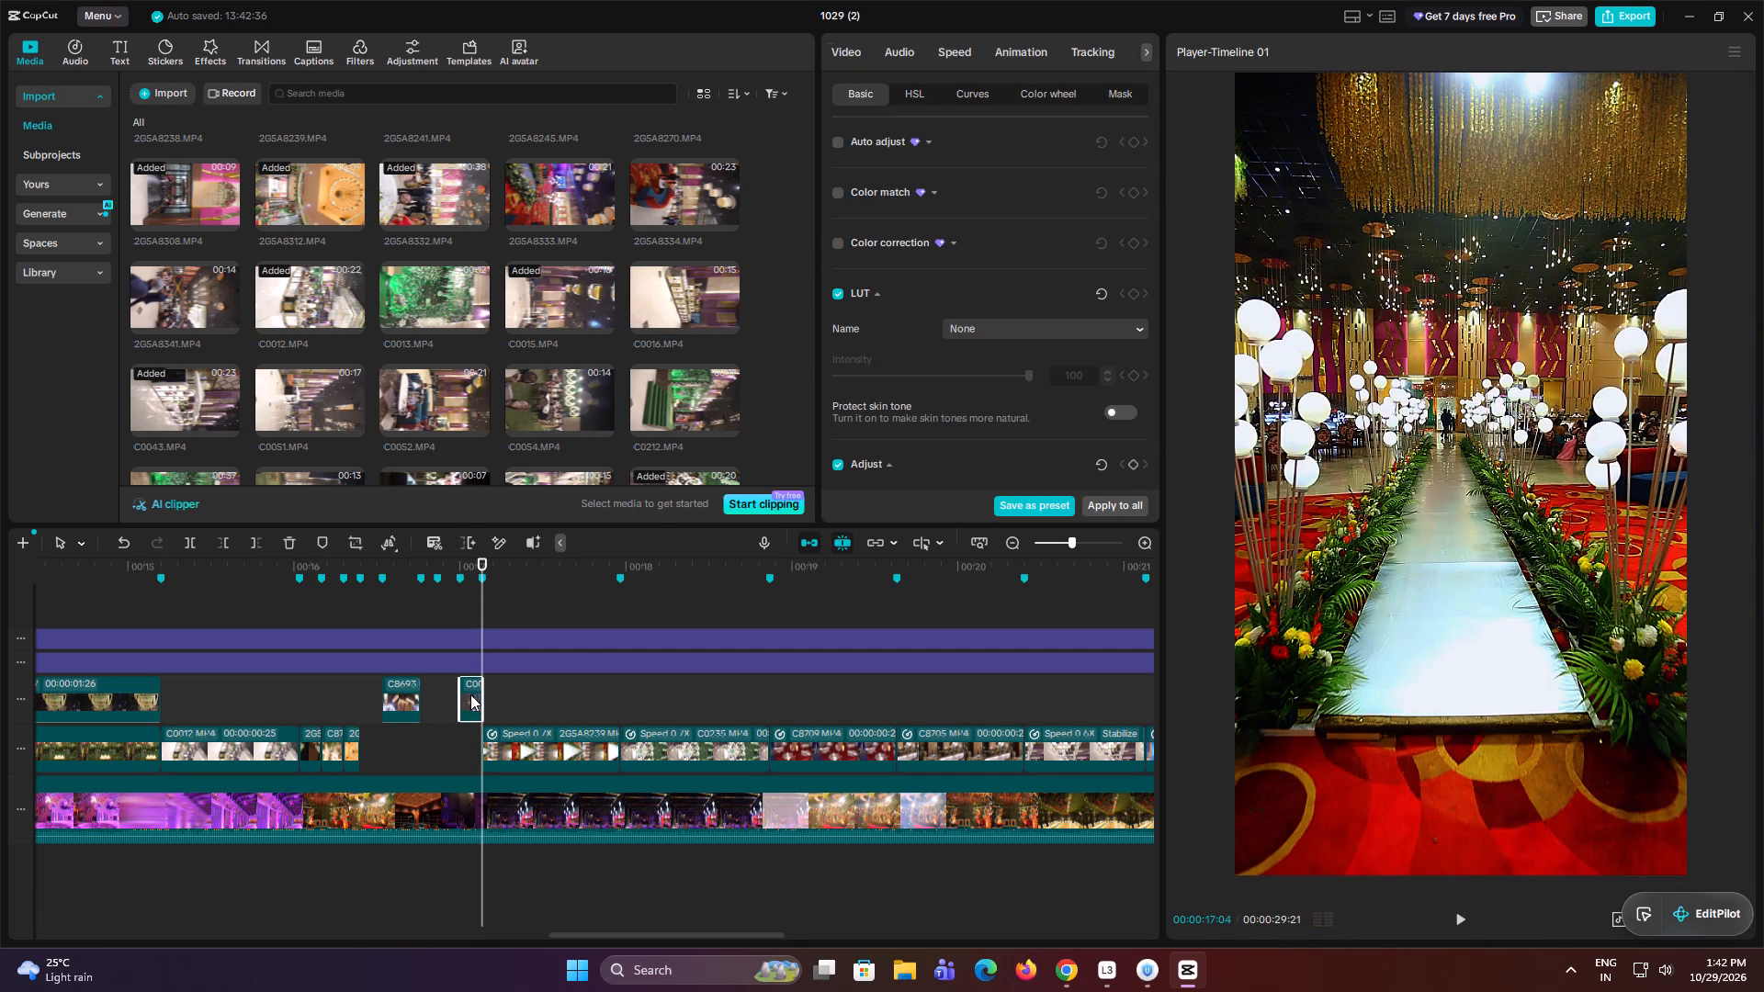
pyautogui.keyDown('alt'); pyautogui.moveTo(469, 693); pyautogui.dragTo(514, 702); pyautogui.keyUp('alt')
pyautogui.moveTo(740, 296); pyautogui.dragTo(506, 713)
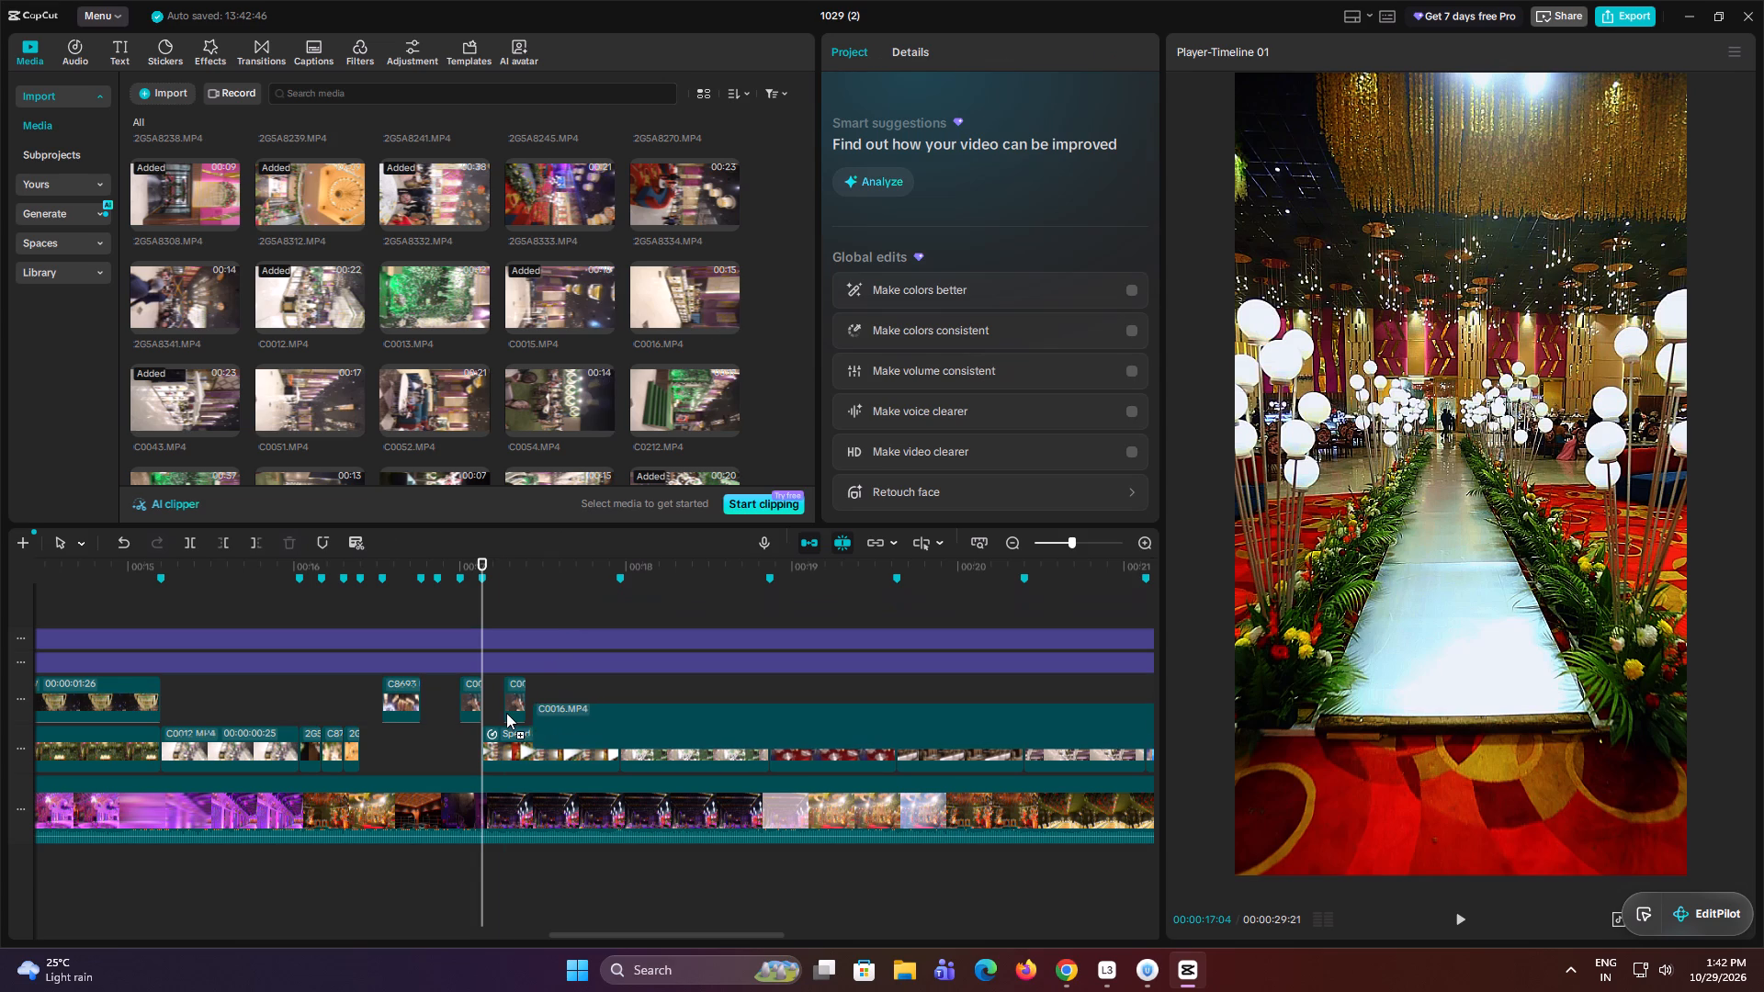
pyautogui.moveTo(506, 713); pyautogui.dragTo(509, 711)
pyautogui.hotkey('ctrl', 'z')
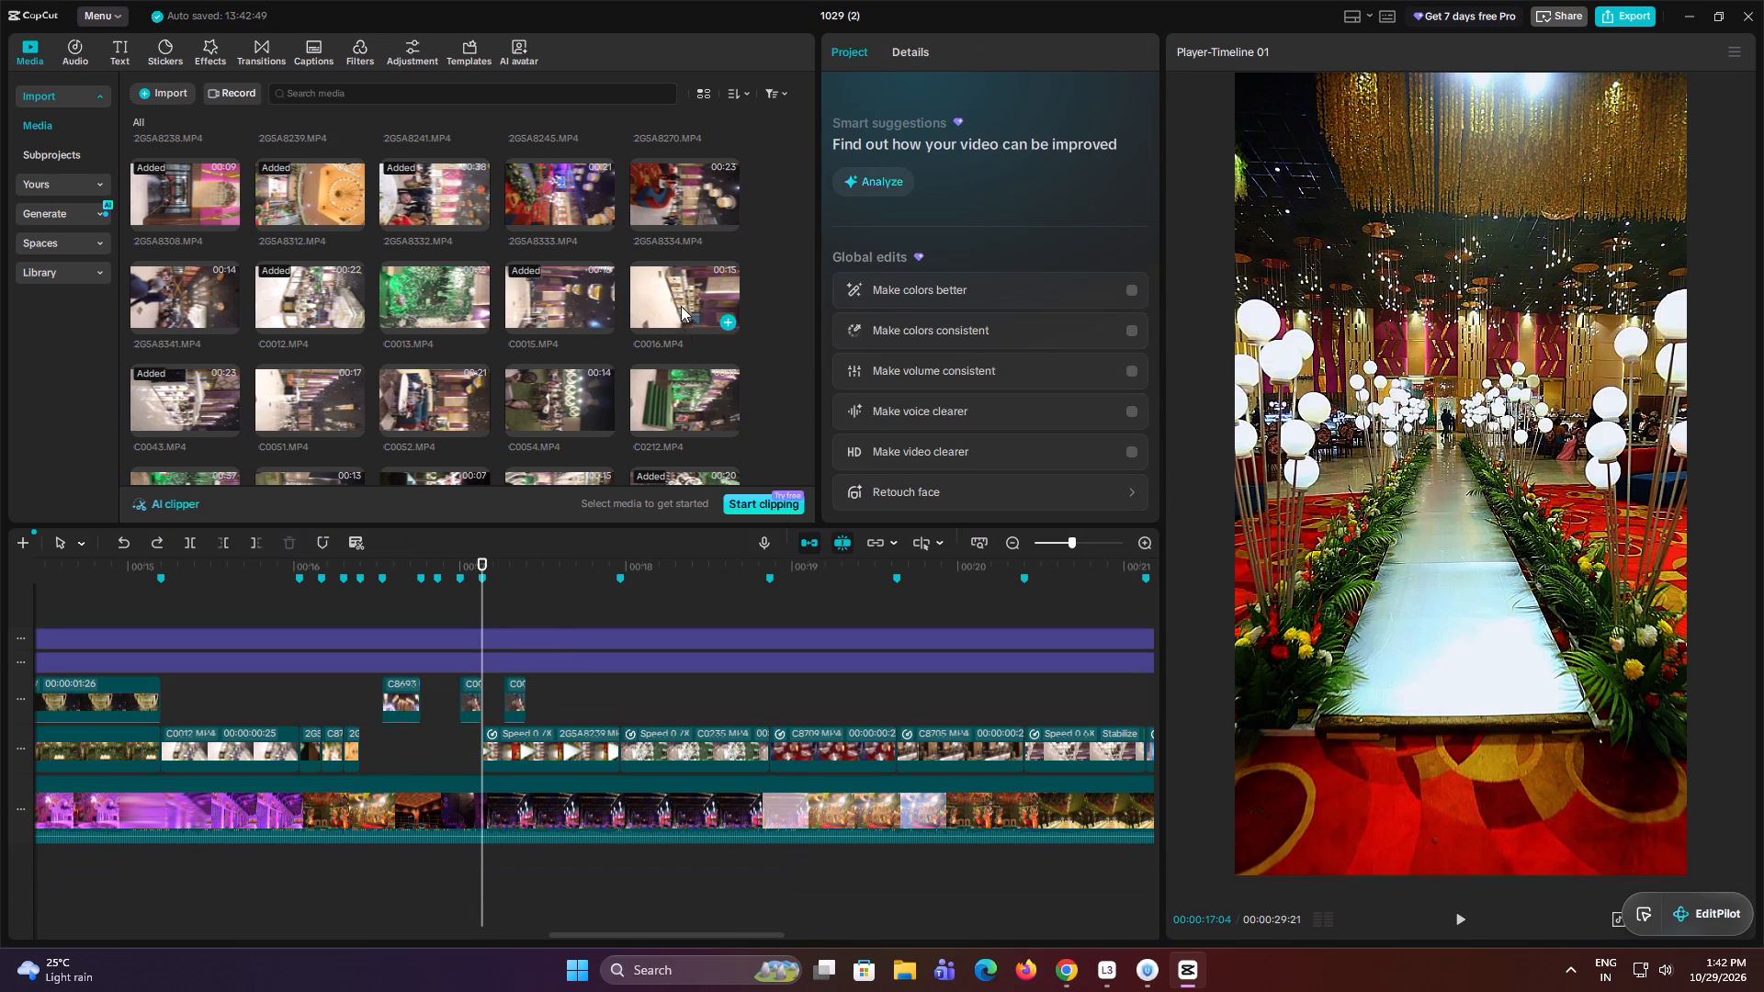
# Replace the duplicated C0015.MP4 clip with a buffet counter section further into C0016.MP4, keeping the original video effect, and check it.
pyautogui.moveTo(681, 306); pyautogui.dragTo(518, 703)
pyautogui.moveTo(950, 562); pyautogui.dragTo(6, 563)
pyautogui.moveTo(921, 554); pyautogui.dragTo(143, 554)
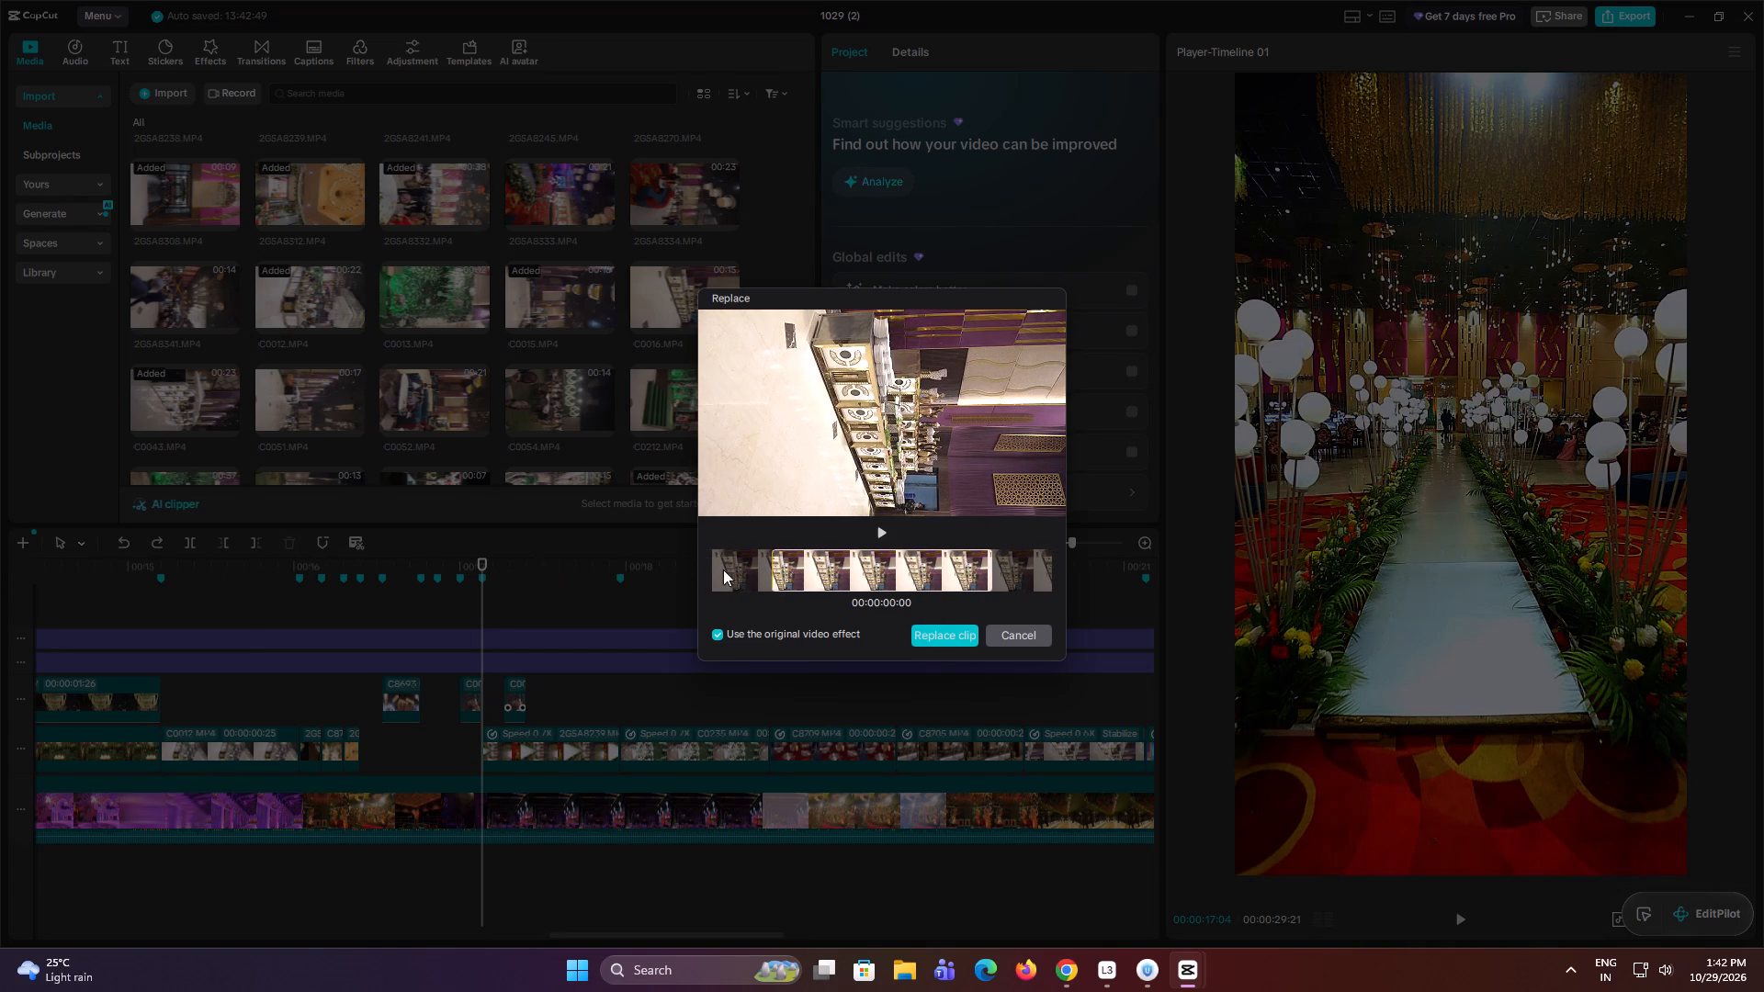
pyautogui.moveTo(897, 560); pyautogui.dragTo(0, 584)
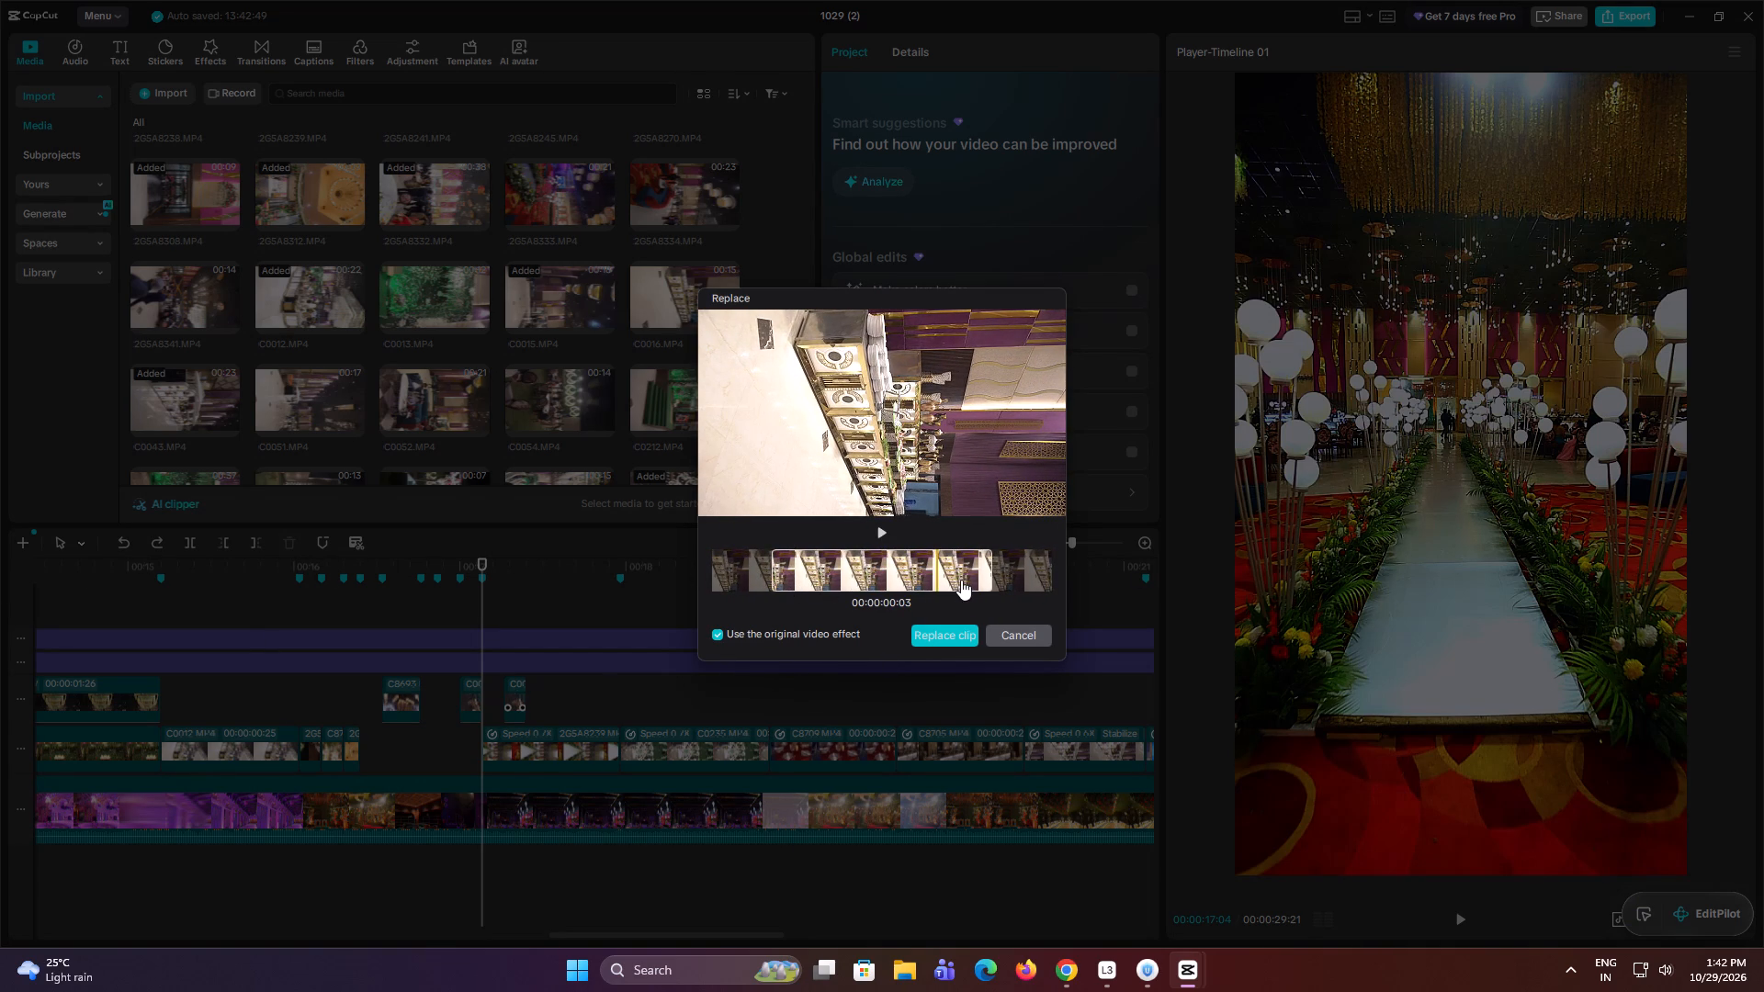
pyautogui.click(960, 628)
pyautogui.press('space')
pyautogui.press('space')
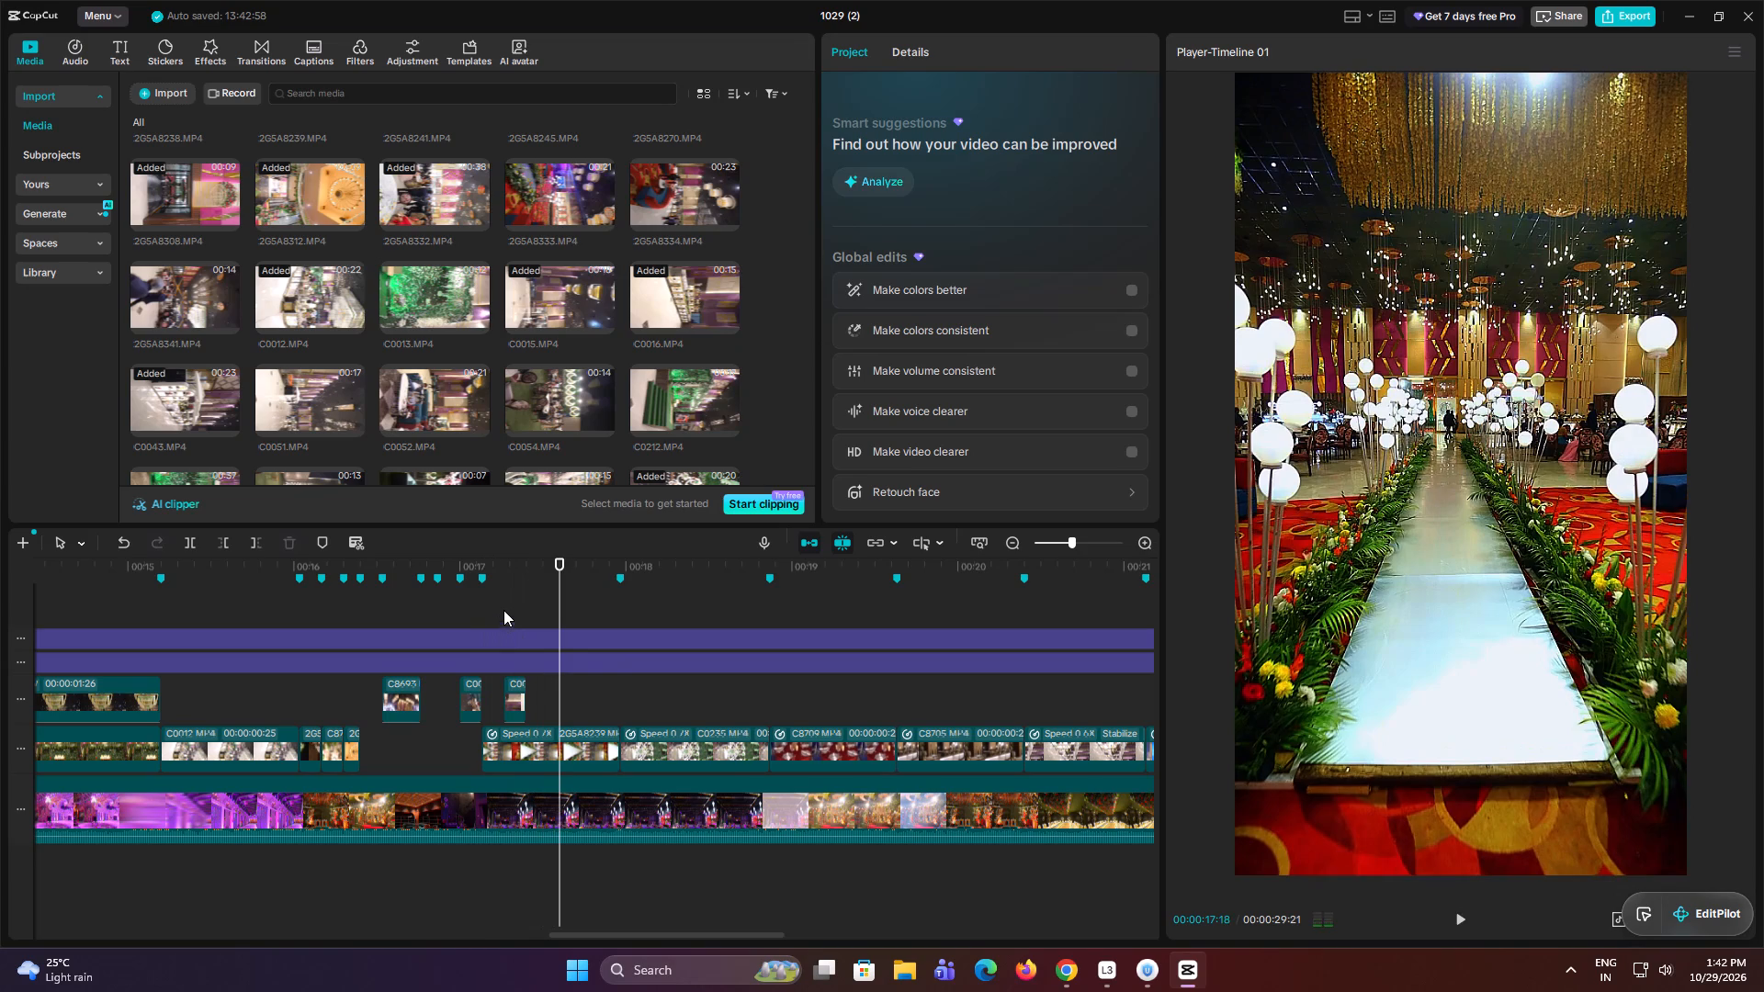
pyautogui.click(506, 606)
pyautogui.moveTo(506, 605); pyautogui.dragTo(519, 607)
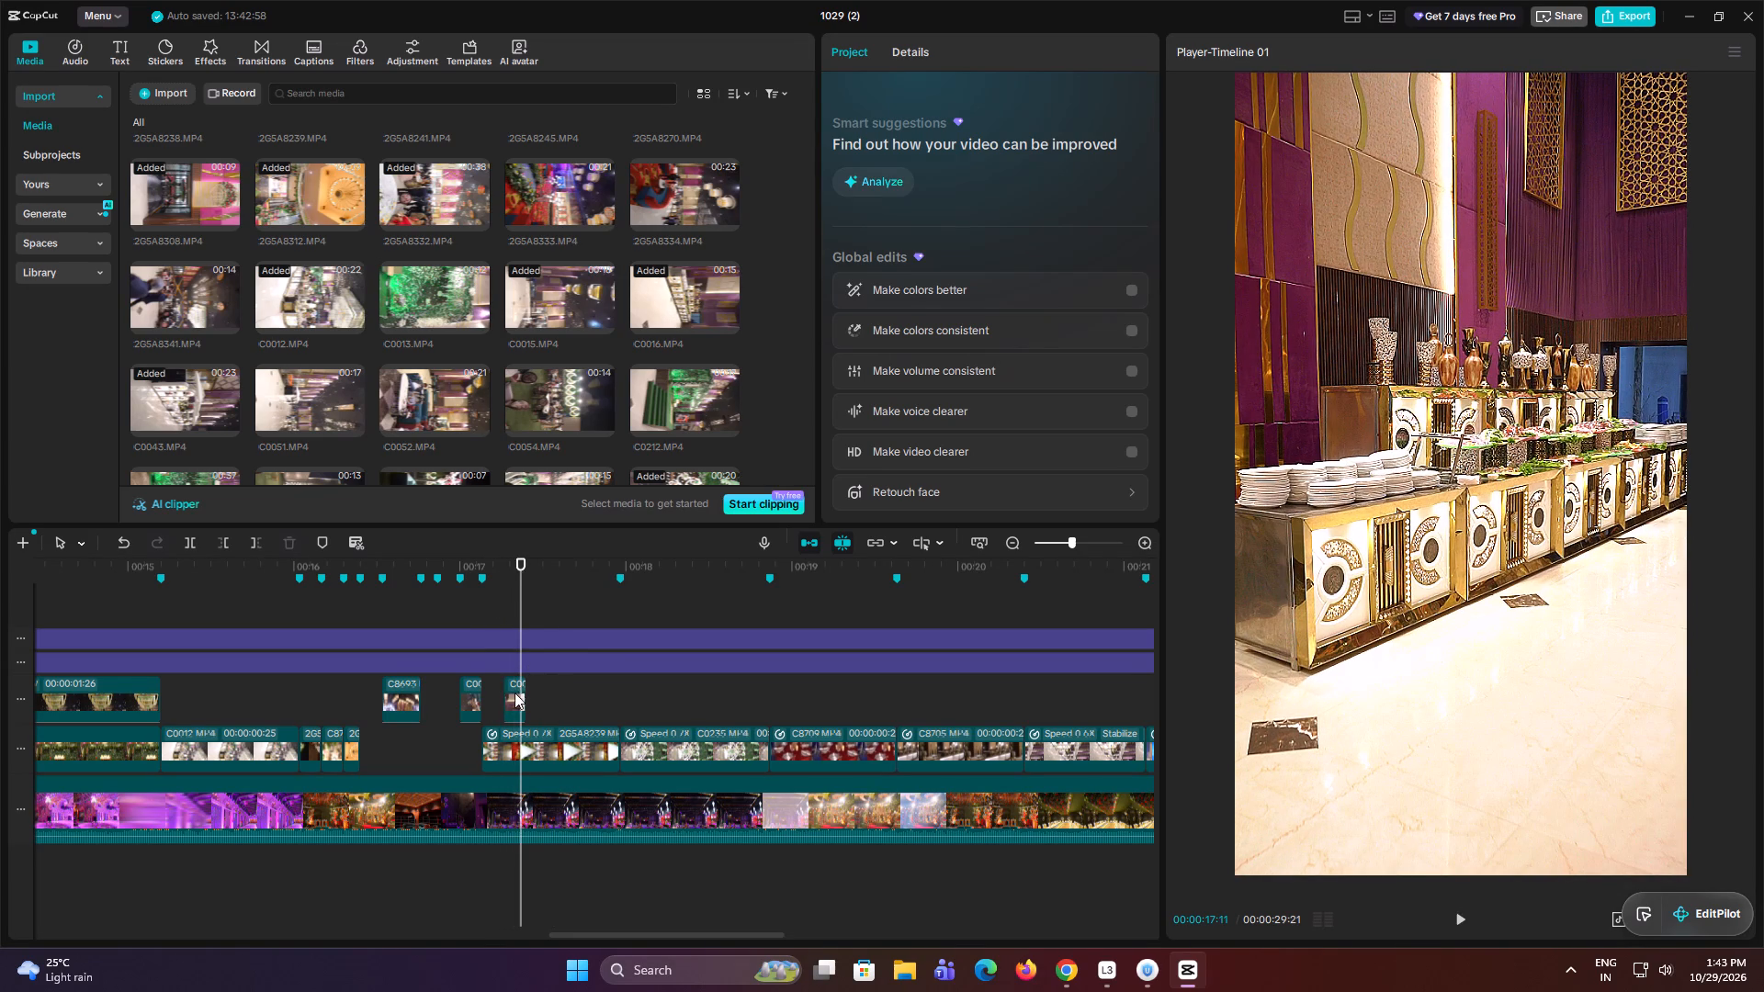
# Move the buffet clip into the main-track gap after the entrance chandelier, lower the ballroom stage clip beside it at 00:00:16:16, and play the sequence.
pyautogui.moveTo(514, 693); pyautogui.dragTo(373, 755)
pyautogui.click(380, 690)
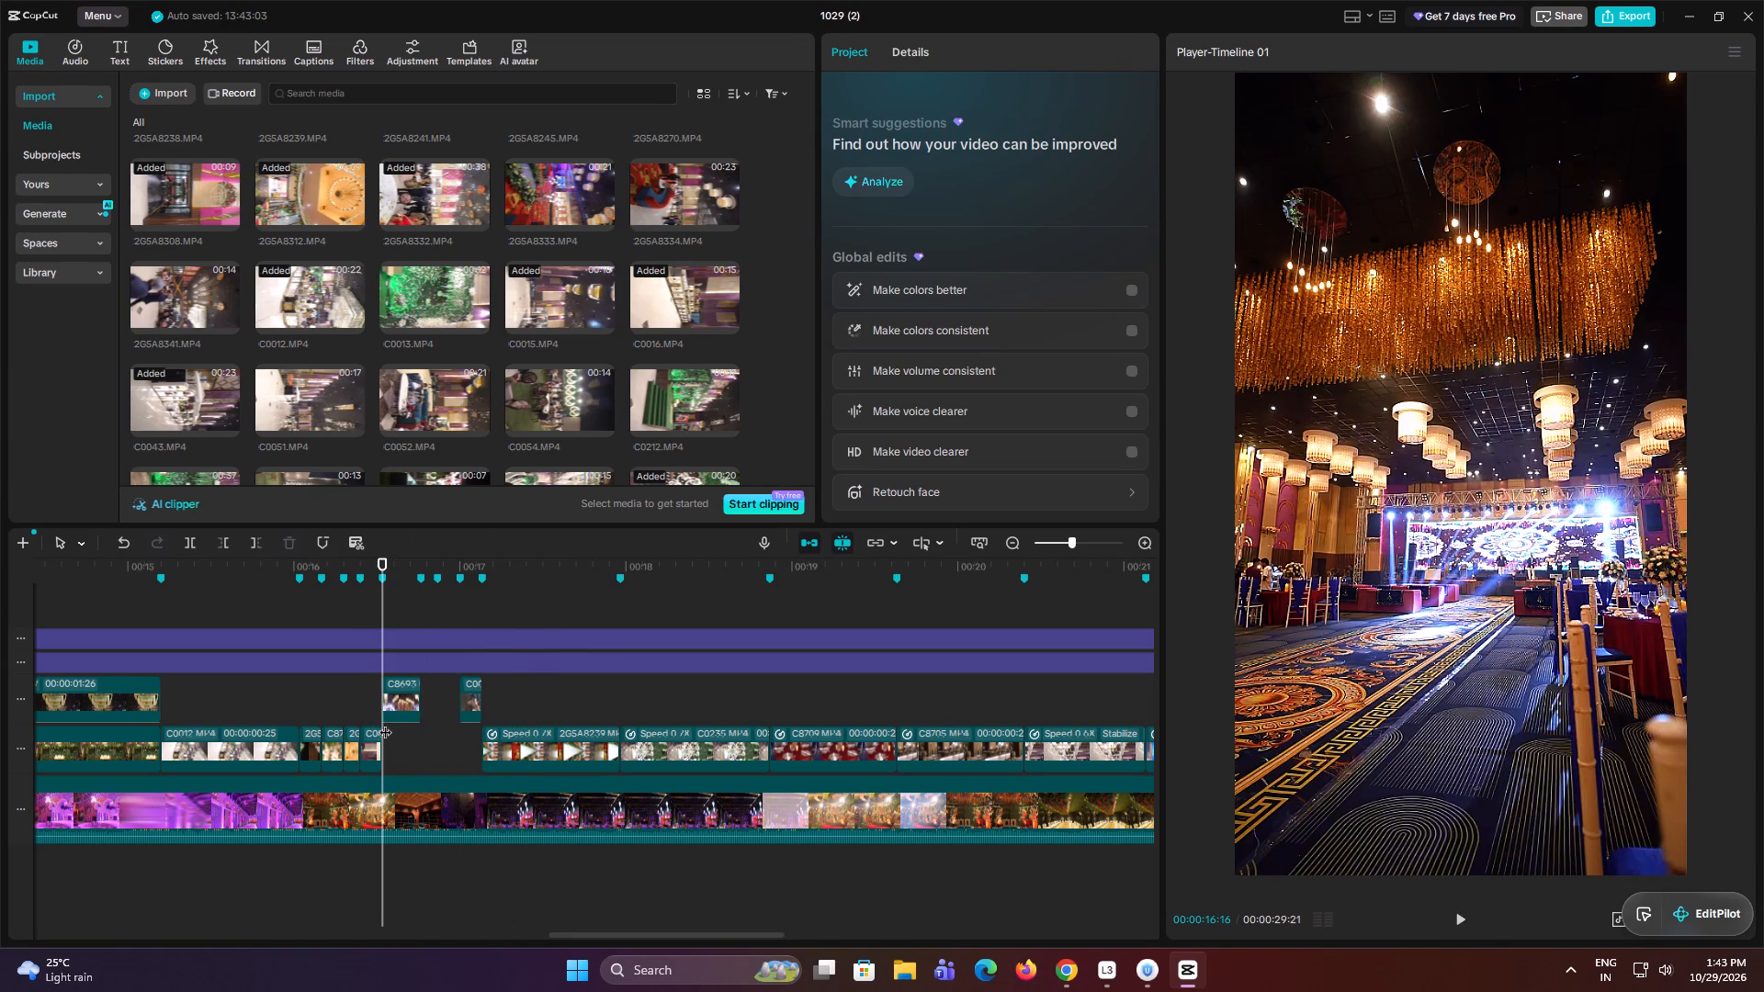
pyautogui.moveTo(400, 707); pyautogui.dragTo(400, 746)
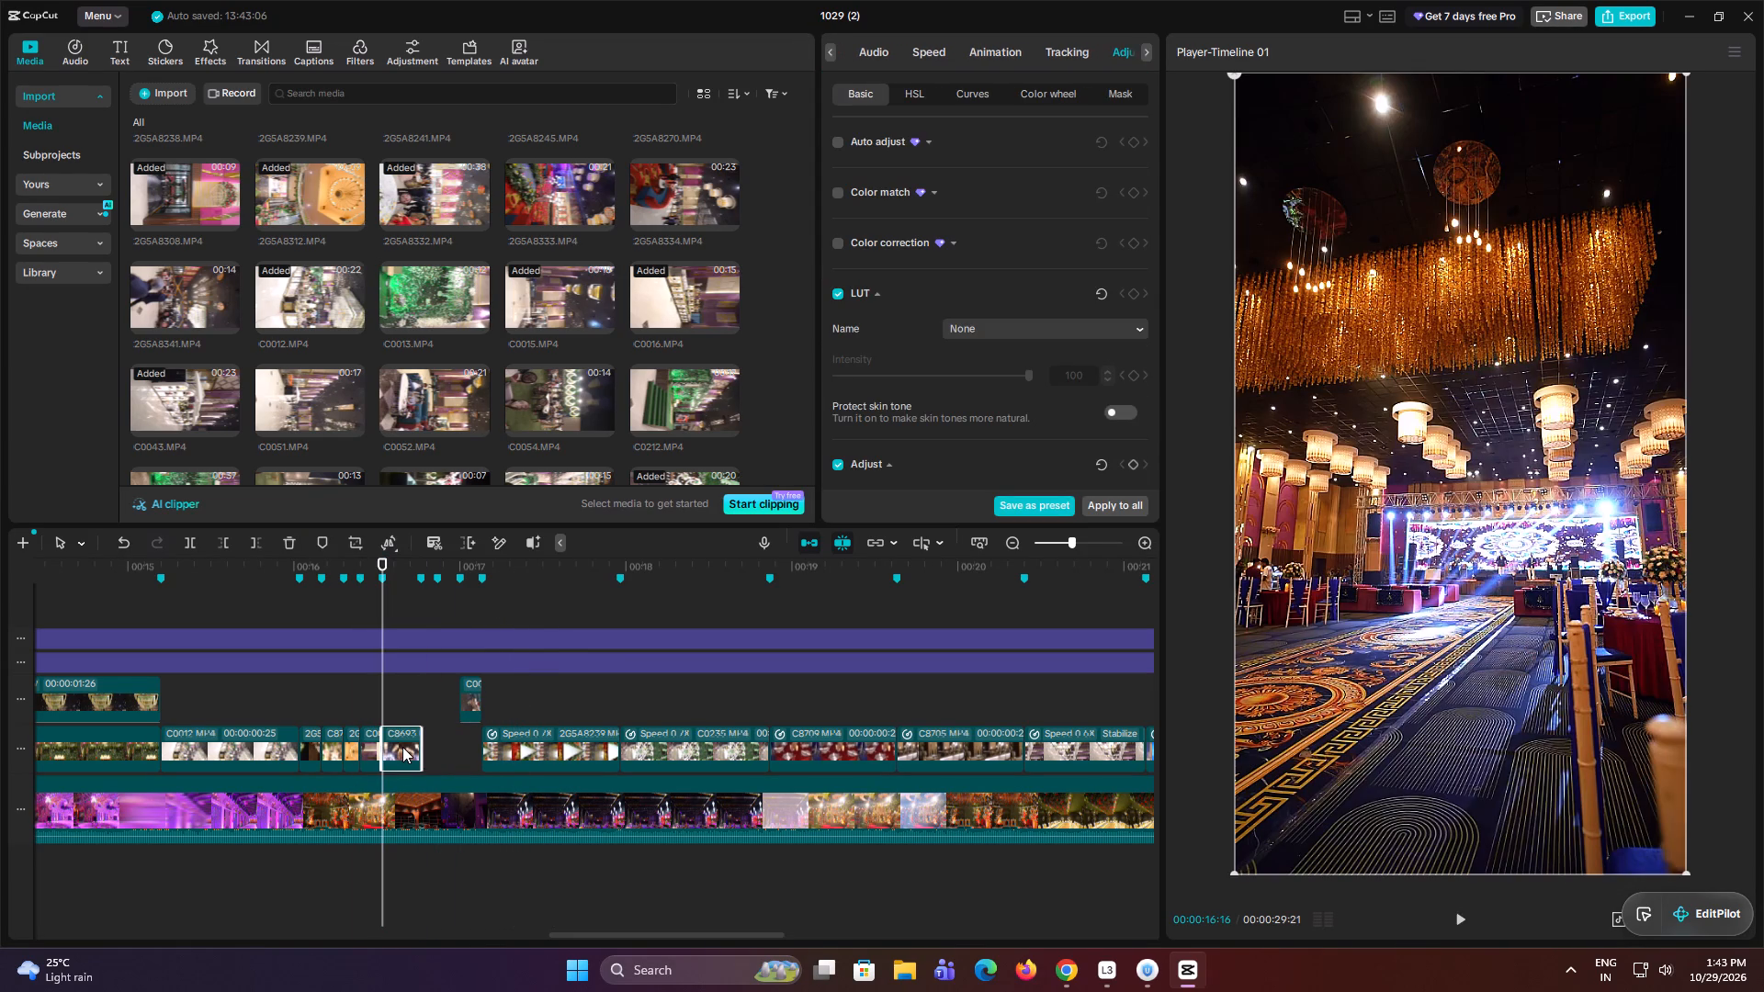
pyautogui.press('space')
pyautogui.press('space')
pyautogui.click(282, 710)
pyautogui.press('space')
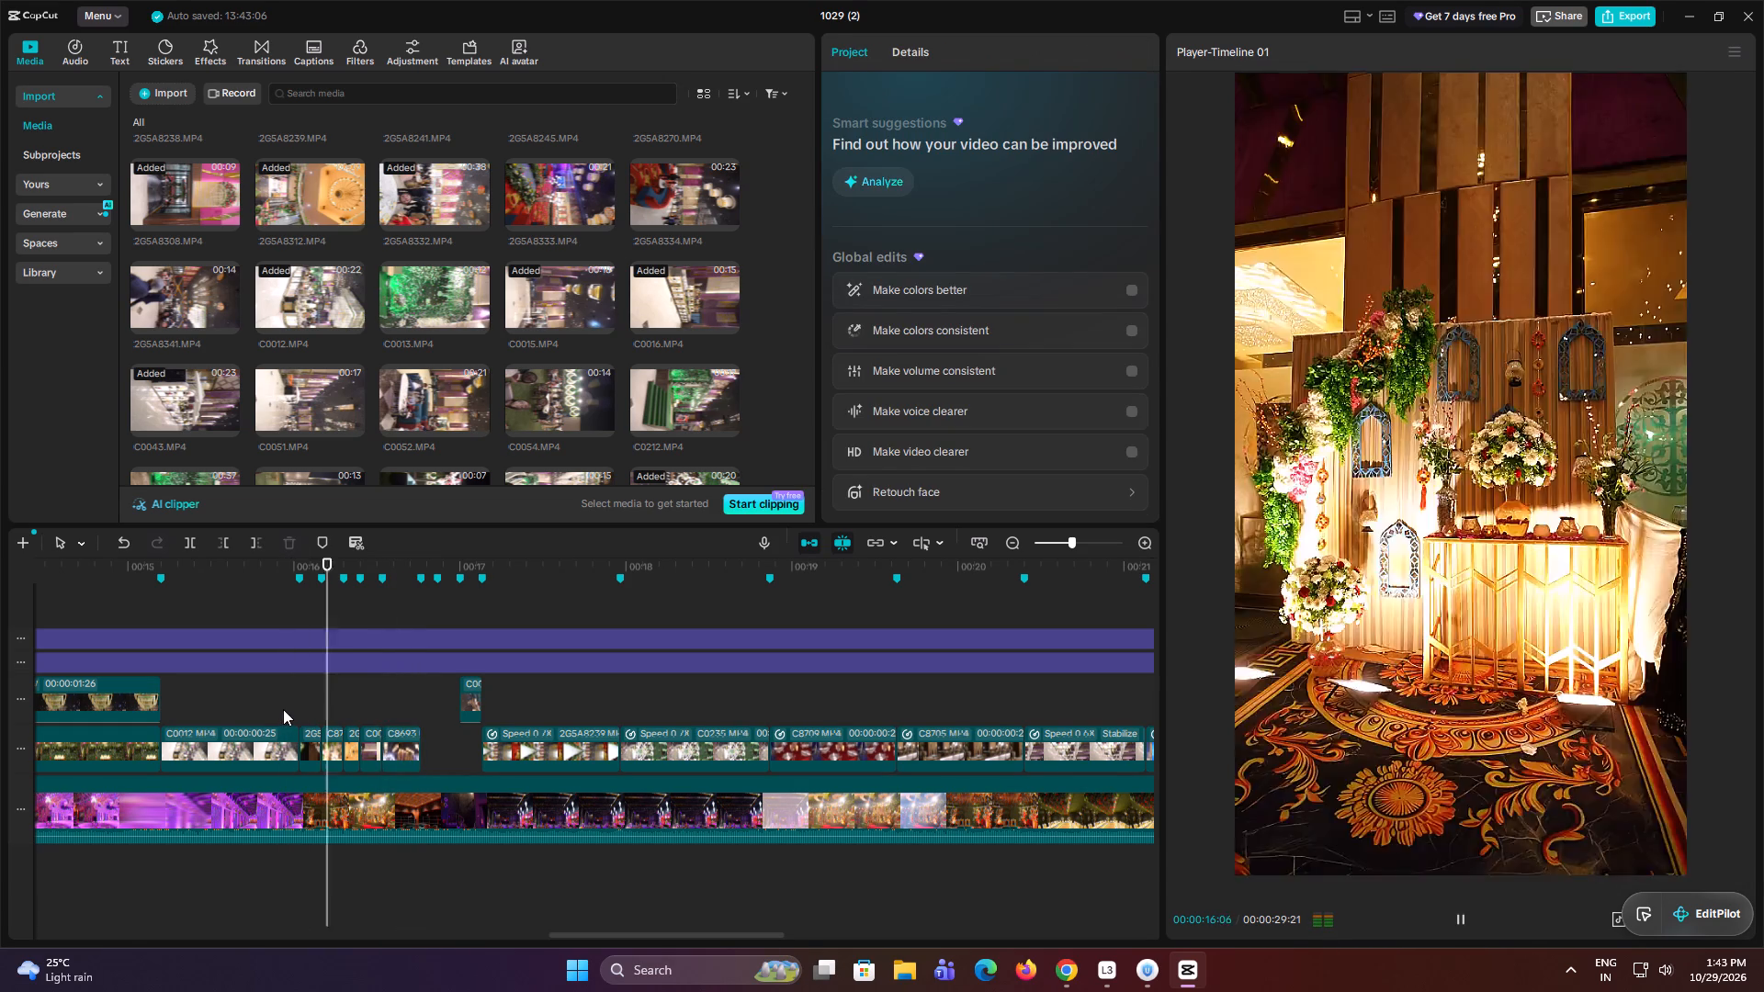
pyautogui.press('space')
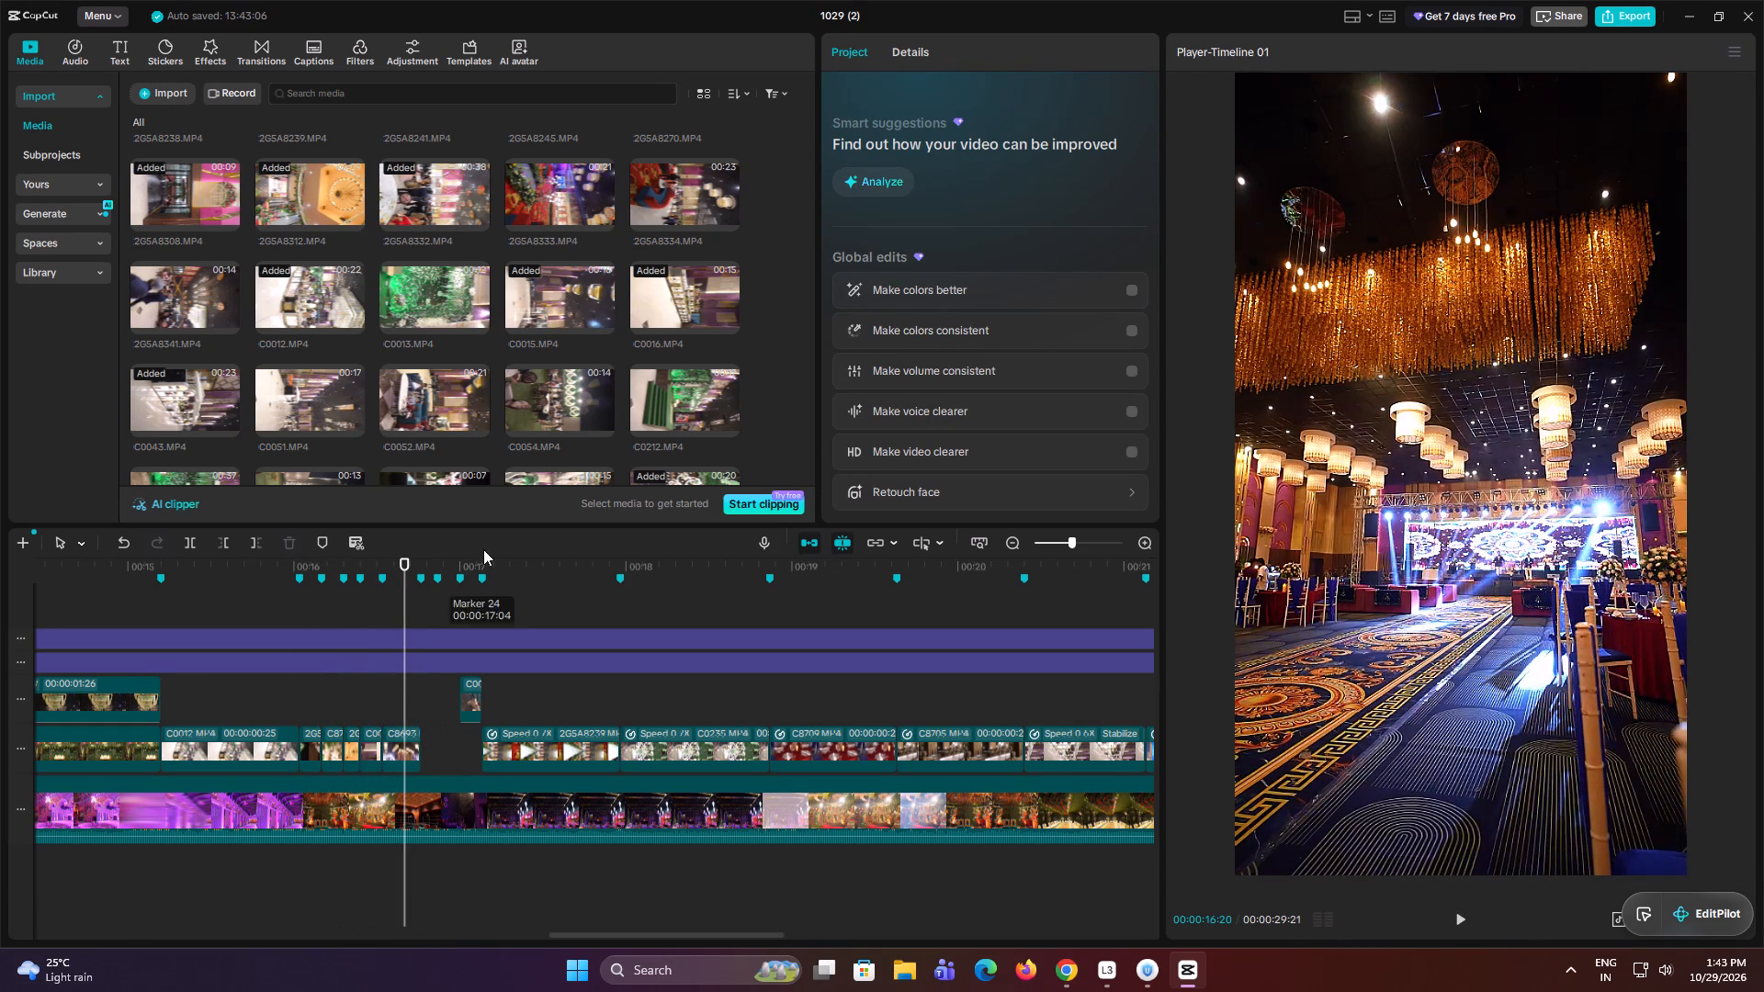
# Preview further imported clips for the remaining gap, and duplicate the short C0015.MP4 clip onto the main track right after the ballroom stage clip.
pyautogui.click(441, 399)
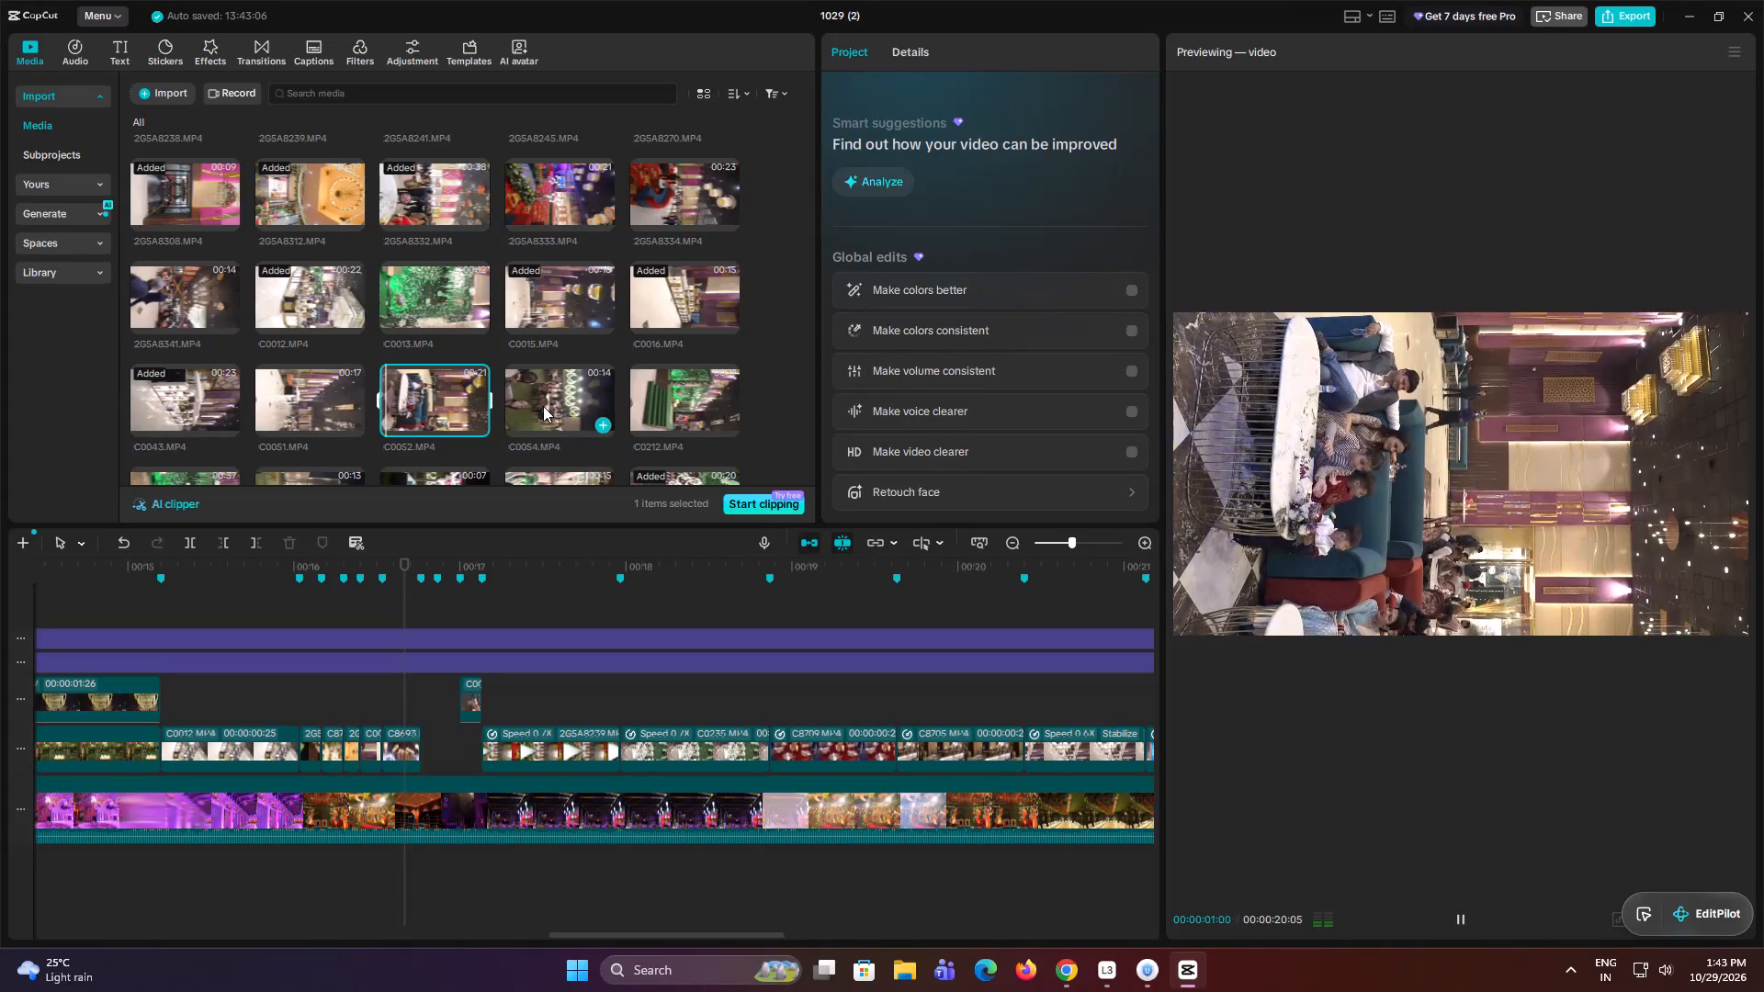
pyautogui.click(543, 406)
pyautogui.scroll(-2, 667, 393)
pyautogui.click(552, 344)
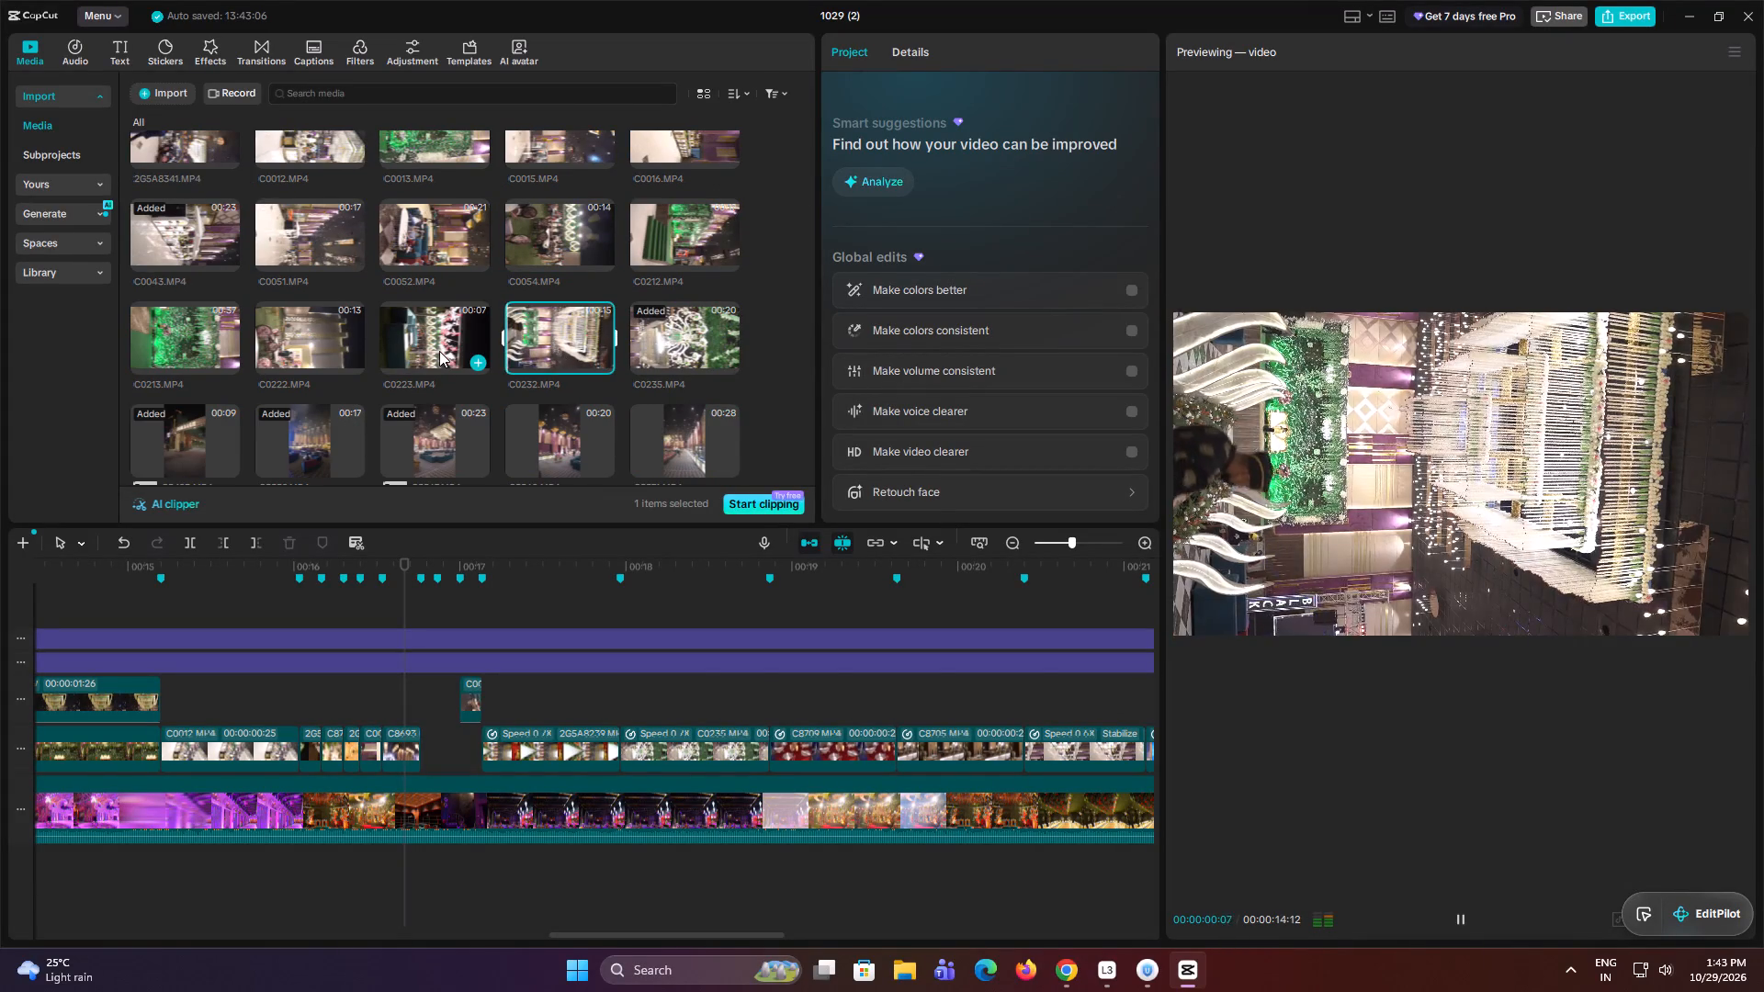
pyautogui.click(439, 351)
pyautogui.click(301, 355)
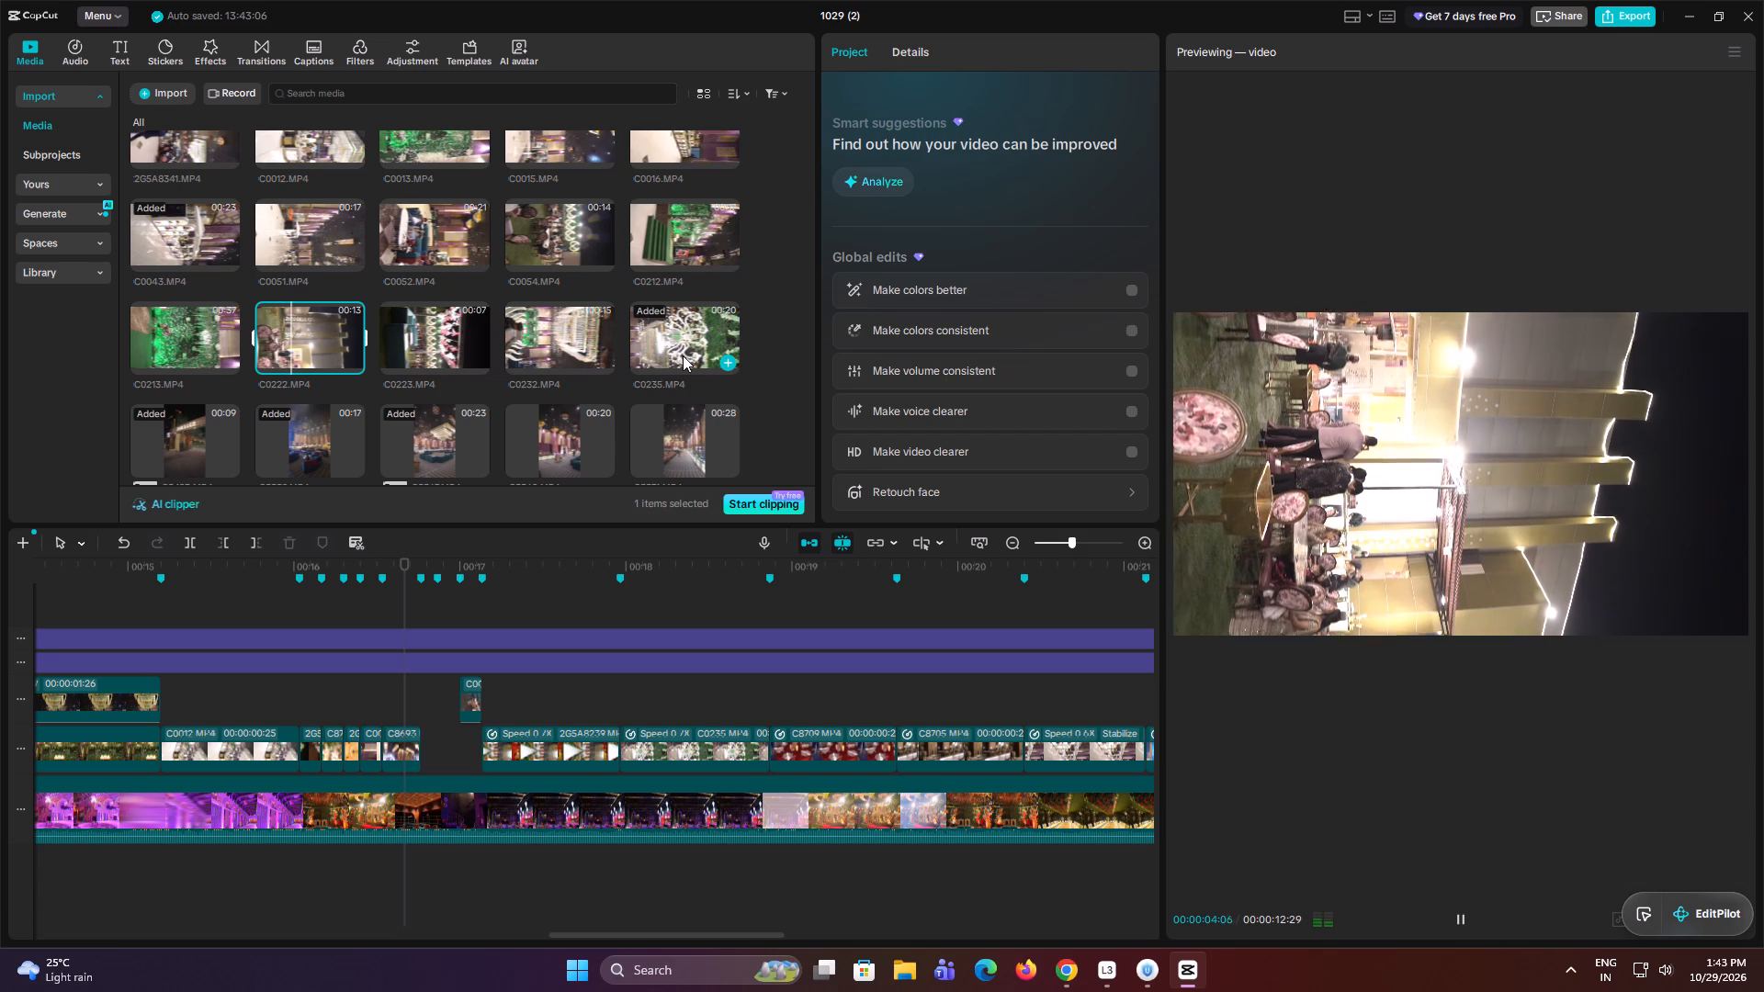
pyautogui.click(472, 701)
pyautogui.keyDown('alt'); pyautogui.moveTo(473, 696); pyautogui.dragTo(435, 734); pyautogui.keyUp('alt')
# Replace the new main-track duplicate with a section further into C0223.MP4, keeping the original video effect.
pyautogui.click(437, 332)
pyautogui.moveTo(437, 332); pyautogui.dragTo(452, 706)
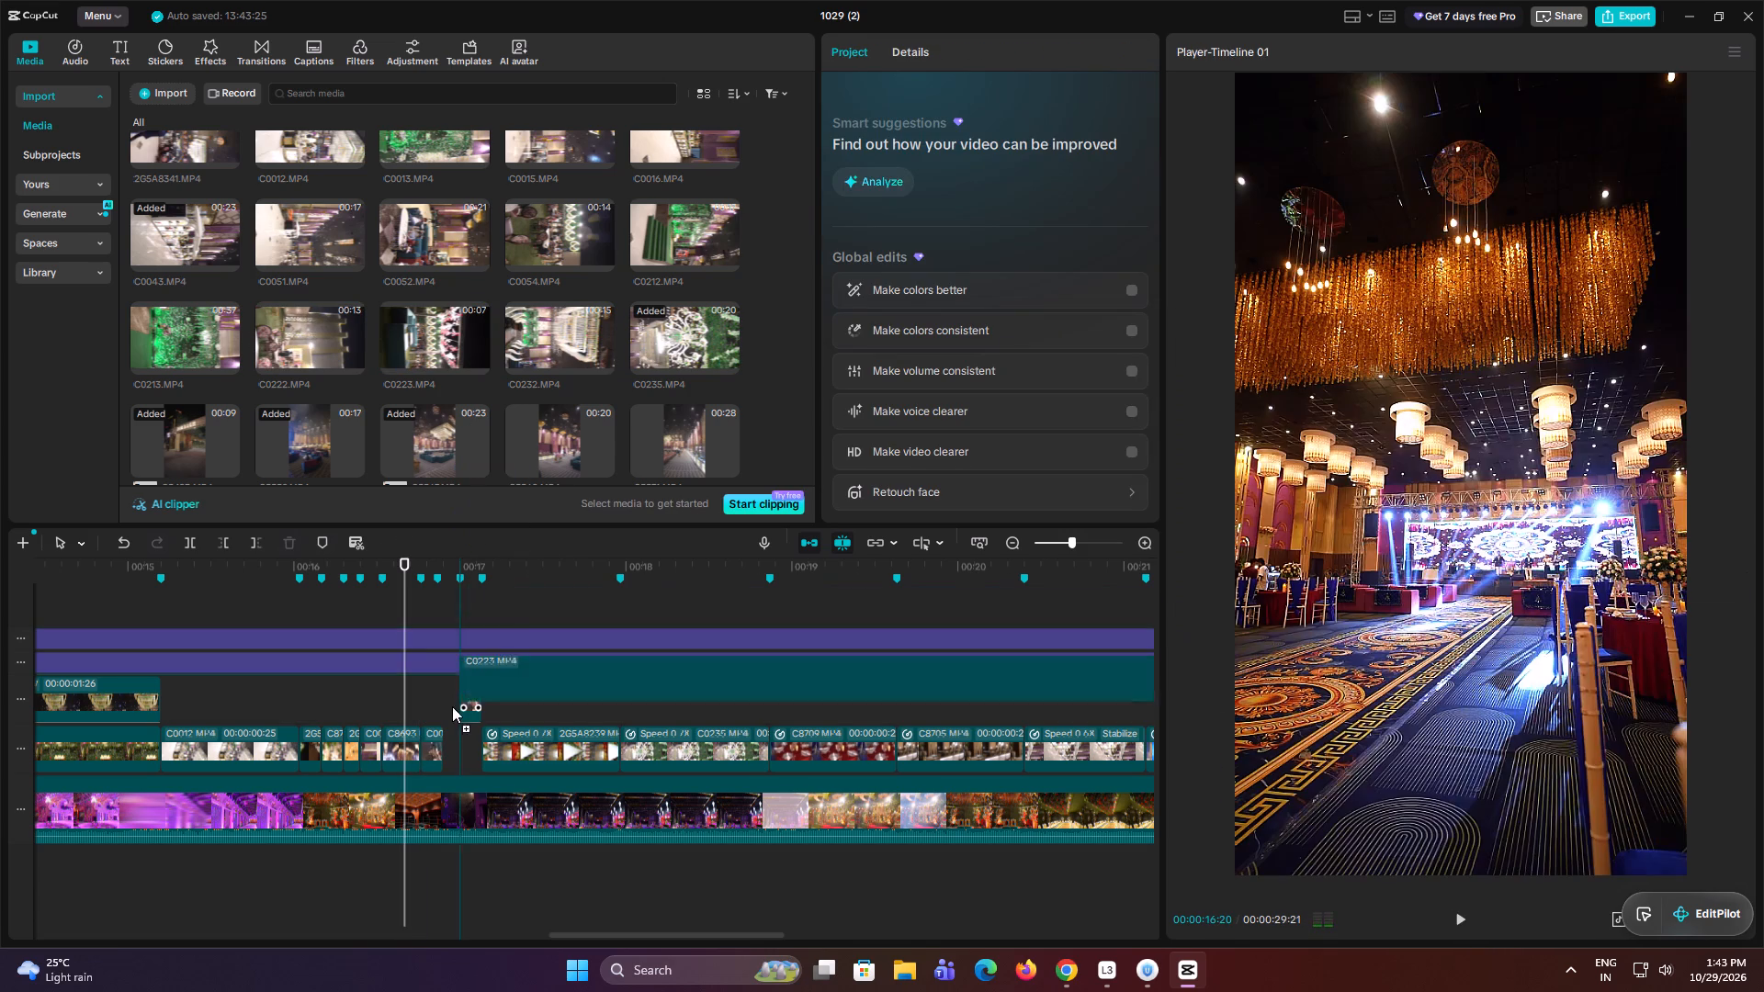
pyautogui.moveTo(452, 706); pyautogui.dragTo(436, 743)
pyautogui.moveTo(885, 566); pyautogui.dragTo(505, 586)
pyautogui.click(947, 632)
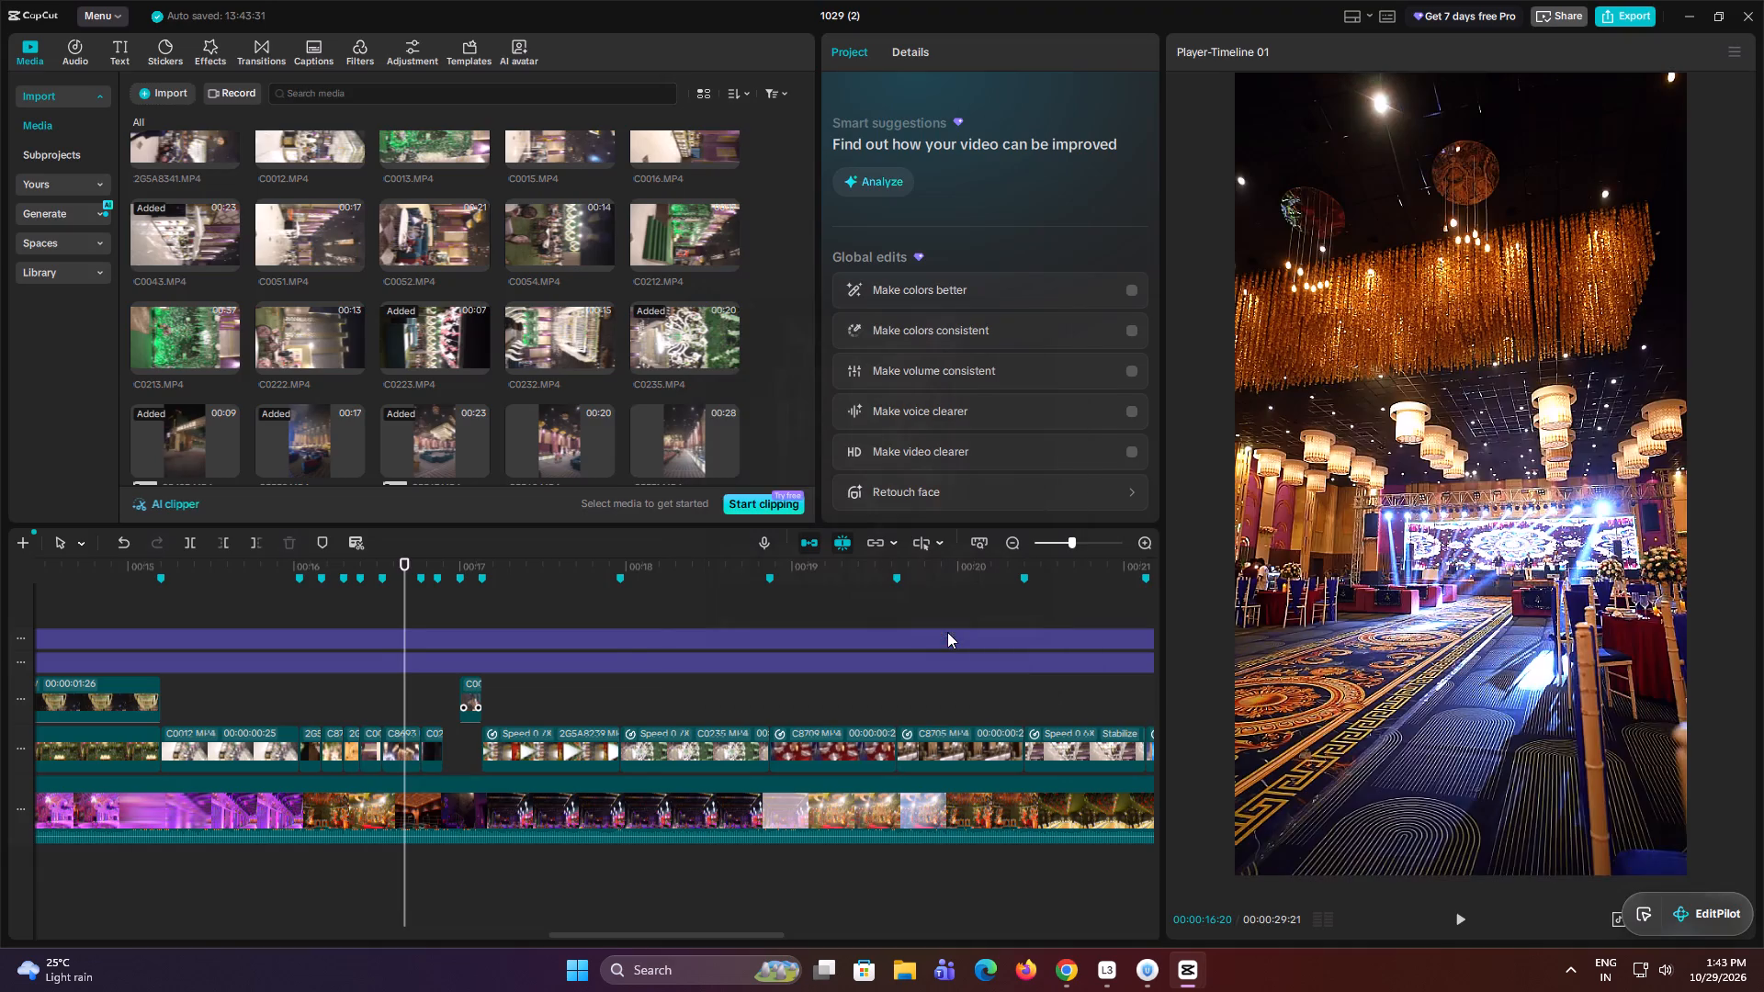
# Trim the end of the C0223.MP4 clip to the marker at 00:00:16:26.
pyautogui.press('space')
pyautogui.press('space')
pyautogui.doubleClick(436, 667)
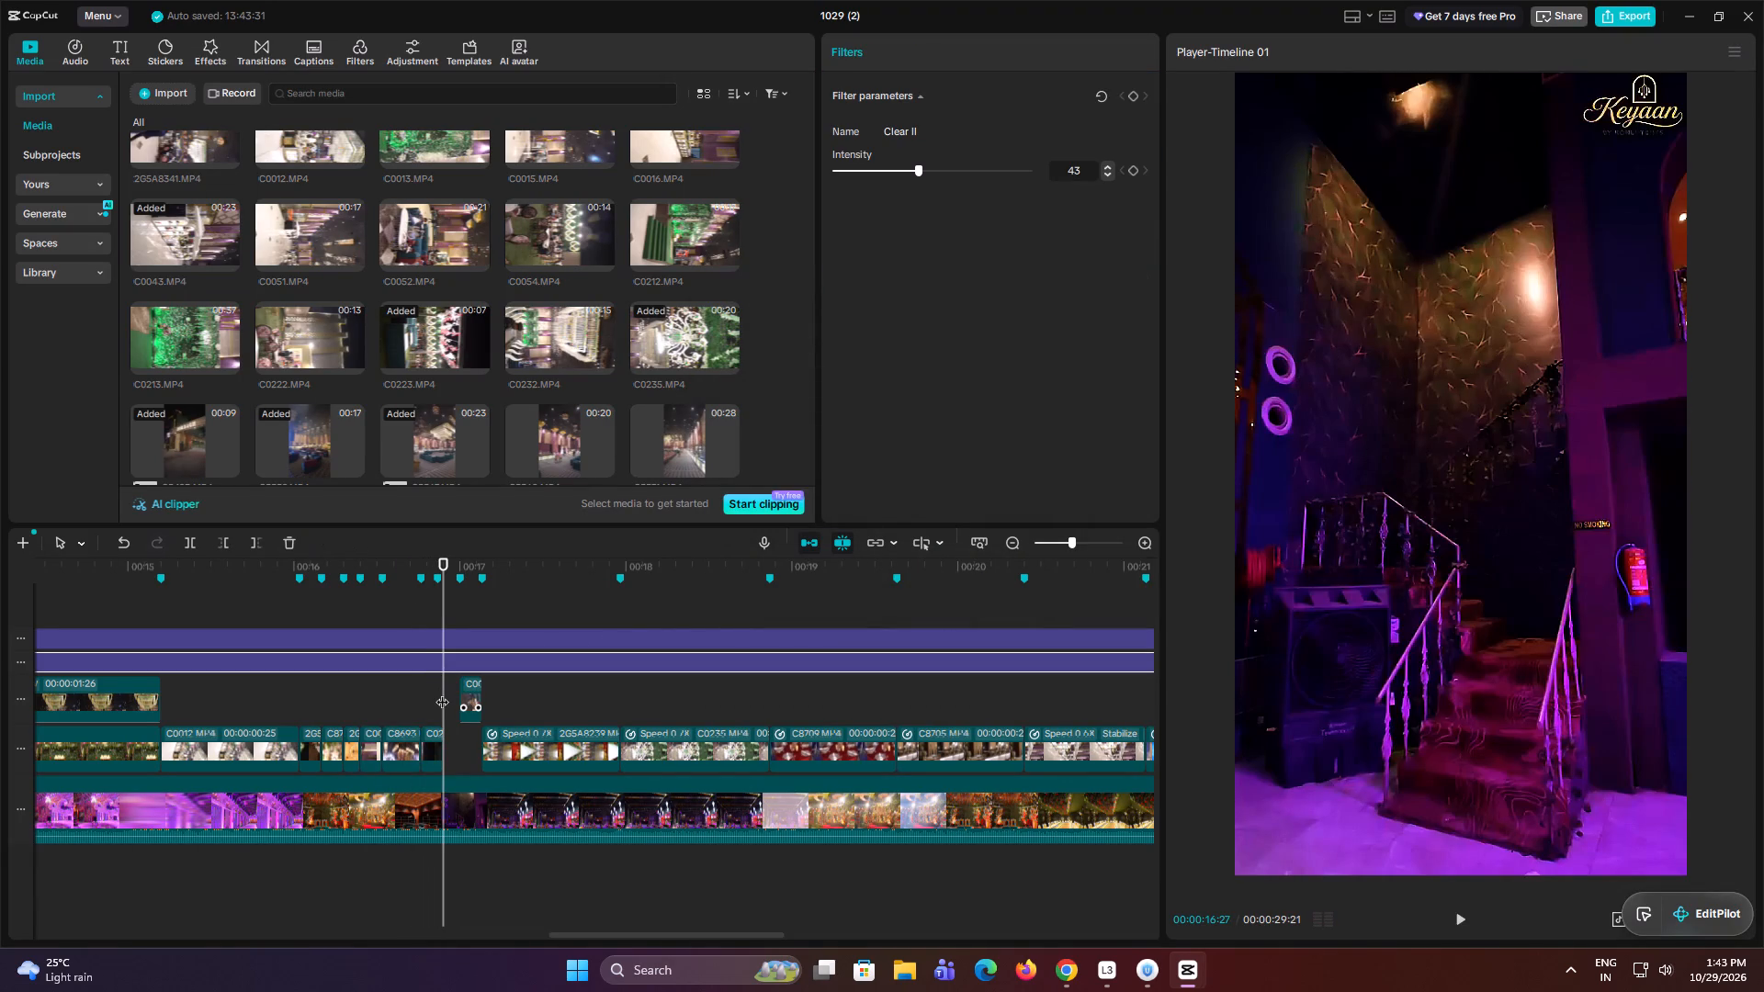
pyautogui.moveTo(442, 693); pyautogui.dragTo(434, 696)
pyautogui.click(430, 746)
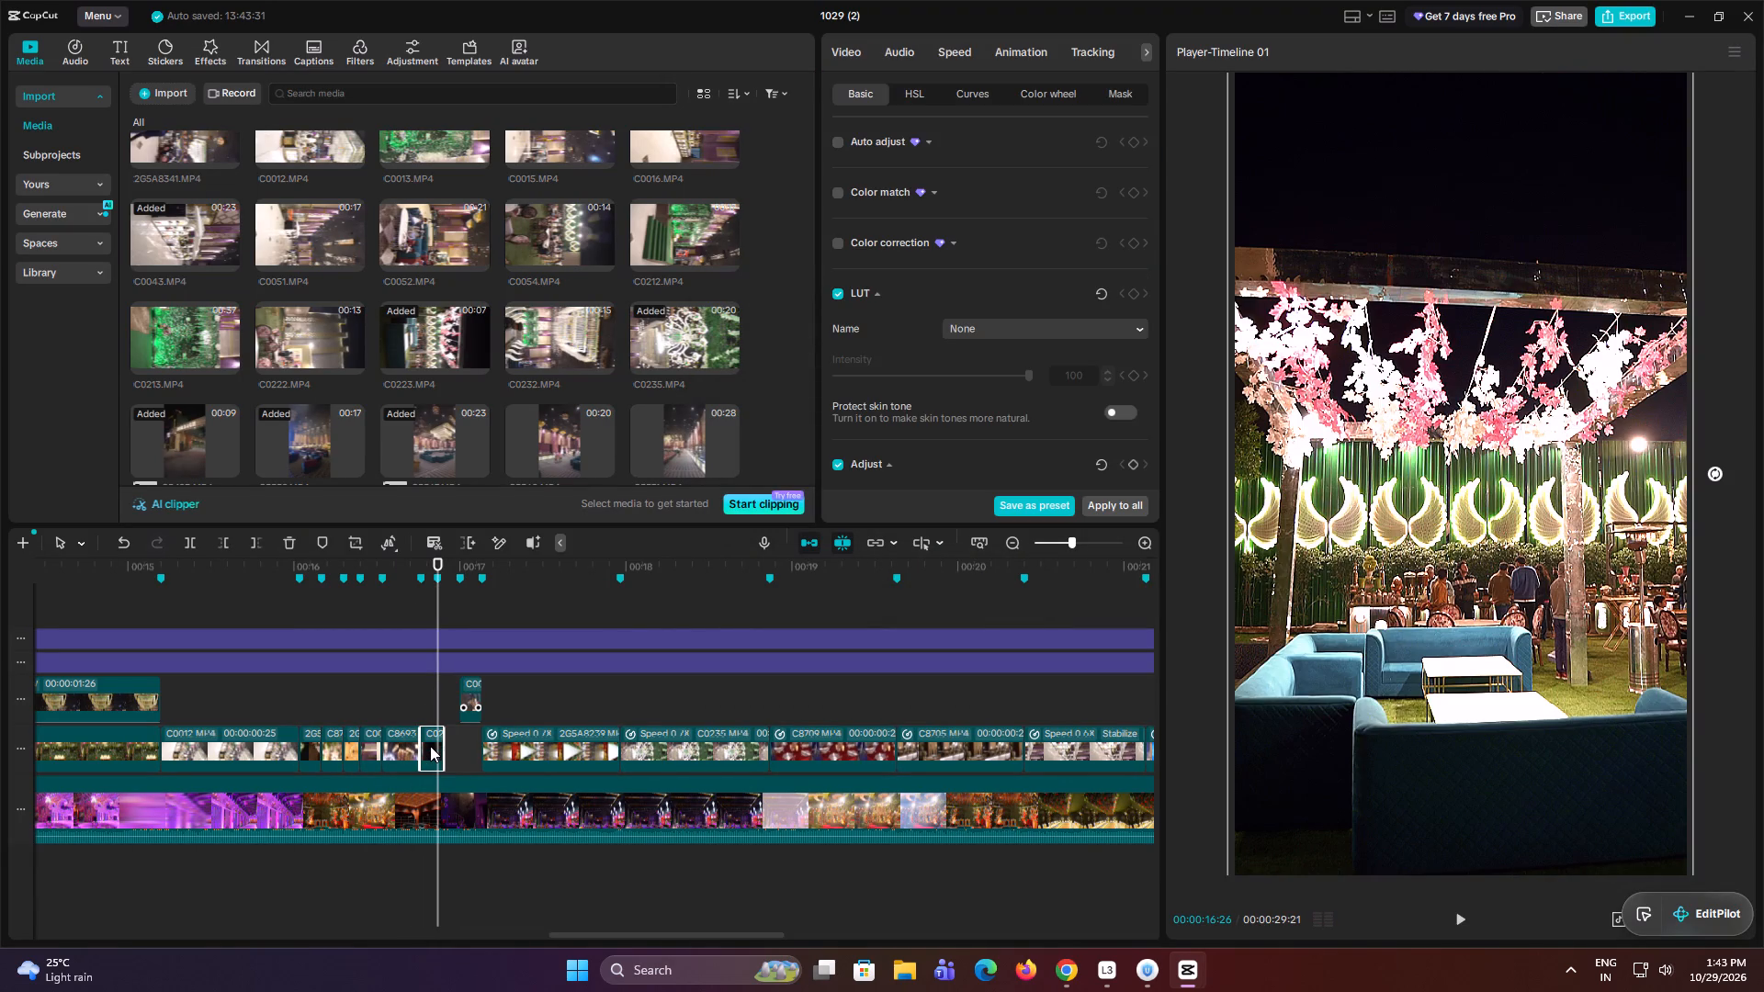
pyautogui.press('w')
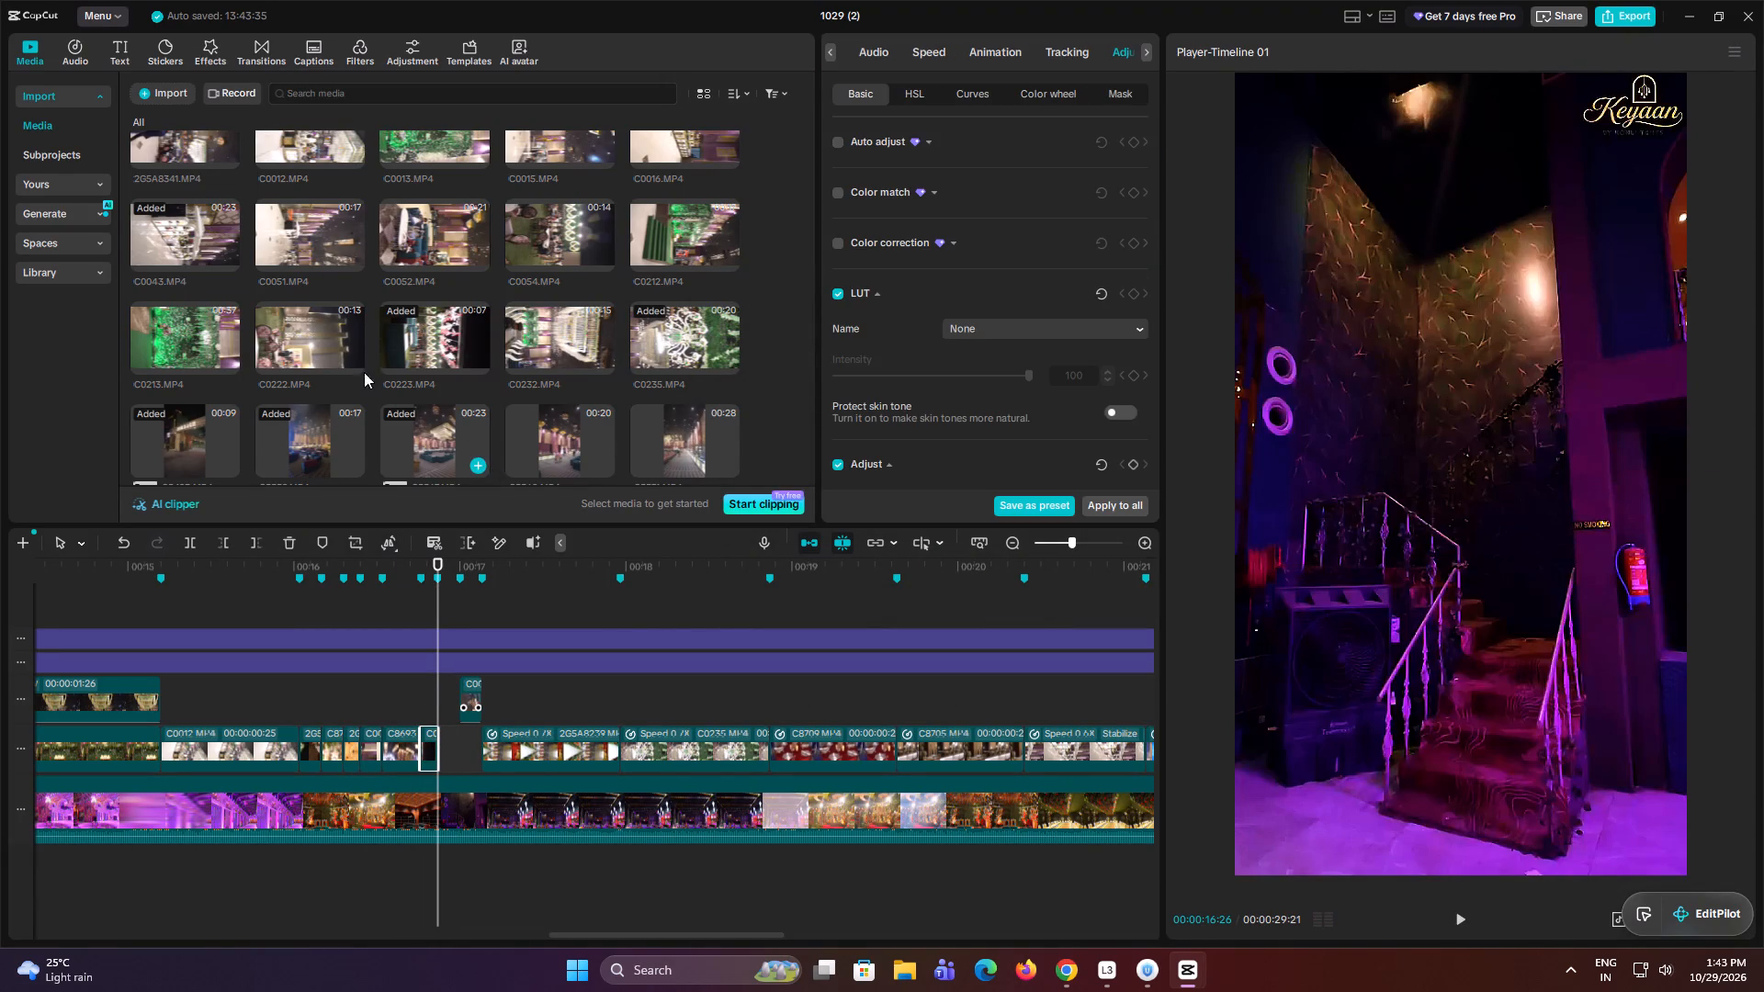
# Duplicate the trimmed C0223.MP4 clip into the main-track gap directly after it, starting at the 00:00:16:26 marker.
pyautogui.scroll(-3, 353, 363)
pyautogui.scroll(-2, 573, 407)
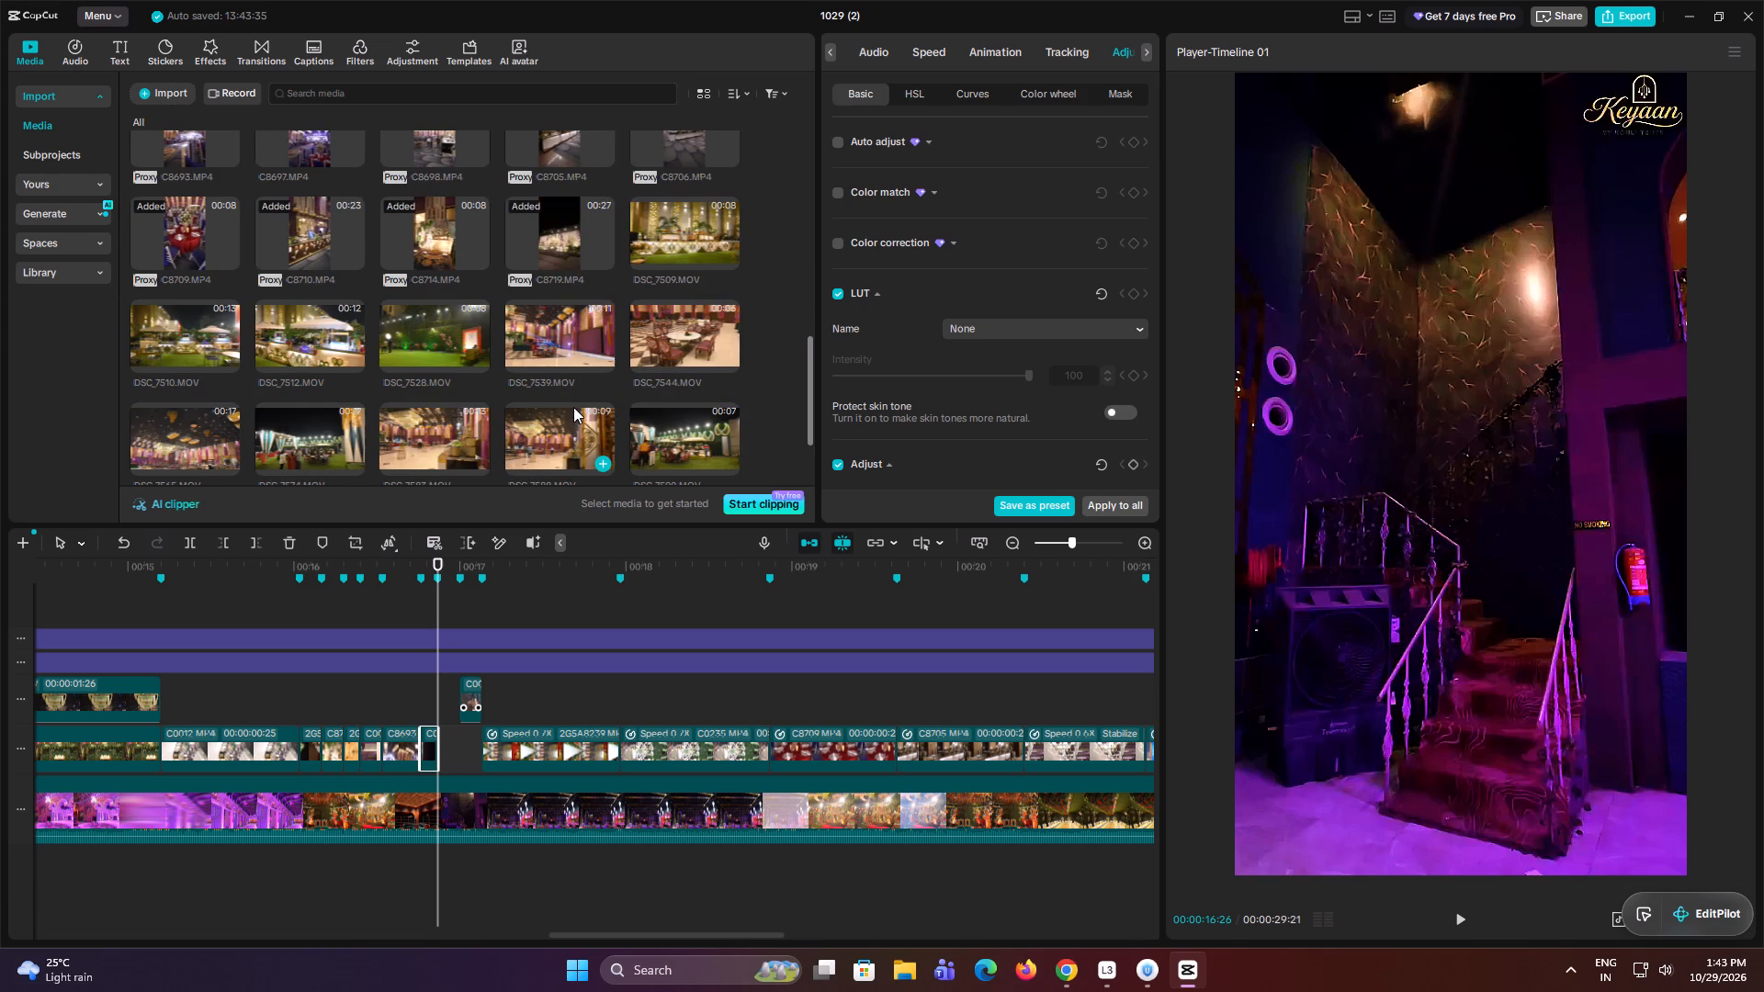
pyautogui.click(1077, 546)
pyautogui.click(424, 751)
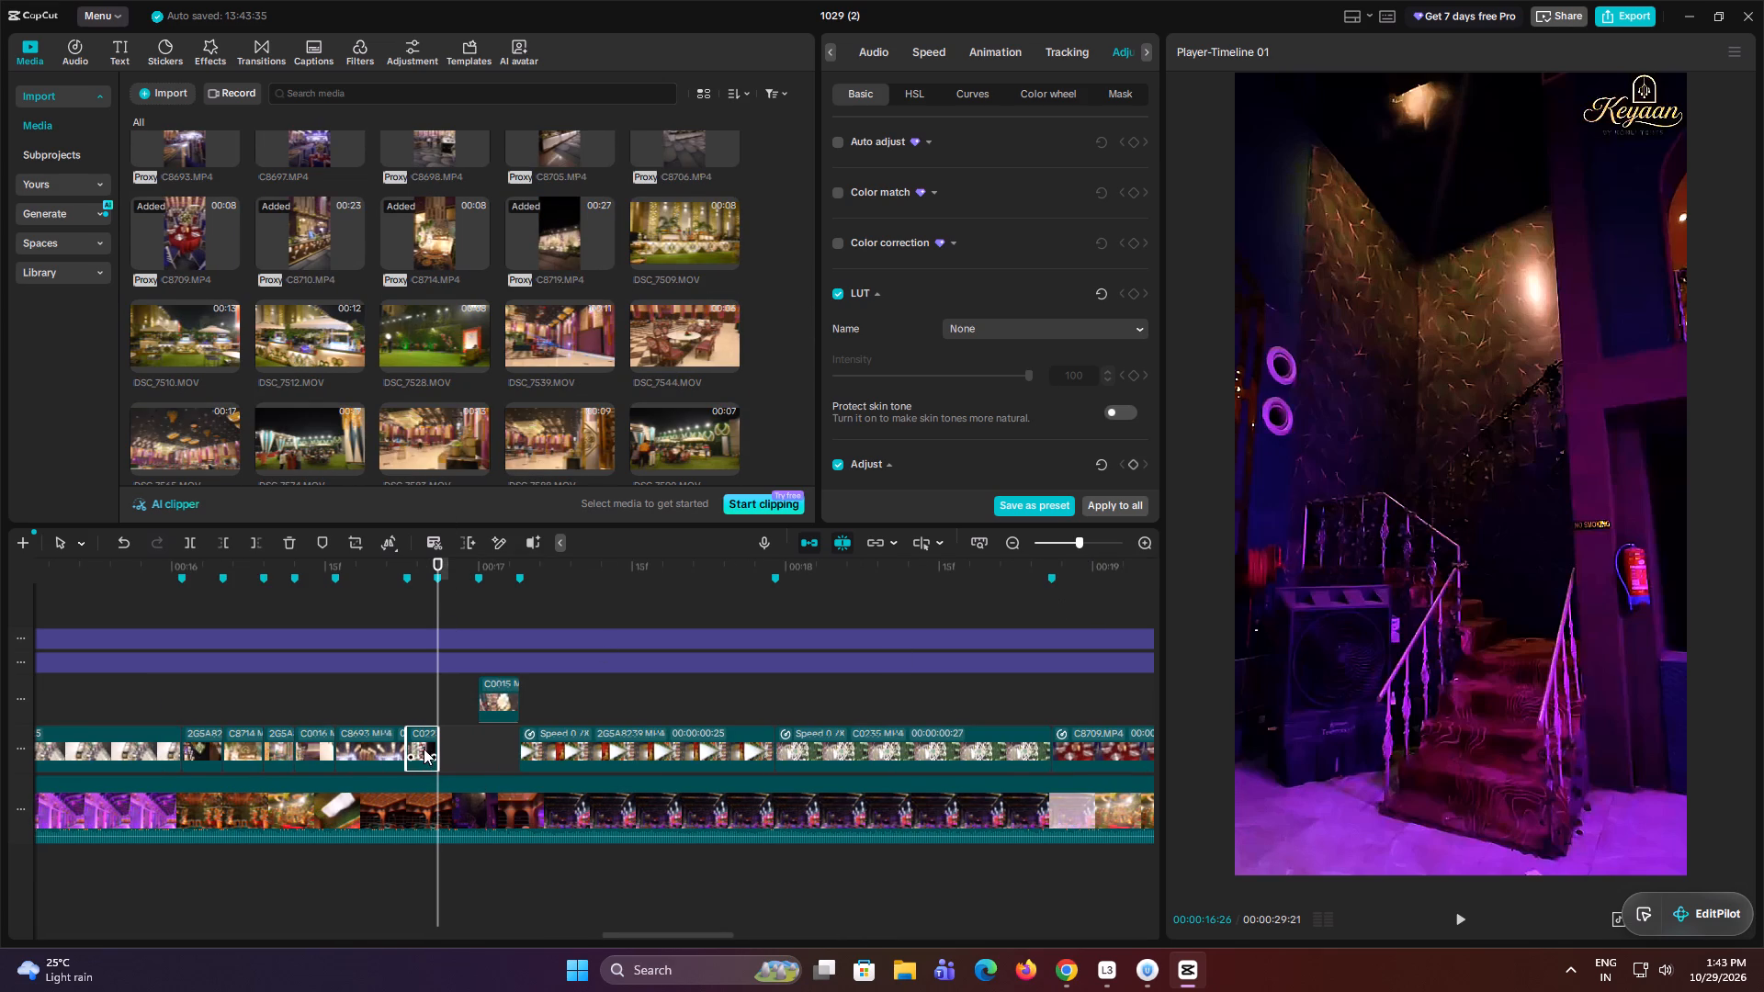
pyautogui.keyDown('alt'); pyautogui.moveTo(424, 749); pyautogui.dragTo(455, 746); pyautogui.keyUp('alt')
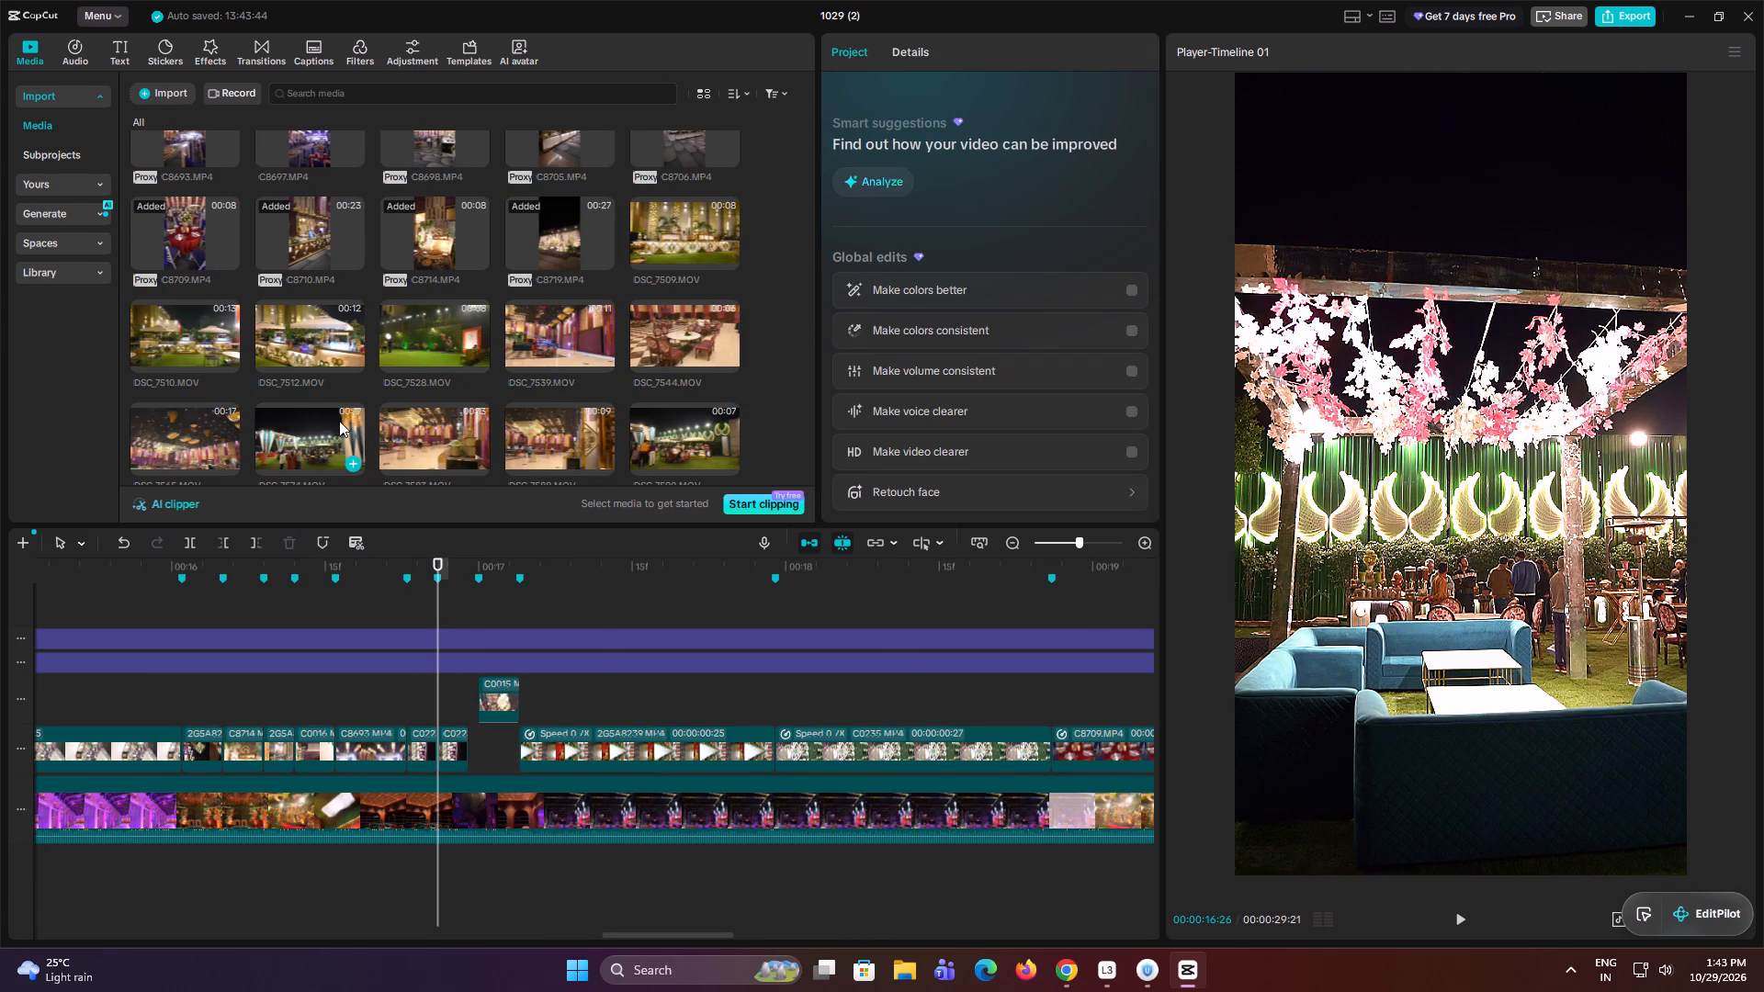
# Preview imported ballroom and lawn clips, including DSC_7539.MOV, DSC_7590.MOV and C5568.MP4, for a replacement shot.
pyautogui.click(564, 336)
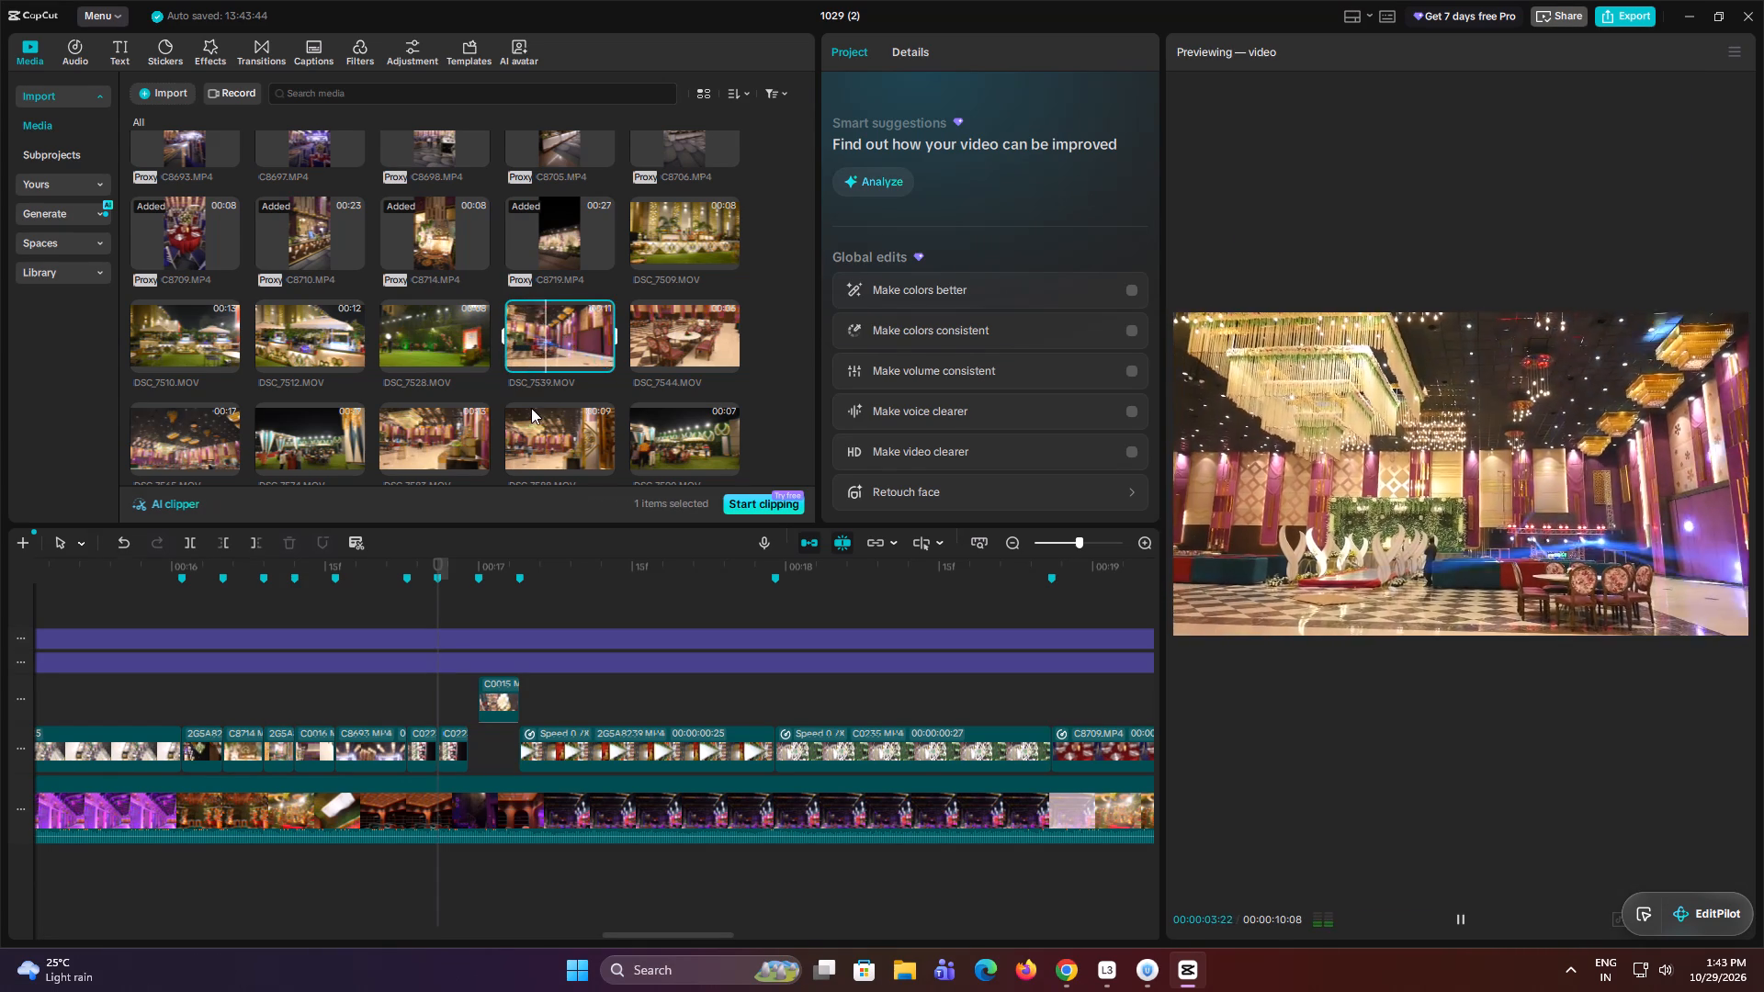
pyautogui.scroll(-3, 529, 410)
pyautogui.scroll(-4, 397, 414)
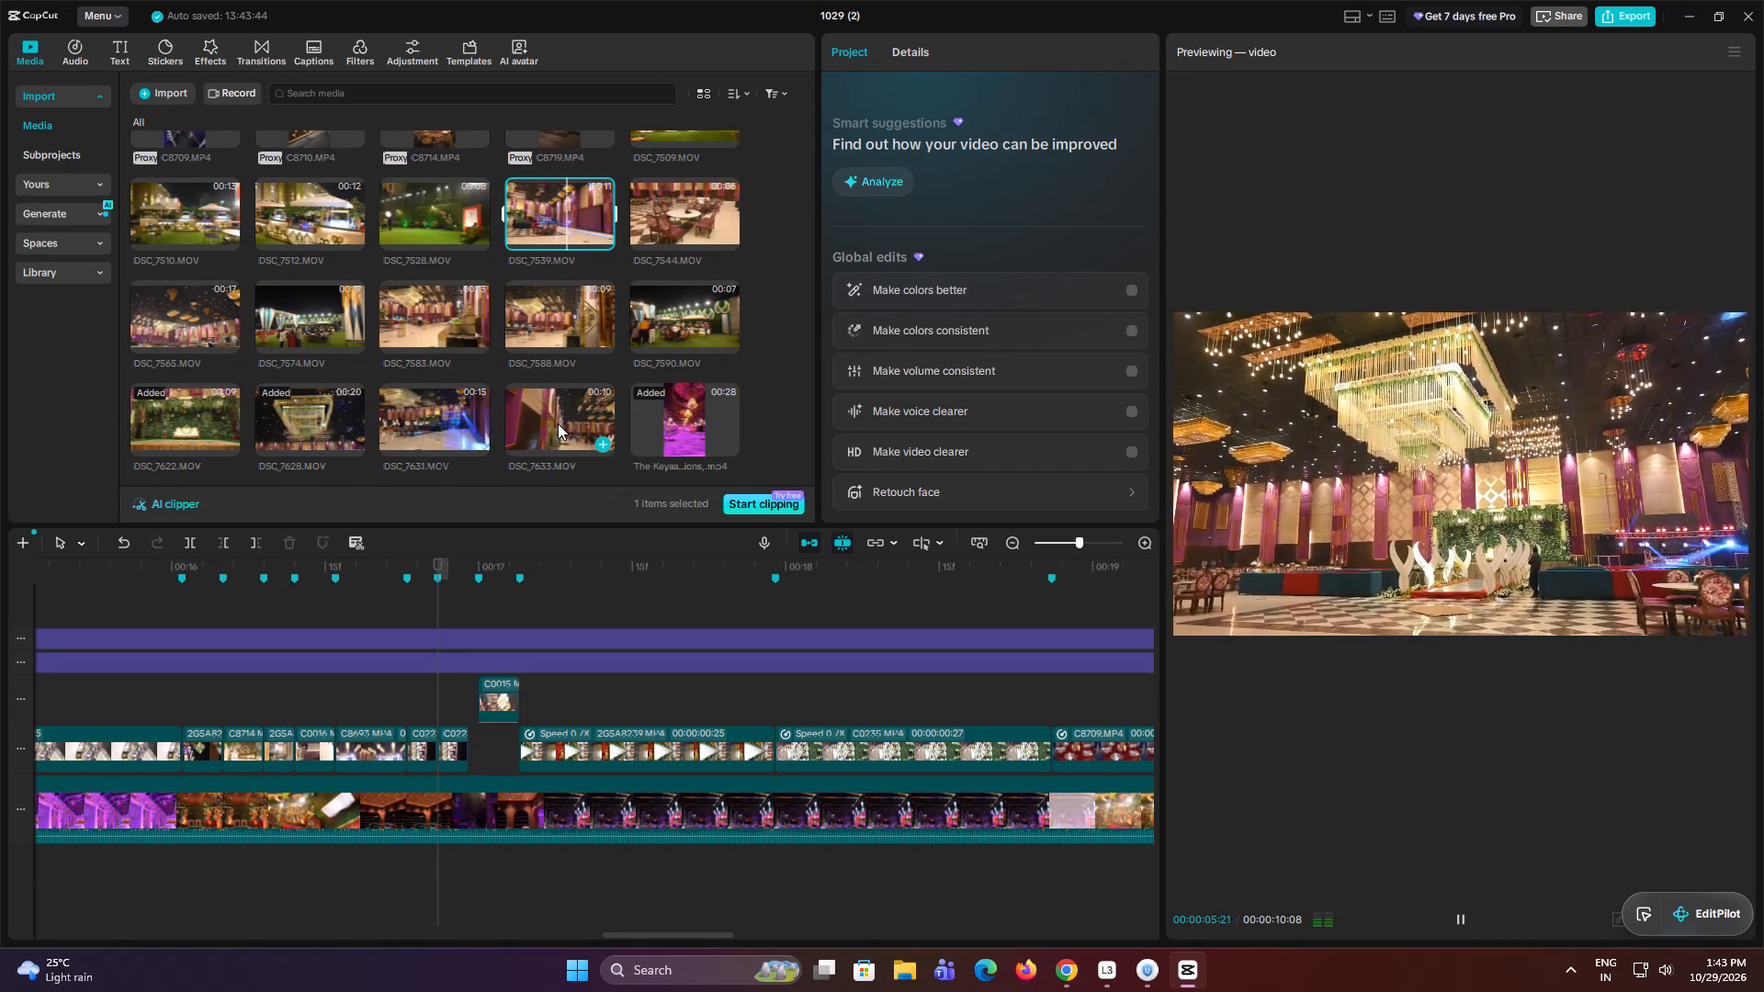
pyautogui.click(689, 310)
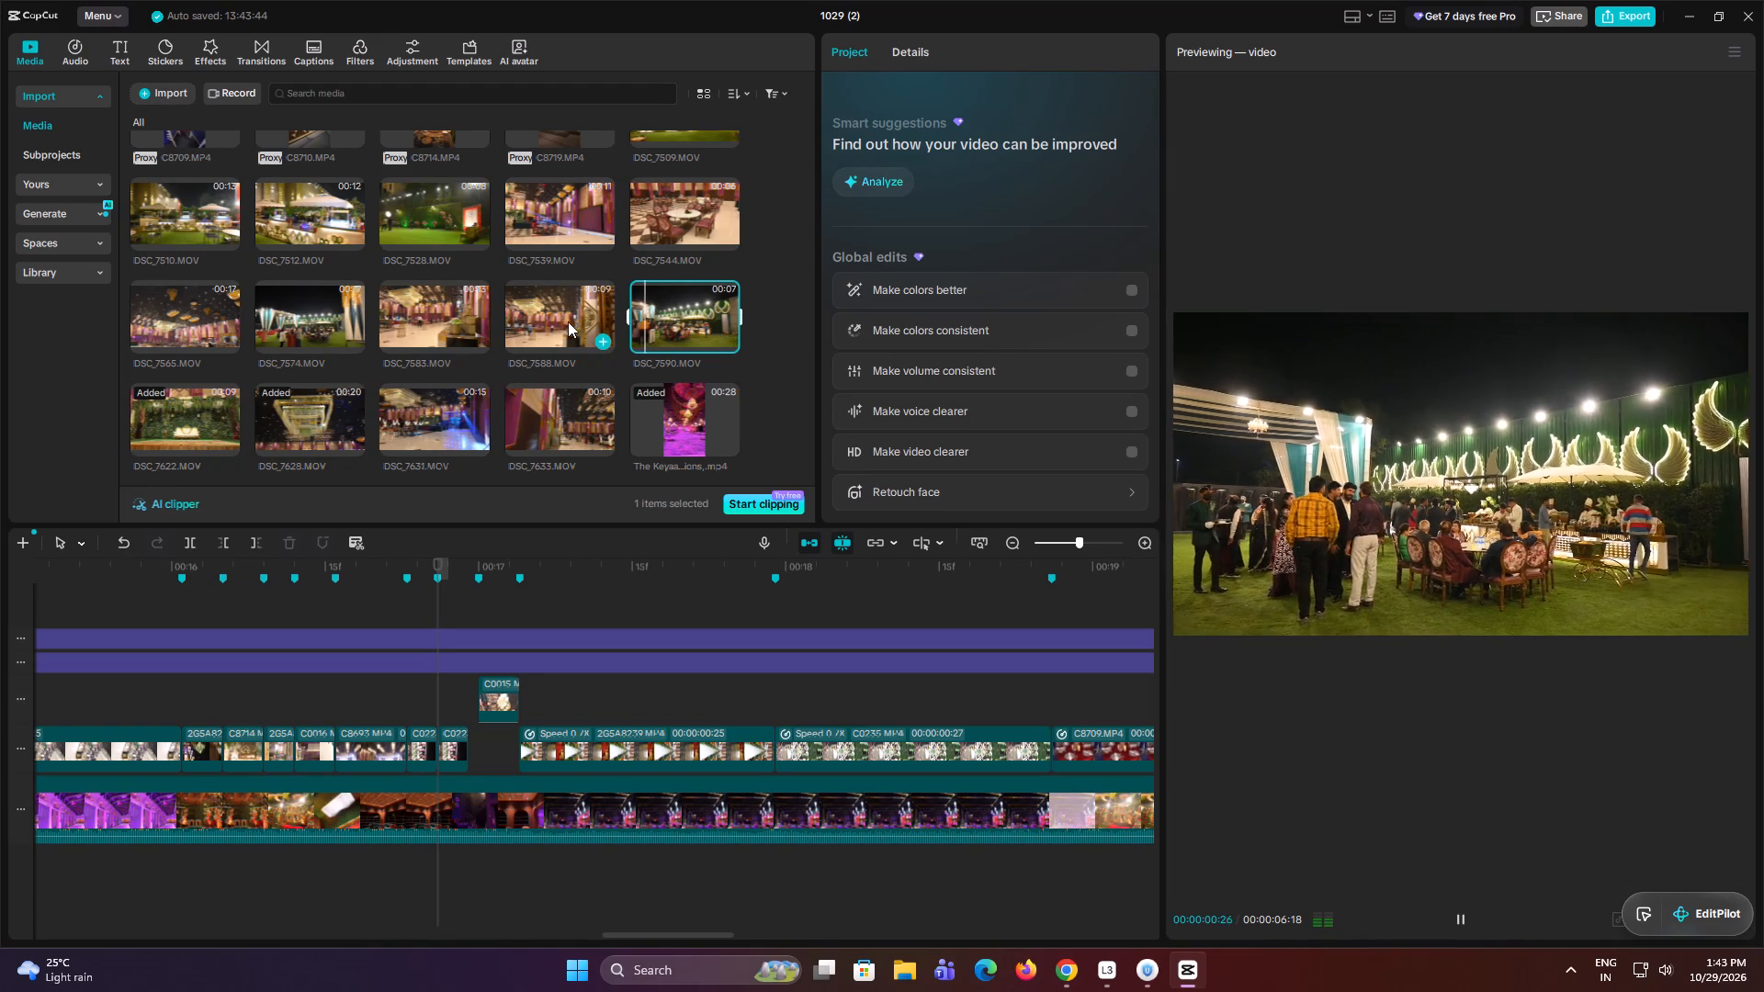
pyautogui.click(561, 320)
pyautogui.click(442, 316)
pyautogui.scroll(3, 501, 340)
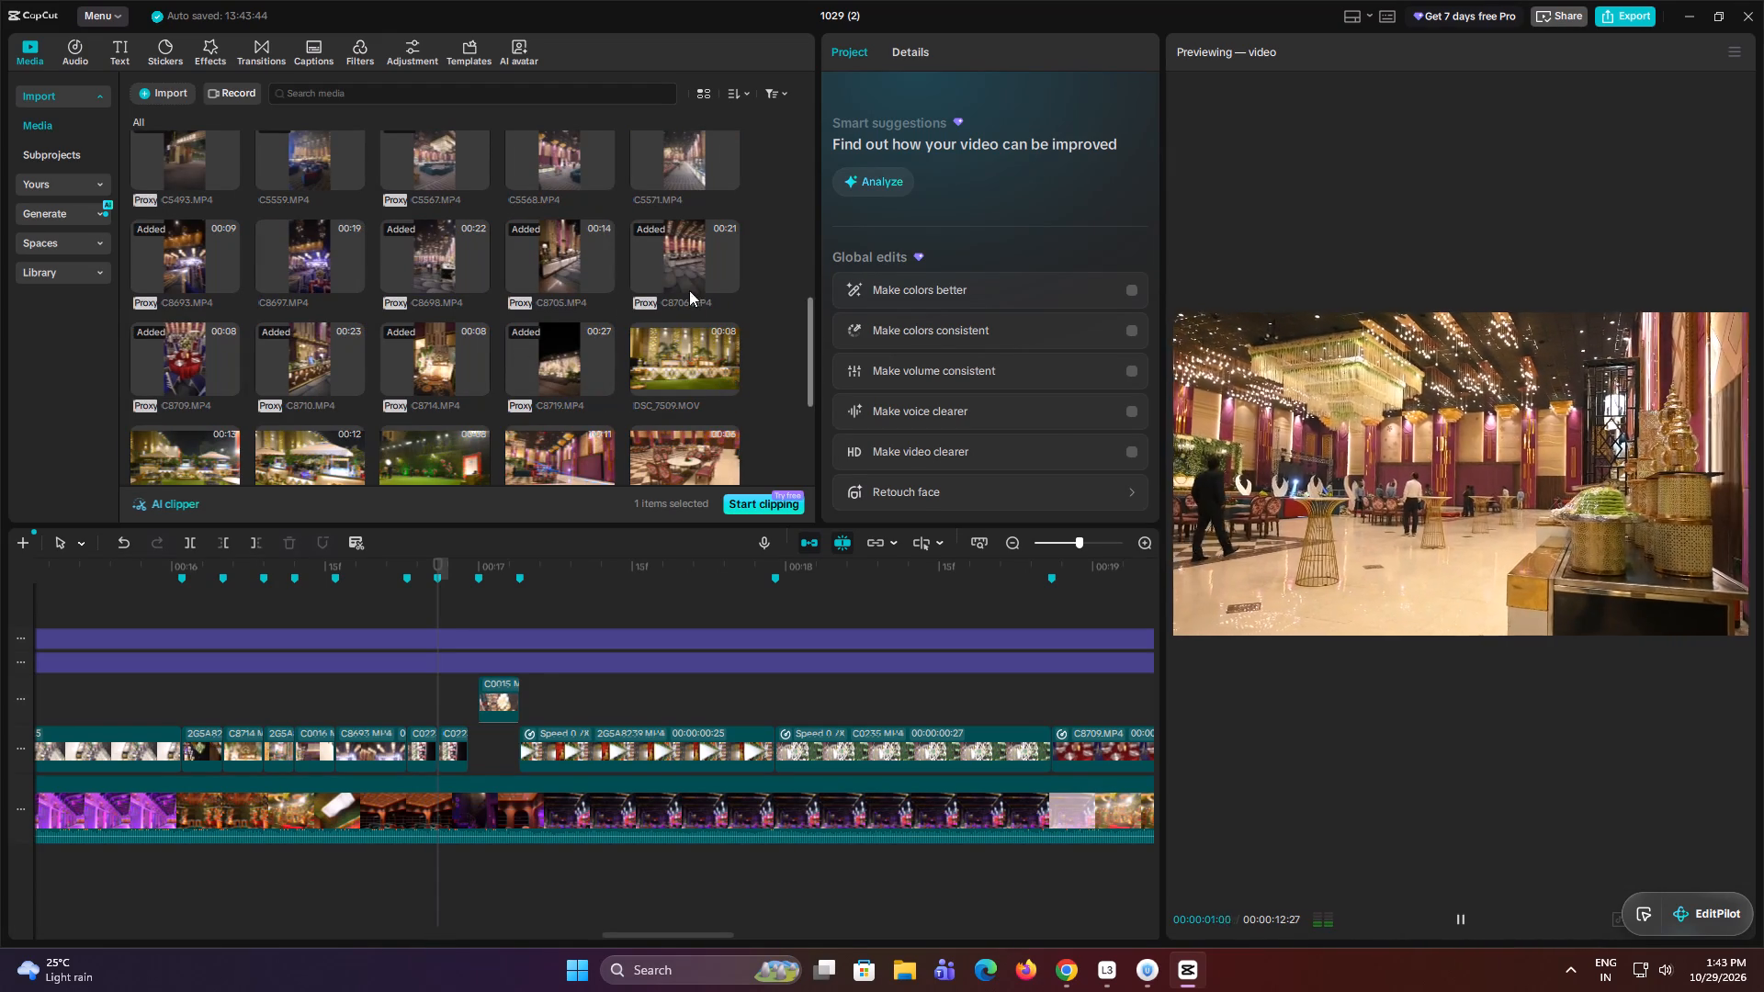
pyautogui.click(562, 141)
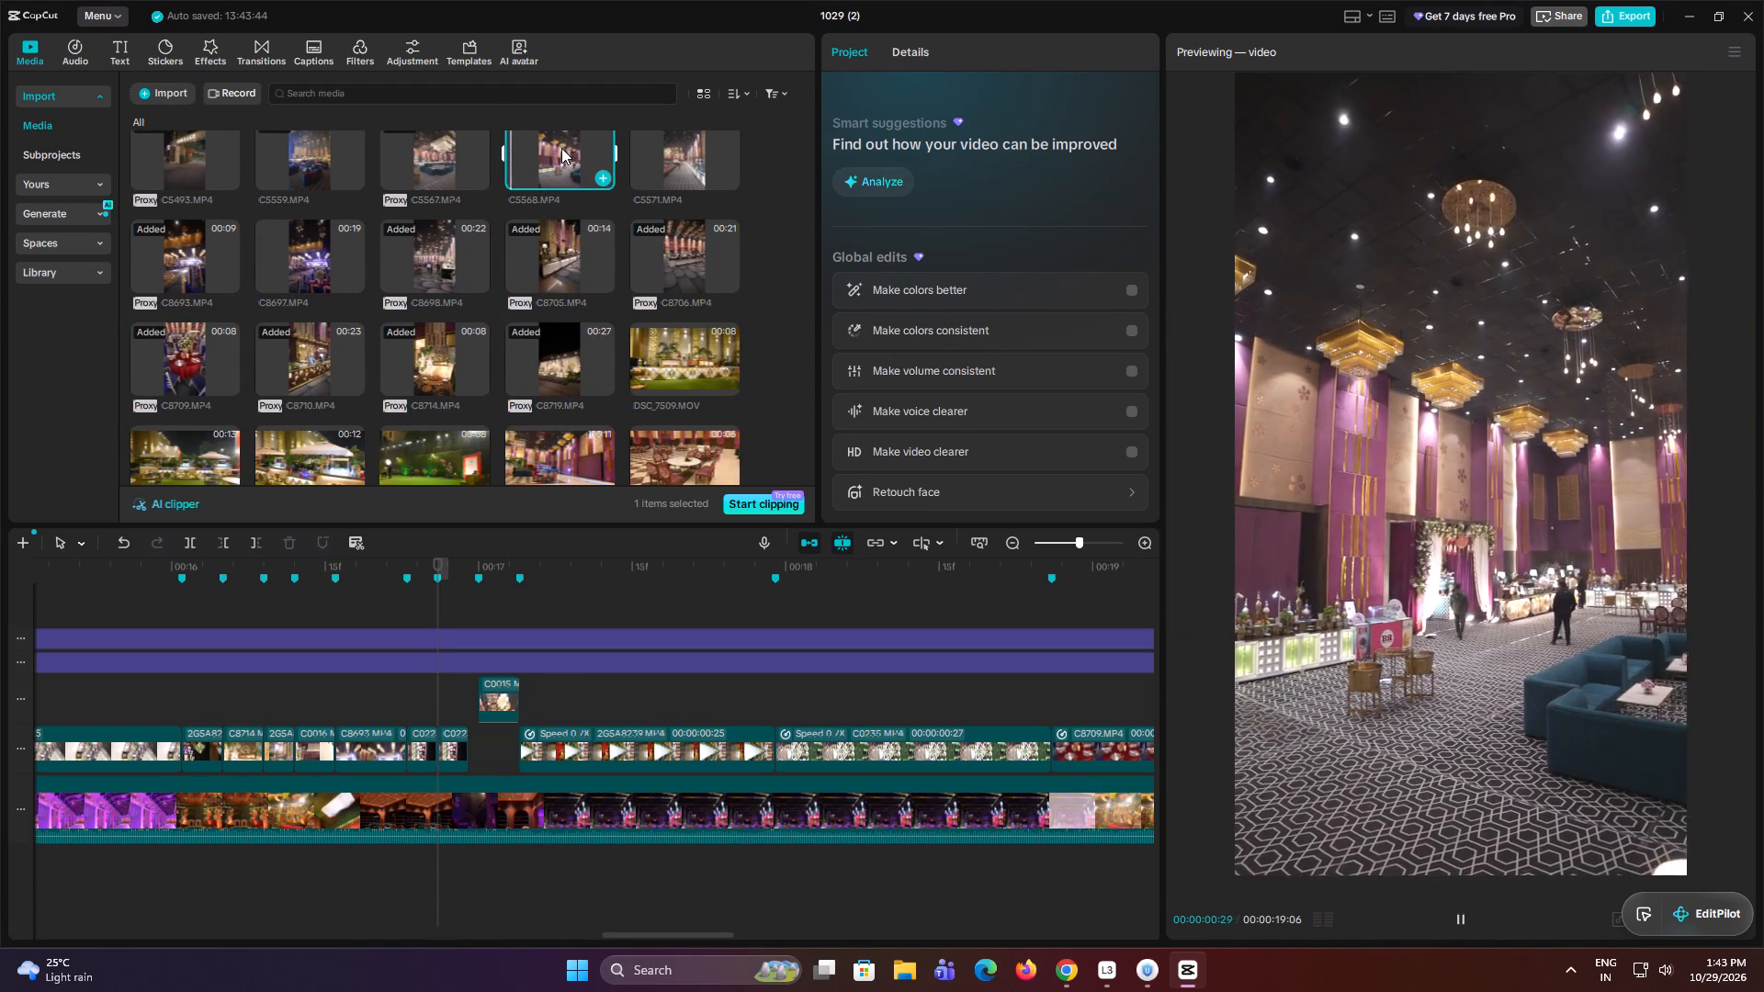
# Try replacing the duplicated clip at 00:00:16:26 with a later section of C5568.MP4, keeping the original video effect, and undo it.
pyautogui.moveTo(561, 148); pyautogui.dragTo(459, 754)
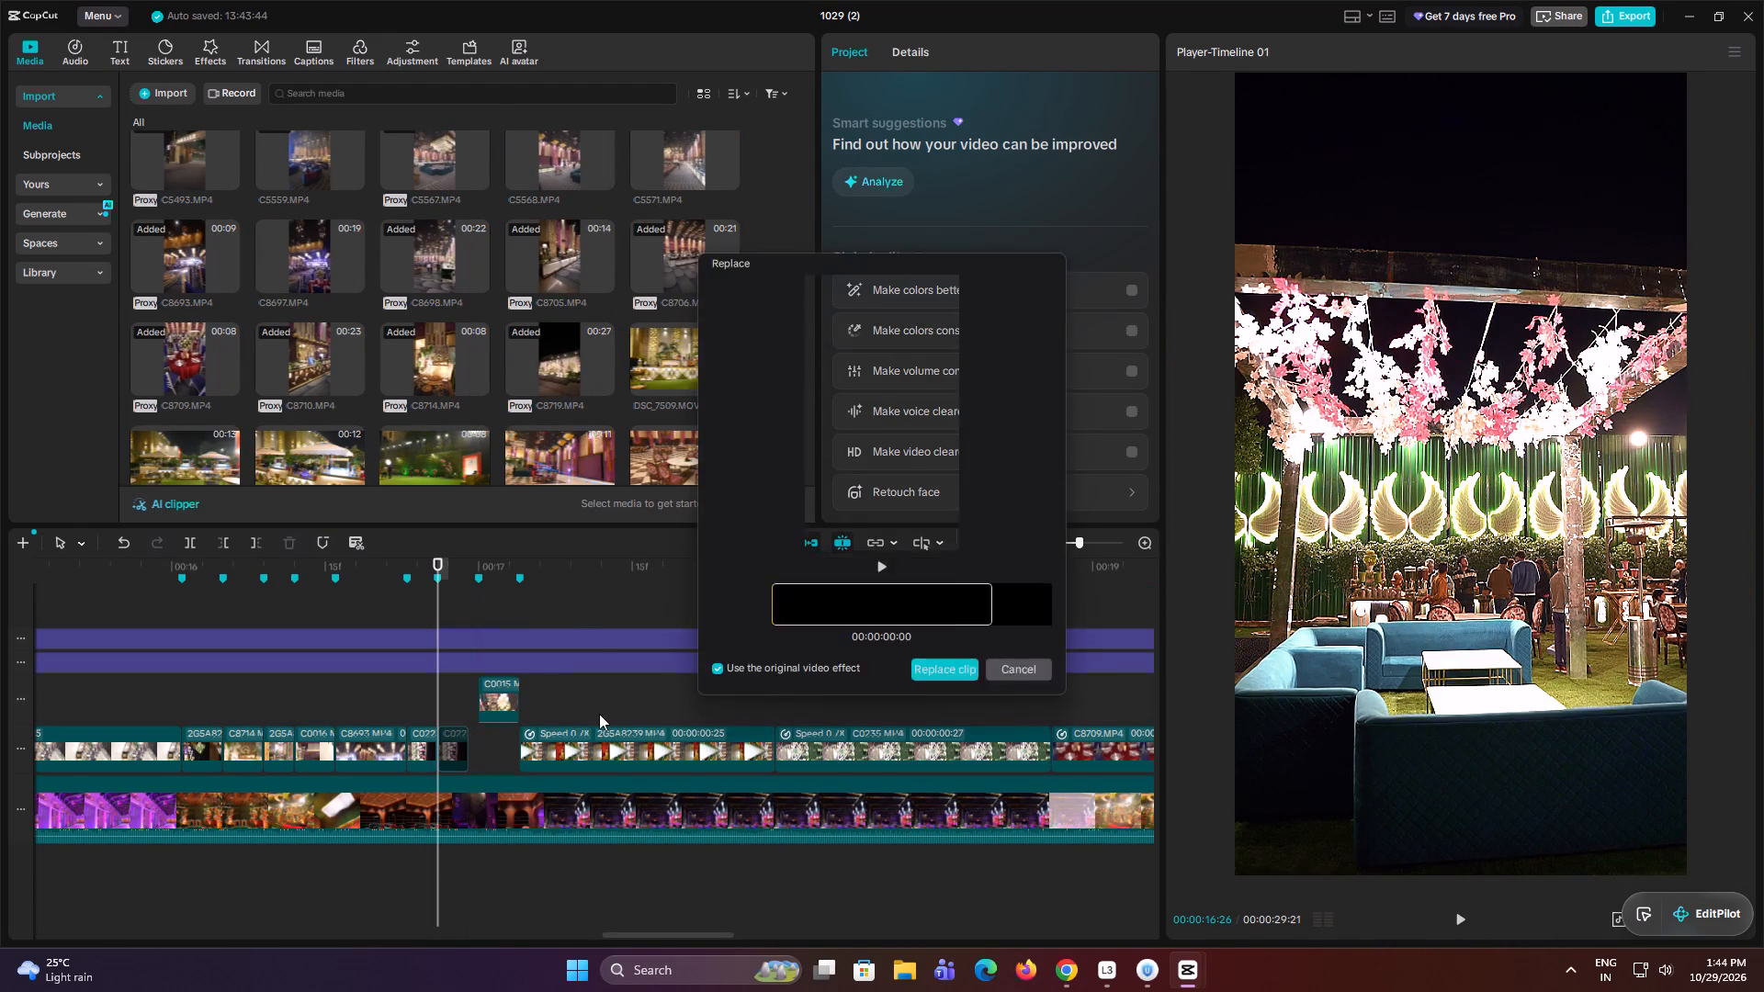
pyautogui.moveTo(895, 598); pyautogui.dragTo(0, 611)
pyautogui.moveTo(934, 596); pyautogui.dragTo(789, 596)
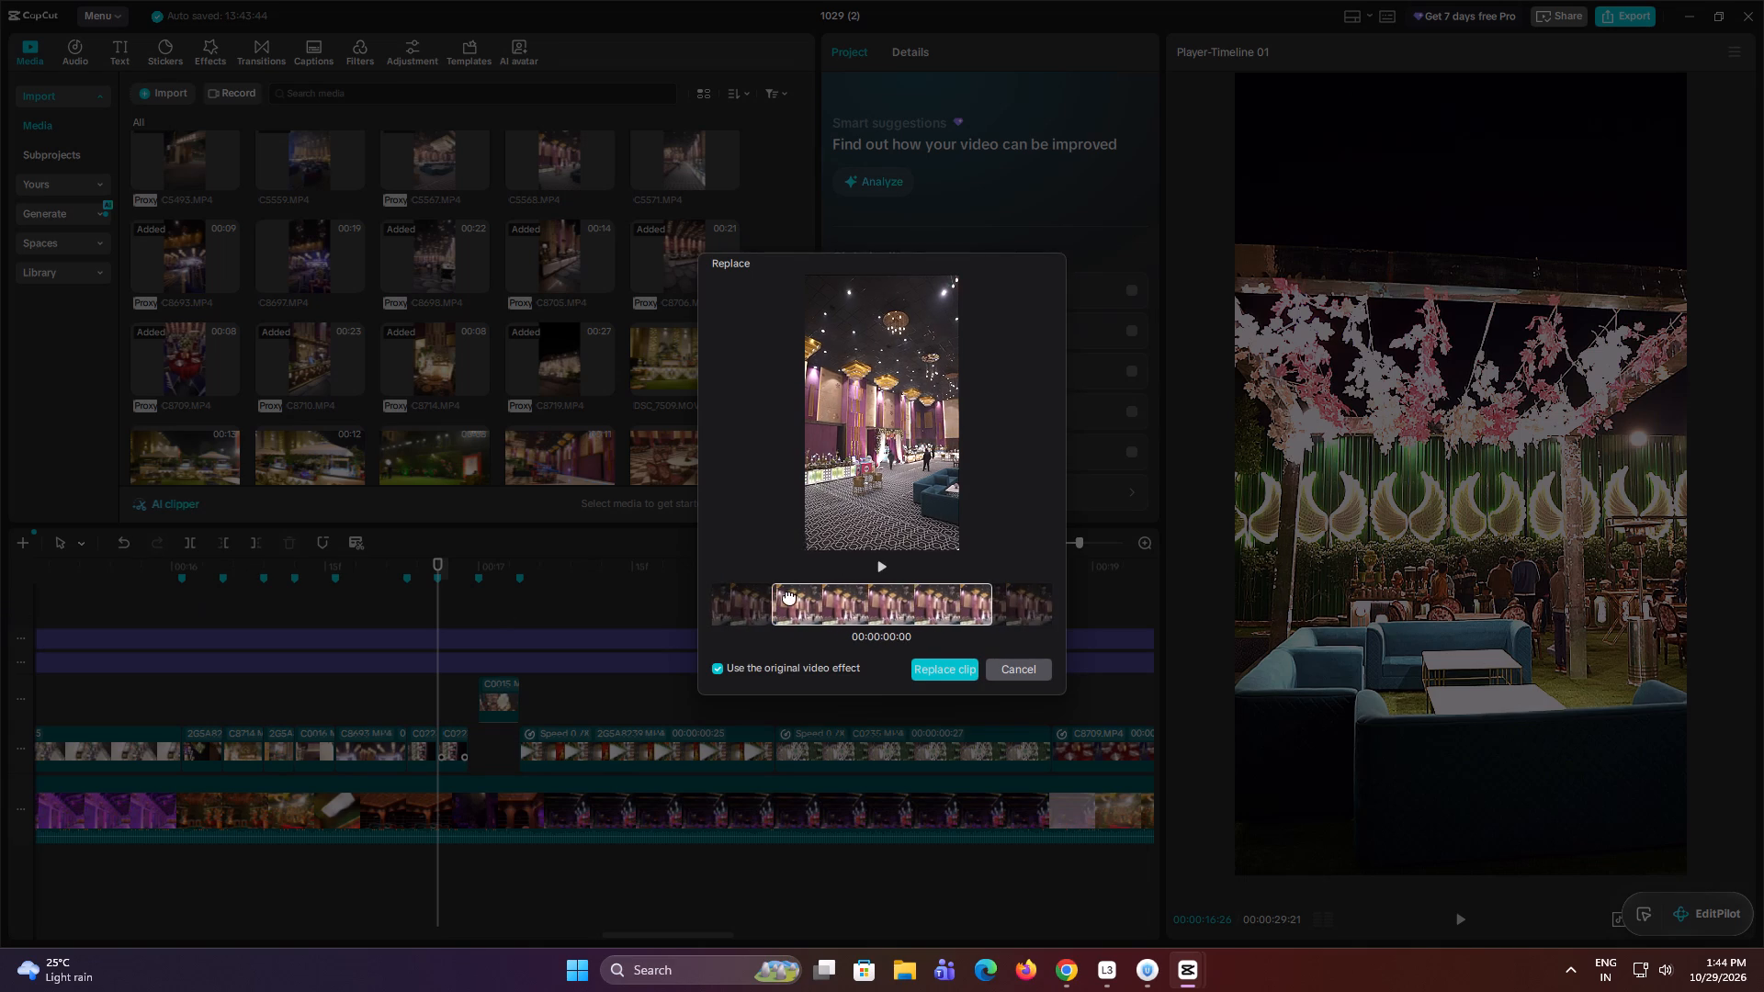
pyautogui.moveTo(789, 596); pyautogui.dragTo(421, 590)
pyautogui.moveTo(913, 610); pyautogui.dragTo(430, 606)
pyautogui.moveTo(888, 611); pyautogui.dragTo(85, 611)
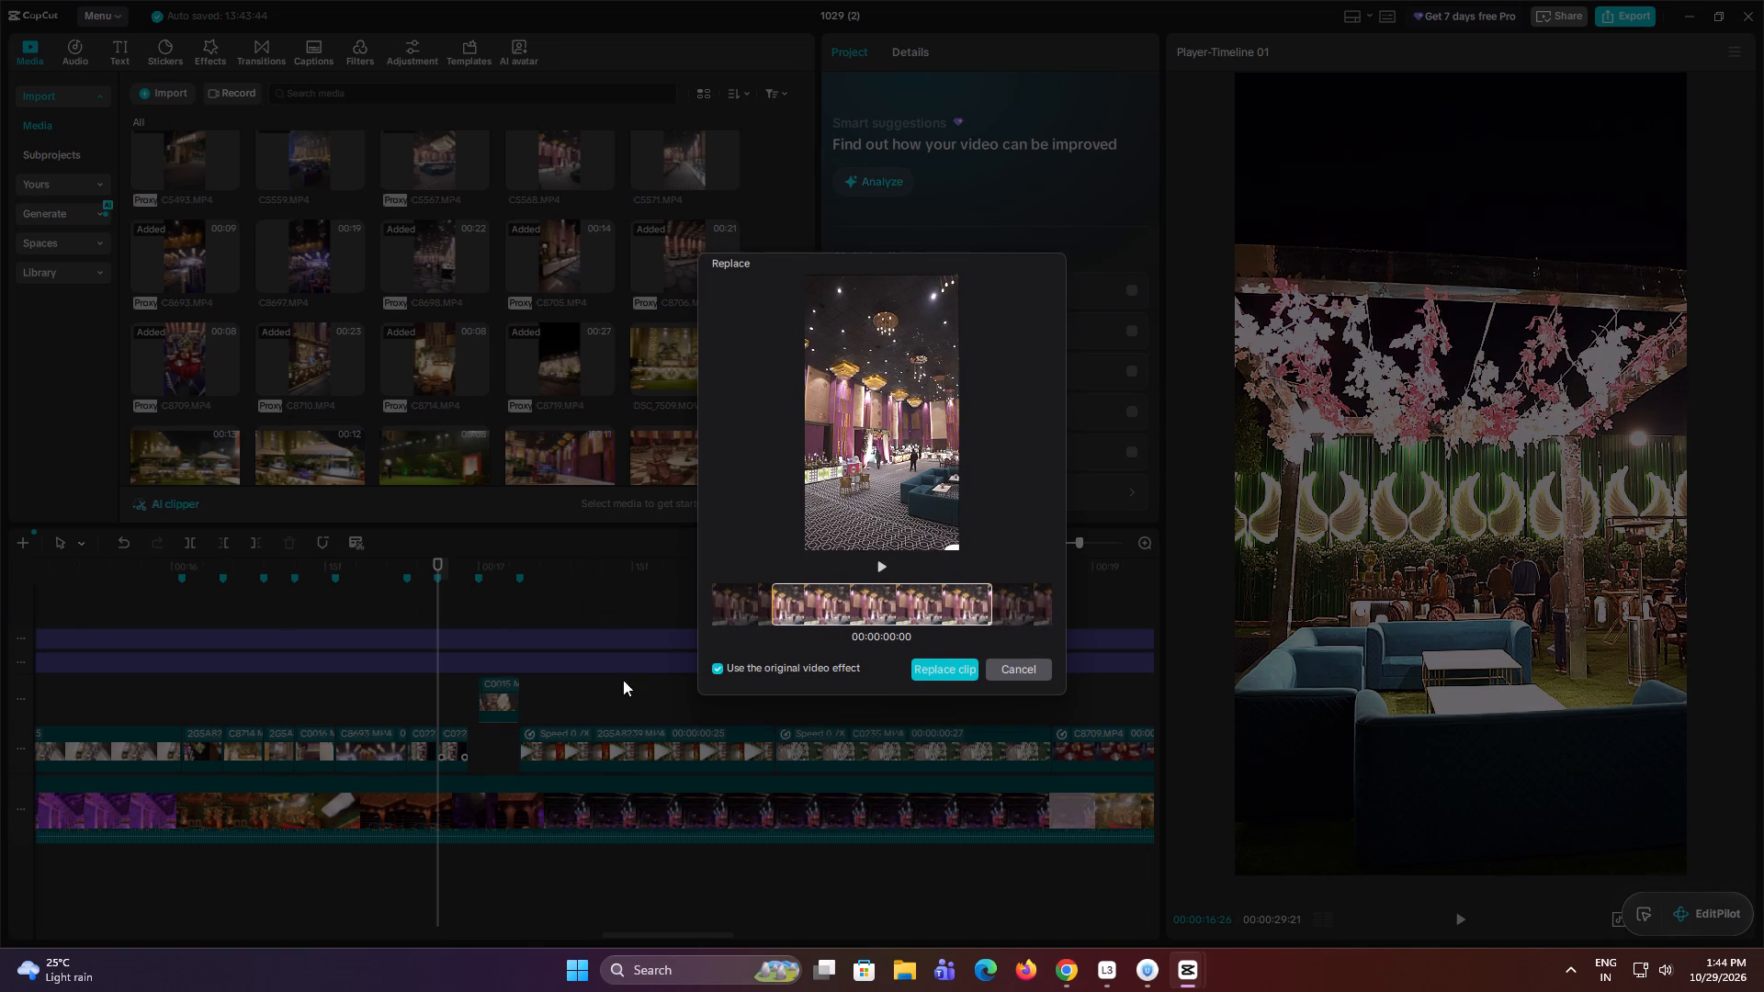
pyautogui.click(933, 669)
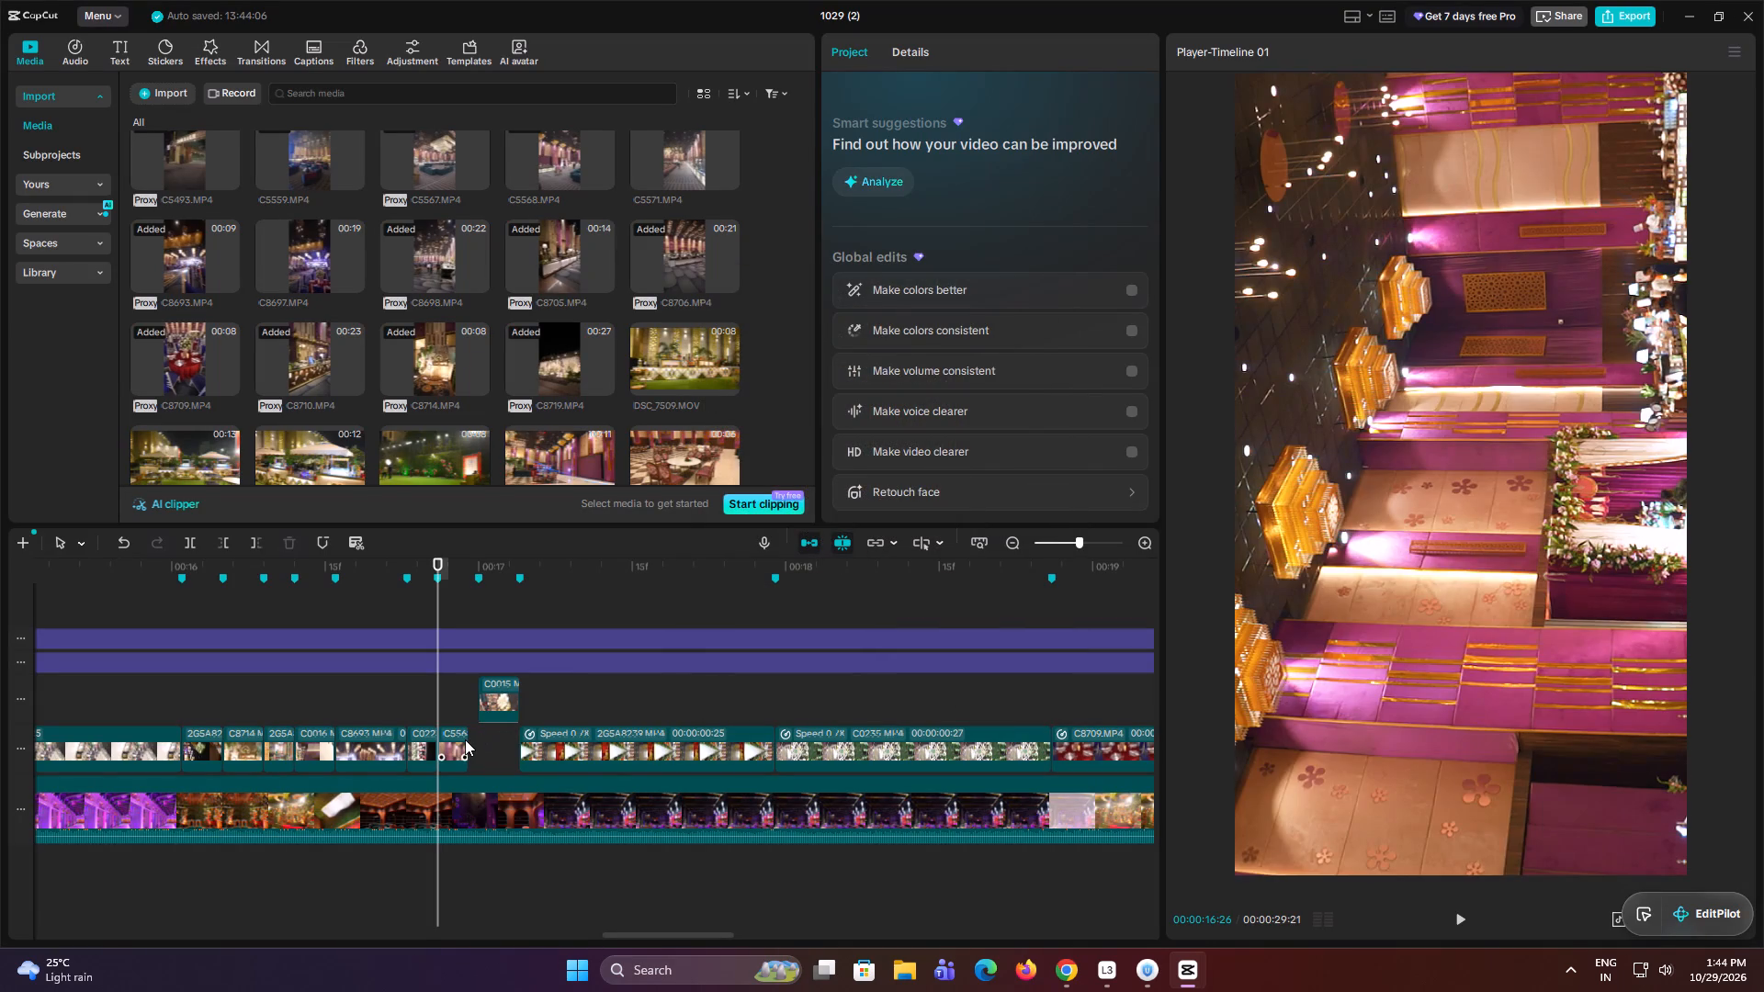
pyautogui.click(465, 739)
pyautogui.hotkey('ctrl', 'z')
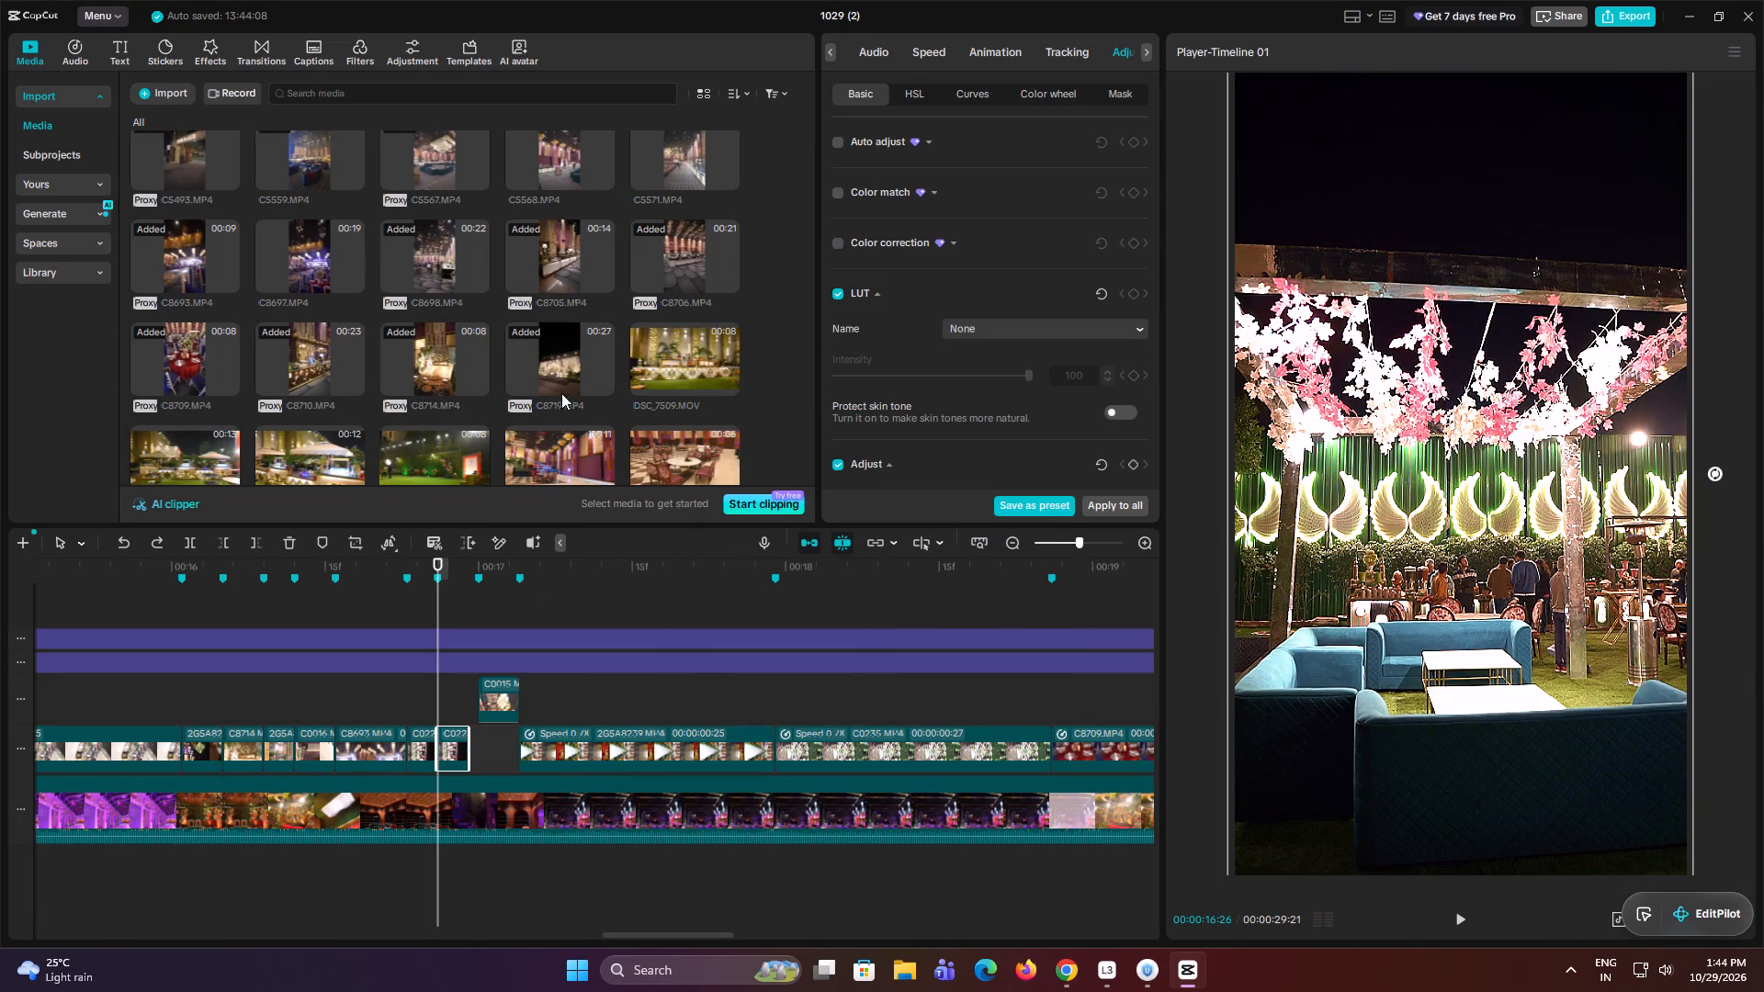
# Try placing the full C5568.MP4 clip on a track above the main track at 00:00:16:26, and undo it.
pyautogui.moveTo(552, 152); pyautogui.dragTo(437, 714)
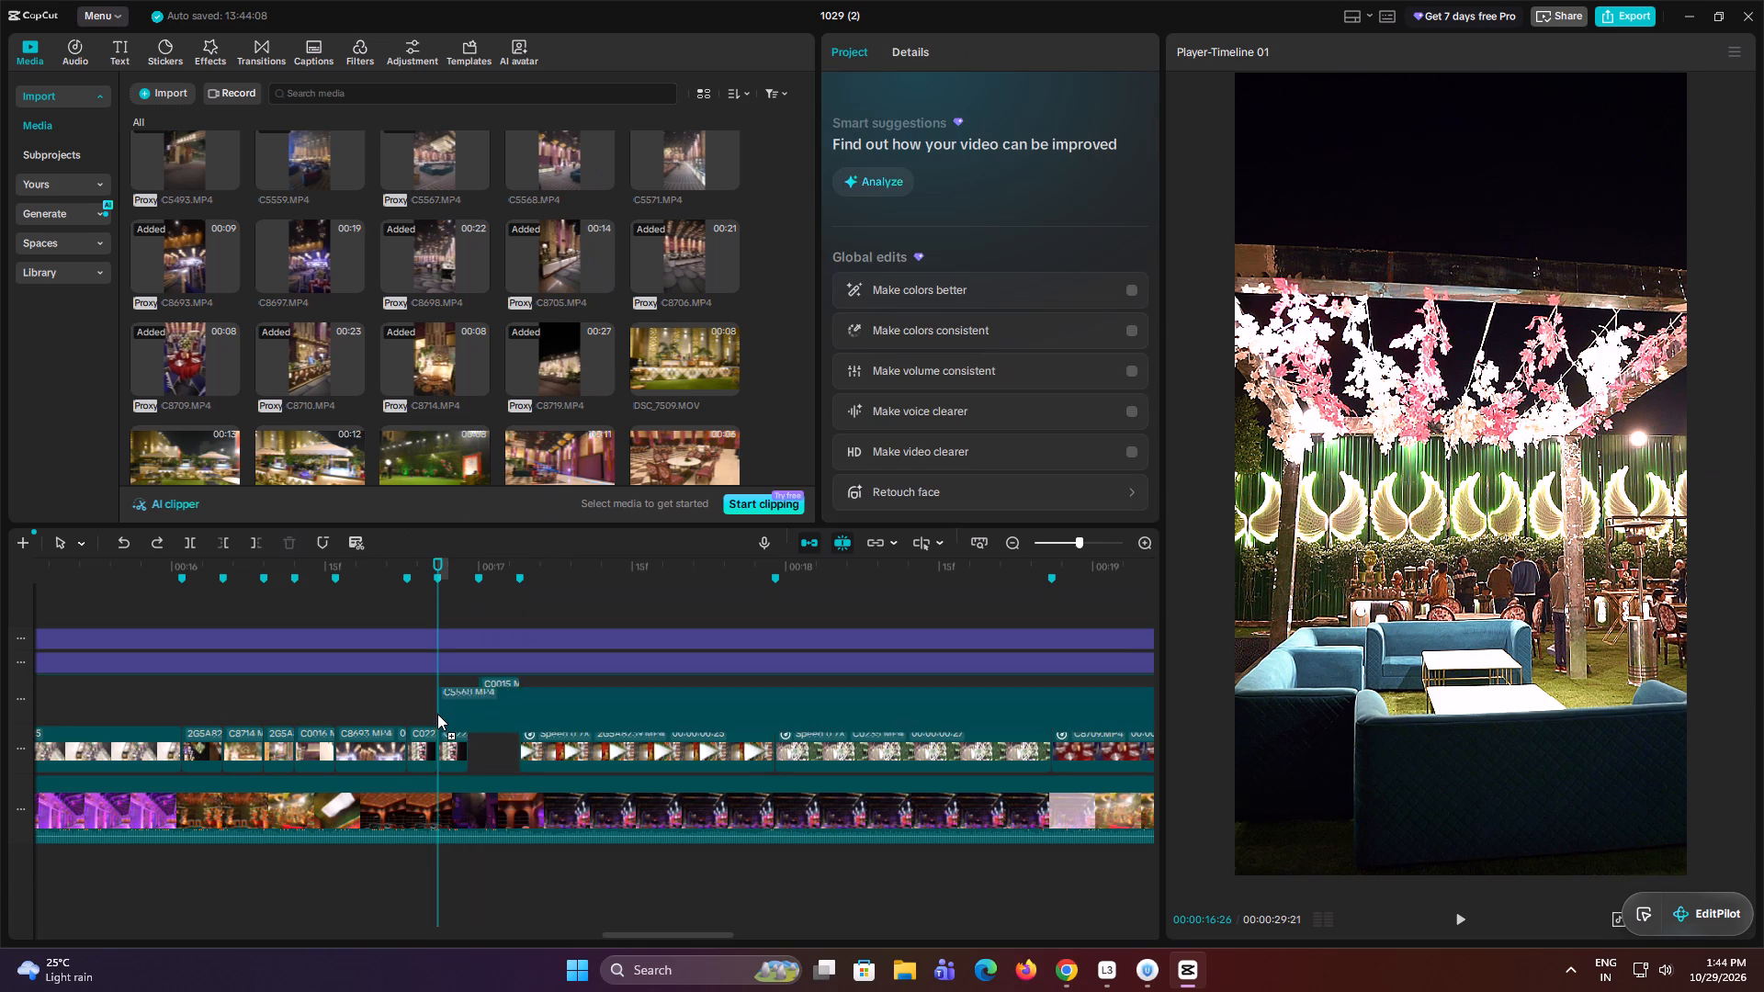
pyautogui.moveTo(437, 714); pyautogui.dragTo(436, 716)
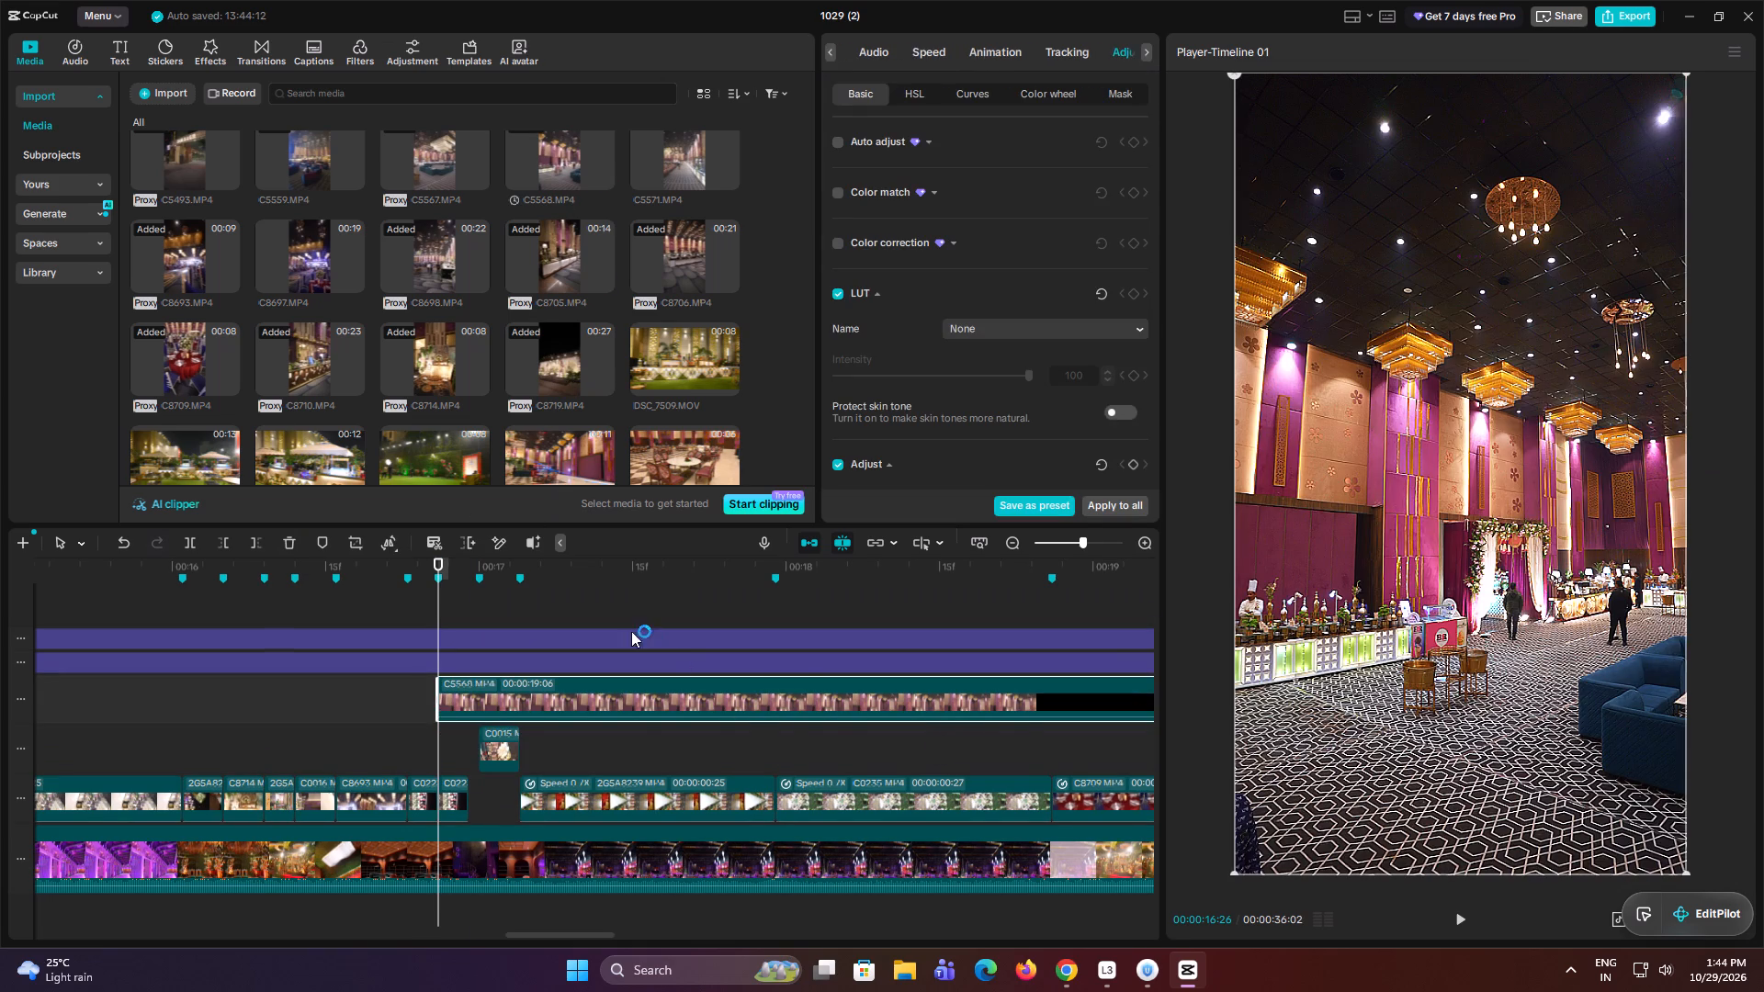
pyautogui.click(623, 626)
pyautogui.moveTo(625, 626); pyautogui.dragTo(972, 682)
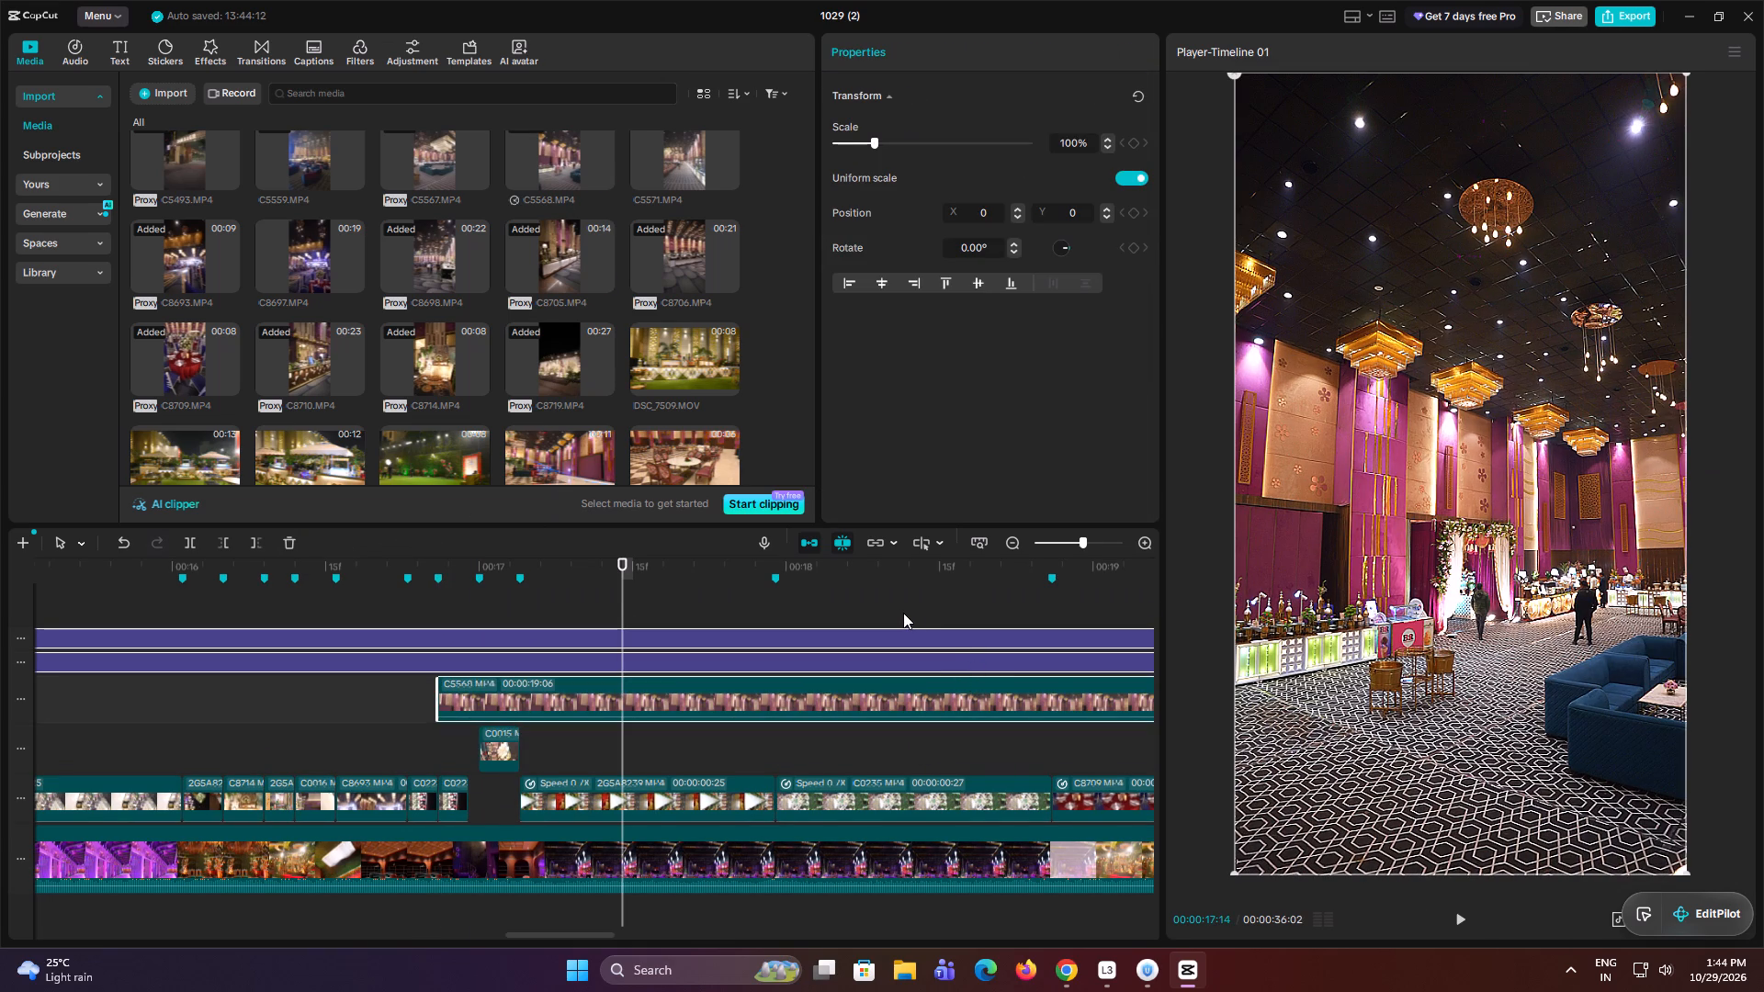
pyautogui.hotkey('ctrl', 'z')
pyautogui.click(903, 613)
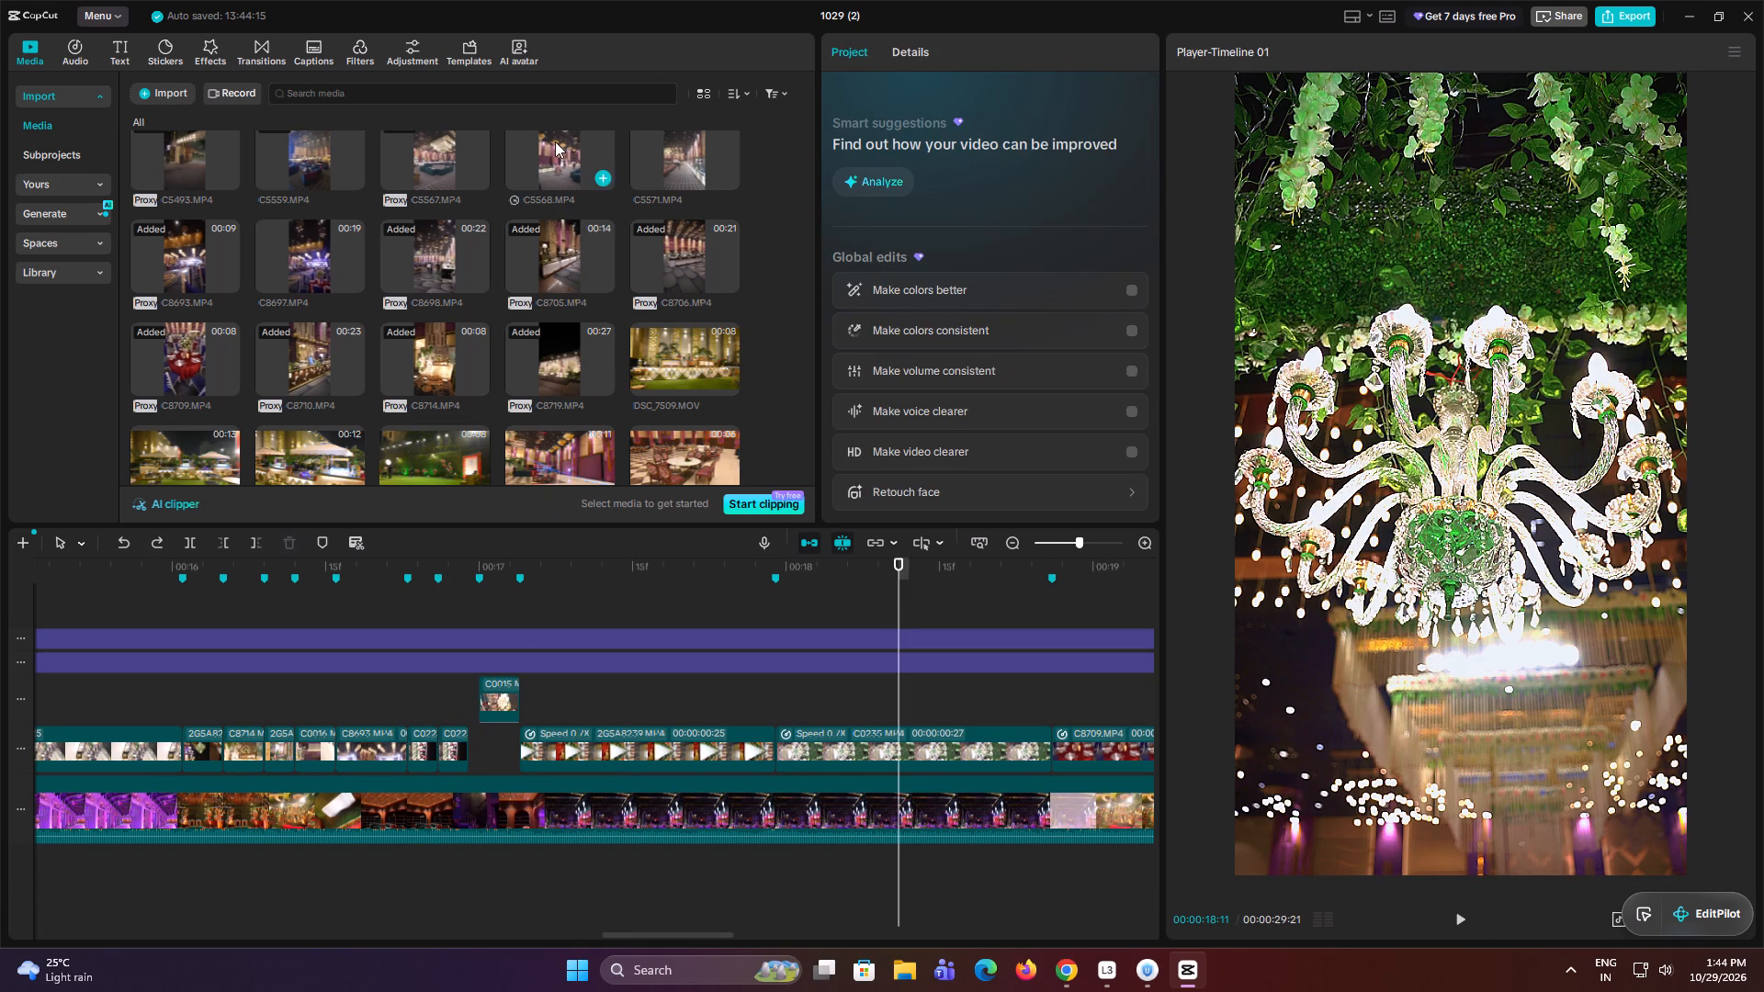
# Add C5568.MP4 on the overlay track above the main track and trim away its beginning up to 00:00:32:04.
pyautogui.moveTo(555, 141); pyautogui.dragTo(600, 707)
pyautogui.click(762, 584)
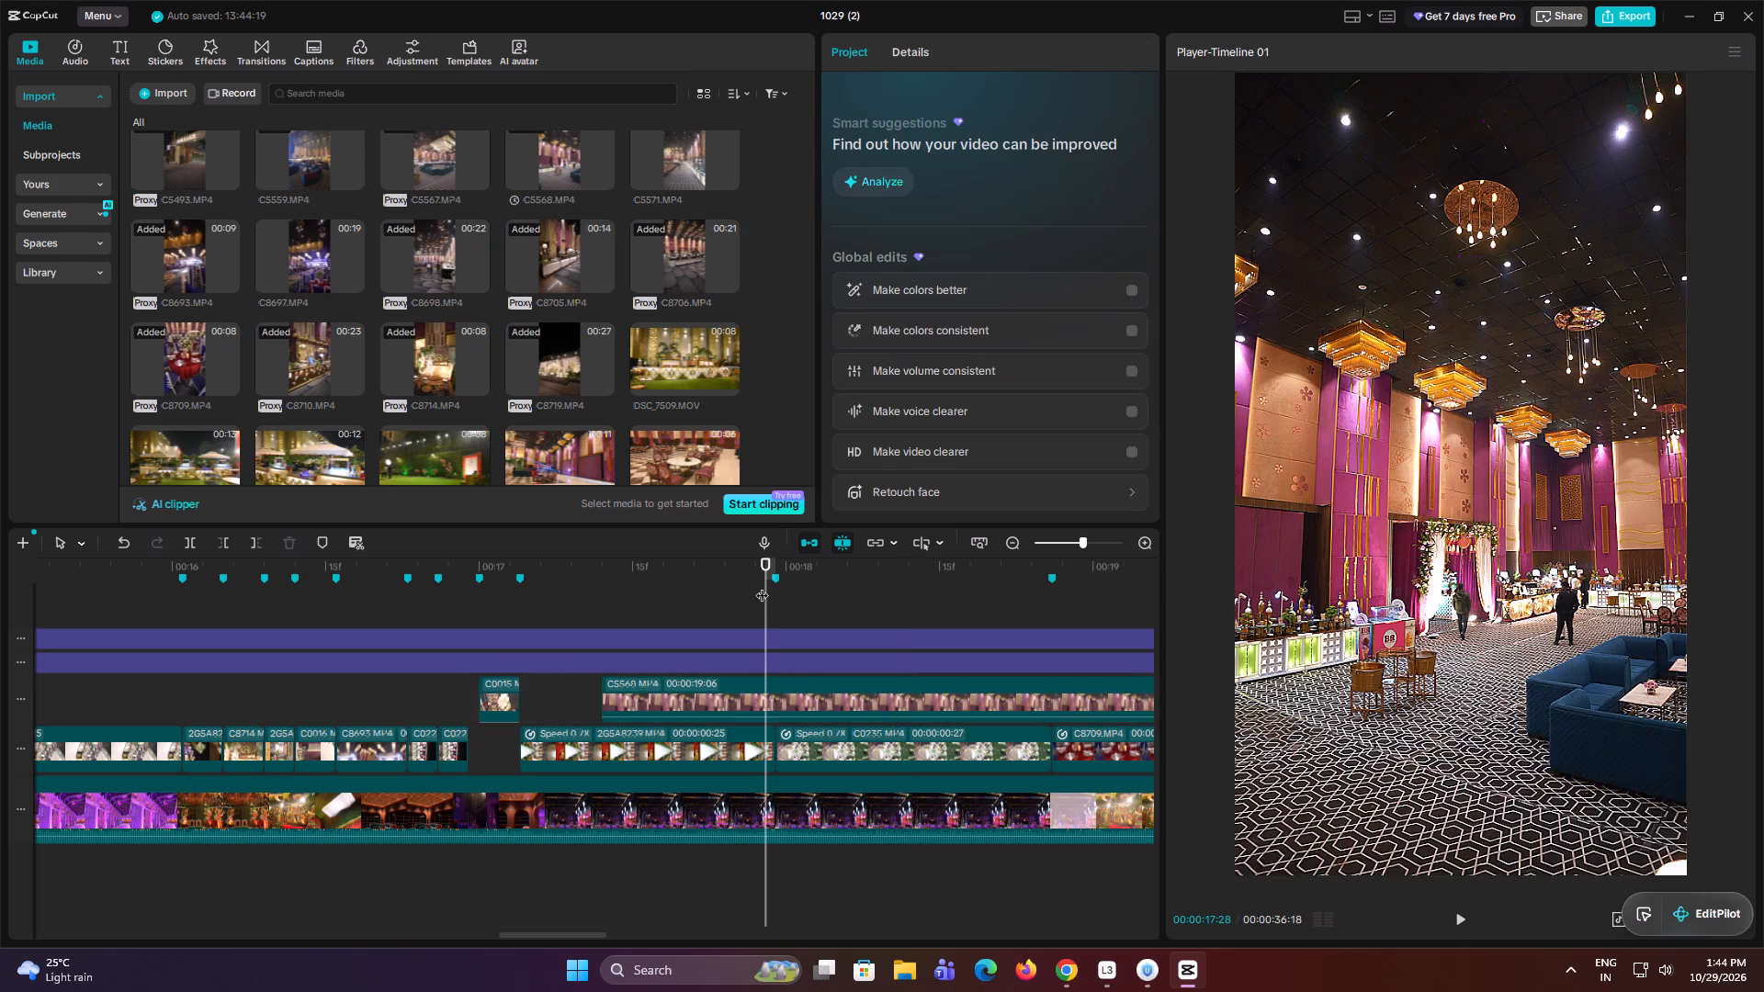
pyautogui.moveTo(756, 594); pyautogui.dragTo(1103, 664)
pyautogui.click(965, 603)
pyautogui.moveTo(965, 603); pyautogui.dragTo(1244, 655)
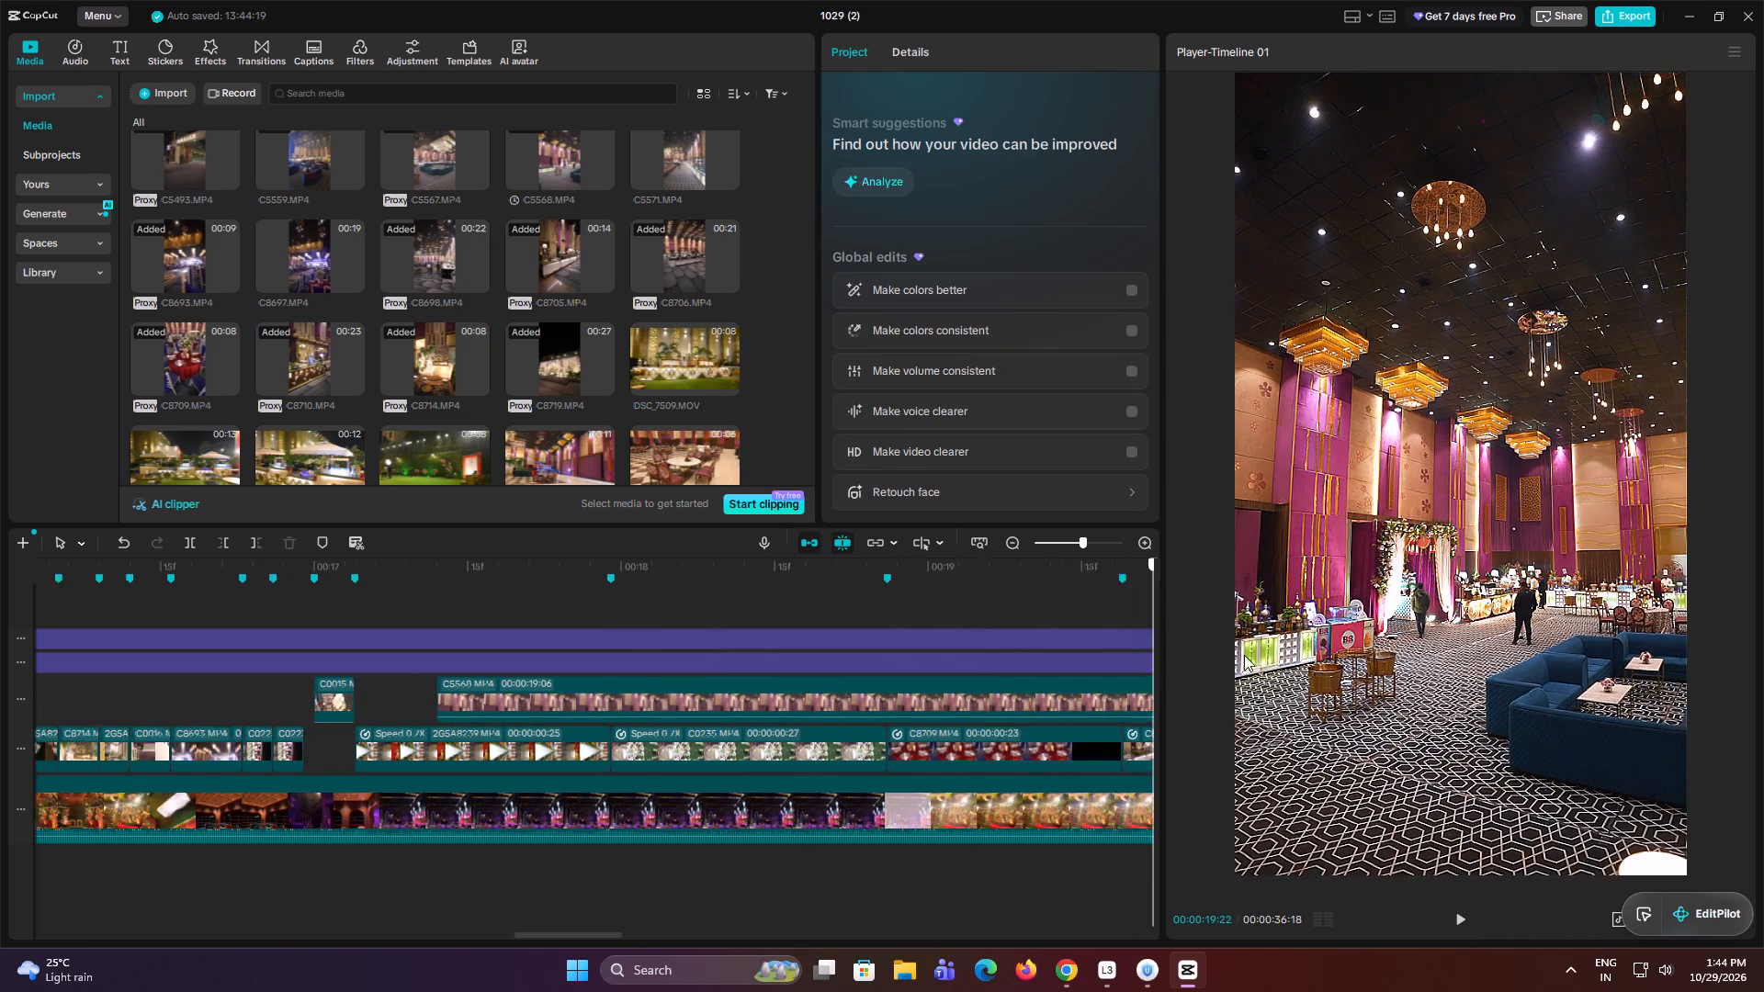
pyautogui.moveTo(1244, 655); pyautogui.dragTo(999, 702)
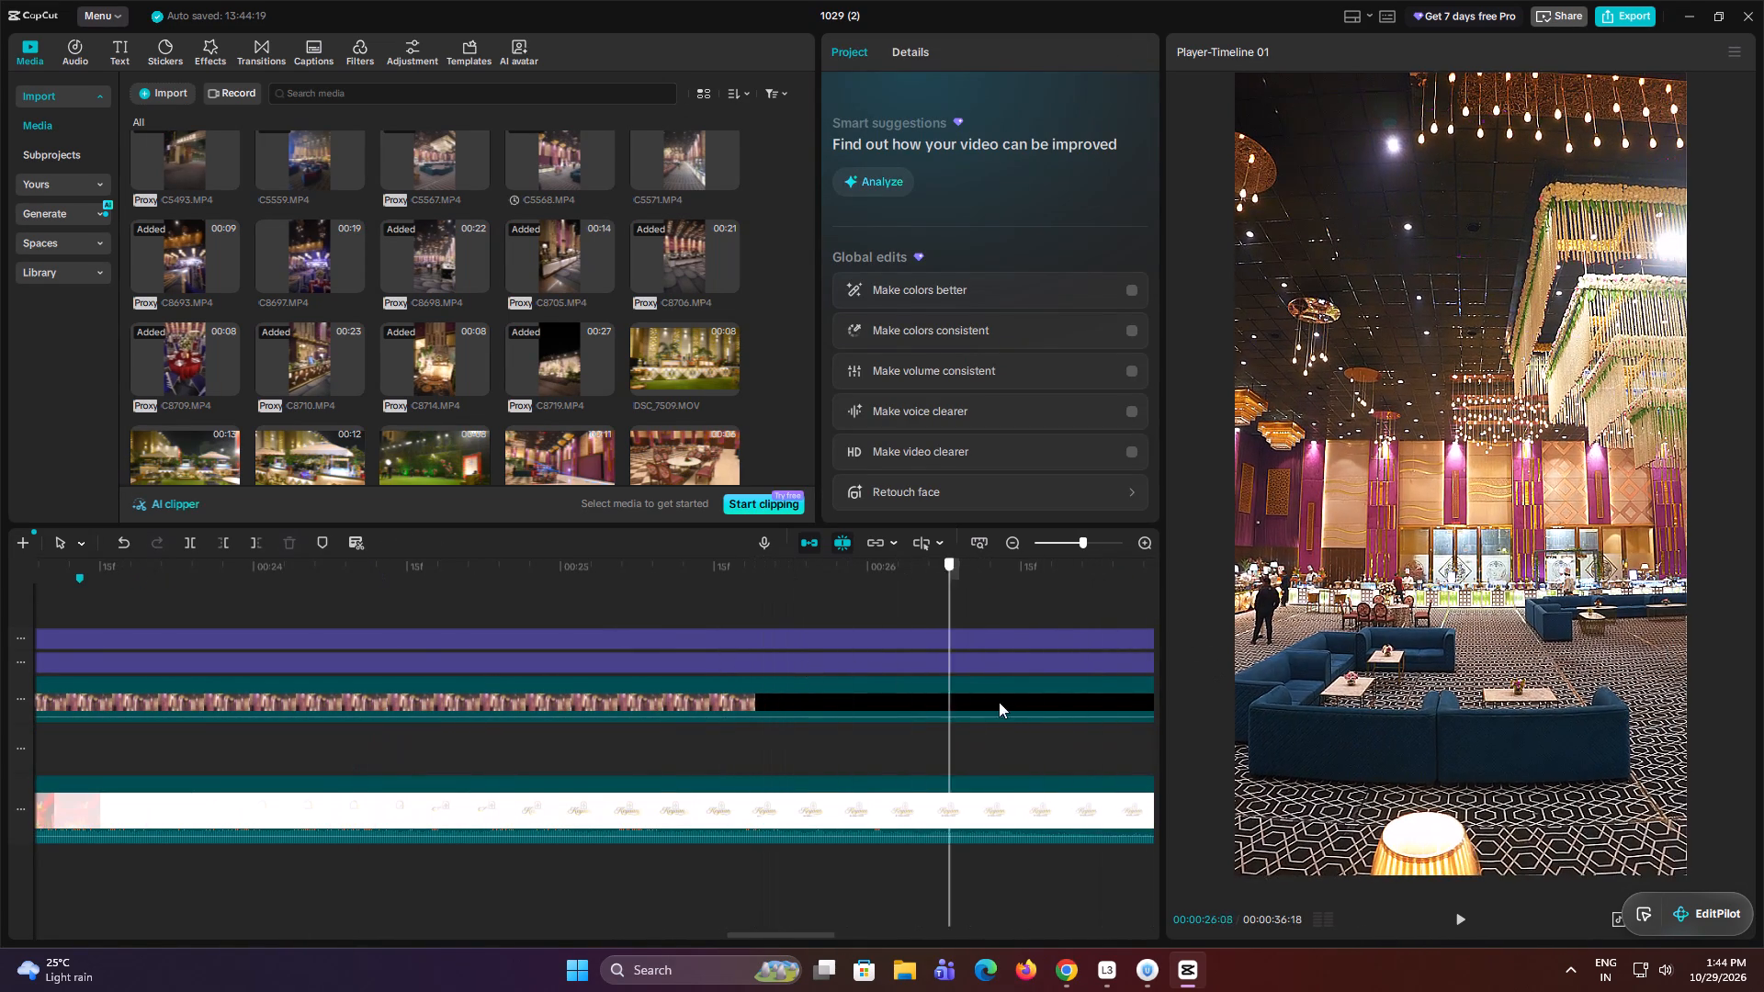
pyautogui.moveTo(999, 702); pyautogui.dragTo(1136, 724)
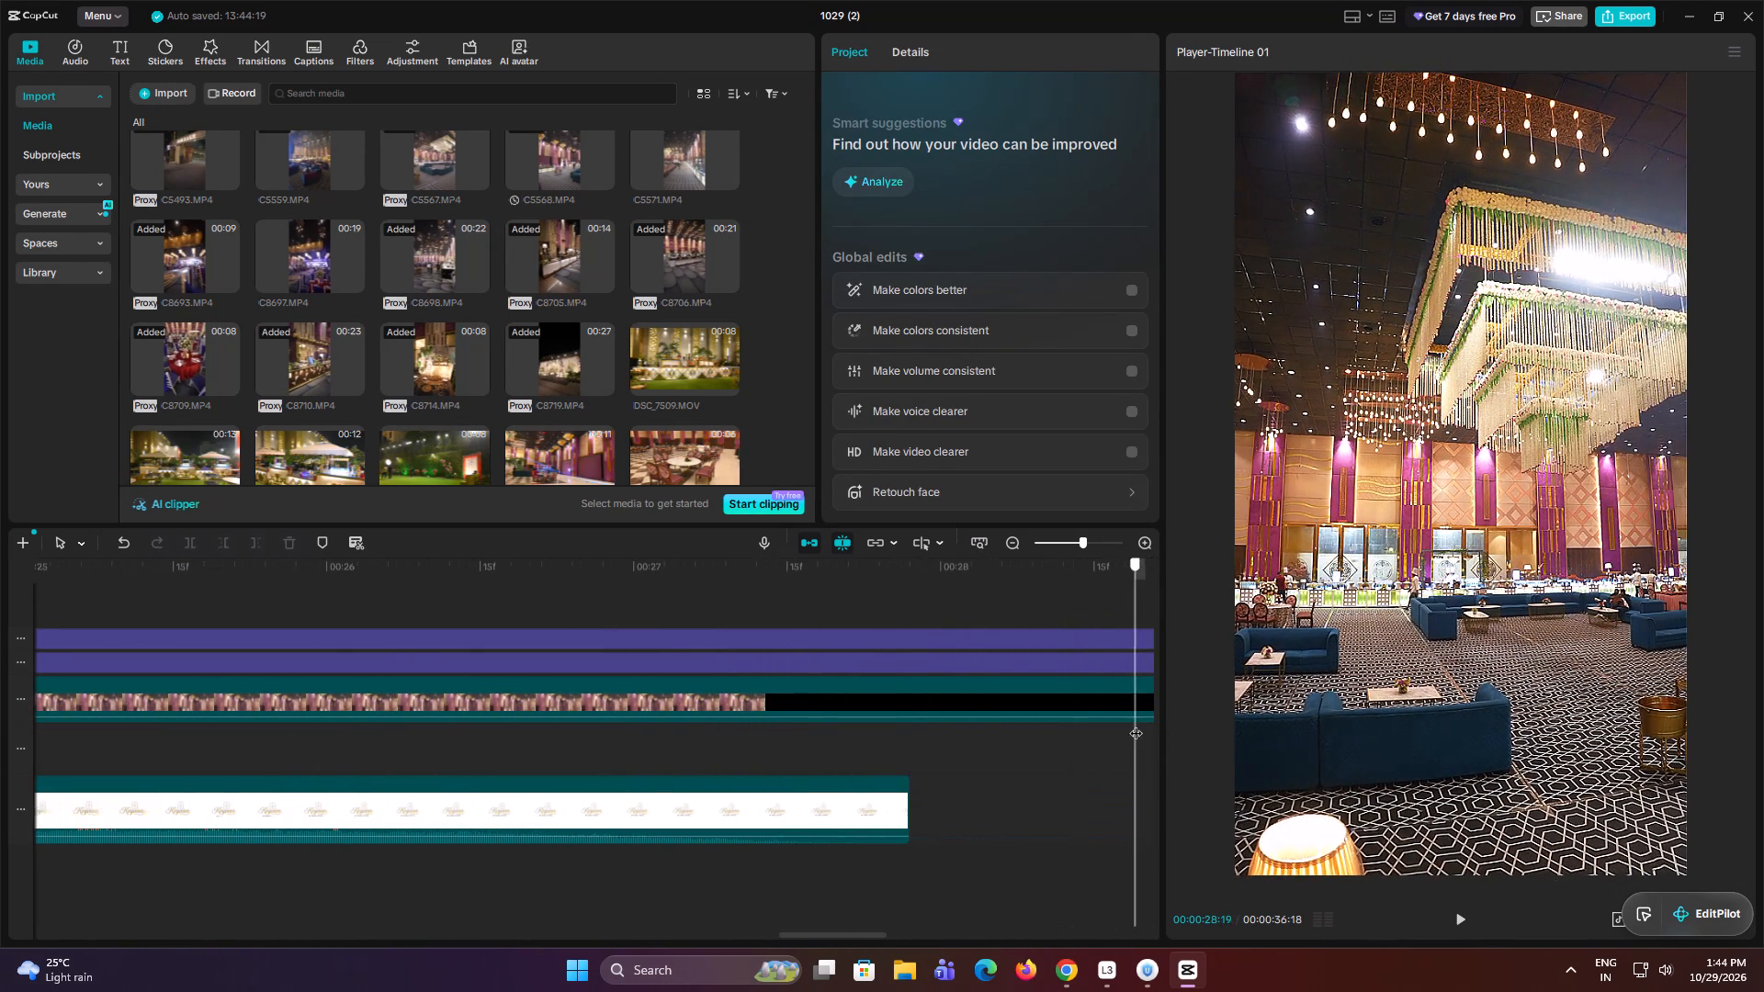
pyautogui.moveTo(1136, 724); pyautogui.dragTo(904, 722)
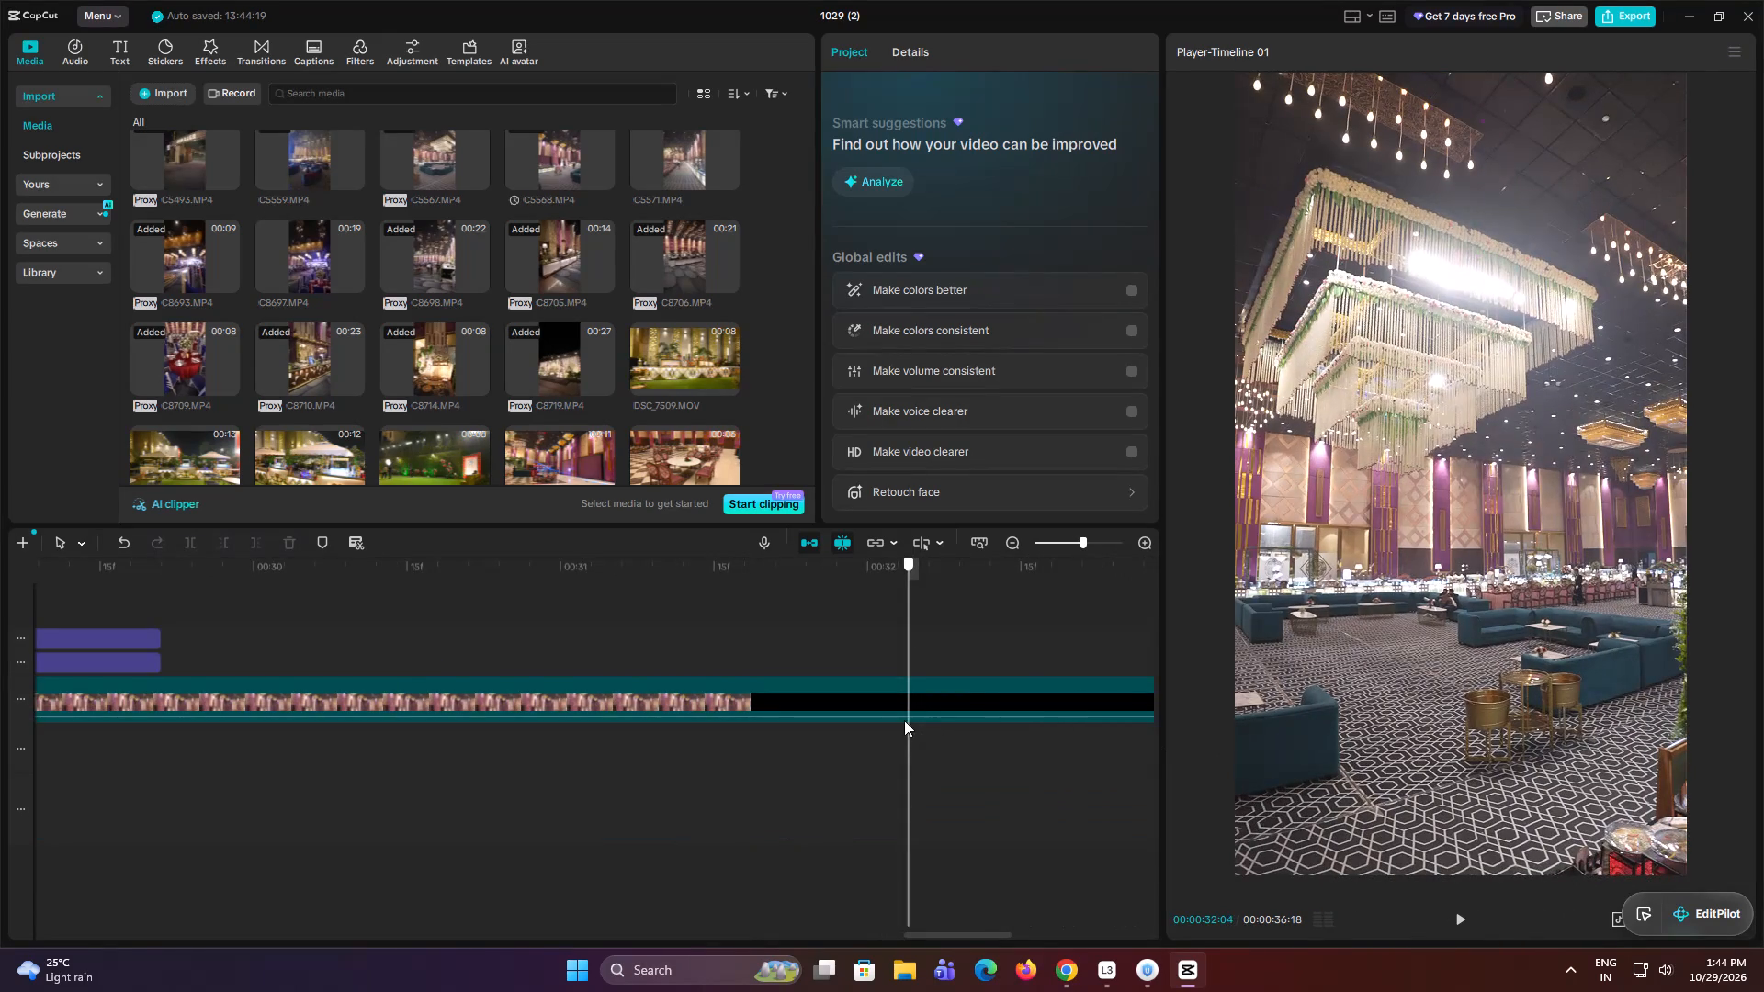
pyautogui.click(910, 704)
pyautogui.press('q')
# Move the trimmed C5568.MP4 clip to the end of the main track, starting at the 00:00:21:28 marker after the C5559.MP4 clip.
pyautogui.moveTo(920, 698); pyautogui.dragTo(0, 713)
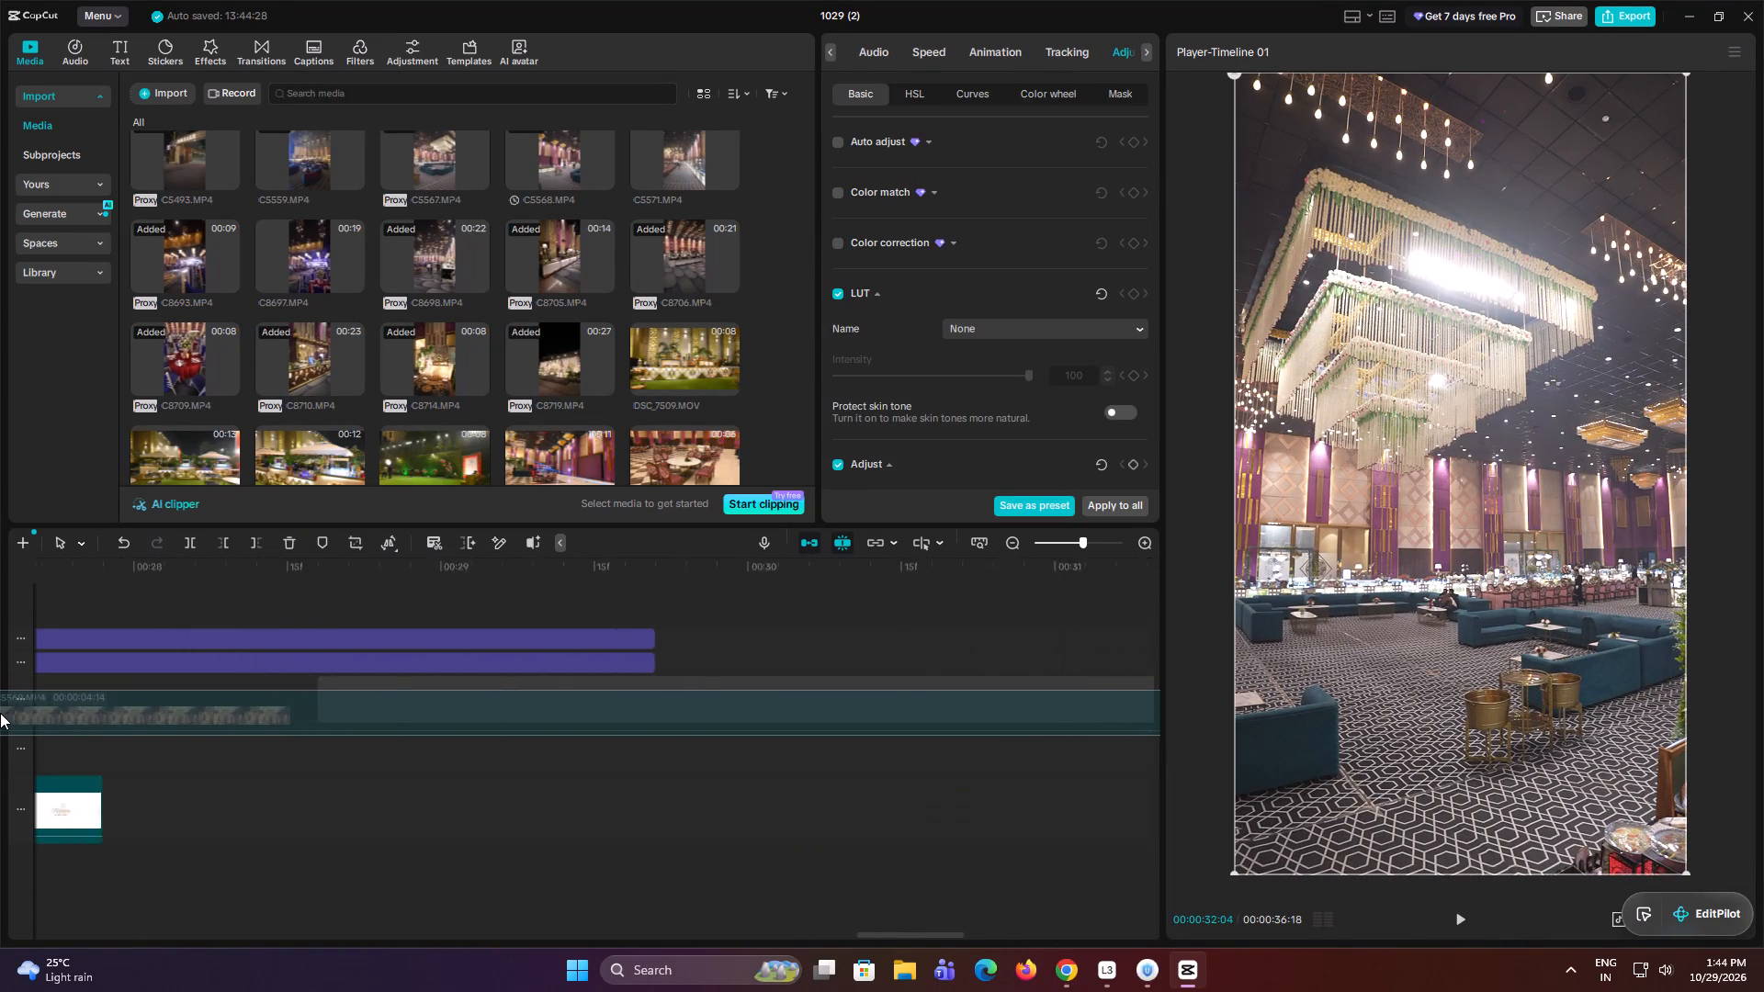
pyautogui.moveTo(0, 713); pyautogui.dragTo(149, 720)
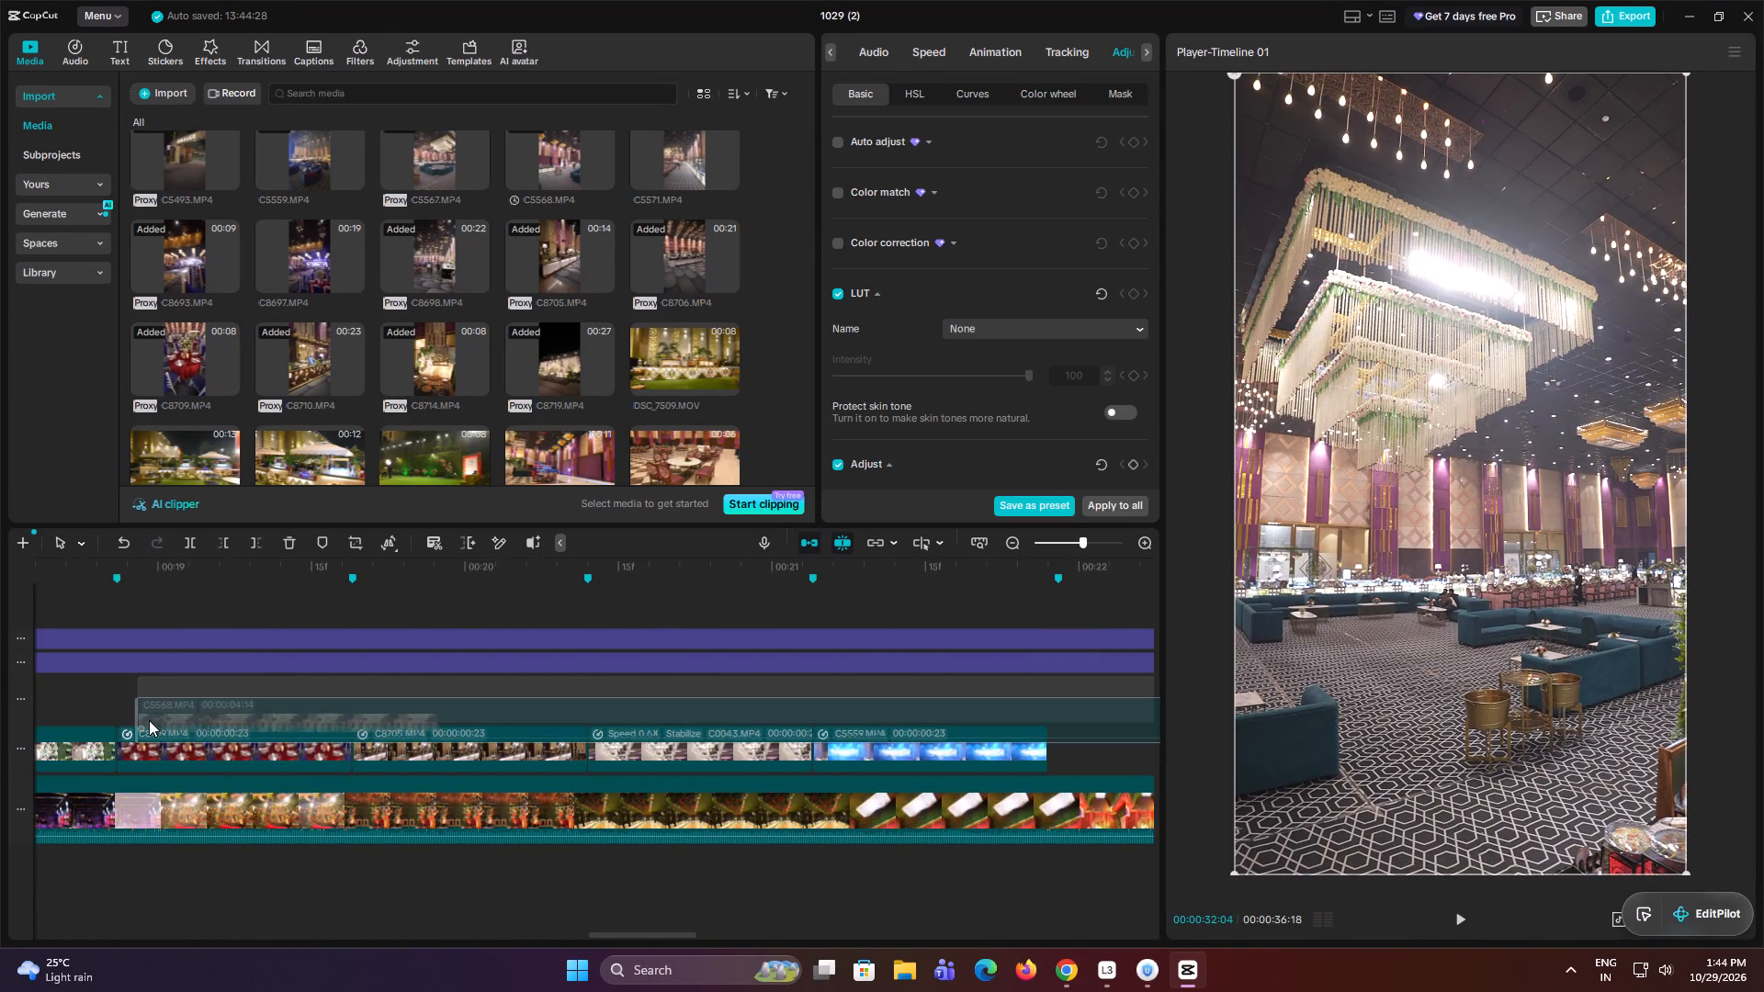
pyautogui.moveTo(149, 720); pyautogui.dragTo(1346, 721)
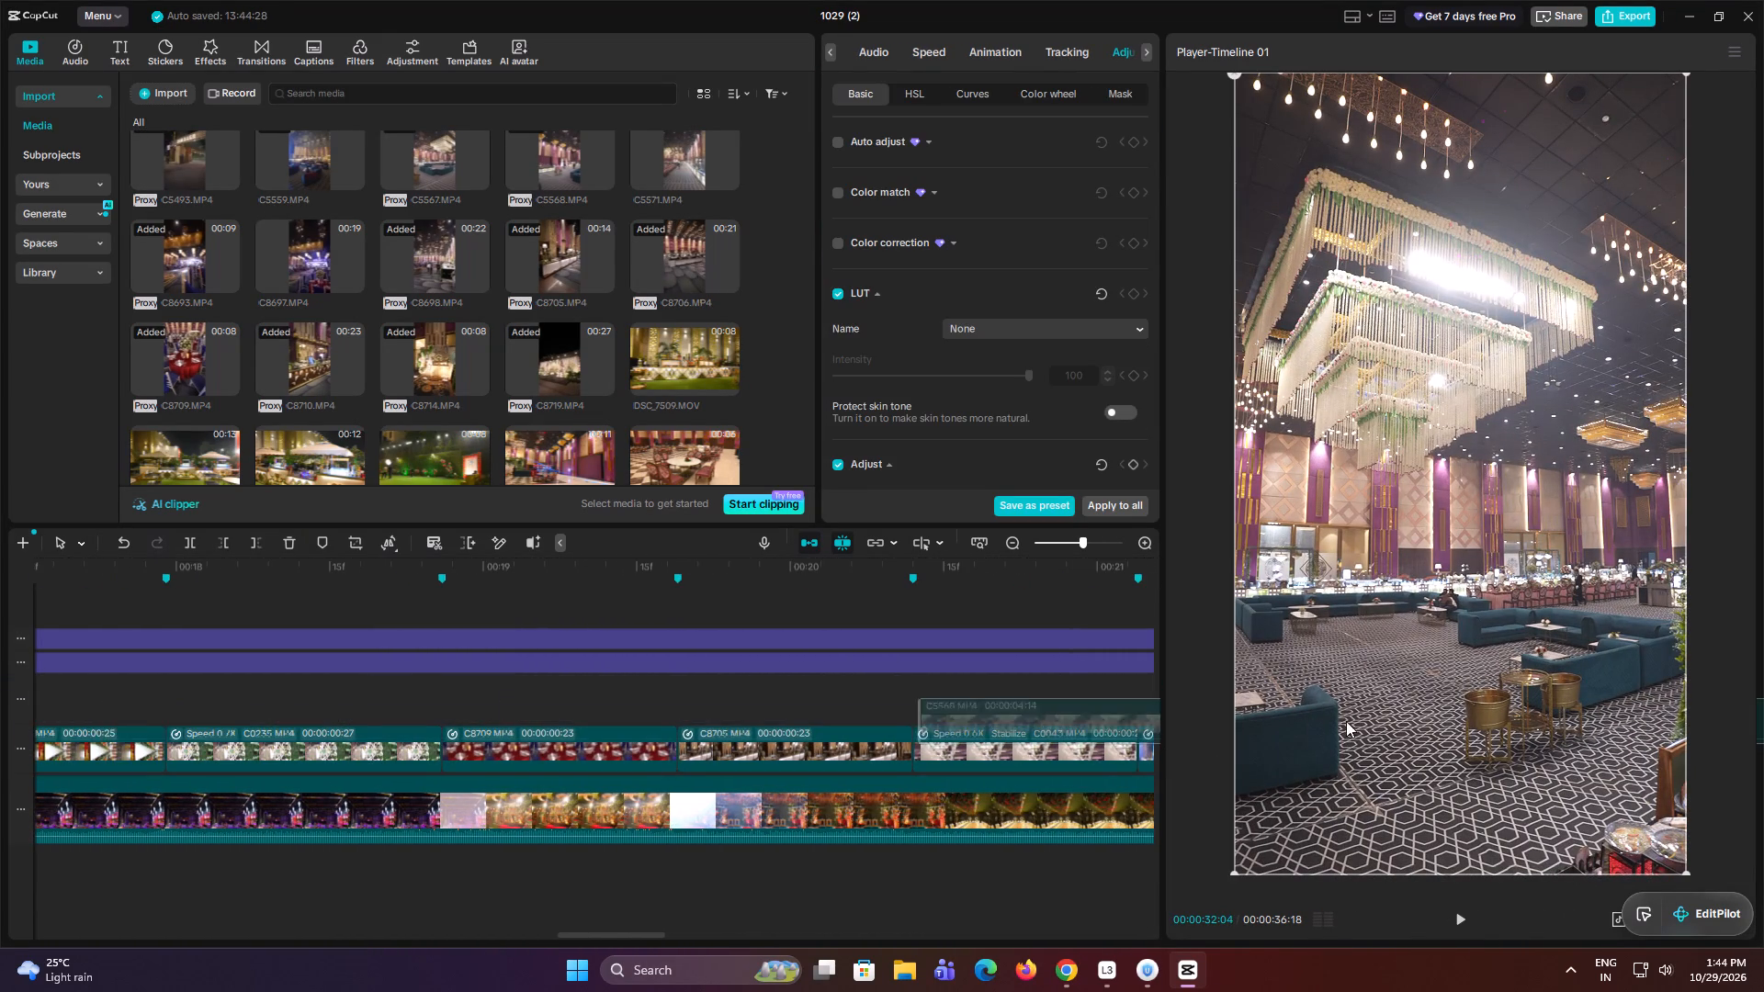
pyautogui.moveTo(1346, 721); pyautogui.dragTo(0, 741)
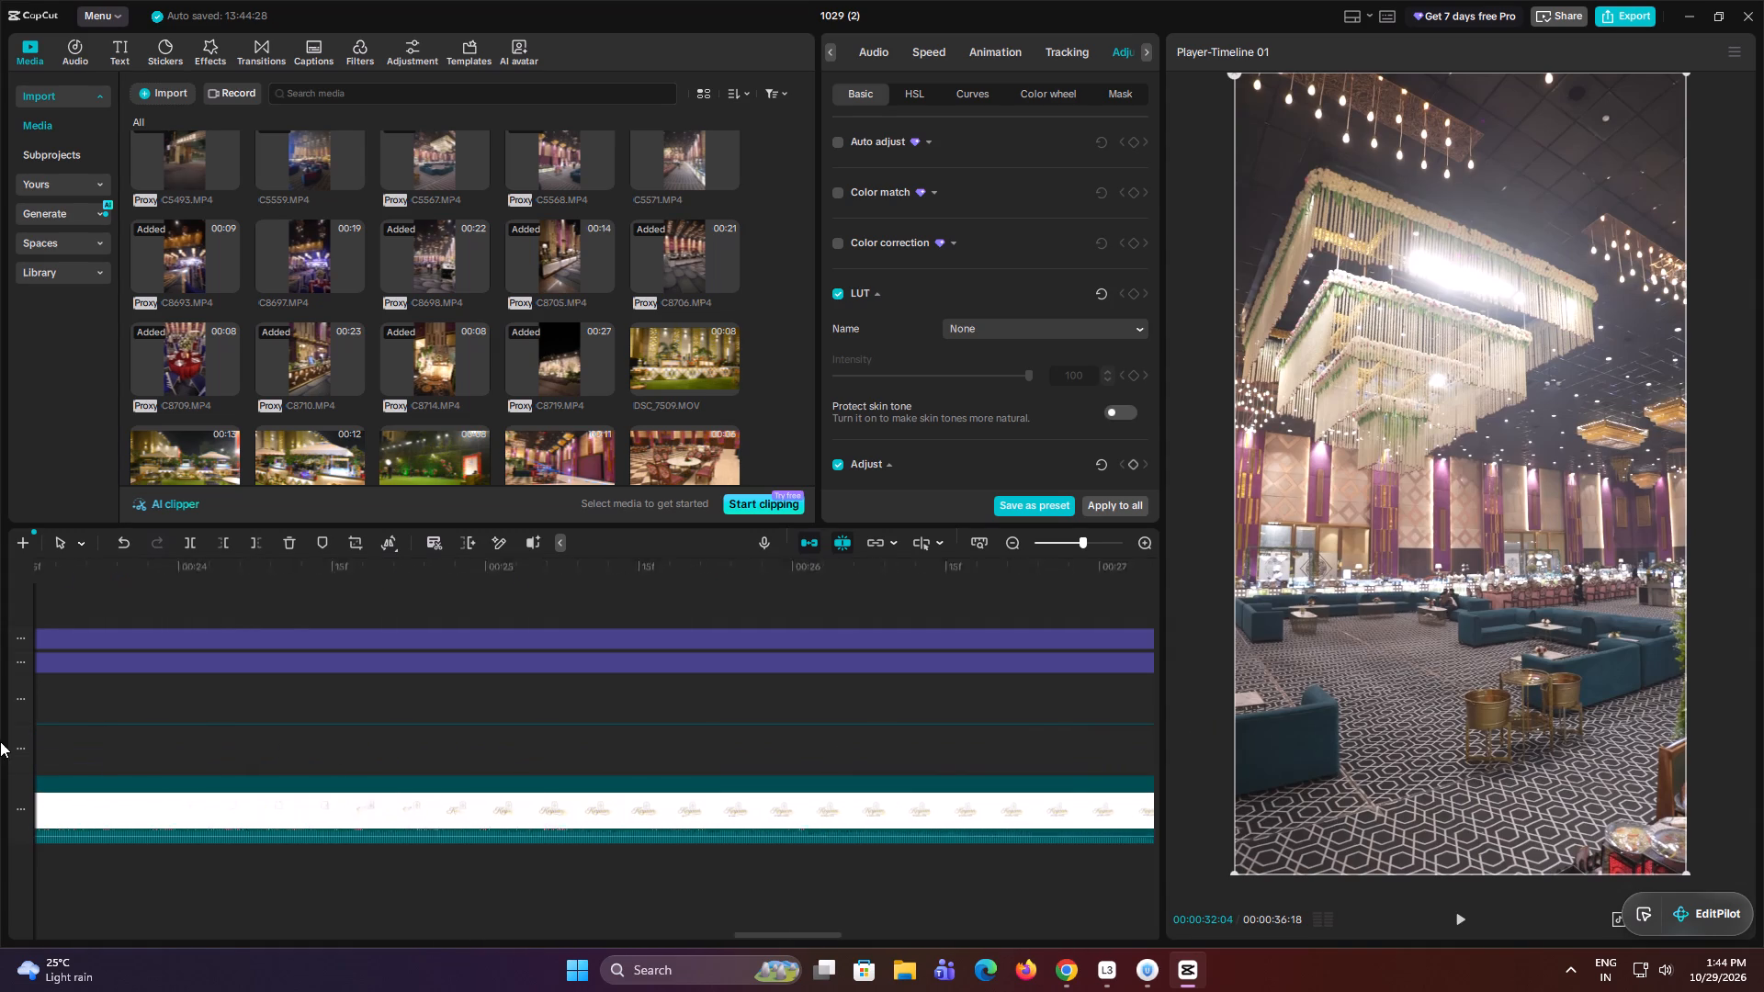
pyautogui.moveTo(0, 741); pyautogui.dragTo(285, 697)
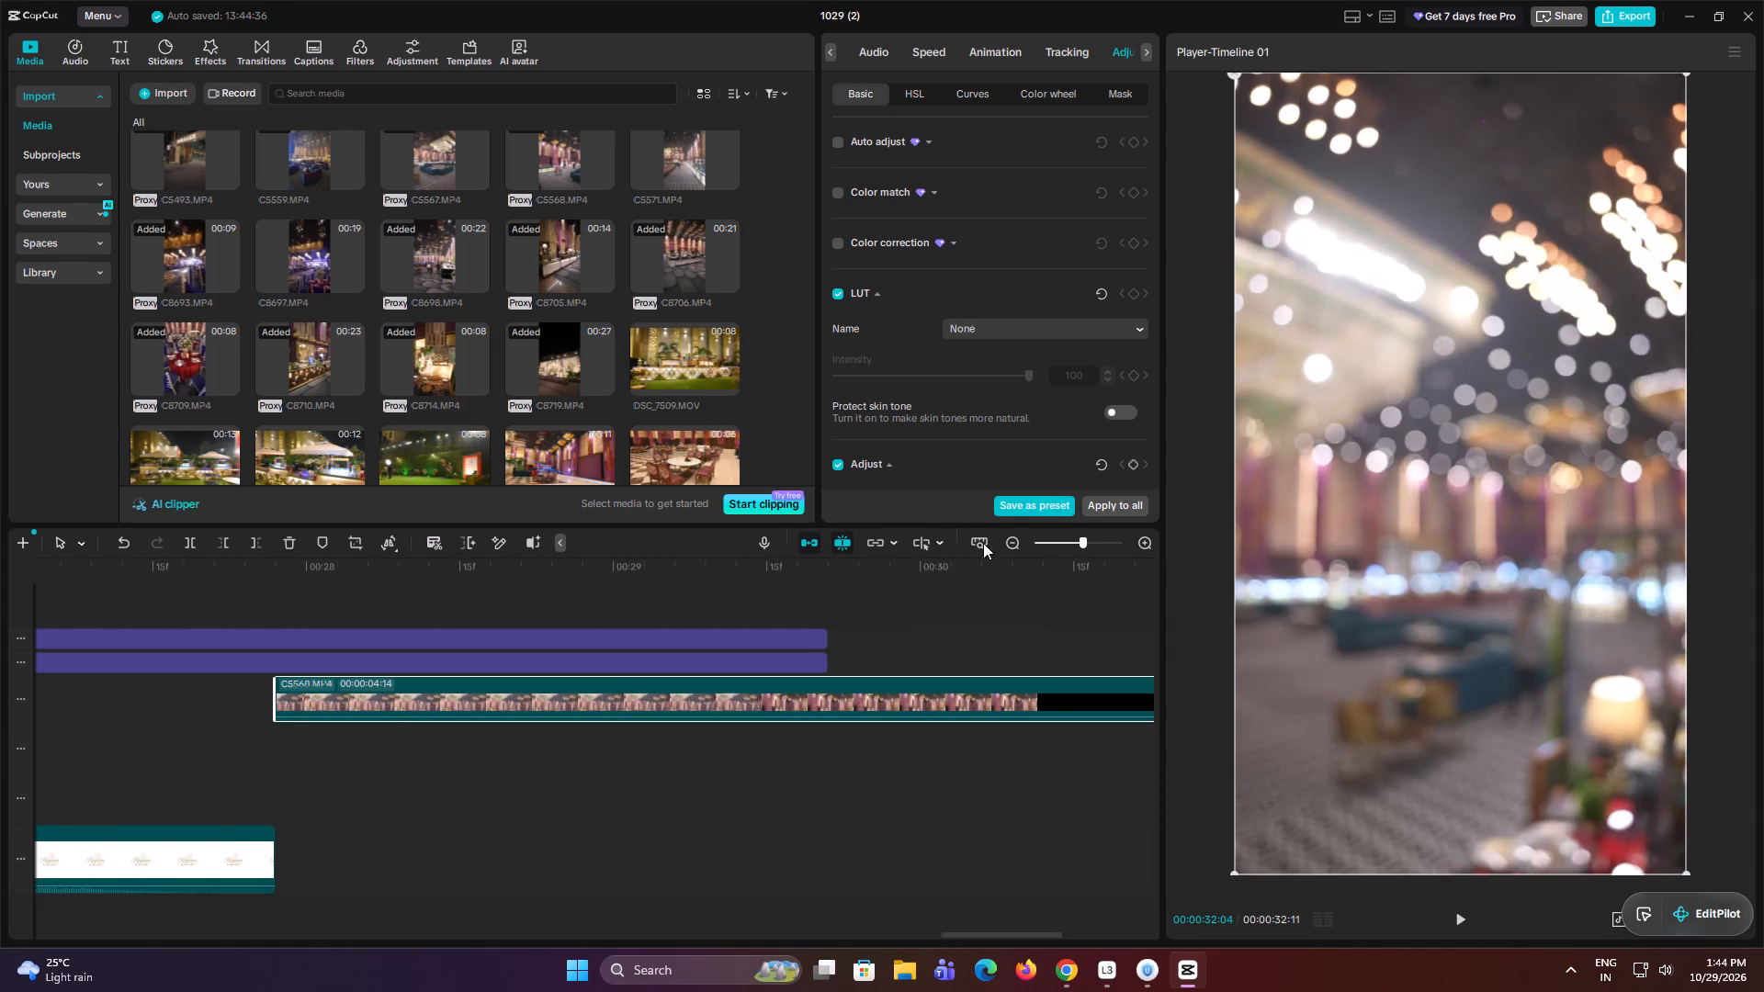
pyautogui.click(983, 543)
pyautogui.moveTo(854, 697); pyautogui.dragTo(705, 802)
# Play through the transition into the C5568.MP4 clip and extend the end of the C5559.MP4 clip to meet it at 00:00:21:28.
pyautogui.click(625, 710)
pyautogui.press('space')
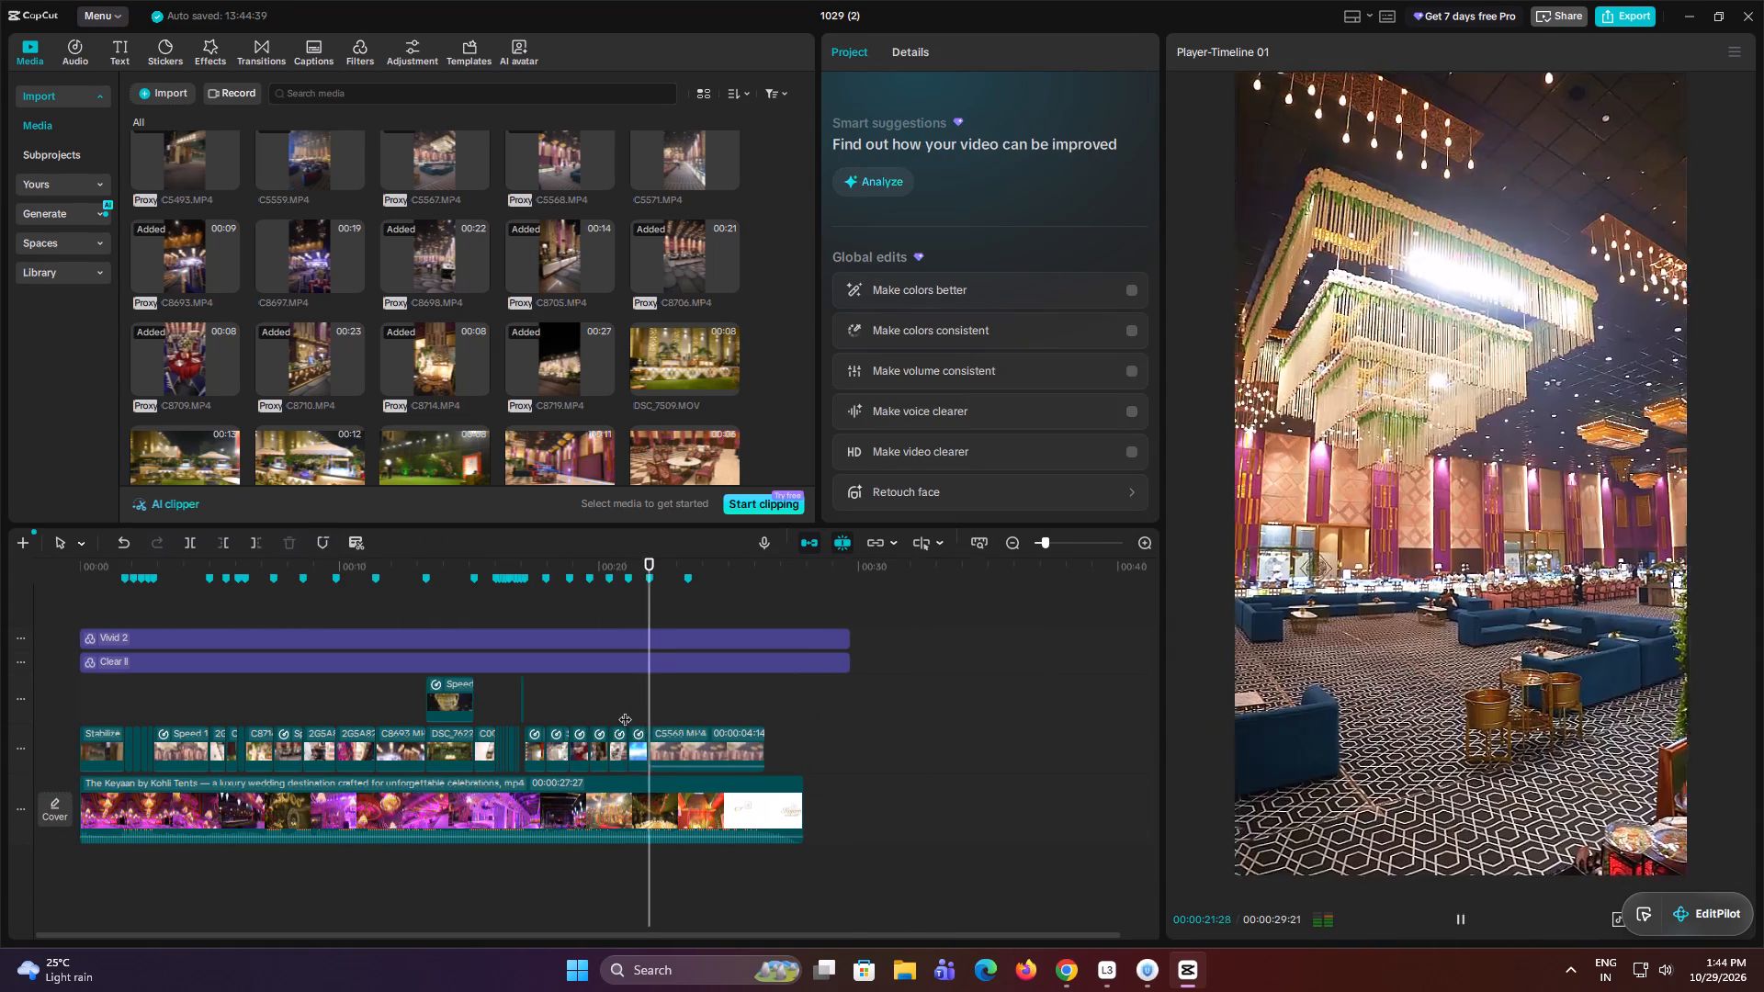
pyautogui.press('space')
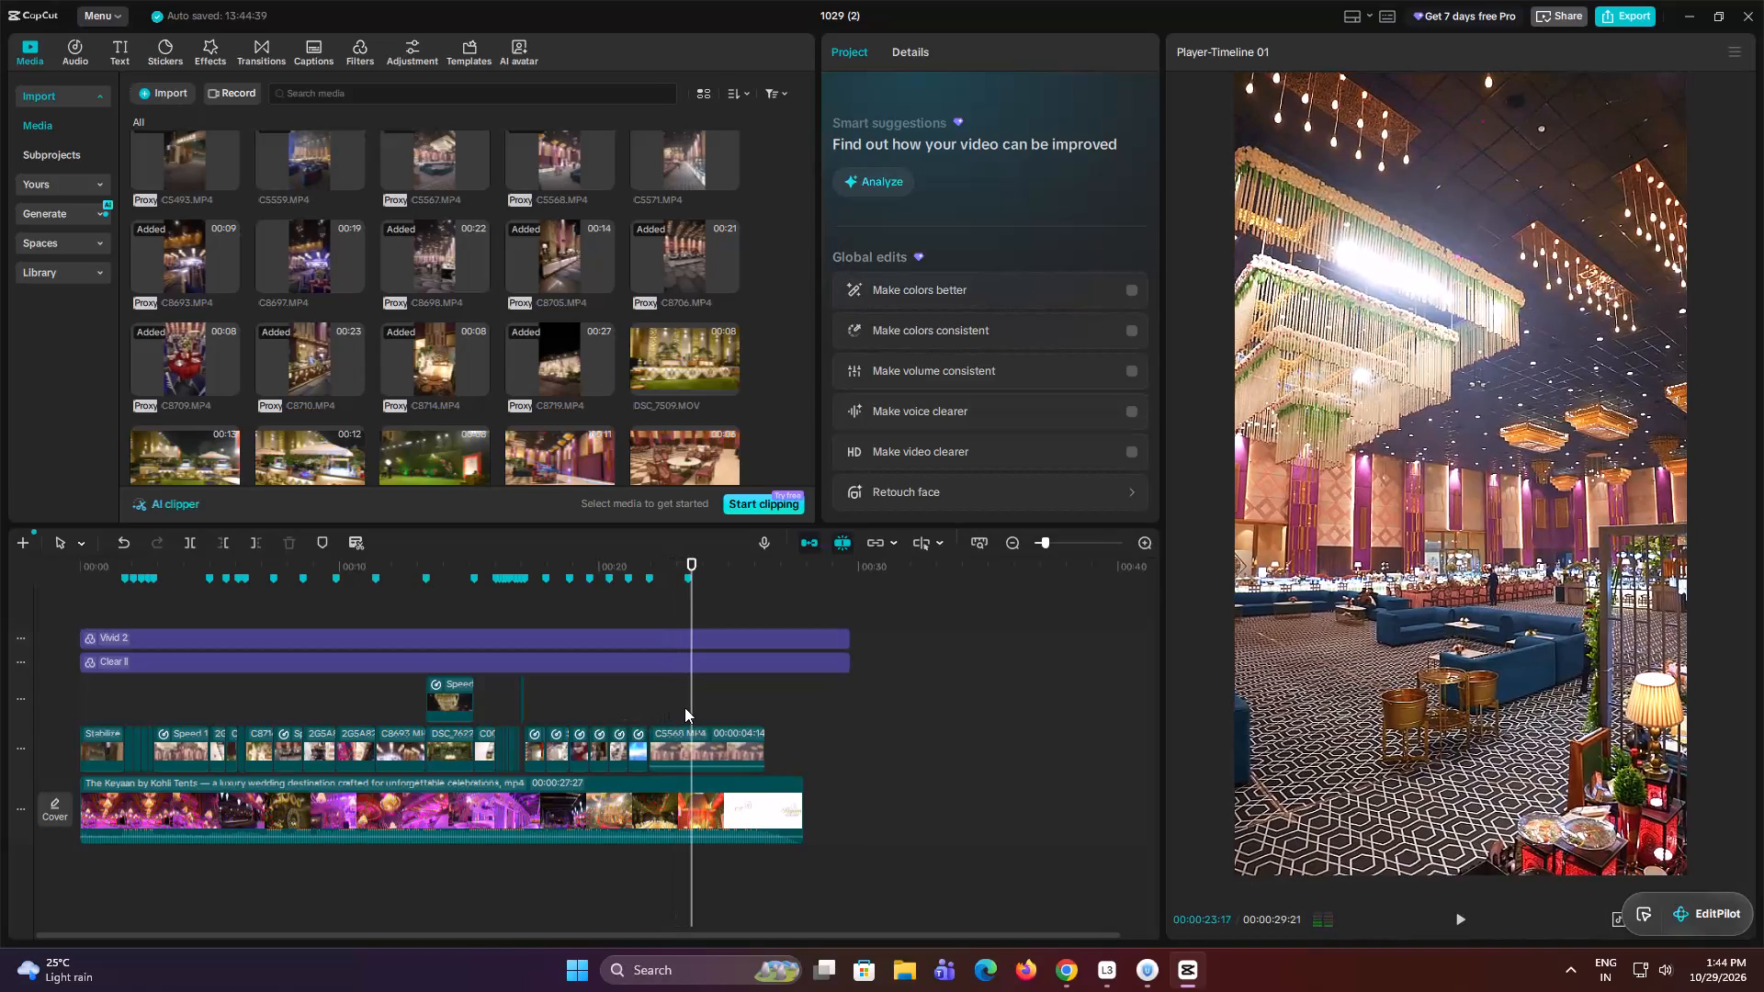
pyautogui.click(684, 707)
pyautogui.click(585, 710)
pyautogui.press('space')
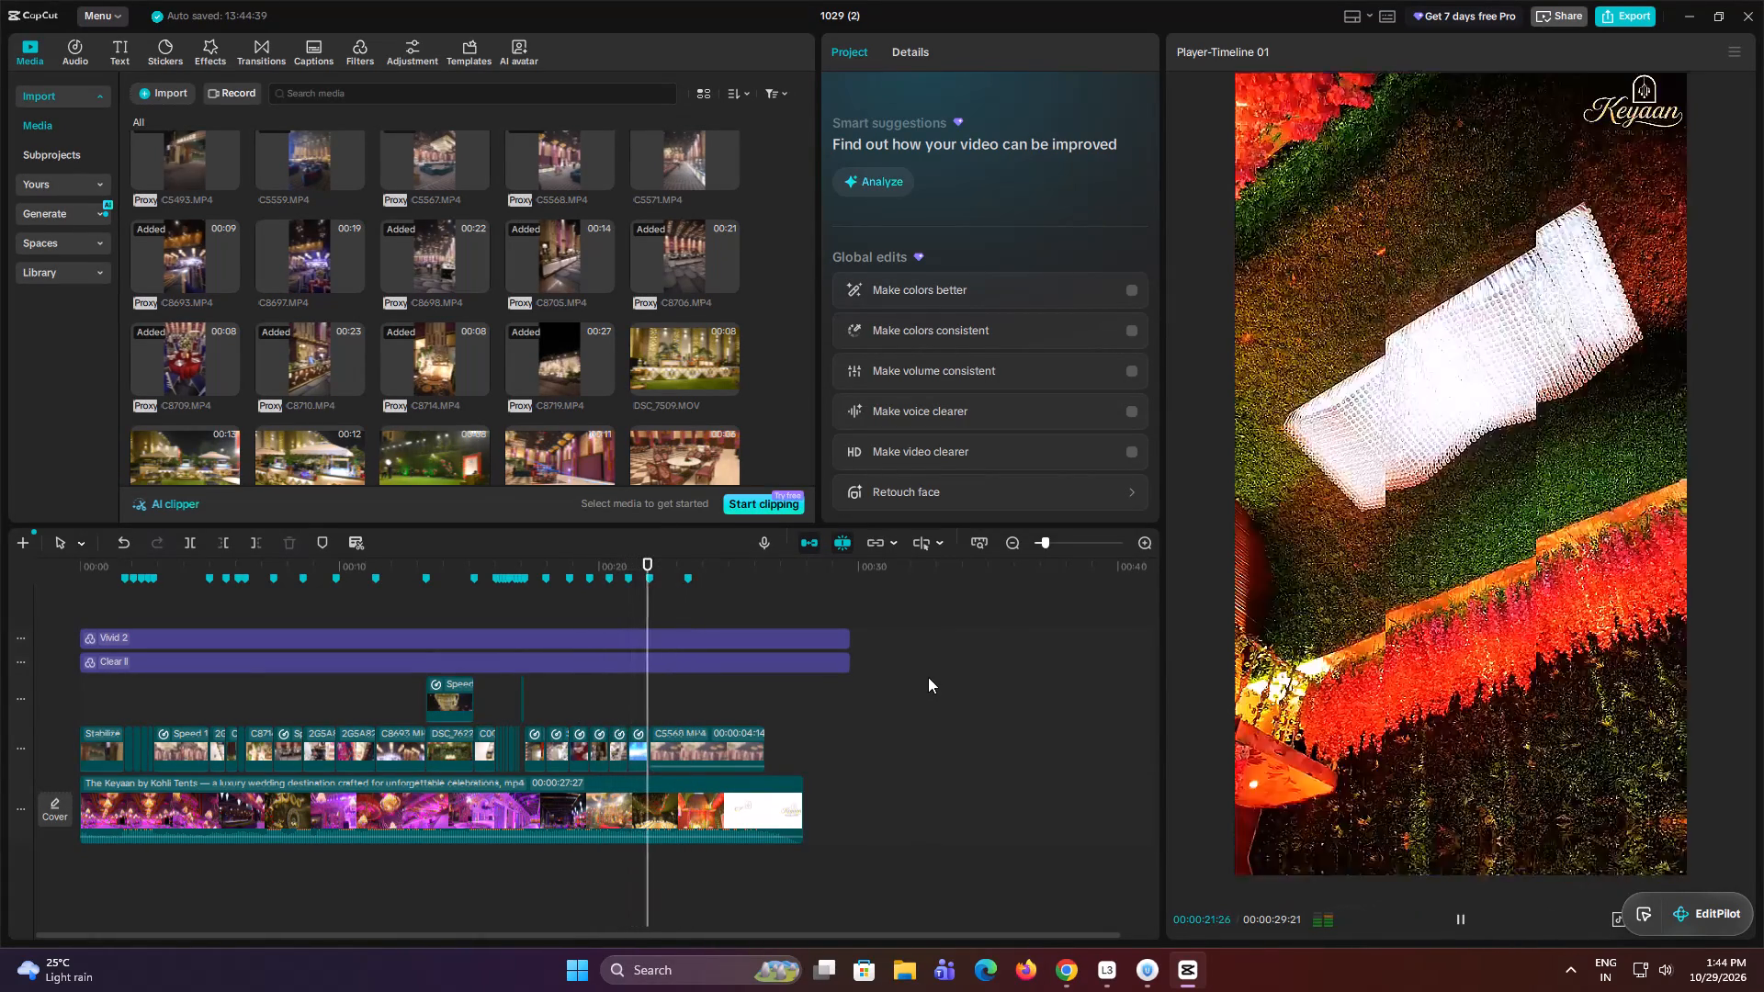
pyautogui.press('space')
pyautogui.moveTo(1047, 544); pyautogui.dragTo(1070, 545)
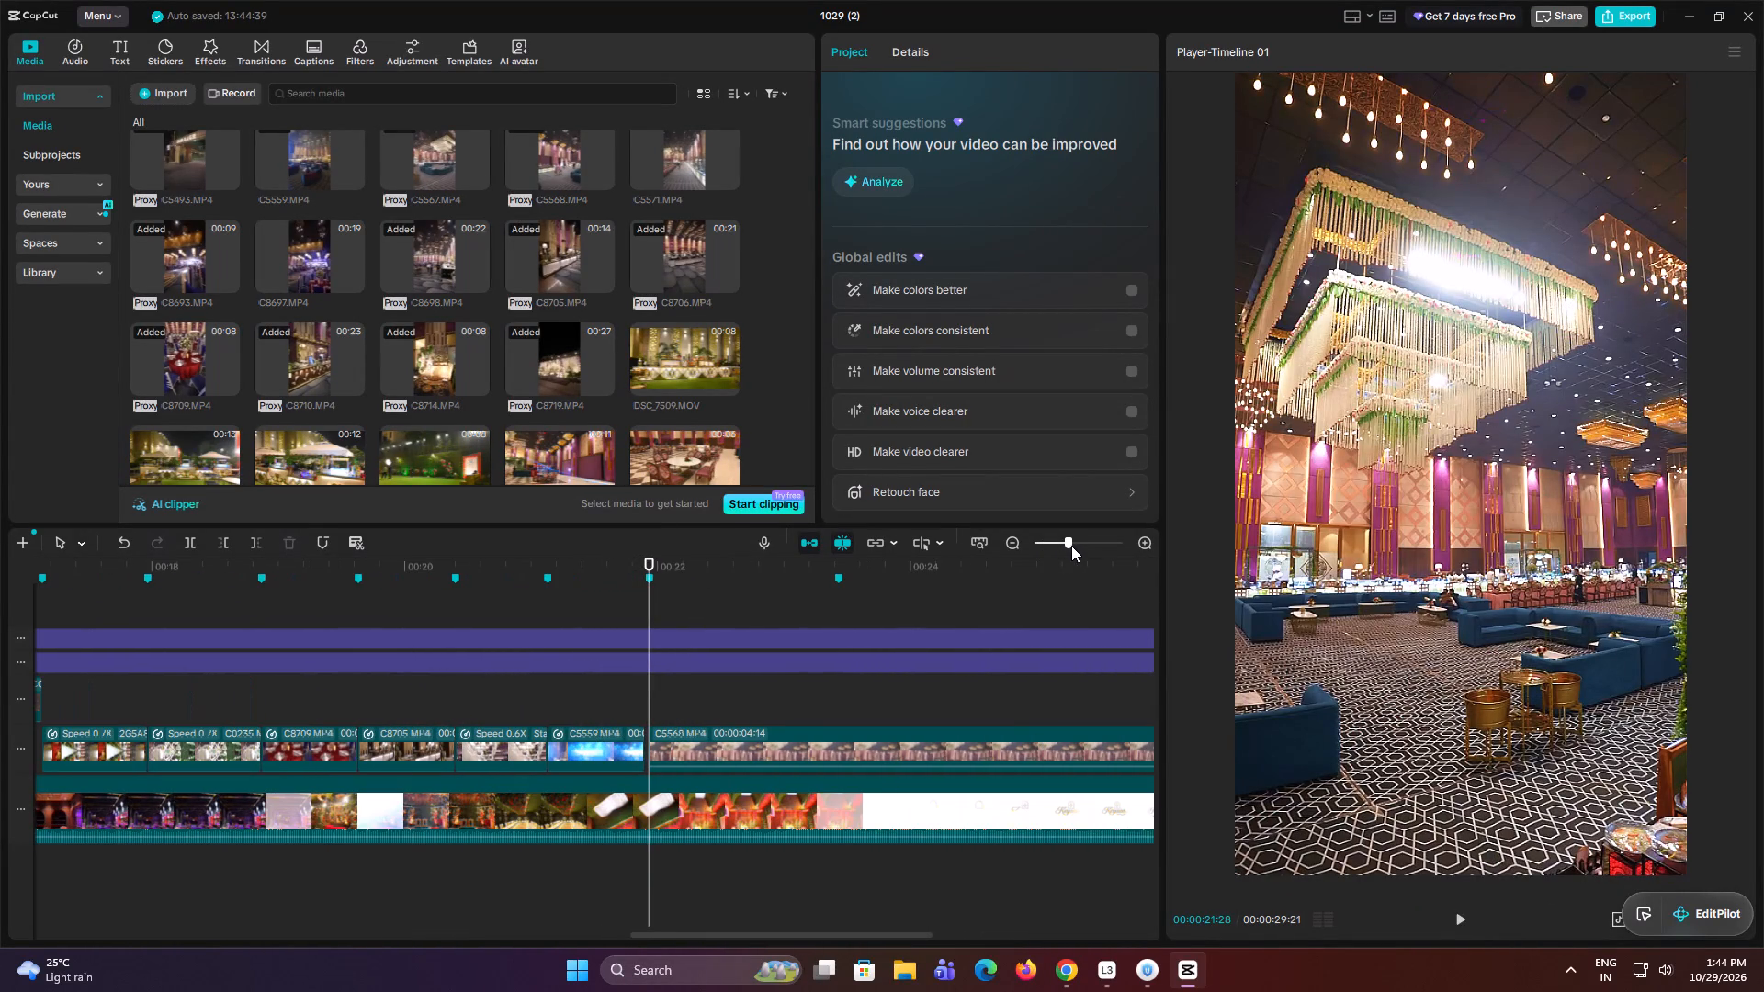
pyautogui.click(635, 735)
pyautogui.click(642, 735)
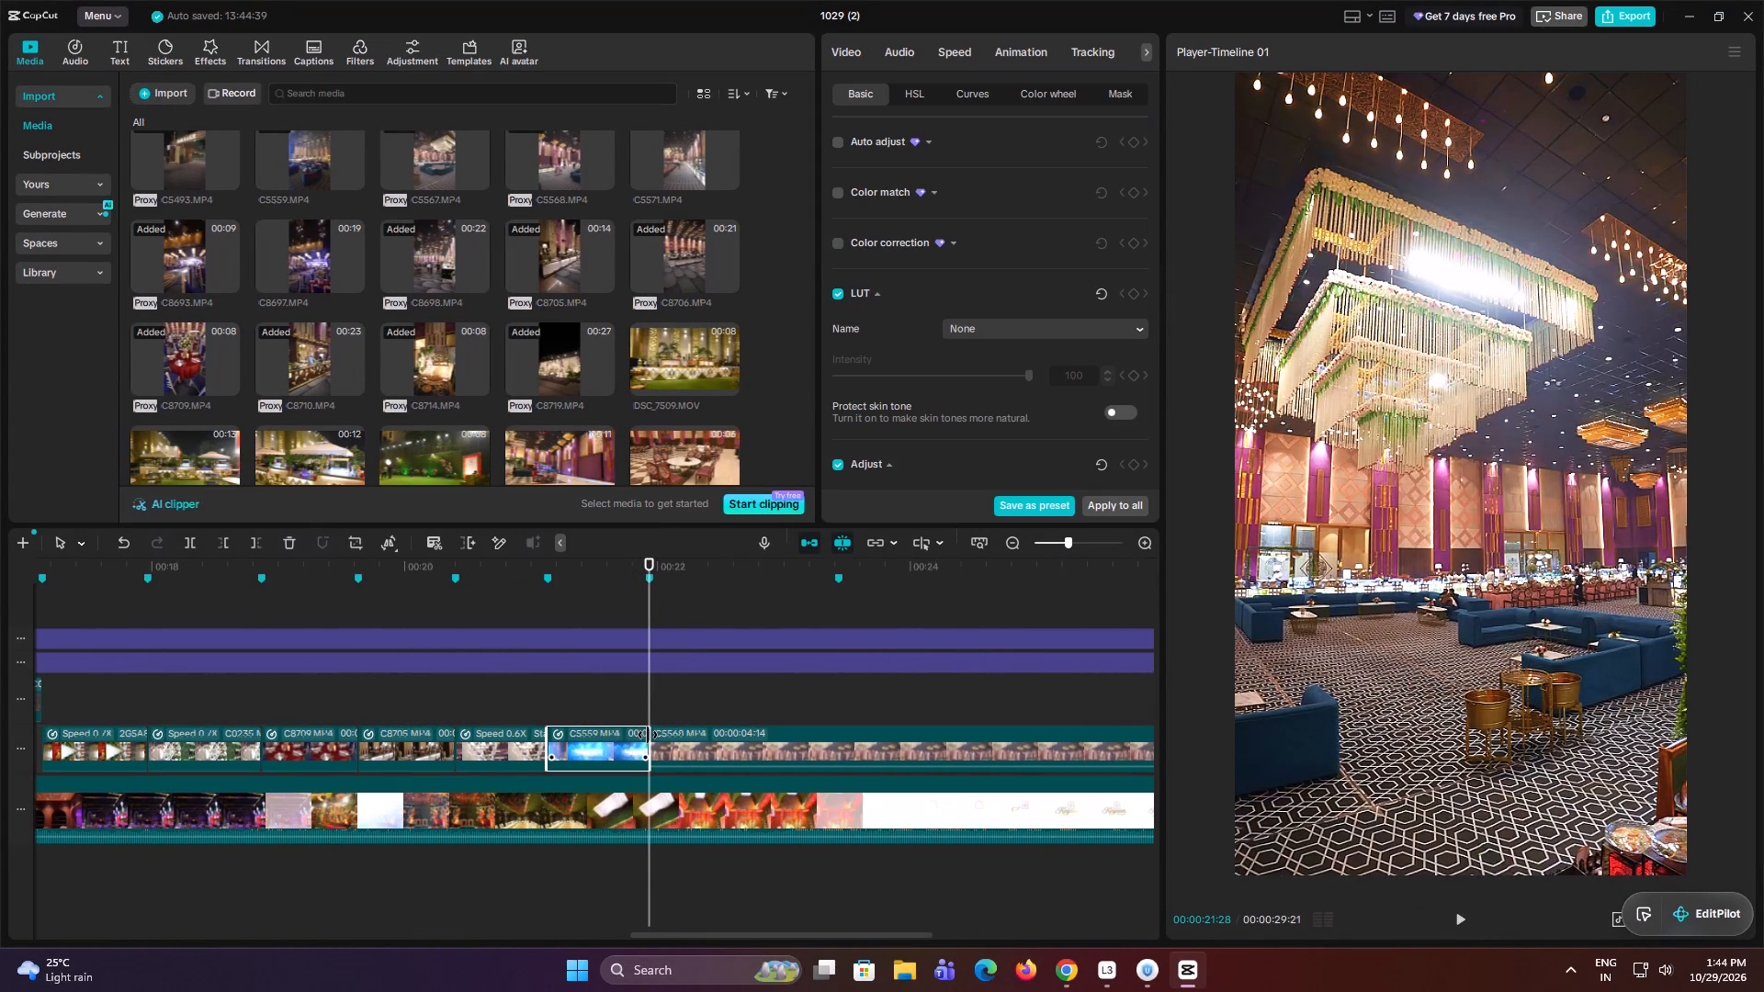
# Trim the end of the main-track C5568.MP4 clip to the marker at 00:00:23:13.
pyautogui.press('space')
pyautogui.press('space')
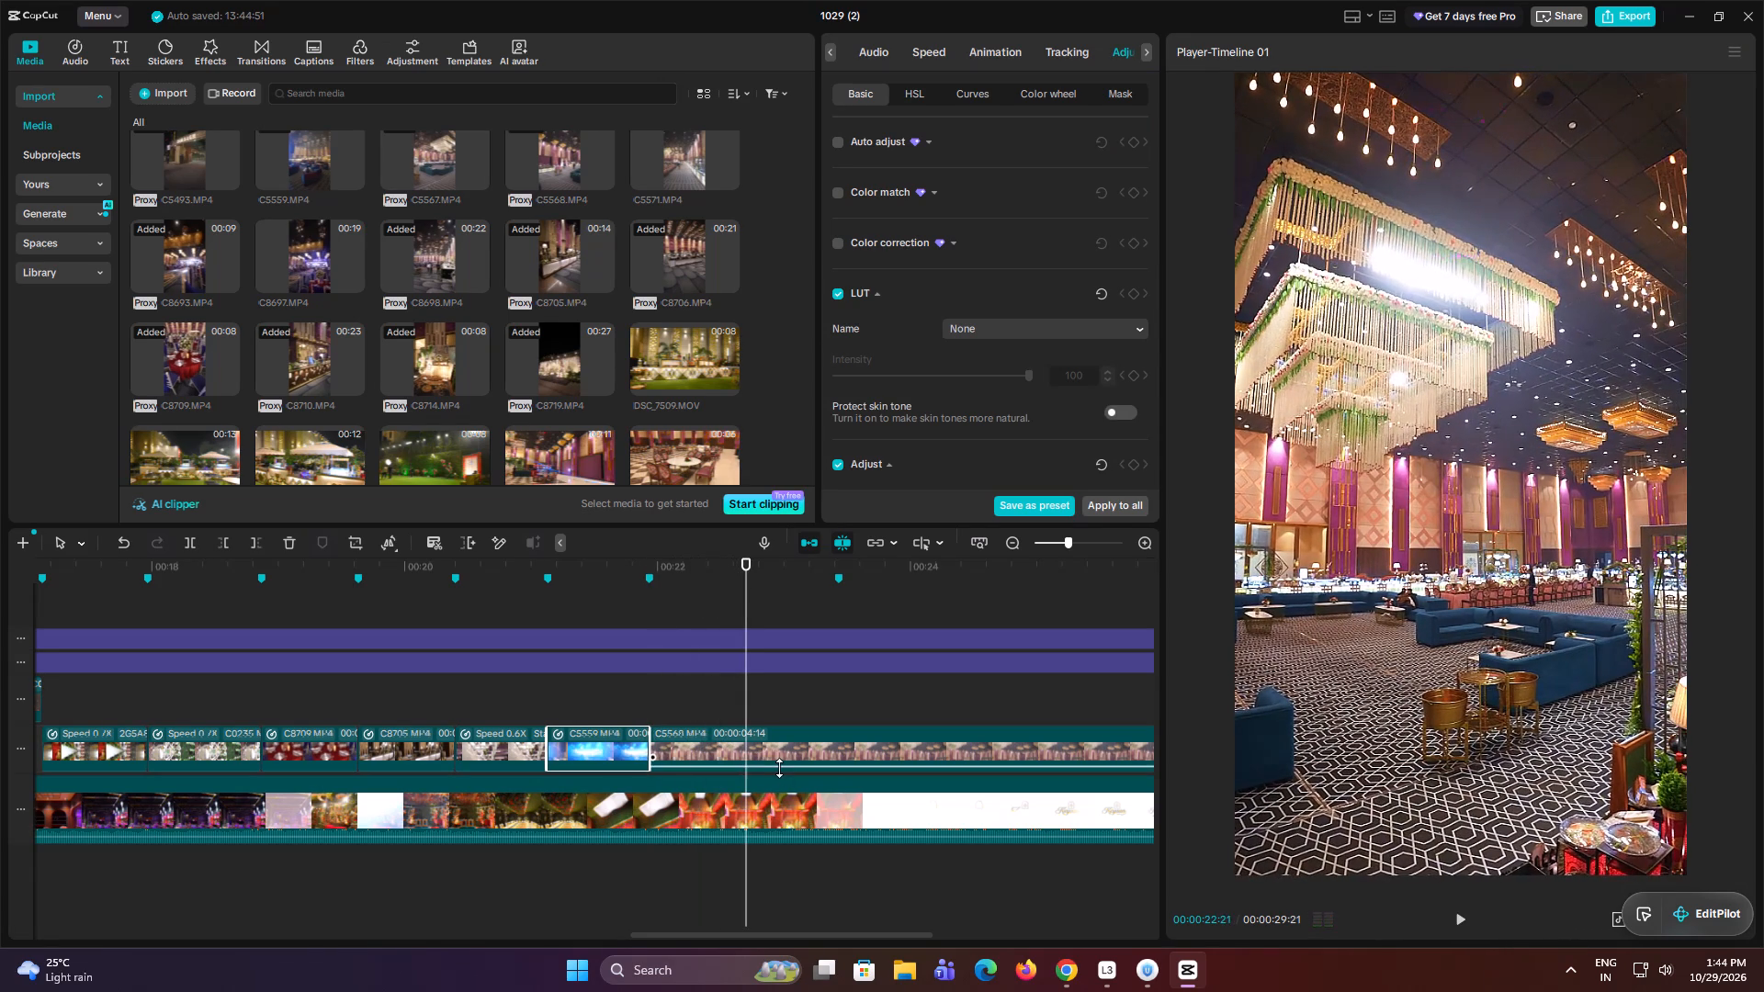
pyautogui.moveTo(779, 768); pyautogui.dragTo(775, 796)
pyautogui.press('space')
pyautogui.press('space')
pyautogui.click(821, 723)
pyautogui.moveTo(821, 723); pyautogui.dragTo(831, 723)
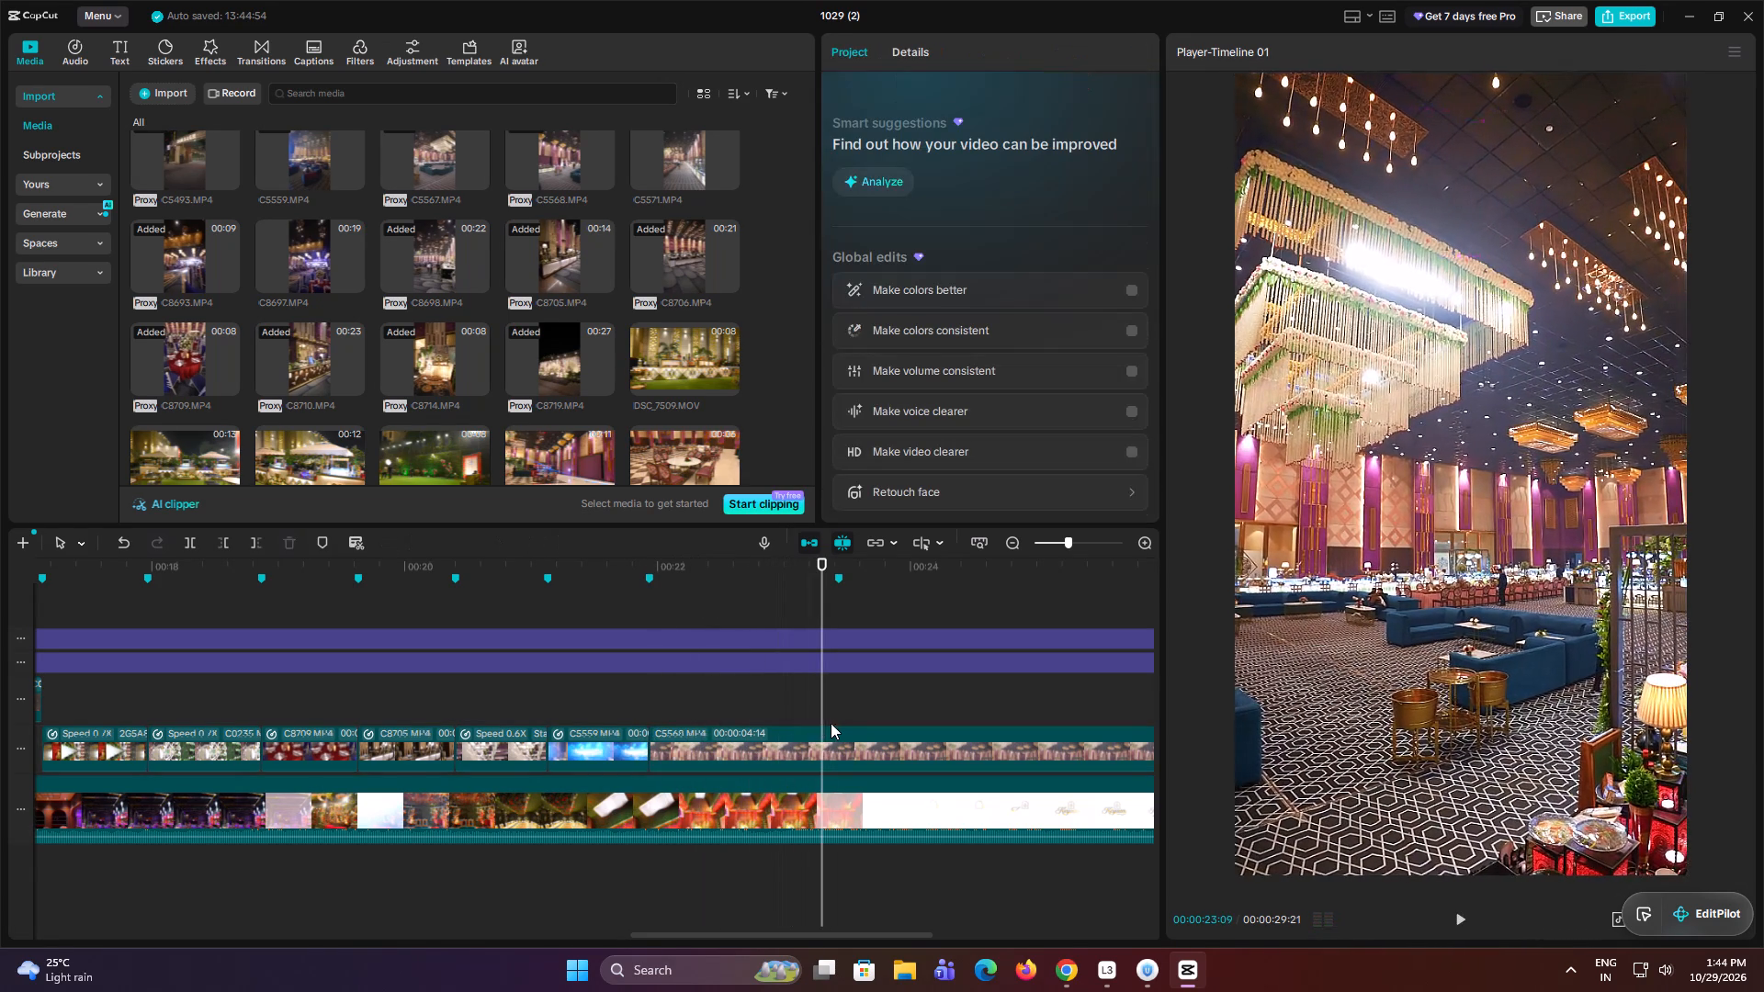
pyautogui.moveTo(831, 723); pyautogui.dragTo(844, 723)
pyautogui.moveTo(844, 723); pyautogui.dragTo(829, 727)
pyautogui.doubleClick(845, 699)
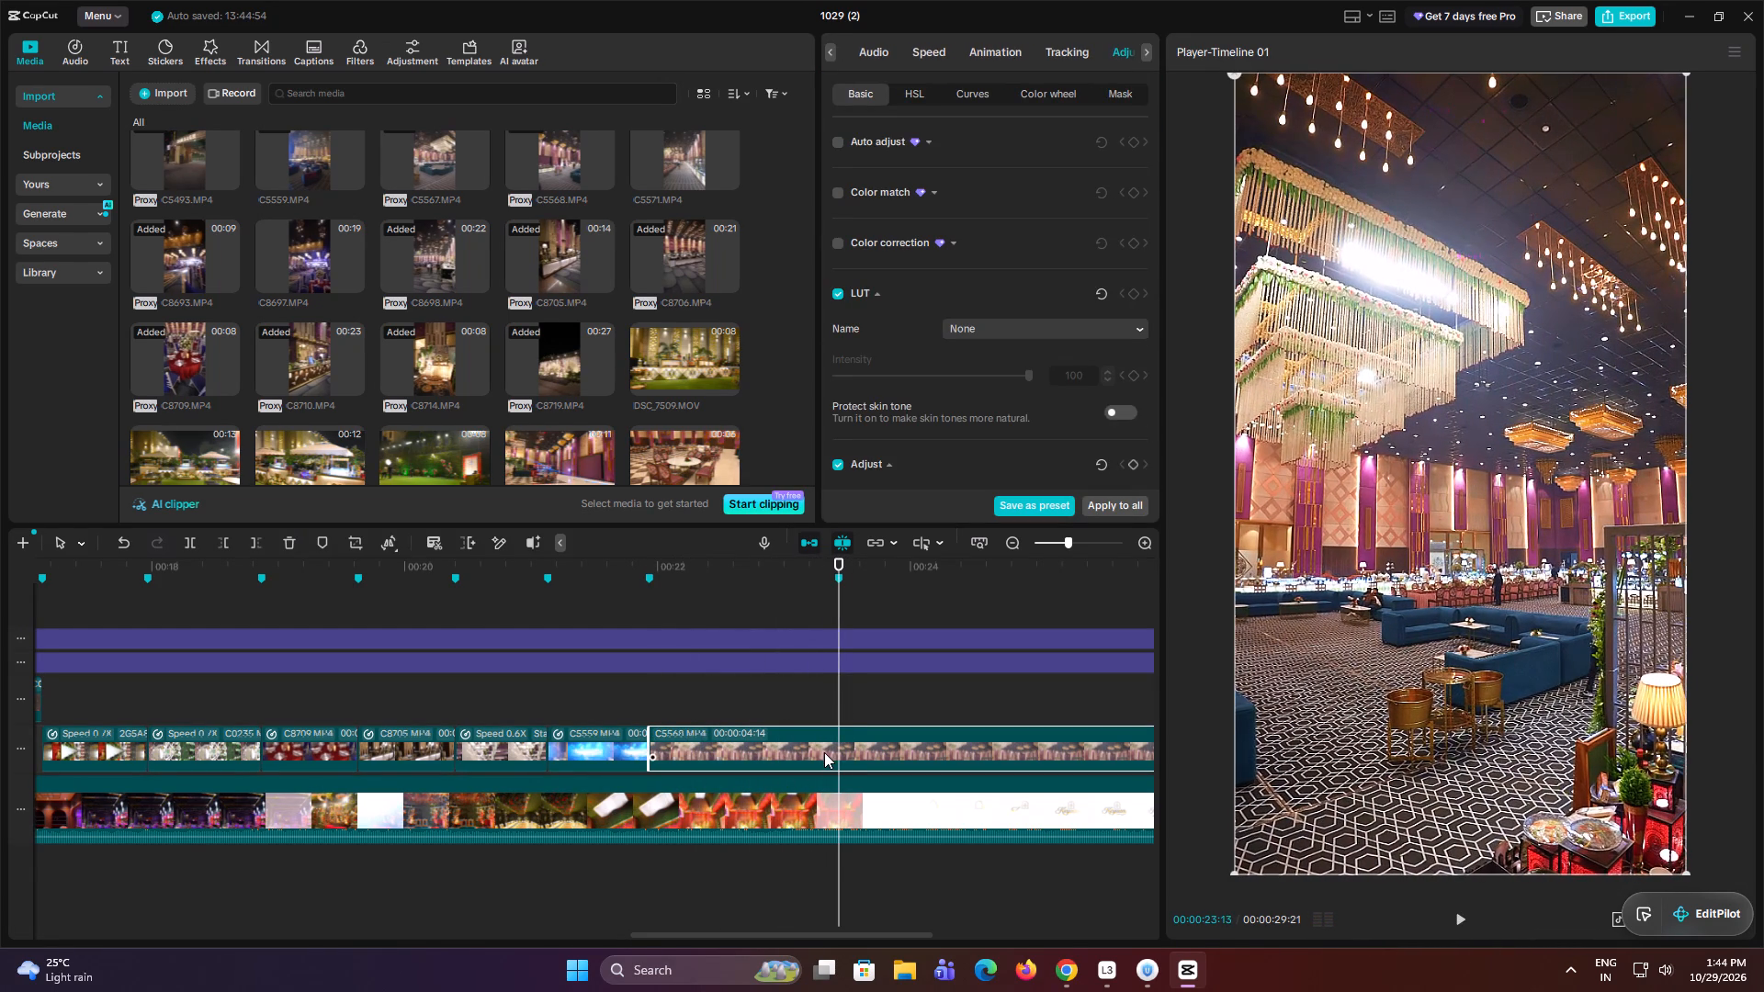
pyautogui.click(824, 752)
pyautogui.press('w')
# Duplicate the trimmed C5568.MP4 clip onto a track above the main-track gap, starting at the 00:00:16:26 marker.
pyautogui.click(707, 743)
pyautogui.keyDown('alt'); pyautogui.moveTo(707, 743); pyautogui.dragTo(0, 726); pyautogui.keyUp('alt')
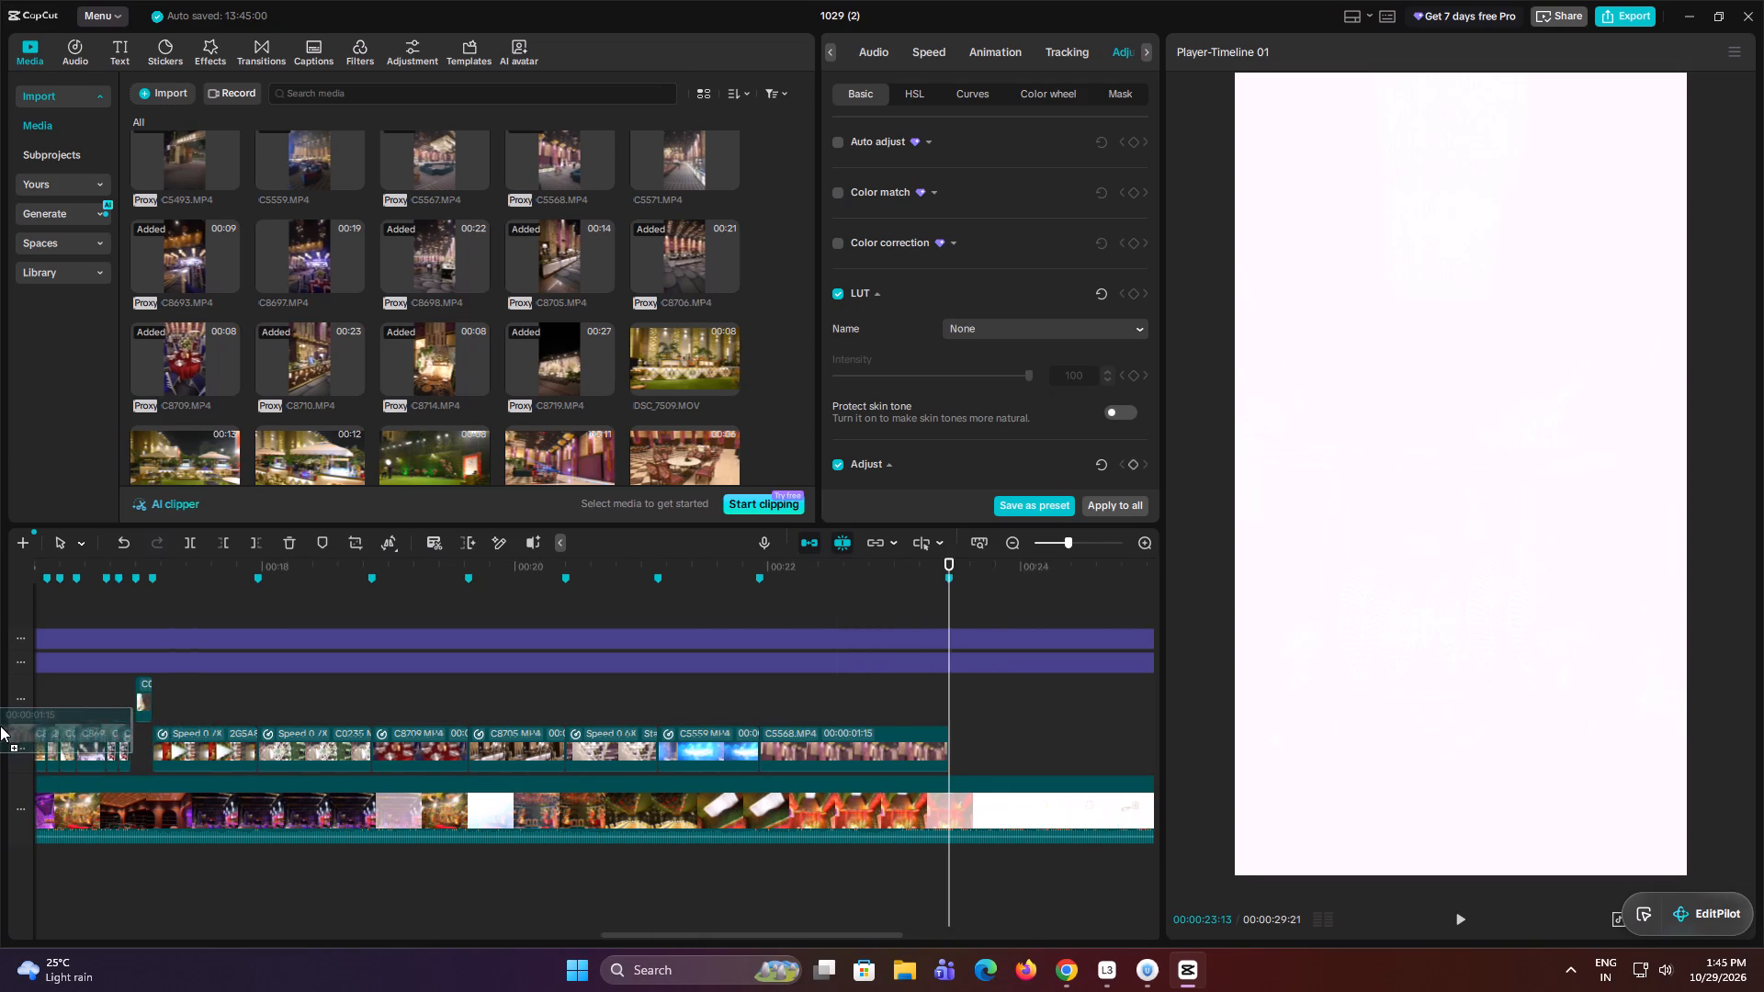
pyautogui.keyDown('alt'); pyautogui.moveTo(0, 726); pyautogui.dragTo(369, 731); pyautogui.keyUp('alt')
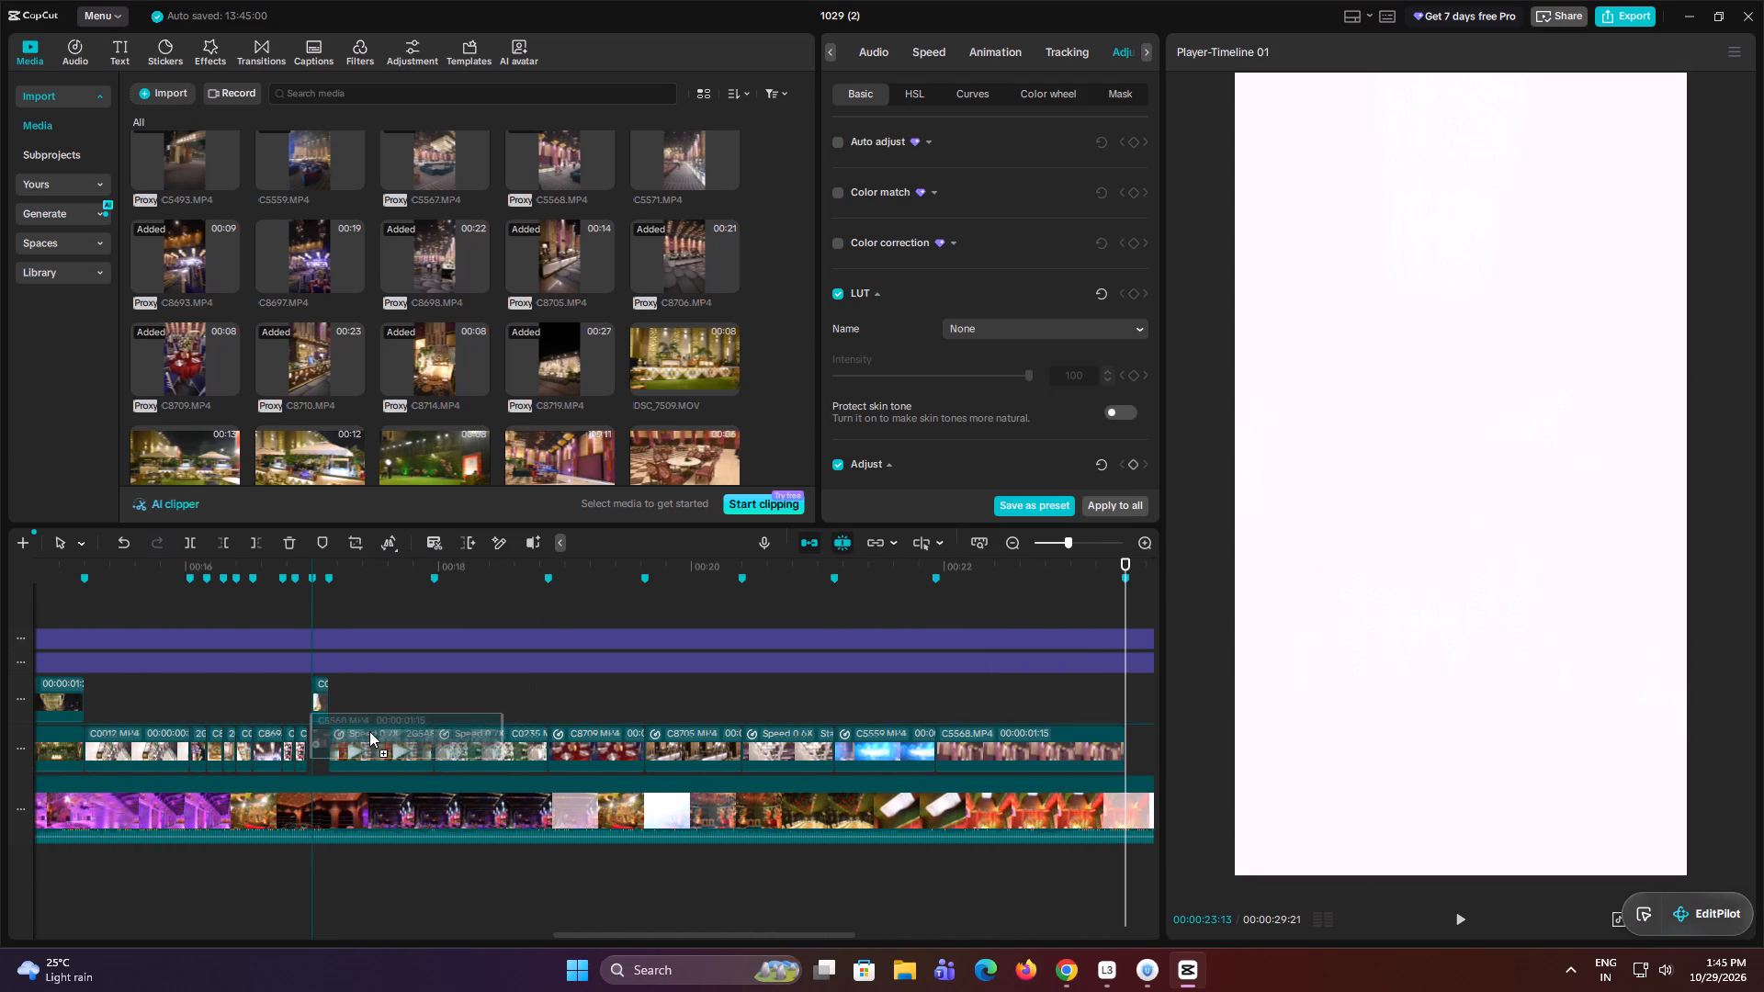
pyautogui.keyDown('alt'); pyautogui.moveTo(369, 731); pyautogui.dragTo(356, 731); pyautogui.keyUp('alt')
pyautogui.click(301, 708)
pyautogui.moveTo(301, 708); pyautogui.dragTo(312, 708)
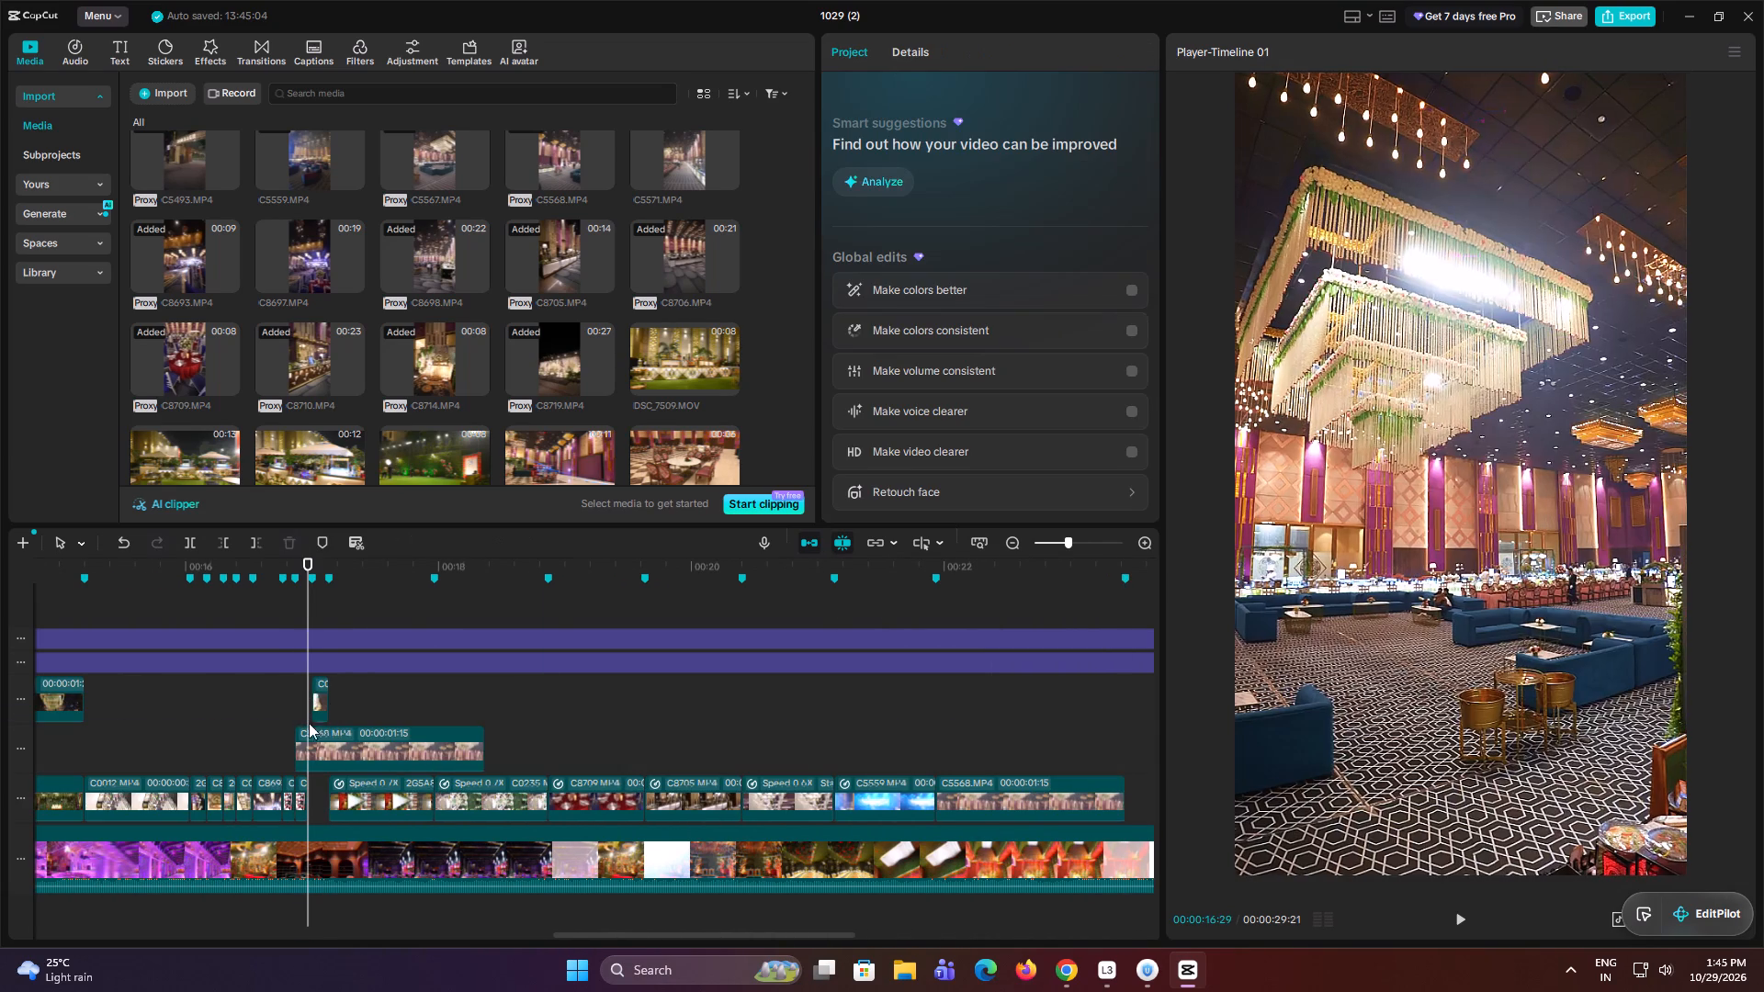
# Replace the short main-track clip at 00:00:16:26 with the duplicated C5568.MP4 clip, trimmed to end at 00:00:16:29.
pyautogui.click(308, 746)
pyautogui.press('w')
pyautogui.click(304, 788)
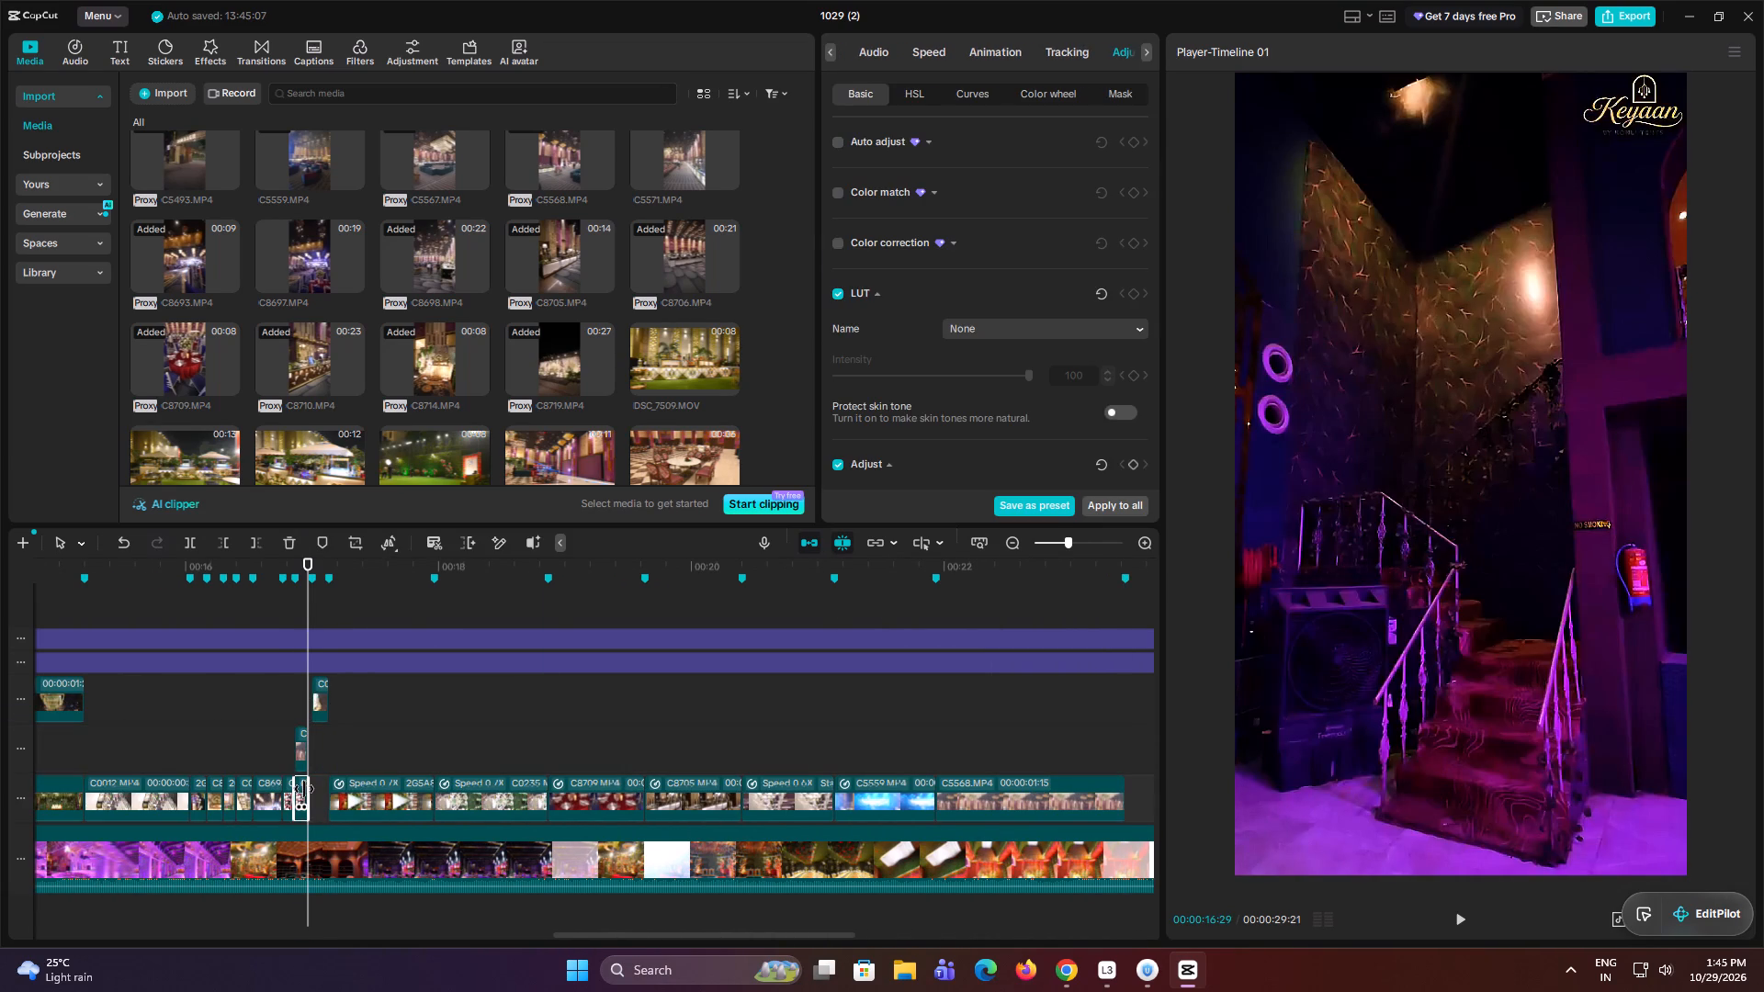
pyautogui.press('BackSpace')
pyautogui.moveTo(304, 750); pyautogui.dragTo(305, 781)
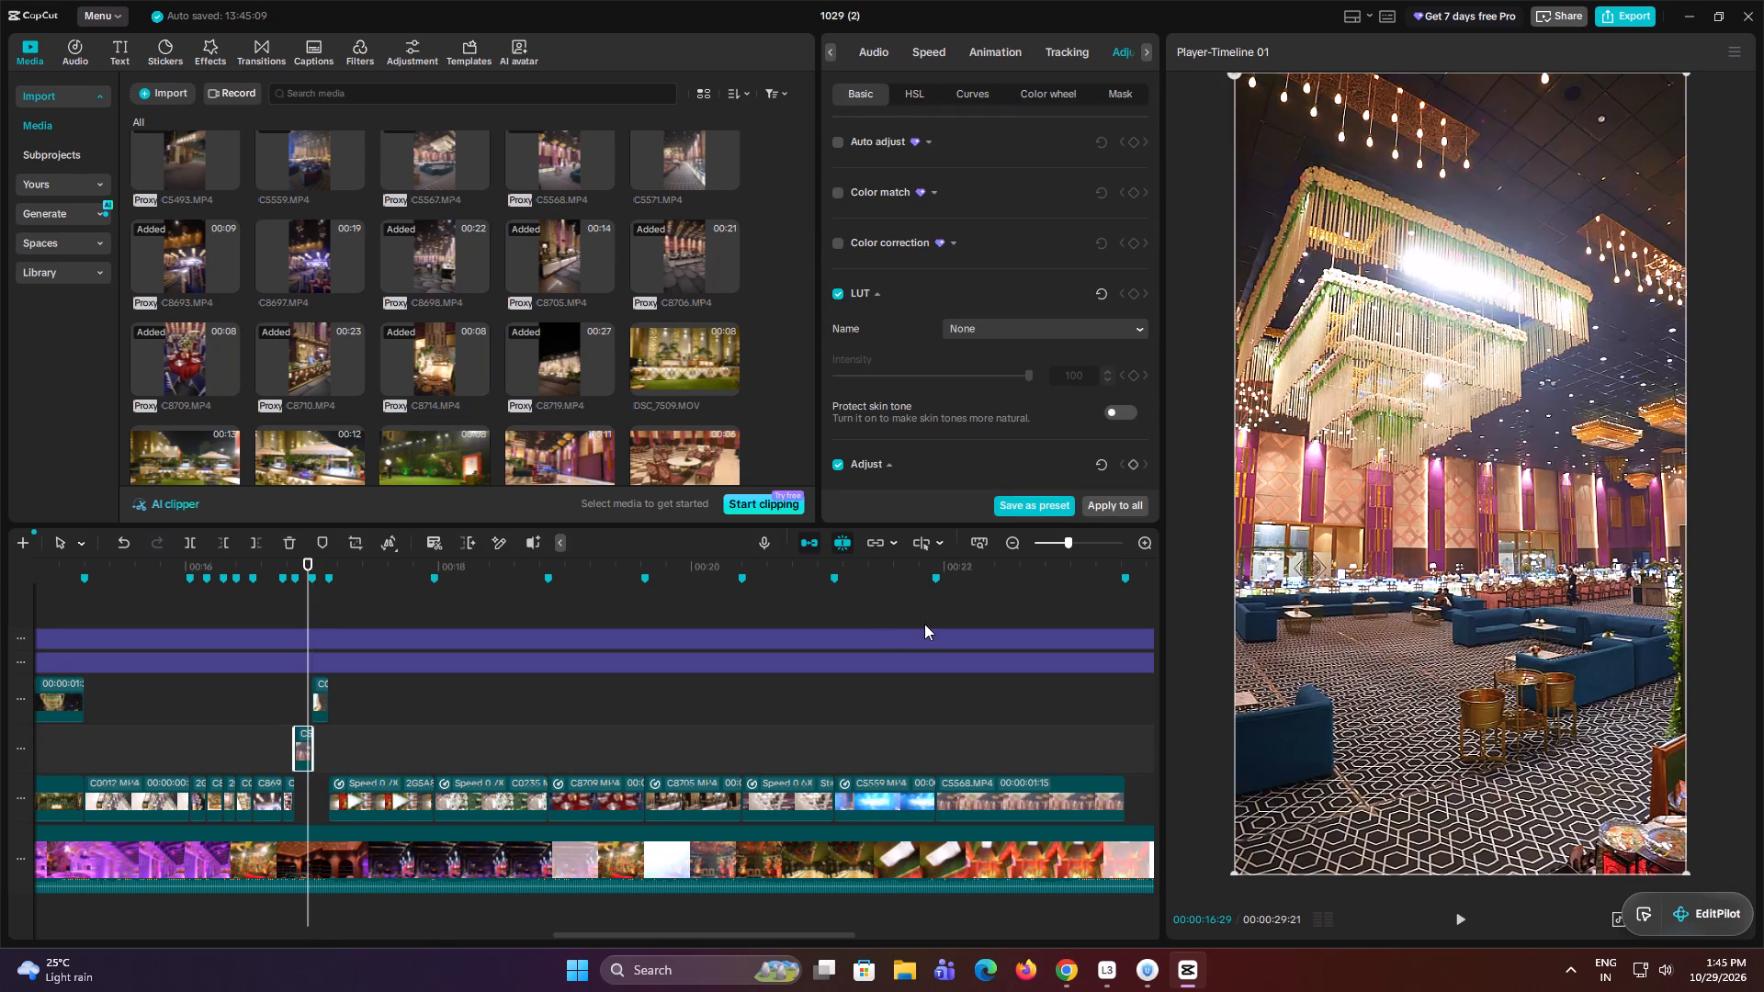
pyautogui.press('w')
pyautogui.moveTo(1069, 541); pyautogui.dragTo(1089, 545)
pyautogui.moveTo(286, 756); pyautogui.dragTo(287, 796)
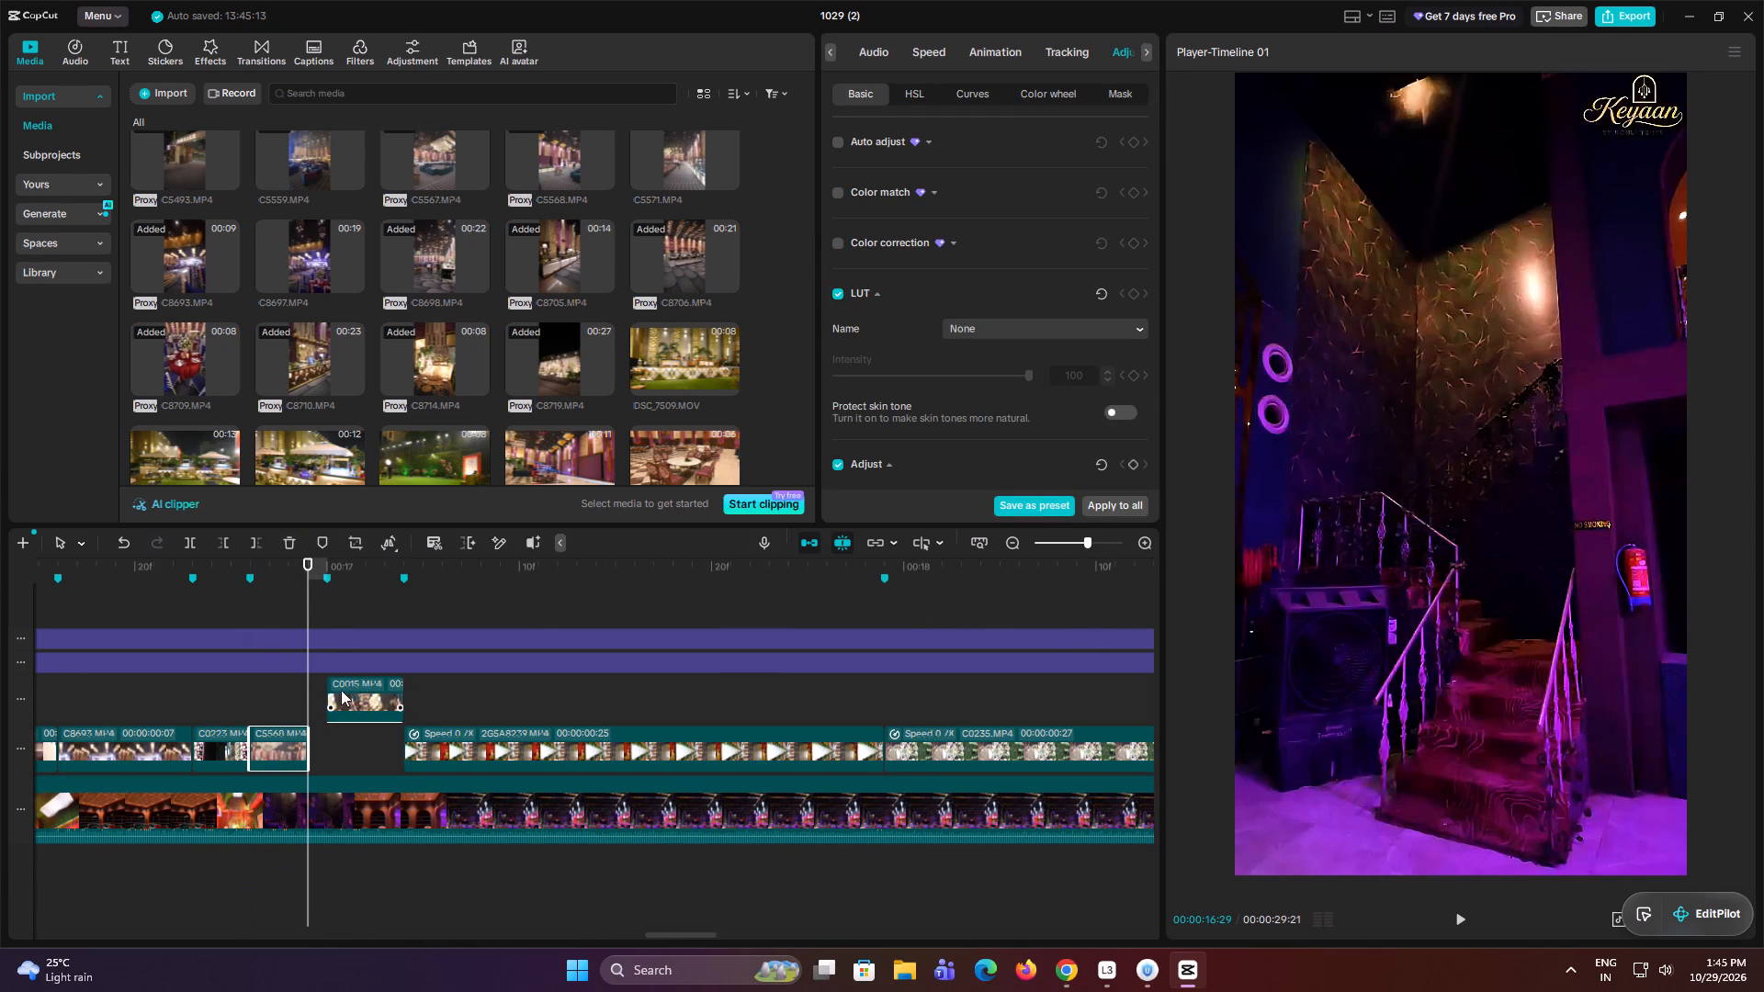
# Extend the end of the short C5568.MP4 clip to the marker at 00:00:17:00.
pyautogui.moveTo(307, 689); pyautogui.dragTo(325, 693)
pyautogui.moveTo(315, 738); pyautogui.dragTo(320, 739)
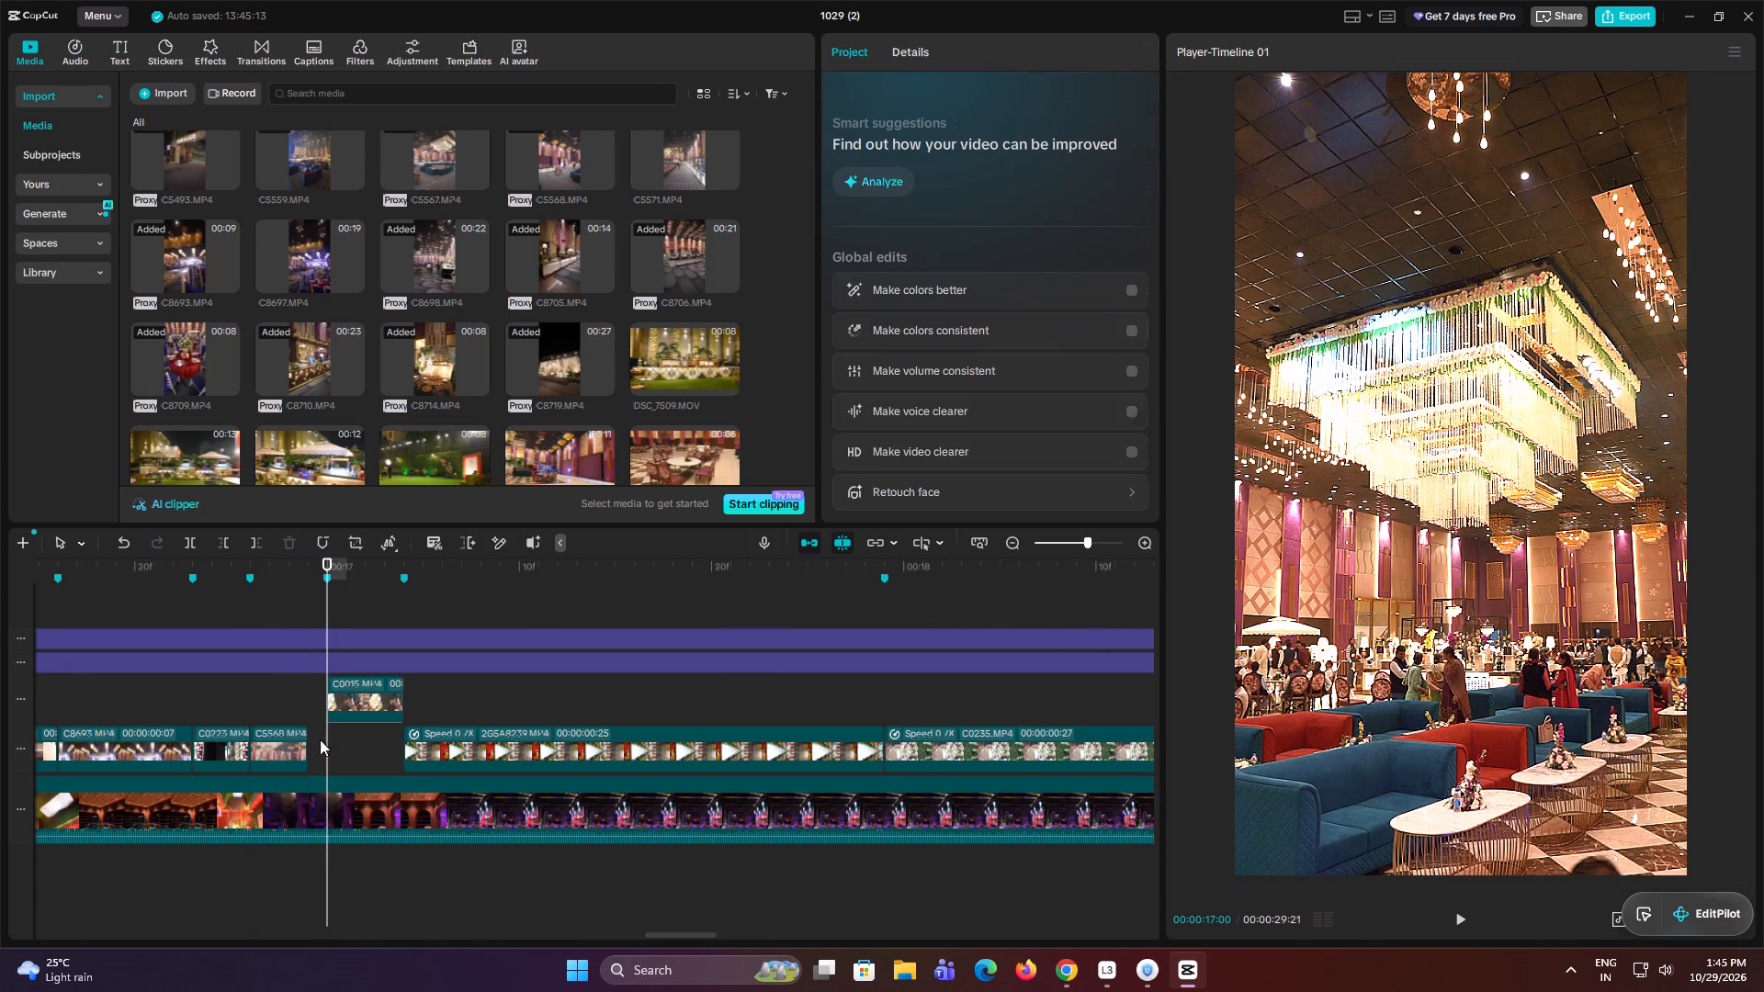
pyautogui.moveTo(320, 739); pyautogui.dragTo(323, 740)
pyautogui.moveTo(305, 741); pyautogui.dragTo(322, 741)
# Move the short overlay clip at 00:00:17:00 down into the main-track gap, directly after the C5568.MP4 clip.
pyautogui.moveTo(356, 712); pyautogui.dragTo(358, 755)
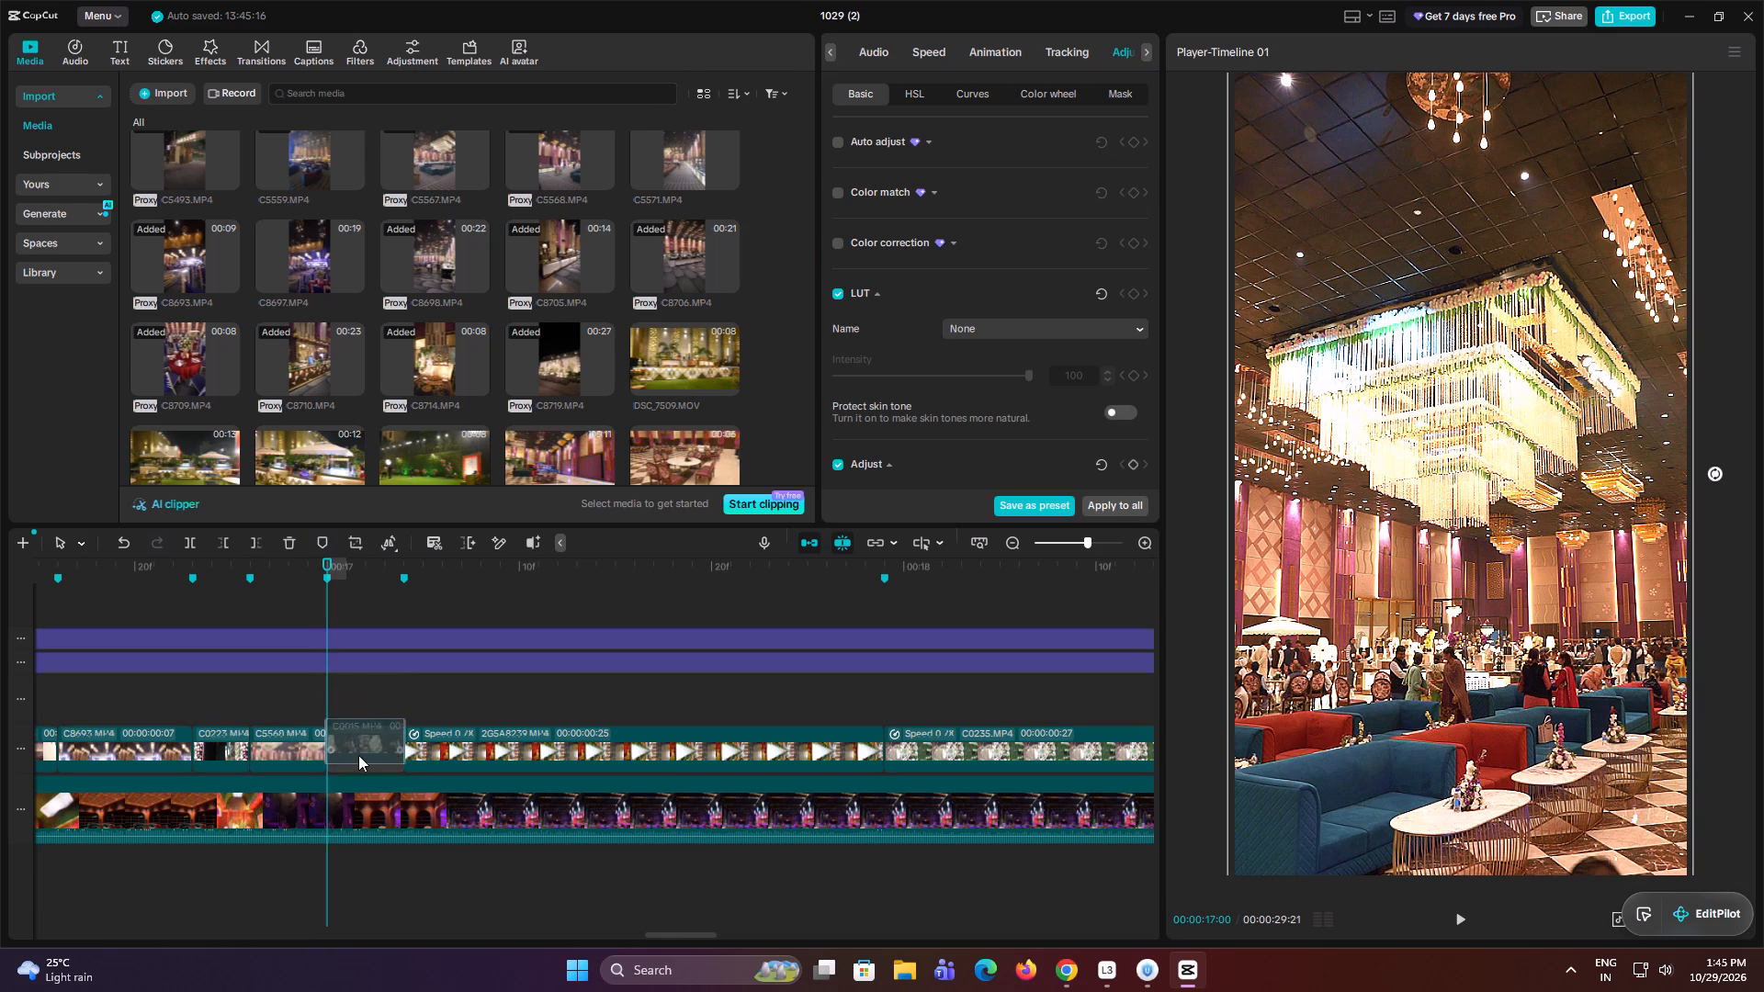
pyautogui.moveTo(358, 755); pyautogui.dragTo(358, 756)
# Play through the edit from the start to review the filled main track, with the whole timeline in view.
pyautogui.click(990, 539)
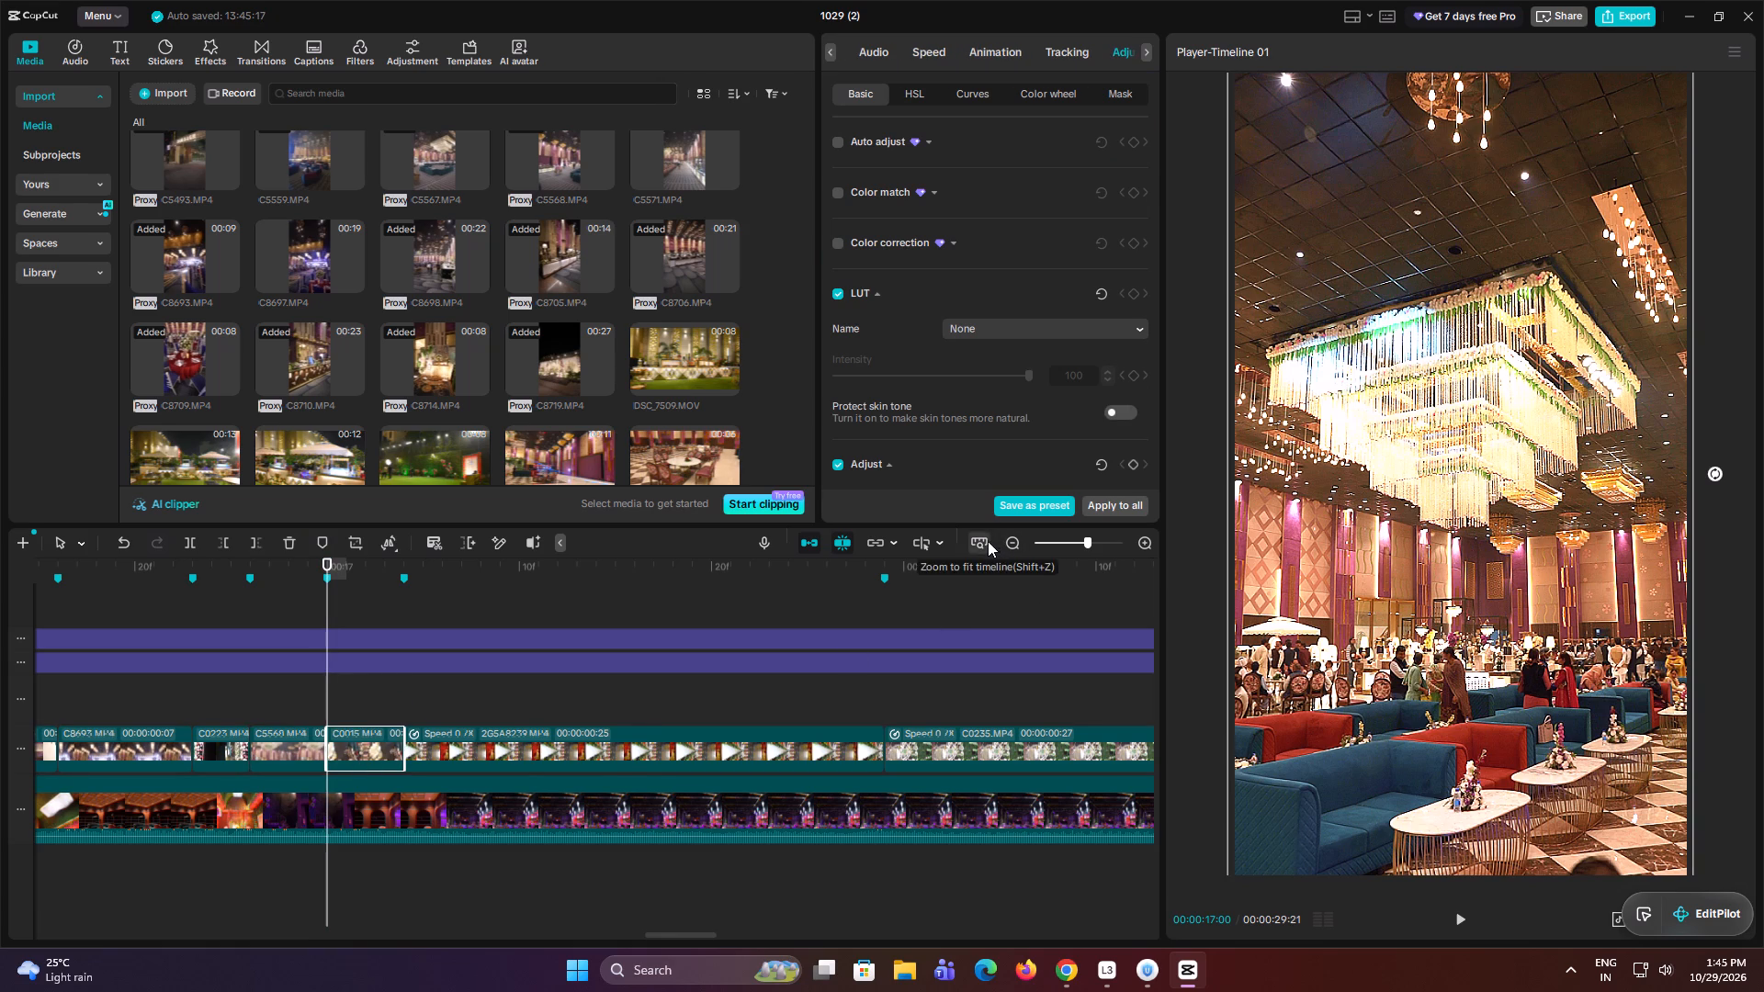
pyautogui.click(988, 541)
pyautogui.click(629, 694)
pyautogui.moveTo(629, 694); pyautogui.dragTo(0, 756)
pyautogui.press('space')
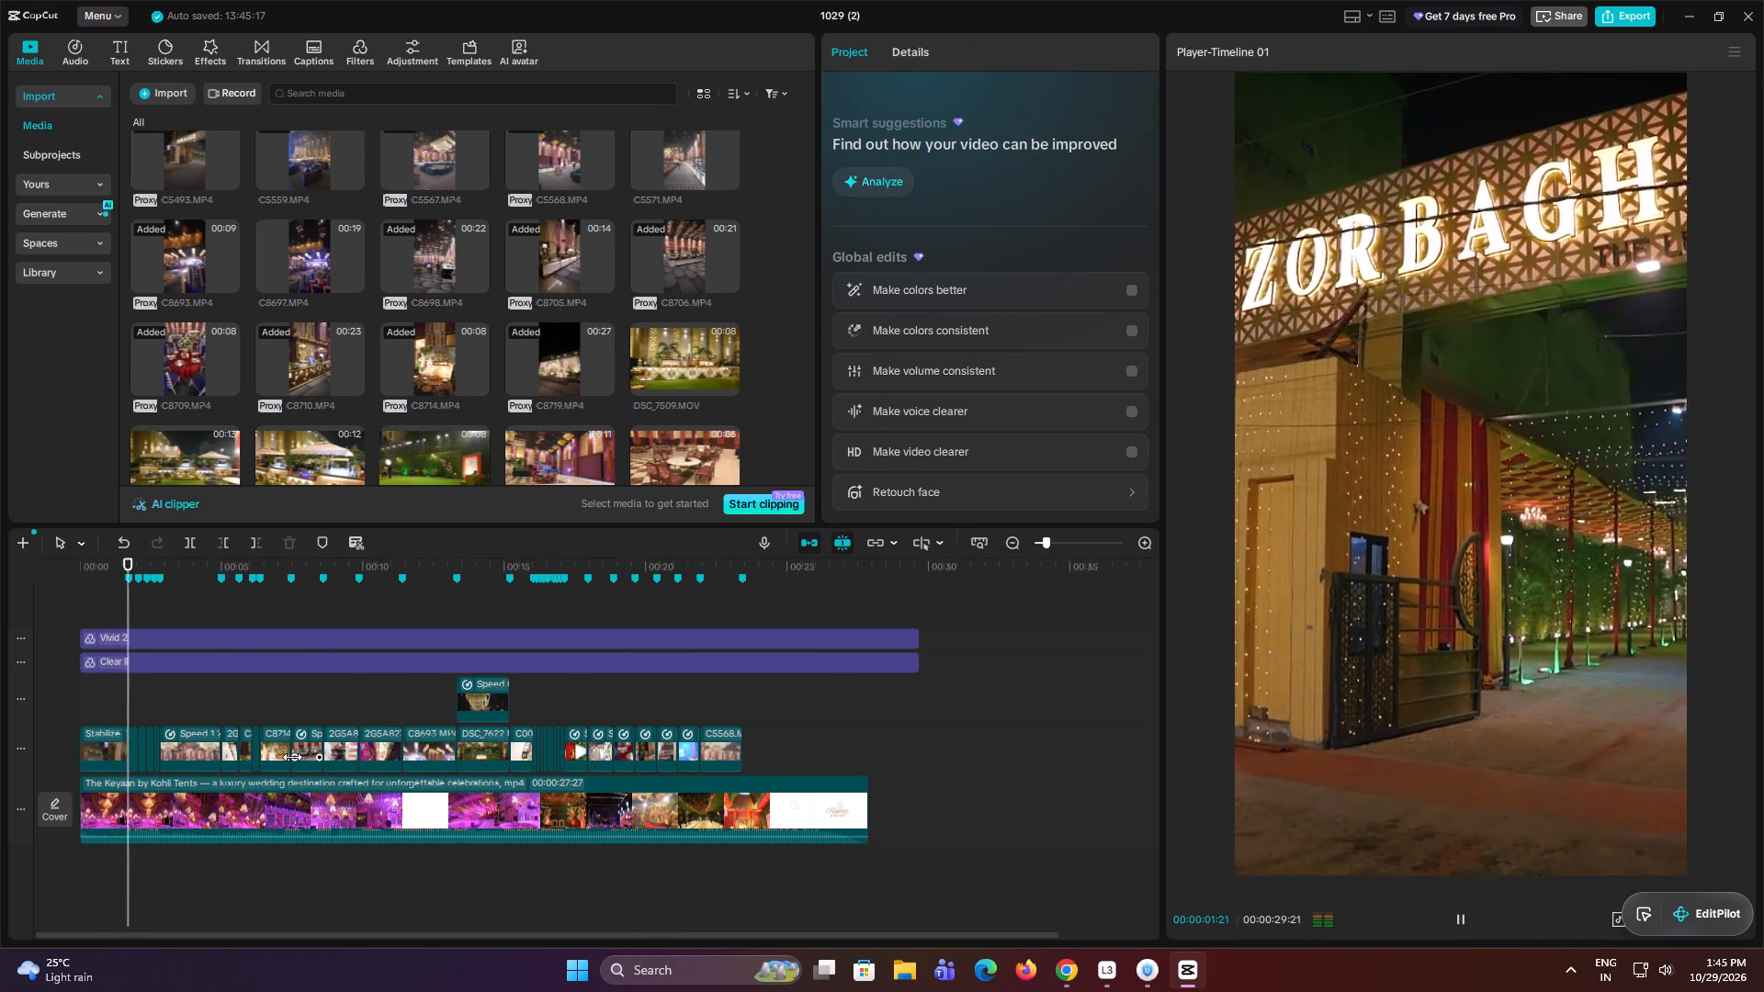
pyautogui.press('space')
pyautogui.doubleClick(94, 705)
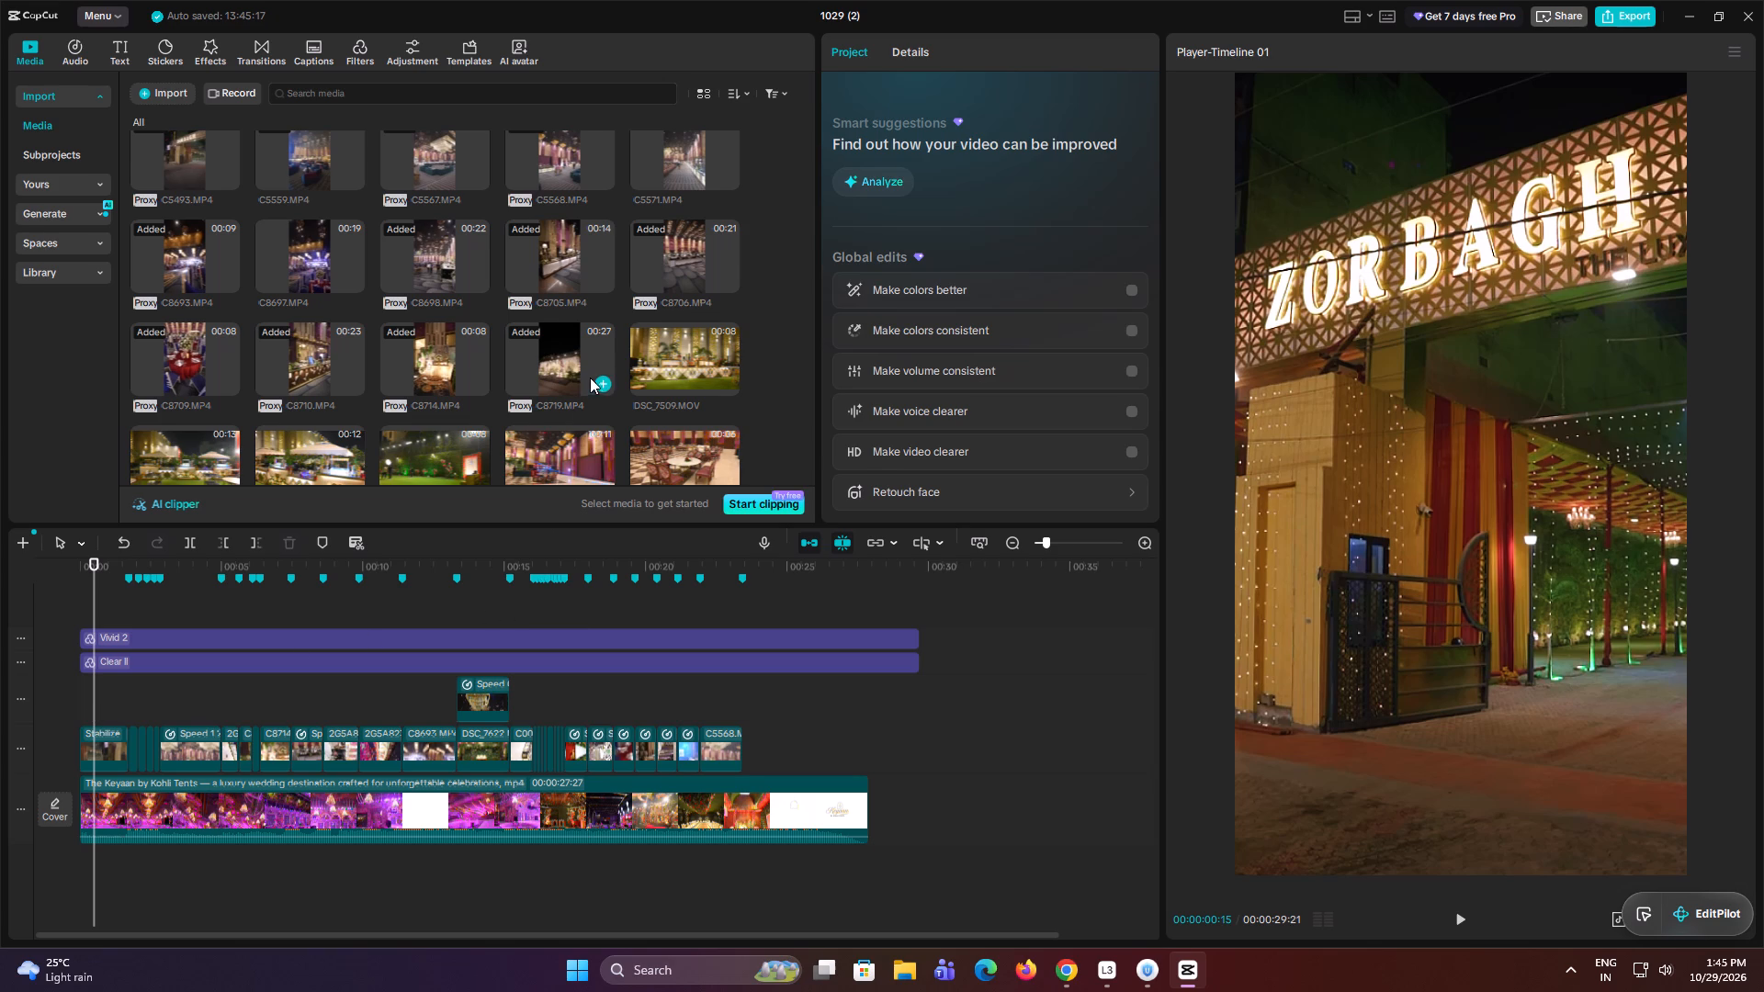
# Place another copy of the Keyaan reference video after the end of the edit and play its opening shots for comparison.
pyautogui.scroll(-2, 600, 370)
pyautogui.click(703, 197)
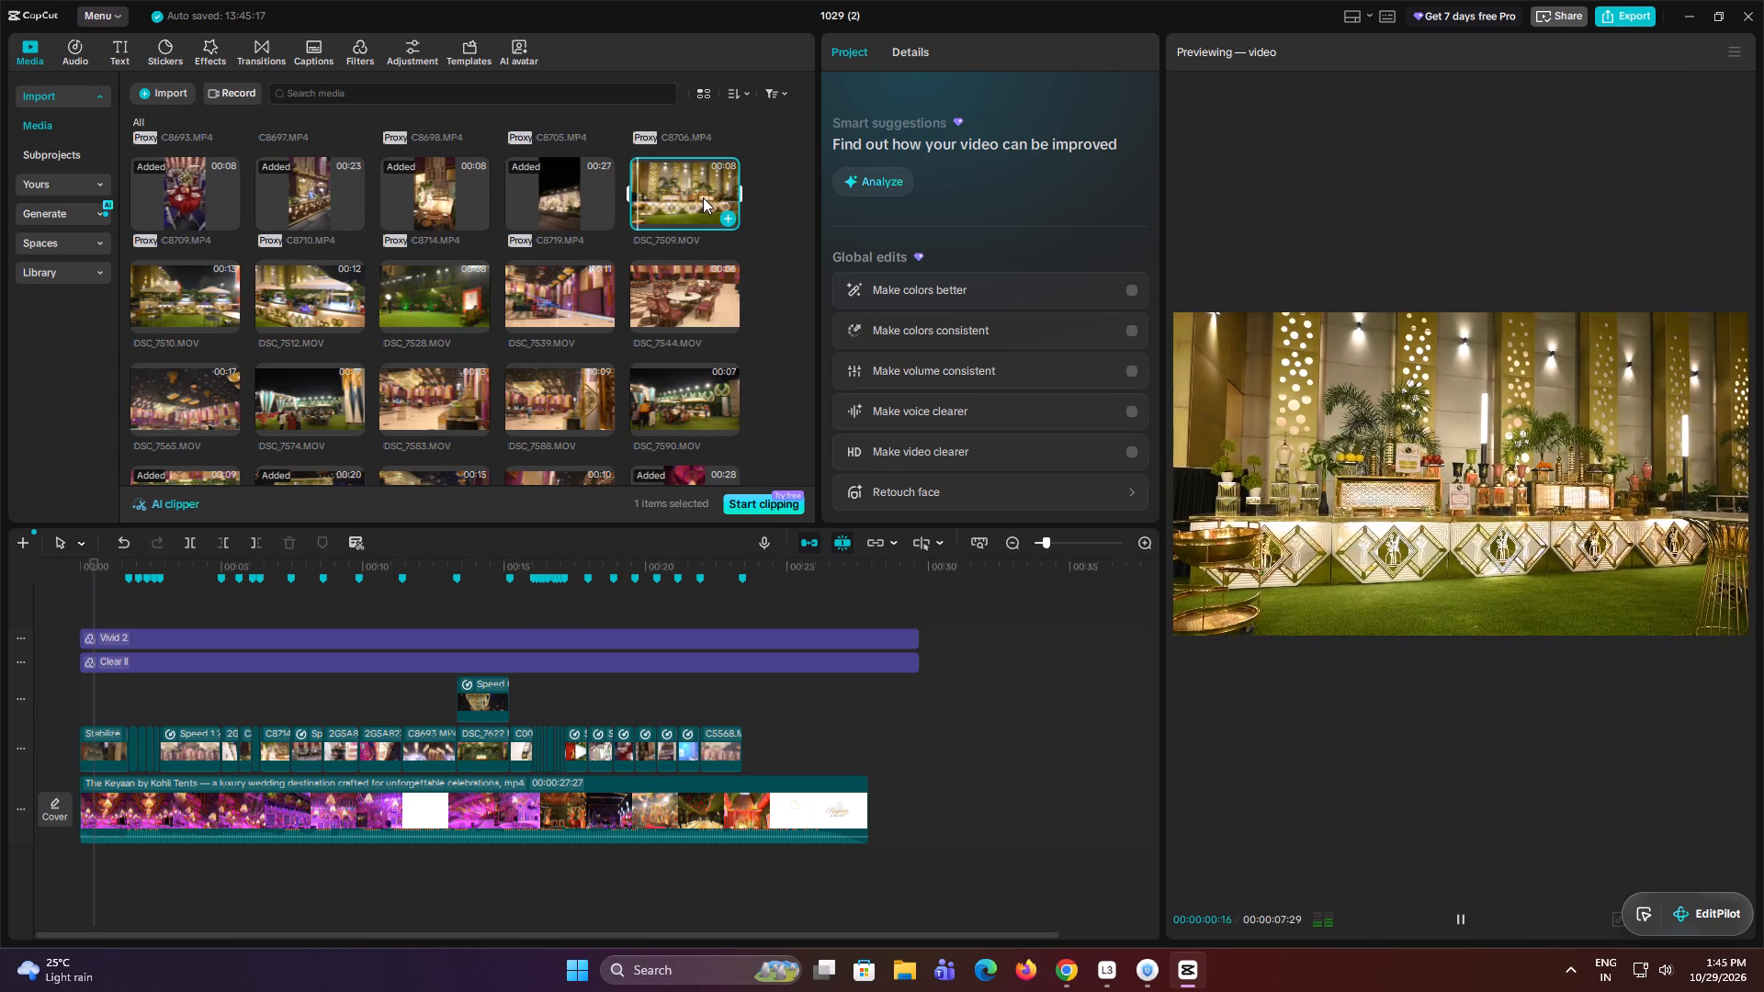
pyautogui.scroll(-5, 447, 292)
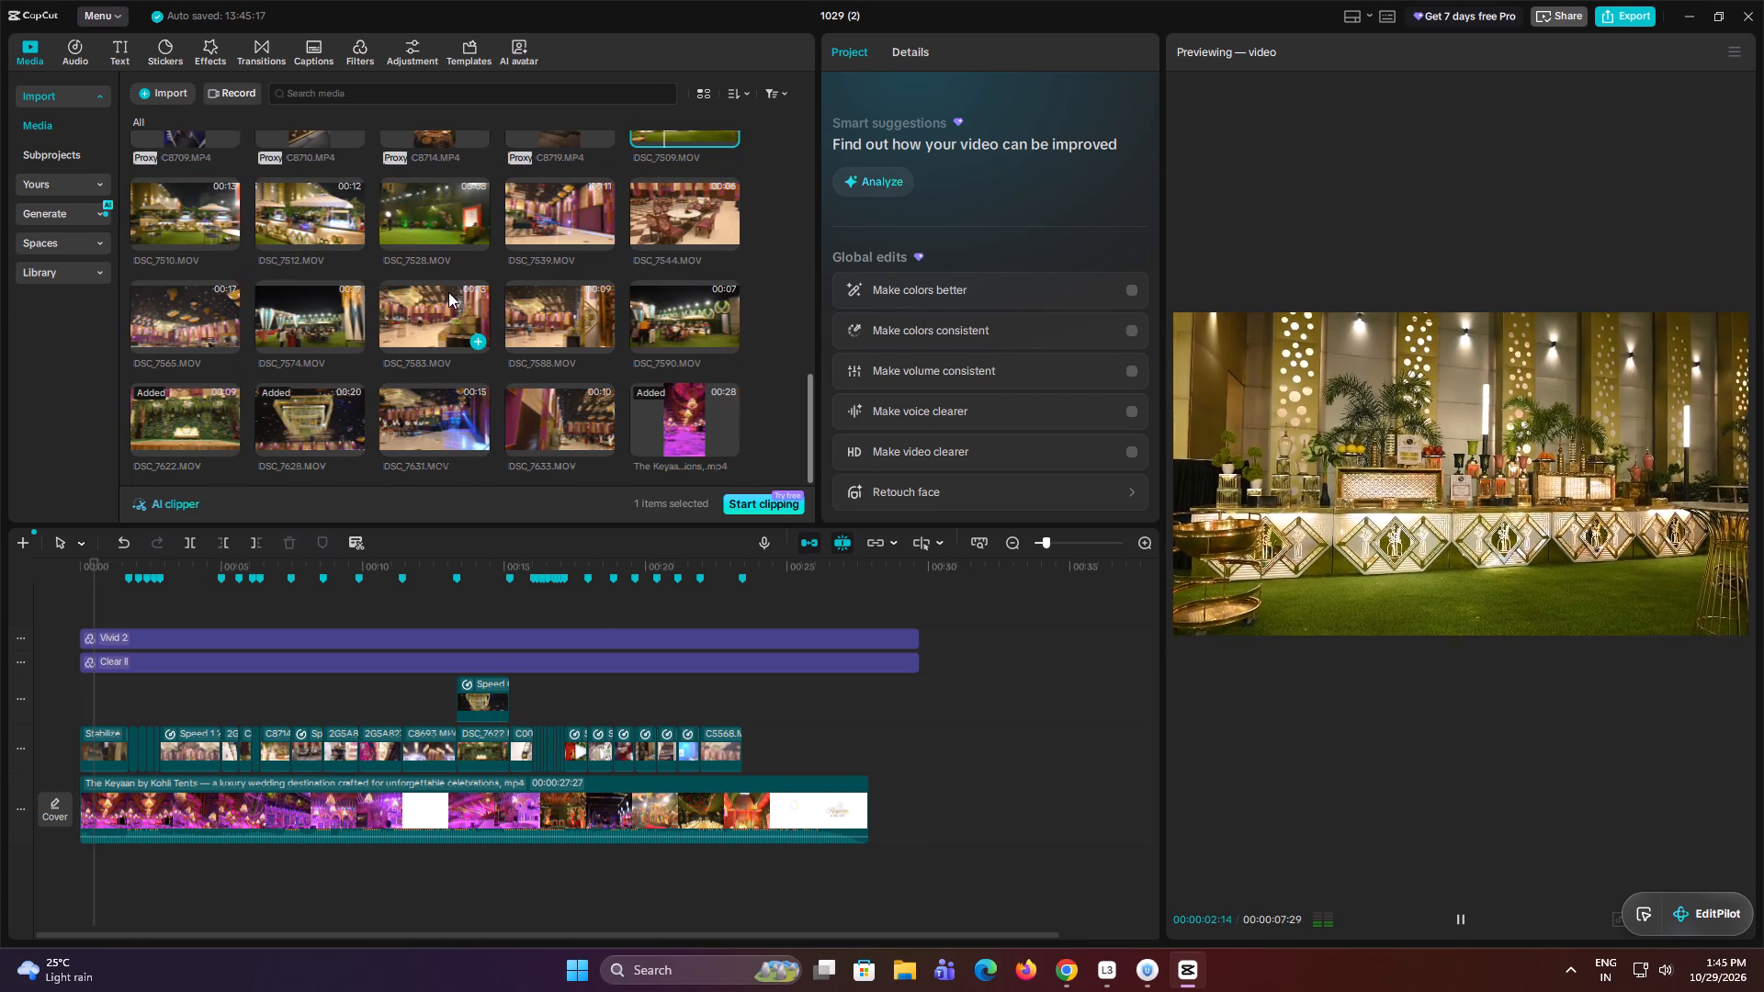
pyautogui.moveTo(694, 434); pyautogui.dragTo(968, 746)
pyautogui.click(985, 664)
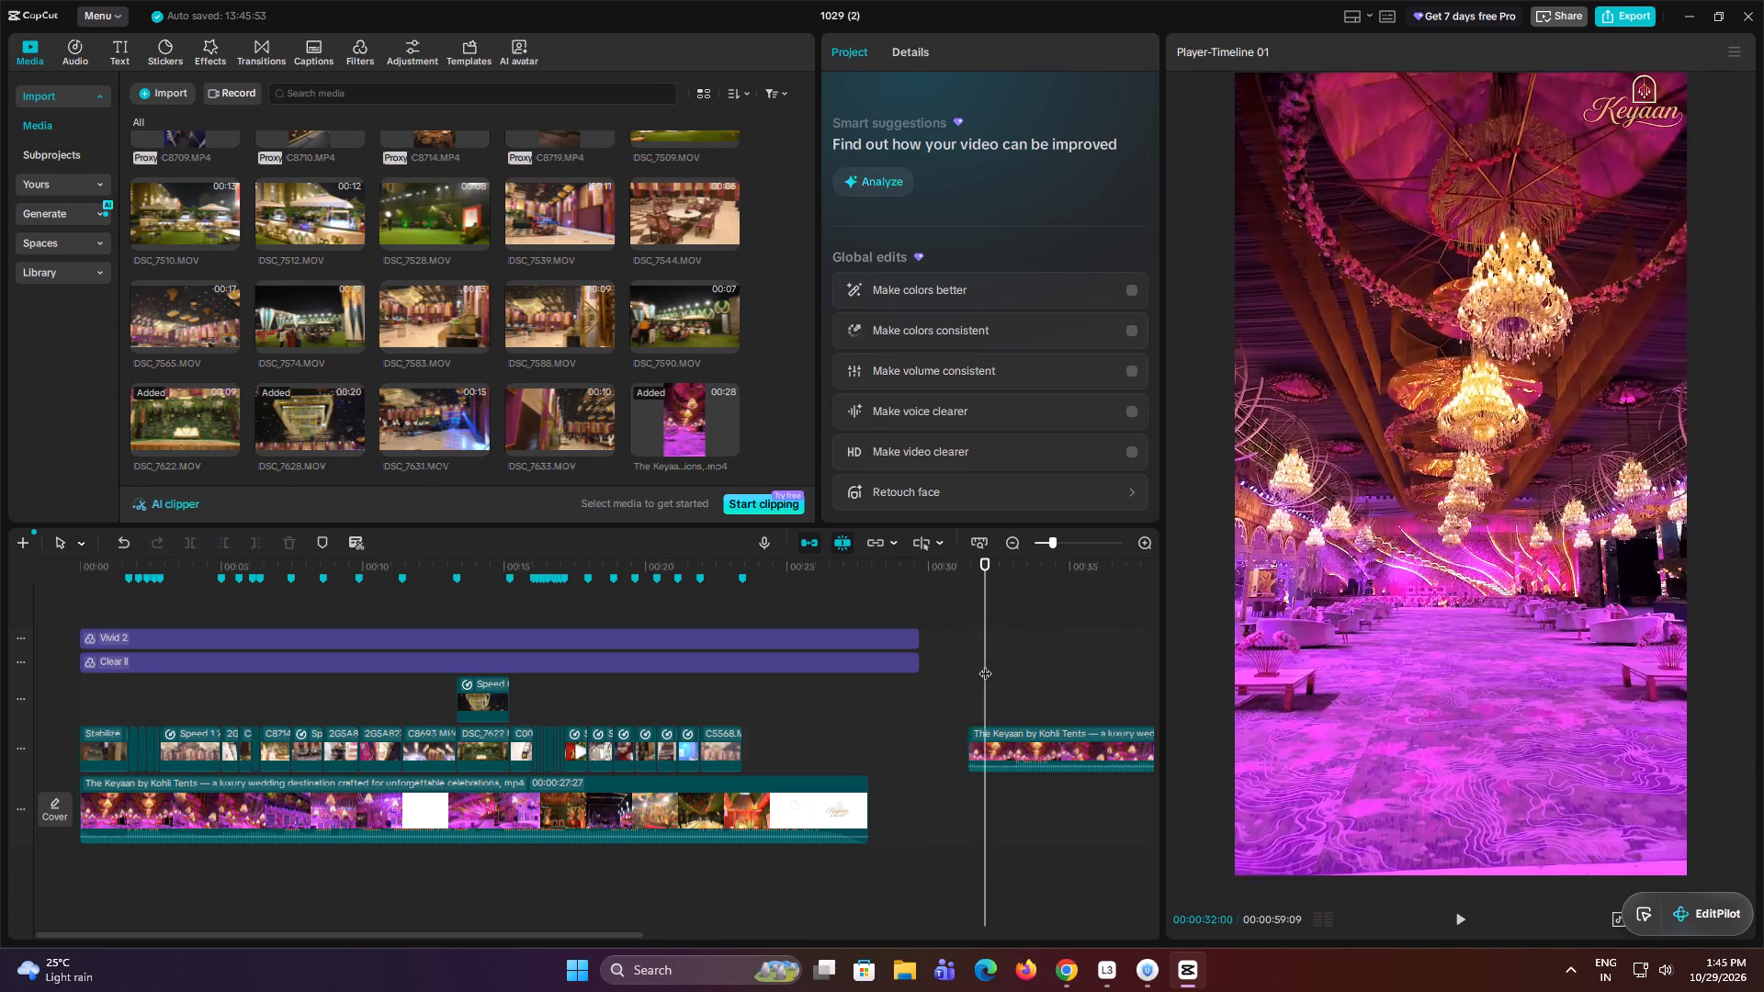
pyautogui.moveTo(984, 664); pyautogui.dragTo(964, 671)
pyautogui.press('space')
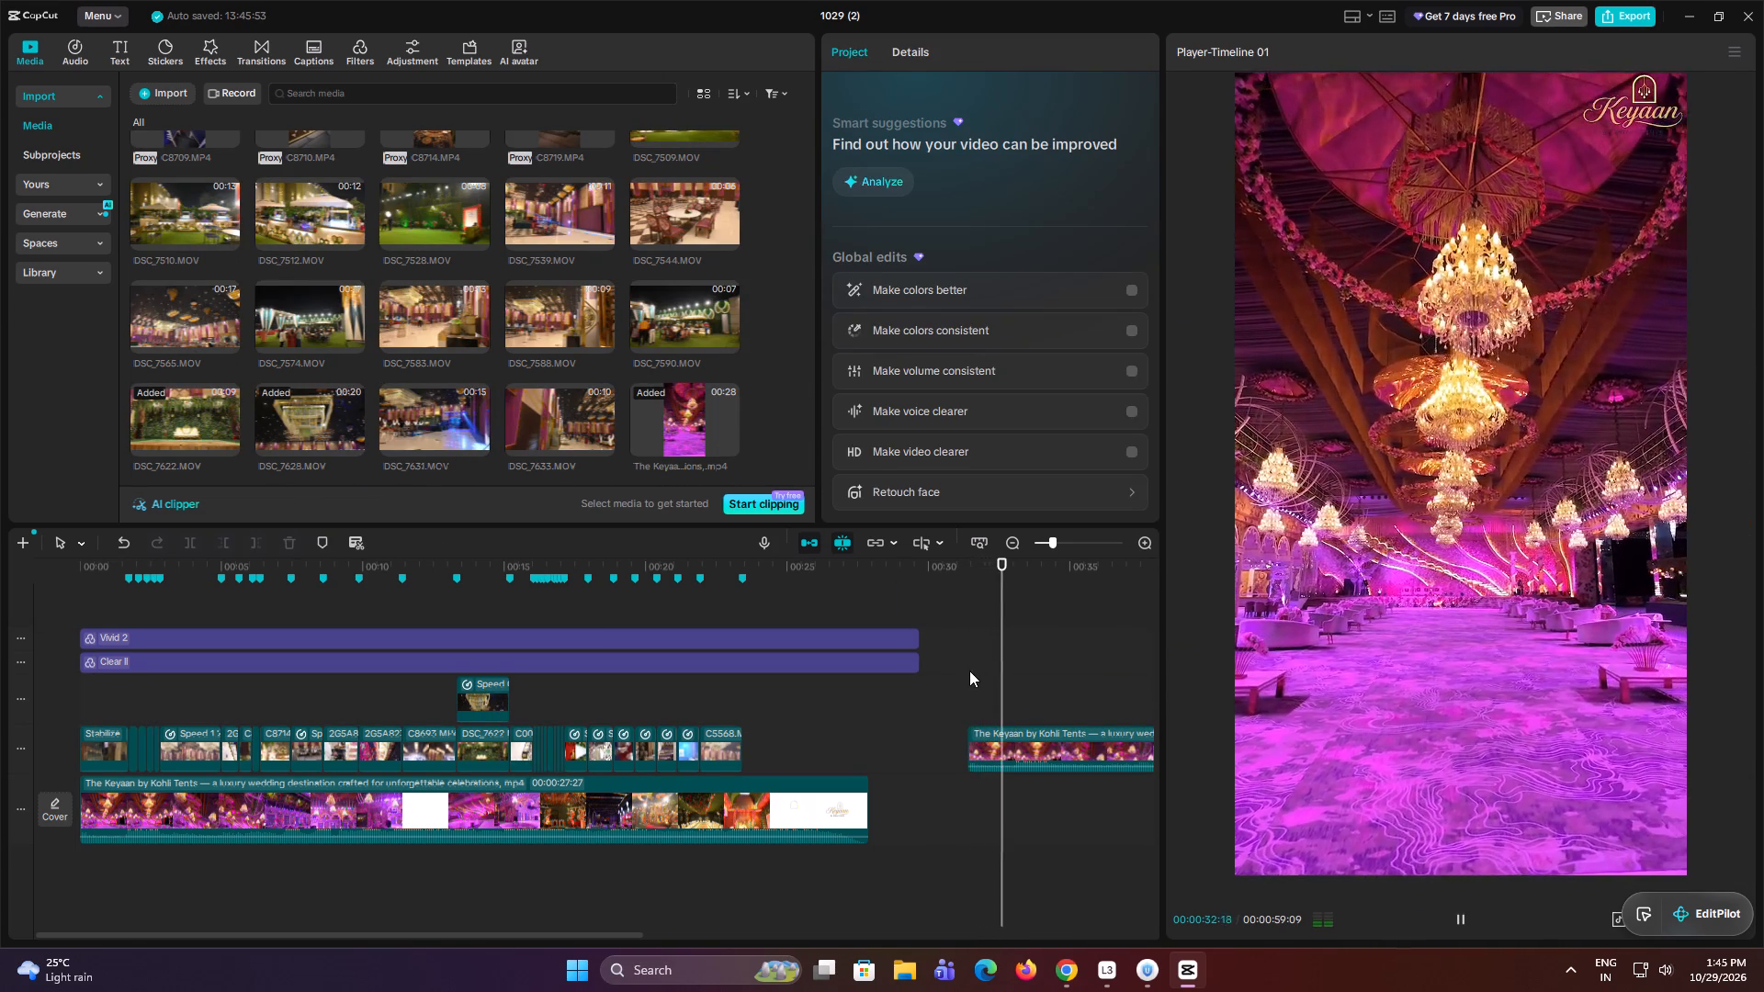
pyautogui.press('space')
pyautogui.press('space')
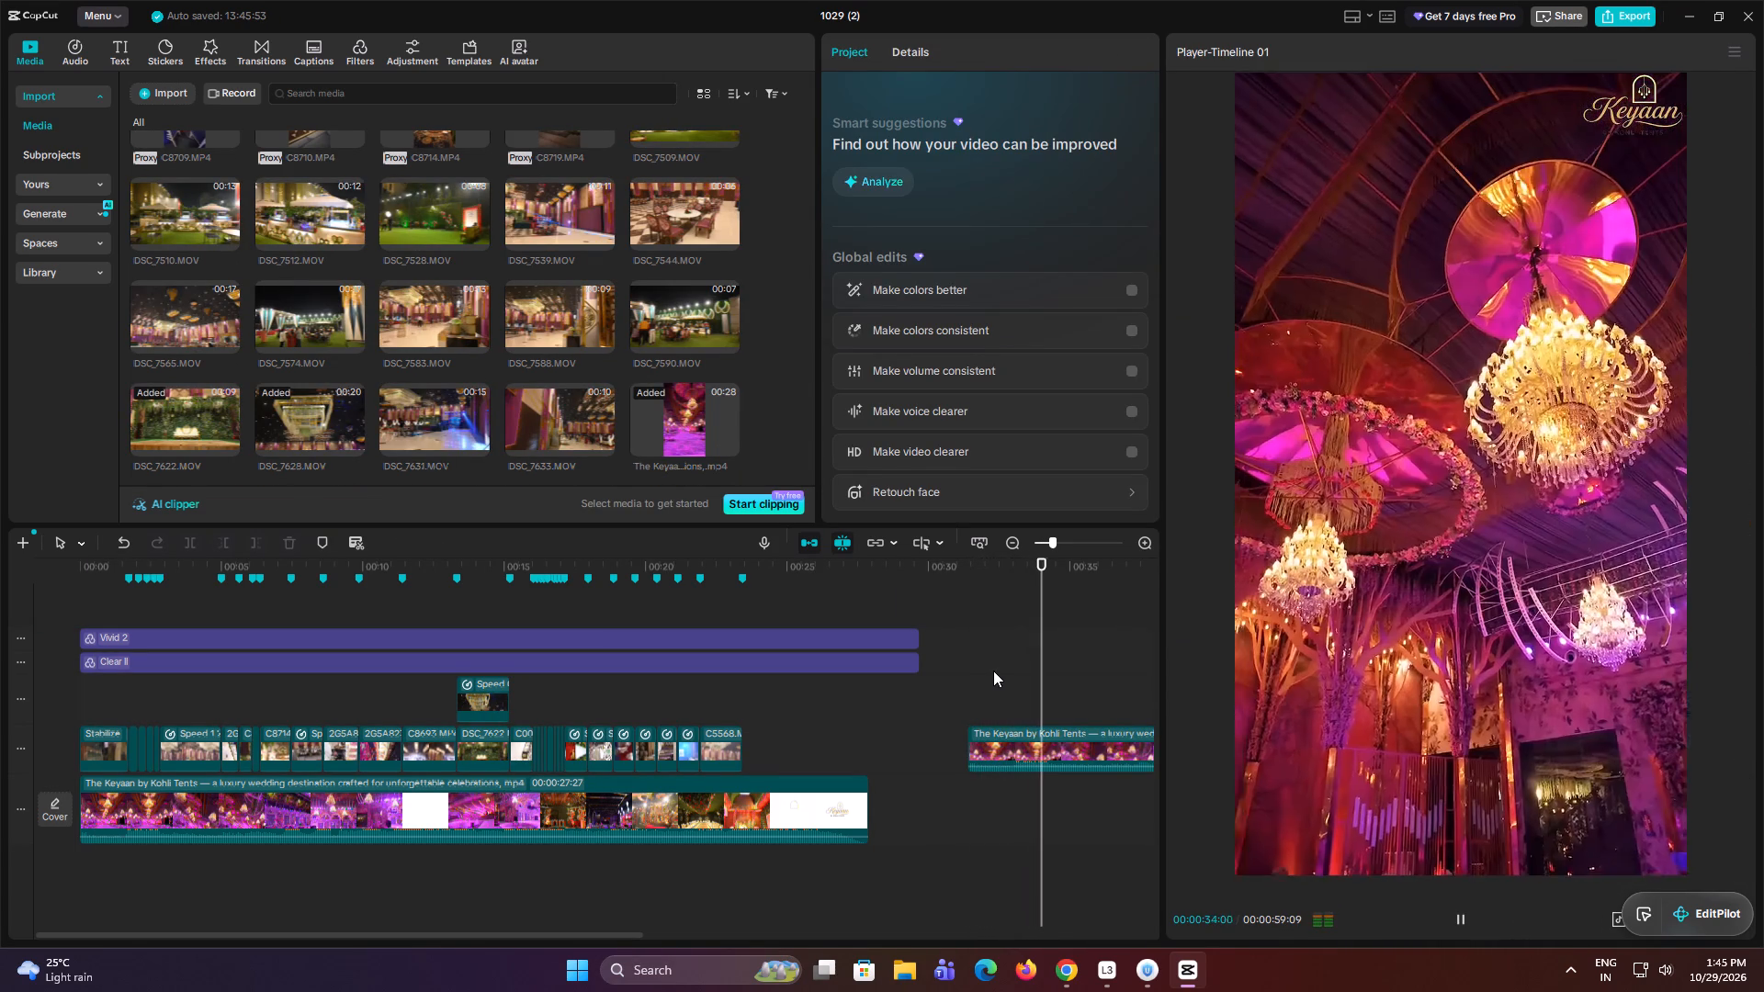
pyautogui.press('space')
# Add a Zoom Swipe transition at the end of the C5493.MP4 clip, allowing duplicate frames, and play through the cut.
pyautogui.click(157, 608)
pyautogui.moveTo(157, 608); pyautogui.dragTo(107, 620)
pyautogui.moveTo(1055, 542); pyautogui.dragTo(1070, 542)
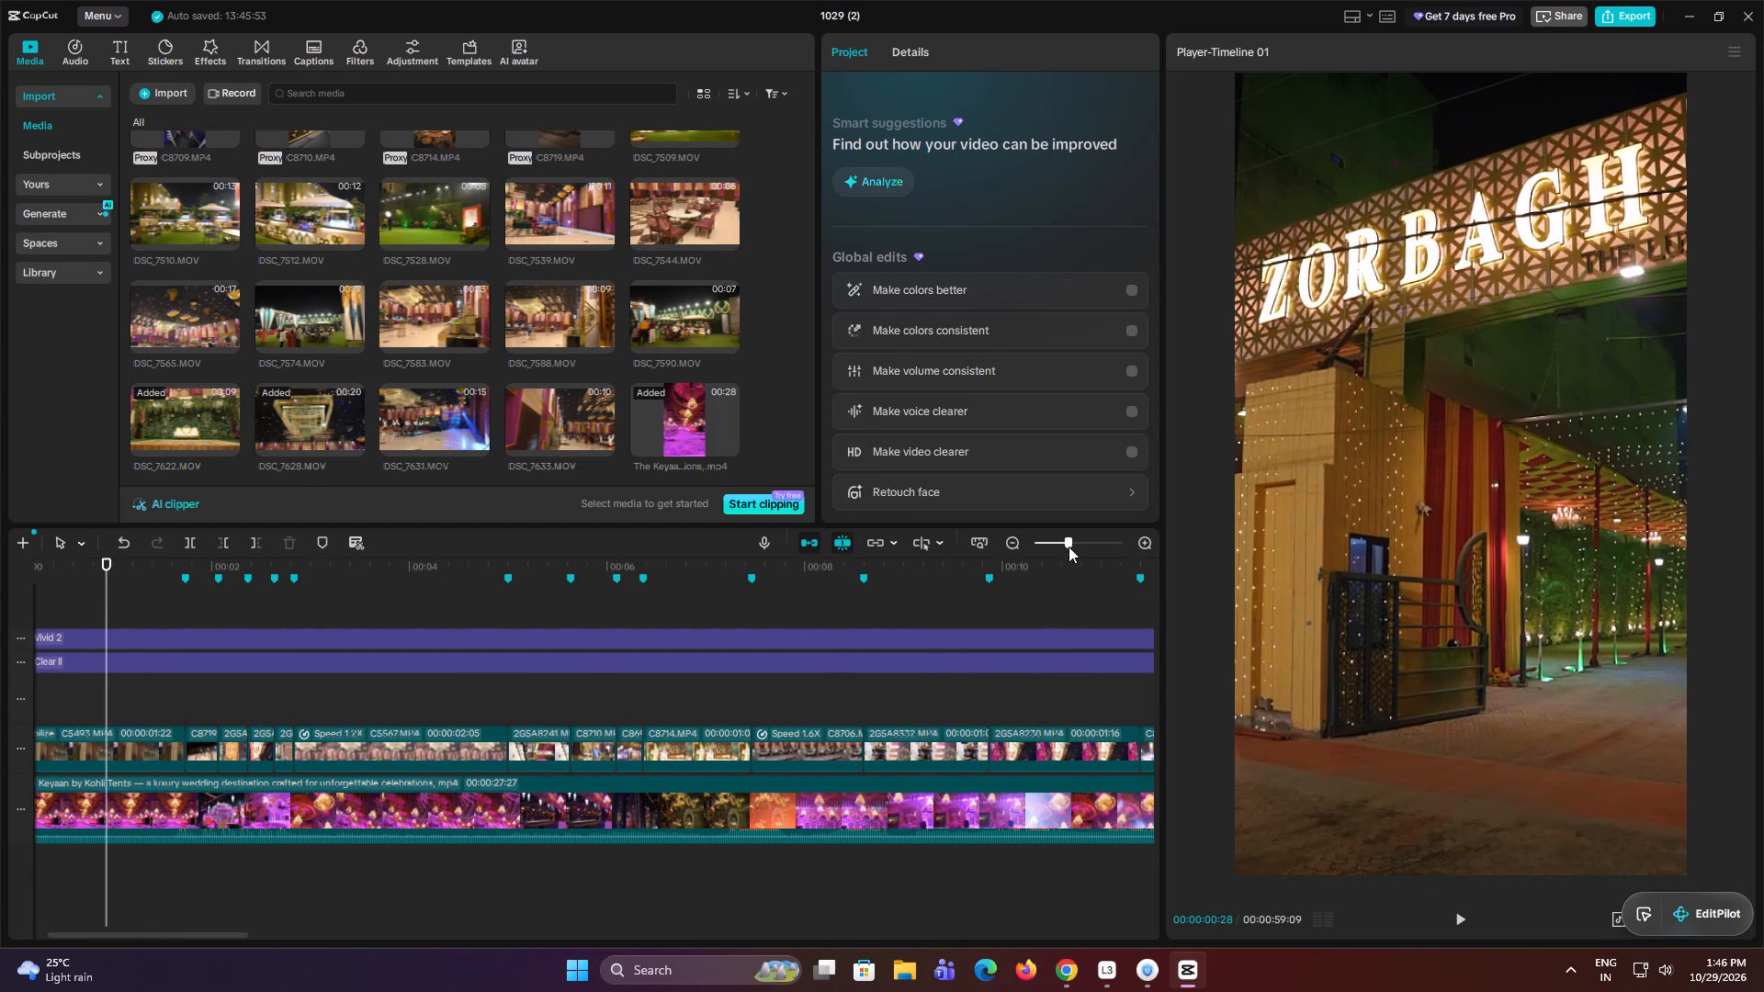
pyautogui.click(265, 51)
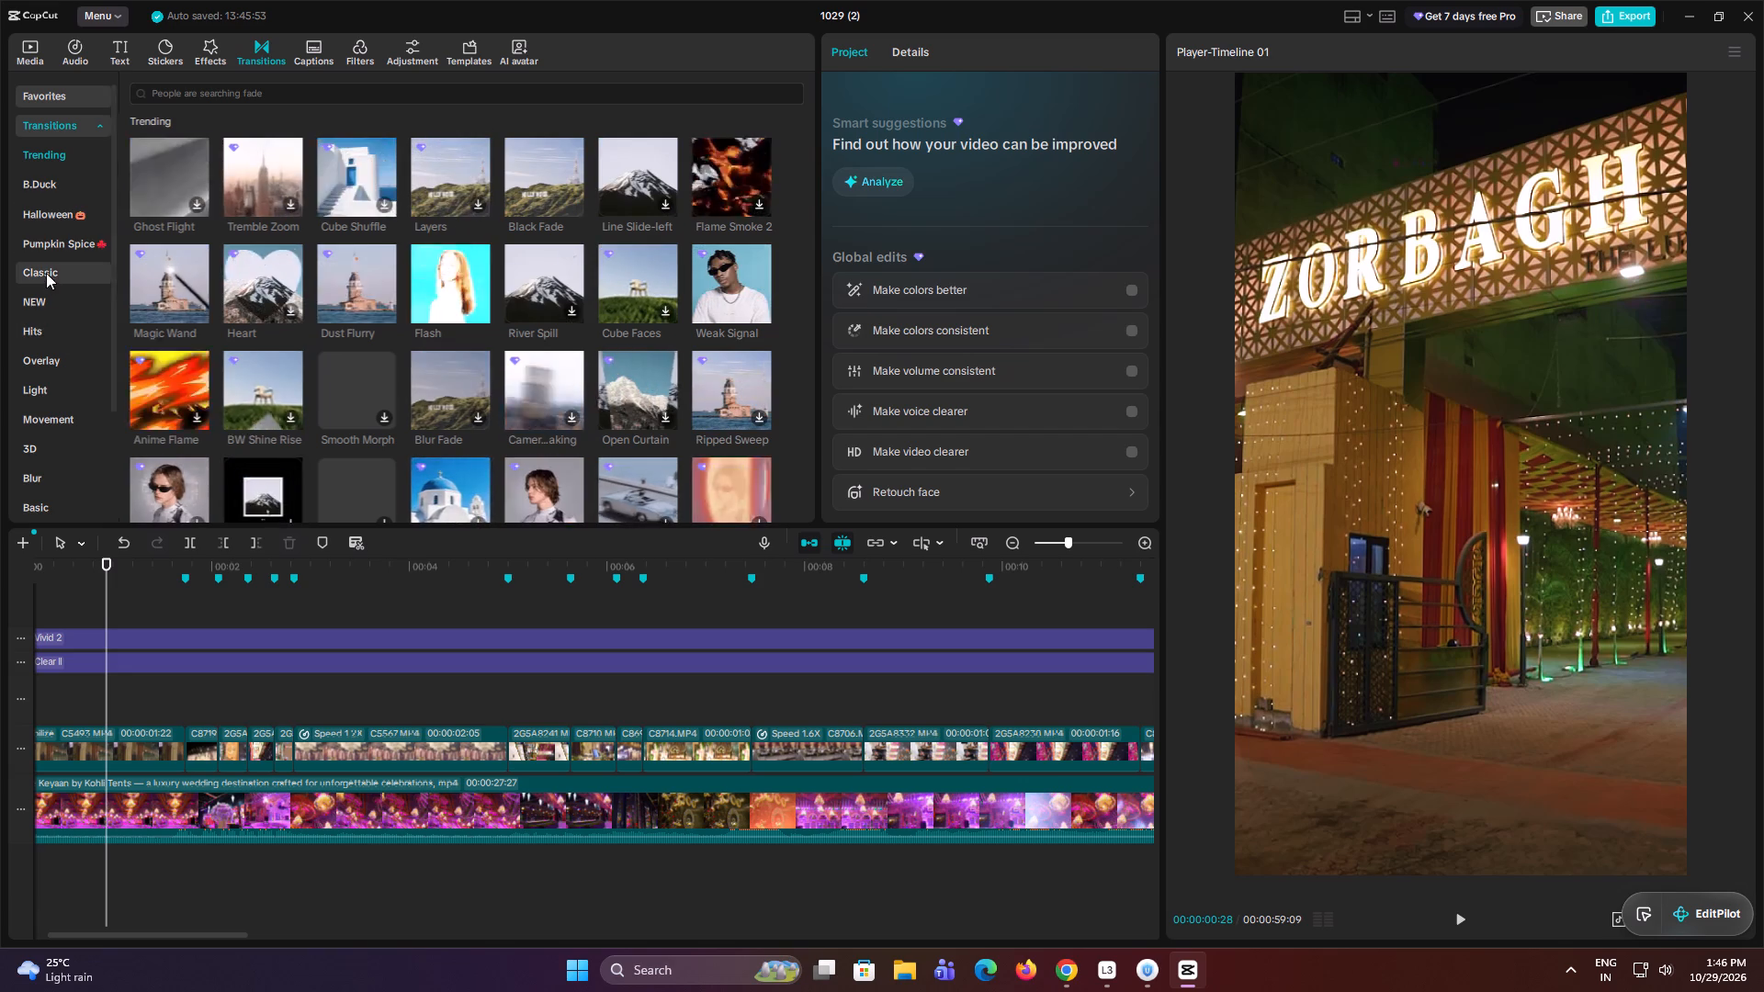
pyautogui.click(51, 299)
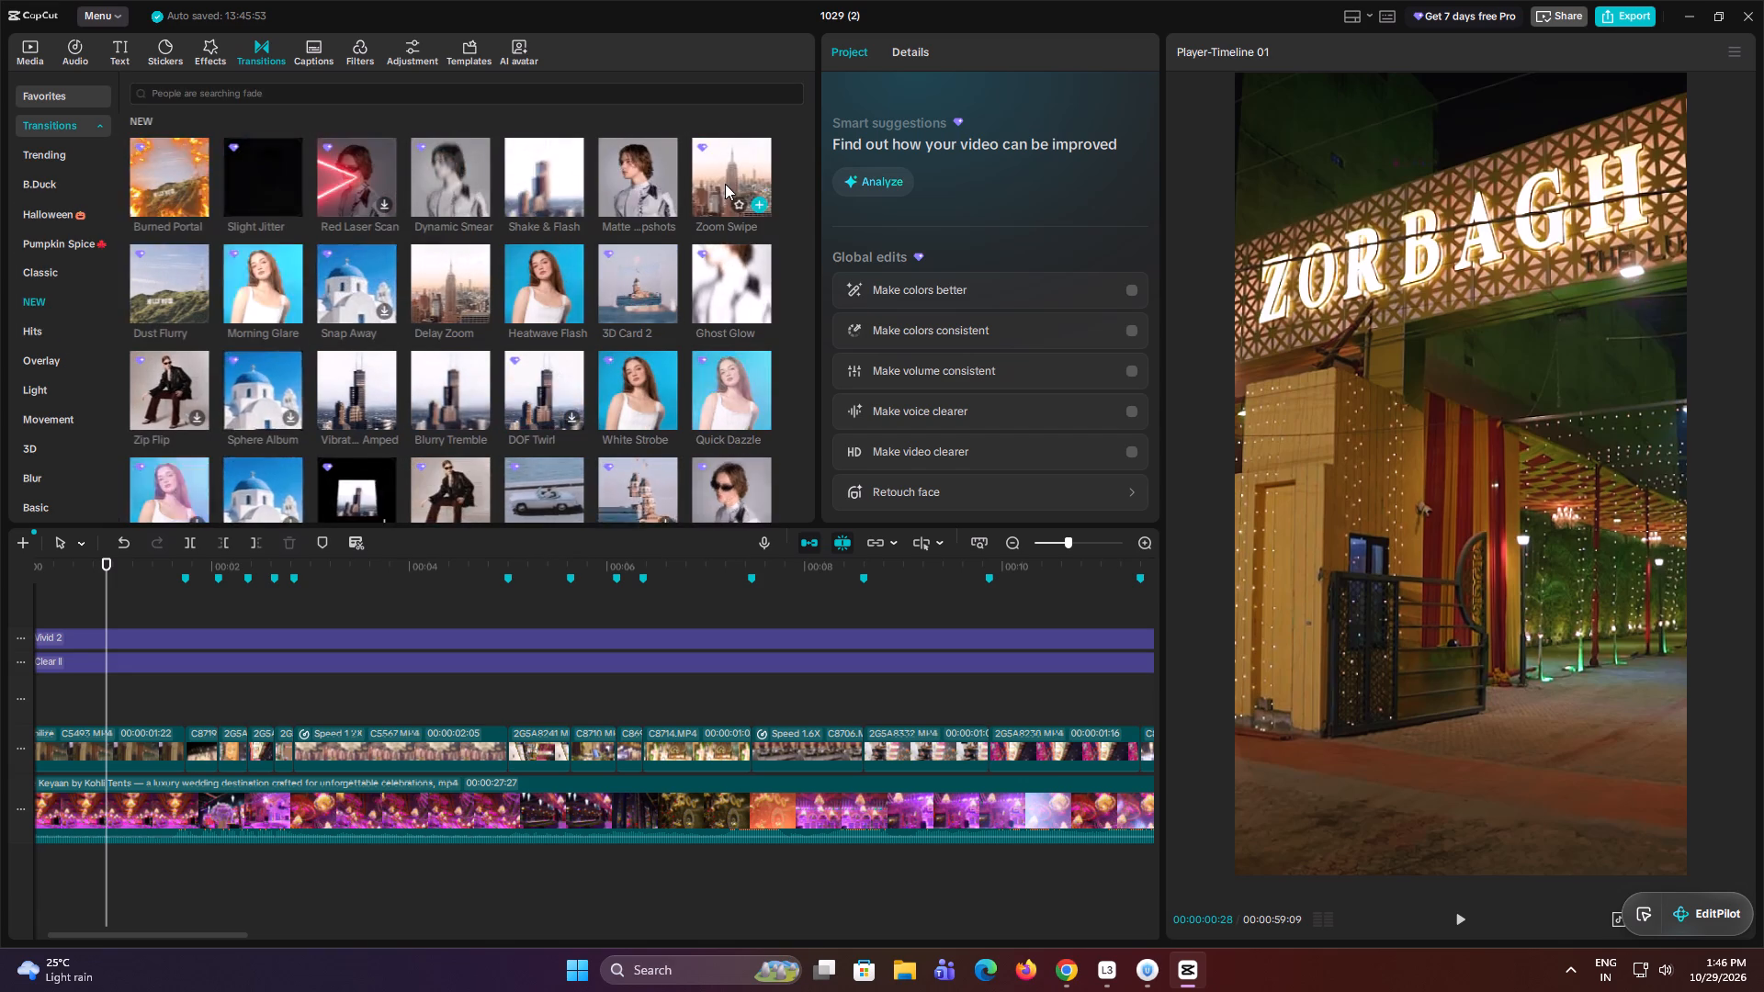
pyautogui.moveTo(725, 185); pyautogui.dragTo(164, 760)
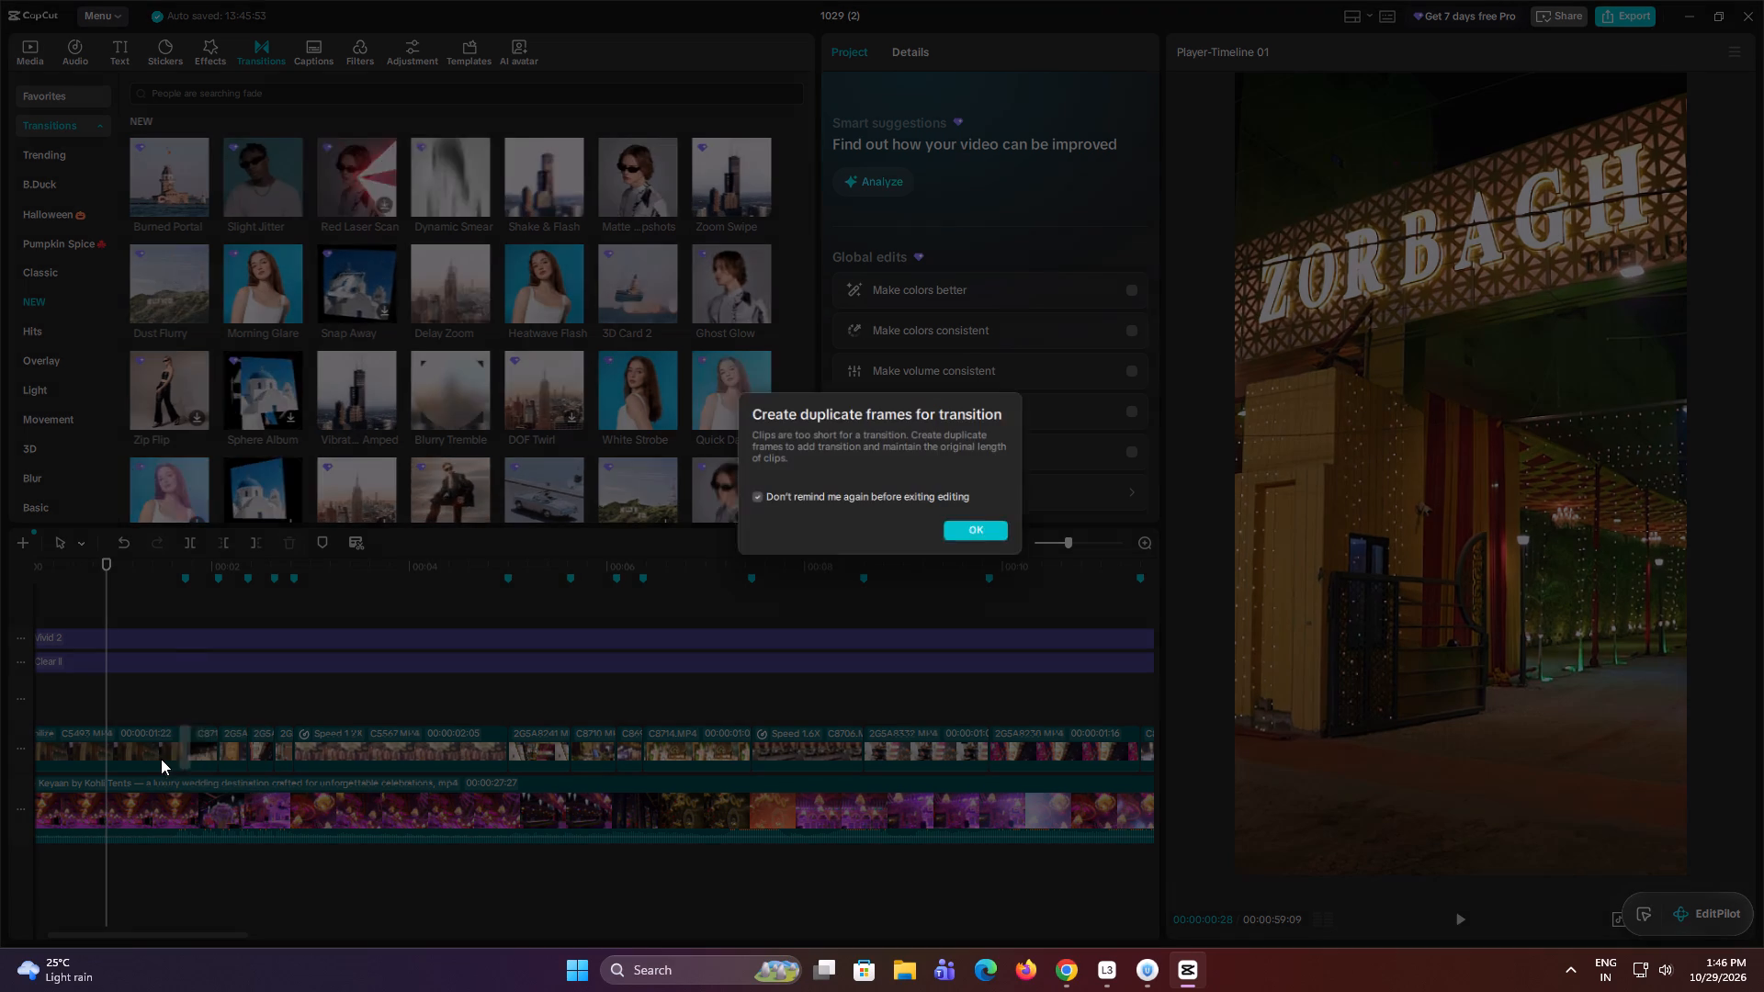
pyautogui.click(163, 700)
pyautogui.click(974, 529)
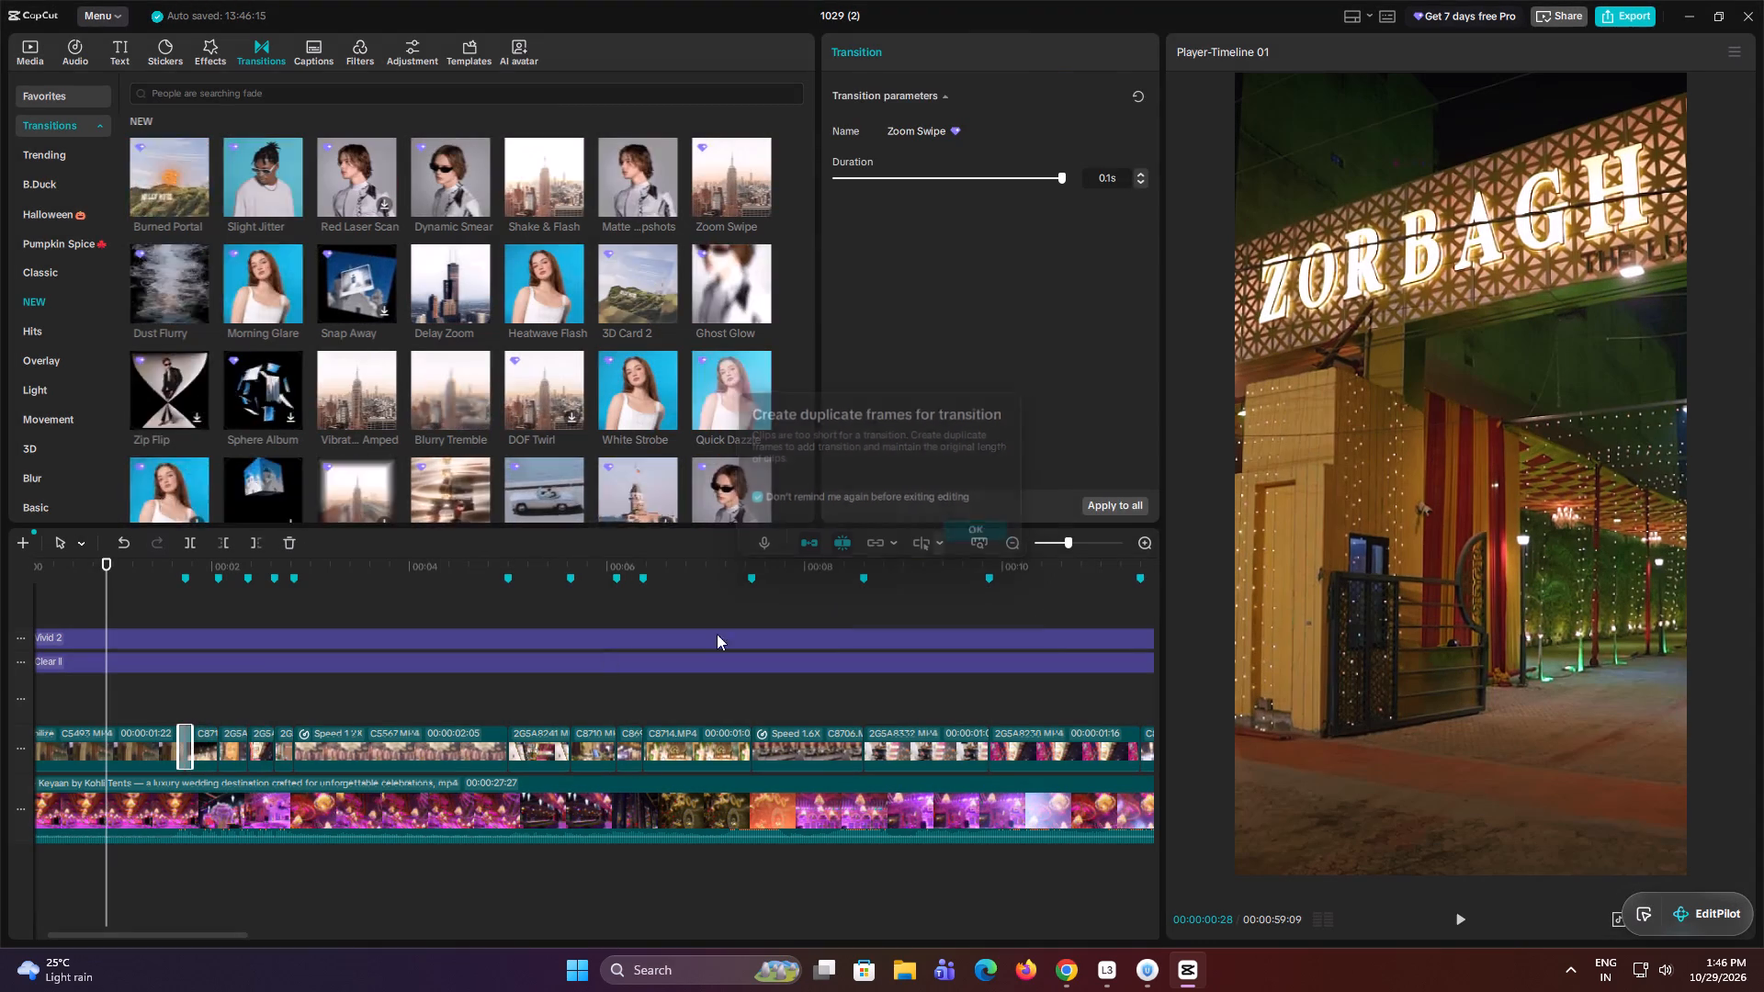
pyautogui.click(158, 688)
pyautogui.press('space')
pyautogui.press('space')
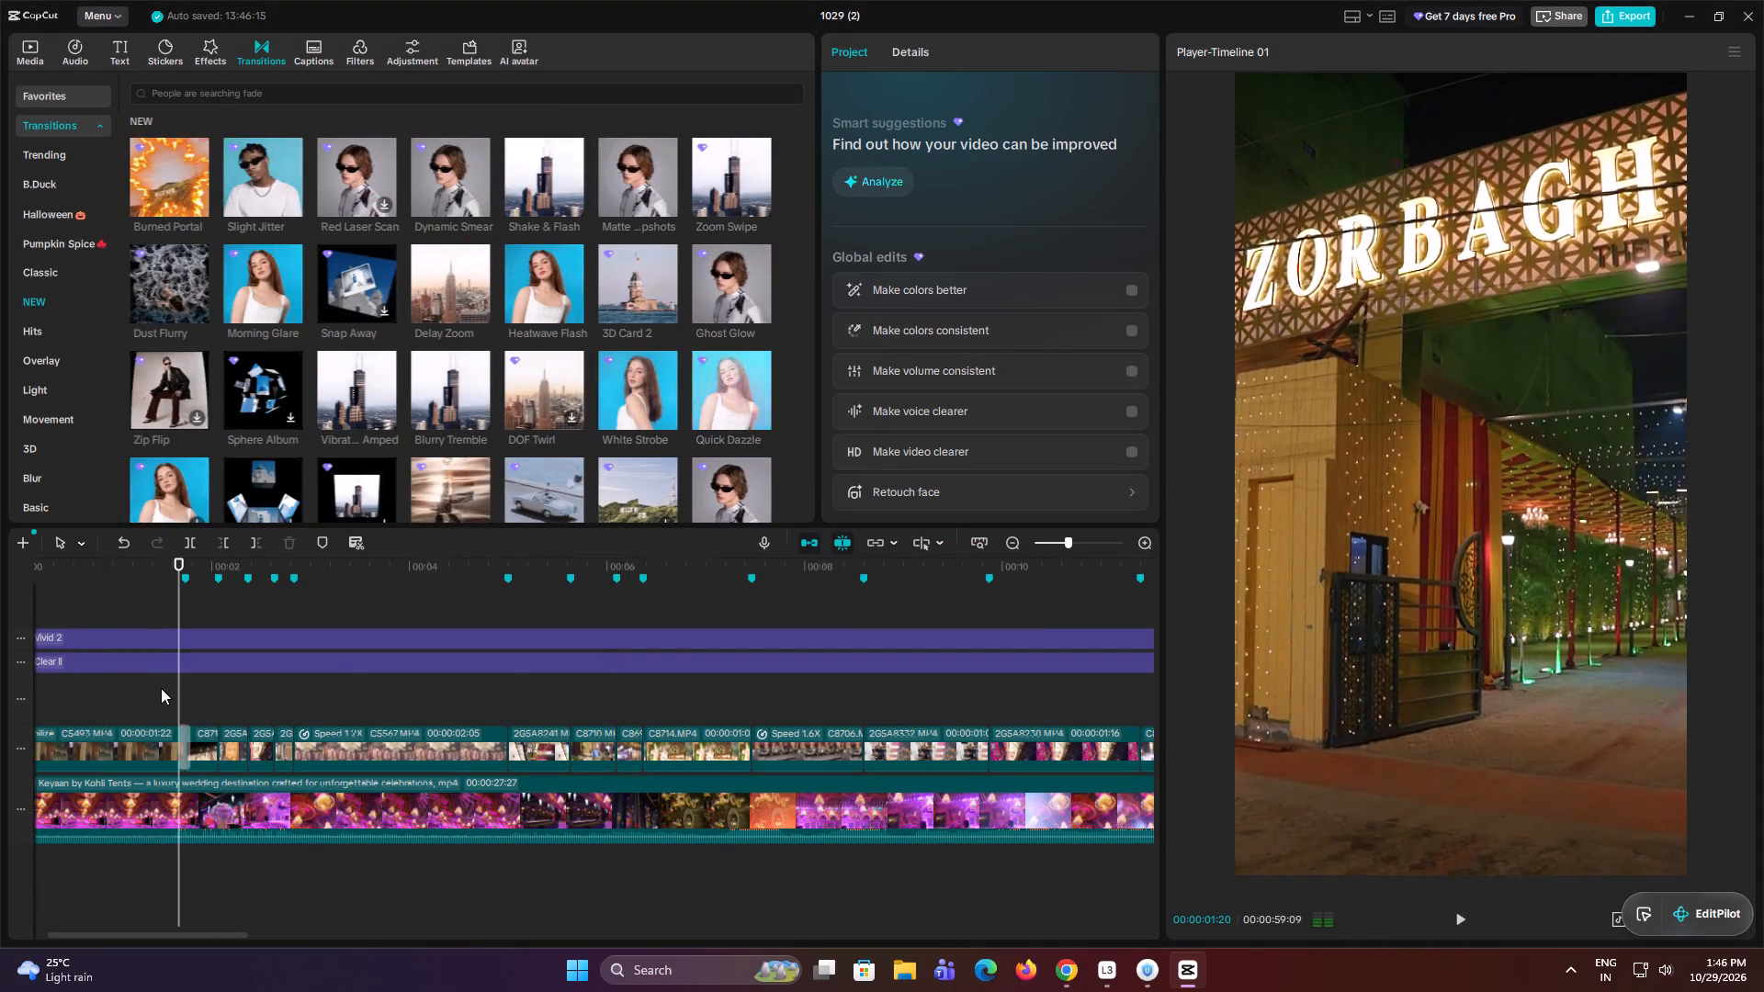
pyautogui.press('space')
pyautogui.press('space')
pyautogui.press('space')
pyautogui.press('space')
pyautogui.click(215, 704)
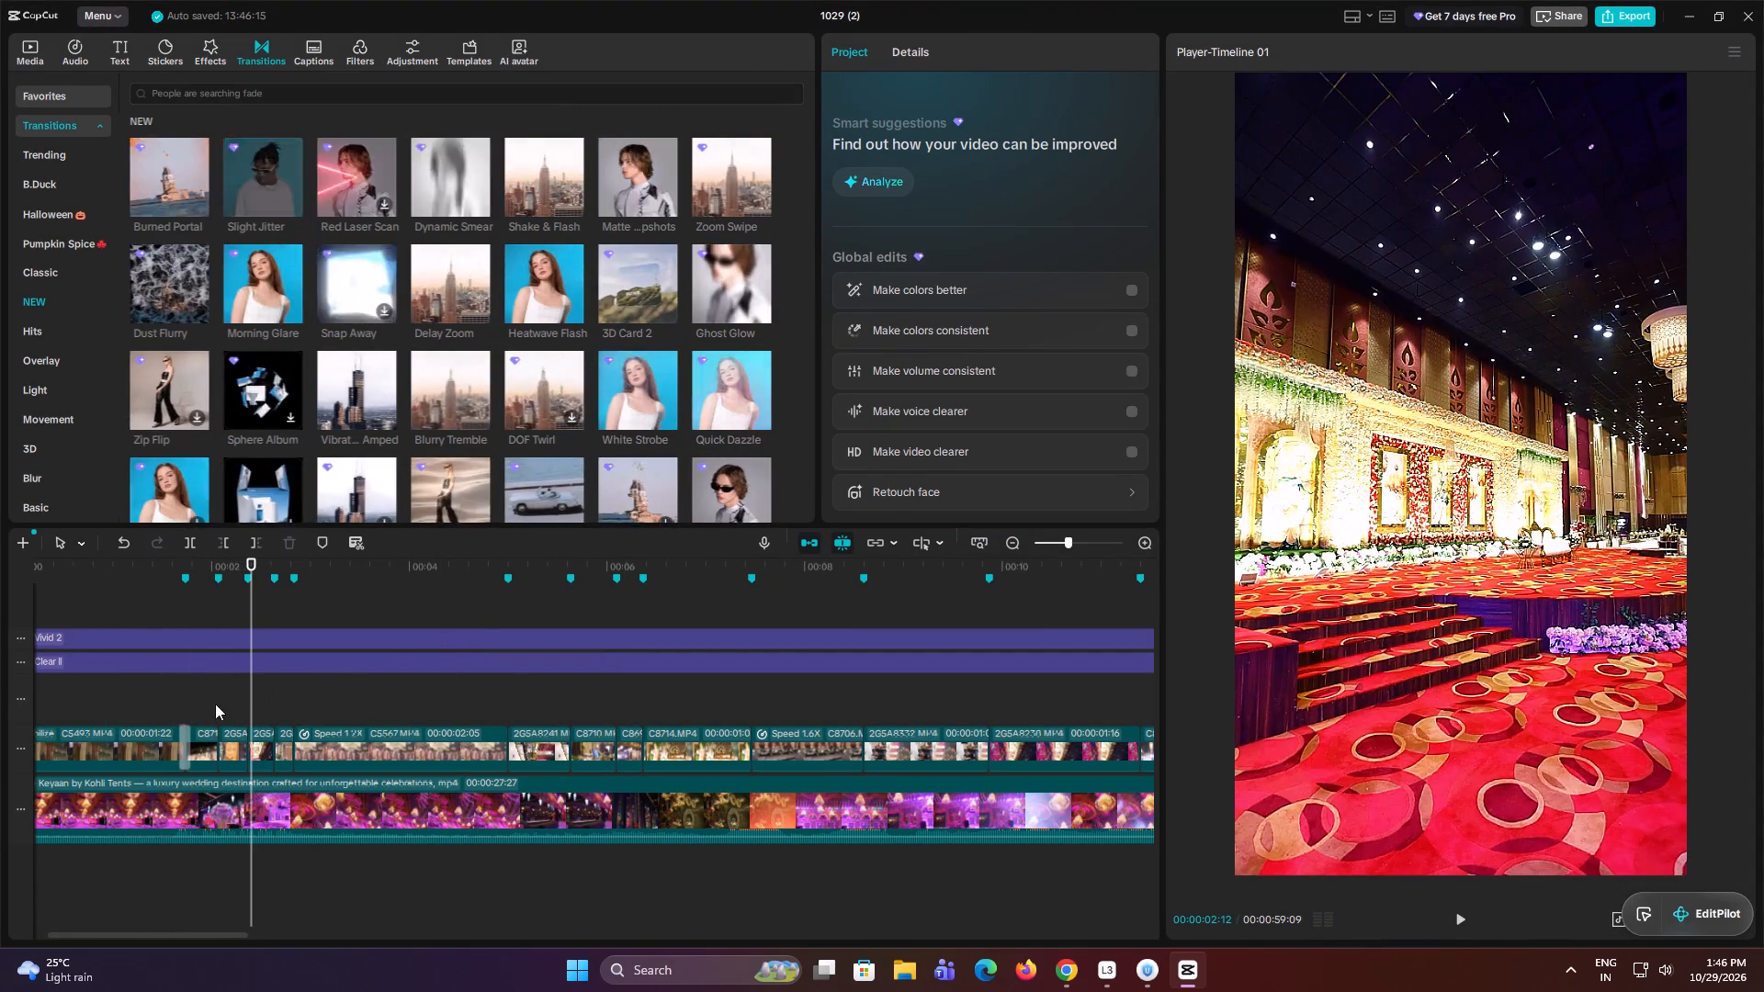
# Add Zoom Swipe transitions to the next four cuts, from 00:00:02:02 to 00:00:02:25, and play through them.
pyautogui.moveTo(729, 179); pyautogui.dragTo(205, 749)
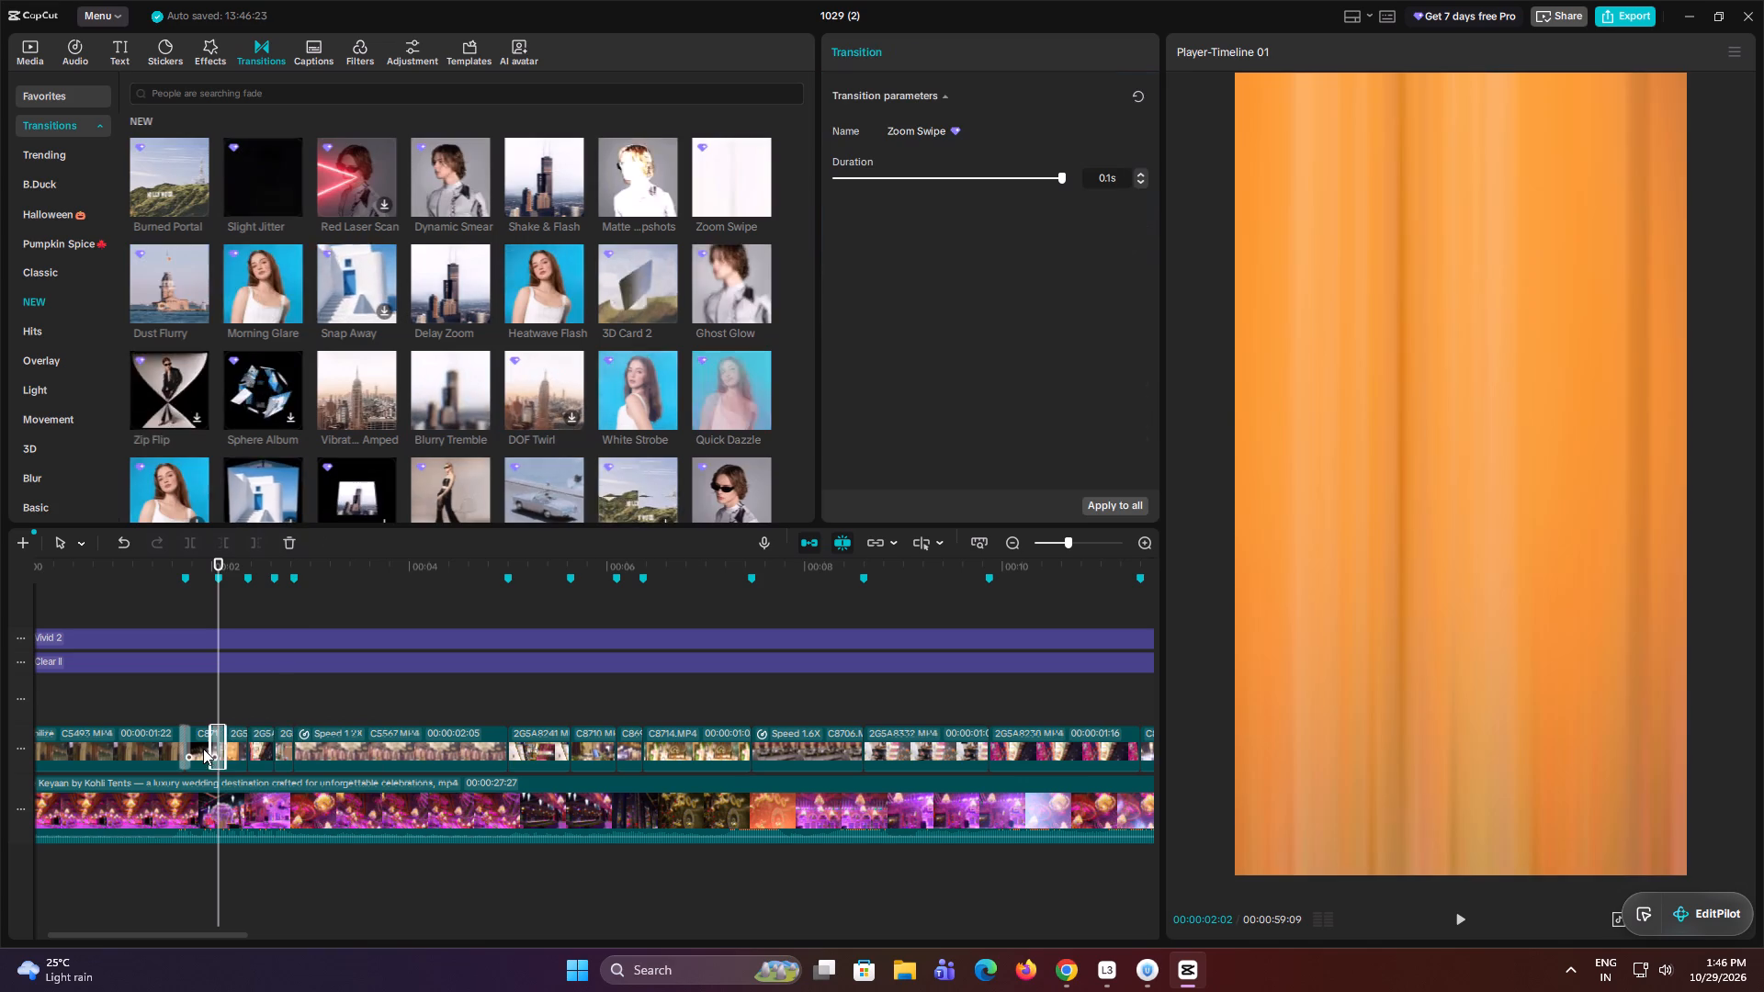
pyautogui.moveTo(743, 185); pyautogui.dragTo(267, 730)
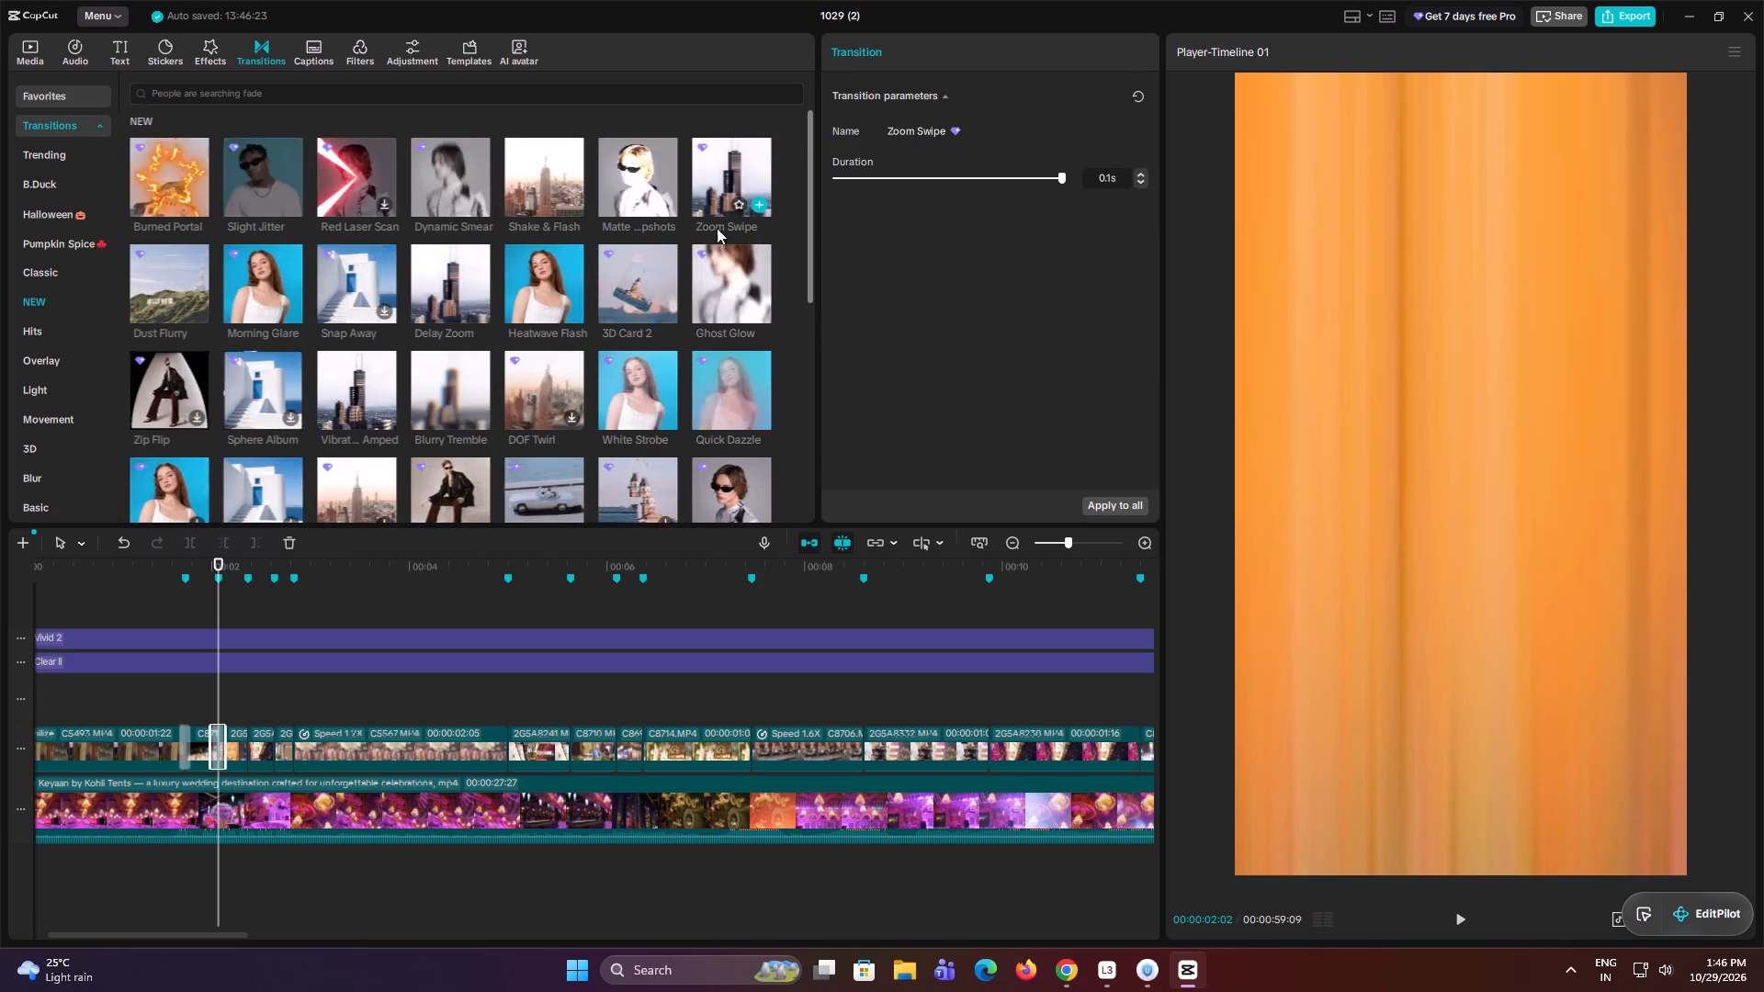
pyautogui.scroll(2, 700, 221)
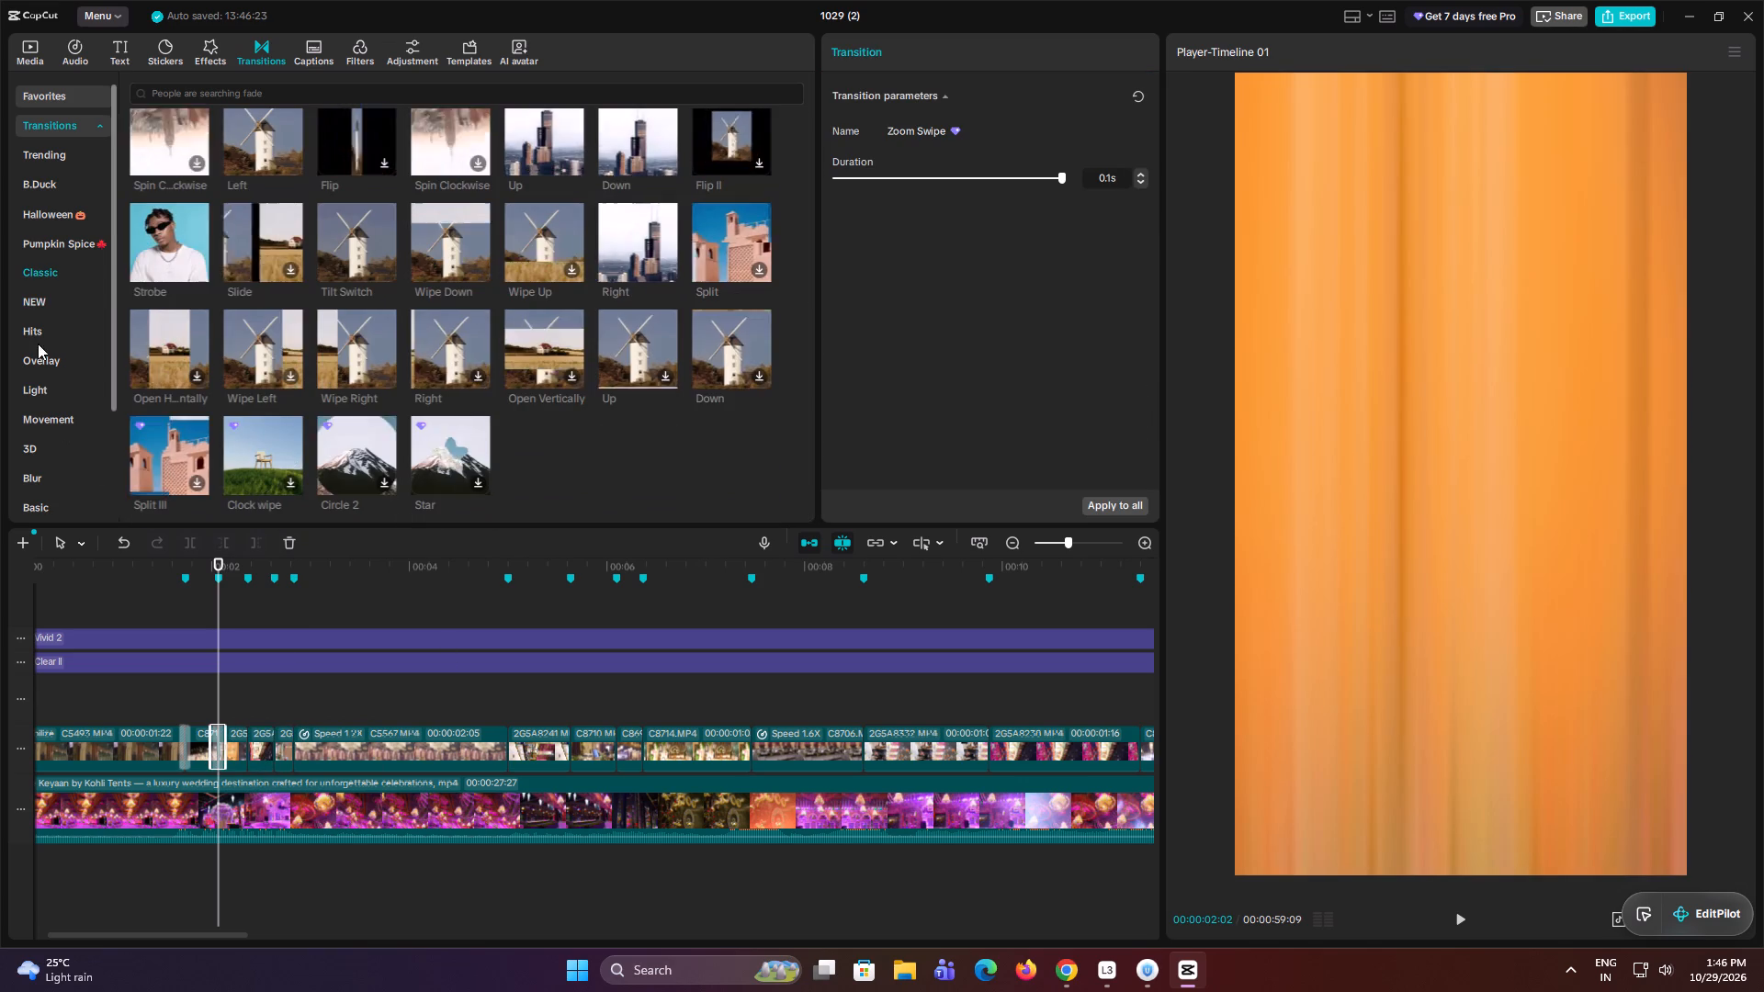
pyautogui.click(72, 296)
pyautogui.moveTo(728, 172); pyautogui.dragTo(262, 765)
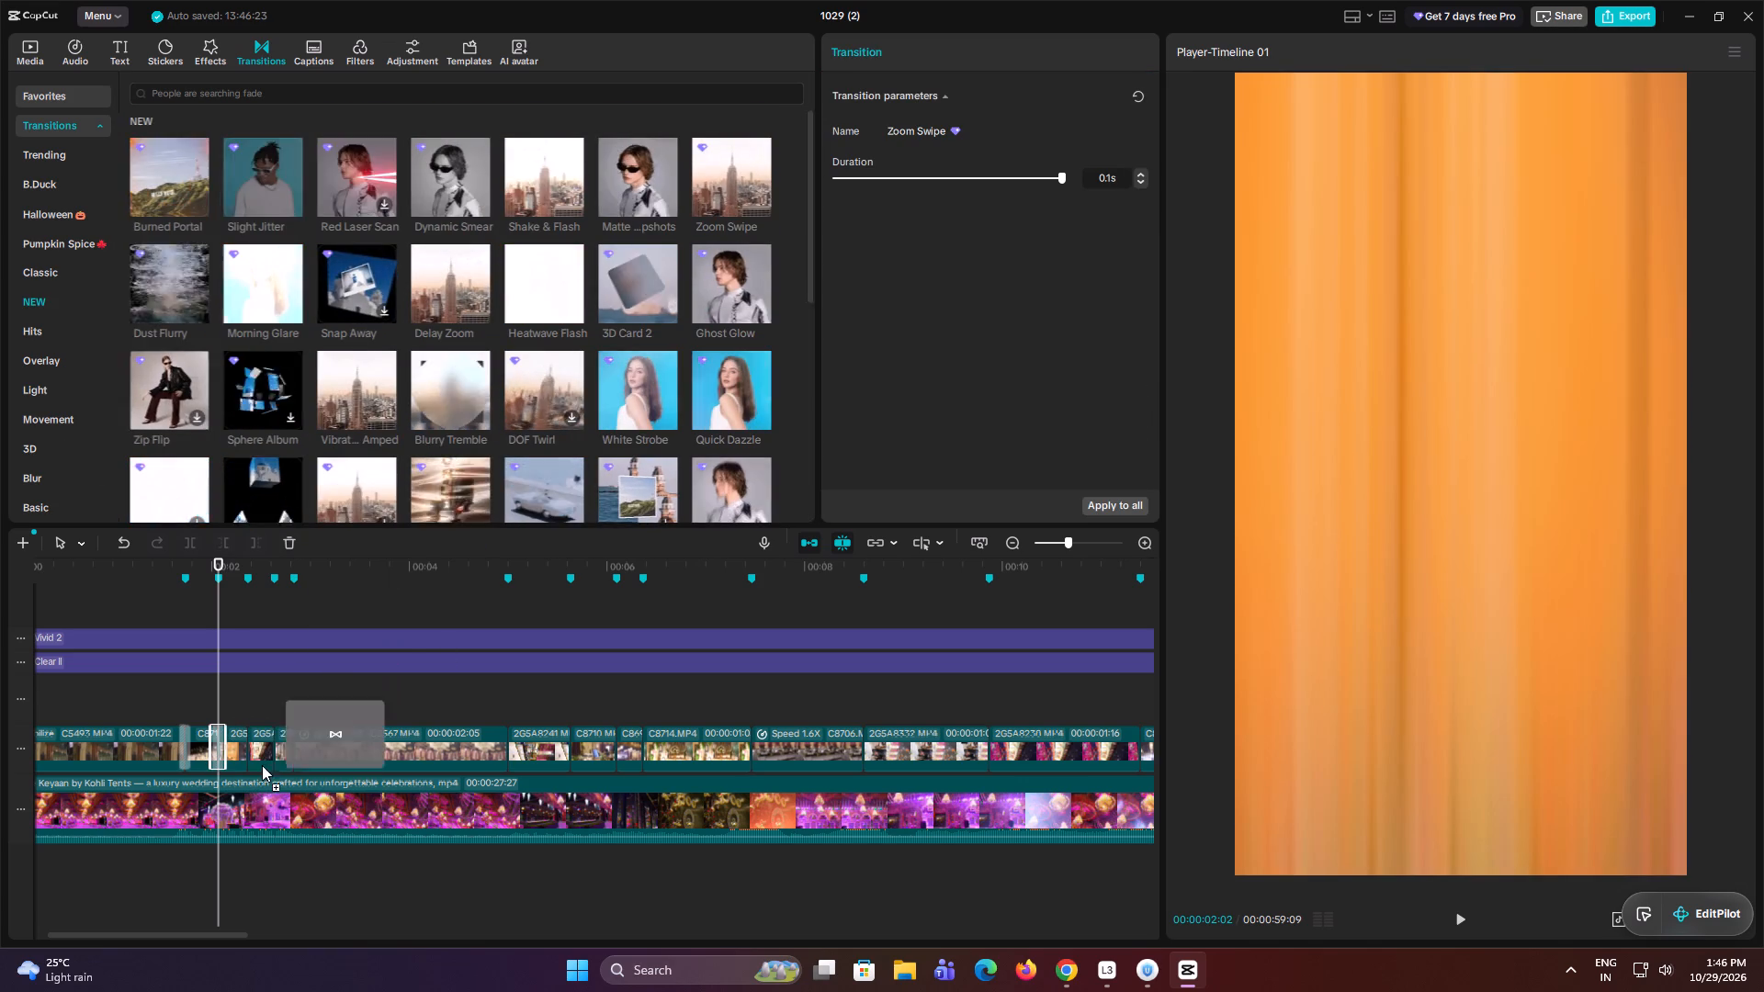
pyautogui.moveTo(262, 765); pyautogui.dragTo(243, 750)
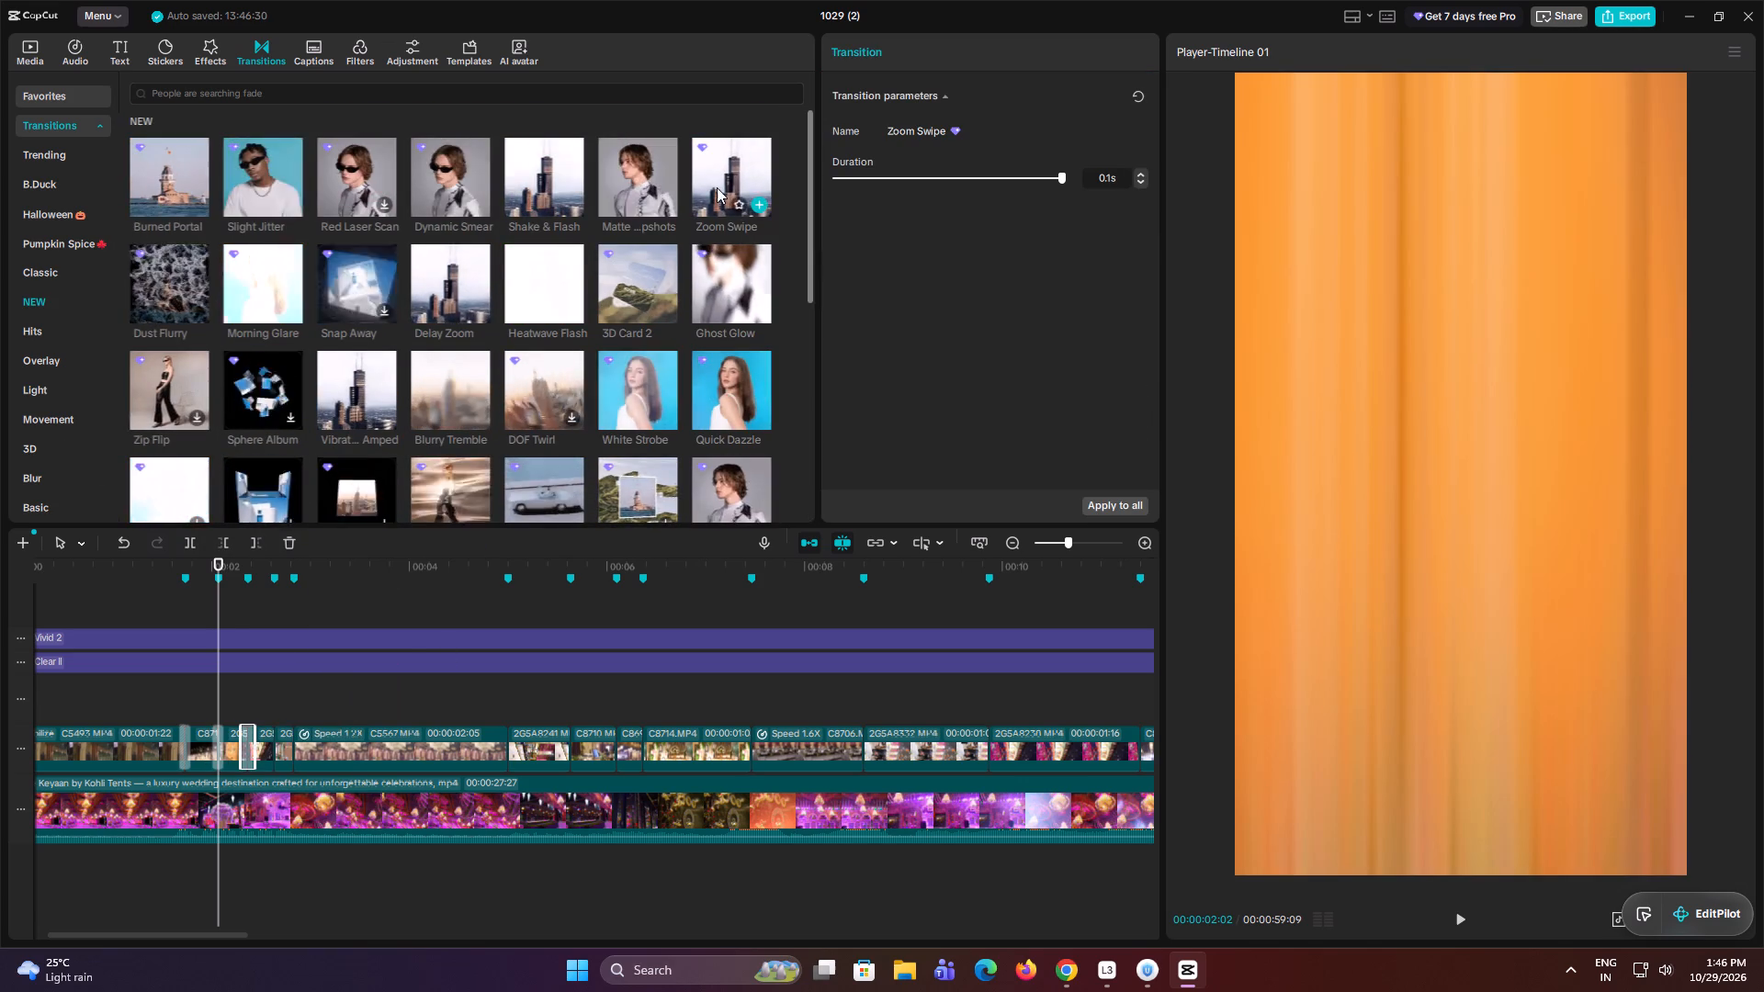
pyautogui.moveTo(717, 186); pyautogui.dragTo(265, 749)
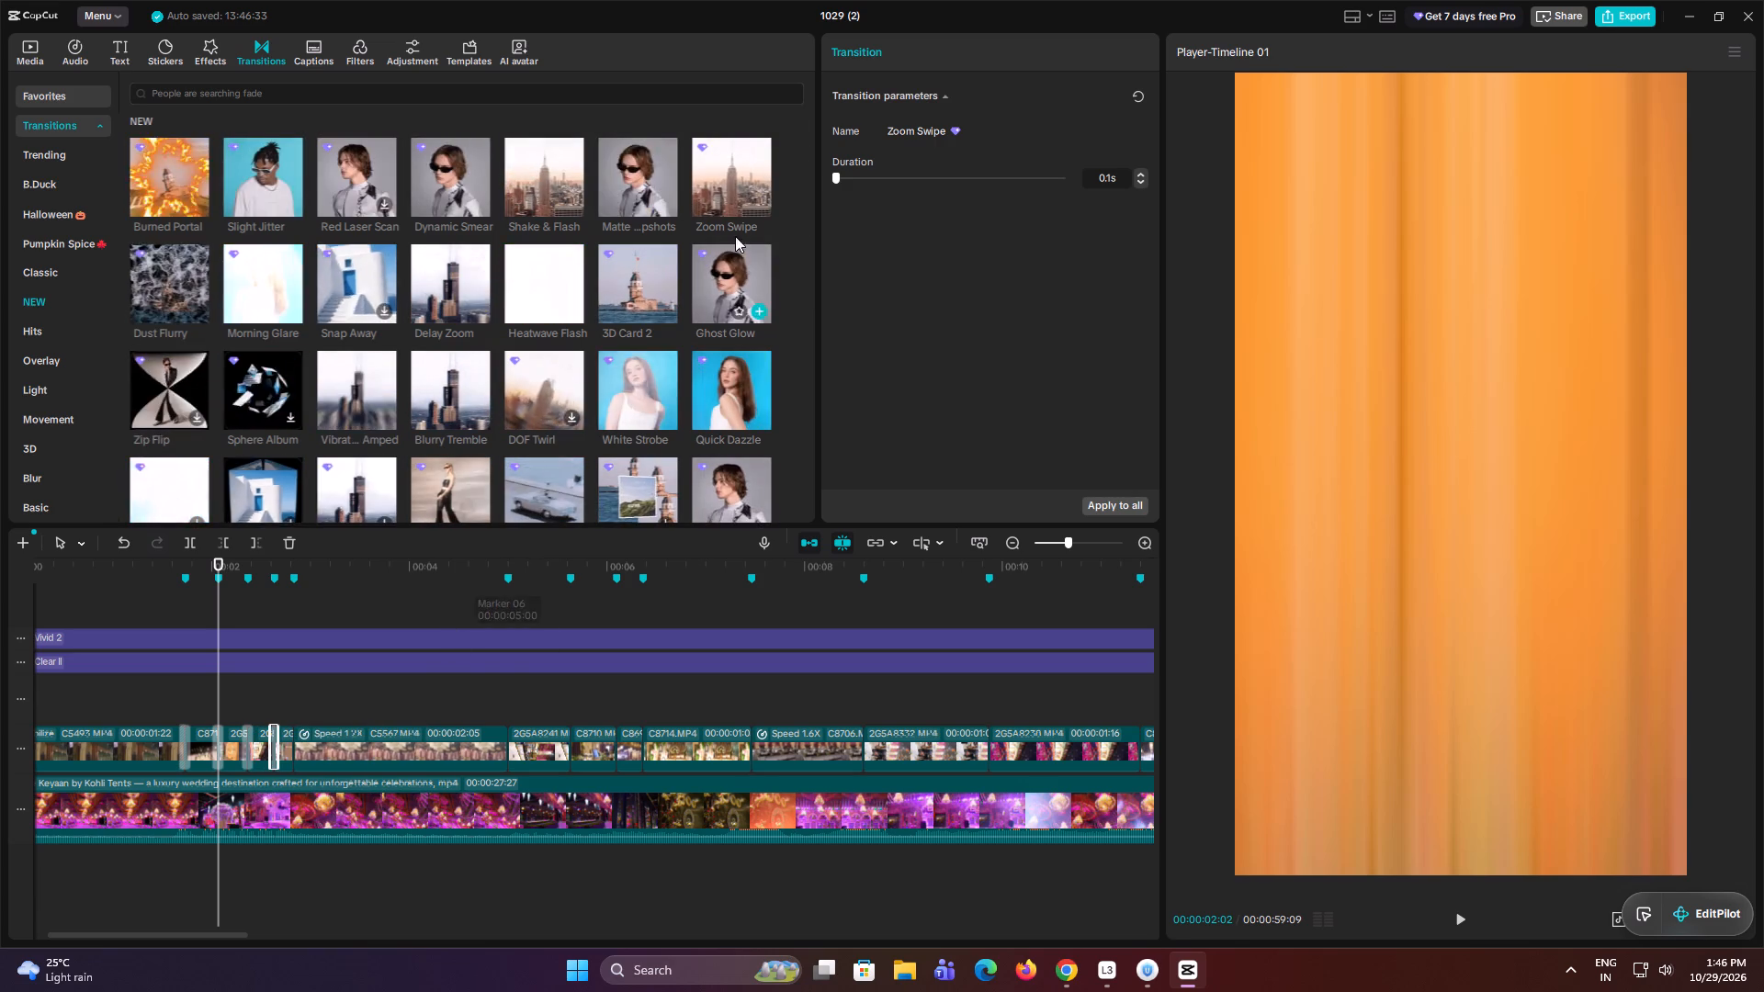
pyautogui.moveTo(727, 190); pyautogui.dragTo(291, 748)
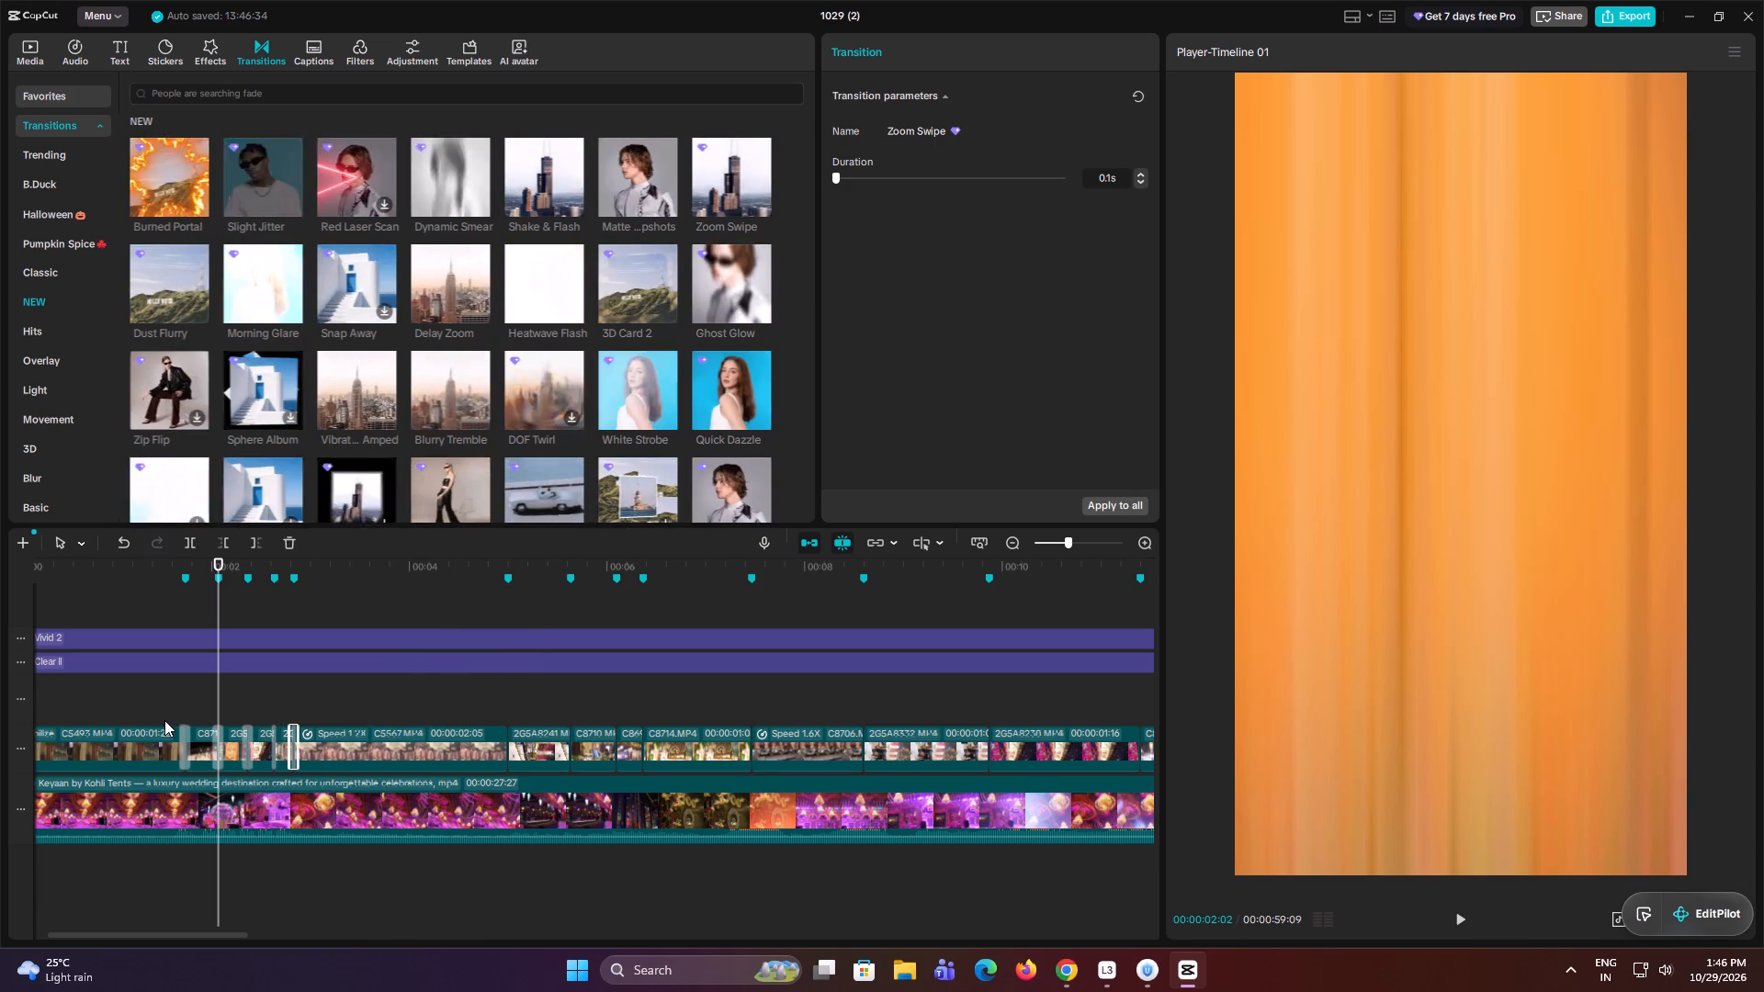
pyautogui.click(168, 715)
pyautogui.press('space')
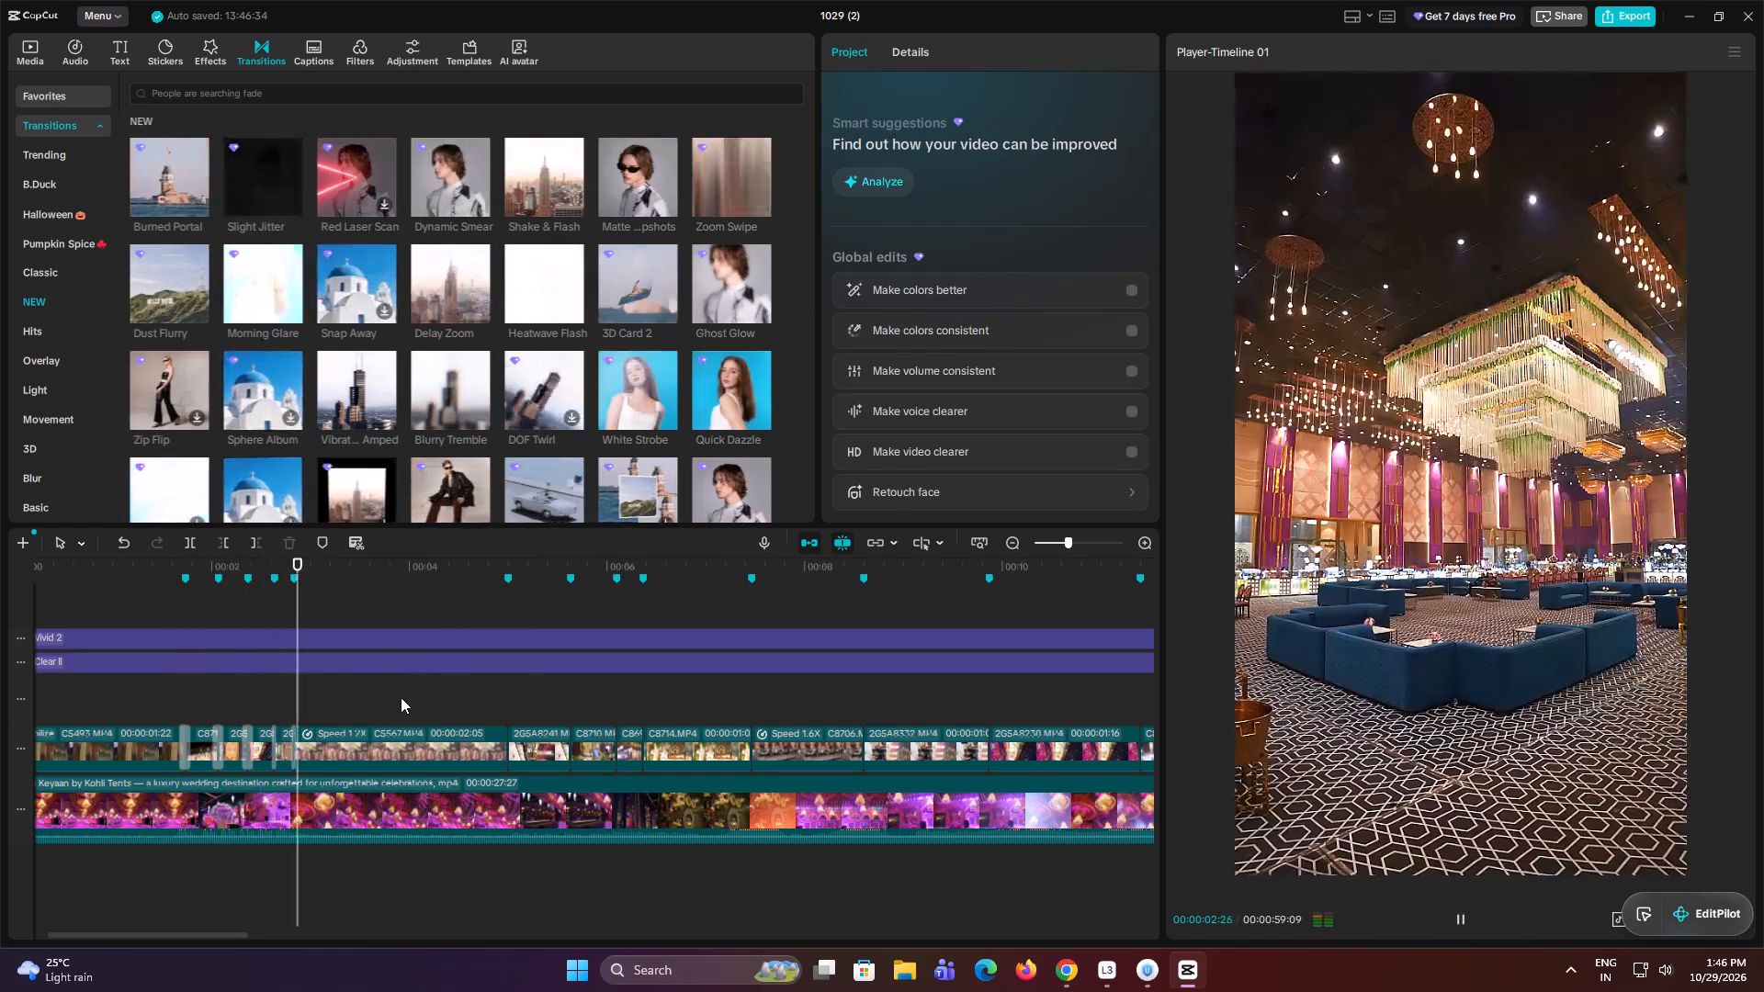
pyautogui.press('space')
pyautogui.click(206, 682)
pyautogui.press('space')
pyautogui.press('space')
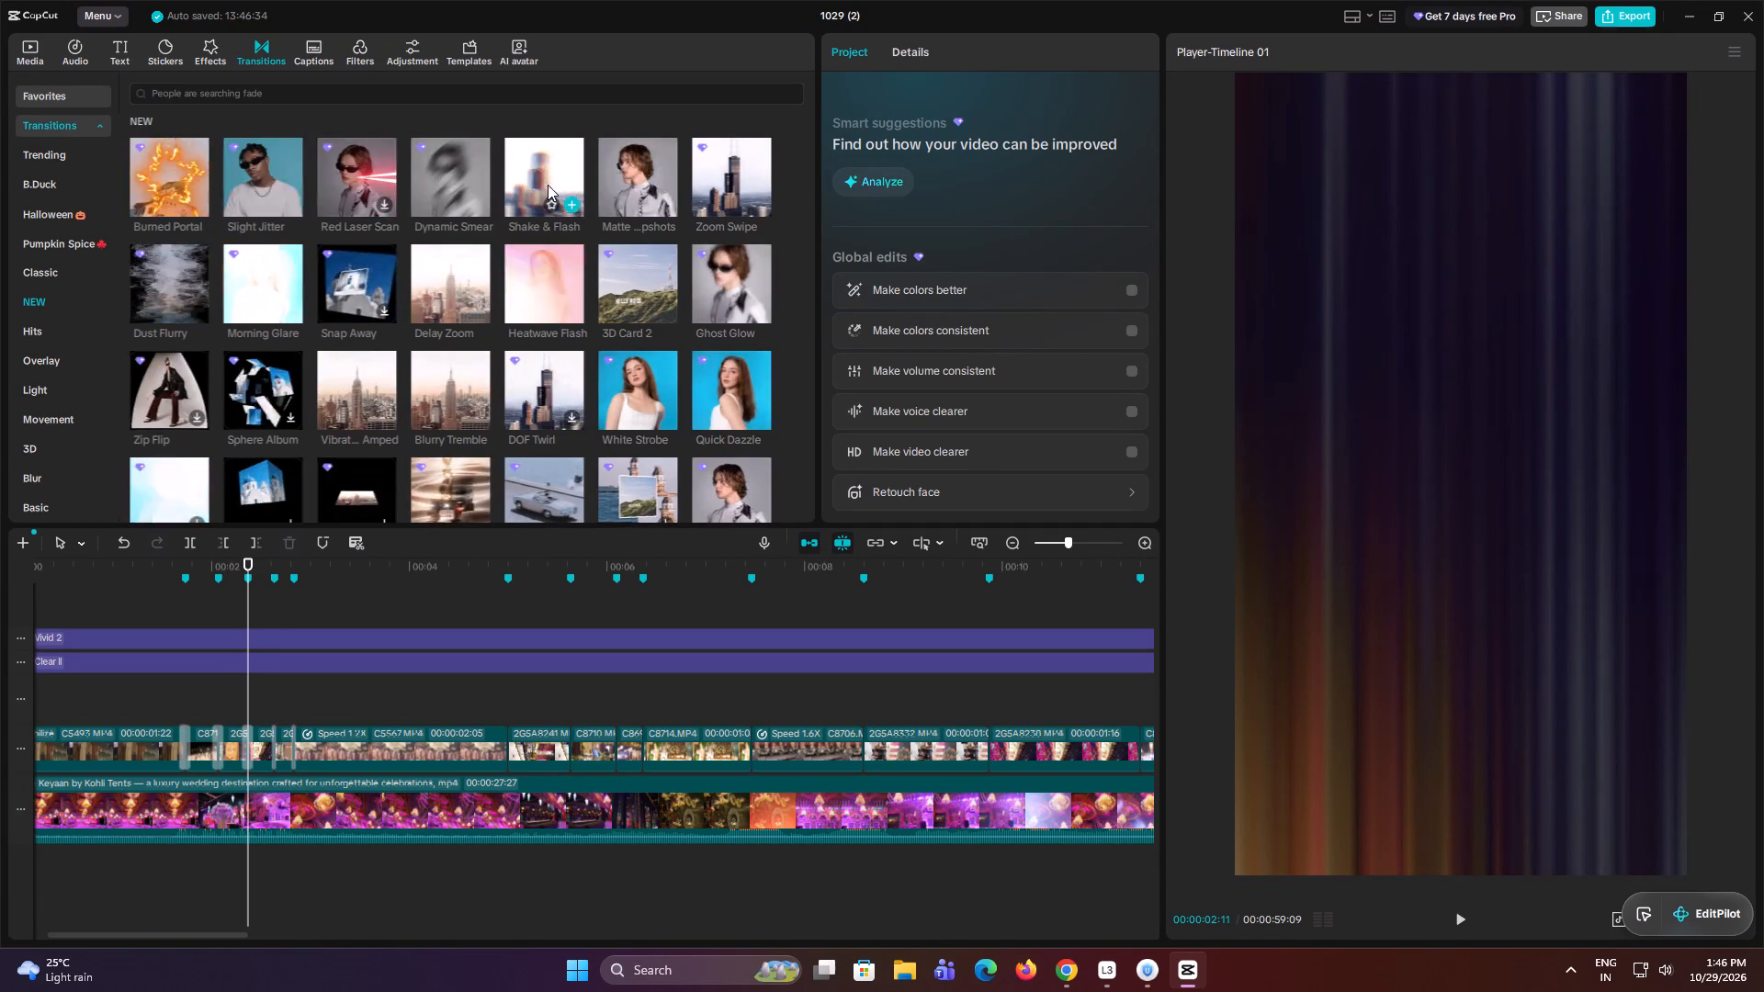
# Replace the transitions at 00:00:02:11 and 00:00:02:25 with Shake & Flash and play through the opening sequence.
pyautogui.moveTo(548, 182); pyautogui.dragTo(243, 749)
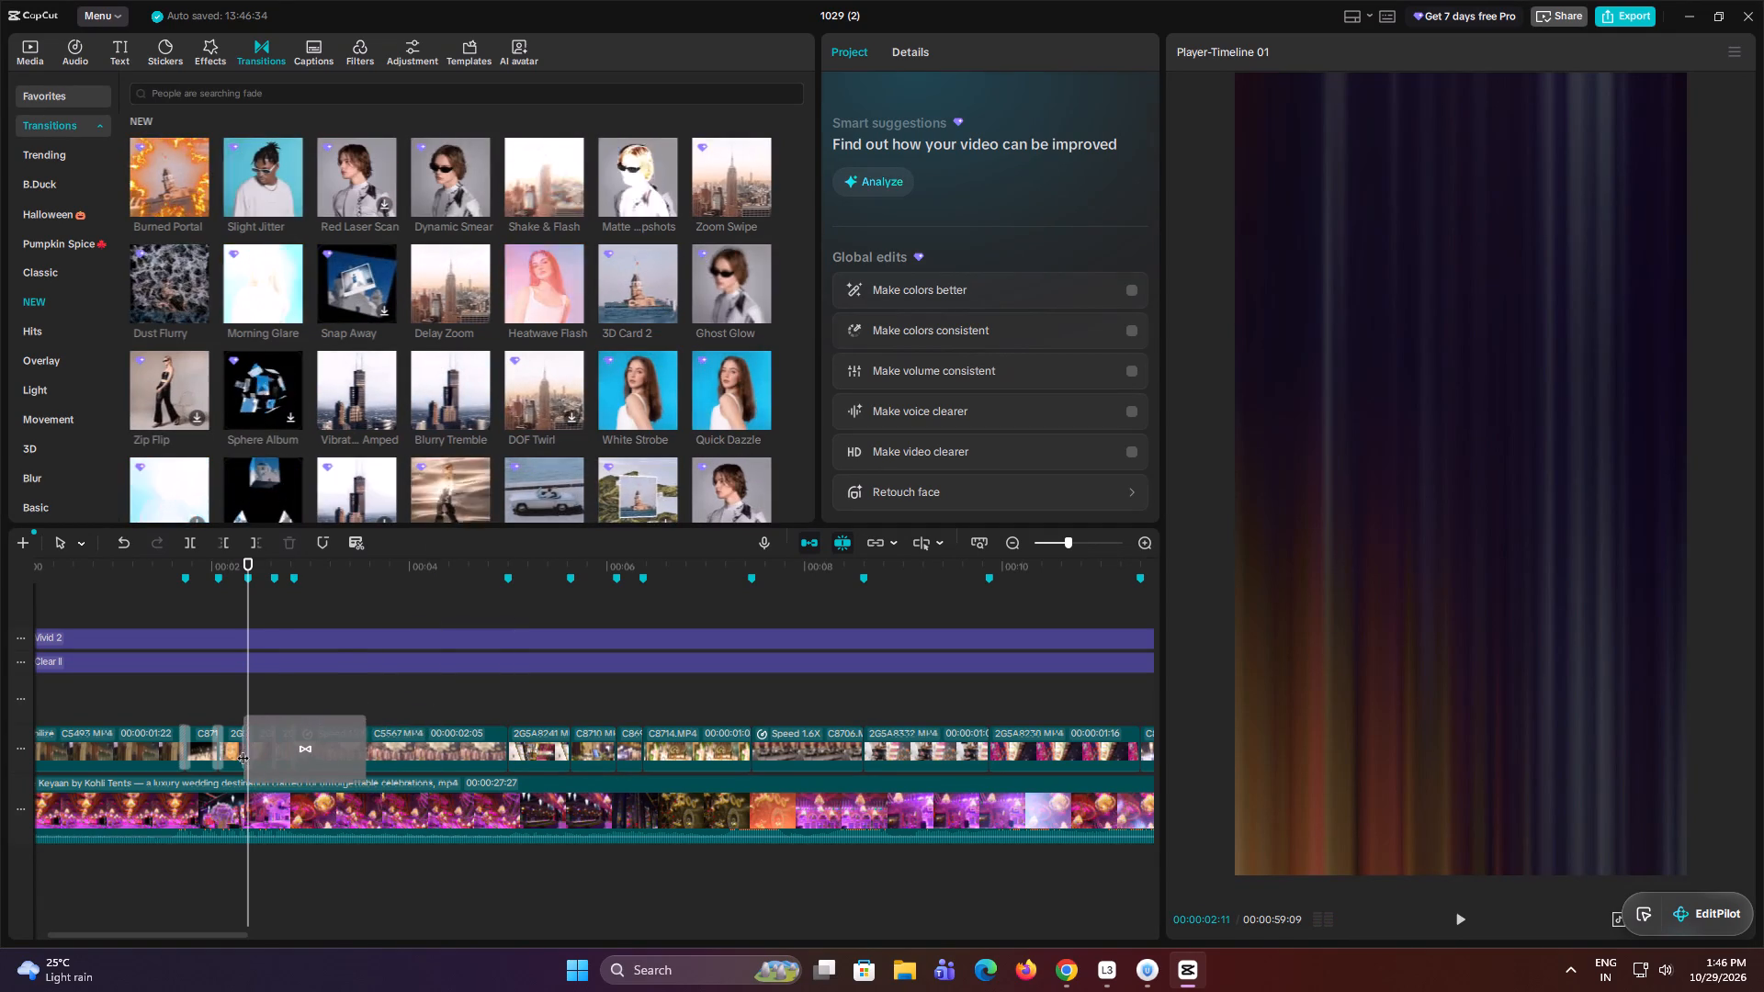
pyautogui.click(234, 708)
pyautogui.press('space')
pyautogui.press('space')
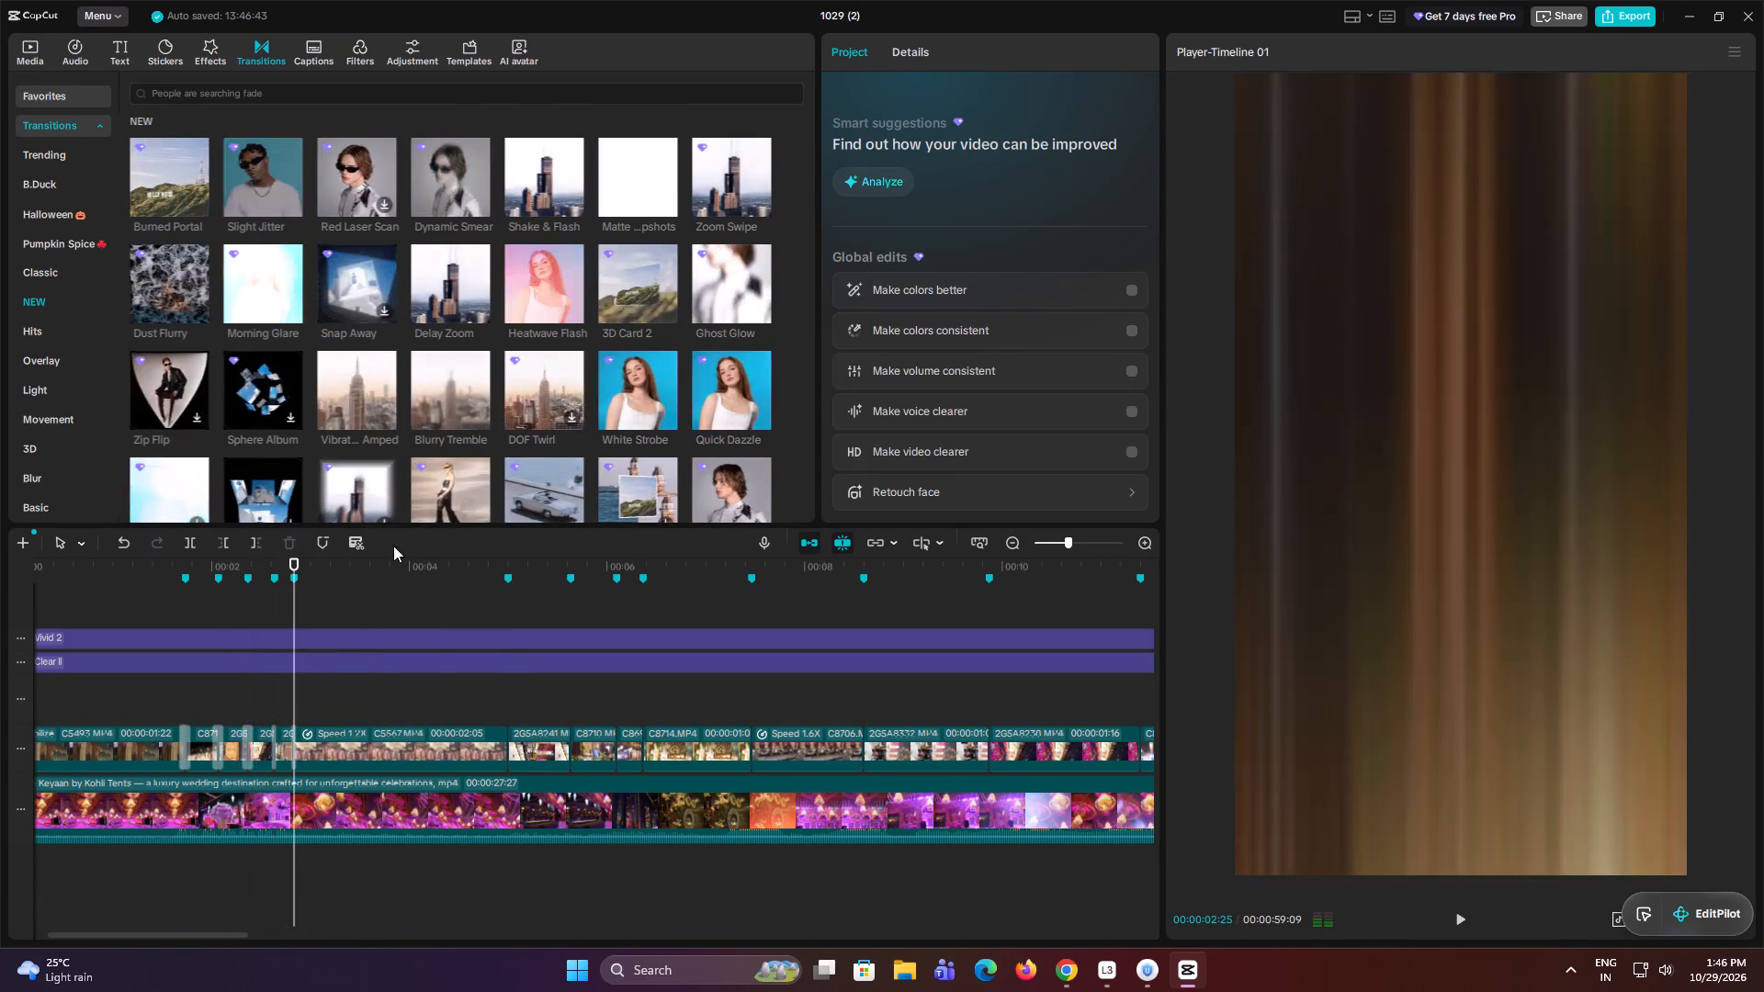
pyautogui.moveTo(548, 180); pyautogui.dragTo(289, 755)
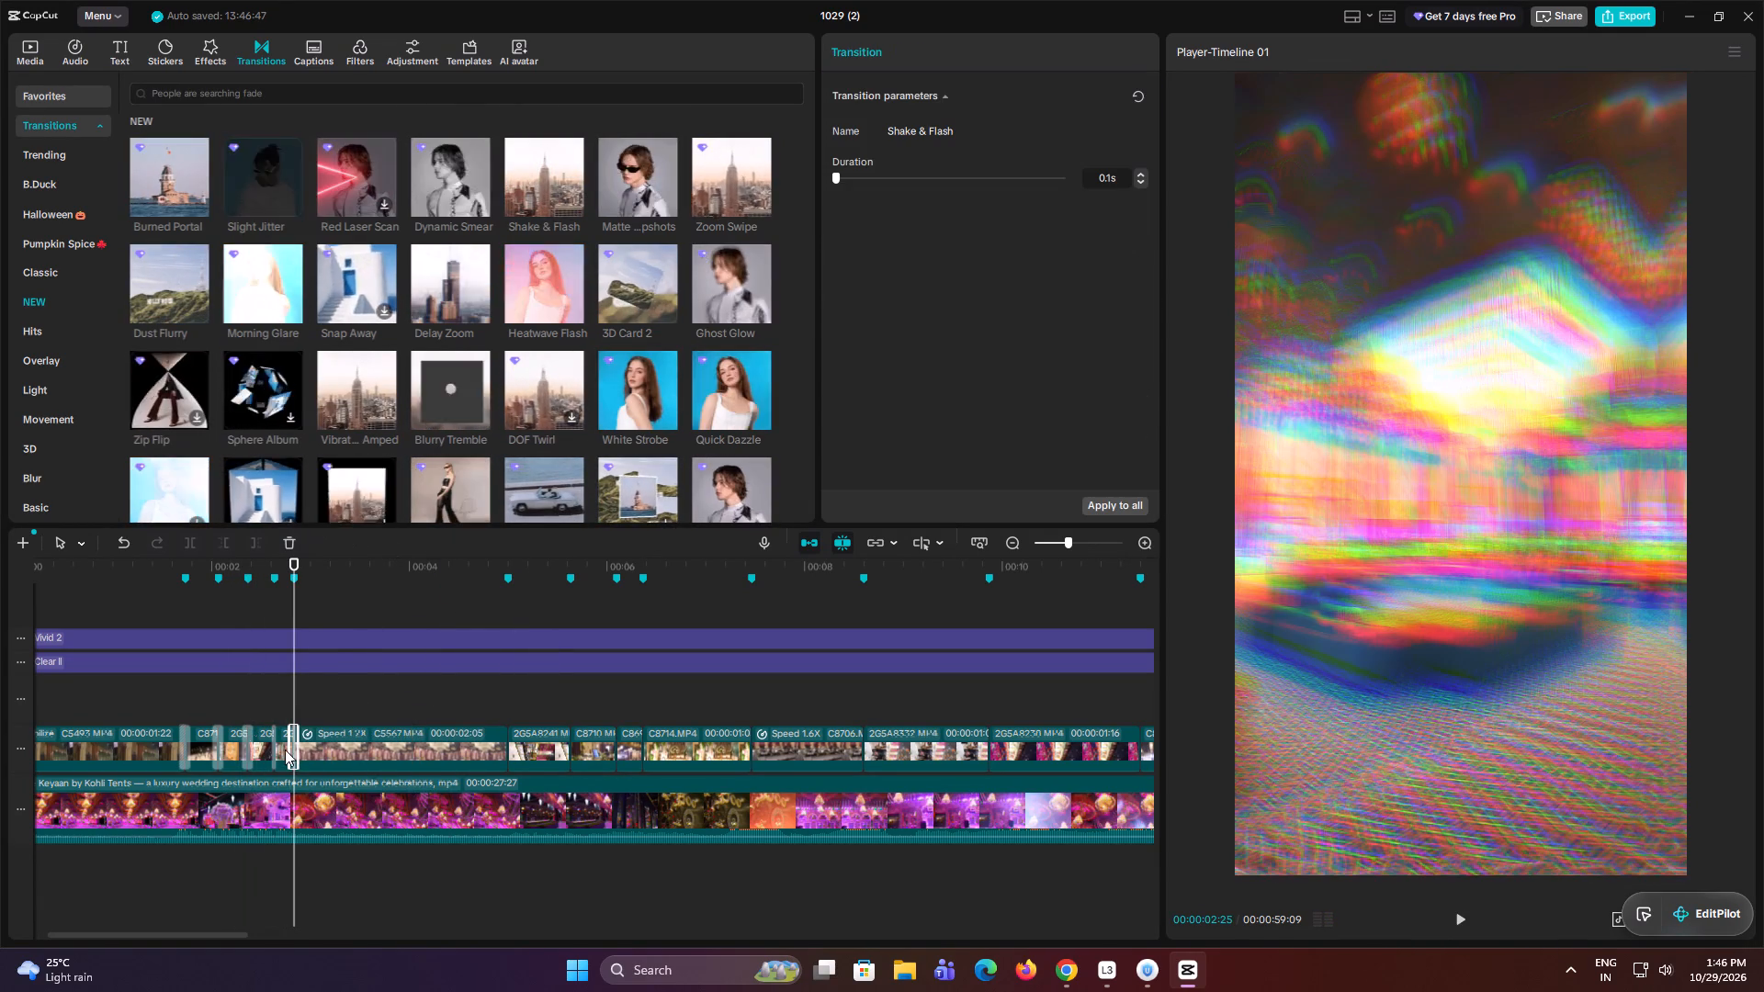
pyautogui.click(176, 705)
pyautogui.press('space')
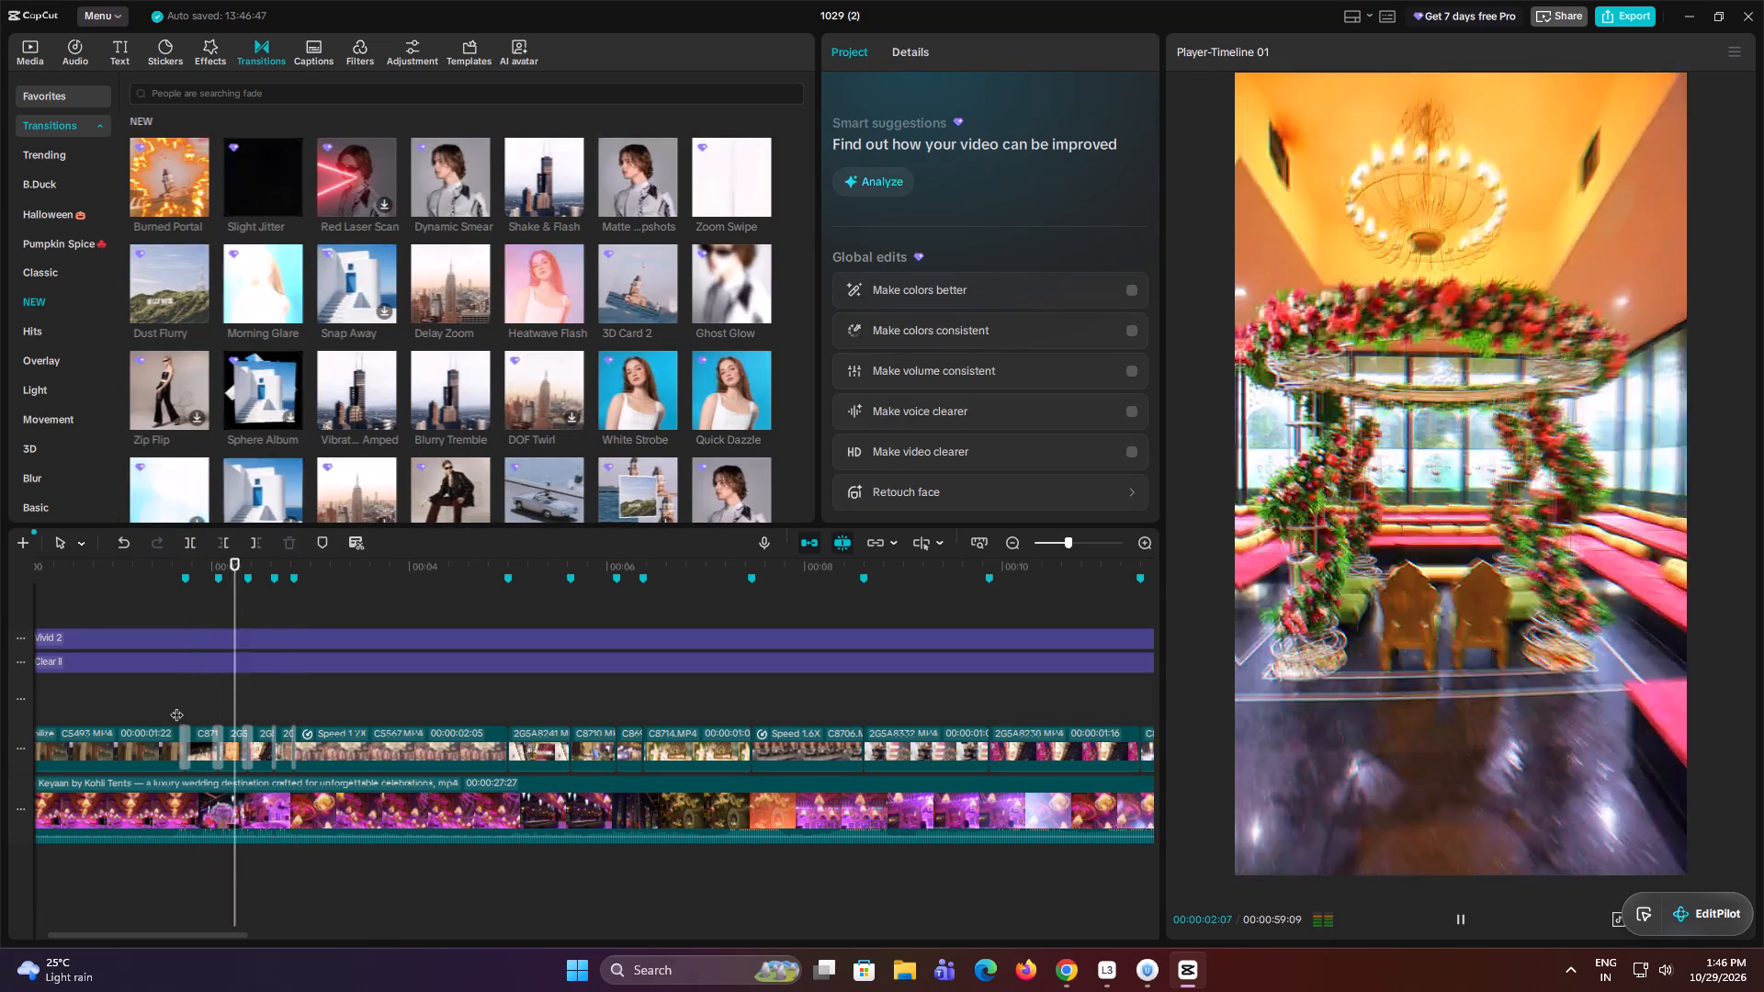
pyautogui.press('space')
pyautogui.press('space')
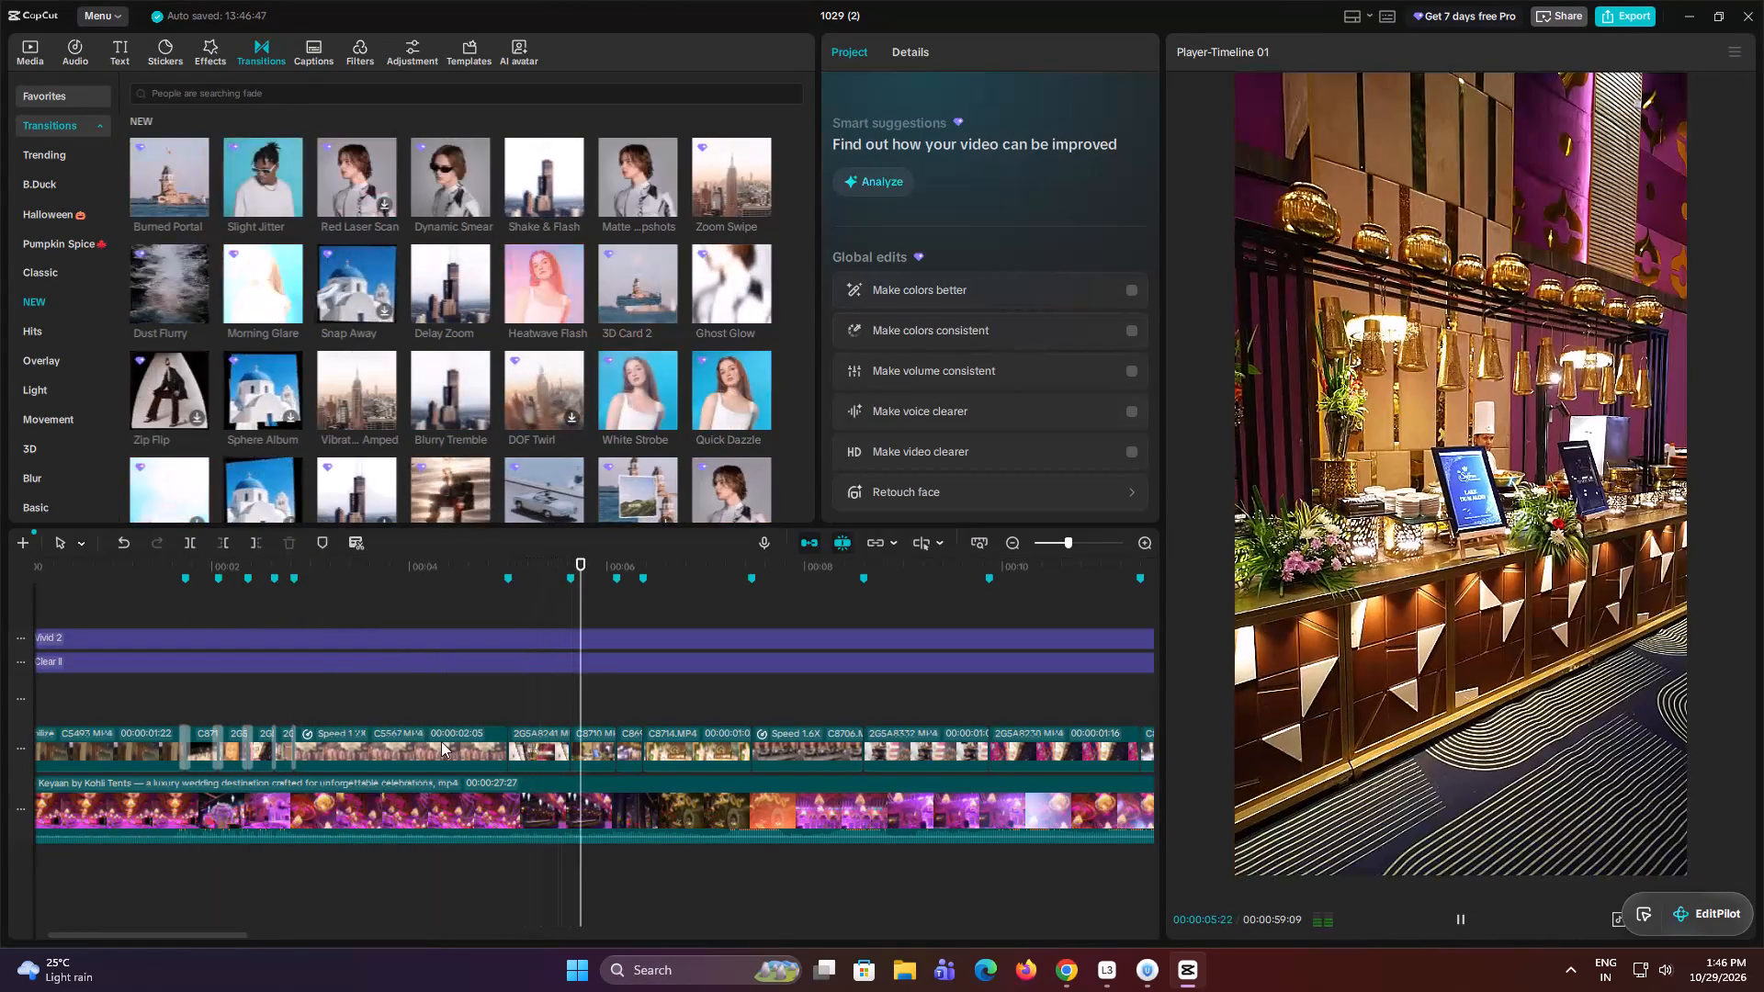
pyautogui.press('space')
pyautogui.press('space')
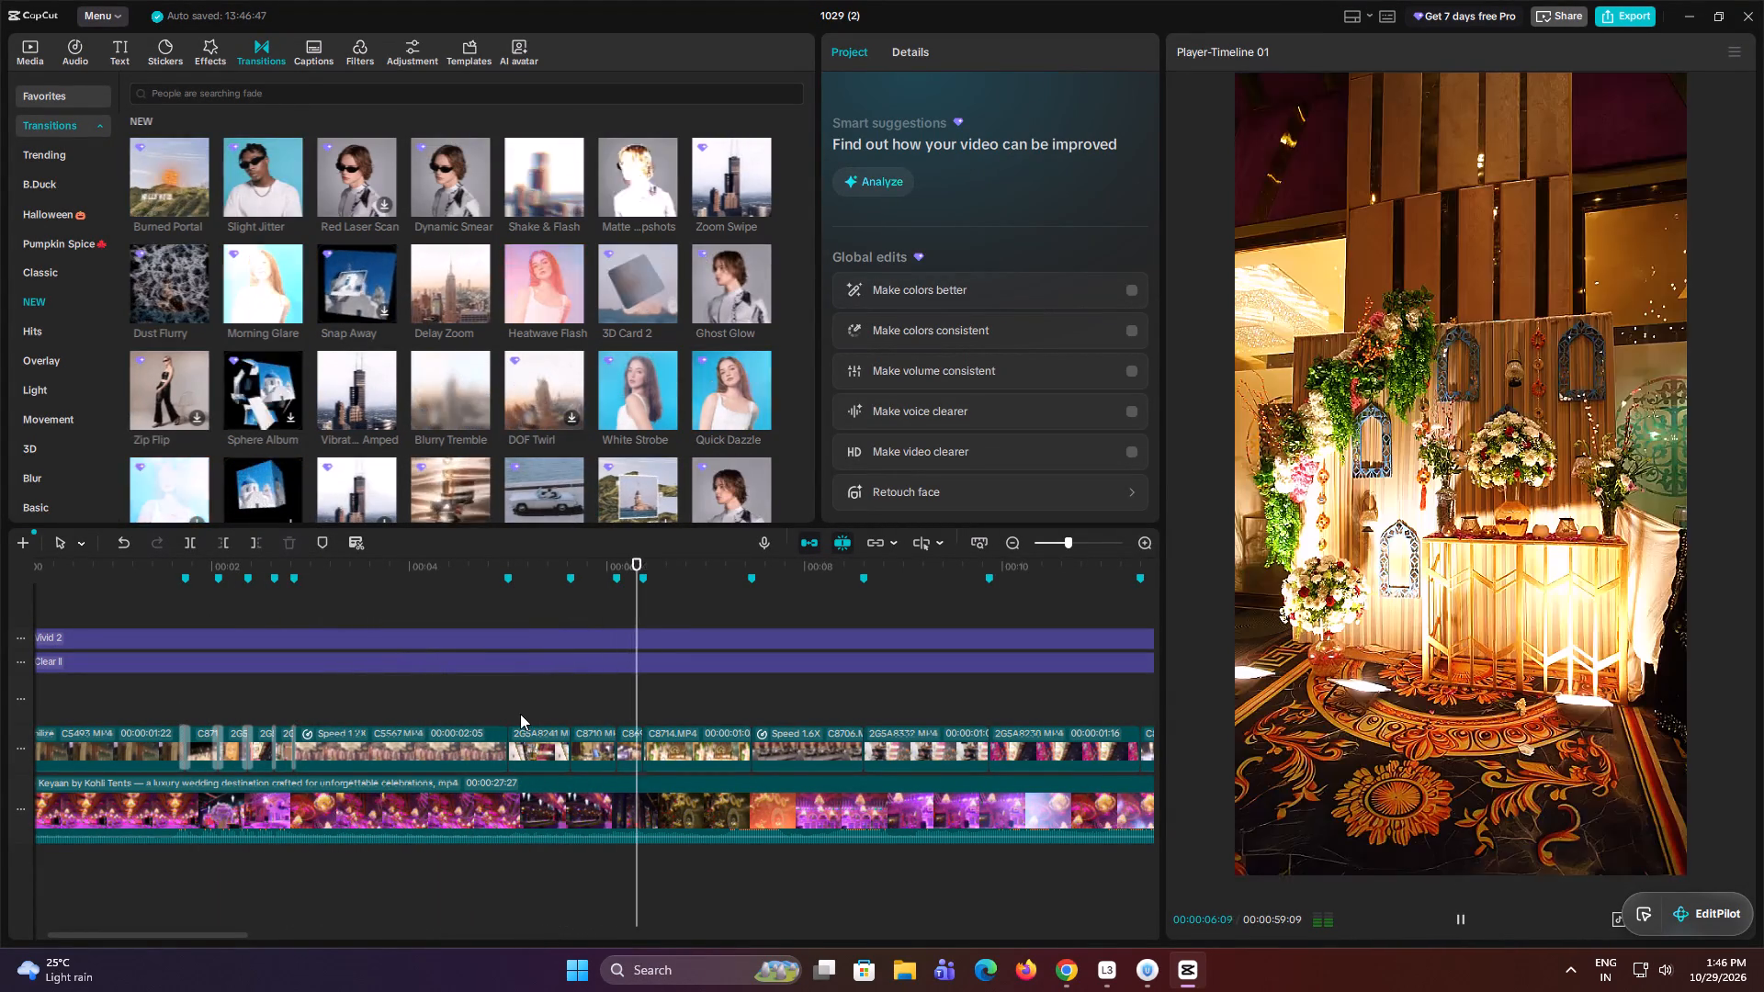
# Play the reference copy's shot change around 00:00:39 and compare it with the edit's shots from 00:00:07:03.
pyautogui.press('space')
pyautogui.moveTo(1073, 540); pyautogui.dragTo(1054, 544)
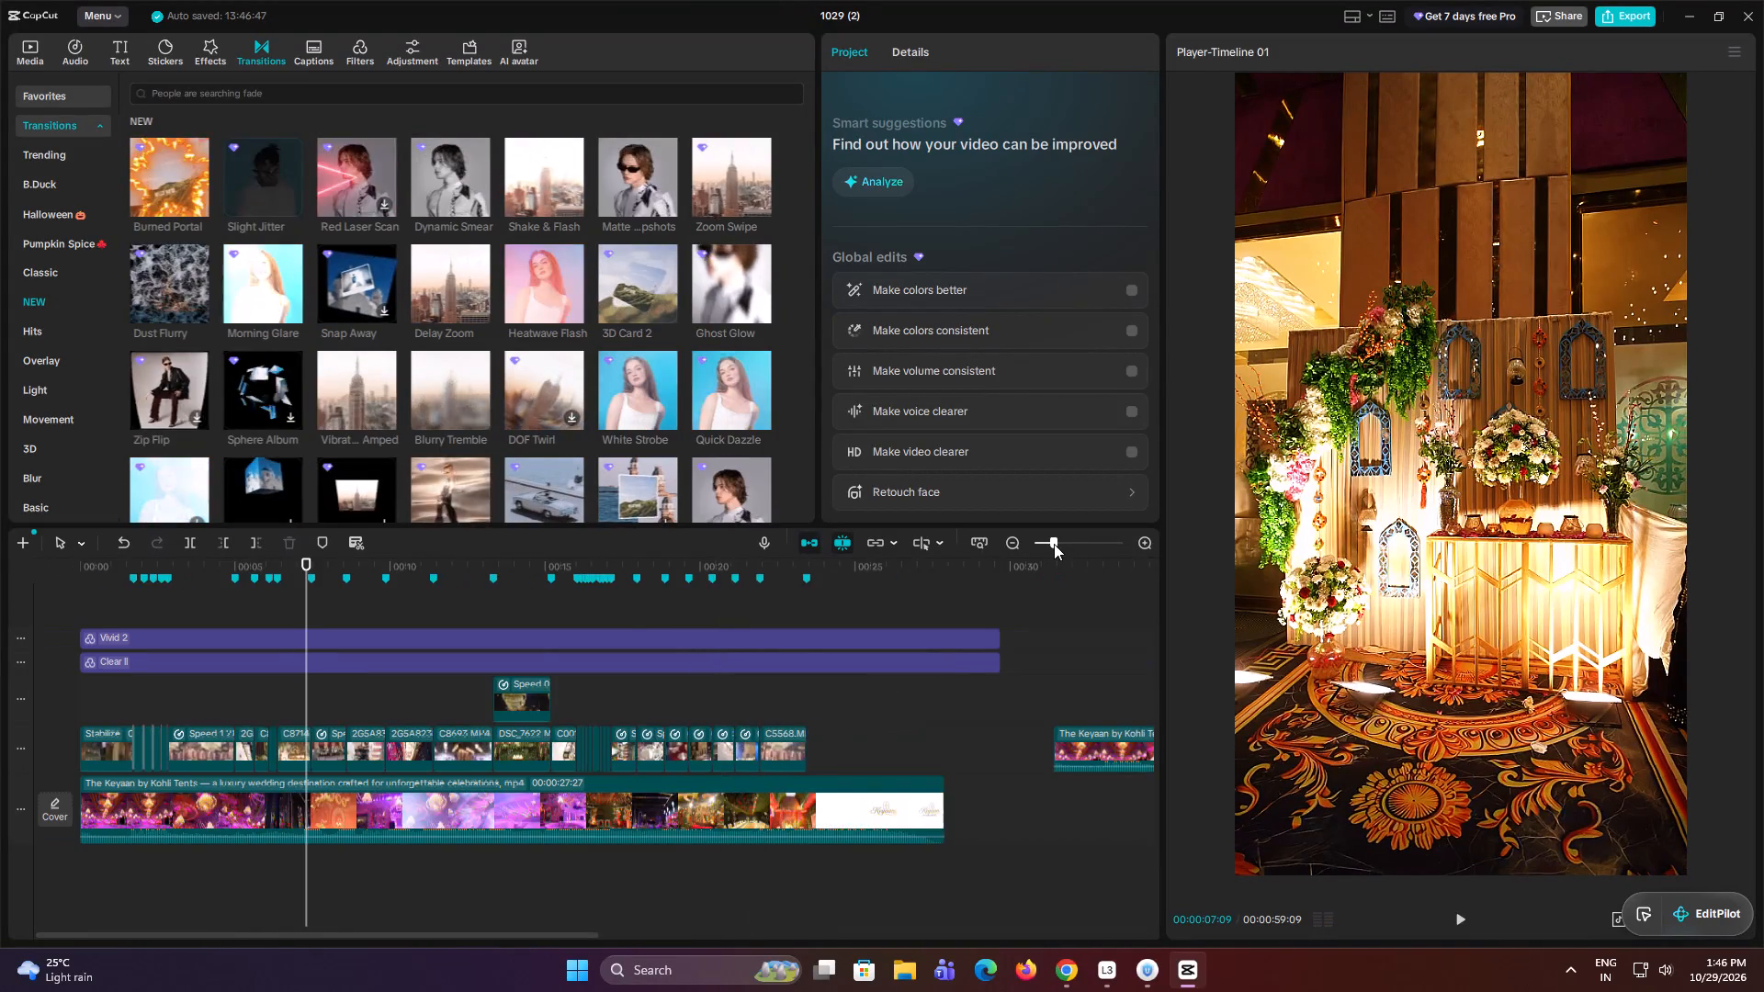
pyautogui.moveTo(1054, 544); pyautogui.dragTo(1050, 547)
pyautogui.click(796, 675)
pyautogui.press('space')
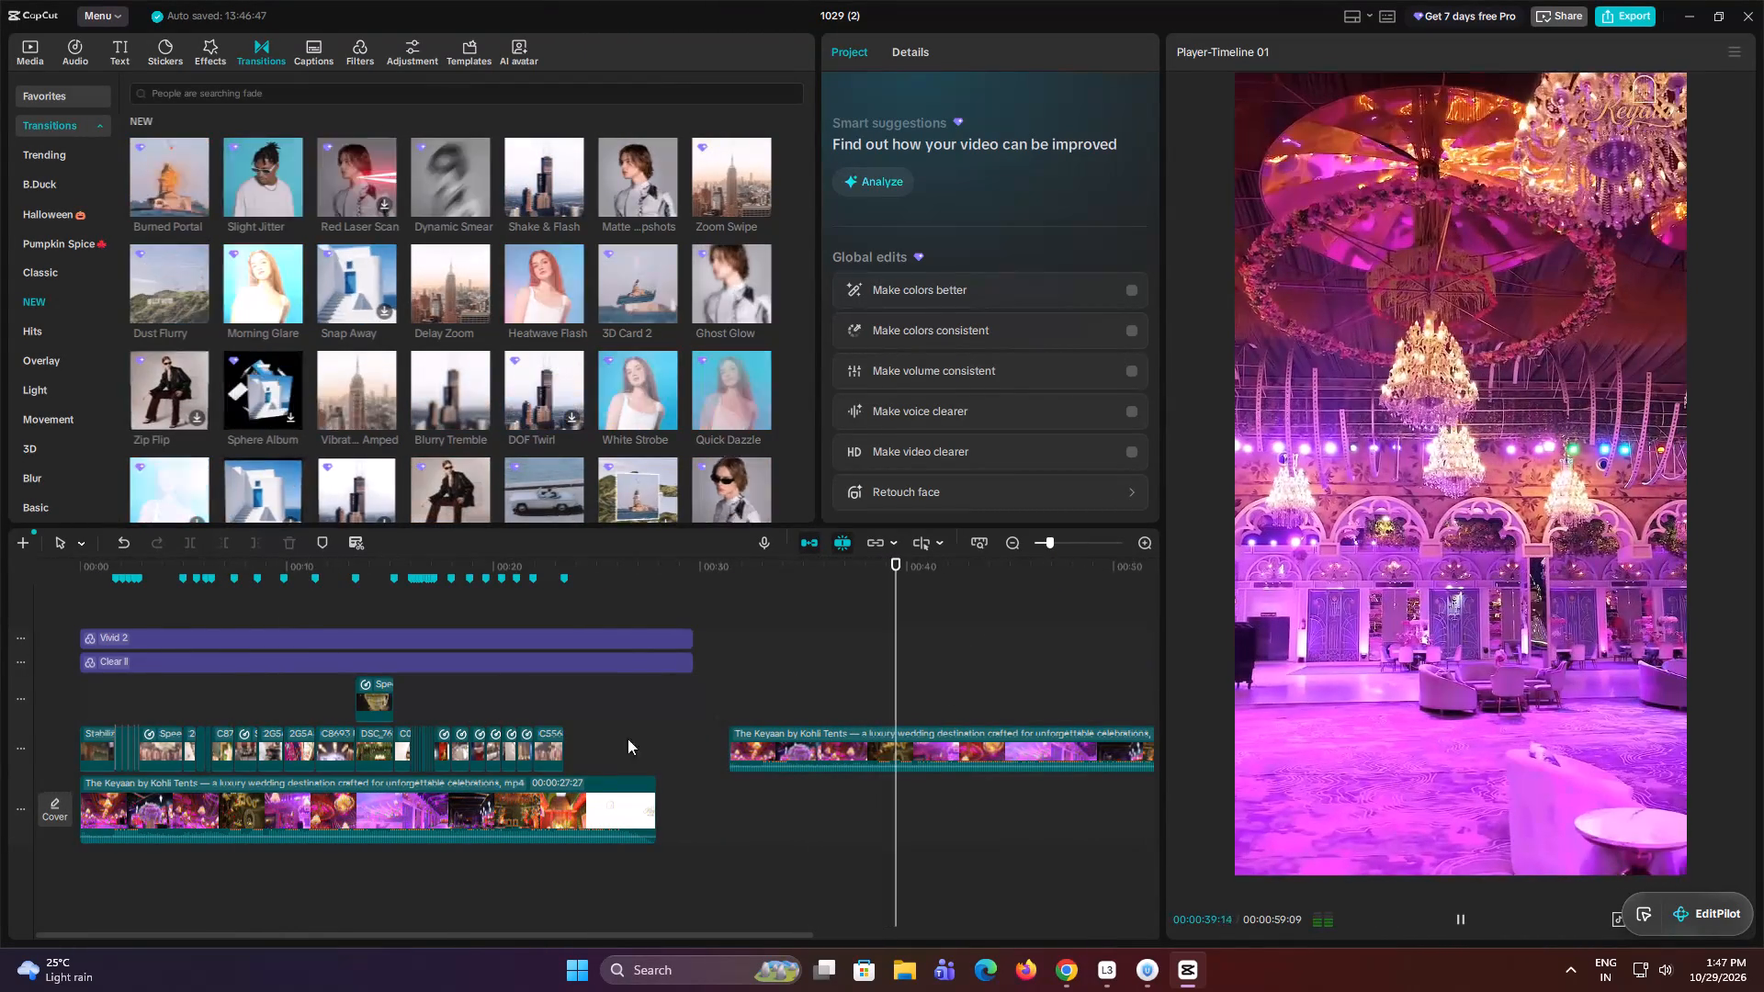
pyautogui.press('space')
pyautogui.click(258, 700)
pyautogui.press('space')
pyautogui.press('space')
pyautogui.click(227, 703)
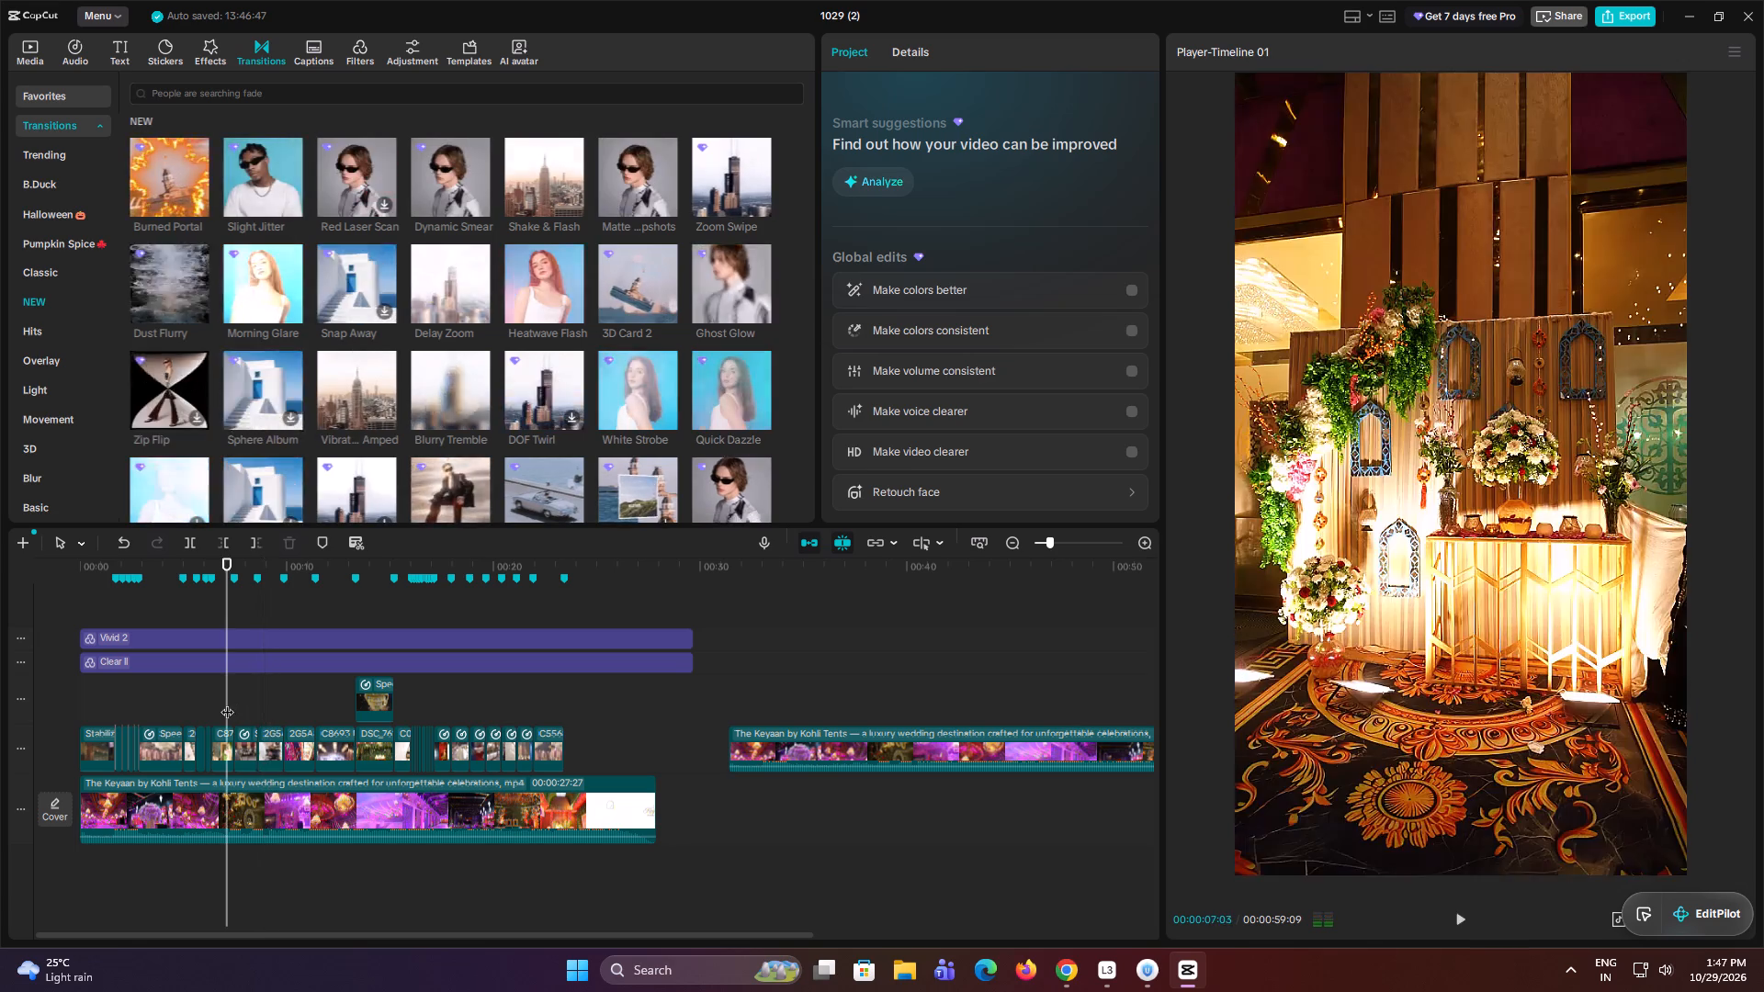
pyautogui.press('space')
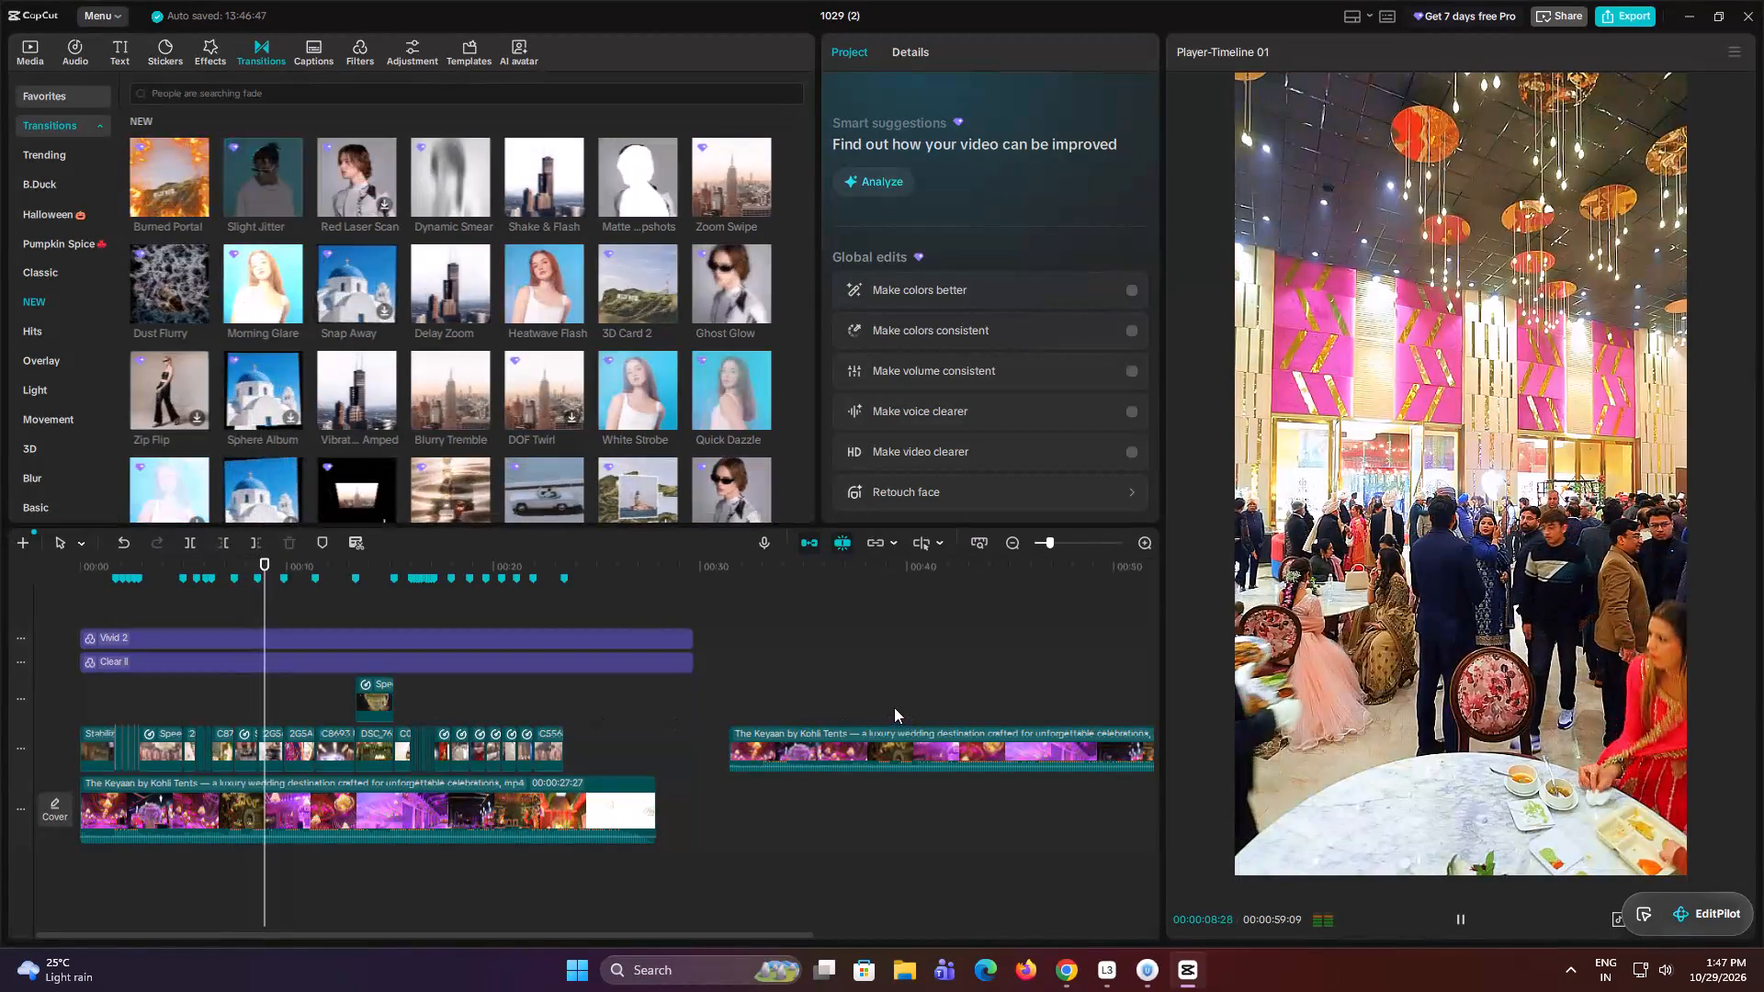
pyautogui.press('space')
pyautogui.click(882, 692)
pyautogui.press('space')
pyautogui.press('space')
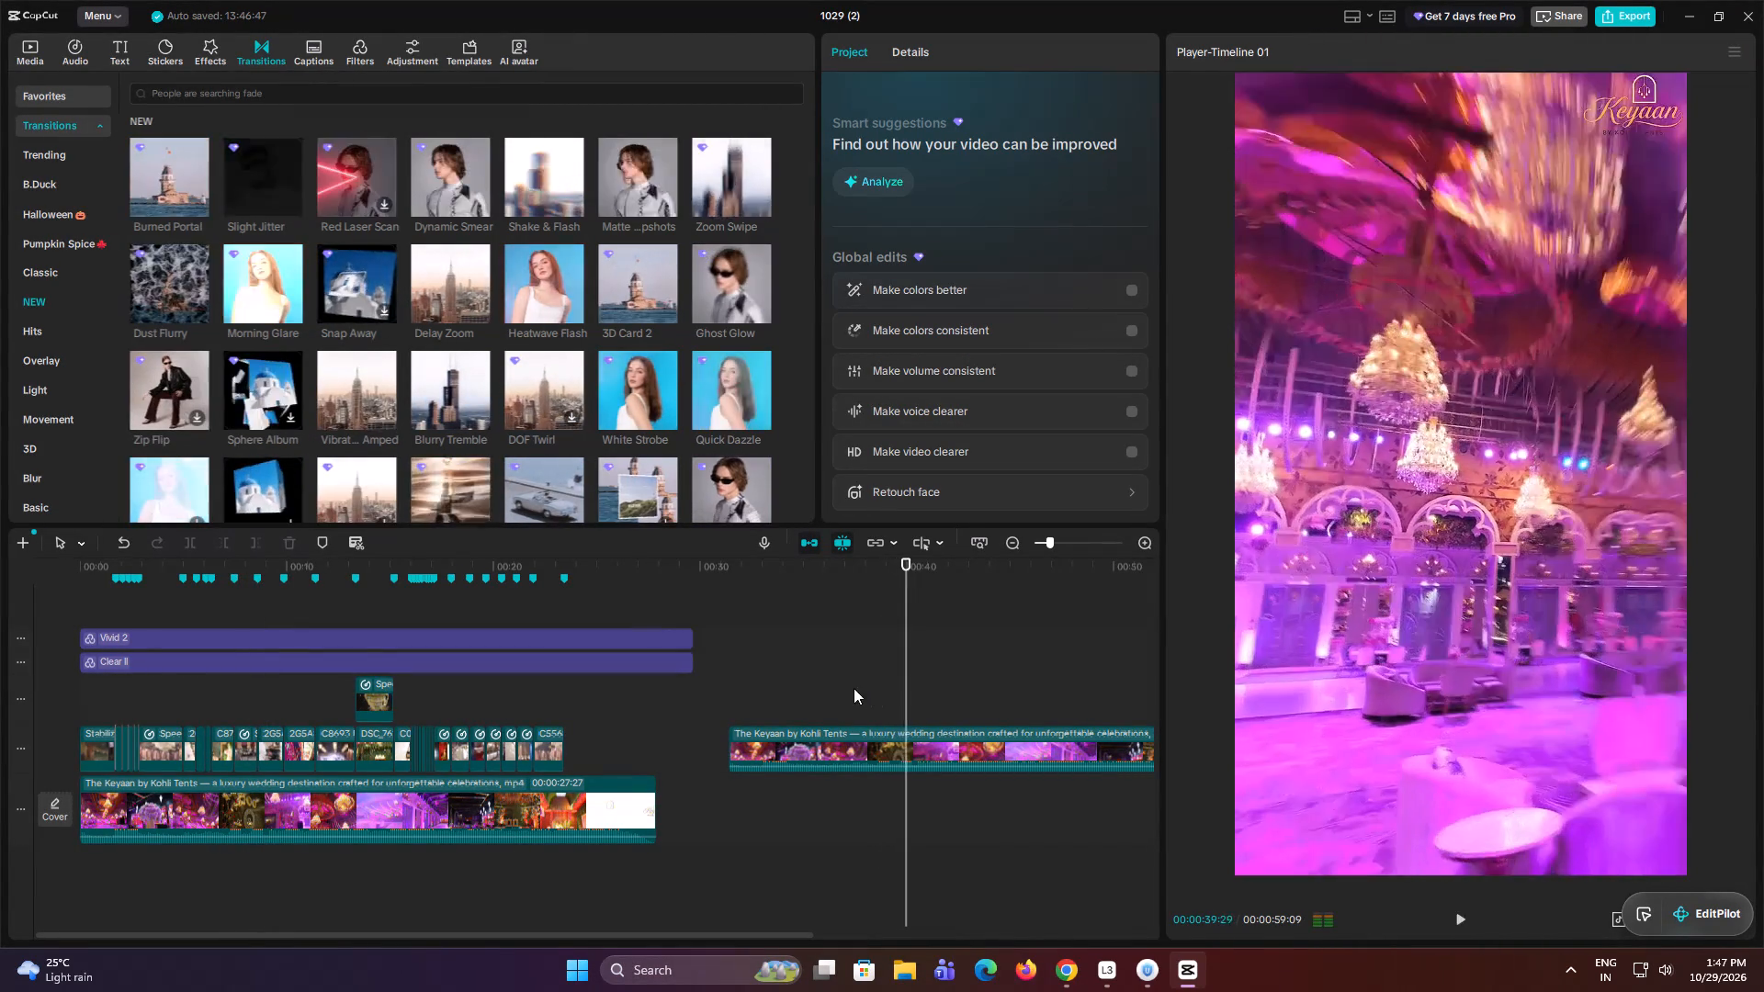
pyautogui.click(854, 688)
pyautogui.press('space')
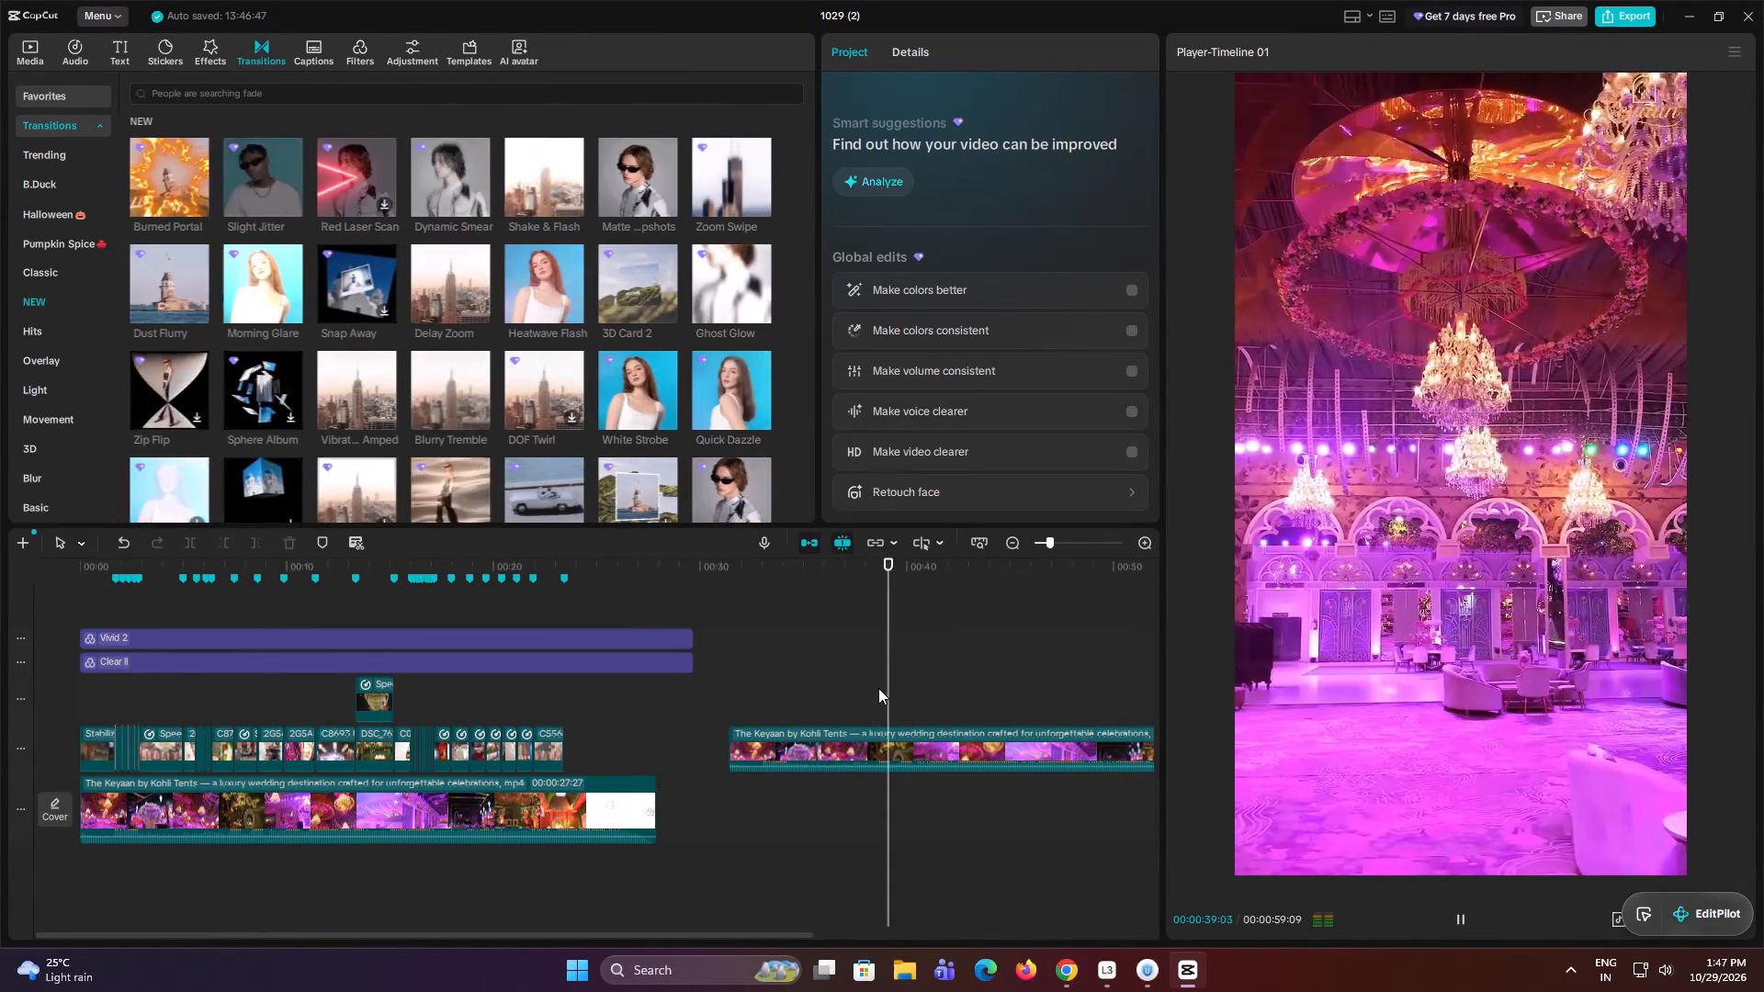
pyautogui.press('space')
pyautogui.click(227, 699)
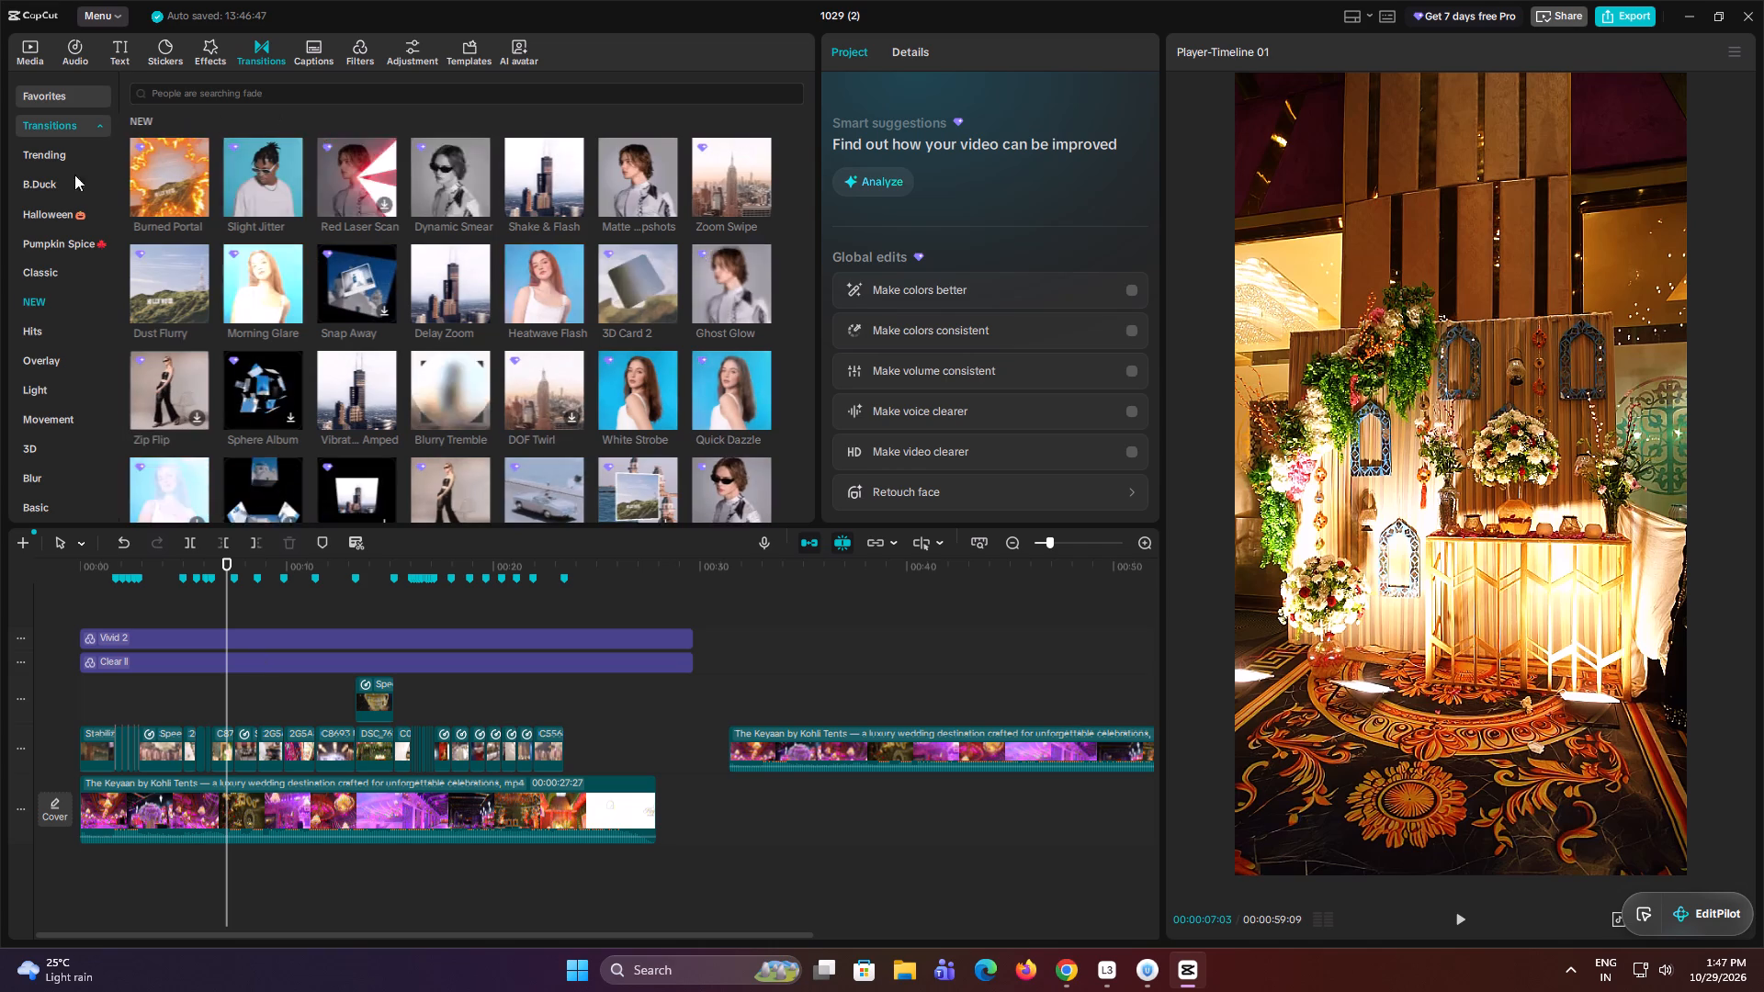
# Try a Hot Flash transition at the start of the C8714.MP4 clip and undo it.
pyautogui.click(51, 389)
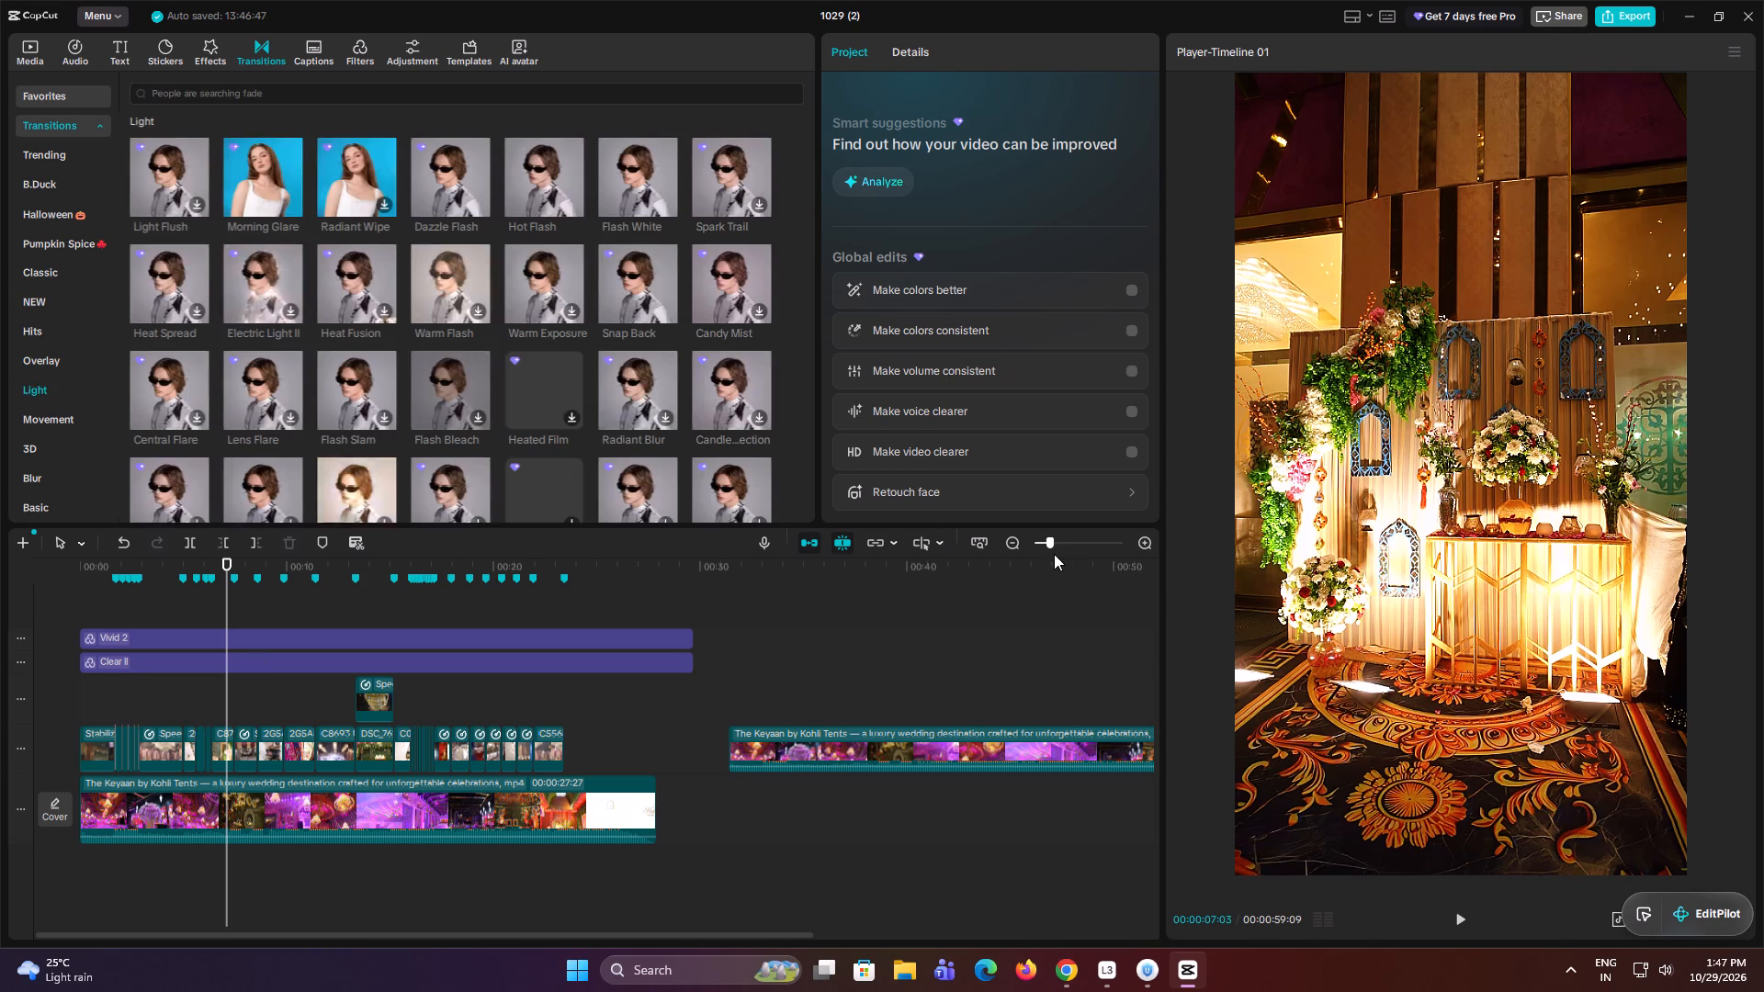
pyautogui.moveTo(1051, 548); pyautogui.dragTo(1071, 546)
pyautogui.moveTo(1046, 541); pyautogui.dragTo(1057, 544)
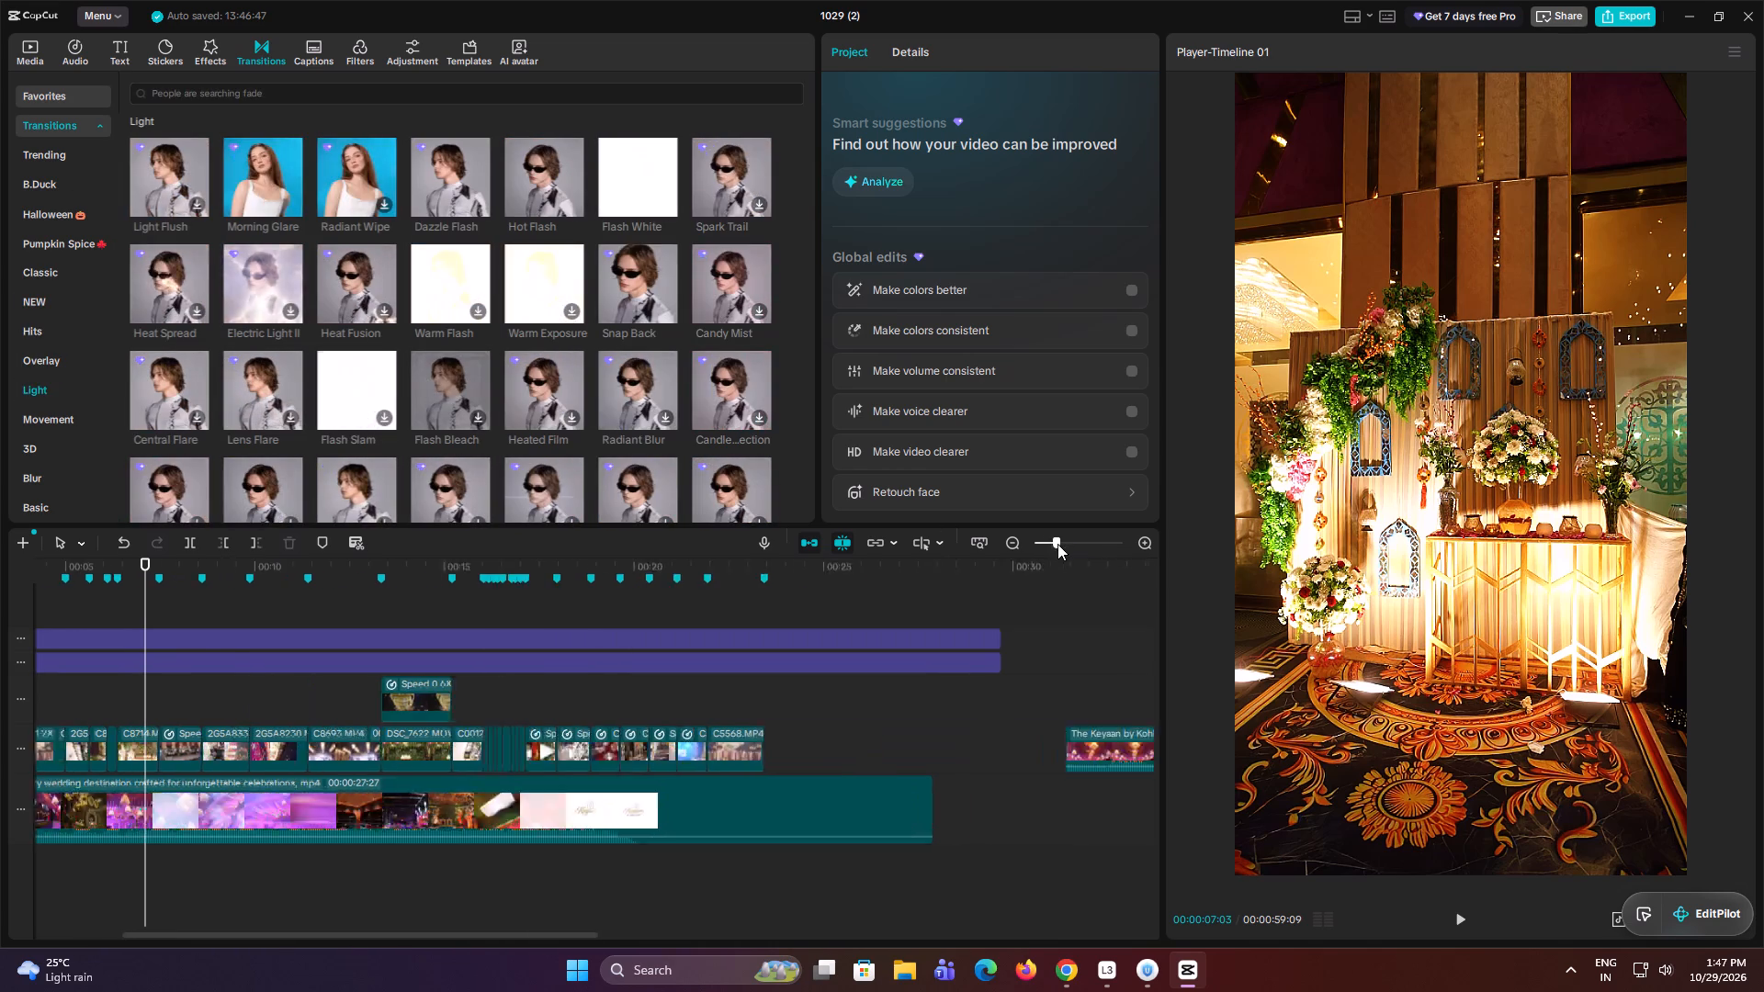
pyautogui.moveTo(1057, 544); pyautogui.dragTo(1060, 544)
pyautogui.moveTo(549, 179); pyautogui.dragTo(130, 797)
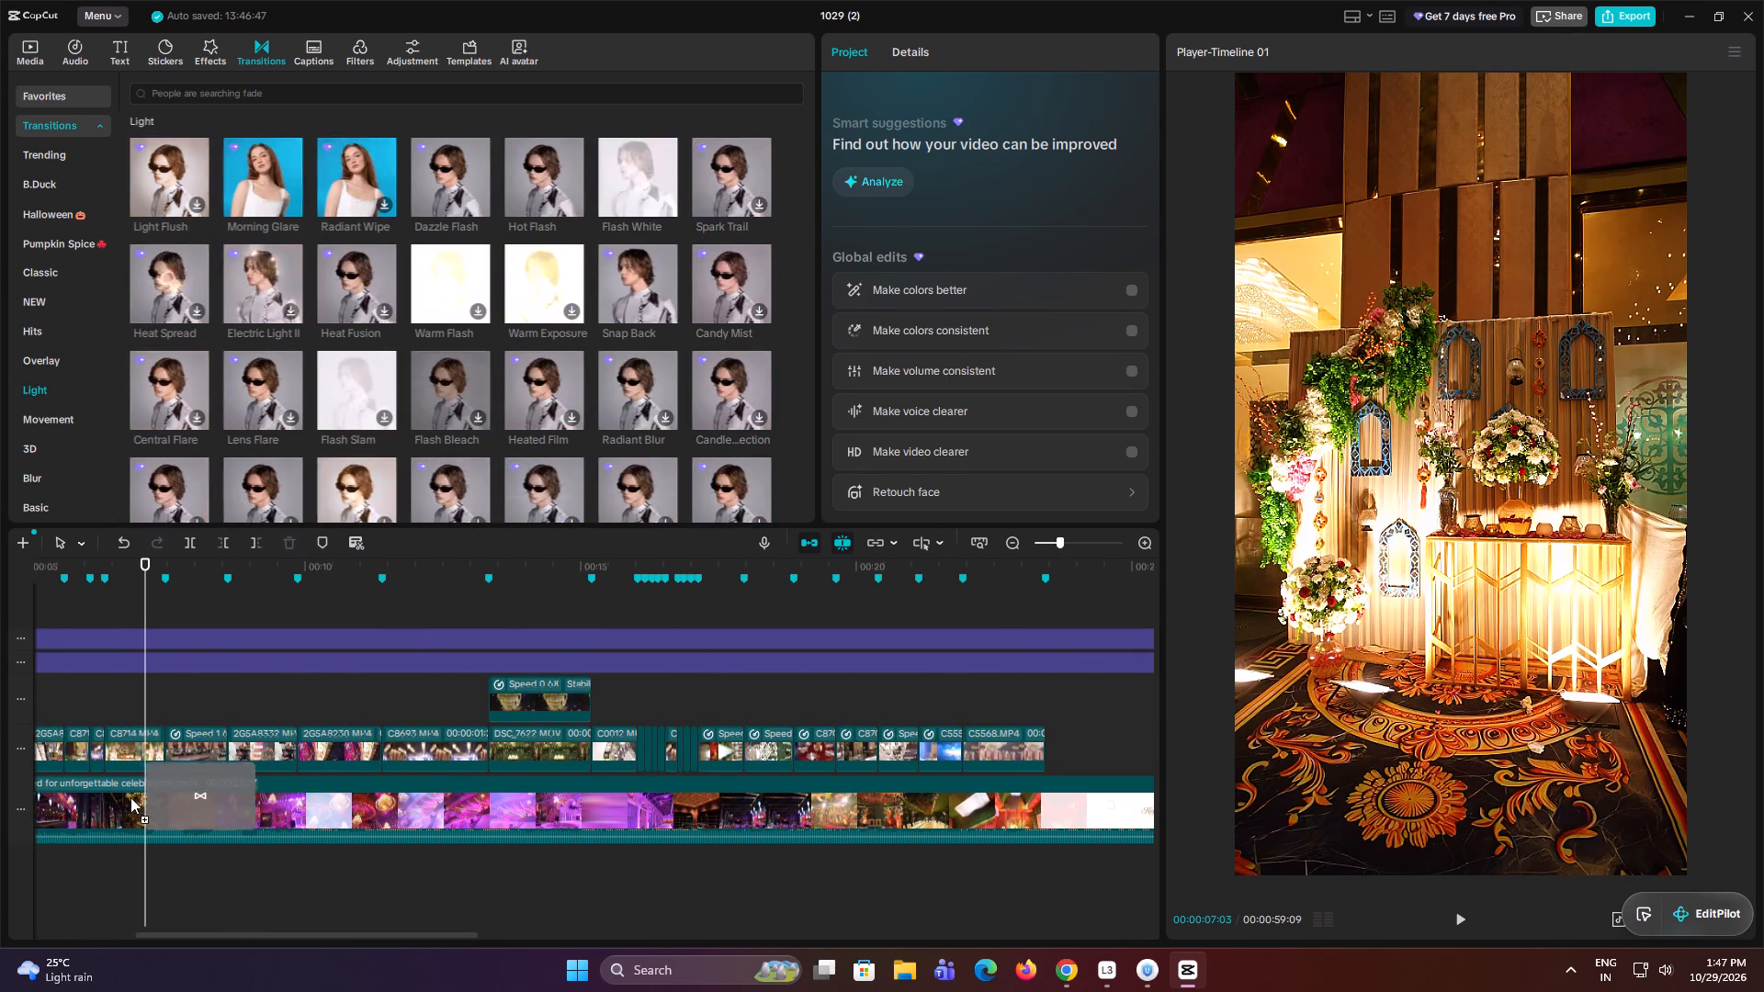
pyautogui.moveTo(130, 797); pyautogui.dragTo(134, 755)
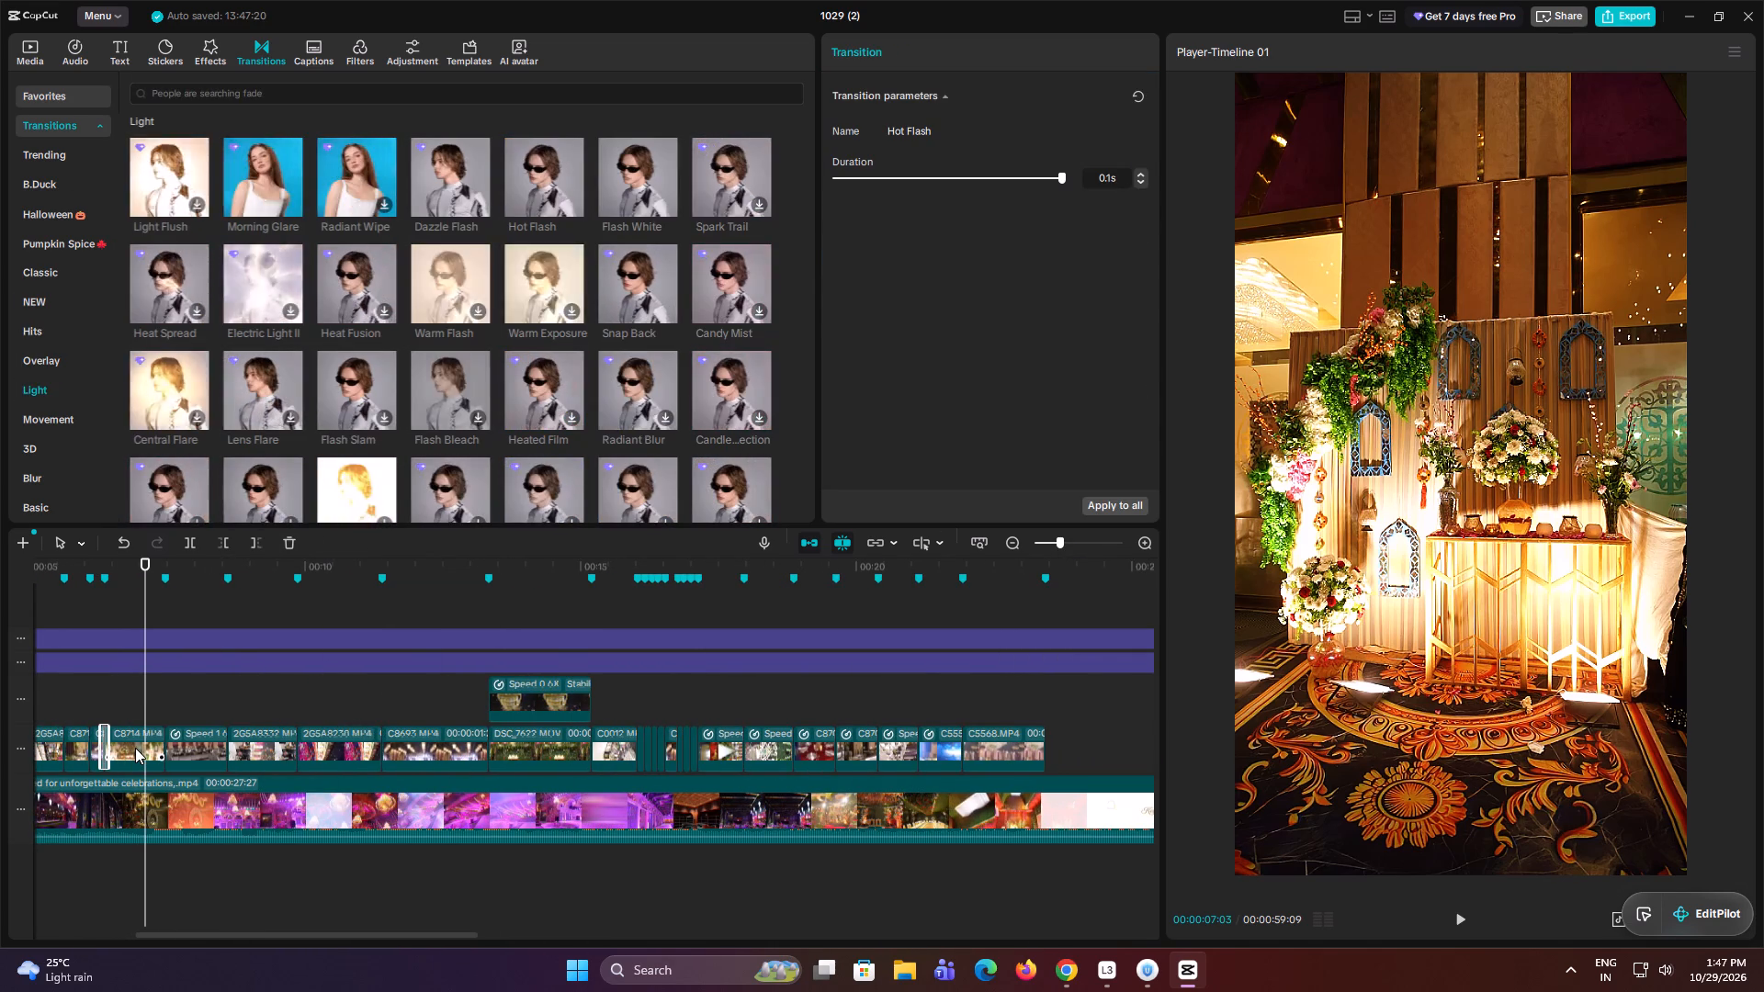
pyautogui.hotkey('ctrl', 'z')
# Add a Hot Flash transition at the end of the C8714.MP4 clip, at 00:00:07:14, and play through the cut.
pyautogui.click(148, 703)
pyautogui.moveTo(148, 703); pyautogui.dragTo(162, 707)
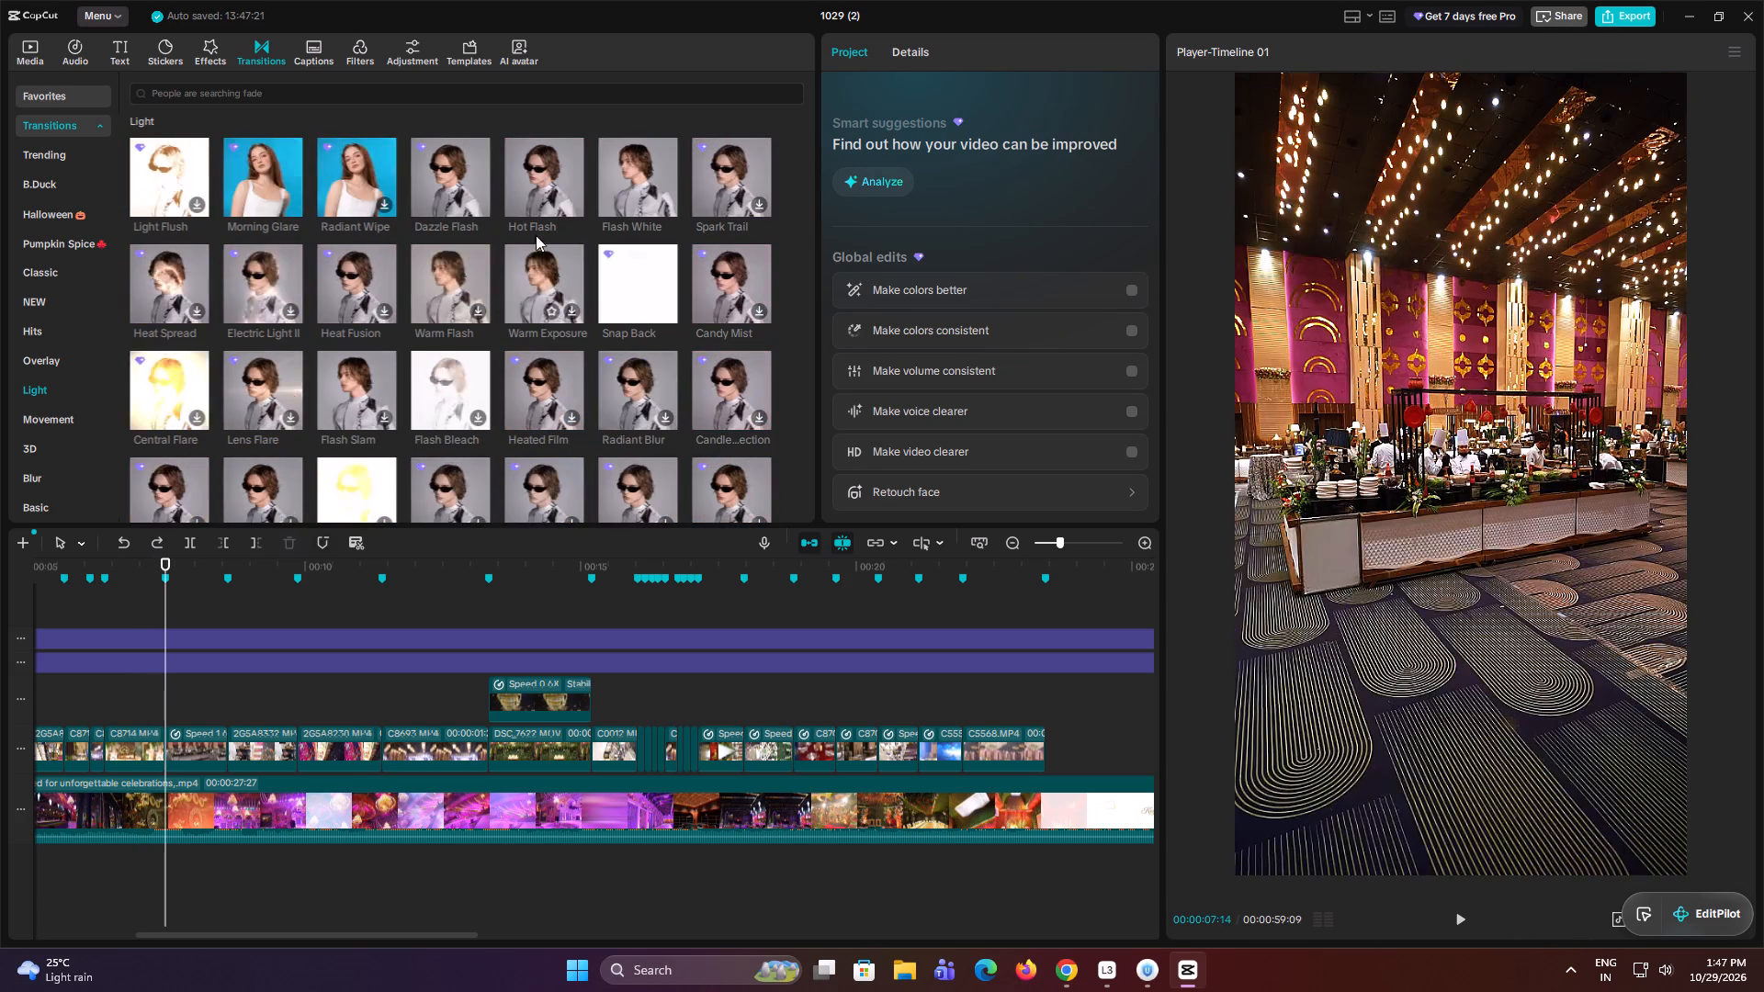
pyautogui.moveTo(545, 170); pyautogui.dragTo(153, 750)
pyautogui.click(146, 703)
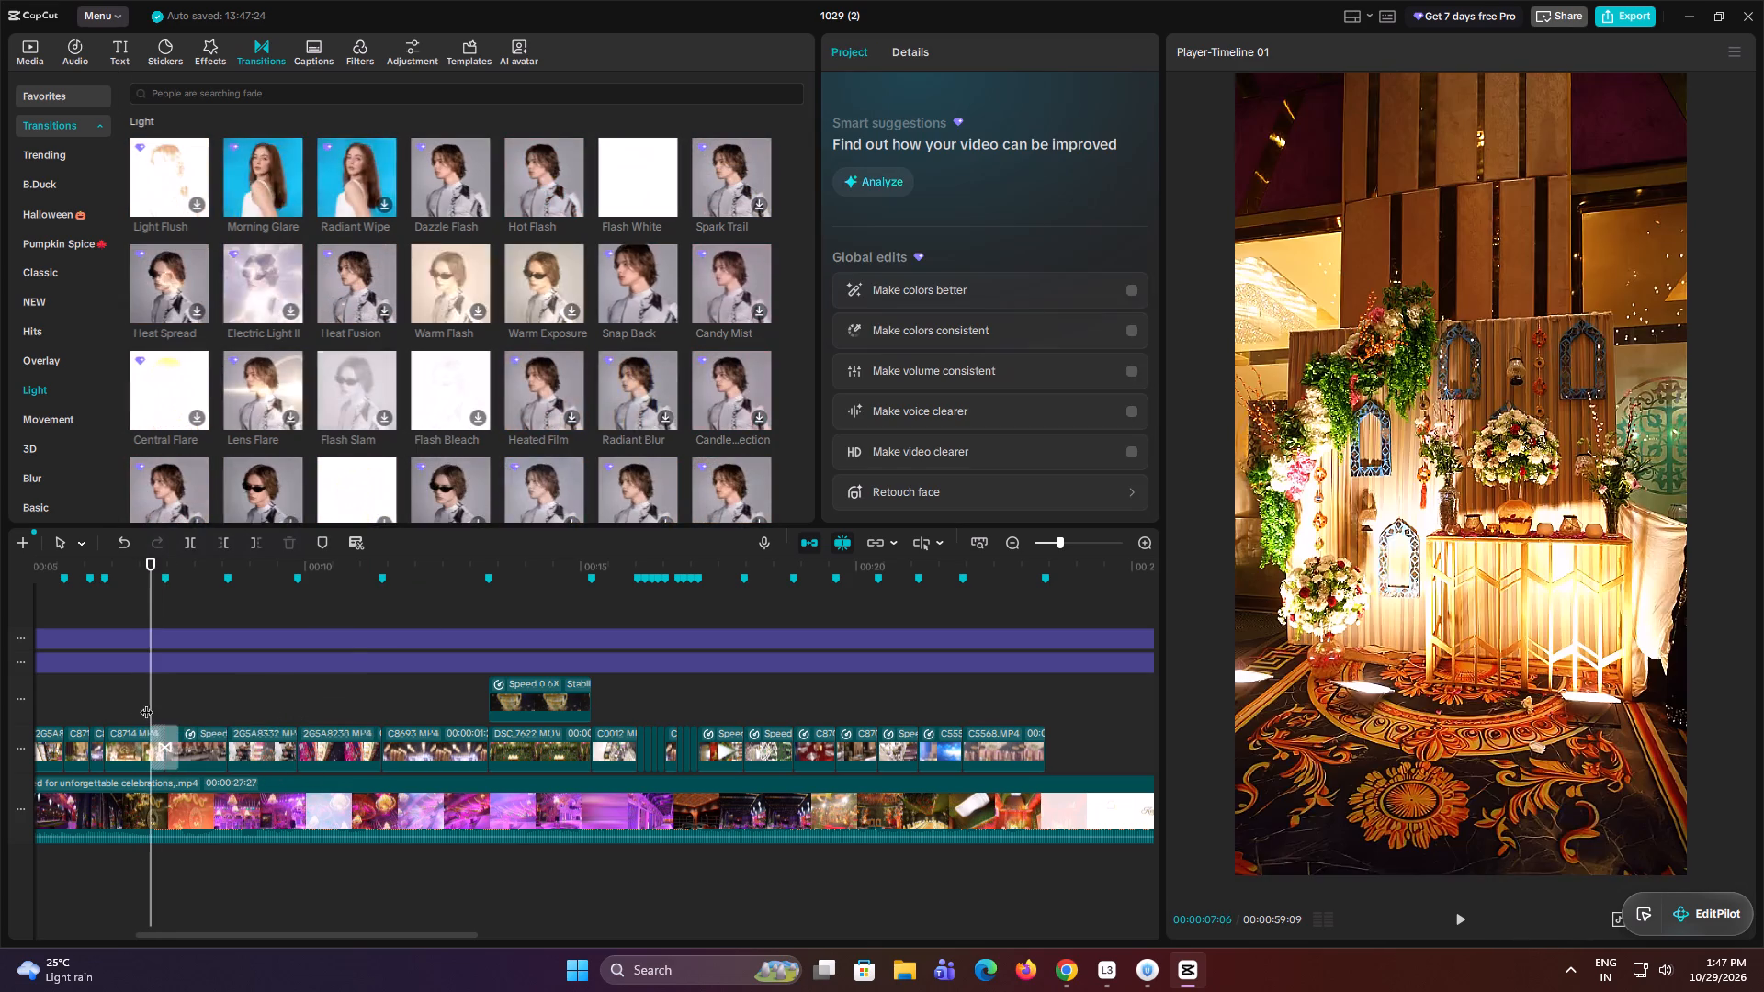
pyautogui.press('space')
pyautogui.press('space')
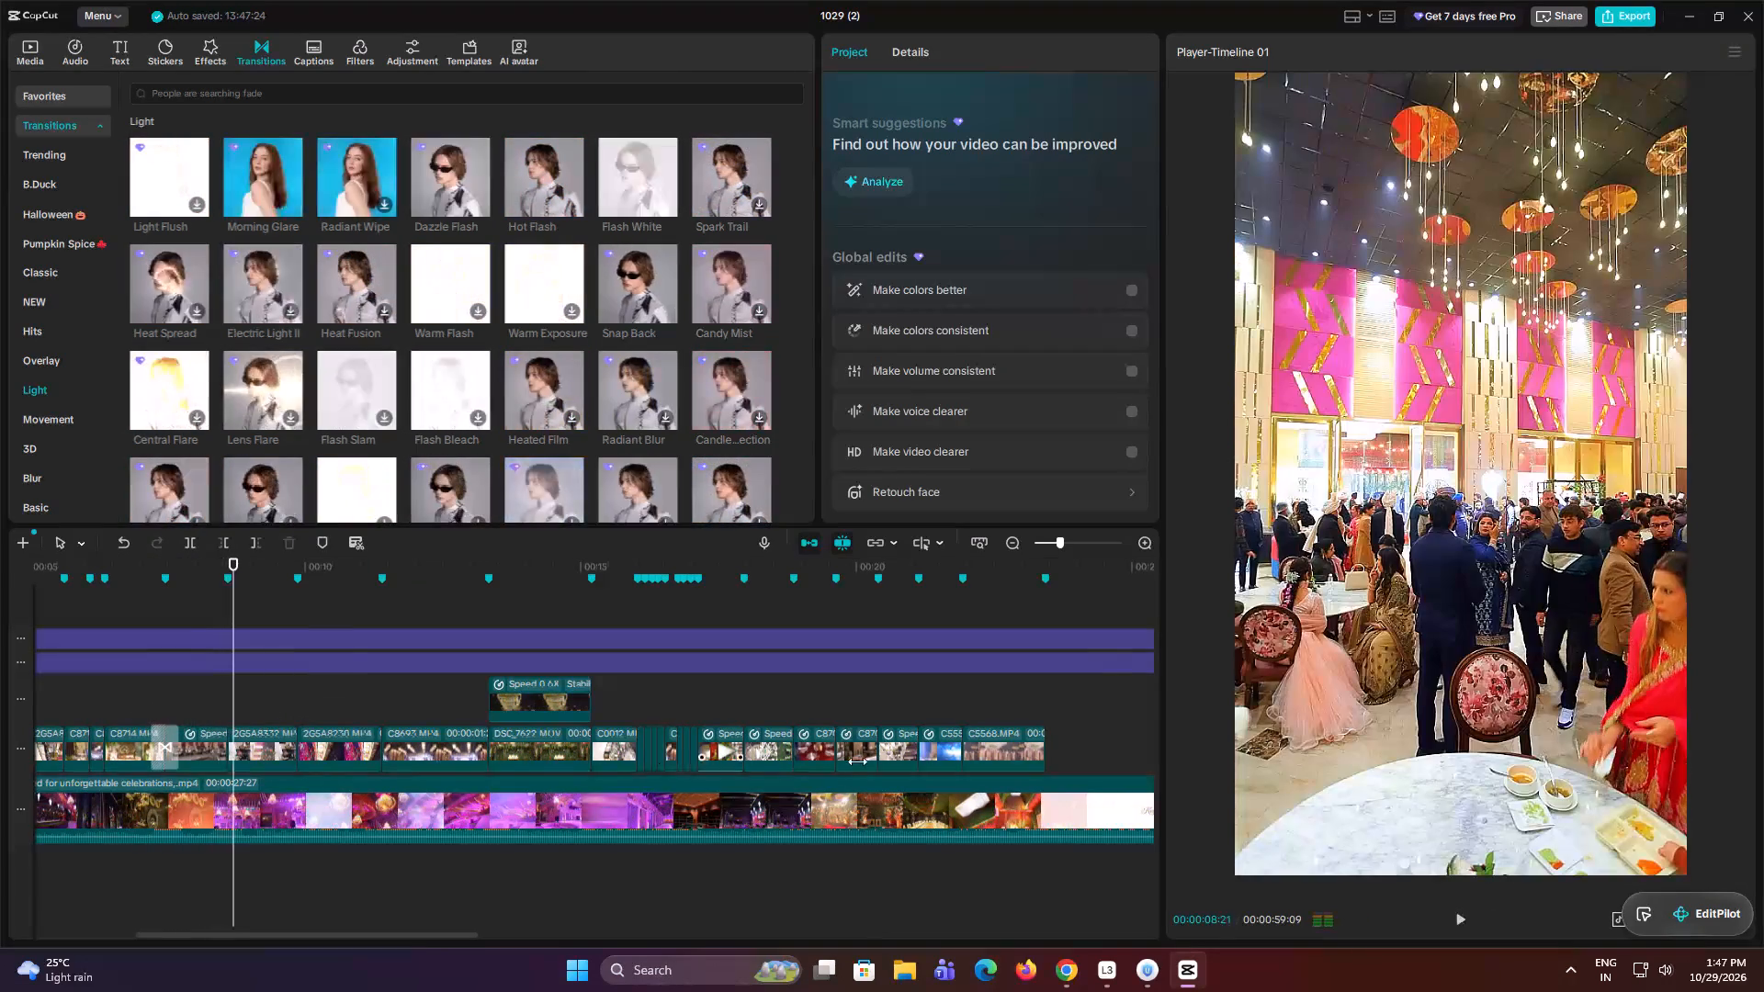
# Play the reference copy's shots from about 00:00:38 to 00:00:40, and return to the edit's cut at 00:00:08:18.
pyautogui.moveTo(1055, 536); pyautogui.dragTo(1041, 538)
pyautogui.moveTo(1054, 538); pyautogui.dragTo(1039, 543)
pyautogui.click(274, 685)
pyautogui.press('space')
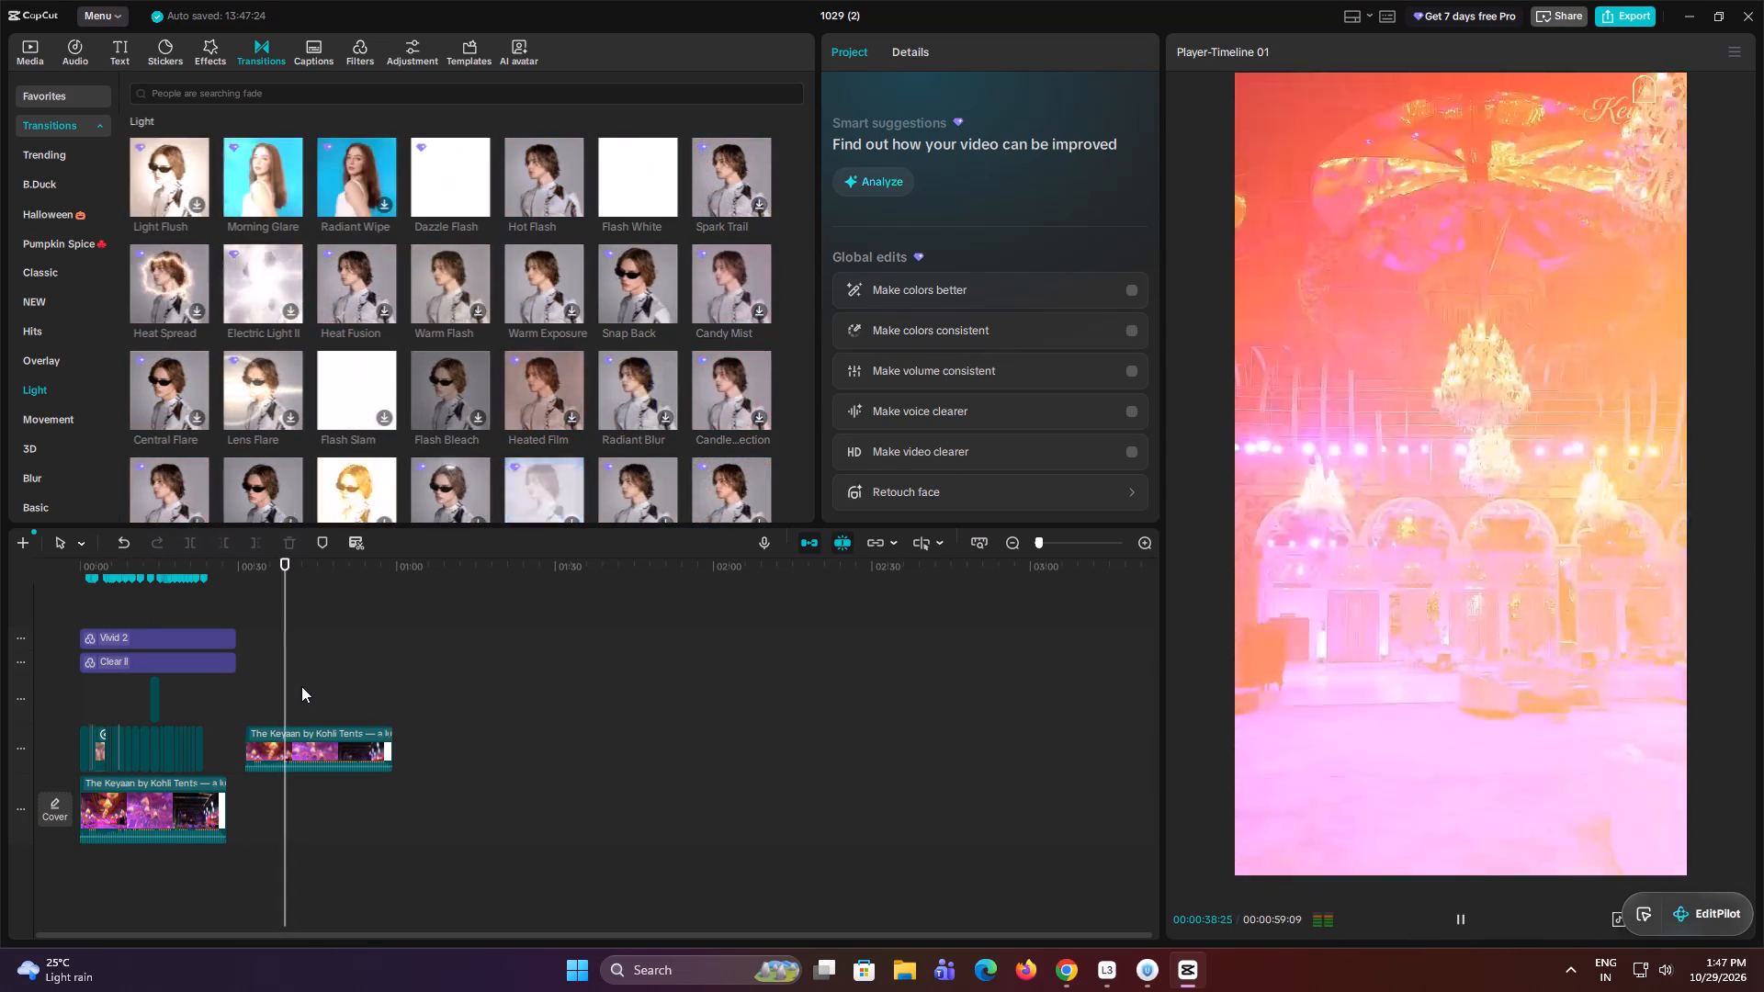
pyautogui.press('space')
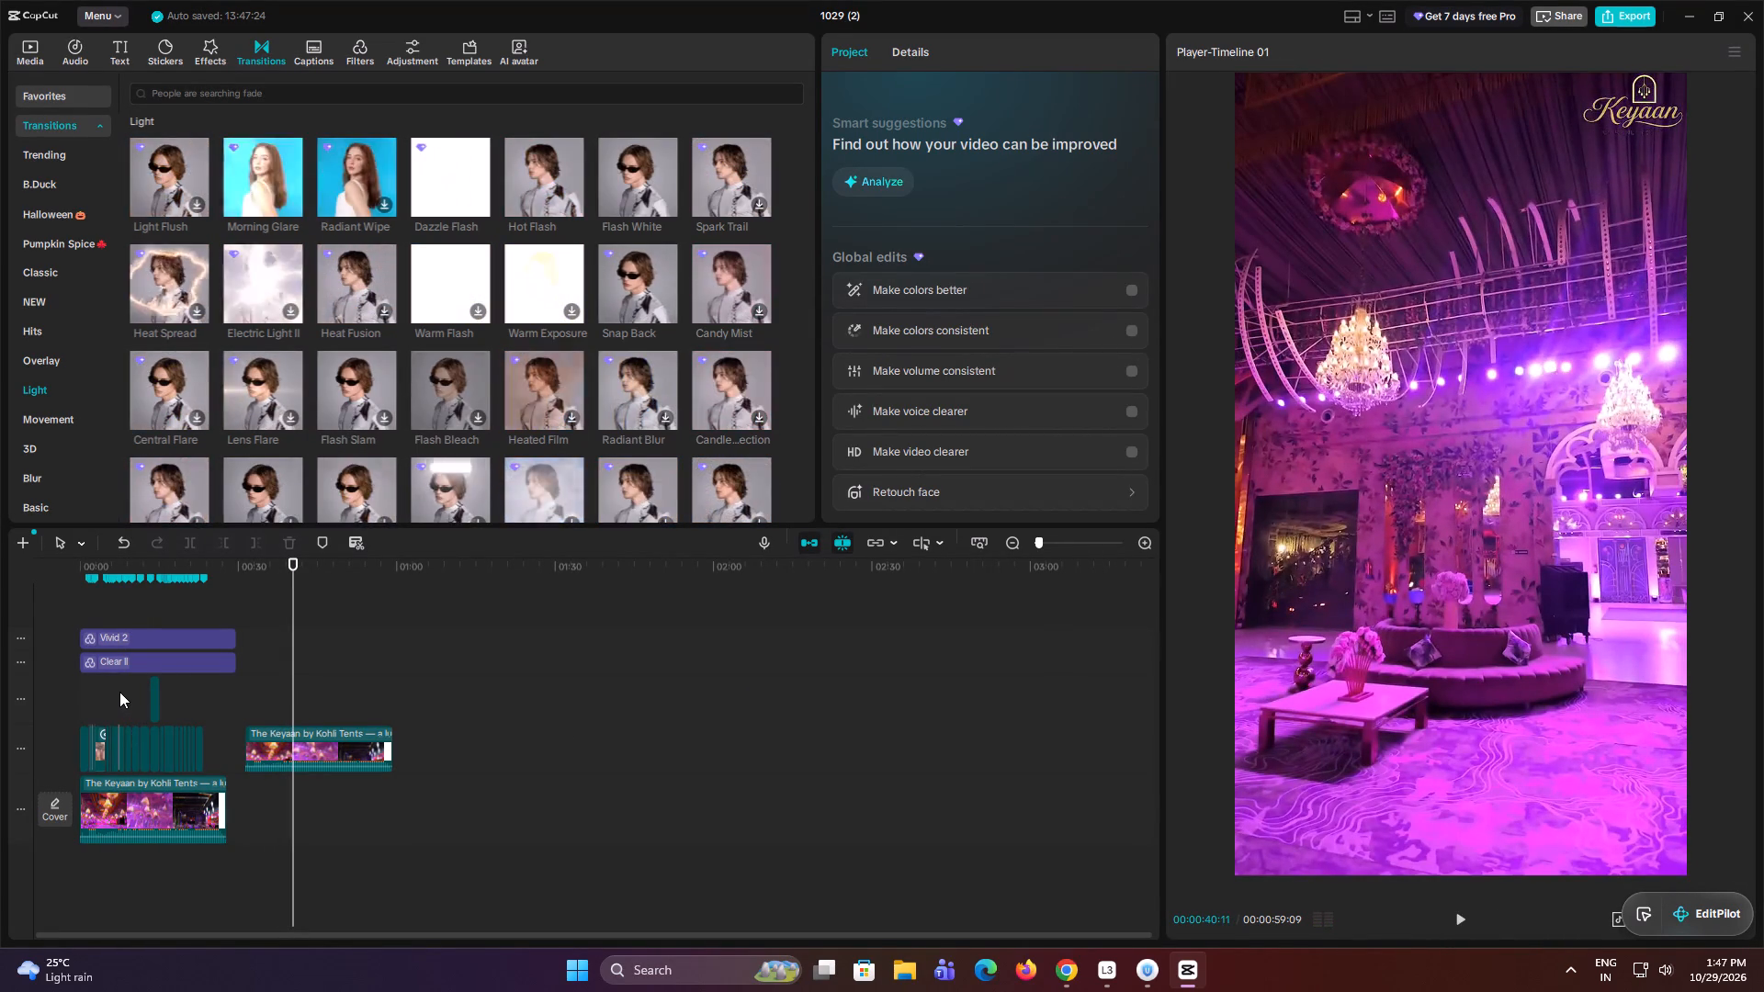
pyautogui.click(119, 691)
pyautogui.moveTo(1038, 541); pyautogui.dragTo(1058, 539)
pyautogui.click(272, 705)
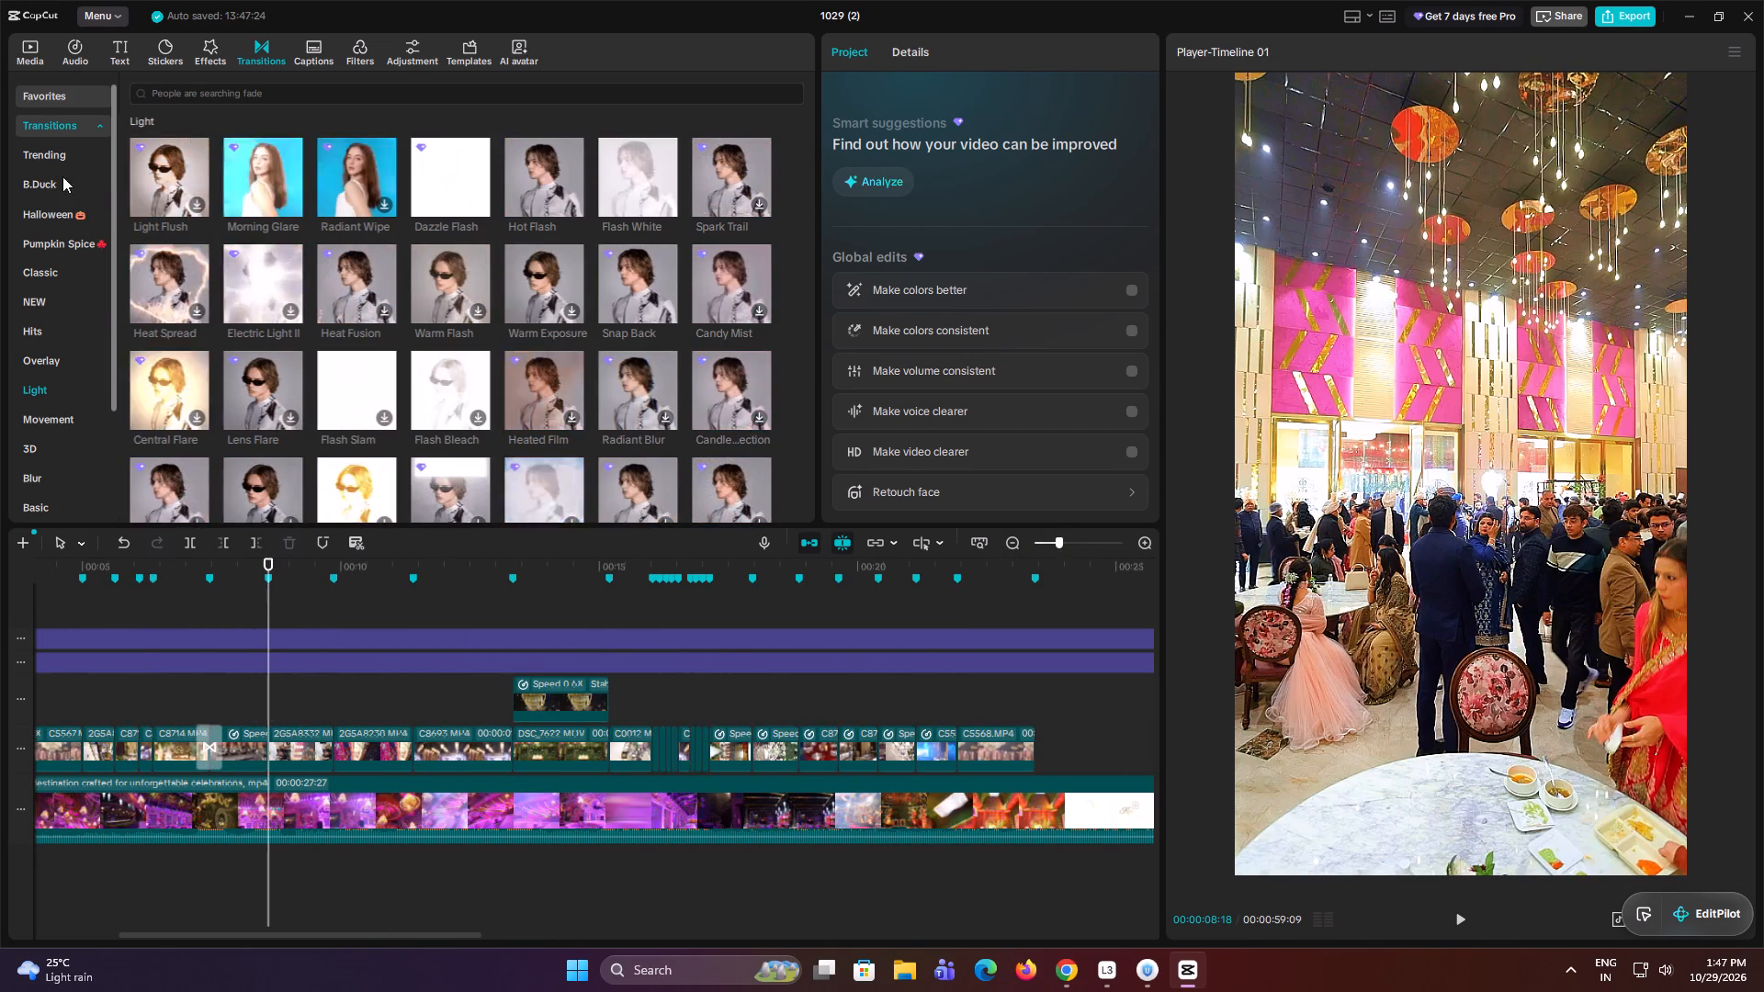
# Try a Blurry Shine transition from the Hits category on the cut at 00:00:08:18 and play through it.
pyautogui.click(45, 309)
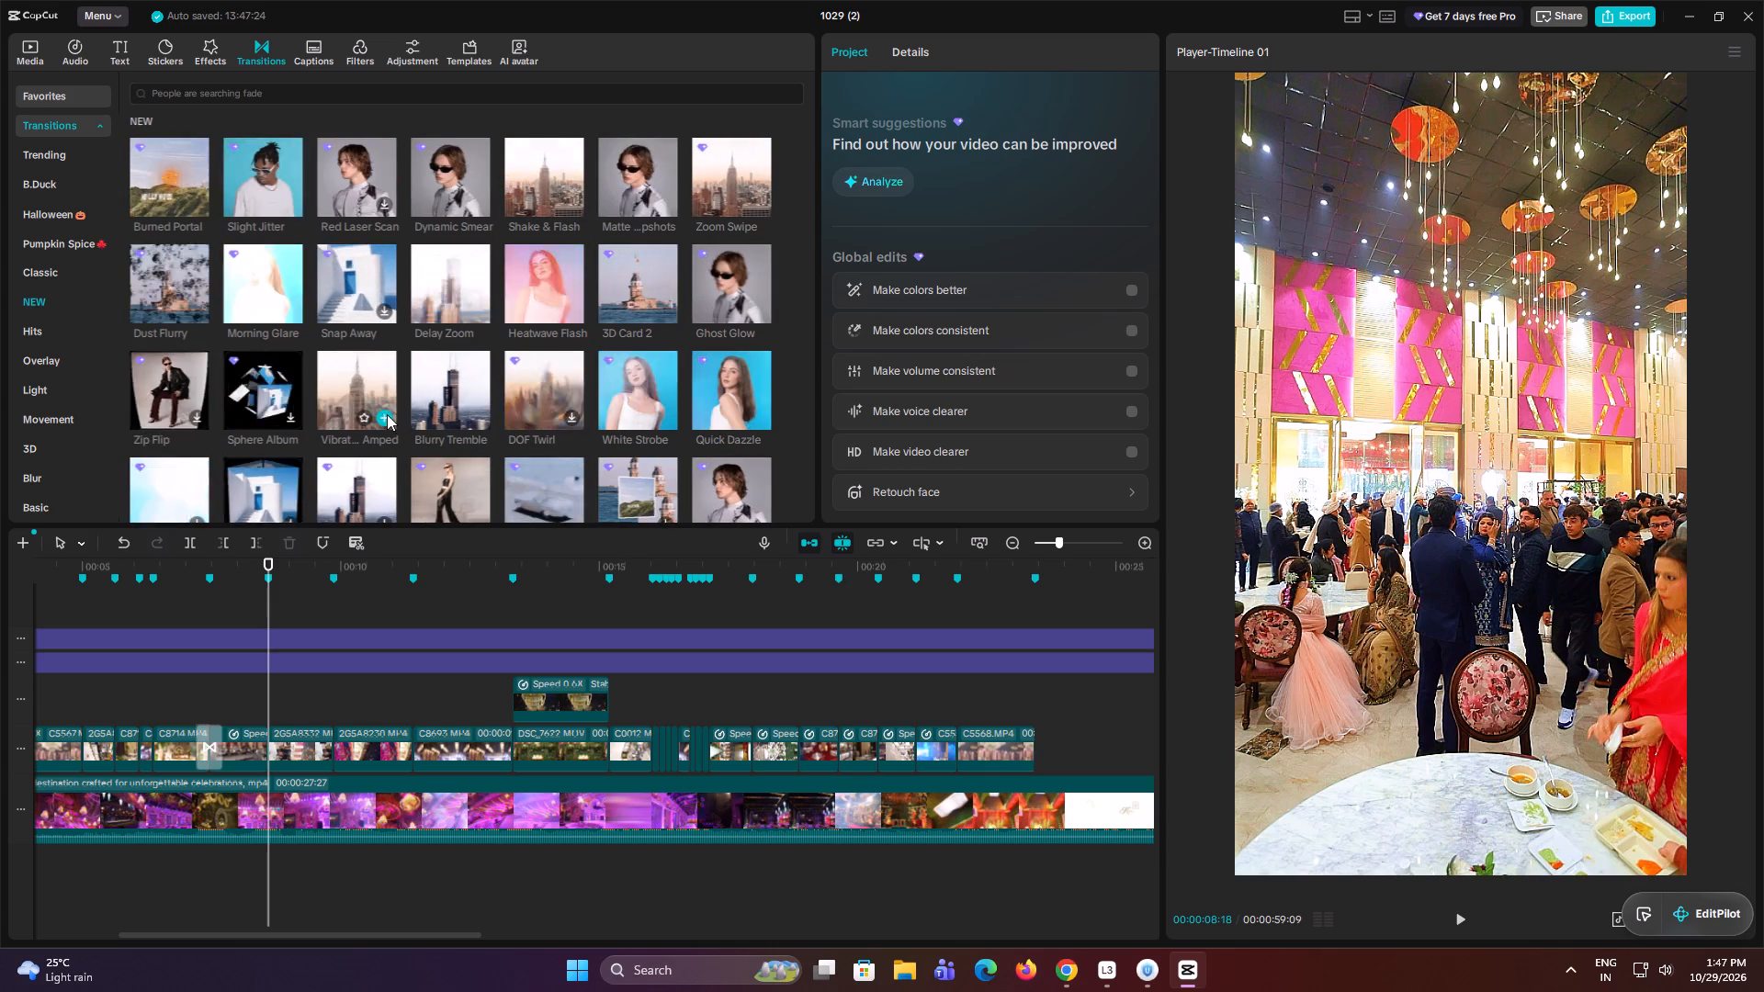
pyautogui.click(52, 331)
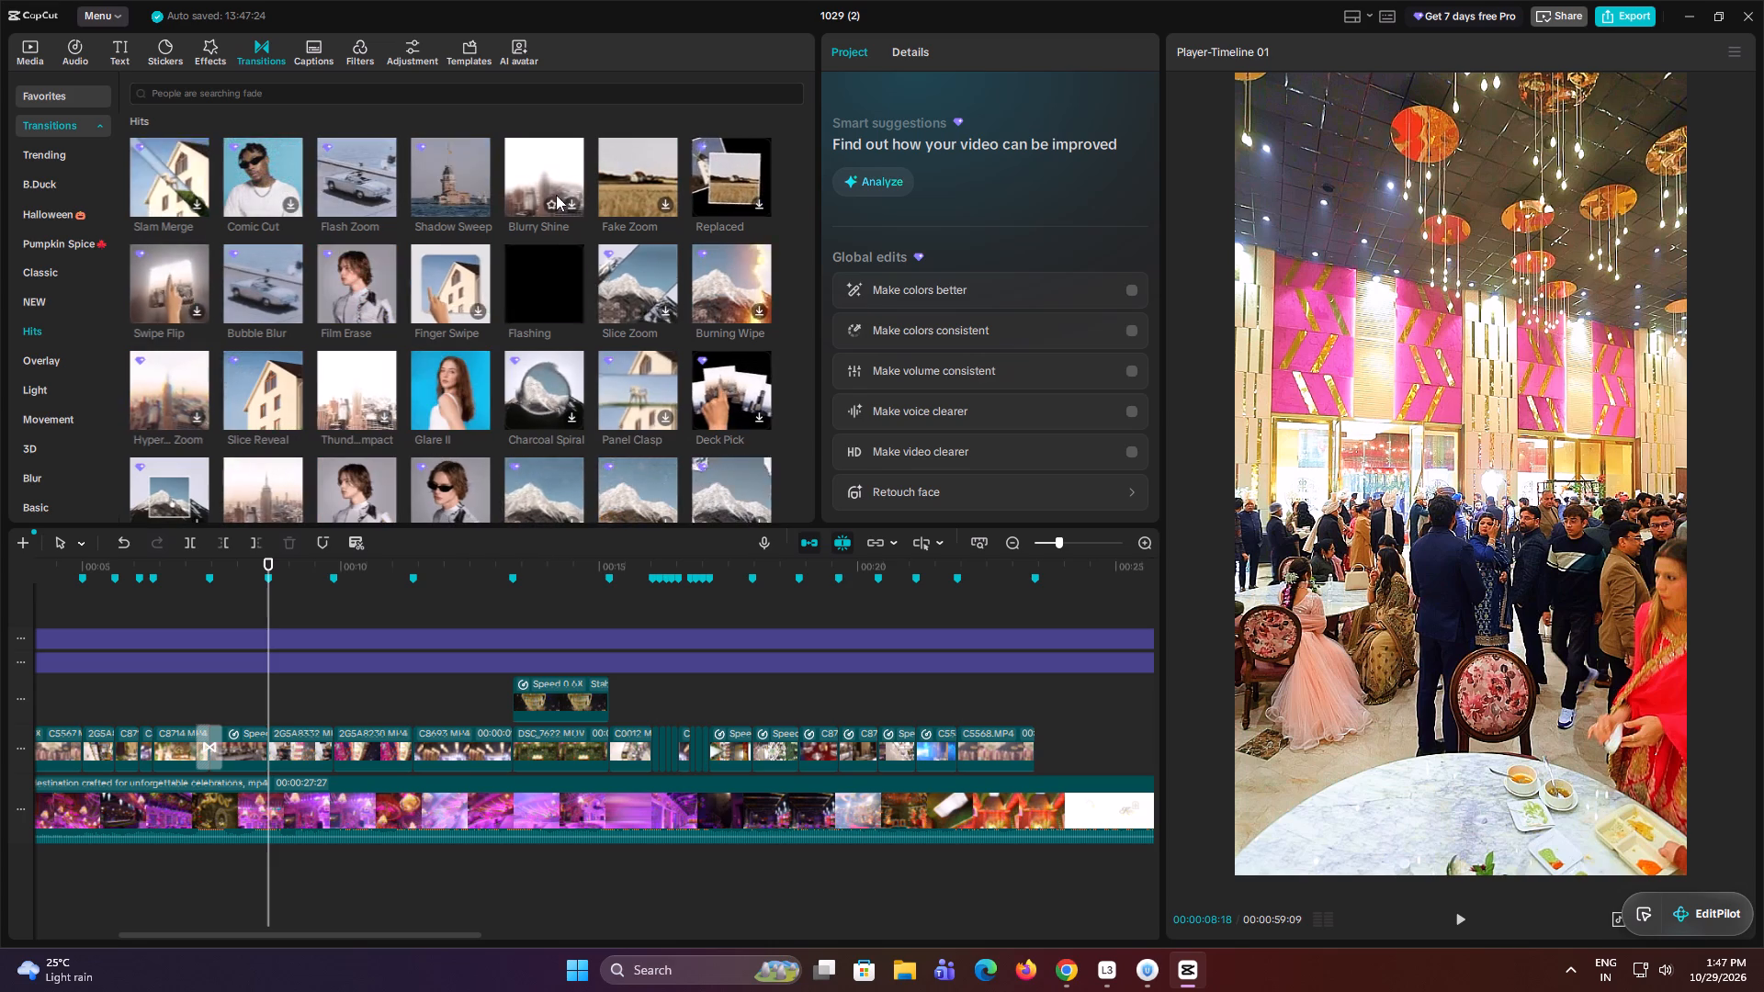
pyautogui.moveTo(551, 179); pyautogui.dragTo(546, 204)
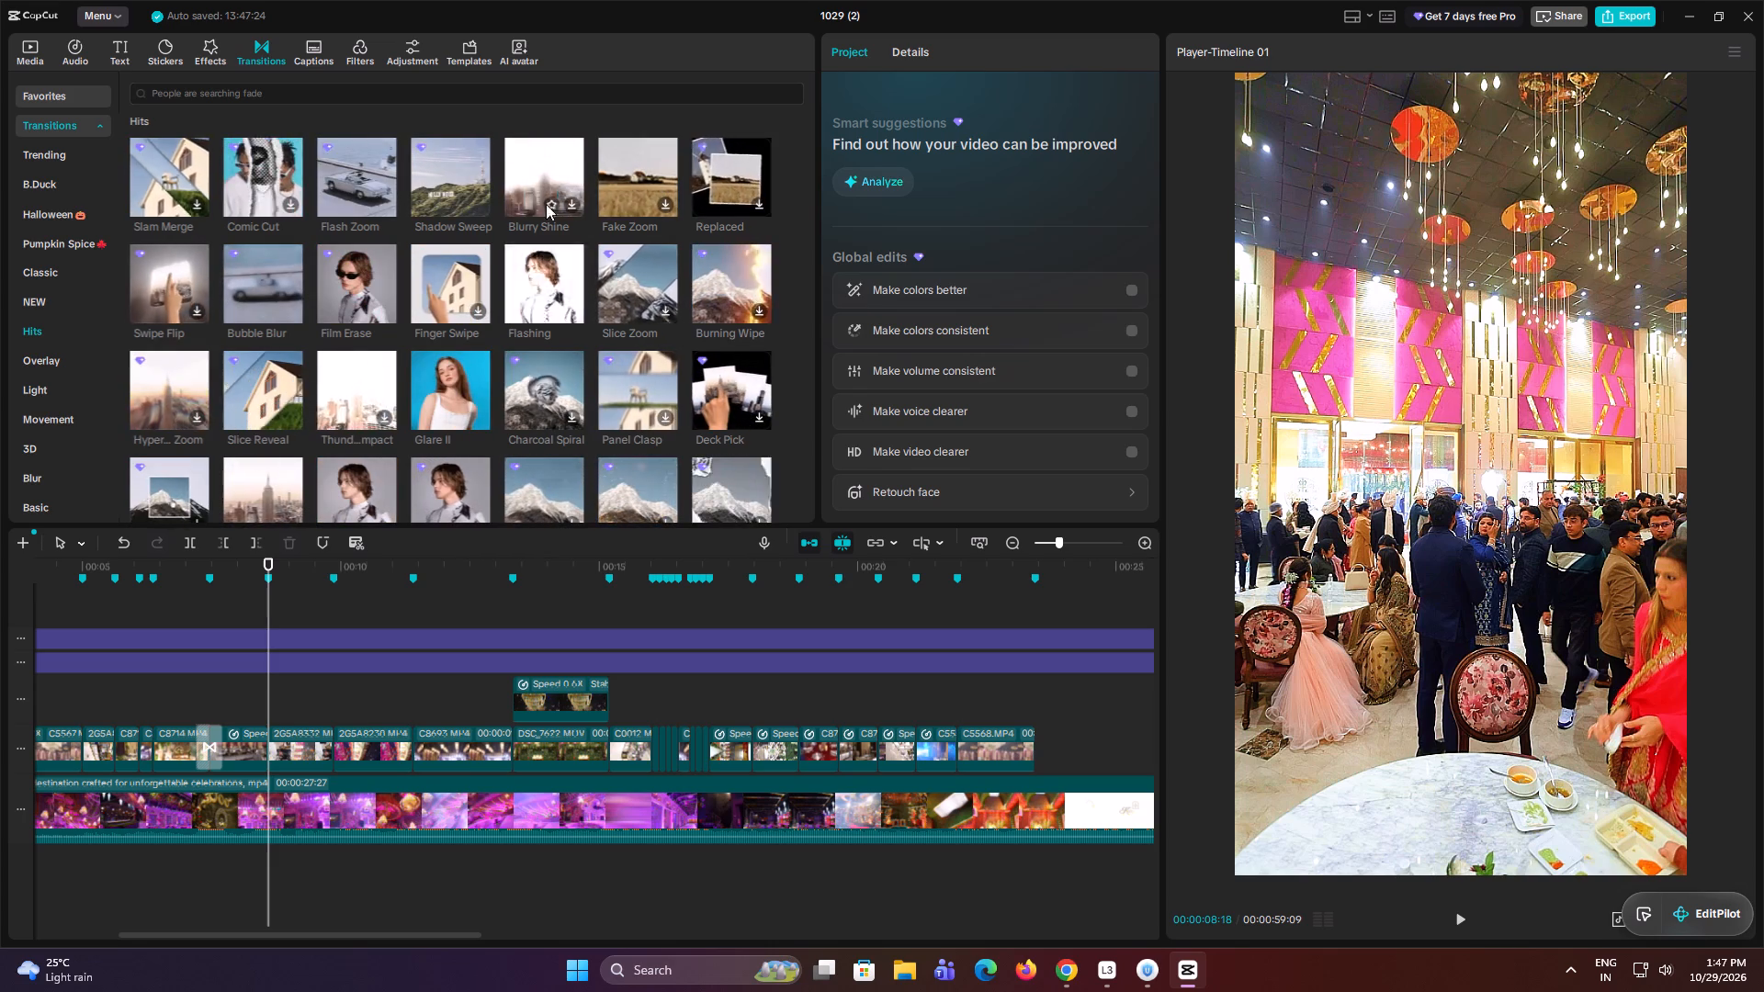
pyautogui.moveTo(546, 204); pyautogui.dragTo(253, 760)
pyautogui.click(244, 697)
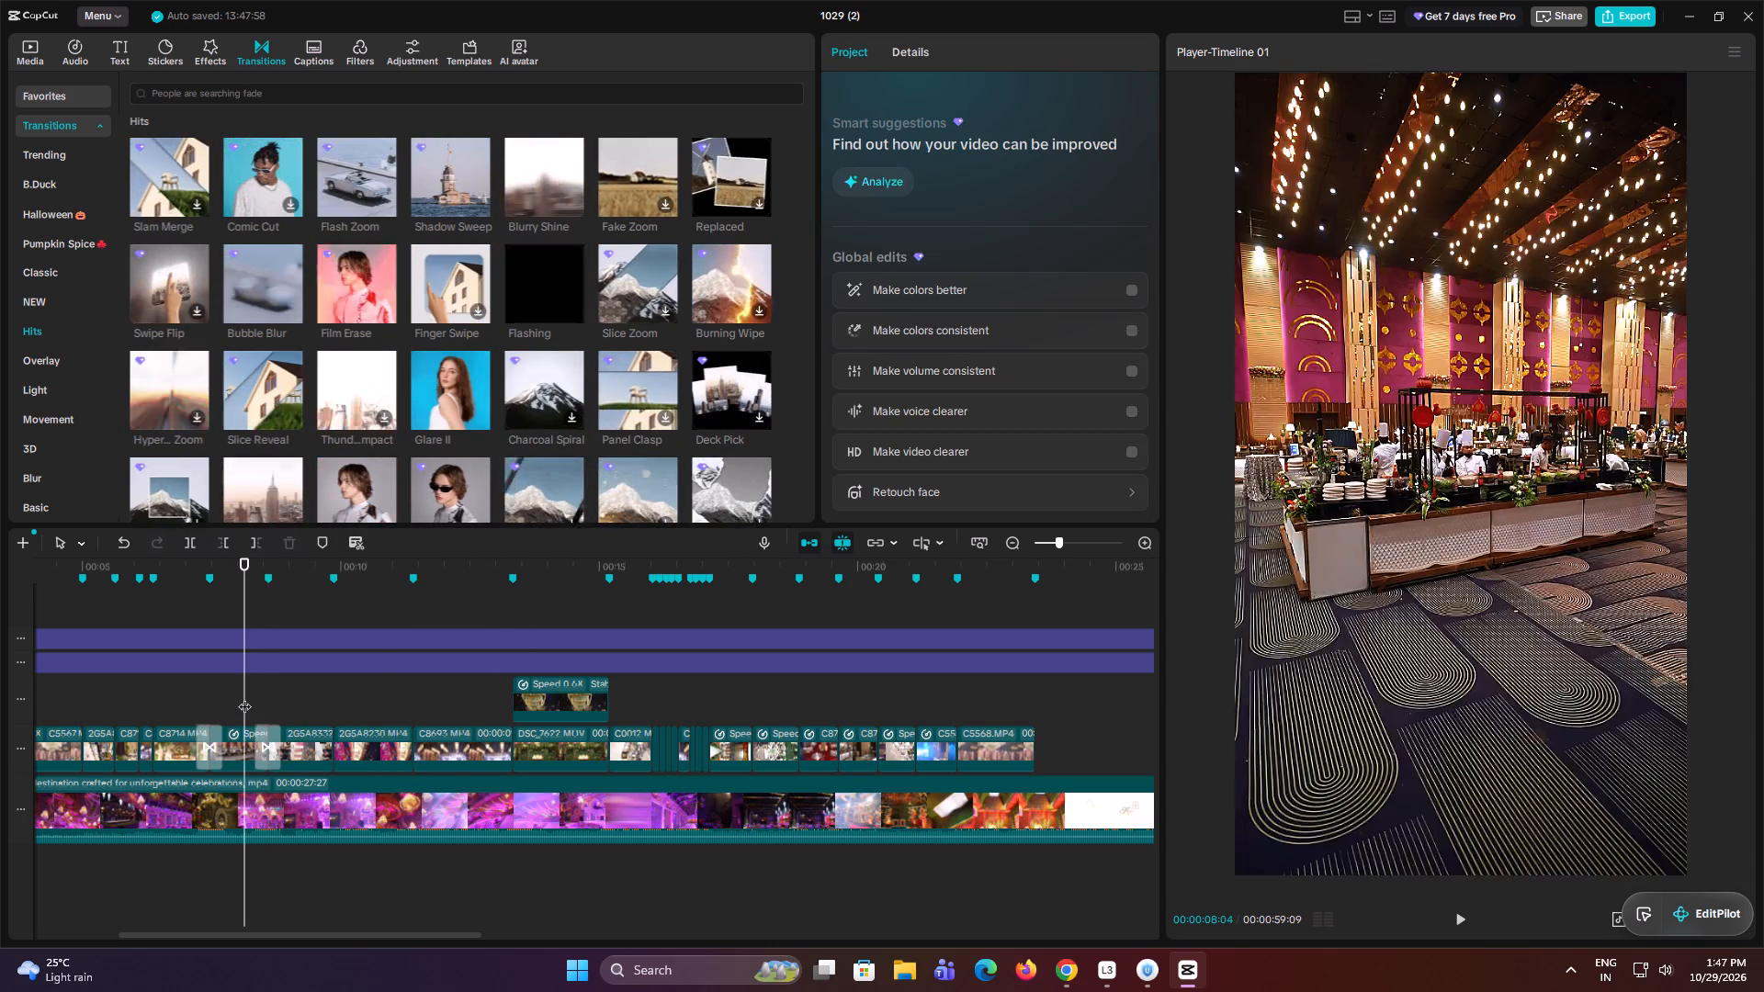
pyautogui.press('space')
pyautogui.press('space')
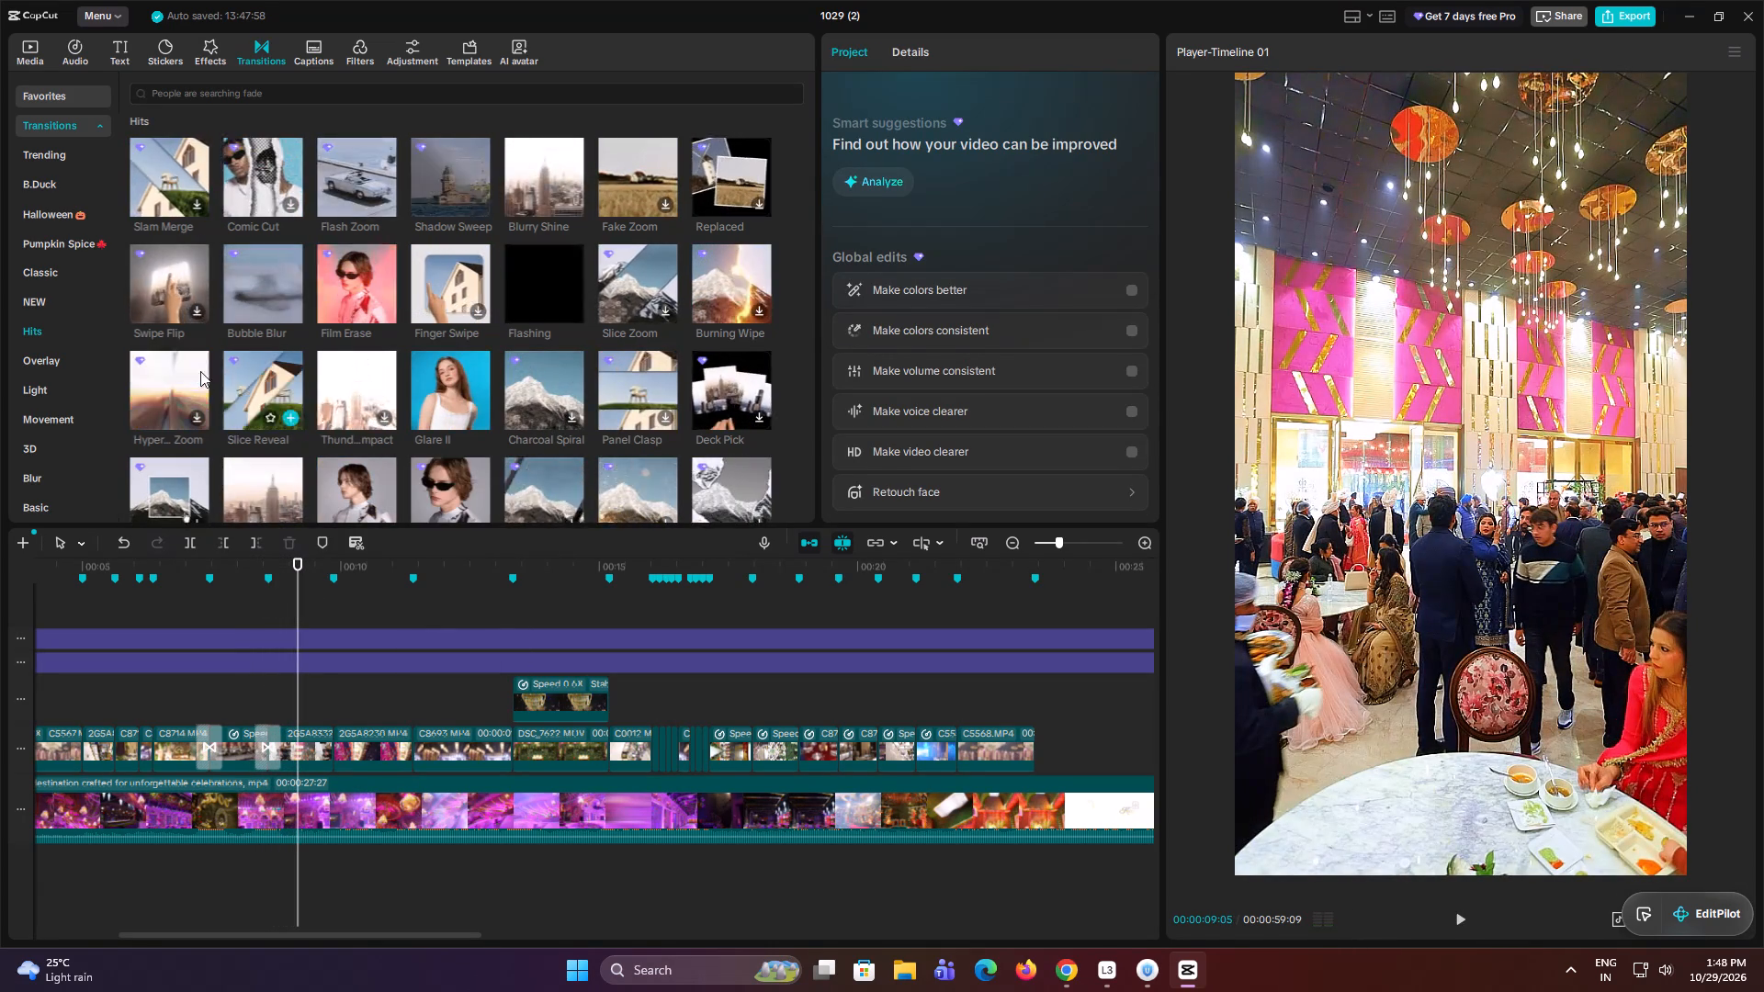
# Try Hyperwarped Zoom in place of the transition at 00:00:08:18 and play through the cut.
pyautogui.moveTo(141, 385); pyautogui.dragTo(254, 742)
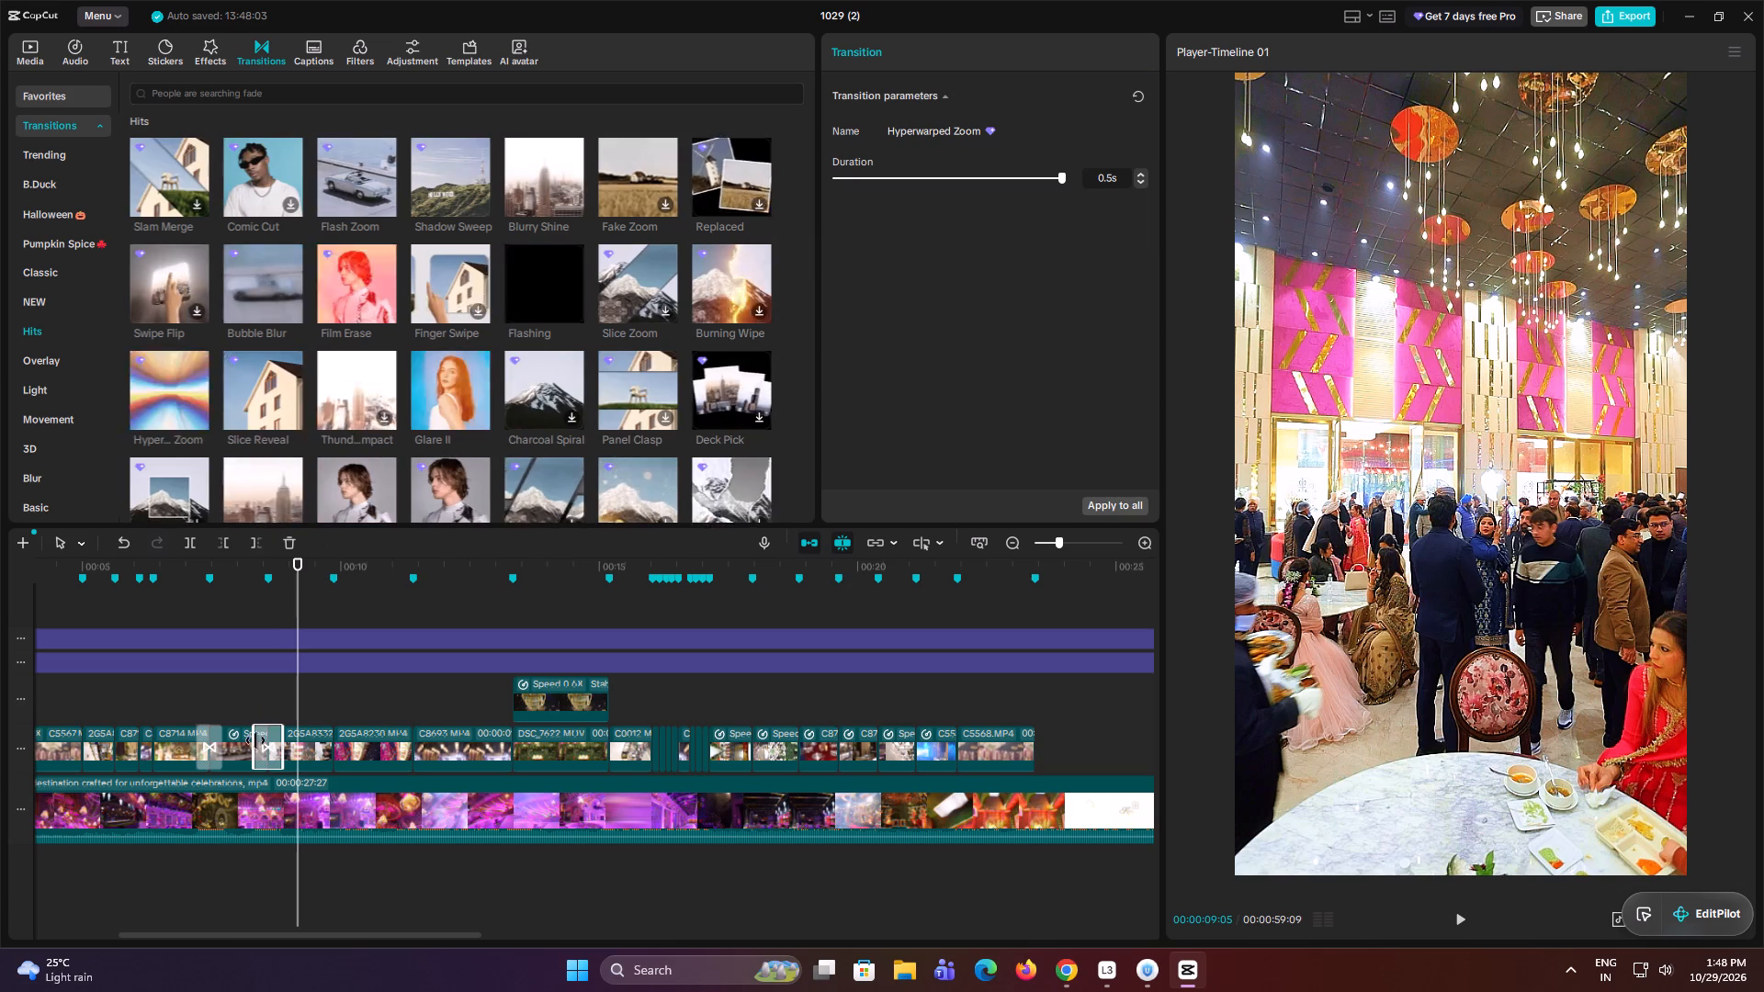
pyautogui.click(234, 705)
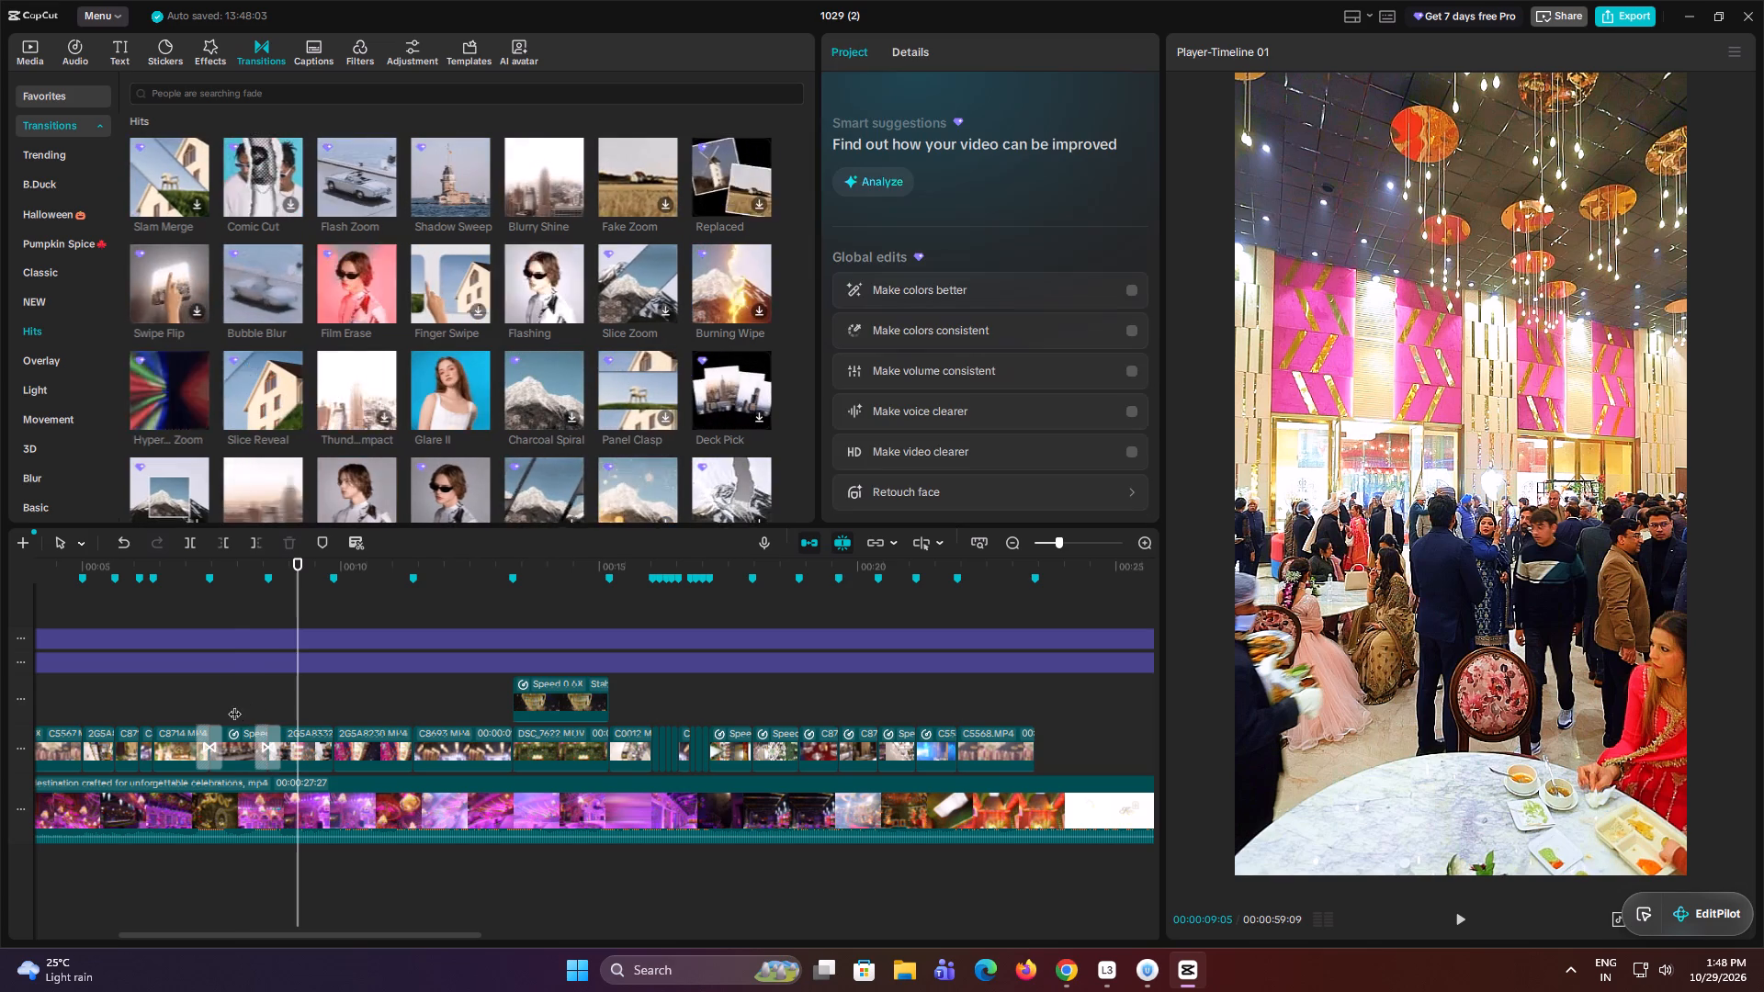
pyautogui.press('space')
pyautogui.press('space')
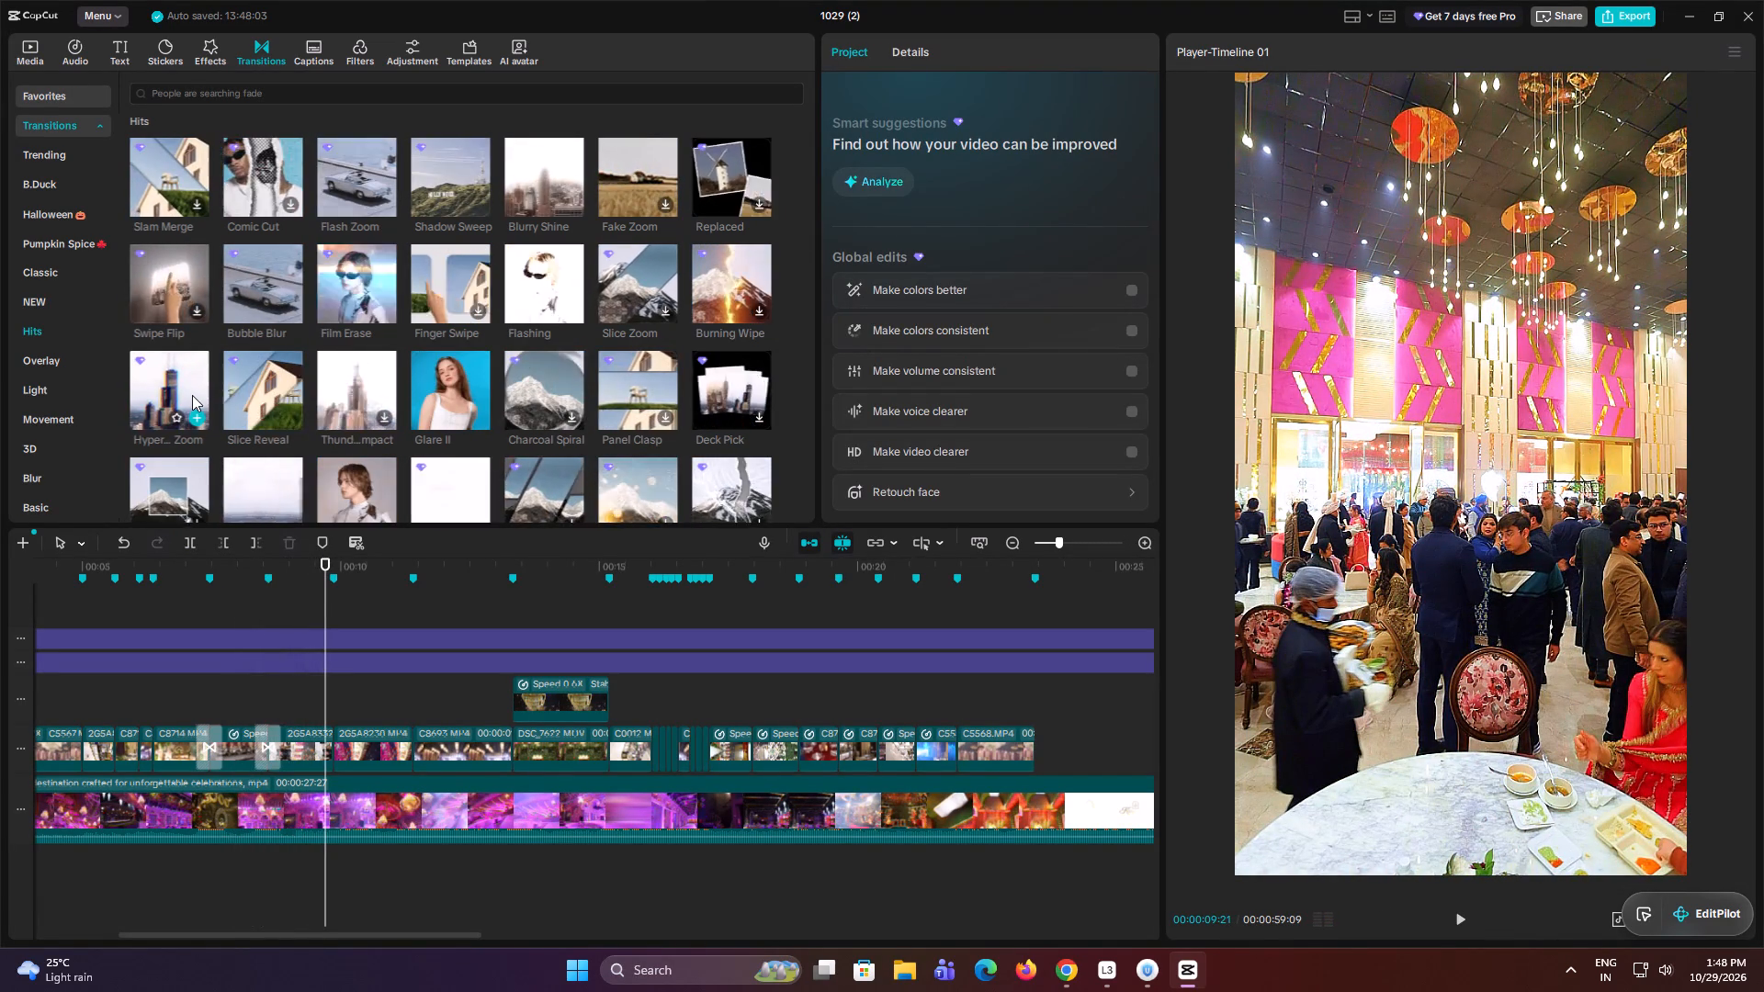
# Find Dive & Bounce among the Hits transitions, use it to replace the transition at 00:00:08:18, and play through the cut.
pyautogui.scroll(-1, 185, 442)
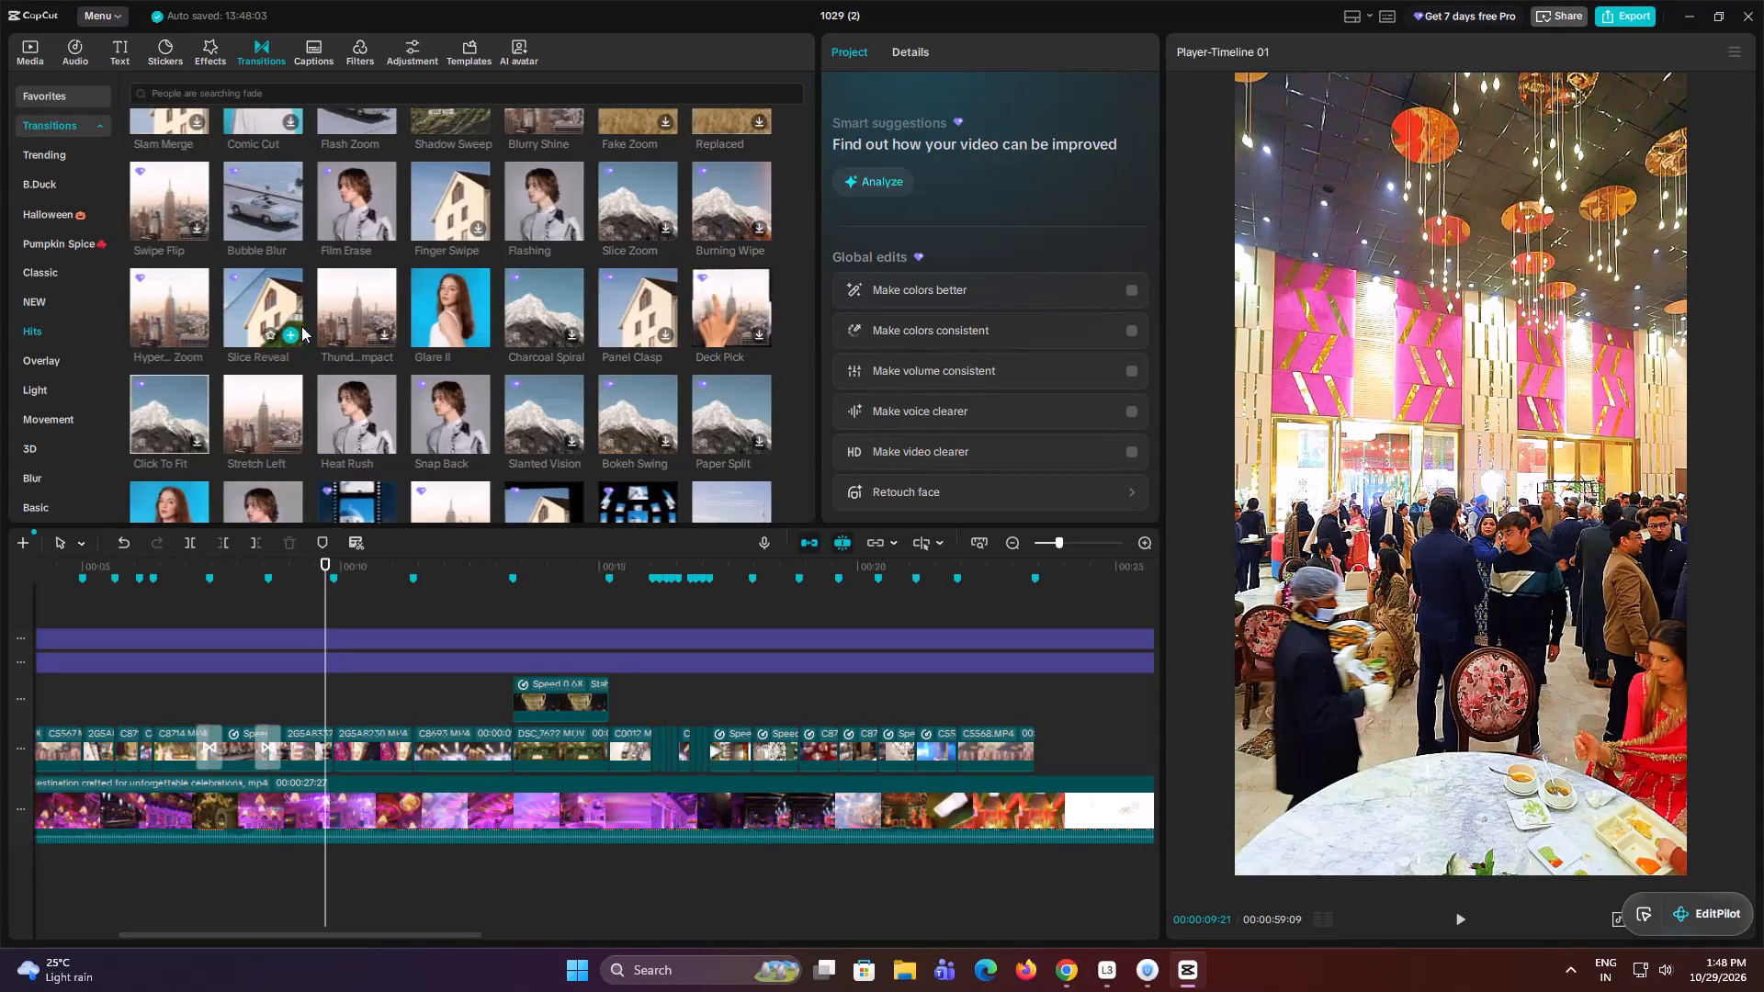
pyautogui.scroll(-2, 356, 321)
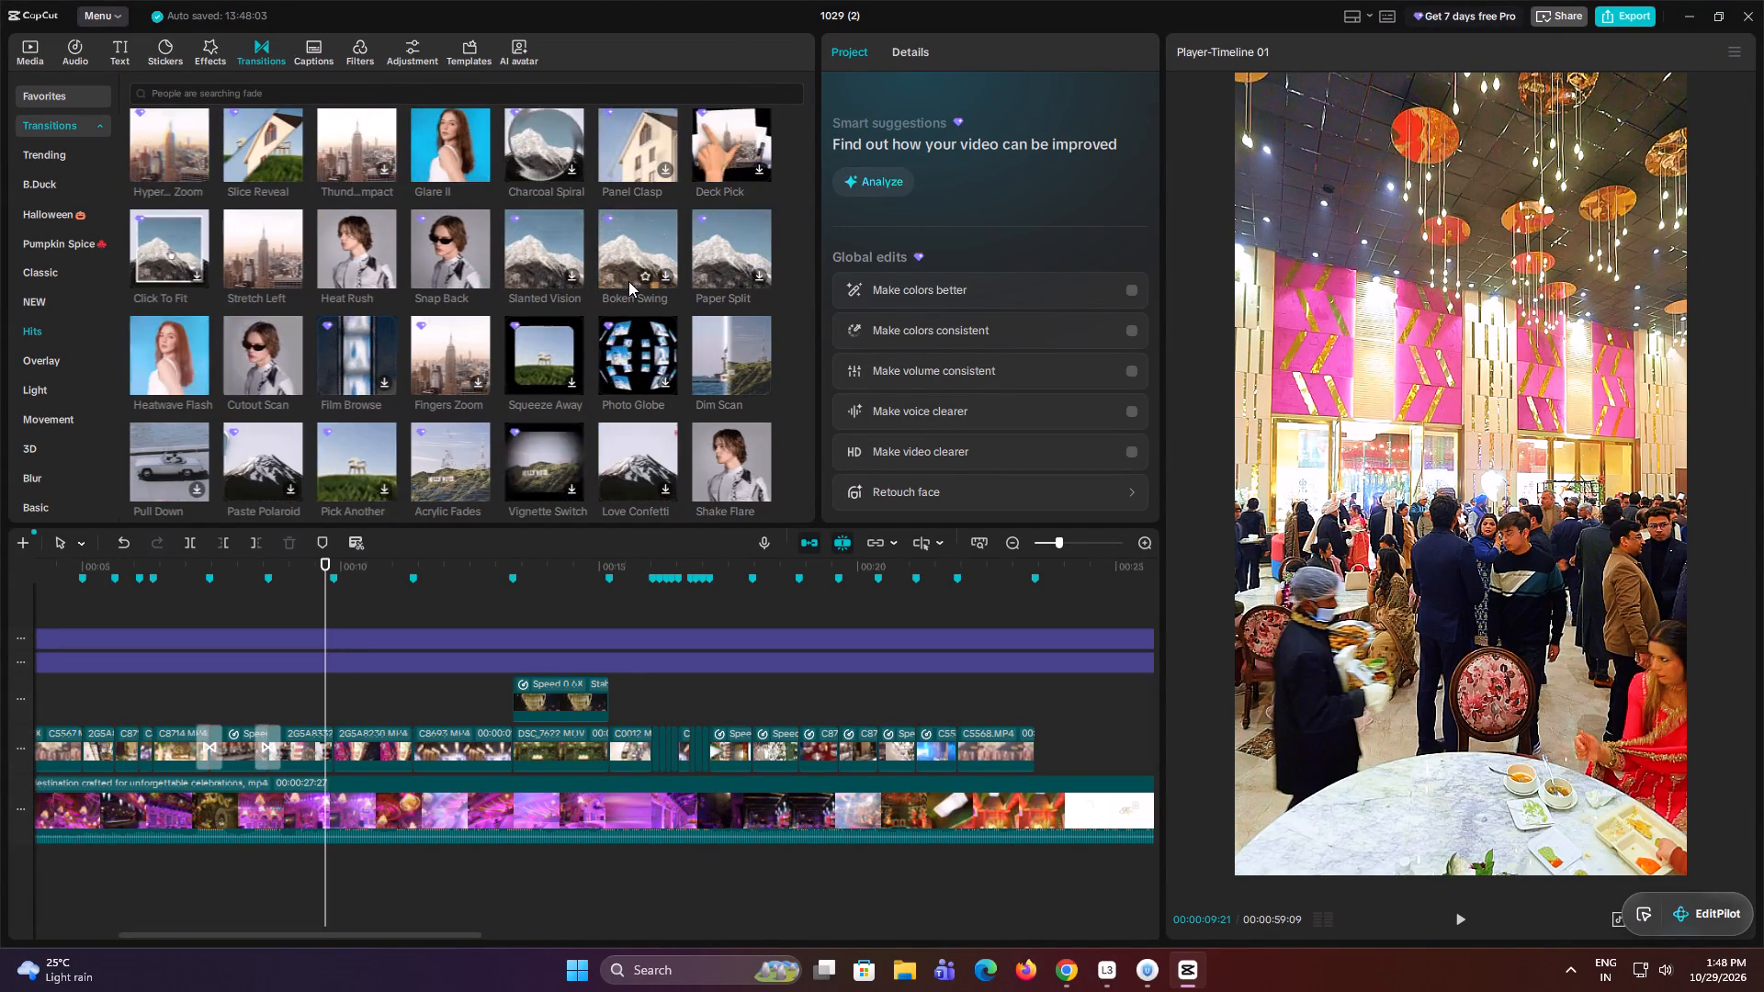
pyautogui.scroll(-1, 638, 305)
pyautogui.scroll(-2, 204, 394)
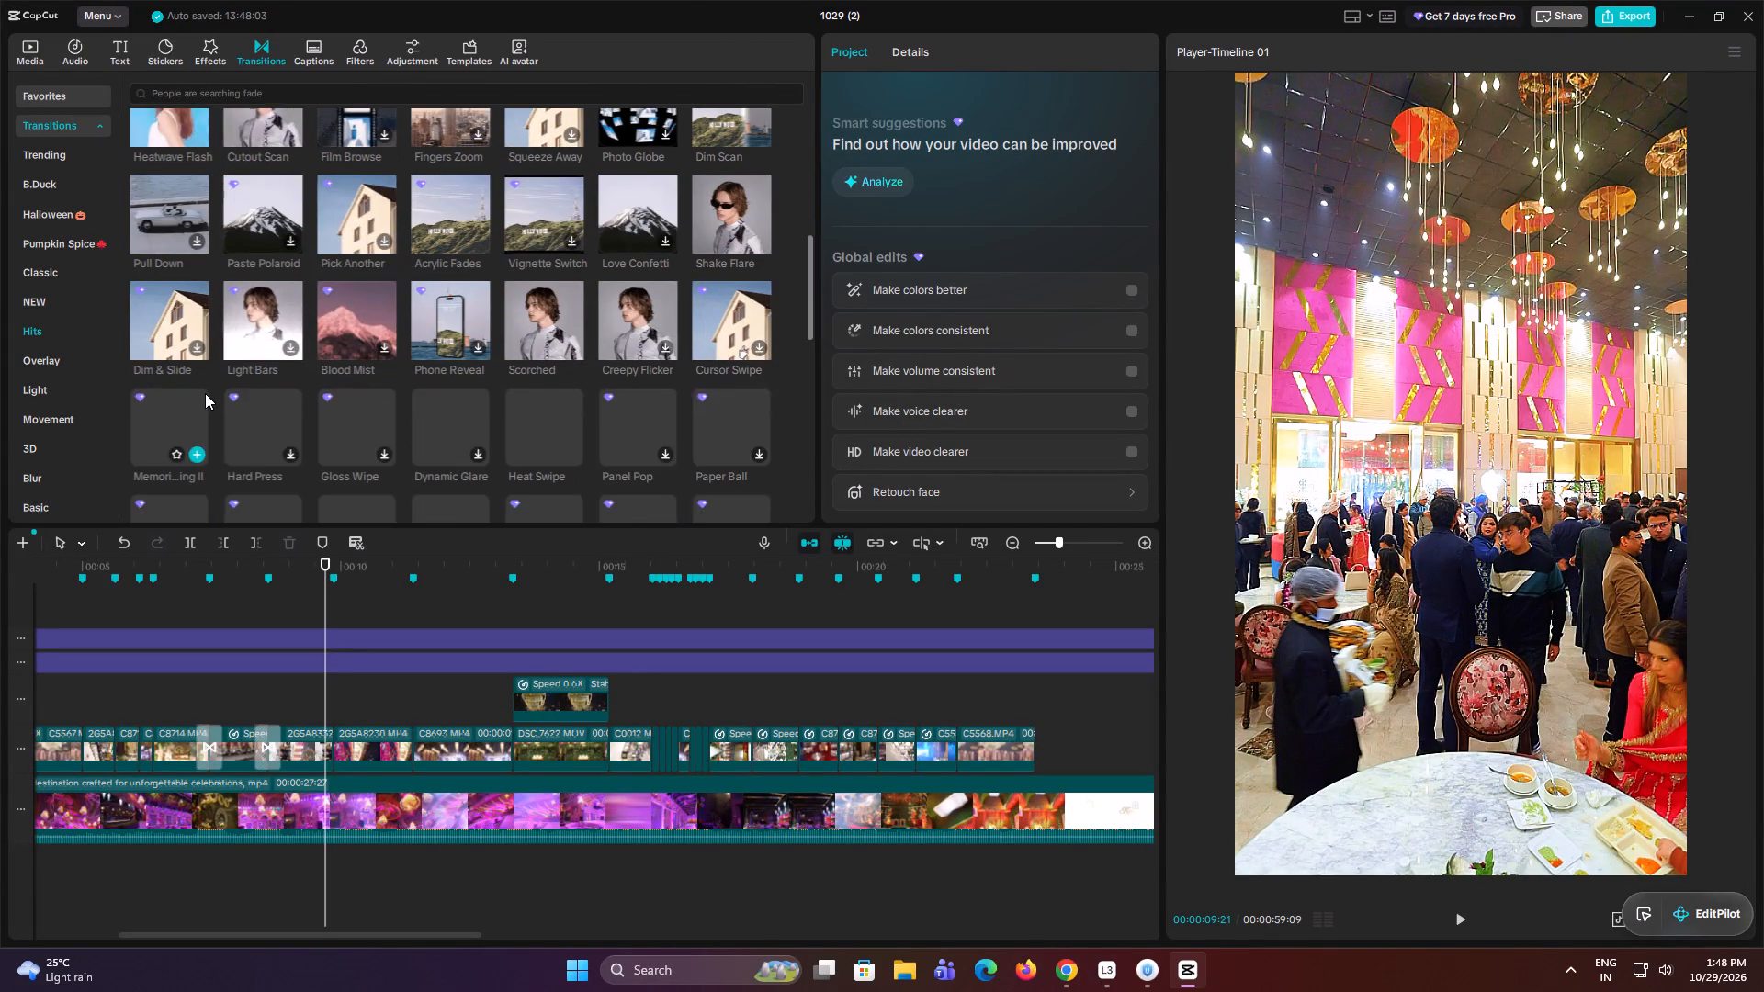
pyautogui.scroll(-1, 501, 382)
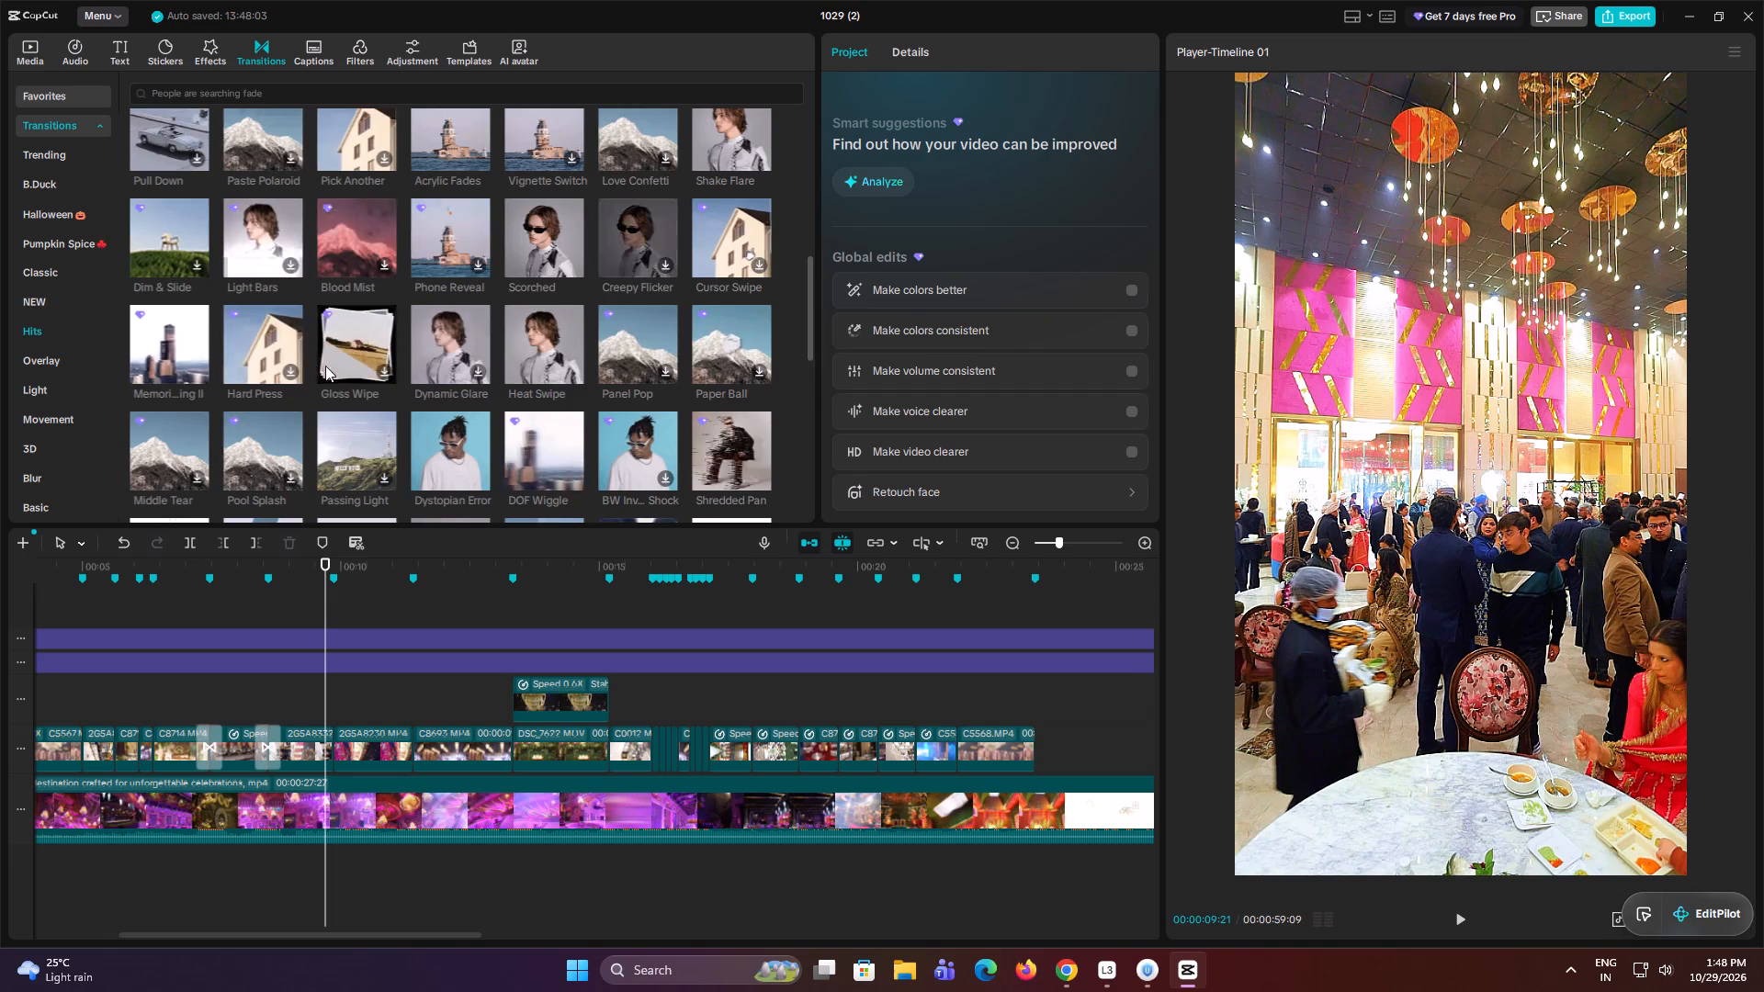
pyautogui.scroll(-1, 194, 352)
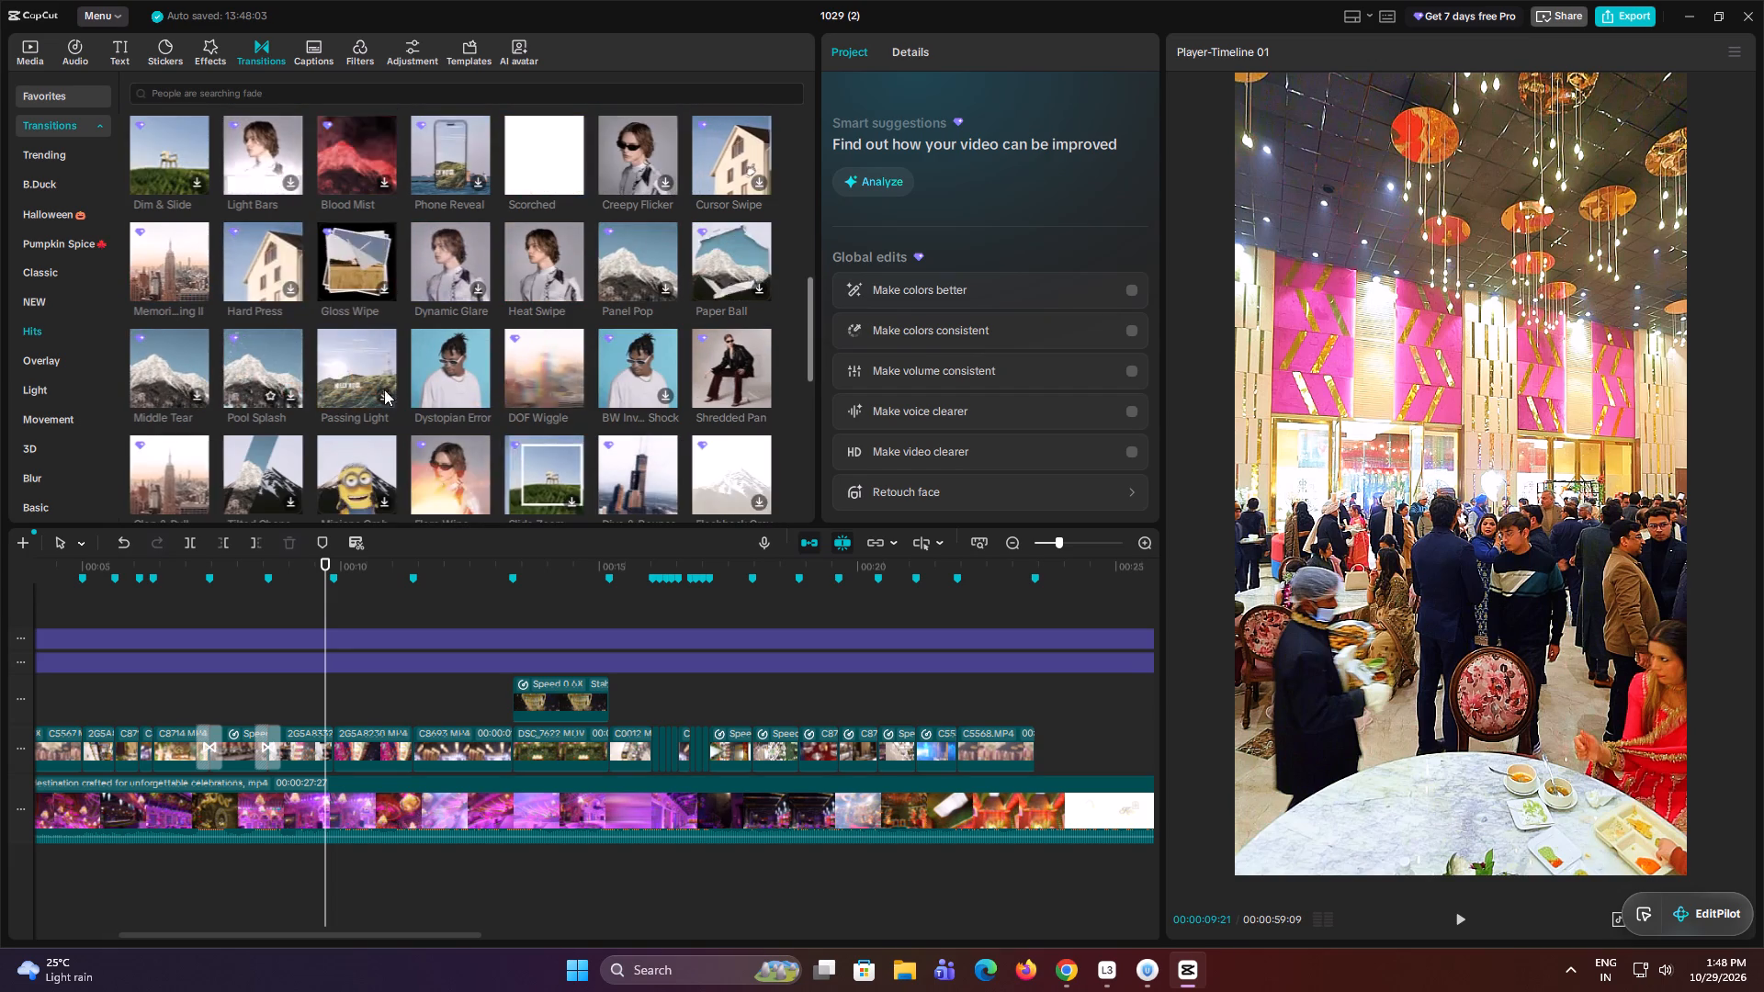
pyautogui.scroll(-1, 547, 393)
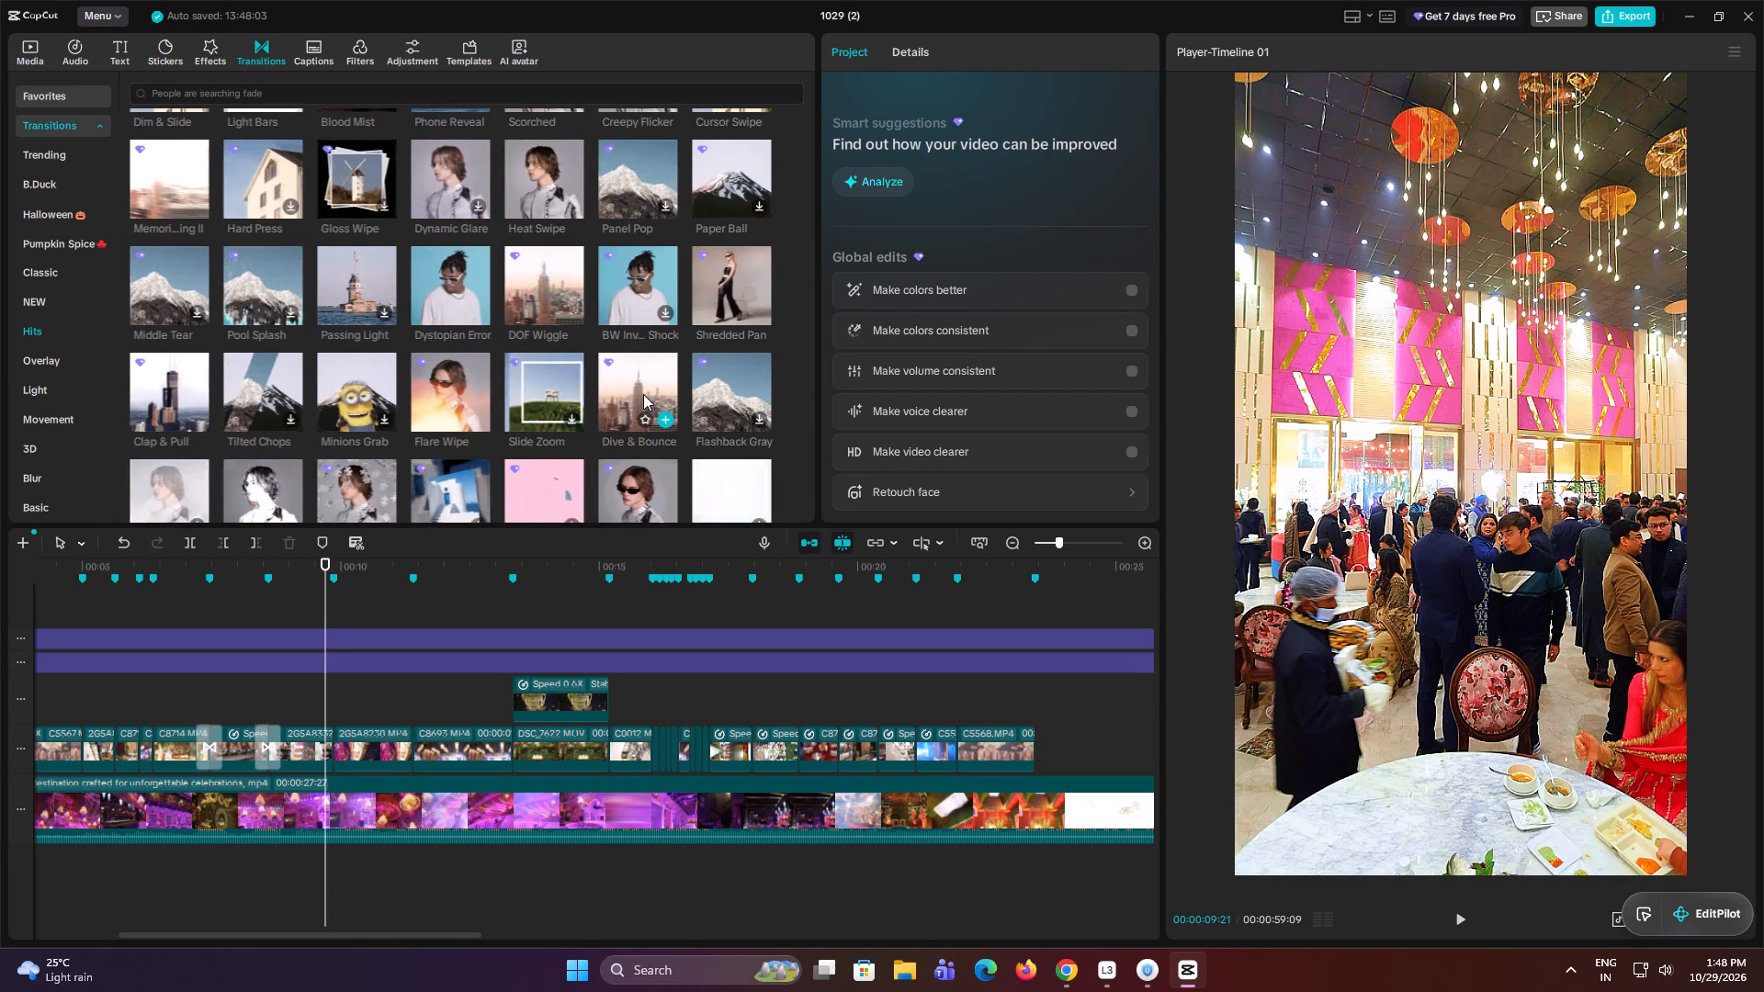
pyautogui.moveTo(641, 391); pyautogui.dragTo(261, 748)
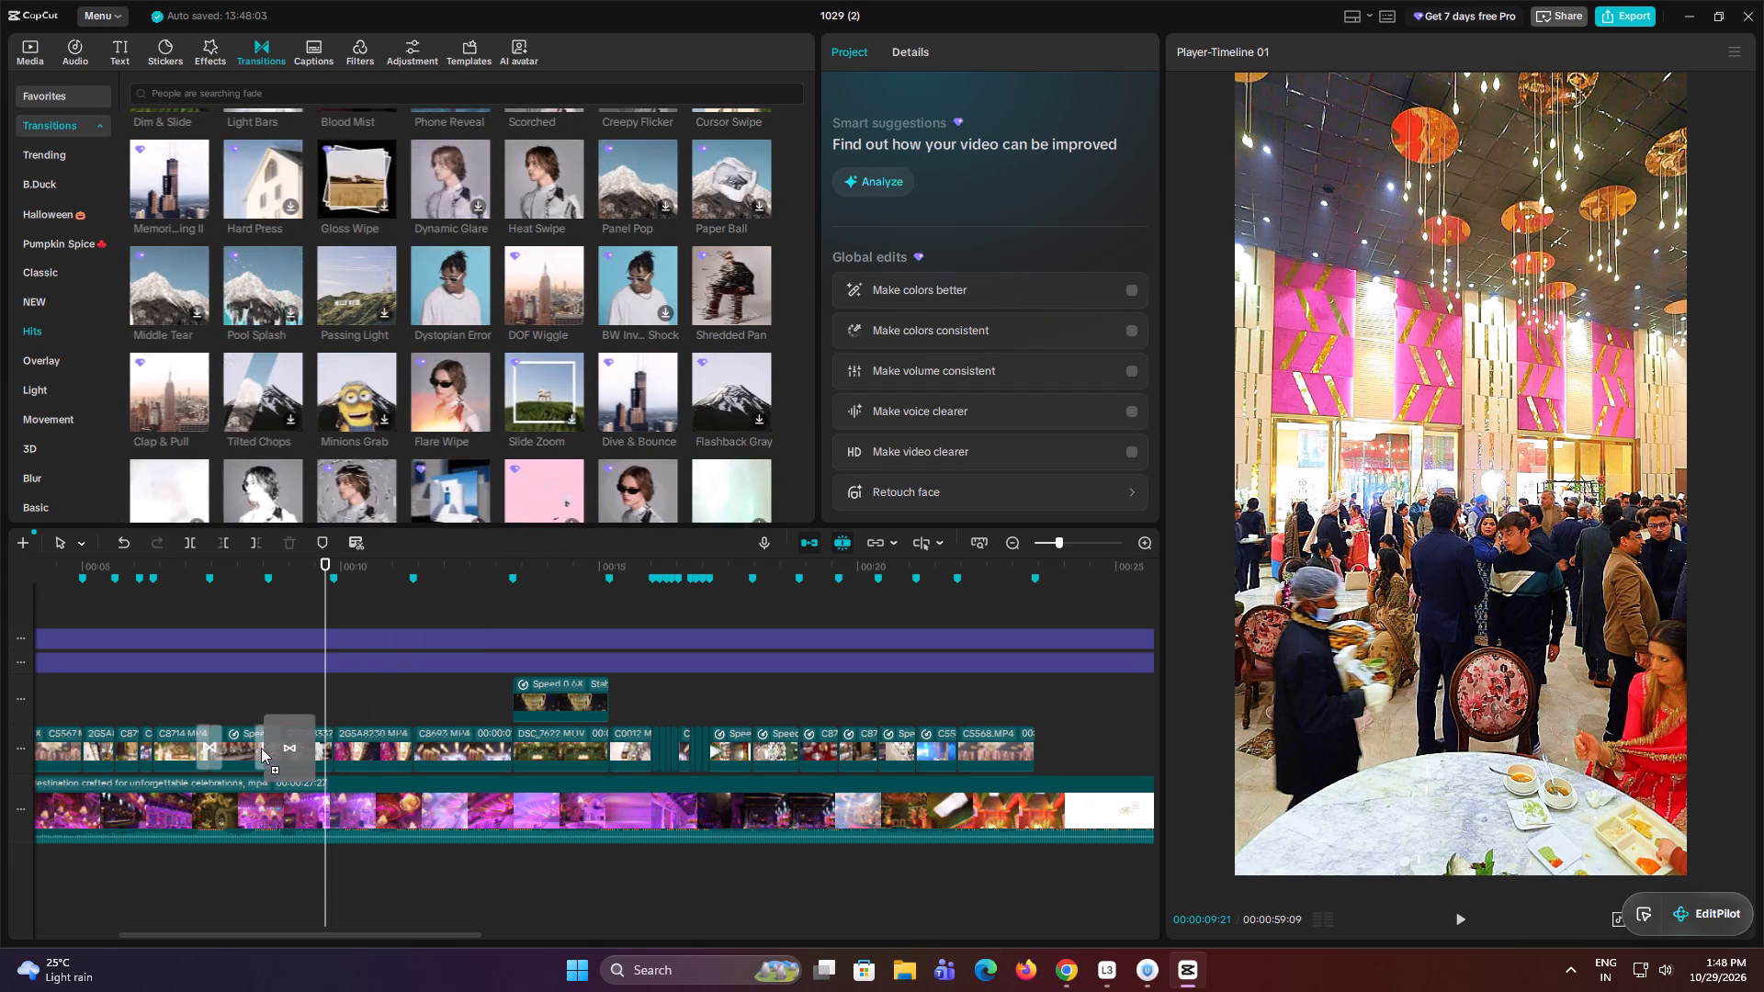
pyautogui.moveTo(261, 748); pyautogui.dragTo(243, 747)
pyautogui.click(241, 696)
pyautogui.press('space')
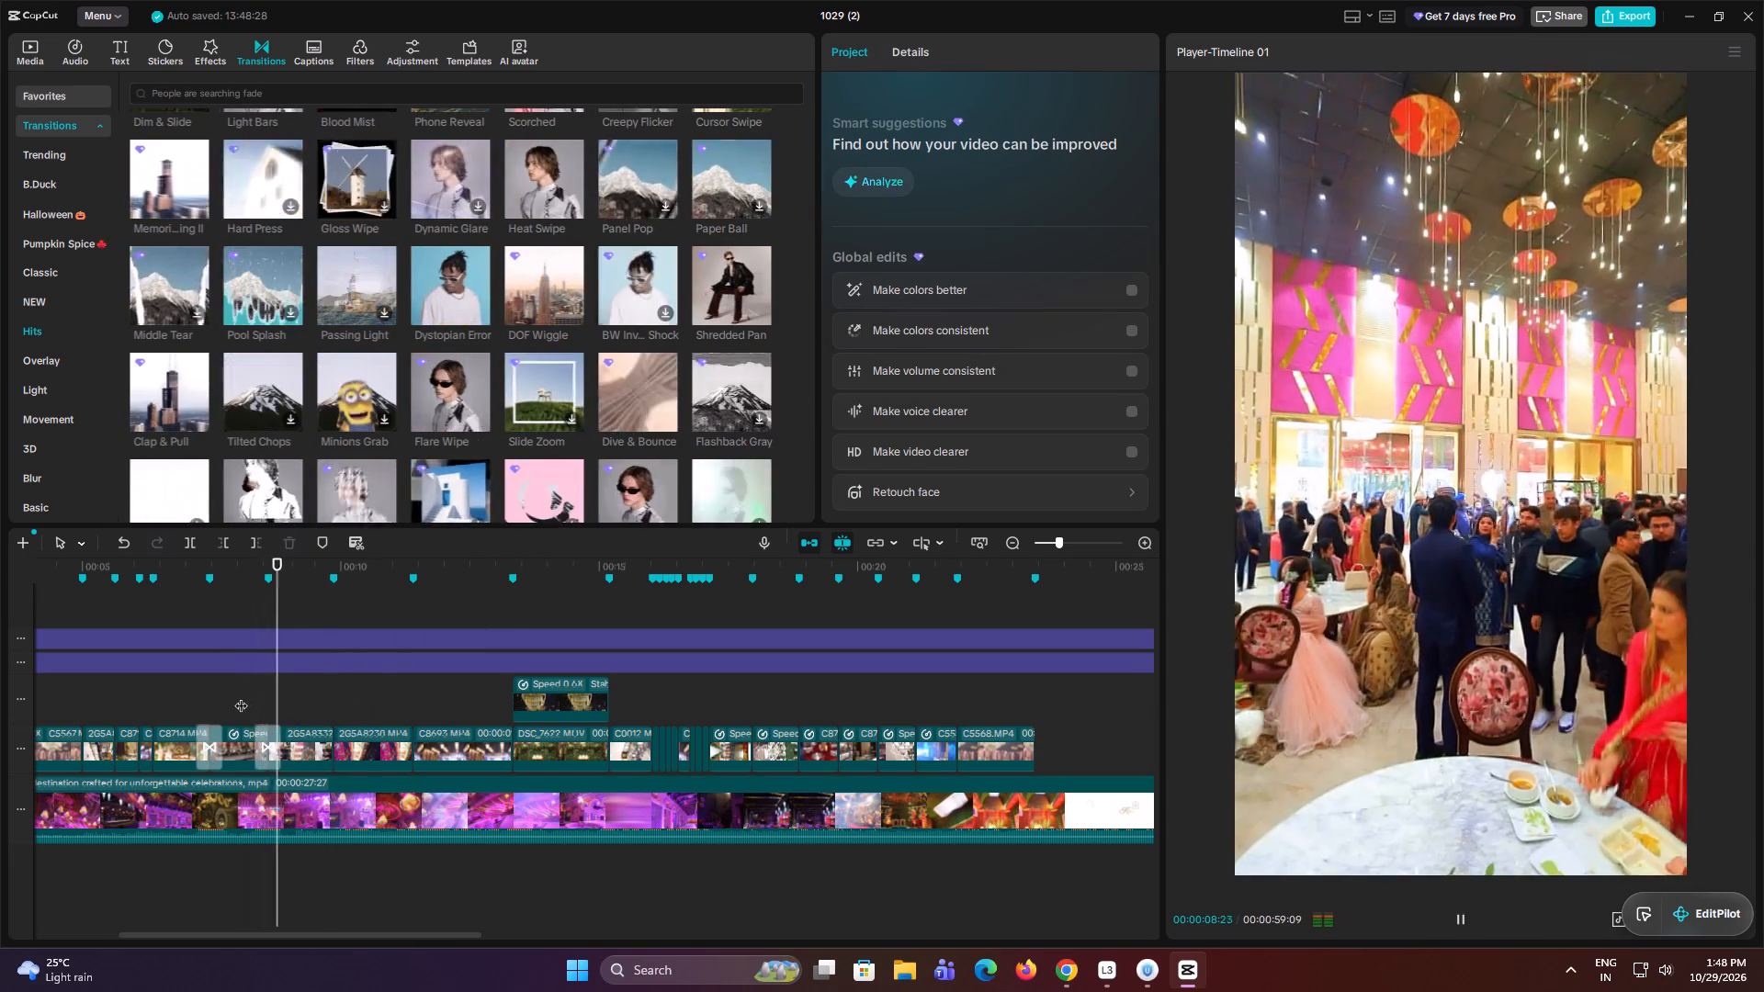
pyautogui.press('space')
# Play the reference copy's shots from about 00:00:39 to 00:00:47 to study their transitions.
pyautogui.click(1057, 544)
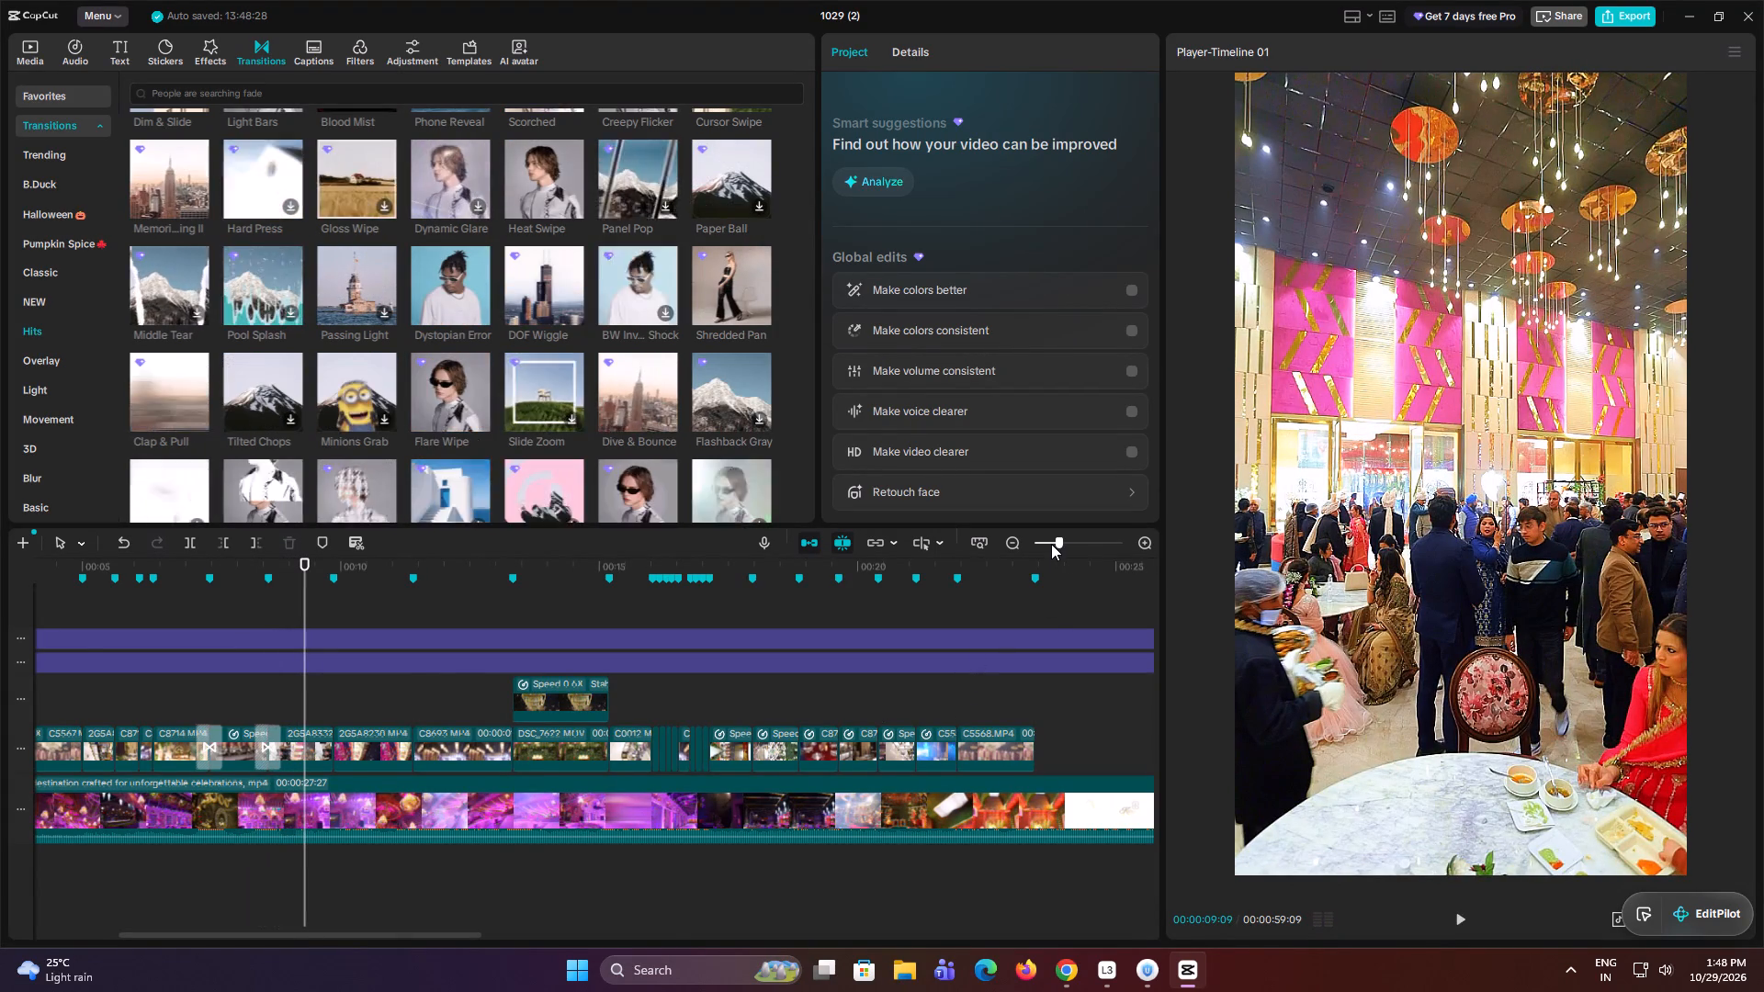
pyautogui.press('space')
pyautogui.press('space')
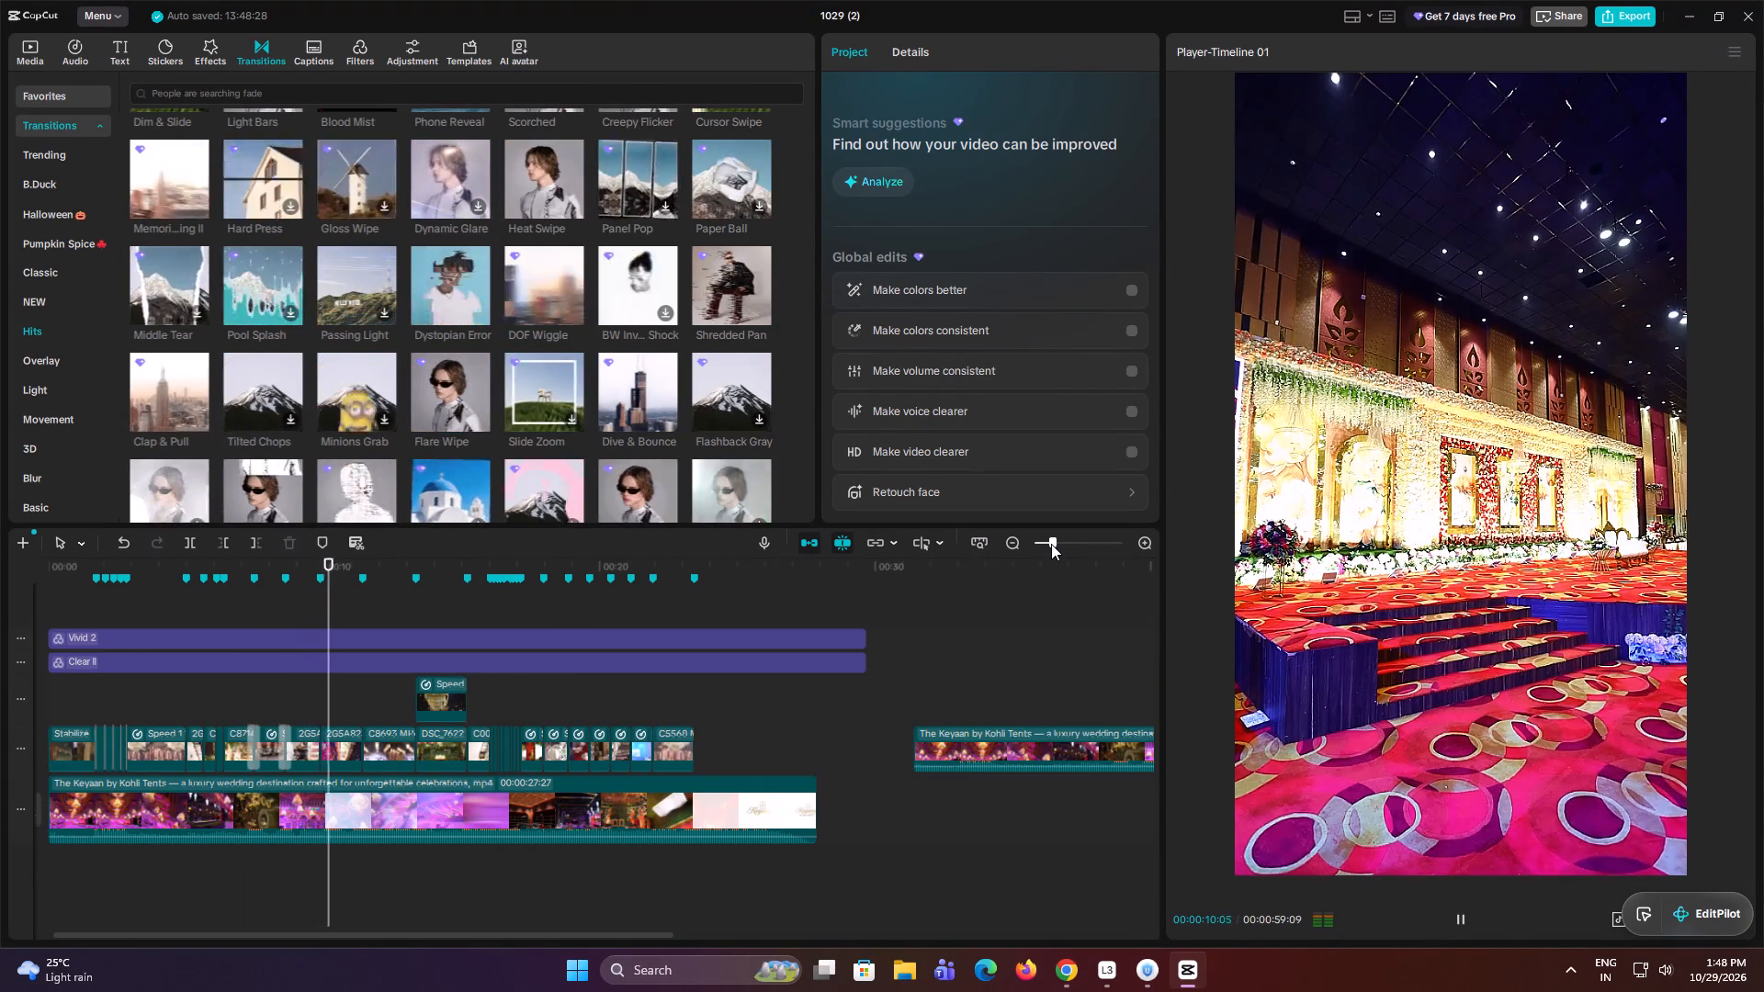
pyautogui.moveTo(1051, 544); pyautogui.dragTo(1042, 545)
pyautogui.click(397, 692)
pyautogui.press('space')
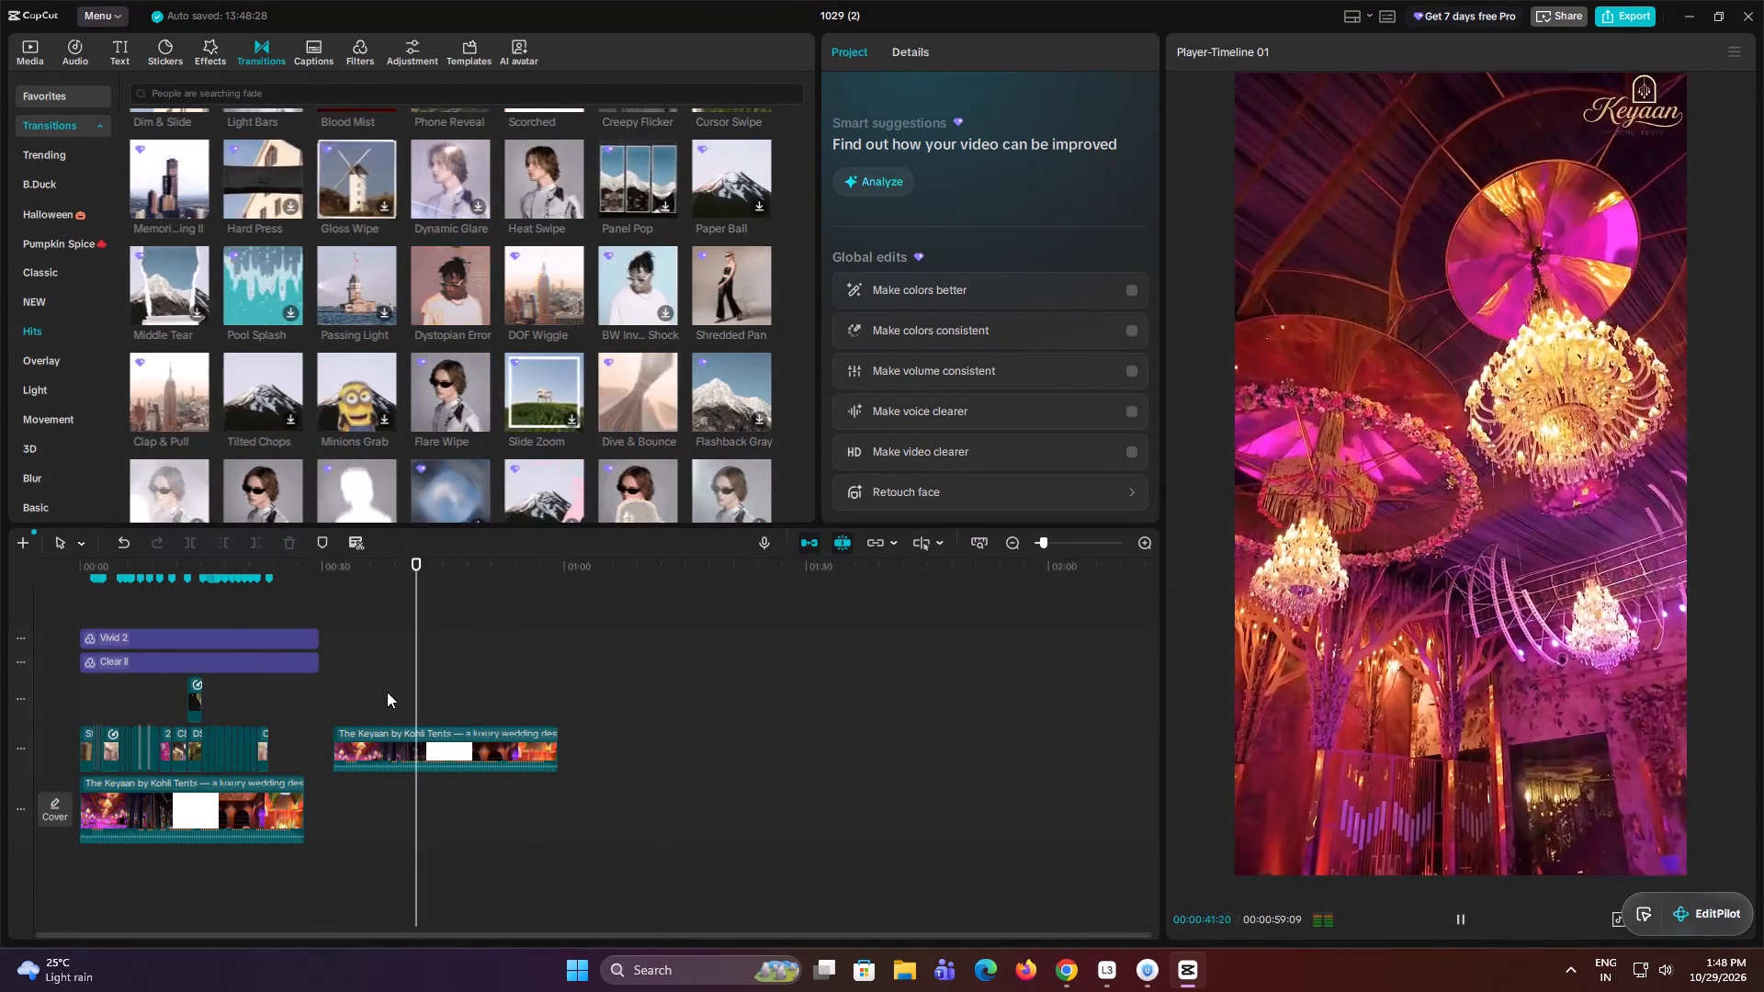
pyautogui.press('space')
pyautogui.press('space')
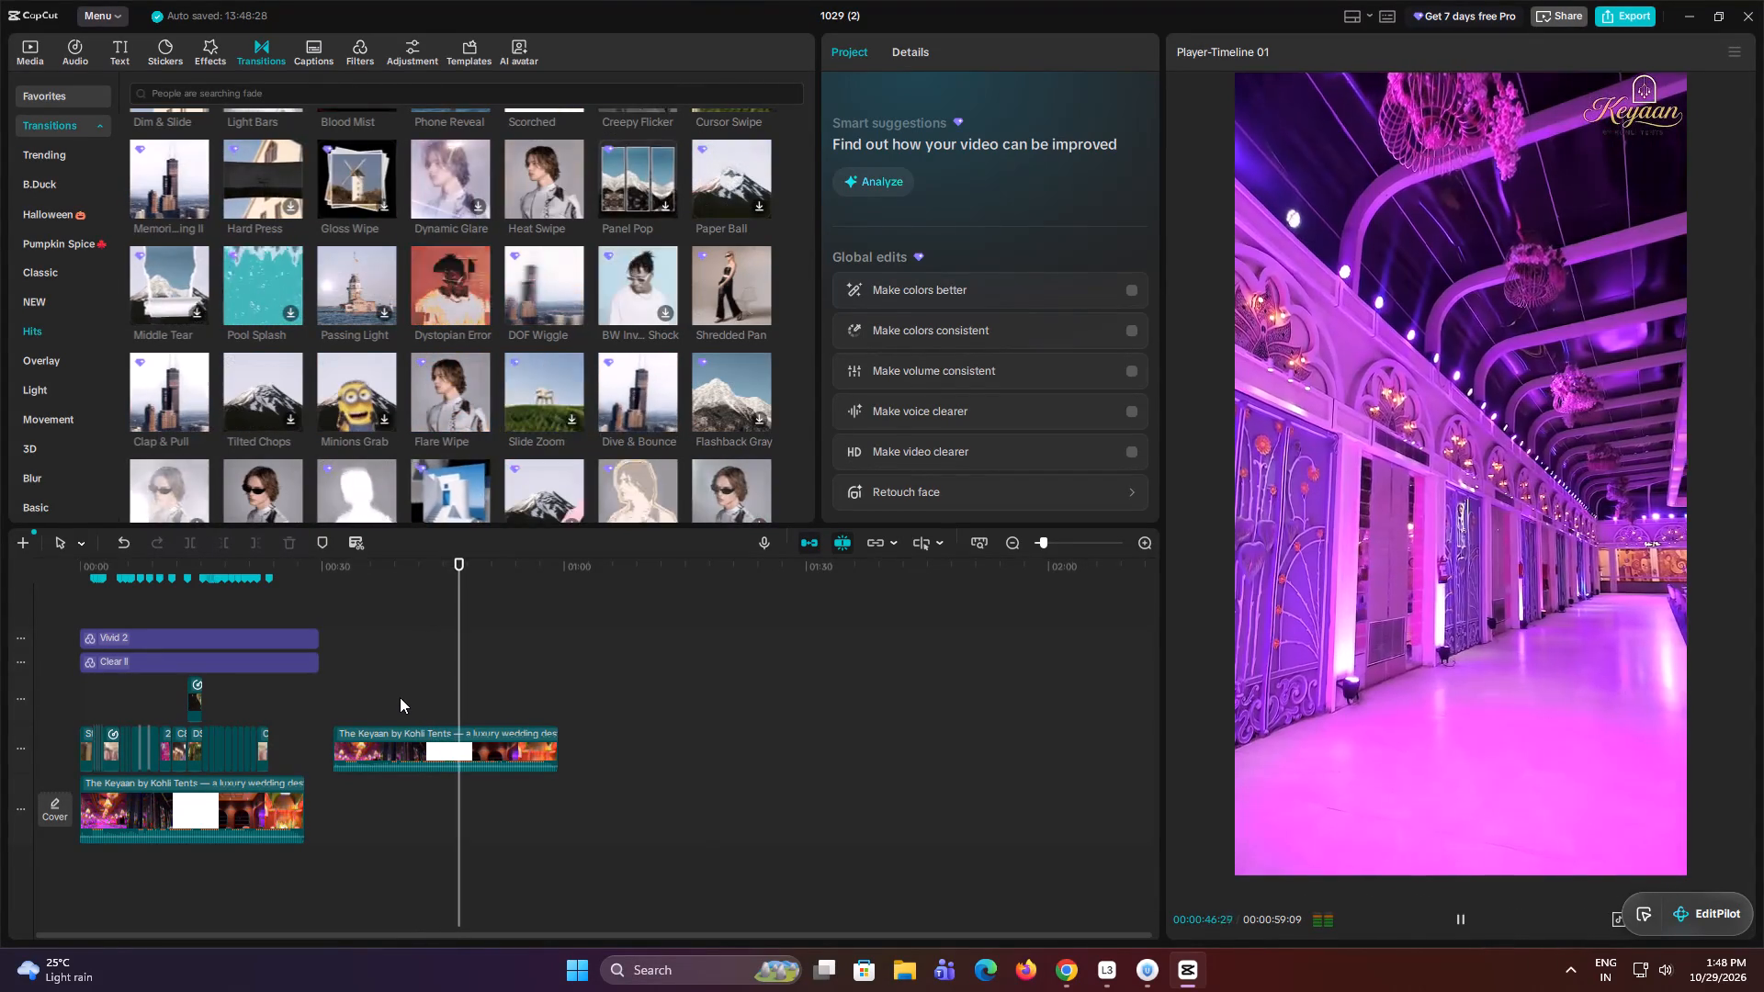
pyautogui.press('space')
# Return to the edit and play its shots from about 00:00:09 to 00:00:12.
pyautogui.click(152, 696)
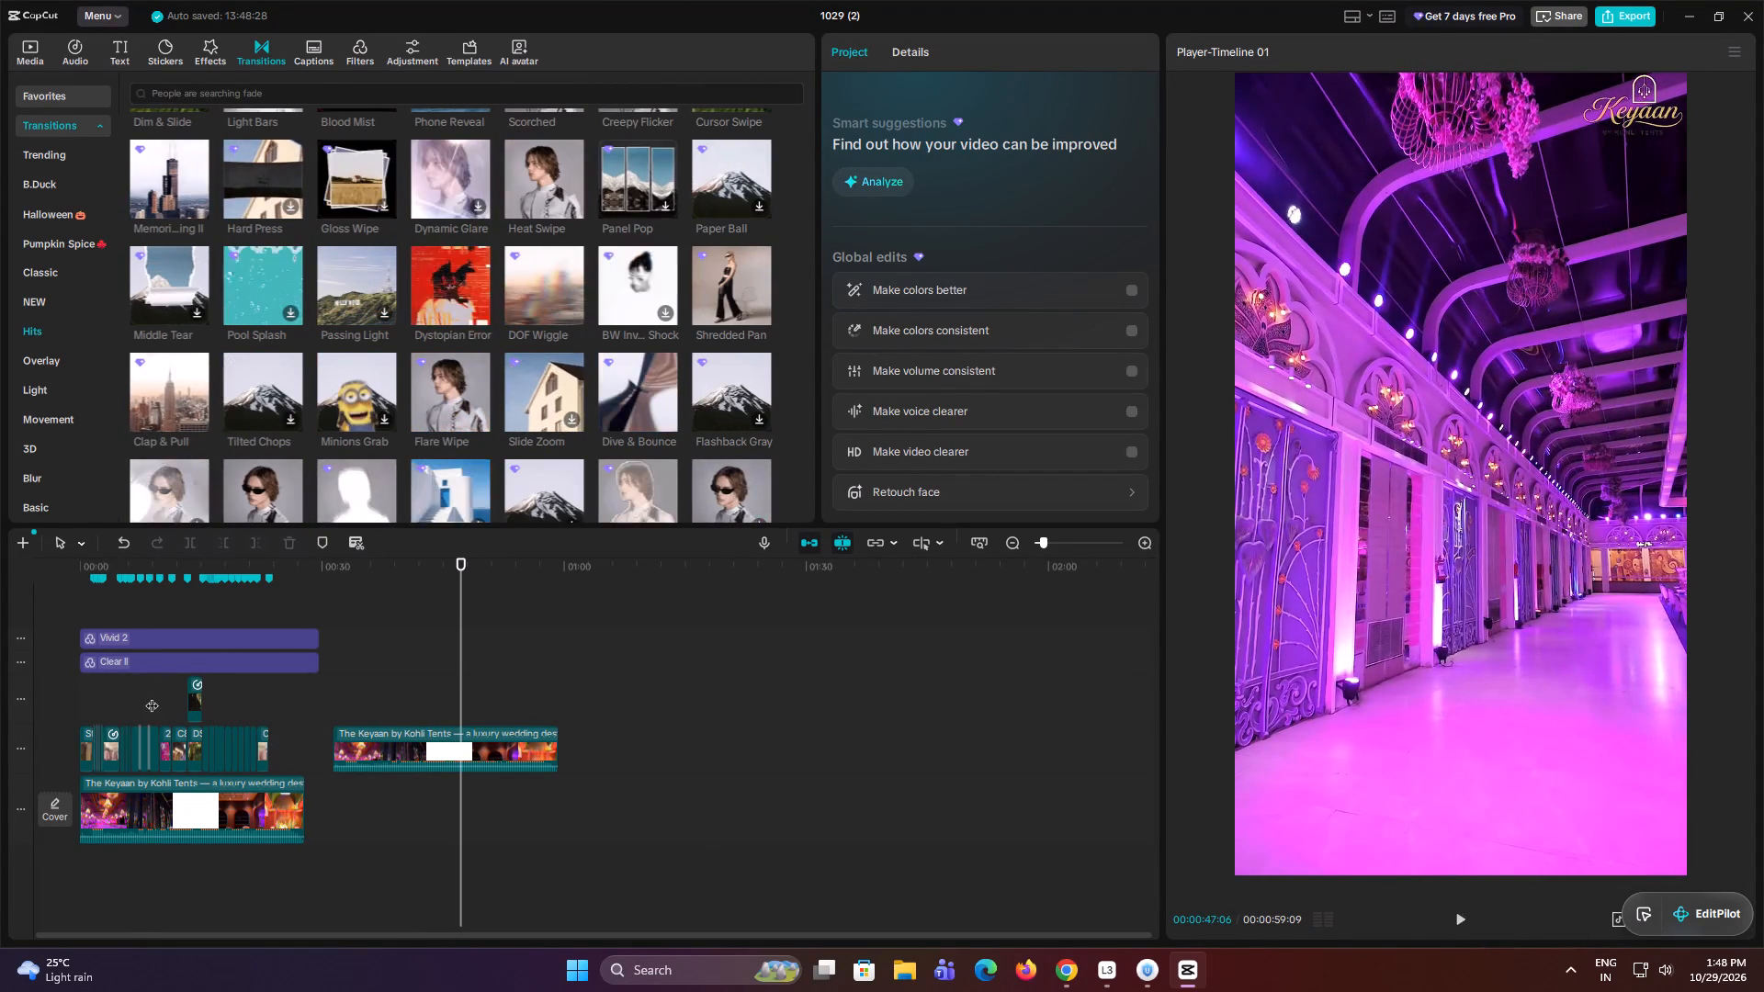
pyautogui.moveTo(1049, 544); pyautogui.dragTo(1062, 543)
pyautogui.press('space')
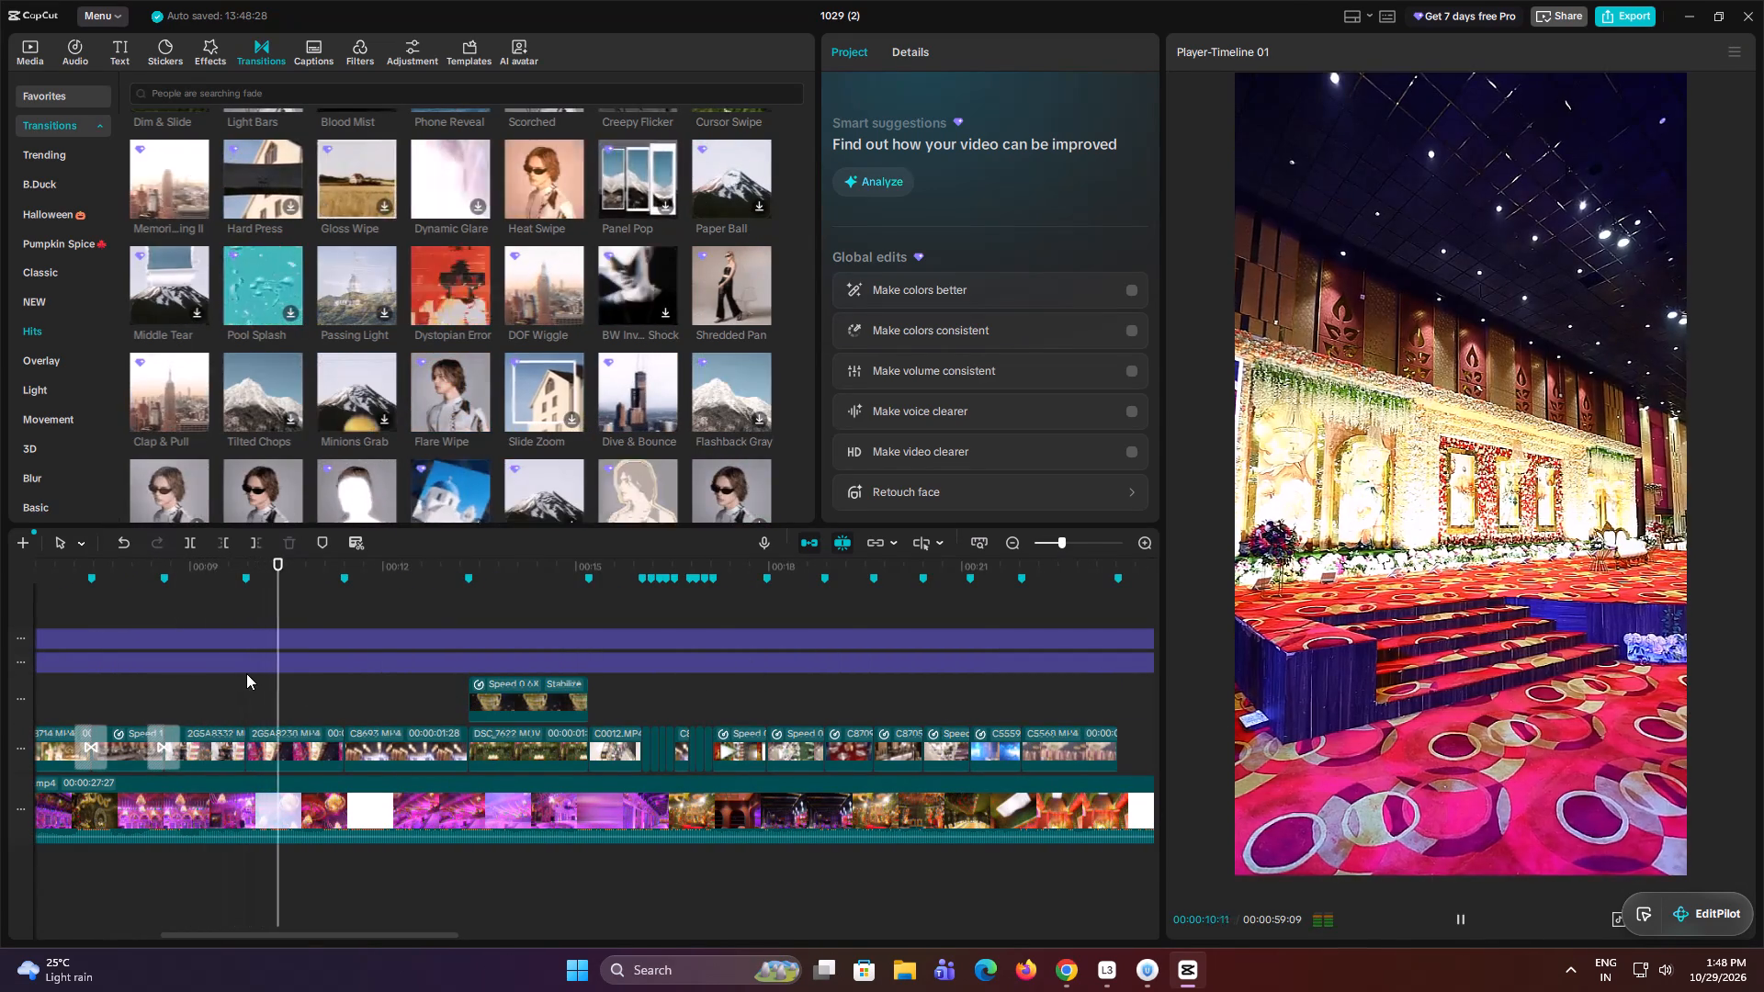
pyautogui.press('space')
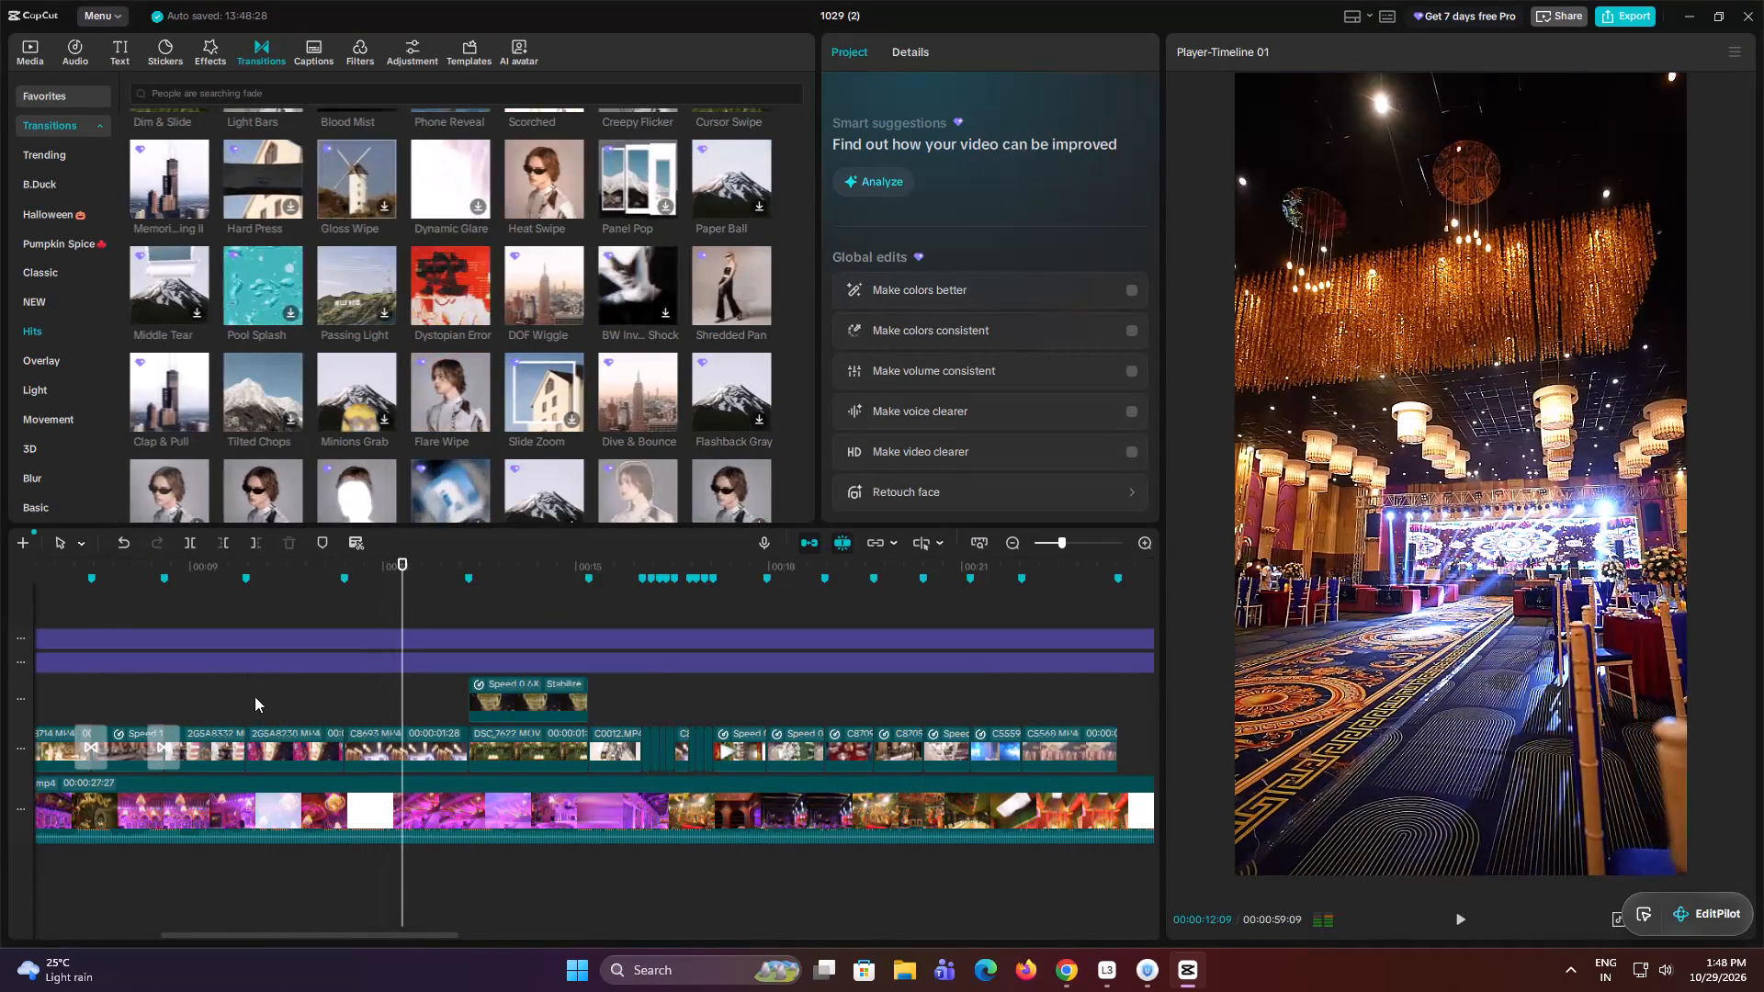
pyautogui.click(288, 693)
pyautogui.press('space')
pyautogui.press('space')
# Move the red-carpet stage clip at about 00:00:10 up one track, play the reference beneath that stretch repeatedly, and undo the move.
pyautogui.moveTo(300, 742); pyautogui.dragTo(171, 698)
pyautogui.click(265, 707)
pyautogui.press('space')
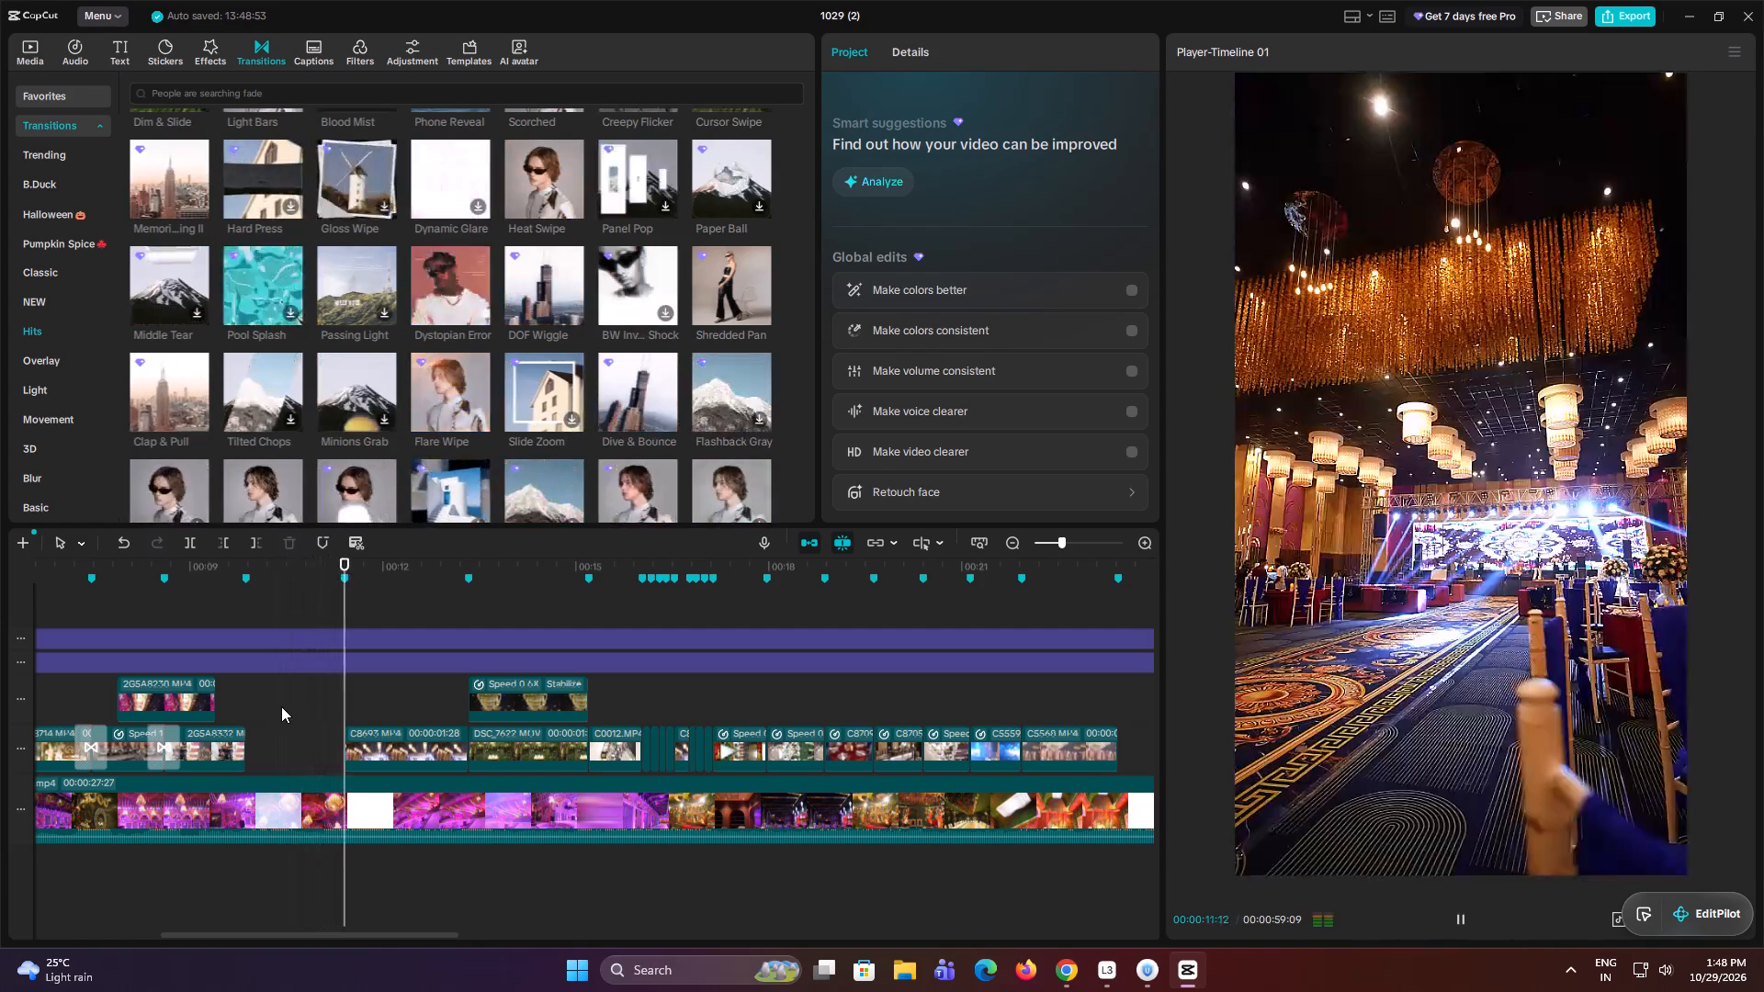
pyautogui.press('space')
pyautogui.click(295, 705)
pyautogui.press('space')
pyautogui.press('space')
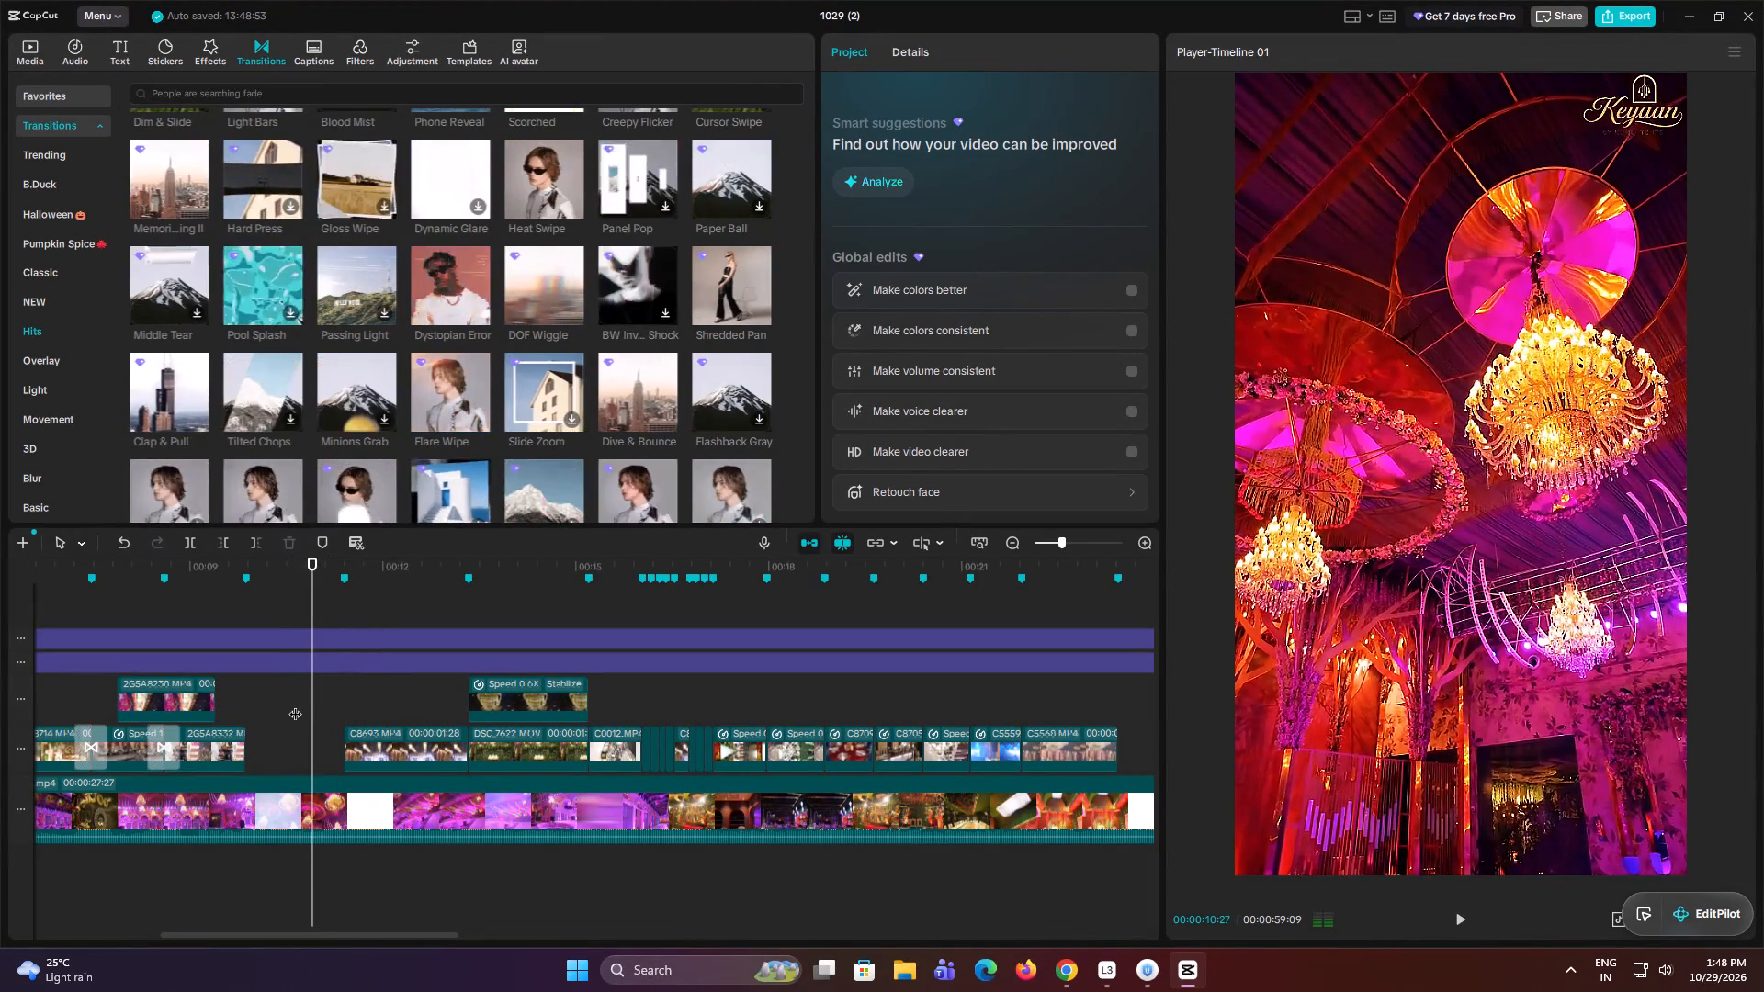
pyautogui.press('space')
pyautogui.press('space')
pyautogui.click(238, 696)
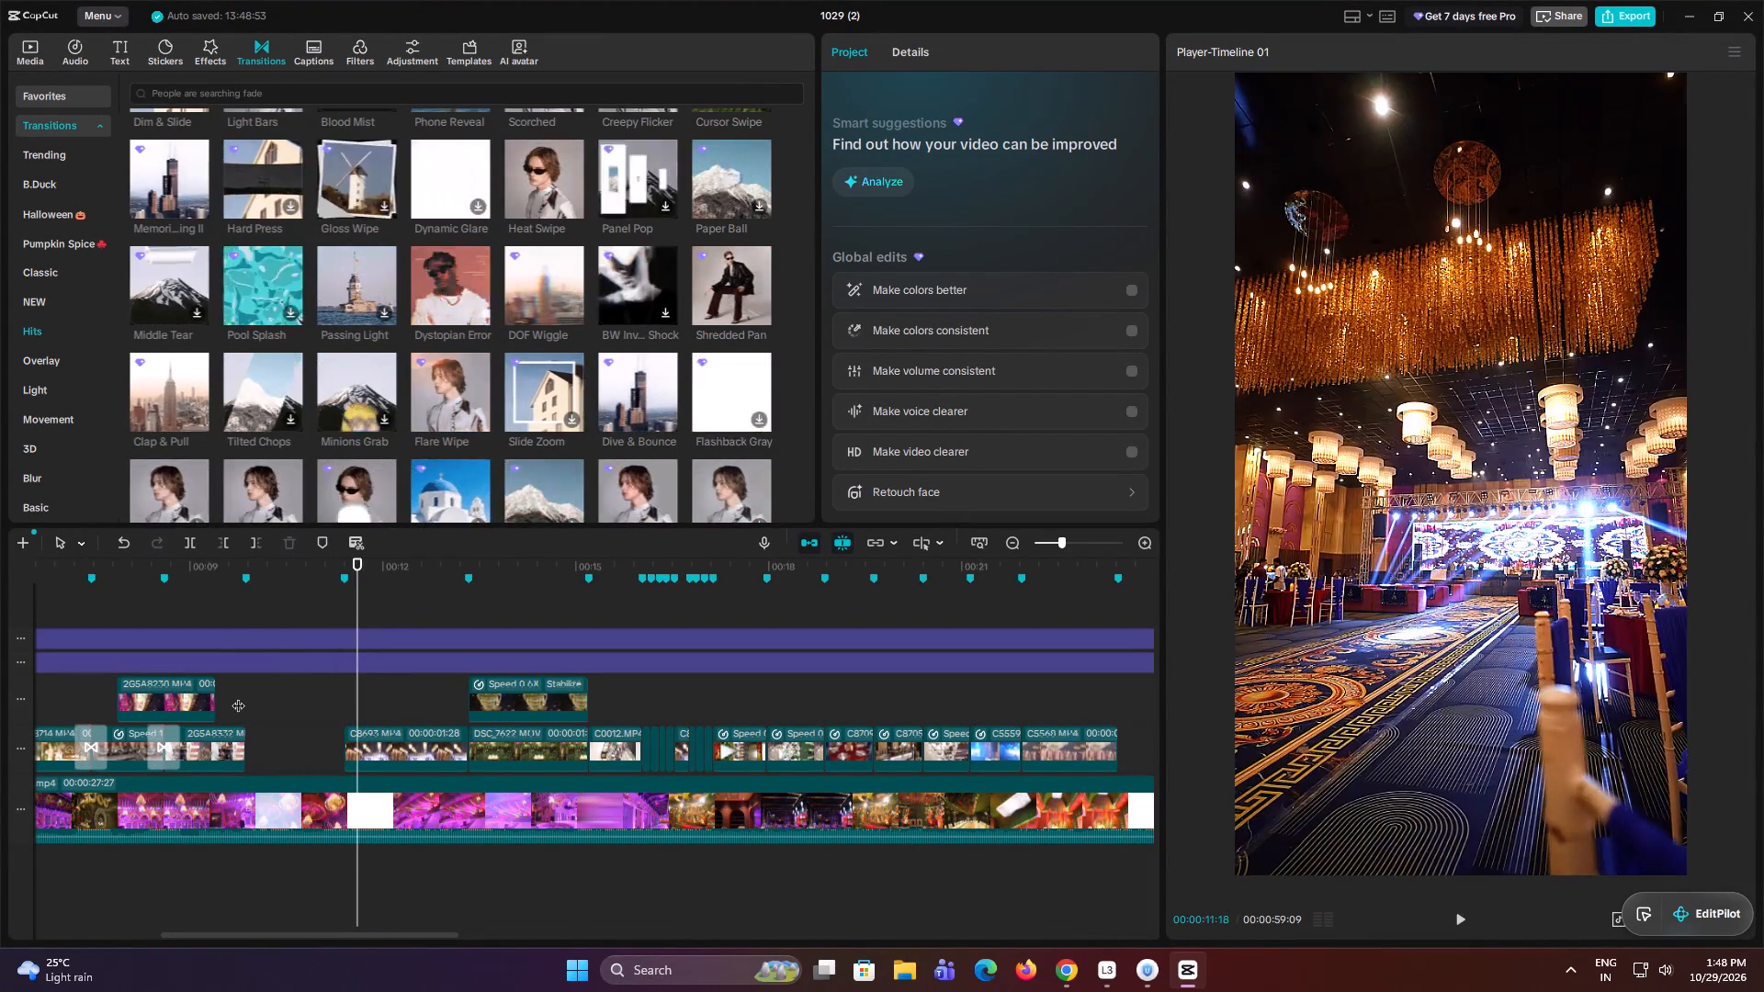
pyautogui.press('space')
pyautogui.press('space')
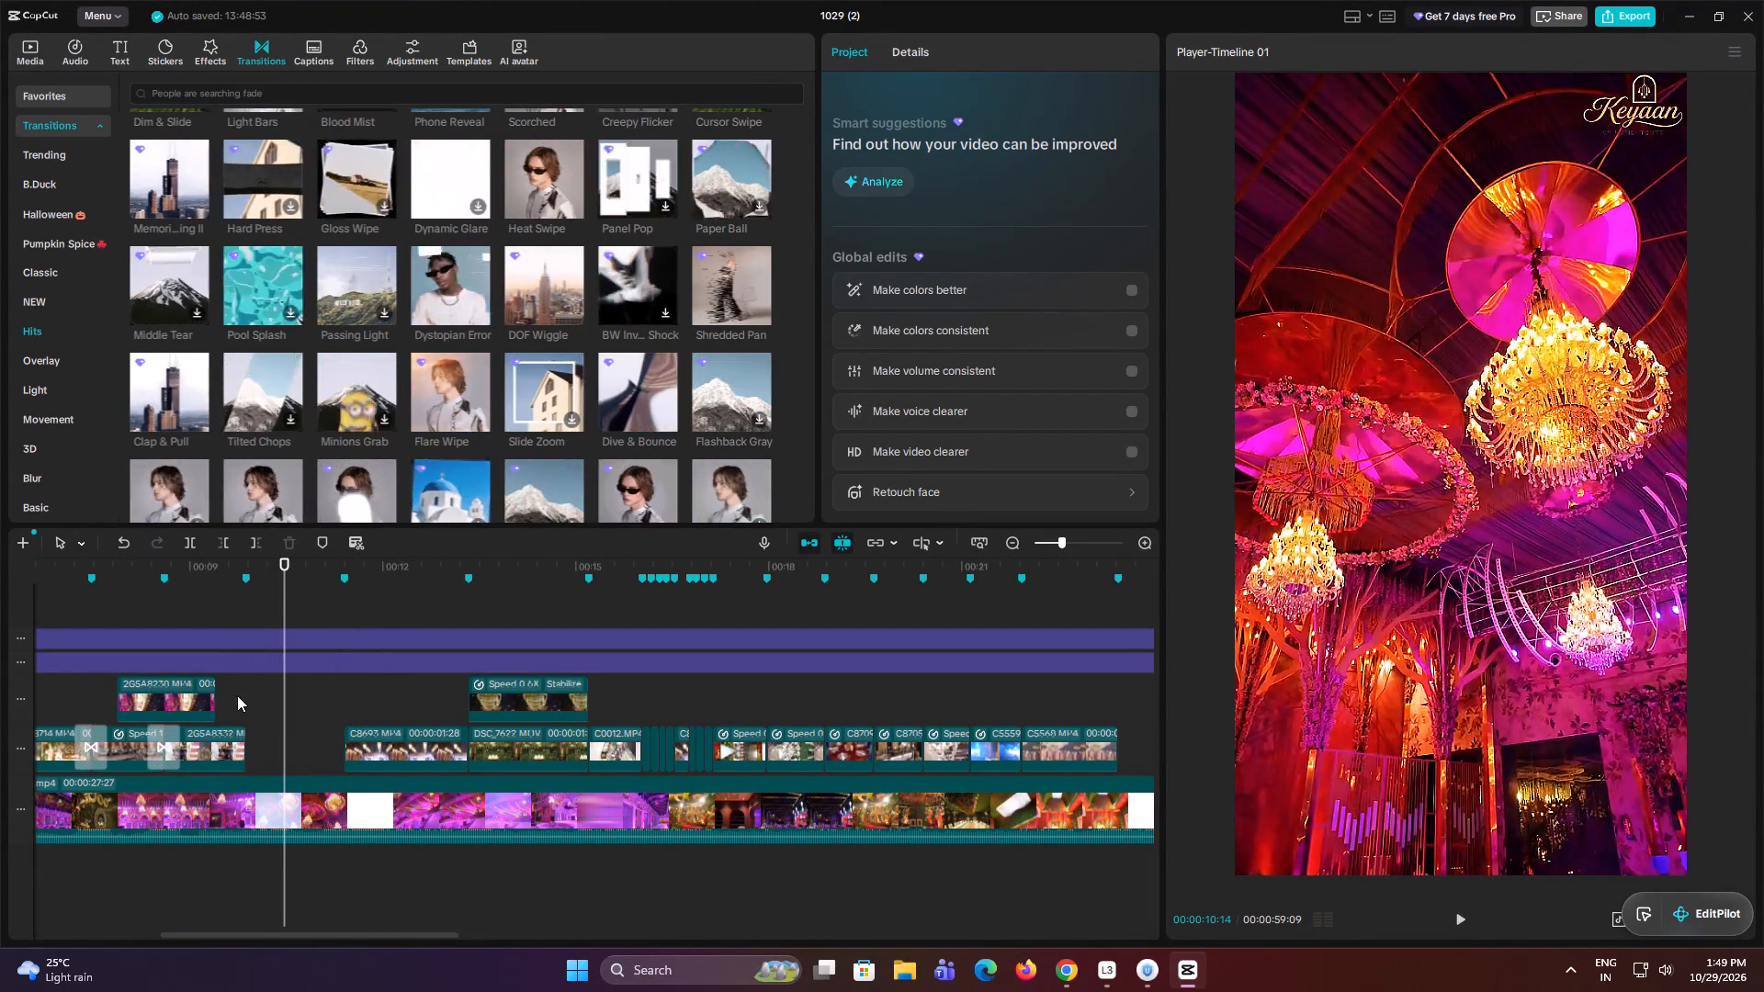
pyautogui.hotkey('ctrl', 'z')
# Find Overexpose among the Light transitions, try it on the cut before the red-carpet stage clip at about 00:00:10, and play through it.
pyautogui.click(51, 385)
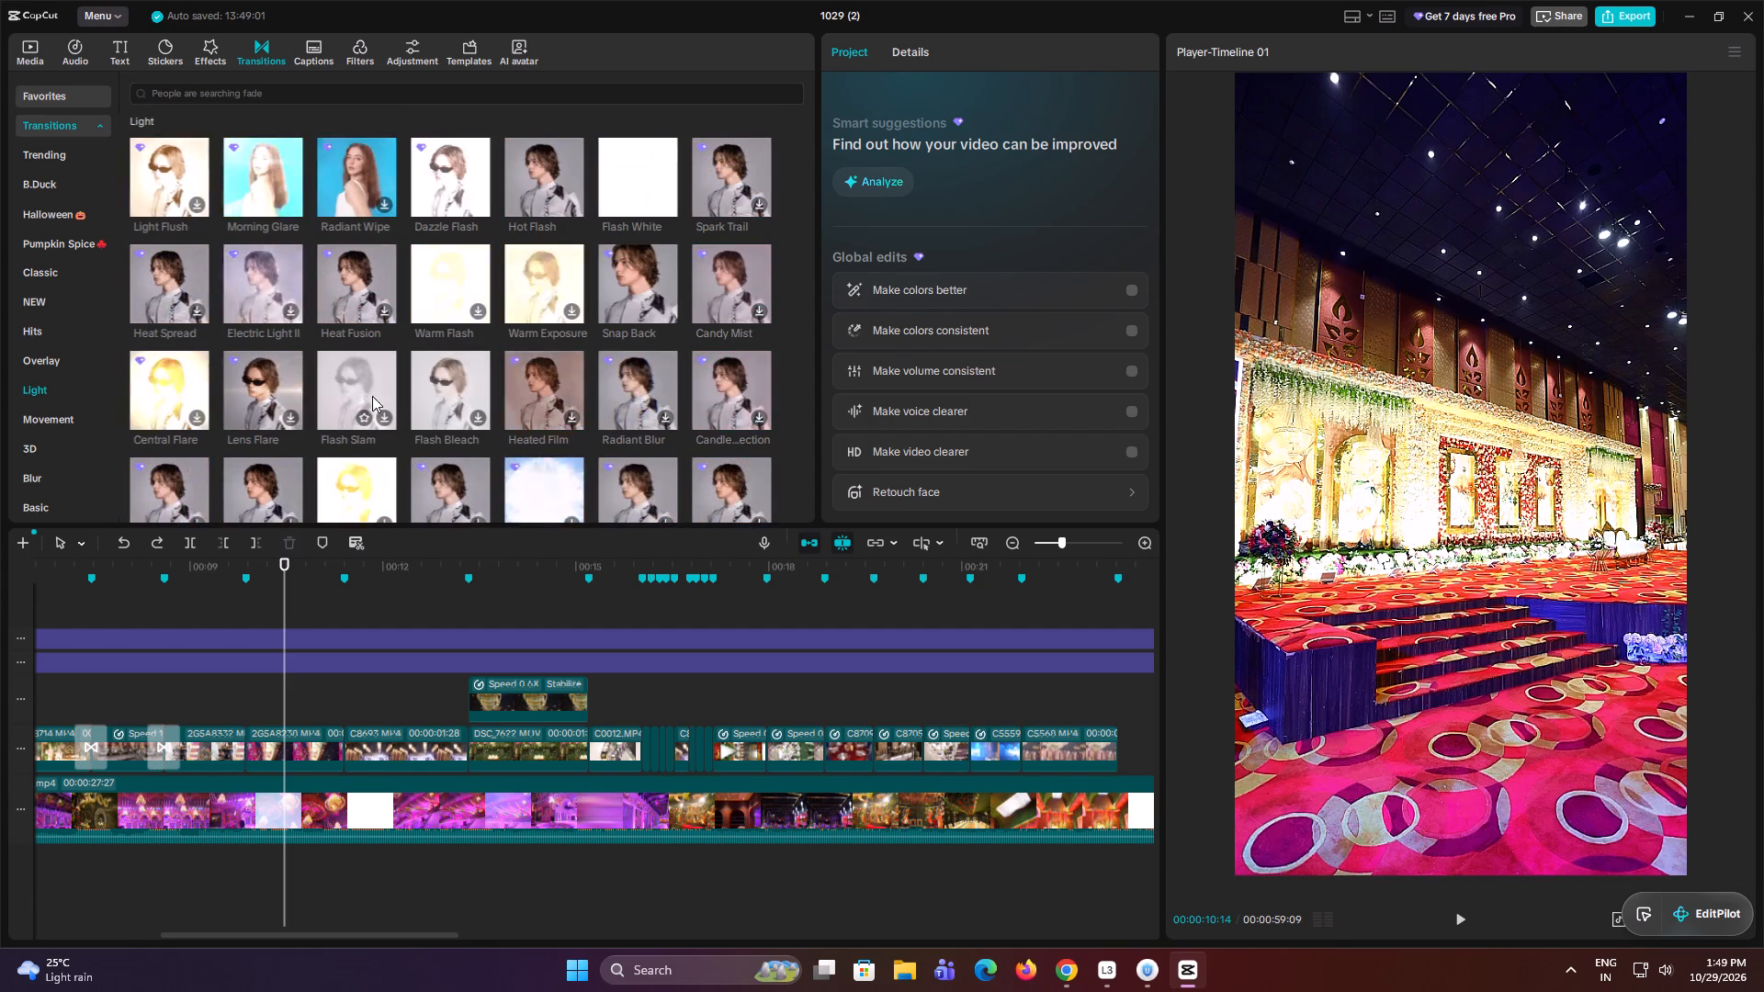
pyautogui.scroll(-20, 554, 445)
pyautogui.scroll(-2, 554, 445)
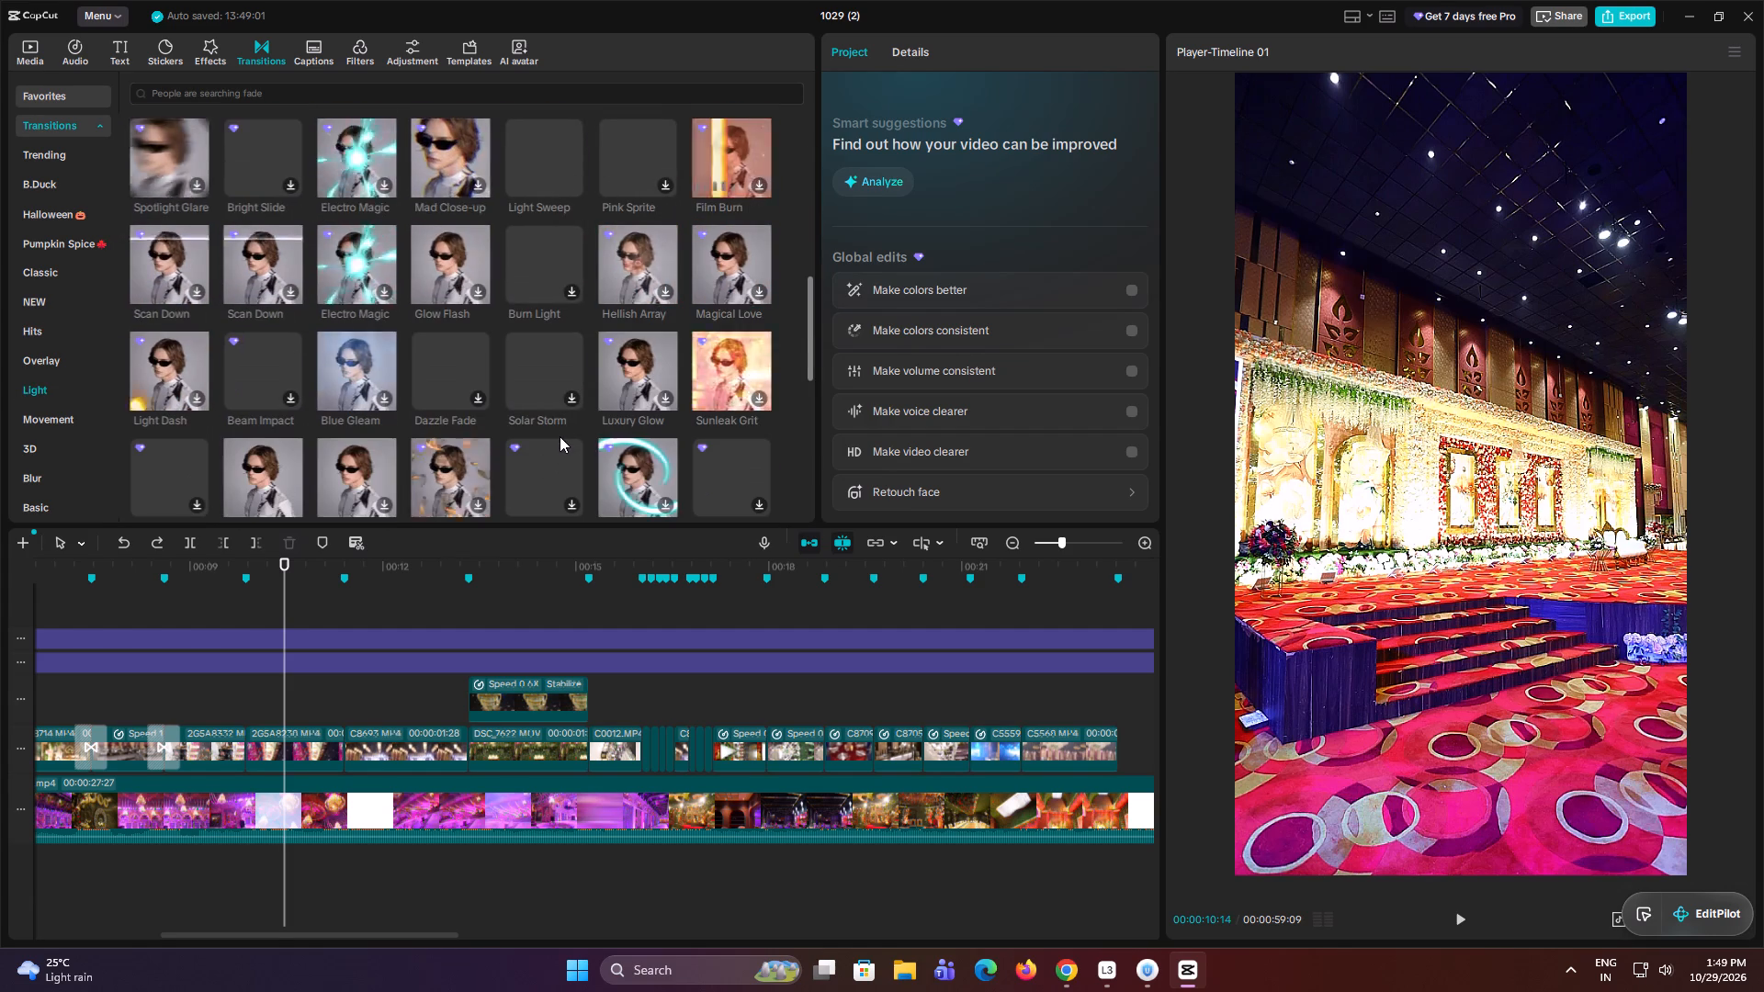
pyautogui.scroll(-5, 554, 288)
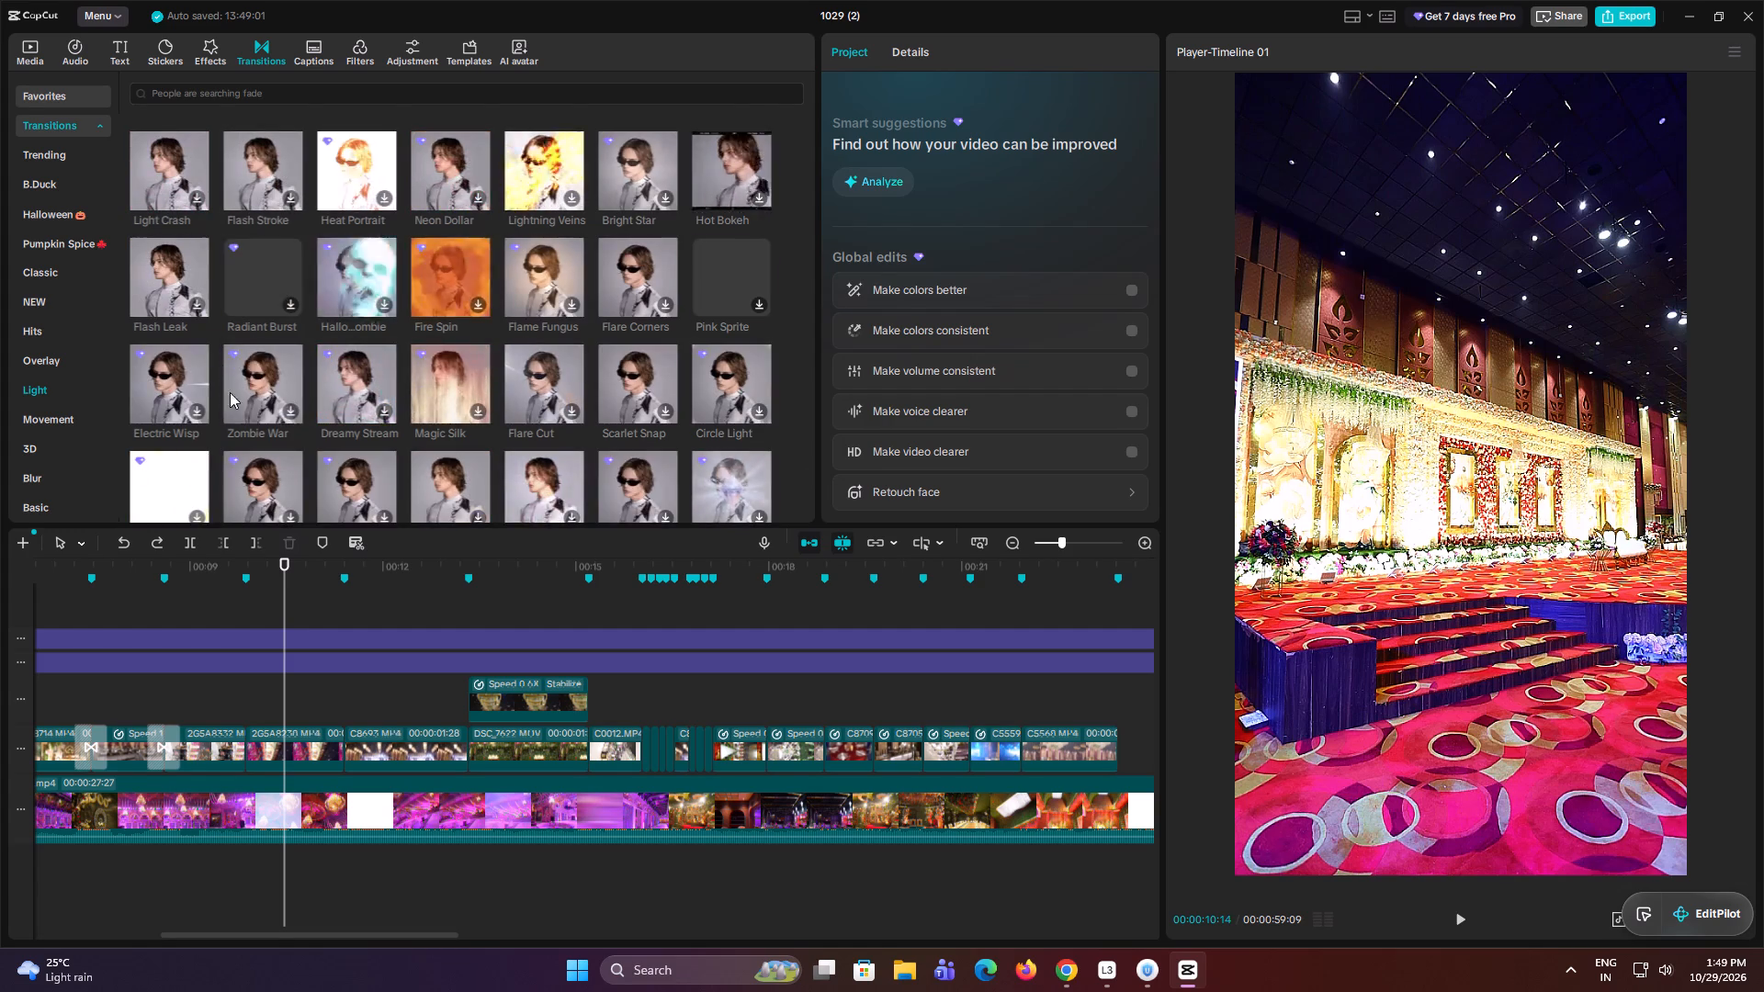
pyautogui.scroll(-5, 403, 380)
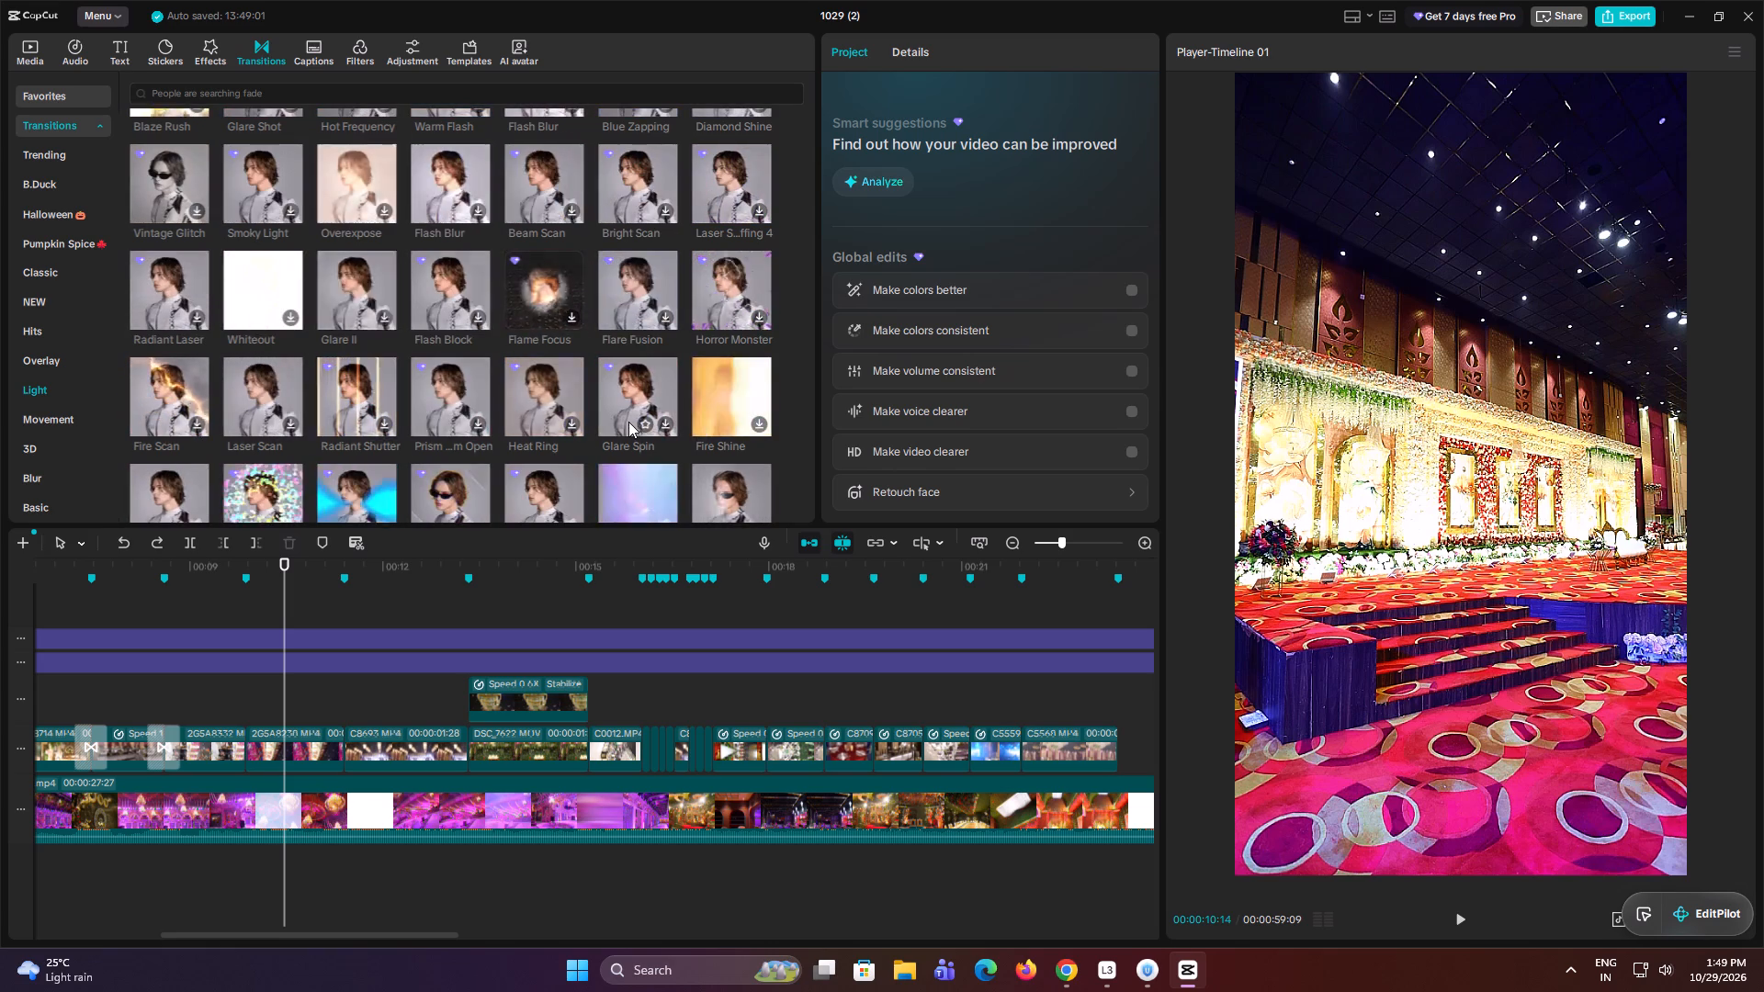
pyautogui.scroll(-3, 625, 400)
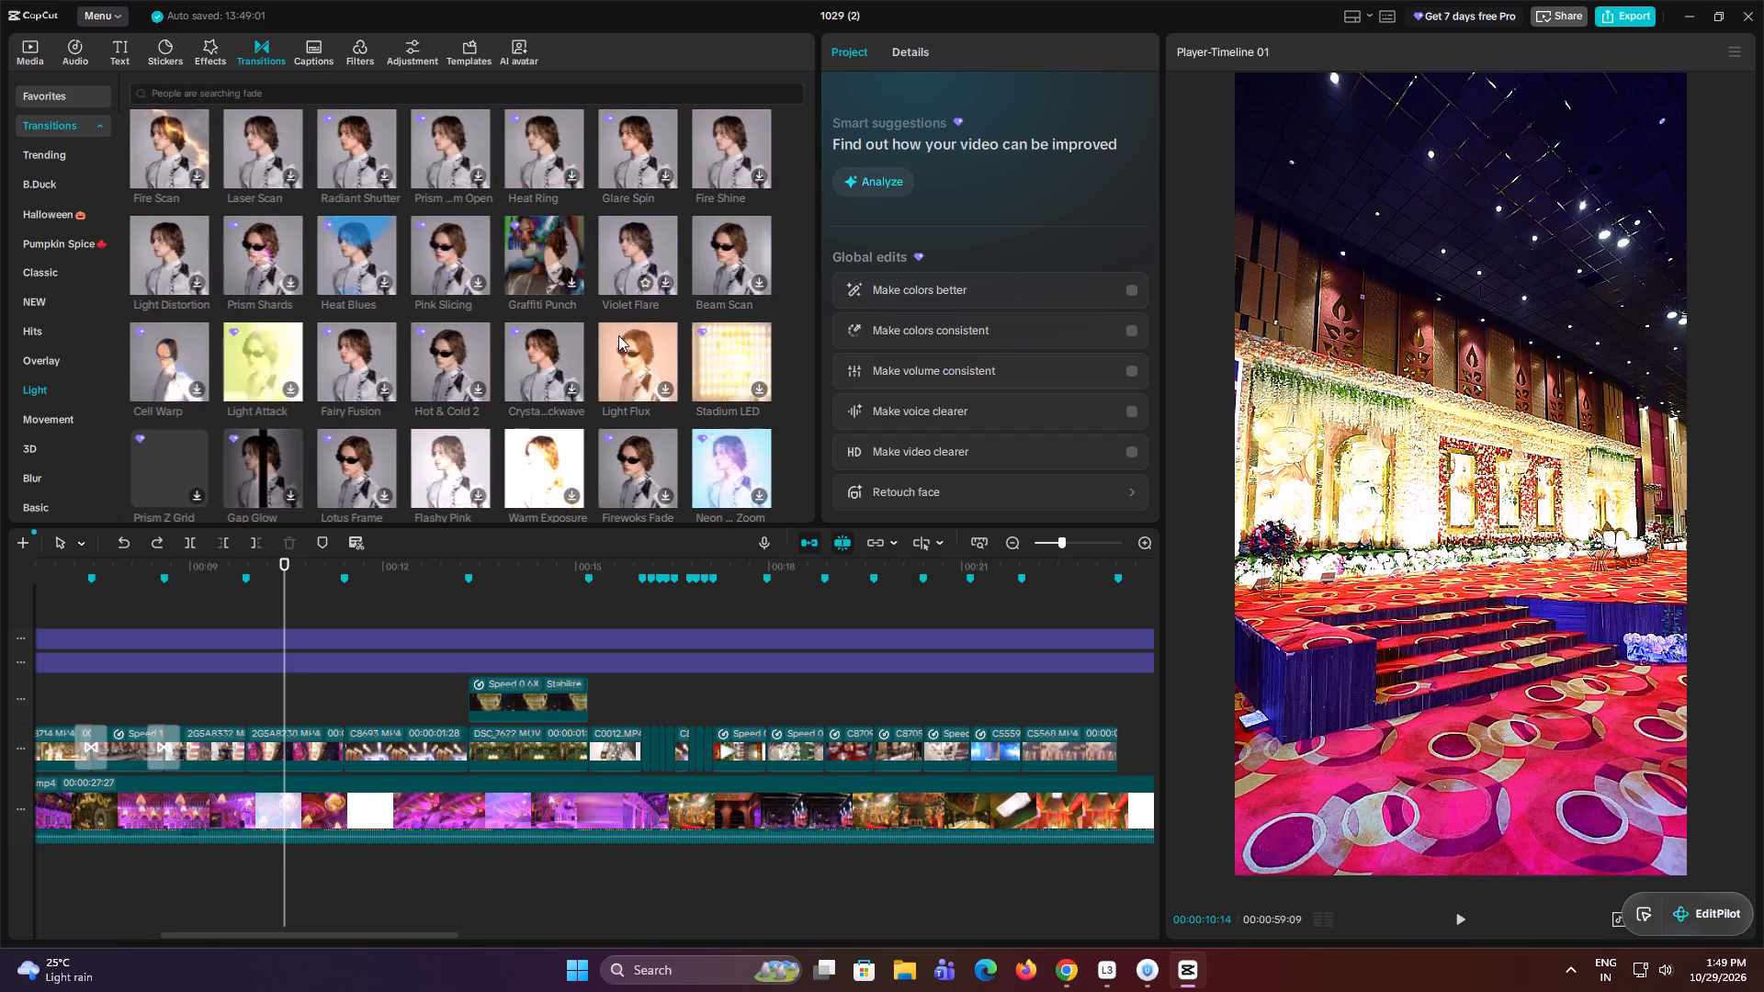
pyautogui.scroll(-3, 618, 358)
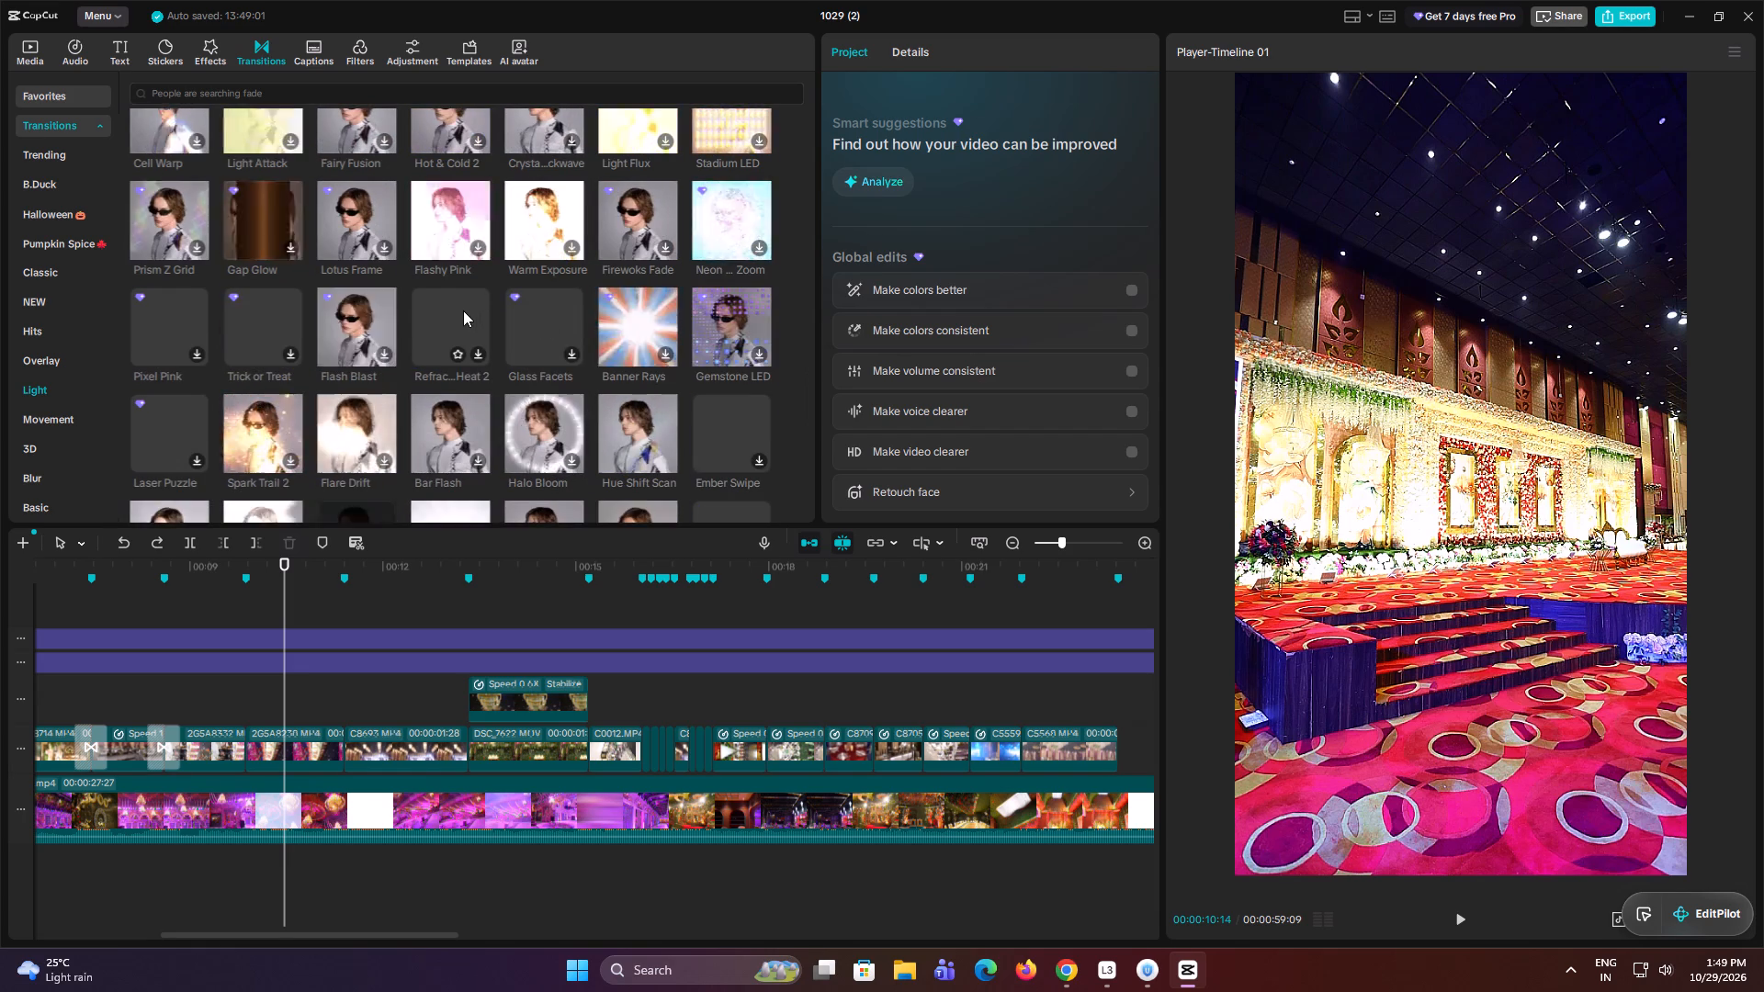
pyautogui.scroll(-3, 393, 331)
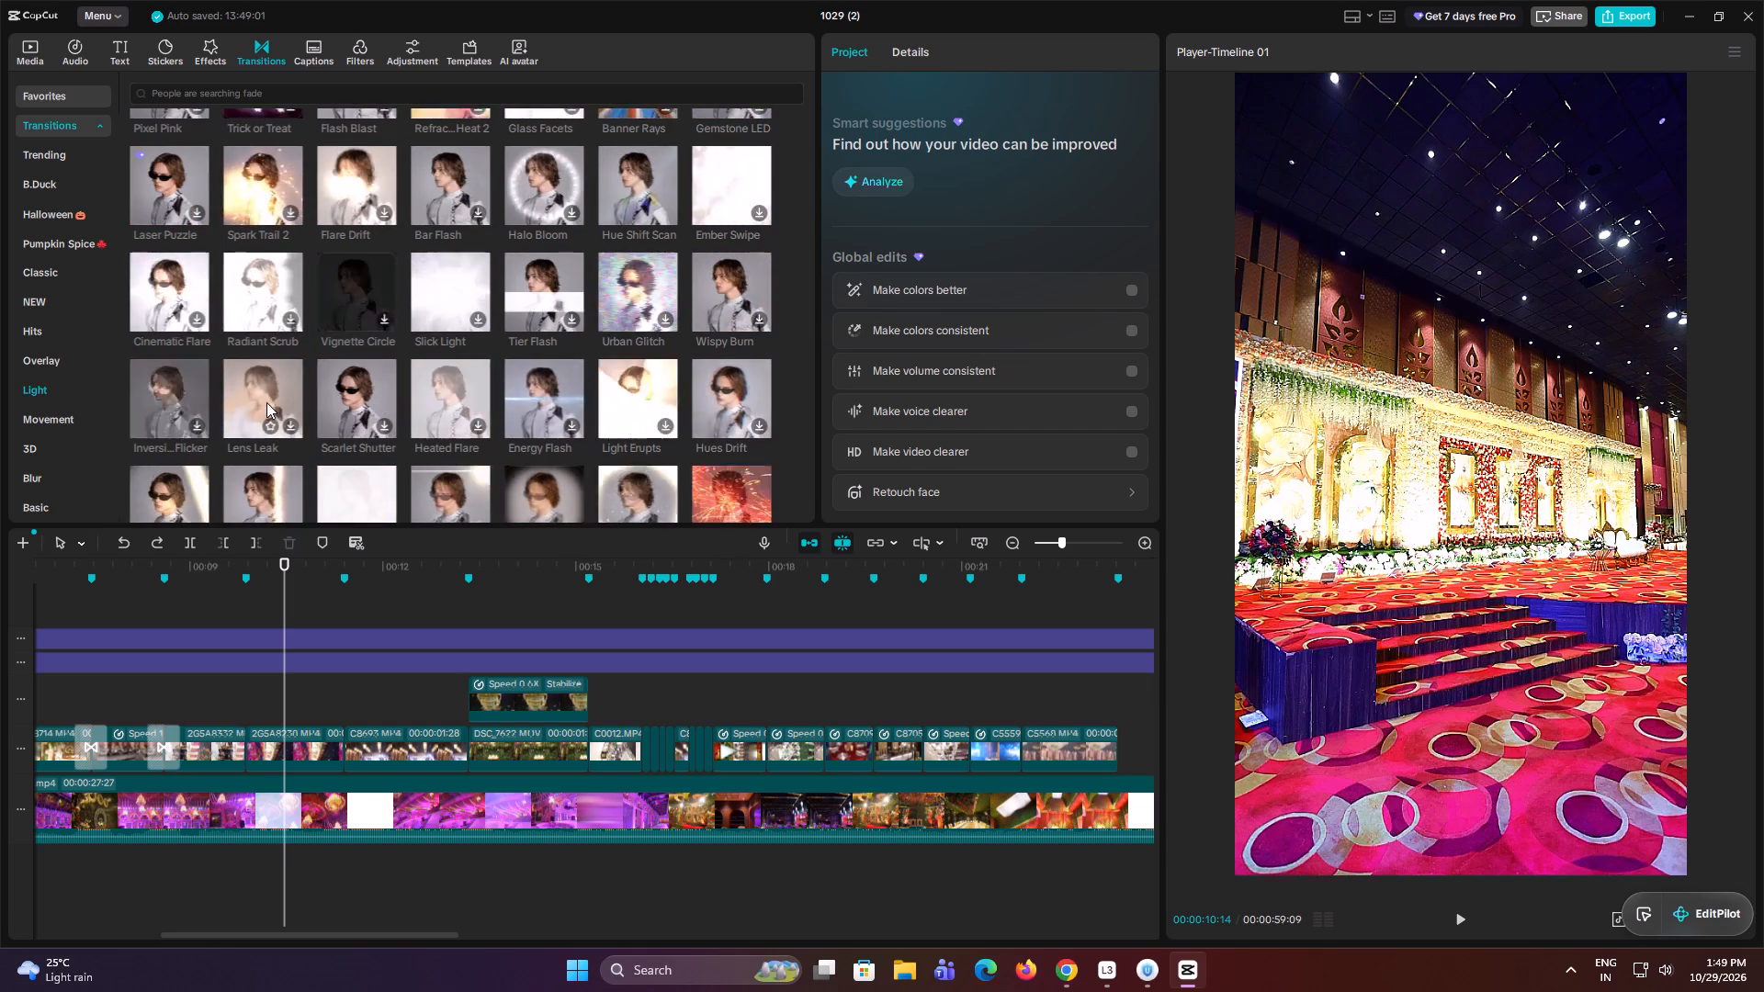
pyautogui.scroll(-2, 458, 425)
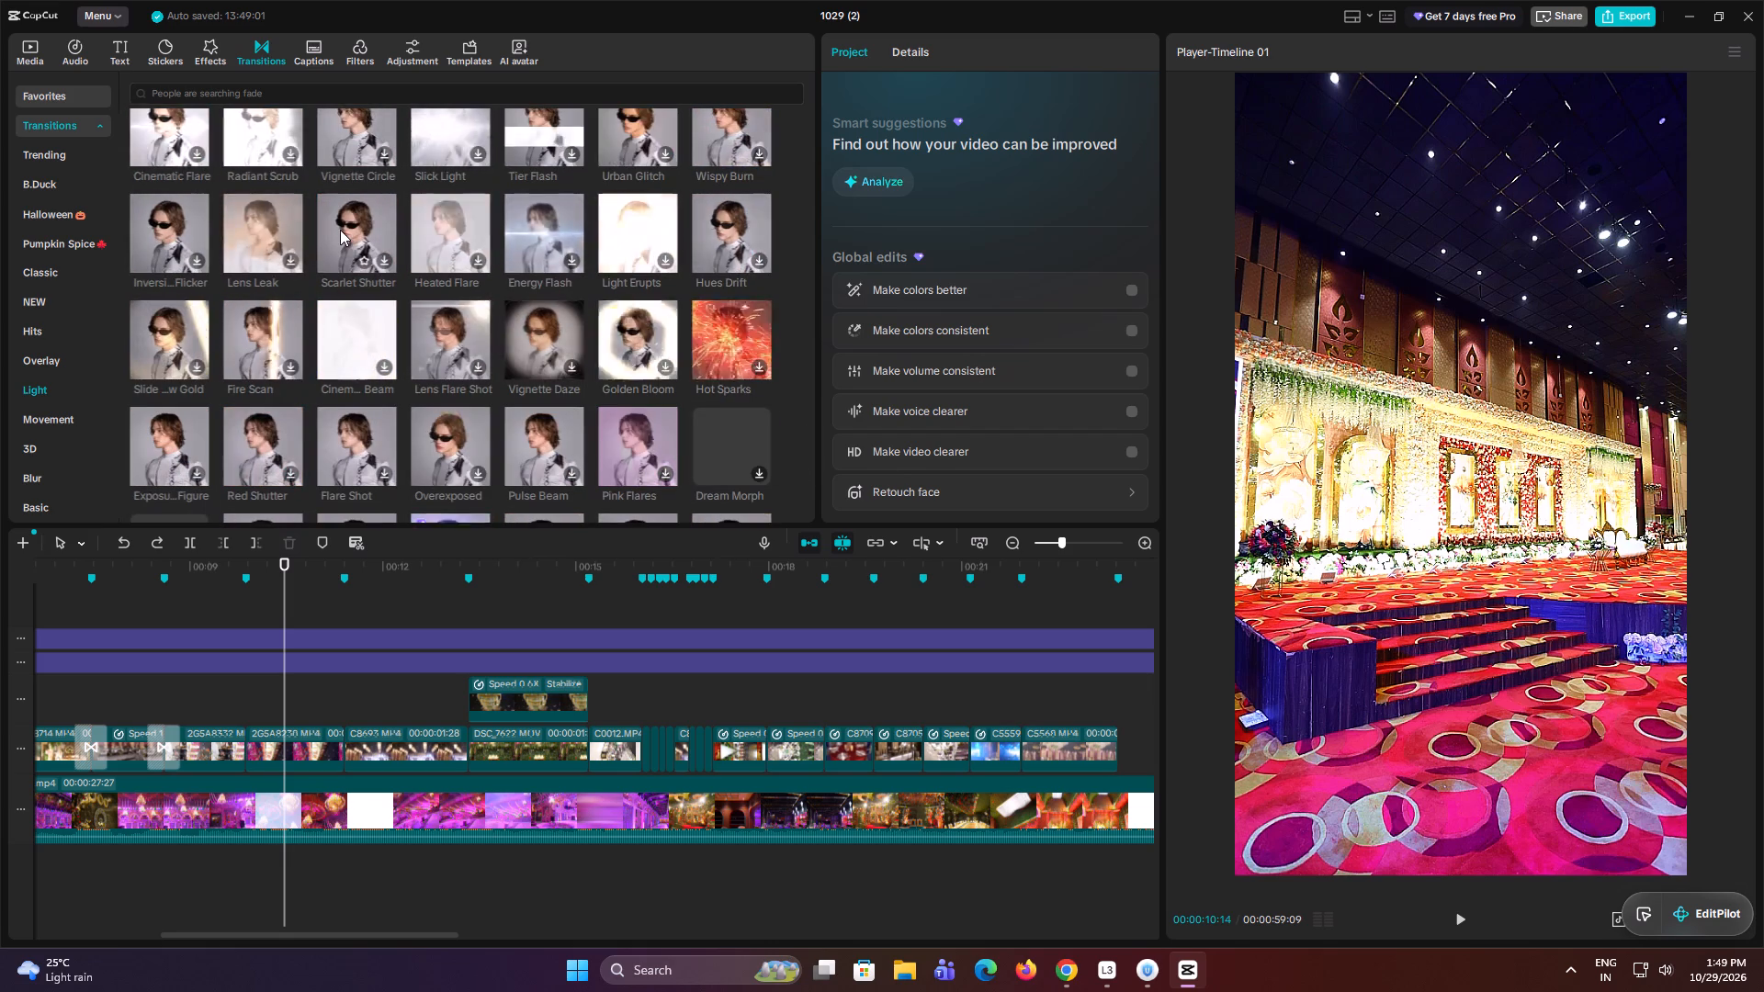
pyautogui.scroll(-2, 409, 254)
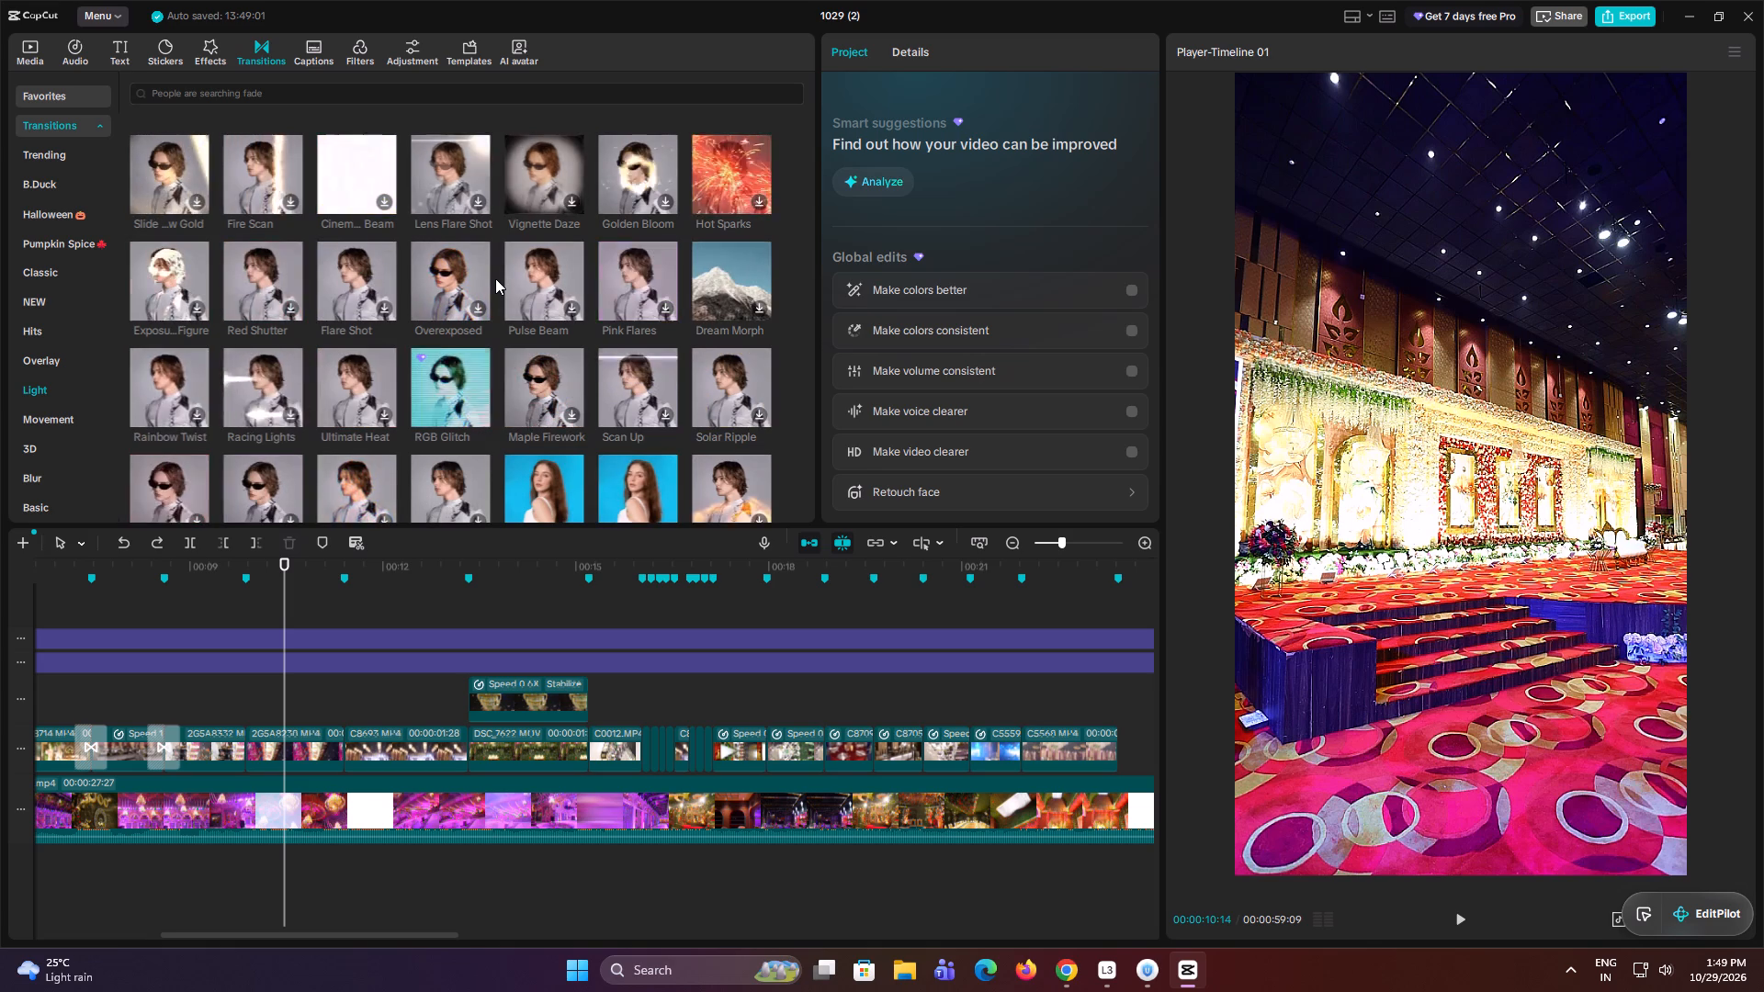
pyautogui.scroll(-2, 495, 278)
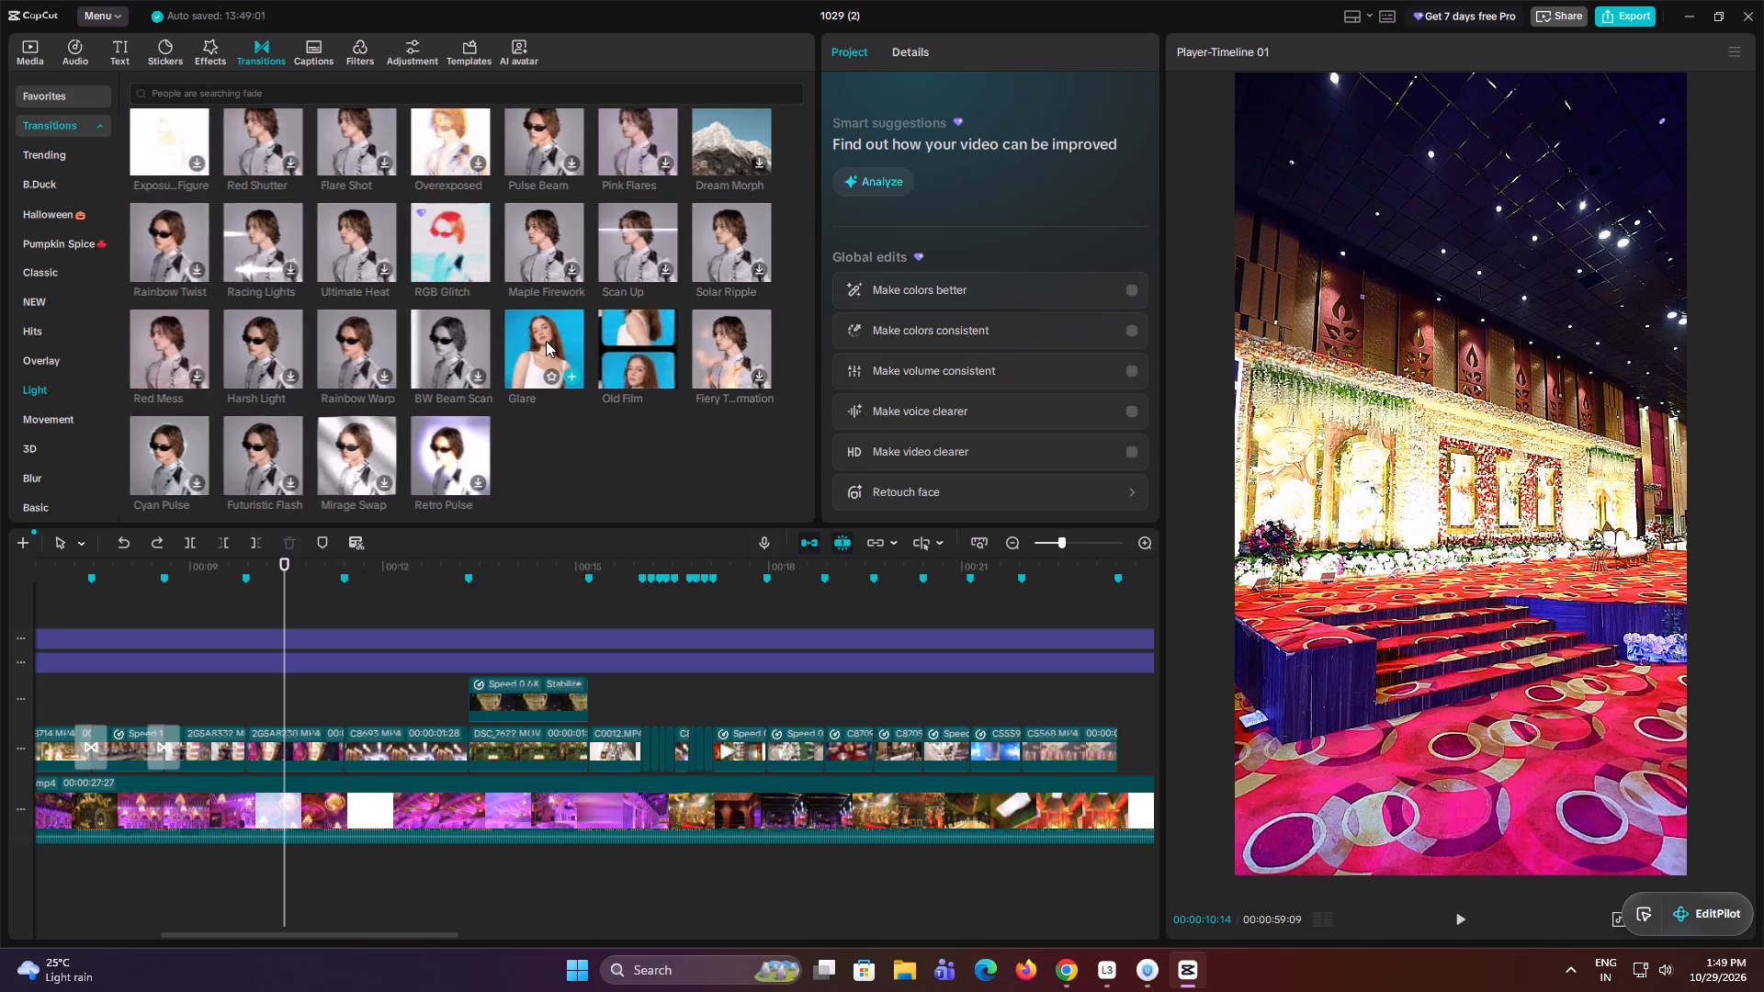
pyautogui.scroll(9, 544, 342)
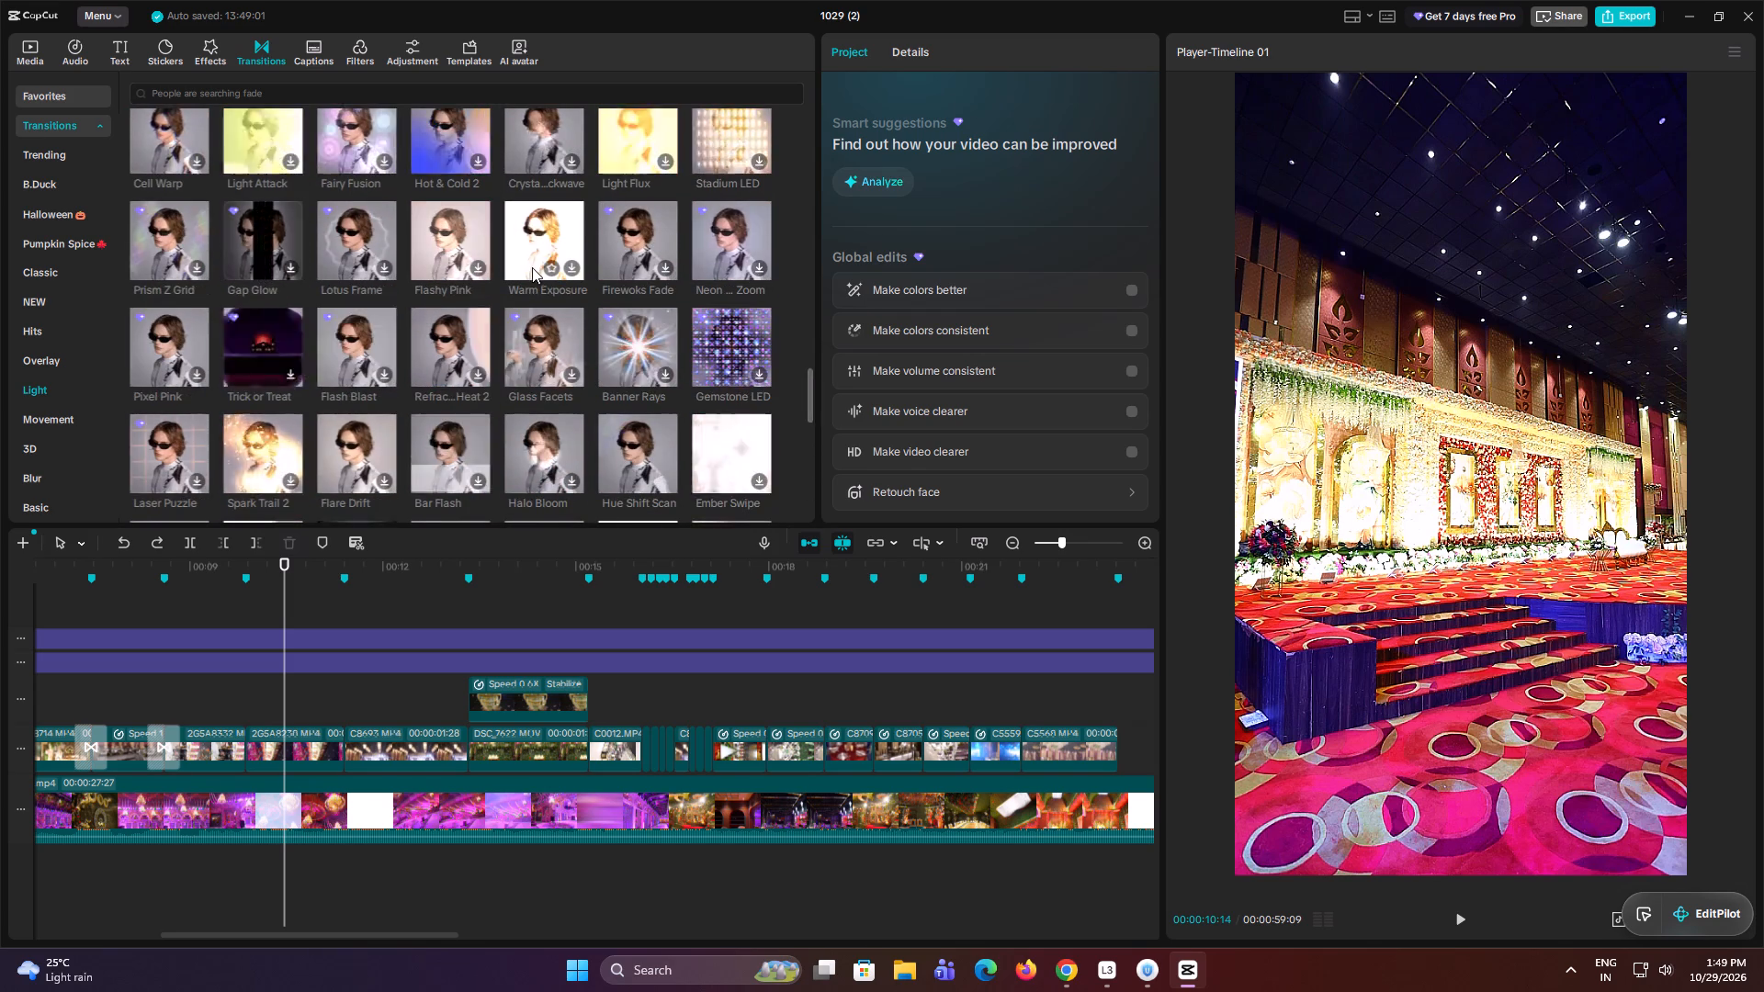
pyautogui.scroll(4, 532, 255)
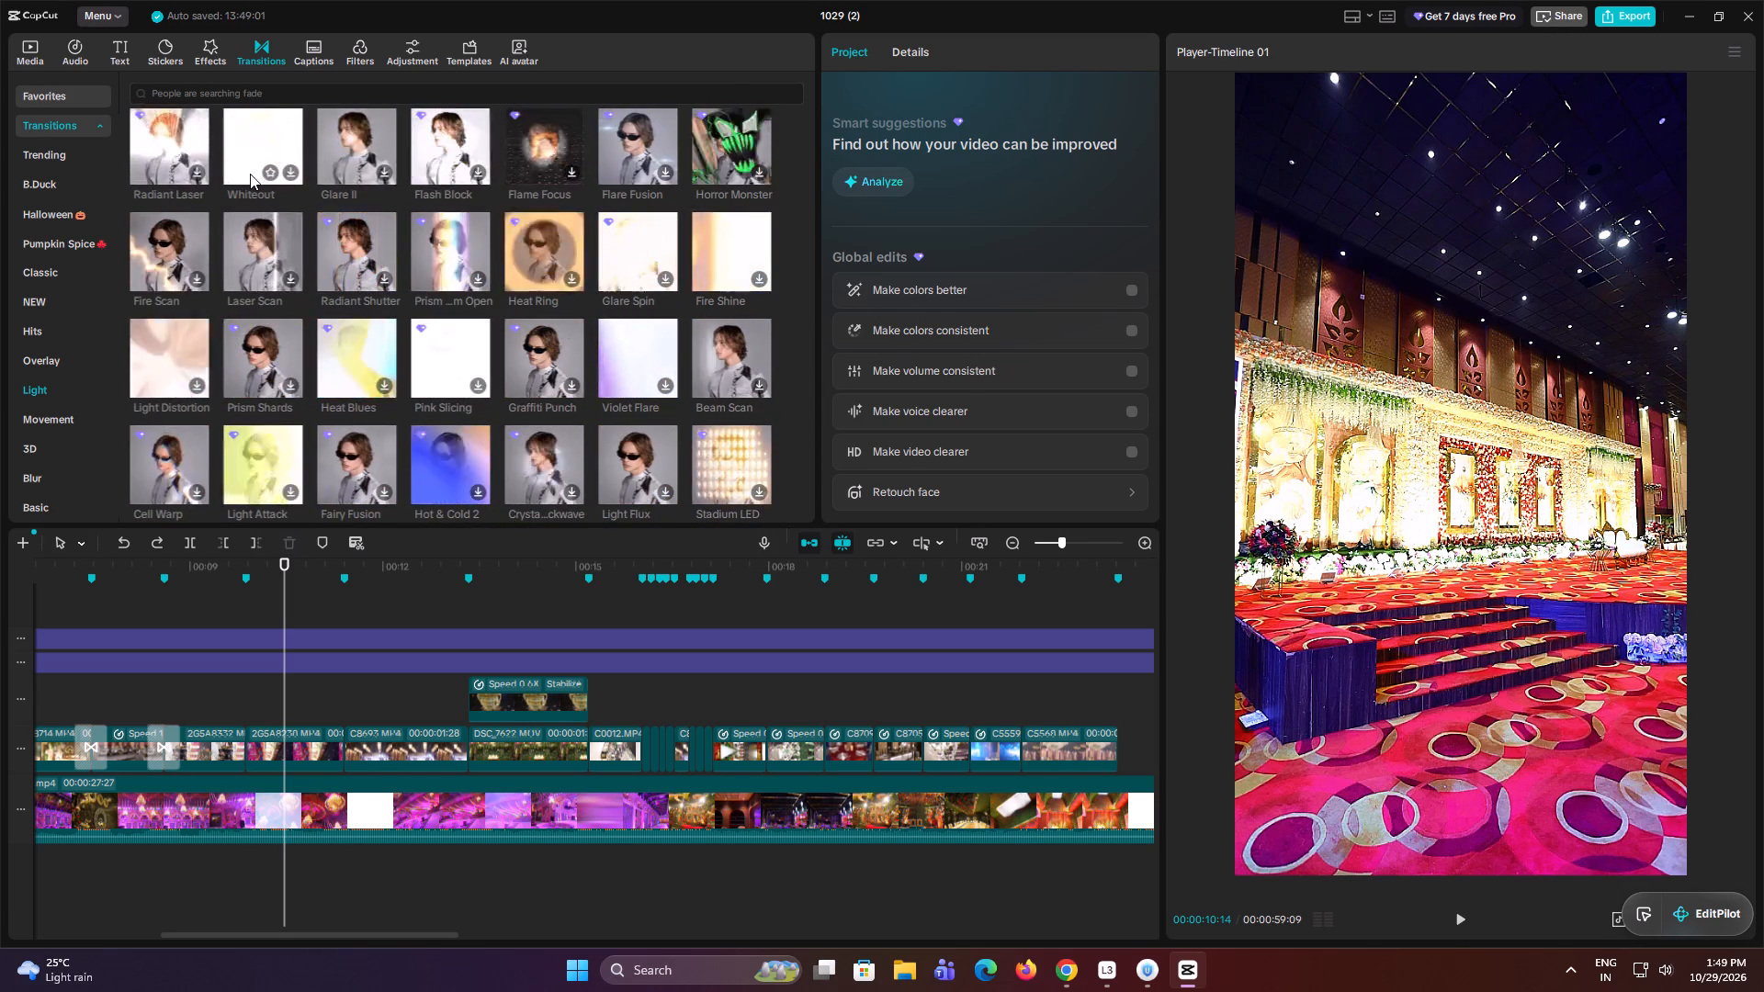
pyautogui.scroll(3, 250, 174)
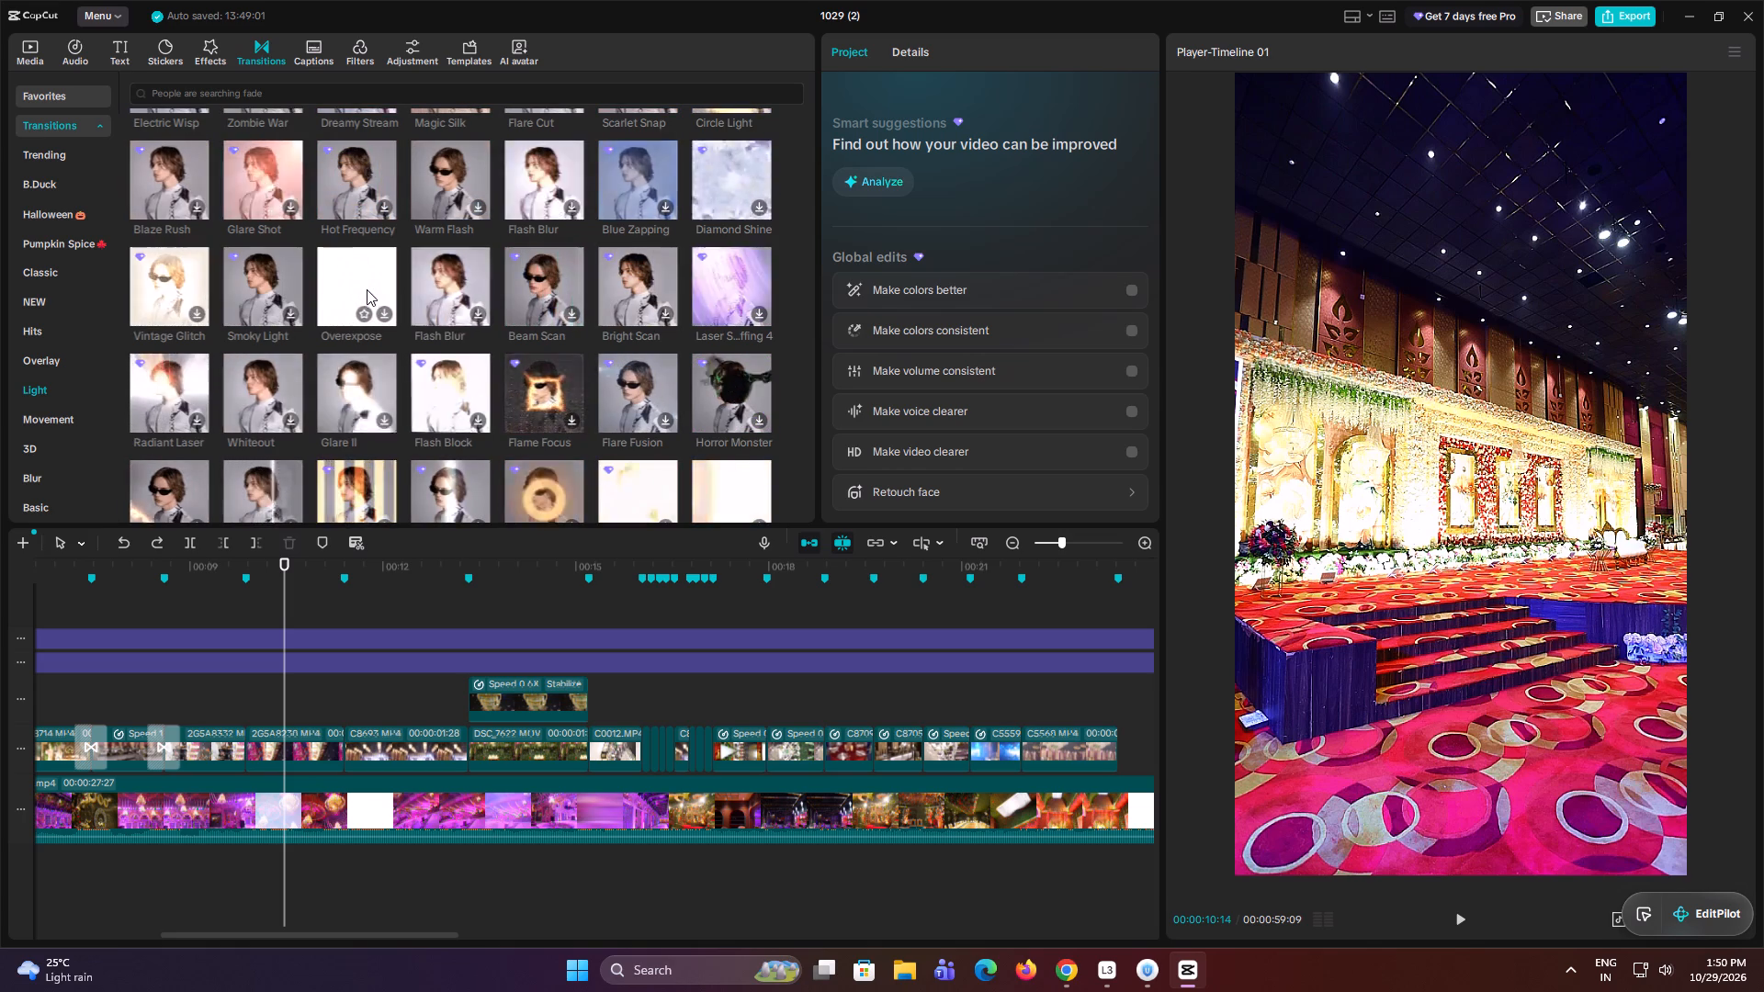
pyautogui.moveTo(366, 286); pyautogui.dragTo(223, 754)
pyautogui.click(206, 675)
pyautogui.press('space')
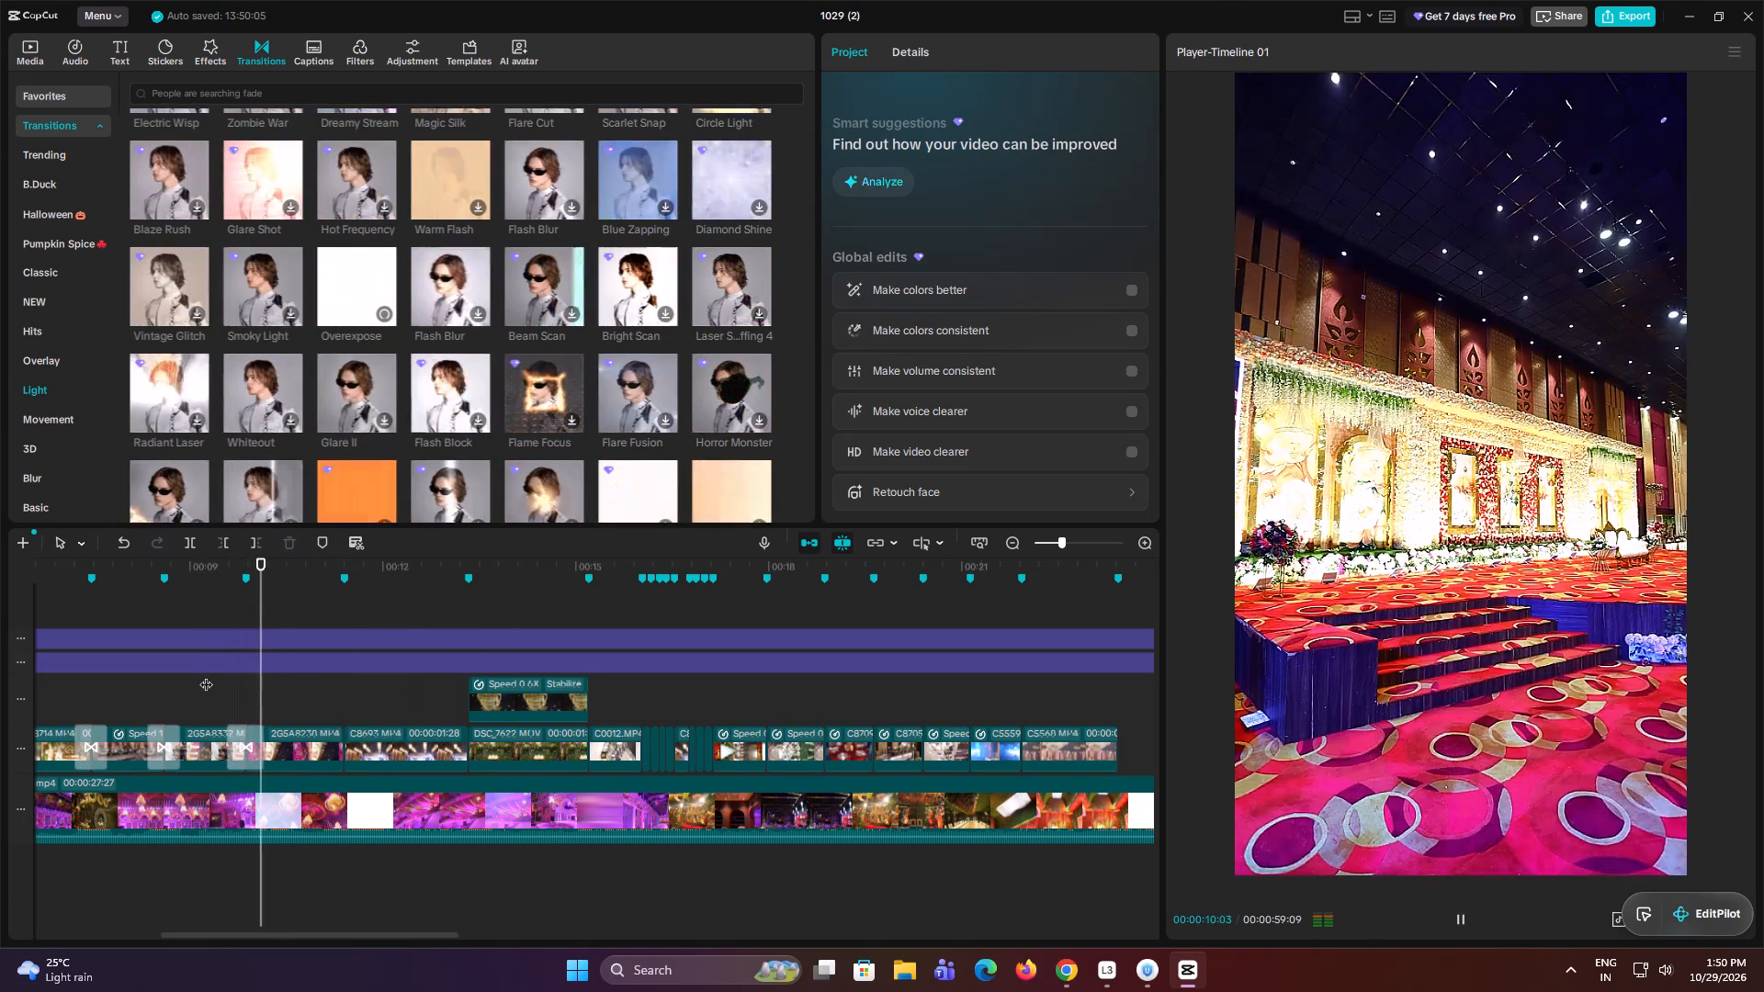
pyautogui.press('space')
# Look through the Light transitions for another flash-style option for the cut at about 00:00:10.
pyautogui.scroll(5, 533, 214)
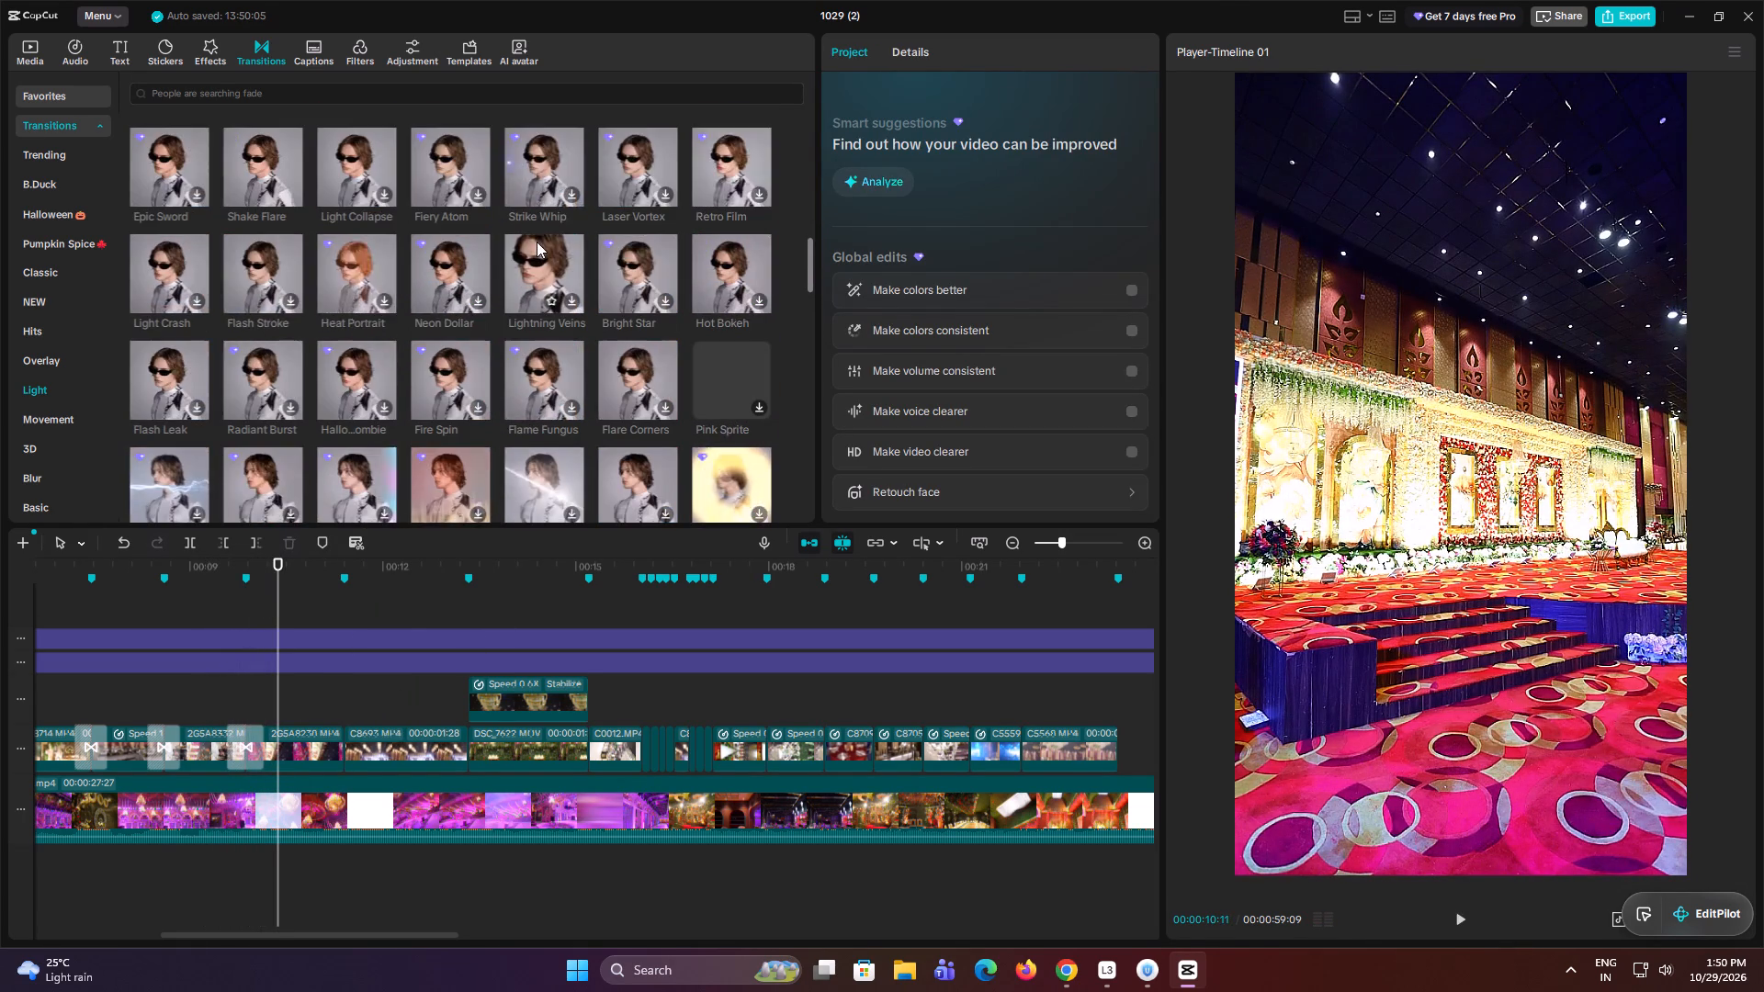
pyautogui.scroll(3, 535, 252)
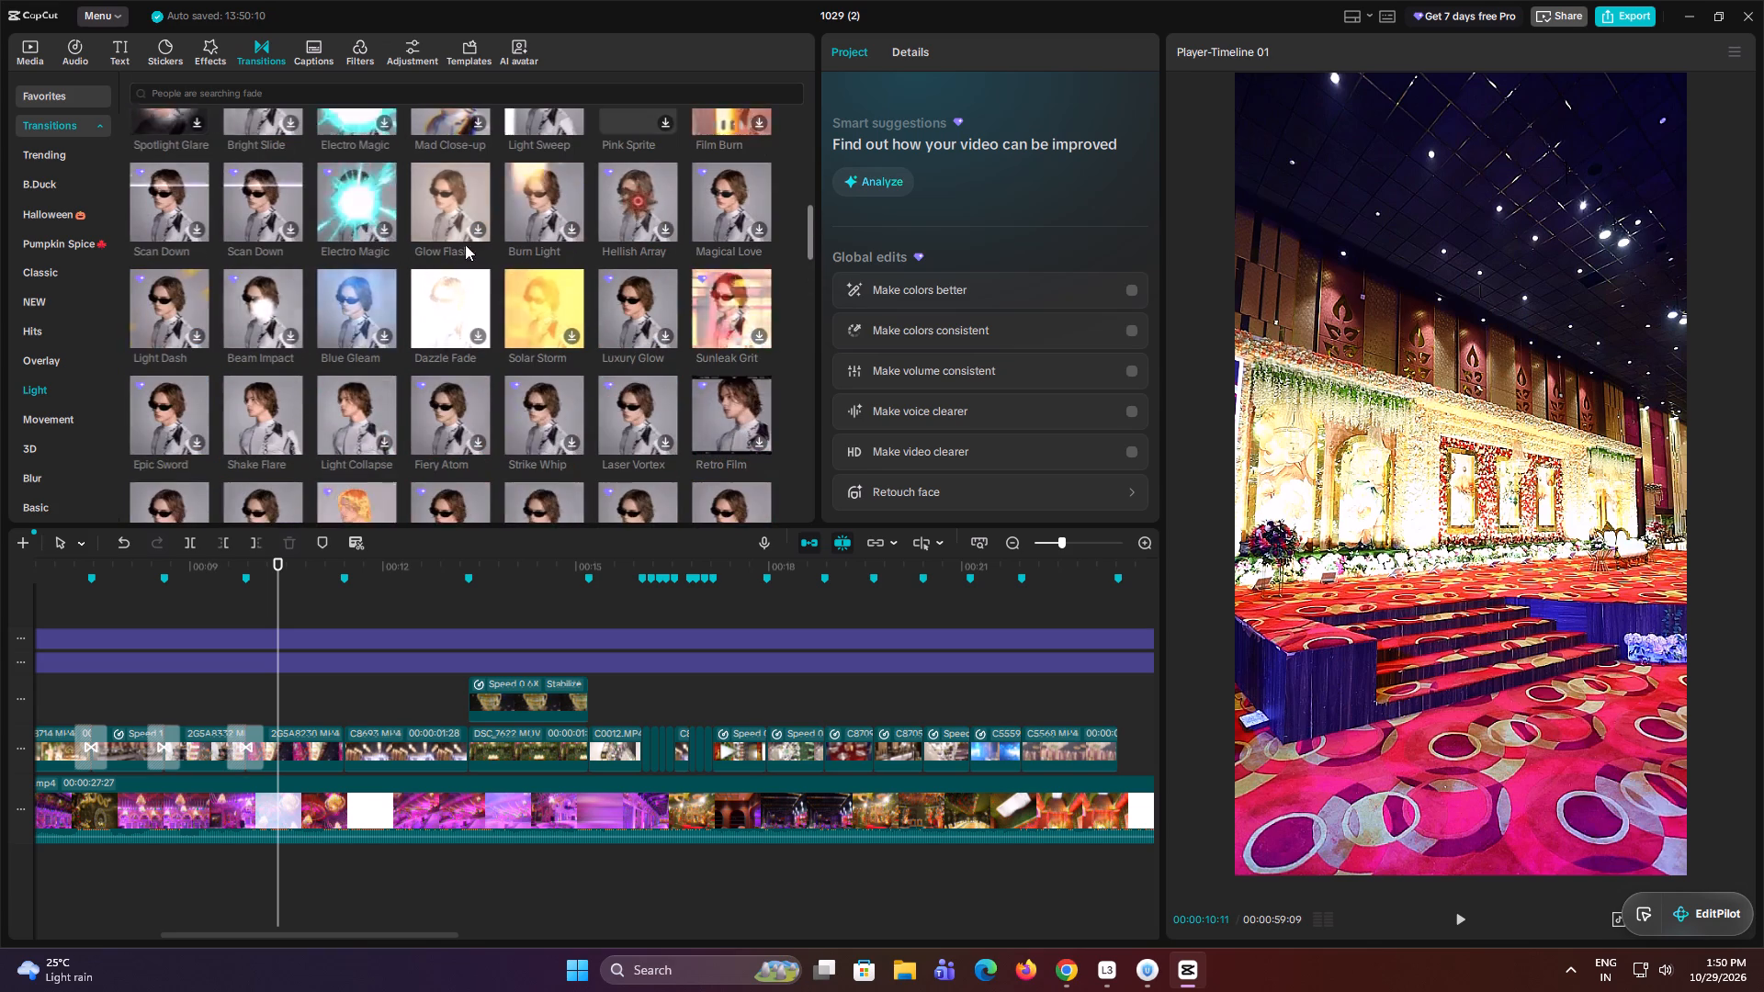
pyautogui.scroll(2, 466, 207)
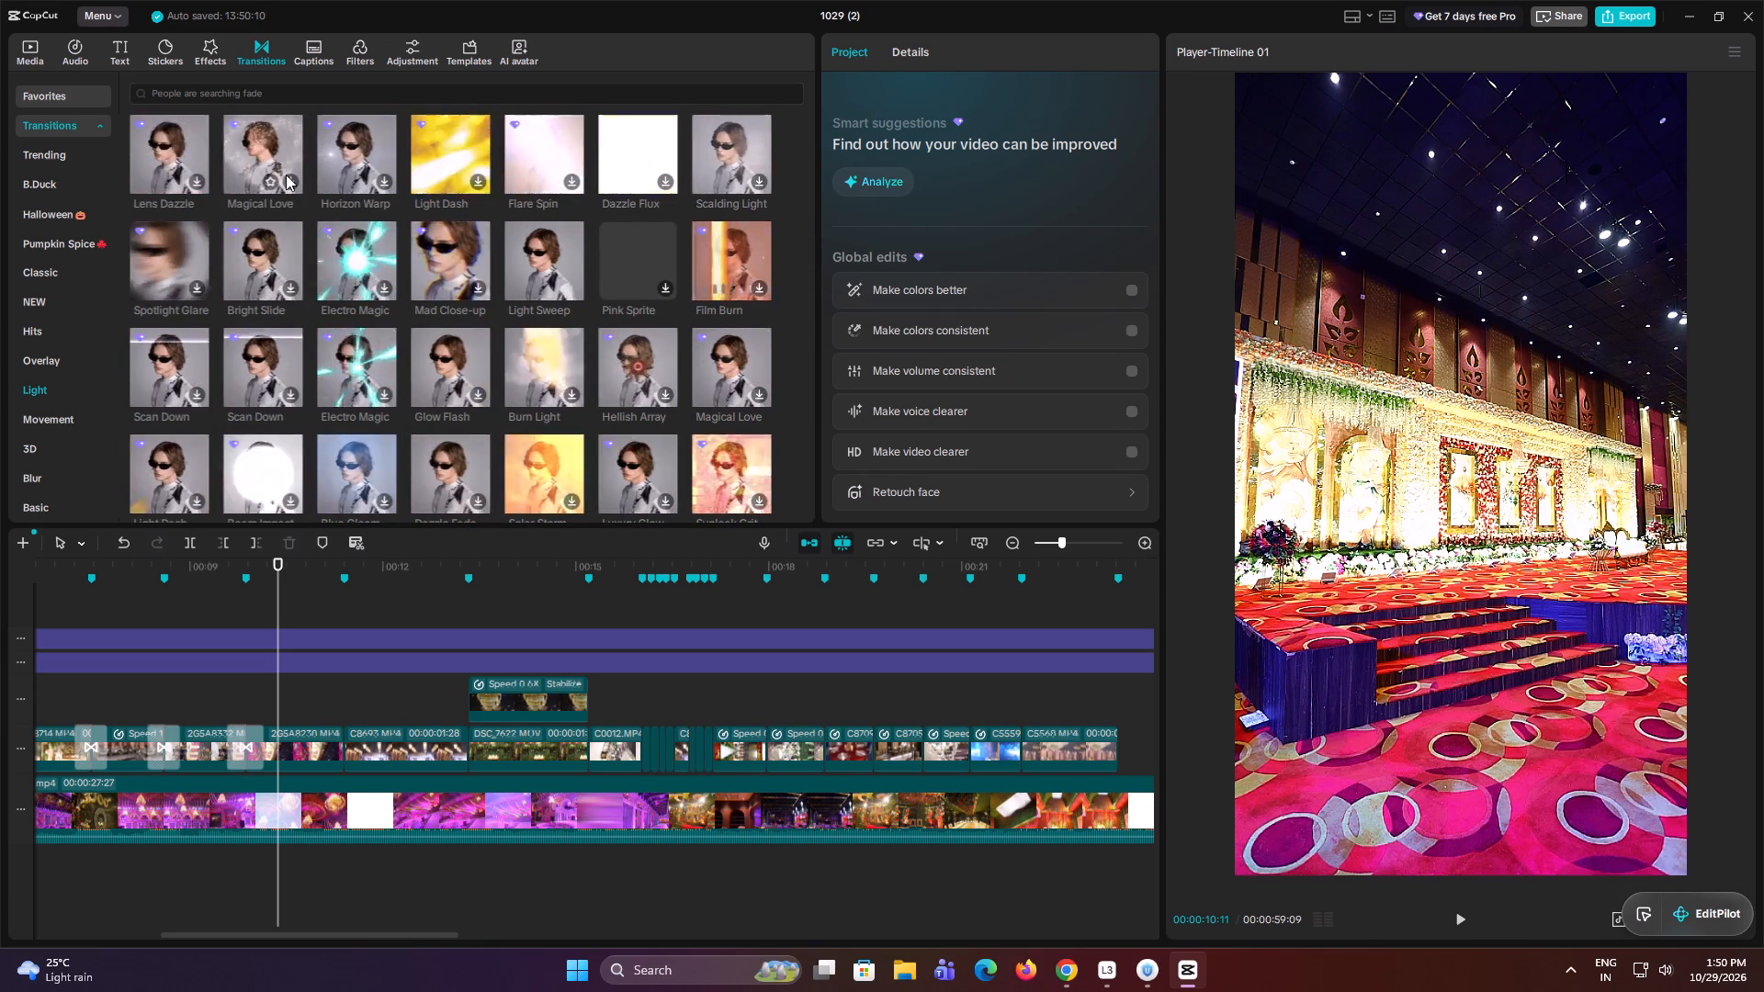
pyautogui.scroll(2, 286, 175)
pyautogui.scroll(3, 371, 233)
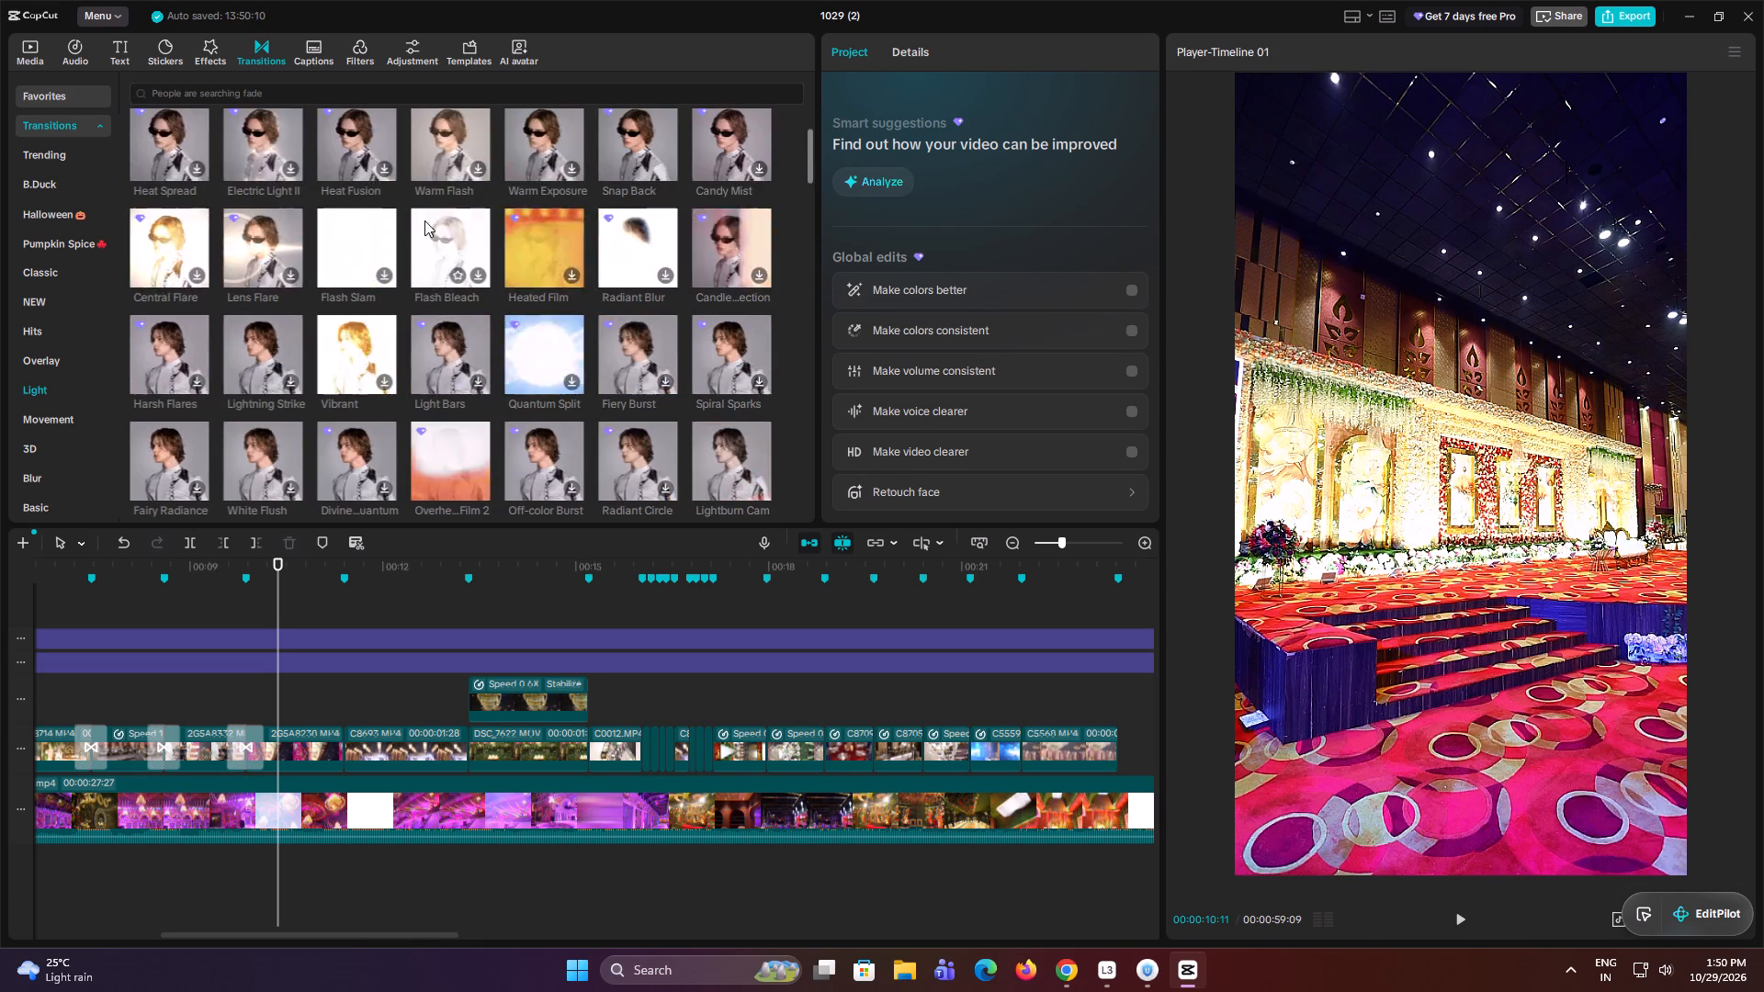
pyautogui.scroll(2, 465, 188)
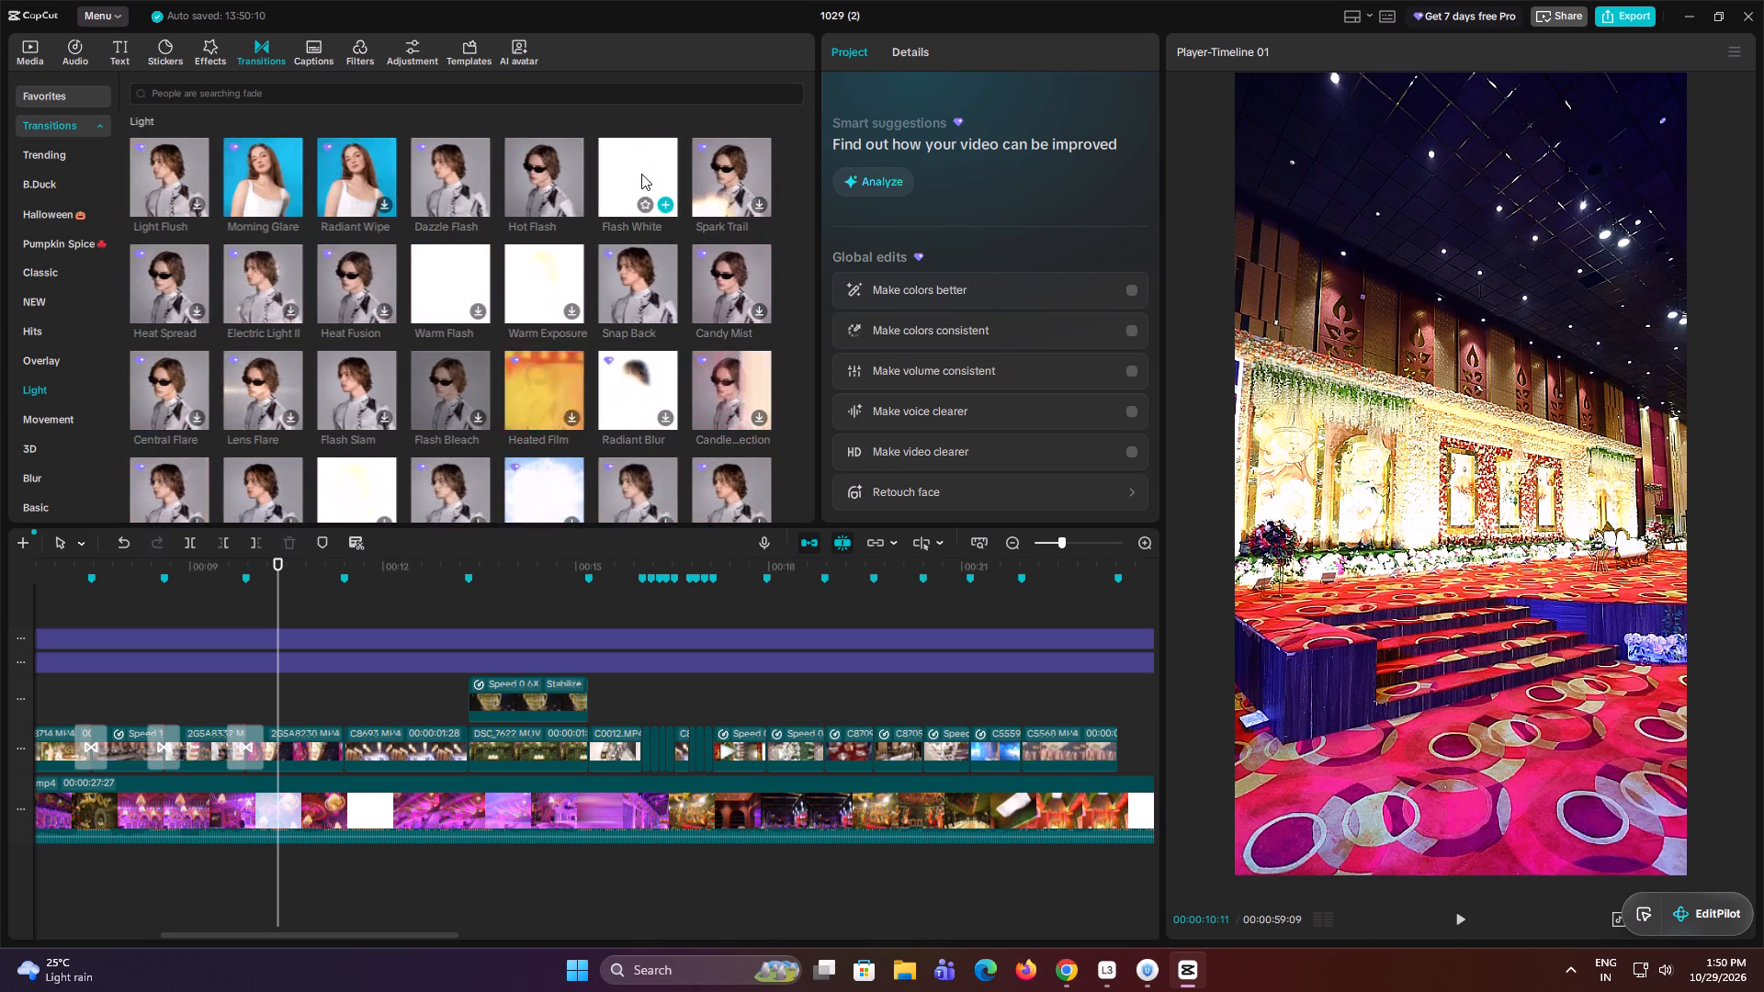
pyautogui.scroll(-1, 254, 384)
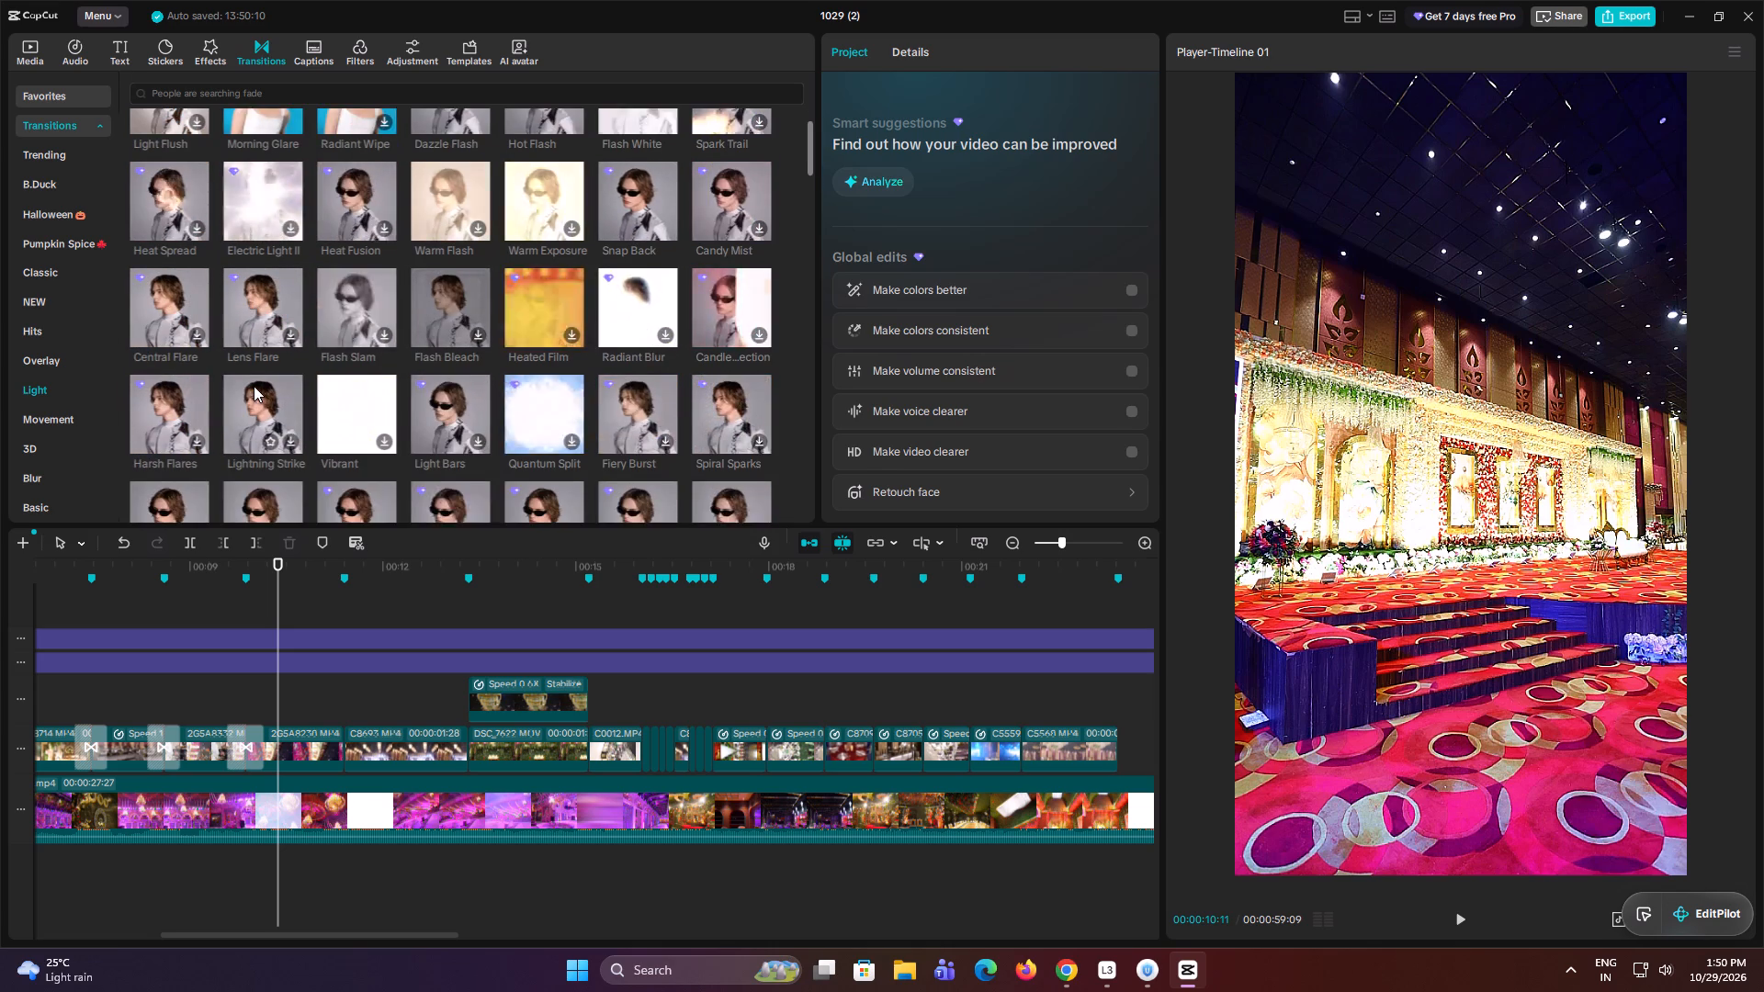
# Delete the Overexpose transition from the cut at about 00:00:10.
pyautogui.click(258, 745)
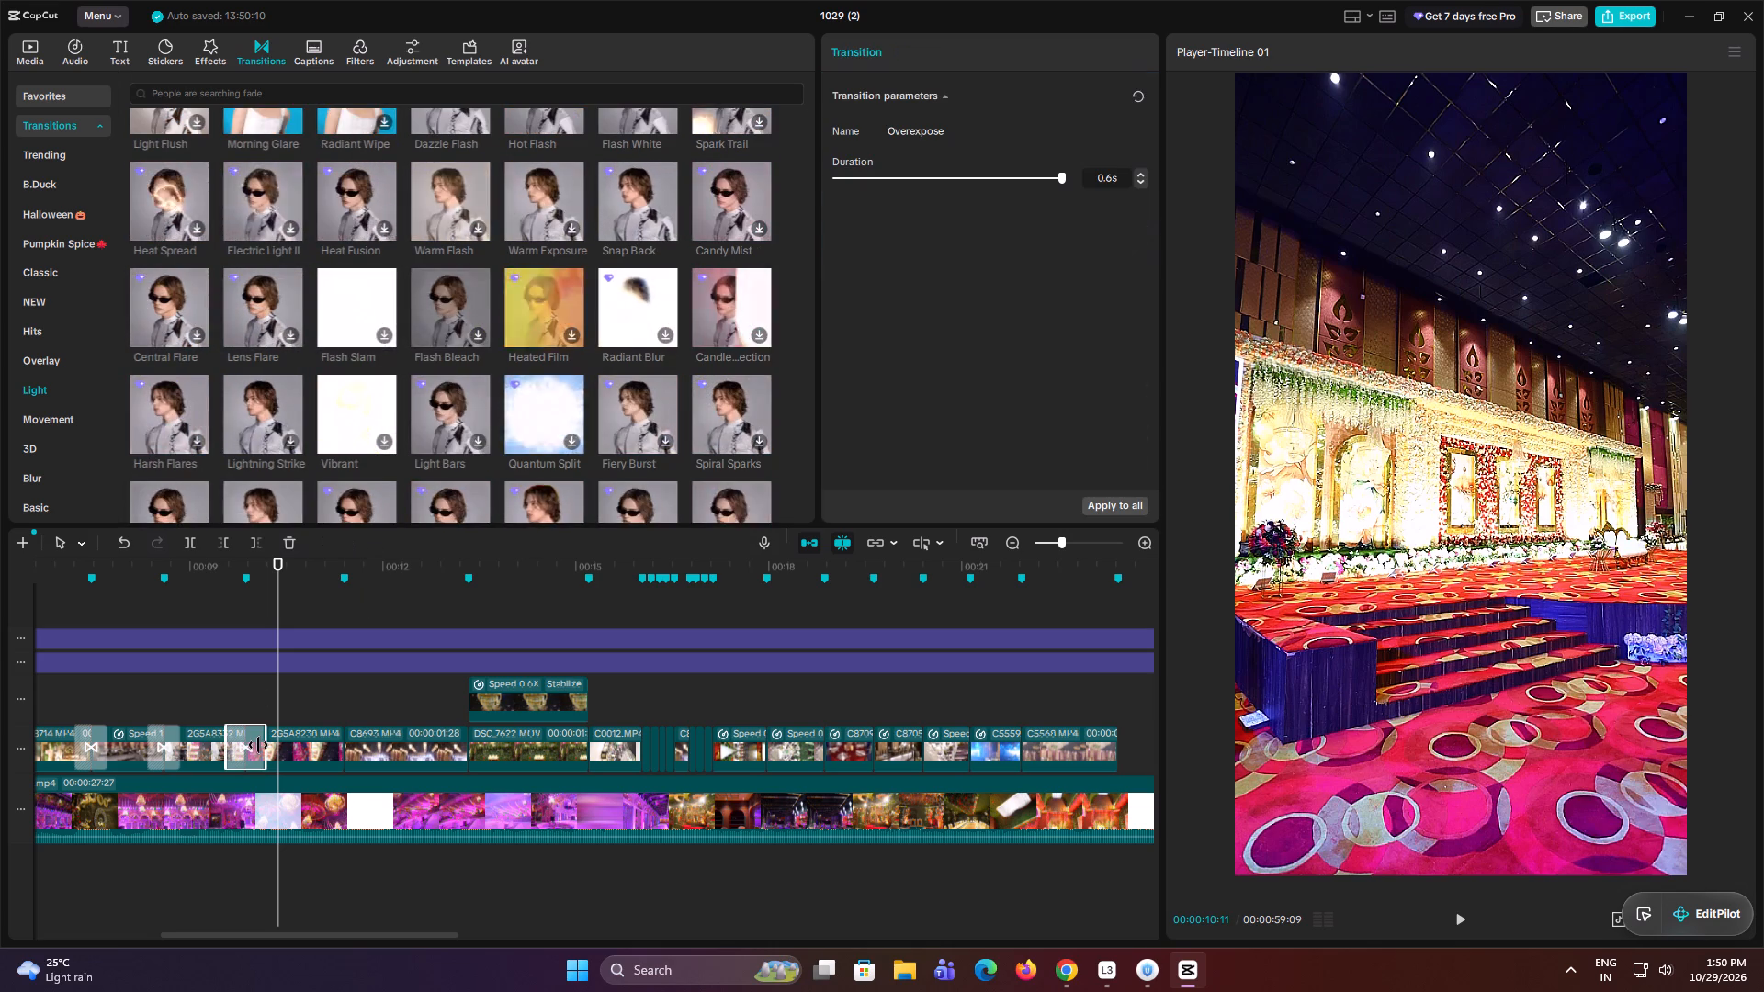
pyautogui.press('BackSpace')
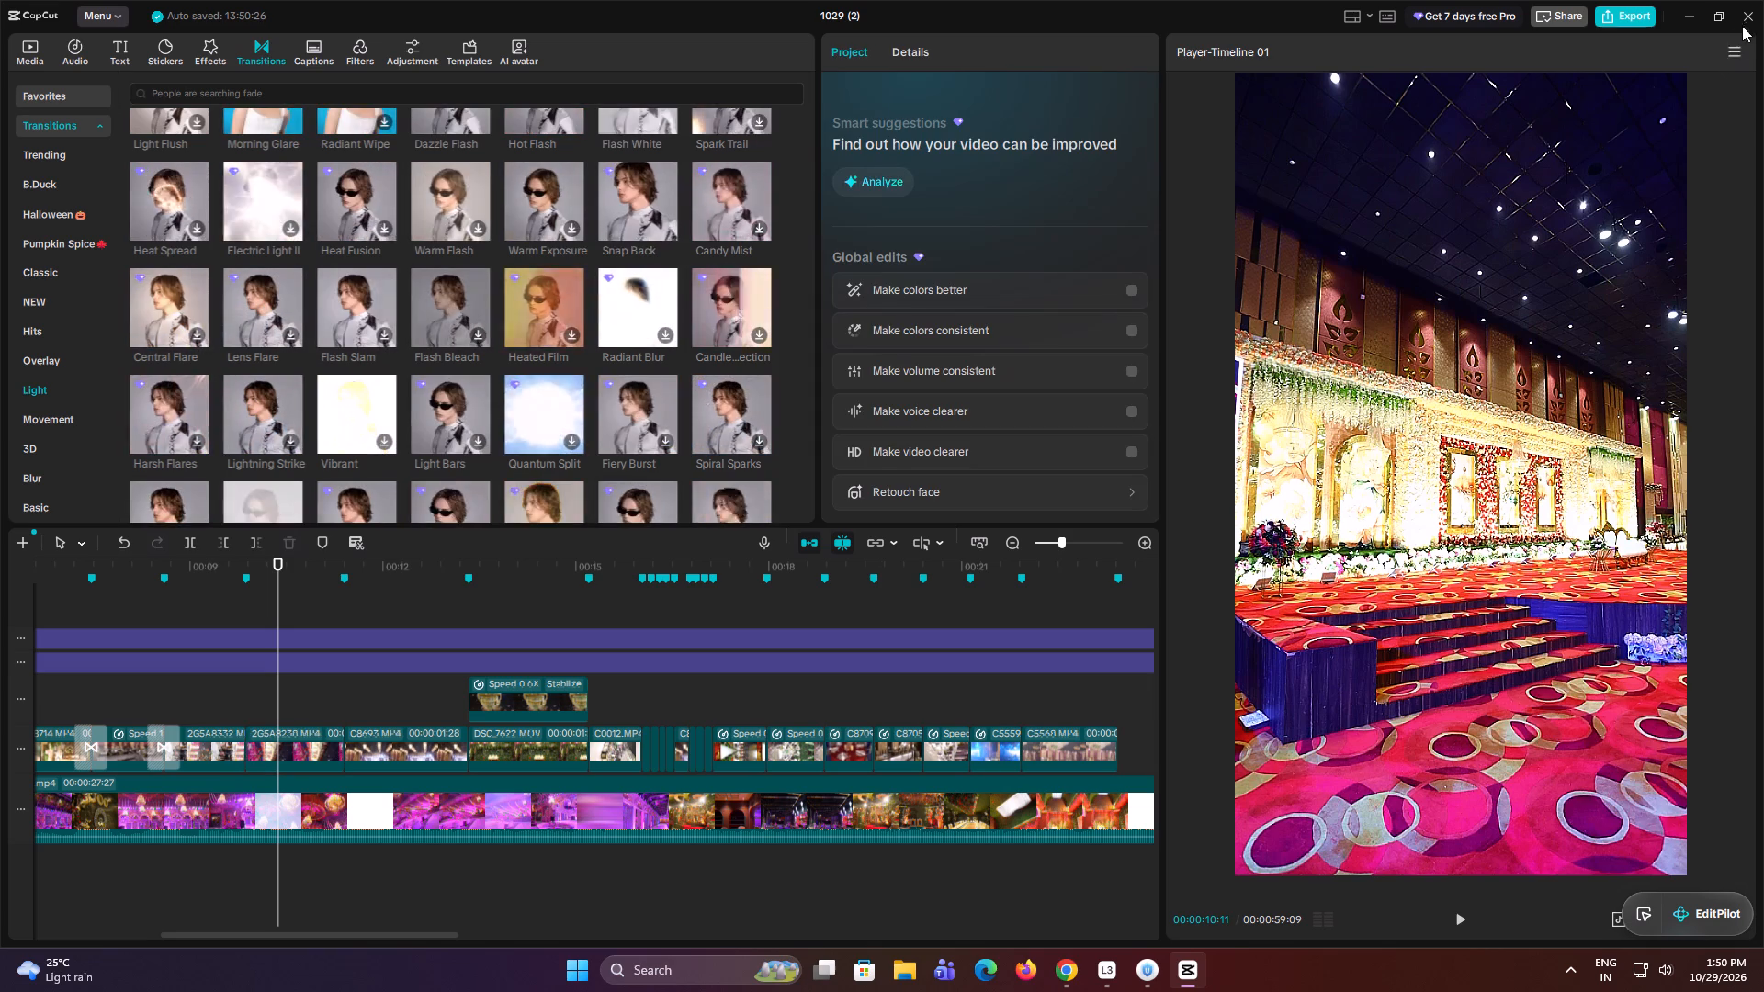
# Close the 1029 (2) project and exit CapCut.
pyautogui.click(1749, 15)
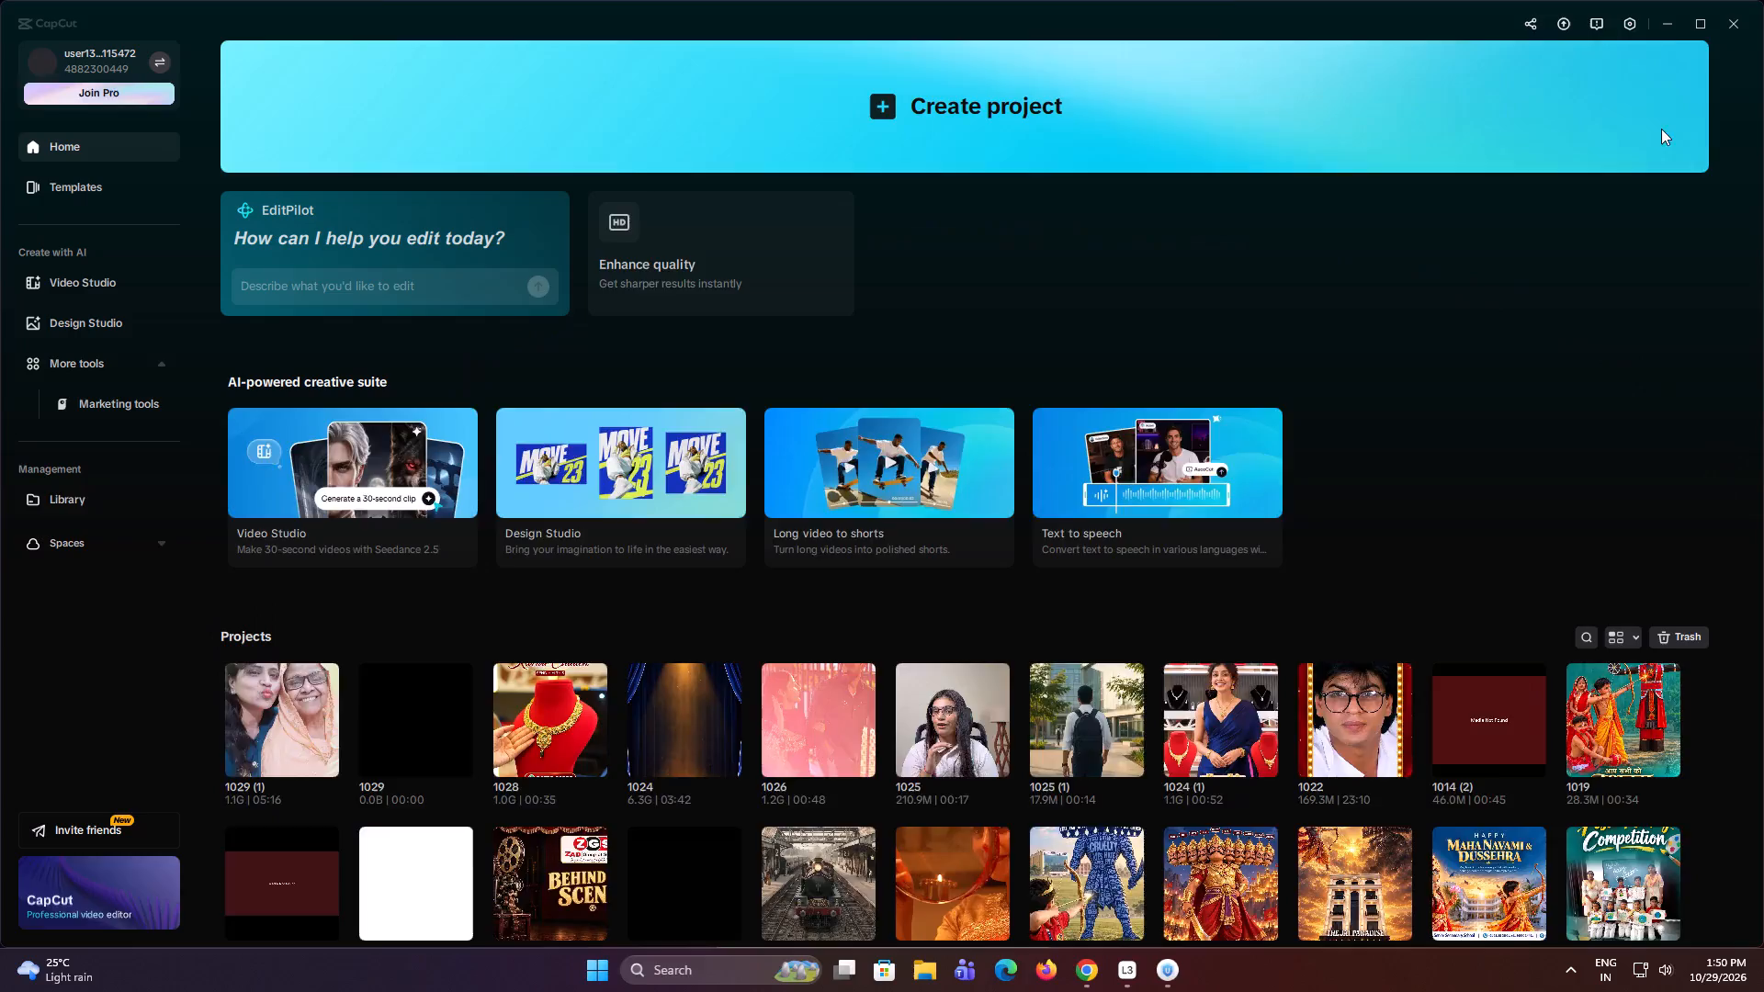
pyautogui.click(1732, 23)
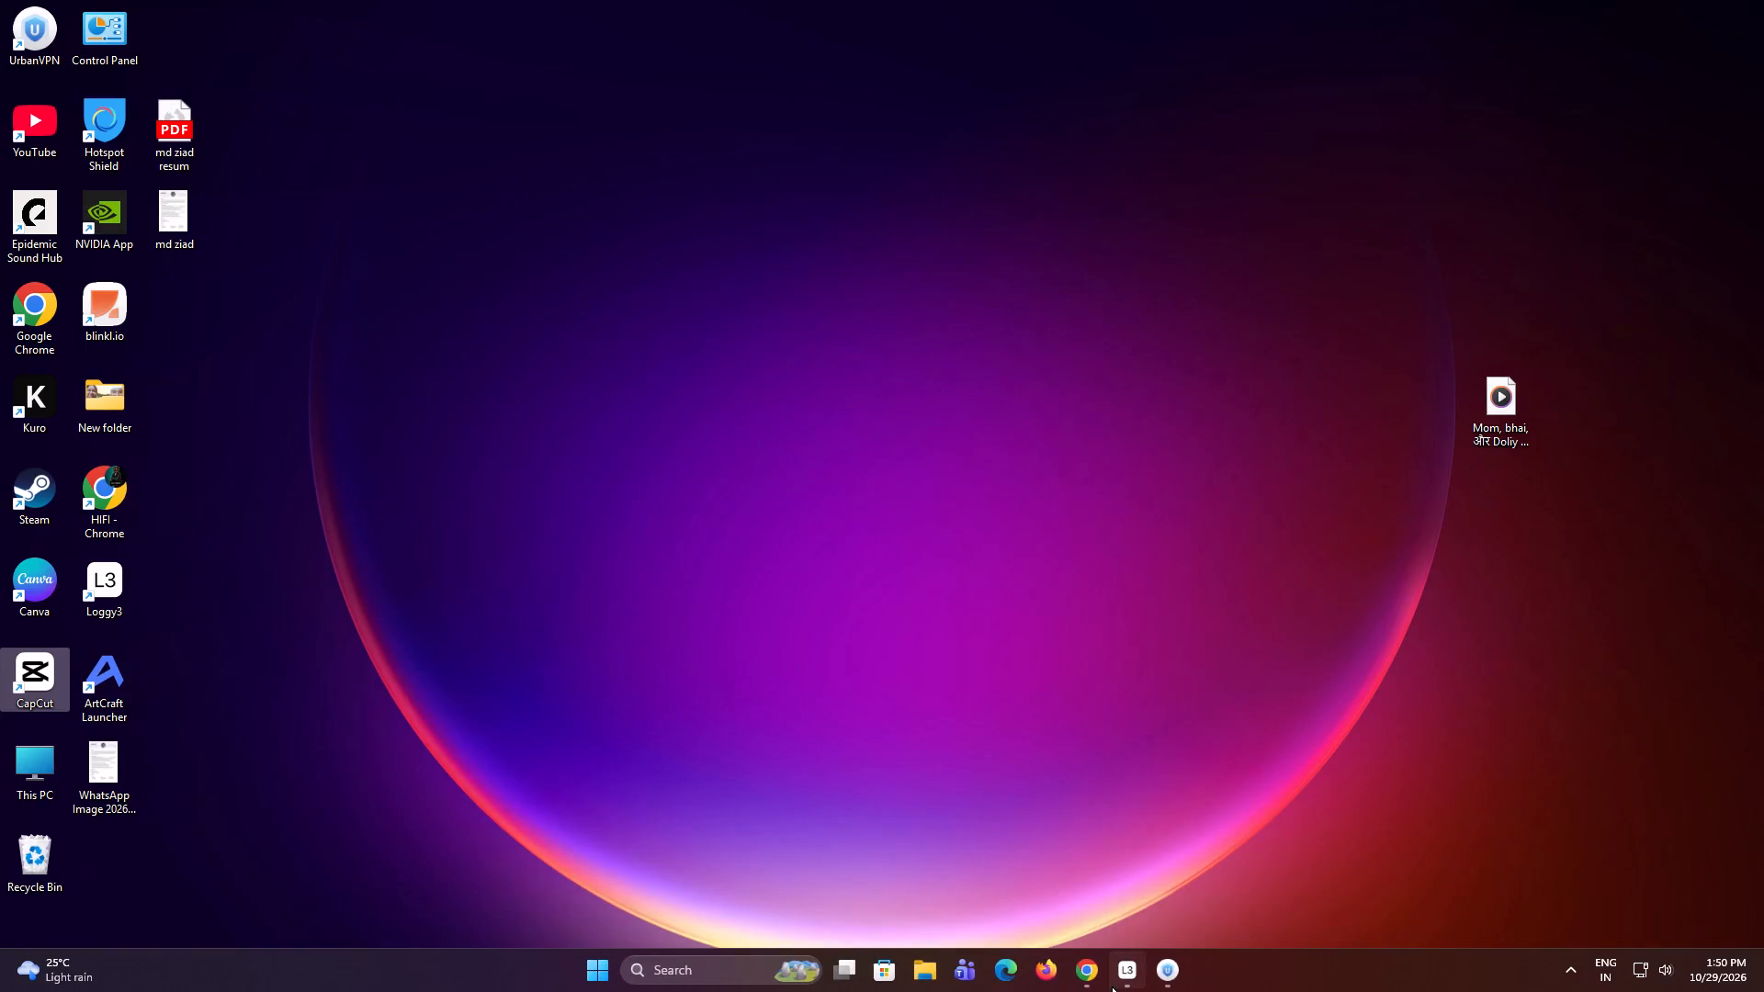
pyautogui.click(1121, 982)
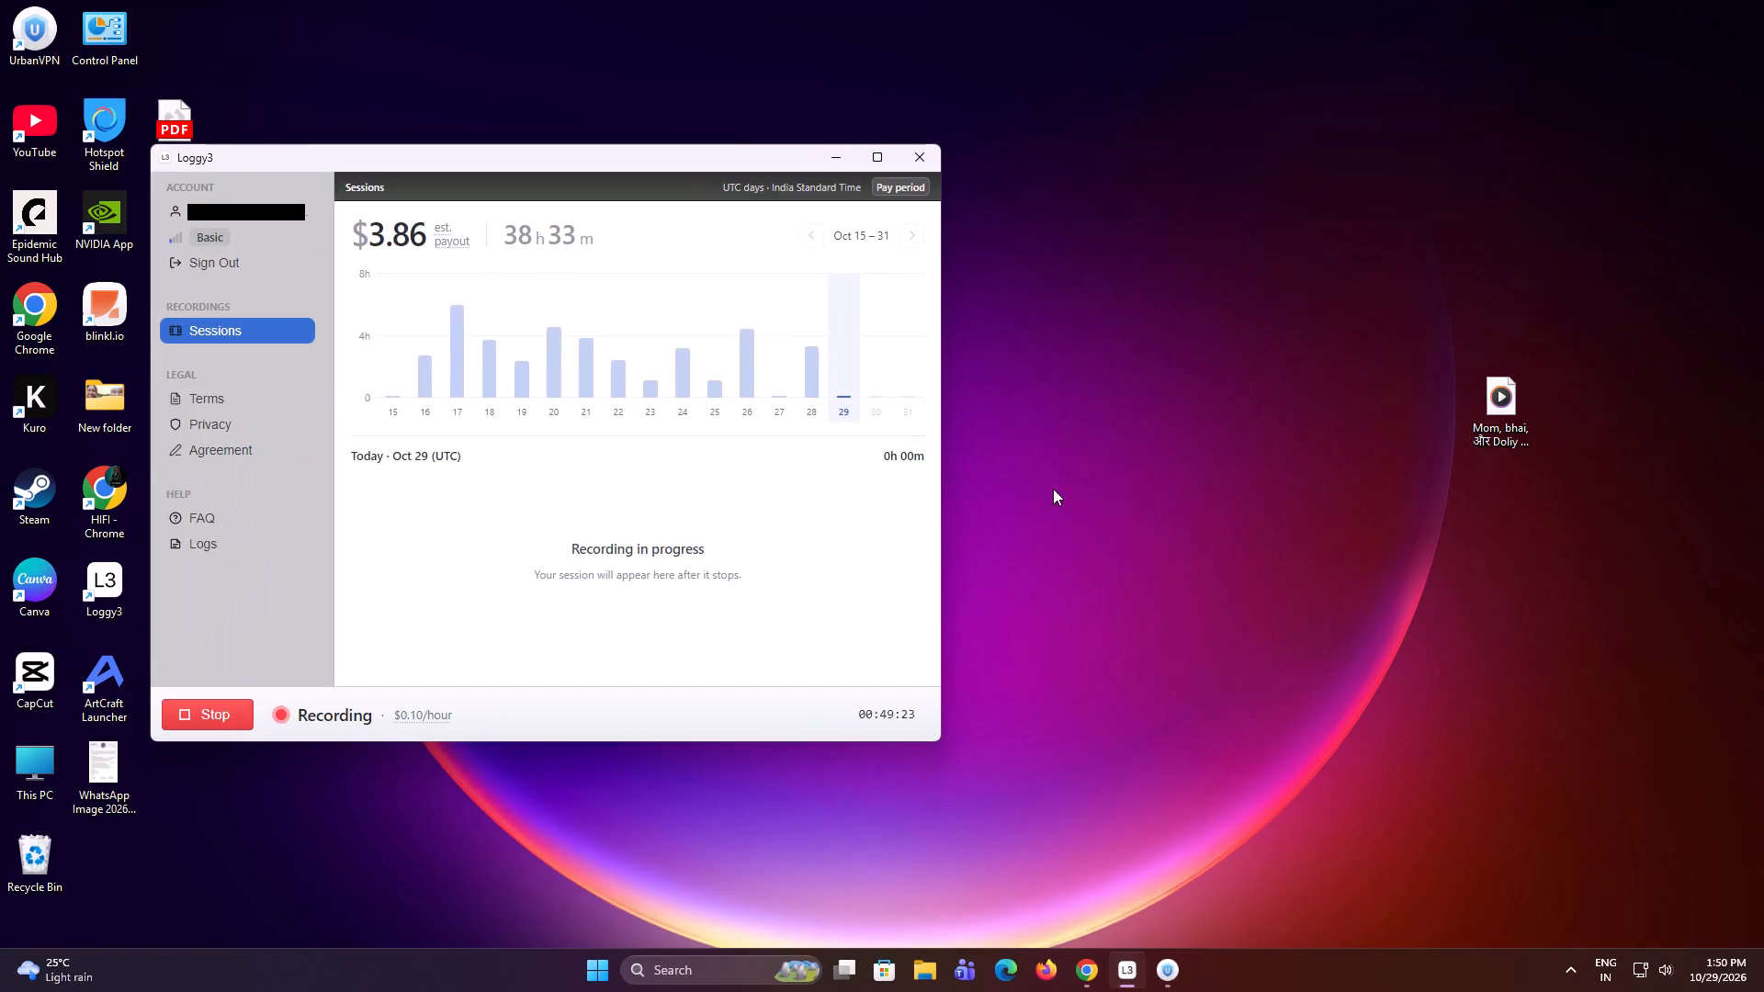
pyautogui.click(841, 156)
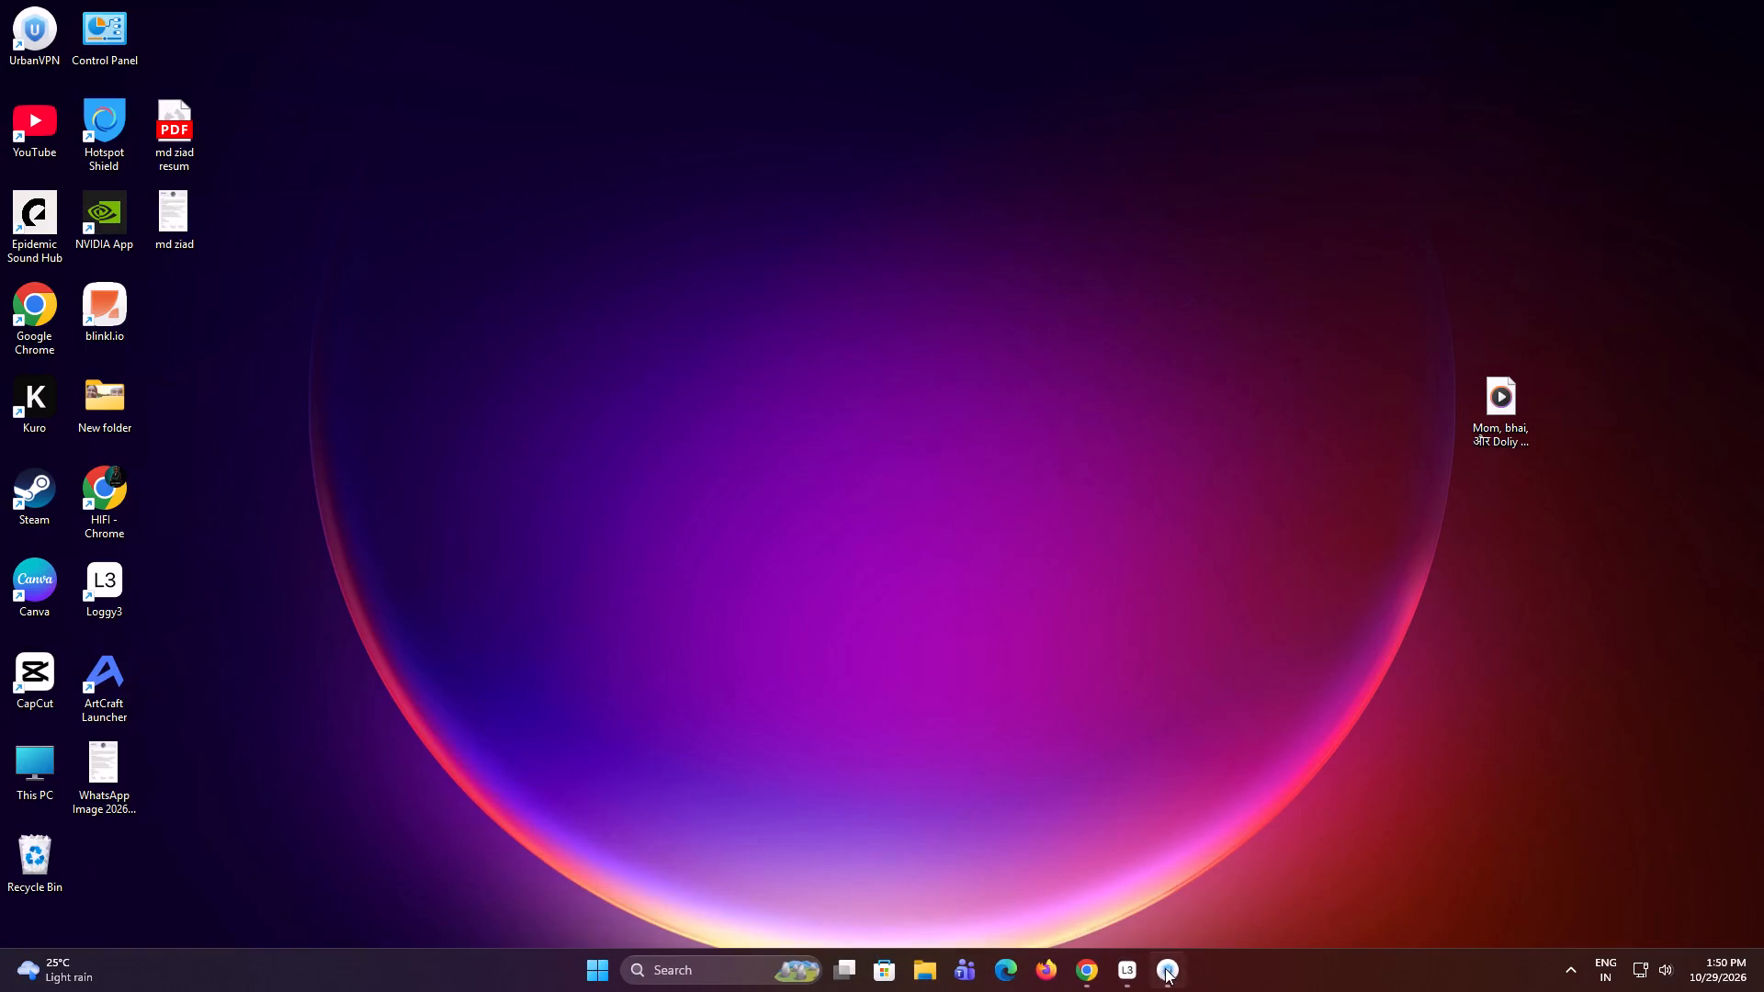
# Switch to UrbanVPN, search its locations for Japan and connect to that server.
pyautogui.click(1164, 968)
pyautogui.click(669, 603)
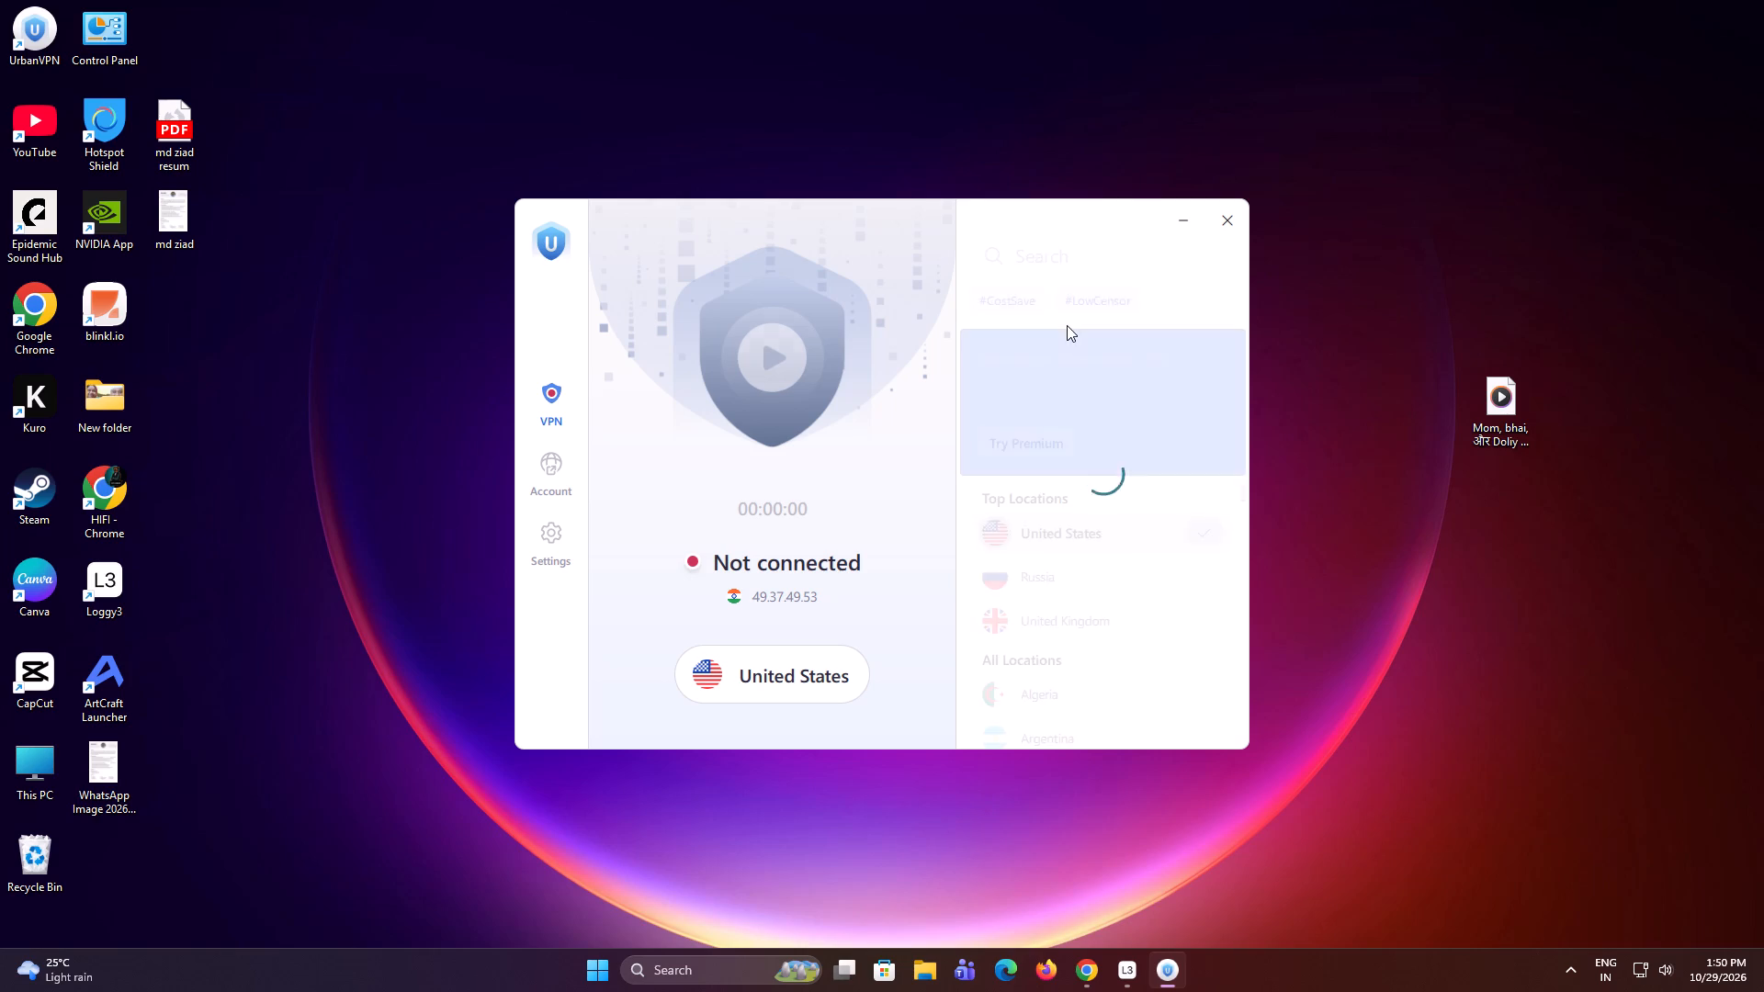
pyautogui.click(1059, 249)
pyautogui.press('j')
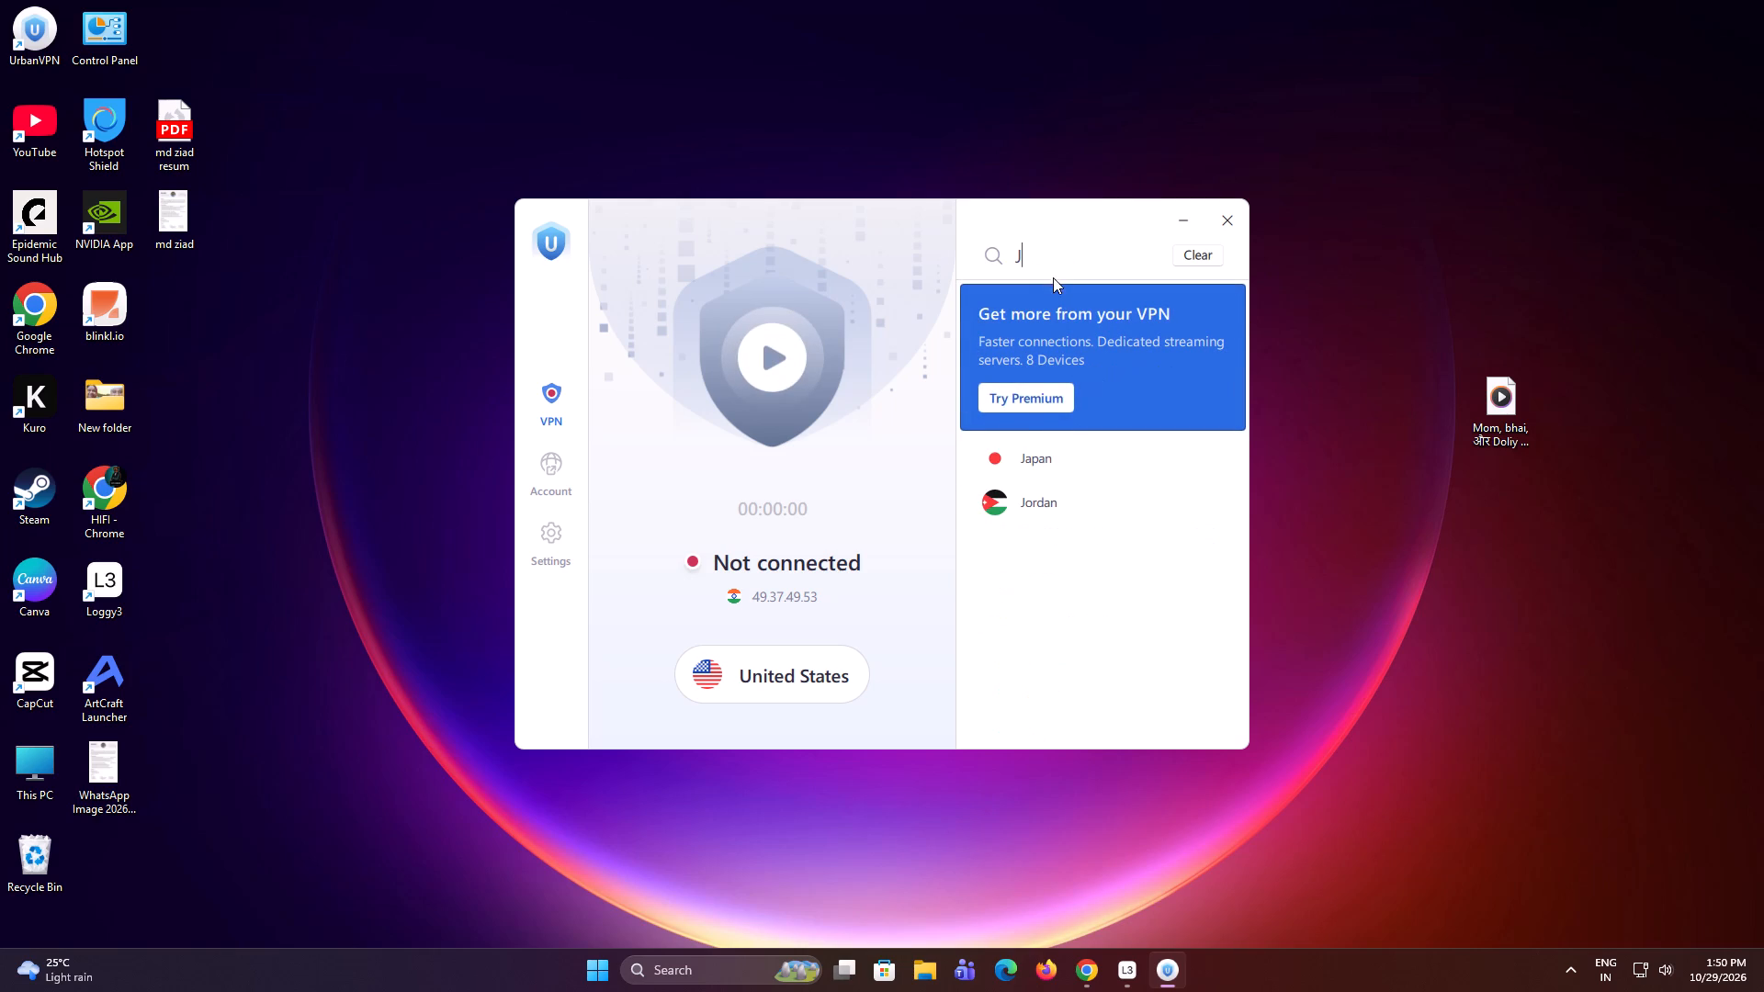
pyautogui.click(1060, 463)
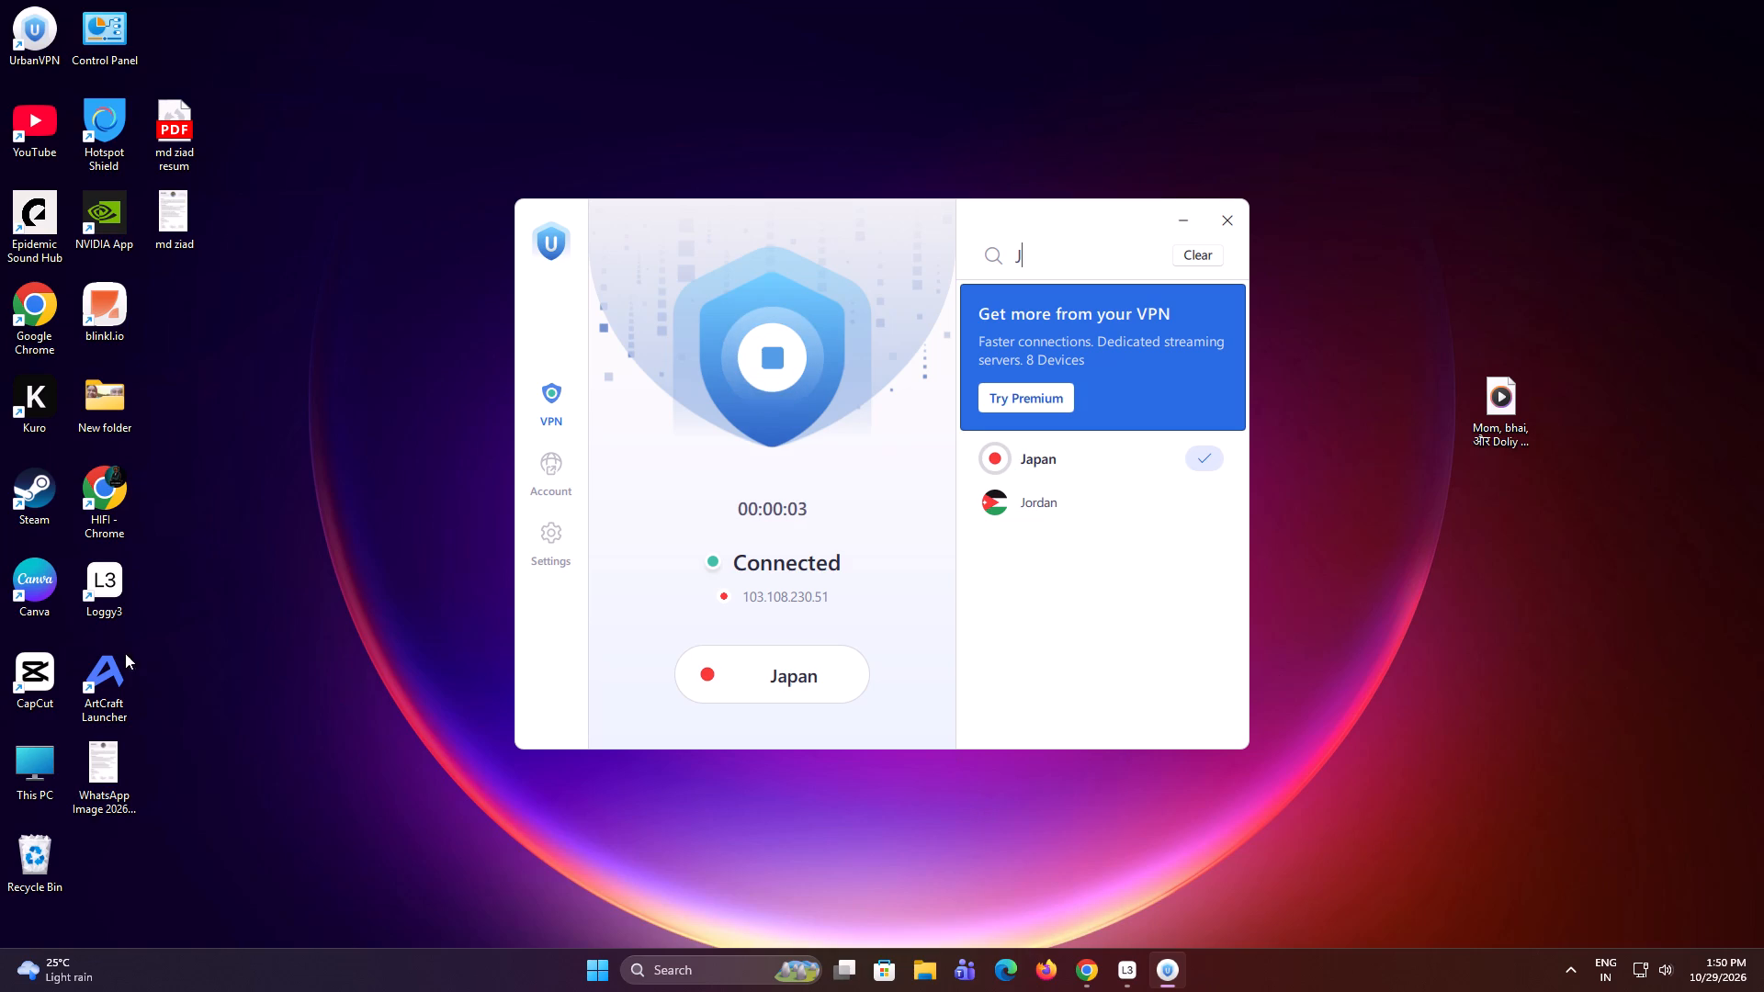
# Launch CapCut and reopen the 1029 (2) project.
pyautogui.doubleClick(56, 668)
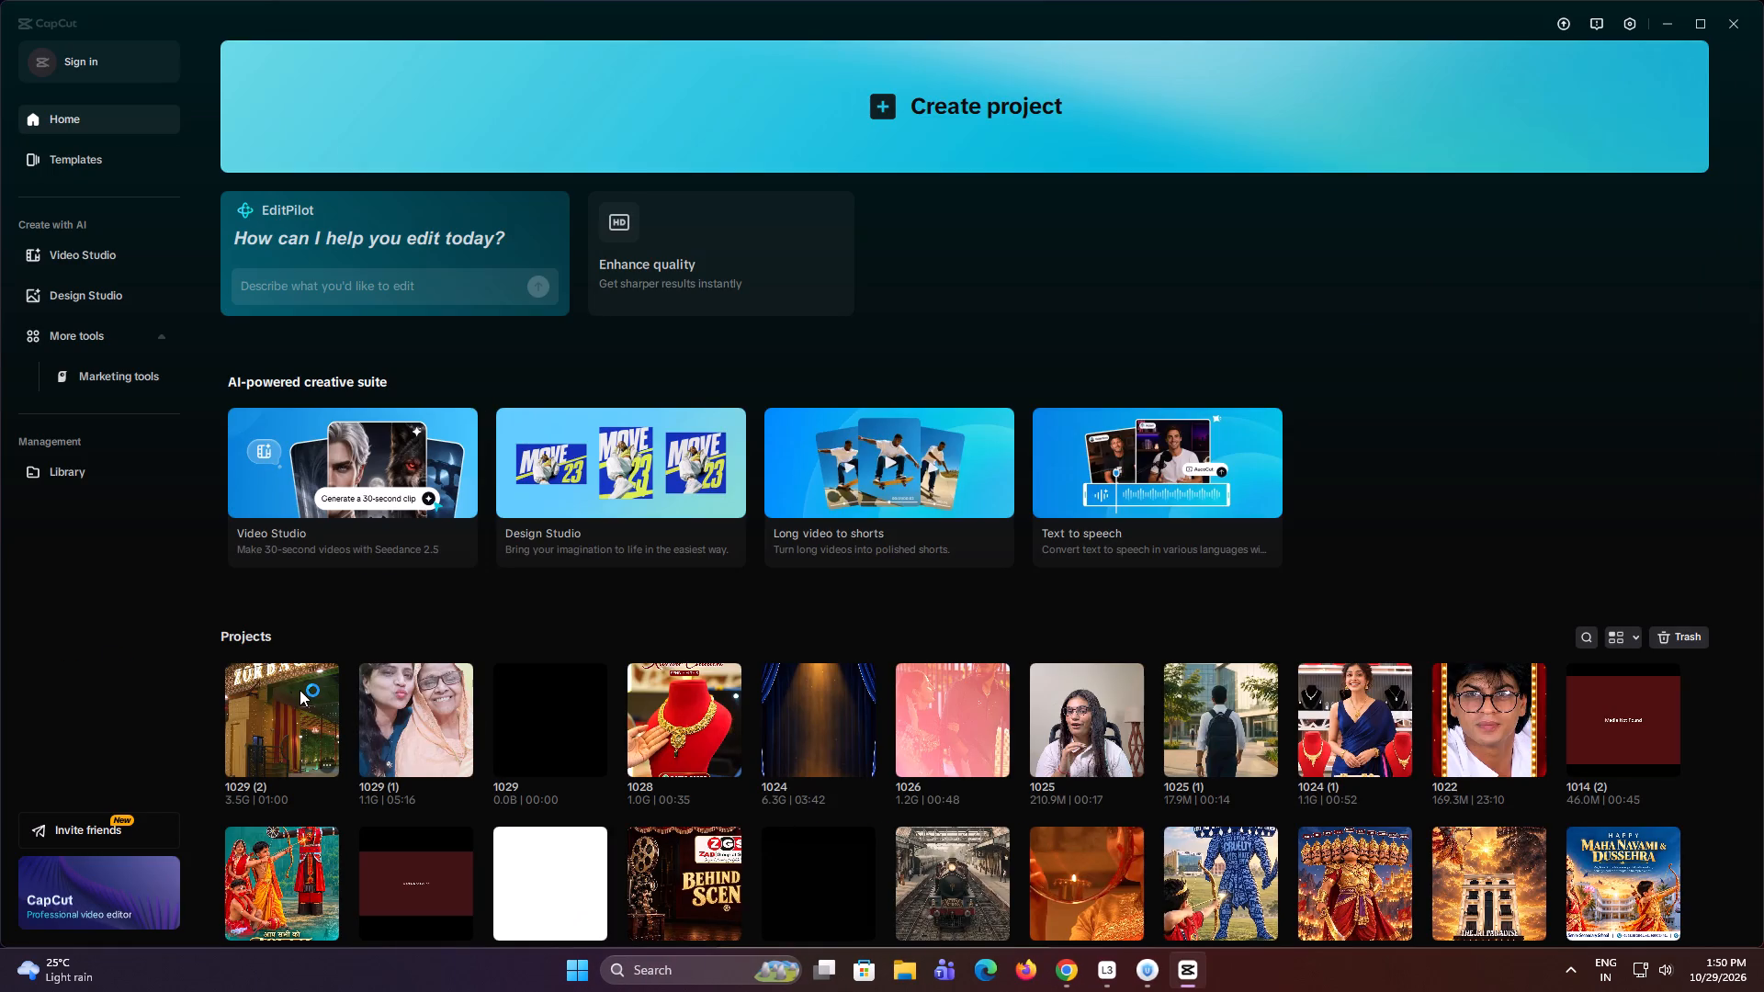
pyautogui.click(300, 692)
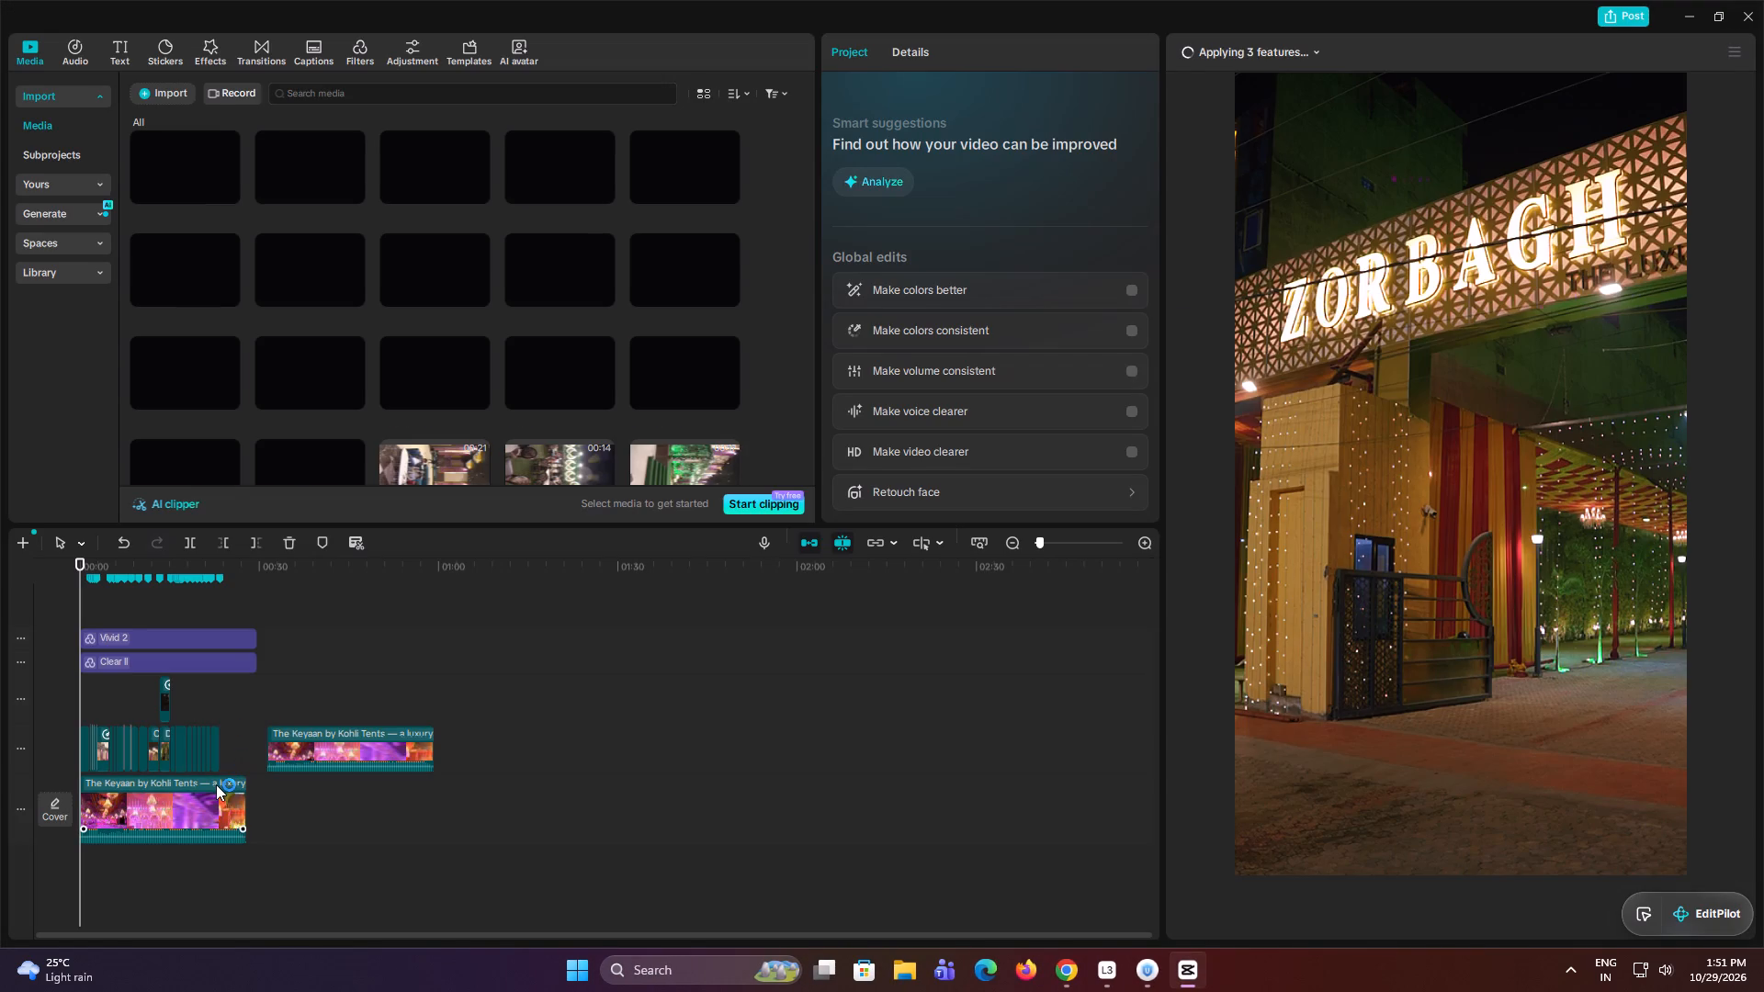
# Select the opening Zorbagh gate clip and open its animation options.
pyautogui.moveTo(1041, 539); pyautogui.dragTo(1042, 539)
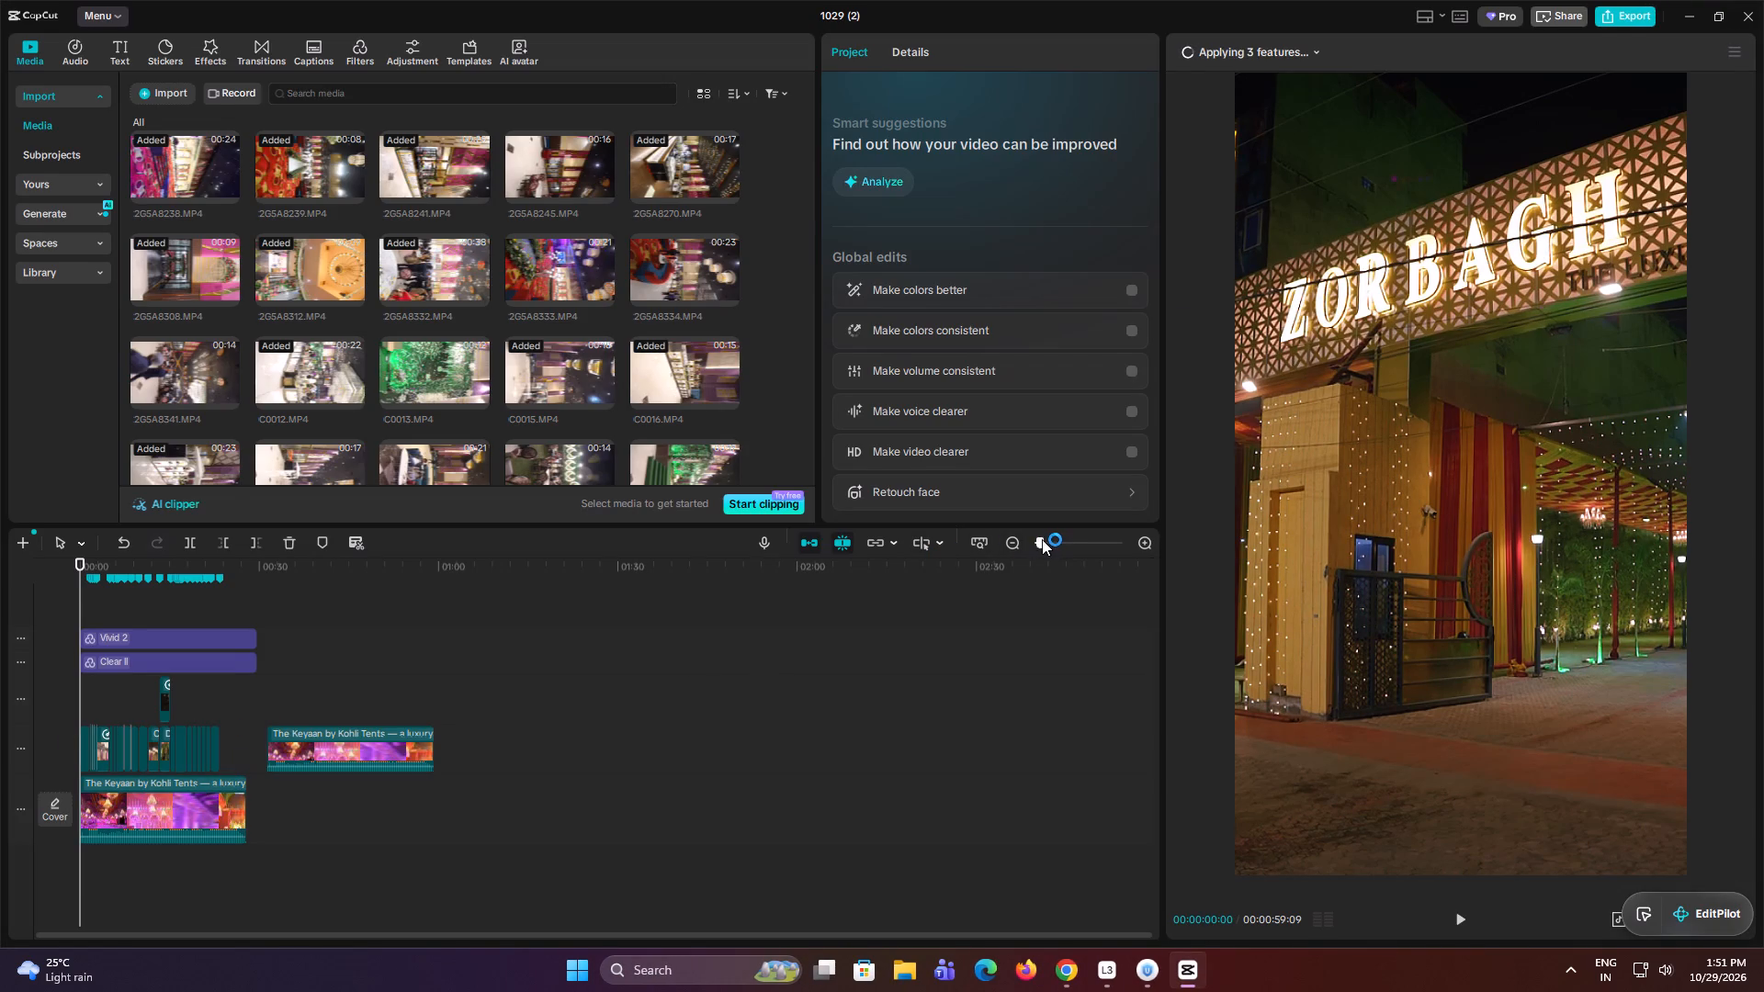
pyautogui.moveTo(1042, 539); pyautogui.dragTo(1057, 539)
pyautogui.click(96, 742)
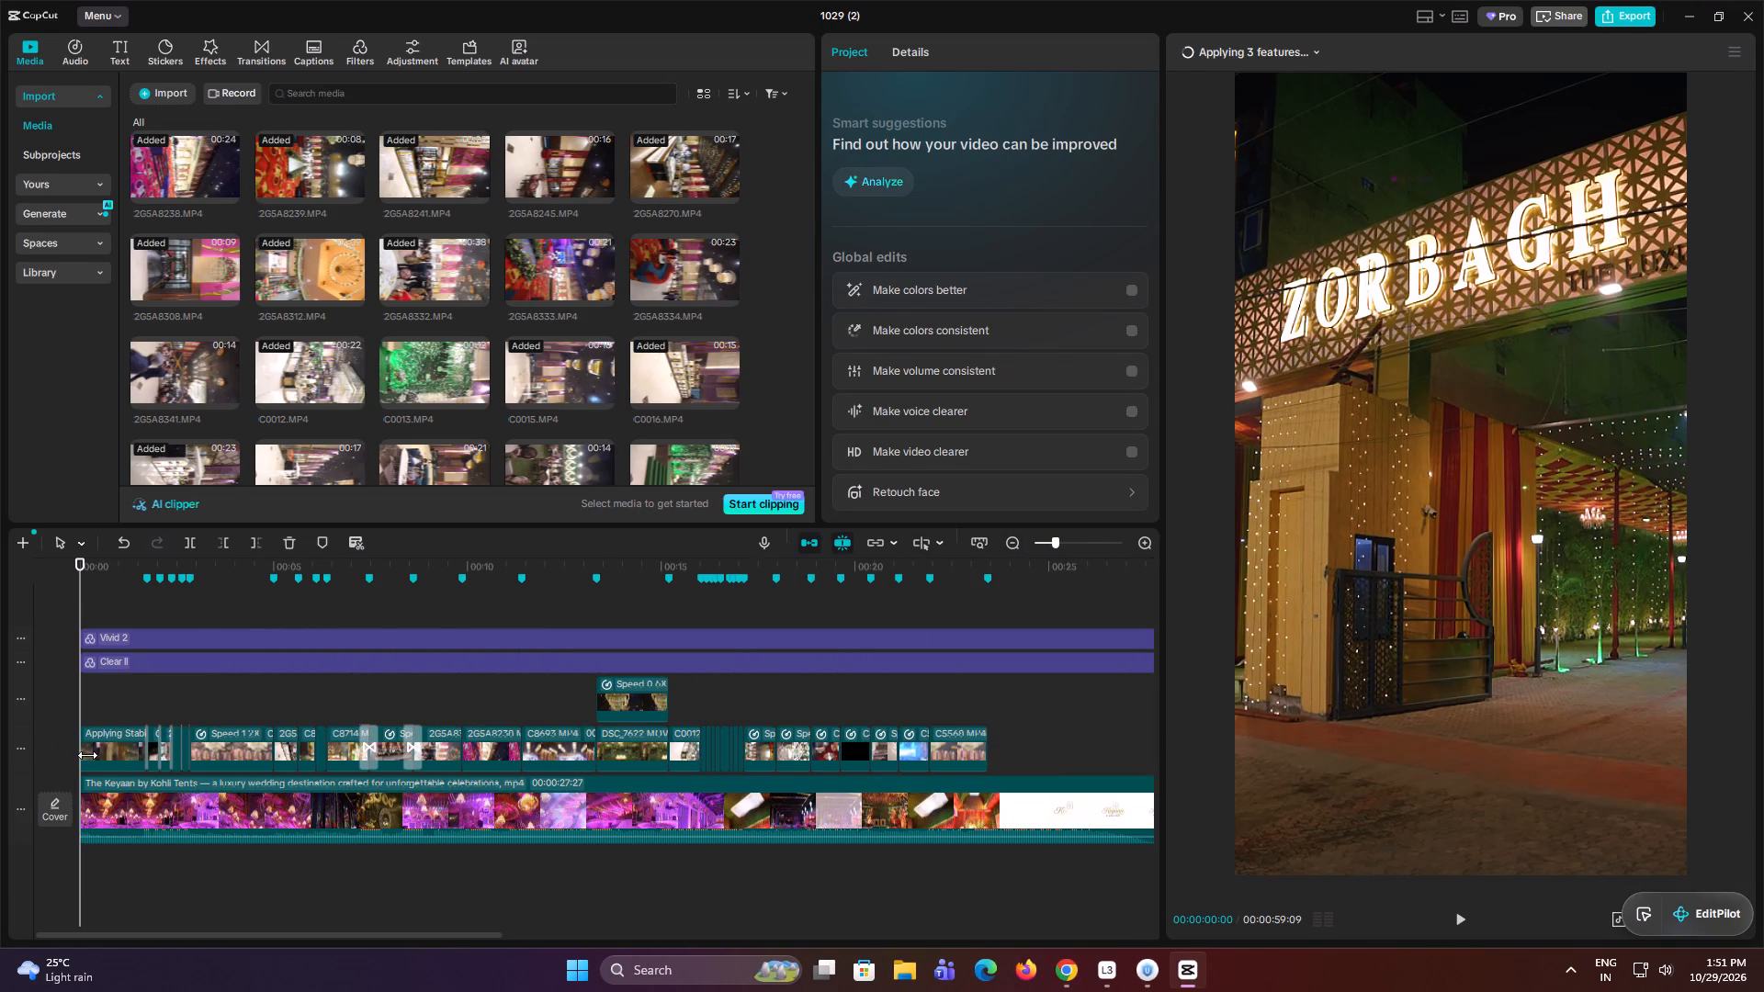
pyautogui.click(1022, 39)
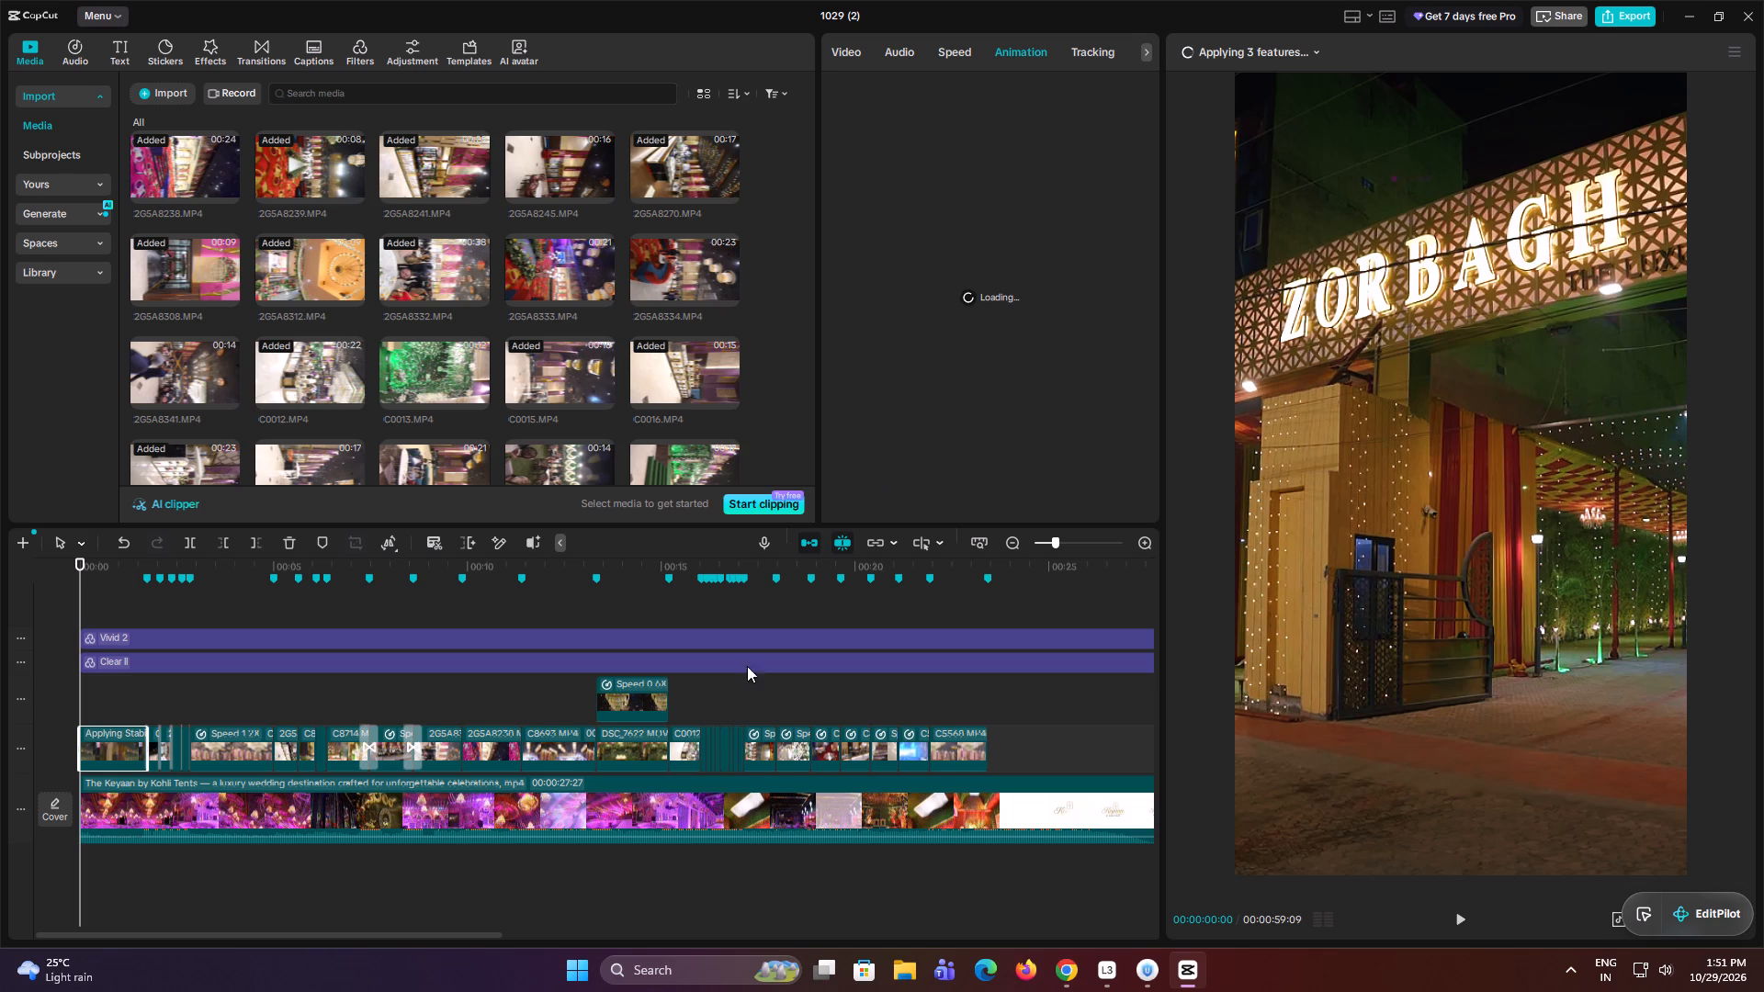
# Find the Overhe...Film 2 effect among the Light transitions and place it on the cut at about 00:00:10.
pyautogui.click(261, 54)
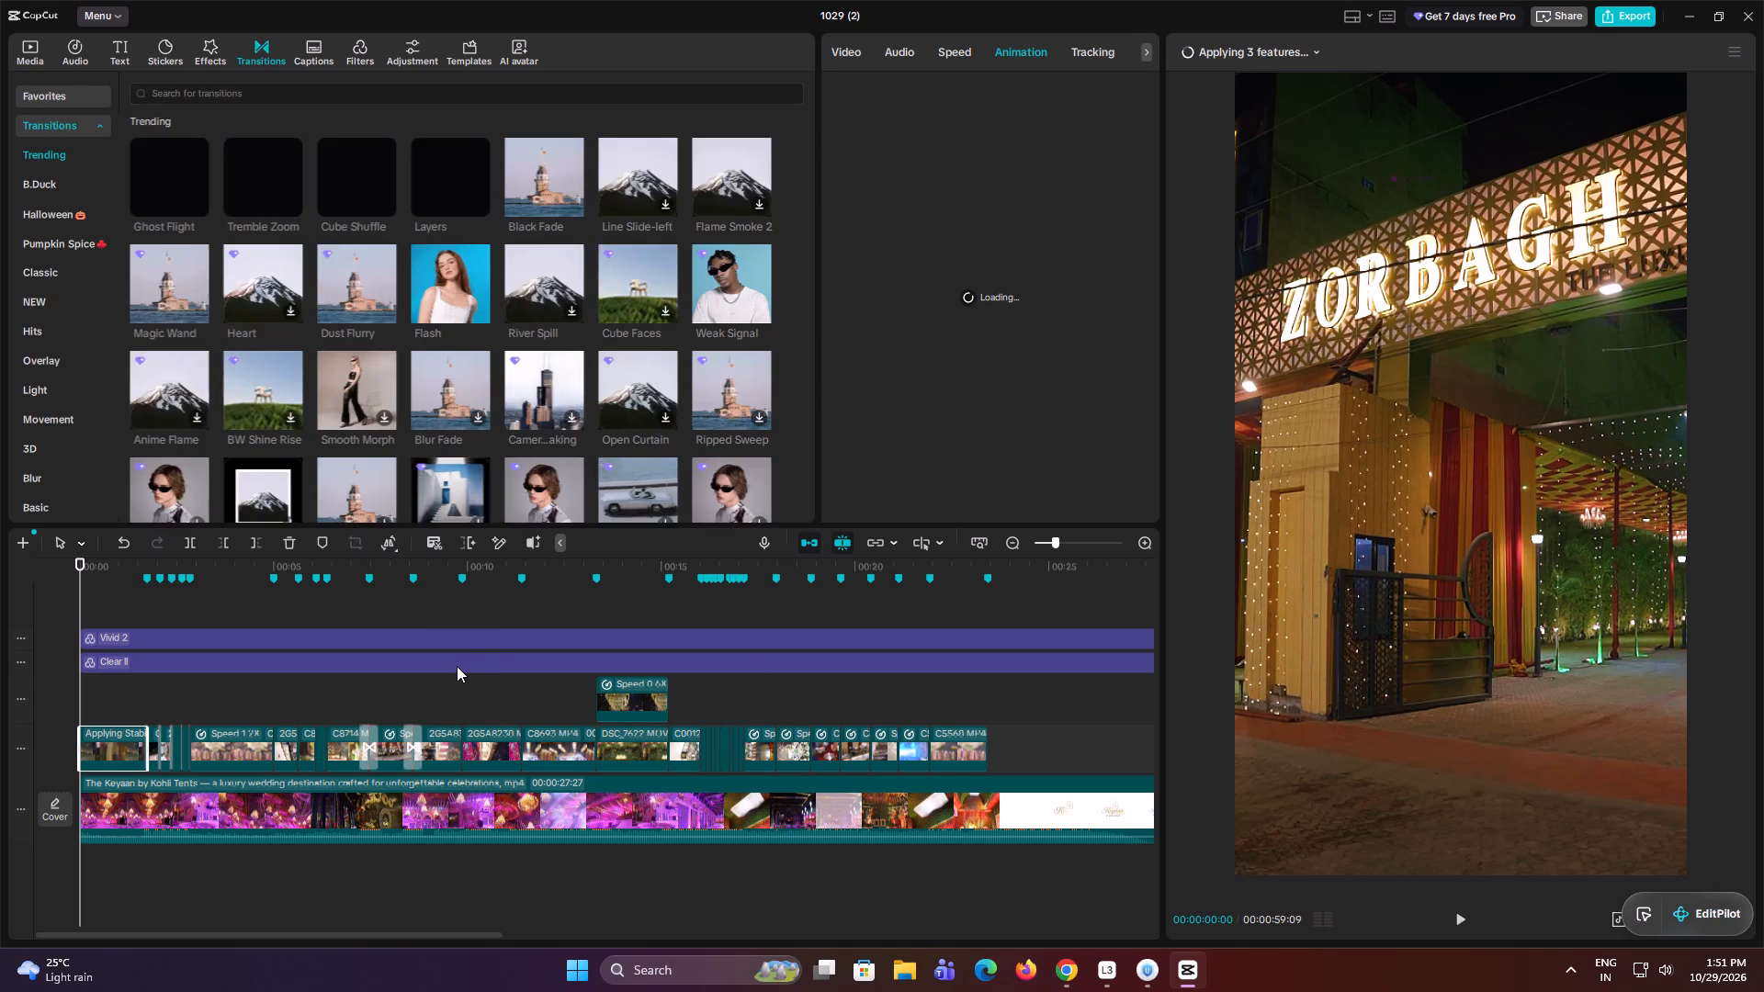
pyautogui.click(28, 396)
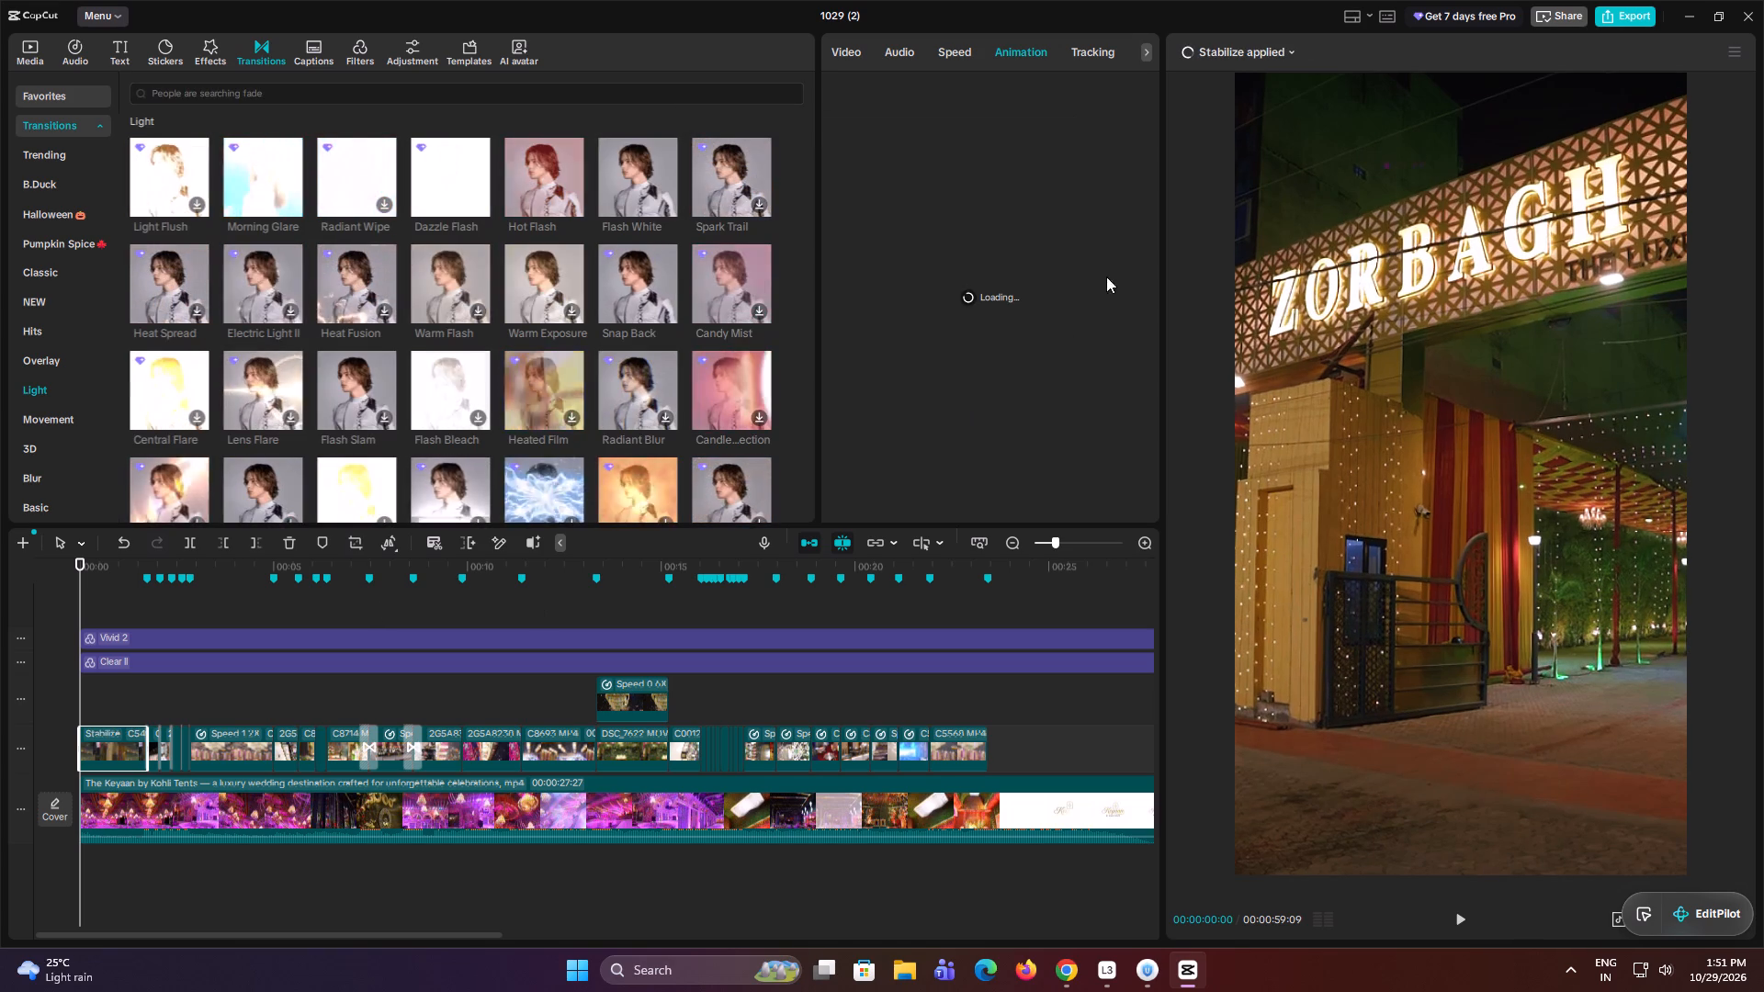
pyautogui.scroll(-4, 537, 400)
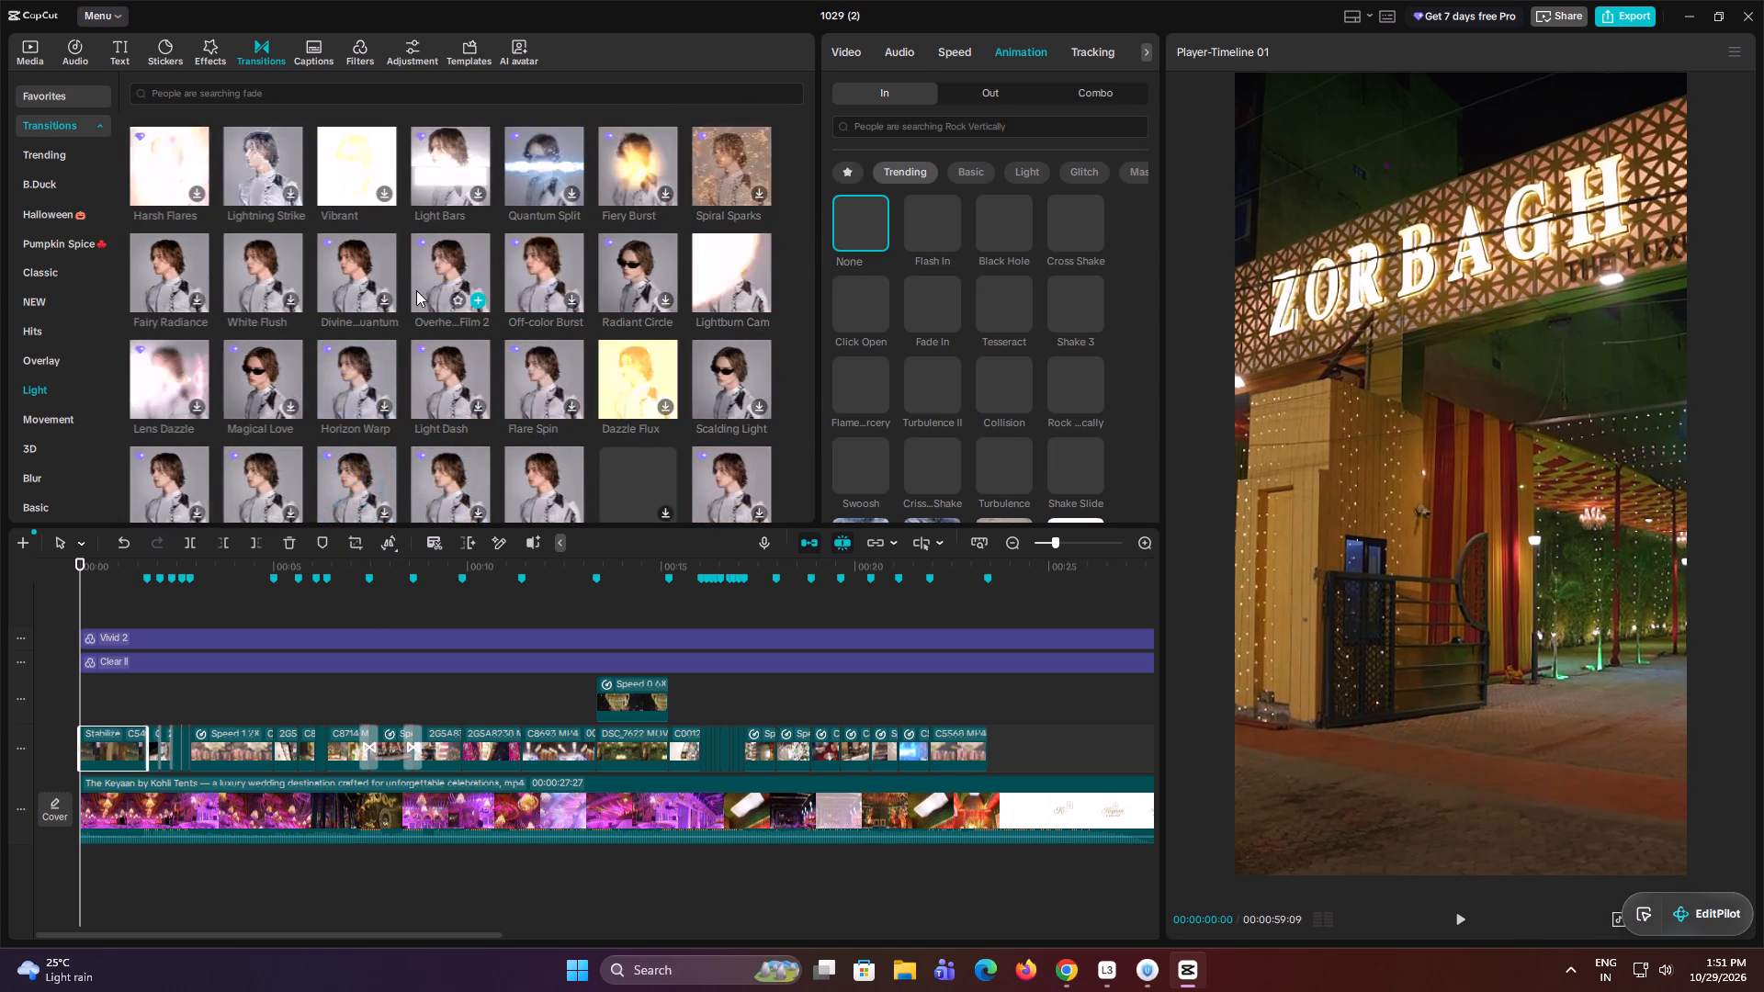
pyautogui.moveTo(440, 278); pyautogui.dragTo(451, 744)
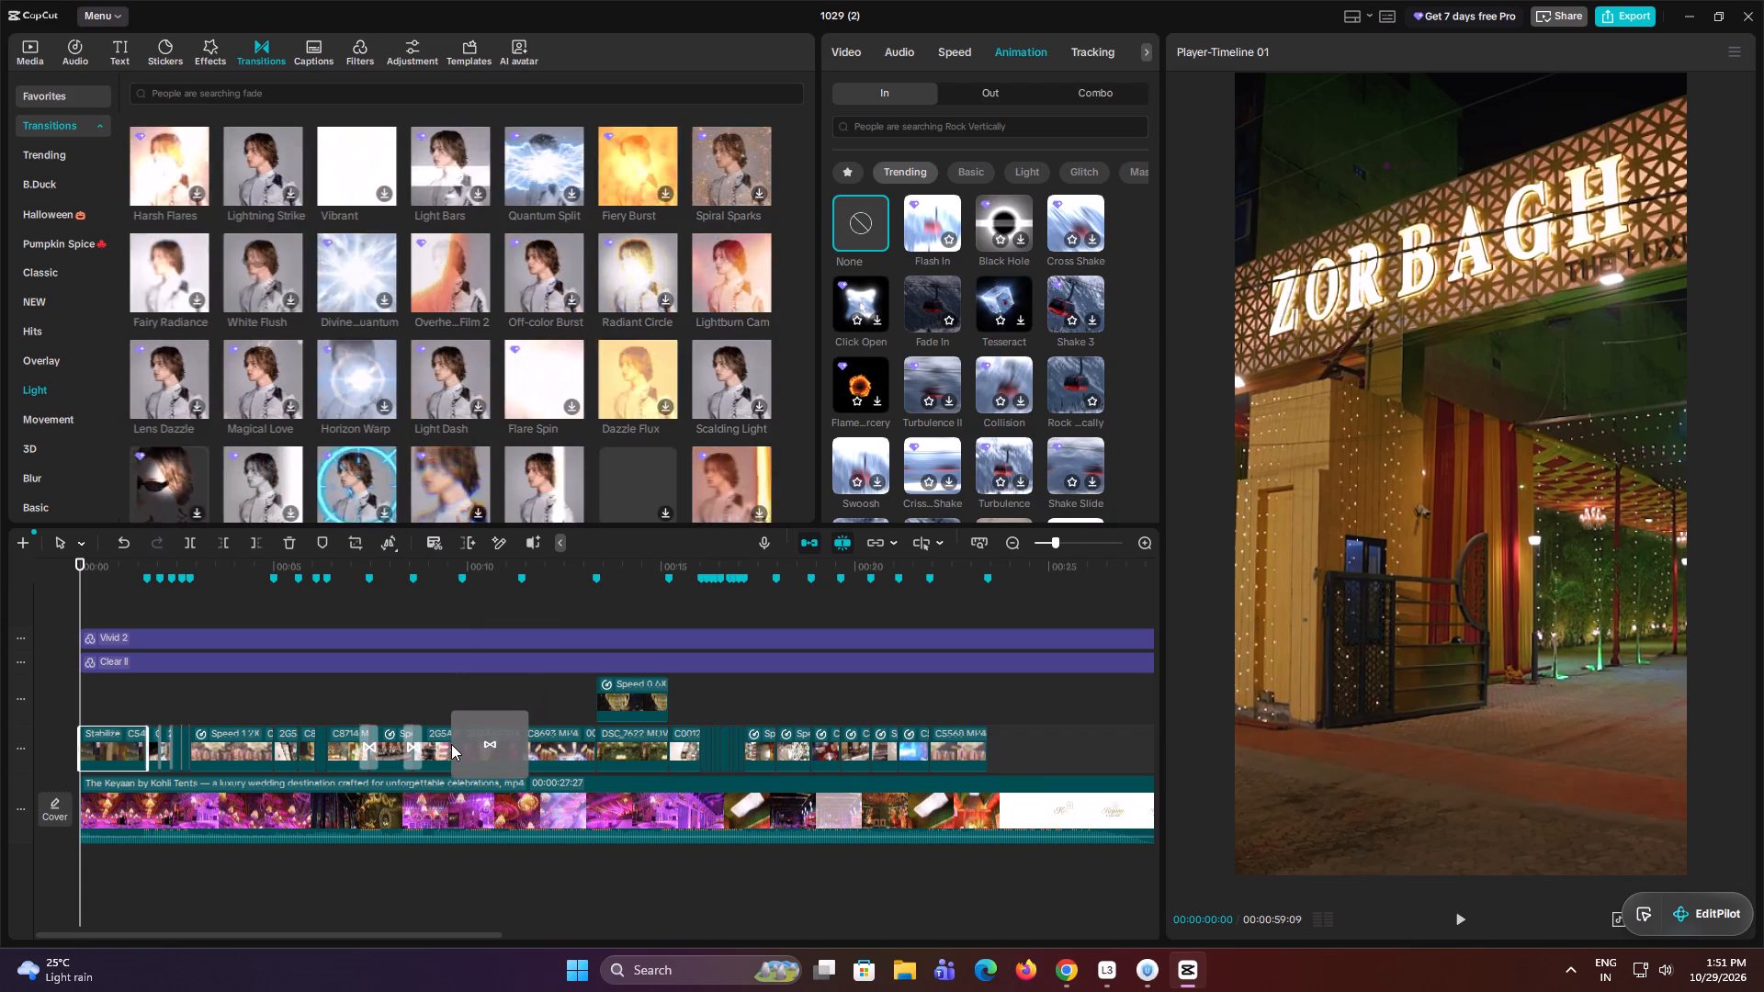
pyautogui.click(968, 535)
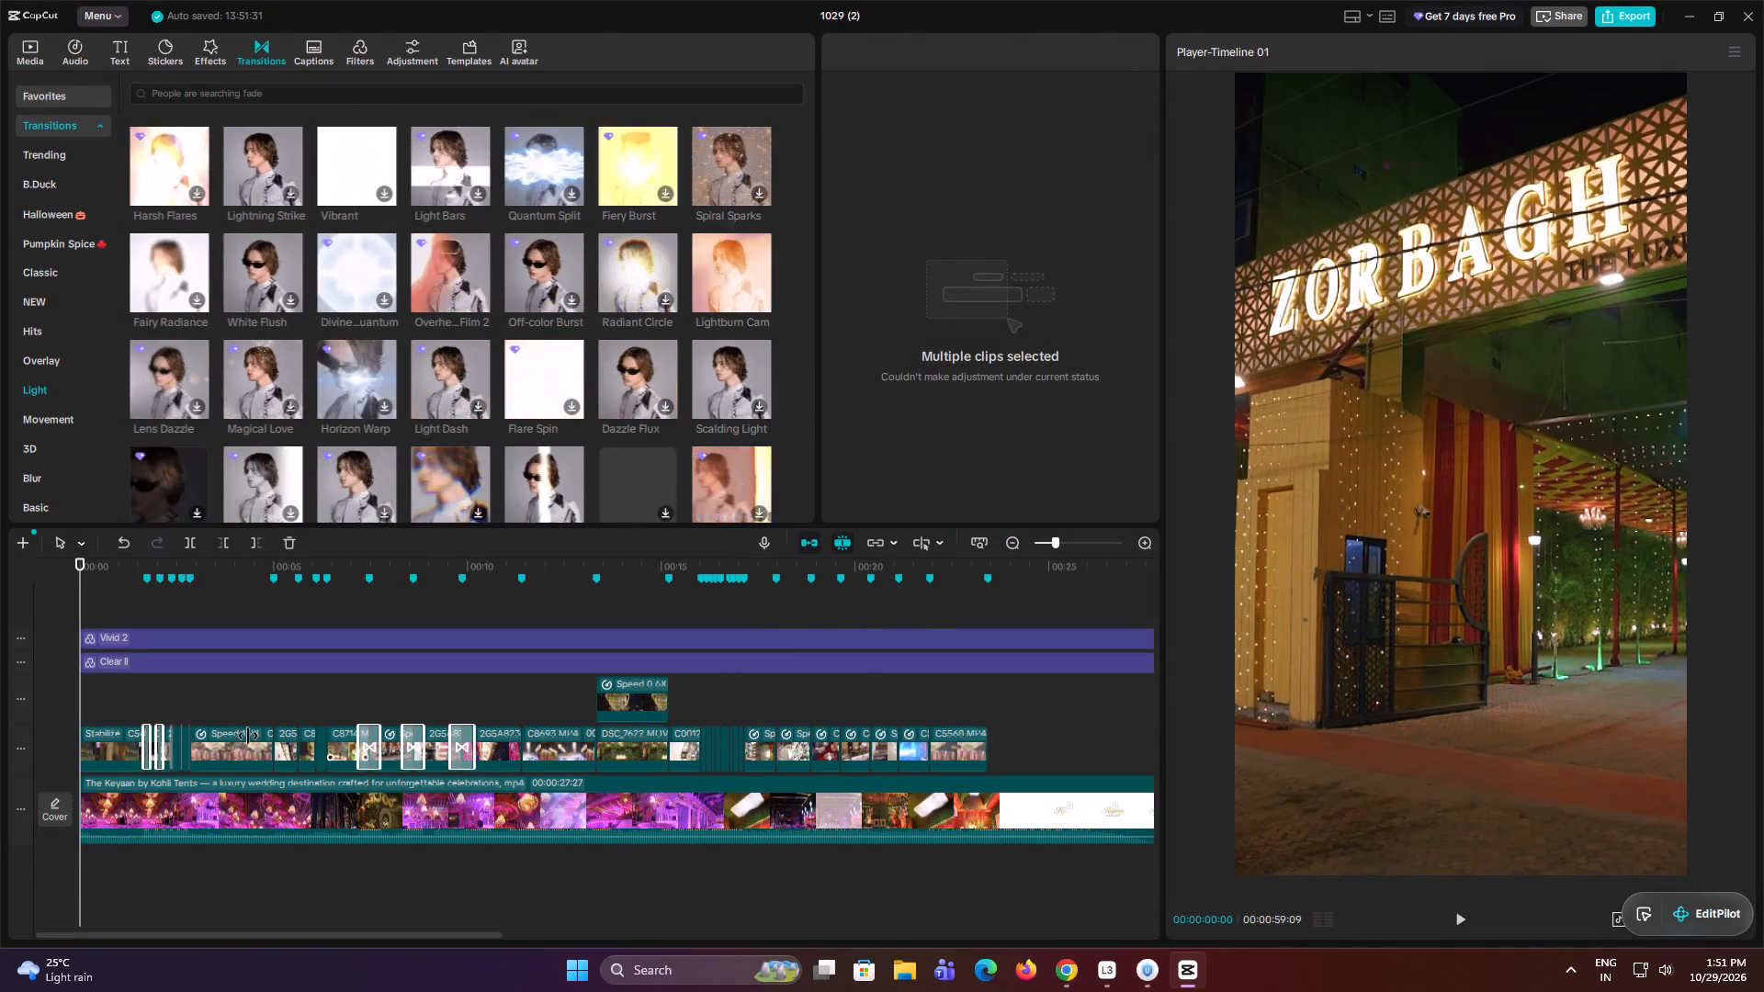
# Apply the Cross Open in-animation to the opening Zorbagh gate clip using the recent "cross opne" search, and play it from the start.
pyautogui.click(97, 752)
pyautogui.click(1023, 50)
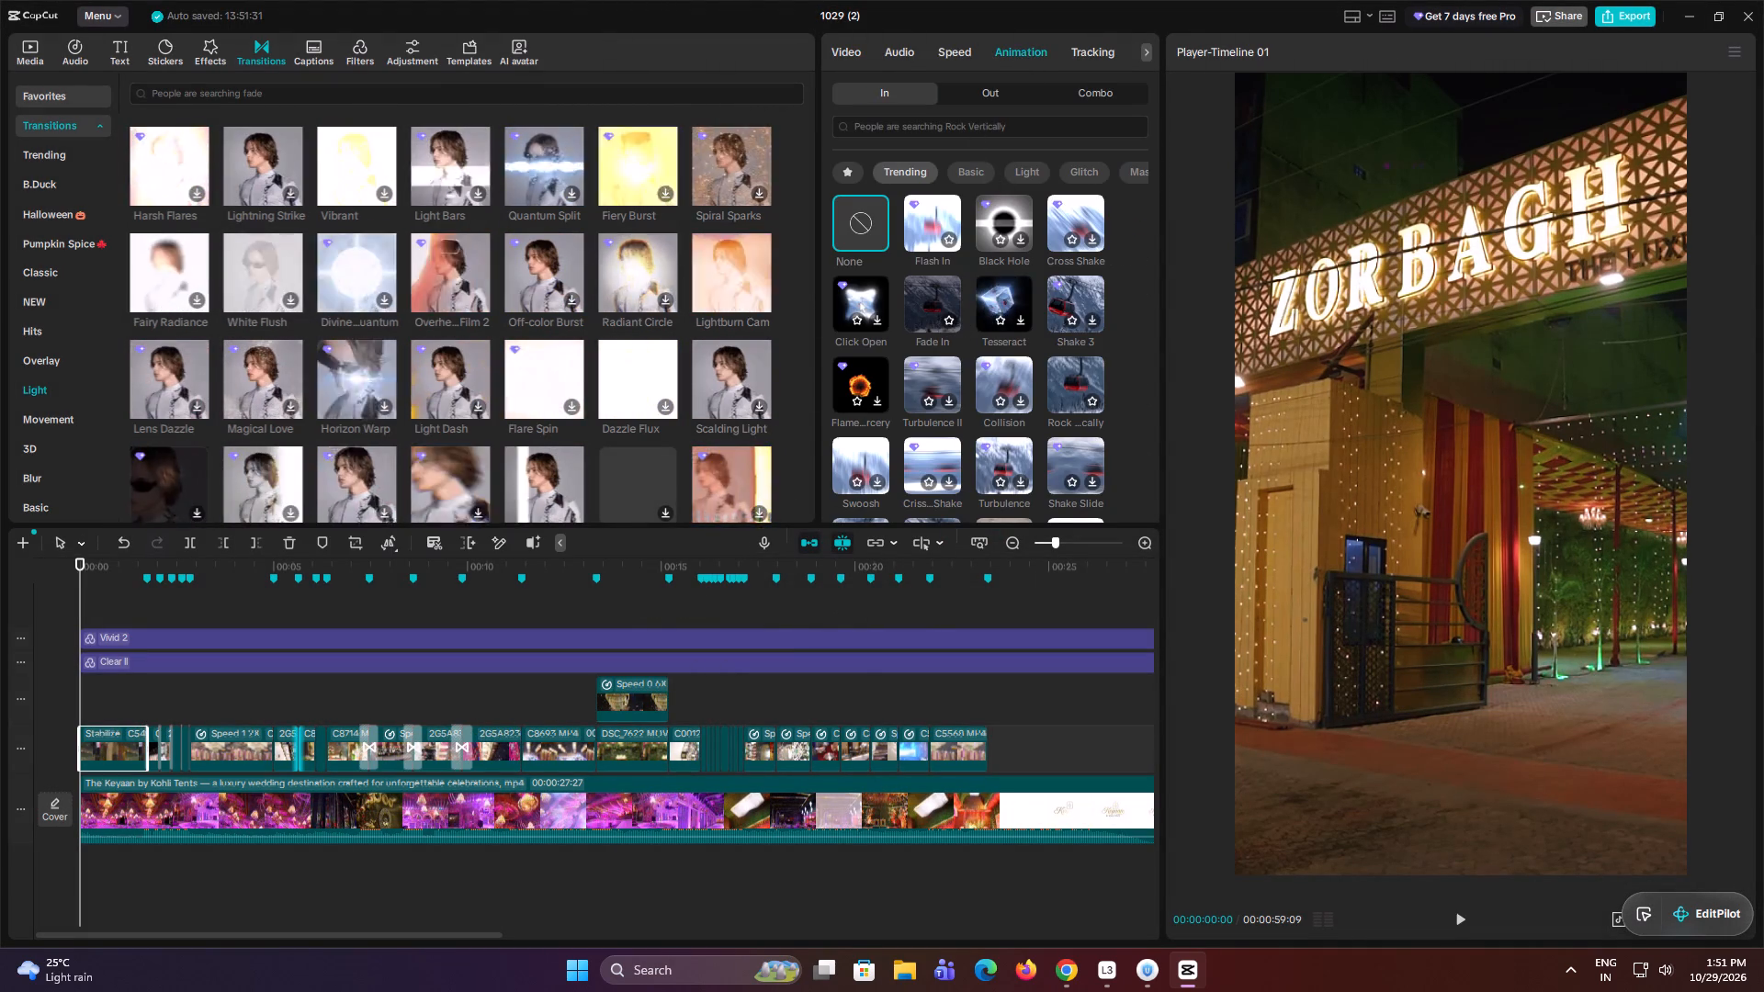
pyautogui.click(971, 123)
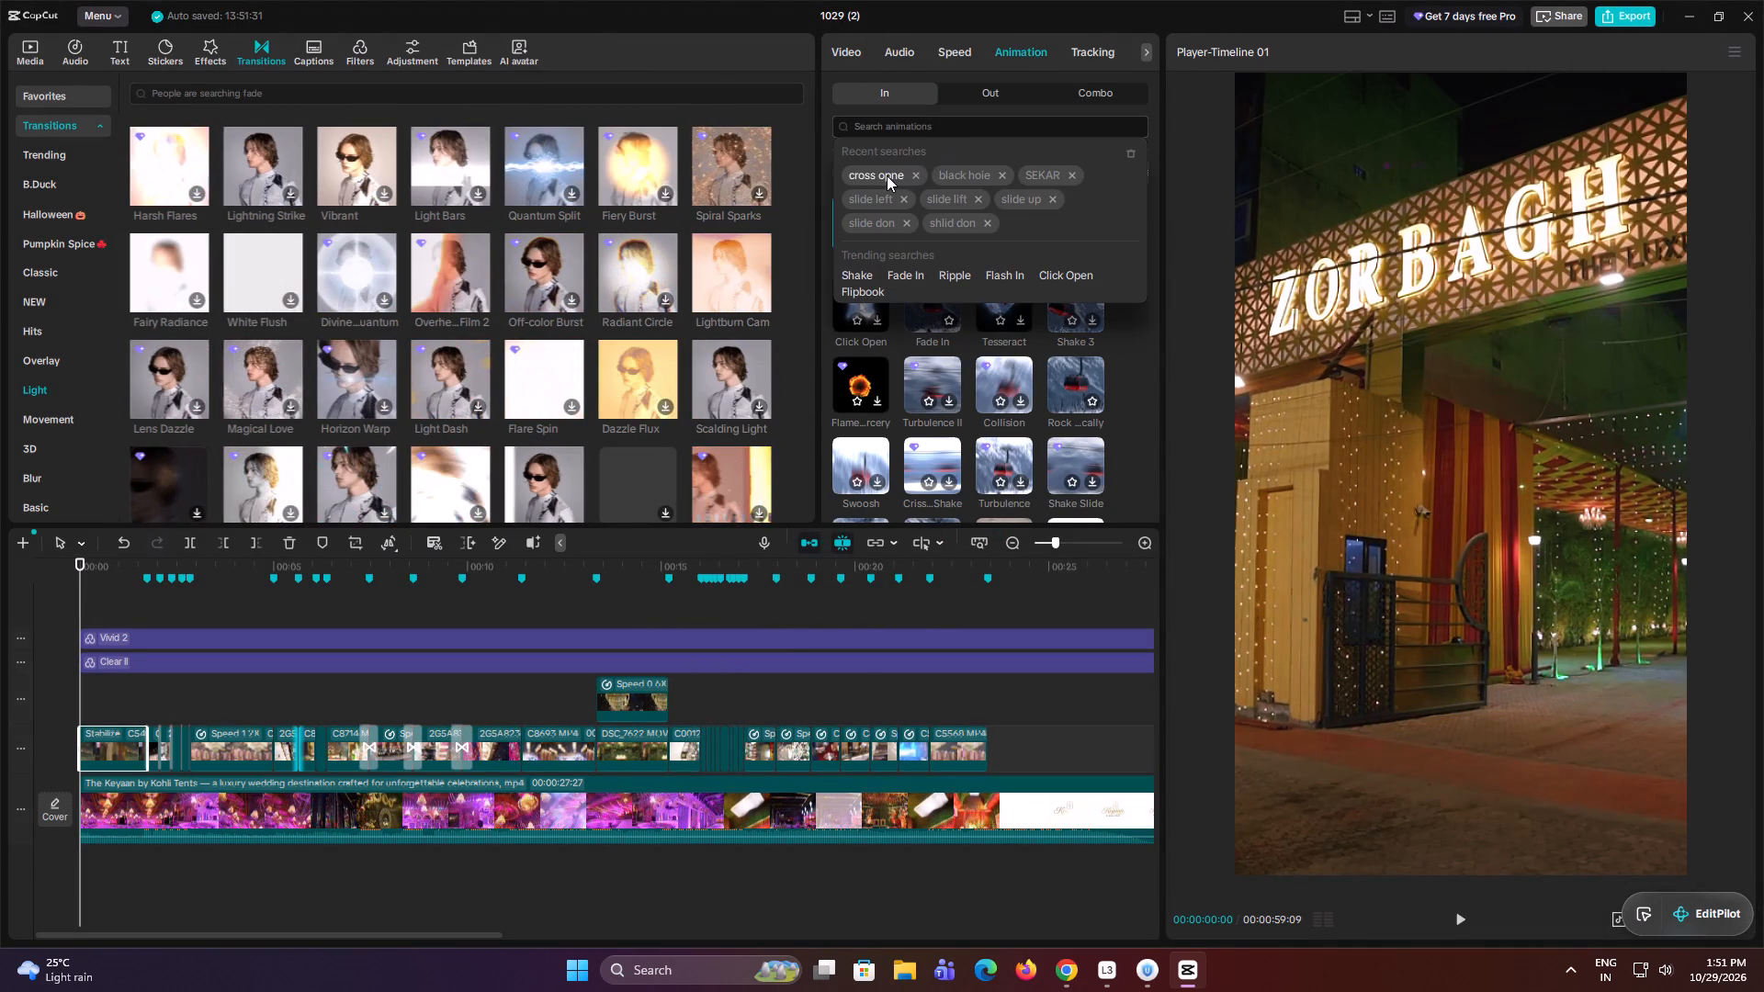
pyautogui.click(887, 175)
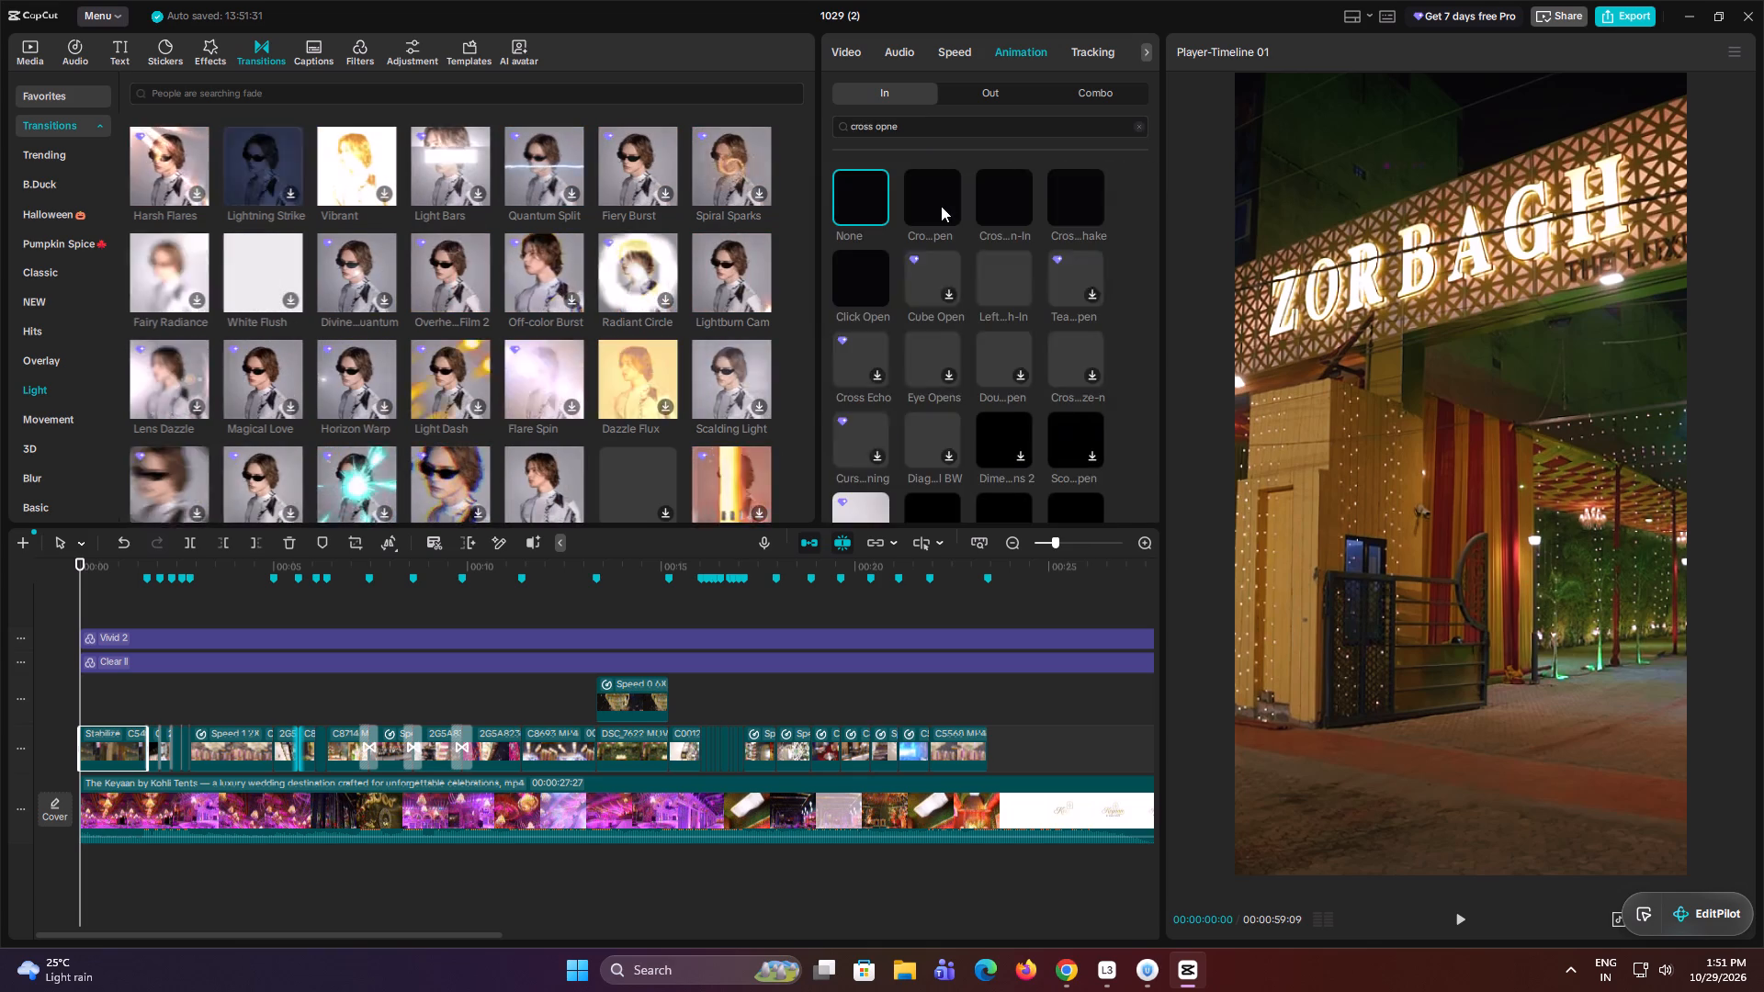
pyautogui.click(921, 197)
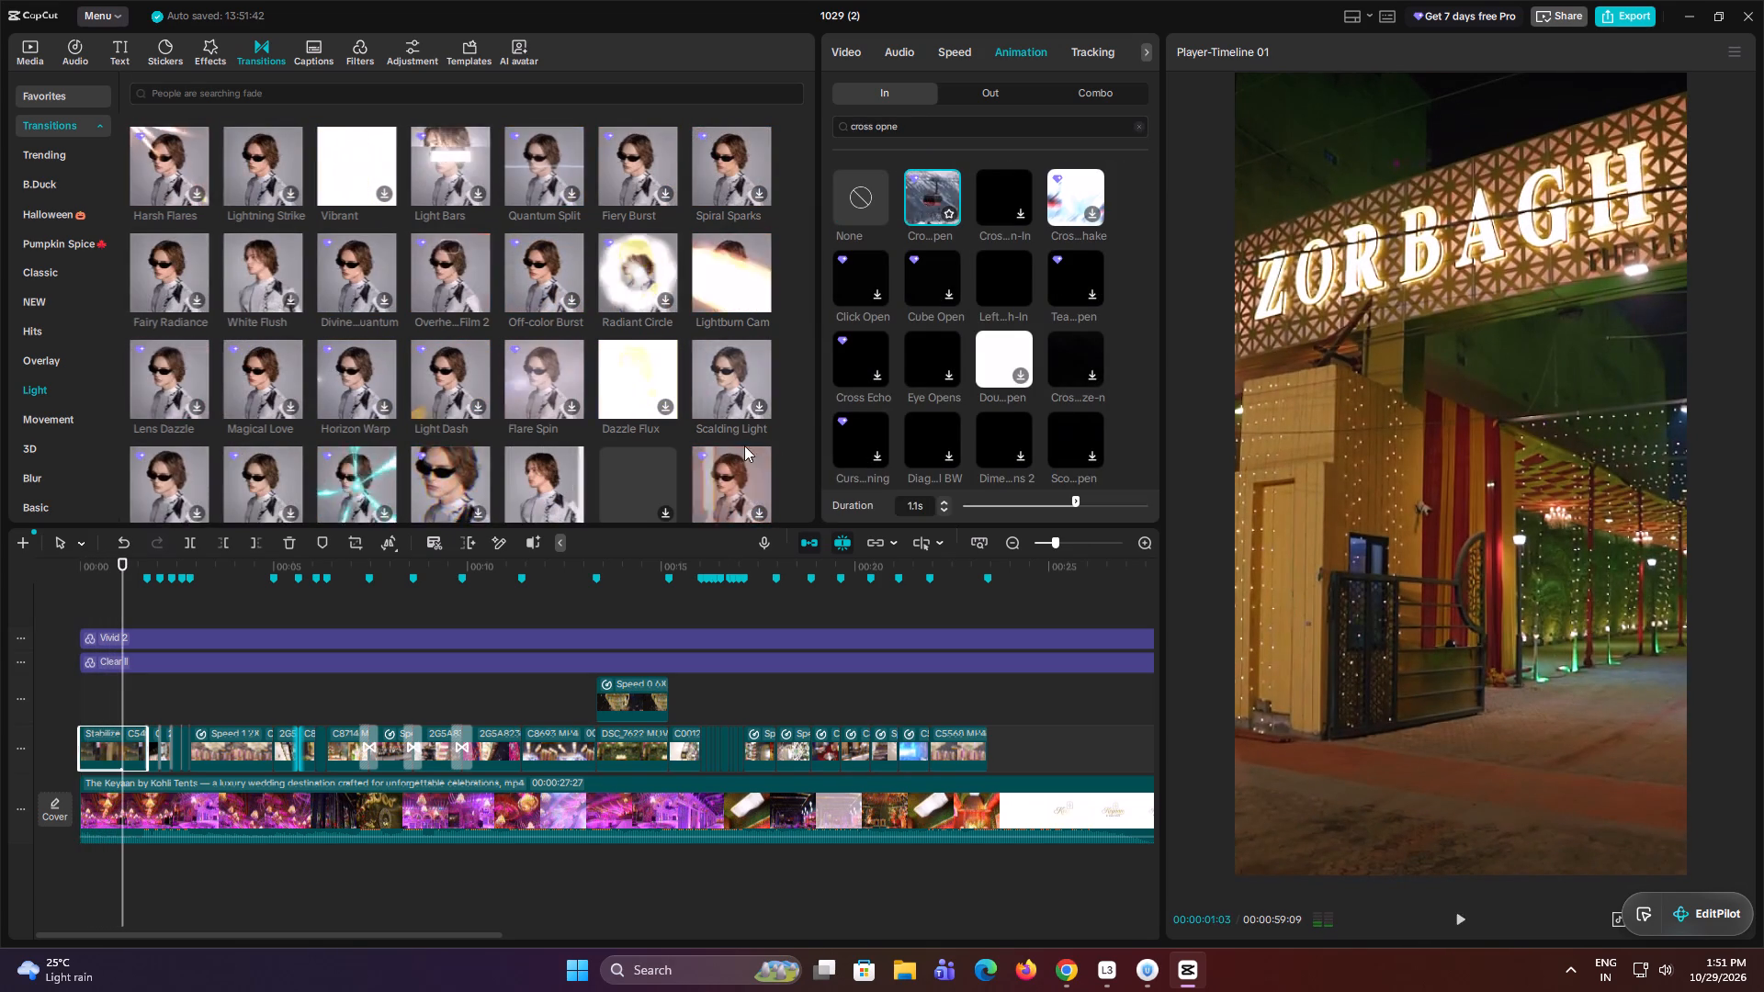
pyautogui.click(123, 693)
pyautogui.moveTo(123, 692); pyautogui.dragTo(0, 699)
pyautogui.press('space')
pyautogui.press('space')
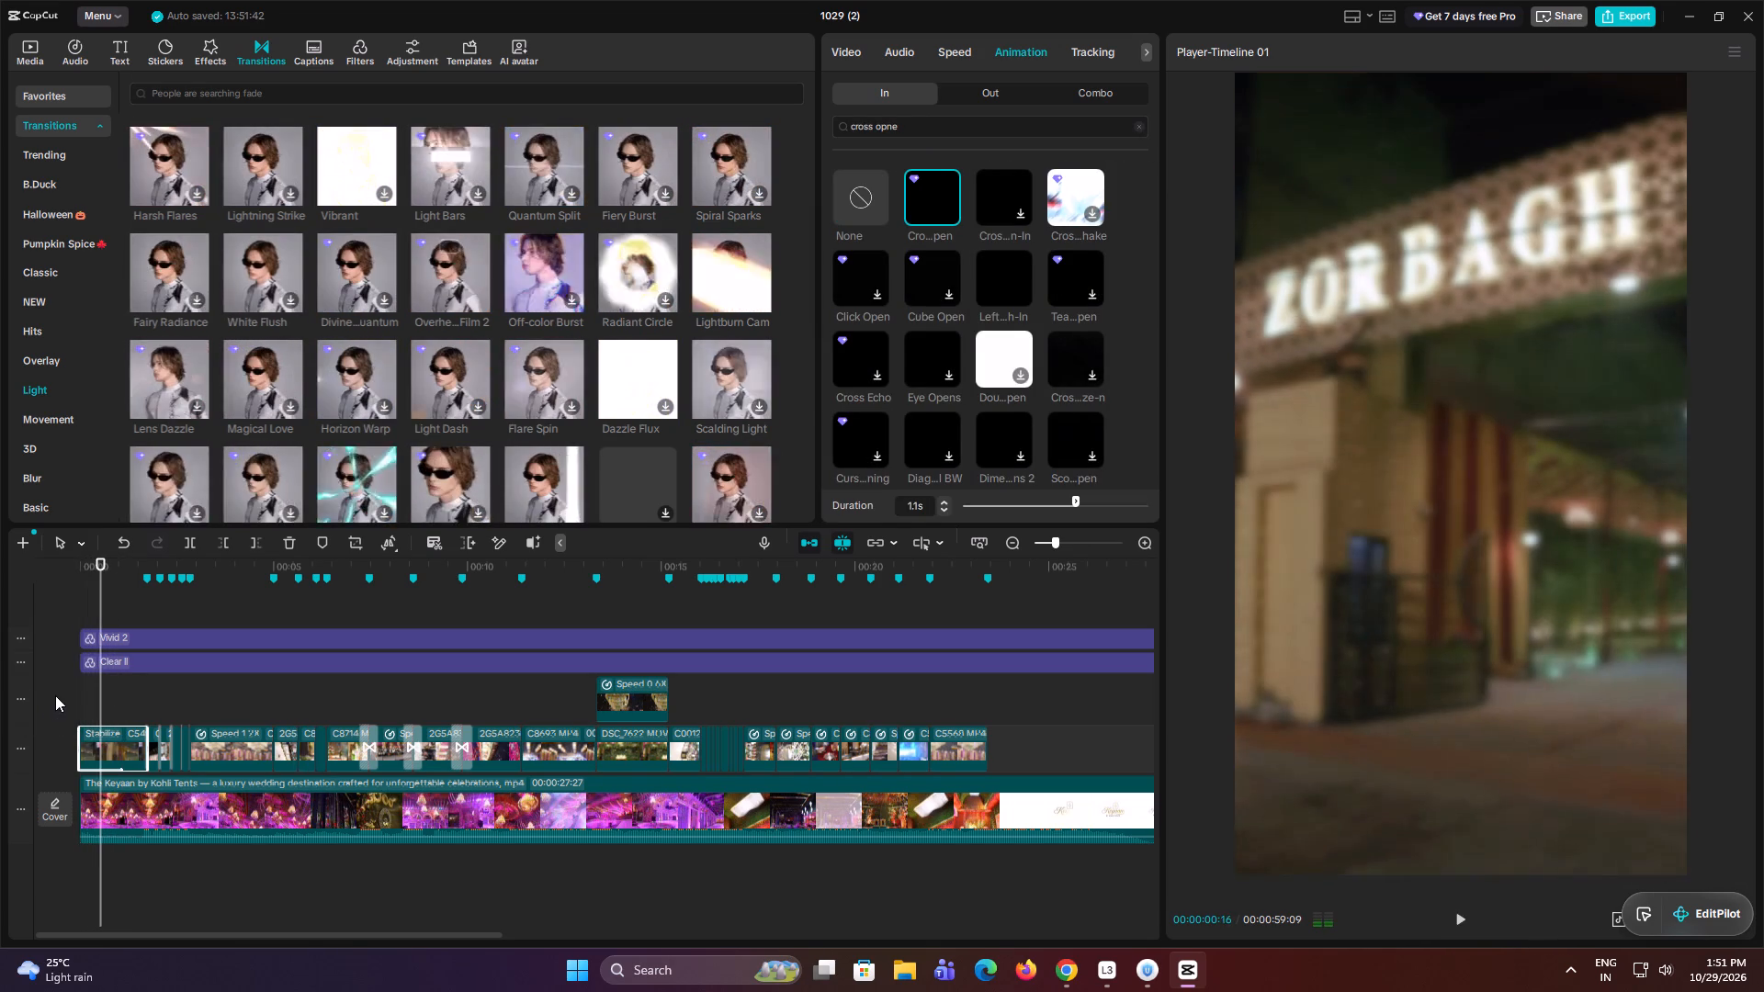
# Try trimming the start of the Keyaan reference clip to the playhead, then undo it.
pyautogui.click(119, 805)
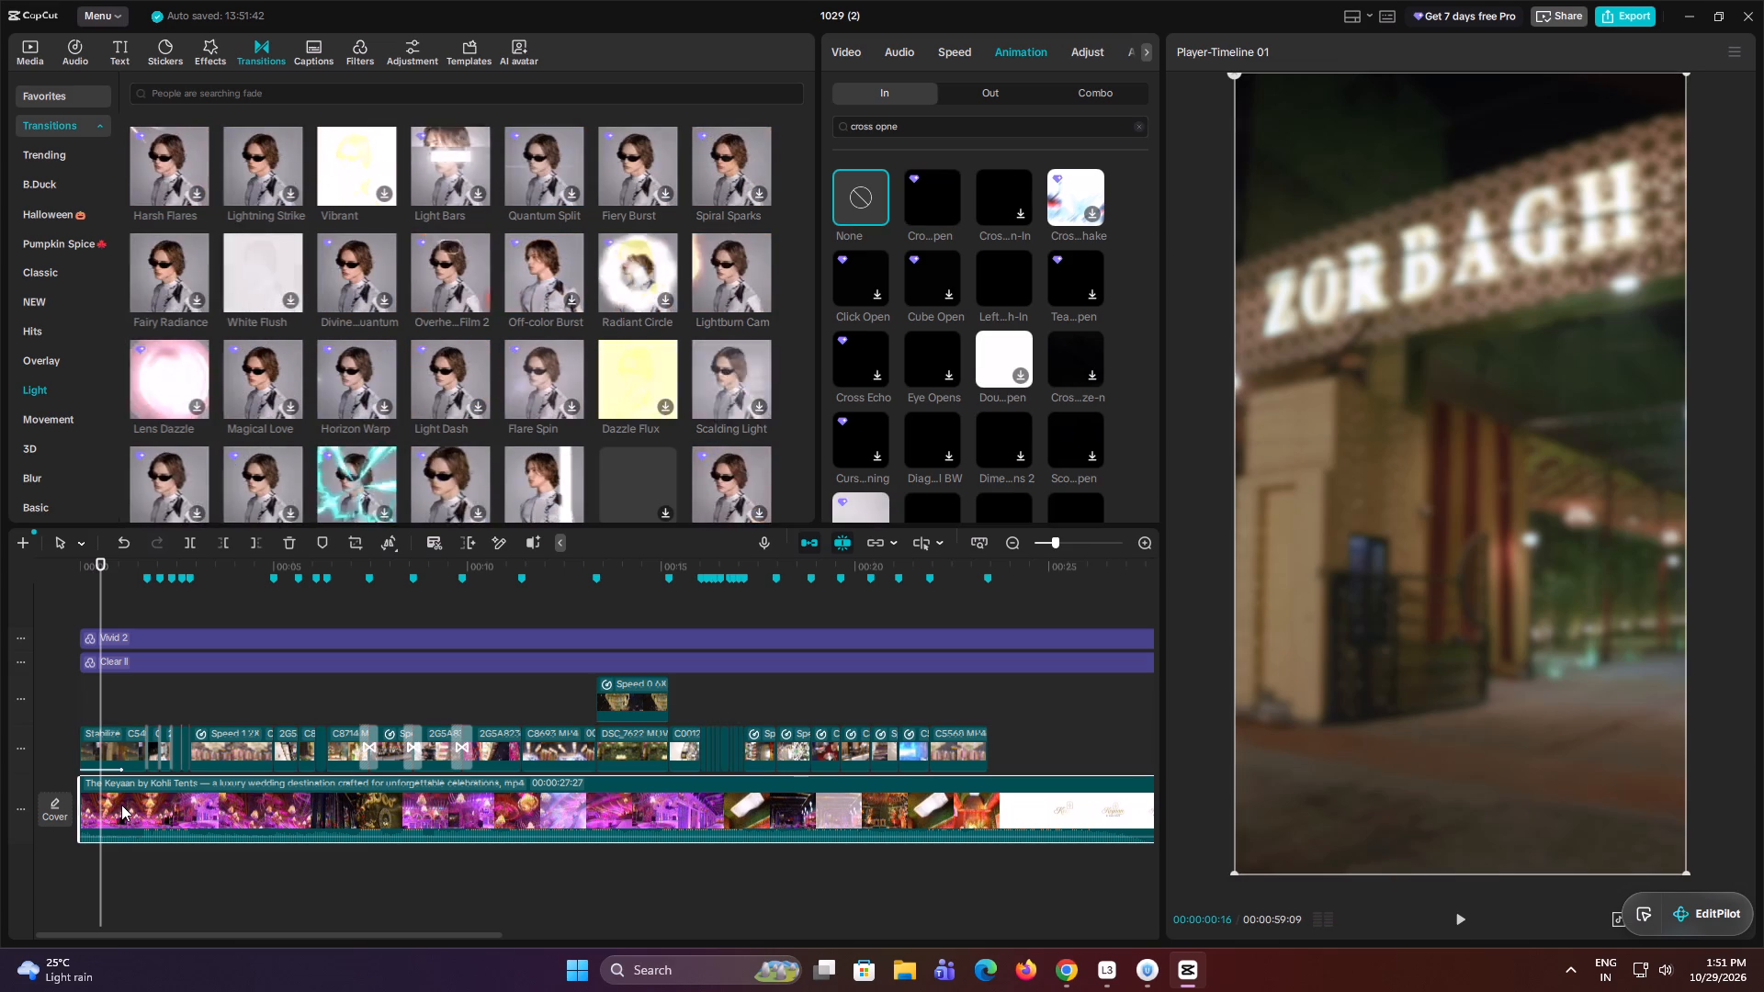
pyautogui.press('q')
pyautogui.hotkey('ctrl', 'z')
# Extract the audio of the Keyaan reference clip onto its own track.
pyautogui.rightClick(149, 783)
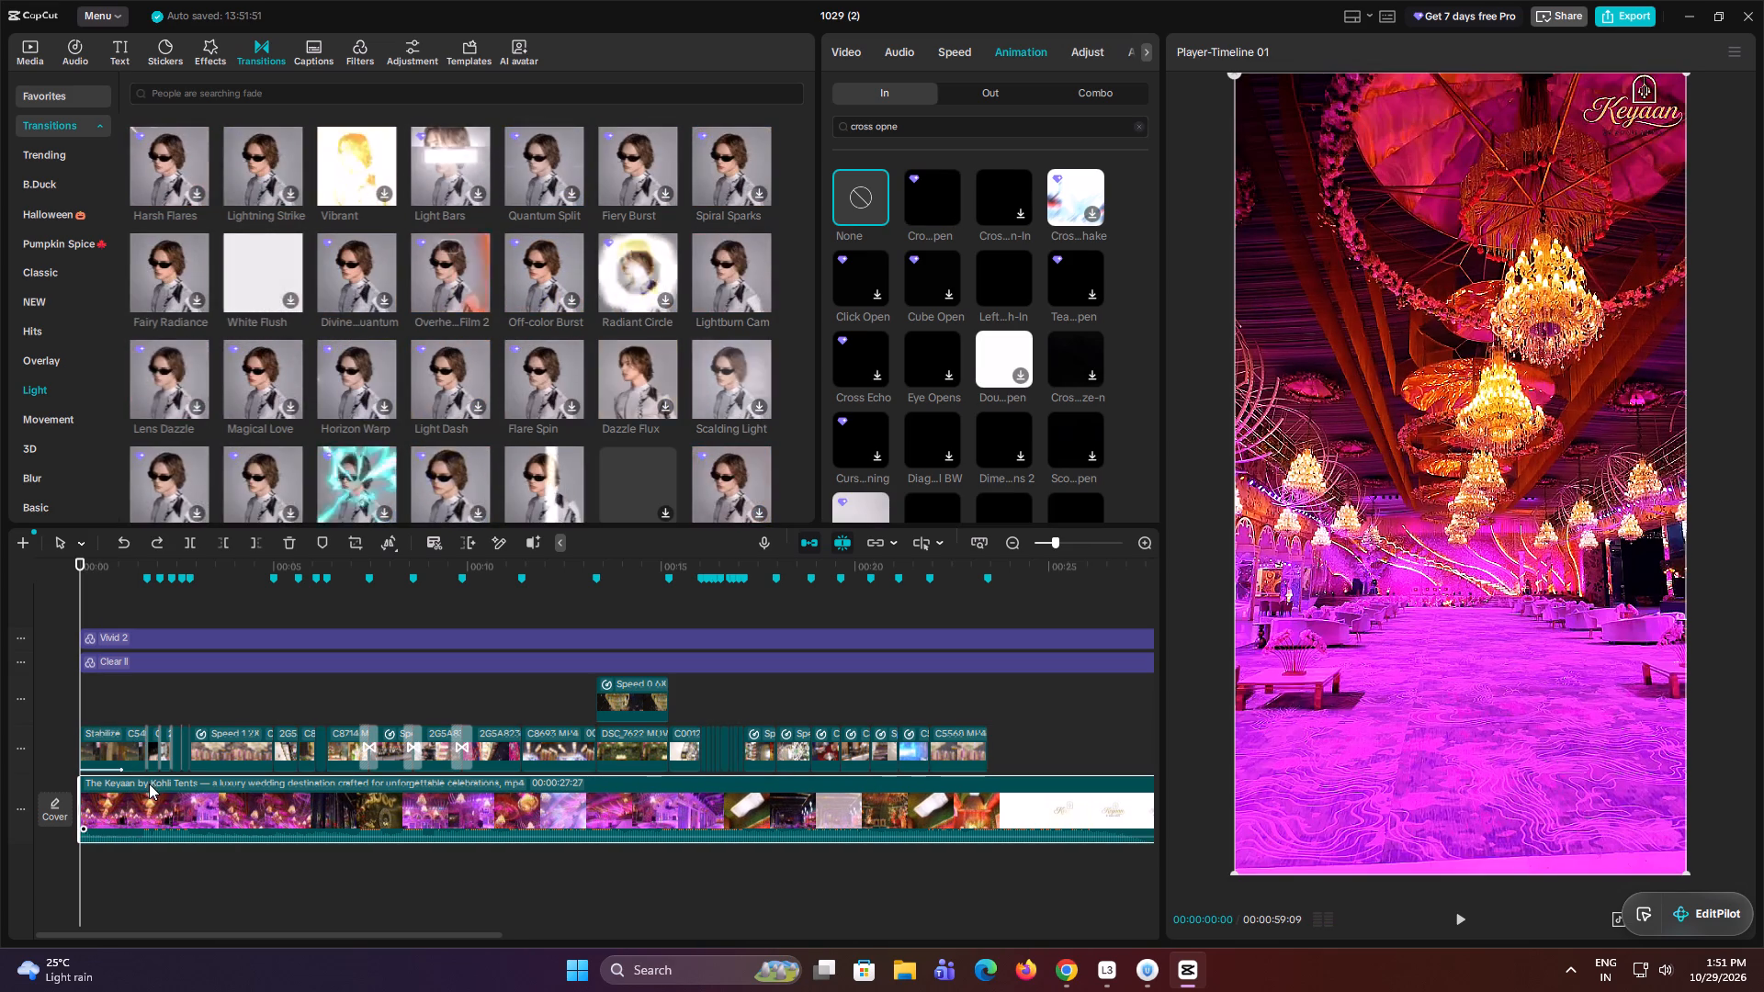
pyautogui.click(241, 505)
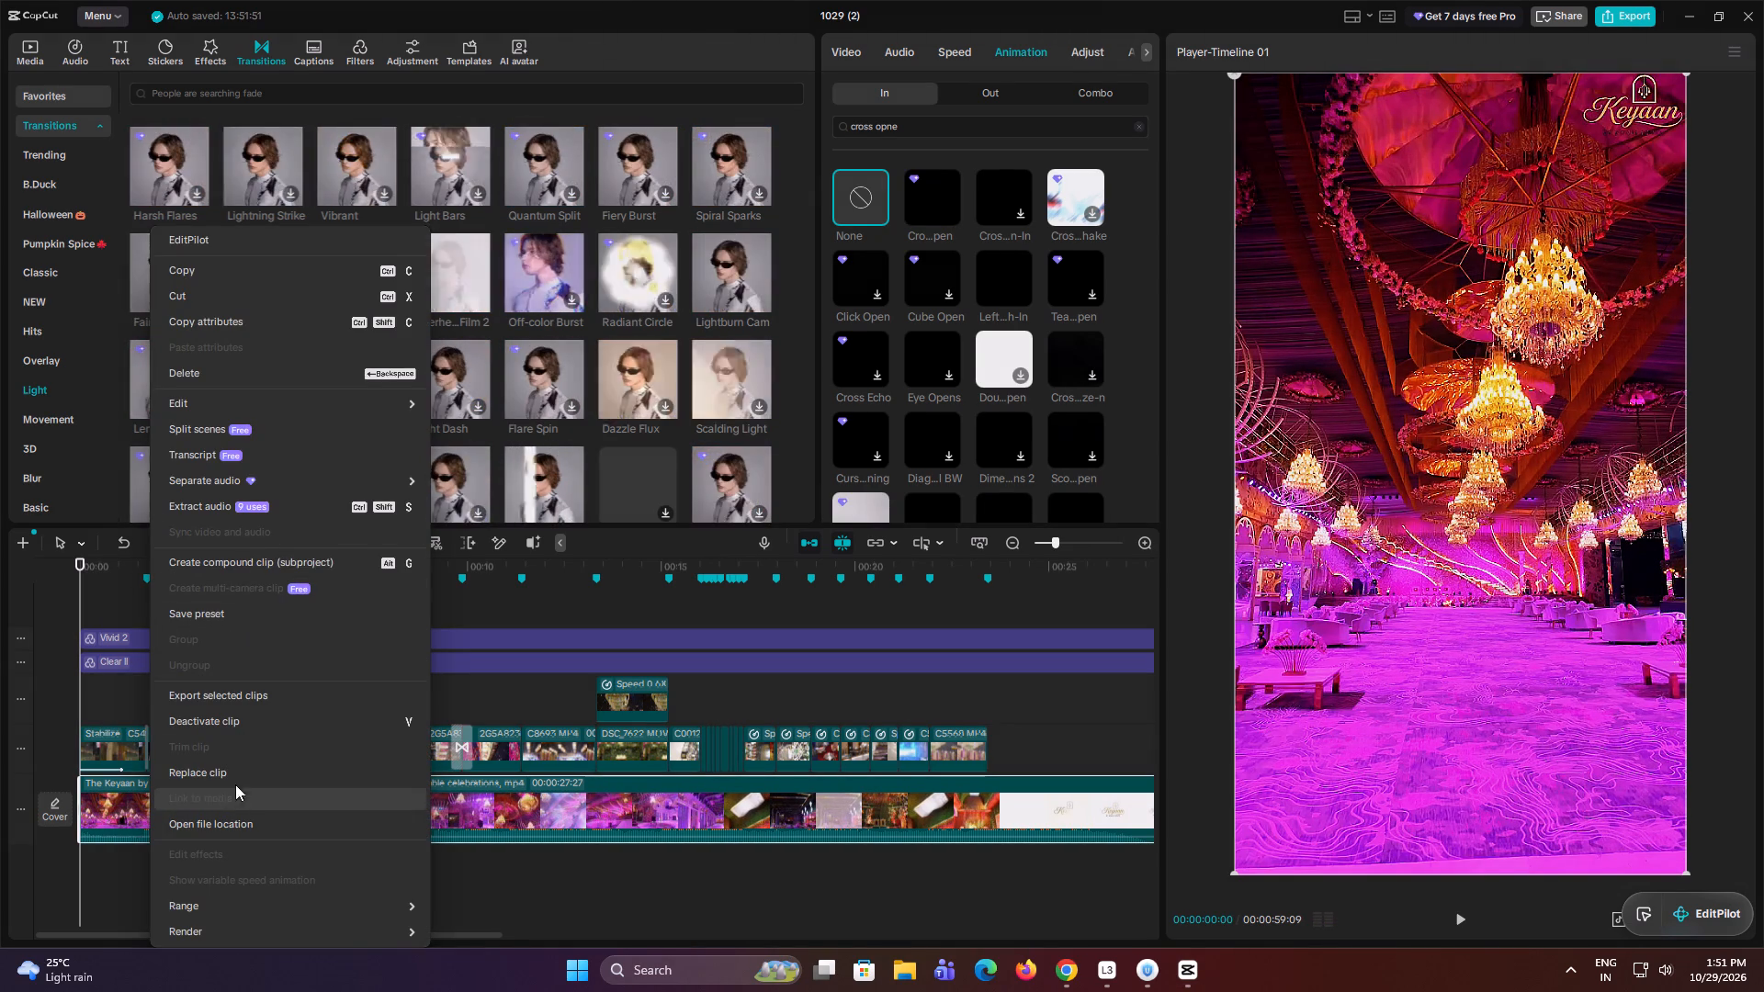
pyautogui.click(221, 503)
pyautogui.click(226, 827)
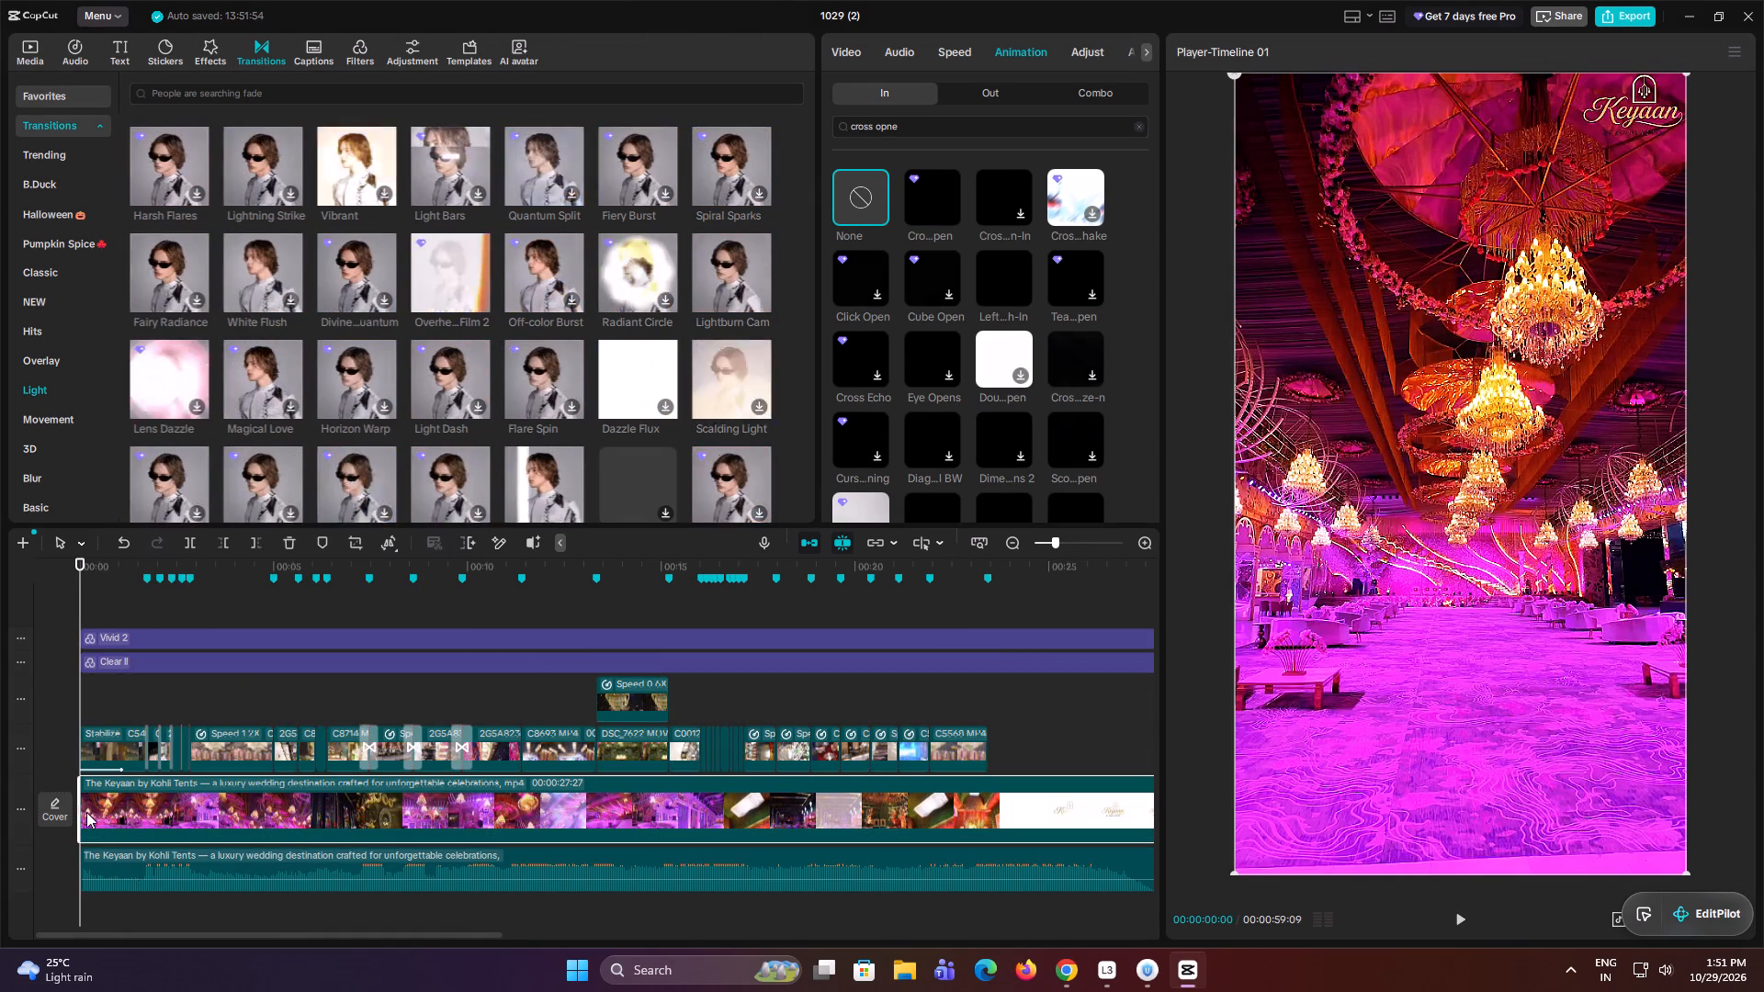
# Turn off the main track magnet, turn on linkage, and undo the rippling start trim of the Keyaan reference clip.
pyautogui.moveTo(81, 806); pyautogui.dragTo(148, 806)
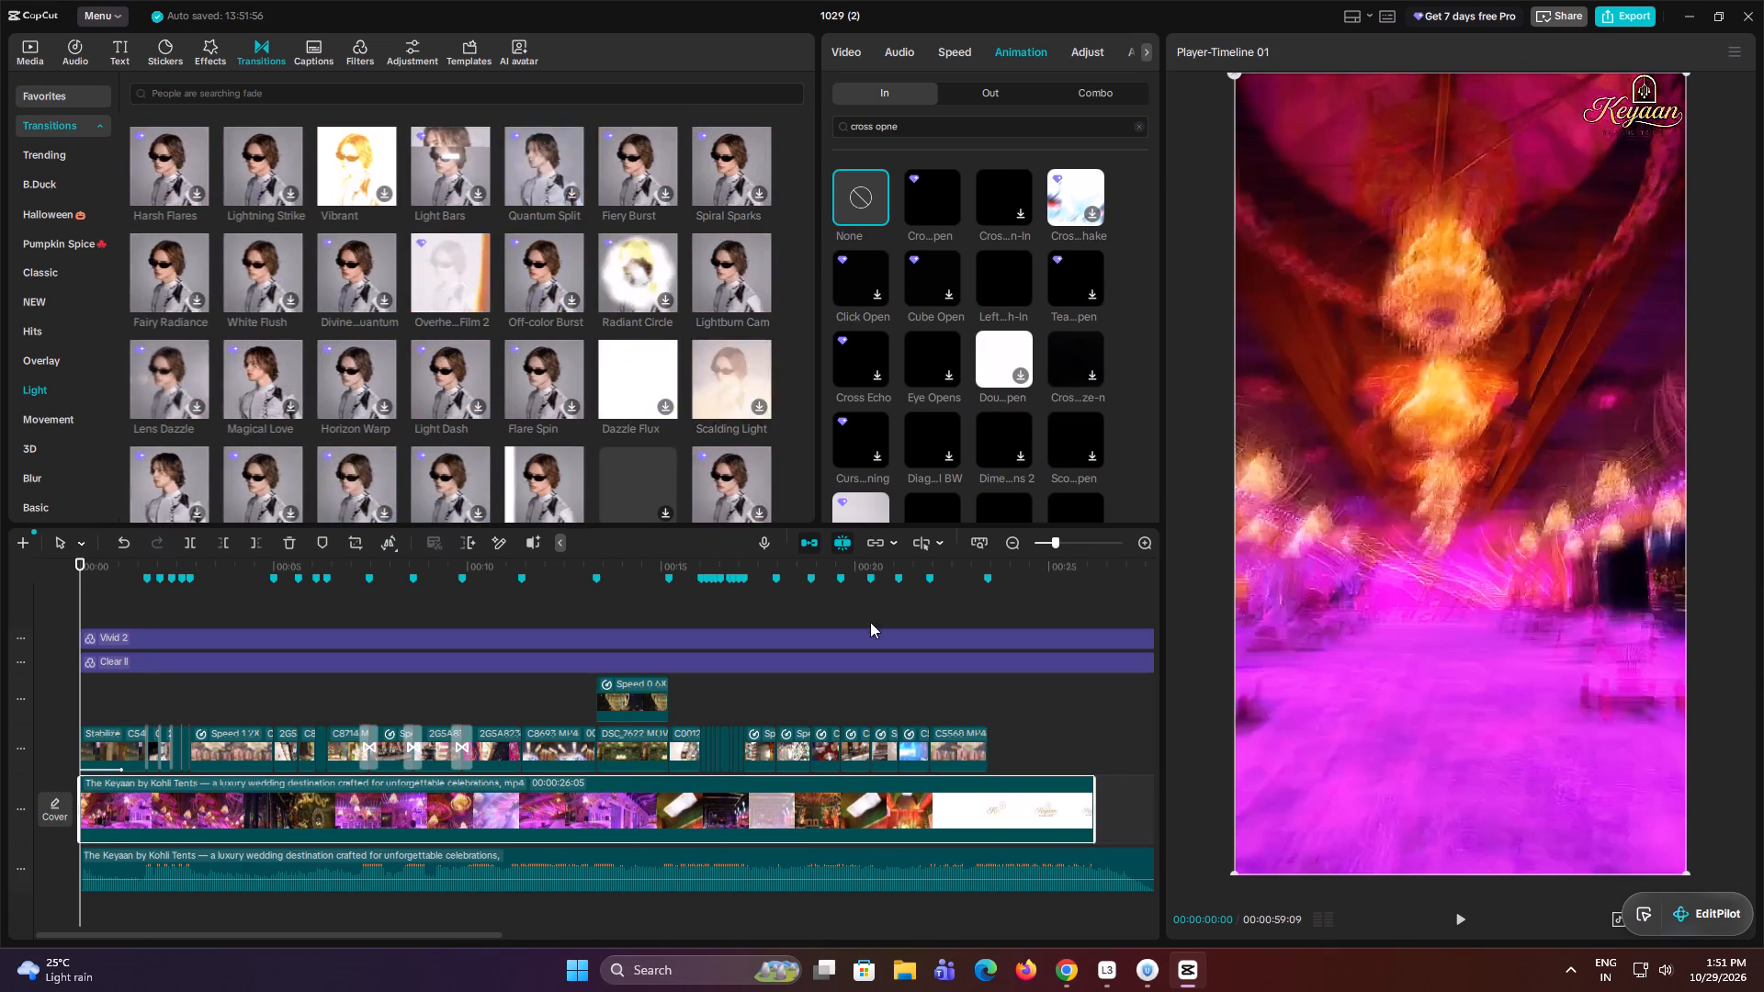
pyautogui.click(803, 540)
pyautogui.click(867, 540)
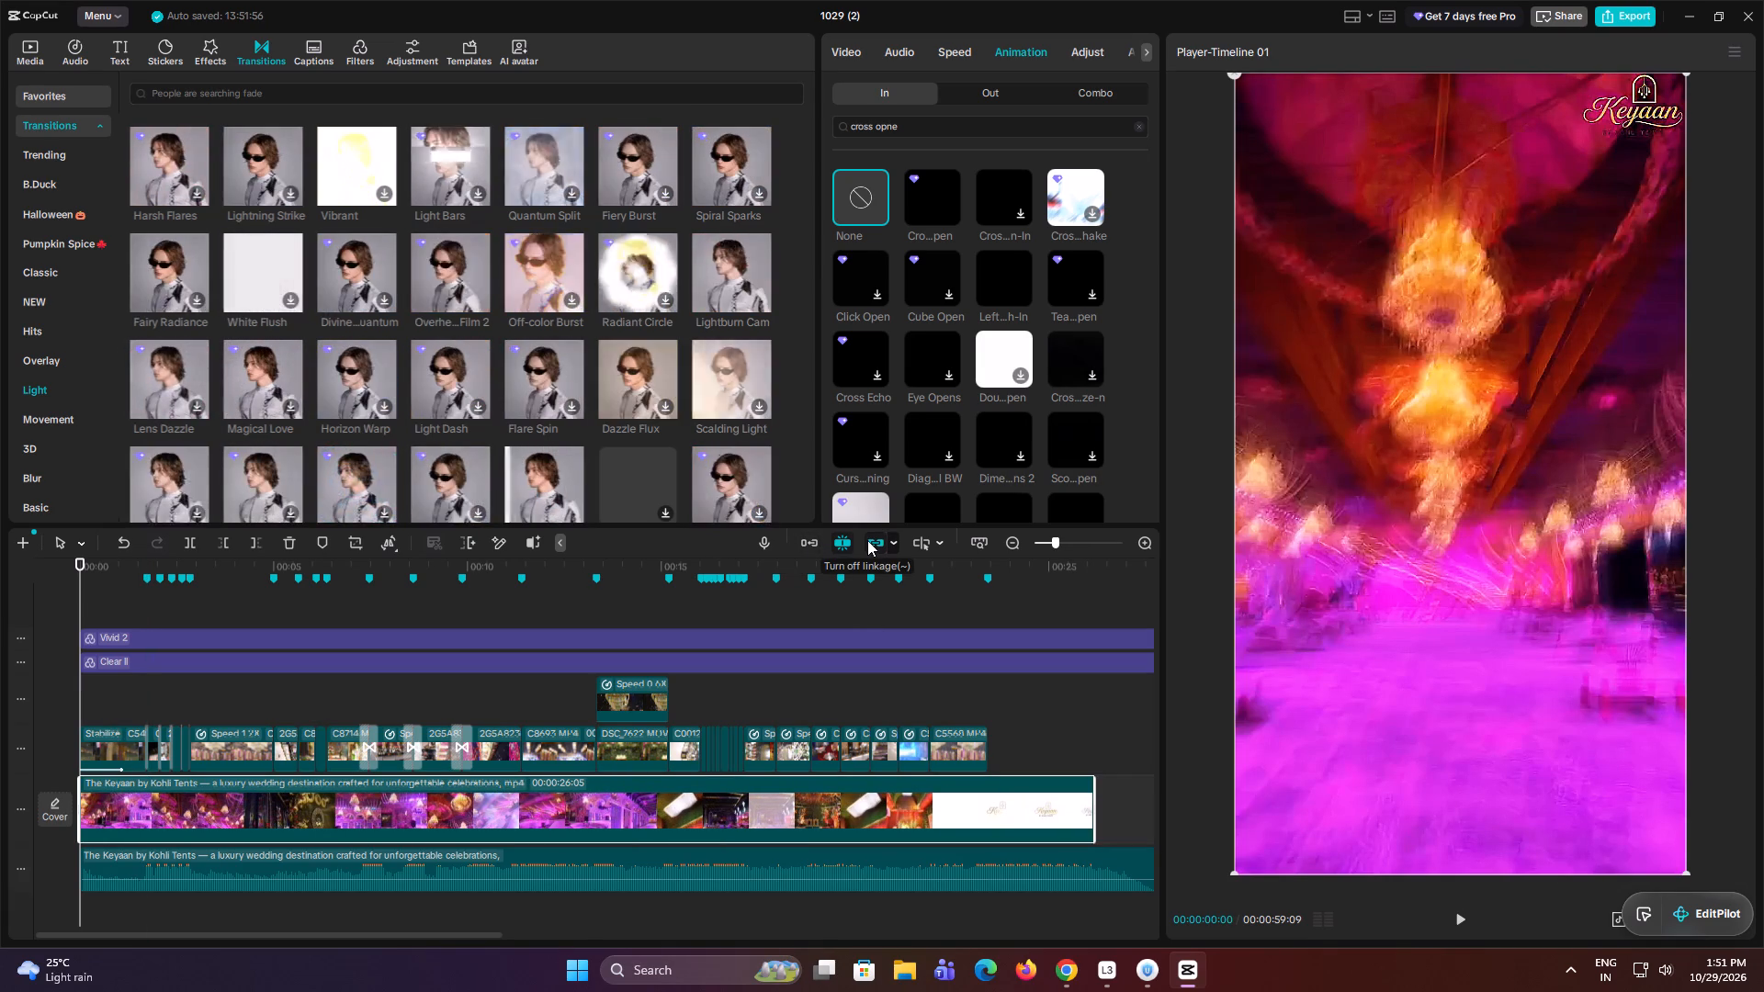
pyautogui.hotkey('ctrl', 'z')
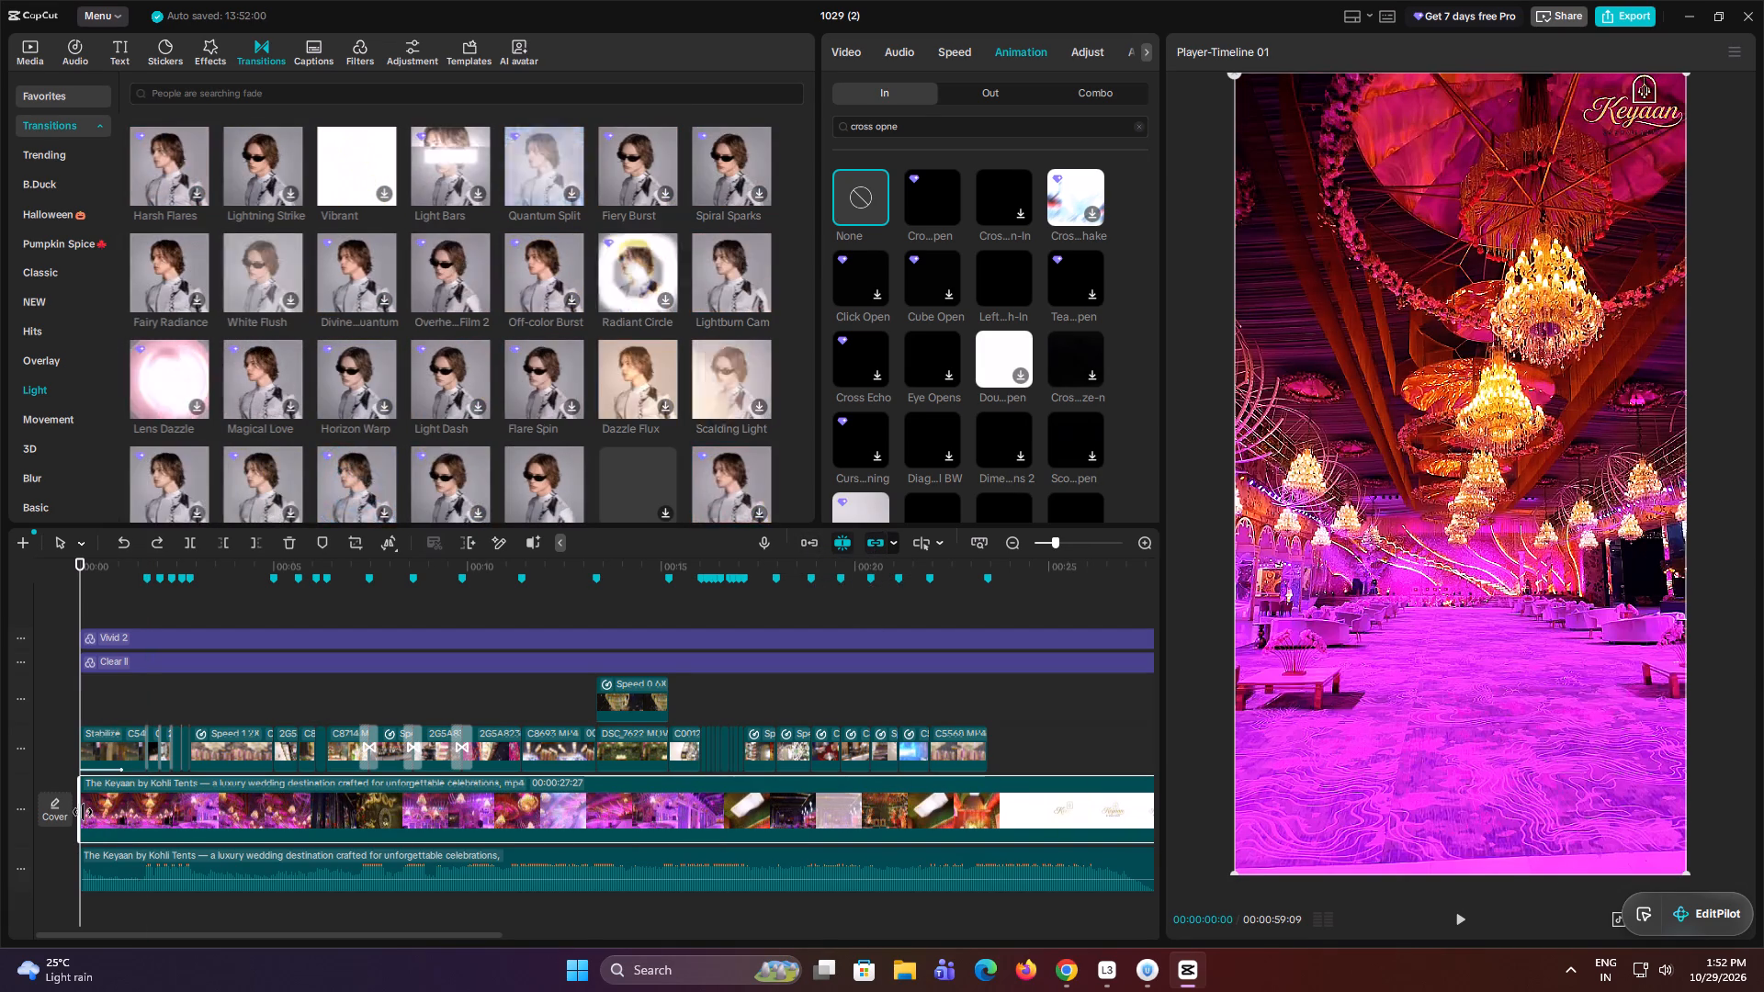
# Trim about 2 seconds off the start of the Keyaan reference video, leaving its extracted audio uncut.
pyautogui.moveTo(83, 812); pyautogui.dragTo(243, 823)
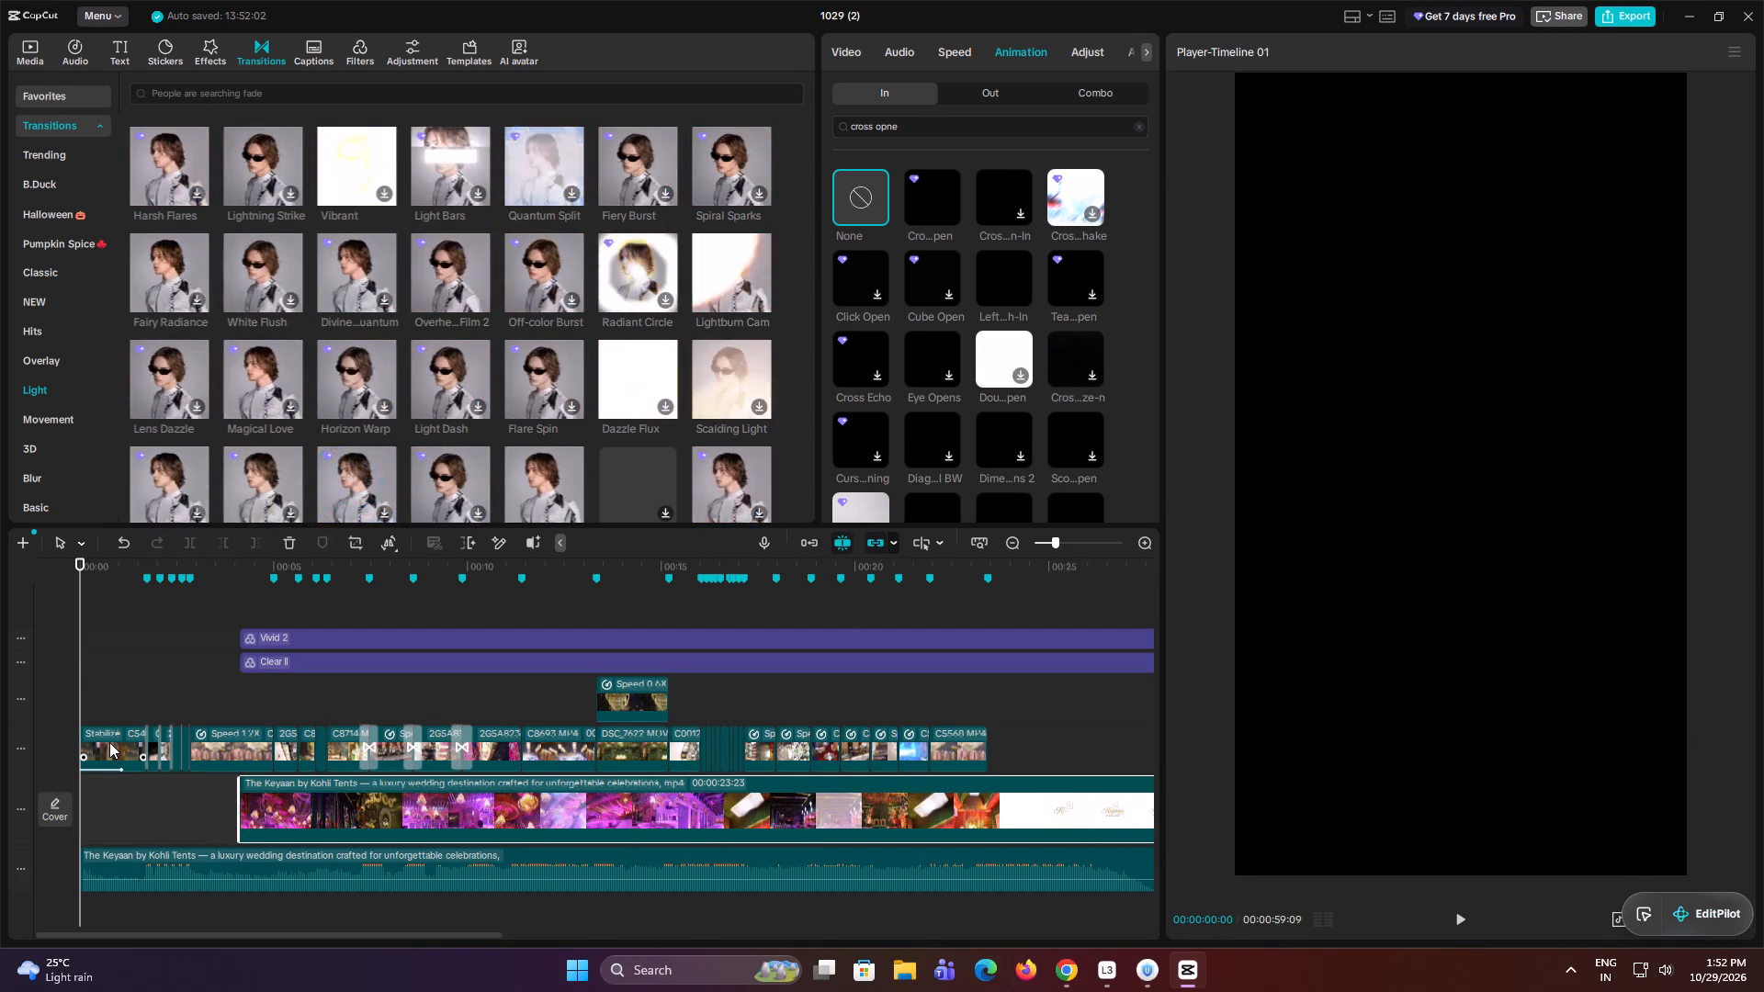
pyautogui.hotkey('ctrl', 'z')
pyautogui.click(110, 801)
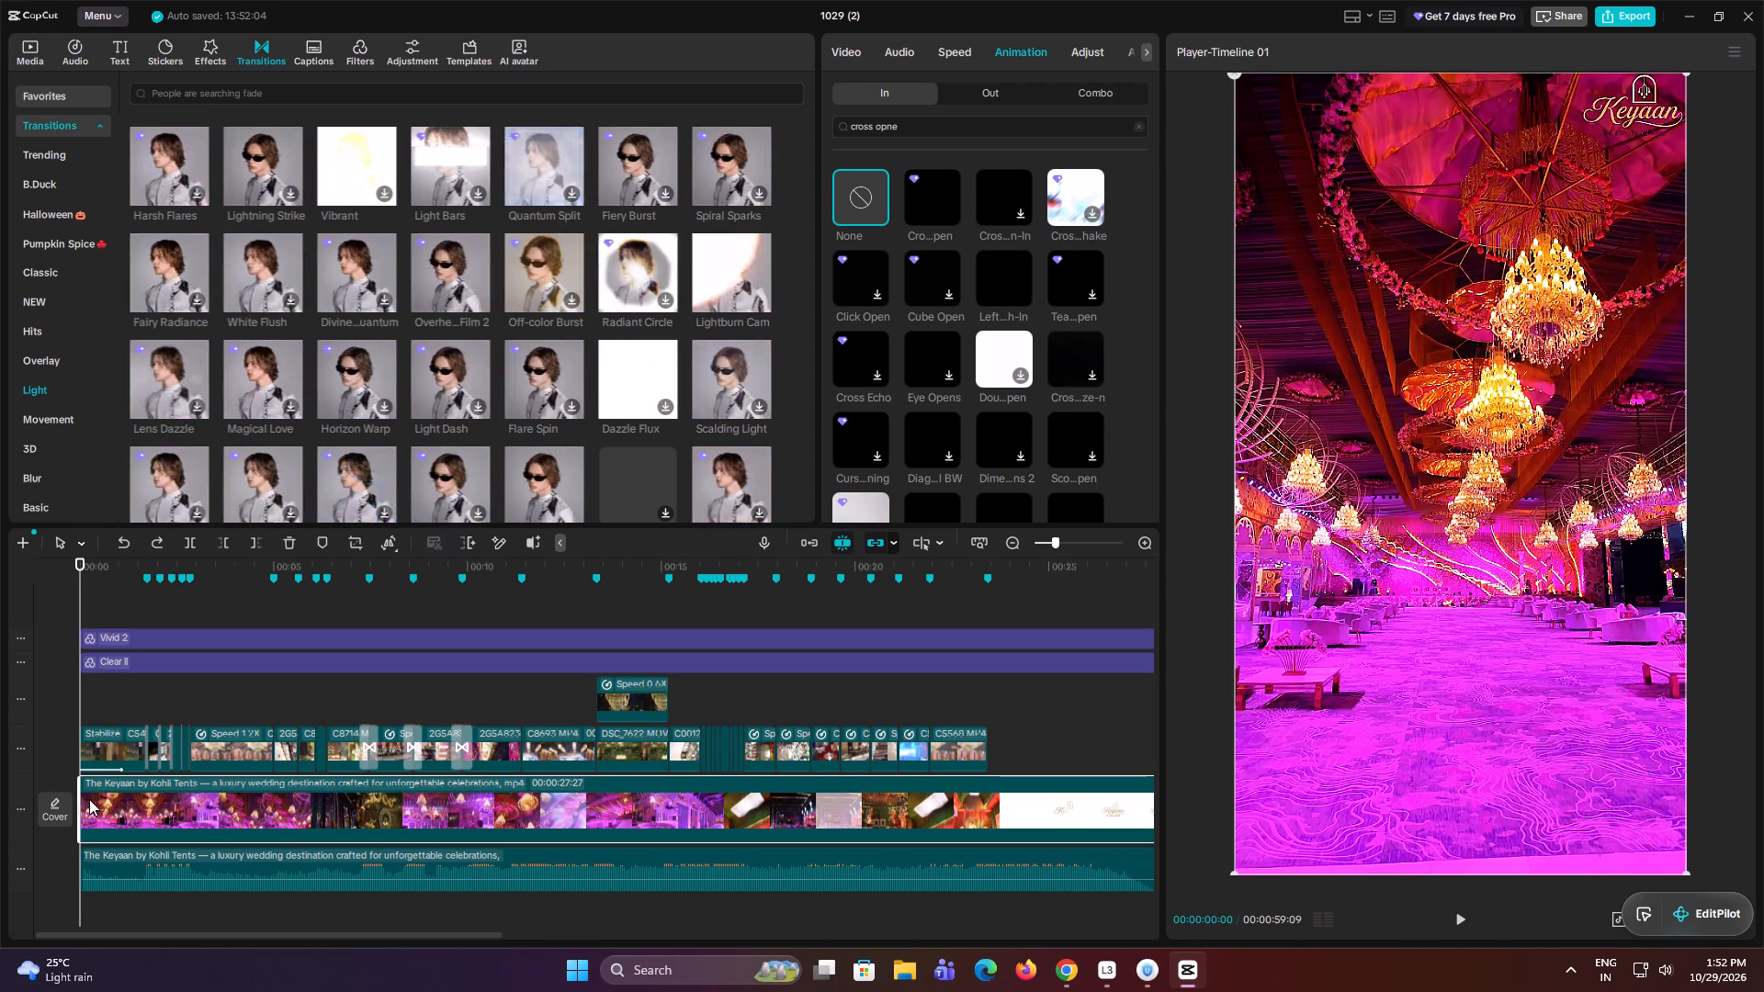
pyautogui.moveTo(82, 799); pyautogui.dragTo(158, 799)
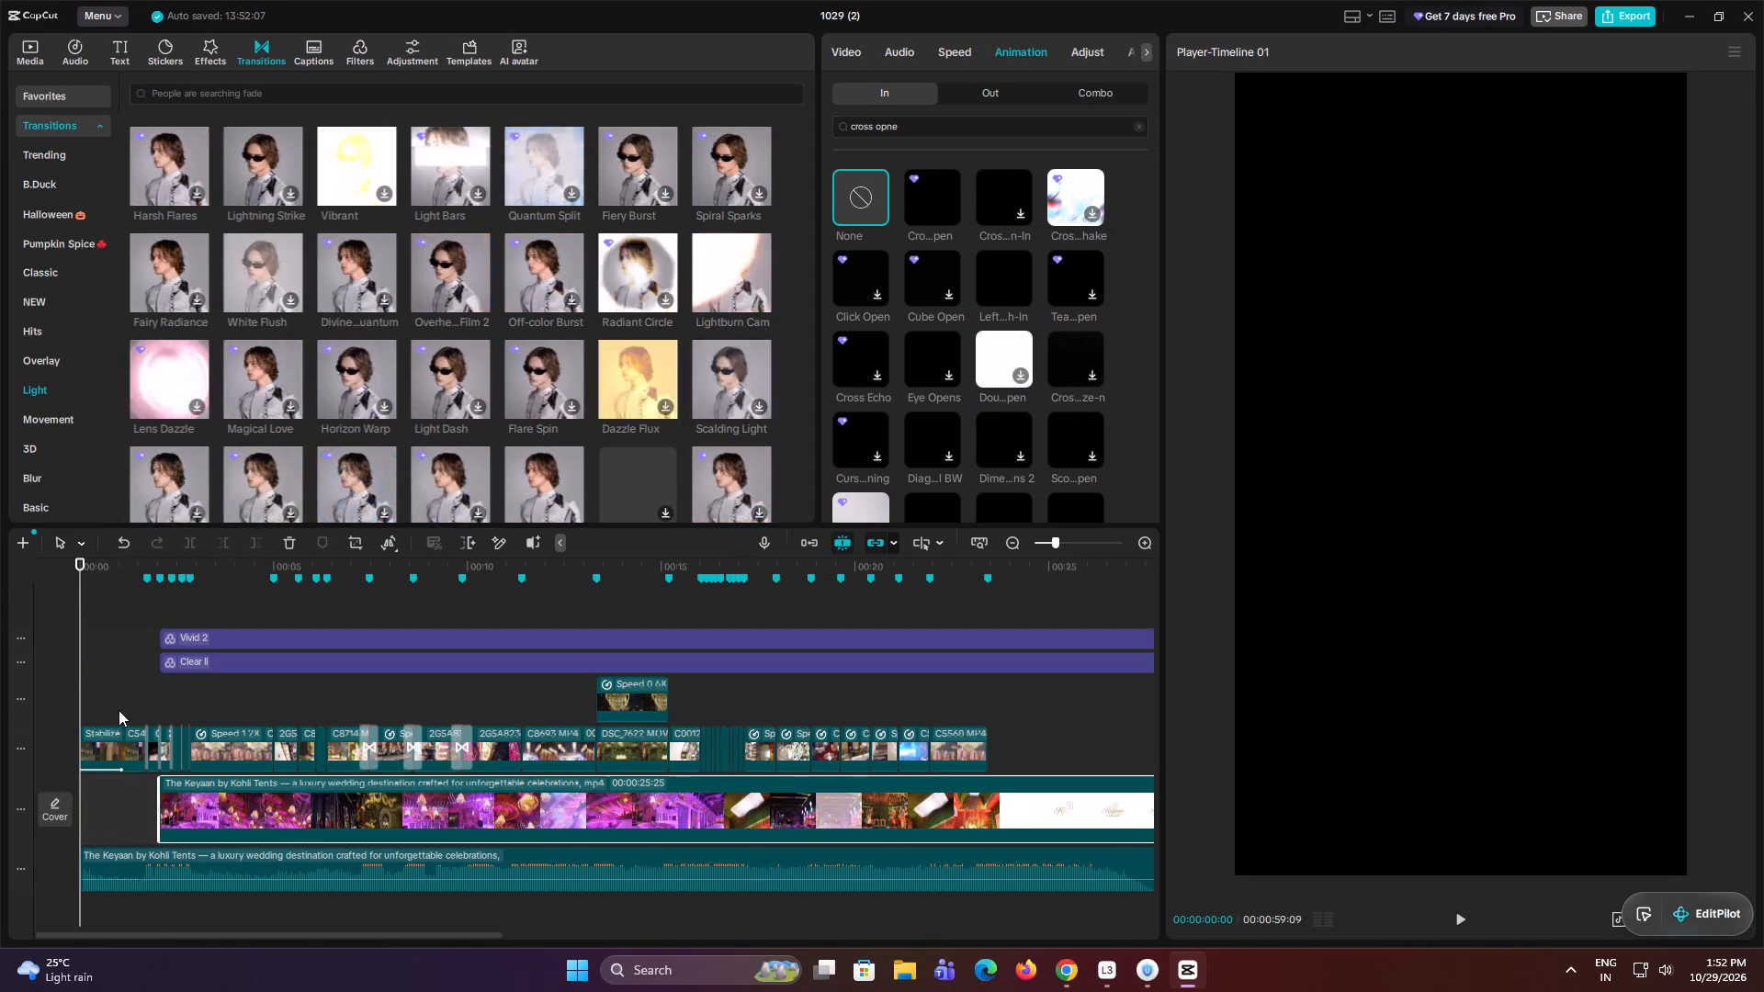
# Move the Vivid 2 and Clear II filters back to the timeline start and play the opening clips with the extracted audio.
pyautogui.moveTo(133, 623); pyautogui.dragTo(192, 672)
pyautogui.moveTo(159, 639); pyautogui.dragTo(51, 645)
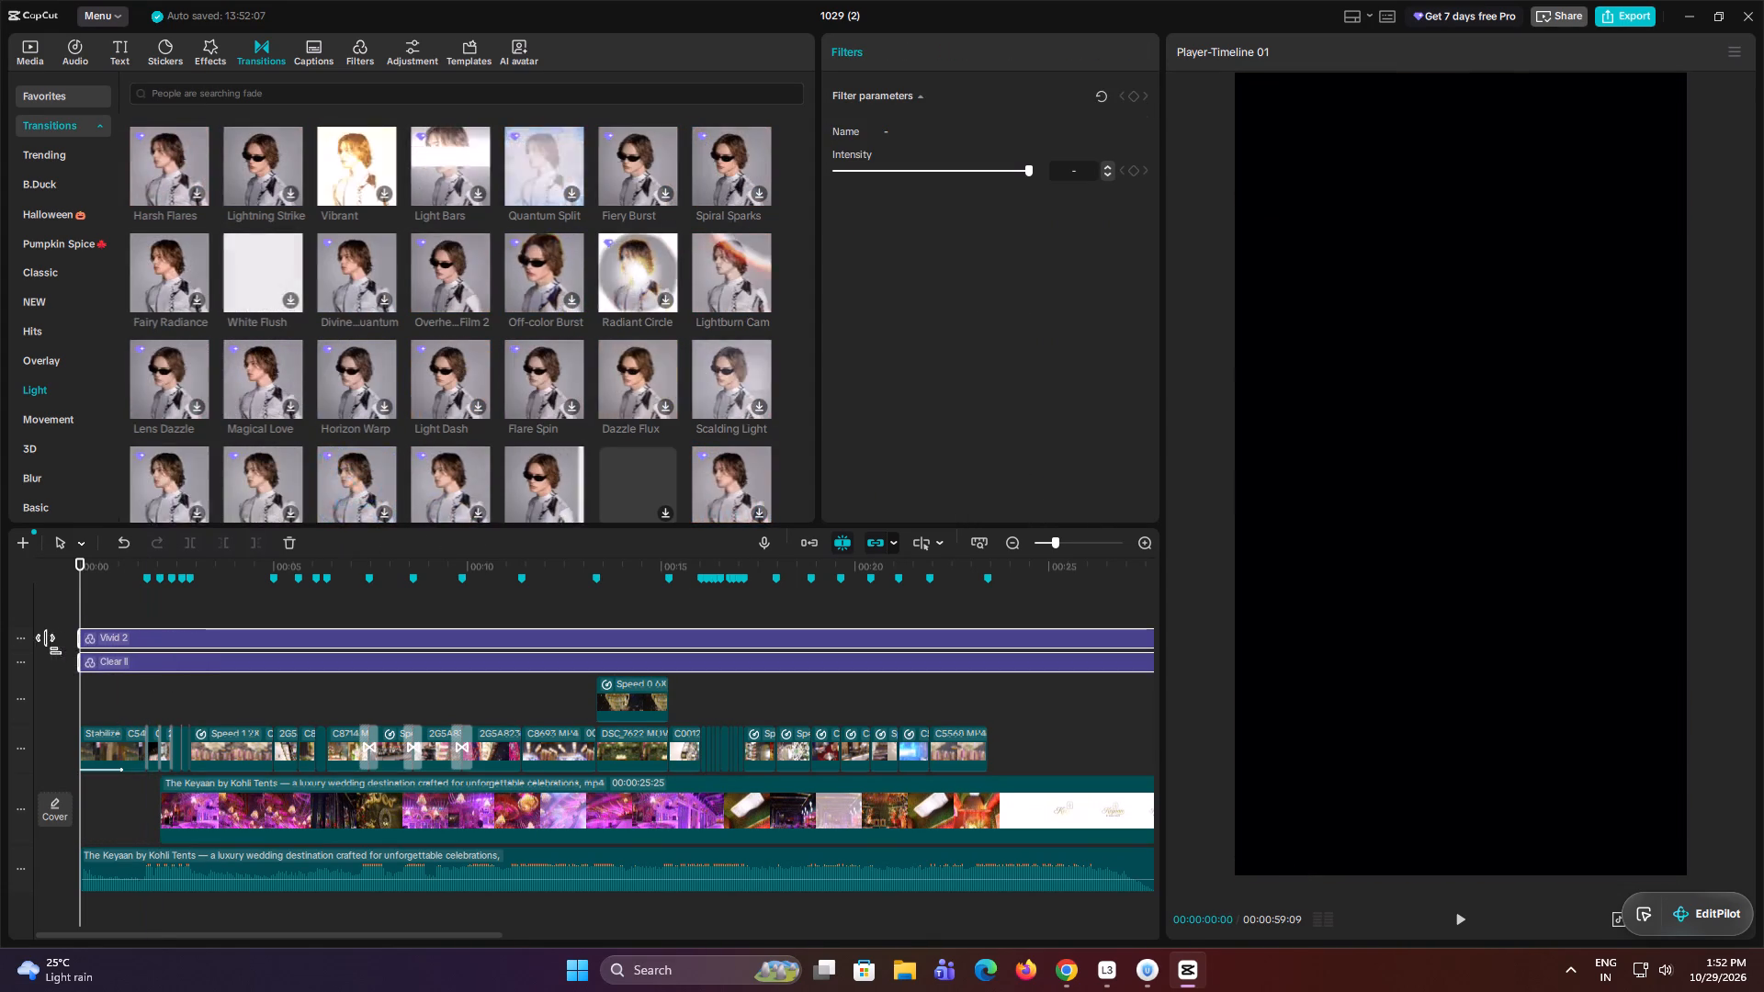
pyautogui.moveTo(51, 645); pyautogui.dragTo(50, 645)
pyautogui.click(128, 705)
pyautogui.moveTo(128, 705); pyautogui.dragTo(29, 705)
pyautogui.press('space')
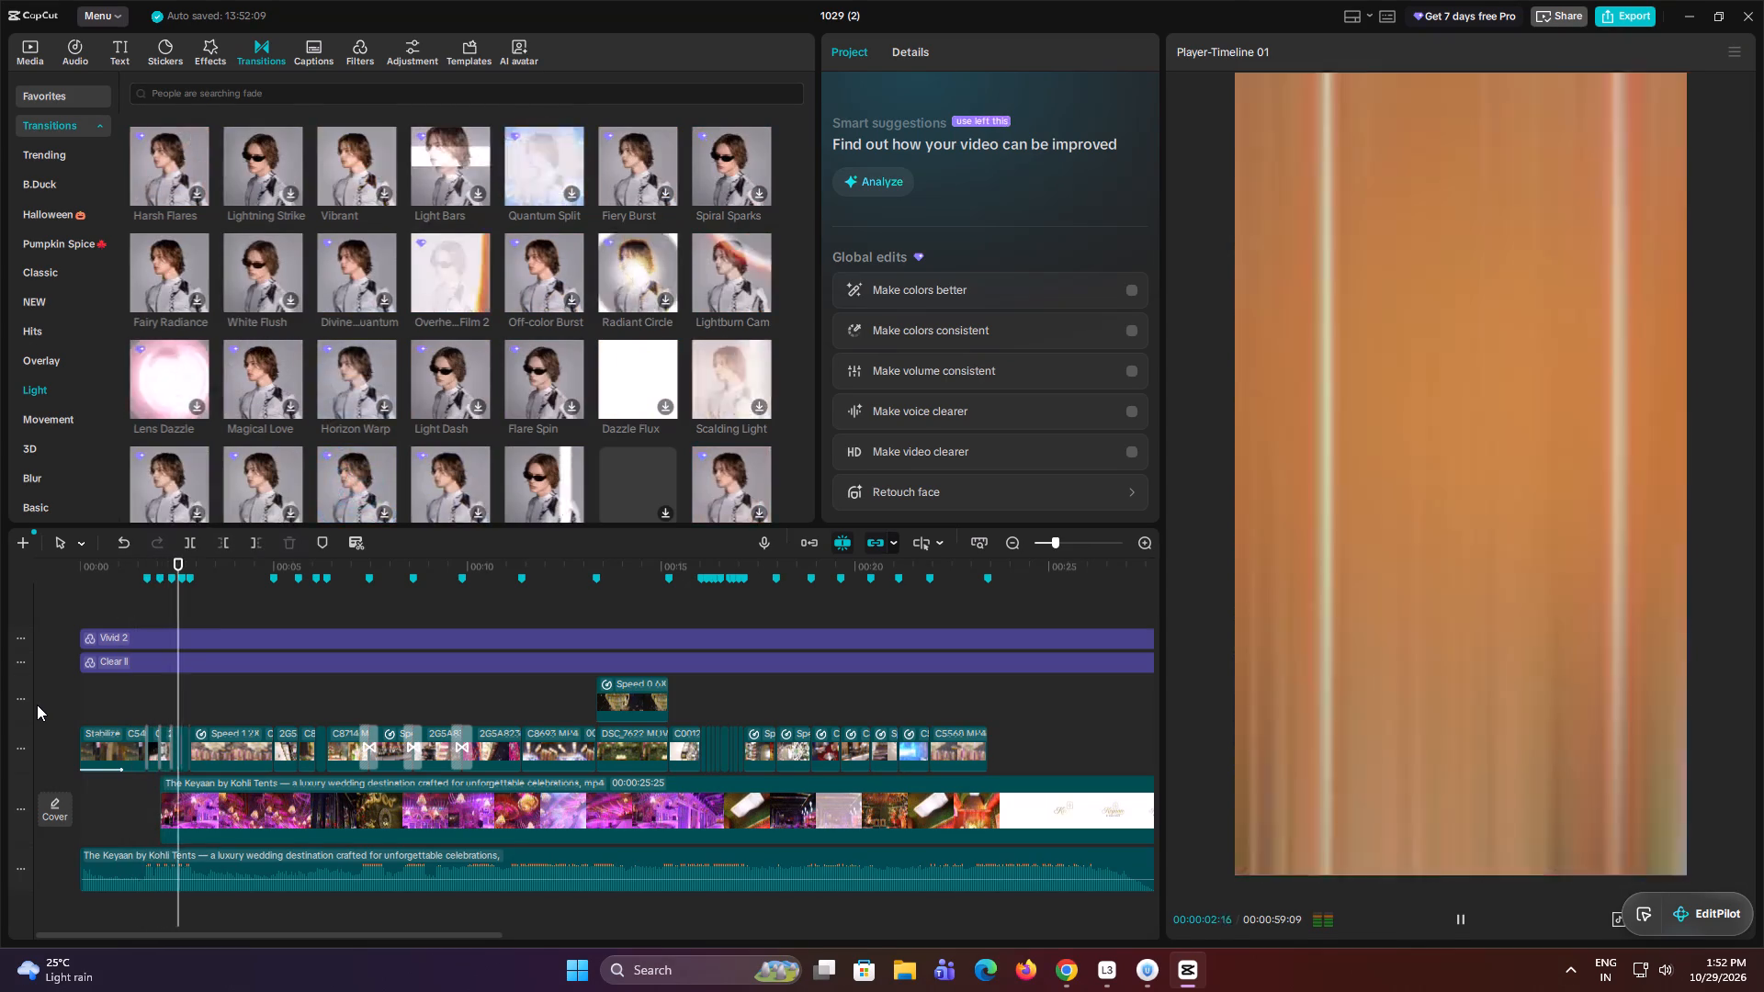
pyautogui.press('space')
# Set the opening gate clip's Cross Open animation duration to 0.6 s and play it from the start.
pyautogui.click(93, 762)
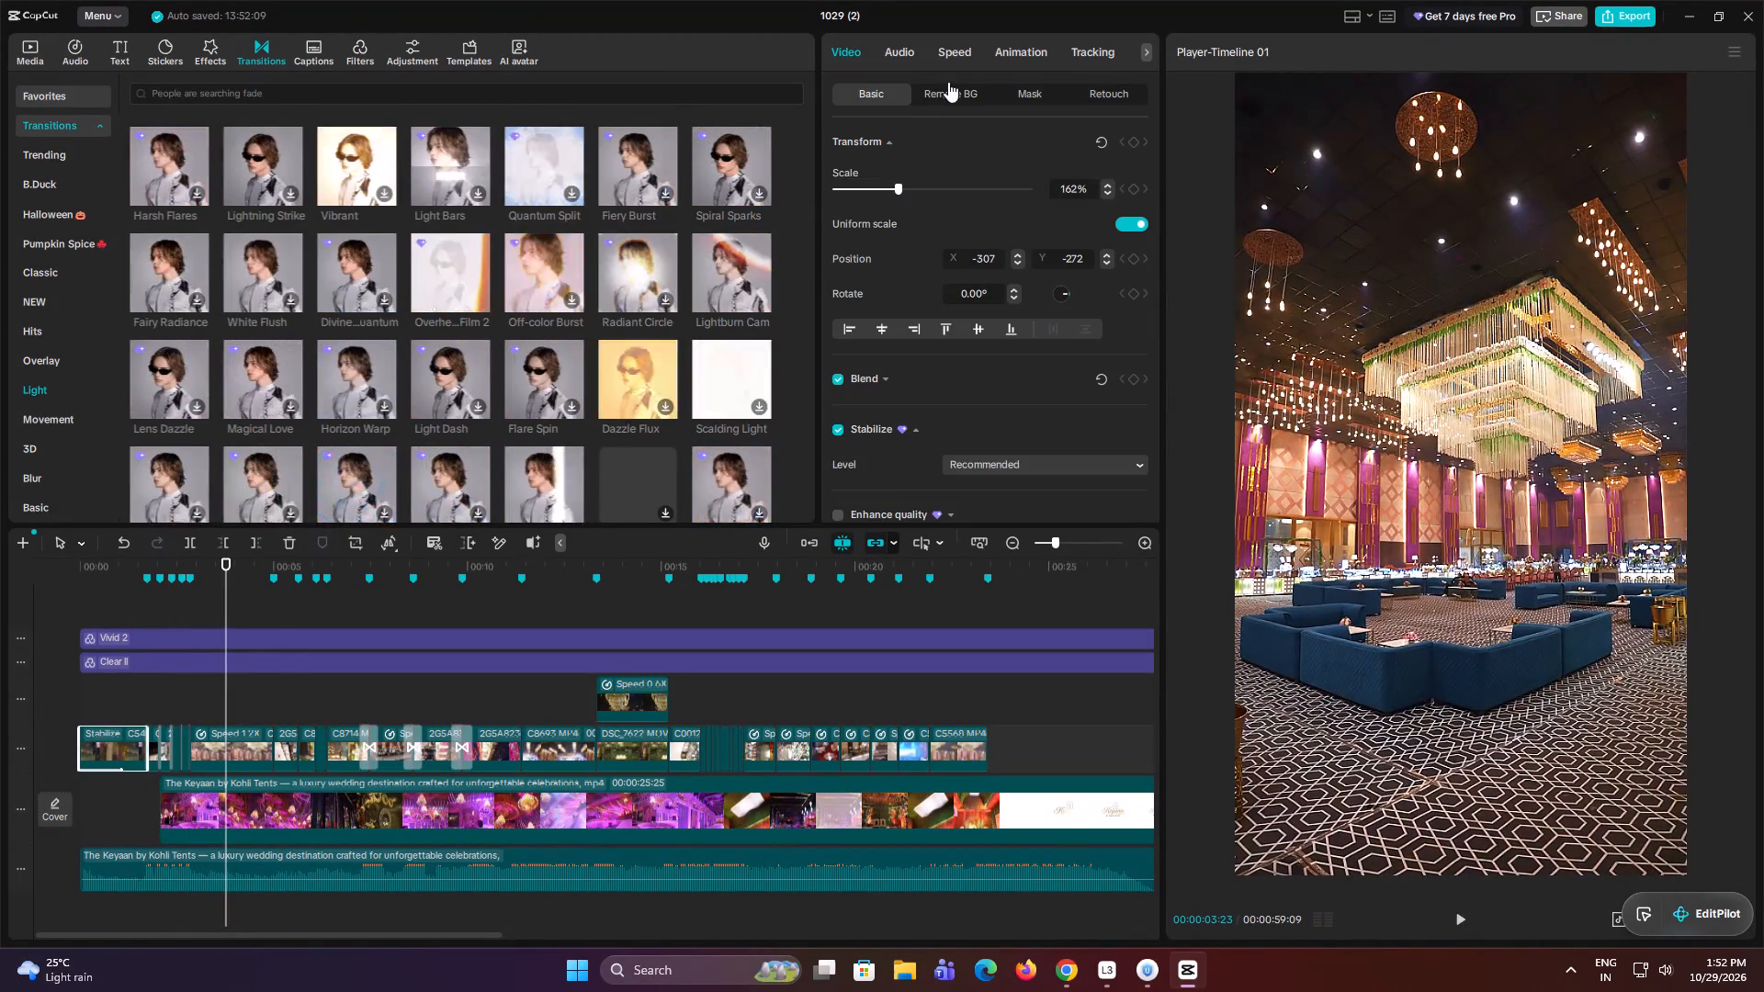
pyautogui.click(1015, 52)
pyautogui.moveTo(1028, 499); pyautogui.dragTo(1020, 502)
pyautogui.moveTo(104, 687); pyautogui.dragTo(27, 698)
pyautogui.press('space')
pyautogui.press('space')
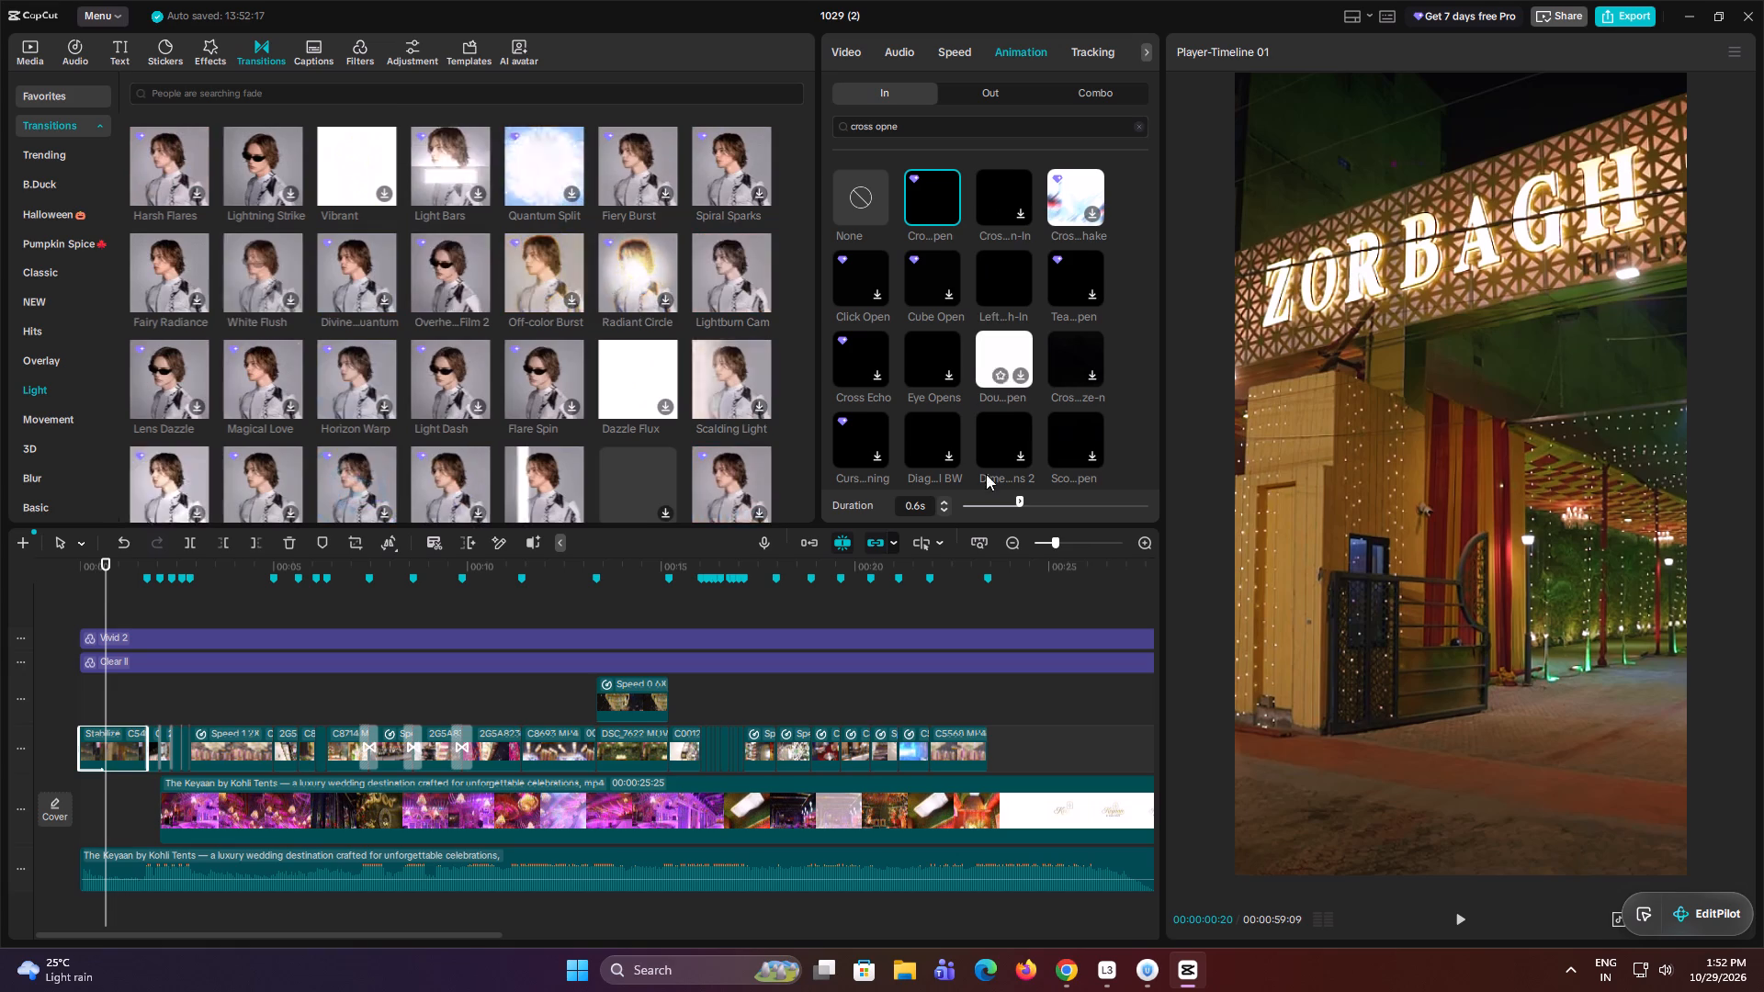
# Set the opening gate clip's Cross Open animation duration to 1.0 s.
pyautogui.moveTo(1056, 502); pyautogui.dragTo(1074, 501)
pyautogui.moveTo(1074, 501); pyautogui.dragTo(1065, 503)
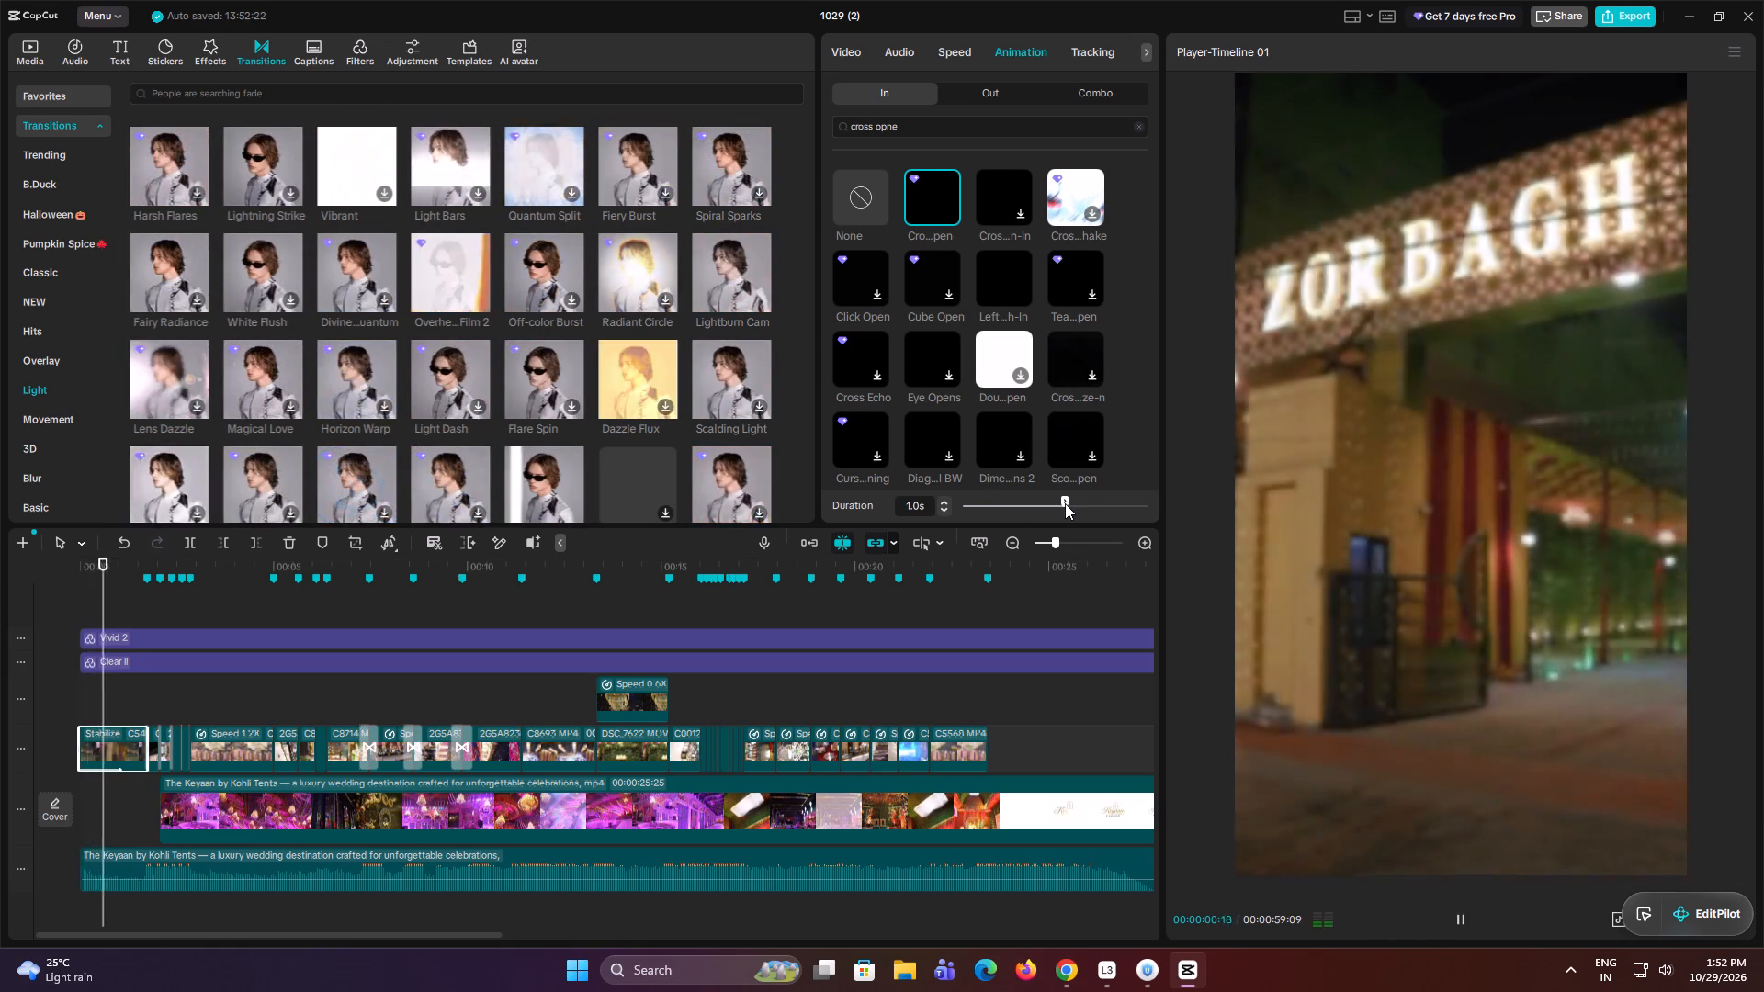
# Play the edit from the start and the separate Keyaan reference copy around 45 s to compare their transitions.
pyautogui.click(130, 688)
pyautogui.moveTo(130, 688); pyautogui.dragTo(0, 712)
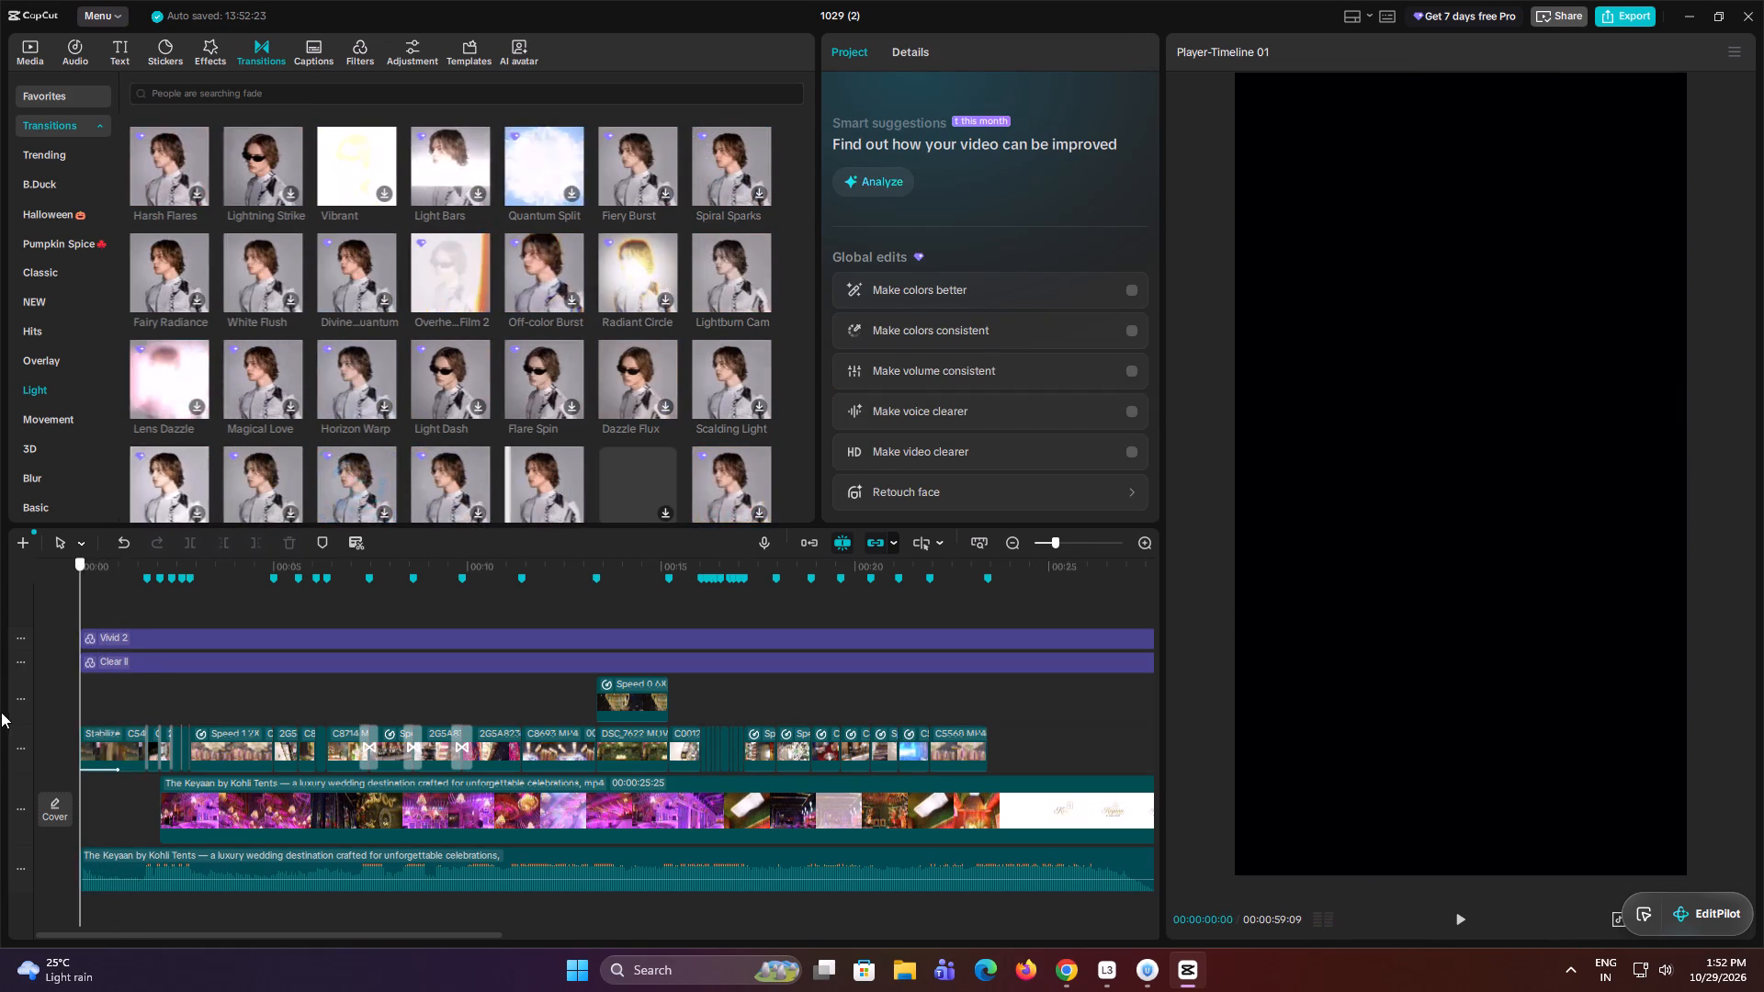
pyautogui.press('space')
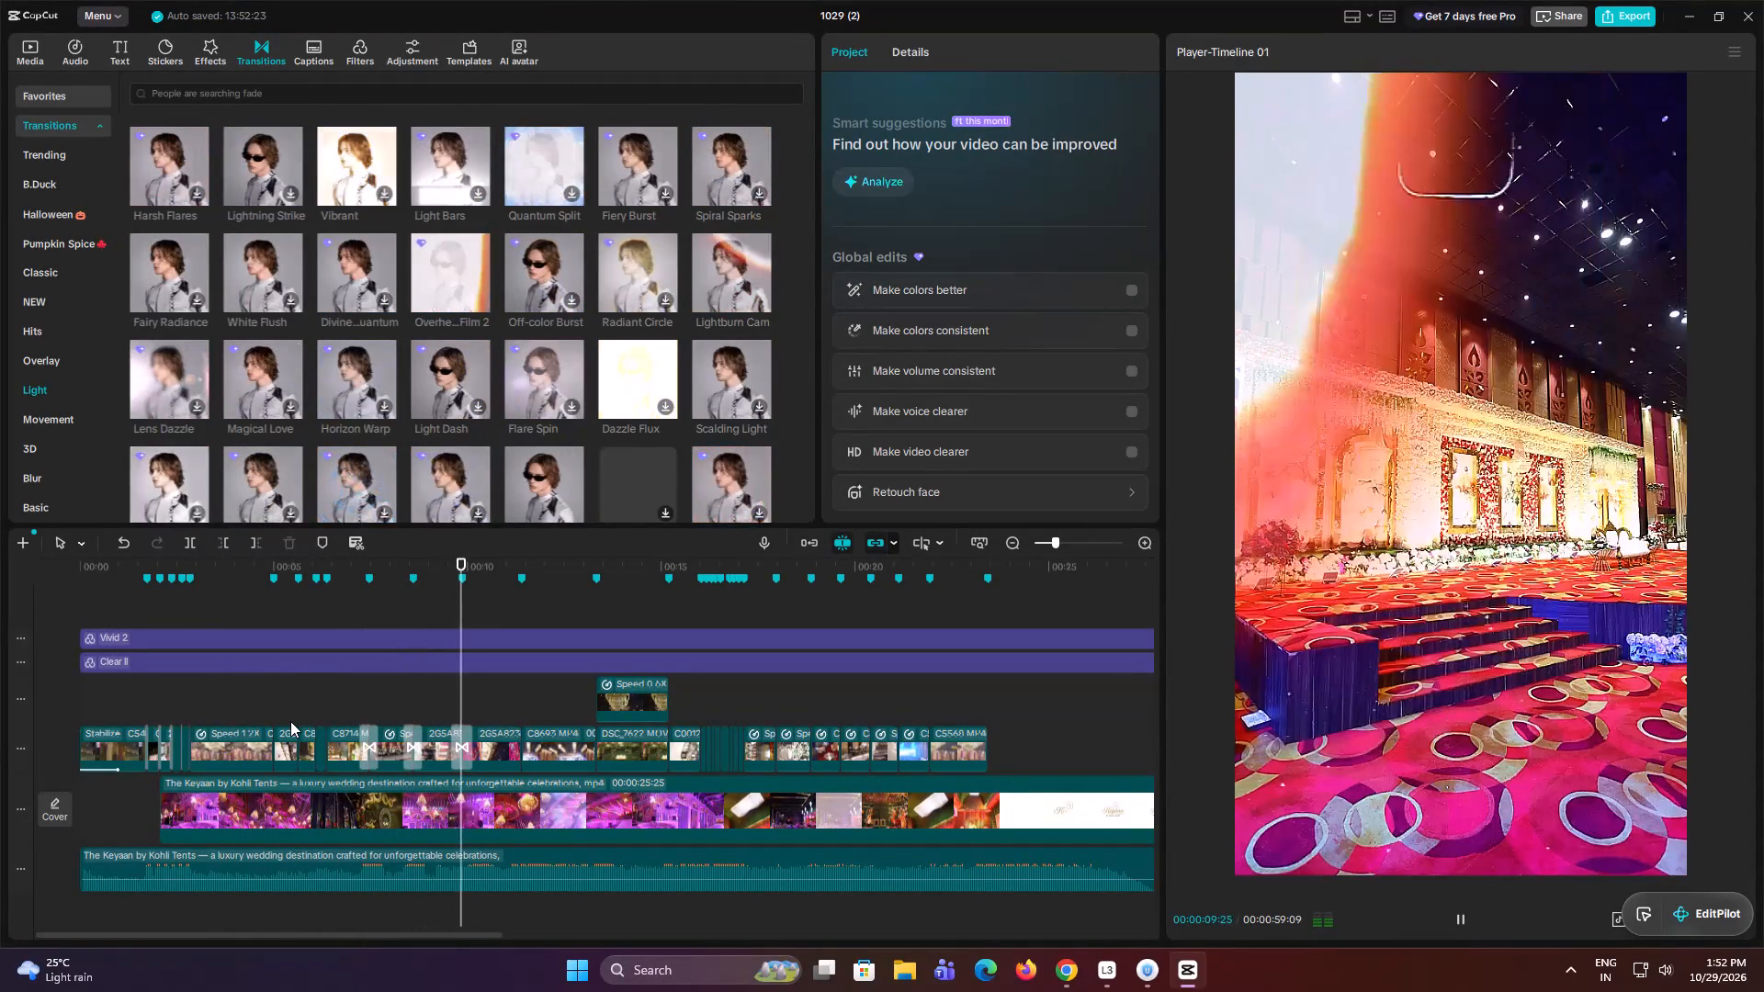
pyautogui.press('space')
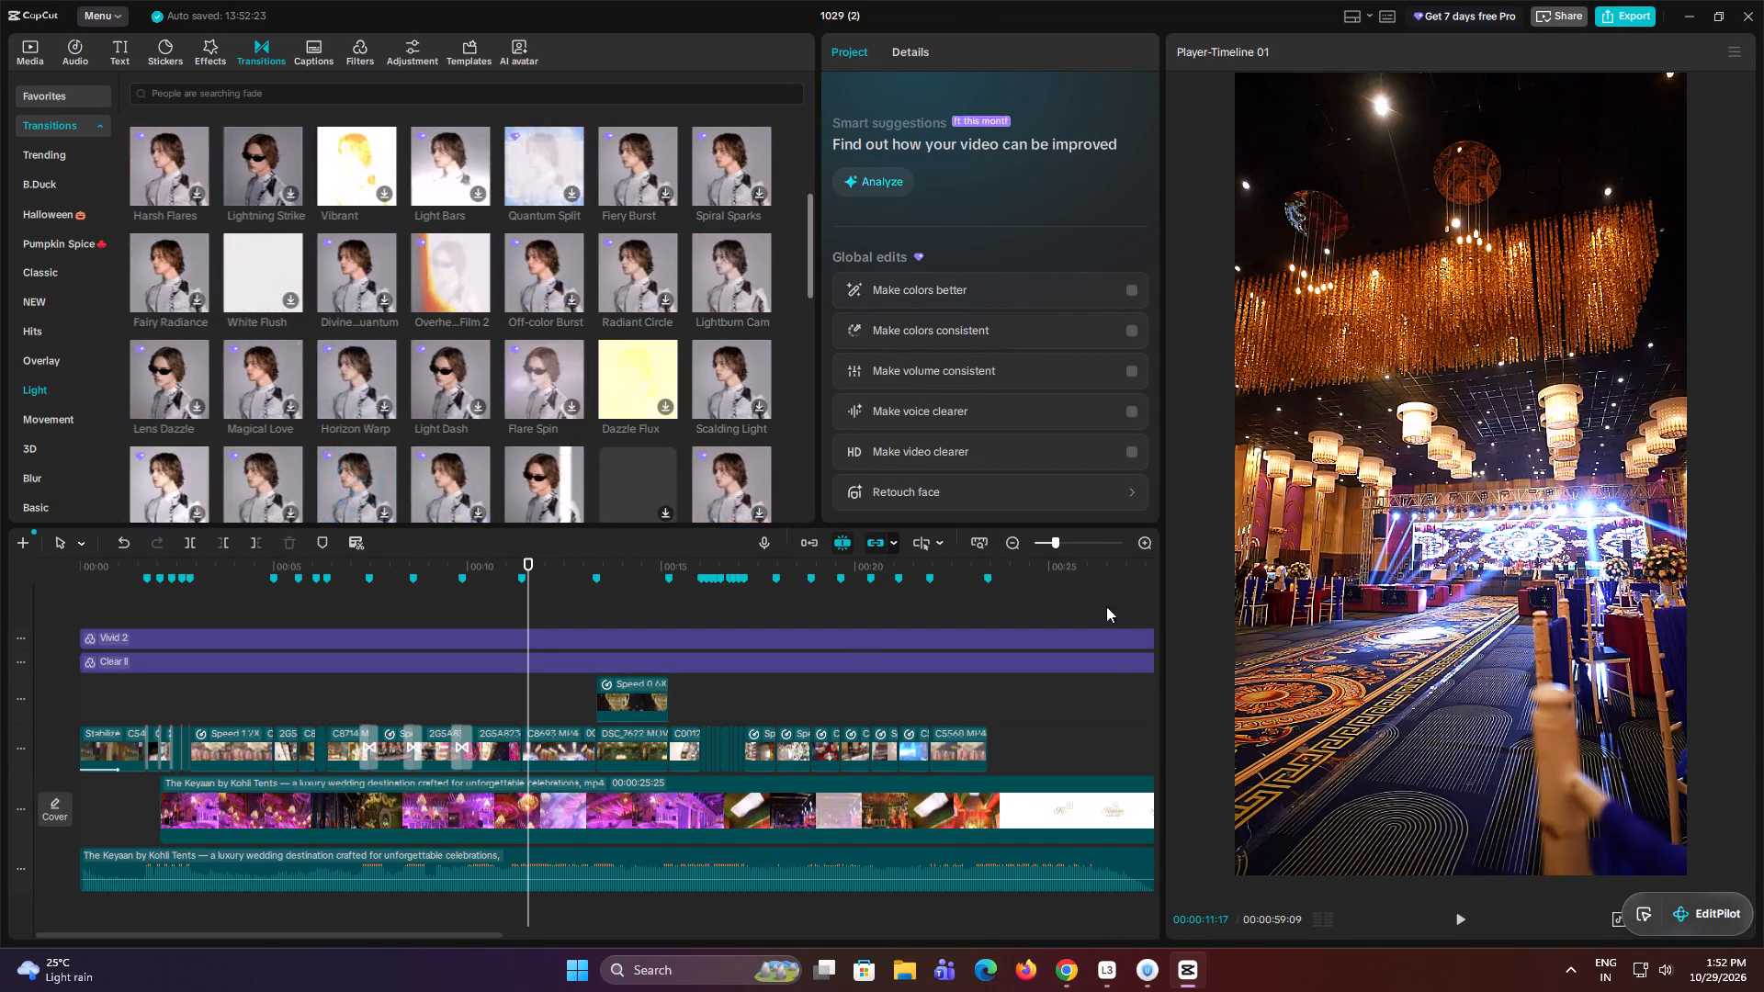
pyautogui.moveTo(1051, 545); pyautogui.dragTo(1039, 546)
pyautogui.click(284, 680)
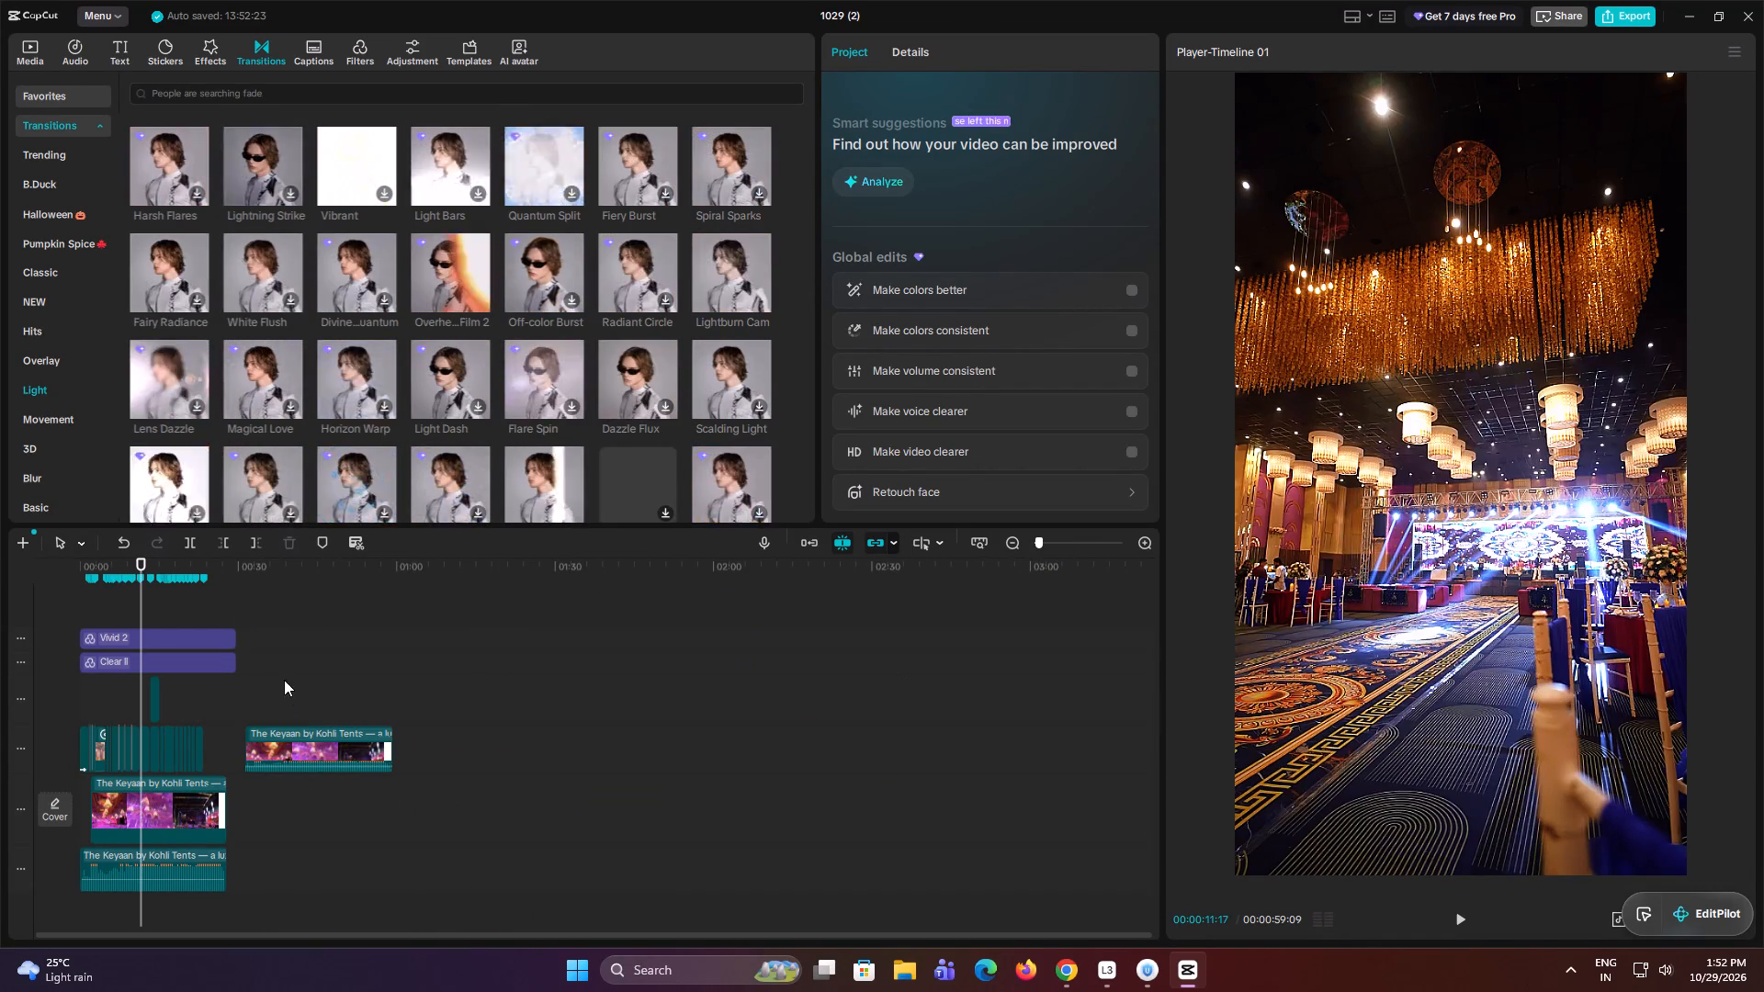
pyautogui.press('space')
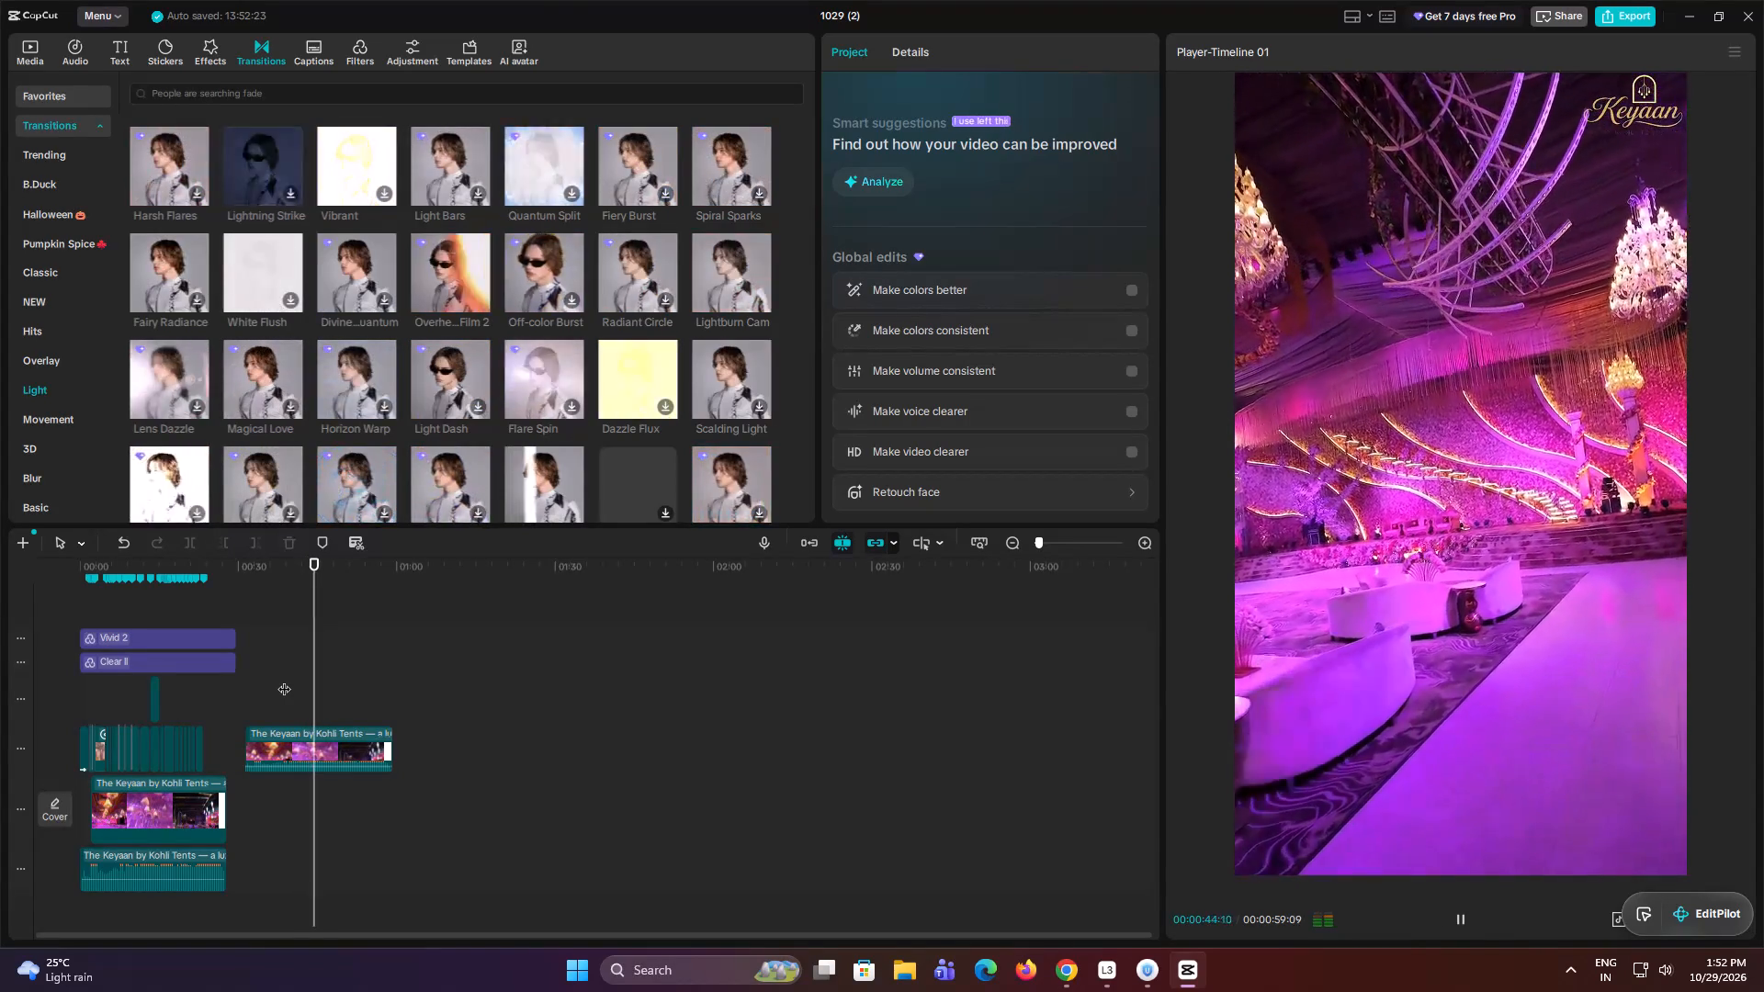
pyautogui.press('space')
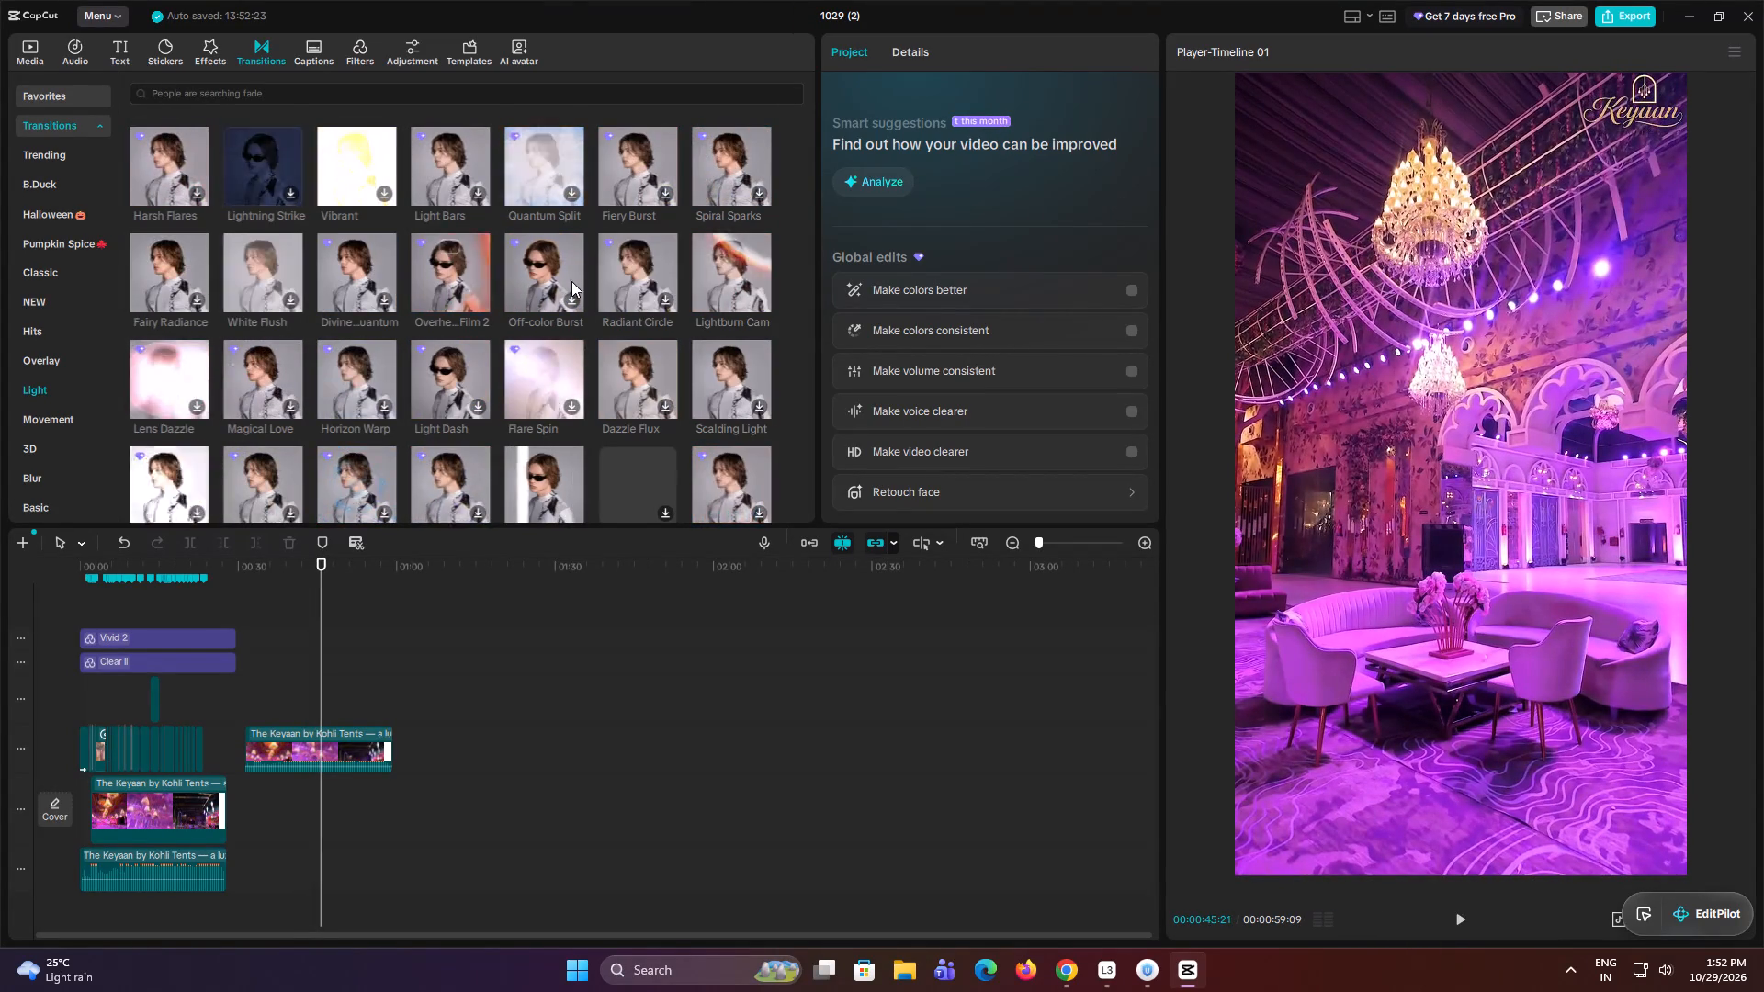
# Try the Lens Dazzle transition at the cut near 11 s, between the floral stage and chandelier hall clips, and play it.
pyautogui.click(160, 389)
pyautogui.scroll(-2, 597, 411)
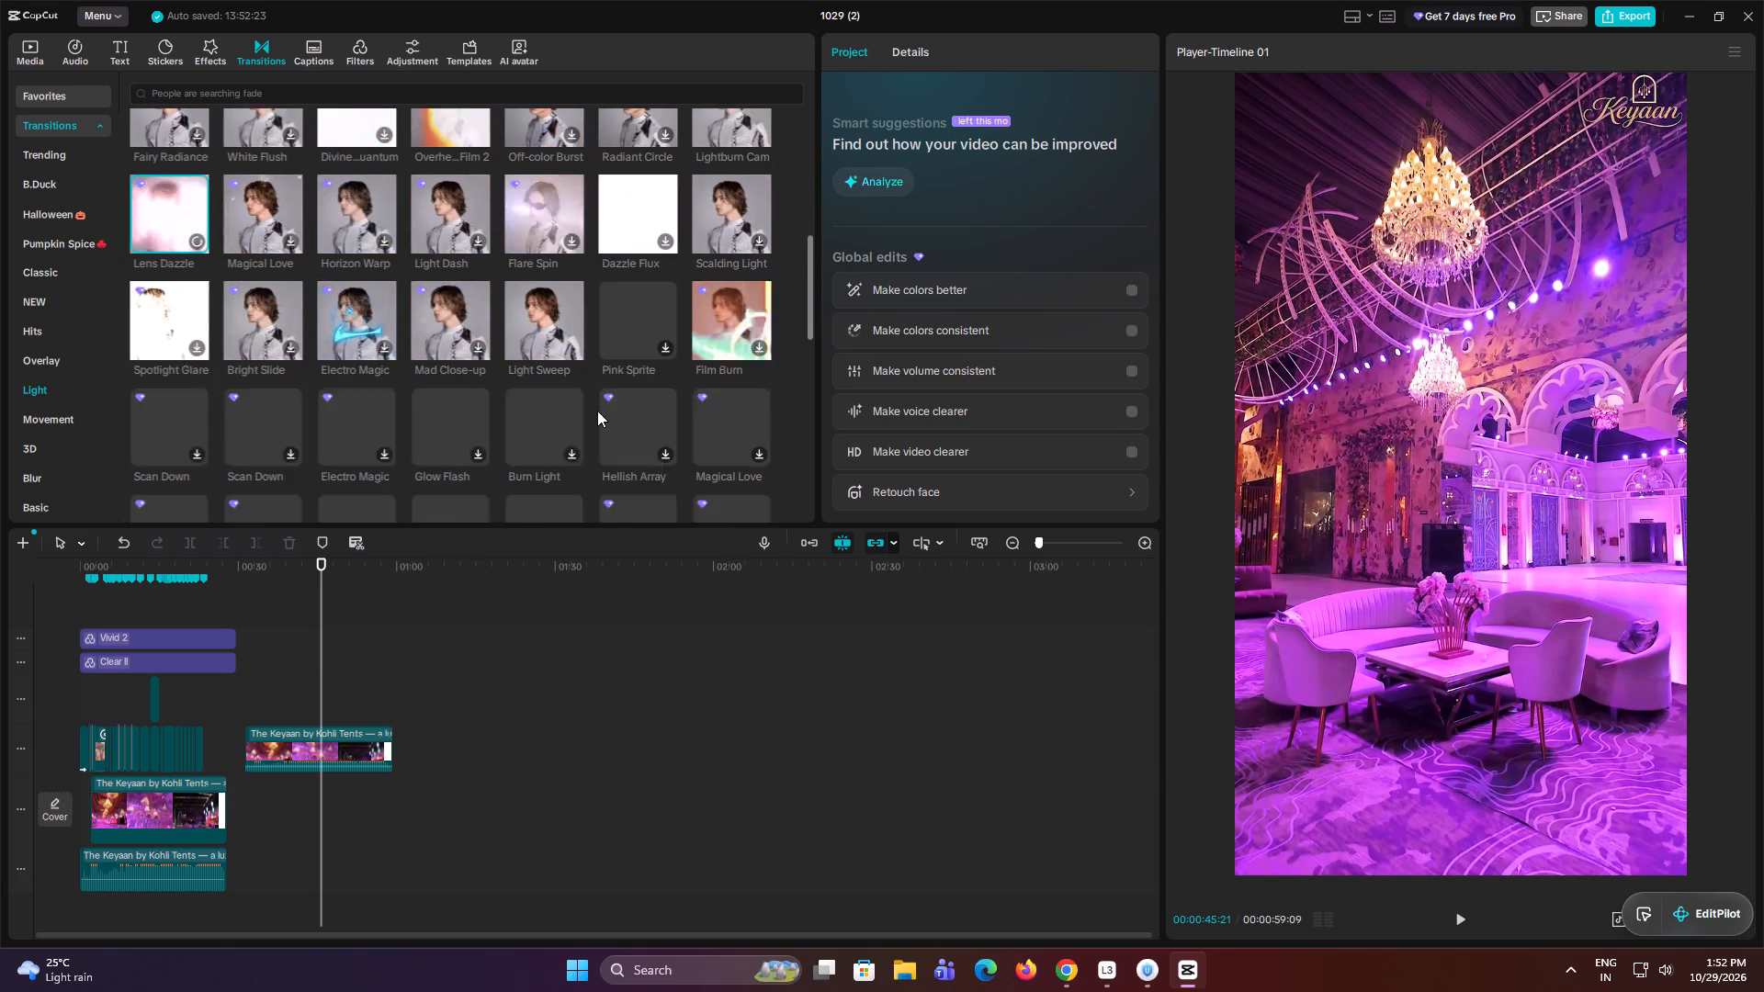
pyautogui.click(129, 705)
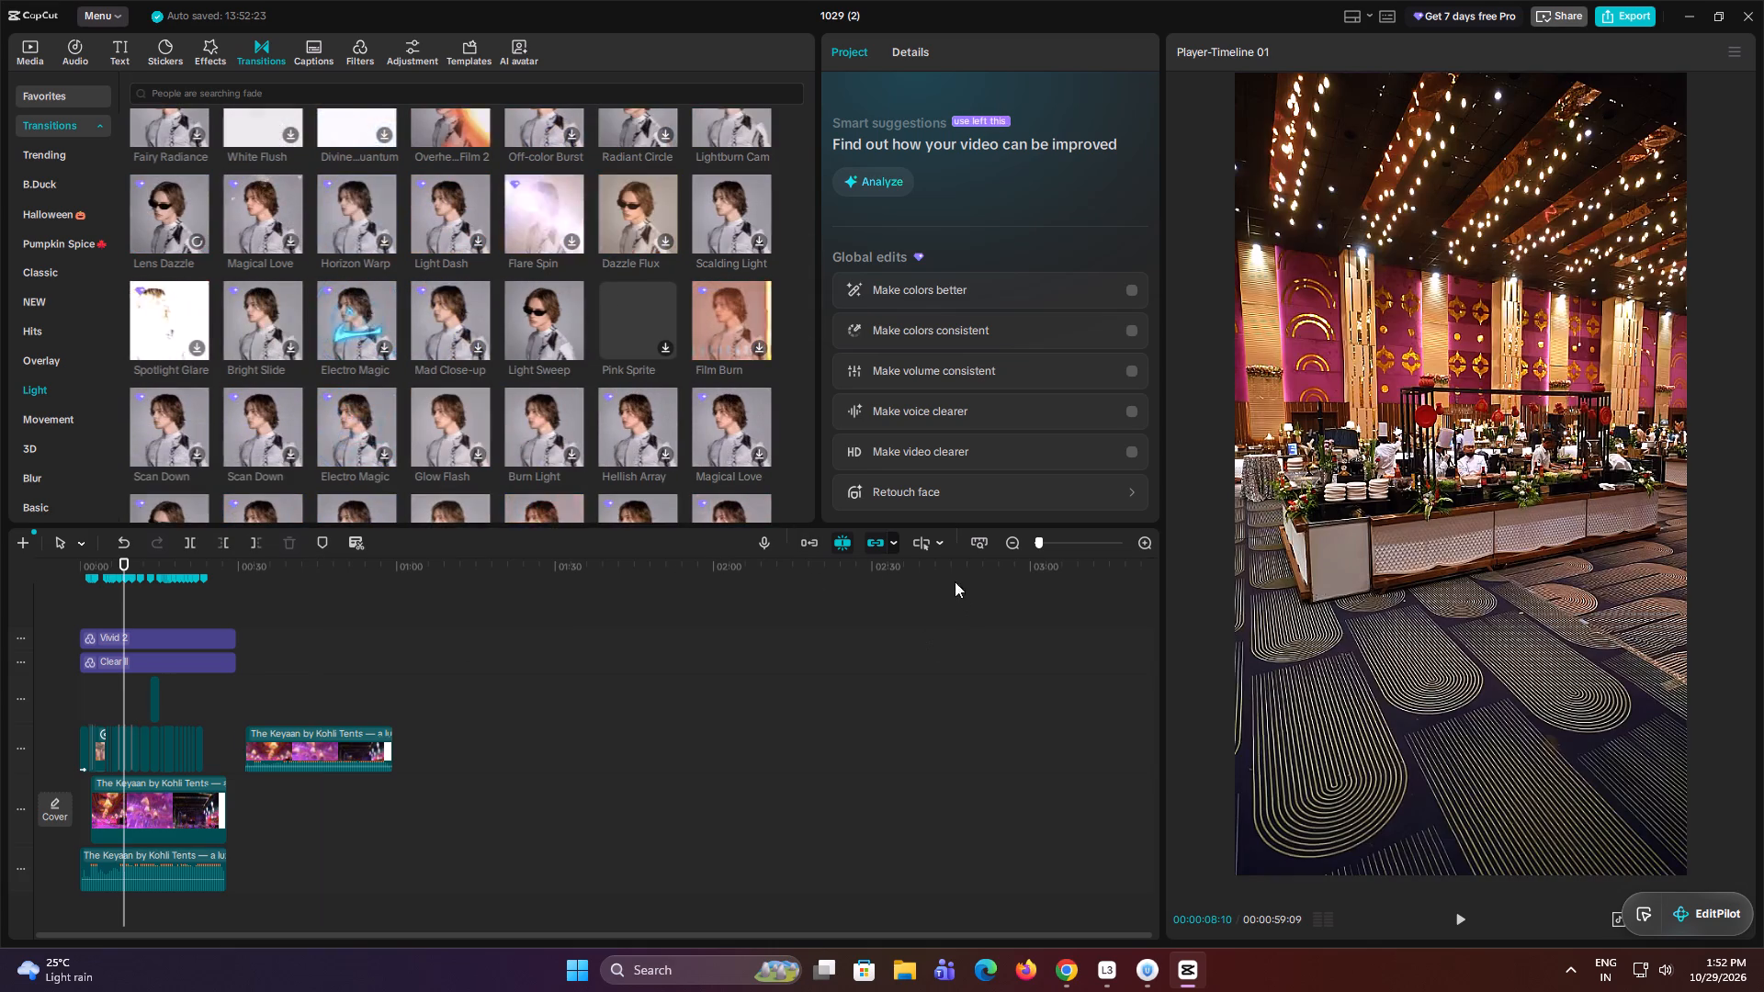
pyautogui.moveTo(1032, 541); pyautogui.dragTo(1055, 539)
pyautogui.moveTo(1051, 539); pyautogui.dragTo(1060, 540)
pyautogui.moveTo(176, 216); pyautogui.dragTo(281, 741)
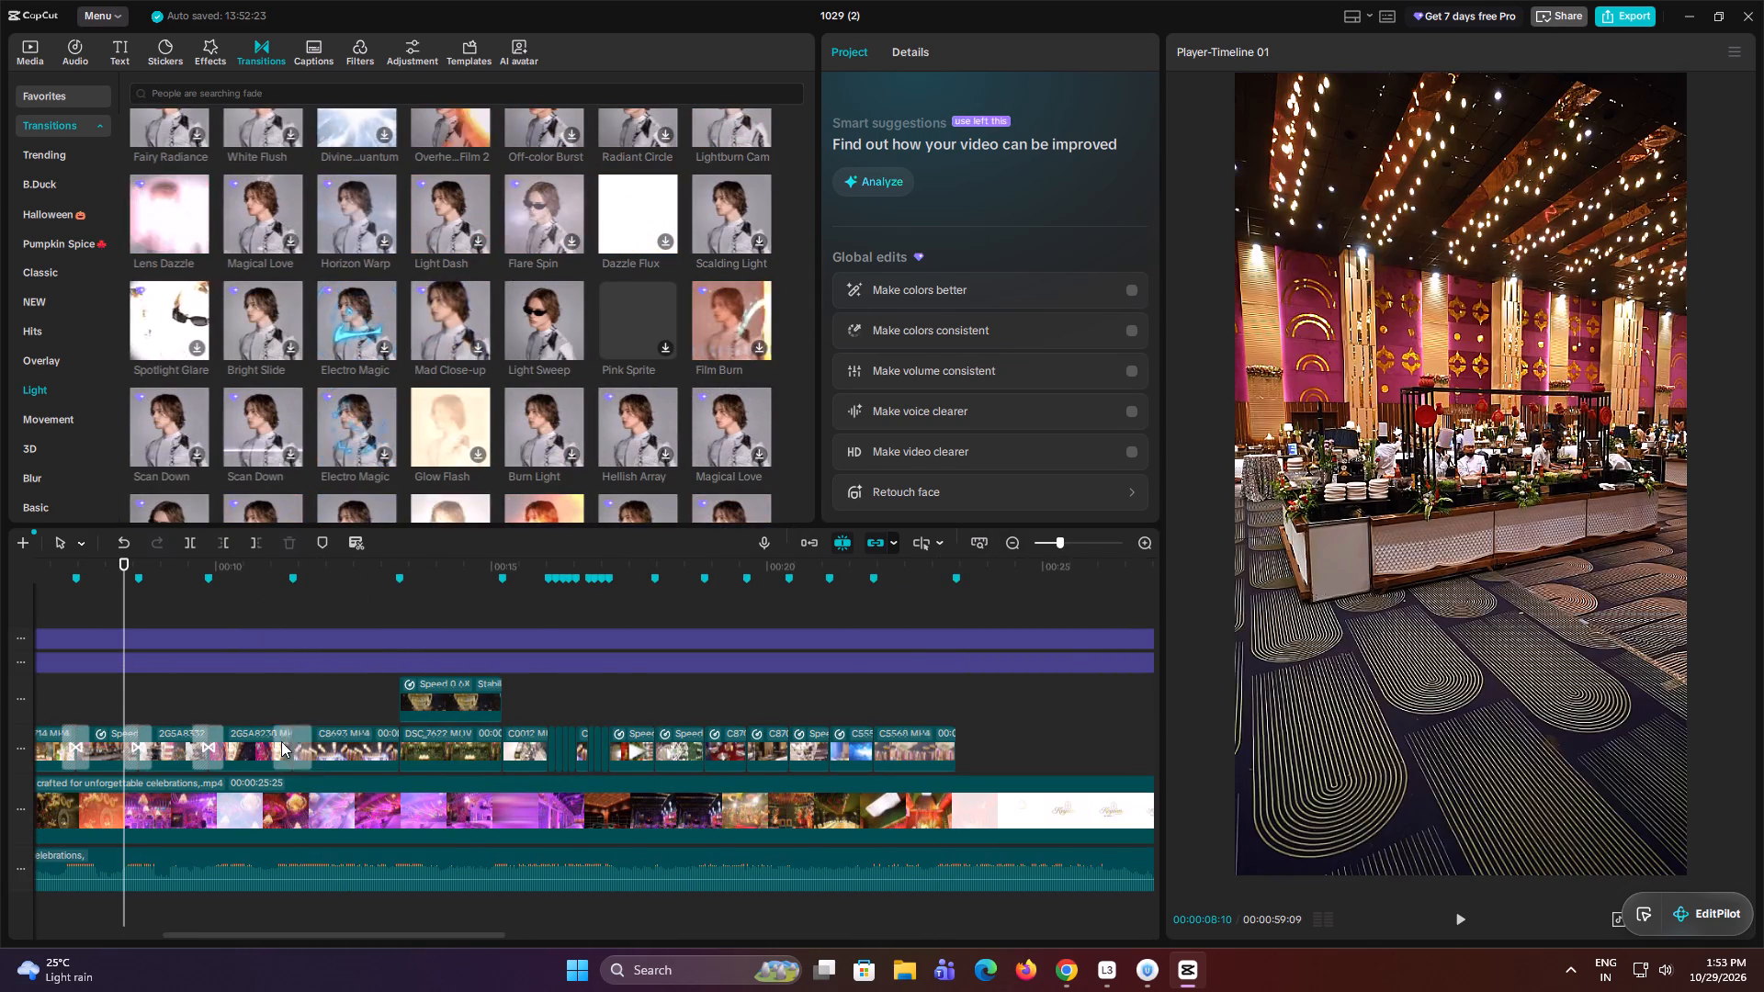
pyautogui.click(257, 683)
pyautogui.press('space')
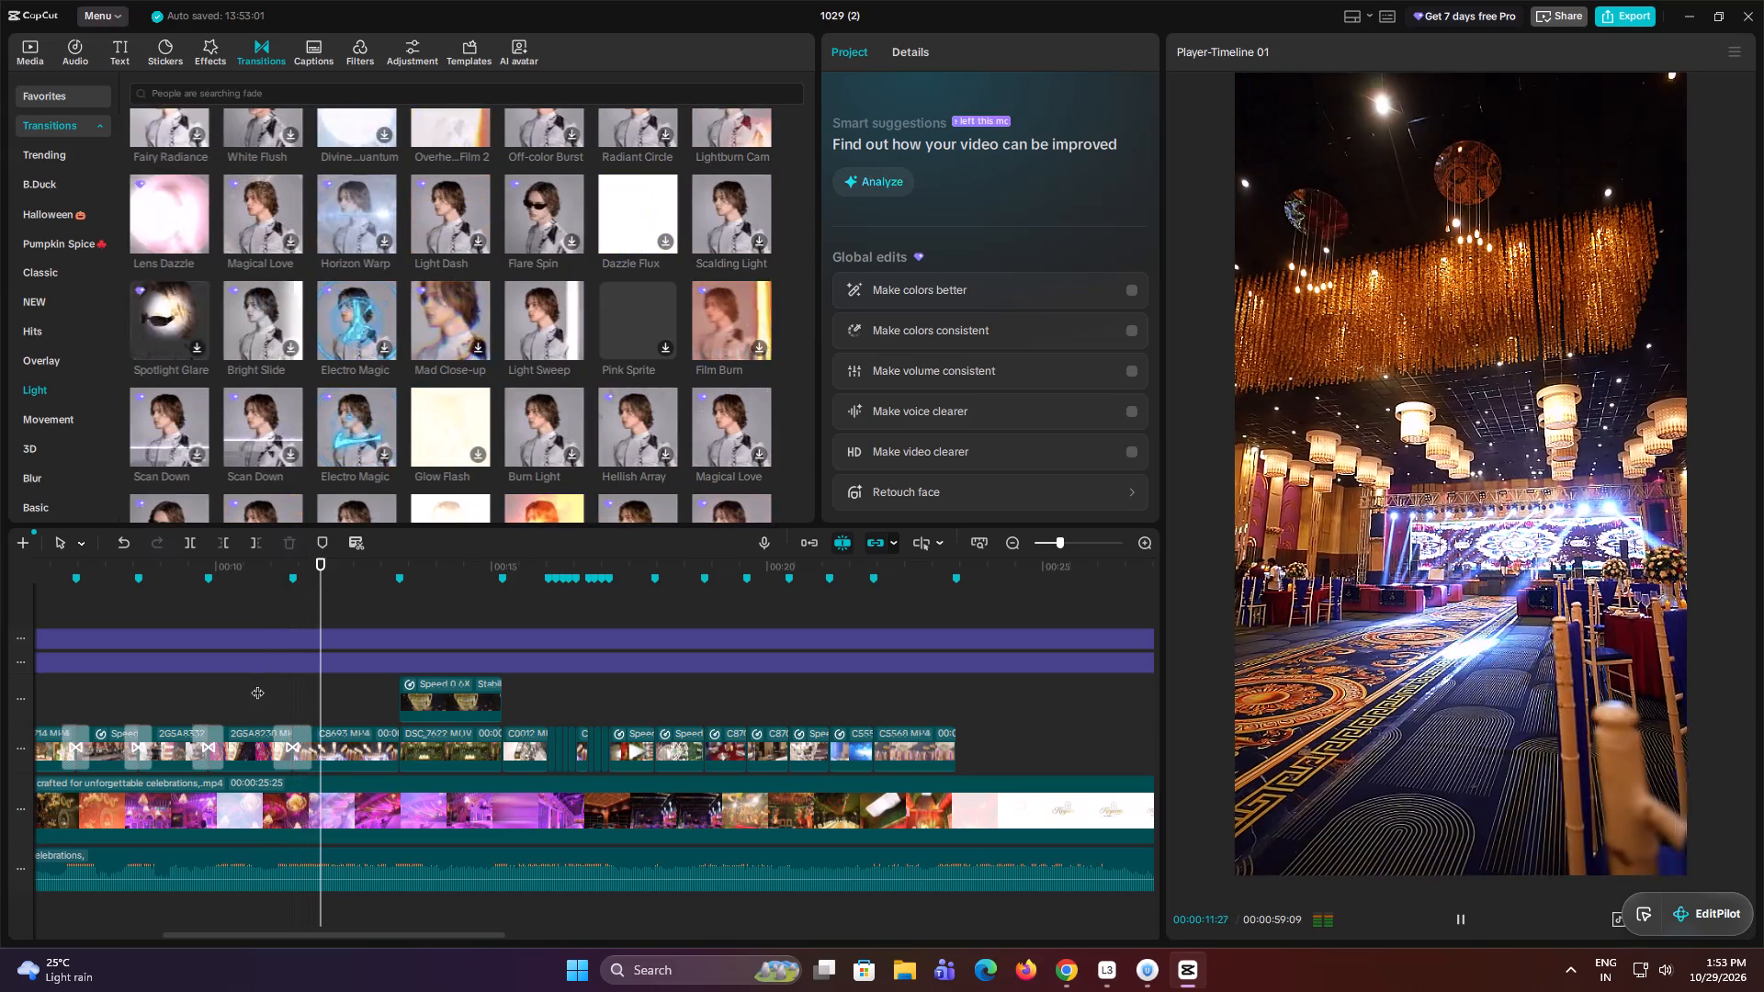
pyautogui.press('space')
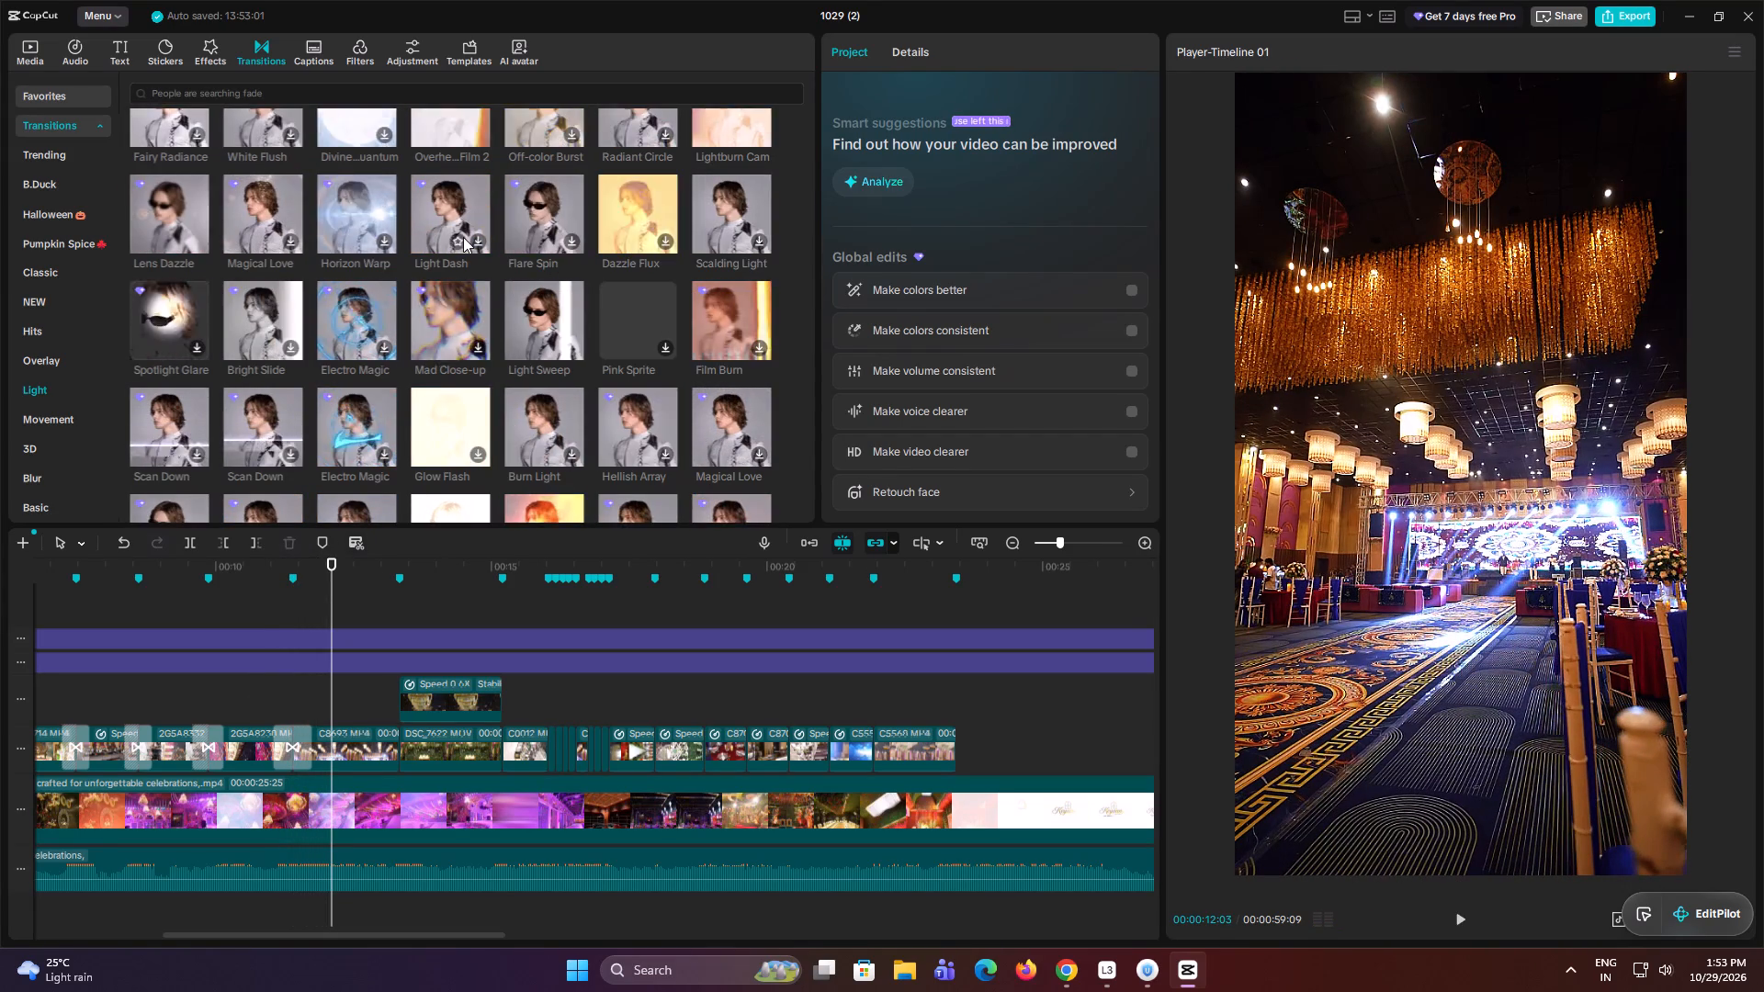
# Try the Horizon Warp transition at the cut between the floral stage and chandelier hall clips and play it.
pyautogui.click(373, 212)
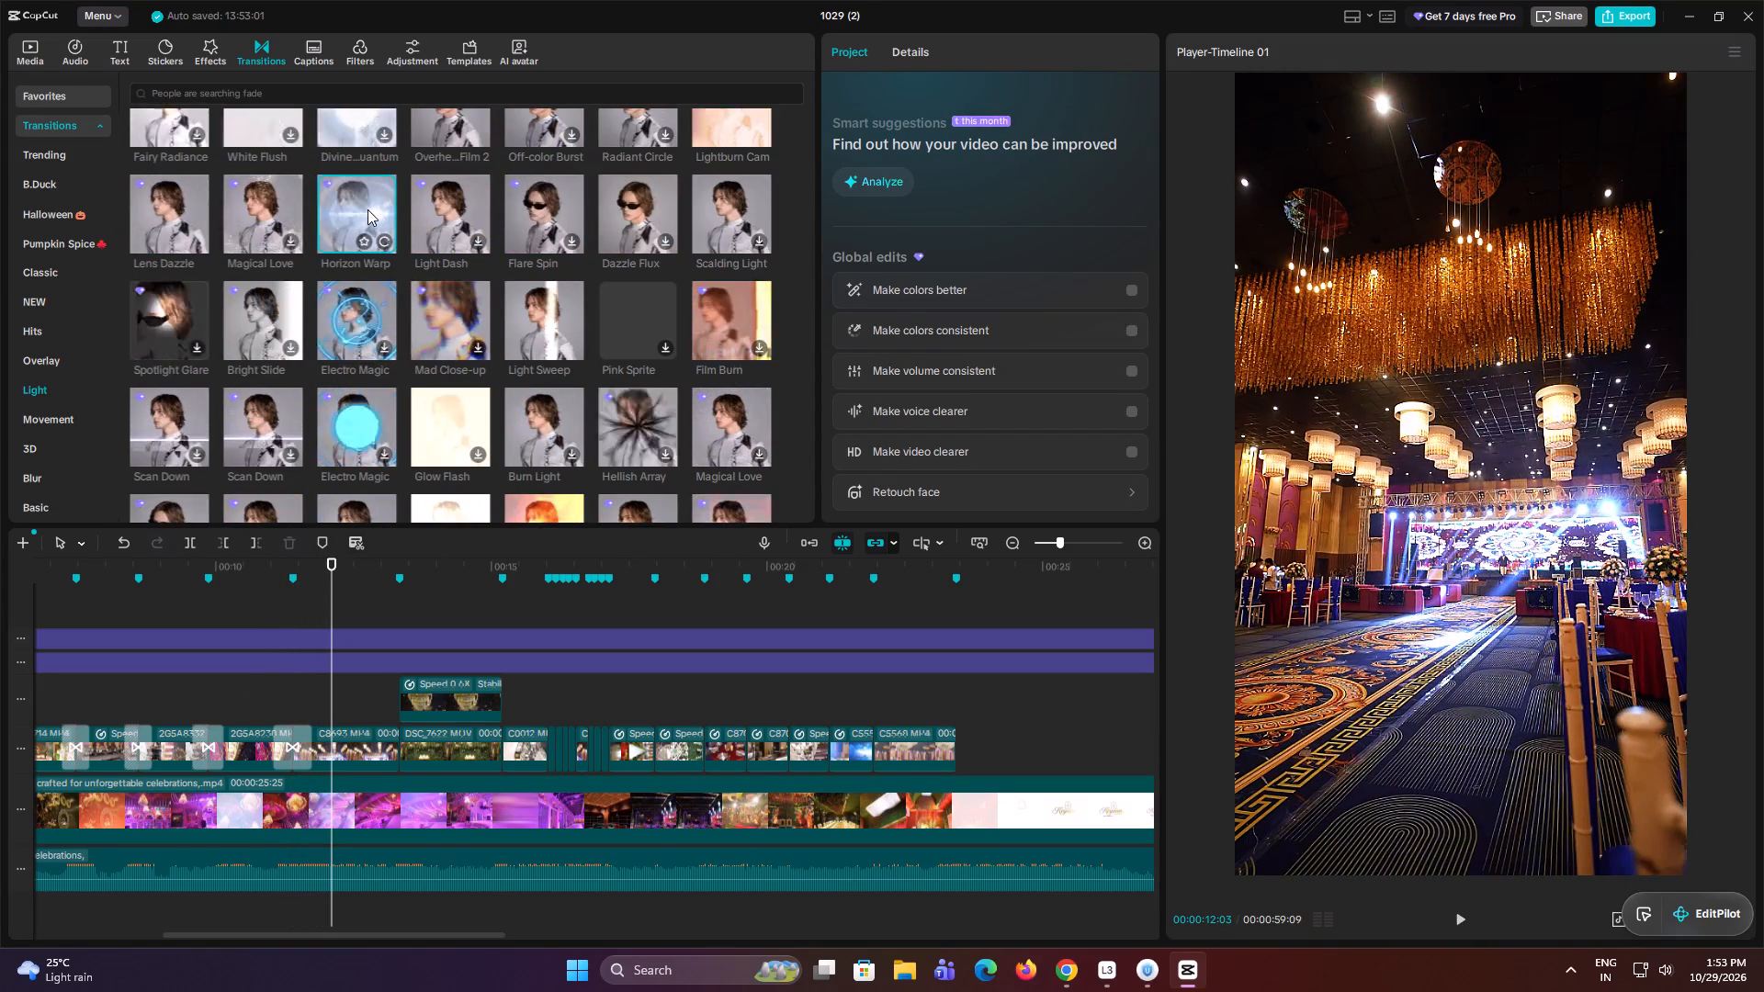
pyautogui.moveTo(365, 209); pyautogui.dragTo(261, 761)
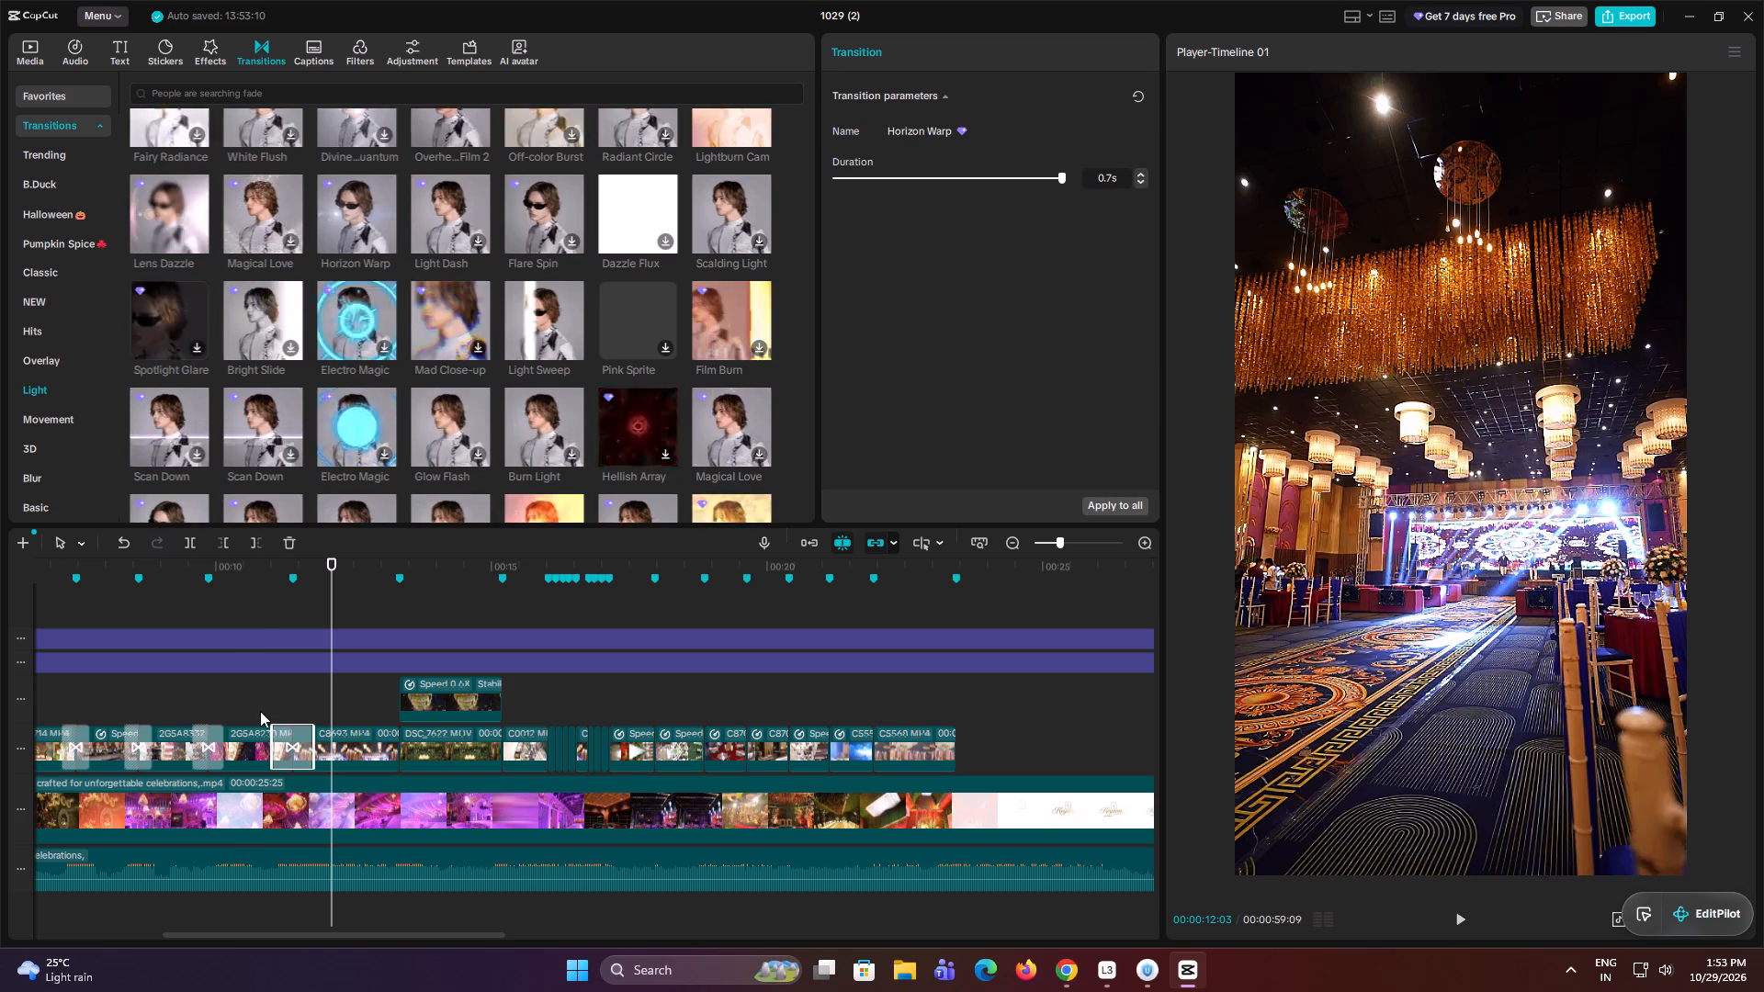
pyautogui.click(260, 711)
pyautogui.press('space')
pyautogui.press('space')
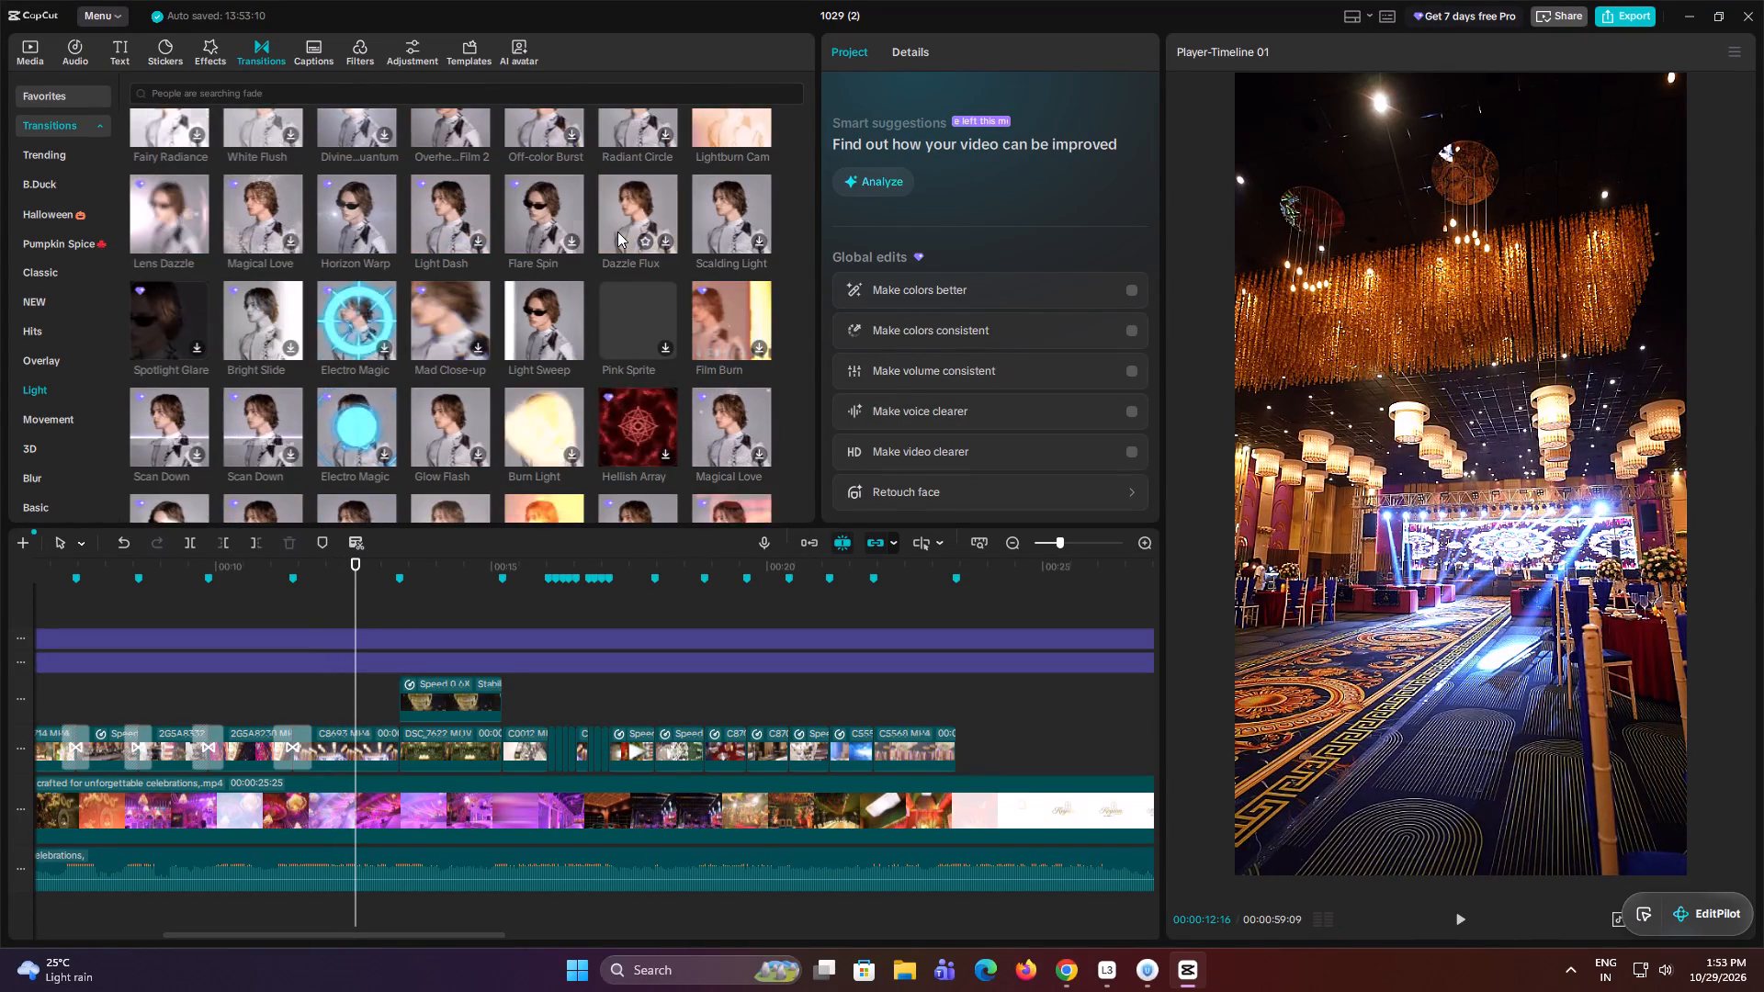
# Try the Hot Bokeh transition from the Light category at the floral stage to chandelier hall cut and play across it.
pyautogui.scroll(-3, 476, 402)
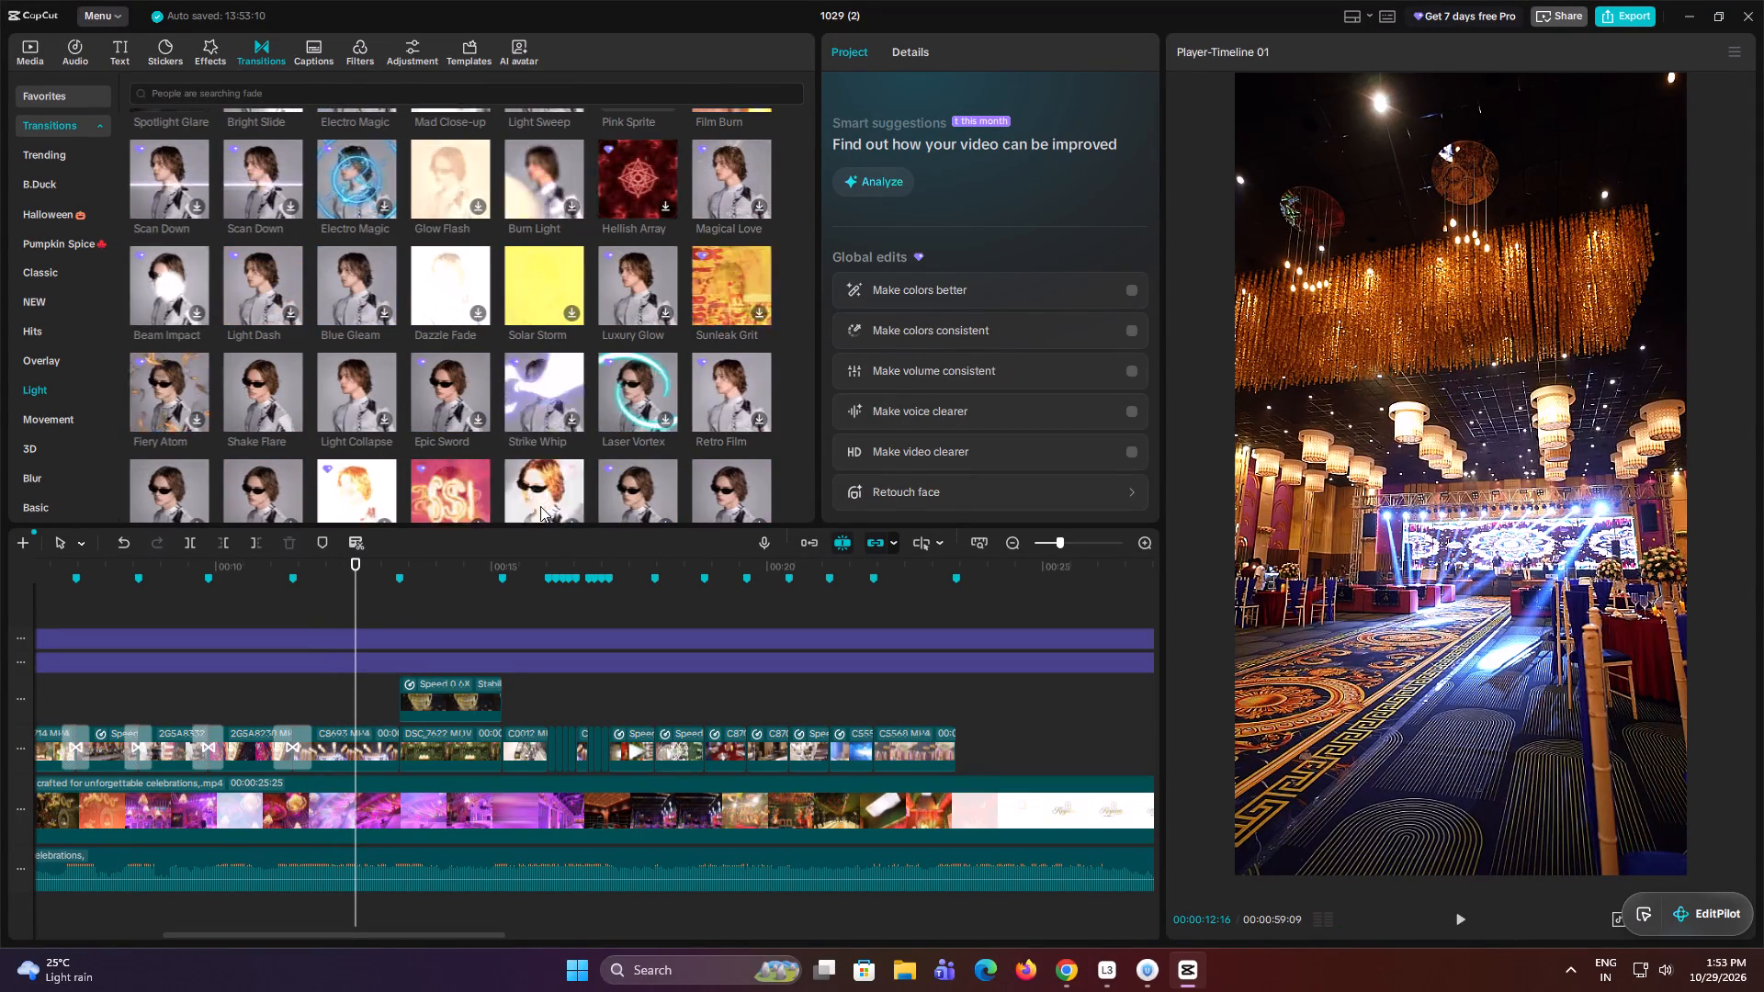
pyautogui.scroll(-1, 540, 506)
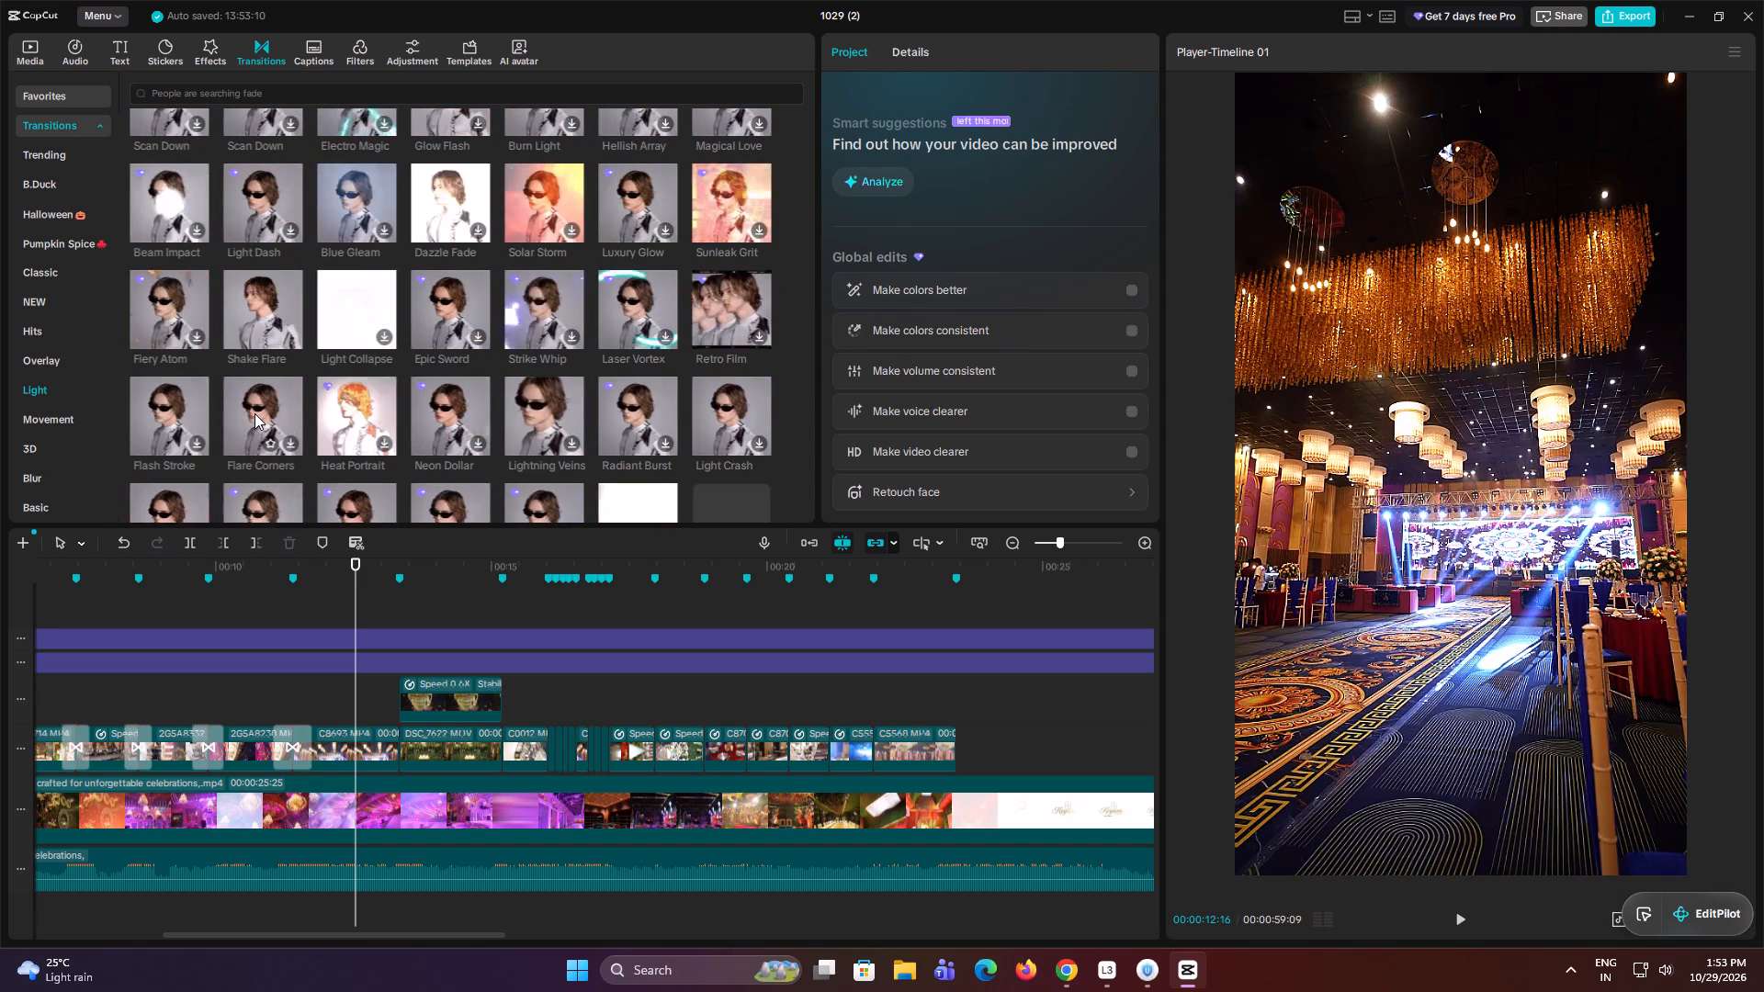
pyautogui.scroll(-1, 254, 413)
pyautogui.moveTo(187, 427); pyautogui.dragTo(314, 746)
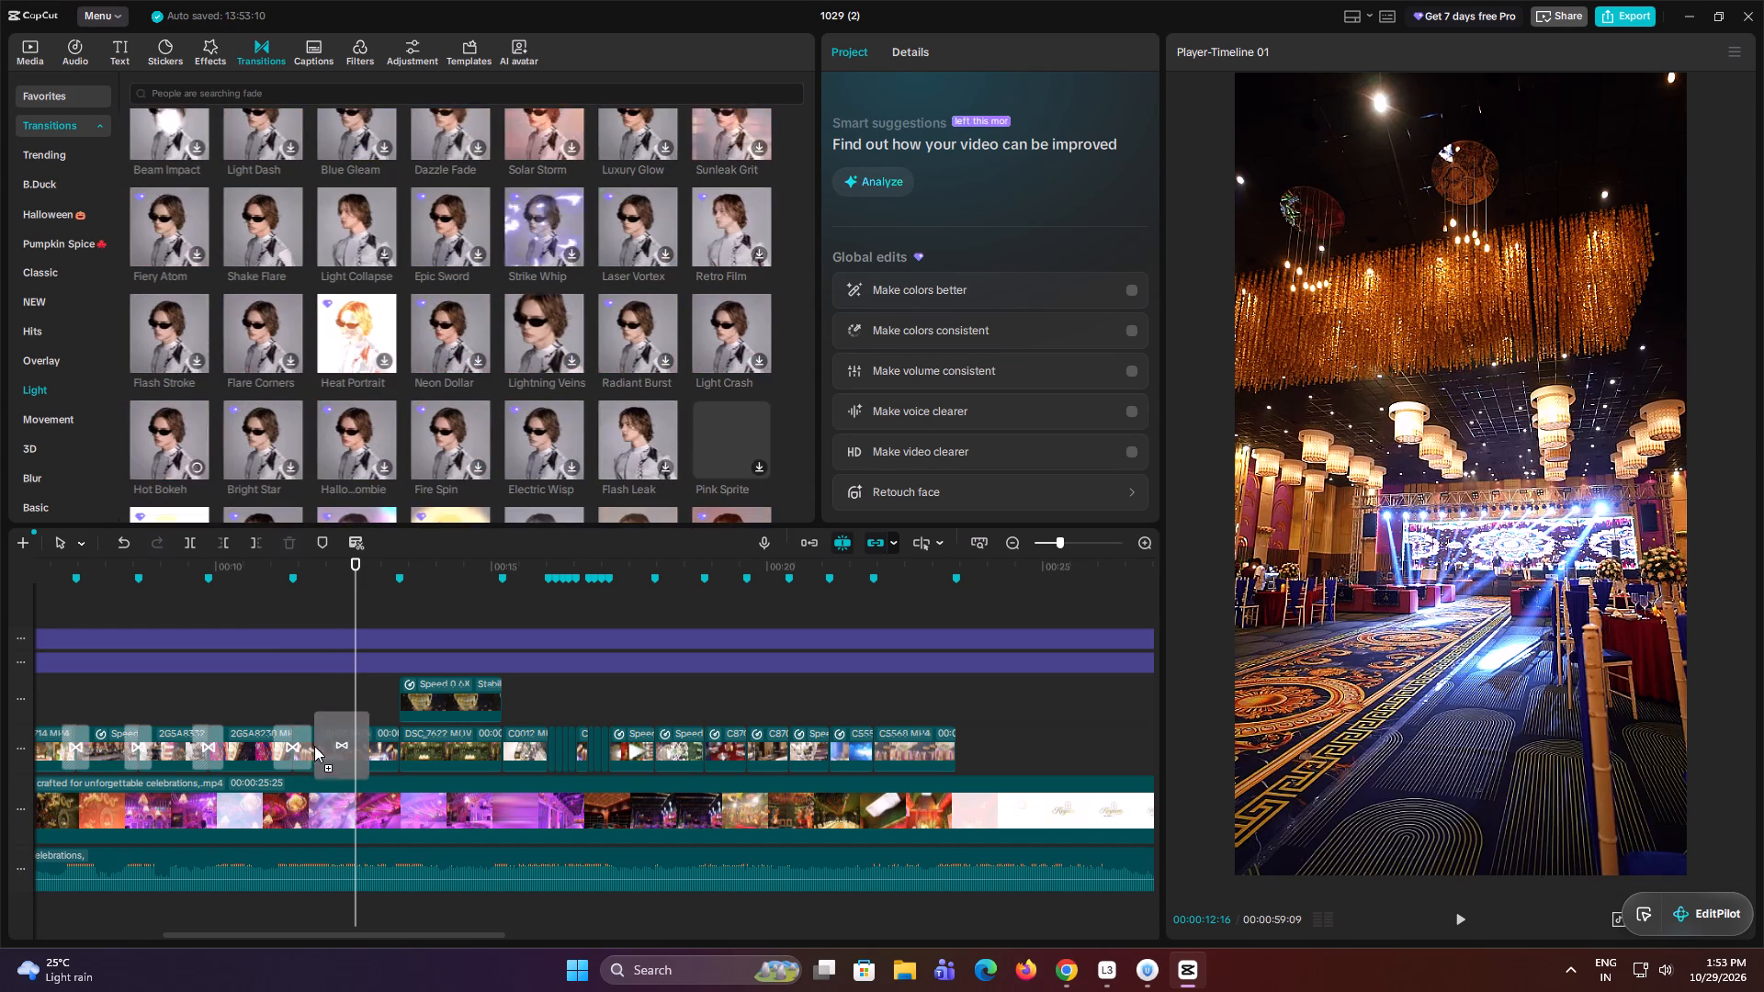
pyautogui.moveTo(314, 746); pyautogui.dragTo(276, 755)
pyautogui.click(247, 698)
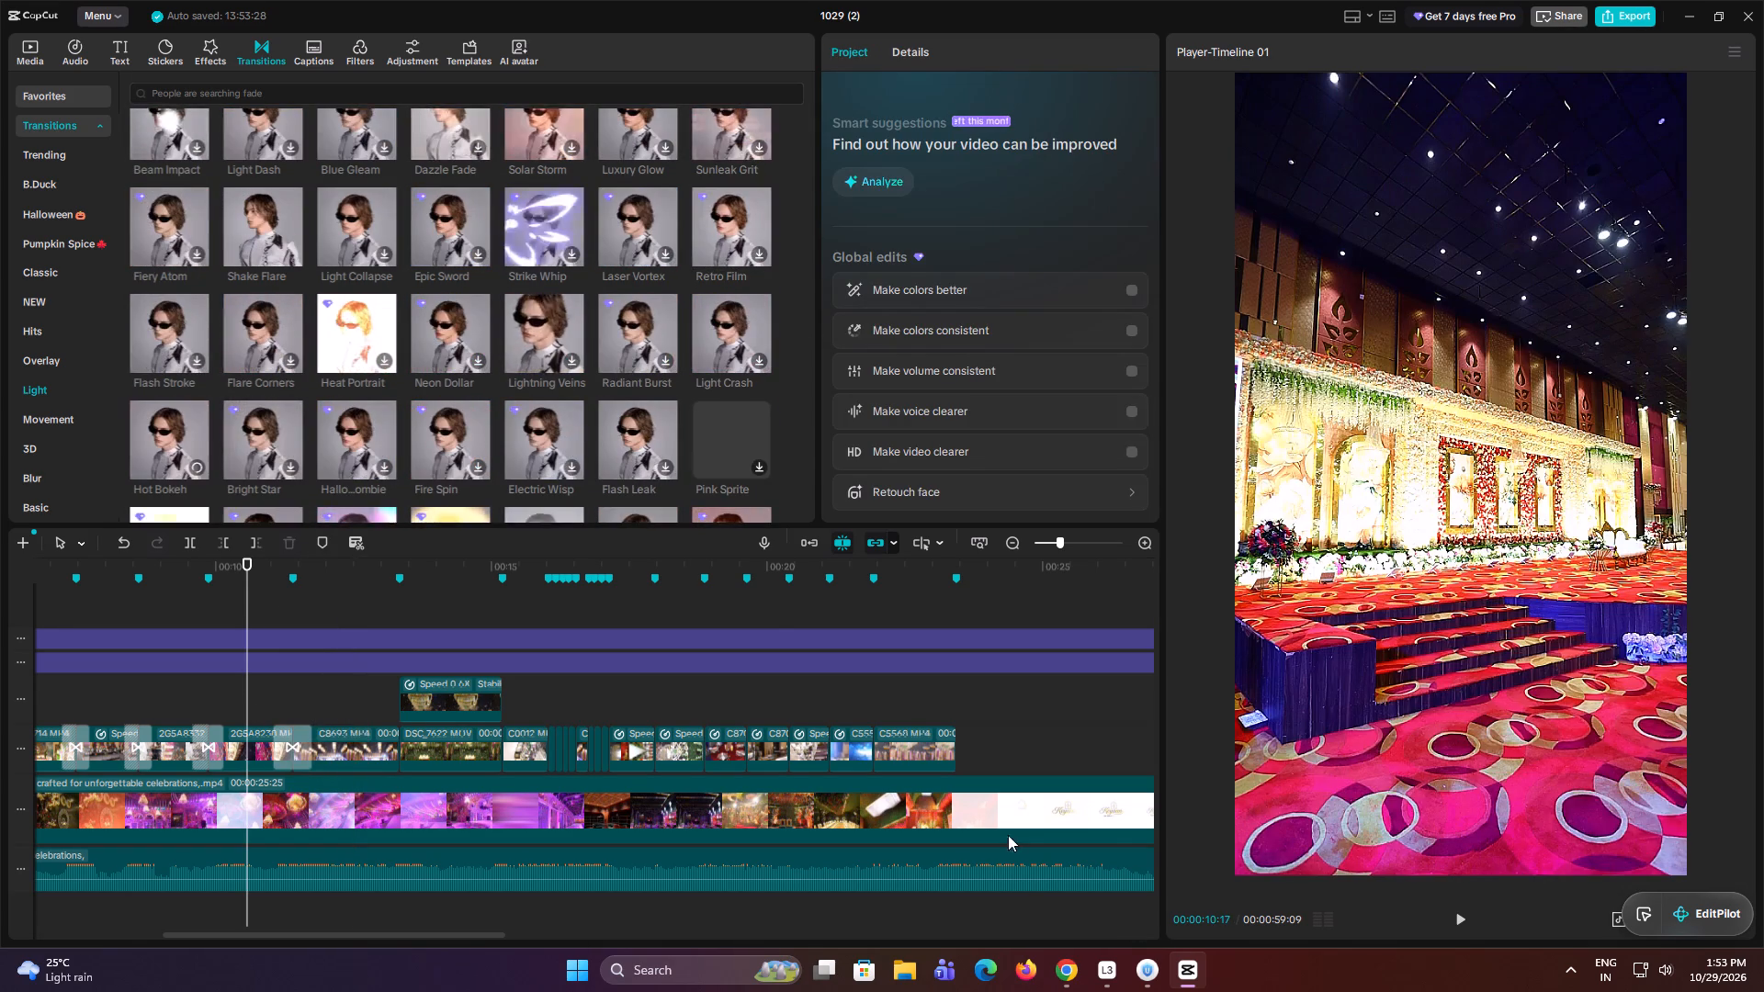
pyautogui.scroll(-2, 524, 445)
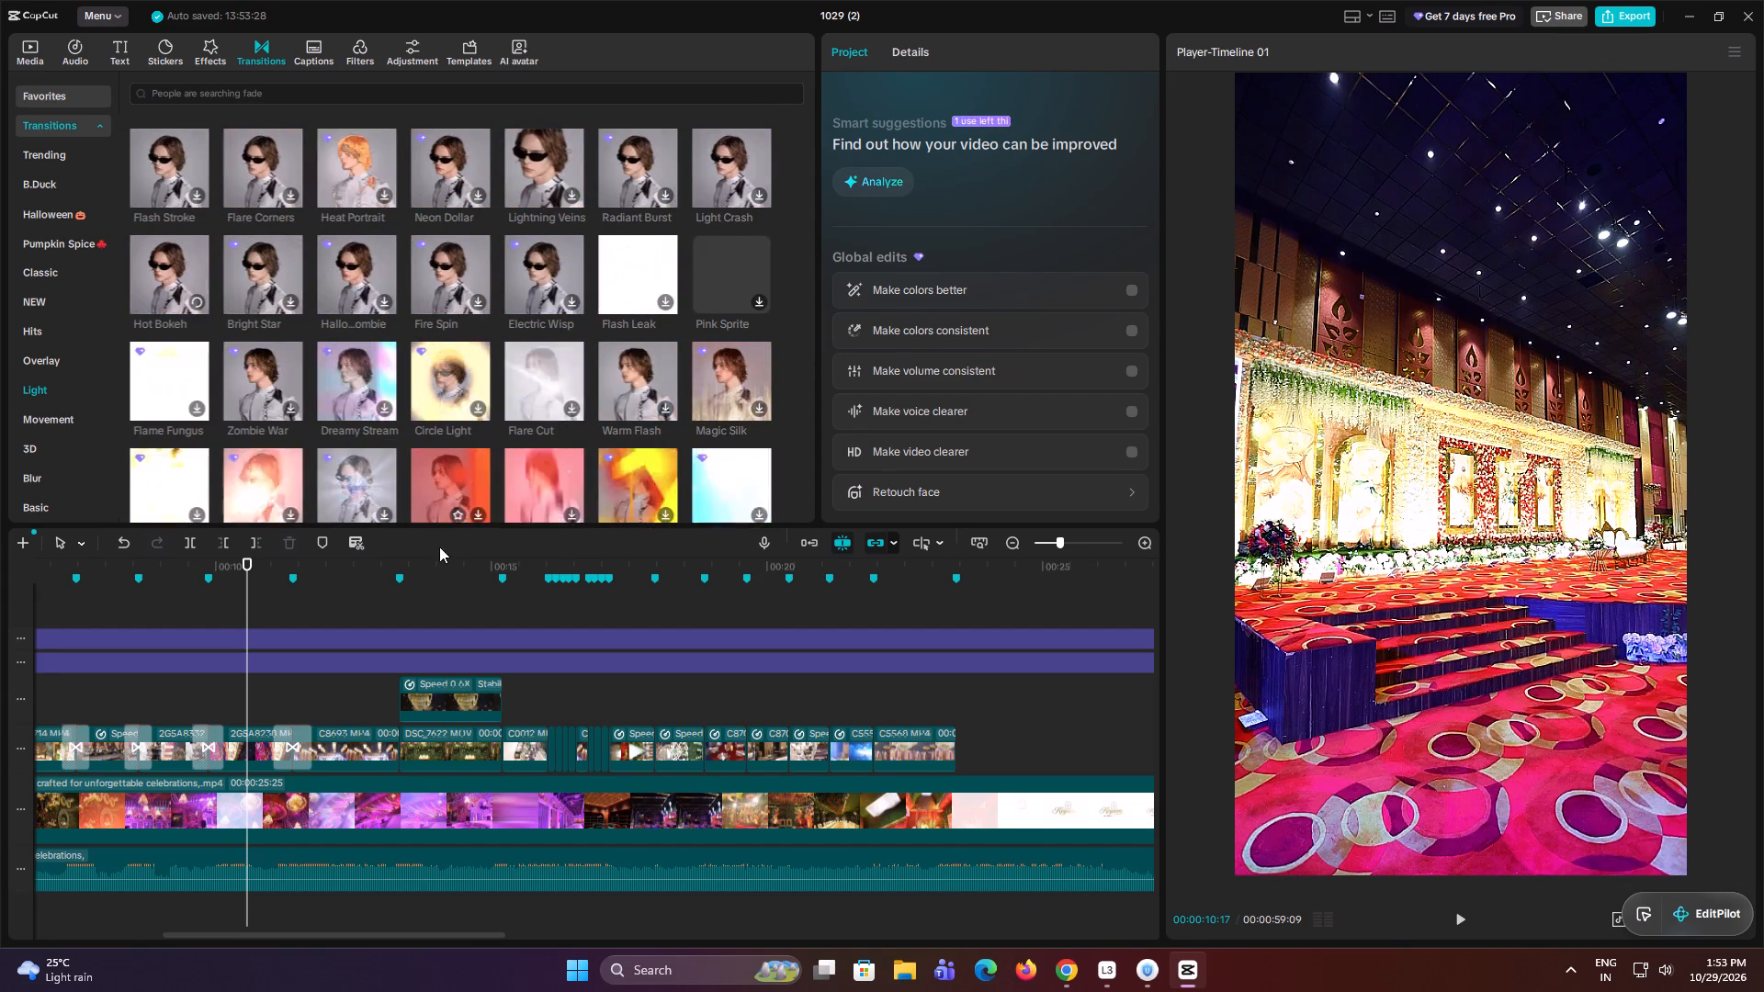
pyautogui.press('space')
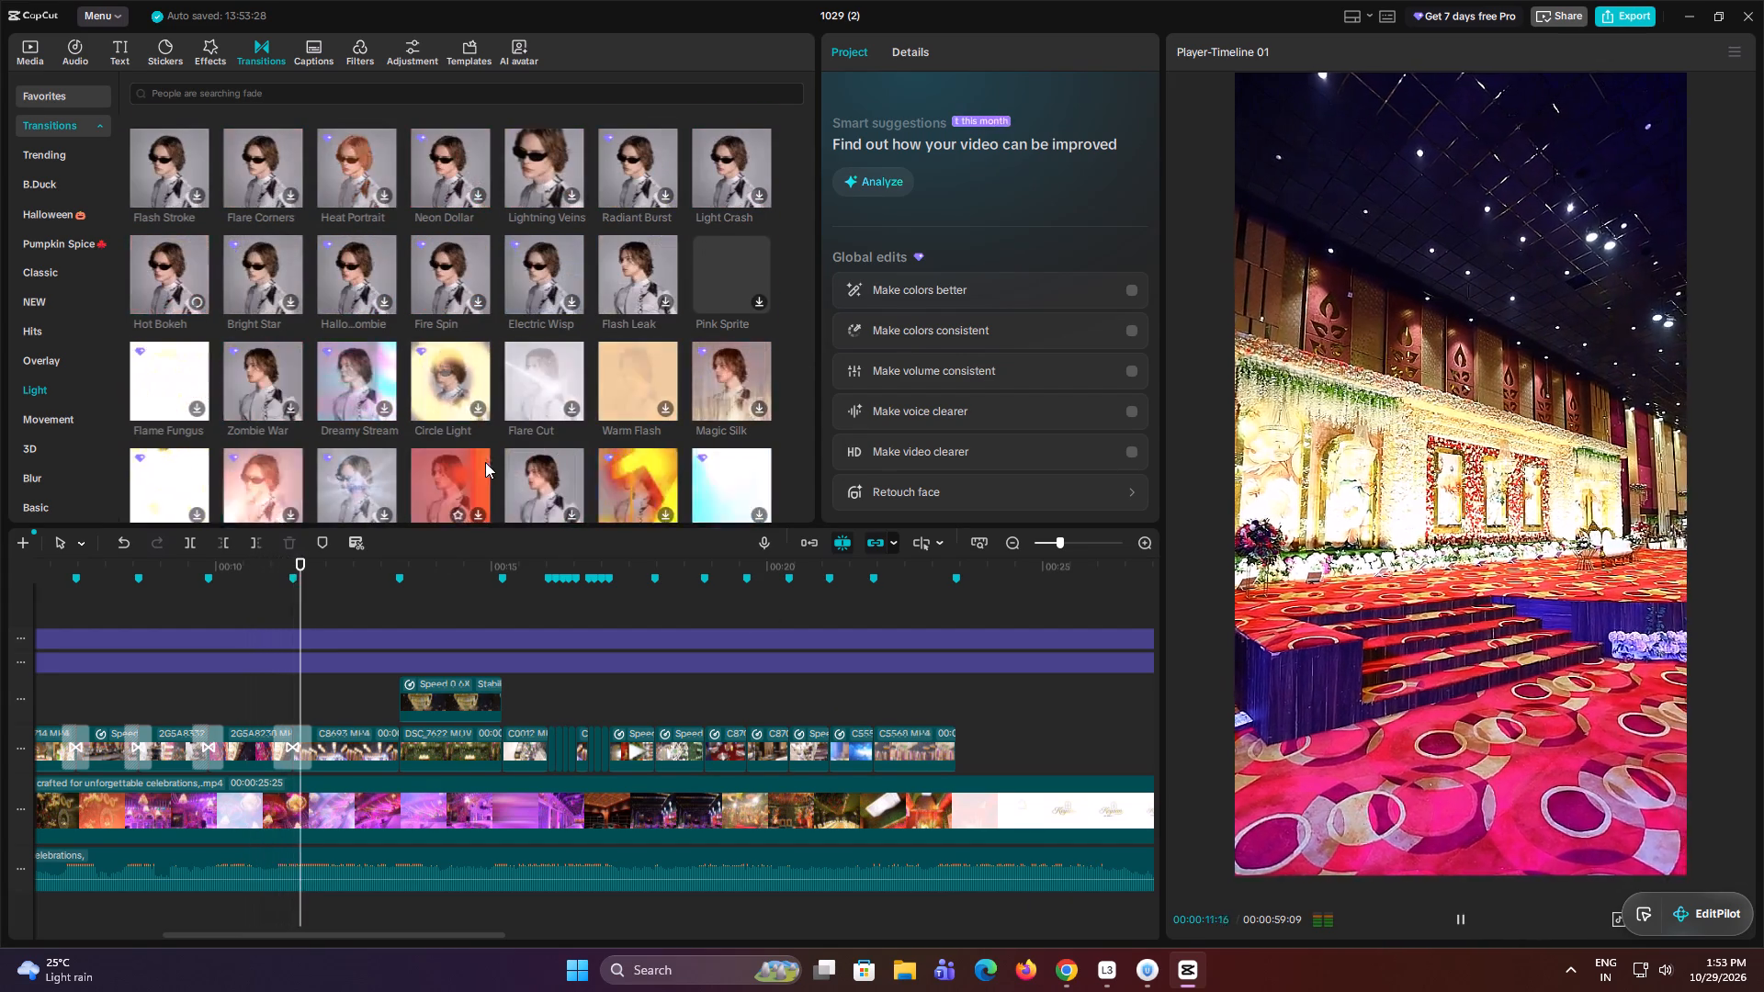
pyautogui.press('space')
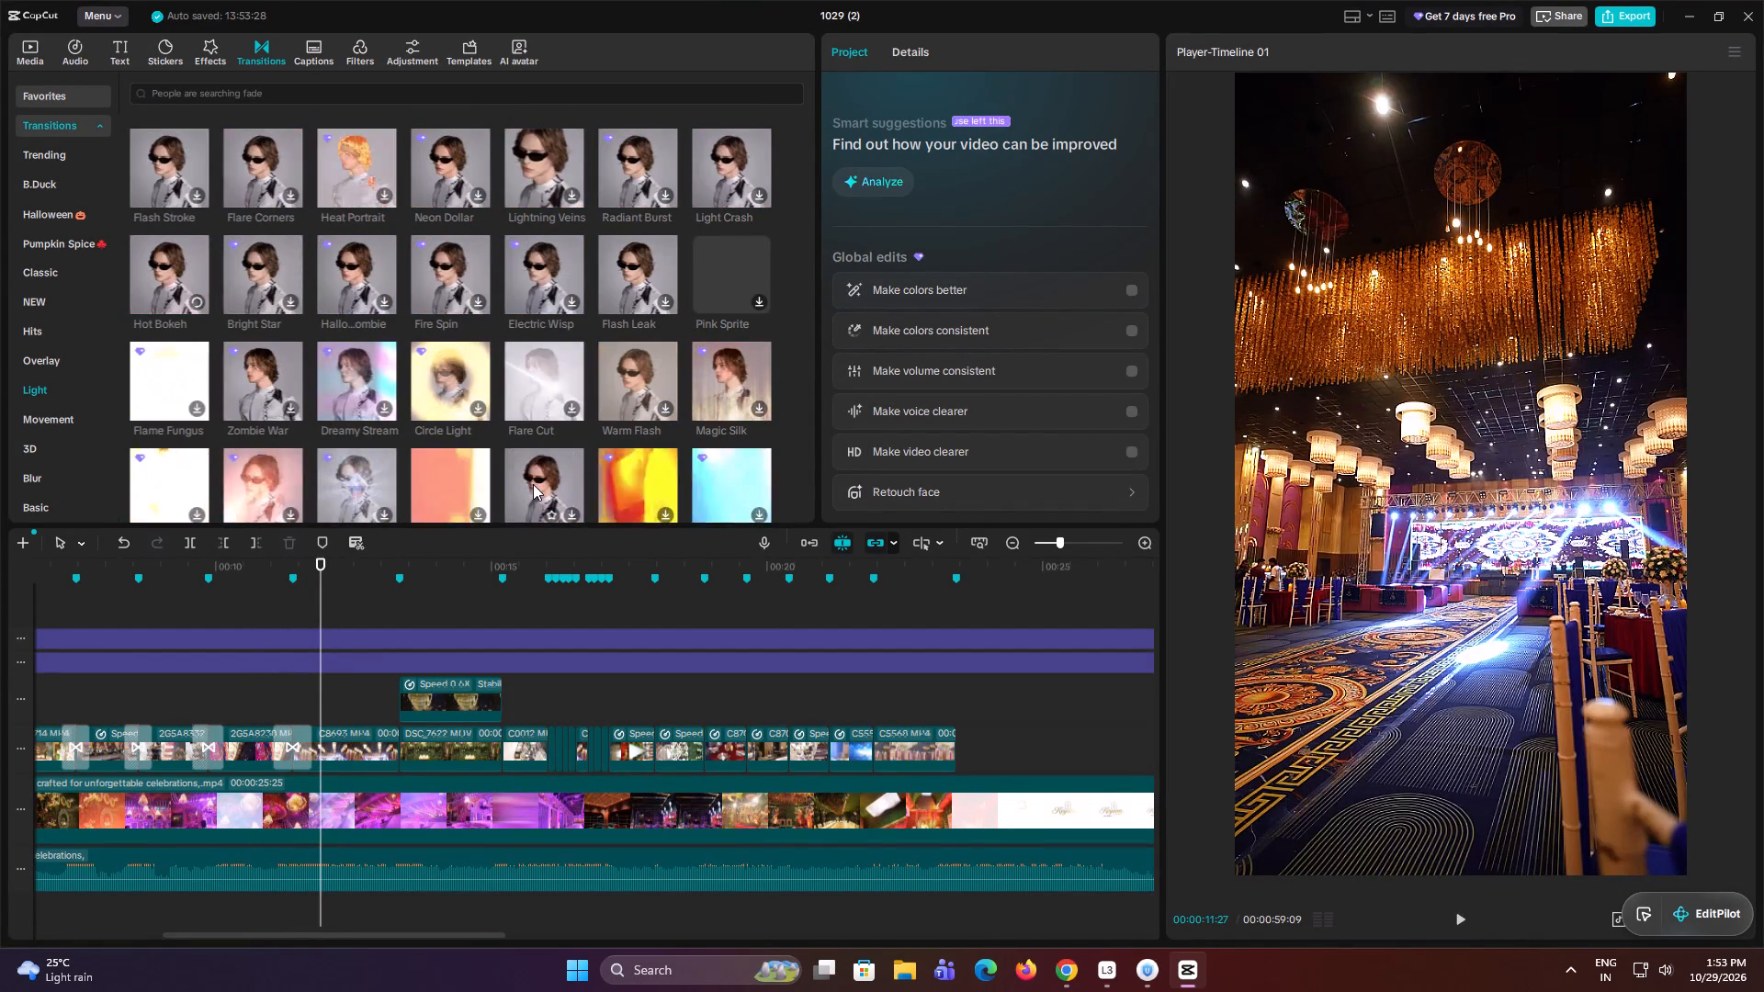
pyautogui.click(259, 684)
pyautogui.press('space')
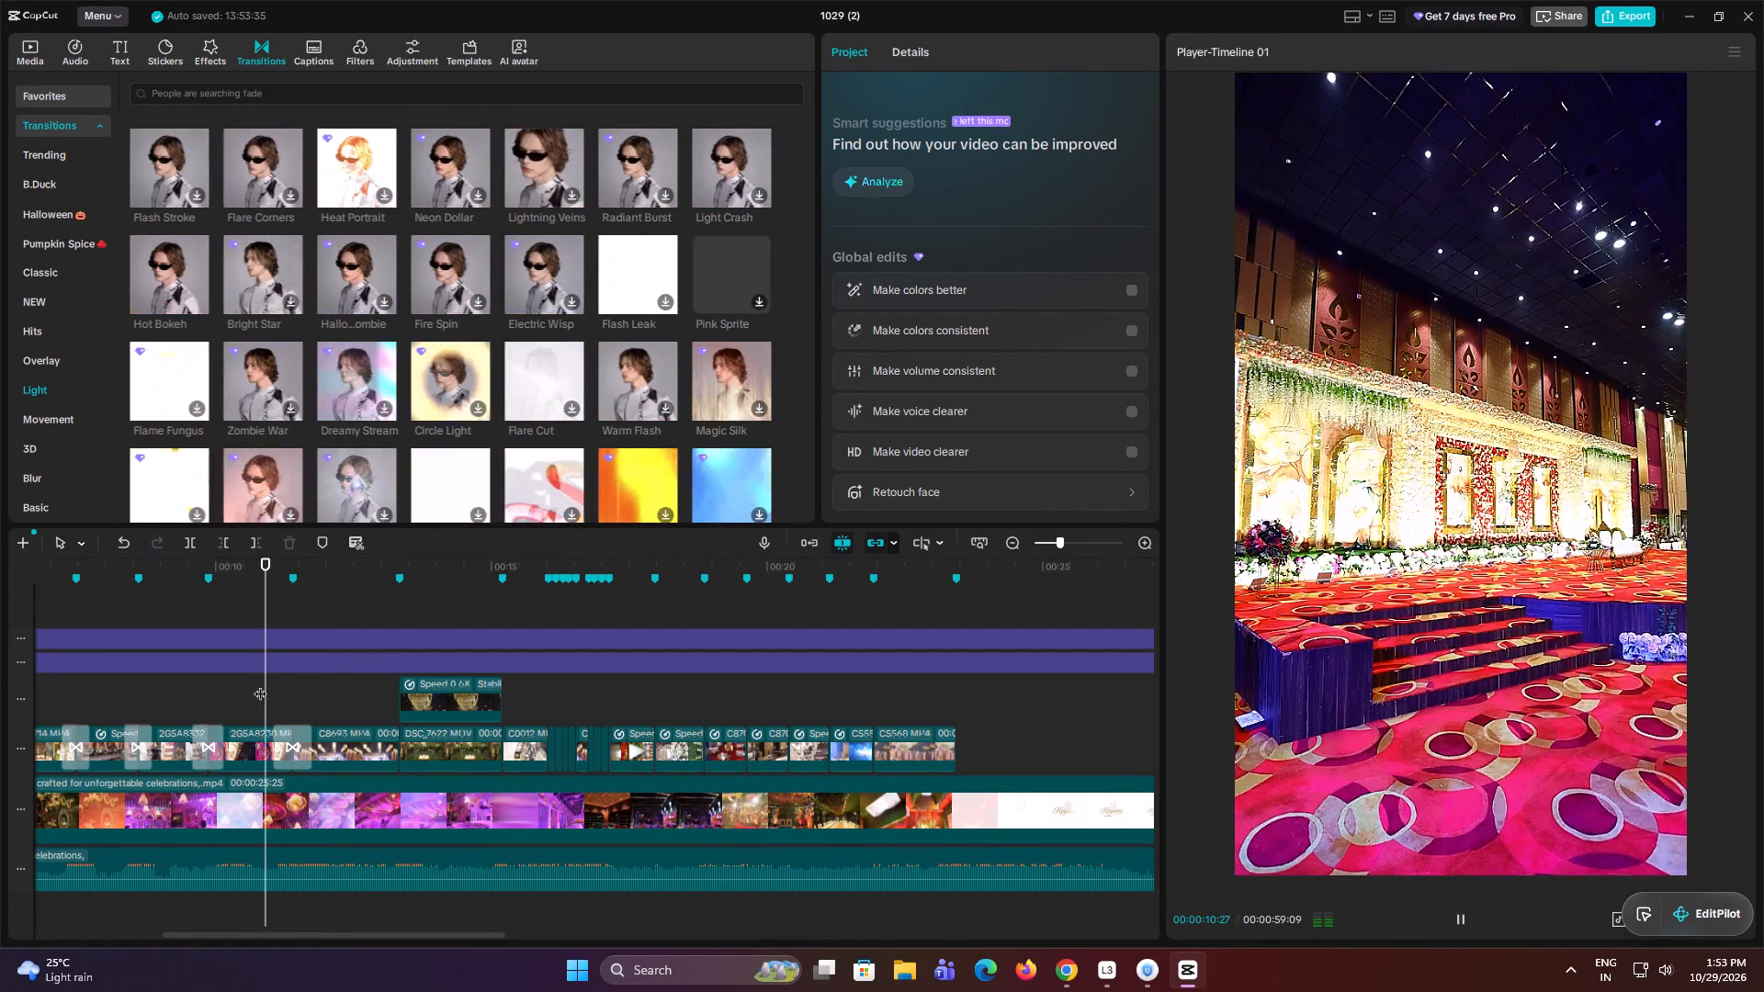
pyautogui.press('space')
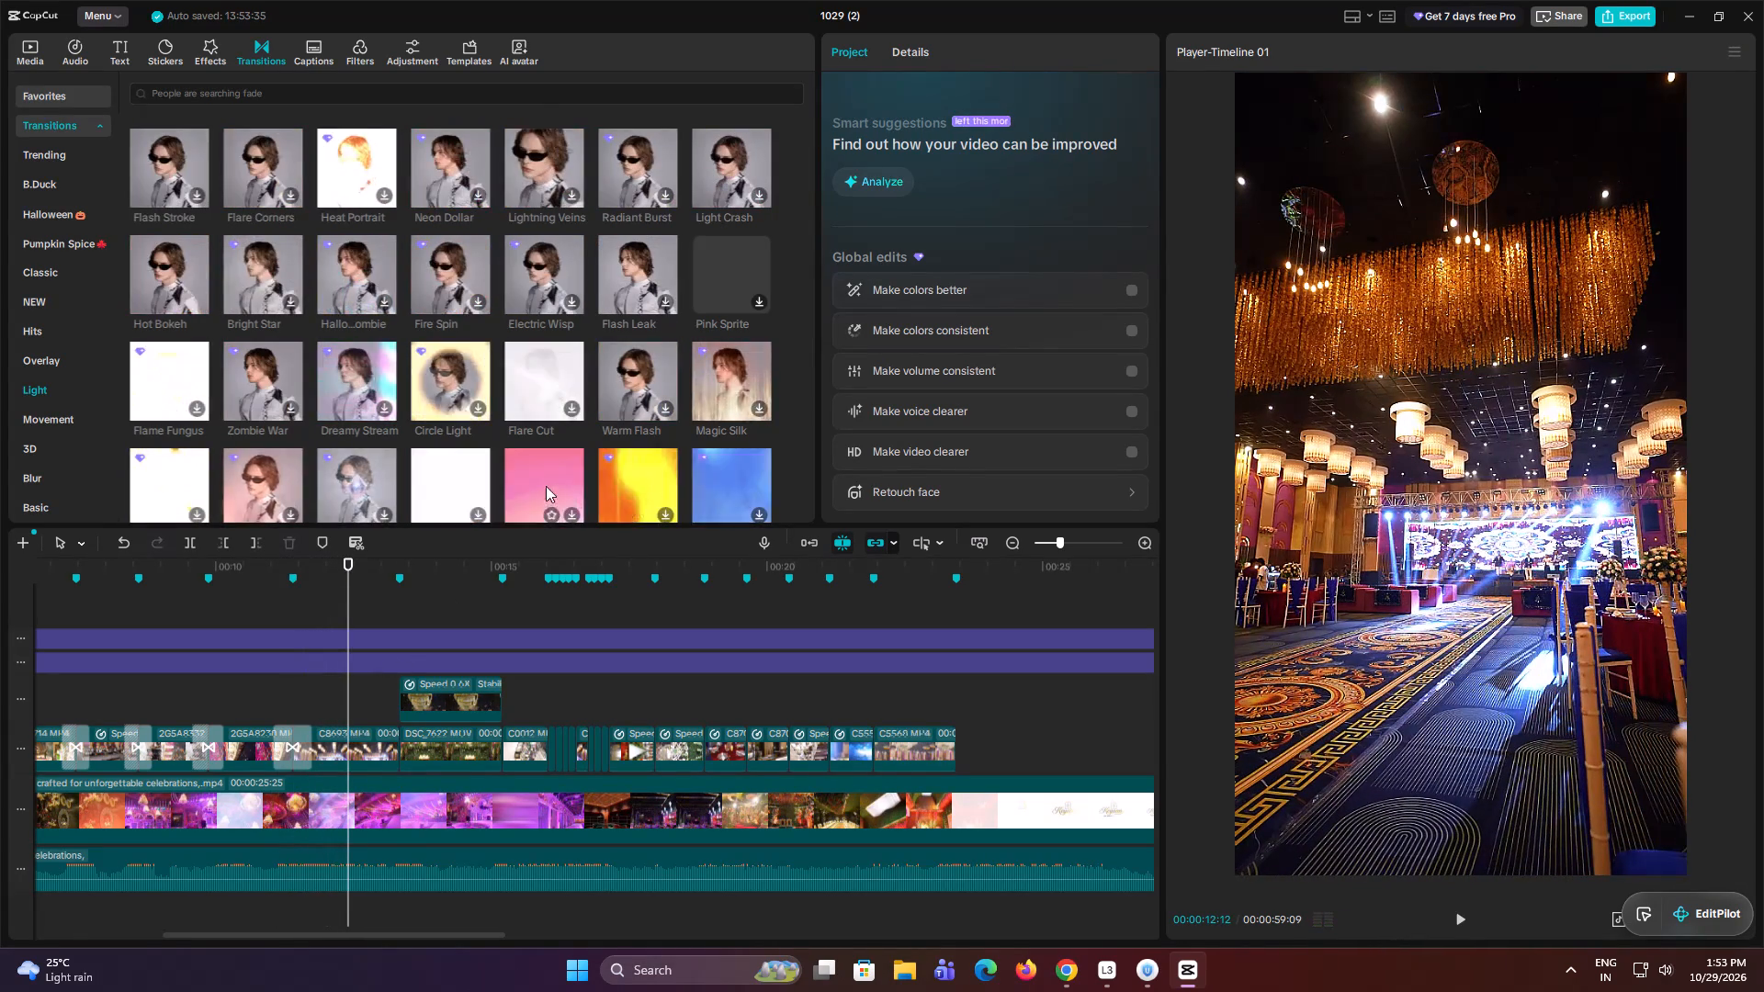
# Apply the Film Mash transition at the cut between the floral stage and chandelier hall clips.
pyautogui.moveTo(544, 479); pyautogui.dragTo(266, 747)
# Add the Hot Bokeh transition at the chandelier hall clip's end near 13 s, and play from just before the Film Mash transition.
pyautogui.moveTo(156, 274); pyautogui.dragTo(373, 622)
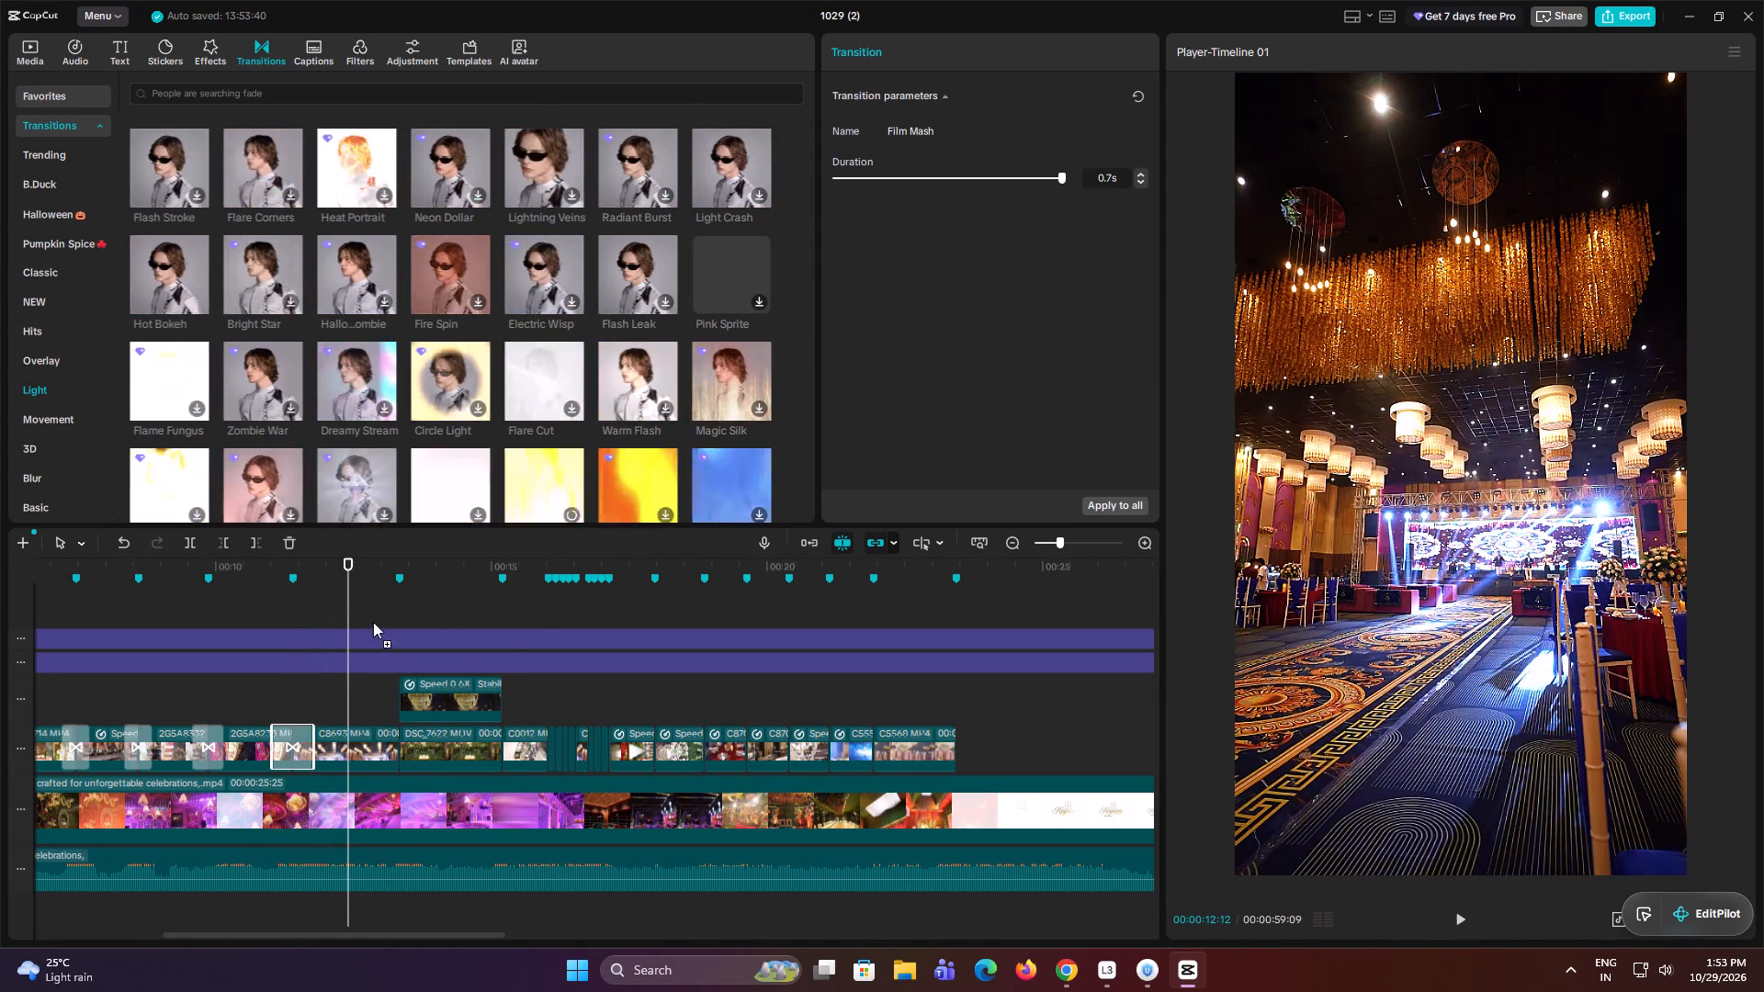
pyautogui.moveTo(373, 622); pyautogui.dragTo(390, 750)
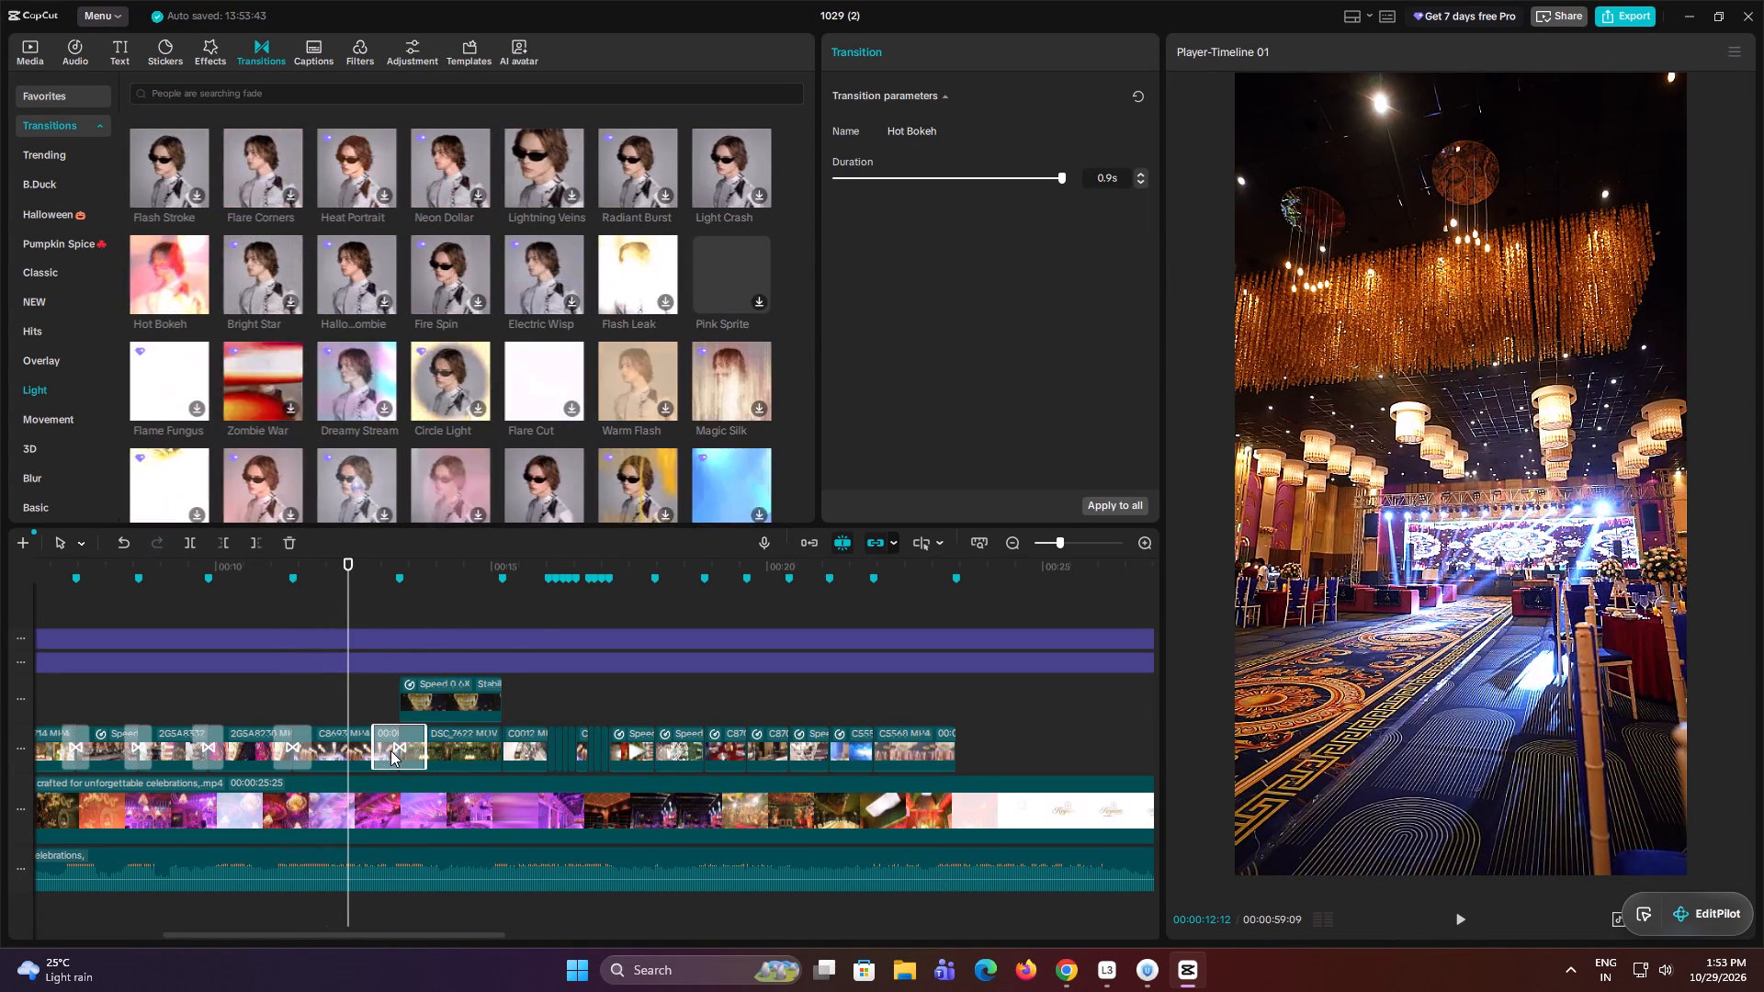
pyautogui.click(263, 699)
pyautogui.press('space')
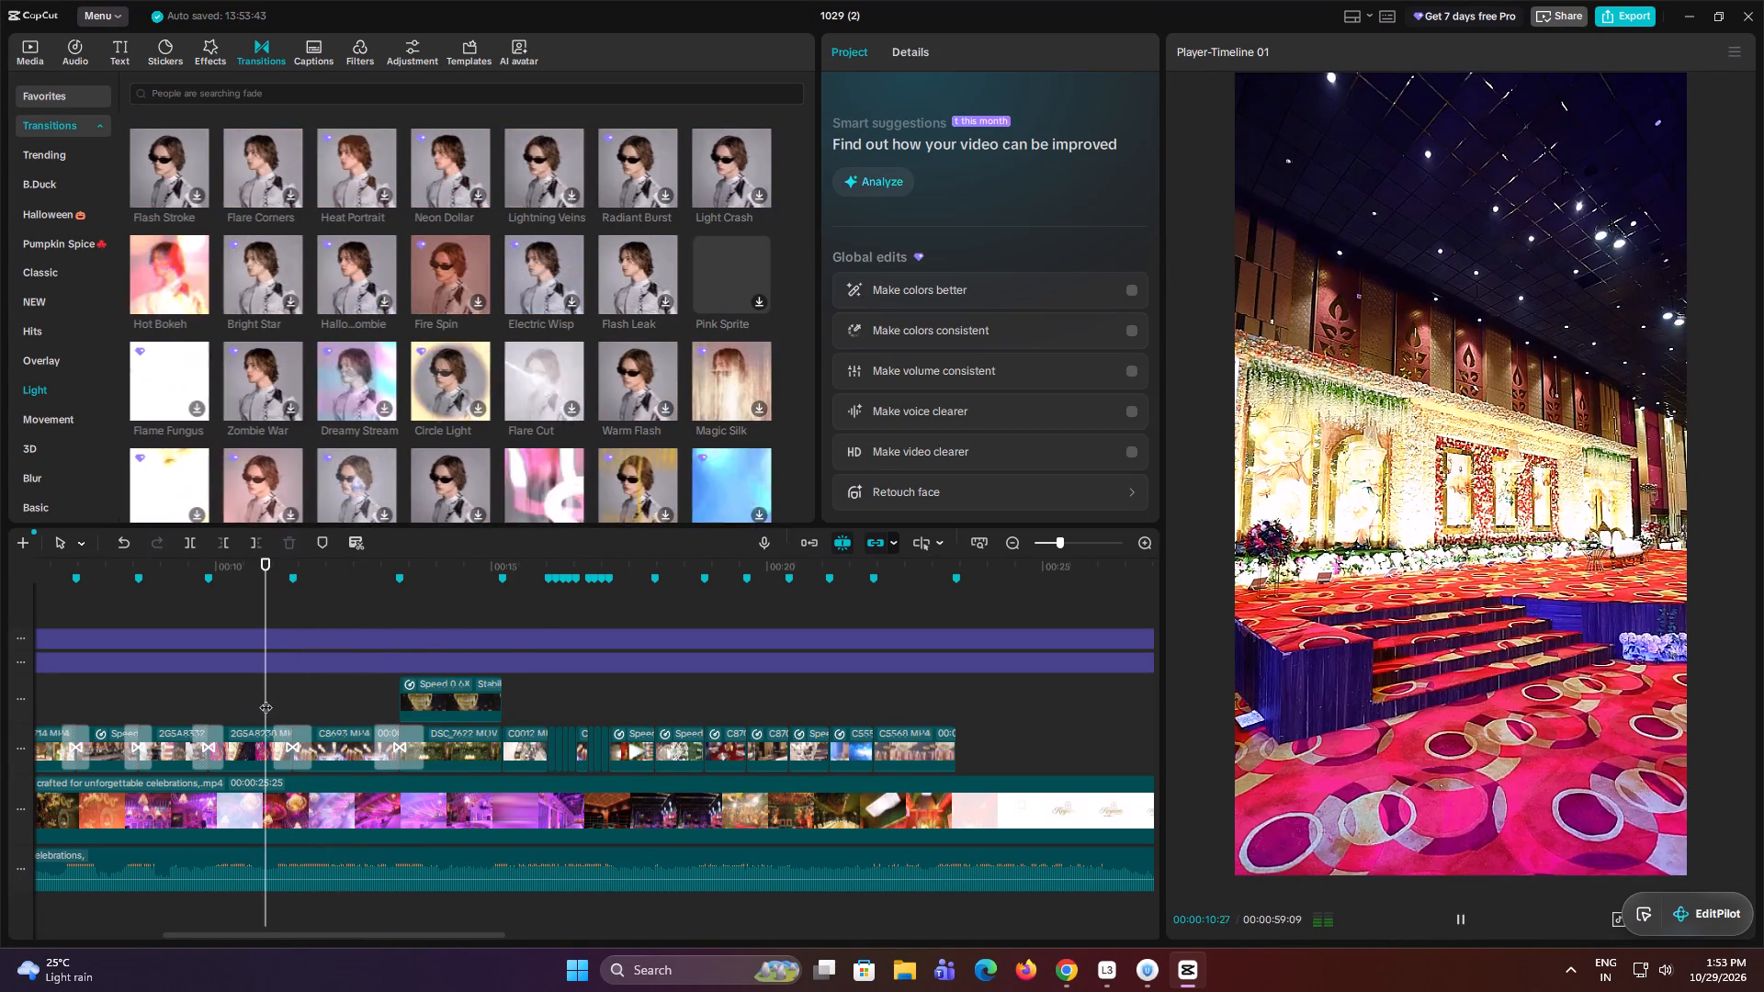
pyautogui.press('space')
pyautogui.click(266, 696)
pyautogui.press('space')
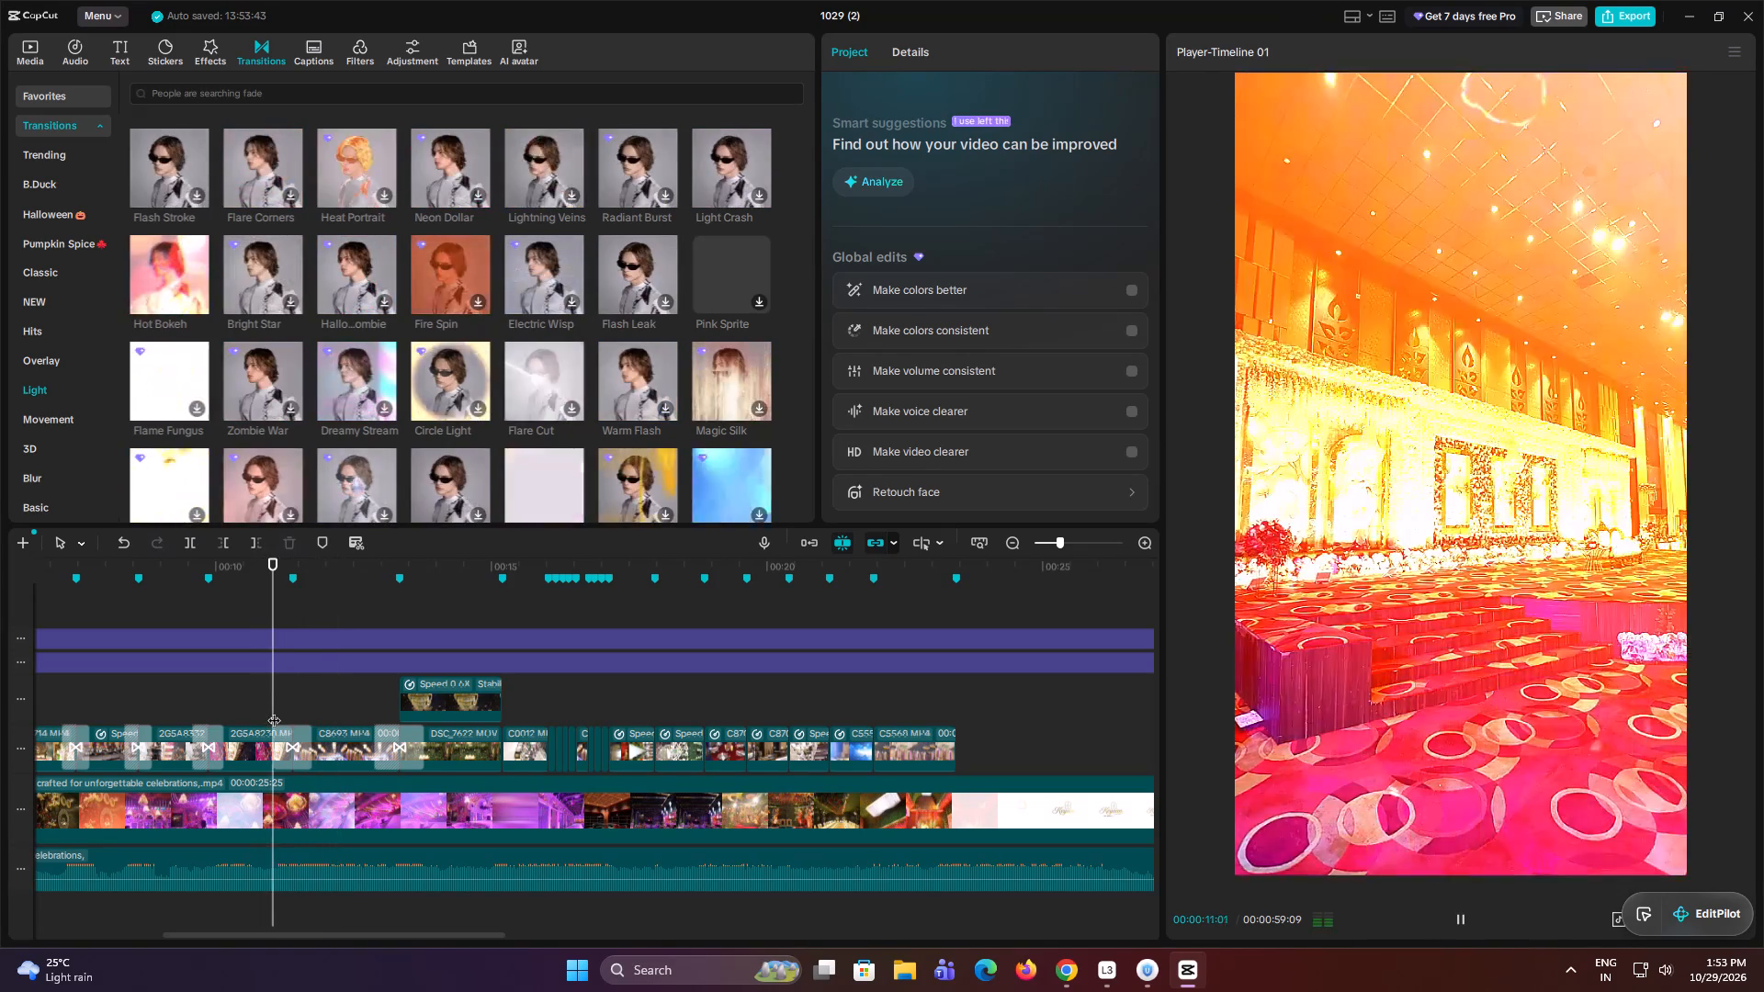
pyautogui.press('space')
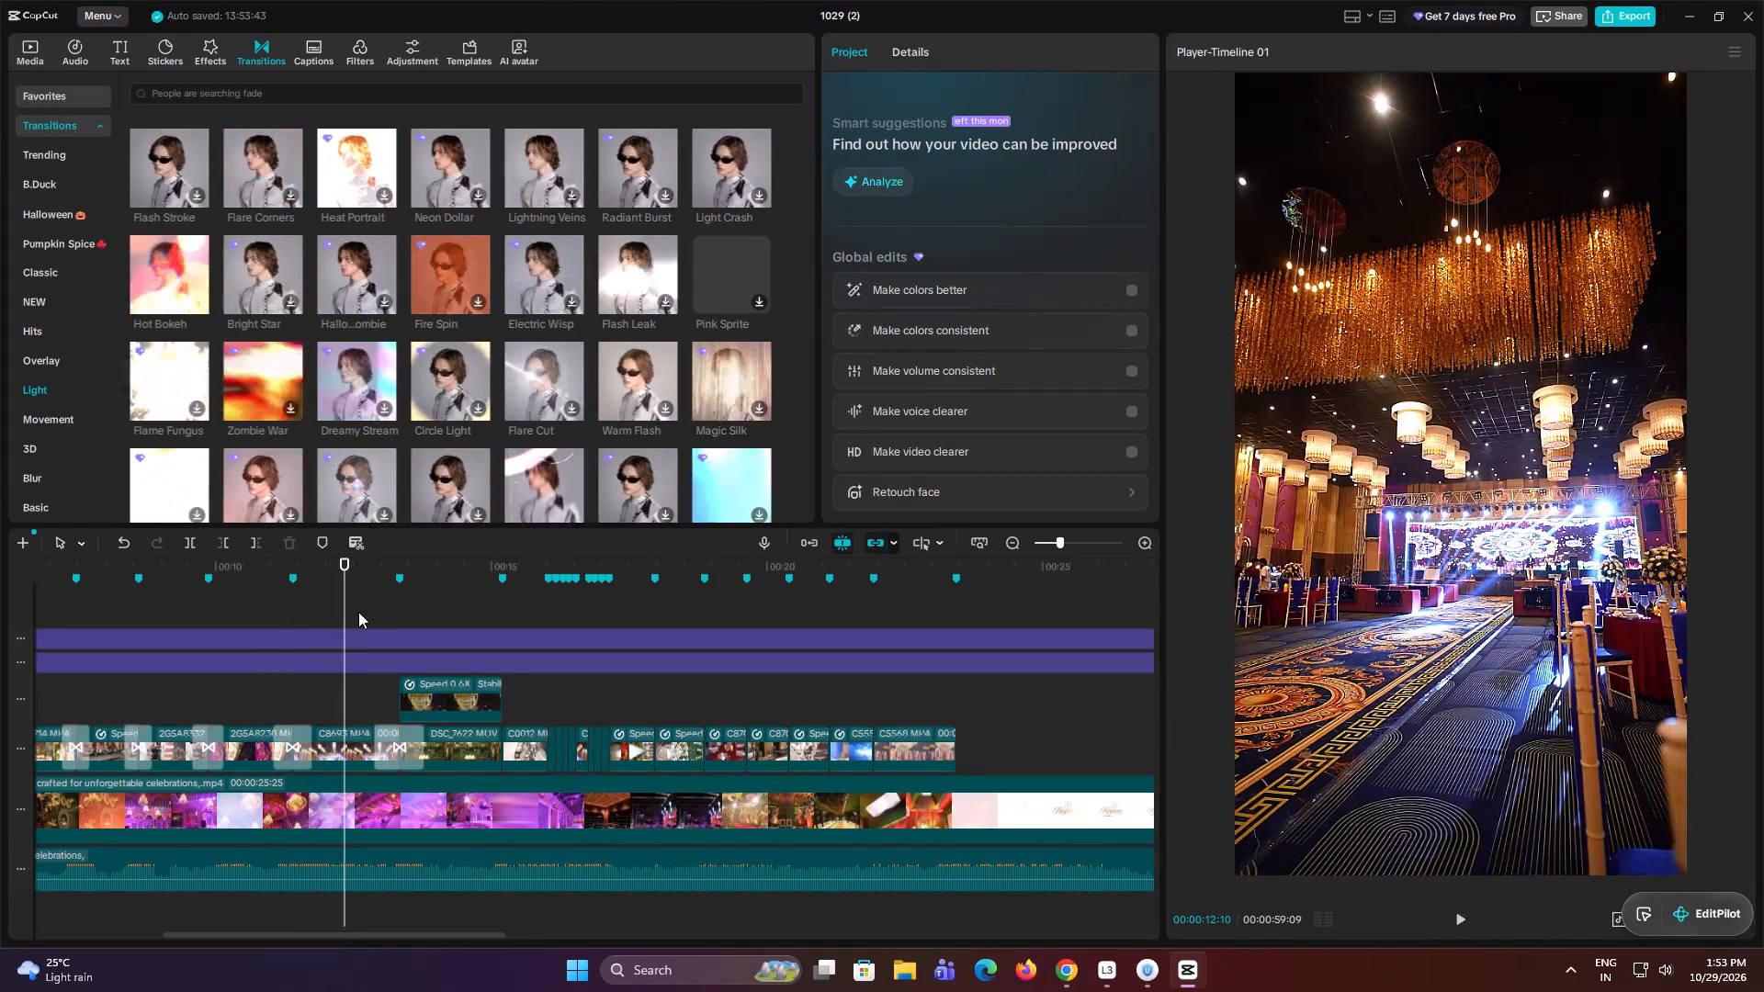
pyautogui.scroll(-3, 269, 472)
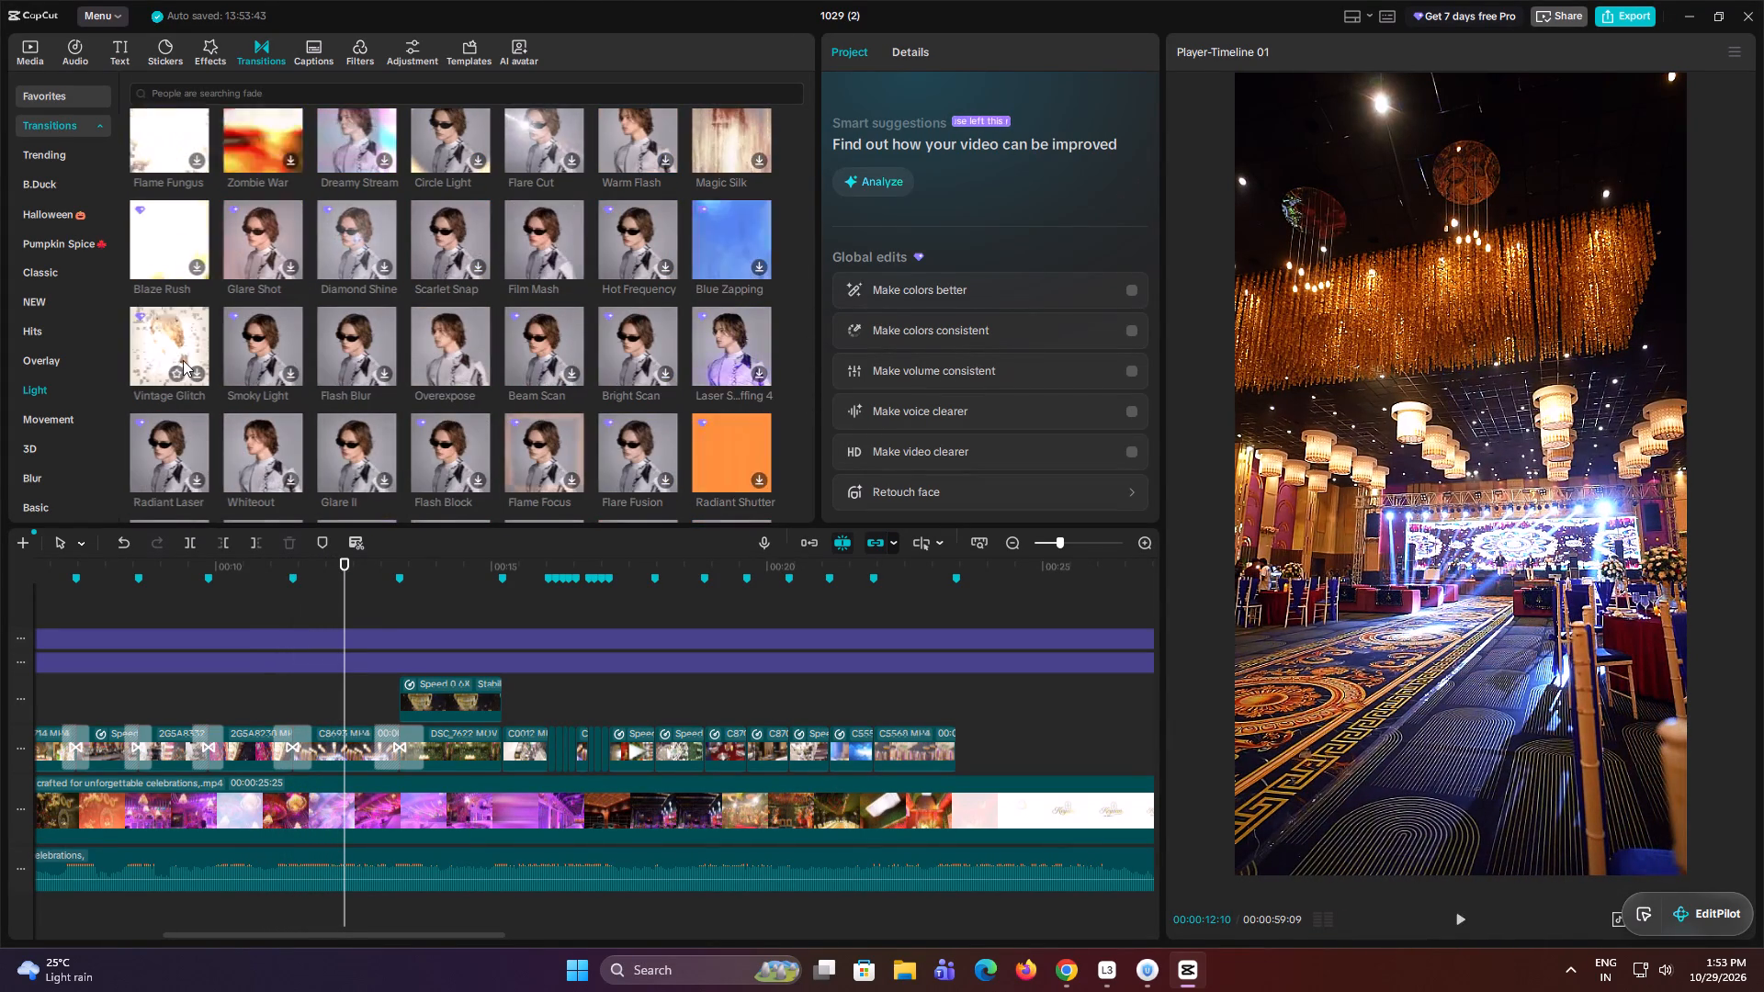
# Add the 22-second black stock clip from the library above the filters at about 12.3 s and trim it to about 1.9 s.
pyautogui.click(22, 46)
pyautogui.click(55, 276)
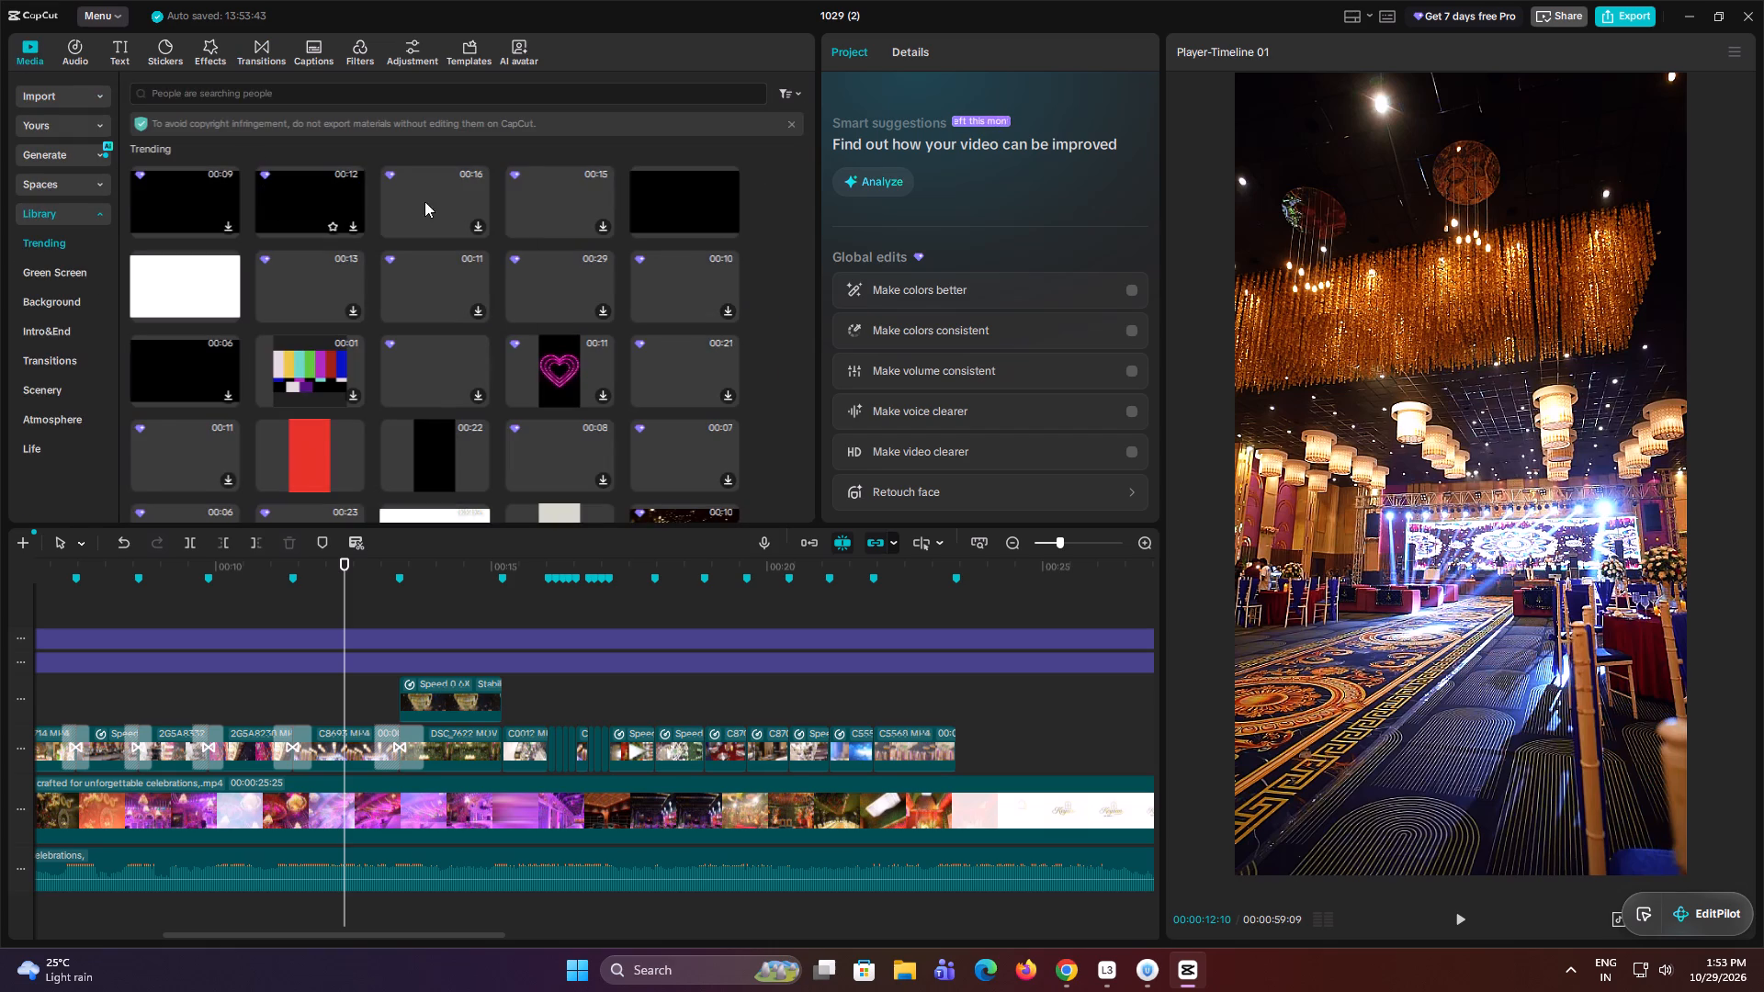
pyautogui.moveTo(432, 442); pyautogui.dragTo(351, 596)
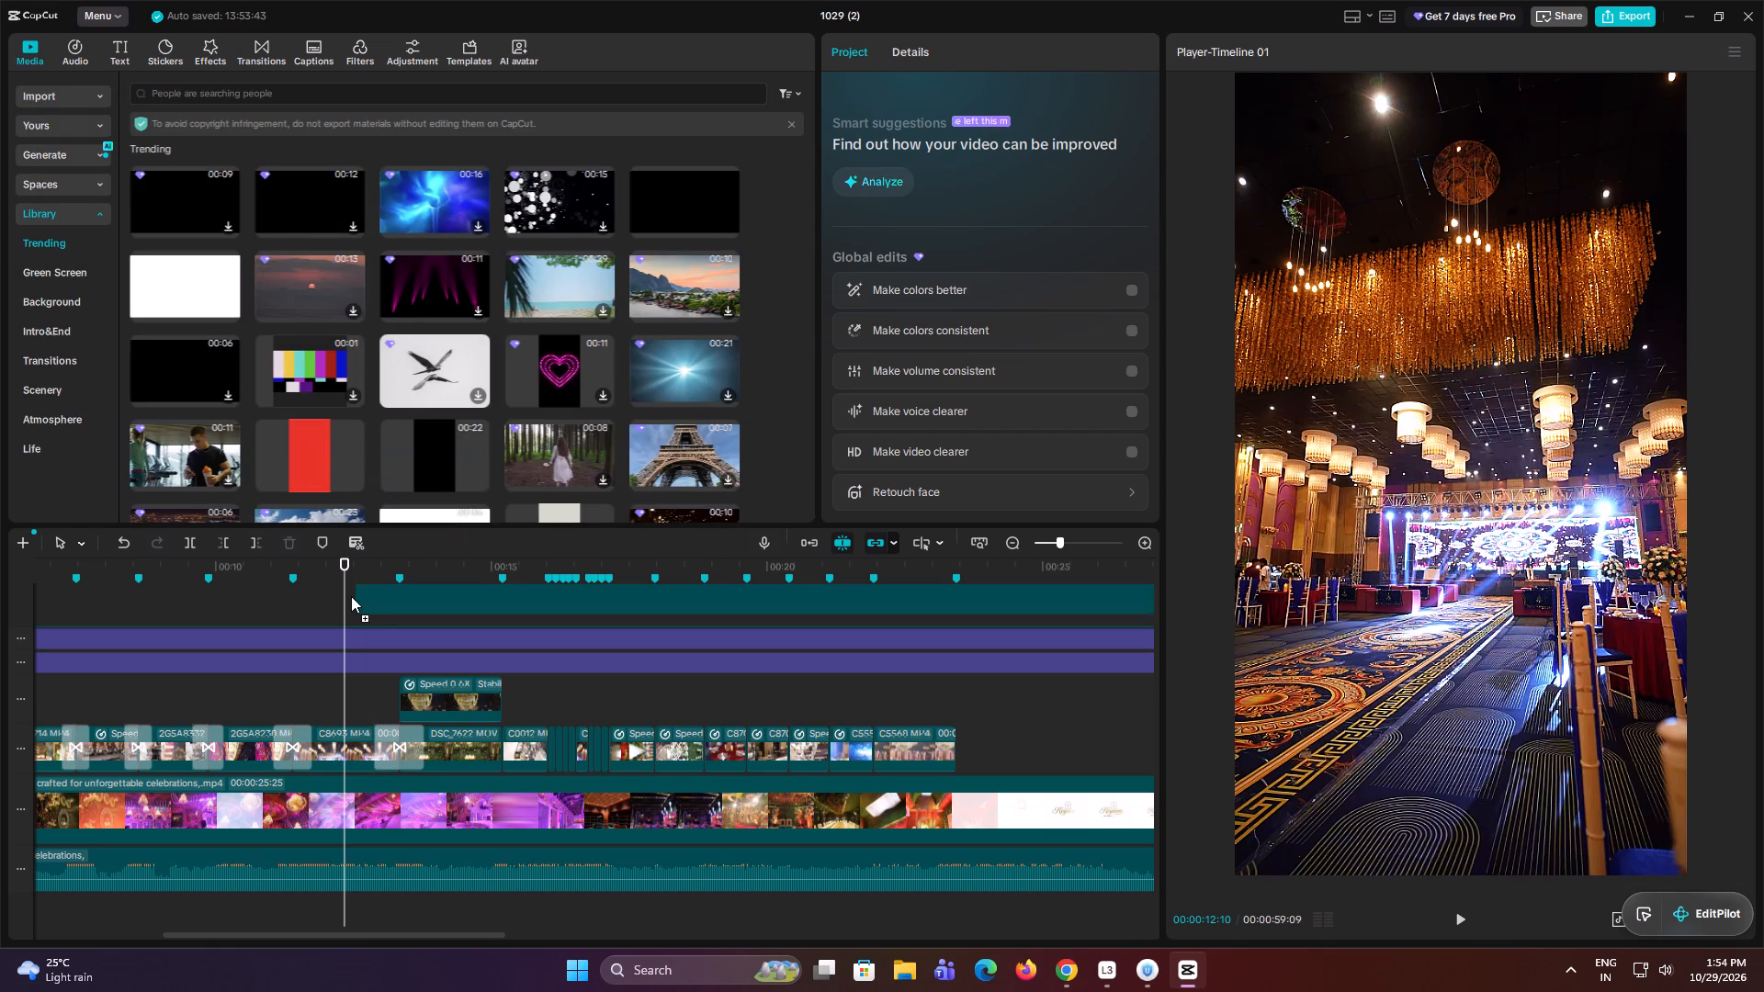
pyautogui.moveTo(351, 596); pyautogui.dragTo(348, 598)
pyautogui.doubleClick(401, 619)
pyautogui.click(432, 659)
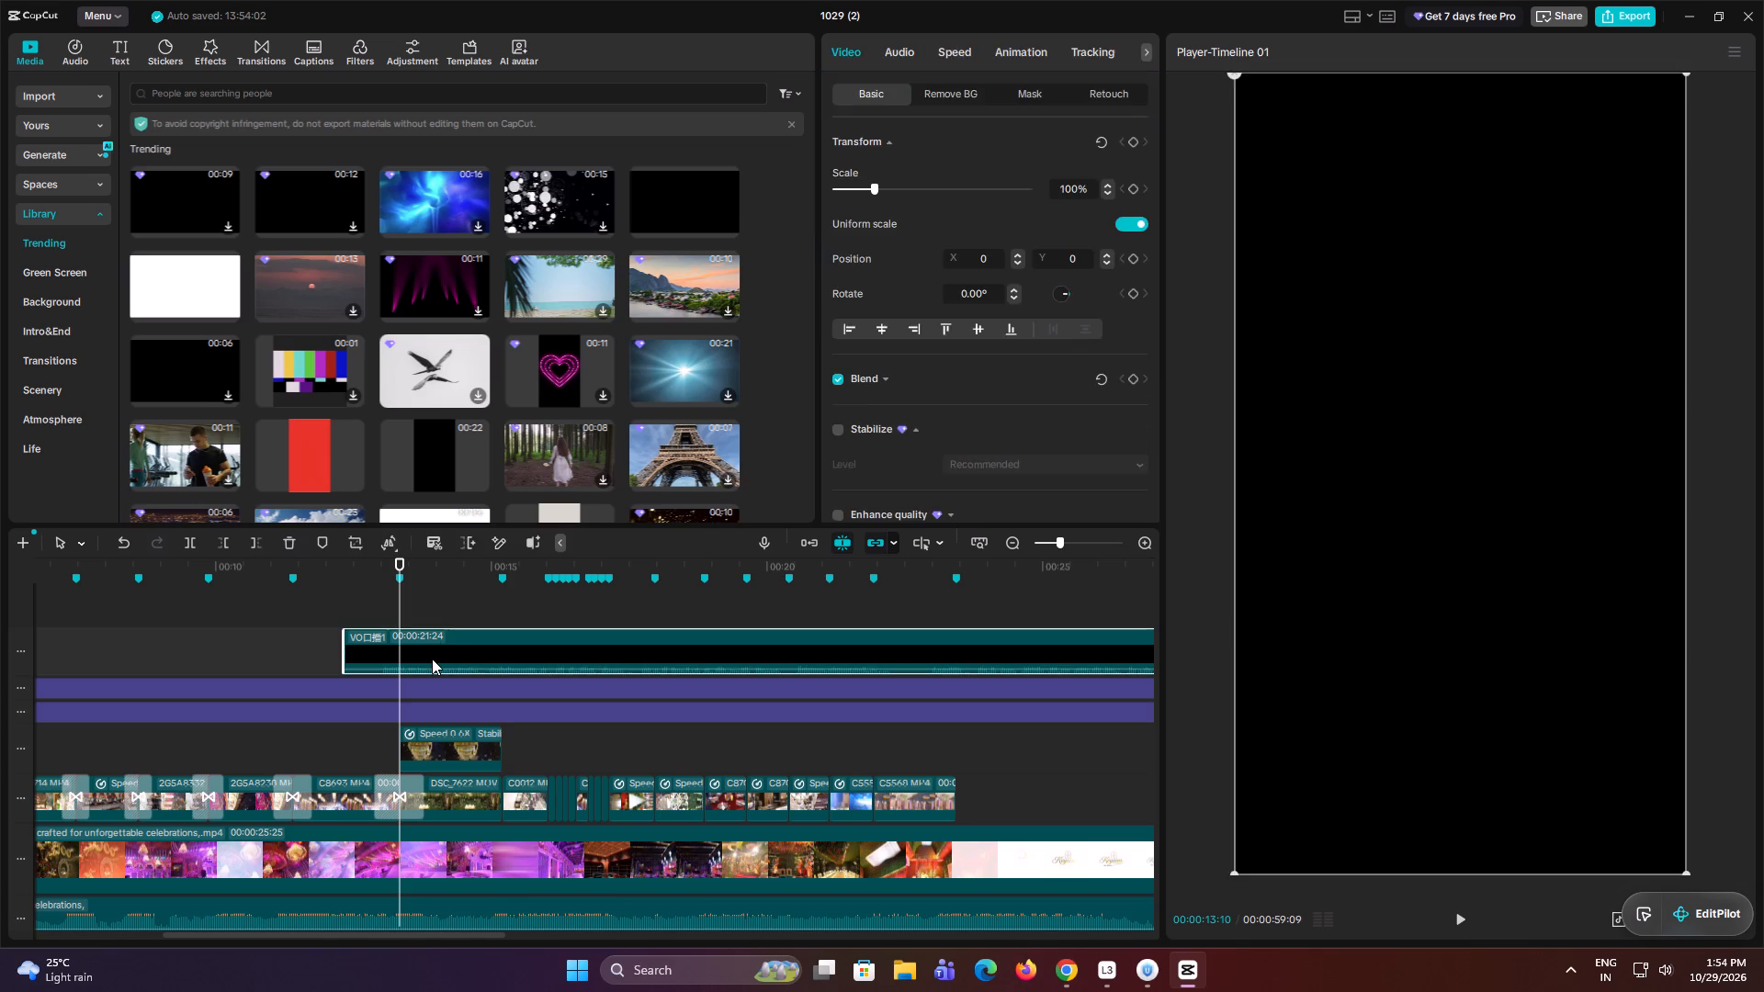
pyautogui.click(449, 618)
pyautogui.click(458, 669)
pyautogui.press('w')
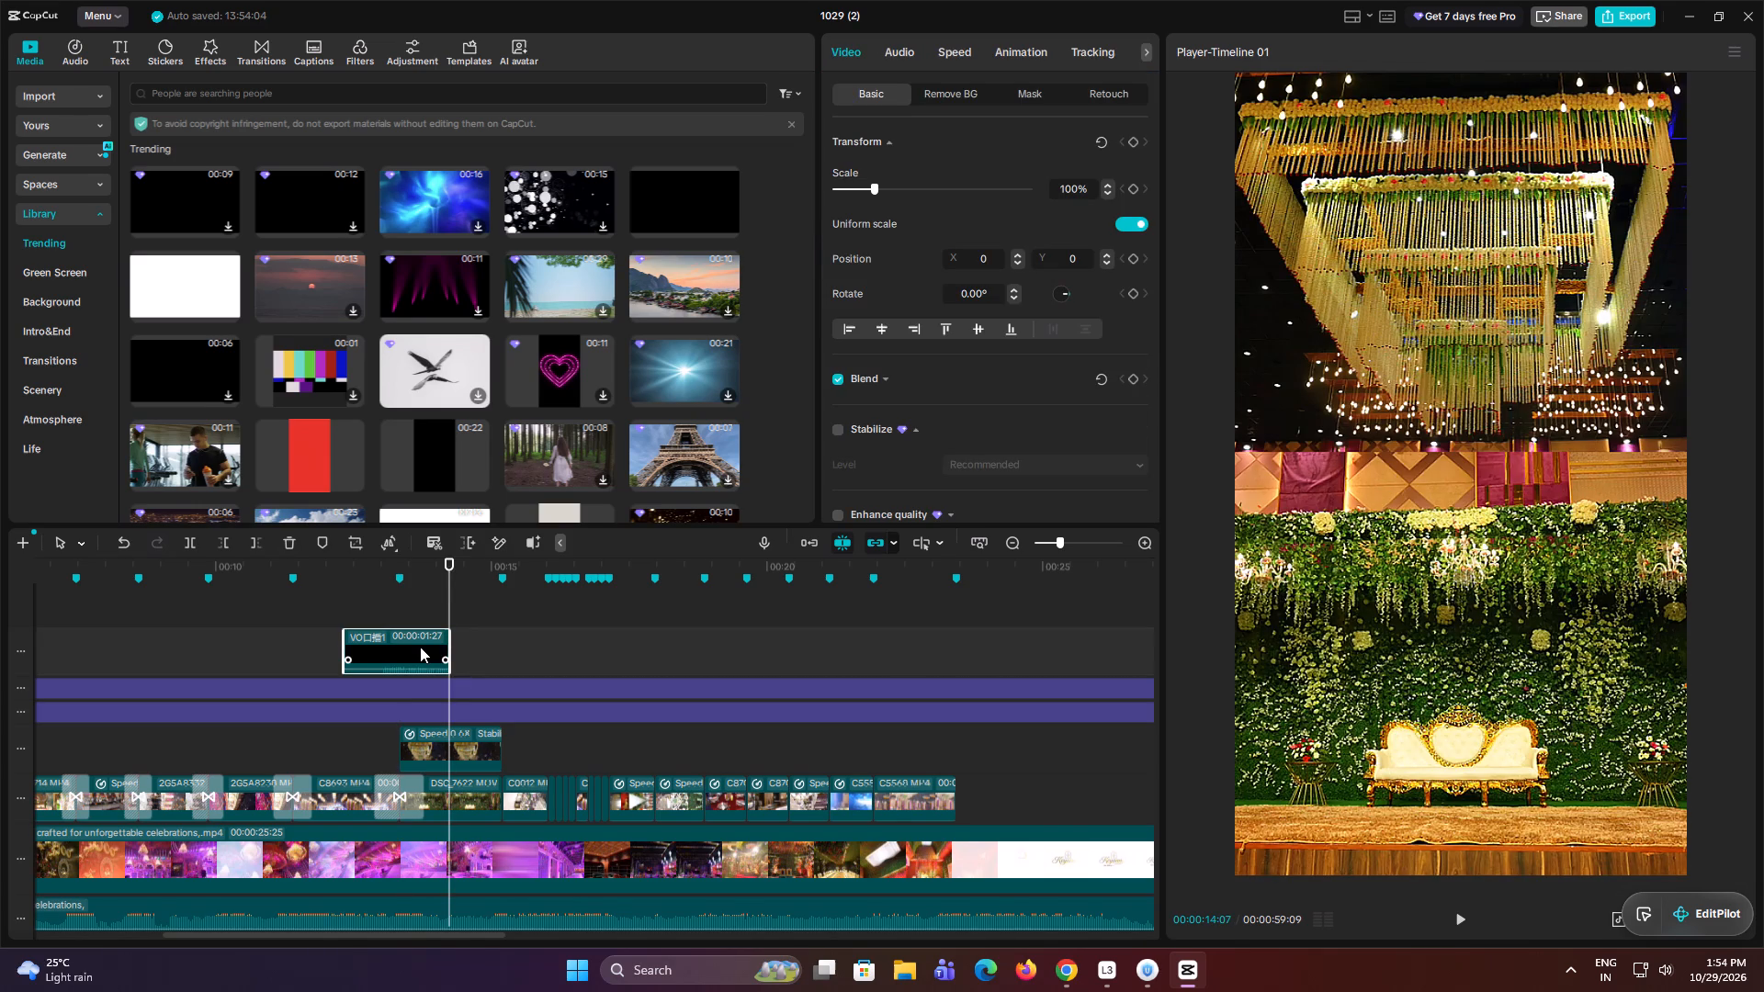
# Move the black clip earlier to start at about 10.8 s, over the floral stage to chandelier hall cut.
pyautogui.click(420, 647)
pyautogui.moveTo(411, 668); pyautogui.dragTo(411, 683)
pyautogui.moveTo(401, 656); pyautogui.dragTo(315, 653)
pyautogui.doubleClick(301, 622)
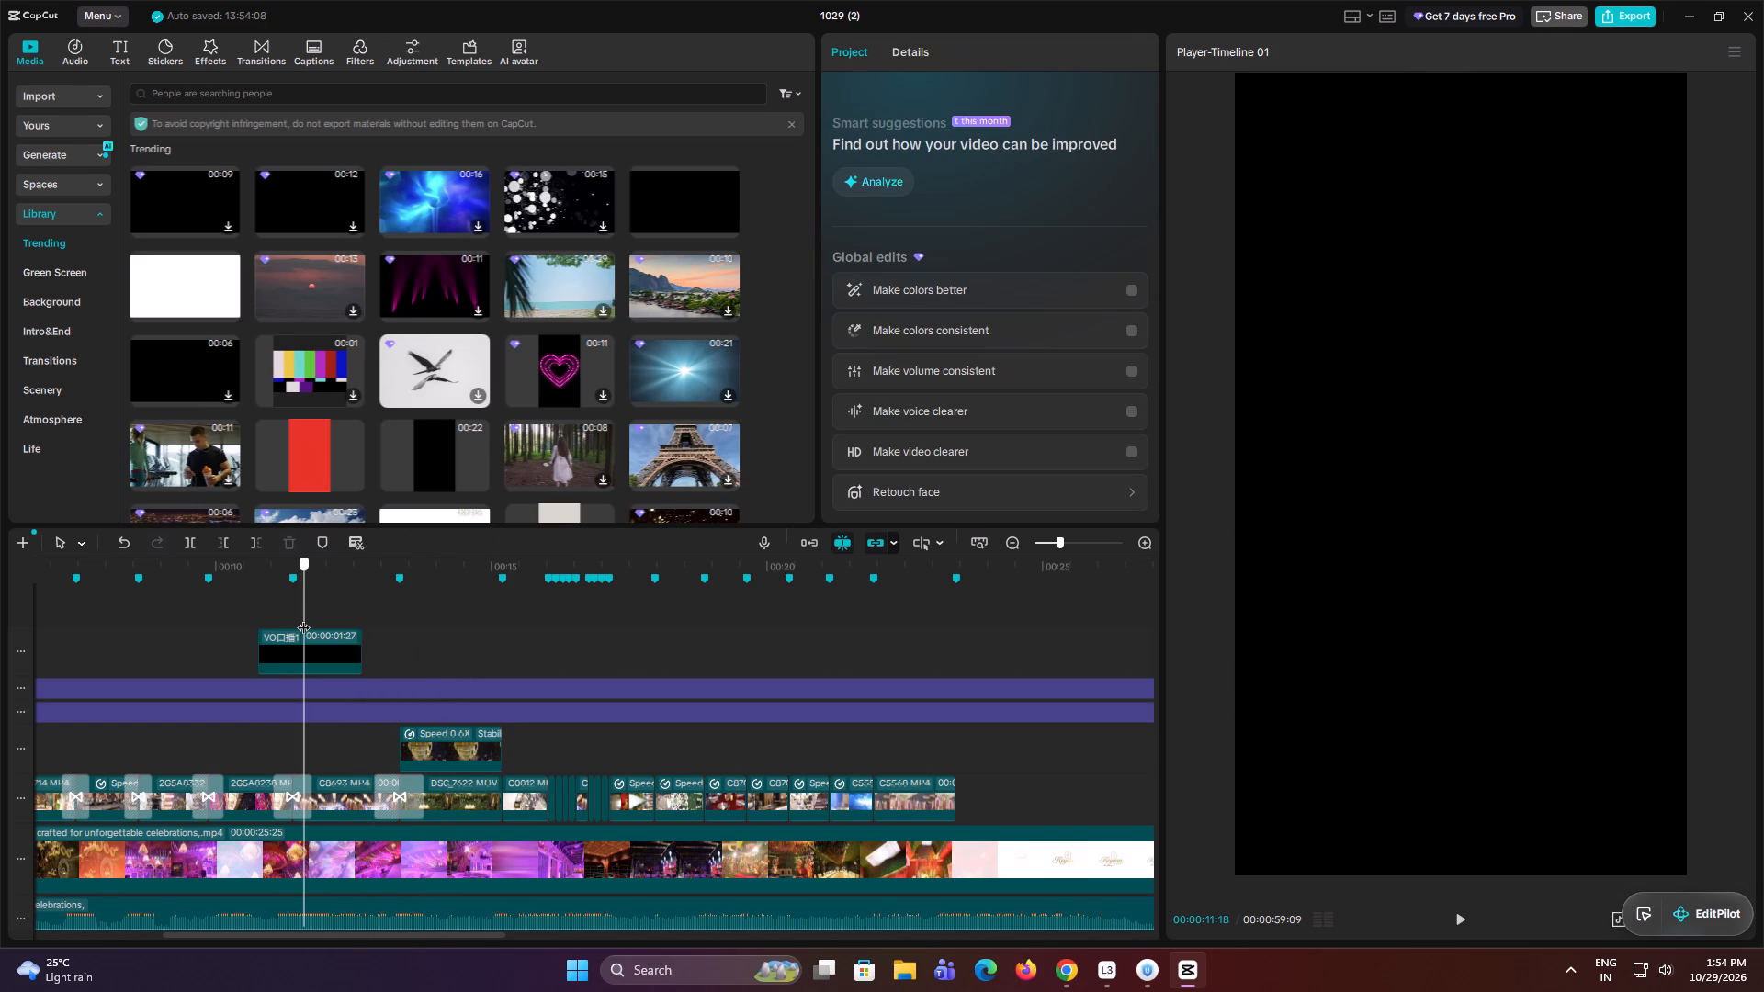
# Set the black overlay clip's opacity to 0%.
pyautogui.click(316, 652)
pyautogui.scroll(-4, 828, 413)
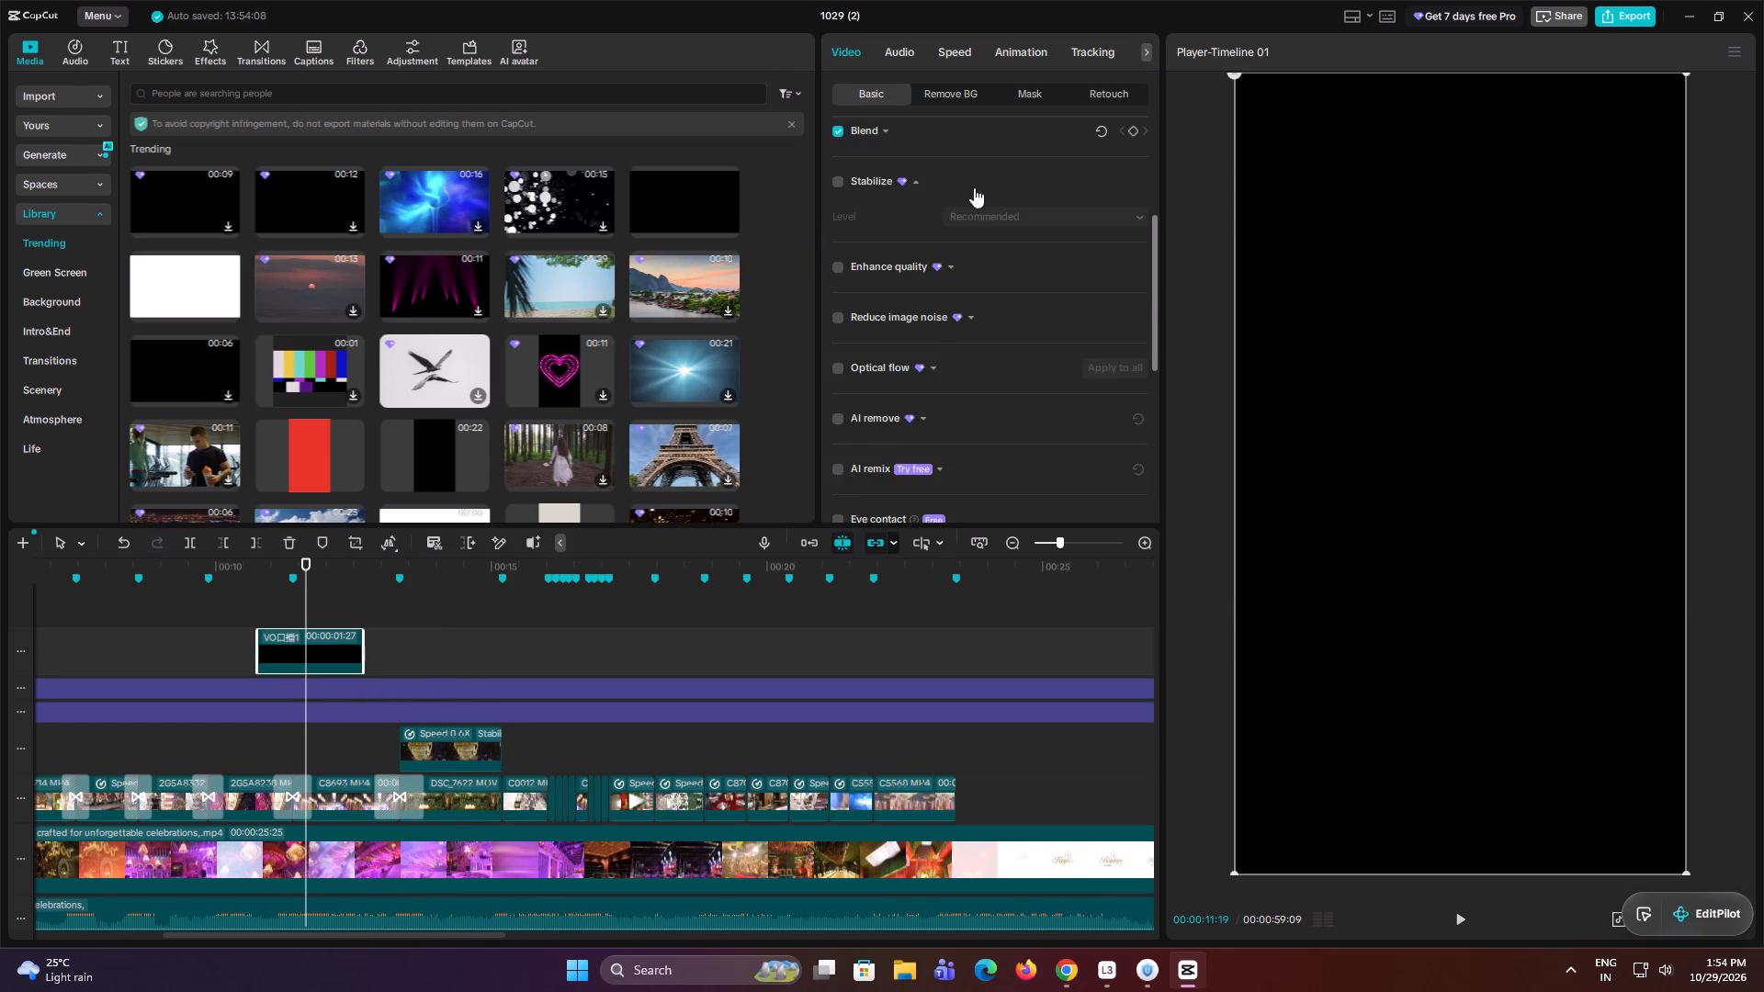
pyautogui.scroll(2, 974, 187)
pyautogui.click(955, 211)
pyautogui.moveTo(963, 290); pyautogui.dragTo(698, 336)
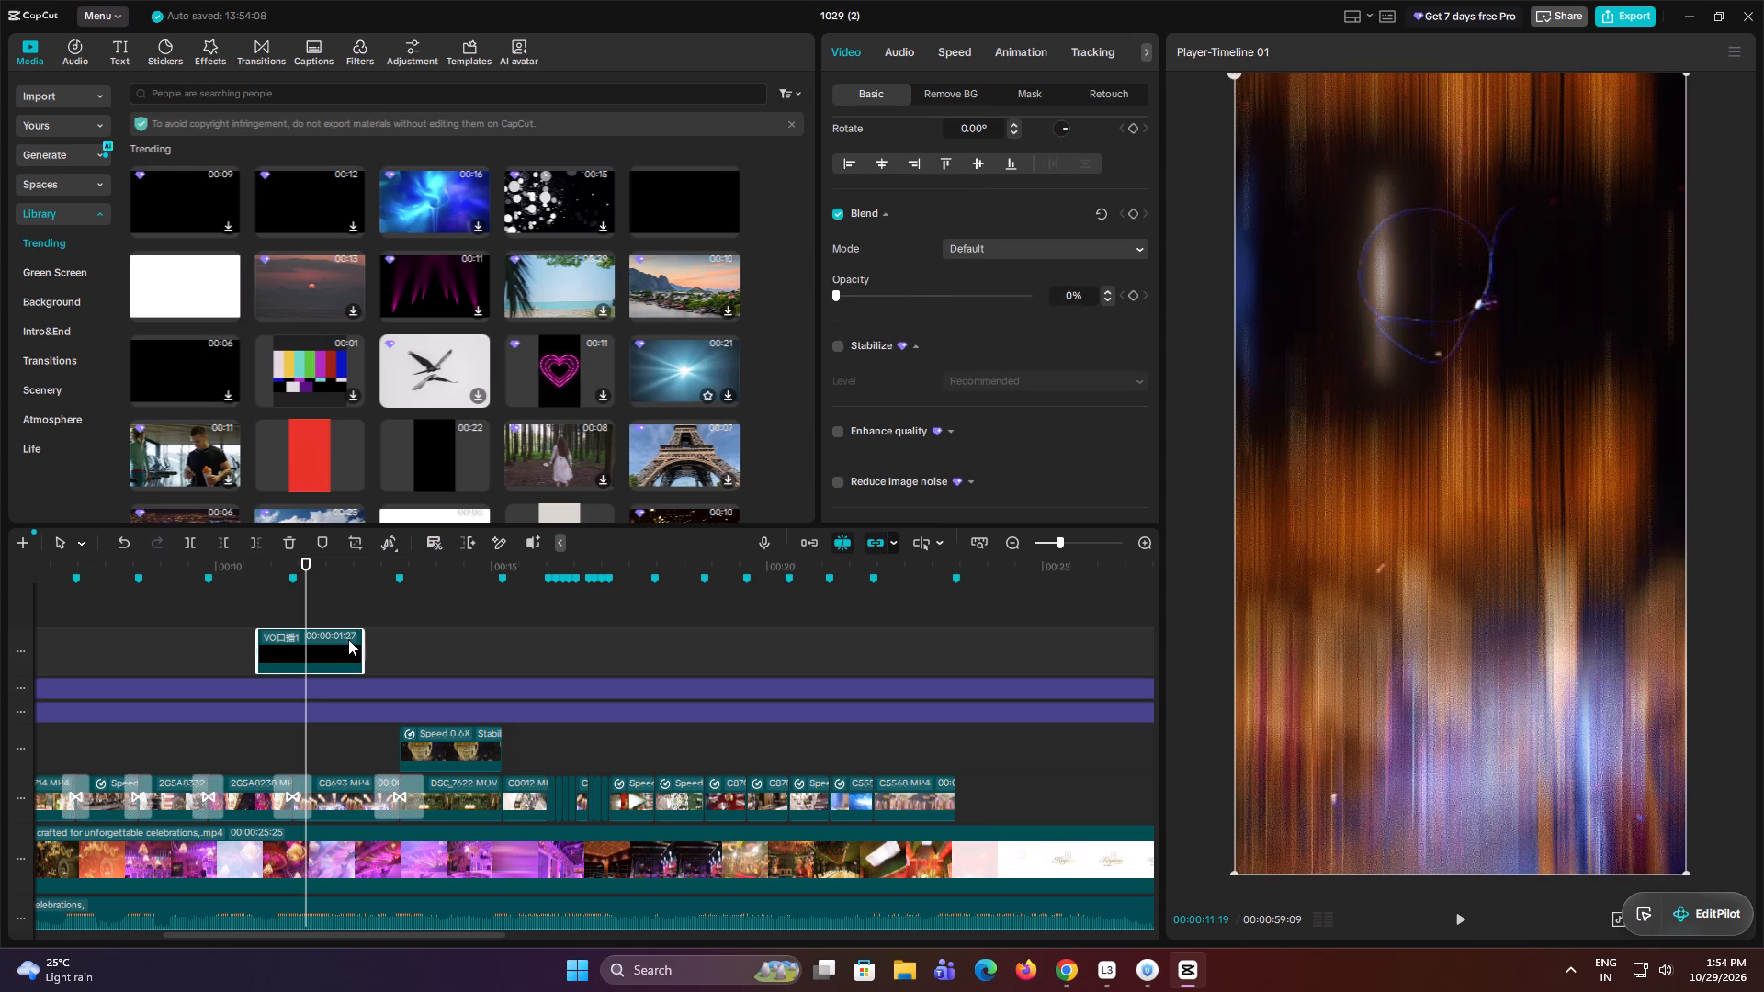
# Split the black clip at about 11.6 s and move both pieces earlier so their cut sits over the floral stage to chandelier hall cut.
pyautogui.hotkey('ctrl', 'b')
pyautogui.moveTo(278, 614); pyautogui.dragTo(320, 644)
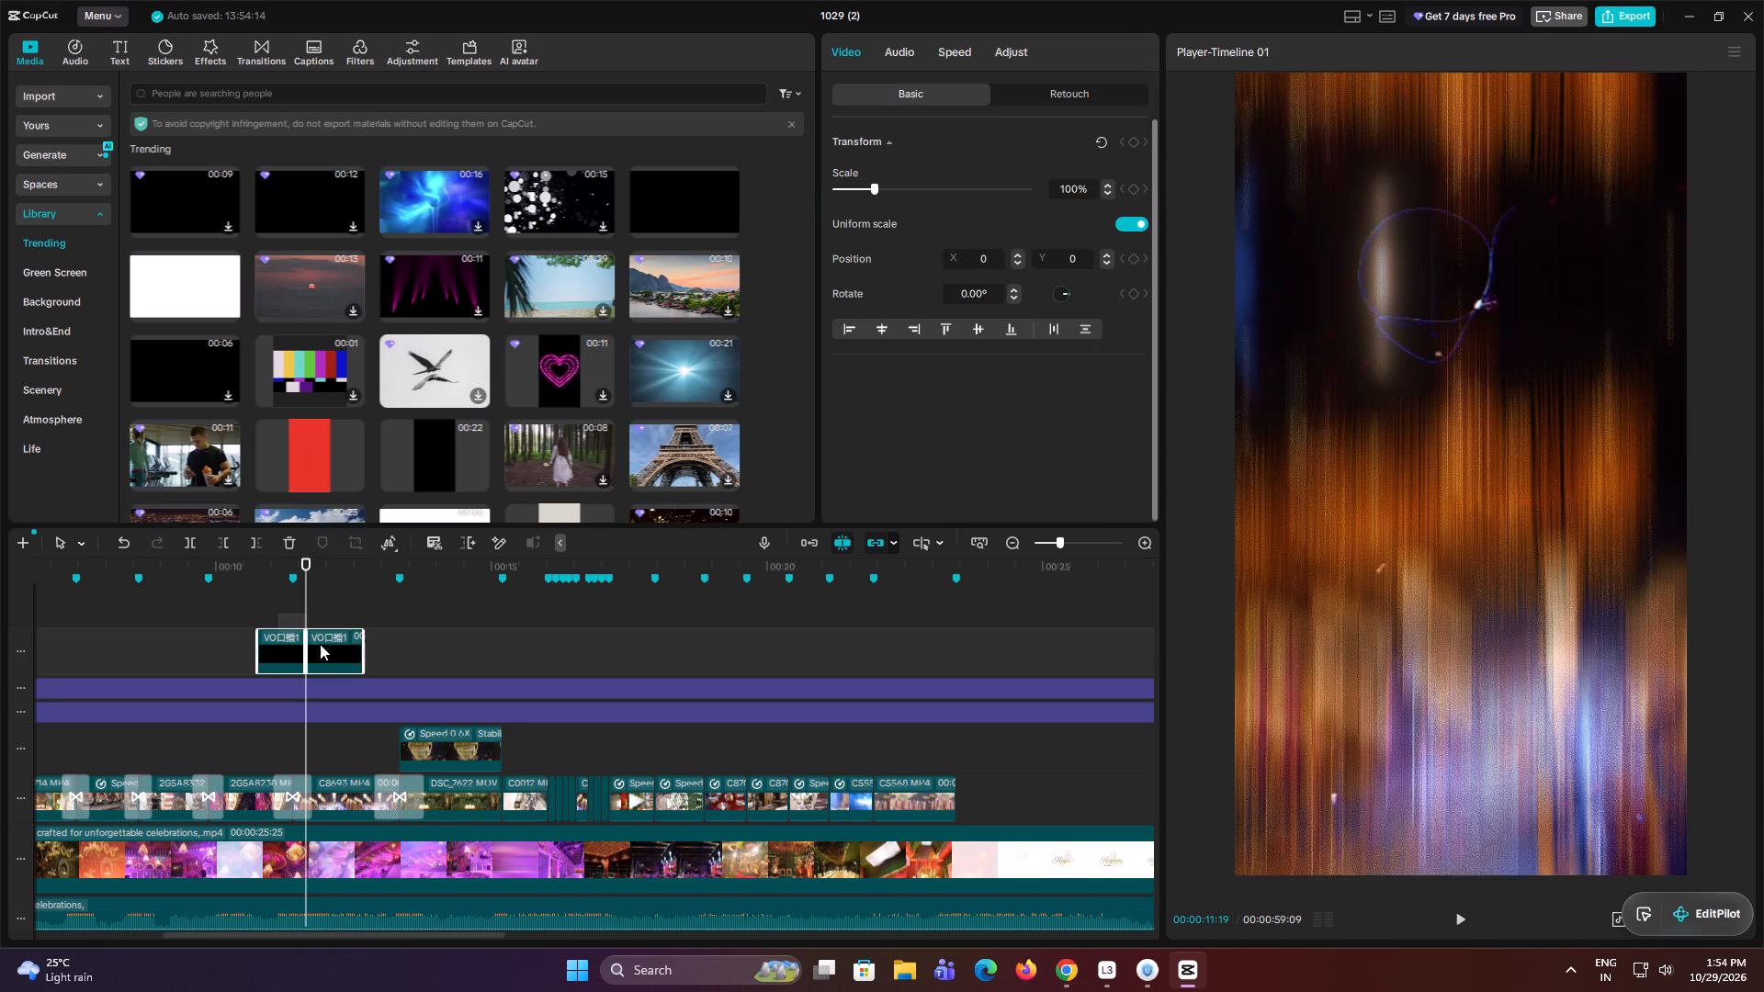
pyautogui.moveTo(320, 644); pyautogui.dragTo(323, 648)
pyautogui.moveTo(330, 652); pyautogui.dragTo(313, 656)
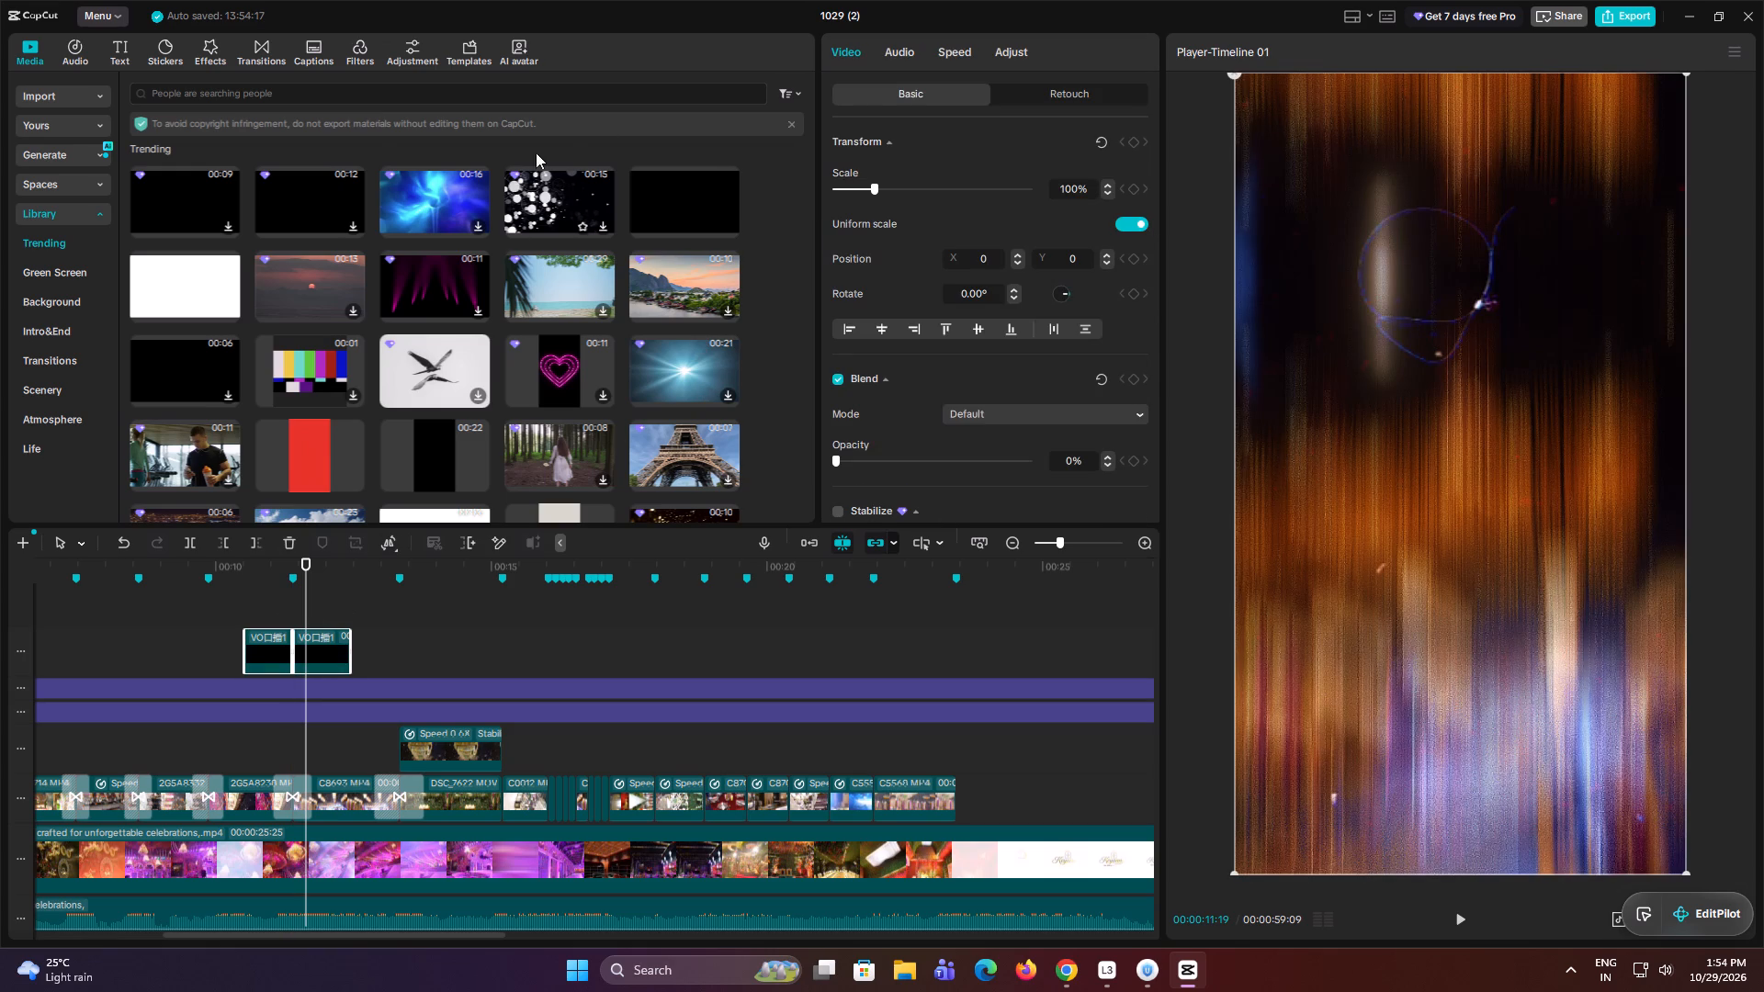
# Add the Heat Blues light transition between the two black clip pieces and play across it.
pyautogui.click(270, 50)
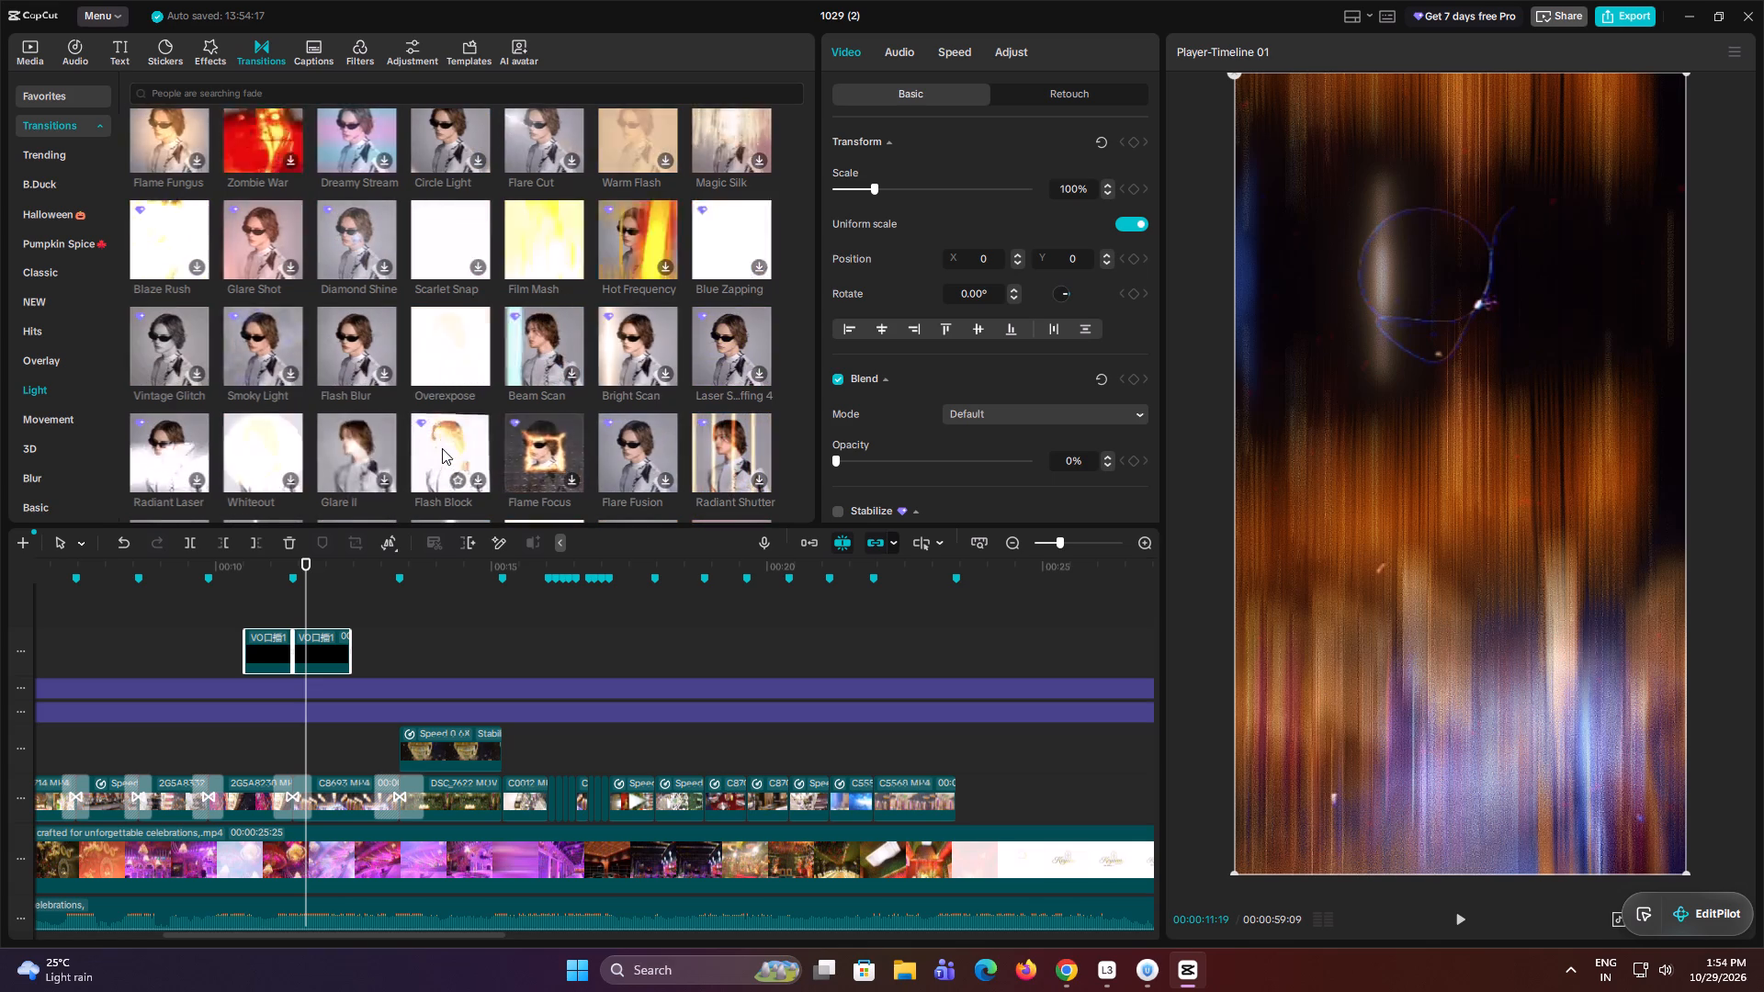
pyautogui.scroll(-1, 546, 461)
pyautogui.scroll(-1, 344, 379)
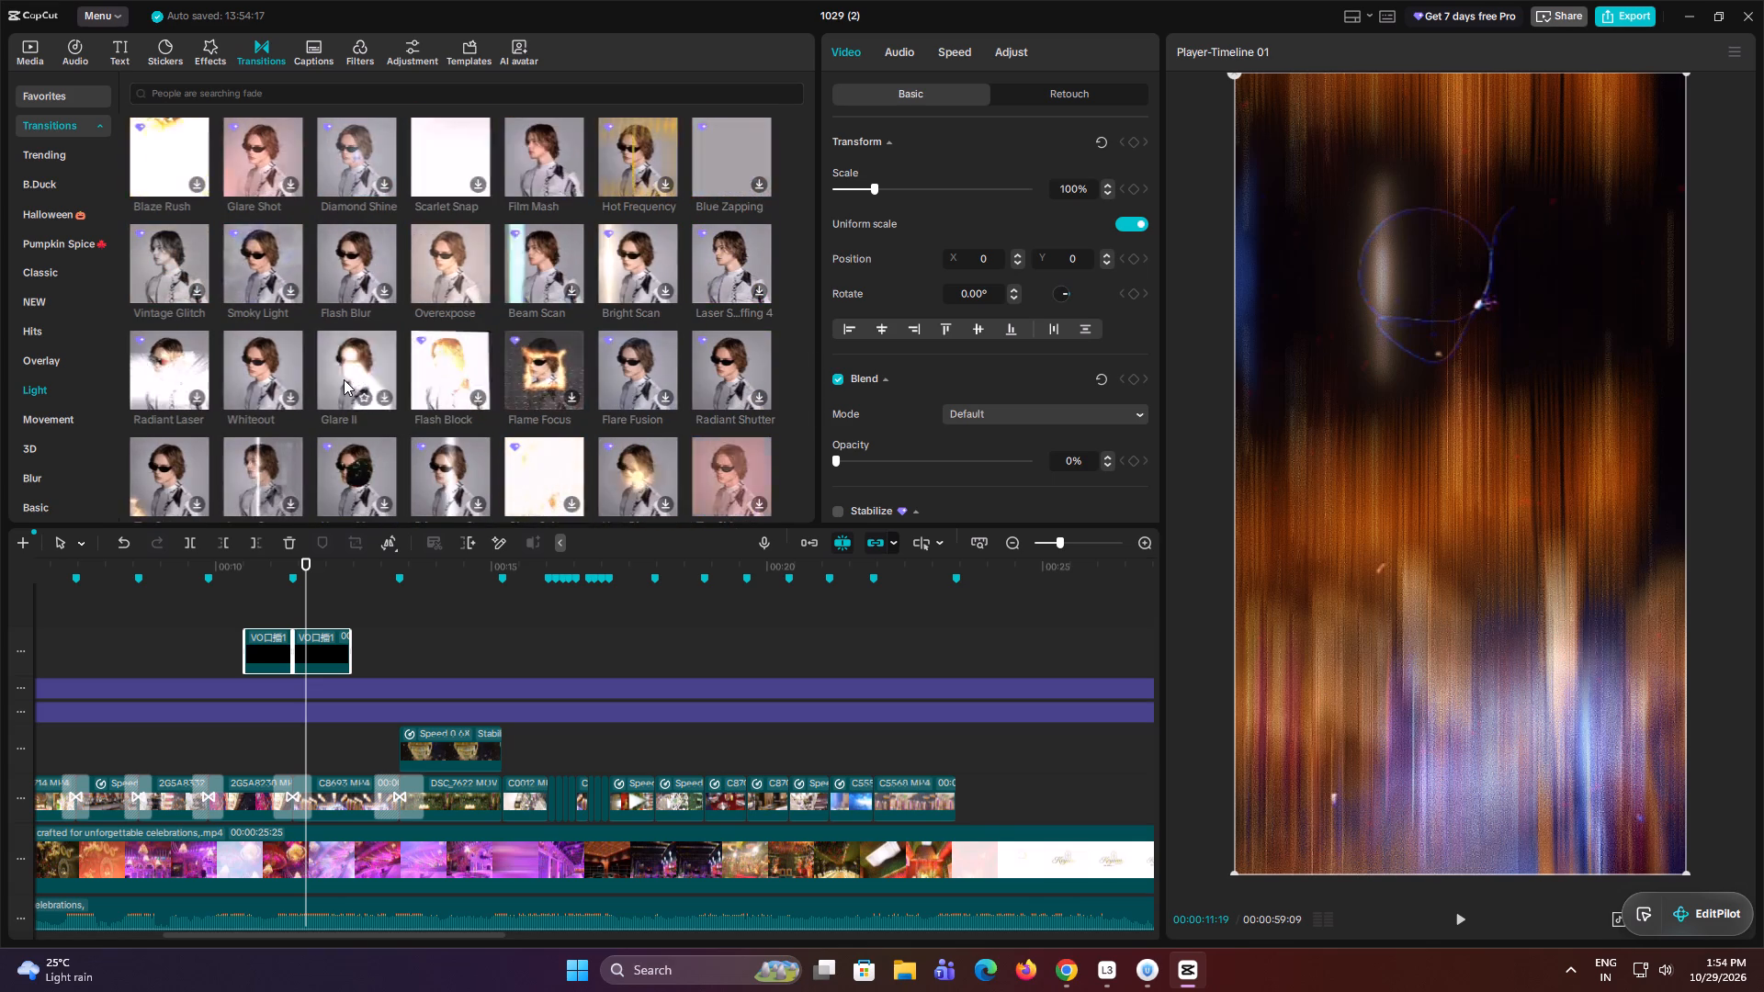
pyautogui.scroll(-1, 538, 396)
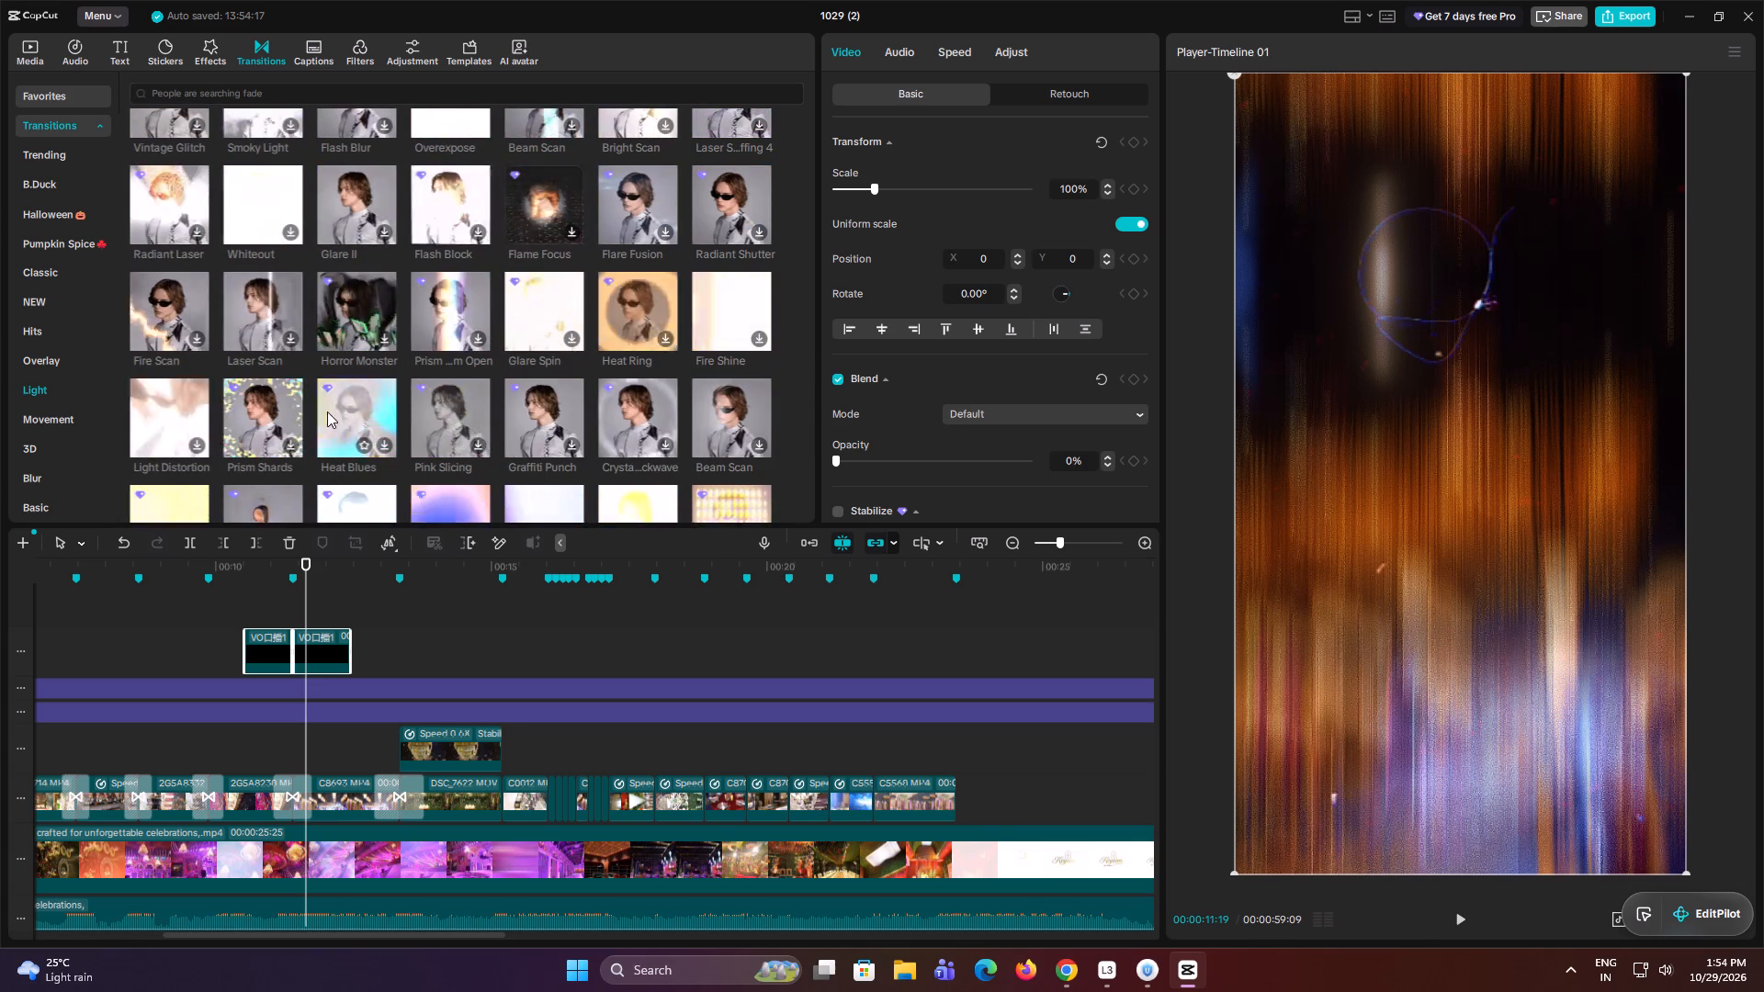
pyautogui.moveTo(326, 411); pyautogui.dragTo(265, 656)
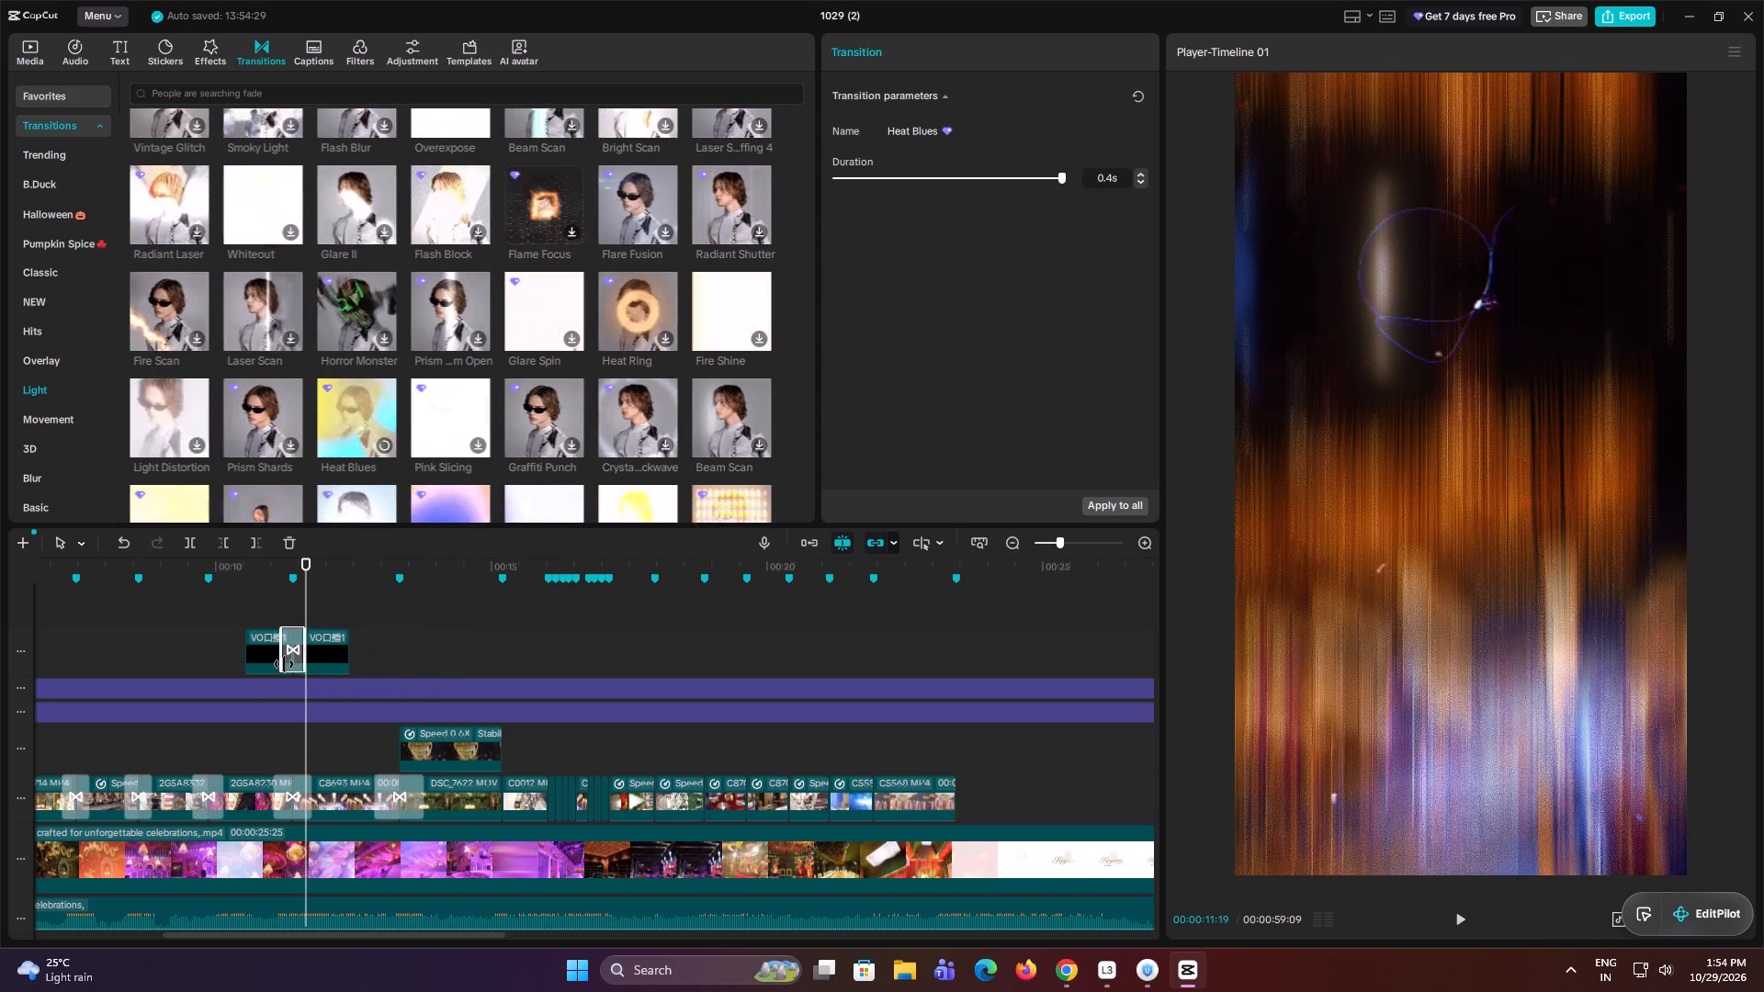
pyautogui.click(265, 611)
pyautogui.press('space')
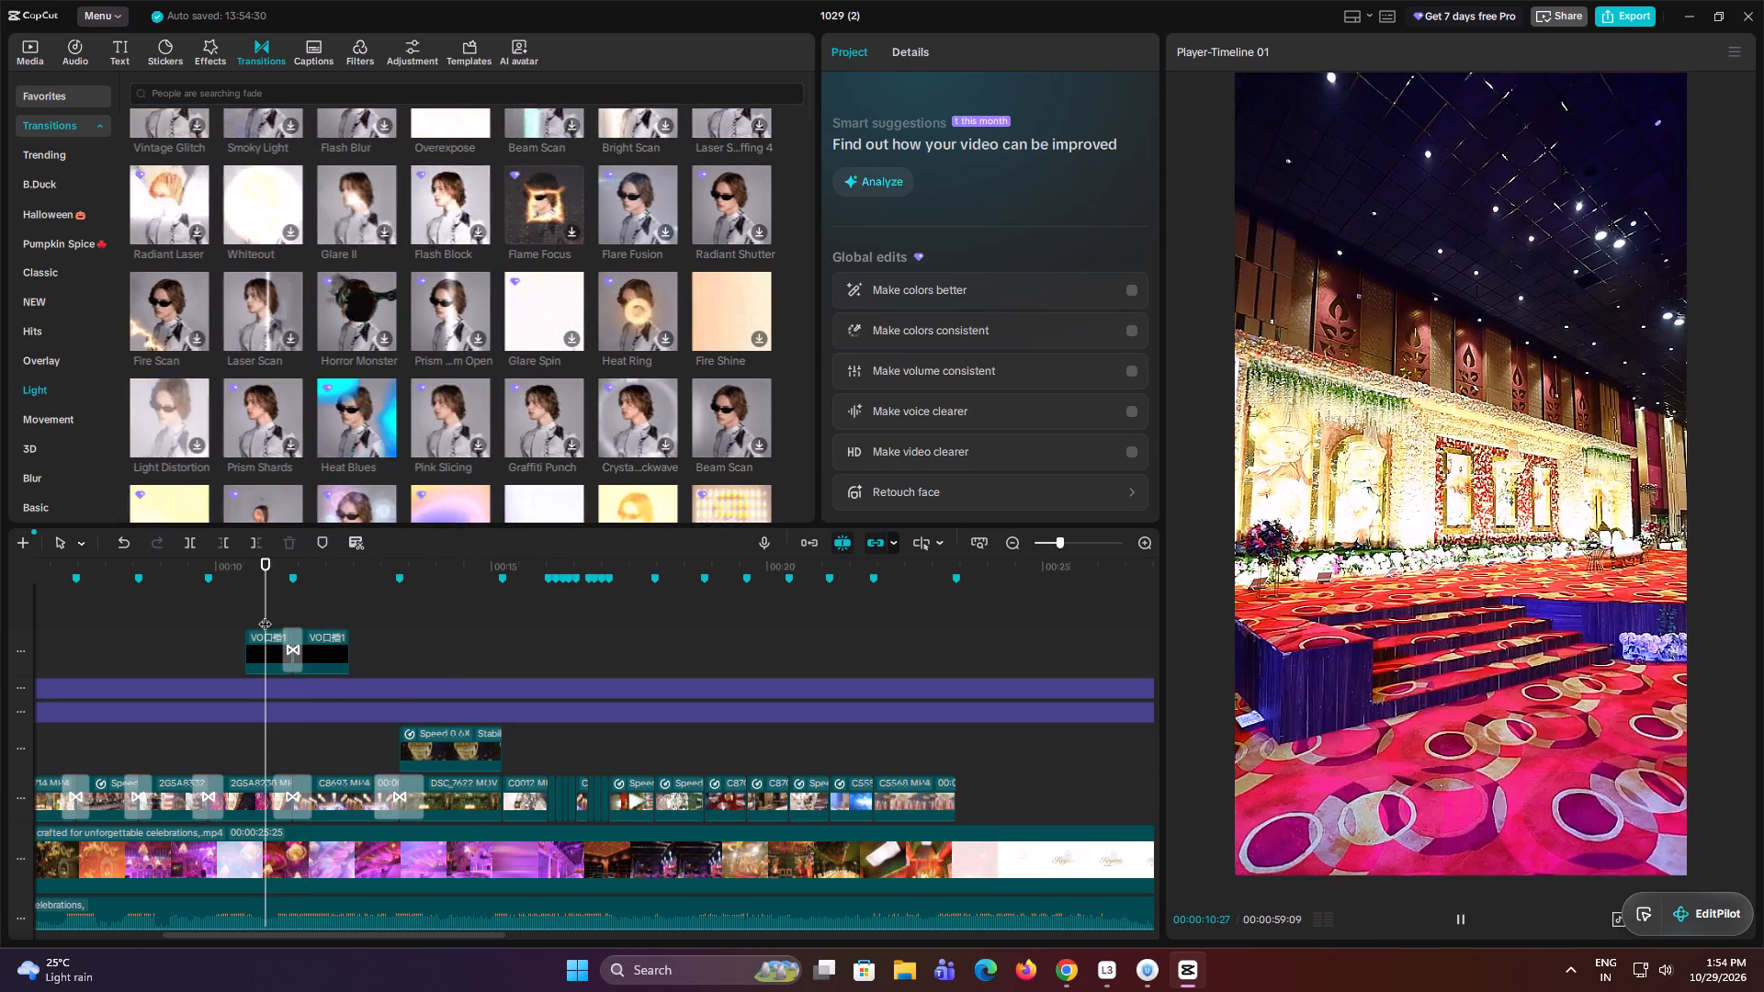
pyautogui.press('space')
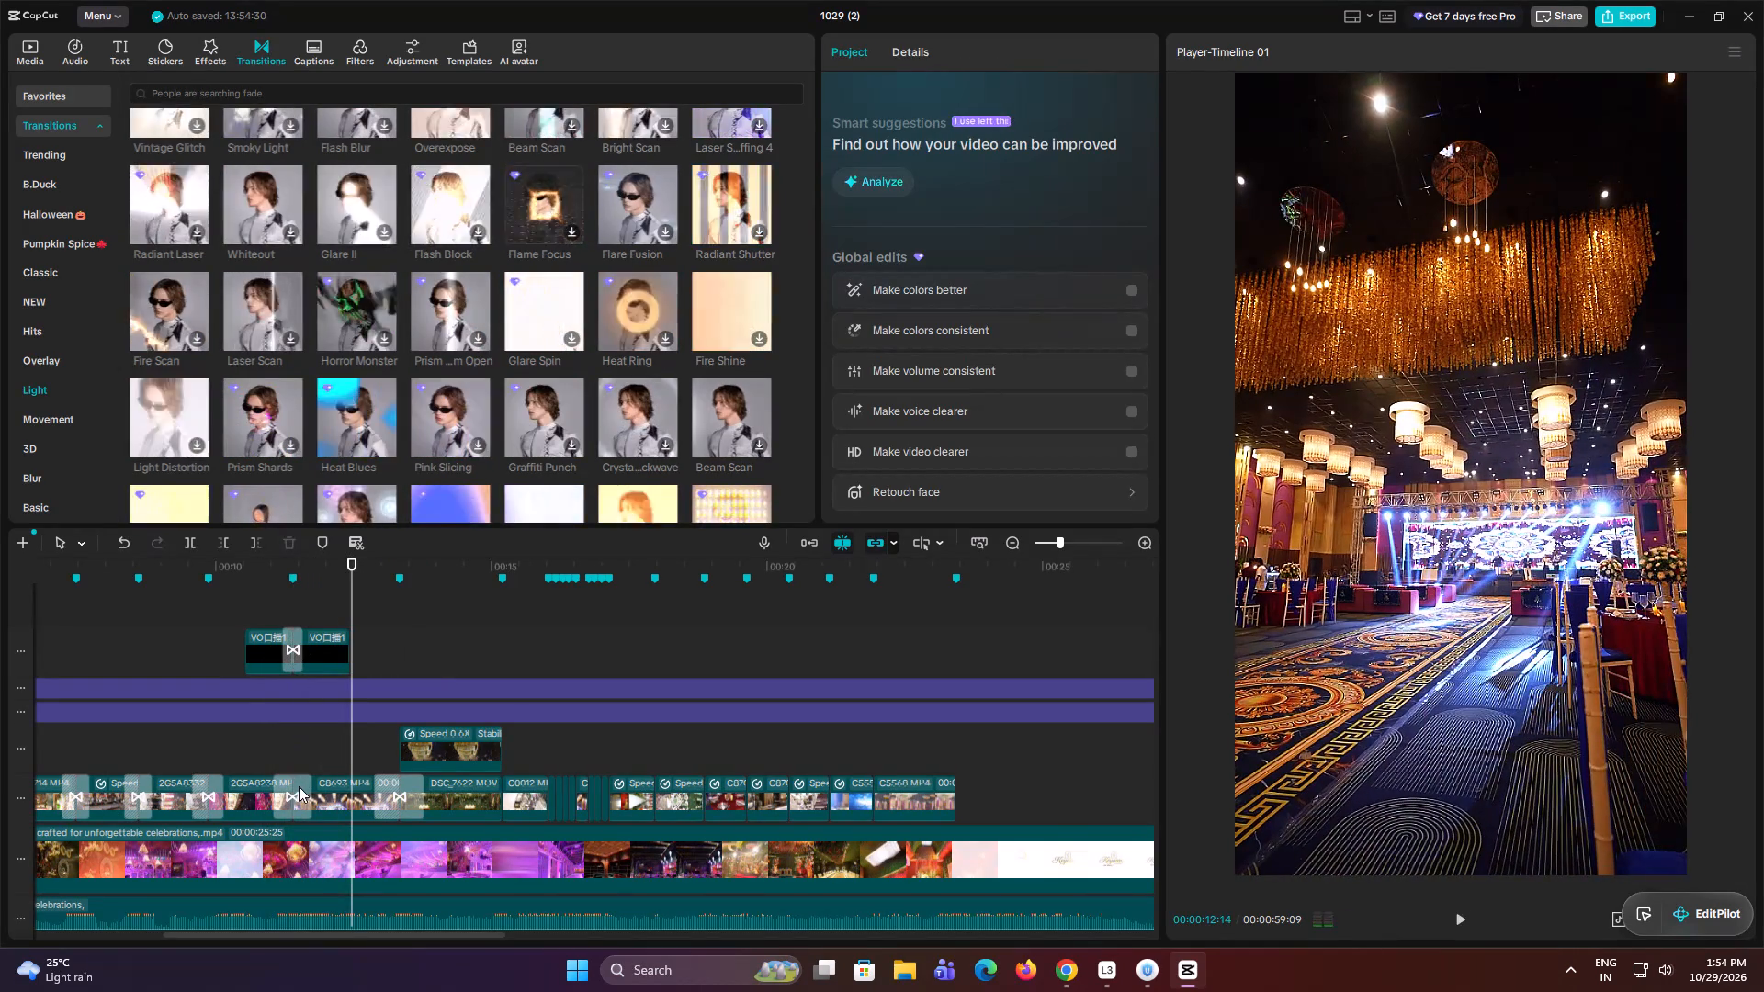
# Shorten the Film Mash transition between the floral stage and chandelier hall clips to 0.3 s and play across the cut.
pyautogui.click(299, 788)
pyautogui.moveTo(314, 787); pyautogui.dragTo(298, 792)
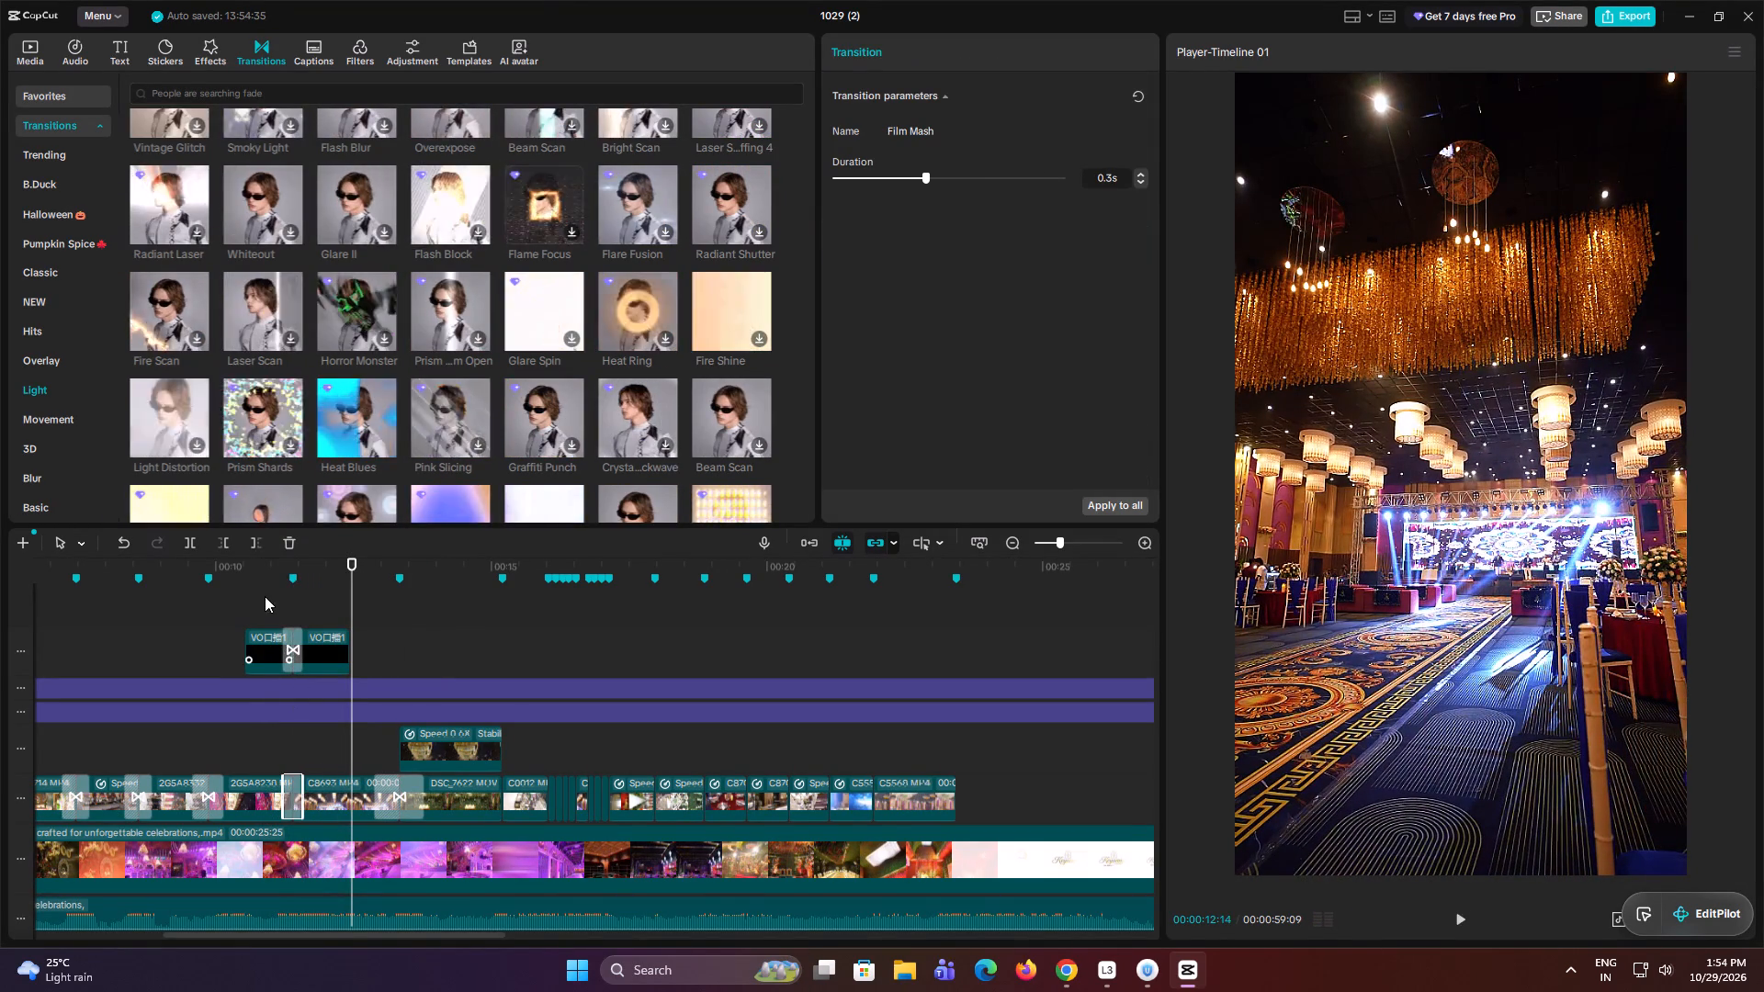
pyautogui.click(265, 596)
pyautogui.press('space')
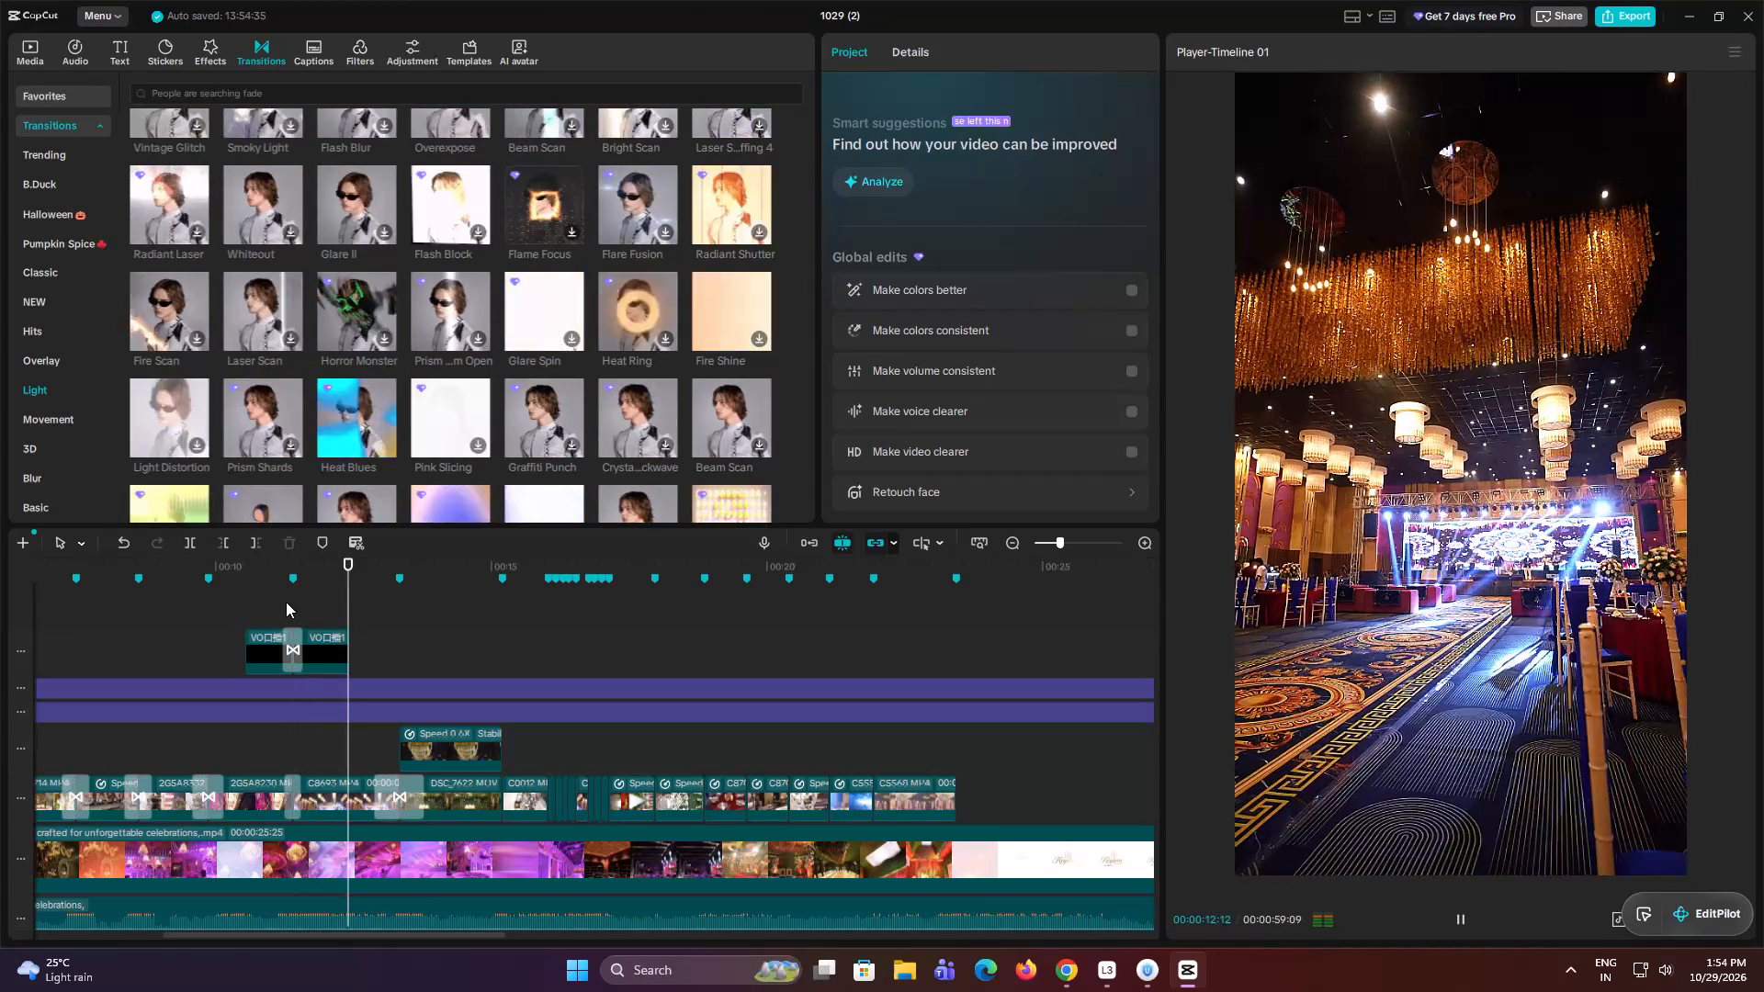
pyautogui.press('space')
pyautogui.click(282, 618)
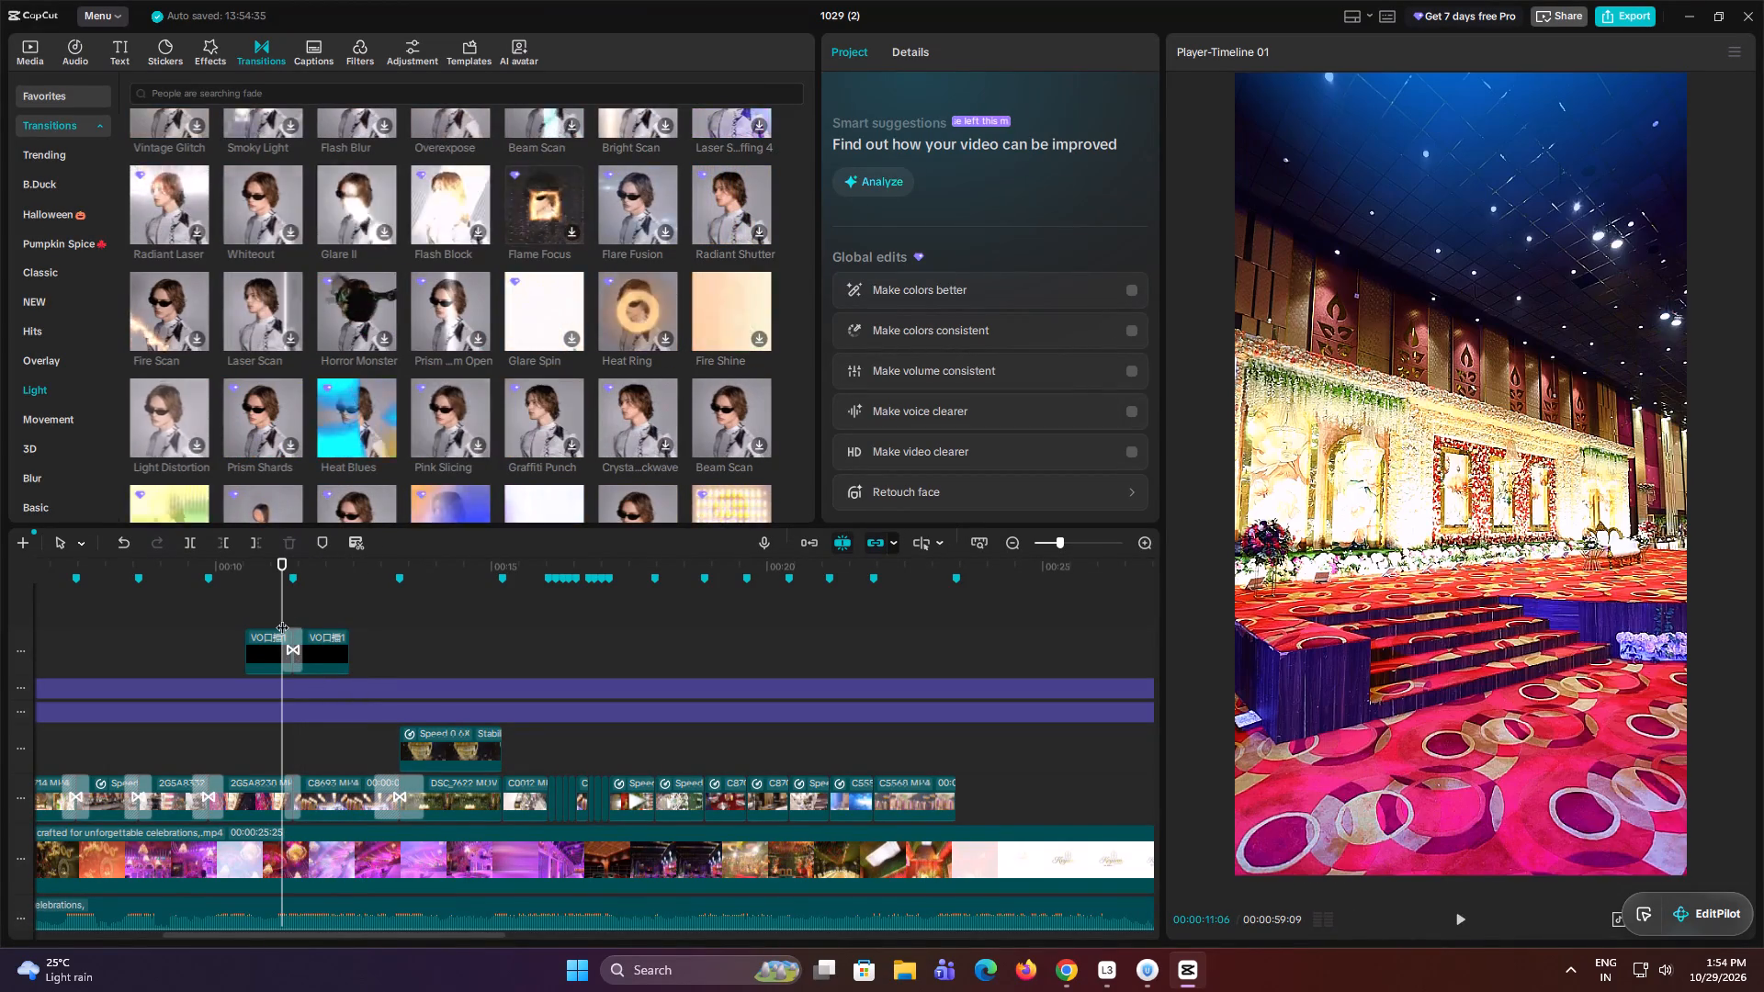
pyautogui.click(282, 618)
pyautogui.press('space')
pyautogui.press('space')
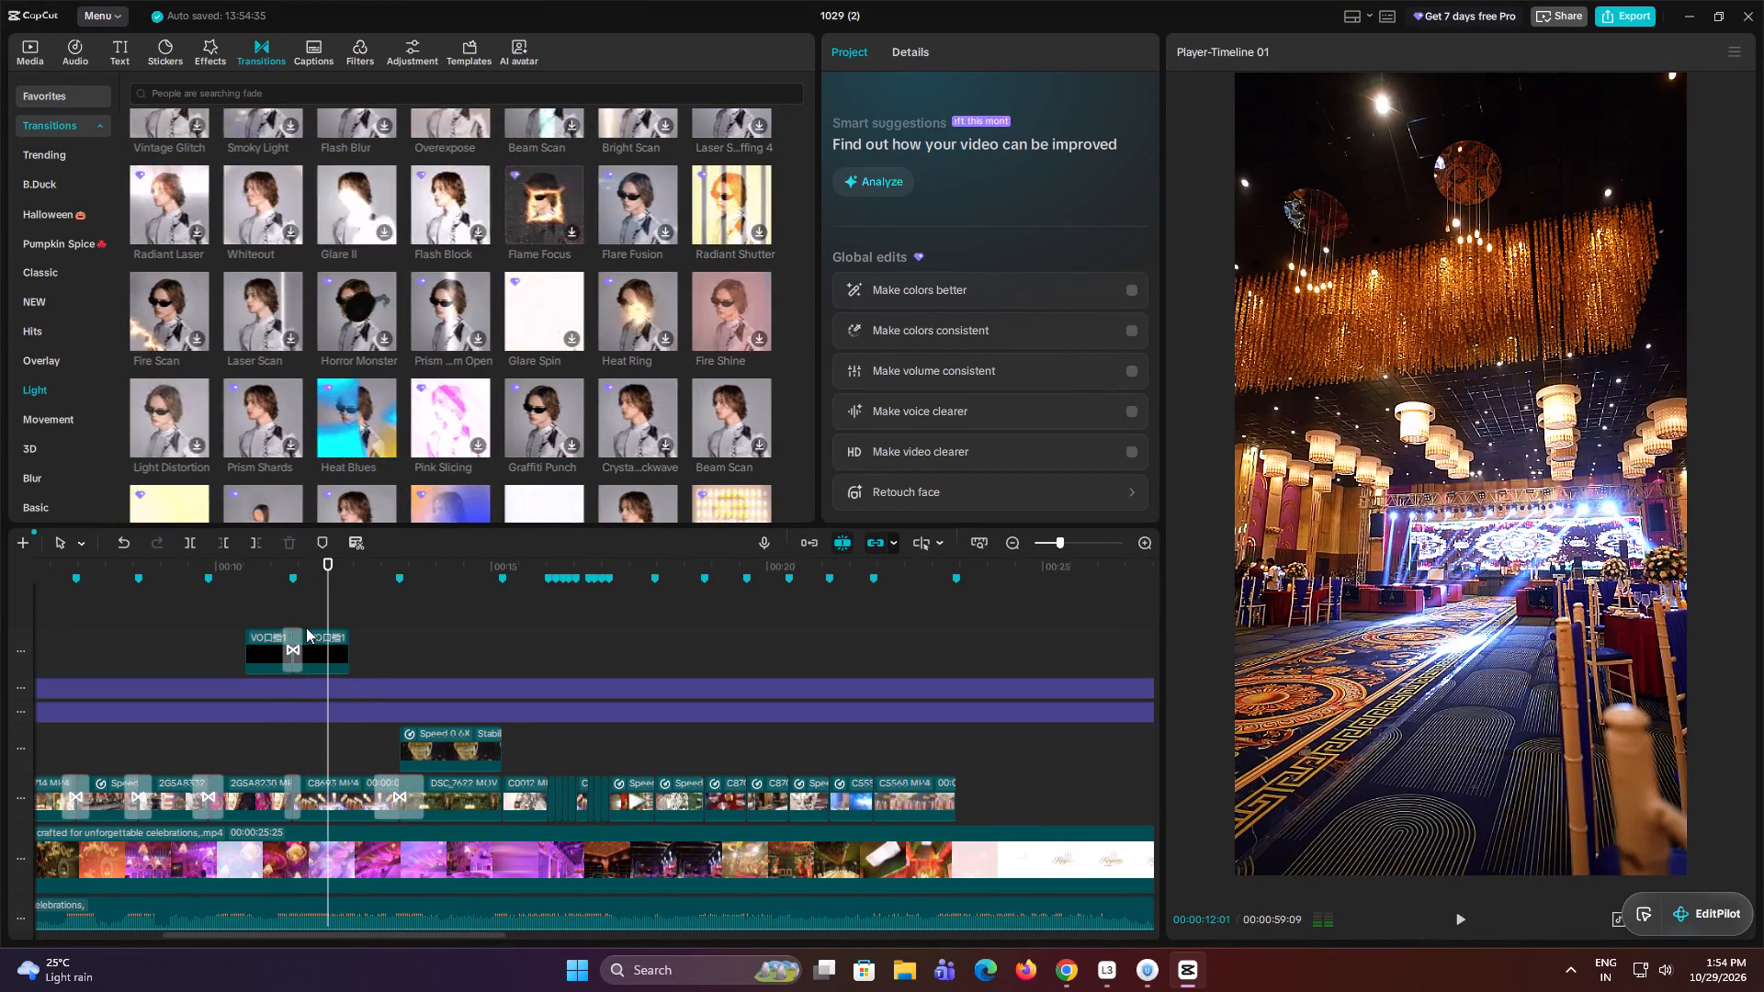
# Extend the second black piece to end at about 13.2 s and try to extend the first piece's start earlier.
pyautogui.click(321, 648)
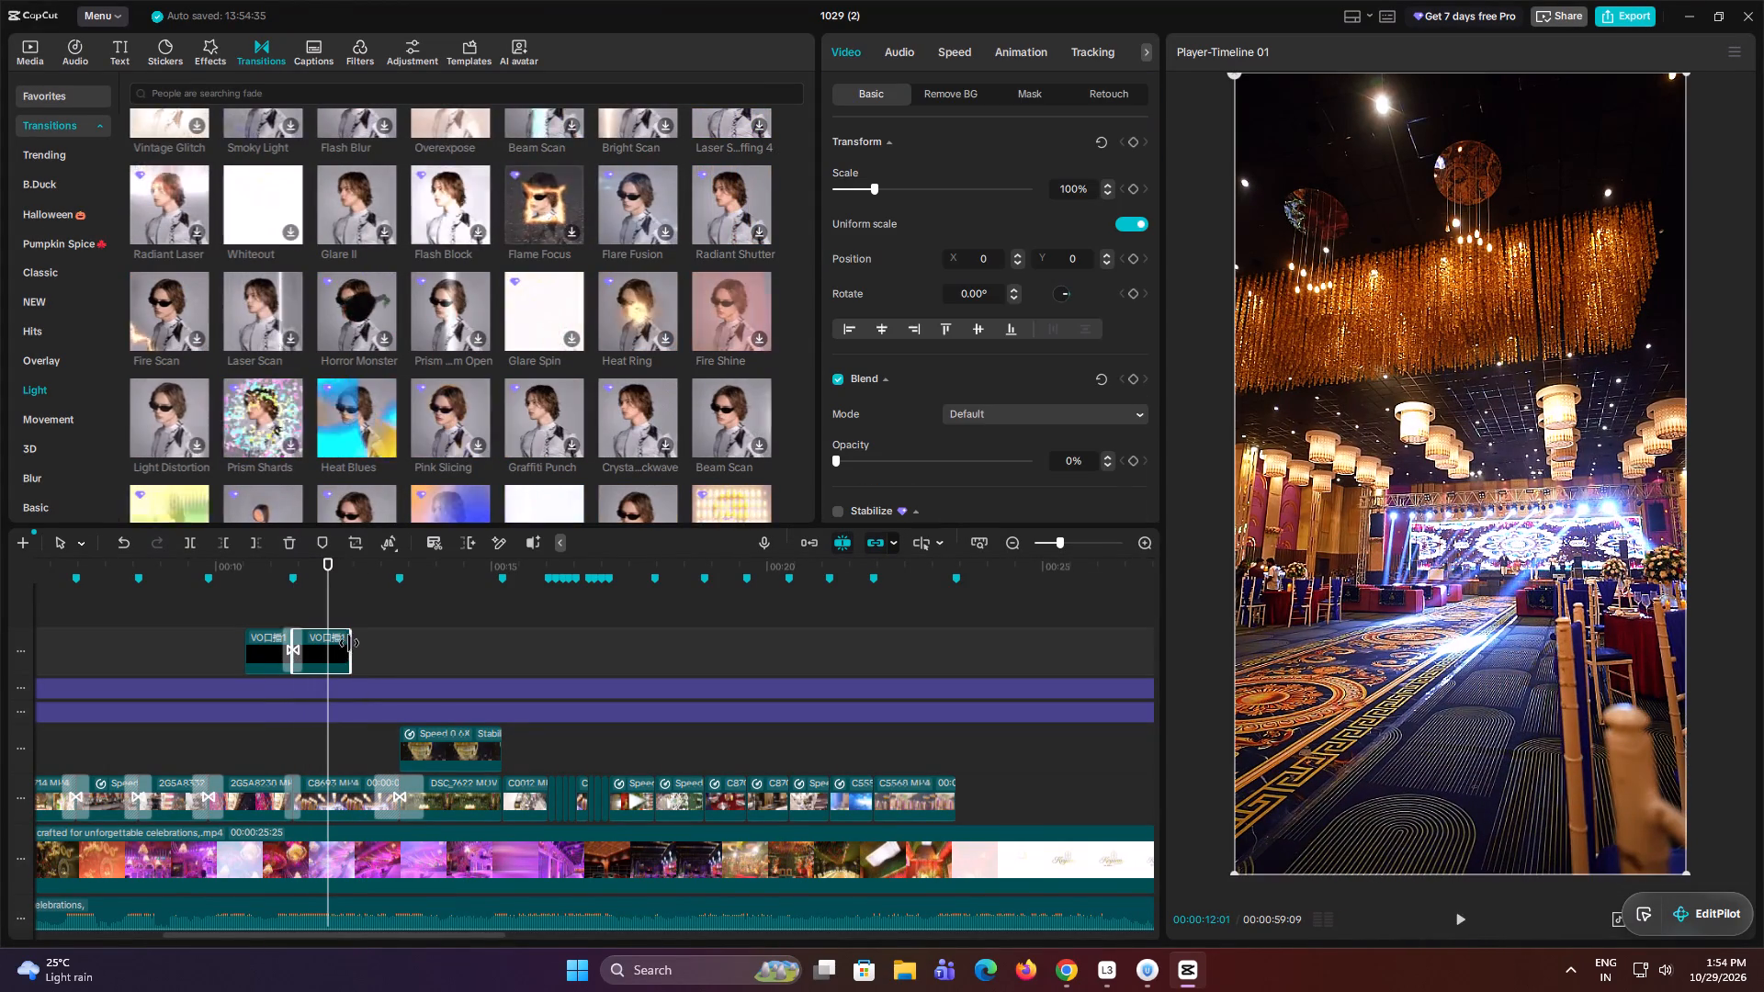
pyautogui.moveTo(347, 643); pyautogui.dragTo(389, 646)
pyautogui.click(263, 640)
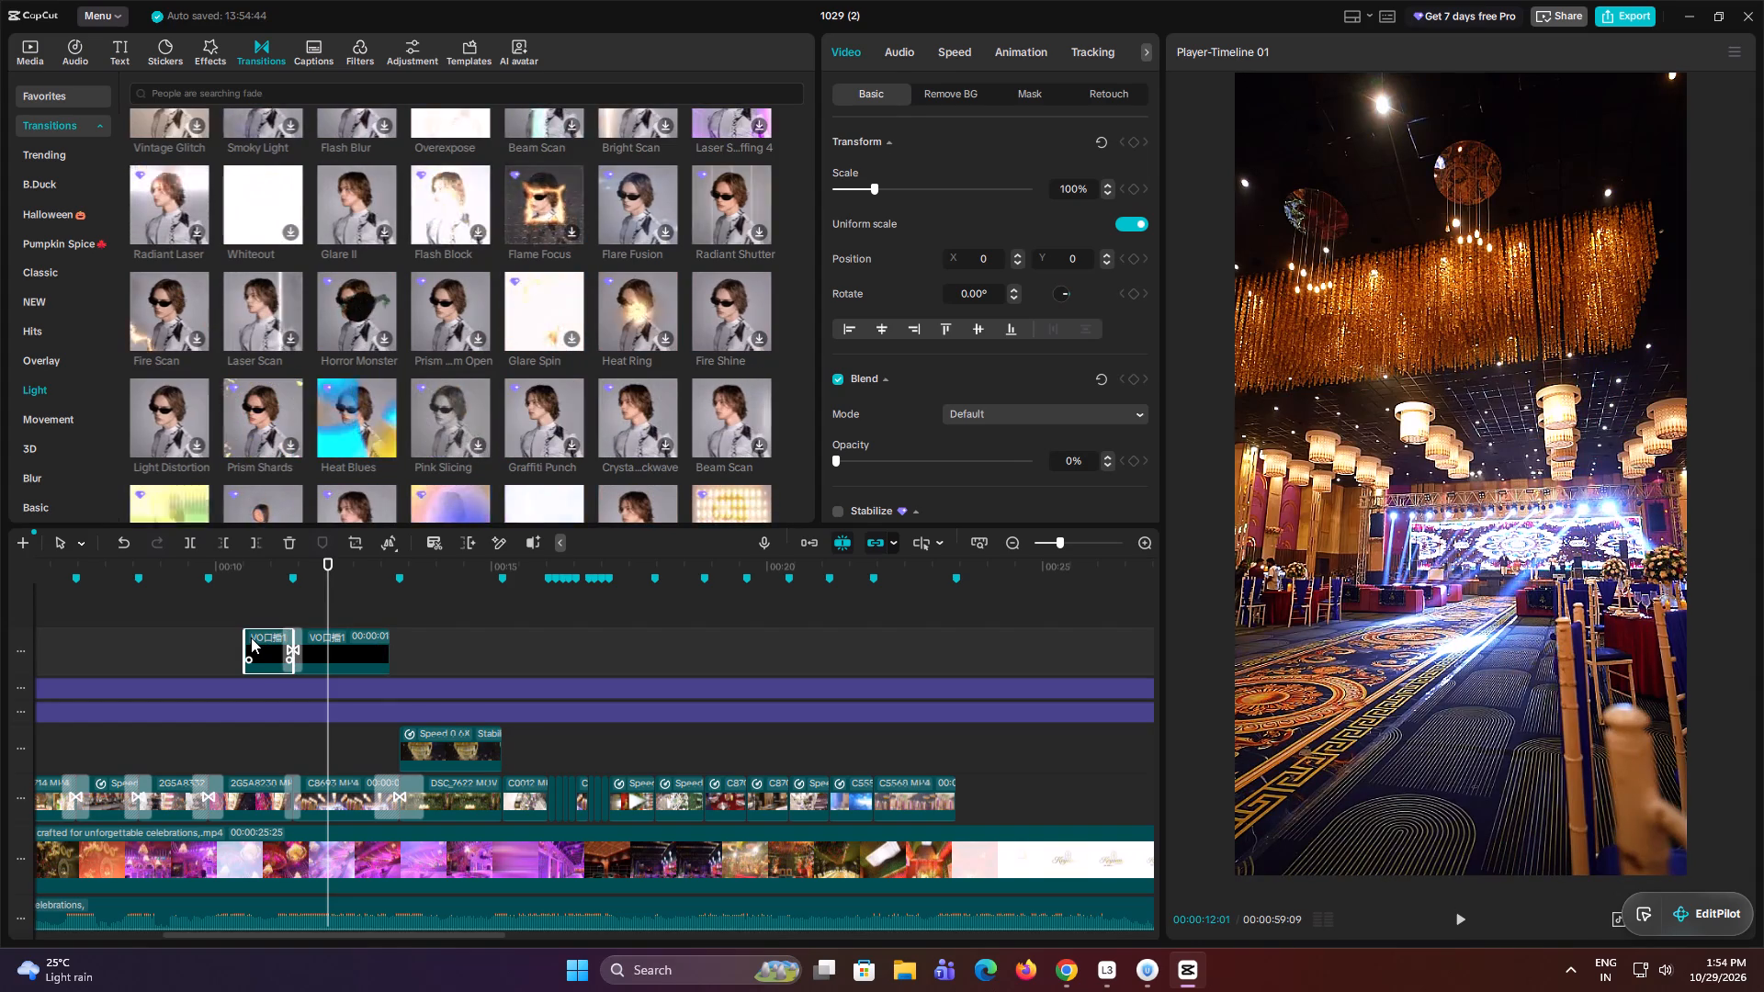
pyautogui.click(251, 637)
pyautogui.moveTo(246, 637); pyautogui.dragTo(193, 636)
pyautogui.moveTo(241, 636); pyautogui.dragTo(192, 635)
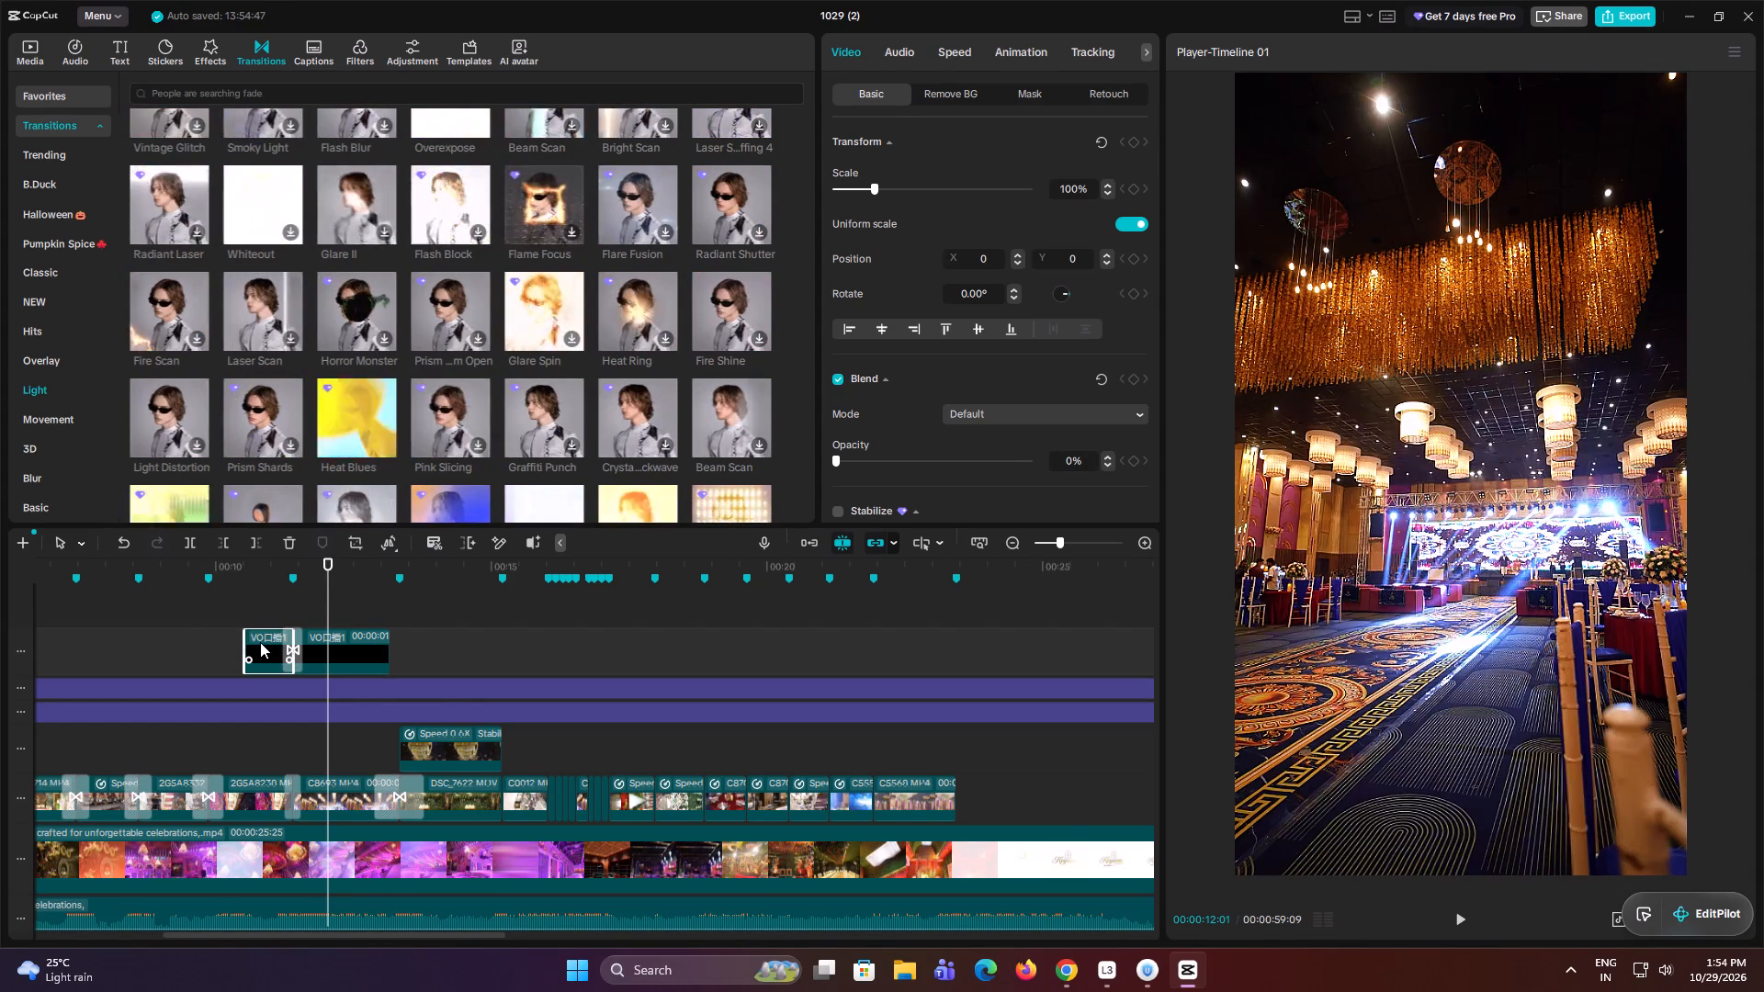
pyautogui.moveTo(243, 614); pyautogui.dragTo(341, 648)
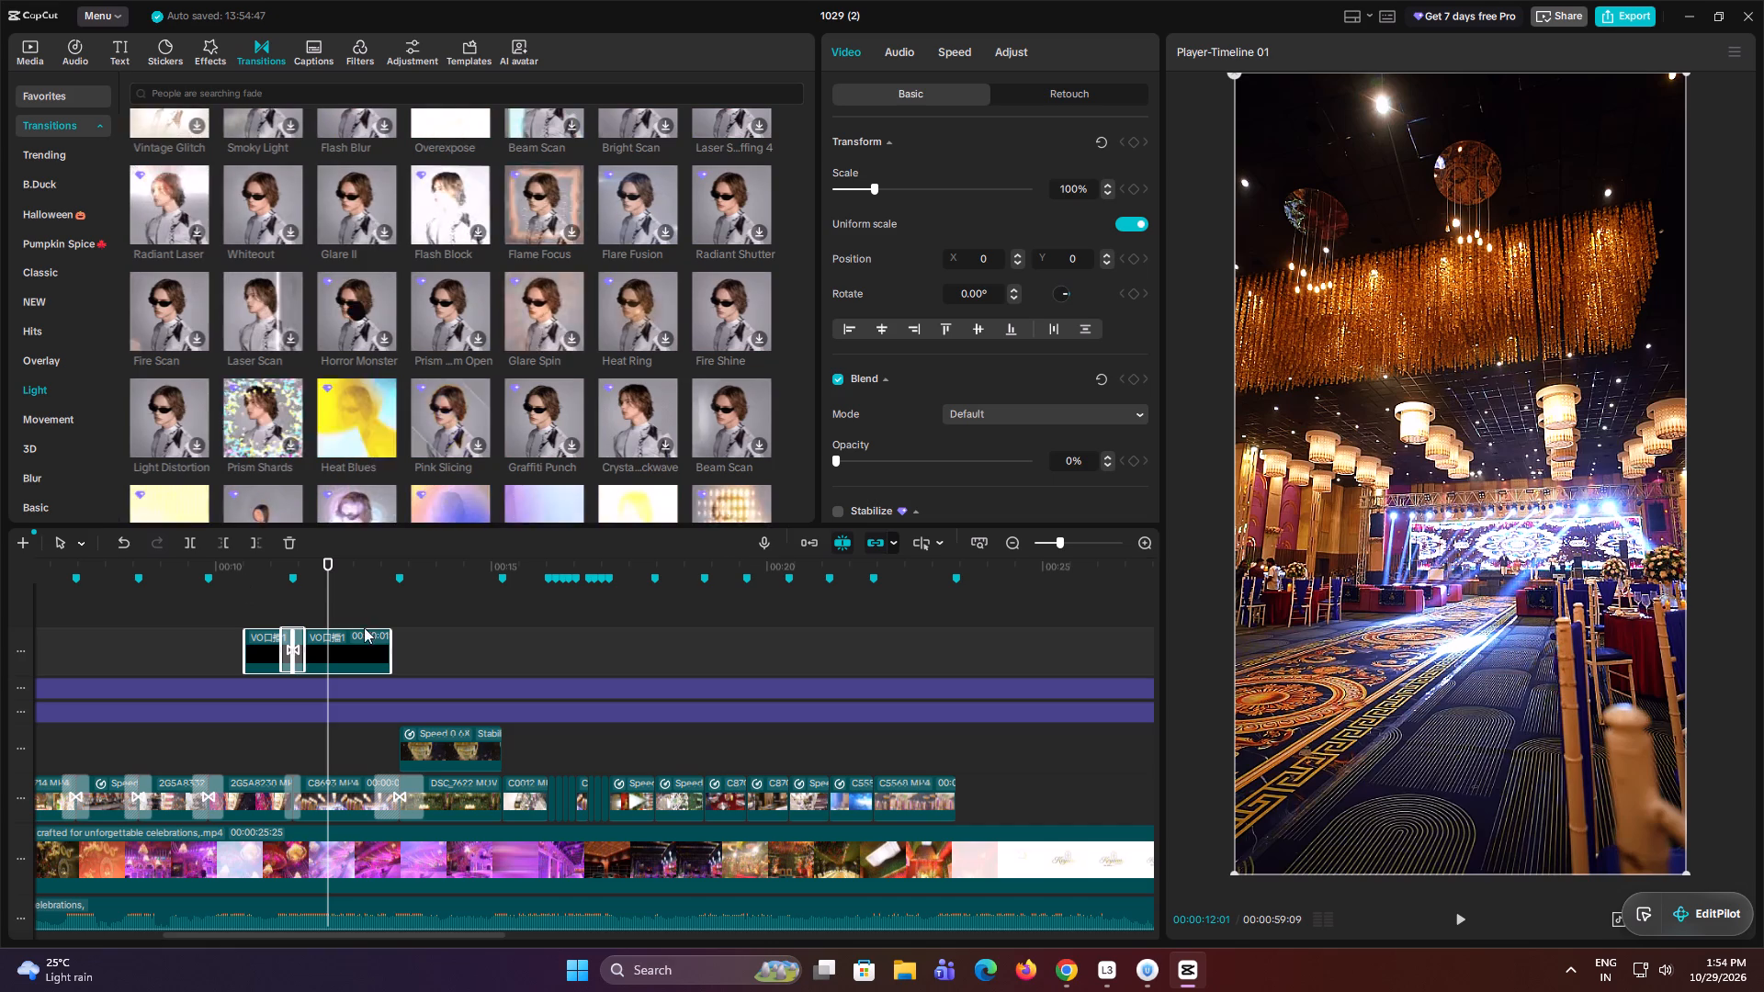
# Create a 3-second freeze frame from the second black piece at about 12 s and delete the remaining black pieces around it.
pyautogui.click(350, 642)
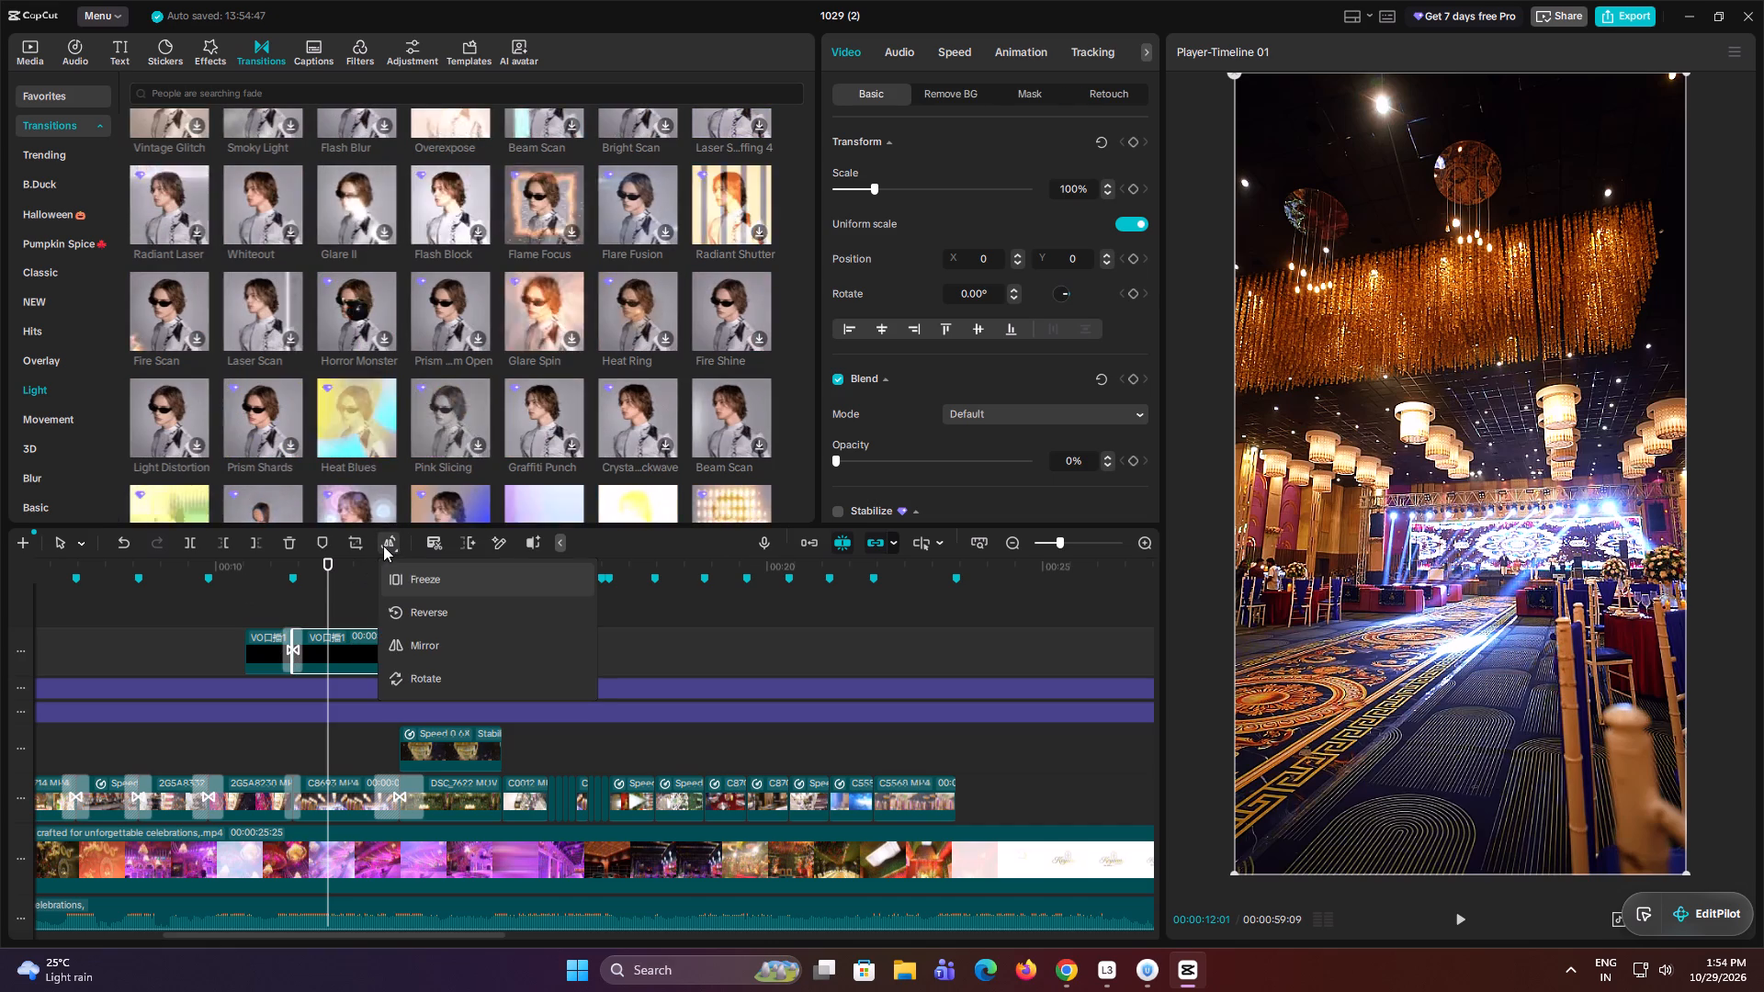
pyautogui.click(401, 581)
pyautogui.click(515, 648)
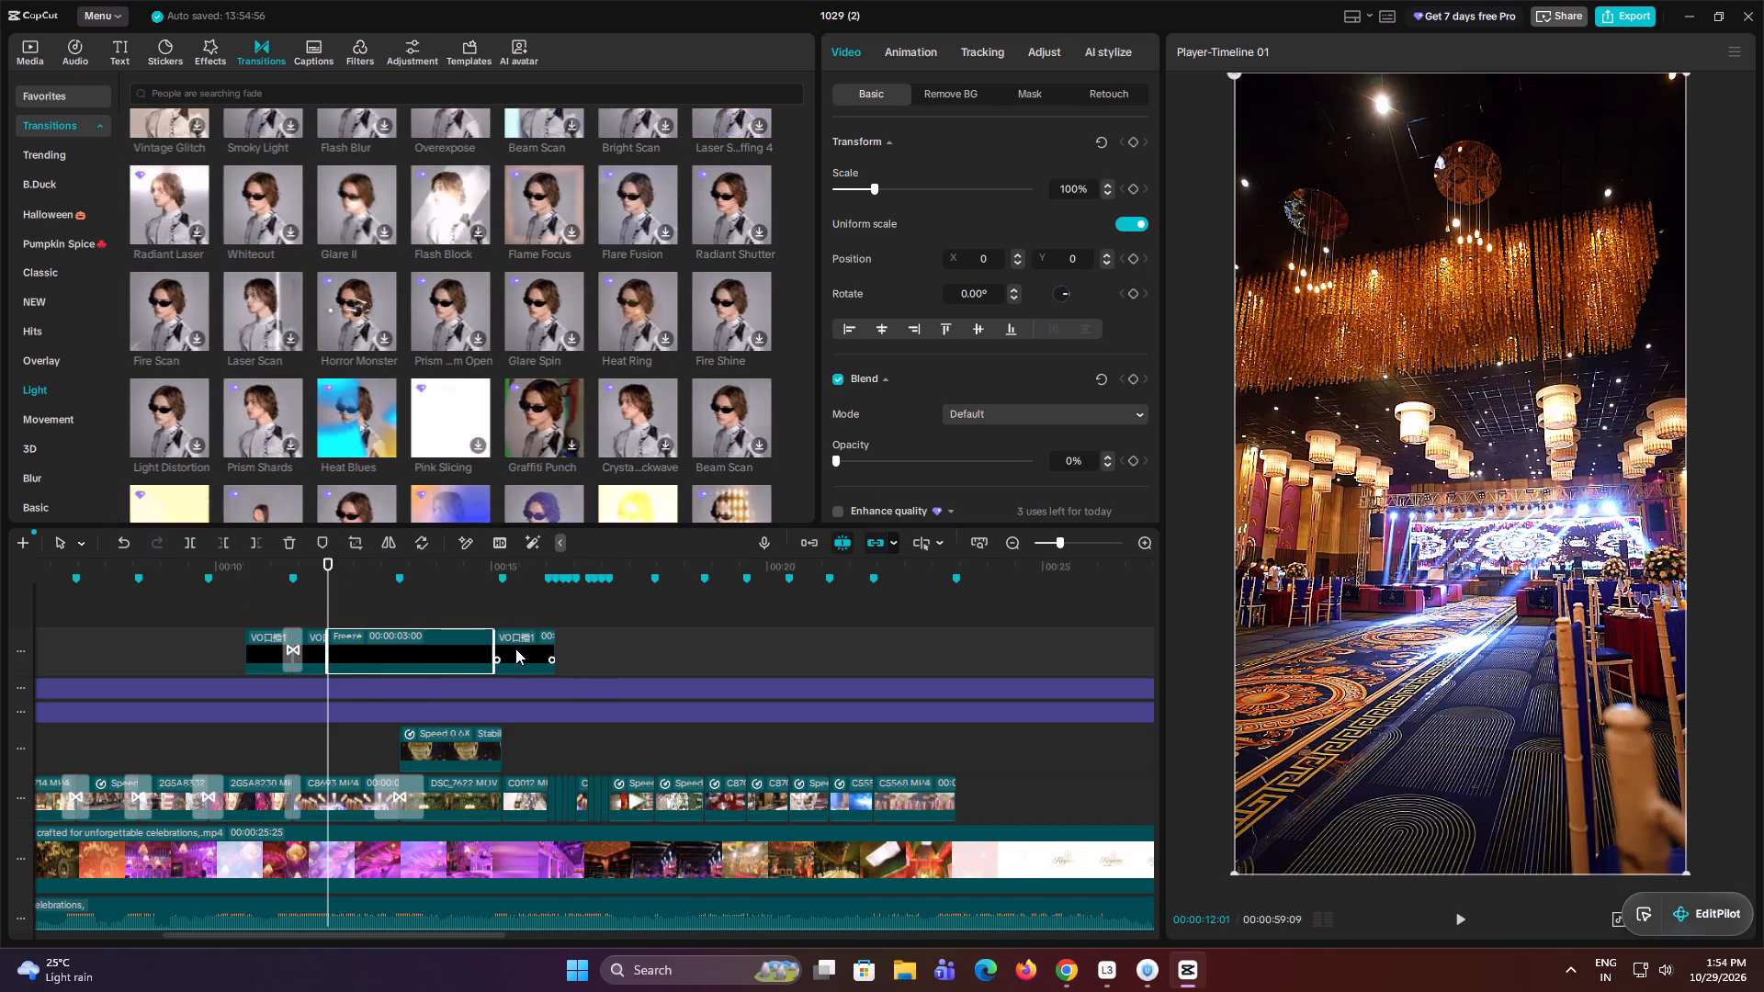
pyautogui.press('BackSpace')
pyautogui.moveTo(243, 618); pyautogui.dragTo(300, 647)
pyautogui.press('BackSpace')
# Lengthen the black freeze clip to about 5.6 s and move it to start at about 9 s.
pyautogui.moveTo(364, 656); pyautogui.dragTo(299, 656)
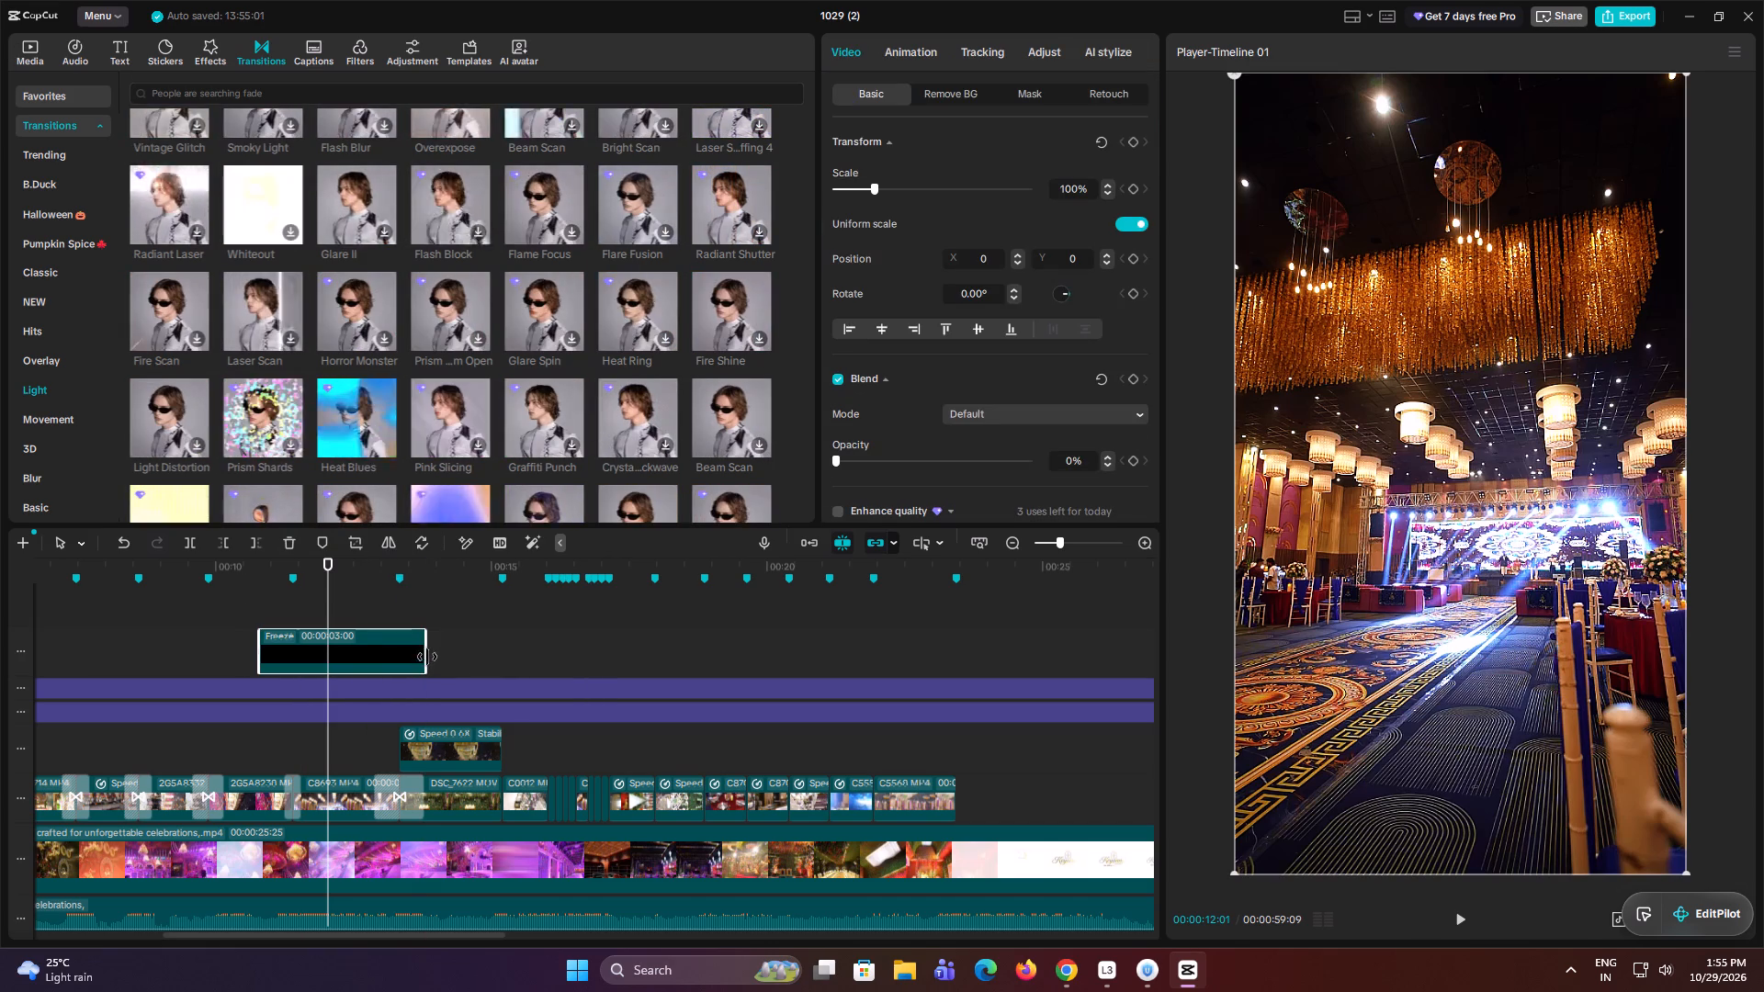
pyautogui.moveTo(428, 656); pyautogui.dragTo(571, 655)
pyautogui.moveTo(379, 656); pyautogui.dragTo(279, 665)
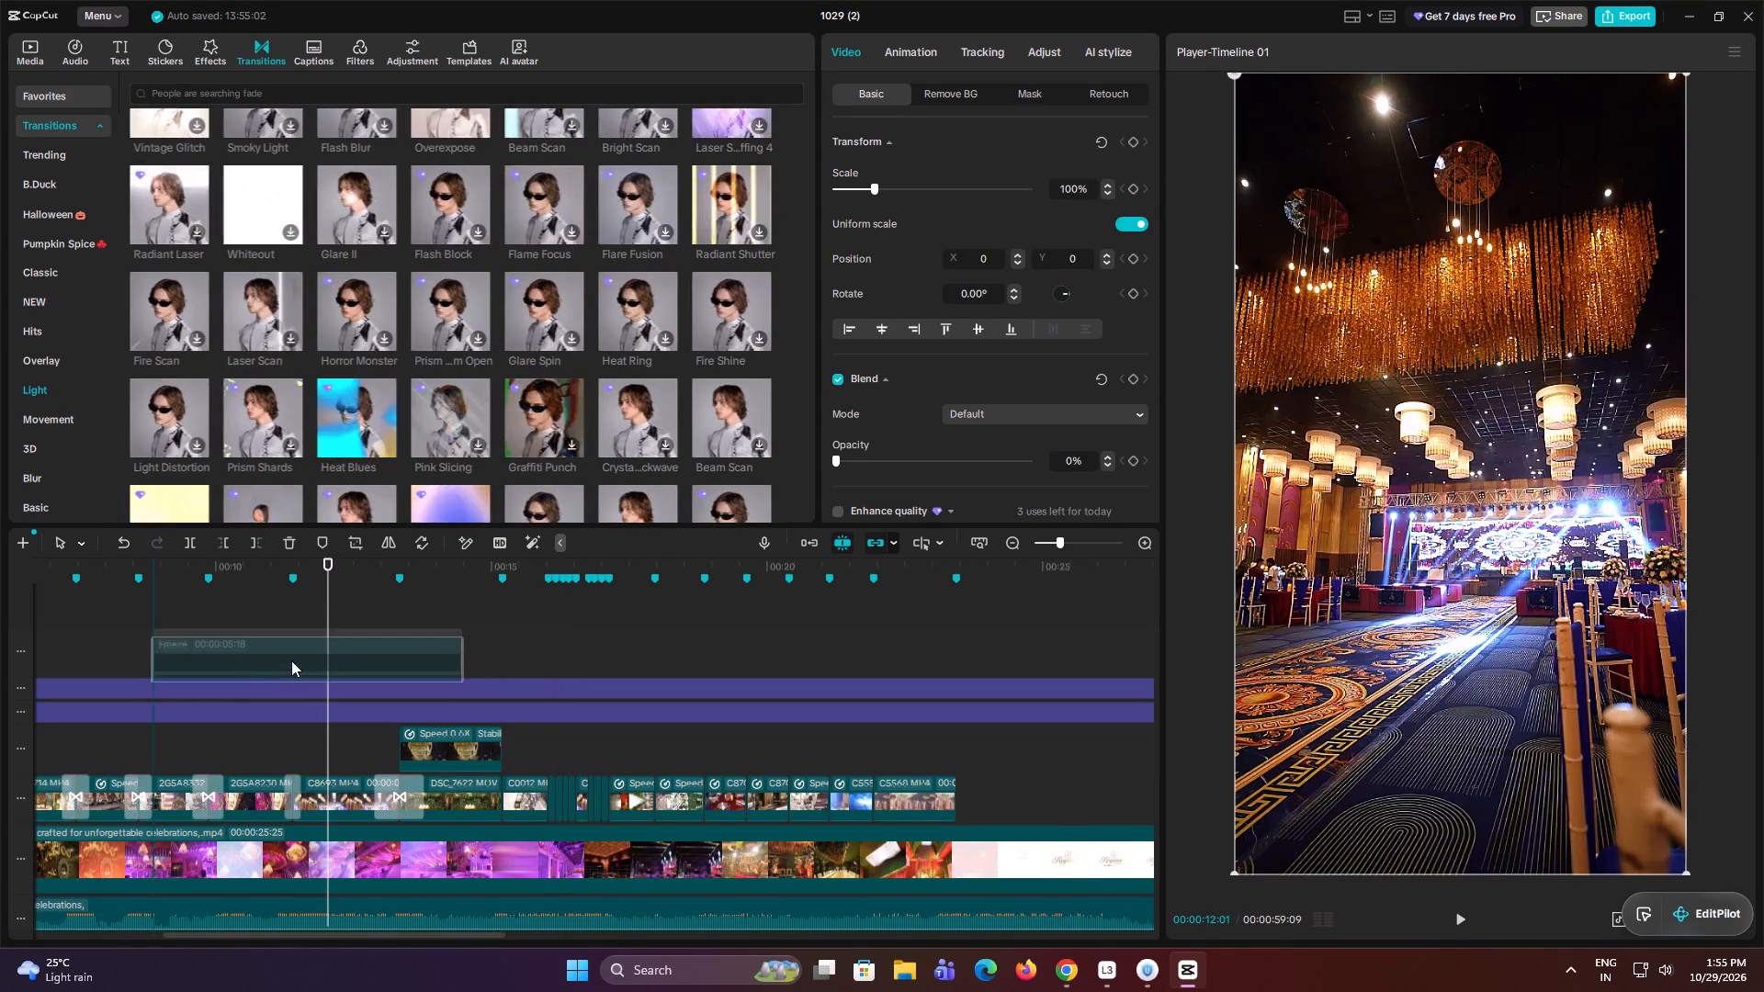
# Split the black freeze clip at about 11.6 s, add the Heat Blues transition at the split, and play across it.
pyautogui.click(303, 603)
pyautogui.click(322, 659)
pyautogui.hotkey('ctrl', 'b')
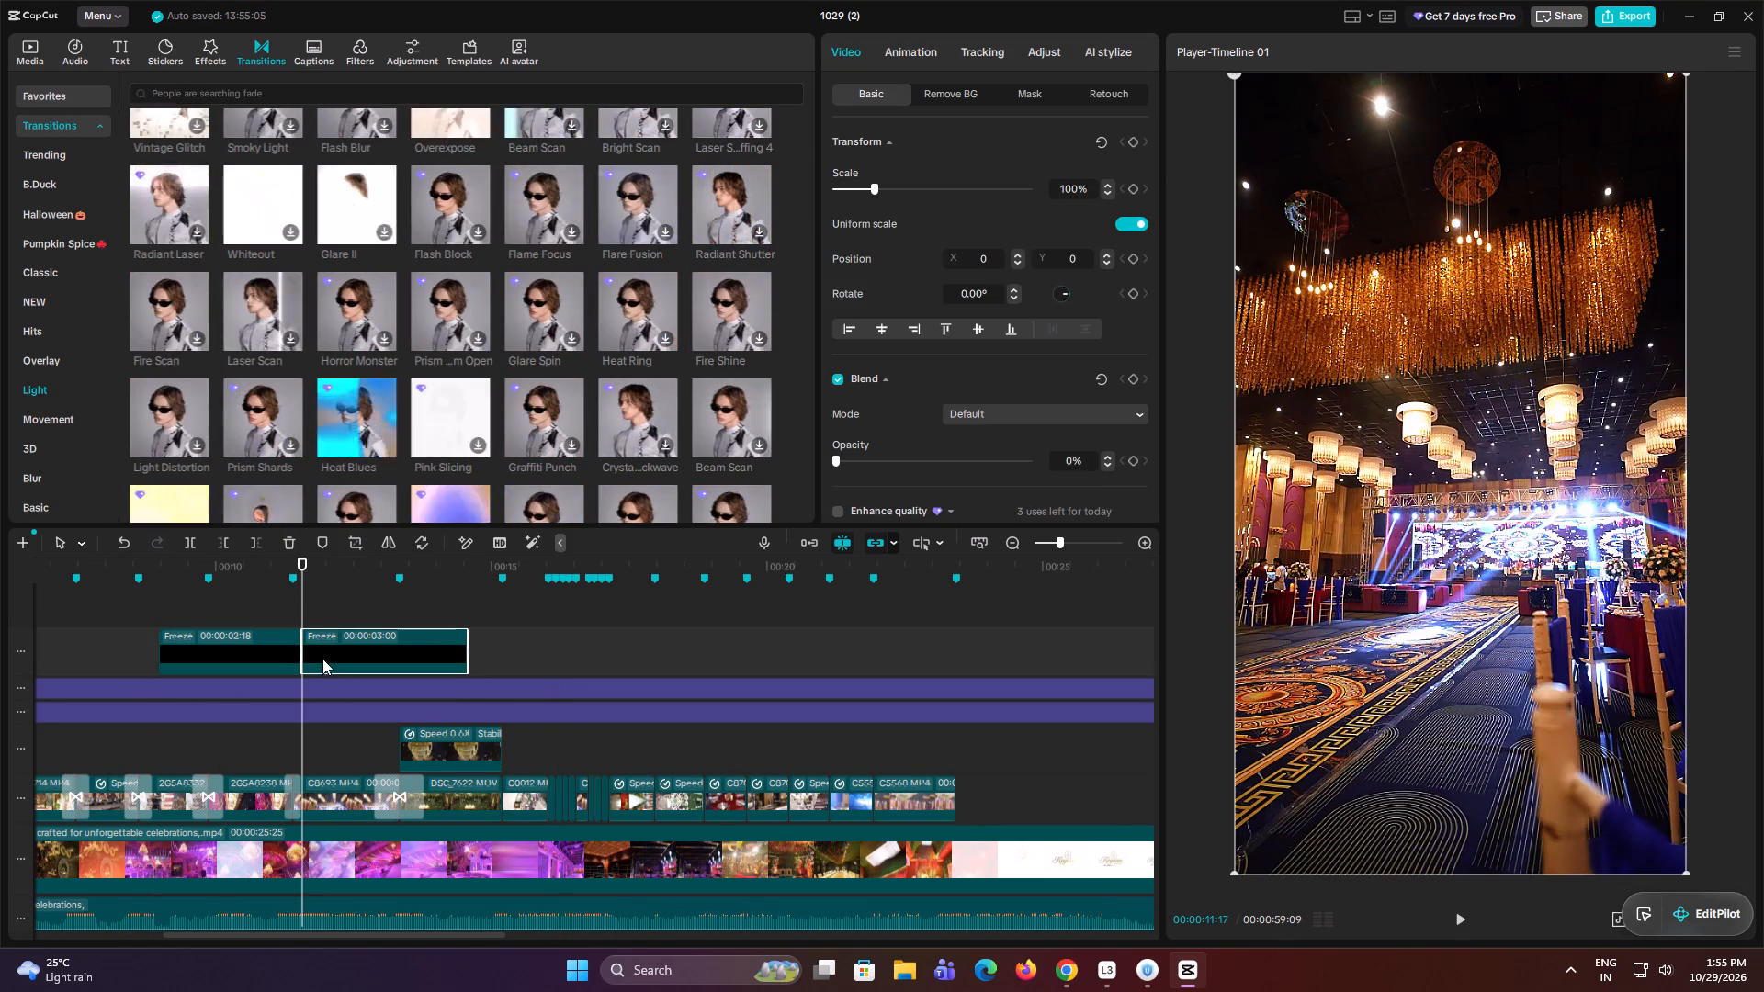
pyautogui.moveTo(345, 409); pyautogui.dragTo(271, 657)
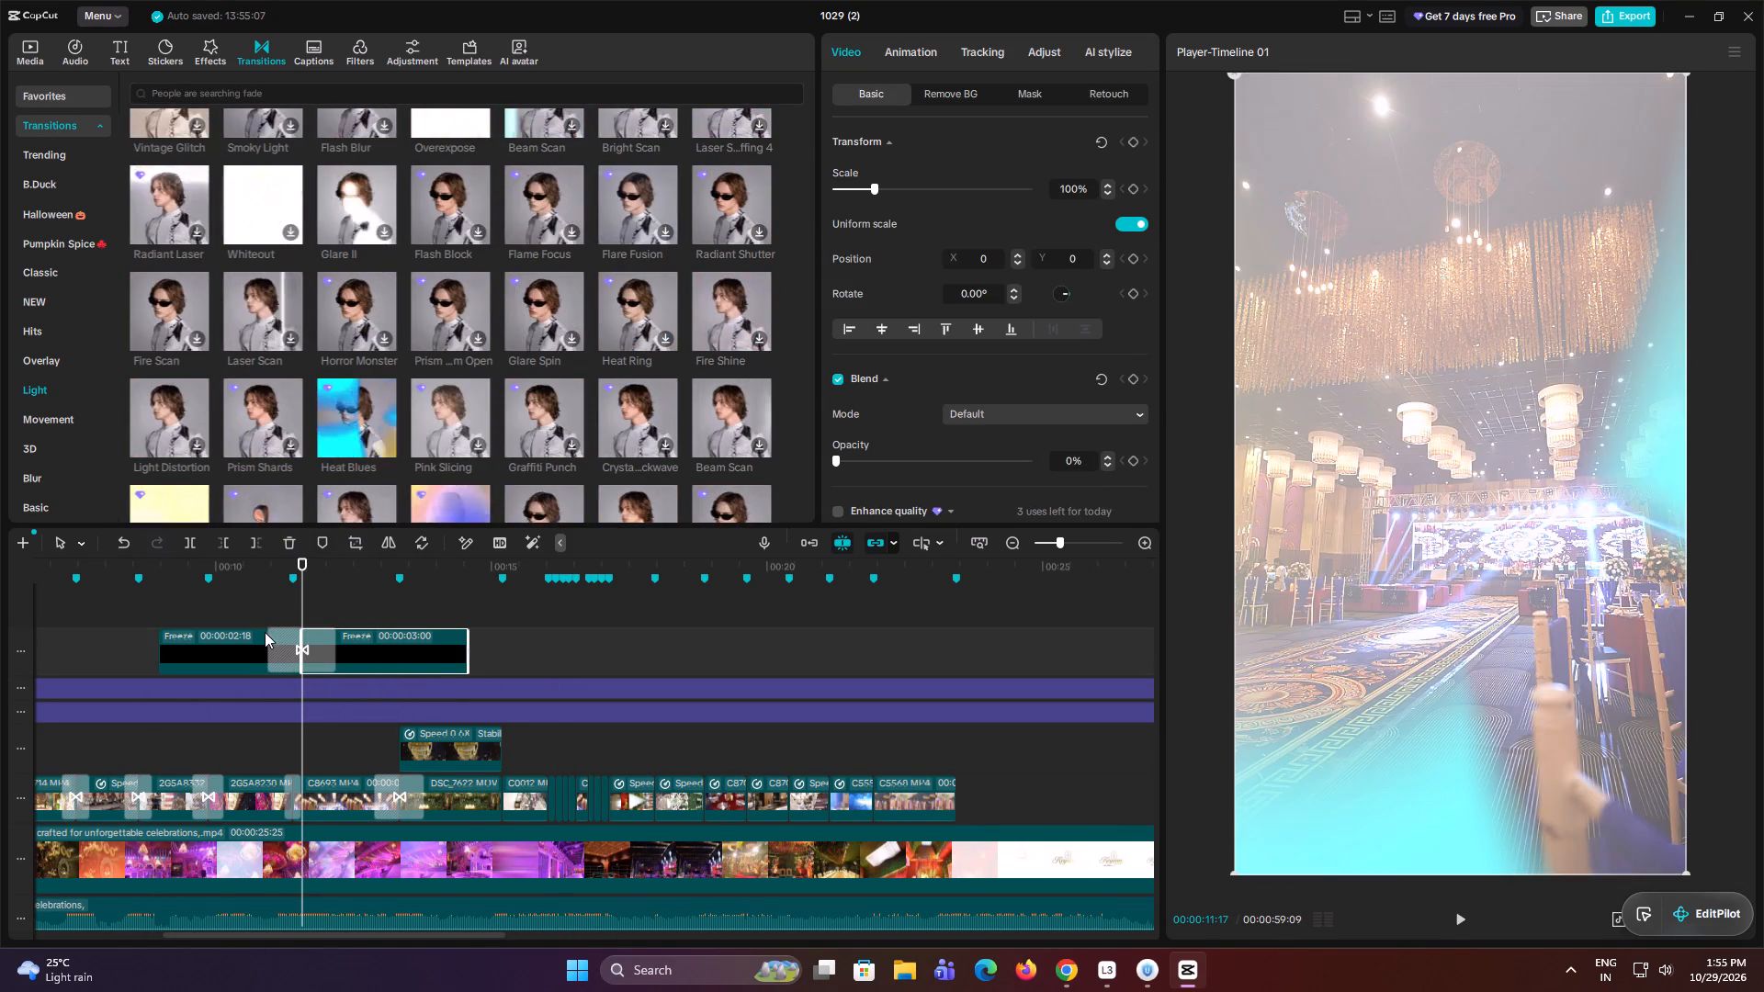
pyautogui.click(259, 618)
pyautogui.press('space')
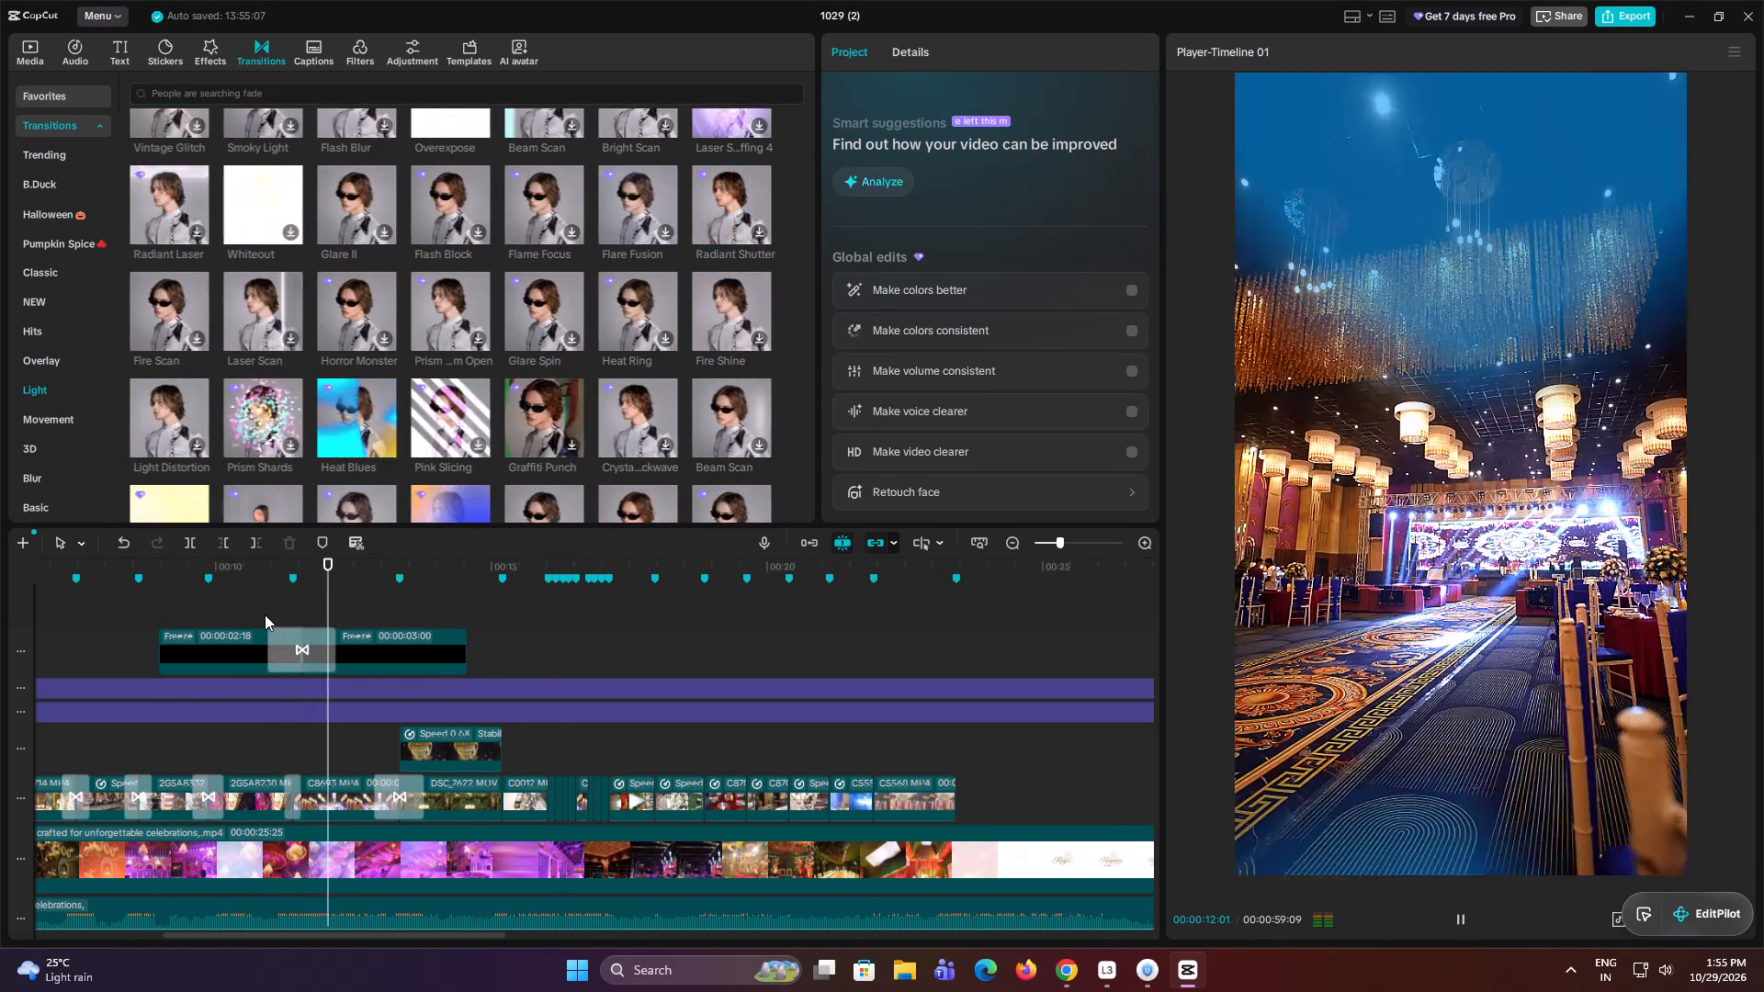
pyautogui.press('space')
# Apply the Violet Flare light transition over the cut between the two freeze pieces and play across it.
pyautogui.scroll(-2, 439, 419)
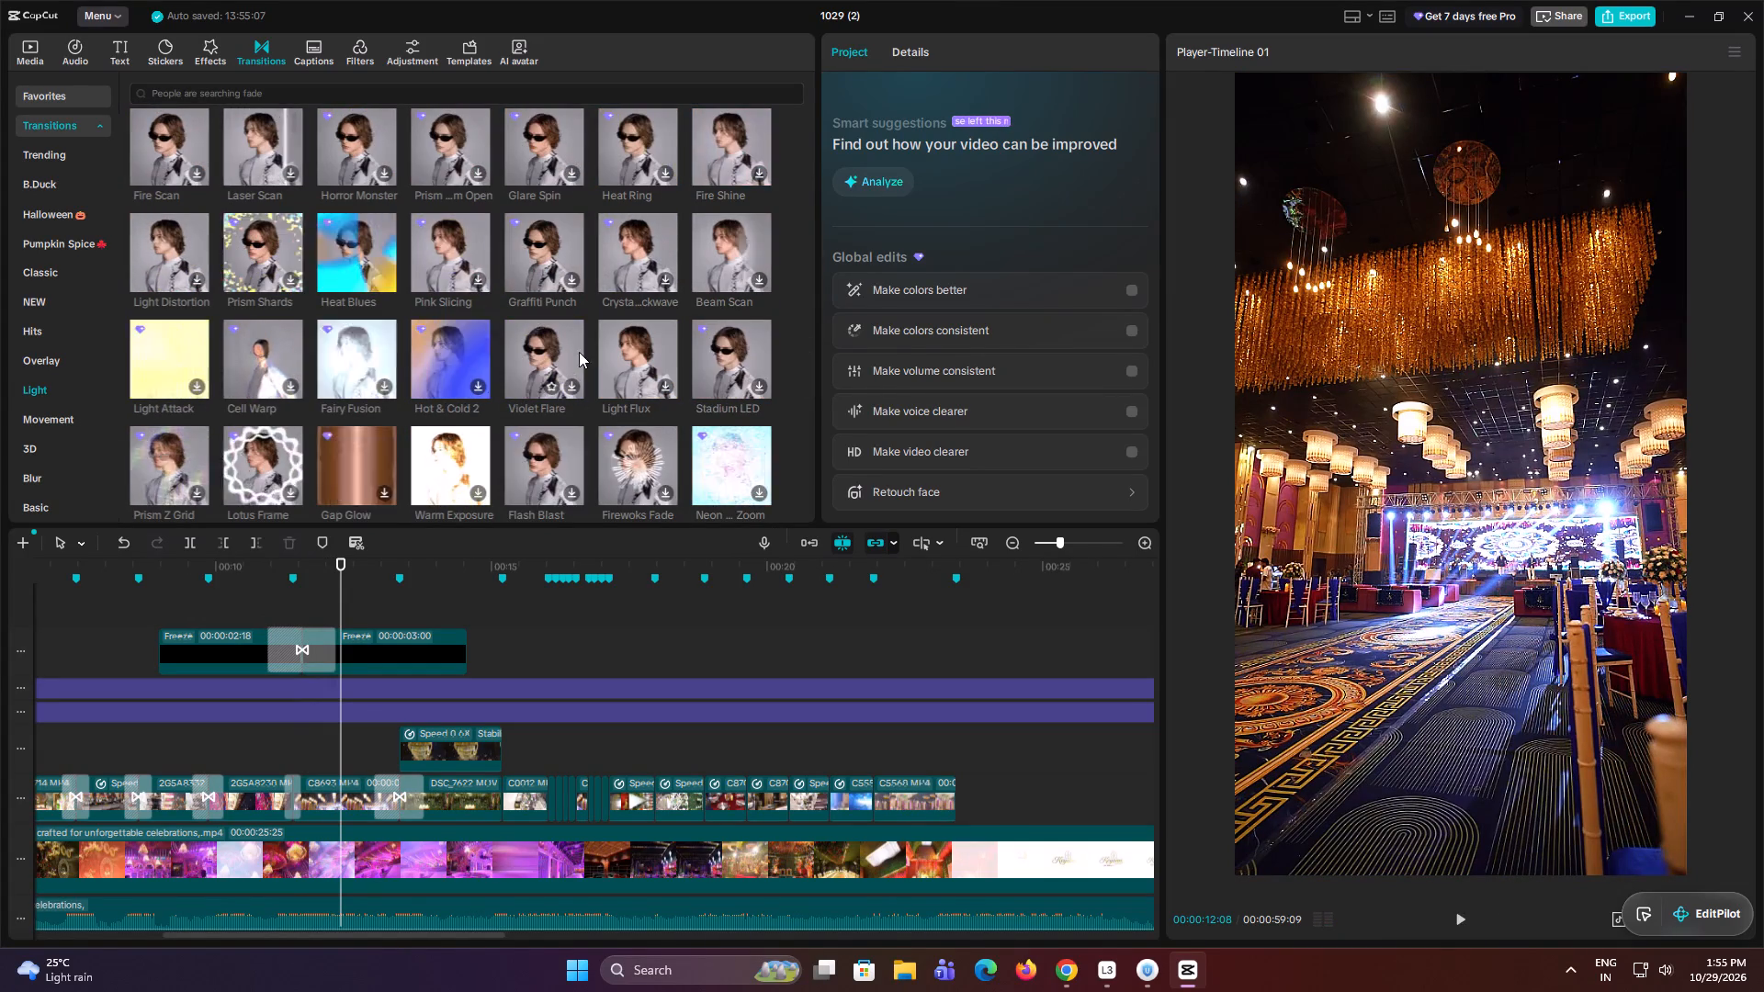
pyautogui.moveTo(537, 350); pyautogui.dragTo(368, 619)
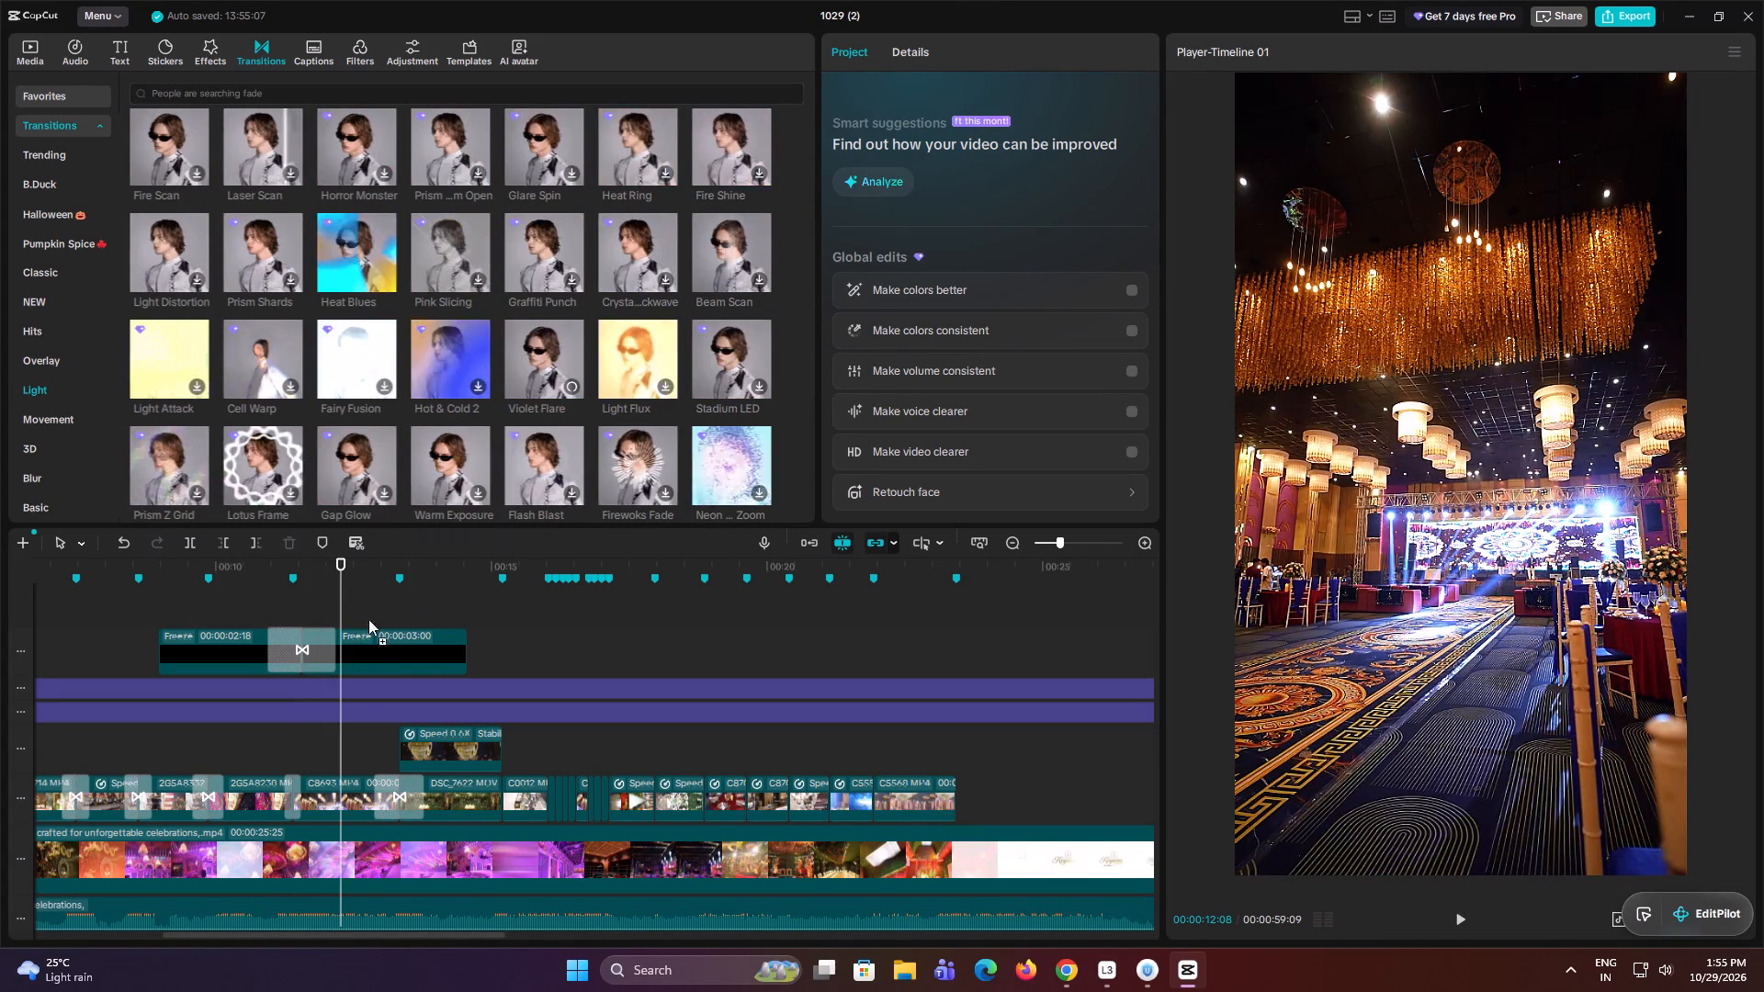
pyautogui.moveTo(368, 619); pyautogui.dragTo(268, 647)
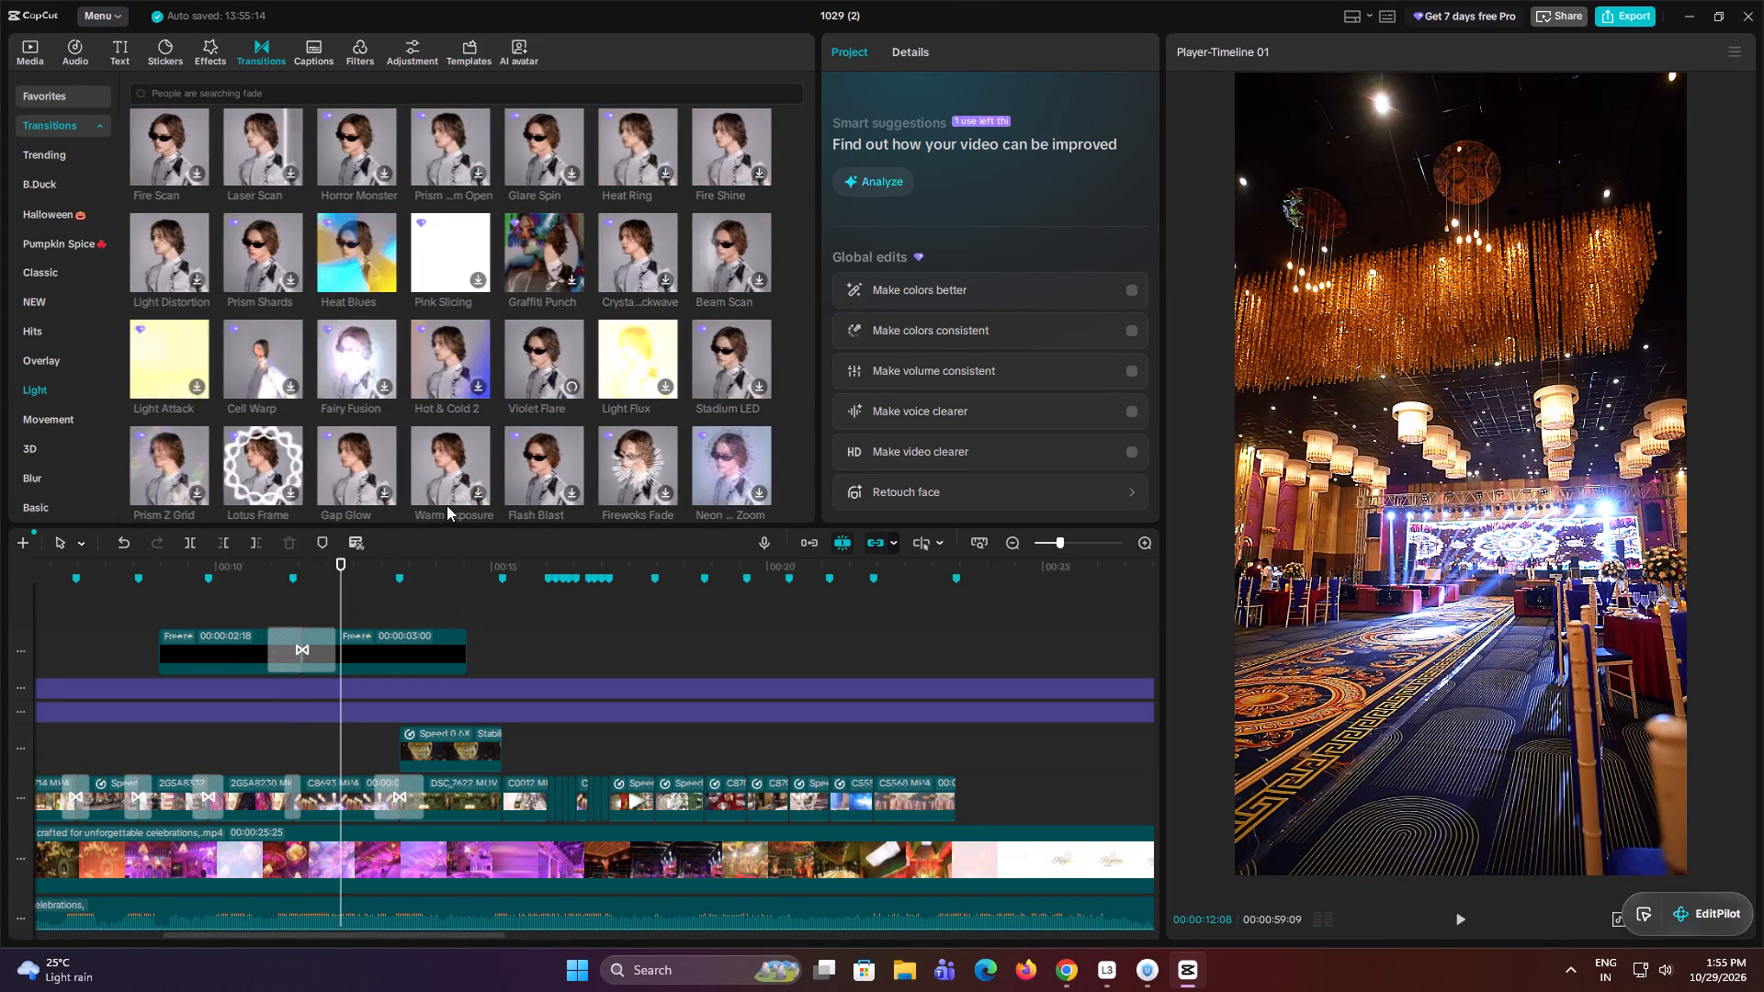
pyautogui.click(447, 350)
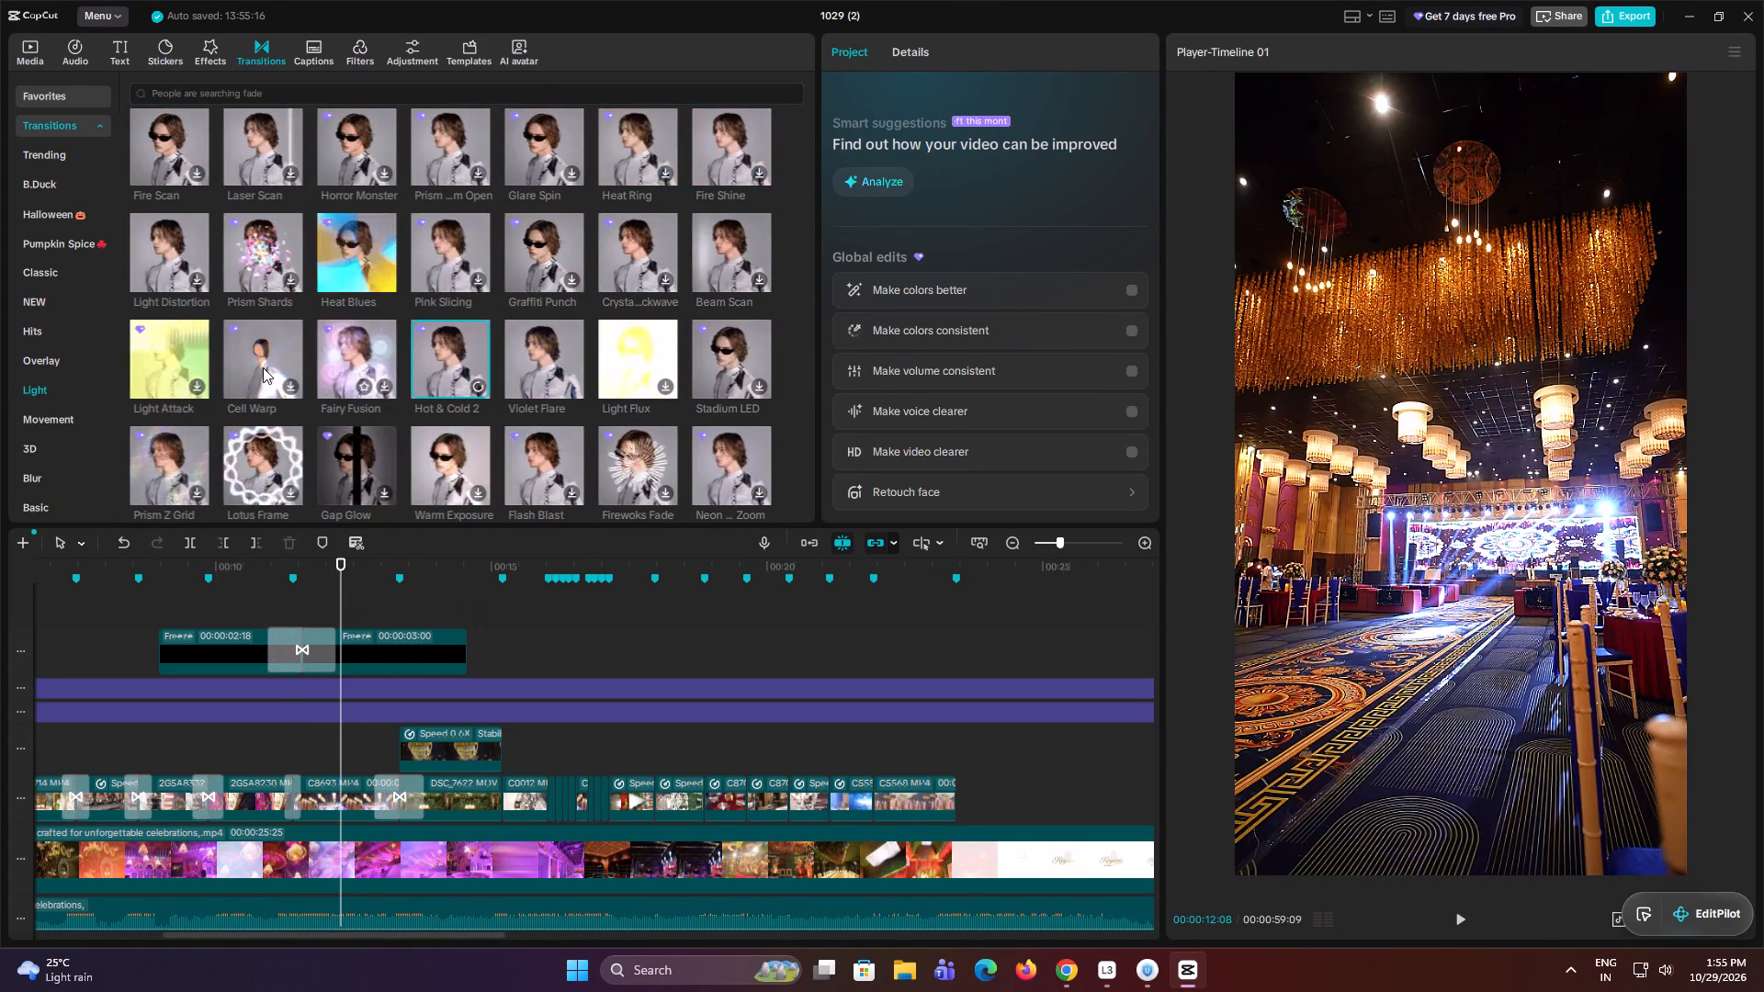
pyautogui.click(190, 354)
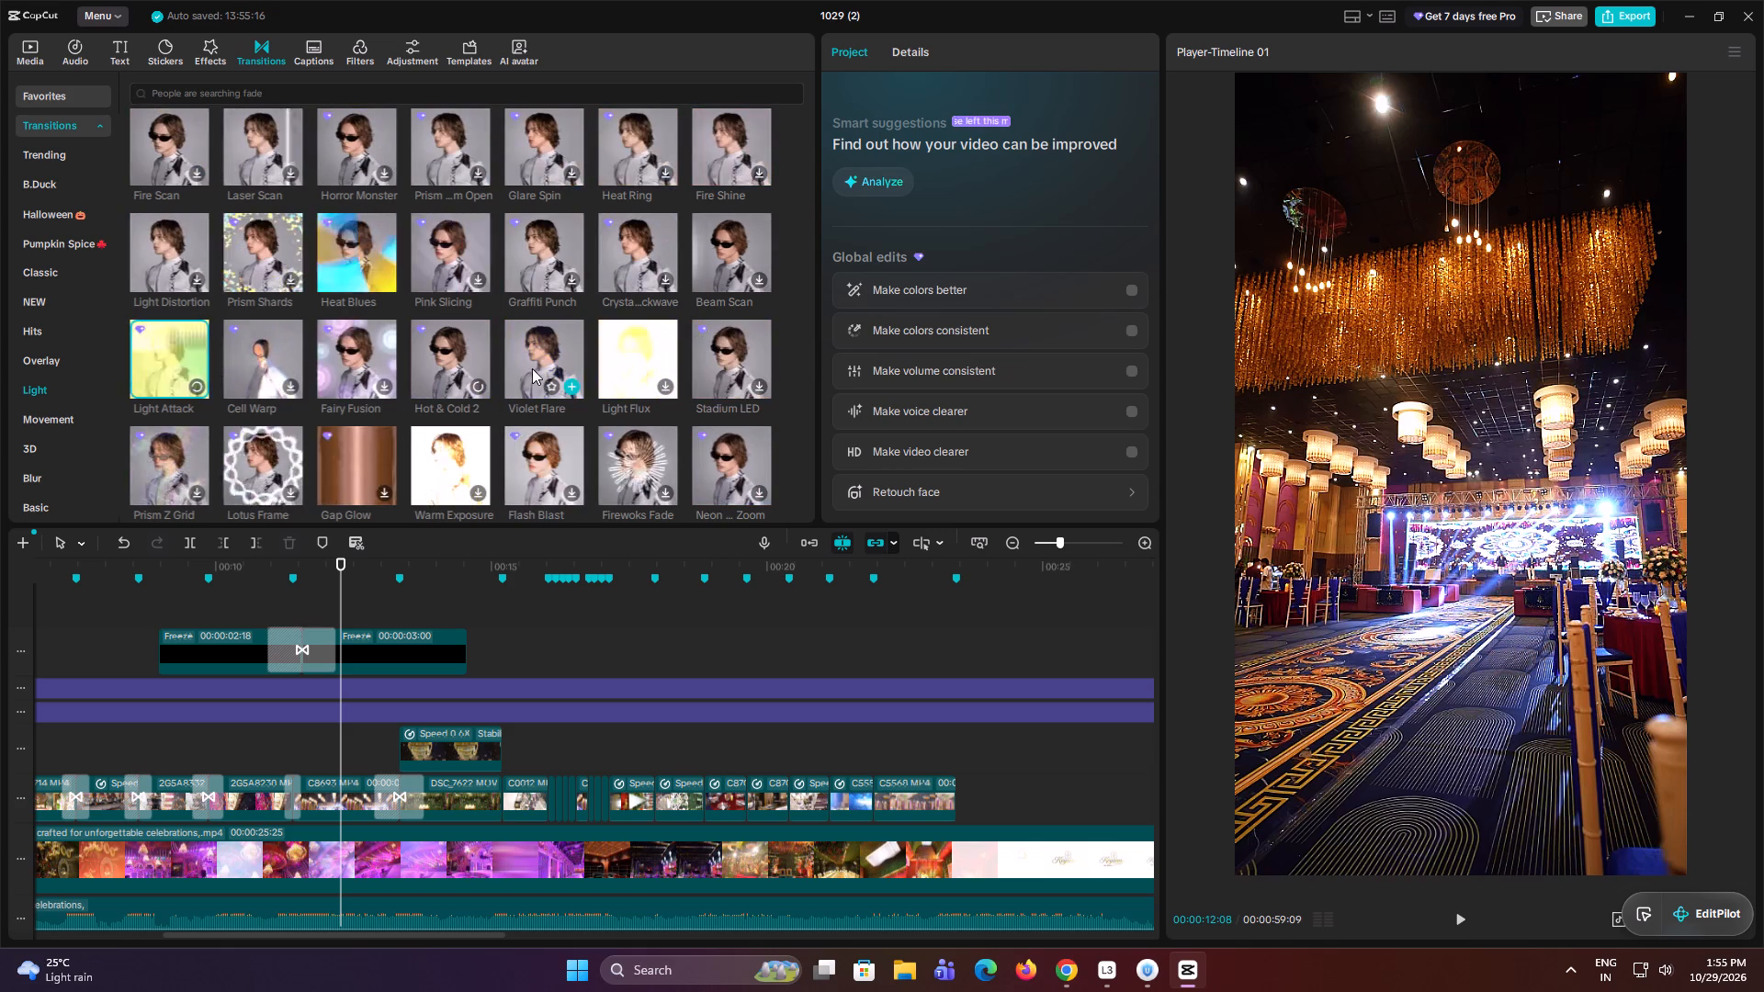
pyautogui.moveTo(532, 366); pyautogui.dragTo(281, 656)
pyautogui.click(250, 603)
pyautogui.press('space')
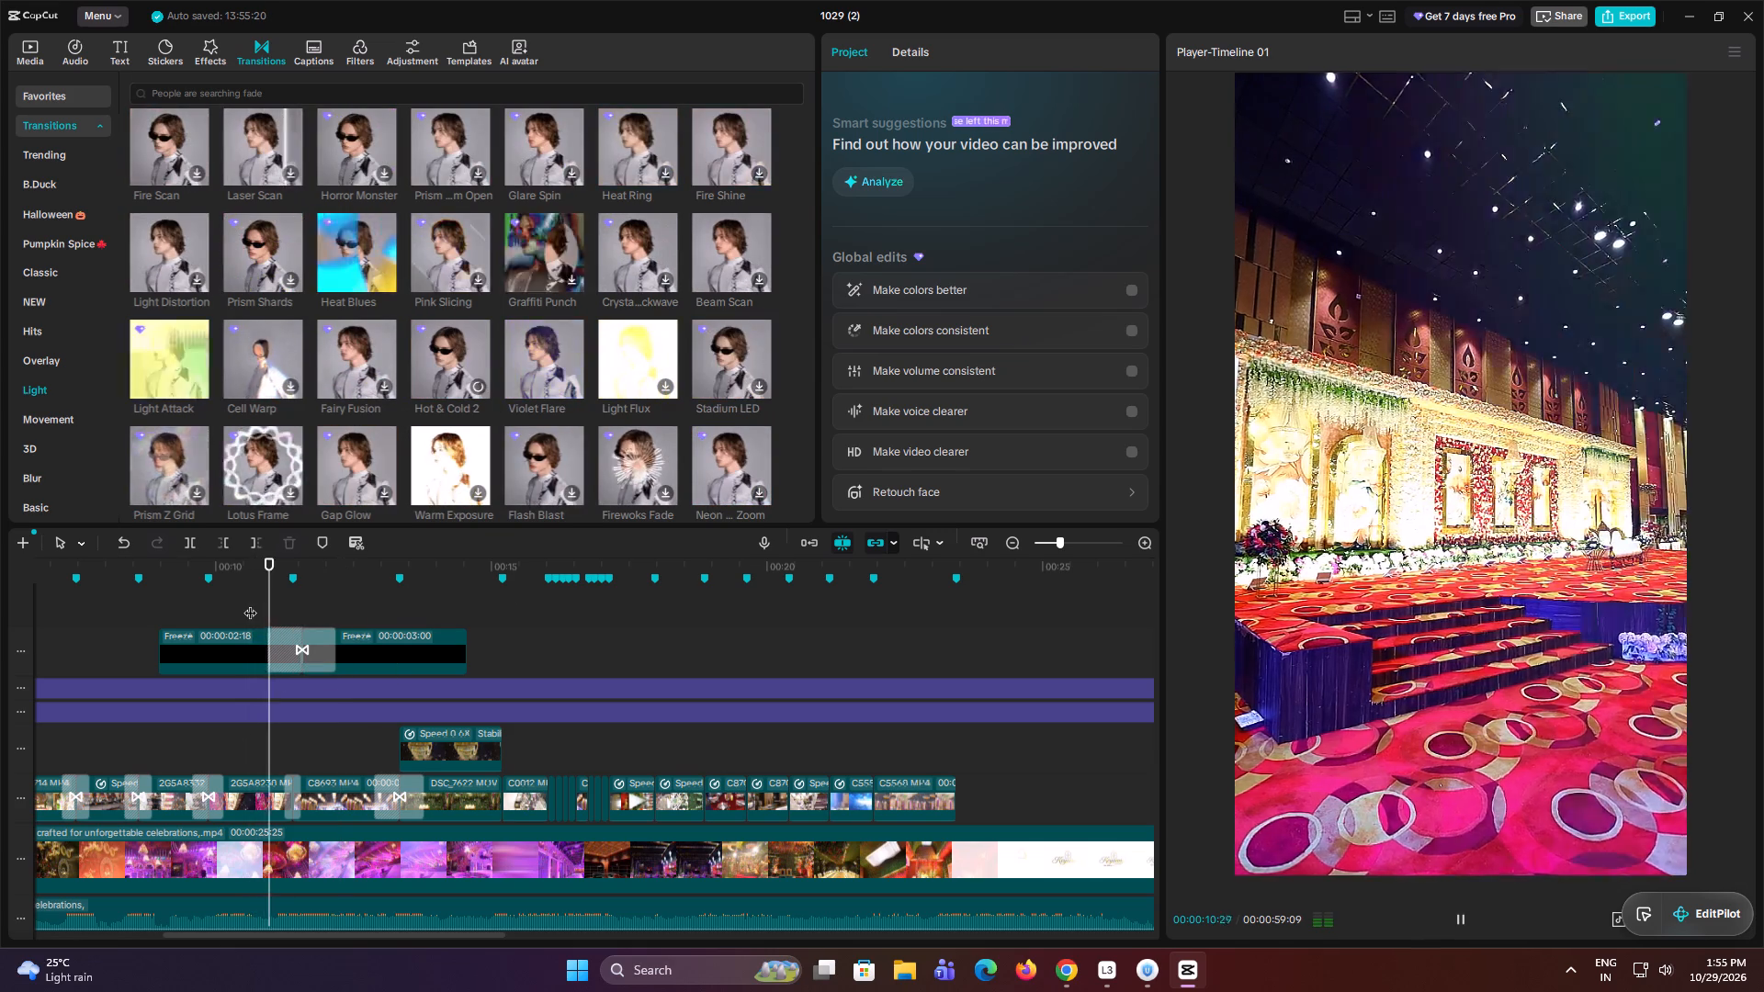
pyautogui.press('space')
# Move both freeze pieces with their transition earlier so they start at about 8.6 s.
pyautogui.click(303, 610)
pyautogui.moveTo(303, 610); pyautogui.dragTo(303, 609)
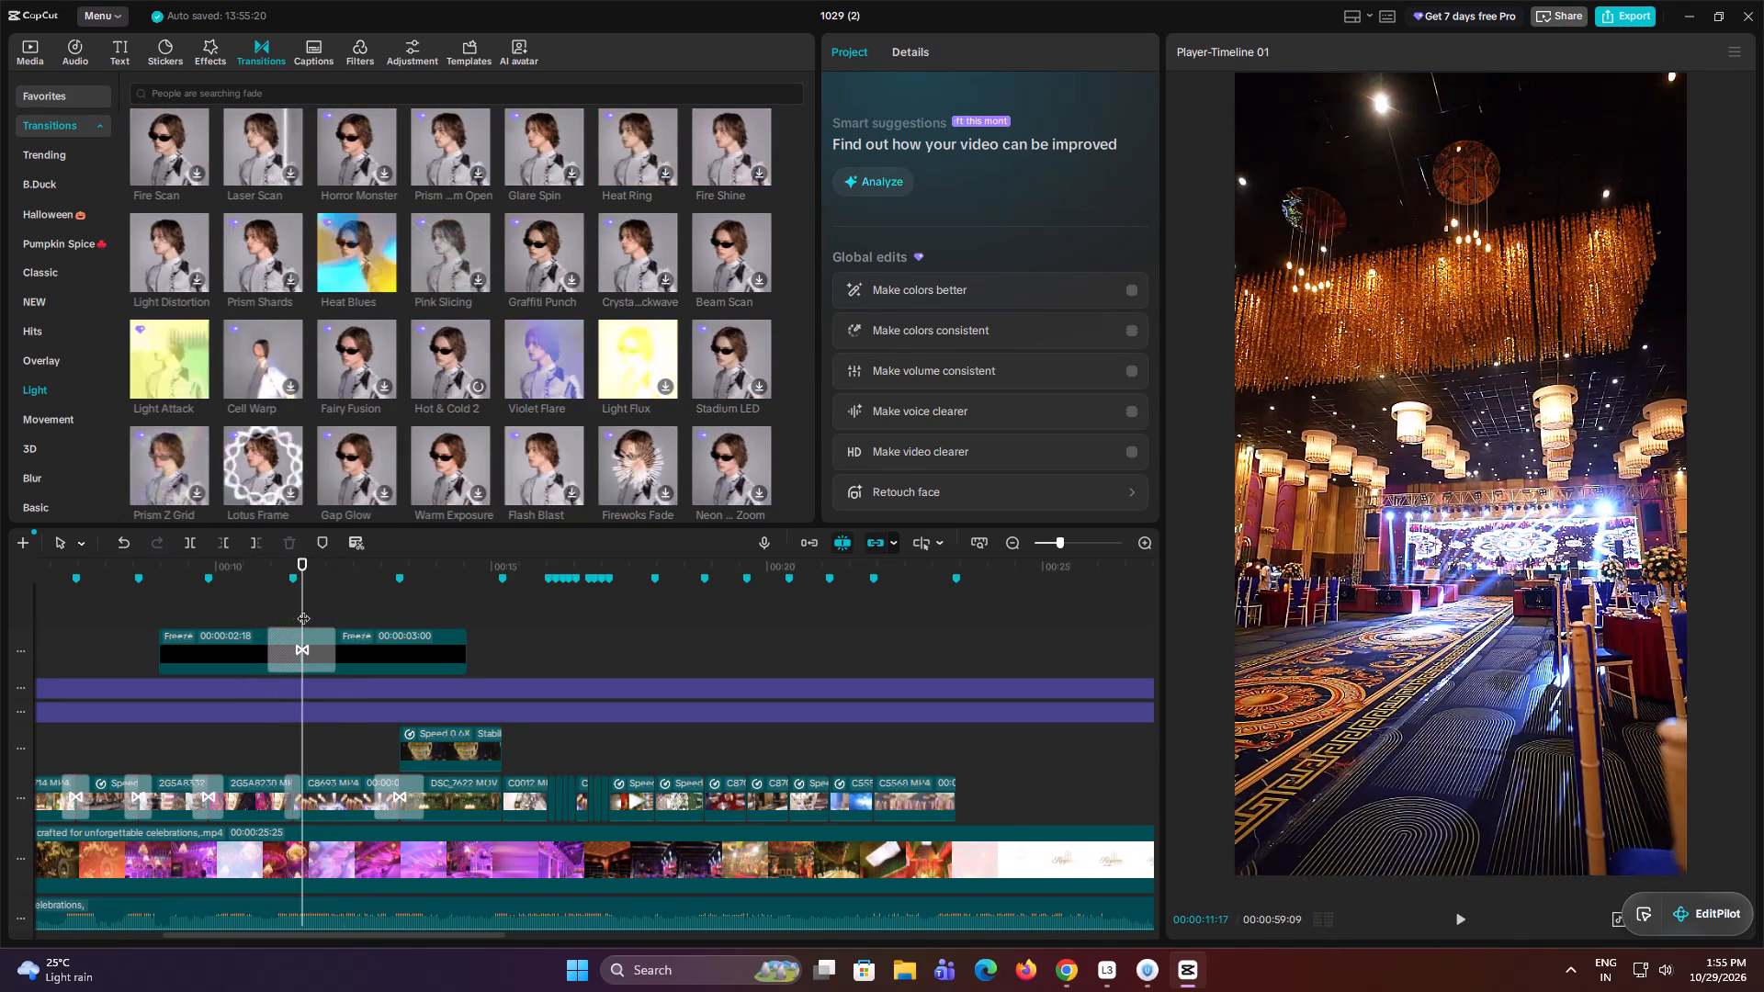
pyautogui.moveTo(303, 609); pyautogui.dragTo(292, 613)
pyautogui.moveTo(593, 623); pyautogui.dragTo(251, 629)
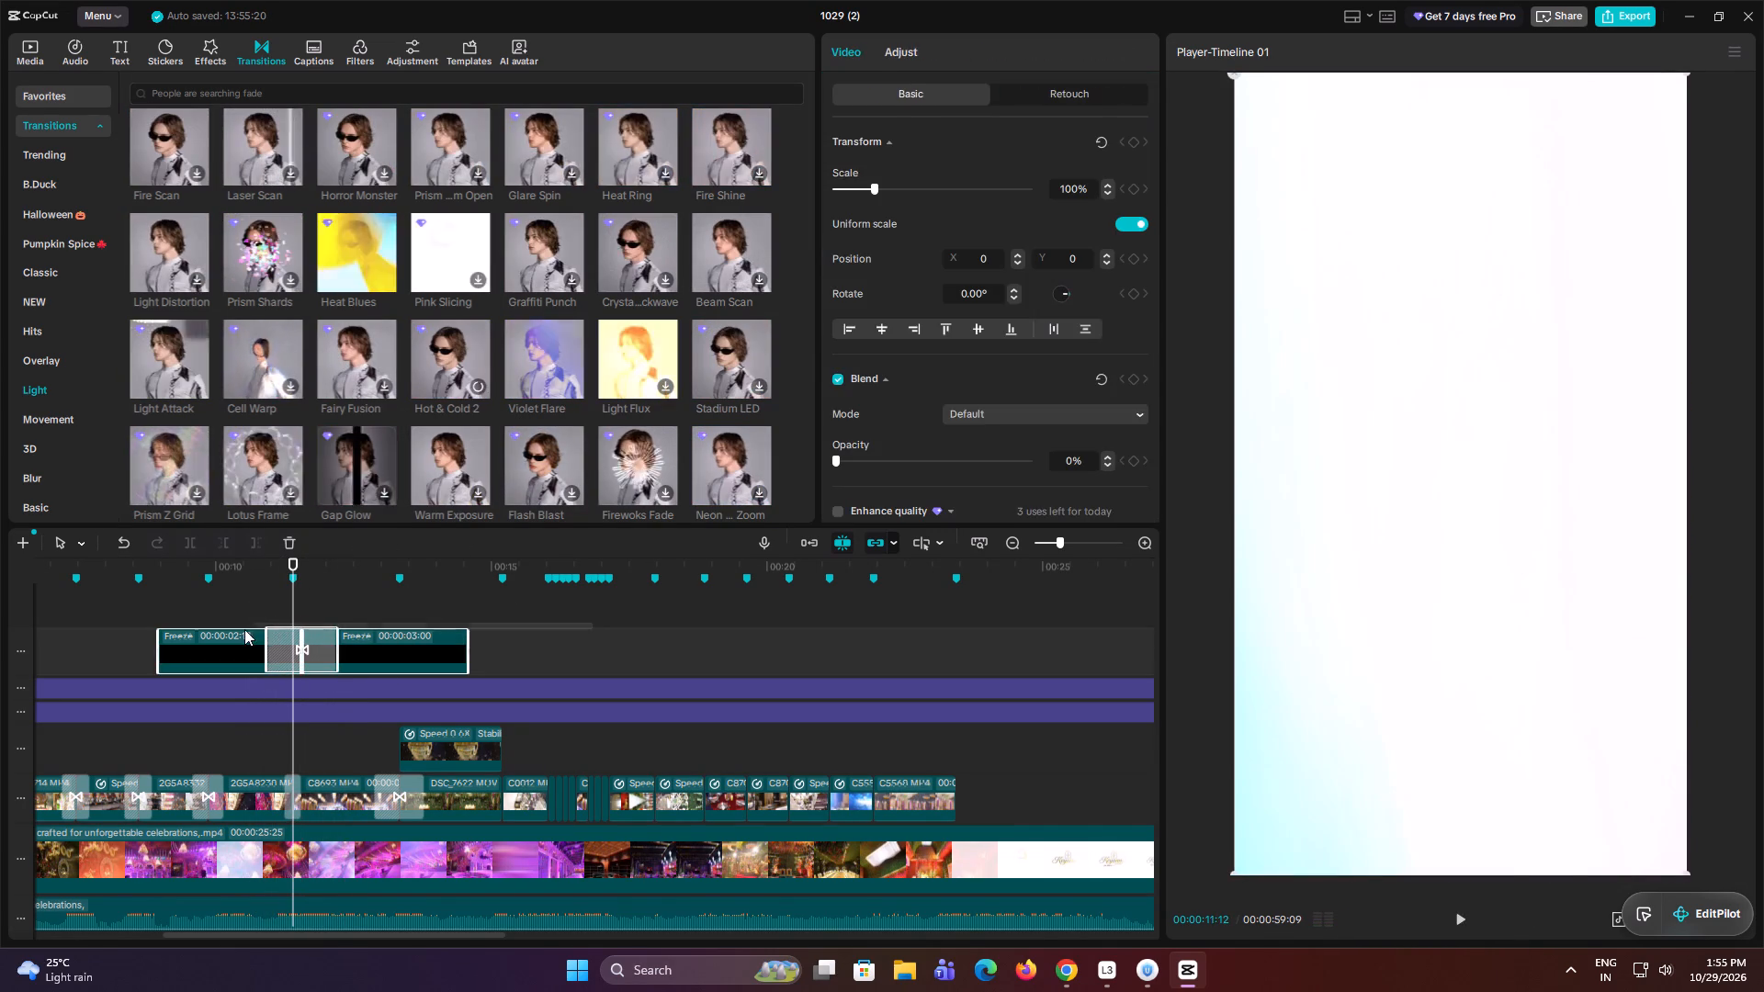
pyautogui.moveTo(243, 628); pyautogui.dragTo(227, 631)
pyautogui.moveTo(232, 599); pyautogui.dragTo(377, 648)
pyautogui.moveTo(379, 646); pyautogui.dragTo(363, 648)
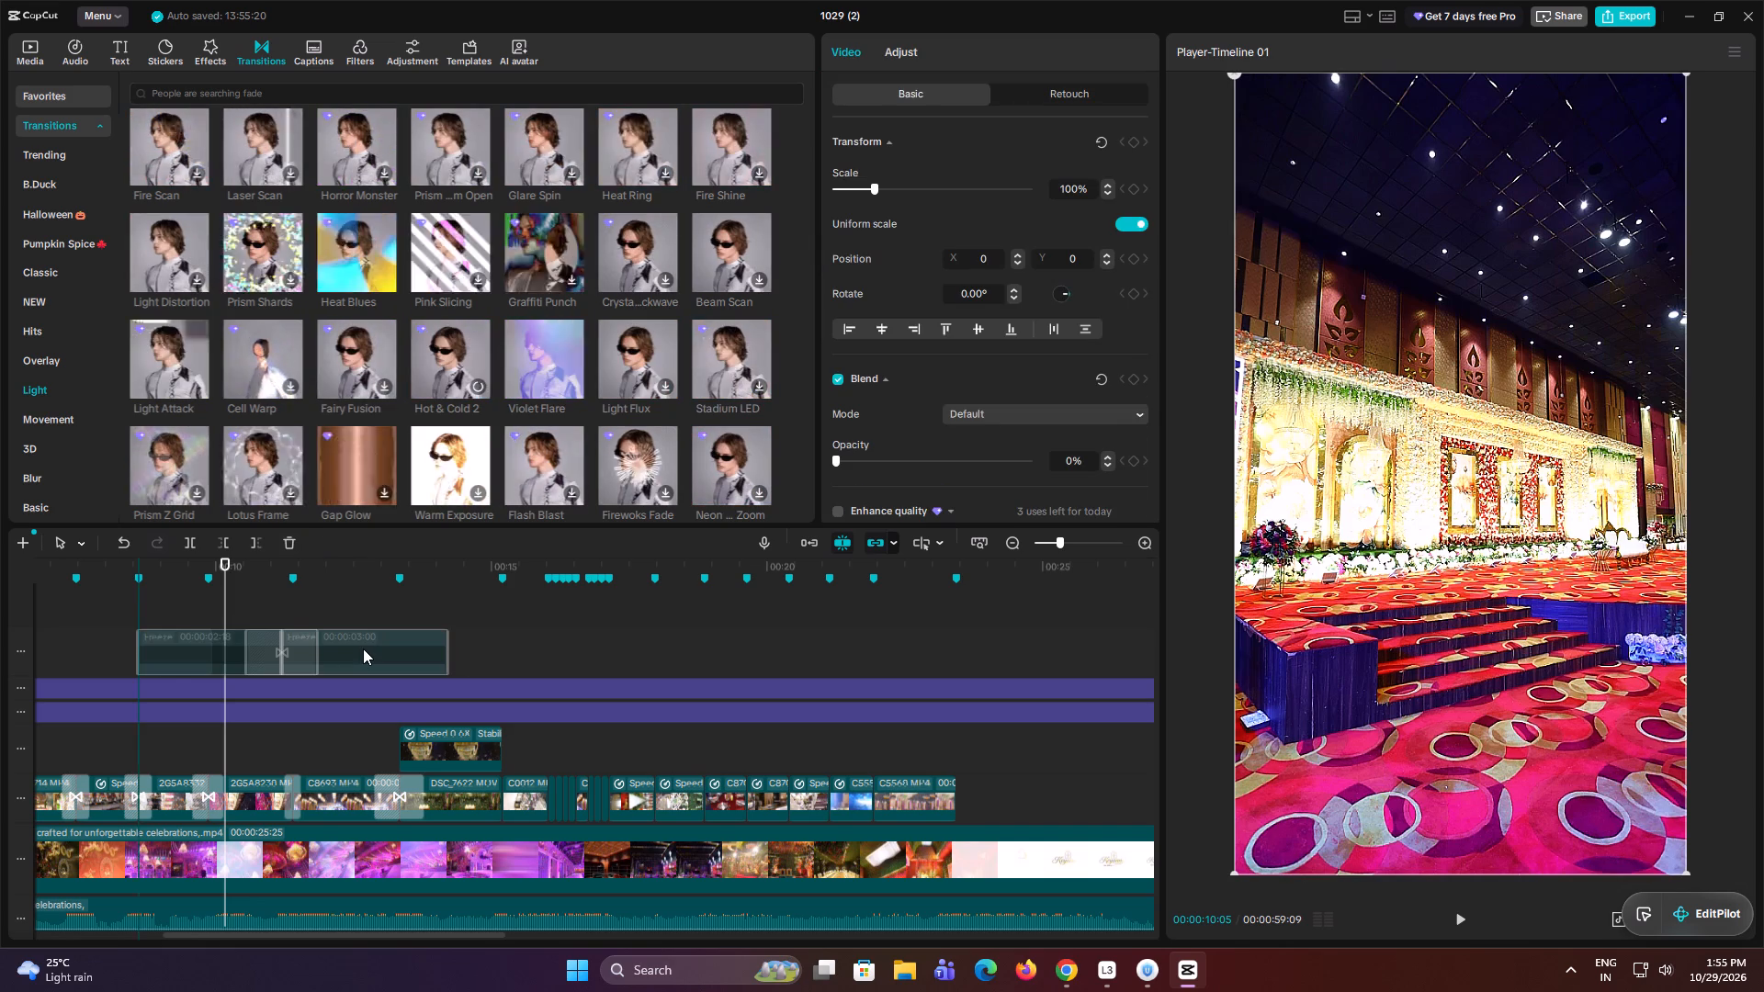
pyautogui.moveTo(363, 648); pyautogui.dragTo(365, 648)
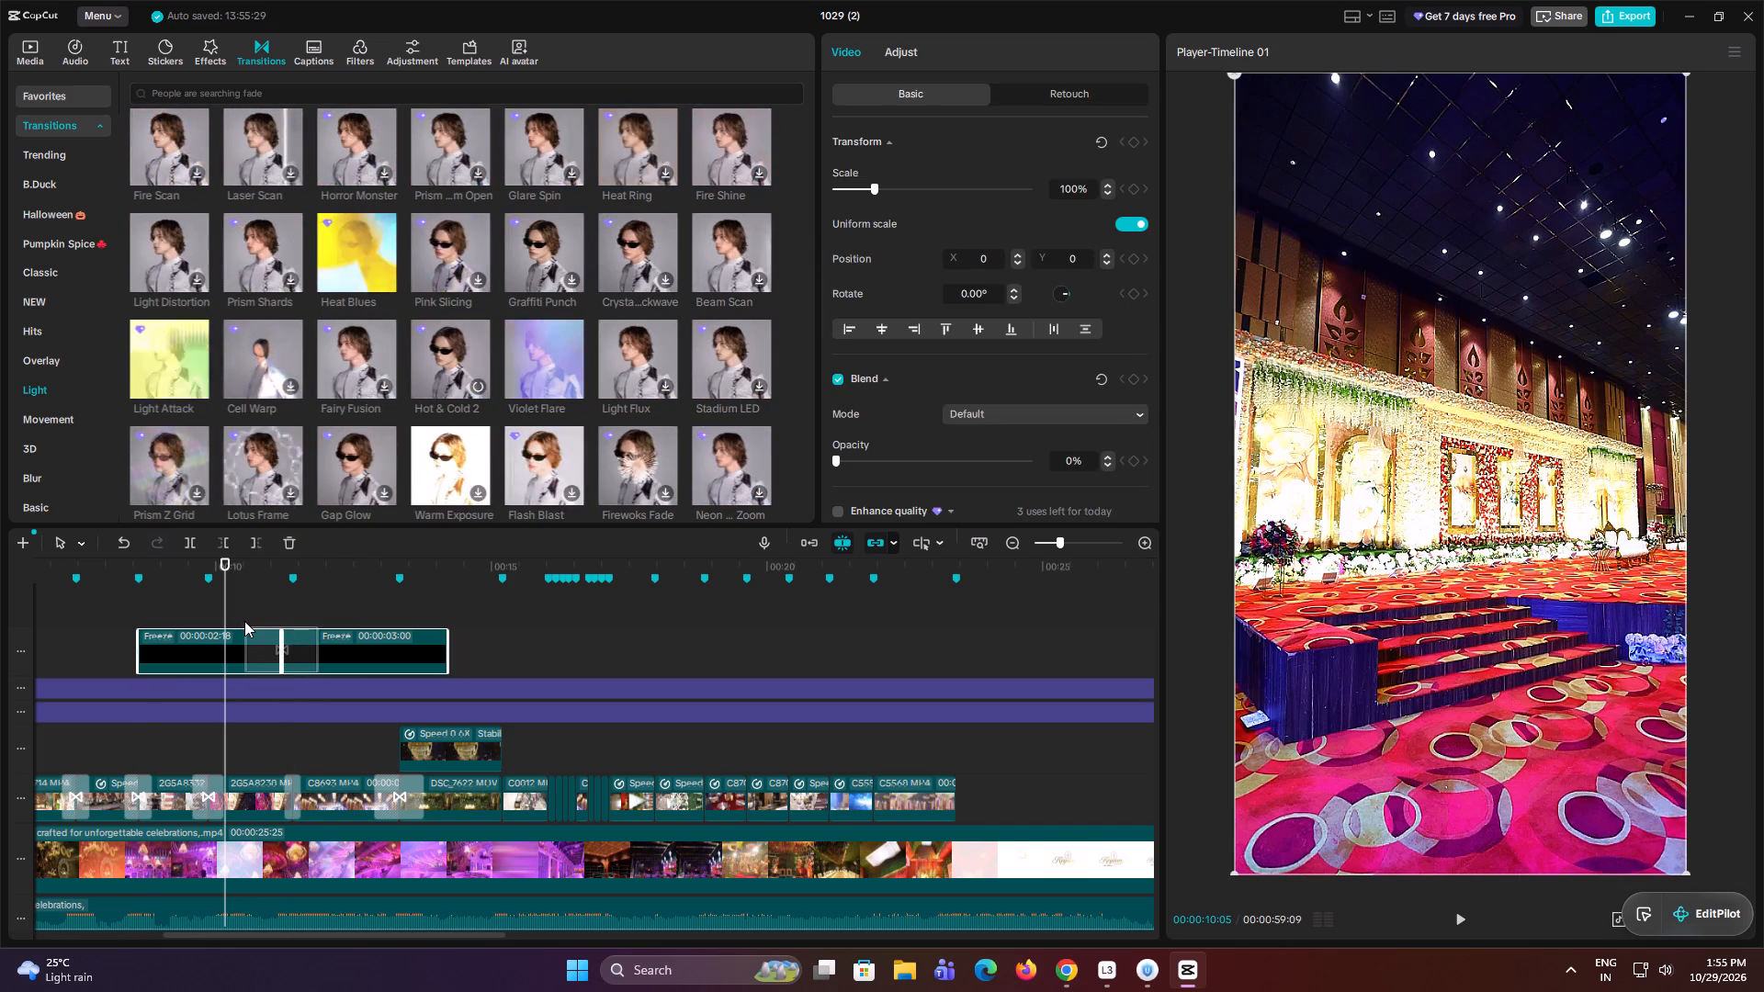
# Move both black freeze pieces slightly later so their cut sits on the marker at about 11.4 s.
pyautogui.moveTo(393, 613); pyautogui.dragTo(365, 620)
pyautogui.moveTo(361, 623); pyautogui.dragTo(241, 641)
pyautogui.moveTo(232, 634); pyautogui.dragTo(241, 635)
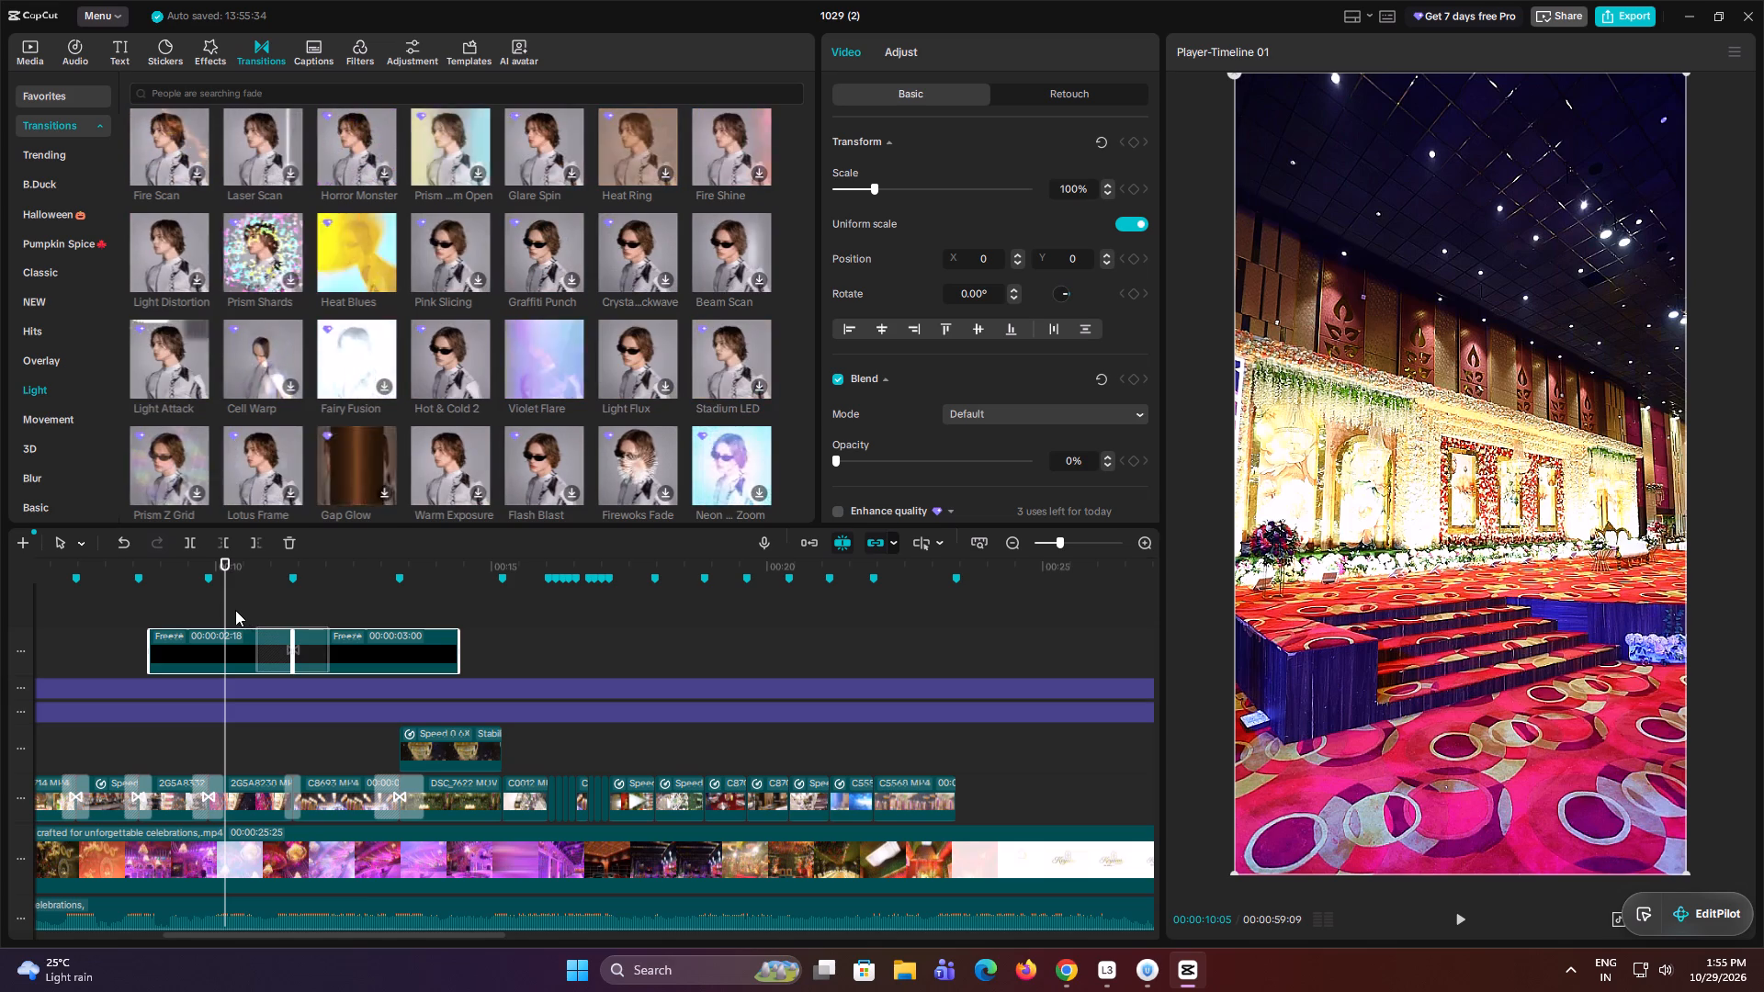
# Trim the black freeze pair to run from 9:08 to 13:16 and play across it.
pyautogui.click(190, 615)
pyautogui.click(175, 605)
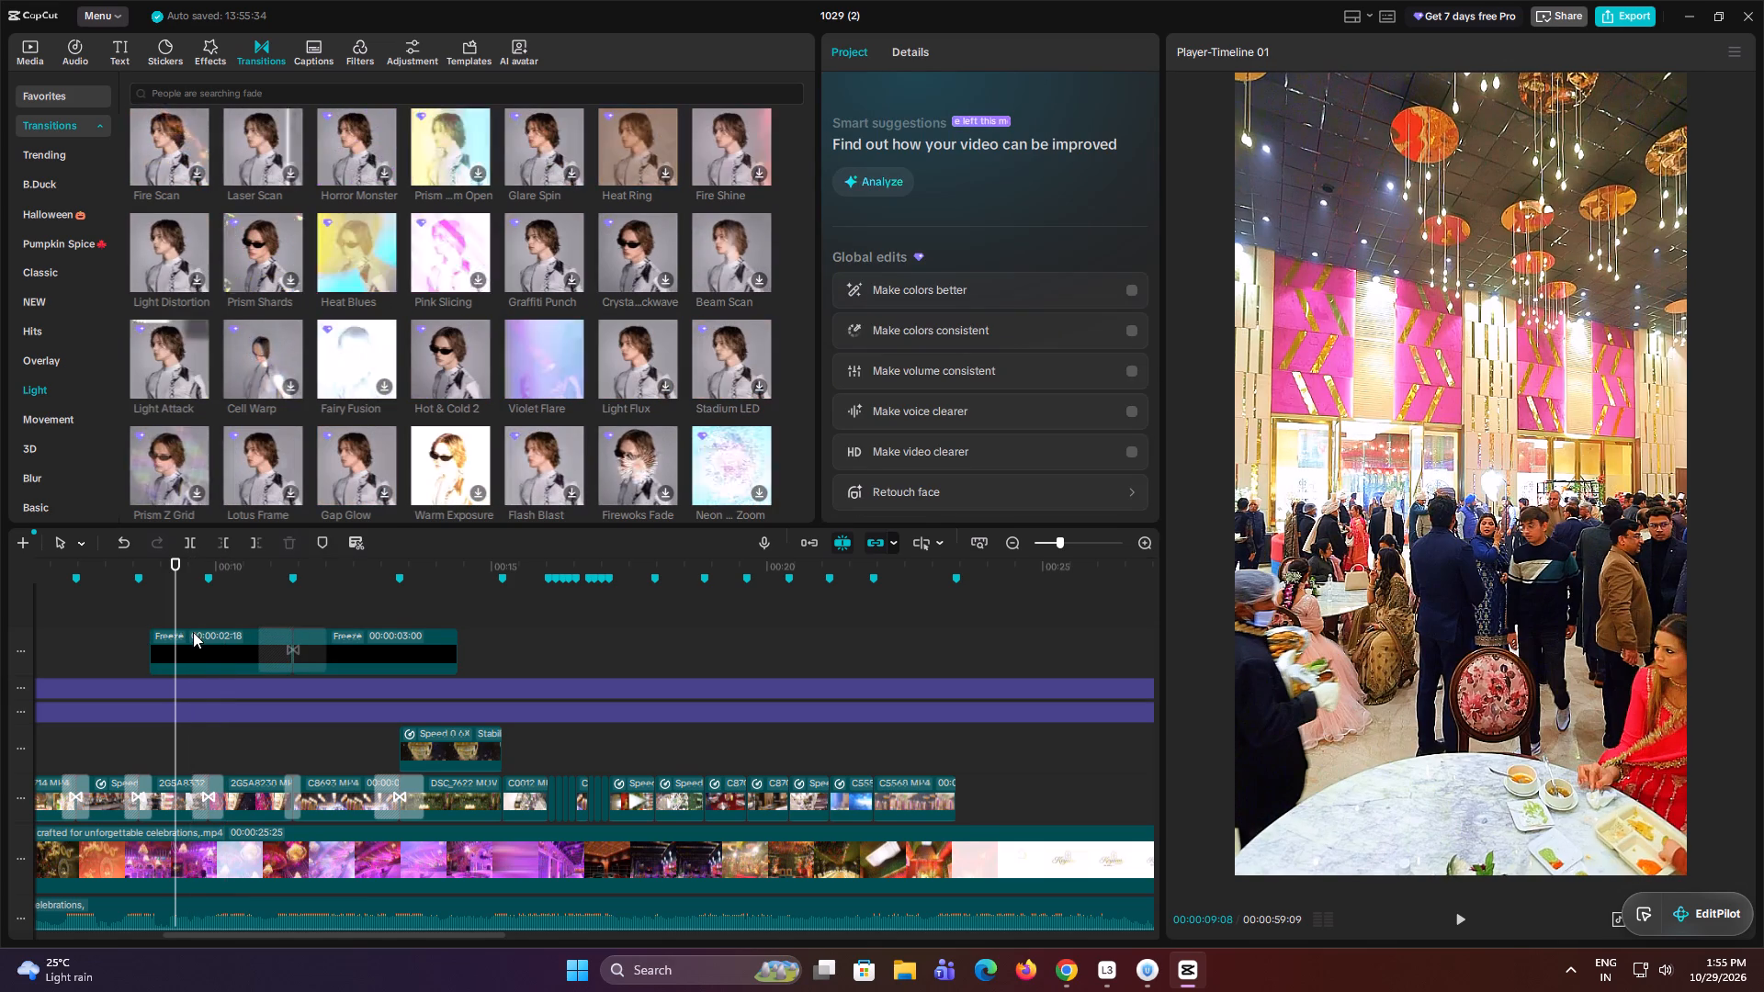
pyautogui.click(193, 632)
pyautogui.press('q')
pyautogui.click(378, 610)
pyautogui.moveTo(378, 610); pyautogui.dragTo(402, 610)
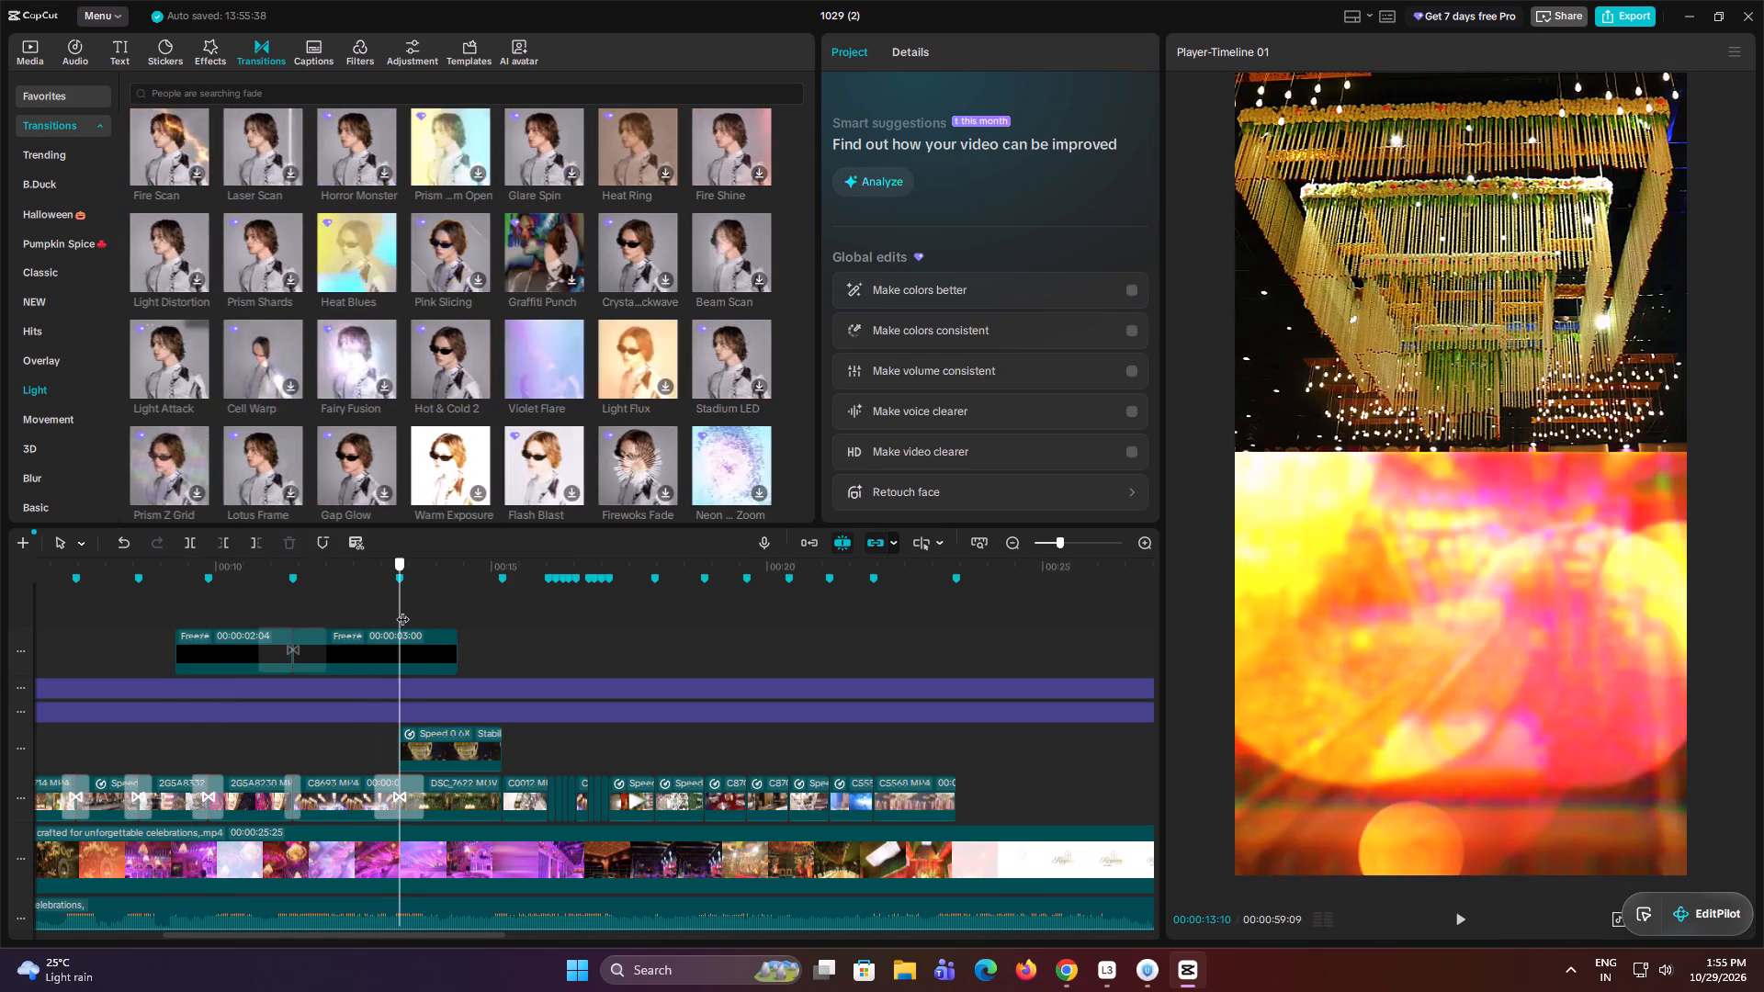
pyautogui.moveTo(402, 610); pyautogui.dragTo(411, 613)
pyautogui.click(412, 646)
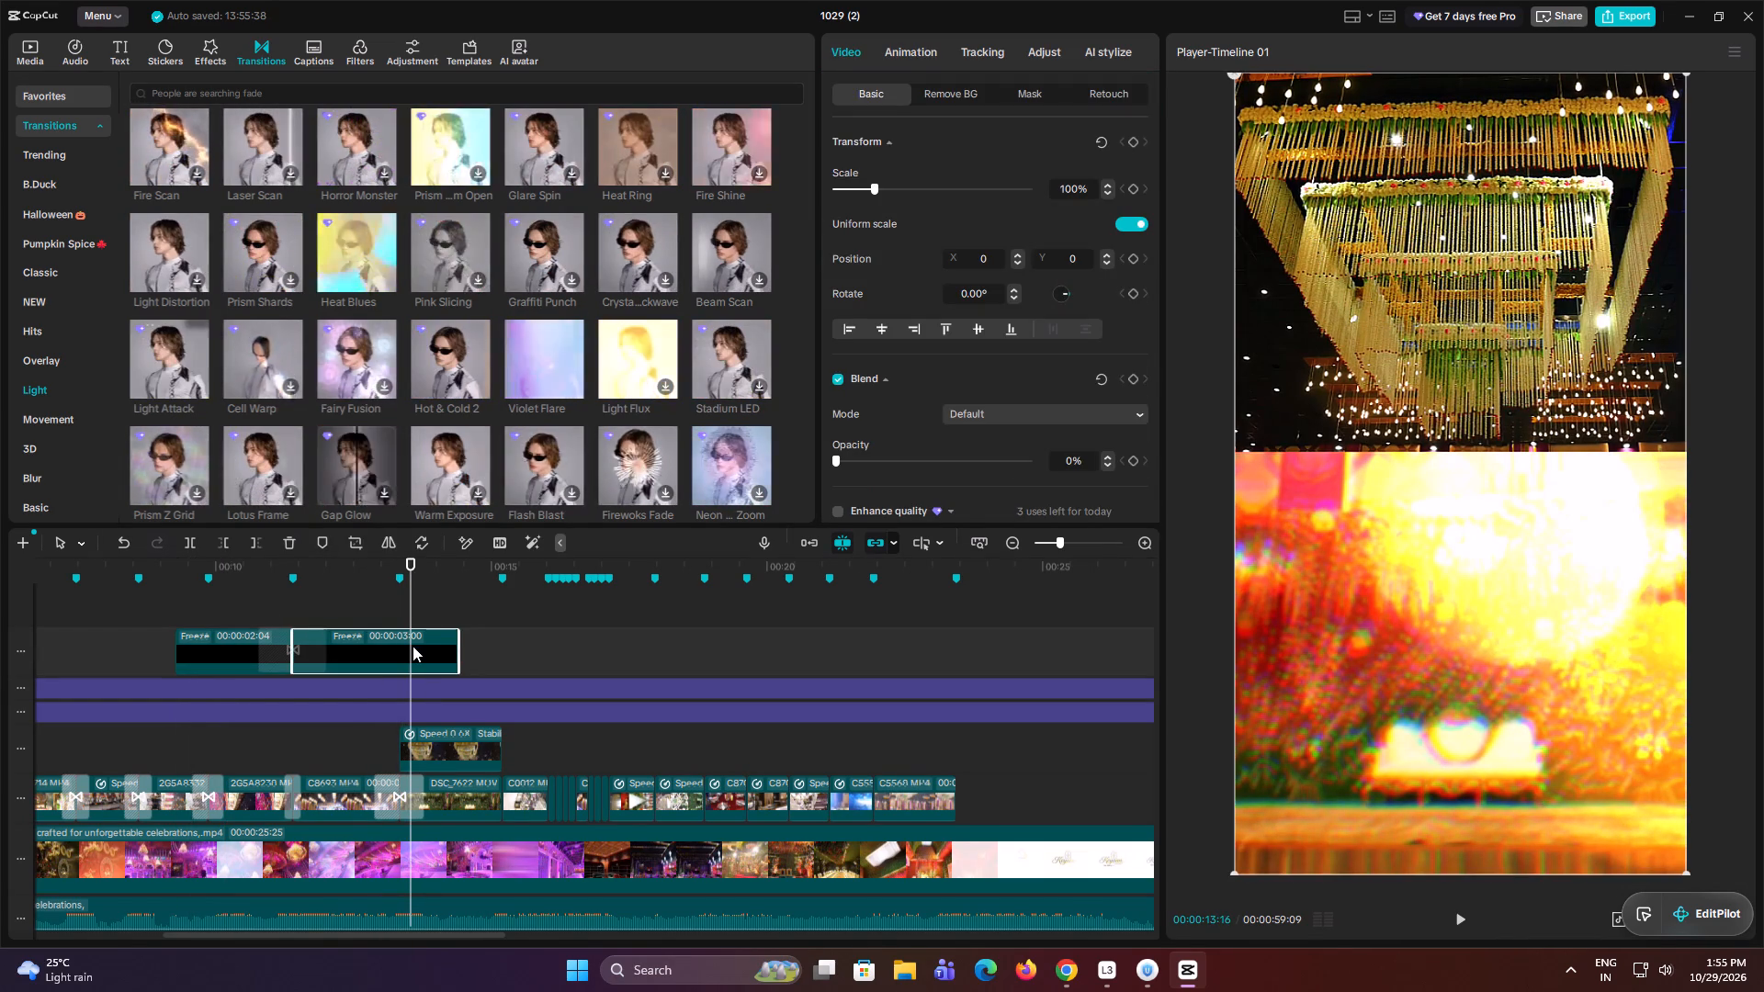
pyautogui.press('w')
pyautogui.click(235, 600)
pyautogui.press('space')
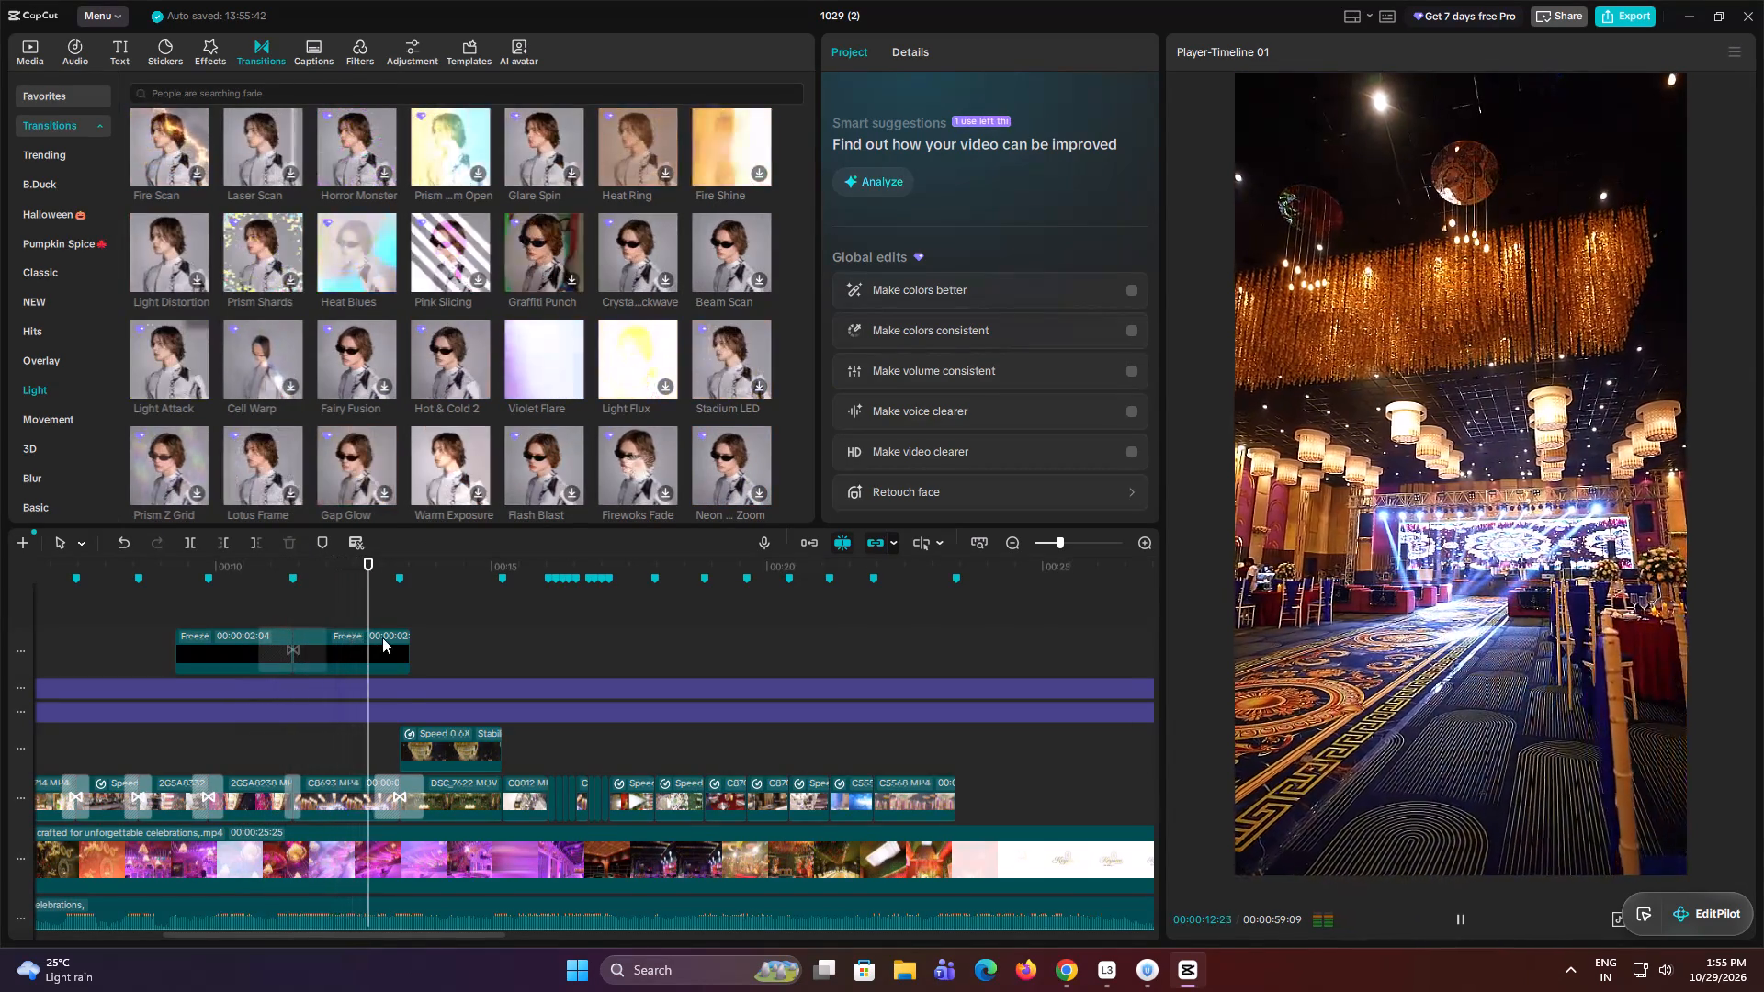
pyautogui.press('space')
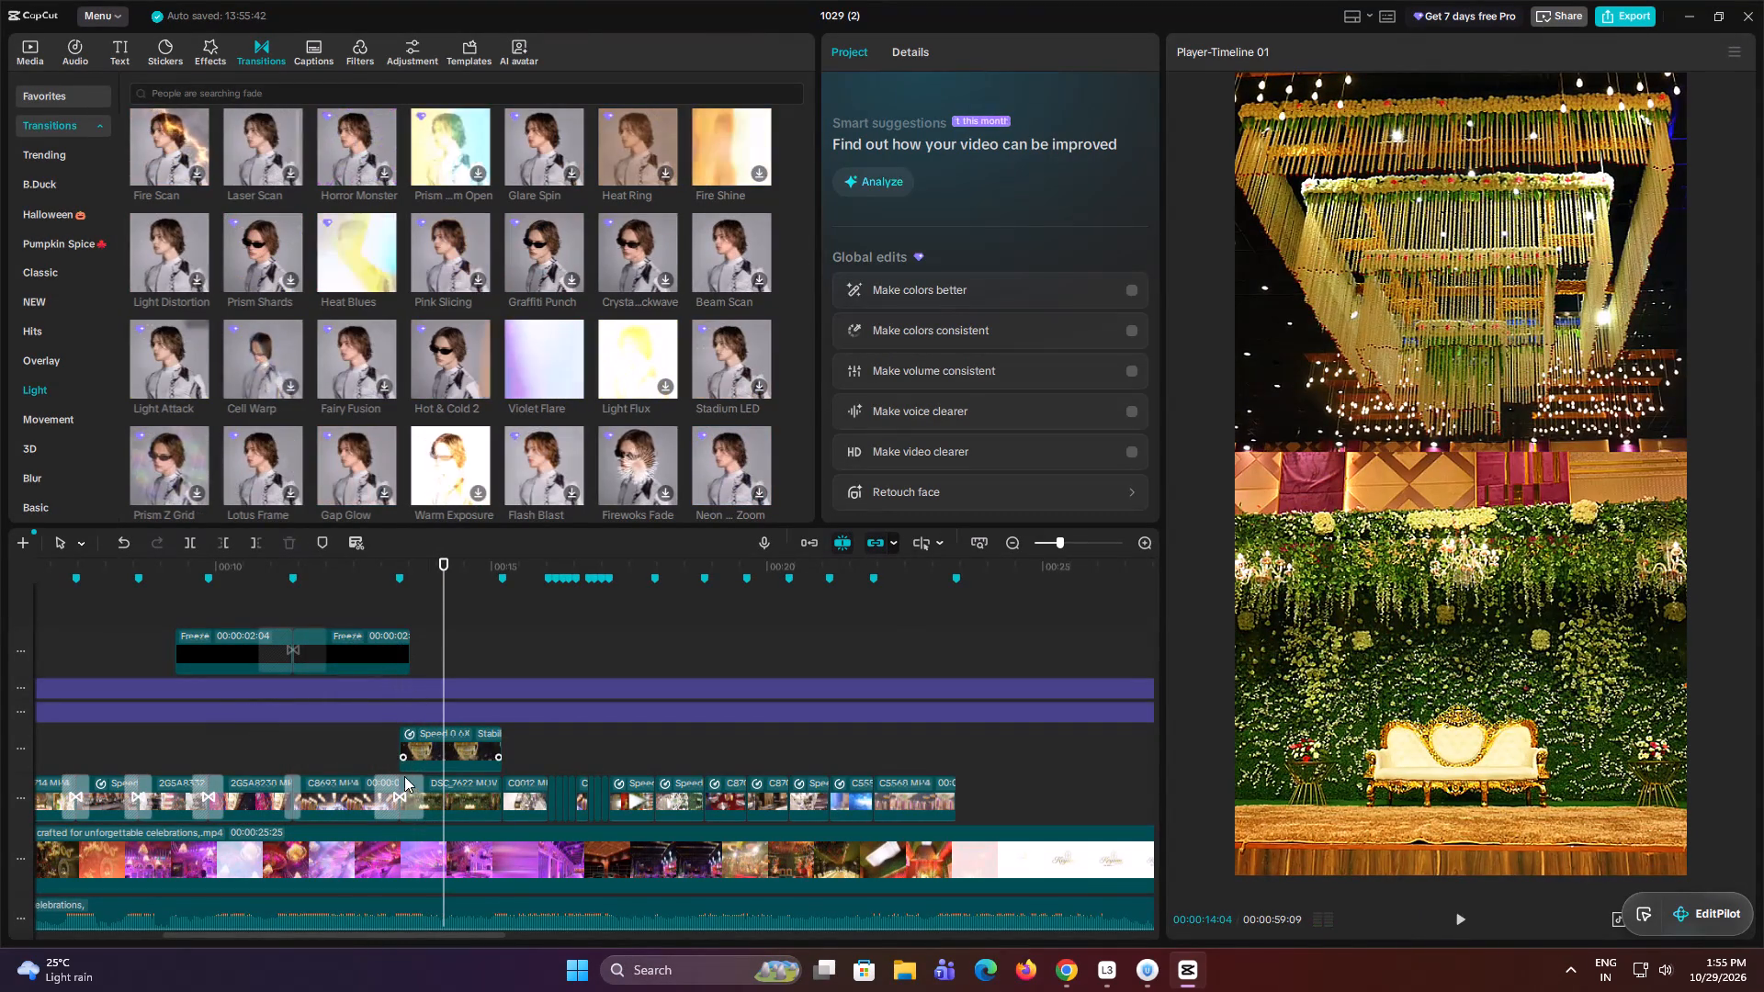
# Examine the main-track transition at about 13.3 s and locate Hot Bokeh among the Light transitions.
pyautogui.click(399, 791)
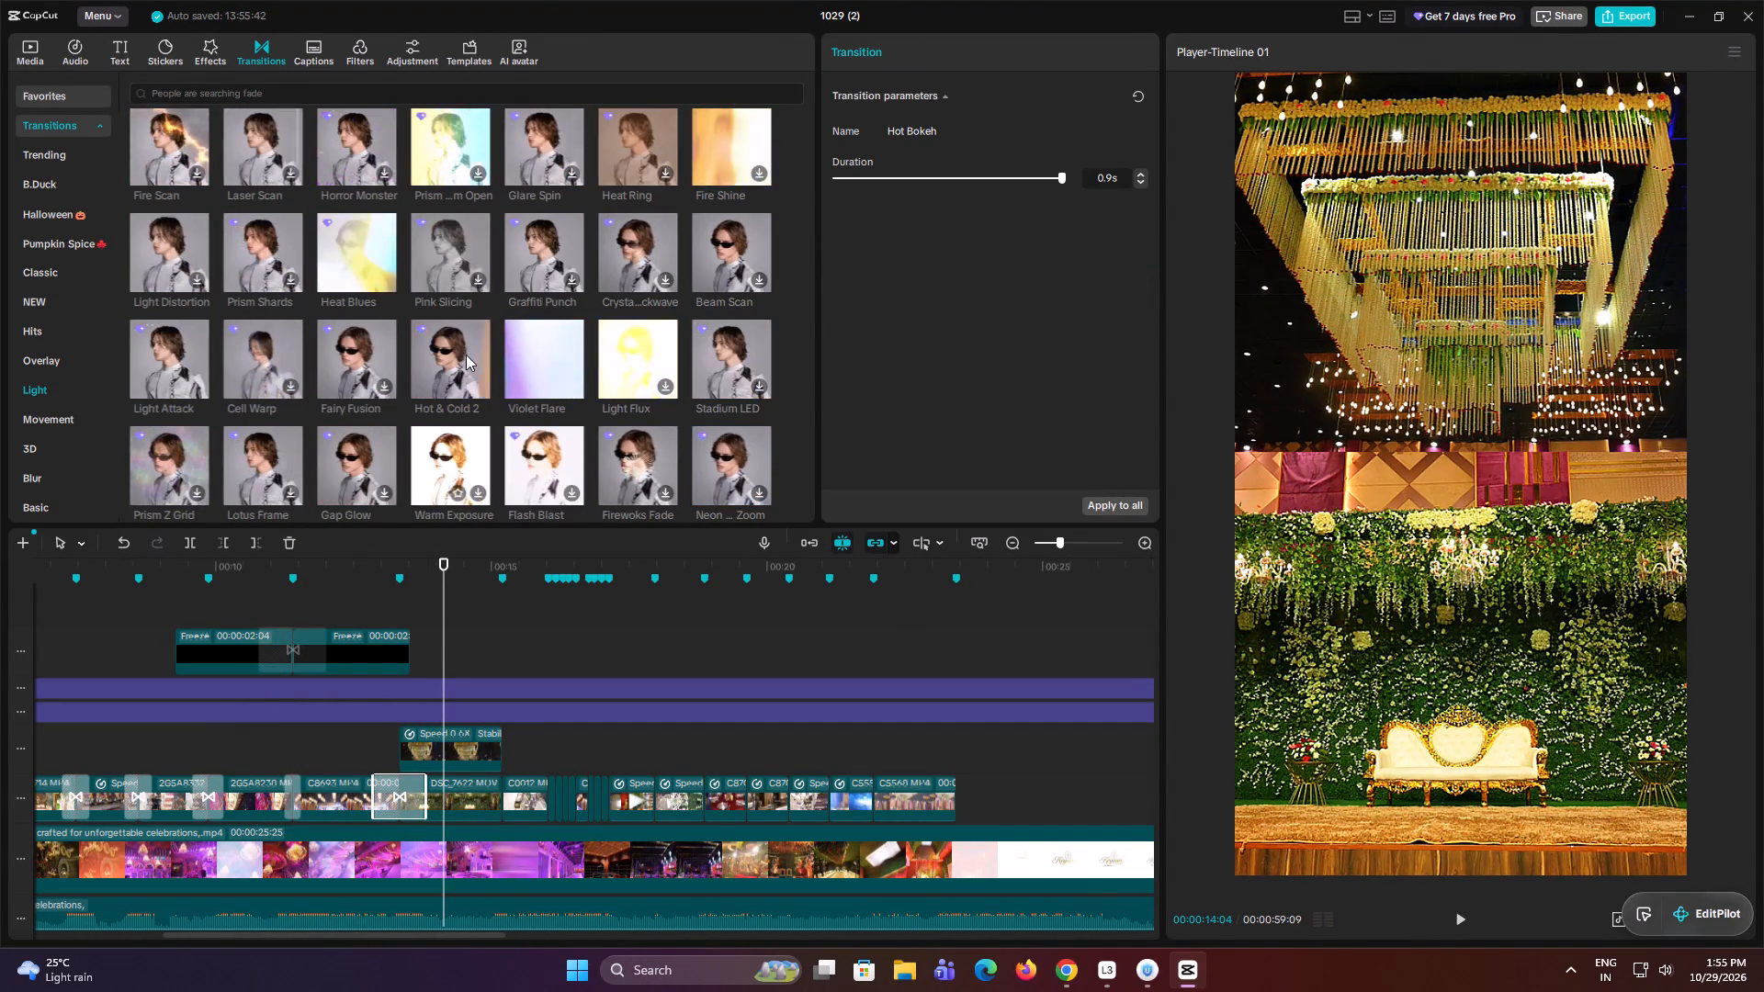
pyautogui.scroll(2, 468, 349)
pyautogui.scroll(2, 281, 281)
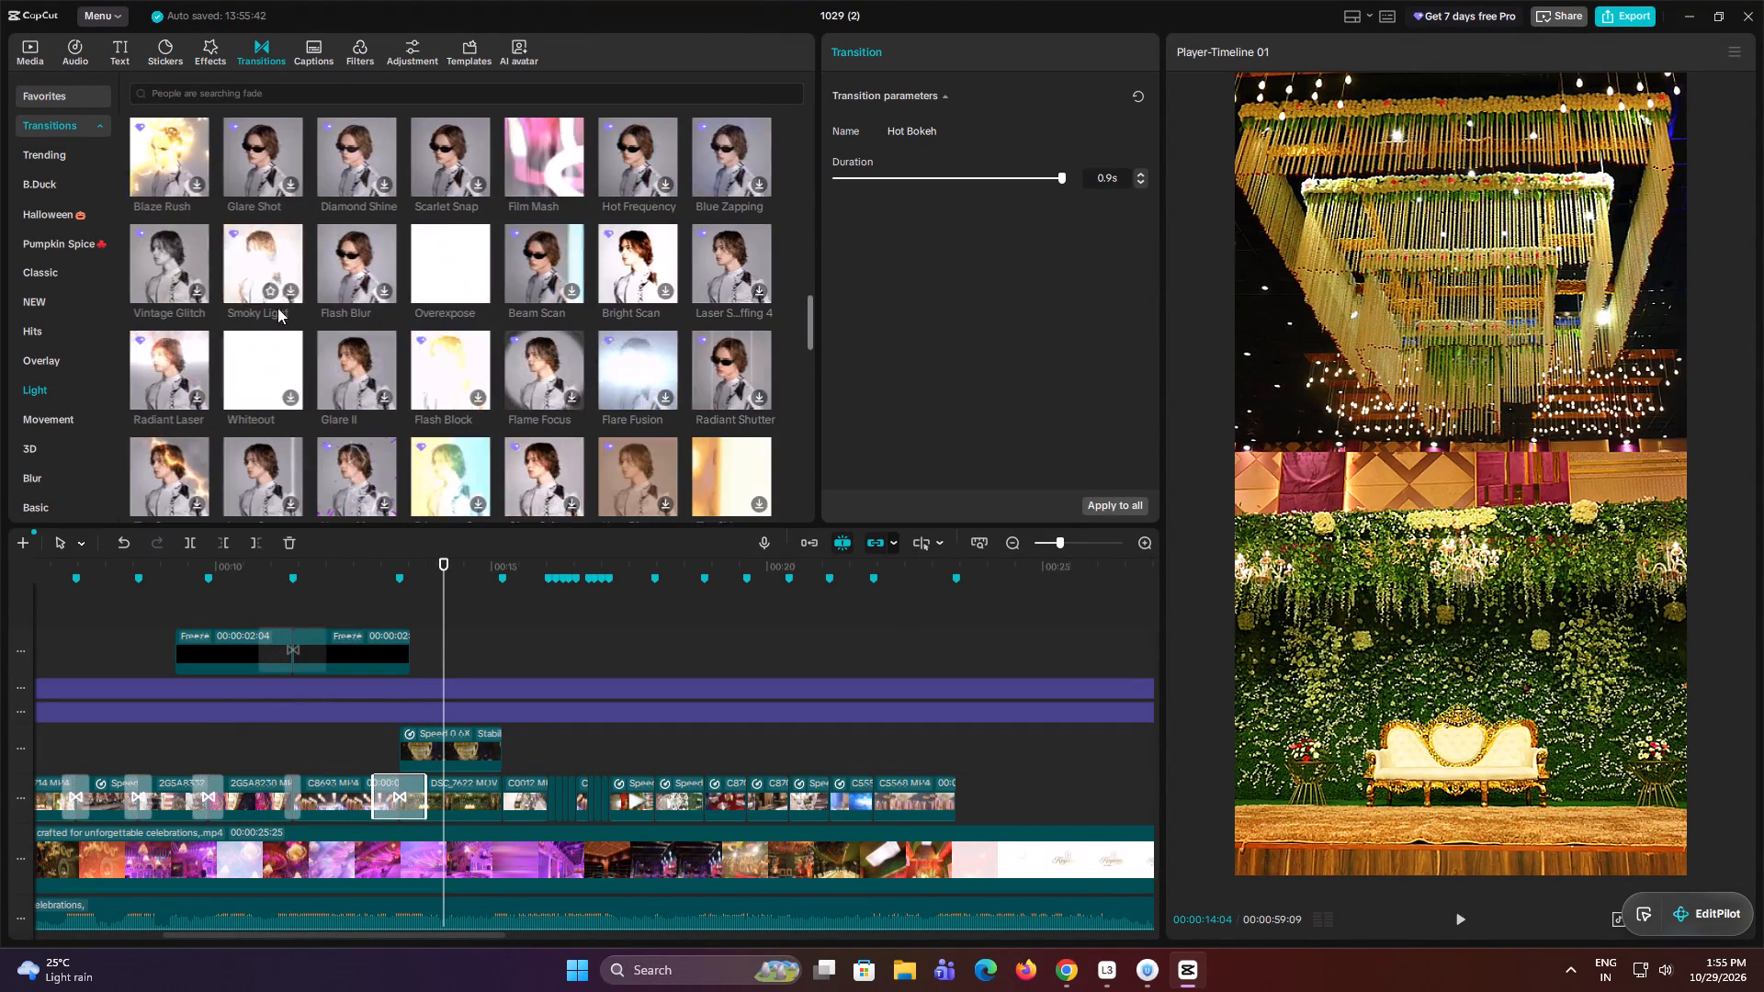
pyautogui.scroll(2, 275, 317)
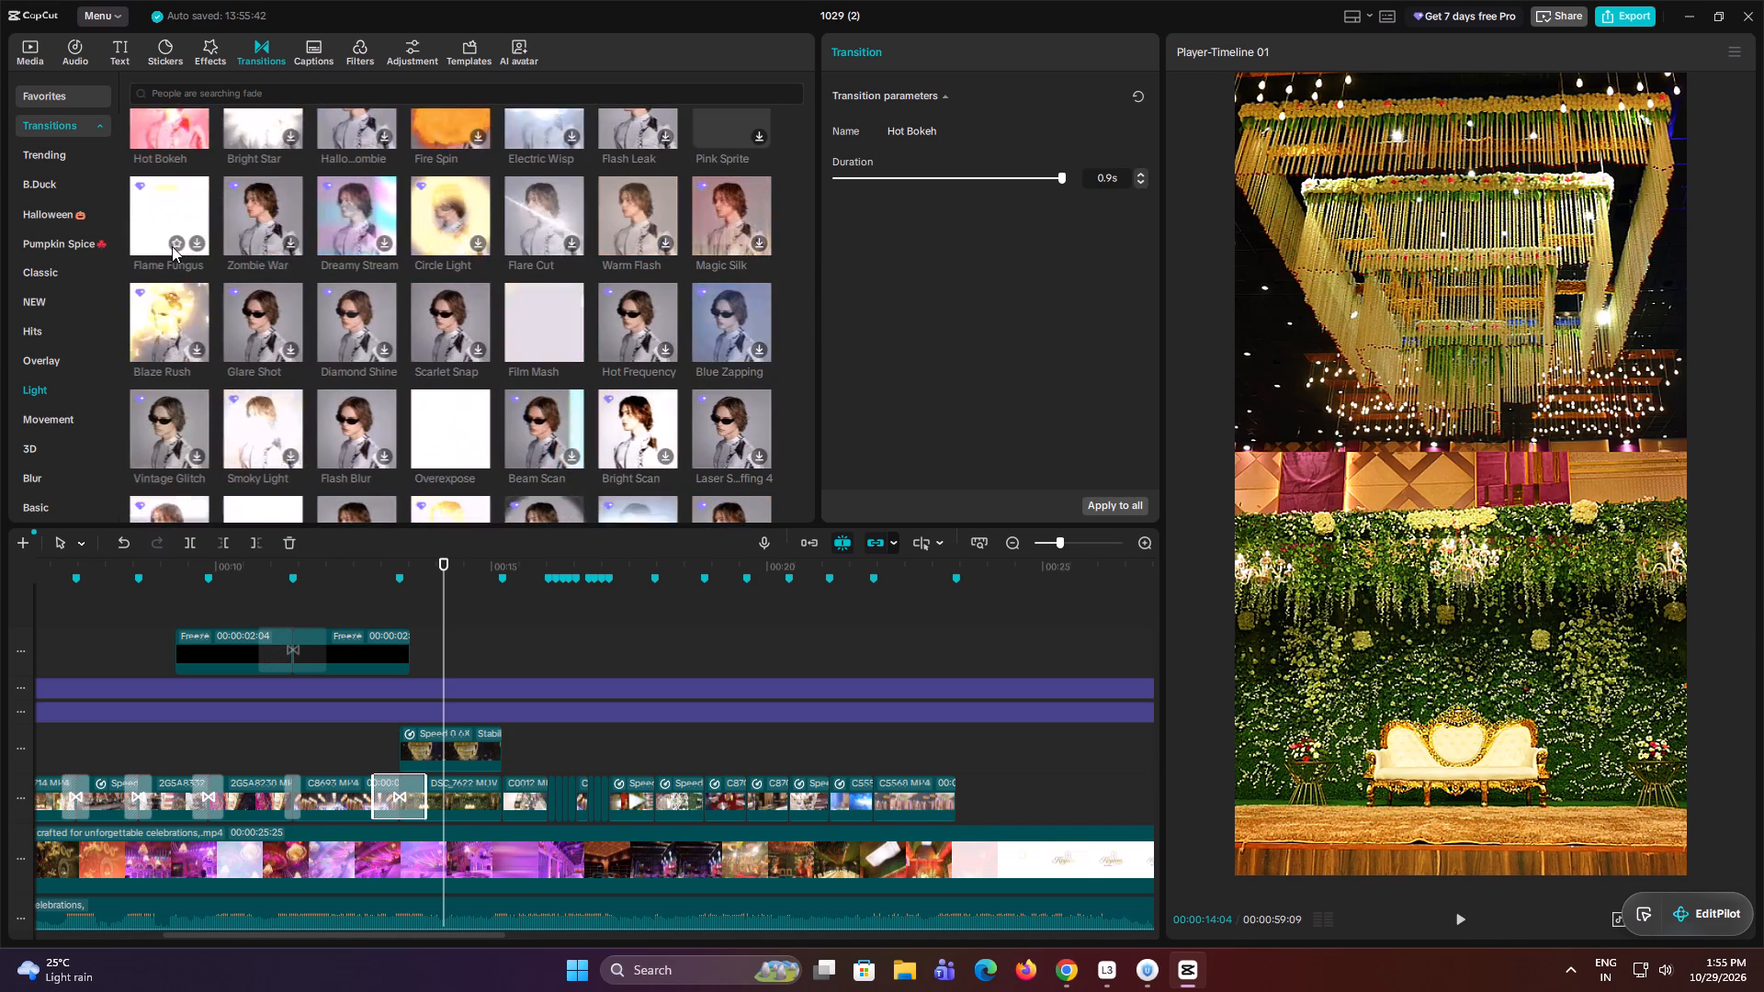
pyautogui.scroll(1, 172, 246)
# Duplicate the black freeze pair onto a new track above, with its cut on the marker at about 13.3 s.
pyautogui.moveTo(208, 605); pyautogui.dragTo(220, 614)
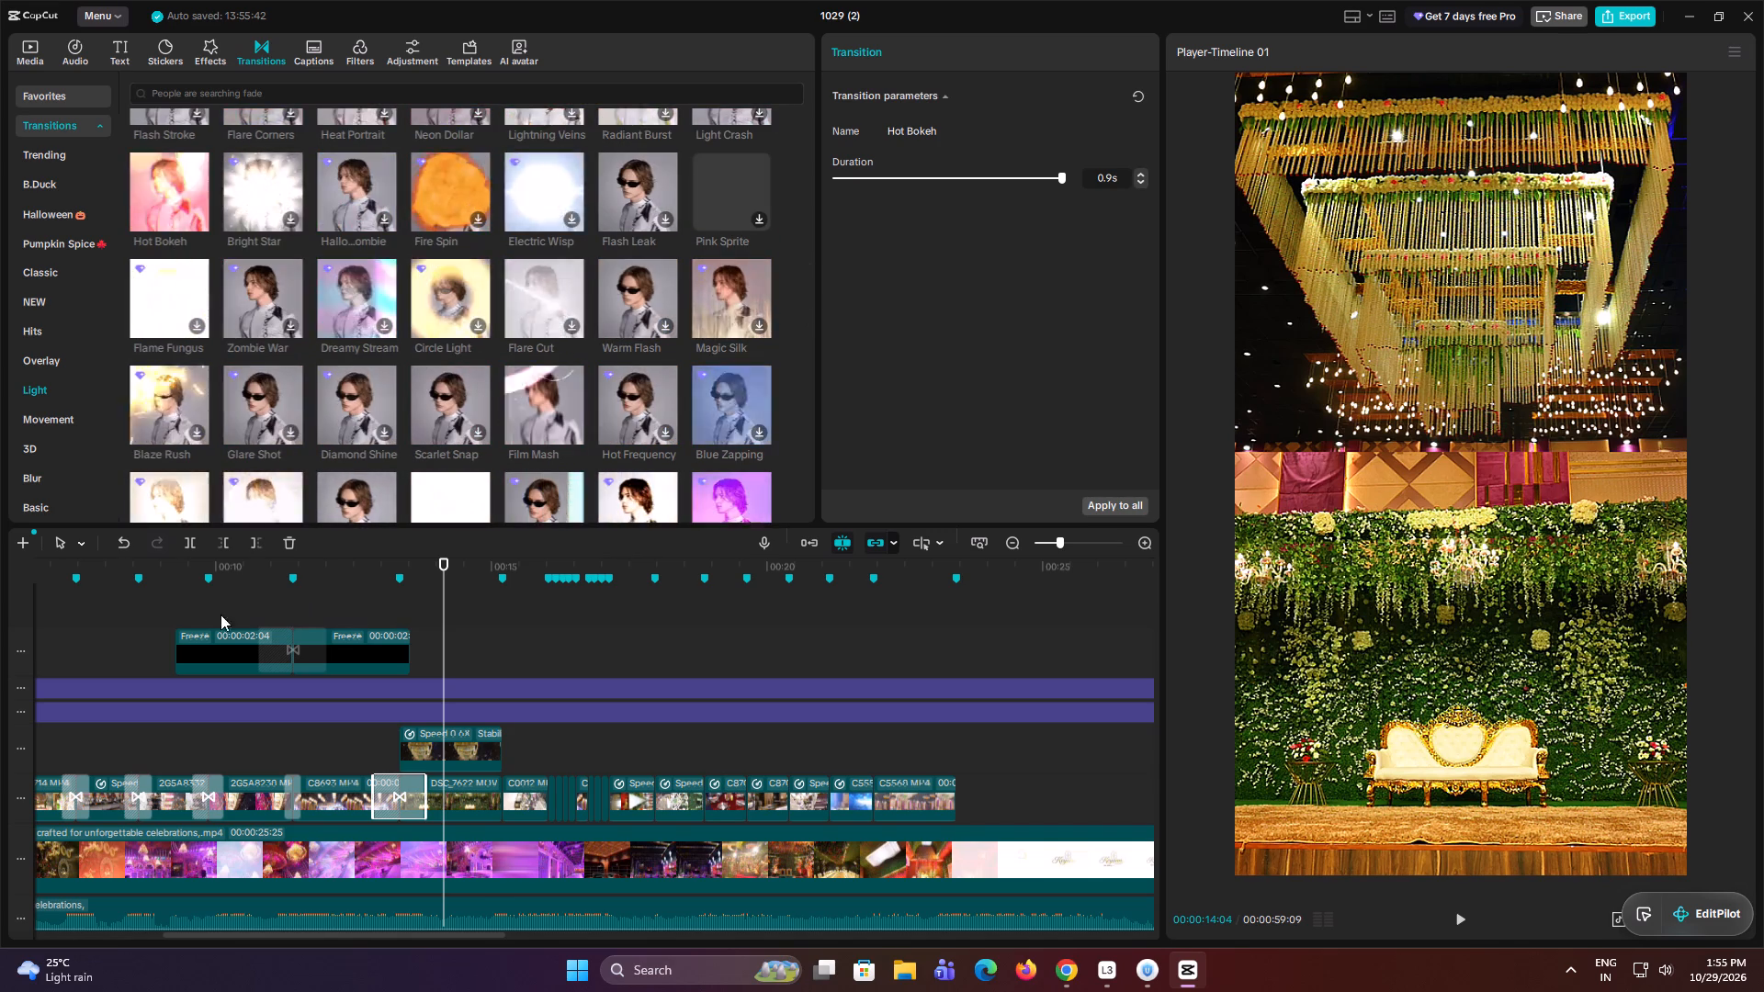
pyautogui.moveTo(220, 614); pyautogui.dragTo(390, 653)
pyautogui.keyDown('alt'); pyautogui.moveTo(381, 652); pyautogui.dragTo(479, 615); pyautogui.keyUp('alt')
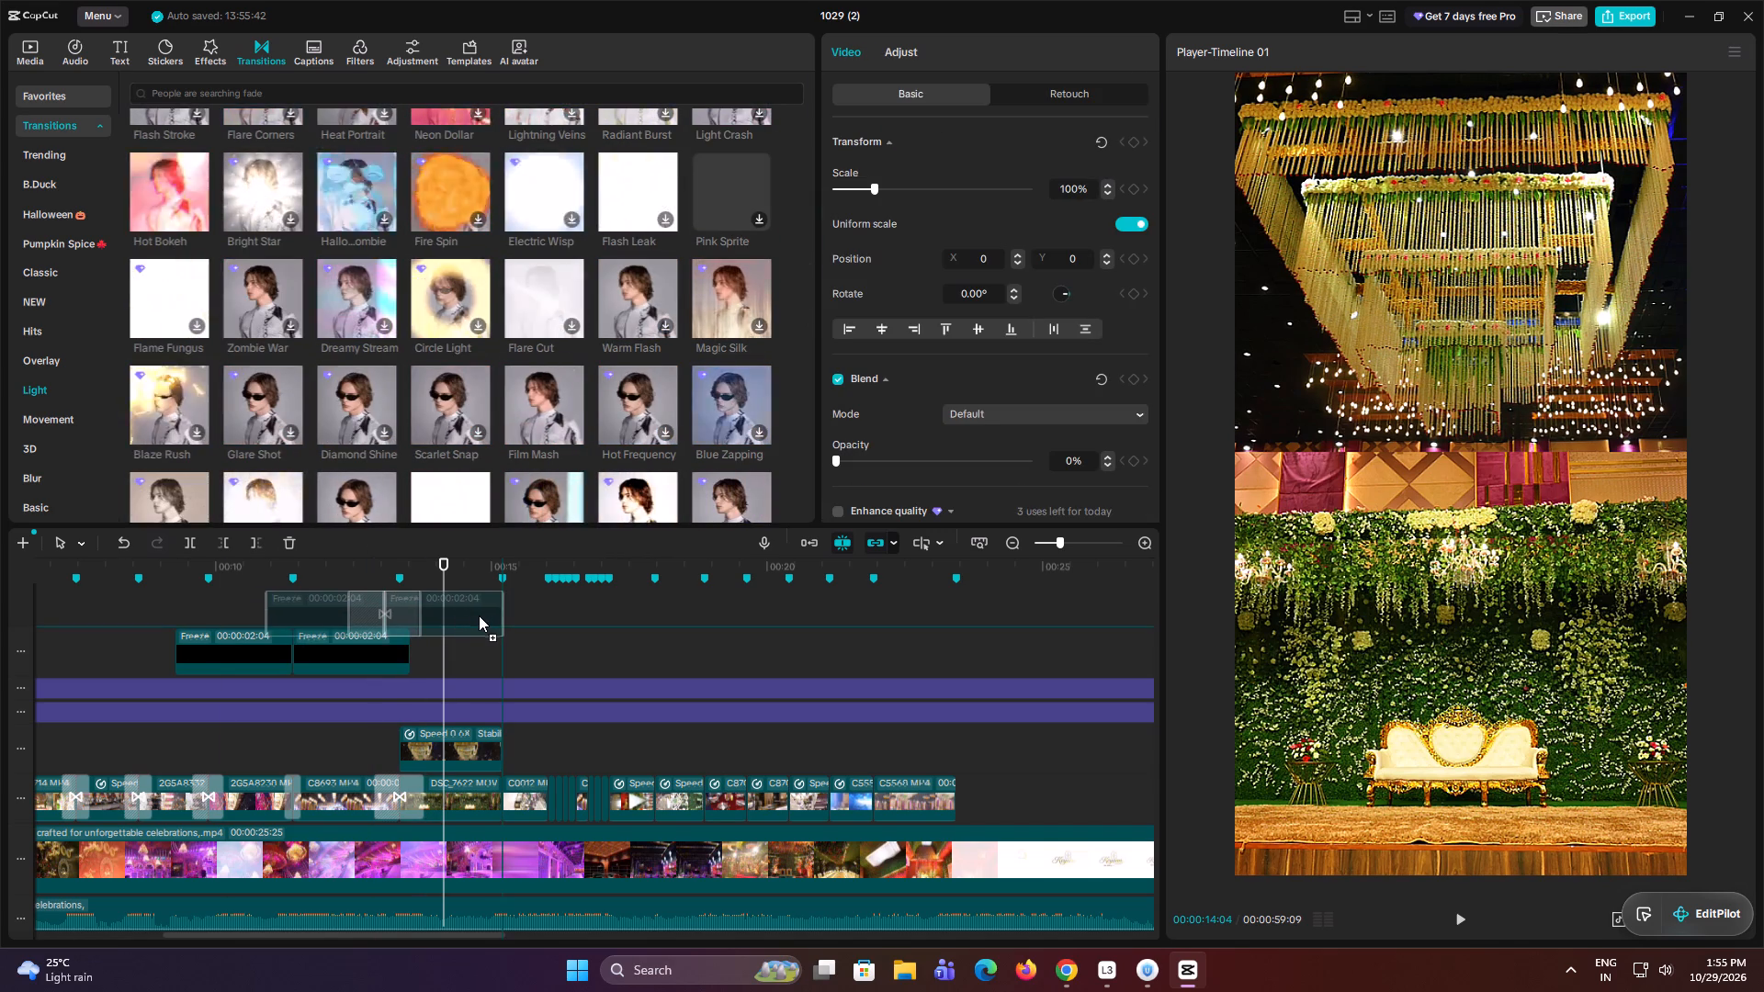
pyautogui.keyDown('alt'); pyautogui.moveTo(479, 615); pyautogui.dragTo(489, 614); pyautogui.keyUp('alt')
pyautogui.doubleClick(410, 606)
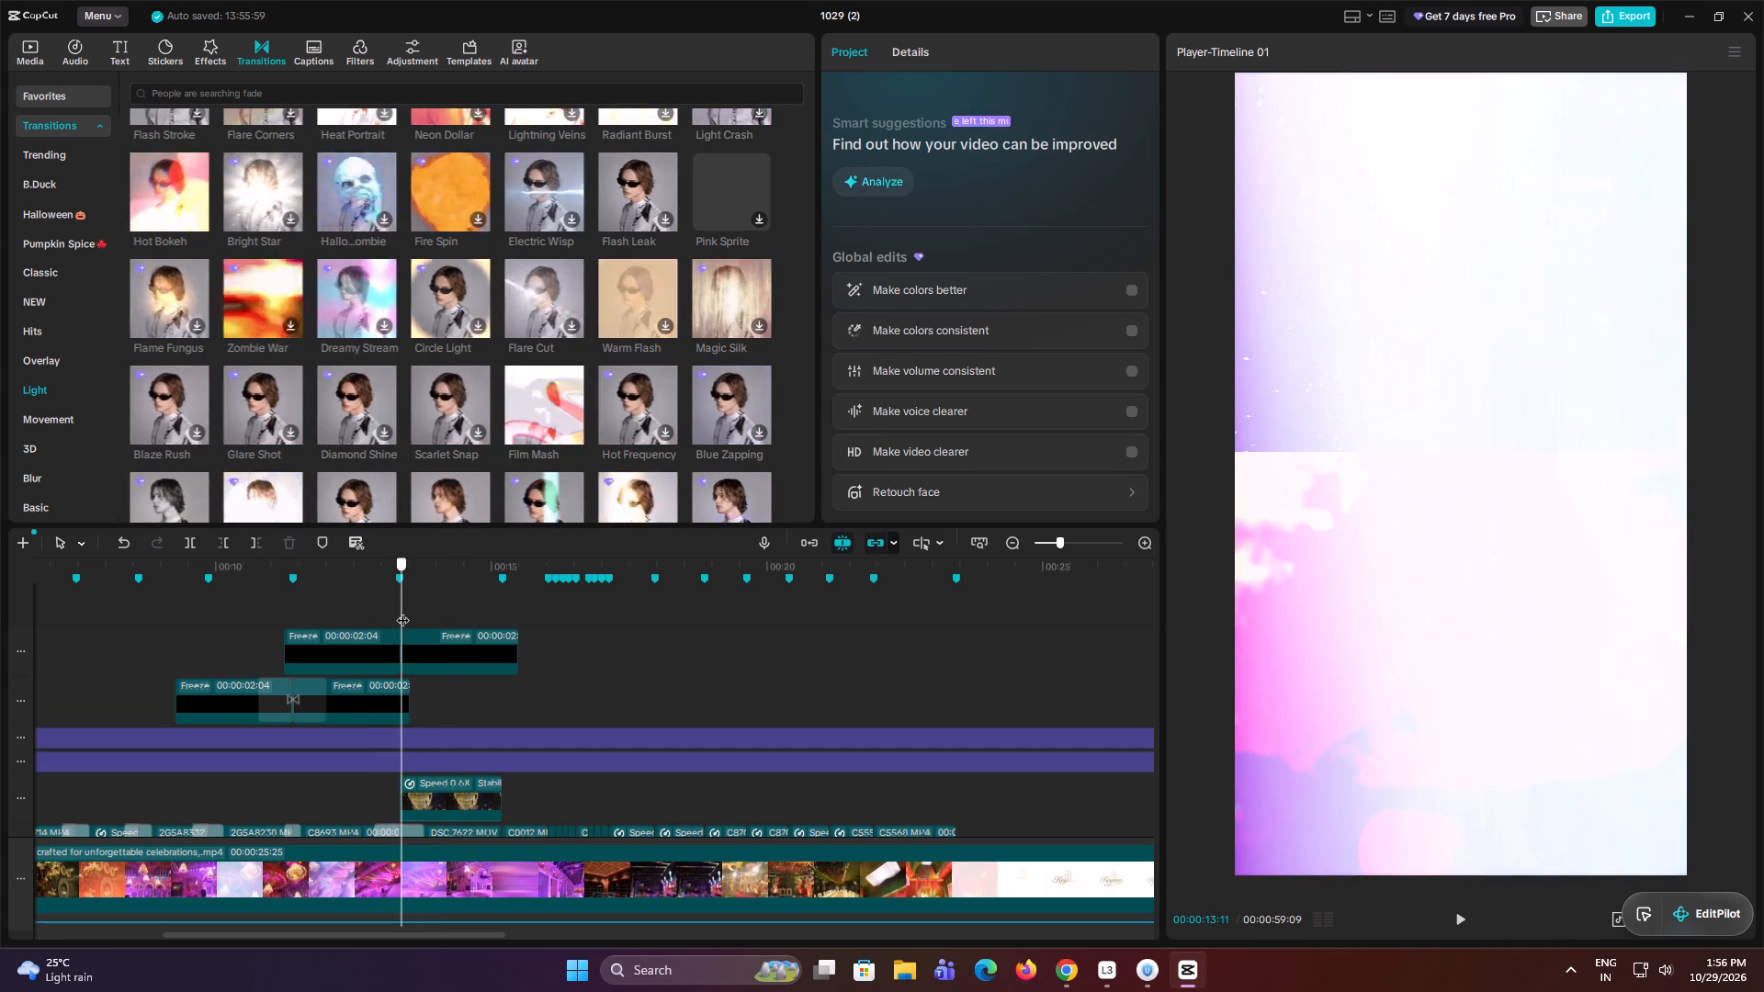
# Delete the Hot Bokeh transition from the main-track cut at about 13.3 s.
pyautogui.scroll(-4, 428, 724)
pyautogui.click(411, 758)
pyautogui.press('BackSpace')
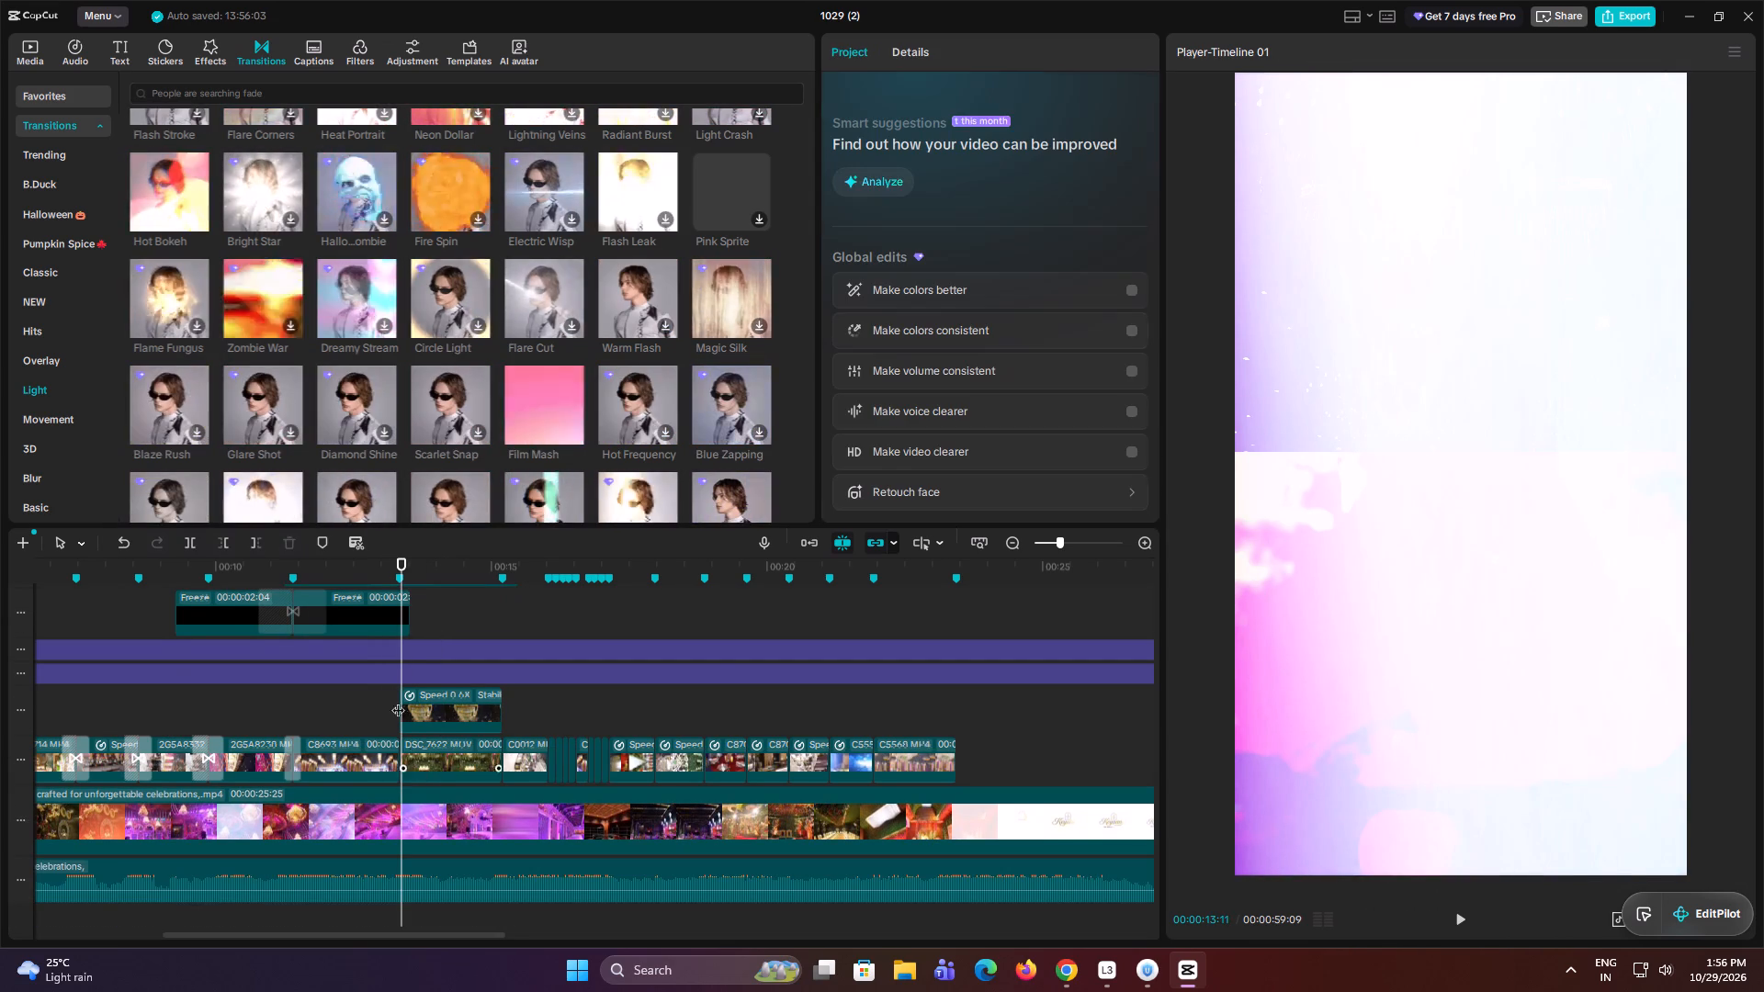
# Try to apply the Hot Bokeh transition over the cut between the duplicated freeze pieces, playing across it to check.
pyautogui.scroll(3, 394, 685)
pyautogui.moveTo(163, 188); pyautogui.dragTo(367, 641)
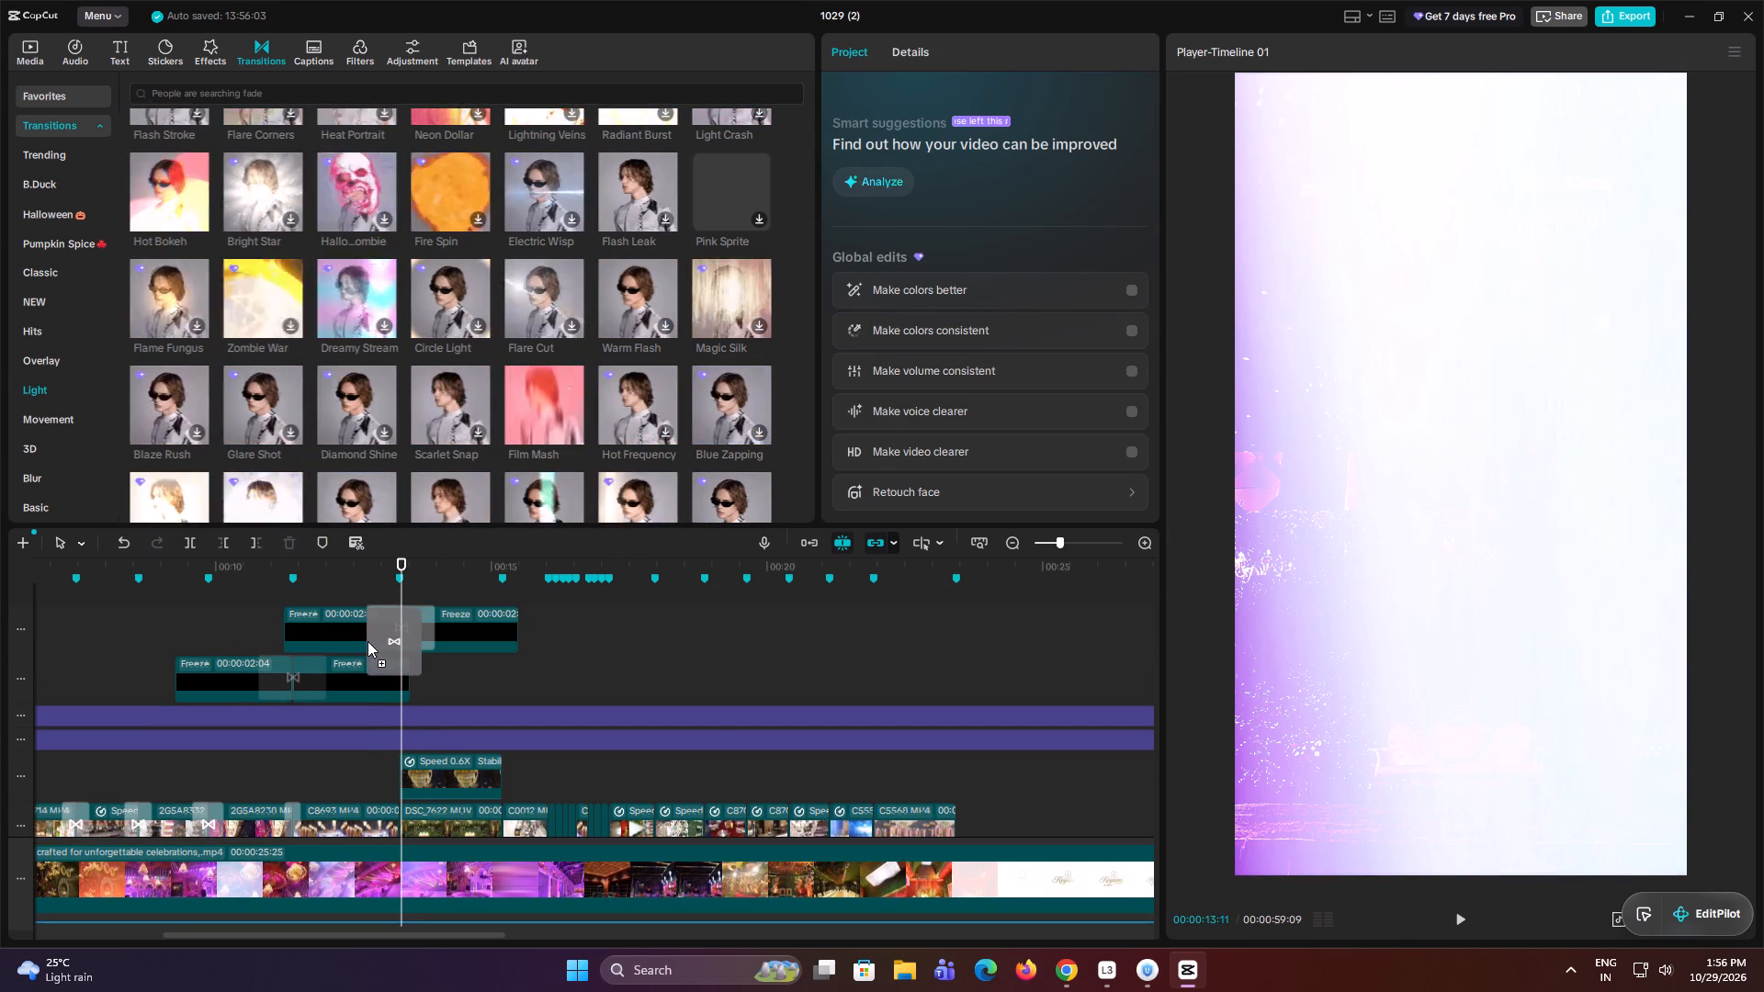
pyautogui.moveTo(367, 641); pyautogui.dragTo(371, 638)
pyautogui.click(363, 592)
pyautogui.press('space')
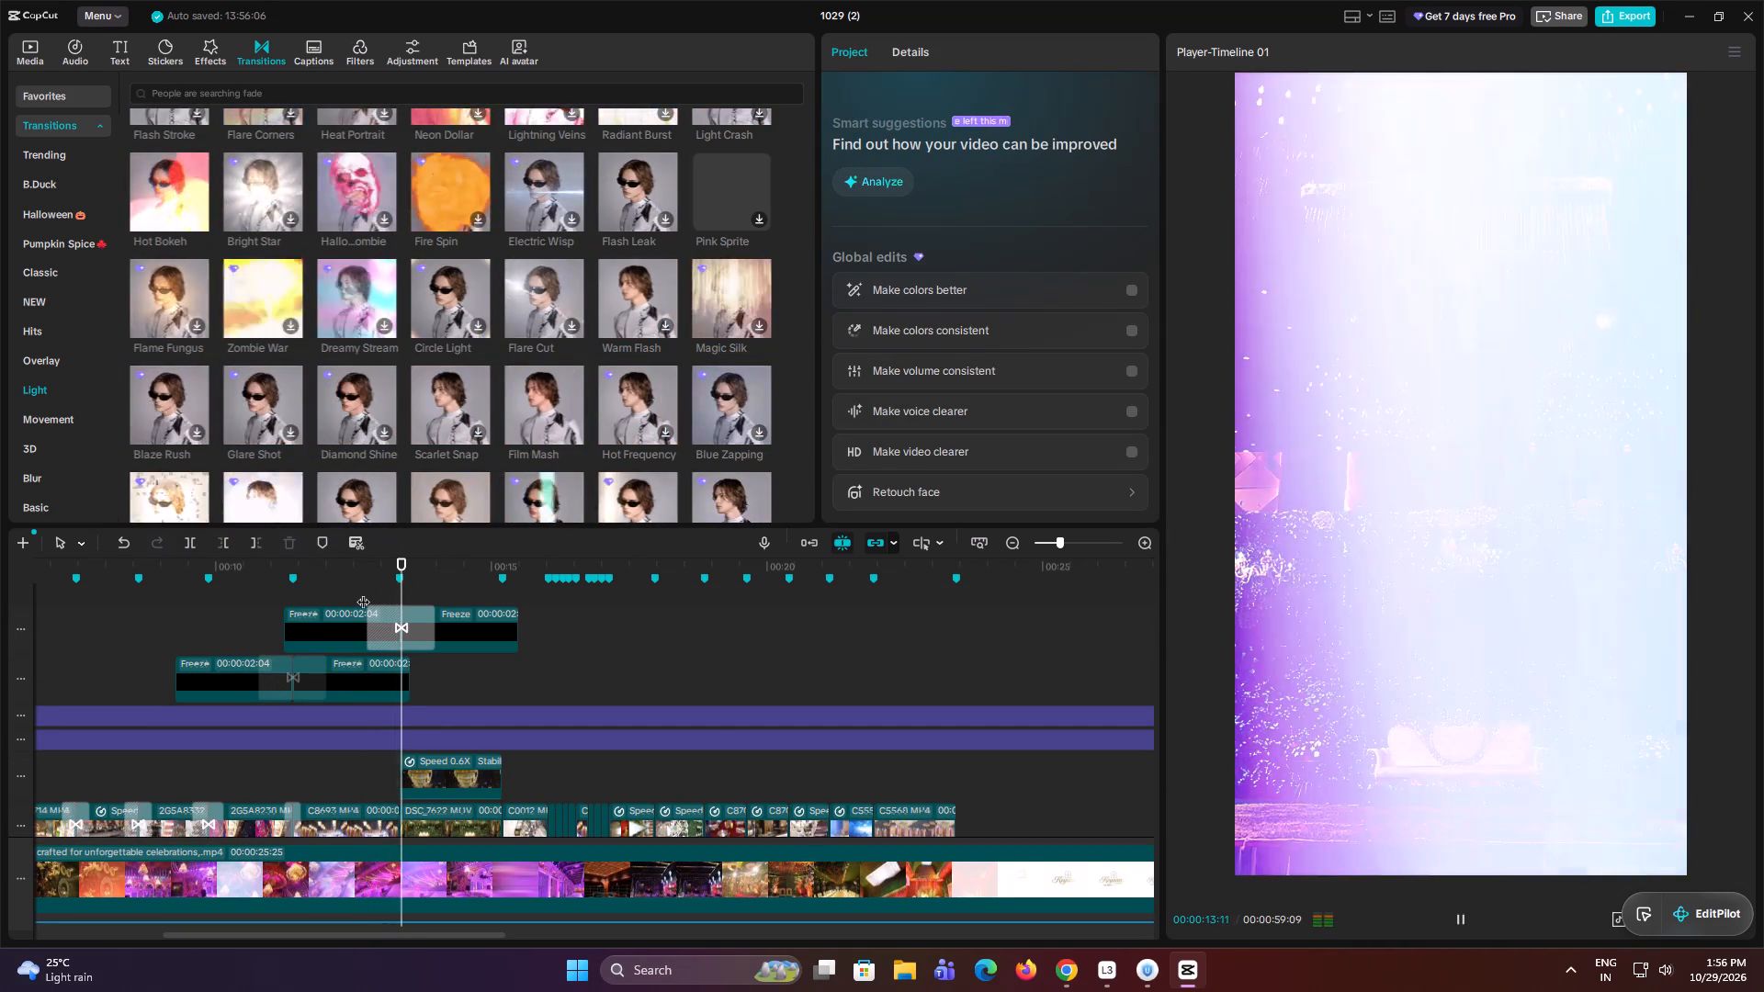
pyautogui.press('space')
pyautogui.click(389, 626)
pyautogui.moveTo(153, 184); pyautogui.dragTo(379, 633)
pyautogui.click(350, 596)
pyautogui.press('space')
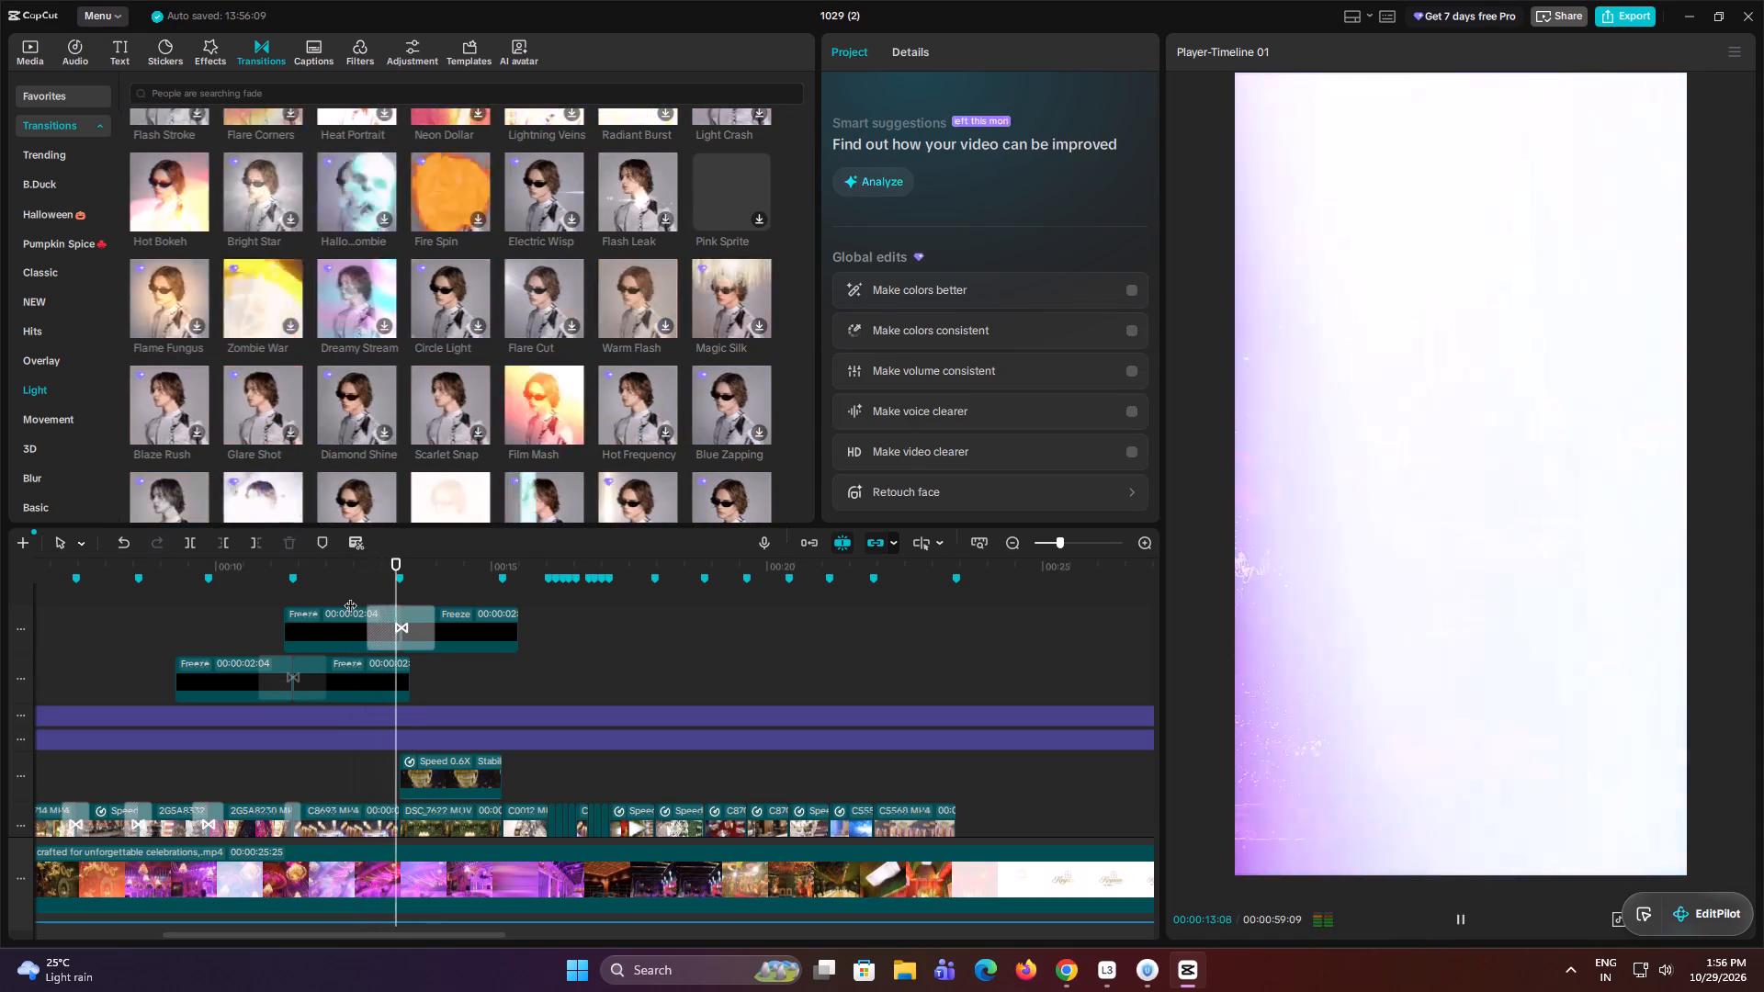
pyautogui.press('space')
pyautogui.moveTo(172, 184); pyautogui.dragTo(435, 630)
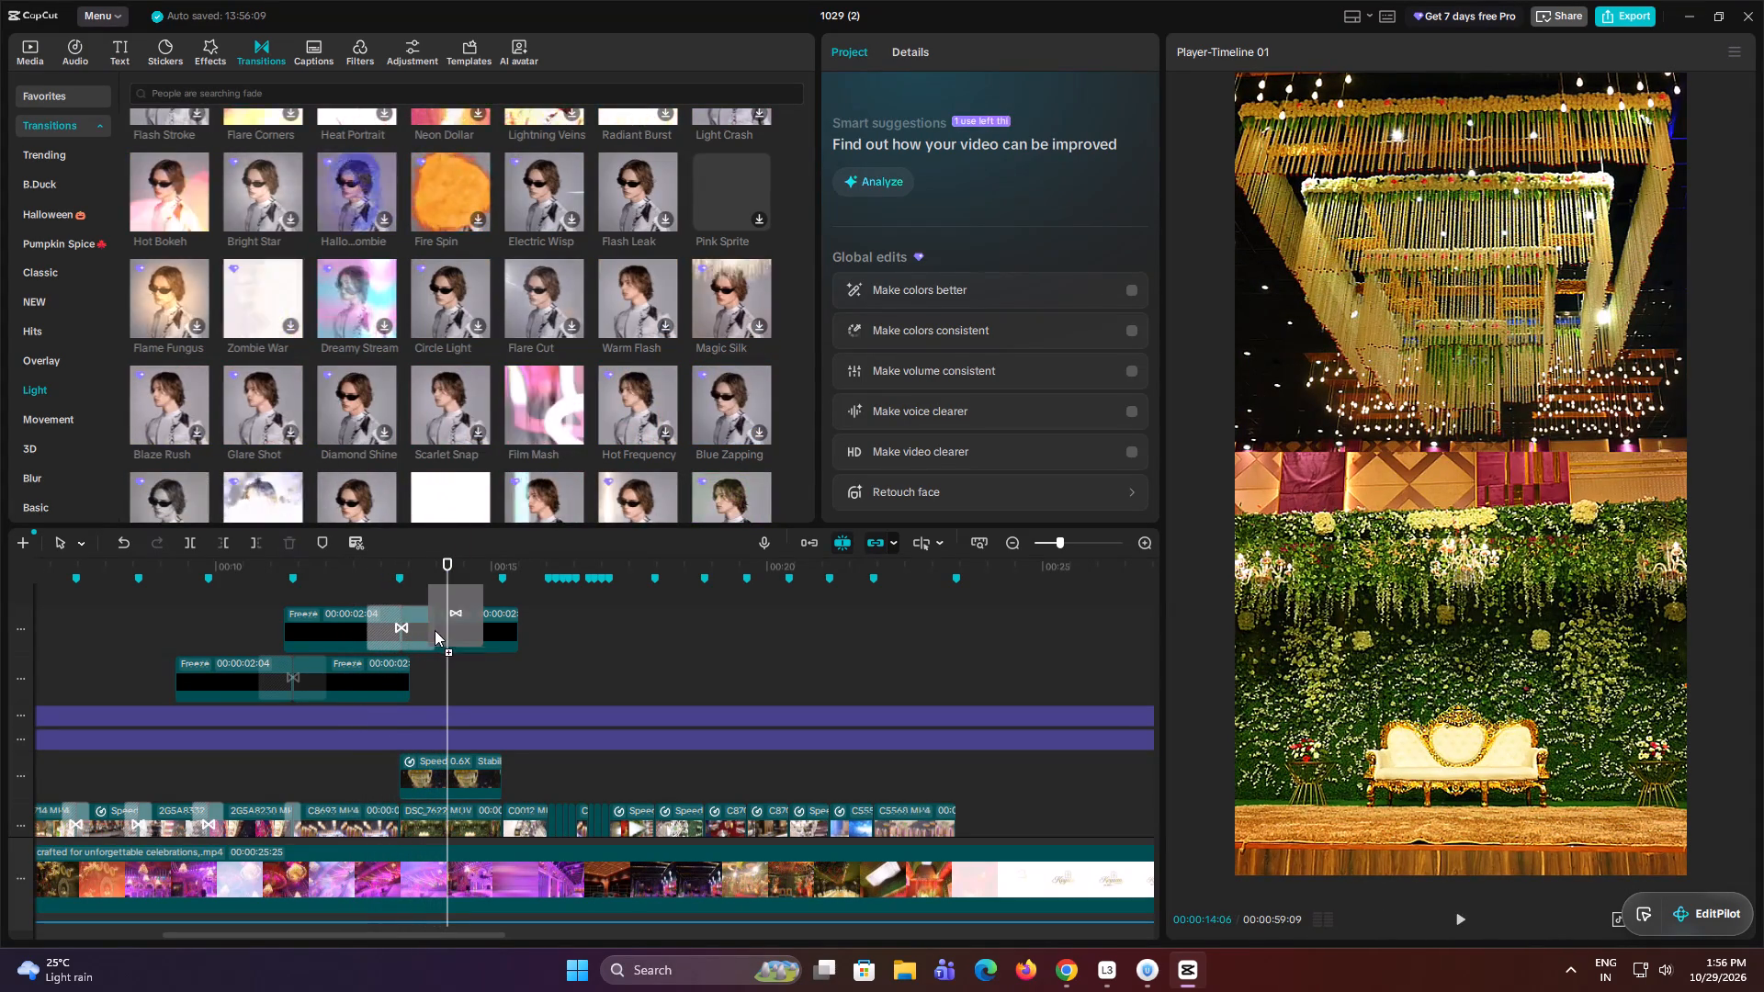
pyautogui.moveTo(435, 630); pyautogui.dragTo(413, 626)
# Set the duration of the transition between the duplicated freeze pieces to 0.8 s.
pyautogui.click(413, 626)
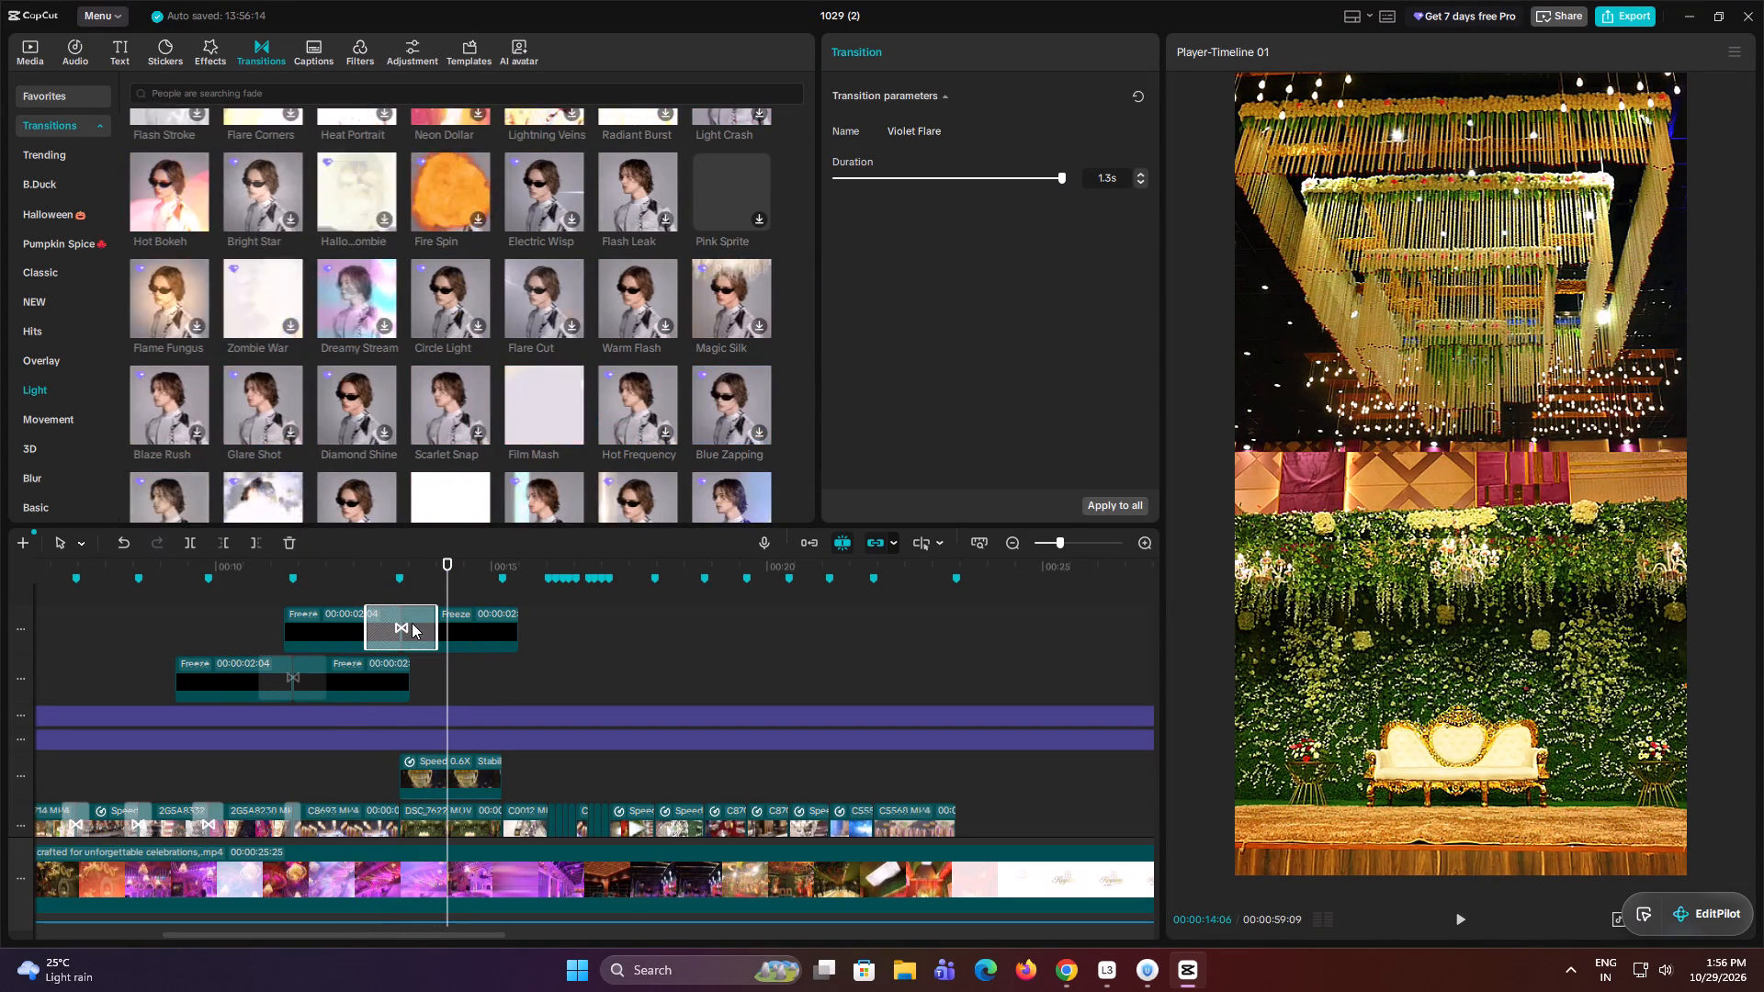
pyautogui.click(1005, 174)
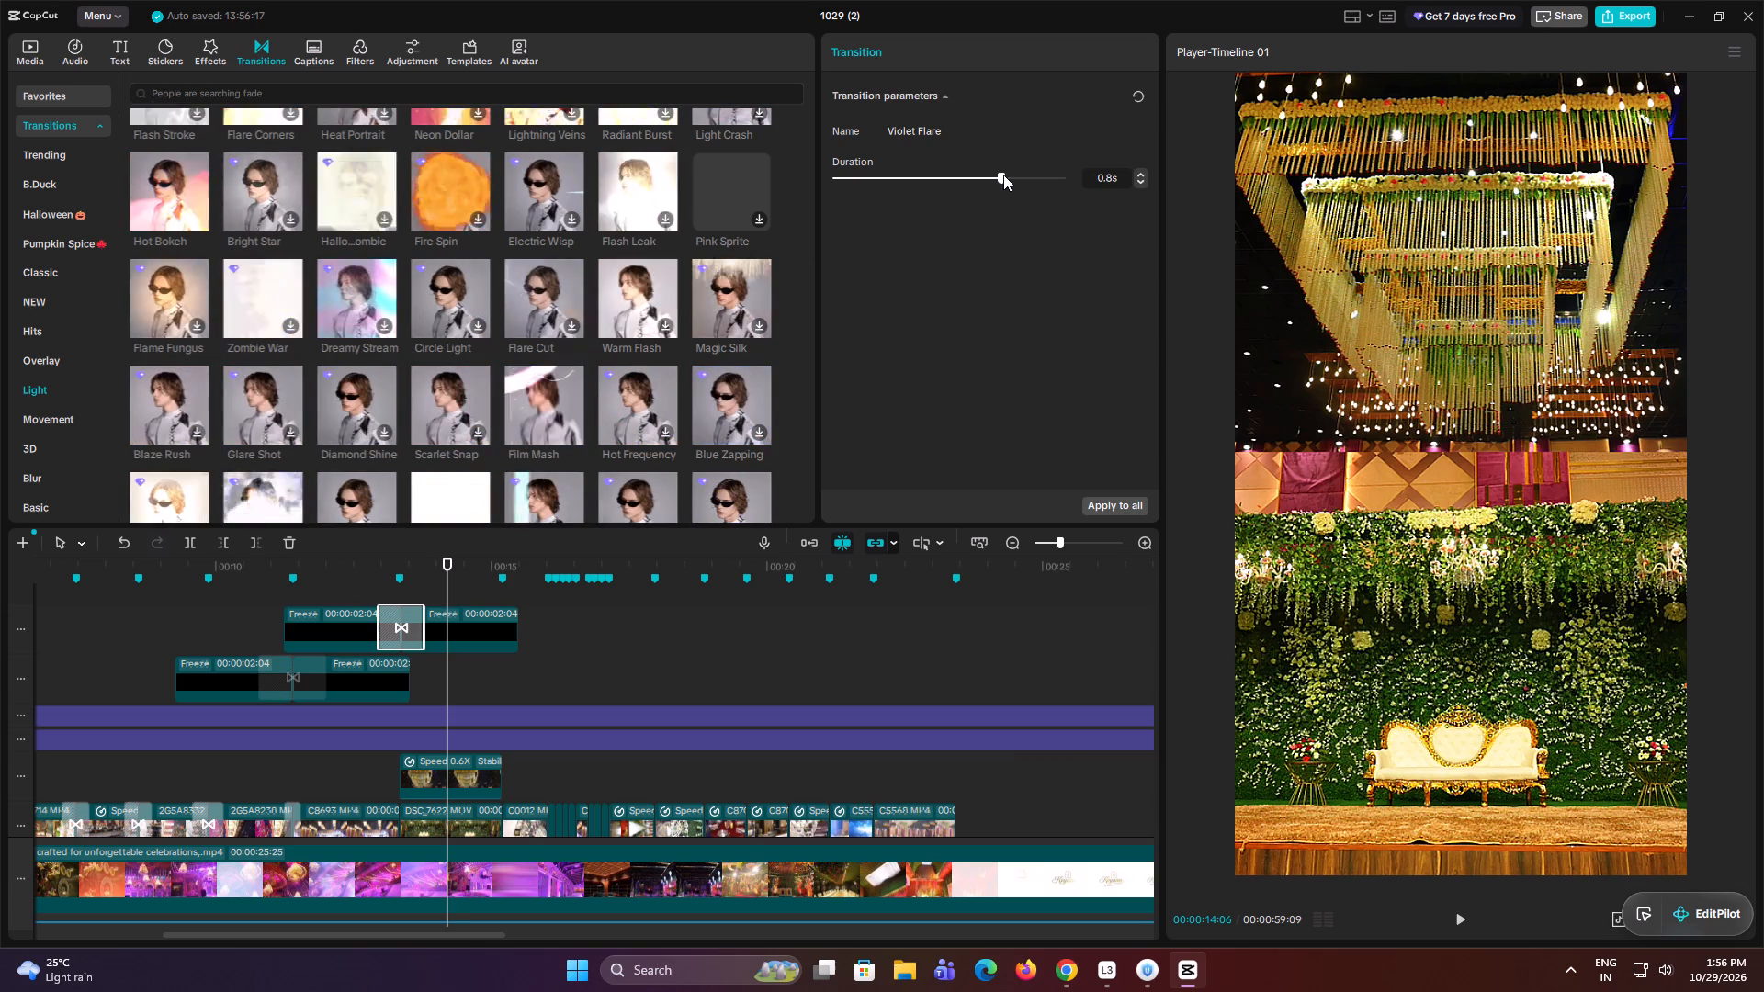
# Apply the Hot Bokeh transition over the duplicated freeze pieces' cut at about 13.3 s and play across it.
pyautogui.moveTo(173, 193); pyautogui.dragTo(390, 621)
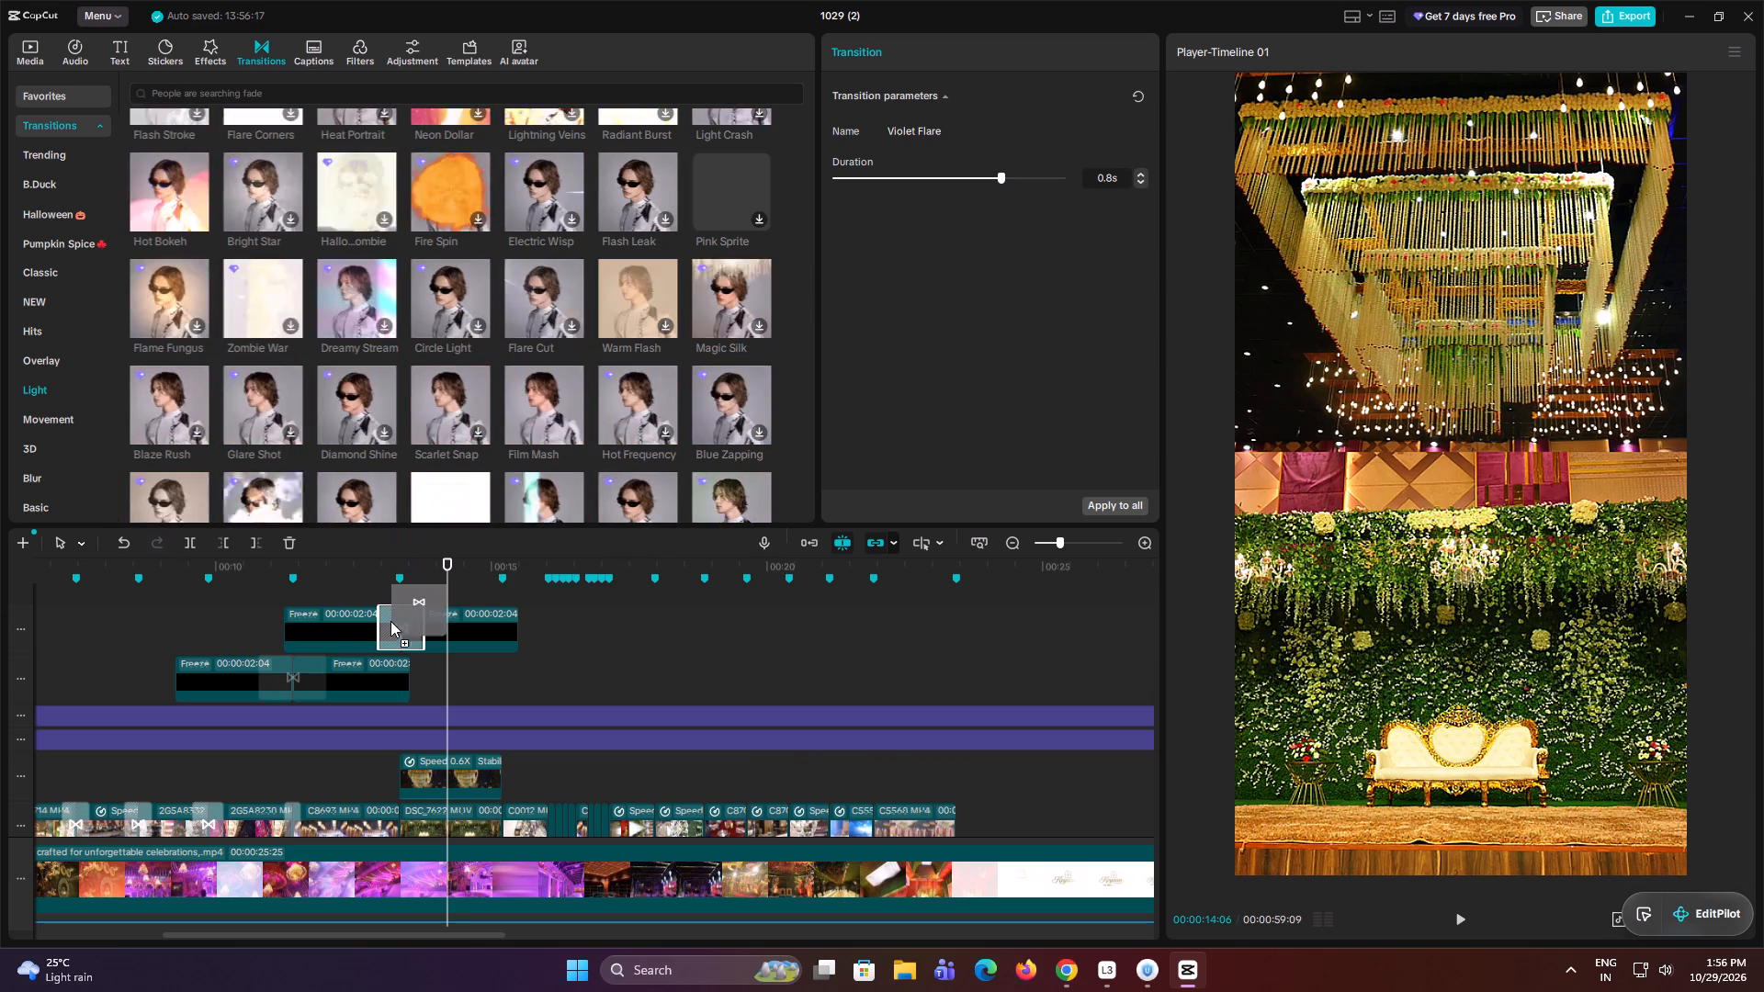
pyautogui.moveTo(390, 621); pyautogui.dragTo(390, 625)
pyautogui.click(332, 594)
pyautogui.press('space')
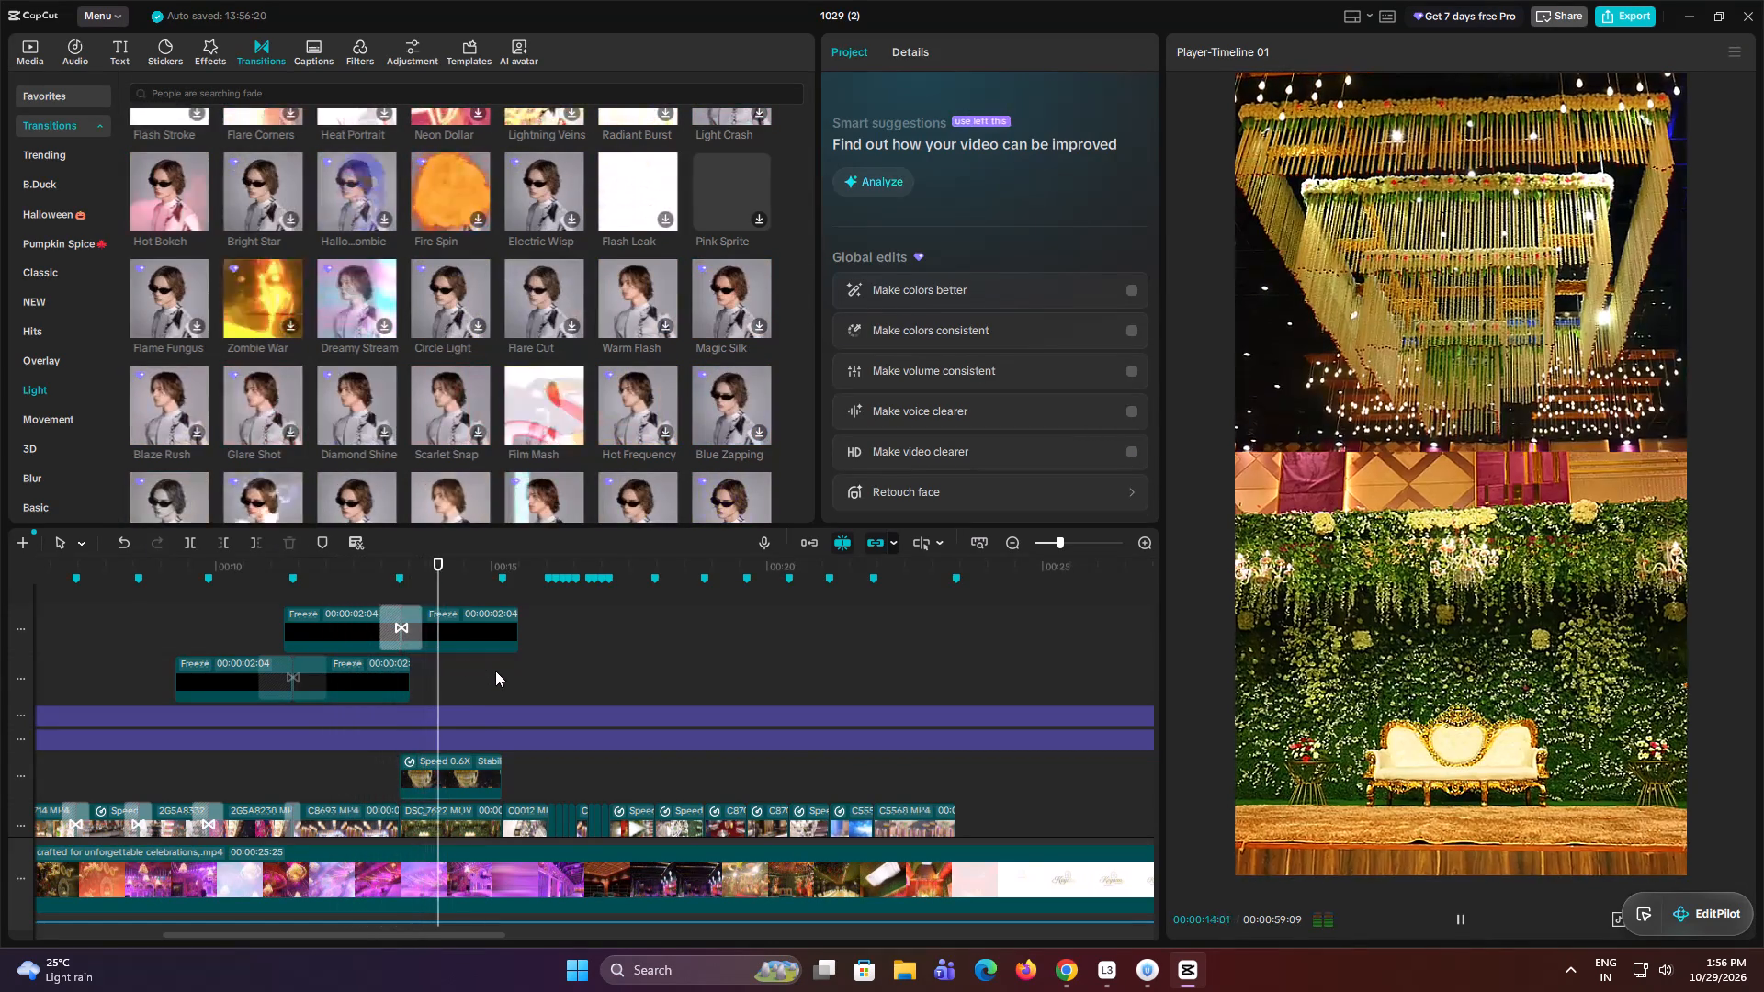
pyautogui.press('space')
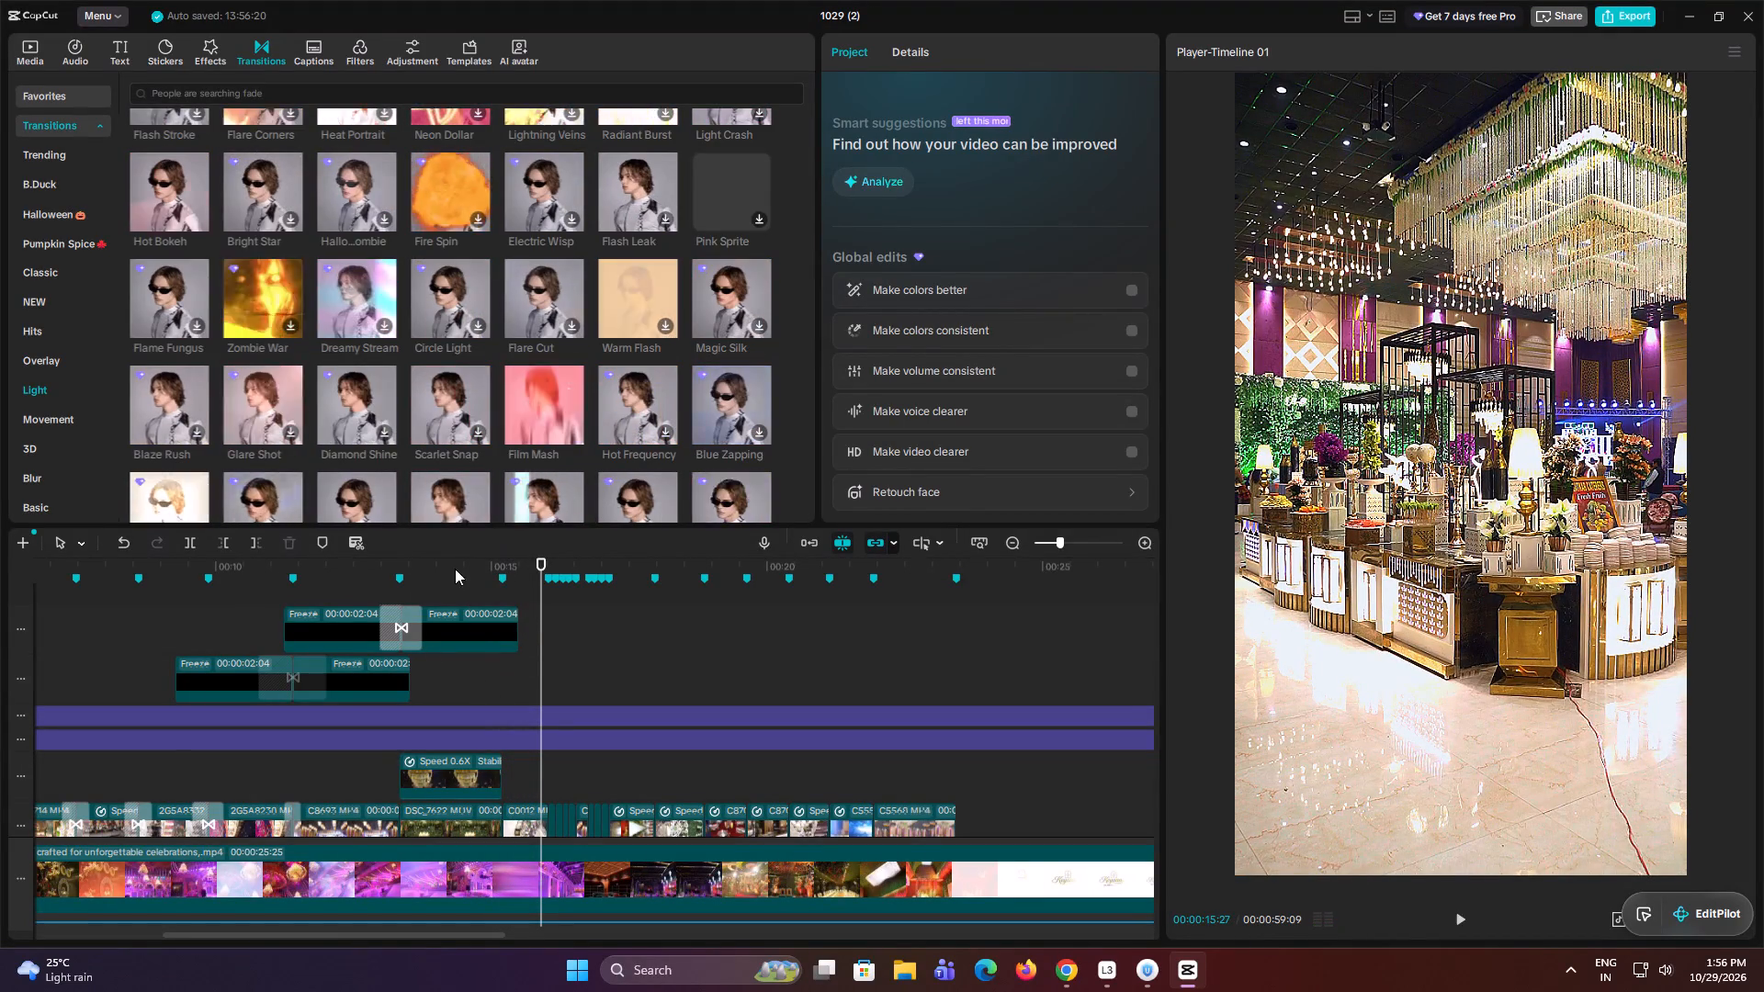
# Duplicate the upper freeze pair onto another track above, with its cut at about 15.2 s, and play across it.
pyautogui.moveTo(361, 593); pyautogui.dragTo(454, 613)
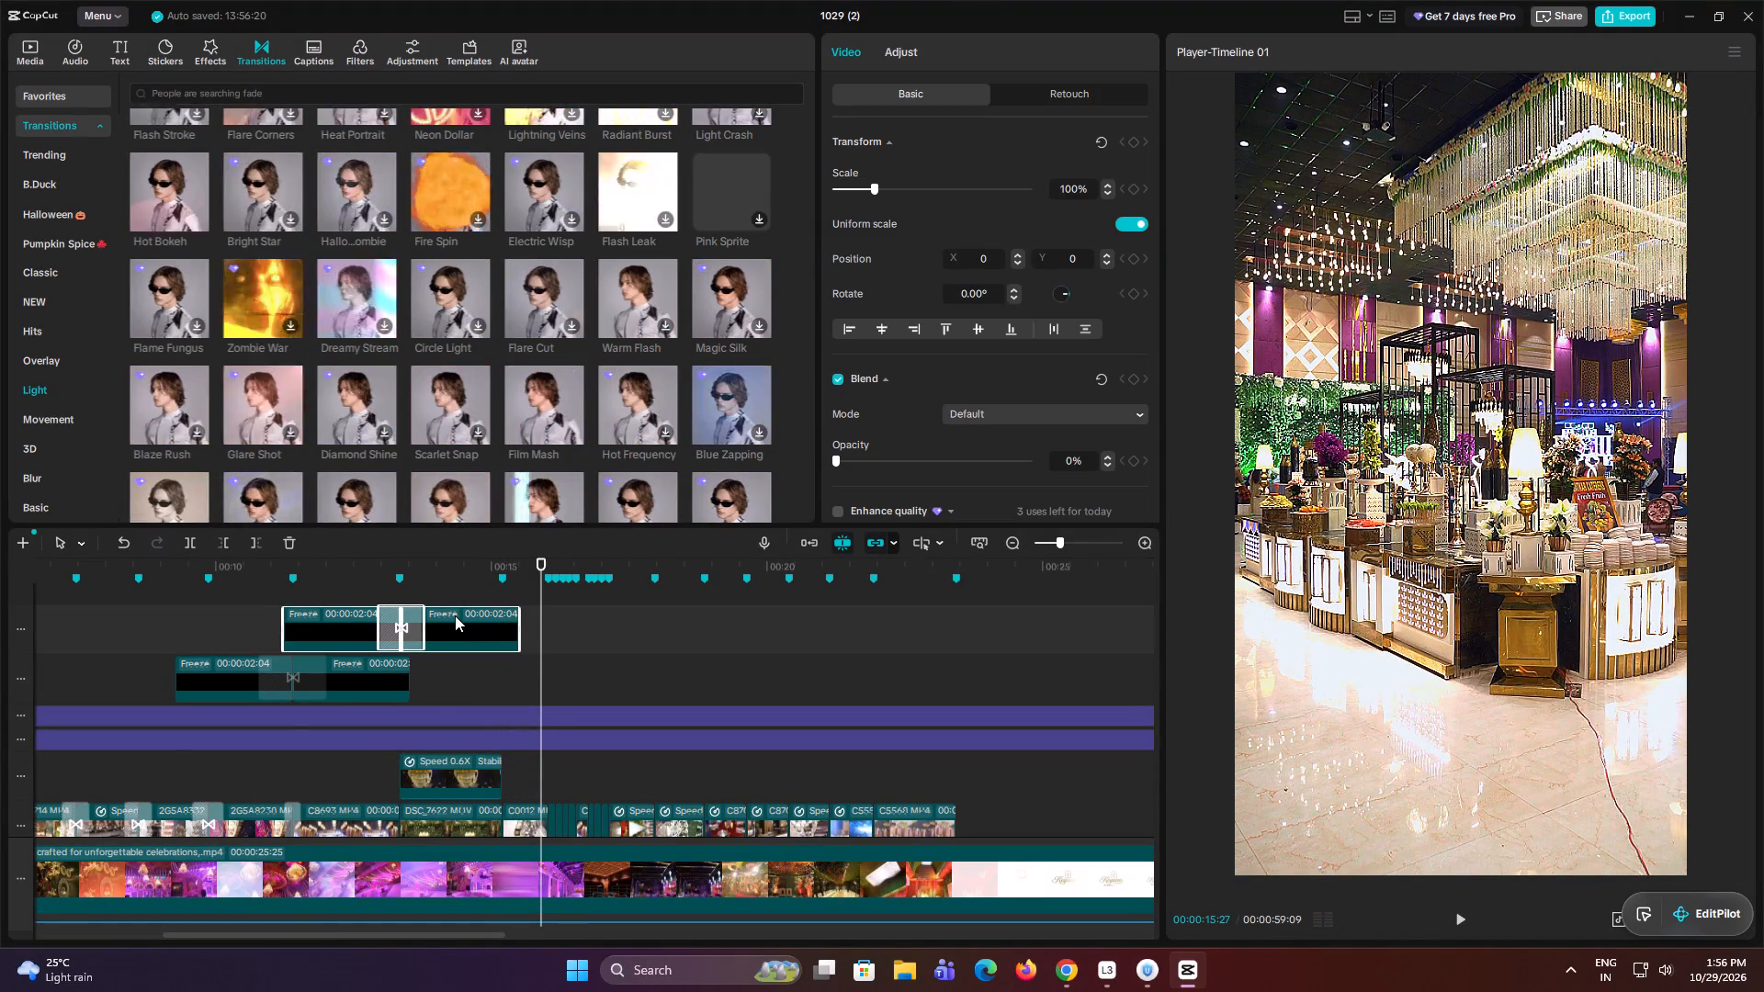
pyautogui.keyDown('alt'); pyautogui.moveTo(455, 615); pyautogui.dragTo(563, 663); pyautogui.keyUp('alt')
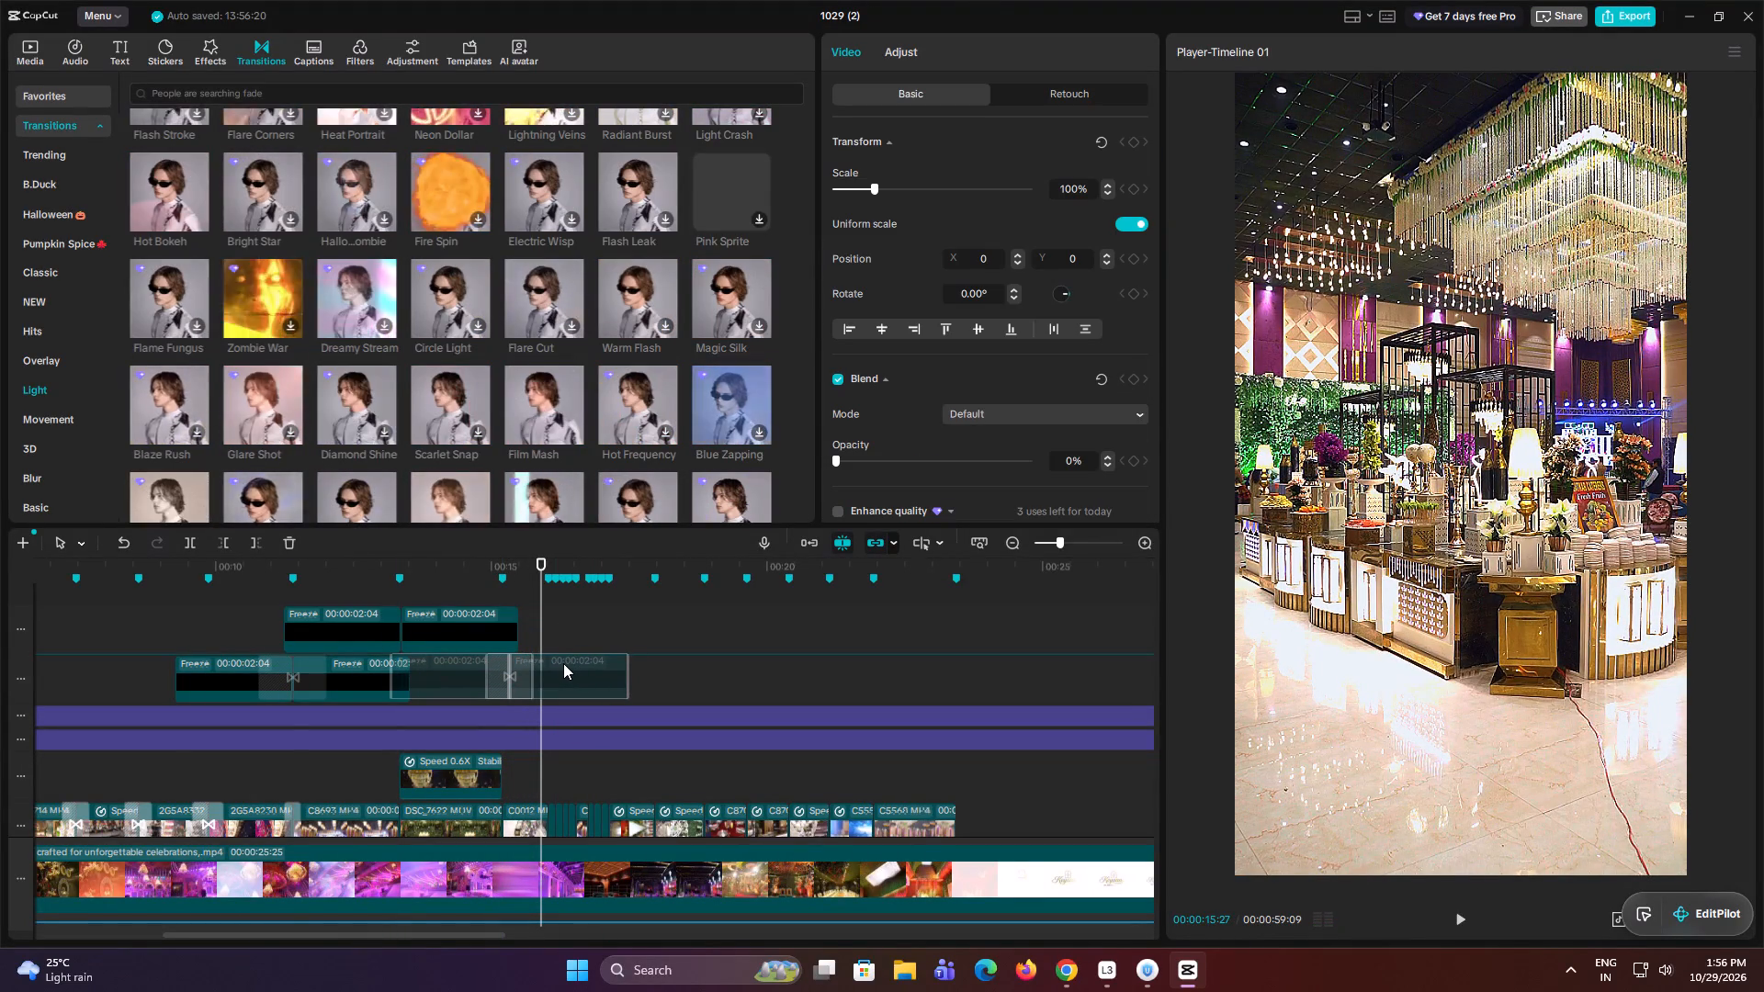
pyautogui.keyDown('alt'); pyautogui.moveTo(563, 663); pyautogui.dragTo(561, 617); pyautogui.keyUp('alt')
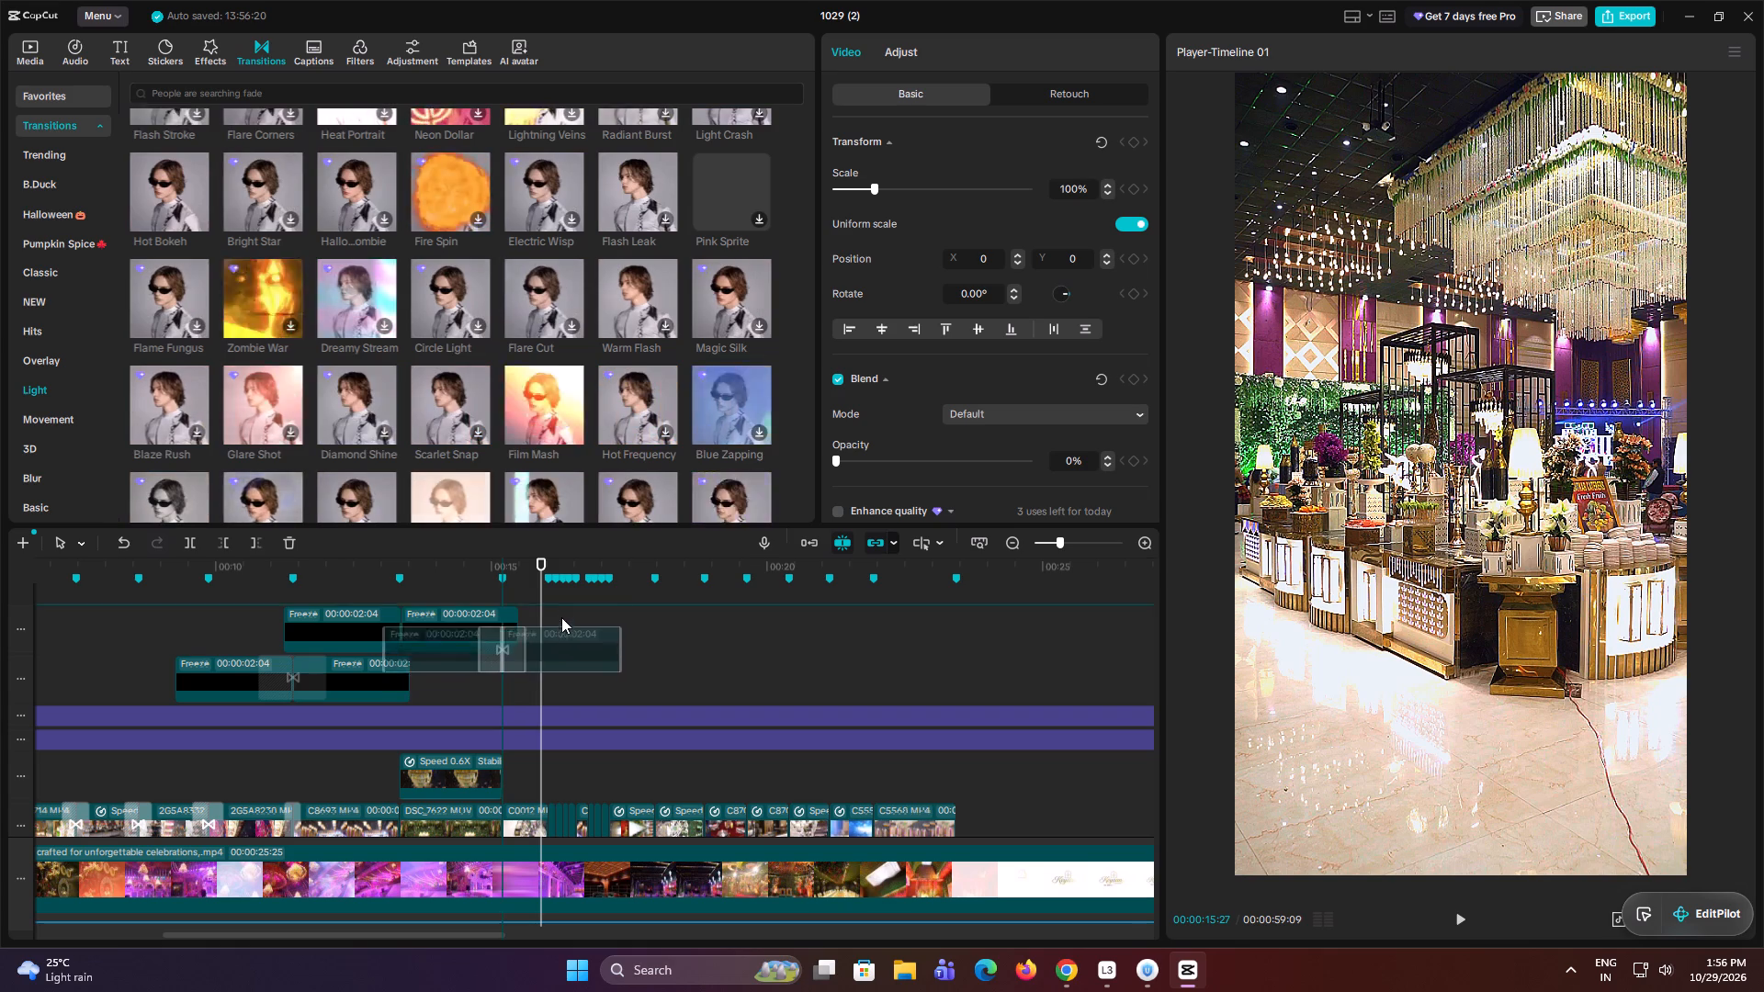
pyautogui.keyDown('alt'); pyautogui.moveTo(561, 617); pyautogui.dragTo(560, 603); pyautogui.keyUp('alt')
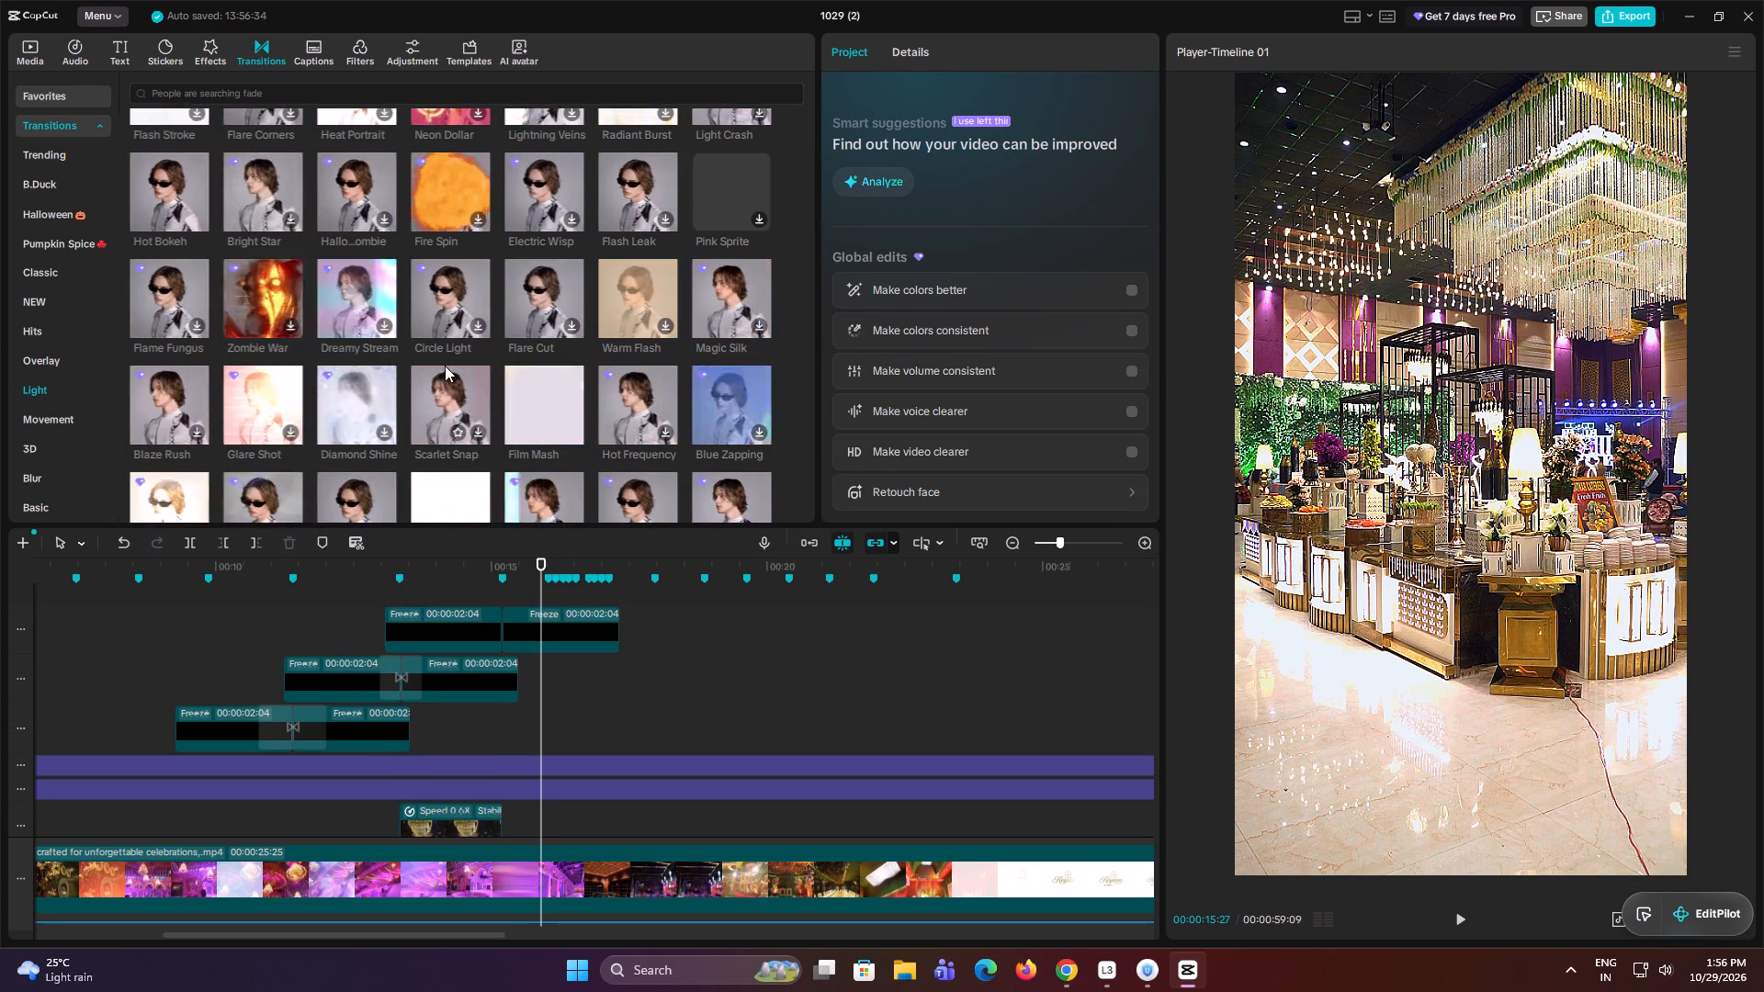
pyautogui.click(341, 612)
pyautogui.press('space')
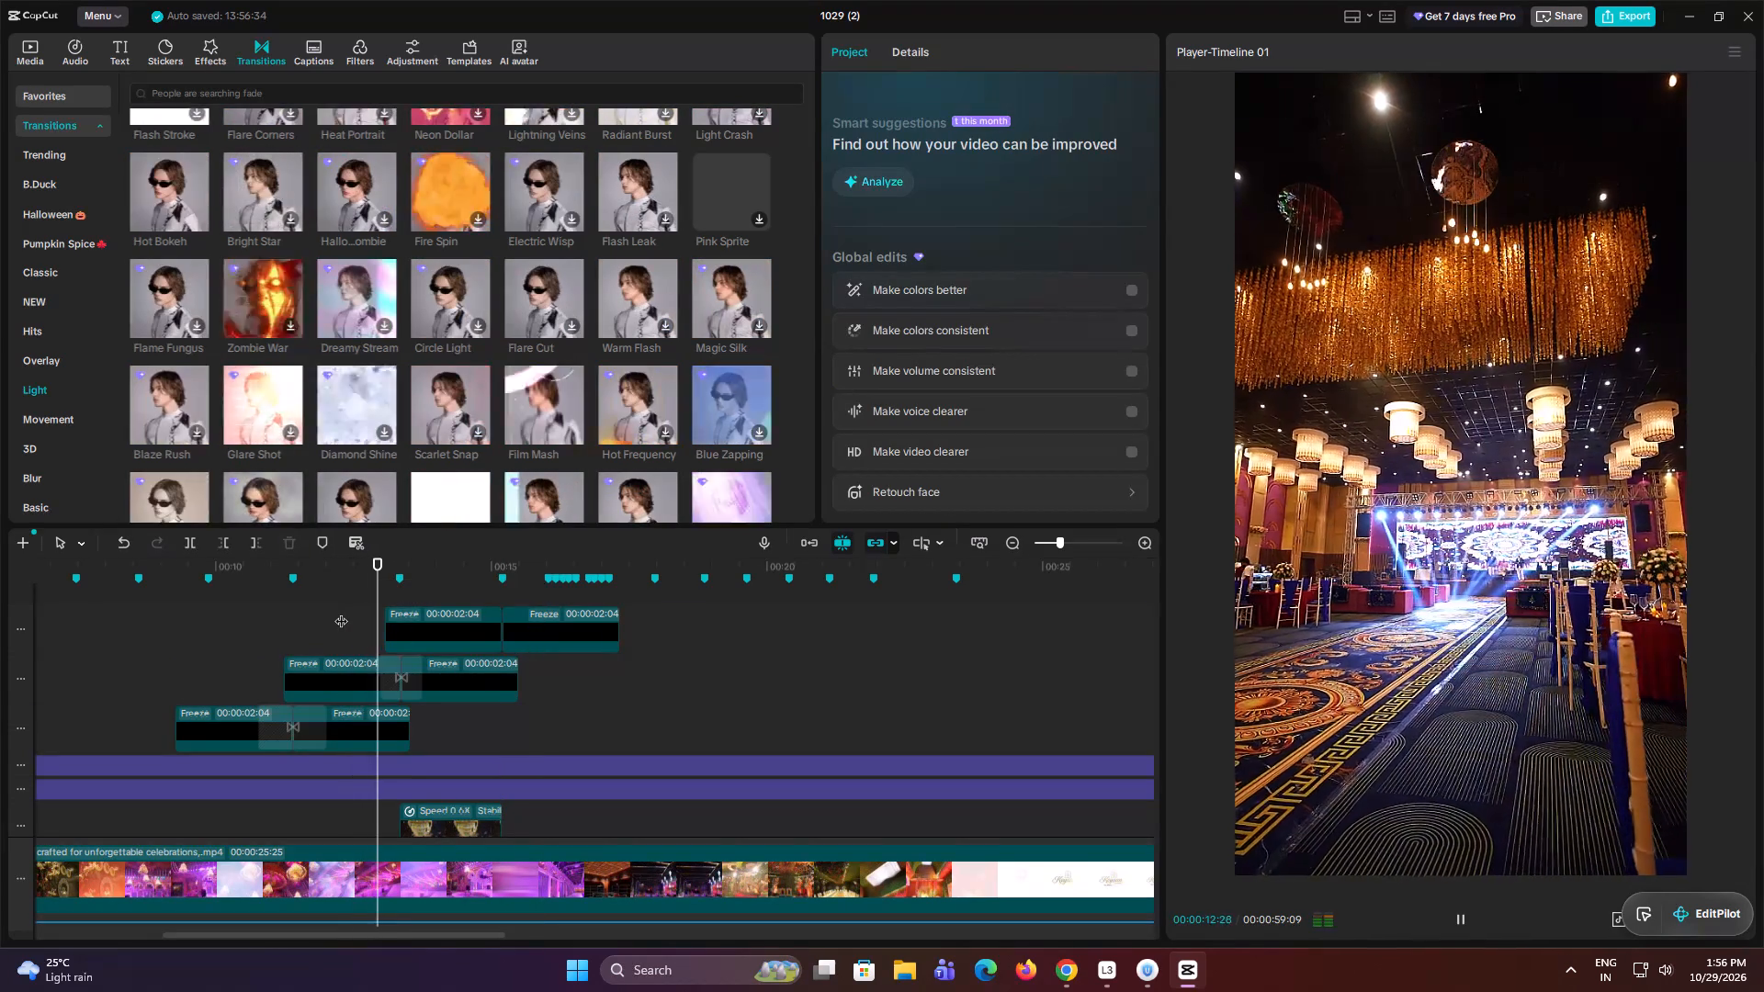
pyautogui.press('space')
# Apply the Red Mess light transition over the cut between the topmost freeze pieces at about 15.2 s.
pyautogui.moveTo(540, 404); pyautogui.dragTo(548, 435)
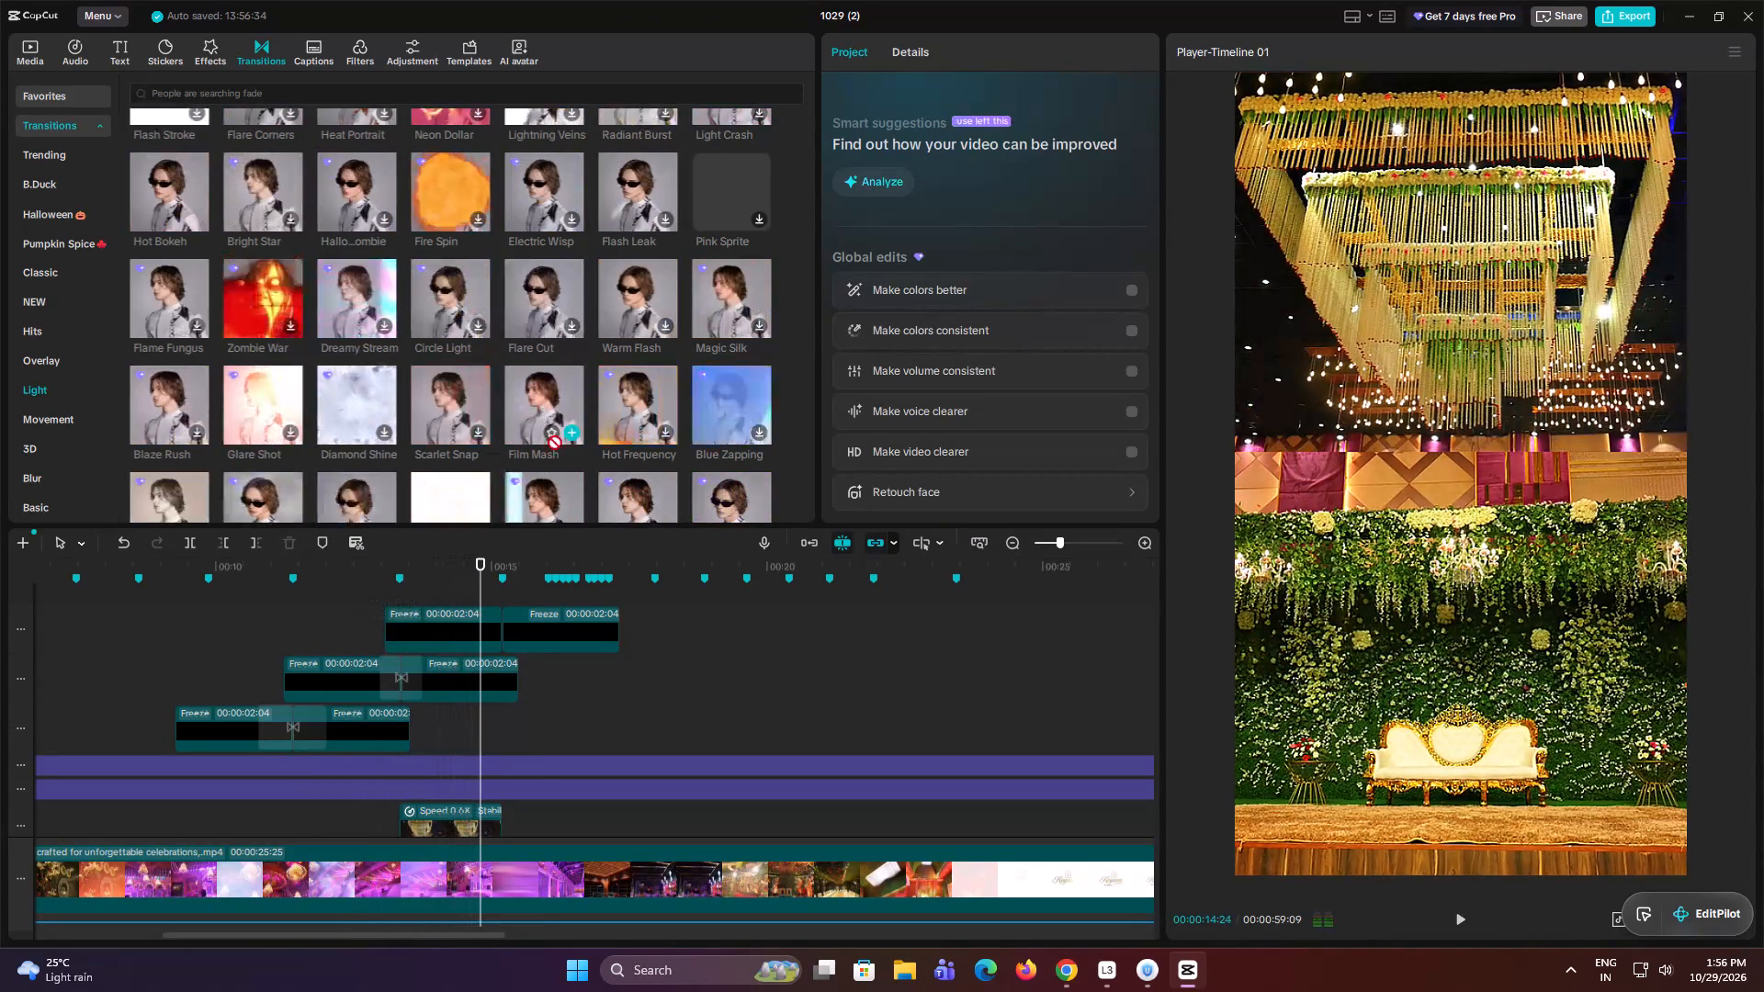
pyautogui.moveTo(548, 435); pyautogui.dragTo(548, 404)
pyautogui.scroll(-5, 623, 422)
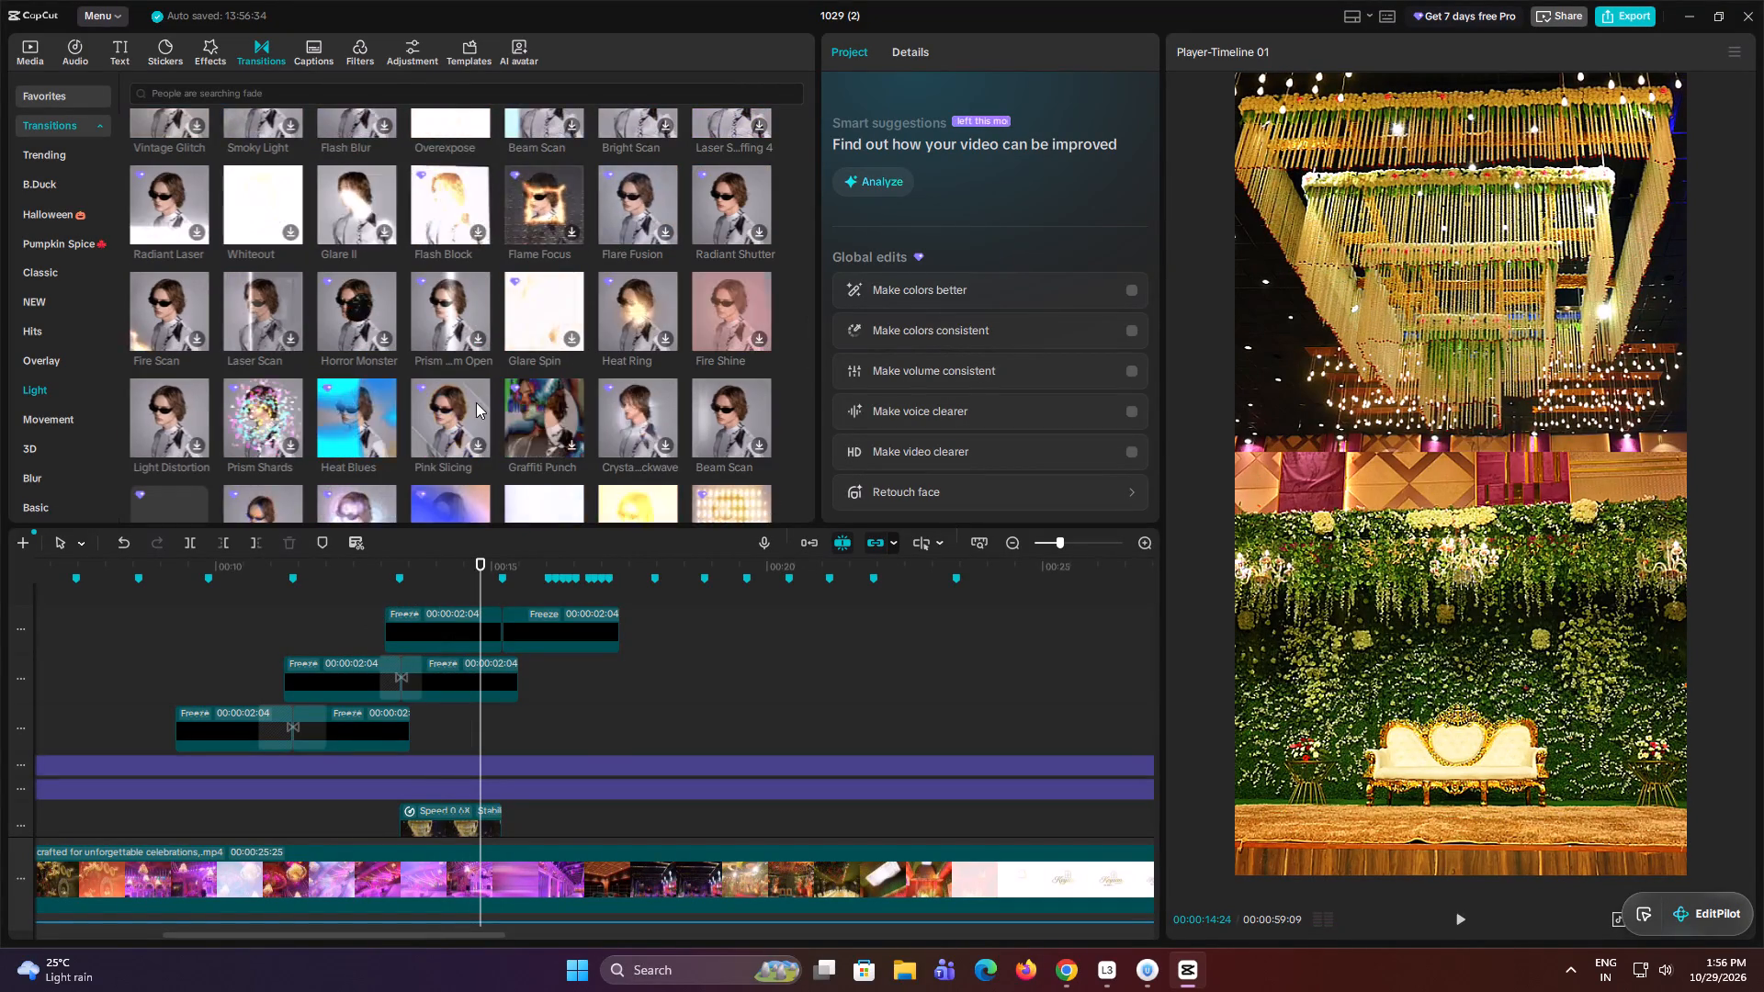
pyautogui.scroll(-6, 476, 404)
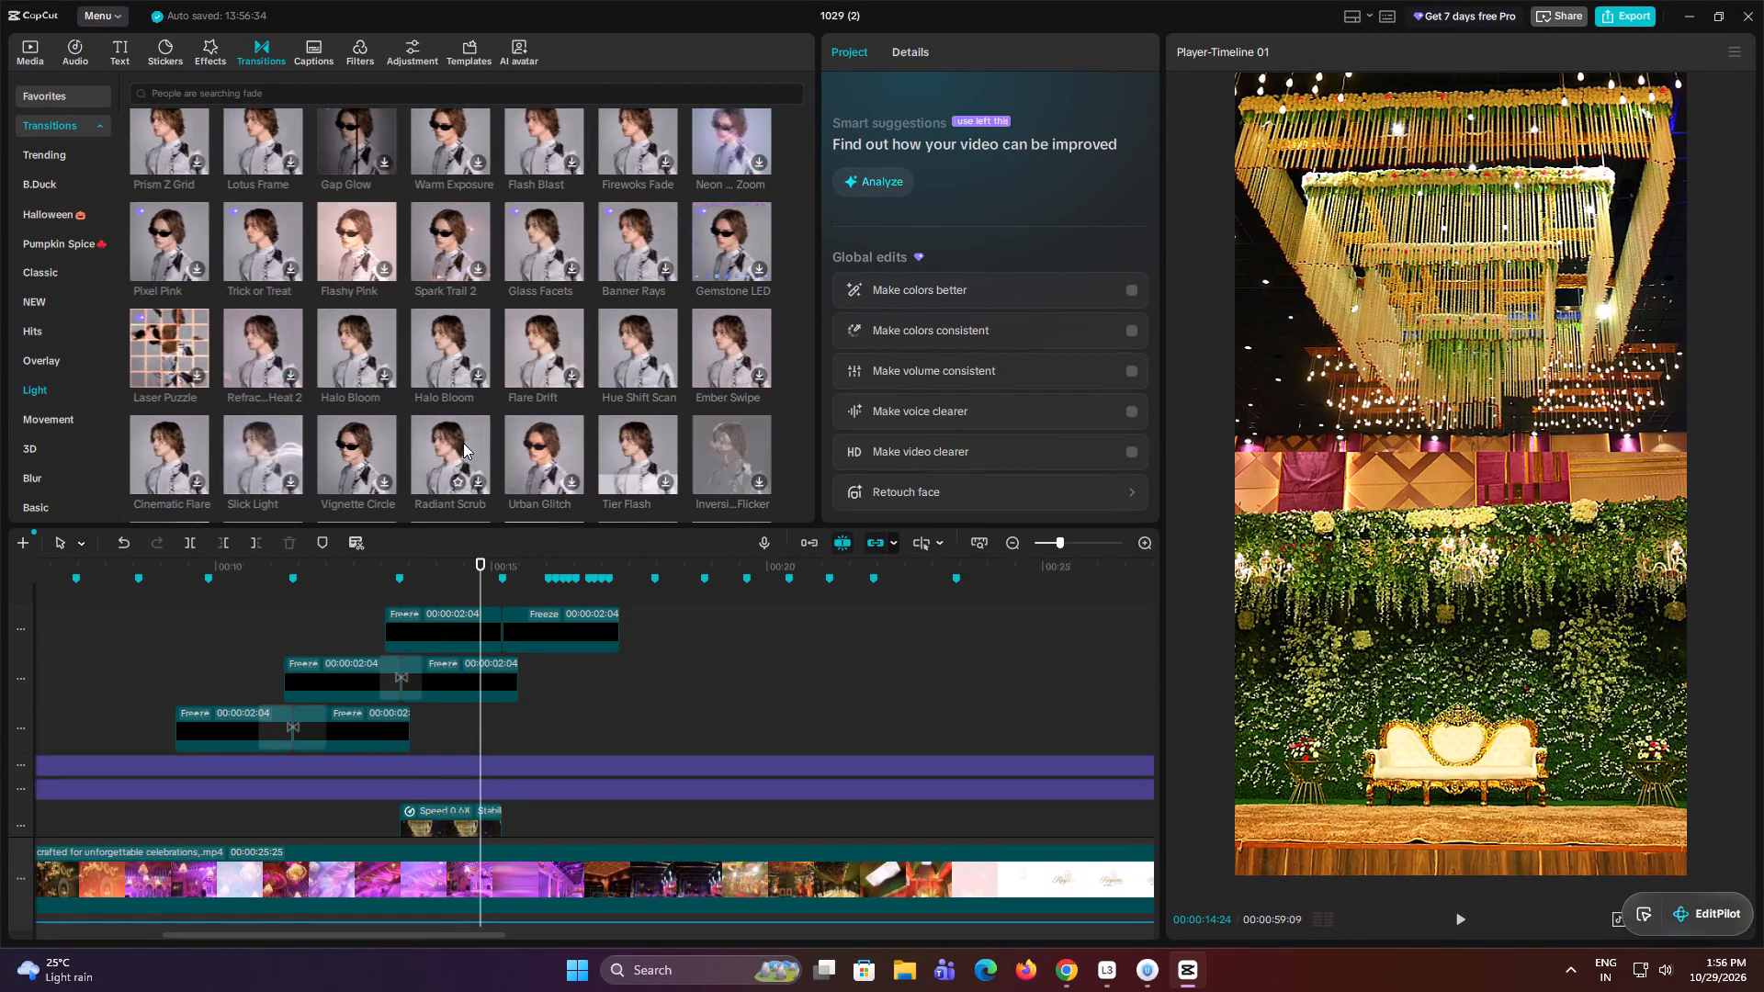
pyautogui.scroll(-4, 490, 731)
pyautogui.scroll(4, 496, 730)
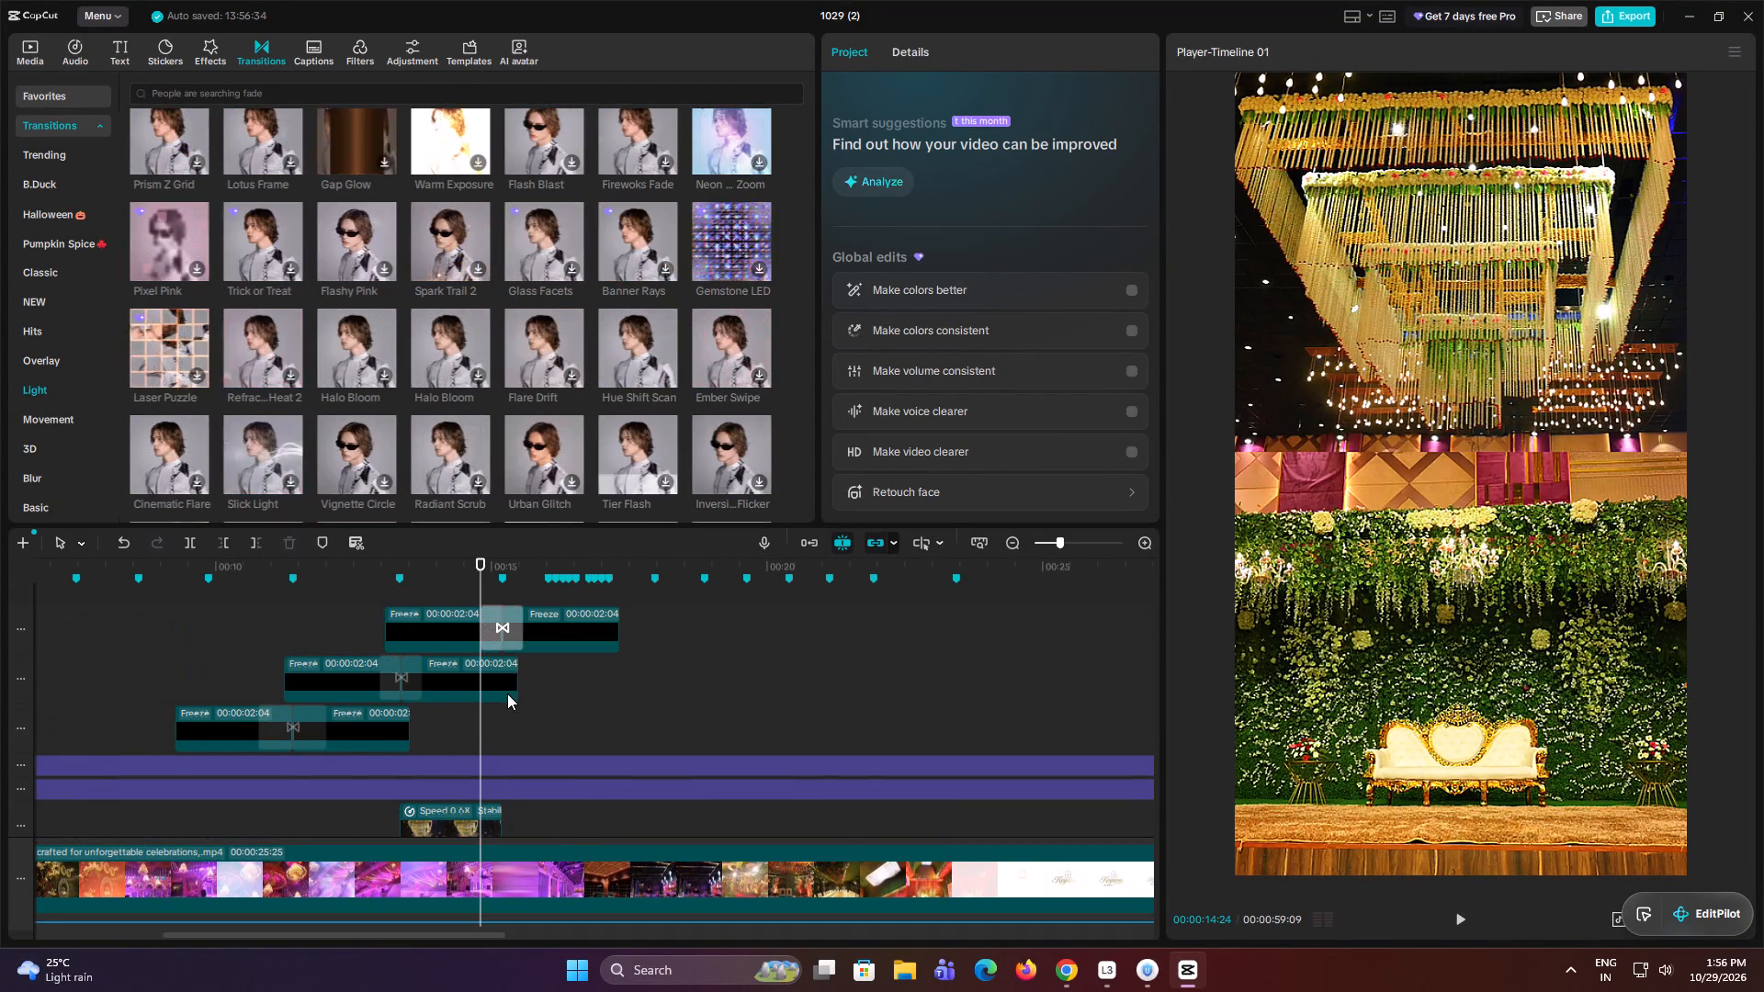
pyautogui.scroll(-3, 473, 402)
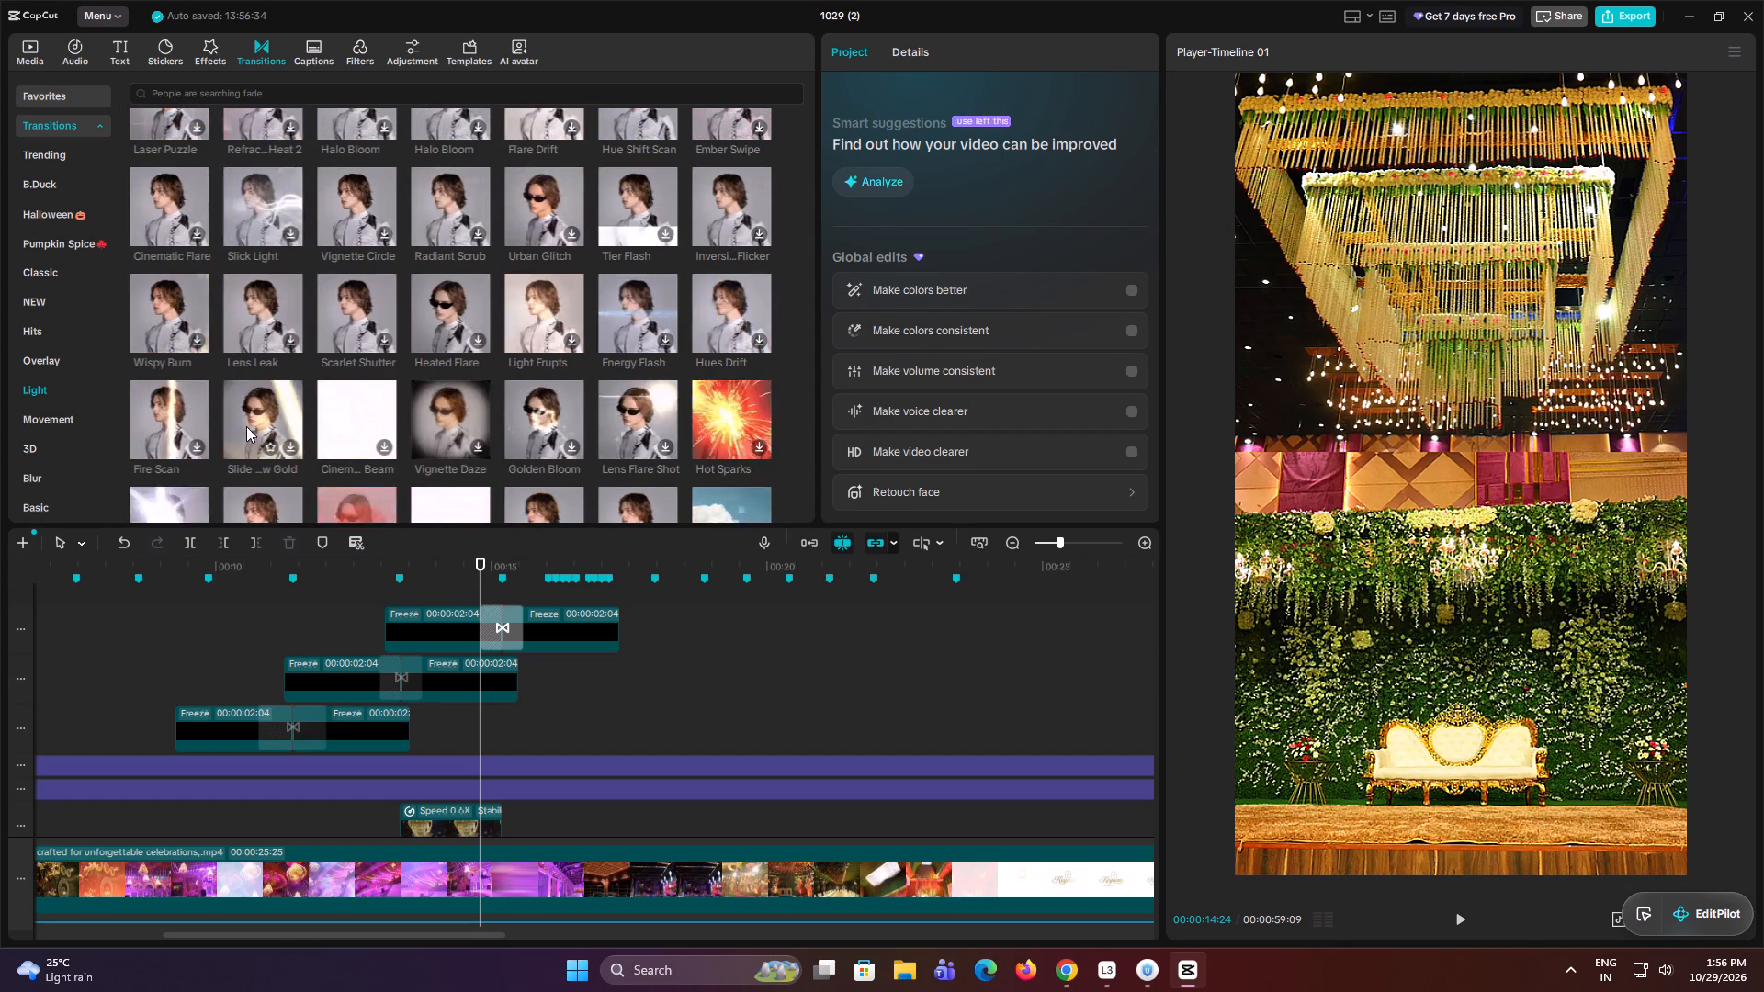
pyautogui.scroll(-2, 269, 443)
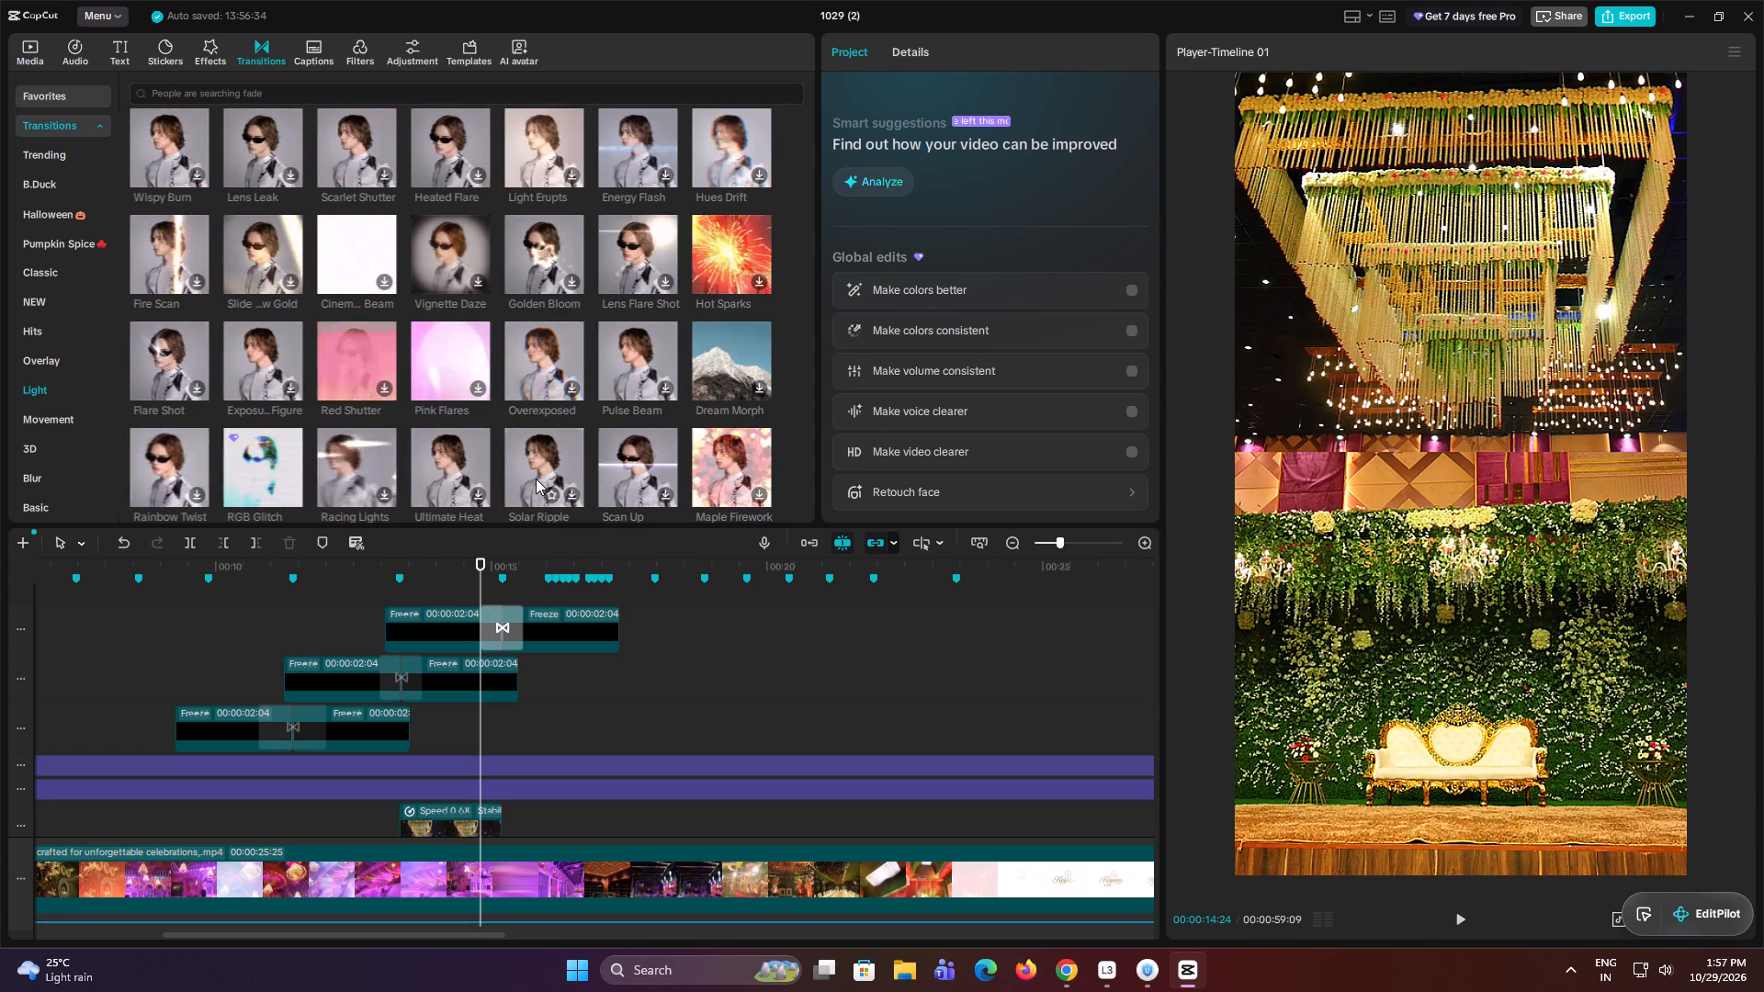
pyautogui.scroll(-3, 435, 458)
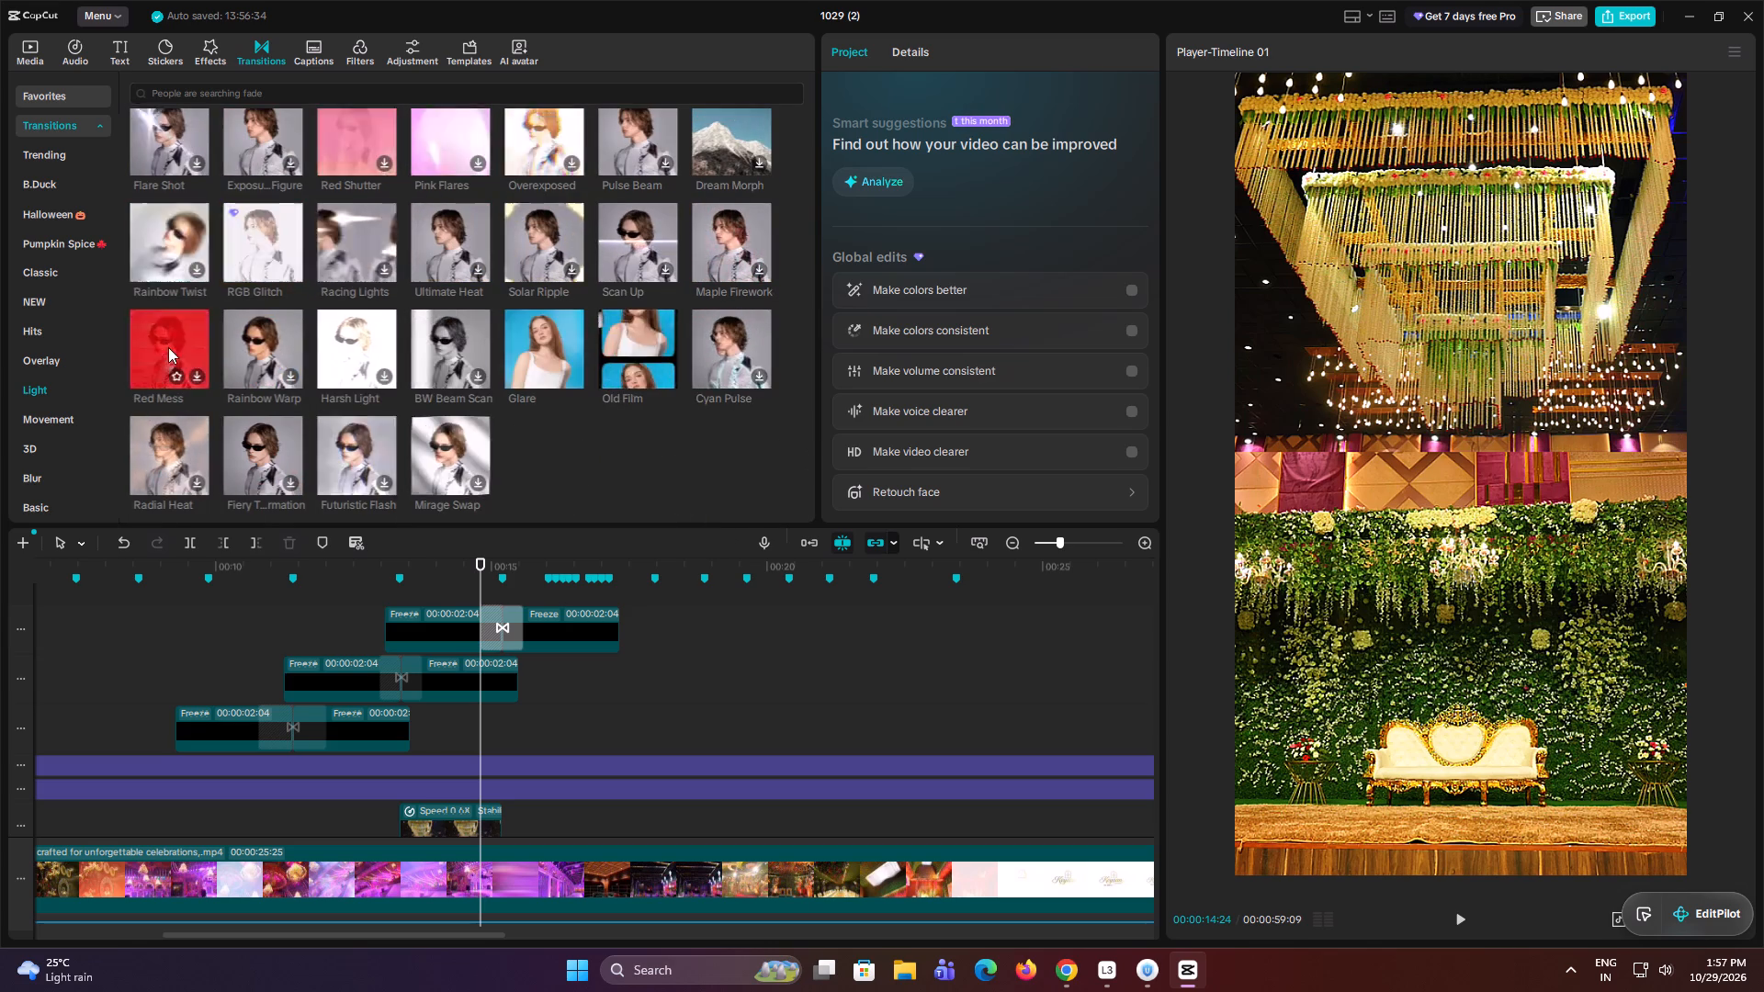
pyautogui.moveTo(172, 343); pyautogui.dragTo(472, 626)
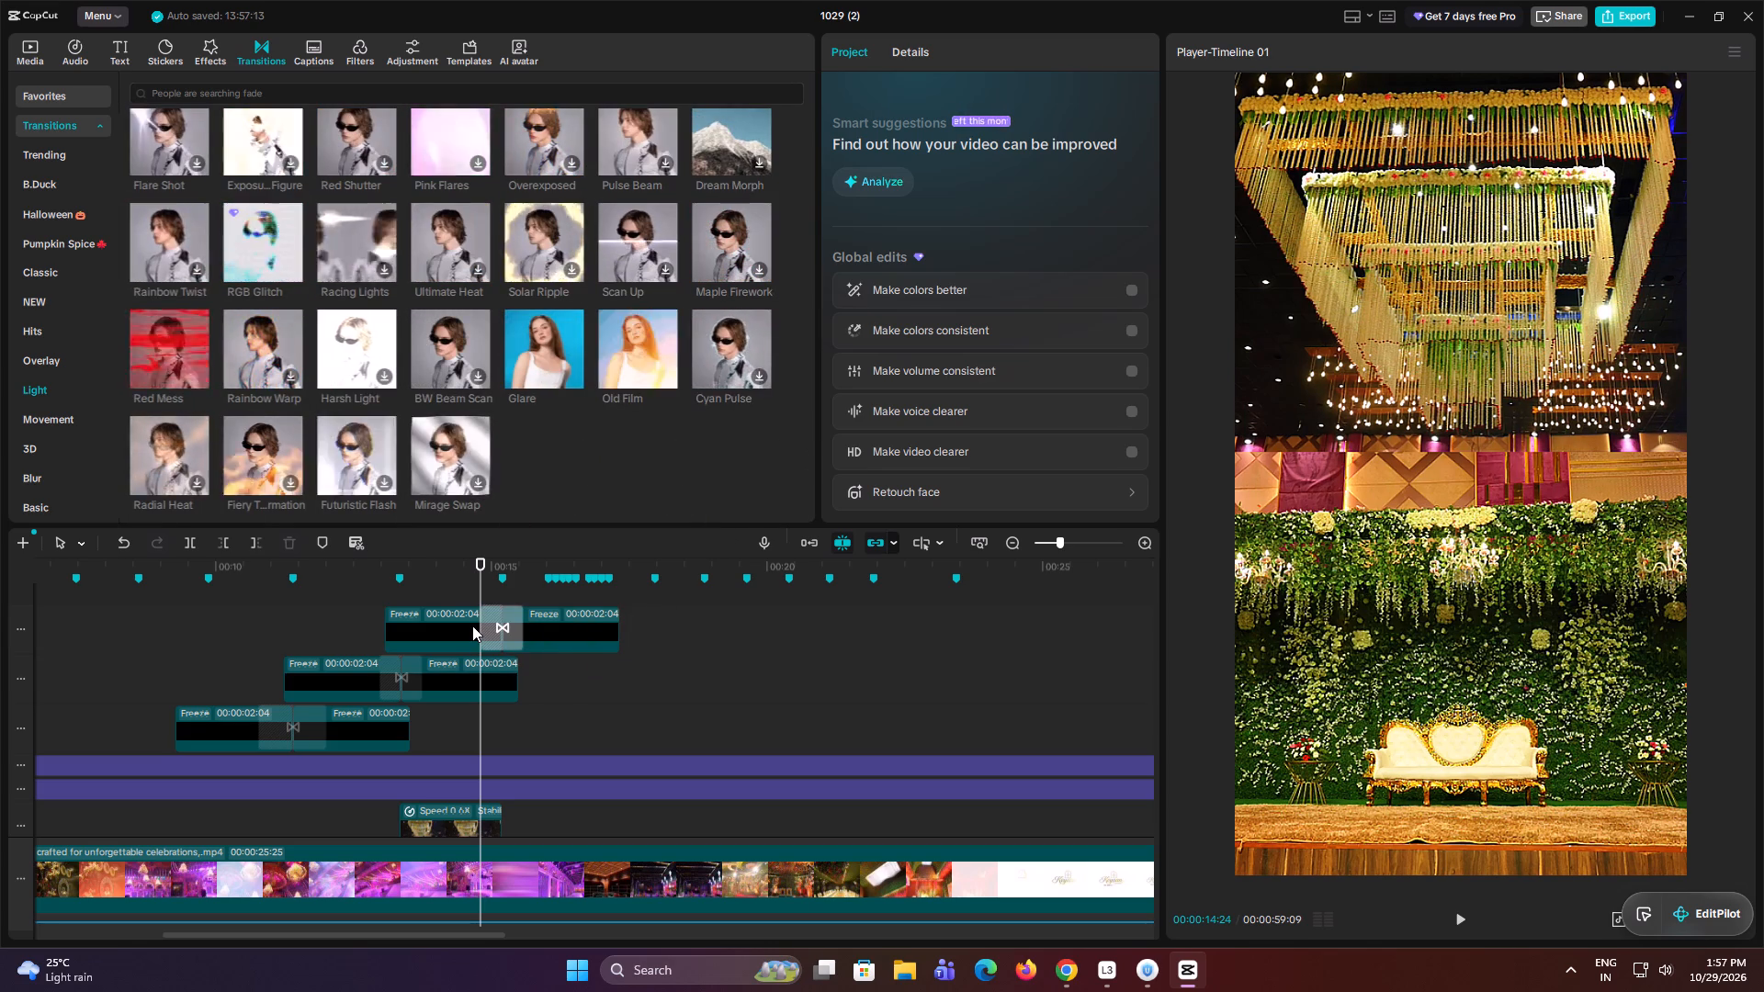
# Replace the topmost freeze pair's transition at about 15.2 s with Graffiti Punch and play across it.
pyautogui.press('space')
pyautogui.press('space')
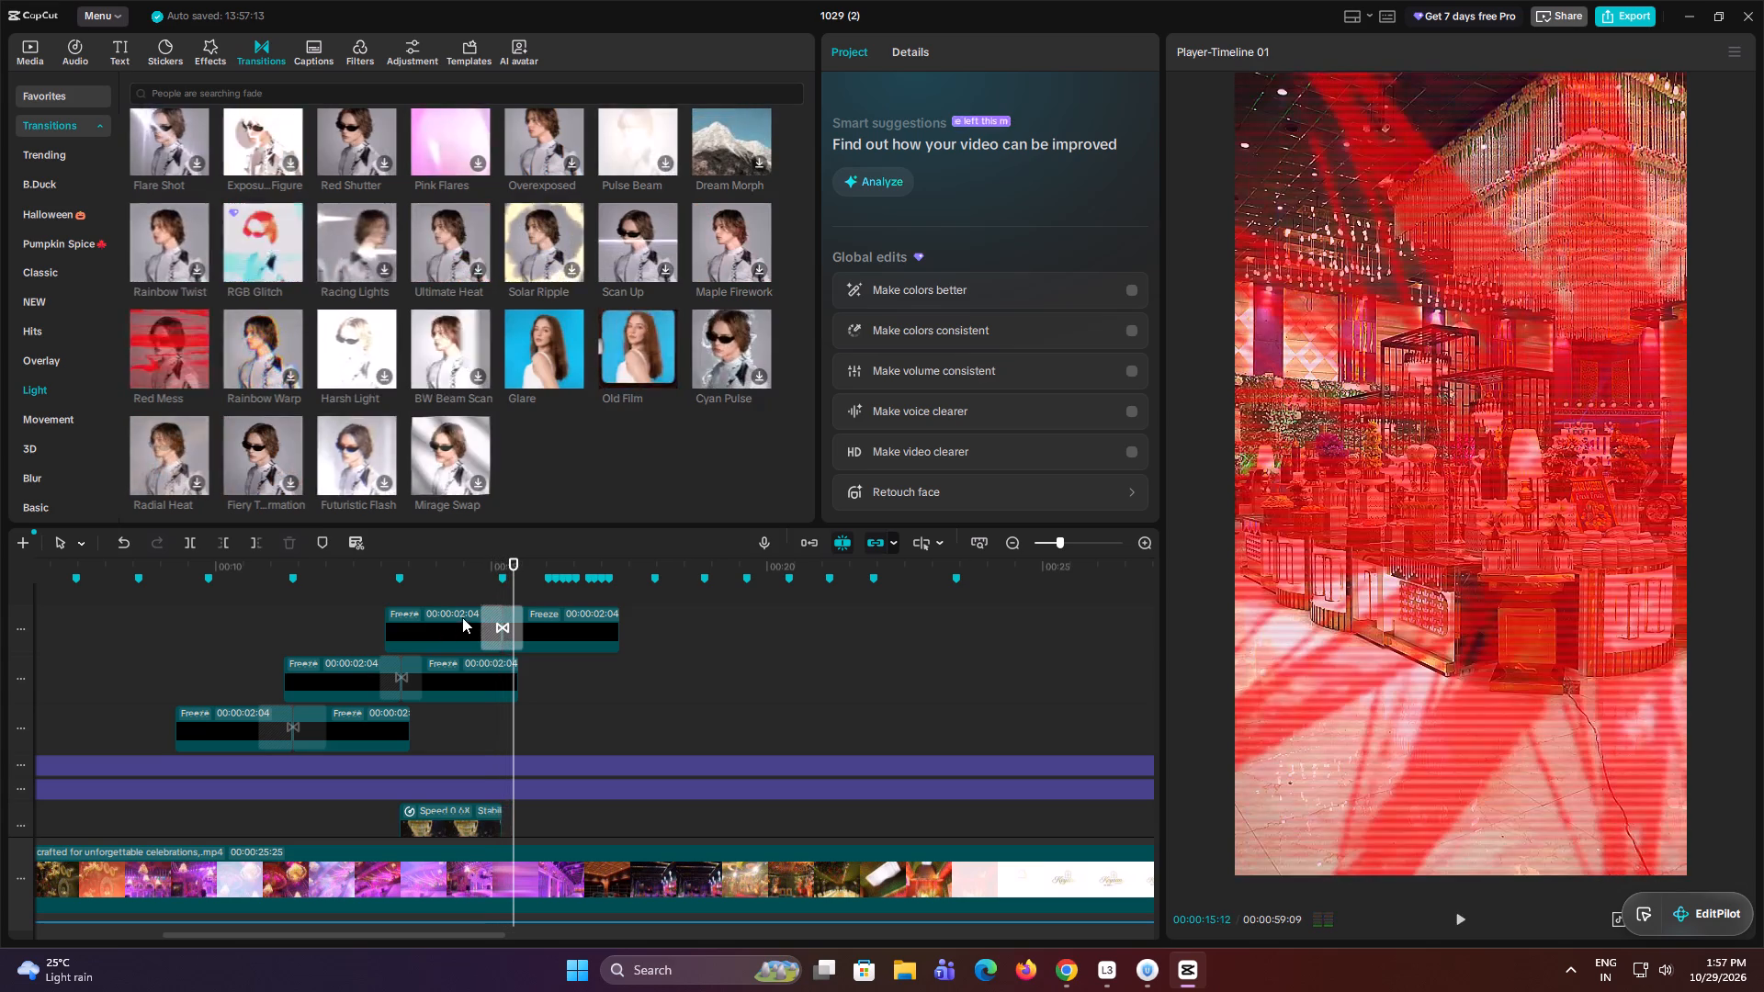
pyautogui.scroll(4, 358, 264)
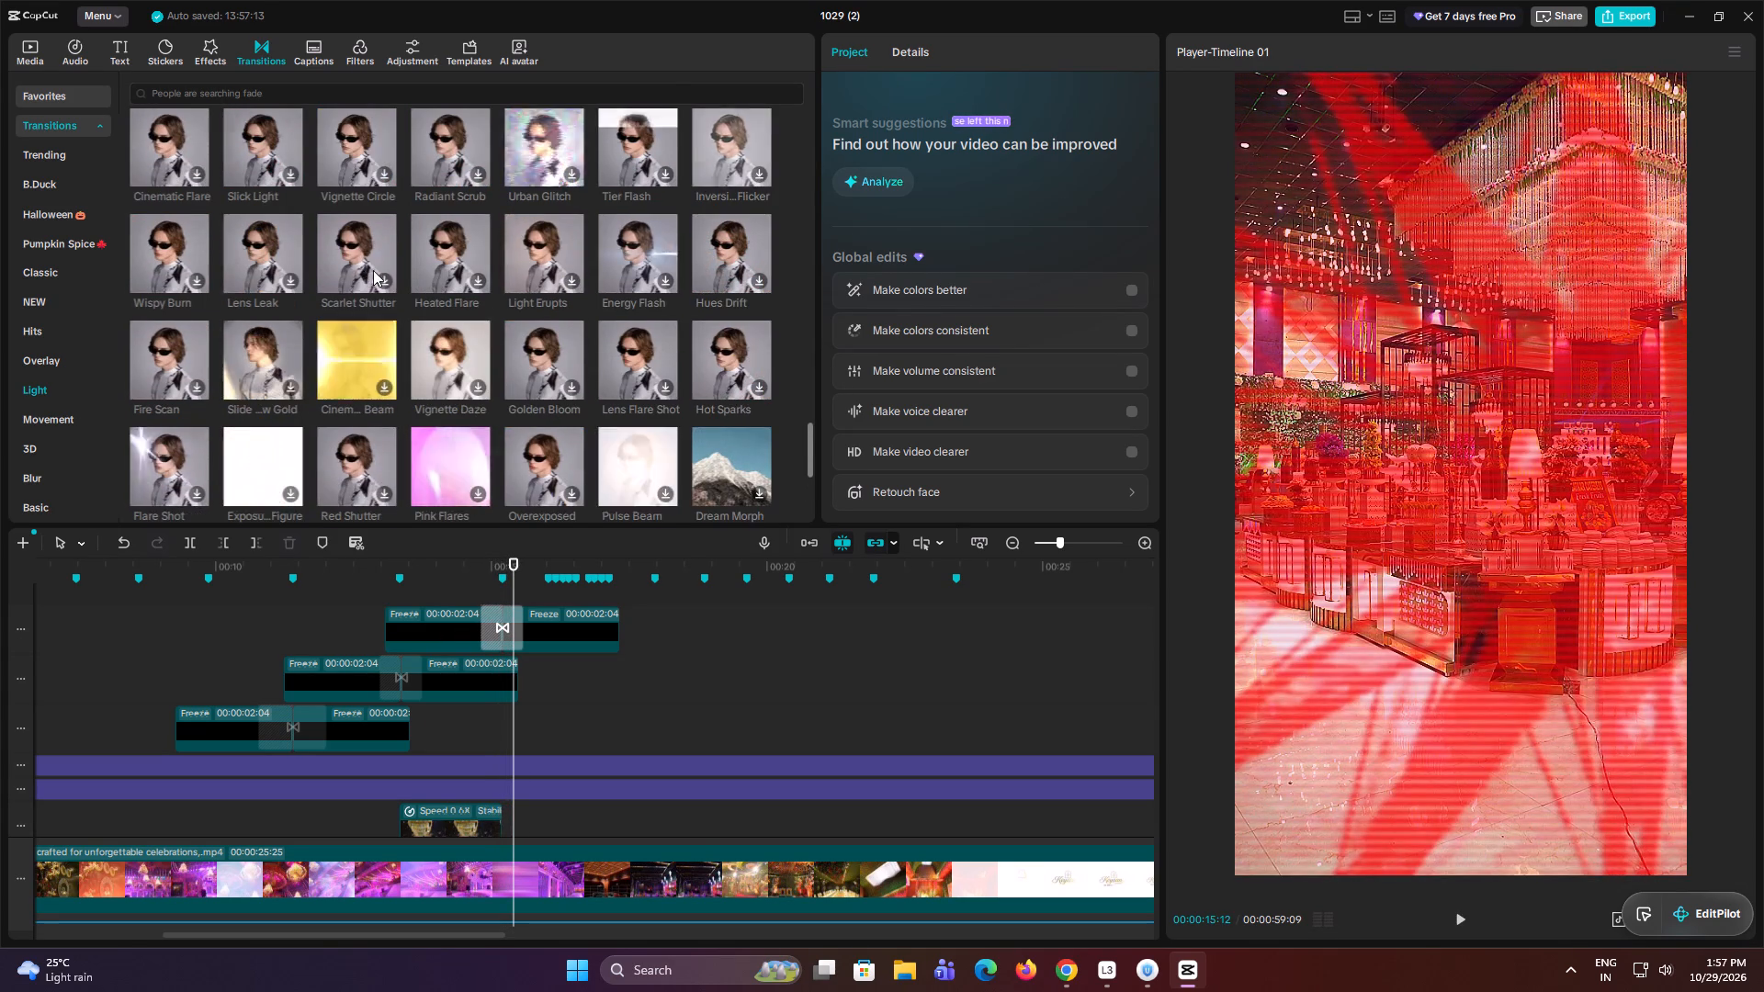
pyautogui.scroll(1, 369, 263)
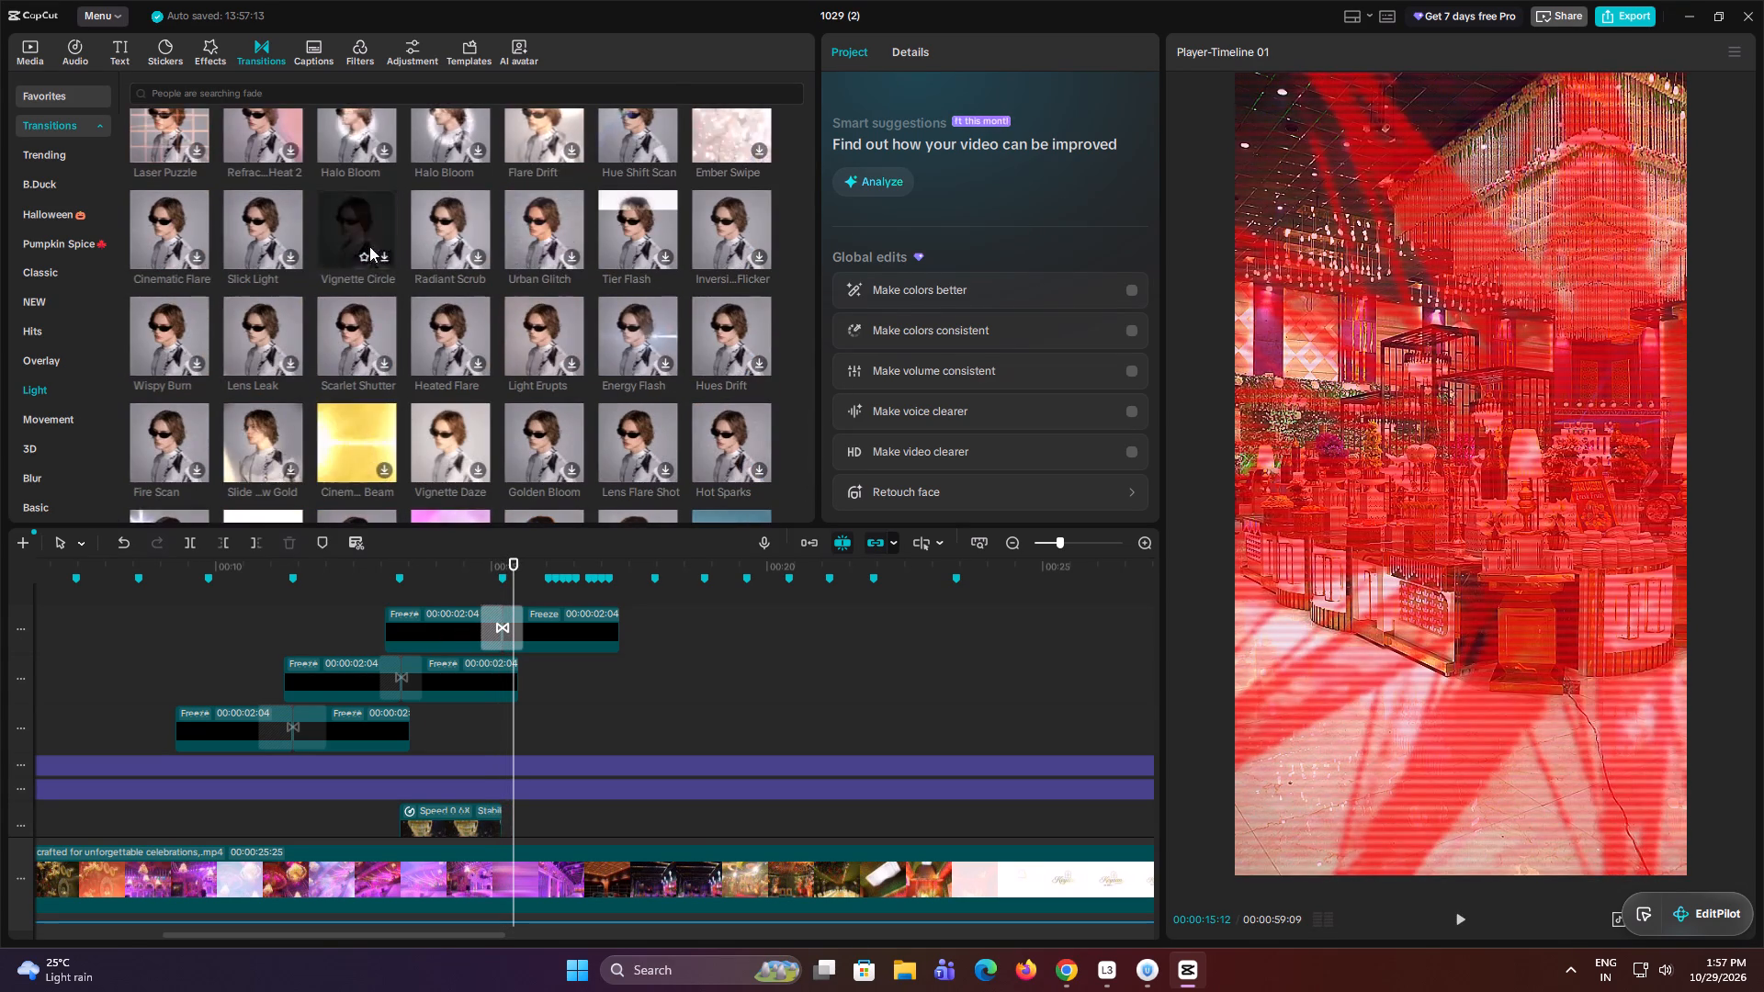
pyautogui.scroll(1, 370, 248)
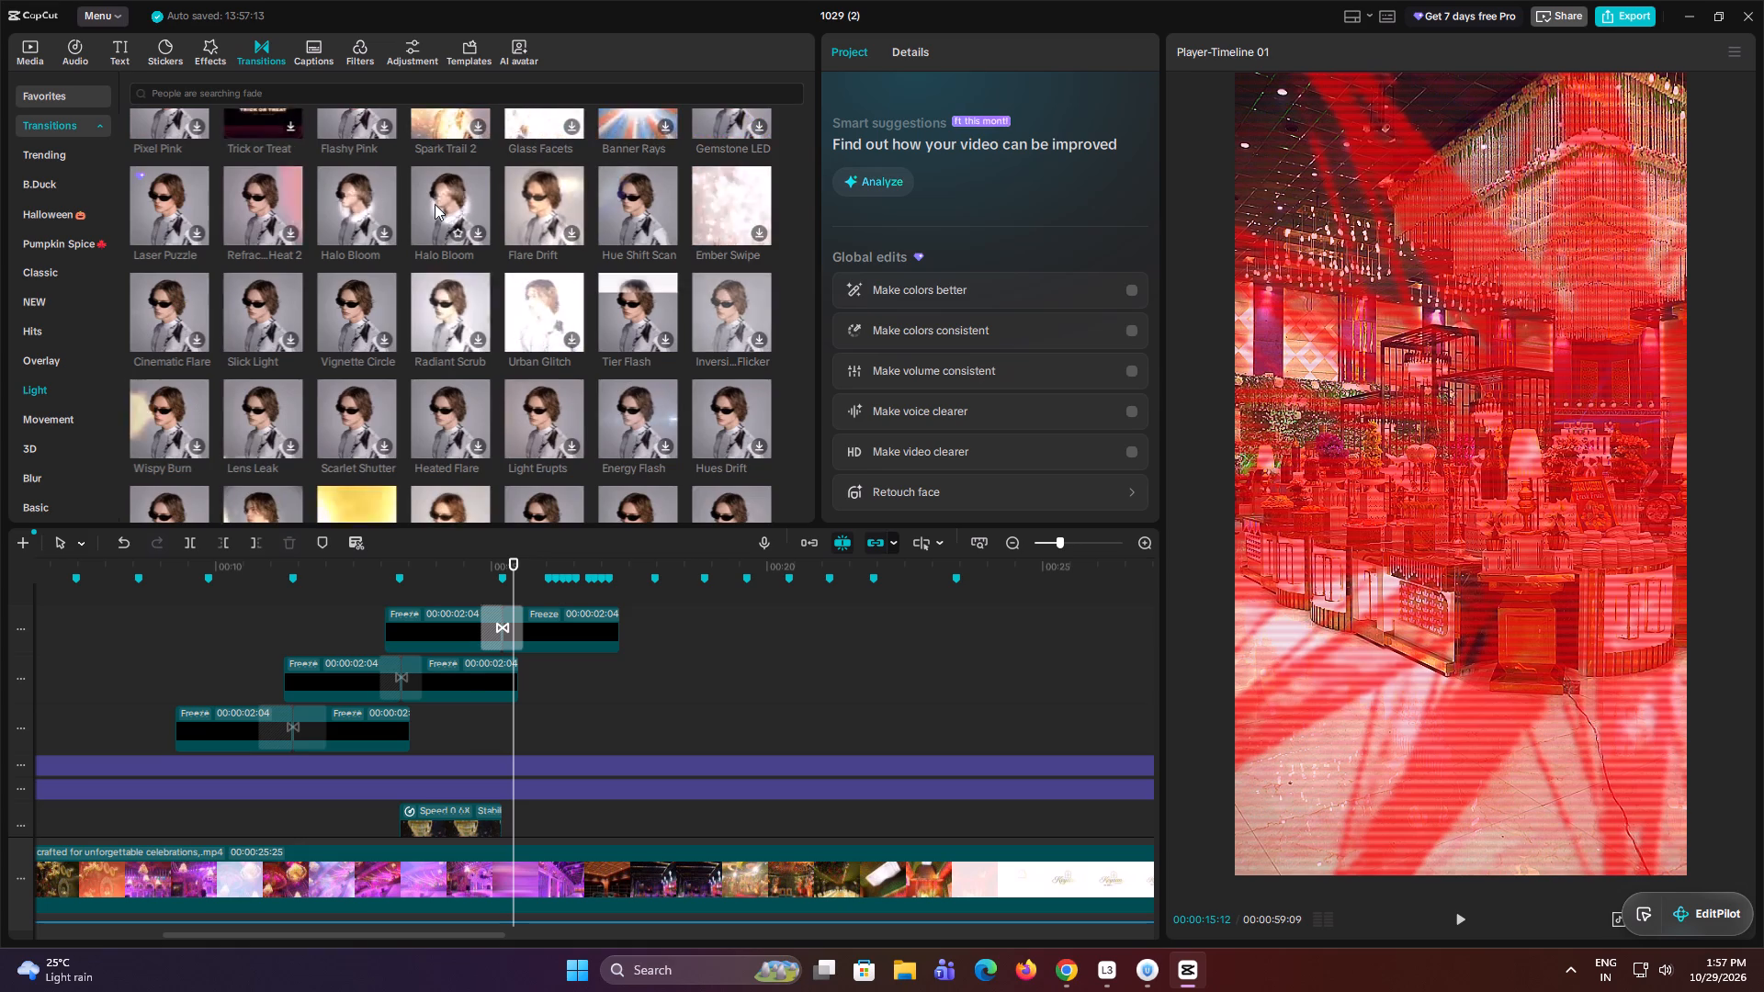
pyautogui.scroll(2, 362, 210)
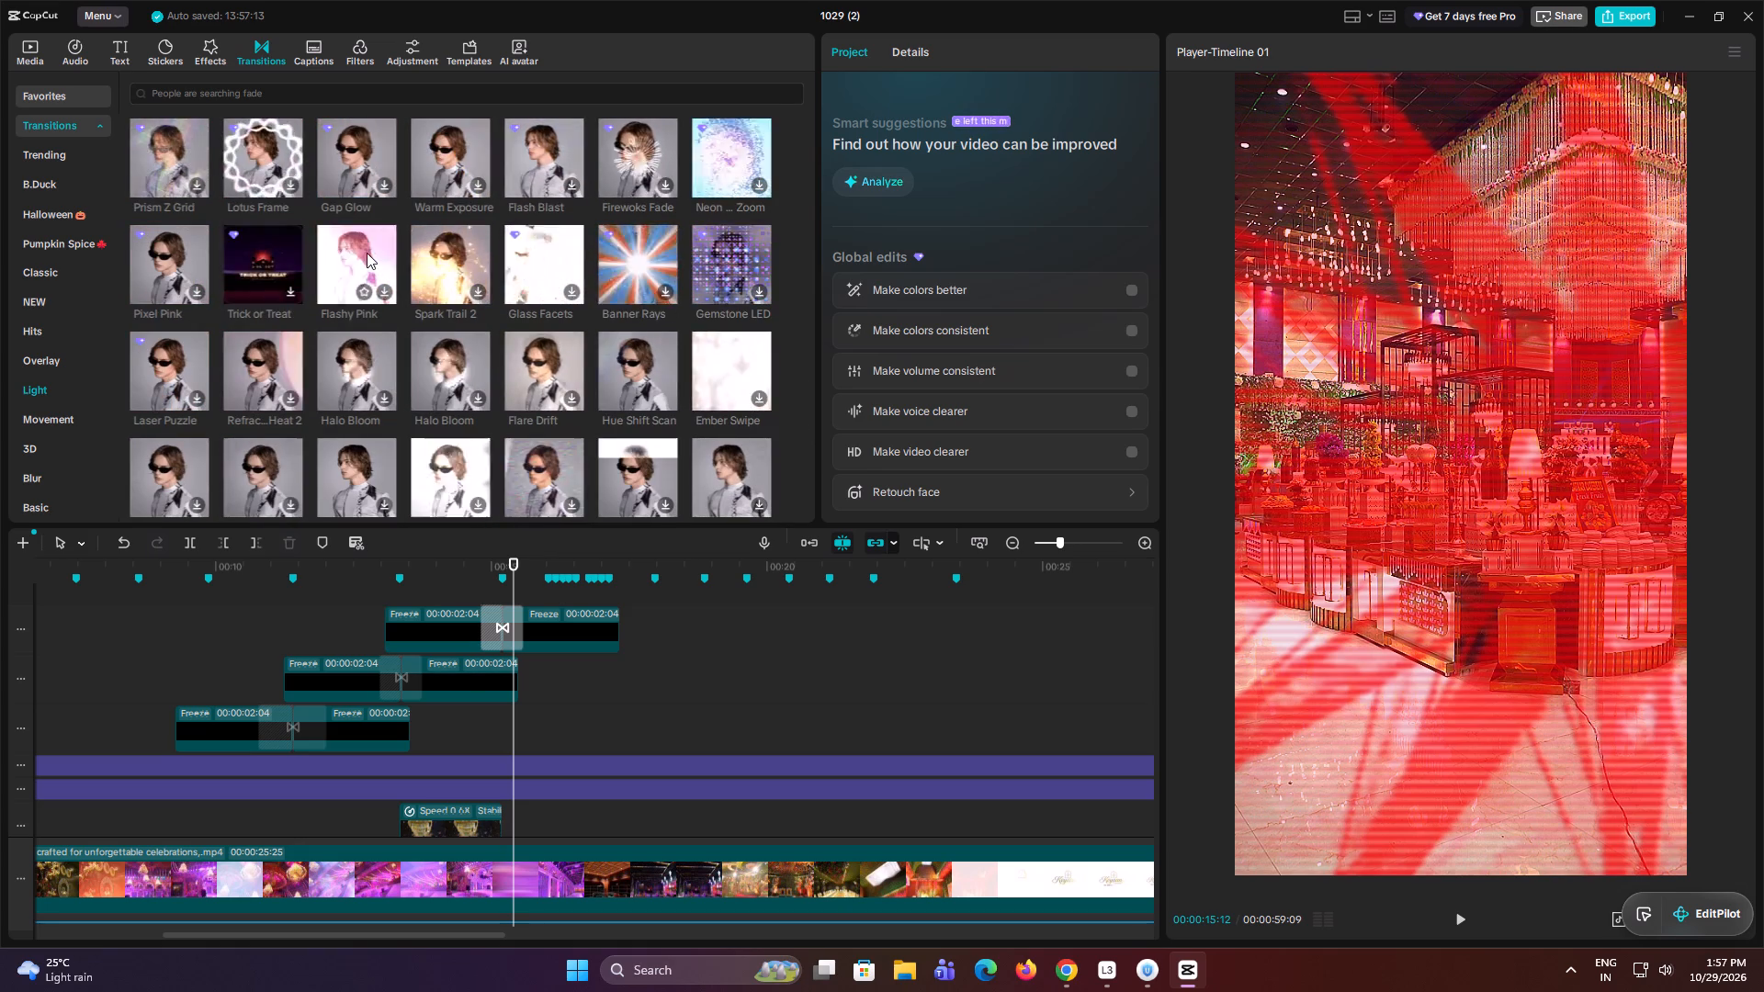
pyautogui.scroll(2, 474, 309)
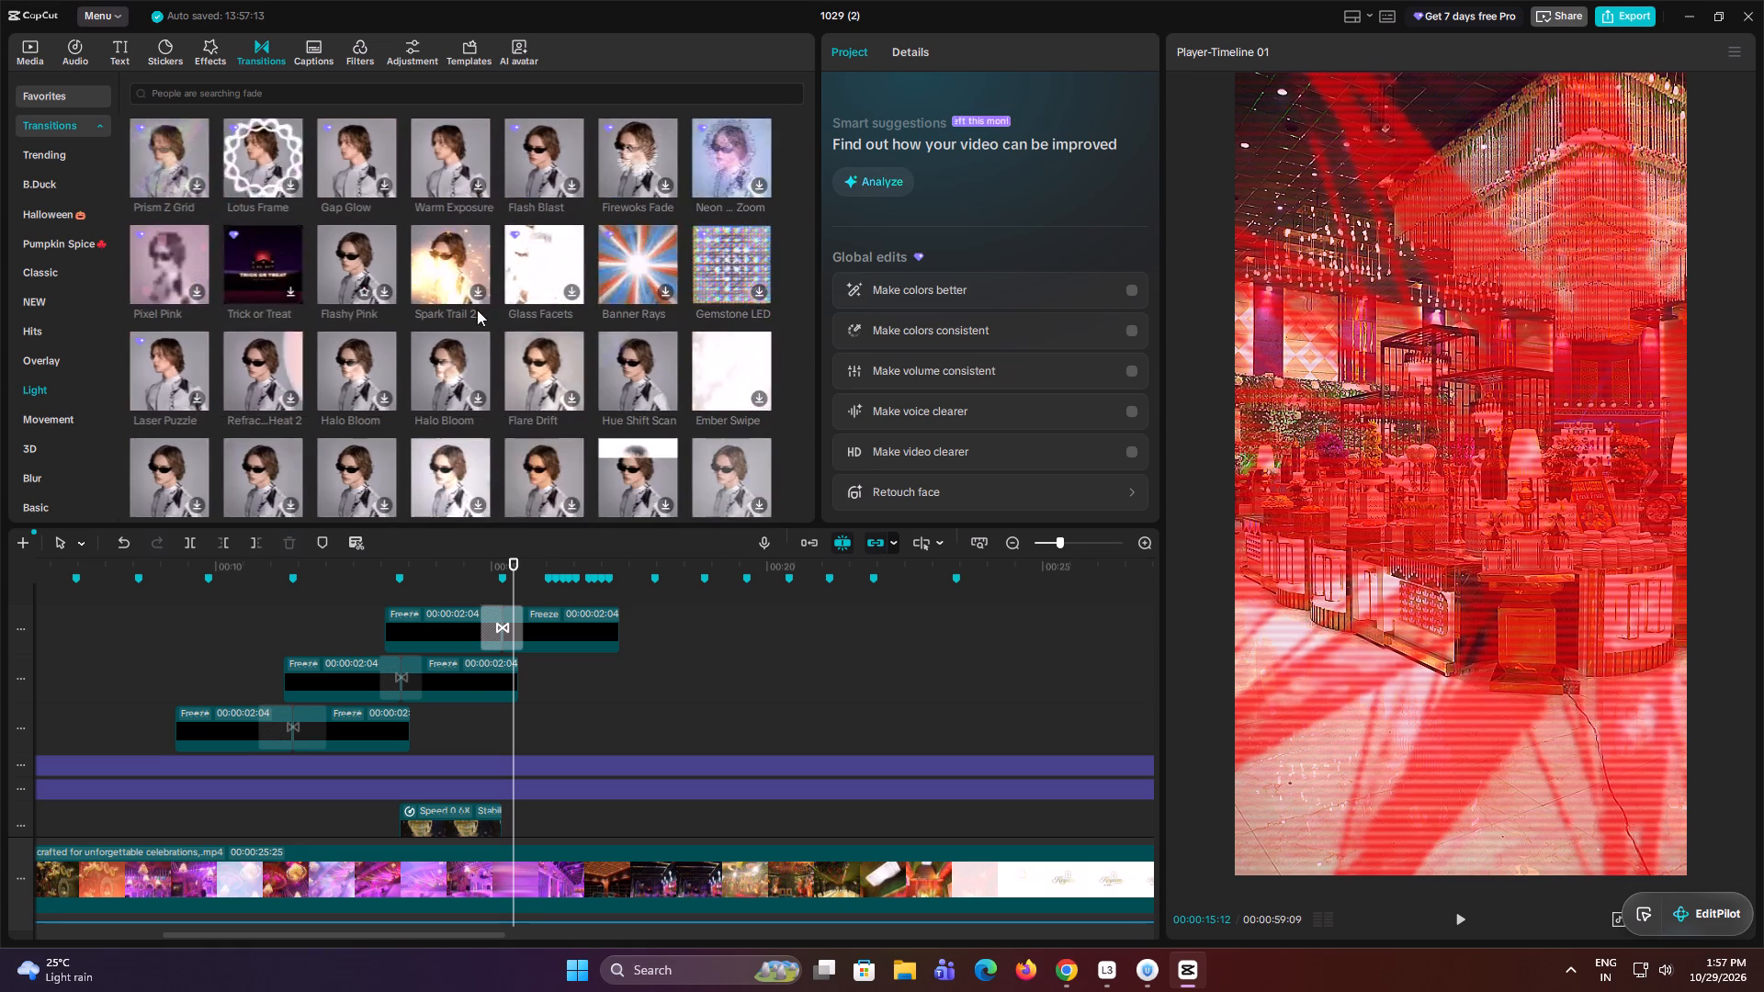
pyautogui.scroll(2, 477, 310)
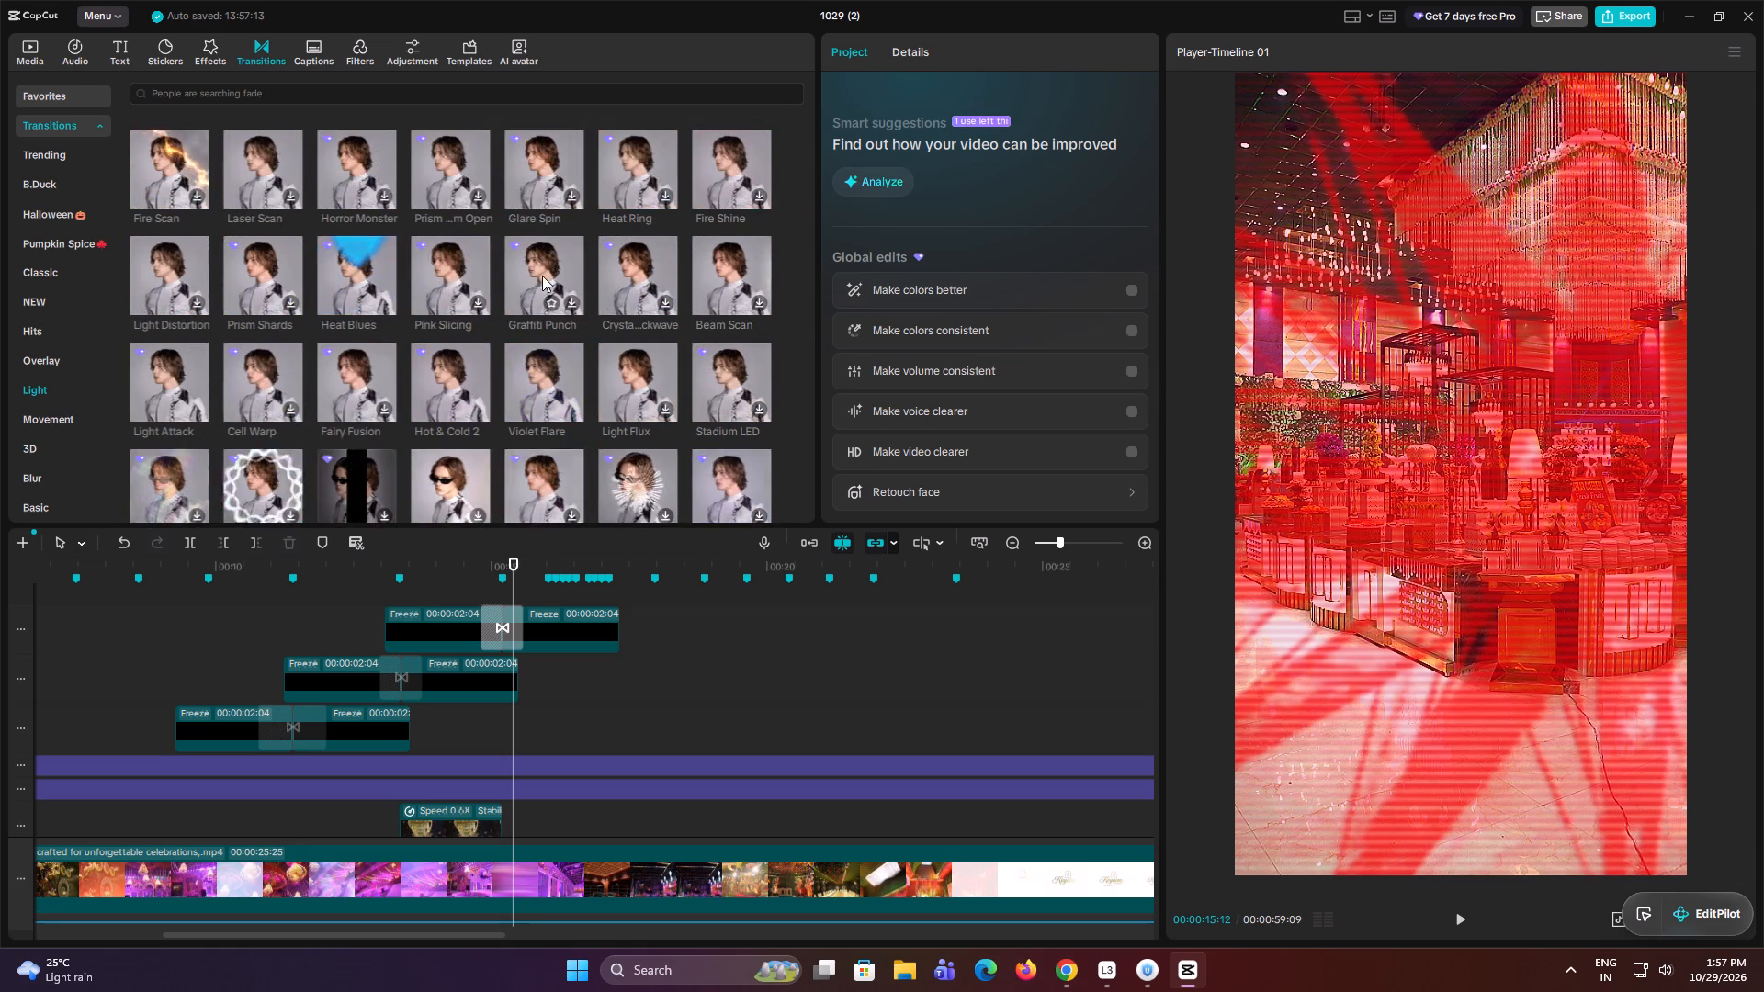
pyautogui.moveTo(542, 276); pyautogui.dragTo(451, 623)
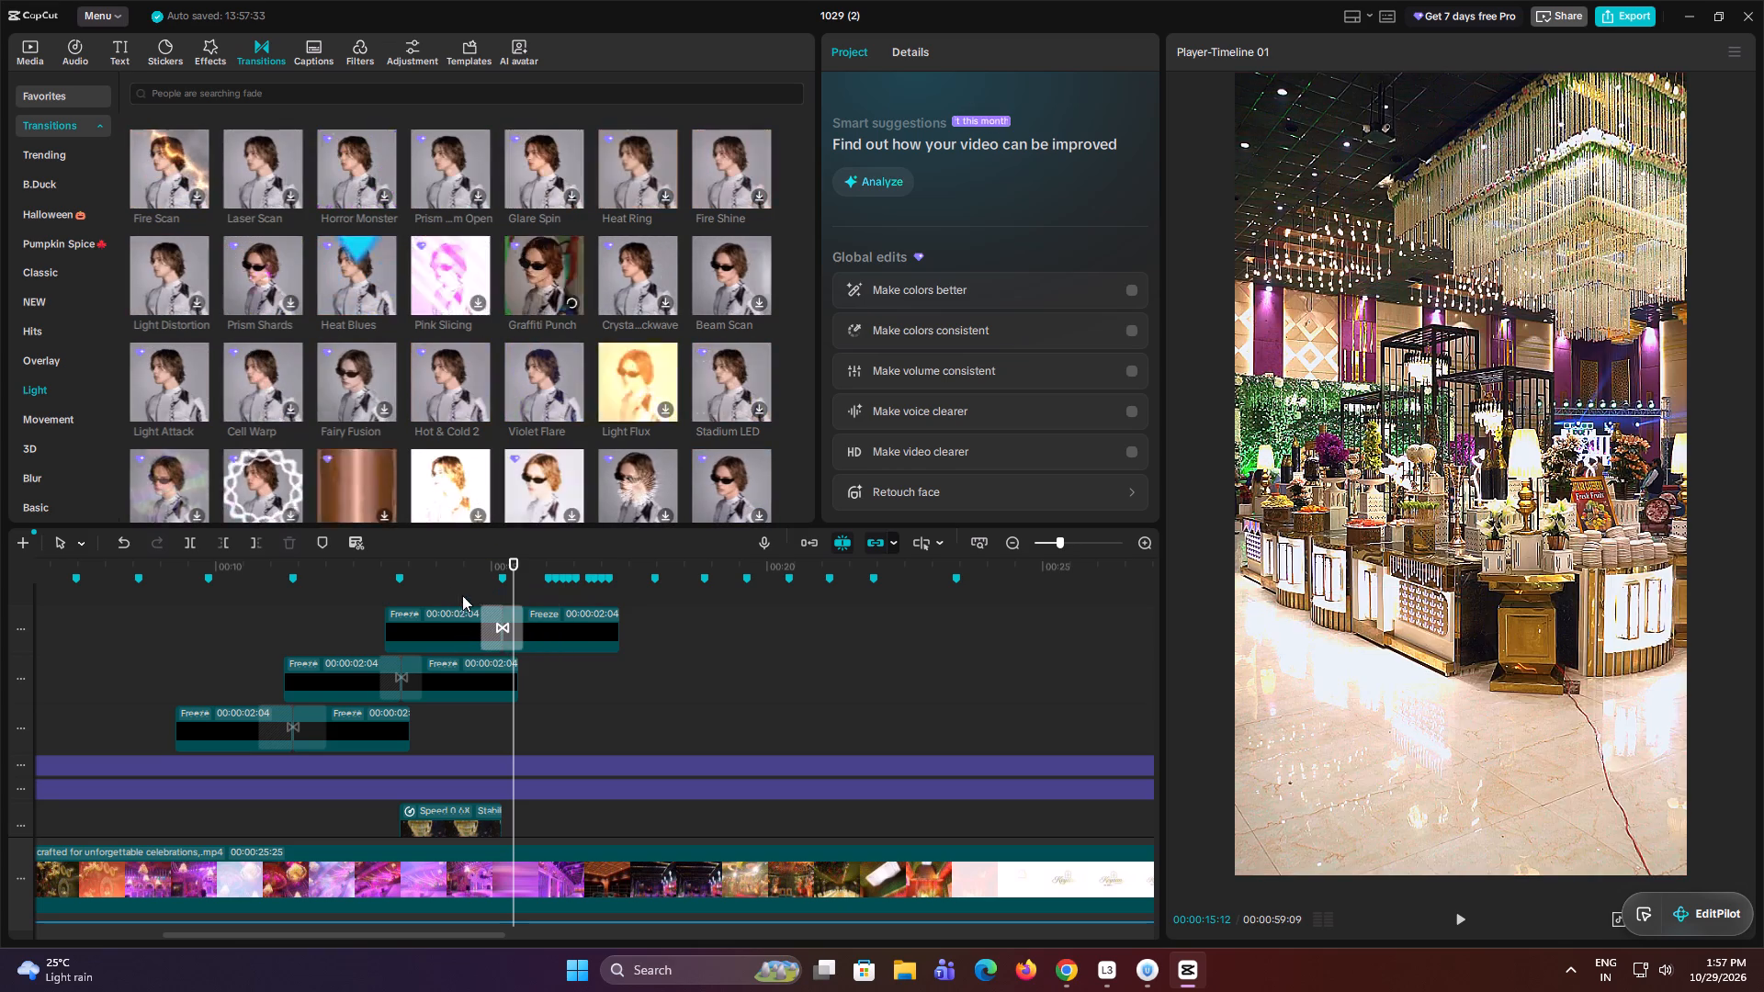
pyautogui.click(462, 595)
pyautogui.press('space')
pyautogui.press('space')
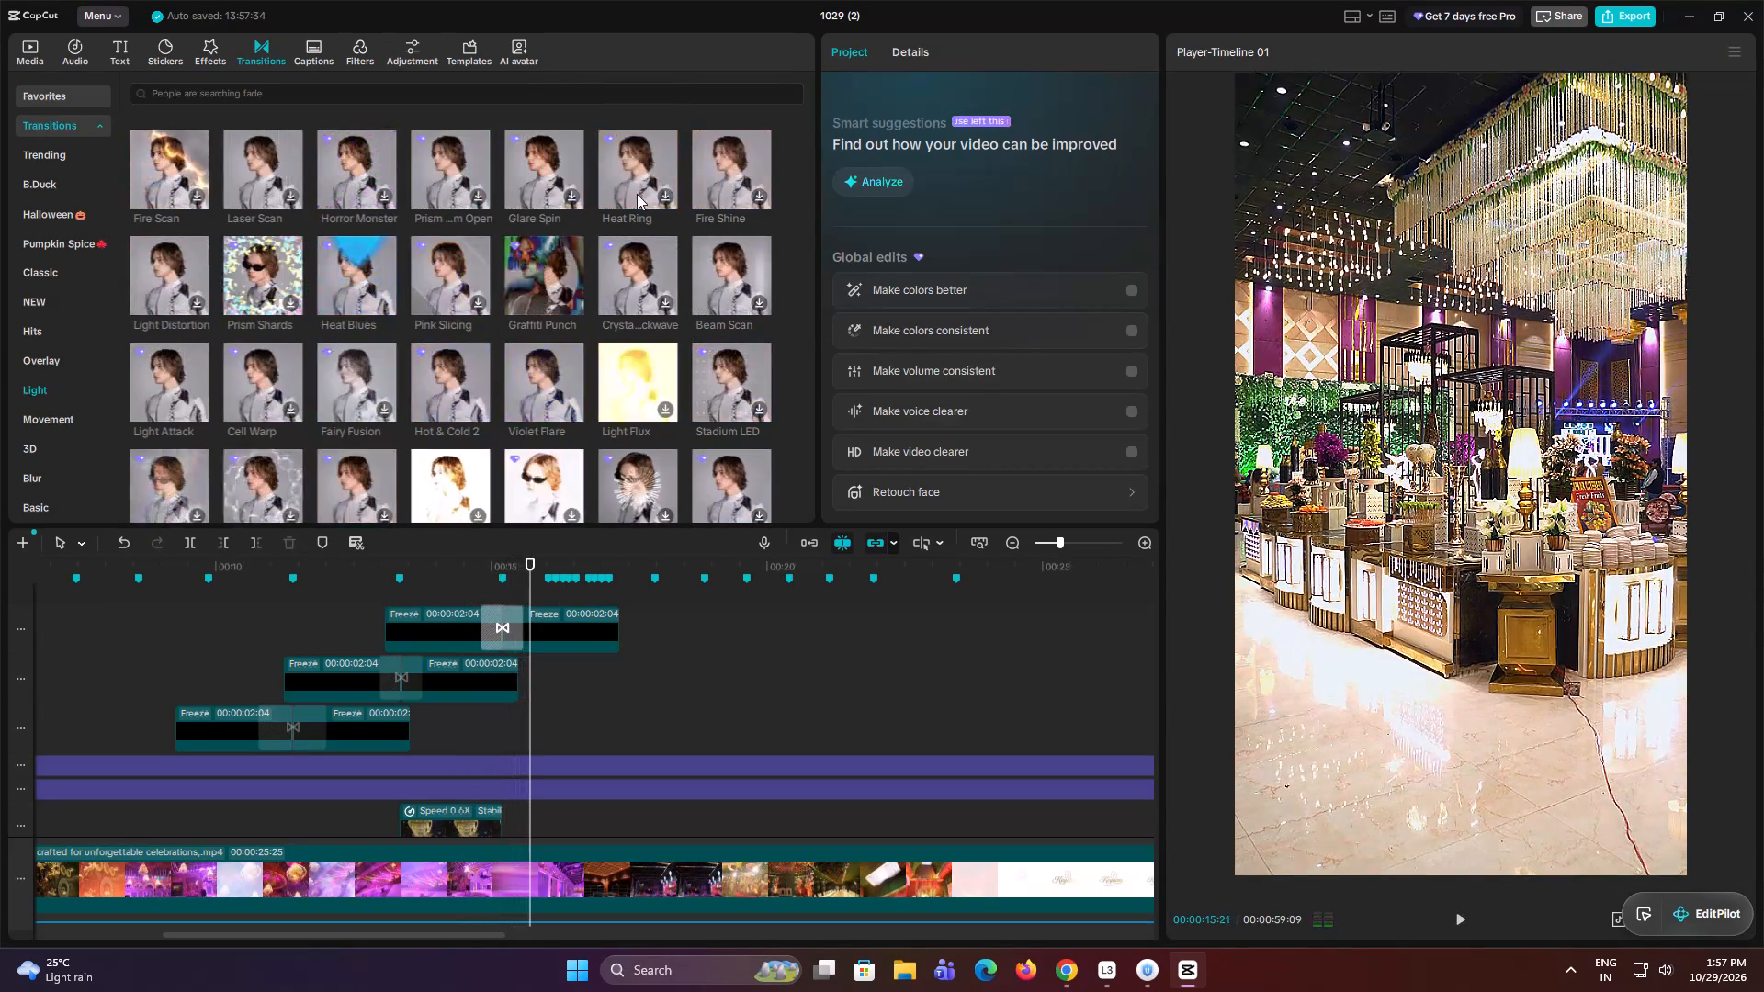
# Apply the Fire Shine light transition over the topmost freeze pair's cut at about 15.2 s and play across it.
pyautogui.scroll(1, 555, 237)
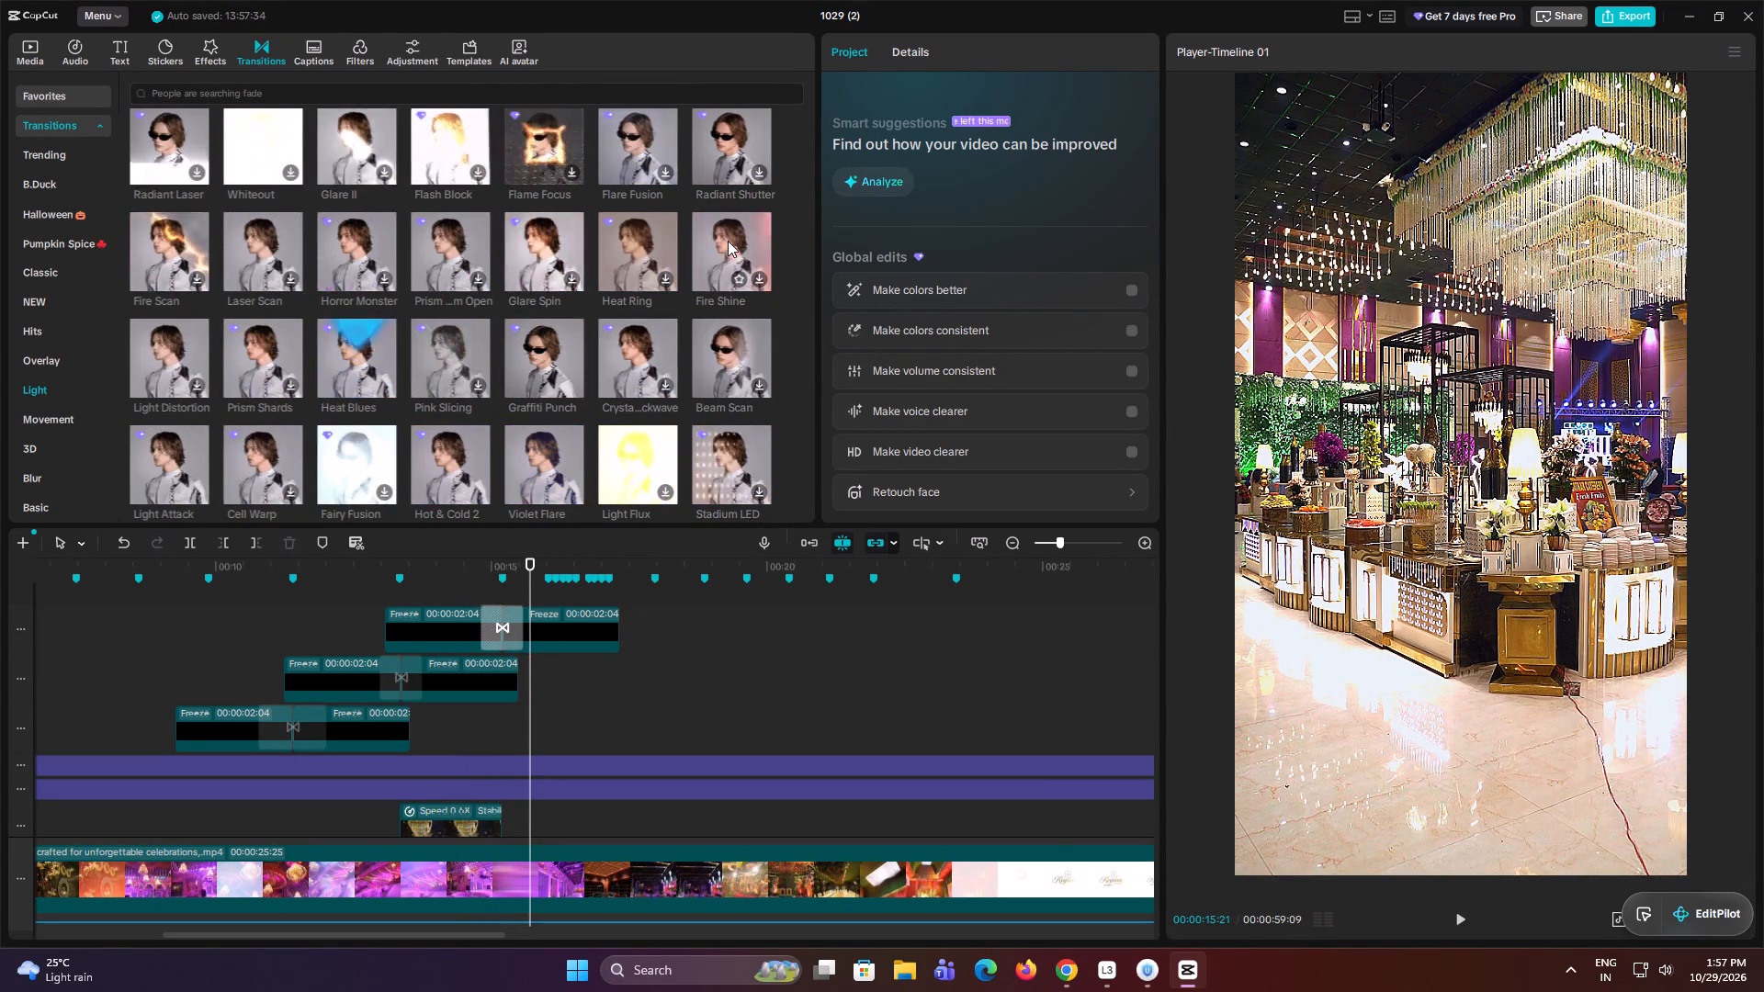
pyautogui.moveTo(728, 244); pyautogui.dragTo(473, 627)
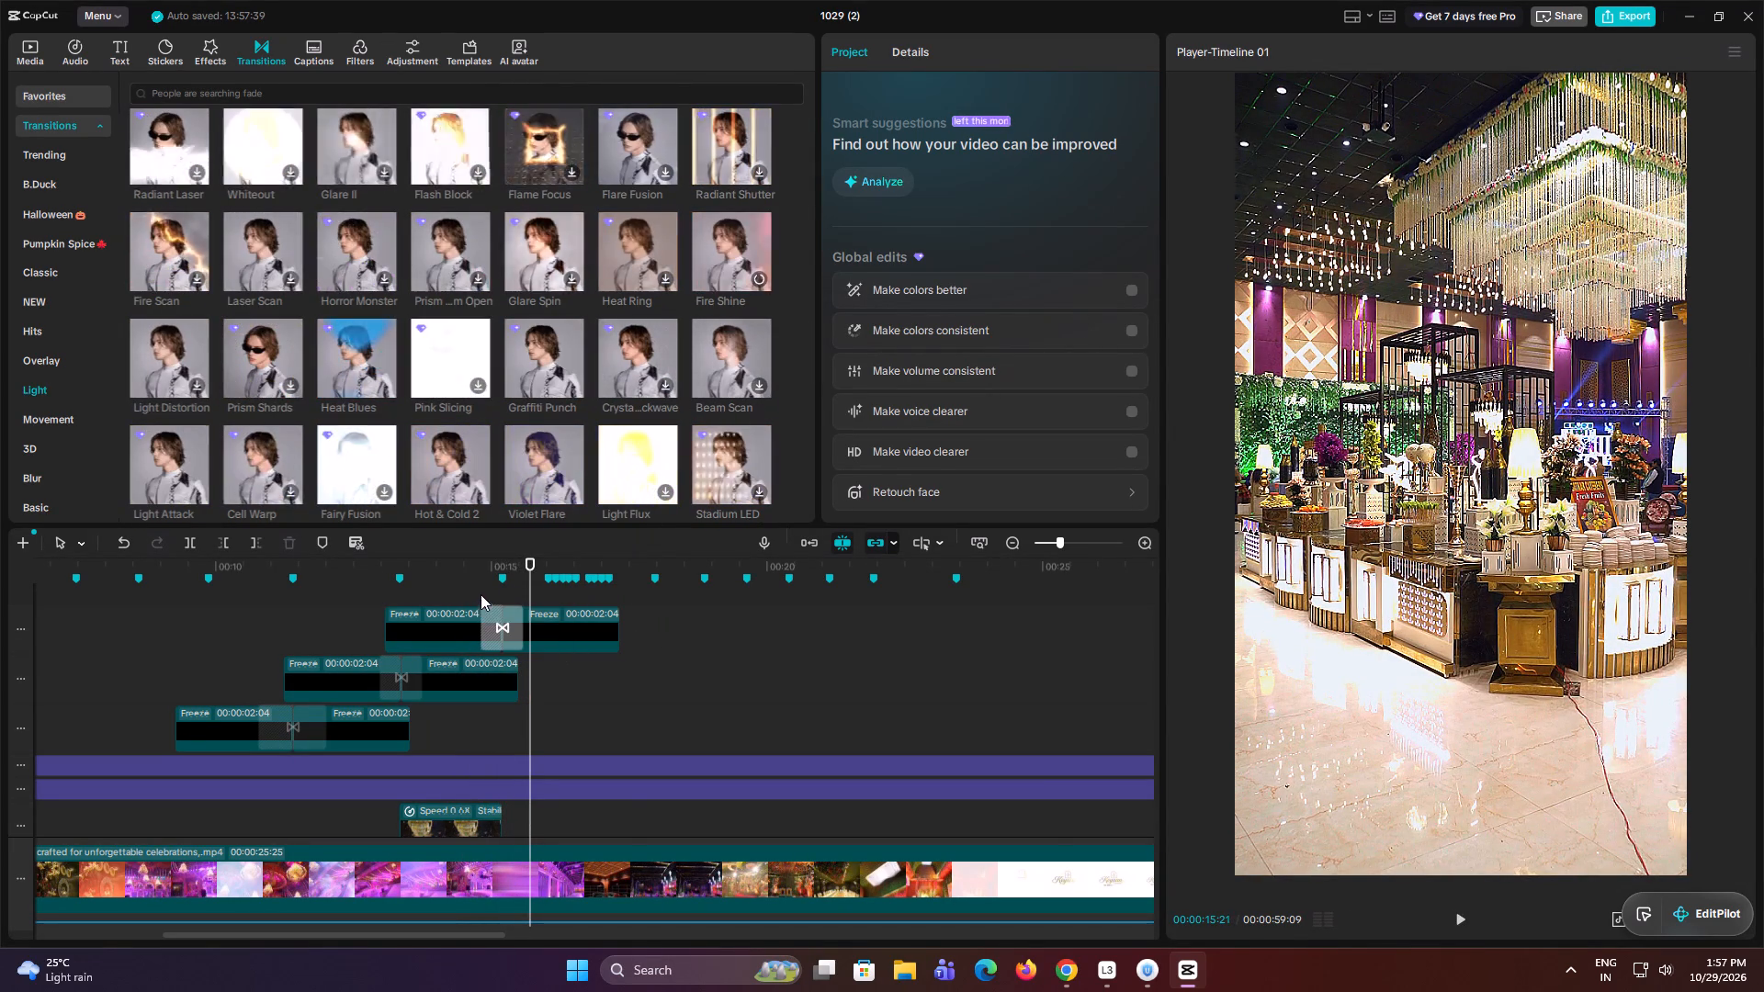
pyautogui.click(481, 581)
pyautogui.press('space')
pyautogui.press('space')
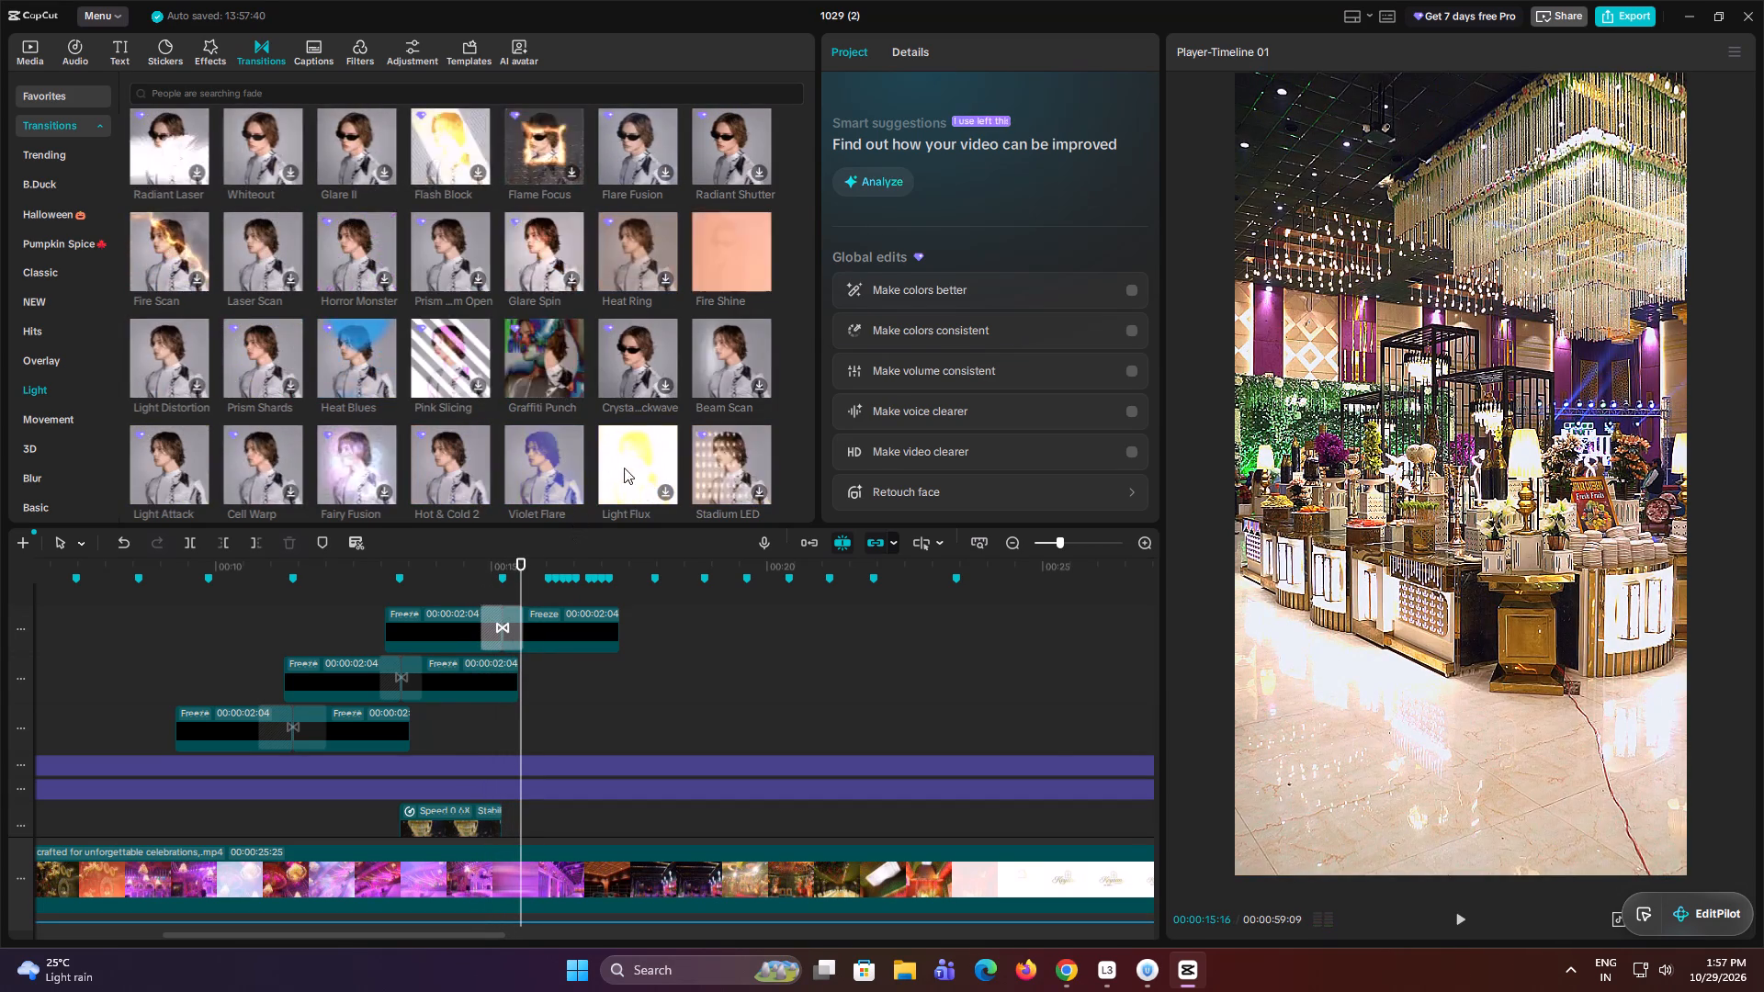
pyautogui.click(482, 588)
pyautogui.press('space')
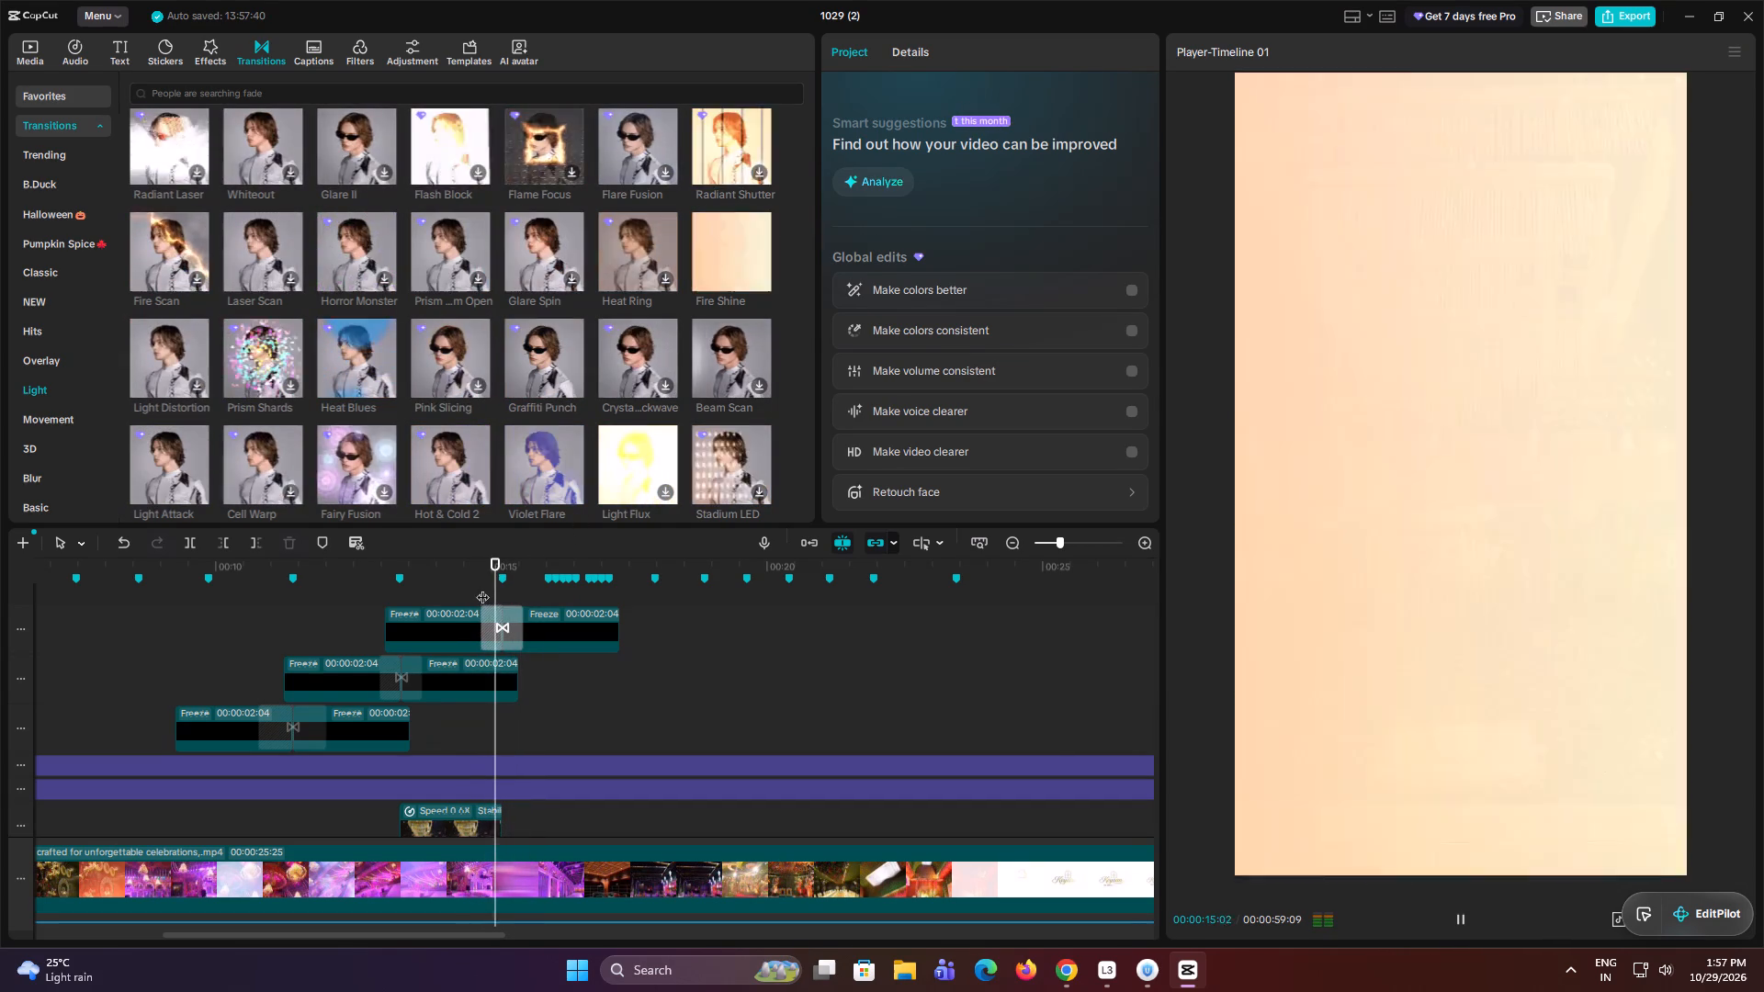
pyautogui.press('space')
pyautogui.click(482, 588)
pyautogui.moveTo(482, 588); pyautogui.dragTo(495, 585)
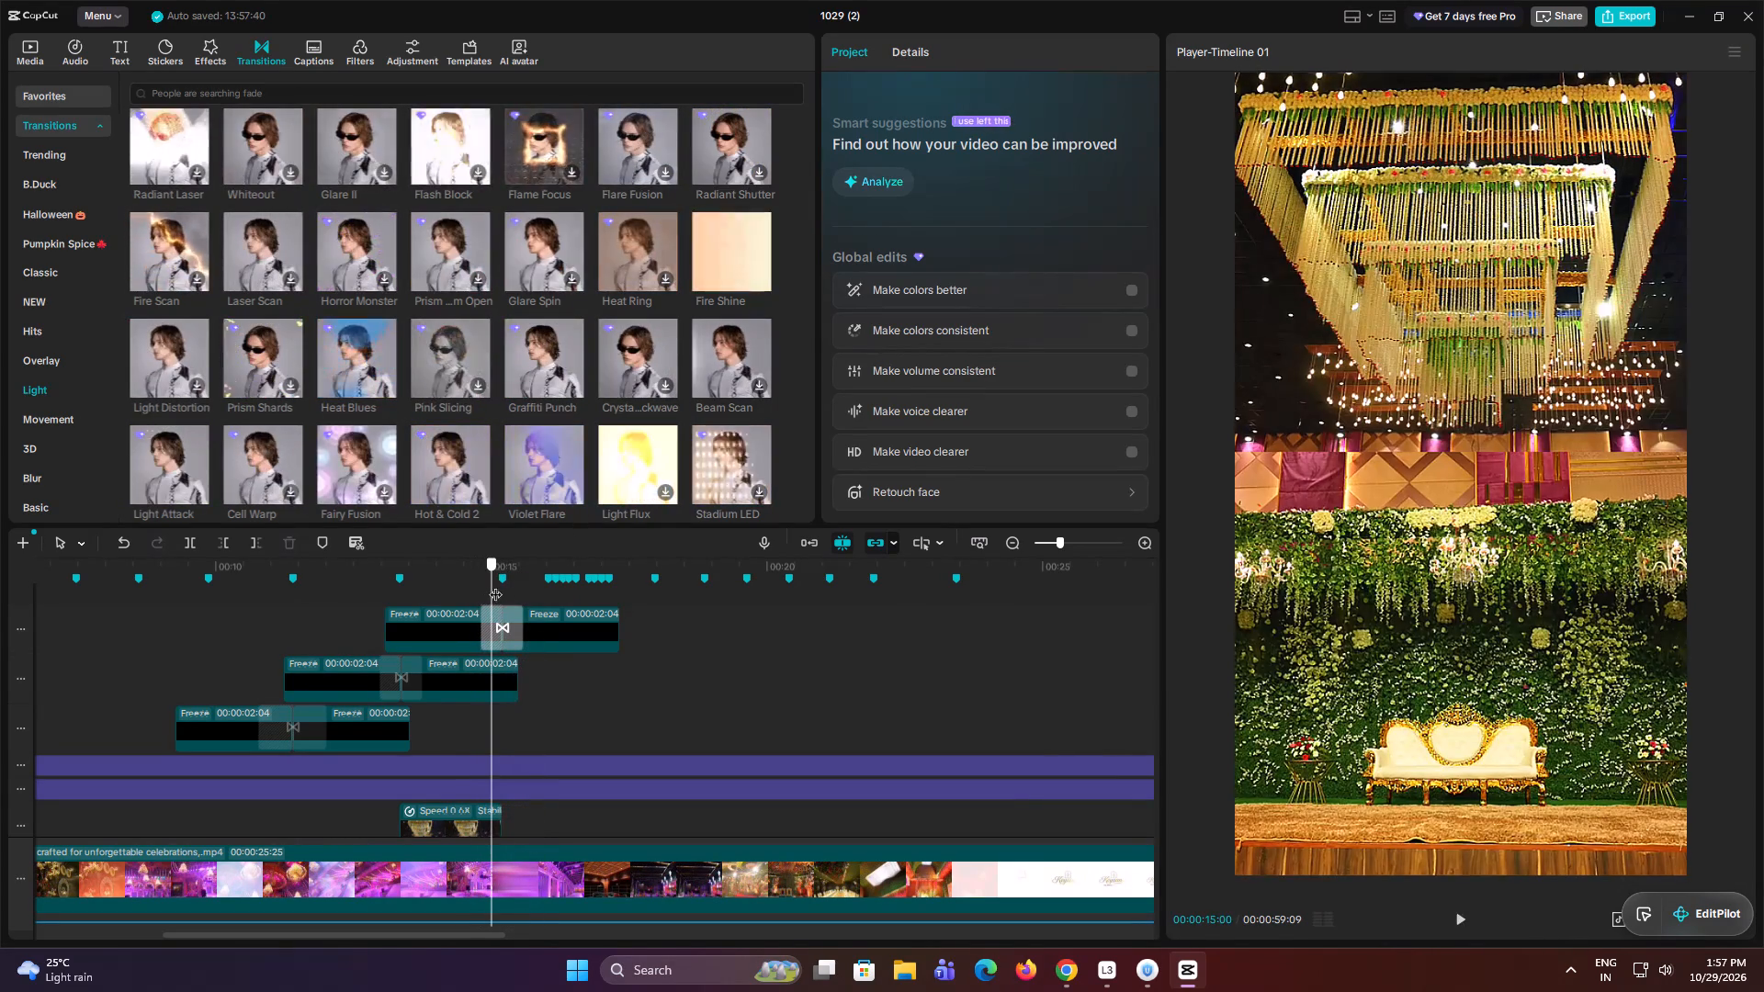
pyautogui.moveTo(495, 585); pyautogui.dragTo(501, 585)
pyautogui.click(477, 591)
pyautogui.press('space')
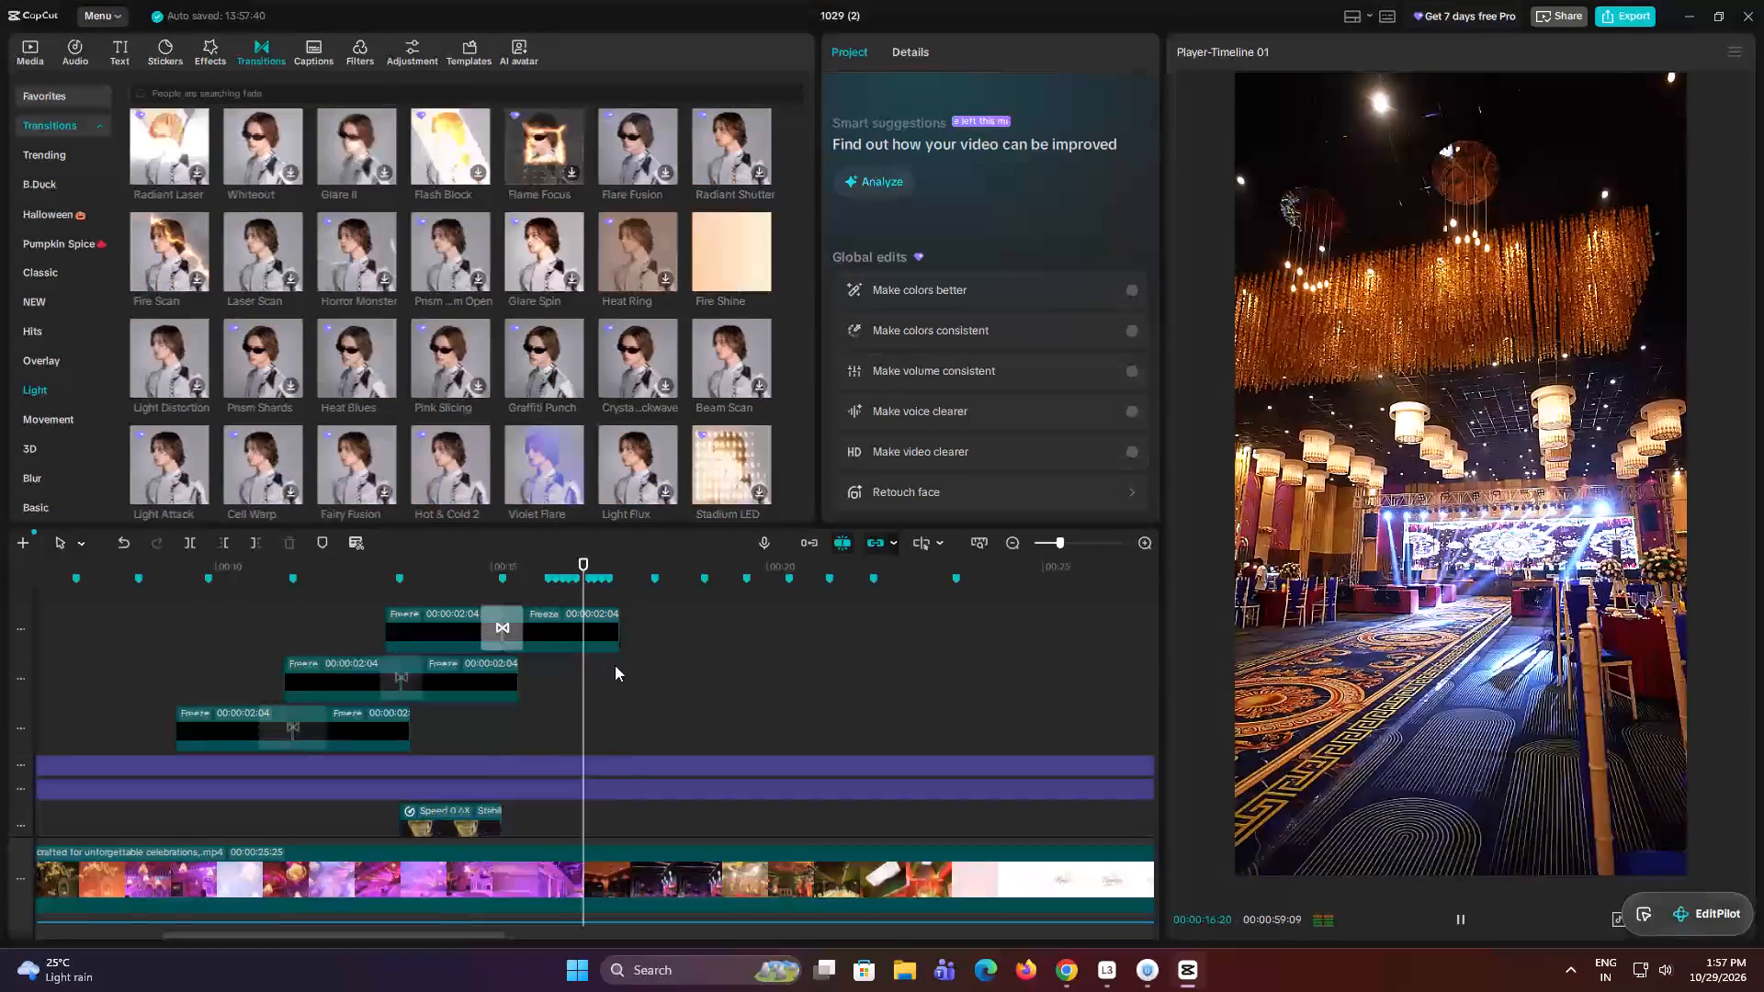
# Review the footage past 16.7 s, then apply the Matte Snapshots transition to the cut at about 18.9 s and play across it.
pyautogui.press('space')
pyautogui.press('space')
pyautogui.scroll(-8, 627, 665)
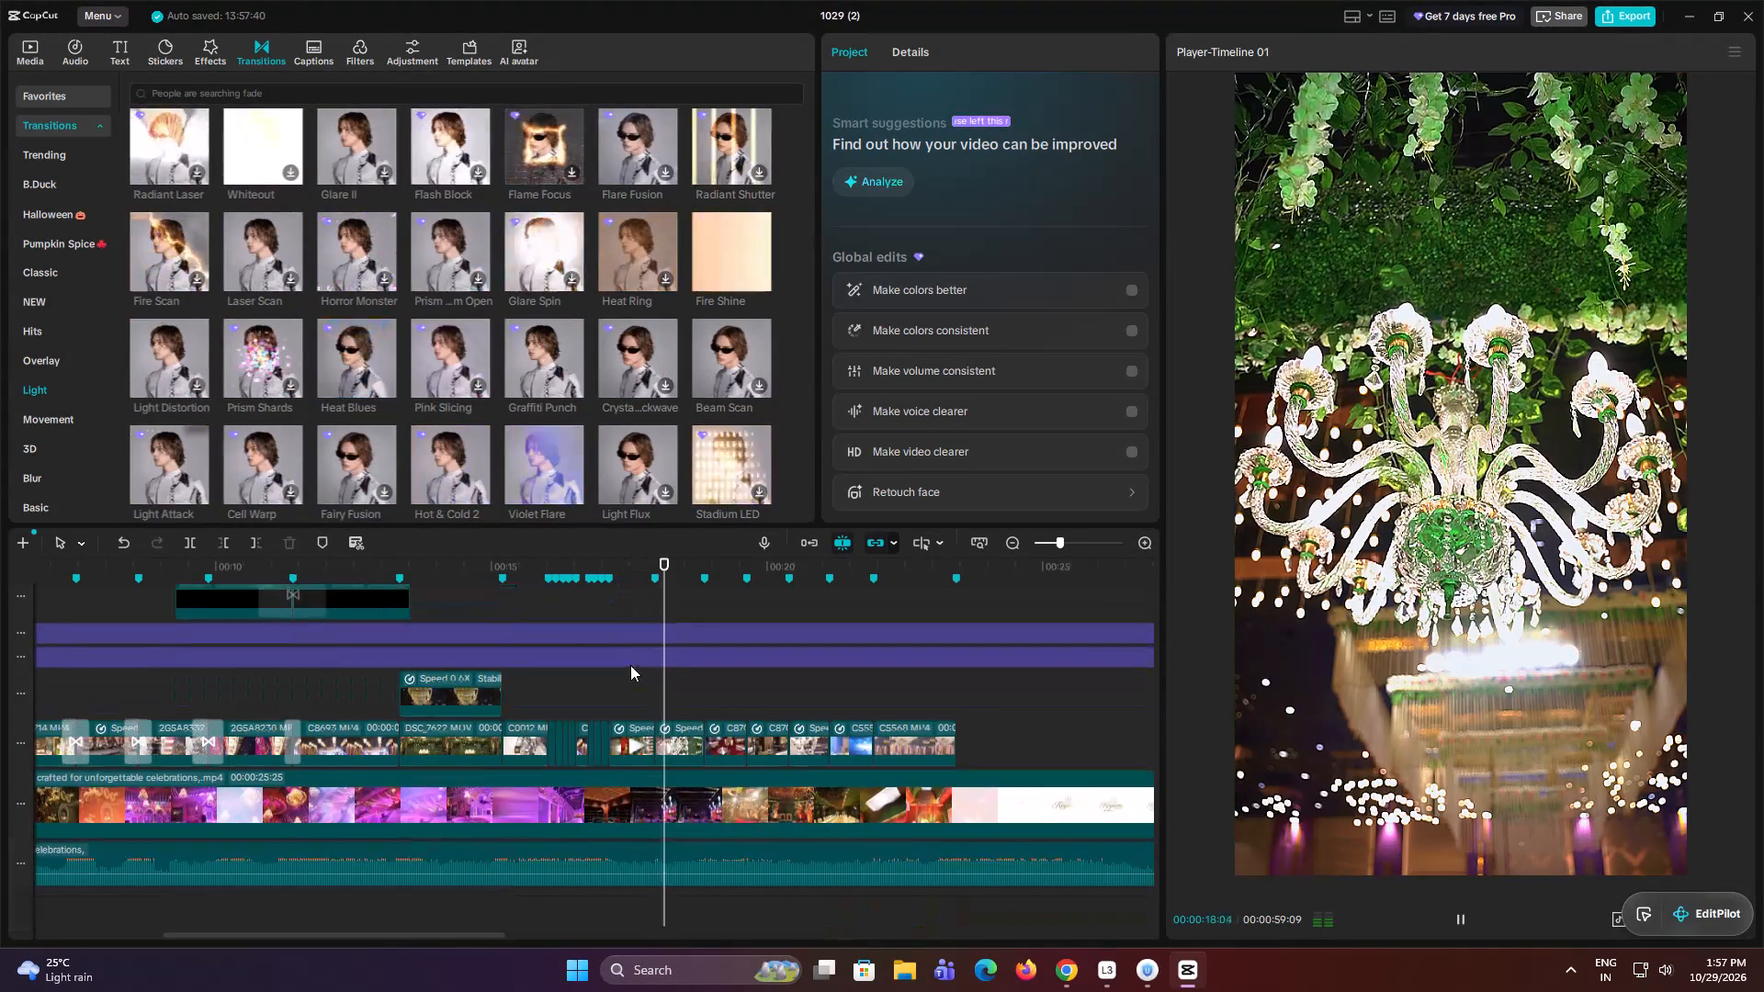
pyautogui.press('space')
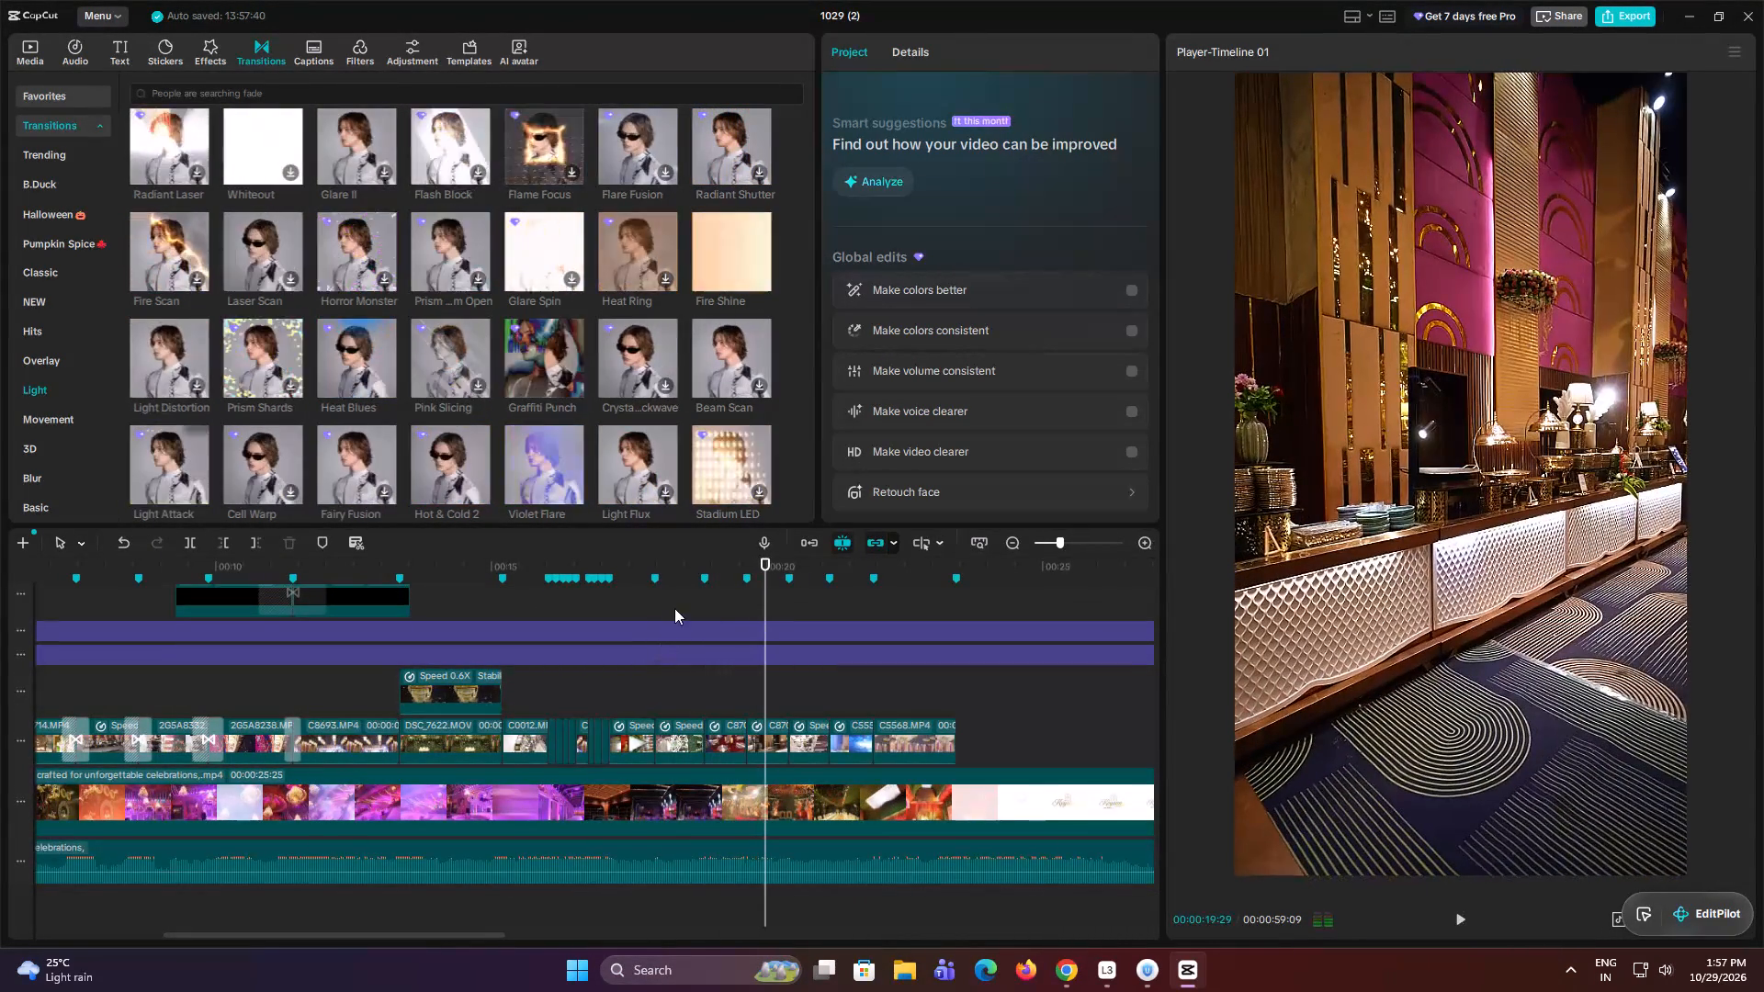
pyautogui.click(685, 592)
pyautogui.moveTo(686, 592); pyautogui.dragTo(698, 594)
pyautogui.scroll(6, 357, 333)
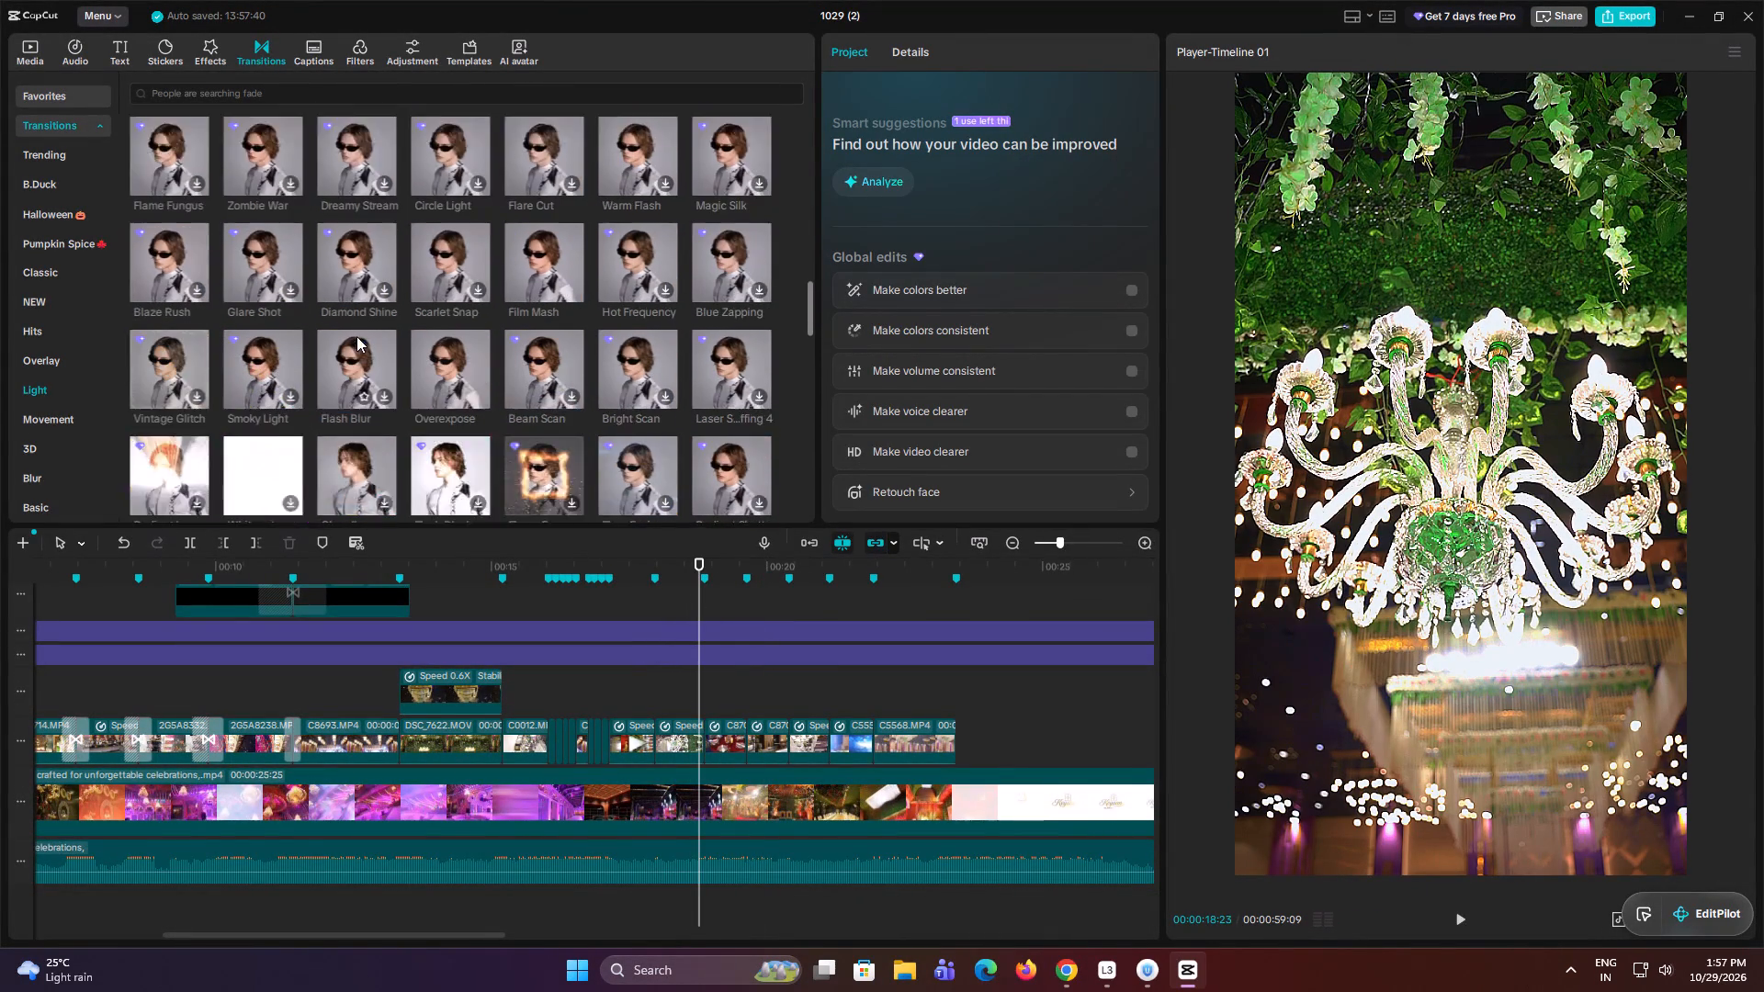
pyautogui.scroll(2, 356, 336)
pyautogui.click(40, 293)
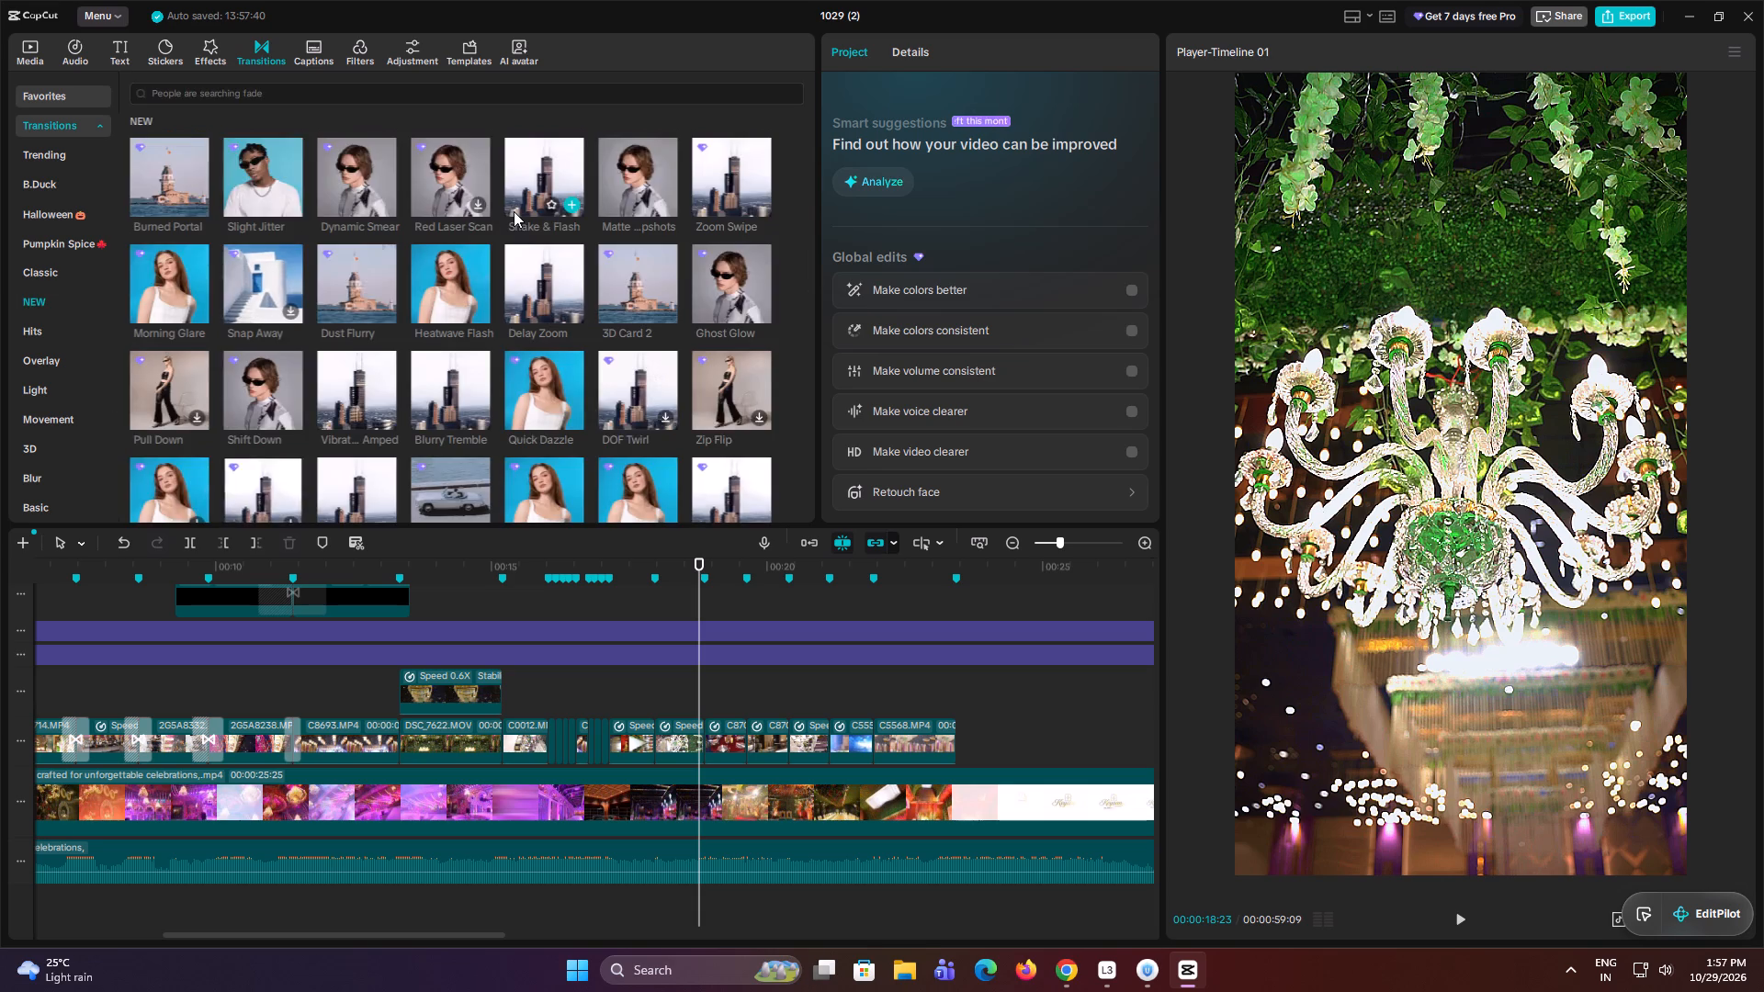
pyautogui.moveTo(633, 182); pyautogui.dragTo(650, 693)
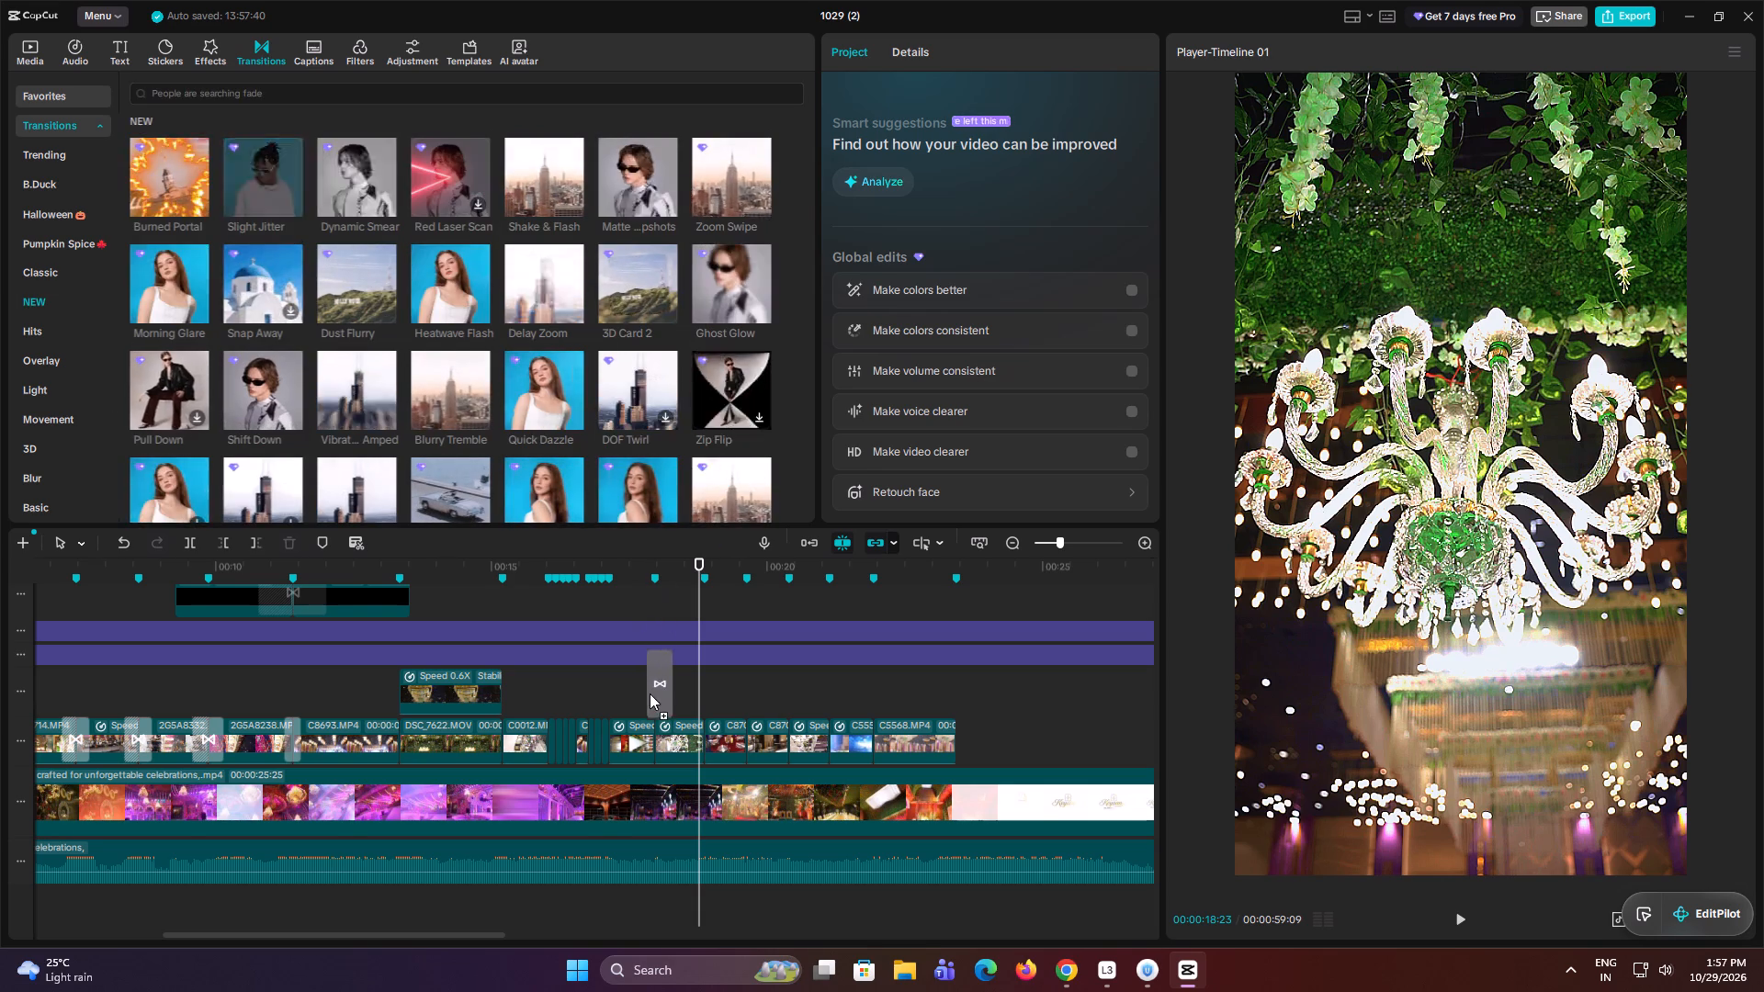
pyautogui.moveTo(650, 693); pyautogui.dragTo(695, 738)
pyautogui.click(690, 686)
pyautogui.press('space')
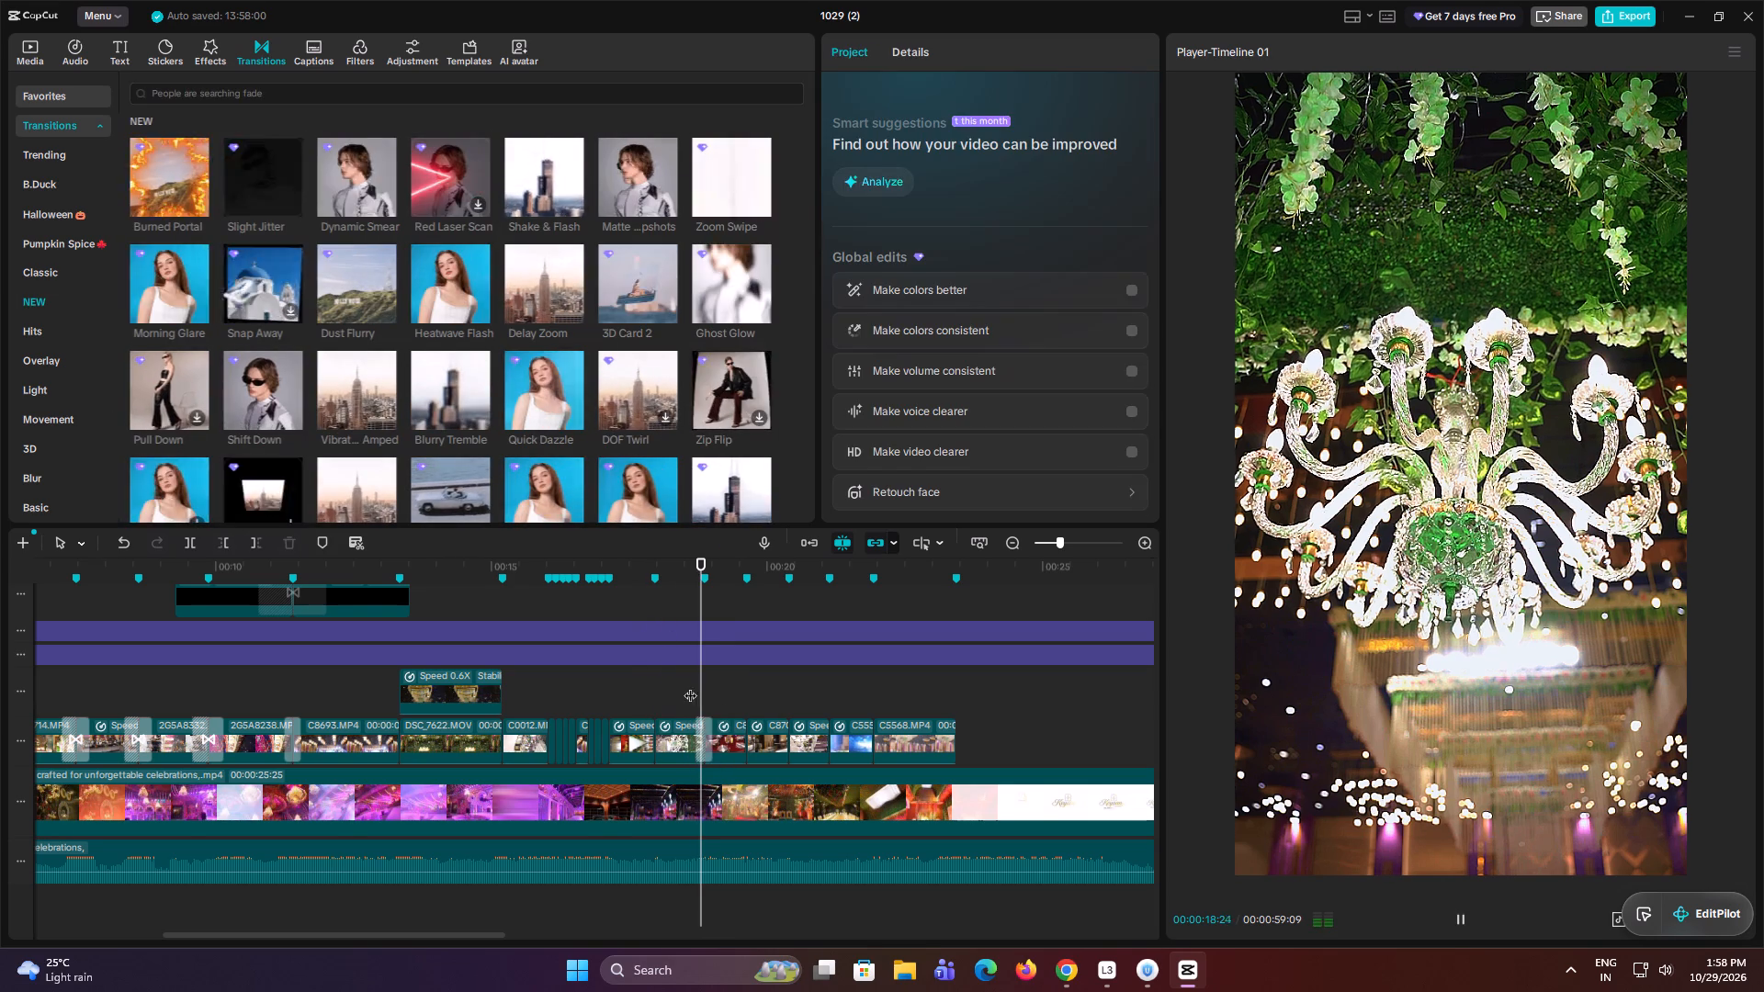
pyautogui.press('space')
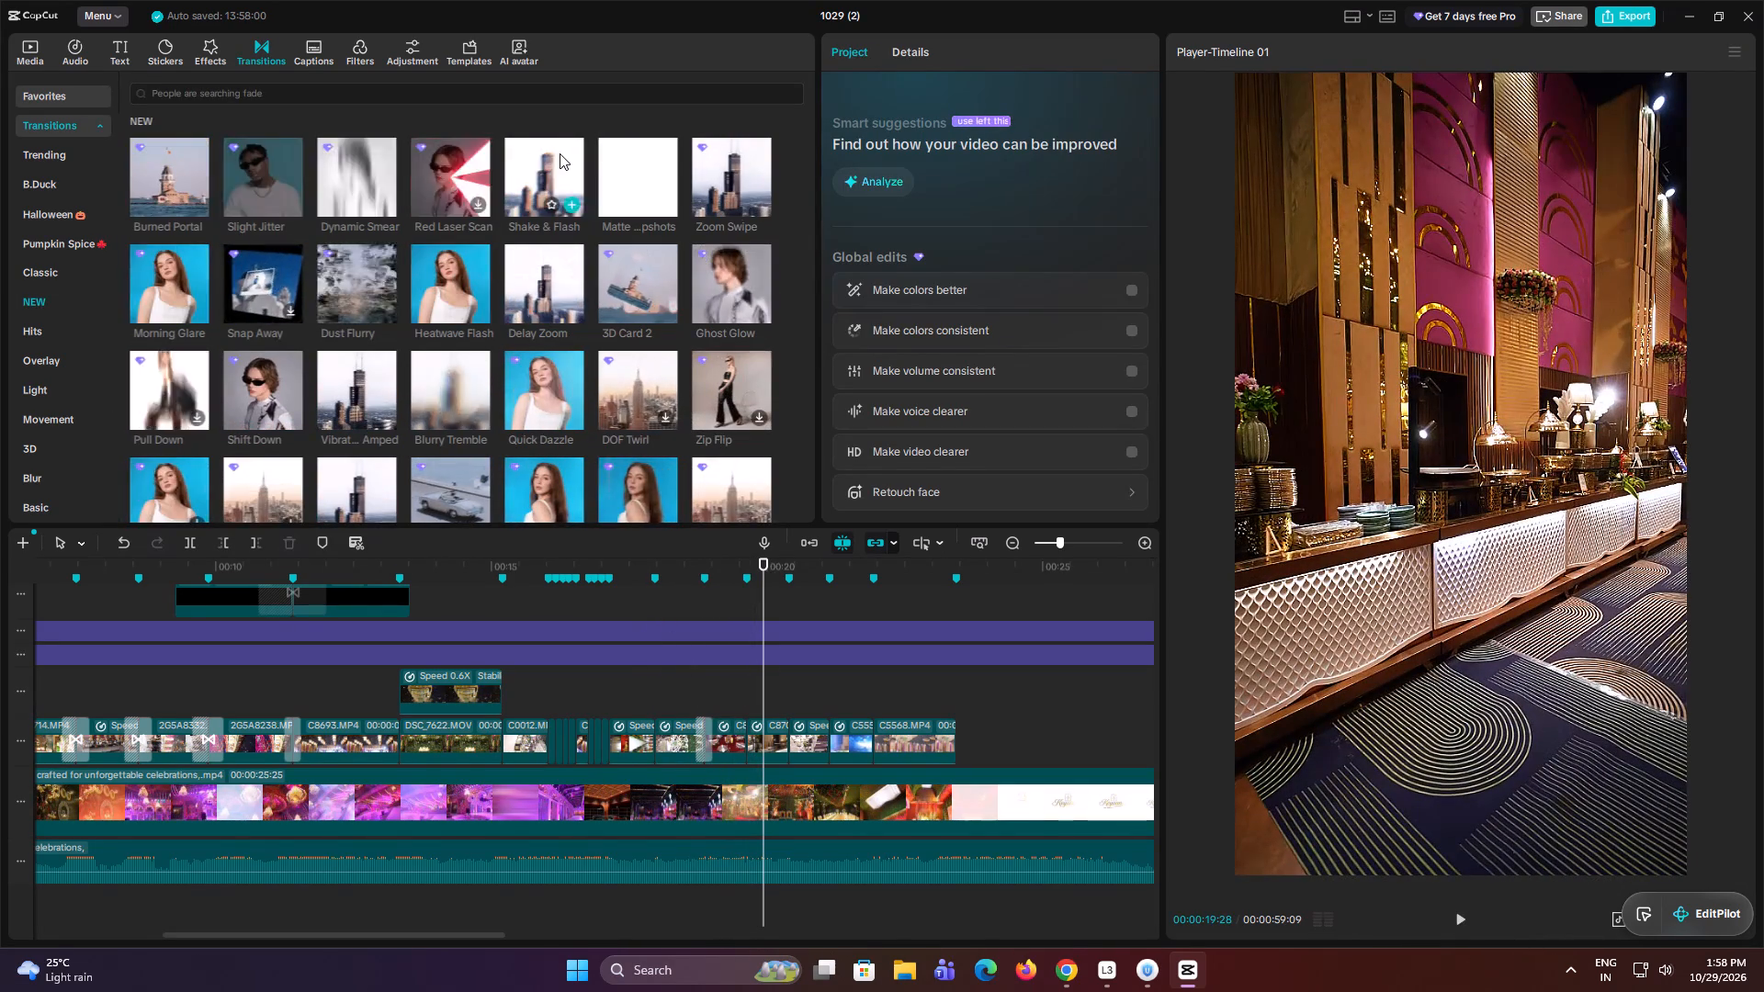
# Apply the Matte Snapshots transition to the footage cut at about 19.6 s and play the shots that follow.
pyautogui.moveTo(635, 184); pyautogui.dragTo(732, 737)
pyautogui.click(731, 691)
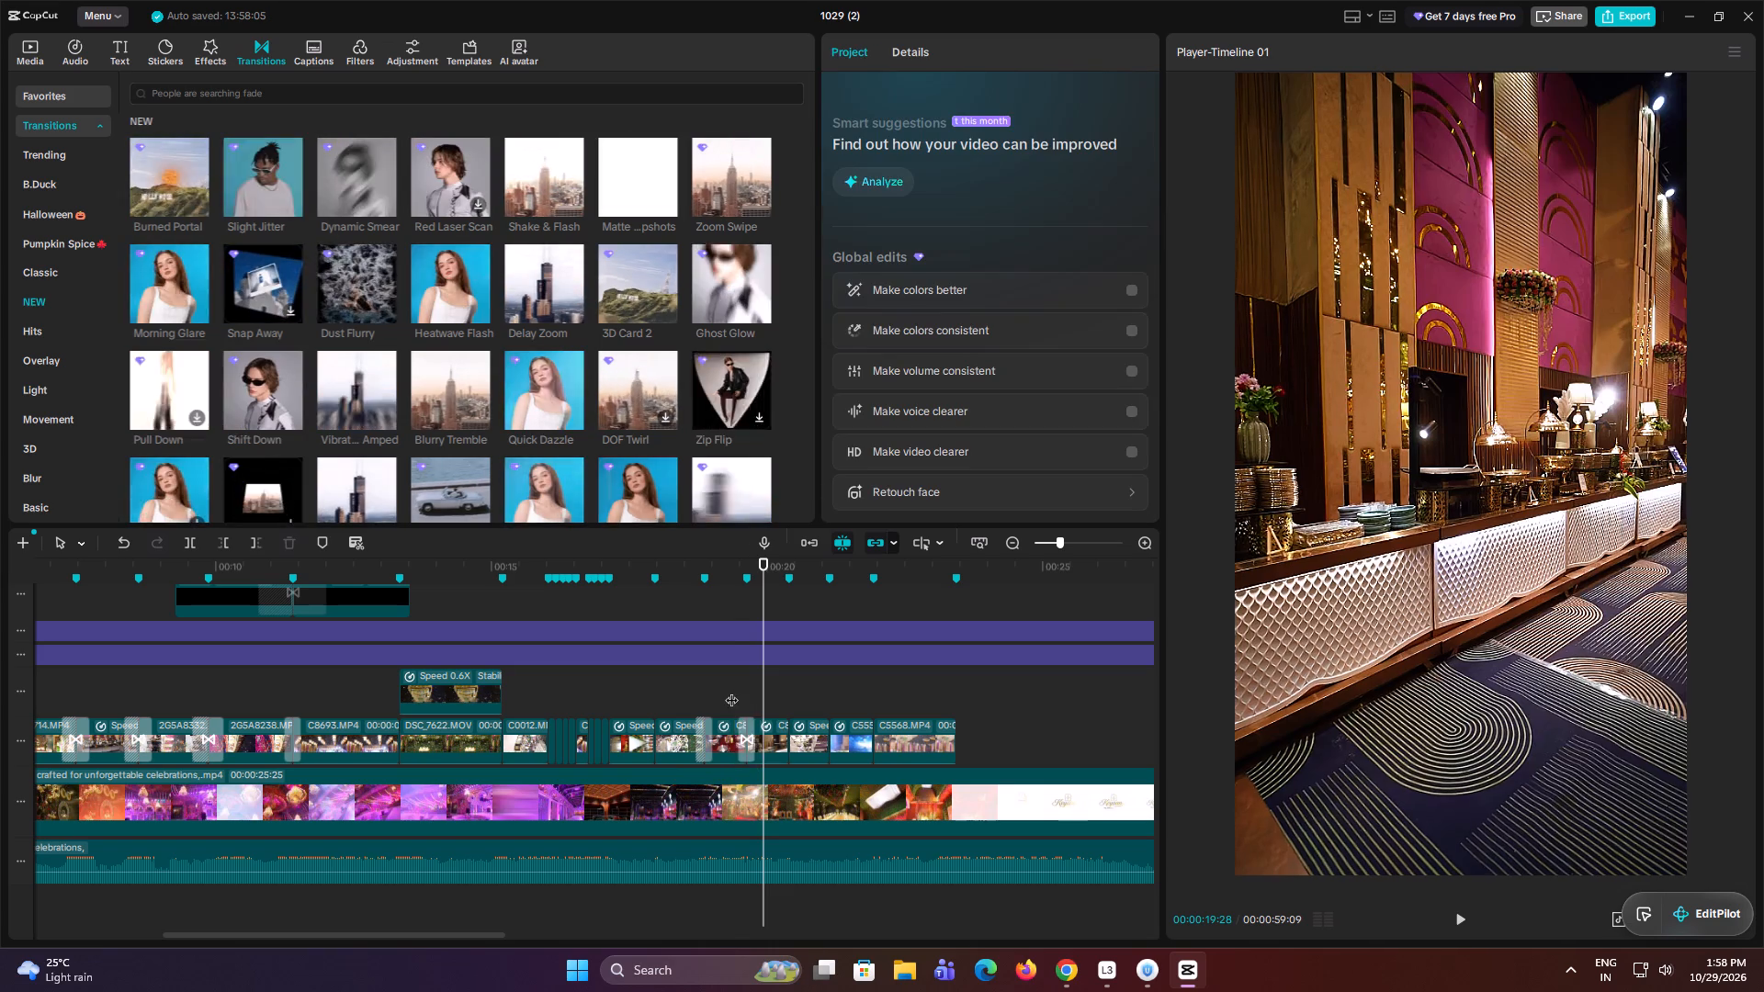
pyautogui.press('space')
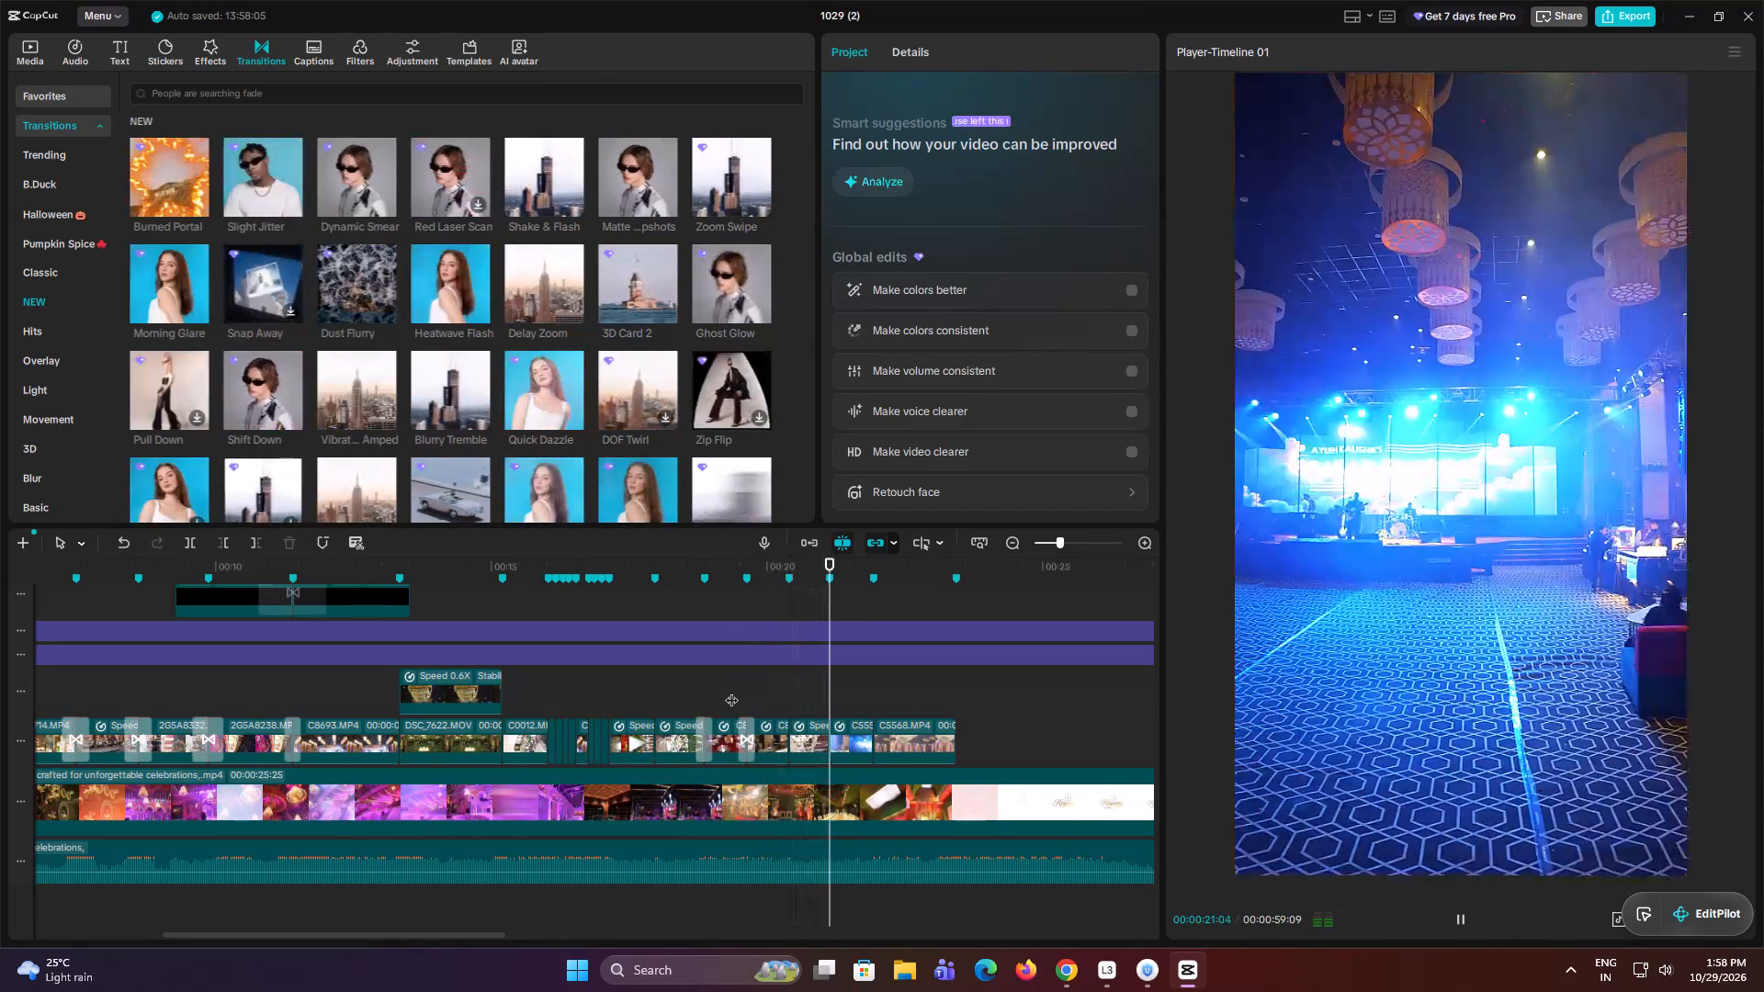
pyautogui.press('space')
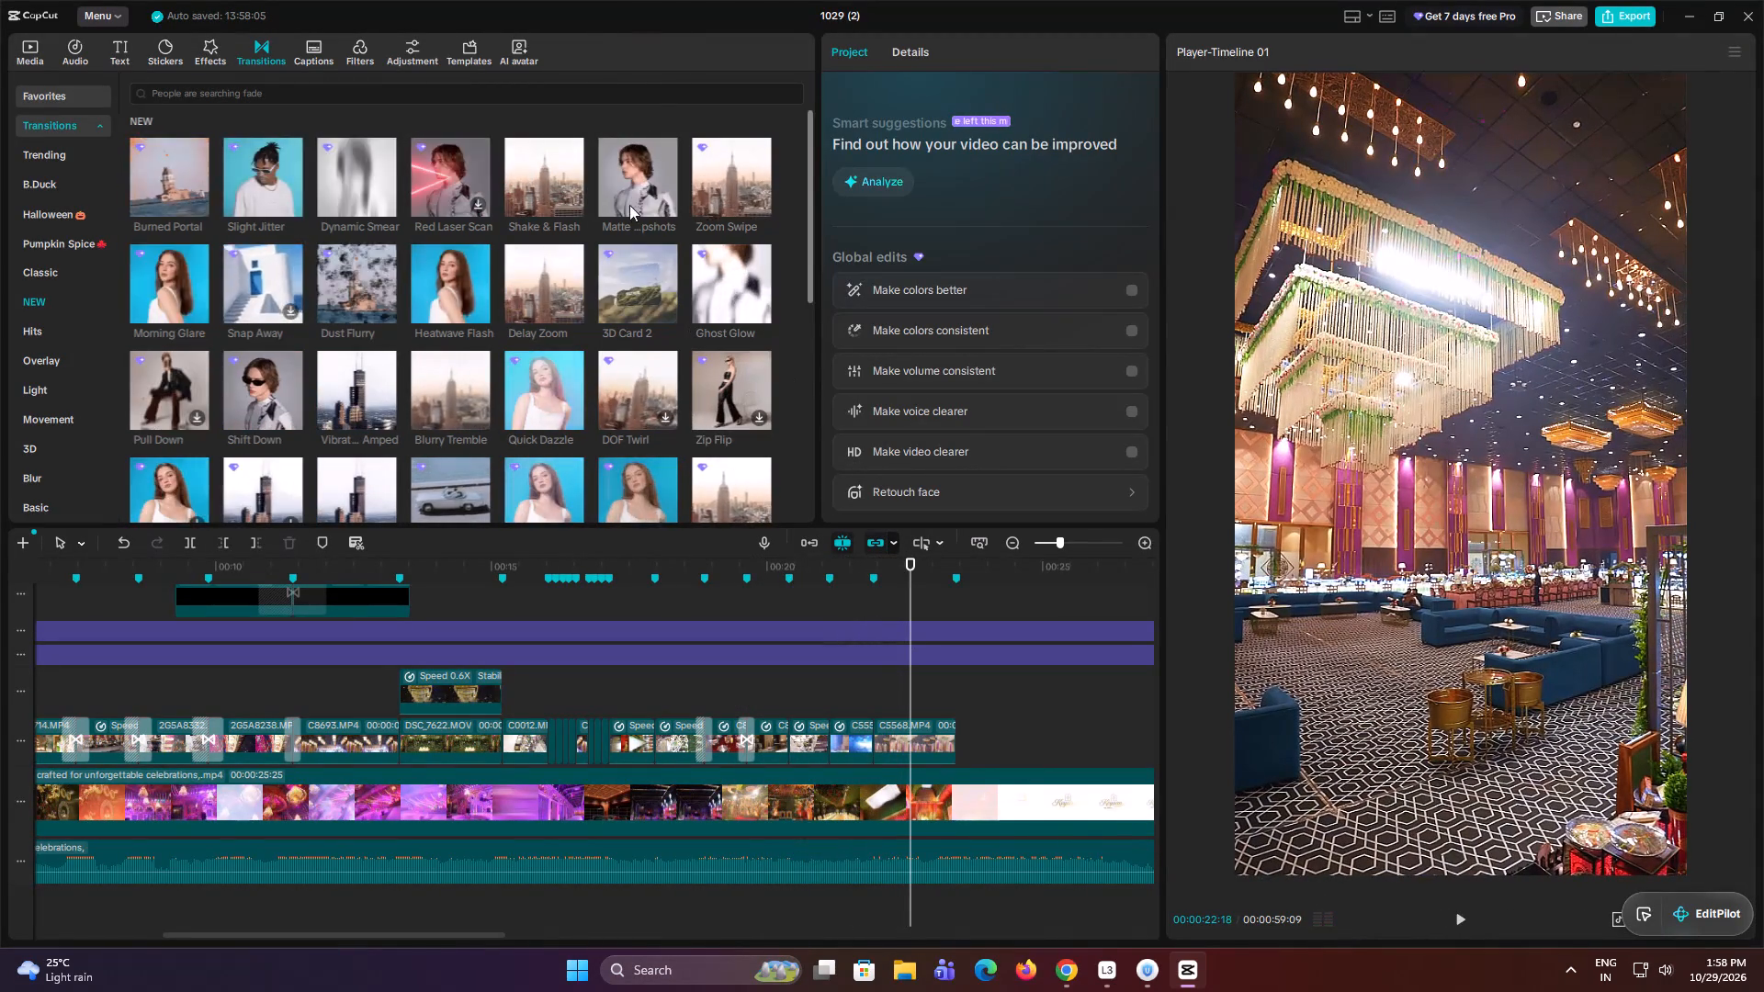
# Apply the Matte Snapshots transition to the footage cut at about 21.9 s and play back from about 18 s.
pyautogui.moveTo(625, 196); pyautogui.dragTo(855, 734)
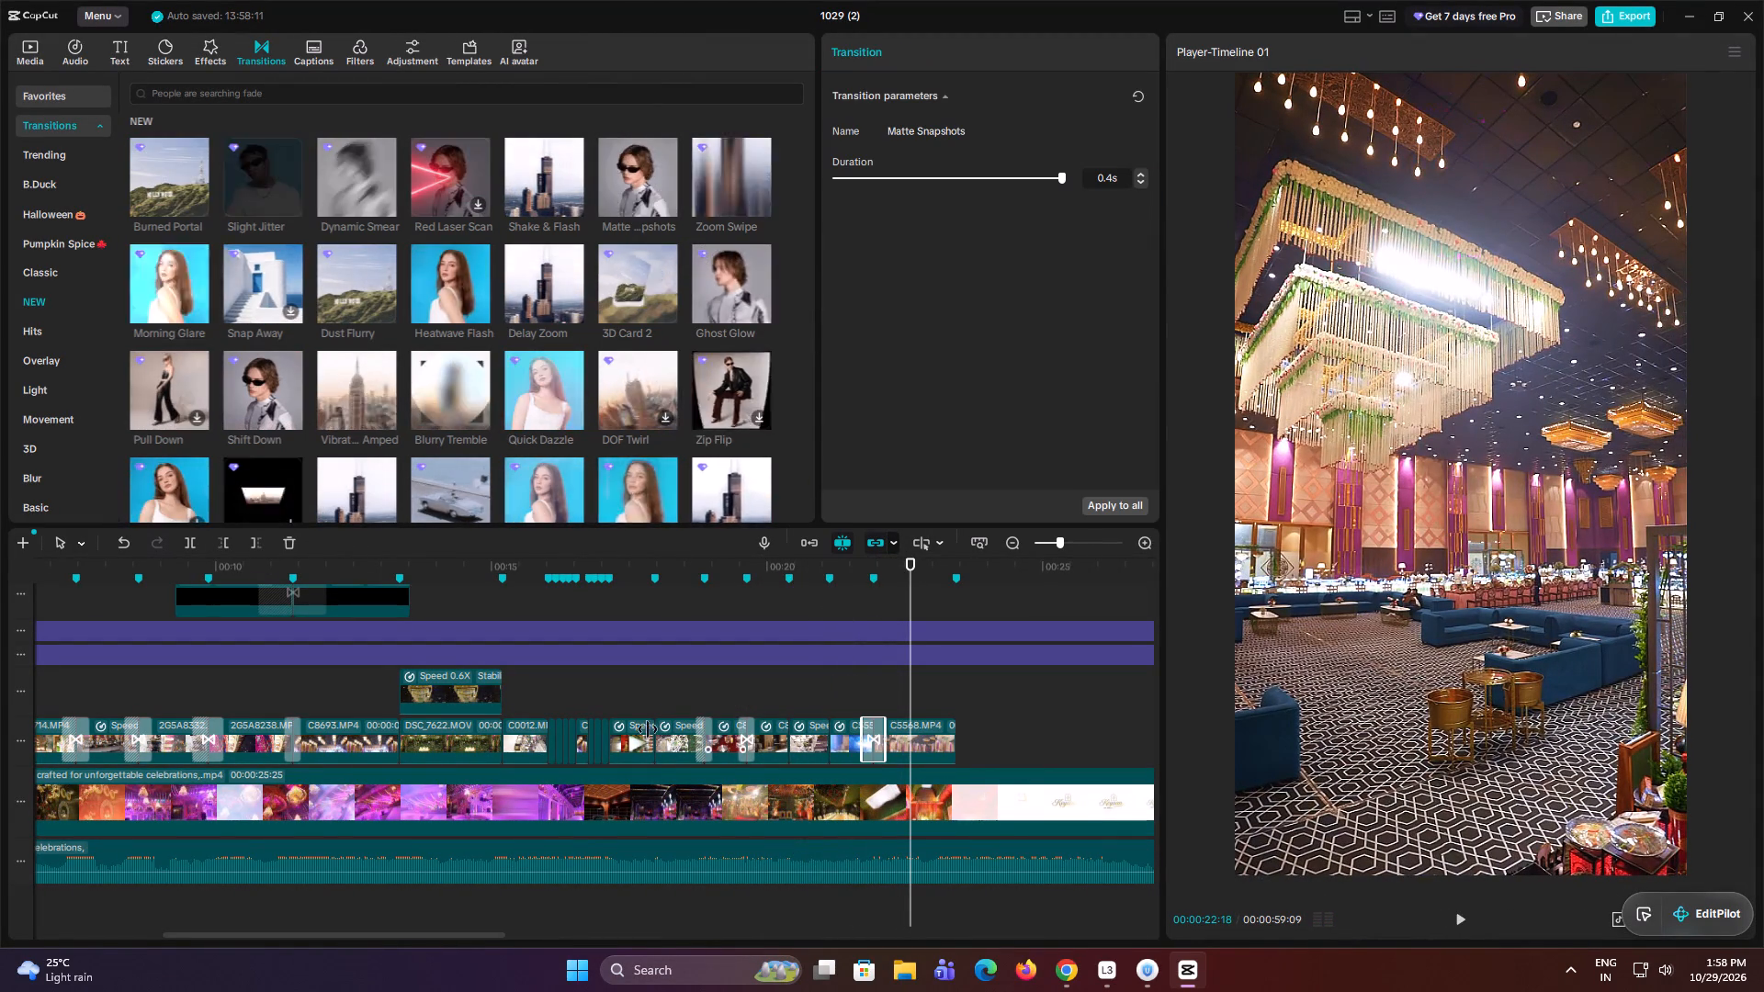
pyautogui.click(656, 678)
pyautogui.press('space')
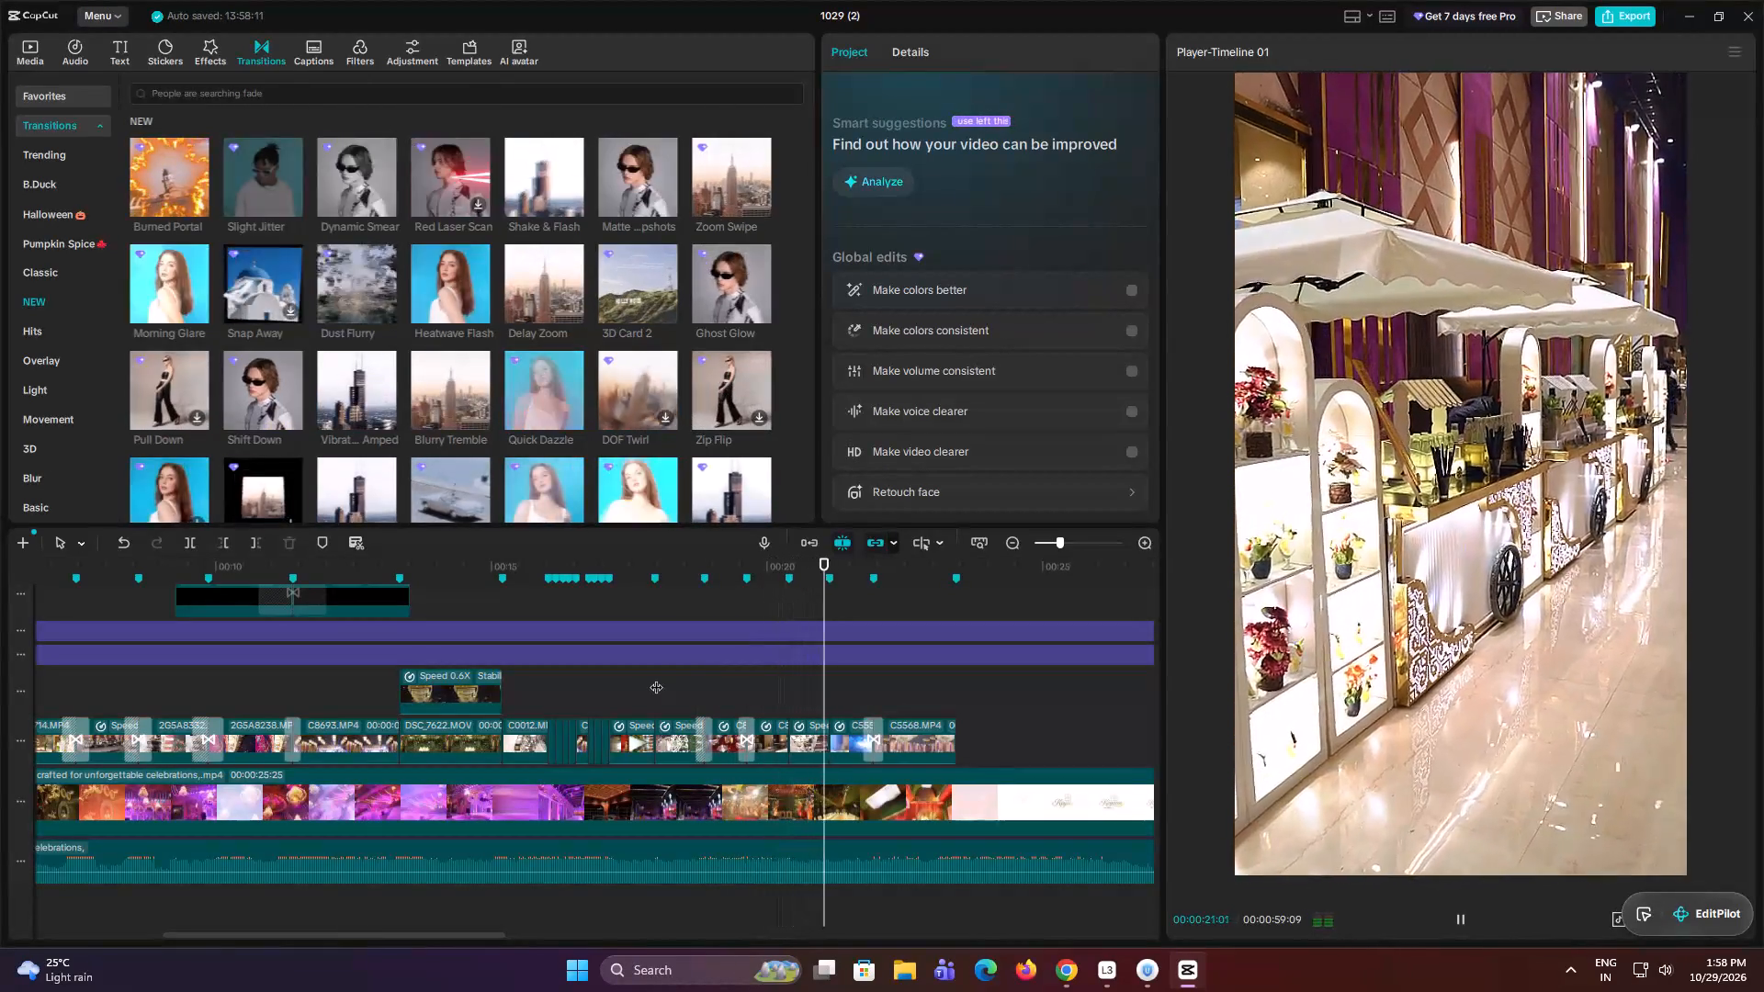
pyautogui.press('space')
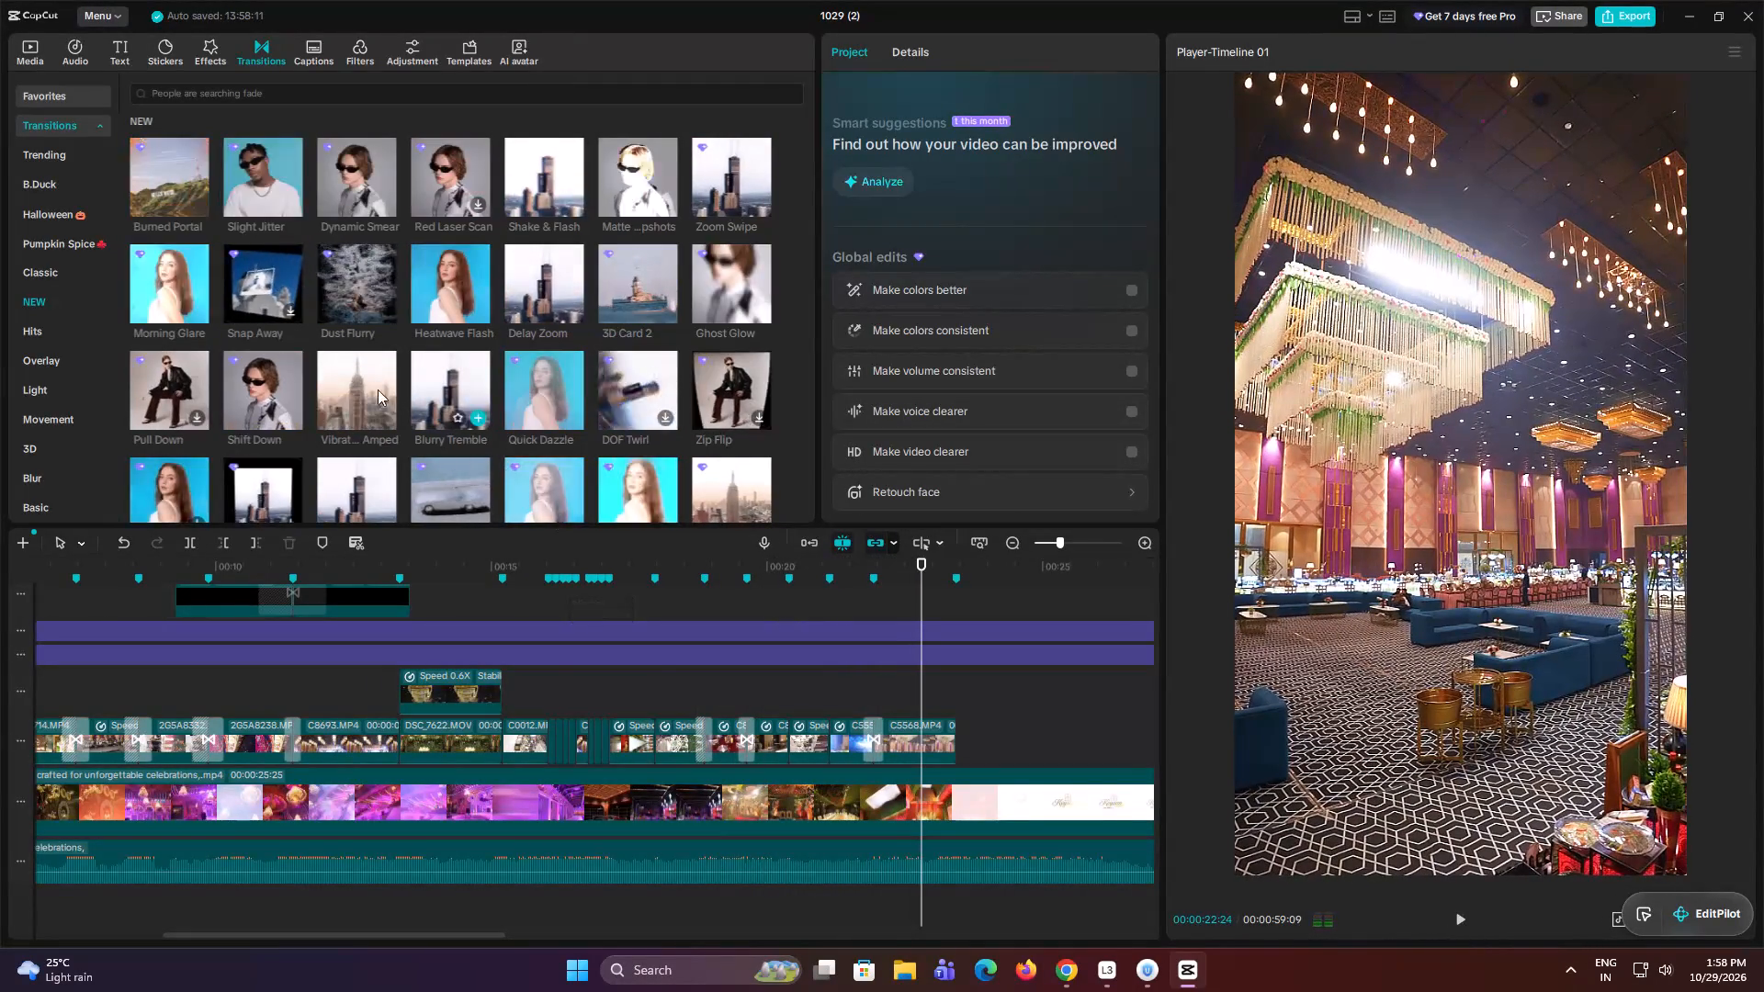
# Replace the transition at about 21.9 s with Shift Down and play on to the reference's closing Keyaan logo.
pyautogui.moveTo(266, 384); pyautogui.dragTo(865, 741)
pyautogui.click(853, 689)
pyautogui.press('space')
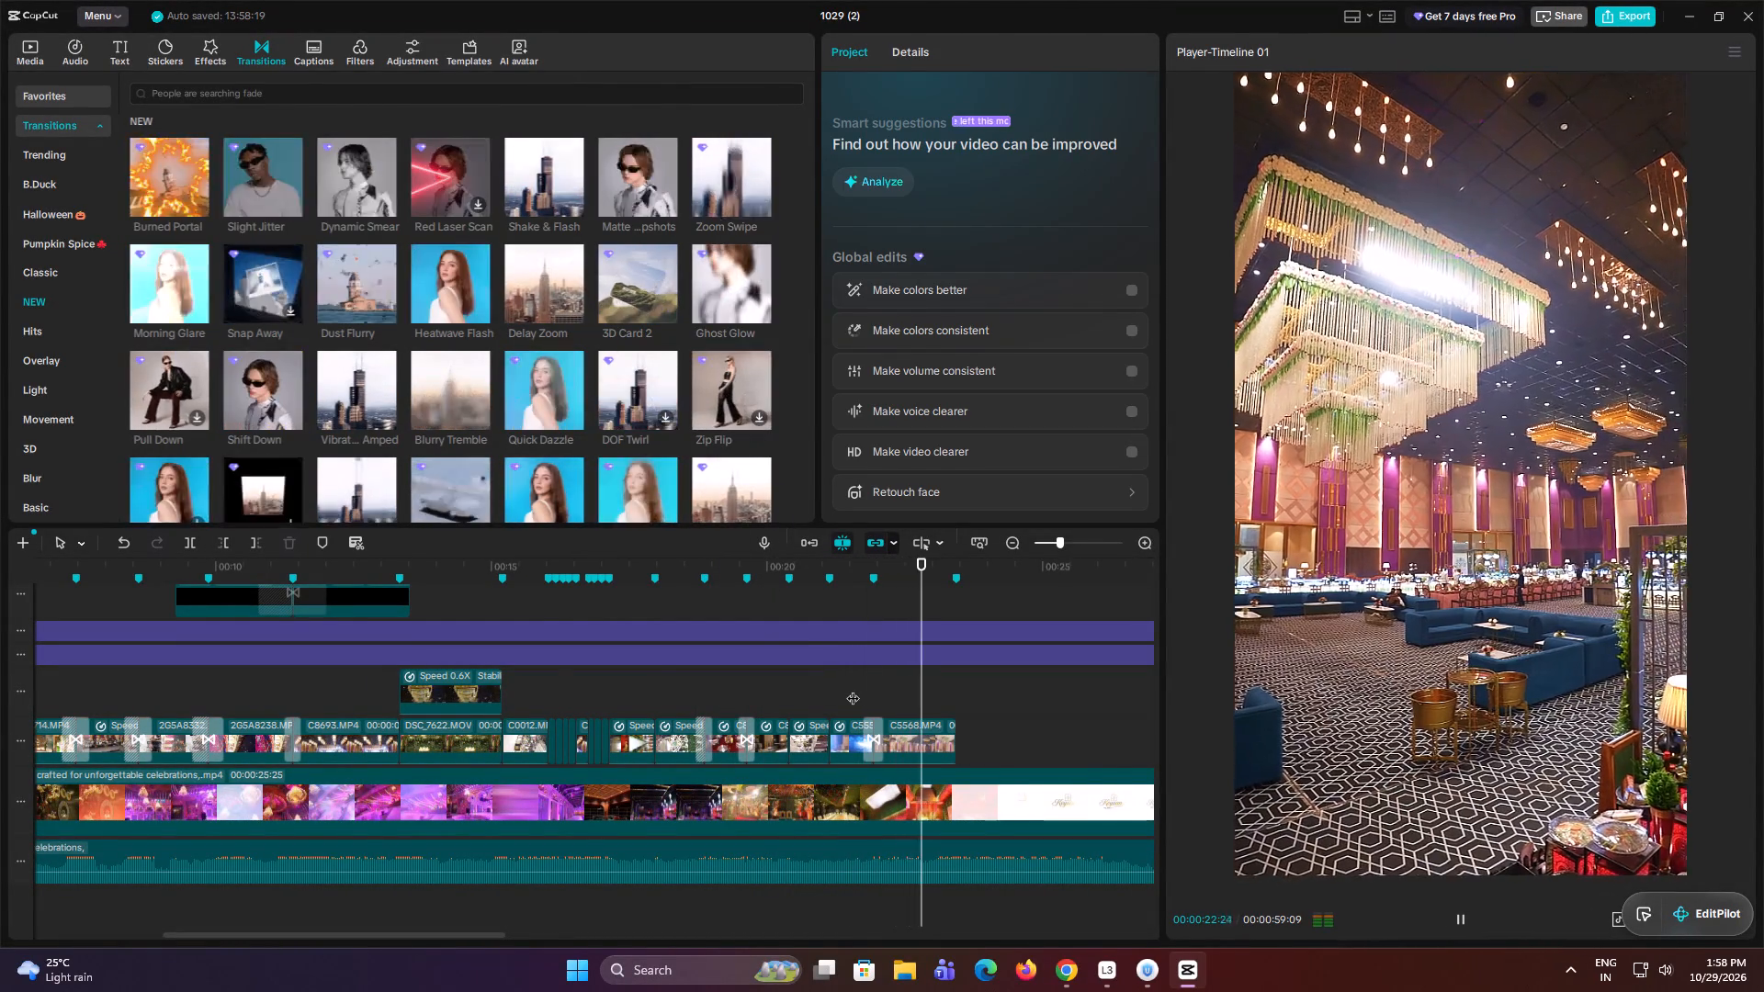
pyautogui.press('space')
pyautogui.press('space')
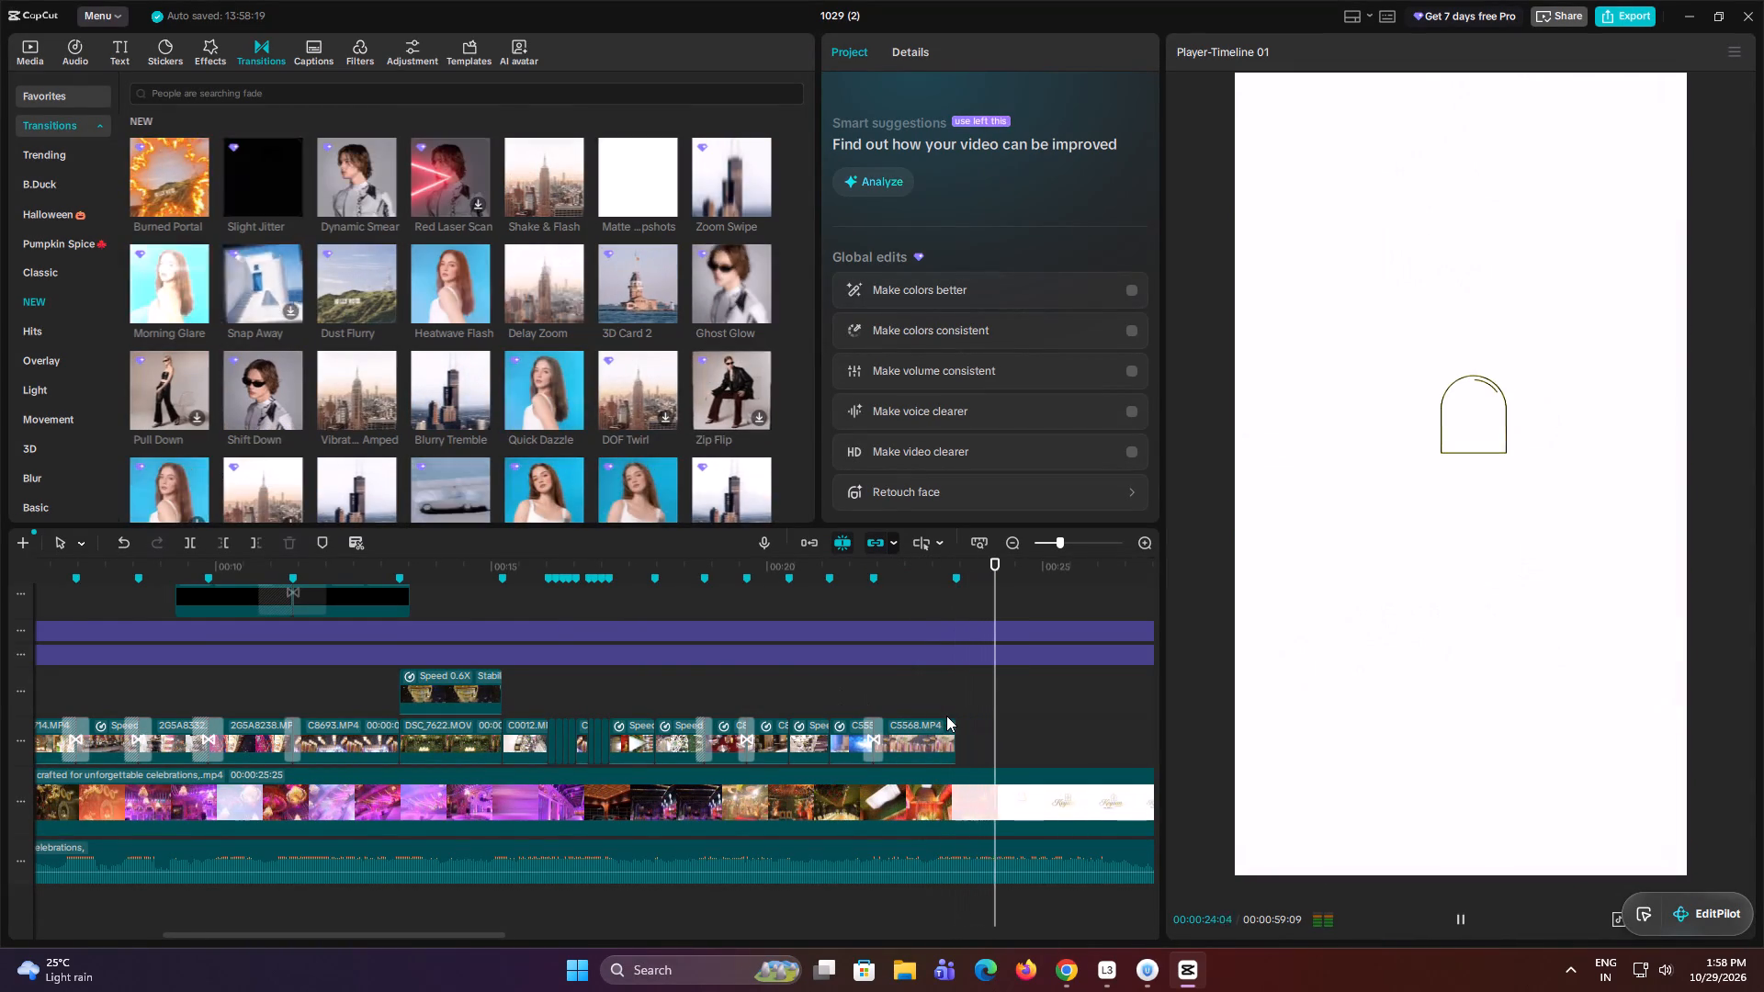
pyautogui.press('space')
pyautogui.press('space')
pyautogui.press('space')
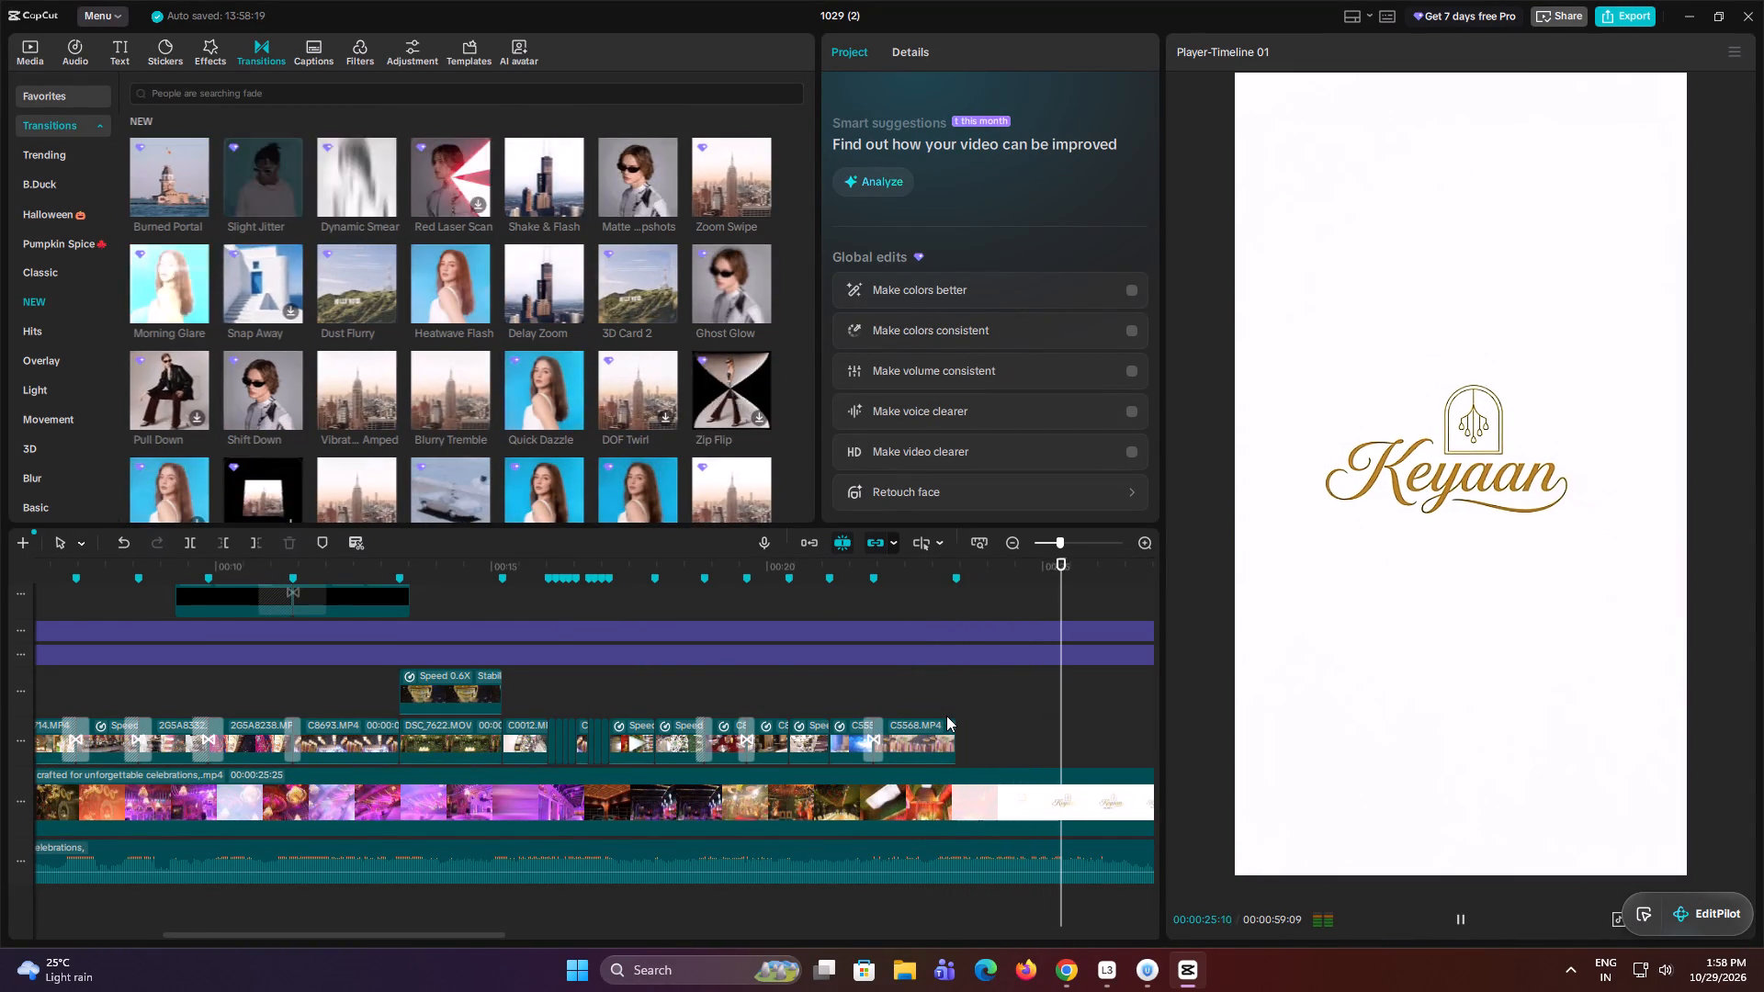
# Import 1013(1) and image-removebg-preview from the freelines work folder on Local Disk (E:) into the project media.
pyautogui.click(35, 48)
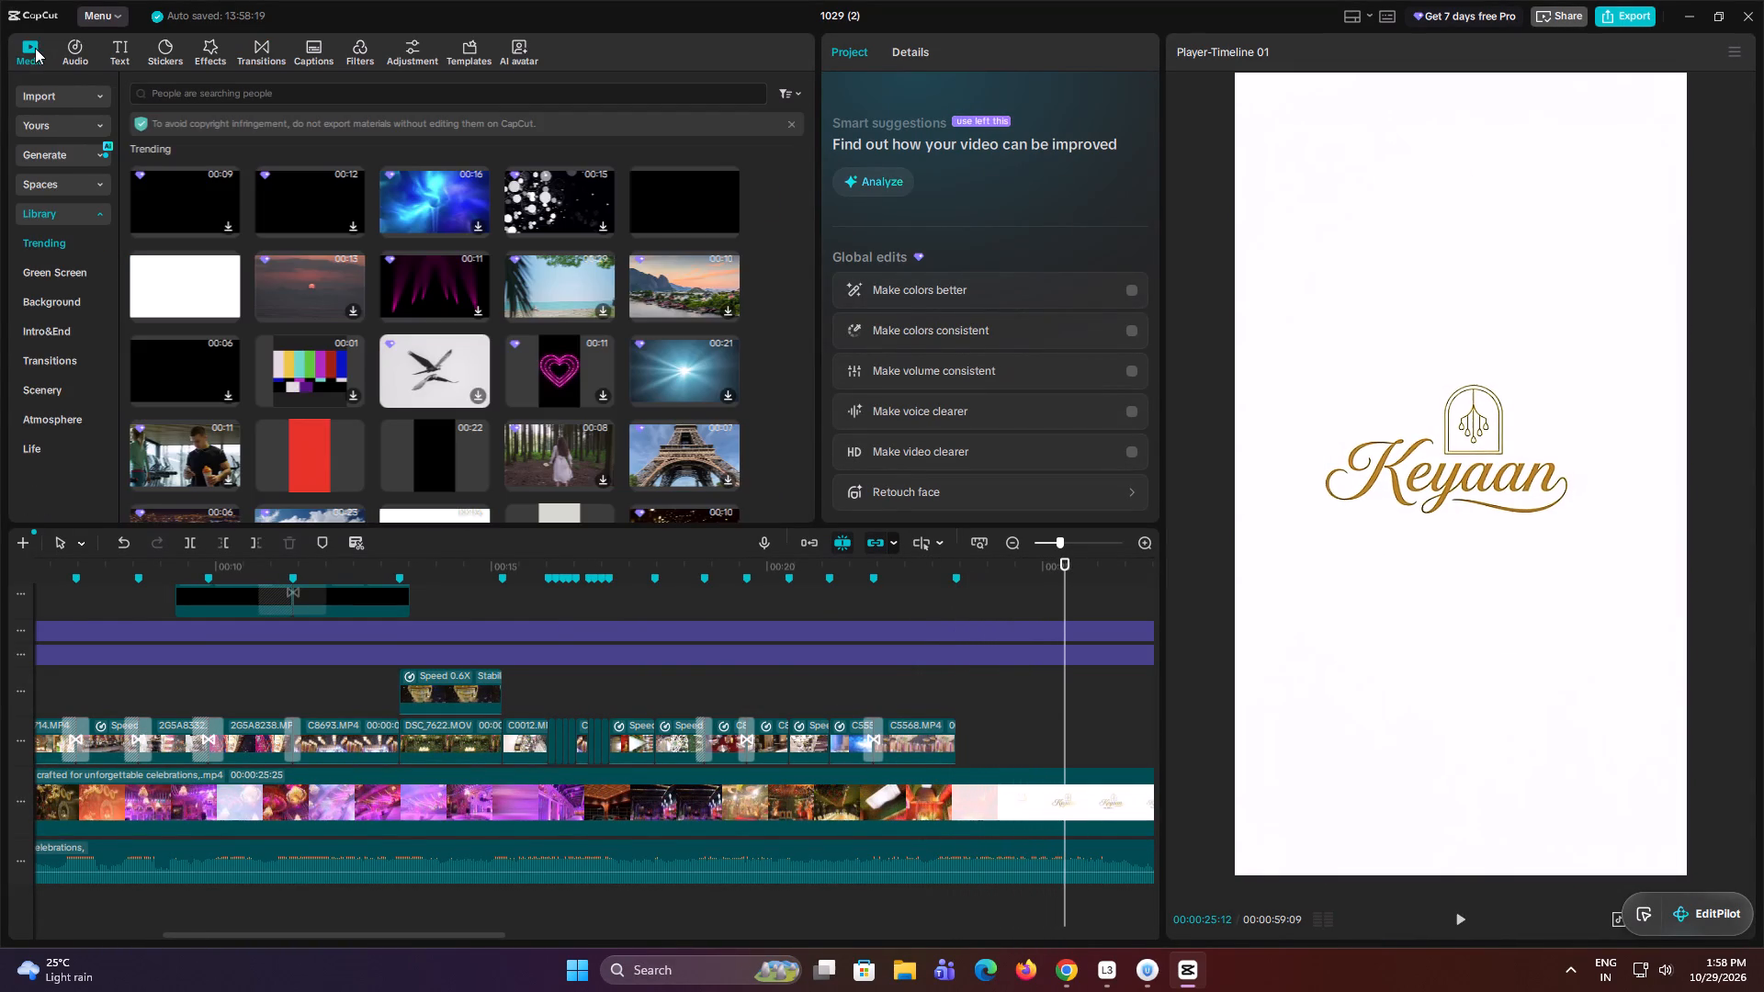
pyautogui.click(50, 95)
pyautogui.click(178, 98)
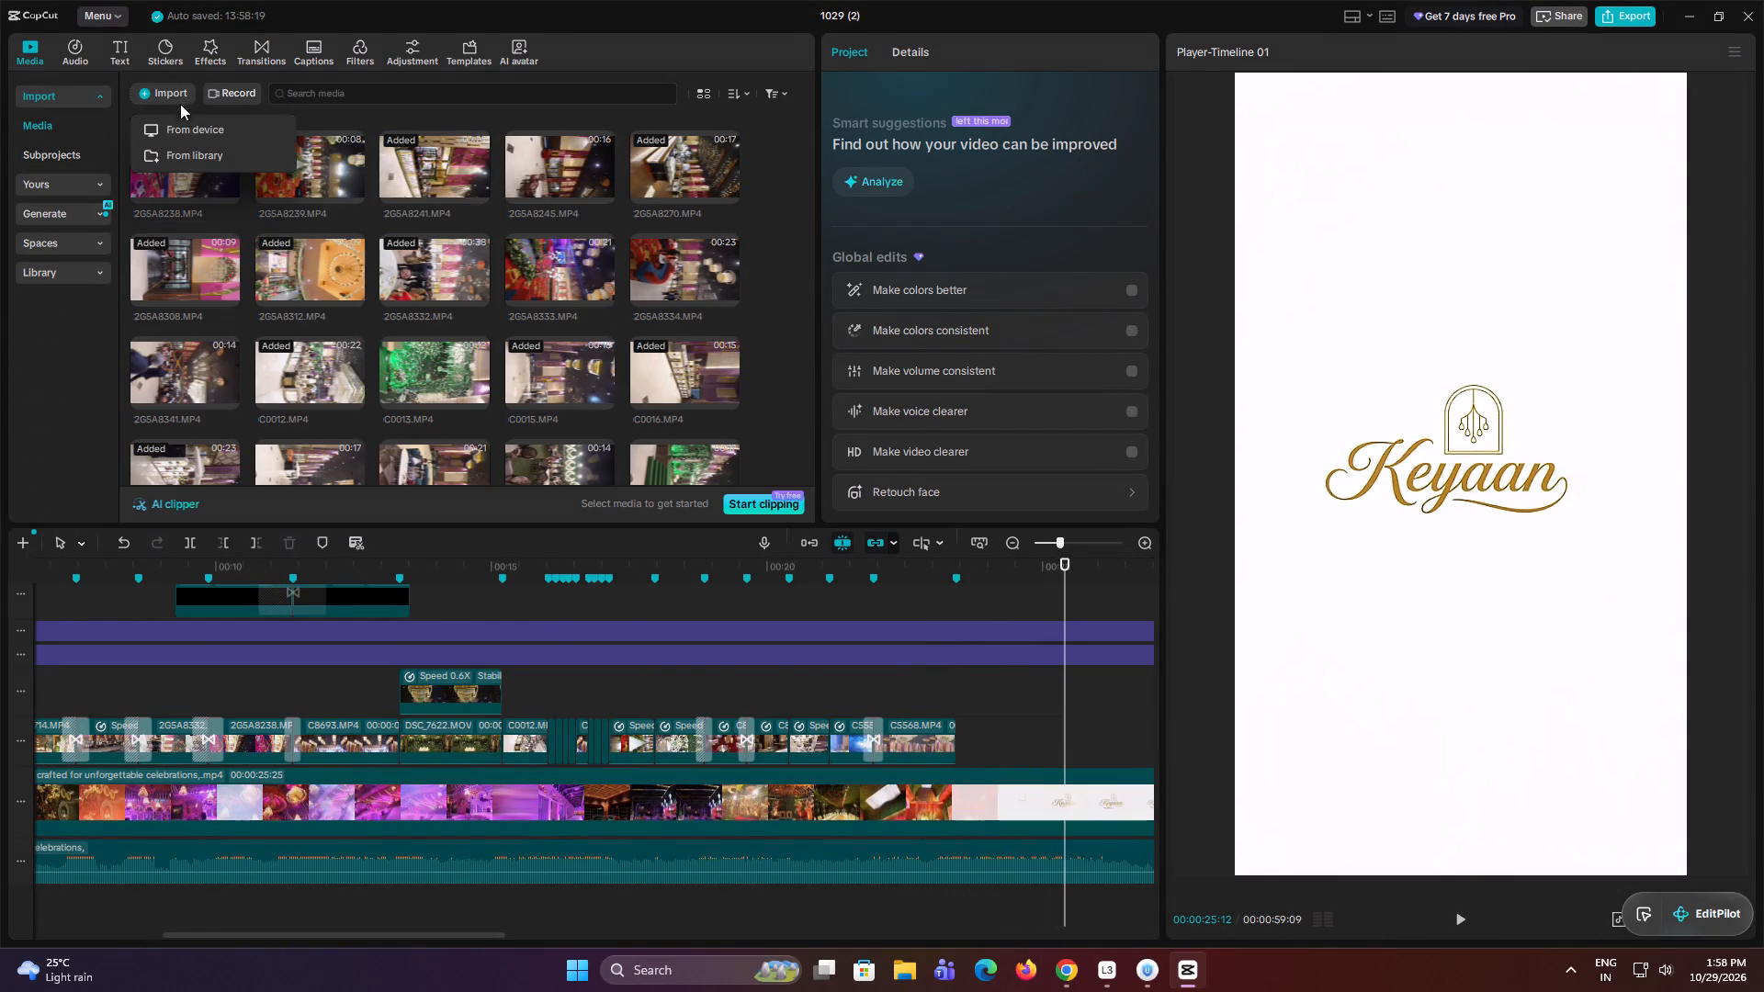
pyautogui.click(195, 125)
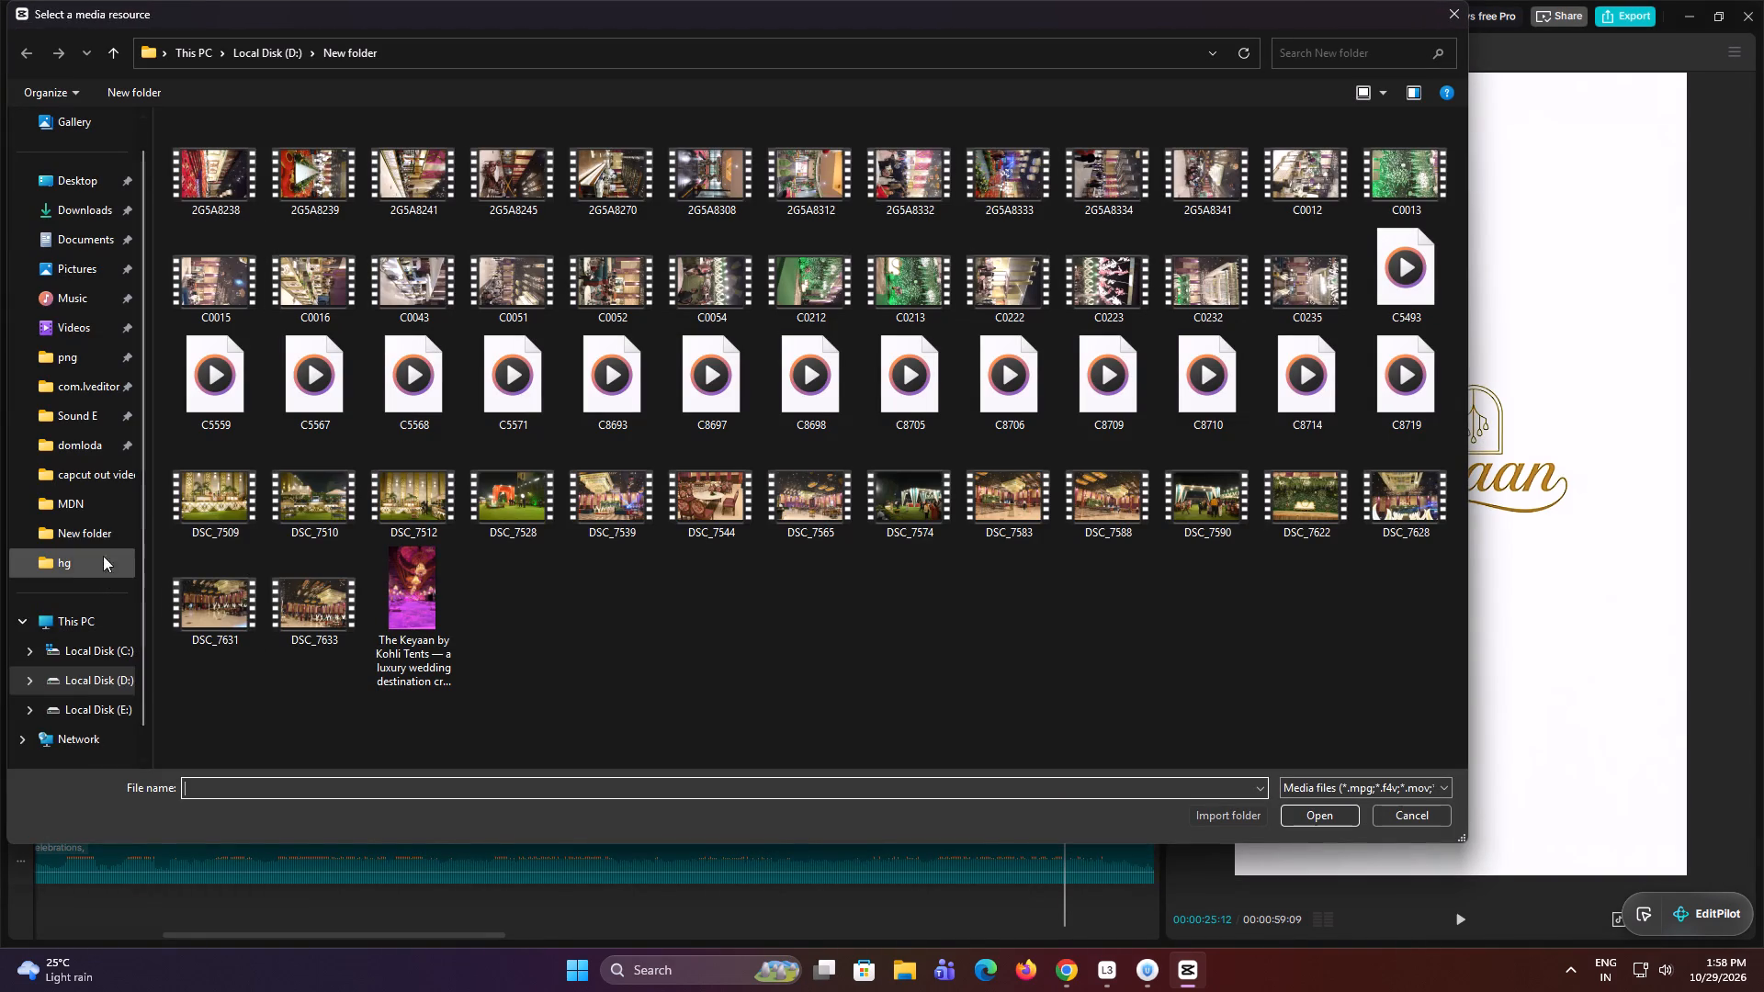
pyautogui.click(118, 716)
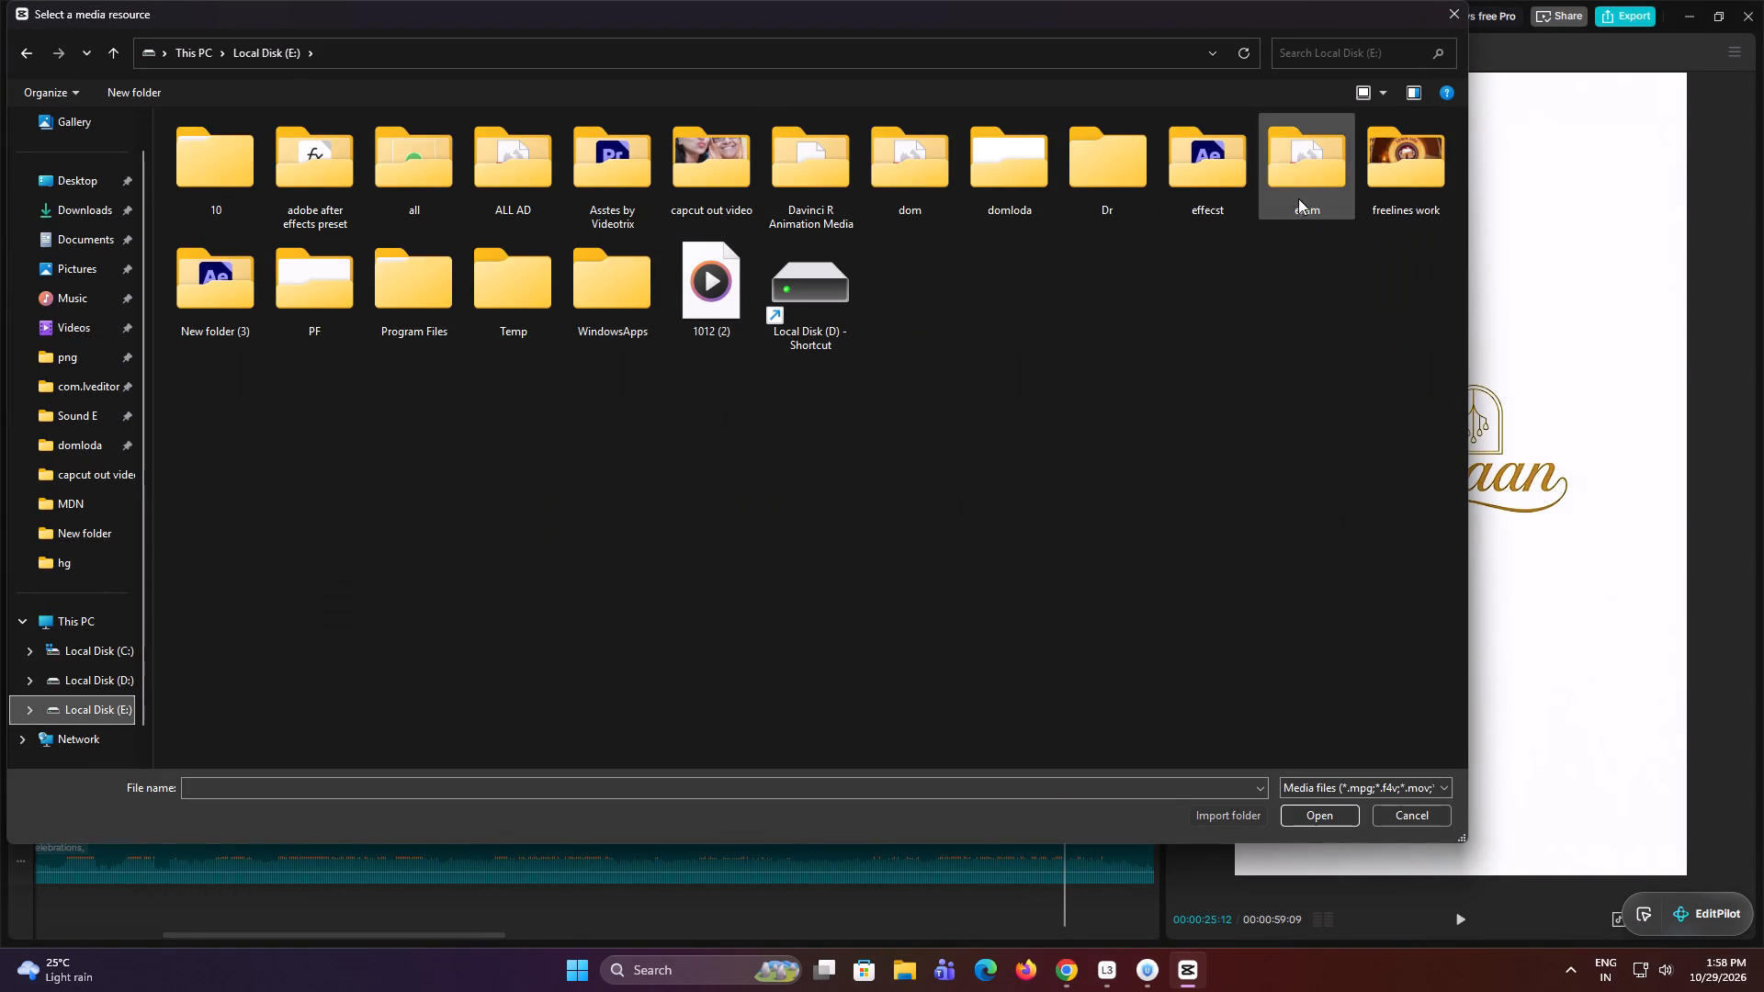
pyautogui.doubleClick(1371, 178)
pyautogui.click(609, 161)
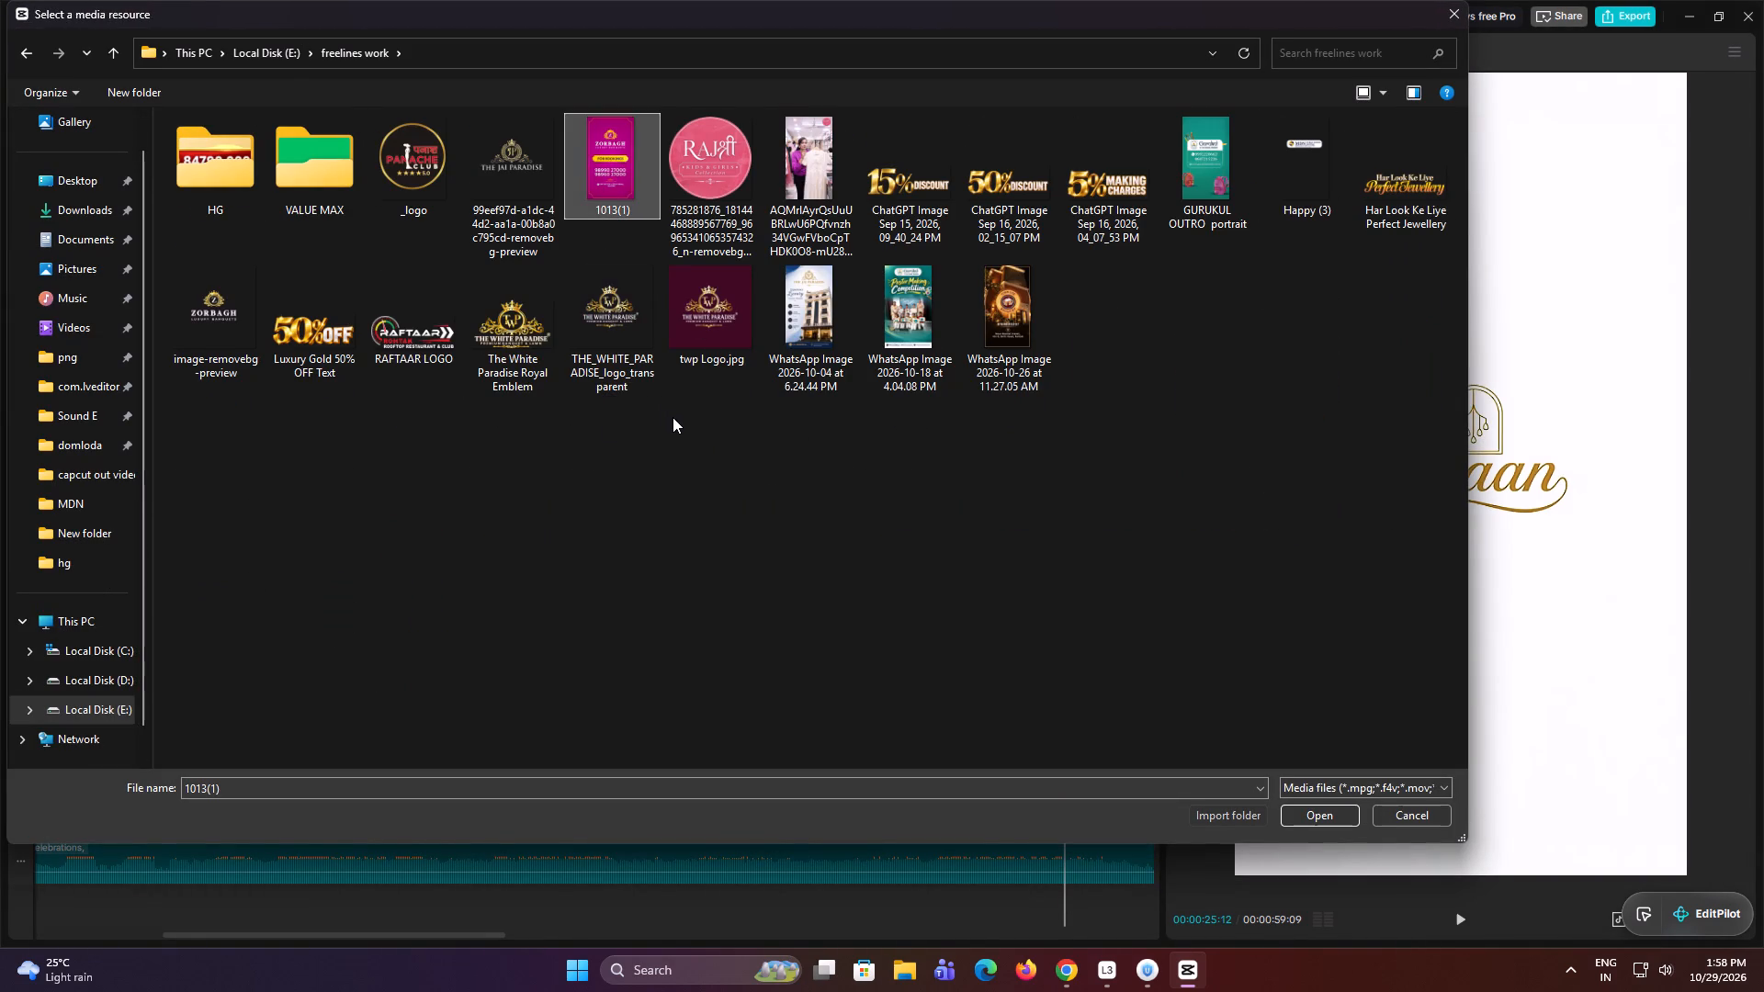
pyautogui.keyDown('ctrl'); pyautogui.click(225, 321); pyautogui.keyUp('ctrl')
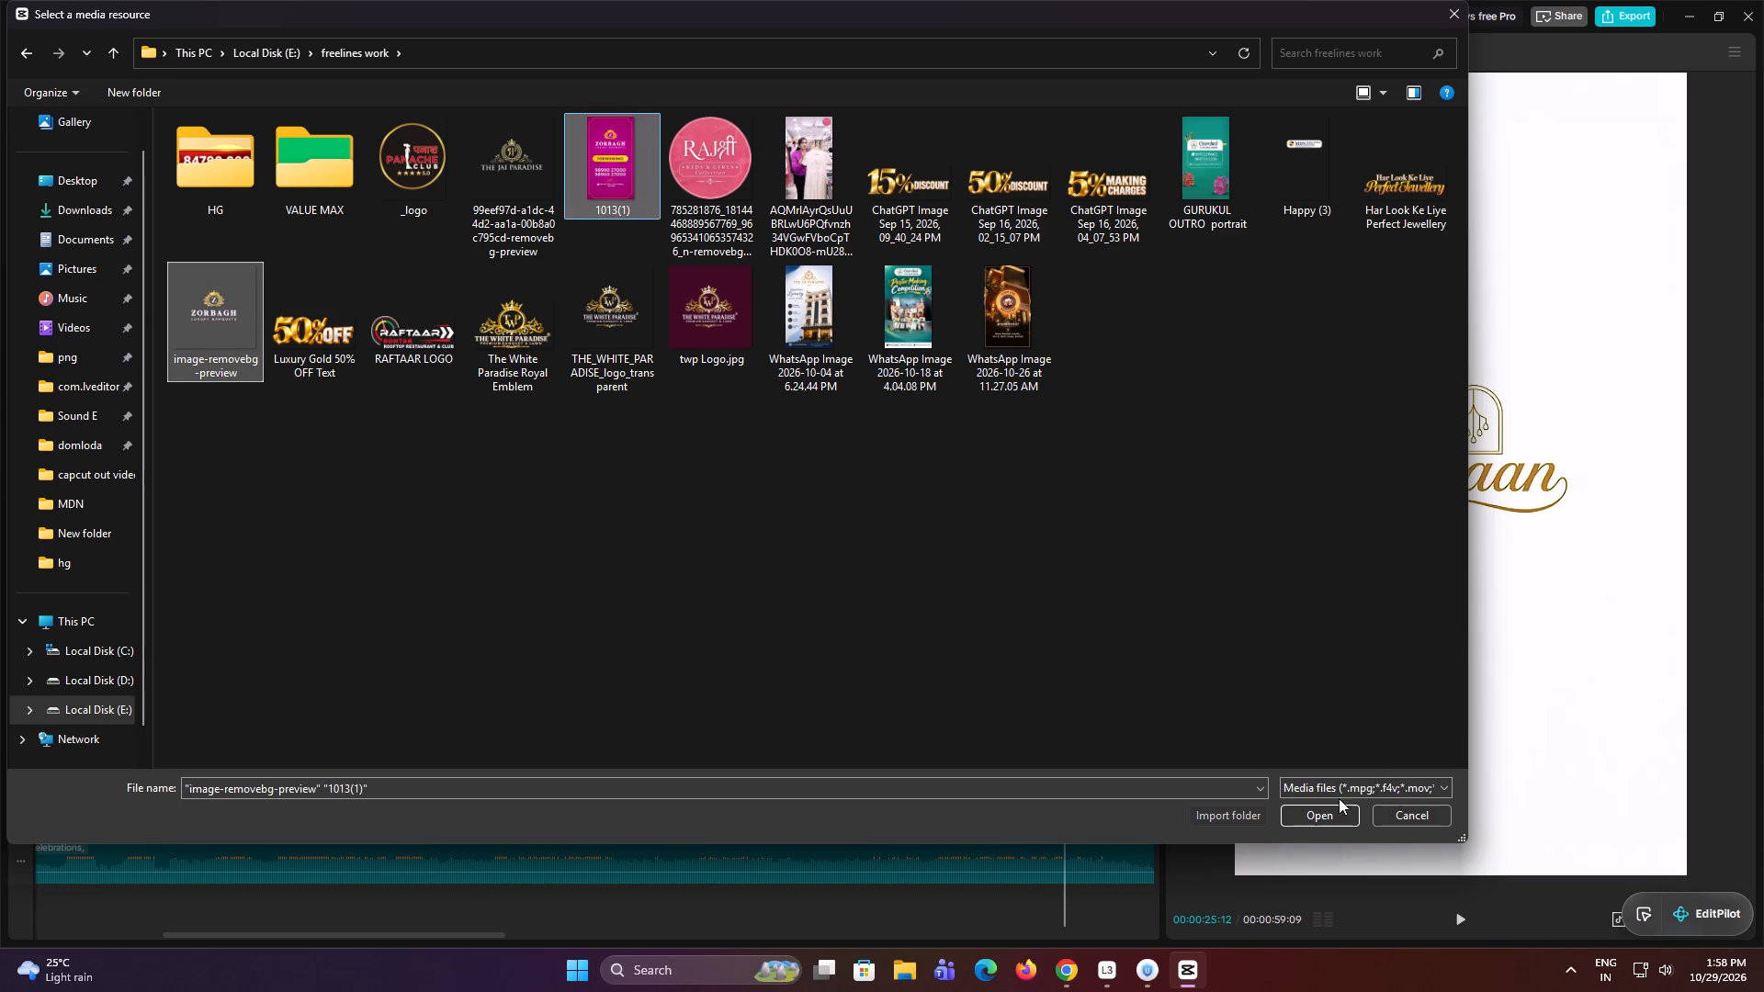
pyautogui.click(1292, 815)
# Place the 1013(1).mp4 Zorbagh booking card on the main track directly after the last footage clip.
pyautogui.scroll(-1, 543, 360)
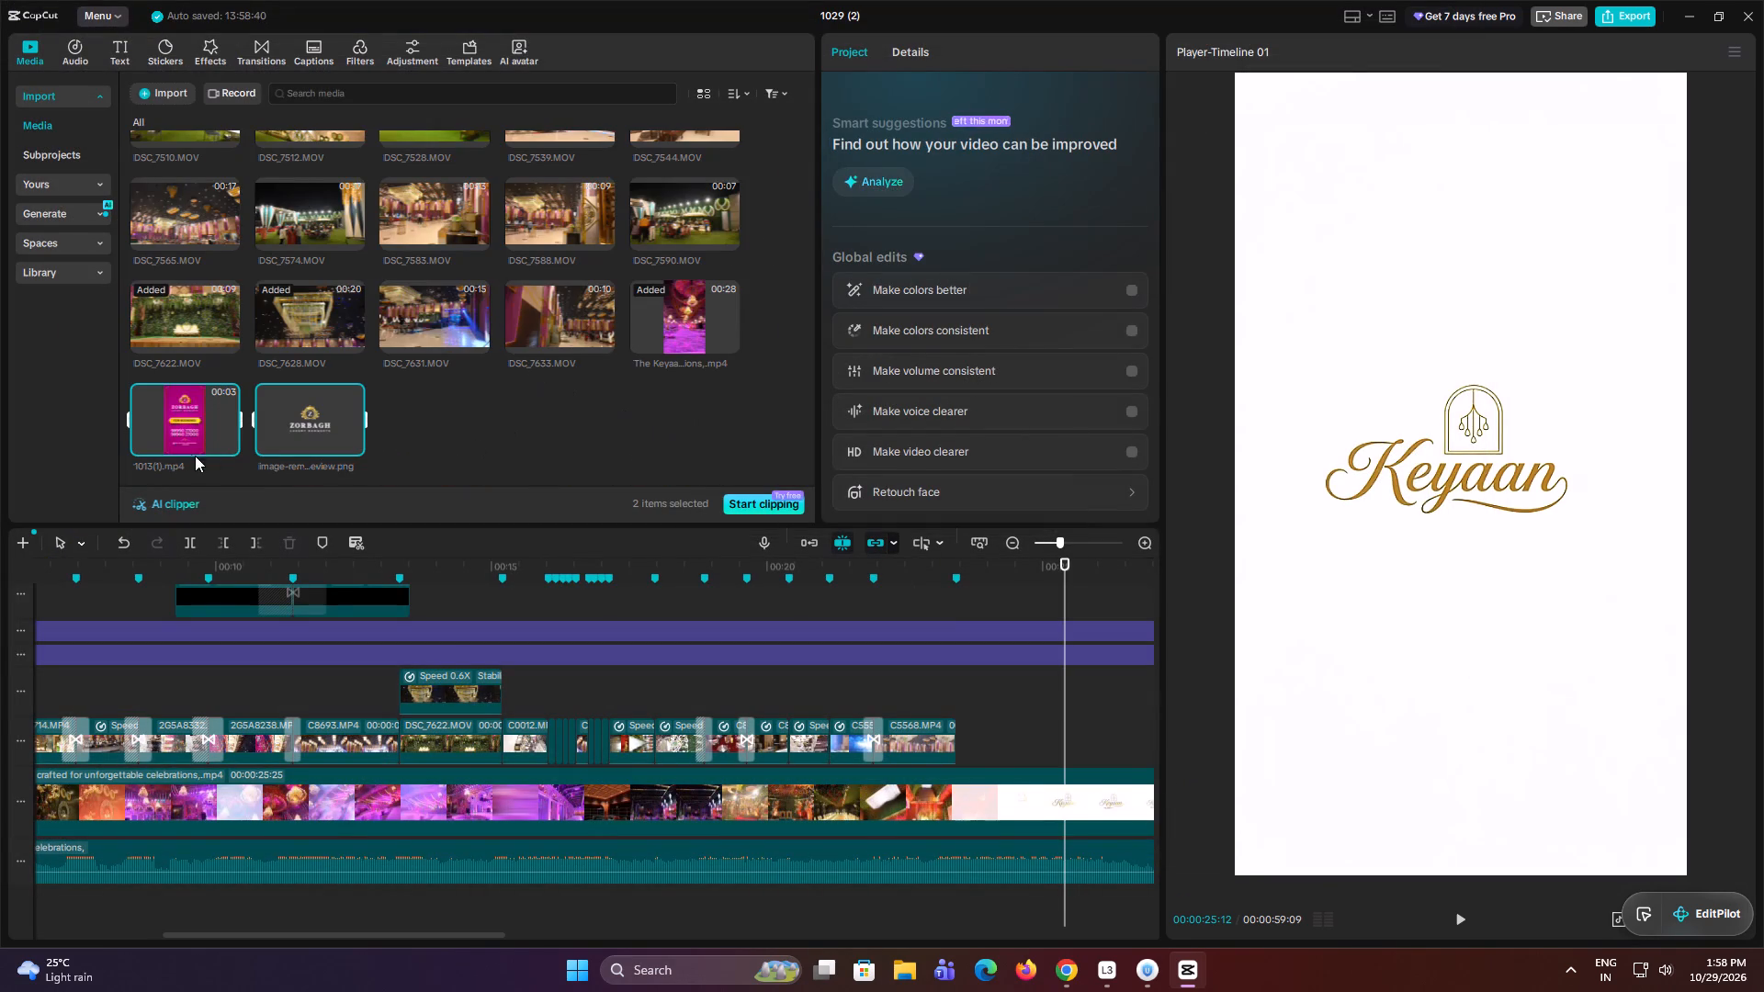
pyautogui.click(166, 427)
pyautogui.moveTo(177, 422); pyautogui.dragTo(961, 745)
# Trim both filter layers so they end where the Zorbagh card begins, at 00:00:23:13.
pyautogui.click(966, 701)
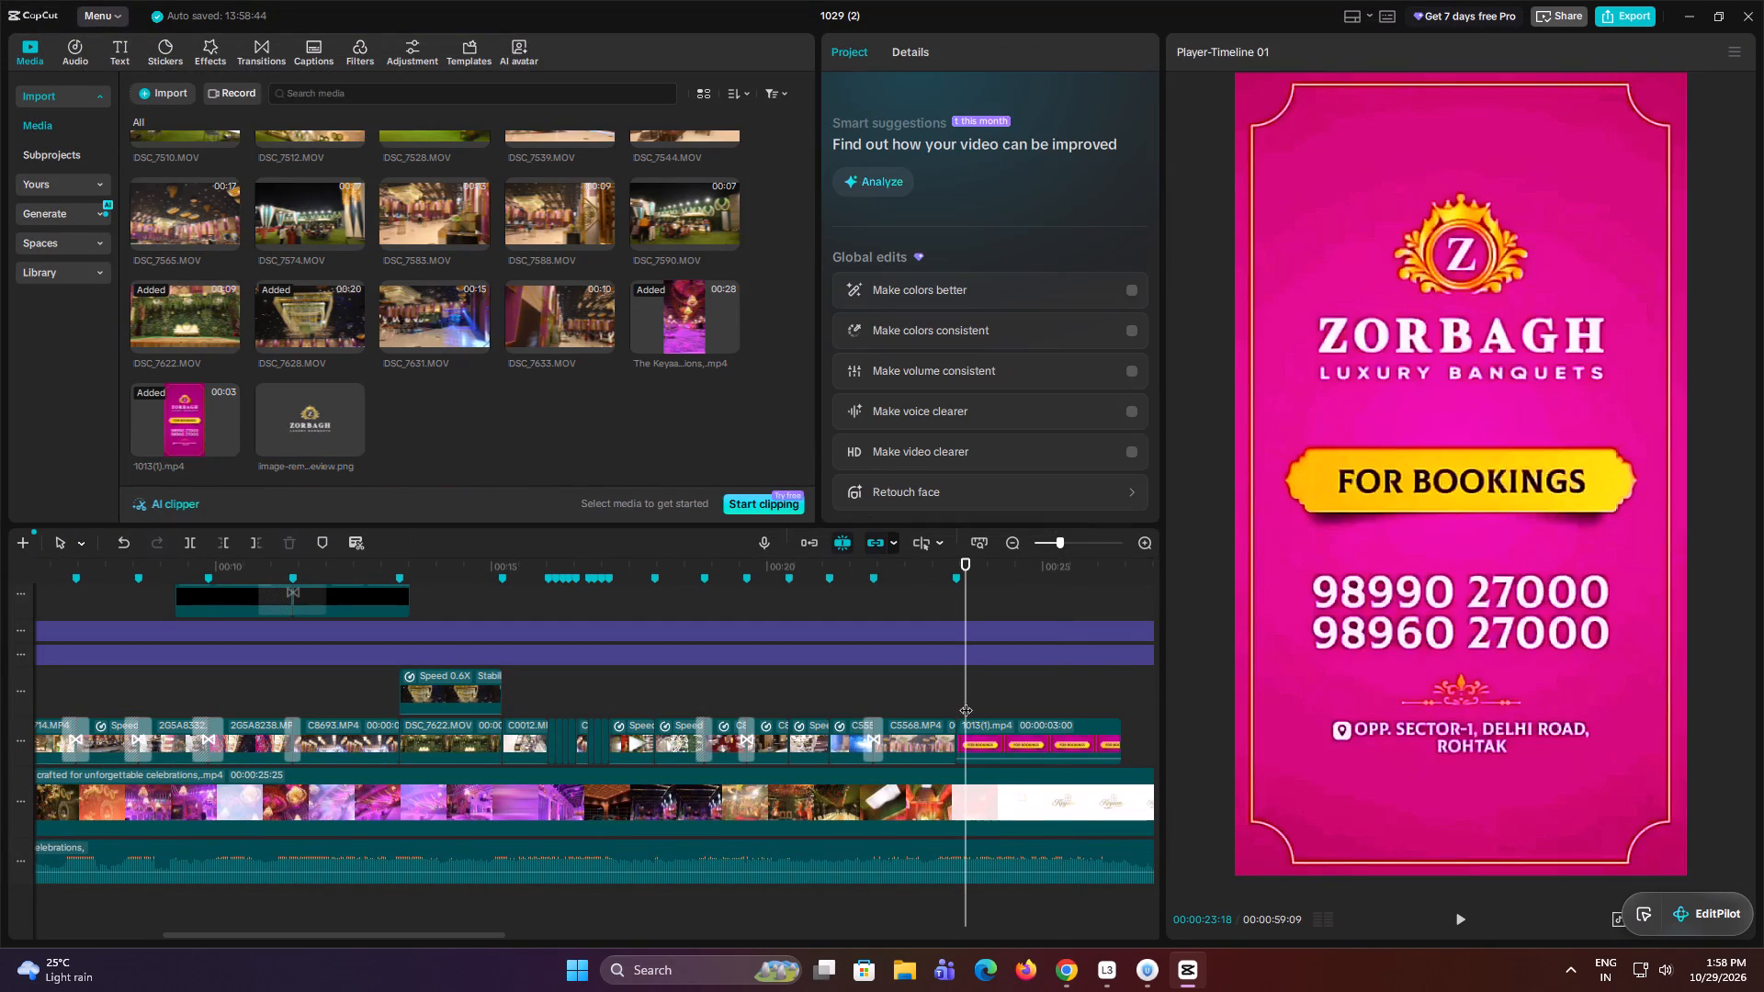
pyautogui.moveTo(966, 701); pyautogui.dragTo(951, 705)
pyautogui.moveTo(1000, 687); pyautogui.dragTo(999, 611)
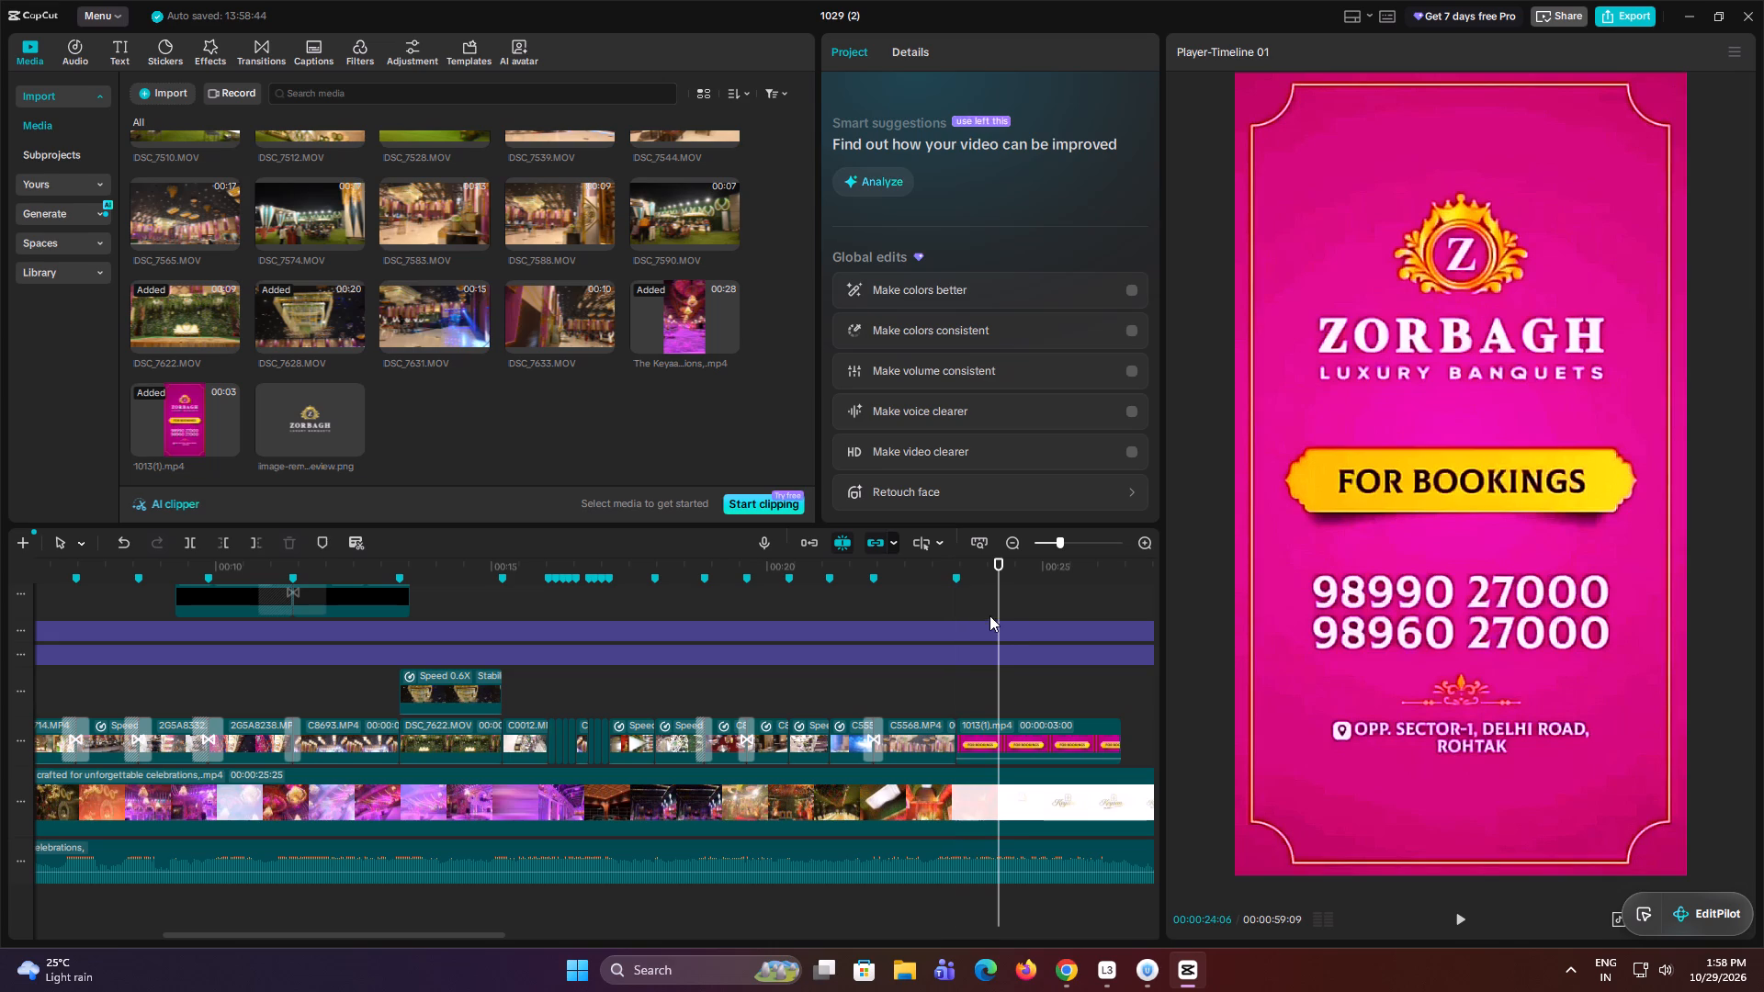
pyautogui.click(965, 603)
pyautogui.moveTo(965, 603); pyautogui.dragTo(955, 606)
pyautogui.moveTo(1016, 607); pyautogui.dragTo(1010, 687)
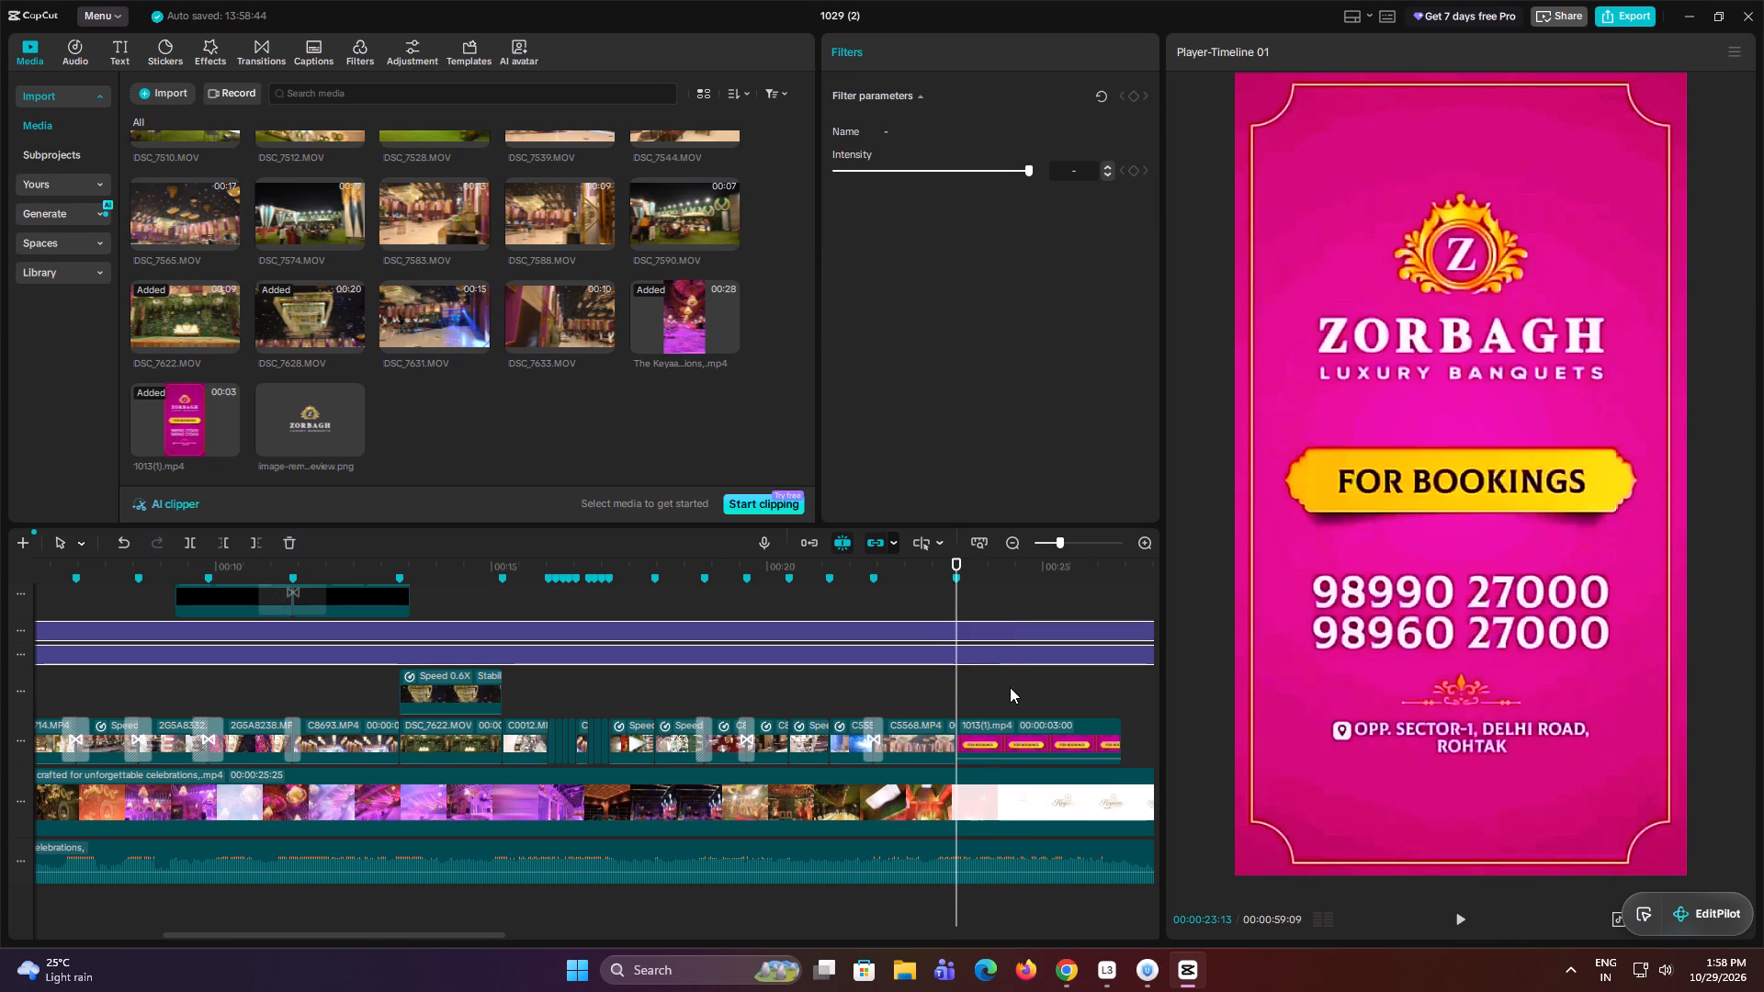
pyautogui.press('w')
# Adjust the Zorbagh card's colour to exposure 8, contrast 8 and saturation -11.
pyautogui.click(1020, 742)
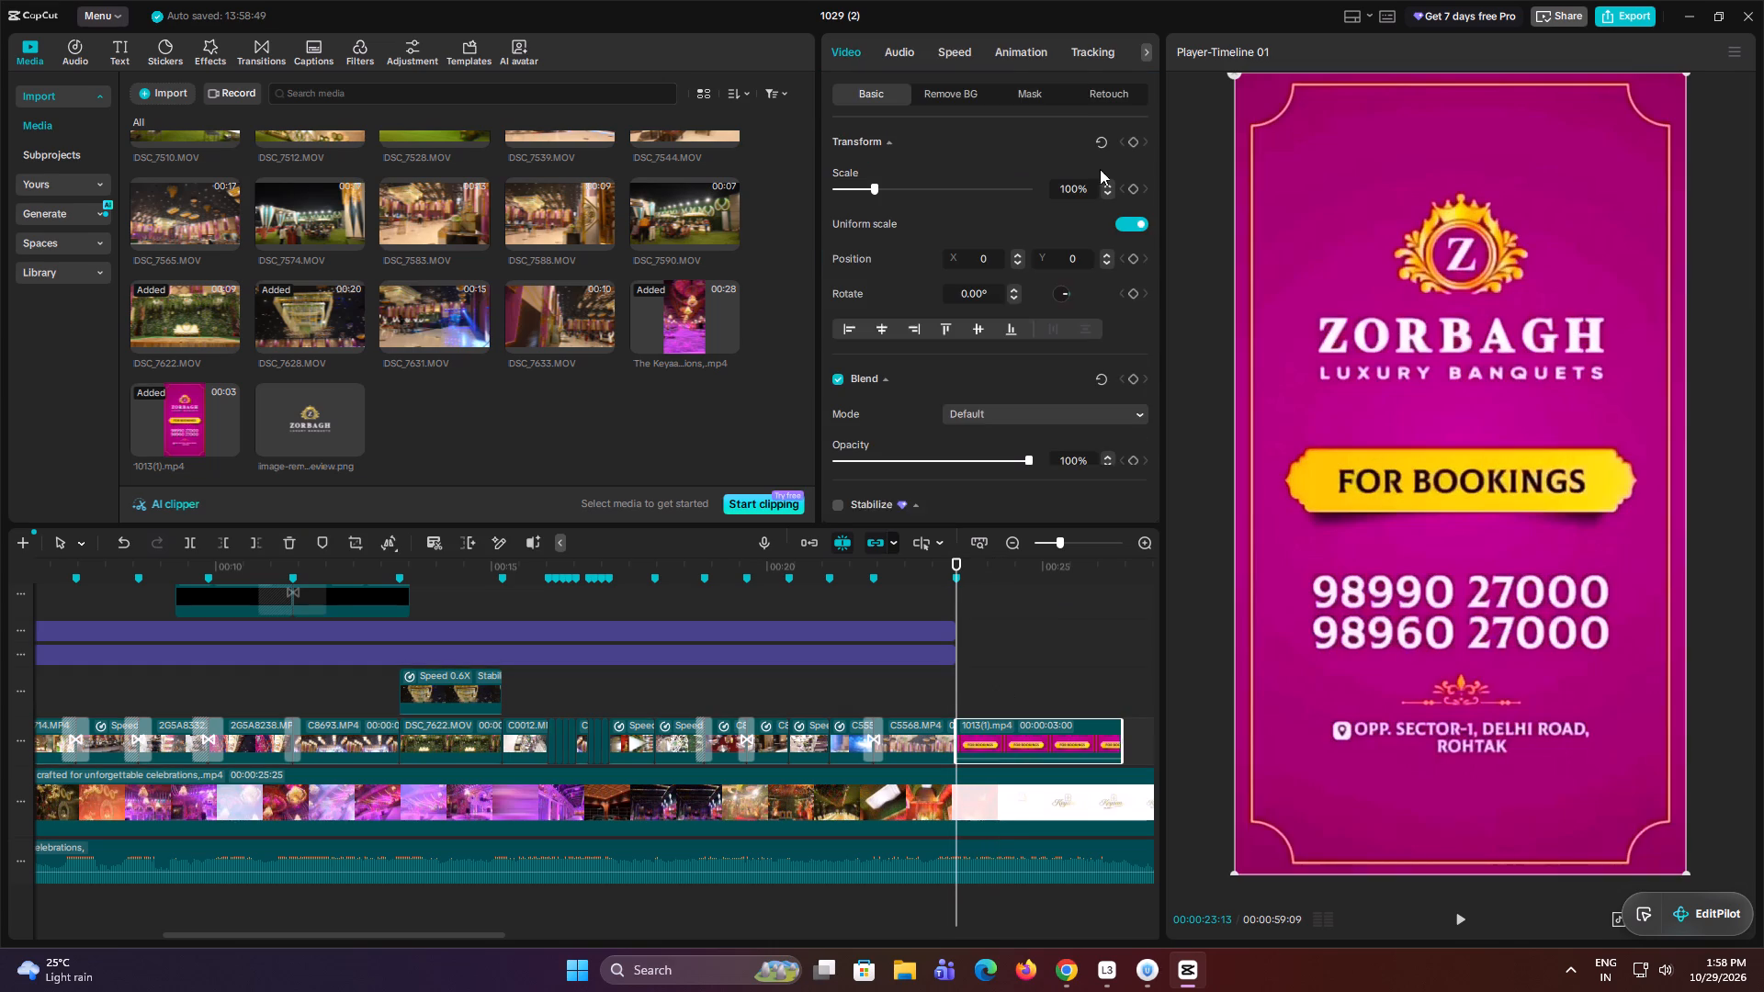
pyautogui.click(1135, 53)
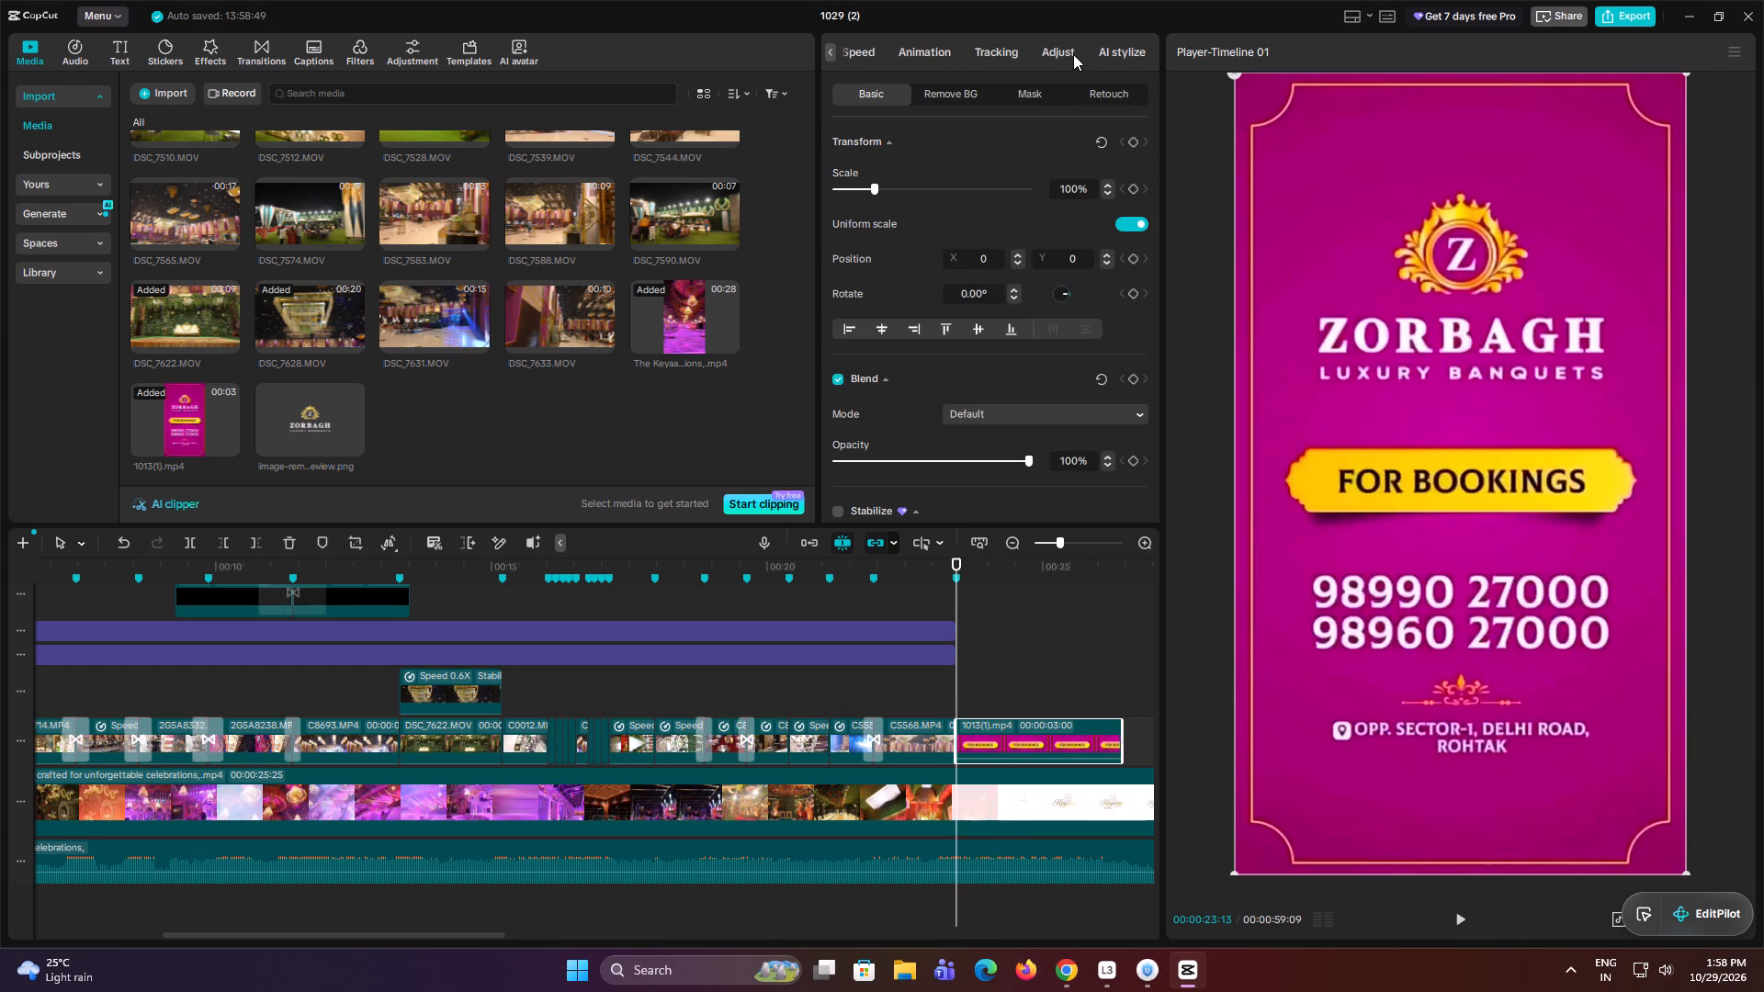
pyautogui.click(1069, 45)
pyautogui.scroll(-4, 1032, 199)
pyautogui.click(938, 375)
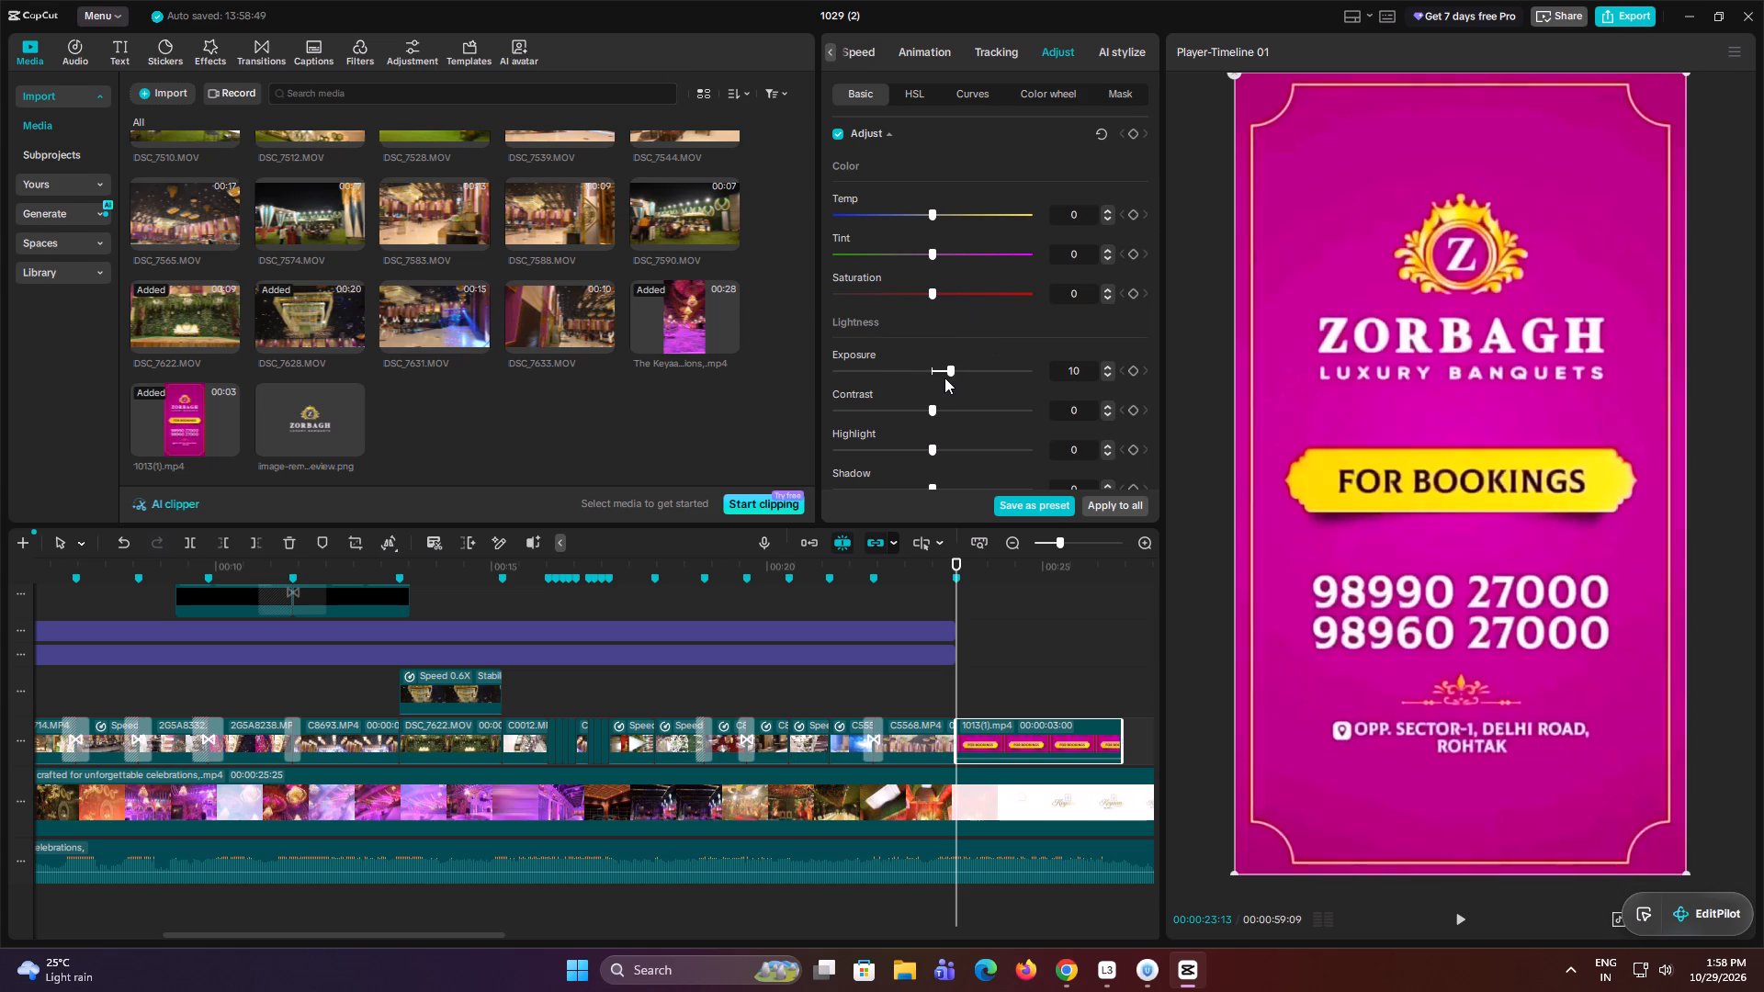
pyautogui.moveTo(936, 416); pyautogui.dragTo(987, 417)
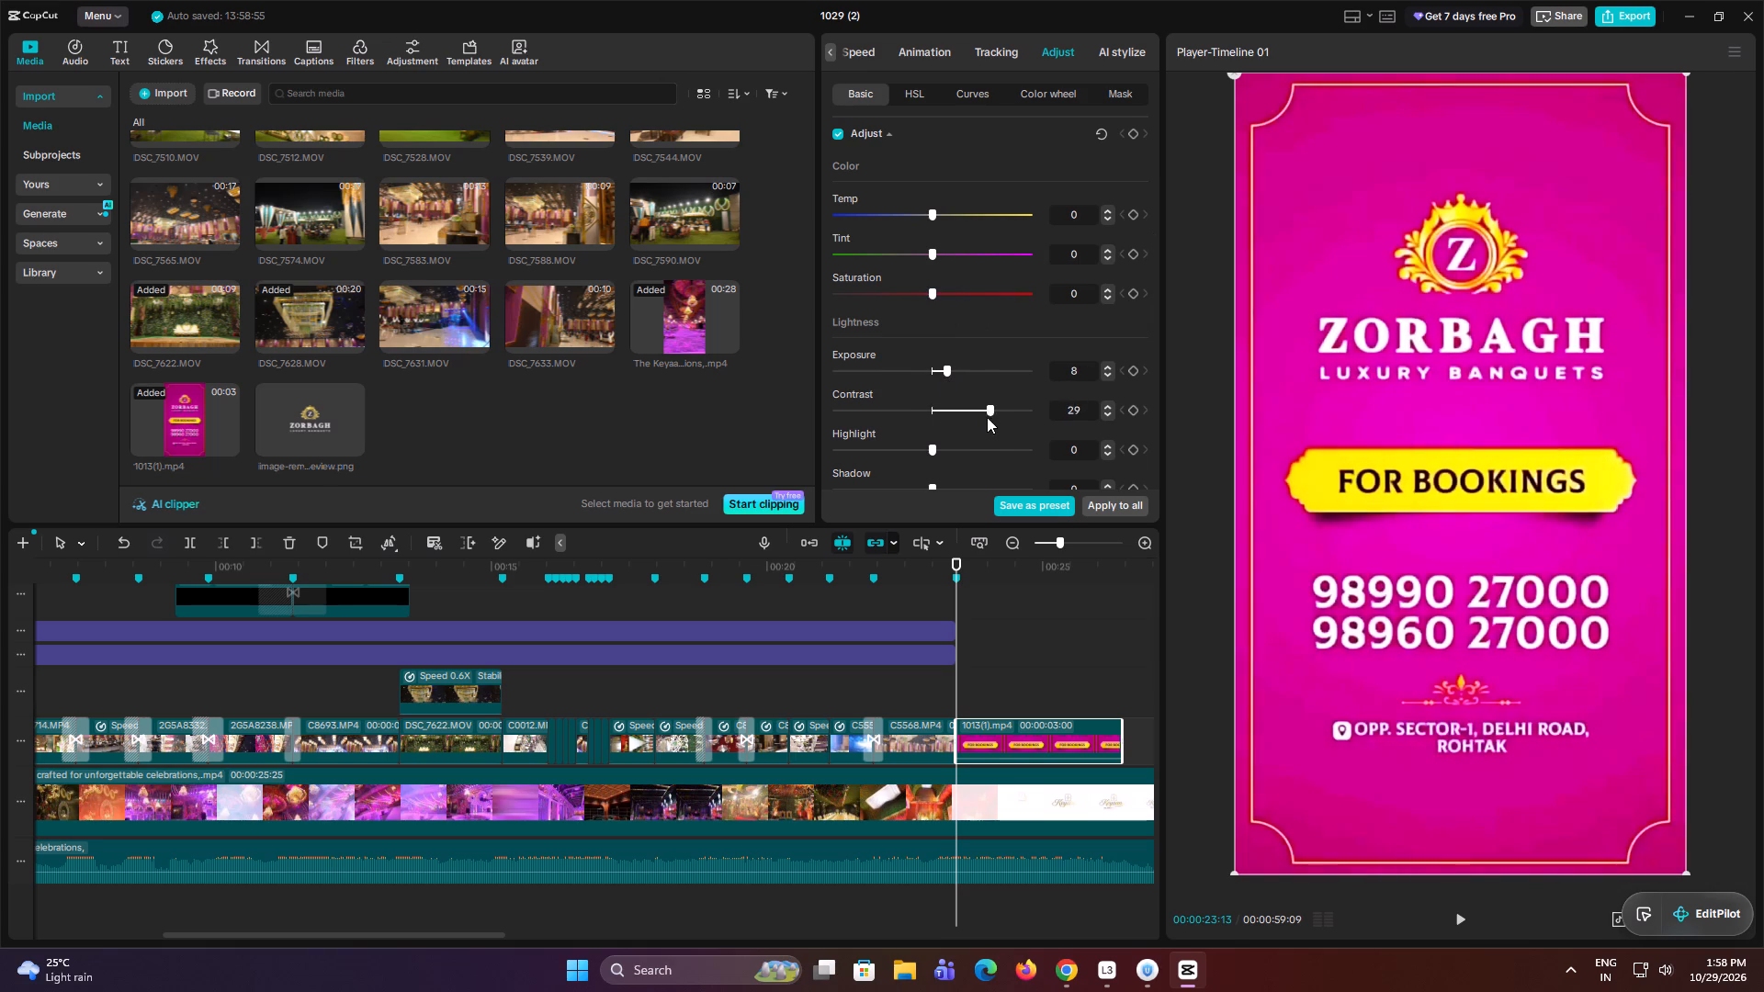
pyautogui.moveTo(987, 417); pyautogui.dragTo(944, 429)
pyautogui.moveTo(921, 291); pyautogui.dragTo(908, 295)
pyautogui.scroll(-1, 987, 494)
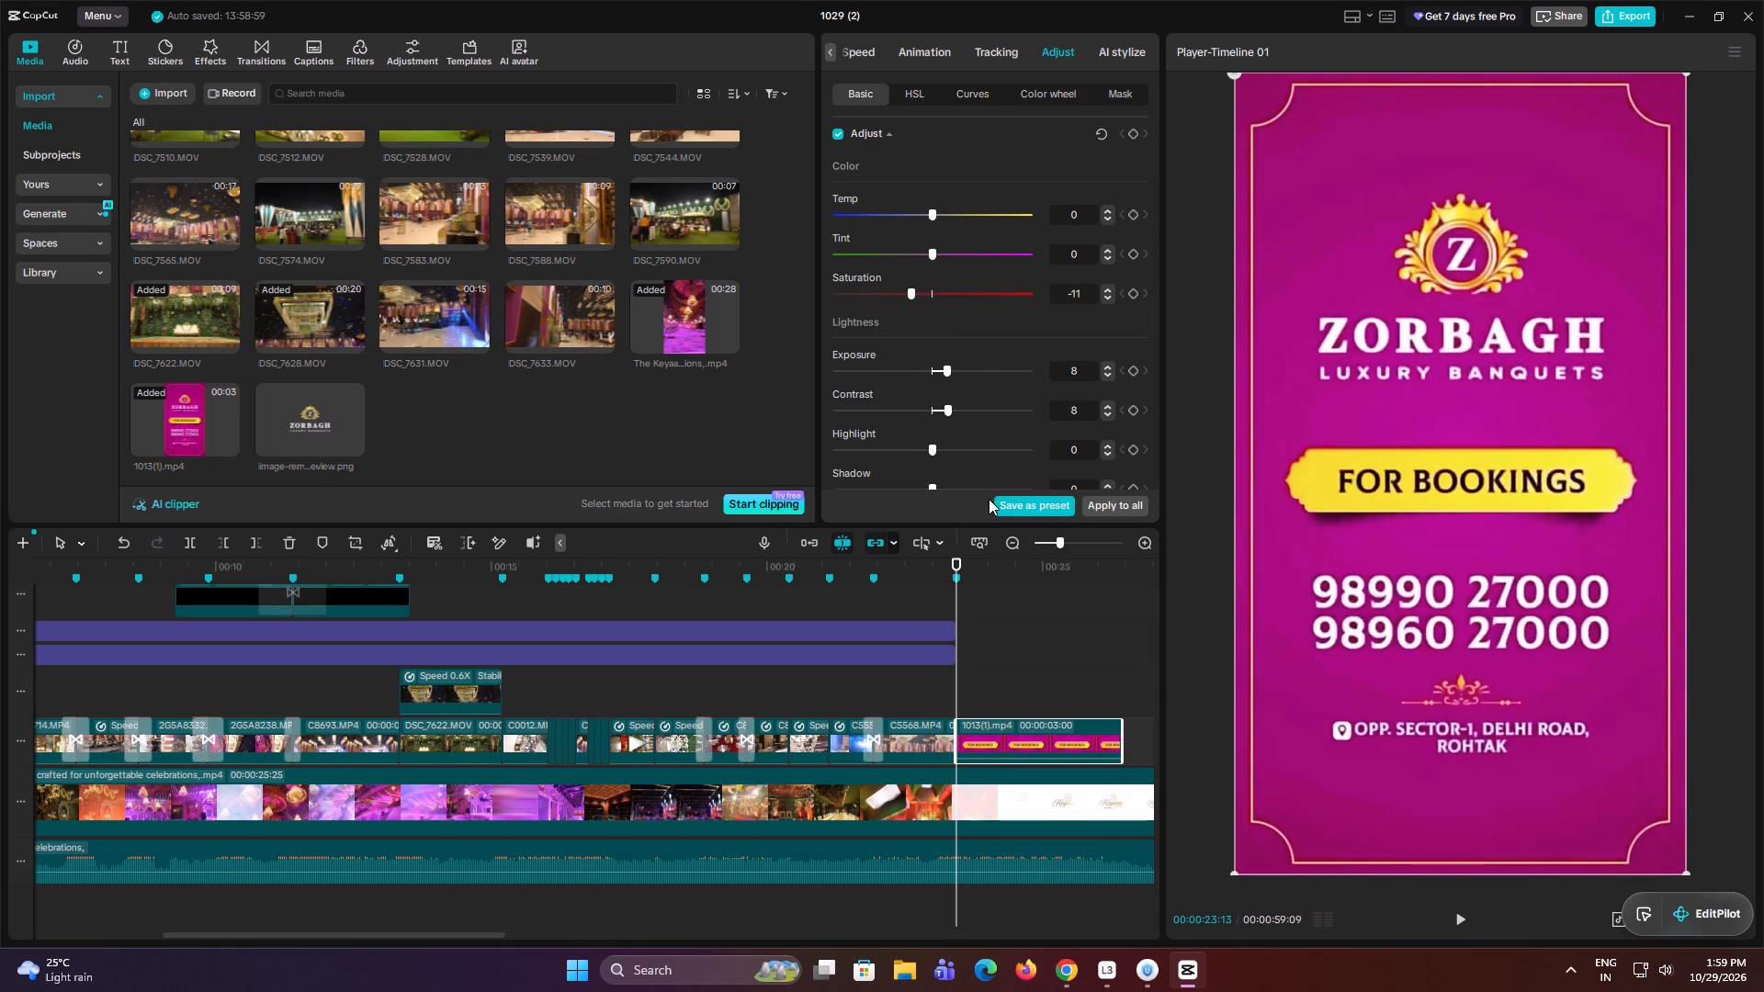
# Move the marker at the card's start to 00:00:23:26 and add a transform keyframe there with scale 101%.
pyautogui.moveTo(952, 572); pyautogui.dragTo(975, 570)
pyautogui.moveTo(958, 560); pyautogui.dragTo(984, 573)
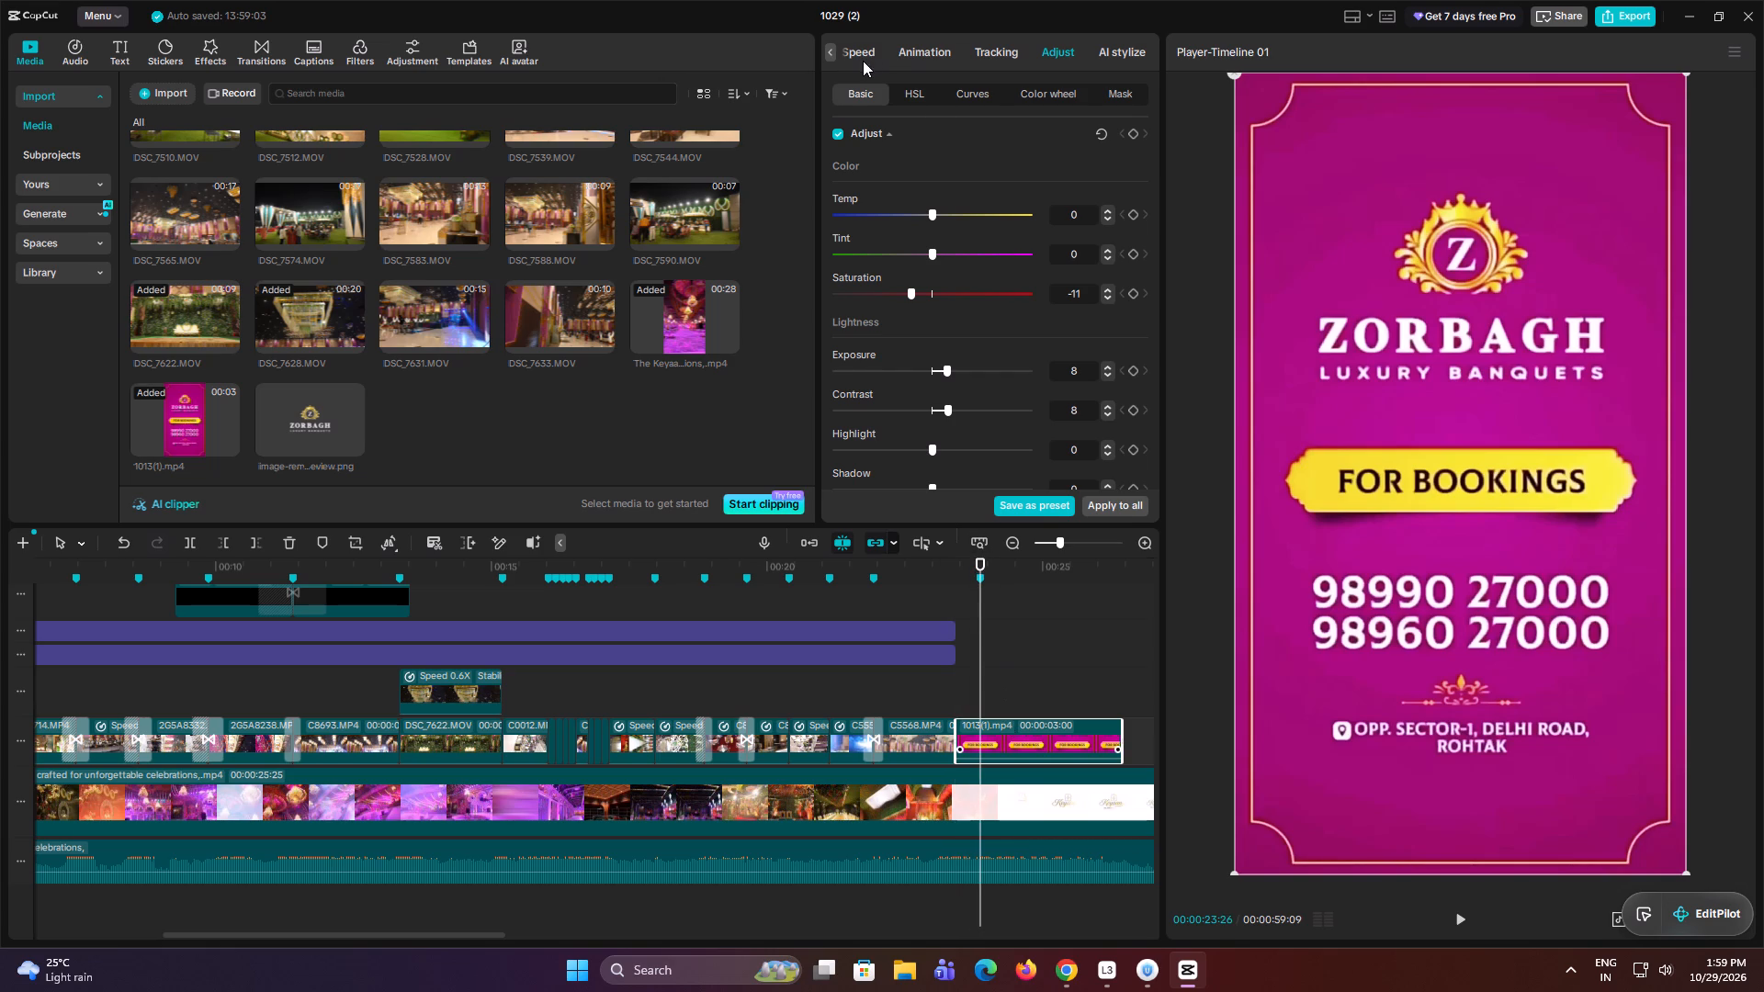
pyautogui.click(865, 58)
pyautogui.moveTo(870, 53); pyautogui.dragTo(968, 51)
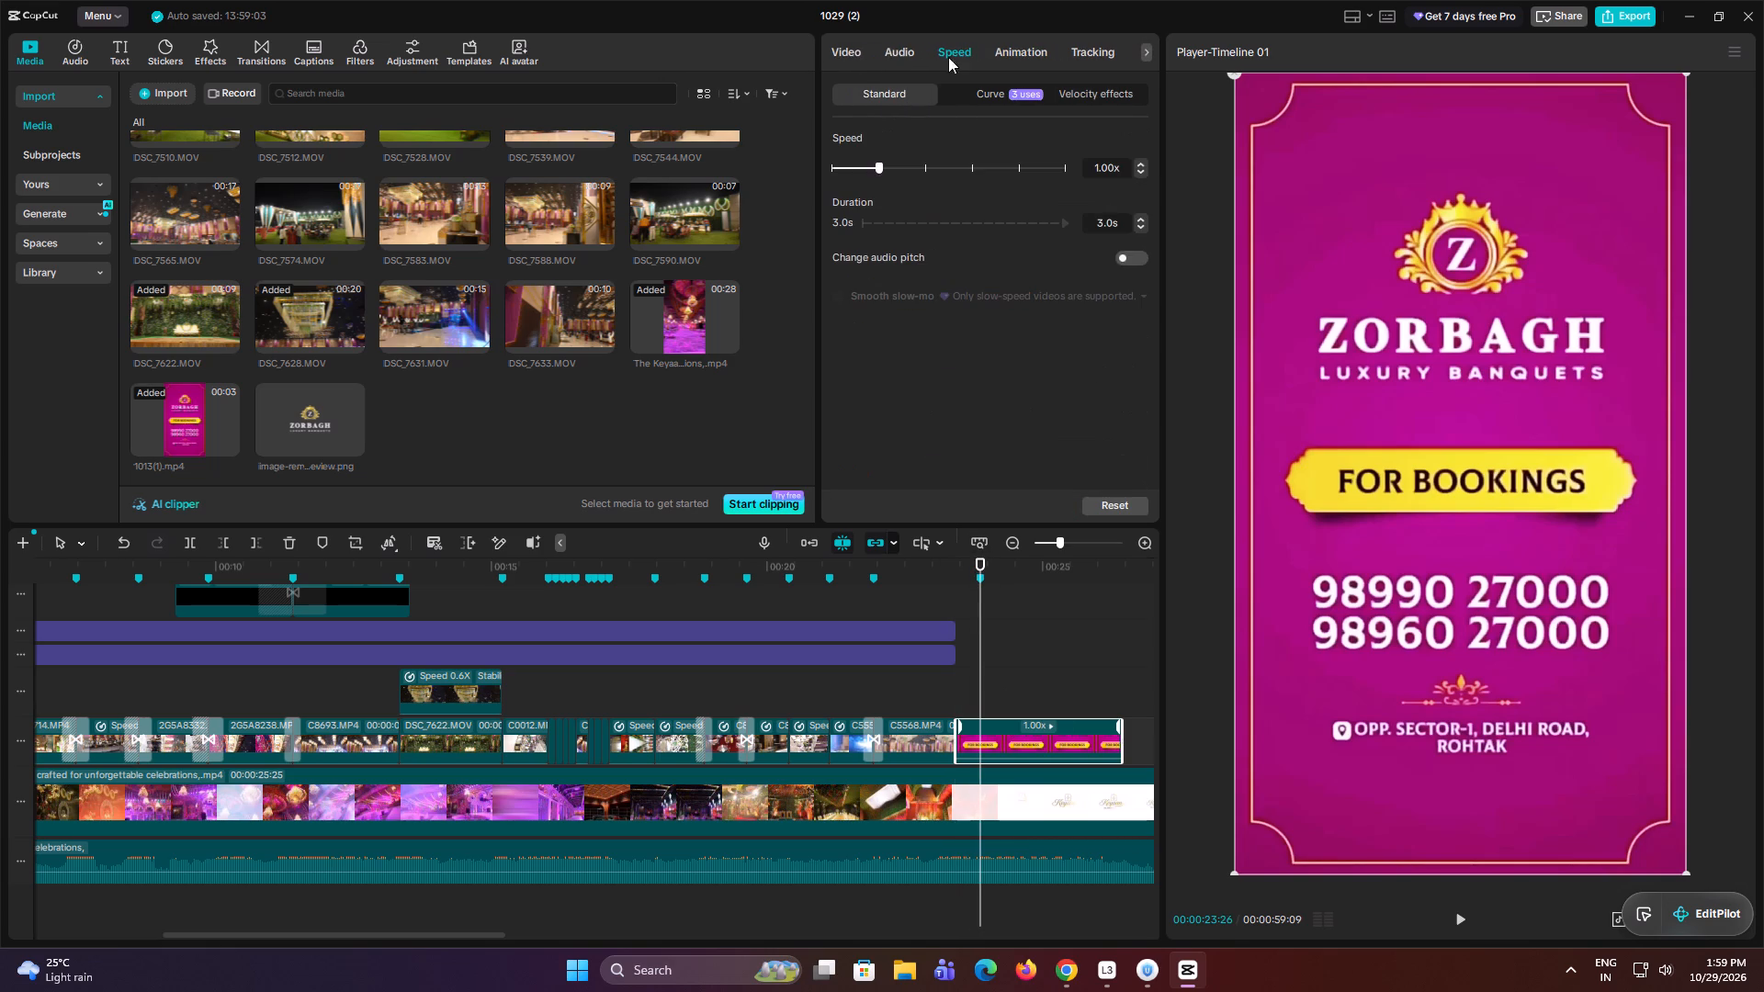
pyautogui.click(860, 49)
pyautogui.click(1135, 137)
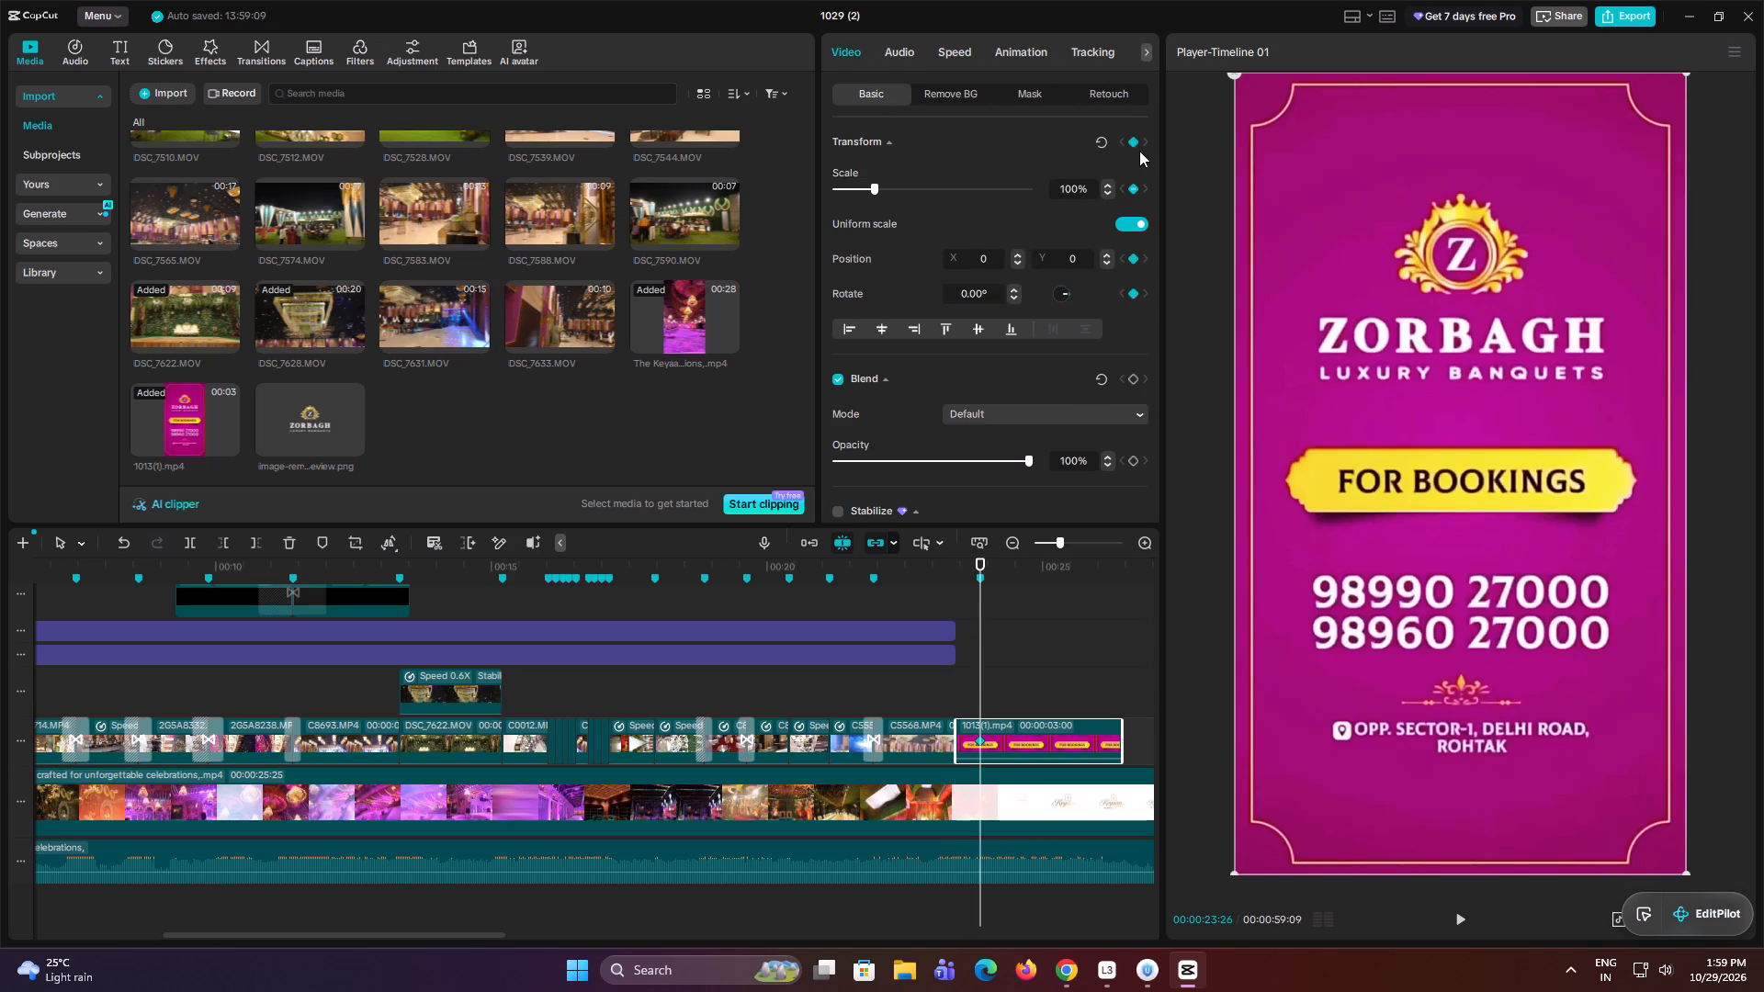
pyautogui.click(1104, 184)
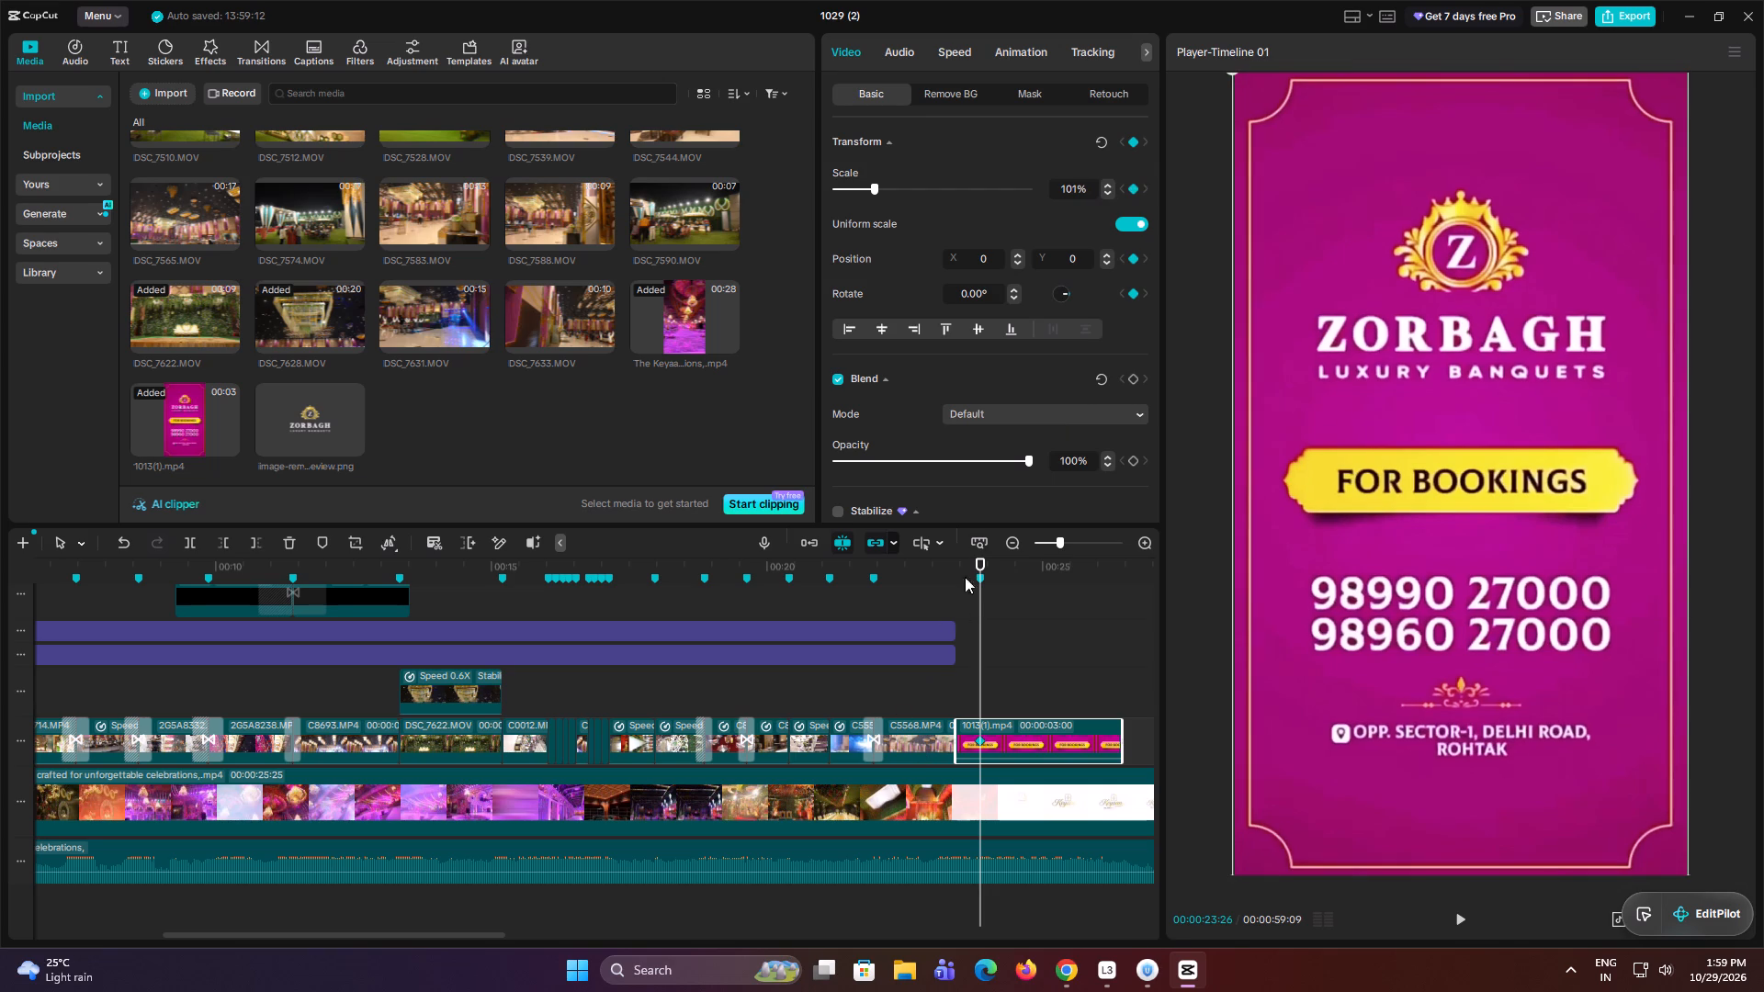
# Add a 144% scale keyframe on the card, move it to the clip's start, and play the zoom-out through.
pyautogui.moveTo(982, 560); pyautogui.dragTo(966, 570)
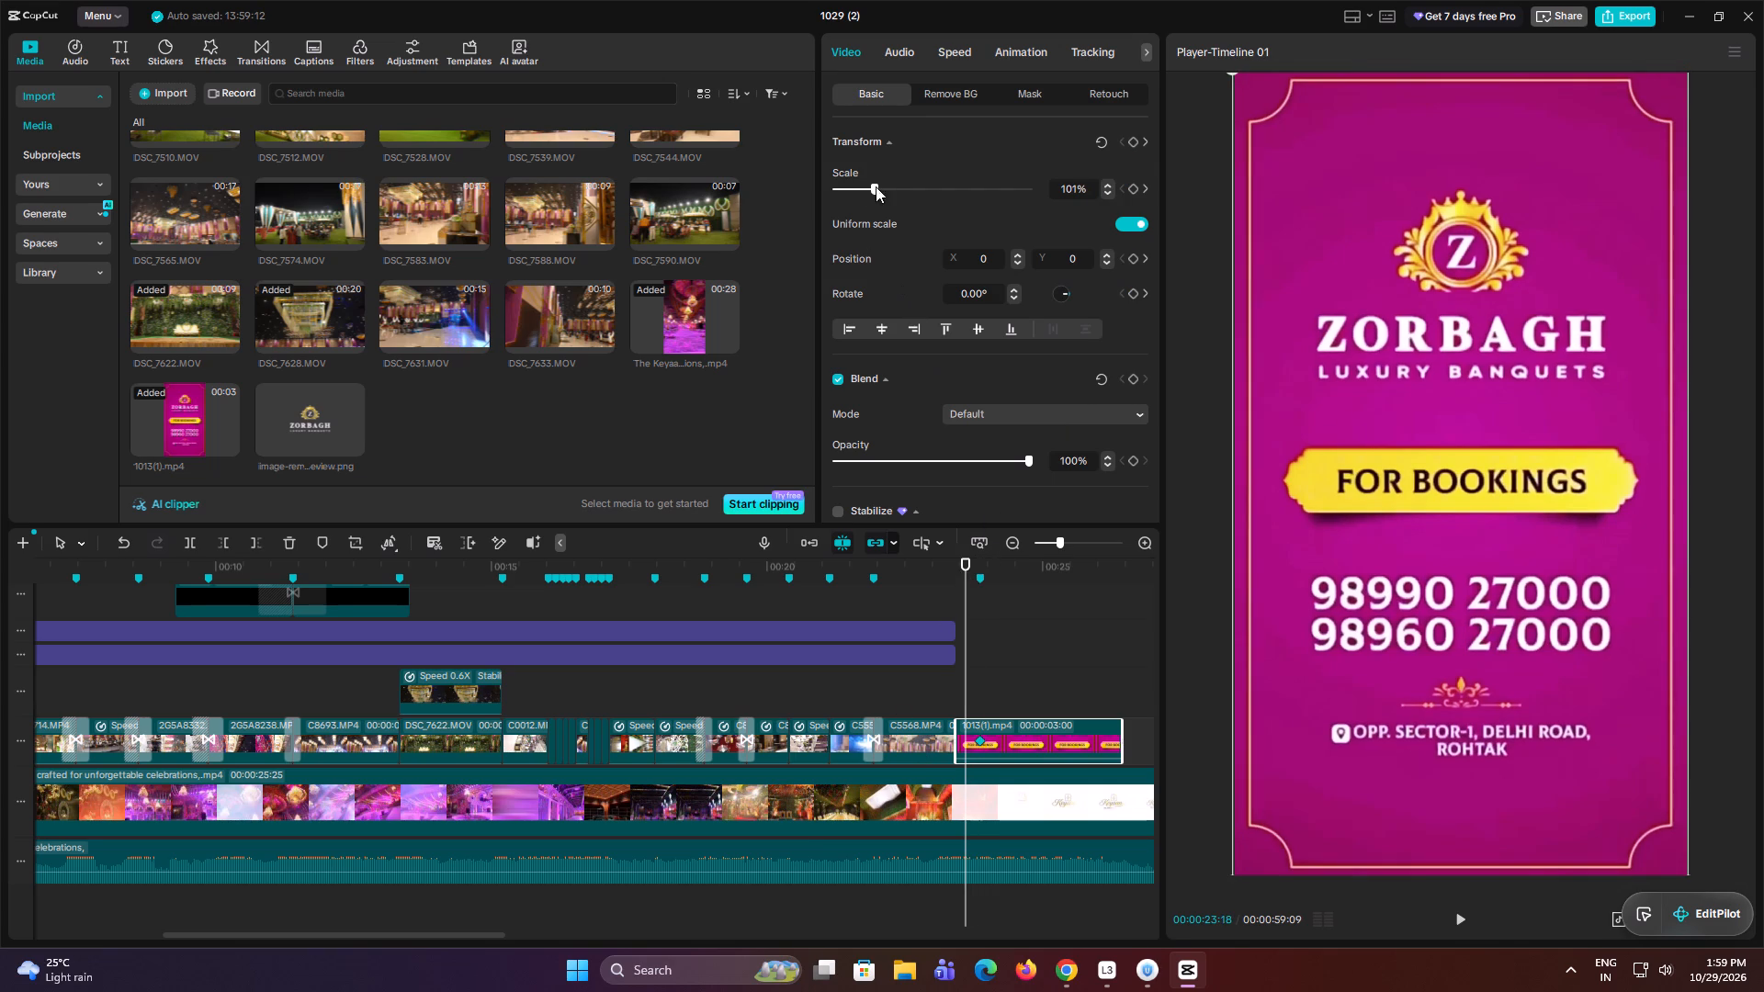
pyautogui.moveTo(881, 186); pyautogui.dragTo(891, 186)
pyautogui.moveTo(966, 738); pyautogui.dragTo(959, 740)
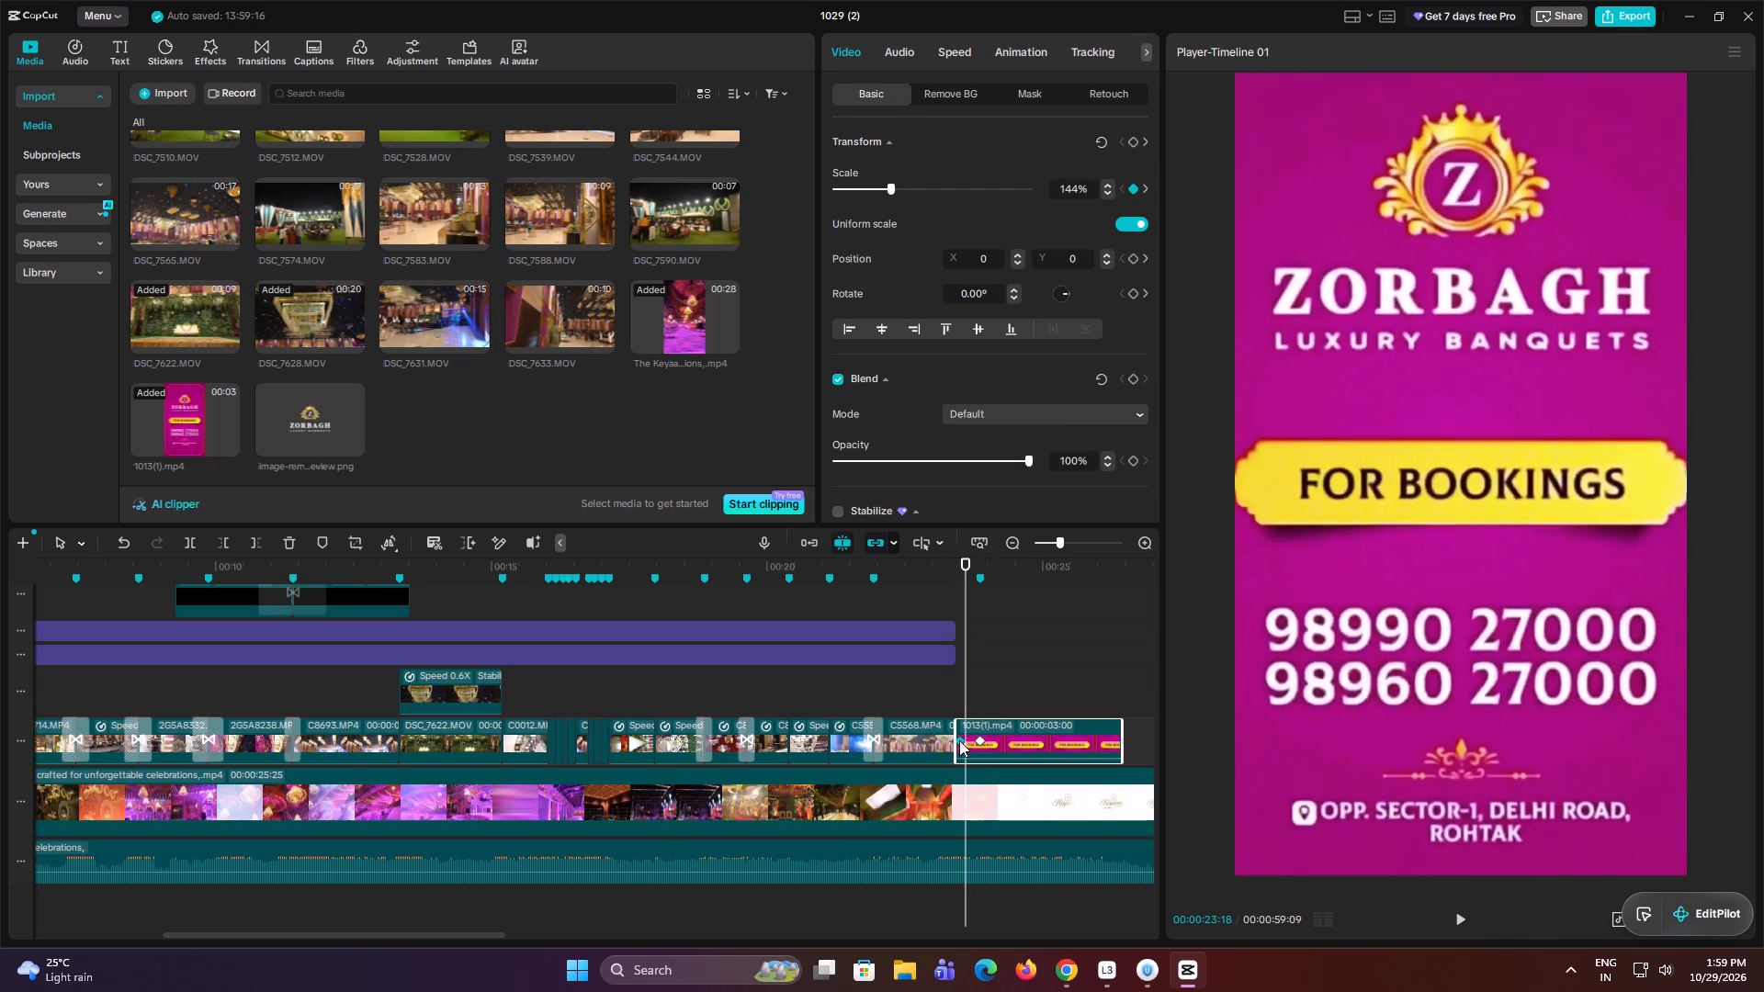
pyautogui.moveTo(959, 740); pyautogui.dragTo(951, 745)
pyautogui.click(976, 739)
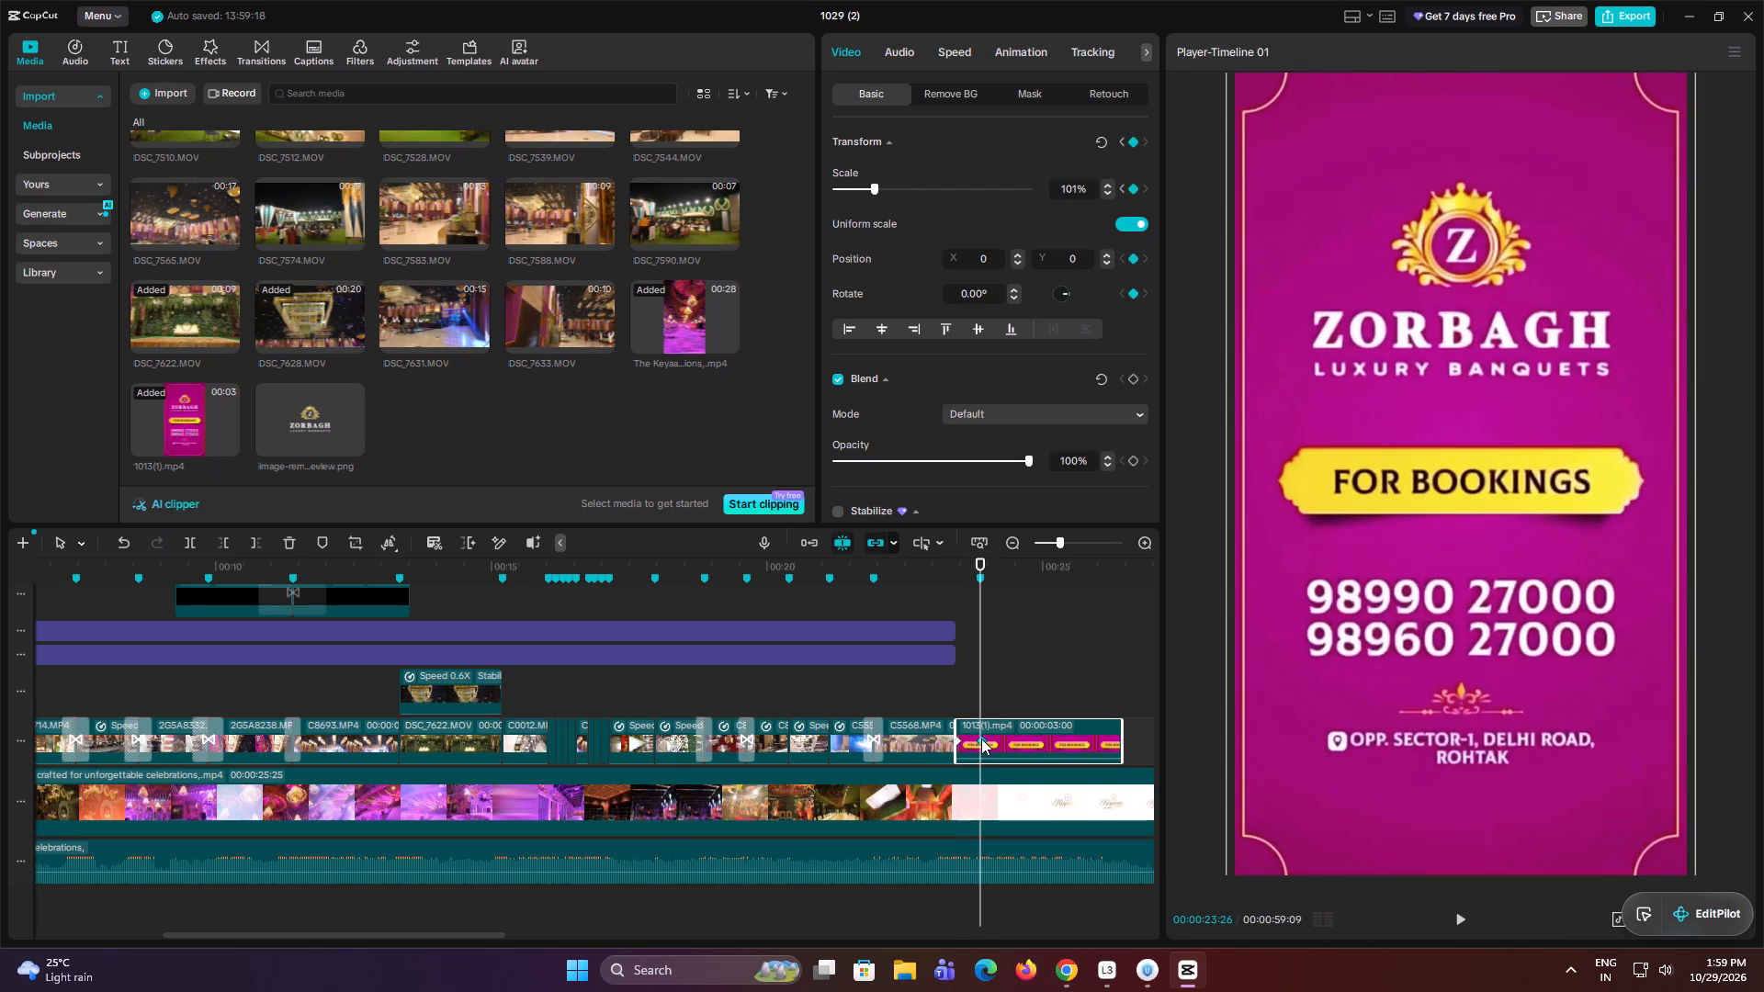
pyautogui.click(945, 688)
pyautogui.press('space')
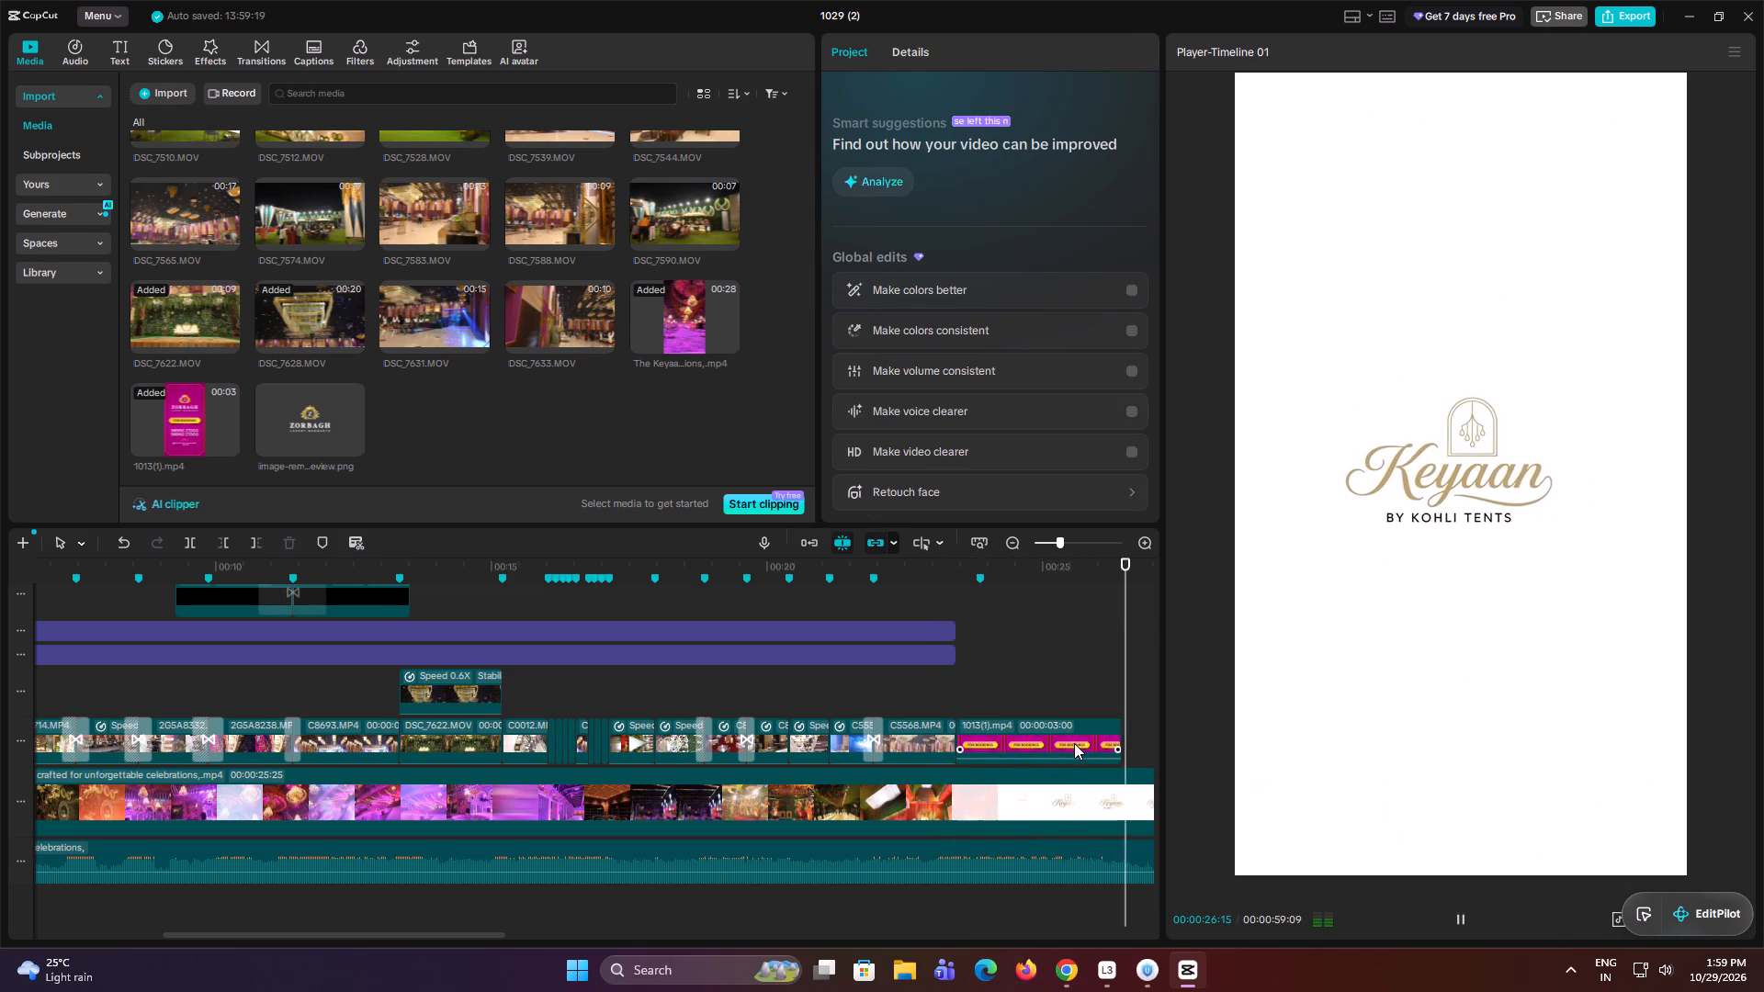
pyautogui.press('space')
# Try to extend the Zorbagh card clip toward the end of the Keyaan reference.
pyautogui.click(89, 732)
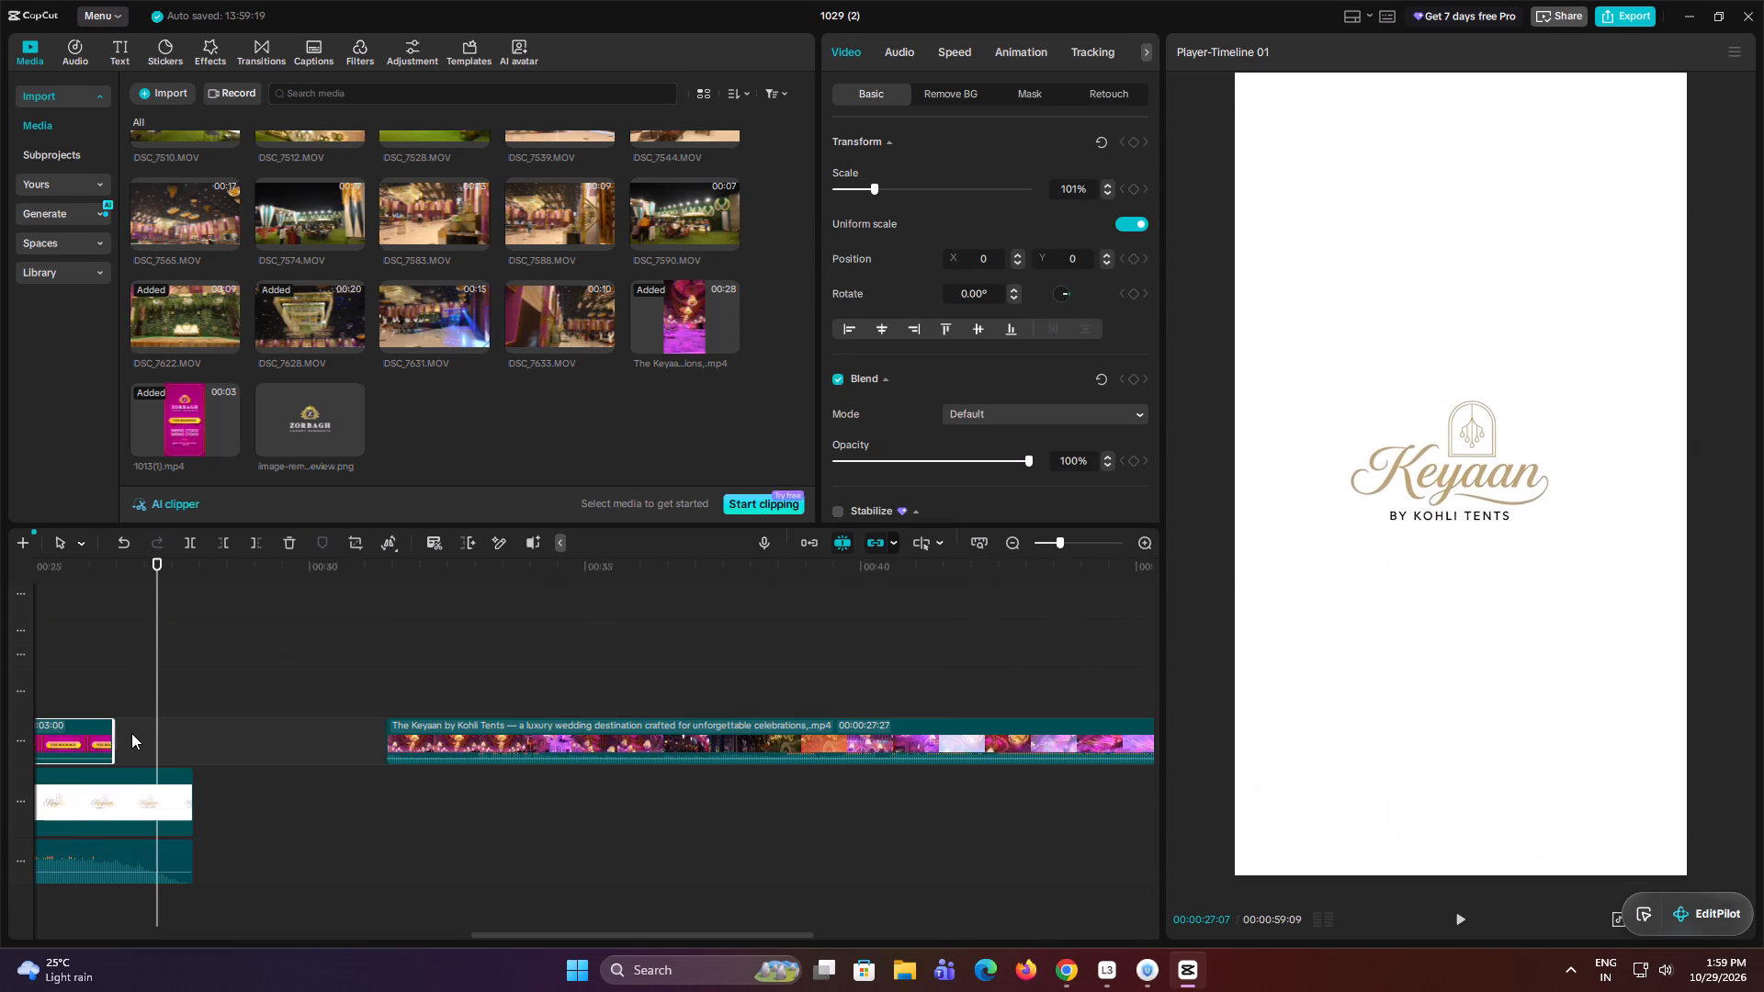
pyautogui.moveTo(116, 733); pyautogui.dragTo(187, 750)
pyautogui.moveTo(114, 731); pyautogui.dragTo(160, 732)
# Create a freeze frame from the Zorbagh card at 00:00:25:20.
pyautogui.click(68, 693)
pyautogui.click(82, 741)
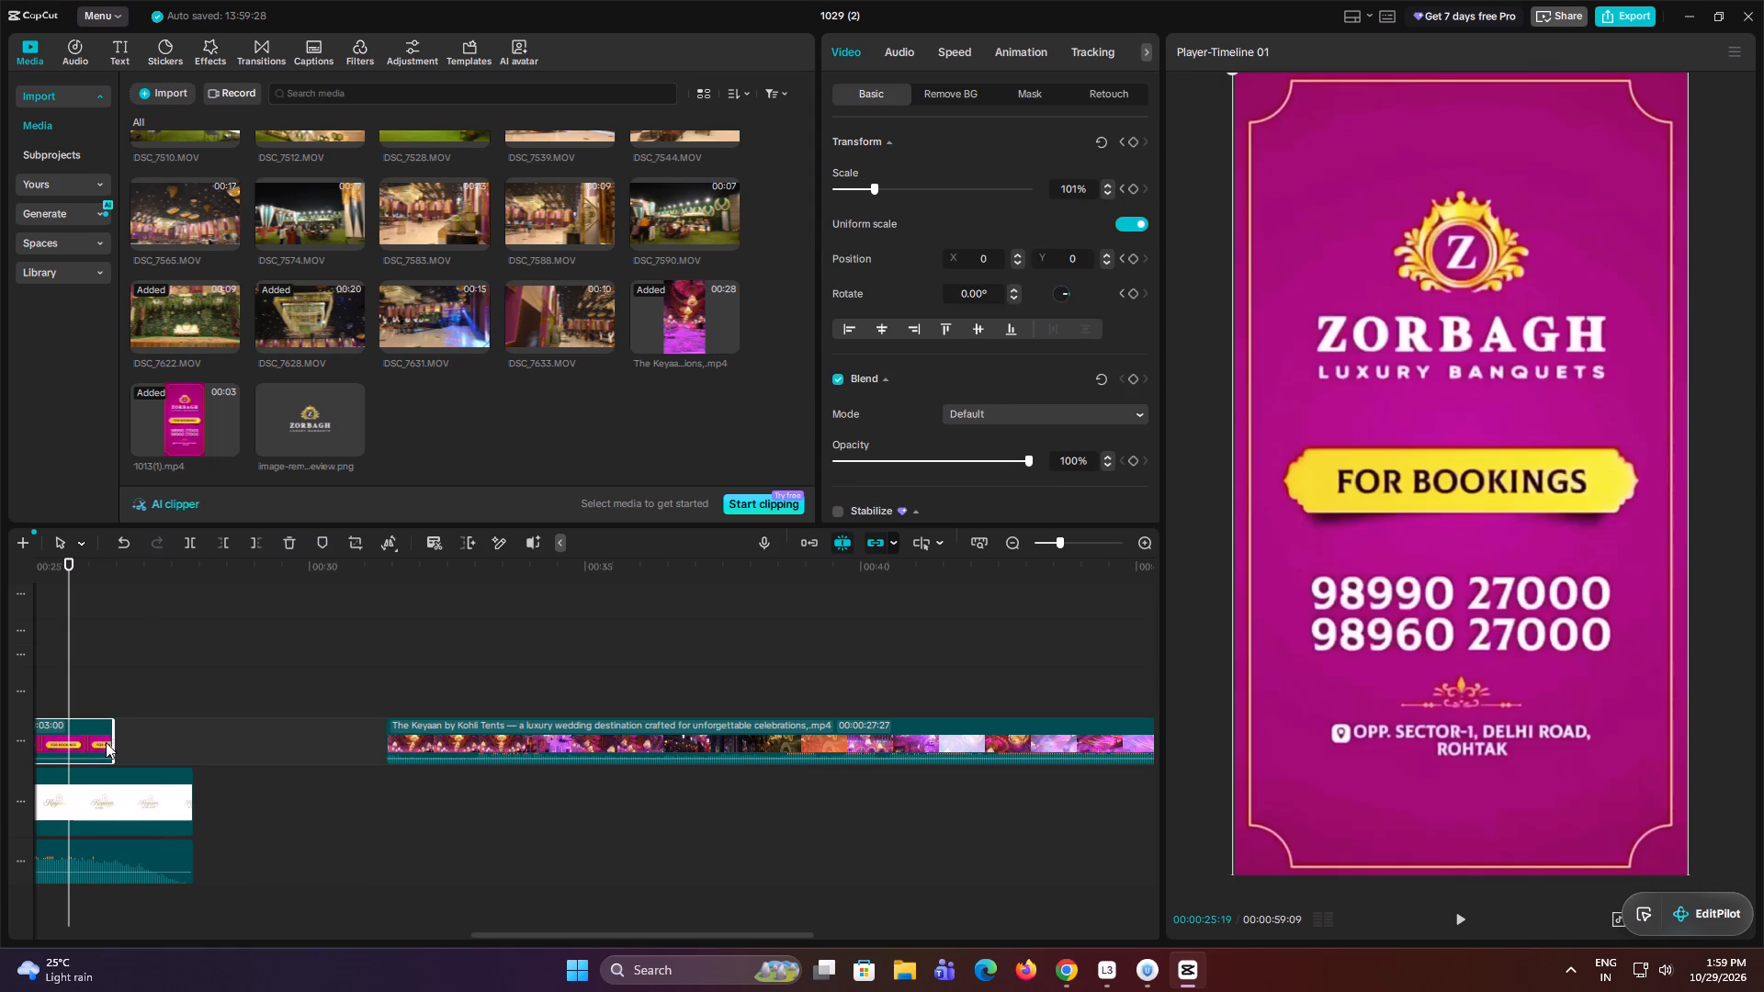
pyautogui.click(105, 740)
pyautogui.click(396, 544)
pyautogui.click(413, 574)
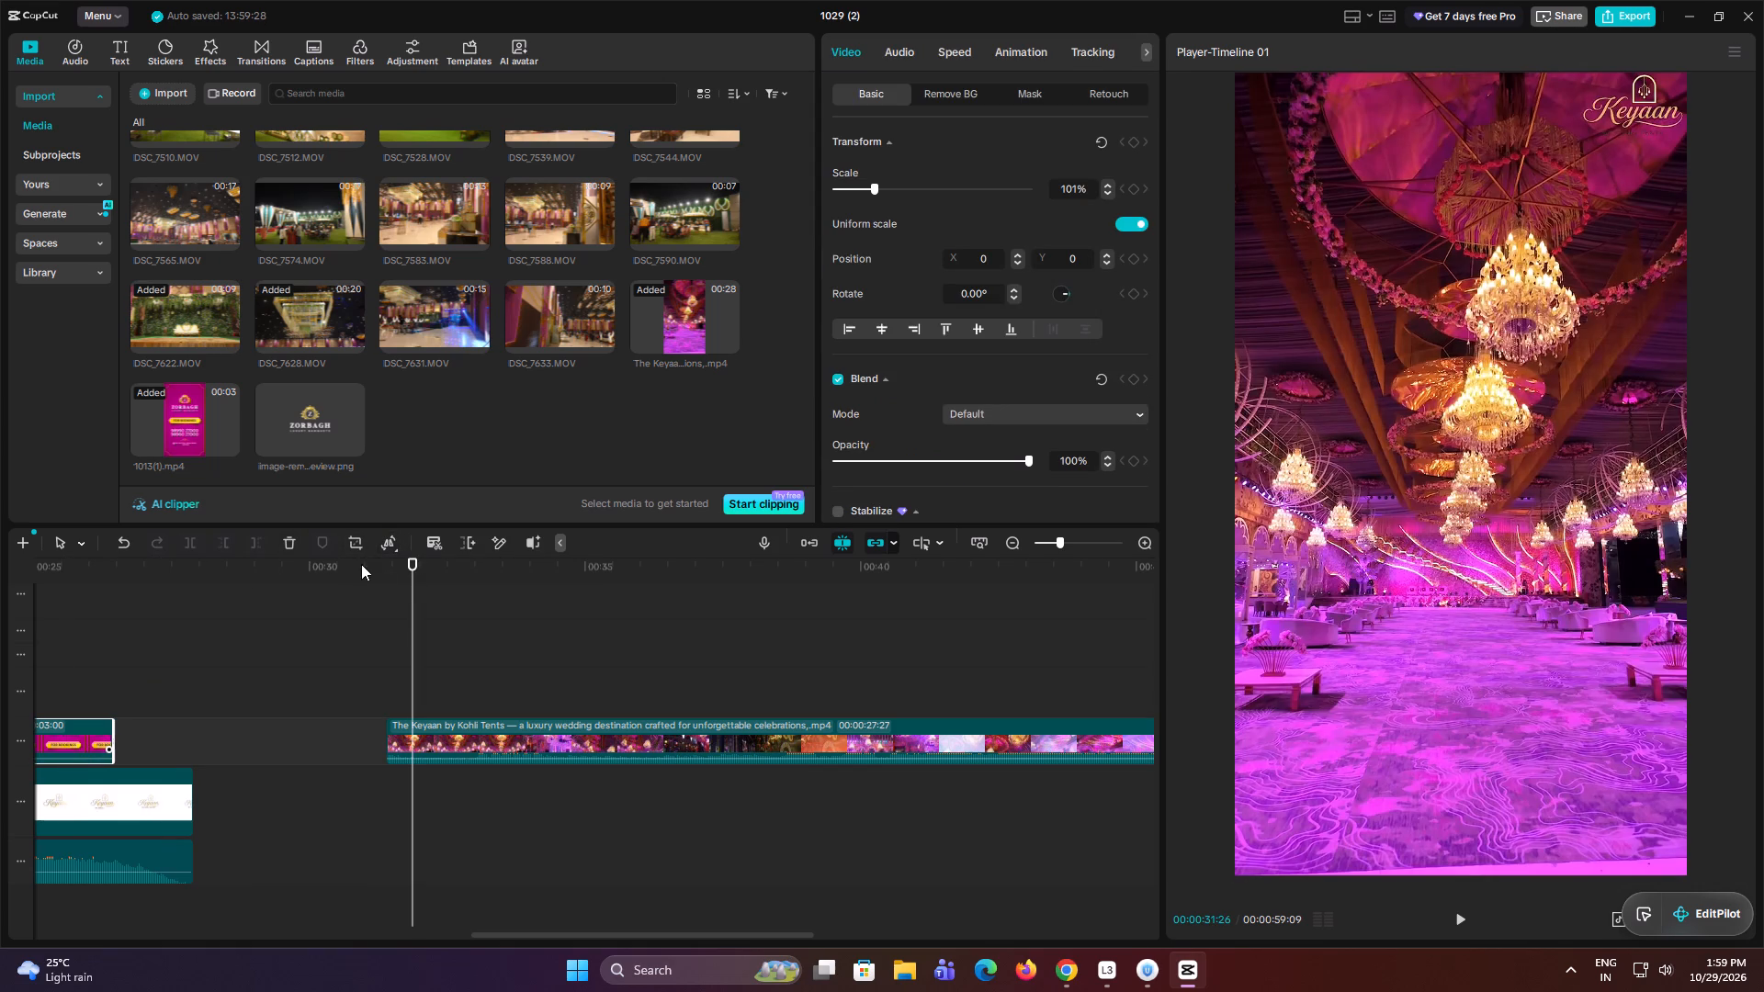
pyautogui.click(387, 544)
pyautogui.click(412, 577)
pyautogui.click(70, 692)
pyautogui.click(73, 740)
pyautogui.click(386, 541)
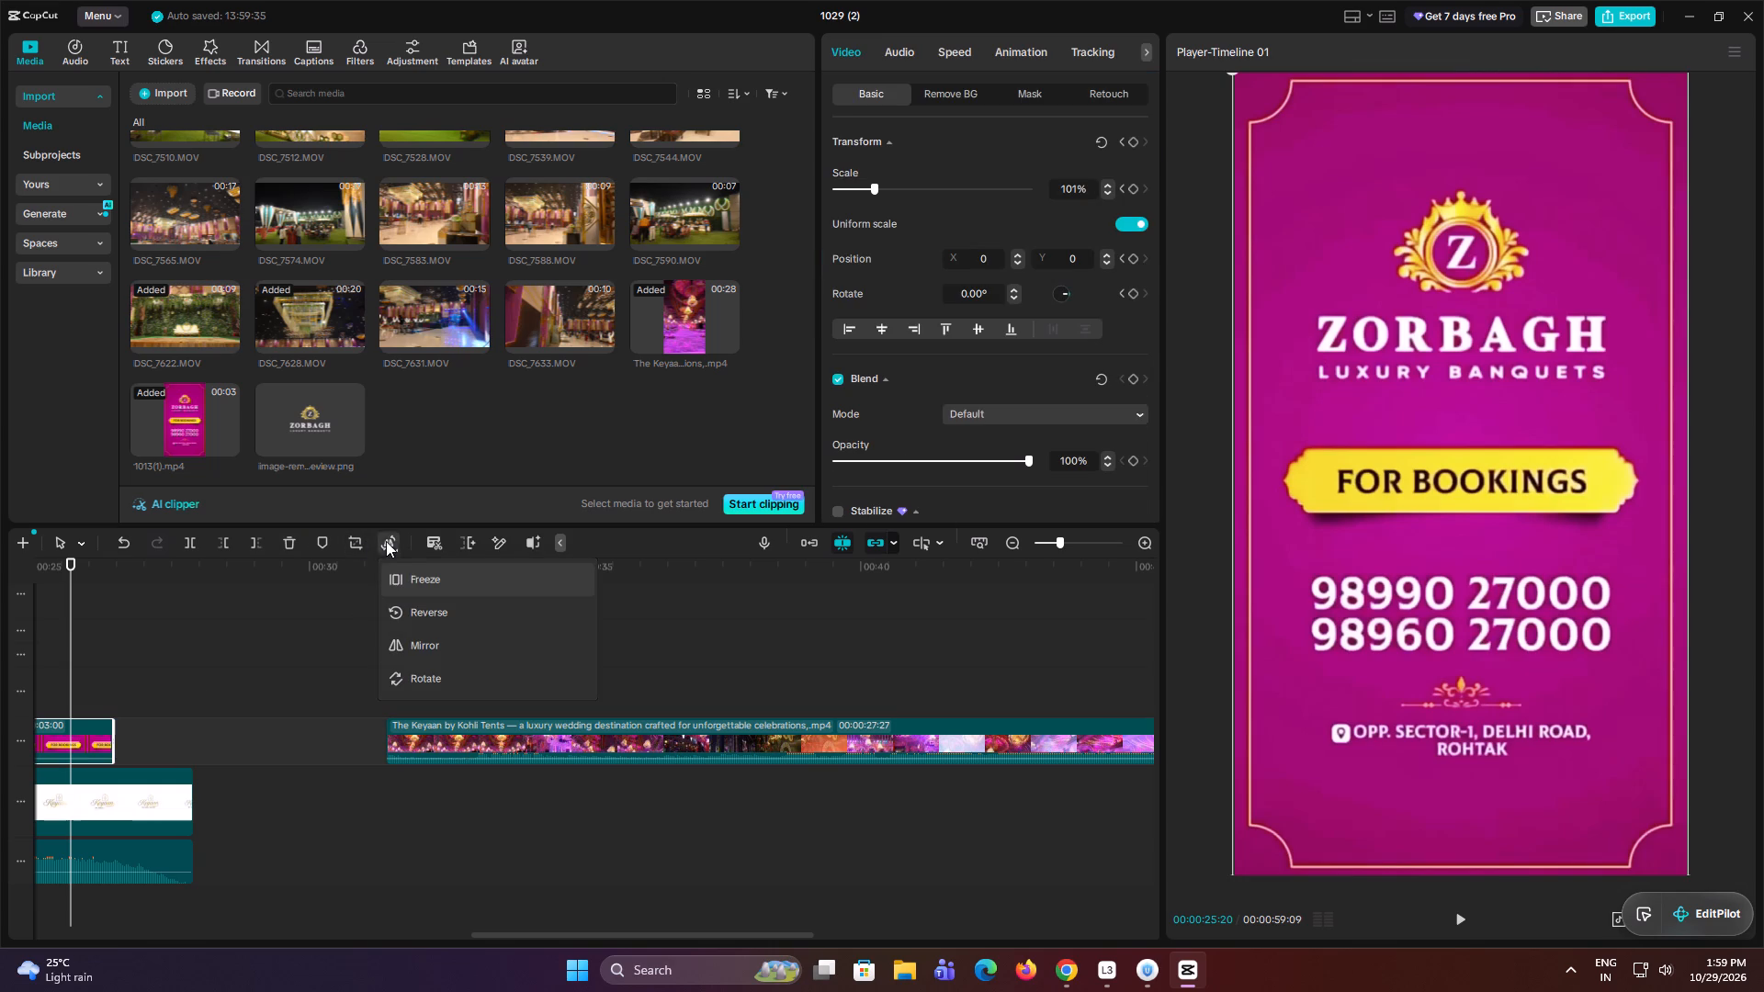
pyautogui.click(405, 583)
# Delete the two remaining 1013(1).mp4 pieces before and after the freeze frame.
pyautogui.click(802, 738)
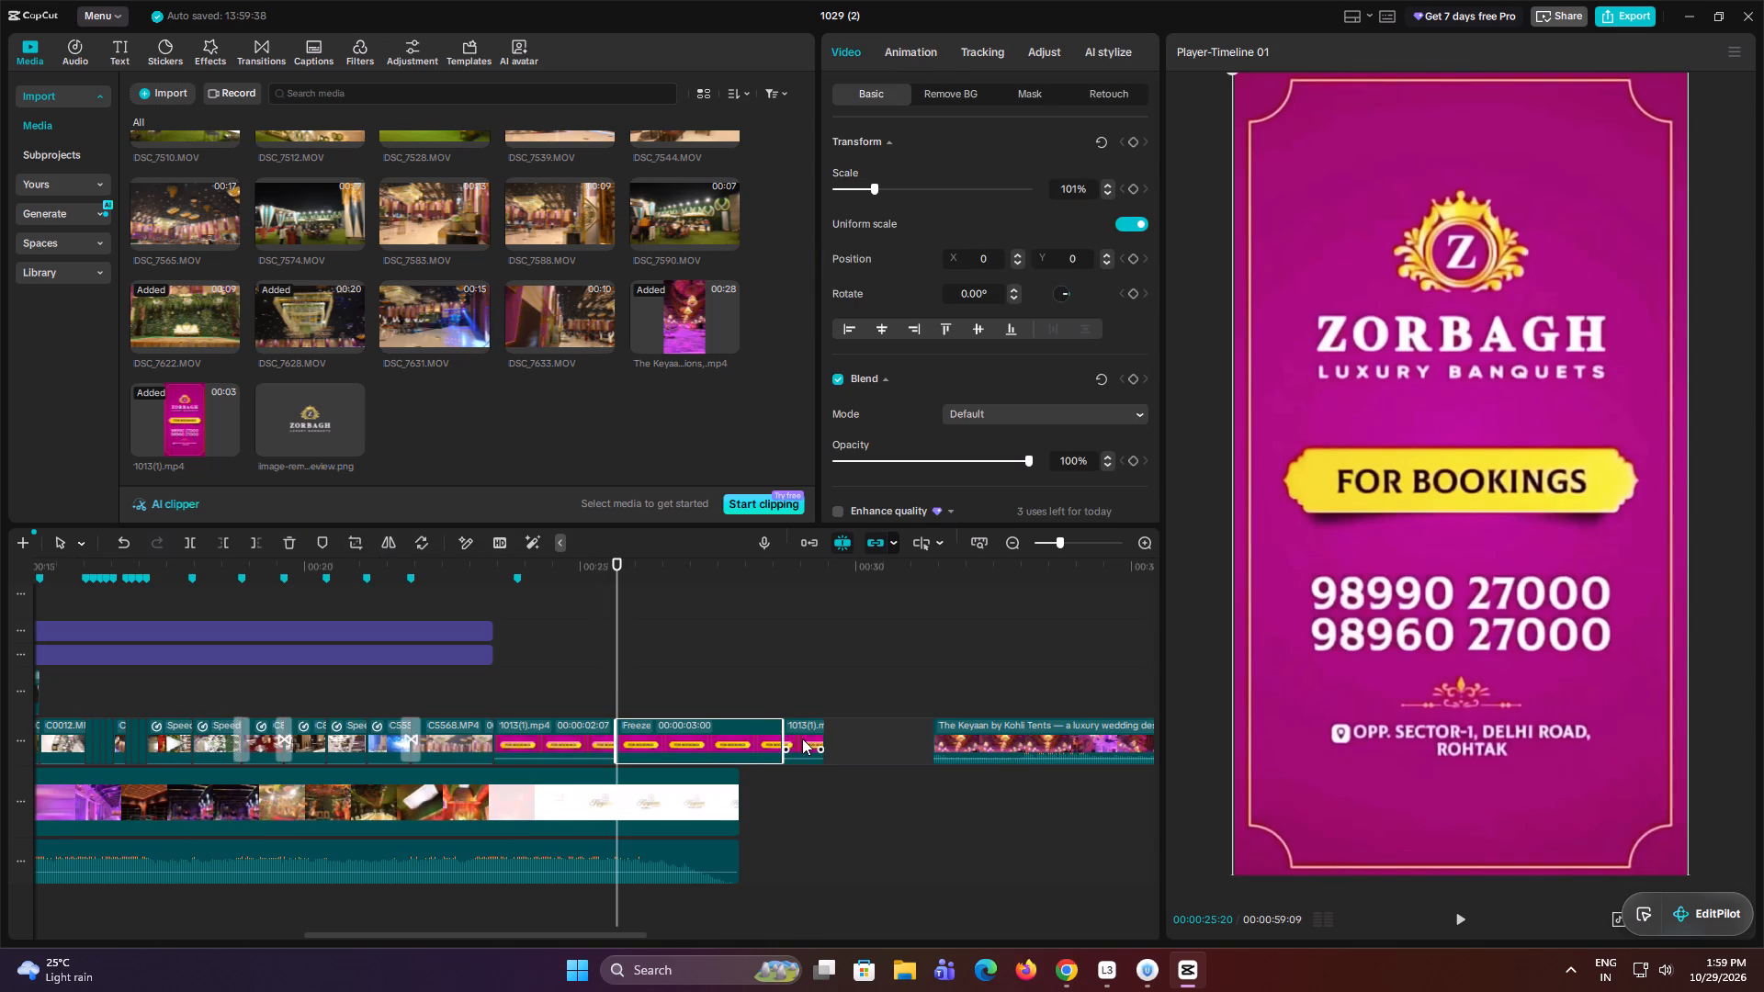
pyautogui.press('BackSpace')
pyautogui.click(688, 732)
pyautogui.click(564, 737)
pyautogui.press('BackSpace')
# Move the freeze frame against the last footage clip and extend it to 00:00:04:14, matching the reference's end.
pyautogui.moveTo(661, 743); pyautogui.dragTo(542, 751)
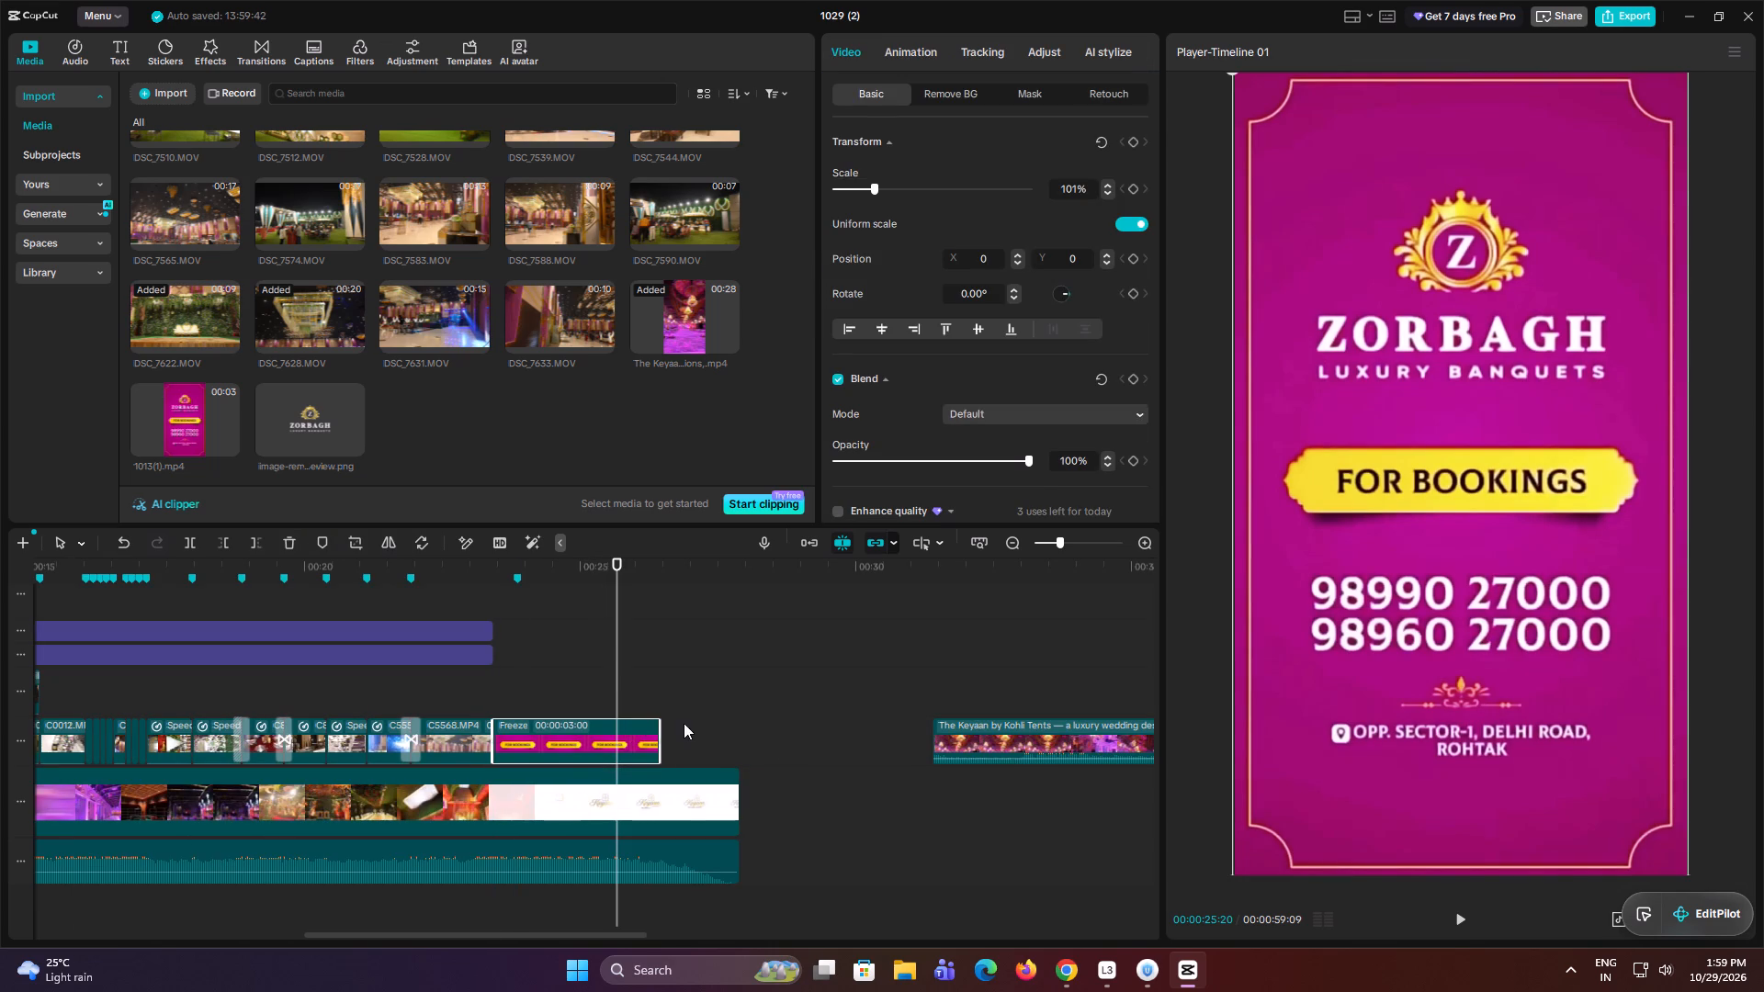
pyautogui.moveTo(663, 727); pyautogui.dragTo(735, 729)
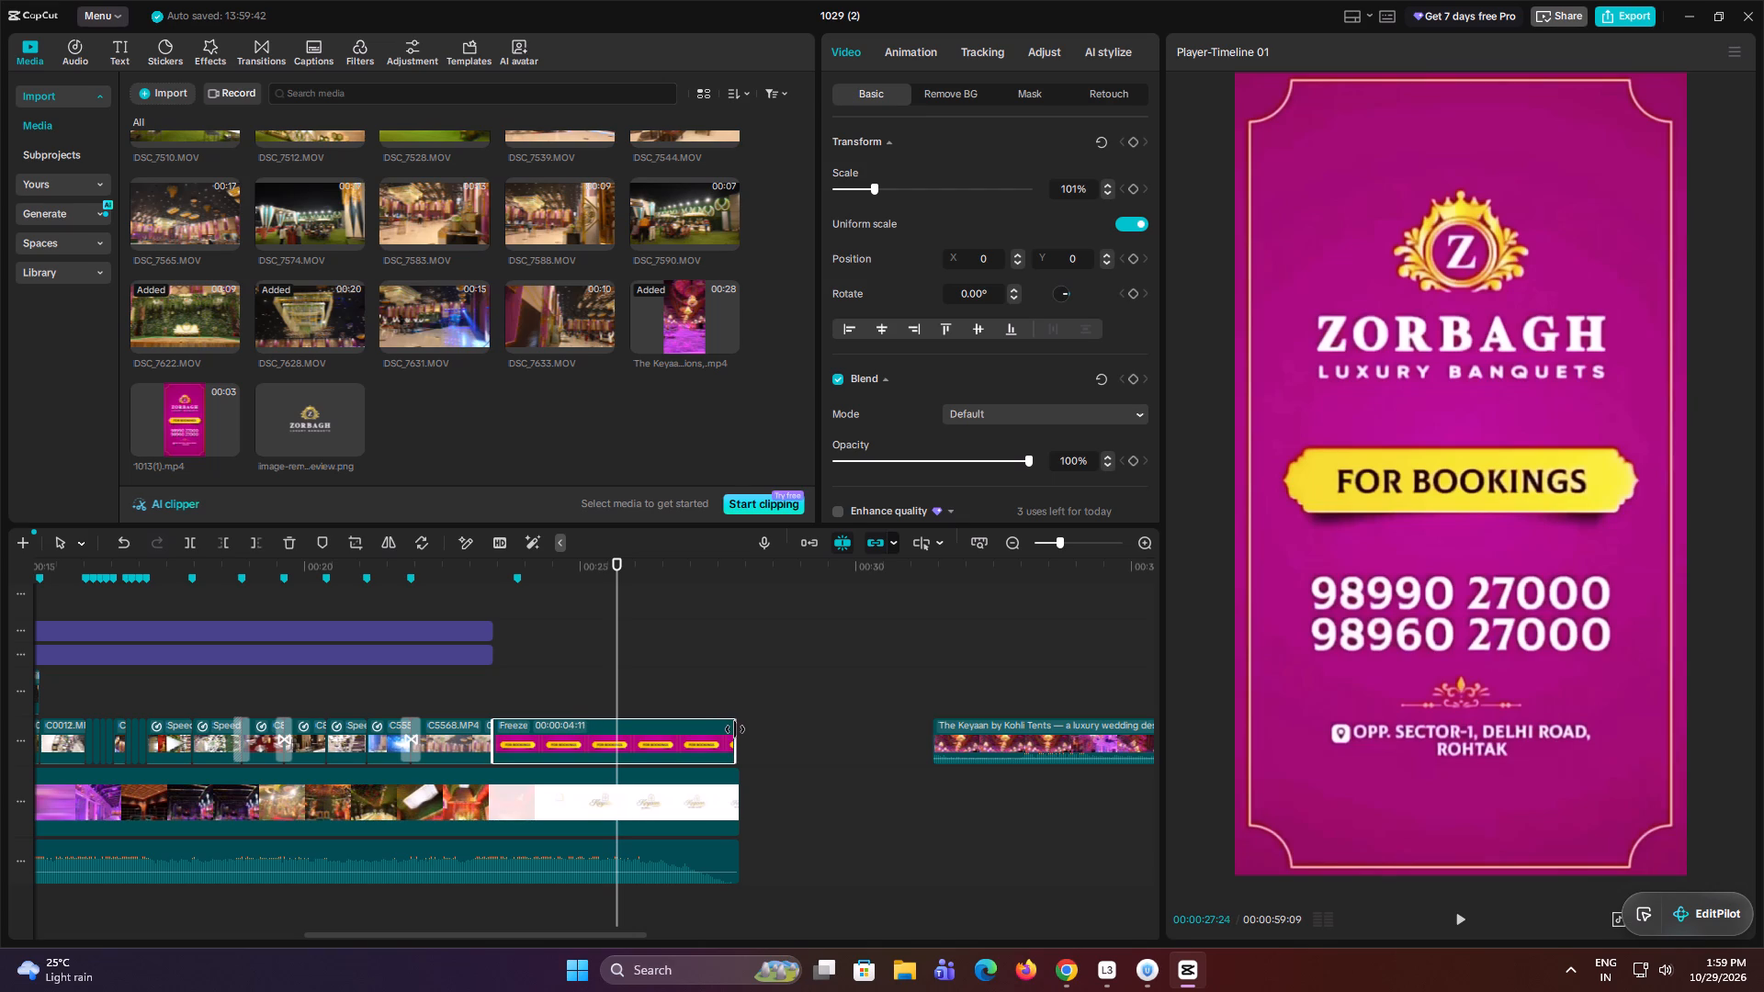
pyautogui.moveTo(735, 729); pyautogui.dragTo(741, 729)
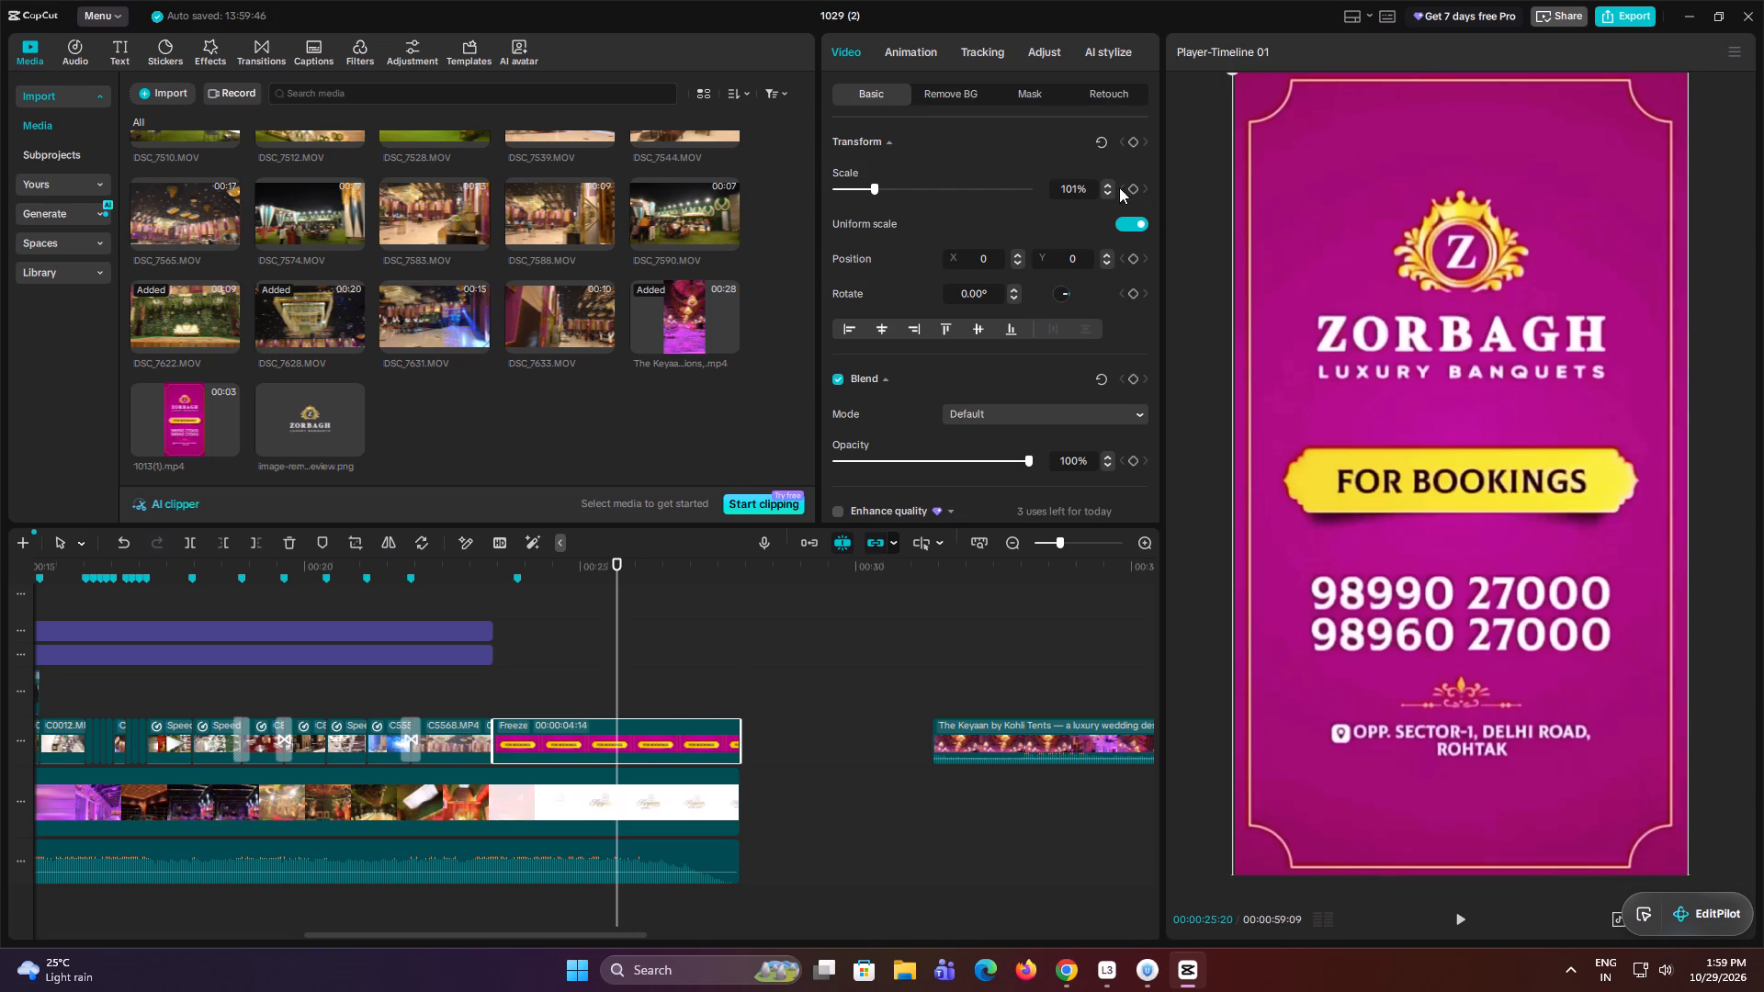
# Keyframe the Zorbagh card freeze frame's scale at 102% at 00:00:25:20 and 121% near its start at 00:00:23:17.
pyautogui.click(1110, 185)
pyautogui.click(1128, 185)
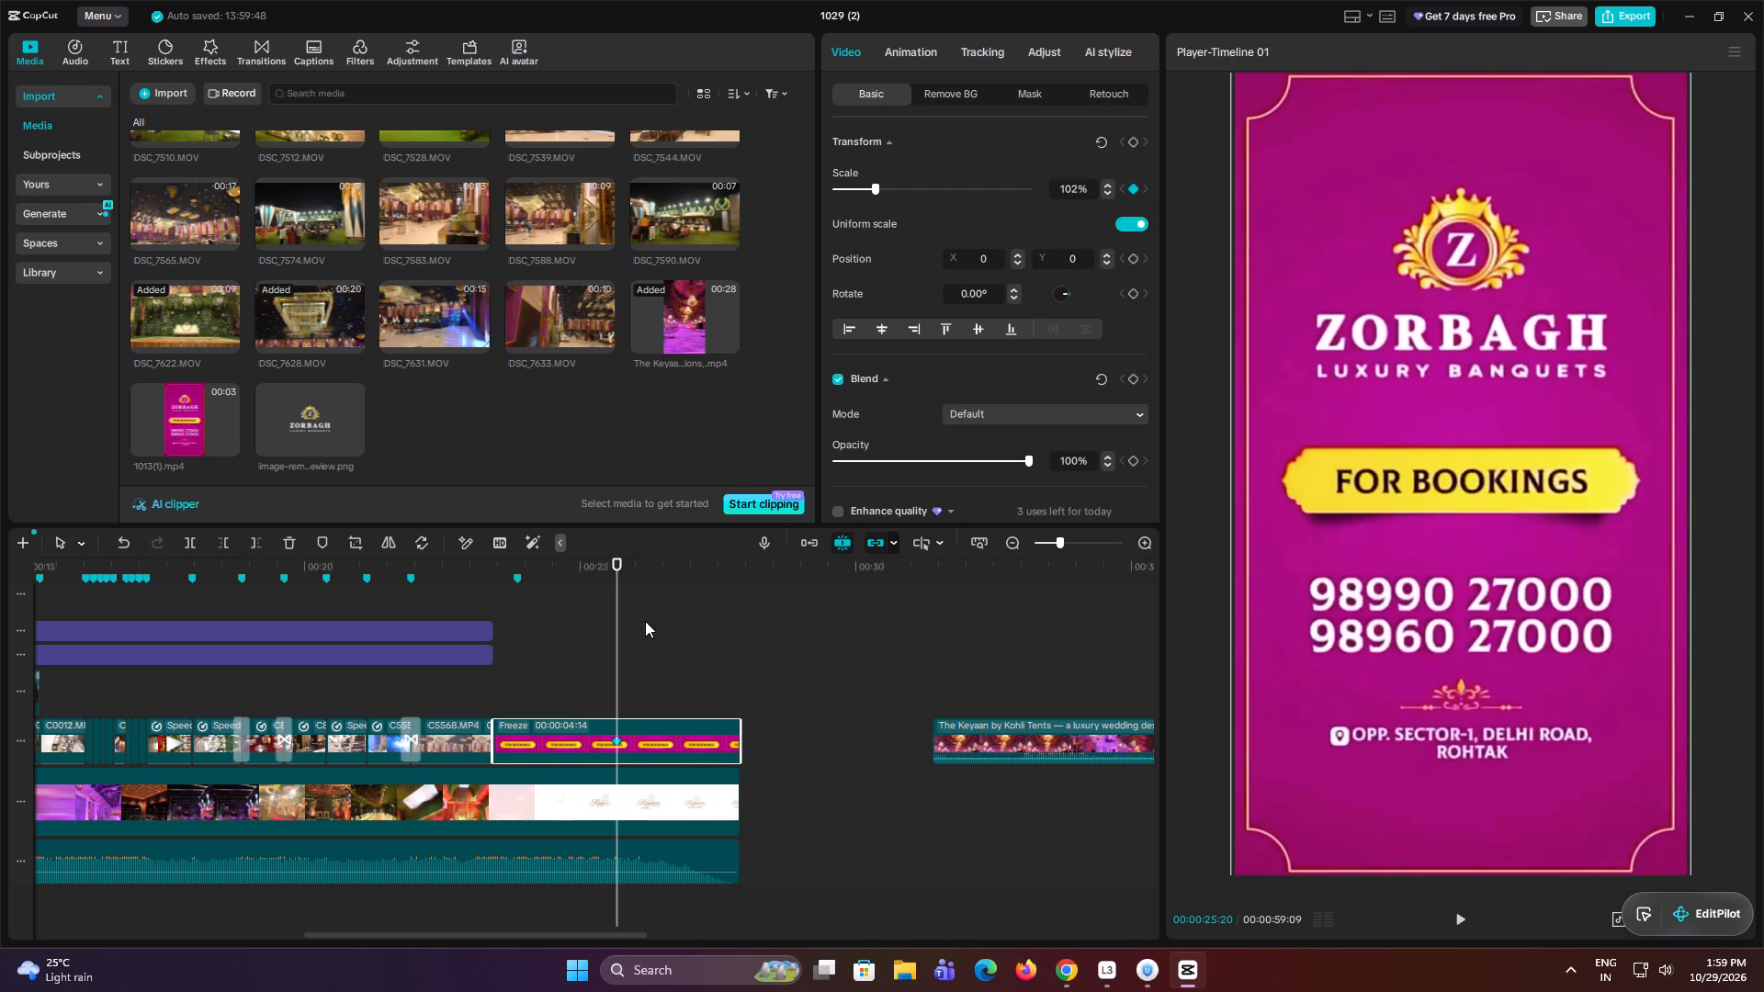
pyautogui.moveTo(617, 611); pyautogui.dragTo(502, 638)
pyautogui.click(876, 185)
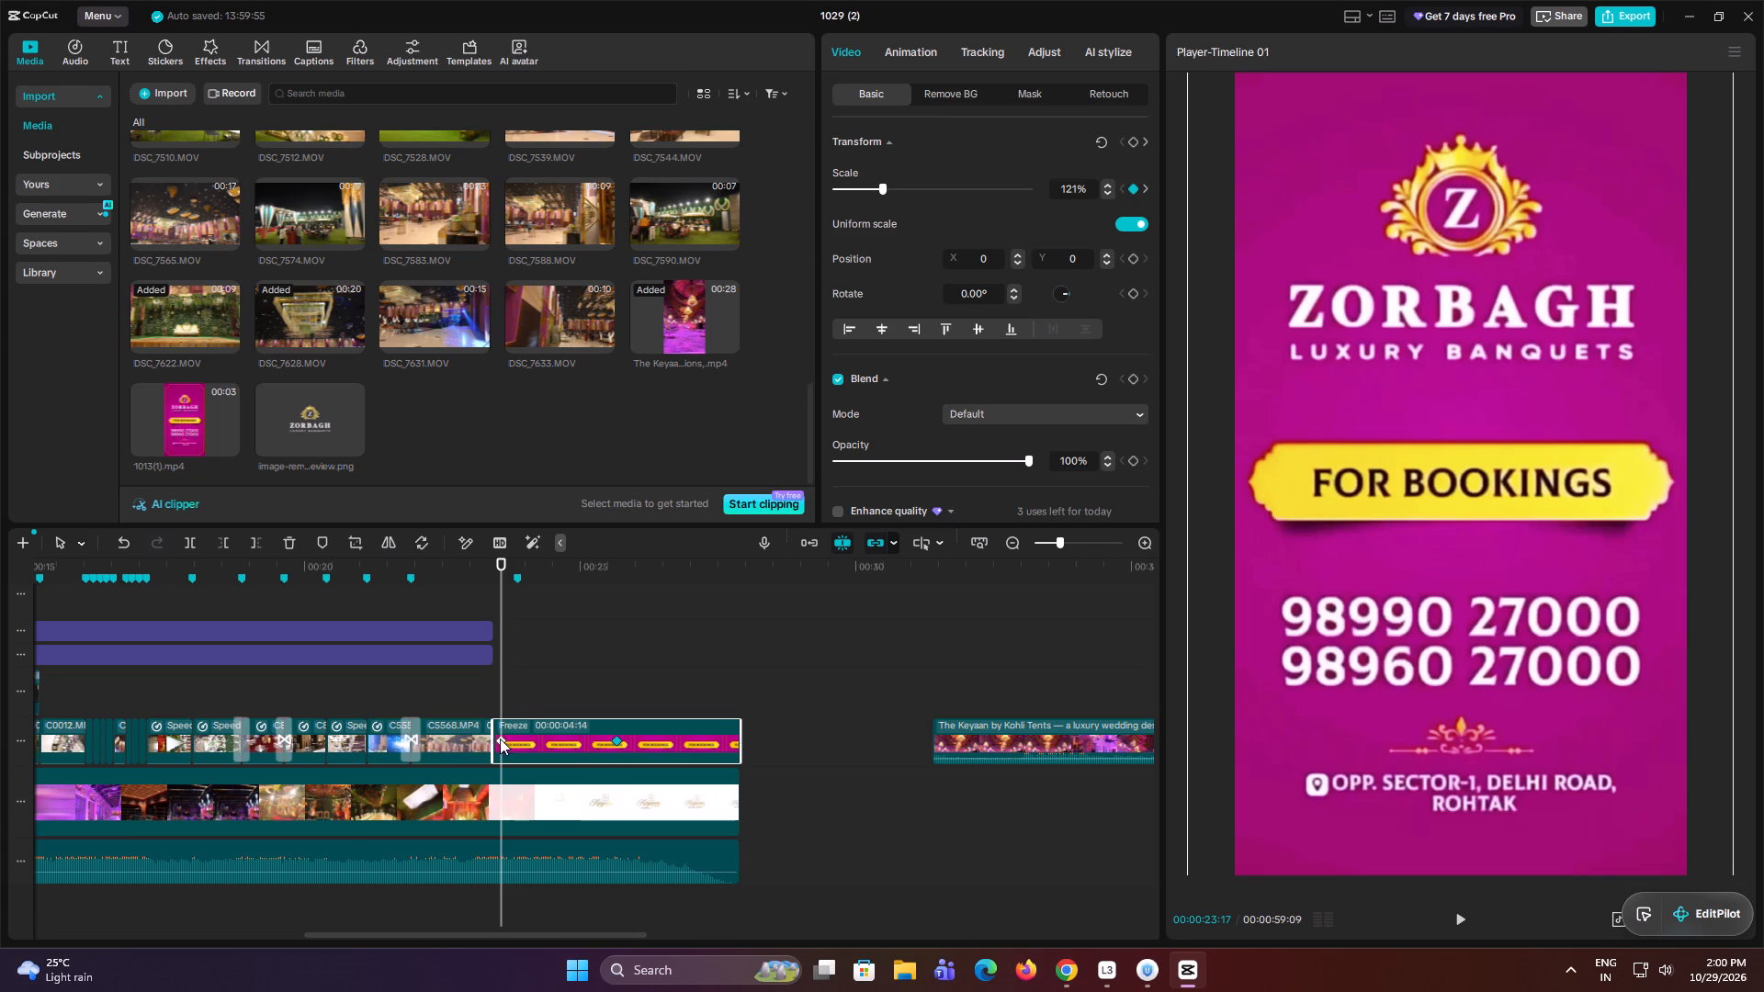
# Move the two scale keyframes to the freeze frame's very start and shortly after it, and play back the faster zoom.
pyautogui.moveTo(500, 739); pyautogui.dragTo(463, 750)
pyautogui.moveTo(618, 742); pyautogui.dragTo(496, 766)
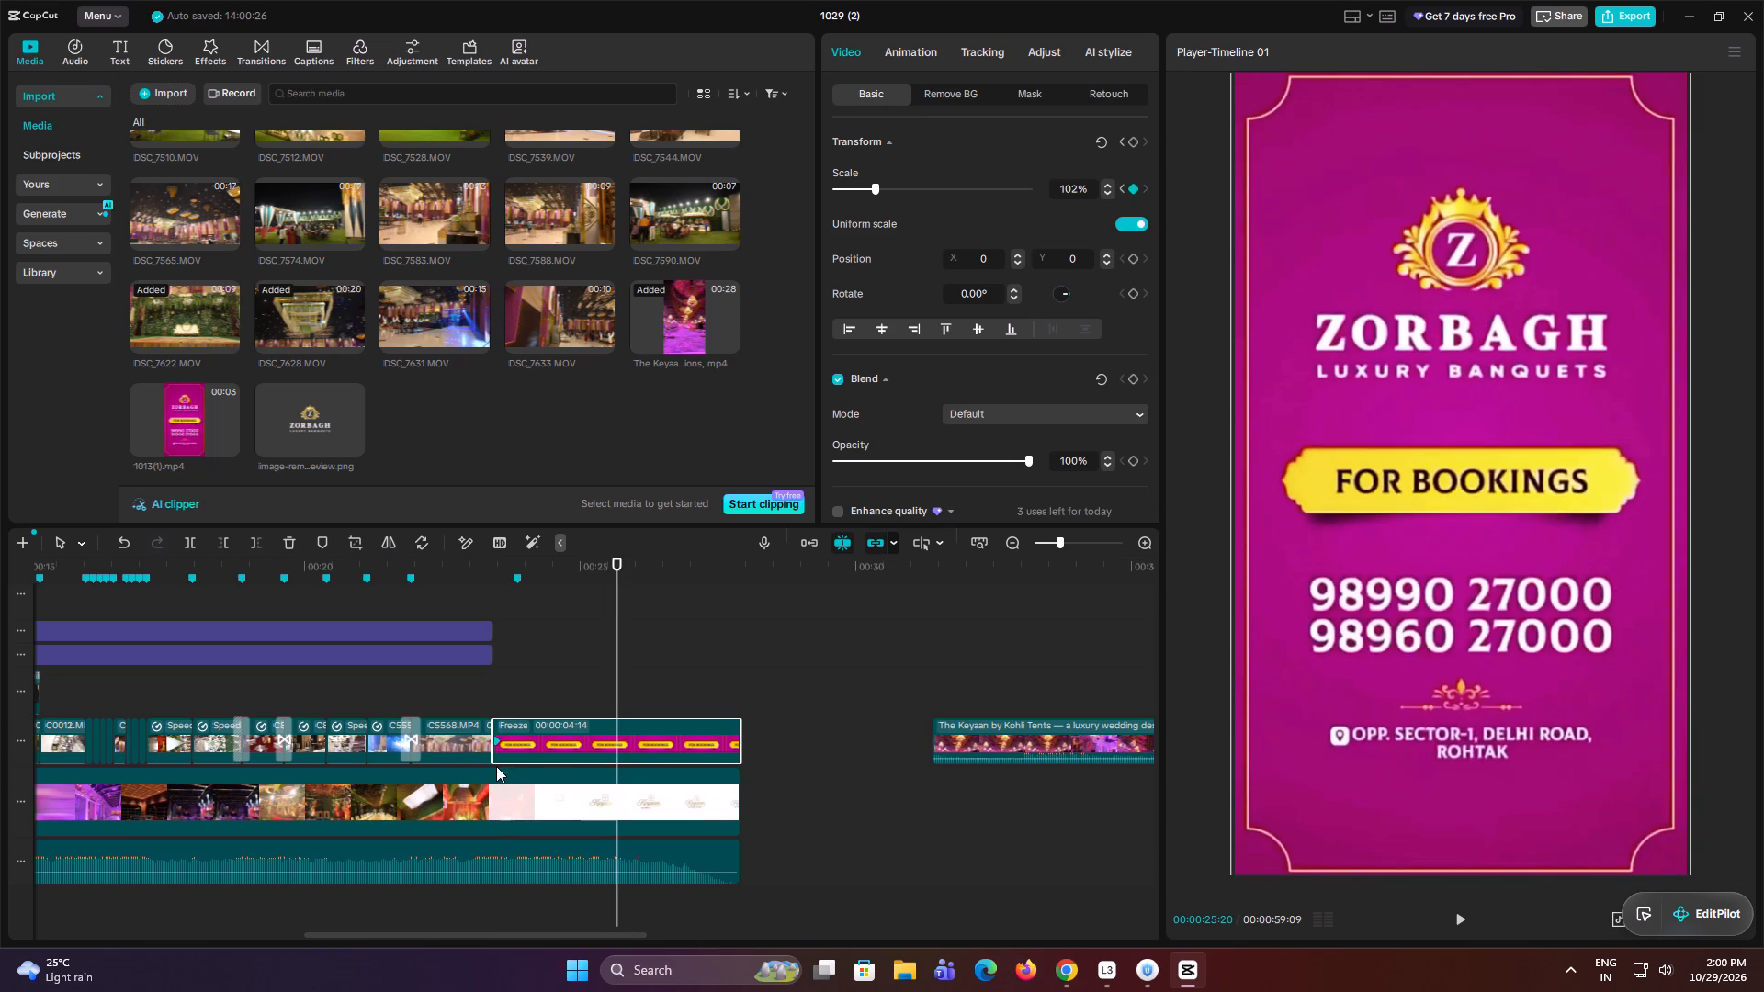
pyautogui.moveTo(496, 766); pyautogui.dragTo(525, 761)
pyautogui.click(486, 687)
pyautogui.press('space')
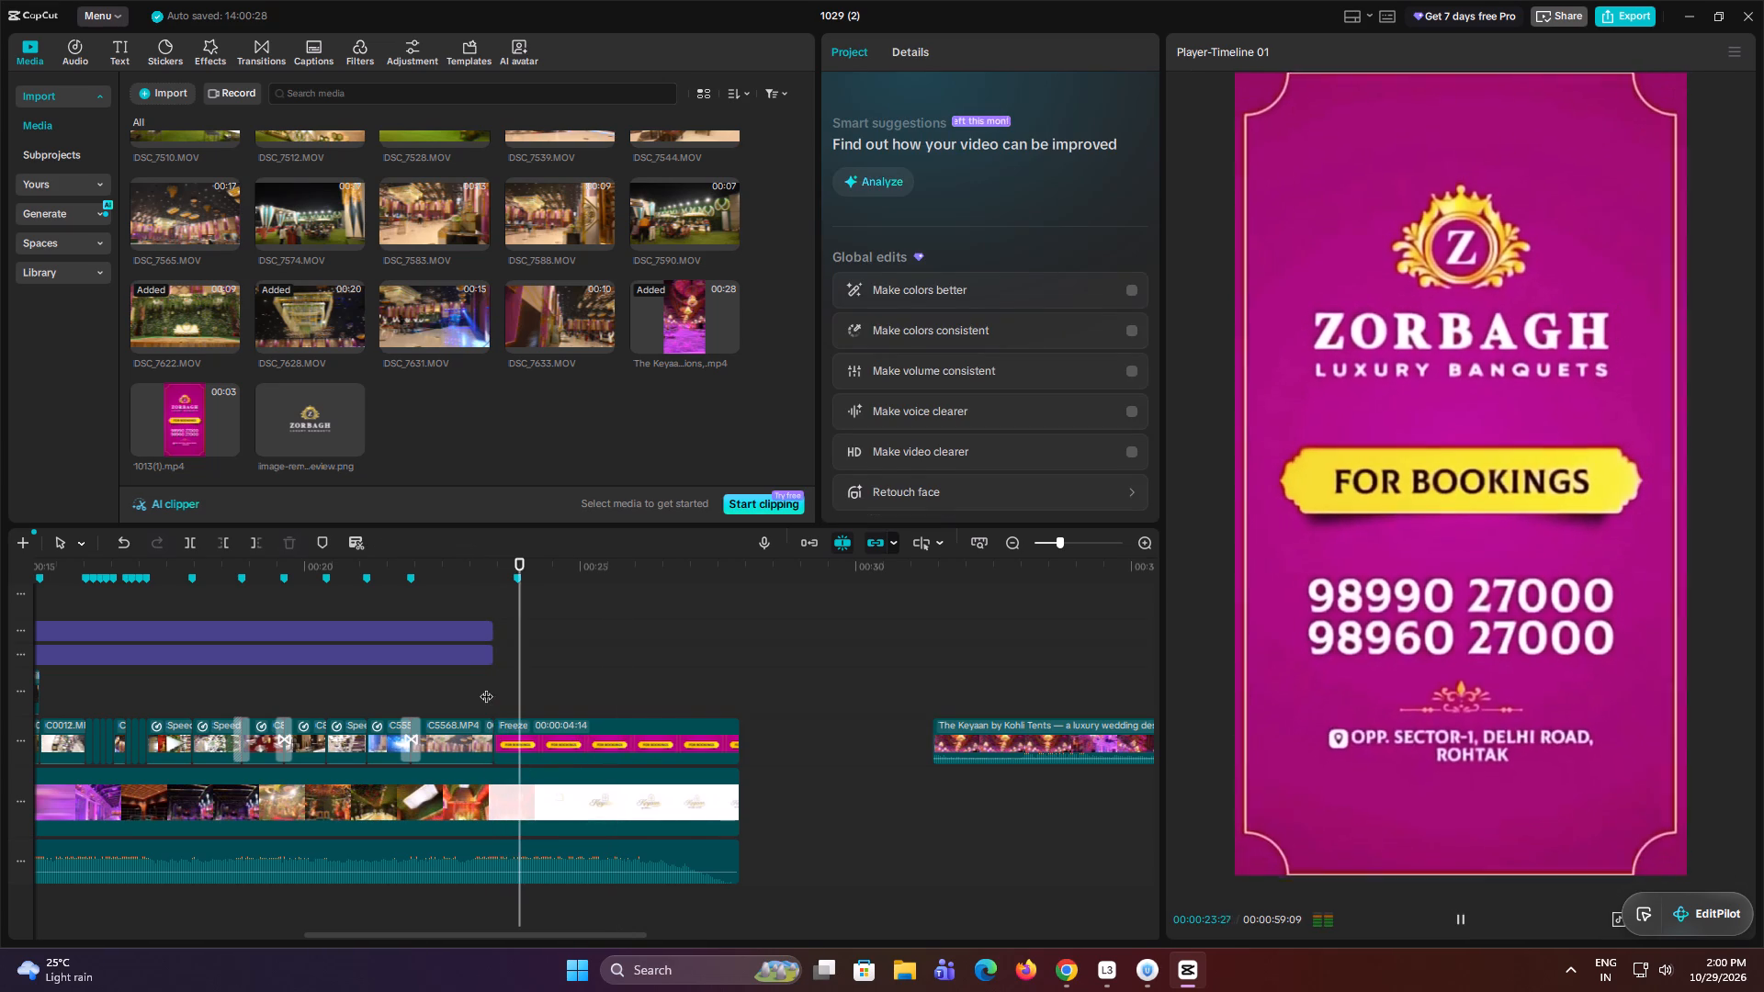
pyautogui.press('space')
pyautogui.click(681, 735)
pyautogui.press('space')
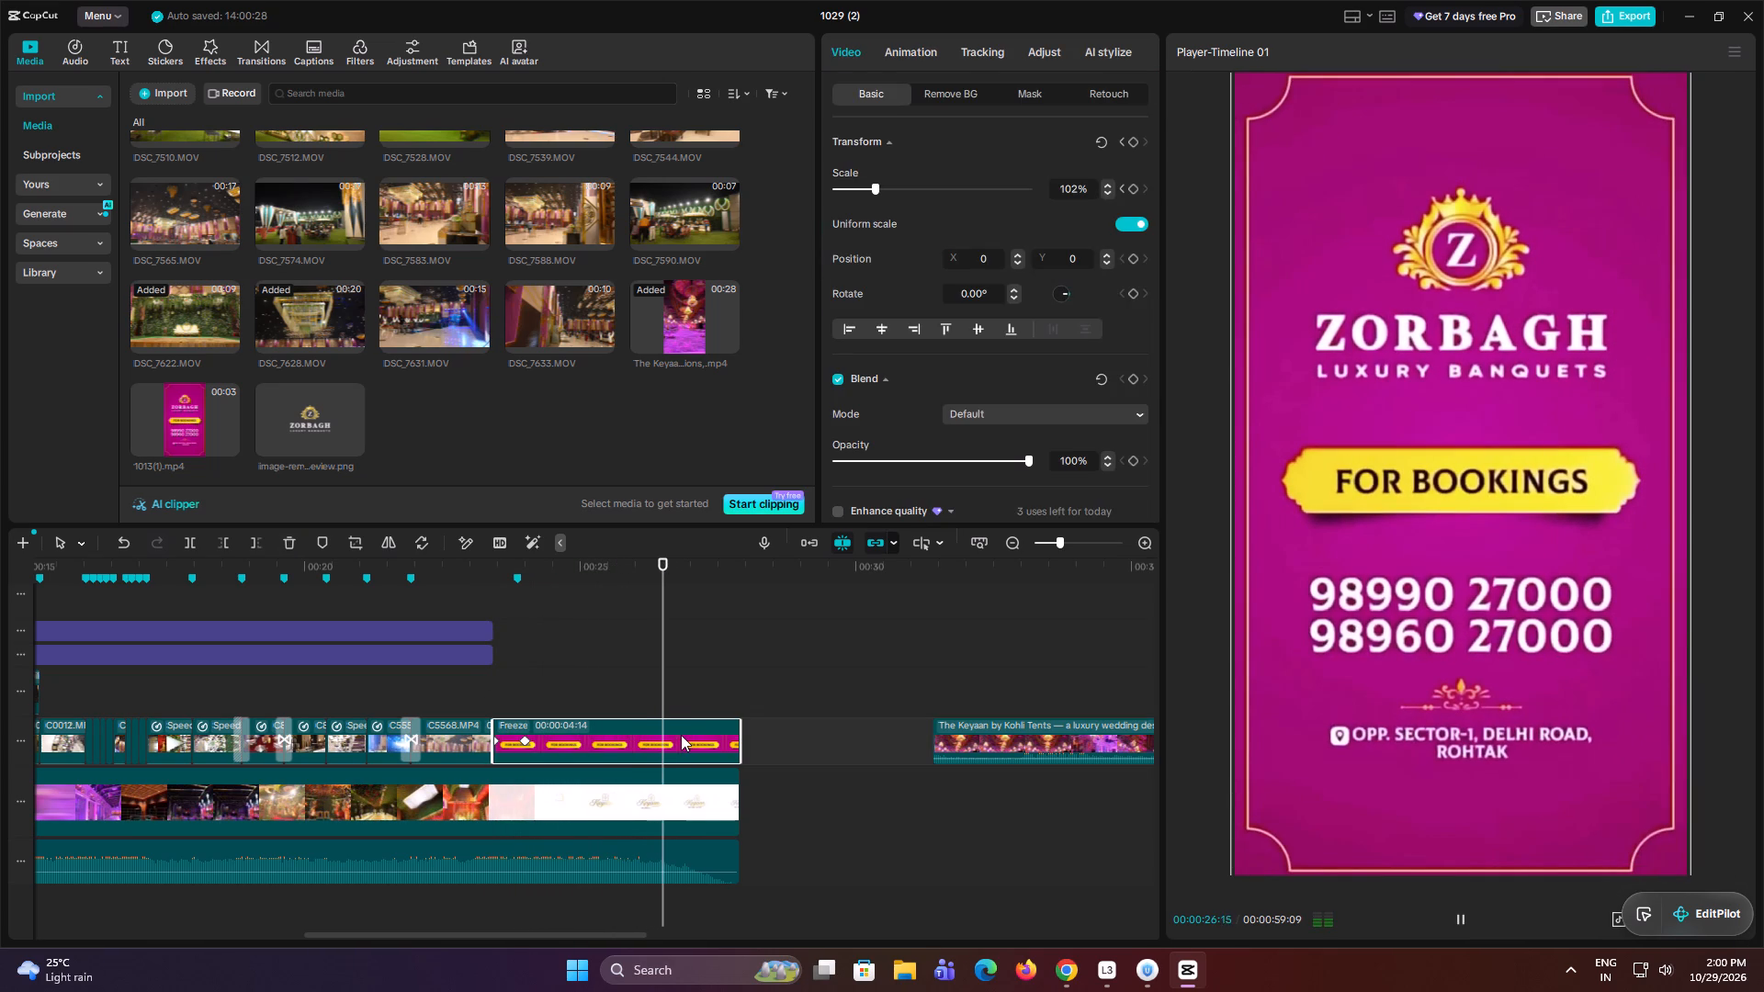
pyautogui.press('space')
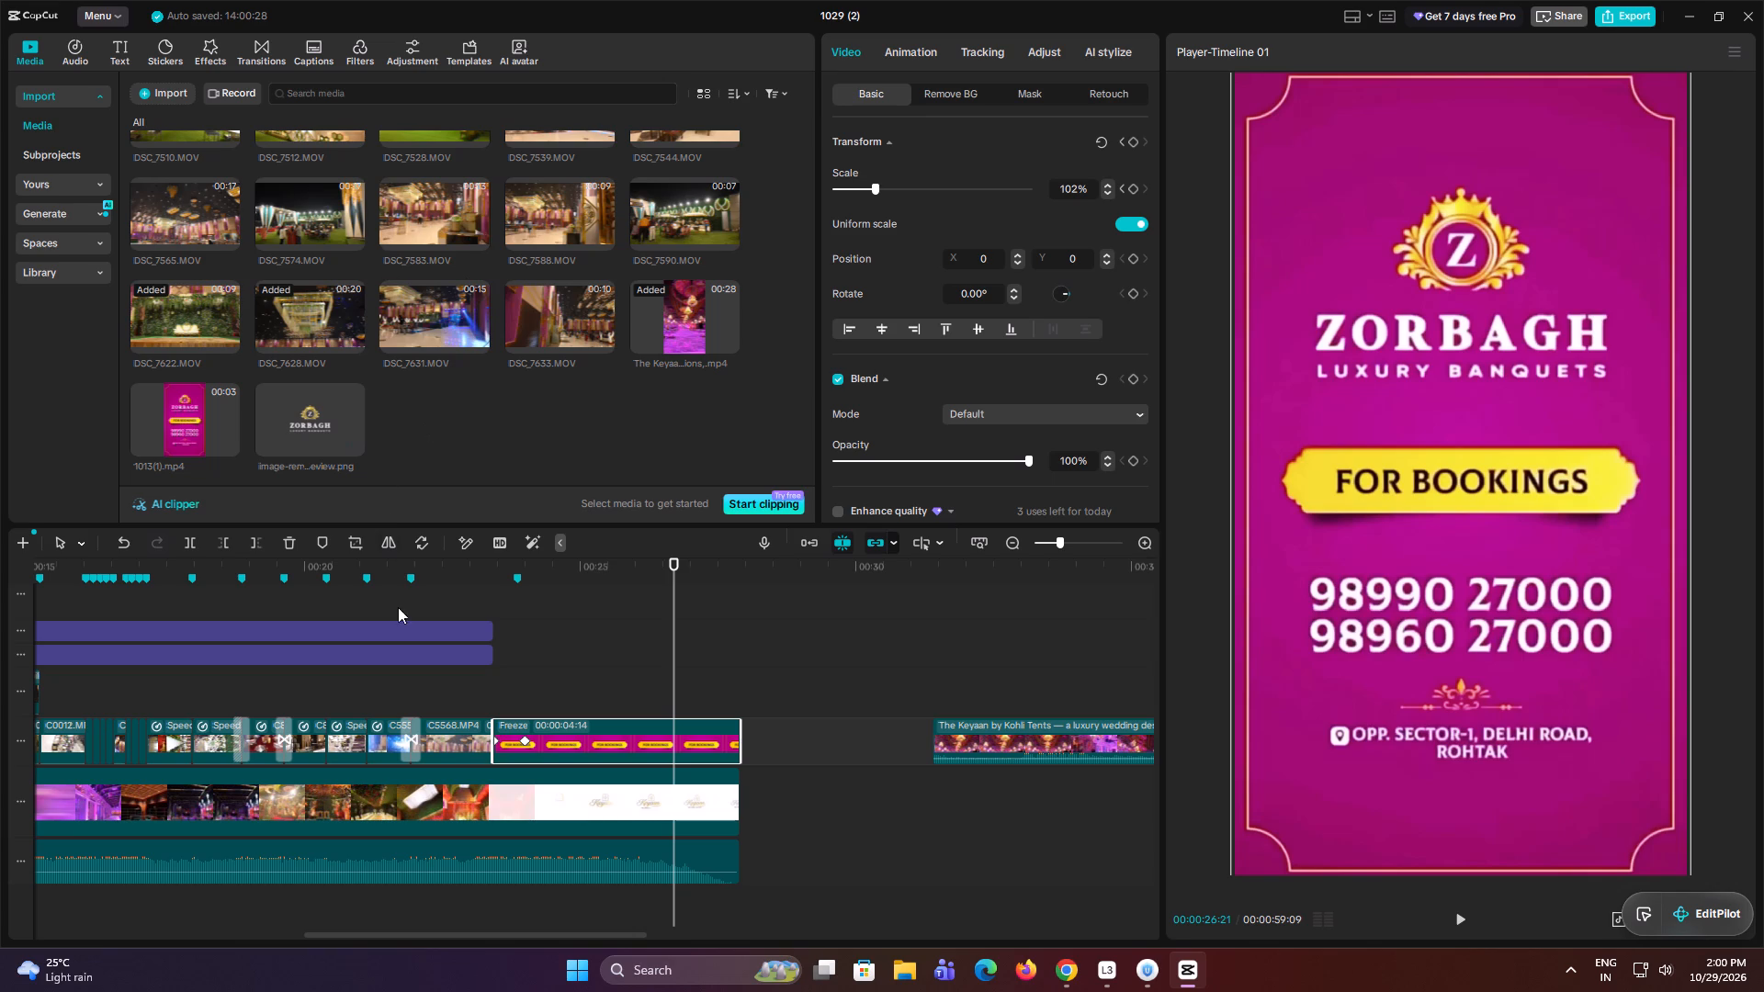
# Extend the Clear II filter to the end of the Zorbagh card freeze frame.
pyautogui.click(413, 625)
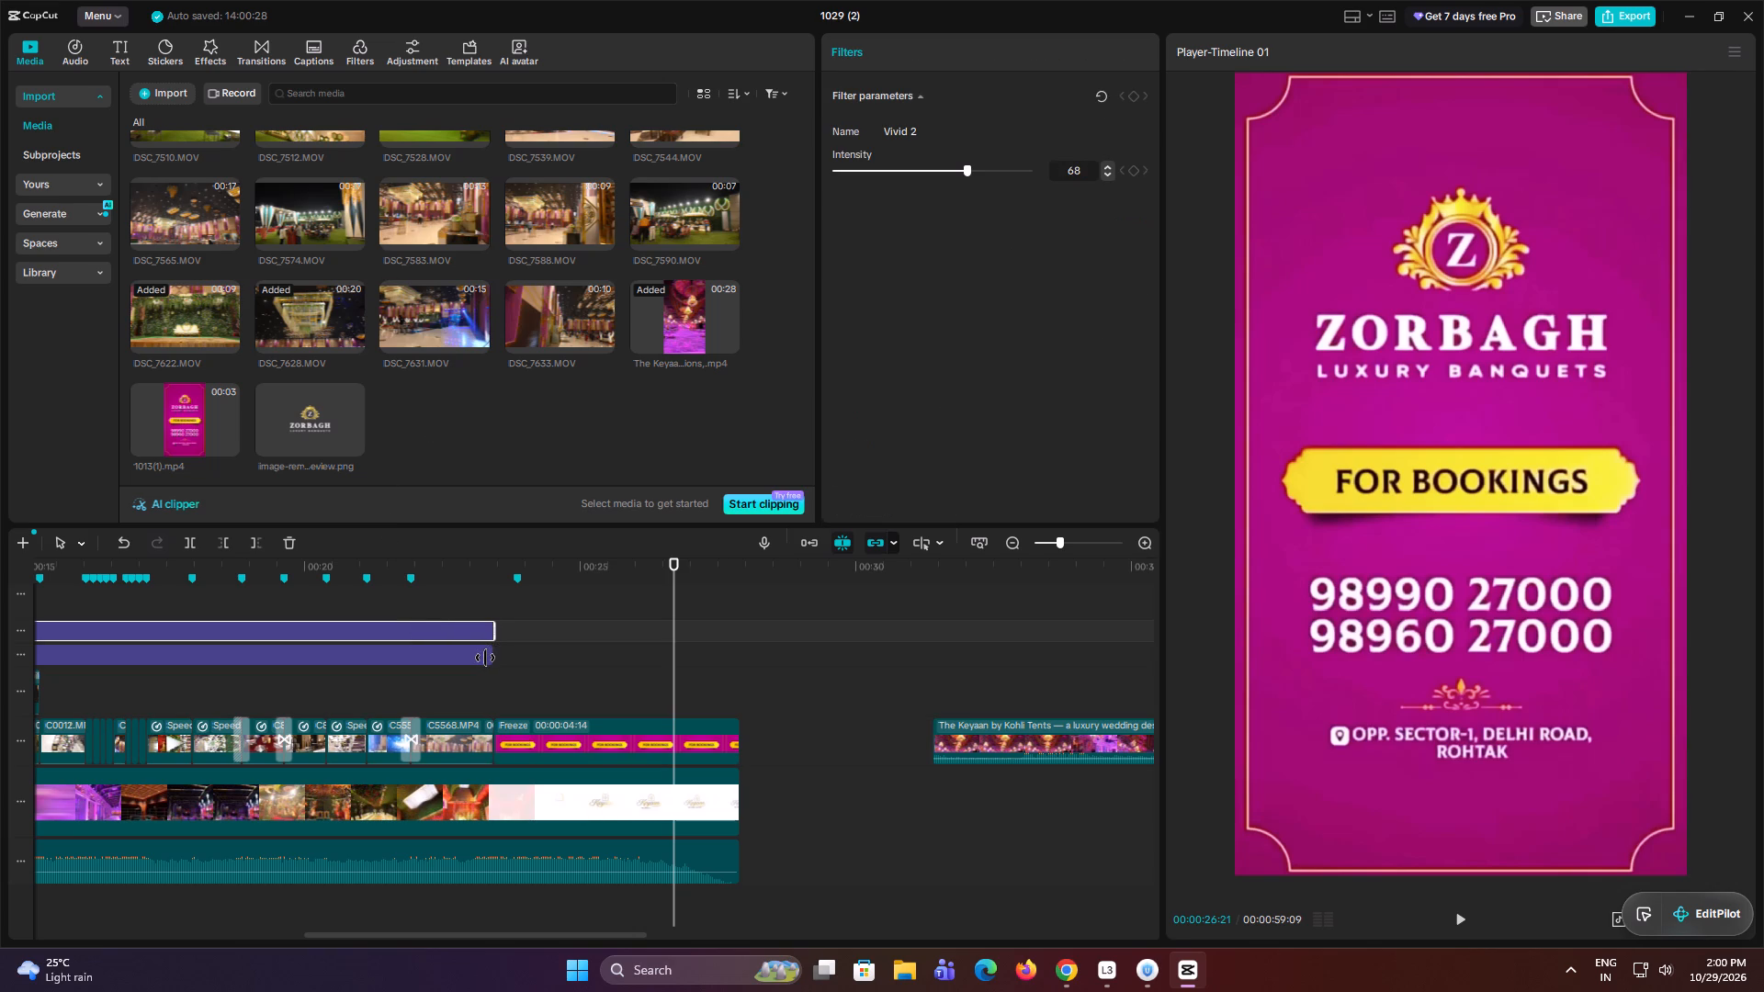
pyautogui.click(485, 658)
pyautogui.moveTo(492, 659); pyautogui.dragTo(711, 698)
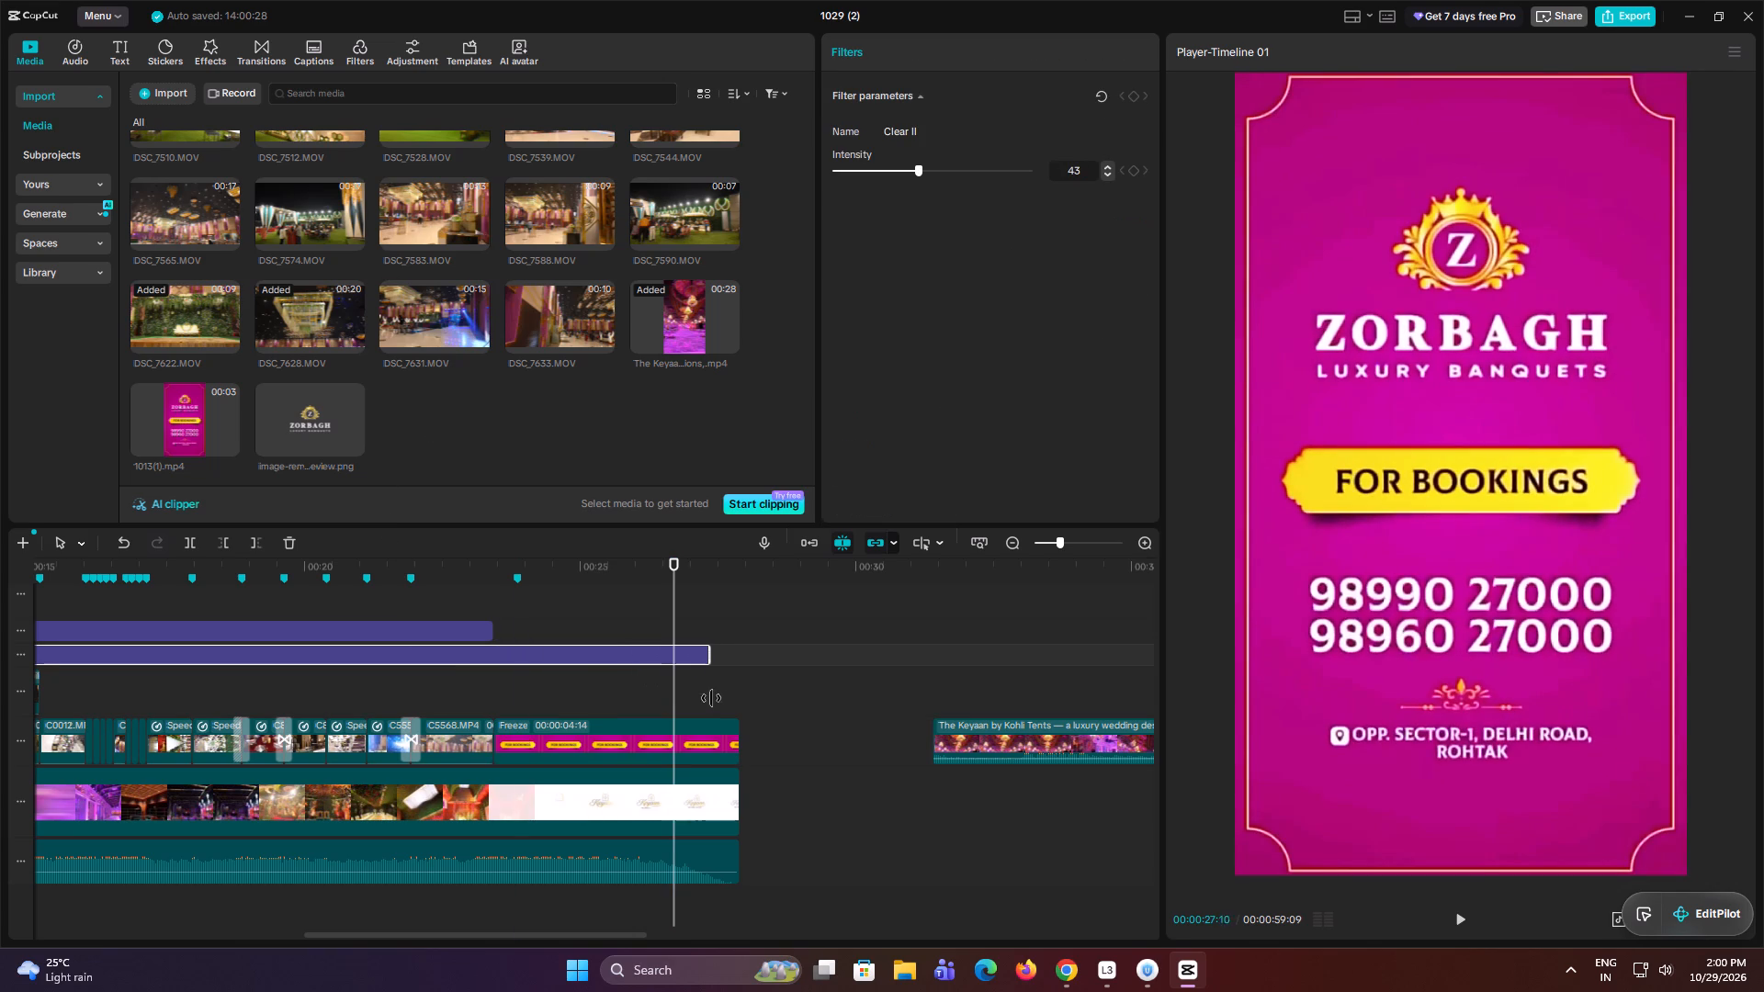
pyautogui.moveTo(711, 698); pyautogui.dragTo(737, 701)
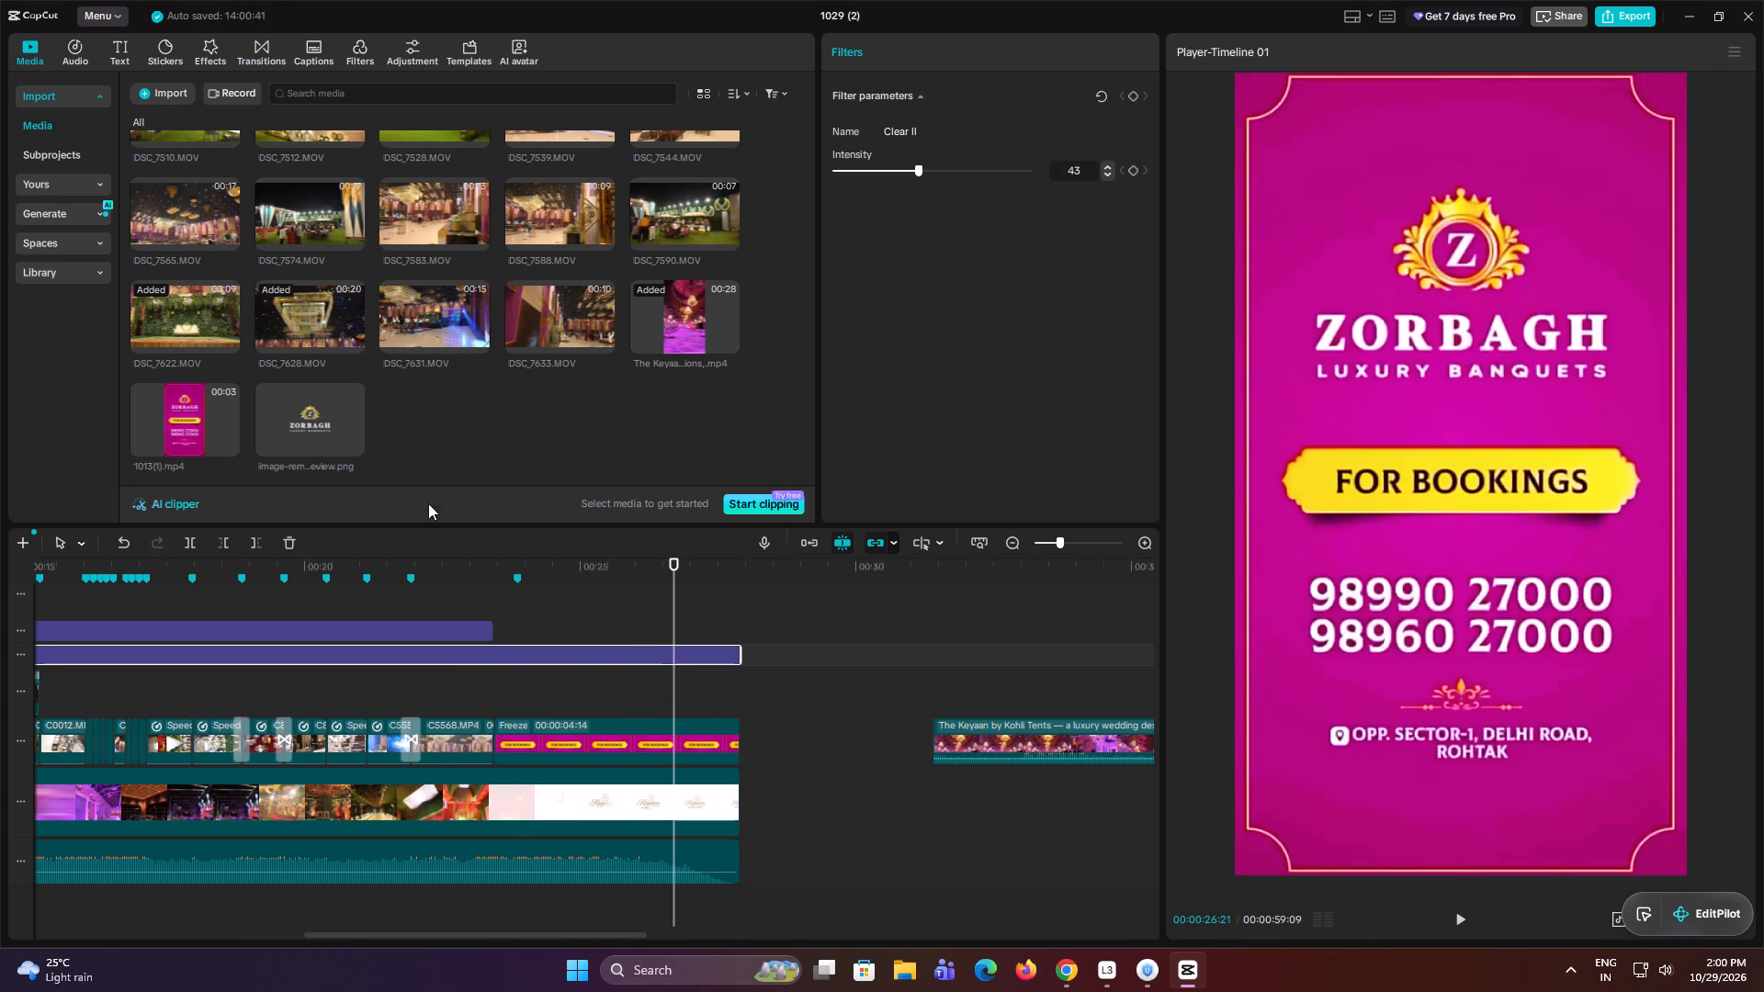
# Add the Light-category Overhe...Film 2 transition between the last footage clip and the Zorbagh card freeze frame, and preview it.
pyautogui.click(401, 48)
pyautogui.click(242, 49)
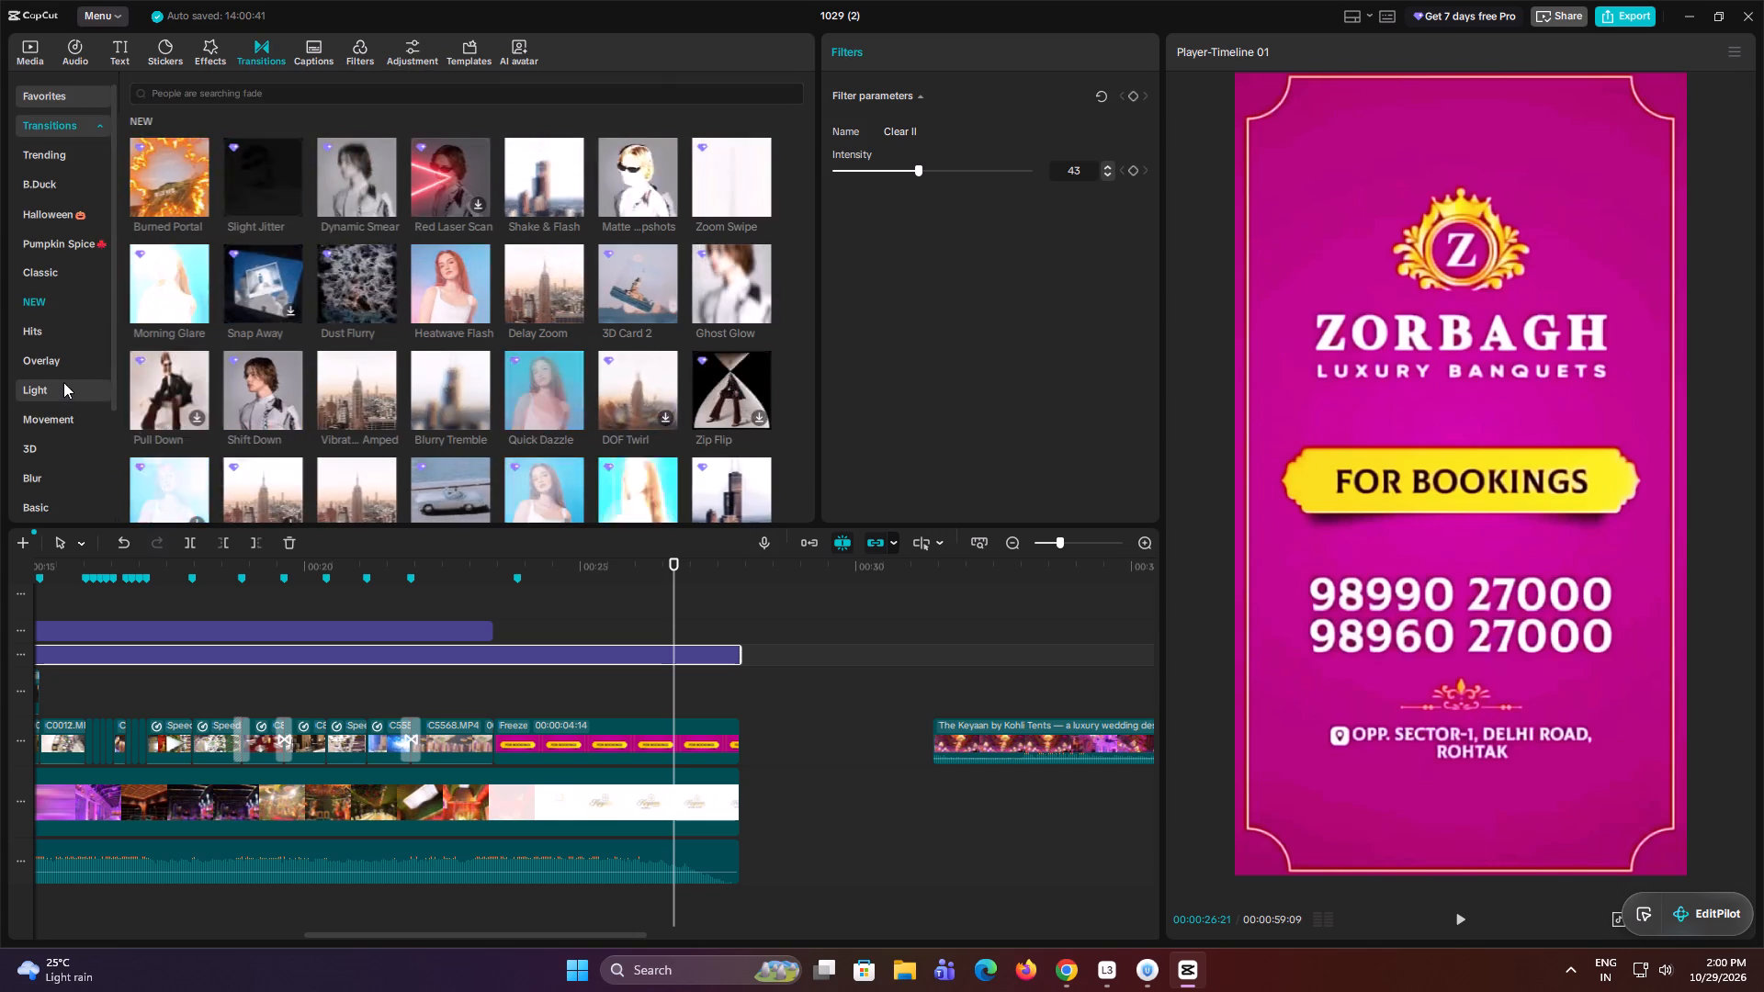
pyautogui.click(53, 386)
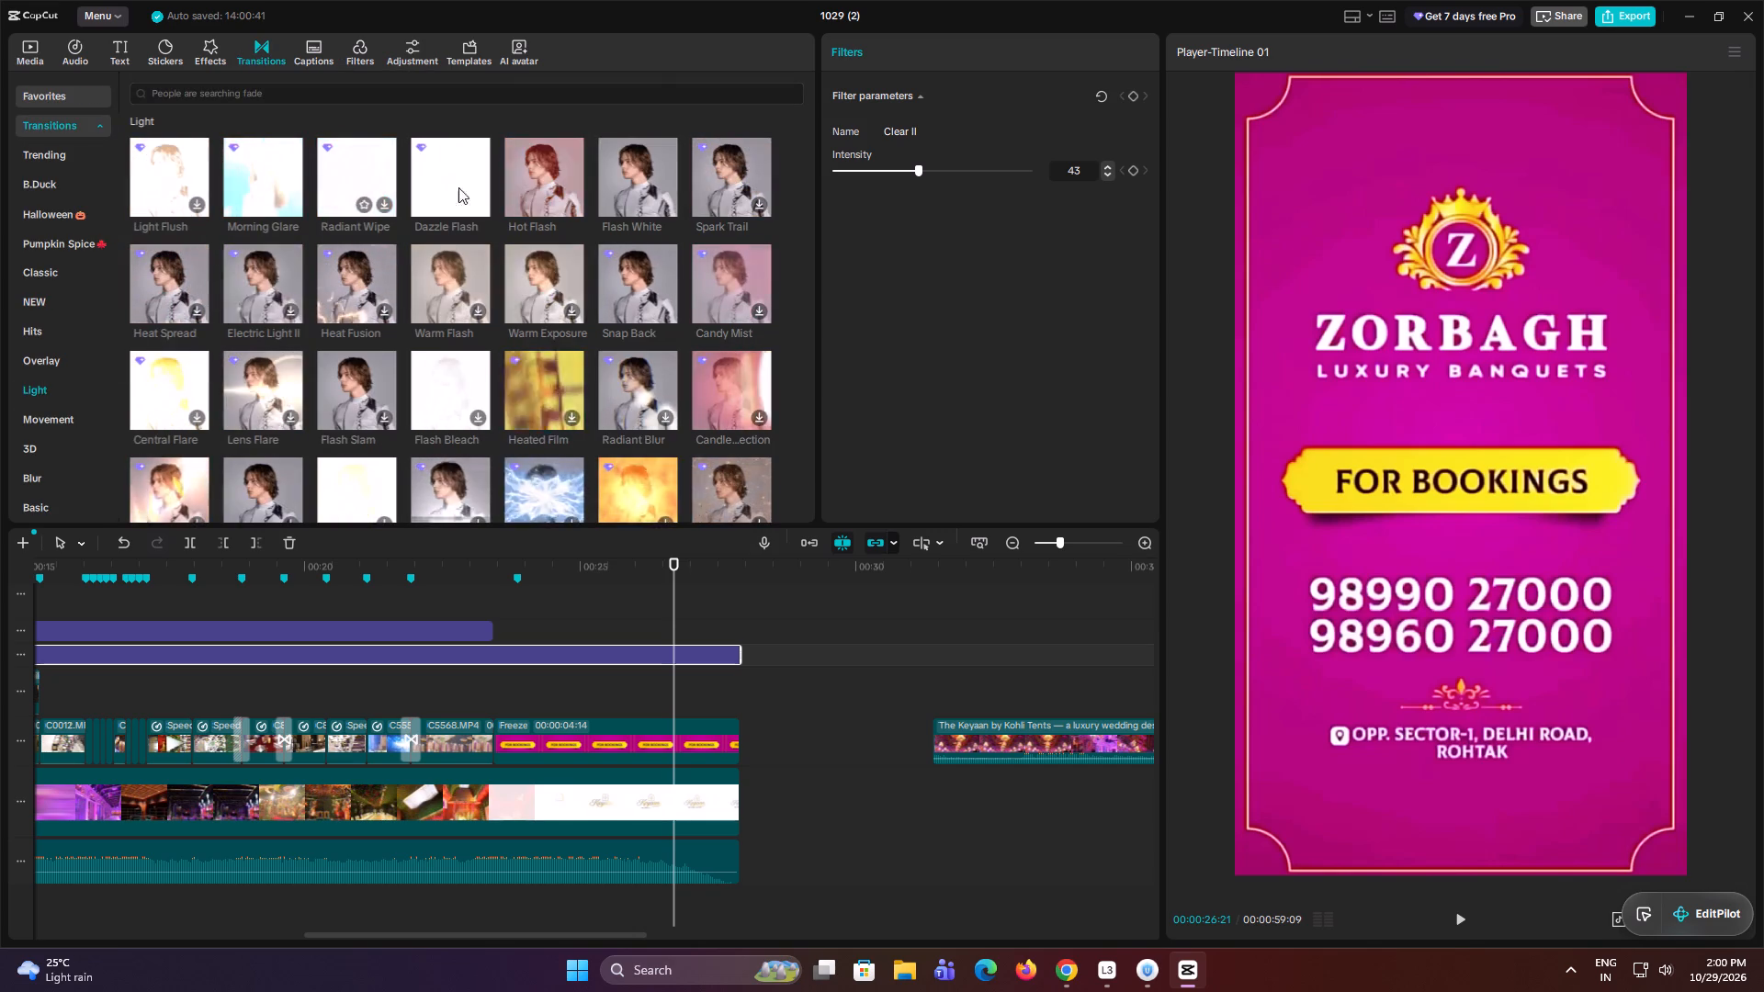
pyautogui.moveTo(536, 171); pyautogui.dragTo(474, 213)
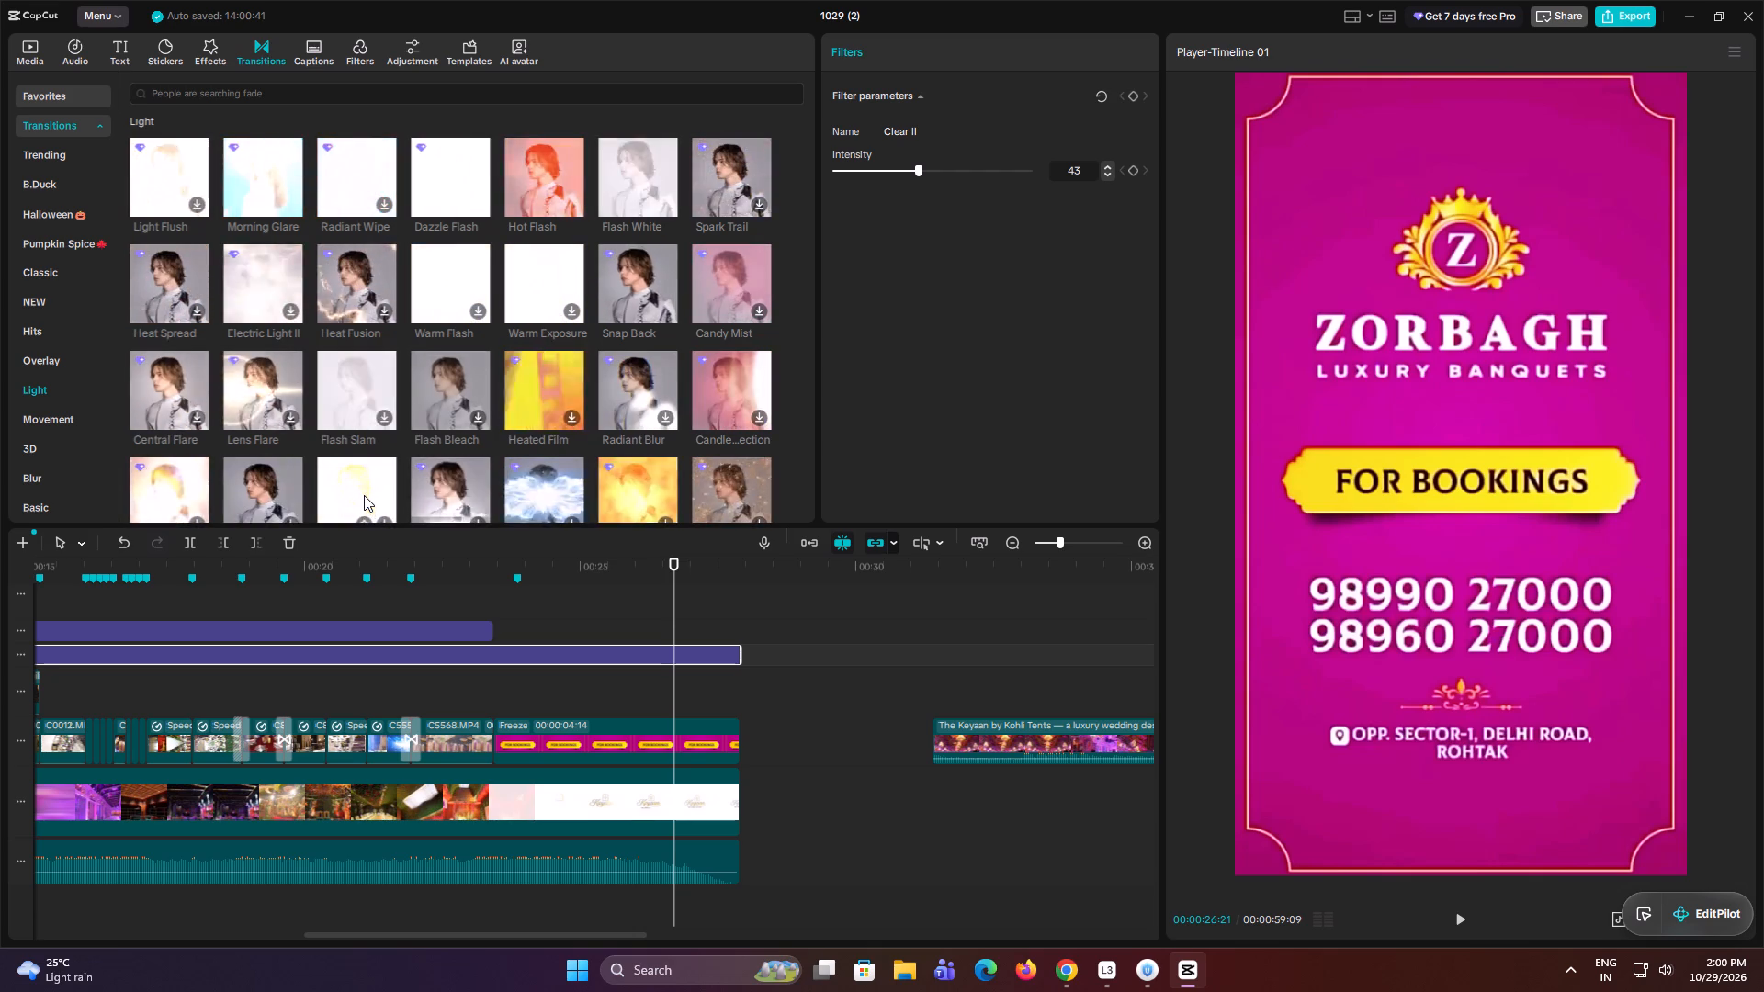
pyautogui.scroll(-2, 364, 495)
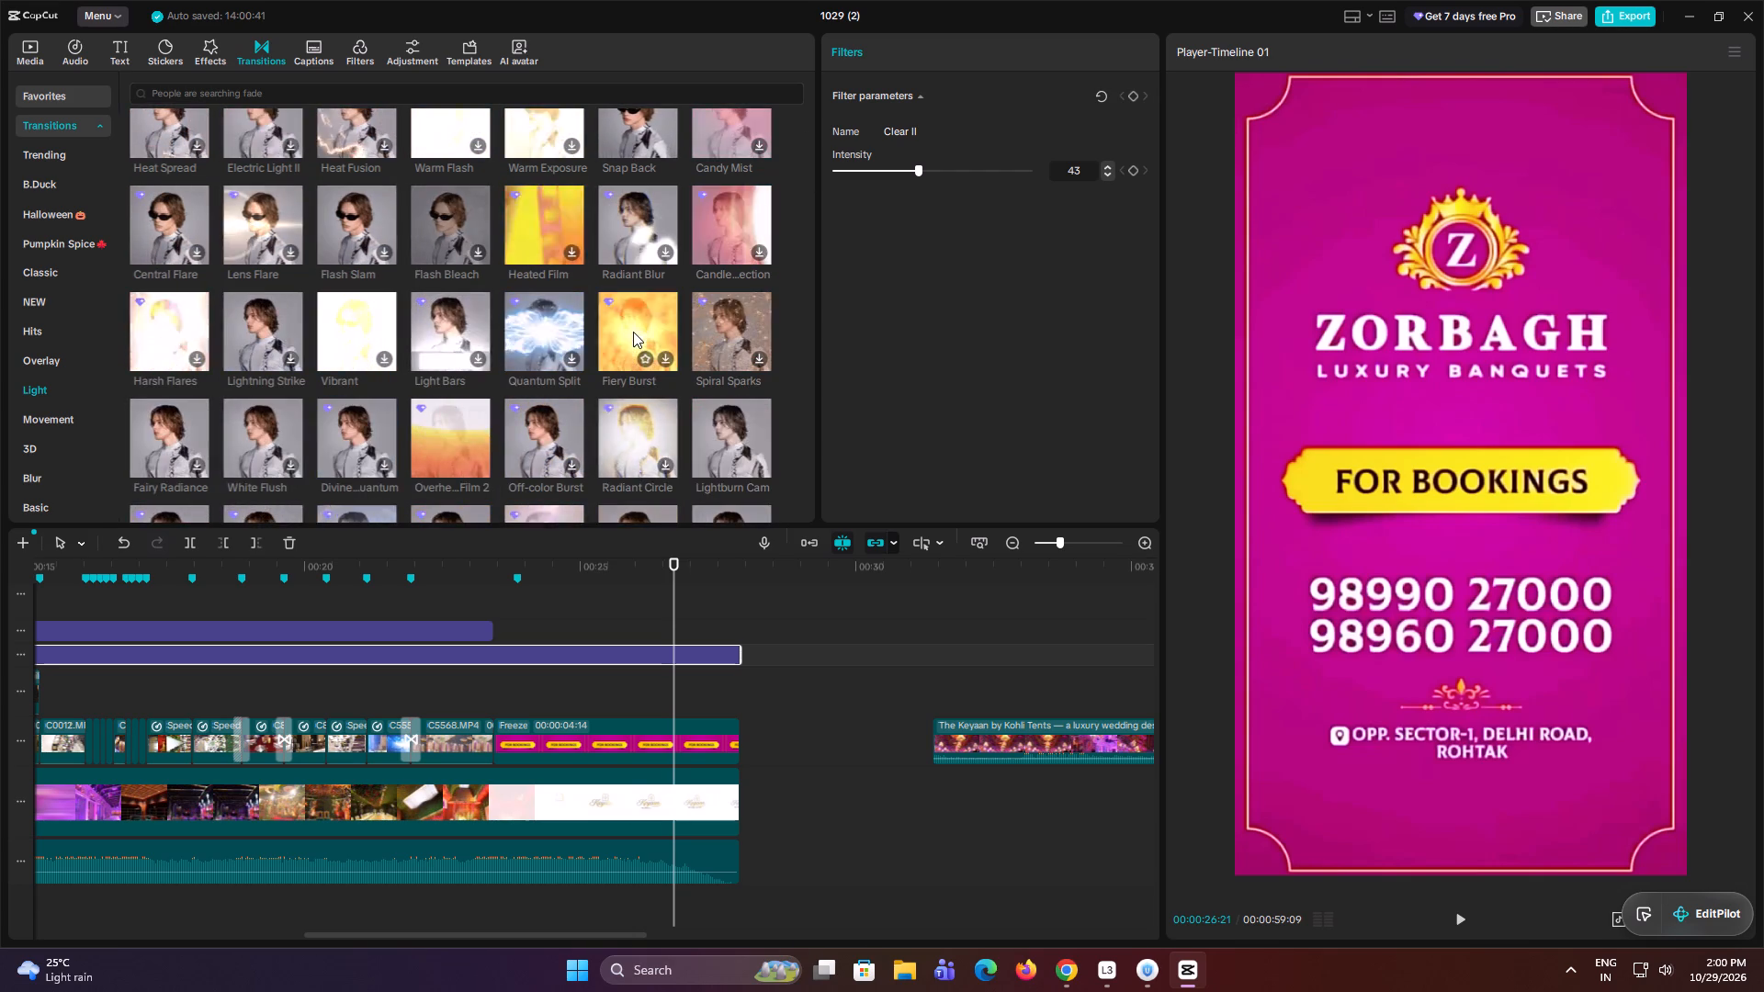
pyautogui.moveTo(448, 447); pyautogui.dragTo(487, 766)
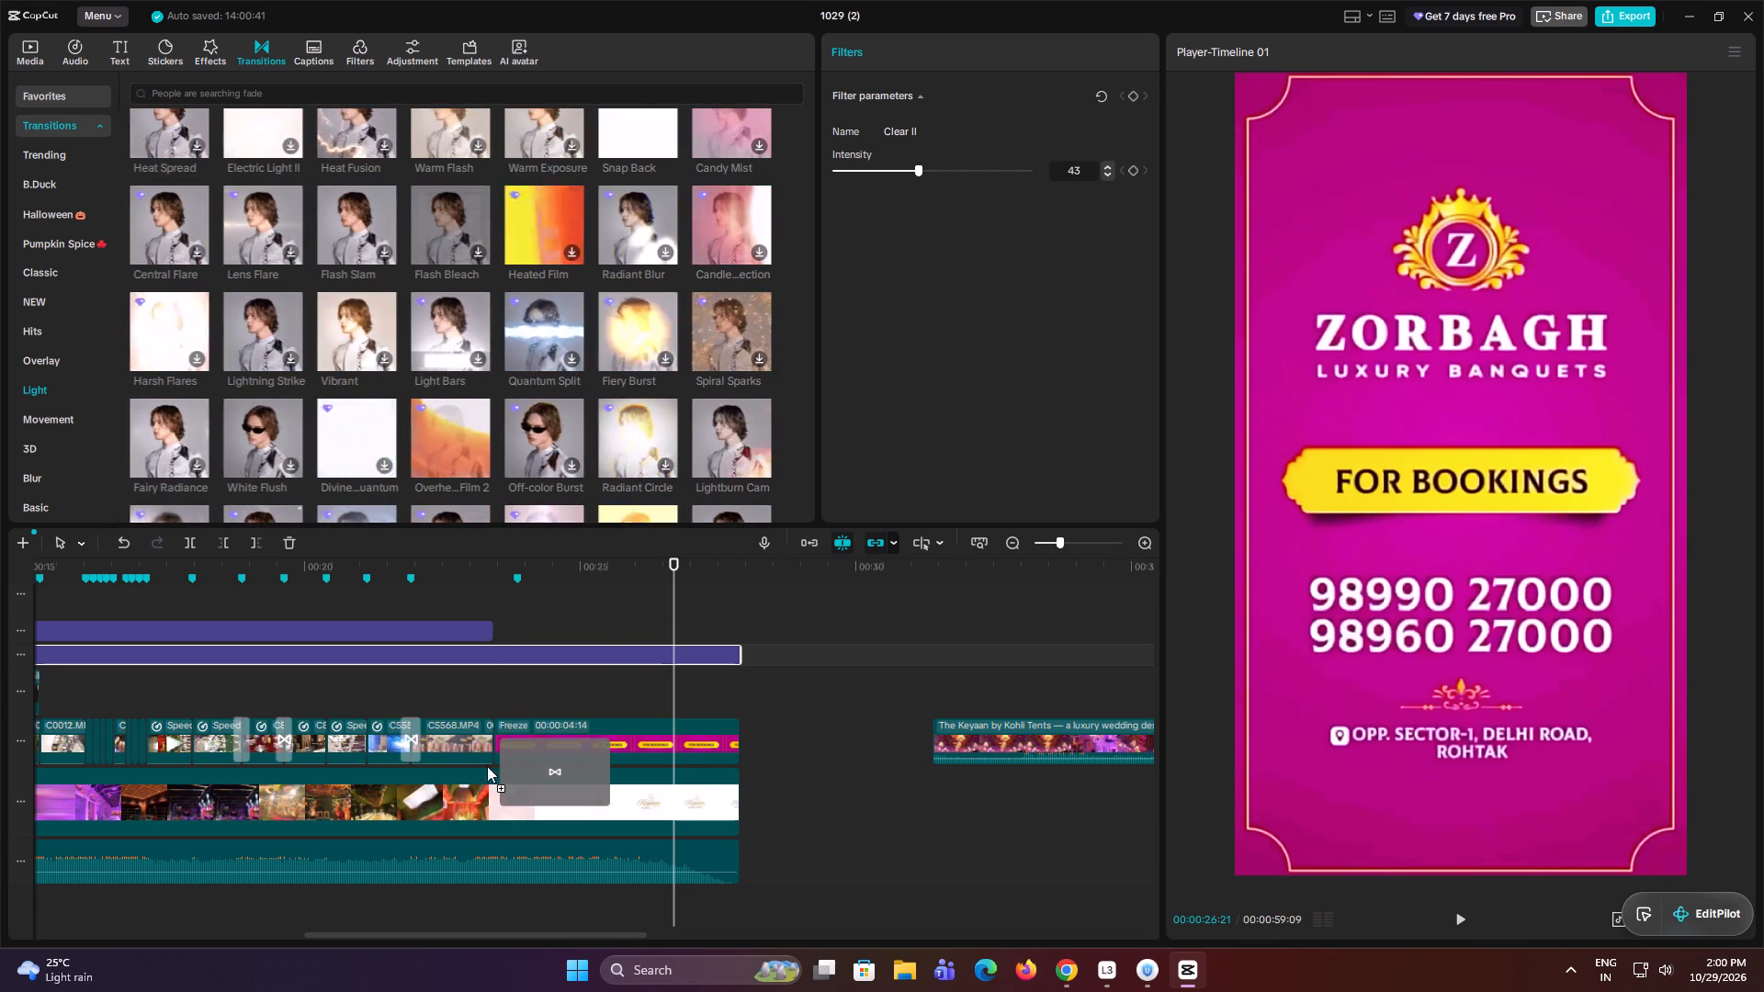
pyautogui.moveTo(487, 766); pyautogui.dragTo(468, 751)
pyautogui.click(449, 674)
pyautogui.press('space')
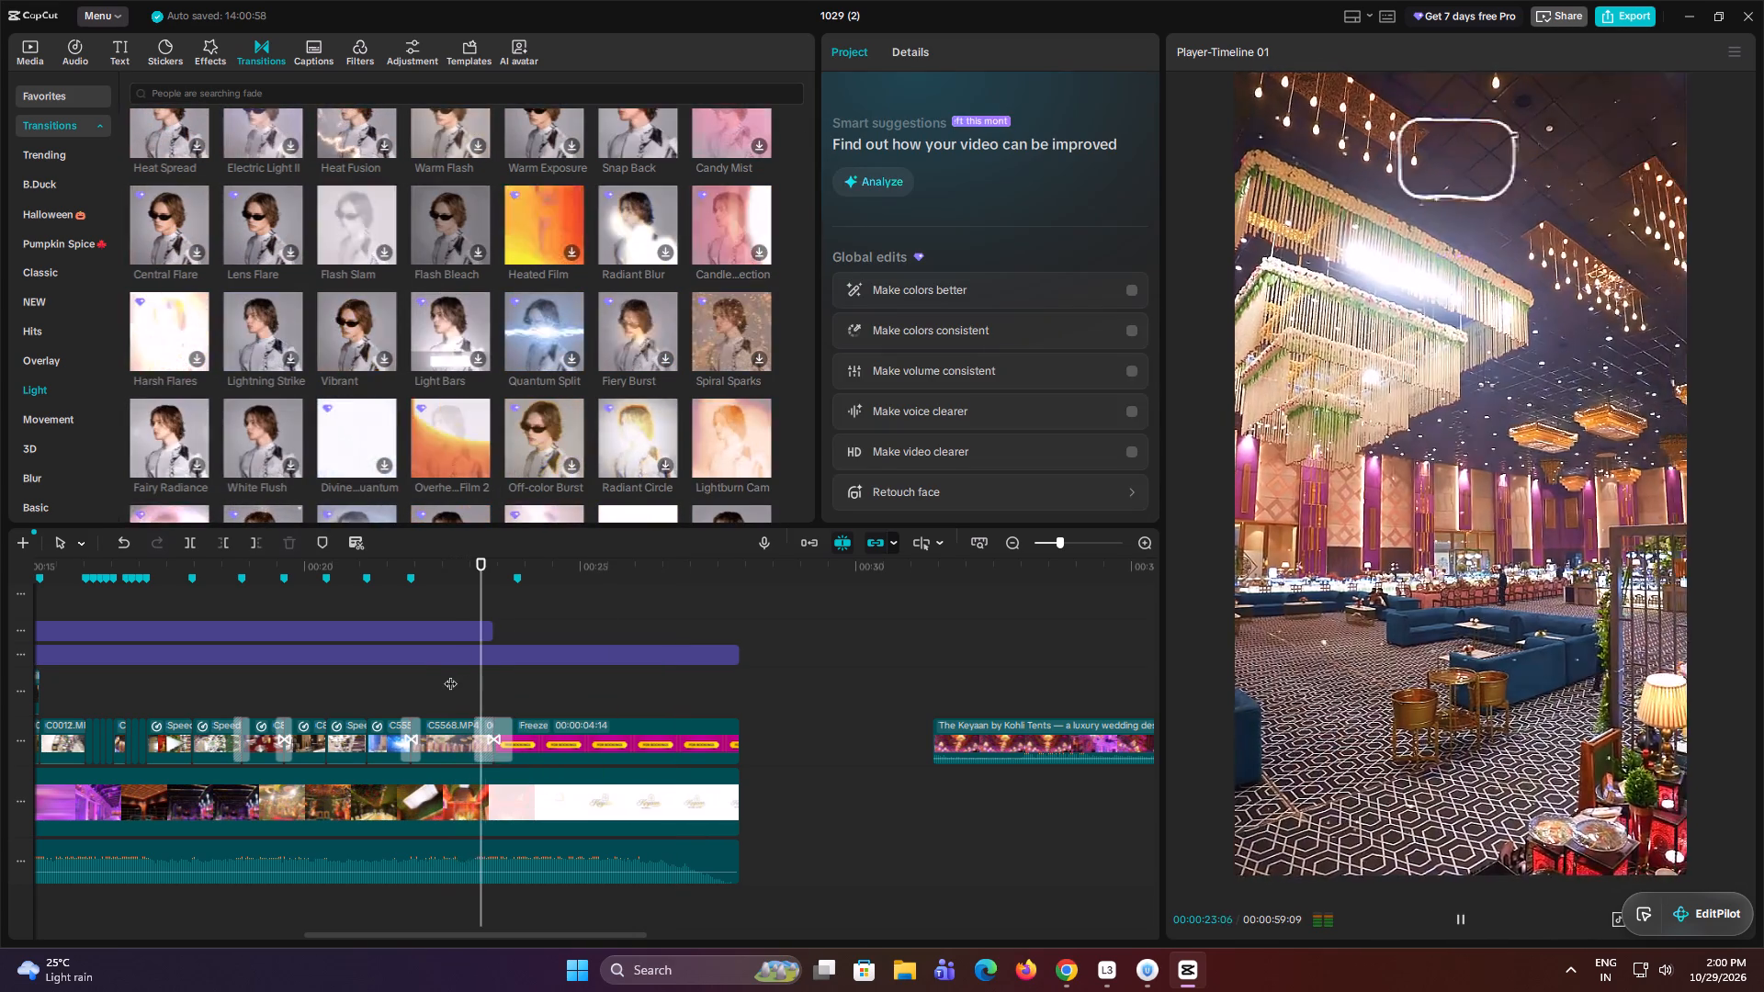
pyautogui.press('space')
pyautogui.click(536, 609)
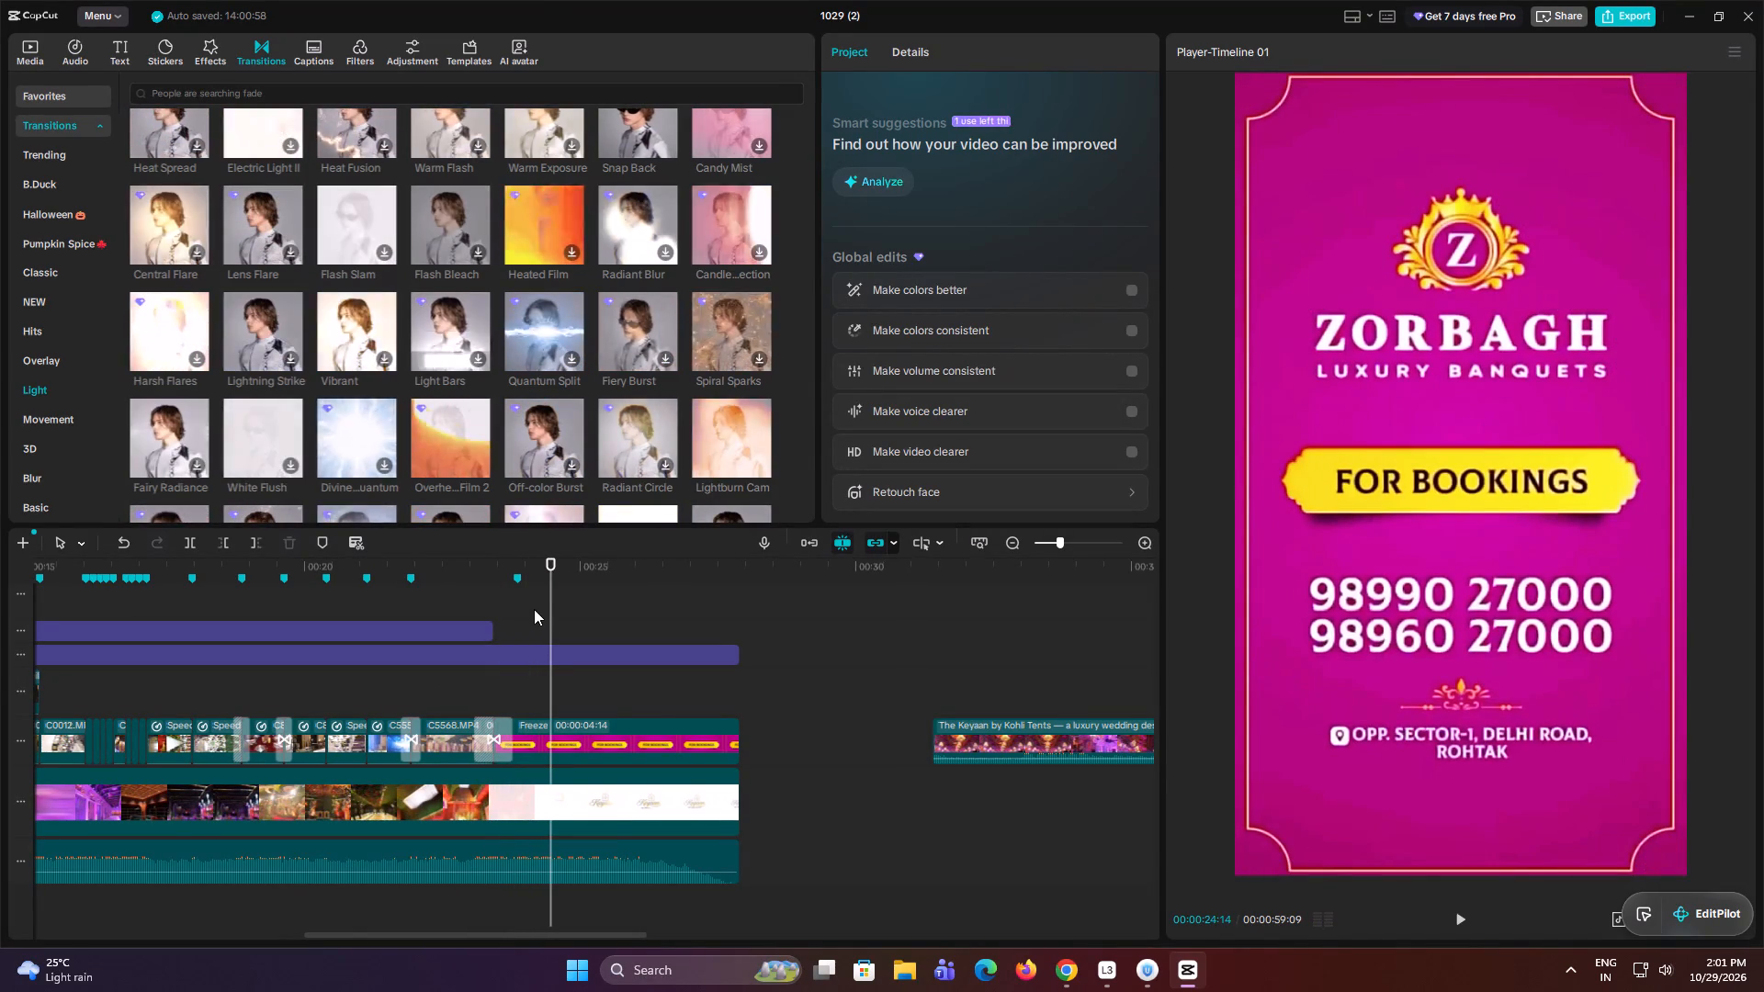
# Raise the Vivid 2 filter's intensity to 81 and play the edit through to the Zorbagh card.
pyautogui.moveTo(534, 609); pyautogui.dragTo(2, 687)
pyautogui.press('space')
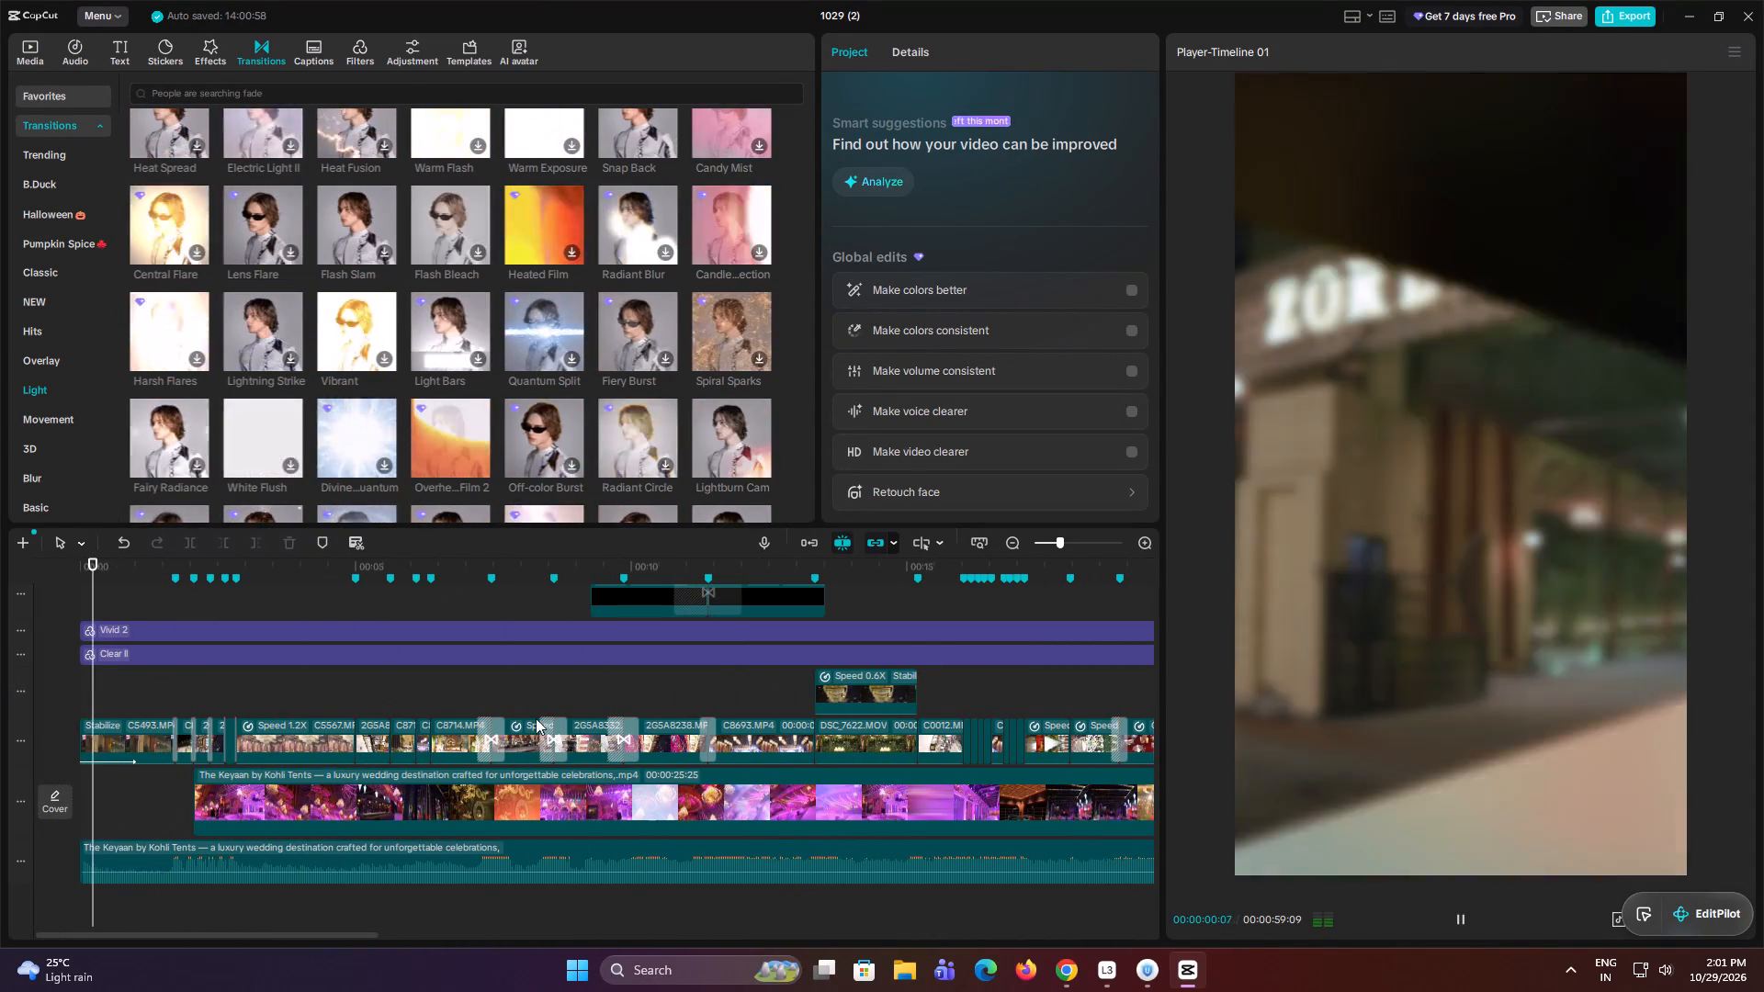
pyautogui.press('space')
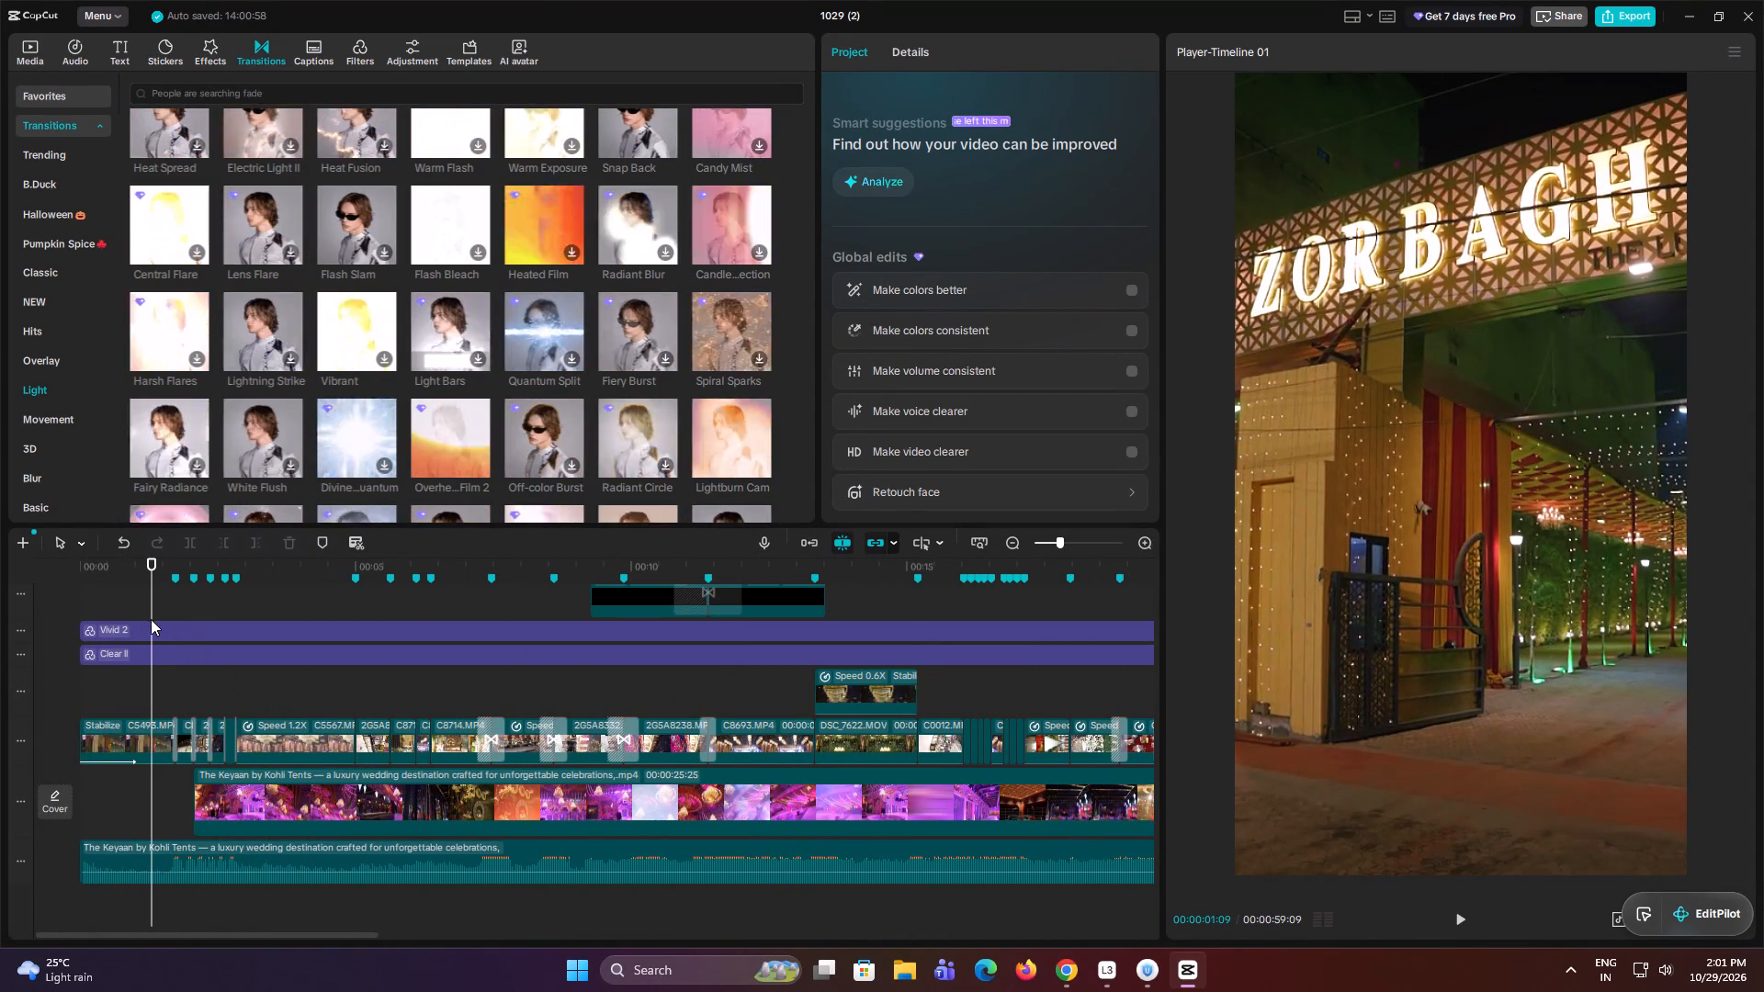
pyautogui.click(148, 608)
pyautogui.moveTo(148, 608); pyautogui.dragTo(129, 612)
pyautogui.click(164, 639)
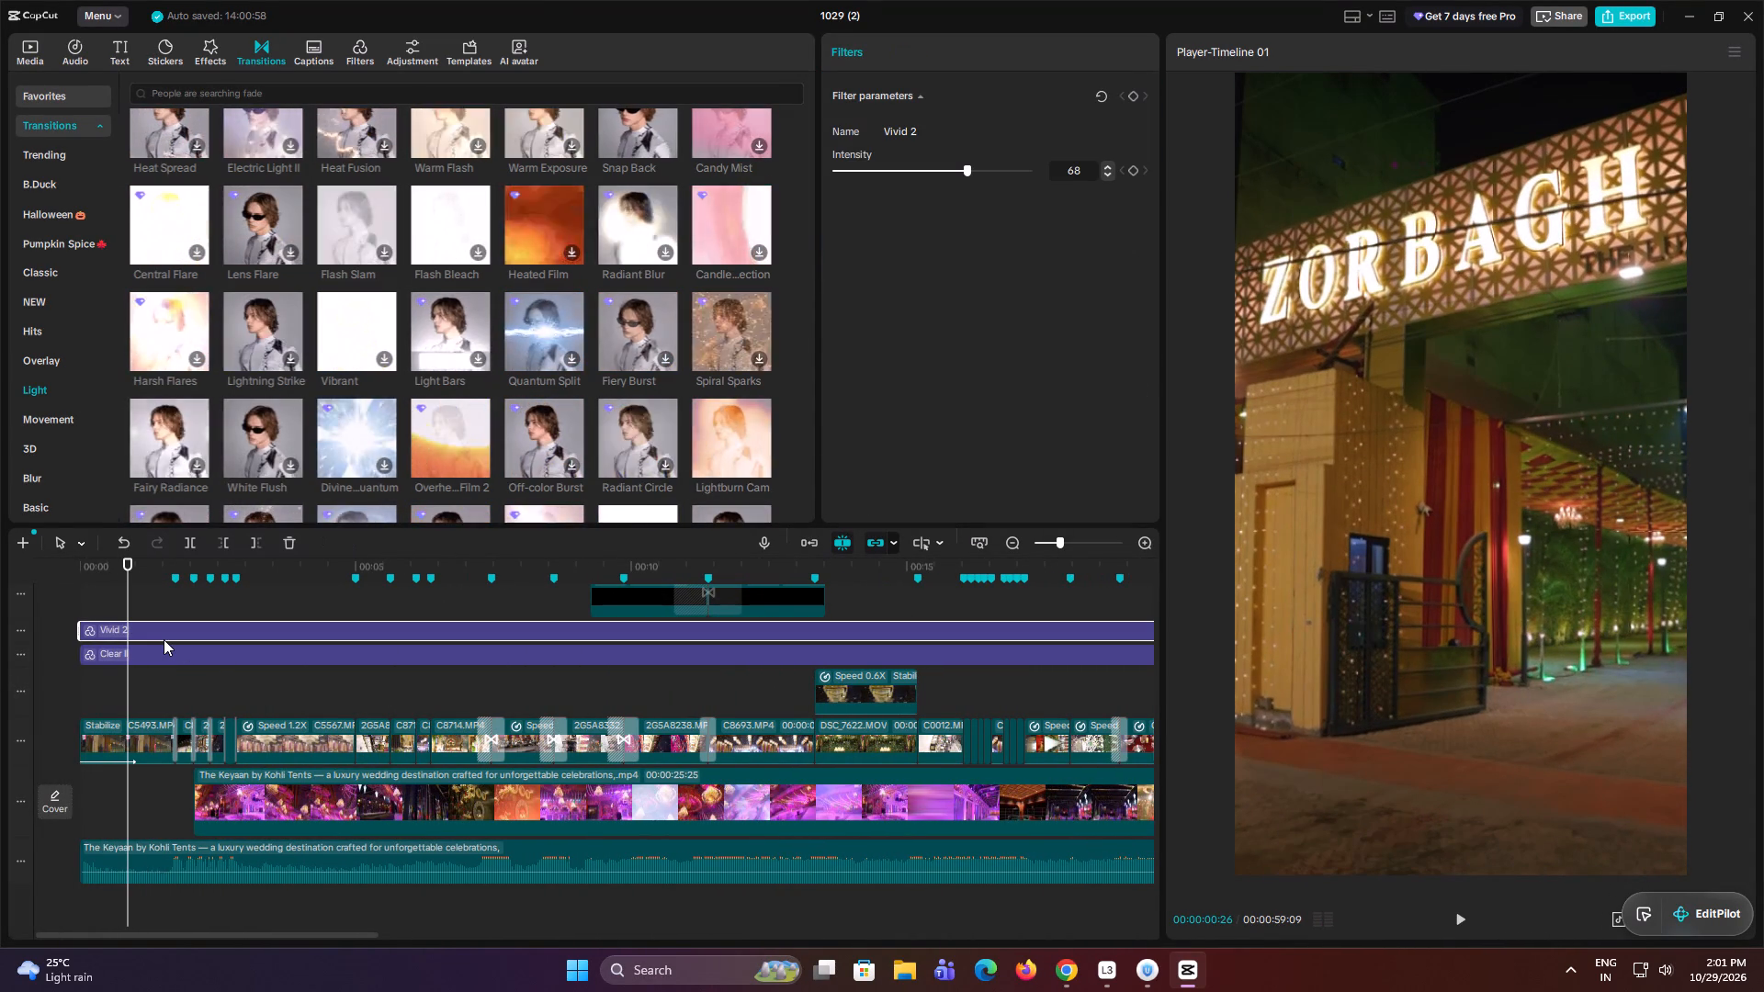
pyautogui.moveTo(956, 165); pyautogui.dragTo(996, 170)
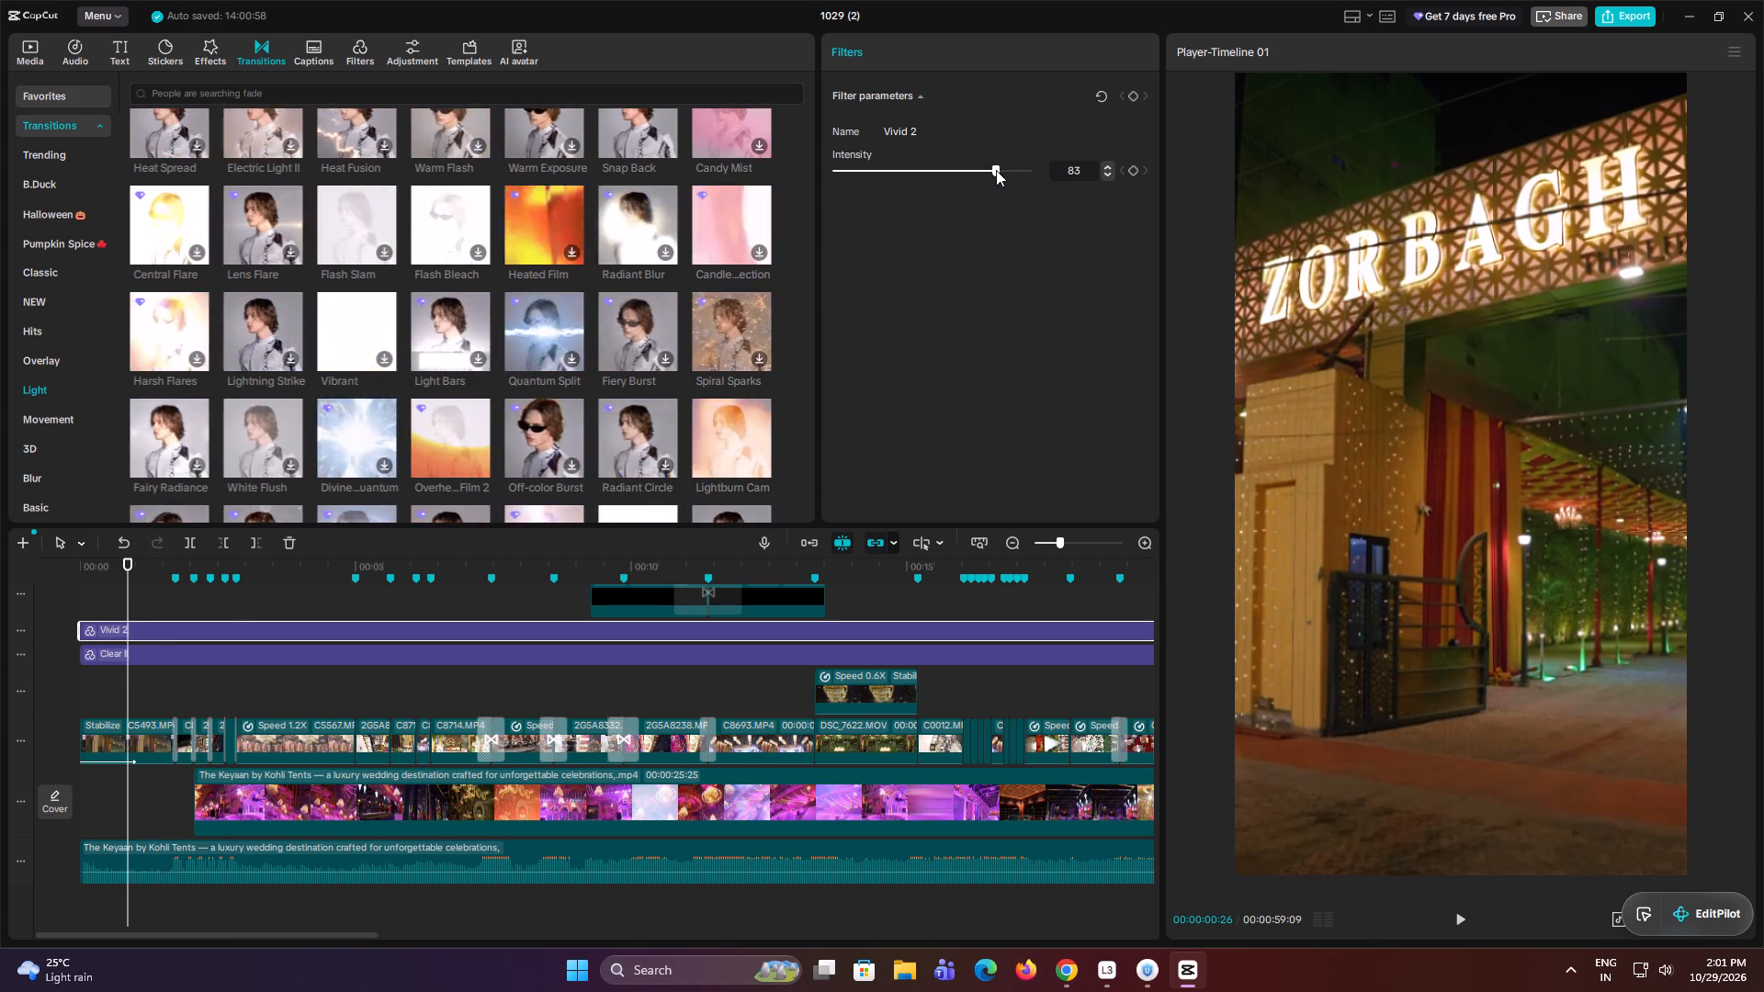
pyautogui.moveTo(996, 170); pyautogui.dragTo(992, 172)
pyautogui.press('space')
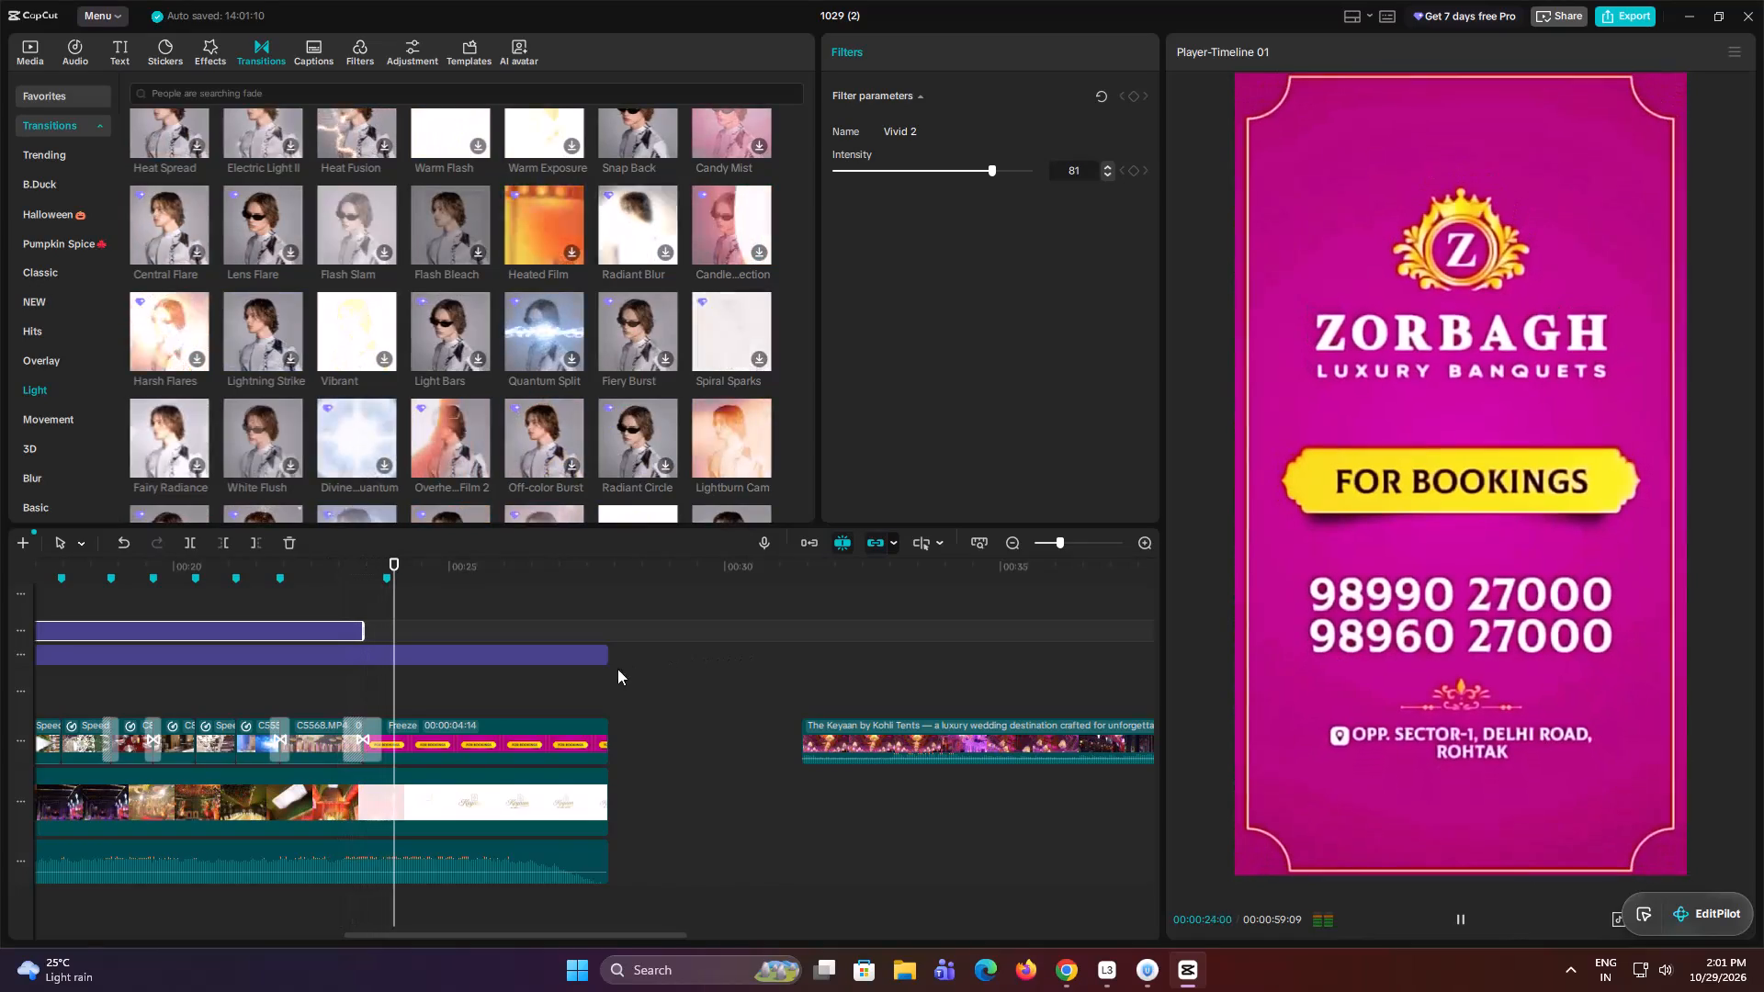
pyautogui.press('space')
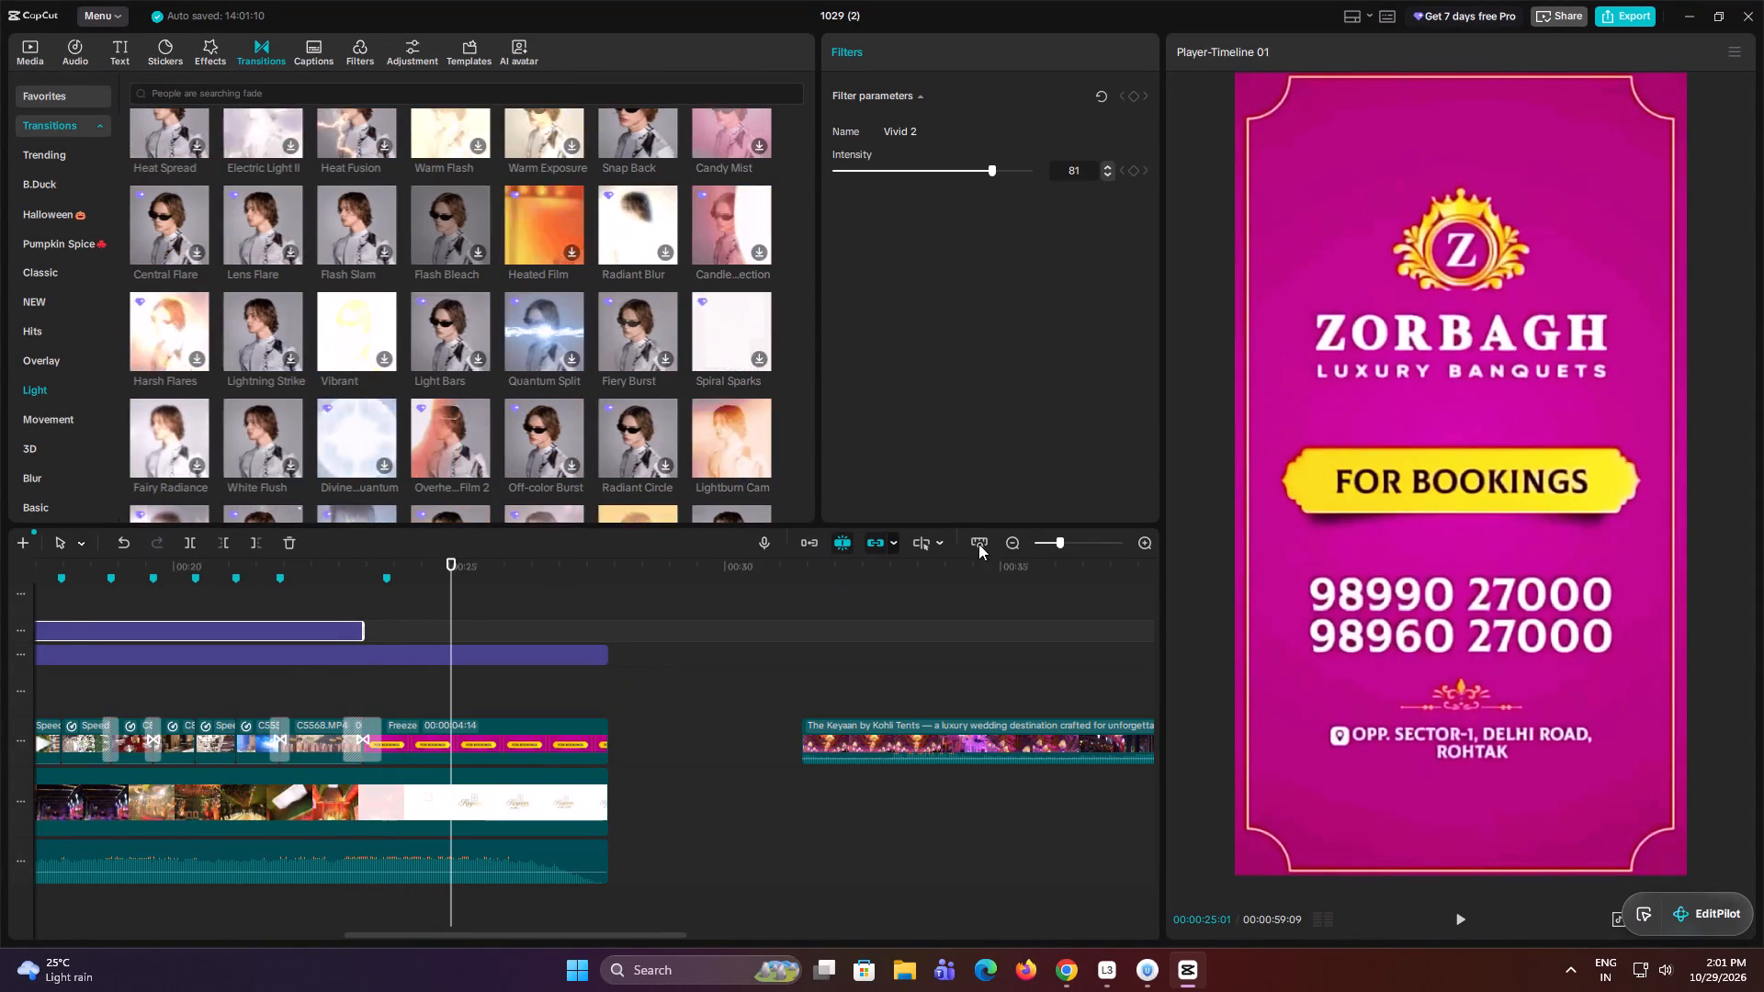
# Delete the spare Keyaan reference clip that sits after the Zorbagh card.
pyautogui.click(981, 543)
pyautogui.click(584, 758)
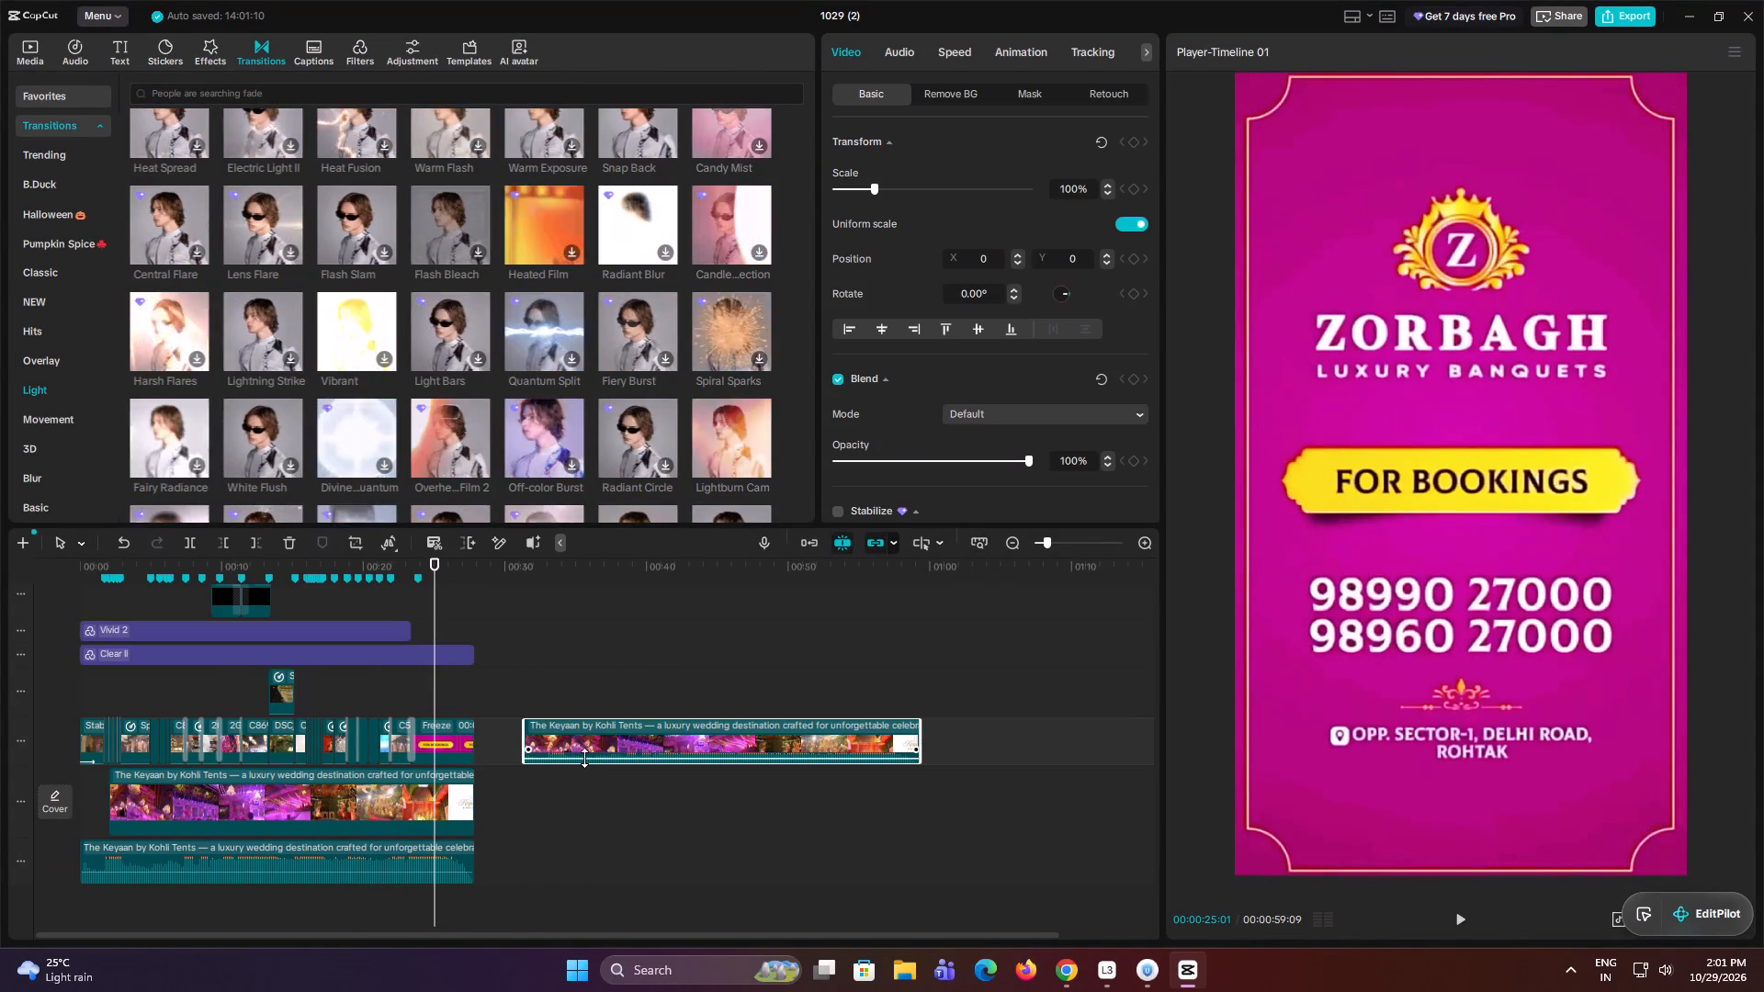
pyautogui.press('BackSpace')
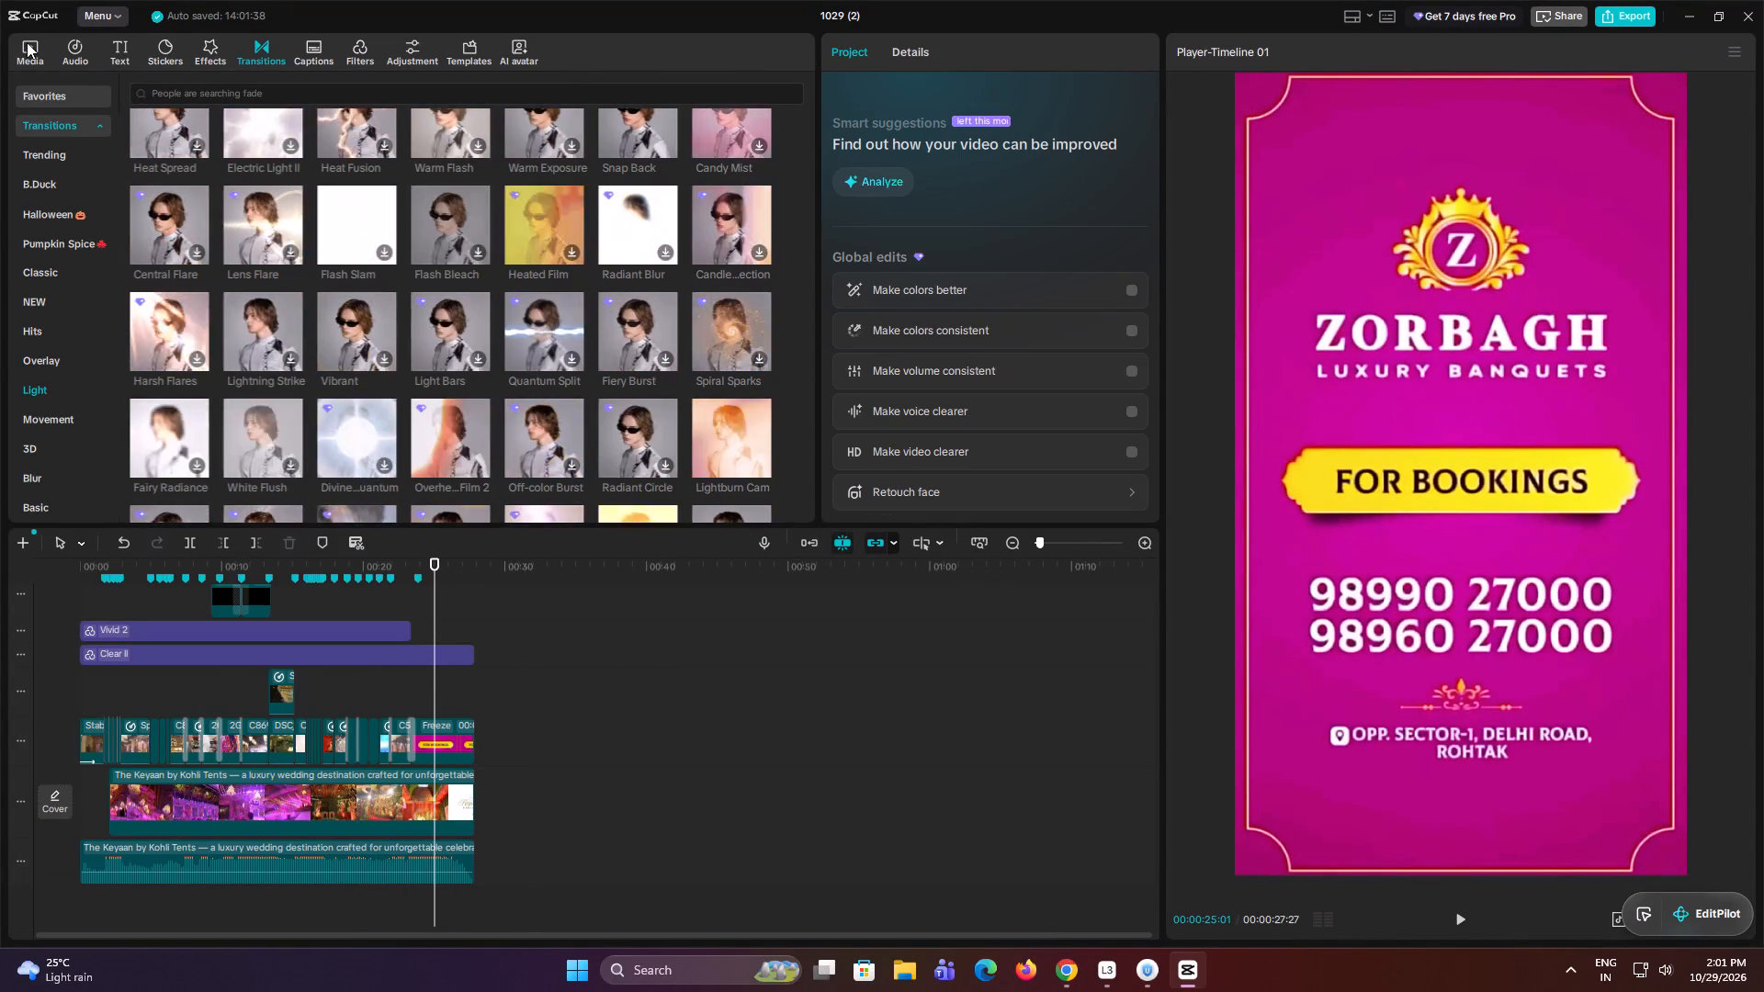
# Place the Zorbagh logo PNG on its own track above all overlays, aligned to the start of the timeline.
pyautogui.click(27, 42)
pyautogui.moveTo(311, 457); pyautogui.dragTo(104, 594)
pyautogui.scroll(6, 146, 633)
pyautogui.moveTo(142, 723); pyautogui.dragTo(127, 614)
pyautogui.scroll(5, 131, 623)
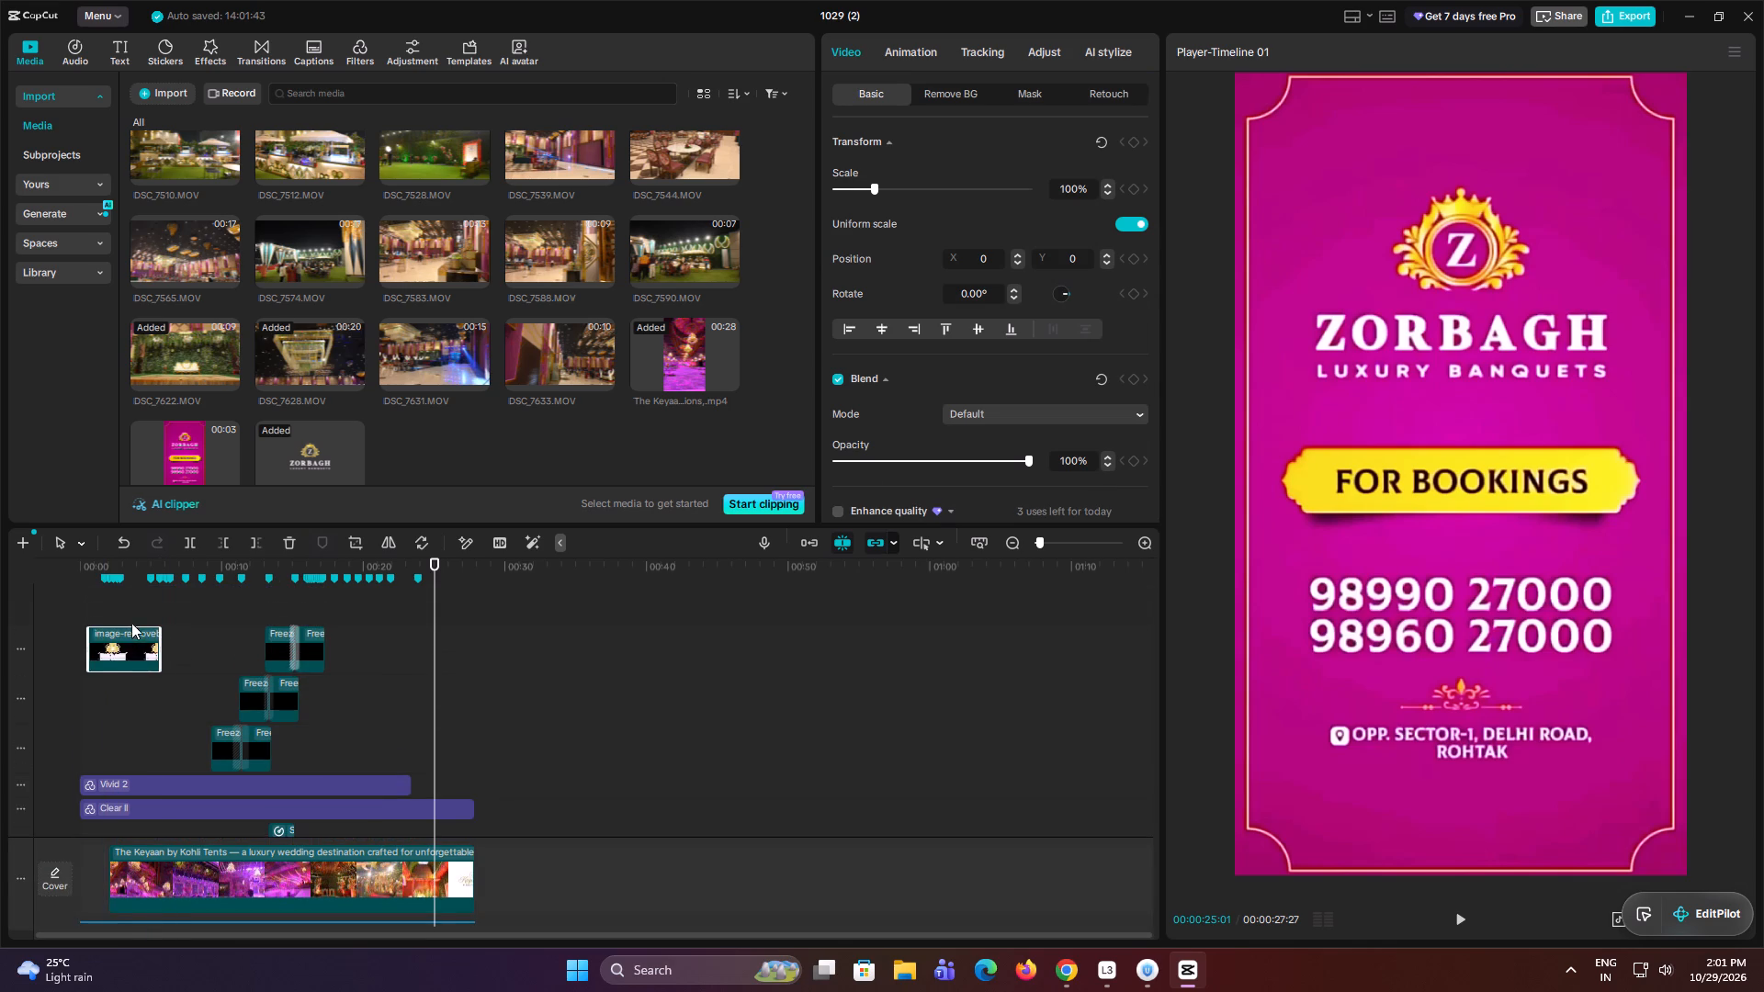
pyautogui.moveTo(133, 663); pyautogui.dragTo(130, 626)
pyautogui.moveTo(132, 643); pyautogui.dragTo(112, 645)
# Extend the logo overlay and trim its end at 00:00:23:13, where the Zorbagh card comes in.
pyautogui.moveTo(153, 646); pyautogui.dragTo(415, 700)
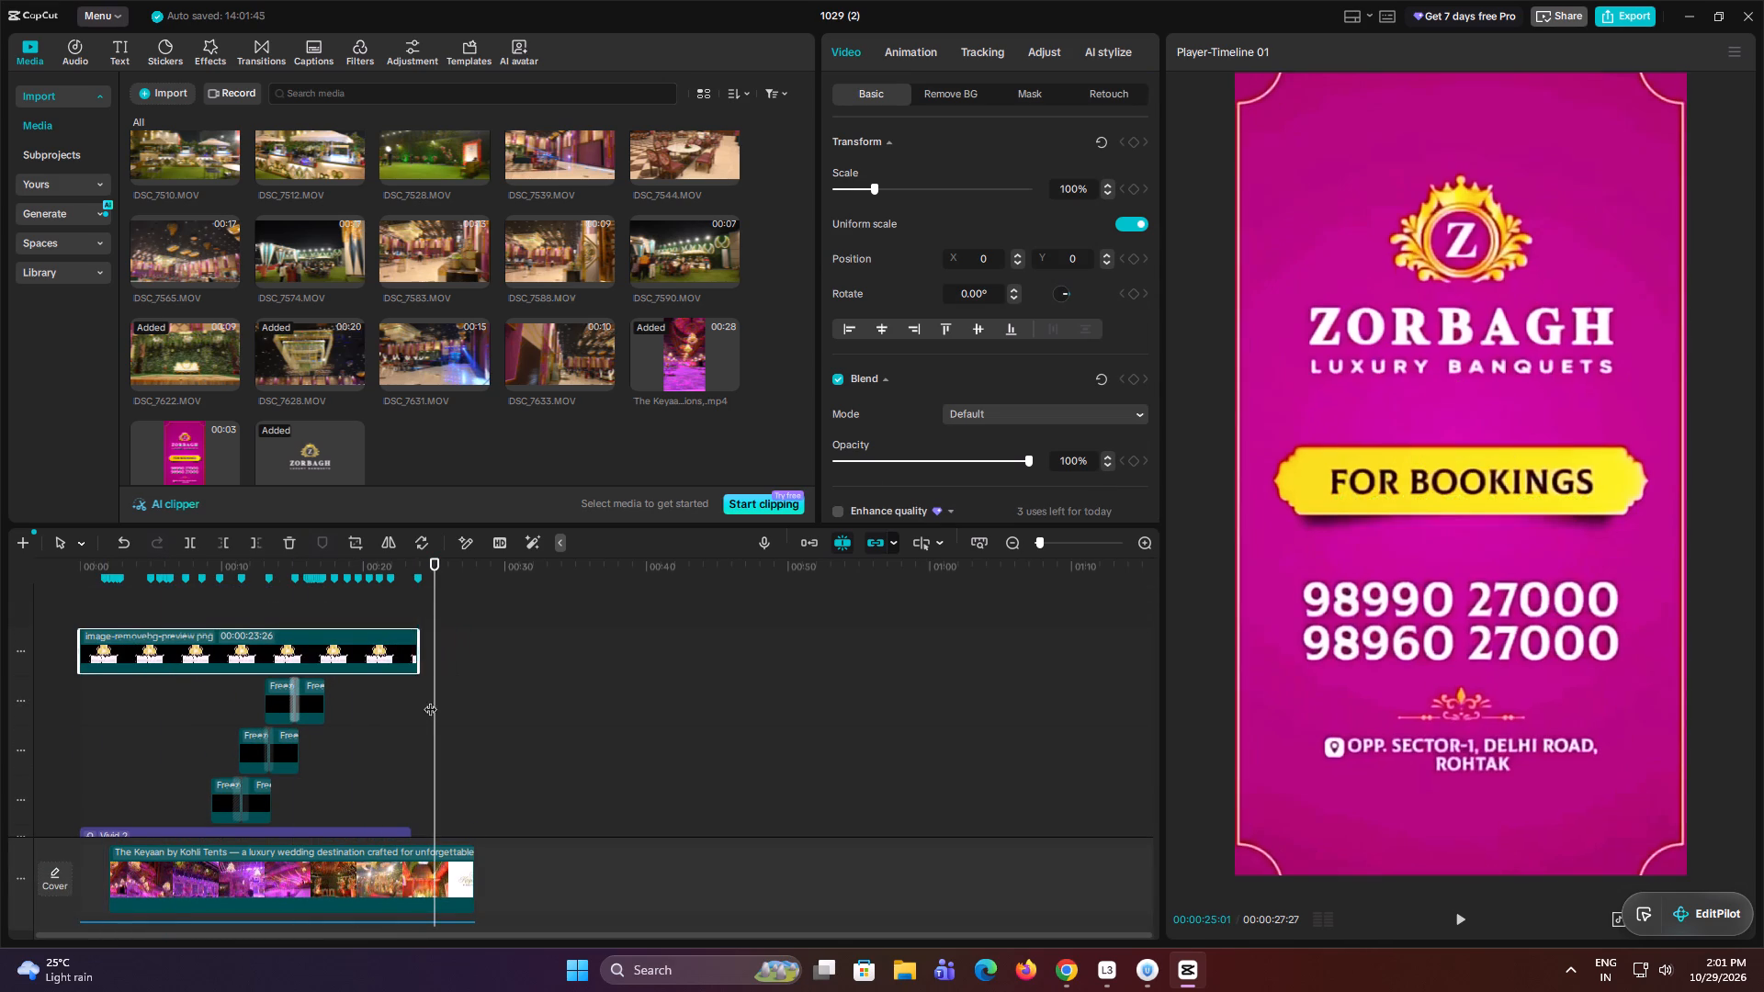
pyautogui.scroll(-5, 431, 701)
pyautogui.moveTo(437, 670); pyautogui.dragTo(413, 689)
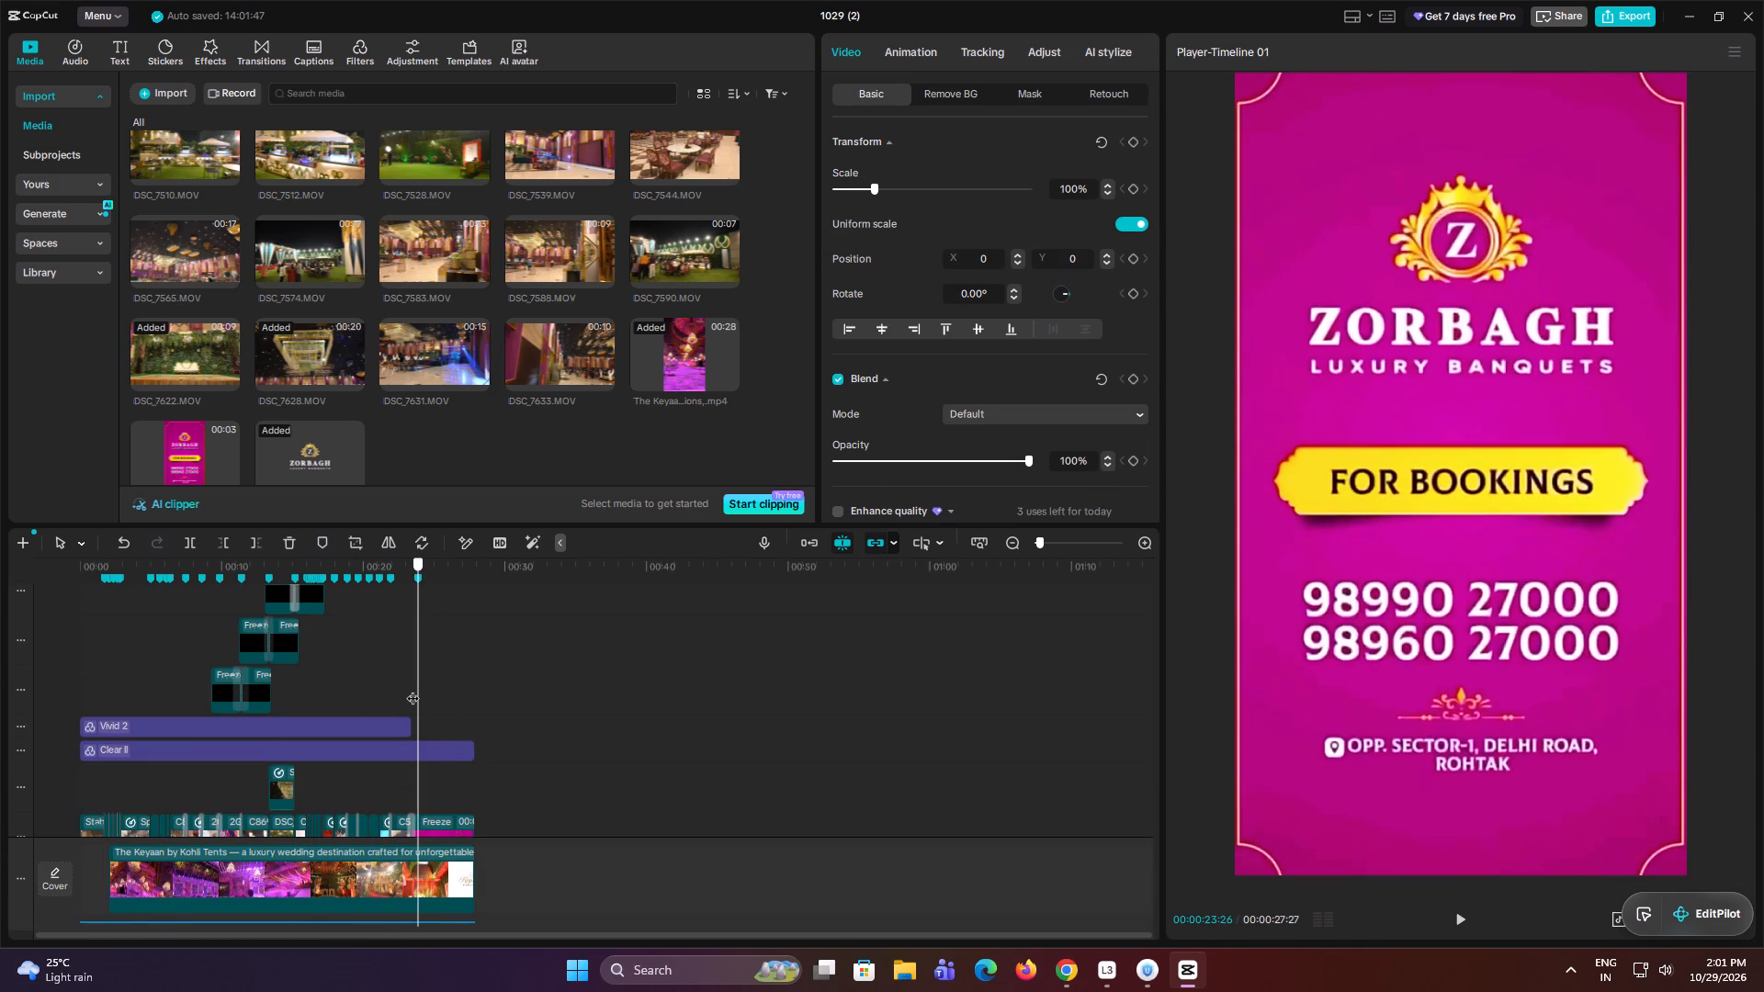
pyautogui.moveTo(413, 689); pyautogui.dragTo(409, 692)
pyautogui.scroll(8, 410, 693)
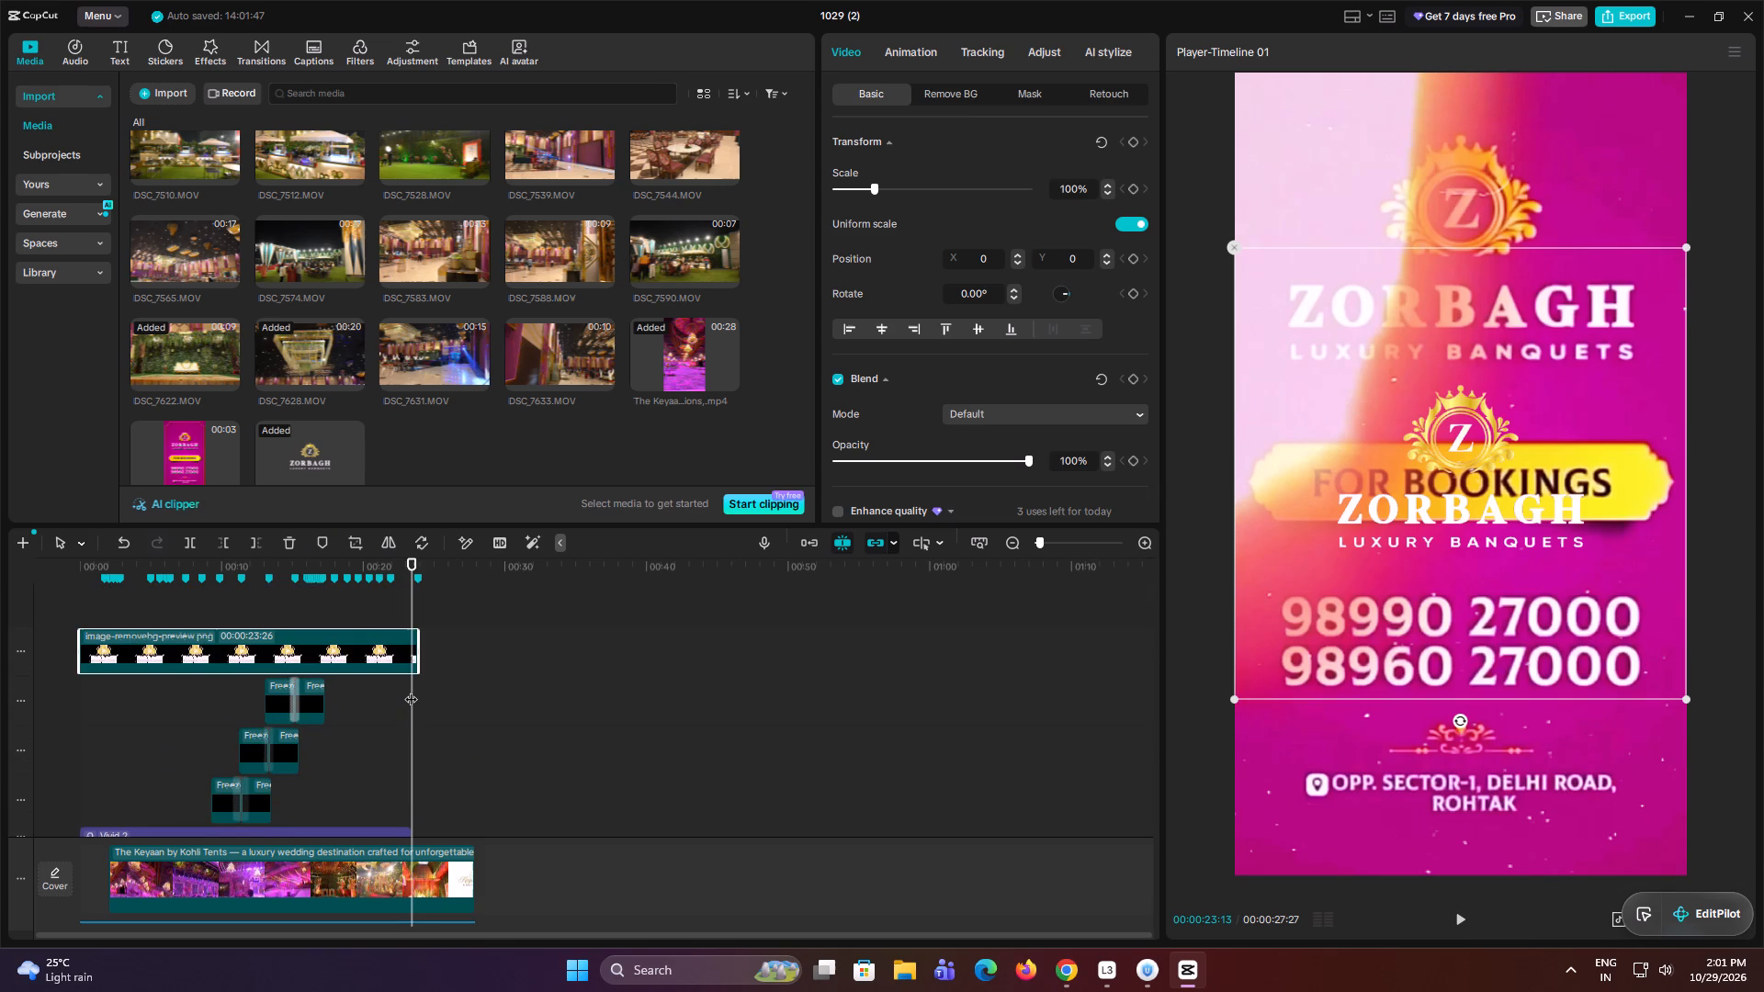
pyautogui.press('w')
# Scale the Zorbagh logo to 43% and position it in the frame's upper-right corner at X 753, Y 1694.
pyautogui.click(356, 619)
pyautogui.click(362, 650)
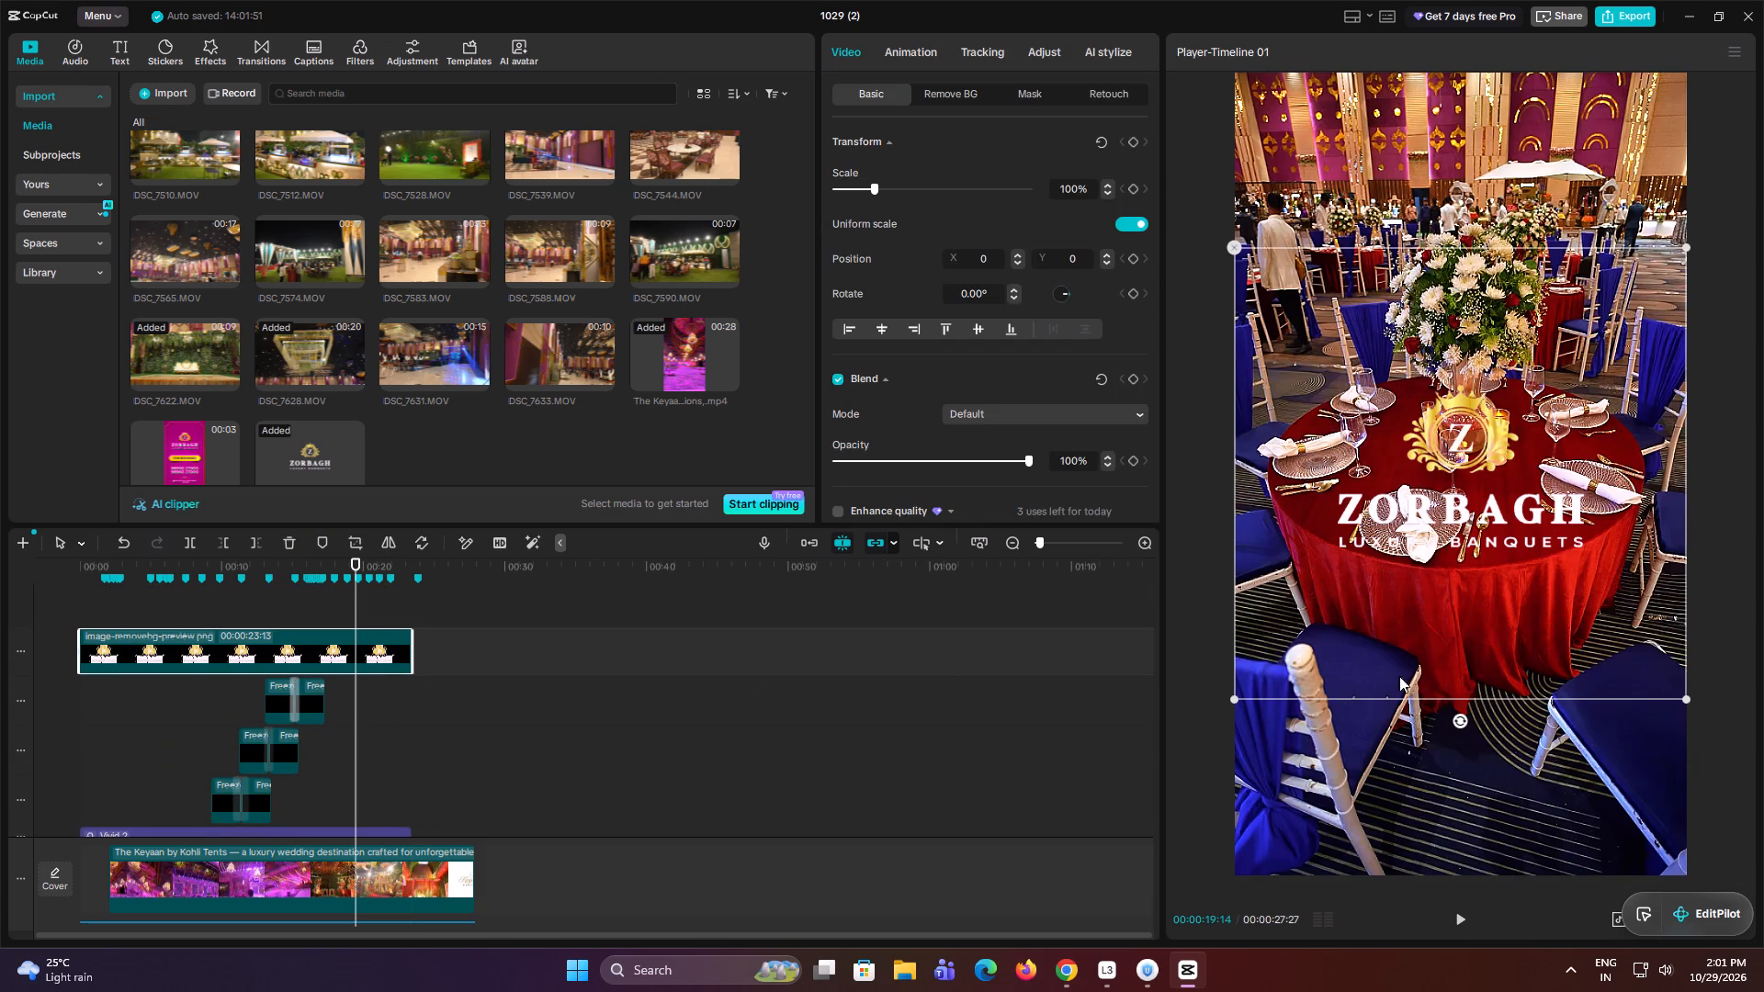
pyautogui.moveTo(1230, 700); pyautogui.dragTo(1461, 569)
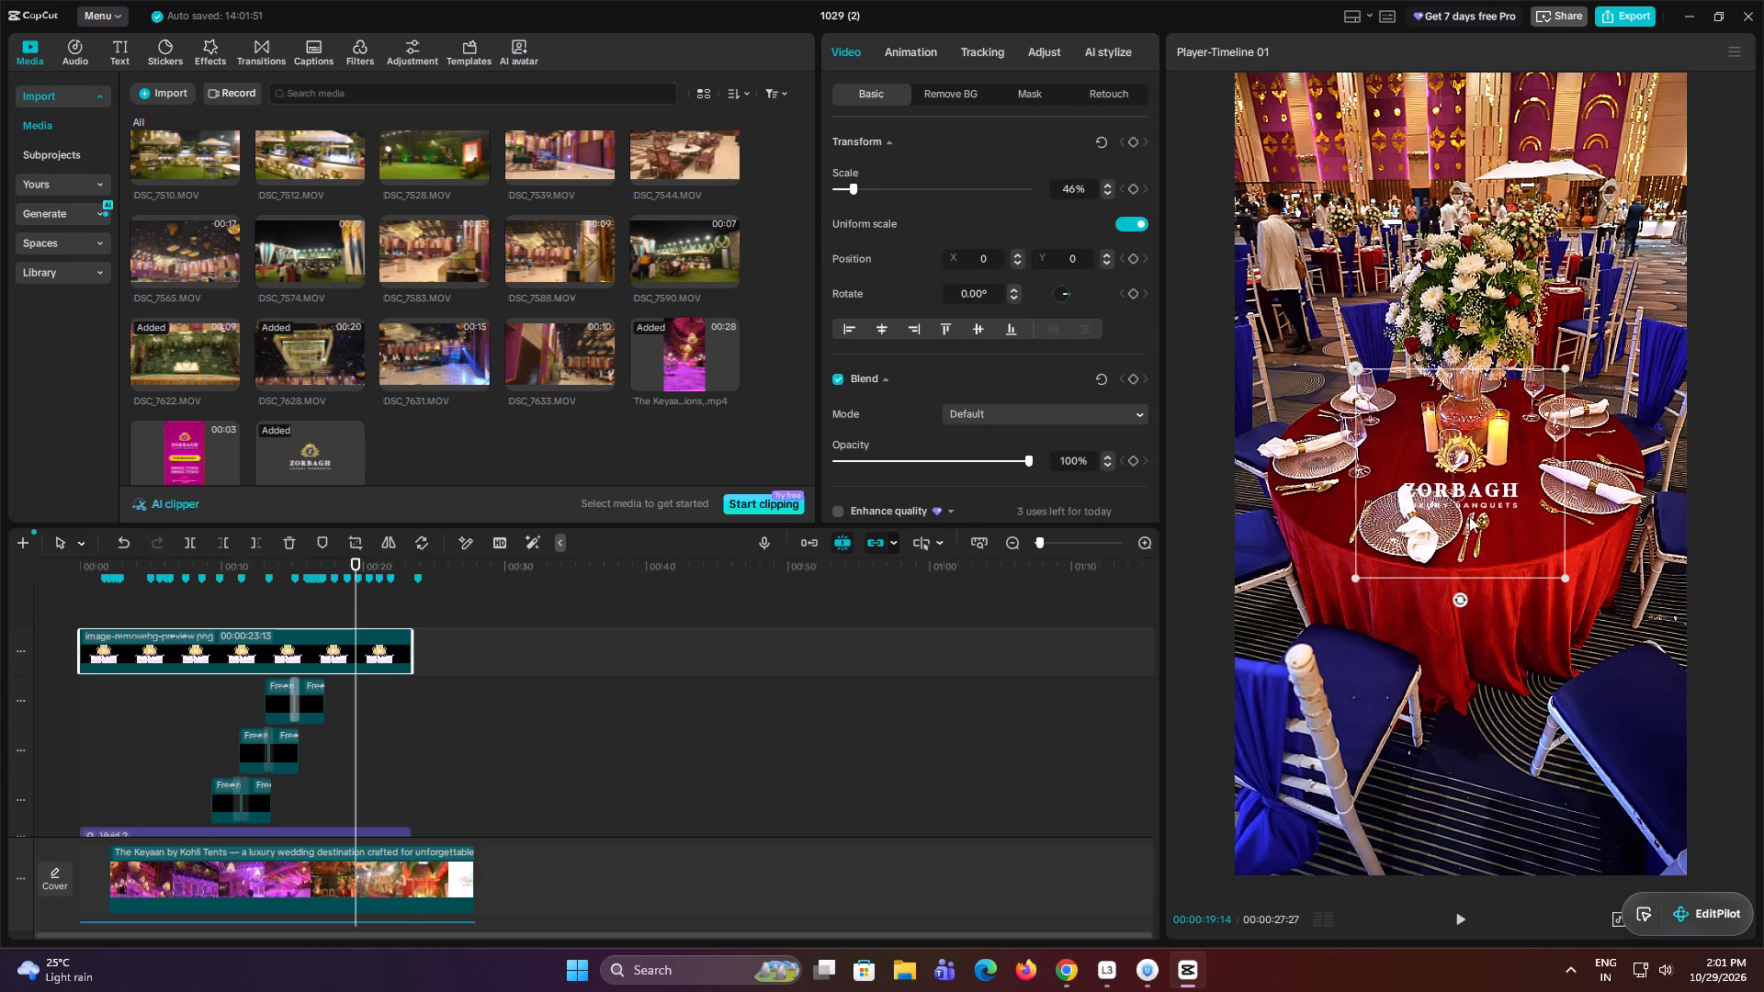
pyautogui.moveTo(1475, 506); pyautogui.dragTo(1633, 156)
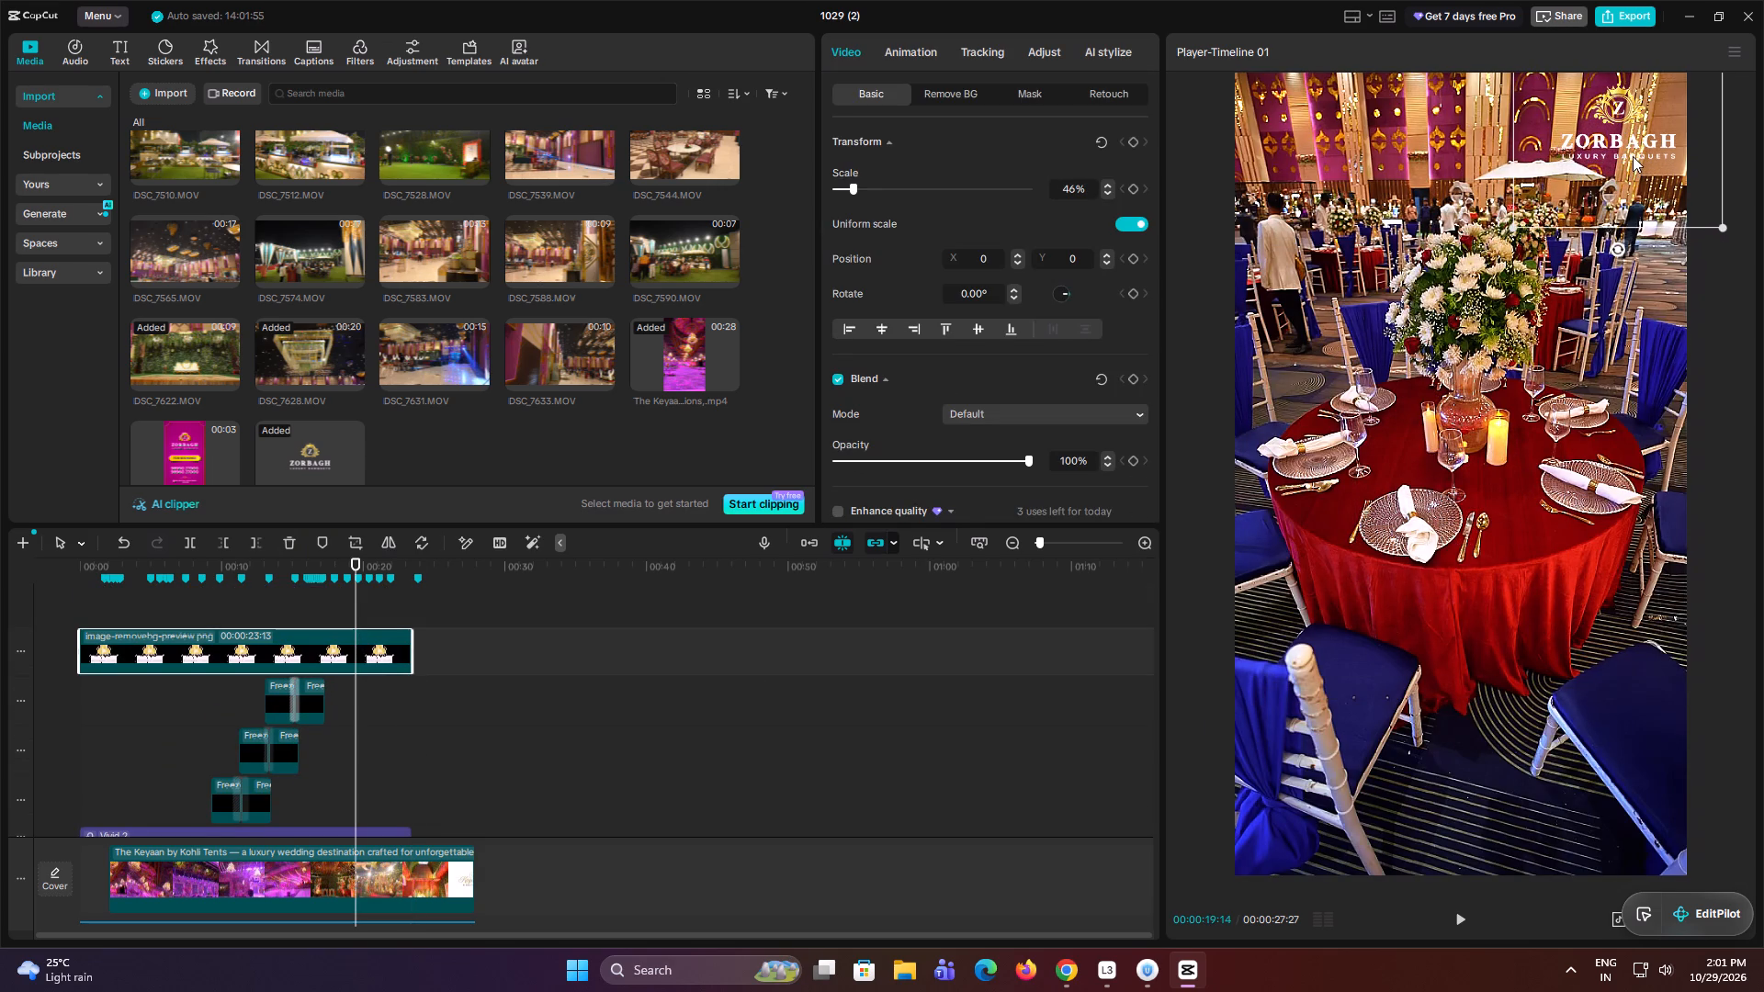
pyautogui.moveTo(1633, 156); pyautogui.dragTo(1633, 152)
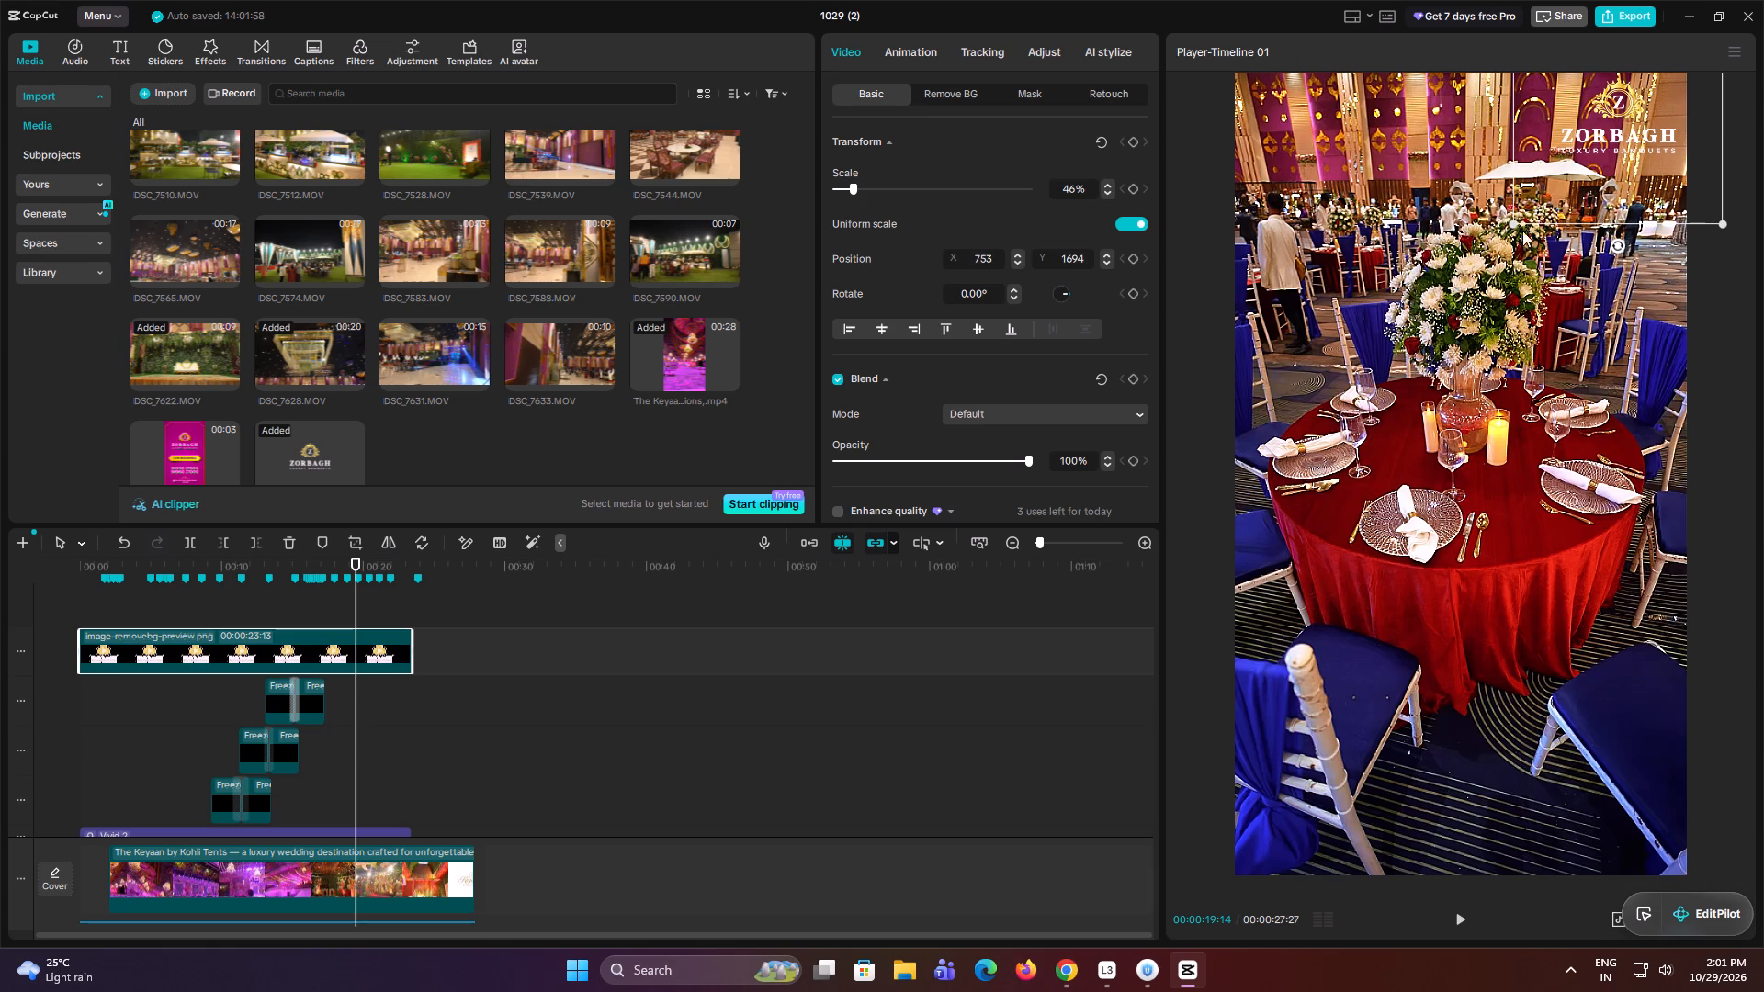
pyautogui.moveTo(1511, 226); pyautogui.dragTo(1531, 218)
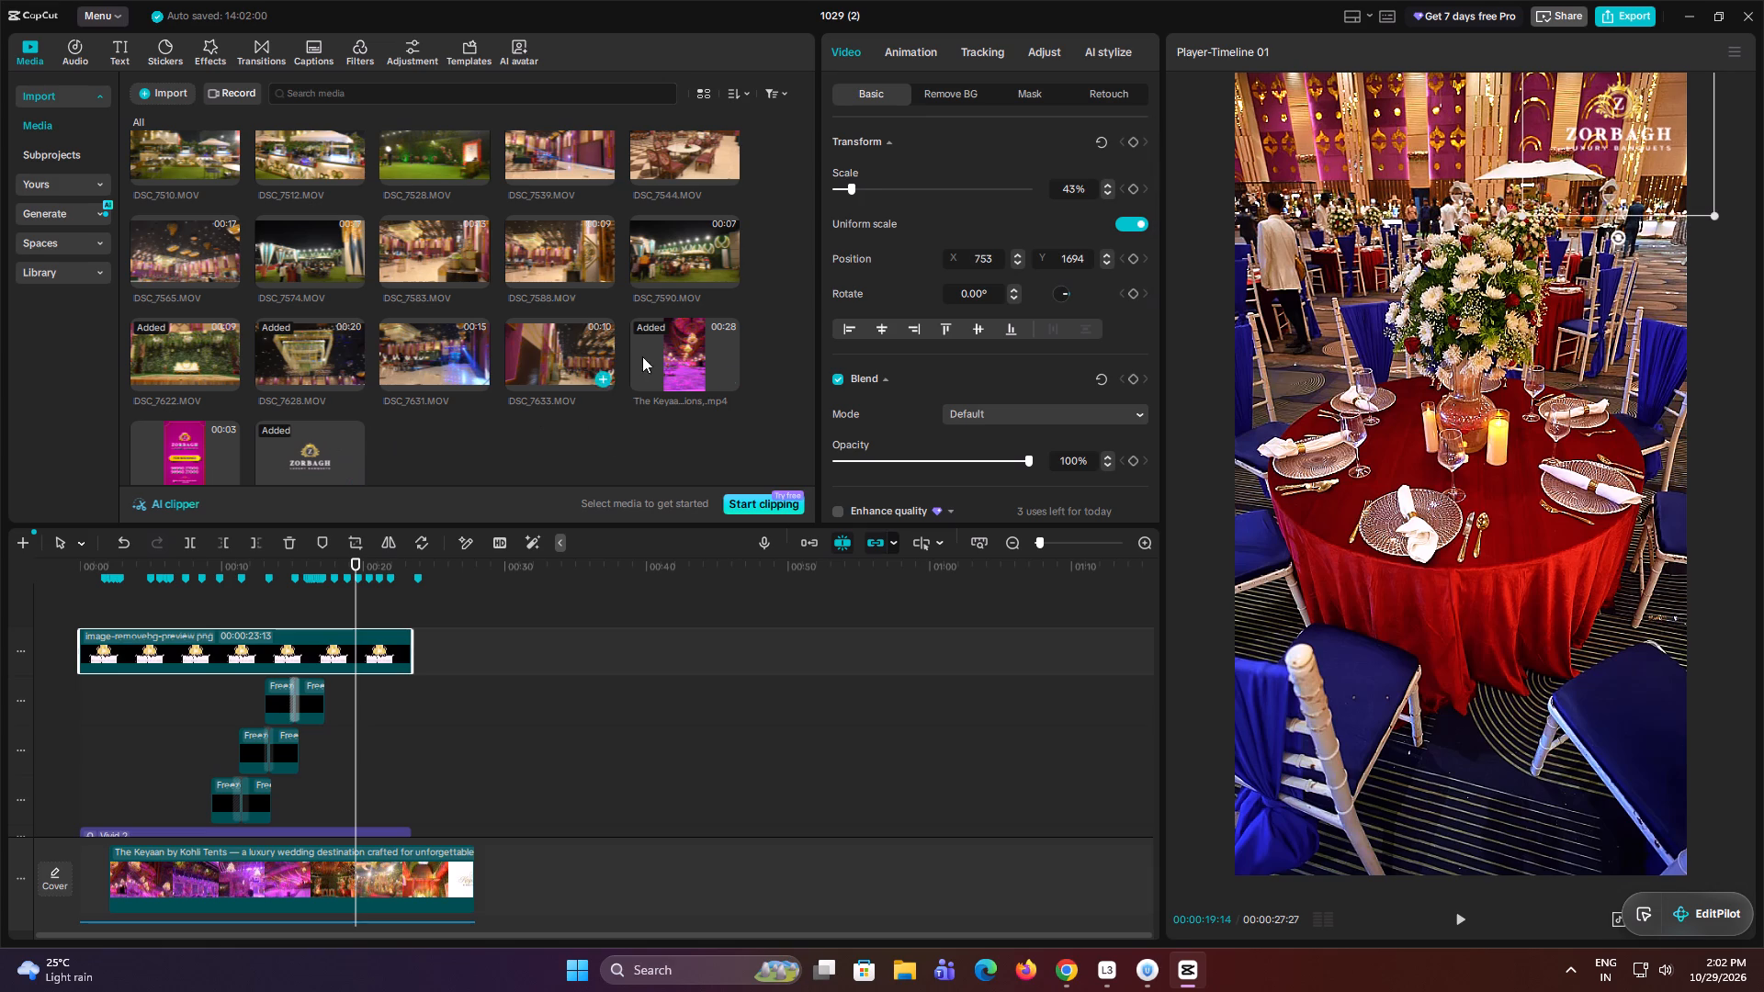
# Place the Keyaan reference video on an overlay track well past the edit and compare its corner logo with the Zorbagh logo.
pyautogui.moveTo(702, 349); pyautogui.dragTo(730, 711)
pyautogui.click(763, 659)
pyautogui.moveTo(763, 658); pyautogui.dragTo(806, 651)
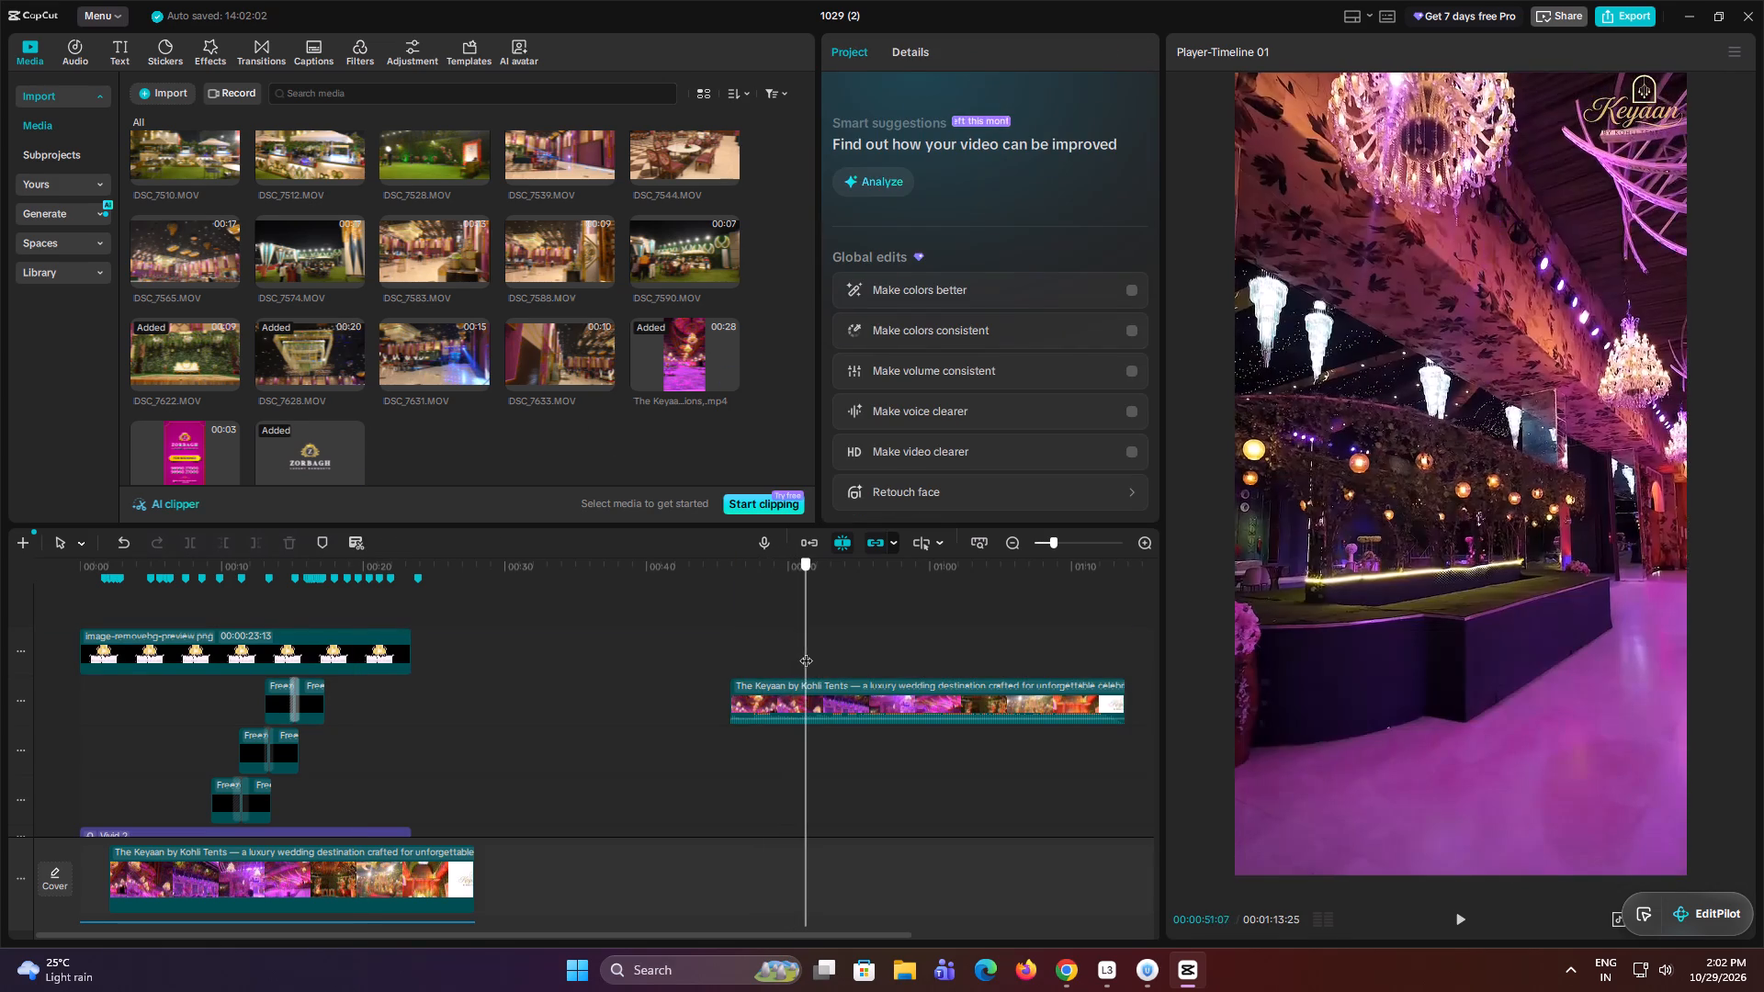
pyautogui.moveTo(806, 651); pyautogui.dragTo(0, 717)
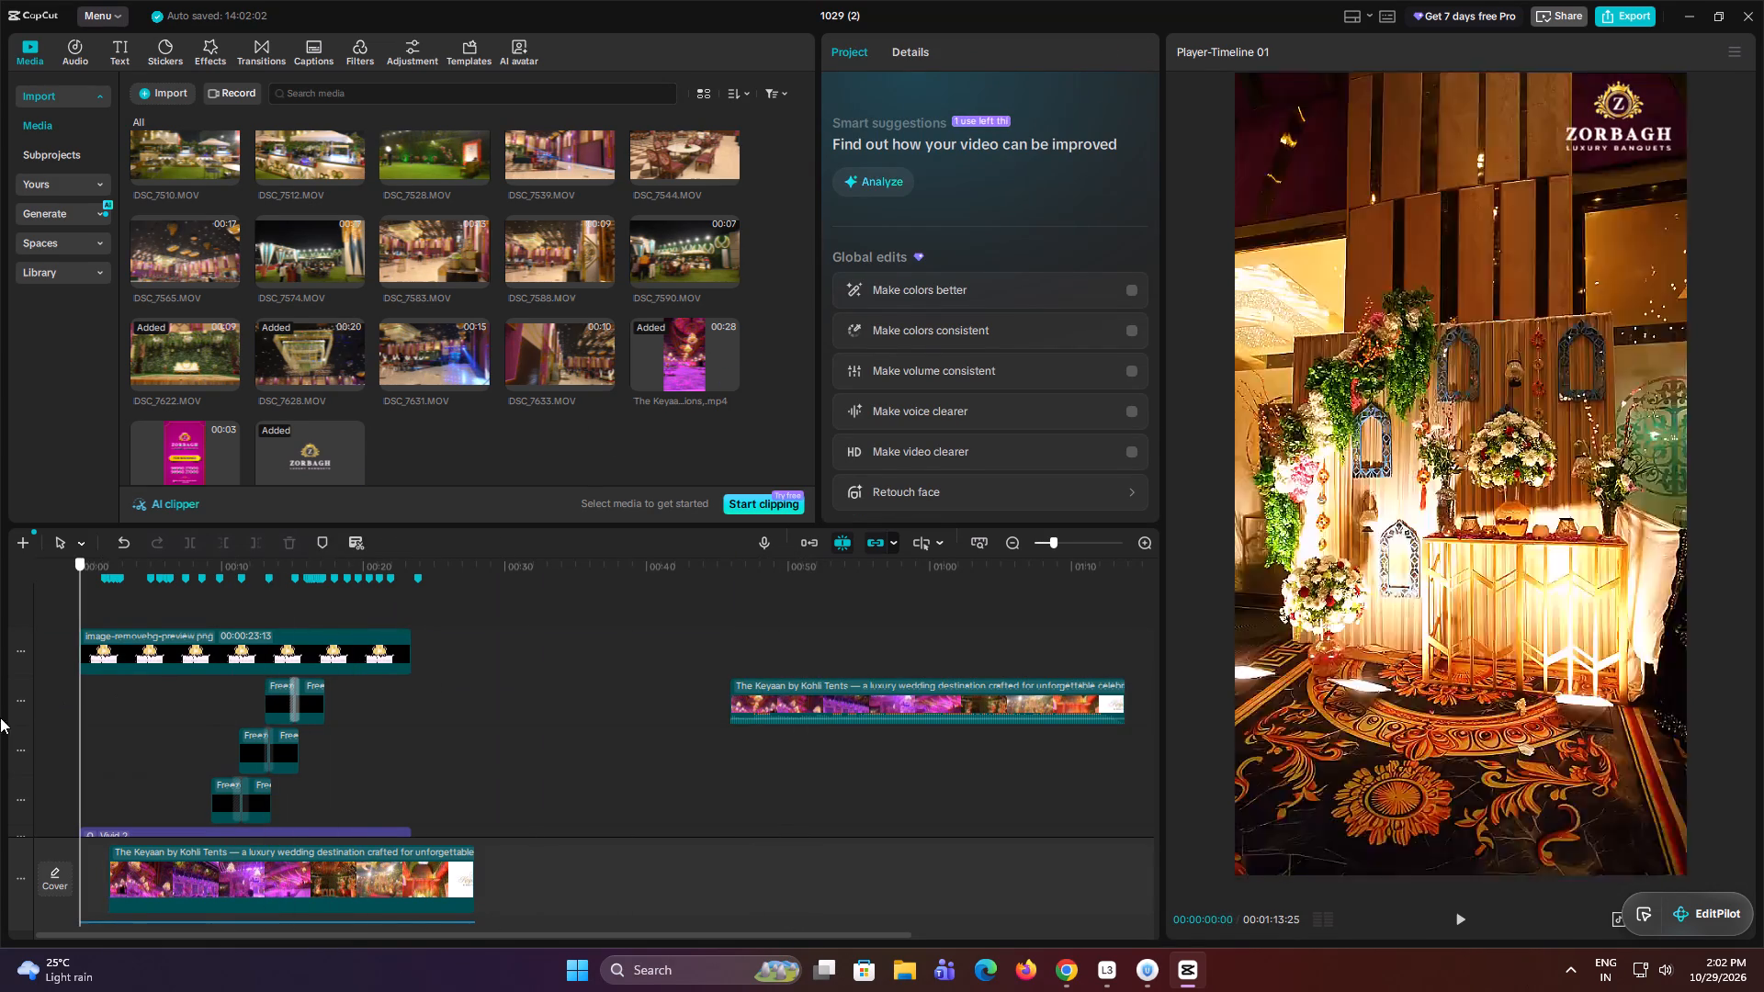
# Play the edit from the opening through the closing booking card to review the cuts, transitions and corner logo.
pyautogui.moveTo(0, 717); pyautogui.dragTo(0, 748)
pyautogui.press('space')
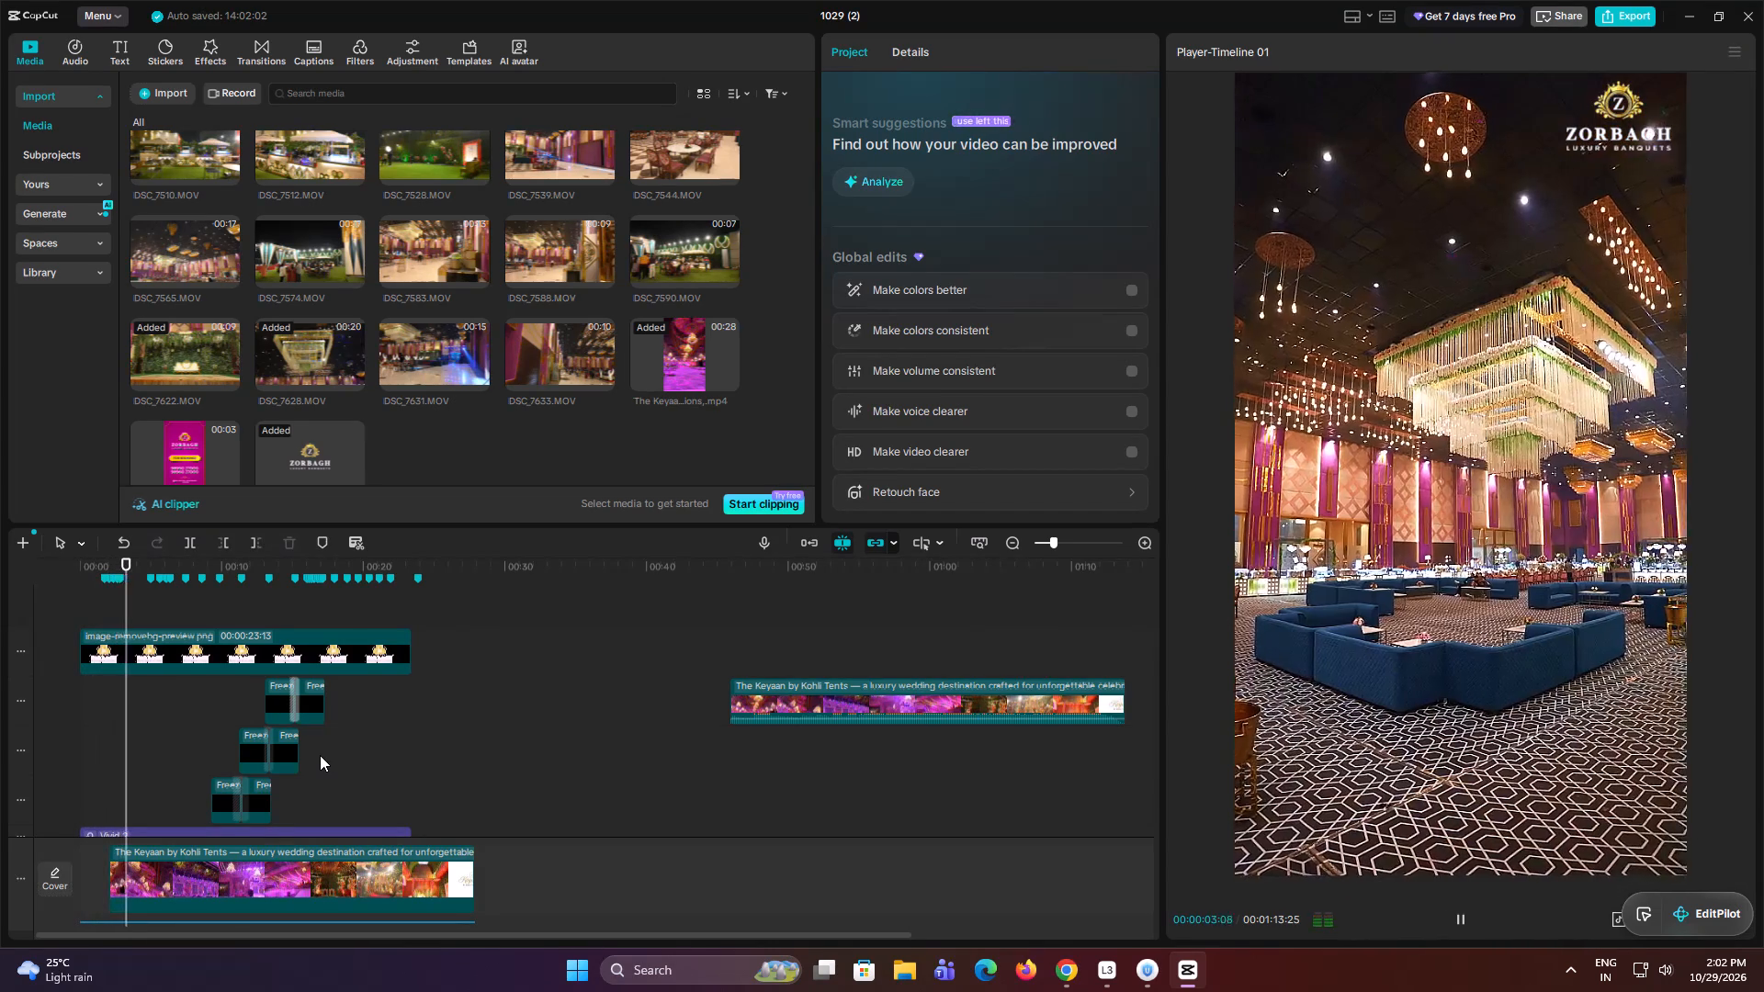
pyautogui.press('space')
pyautogui.scroll(-9, 95, 722)
pyautogui.click(100, 705)
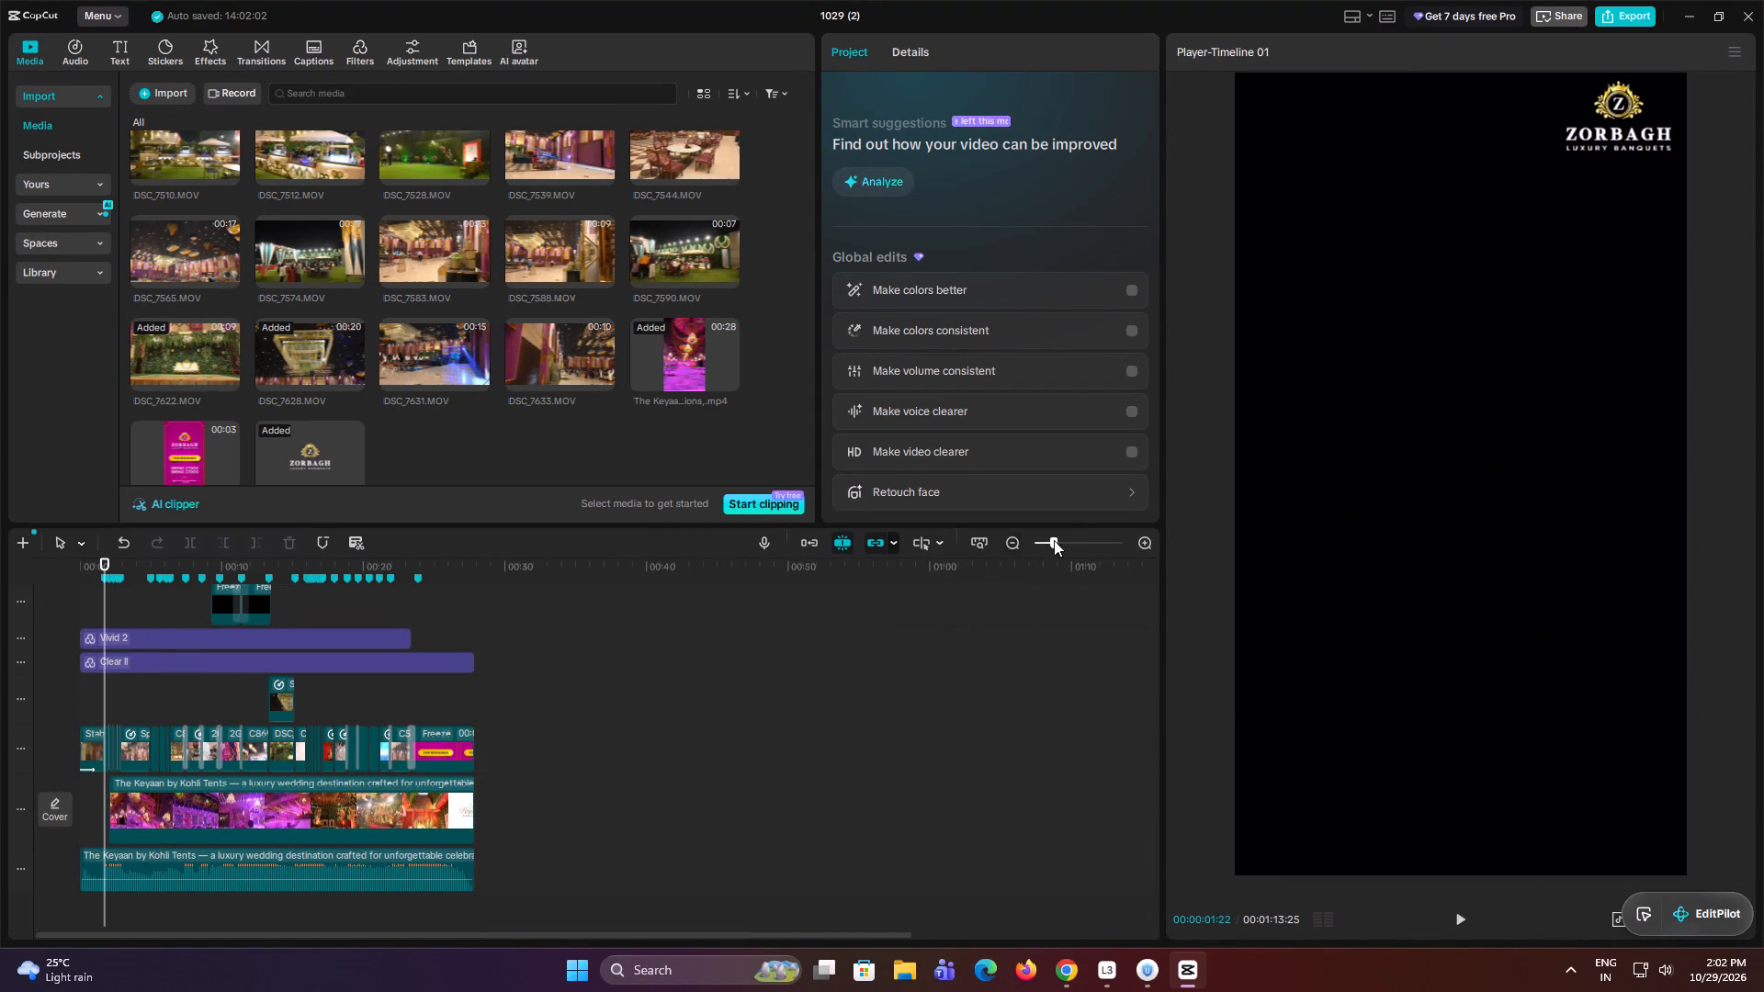
pyautogui.moveTo(1054, 540); pyautogui.dragTo(1074, 540)
pyautogui.press('space')
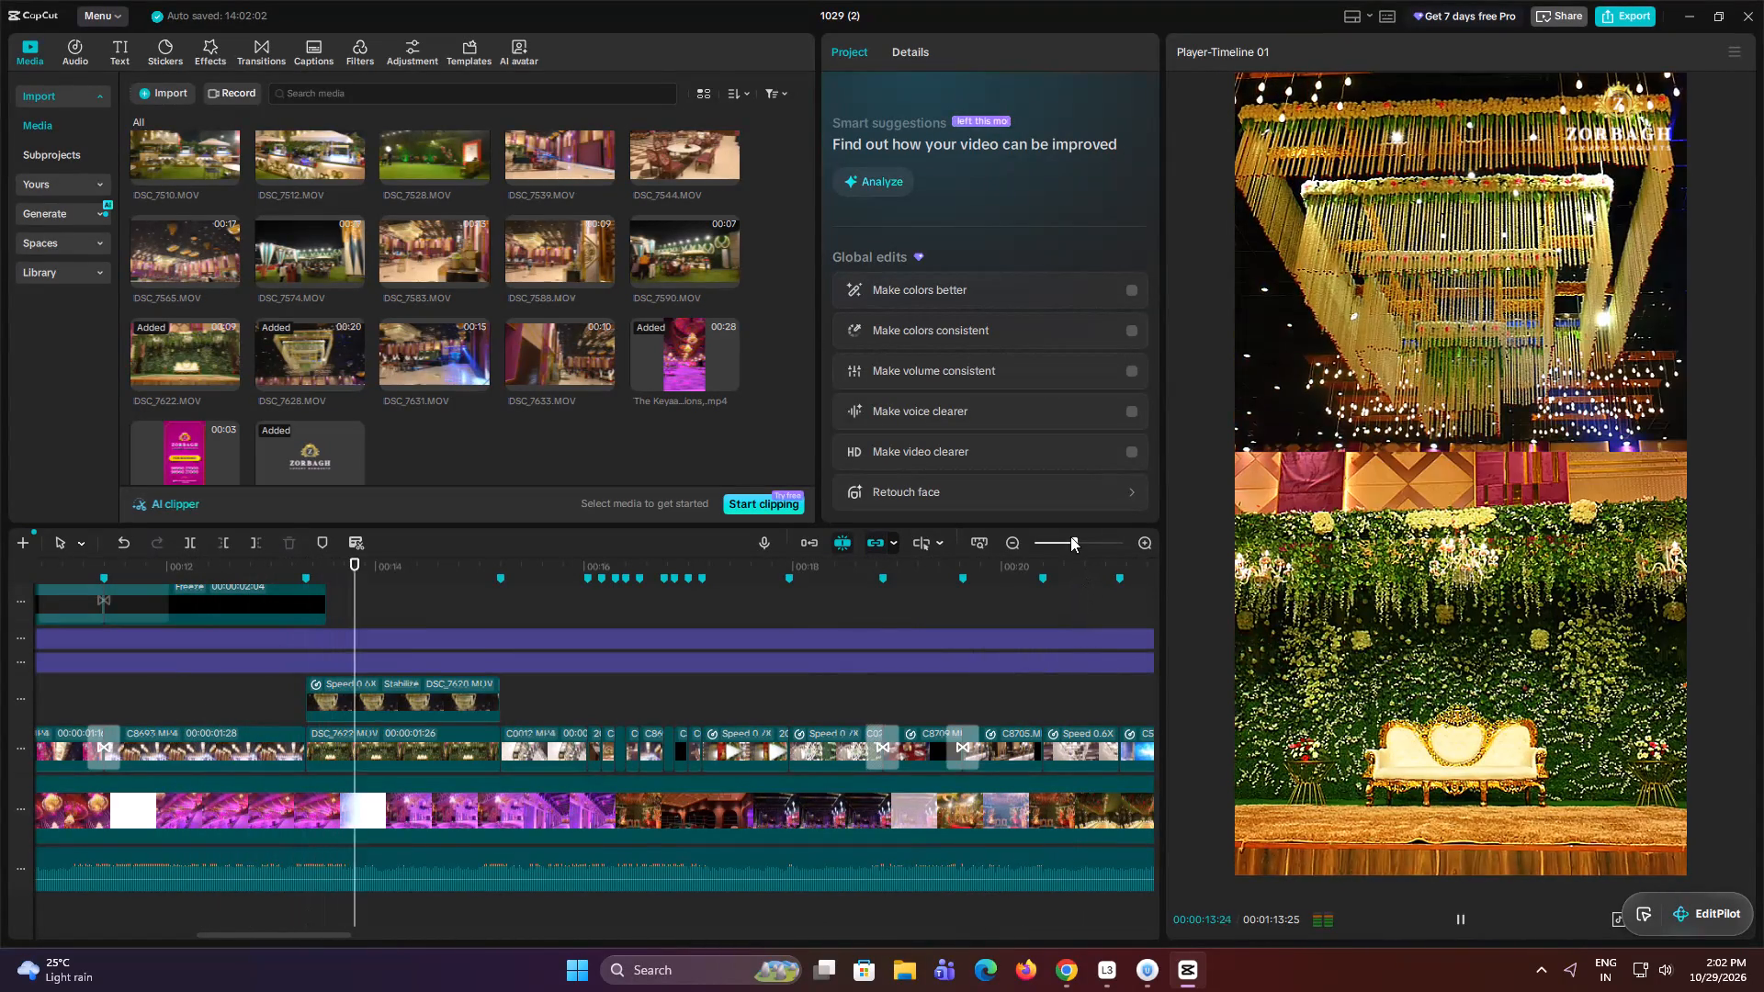
pyautogui.click(1071, 538)
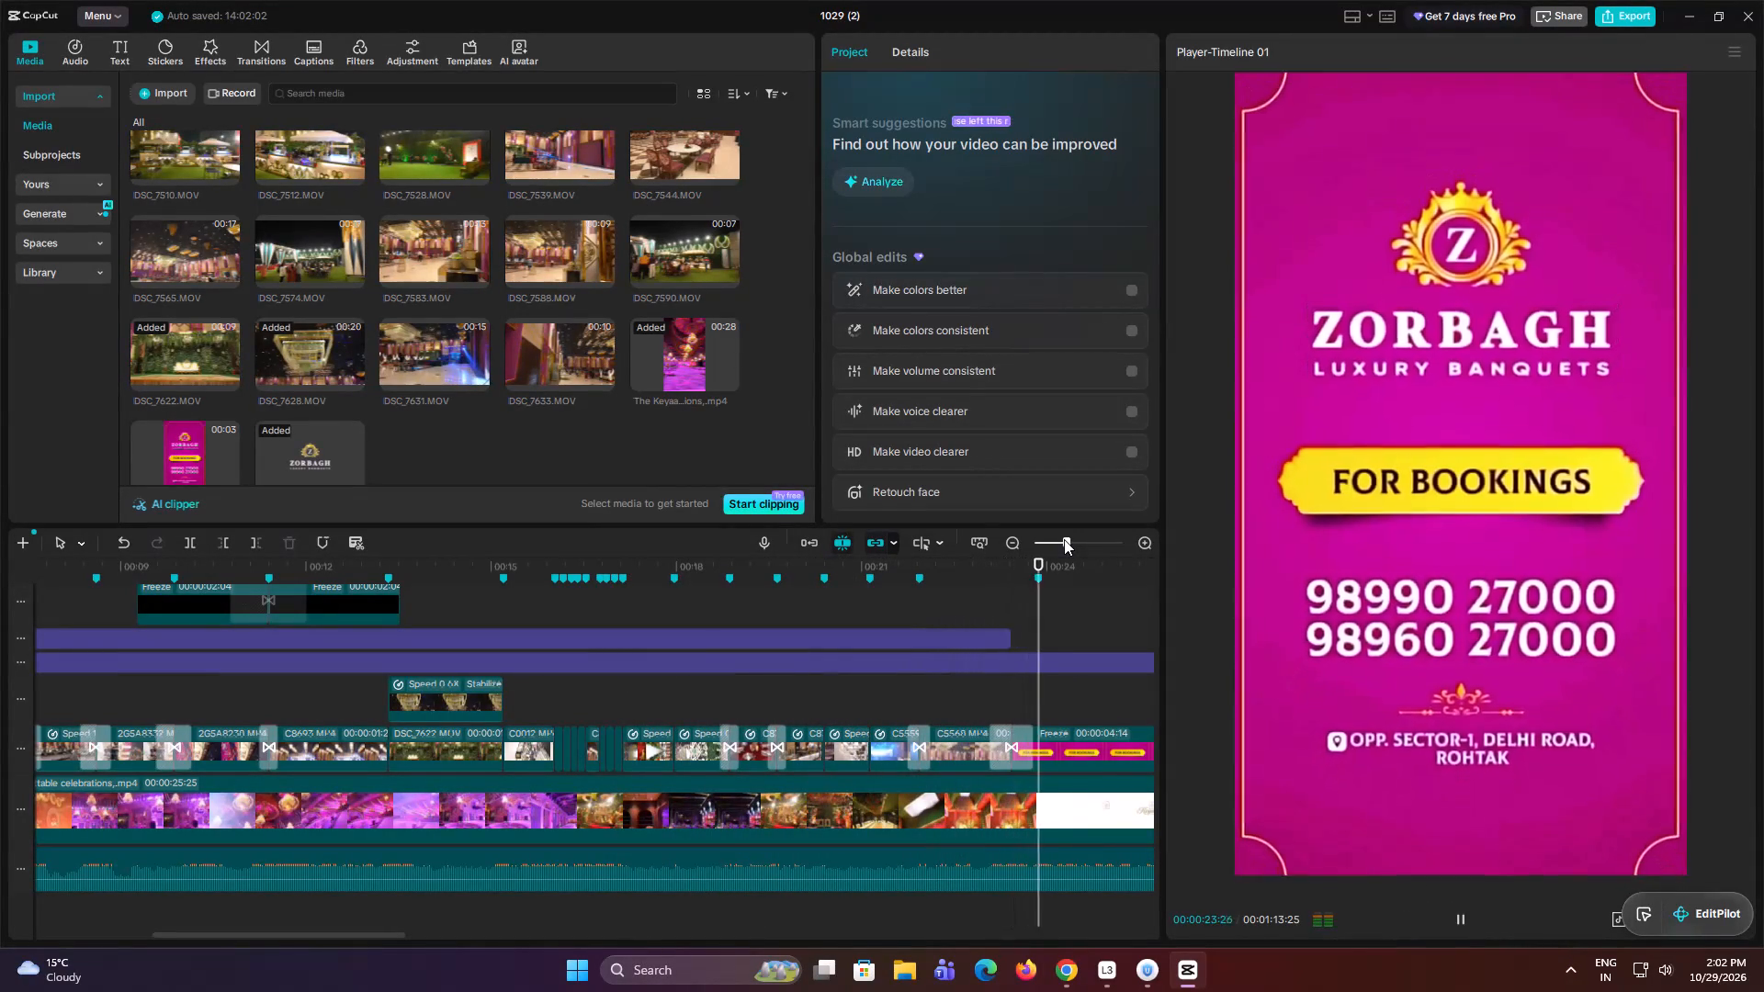
pyautogui.press('space')
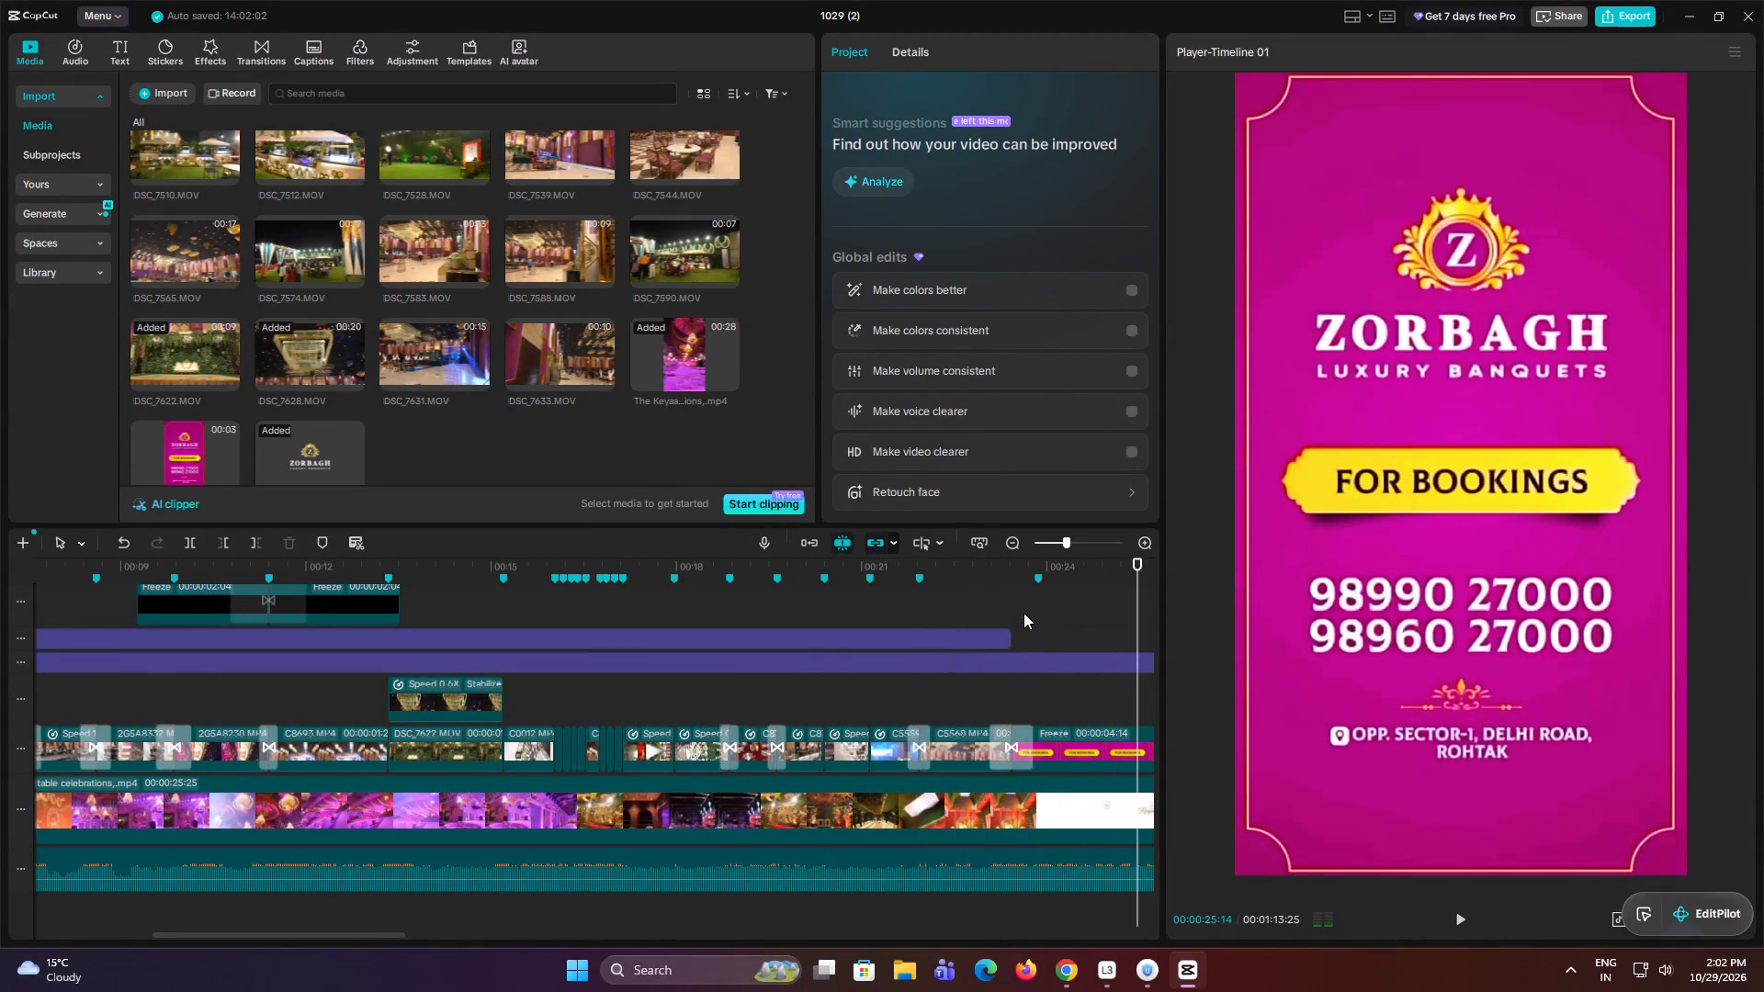
pyautogui.press('space')
pyautogui.press('space')
pyautogui.click(979, 539)
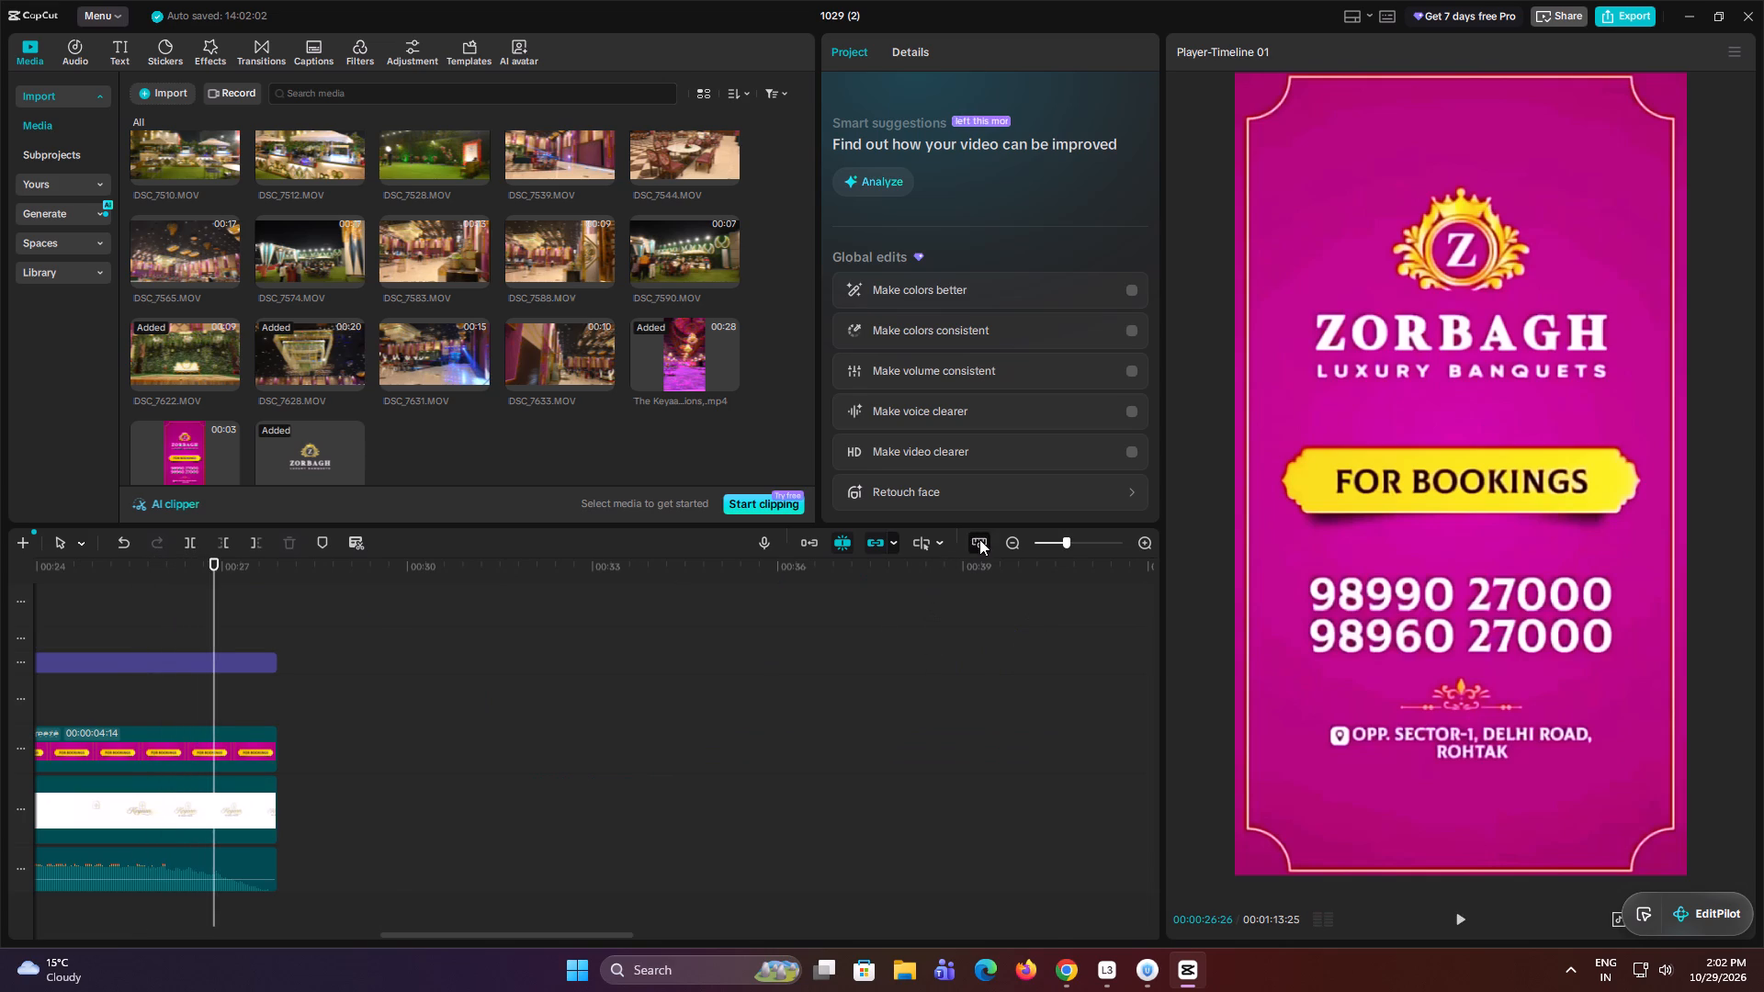
pyautogui.press('space')
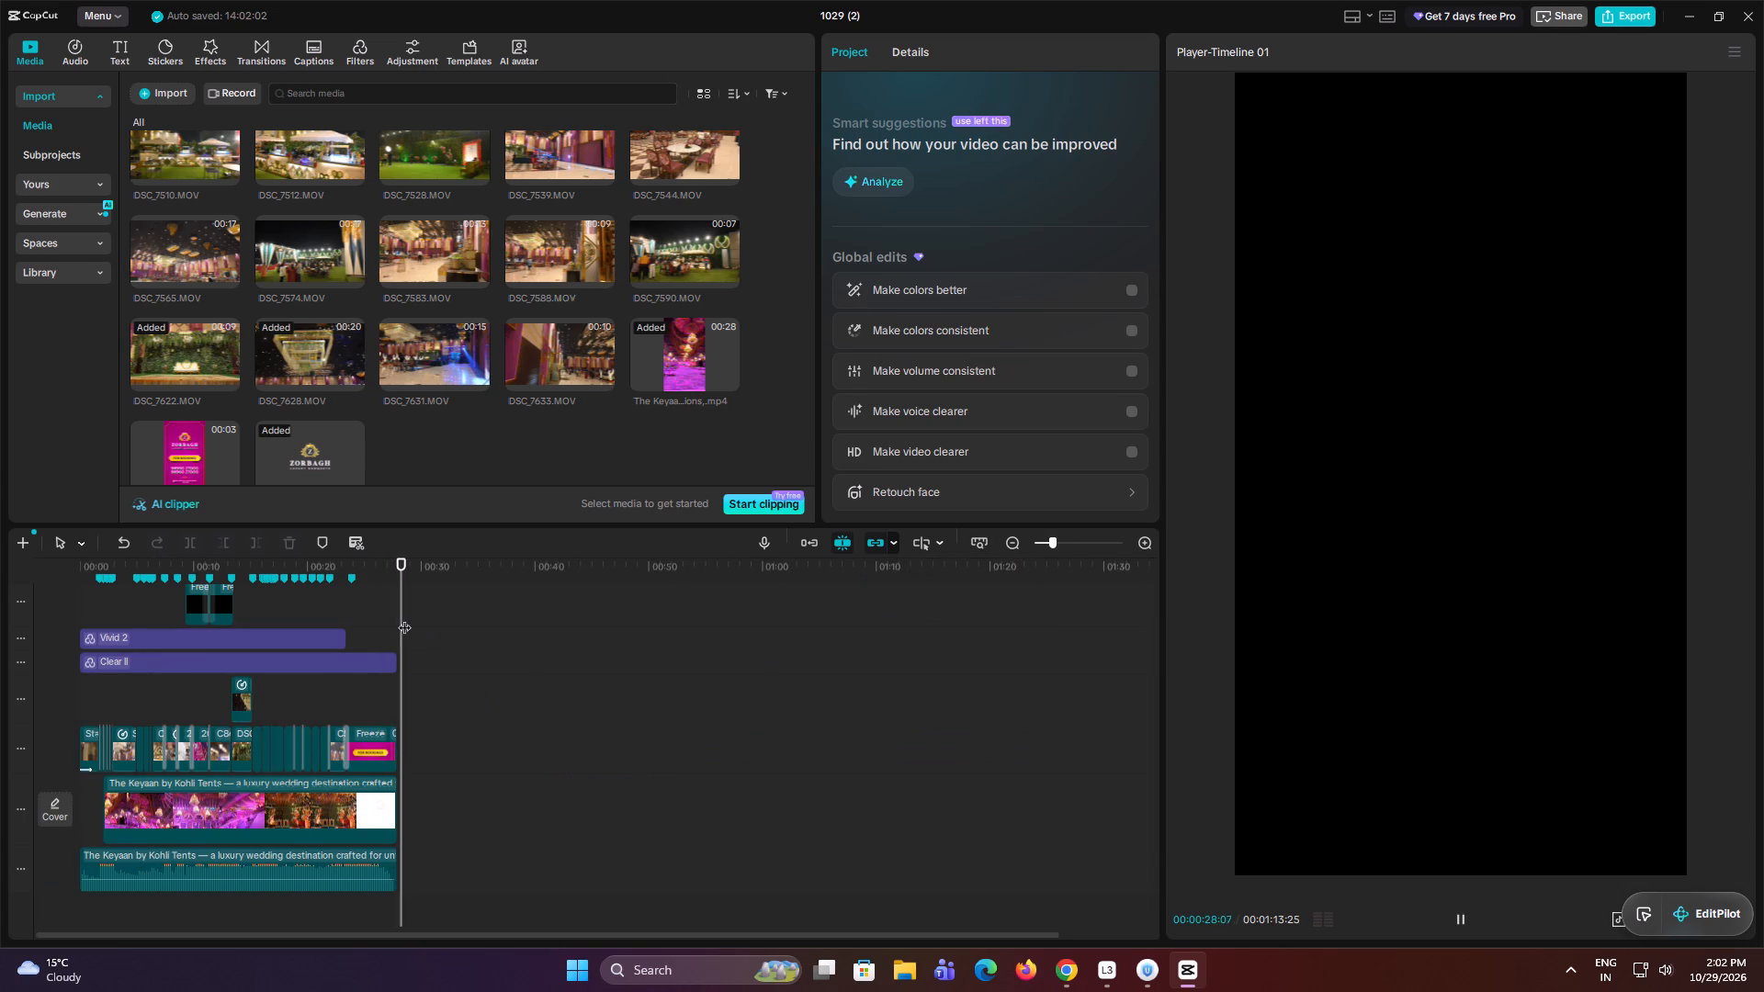
# Delete the Keyaan reference video placed on the overlay track beyond the end of the edit.
pyautogui.scroll(8, 596, 674)
pyautogui.click(670, 666)
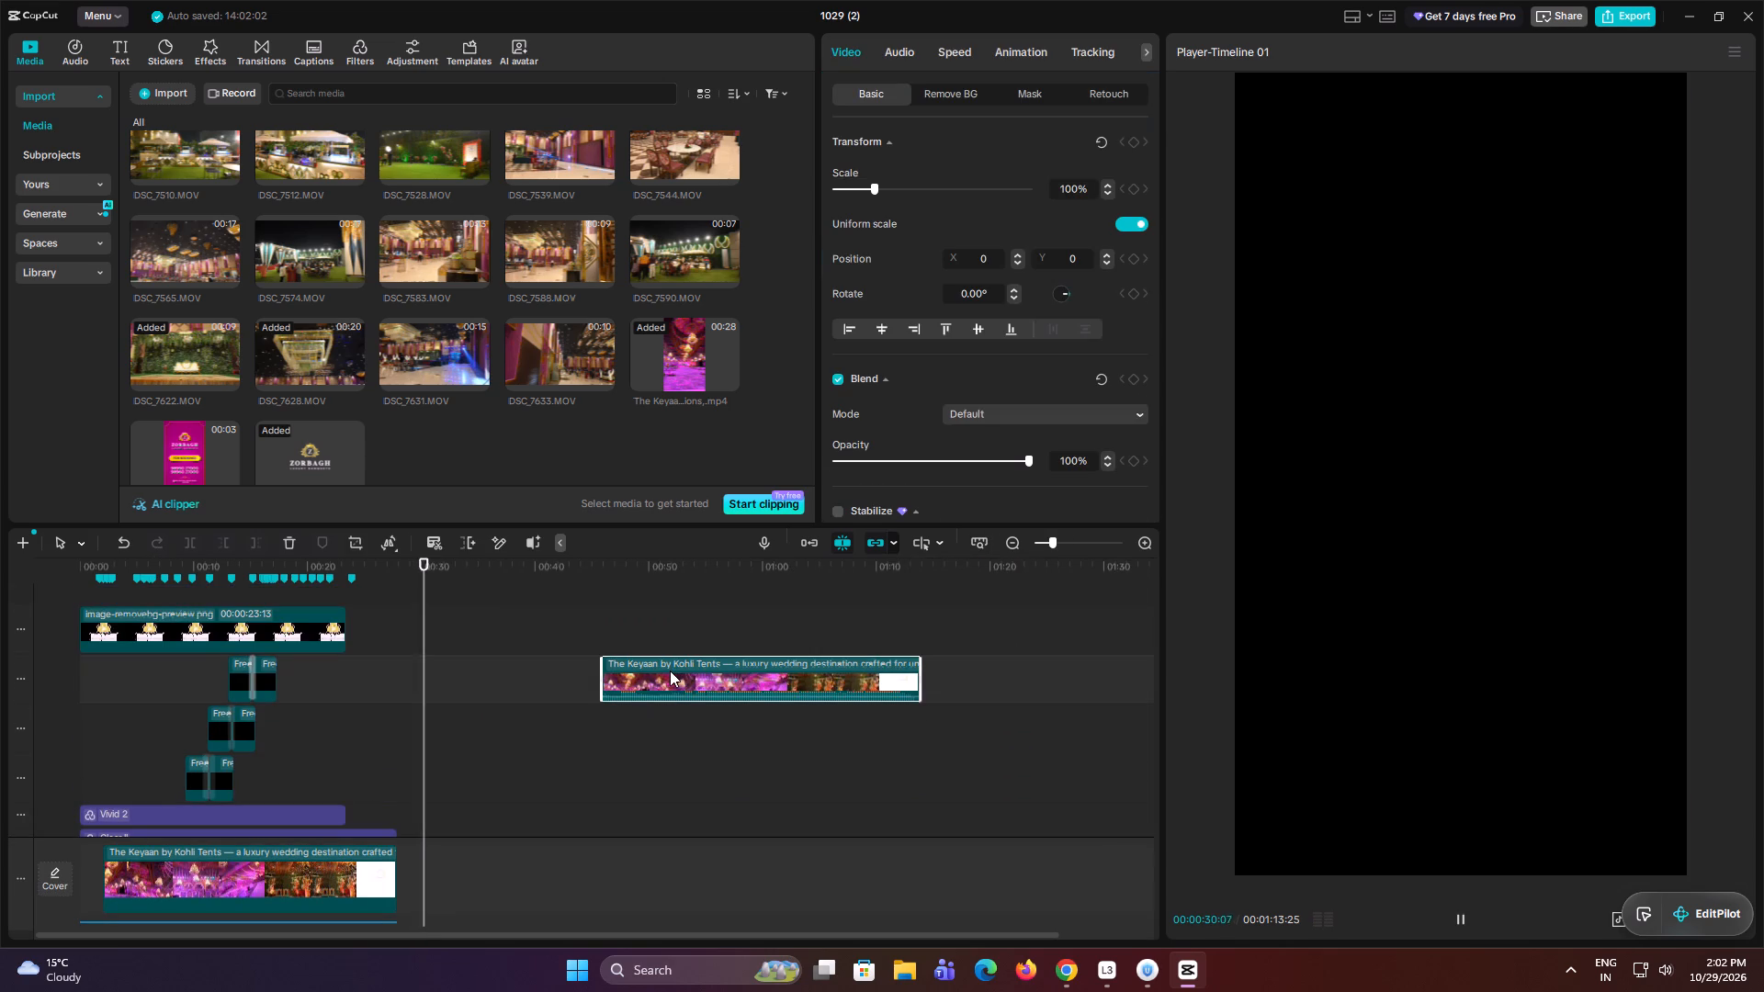
pyautogui.press('BackSpace')
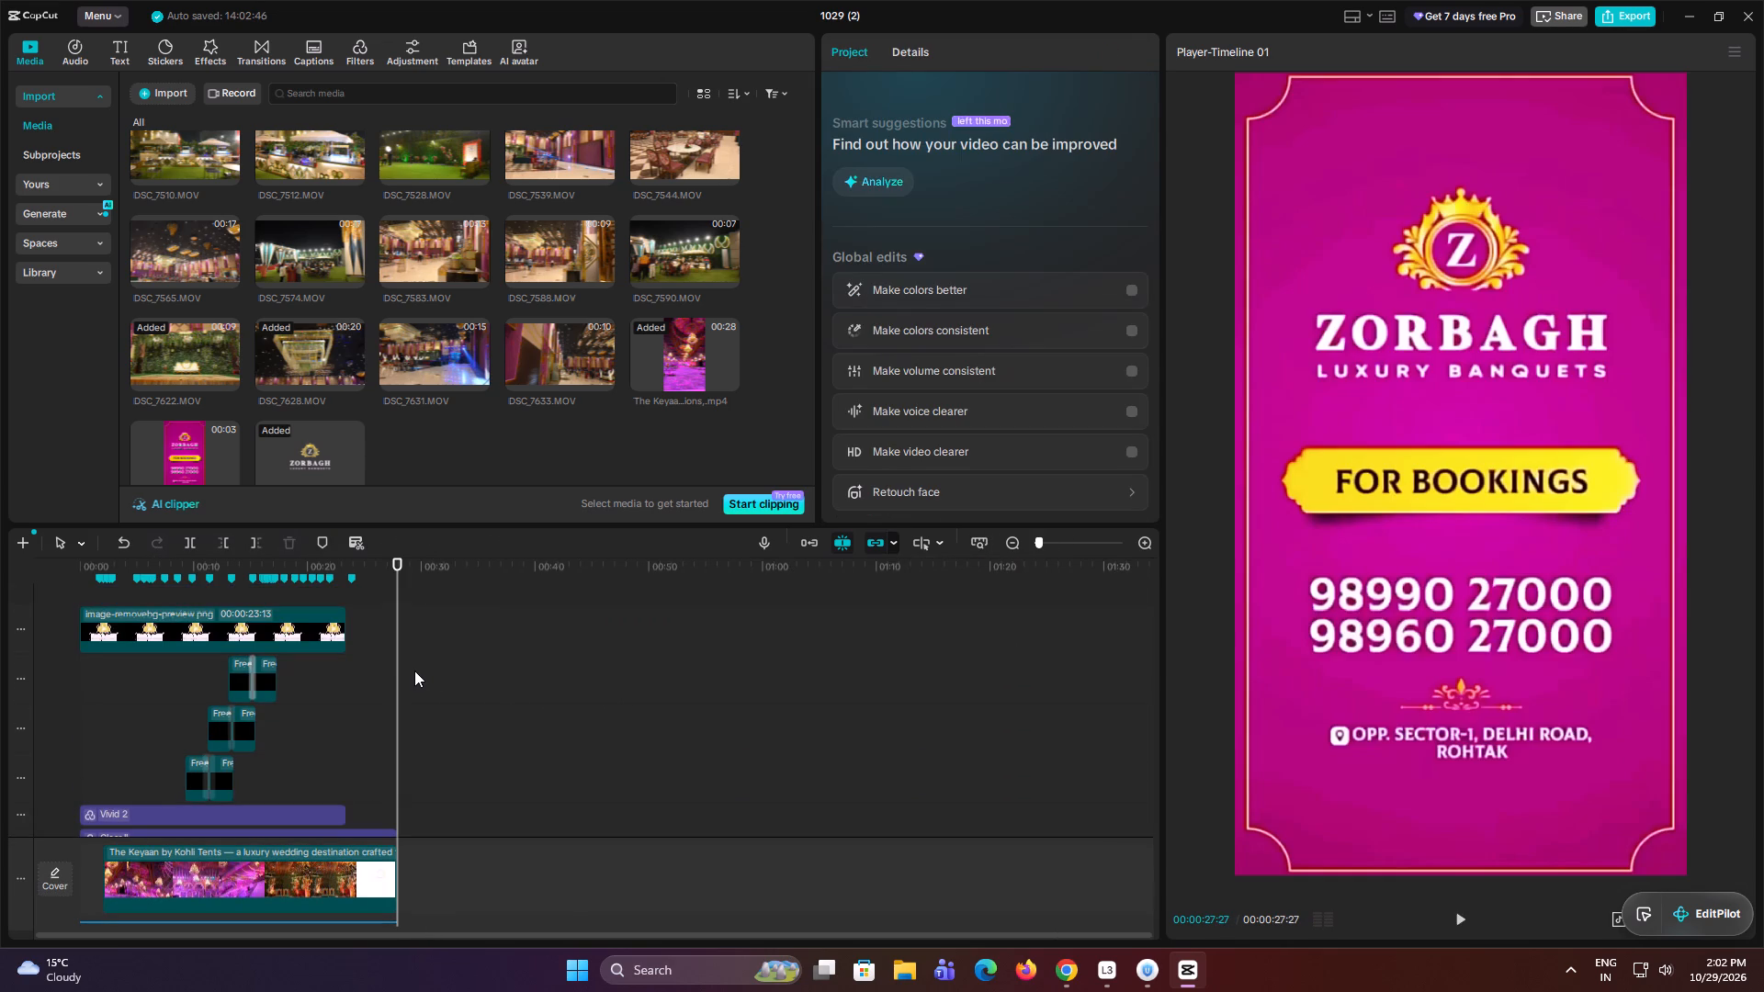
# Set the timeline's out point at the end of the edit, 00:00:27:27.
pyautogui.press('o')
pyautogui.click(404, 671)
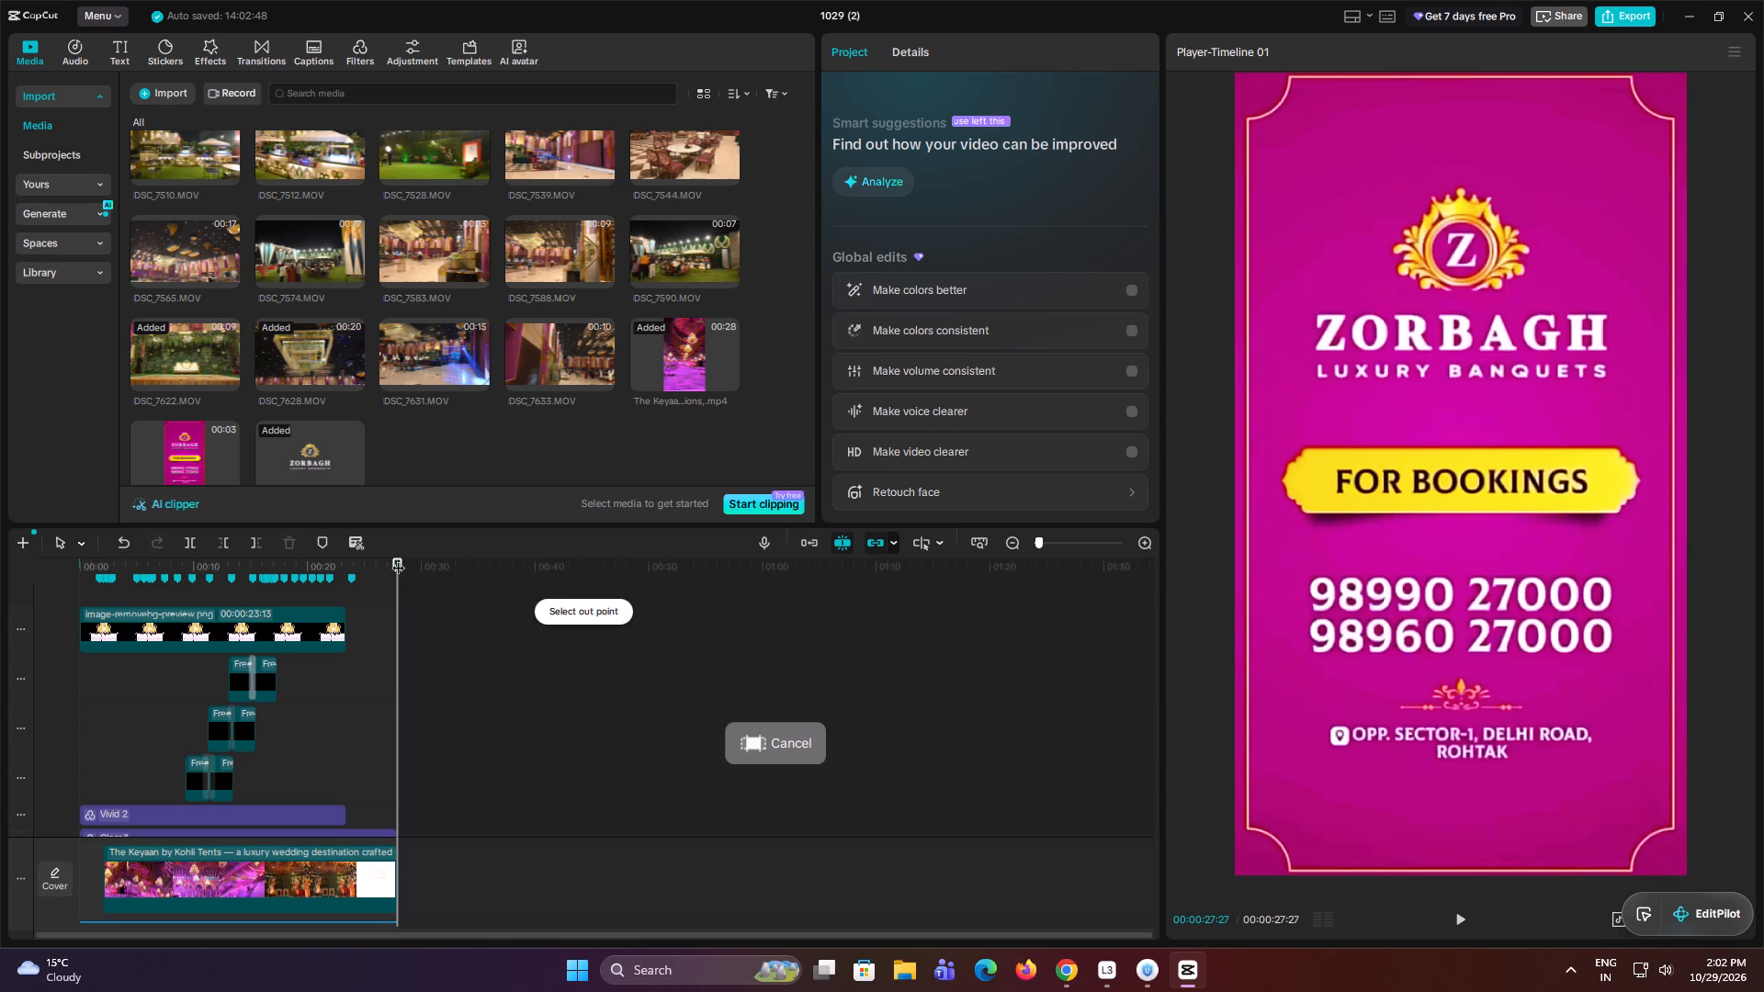
# Replay the opening seconds of the edit from the start, with a brief look at the export settings.
pyautogui.moveTo(398, 558); pyautogui.dragTo(0, 613)
pyautogui.press('space')
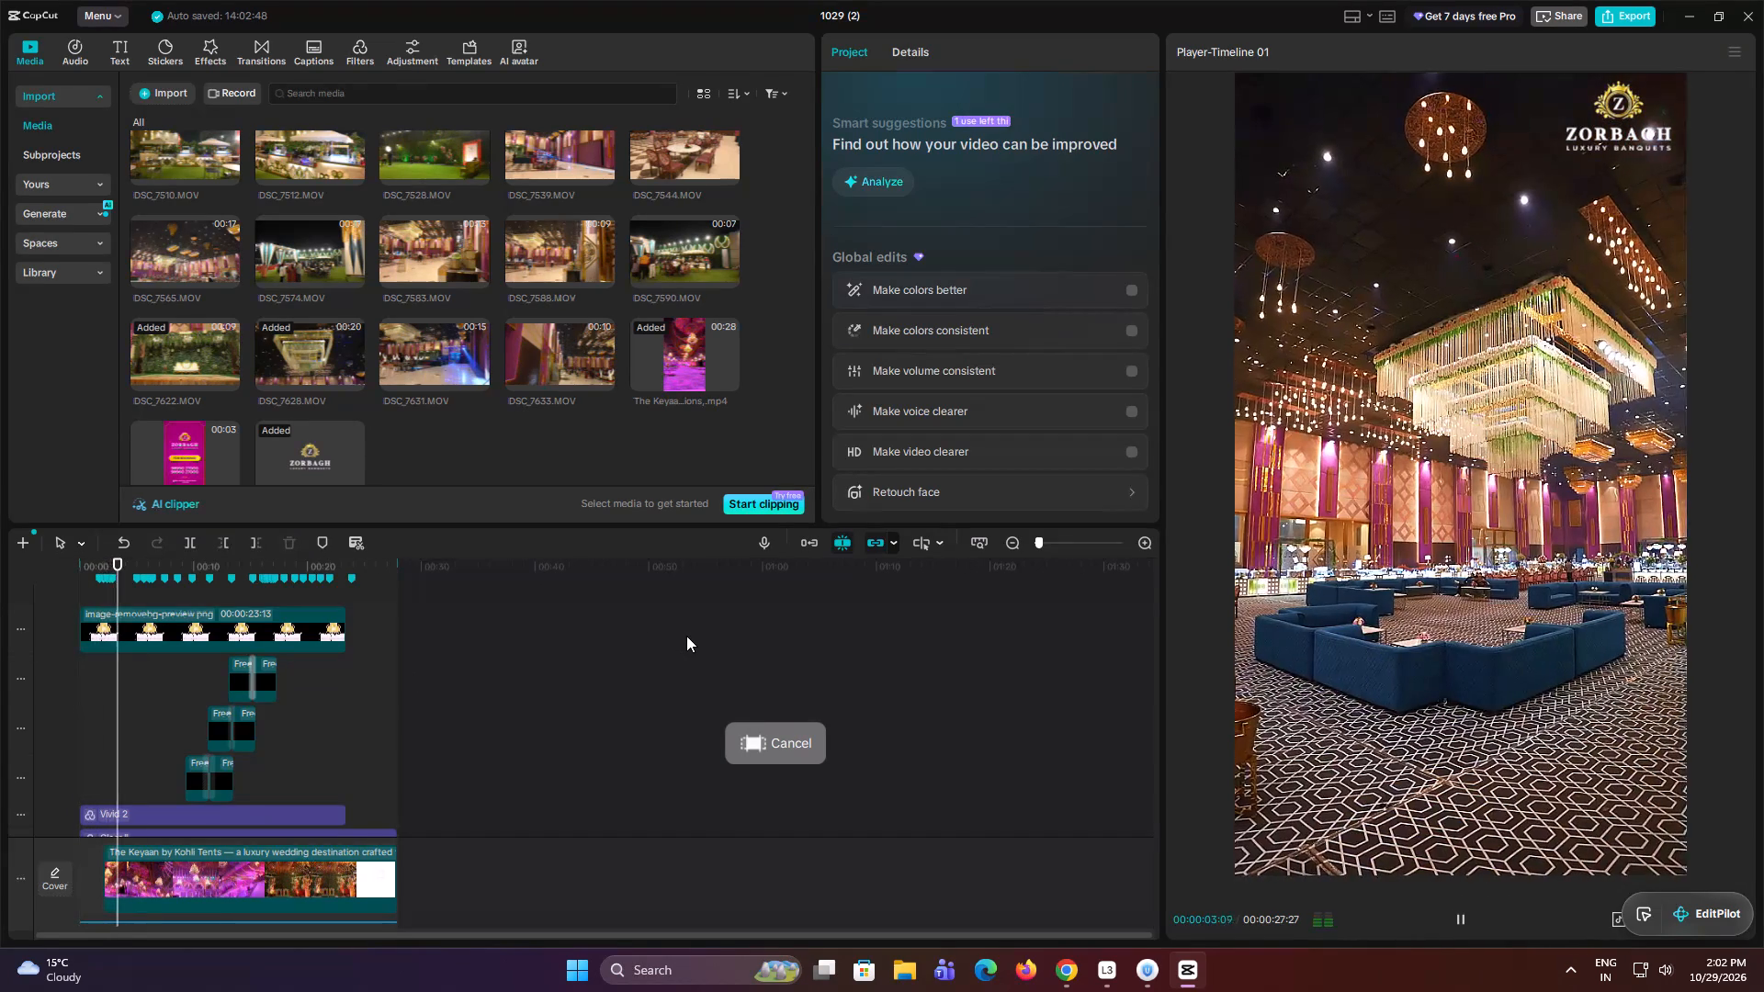
pyautogui.press('space')
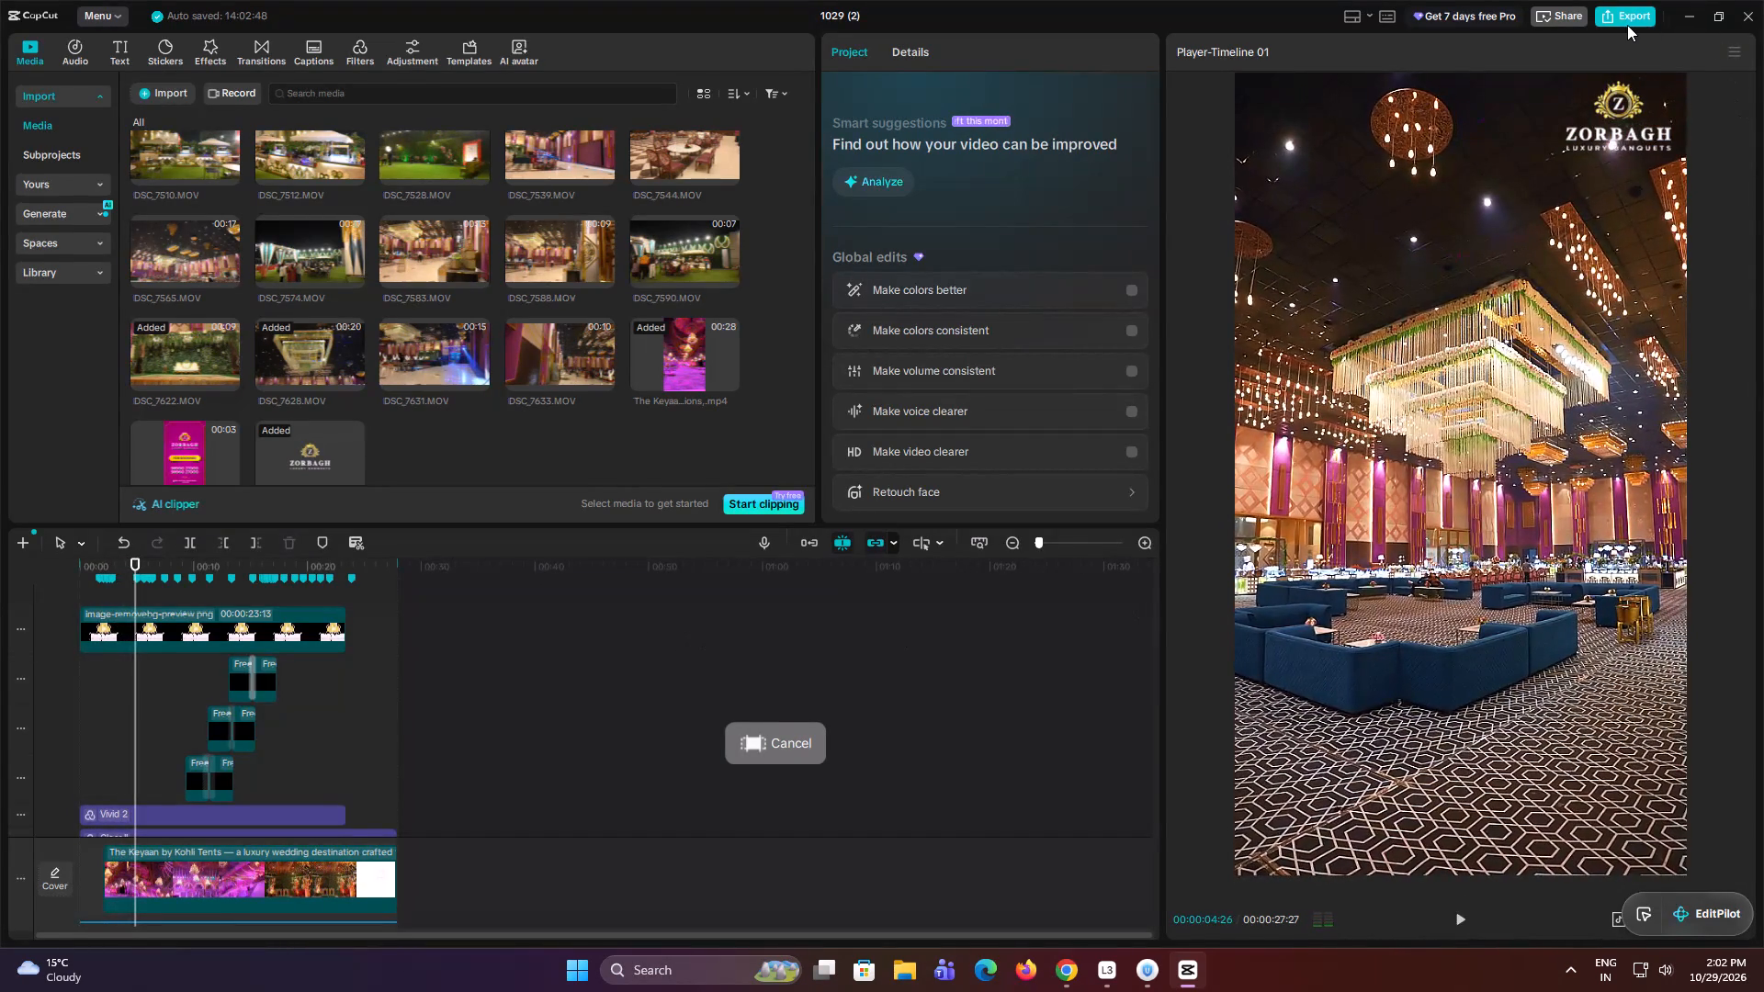
pyautogui.click(1626, 25)
pyautogui.click(731, 727)
pyautogui.press('space')
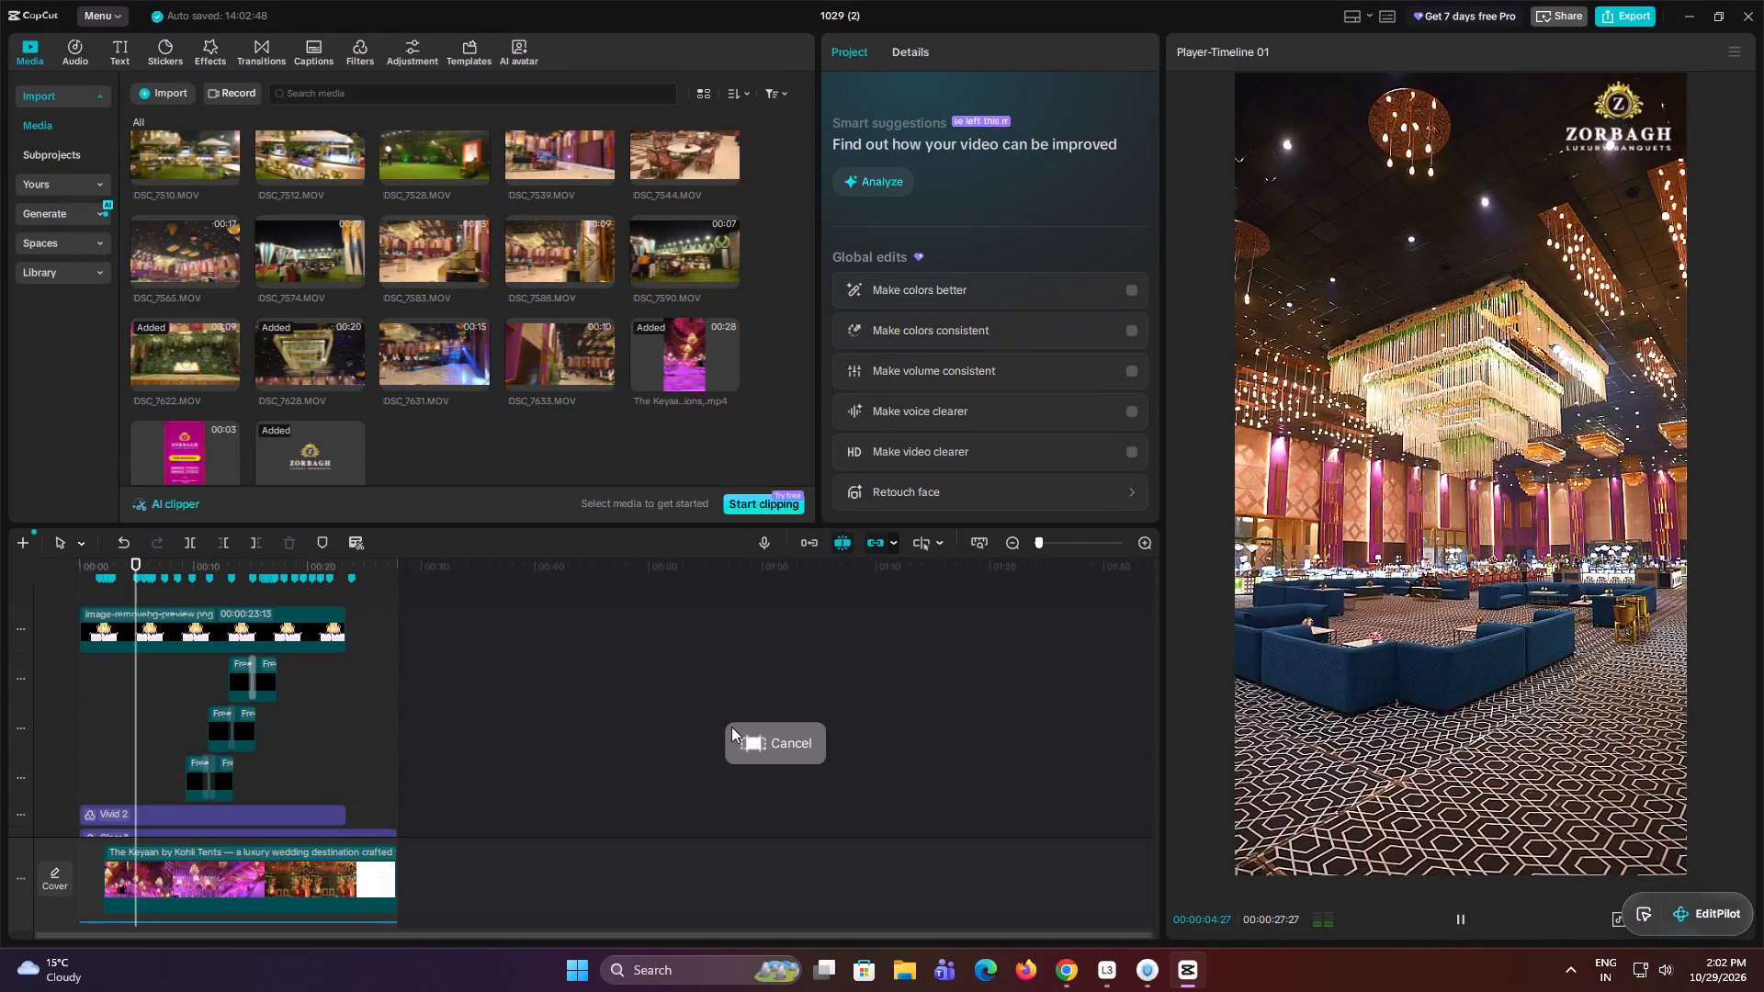
pyautogui.press('space')
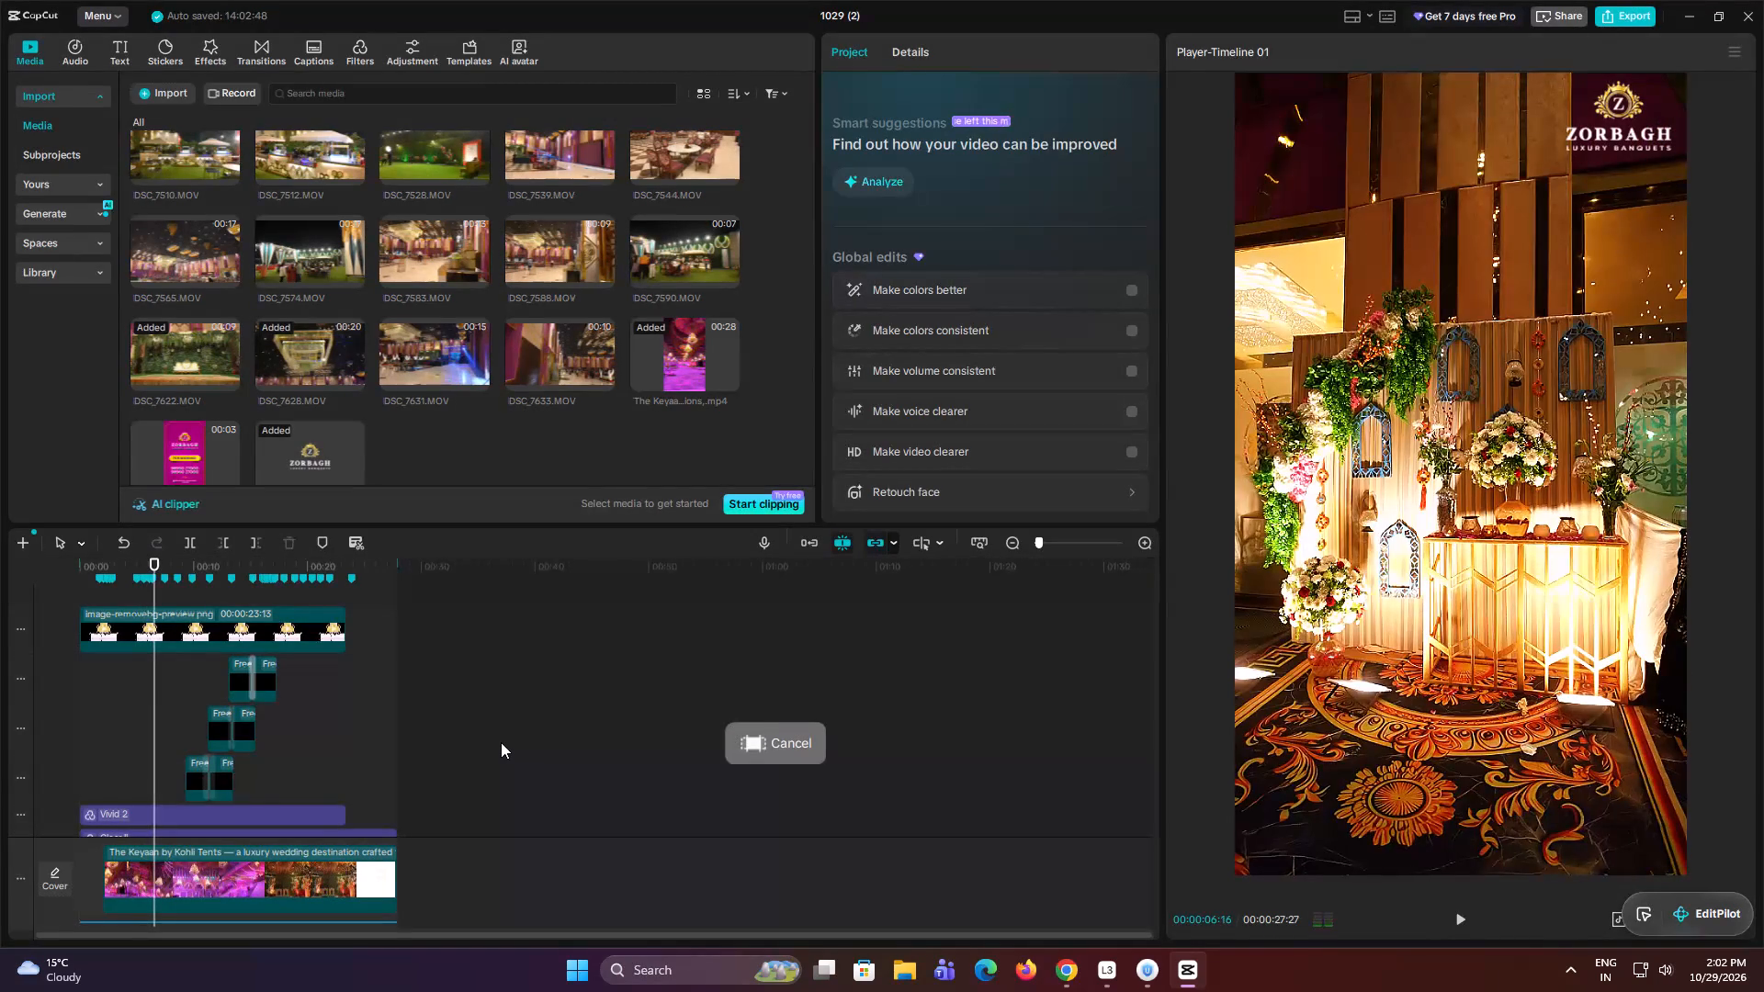
# Select all timeline clips, clear the marked range and combine everything into one compound clip.
pyautogui.hotkey('ctrl', 'a')
pyautogui.hotkey('alt', 'x')
pyautogui.hotkey('alt', 'g')
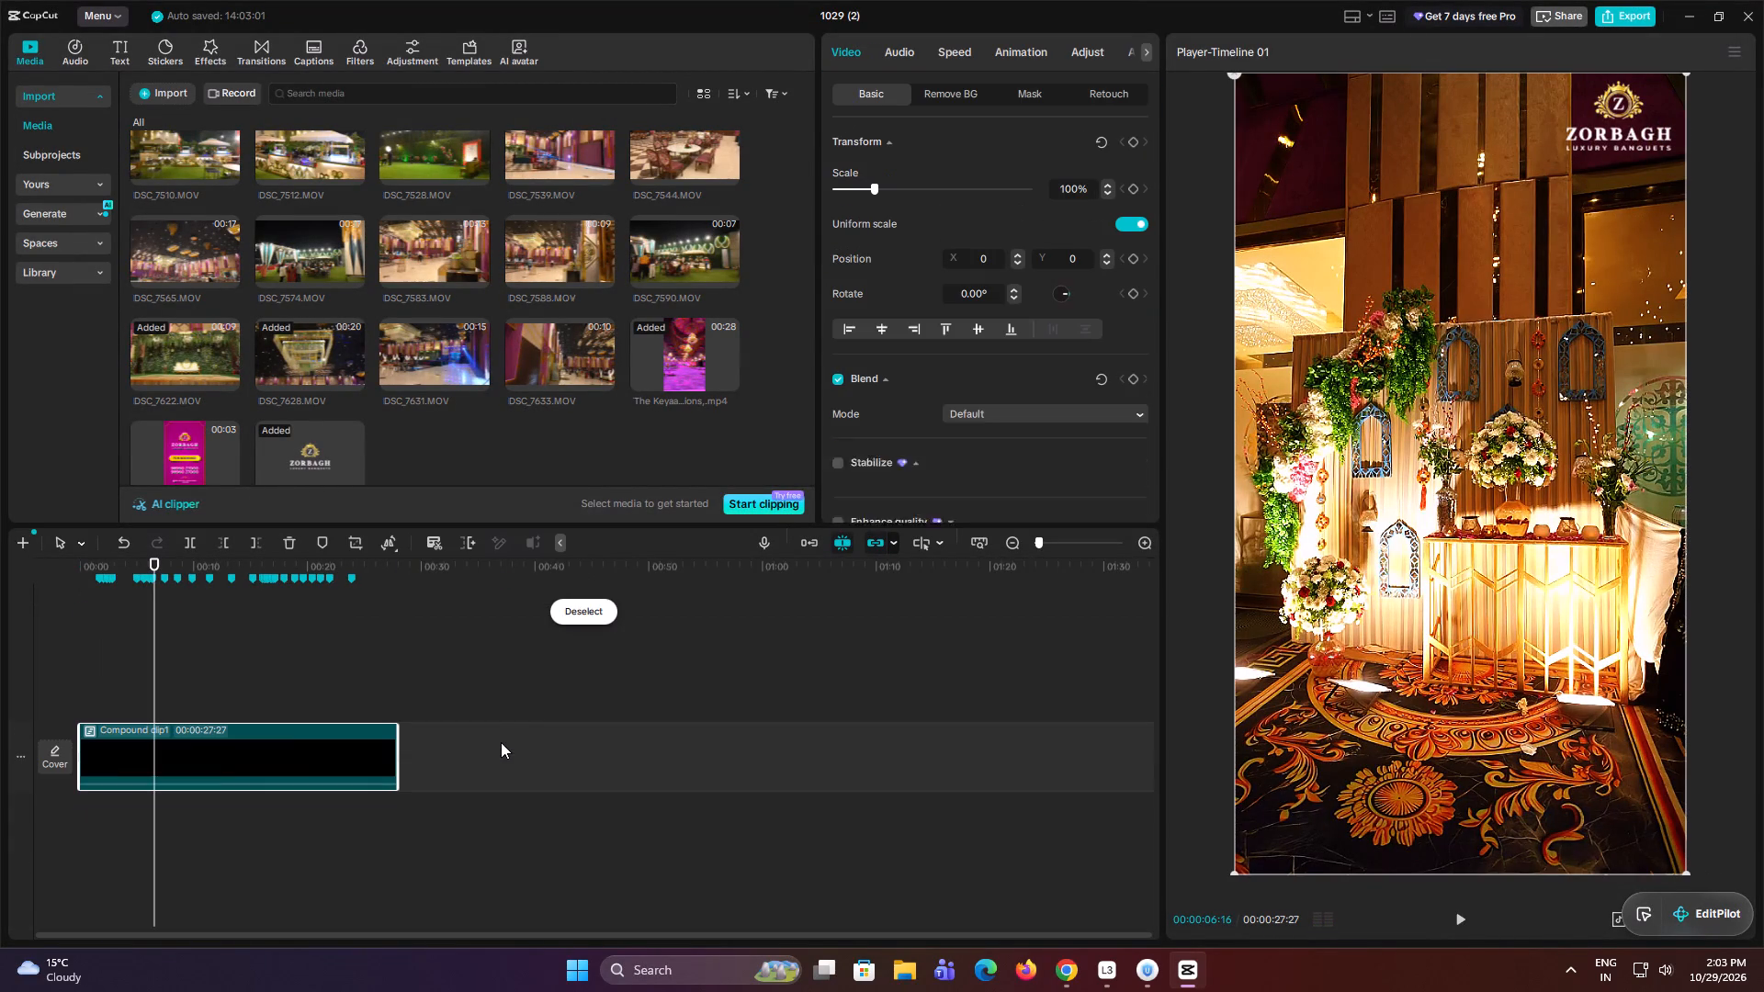
pyautogui.click(95, 690)
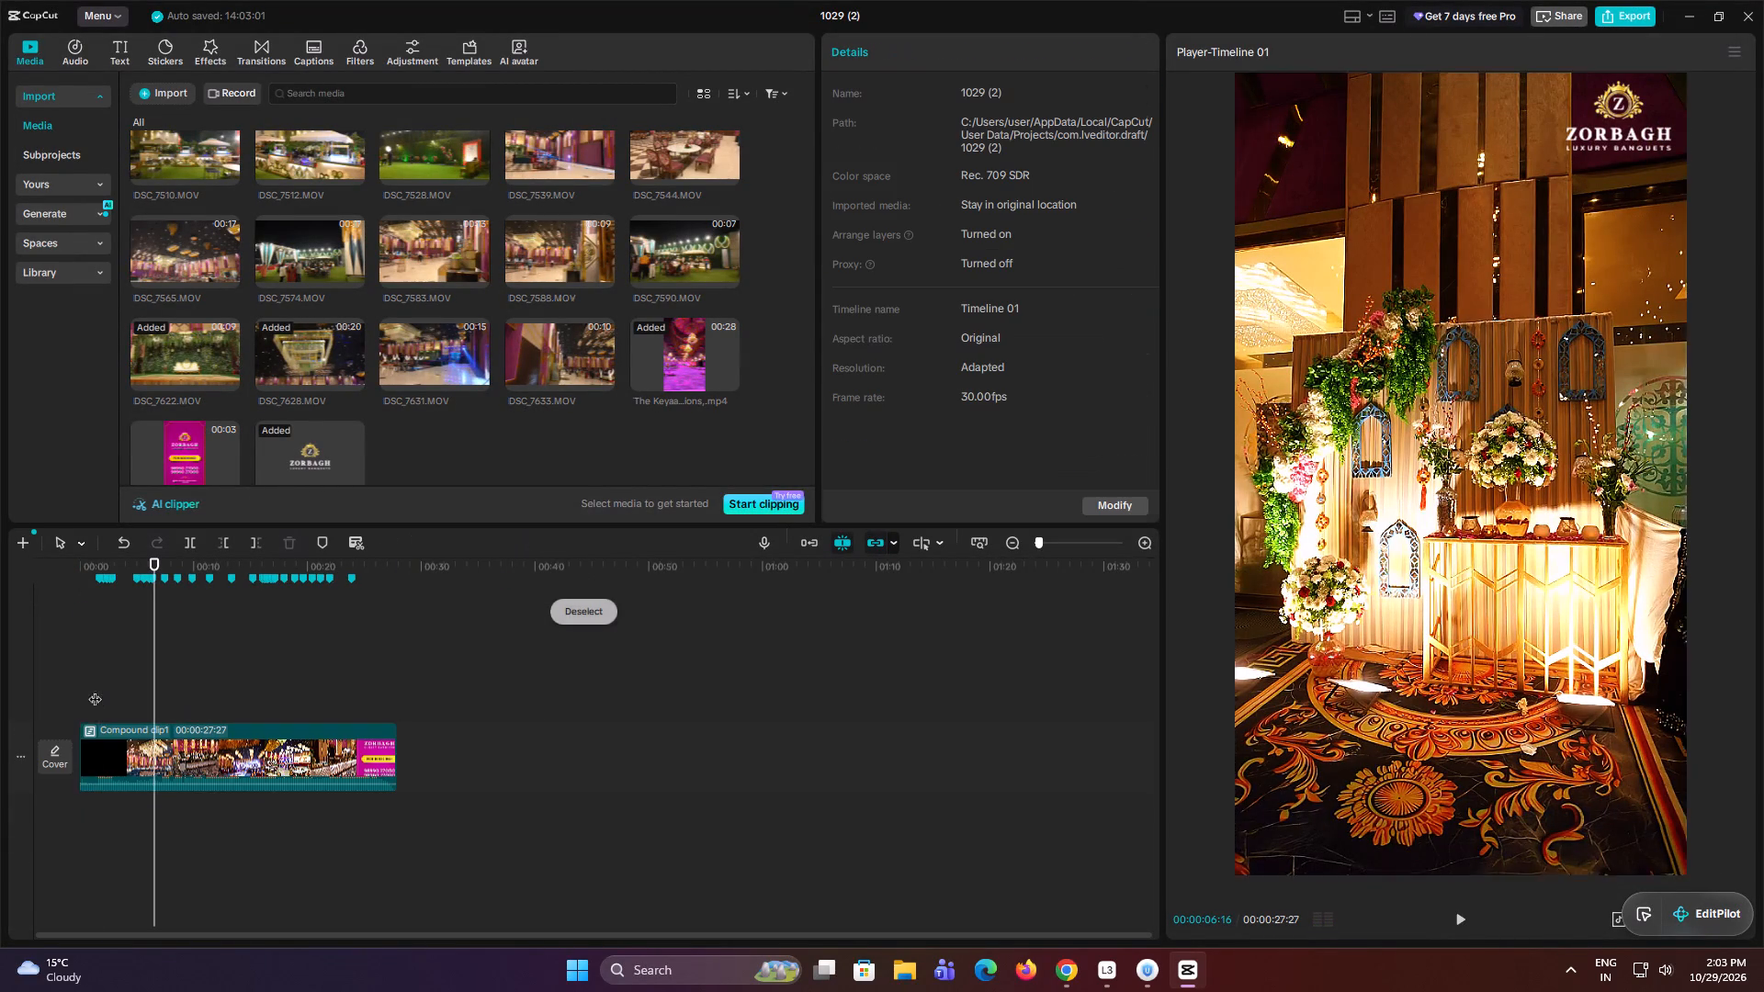
# Preview the start of the compound clip and check the export settings without exporting.
pyautogui.moveTo(95, 690); pyautogui.dragTo(79, 692)
pyautogui.press('space')
pyautogui.press('space')
pyautogui.click(1614, 24)
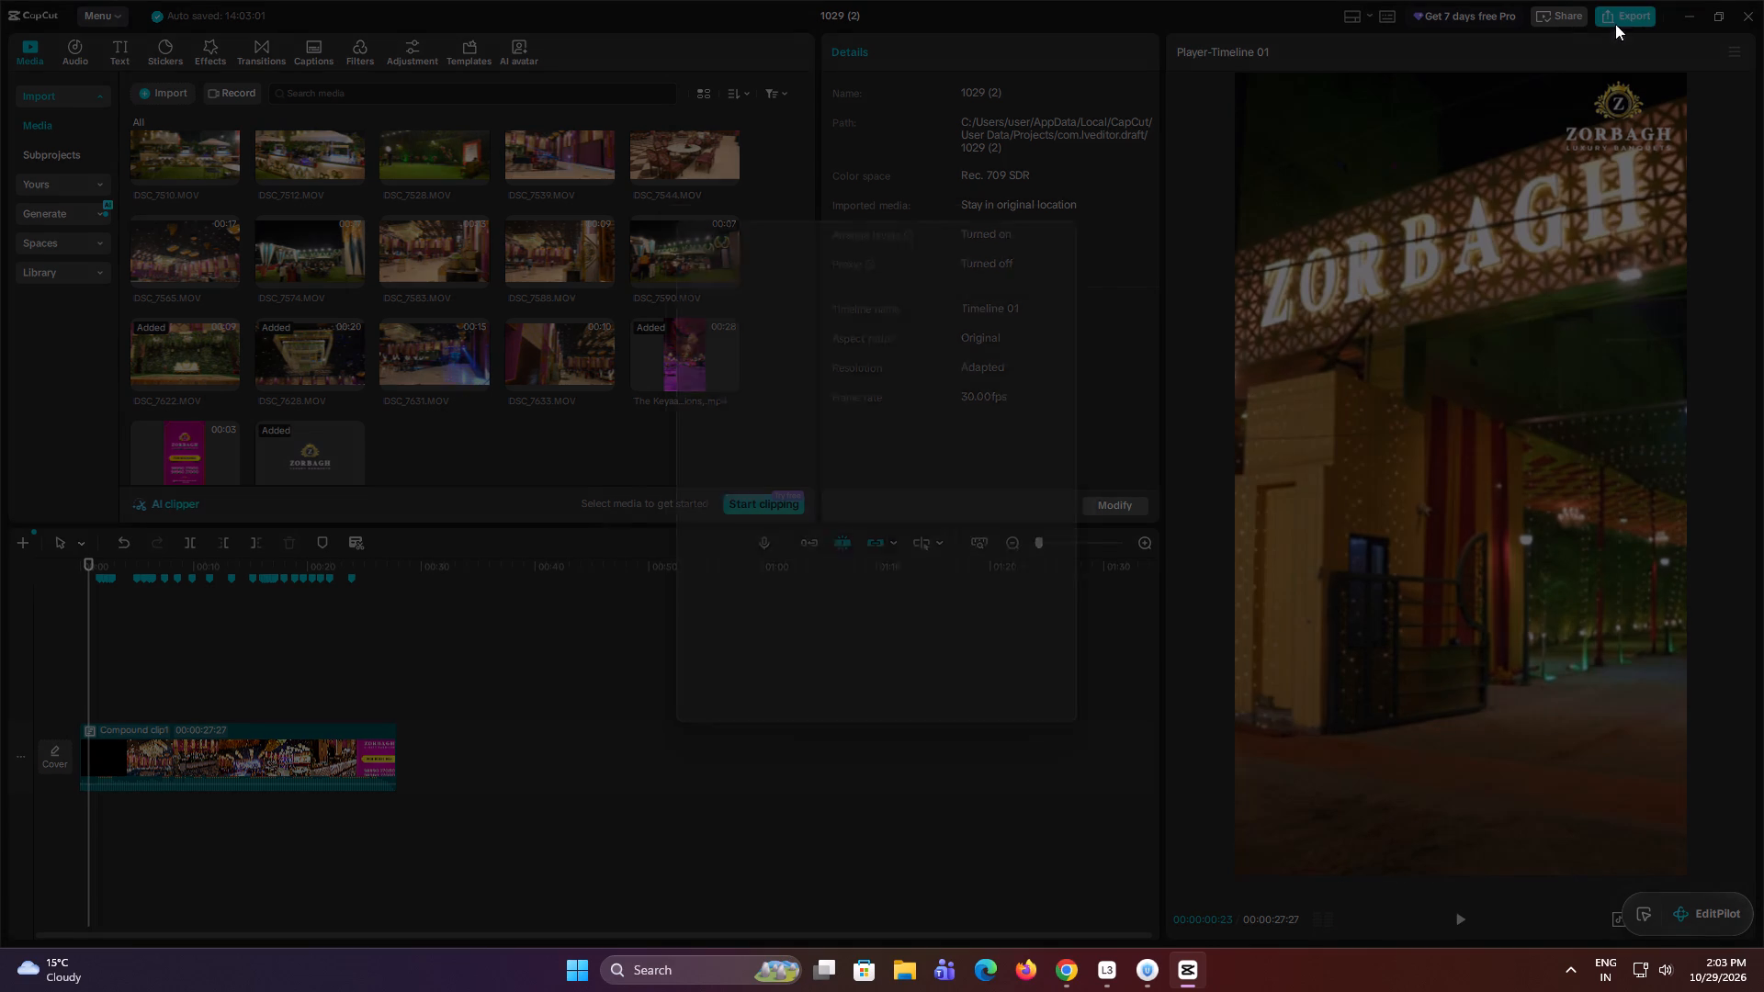
pyautogui.click(729, 733)
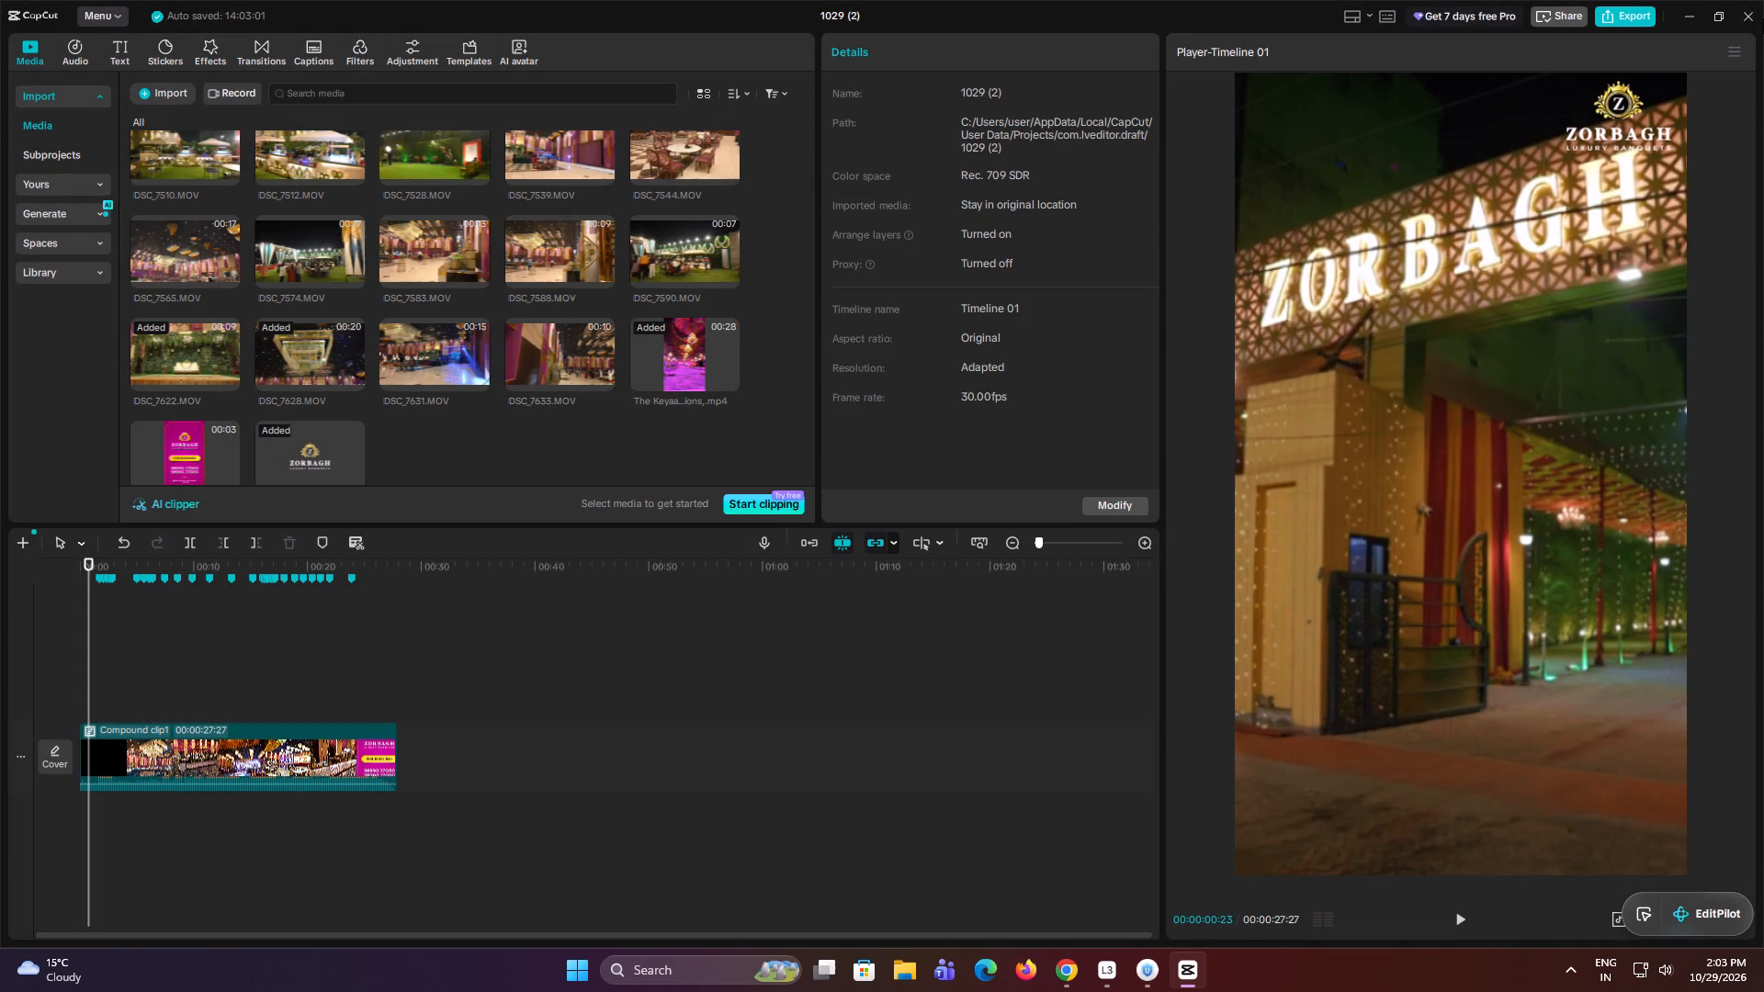
# Close the 1029 (2) project and exit CapCut.
pyautogui.click(1757, 15)
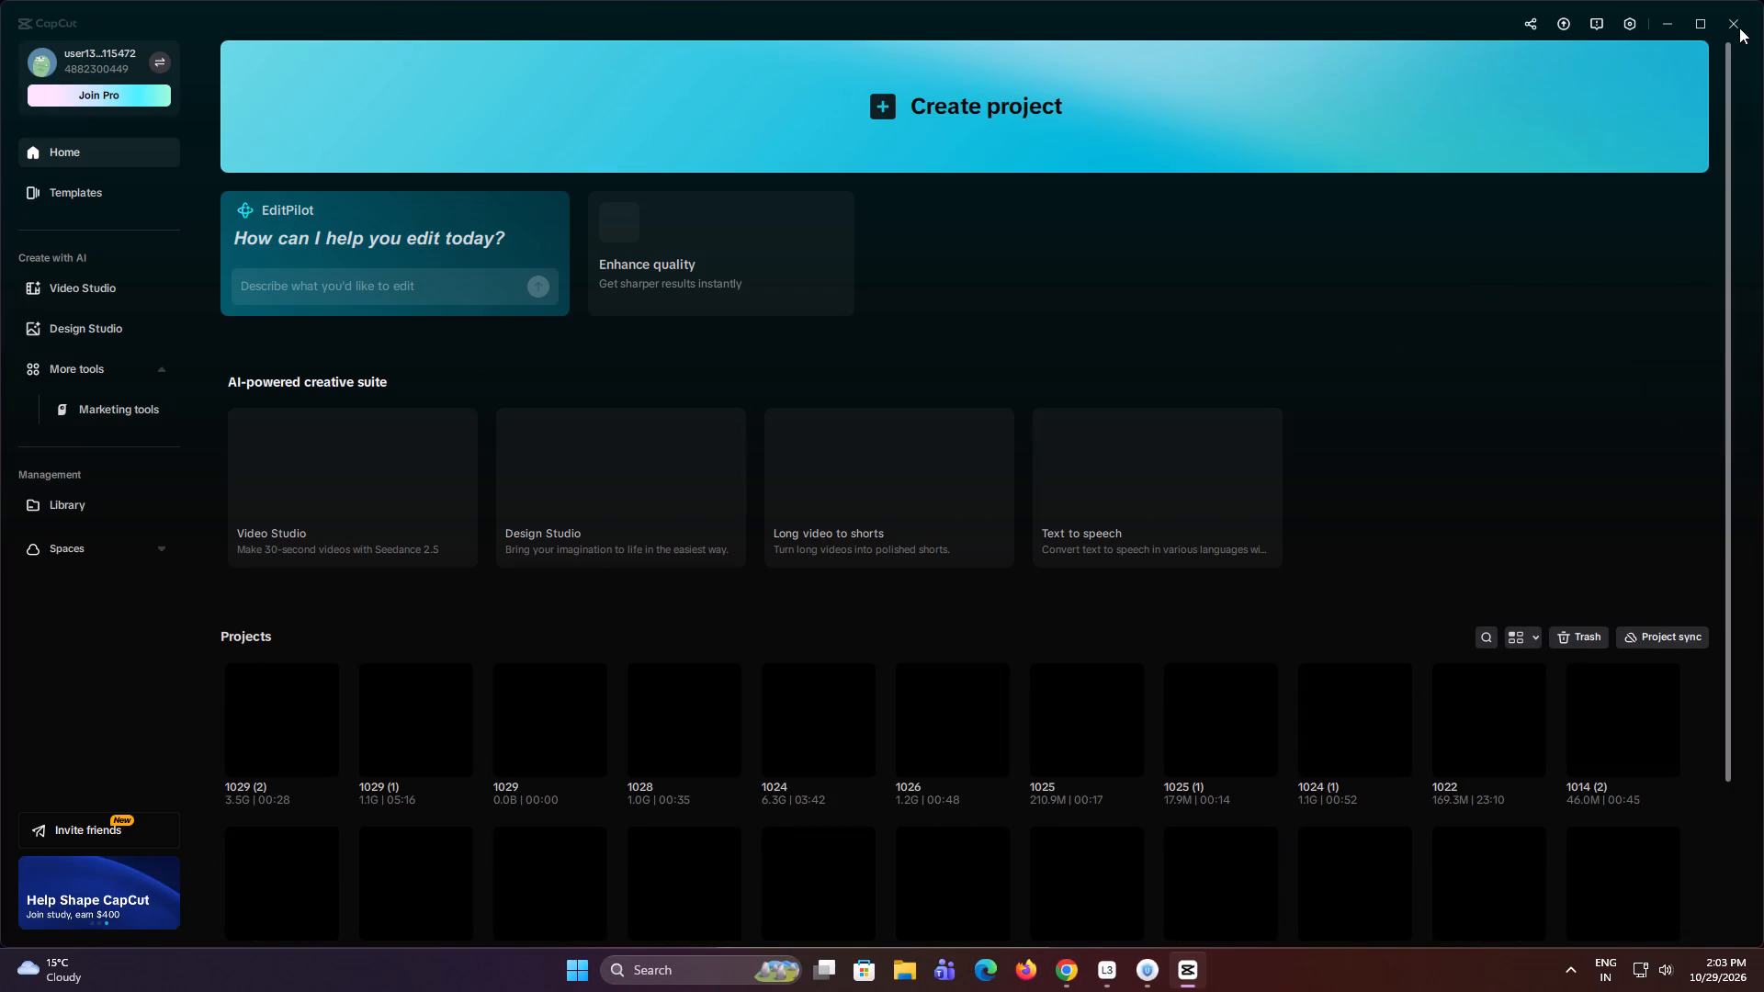
pyautogui.click(1737, 19)
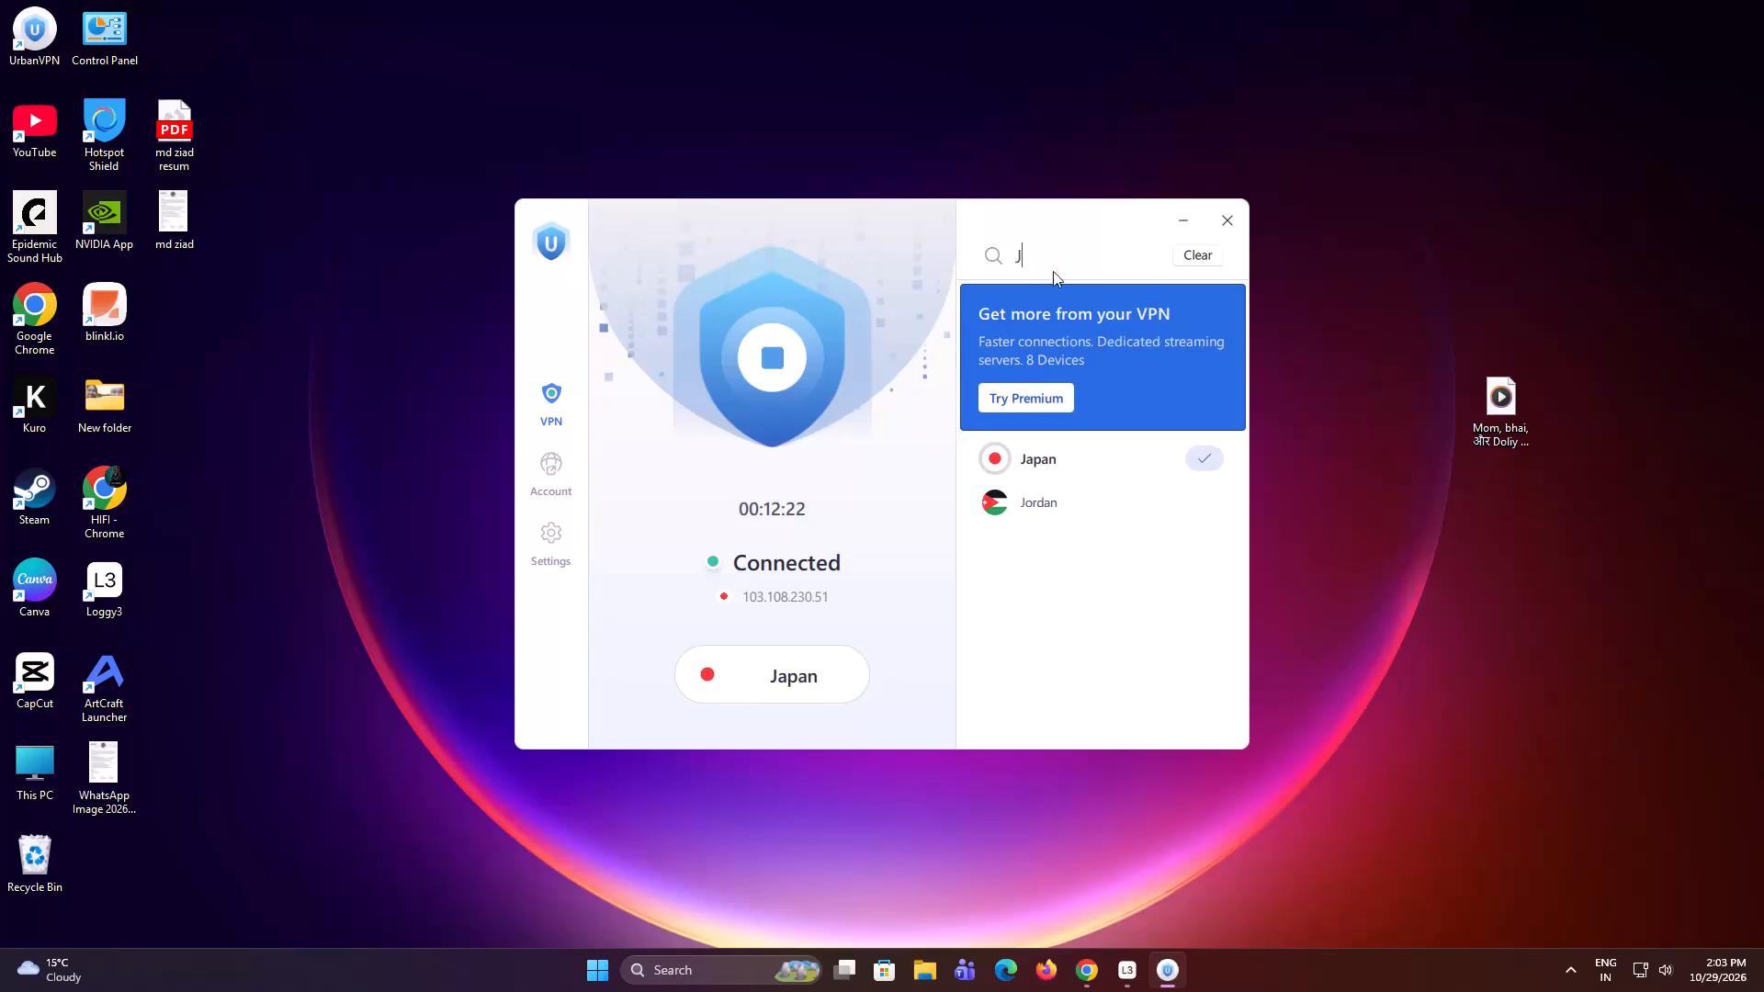
# In UrbanVPN, search the locations for RU and switch the connection from Japan to Russia.
pyautogui.moveTo(1062, 235); pyautogui.dragTo(989, 249)
pyautogui.moveTo(990, 276); pyautogui.dragTo(876, 265)
pyautogui.press('u')
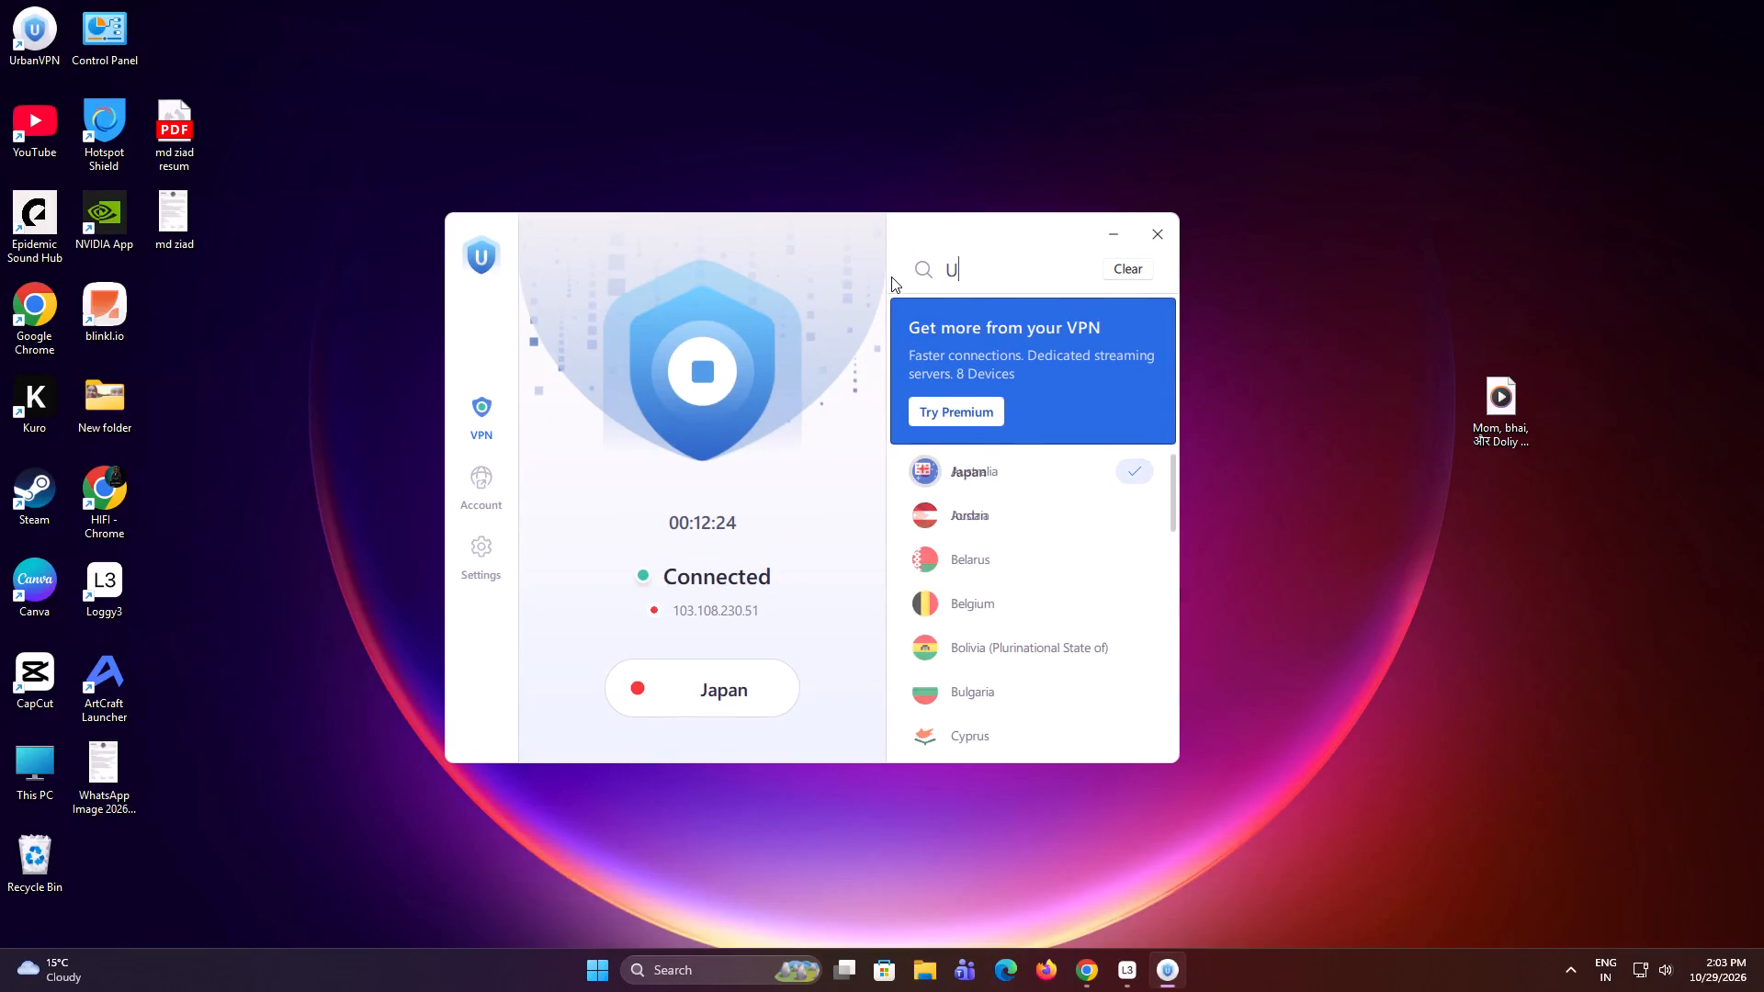
pyautogui.press('n')
pyautogui.press('BackSpace')
pyautogui.press('BackSpace')
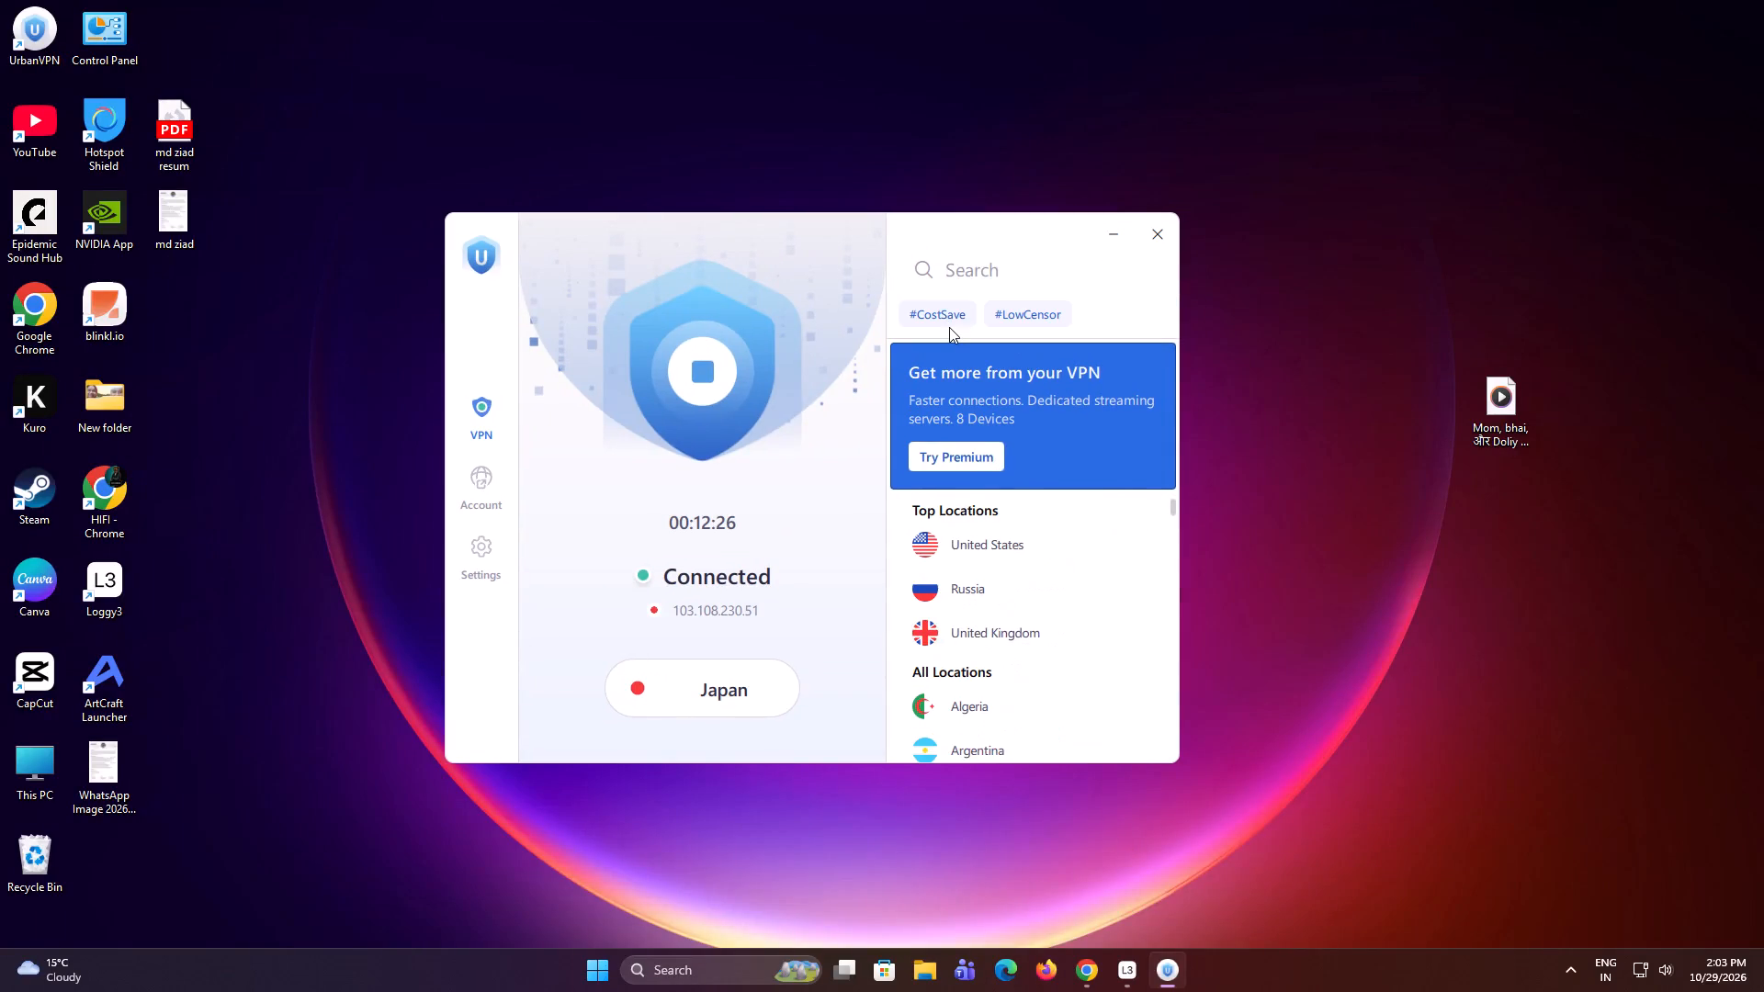
pyautogui.press('r')
pyautogui.press('u')
pyautogui.click(1006, 615)
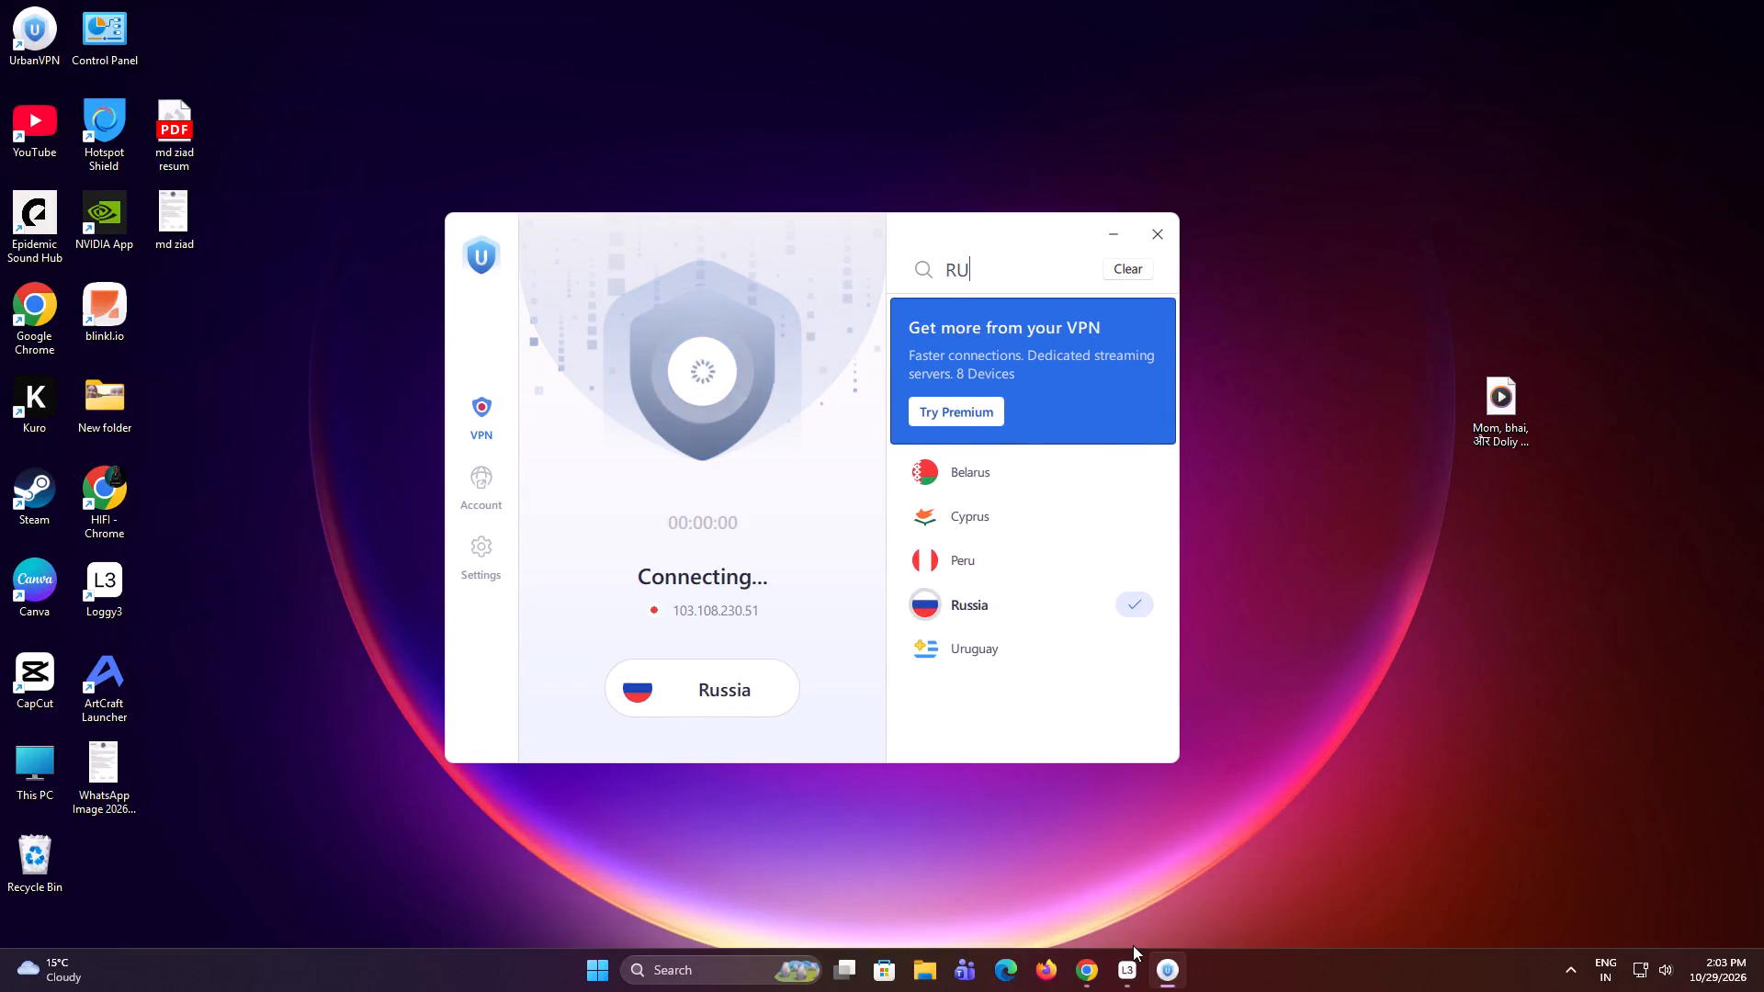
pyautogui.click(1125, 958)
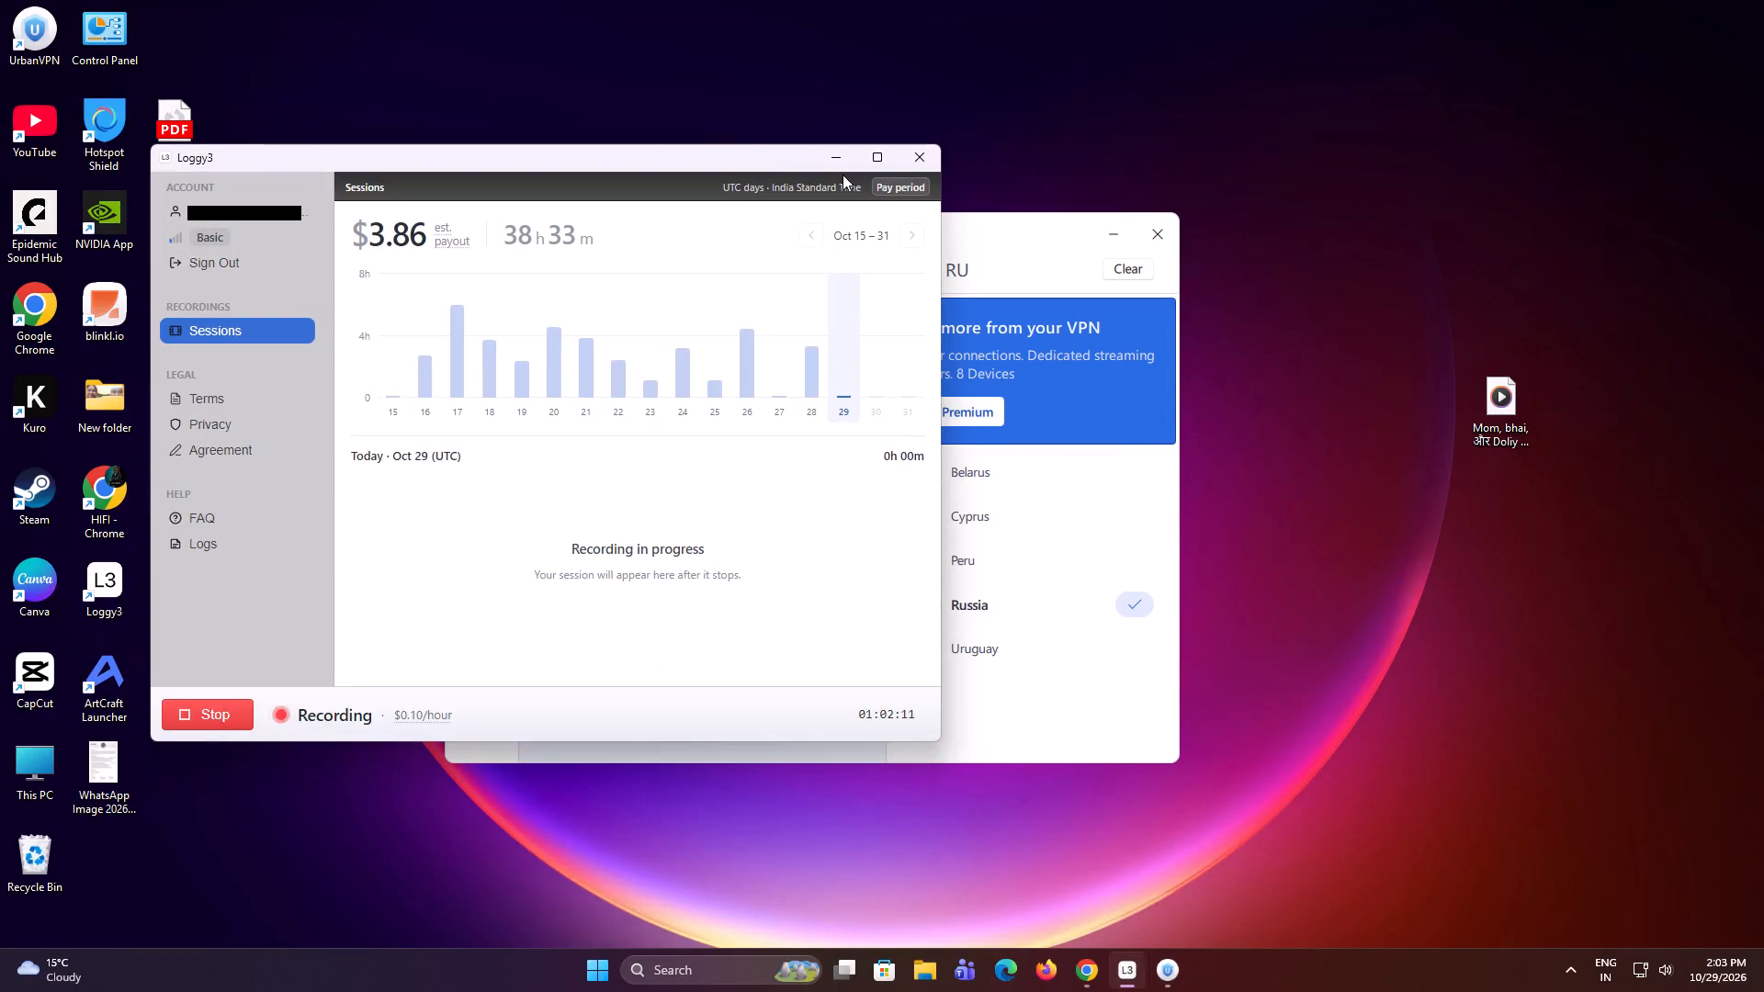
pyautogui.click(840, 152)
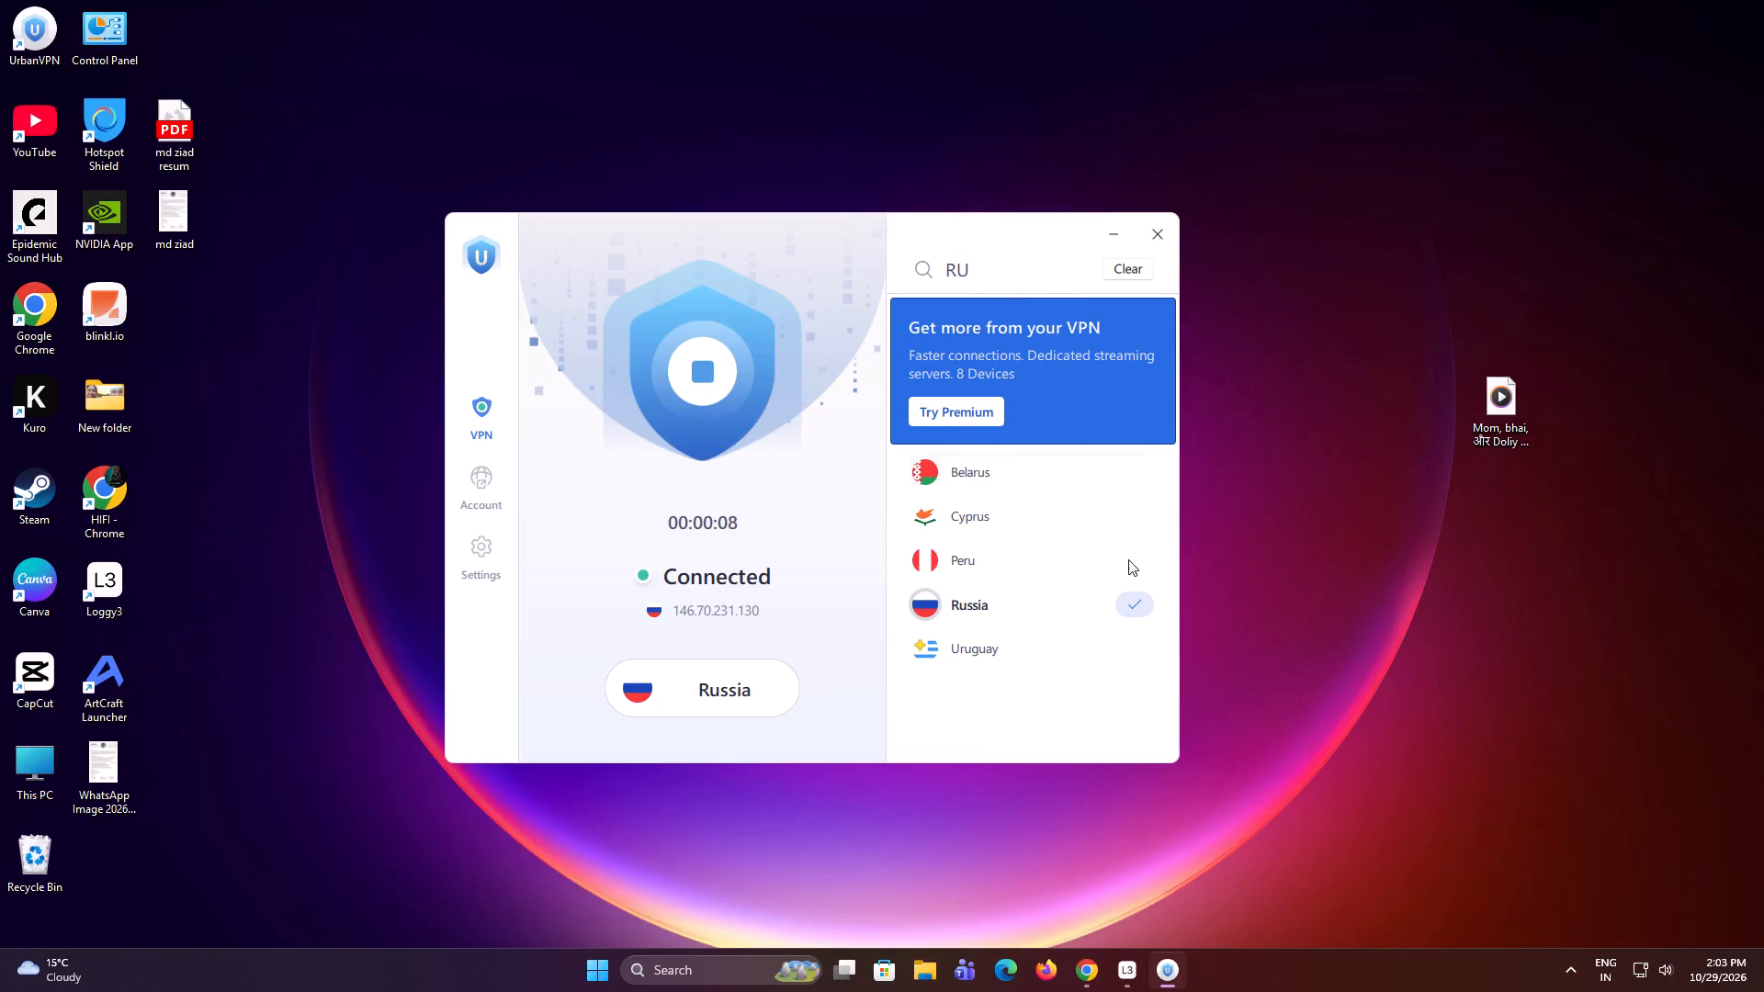
# Relaunch CapCut, minimize the VPN window and reopen the 1029 (2) project.
pyautogui.click(44, 677)
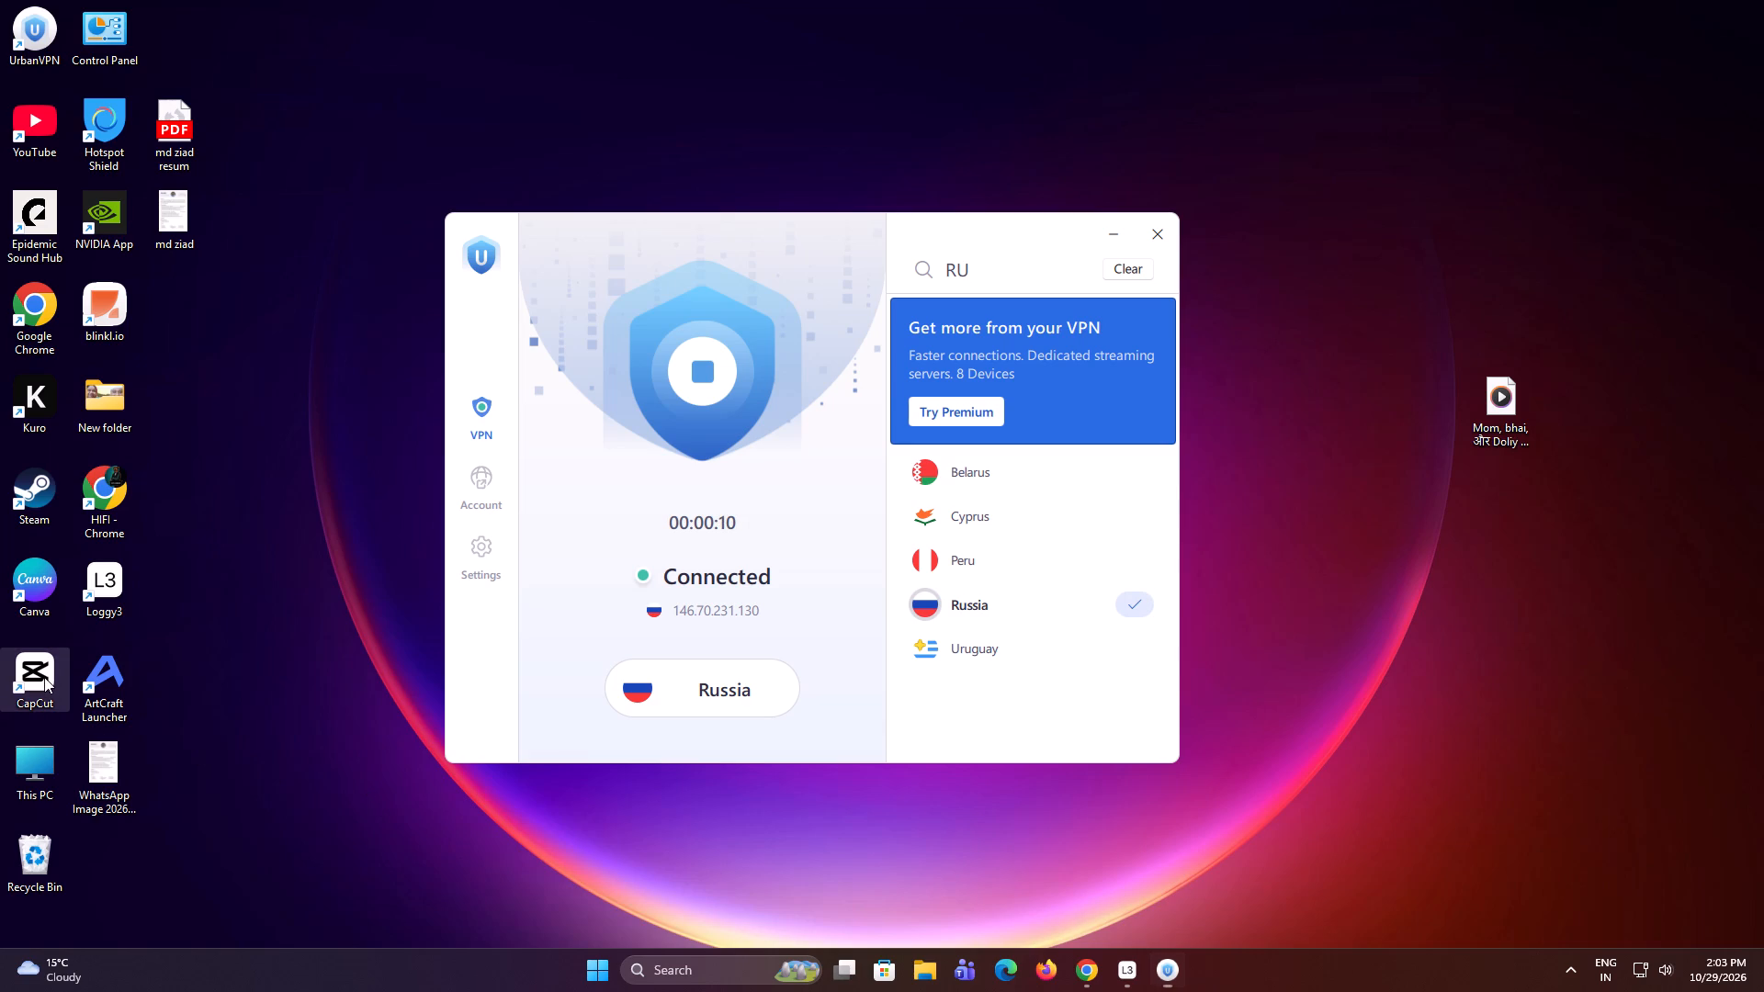
pyautogui.doubleClick(44, 676)
pyautogui.click(1121, 236)
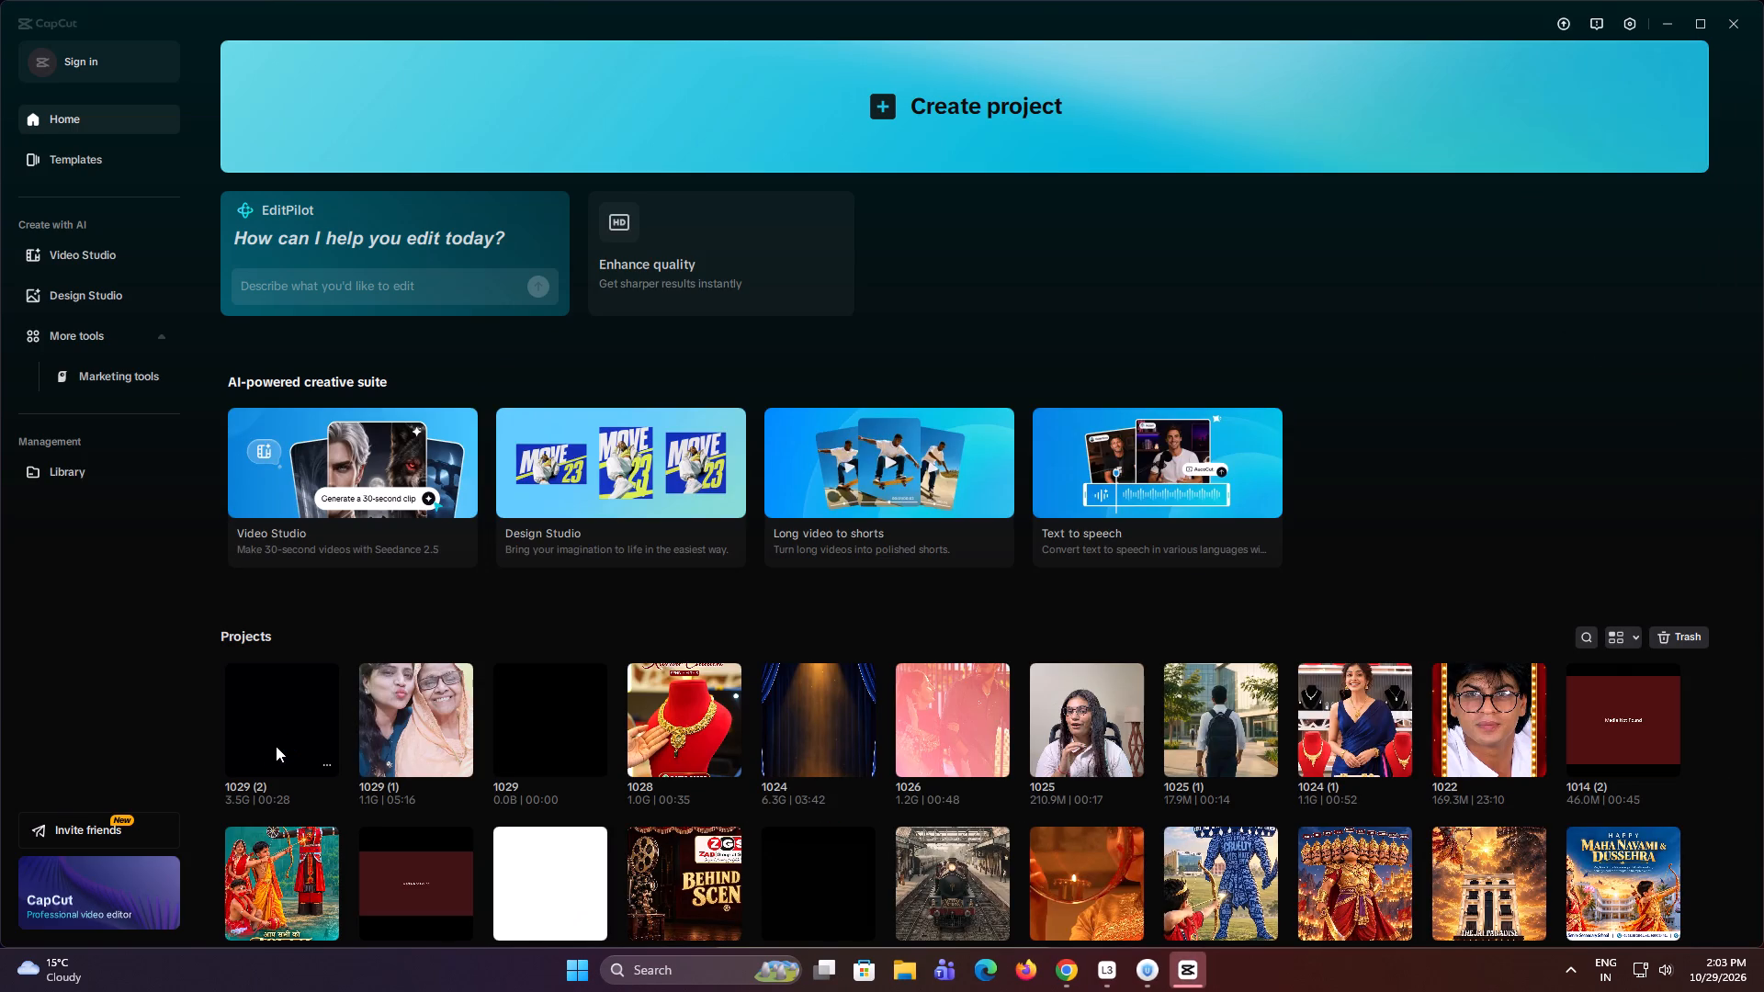
pyautogui.click(354, 718)
pyautogui.click(268, 699)
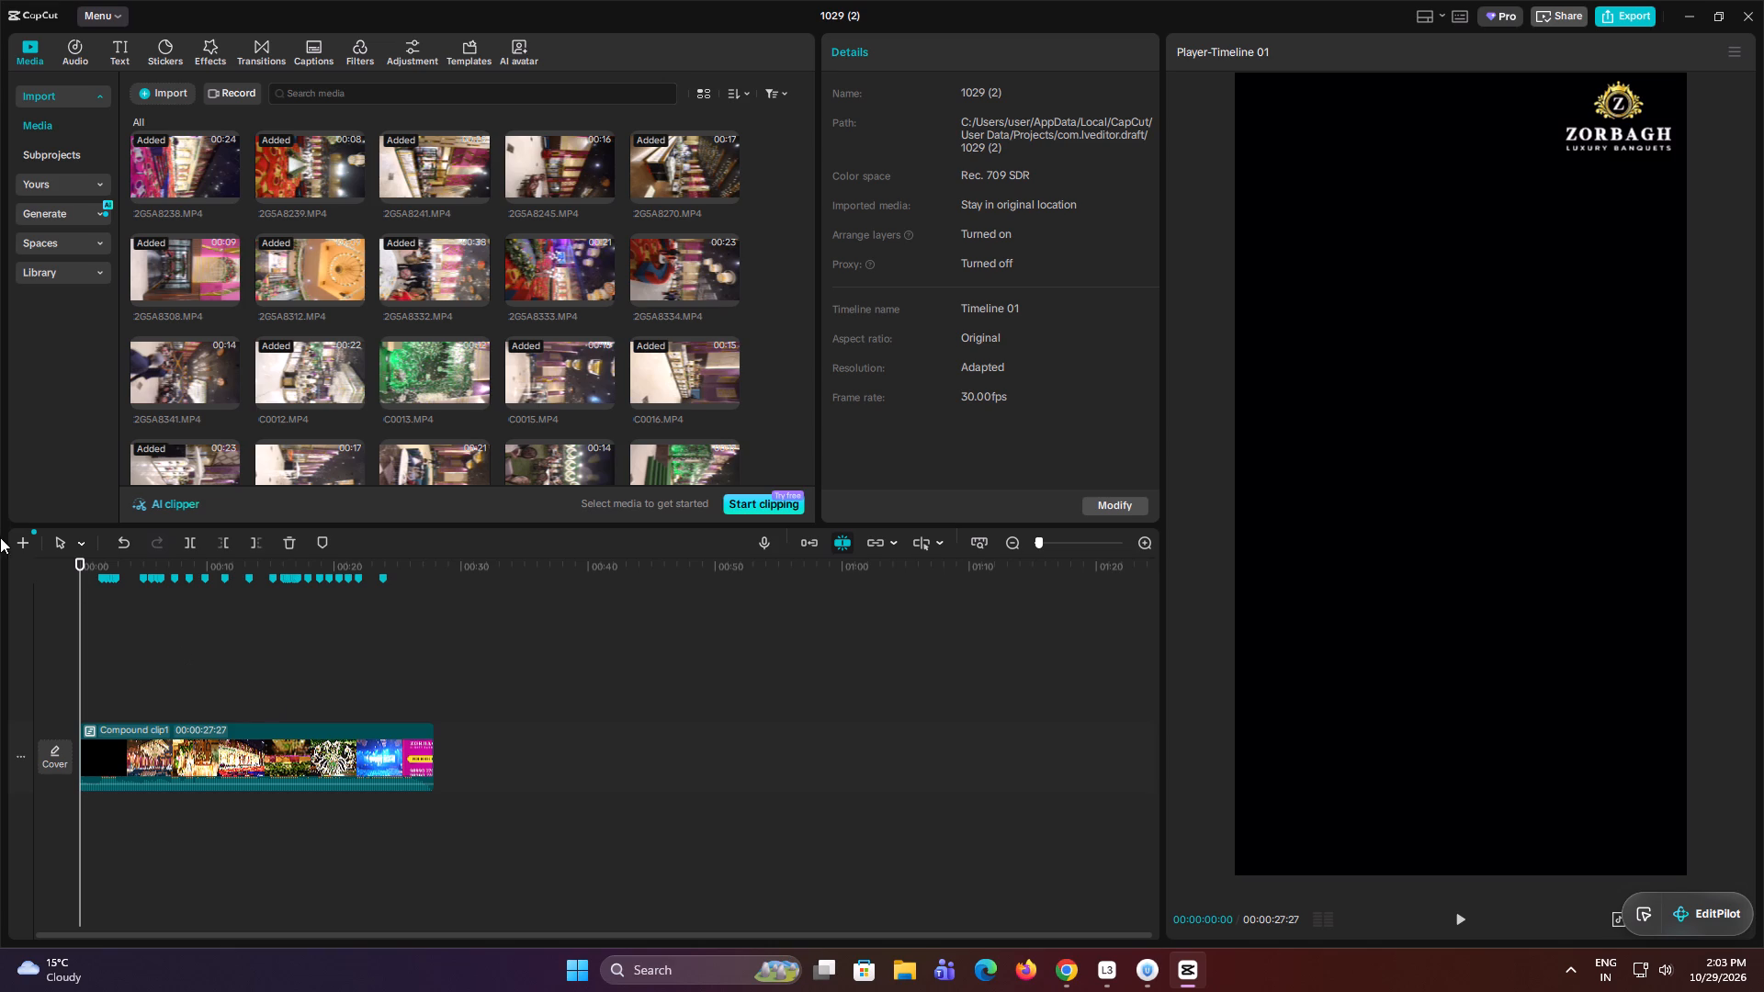
# Scrub and play the compound clip around the closing booking card, and replay it from the start to check it.
pyautogui.click(301, 671)
pyautogui.moveTo(302, 671); pyautogui.dragTo(408, 653)
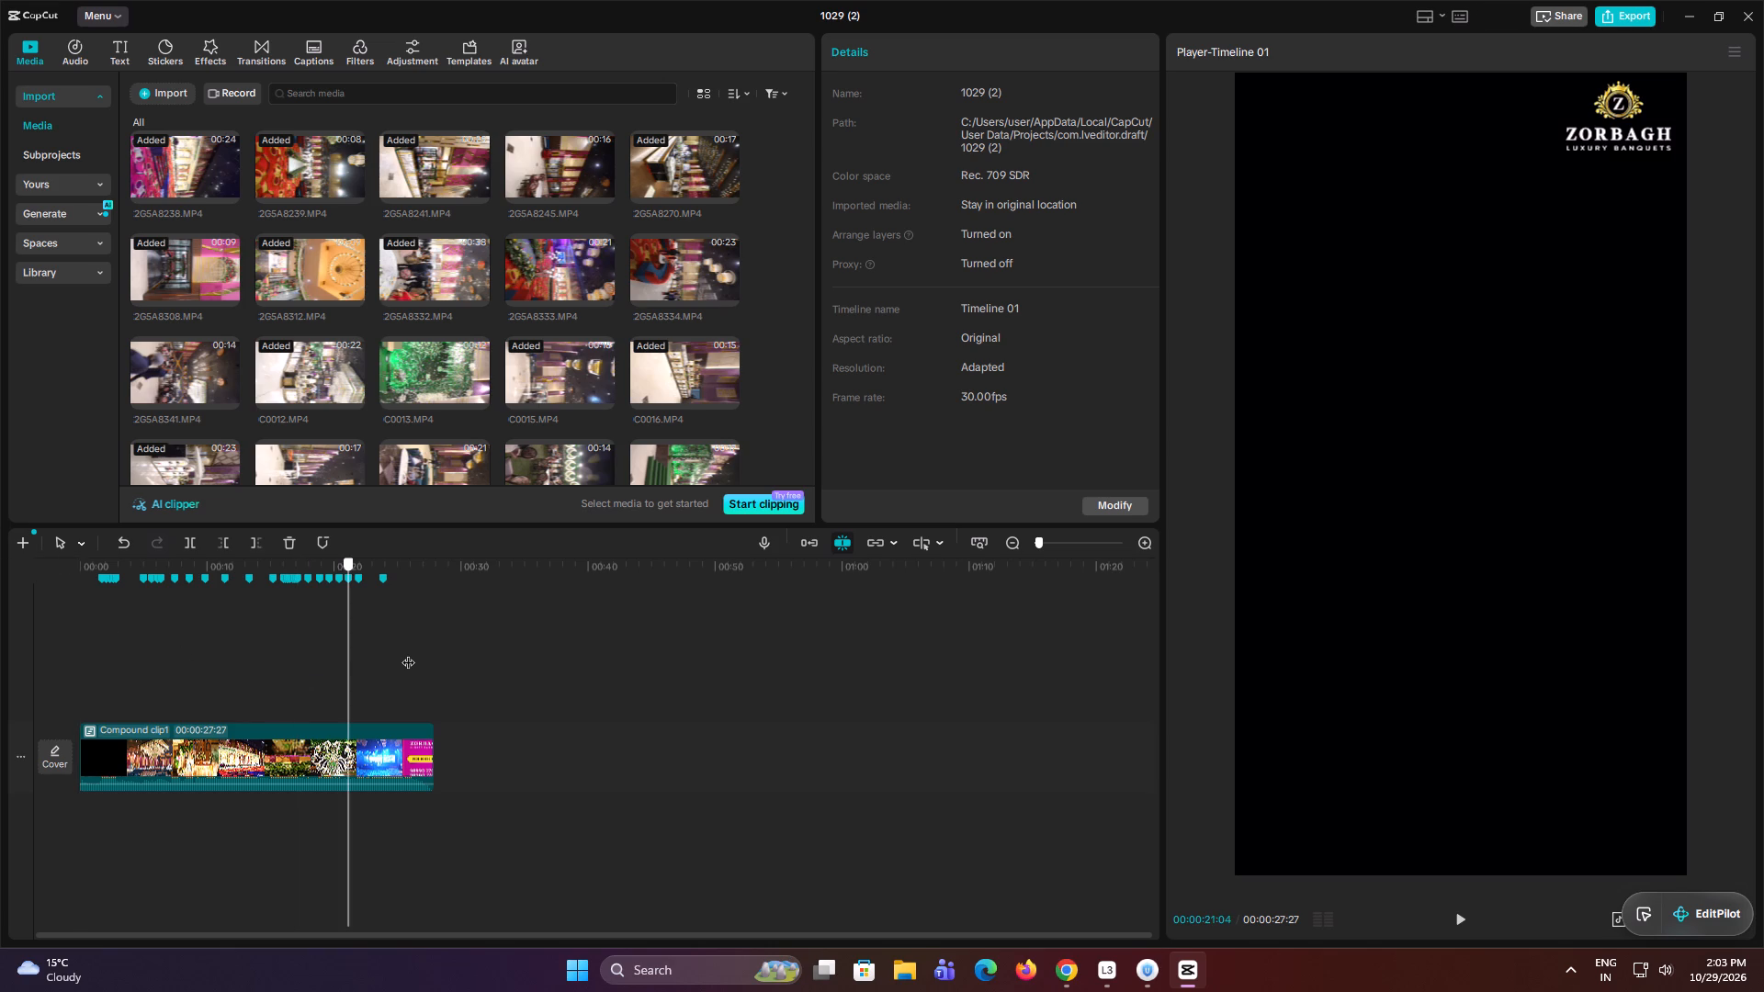
pyautogui.moveTo(408, 653); pyautogui.dragTo(427, 652)
pyautogui.click(1024, 254)
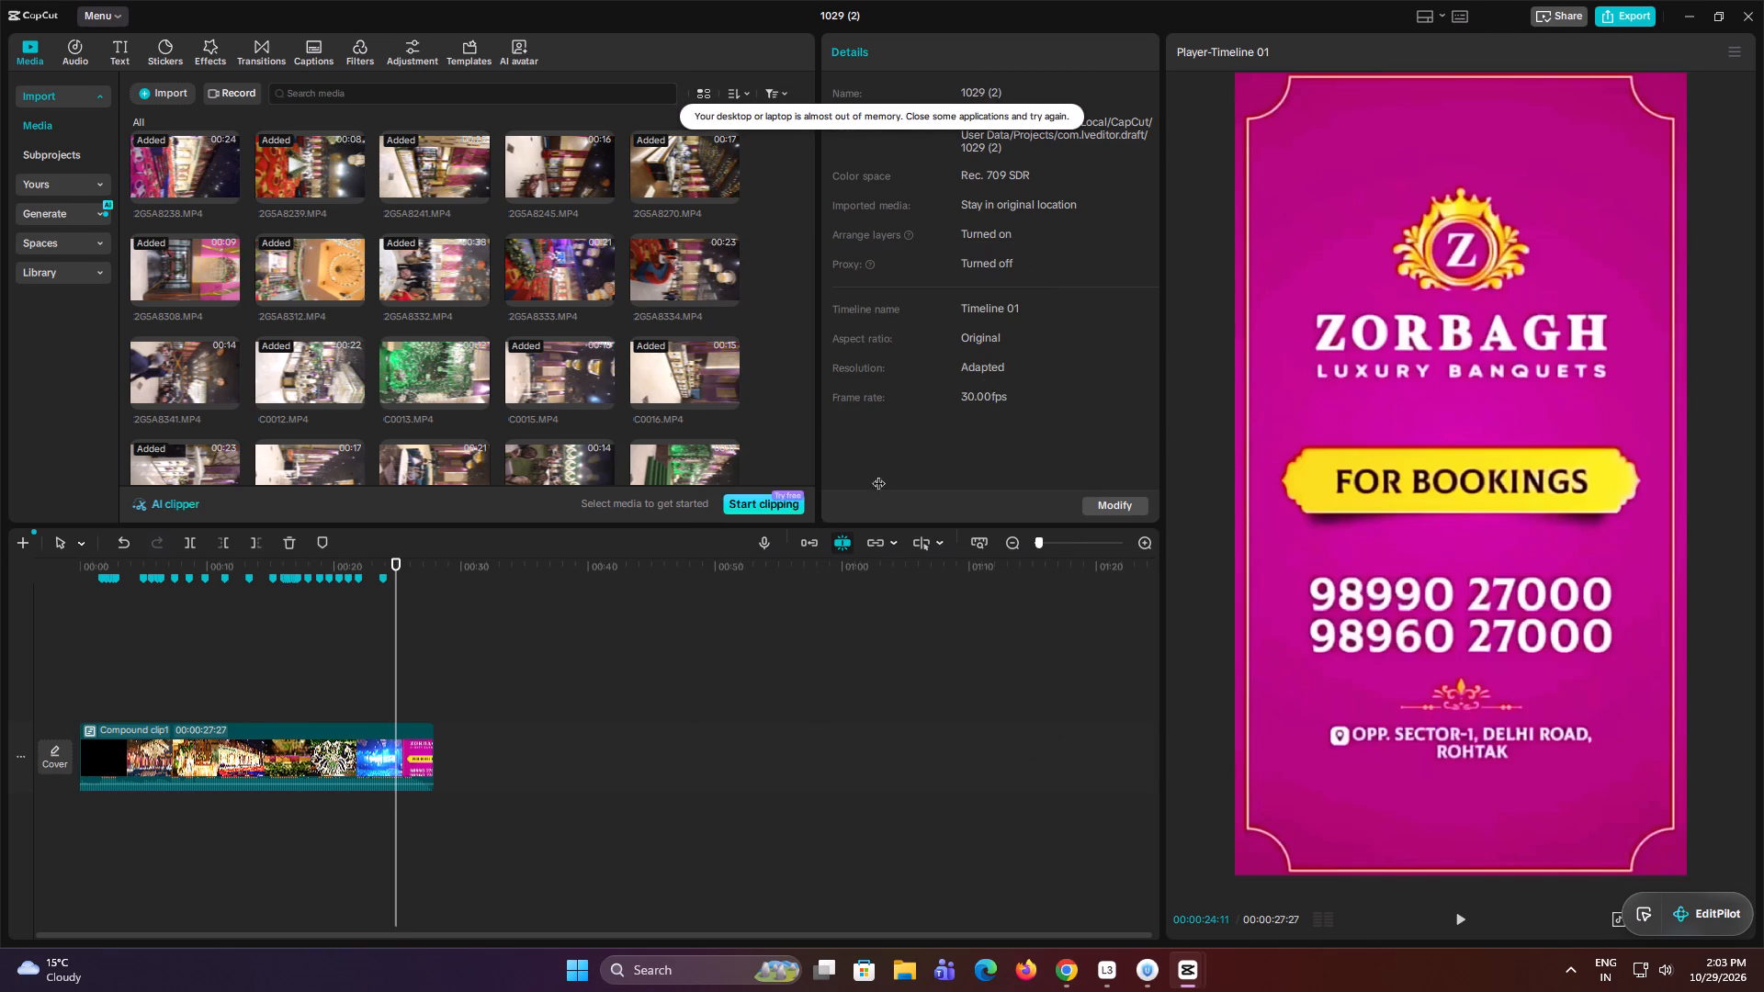
pyautogui.press('space')
pyautogui.press('space')
pyautogui.click(385, 661)
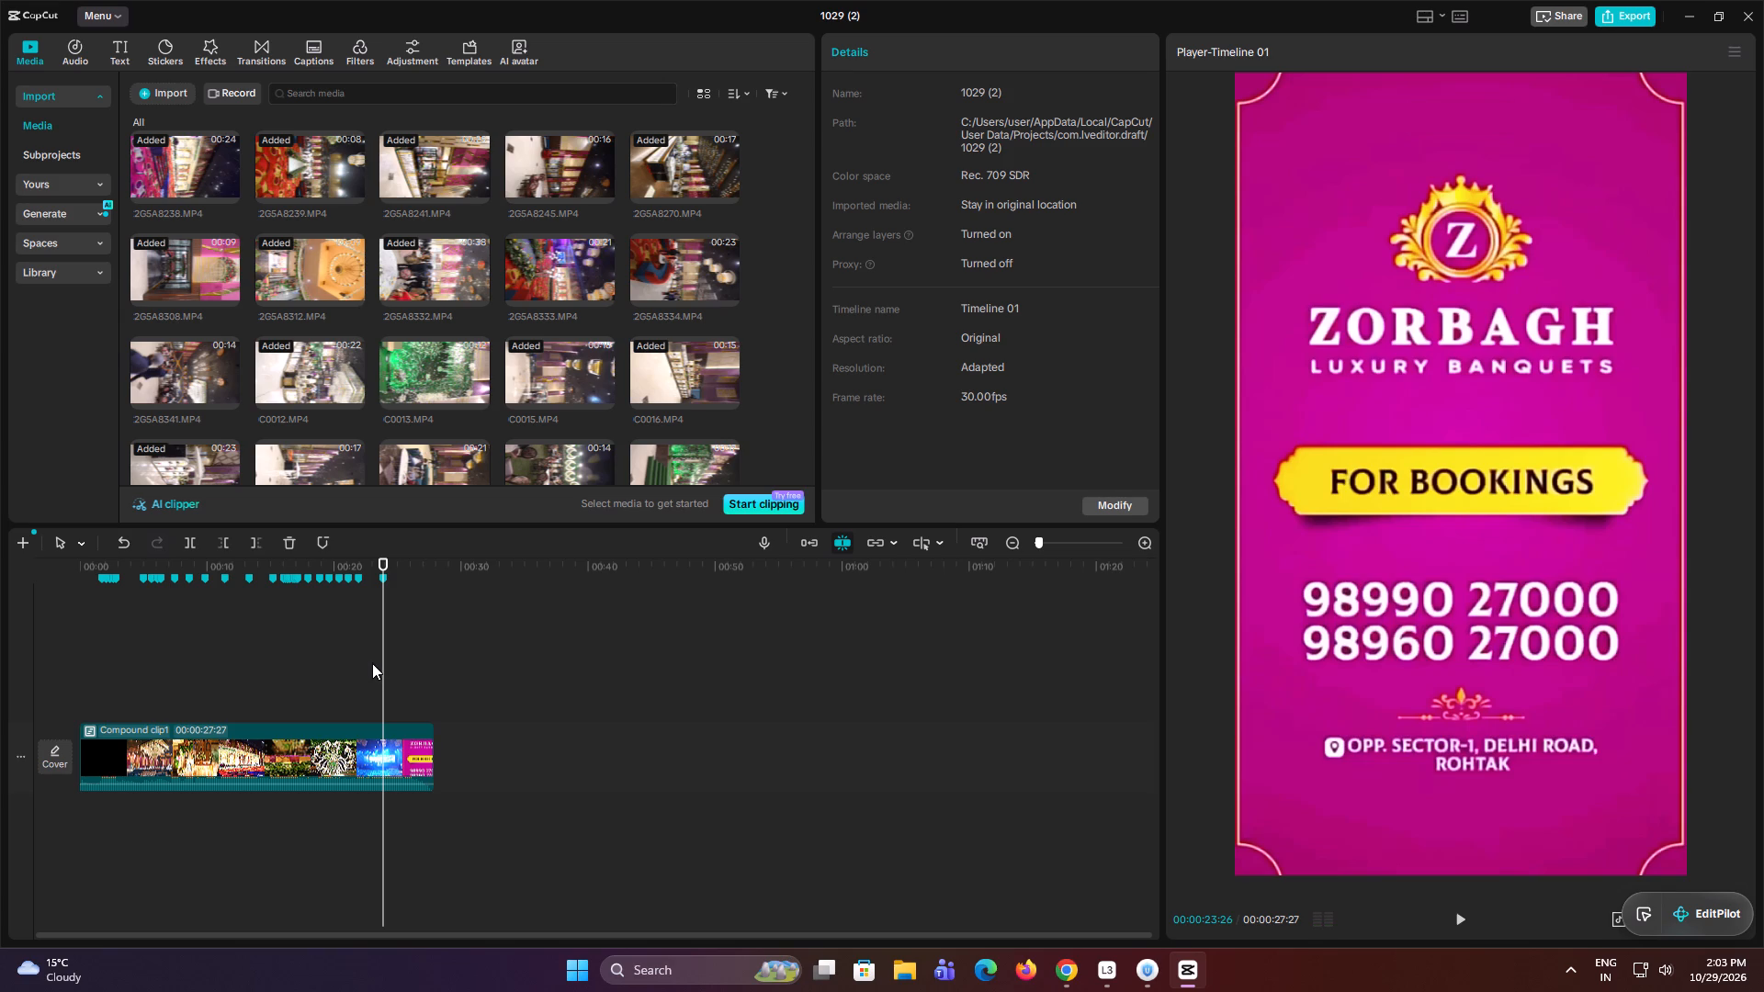
pyautogui.press('space')
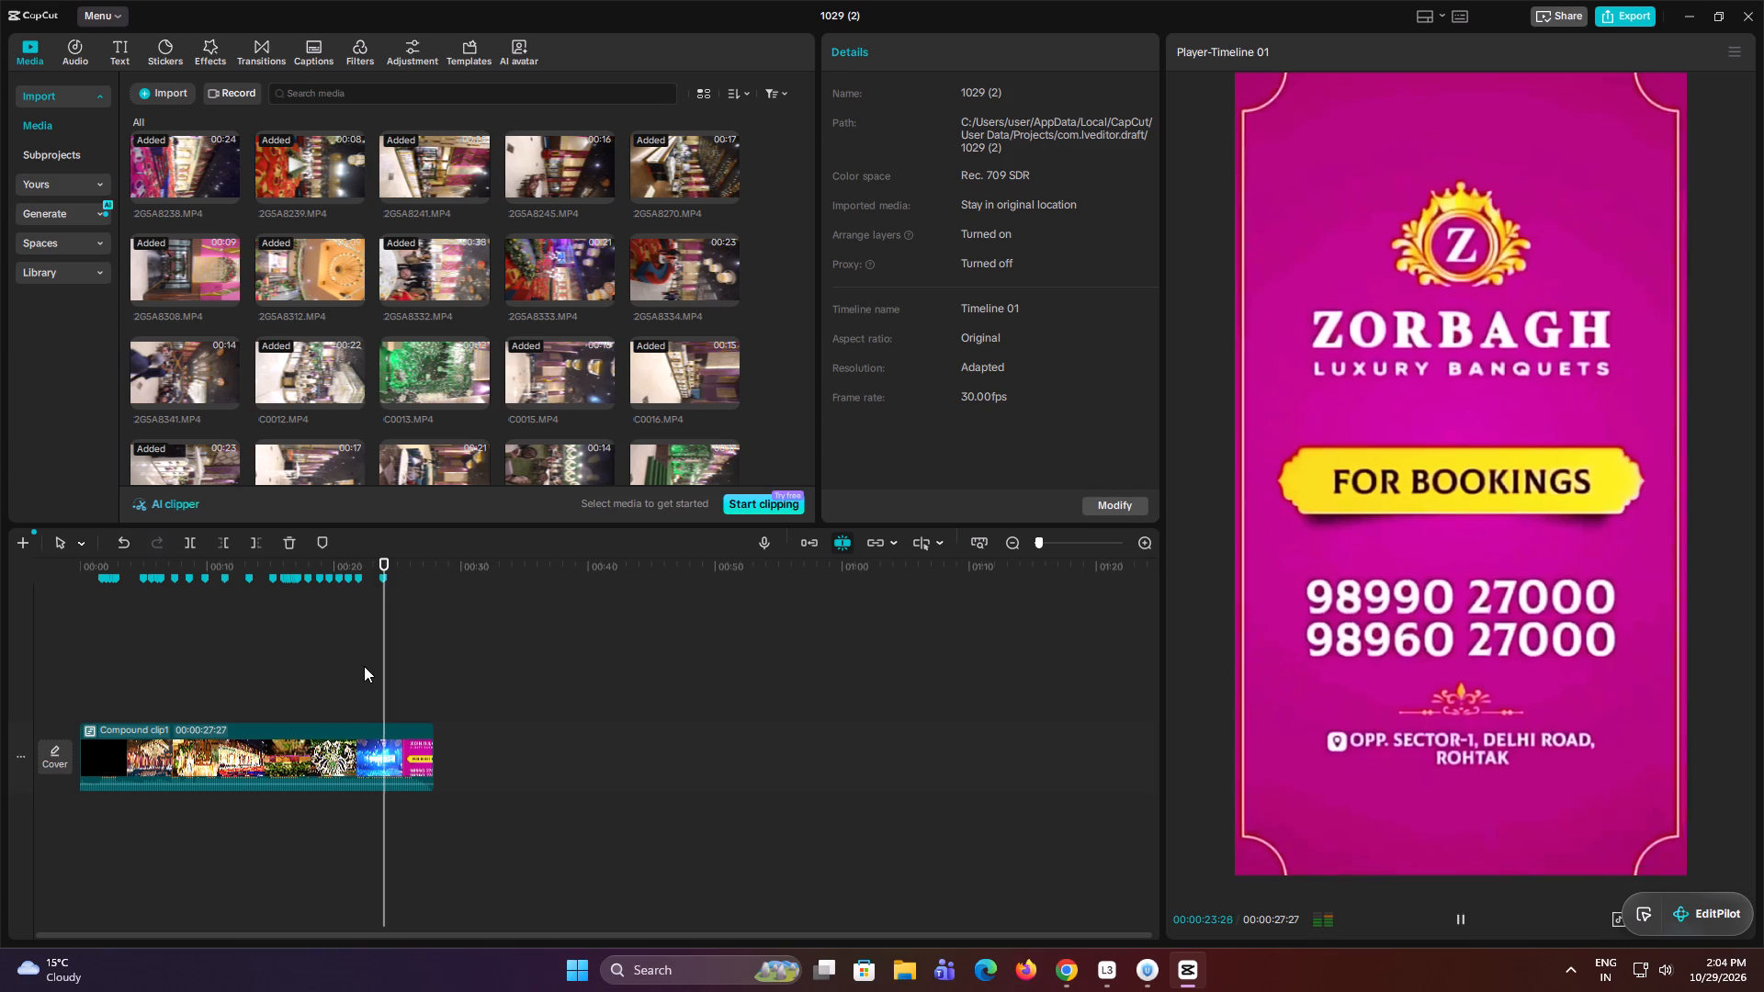
pyautogui.click(387, 672)
pyautogui.moveTo(387, 673); pyautogui.dragTo(0, 750)
pyautogui.press('space')
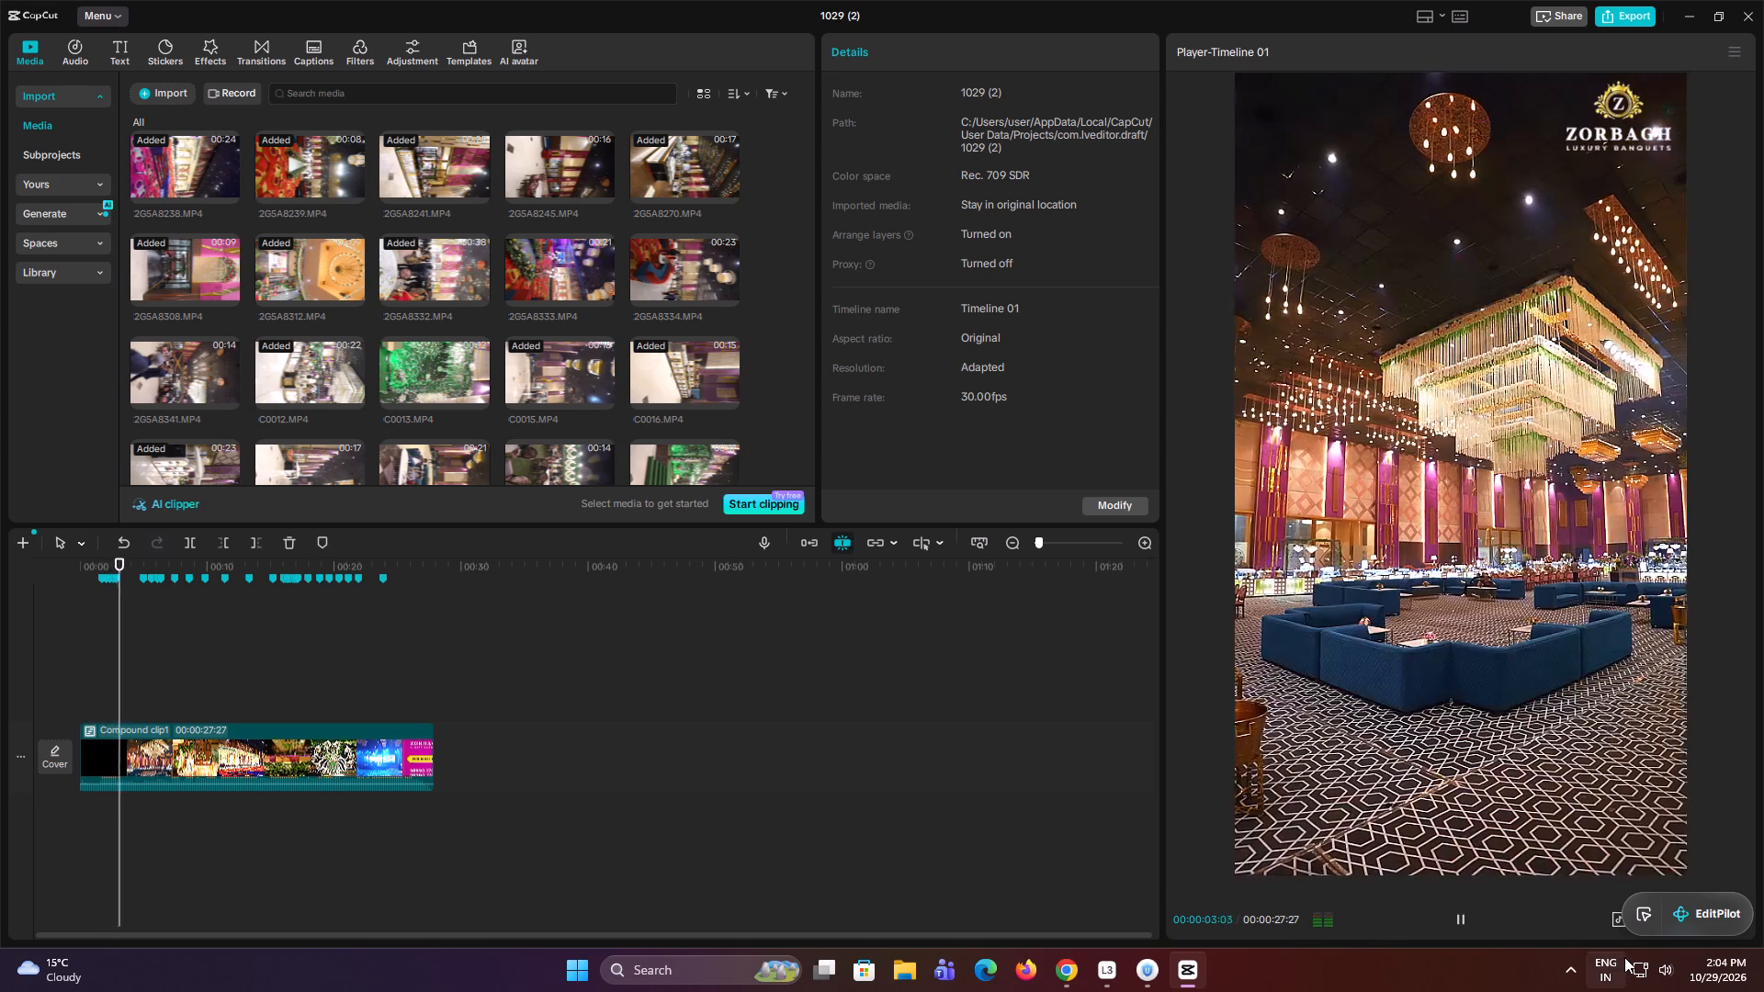
# Lower the system volume to about a quarter of its range while the edit plays.
pyautogui.click(1657, 967)
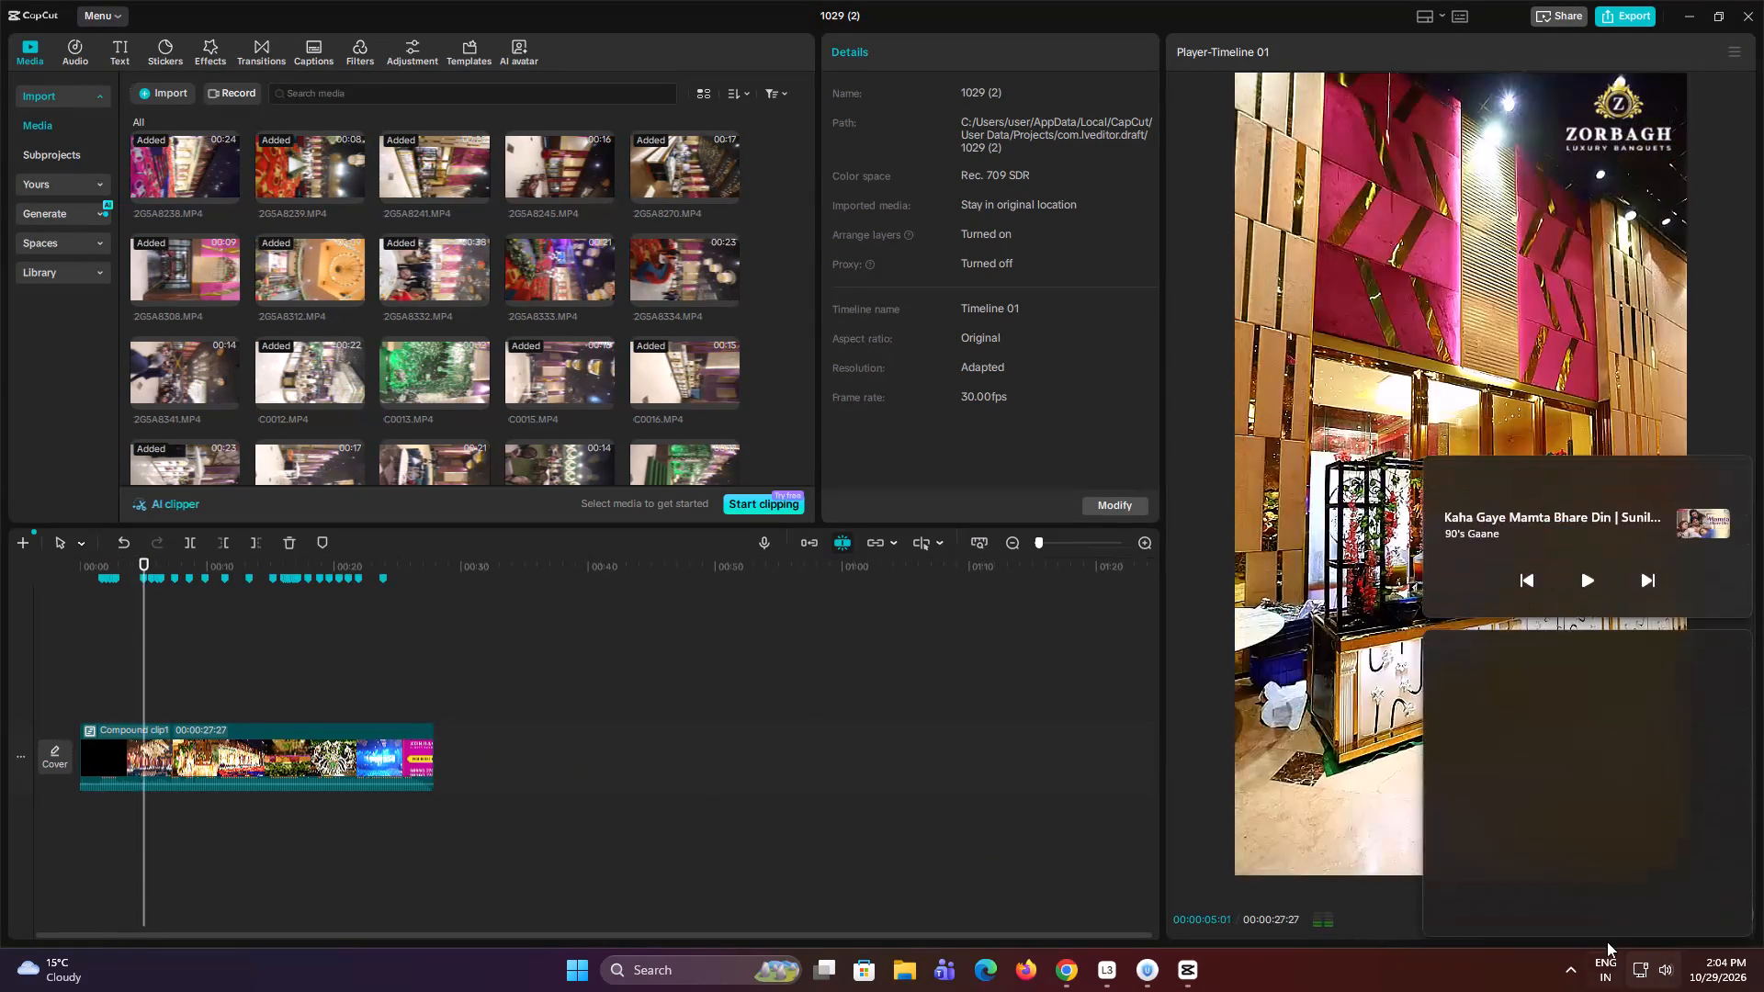
pyautogui.moveTo(1573, 868); pyautogui.dragTo(1534, 876)
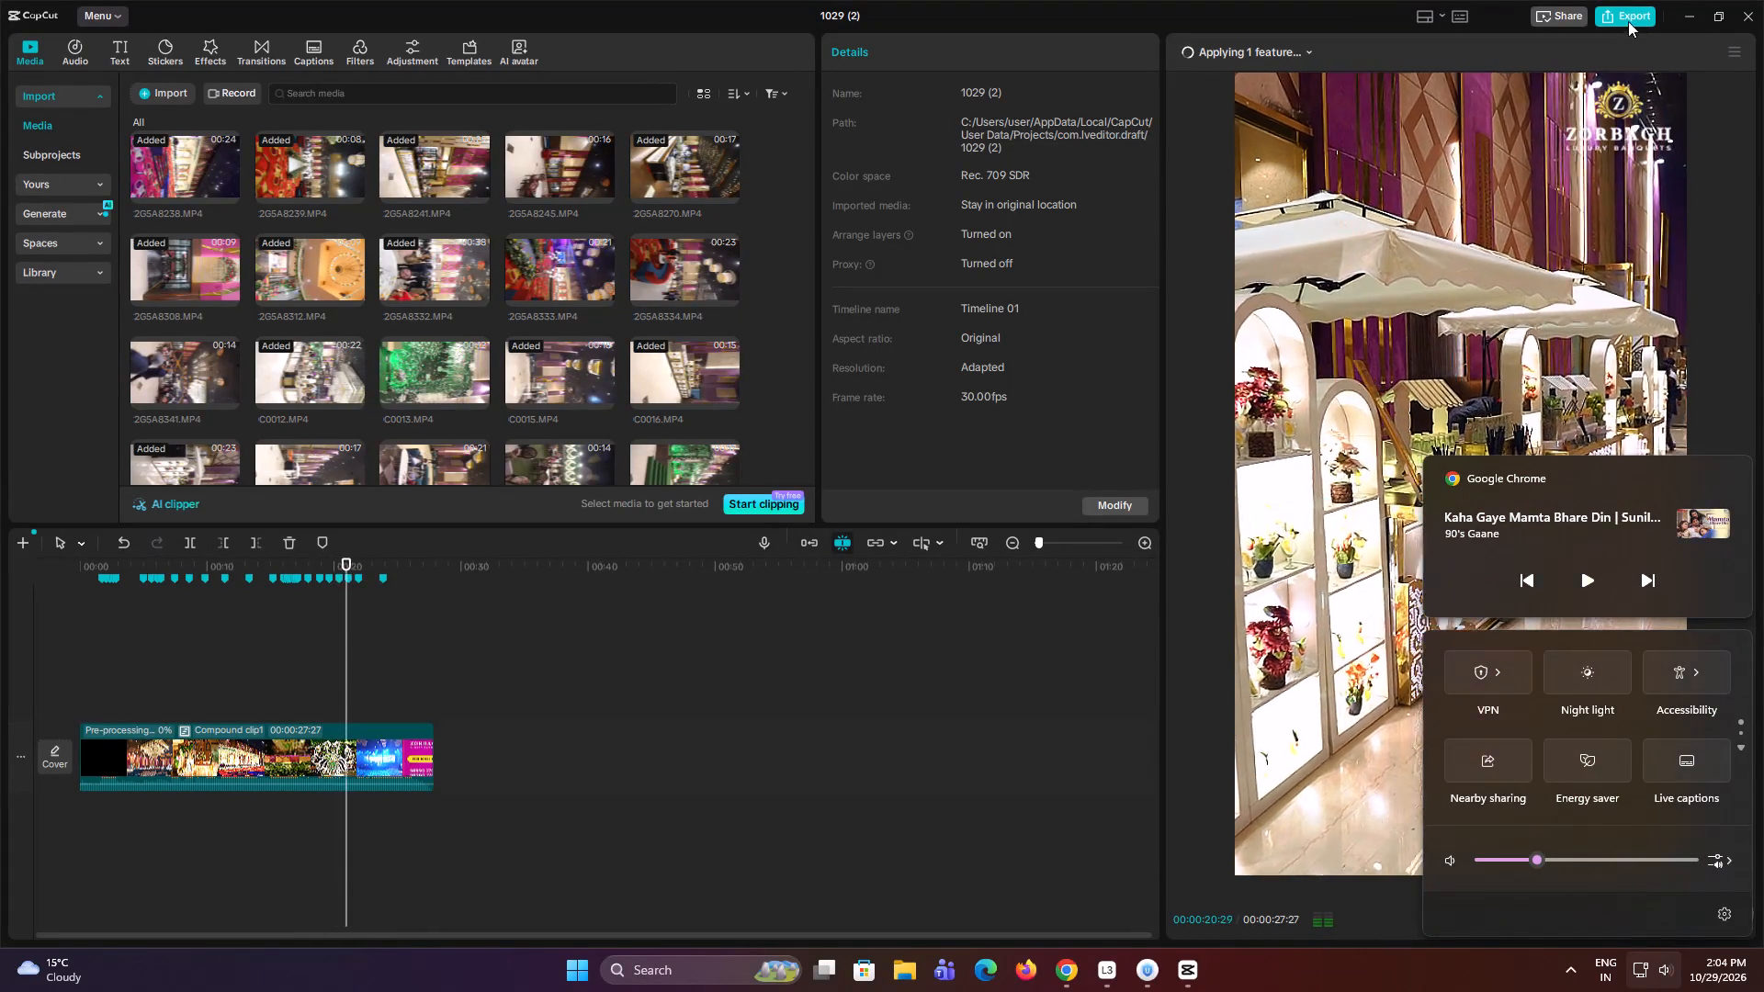
# Replay the compound clip from about 19 seconds through to the closing booking card to check it.
pyautogui.press('space')
pyautogui.click(321, 659)
pyautogui.press('space')
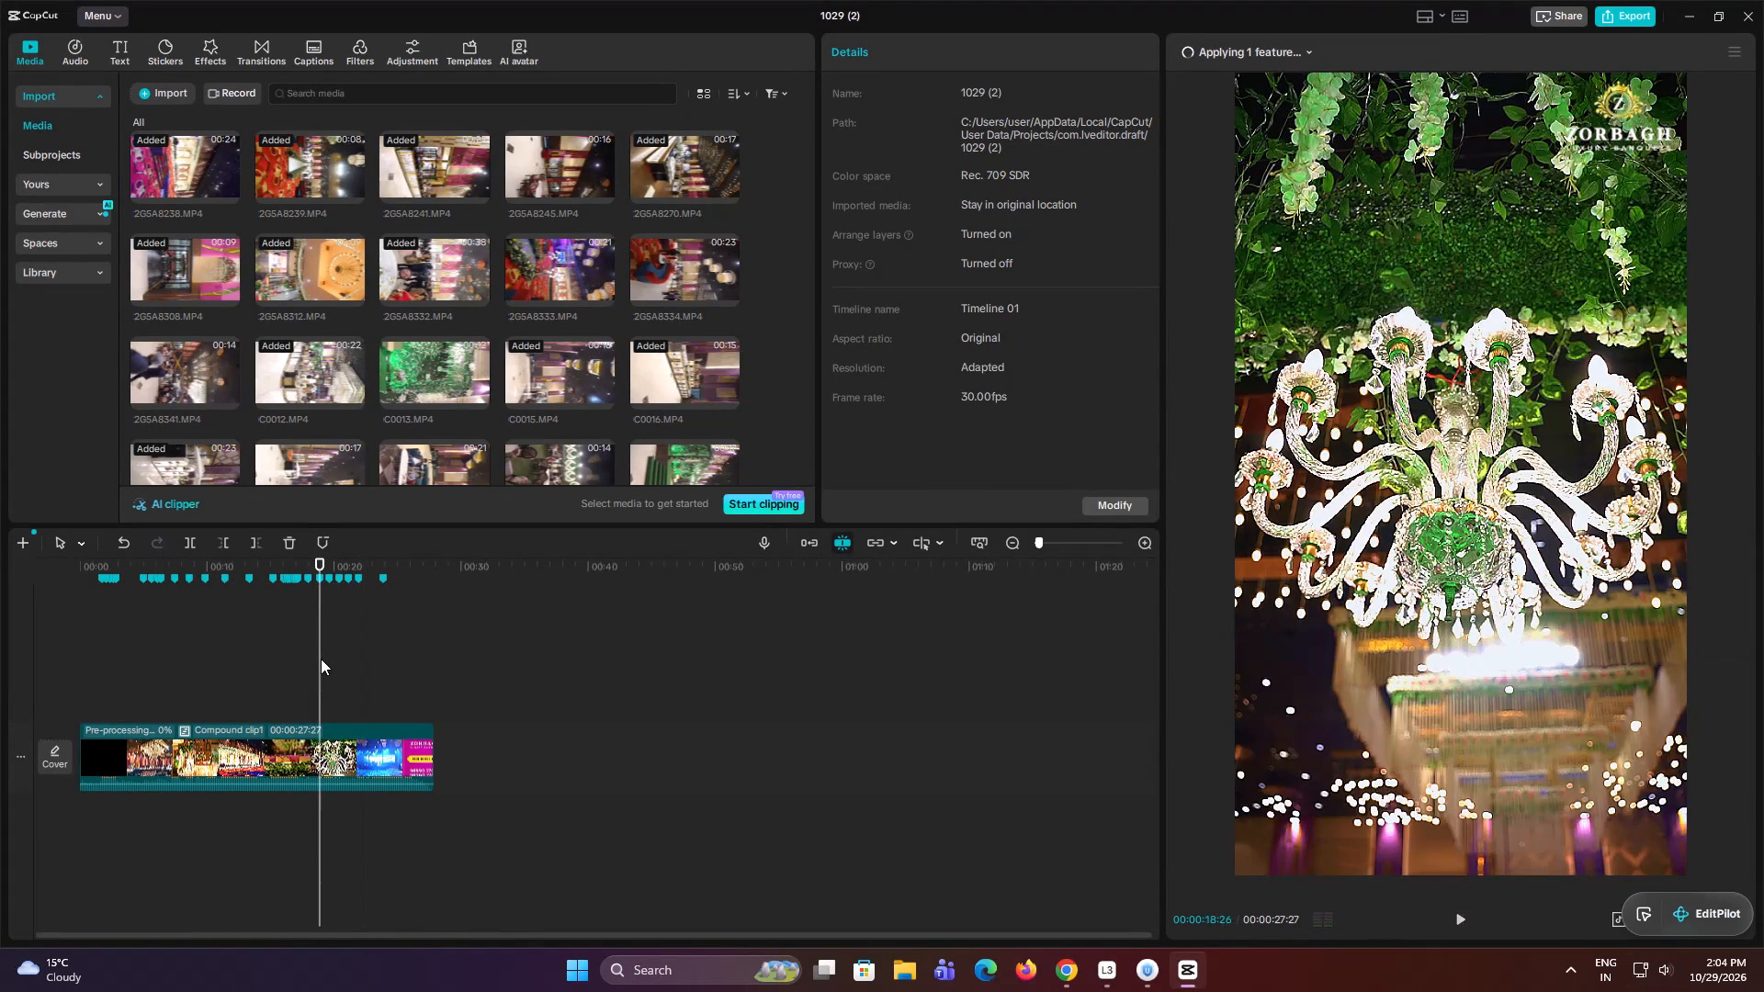
pyautogui.press('space')
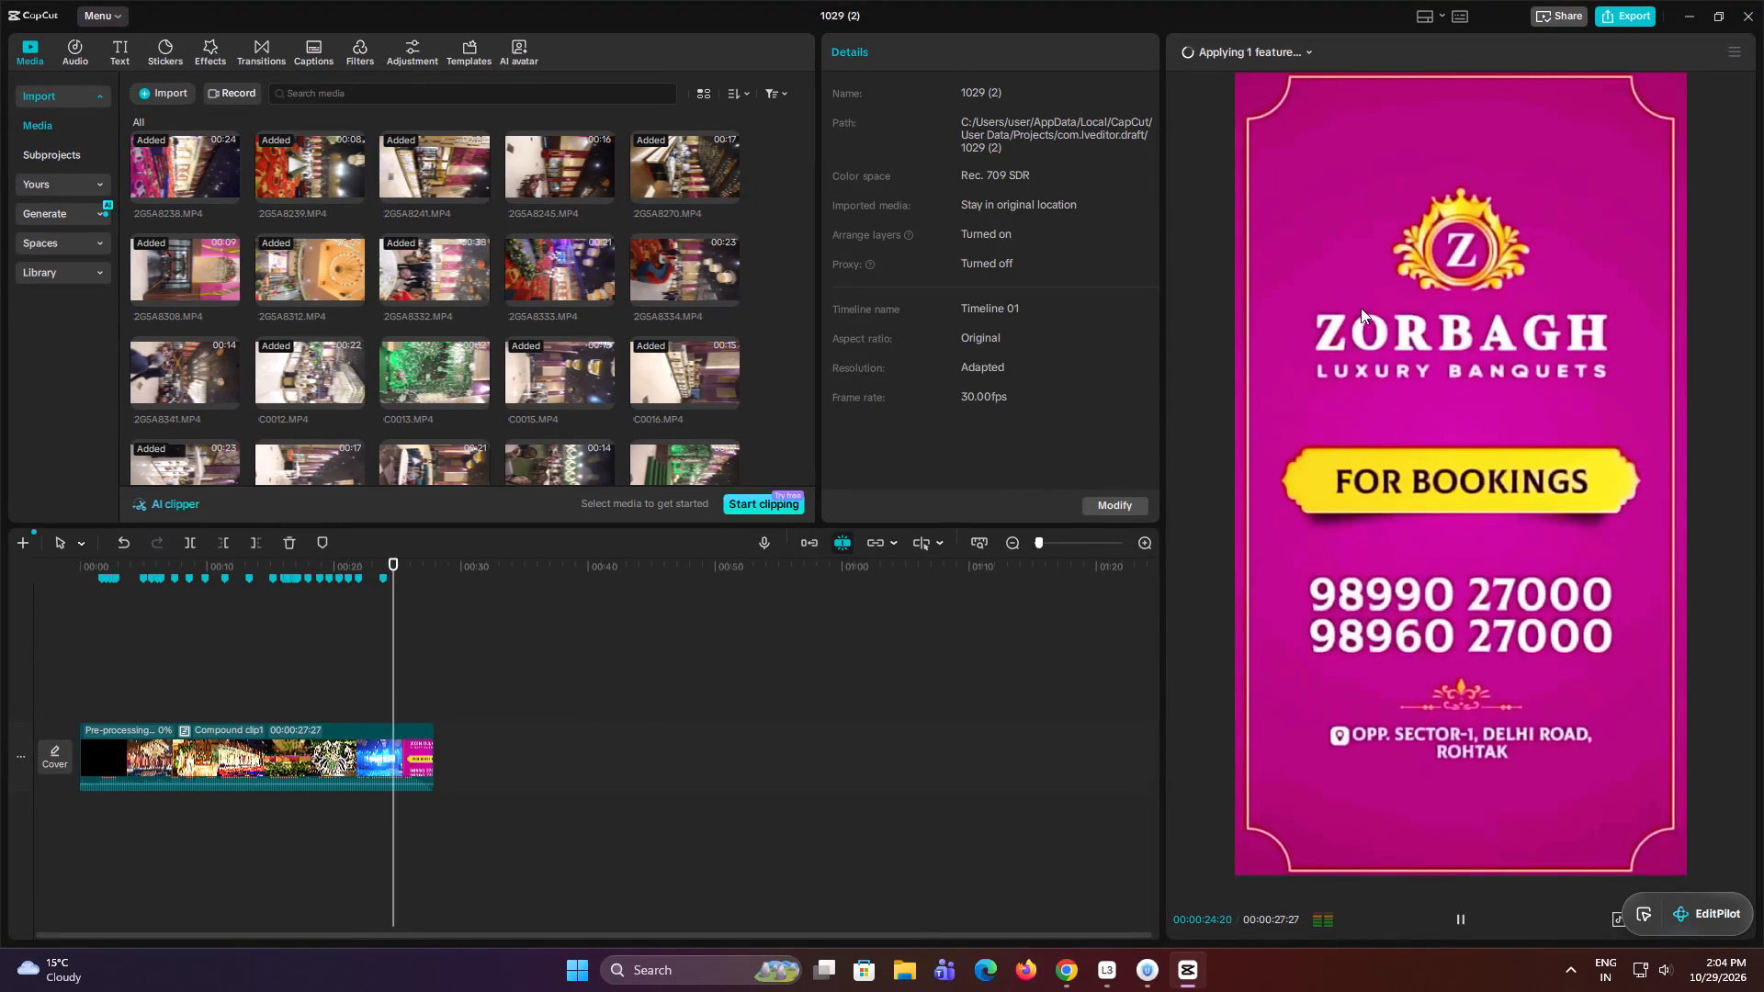
pyautogui.press('space')
# Export the timeline as a video named ZORBAGH, using the preset export settings and destination folder.
pyautogui.click(1628, 24)
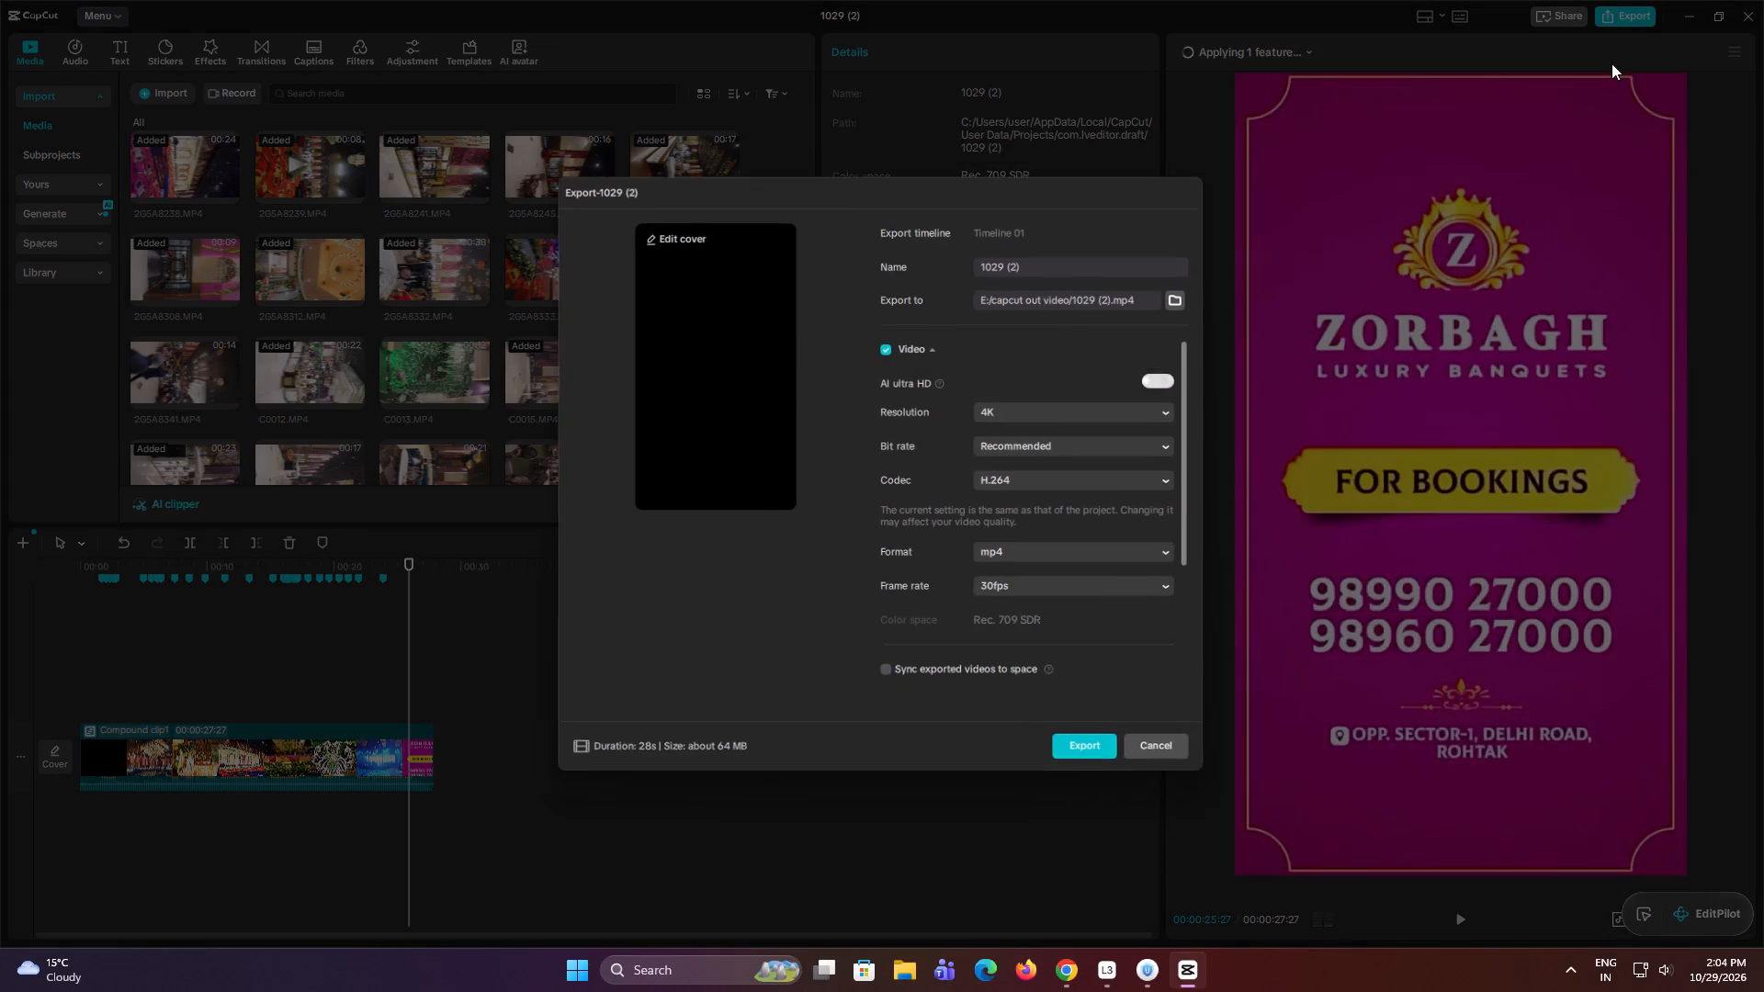
pyautogui.moveTo(1046, 267); pyautogui.dragTo(897, 251)
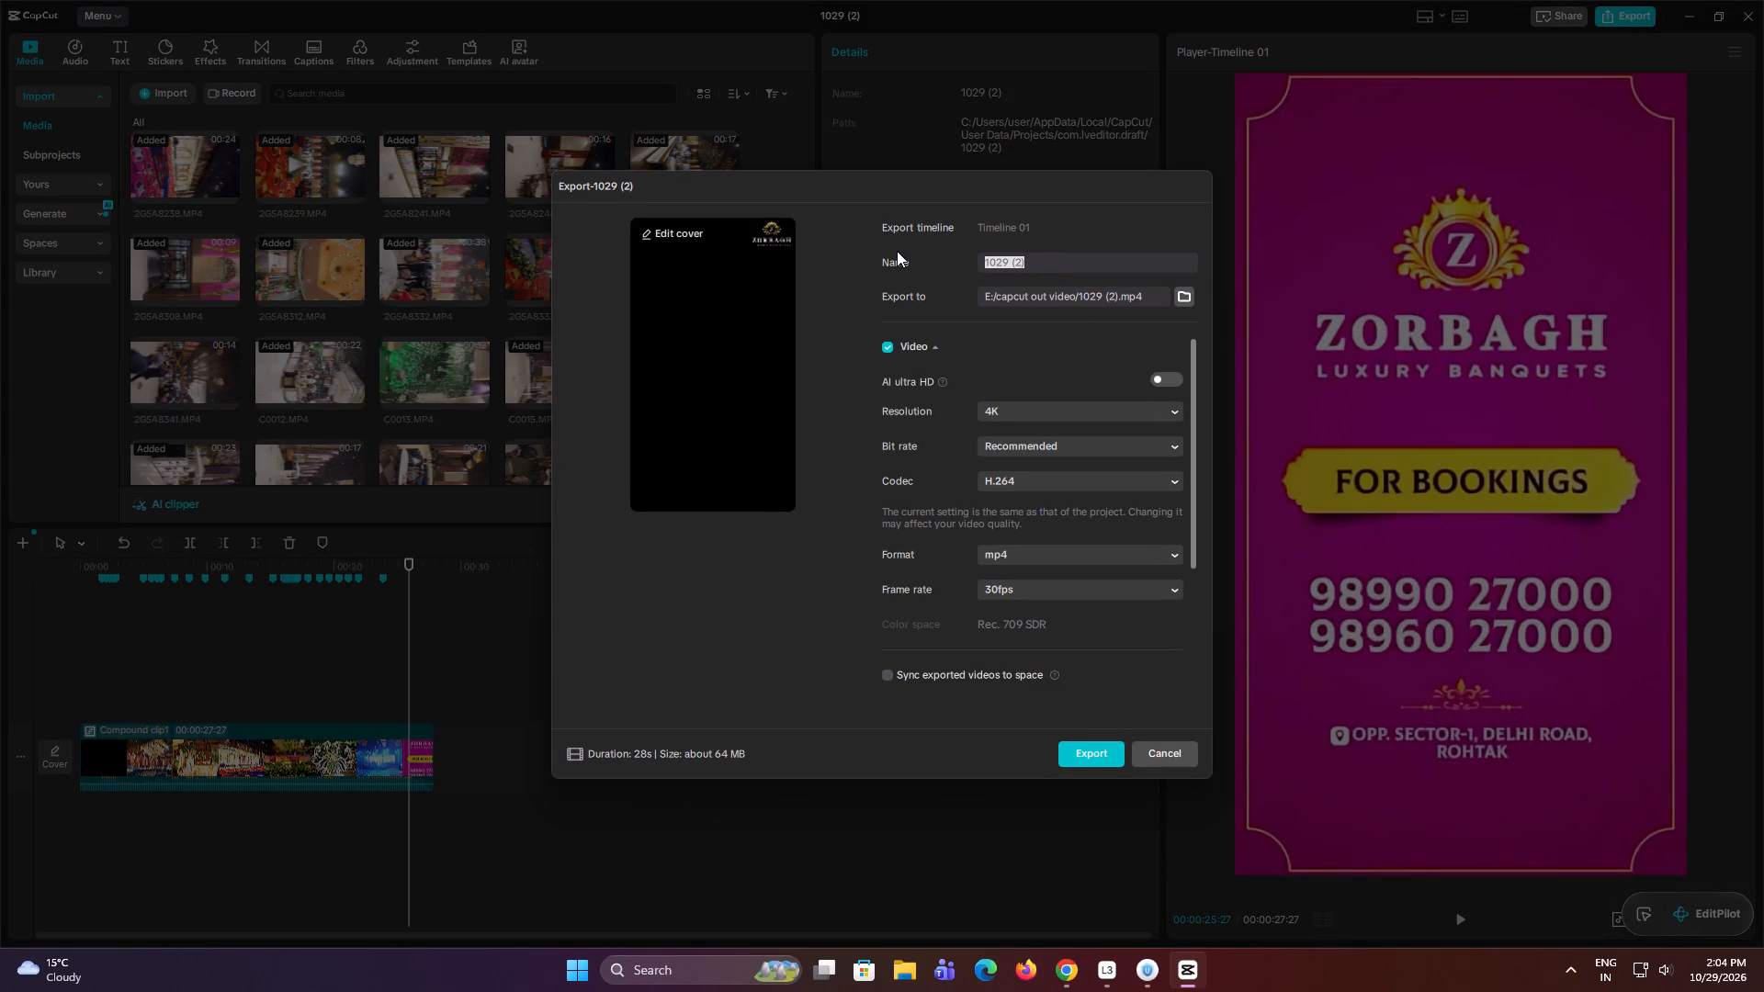
pyautogui.press('z')
pyautogui.write('OR')
pyautogui.press('b')
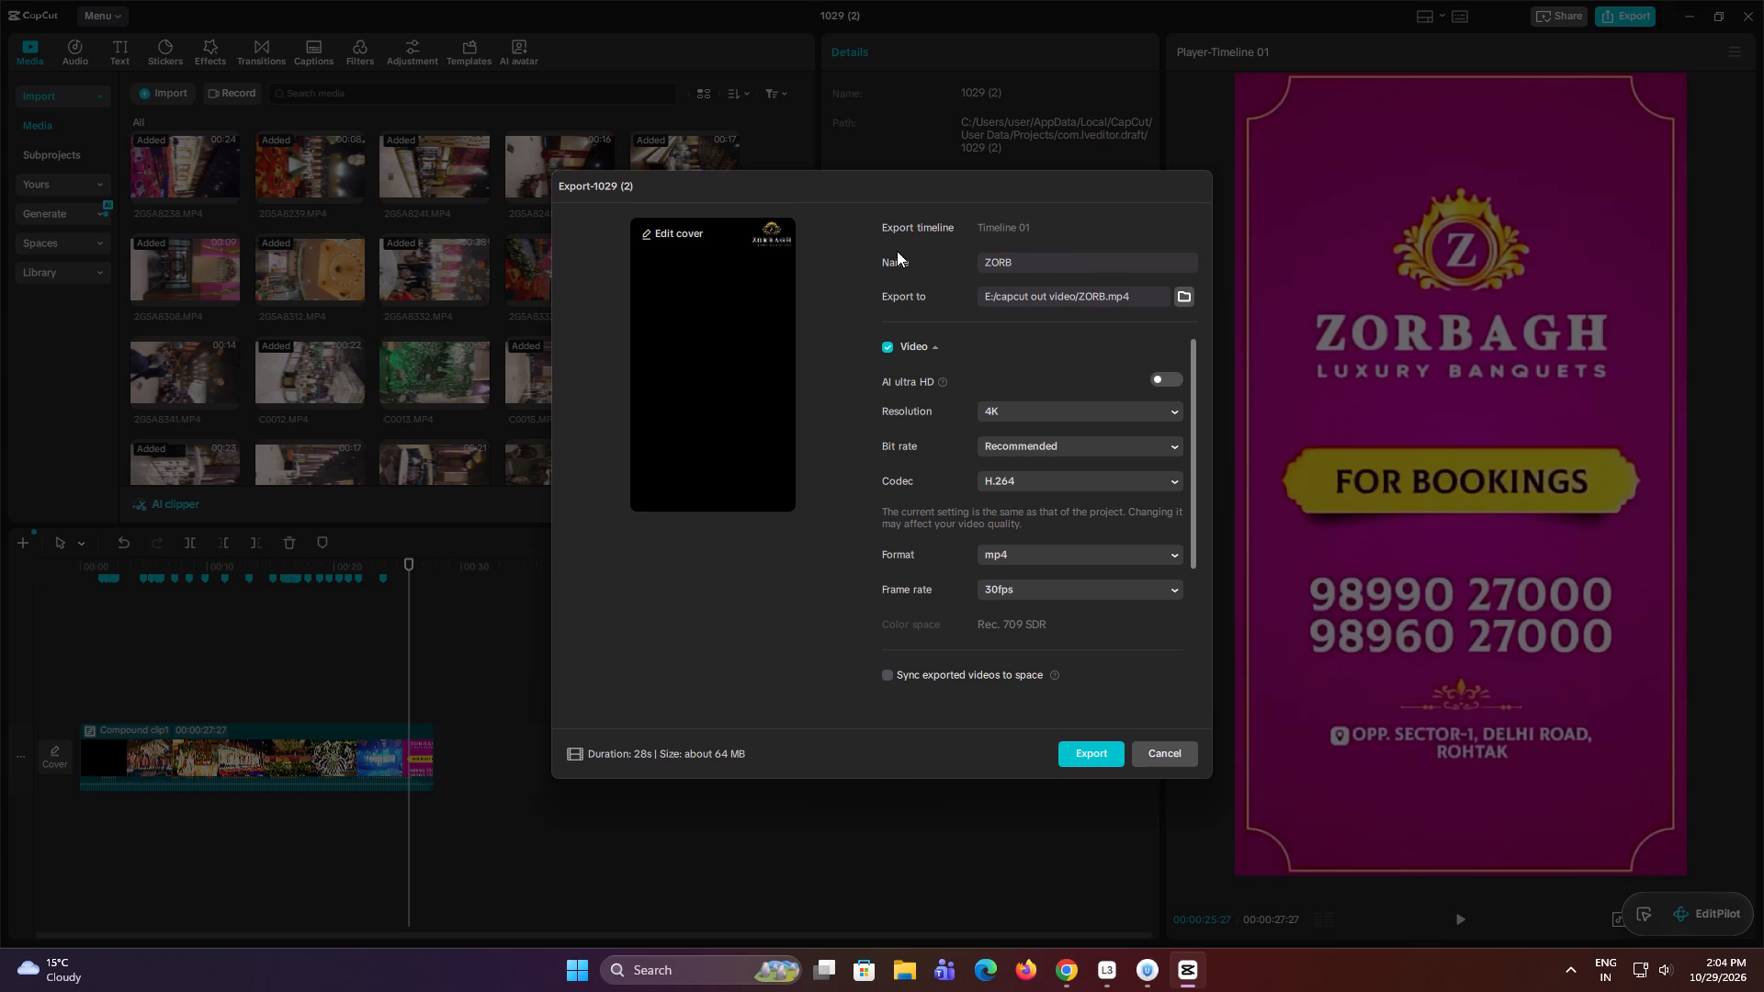
pyautogui.press('a')
pyautogui.write('GH')
pyautogui.press('Return')
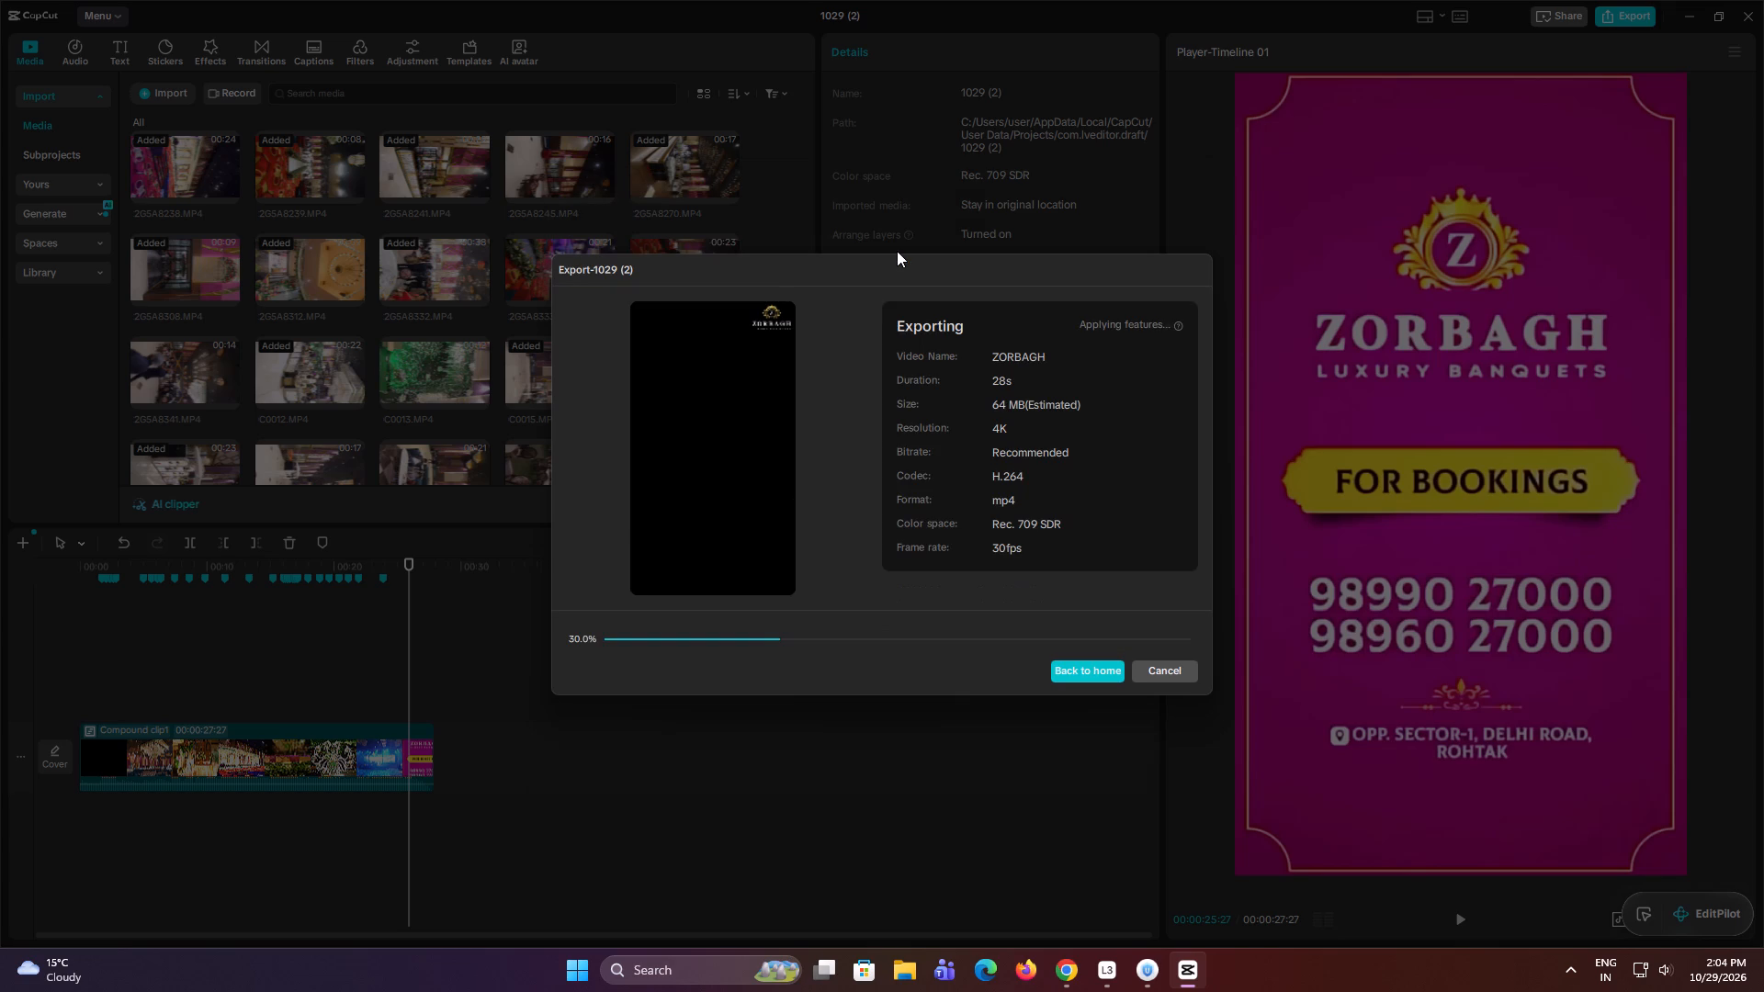
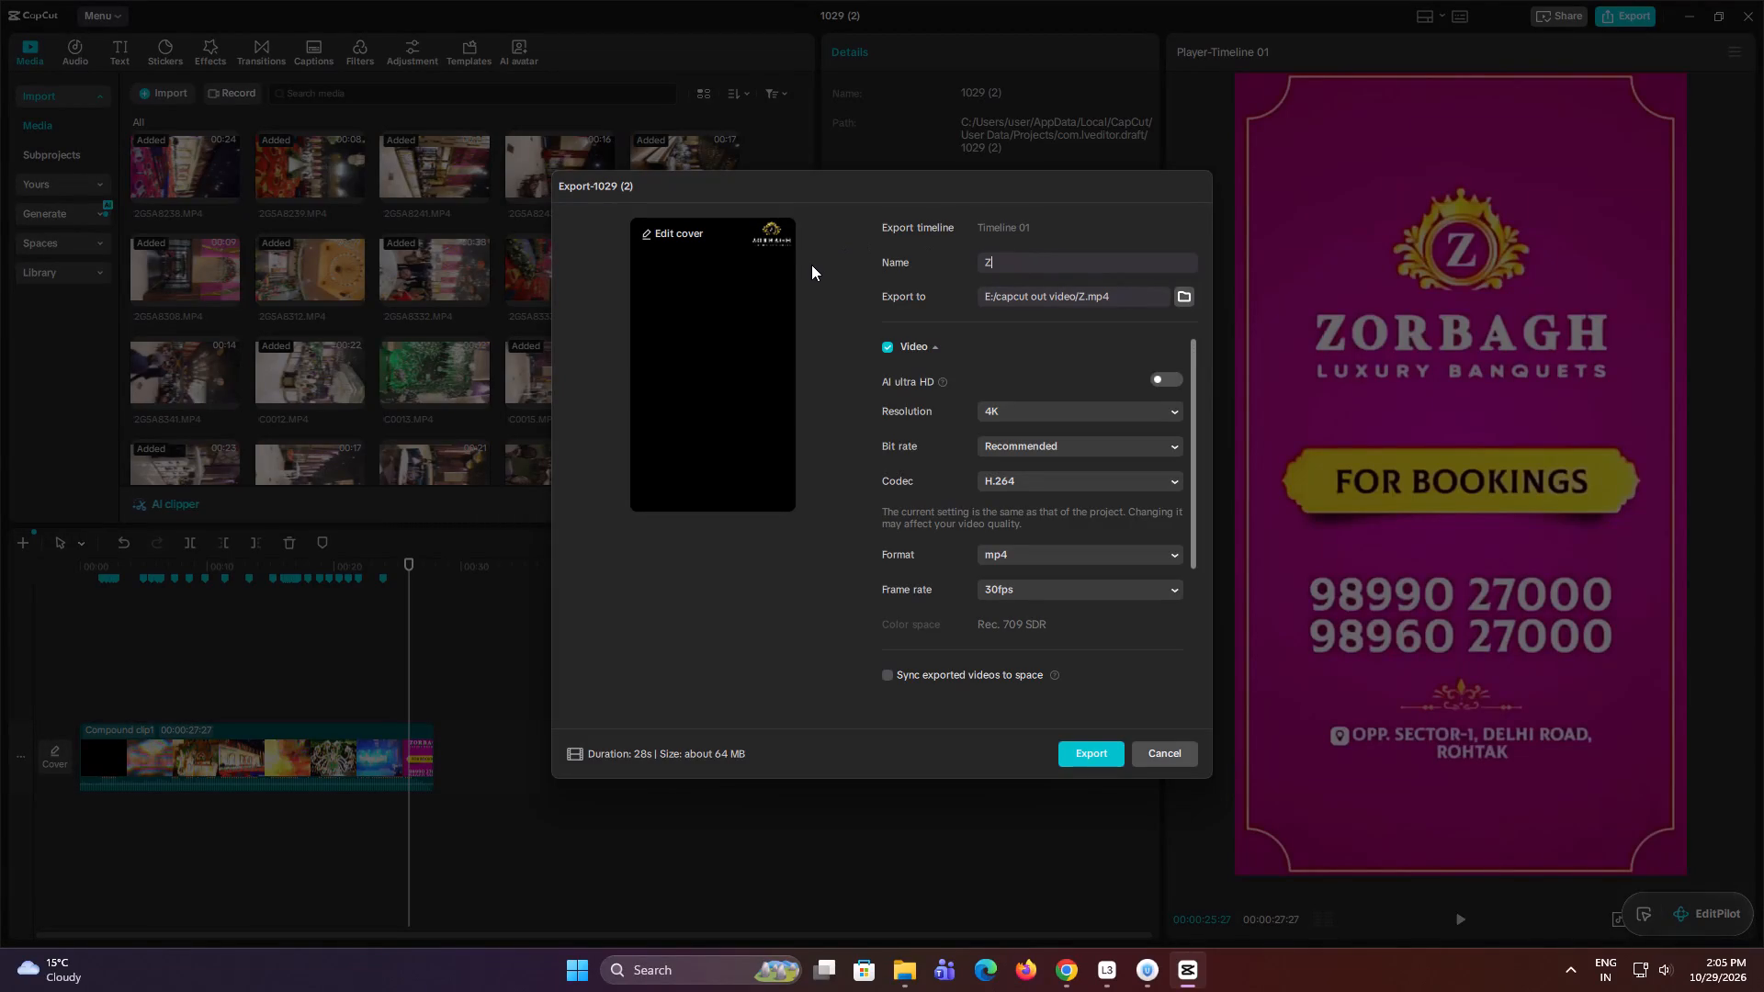
# Complete the export file name as ZORBAGH and start exporting the video with the current 4K, H.264, mp4, 30fps settings.
pyautogui.press('o')
pyautogui.press('r')
pyautogui.press('b')
pyautogui.press('a')
pyautogui.write('GH')
pyautogui.click(1089, 759)
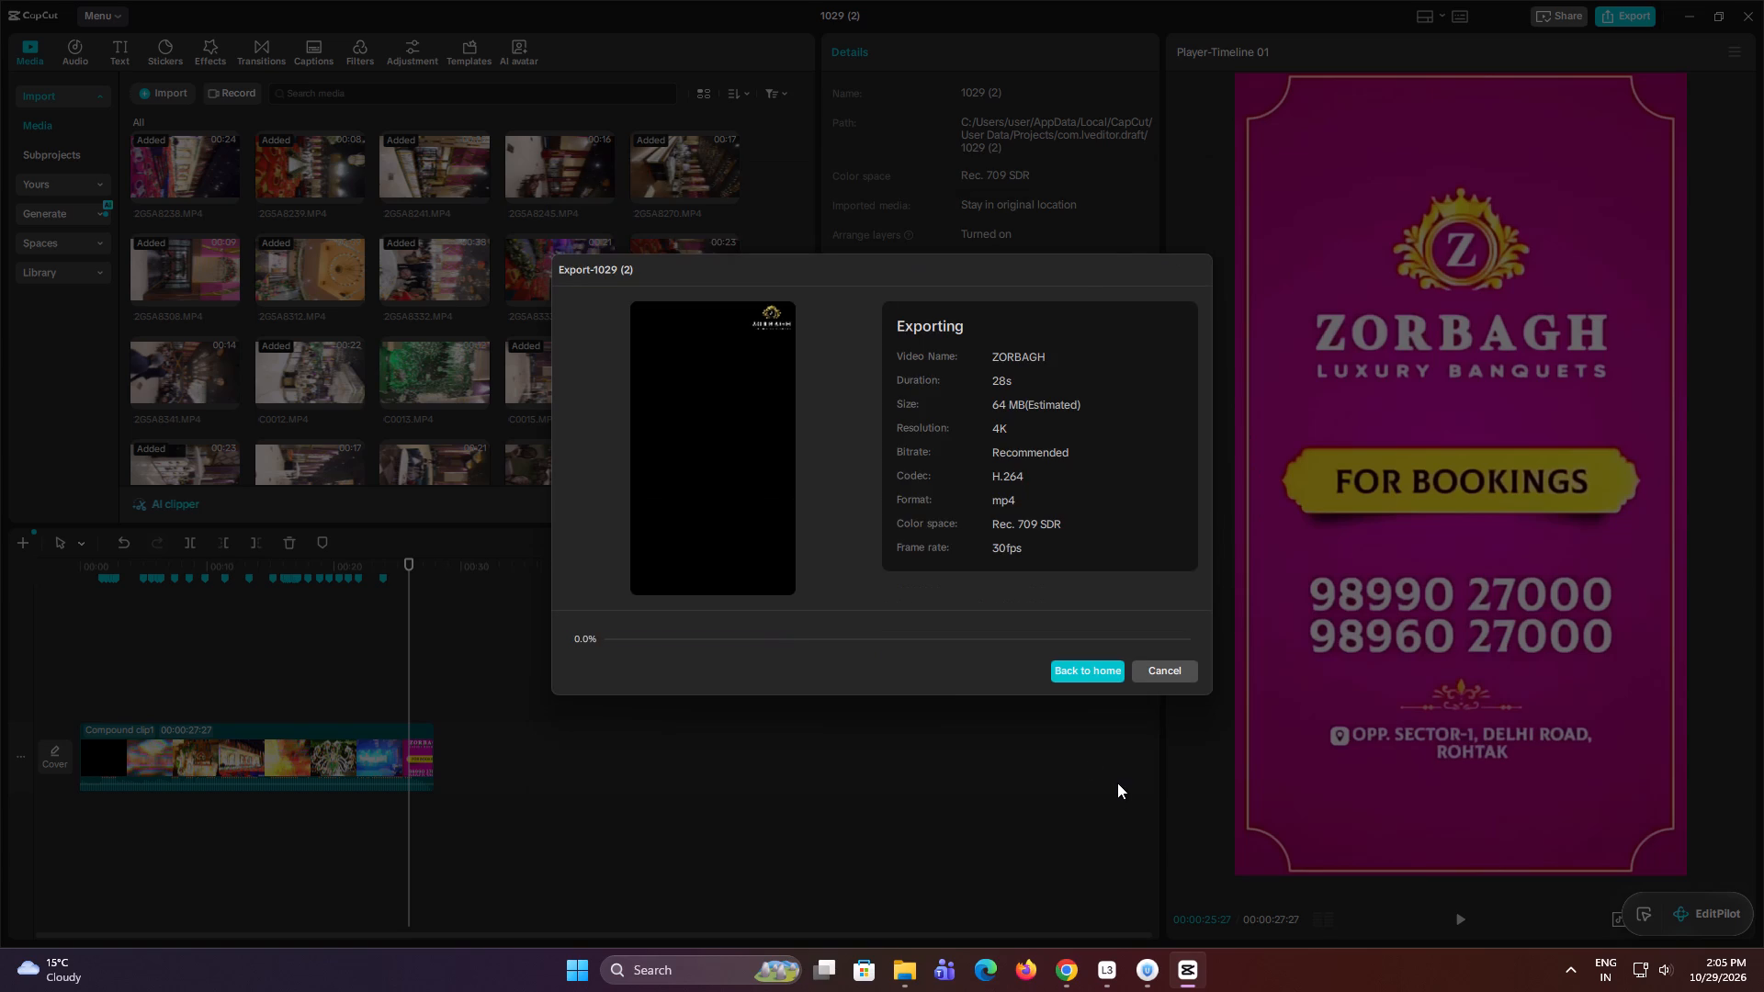
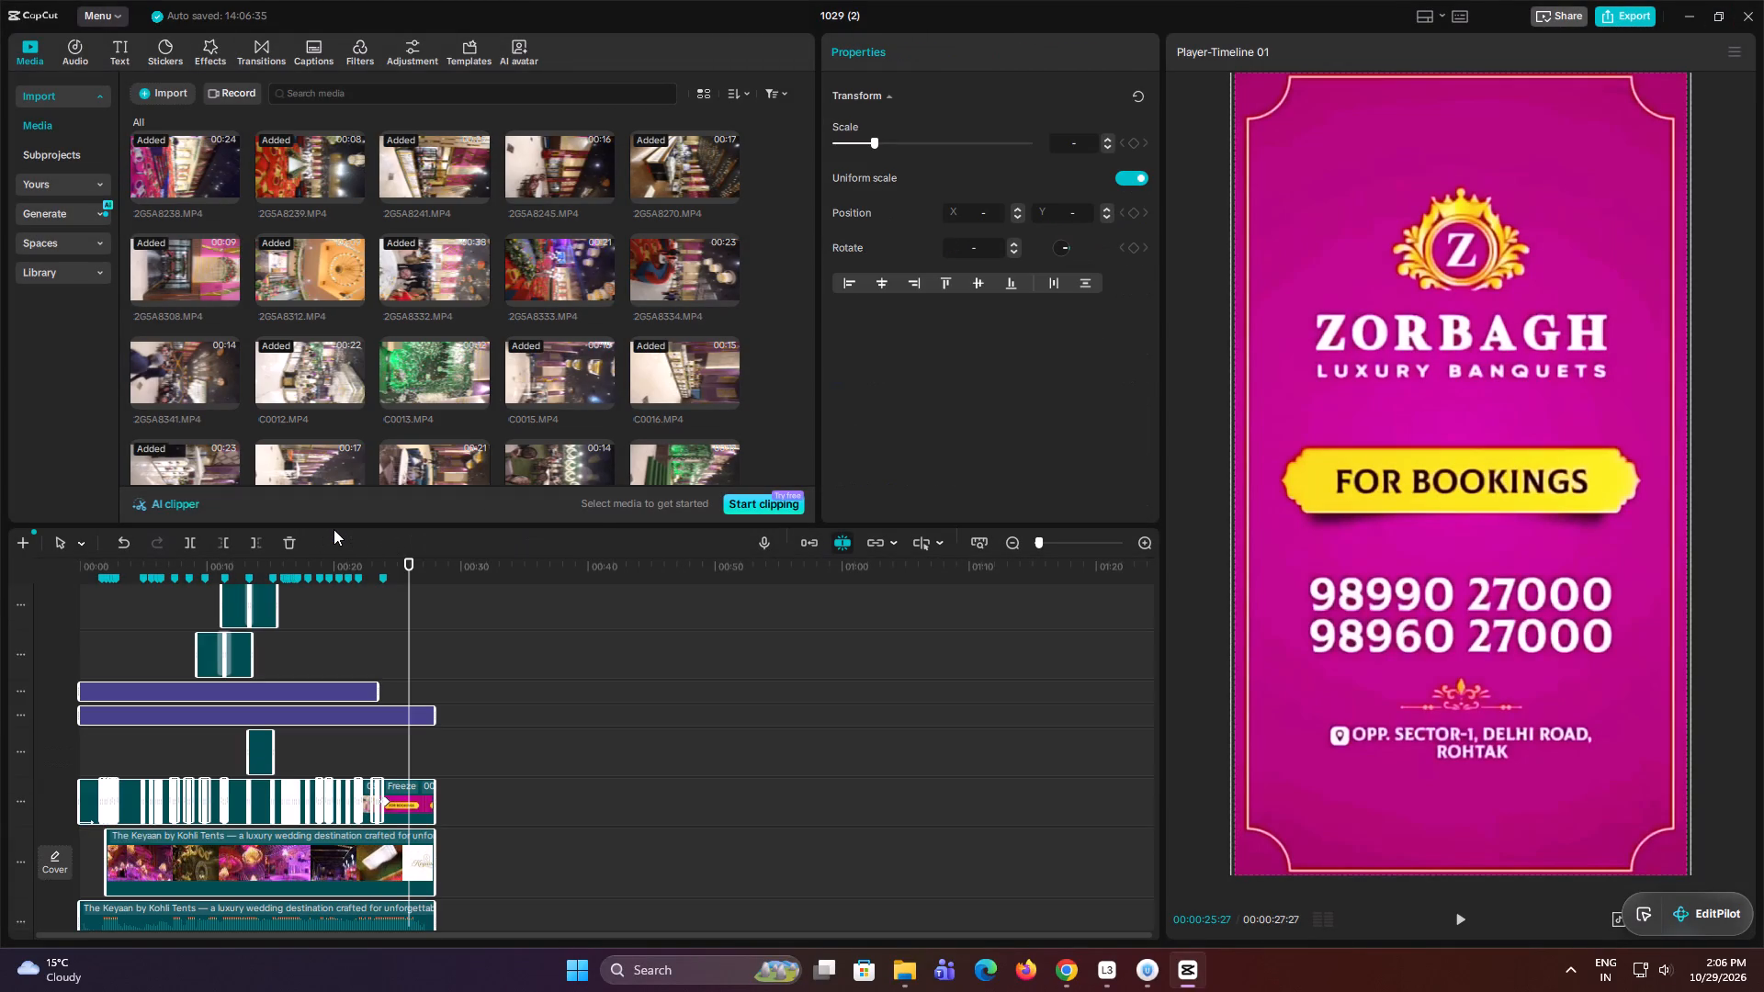
# Close the finished Zorbagh video project and exit the video editor completely, returning to the desktop.
pyautogui.click(1757, 4)
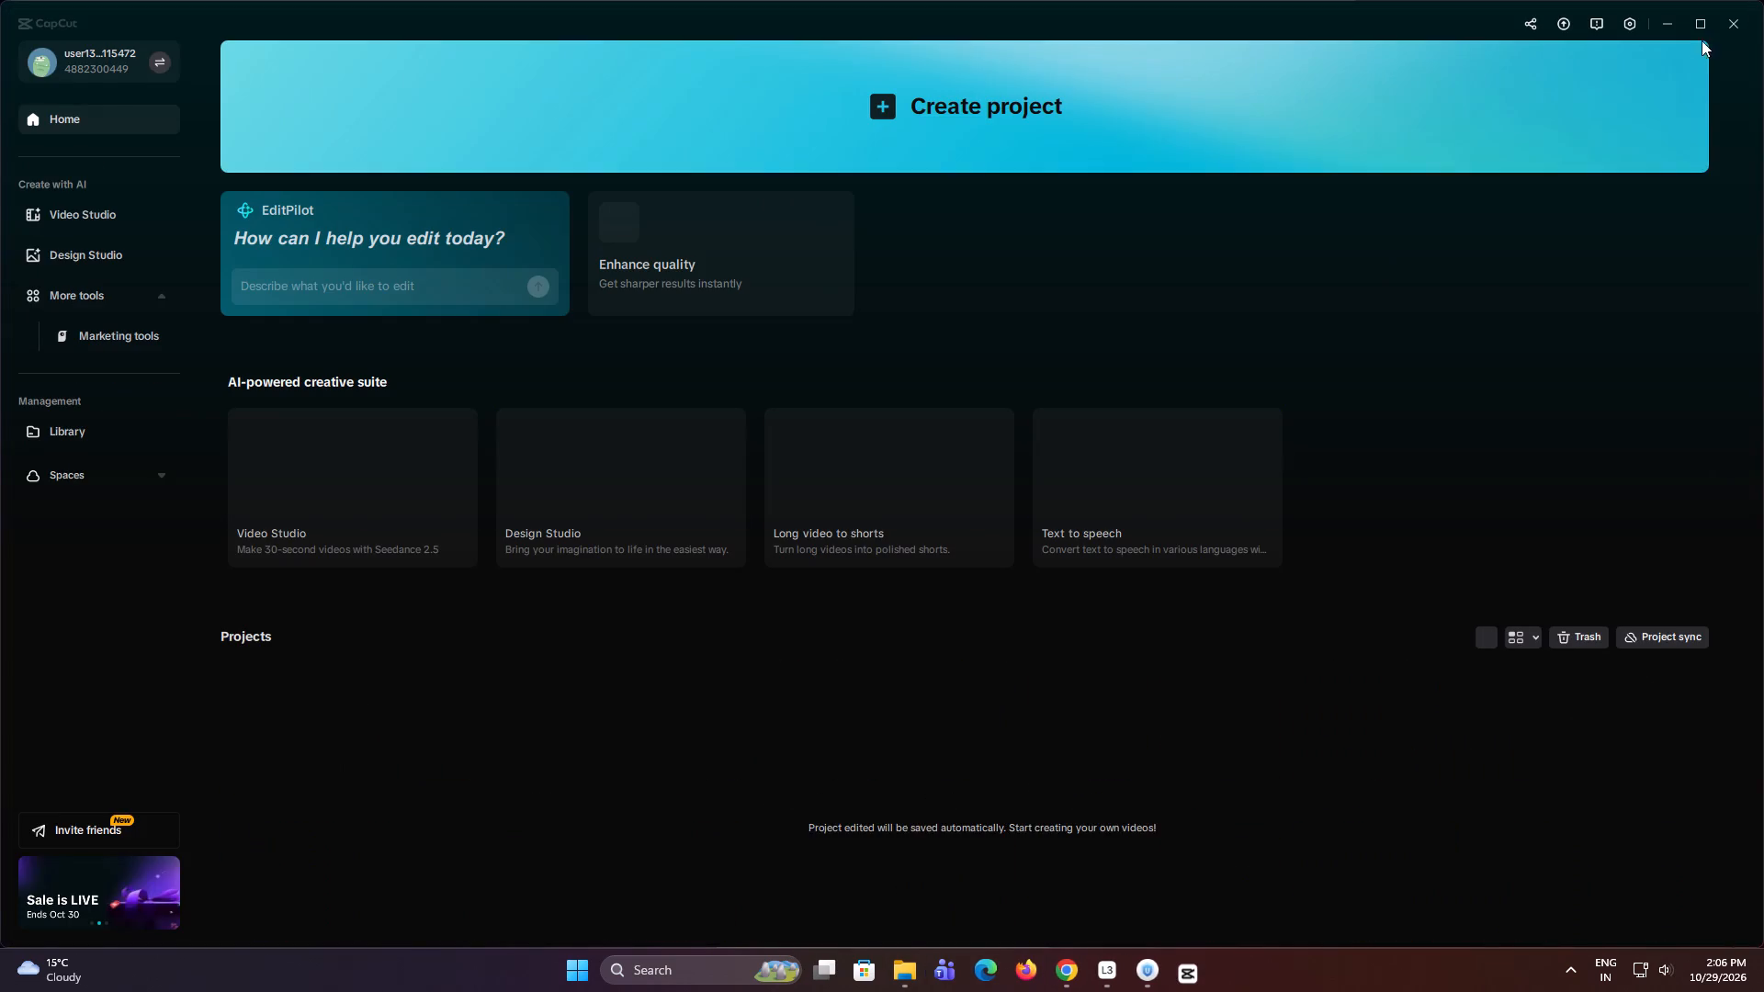
pyautogui.click(1734, 24)
pyautogui.click(1336, 17)
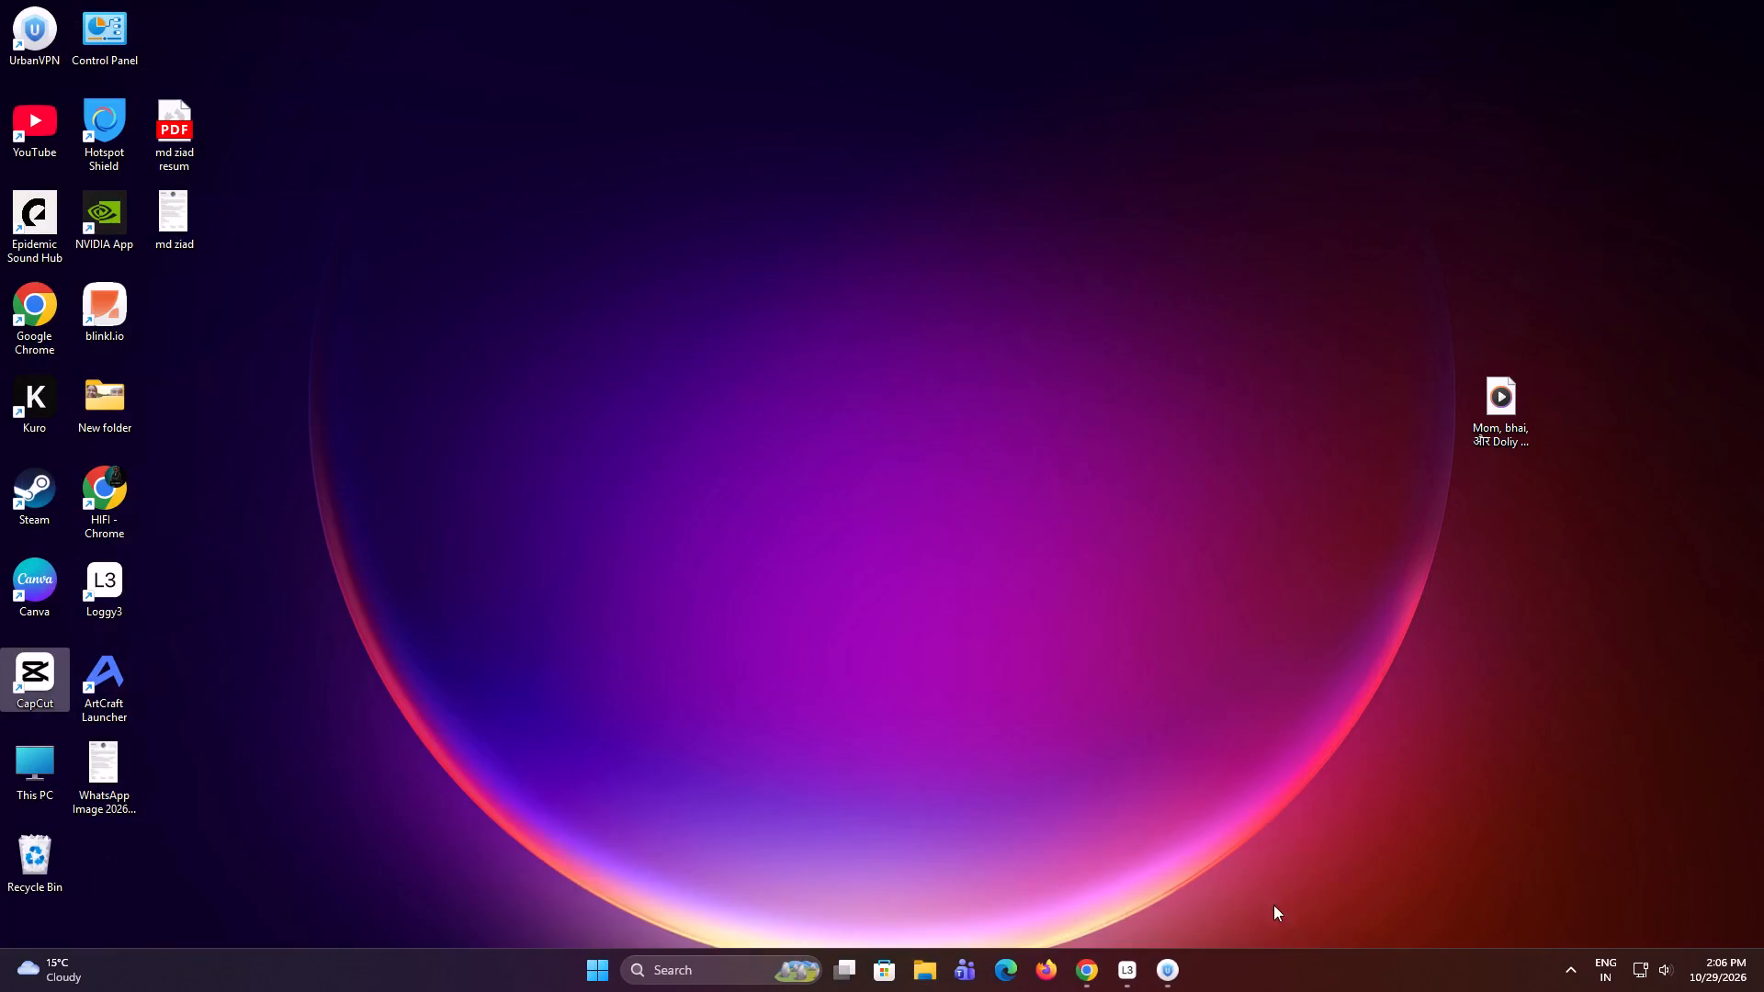
# Switch to UrbanVPN, disconnect the Russia VPN connection, and close the VPN window.
pyautogui.click(1182, 962)
pyautogui.click(690, 400)
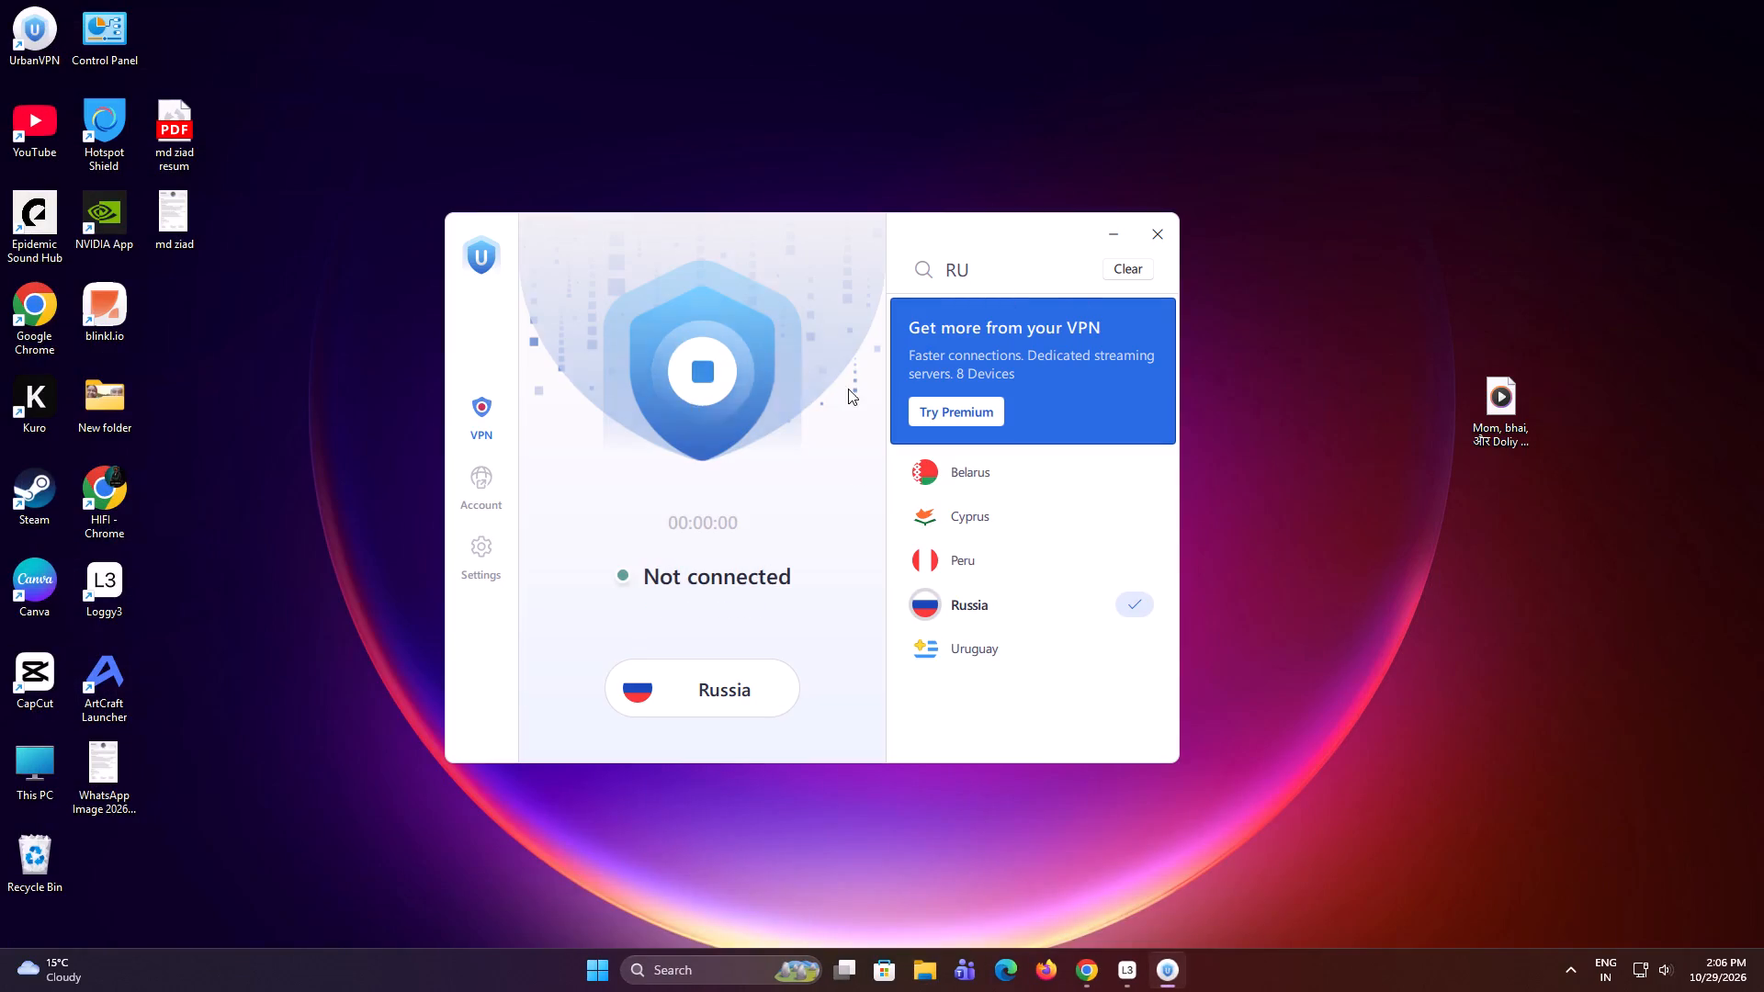
pyautogui.click(1136, 244)
# Switch to Loggy3 and stop the session recording in progress.
pyautogui.click(1149, 968)
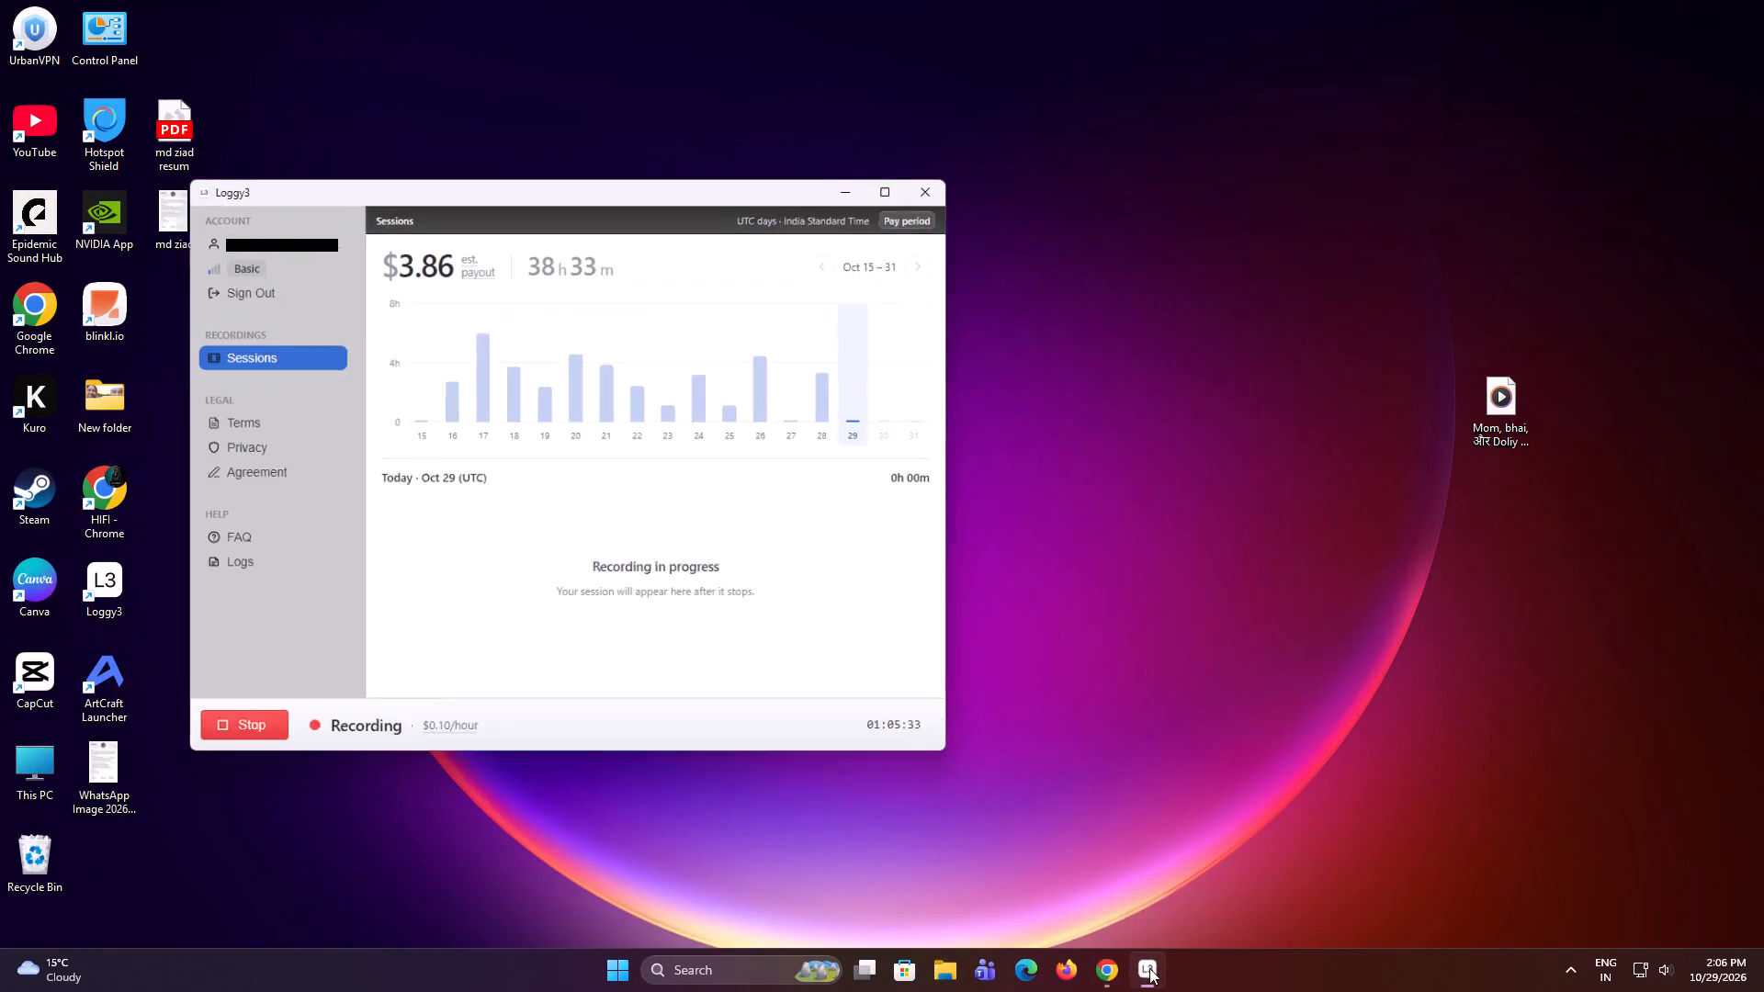
pyautogui.click(180, 707)
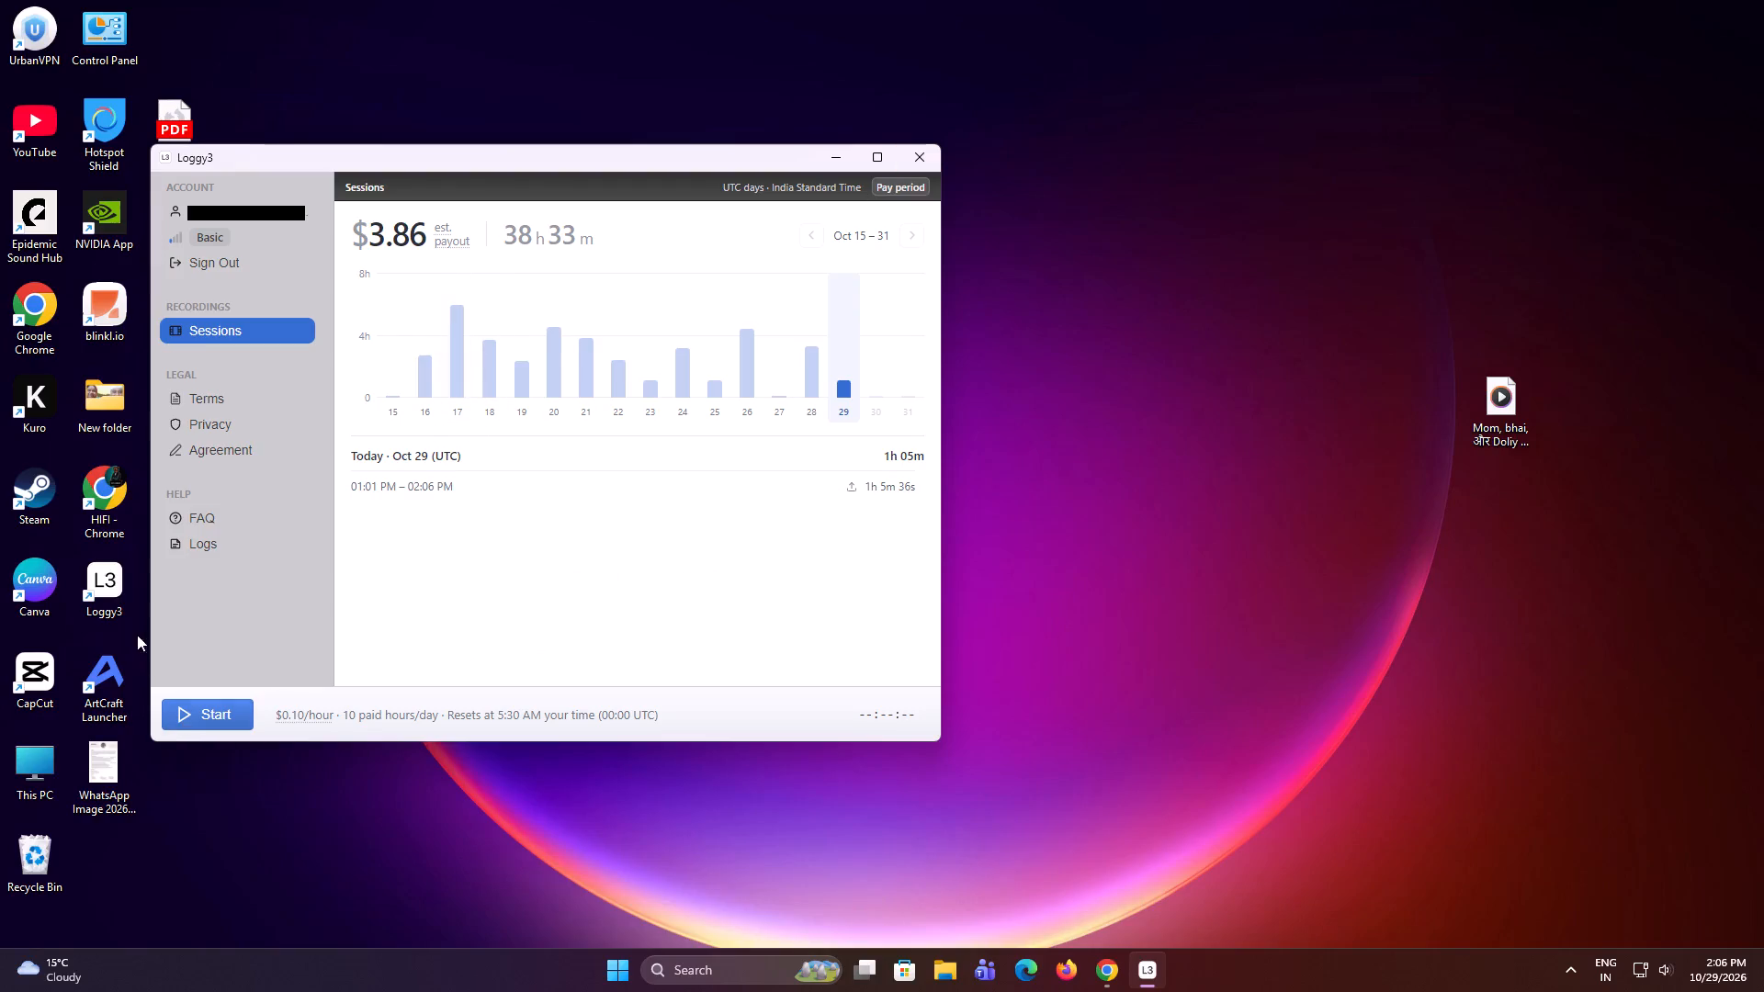
# Launch Kuro from its desktop shortcut.
pyautogui.click(67, 399)
pyautogui.doubleClick(30, 400)
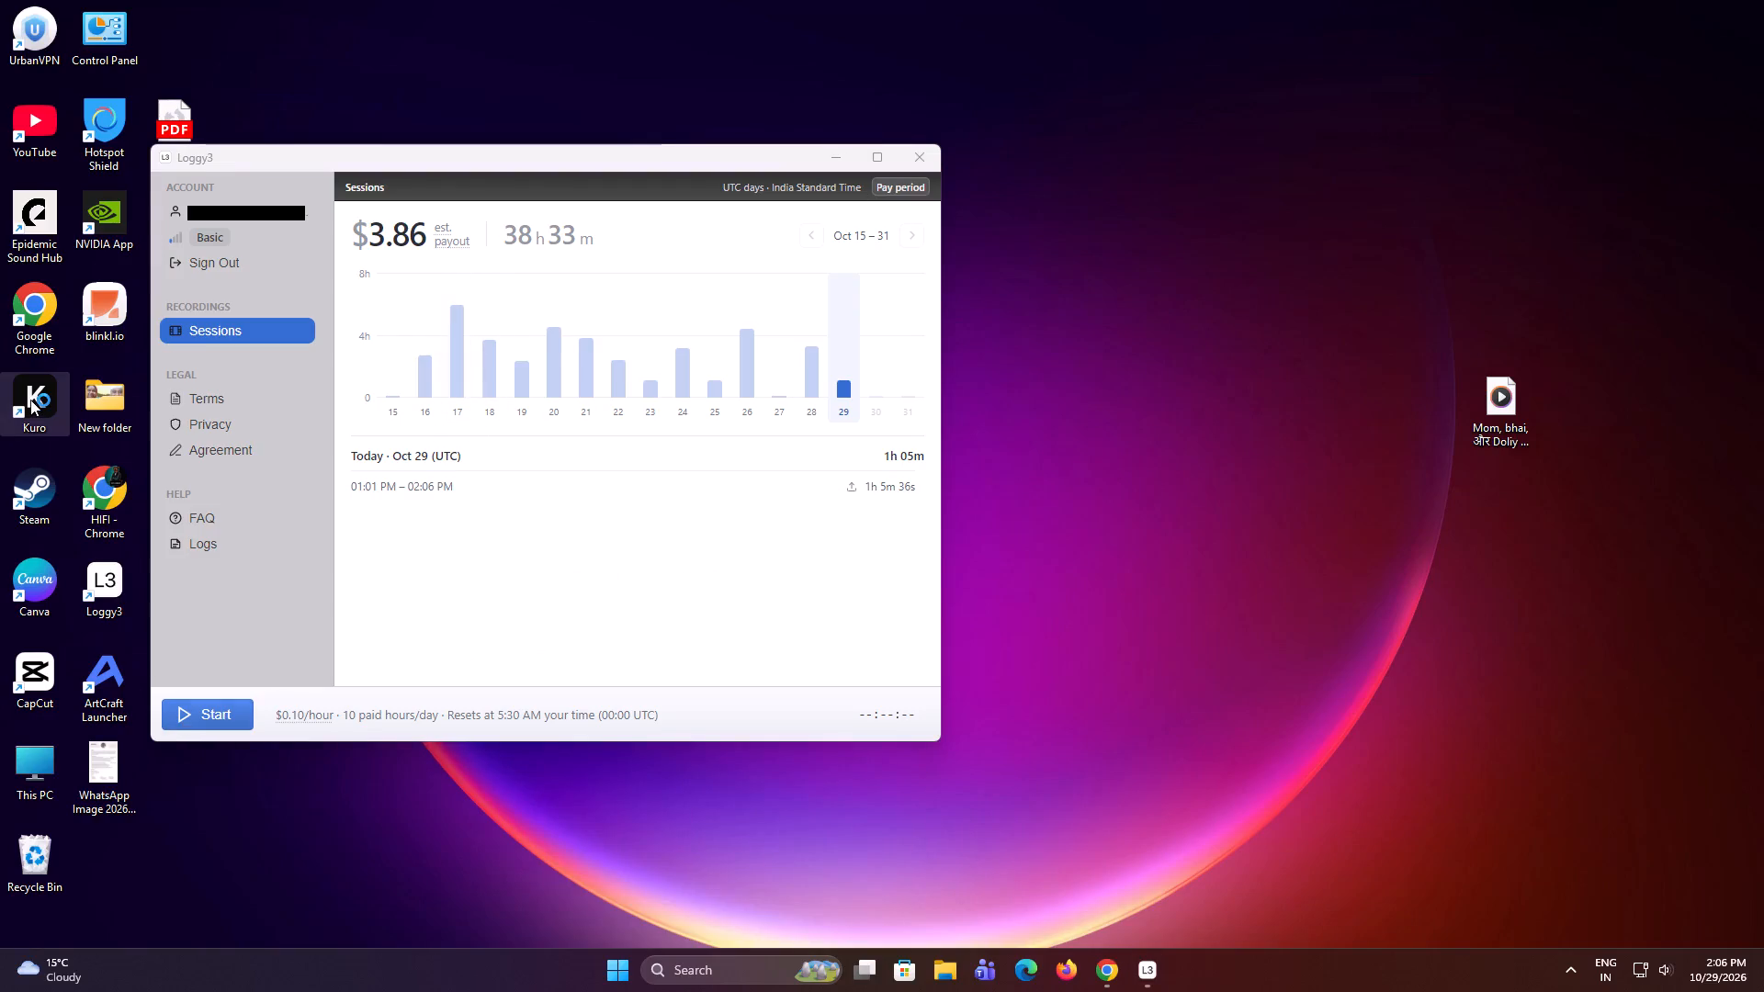
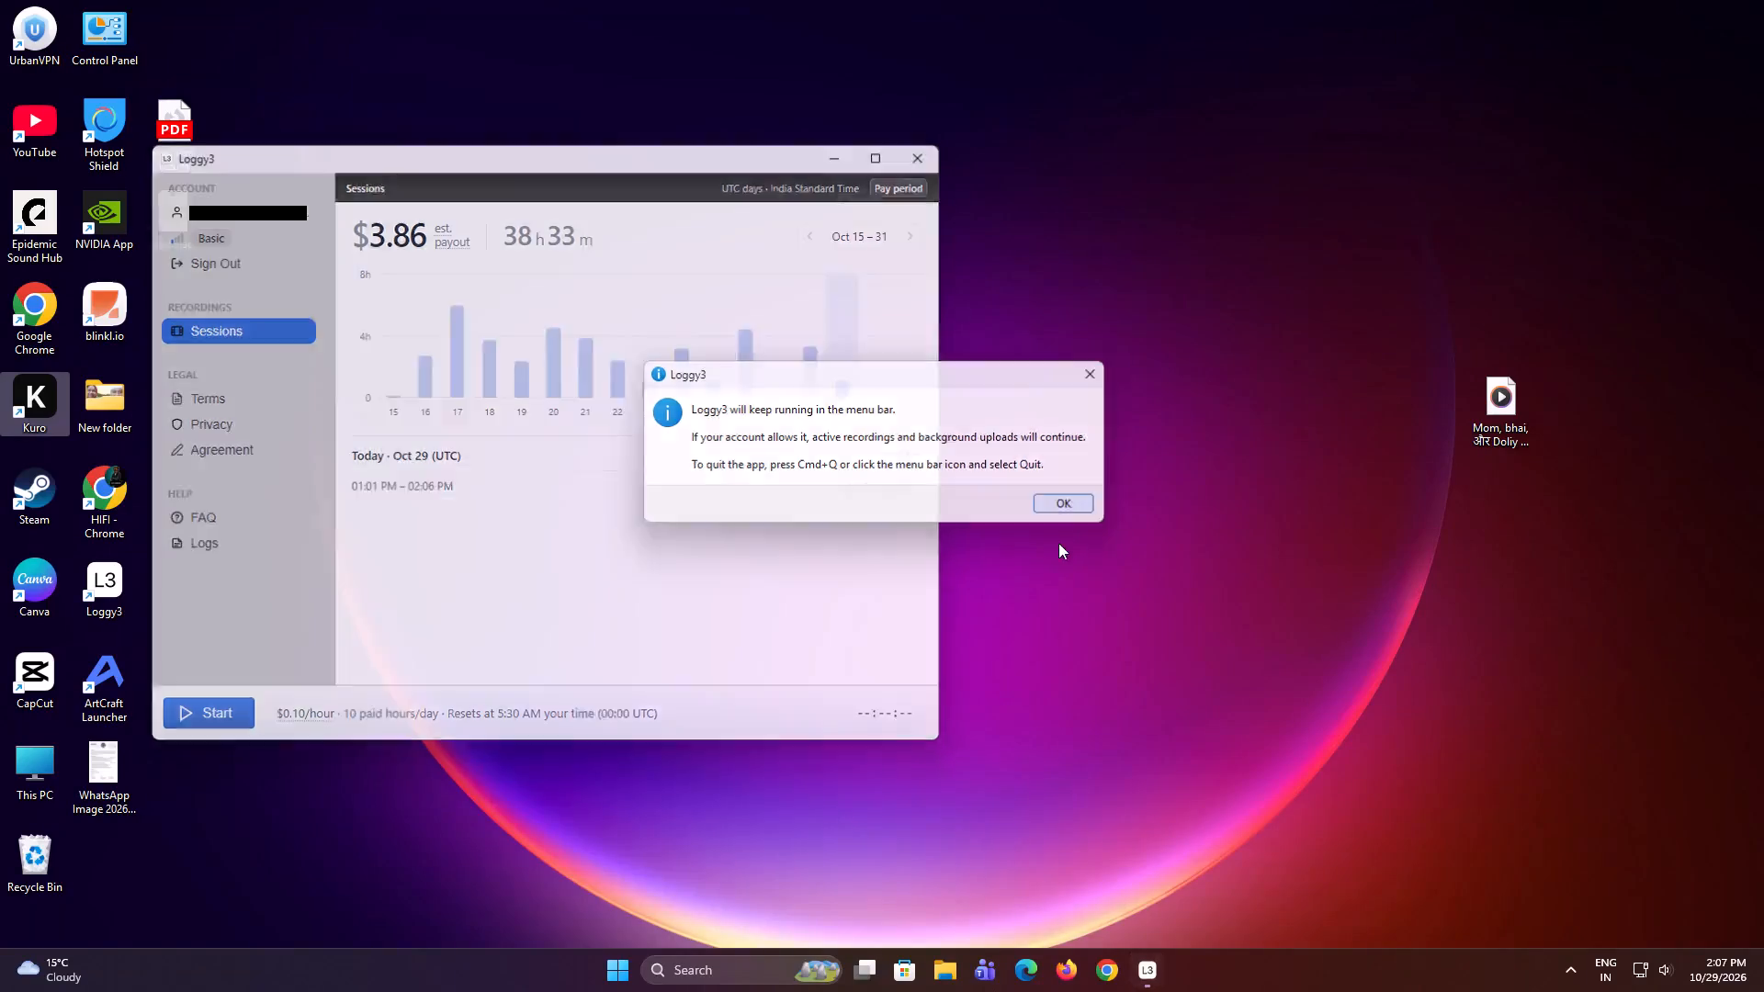
# Shut down the computer using the Windows power options.
pyautogui.click(627, 966)
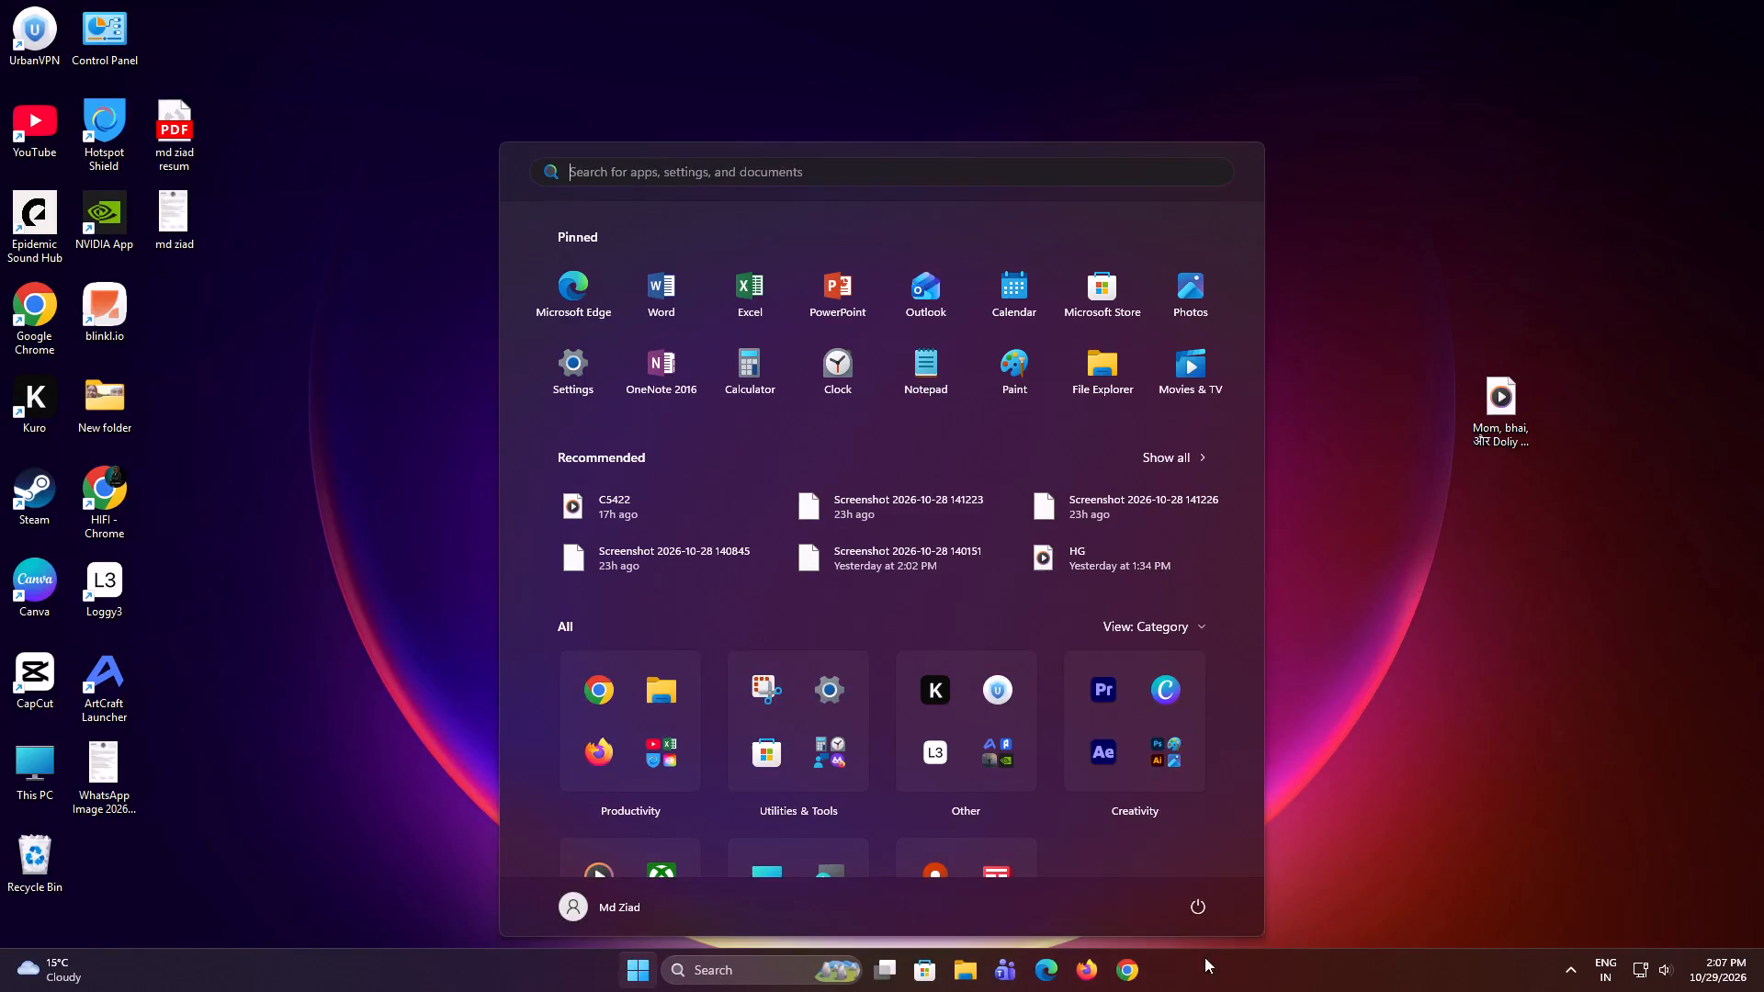
pyautogui.click(1198, 907)
pyautogui.click(1192, 838)
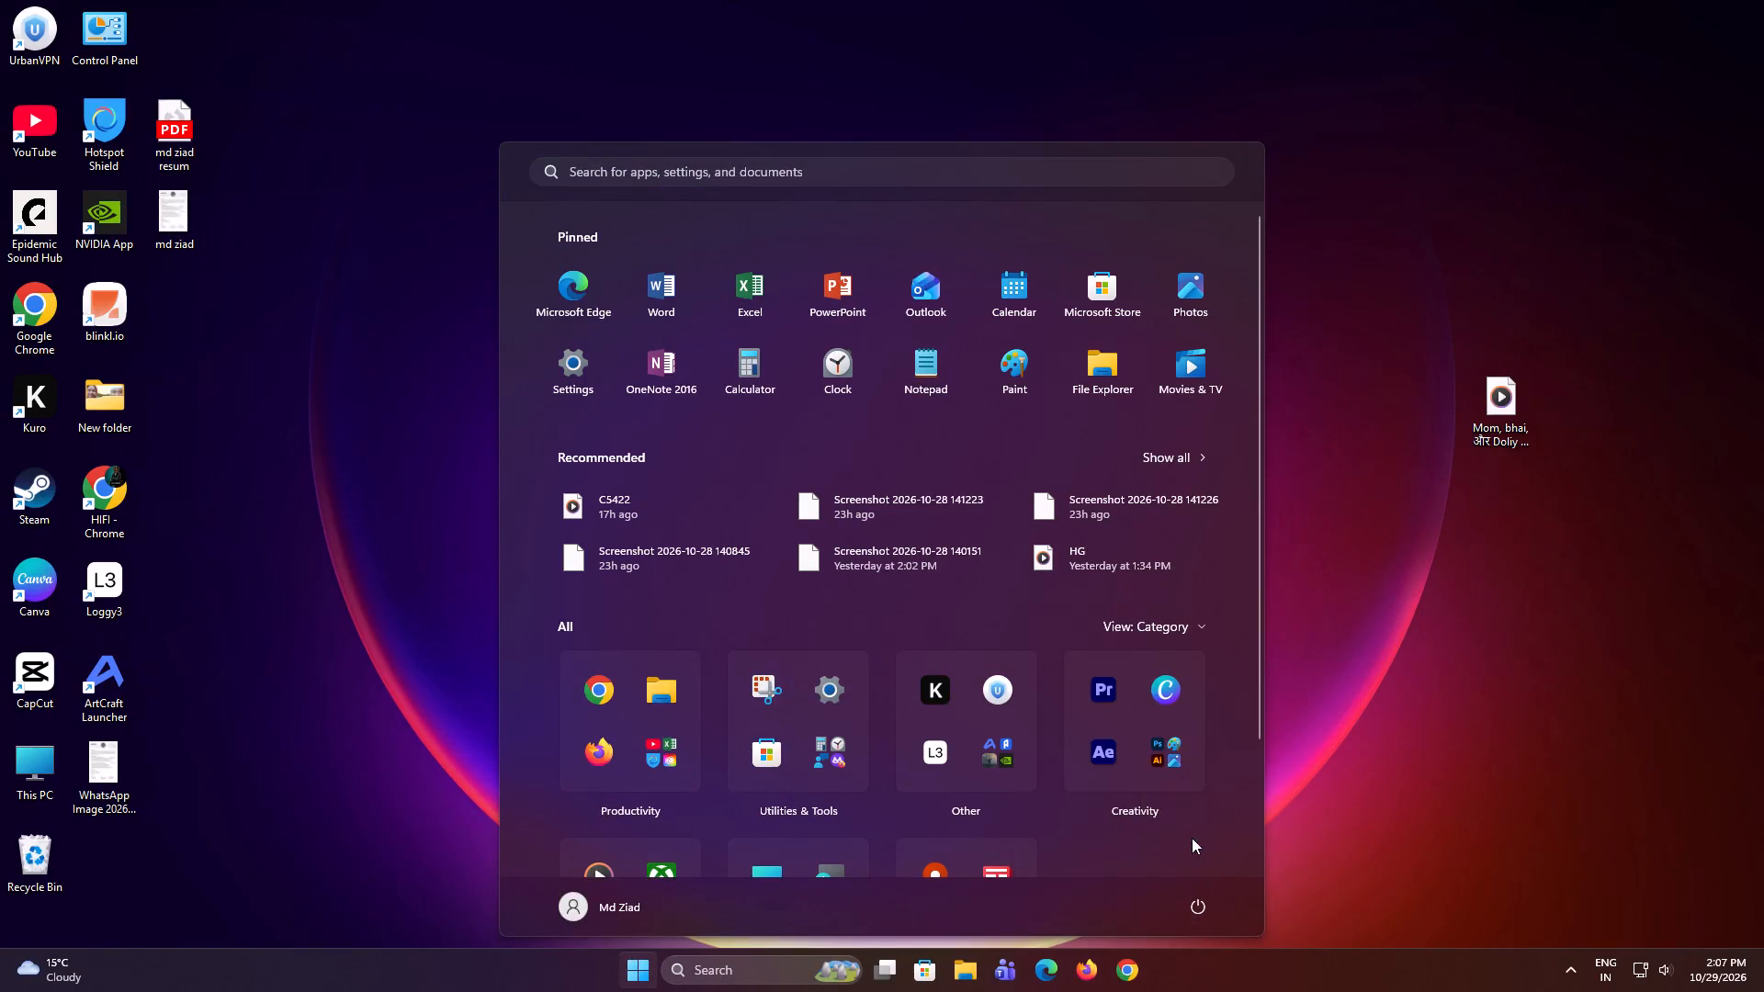